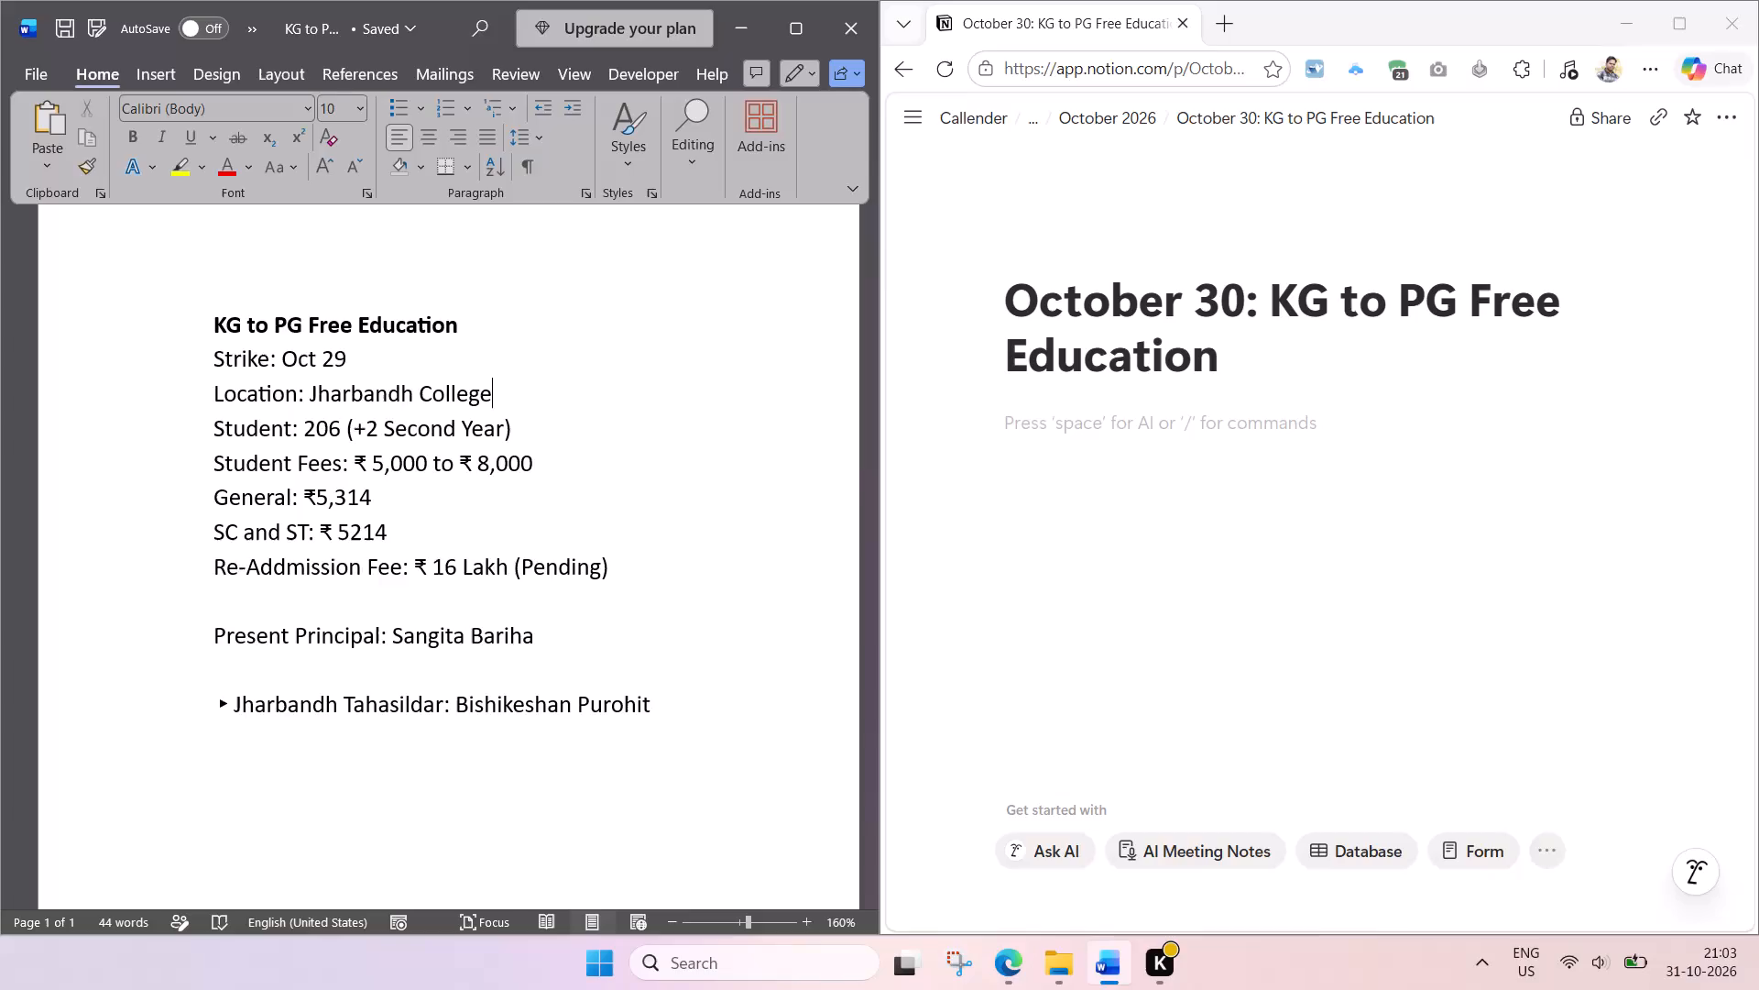
Copy the line "Location: Jharbandh College" from the Word notes into the empty body of the Notion page.
{"action": "scroll", "coordinate": [508, 507], "scroll_direction": "up", "scroll_amount": 1}
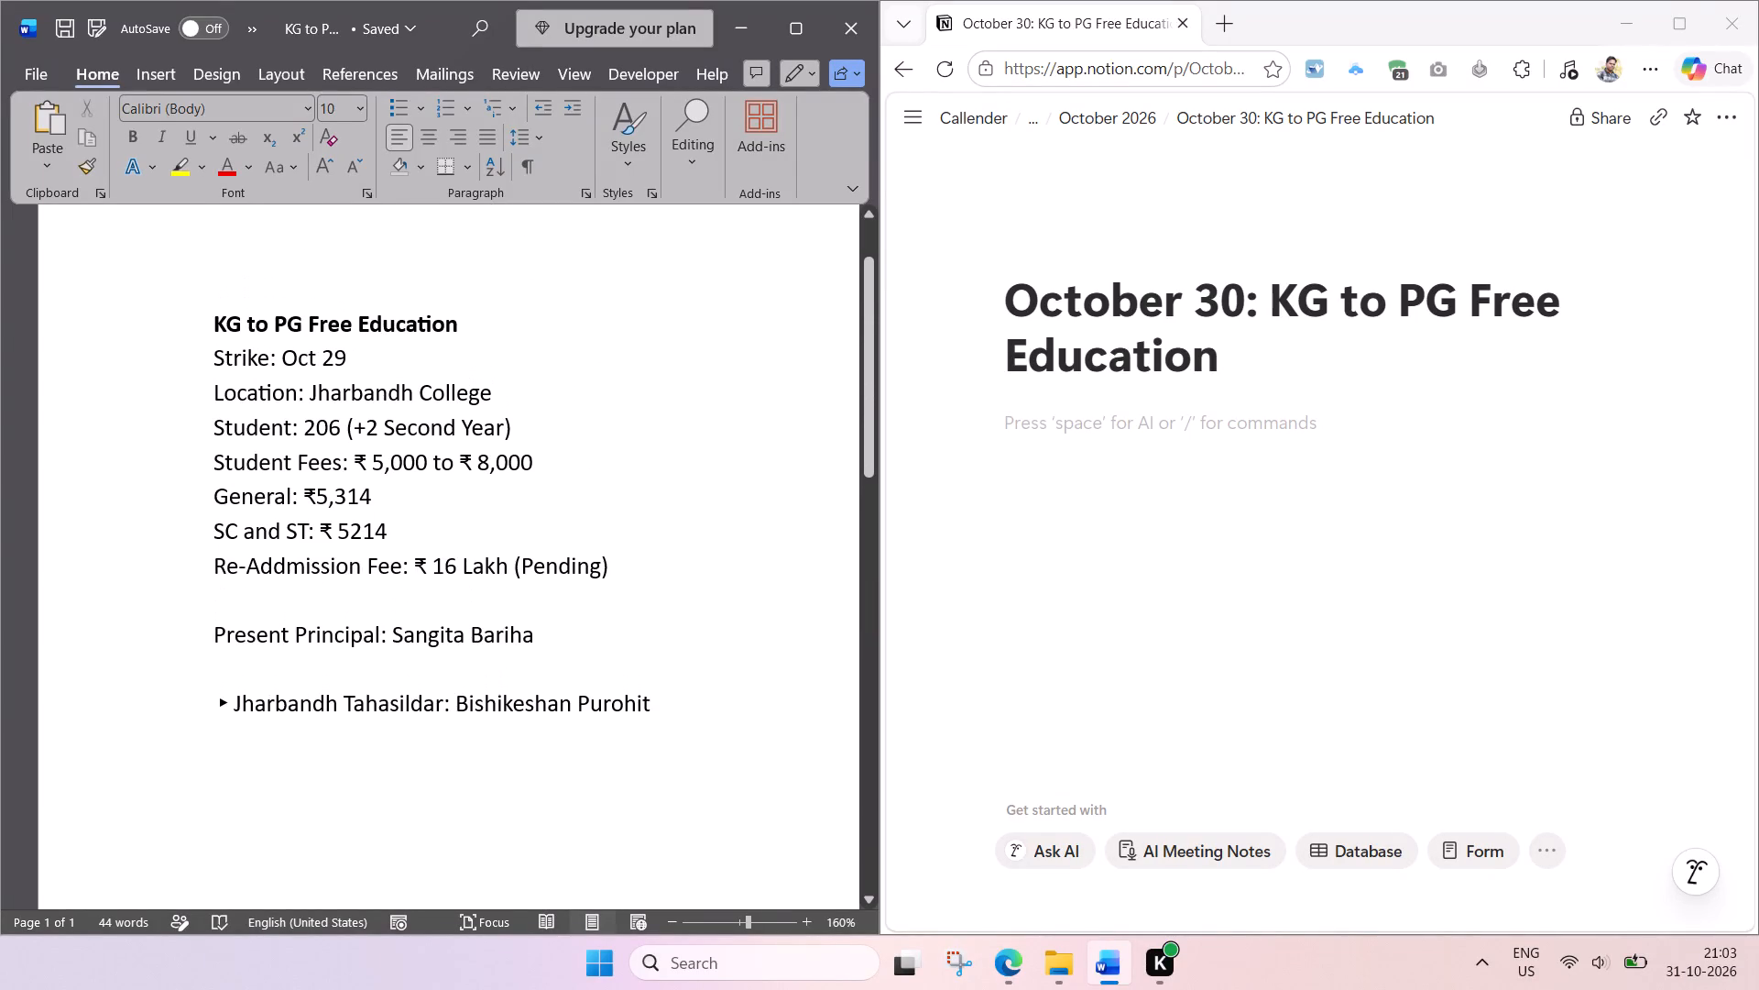
{"action": "scroll", "coordinate": [508, 507], "scroll_direction": "up", "scroll_amount": 1}
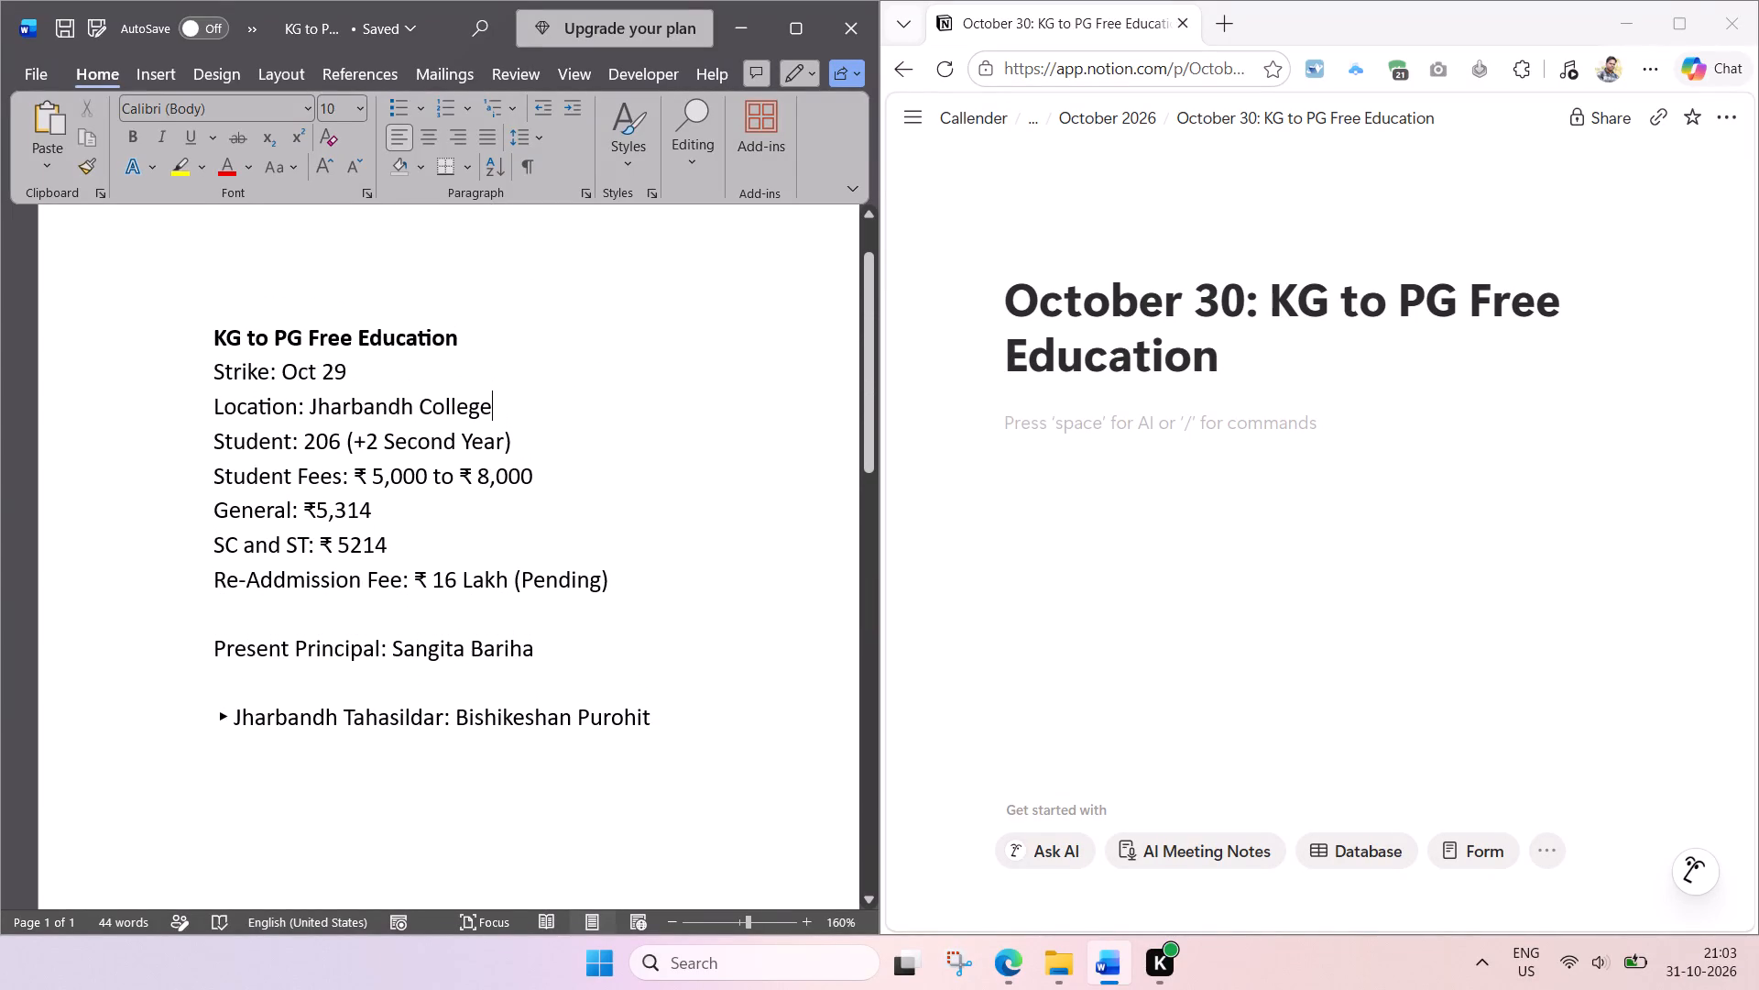
{"action": "left_click_drag", "start_coordinate": [507, 404], "coordinate": [285, 421]}
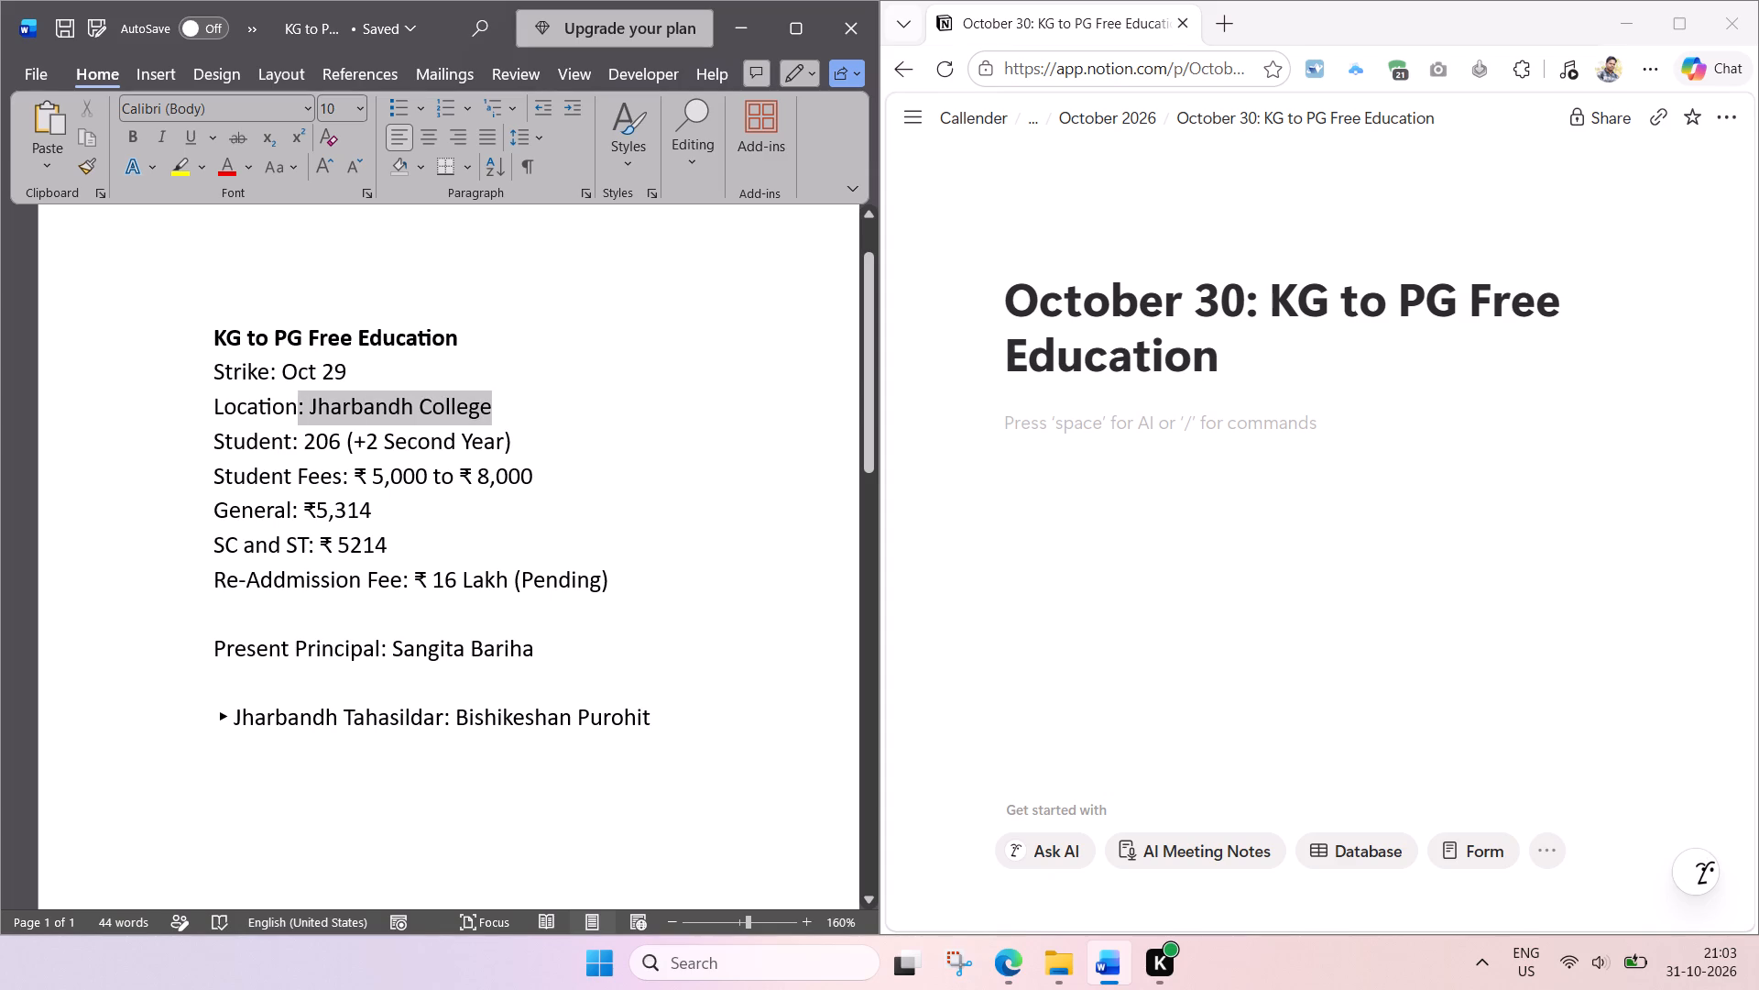
{"action": "left_click_drag", "start_coordinate": [285, 421], "coordinate": [263, 422]}
{"action": "key", "text": "ctrl+c"}
{"action": "left_click", "coordinate": [1075, 419]}
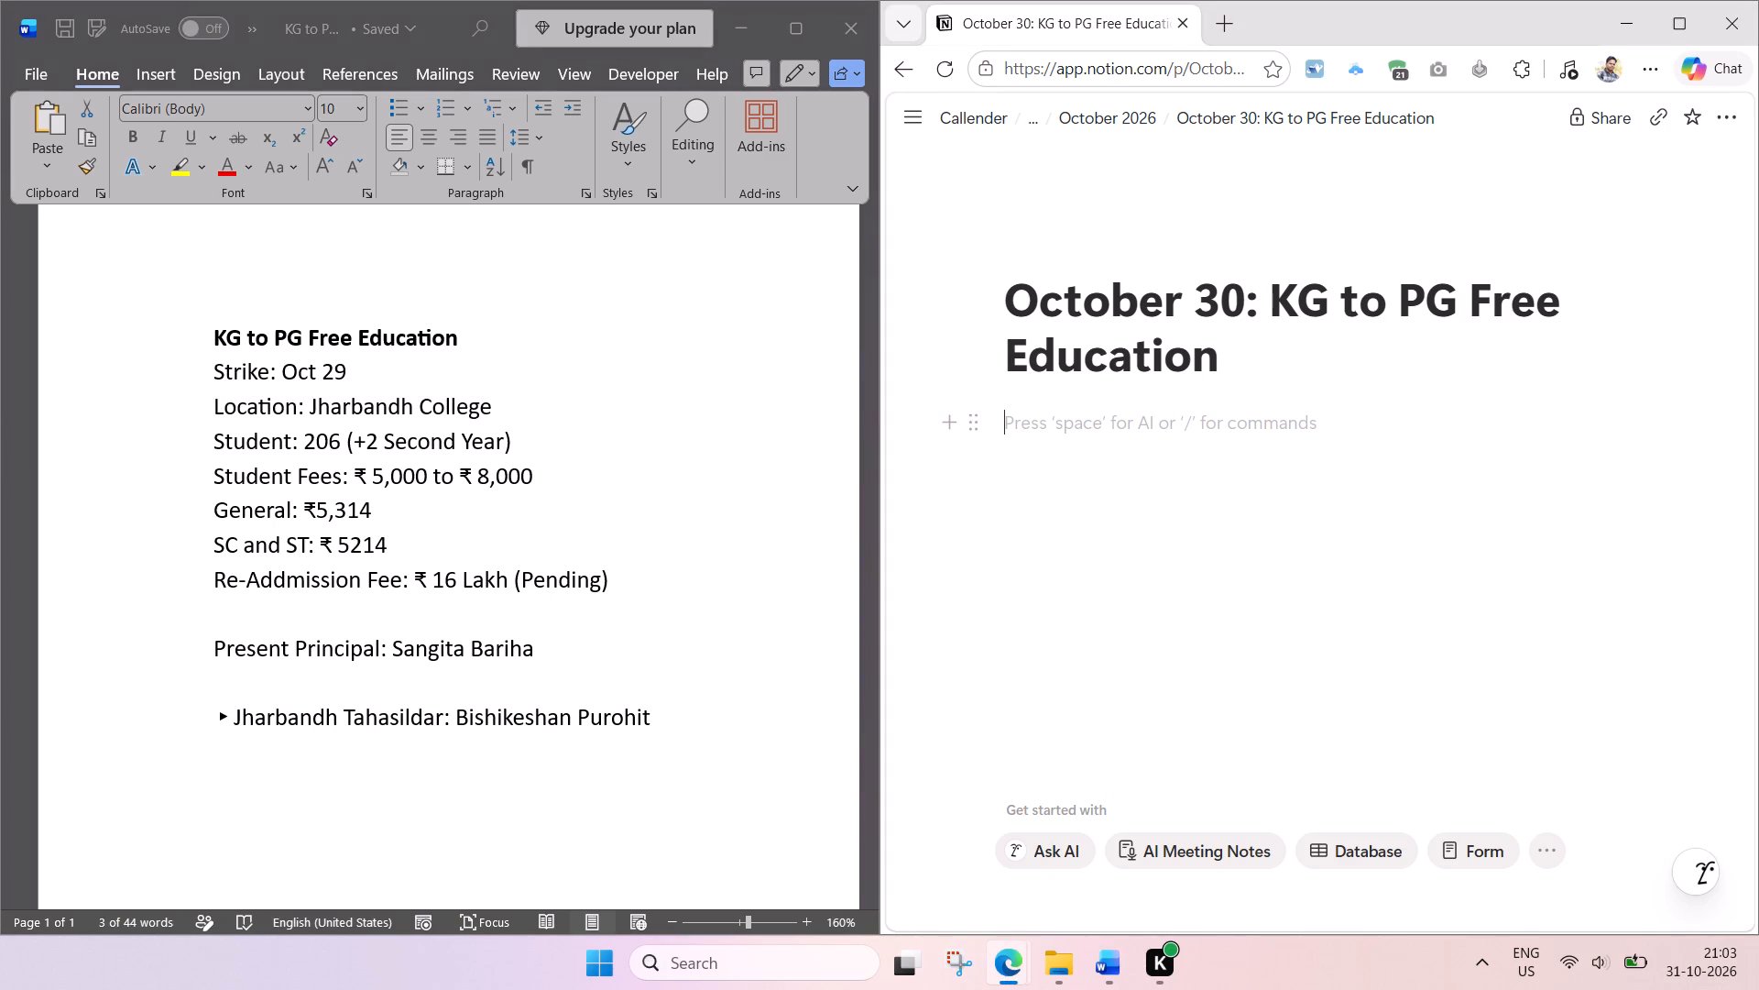
{"action": "key", "text": "ctrl+v"}
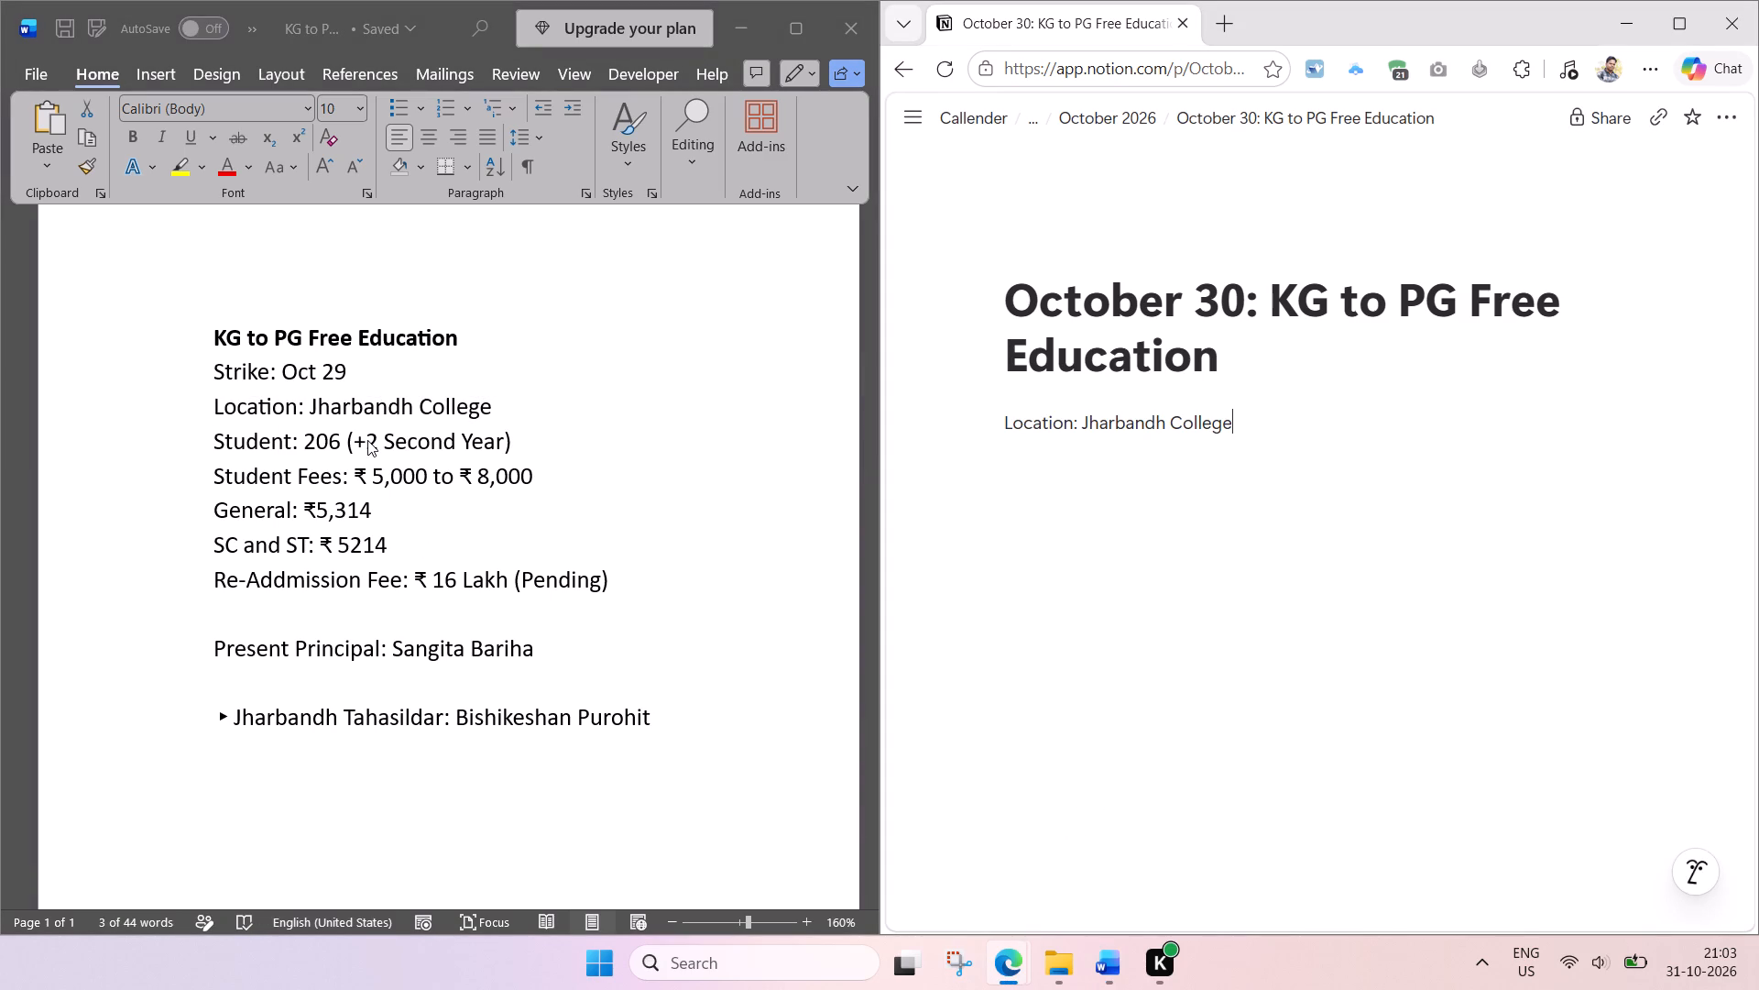
Copy the line "Strike: Oct 29" from the Word notes to a new line below the location in Notion.
{"action": "left_click", "coordinate": [358, 373]}
{"action": "left_click_drag", "start_coordinate": [347, 366], "coordinate": [224, 366]}
{"action": "key", "text": "ctrl+c"}
{"action": "left_click", "coordinate": [1122, 456]}
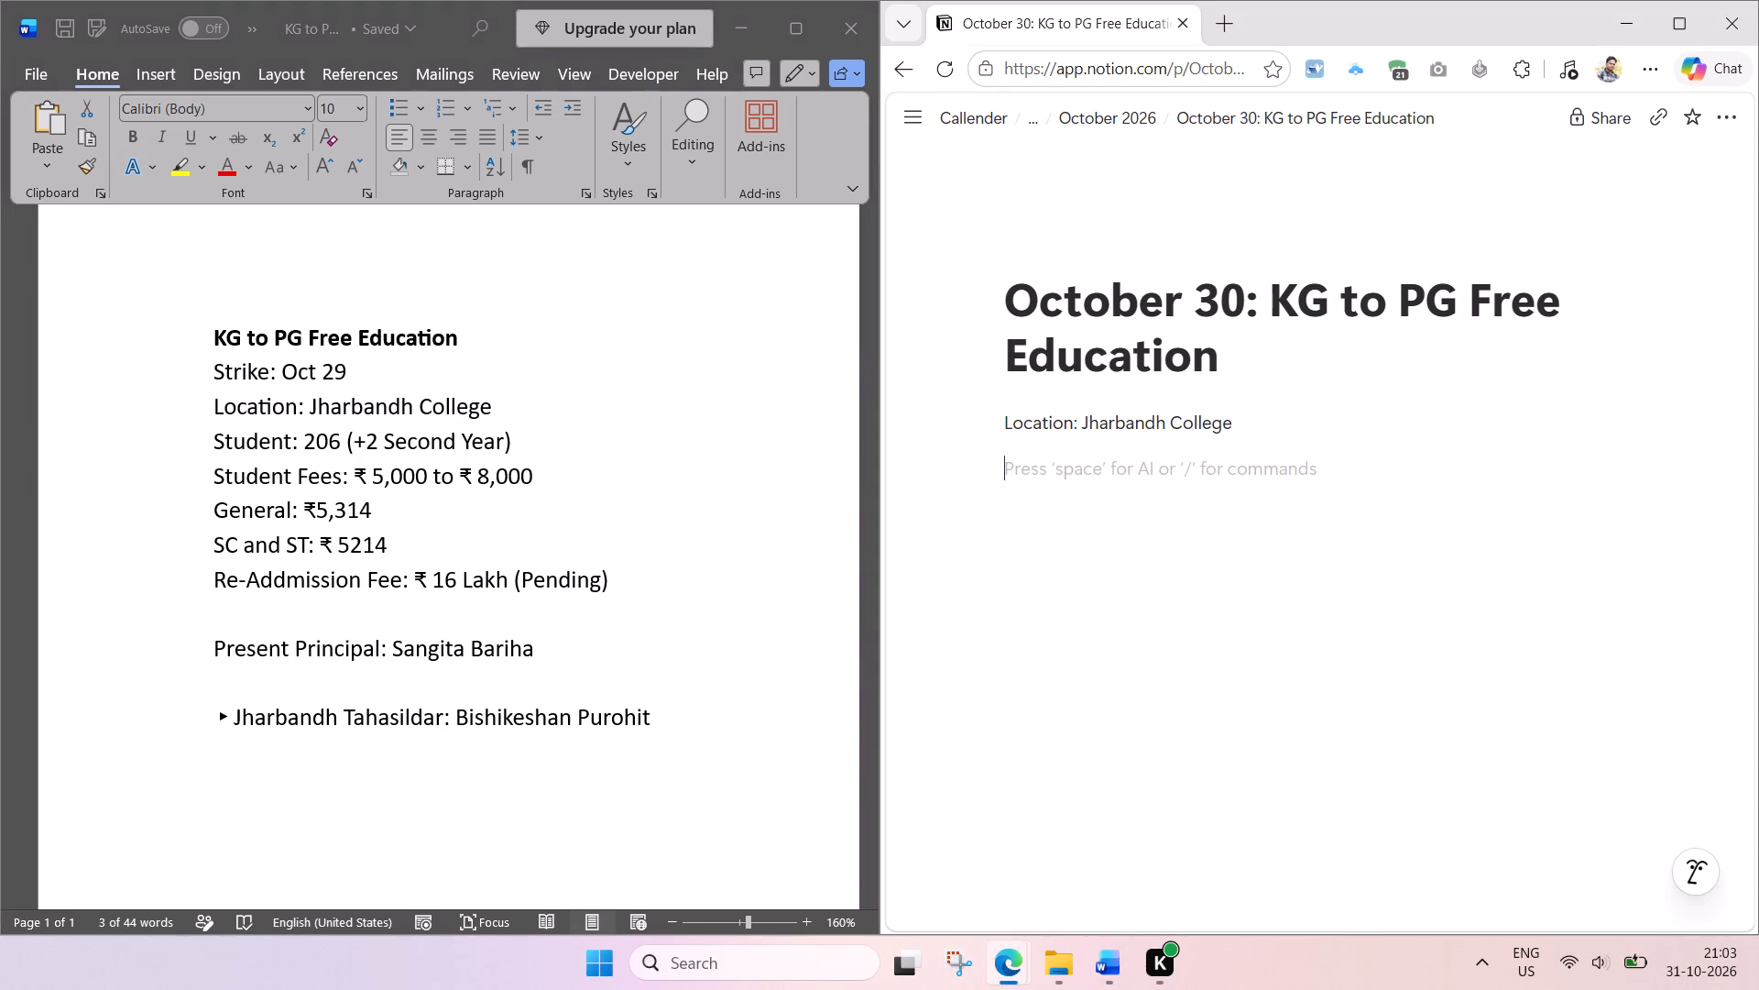
{"action": "key", "text": "ctrl+v"}
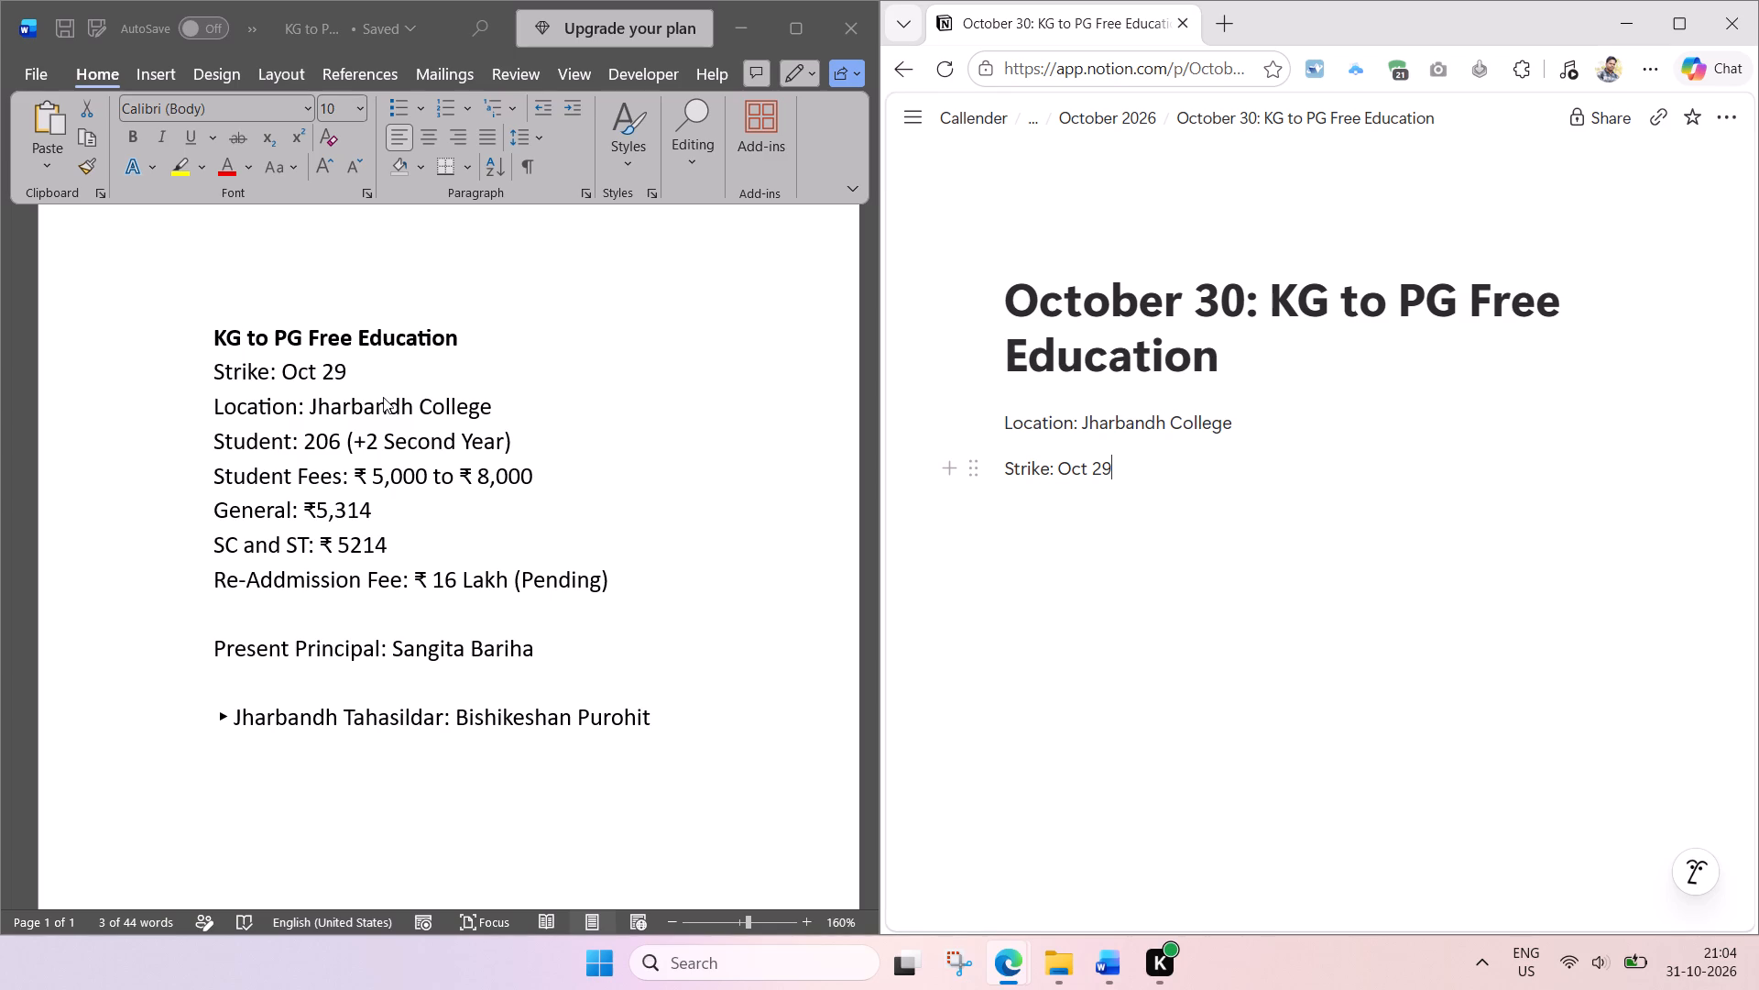
Add a Notion line starting "Reason: " followed by the Word notes' text "Re-Addmission Fee: ₹ 16 Lakh (Pending)".
{"action": "left_click", "coordinate": [617, 571]}
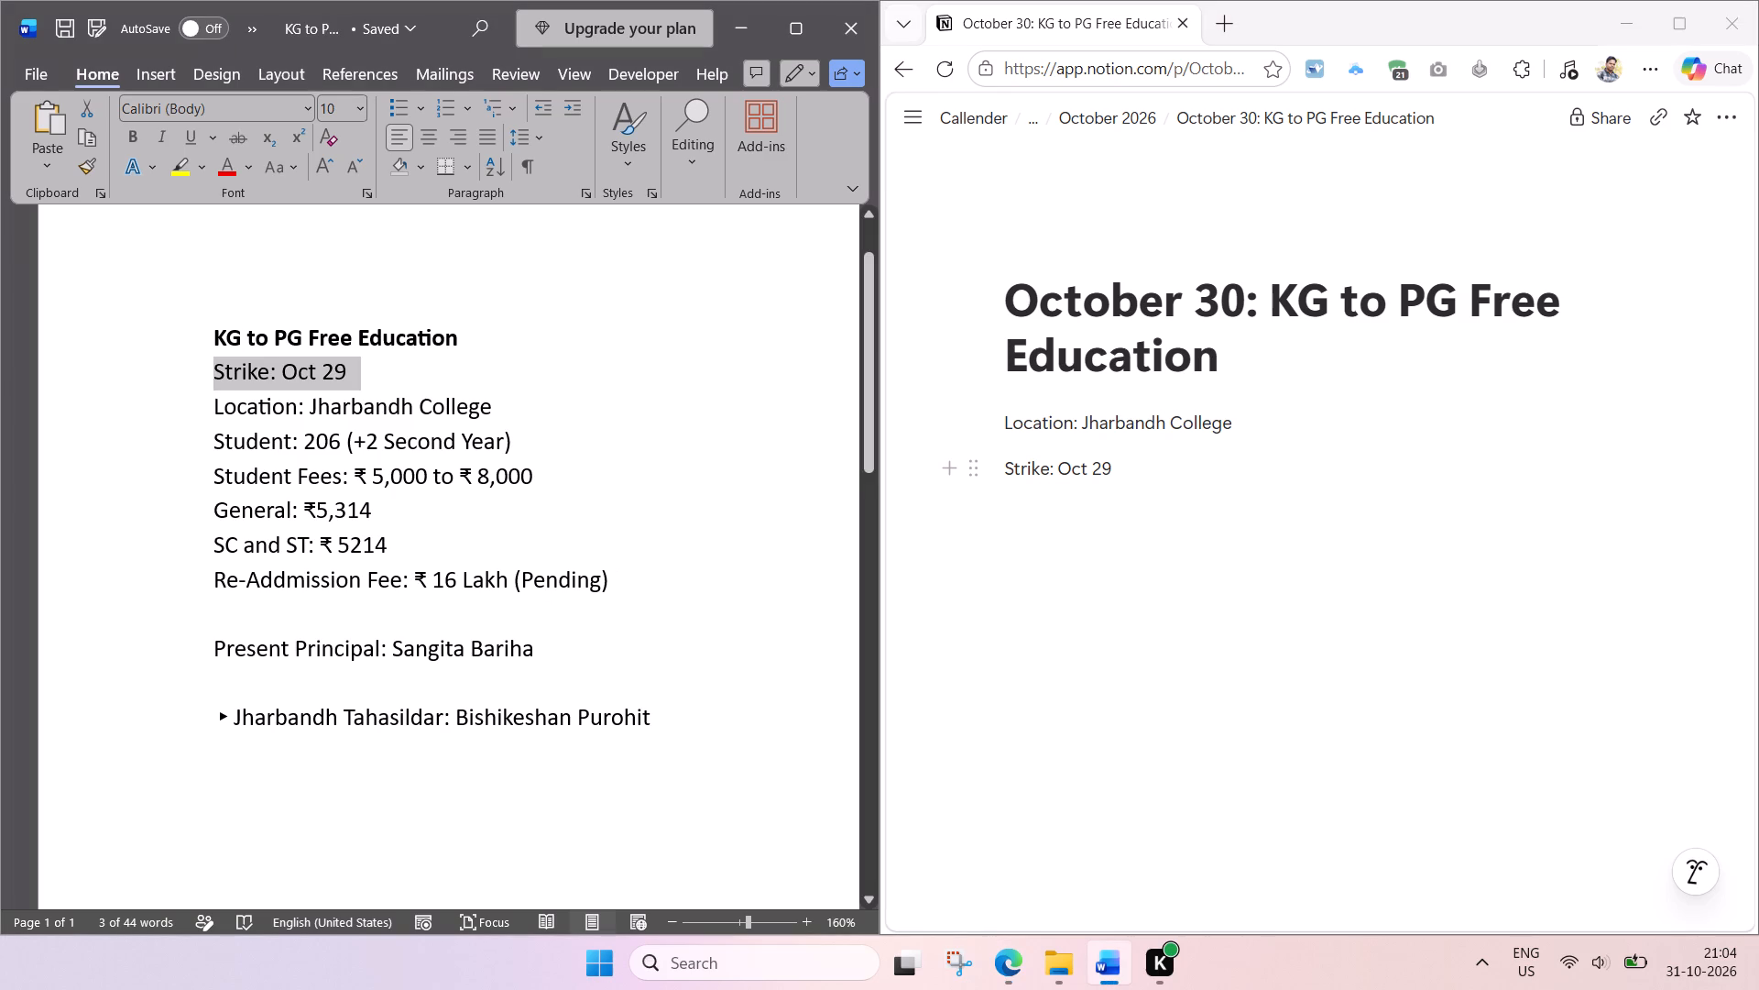
{"action": "left_click", "coordinate": [628, 585]}
{"action": "left_click_drag", "start_coordinate": [623, 583], "coordinate": [252, 589]}
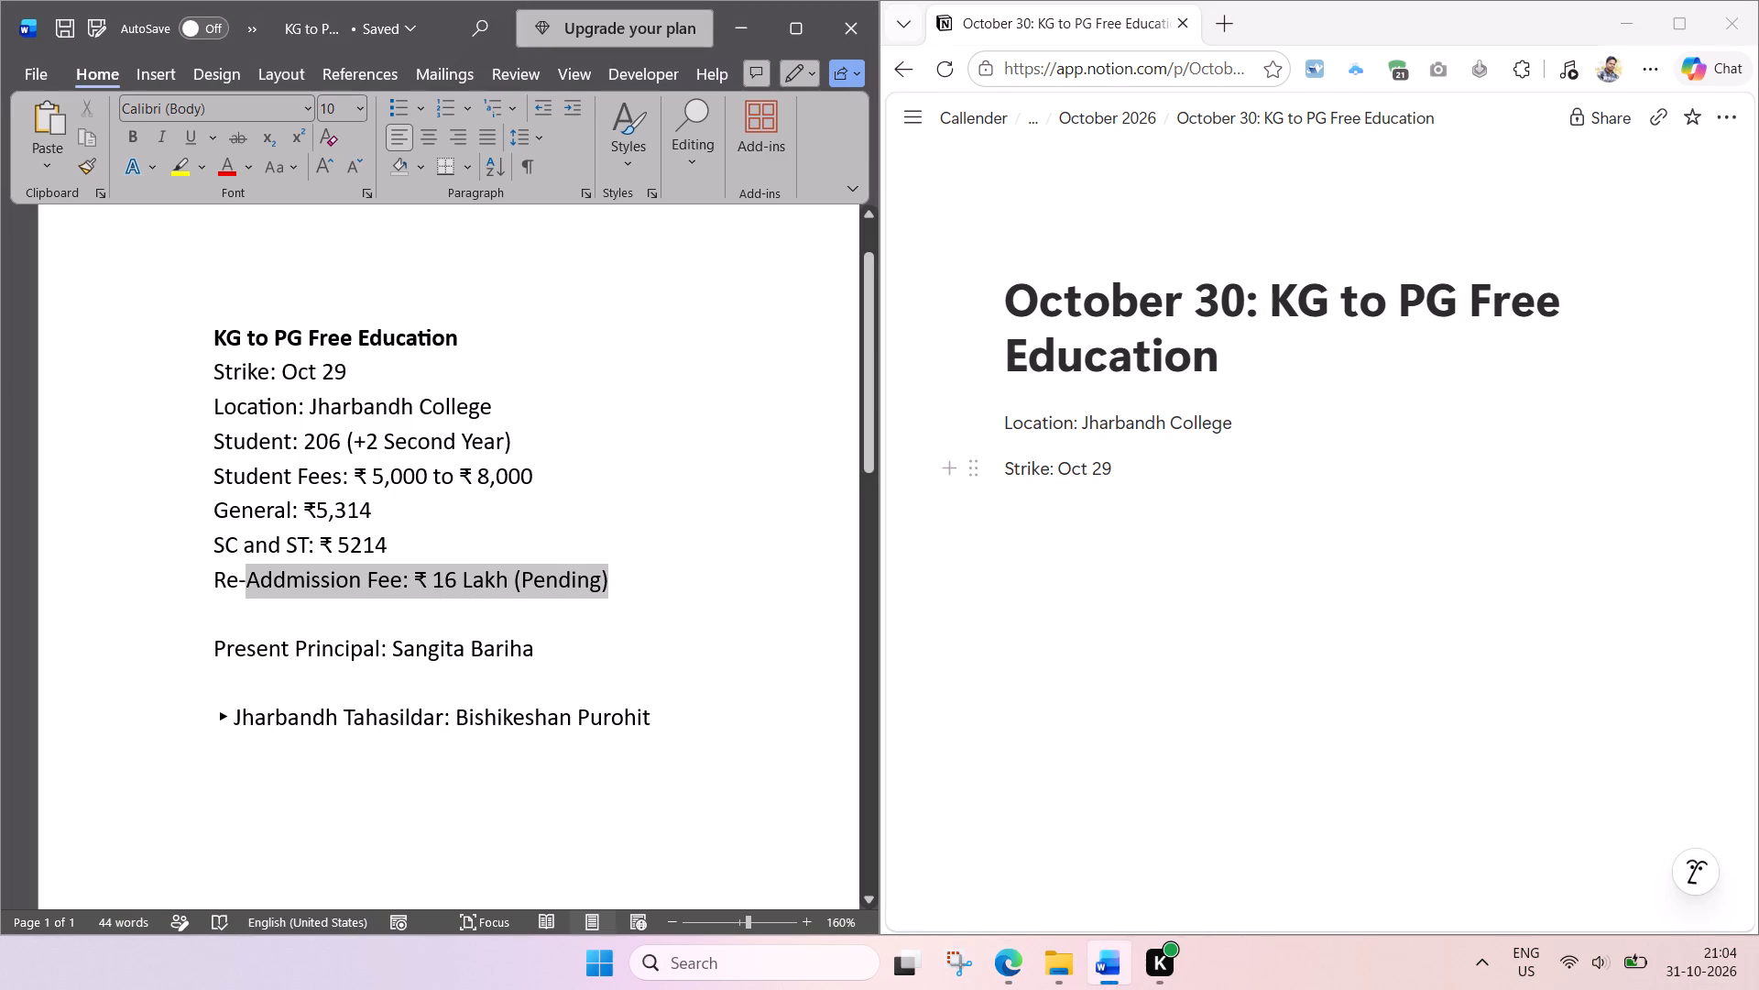
{"action": "left_click_drag", "start_coordinate": [252, 589], "coordinate": [224, 589]}
{"action": "key", "text": "ctrl+c"}
{"action": "left_click", "coordinate": [1045, 510]}
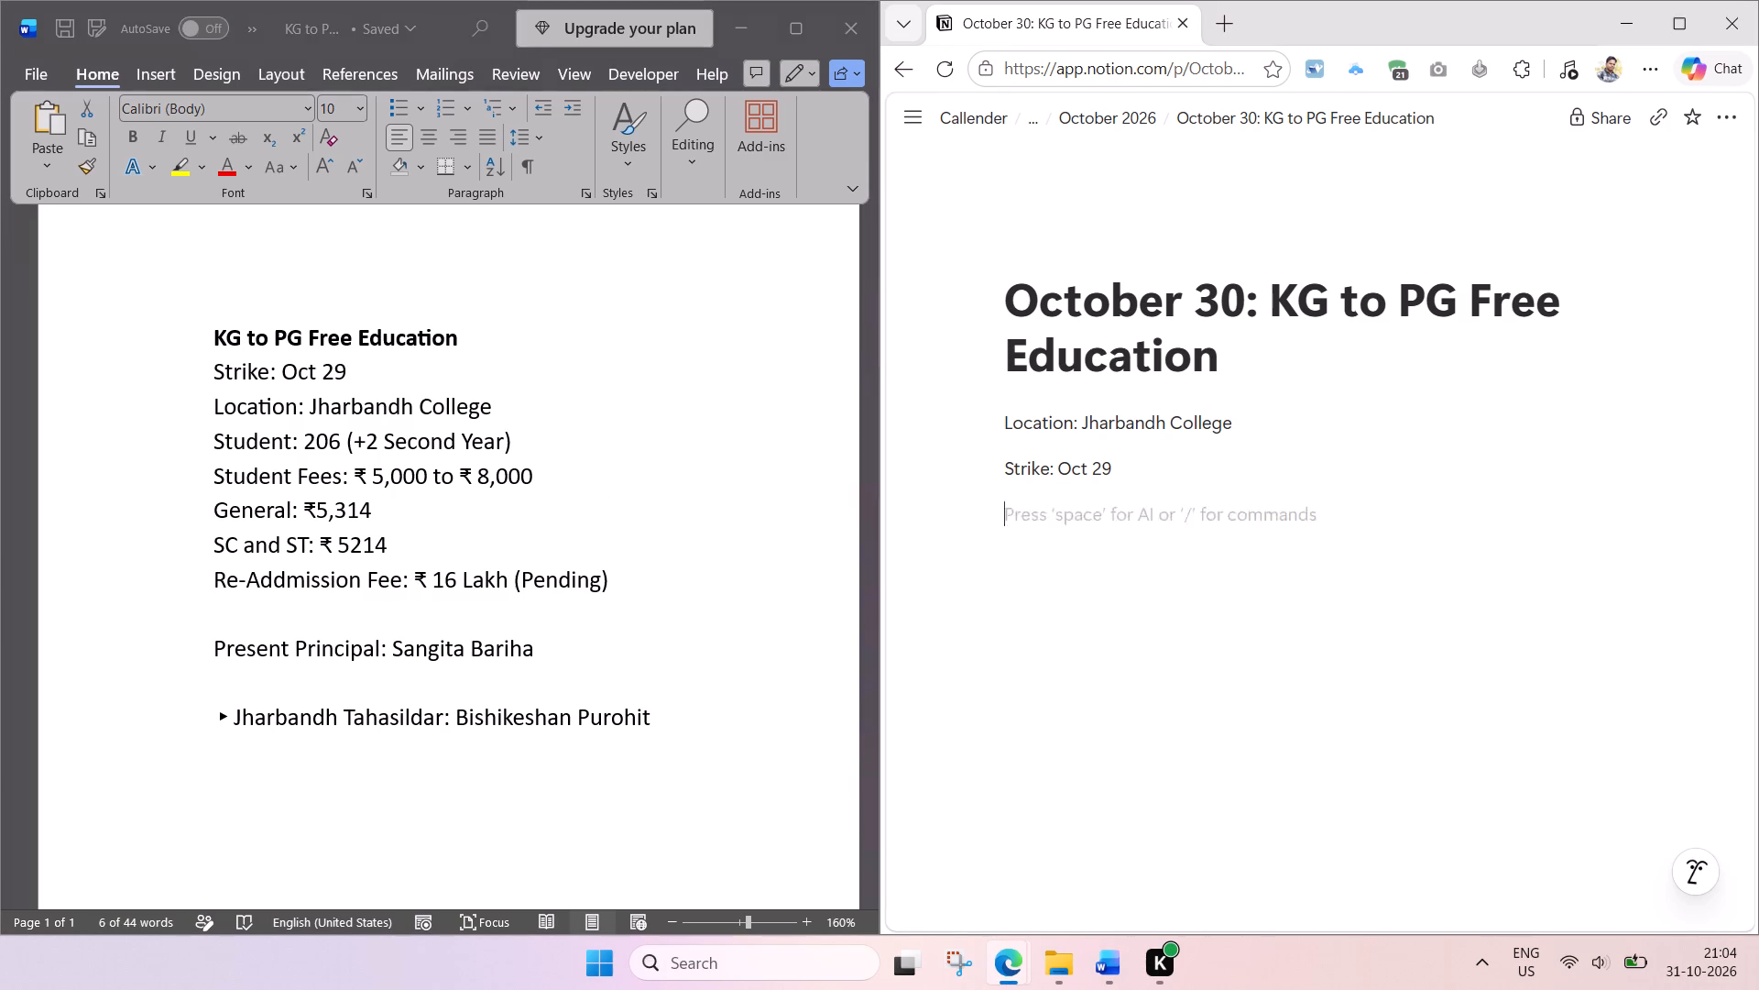
{"action": "type", "text": "Reason:"}
{"action": "key", "text": "space"}
{"action": "key", "text": "ctrl+v"}
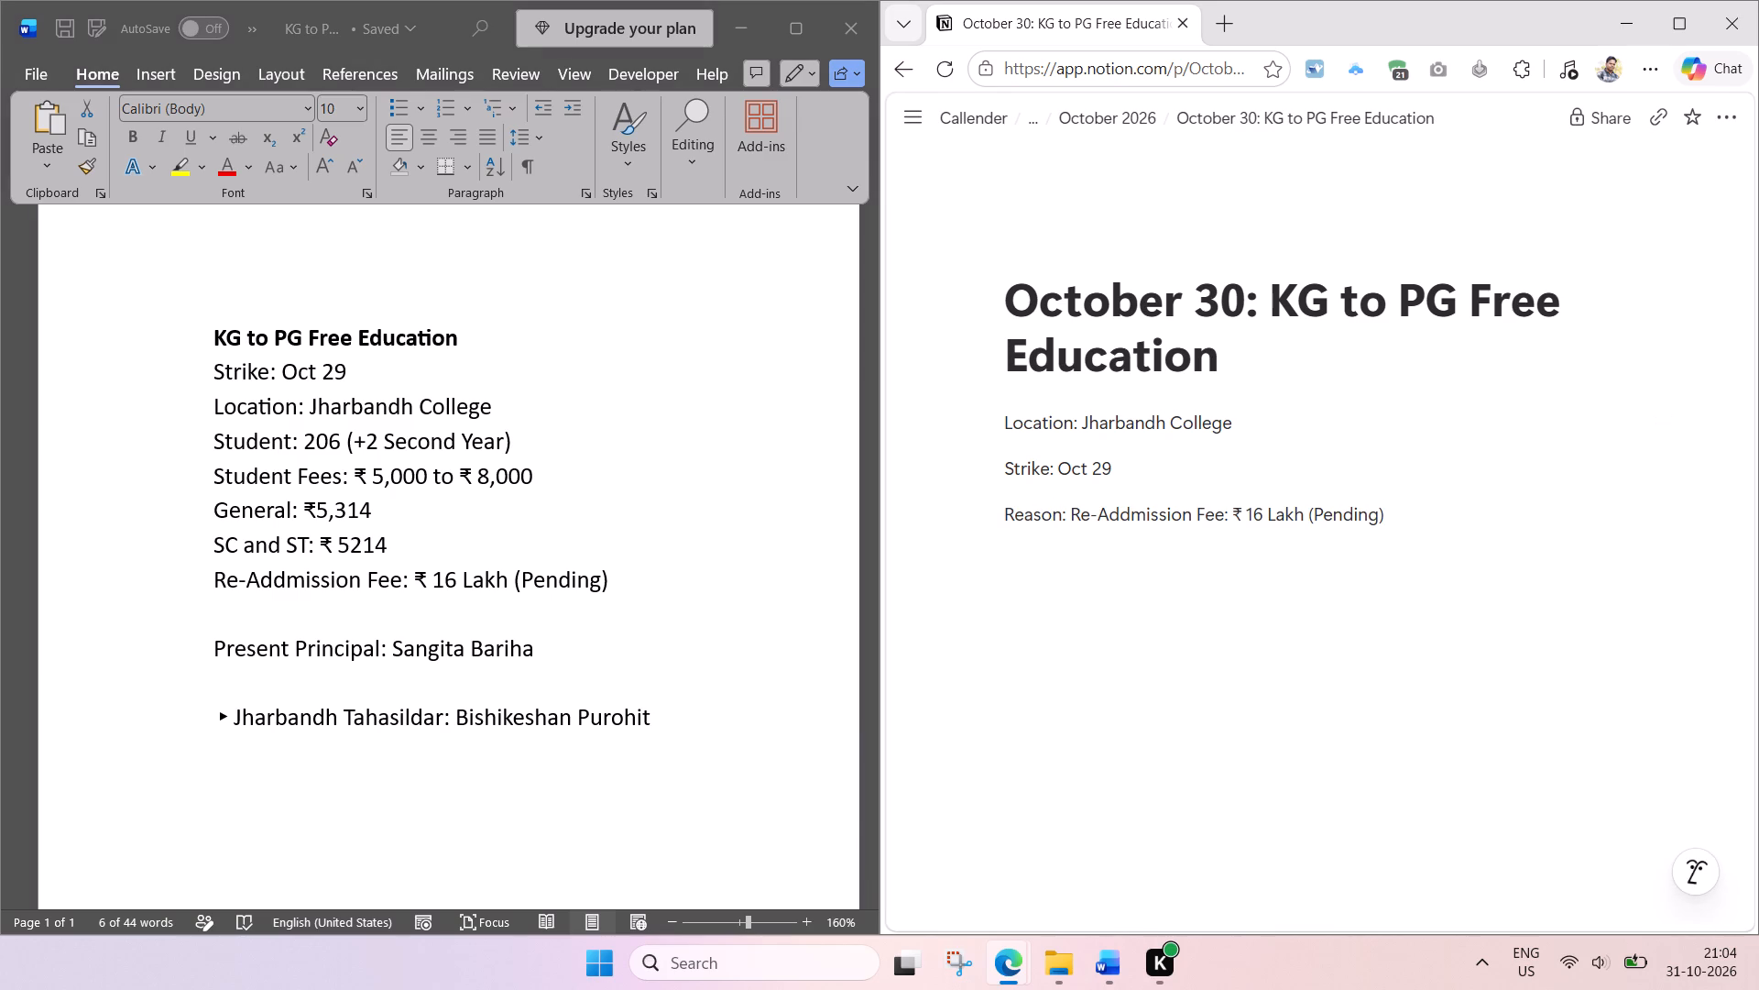
Edit the Reason line to read "Re-Addmission Fee ₹ 16 Lakh (Return Pending)" and save the page.
{"action": "left_click", "coordinate": [1234, 515]}
{"action": "key", "text": "BackSpace"}
{"action": "key", "text": "BackSpace"}
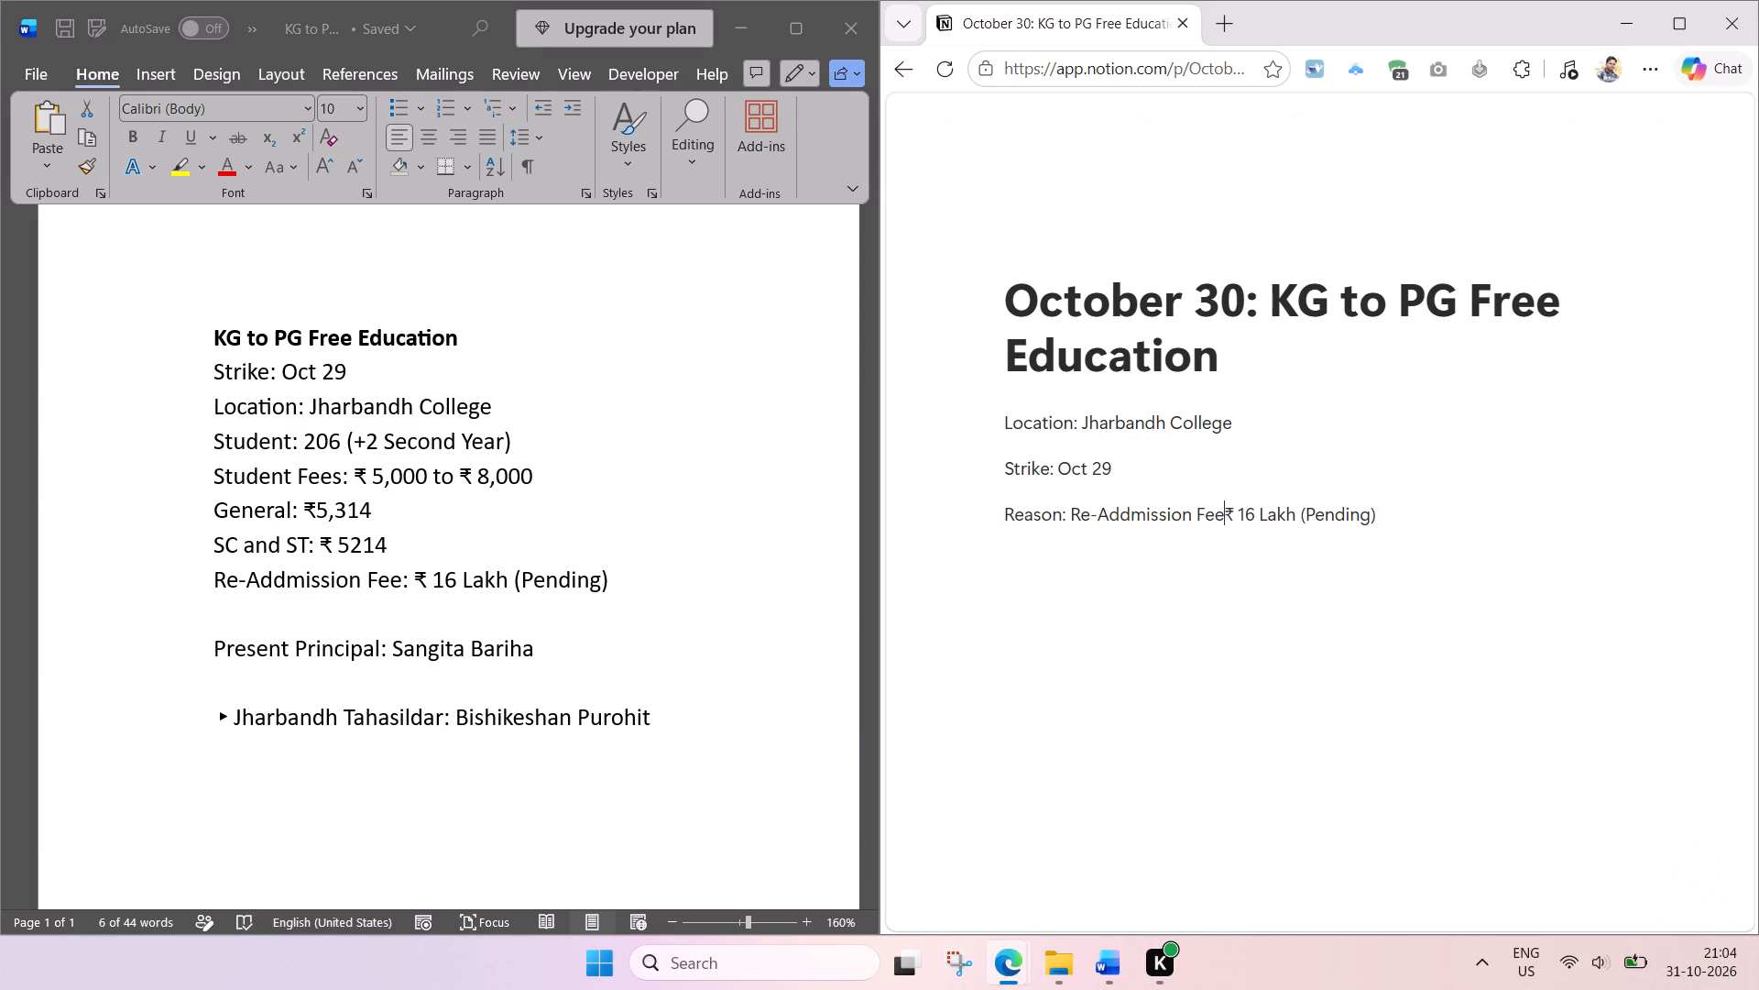
{"action": "key", "text": "space"}
{"action": "left_click", "coordinate": [1311, 515]}
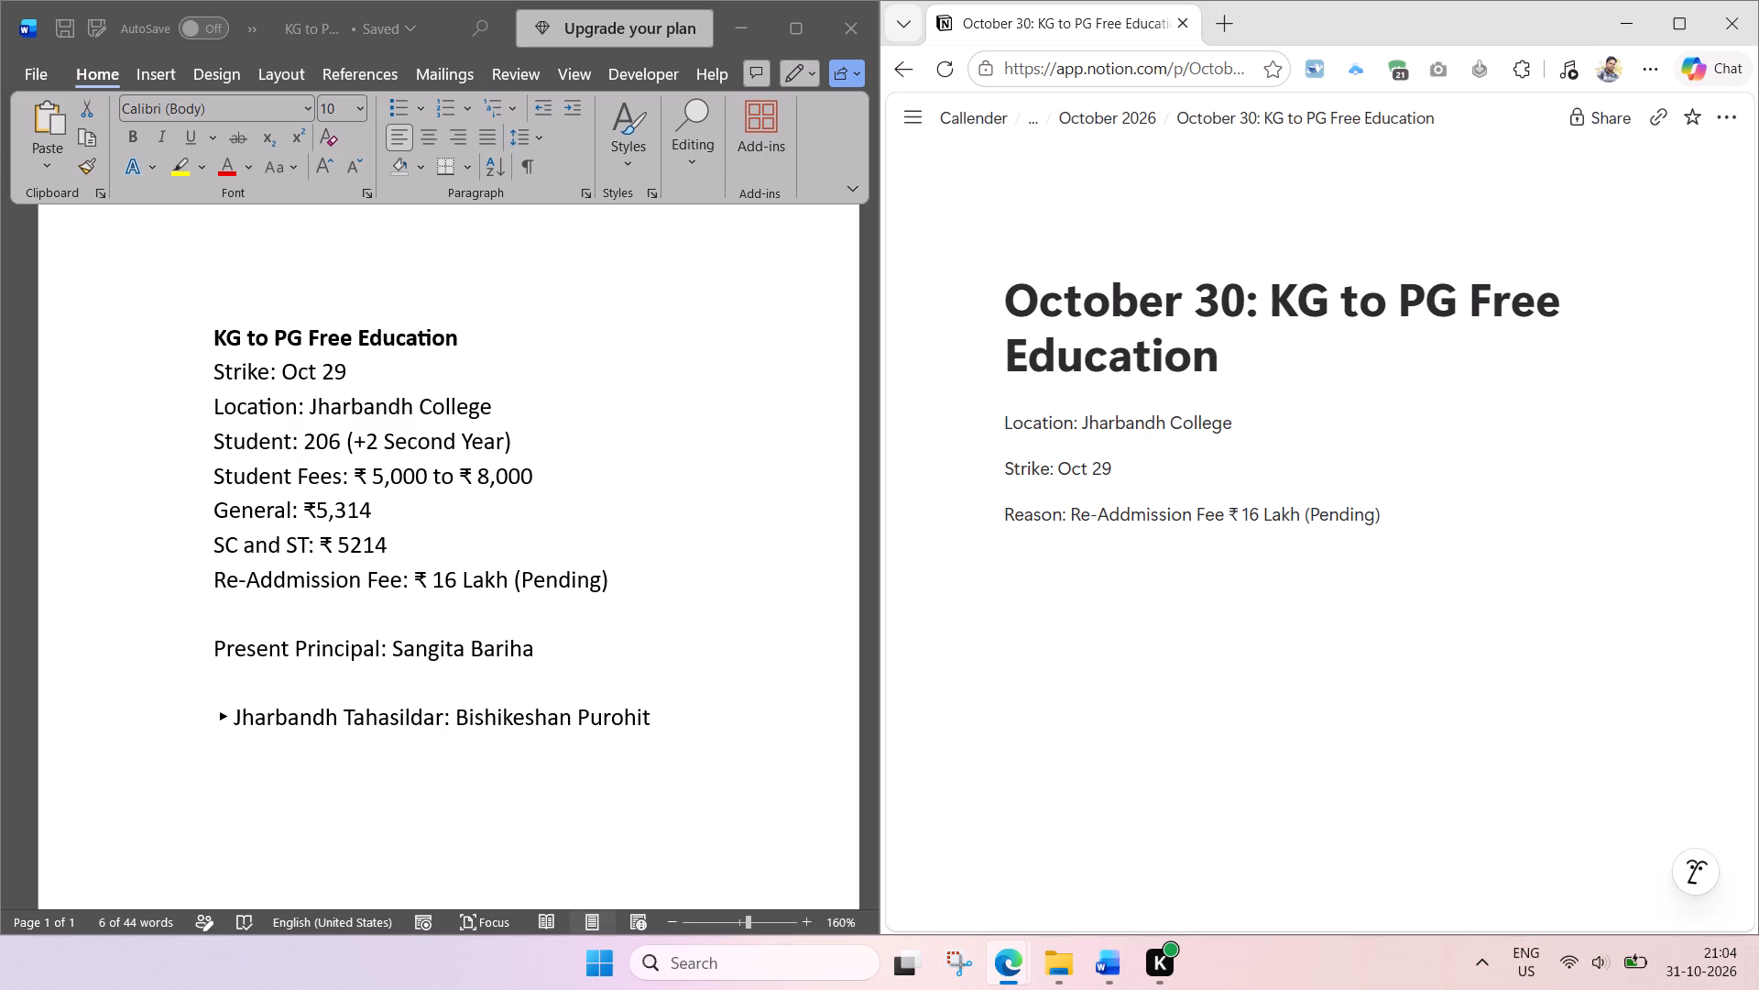
{"action": "type", "text": "Re"}
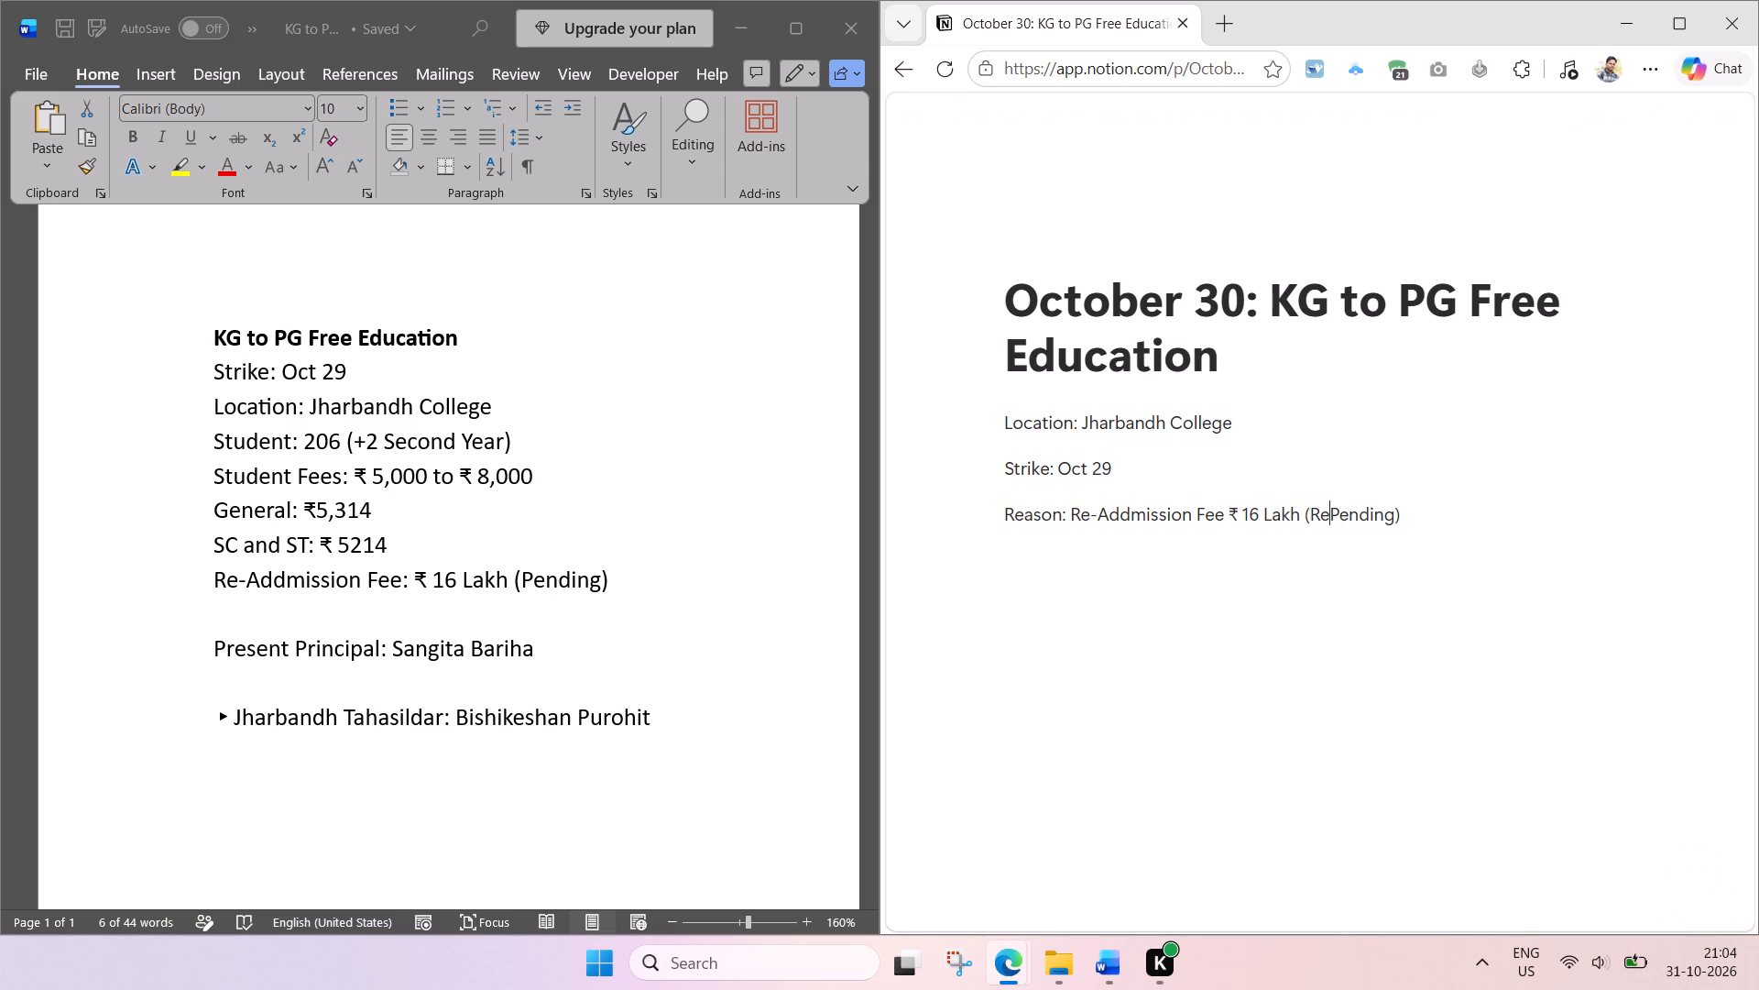
{"action": "type", "text": "turn"}
{"action": "key", "text": "space"}
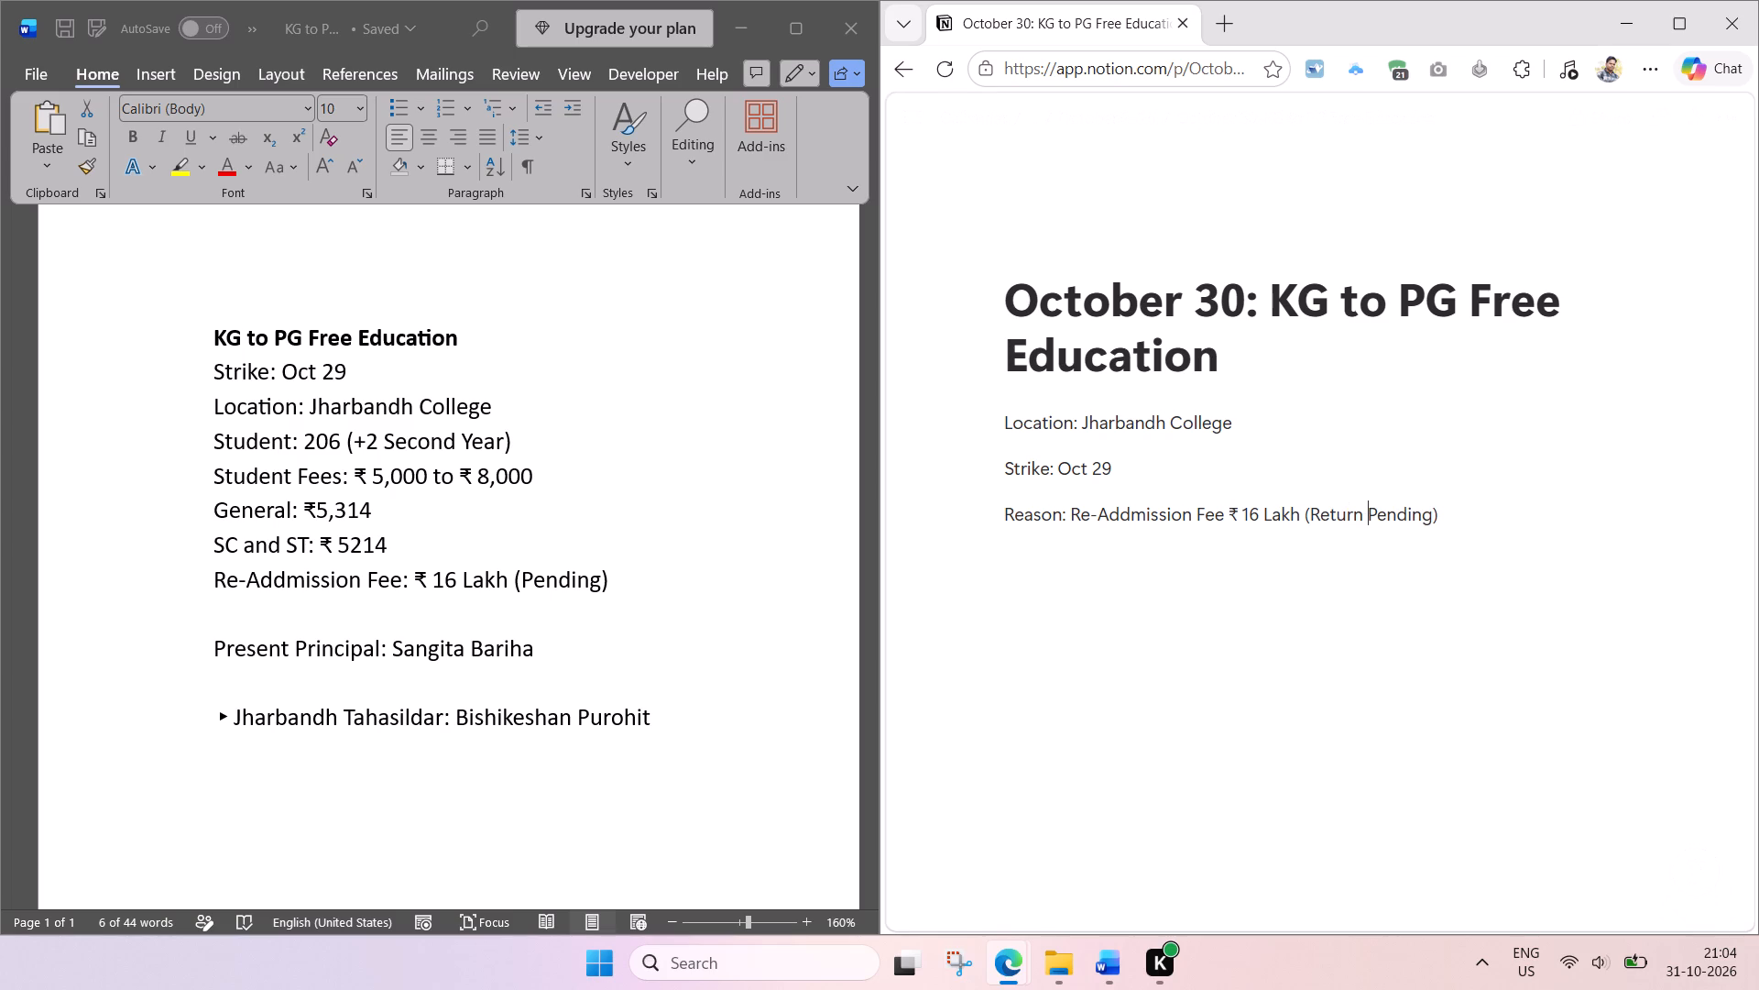
{"action": "key", "text": "ctrl+s"}
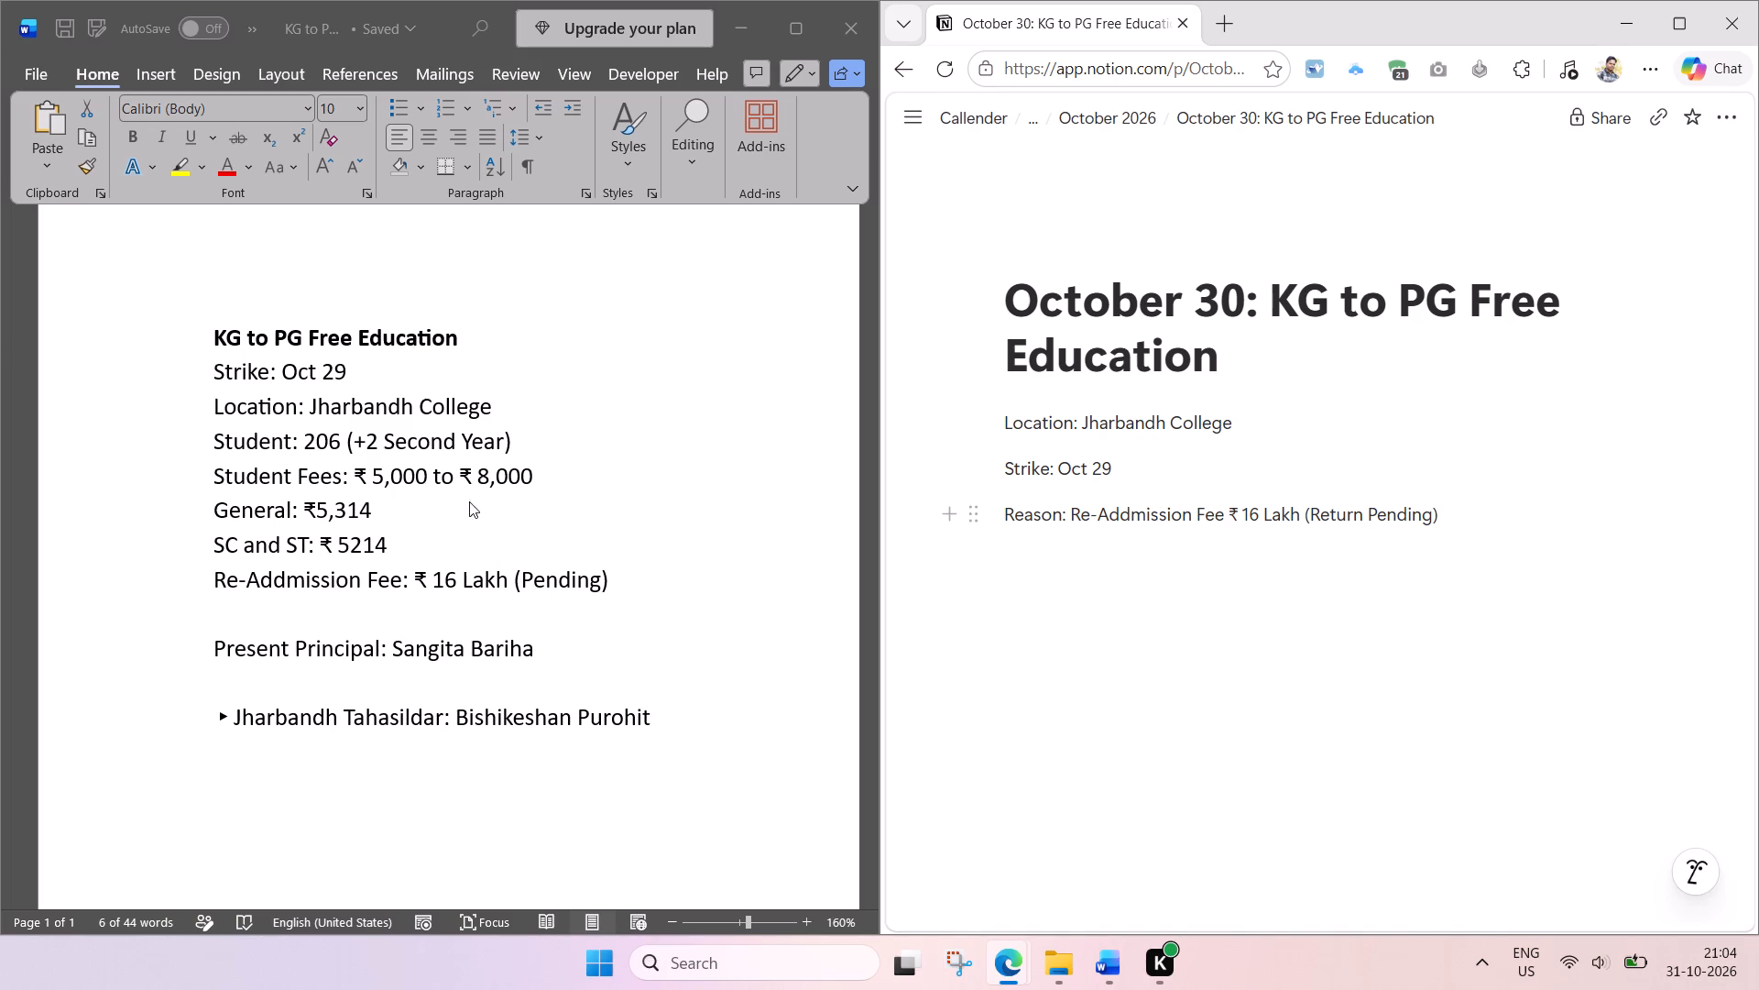
Copy the line "Student: 206 (+2 Second Year)" from the Word notes to a new line below the Reason line in Notion.
{"action": "left_click", "coordinate": [502, 412]}
{"action": "left_click", "coordinate": [446, 433]}
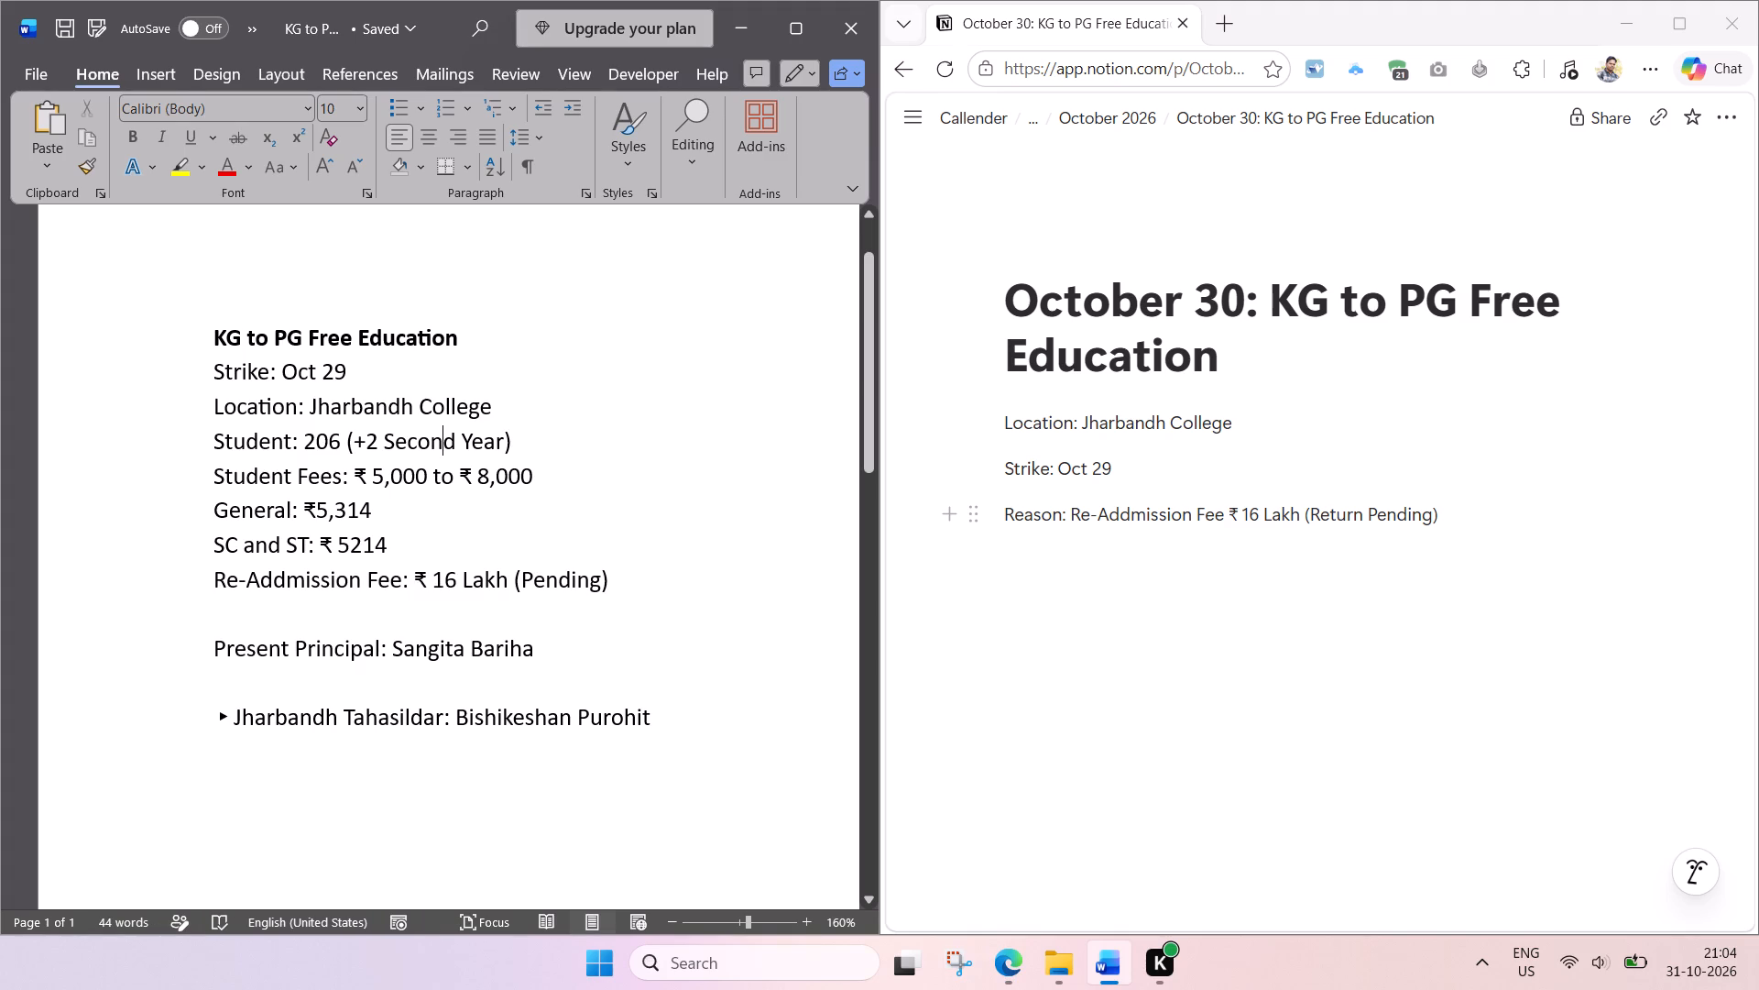
{"action": "left_click_drag", "start_coordinate": [531, 439], "coordinate": [218, 443]}
{"action": "key", "text": "ctrl+c"}
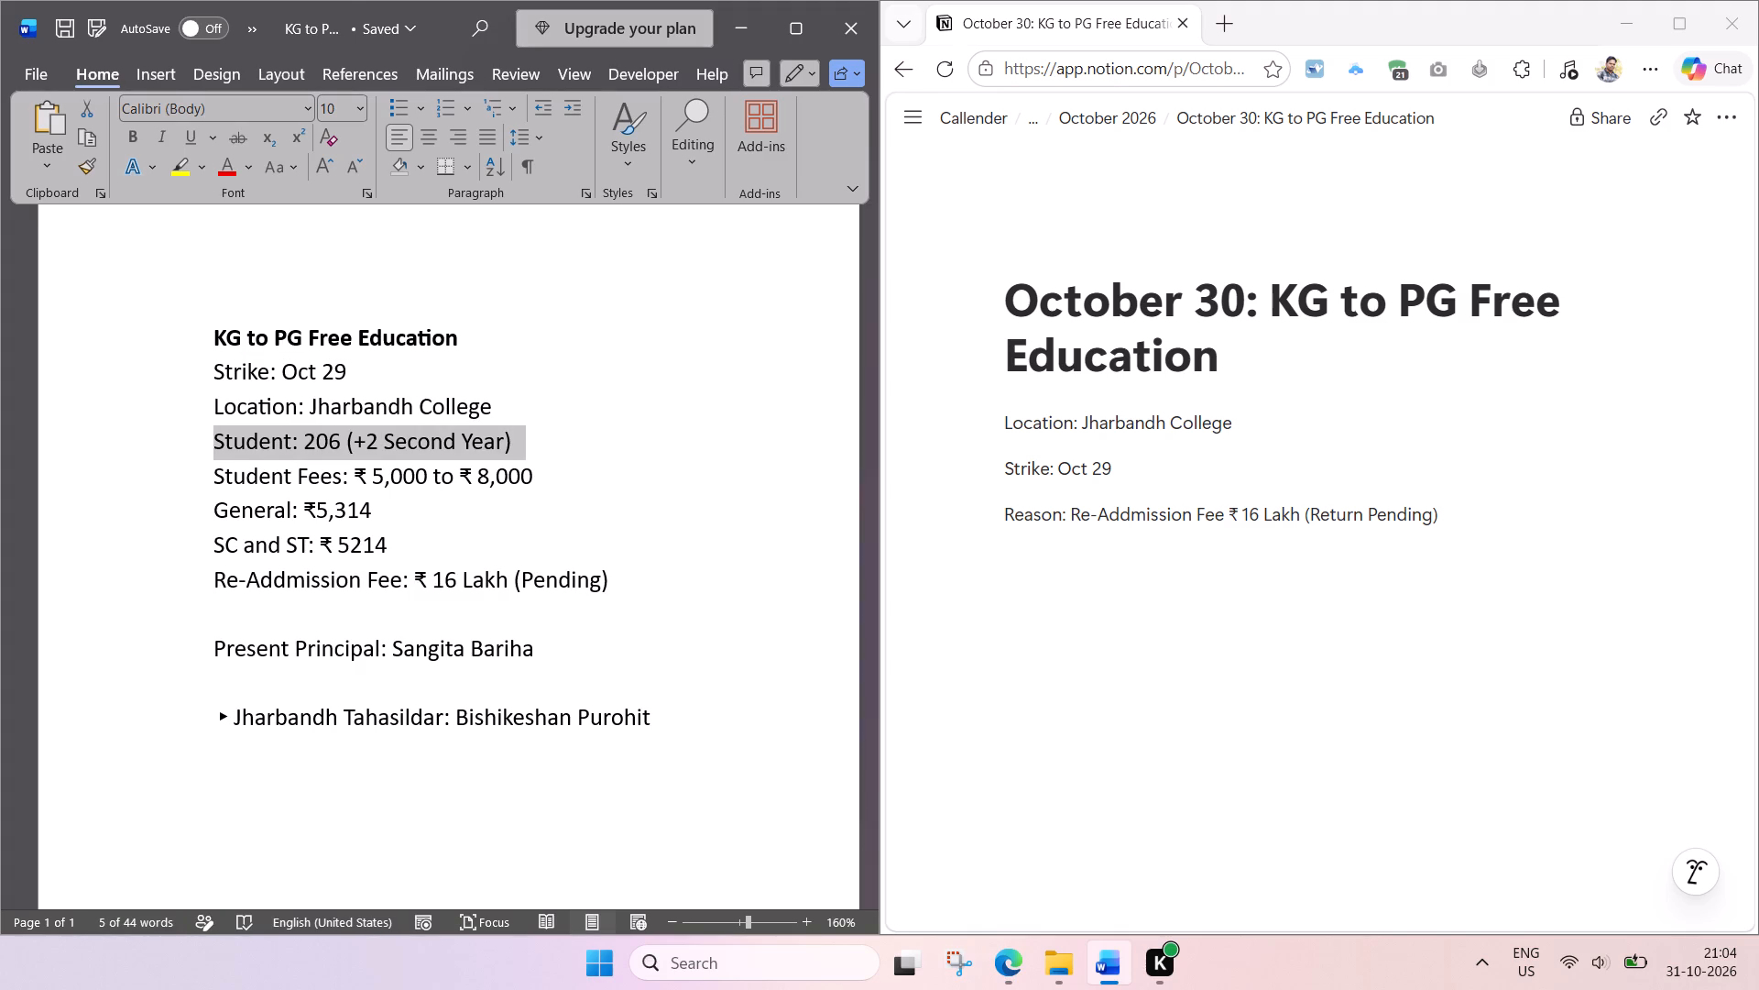
{"action": "left_click", "coordinate": [1088, 550]}
{"action": "key", "text": "ctrl+v"}
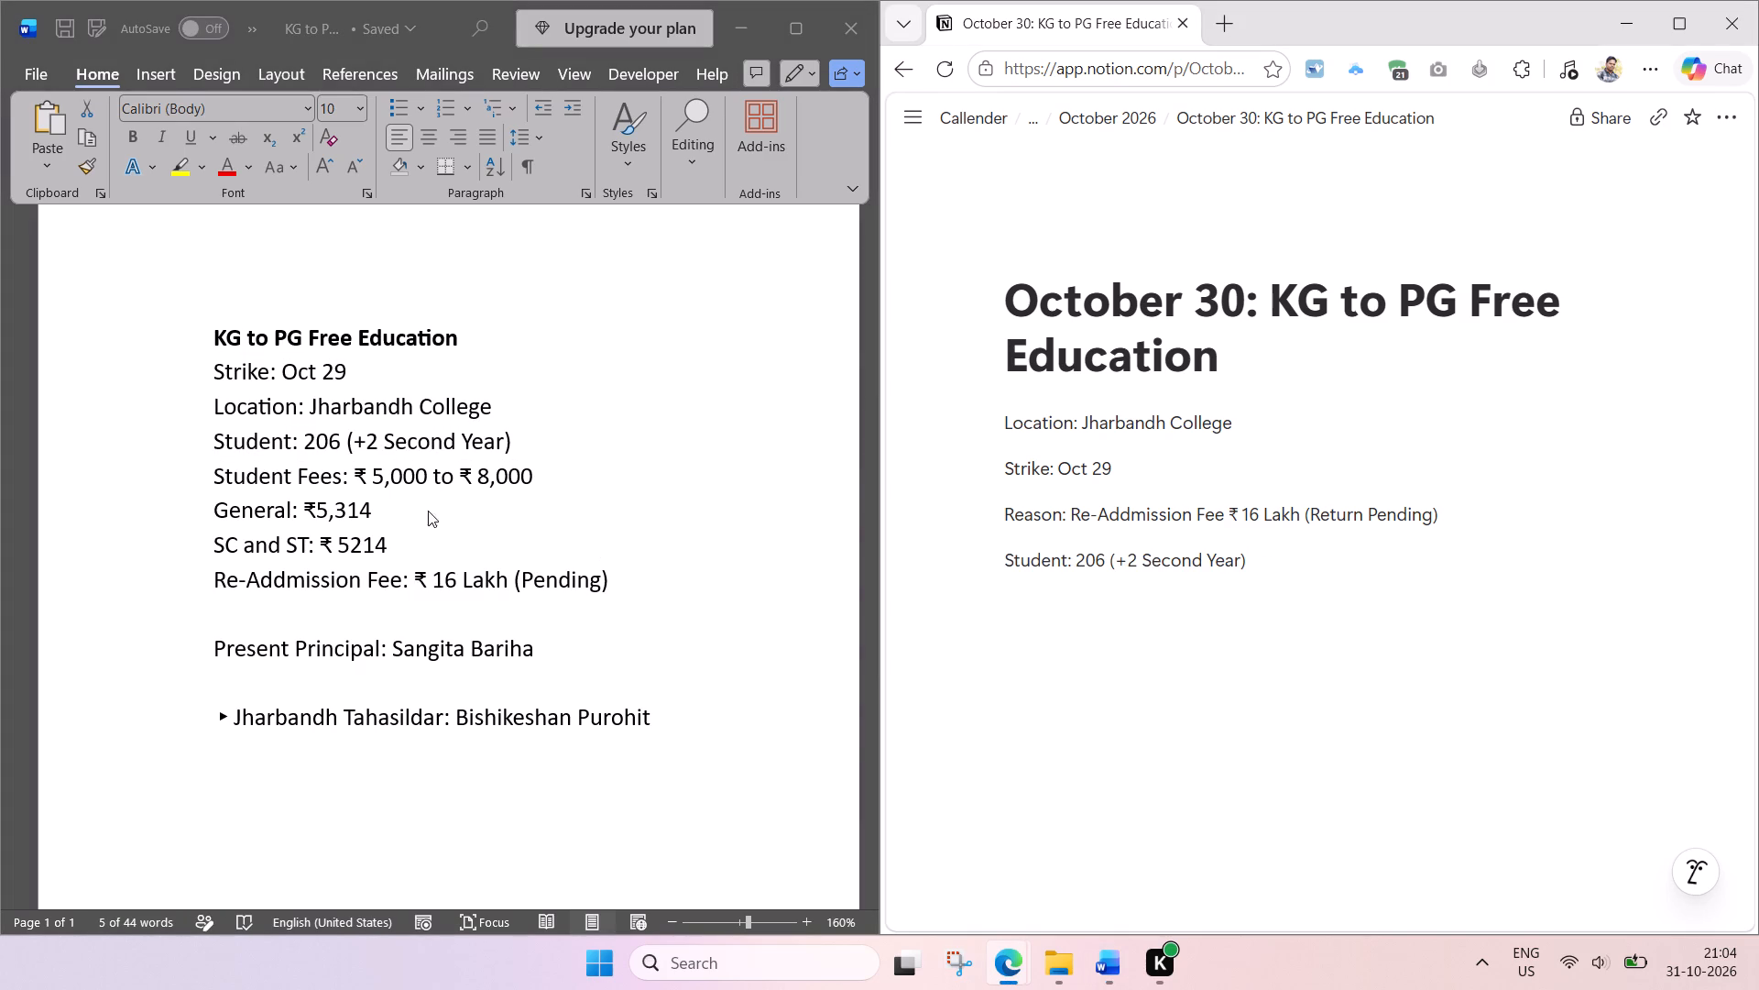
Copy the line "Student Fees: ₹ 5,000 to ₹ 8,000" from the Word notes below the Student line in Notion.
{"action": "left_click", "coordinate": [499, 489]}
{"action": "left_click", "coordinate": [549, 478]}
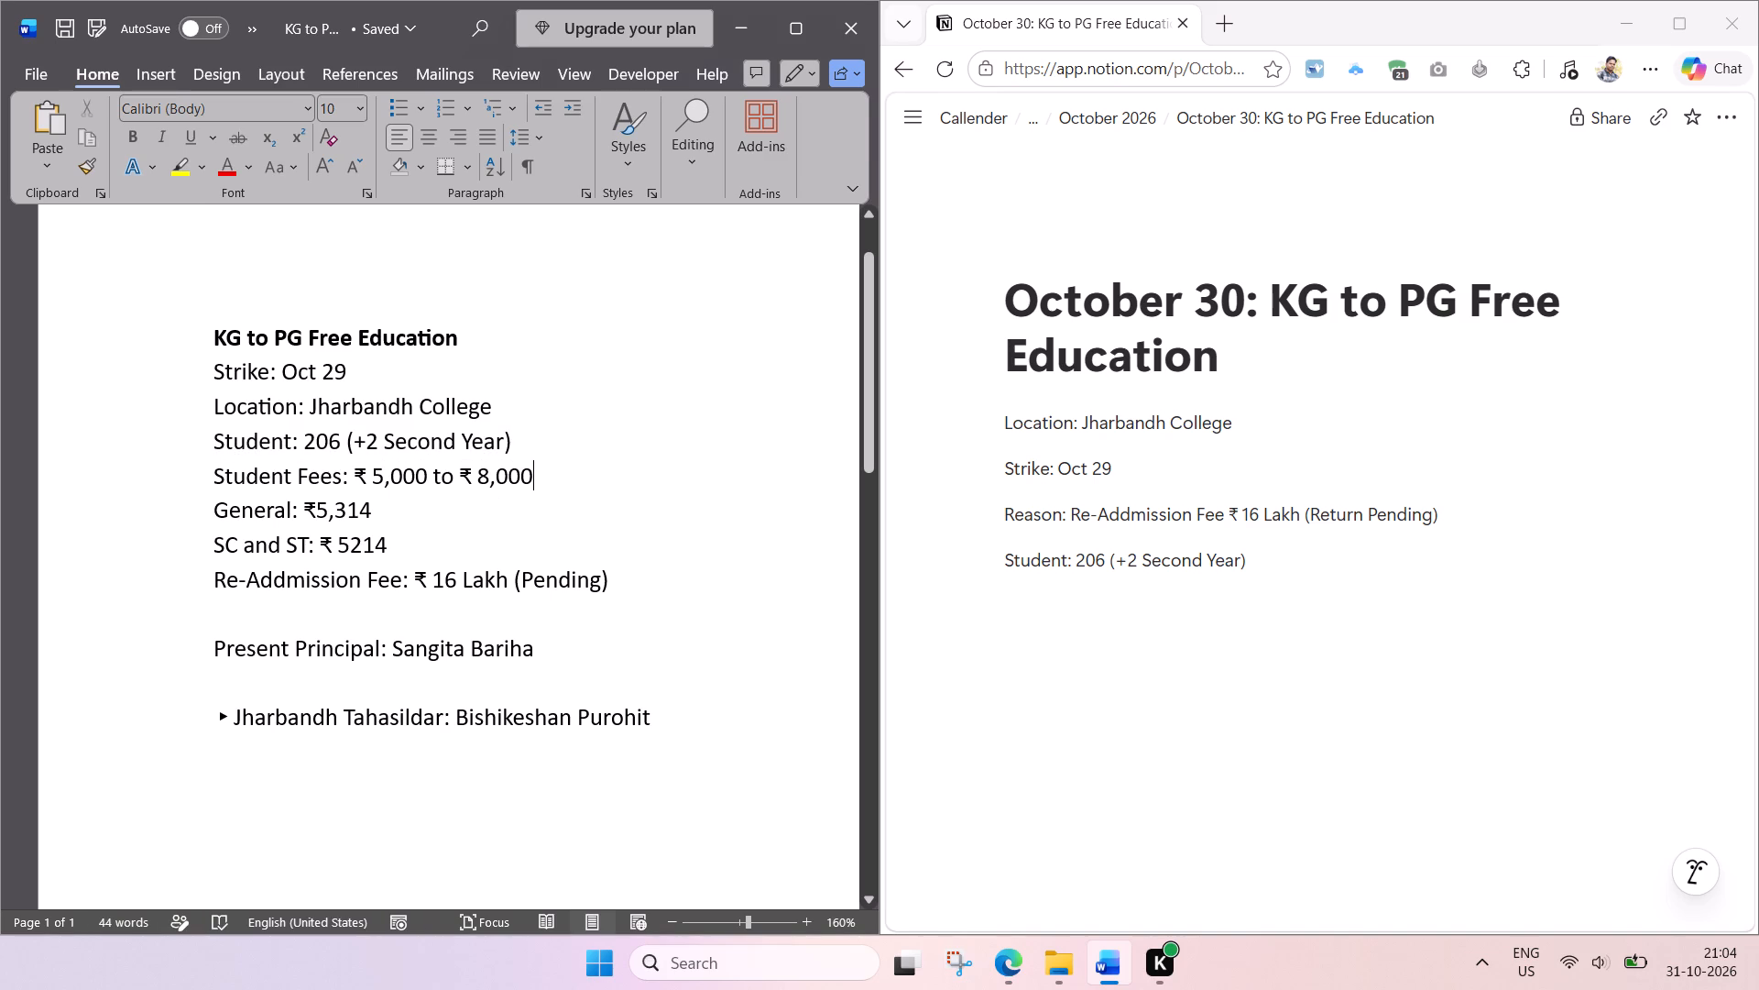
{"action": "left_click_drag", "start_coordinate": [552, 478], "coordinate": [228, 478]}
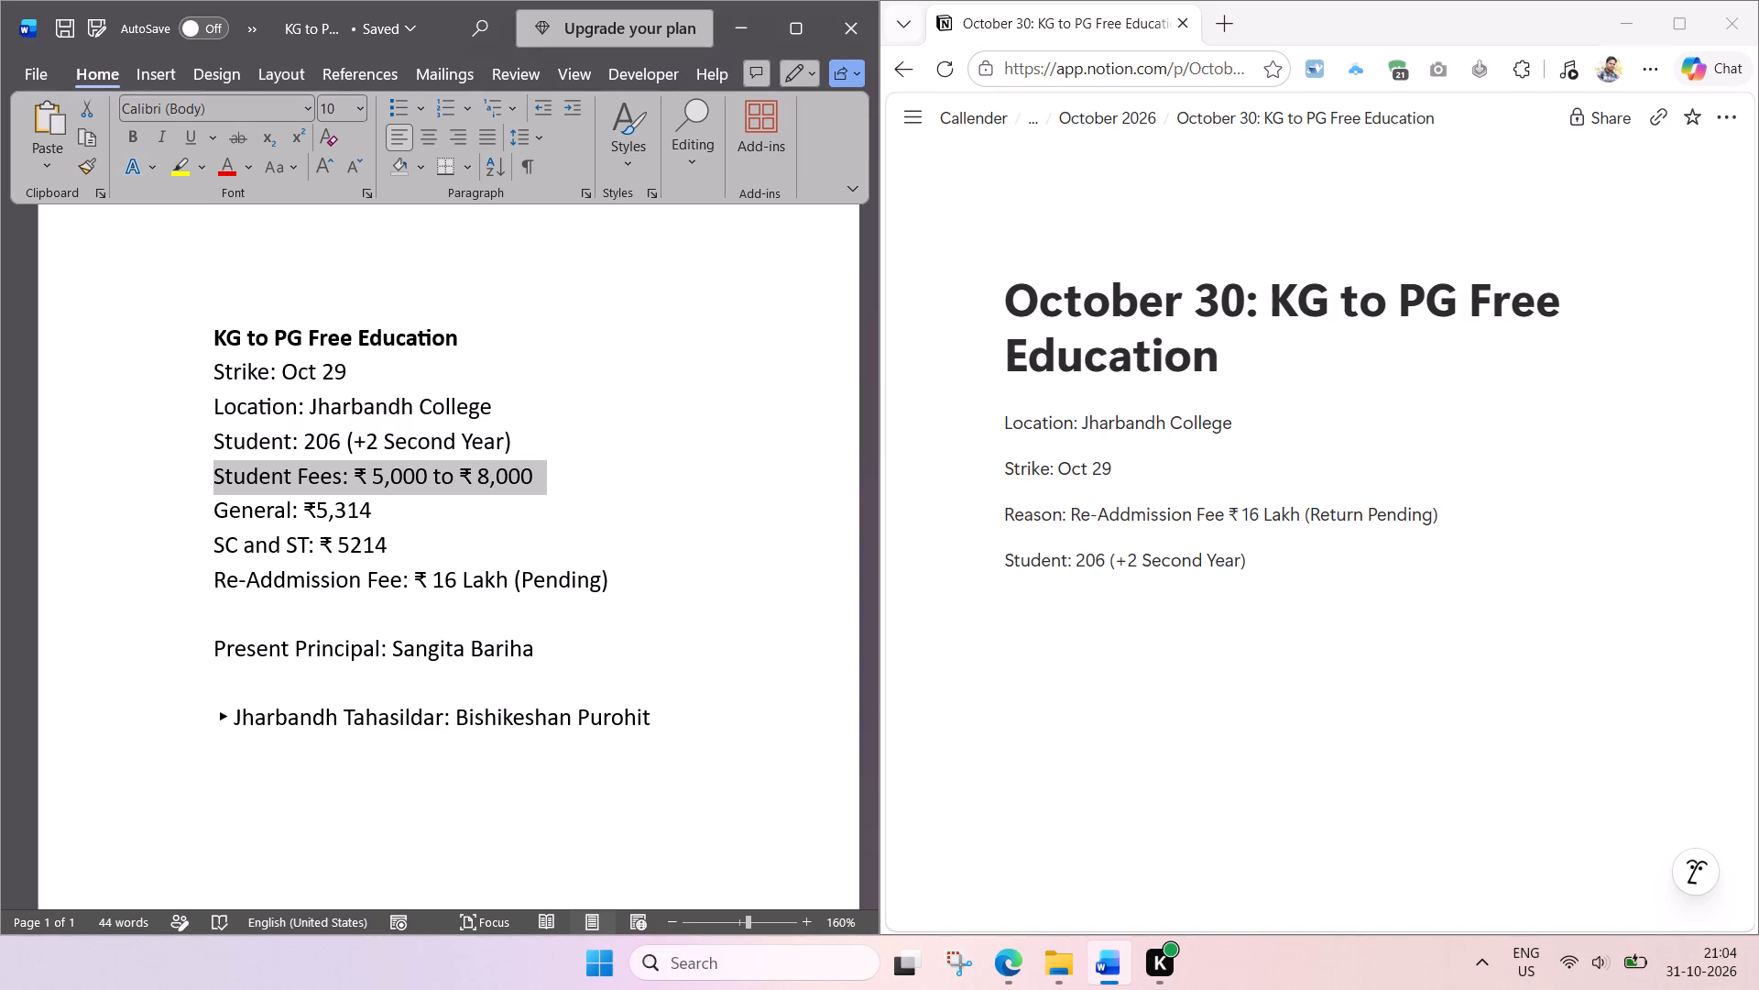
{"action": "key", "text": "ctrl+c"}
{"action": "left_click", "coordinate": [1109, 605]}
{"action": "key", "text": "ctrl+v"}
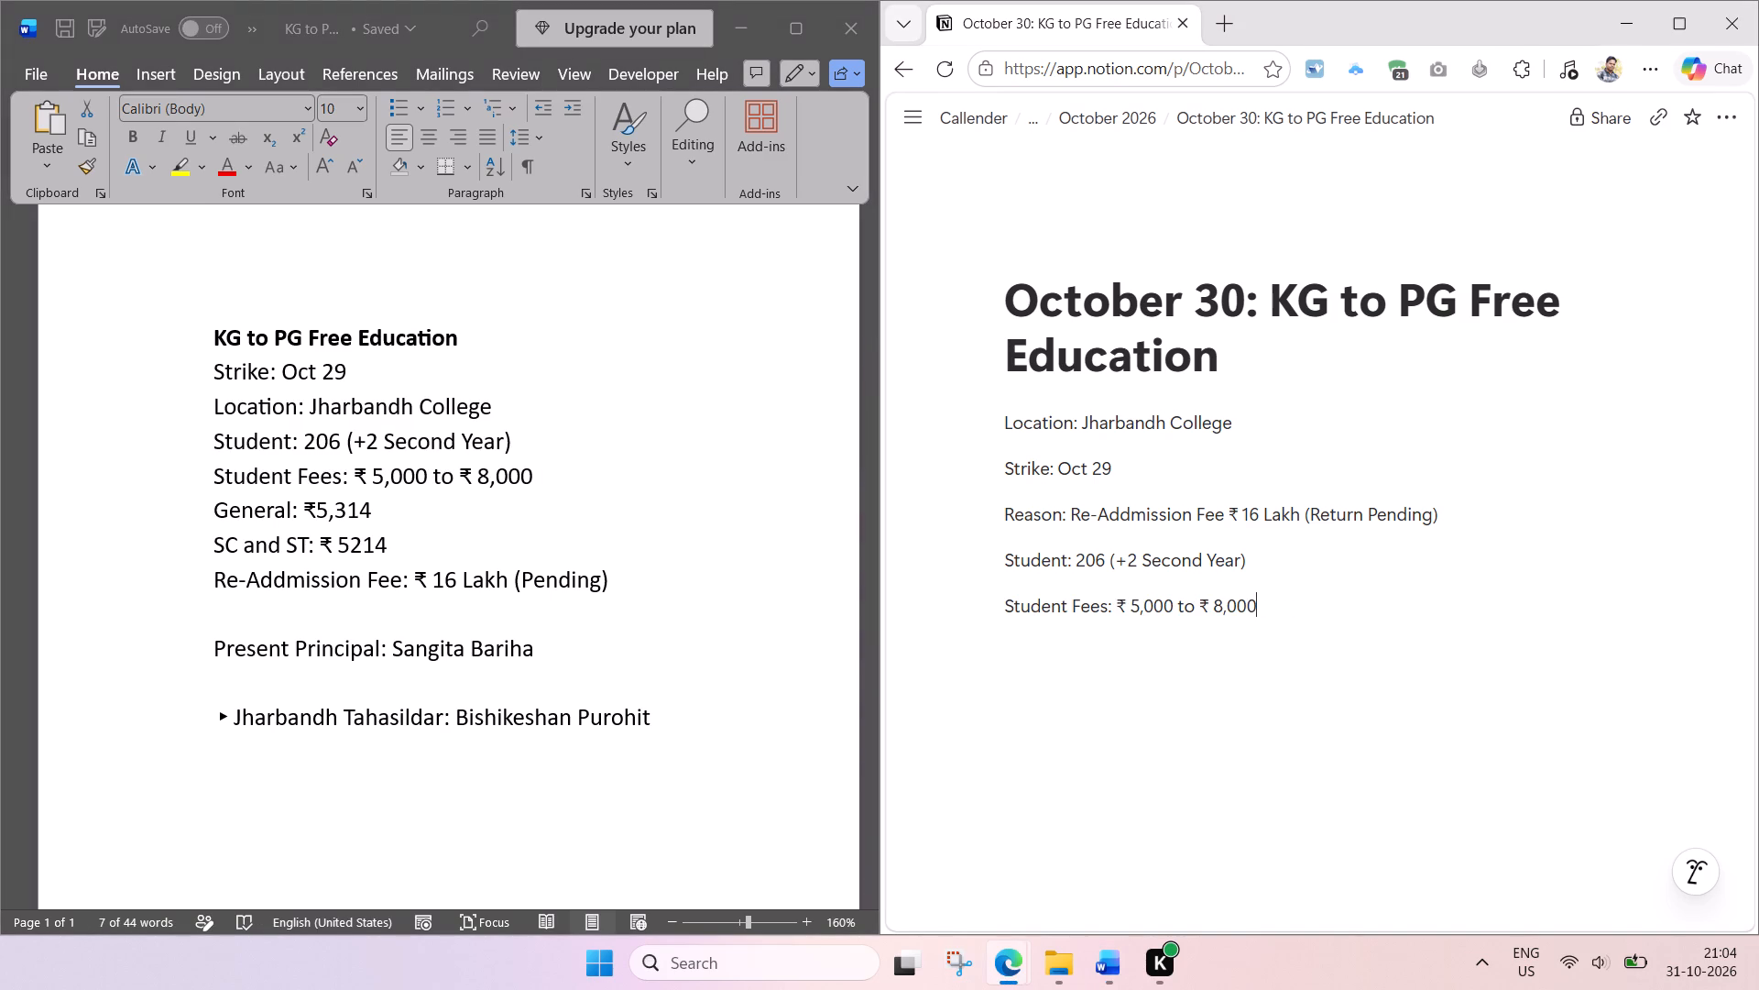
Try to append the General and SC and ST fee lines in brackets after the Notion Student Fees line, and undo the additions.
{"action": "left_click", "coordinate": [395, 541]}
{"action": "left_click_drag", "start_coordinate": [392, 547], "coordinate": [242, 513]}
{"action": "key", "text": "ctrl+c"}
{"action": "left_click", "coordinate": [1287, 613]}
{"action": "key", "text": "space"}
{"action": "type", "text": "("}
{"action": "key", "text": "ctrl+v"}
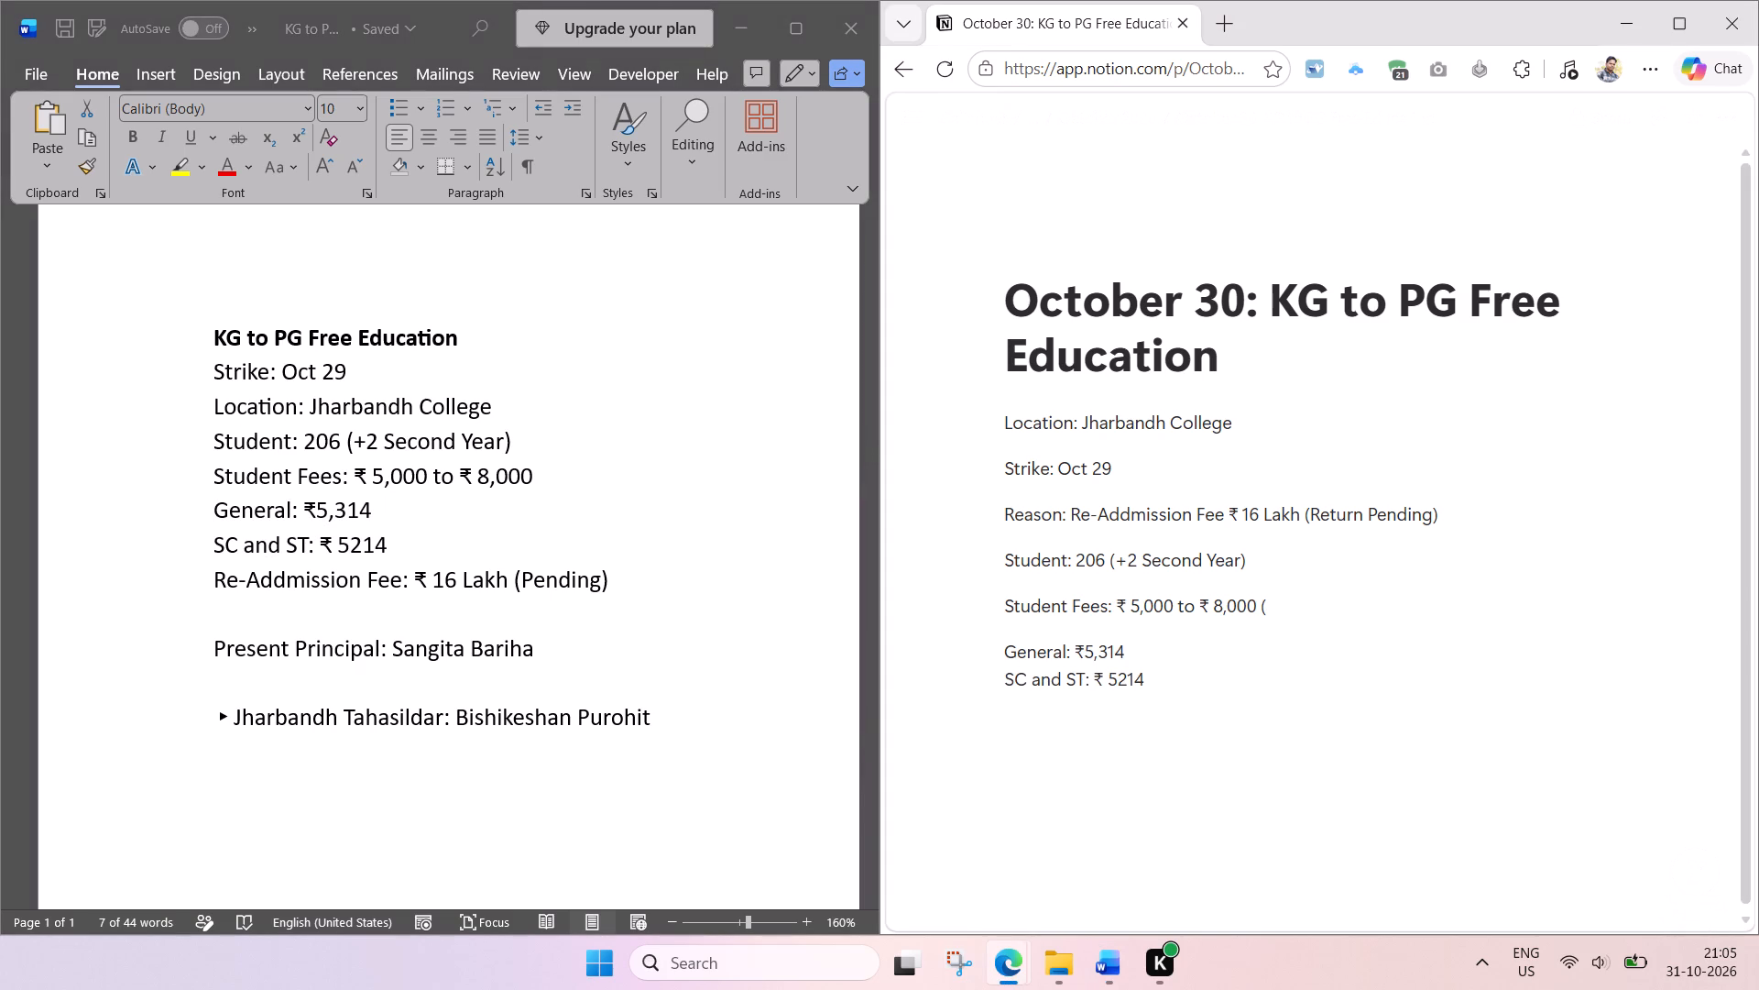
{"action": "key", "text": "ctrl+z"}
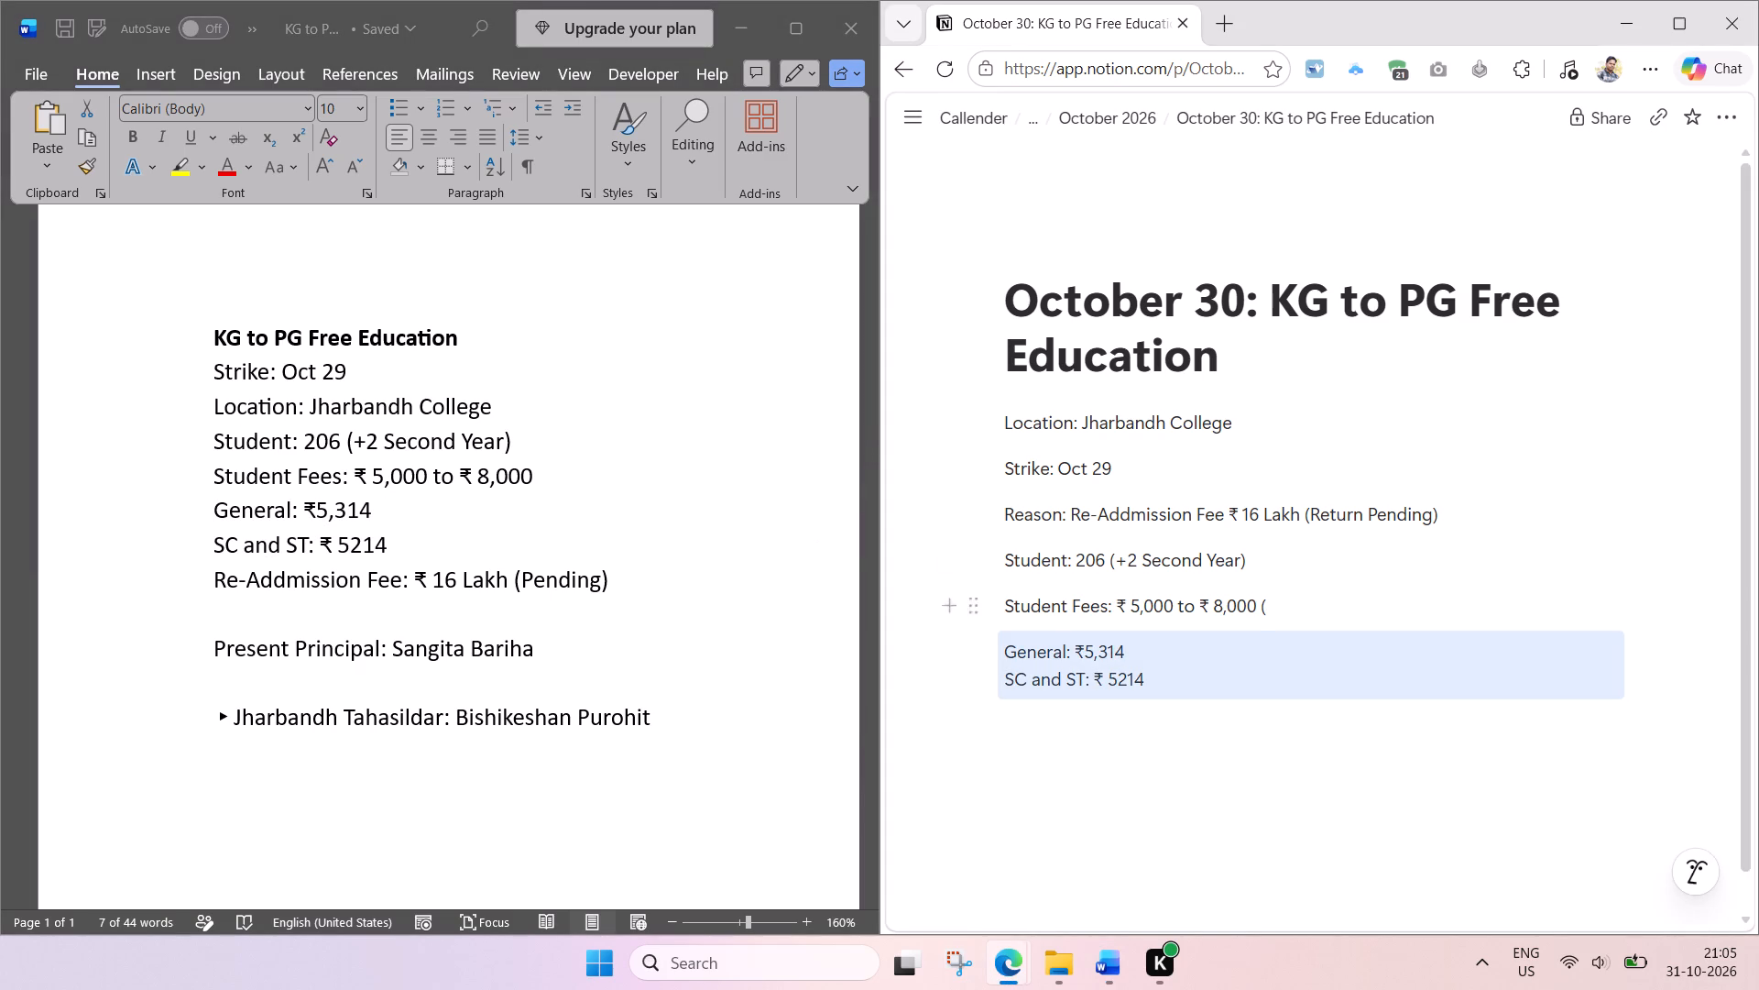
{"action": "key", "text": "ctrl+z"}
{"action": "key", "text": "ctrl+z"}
In the Word notes, merge the two category fee lines into the Student Fees line as "(General: ₹5,314, SC and ST: ₹ 5214)".
{"action": "left_click", "coordinate": [525, 512]}
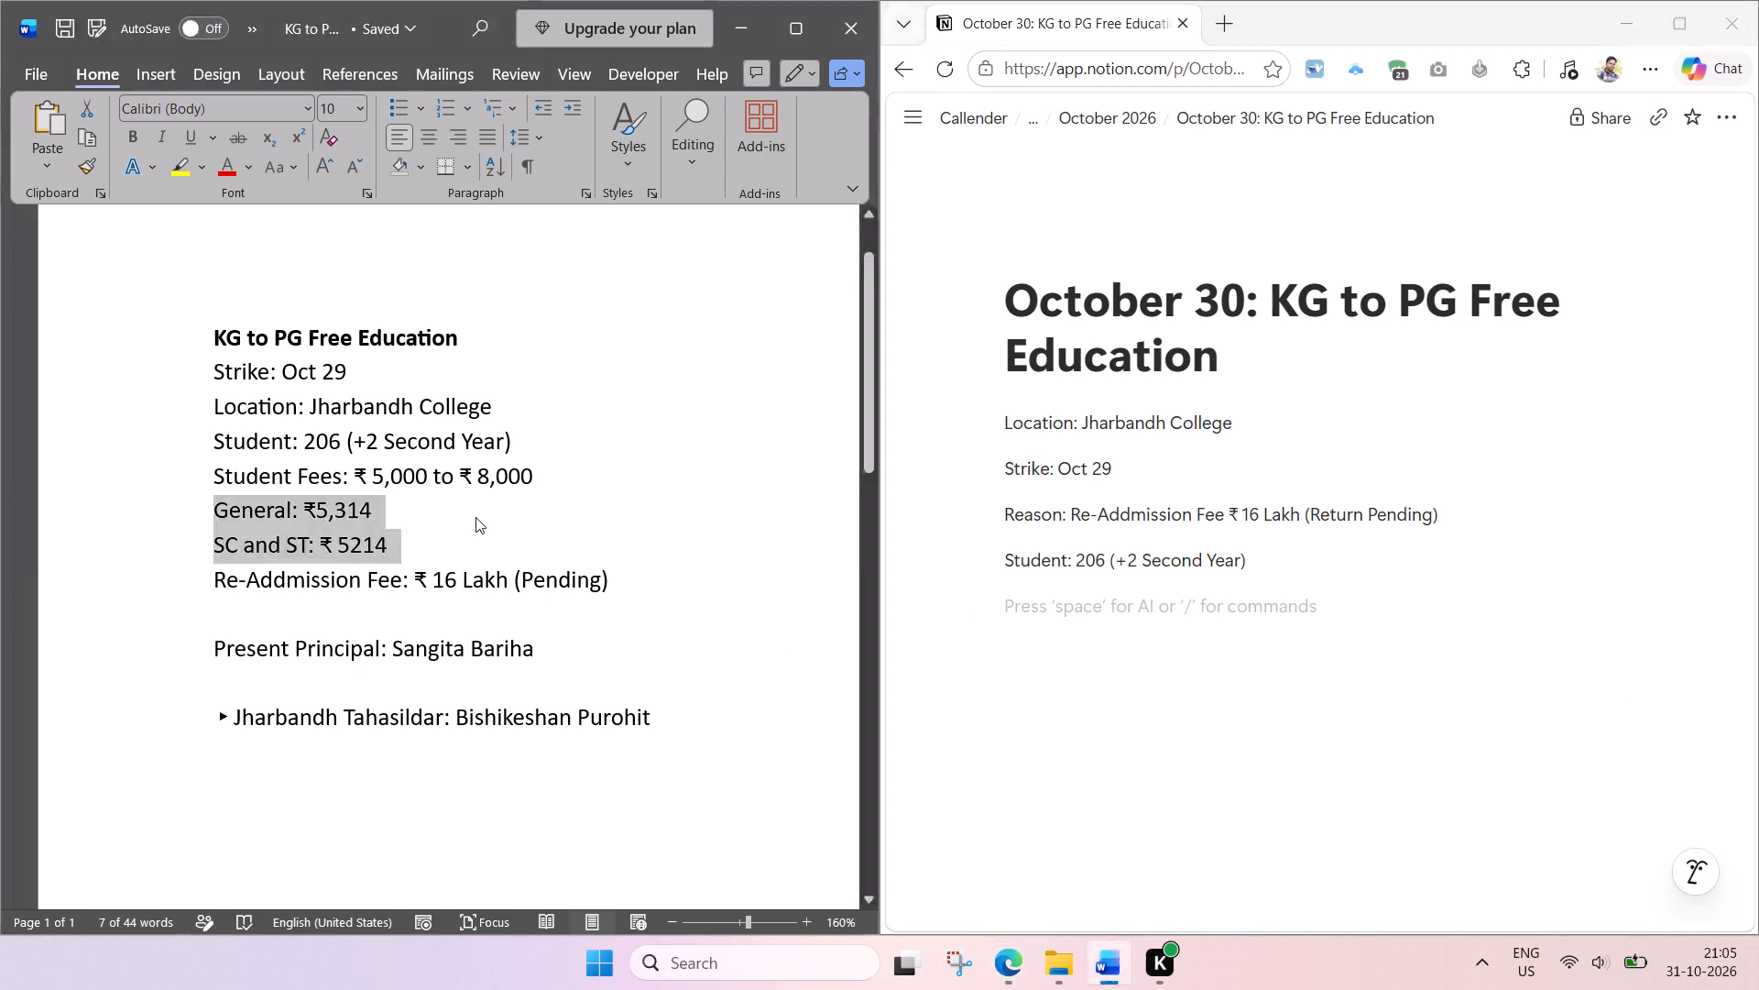
{"action": "left_click", "coordinate": [216, 503]}
{"action": "left_click", "coordinate": [217, 509]}
{"action": "key", "text": "BackSpace"}
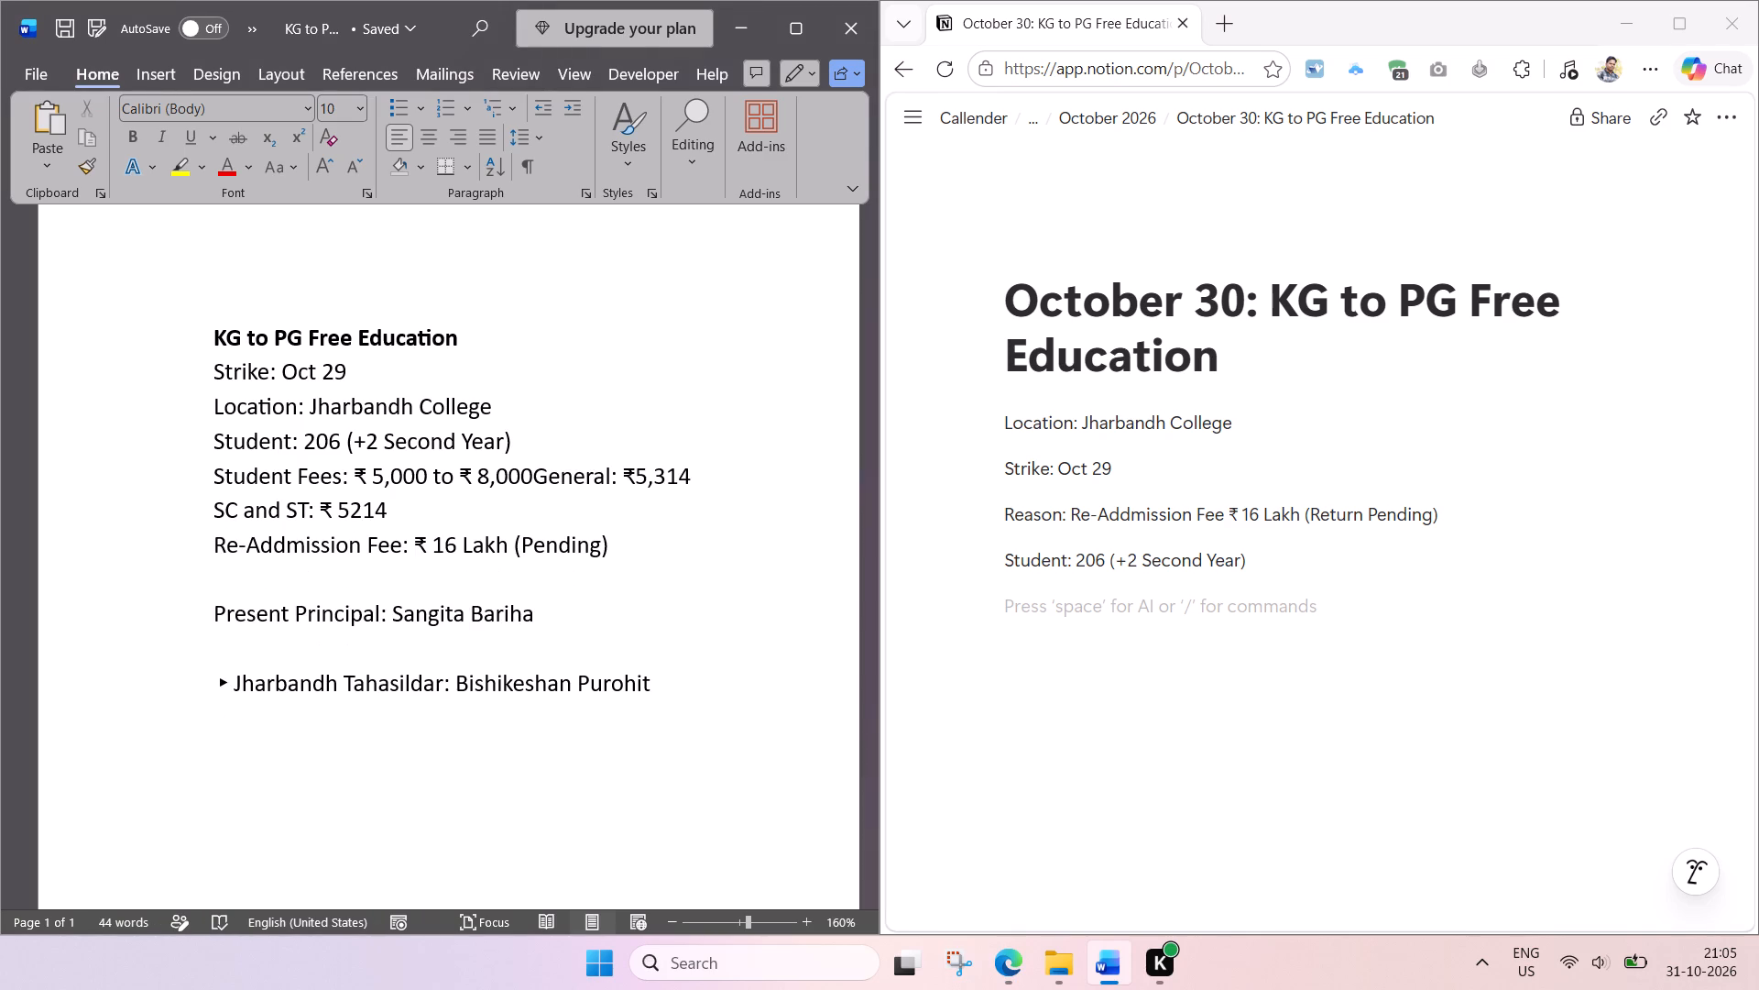
{"action": "key", "text": "space"}
{"action": "type", "text": "("}
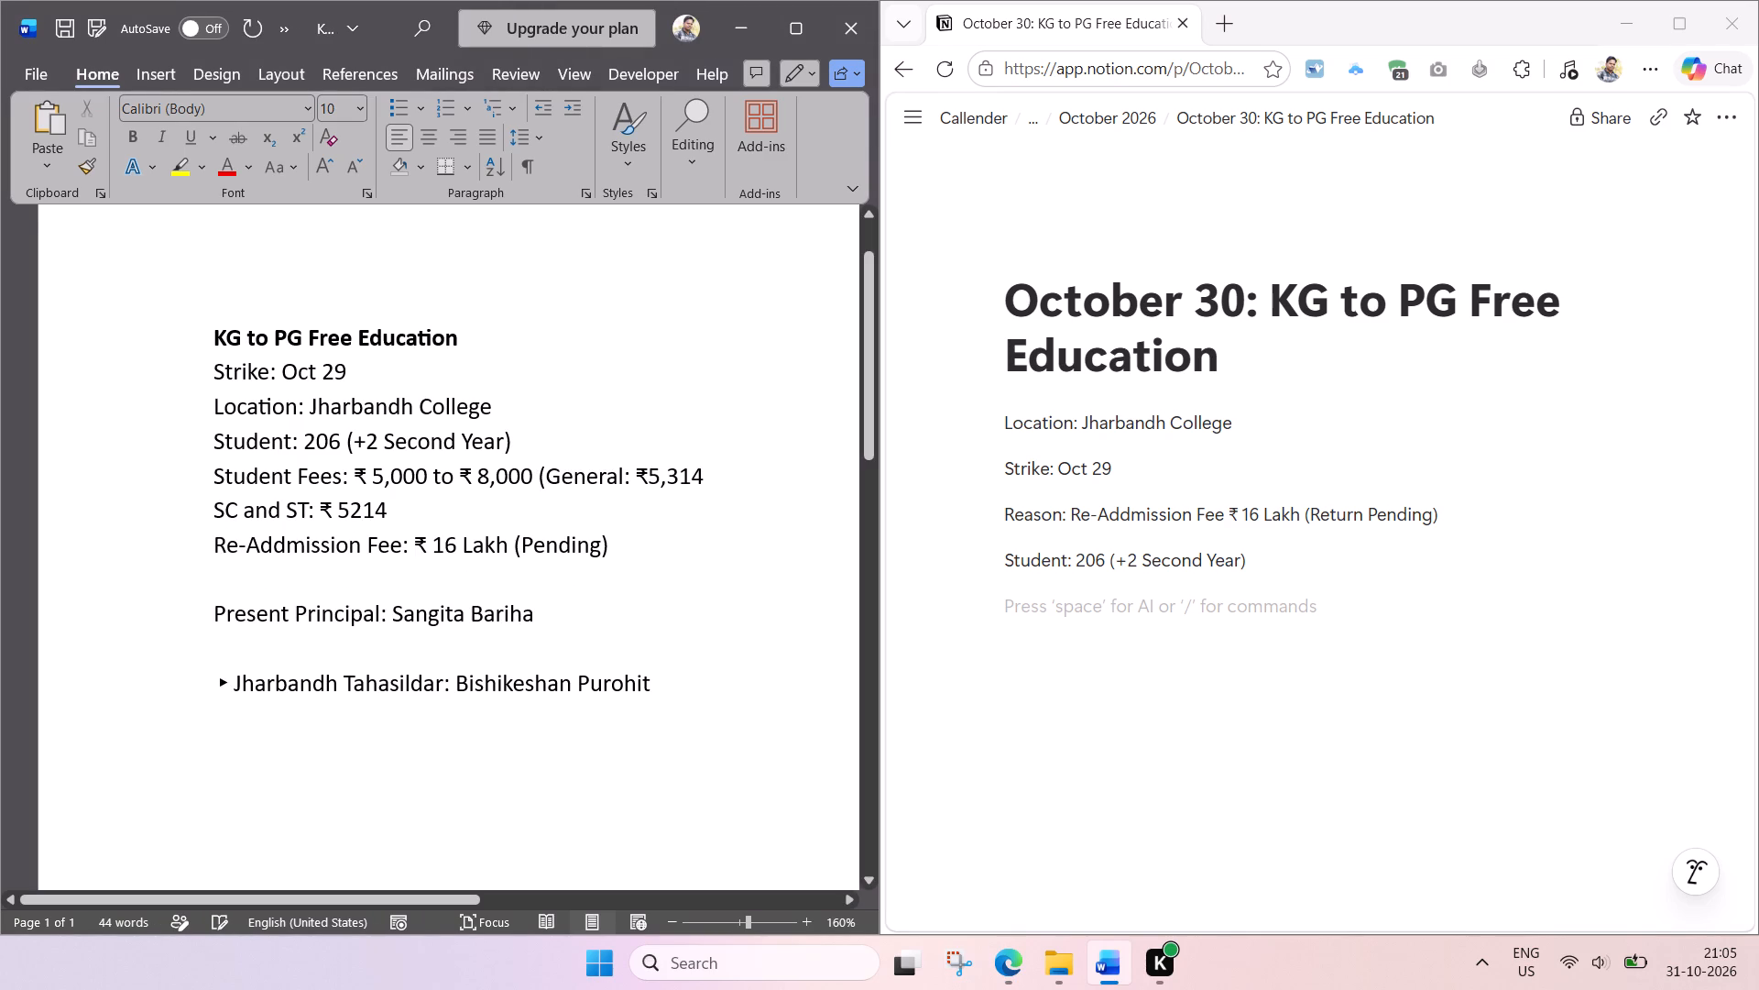
{"action": "left_click", "coordinate": [208, 510]}
{"action": "key", "text": "BackSpace"}
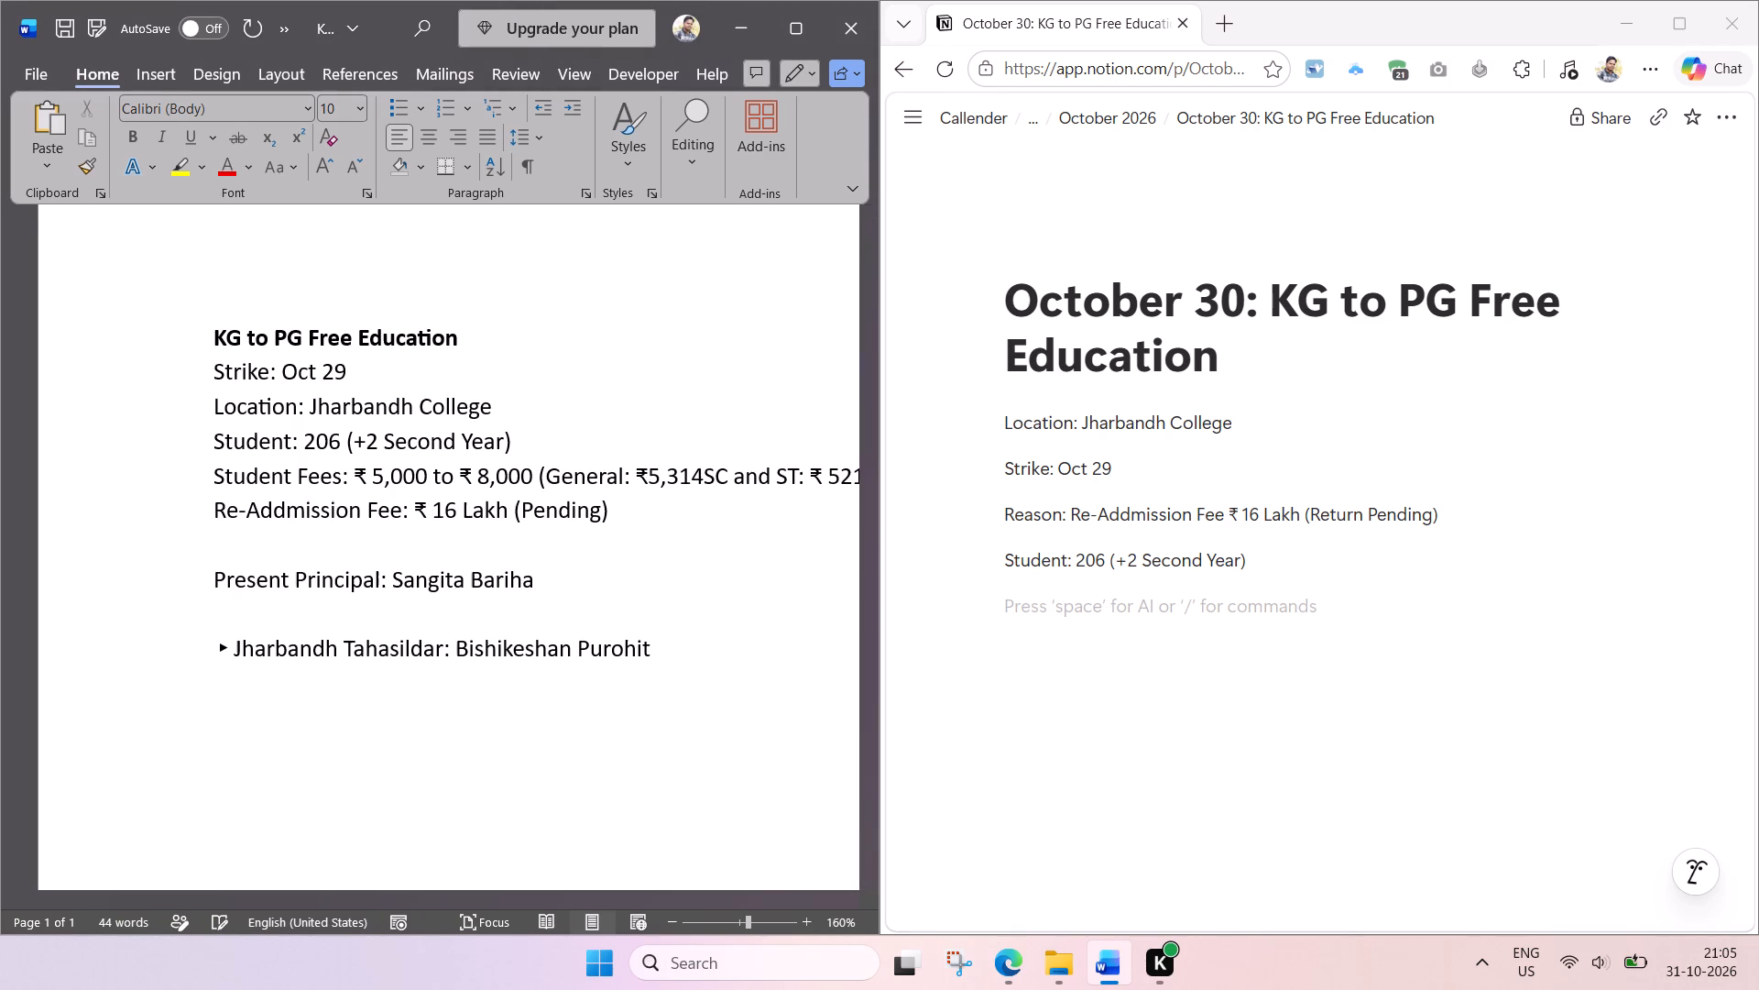
{"action": "key", "text": "comma"}
{"action": "key", "text": "space"}
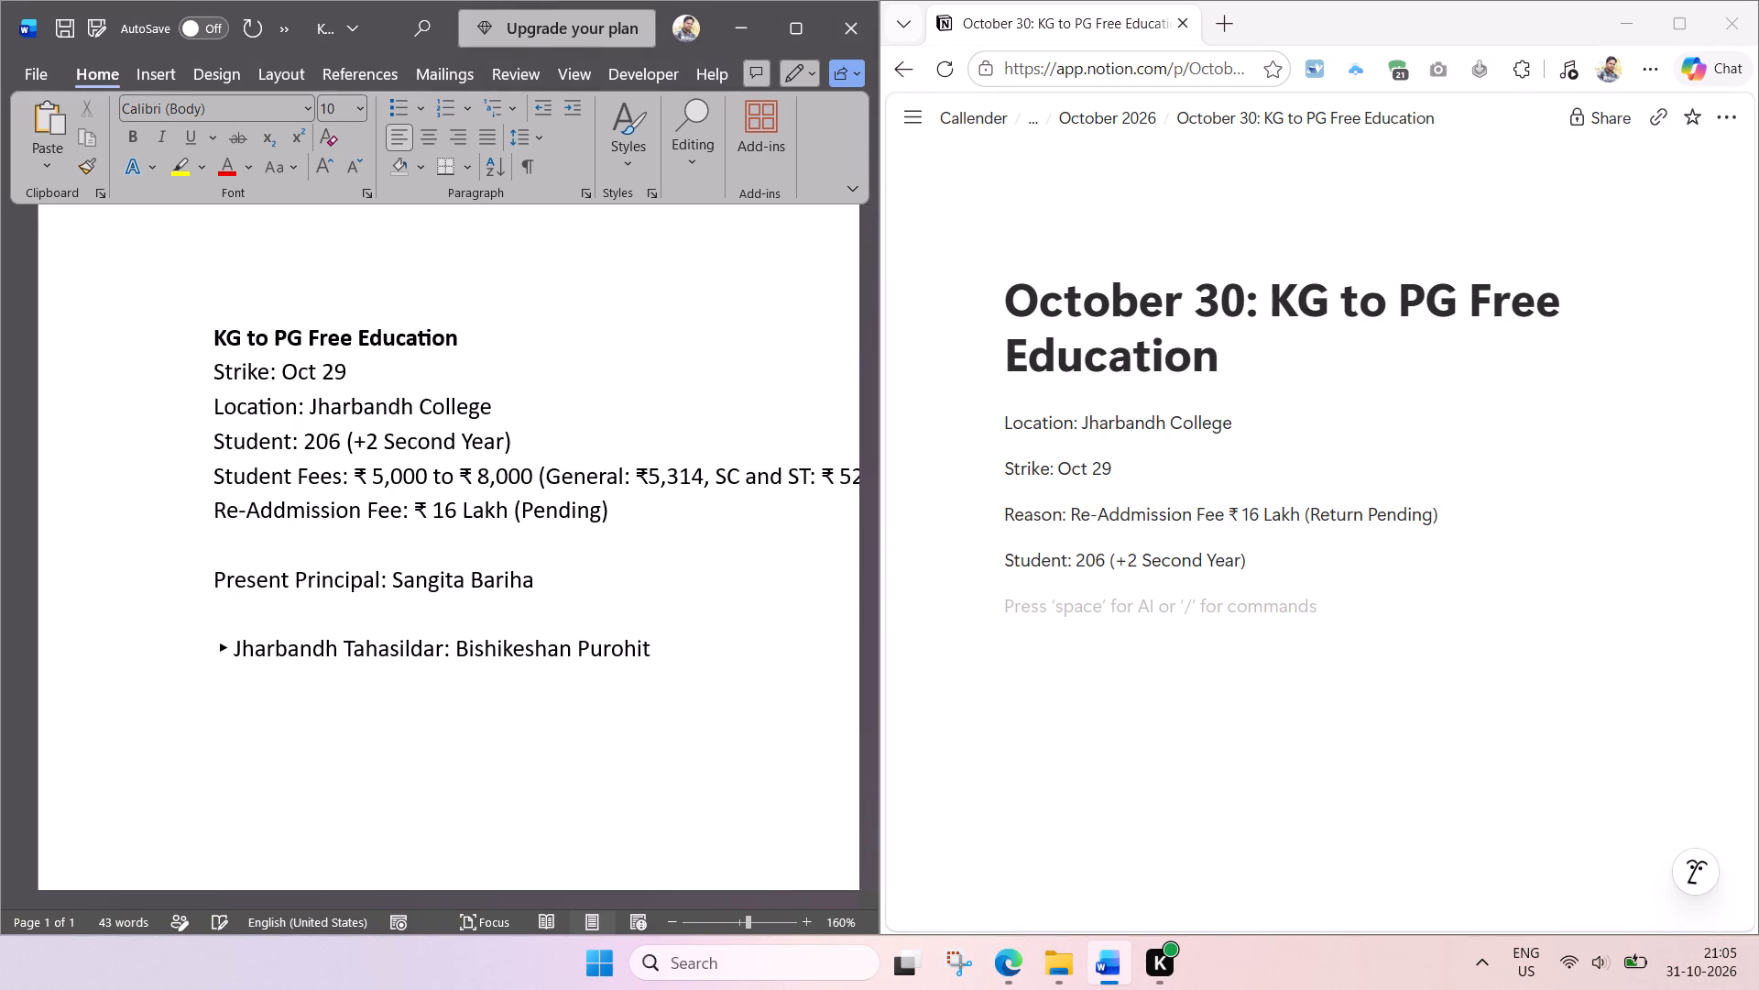
{"action": "key", "text": "End"}
{"action": "key", "text": "shift+parenright"}
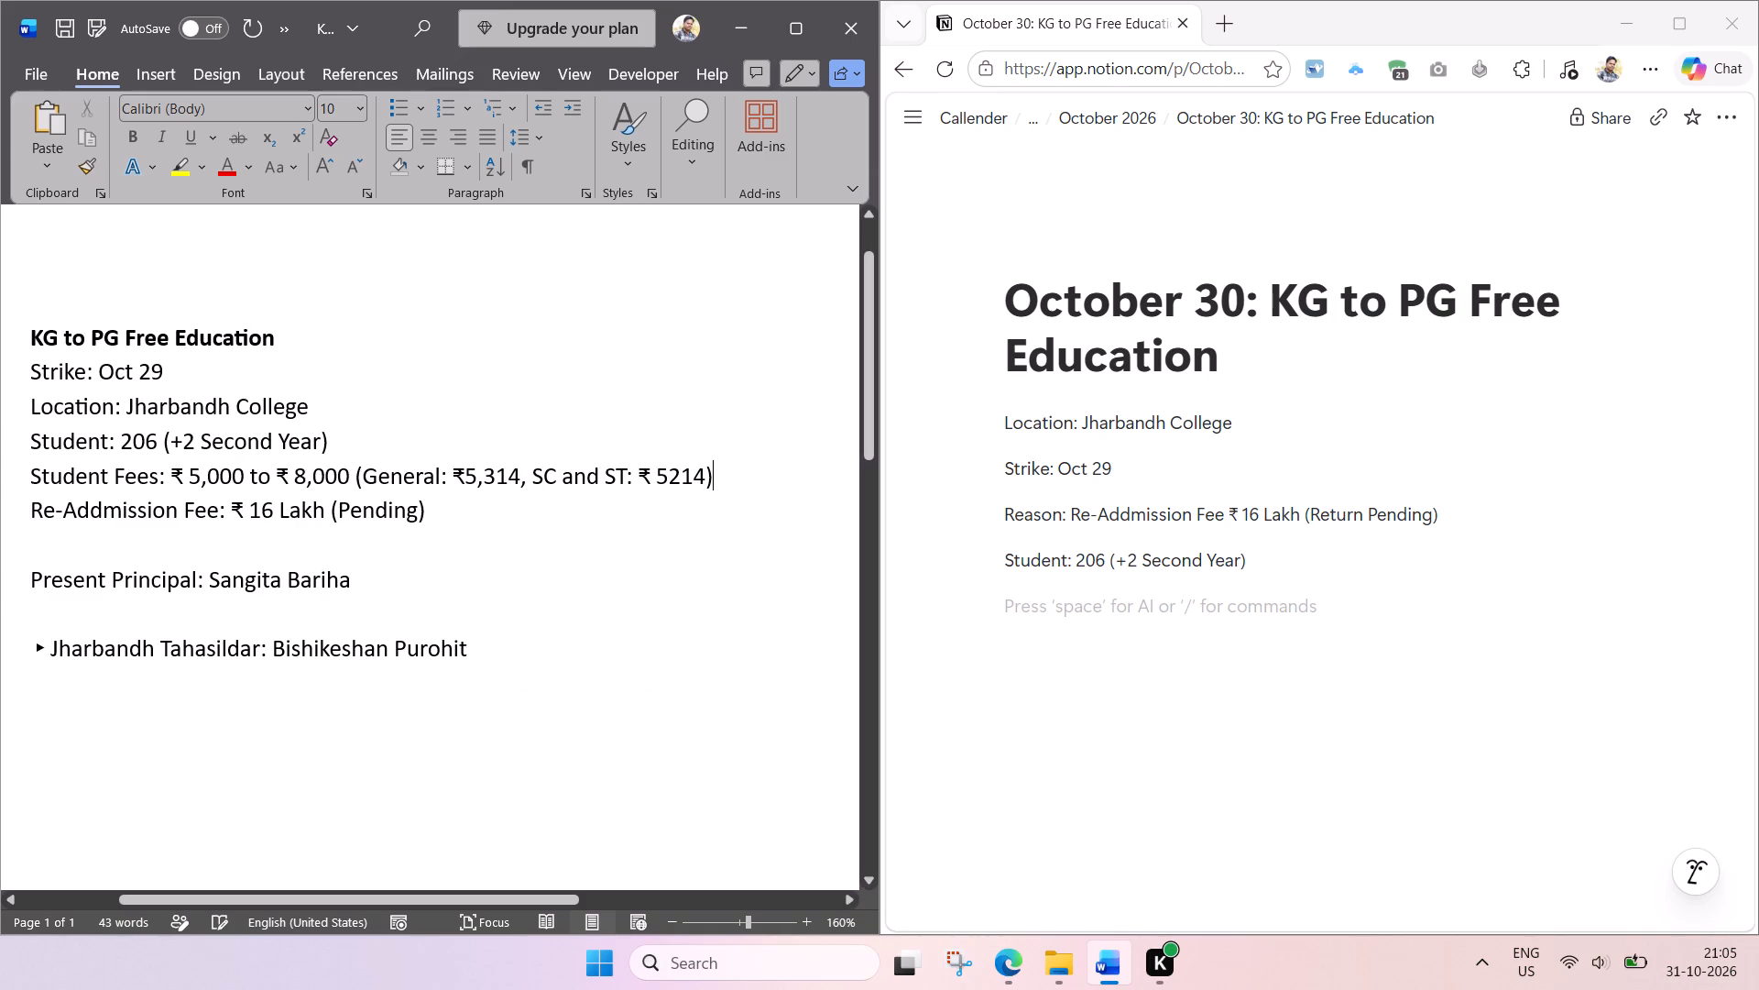
Copy the merged Student Fees line from the Word notes to the empty line below the Student line in Notion.
{"action": "left_click_drag", "start_coordinate": [742, 467], "coordinate": [60, 482]}
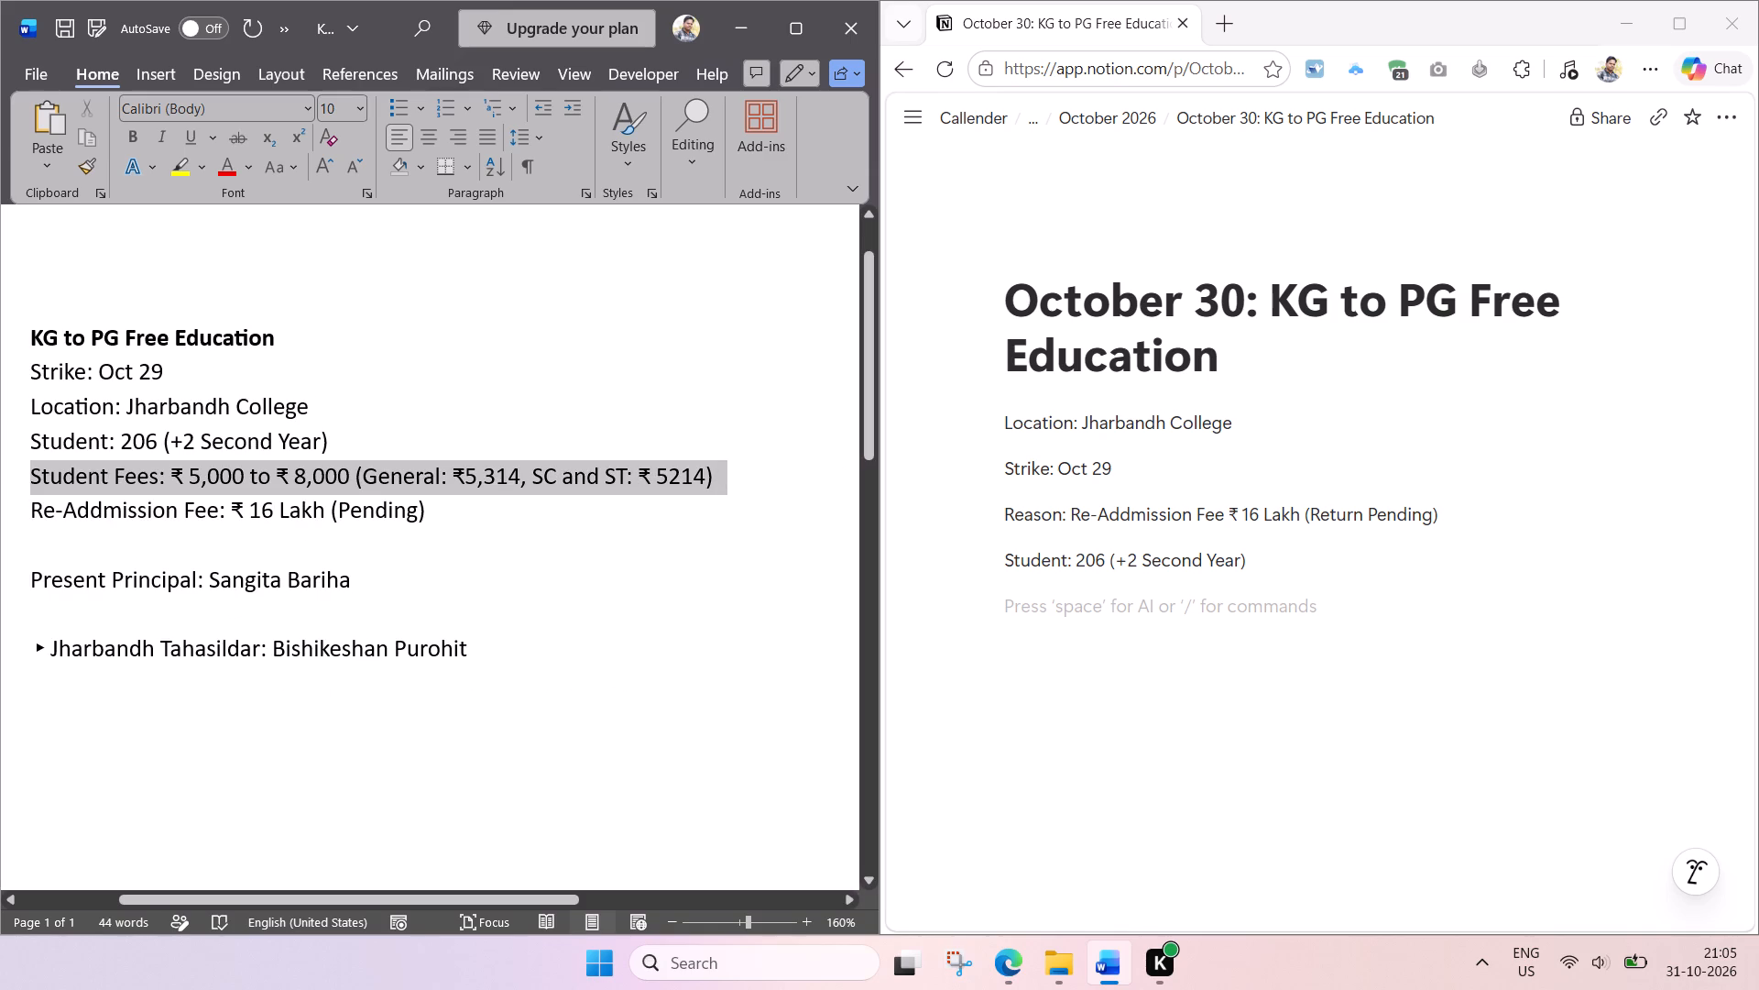
{"action": "left_click_drag", "start_coordinate": [60, 482], "coordinate": [54, 482]}
{"action": "key", "text": "ctrl+c"}
{"action": "left_click", "coordinate": [1094, 612]}
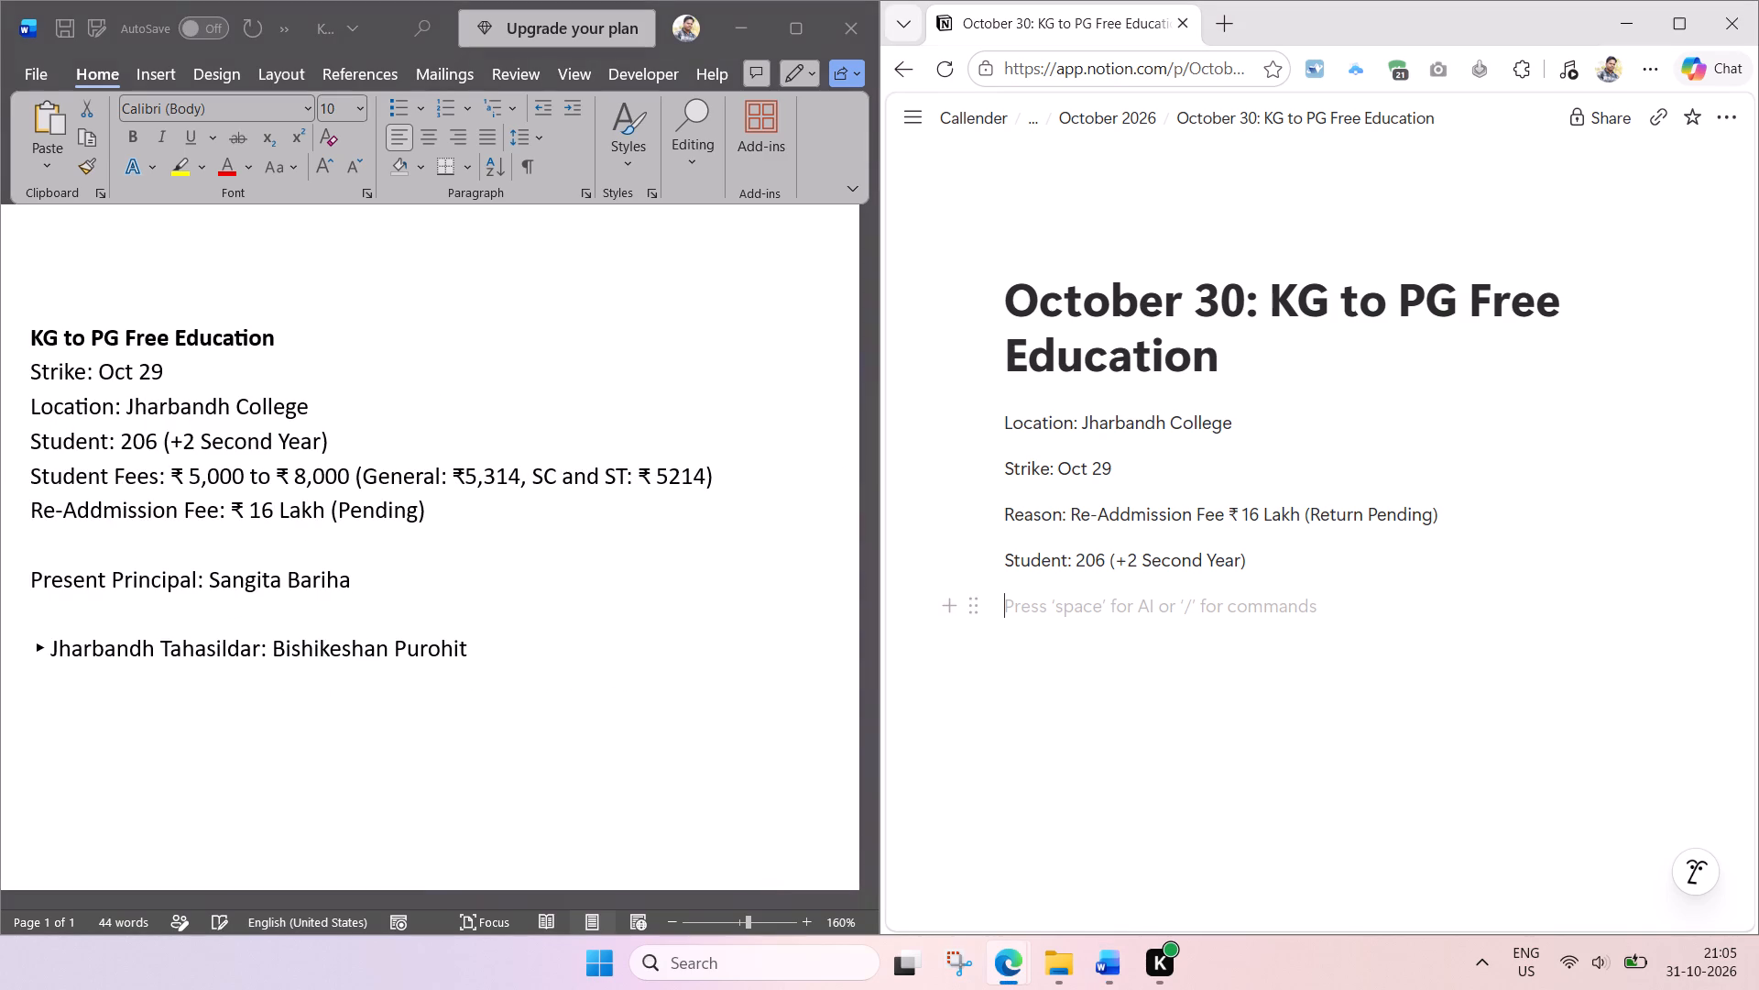
{"action": "key", "text": "ctrl+v"}
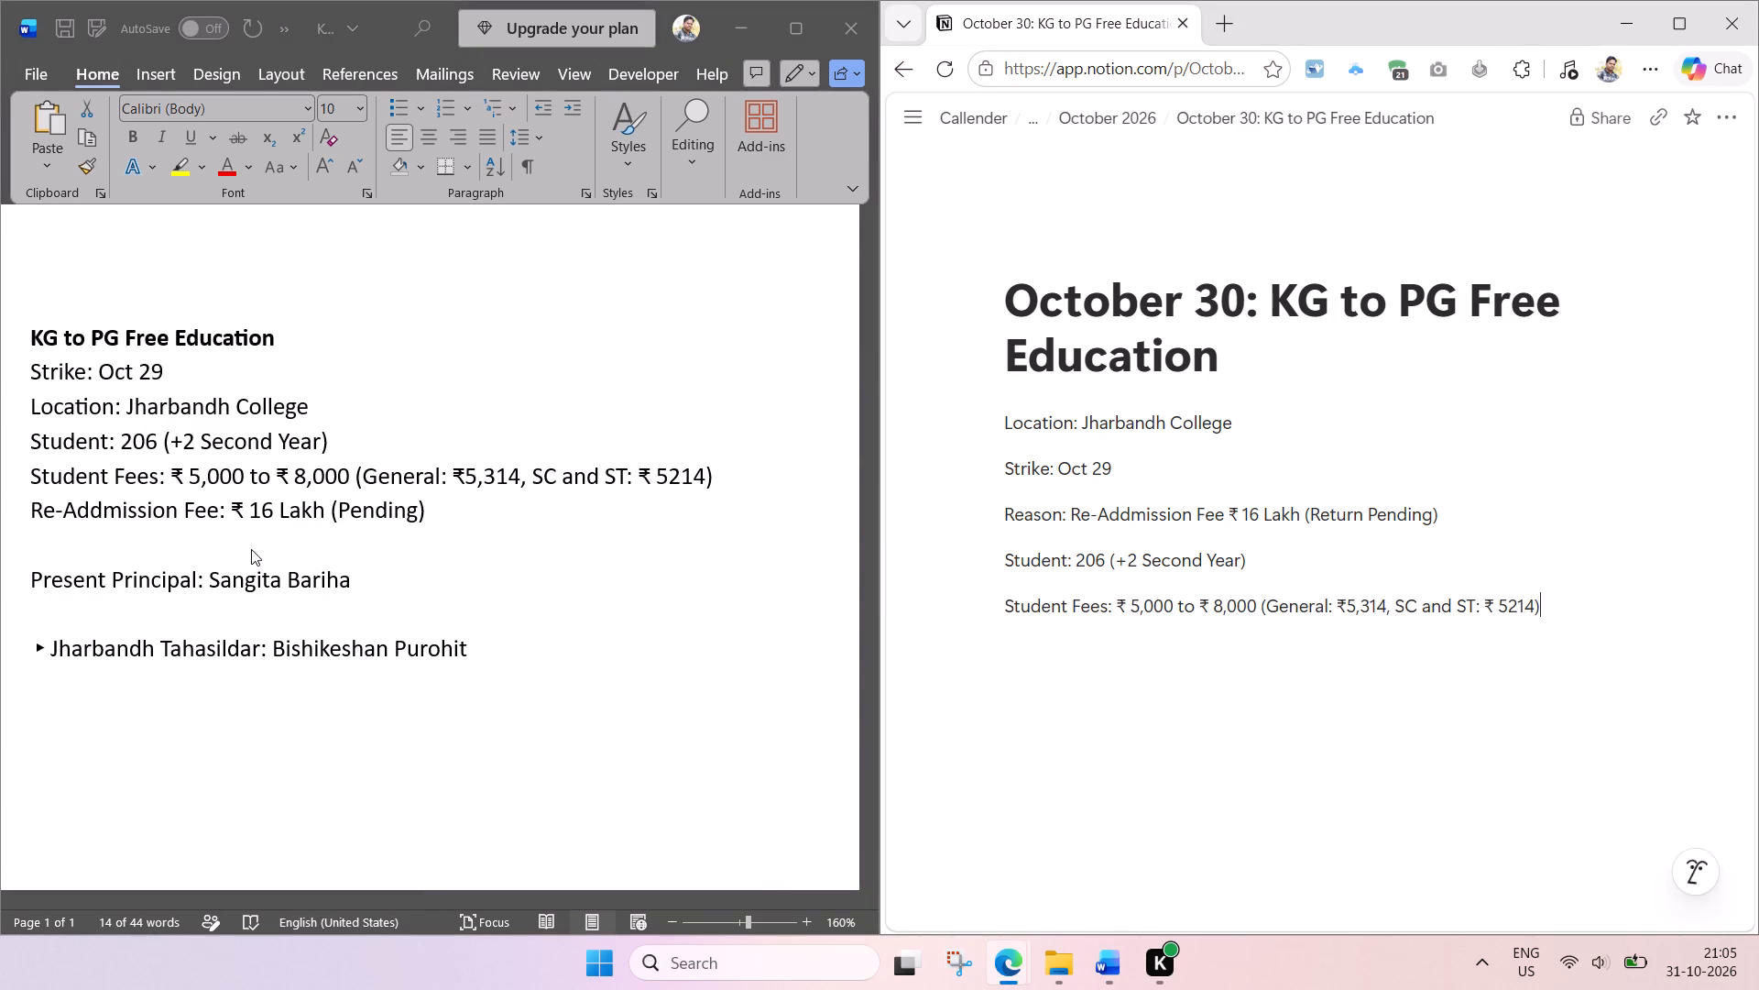
Copy the Present Principal line from the Word notes to a new line below Student Fees in Notion.
{"action": "left_click", "coordinate": [236, 527]}
{"action": "left_click", "coordinate": [244, 588]}
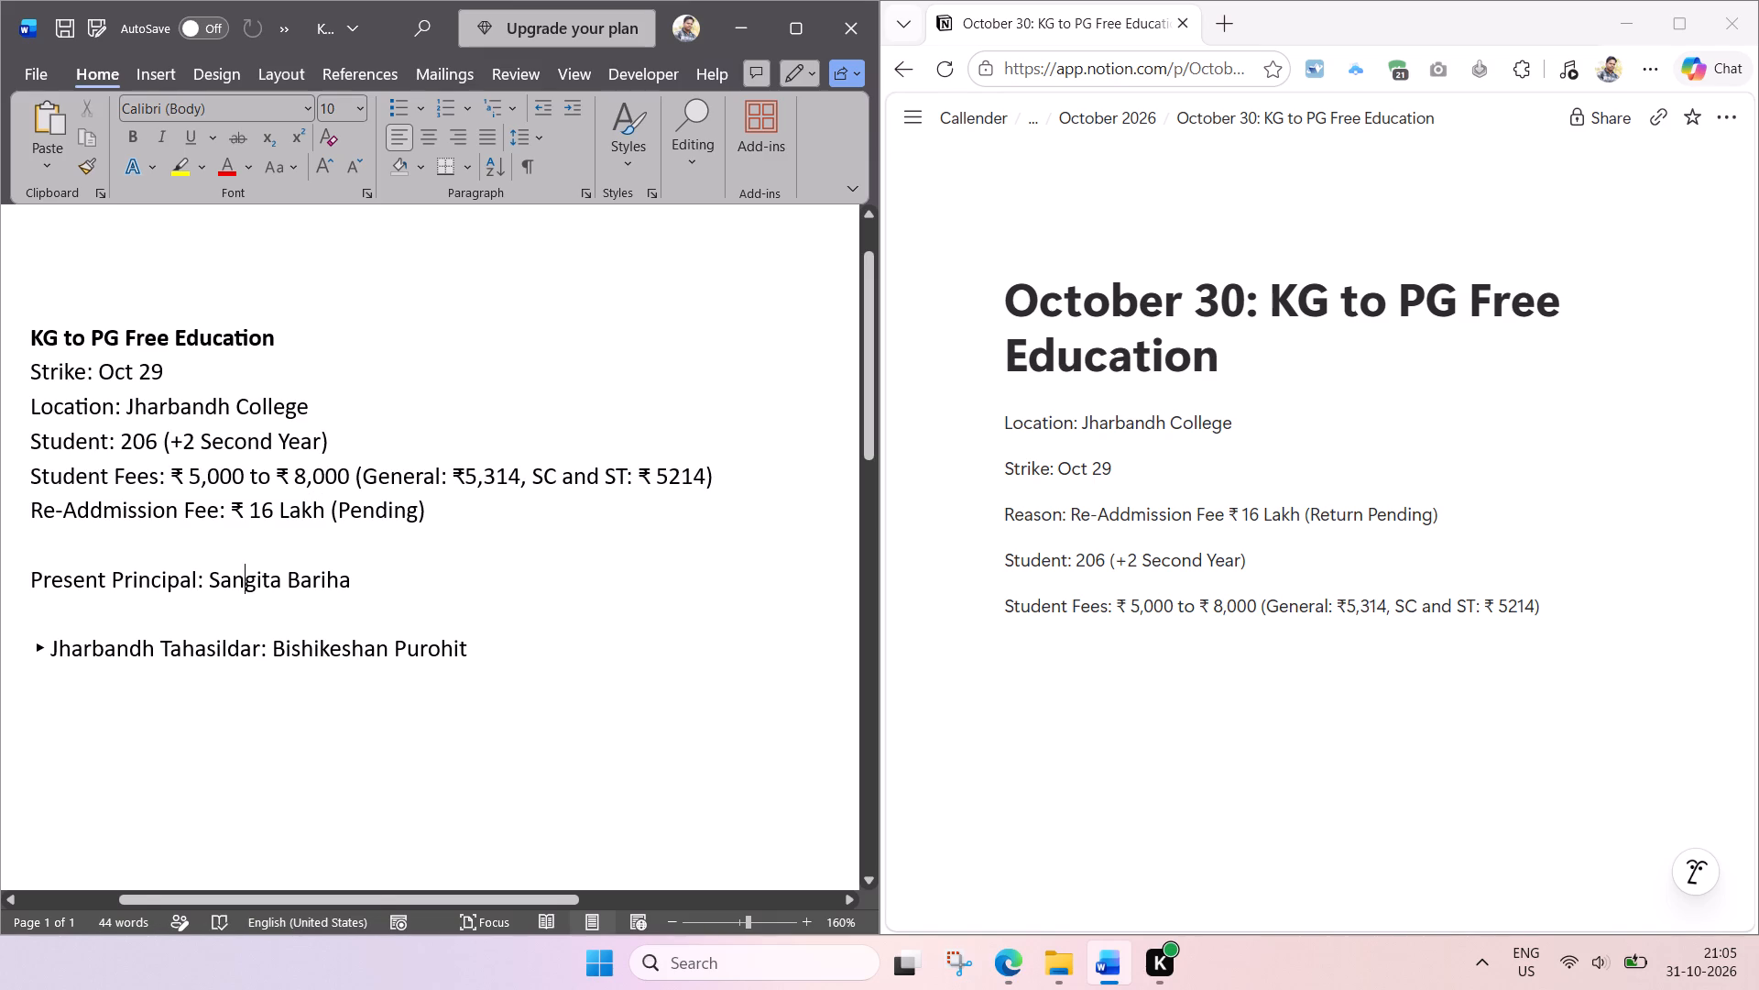
{"action": "left_click_drag", "start_coordinate": [358, 583], "coordinate": [82, 584]}
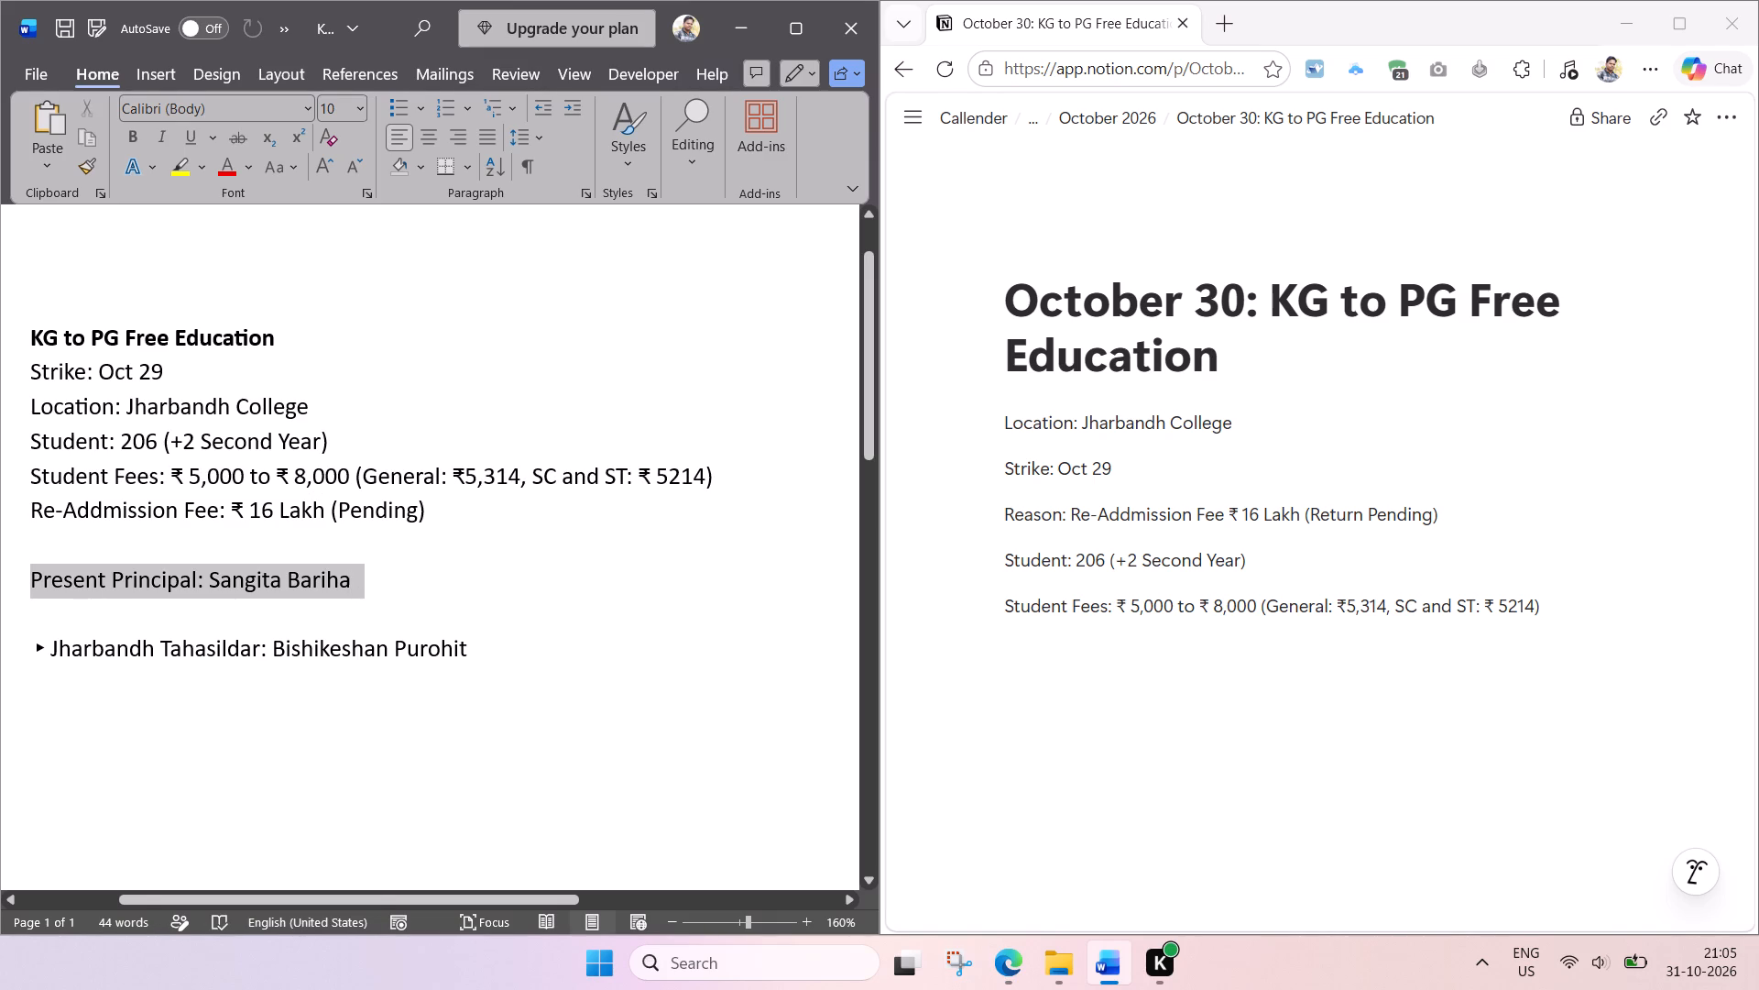
{"action": "left_click_drag", "start_coordinate": [82, 584], "coordinate": [71, 584]}
{"action": "key", "text": "ctrl+c"}
{"action": "left_click", "coordinate": [1085, 641]}
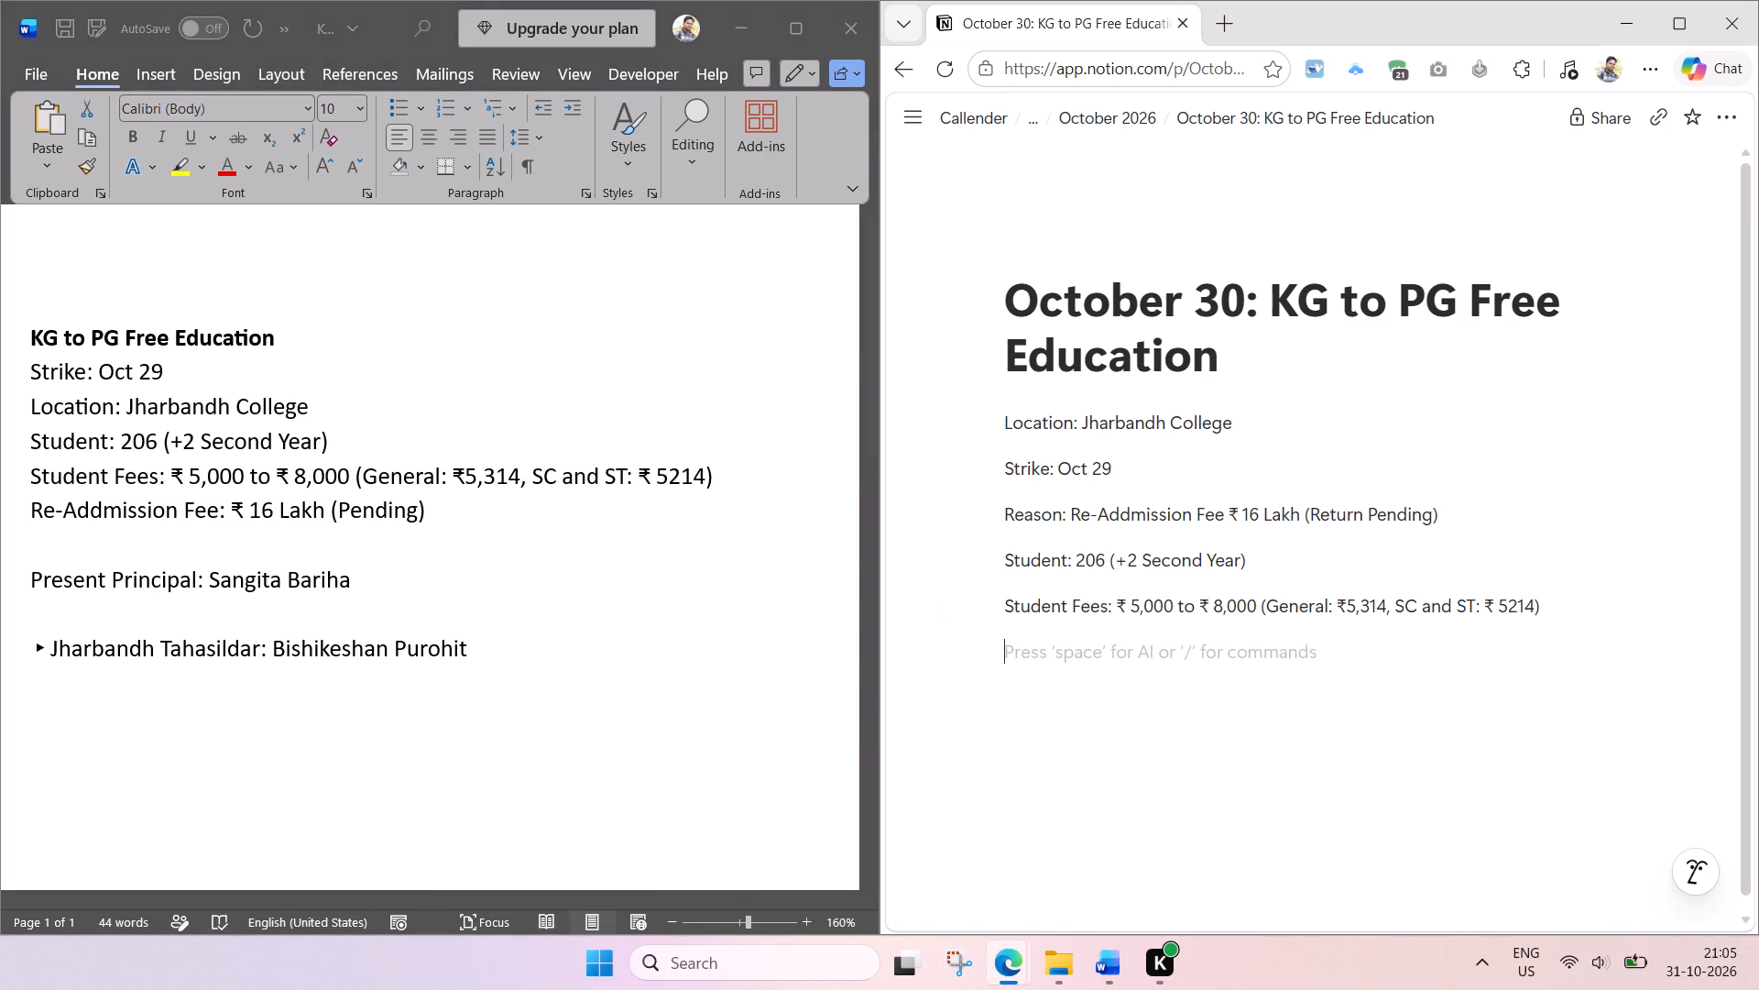
{"action": "key", "text": "ctrl+v"}
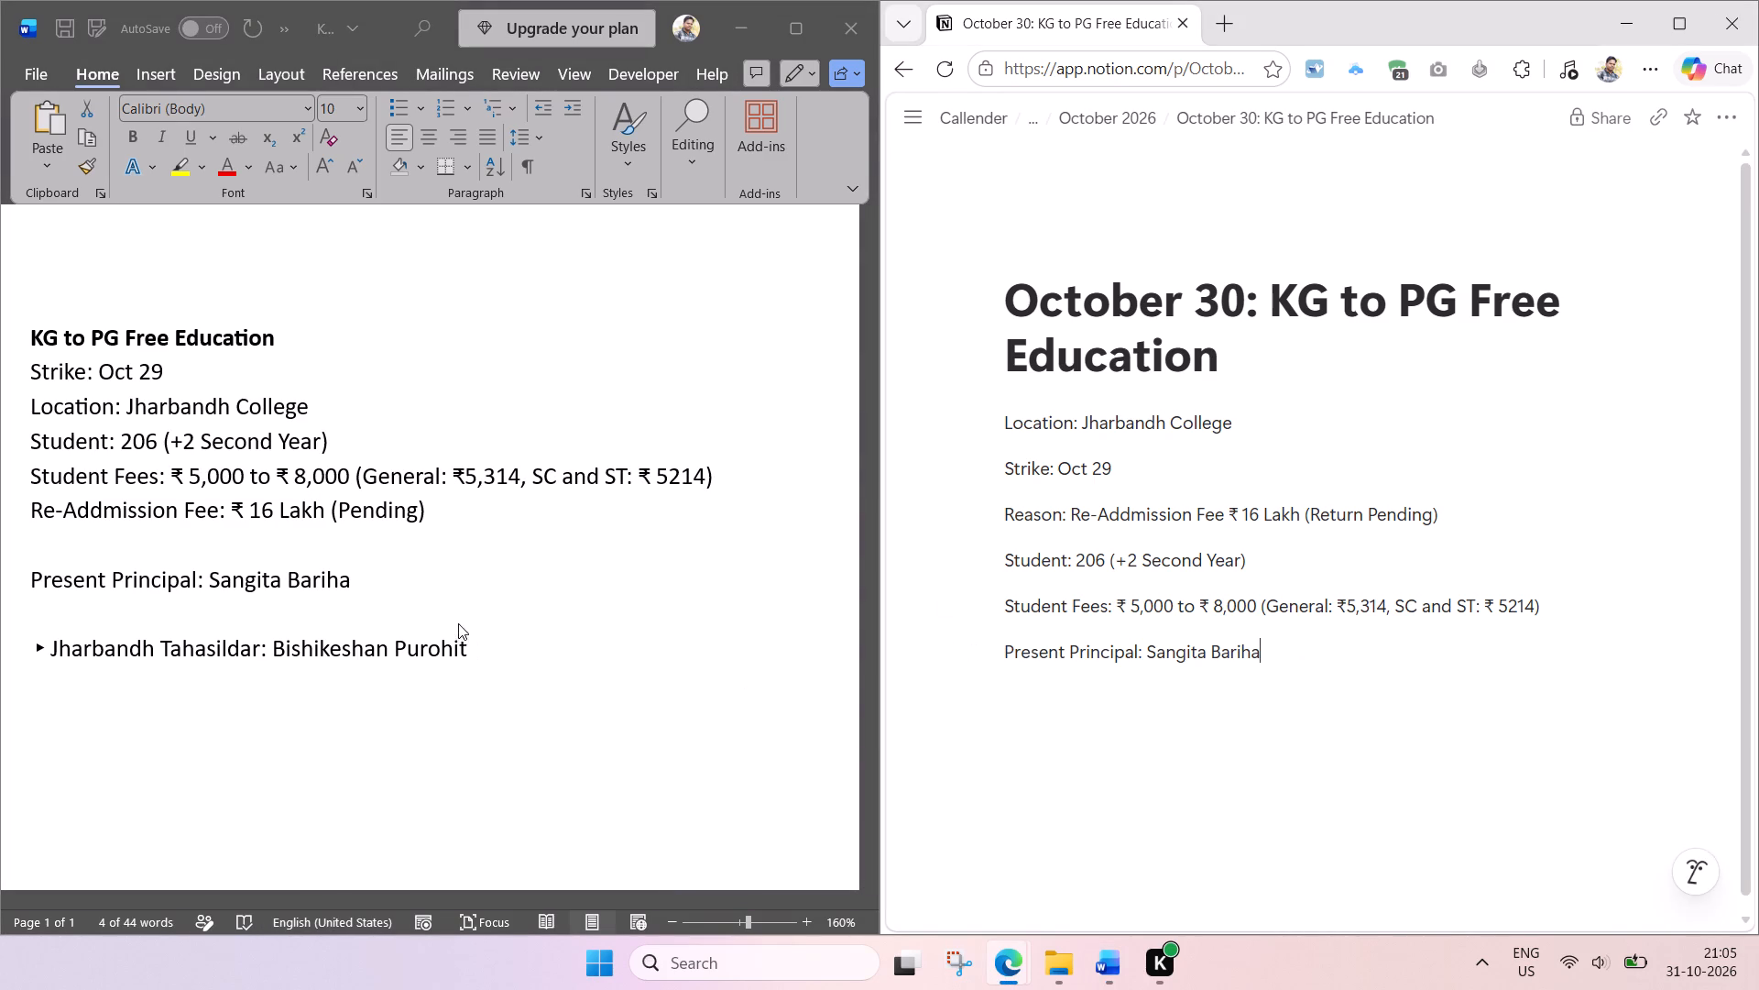
Close the KG to PG Jharbandh Word document without saving its changes.
{"action": "left_click", "coordinate": [445, 597]}
{"action": "left_click", "coordinate": [386, 552]}
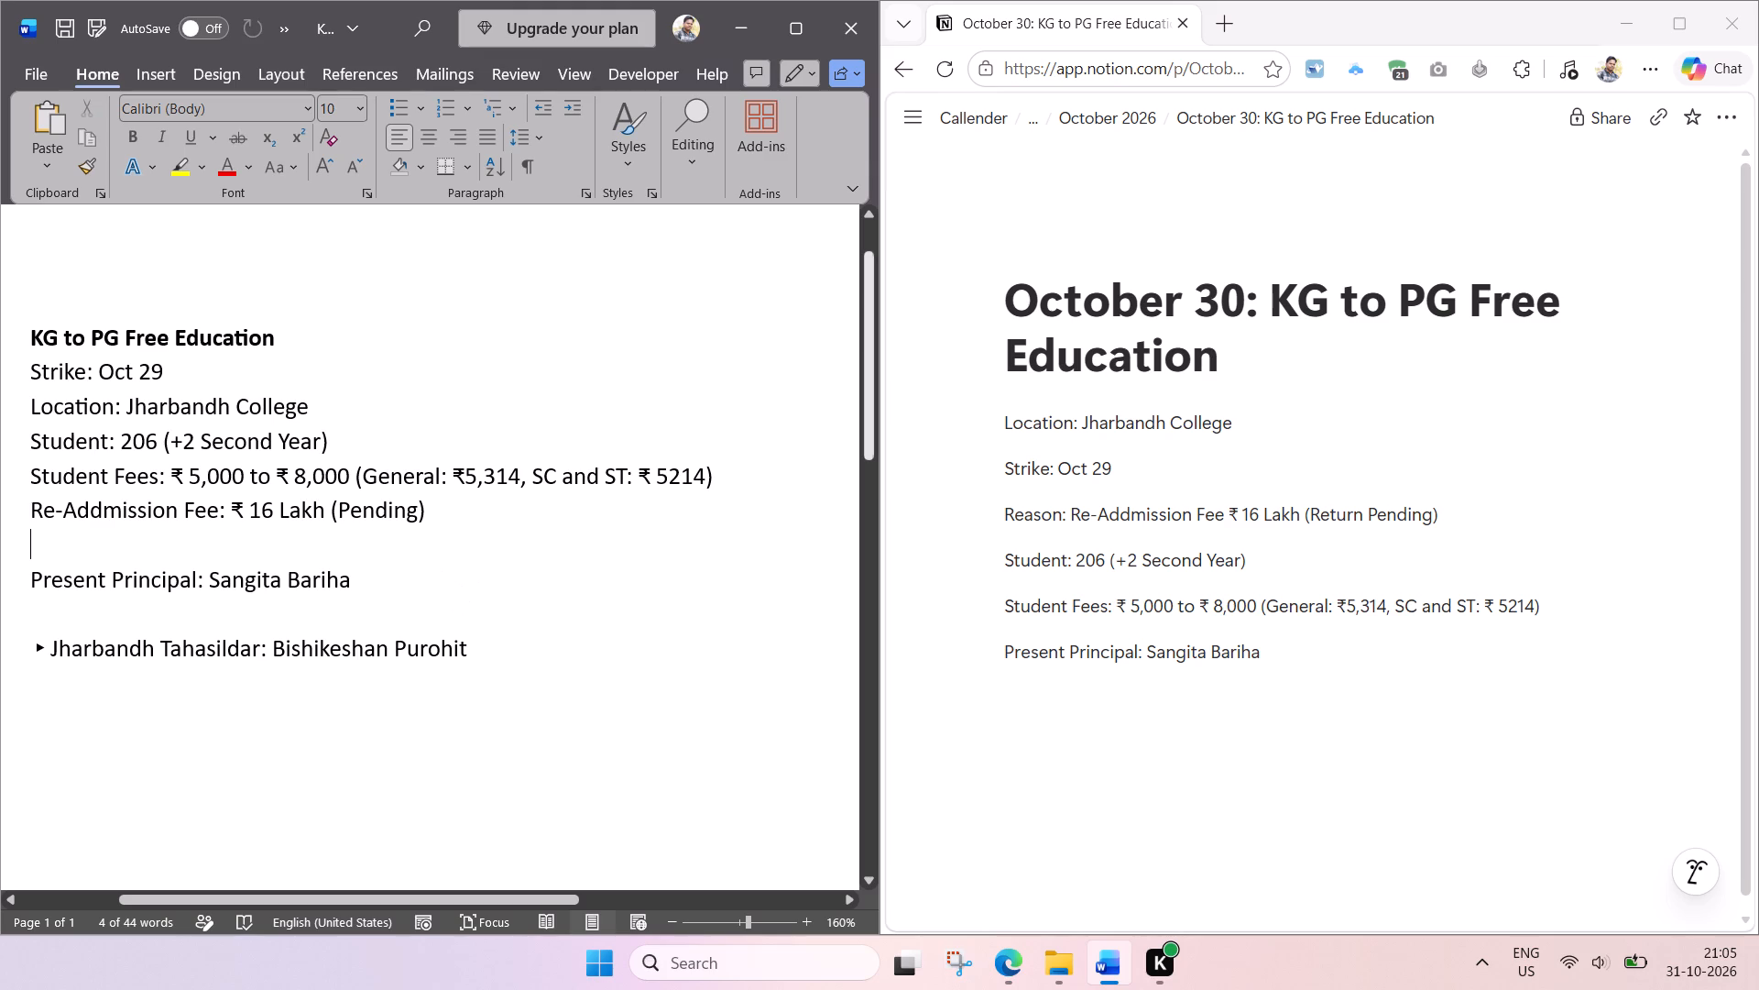
{"action": "left_click", "coordinate": [859, 37]}
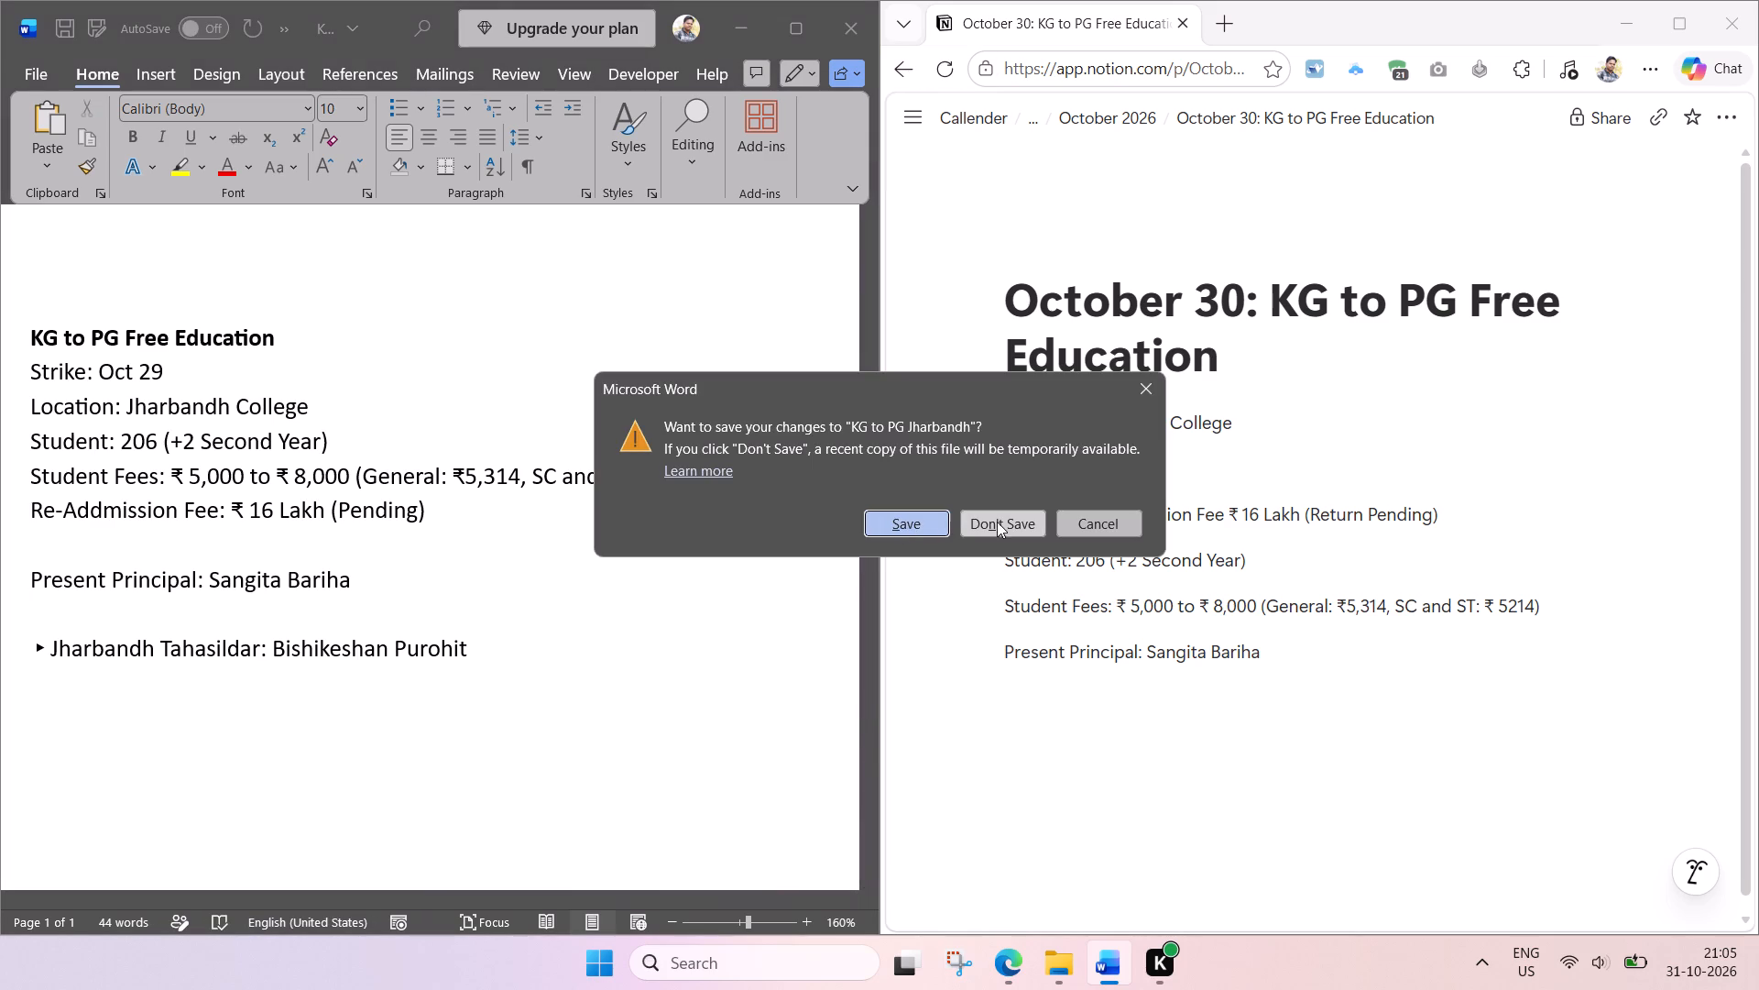
{"action": "left_click", "coordinate": [1000, 522]}
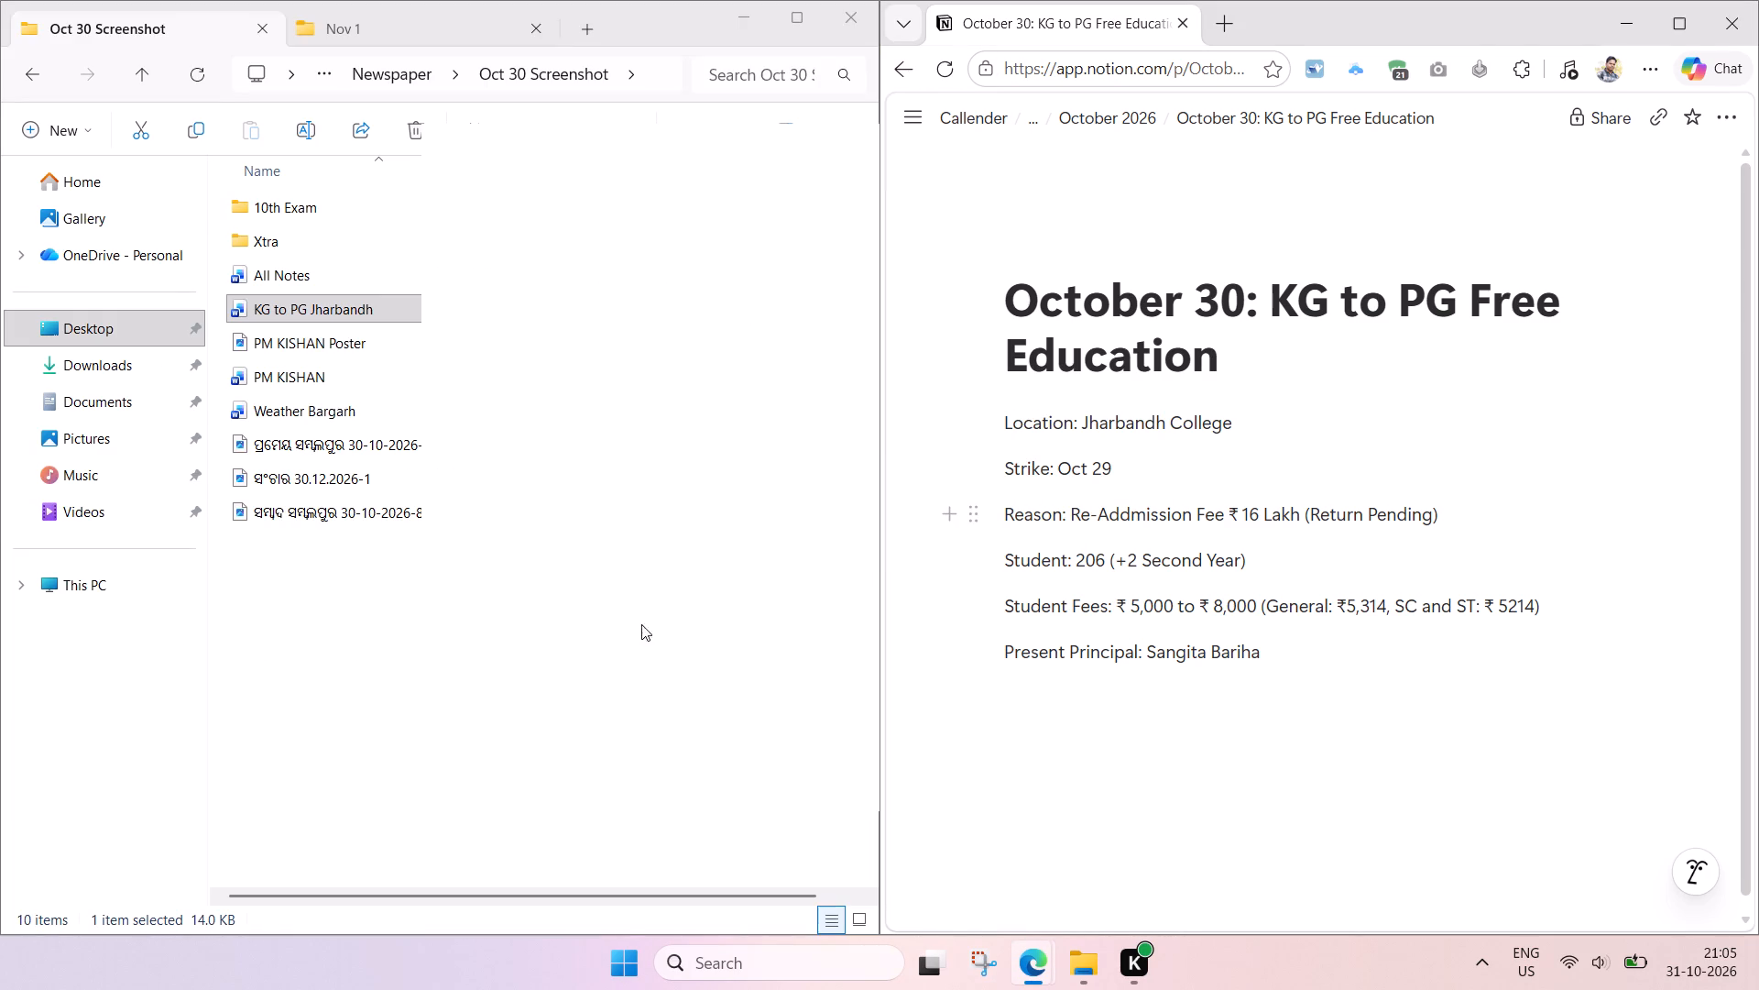
Turn all six lines from Location to Present Principal on the Notion page into a bulleted list, and save.
{"action": "left_click", "coordinate": [1323, 669]}
{"action": "key", "text": "ctrl+s"}
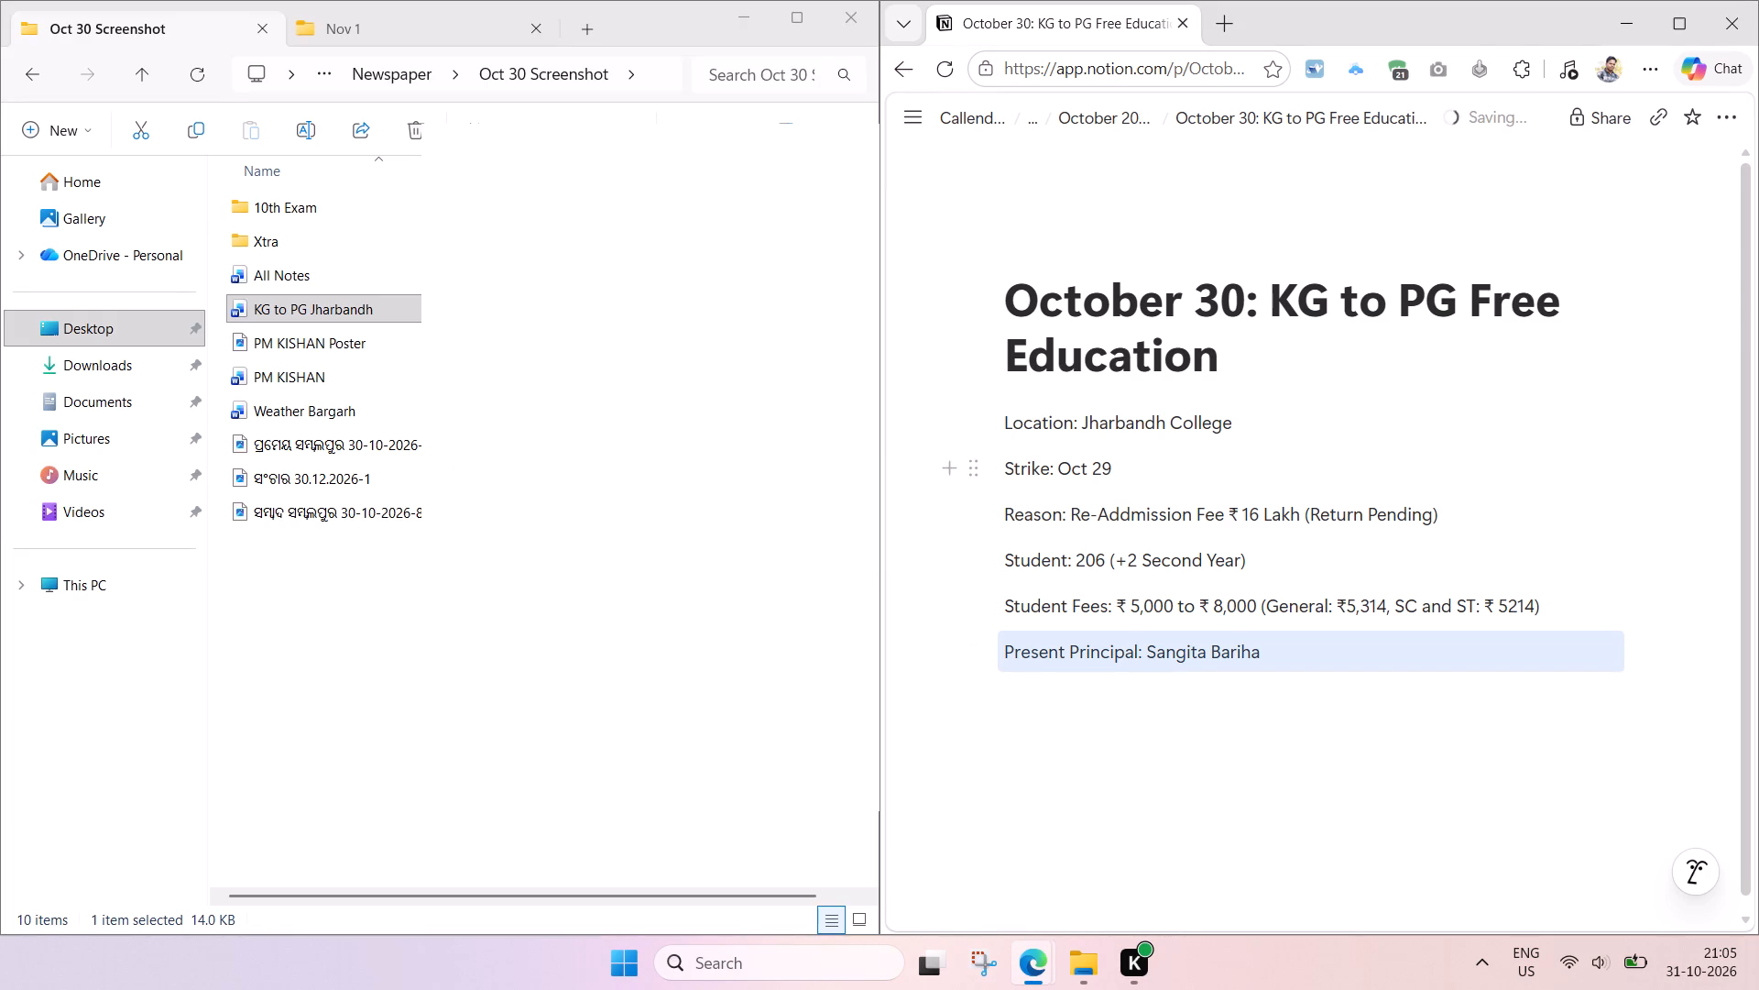
{"action": "left_click_drag", "start_coordinate": [924, 420], "coordinate": [1231, 660]}
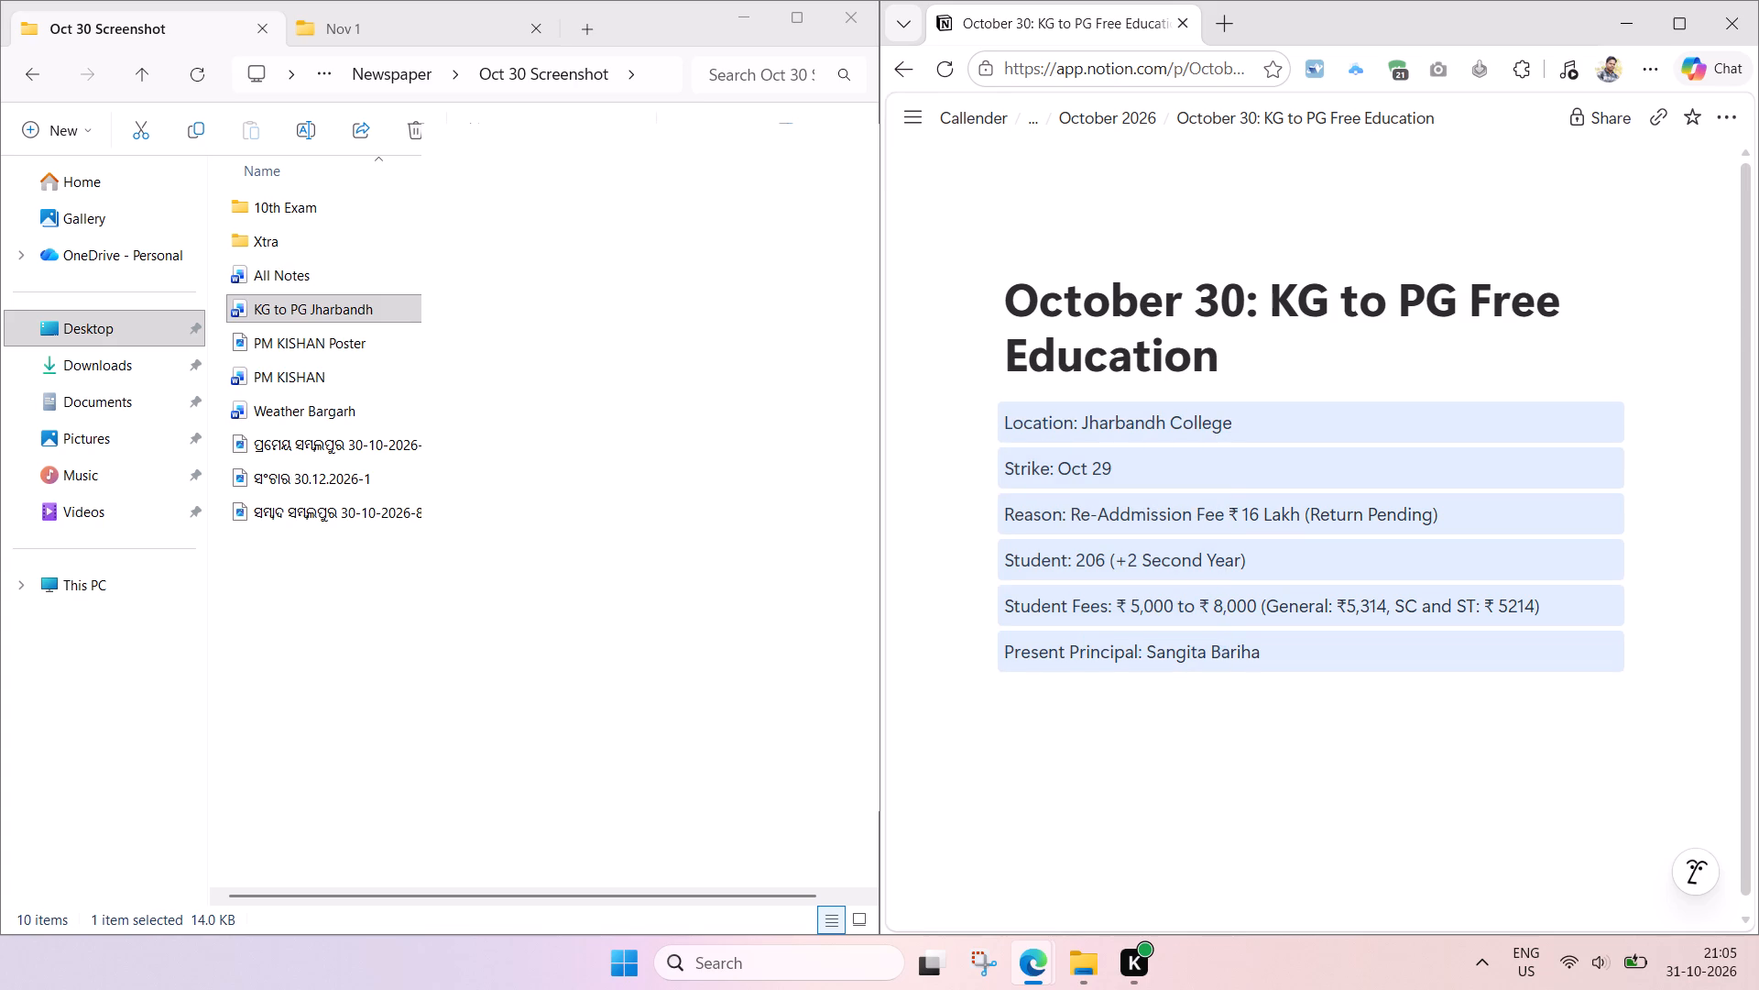
{"action": "left_click", "coordinate": [976, 427]}
{"action": "left_click", "coordinate": [1077, 280]}
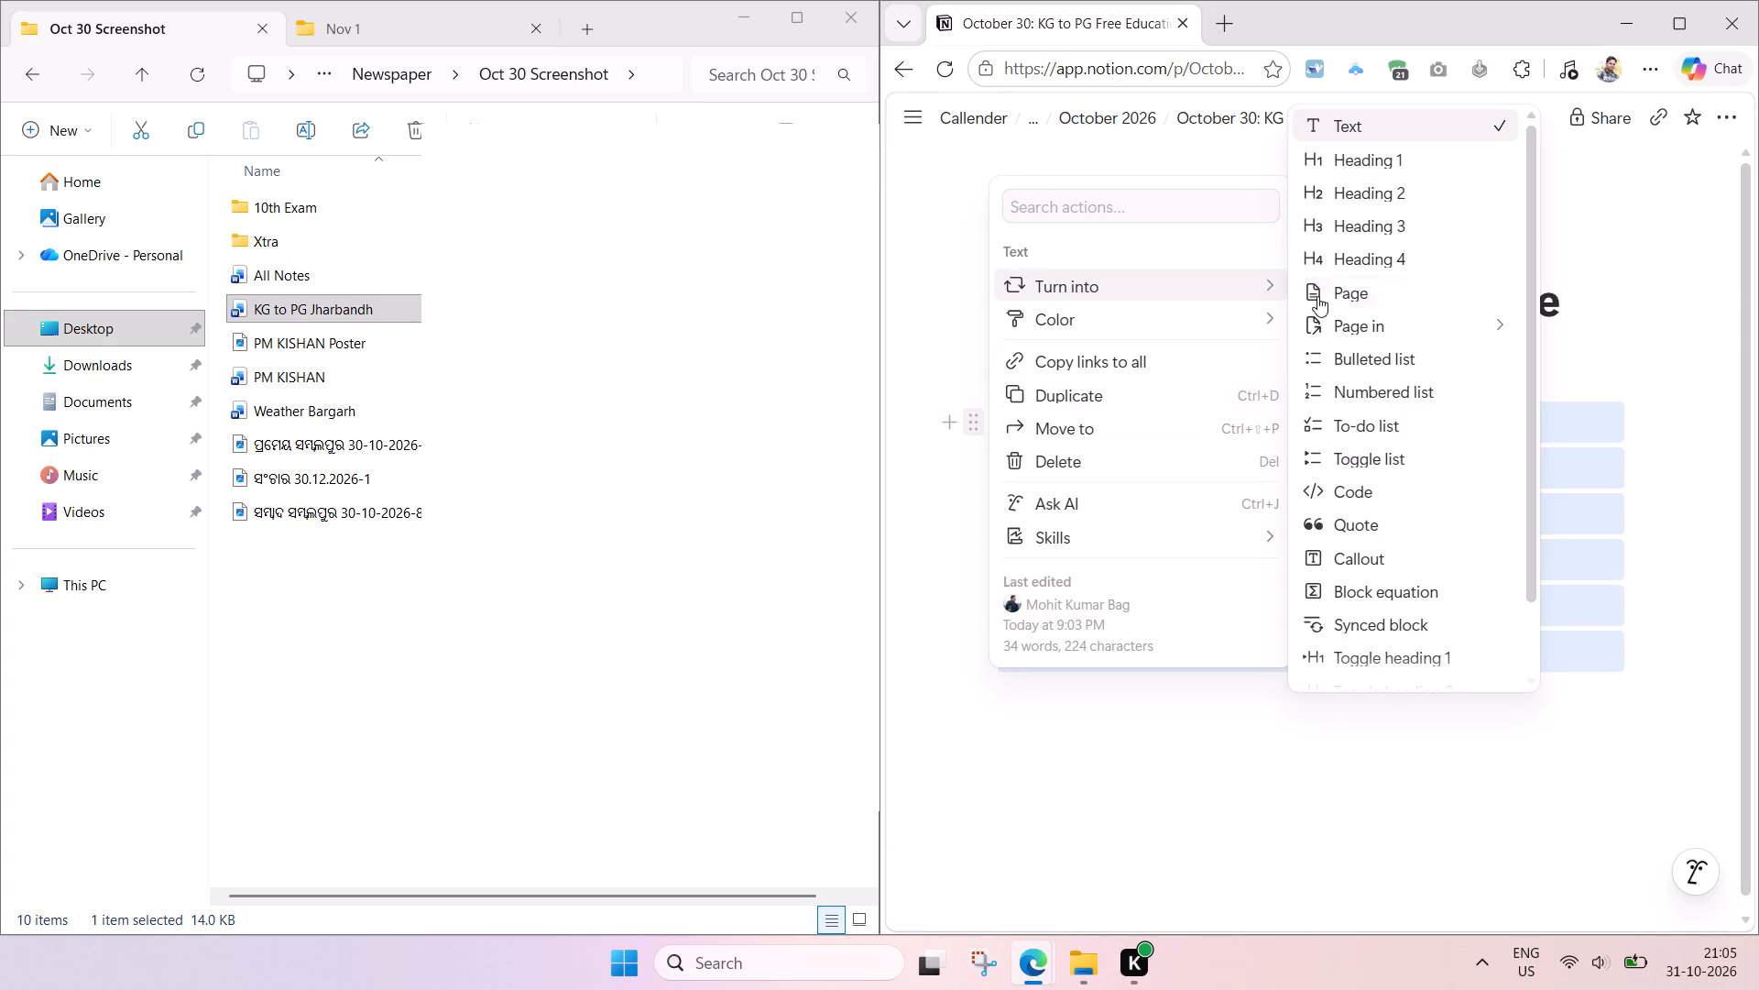
{"action": "left_click", "coordinate": [1353, 368]}
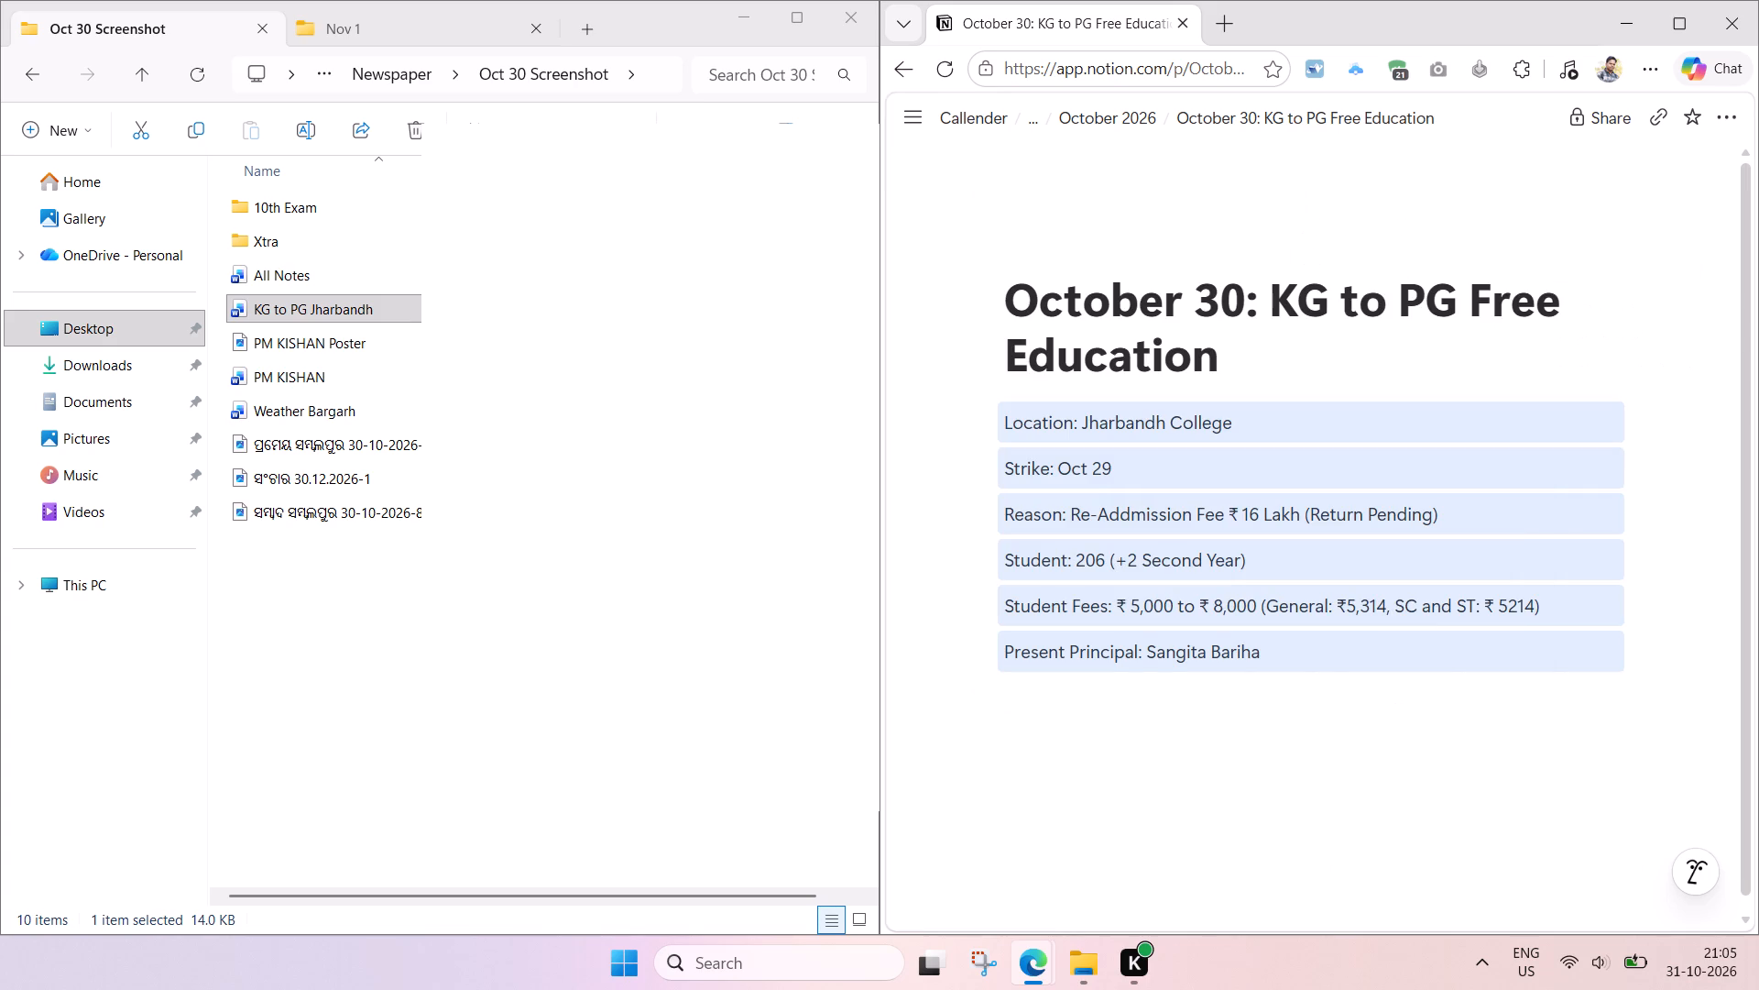
{"action": "left_click", "coordinate": [967, 428]}
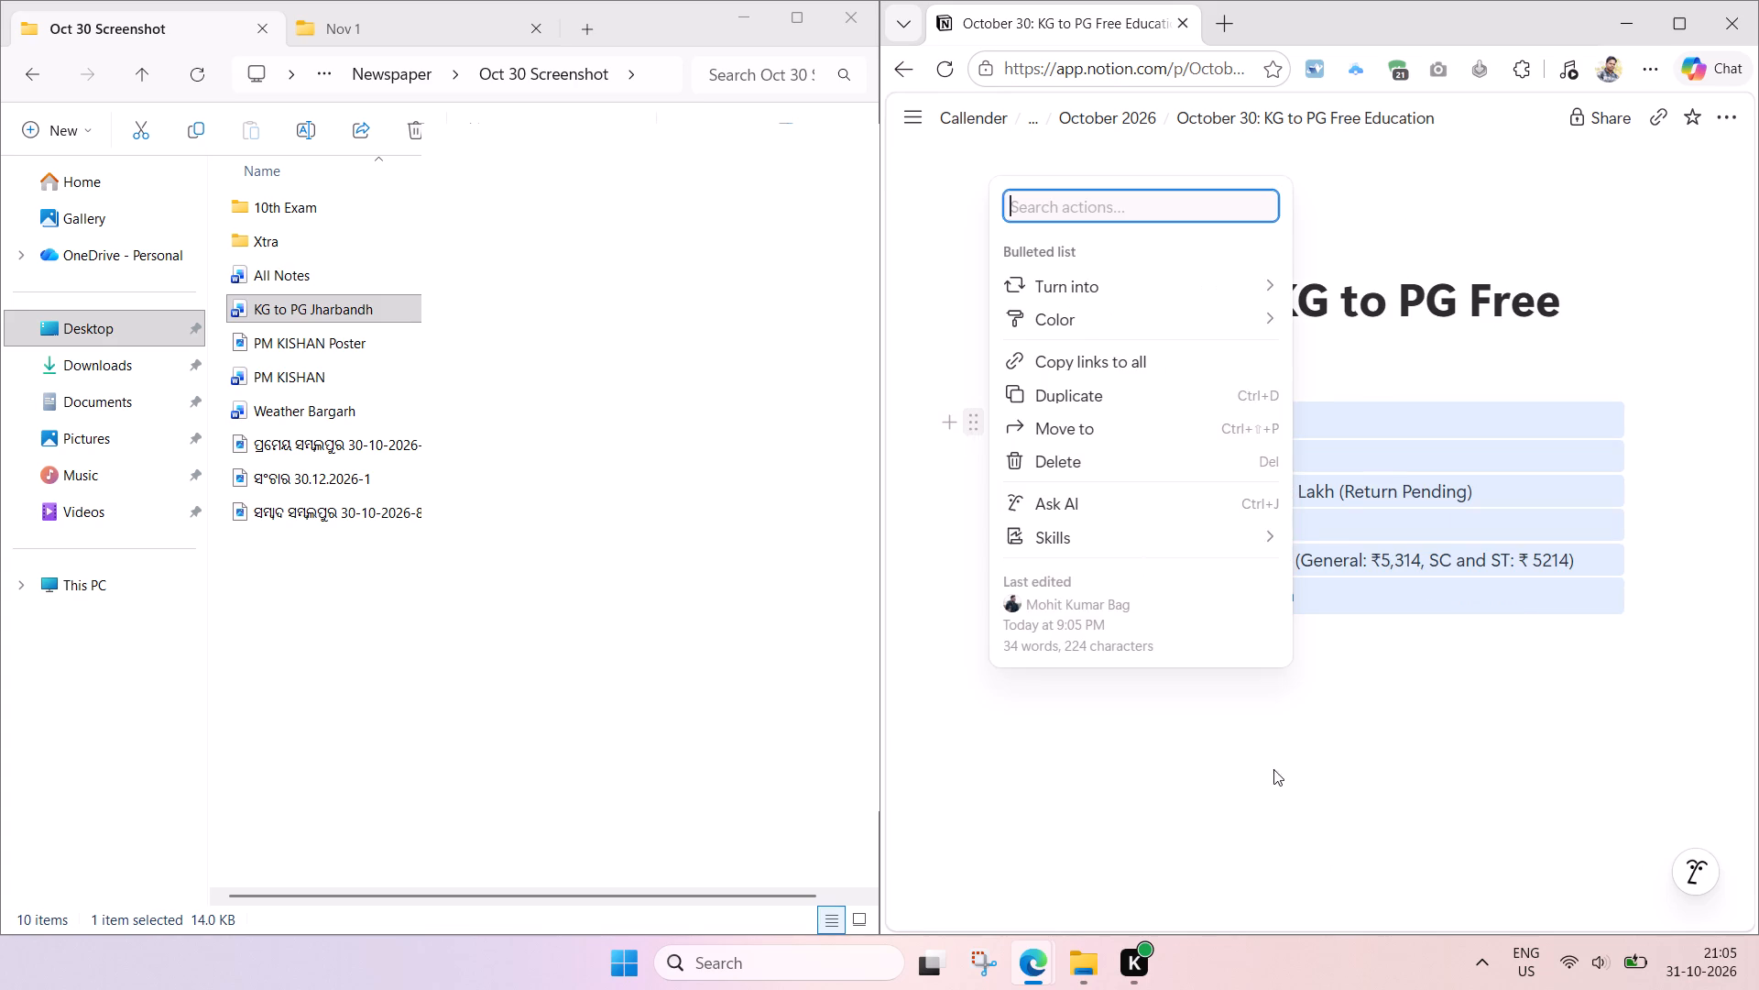
{"action": "left_click", "coordinate": [1328, 827]}
{"action": "left_click", "coordinate": [1225, 757]}
{"action": "key", "text": "ctrl+s"}
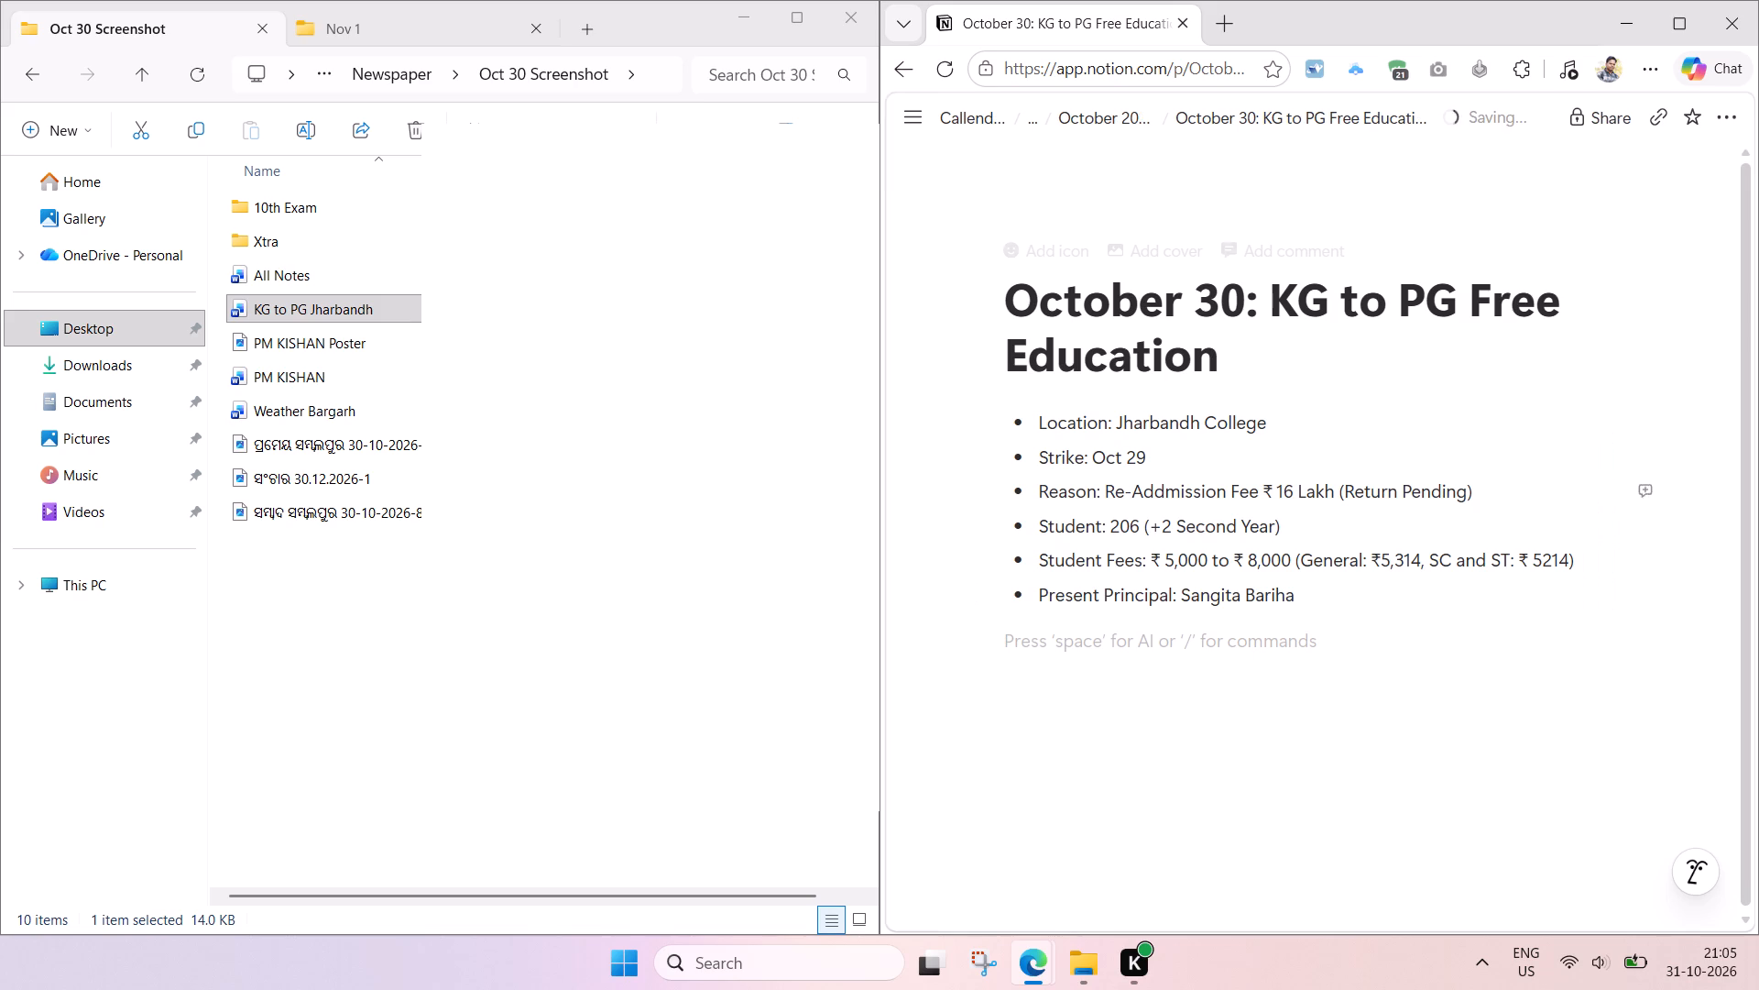
Return to the October 2026 page in Notion and go to the October 30 table at its end.
{"action": "left_click", "coordinate": [1098, 115]}
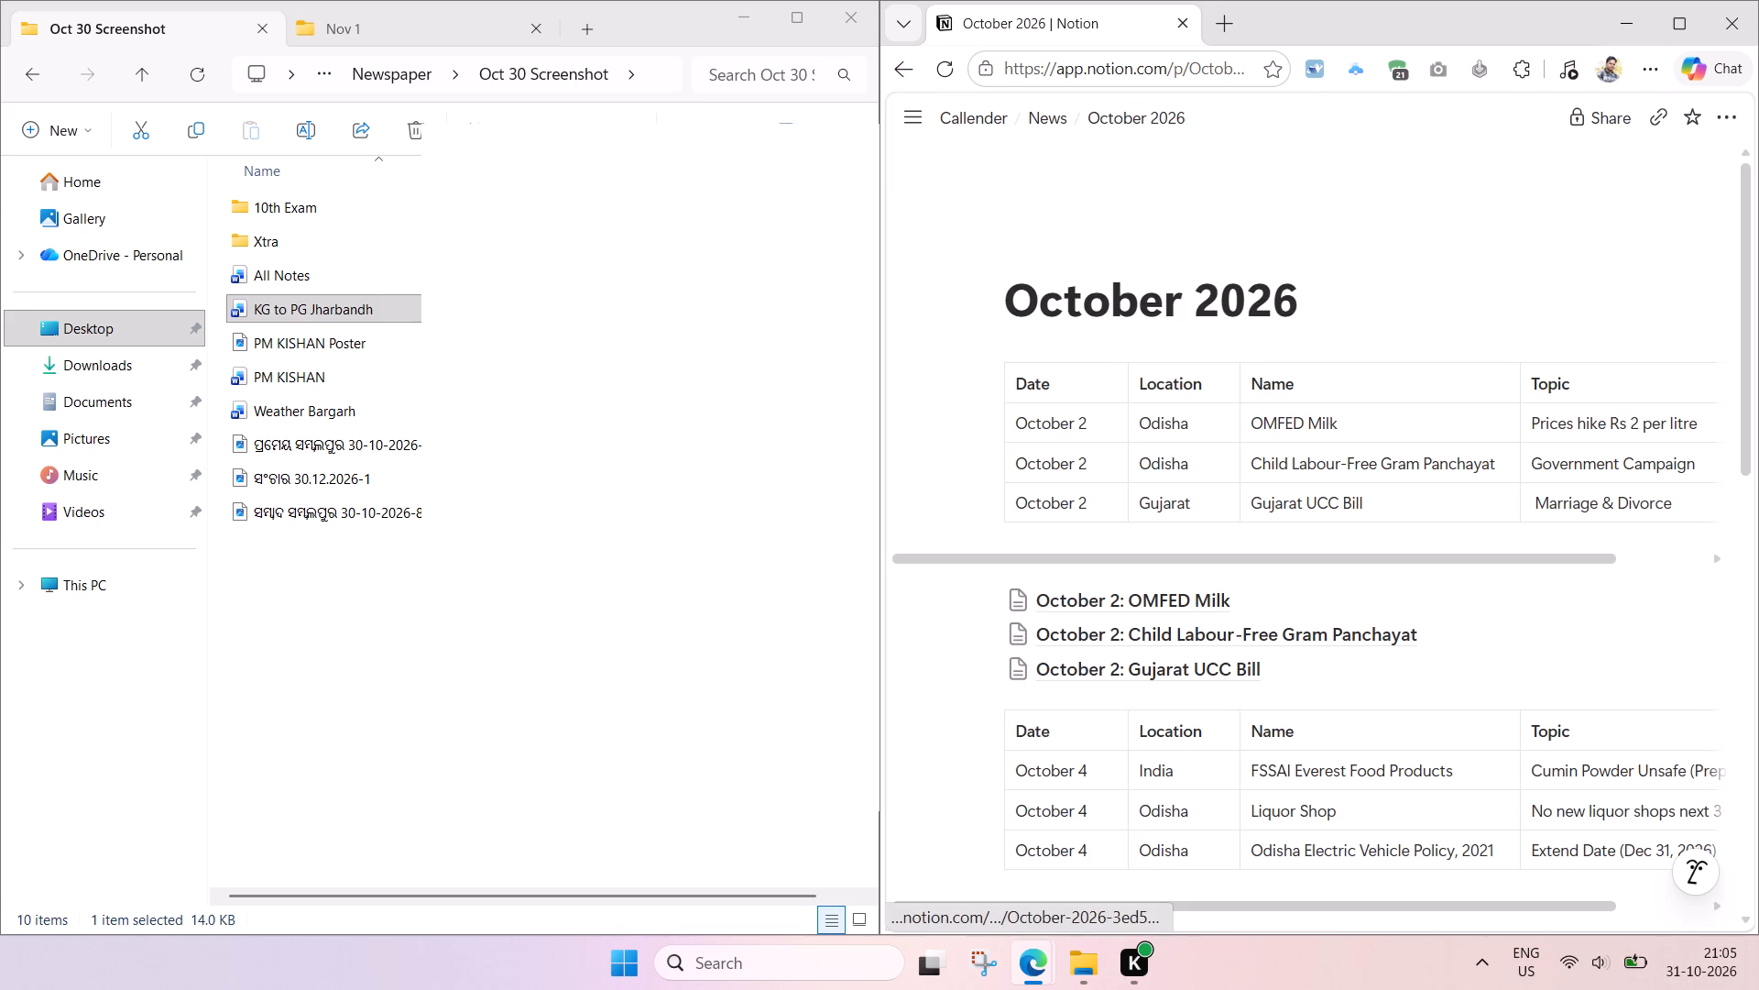
{"action": "key", "text": "End"}
{"action": "scroll", "coordinate": [1330, 537], "scroll_direction": "down", "scroll_amount": 10}
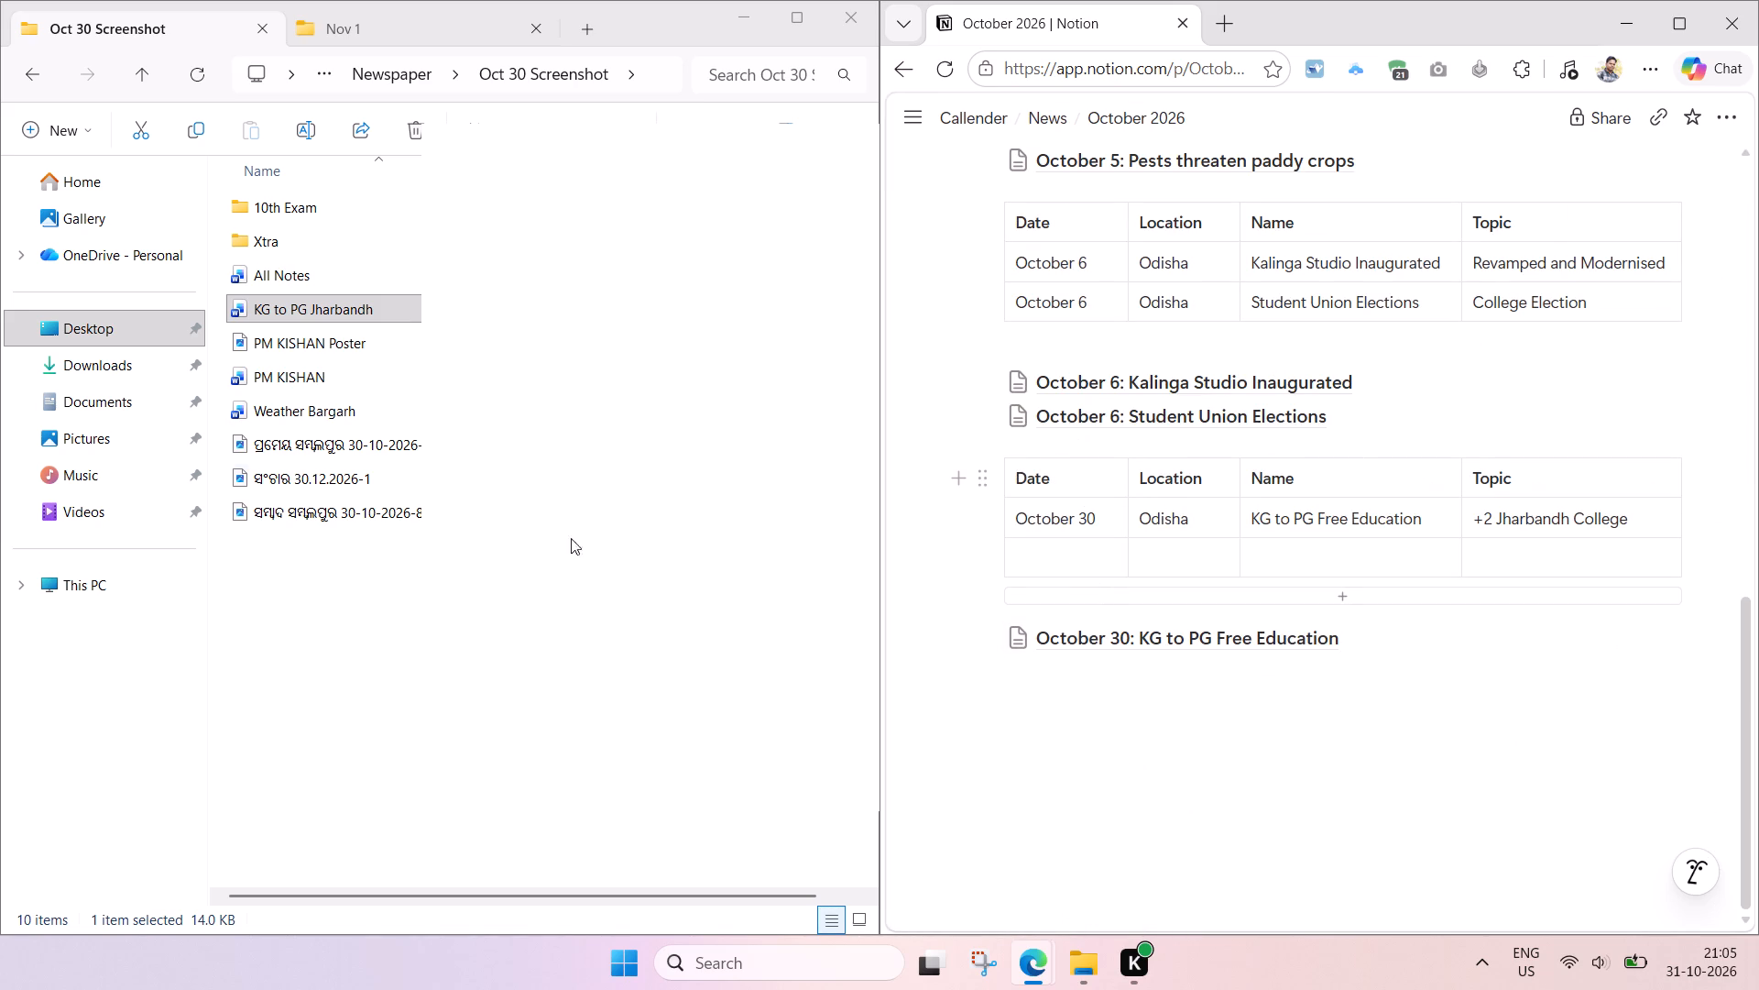
Delete the KG to PG Jharbandh Word file from the Oct 30 Screenshot folder.
{"action": "left_click", "coordinate": [313, 358]}
{"action": "left_click", "coordinate": [339, 318]}
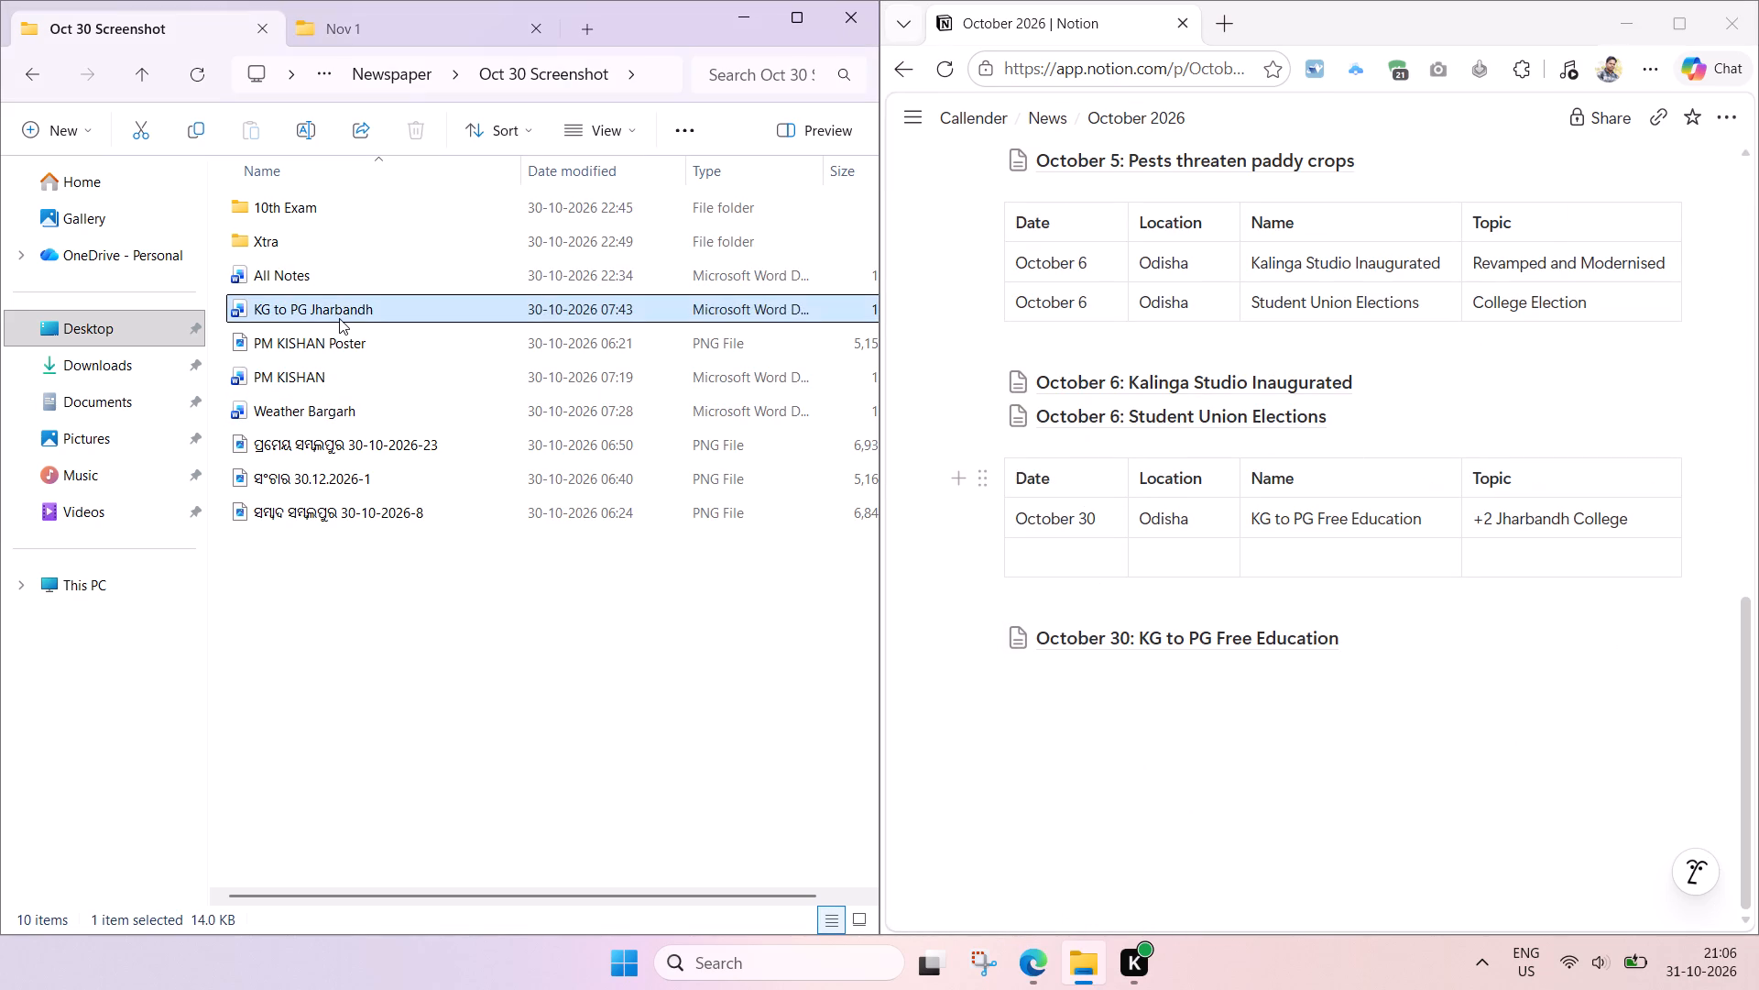
{"action": "key", "text": "Delete"}
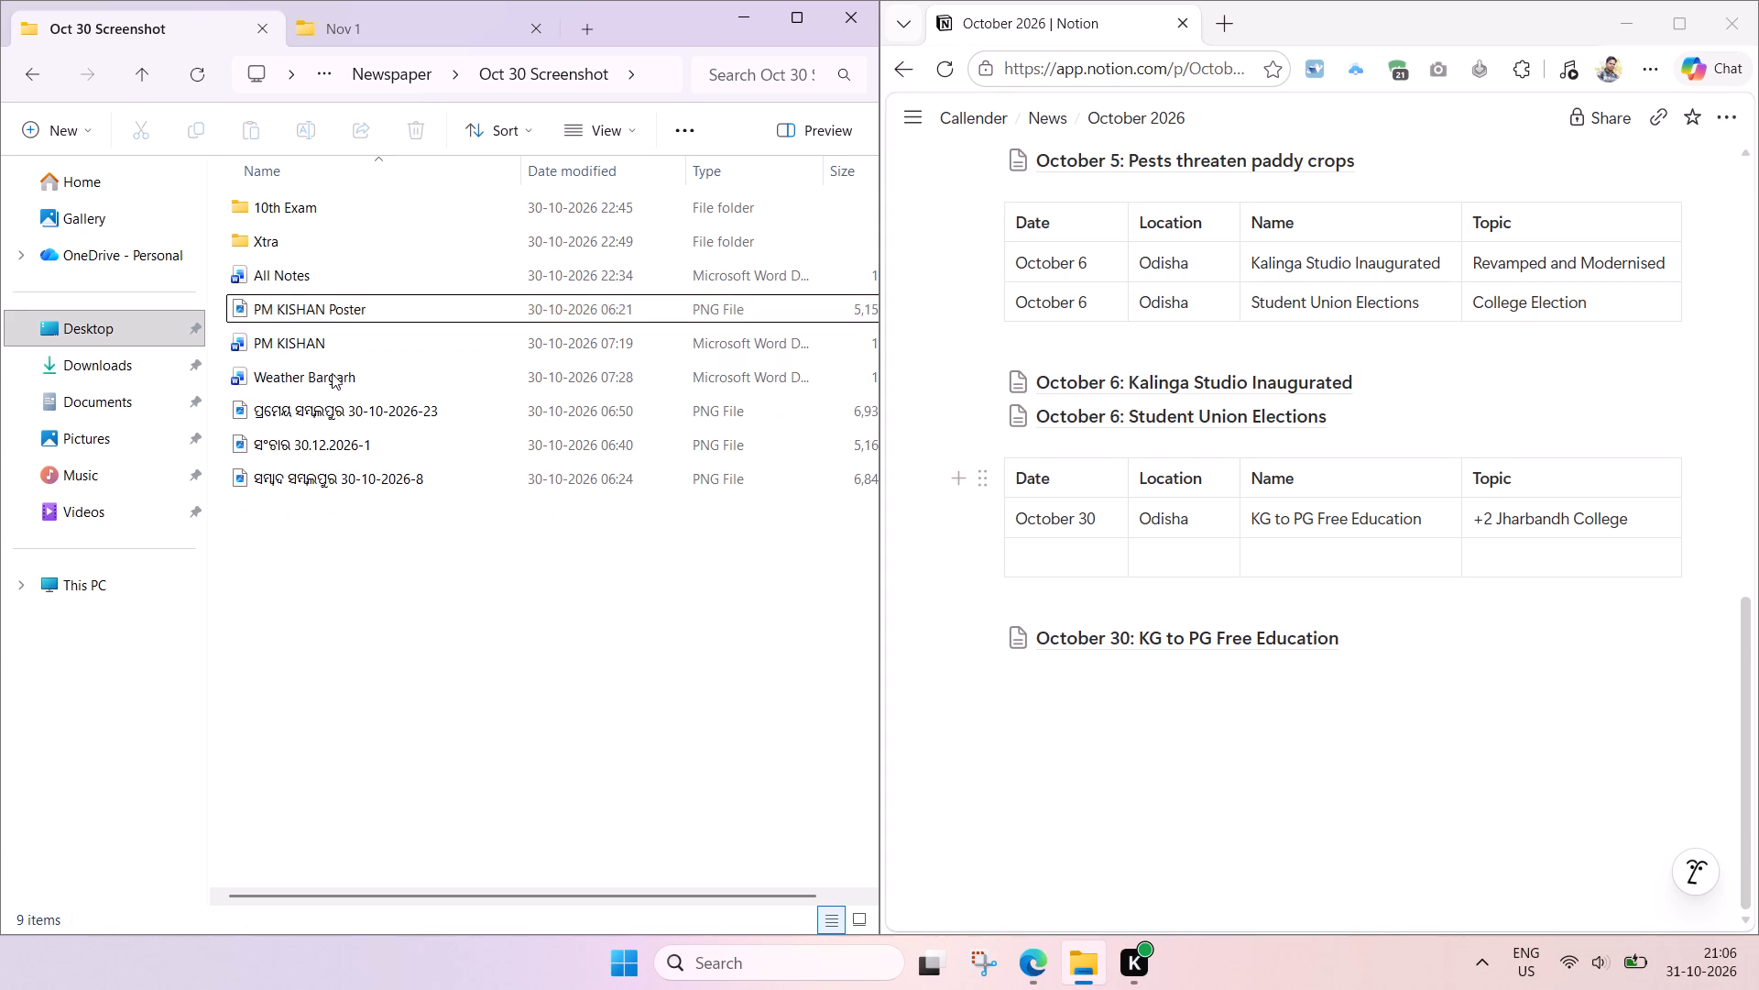
Open the PM KISHAN Word document and snap its window side by side with Notion.
{"action": "left_click", "coordinate": [313, 308]}
{"action": "left_click", "coordinate": [293, 352]}
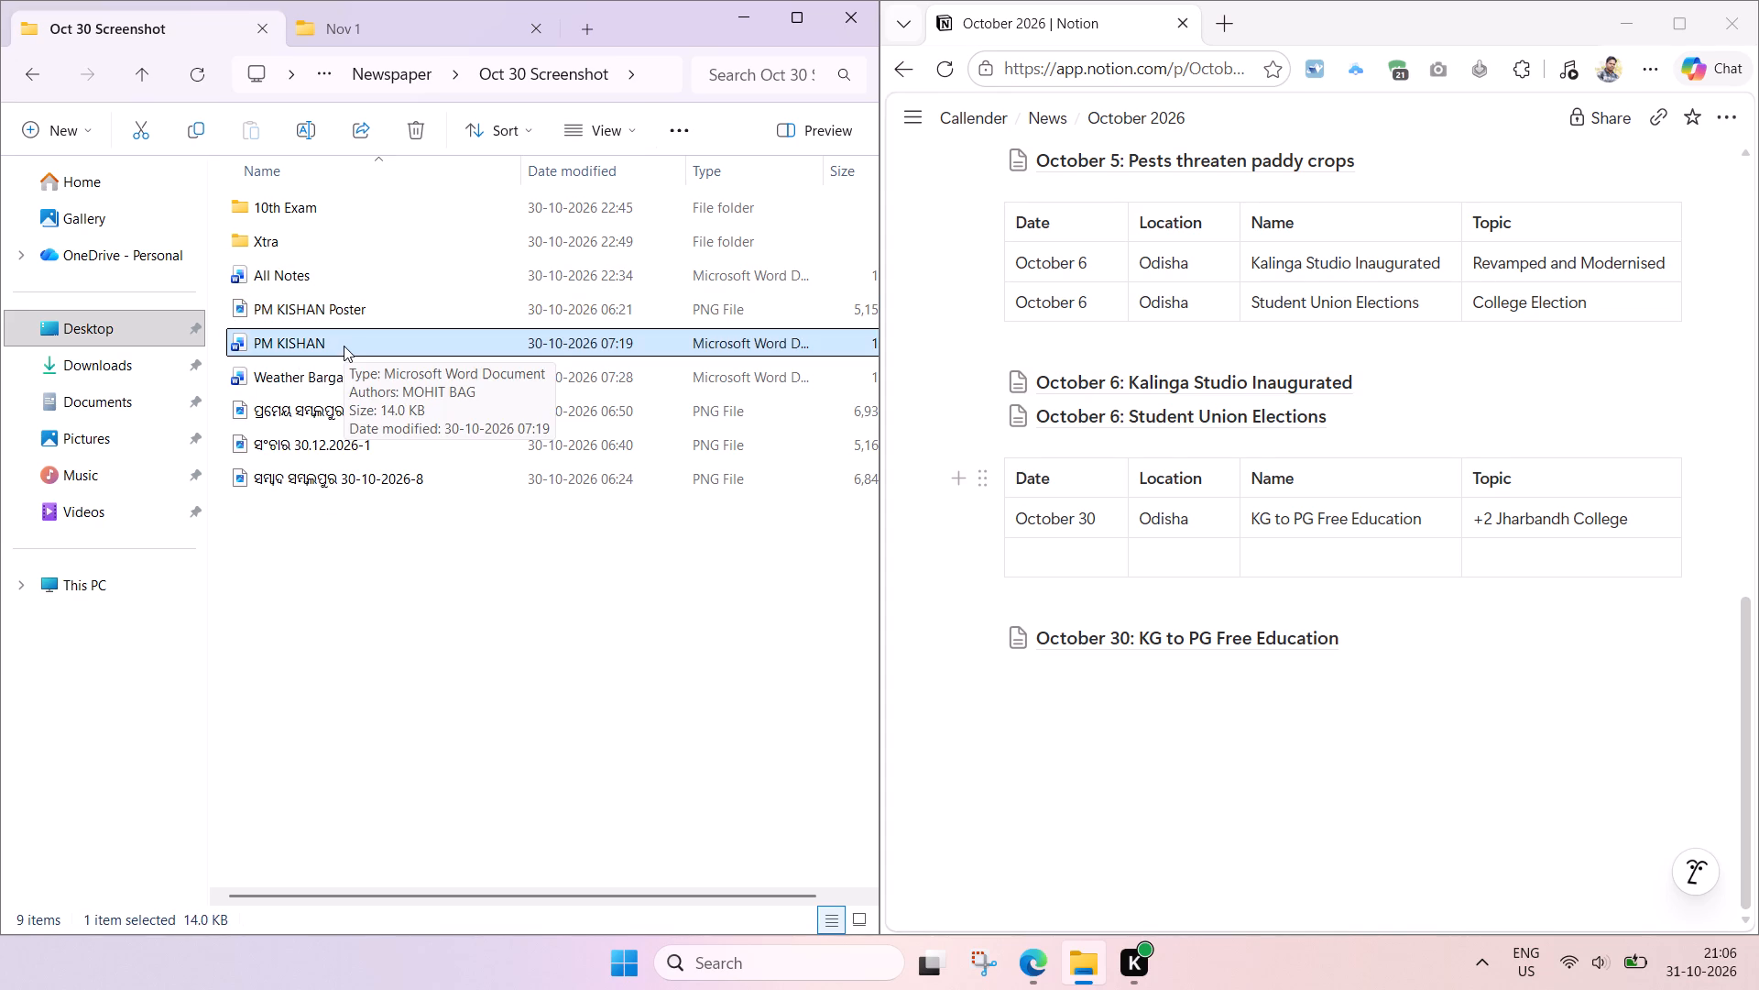
{"action": "left_click", "coordinate": [344, 346]}
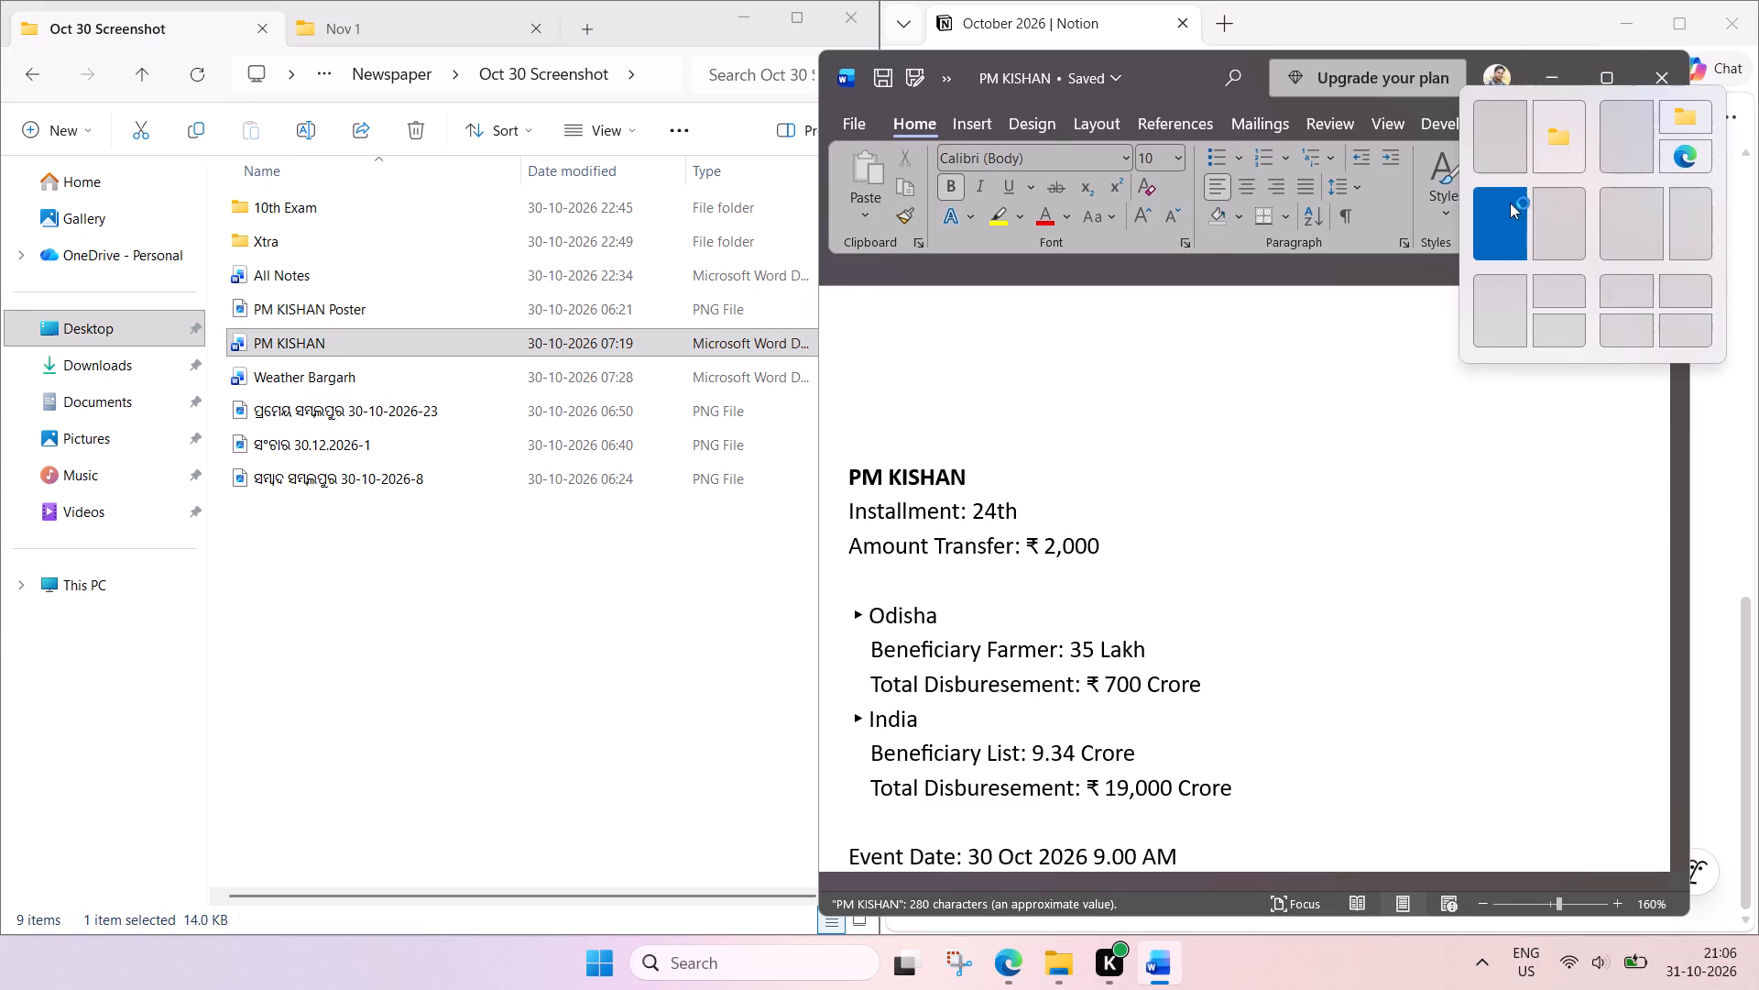
{"action": "left_click", "coordinate": [1509, 210]}
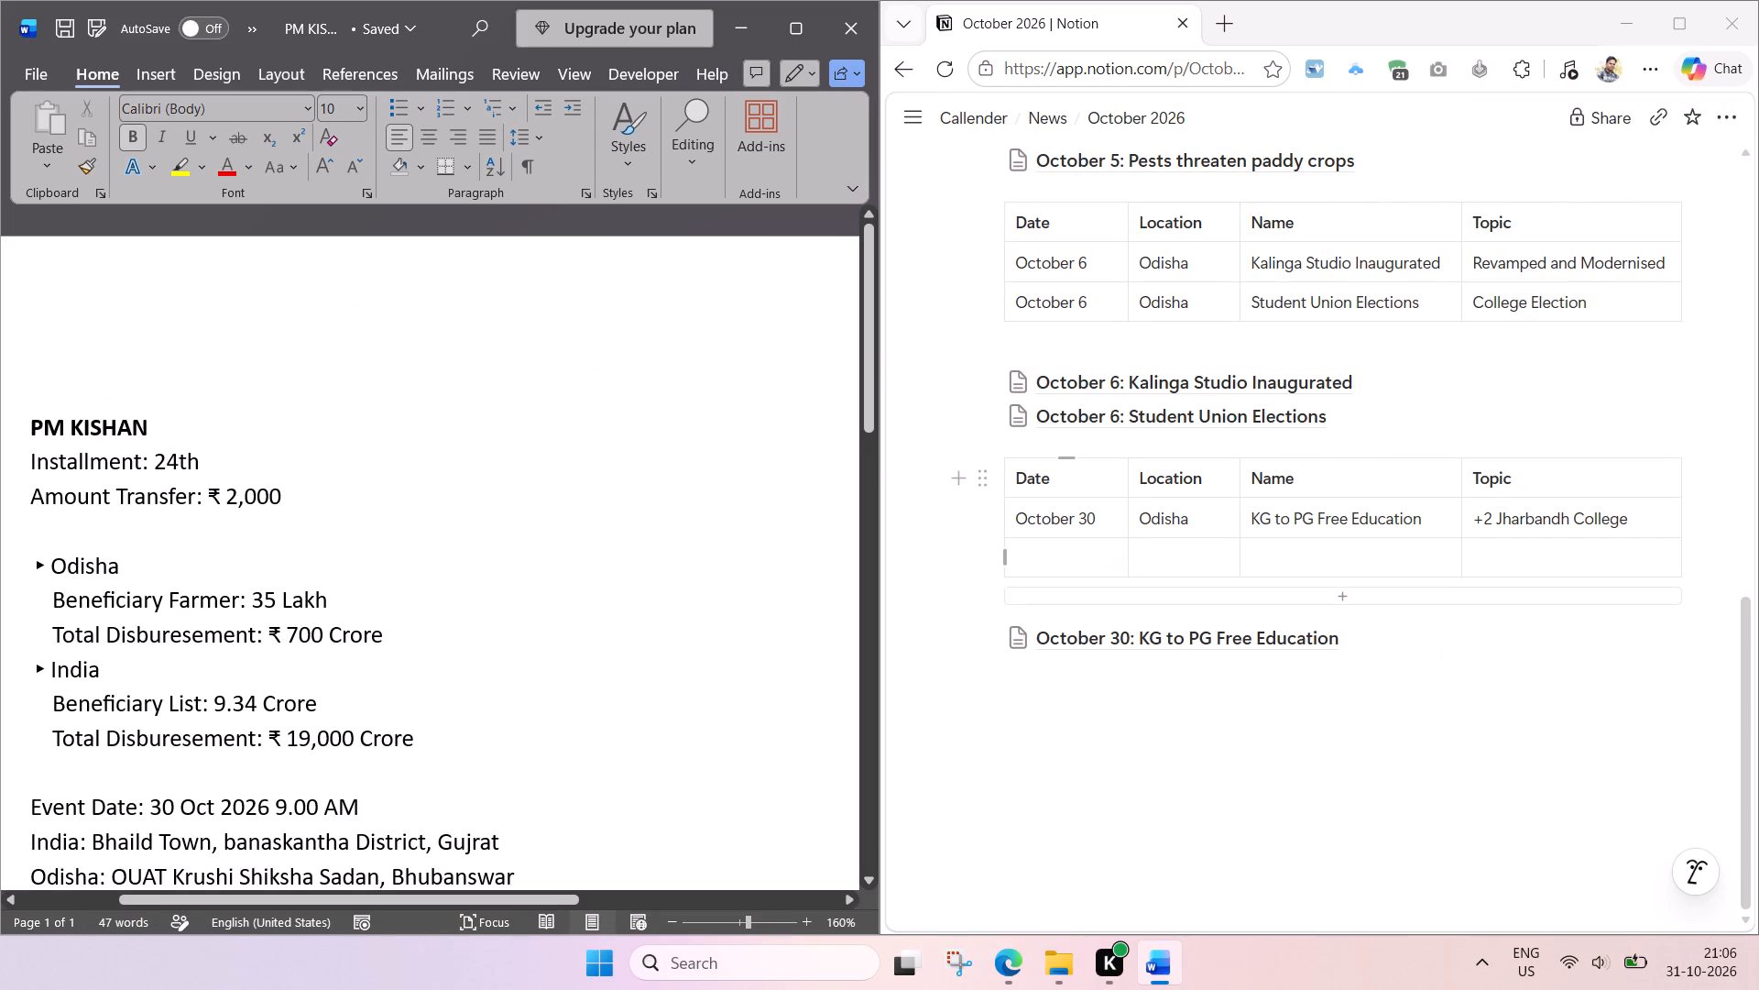
Copy the date "October 30" into the empty last row of the October 30 table in Notion.
{"action": "left_click", "coordinate": [1111, 526]}
{"action": "key", "text": "ctrl+a"}
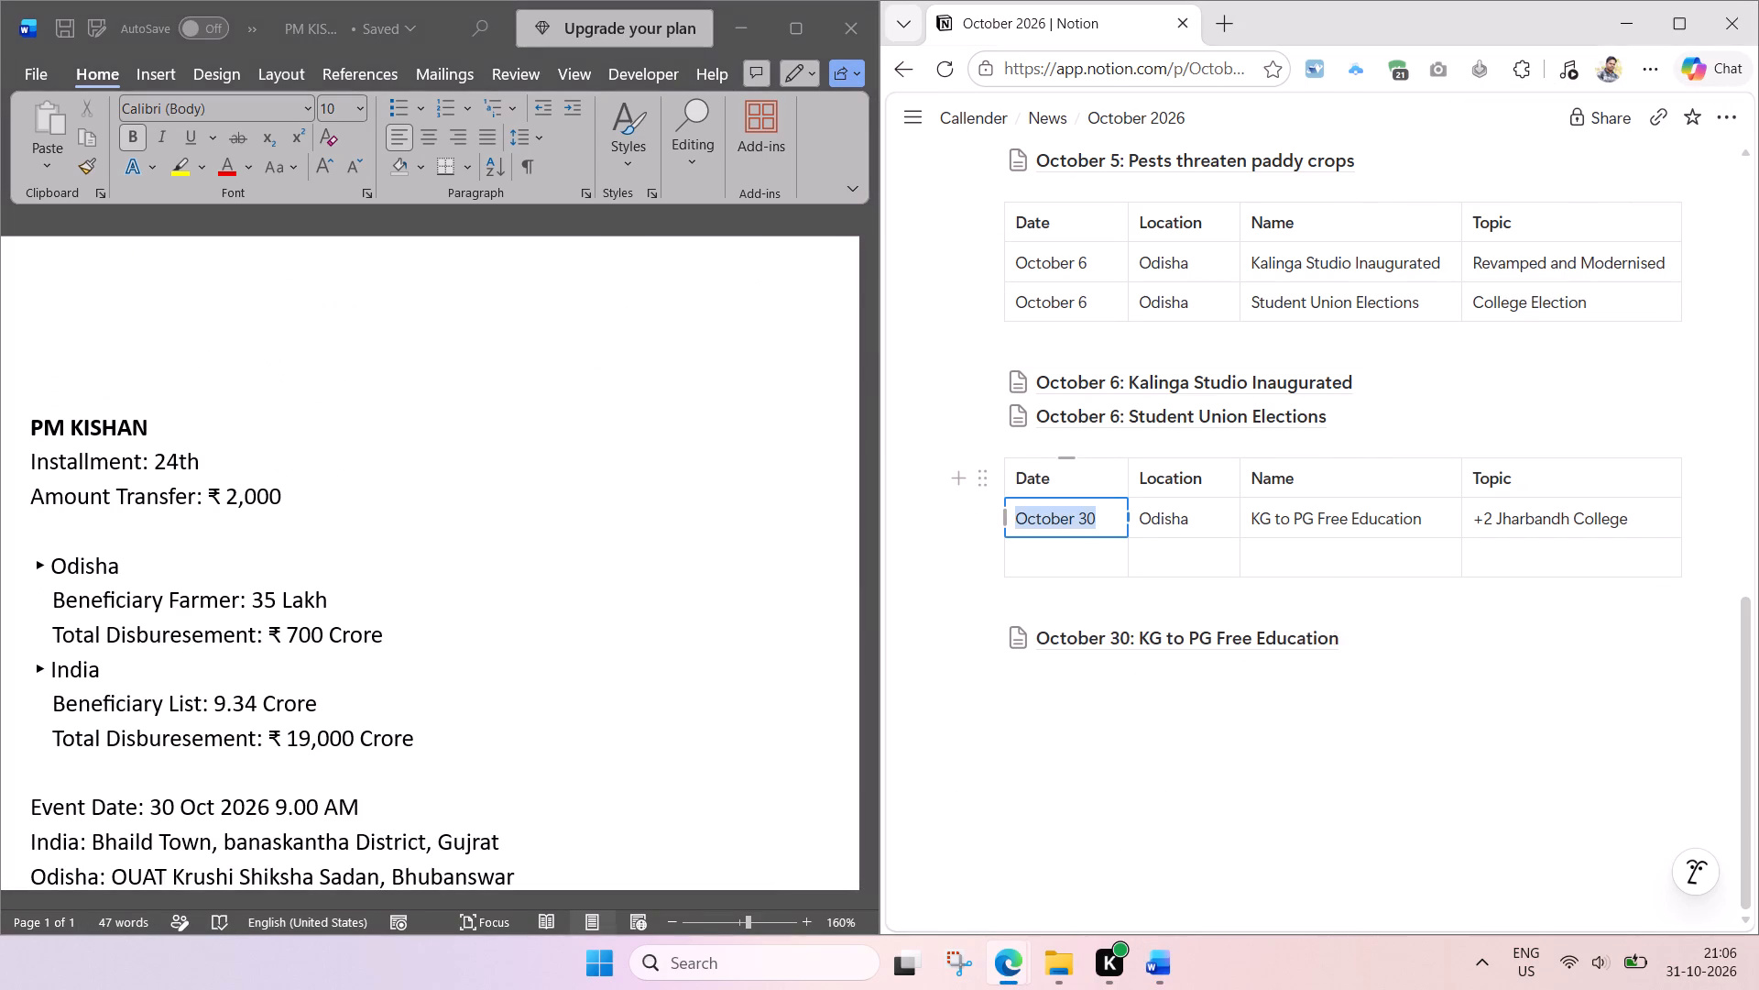
{"action": "key", "text": "ctrl+c"}
{"action": "left_click", "coordinate": [1062, 553]}
{"action": "key", "text": "ctrl+v"}
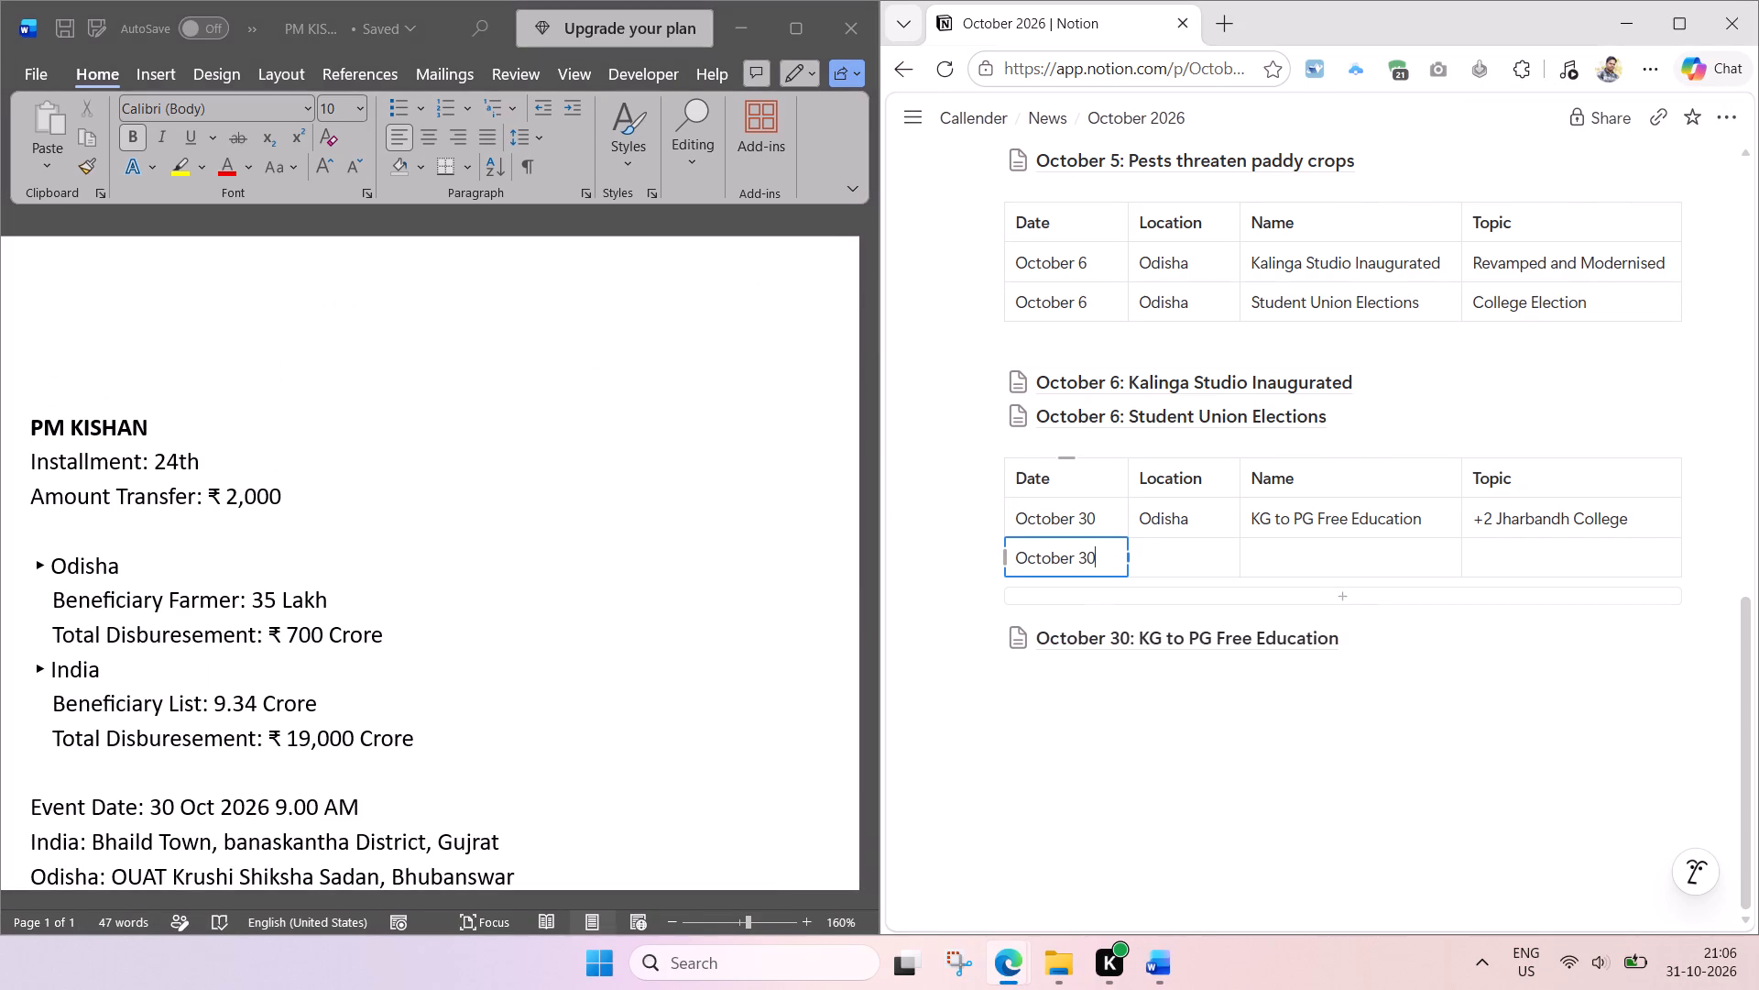
Enter "India, Odisha" as the location in the new October 30 row, and widen the Location column to fit it.
{"action": "left_click", "coordinate": [1207, 557]}
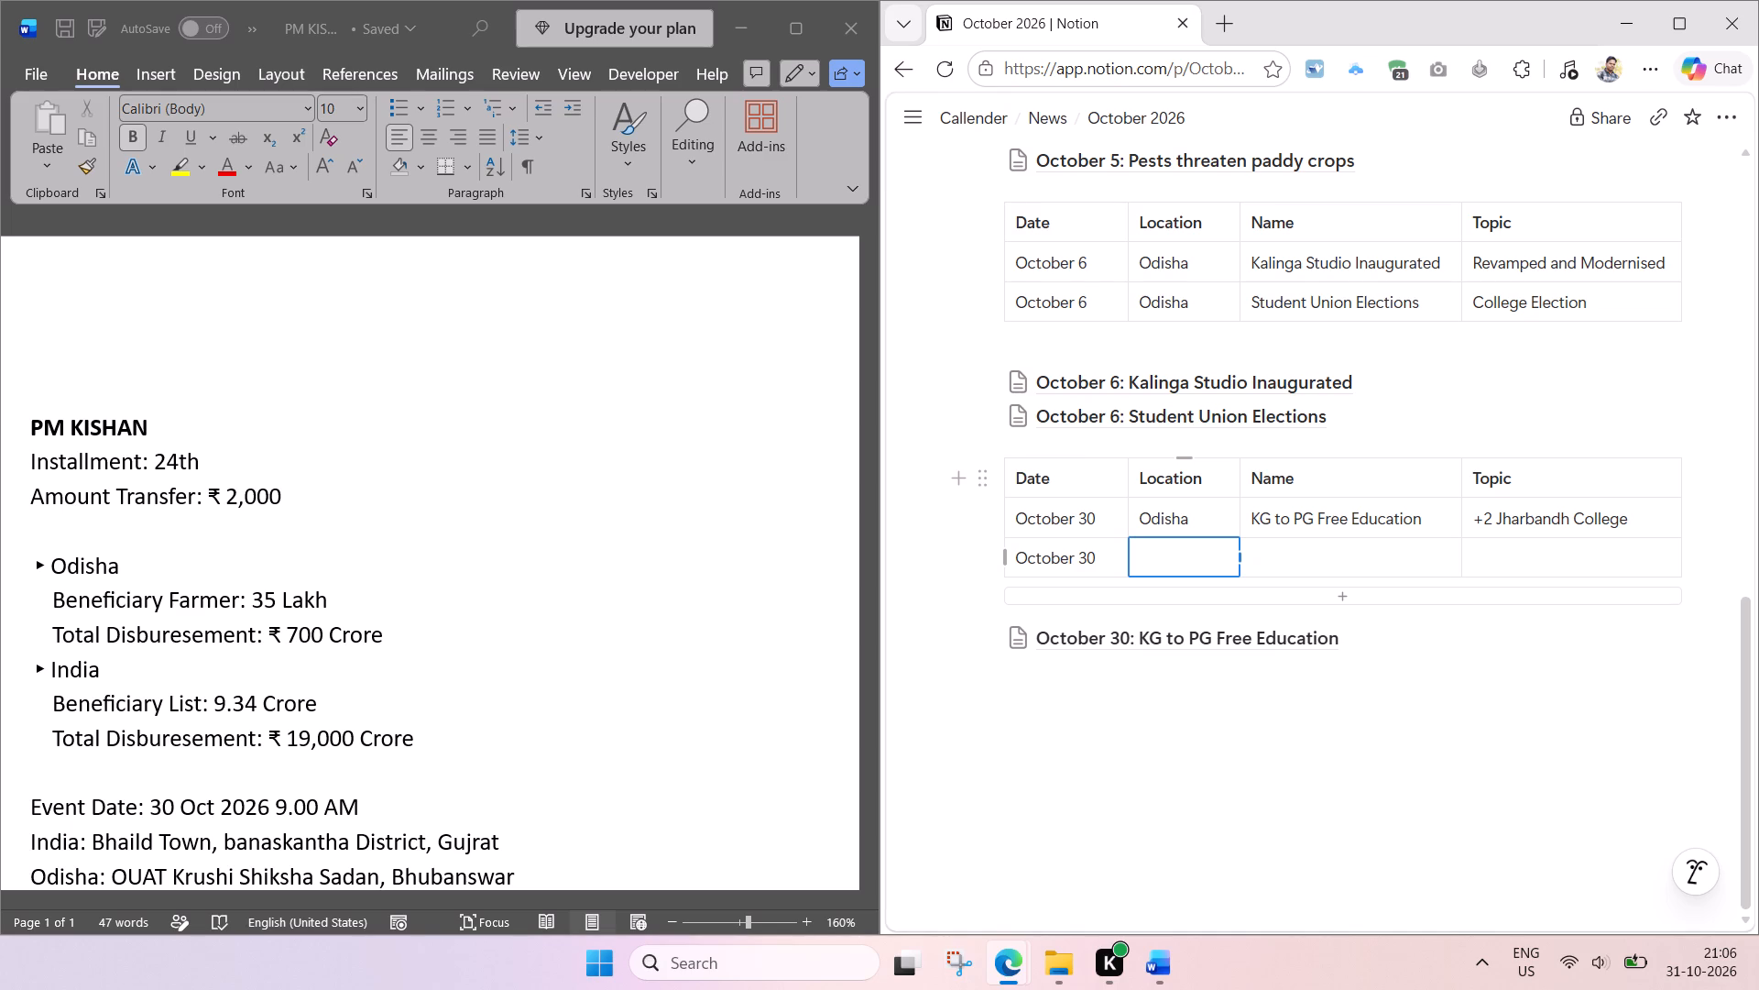
{"action": "type", "text": "India"}
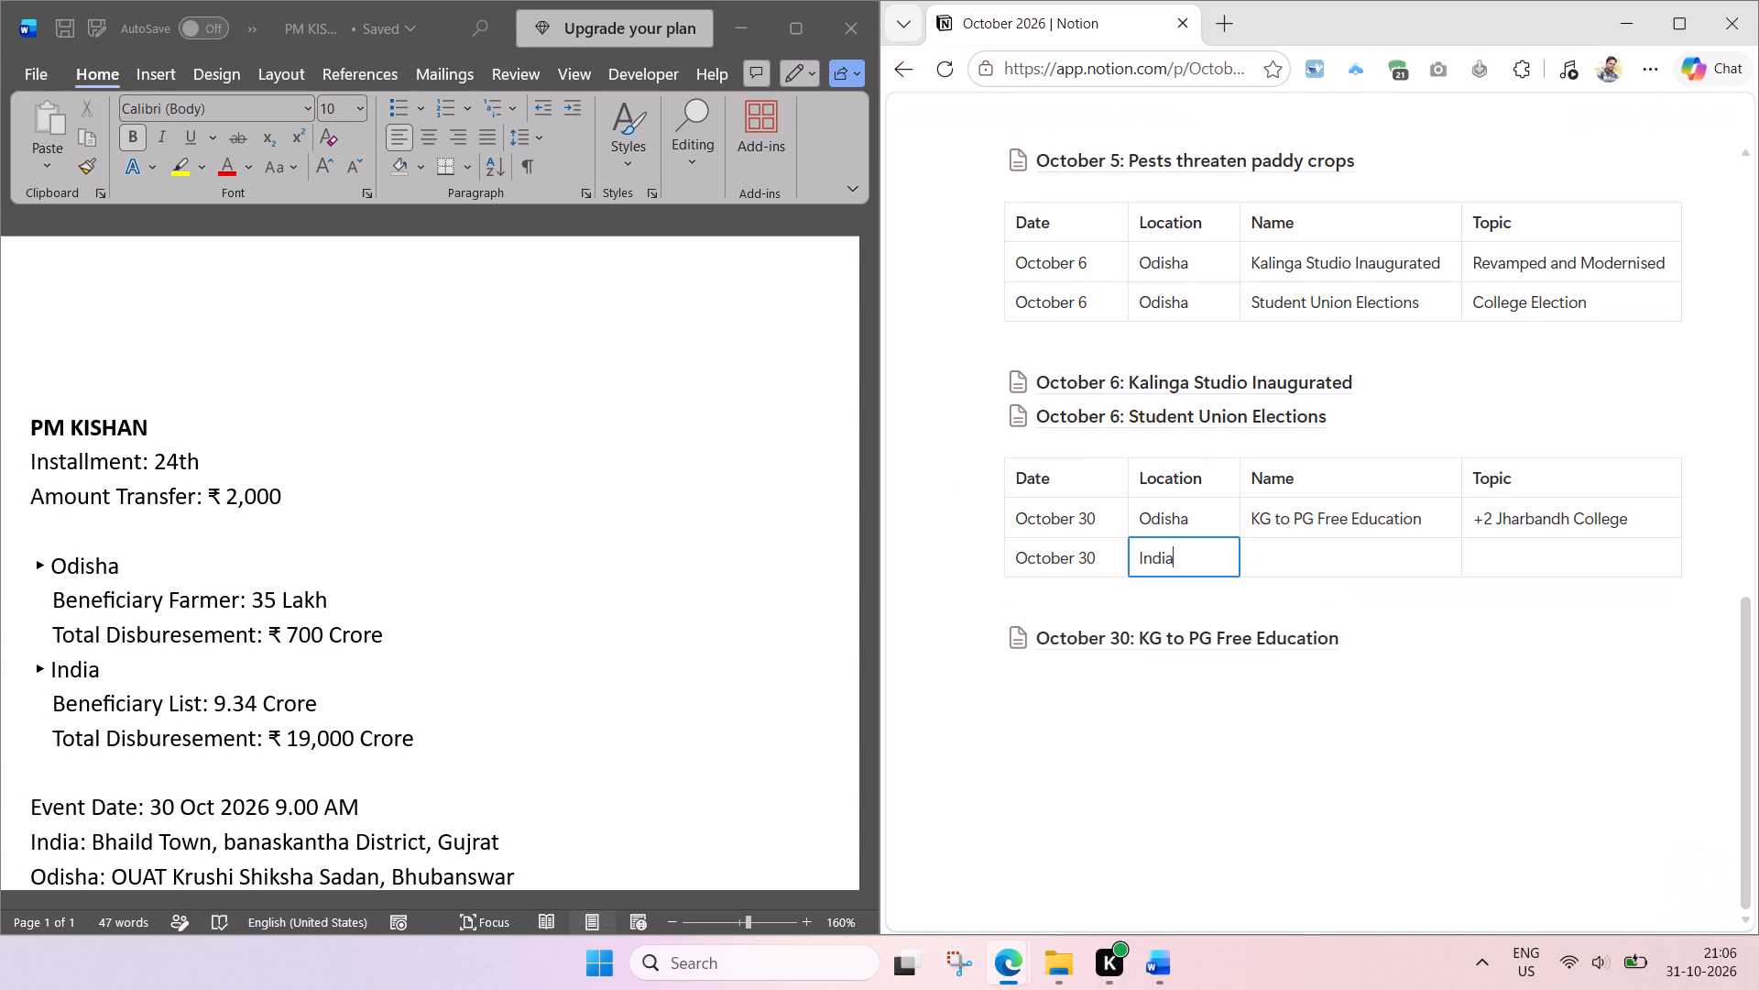
{"action": "key", "text": "Tab"}
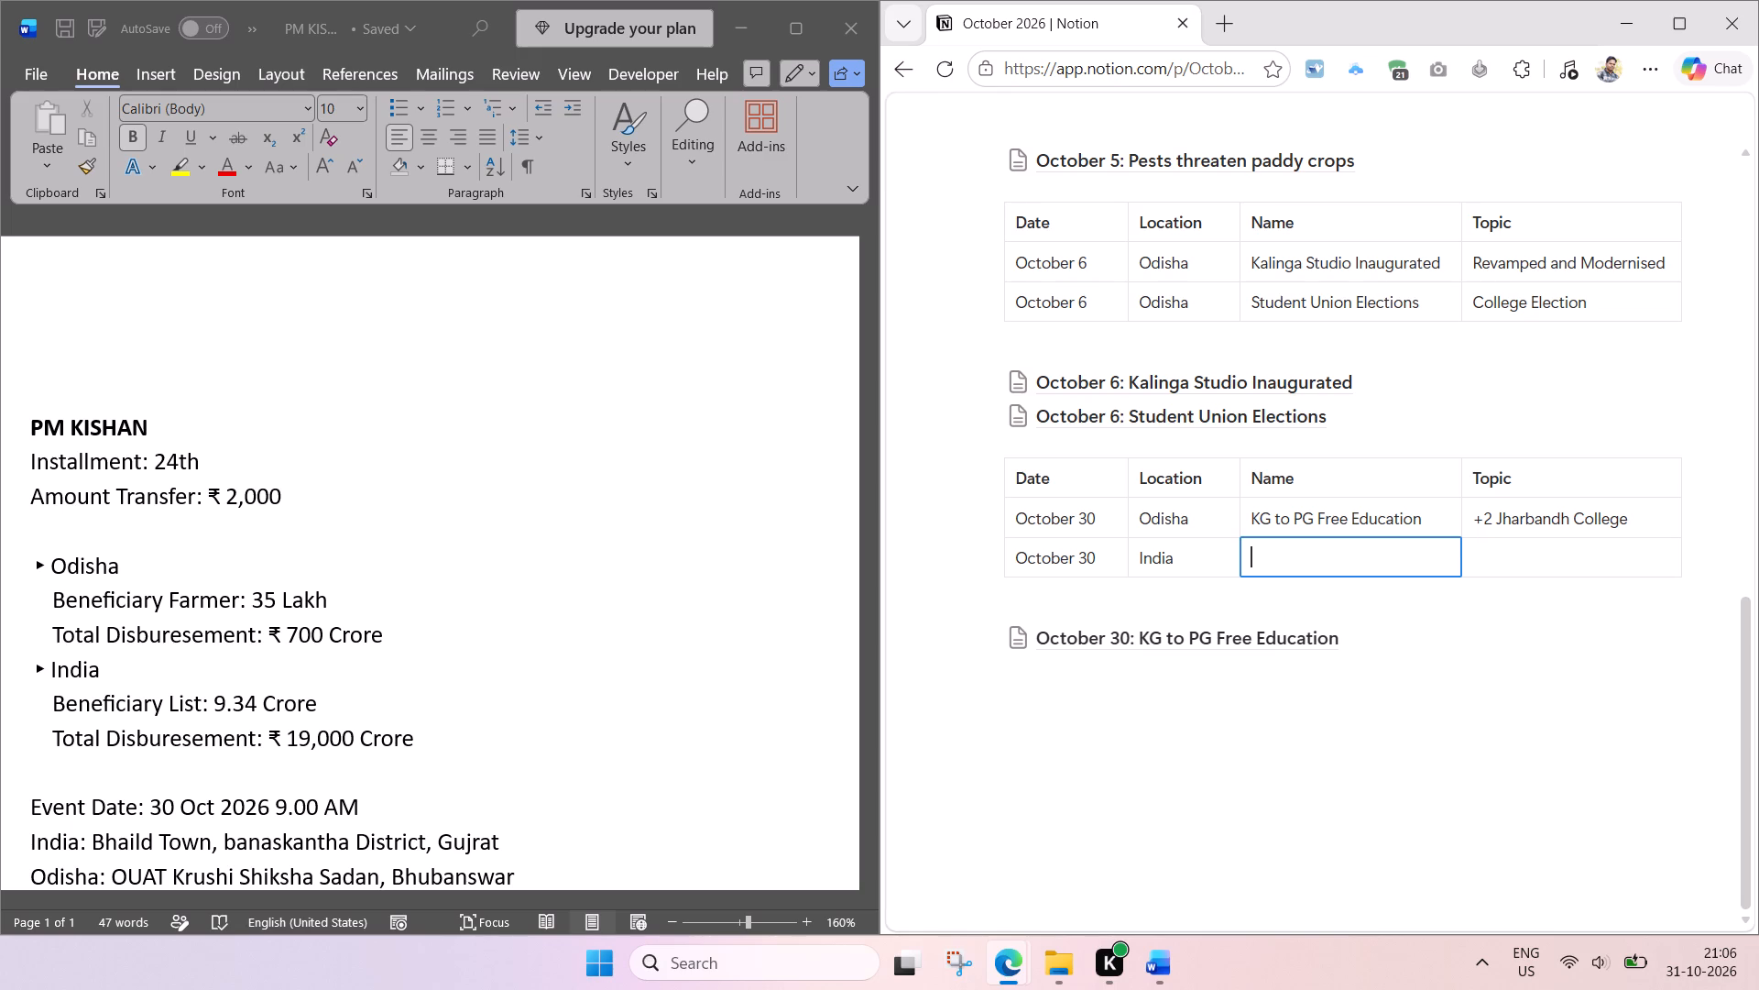
{"action": "left_click", "coordinate": [1174, 559]}
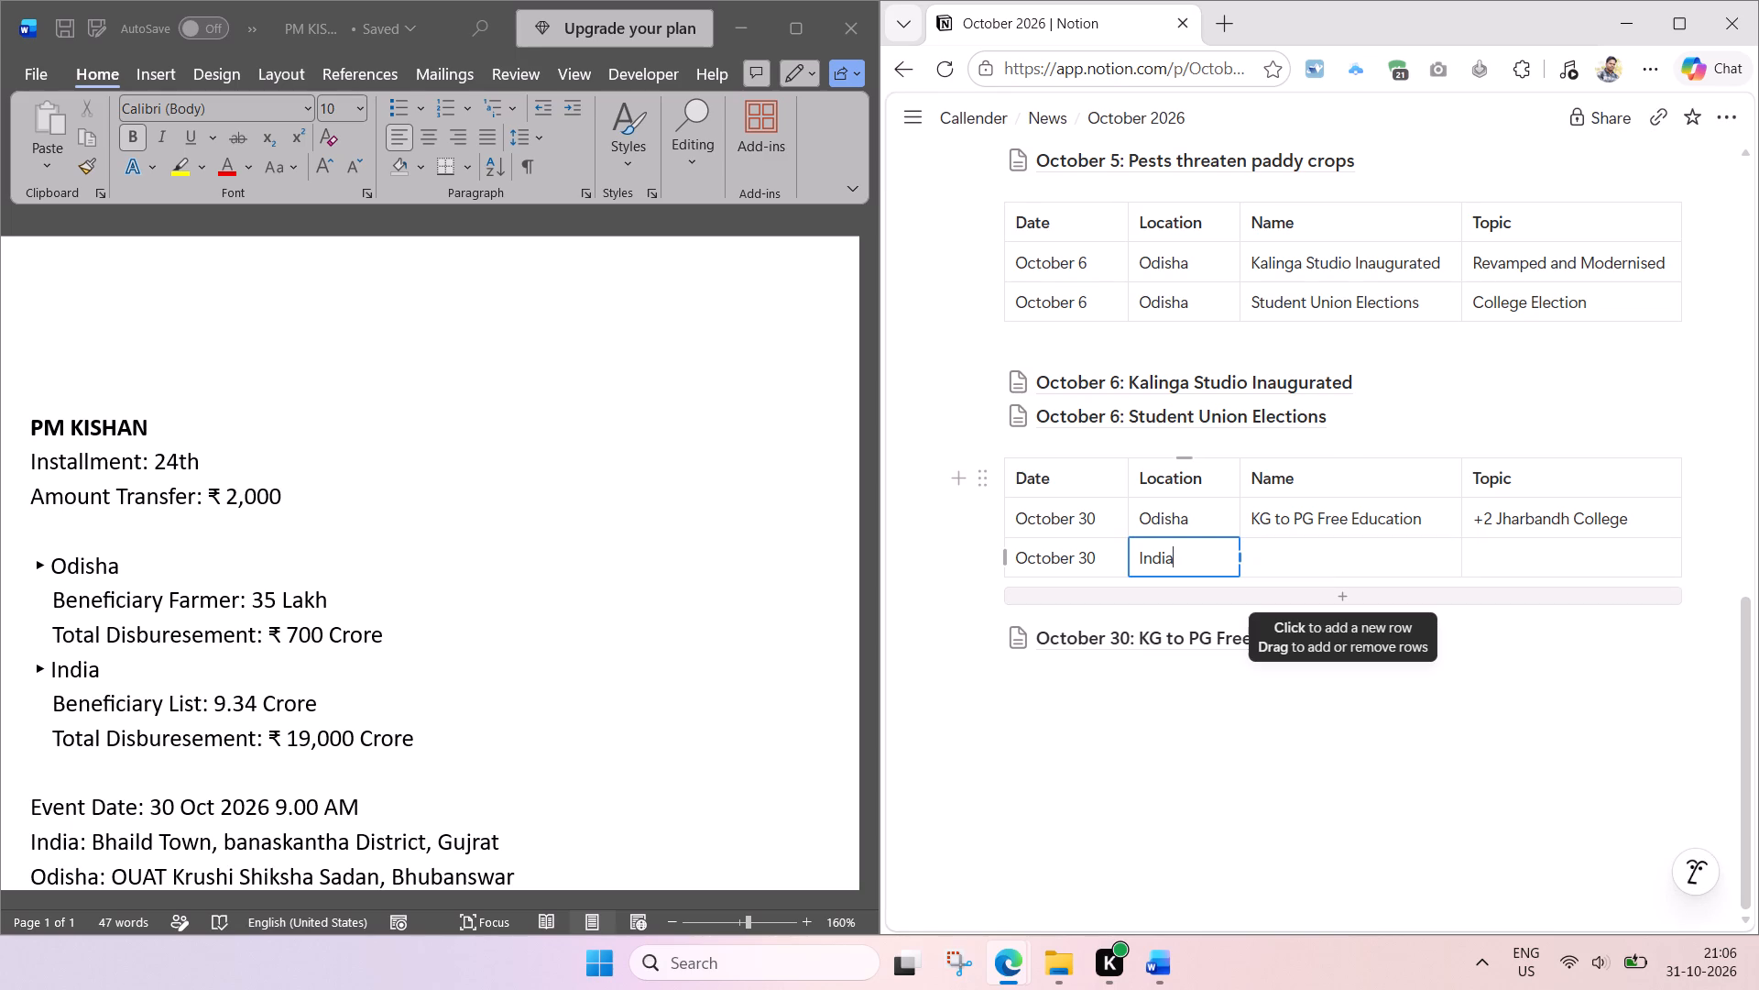
{"action": "type", "text": ", Odisha"}
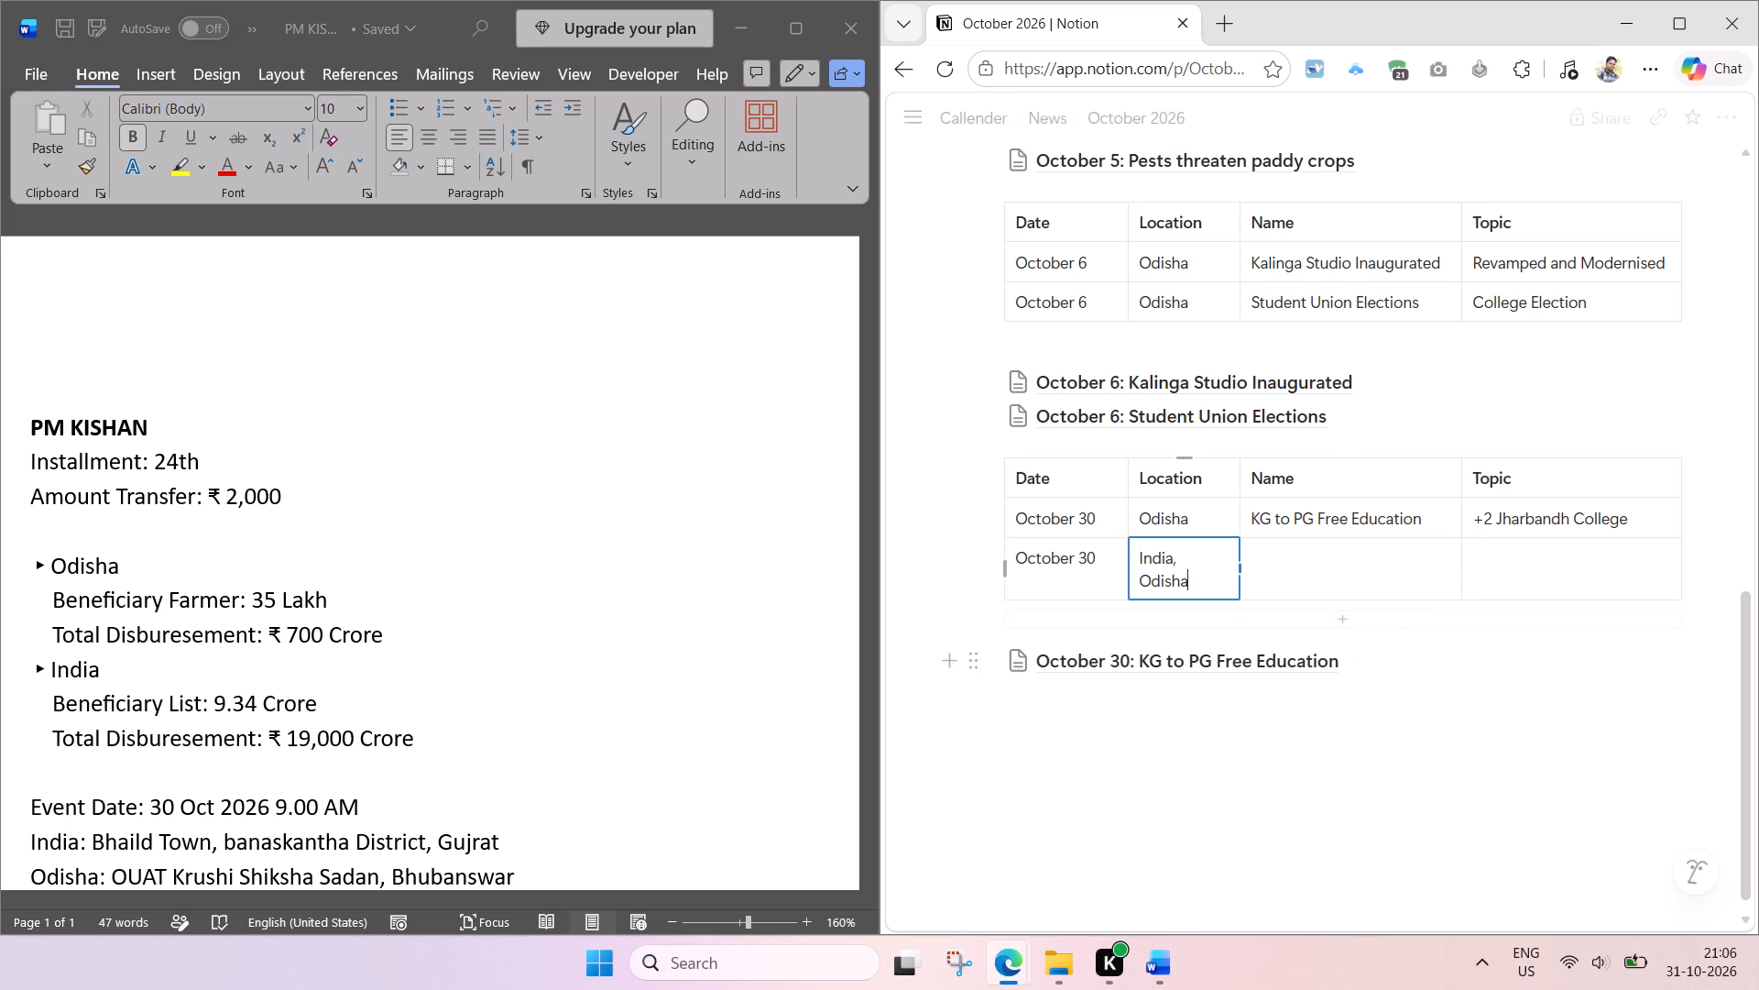
{"action": "left_click_drag", "start_coordinate": [1239, 471], "coordinate": [1275, 471]}
{"action": "left_click", "coordinate": [1316, 557]}
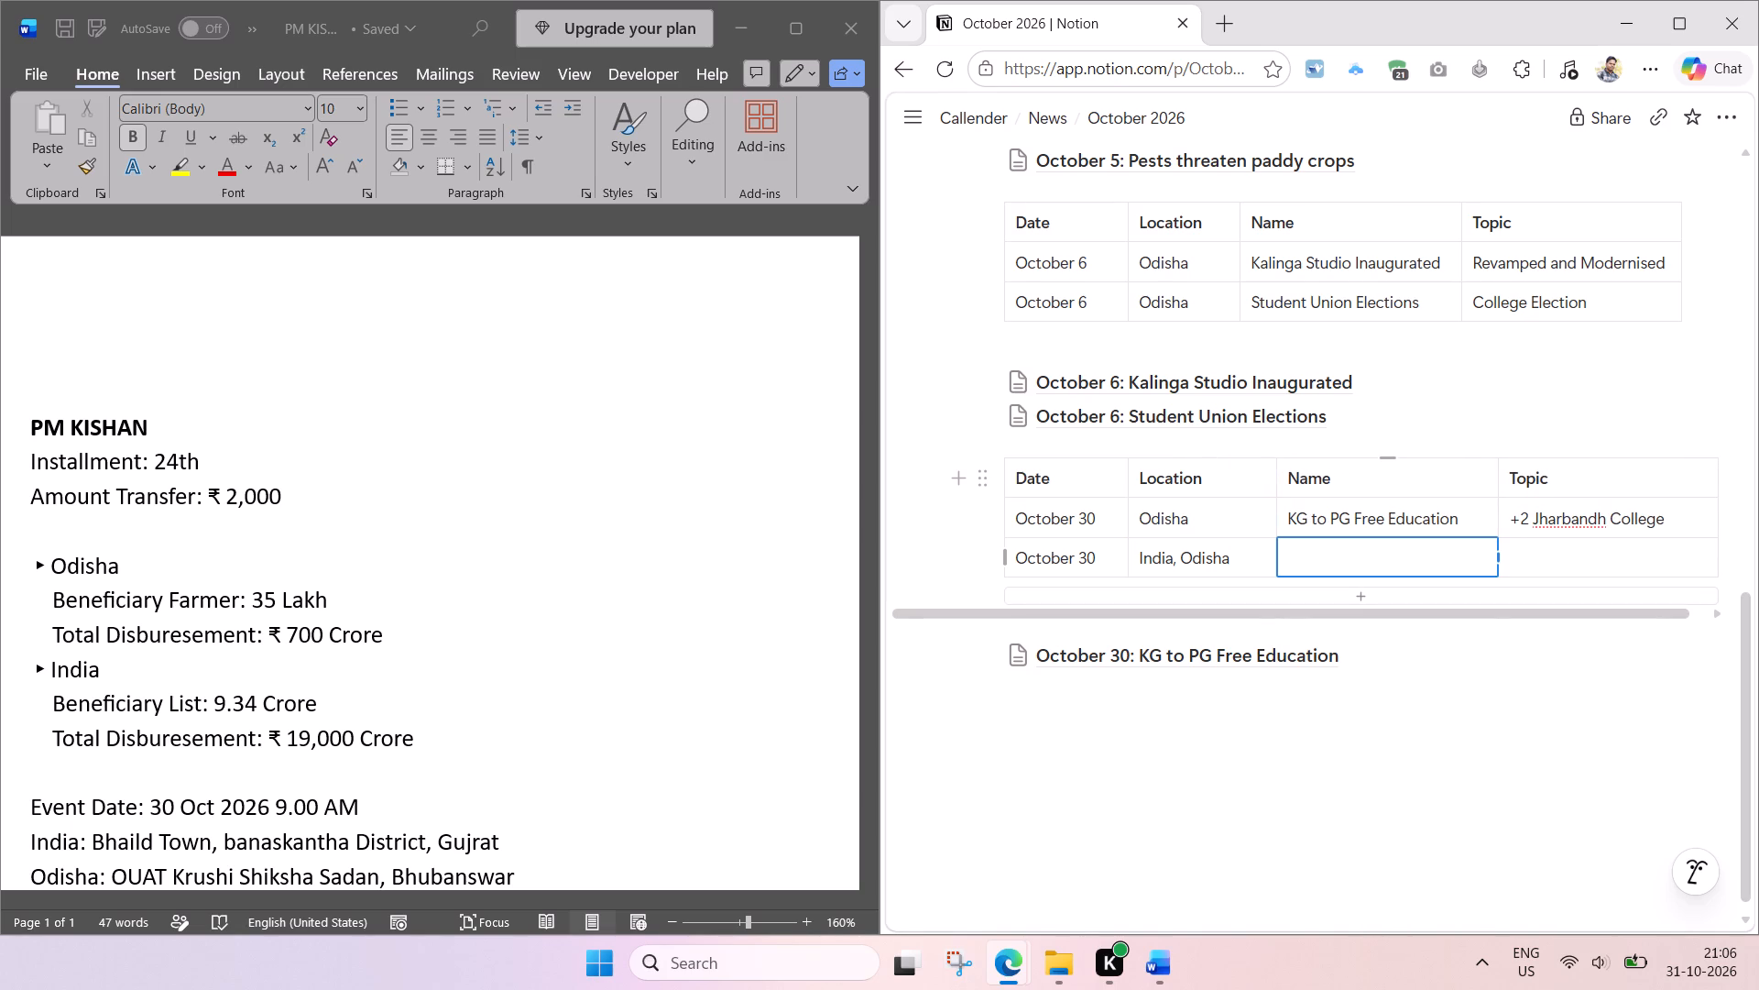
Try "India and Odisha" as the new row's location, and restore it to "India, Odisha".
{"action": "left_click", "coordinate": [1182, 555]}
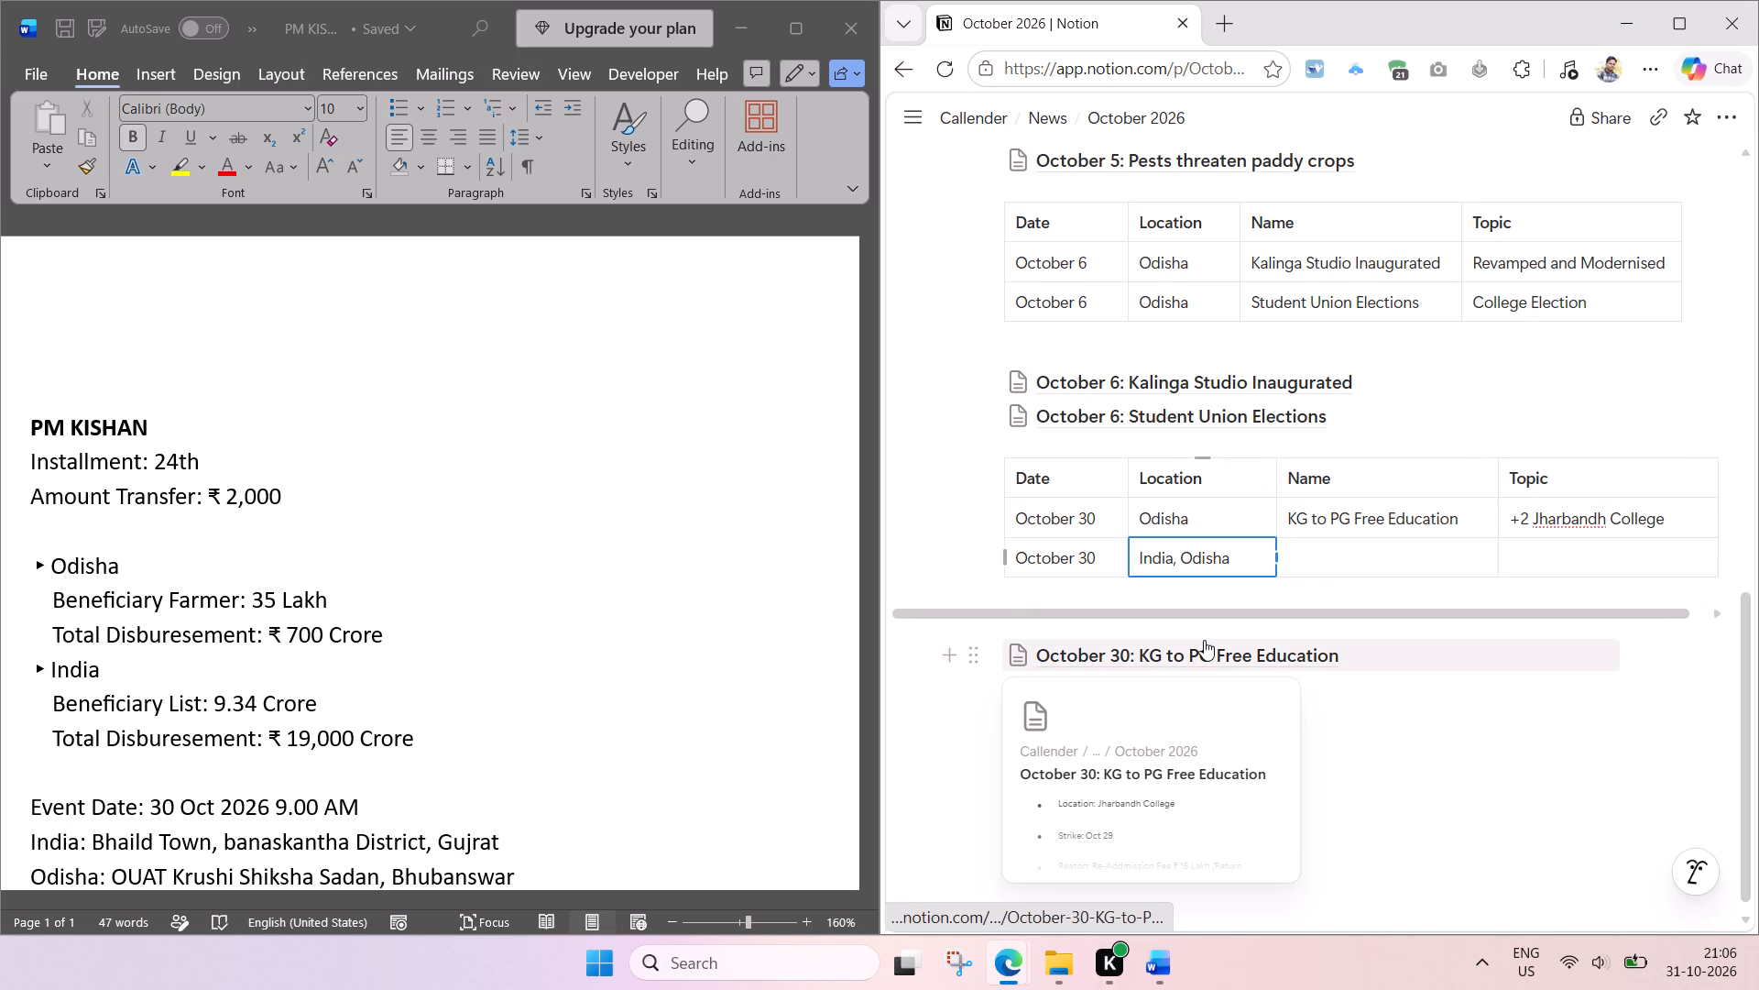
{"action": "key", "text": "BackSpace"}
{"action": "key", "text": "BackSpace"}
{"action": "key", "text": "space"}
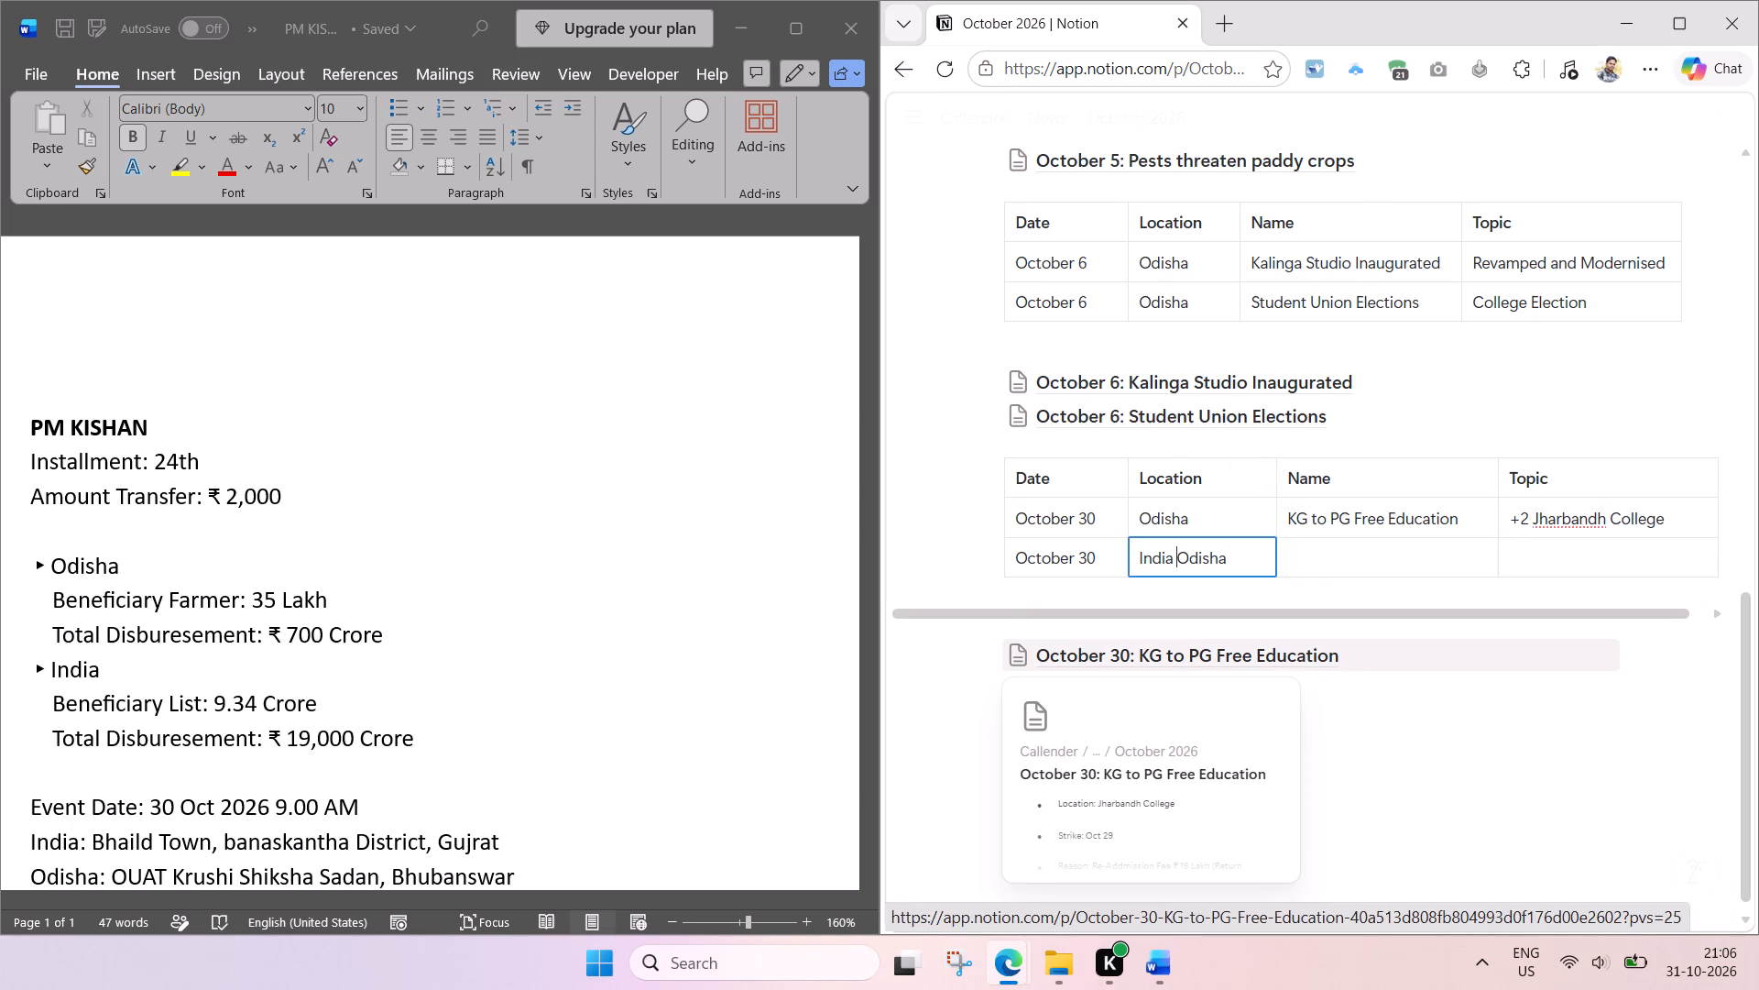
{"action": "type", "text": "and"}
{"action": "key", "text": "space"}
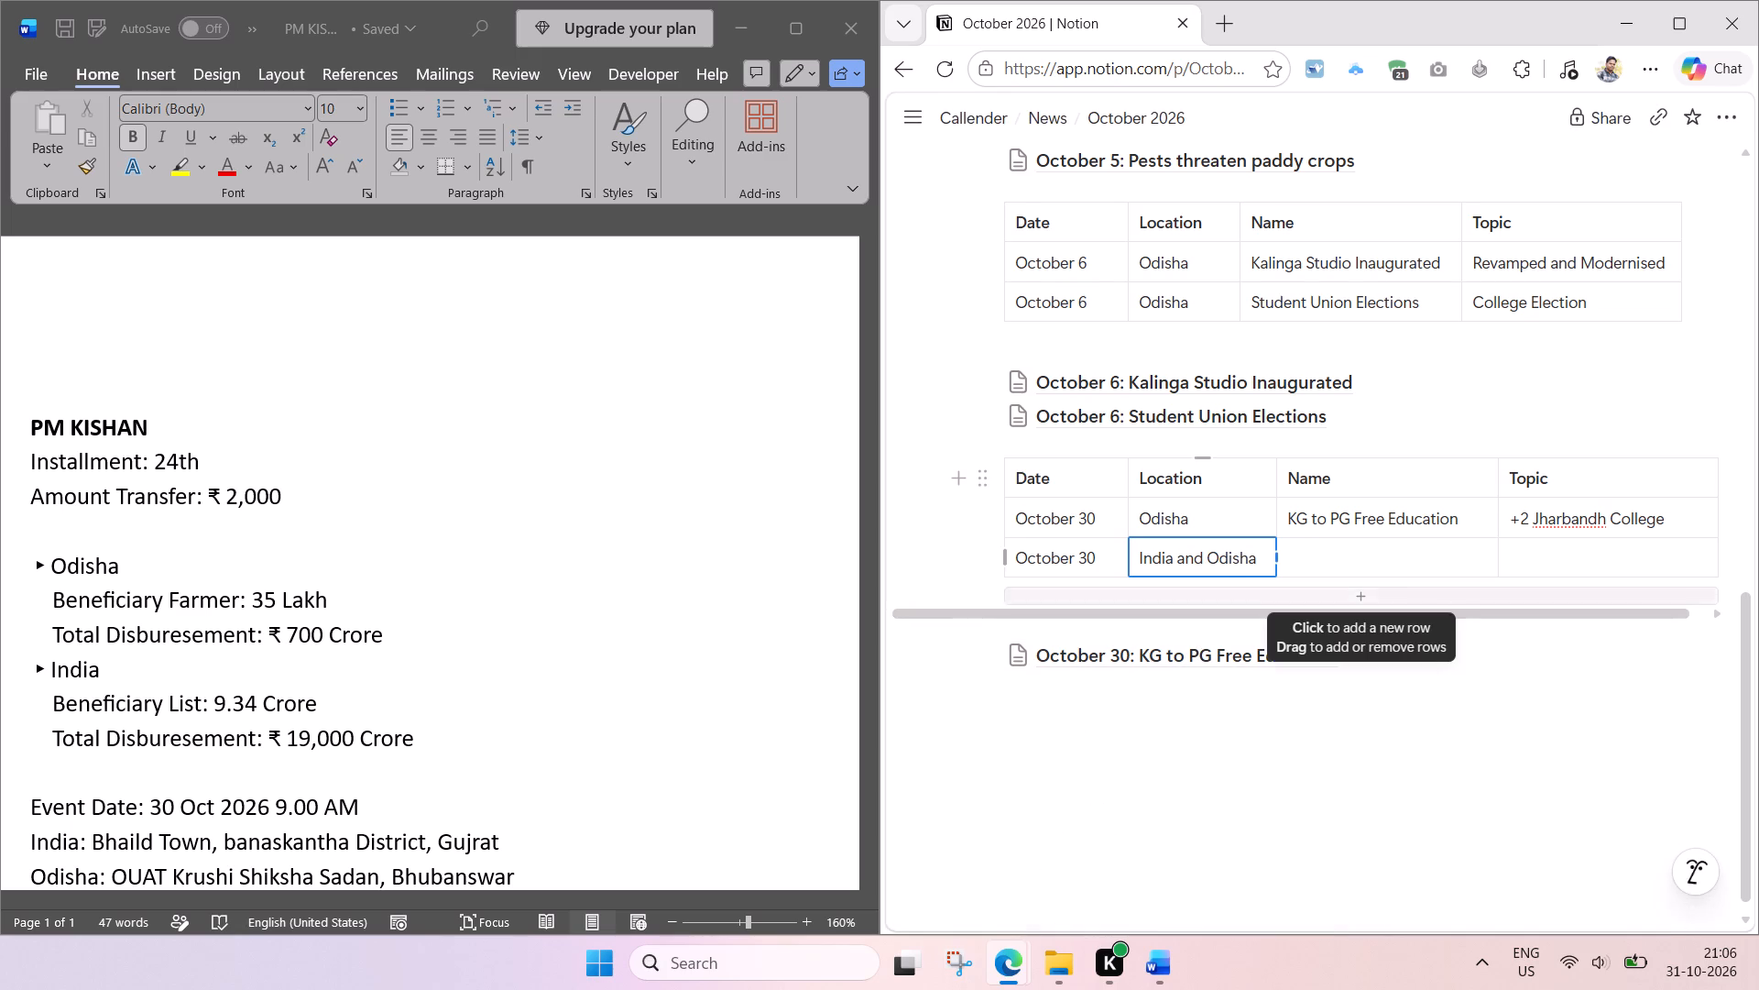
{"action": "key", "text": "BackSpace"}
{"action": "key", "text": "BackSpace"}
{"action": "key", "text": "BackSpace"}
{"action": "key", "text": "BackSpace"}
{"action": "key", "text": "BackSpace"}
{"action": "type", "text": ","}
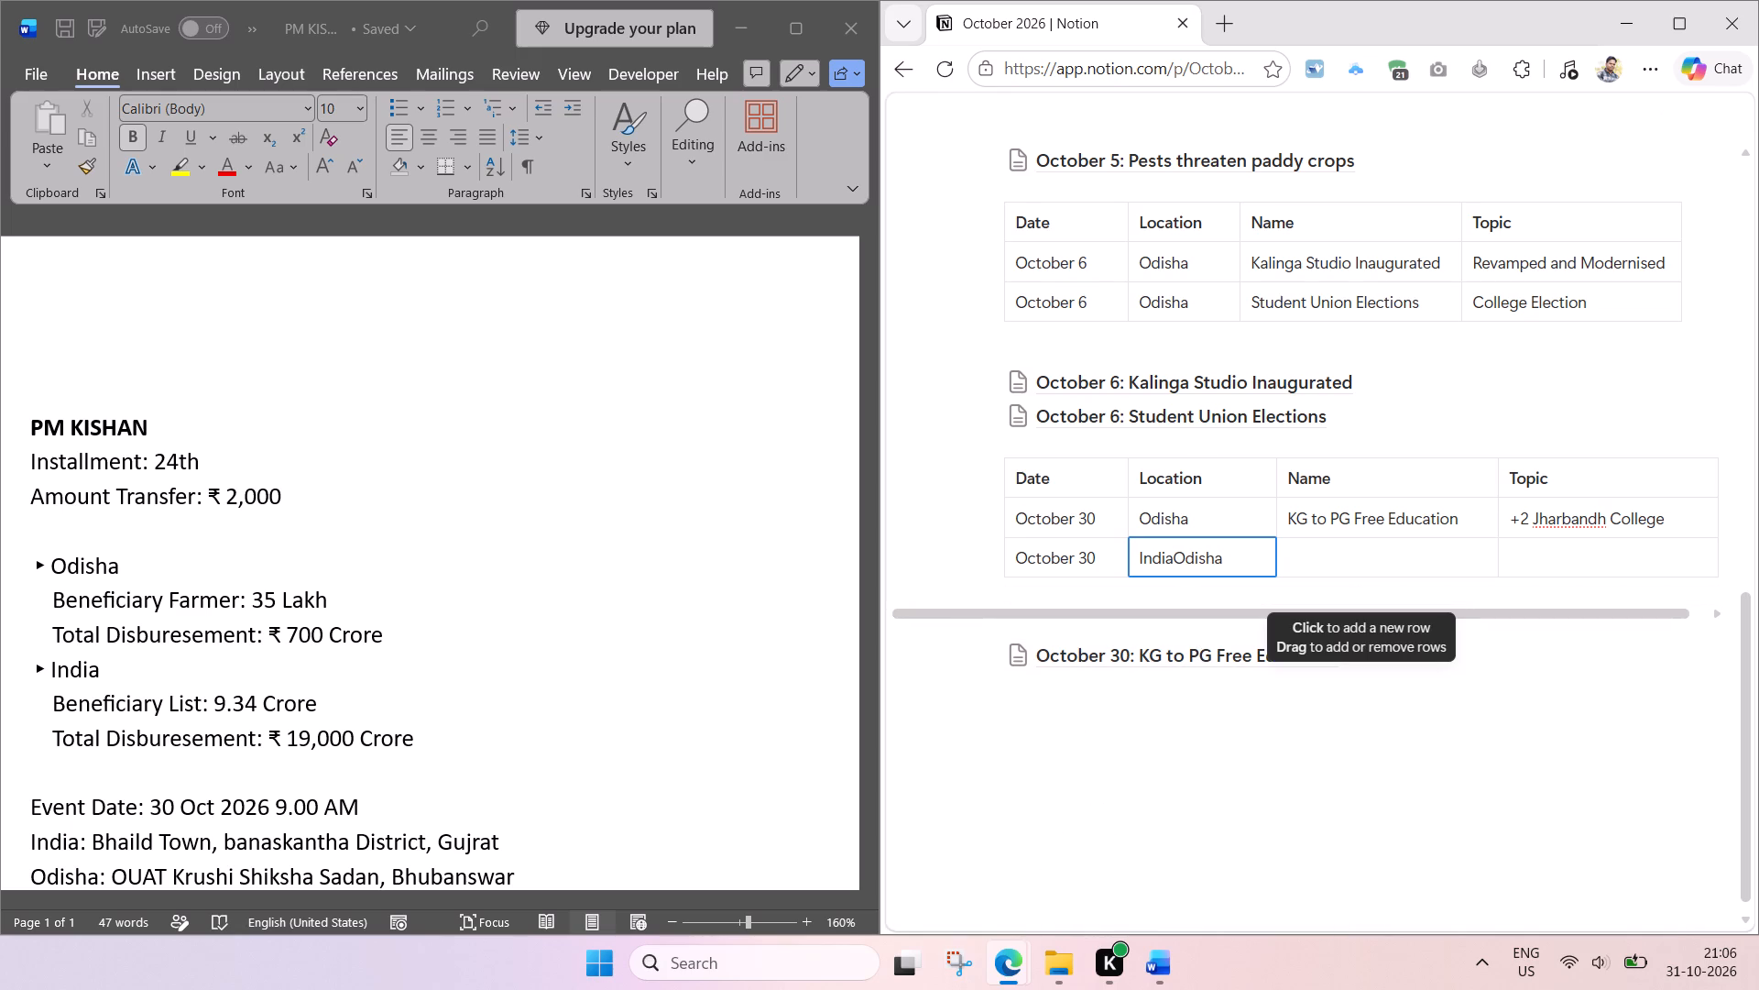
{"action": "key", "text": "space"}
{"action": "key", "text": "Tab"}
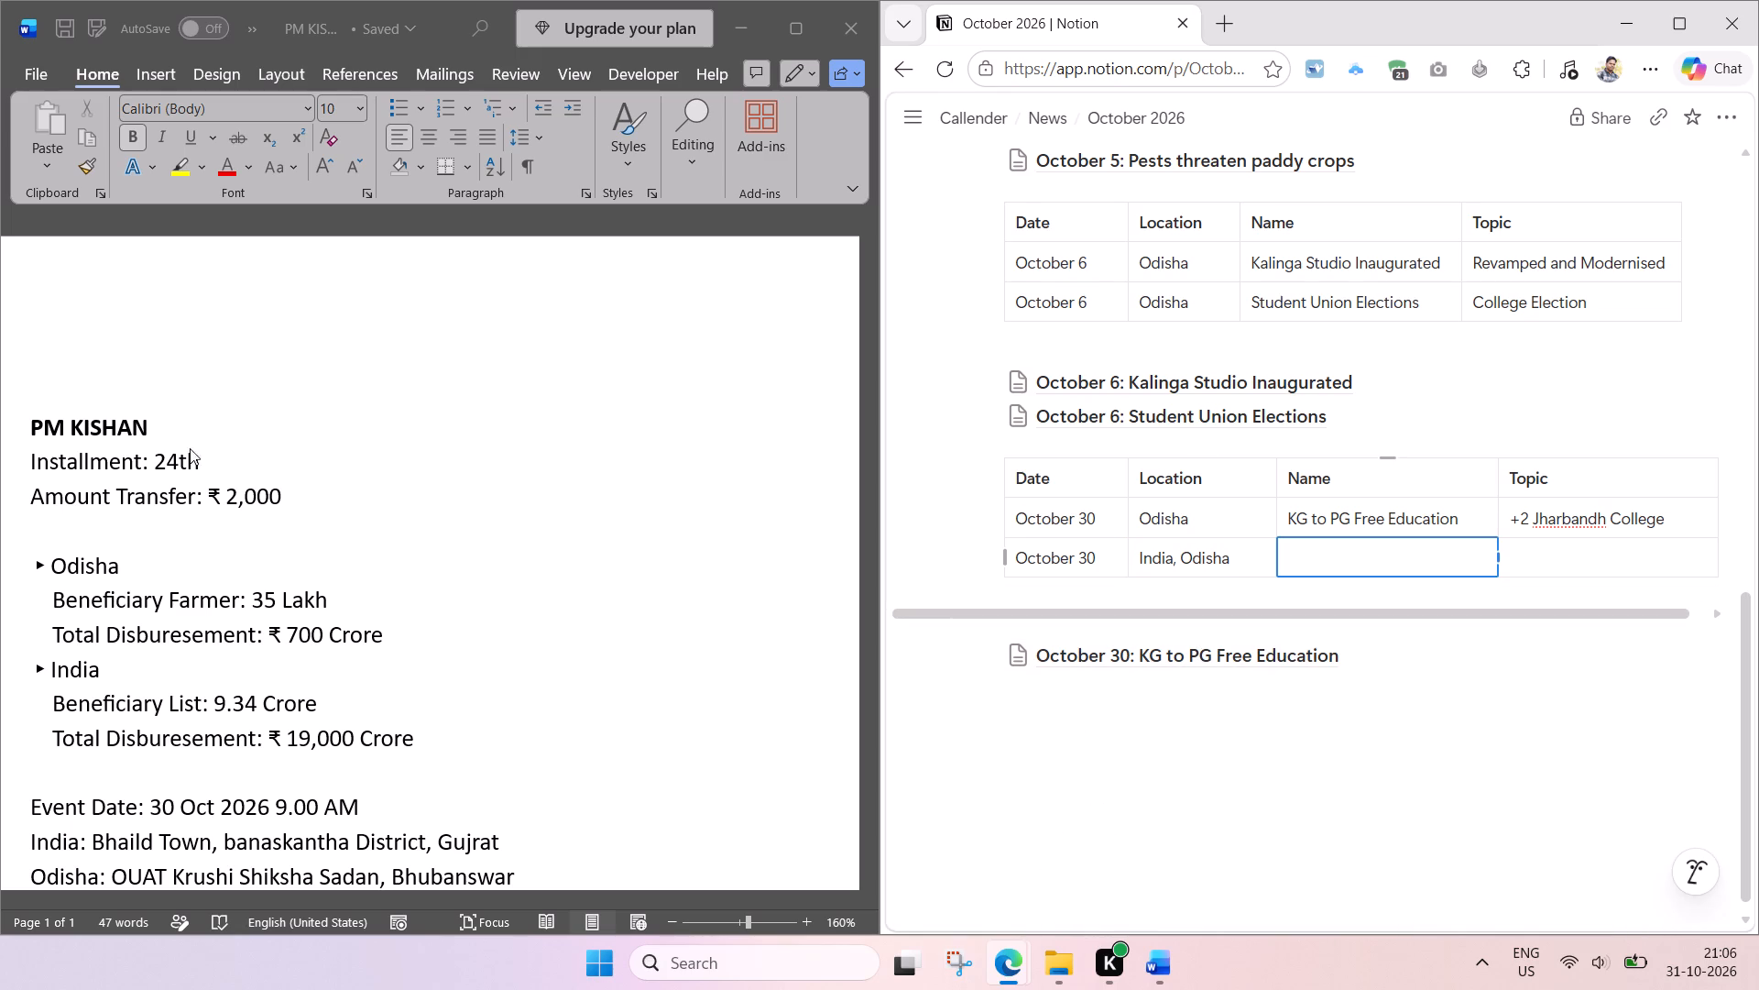
Copy the title "PM KISHAN" from the Word document into the new October 30 row's Name cell, and remove its bold formatting.
{"action": "left_click", "coordinate": [141, 429]}
{"action": "left_click_drag", "start_coordinate": [152, 423], "coordinate": [33, 420]}
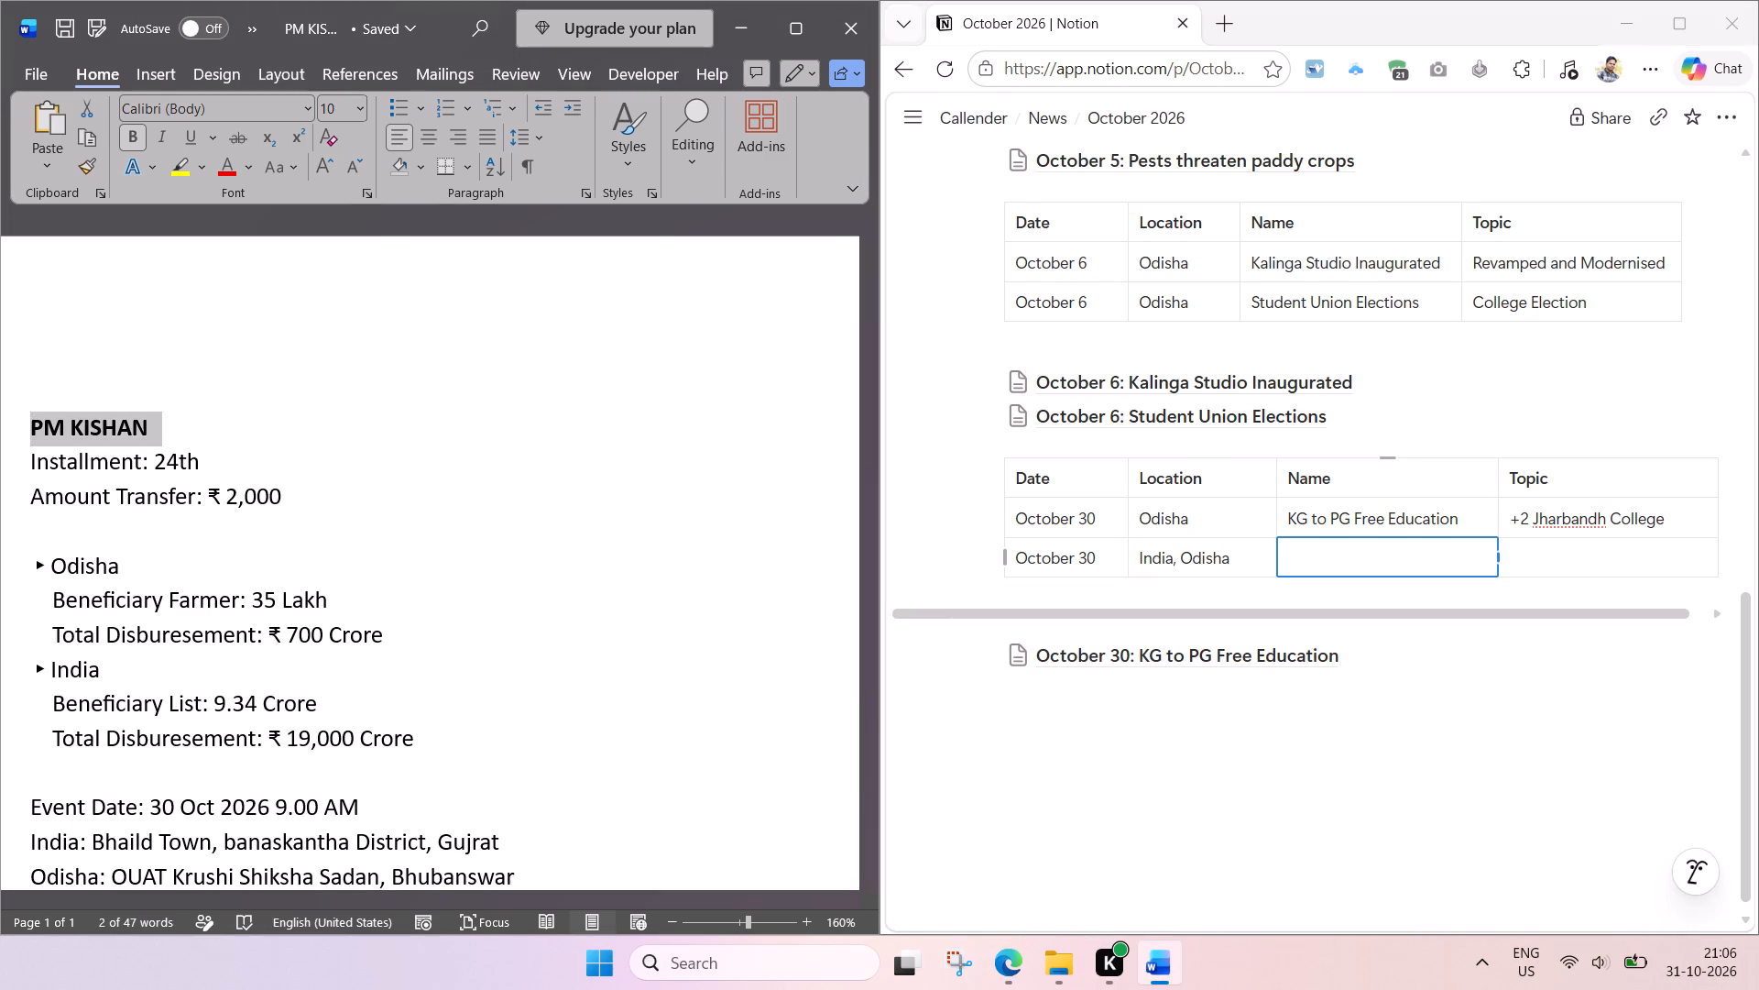
{"action": "key", "text": "ctrl+c"}
{"action": "left_click", "coordinate": [1284, 555]}
{"action": "key", "text": "ctrl+v"}
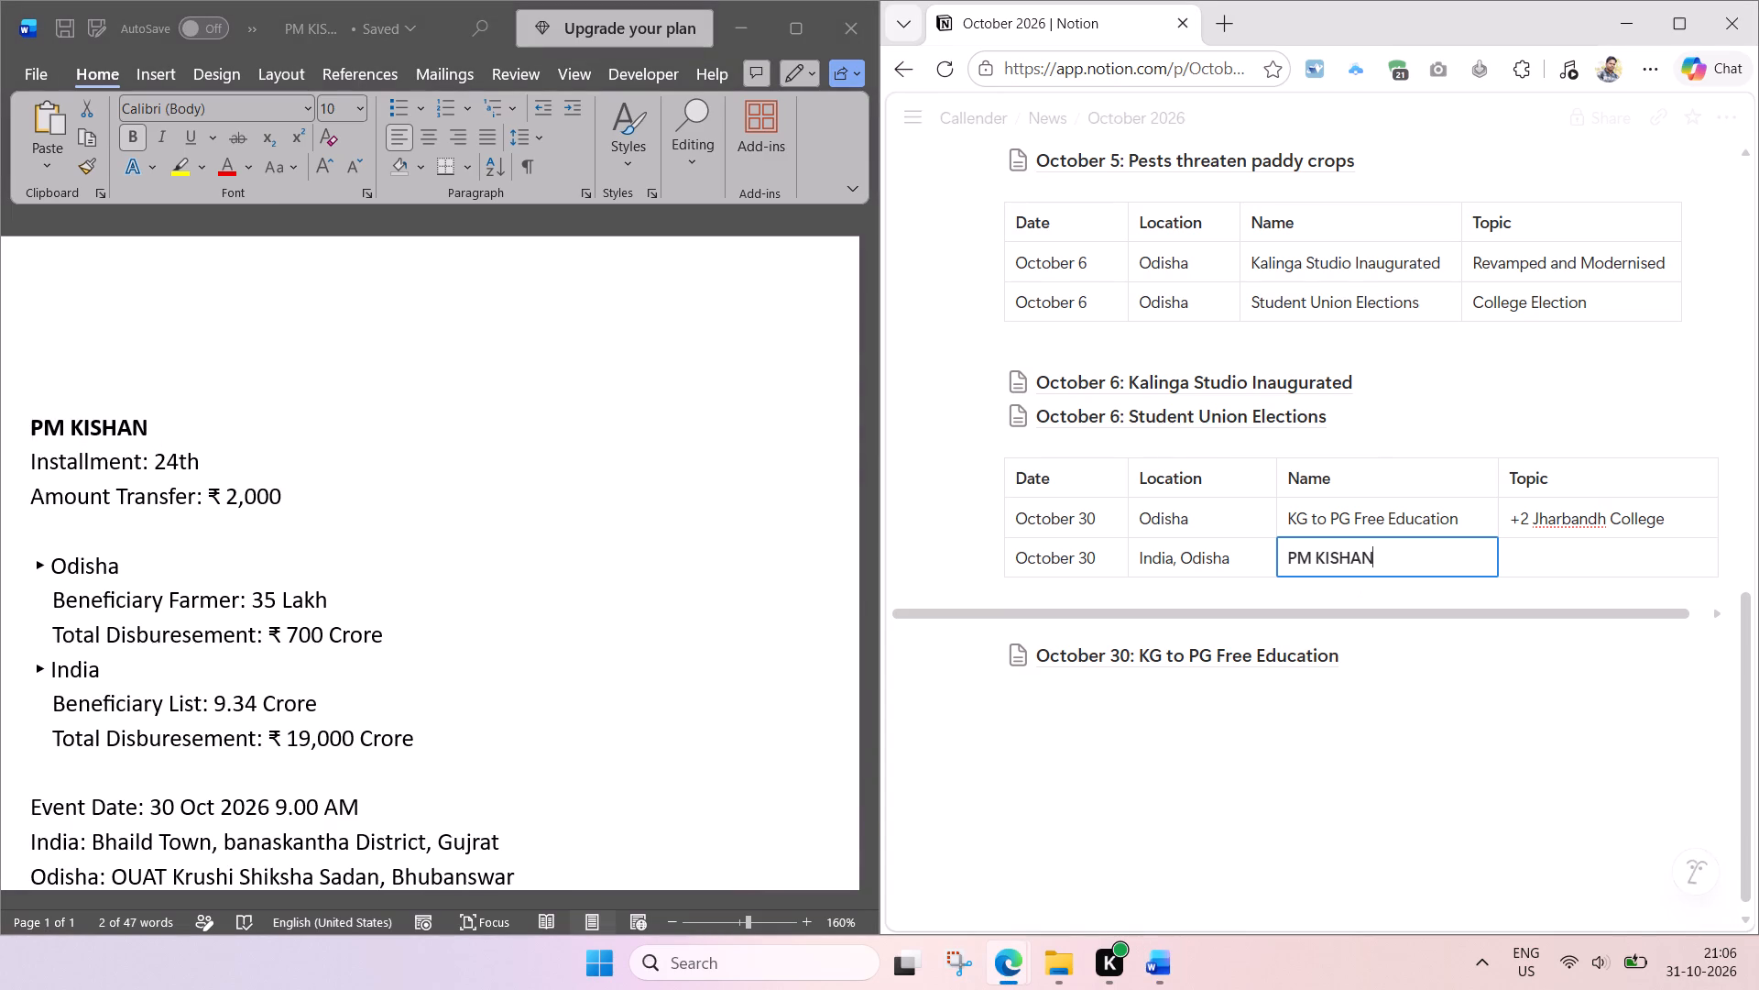
{"action": "key", "text": "ctrl+a"}
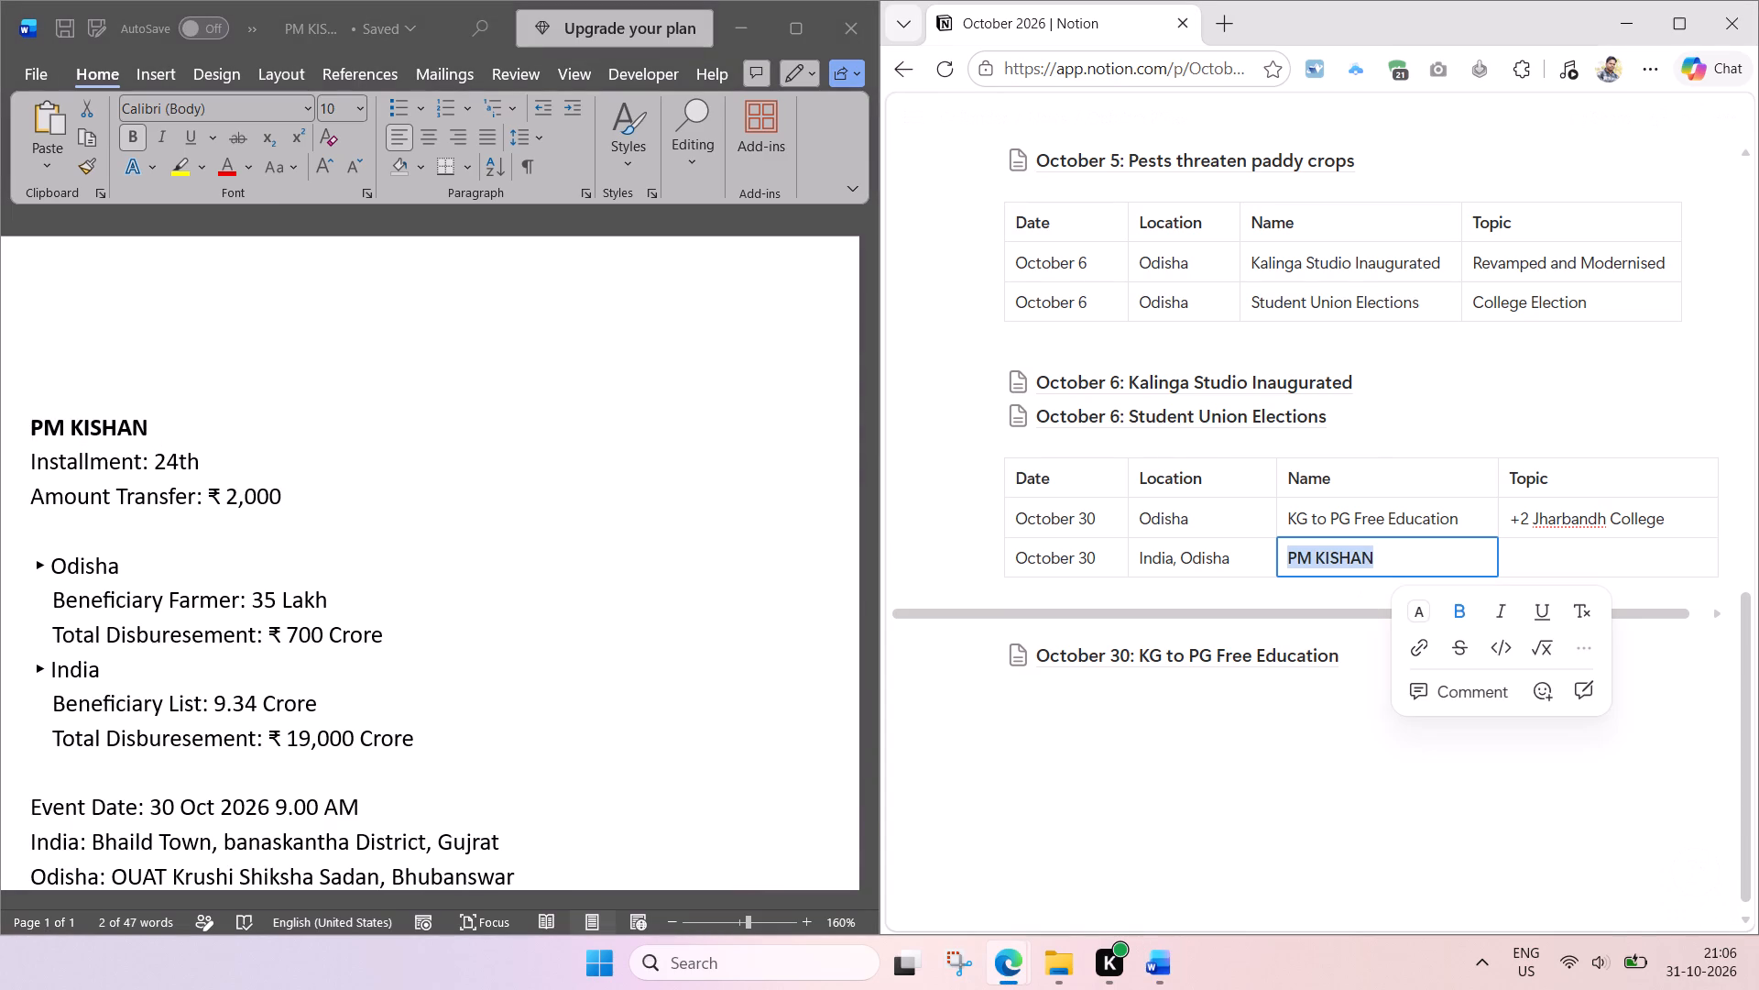
{"action": "key", "text": "ctrl+b"}
{"action": "left_click", "coordinate": [1356, 560]}
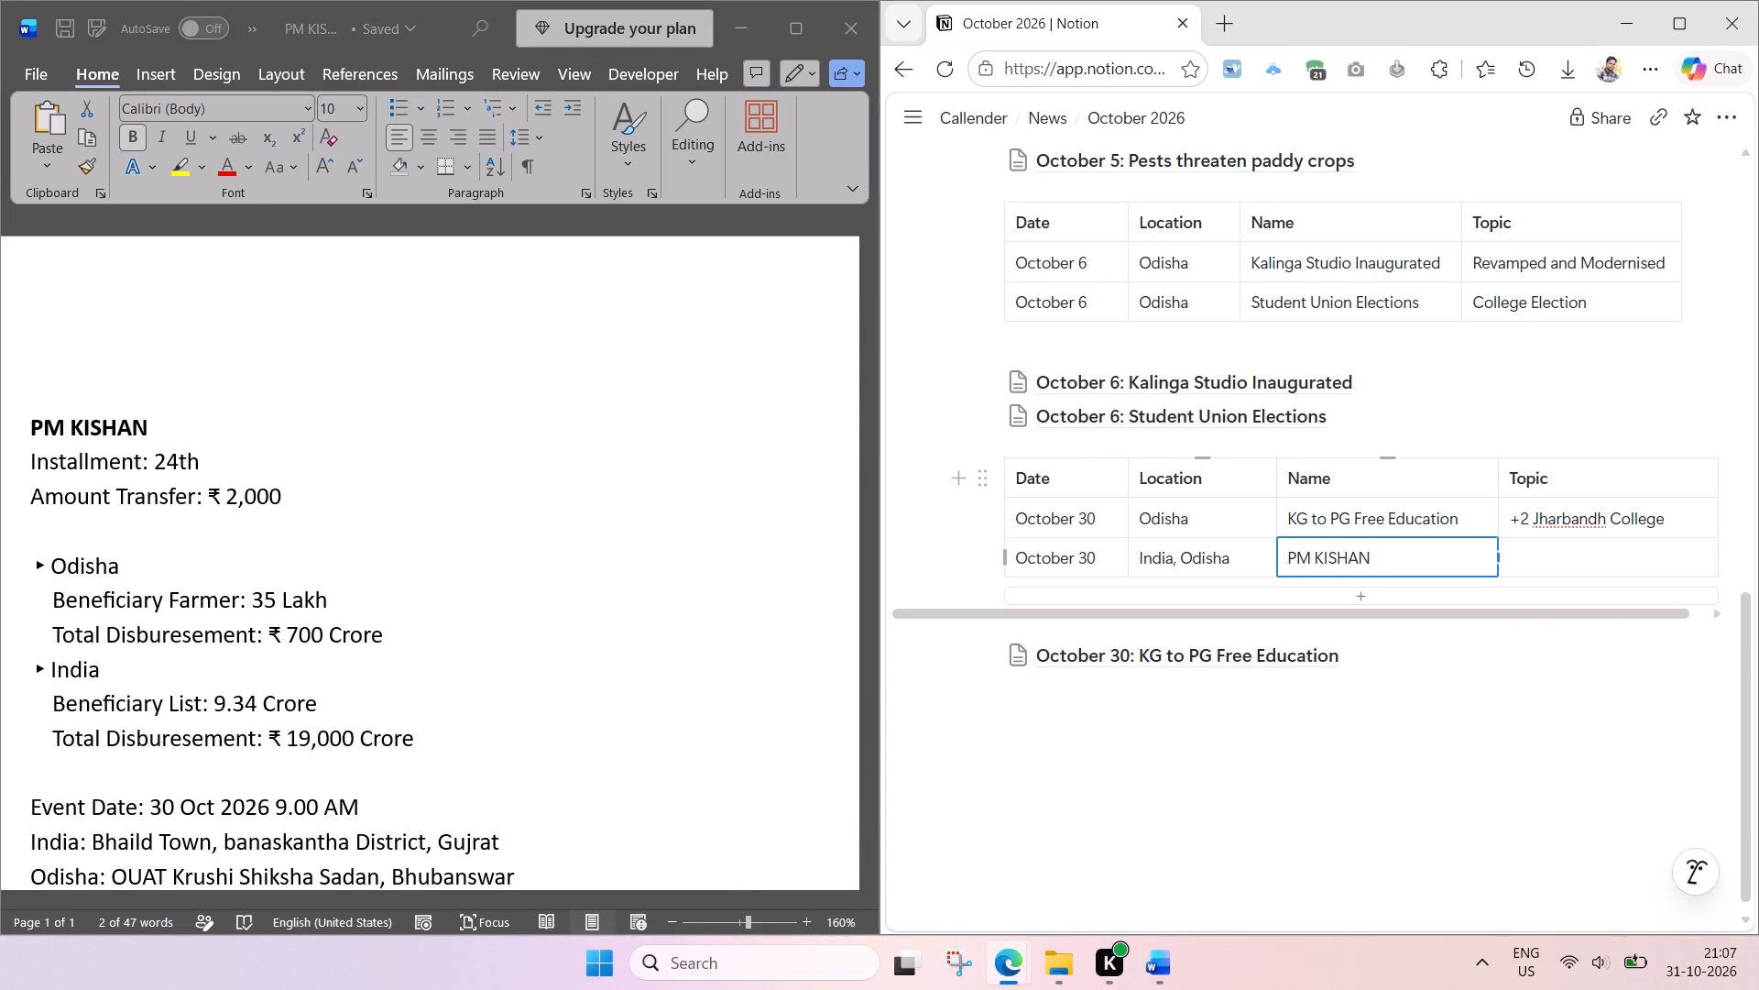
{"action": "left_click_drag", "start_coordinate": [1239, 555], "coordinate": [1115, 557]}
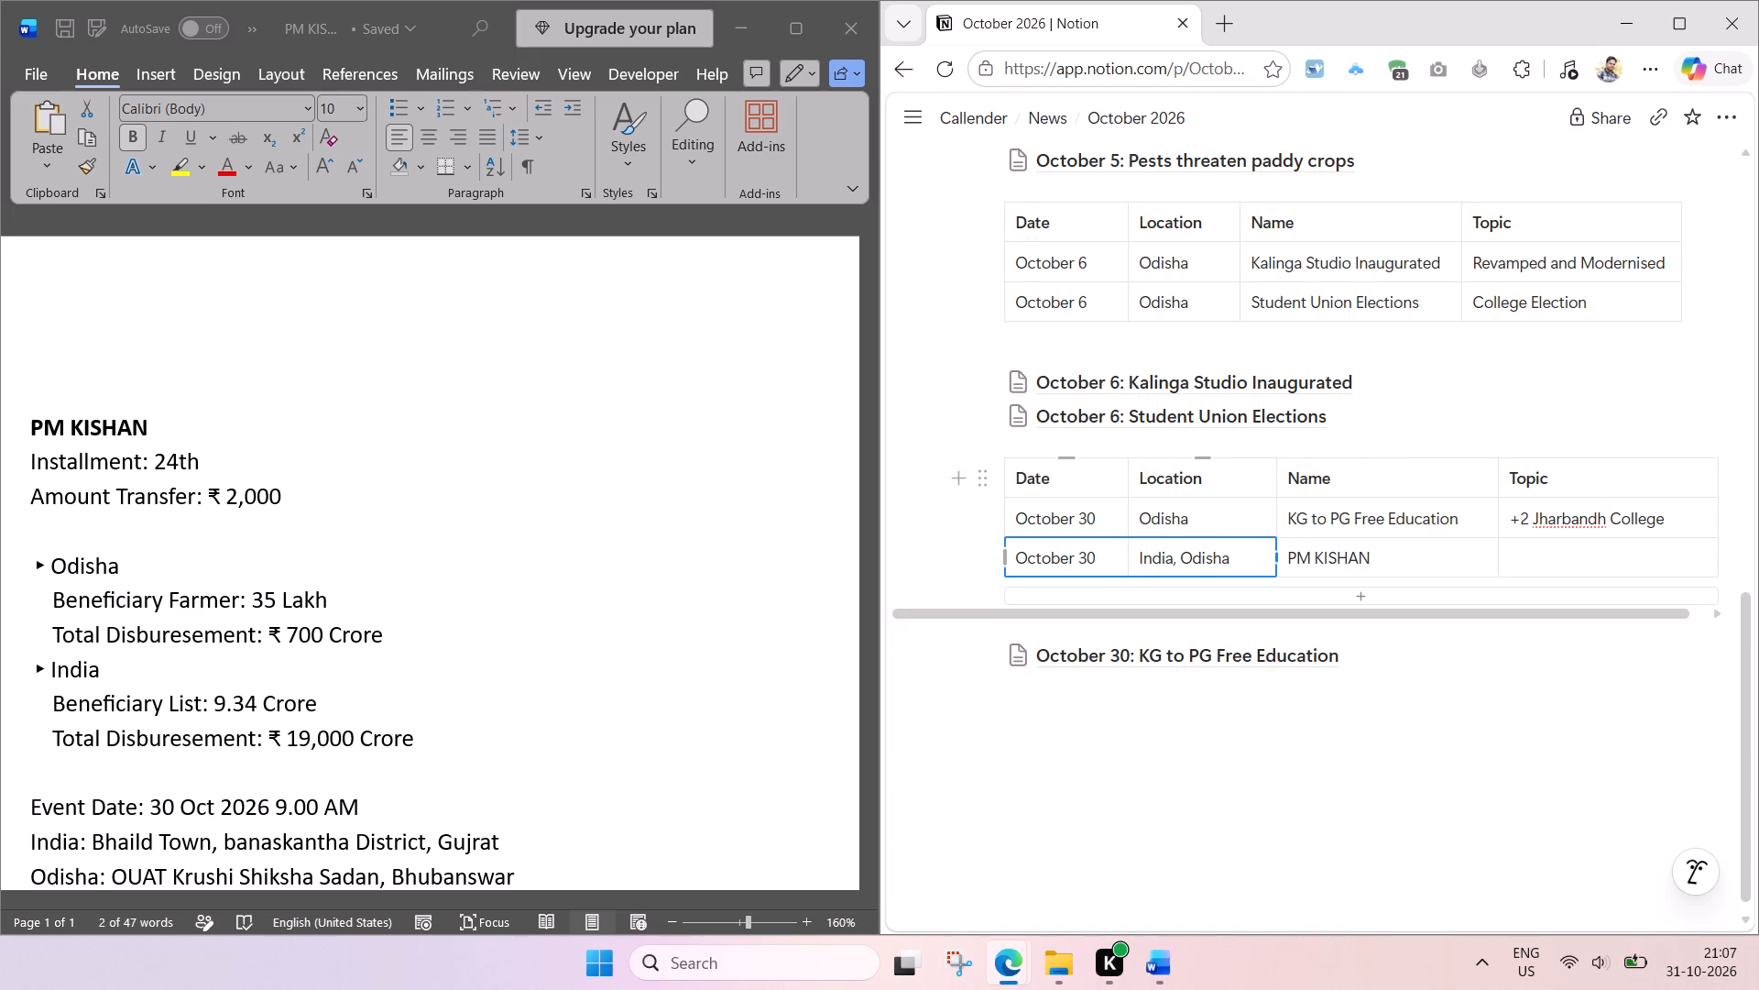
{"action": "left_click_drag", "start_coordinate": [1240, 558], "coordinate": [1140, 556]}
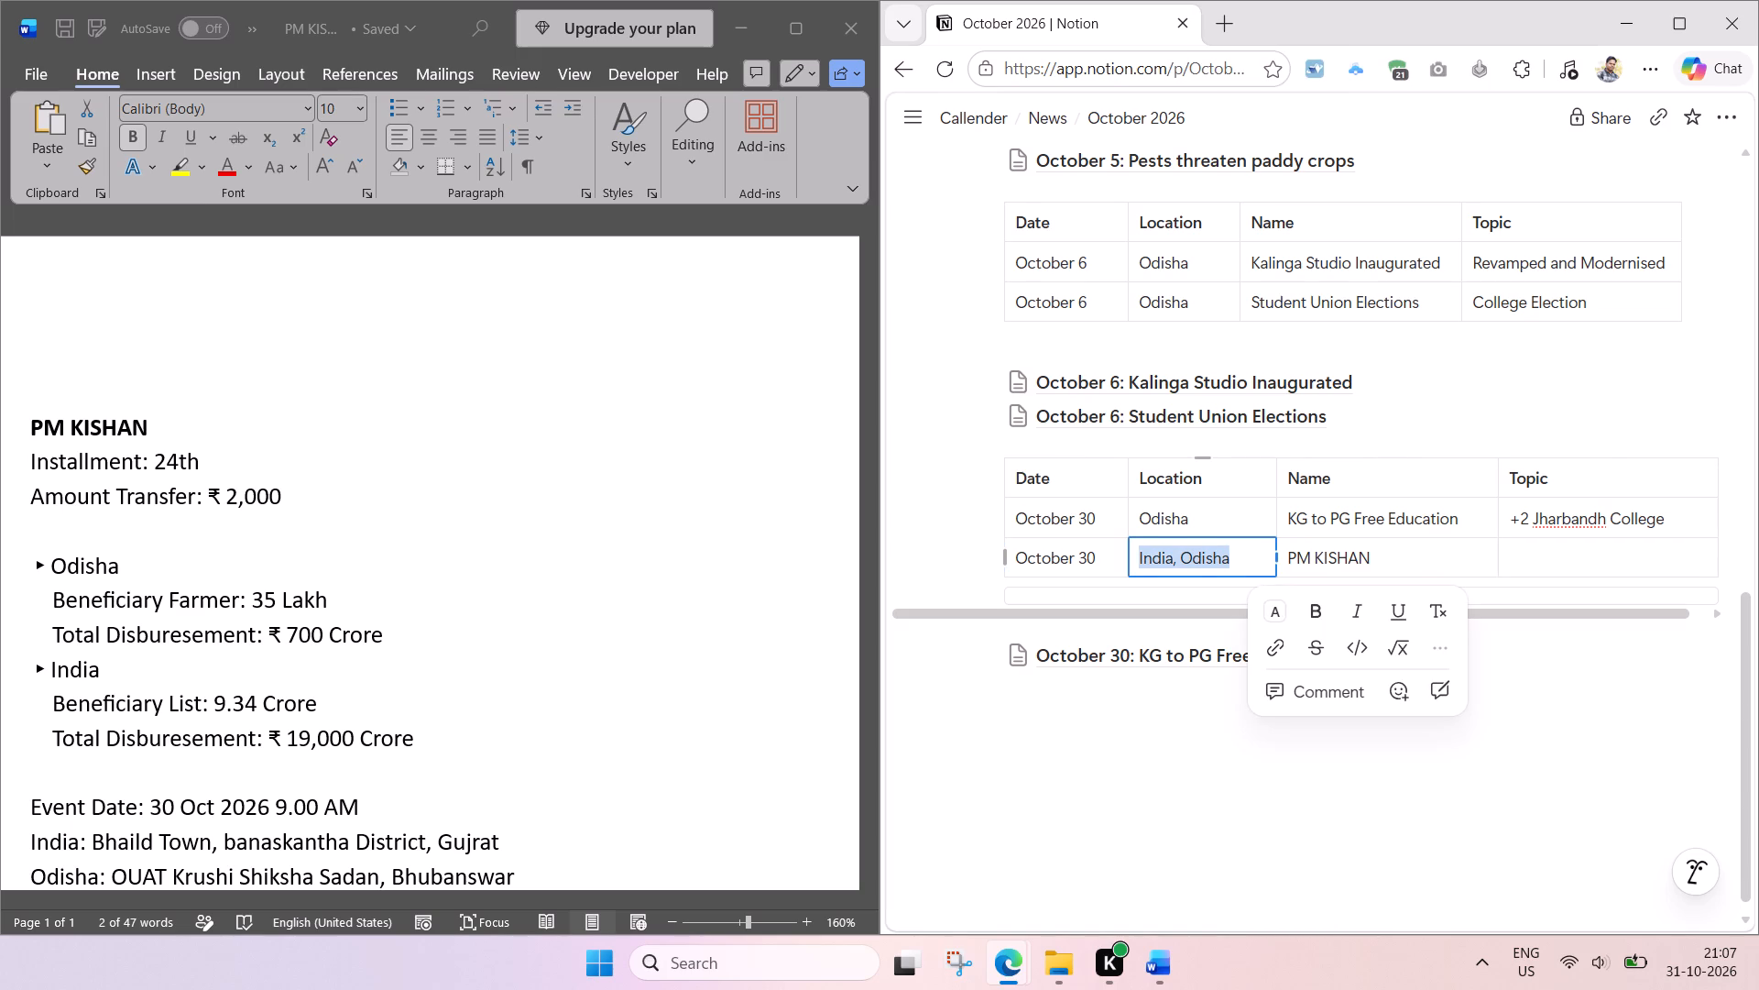
Copy the line "Installment: 24th" from the Word document into the Topic cell of the PM KISHAN row.
{"action": "left_click", "coordinate": [1557, 554]}
{"action": "left_click", "coordinate": [169, 481]}
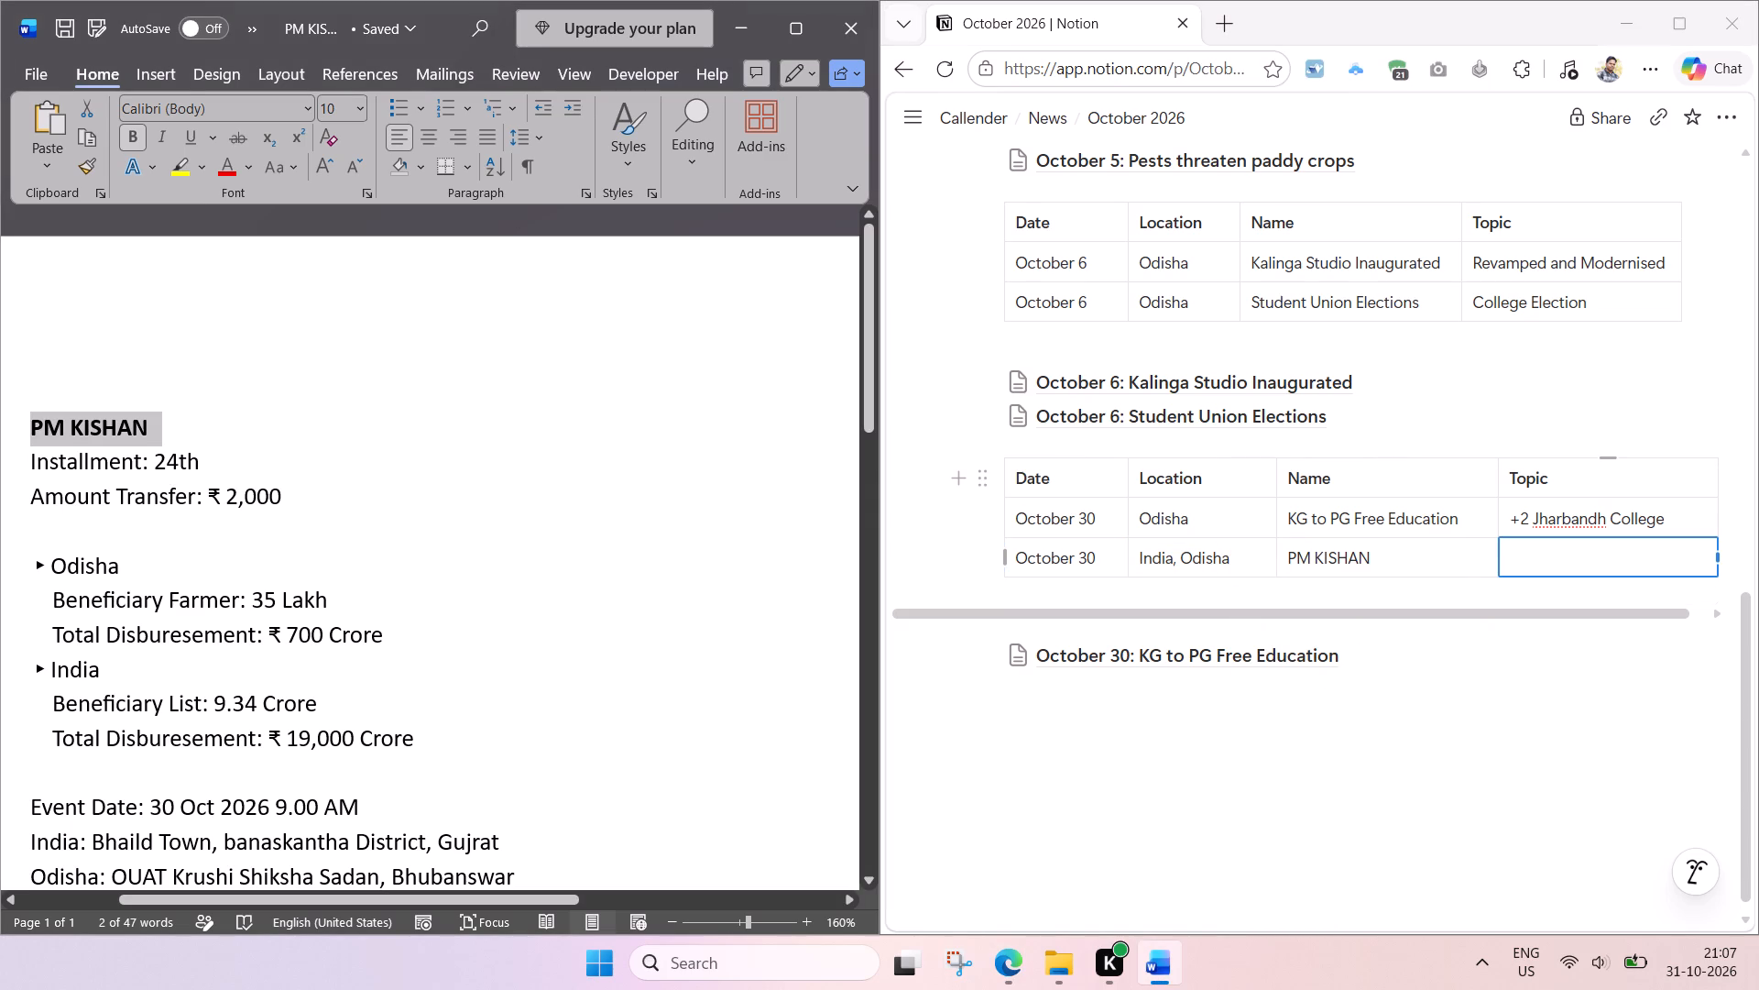
{"action": "left_click_drag", "start_coordinate": [290, 496], "coordinate": [63, 476]}
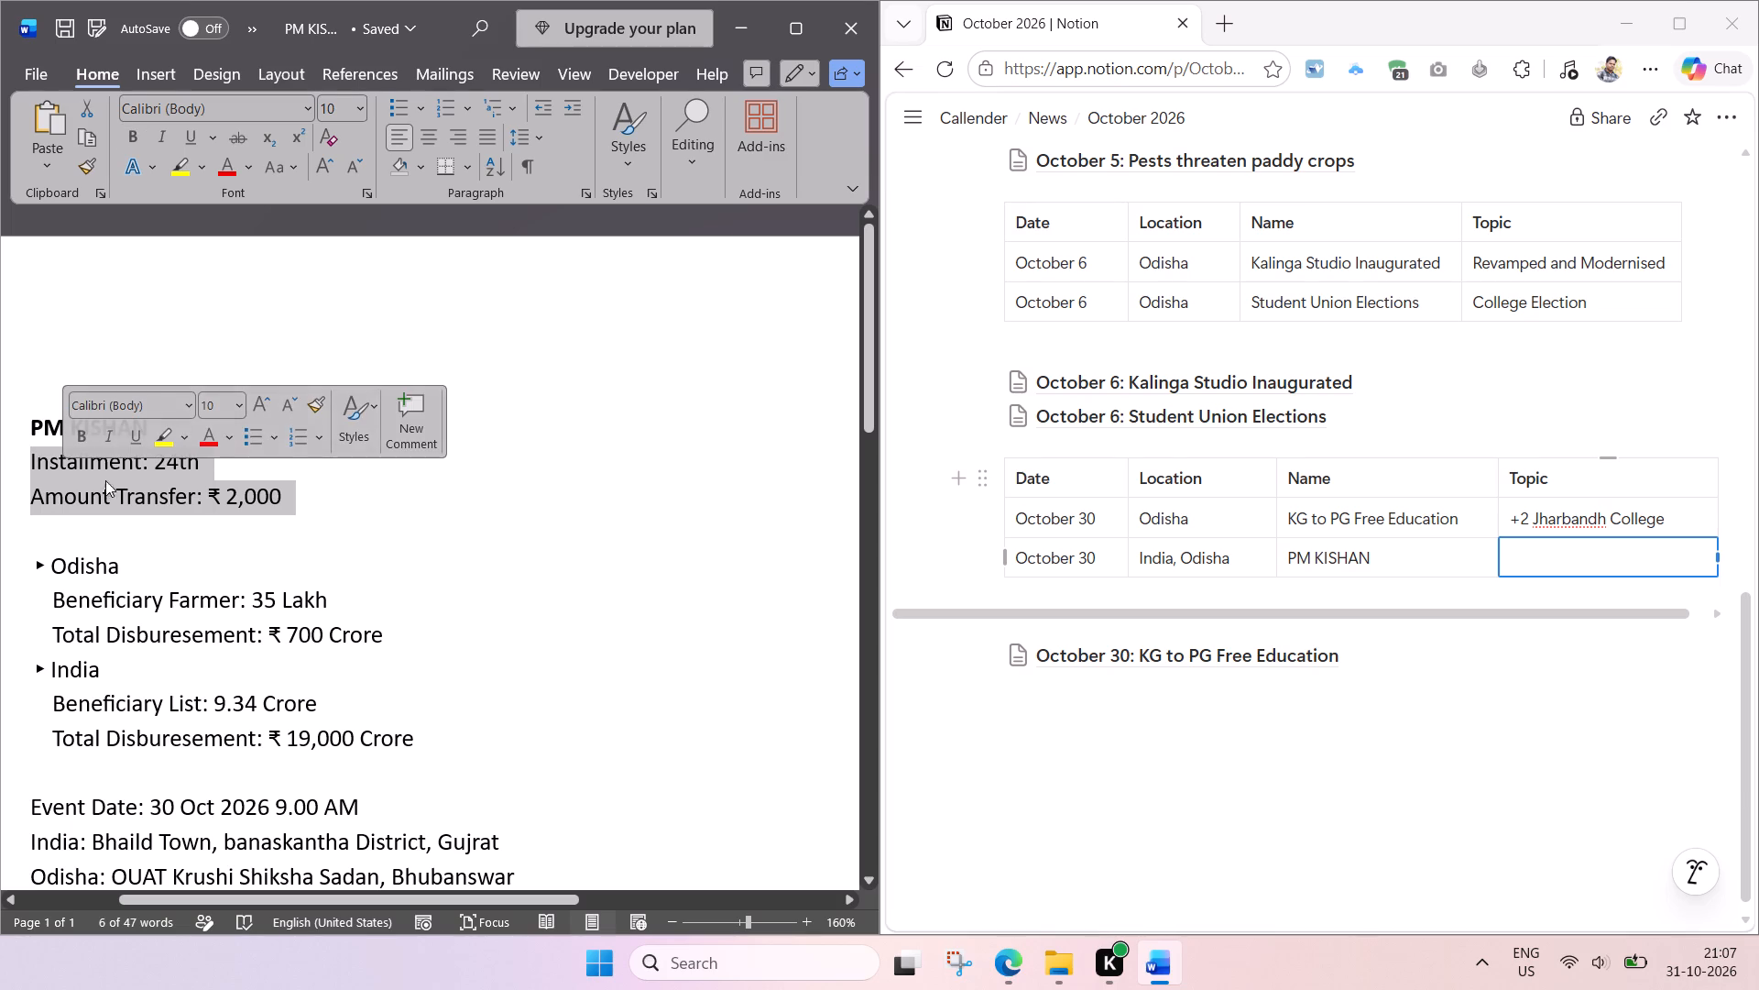
{"action": "left_click", "coordinate": [175, 509]}
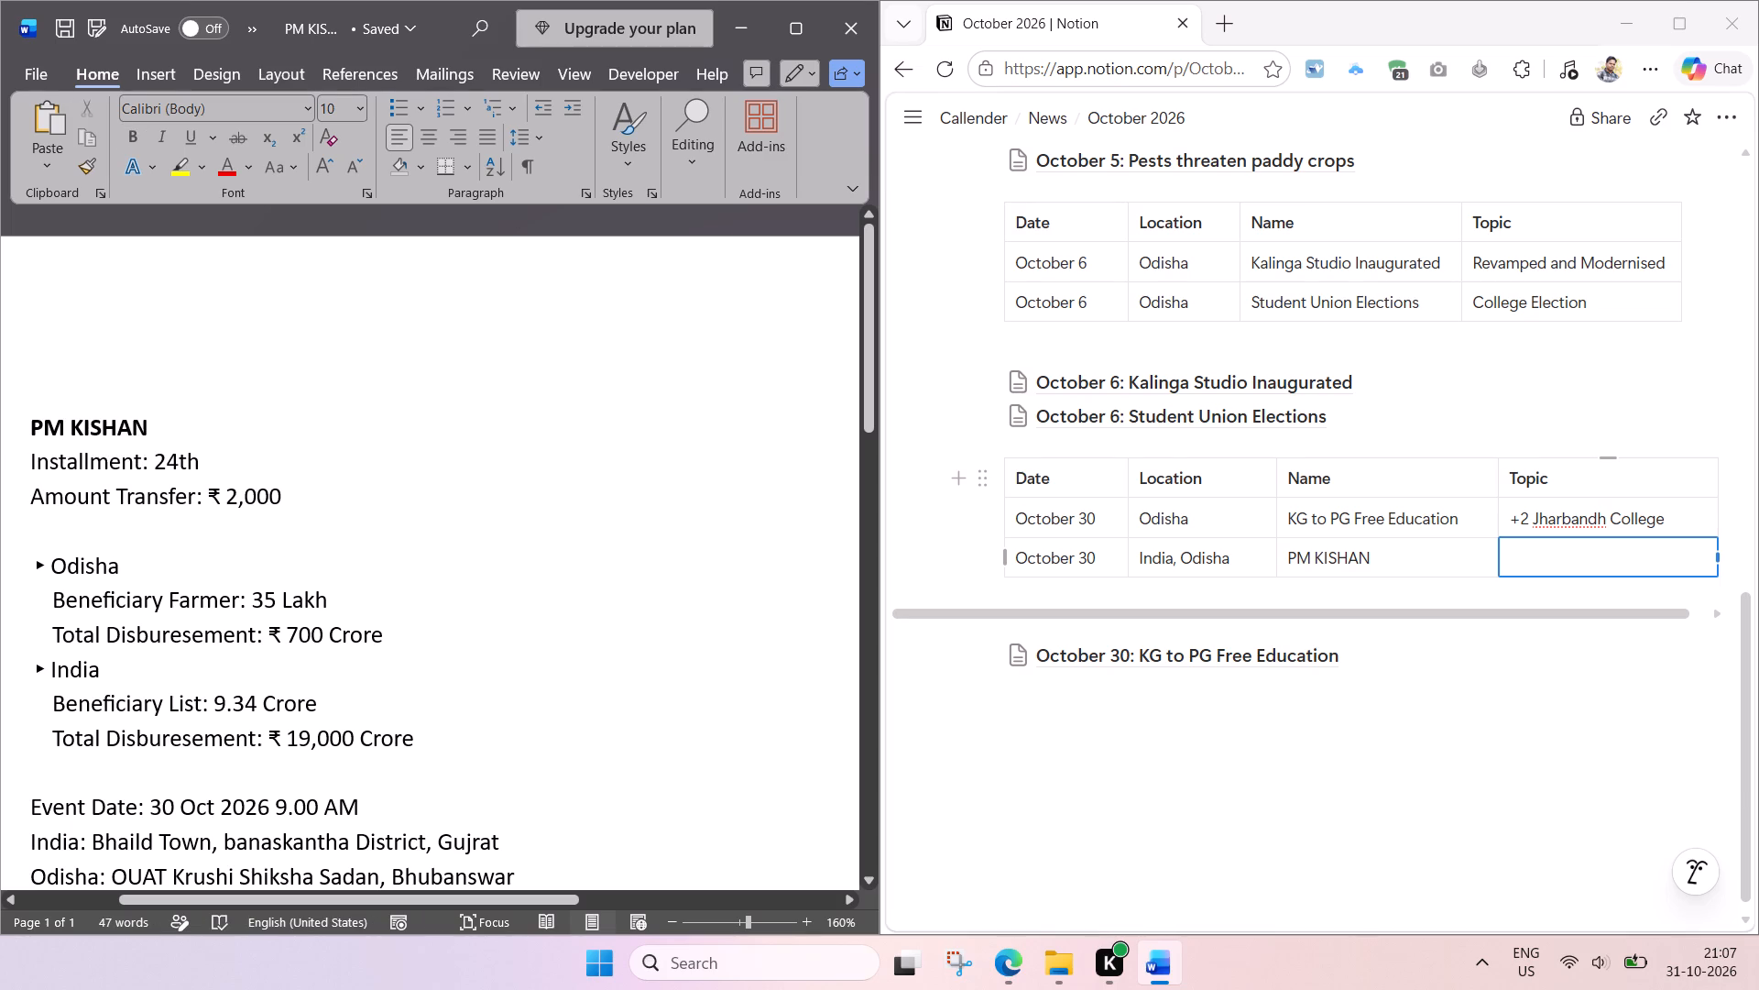
{"action": "left_click", "coordinate": [209, 464]}
{"action": "left_click_drag", "start_coordinate": [208, 458], "coordinate": [153, 460]}
{"action": "left_click", "coordinate": [191, 467]}
{"action": "left_click_drag", "start_coordinate": [202, 466], "coordinate": [32, 467]}
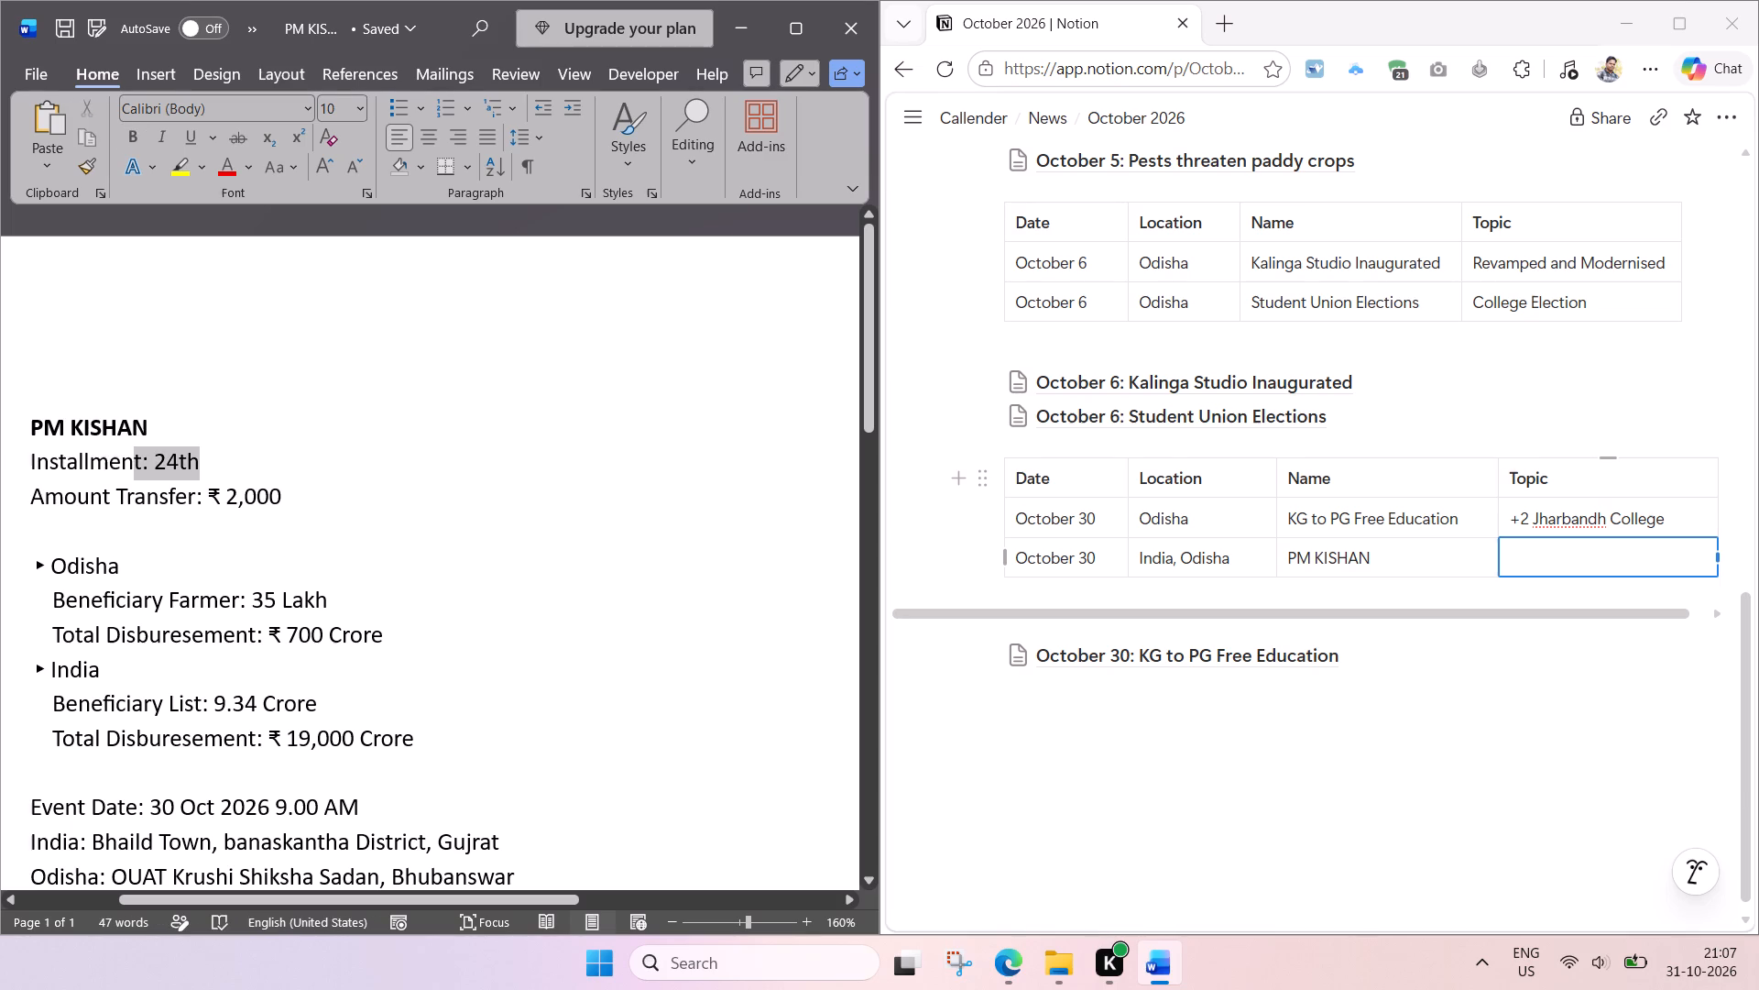
{"action": "left_click_drag", "start_coordinate": [32, 467], "coordinate": [28, 467]}
{"action": "key", "text": "ctrl+c"}
{"action": "left_click", "coordinate": [1511, 570]}
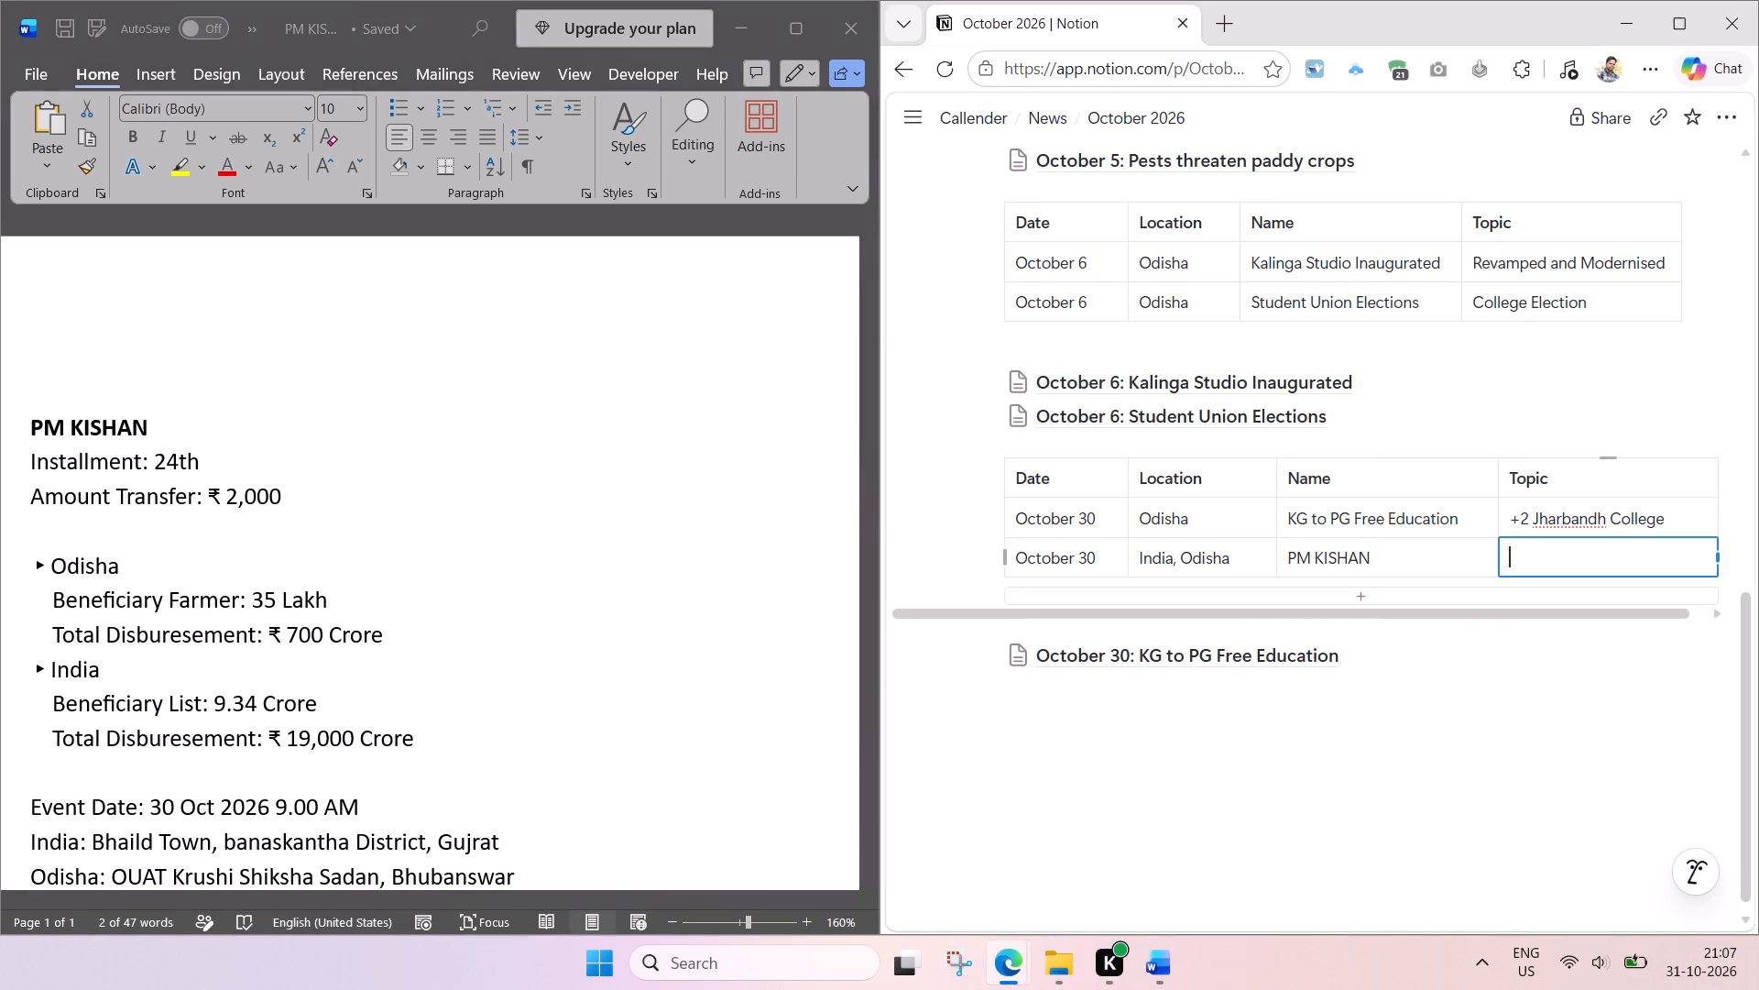
{"action": "key", "text": "ctrl+v"}
Reword the PM KISHAN row's topic as "24th Installment", moving the number to the front and dropping the colon.
{"action": "left_click", "coordinate": [1599, 554]}
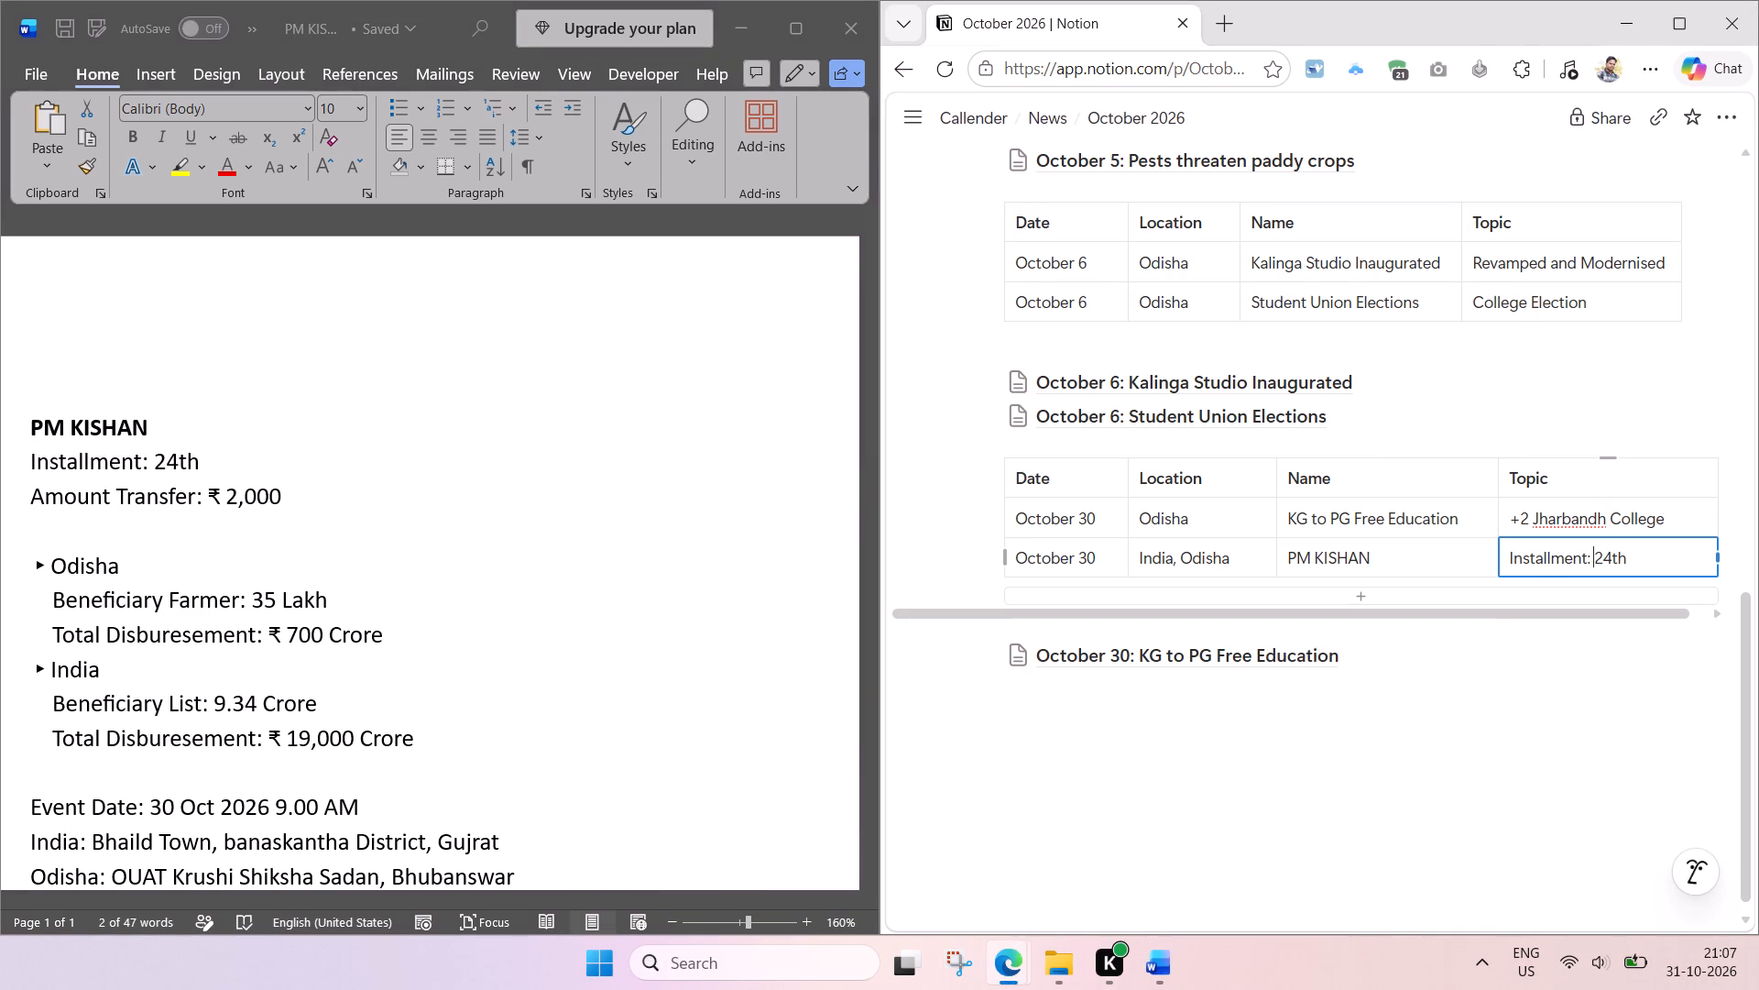
{"action": "double_click", "coordinate": [1607, 554]}
{"action": "key", "text": "ctrl+x"}
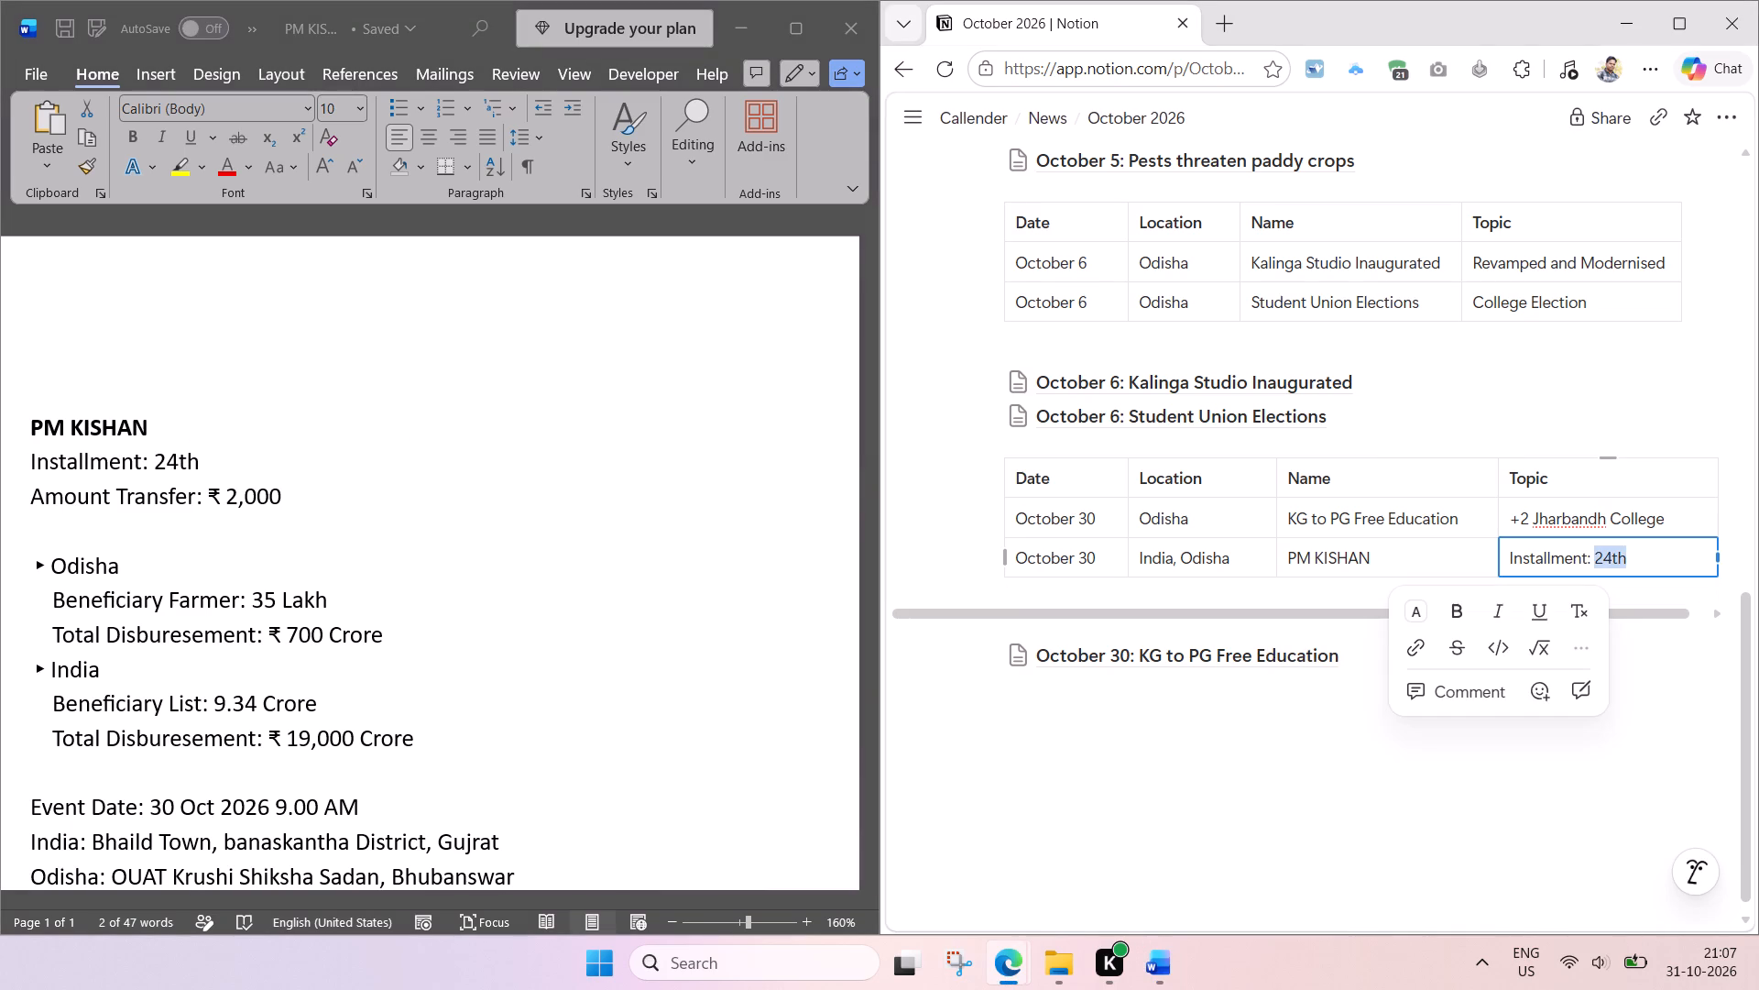
{"action": "left_click", "coordinate": [1503, 557]}
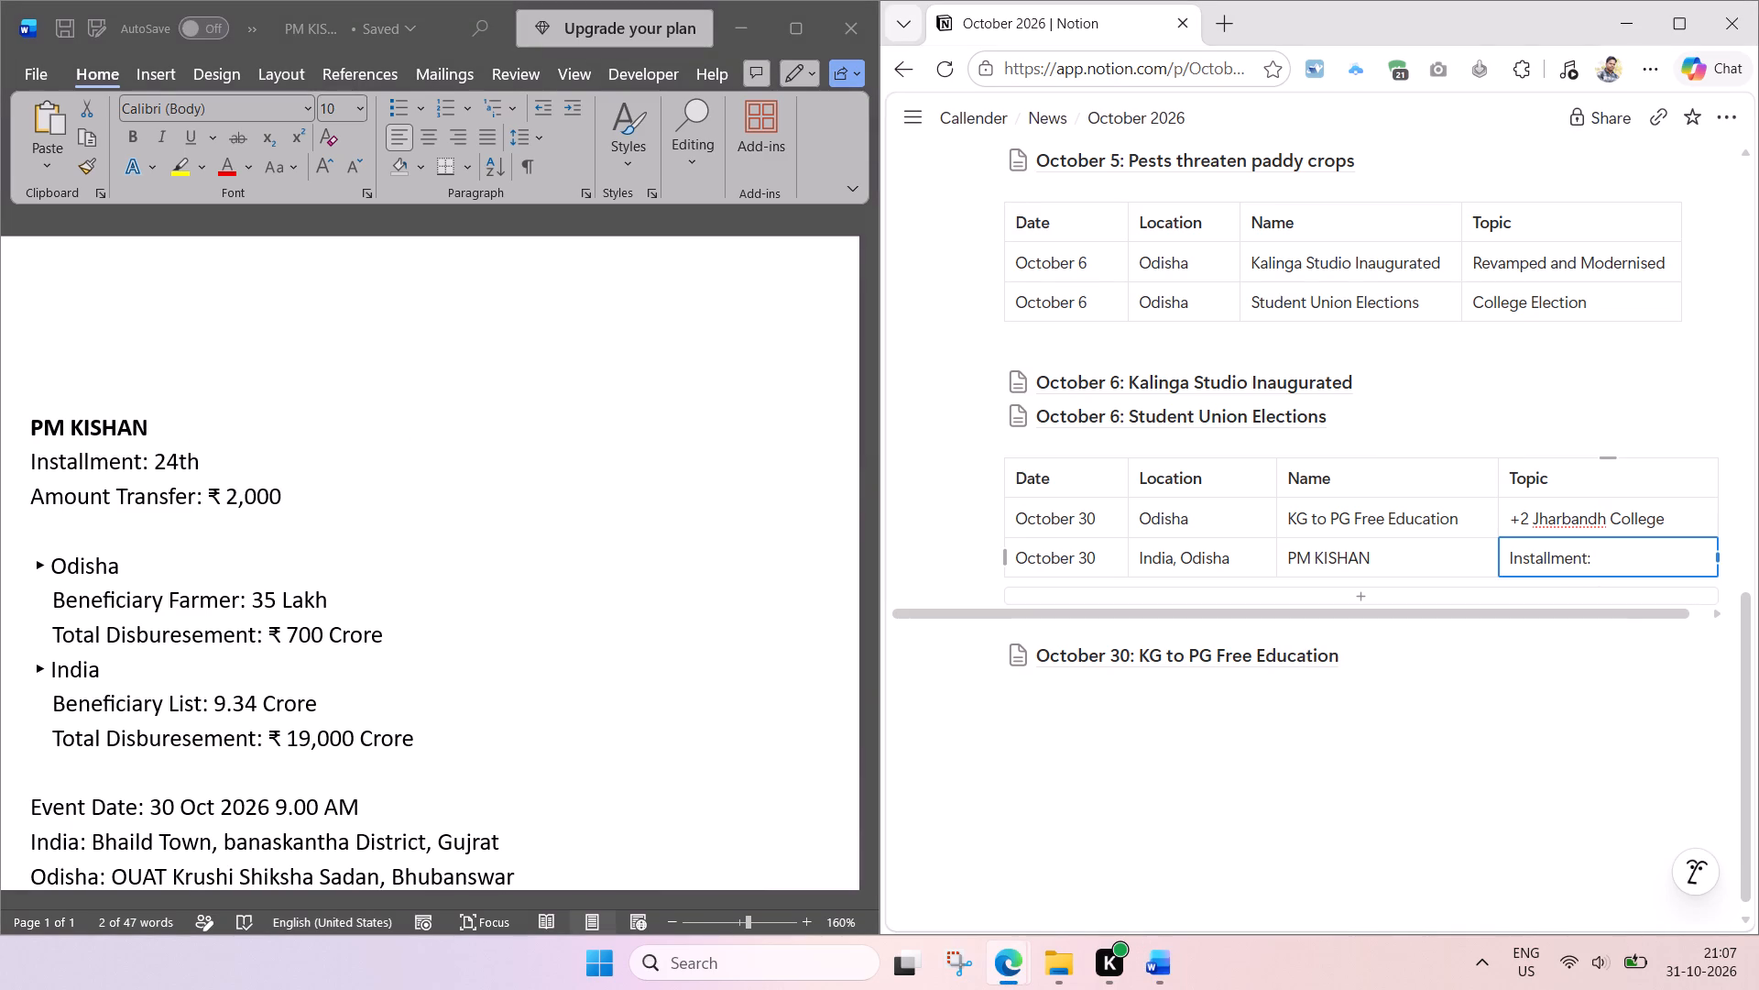
{"action": "key", "text": "ctrl+v"}
{"action": "key", "text": "space"}
{"action": "left_click", "coordinate": [1632, 555]}
{"action": "key", "text": "BackSpace"}
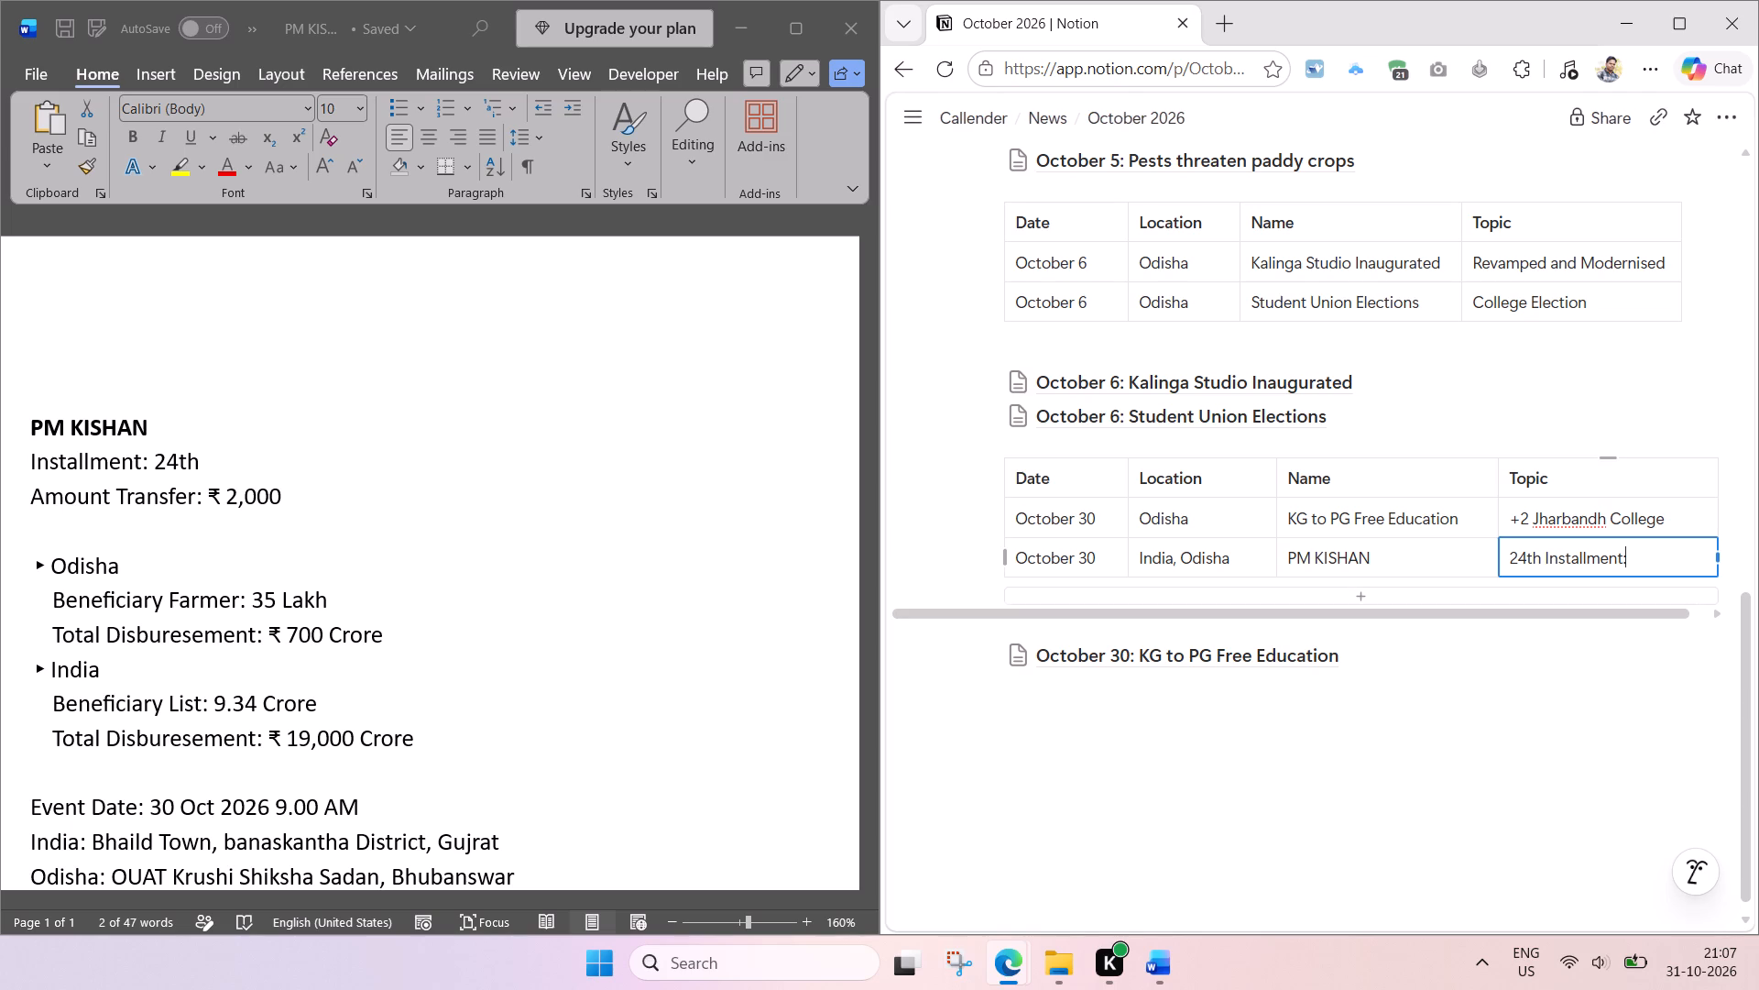
{"action": "key", "text": "BackSpace"}
{"action": "key", "text": "space"}
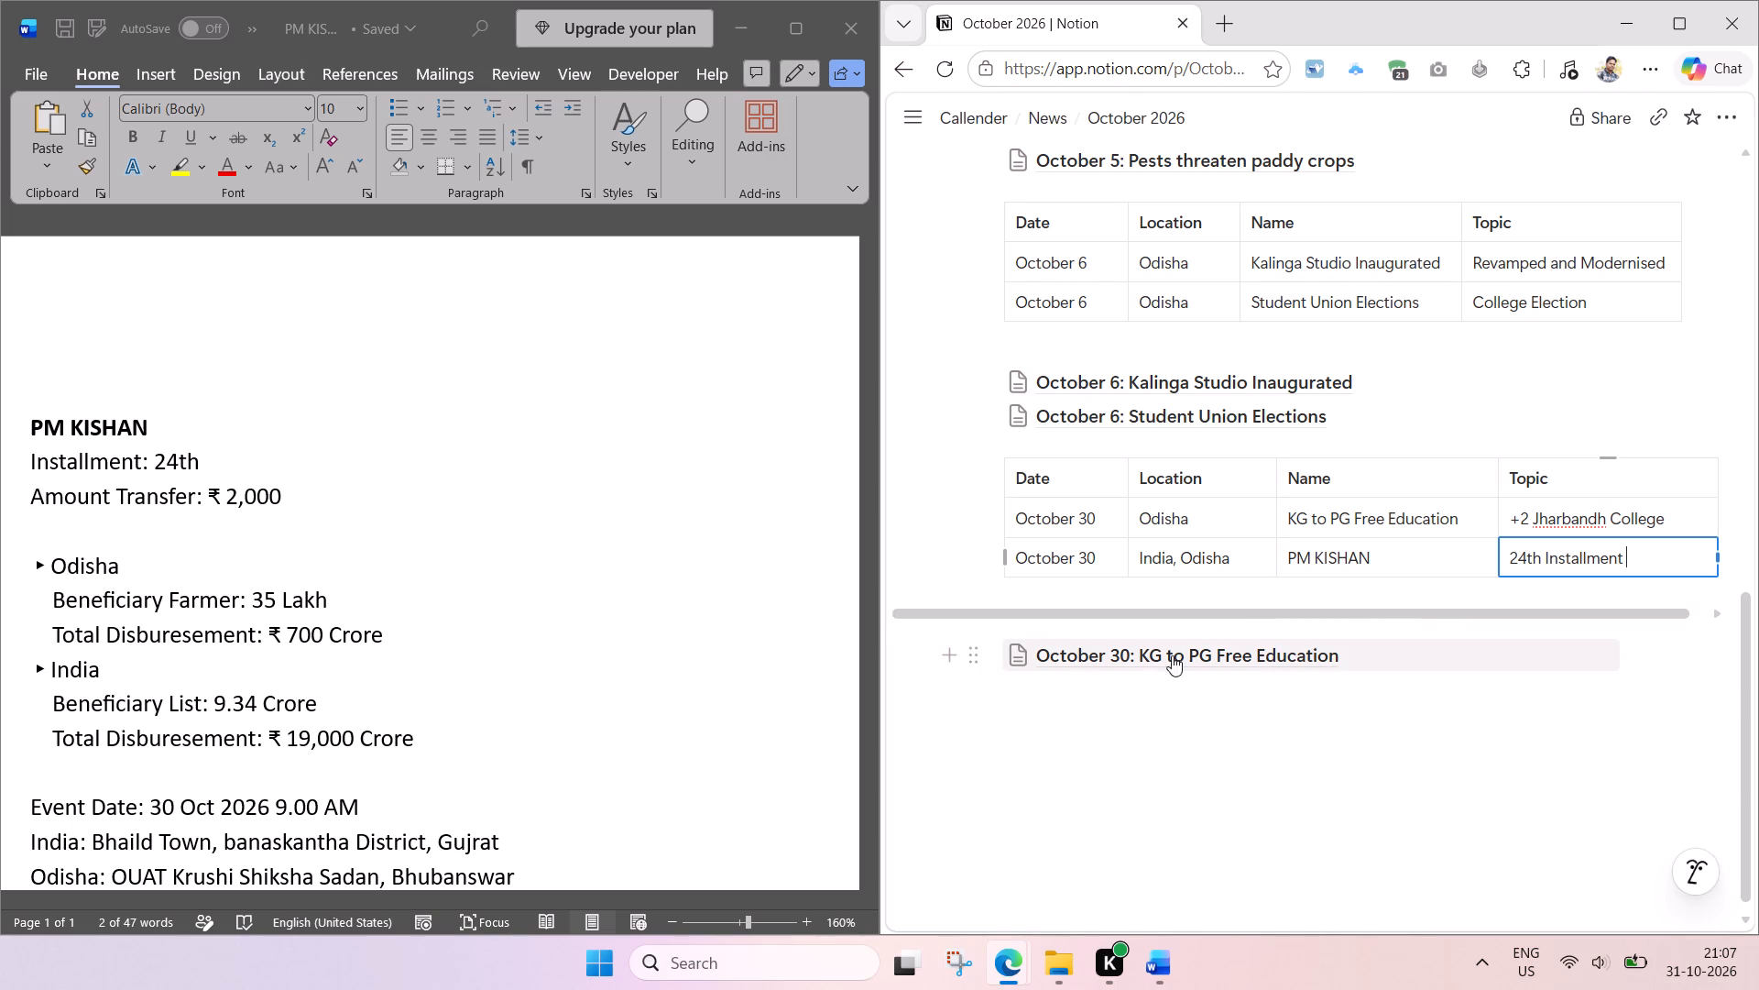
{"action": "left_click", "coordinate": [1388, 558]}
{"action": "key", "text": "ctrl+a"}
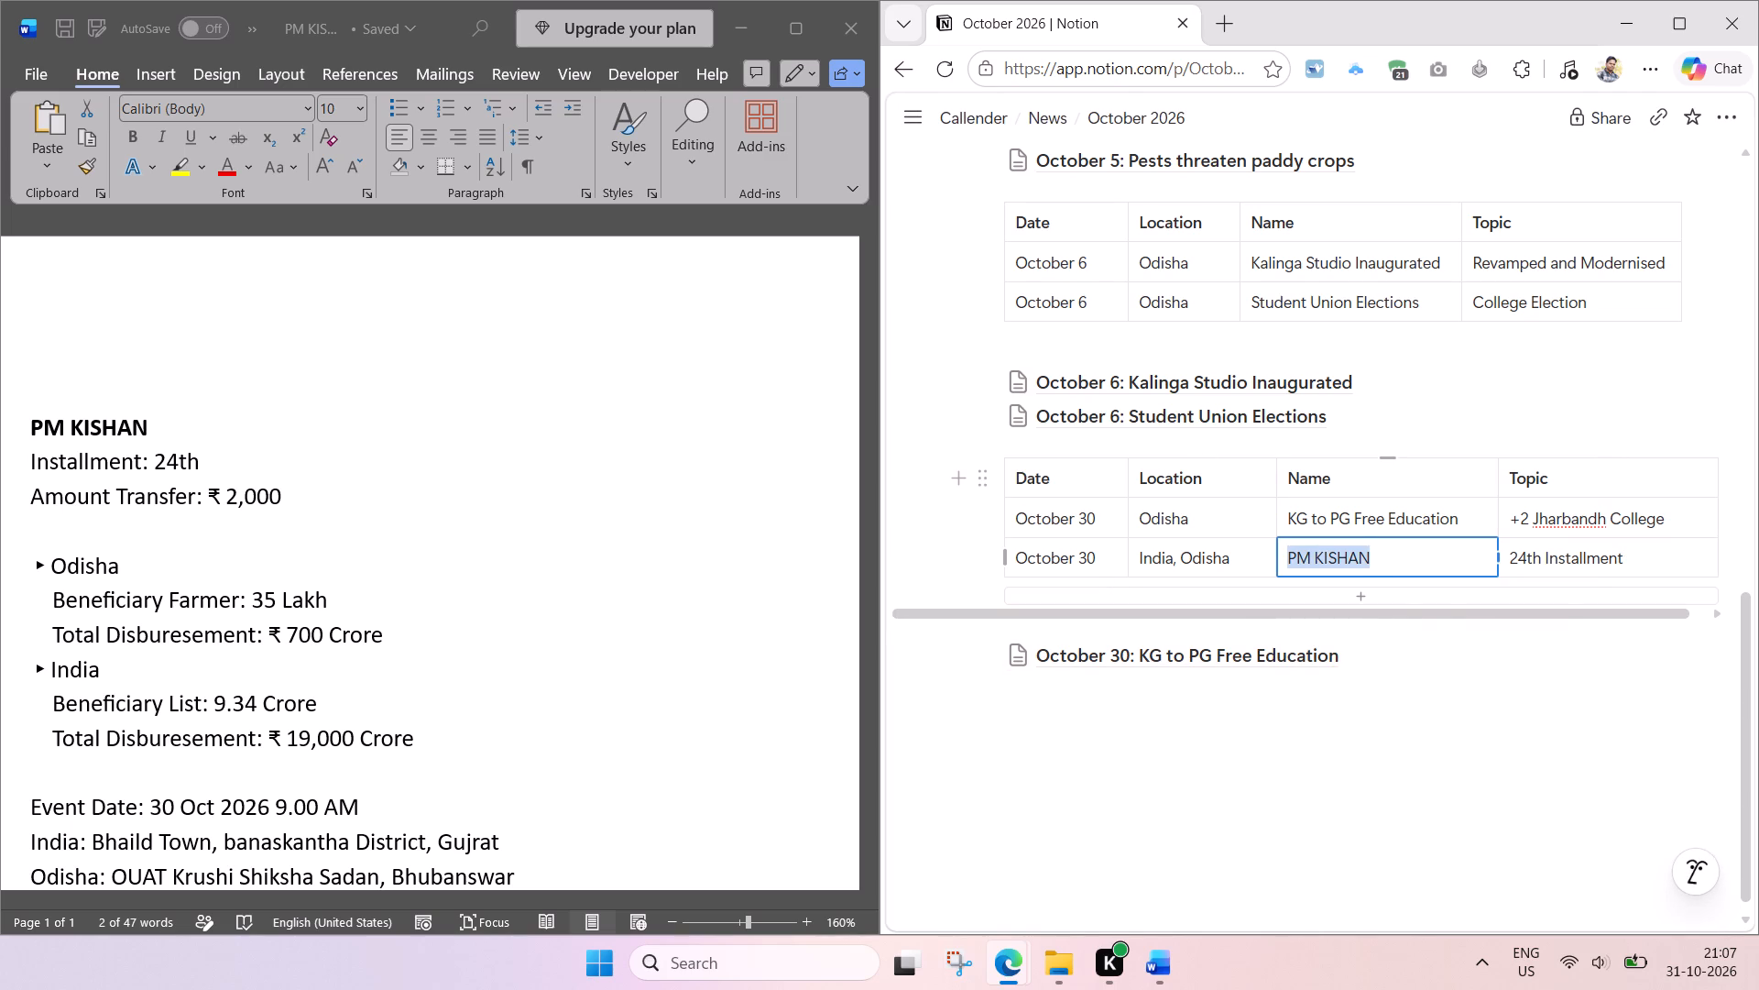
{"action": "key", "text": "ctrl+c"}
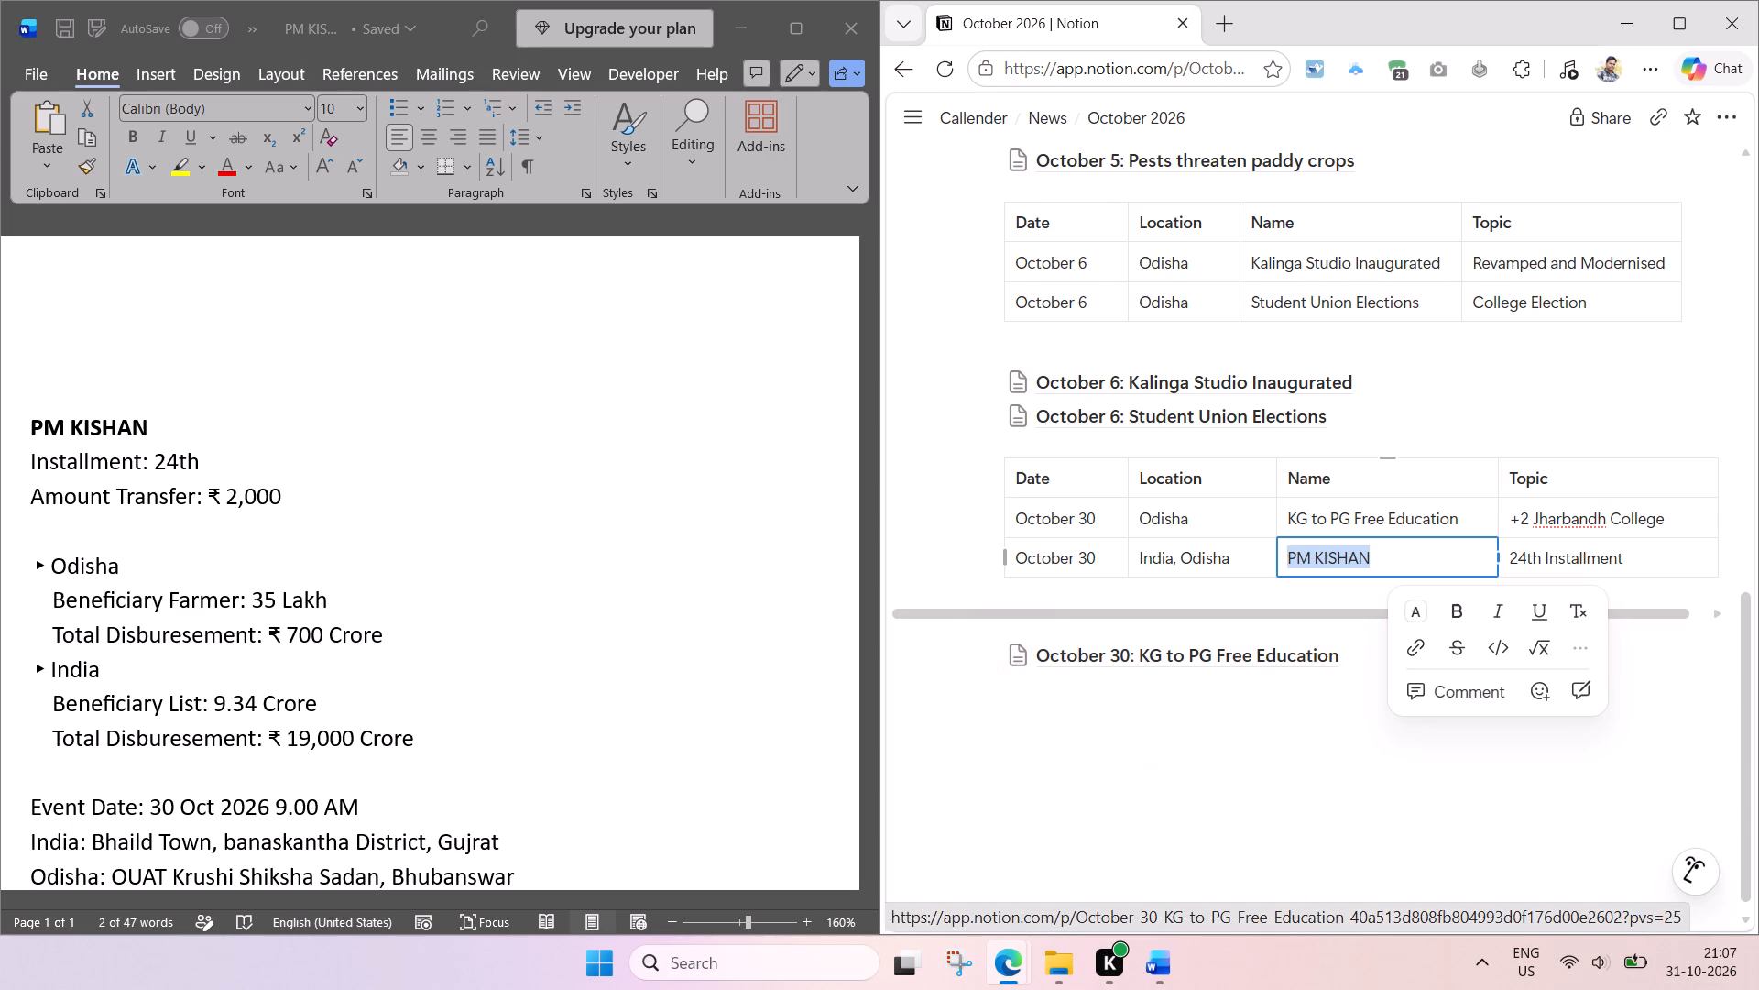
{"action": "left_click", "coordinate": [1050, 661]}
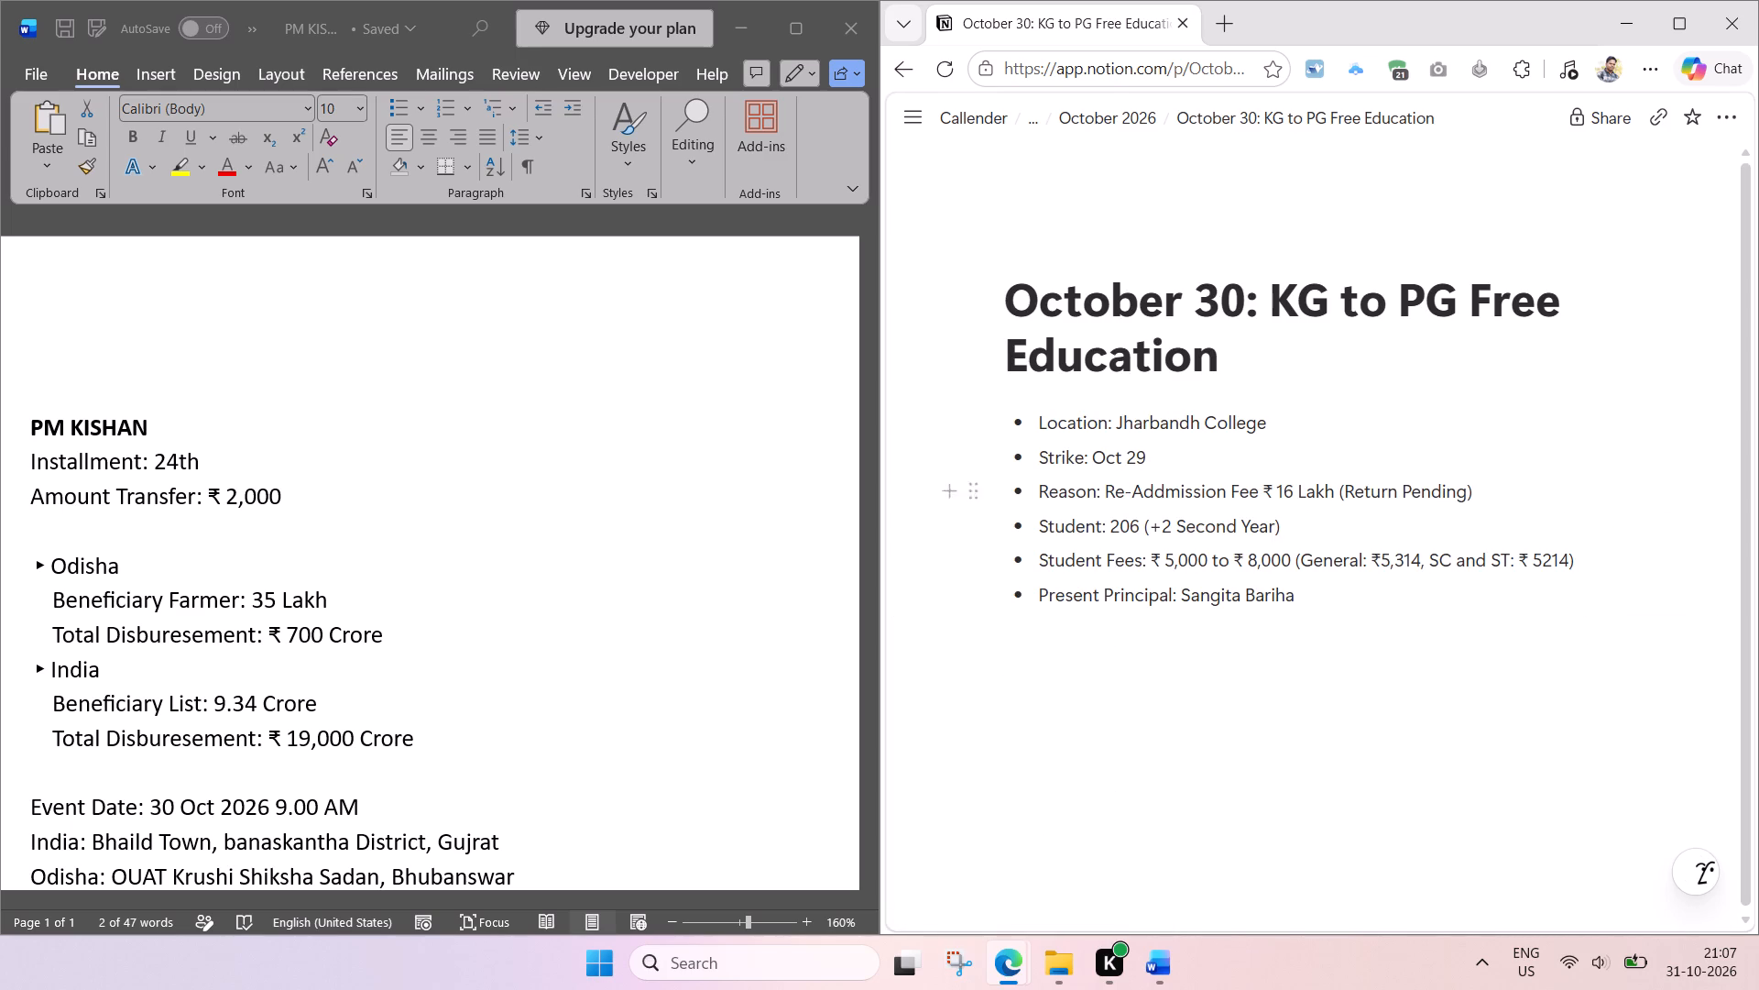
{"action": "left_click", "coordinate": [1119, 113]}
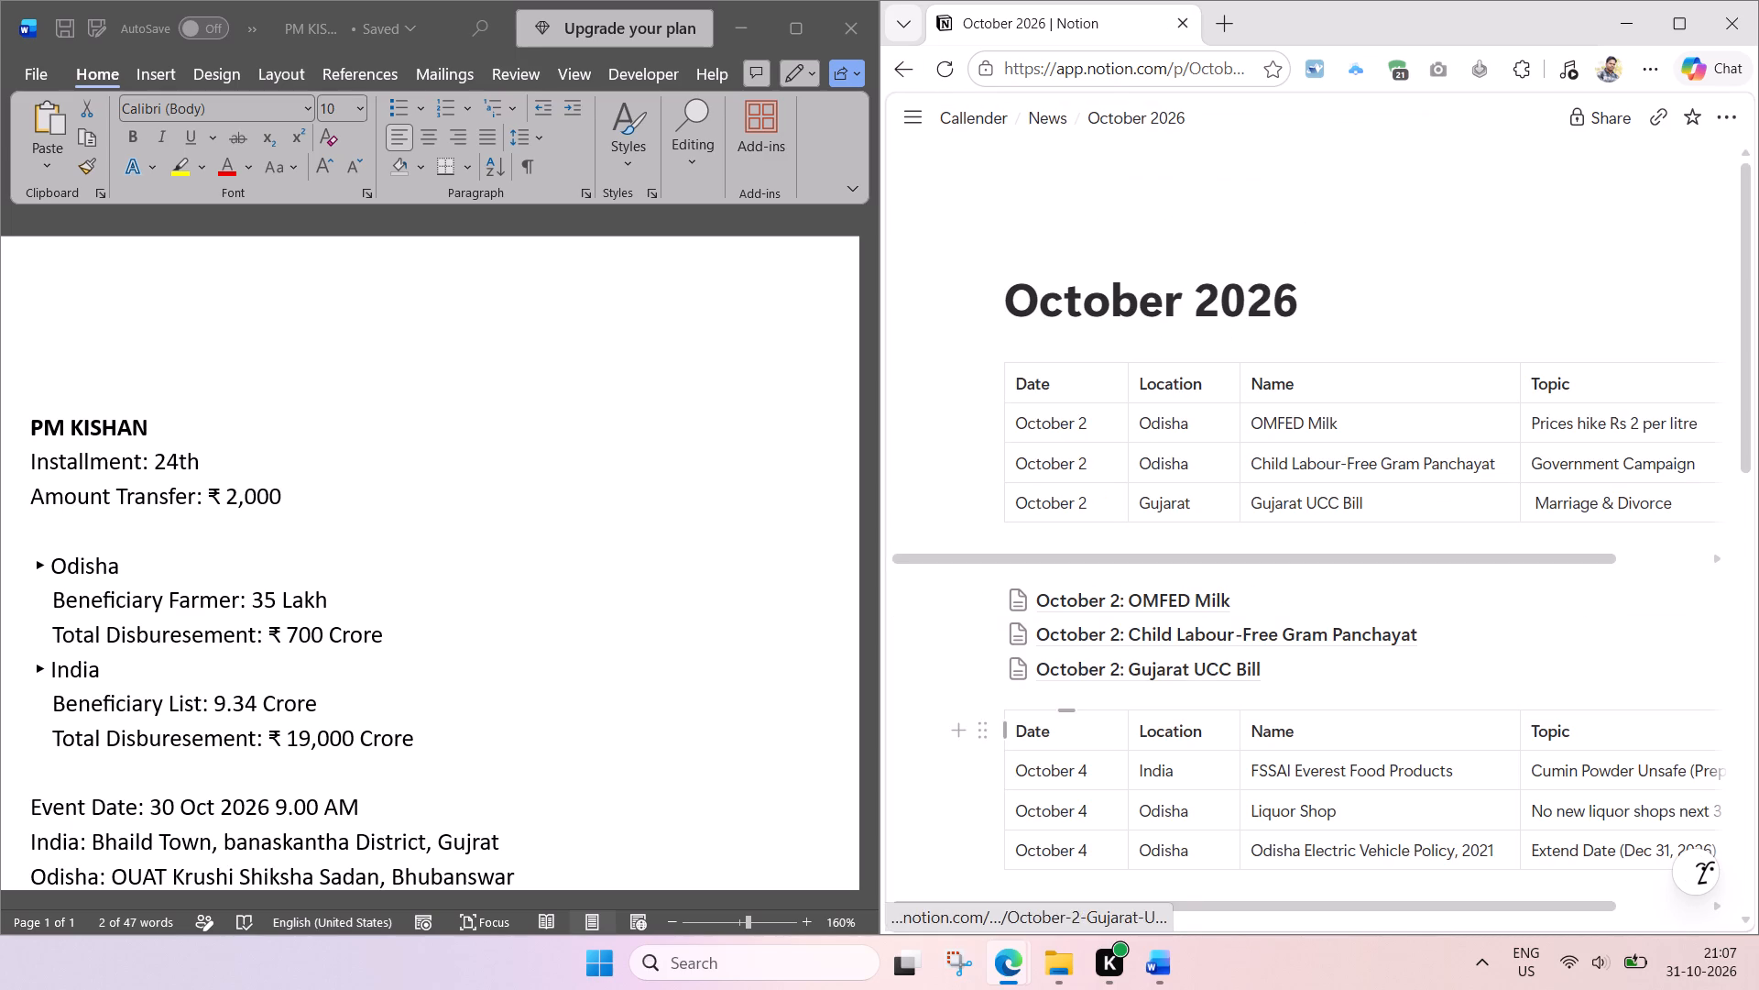
Duplicate the "October 30: KG to PG Free Education" page below the October 30 table.
{"action": "scroll", "coordinate": [1174, 529], "scroll_direction": "down", "scroll_amount": 10}
{"action": "scroll", "coordinate": [1135, 640], "scroll_direction": "down", "scroll_amount": 7}
{"action": "scroll", "coordinate": [1054, 662], "scroll_direction": "down", "scroll_amount": 1}
{"action": "left_click", "coordinate": [978, 648]}
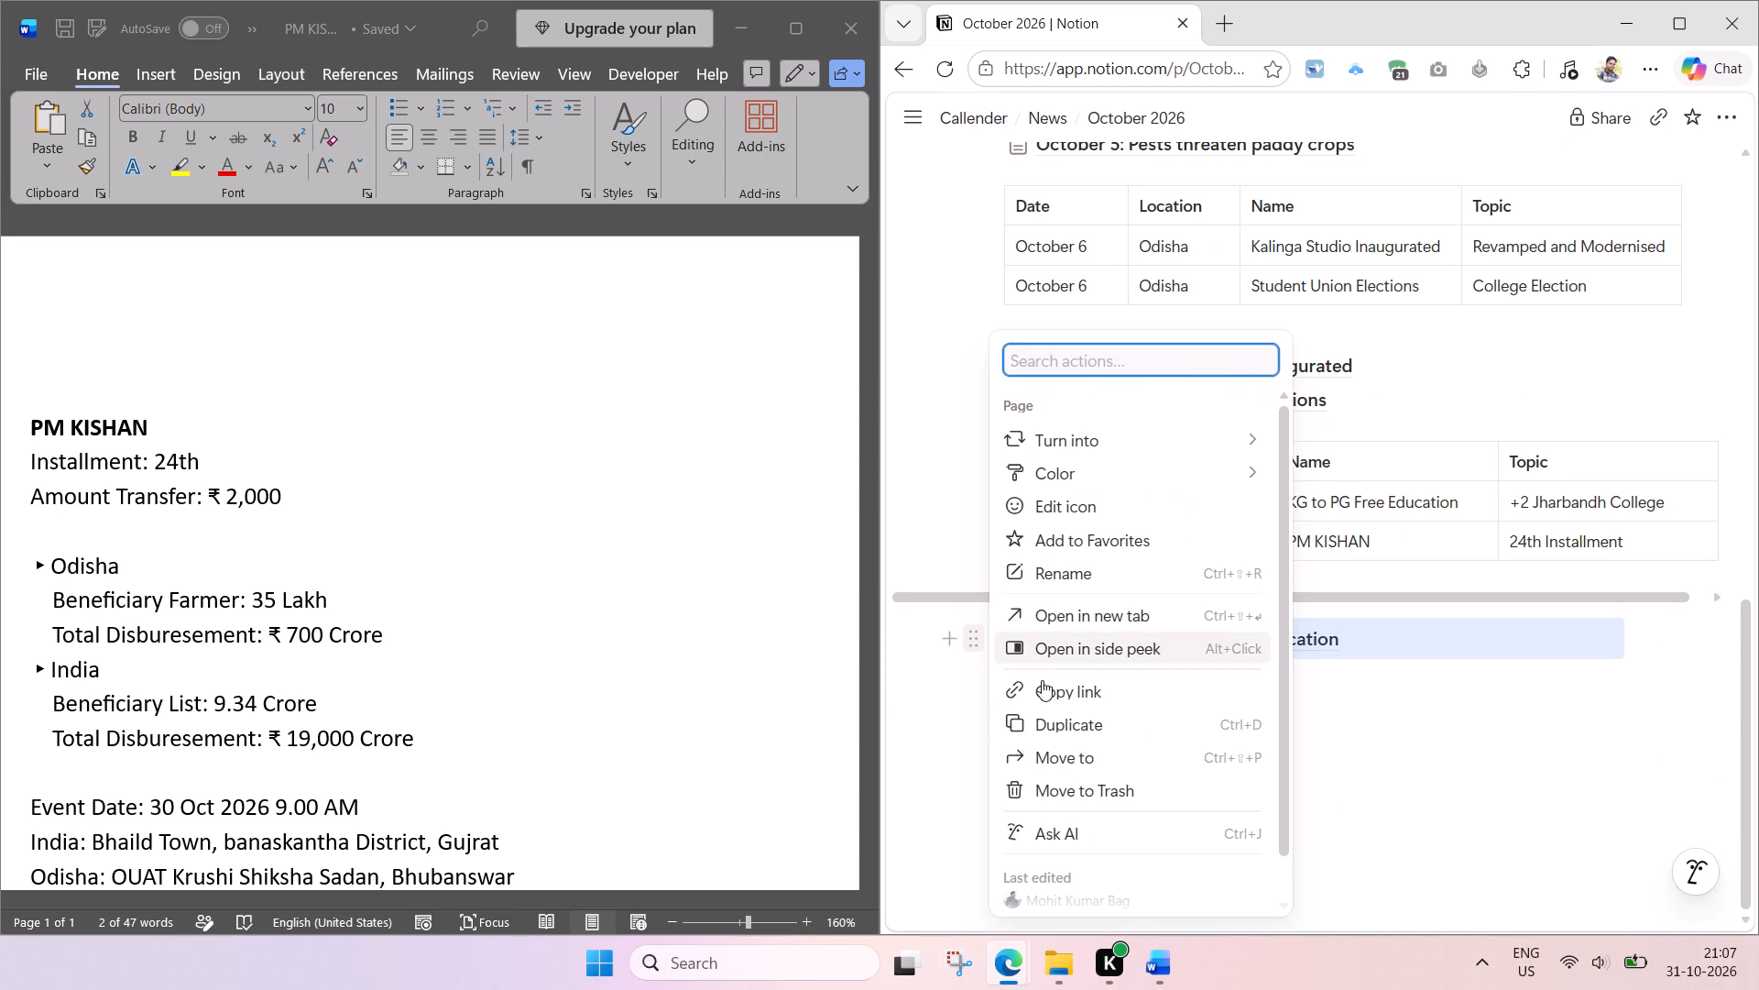
{"action": "left_click", "coordinate": [1052, 719]}
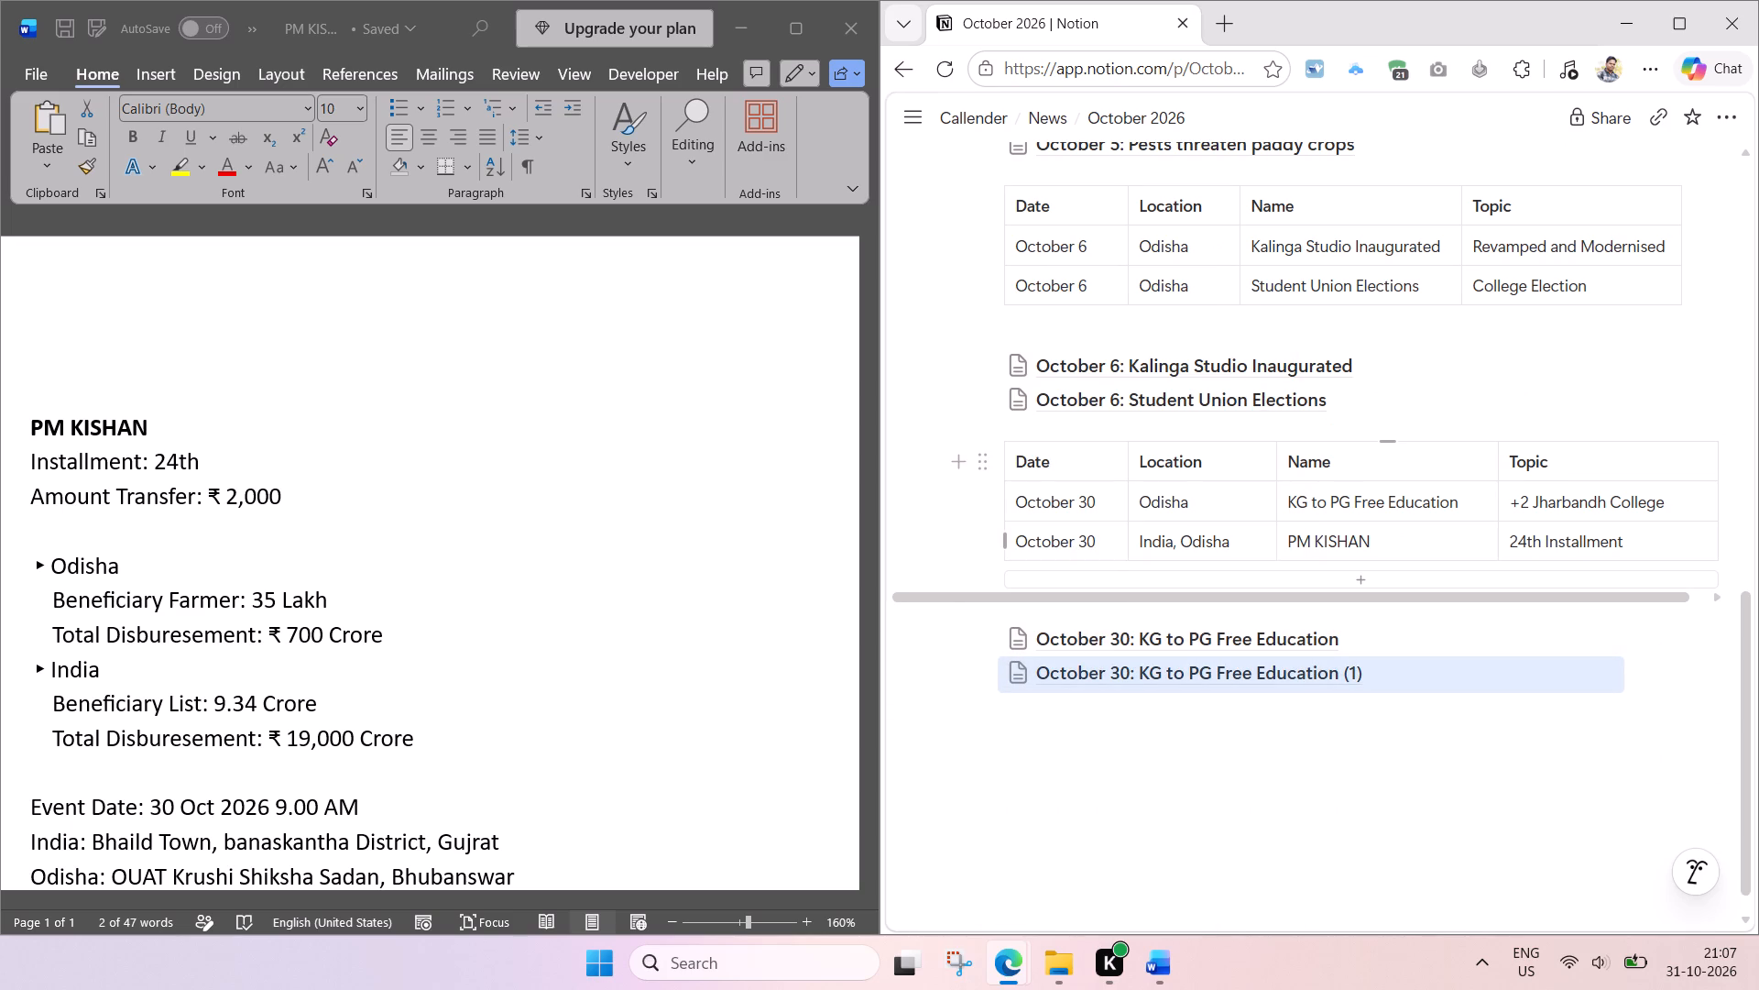
Rename the duplicated page as "October 30: PM KISHAN", copying the name from the October 30 table.
{"action": "left_click", "coordinate": [1398, 543]}
{"action": "key", "text": "ctrl+a"}
{"action": "key", "text": "ctrl+c"}
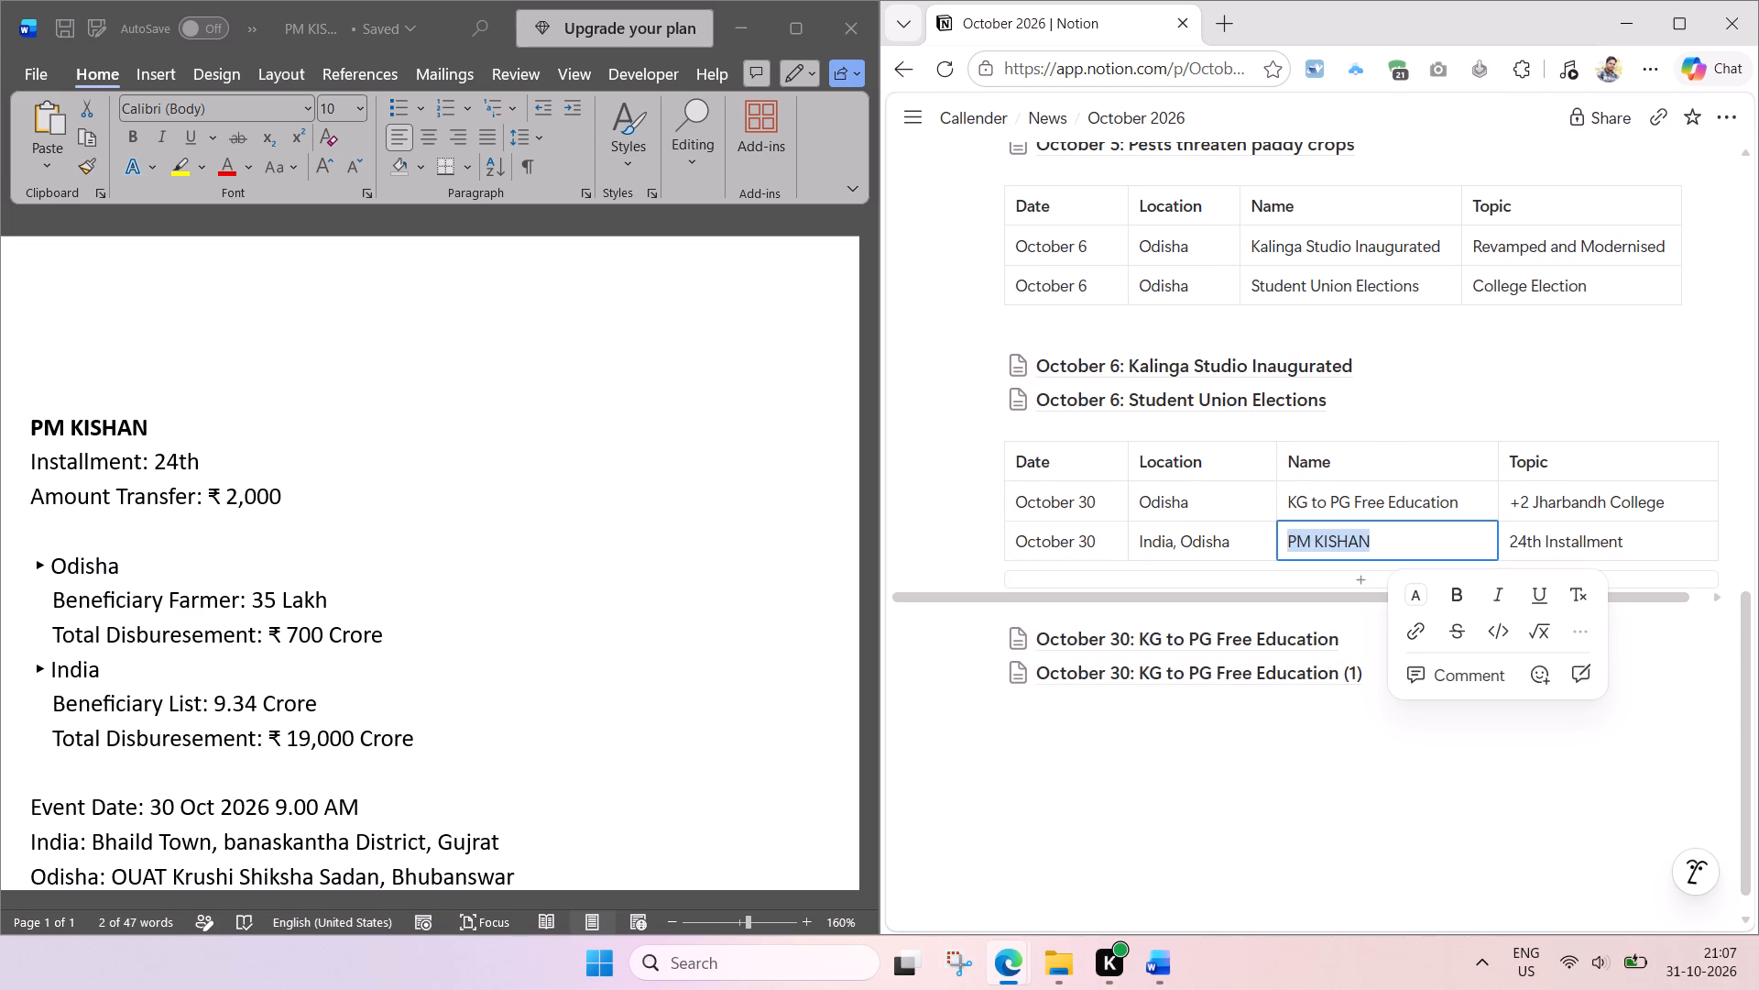
{"action": "left_click", "coordinate": [1241, 678]}
{"action": "left_click_drag", "start_coordinate": [1299, 366], "coordinate": [1277, 346]}
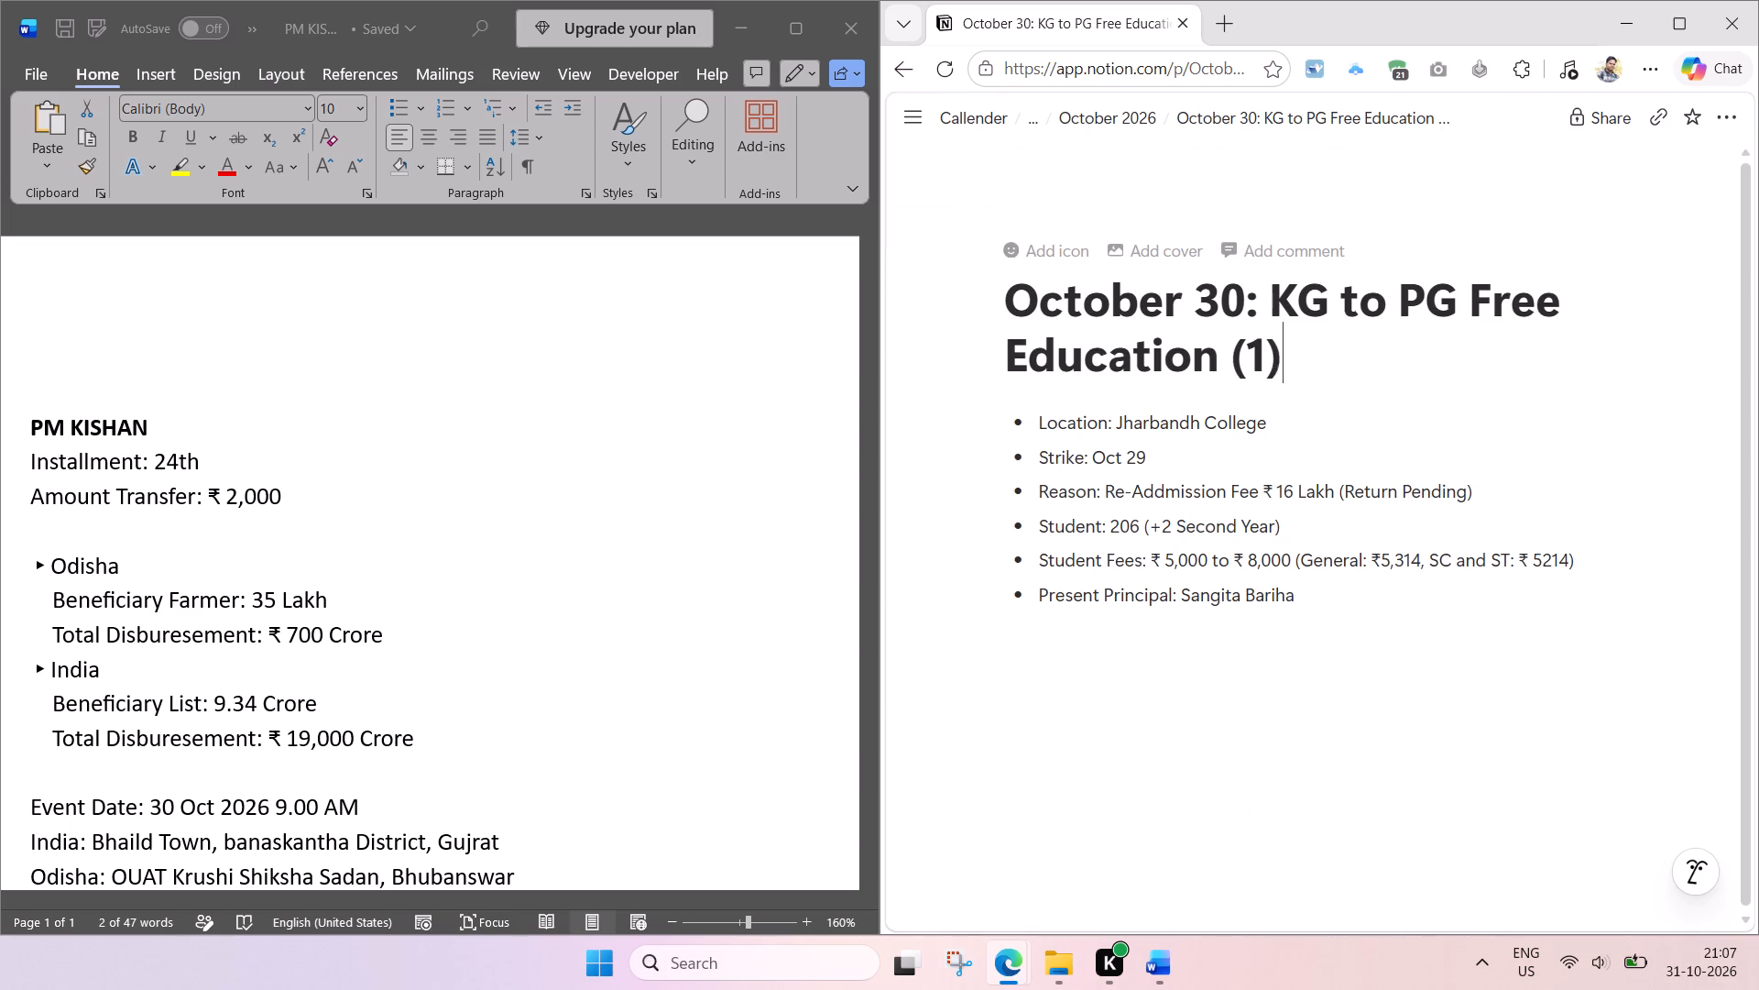
{"action": "left_click_drag", "start_coordinate": [1277, 346], "coordinate": [1269, 313]}
{"action": "key", "text": "ctrl+v"}
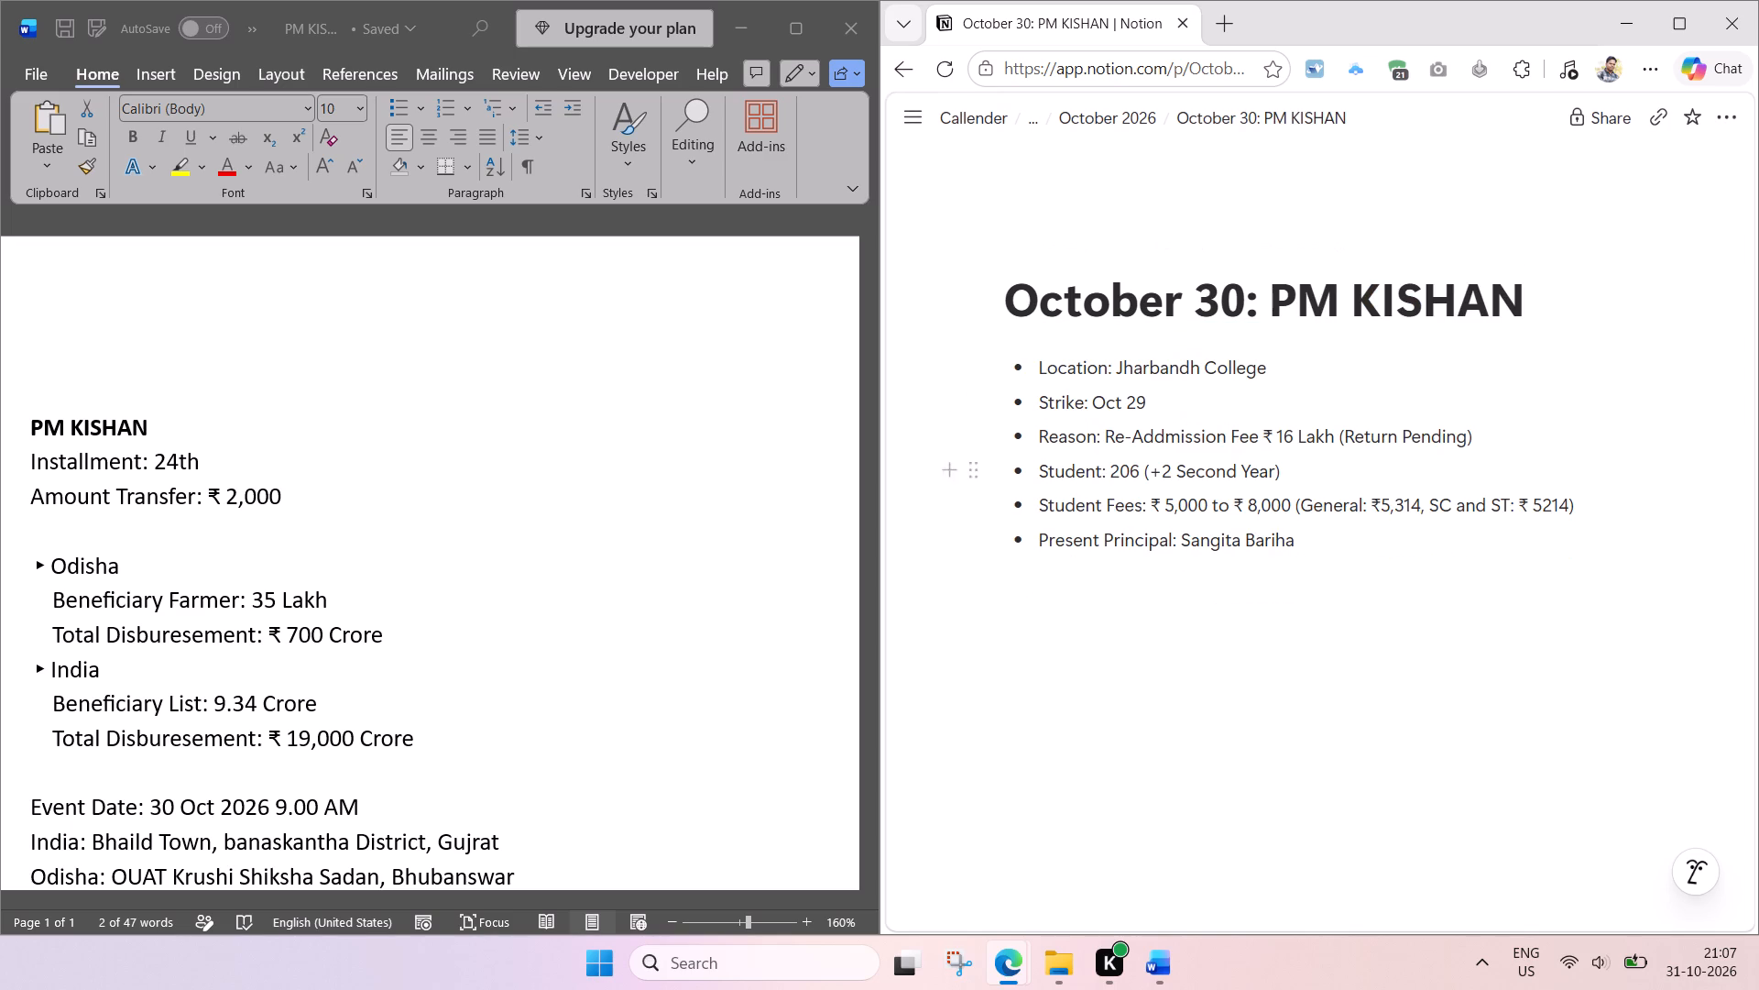
Delete all the copied KG to PG notes from the PM KISHAN page, including the leftover empty bullet.
{"action": "left_click_drag", "start_coordinate": [1306, 544], "coordinate": [1032, 373]}
{"action": "key", "text": "BackSpace"}
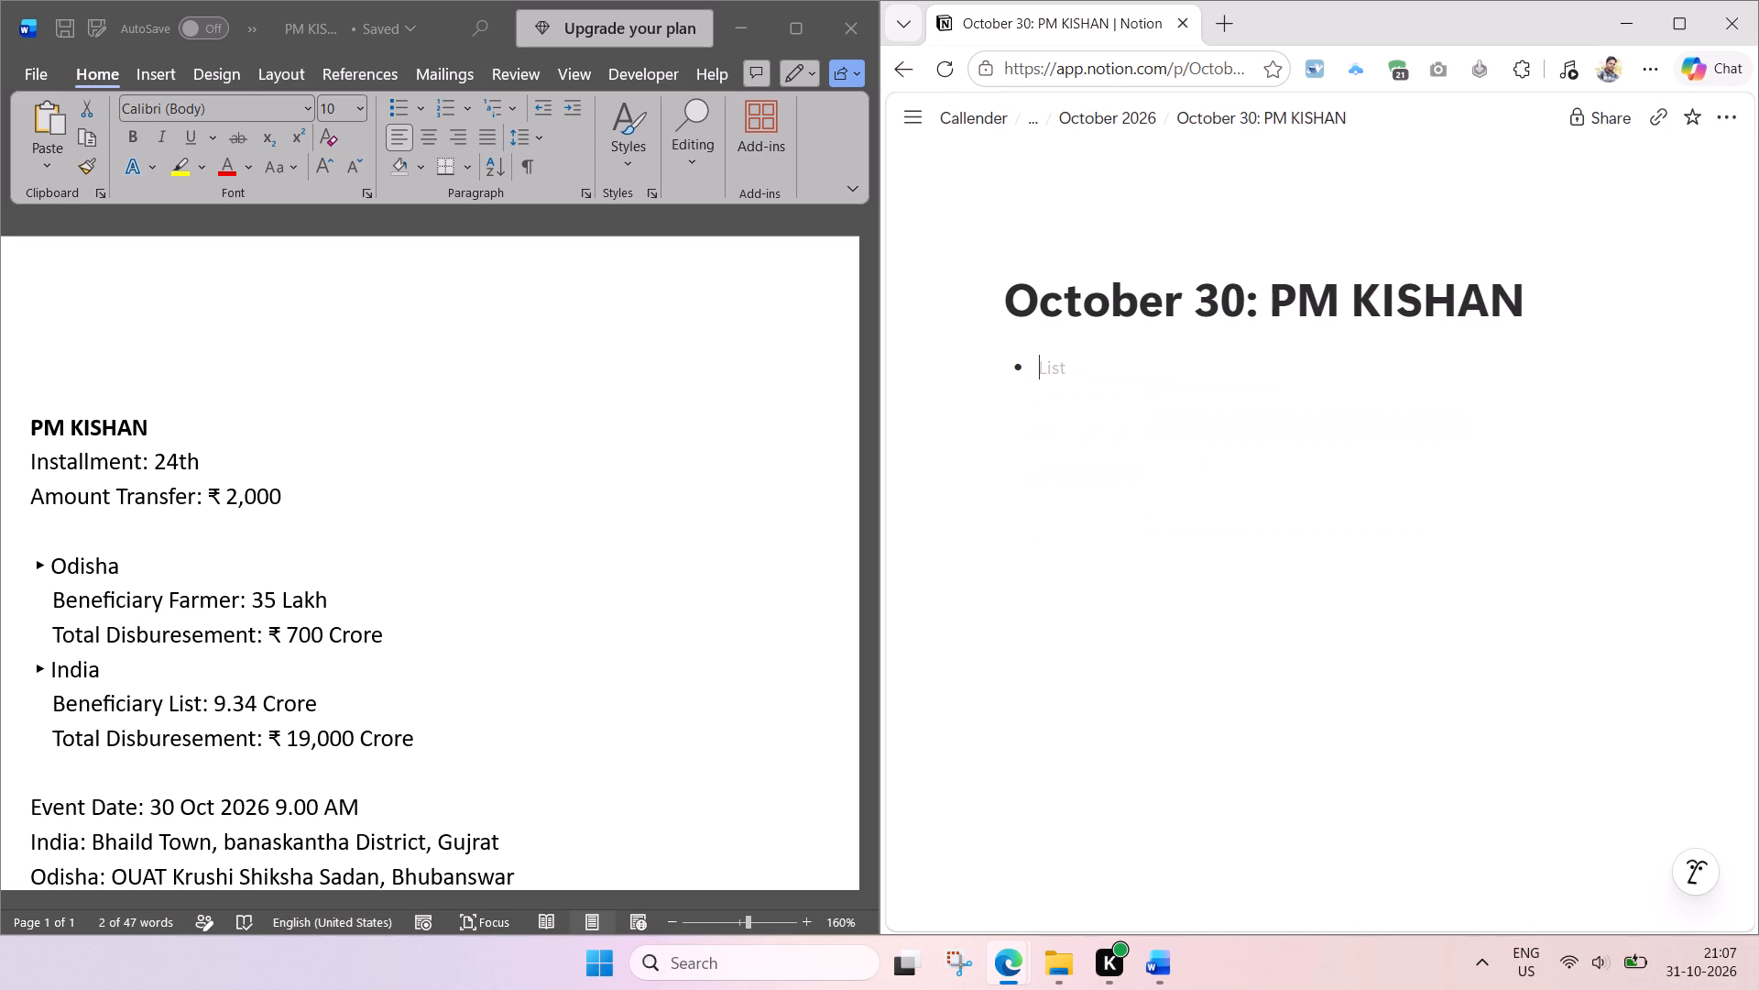
{"action": "key", "text": "BackSpace"}
Copy the "Installment: 24th" and "Amount Transfer: ₹ 2,000" lines from Word into the empty body of the PM KISHAN page.
{"action": "left_click", "coordinate": [207, 506]}
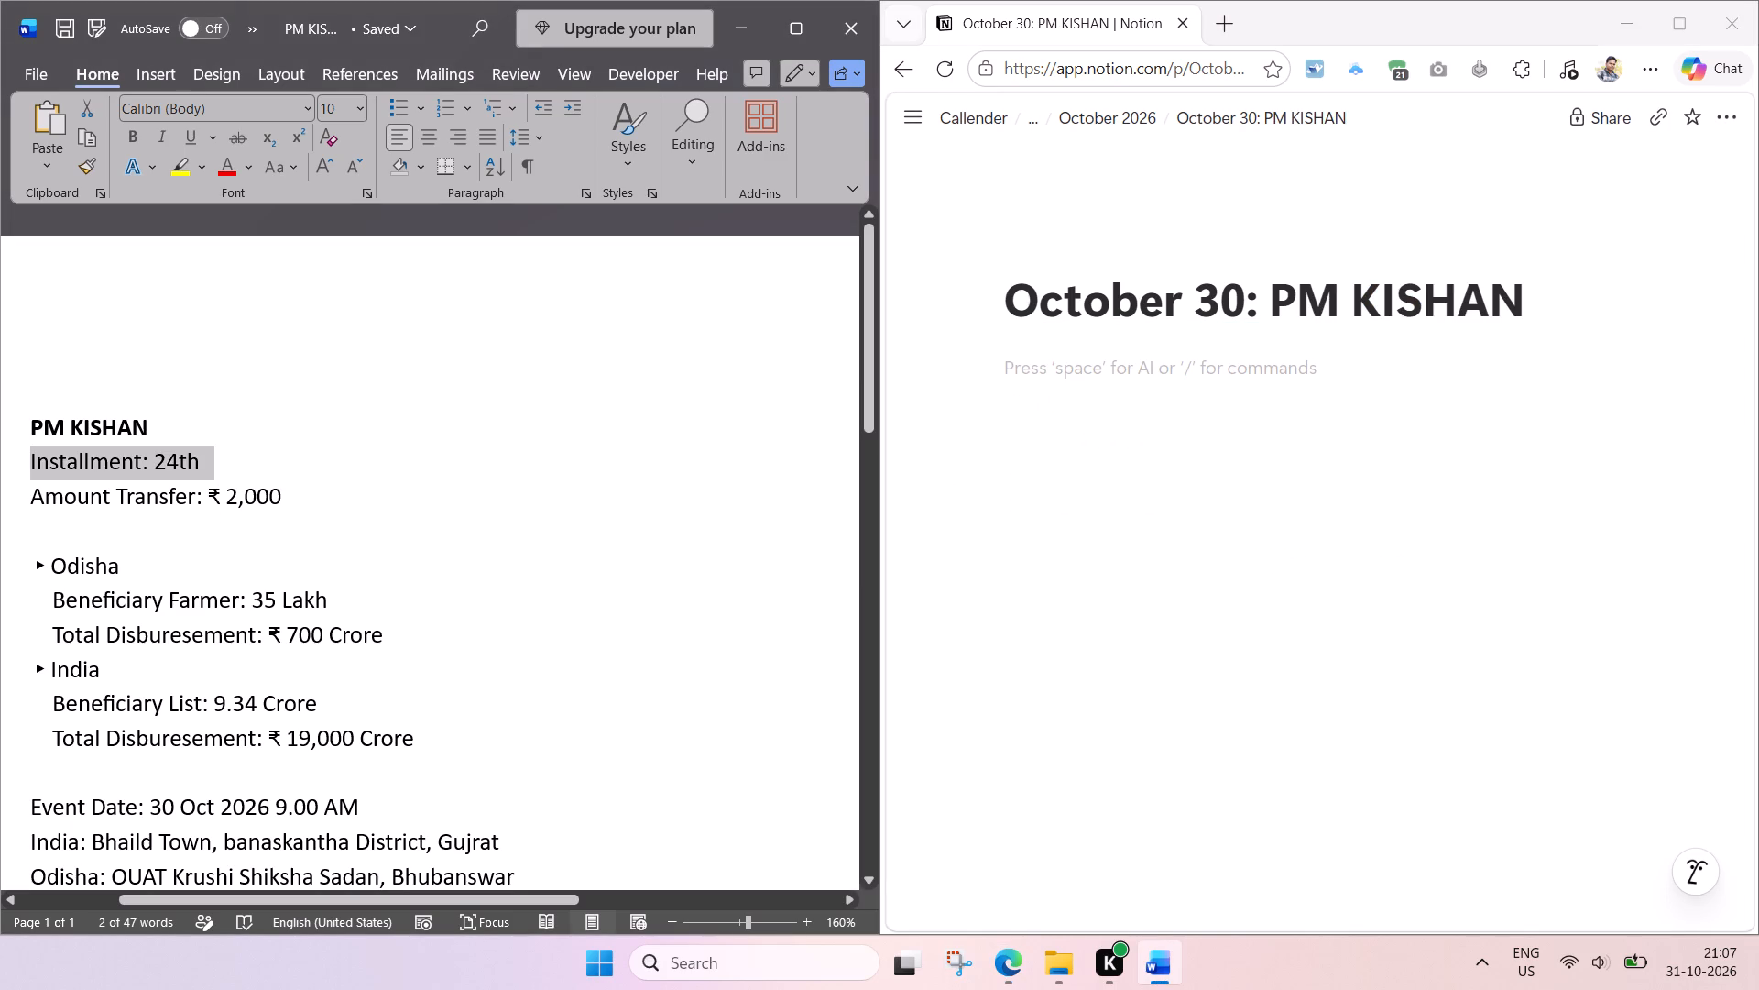
{"action": "left_click", "coordinate": [237, 566]}
{"action": "scroll", "coordinate": [400, 571], "scroll_direction": "up", "scroll_amount": 1}
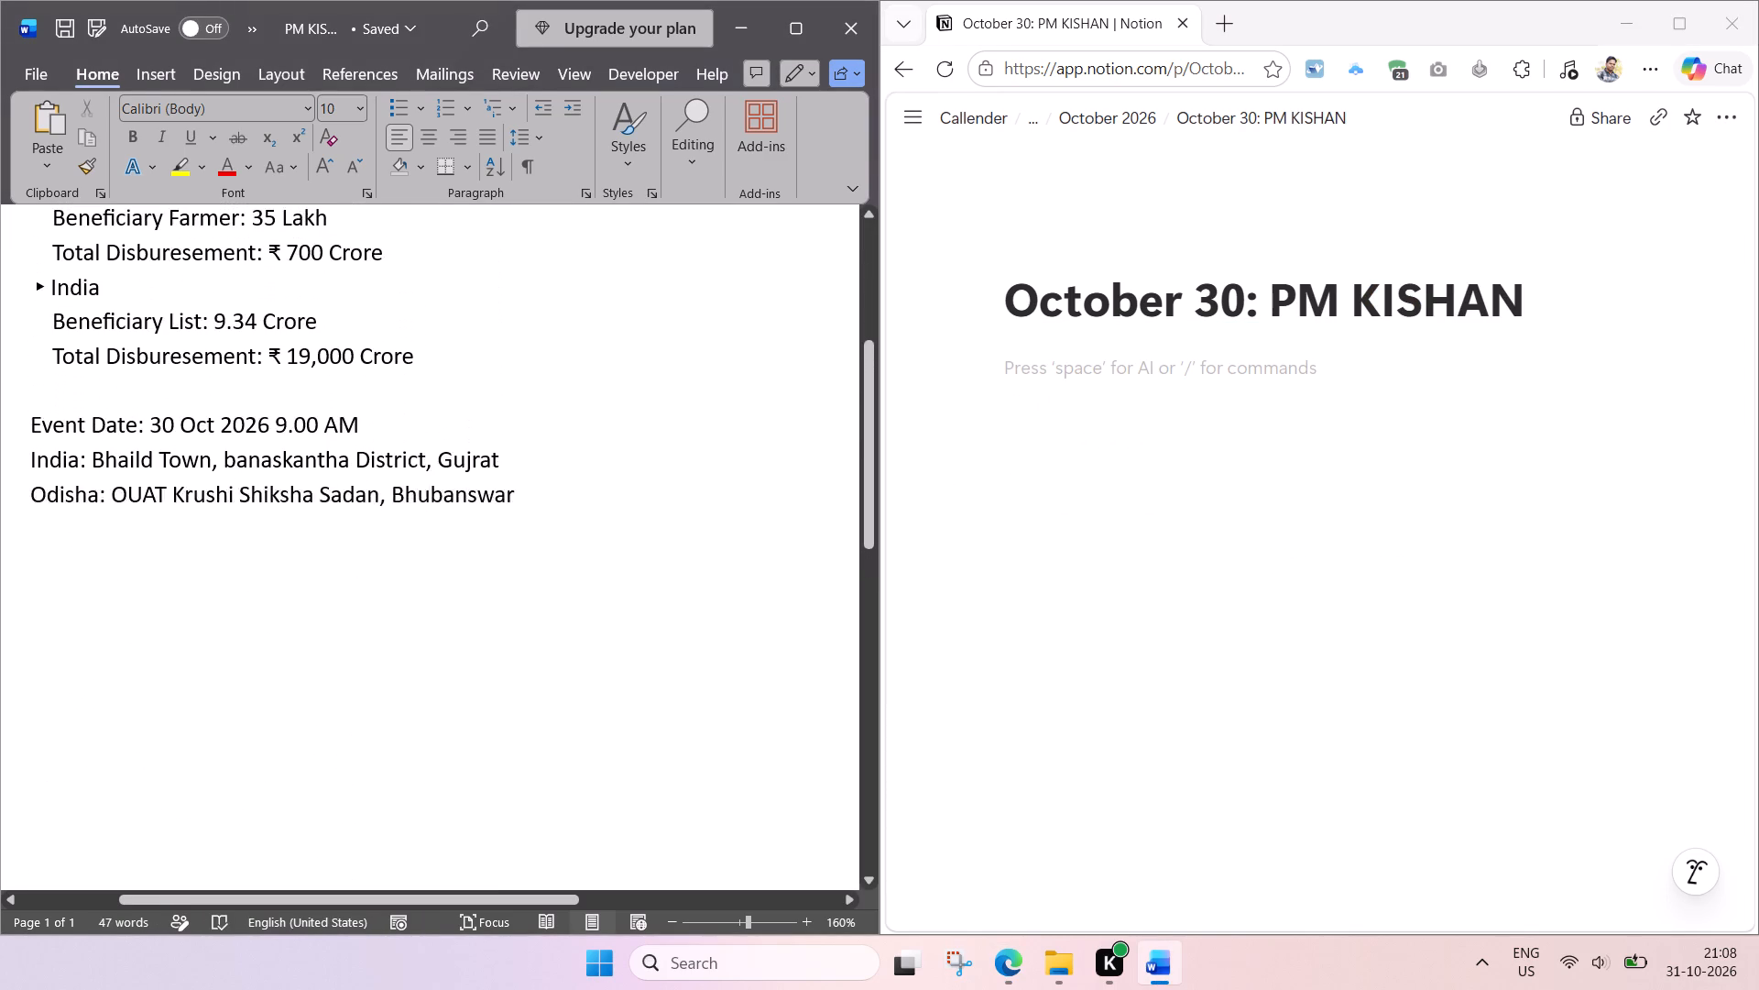
{"action": "scroll", "coordinate": [400, 571], "scroll_direction": "up", "scroll_amount": 2}
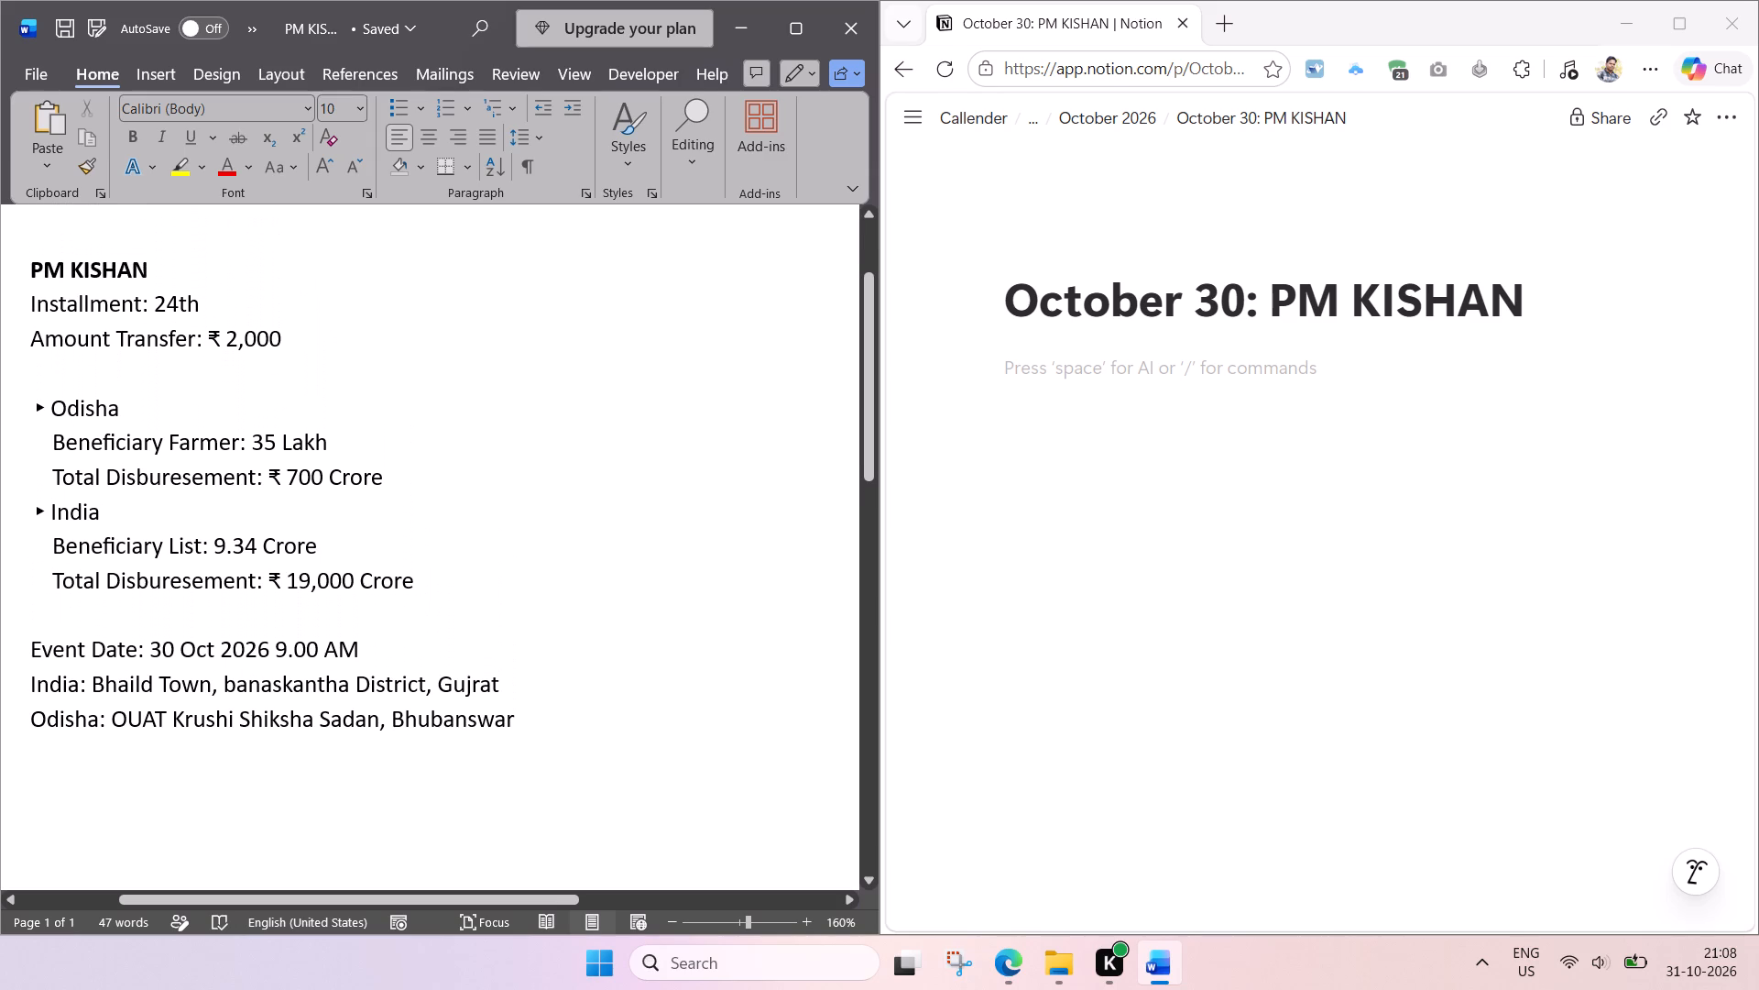
{"action": "scroll", "coordinate": [400, 571], "scroll_direction": "up", "scroll_amount": 1}
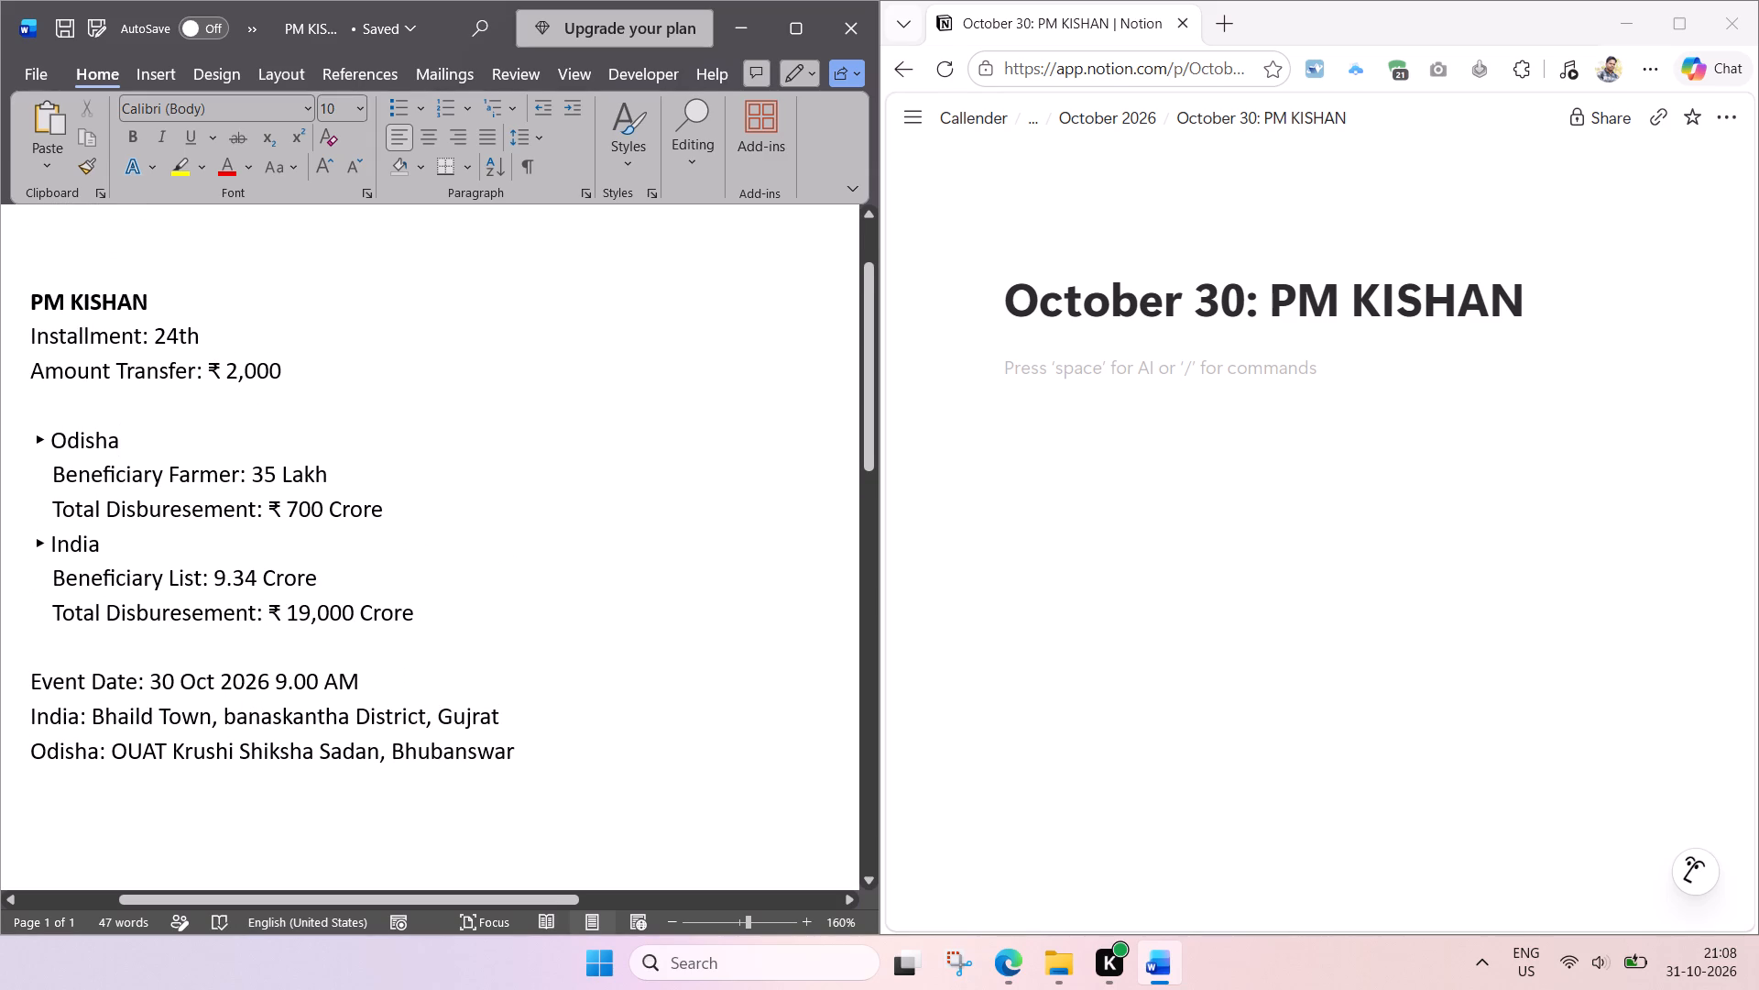
{"action": "left_click_drag", "start_coordinate": [295, 373], "coordinate": [44, 343]}
{"action": "key", "text": "ctrl+c"}
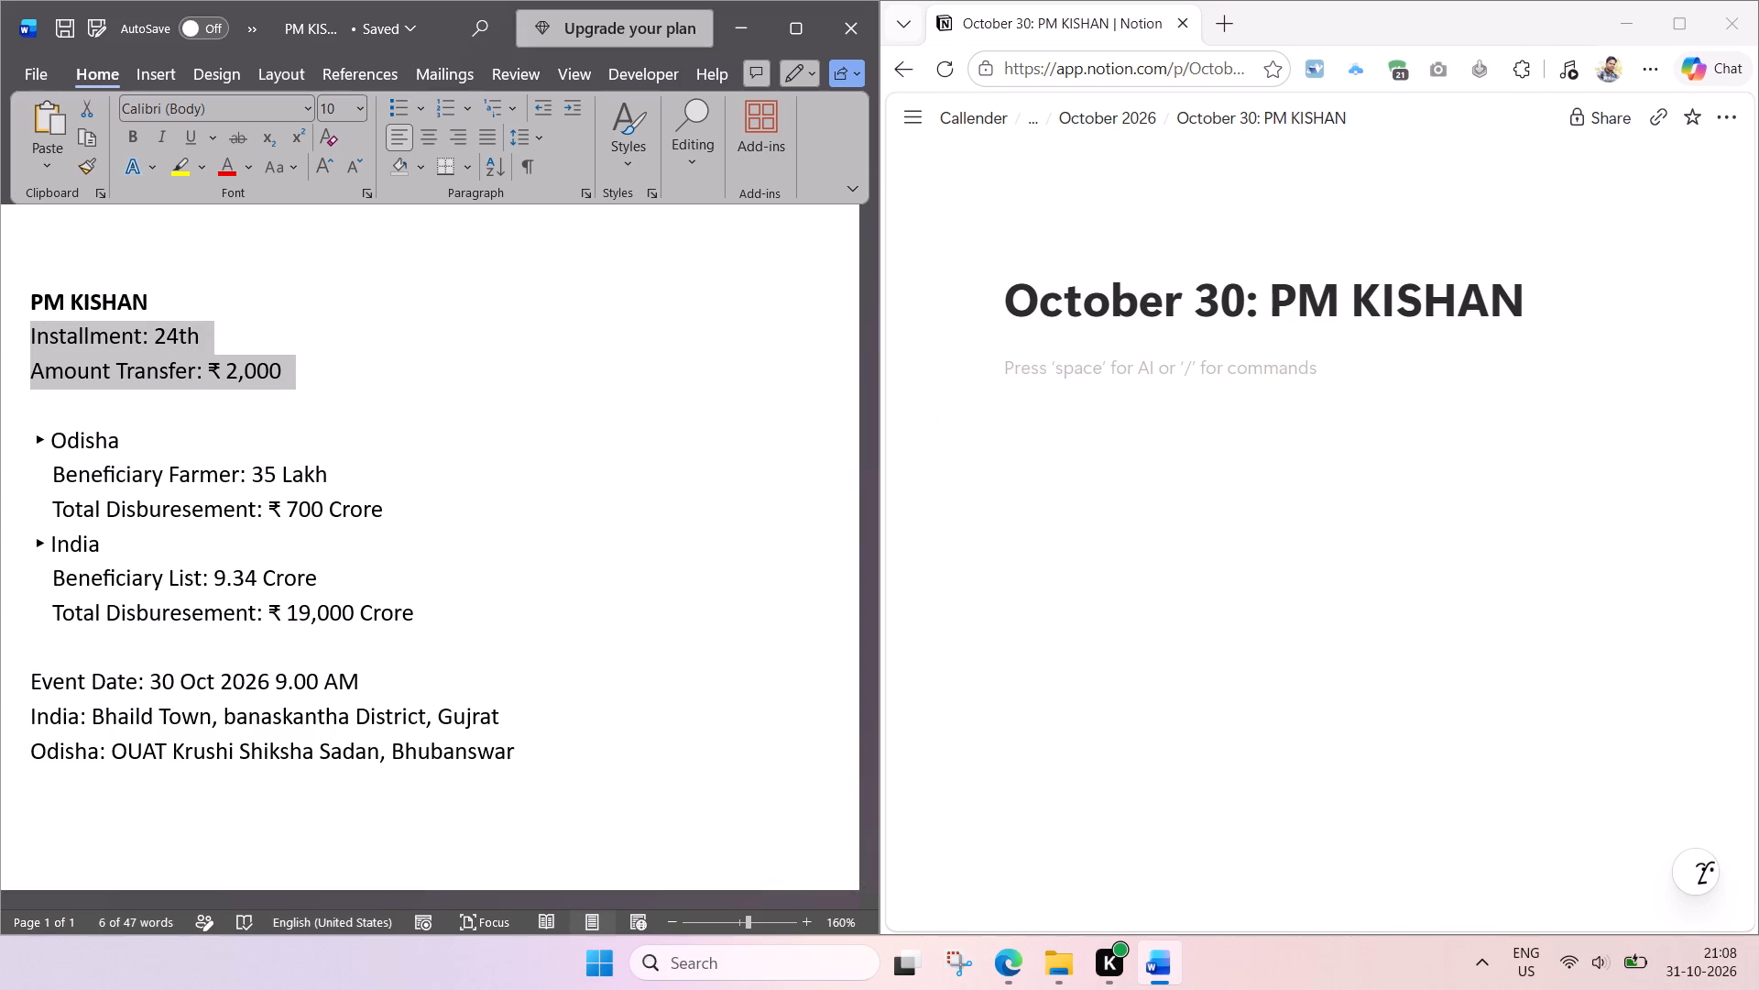
{"action": "left_click", "coordinate": [1142, 379]}
{"action": "key", "text": "ctrl+v"}
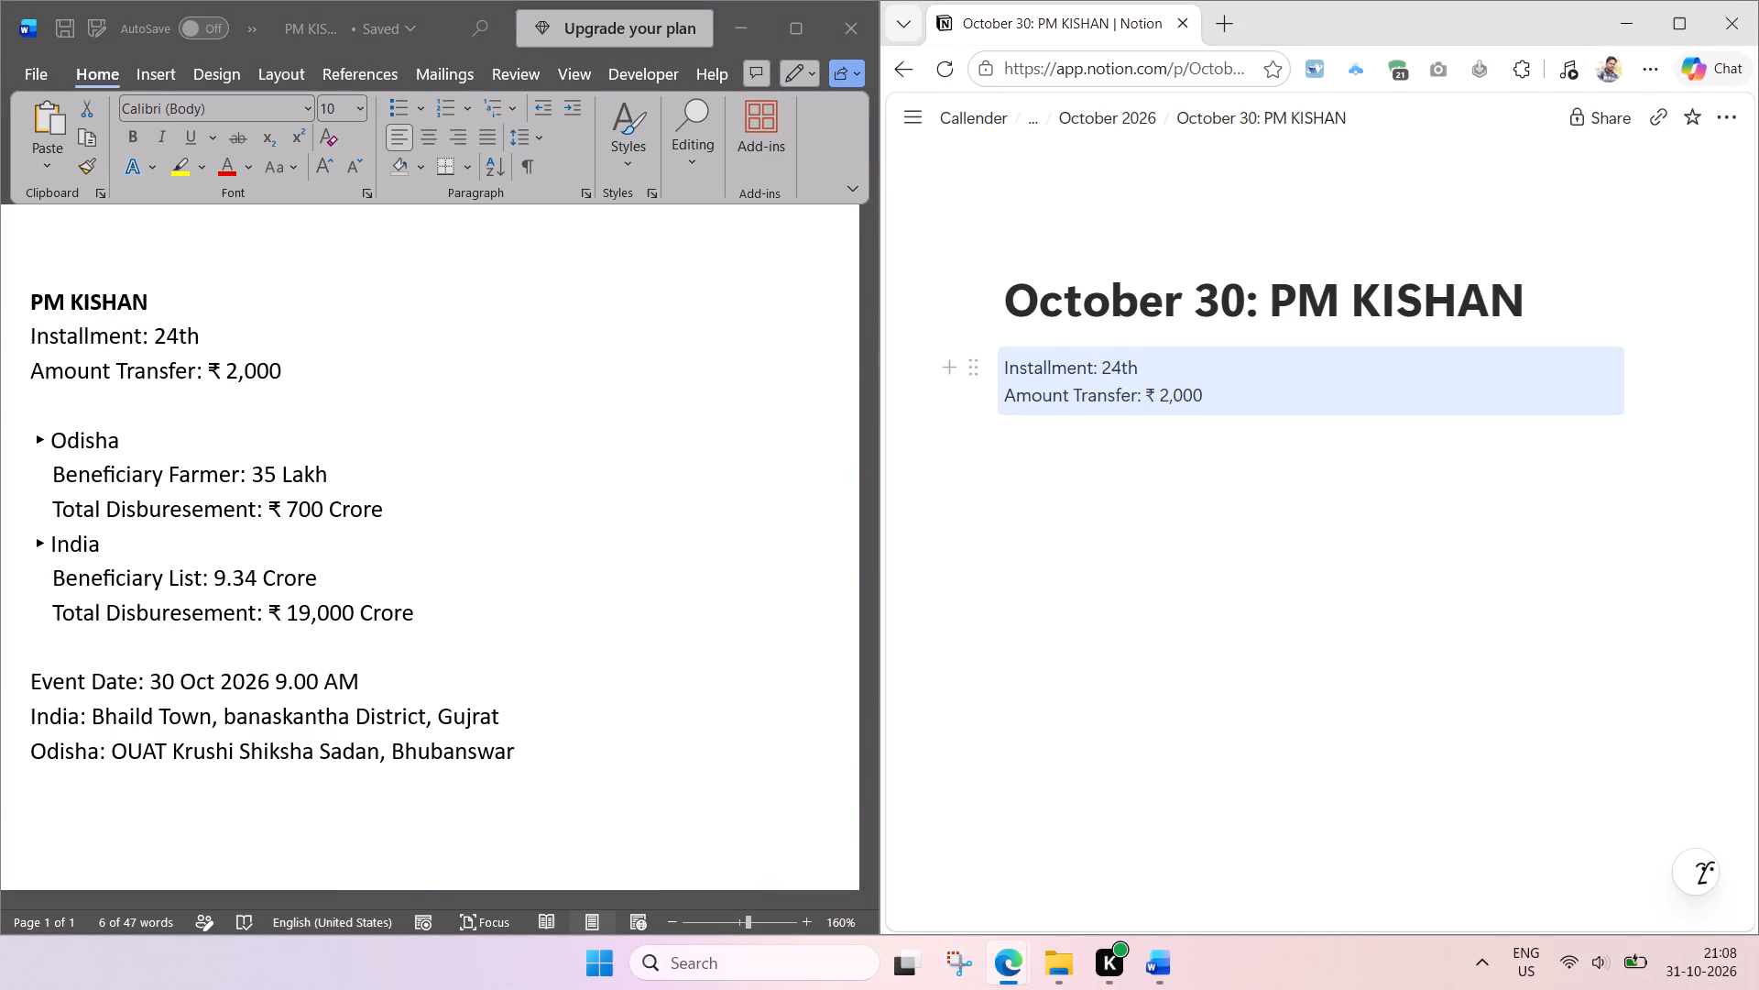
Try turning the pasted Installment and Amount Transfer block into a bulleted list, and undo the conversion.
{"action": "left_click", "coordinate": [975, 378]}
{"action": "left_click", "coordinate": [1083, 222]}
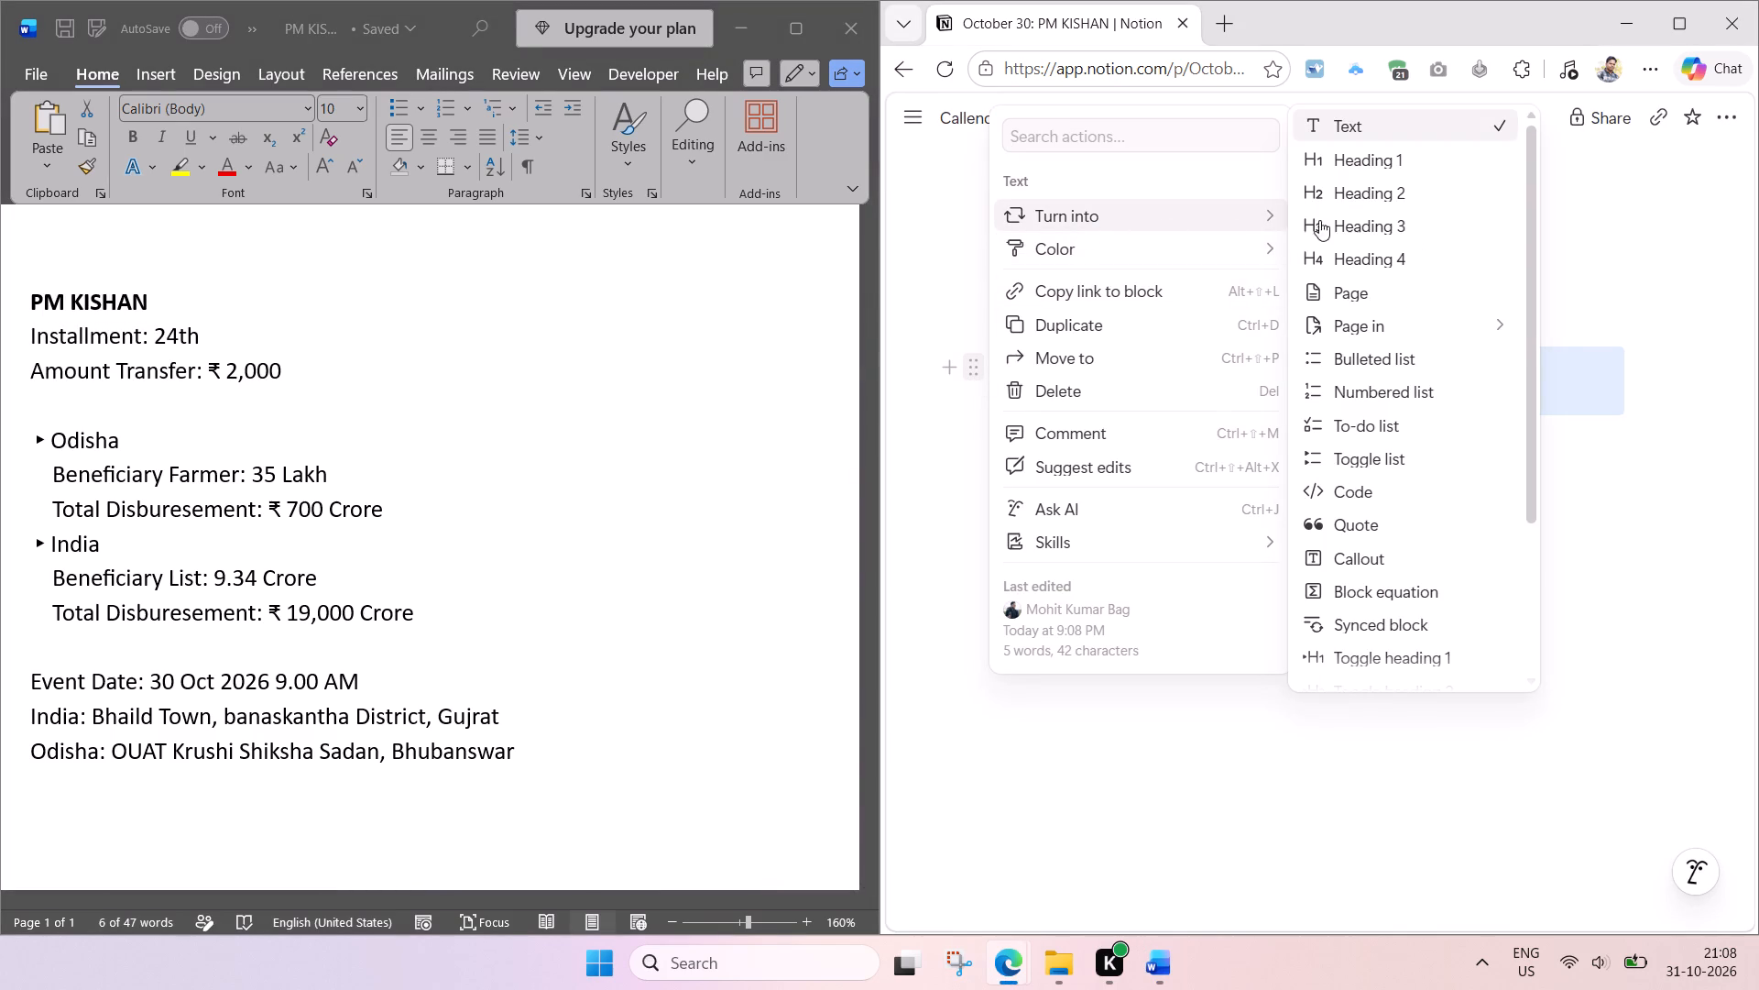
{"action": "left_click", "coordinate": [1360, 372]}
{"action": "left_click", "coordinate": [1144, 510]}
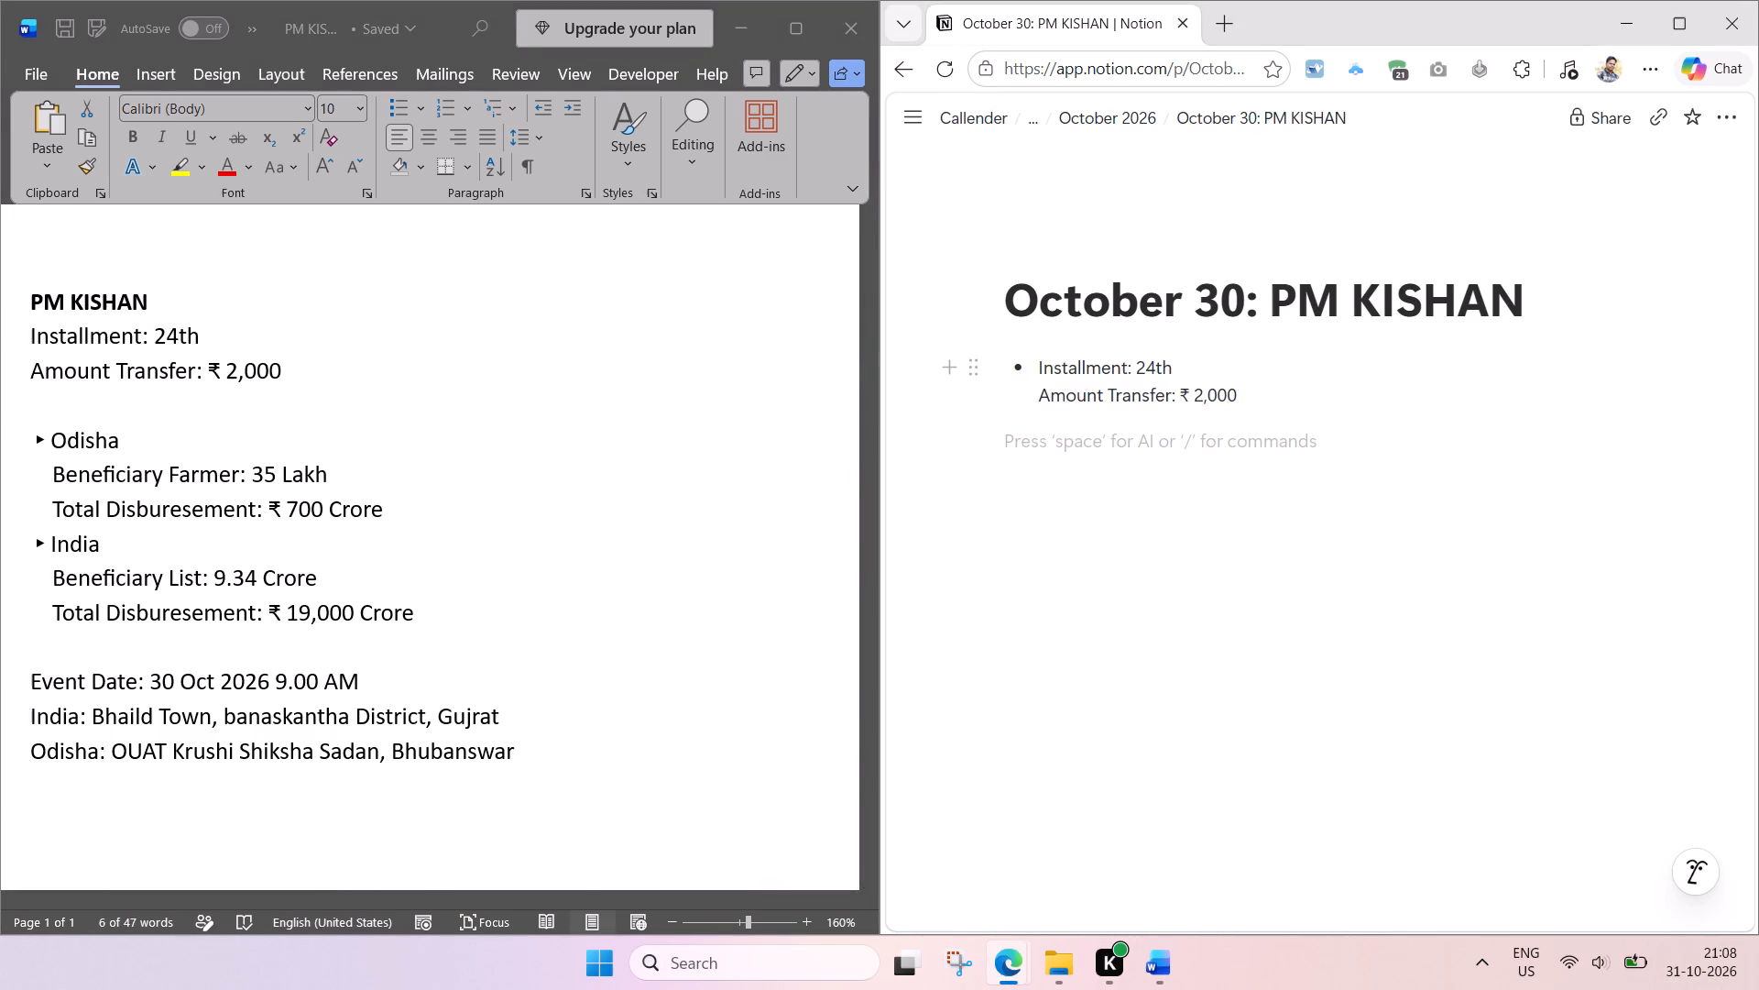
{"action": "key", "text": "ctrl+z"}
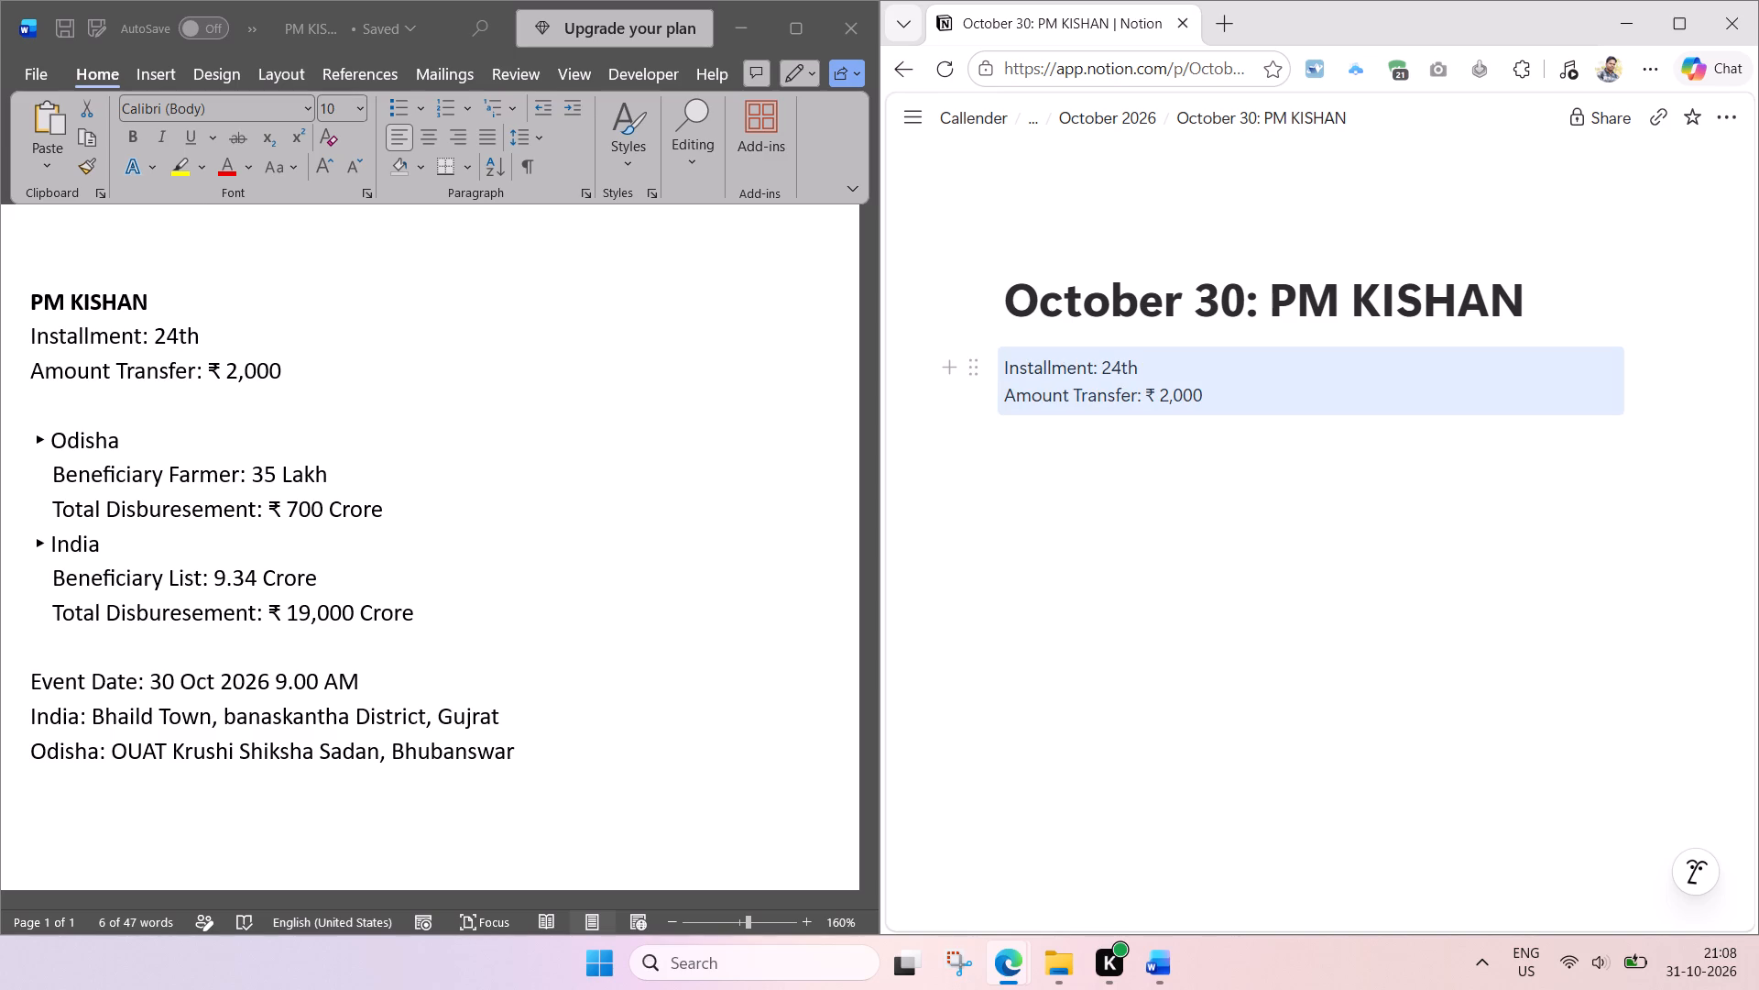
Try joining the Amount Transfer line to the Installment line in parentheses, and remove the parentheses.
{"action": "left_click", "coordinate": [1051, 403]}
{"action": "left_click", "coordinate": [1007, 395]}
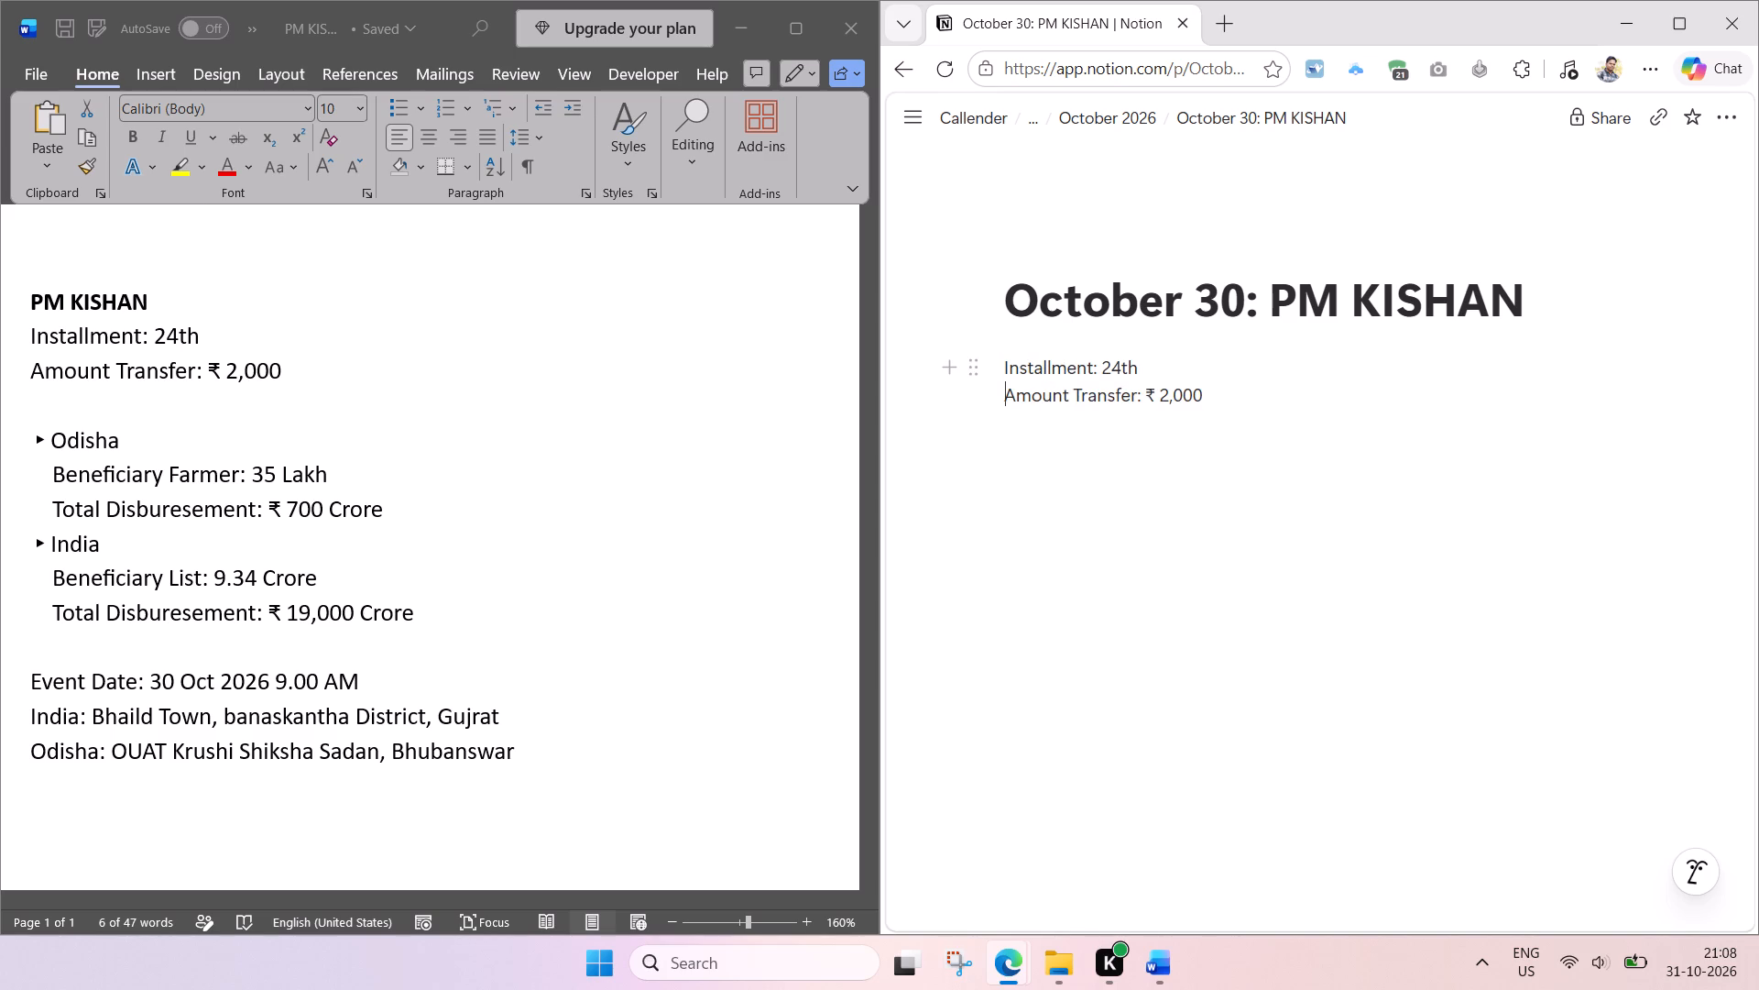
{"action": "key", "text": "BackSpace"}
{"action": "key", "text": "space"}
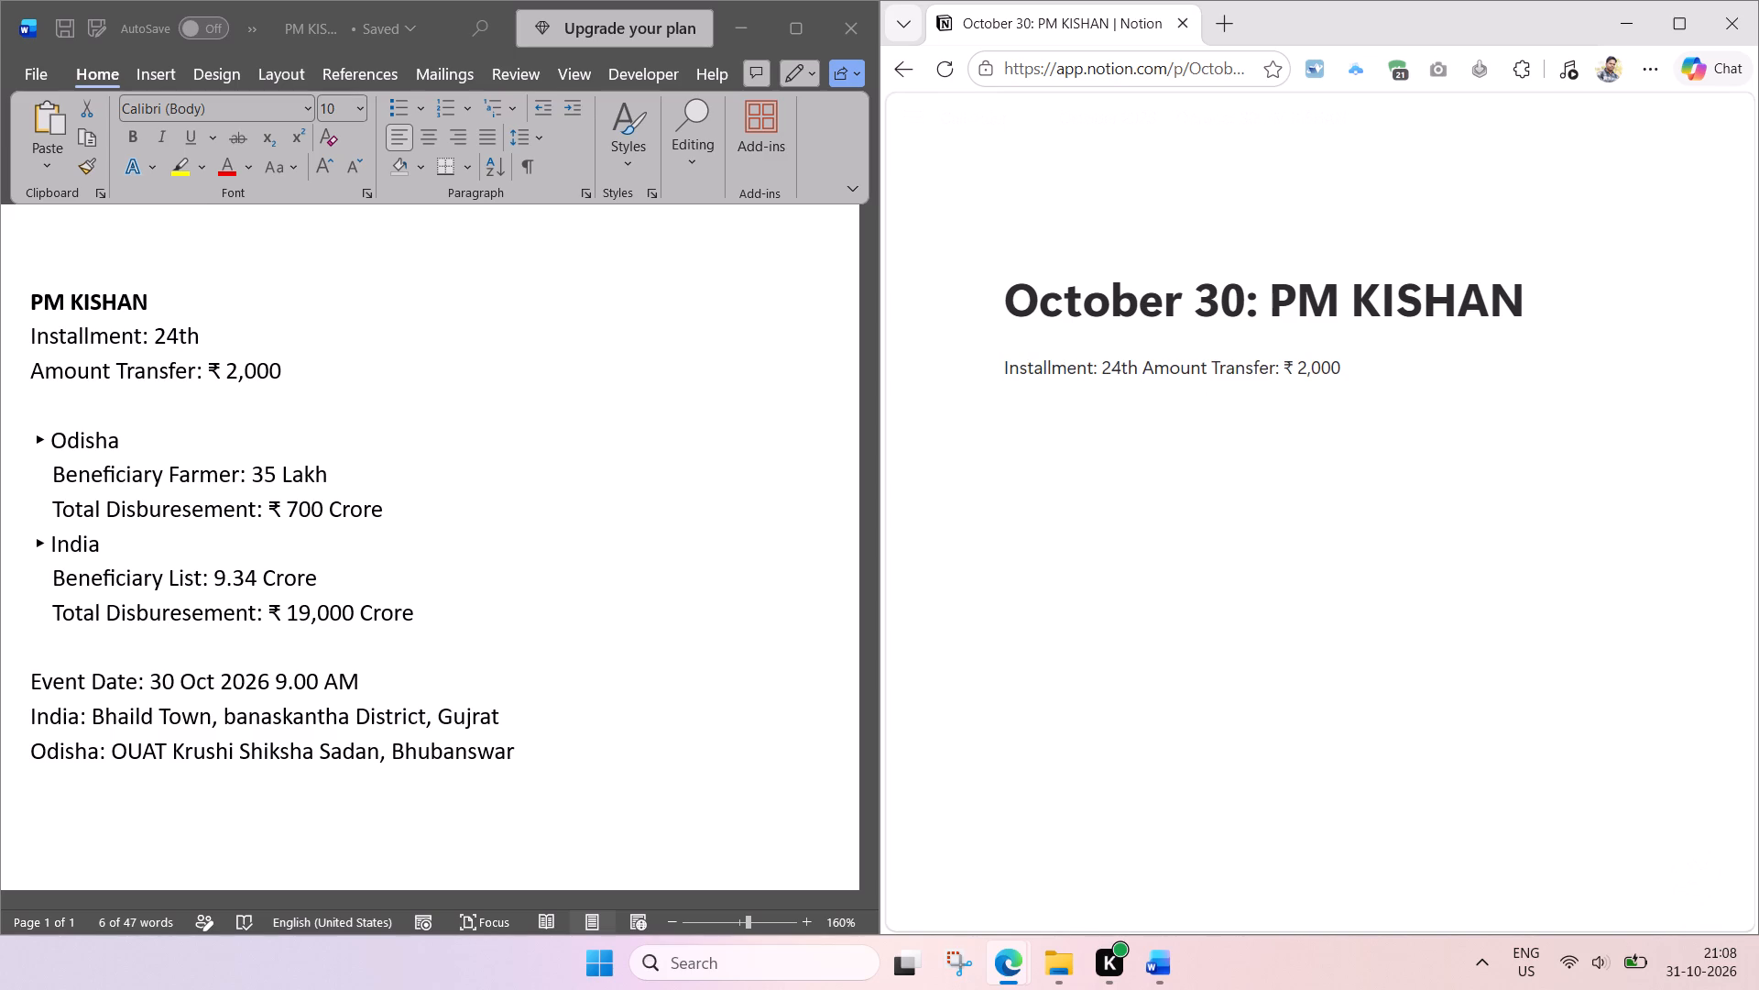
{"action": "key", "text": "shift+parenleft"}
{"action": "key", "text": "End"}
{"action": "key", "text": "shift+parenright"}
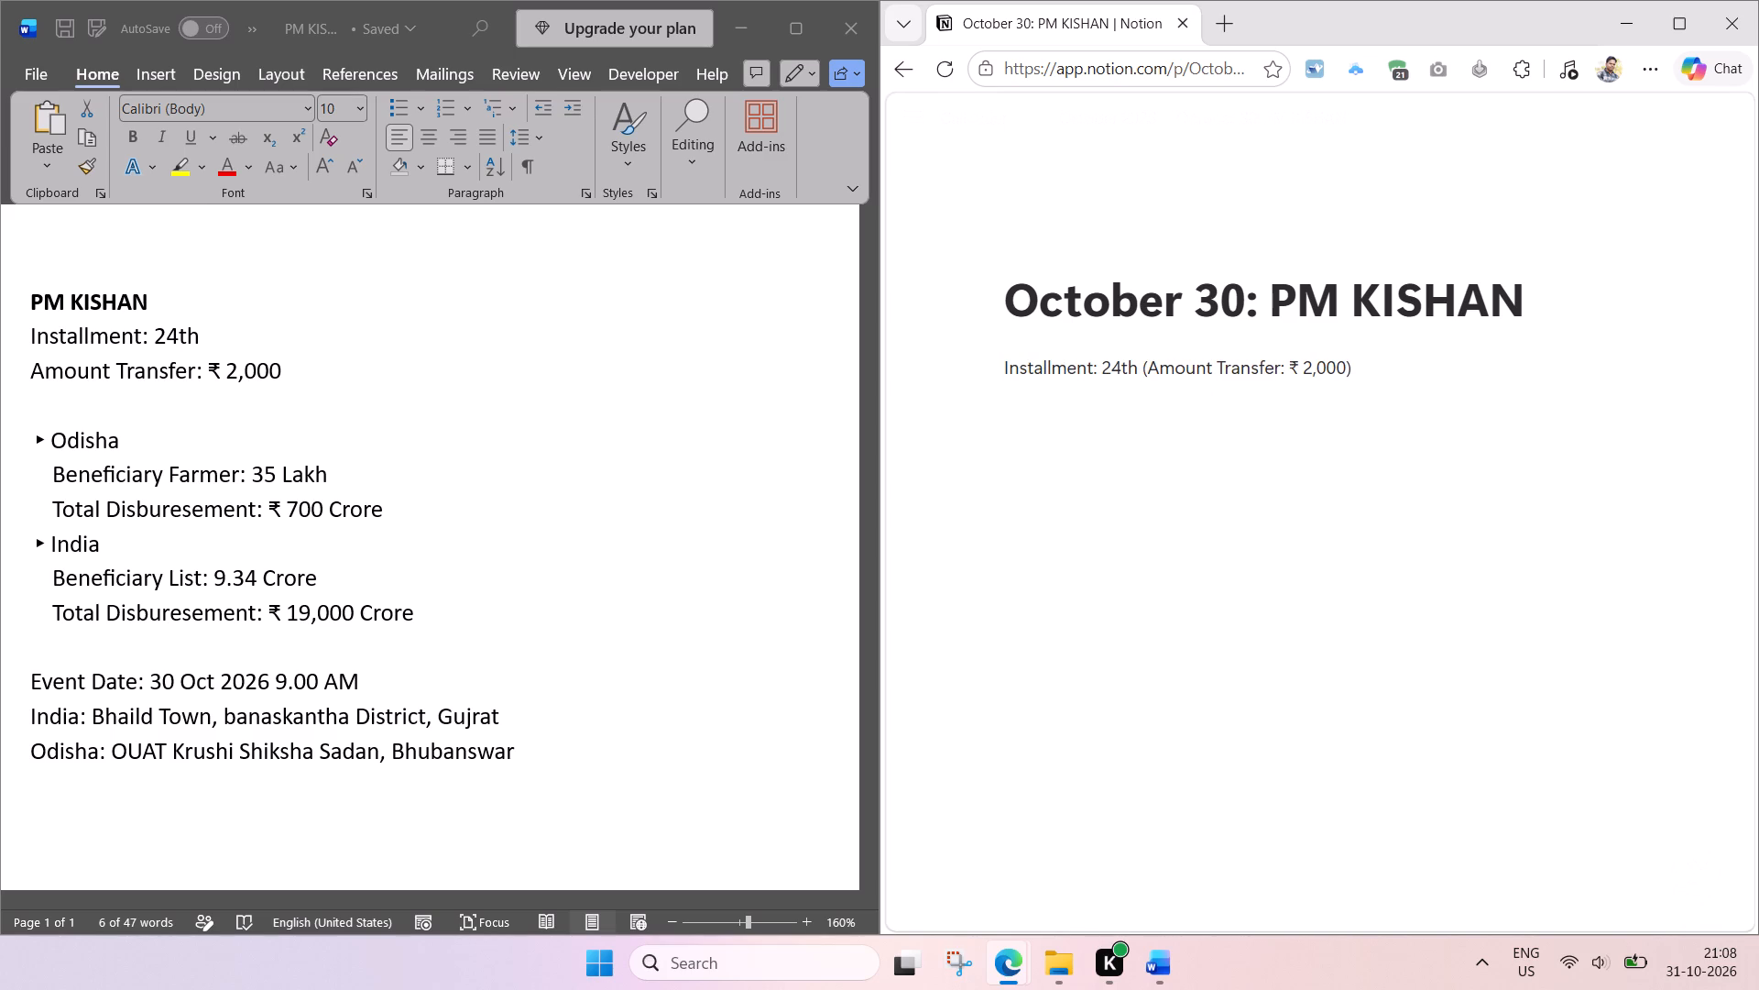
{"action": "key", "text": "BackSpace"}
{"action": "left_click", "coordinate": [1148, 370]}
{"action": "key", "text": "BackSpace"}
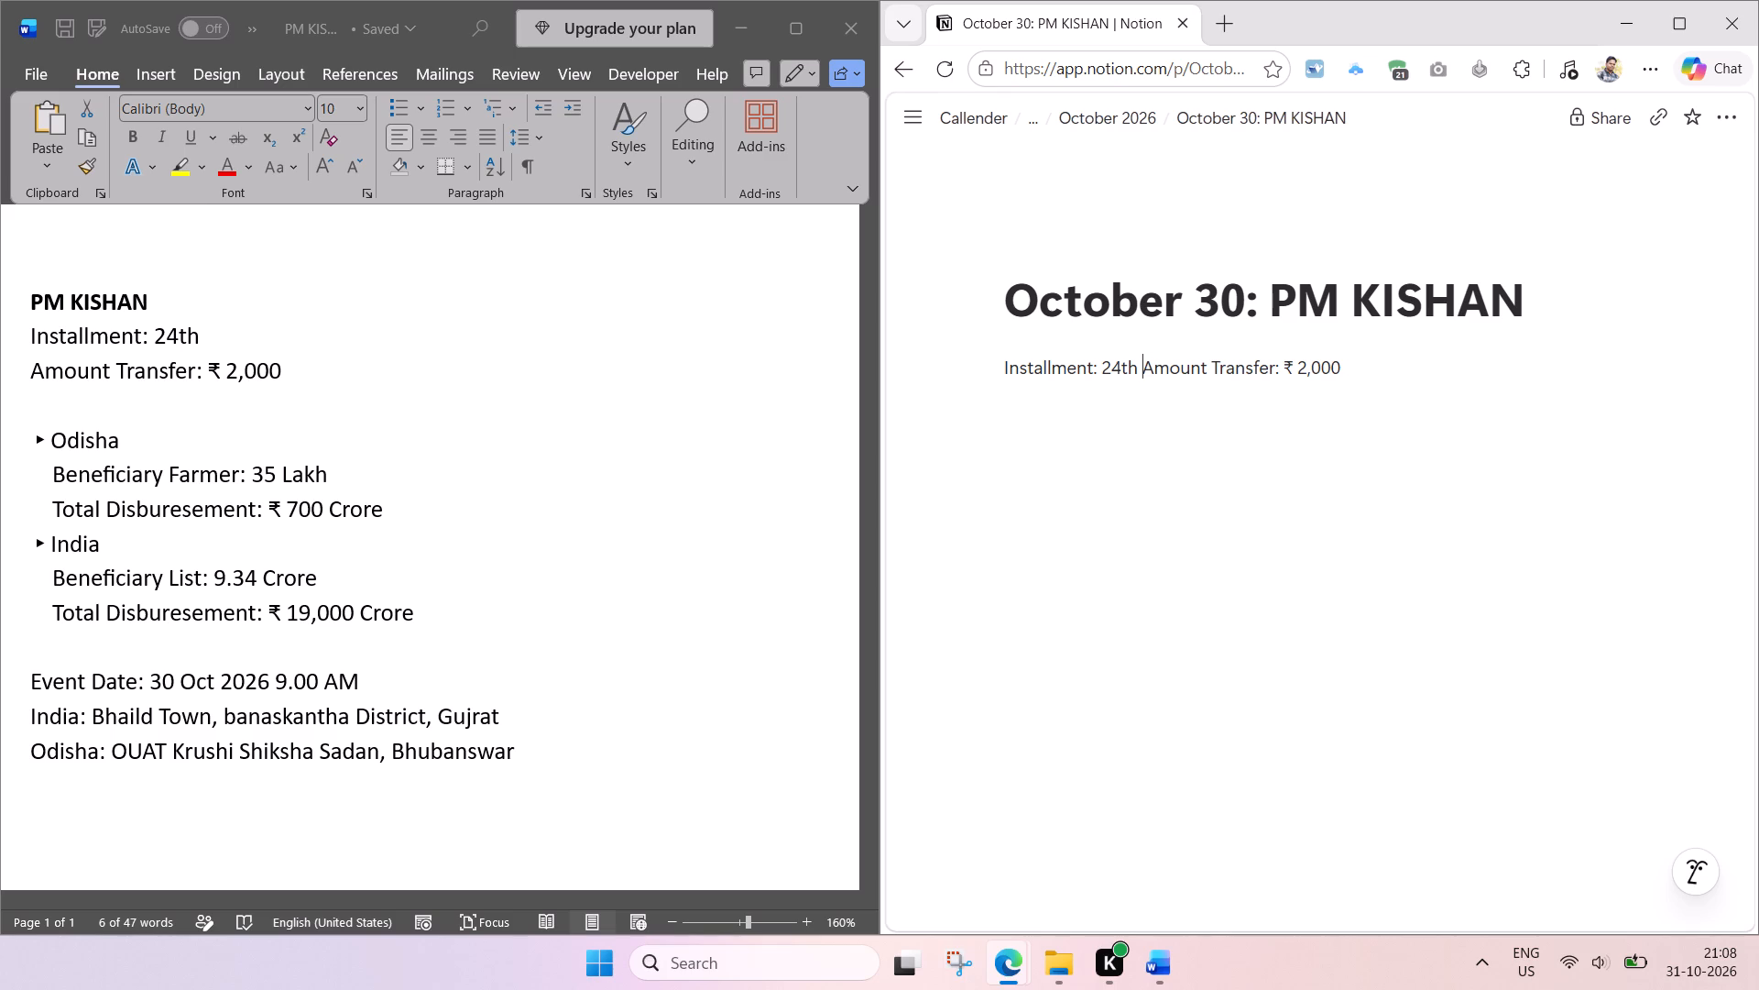
Split "Amount Transfer: ₹ 2,000" into its own block below "Installment: 24th", staying on the PM KISHAN page.
{"action": "key", "text": "BackSpace"}
{"action": "key", "text": "Return"}
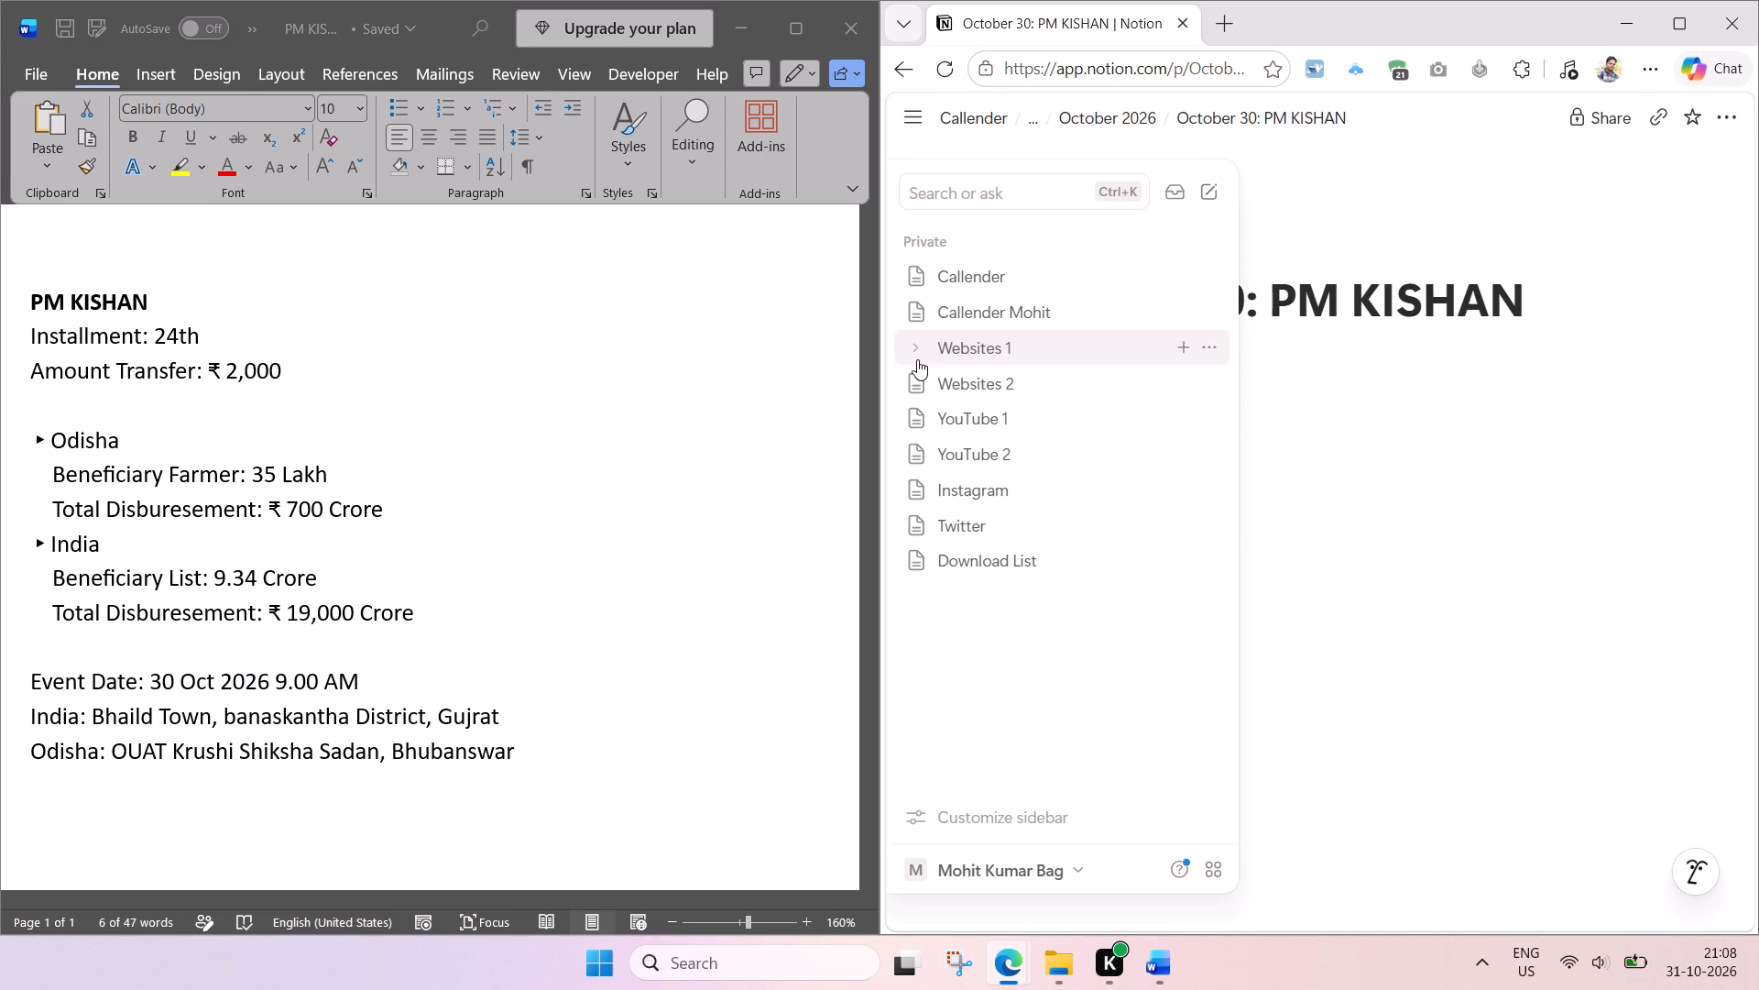
{"action": "left_click", "coordinate": [910, 365]}
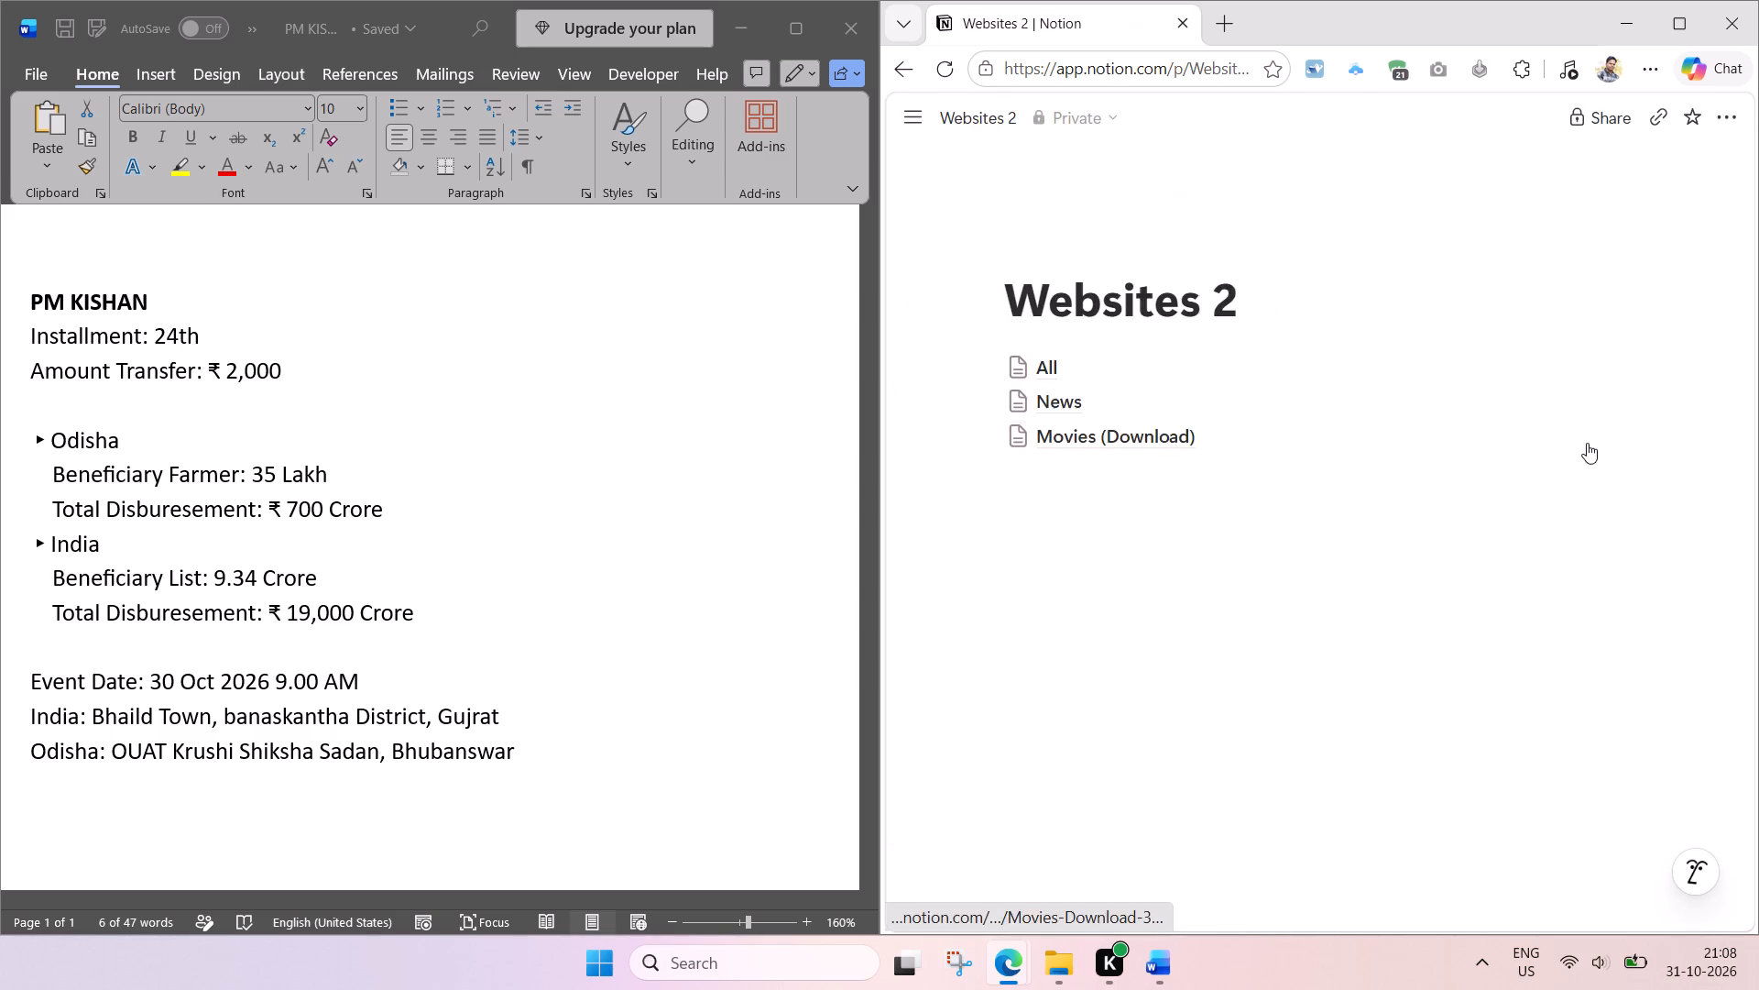
{"action": "left_click", "coordinate": [899, 78]}
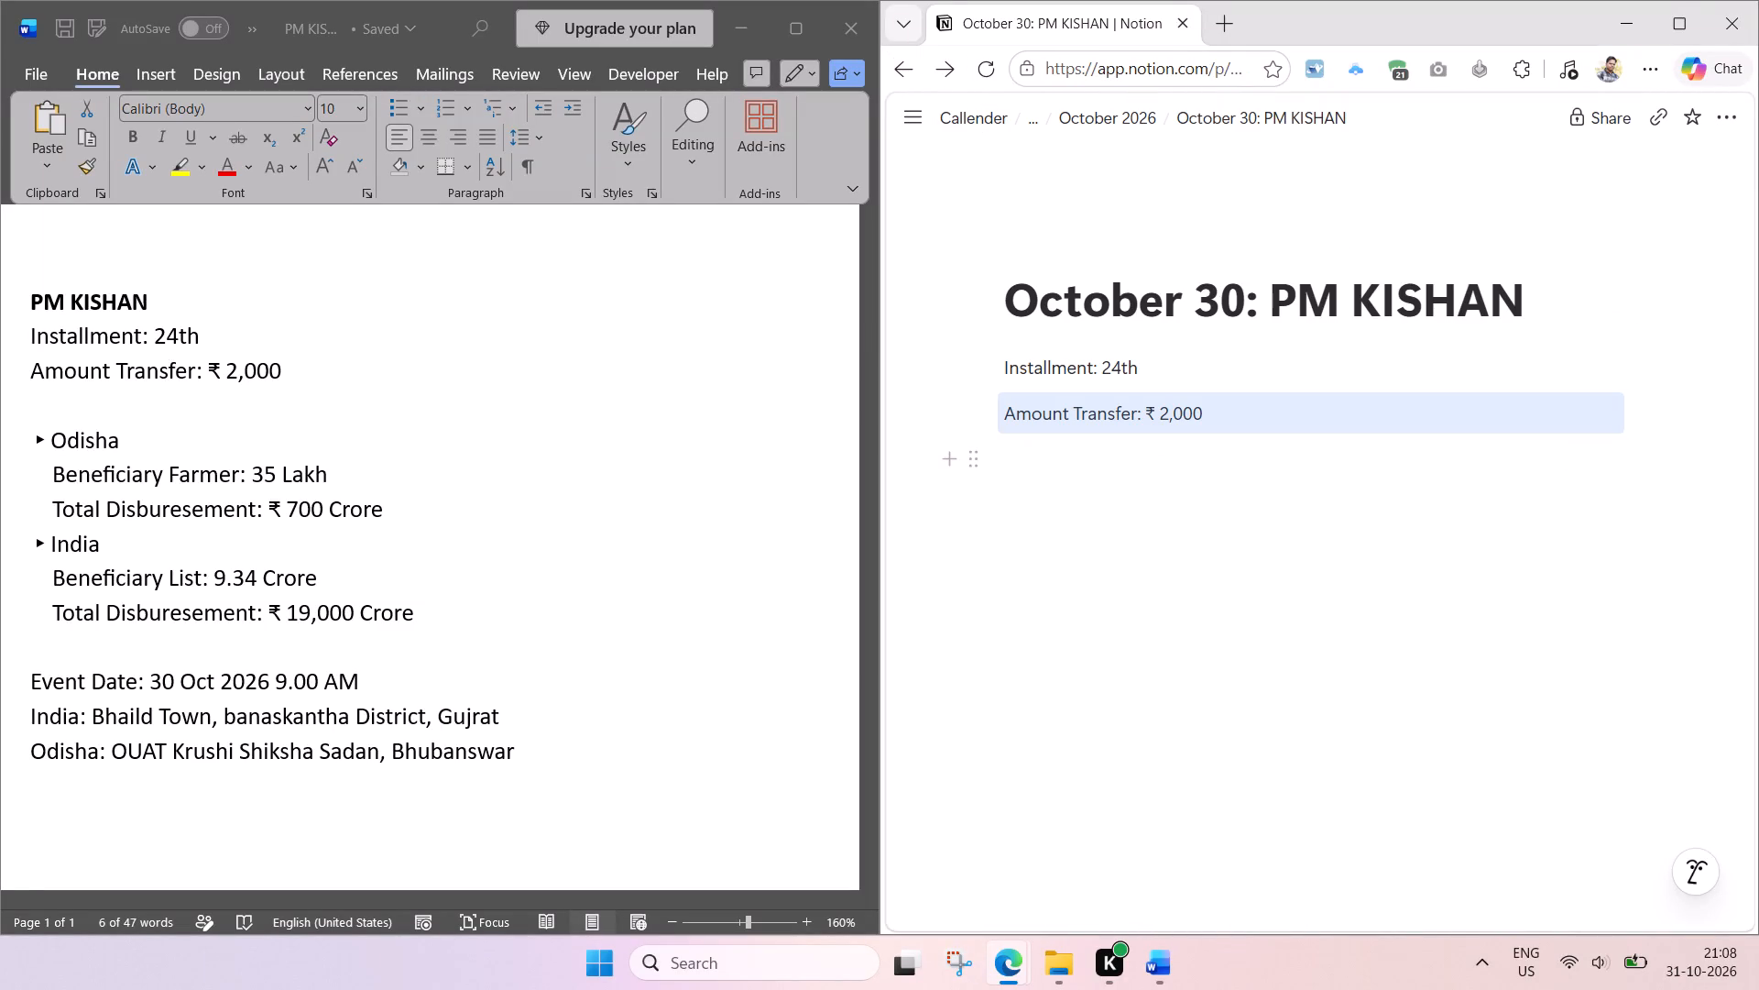
Turn the Installment and Amount Transfer blocks on the PM KISHAN page into a bulleted list.
{"action": "left_click_drag", "start_coordinate": [943, 344], "coordinate": [1056, 427]}
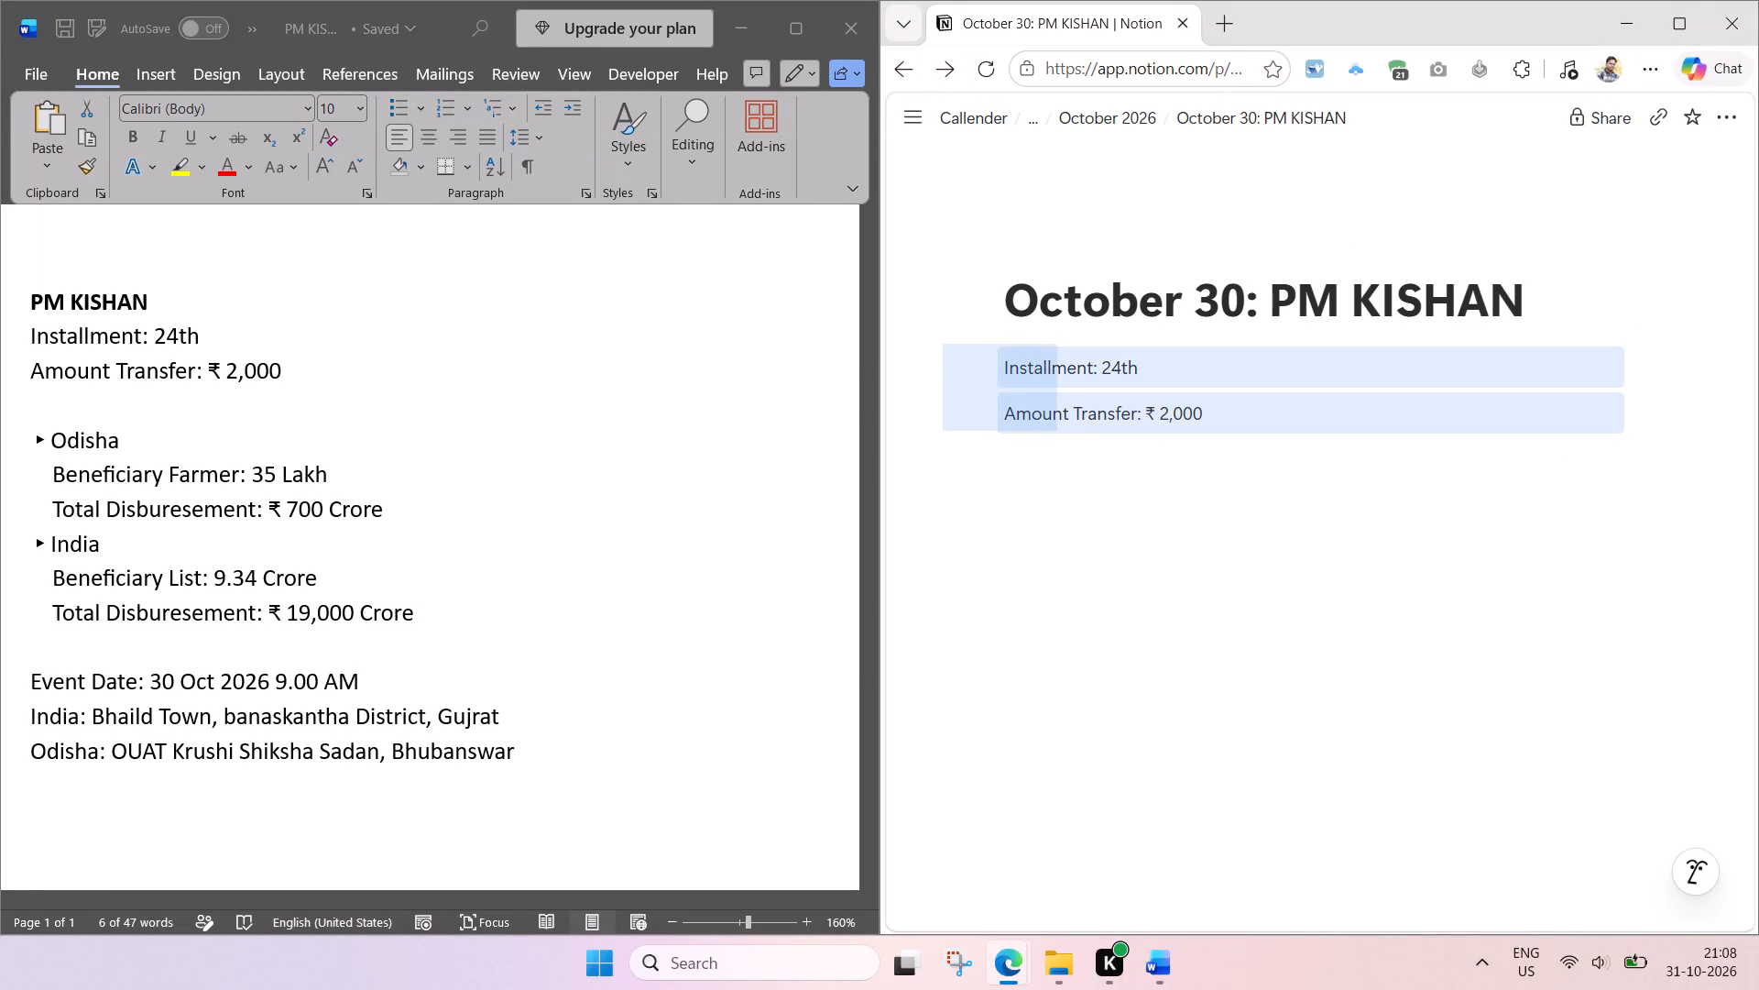
{"action": "left_click_drag", "start_coordinate": [1056, 427], "coordinate": [1057, 430]}
{"action": "left_click", "coordinate": [968, 374]}
{"action": "left_click", "coordinate": [1064, 225]}
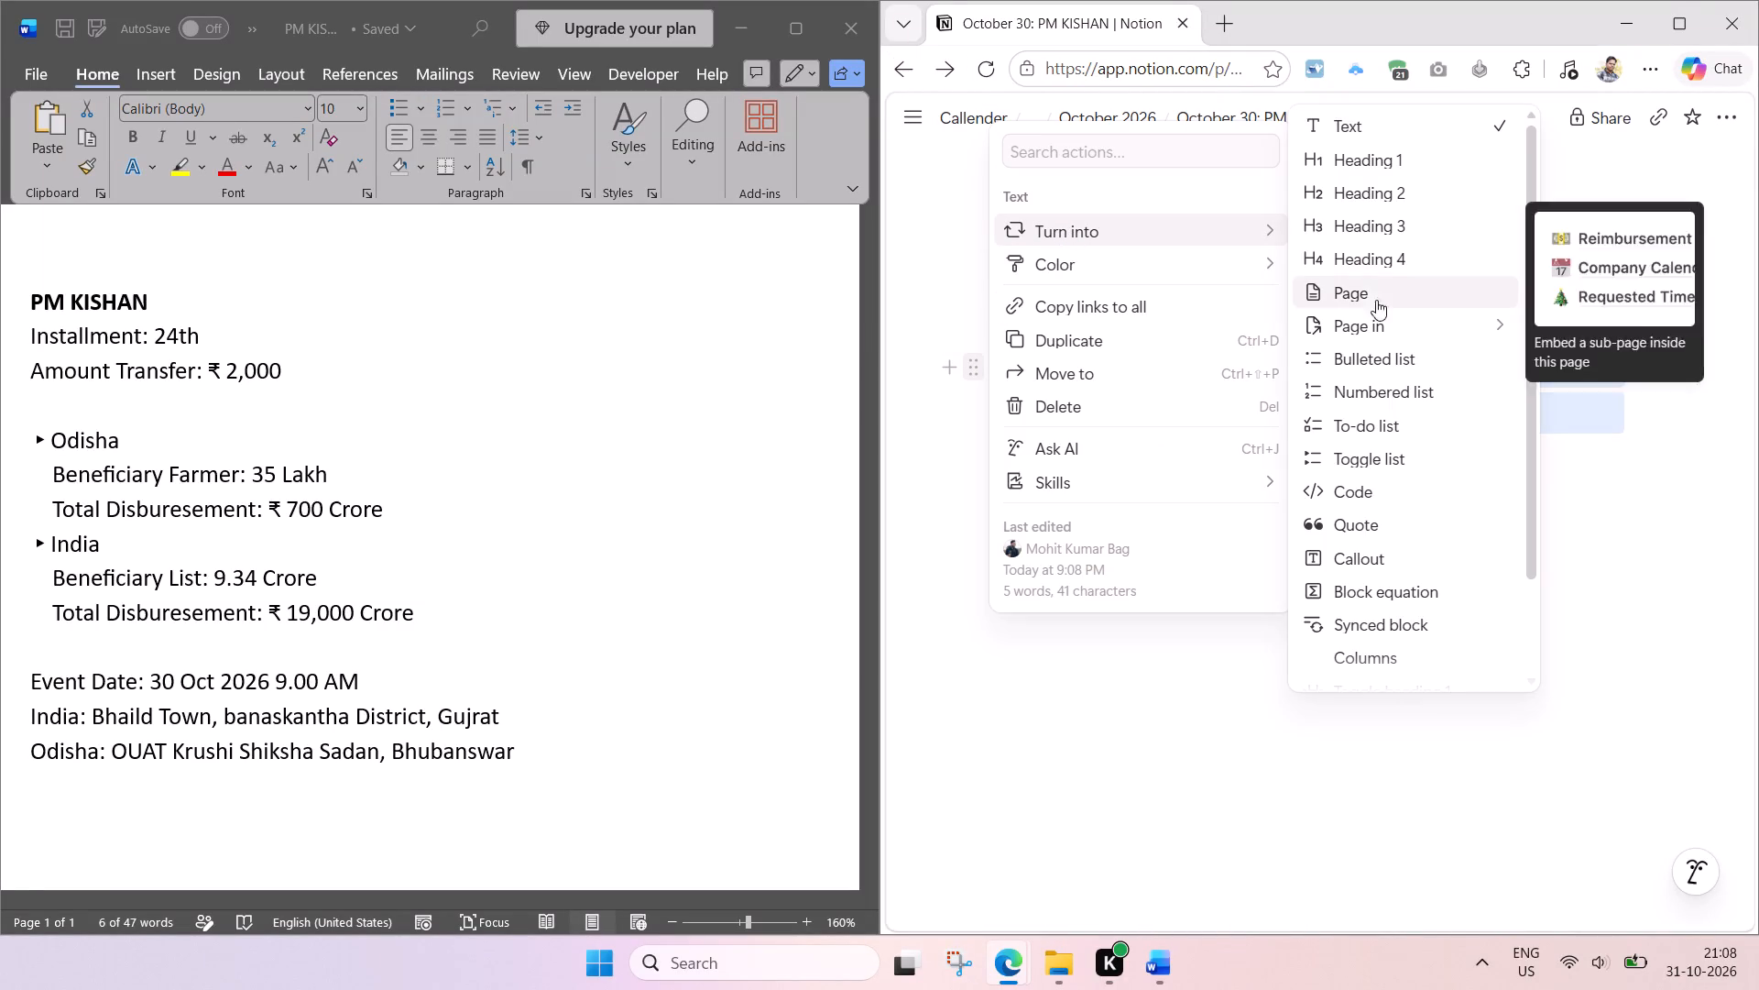
{"action": "left_click", "coordinate": [1360, 354]}
{"action": "left_click", "coordinate": [1098, 469]}
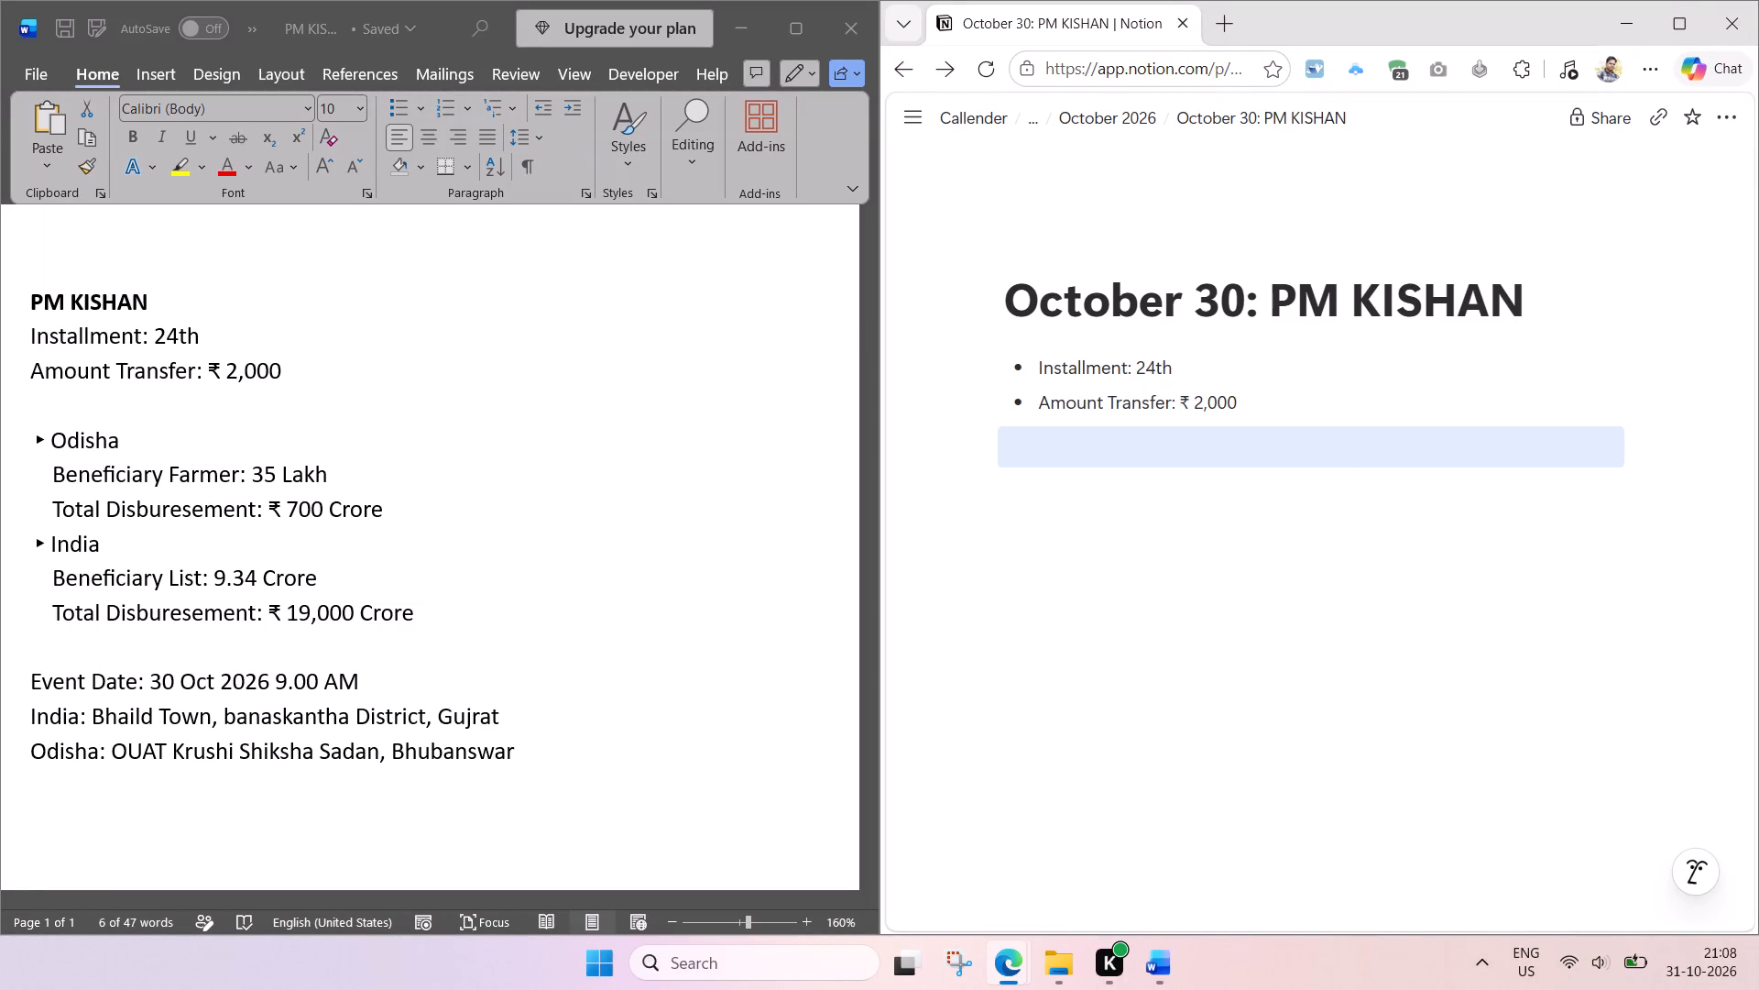
{"action": "key", "text": "ctrl+s"}
Insert a simple three-column, three-row table in the empty block below the bulleted list.
{"action": "left_click", "coordinate": [1176, 526]}
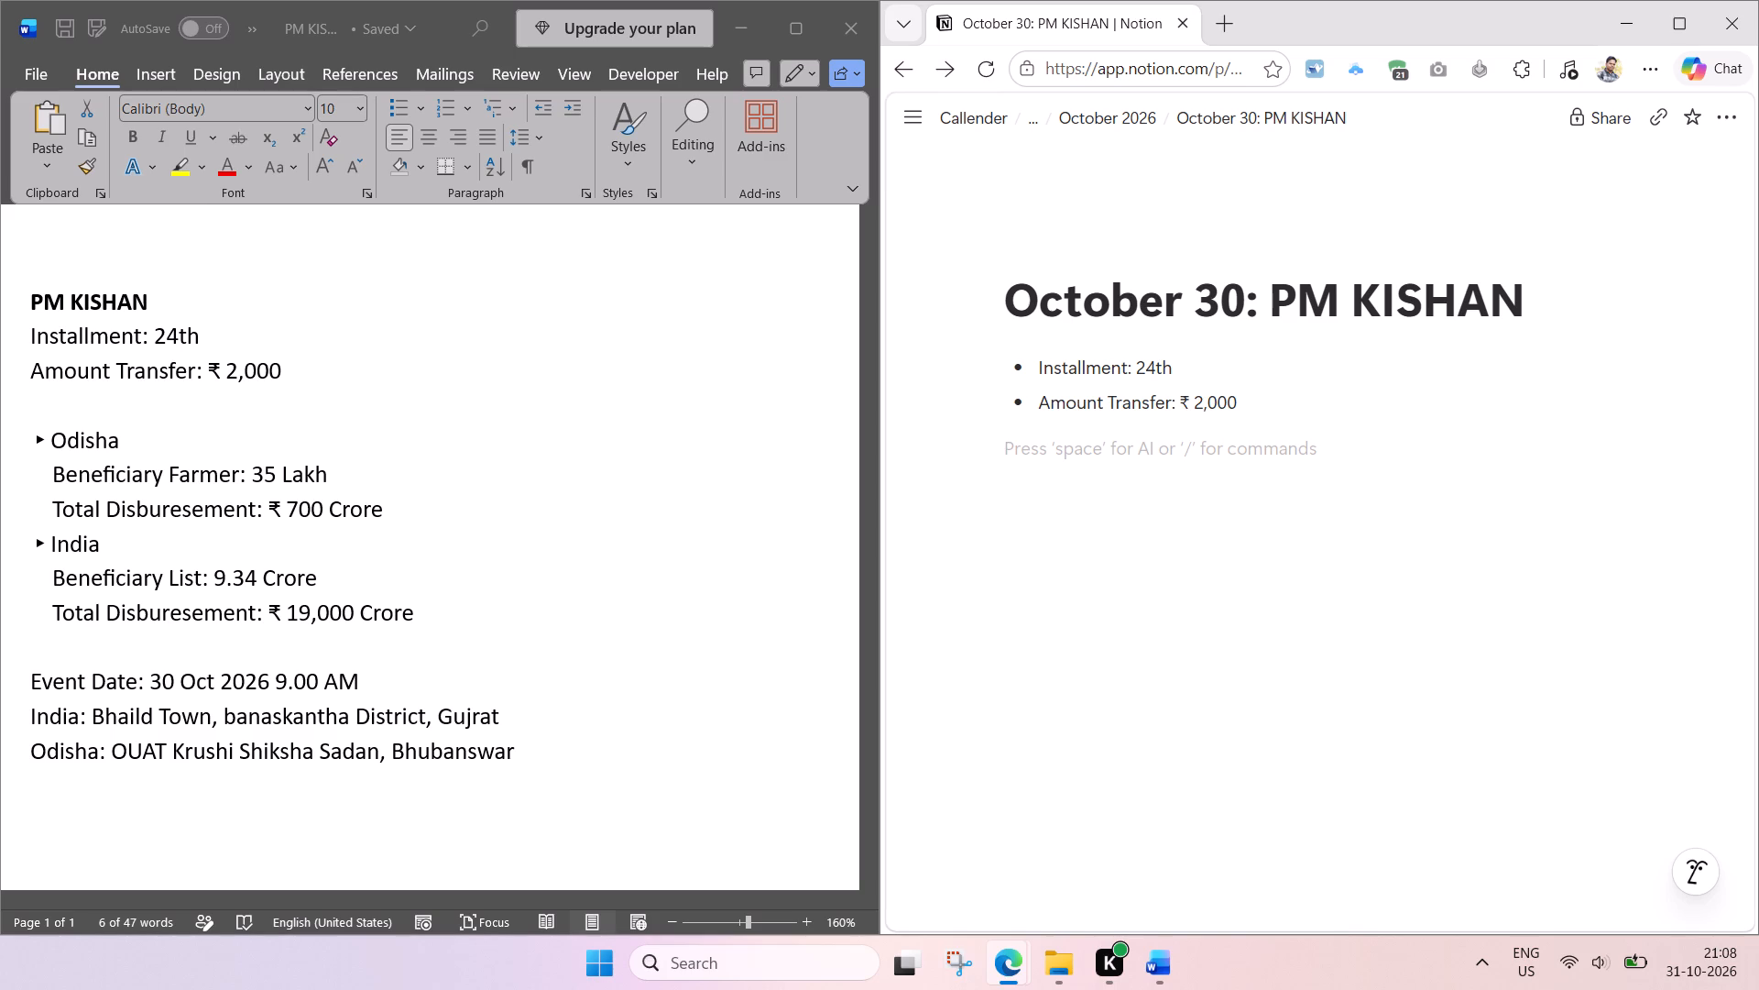
{"action": "type", "text": "/table"}
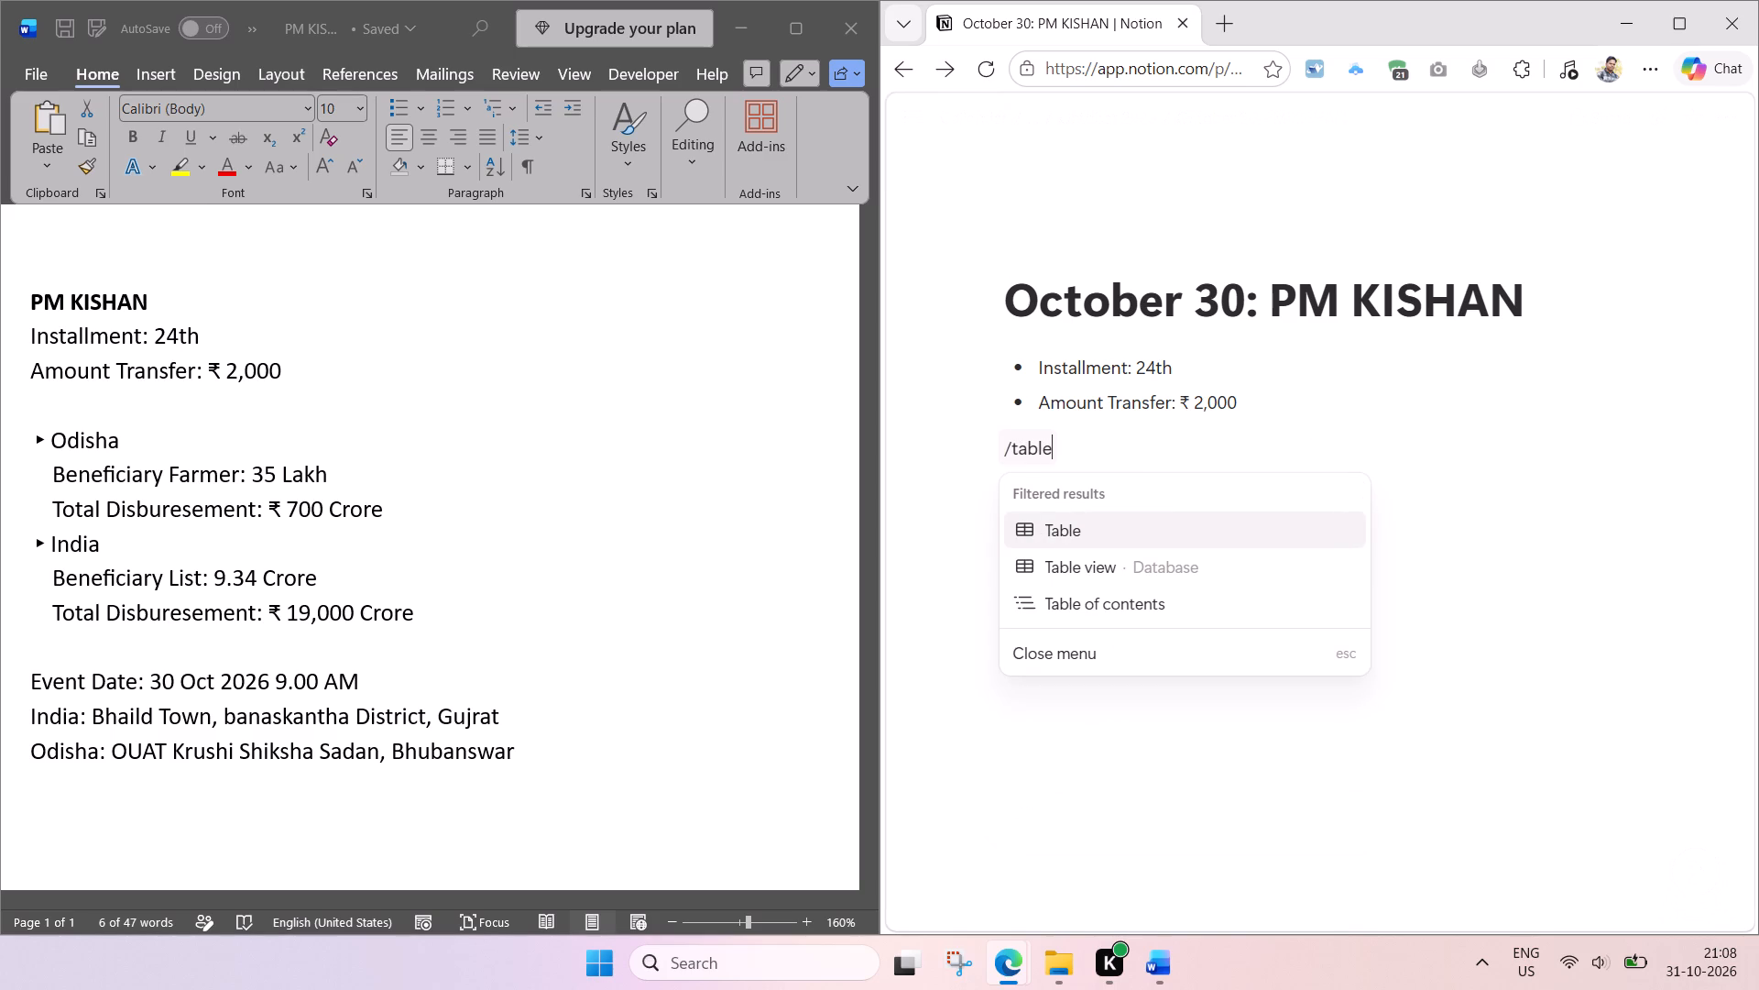
{"action": "key", "text": "Return"}
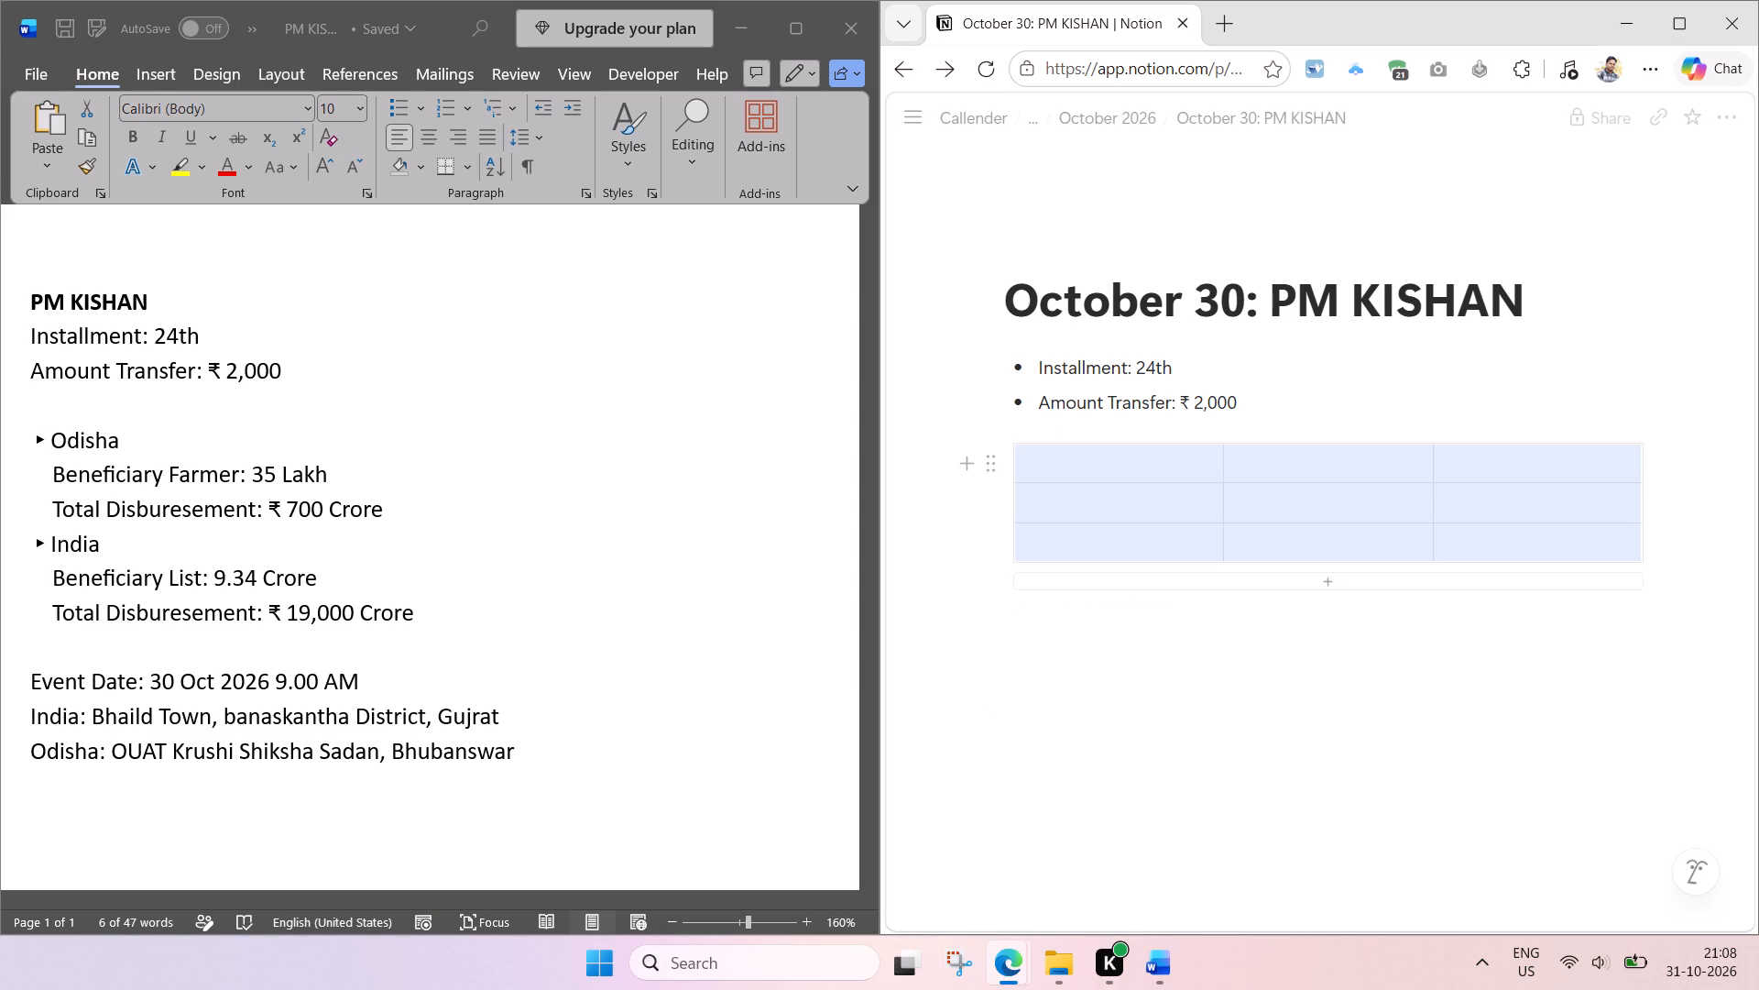
Enter "Name" as the first column heading of the new table.
{"action": "left_click", "coordinate": [1160, 466]}
{"action": "type", "text": "State"}
{"action": "key", "text": "space"}
{"action": "type", "text": "Name"}
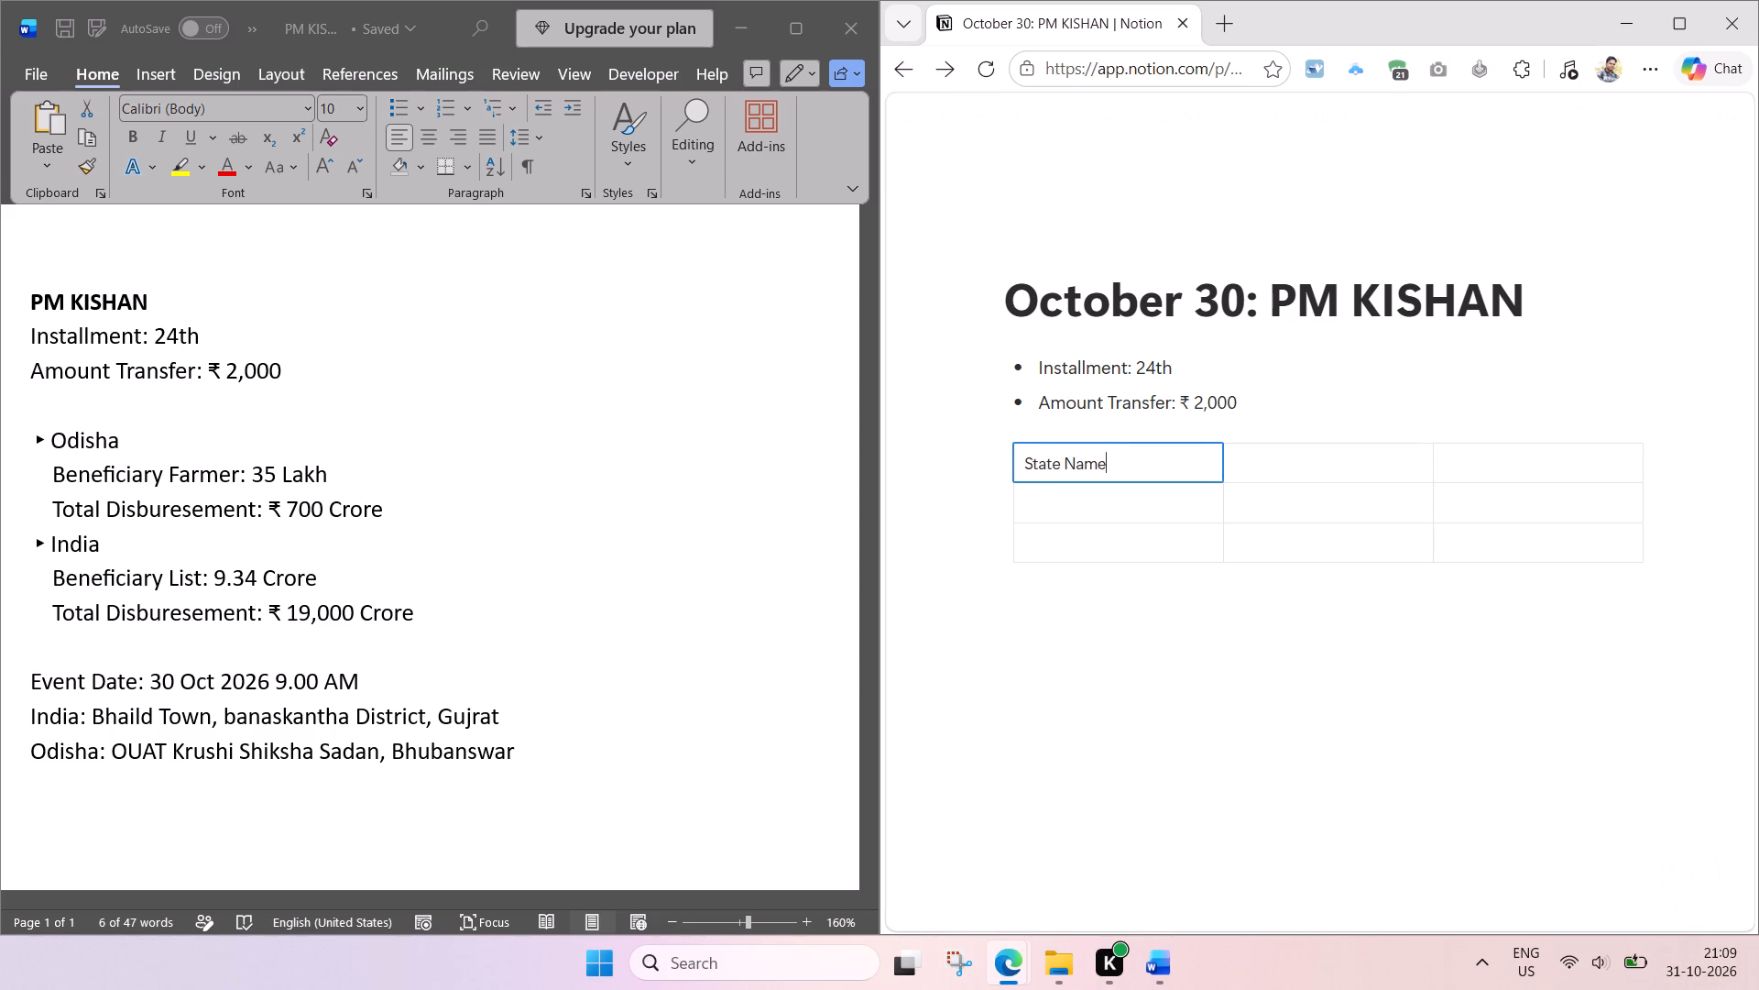
{"action": "key", "text": "Tab"}
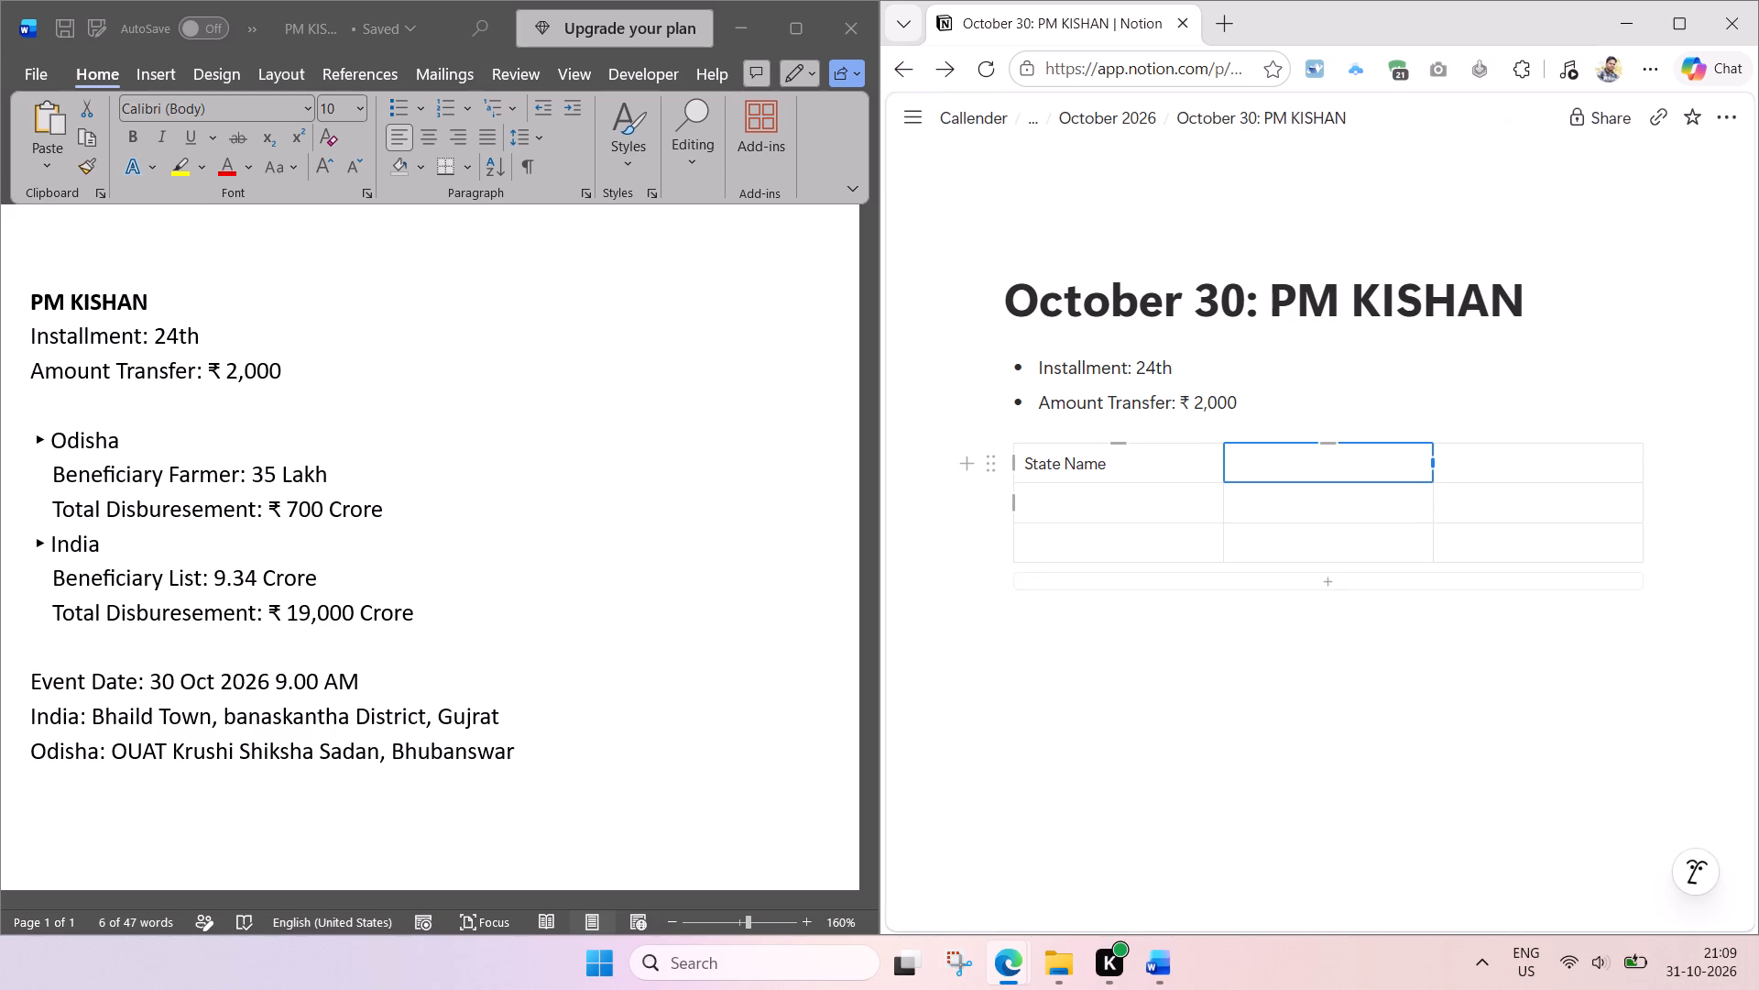
{"action": "double_click", "coordinate": [1046, 463]}
{"action": "key", "text": "BackSpace"}
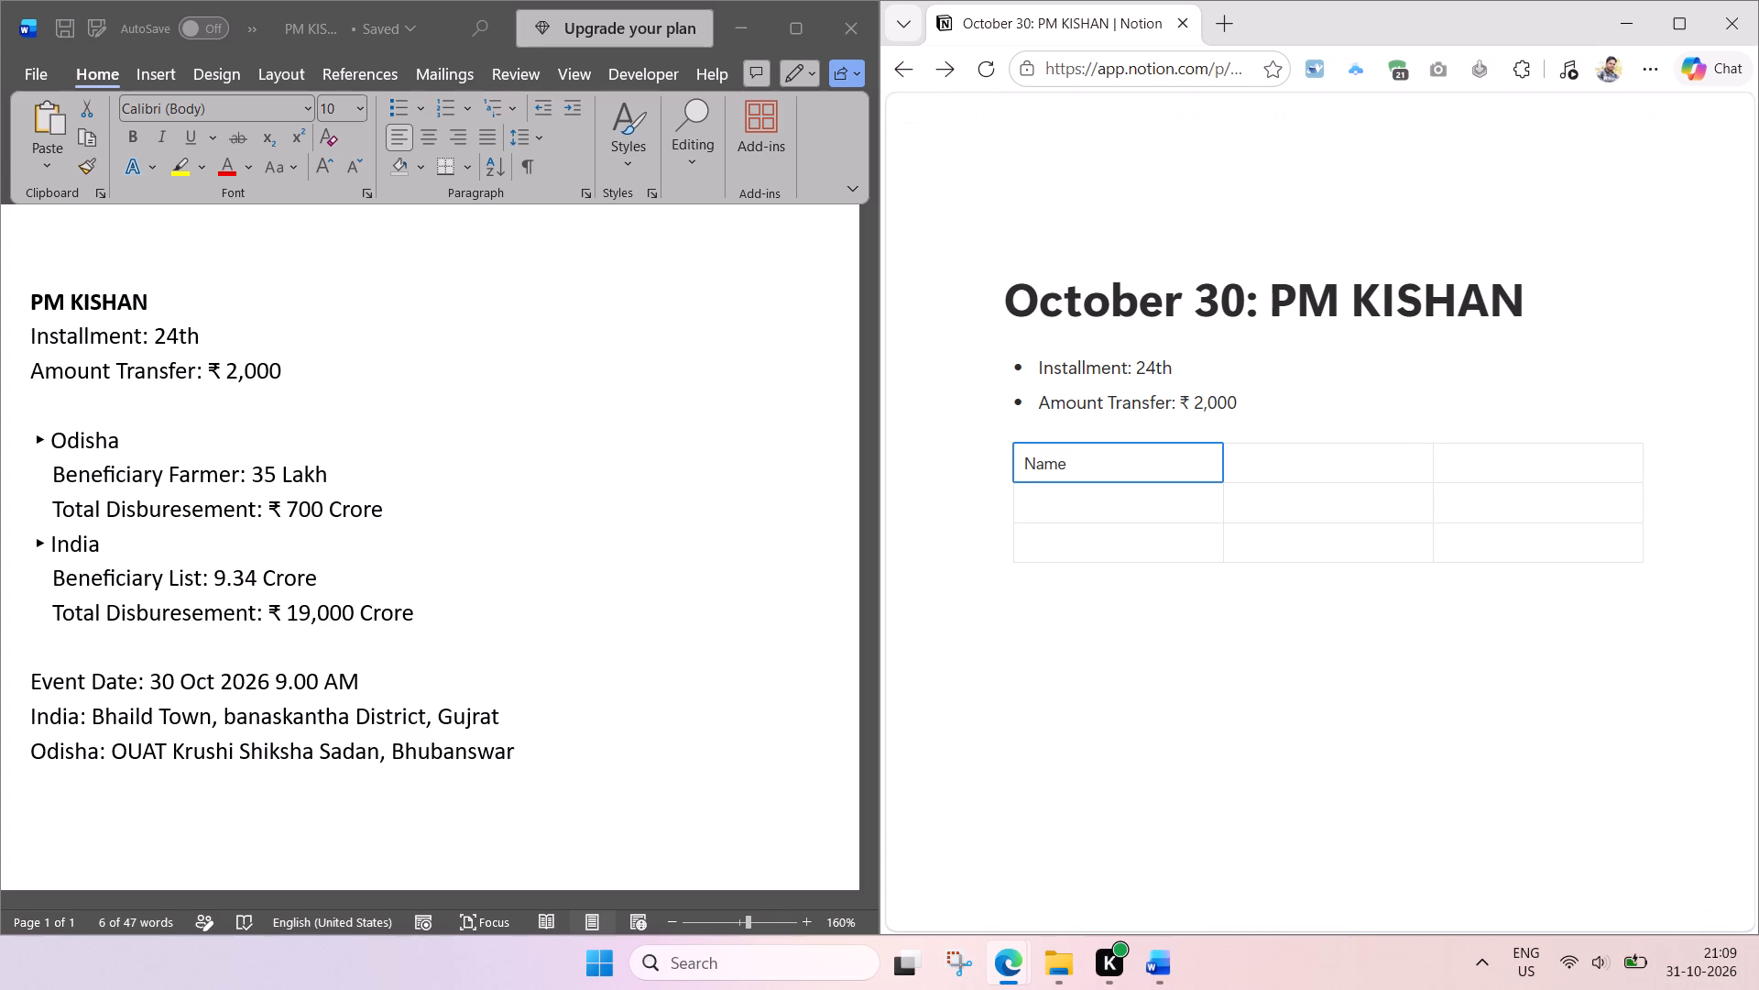
Copy "Beneficiary Farmer" and "Total Disburesement" from the Word notes into the second and third column headings of the table.
{"action": "left_click", "coordinate": [227, 478]}
{"action": "left_click", "coordinate": [228, 477]}
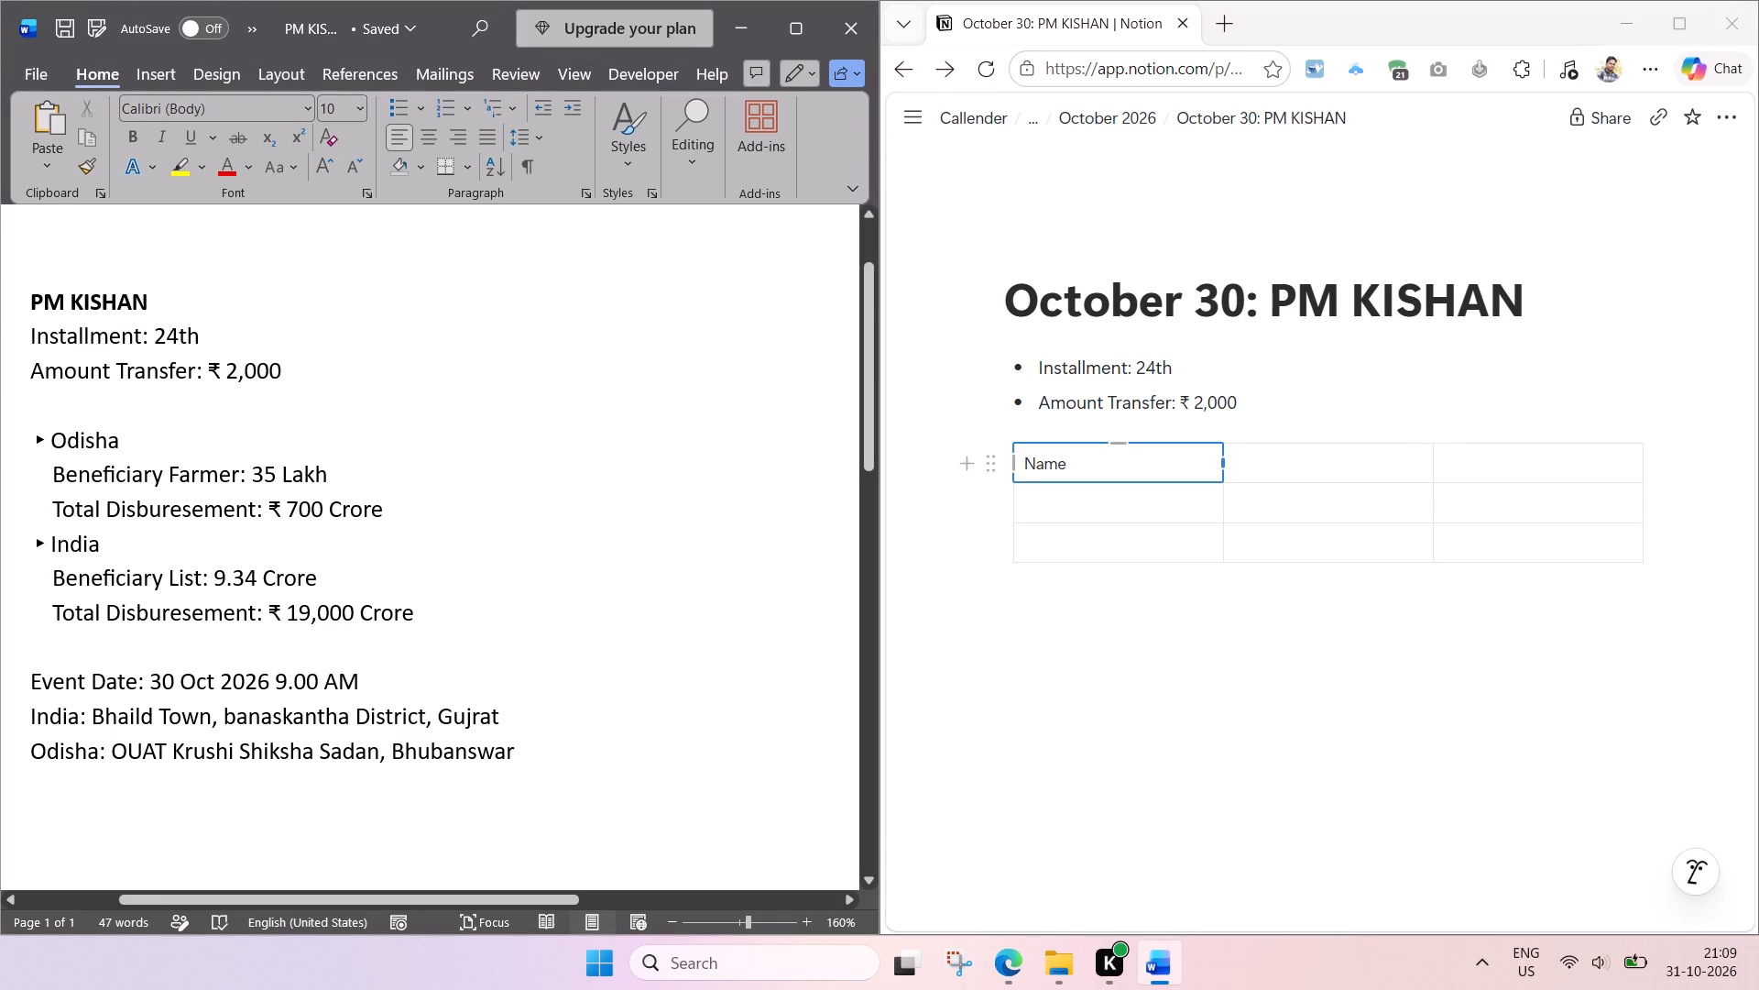
{"action": "left_click_drag", "start_coordinate": [238, 468], "coordinate": [98, 476]}
{"action": "key", "text": "ctrl+c"}
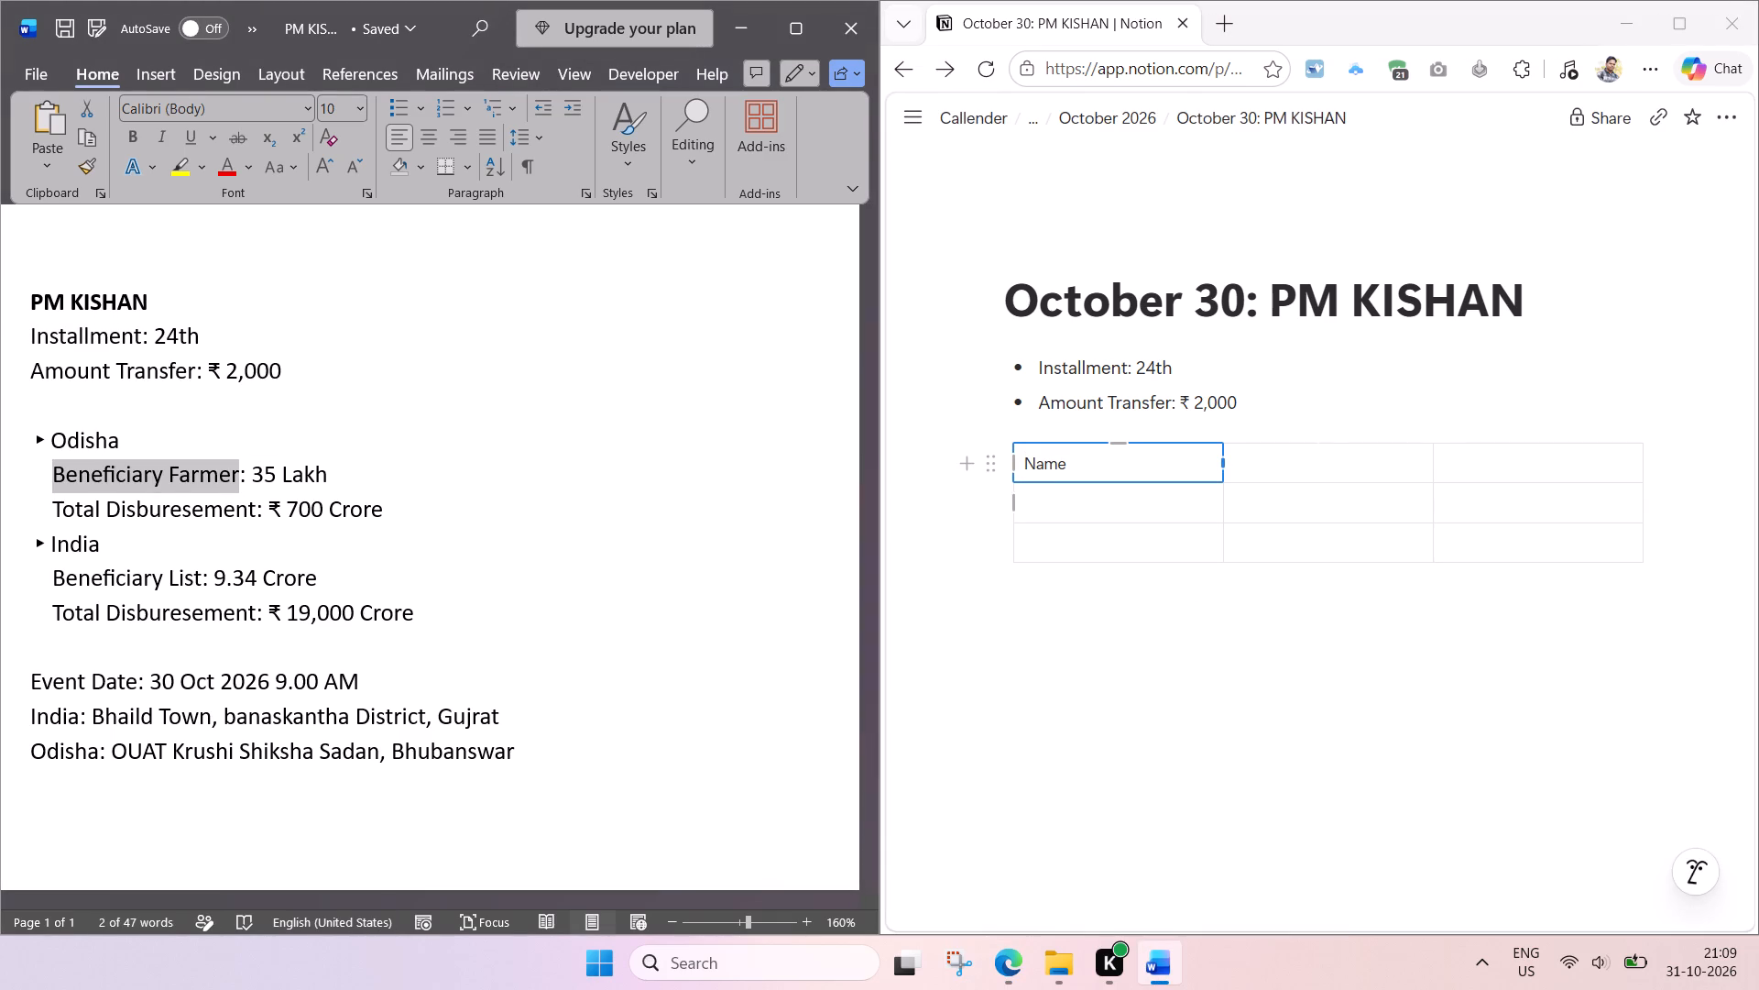
{"action": "left_click", "coordinate": [1266, 467]}
{"action": "key", "text": "ctrl+v"}
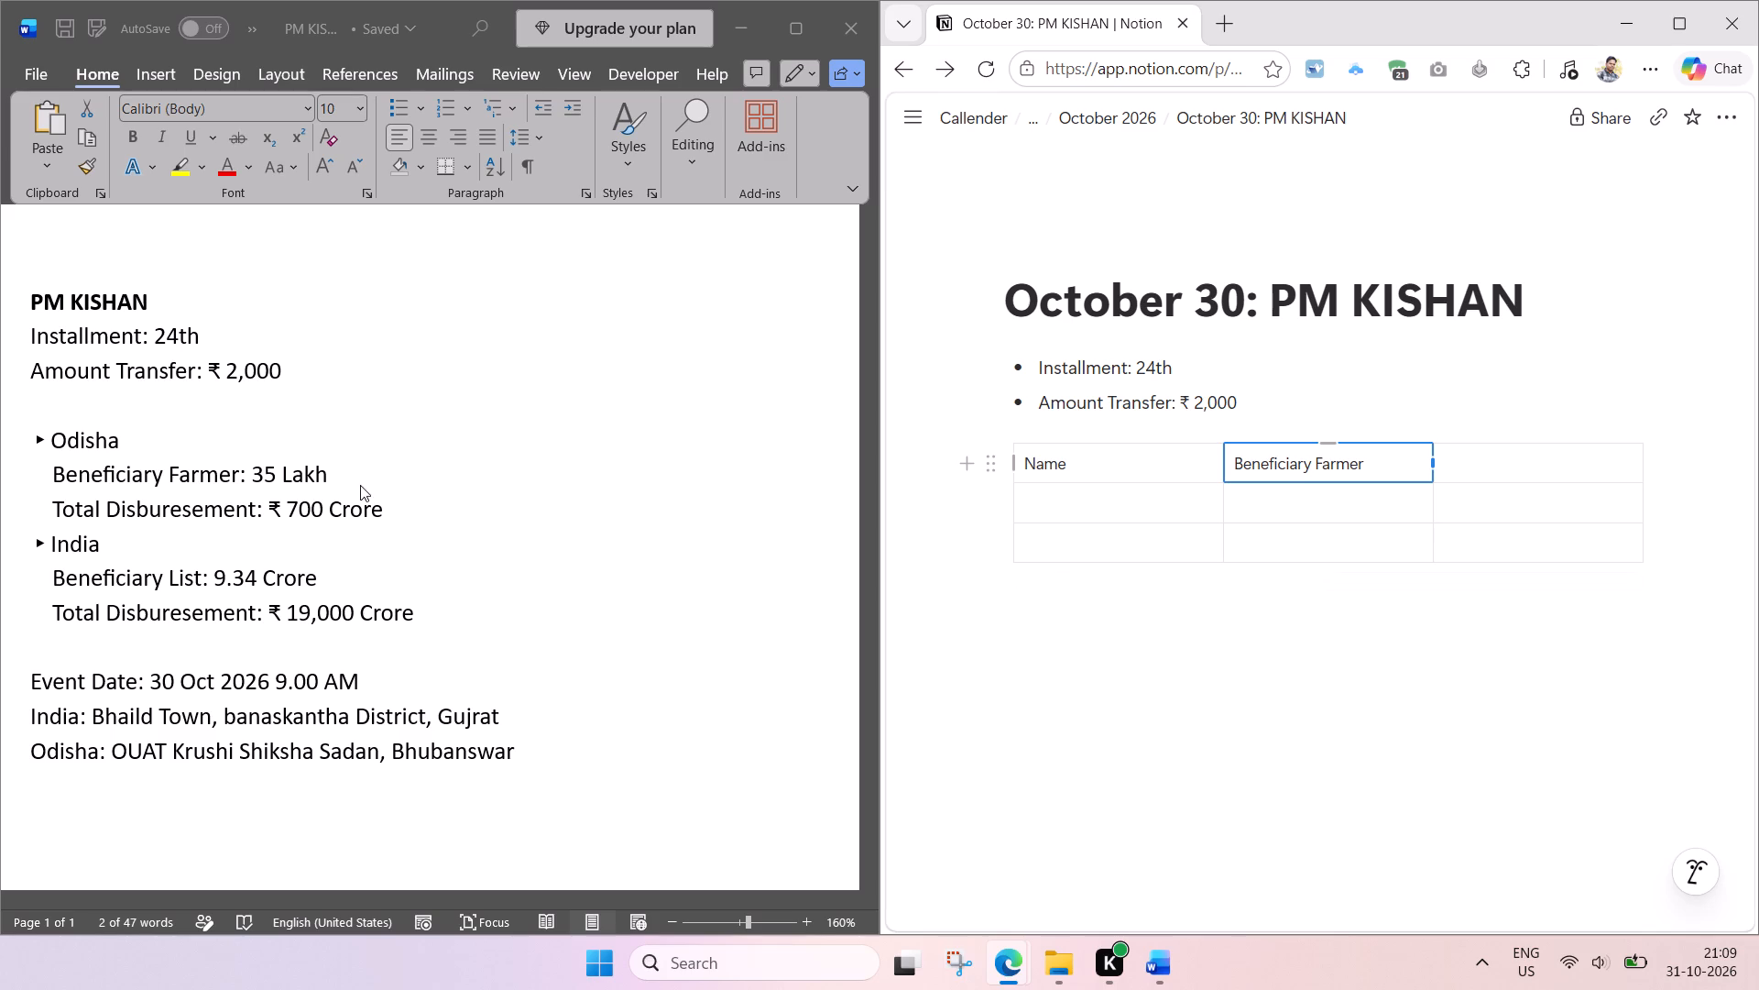
{"action": "left_click", "coordinate": [158, 518]}
{"action": "left_click", "coordinate": [48, 517]}
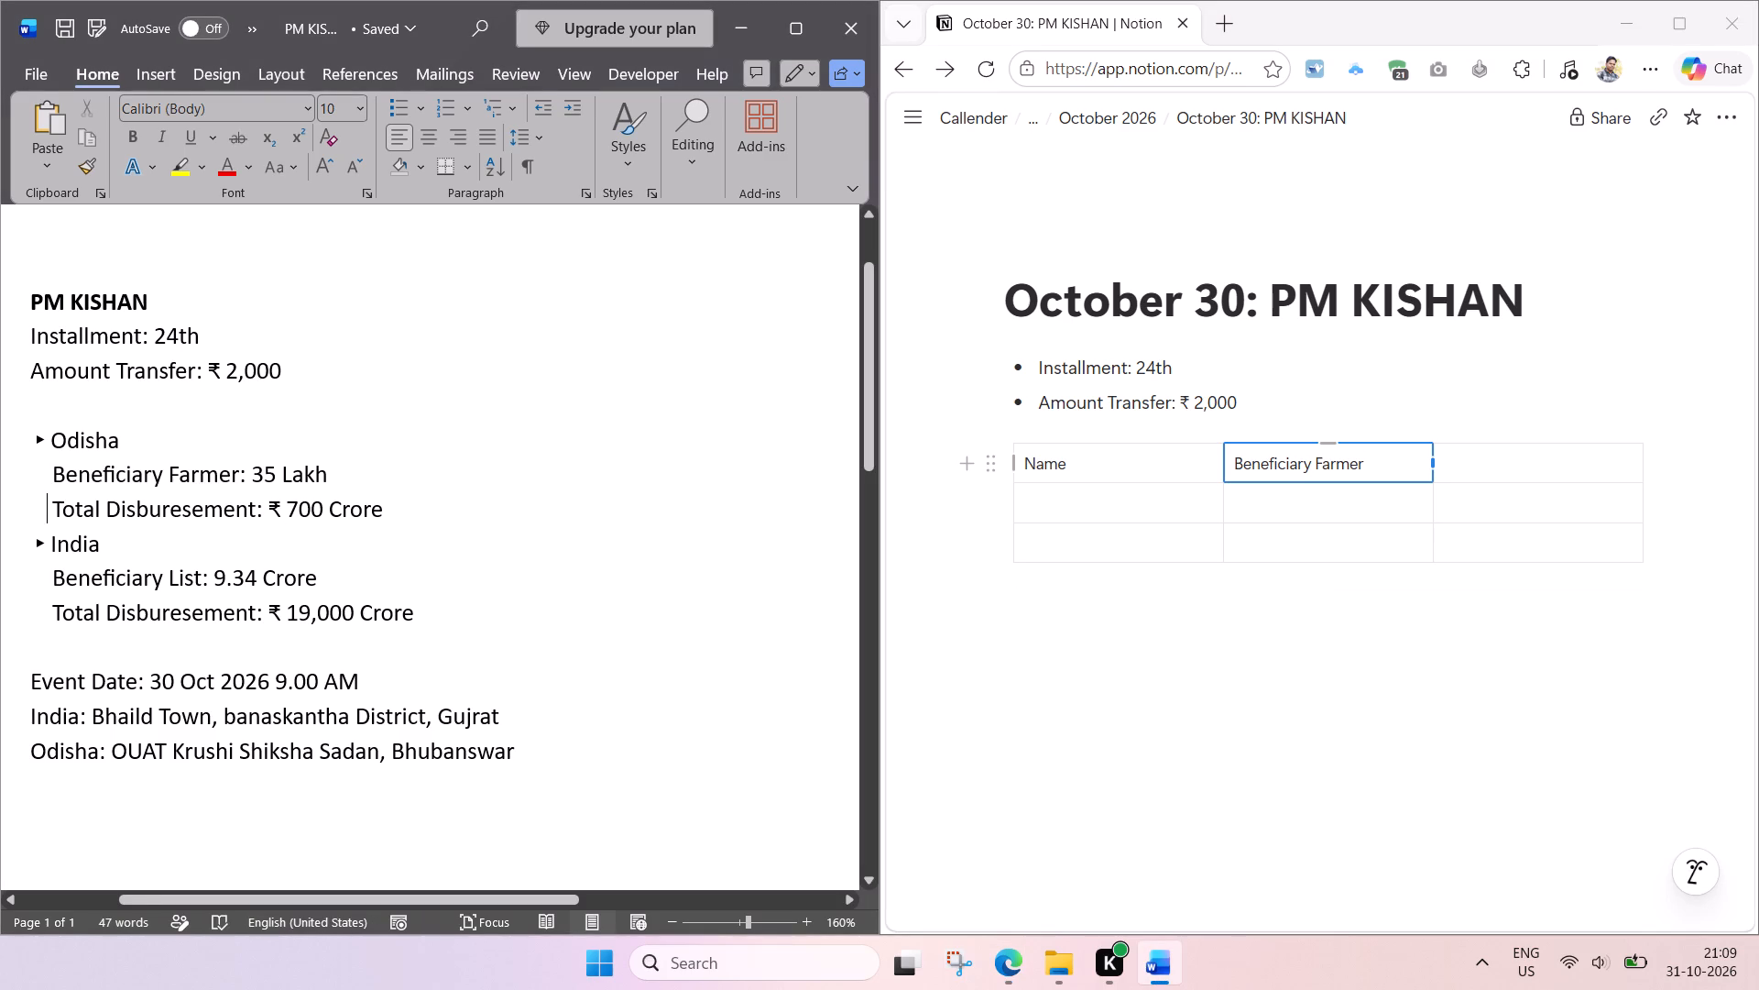
{"action": "left_click_drag", "start_coordinate": [55, 506], "coordinate": [168, 510]}
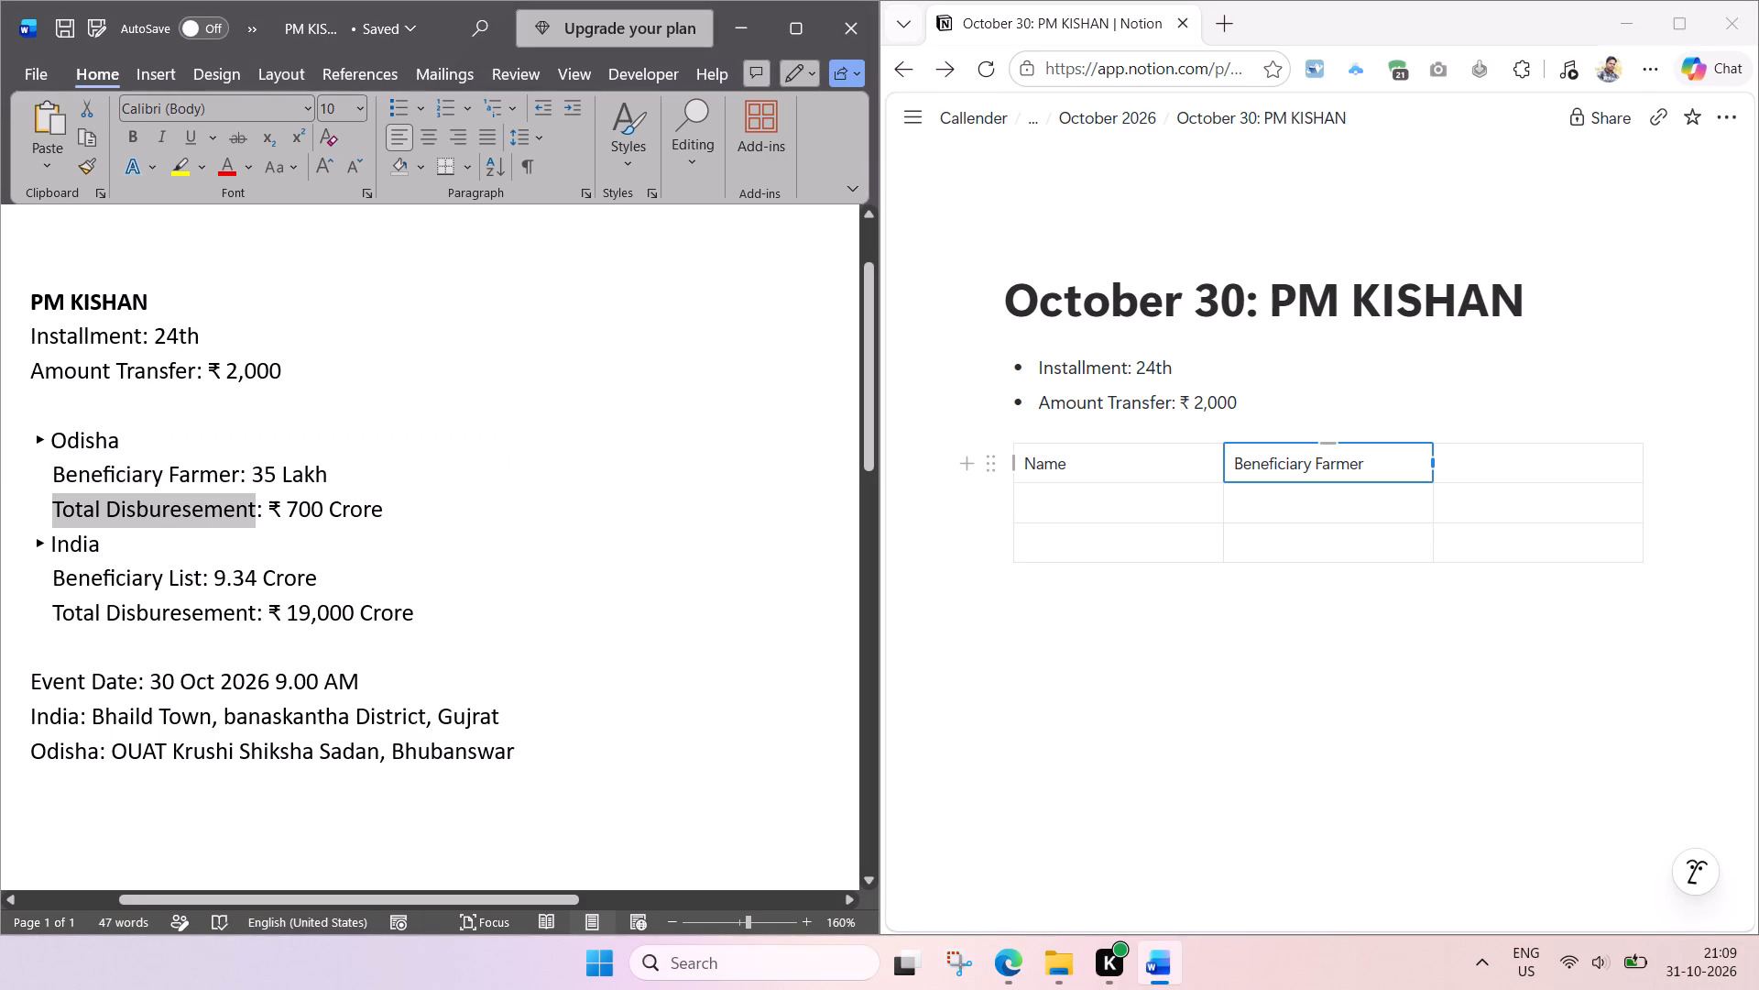
{"action": "key", "text": "ctrl+c"}
{"action": "left_click", "coordinate": [1562, 471]}
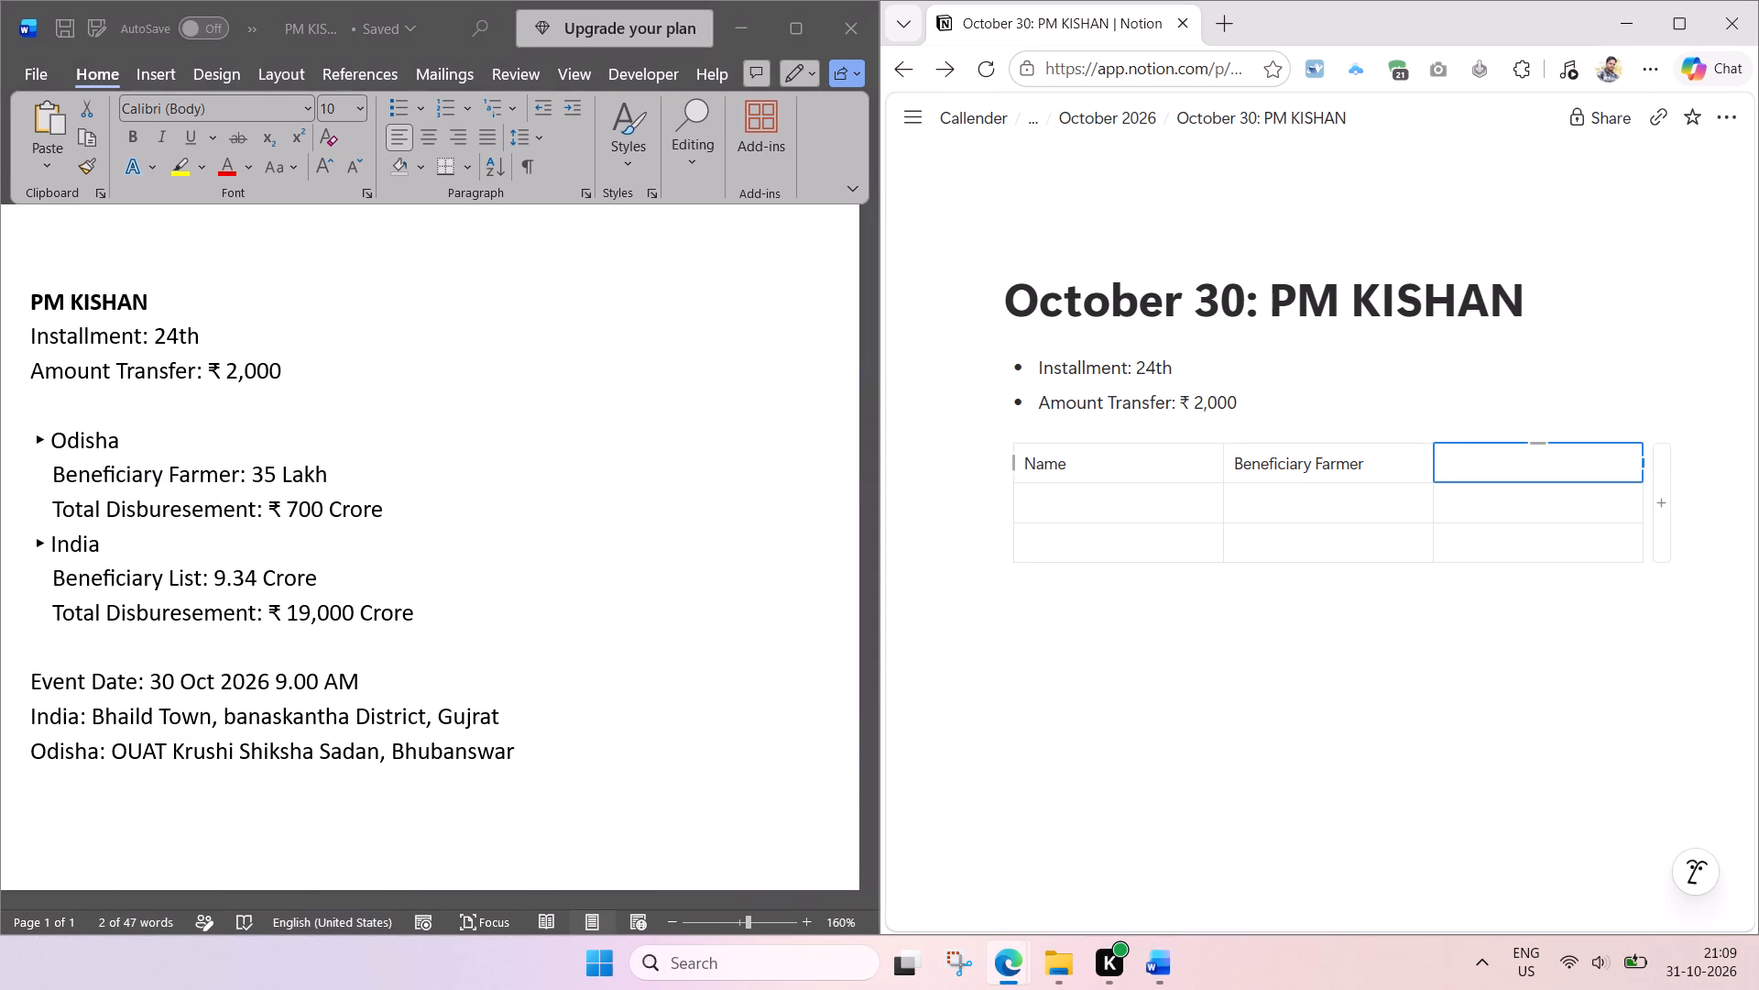
{"action": "key", "text": "ctrl+v"}
Make all three column headings in the table's first row bold.
{"action": "left_click_drag", "start_coordinate": [1612, 466], "coordinate": [1541, 468]}
{"action": "left_click_drag", "start_coordinate": [1541, 468], "coordinate": [1069, 478]}
{"action": "key", "text": "ctrl+b"}
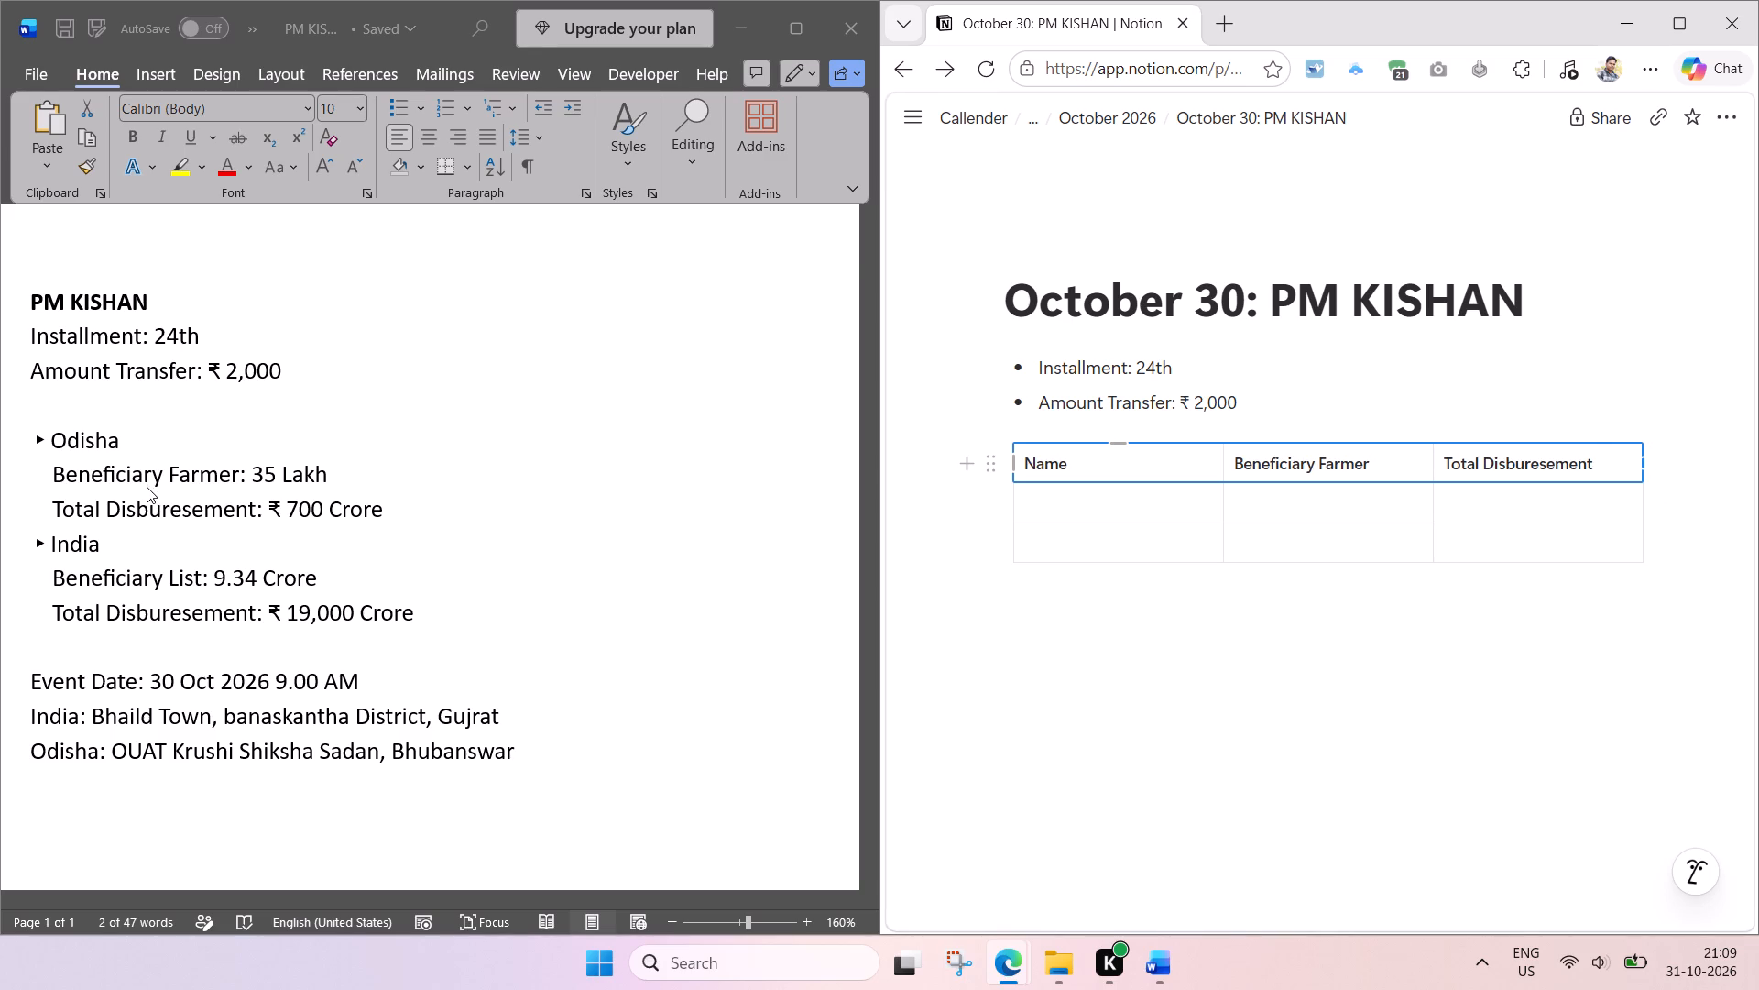
Enter "India" and "Odisha" as the two row entries under the Name heading.
{"action": "left_click", "coordinate": [147, 487]}
{"action": "left_click", "coordinate": [1058, 522]}
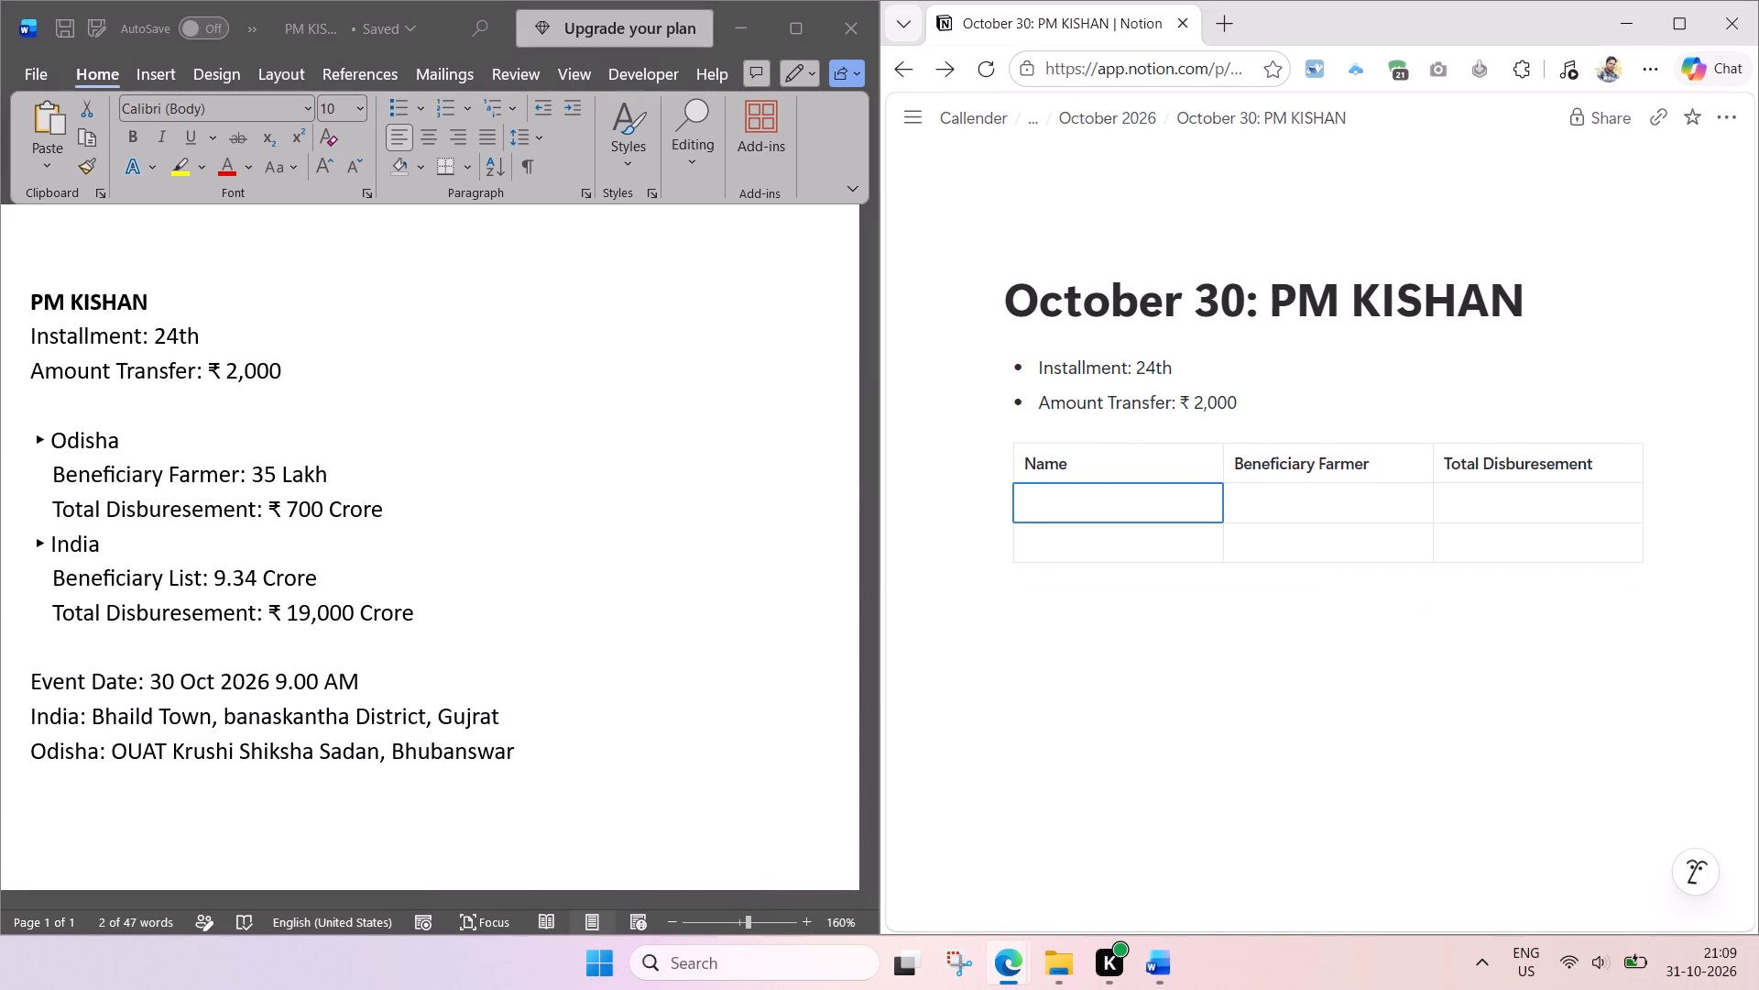
{"action": "type", "text": "India"}
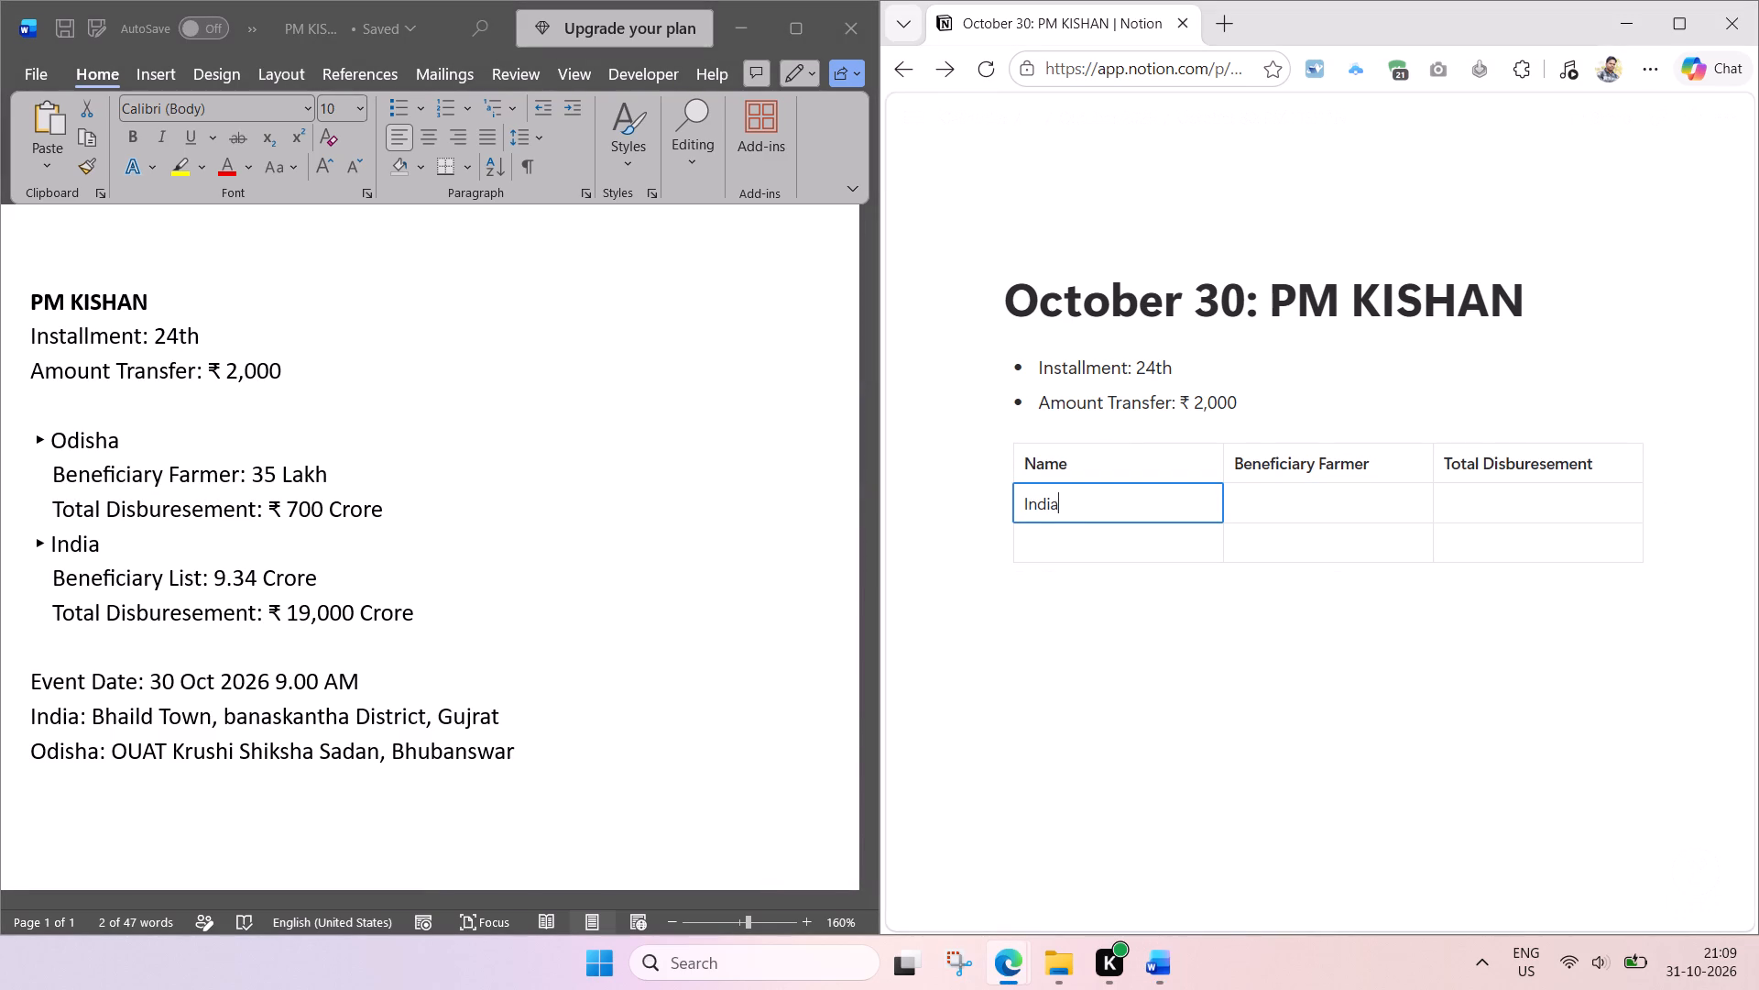
{"action": "key", "text": "Down"}
{"action": "type", "text": "Odisha"}
{"action": "key", "text": "Tab"}
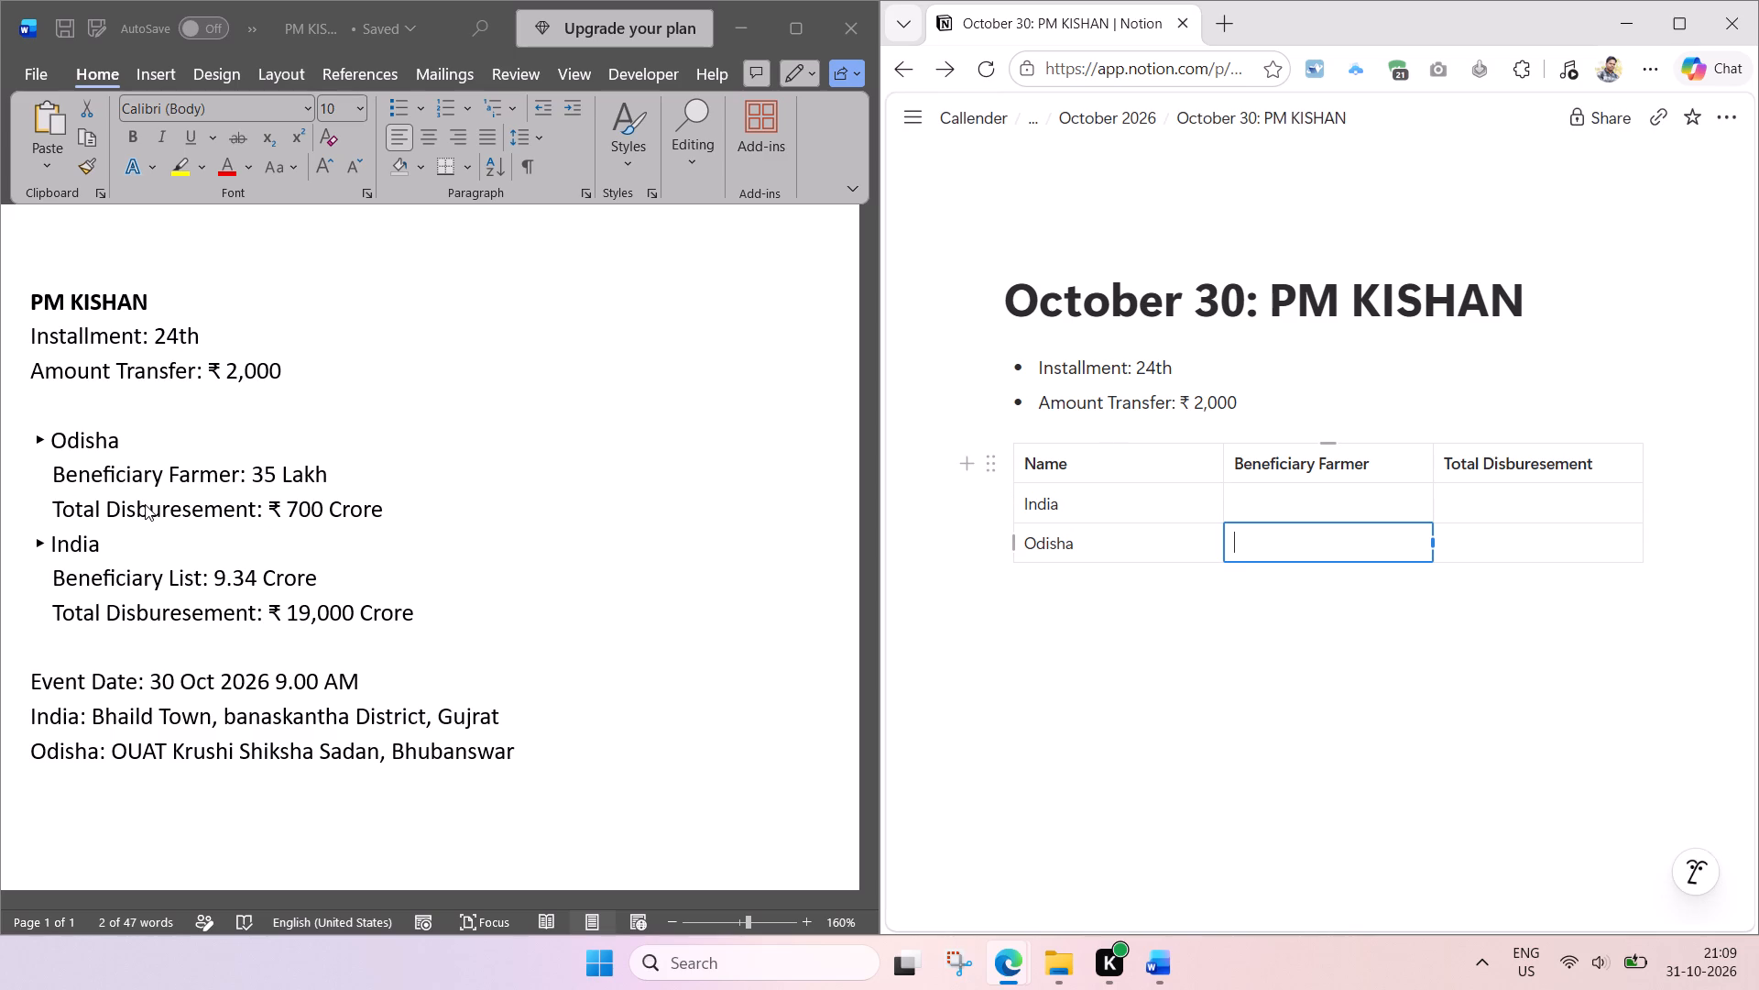
Copy "35 Lakh" and "₹ 700 Crore" from Word into the India row's Beneficiary Farmer and Total Disburesement cells.
{"action": "left_click", "coordinate": [228, 502]}
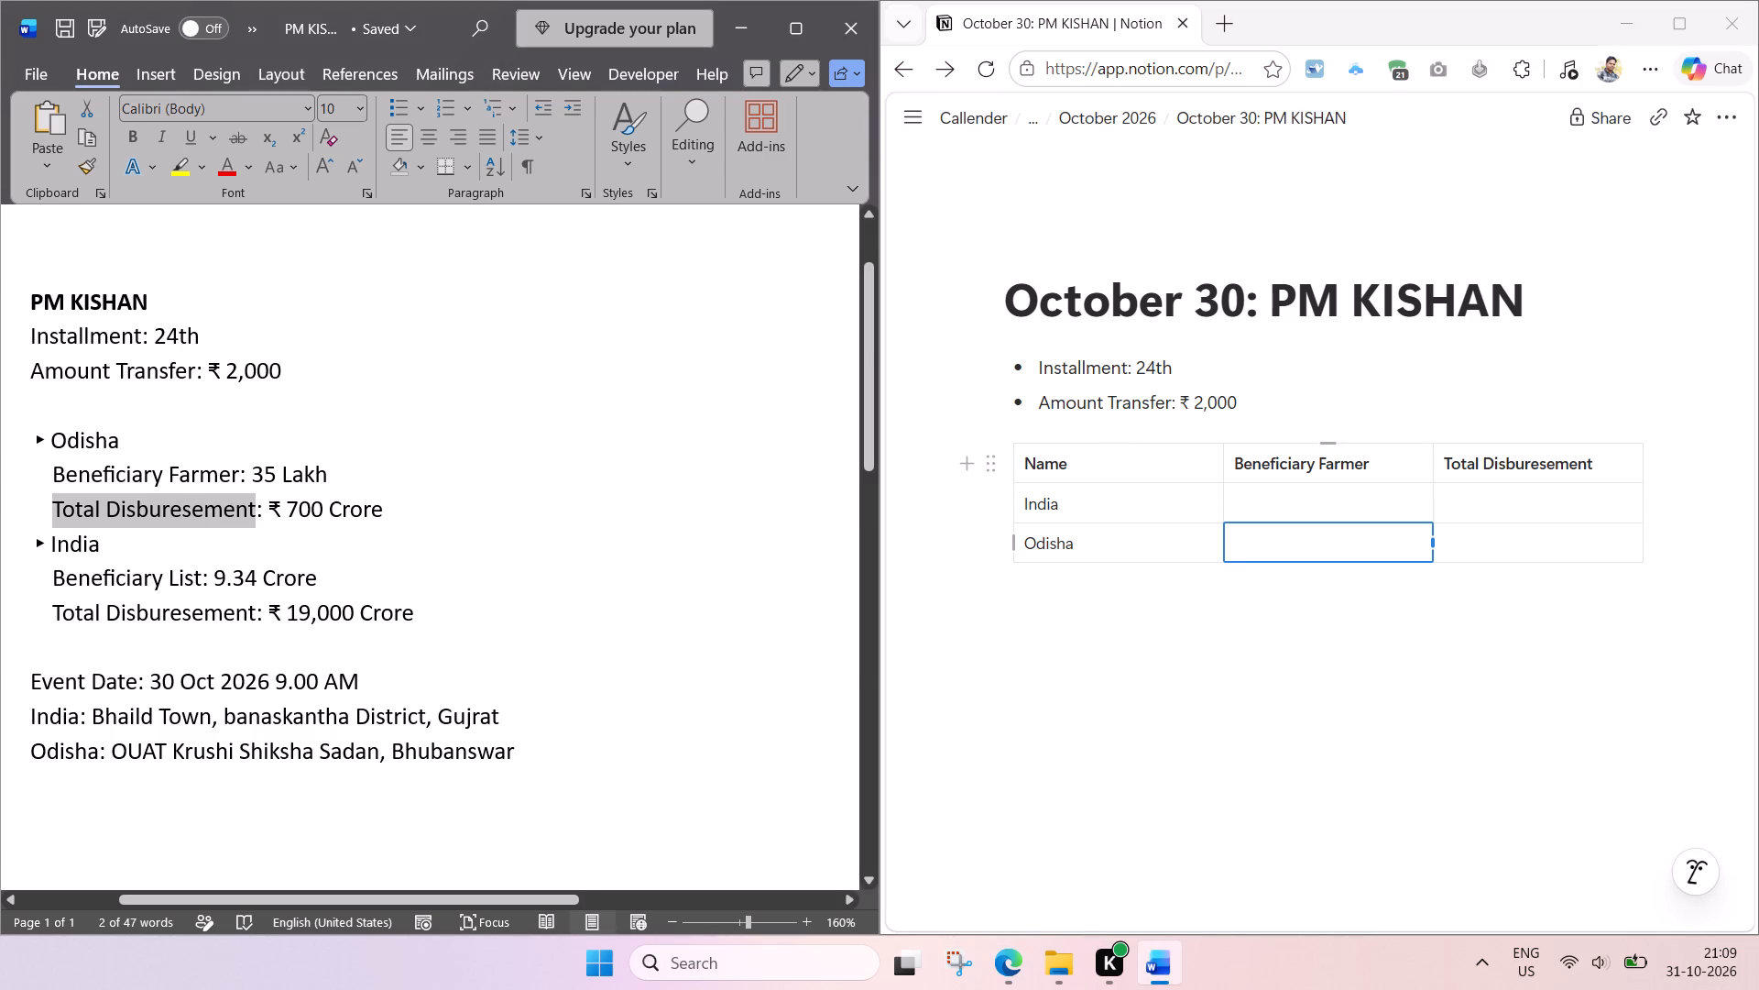
{"action": "left_click", "coordinate": [370, 498]}
{"action": "left_click_drag", "start_coordinate": [336, 475], "coordinate": [260, 474]}
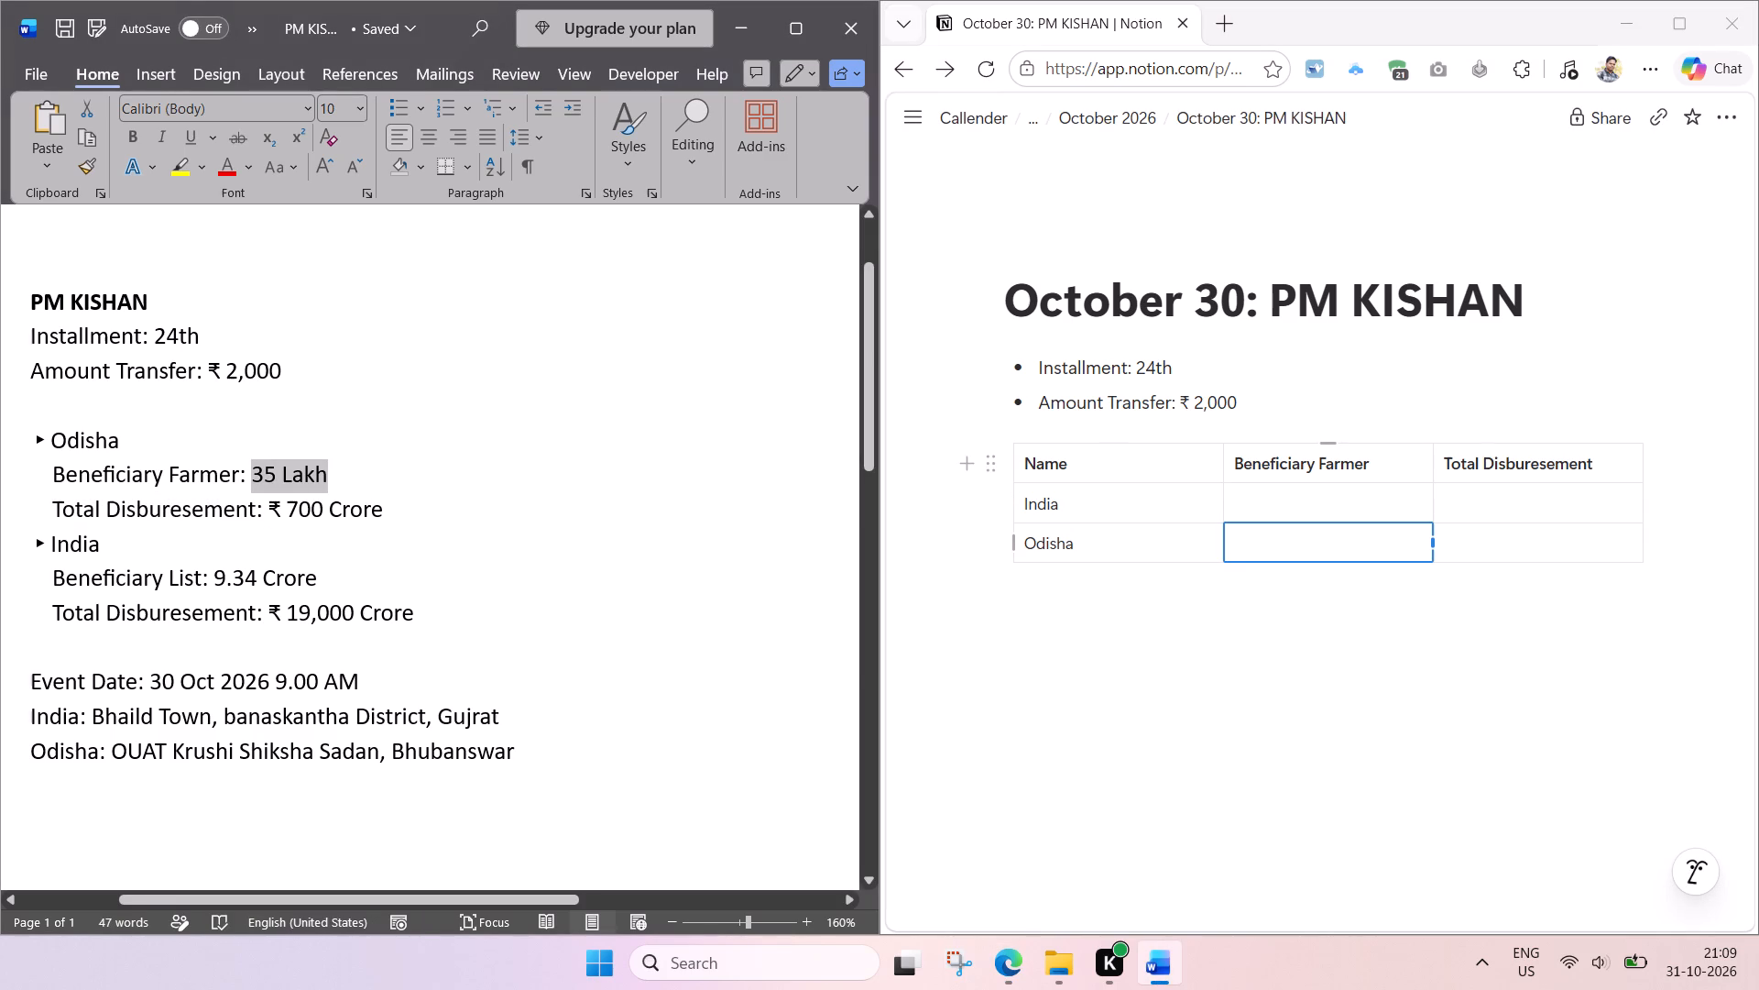
{"action": "key", "text": "ctrl+c"}
{"action": "left_click", "coordinate": [1255, 501]}
{"action": "key", "text": "ctrl+v"}
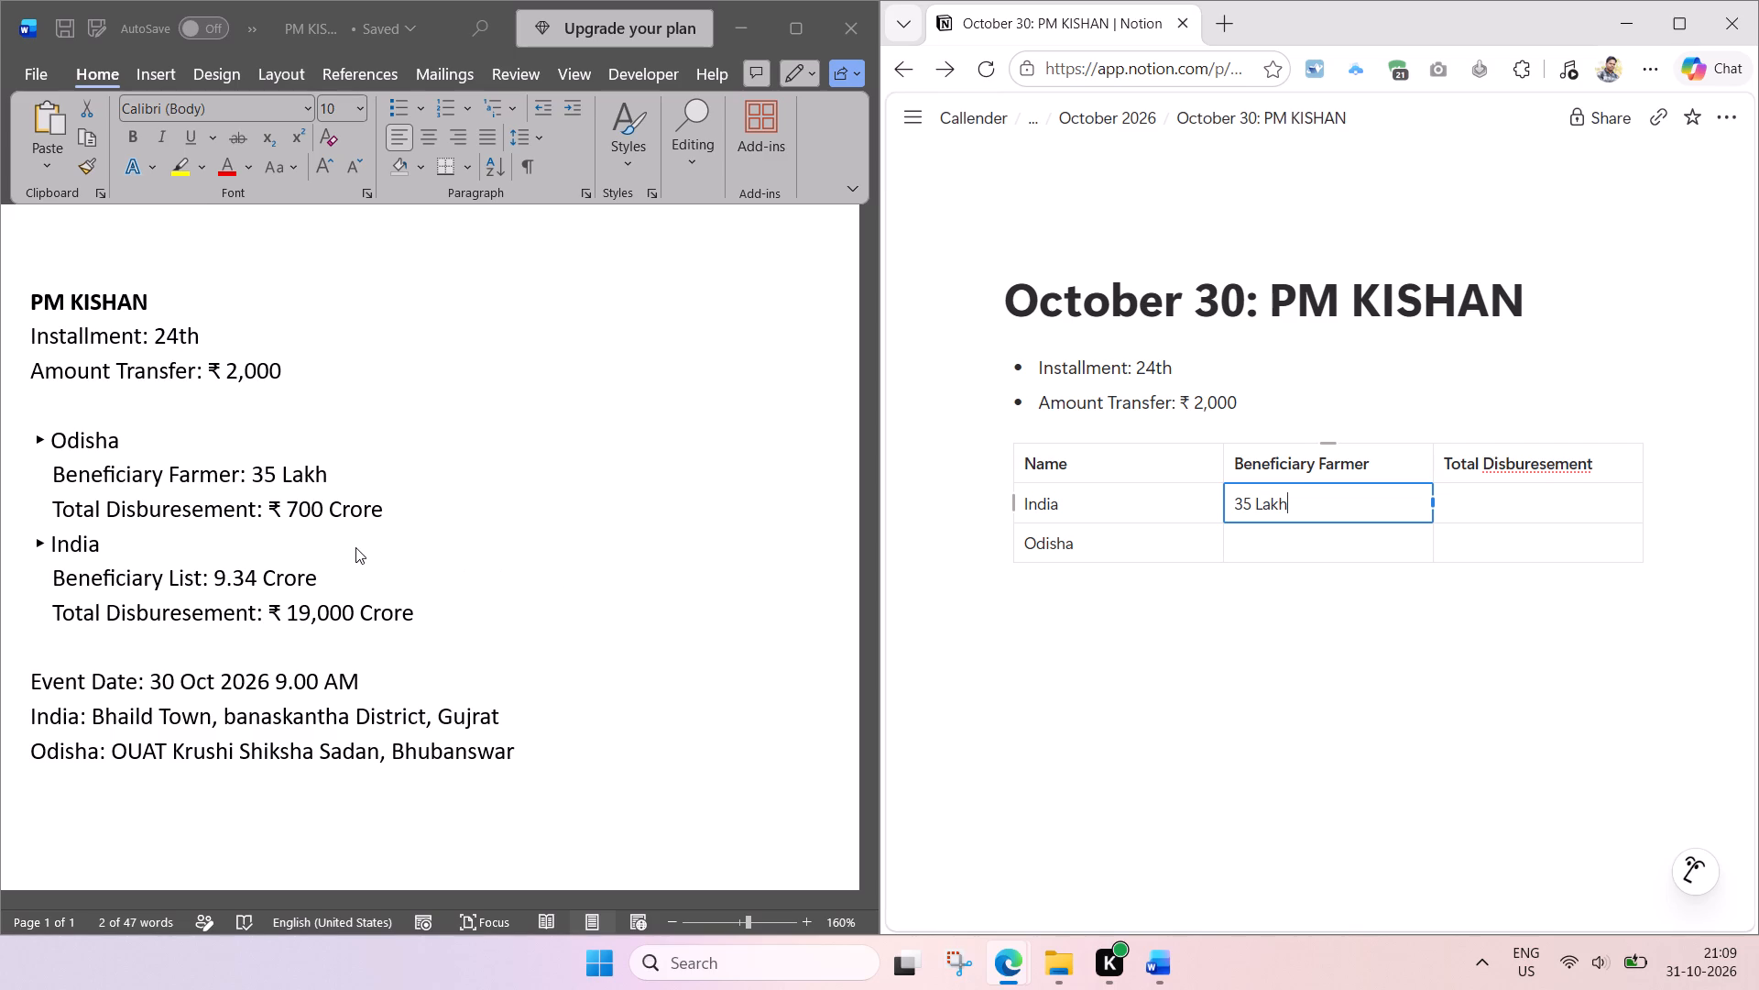
{"action": "left_click", "coordinate": [348, 501]}
{"action": "left_click_drag", "start_coordinate": [387, 510], "coordinate": [363, 510]}
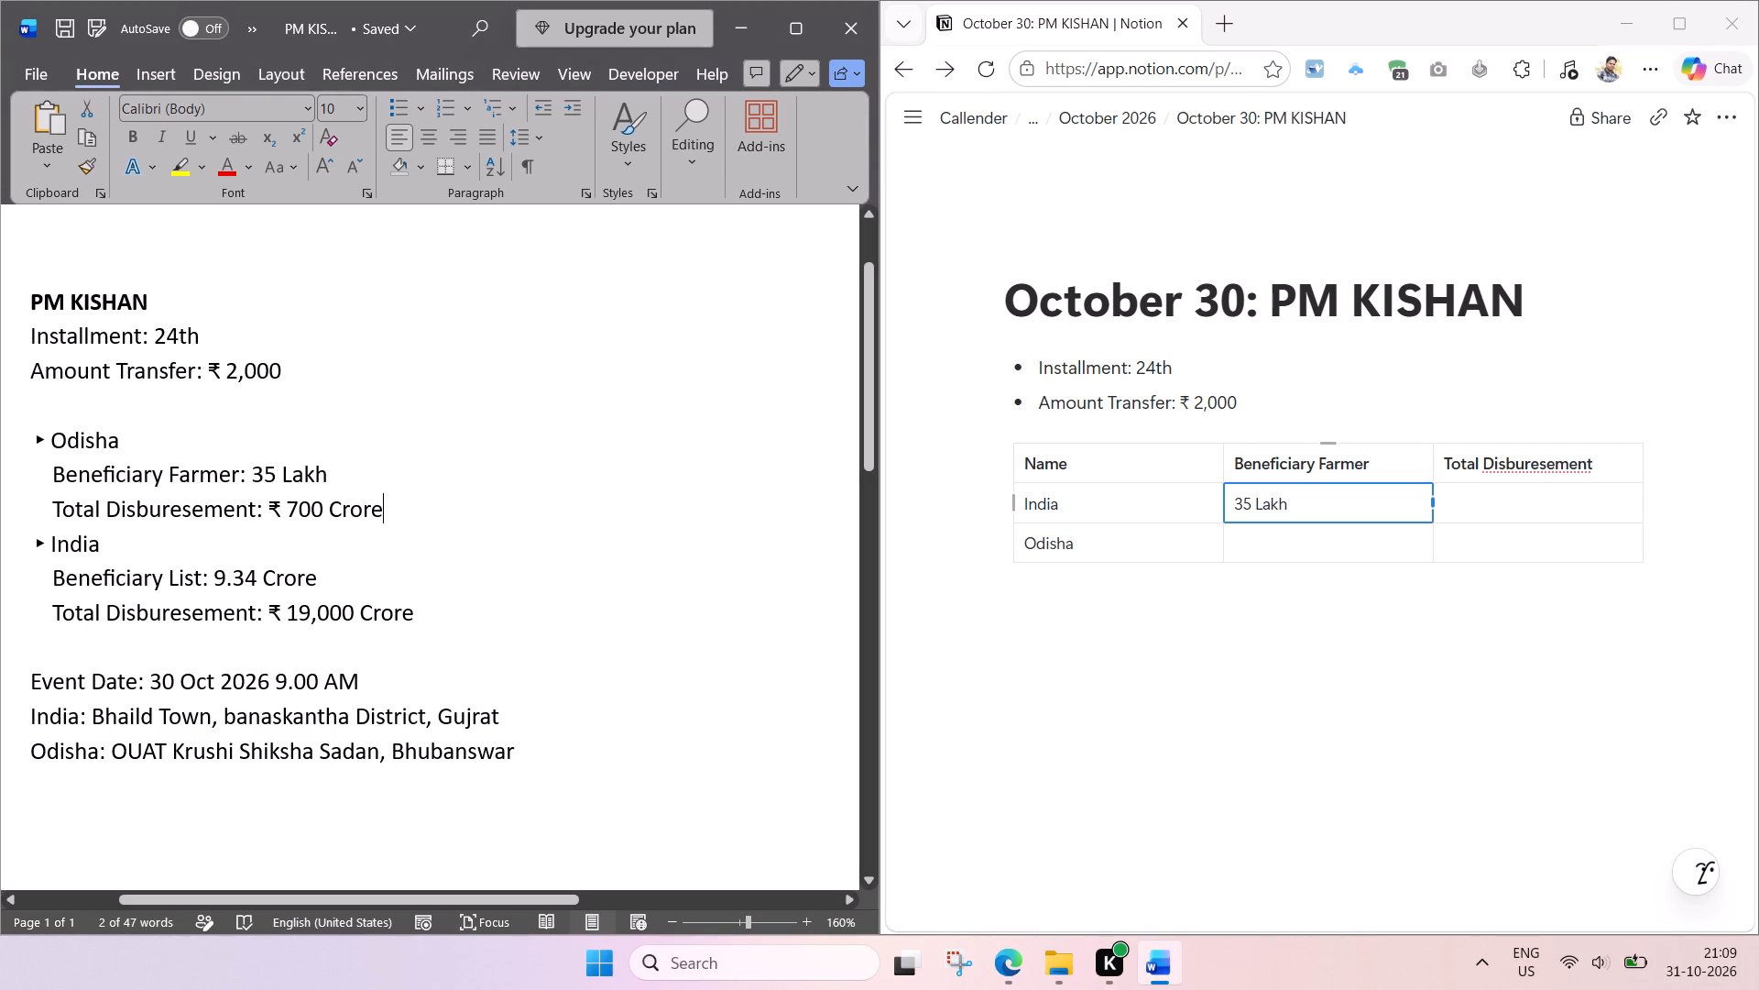
{"action": "left_click_drag", "start_coordinate": [363, 510], "coordinate": [270, 513]}
{"action": "key", "text": "ctrl+c"}
{"action": "left_click", "coordinate": [1517, 500]}
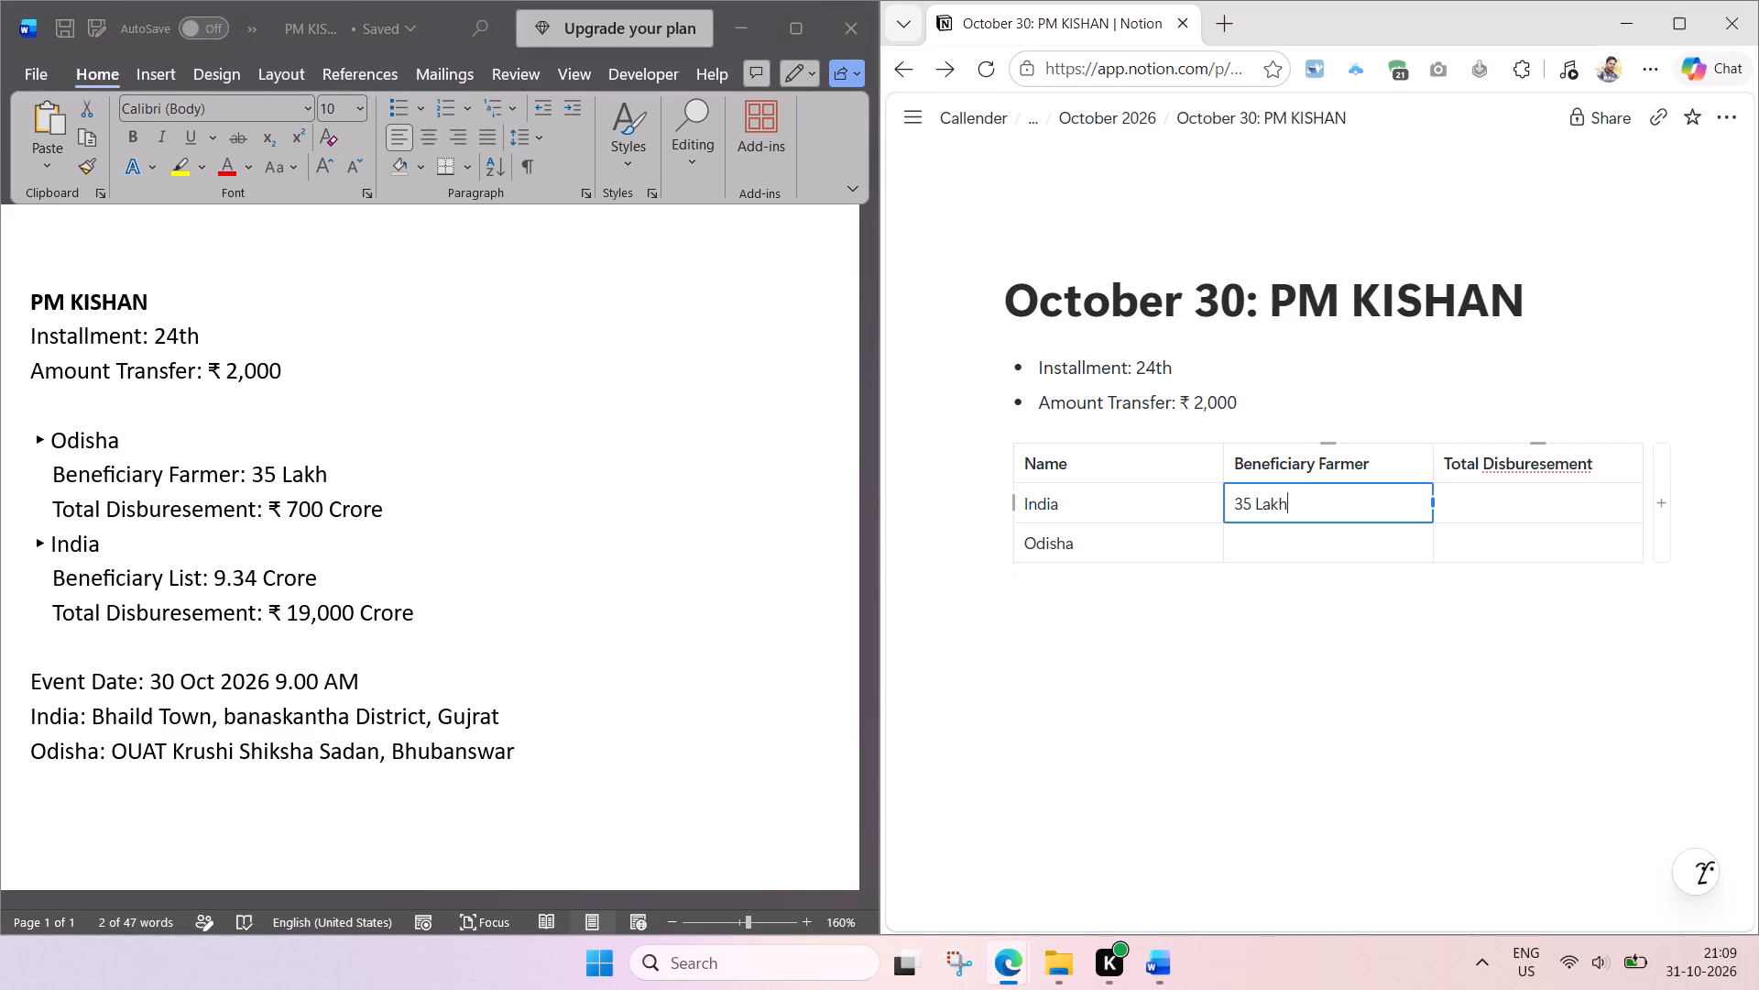
{"action": "key", "text": "ctrl+v"}
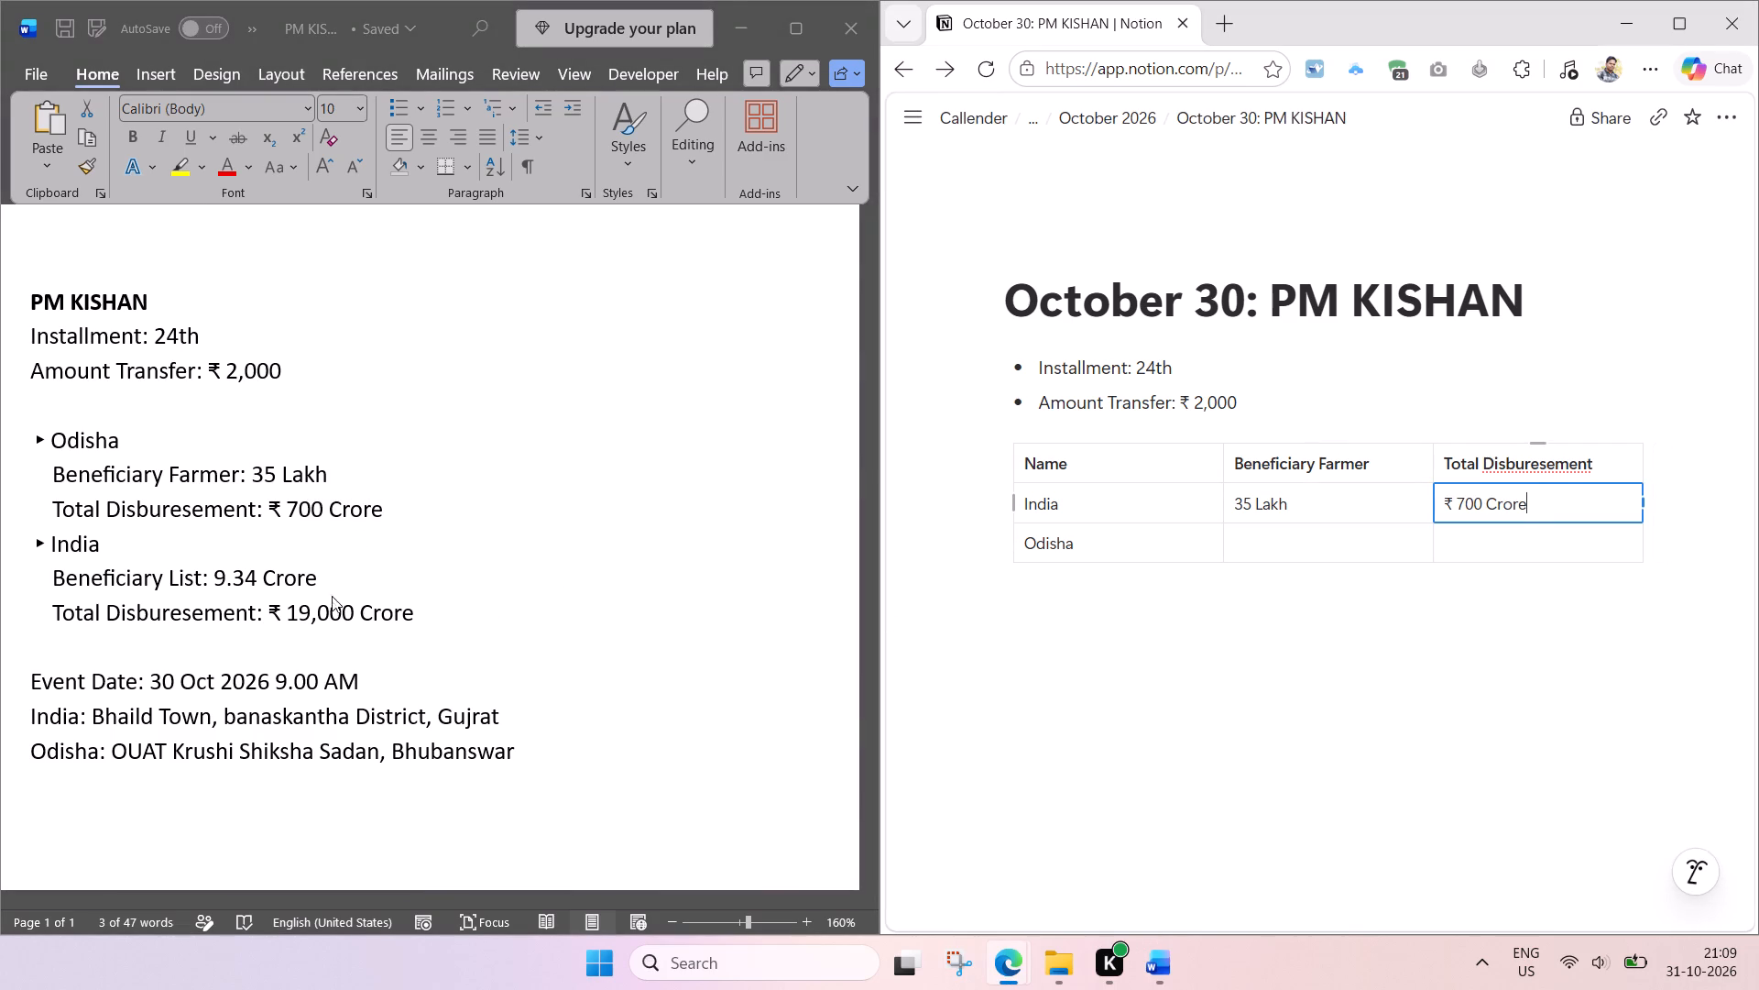
Copy "9.34 Crore" and "₹ 19,000 Crore" from Word into the Odisha row's Beneficiary Farmer and Total Disburesement cells.
{"action": "left_click", "coordinate": [234, 580]}
{"action": "left_click", "coordinate": [319, 601]}
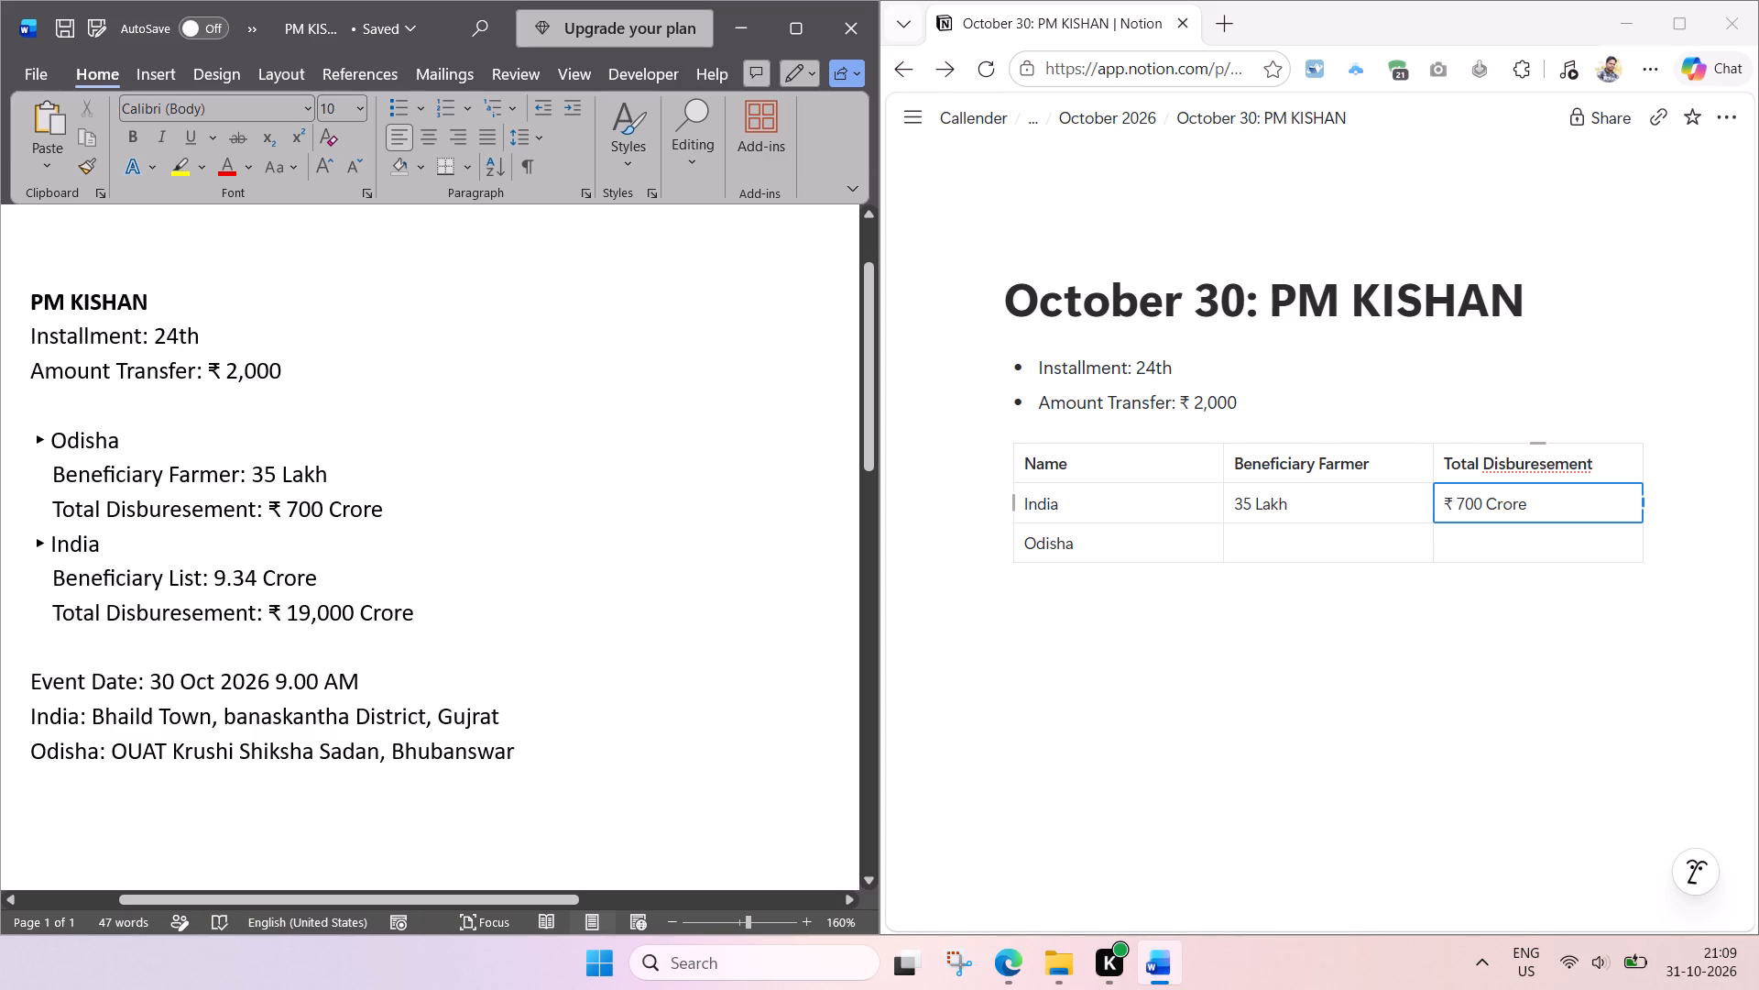
{"action": "left_click_drag", "start_coordinate": [321, 580], "coordinate": [219, 579]}
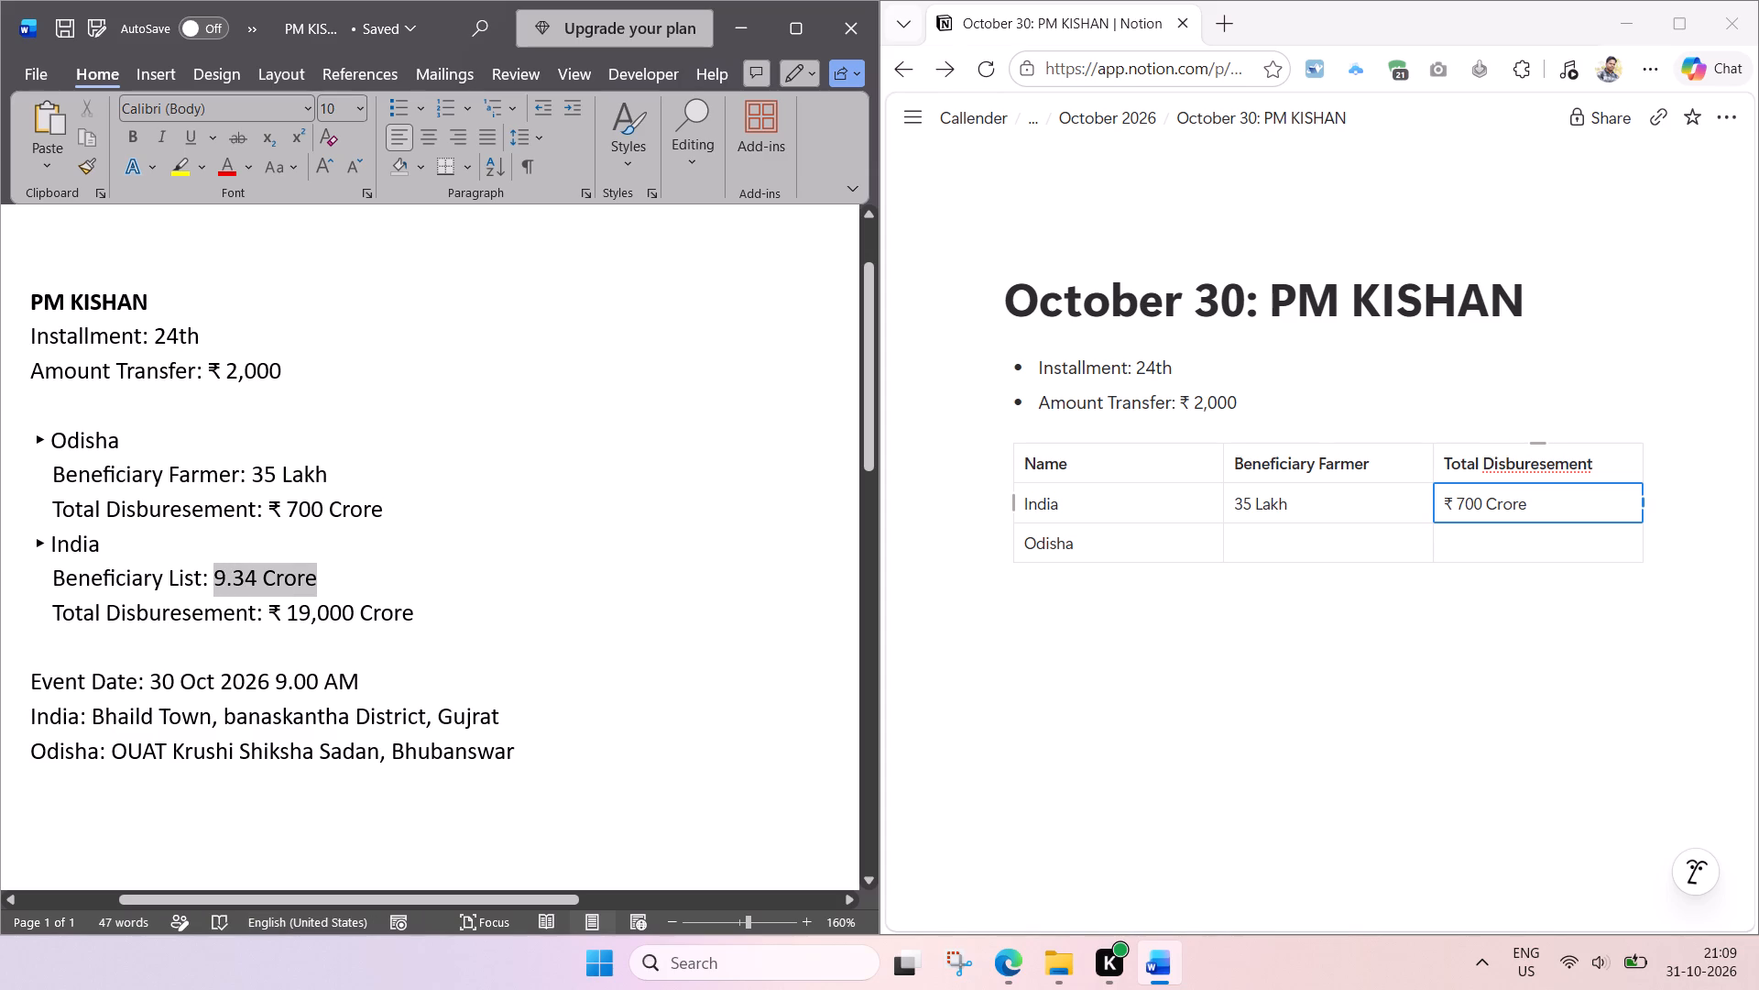
{"action": "left_click_drag", "start_coordinate": [219, 579], "coordinate": [217, 576]}
{"action": "key", "text": "ctrl+c"}
{"action": "left_click", "coordinate": [1273, 546]}
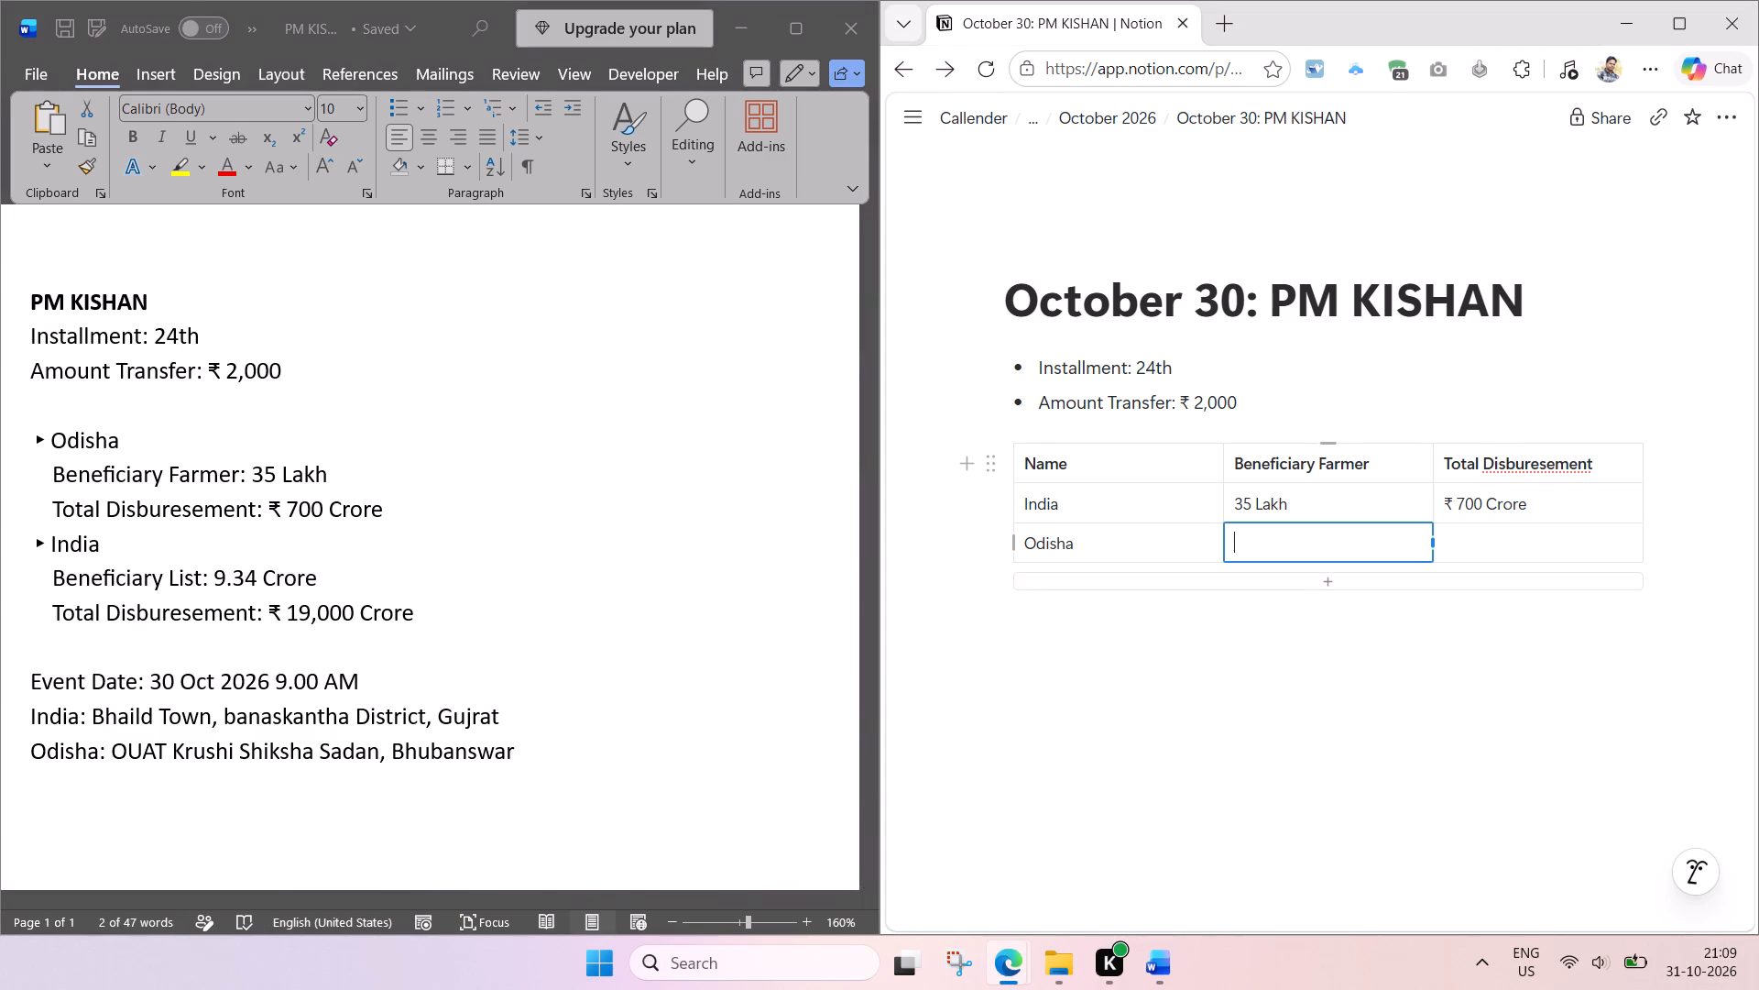
{"action": "key", "text": "ctrl+v"}
{"action": "left_click", "coordinate": [419, 605]}
{"action": "left_click_drag", "start_coordinate": [423, 611], "coordinate": [421, 611]}
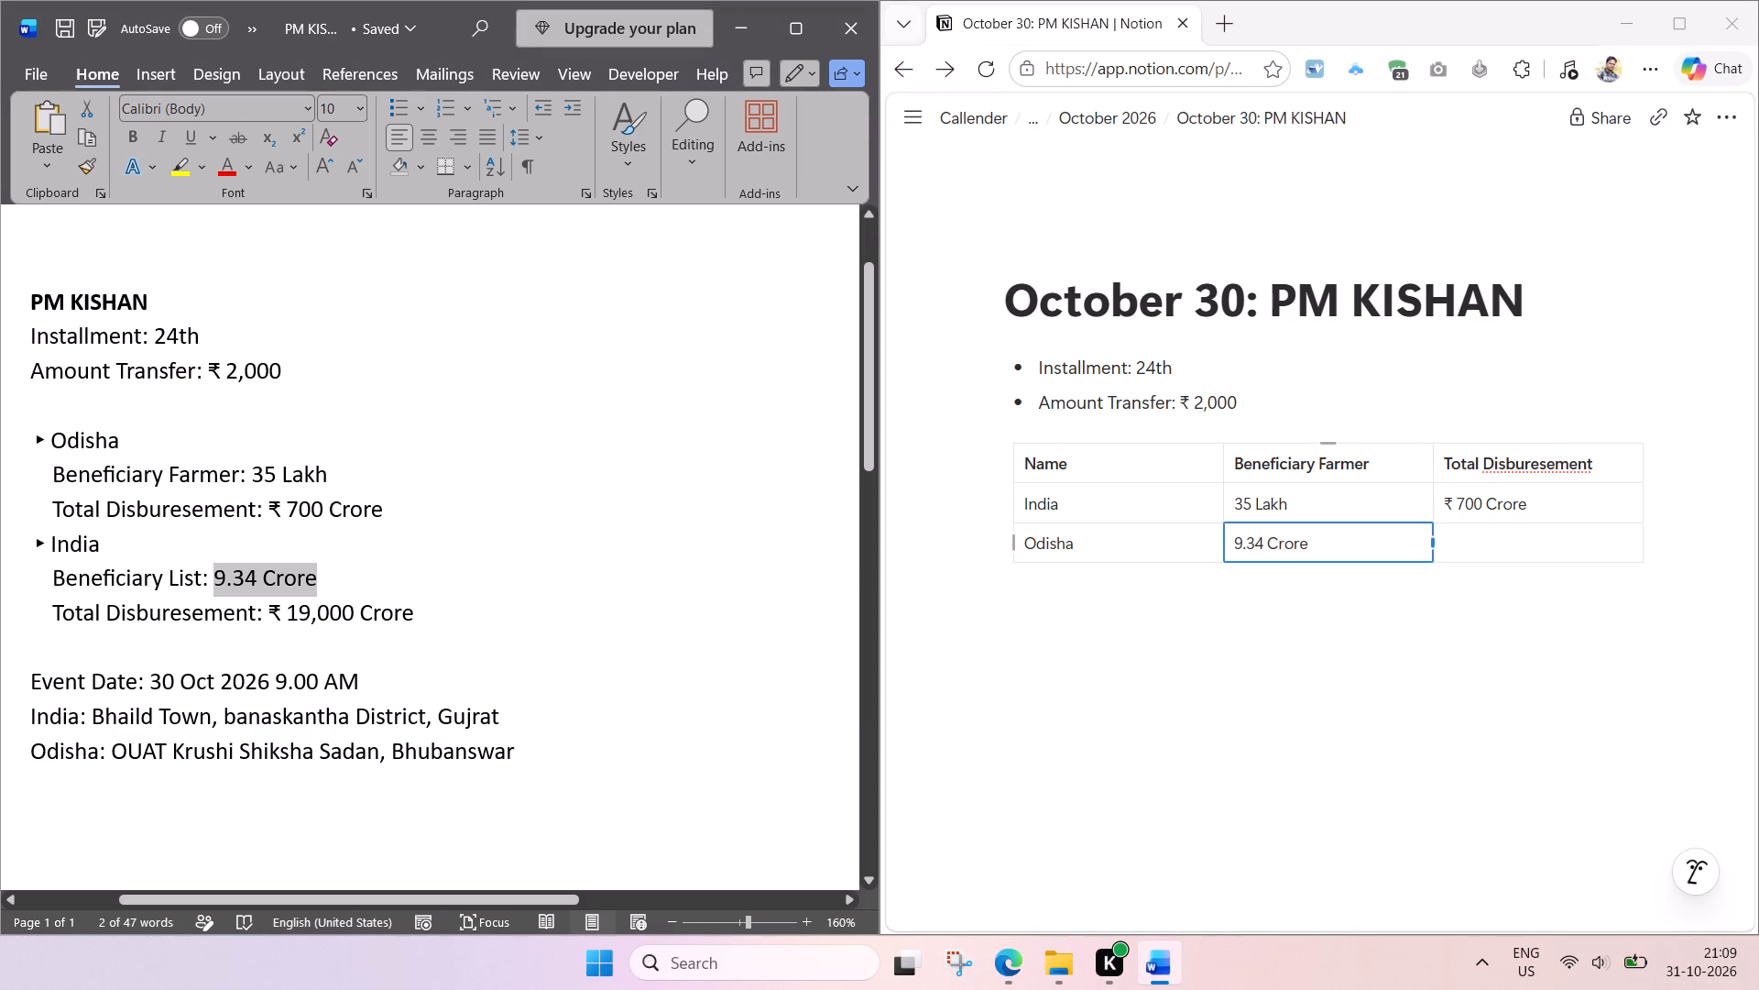
{"action": "left_click_drag", "start_coordinate": [421, 611], "coordinate": [271, 618]}
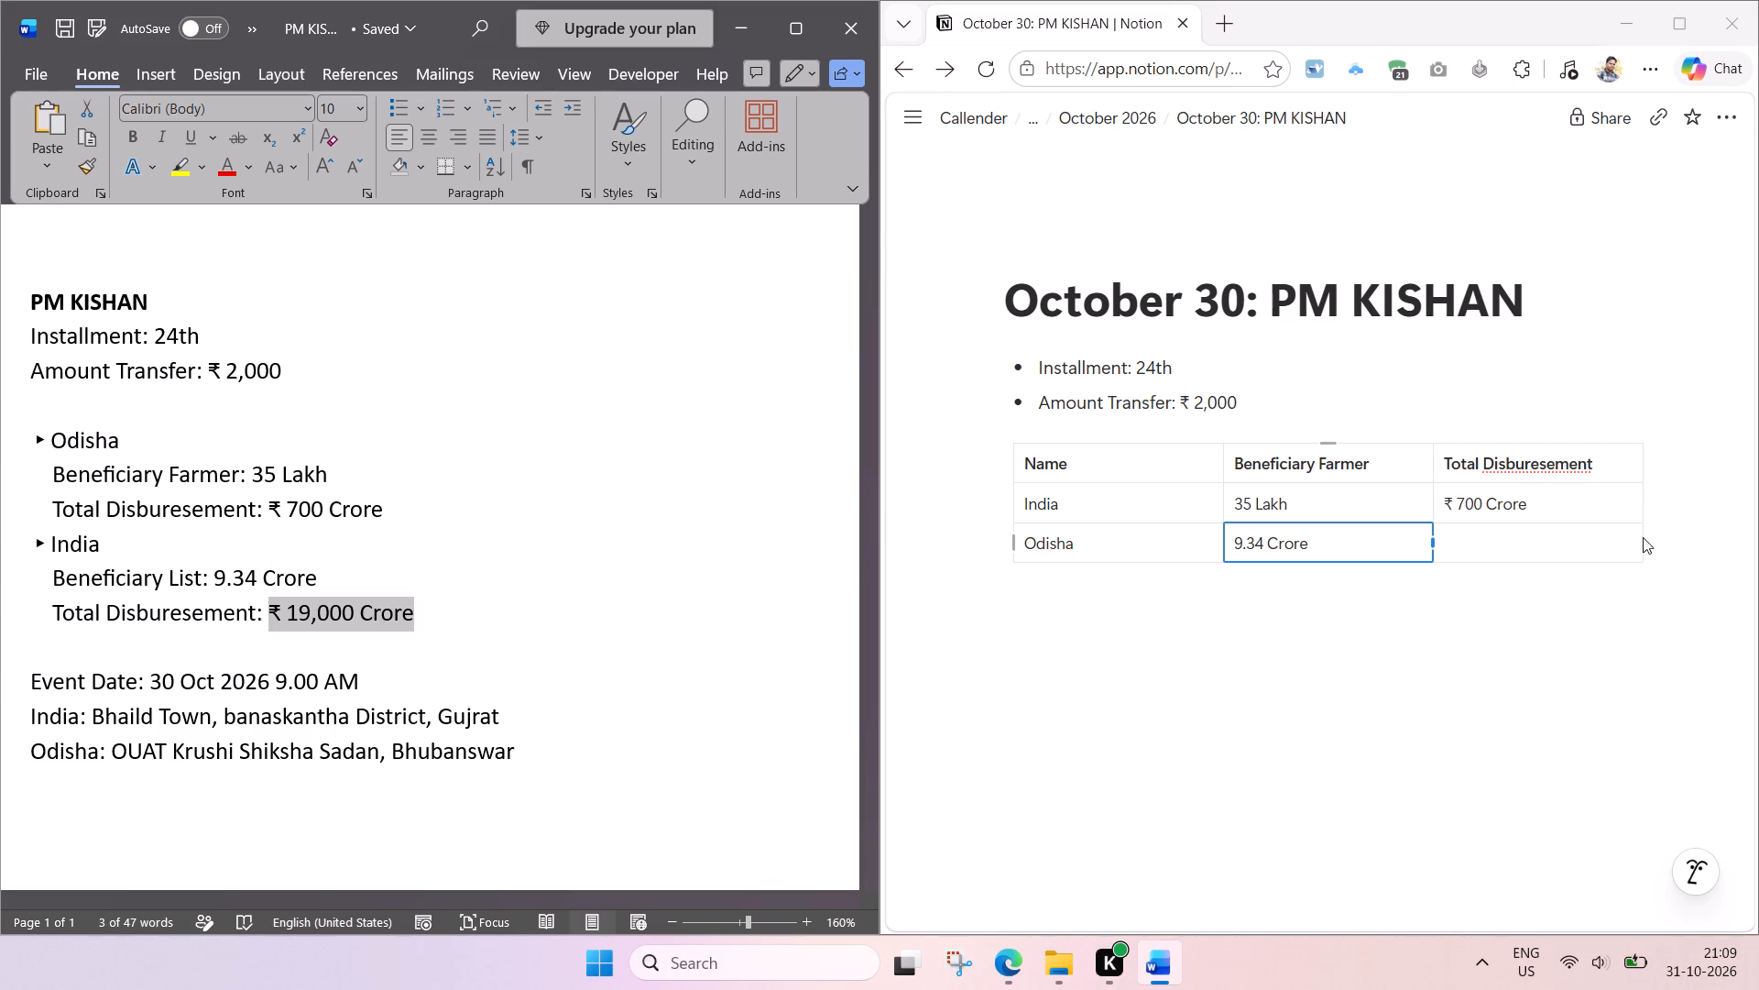
{"action": "key", "text": "ctrl+c"}
{"action": "left_click", "coordinate": [1499, 542]}
{"action": "key", "text": "ctrl+v"}
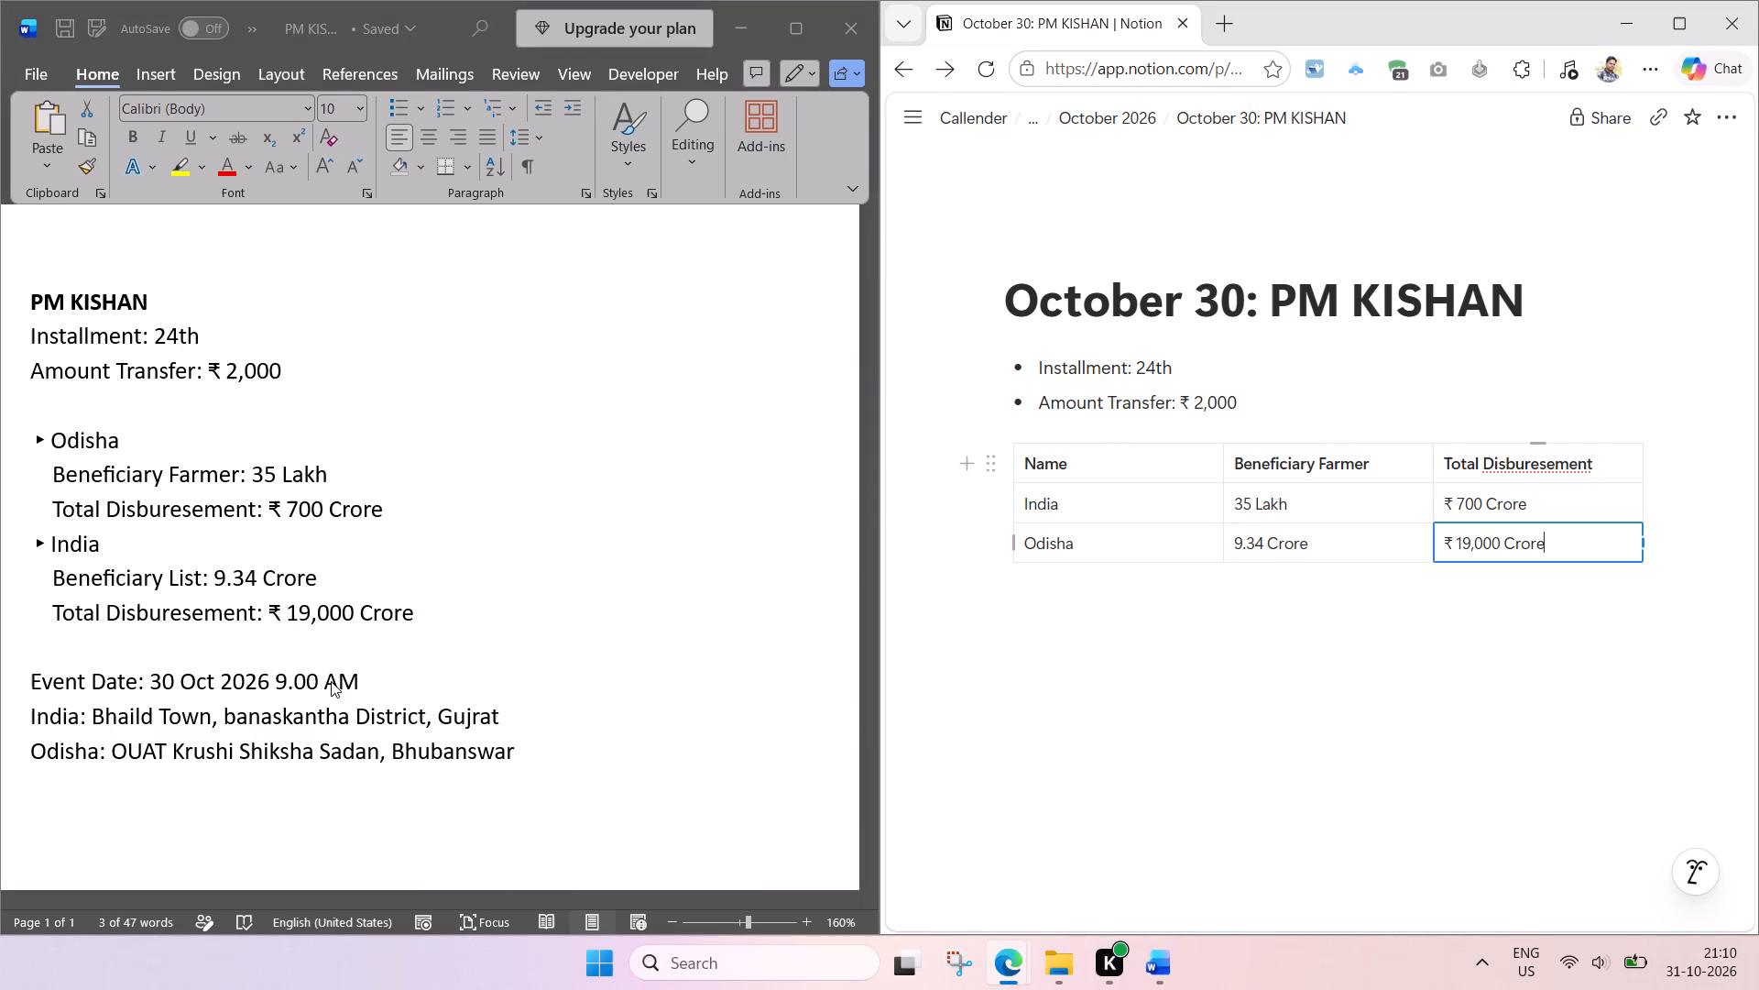
Copy the Event Date, India and Odisha venue lines from Word to below the Amount Transfer bullet, and remove the leftover empty bullet.
{"action": "left_click", "coordinate": [229, 690]}
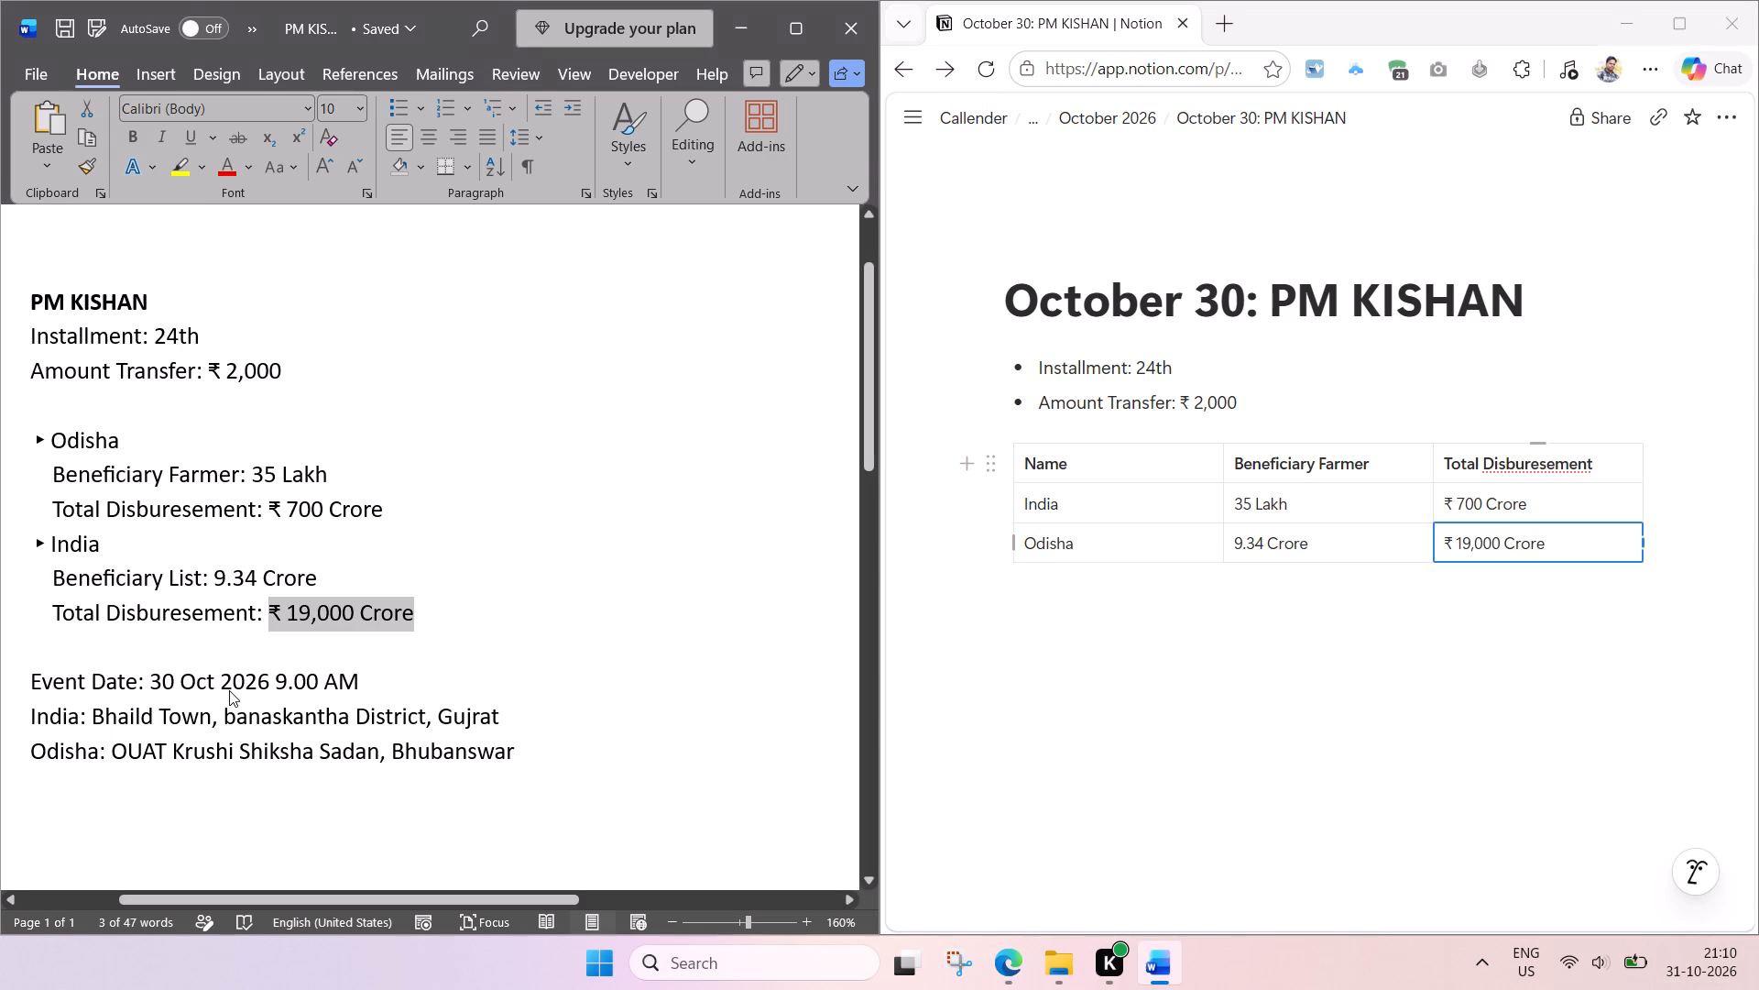
{"action": "left_click", "coordinate": [374, 772]}
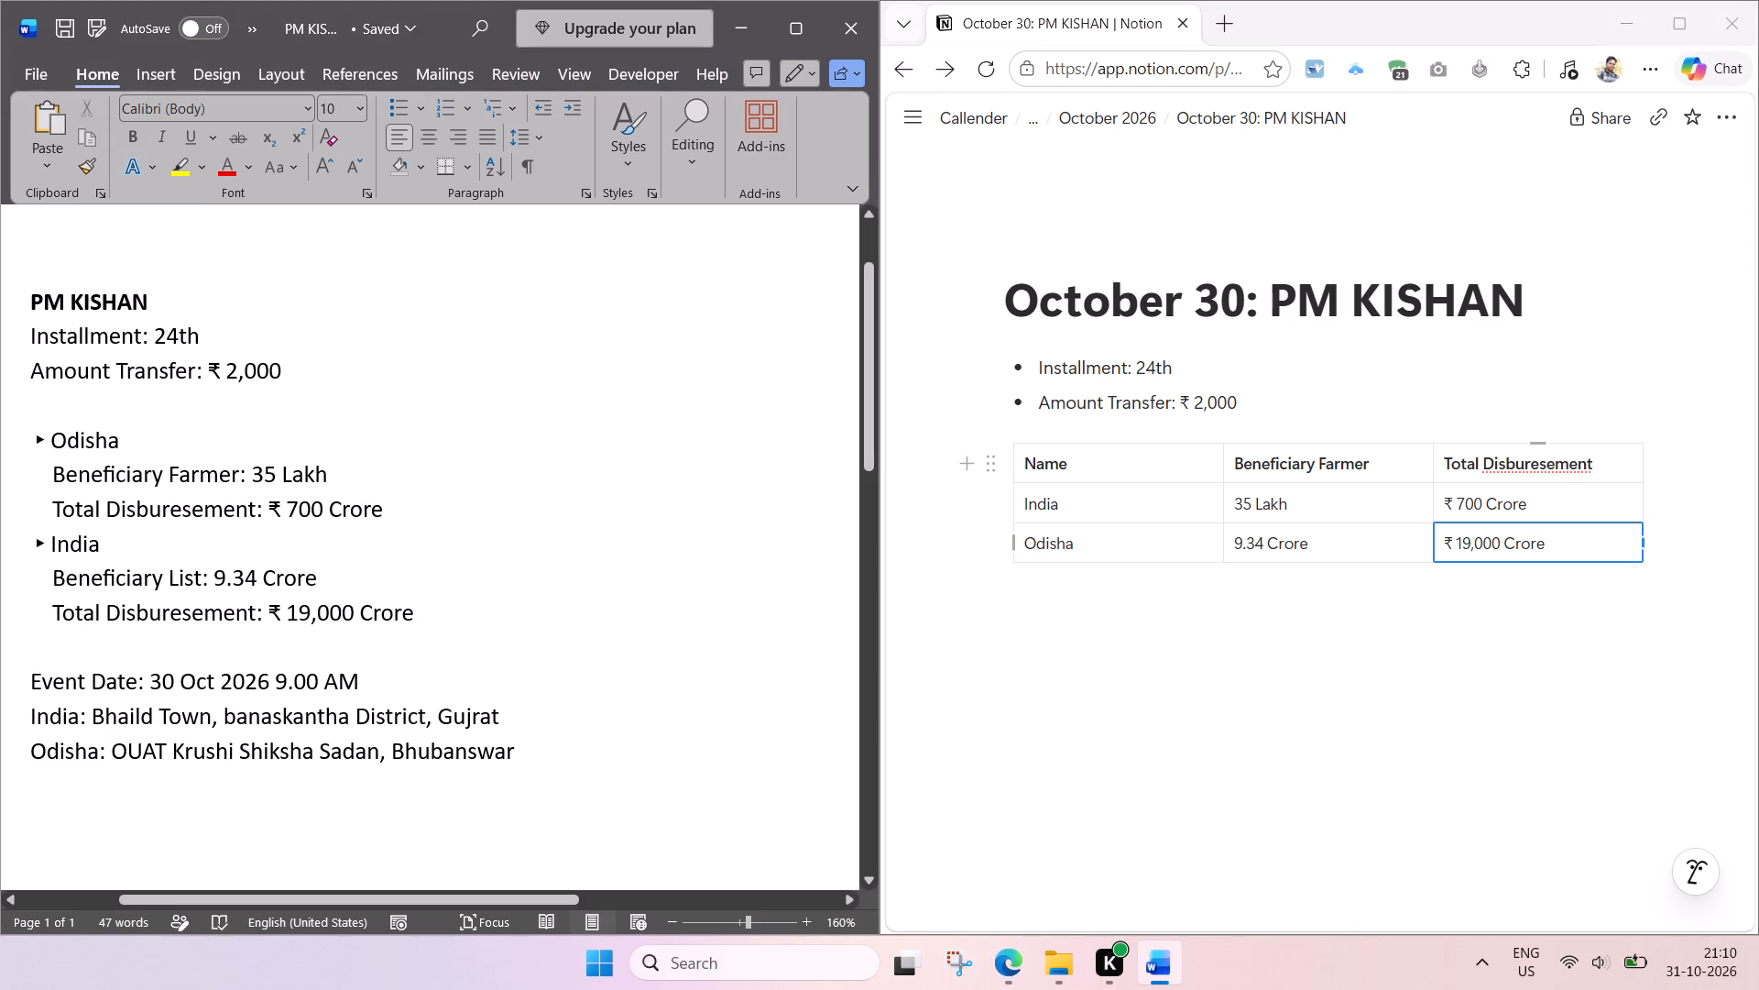
{"action": "left_click_drag", "start_coordinate": [523, 757], "coordinate": [48, 688]}
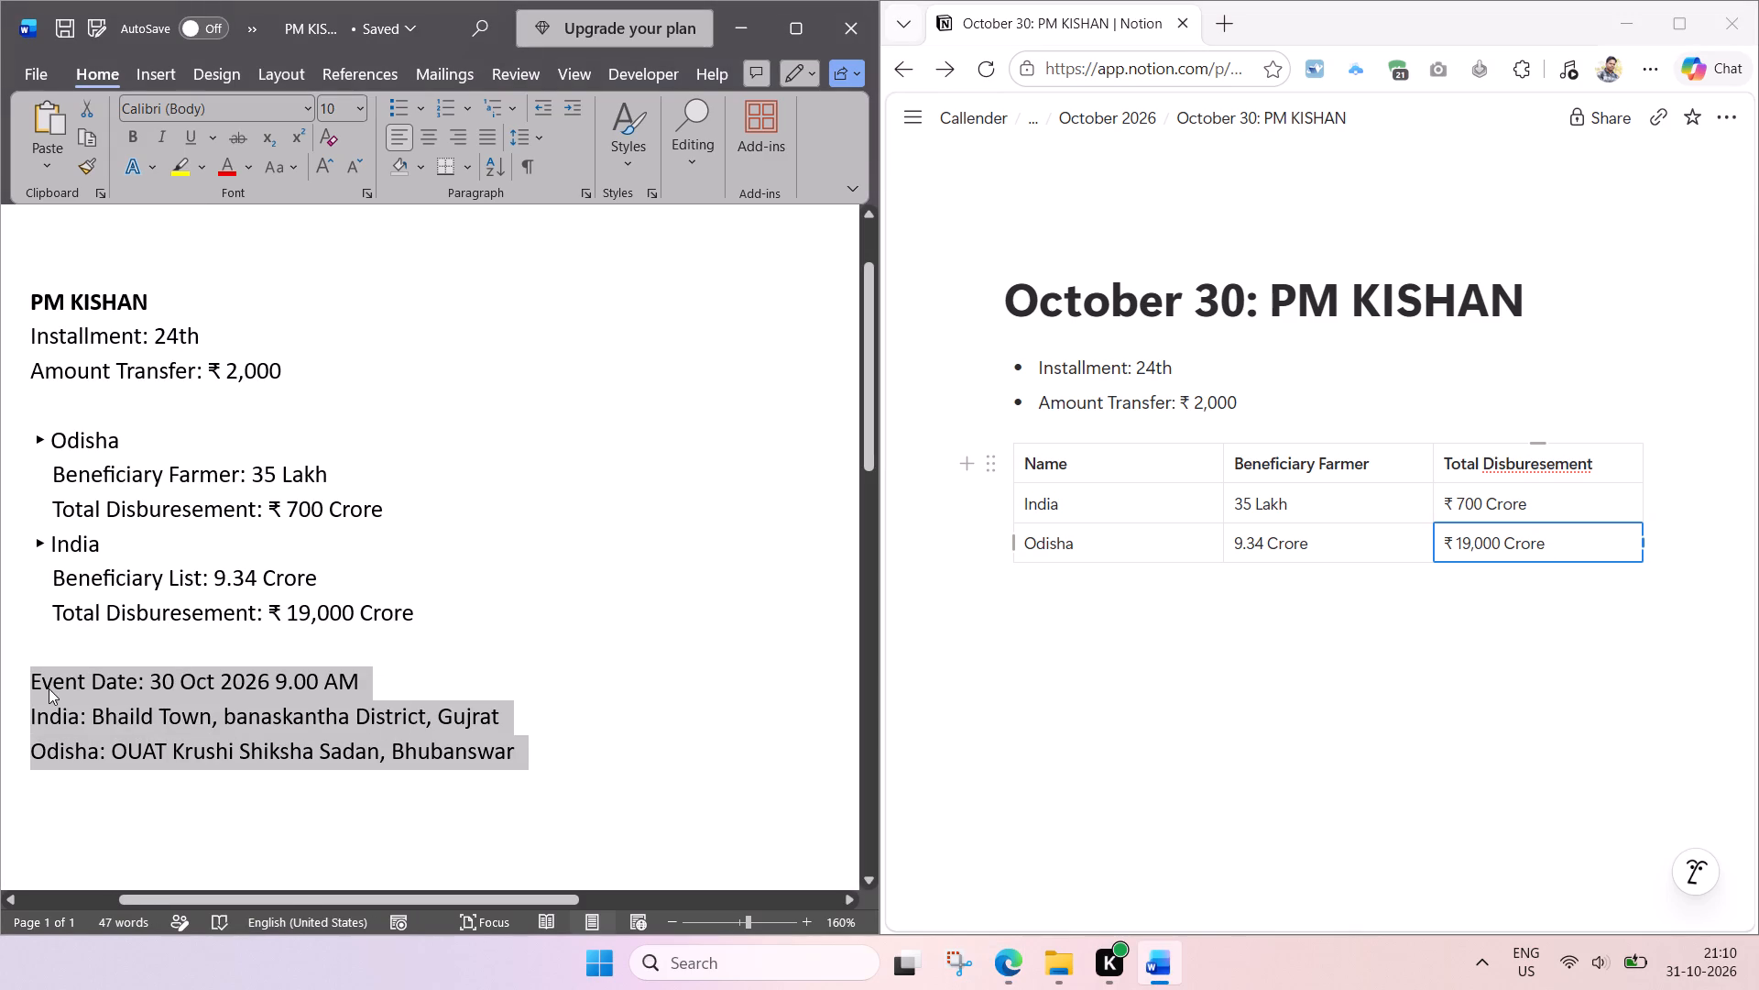
{"action": "key", "text": "ctrl+c"}
{"action": "left_click", "coordinate": [1264, 405]}
{"action": "key", "text": "Return"}
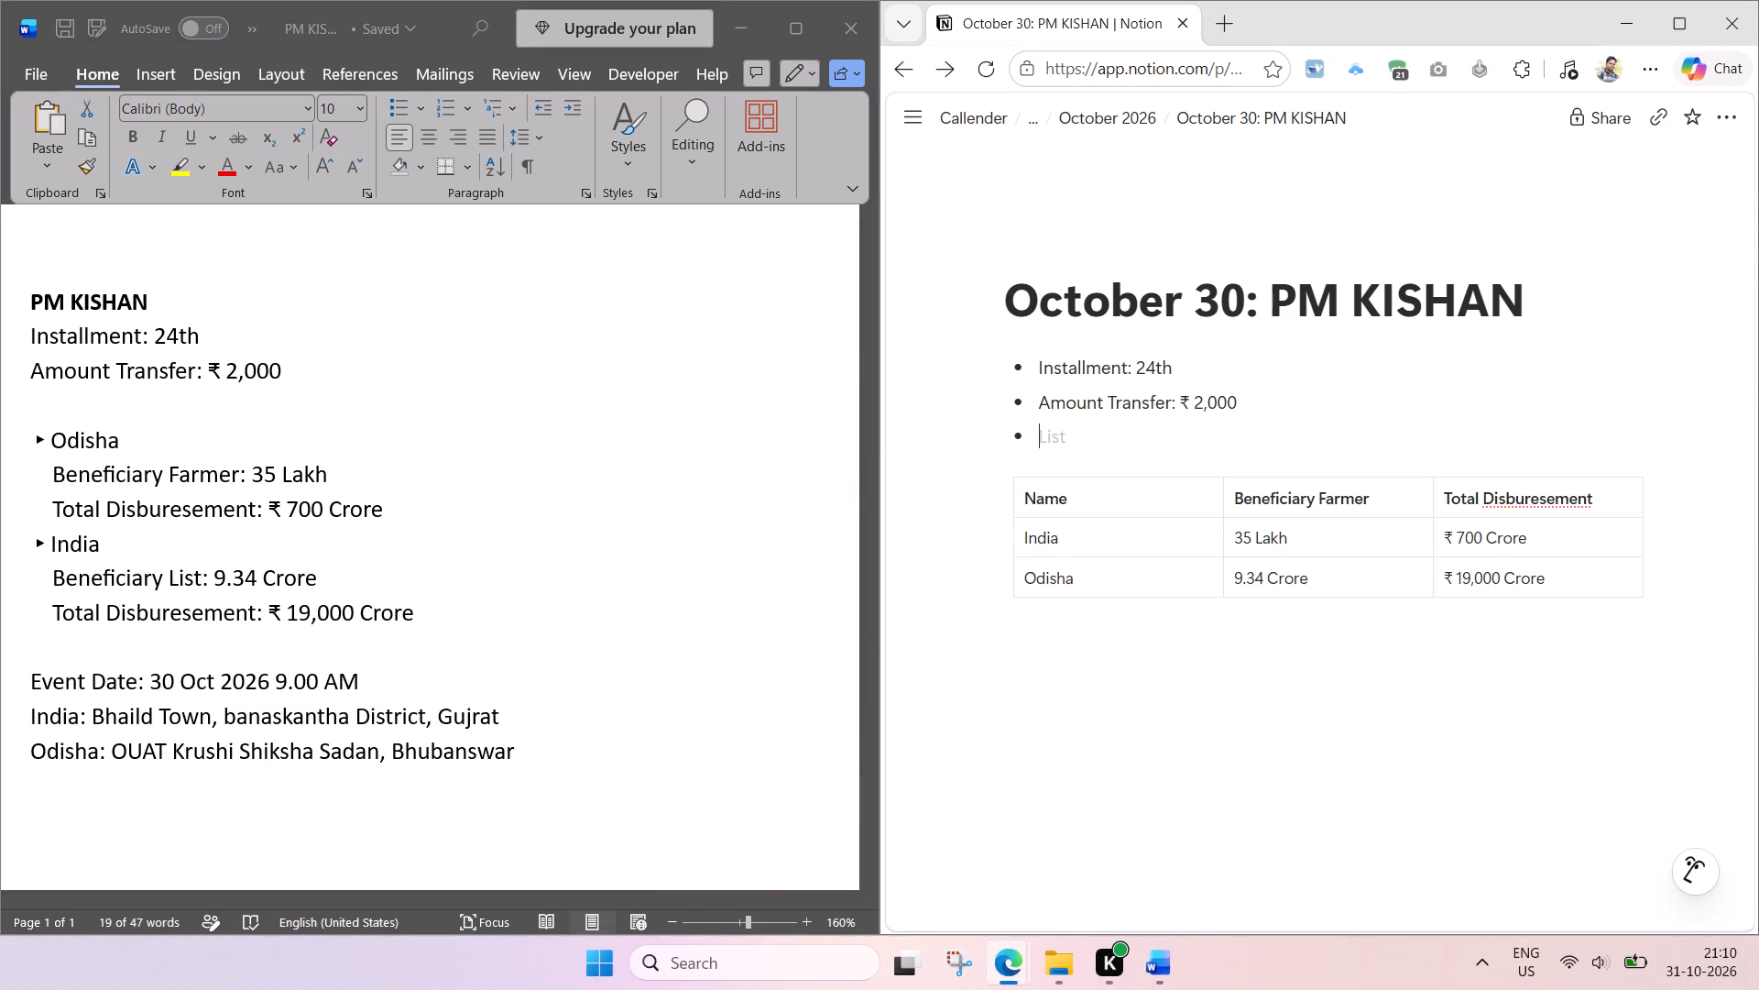
{"action": "key", "text": "ctrl+v"}
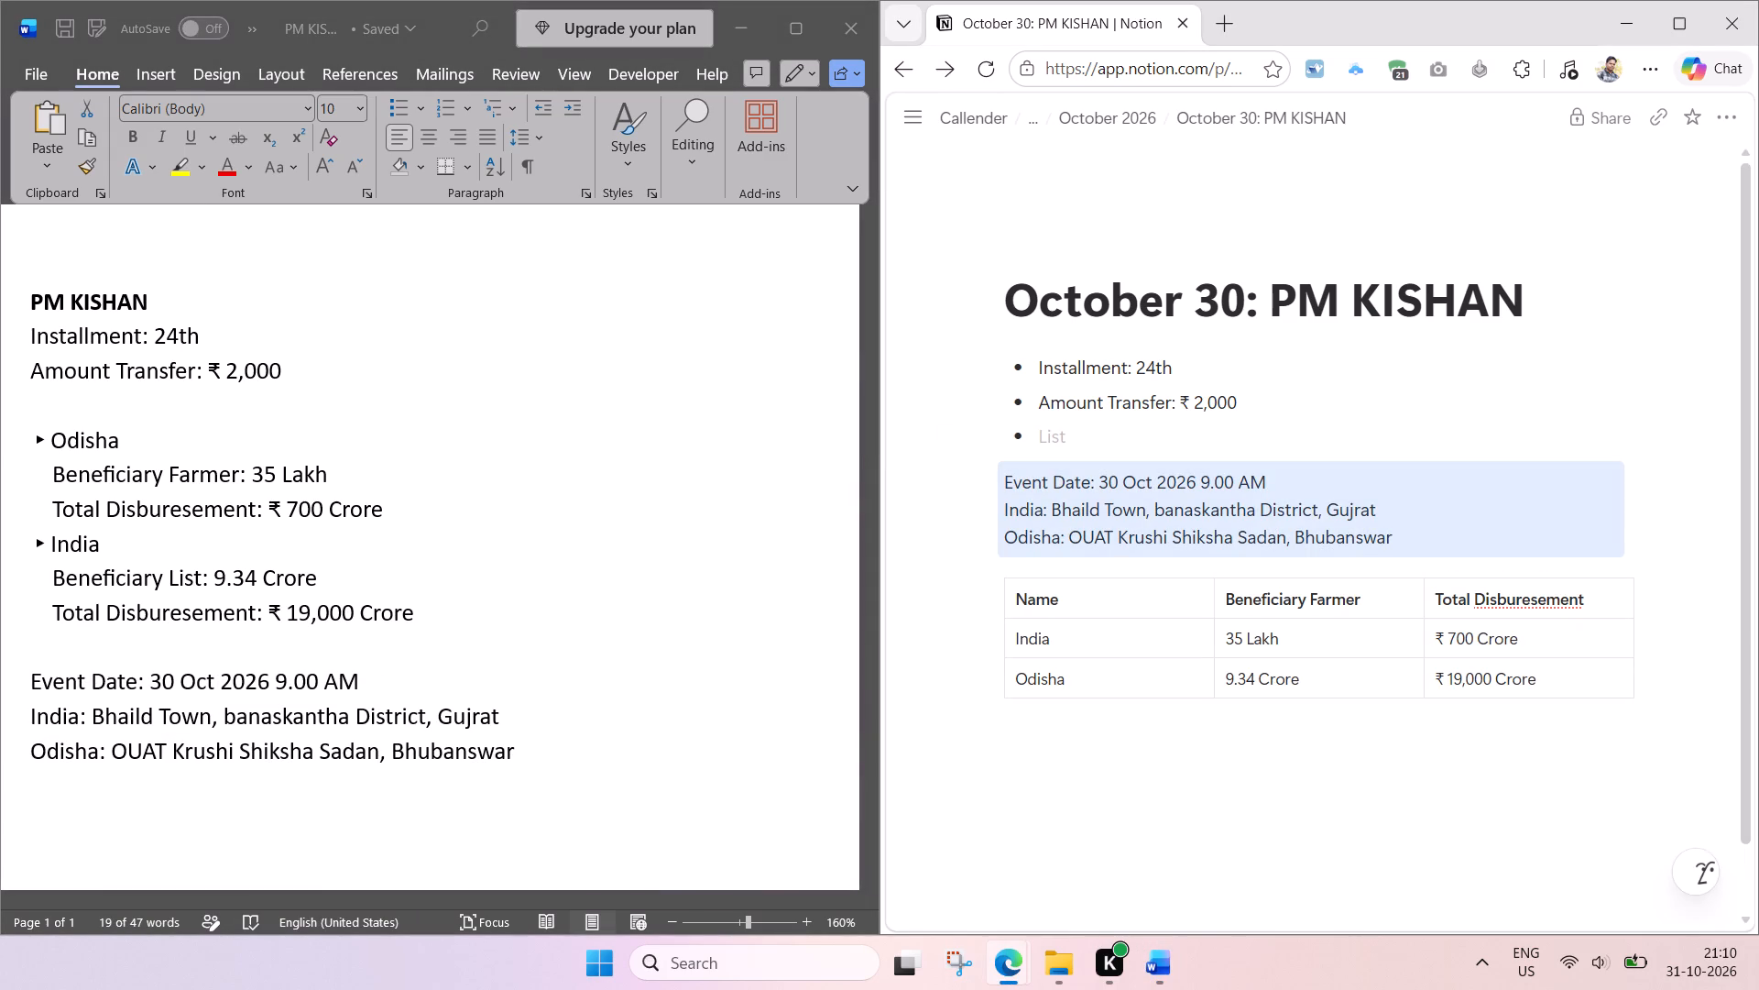
{"action": "left_click", "coordinate": [1032, 441]}
{"action": "key", "text": "BackSpace"}
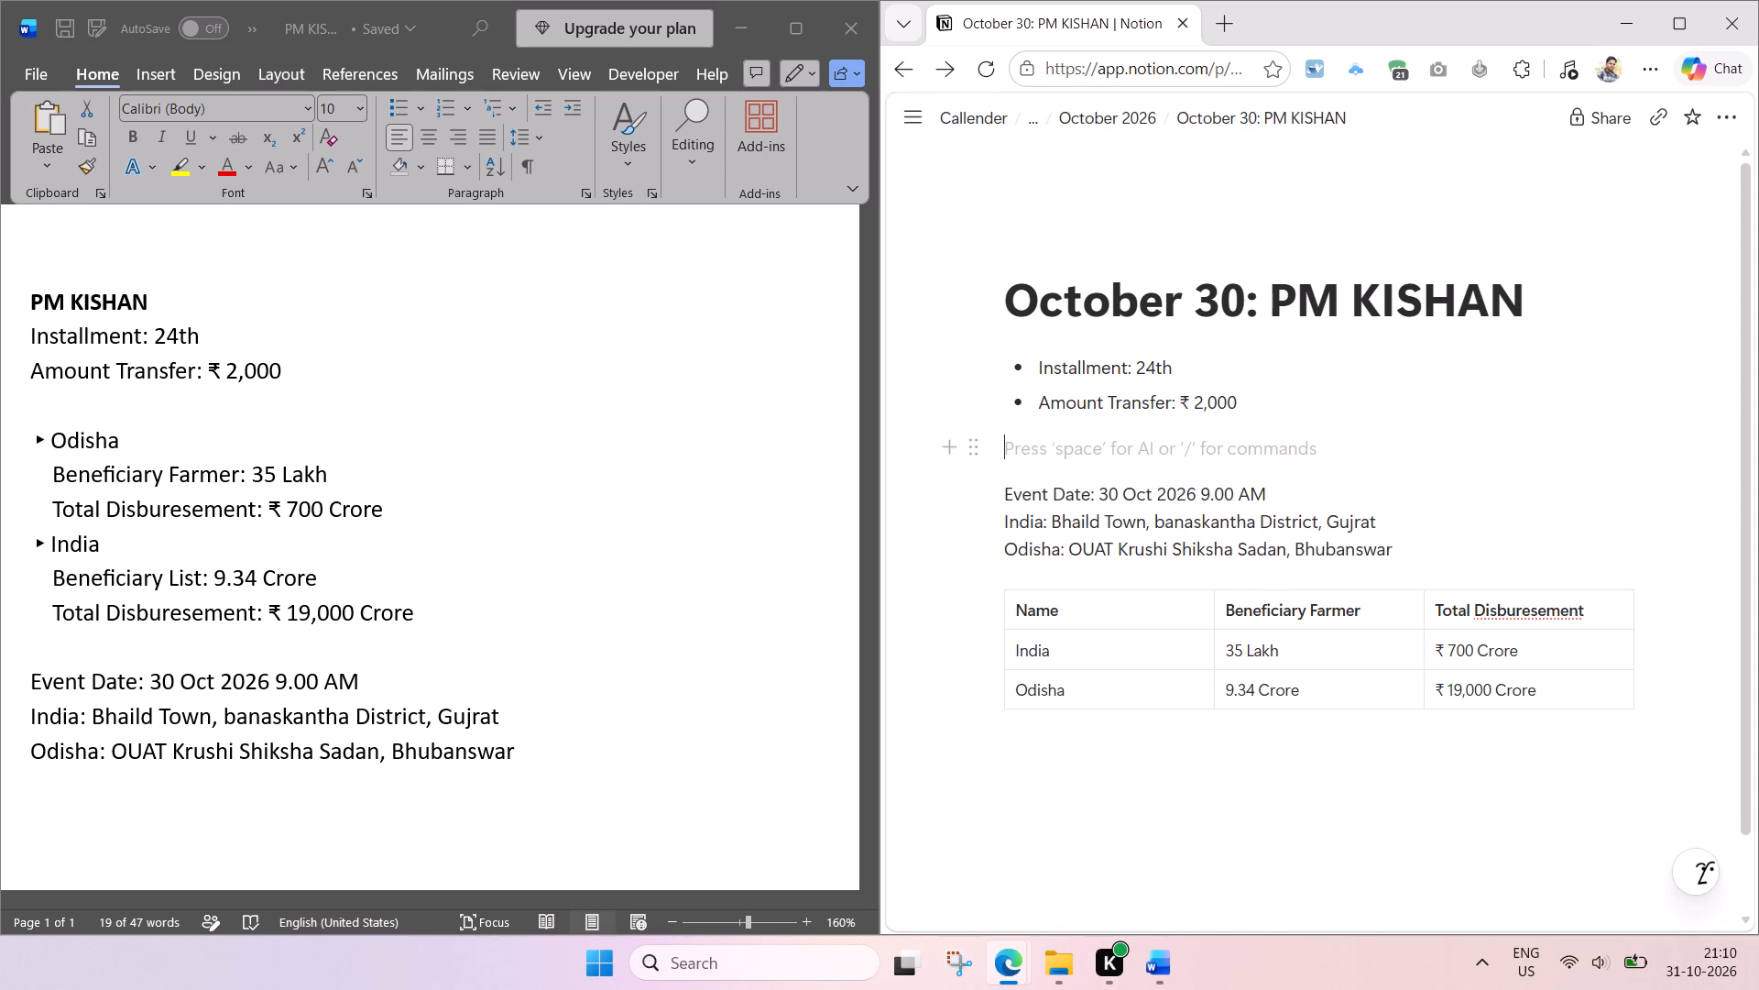
{"action": "key", "text": "BackSpace"}
Turn the pasted event block into a bulleted list item and split the India and Odisha venue lines into their own bullet.
{"action": "left_click", "coordinate": [965, 446]}
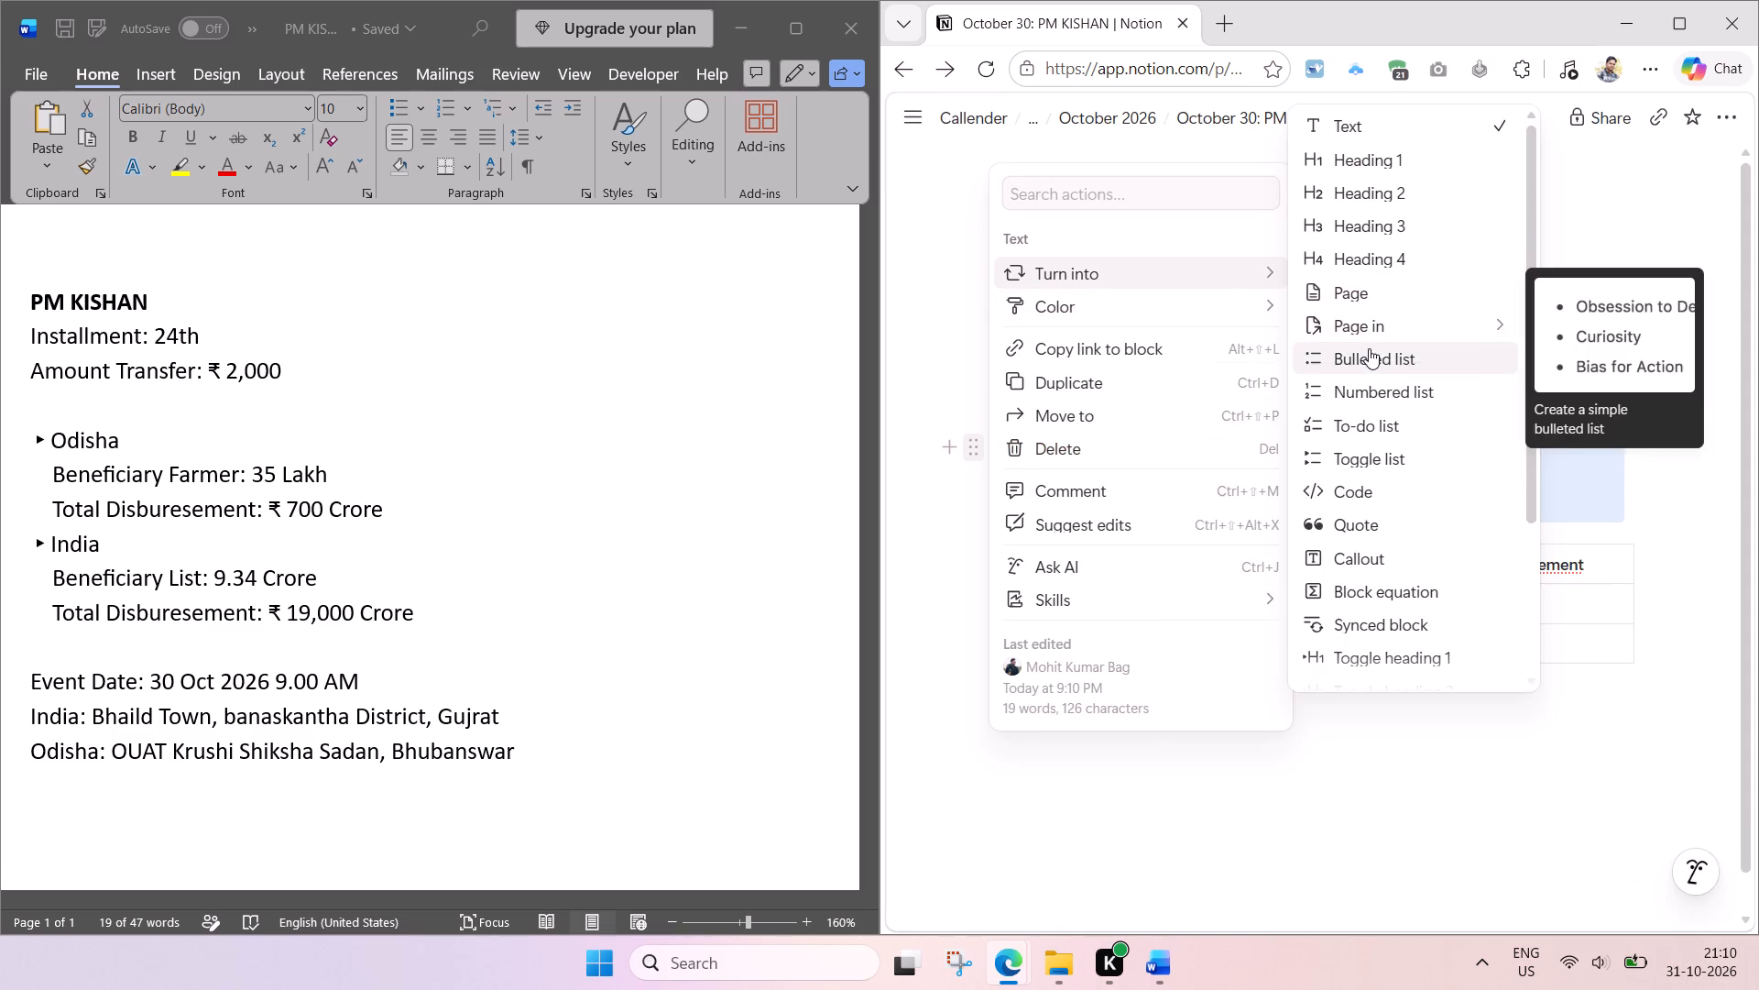
{"action": "left_click", "coordinate": [1368, 350]}
{"action": "left_click", "coordinate": [1127, 470]}
{"action": "left_click", "coordinate": [1039, 467]}
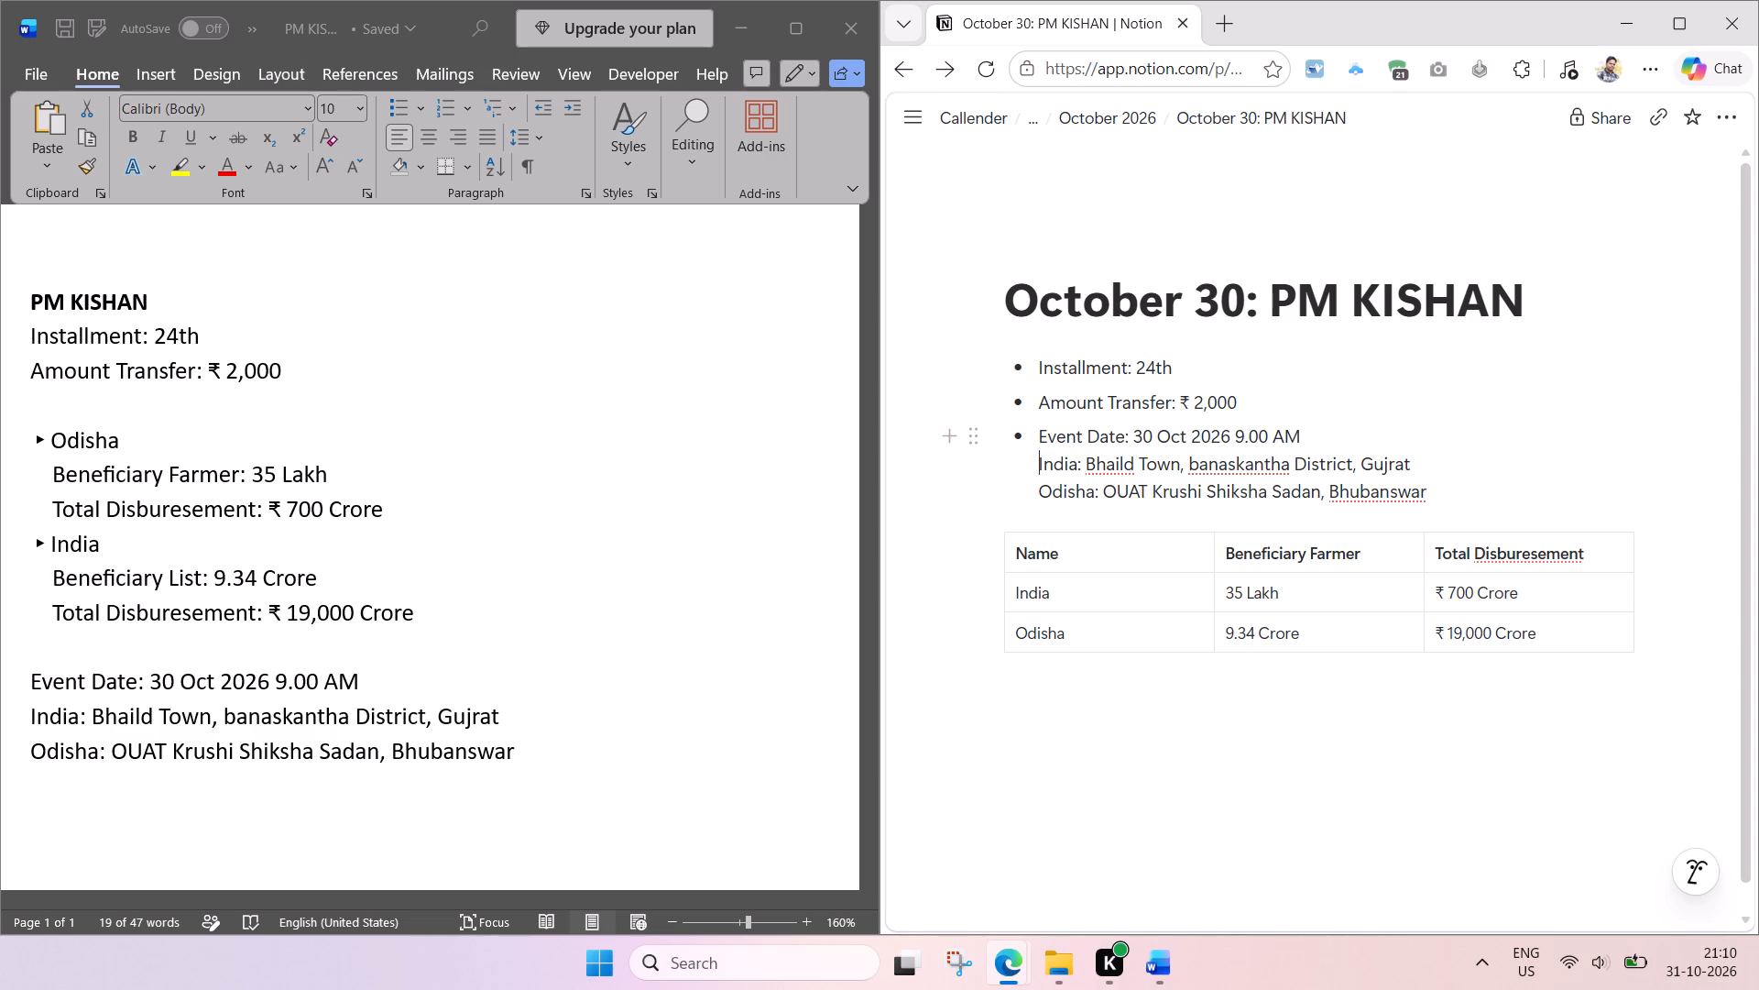
{"action": "key", "text": "Return"}
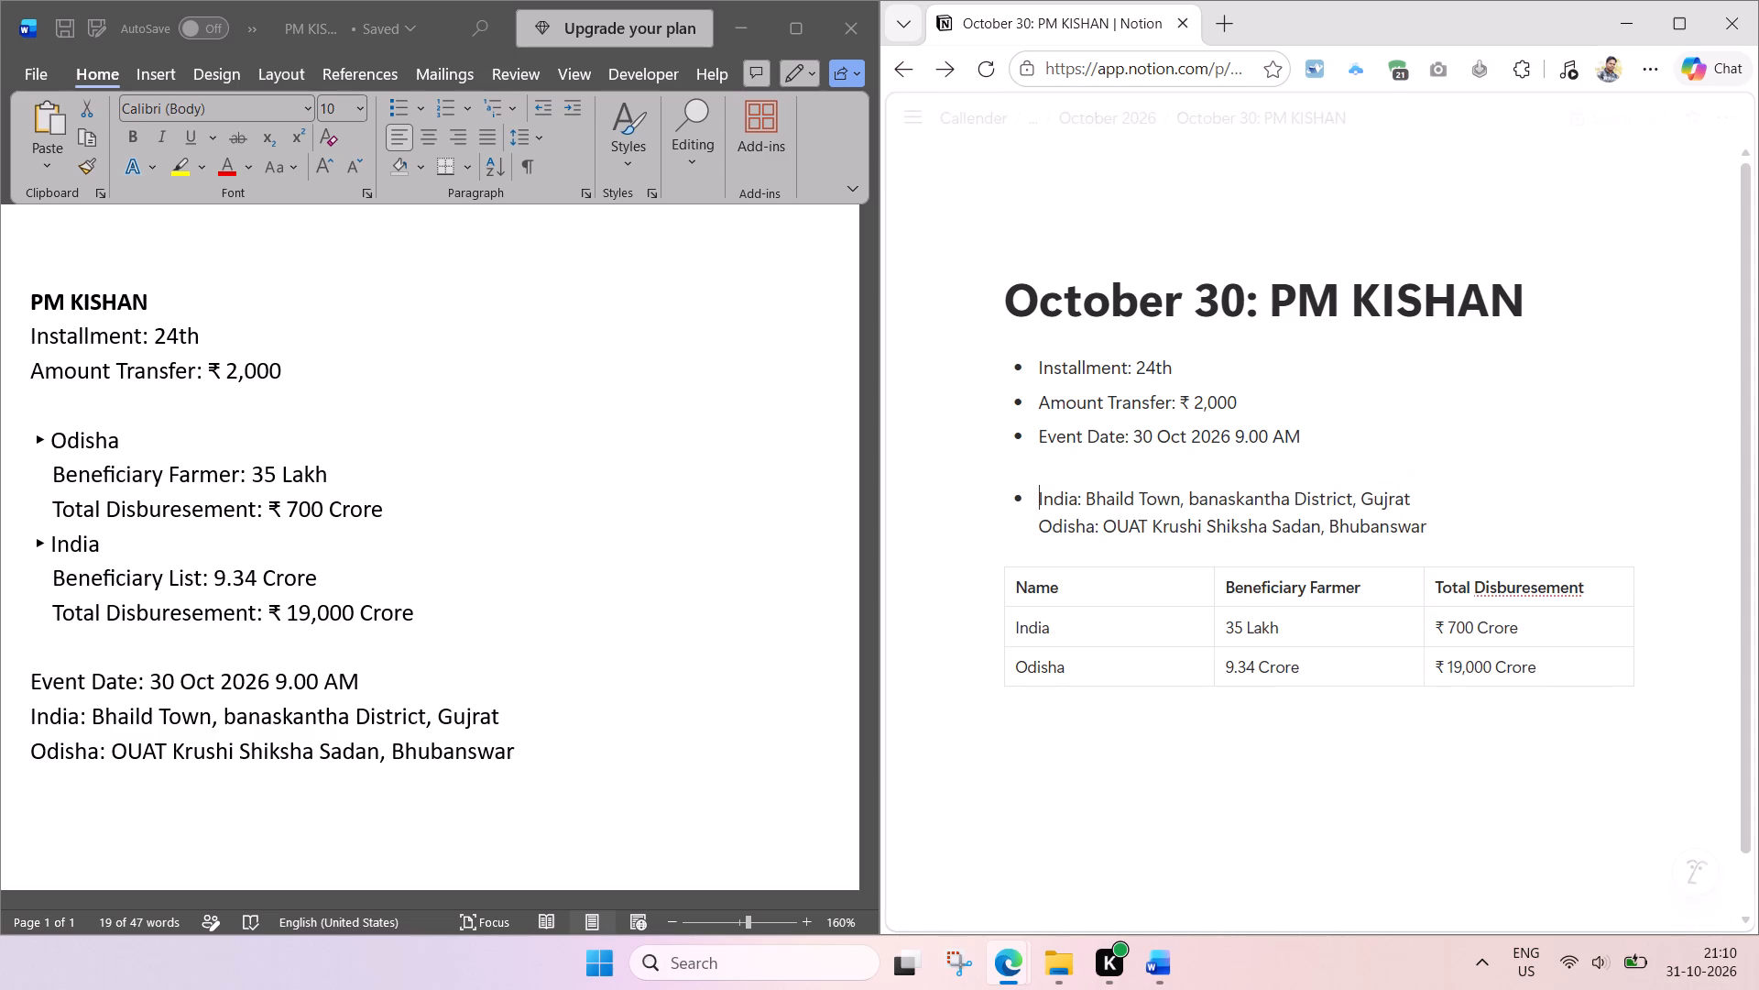
{"action": "key", "text": "BackSpace"}
{"action": "key", "text": "ctrl+z"}
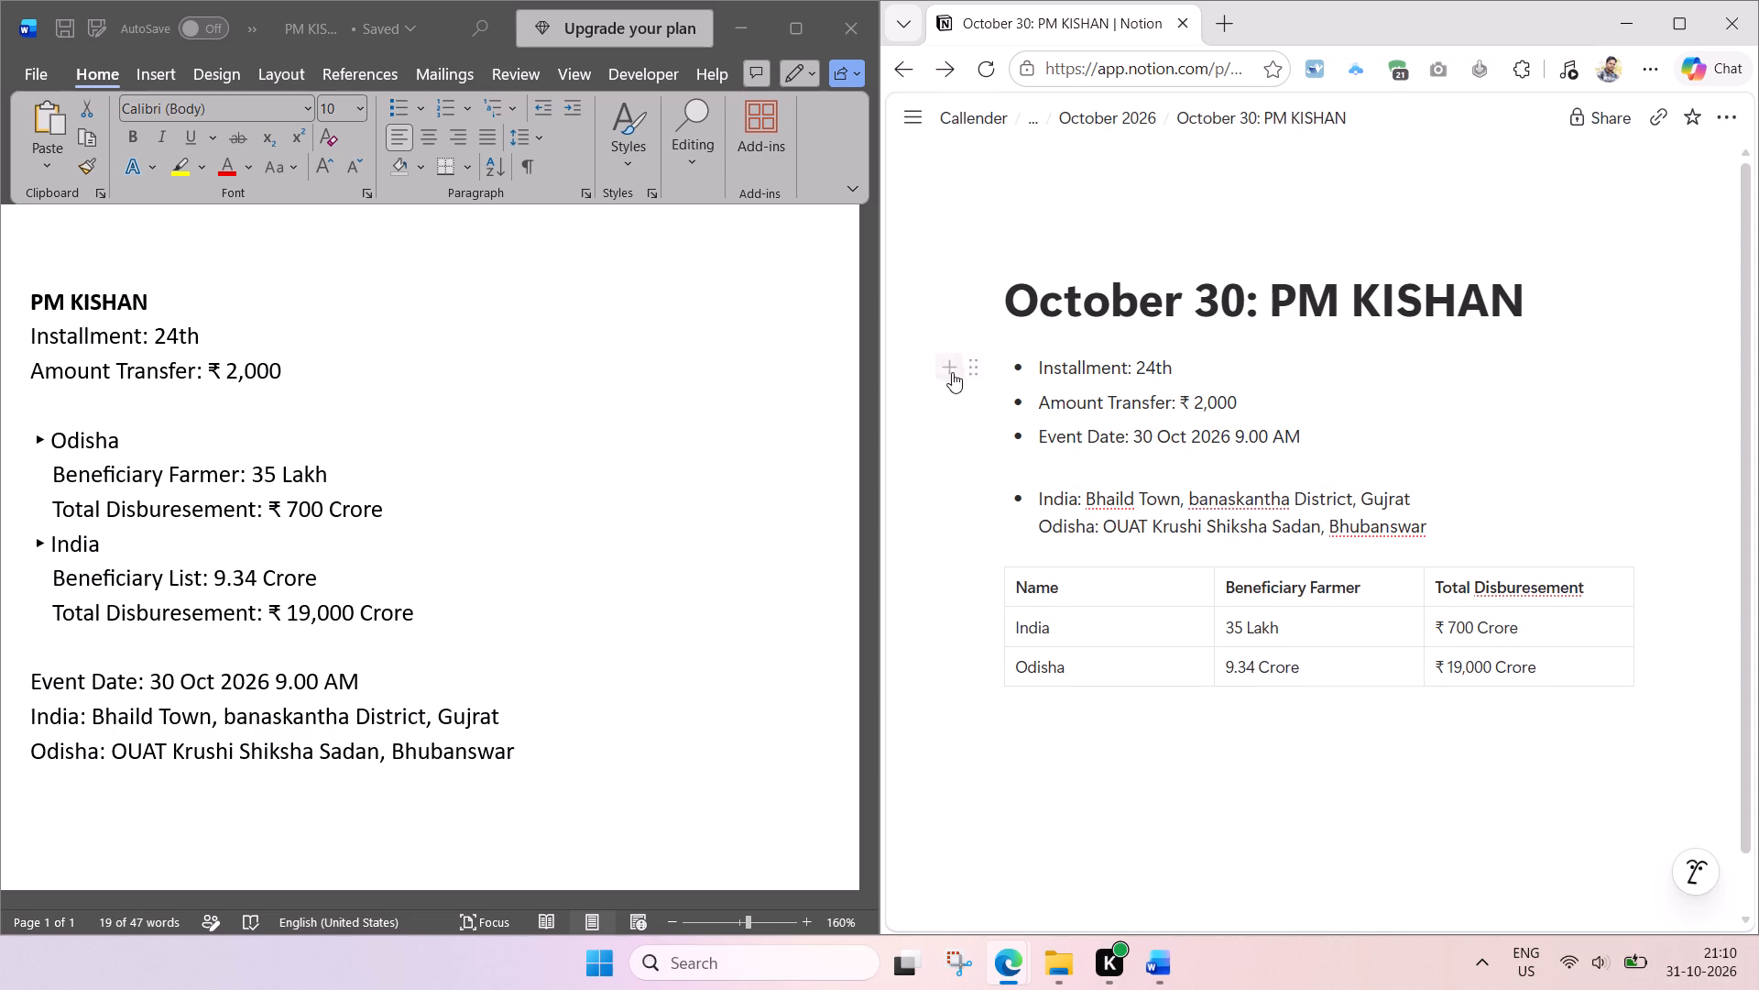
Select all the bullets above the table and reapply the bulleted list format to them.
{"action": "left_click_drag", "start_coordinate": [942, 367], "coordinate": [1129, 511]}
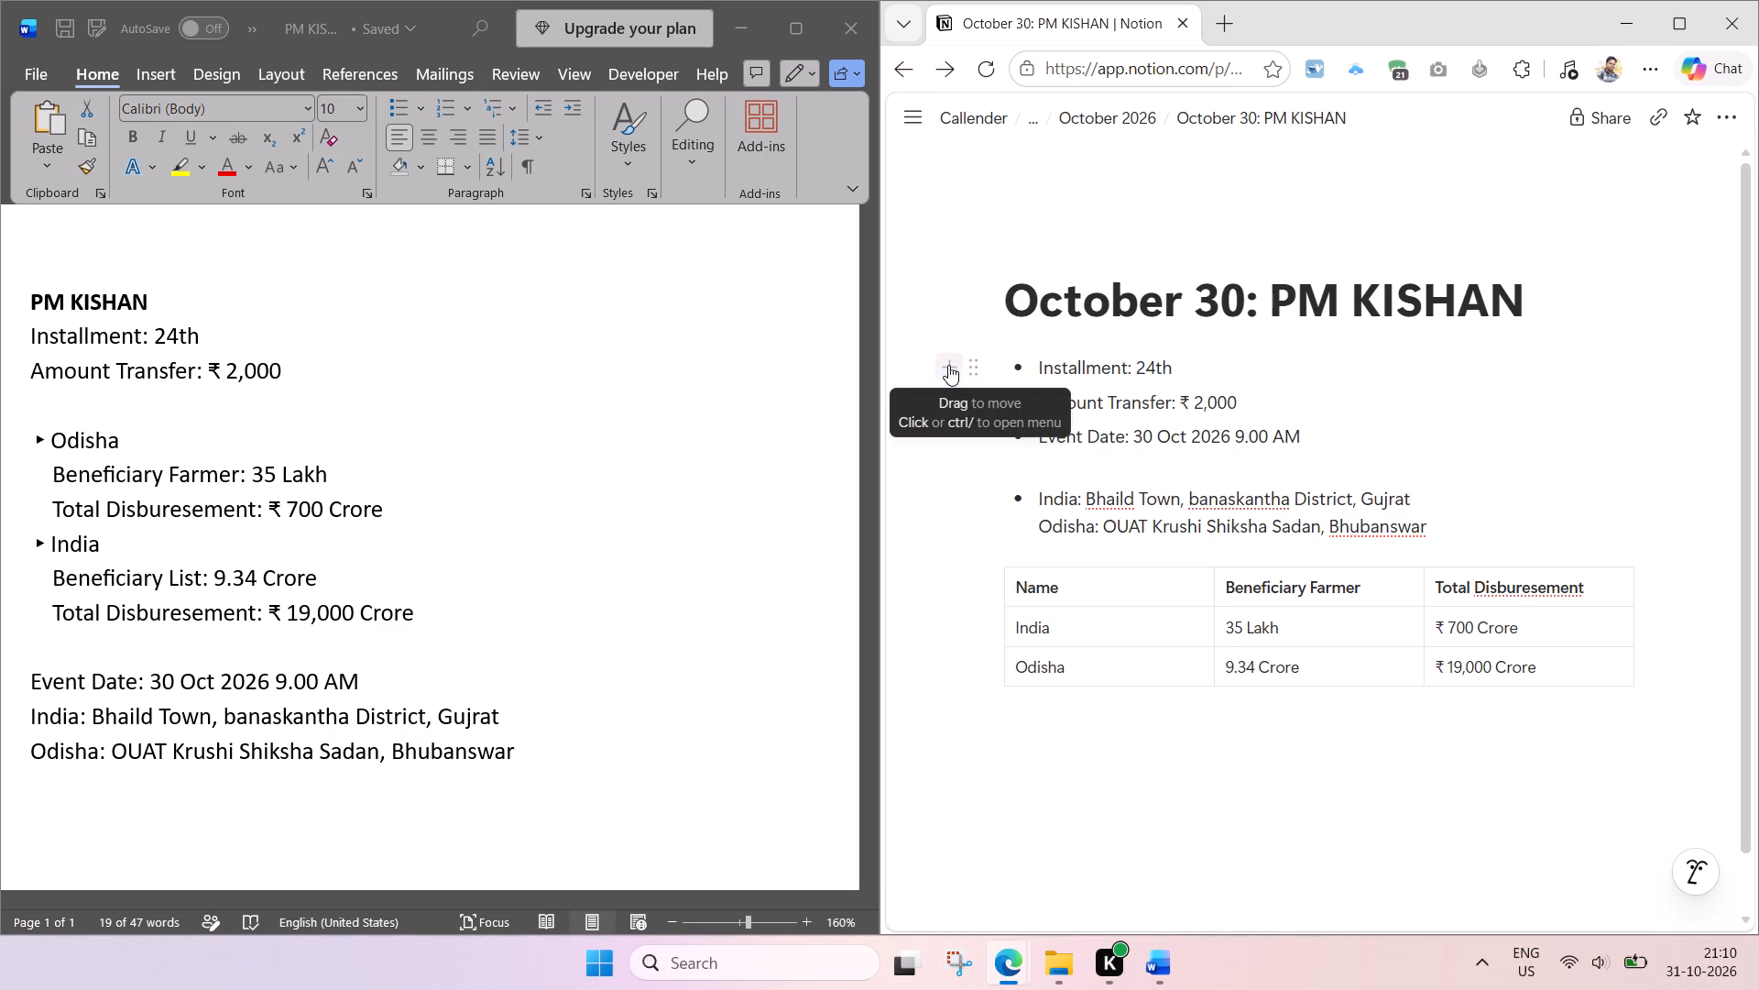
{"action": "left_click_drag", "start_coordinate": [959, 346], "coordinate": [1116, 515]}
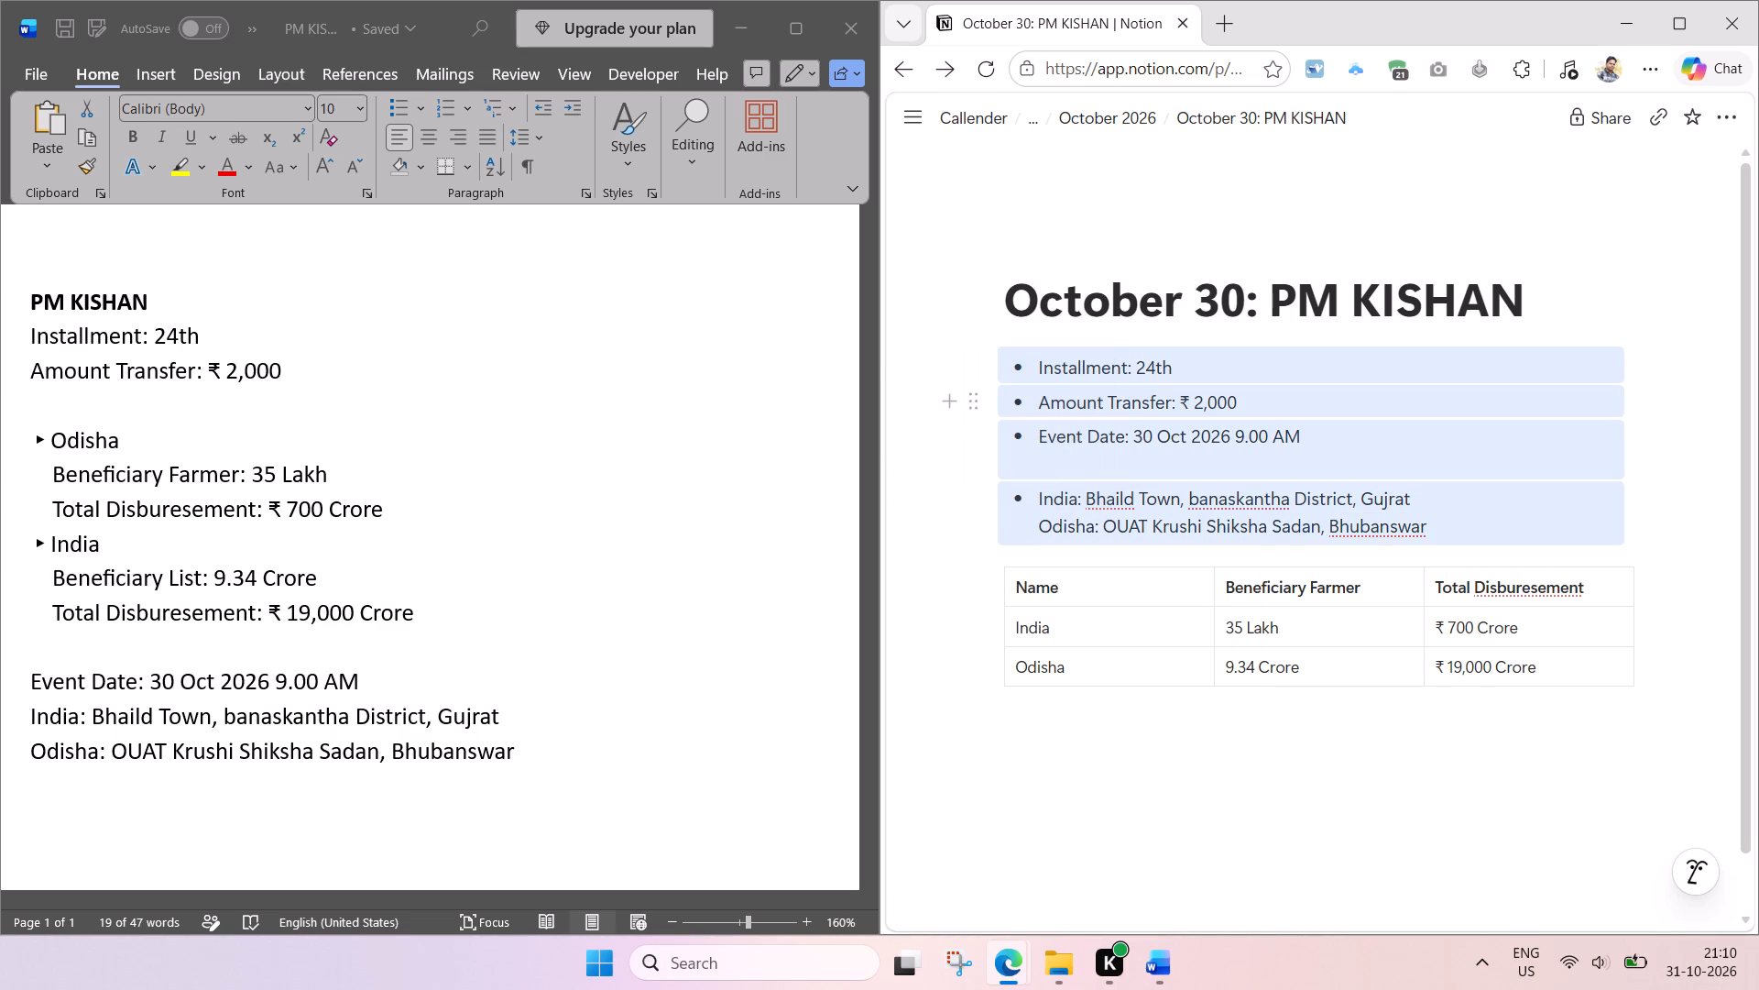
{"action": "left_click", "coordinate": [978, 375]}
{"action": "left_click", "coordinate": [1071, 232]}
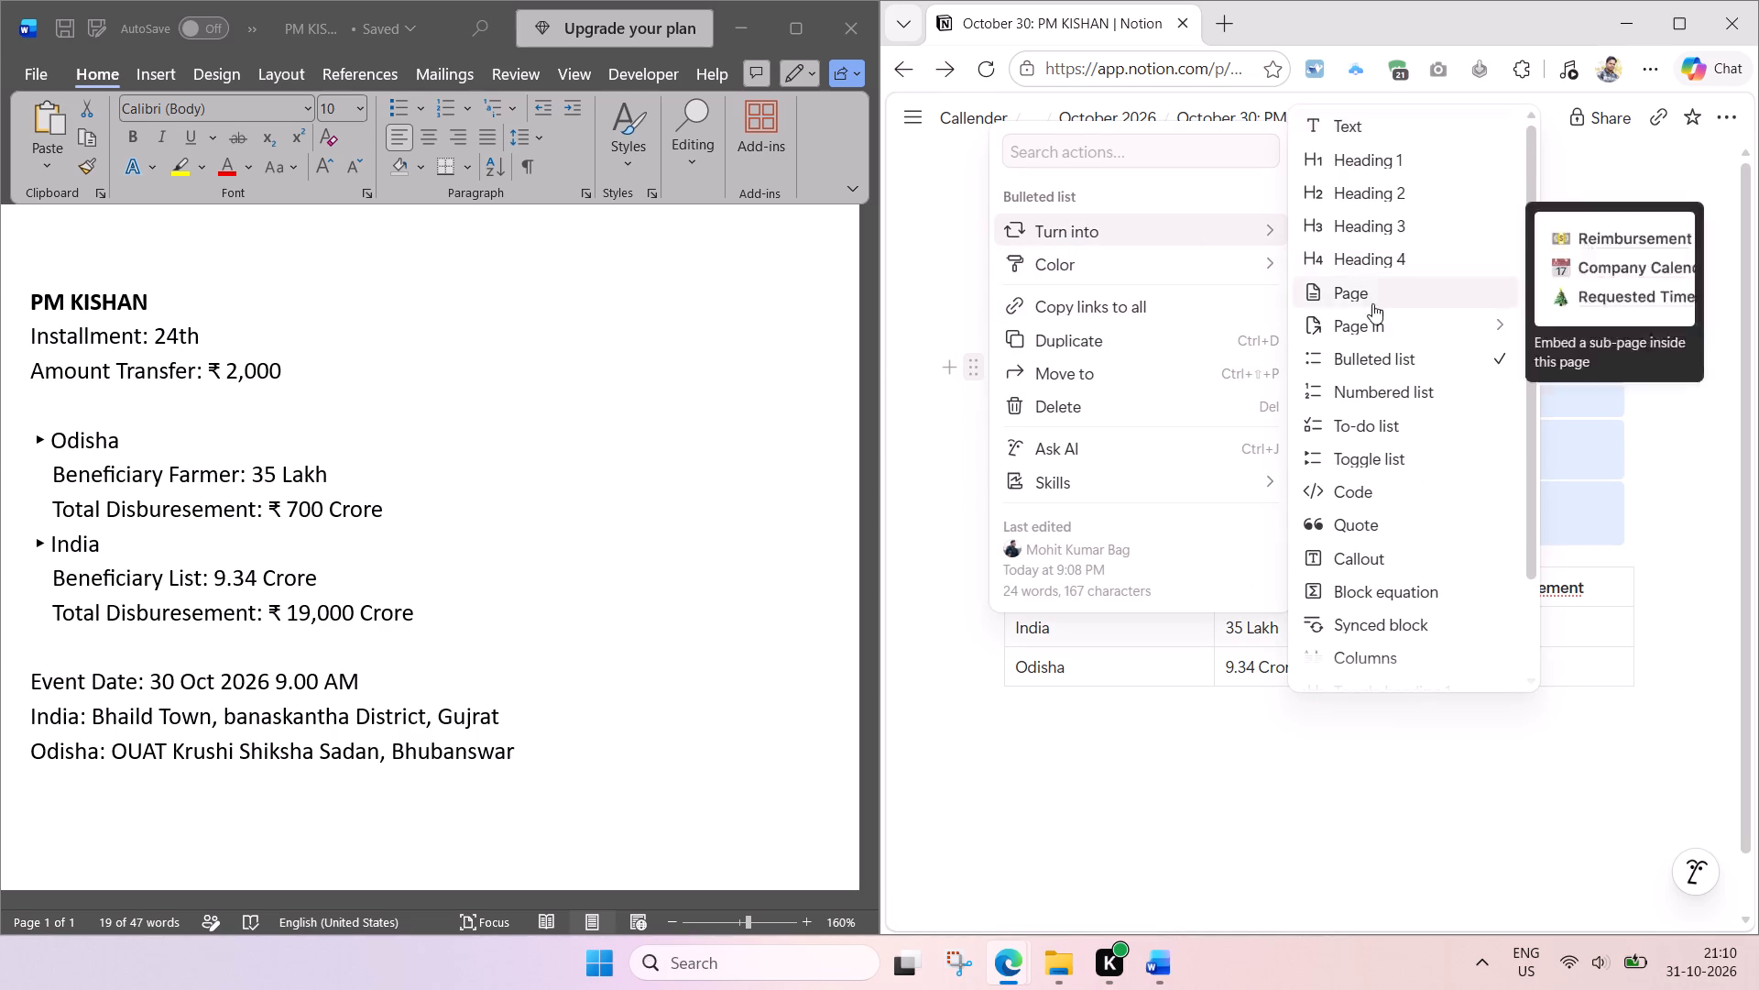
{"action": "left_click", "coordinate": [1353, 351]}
Remove the blank line beneath the Event Date text in its bullet.
{"action": "left_click", "coordinate": [1243, 467]}
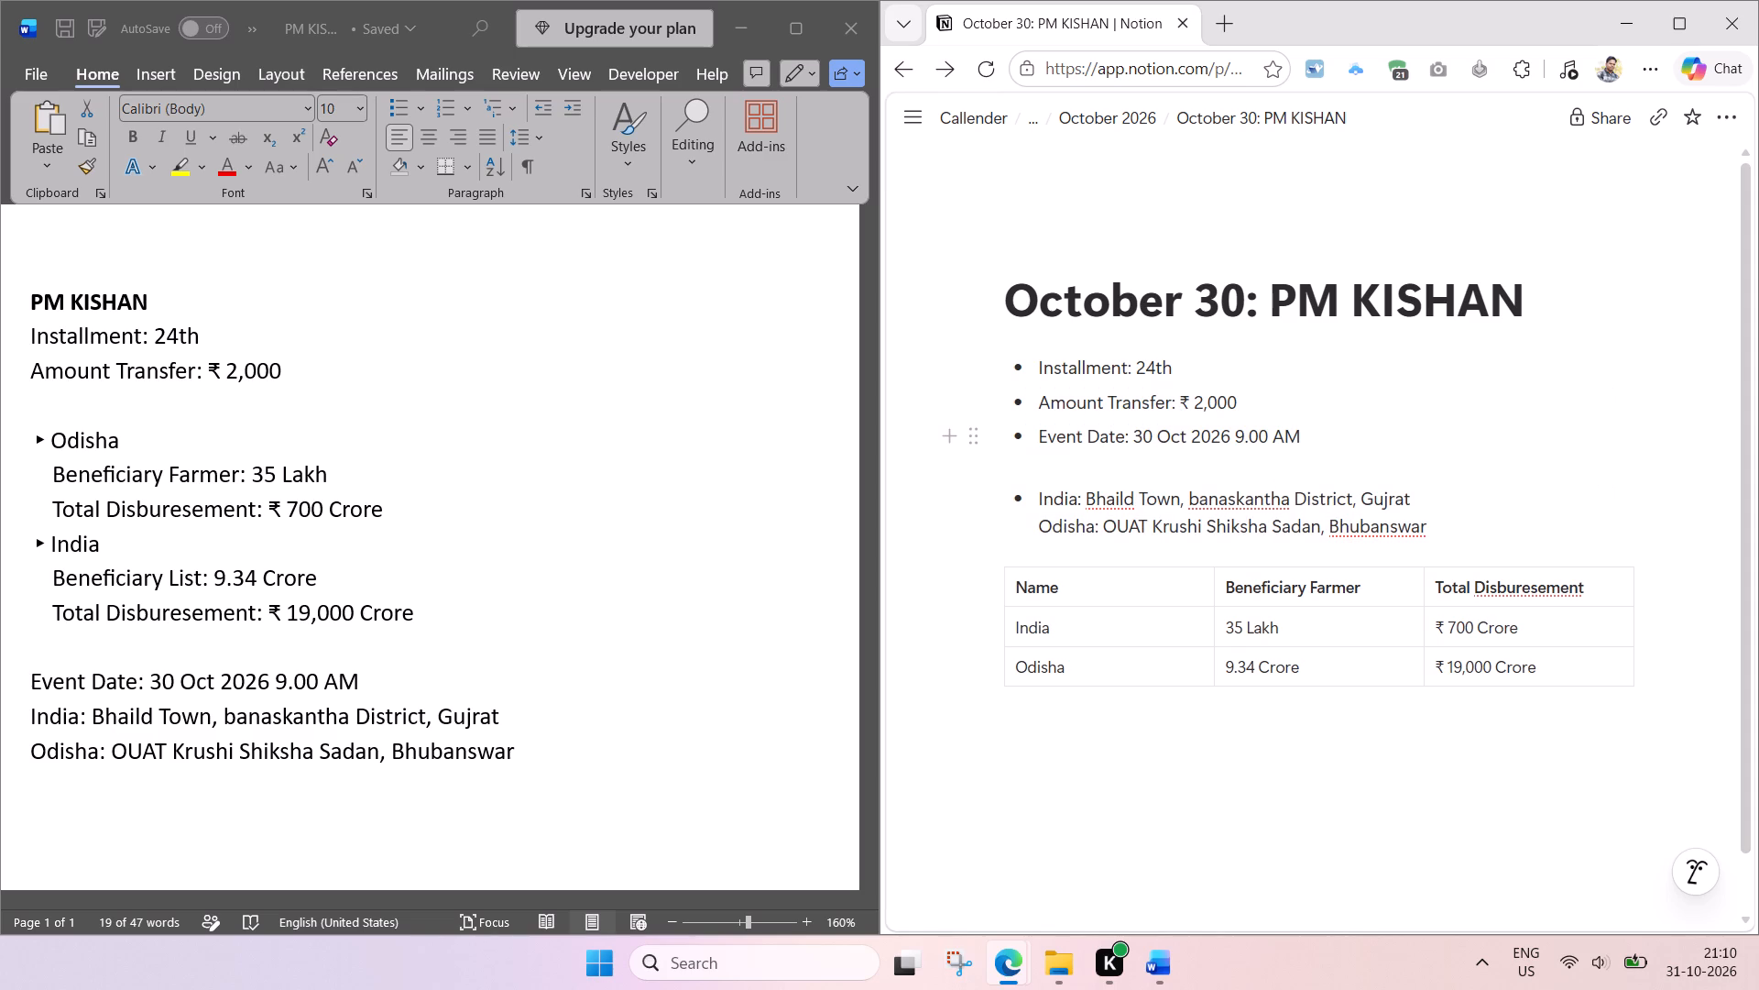
{"action": "key", "text": "BackSpace"}
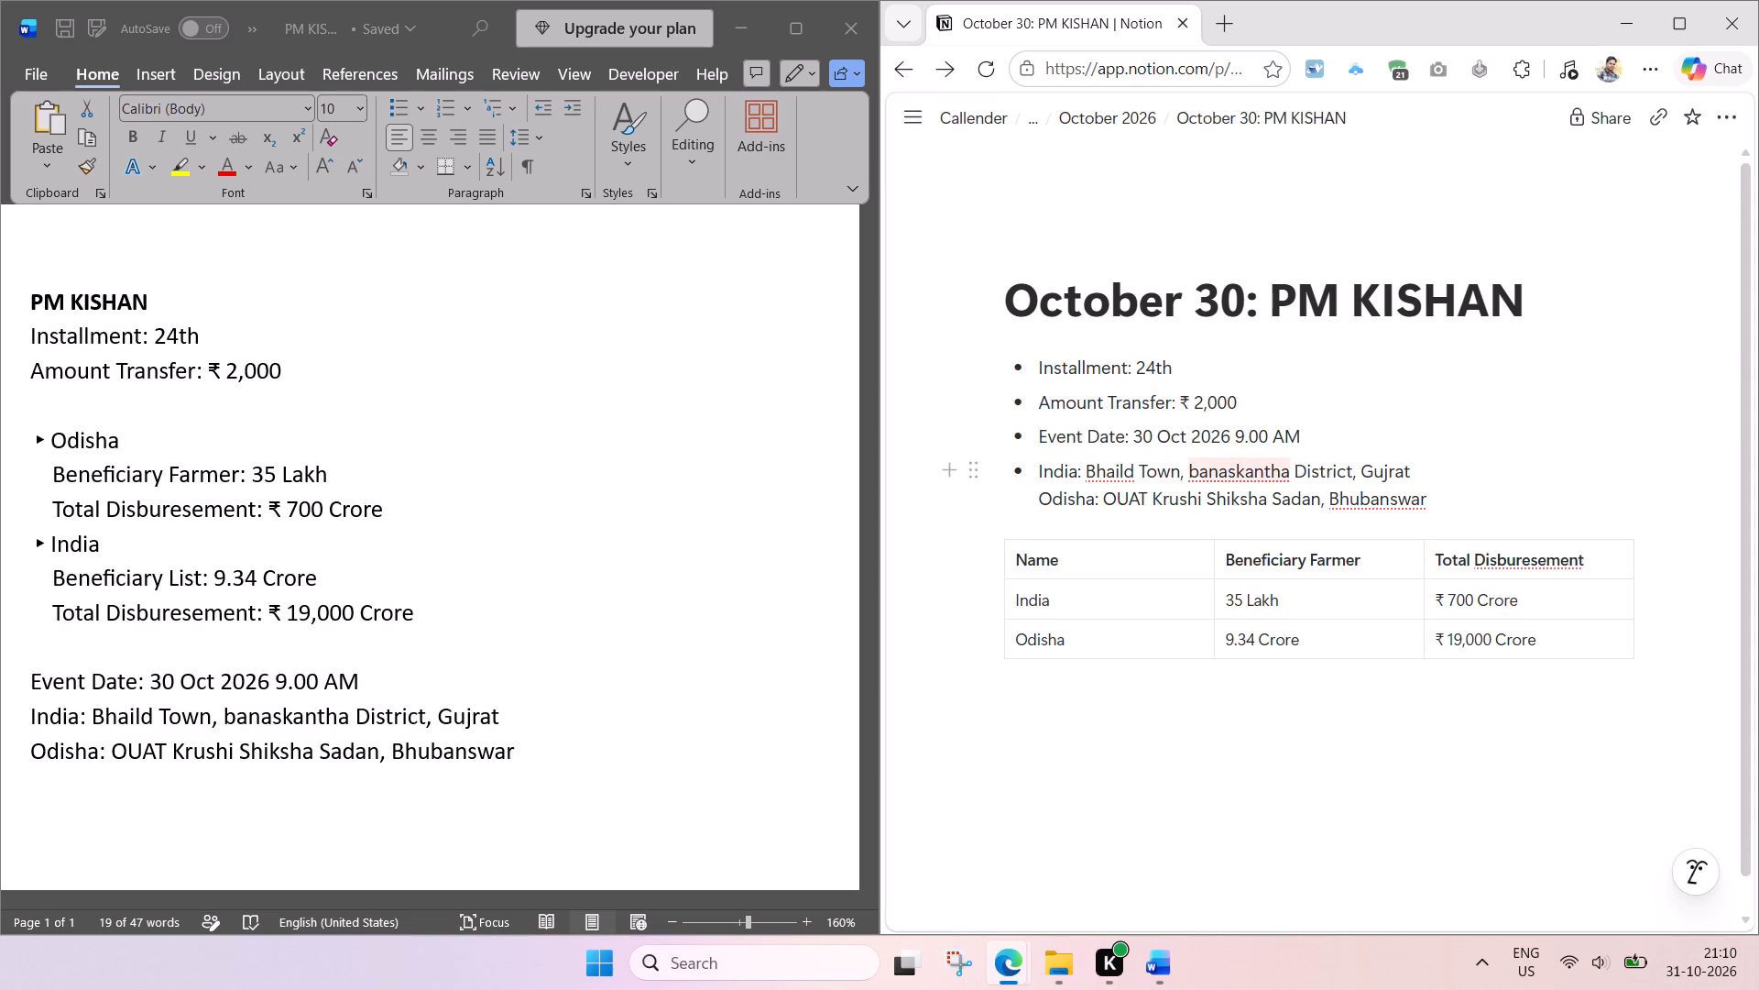
Capitalise the district name in the India venue line as "Banaskantha" and save the page.
{"action": "left_click", "coordinate": [1196, 467]}
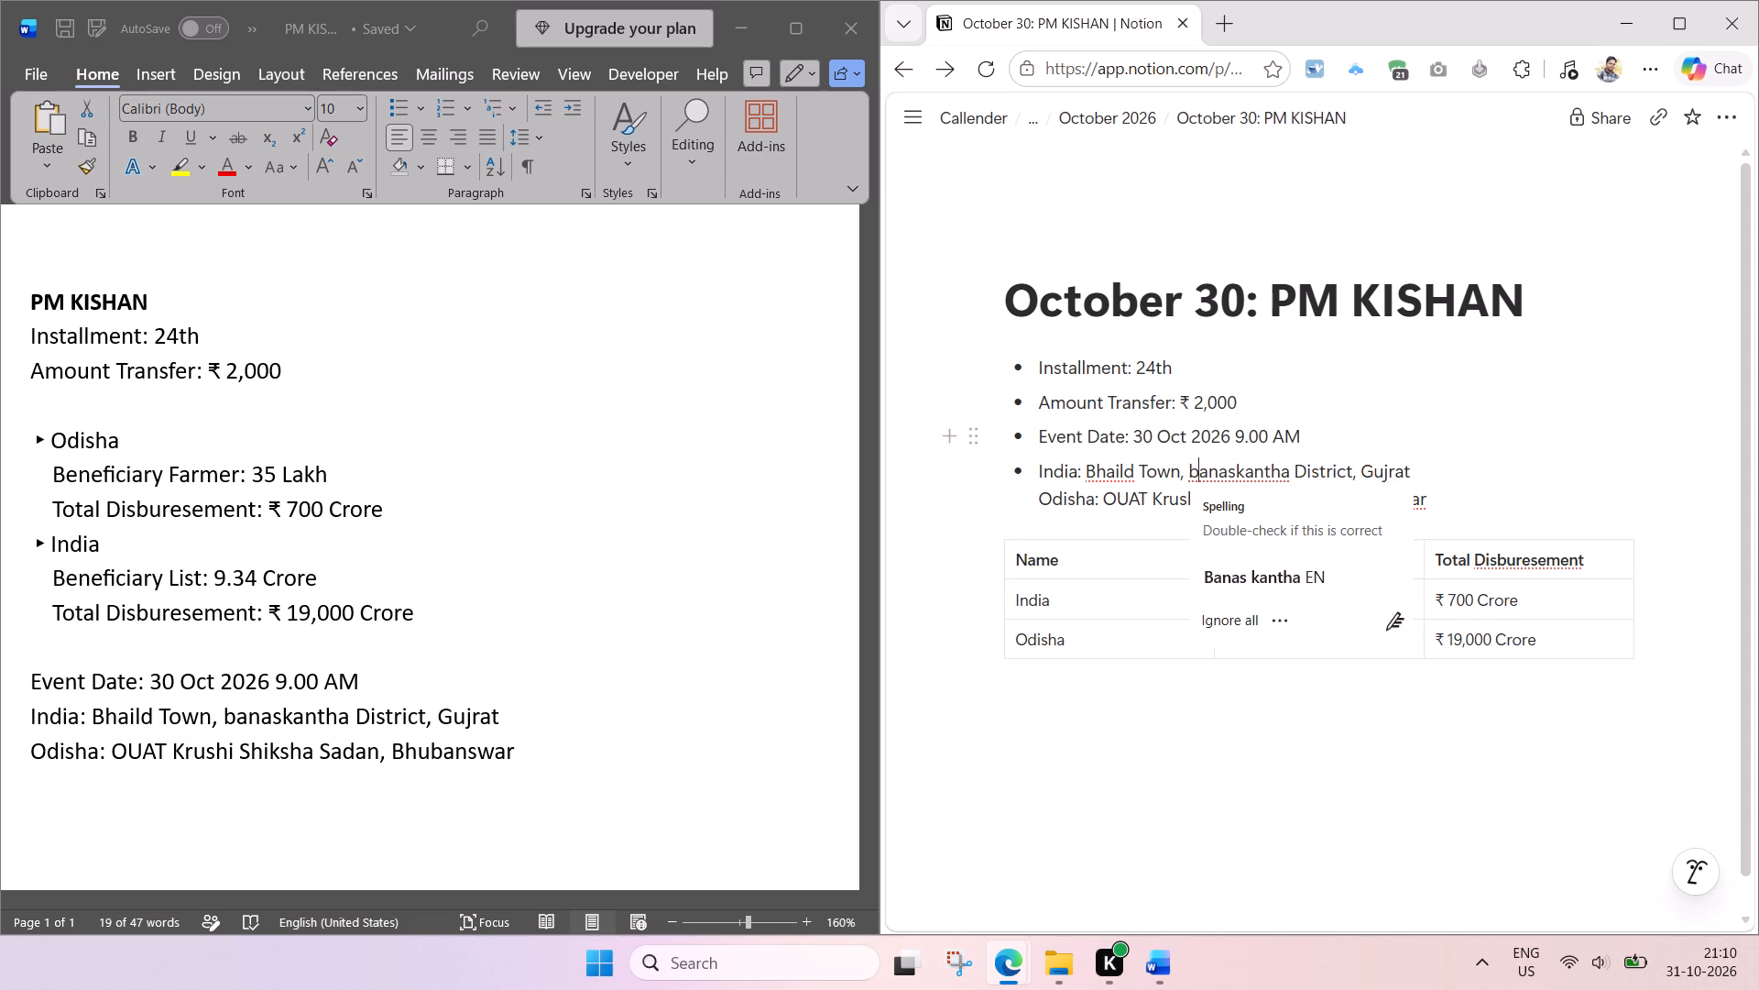
{"action": "left_click", "coordinate": [1434, 445]}
{"action": "left_click", "coordinate": [1199, 469]}
{"action": "key", "text": "BackSpace"}
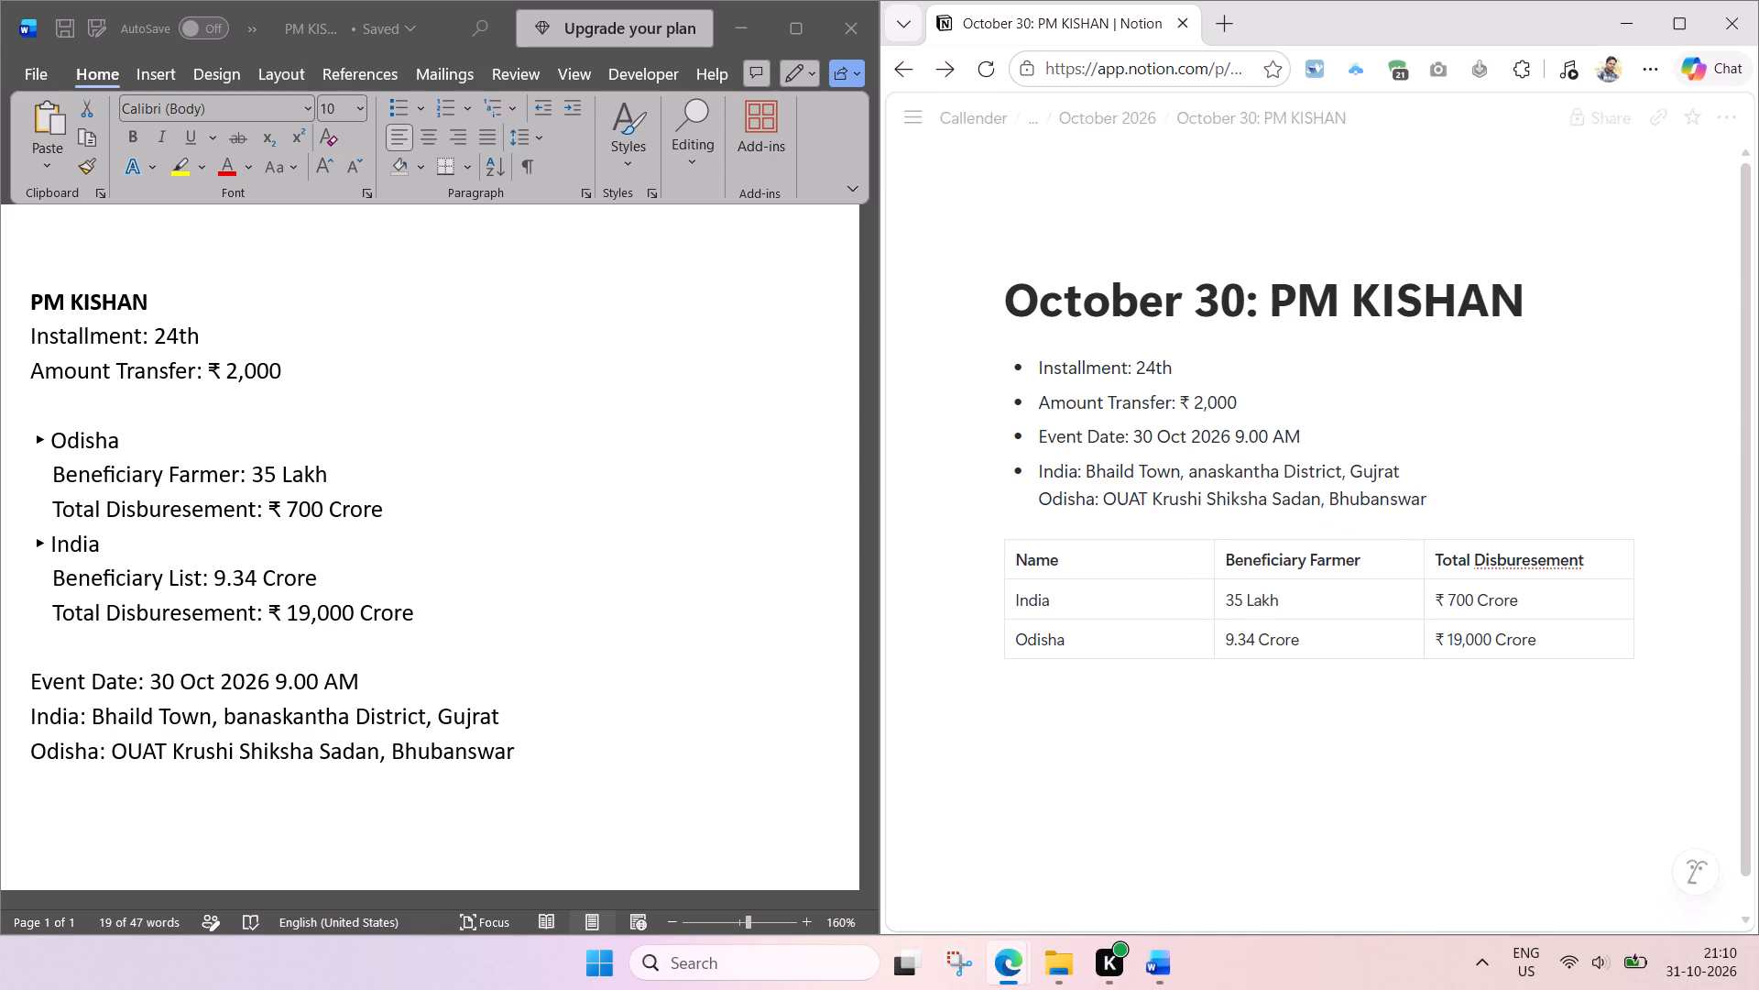
{"action": "key", "text": "shift+b"}
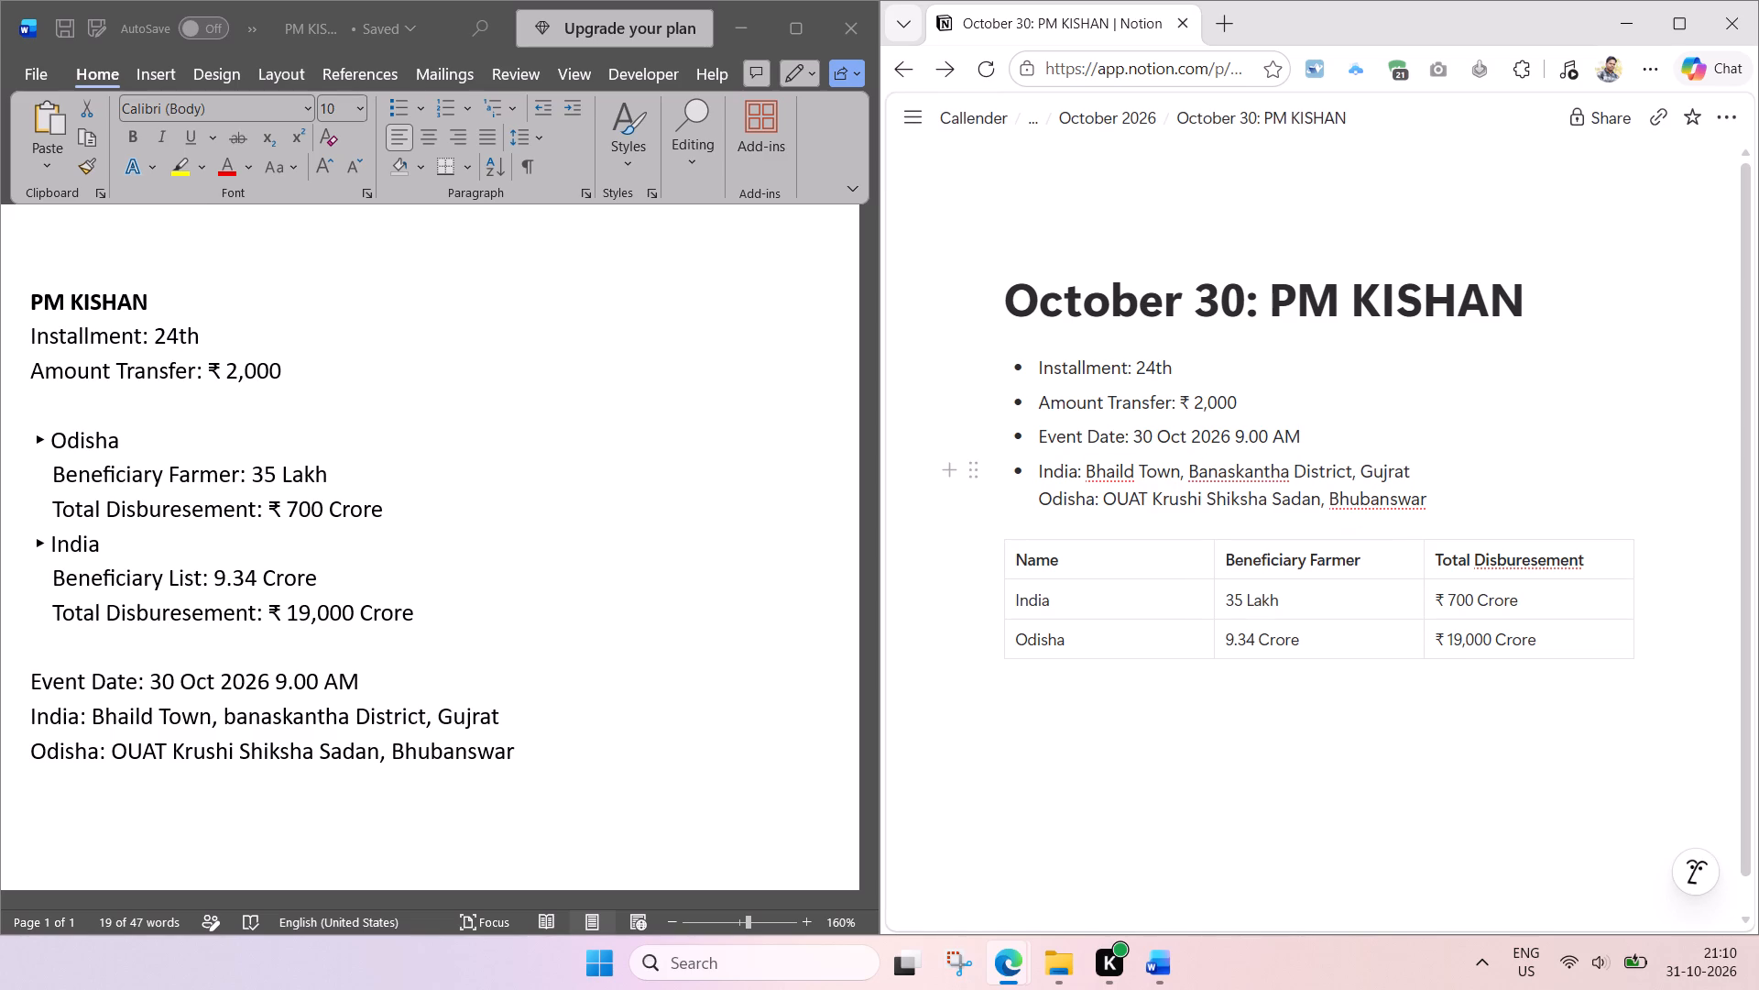
{"action": "left_click", "coordinate": [1036, 476]}
{"action": "key", "text": "ctrl+s"}
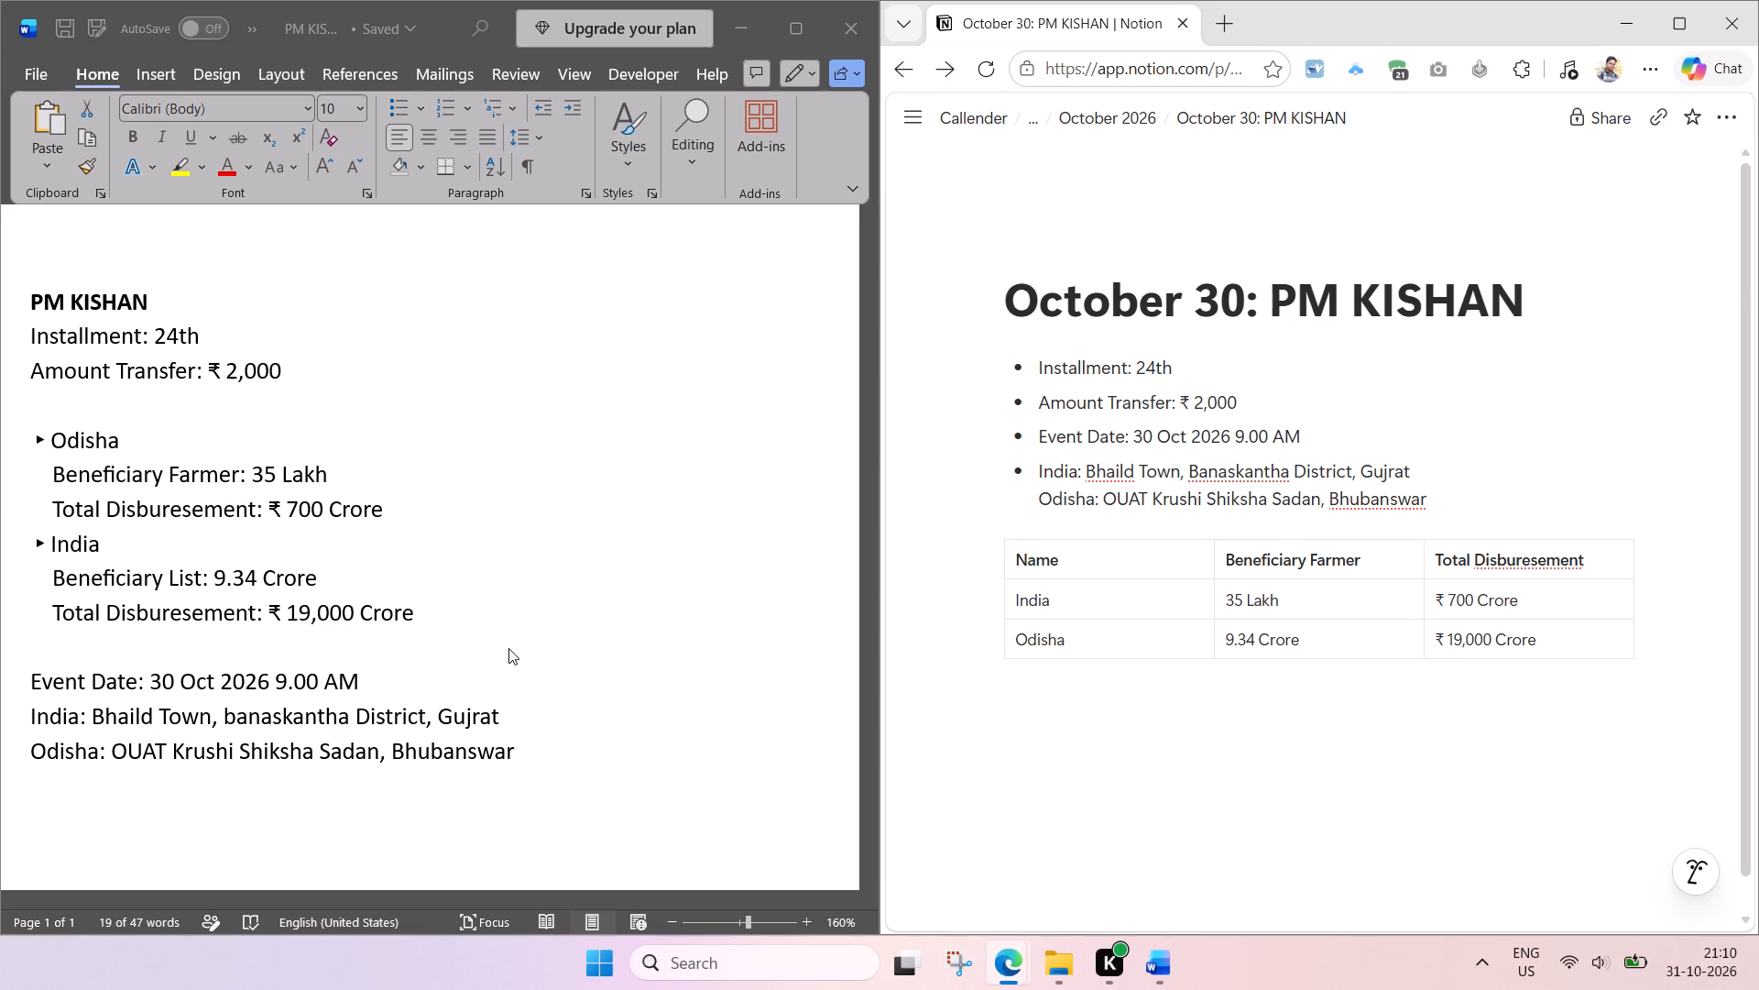
Close the PM KISHAN Word notes and delete the PM KISHAN Word file from the Oct 30 Screenshot folder.
{"action": "left_click", "coordinate": [508, 648]}
{"action": "left_click_drag", "start_coordinate": [869, 324], "coordinate": [880, 654]}
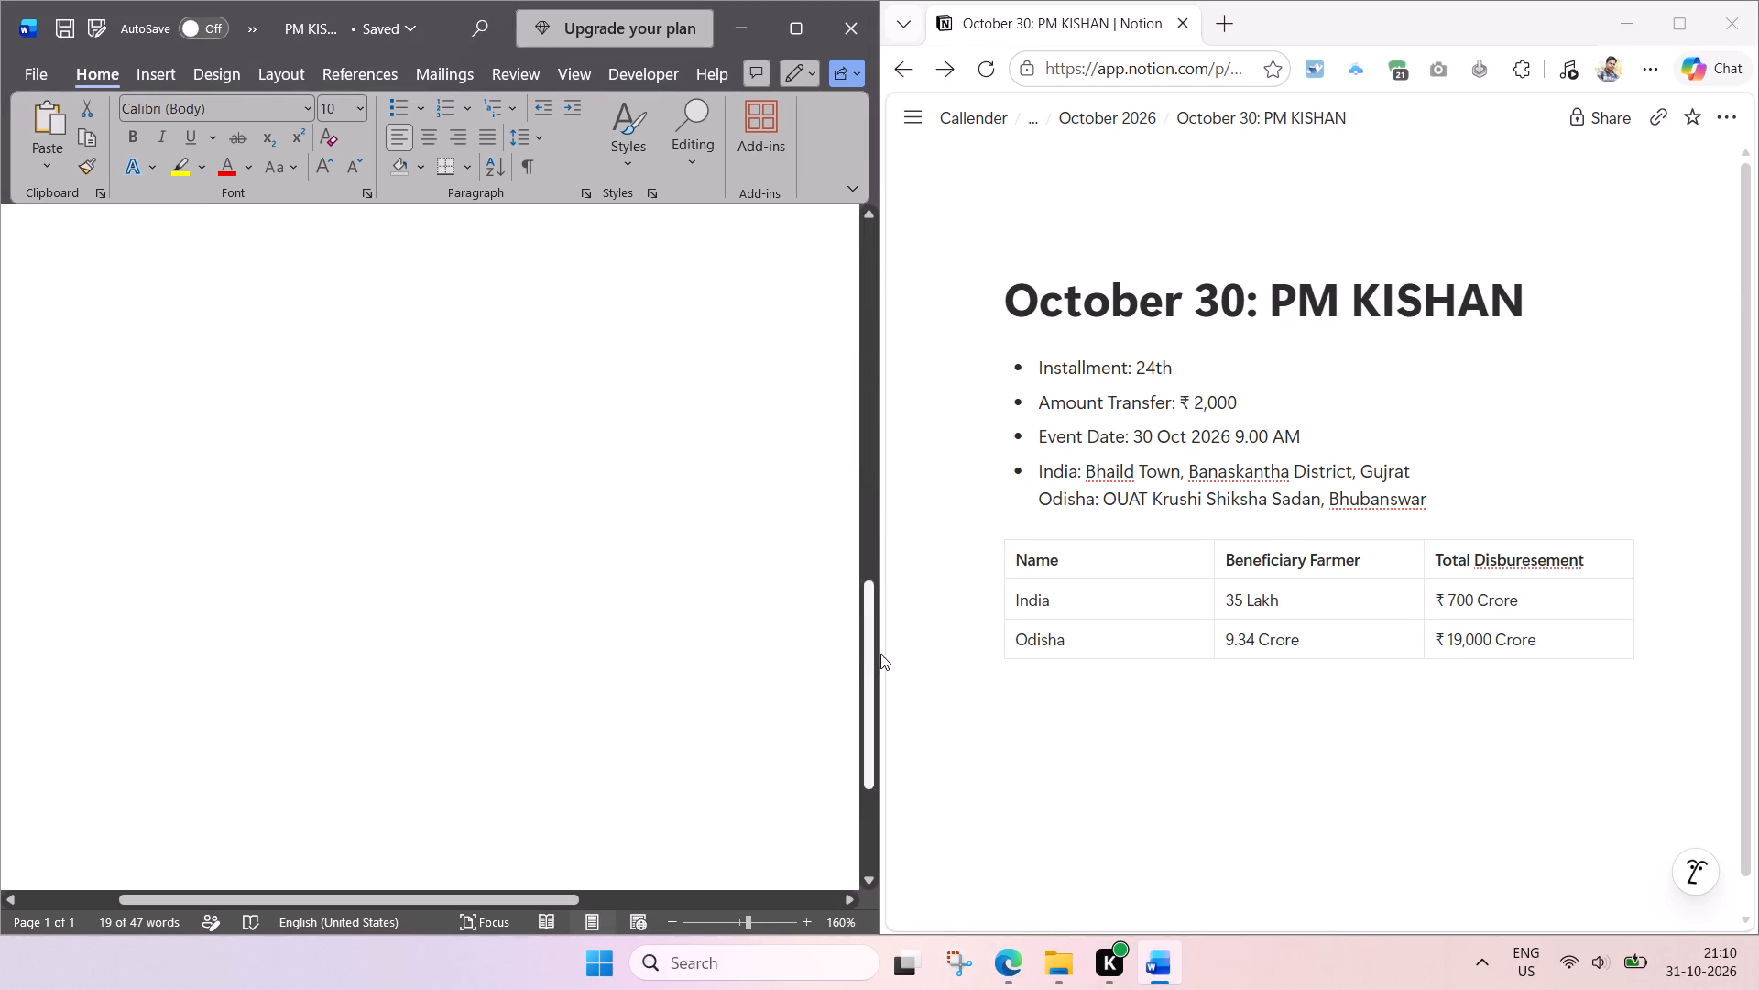
{"action": "left_click_drag", "start_coordinate": [880, 654], "coordinate": [880, 478]}
{"action": "left_click", "coordinate": [865, 38]}
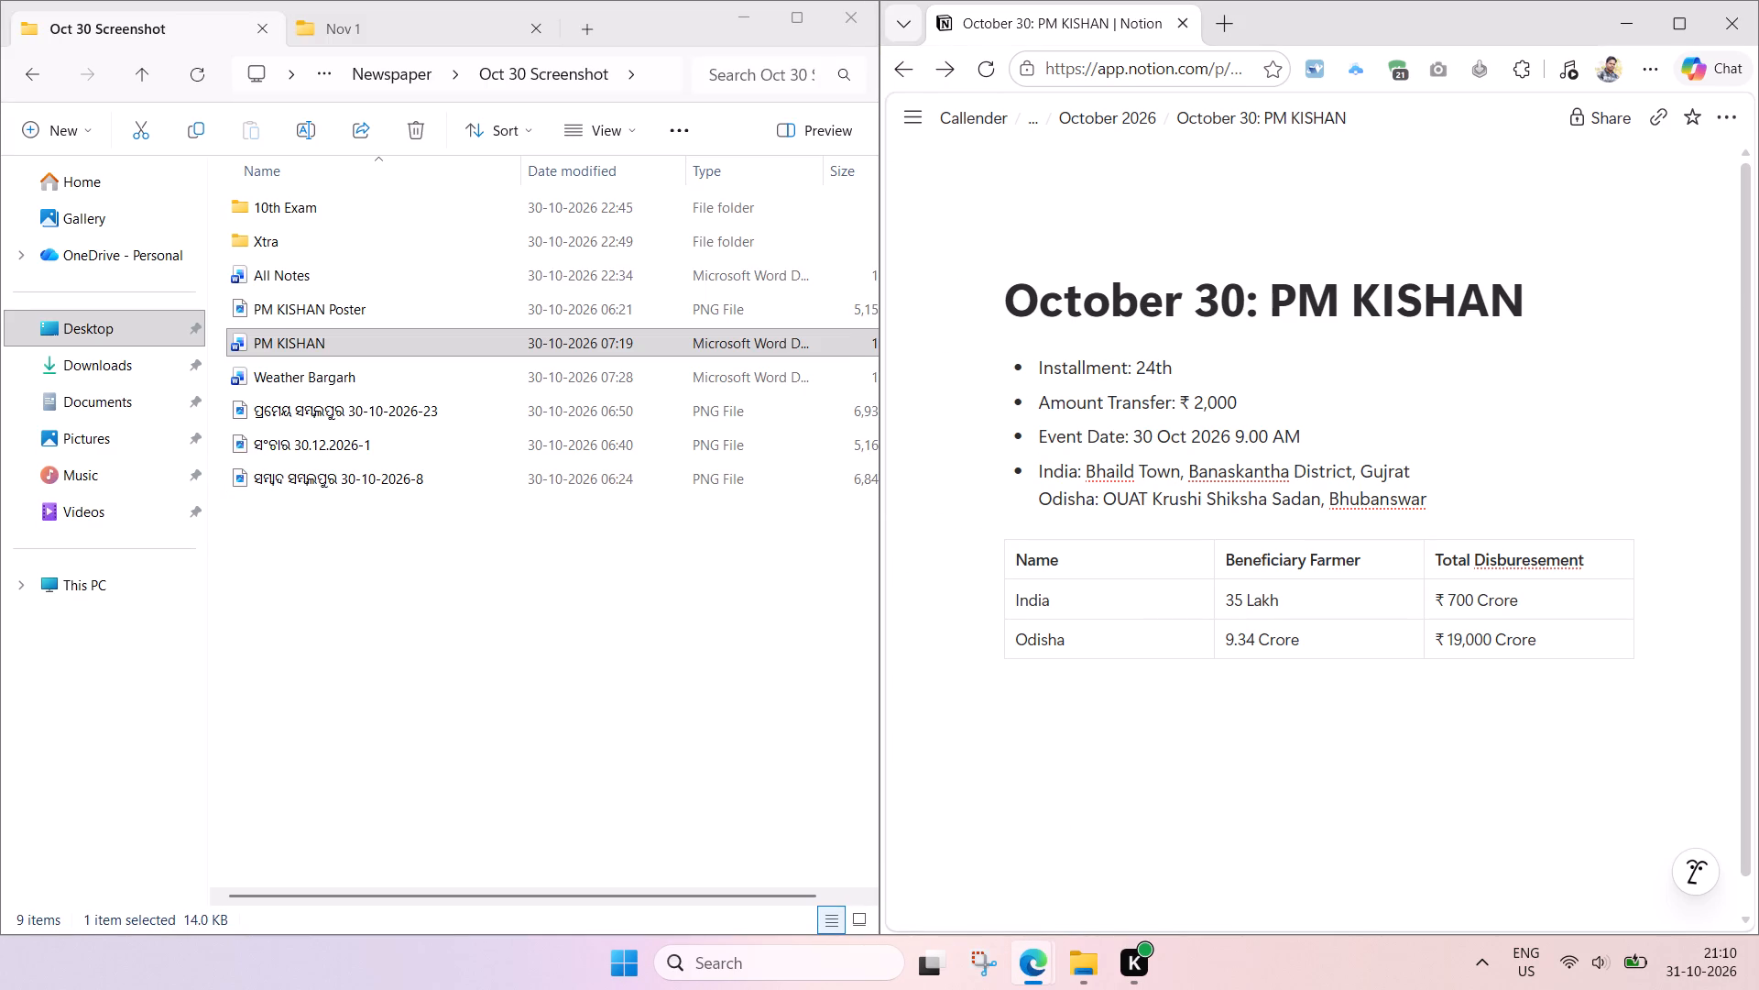
{"action": "left_click", "coordinate": [370, 642]}
{"action": "left_click", "coordinate": [328, 350]}
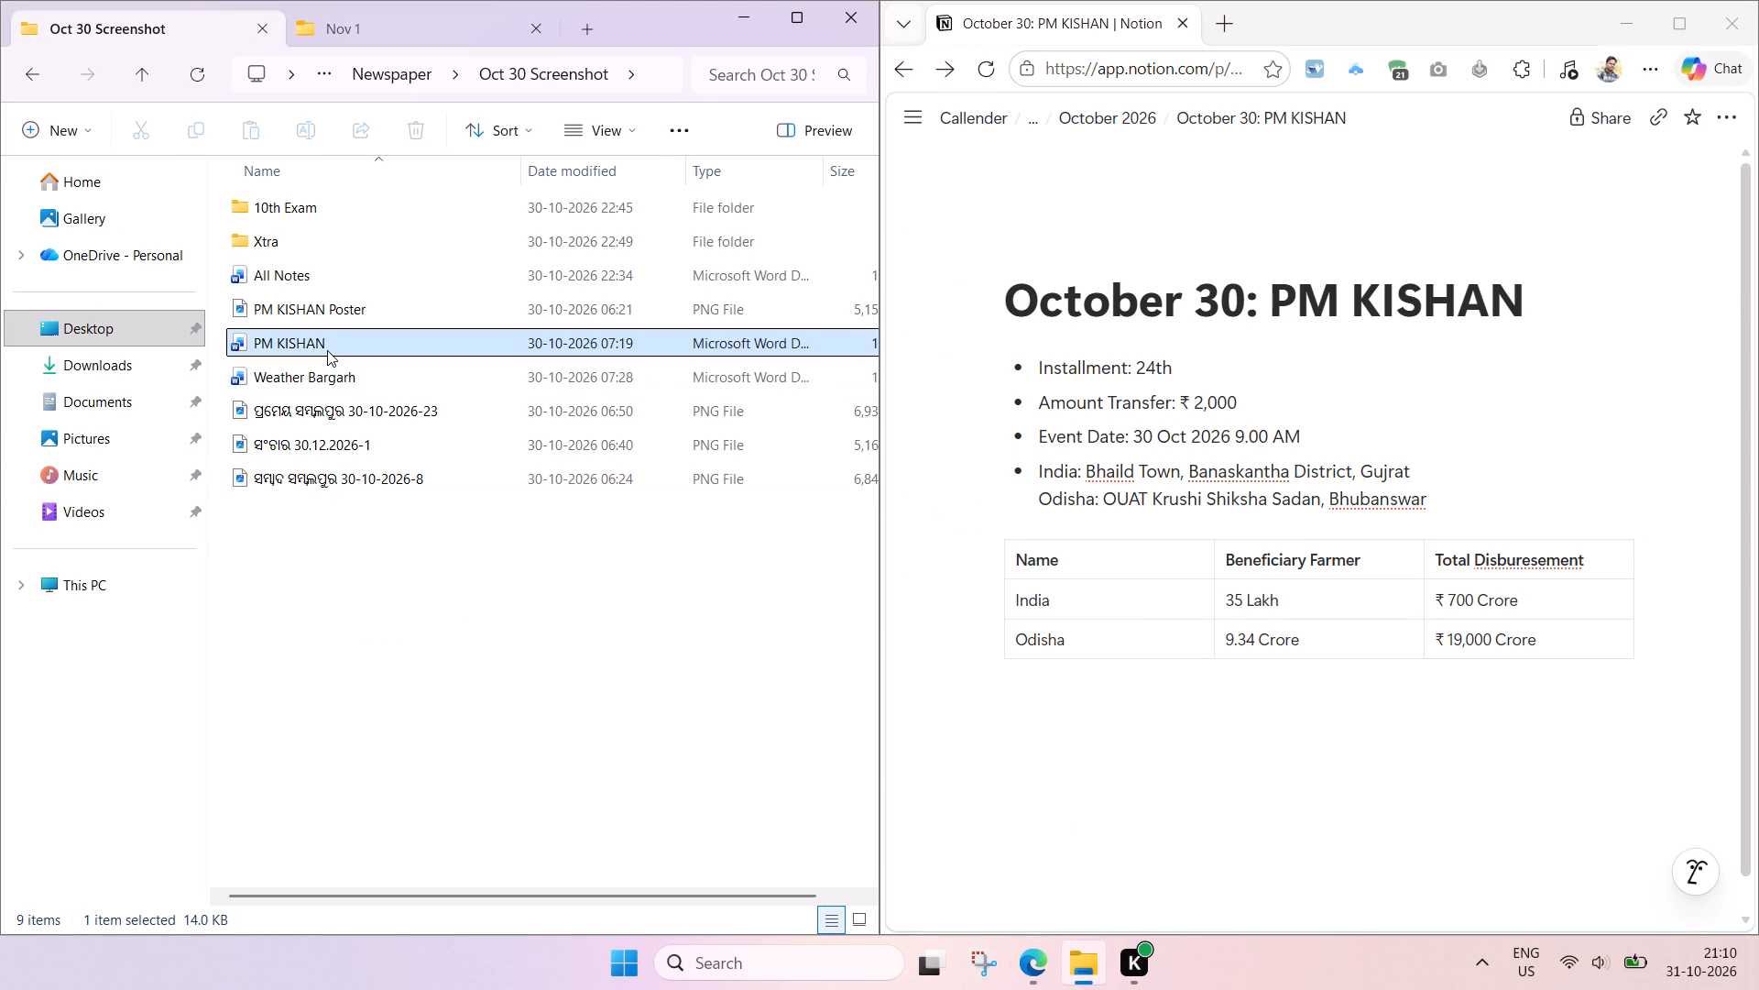
{"action": "key", "text": "Delete"}
{"action": "left_click", "coordinate": [356, 668]}
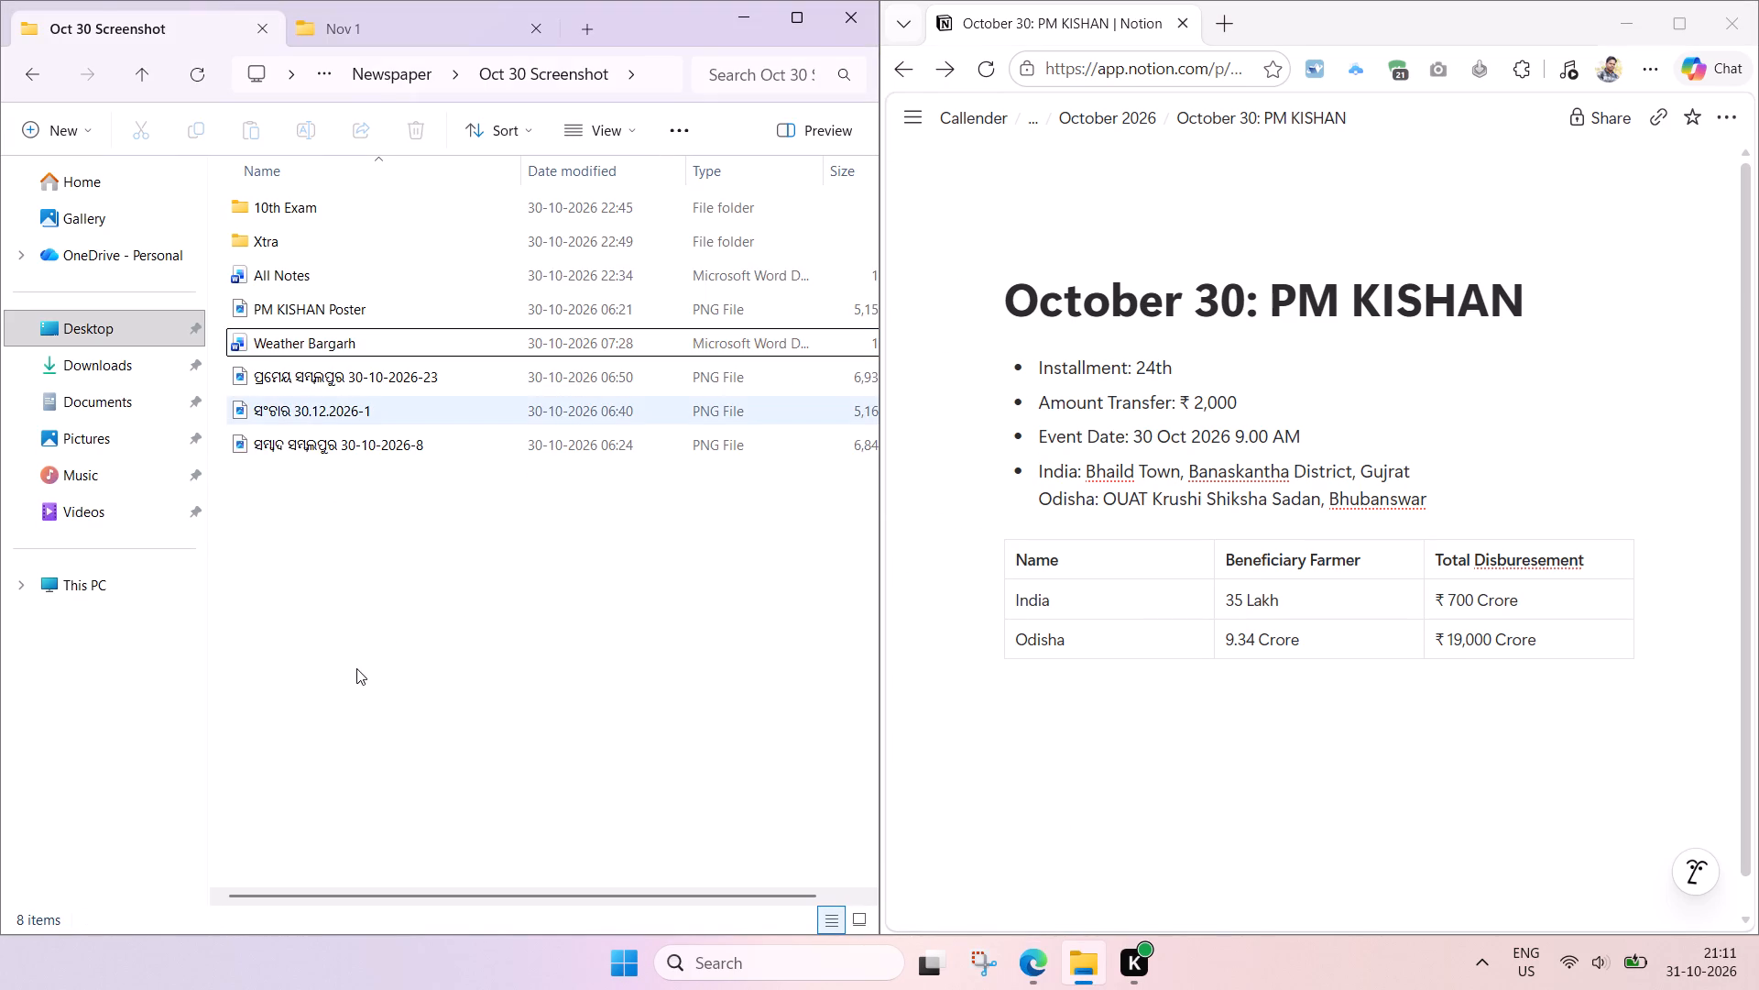
Open the "PM KISHAN Bargarh Nuapada" Word document from the Oct 31 Screenshot folder and place it beside the Notion page.
{"action": "key", "text": "BackSpace"}
{"action": "double_click", "coordinate": [493, 446]}
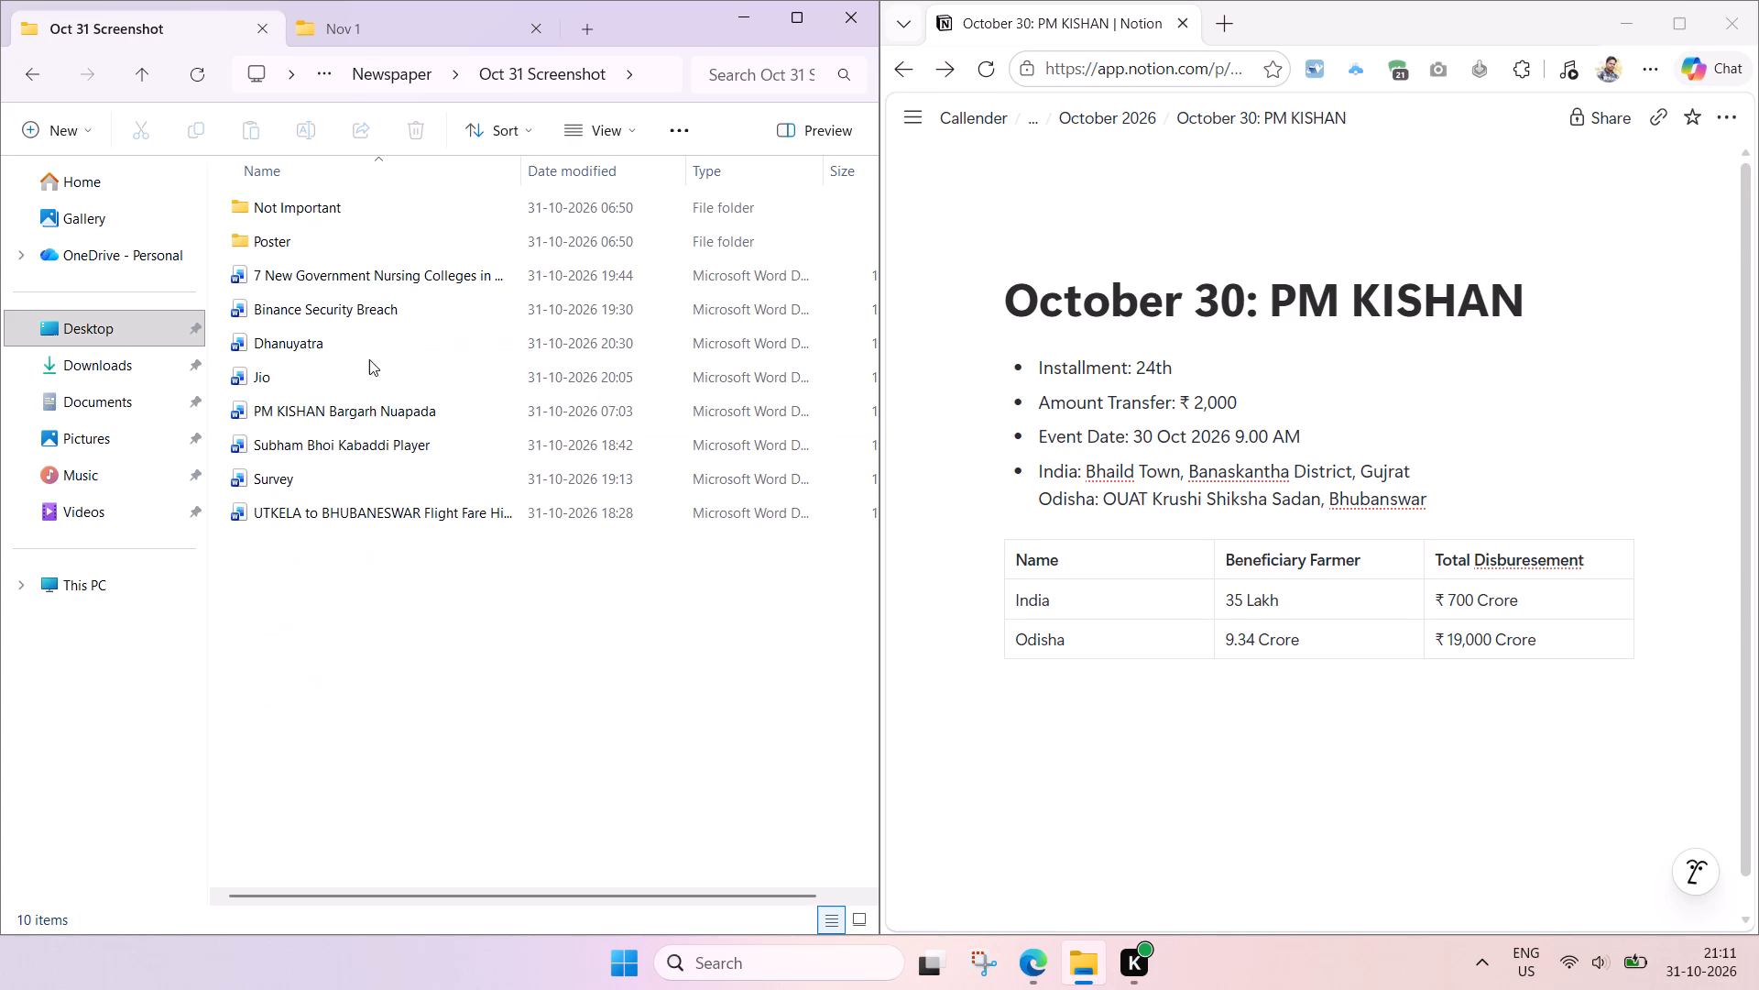
{"action": "left_click", "coordinate": [362, 419]}
{"action": "double_click", "coordinate": [486, 410]}
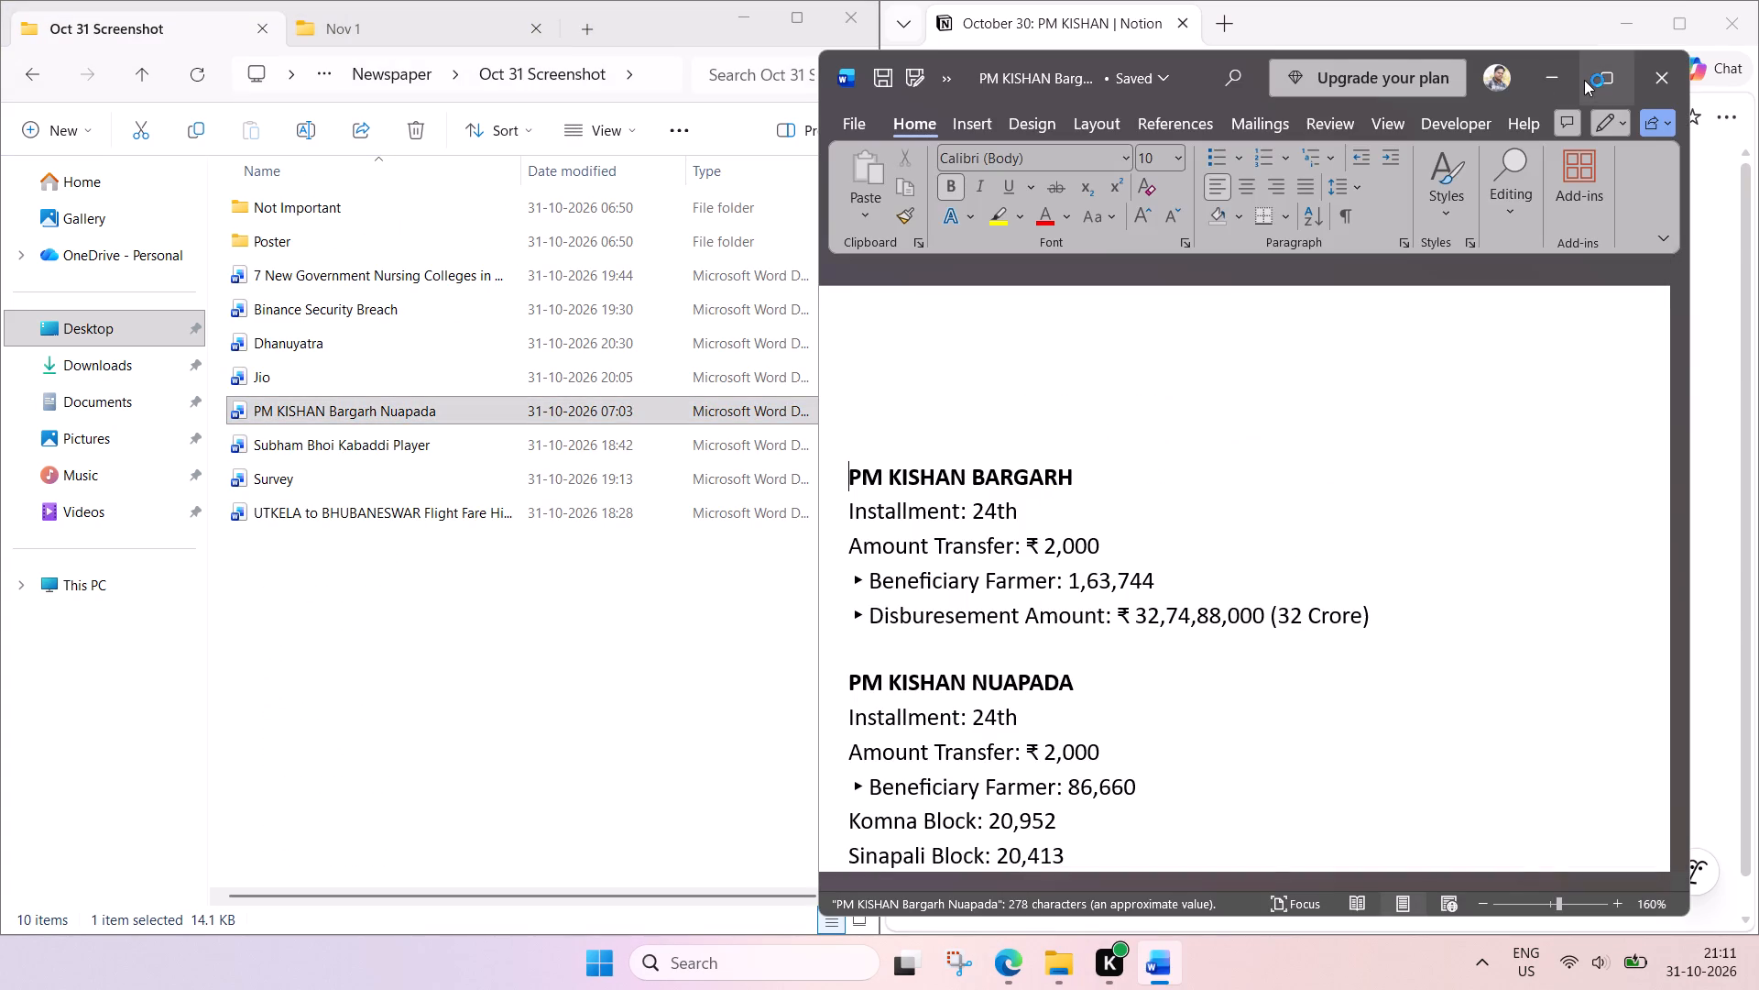
{"action": "left_click", "coordinate": [1509, 216]}
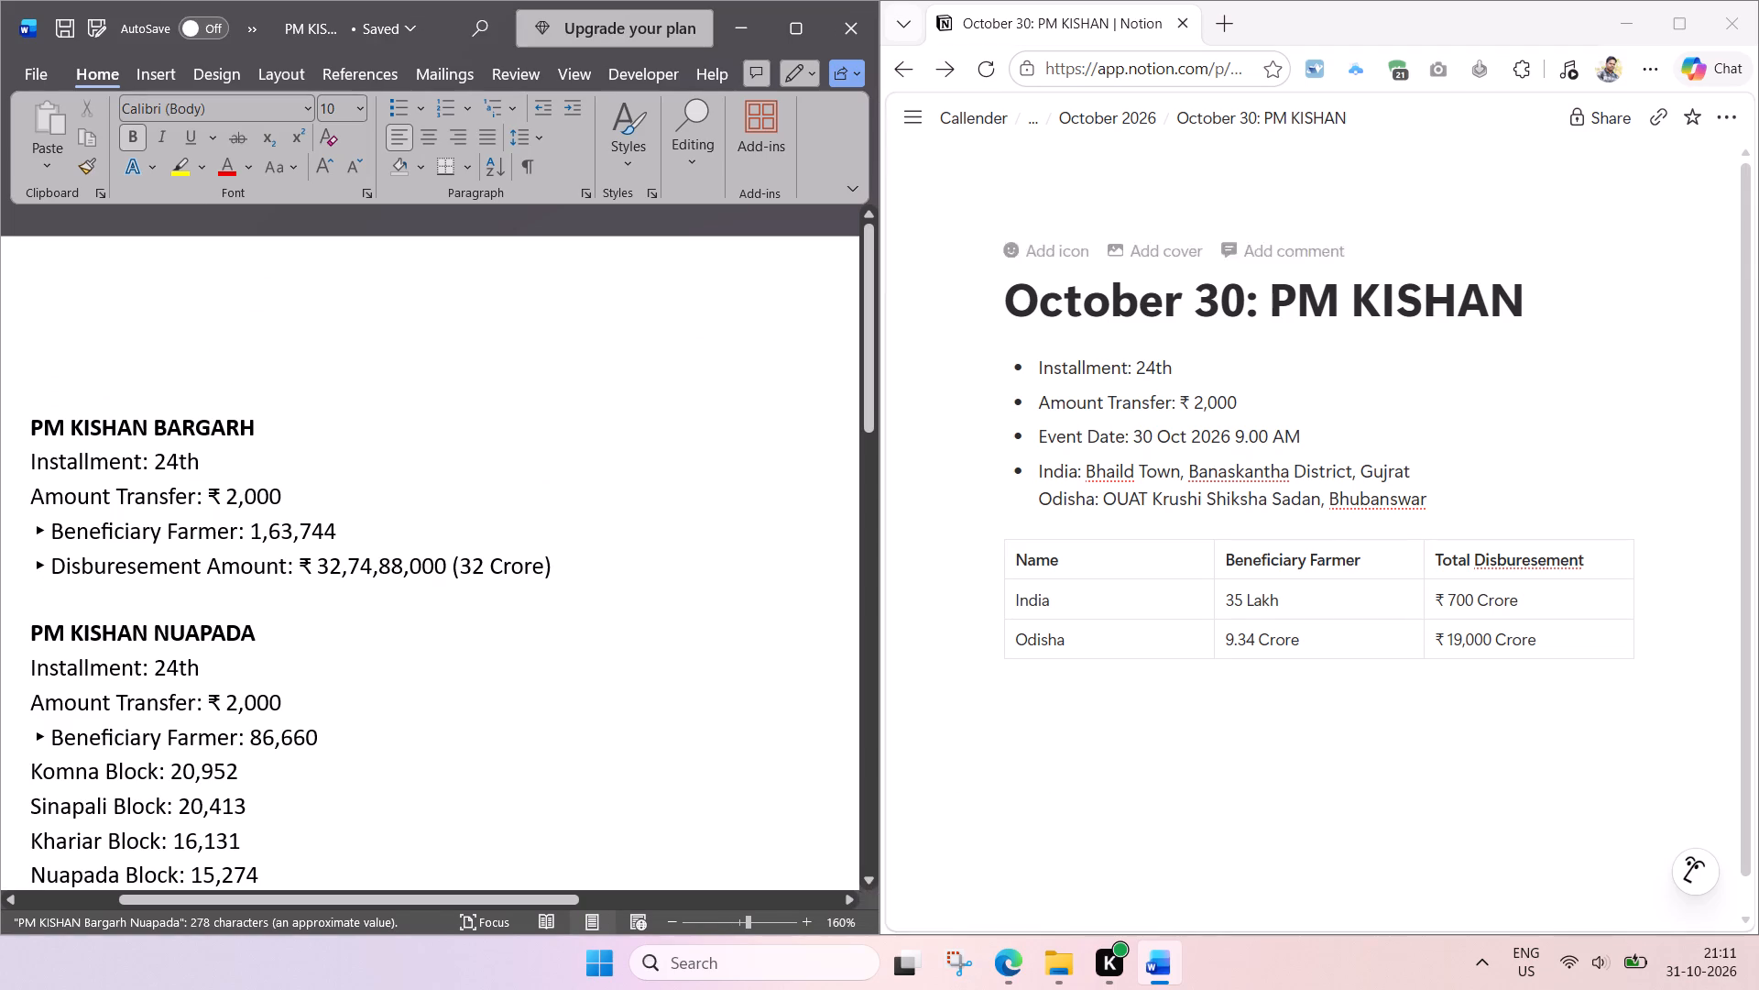
Review the October 30 entries on the October 2026 page, reopen October 30: PM KISHAN, and read the Bargarh and Nuapada Word notes.
{"action": "left_click", "coordinate": [1320, 708]}
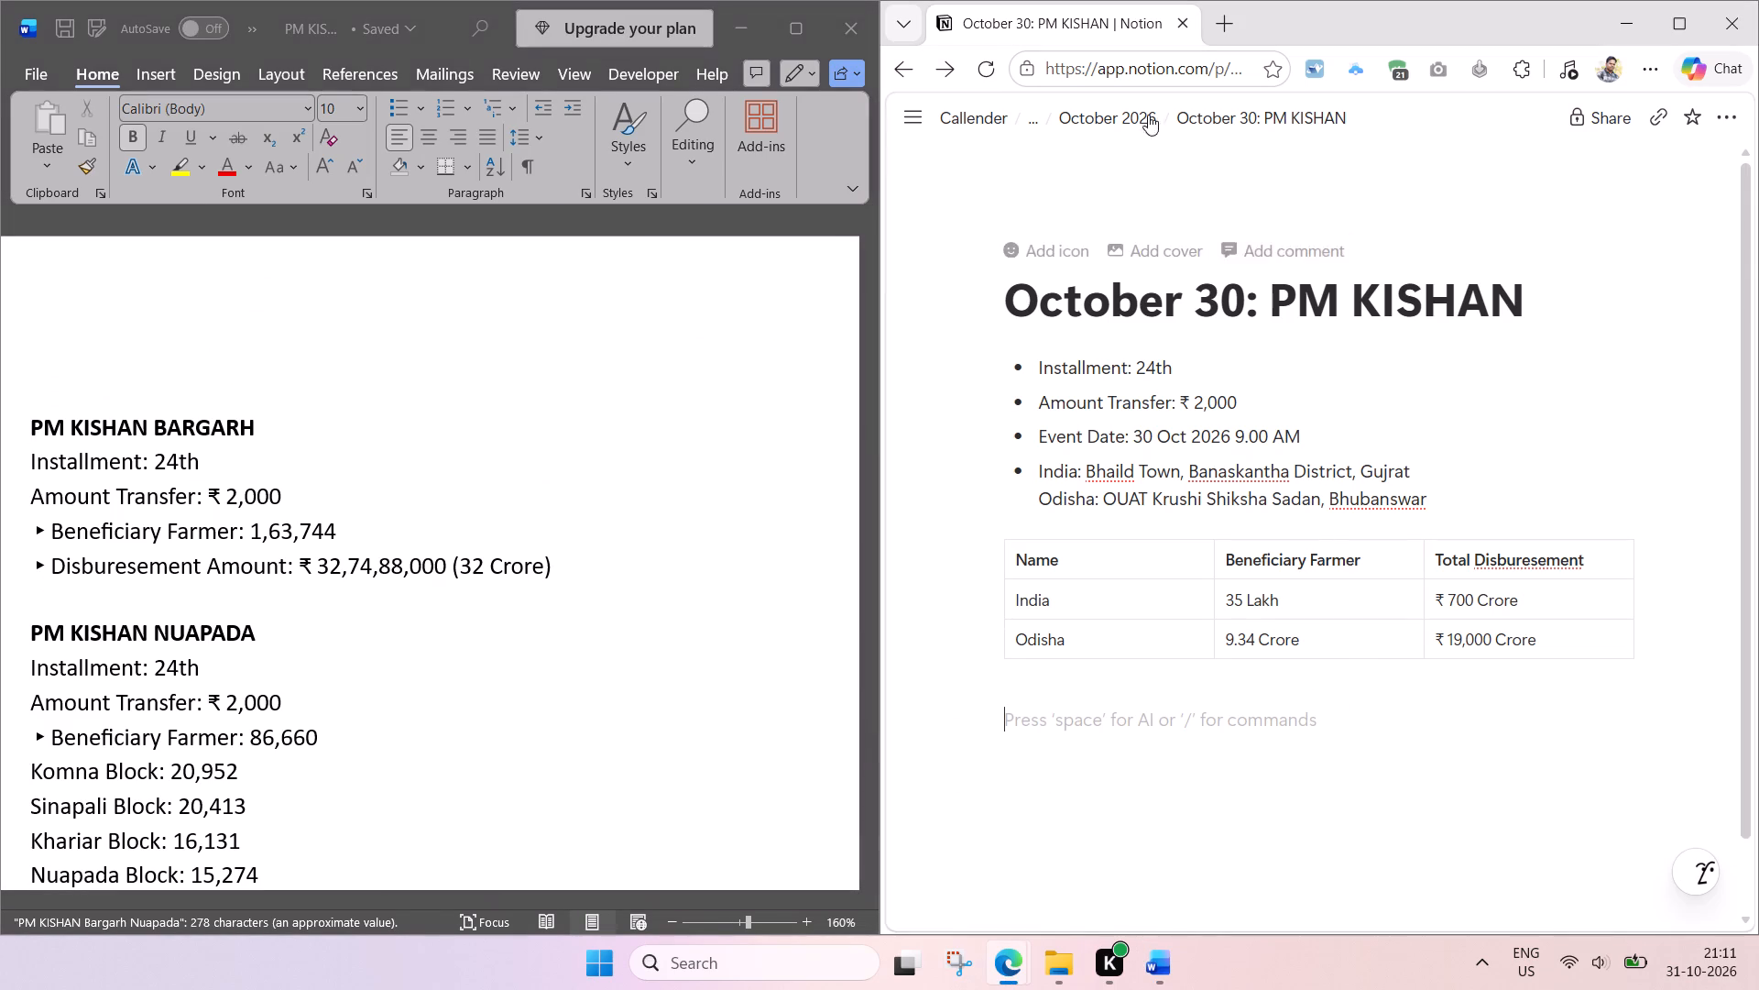
{"action": "left_click", "coordinate": [1123, 111]}
{"action": "scroll", "coordinate": [1378, 625], "scroll_direction": "down", "scroll_amount": 6}
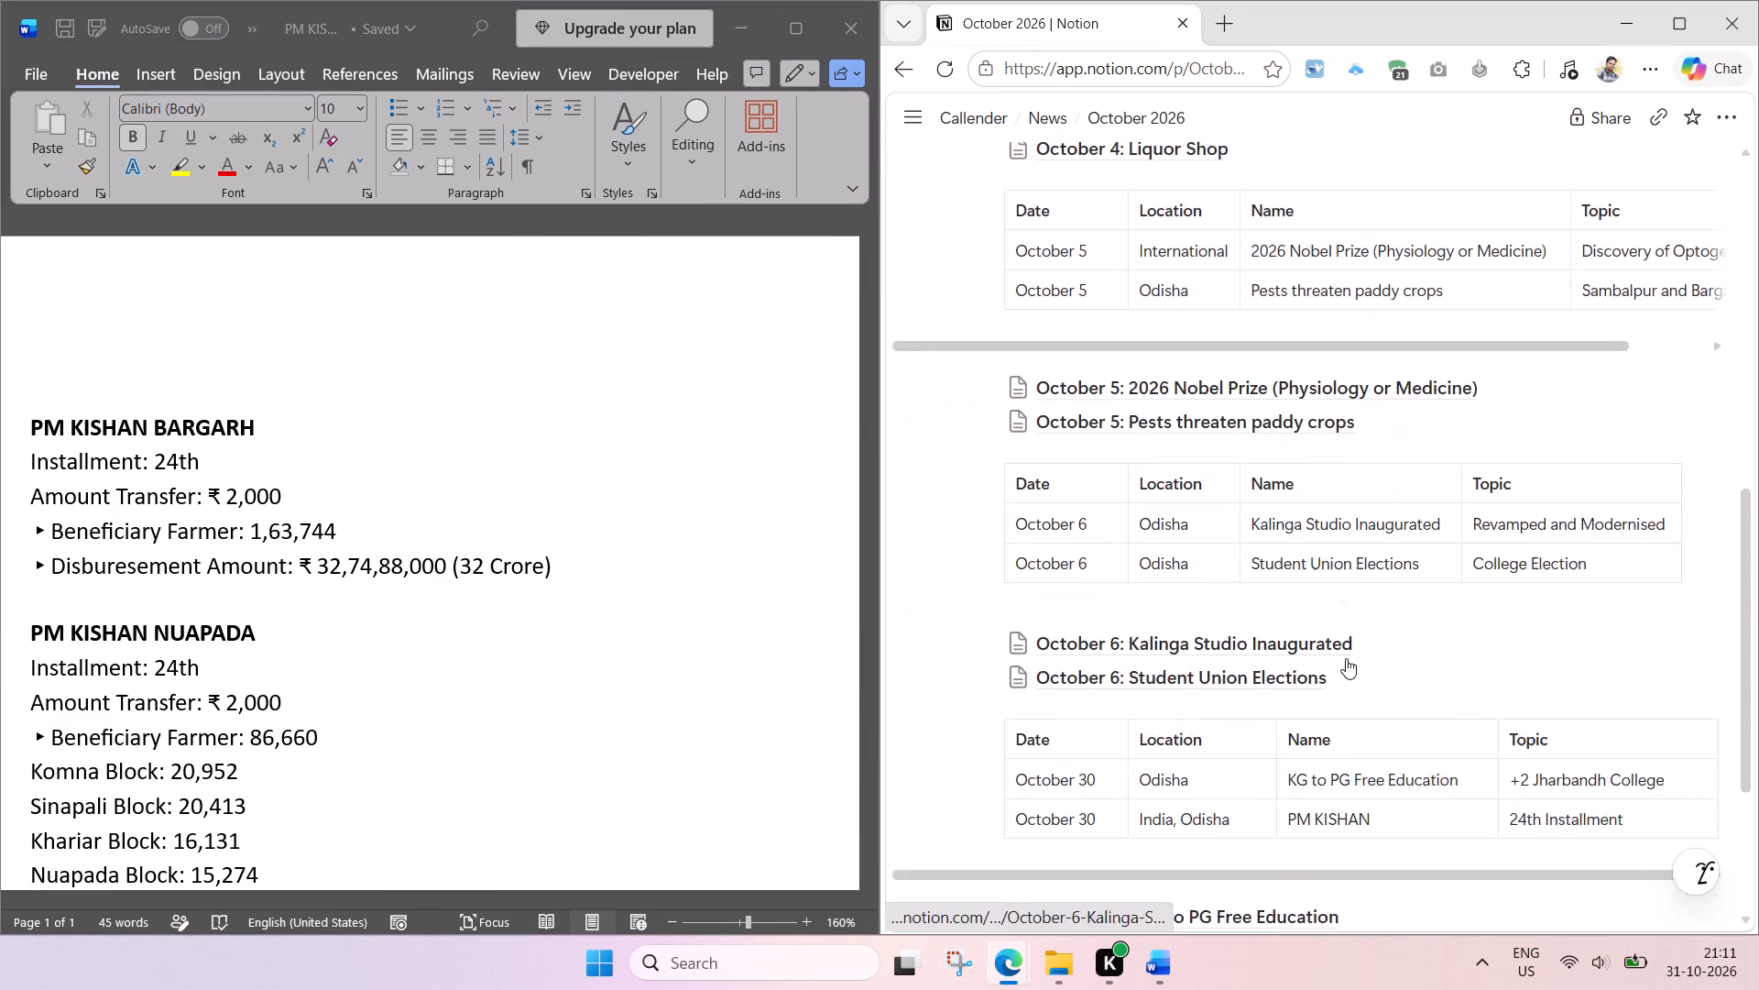
{"action": "scroll", "coordinate": [1345, 665], "scroll_direction": "down", "scroll_amount": 7}
{"action": "scroll", "coordinate": [1610, 552], "scroll_direction": "left", "scroll_amount": 1}
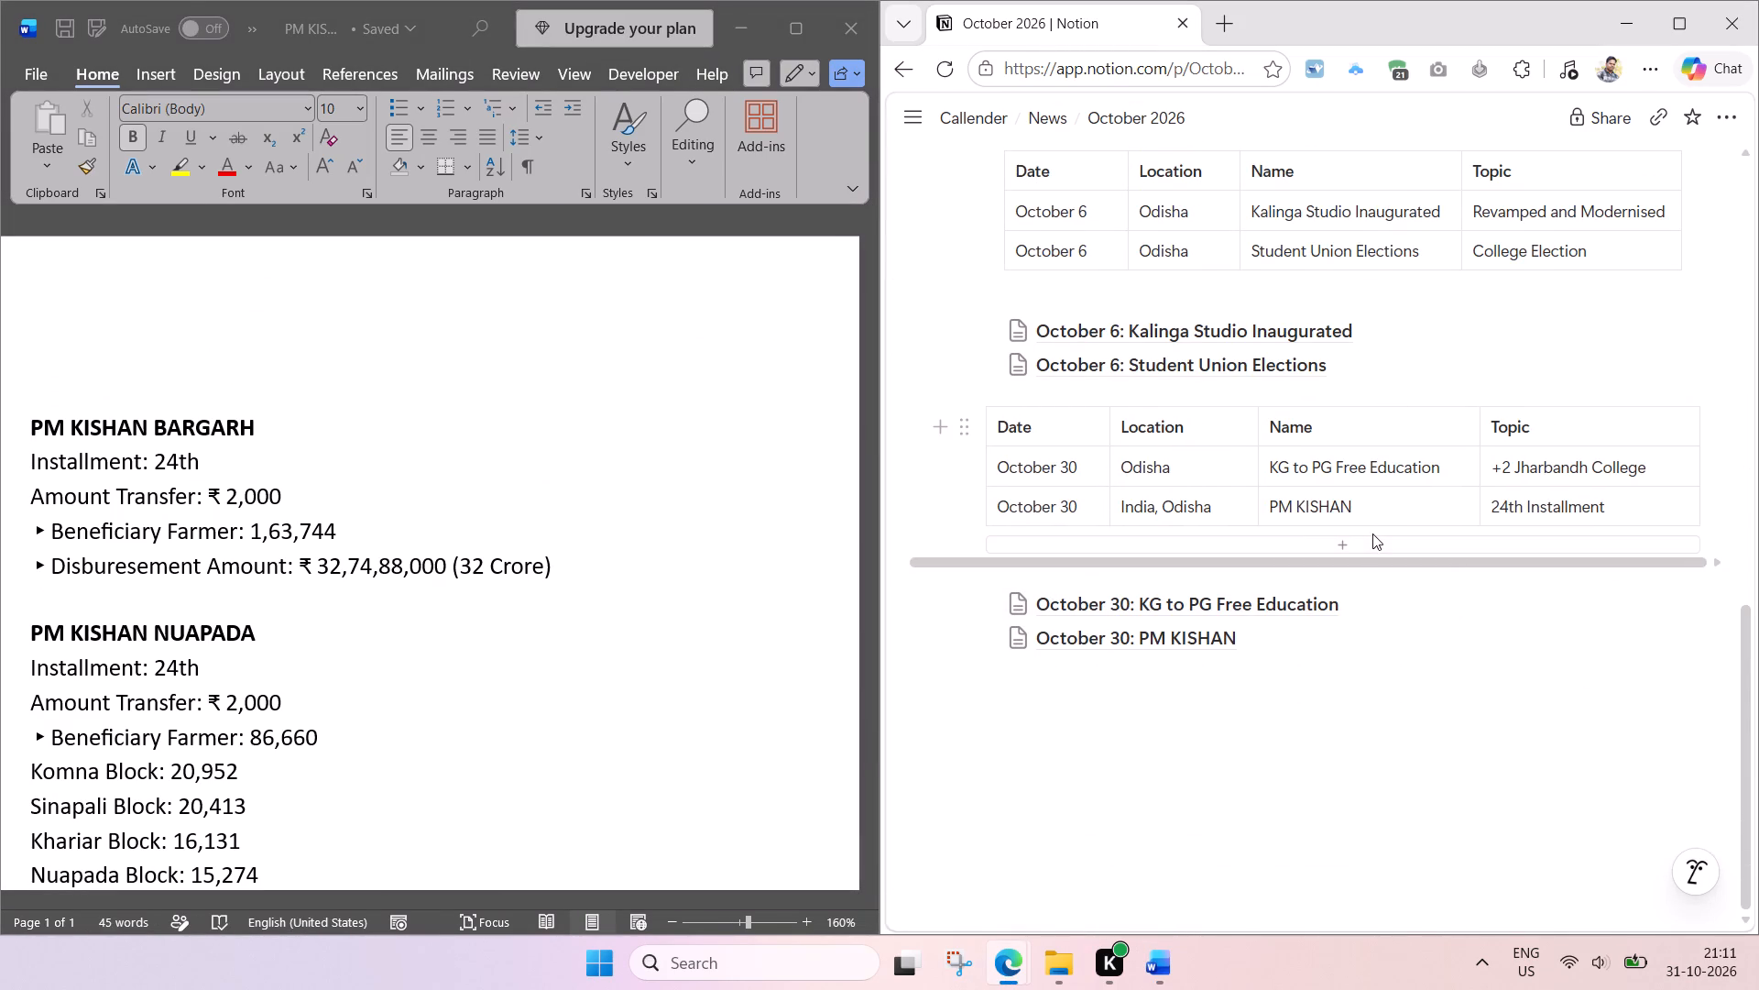
{"action": "scroll", "coordinate": [1372, 533], "scroll_direction": "left", "scroll_amount": 1}
{"action": "scroll", "coordinate": [1255, 526], "scroll_direction": "right", "scroll_amount": 1}
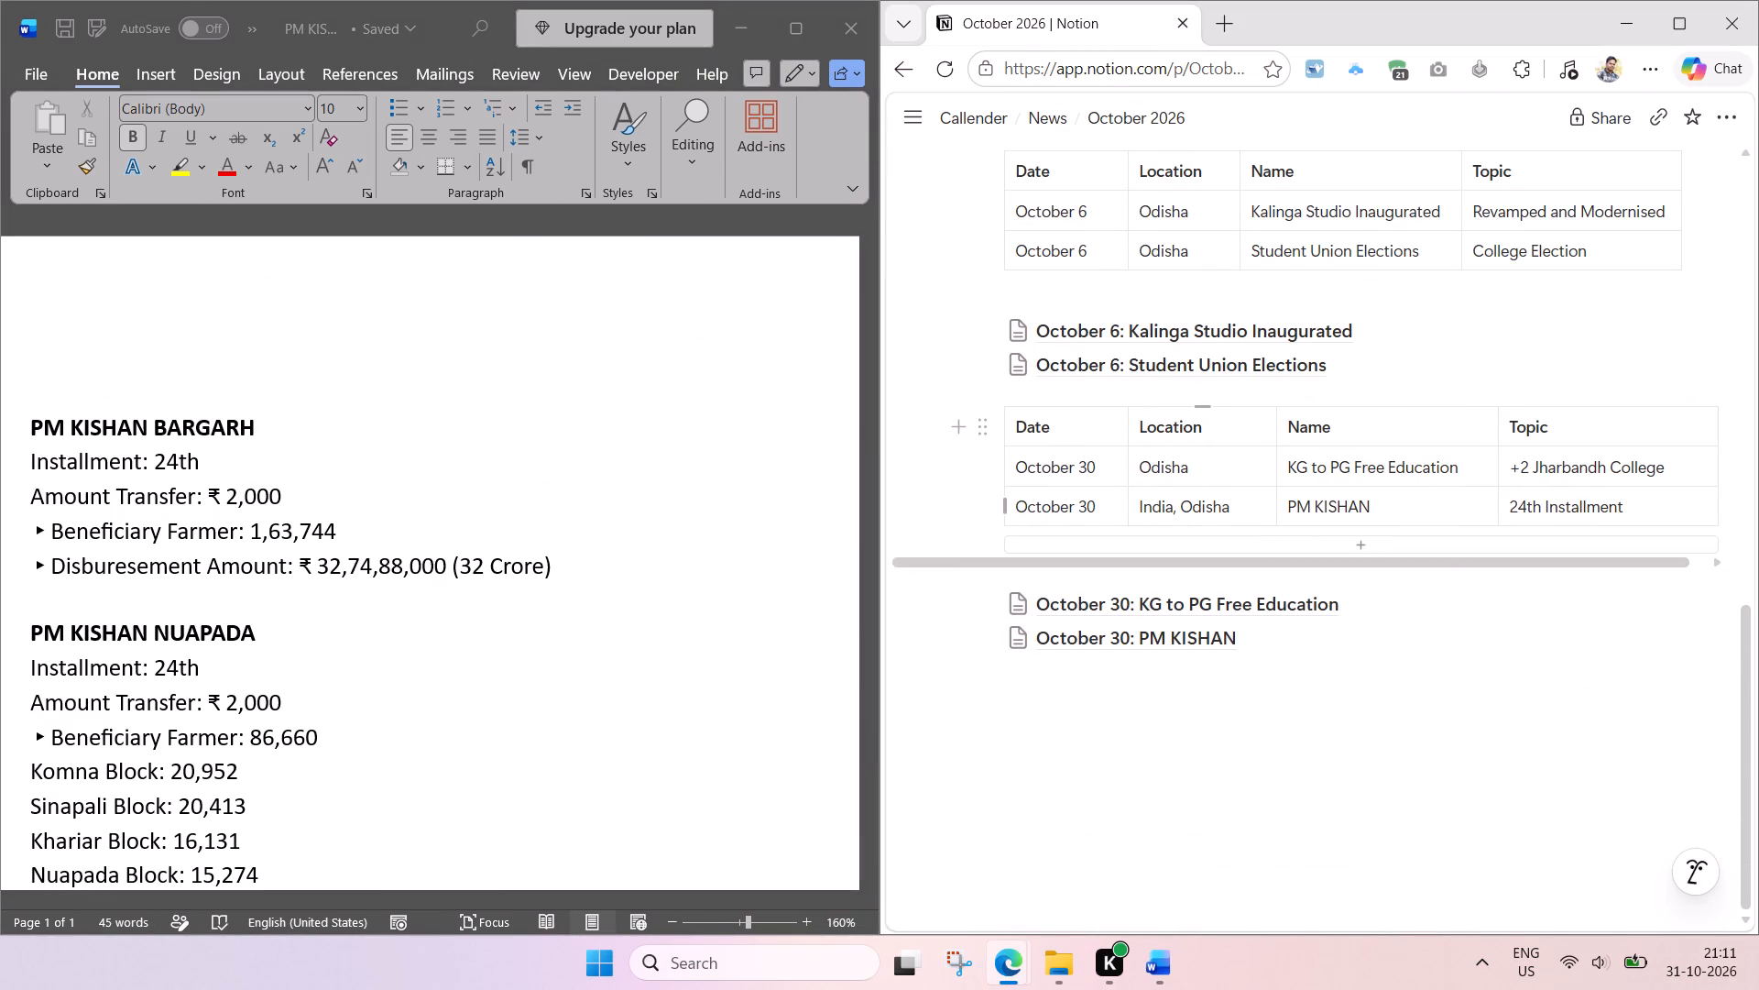
{"action": "left_click", "coordinate": [1175, 635]}
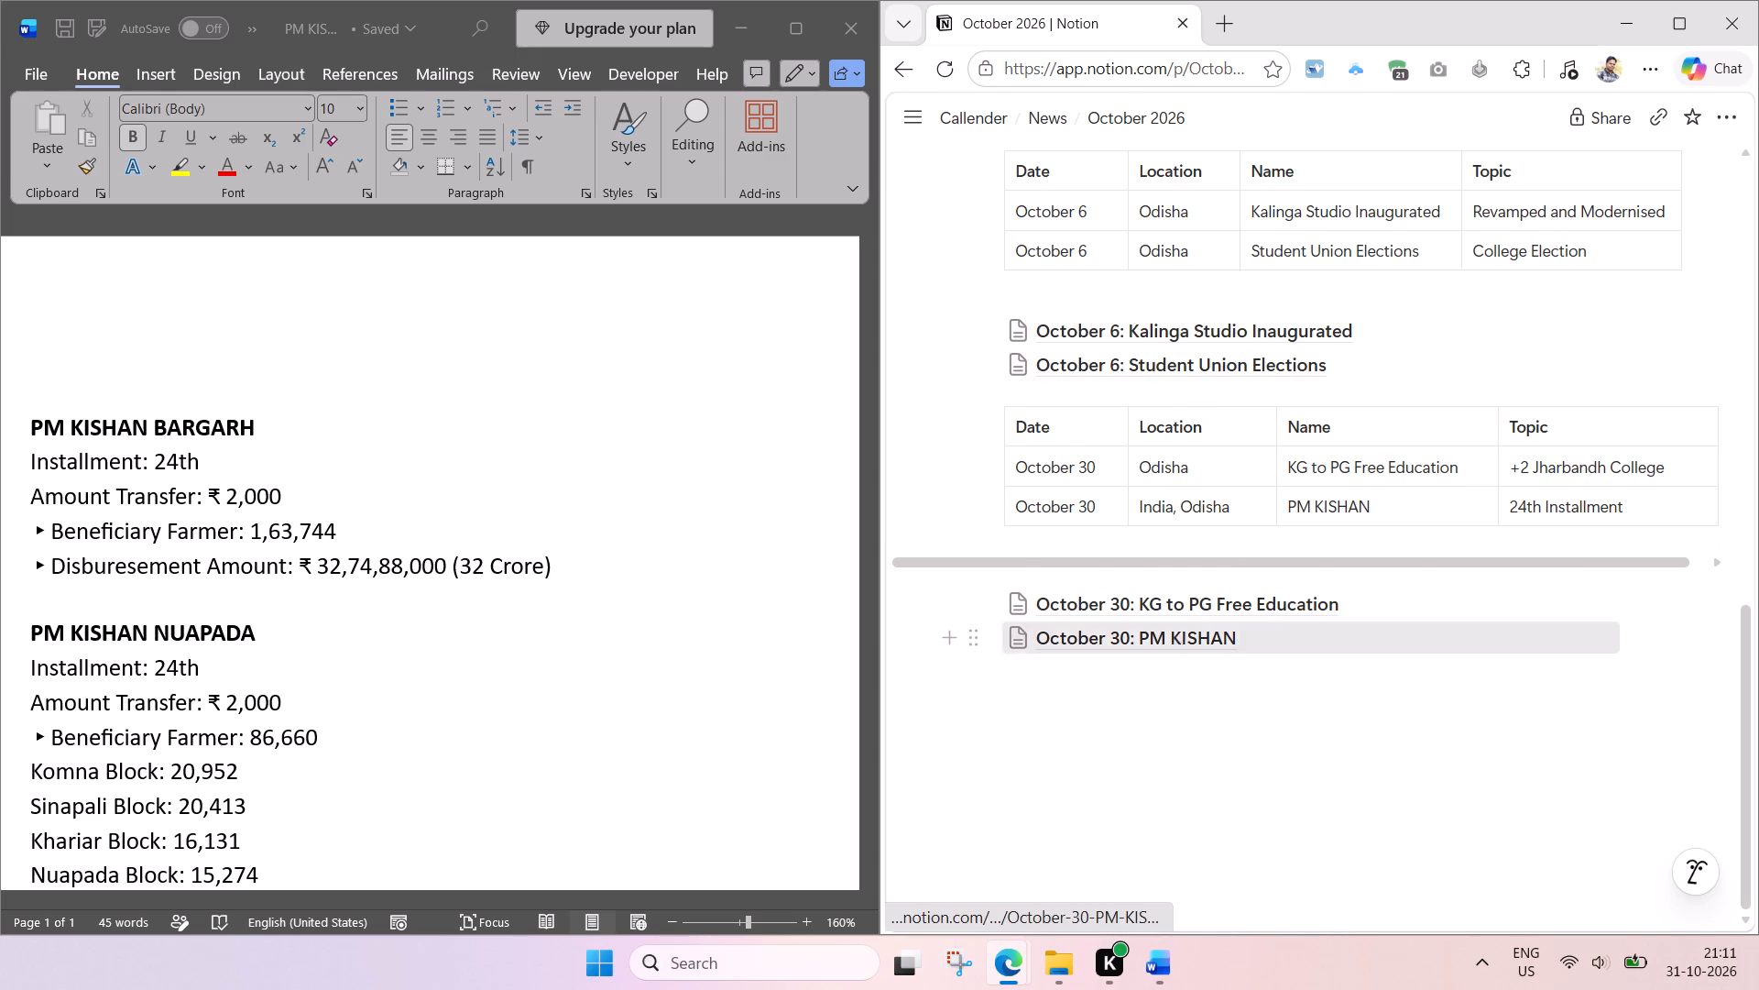
{"action": "scroll", "coordinate": [1234, 535], "scroll_direction": "down", "scroll_amount": 2}
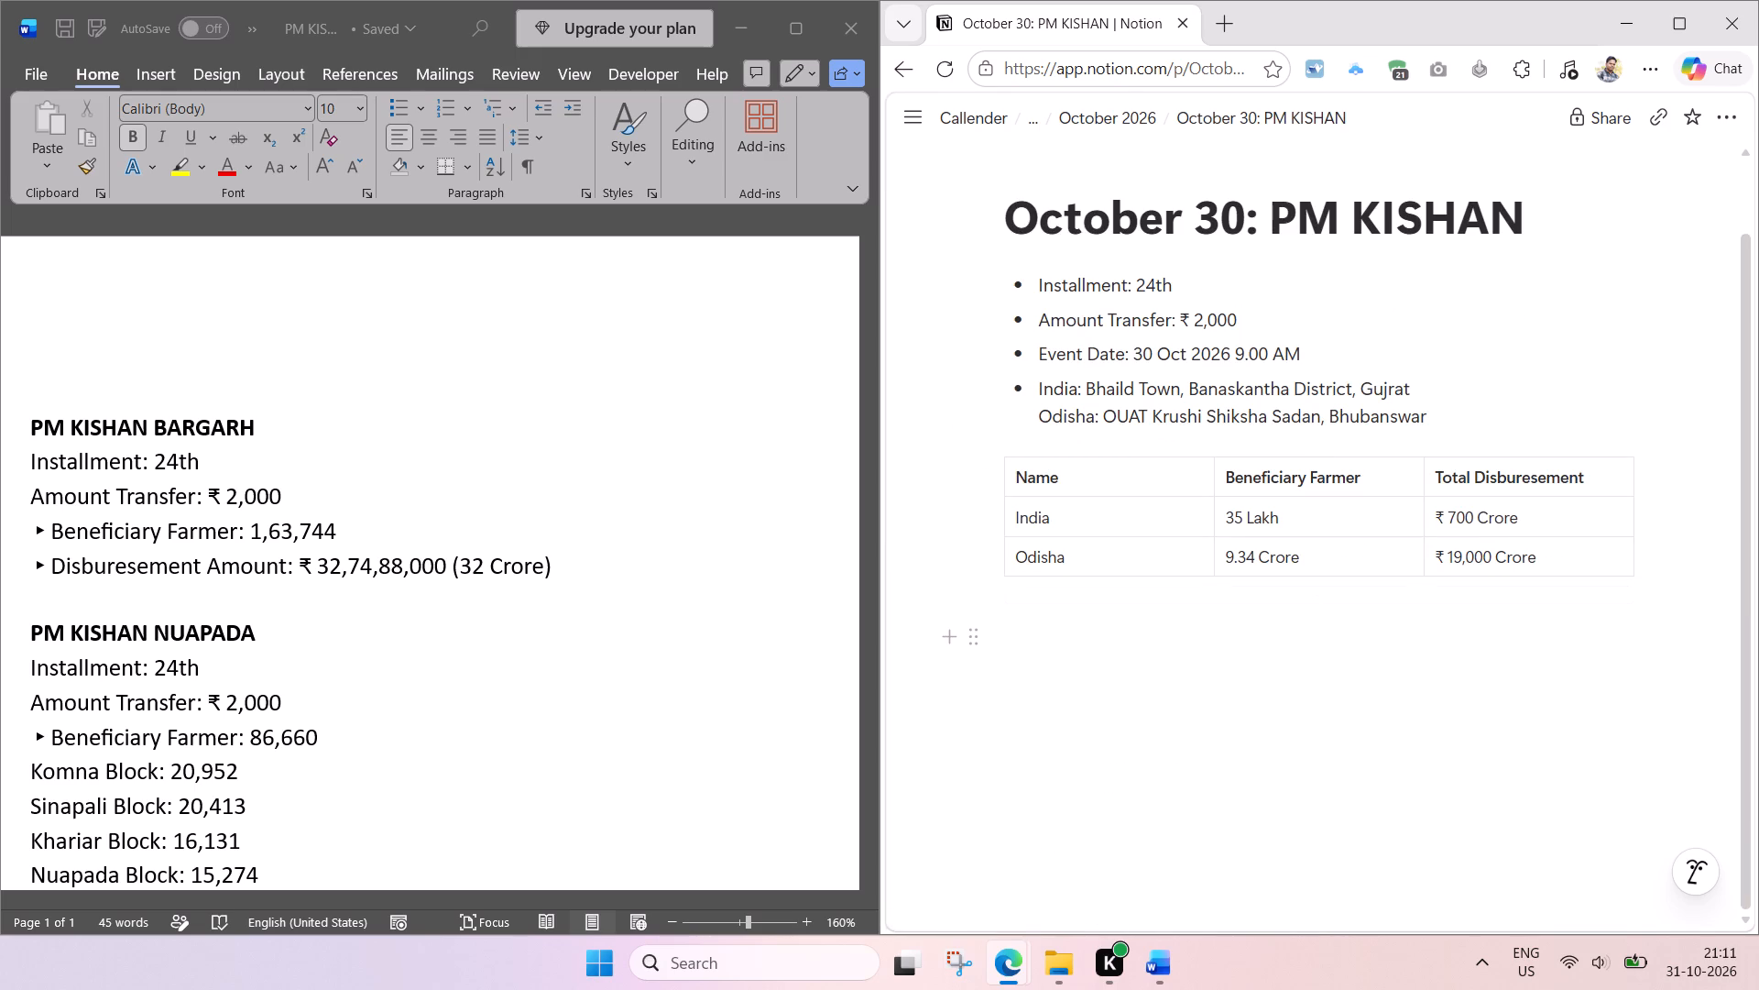
{"action": "scroll", "coordinate": [250, 565], "scroll_direction": "right", "scroll_amount": 1}
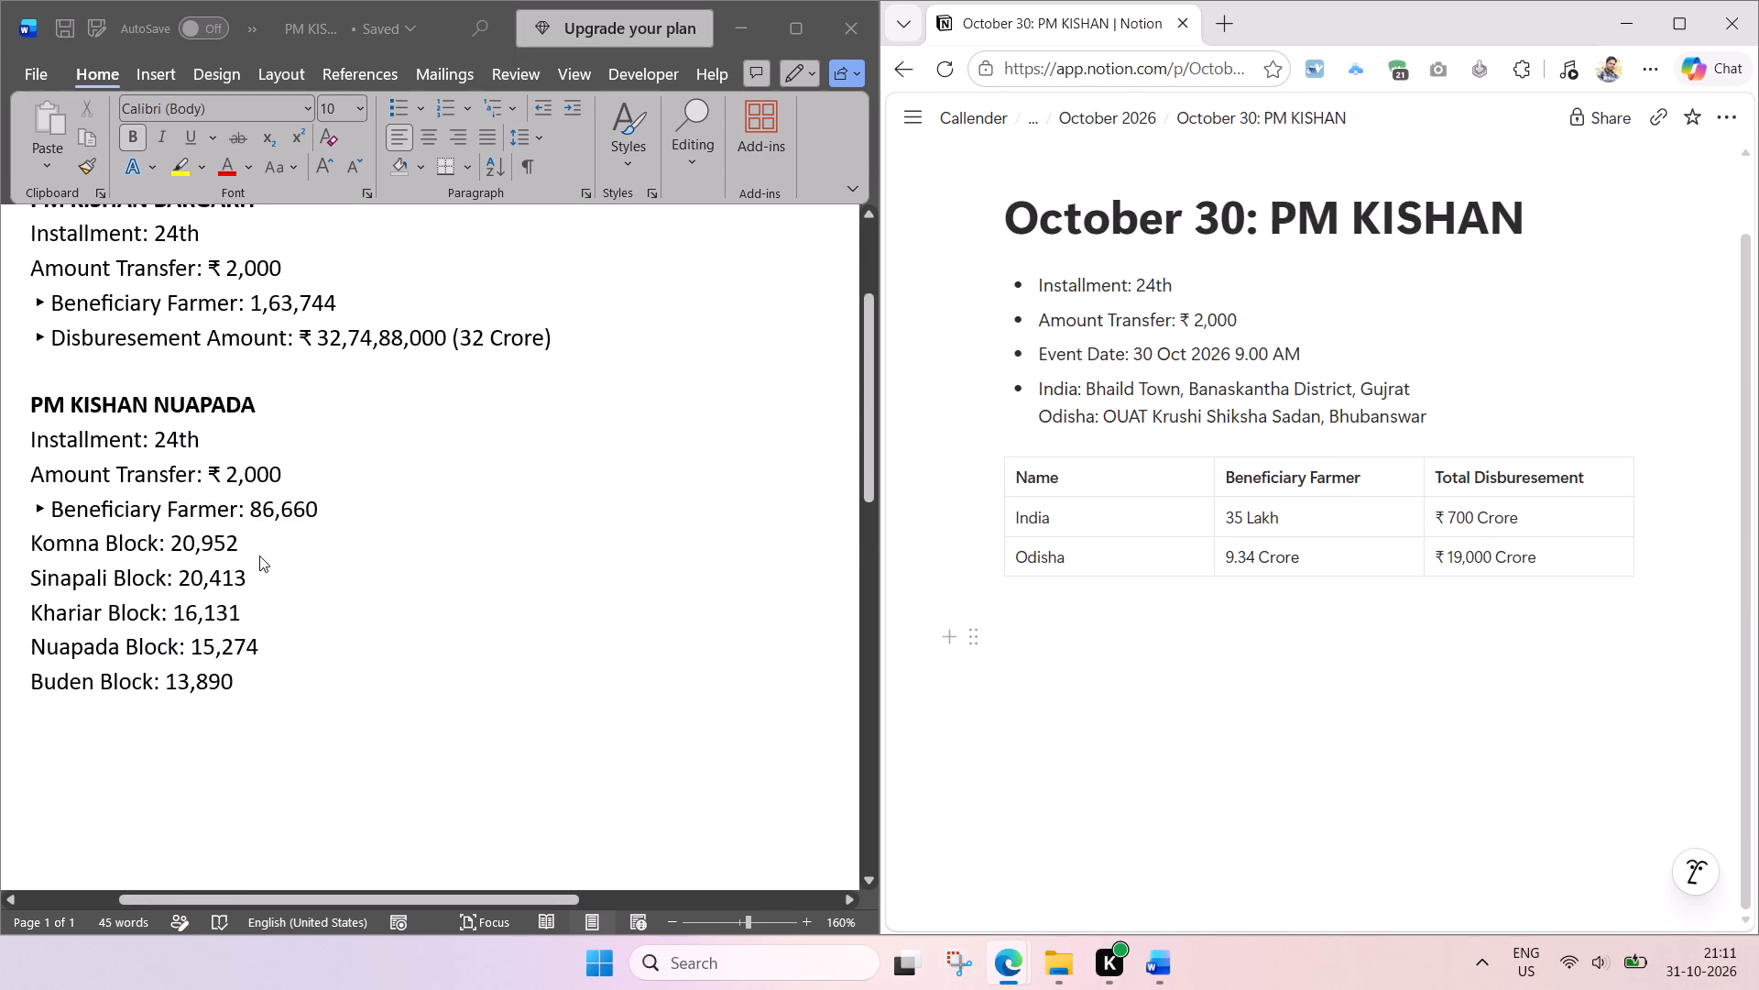
{"action": "scroll", "coordinate": [259, 555], "scroll_direction": "right", "scroll_amount": 1}
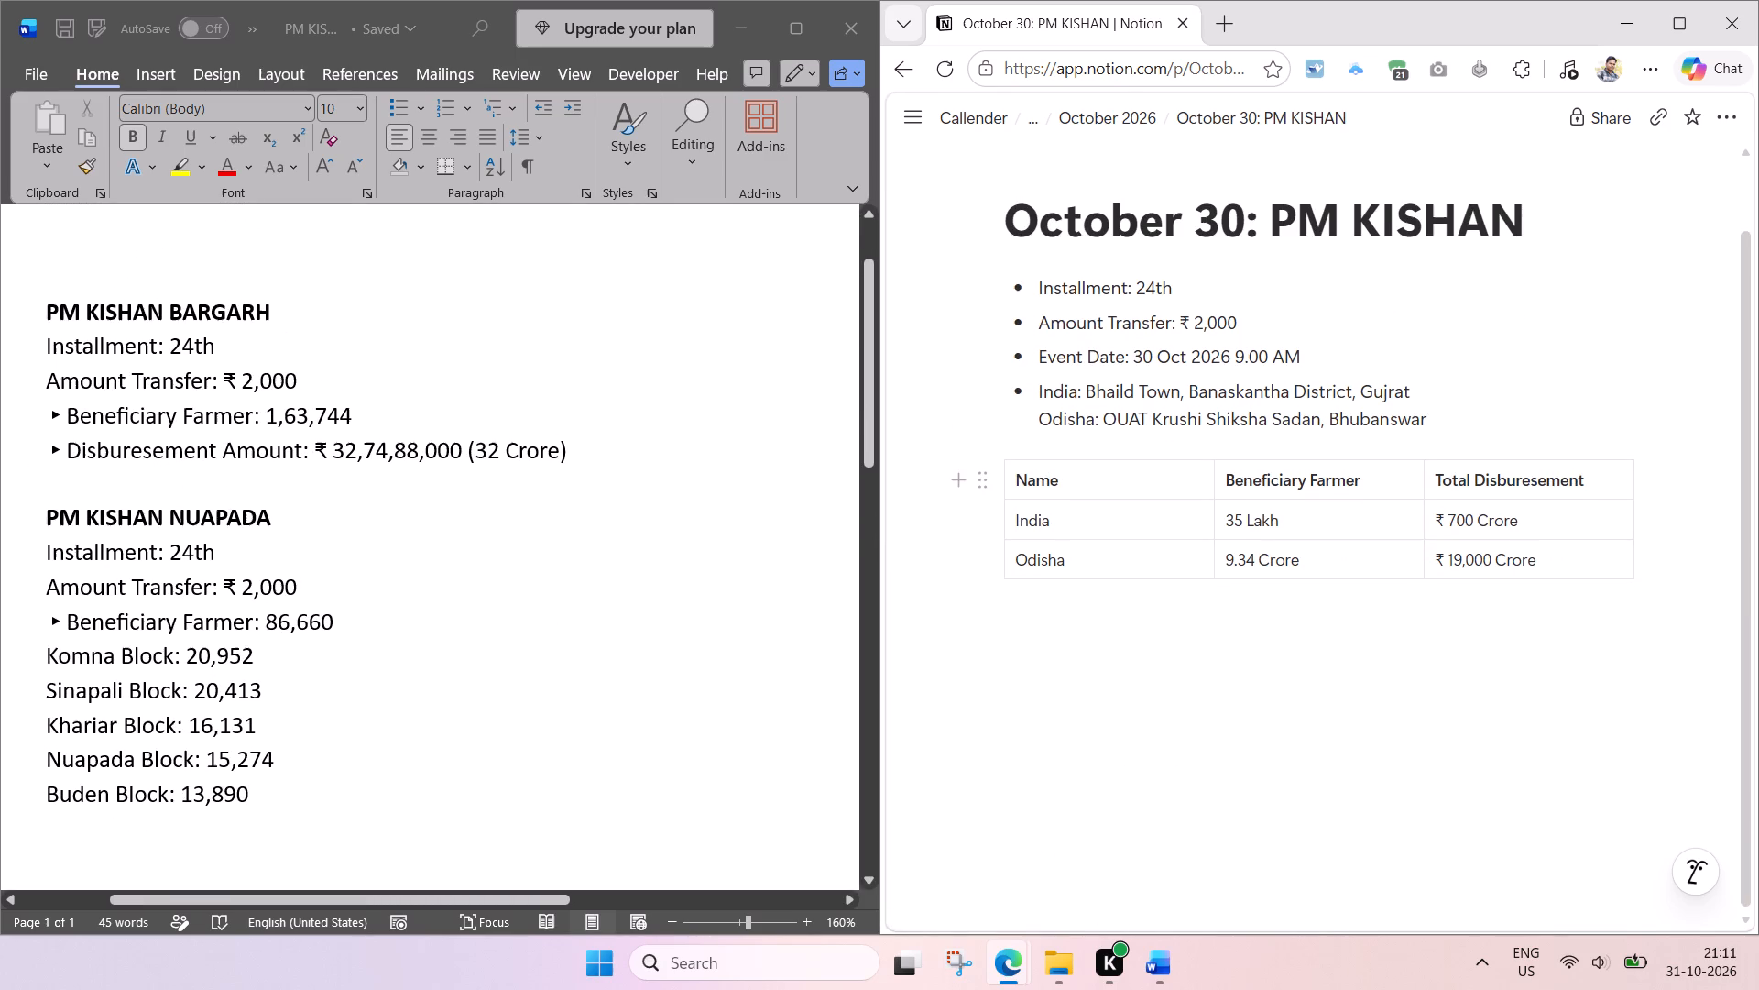
Add a row beneath Odisha in the PM KISHAN beneficiary table and name it "Bargarh".
{"action": "left_click", "coordinate": [1267, 601]}
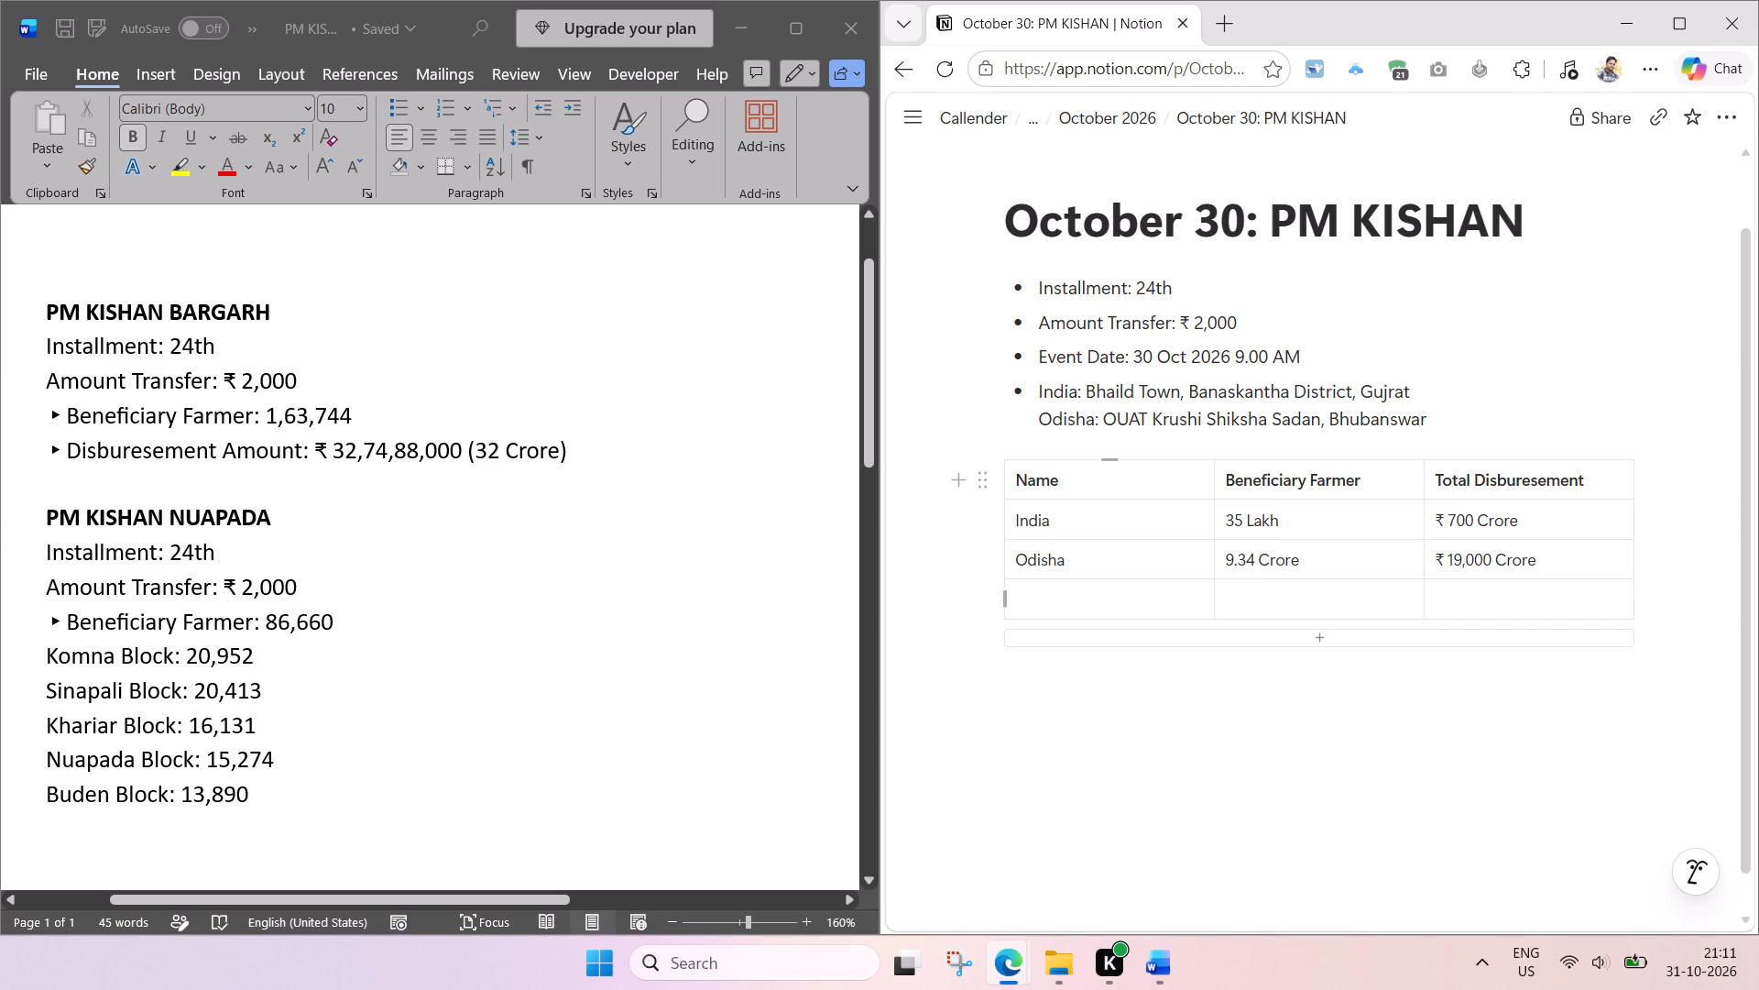
{"action": "left_click", "coordinate": [1120, 601]}
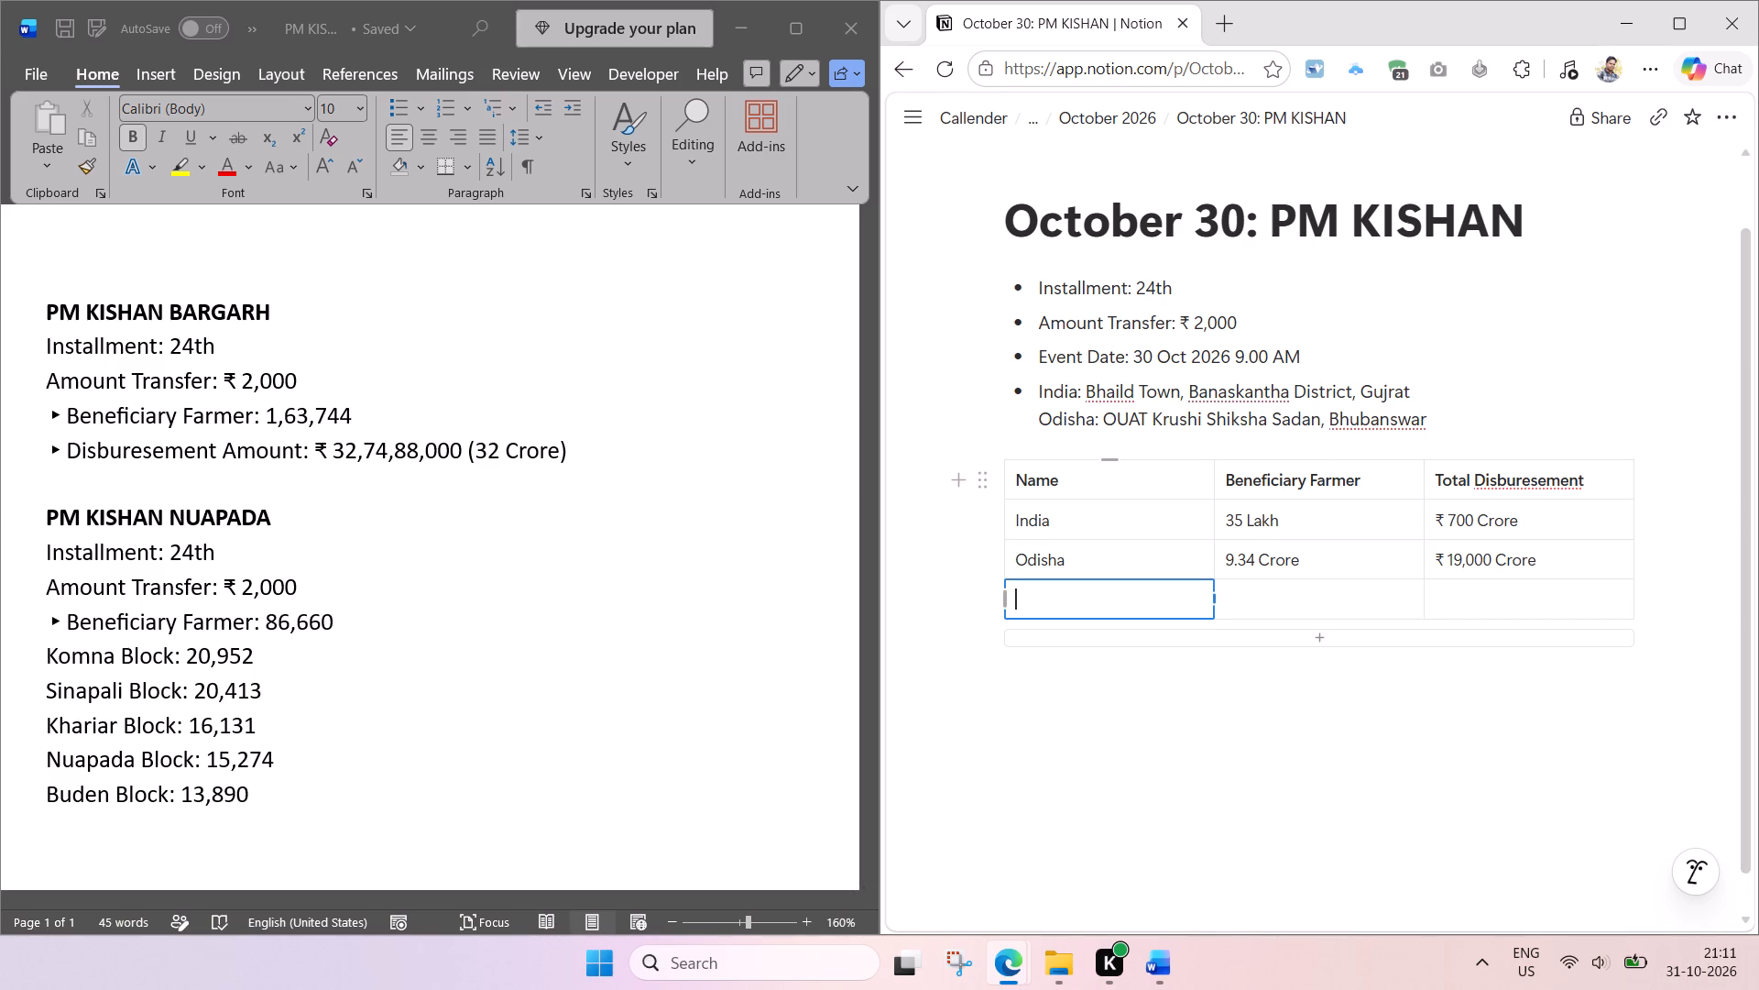
{"action": "type", "text": "Bargarh"}
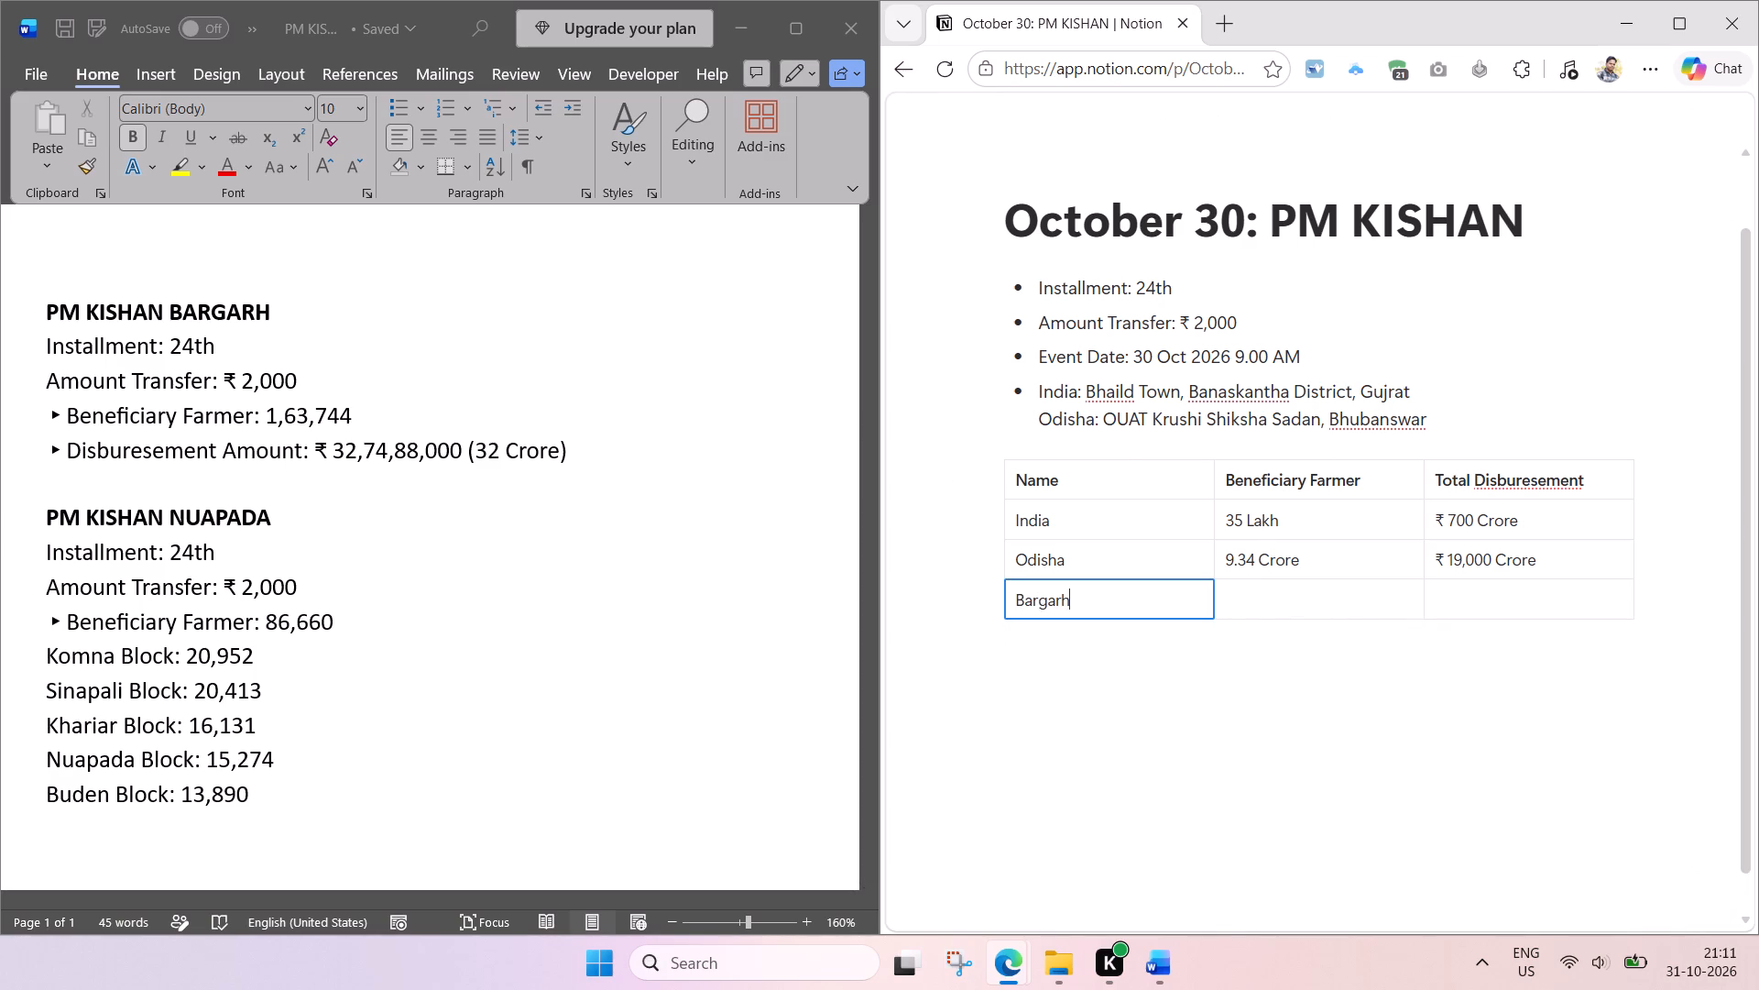
{"action": "key", "text": "Tab"}
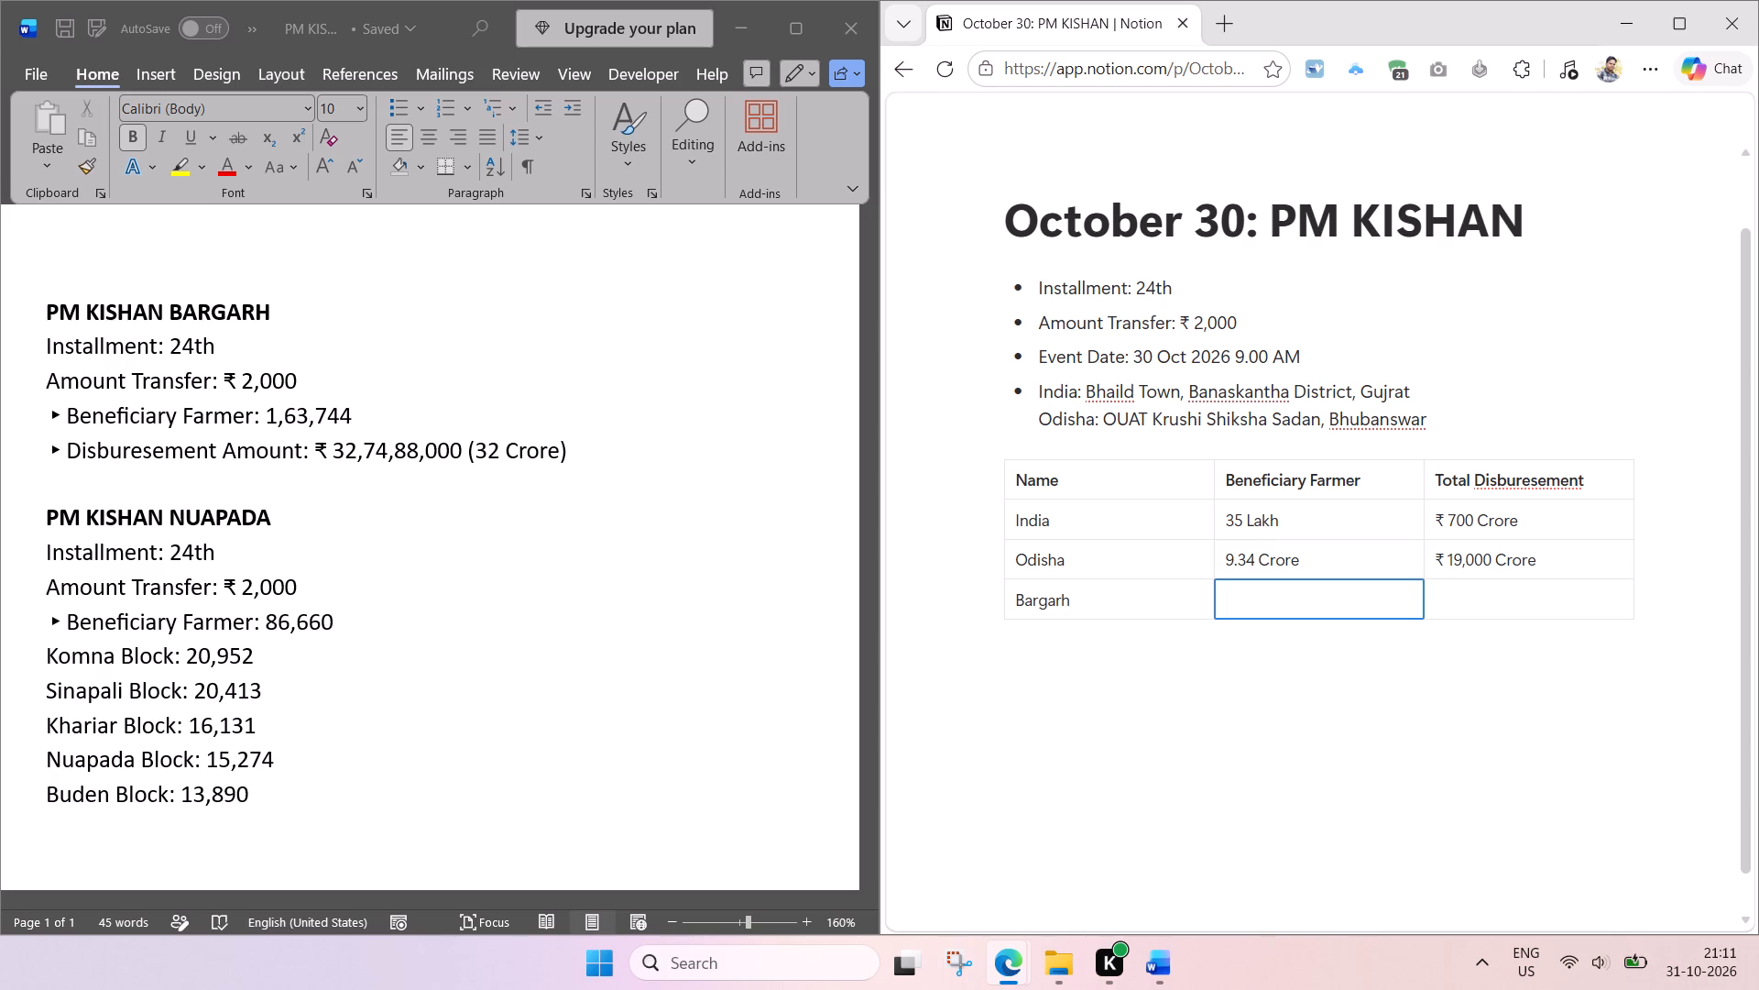
Copy the Bargarh beneficiary farmer figure 1,63,744 from the Word notes into the Bargarh row's Beneficiary Farmer cell.
{"action": "left_click", "coordinate": [371, 412]}
{"action": "left_click_drag", "start_coordinate": [359, 413], "coordinate": [320, 416]}
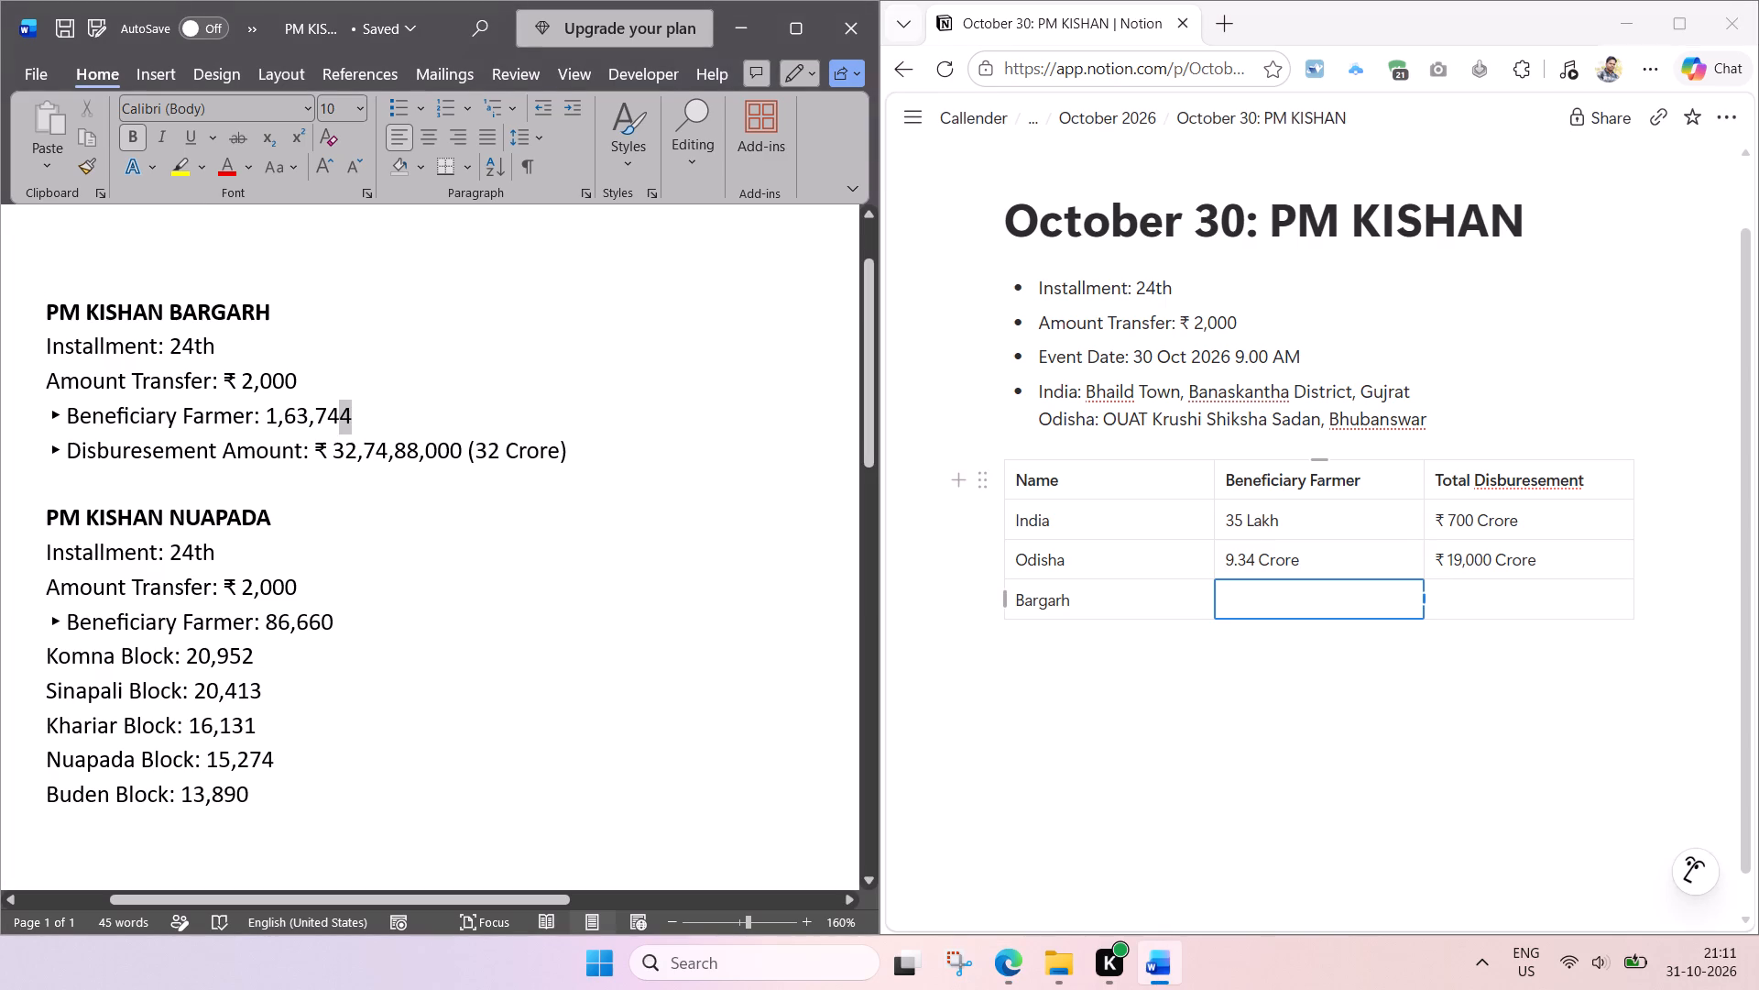
{"action": "left_click_drag", "start_coordinate": [320, 416], "coordinate": [269, 421]}
{"action": "key", "text": "ctrl+c"}
{"action": "left_click", "coordinate": [1263, 600]}
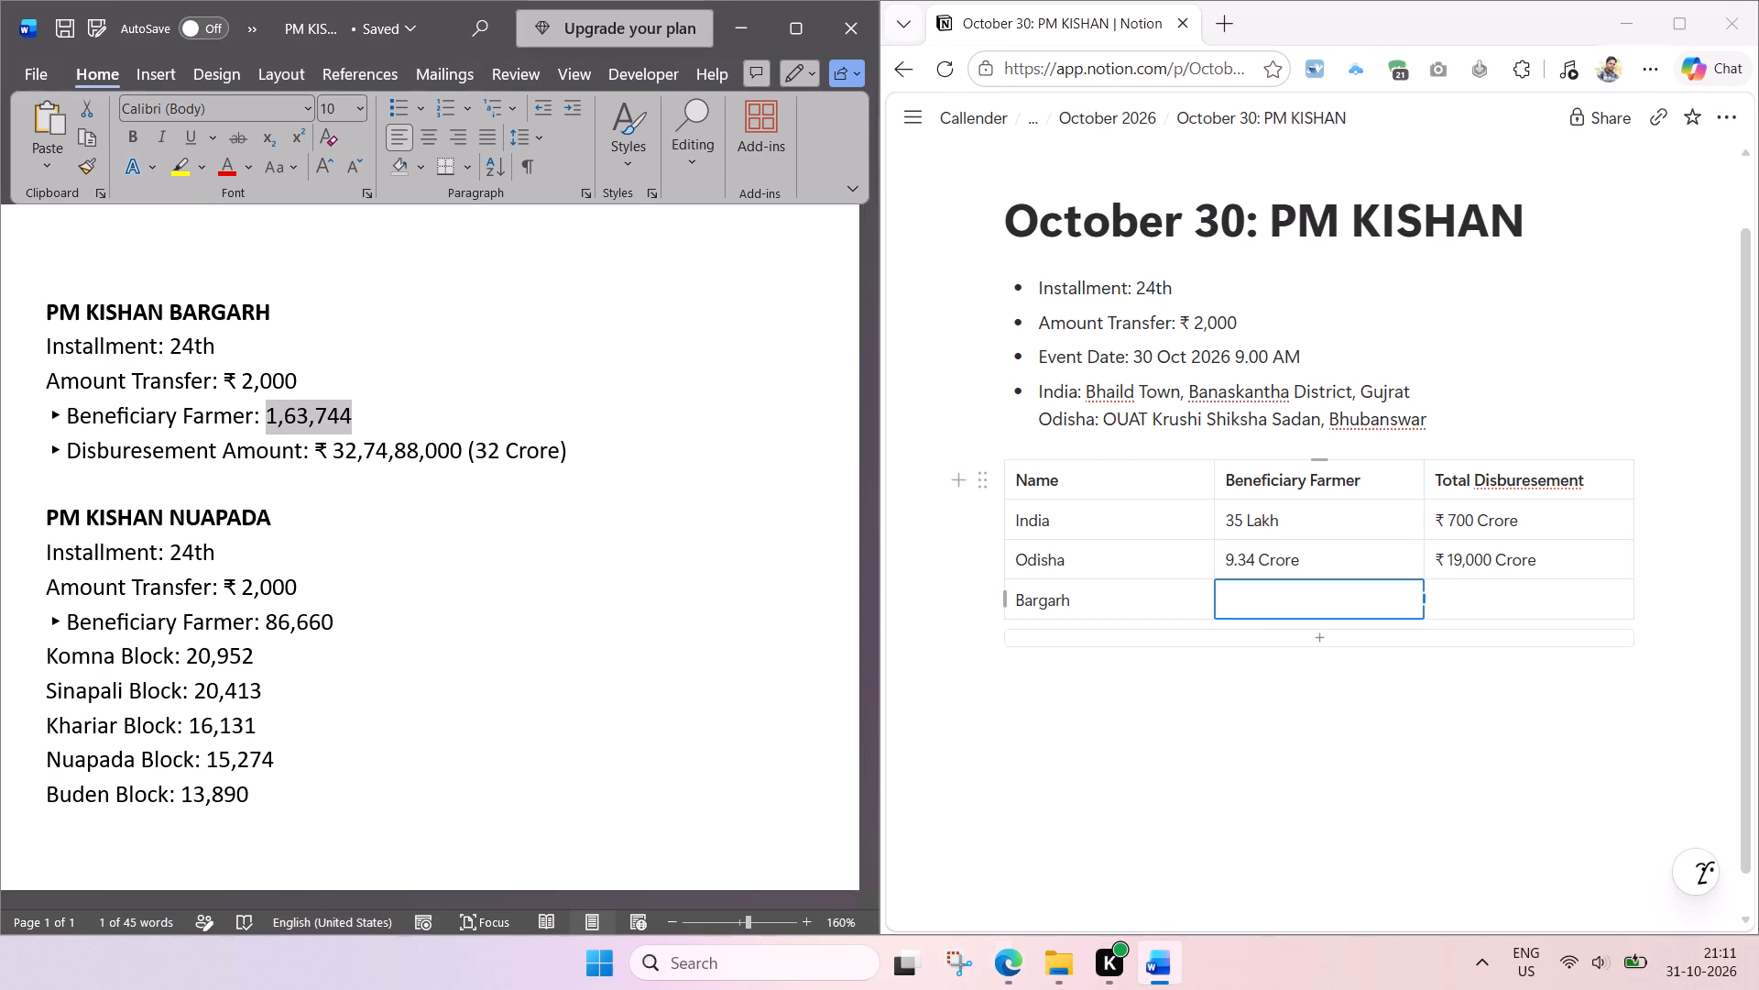
{"action": "key", "text": "ctrl+v"}
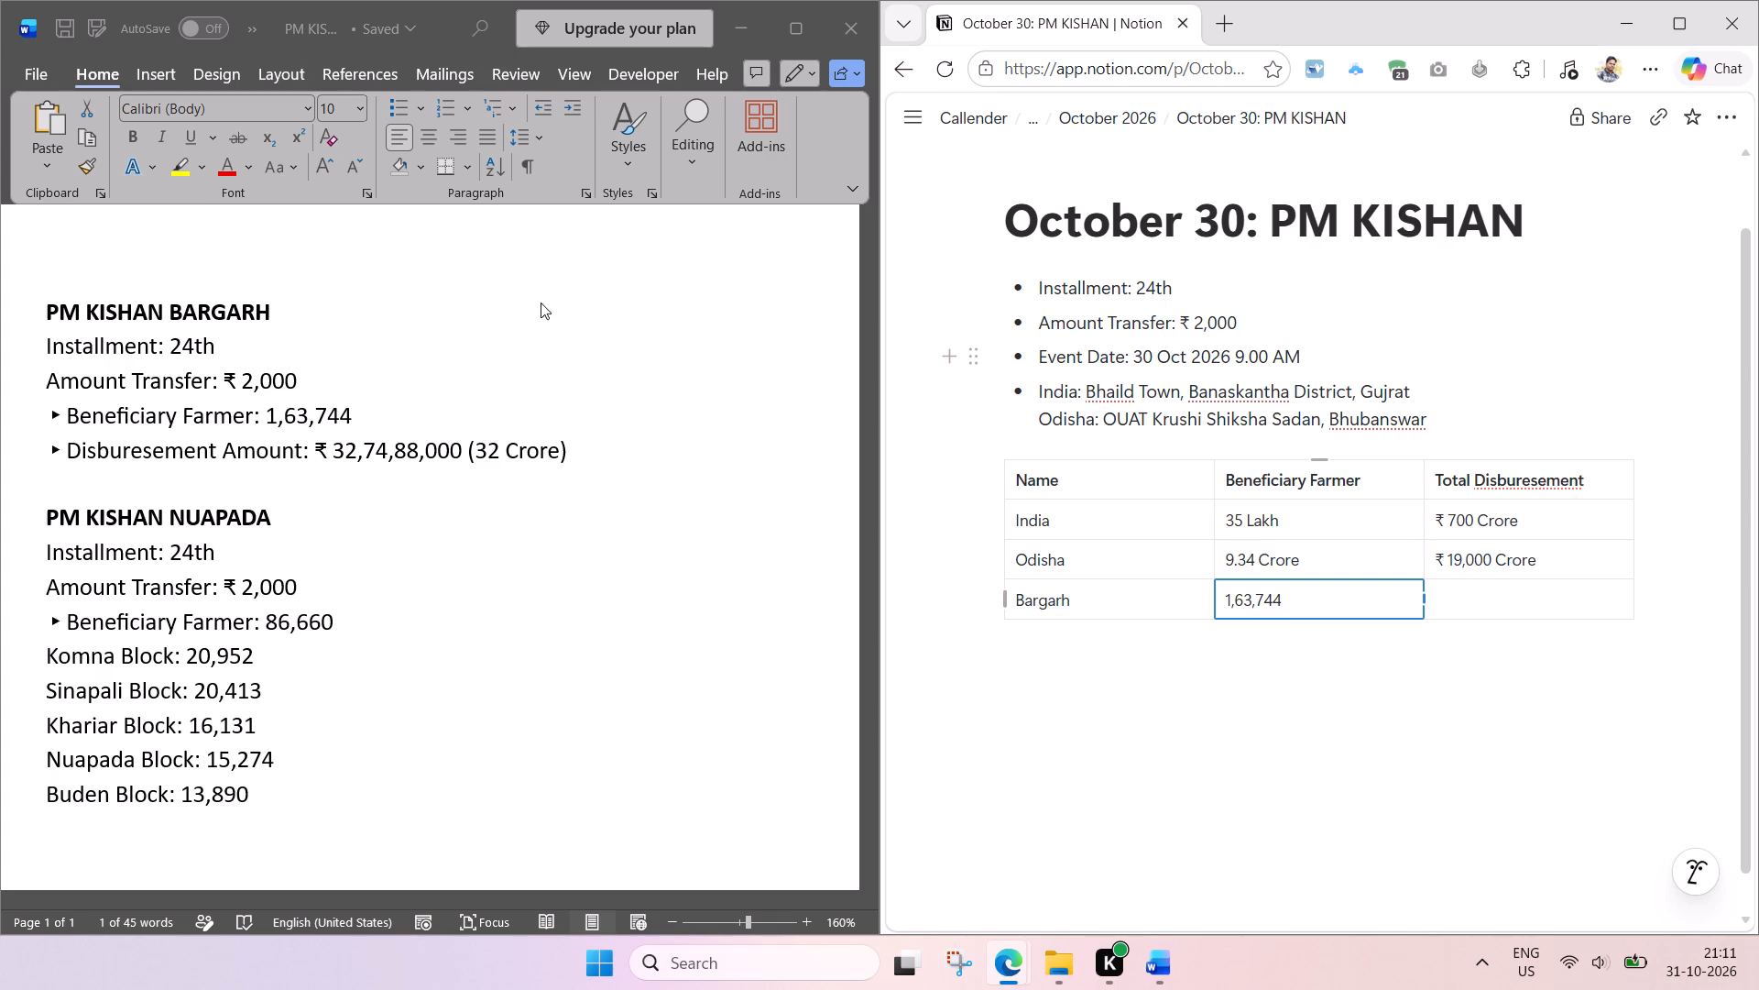
Copy the Bargarh disbursement amount "₹ 32,74,88,000 (32 Crore)" from the Word notes into the Bargarh row's Total Disbursement cell.
{"action": "left_click", "coordinate": [523, 405]}
{"action": "left_click_drag", "start_coordinate": [576, 452], "coordinate": [312, 451]}
{"action": "key", "text": "ctrl+c"}
{"action": "left_click", "coordinate": [1502, 597]}
{"action": "key", "text": "ctrl+v"}
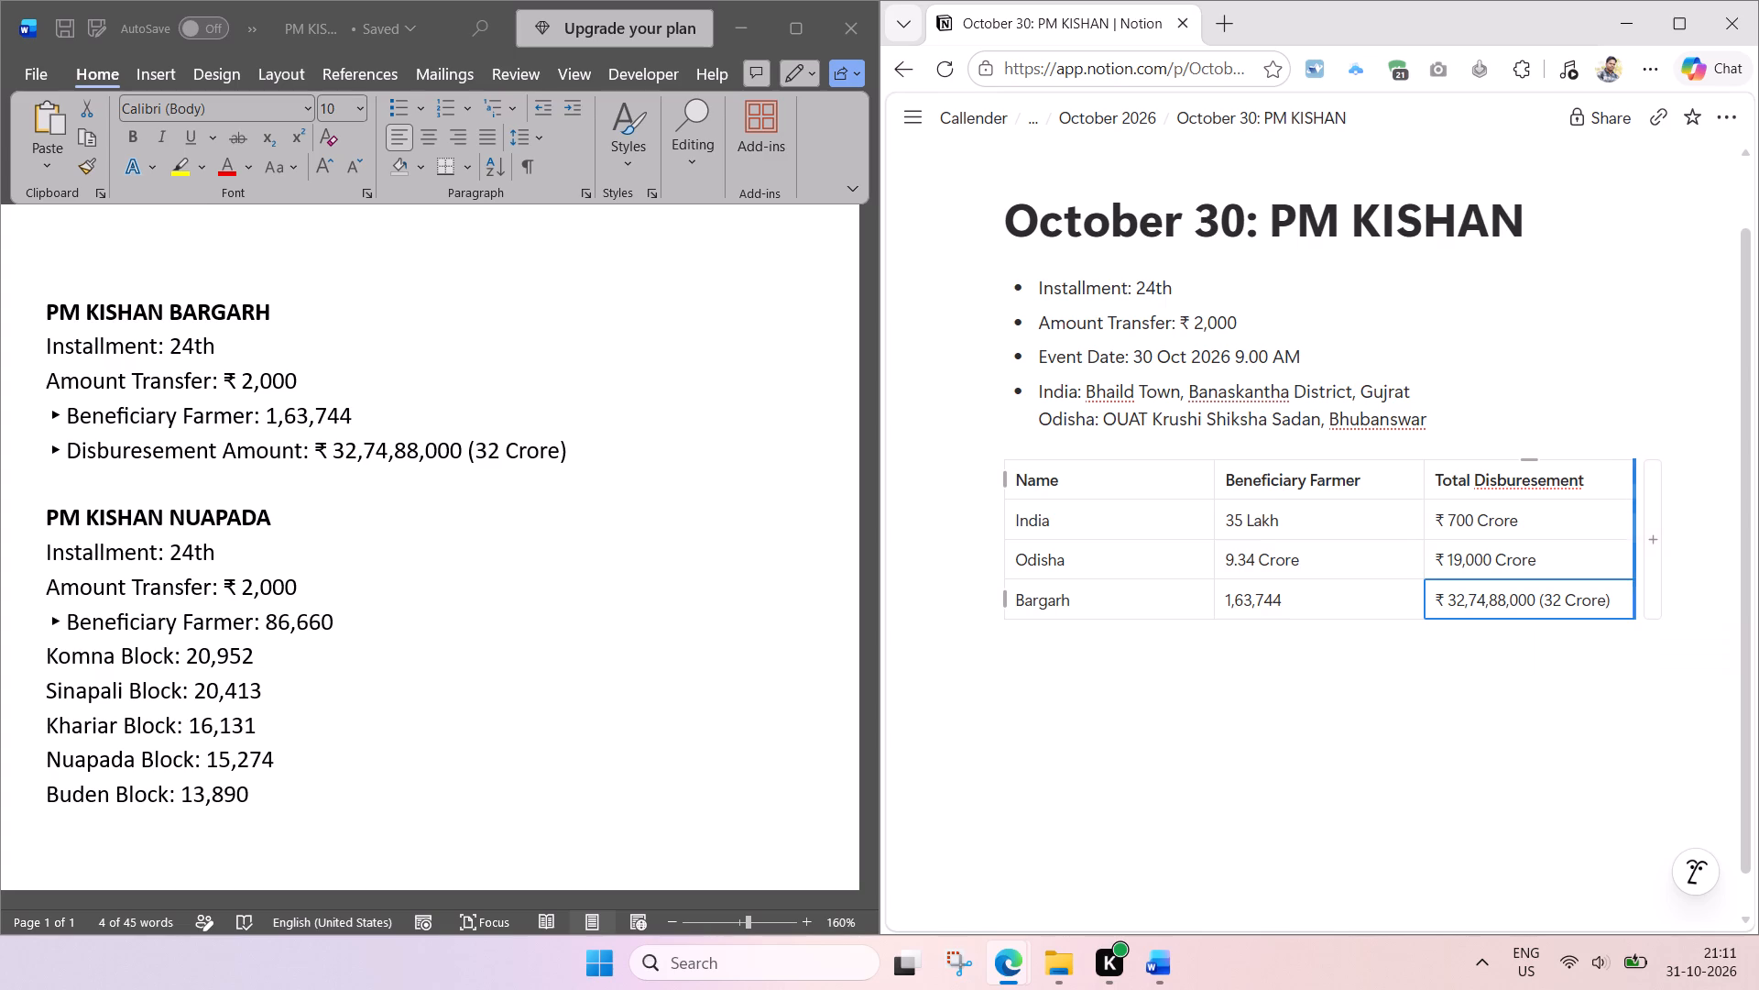
{"action": "left_click_drag", "start_coordinate": [1632, 469], "coordinate": [1644, 468]}
{"action": "left_click", "coordinate": [1404, 722]}
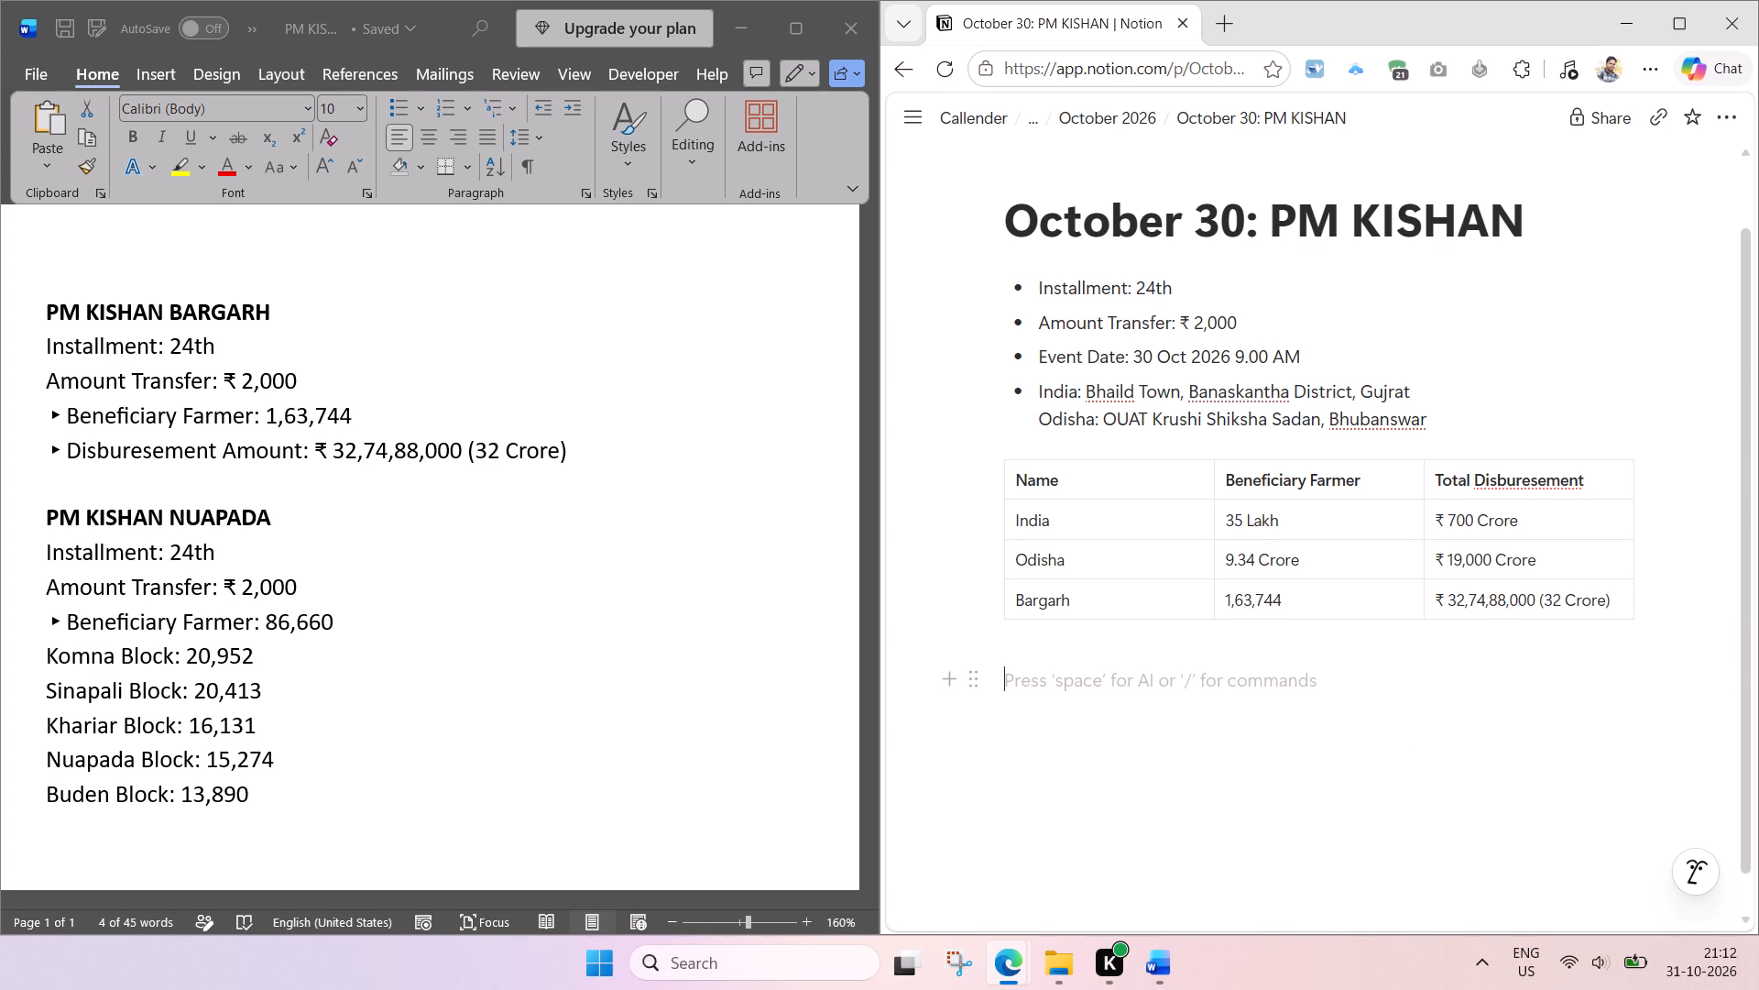
Rewrite Bargarh's Beneficiary Farmer cell as "1.6 Lakh (1,63,744)", reusing the Lakh wording from the India row, and save the page.
{"action": "left_click_drag", "start_coordinate": [1281, 524], "coordinate": [1195, 521]}
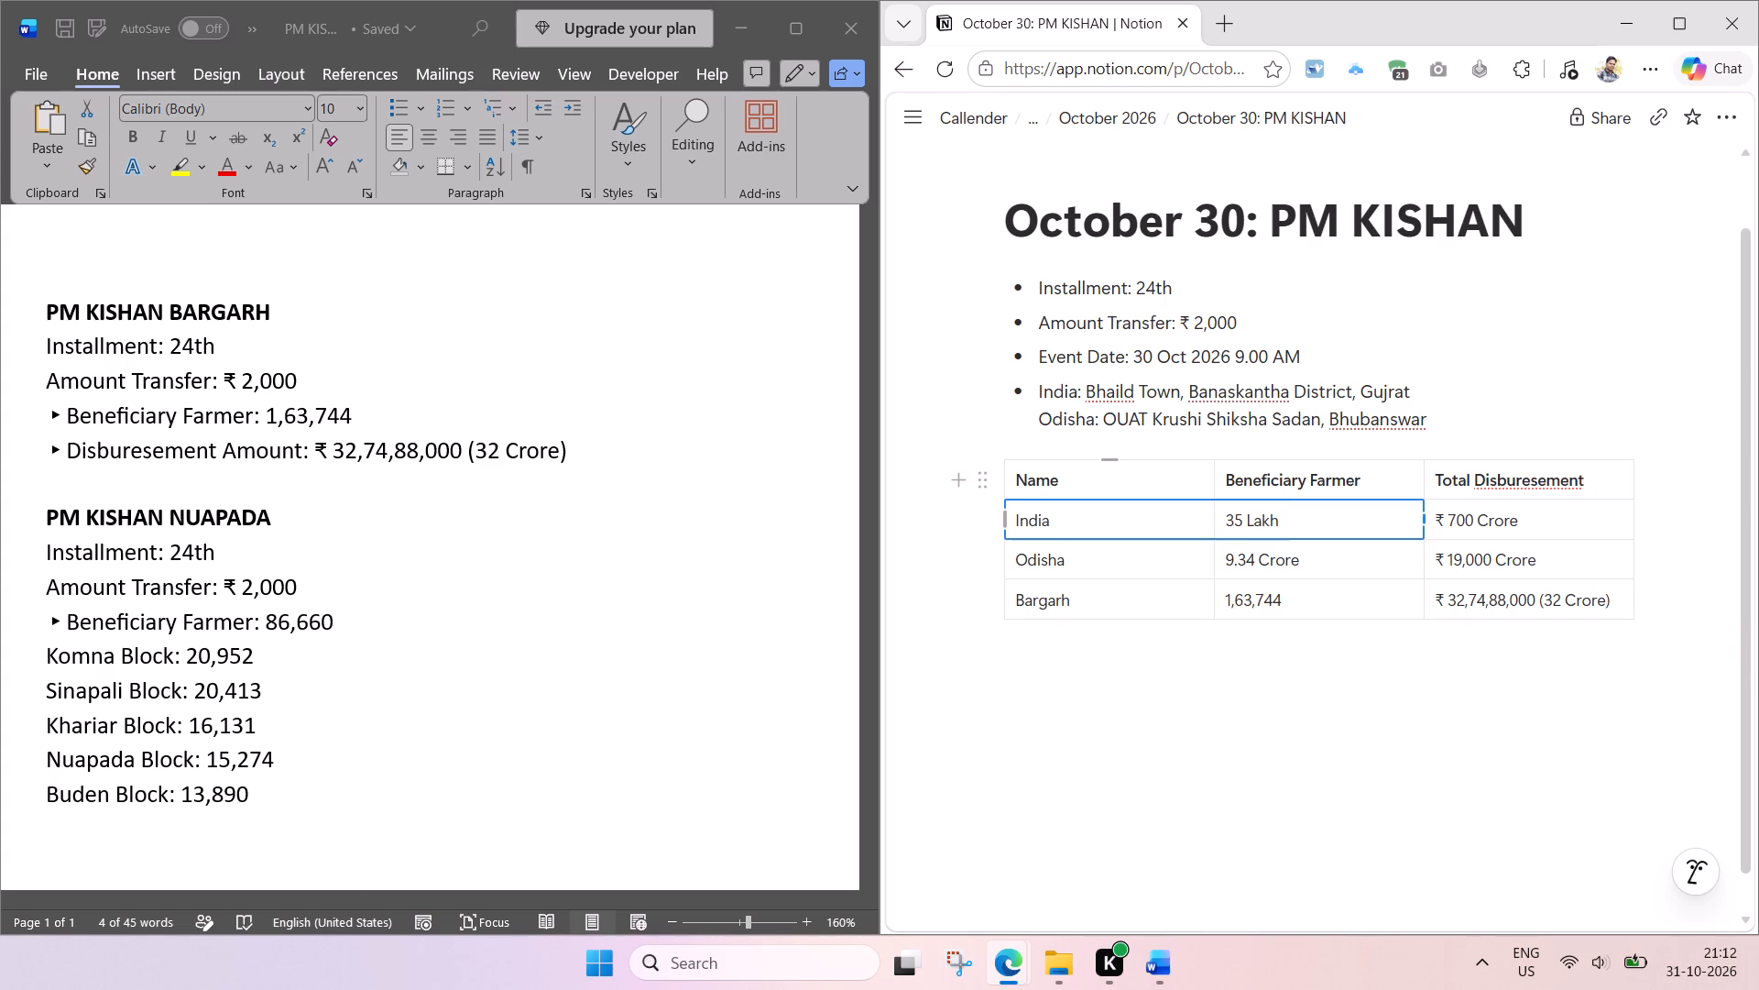
{"action": "left_click_drag", "start_coordinate": [1195, 521], "coordinate": [1206, 520]}
{"action": "left_click", "coordinate": [1315, 528]}
{"action": "key", "text": "ctrl+a"}
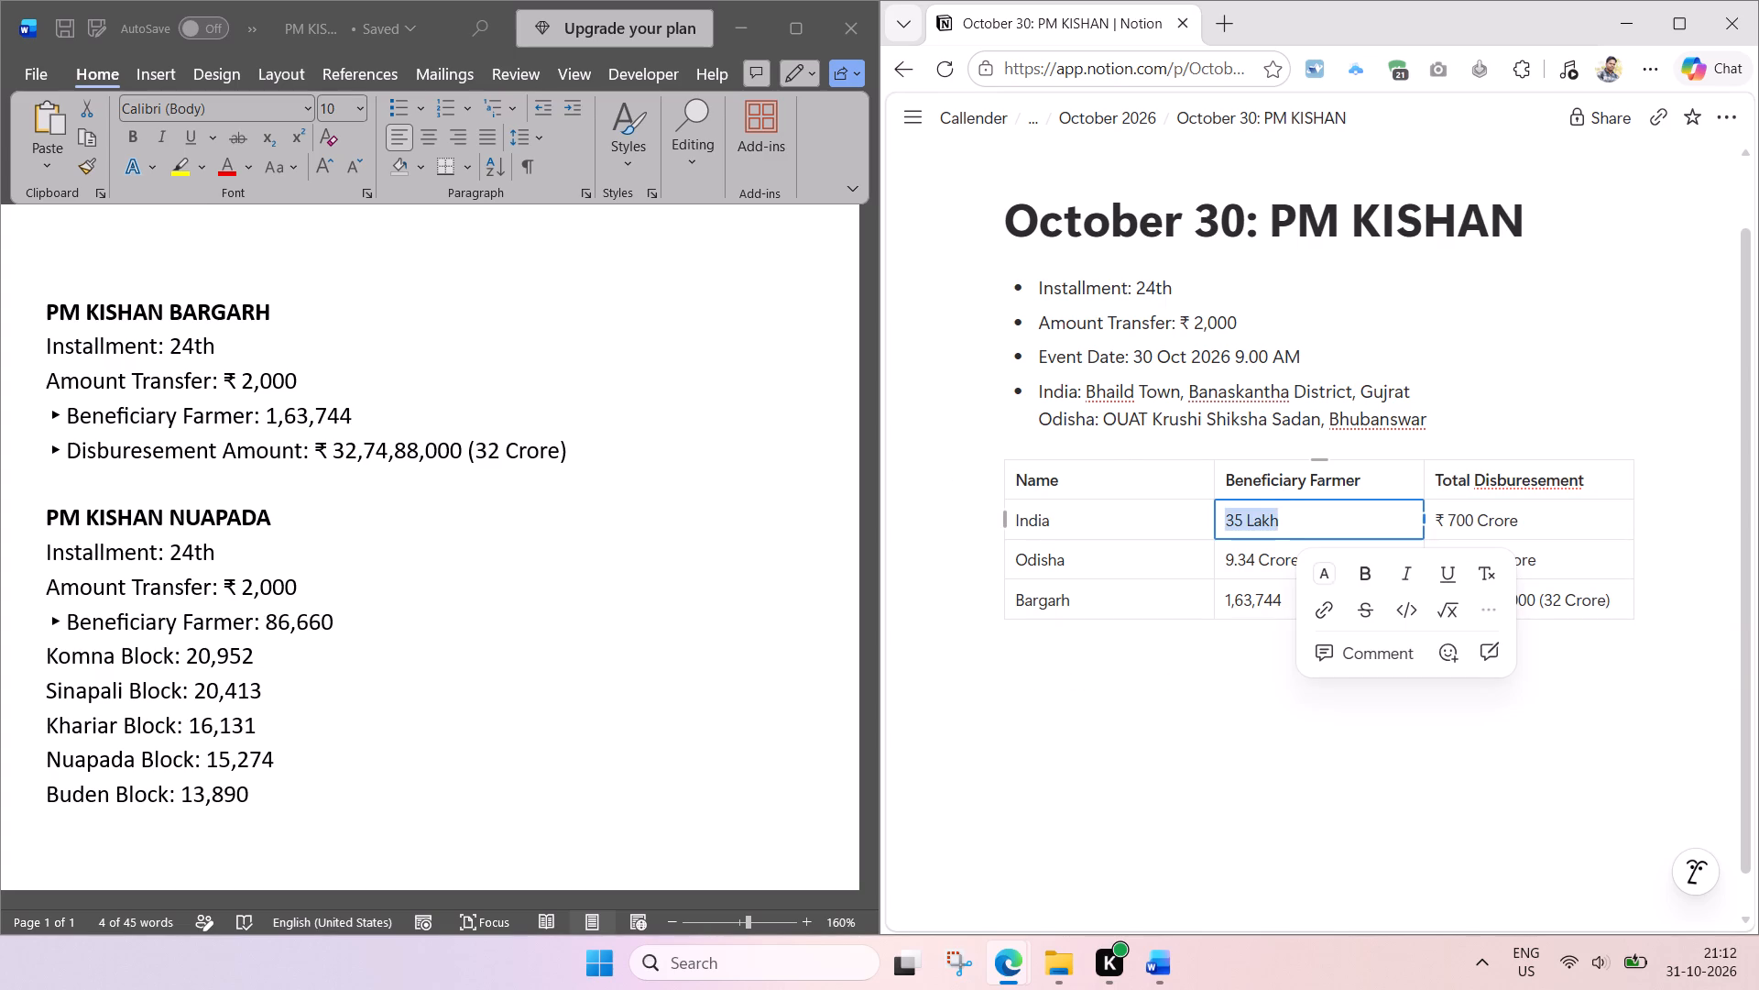
{"action": "key", "text": "ctrl+c"}
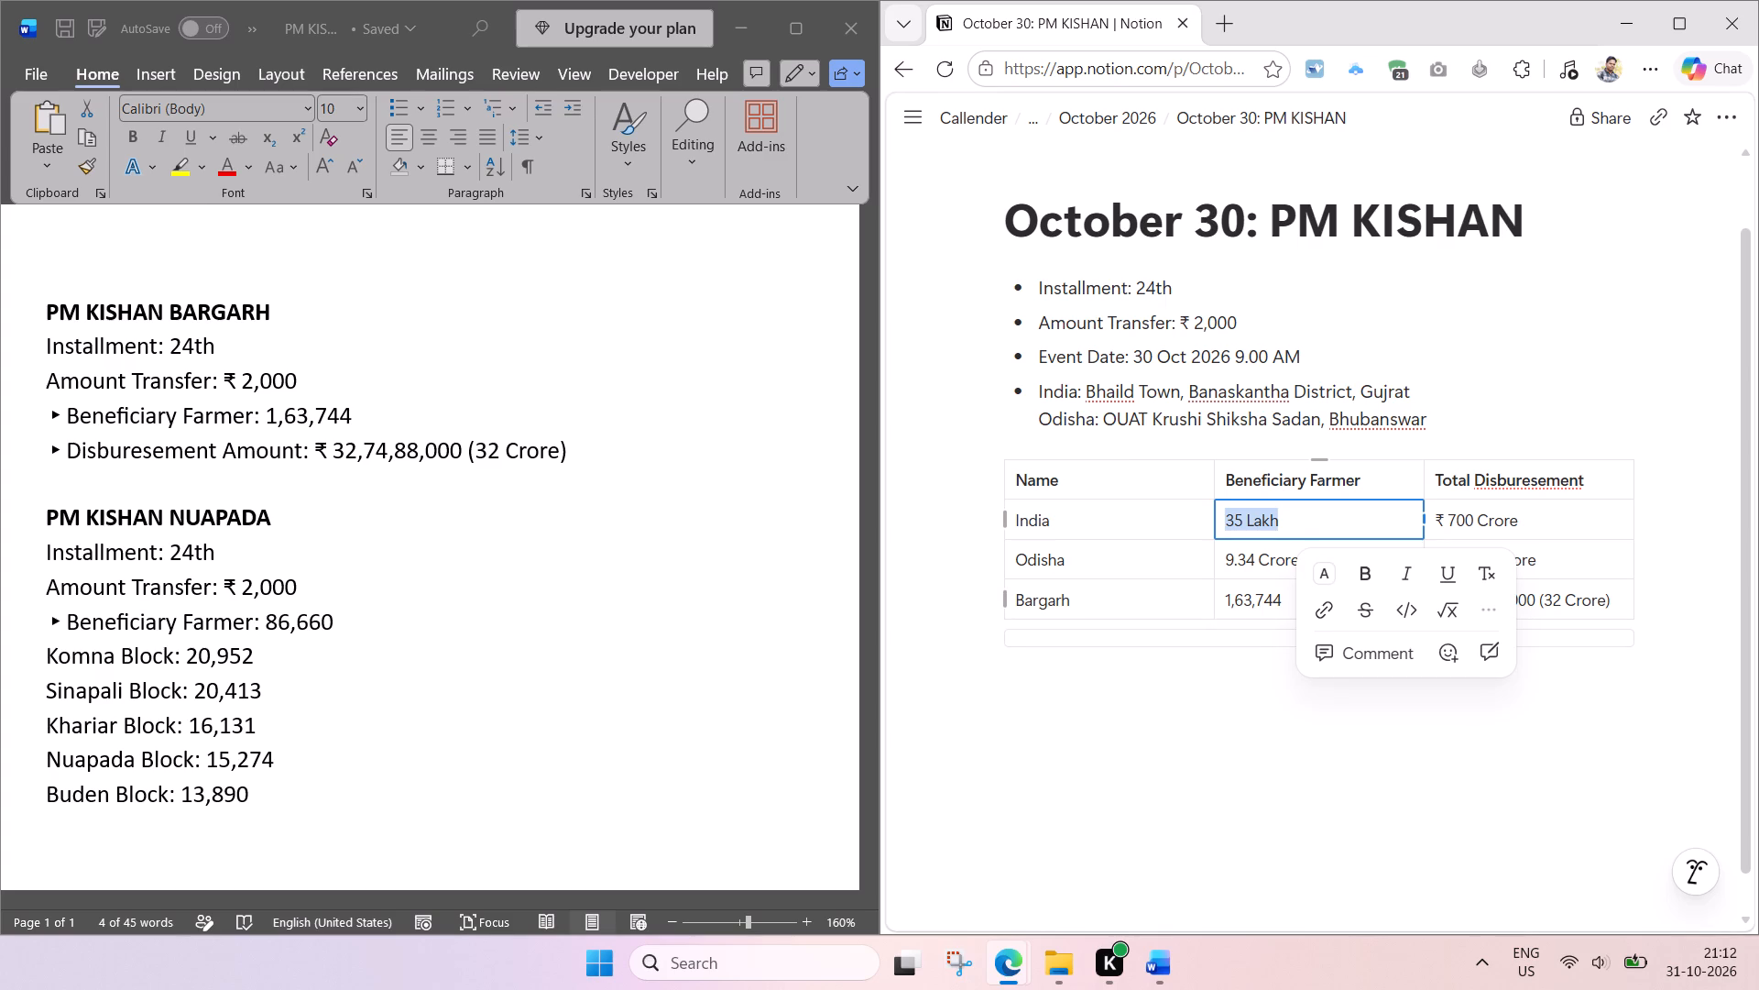
{"action": "left_click", "coordinate": [1227, 606]}
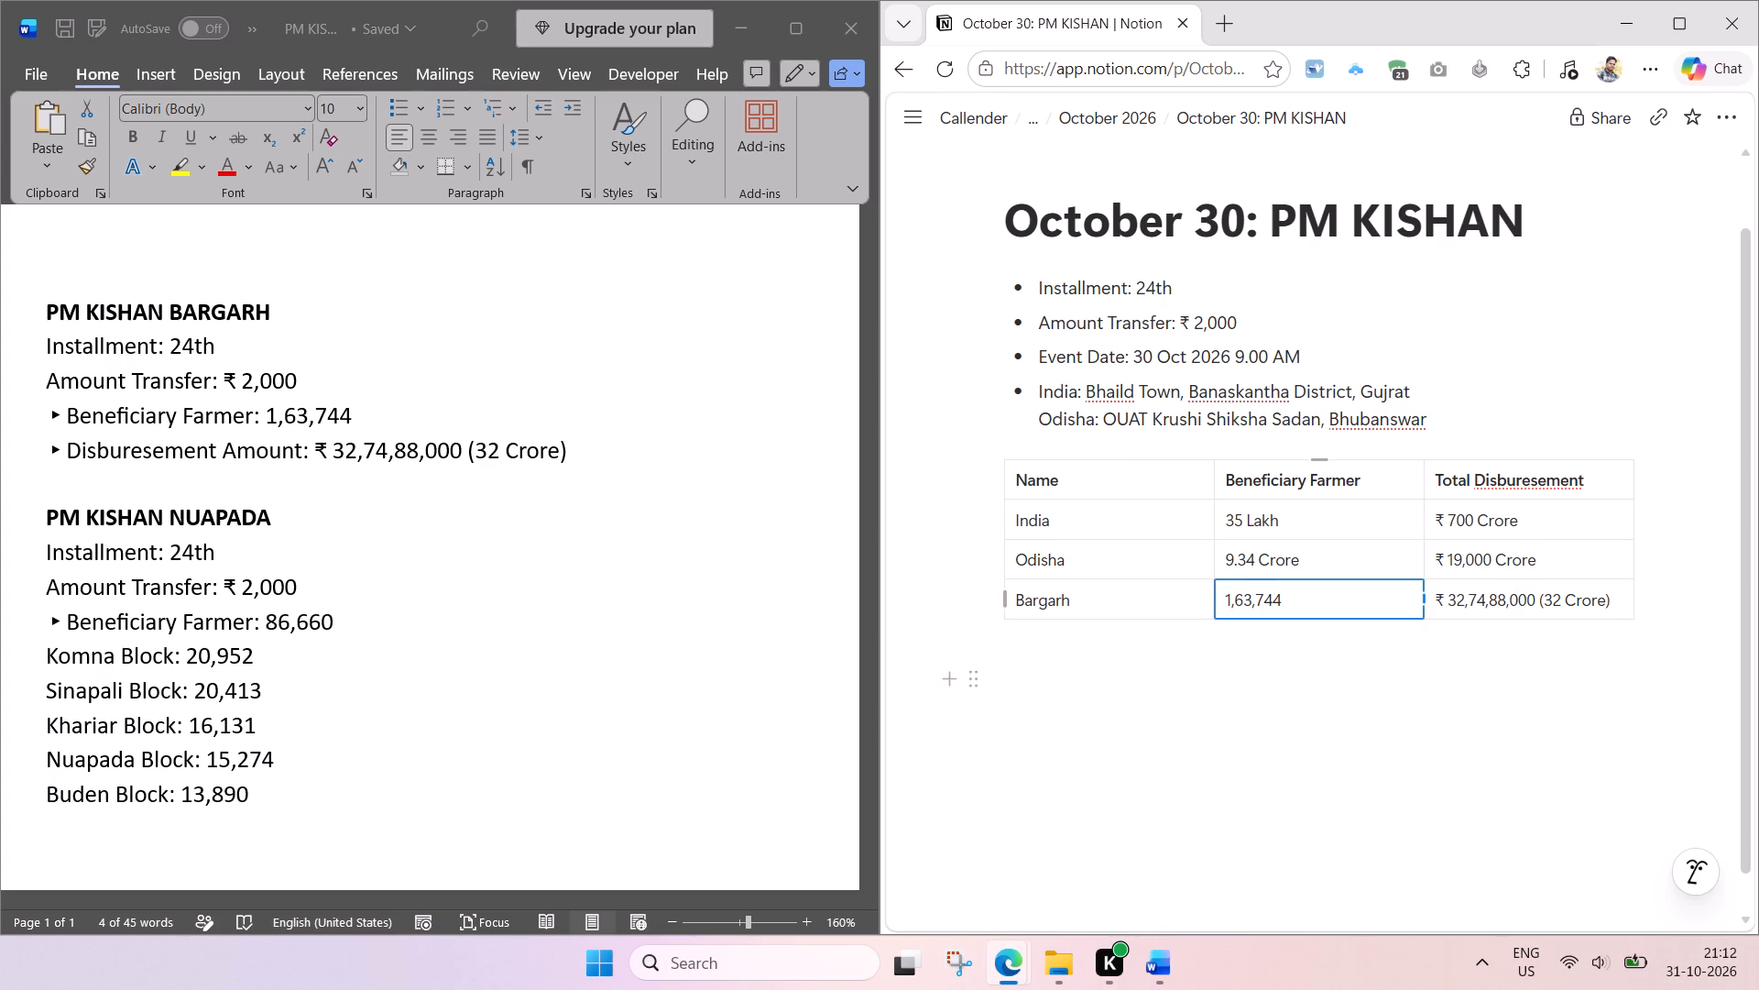
{"action": "key", "text": "ctrl+v"}
{"action": "key", "text": "space"}
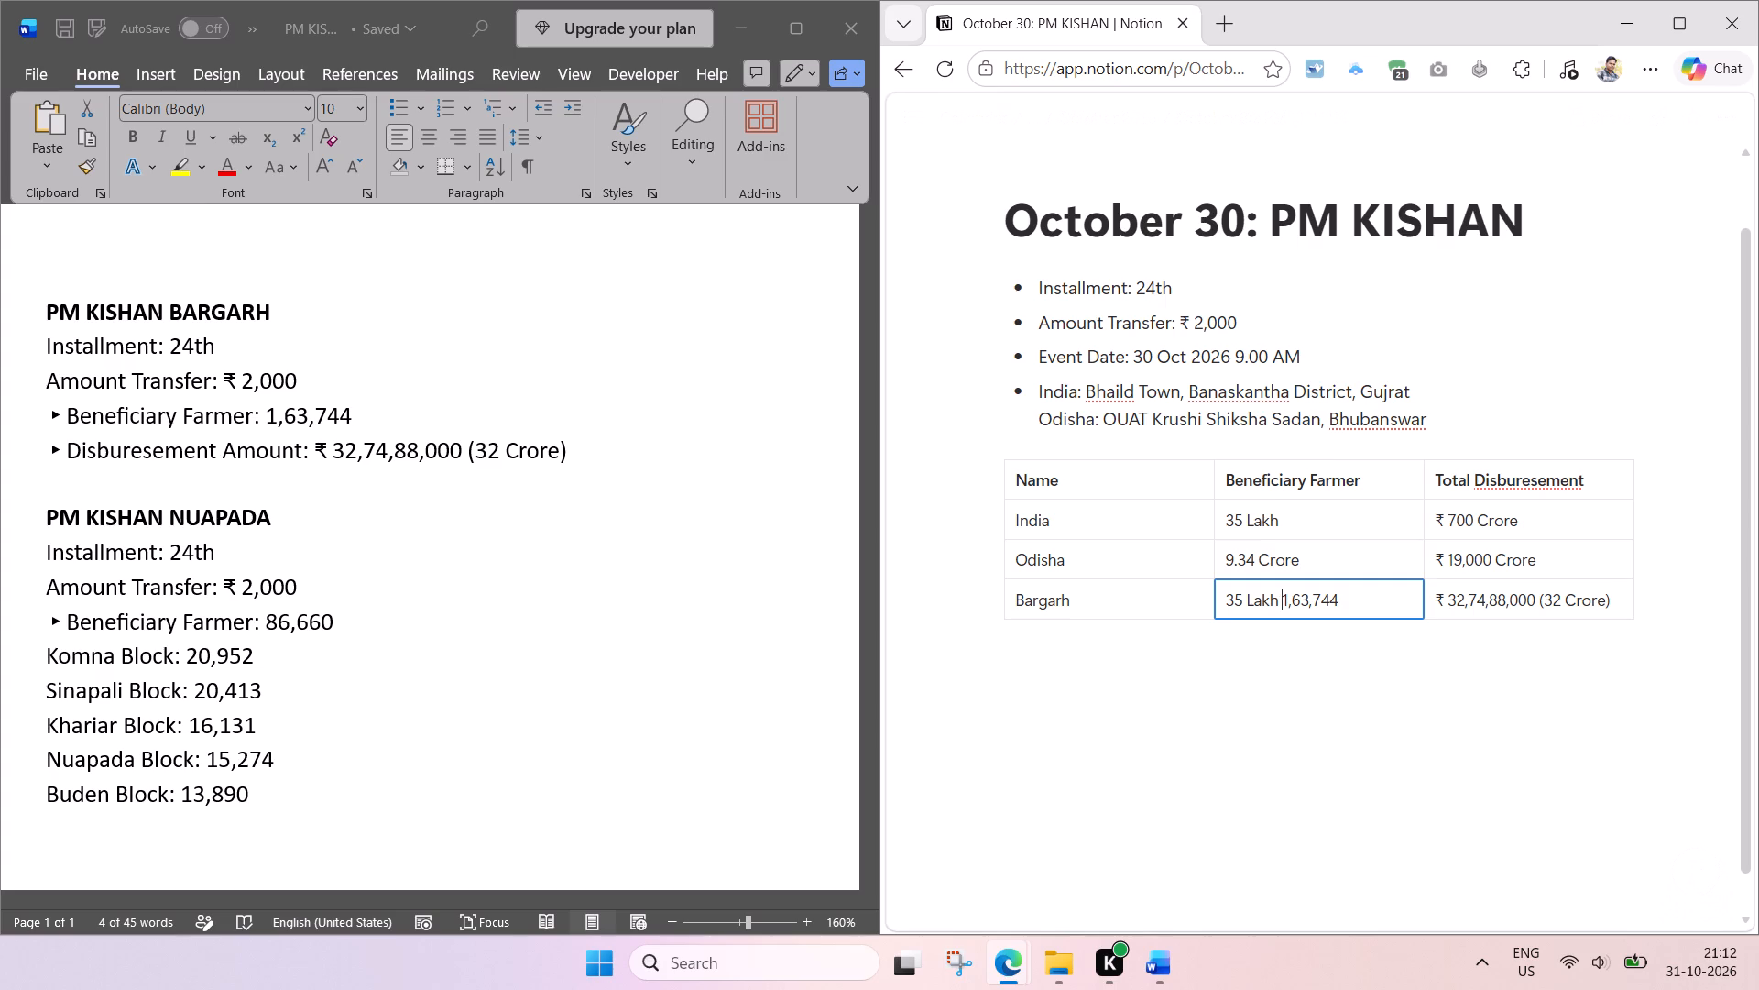
{"action": "key", "text": "shift+parenleft"}
{"action": "key", "text": "End"}
{"action": "key", "text": "shift+parenright"}
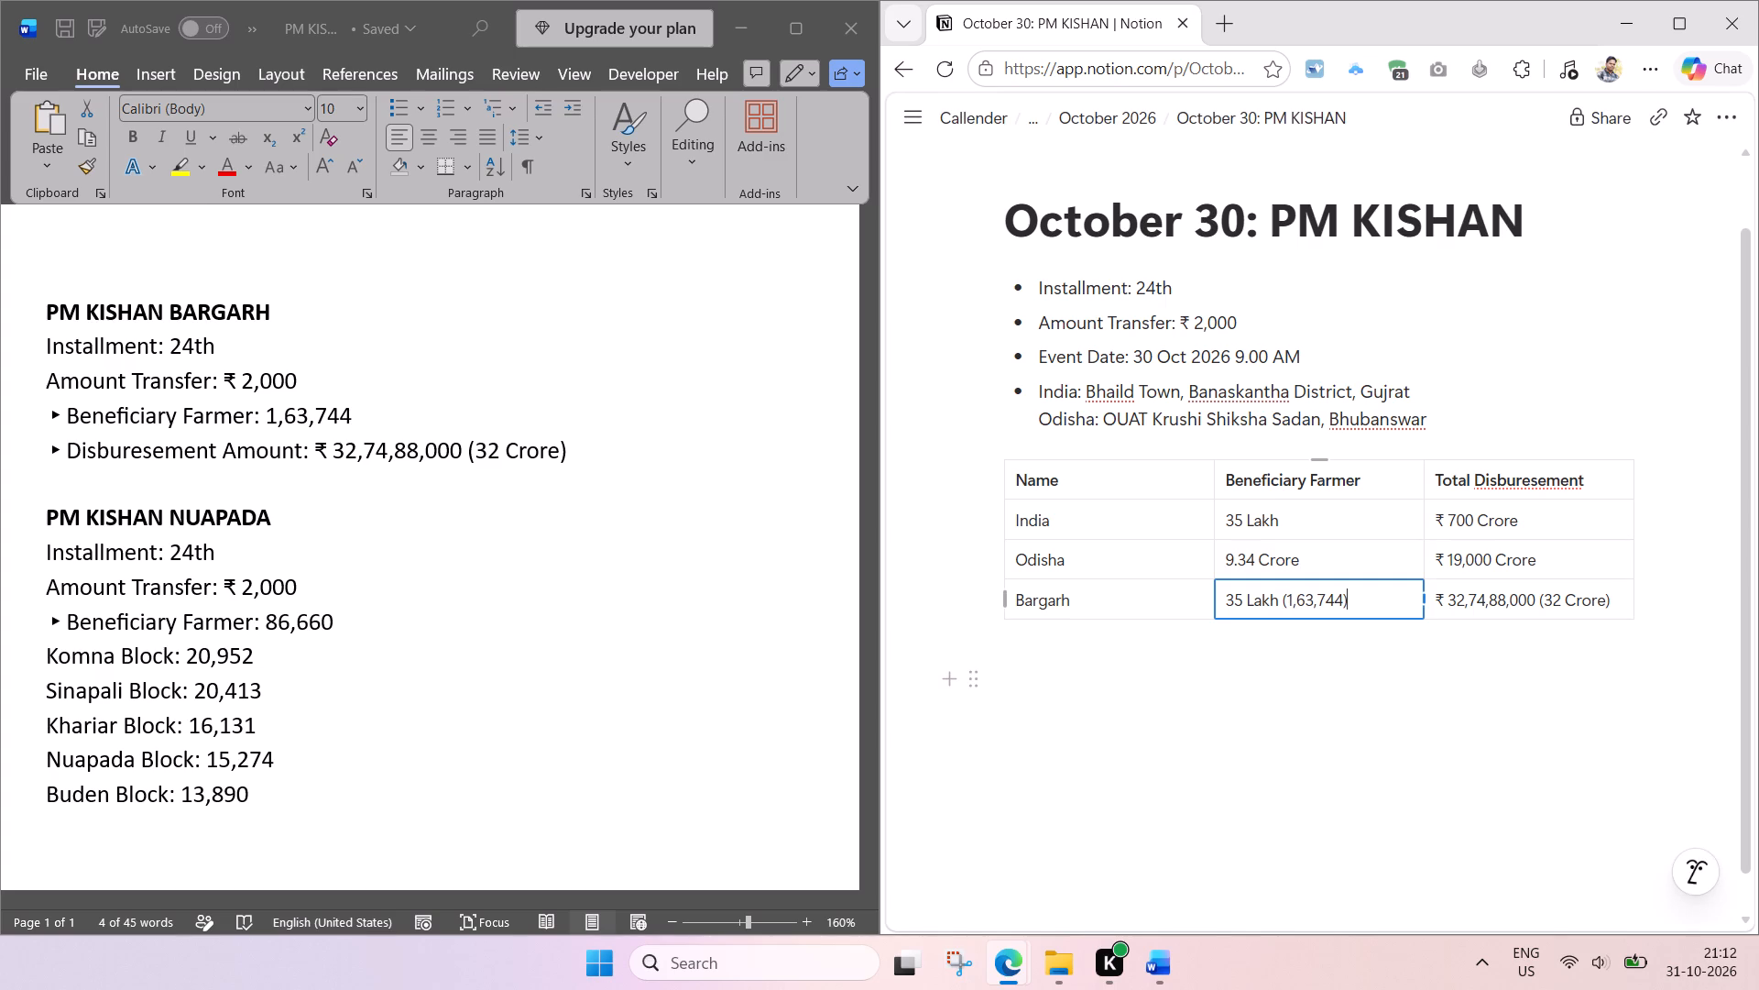
{"action": "left_click_drag", "start_coordinate": [1244, 606], "coordinate": [1229, 605]}
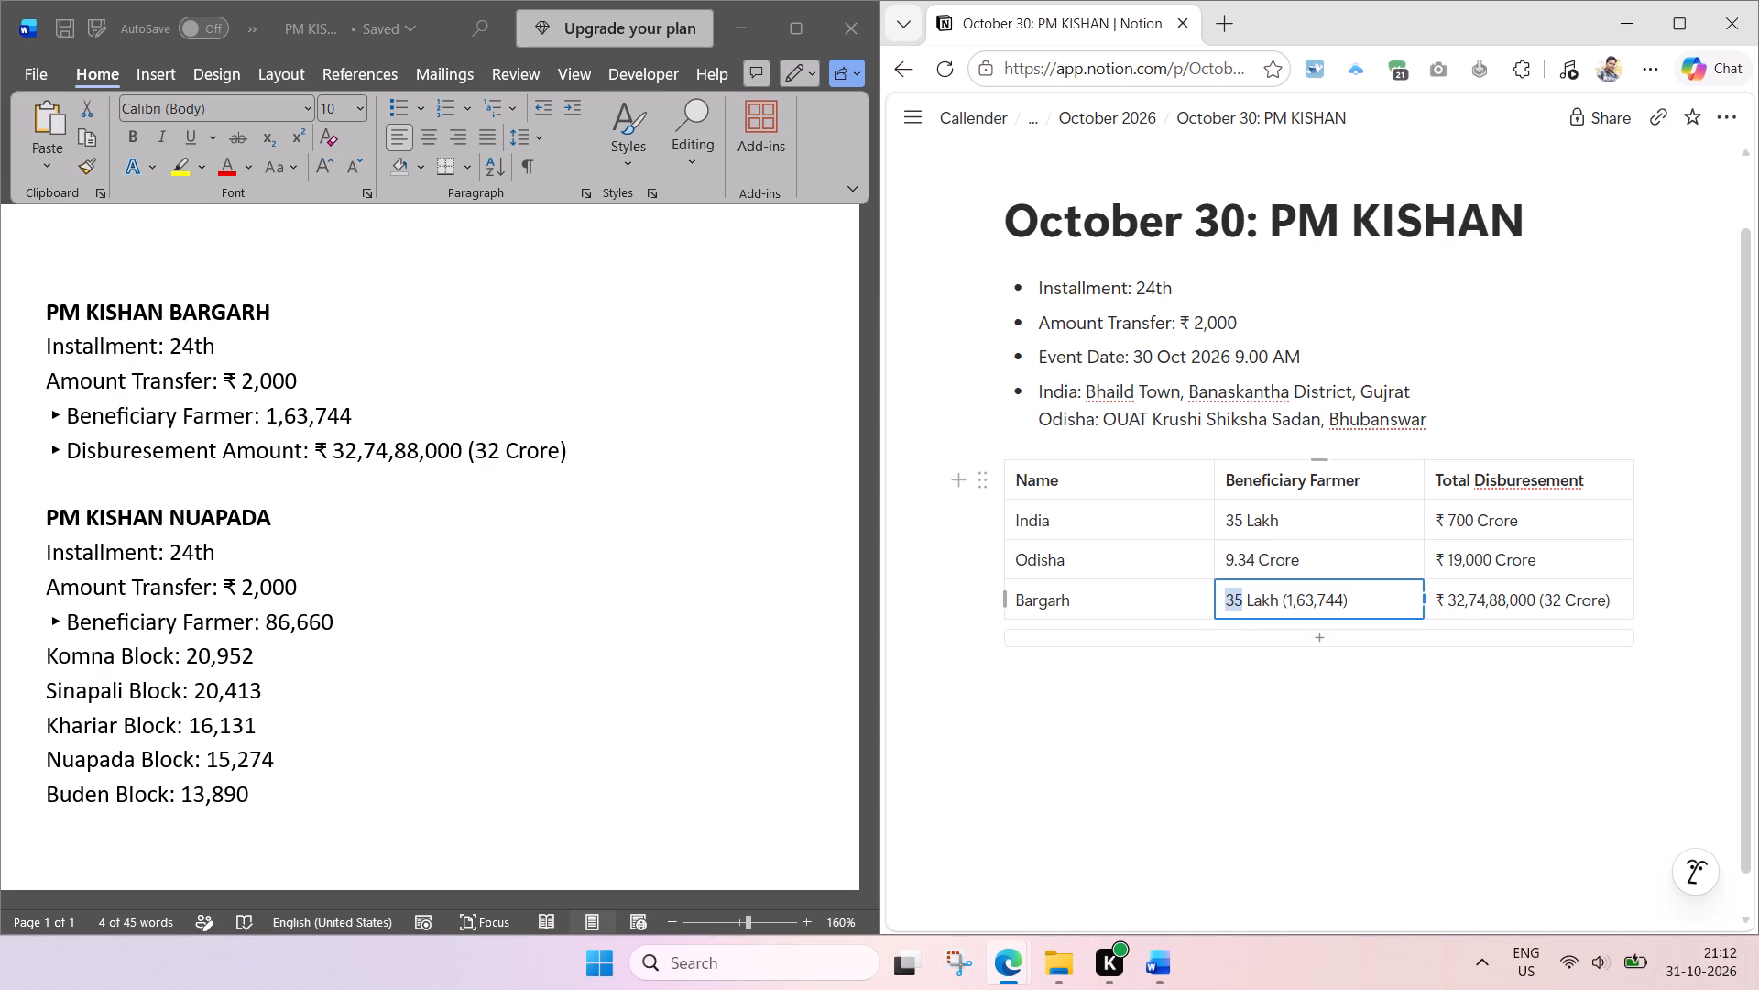
{"action": "type", "text": "1.6"}
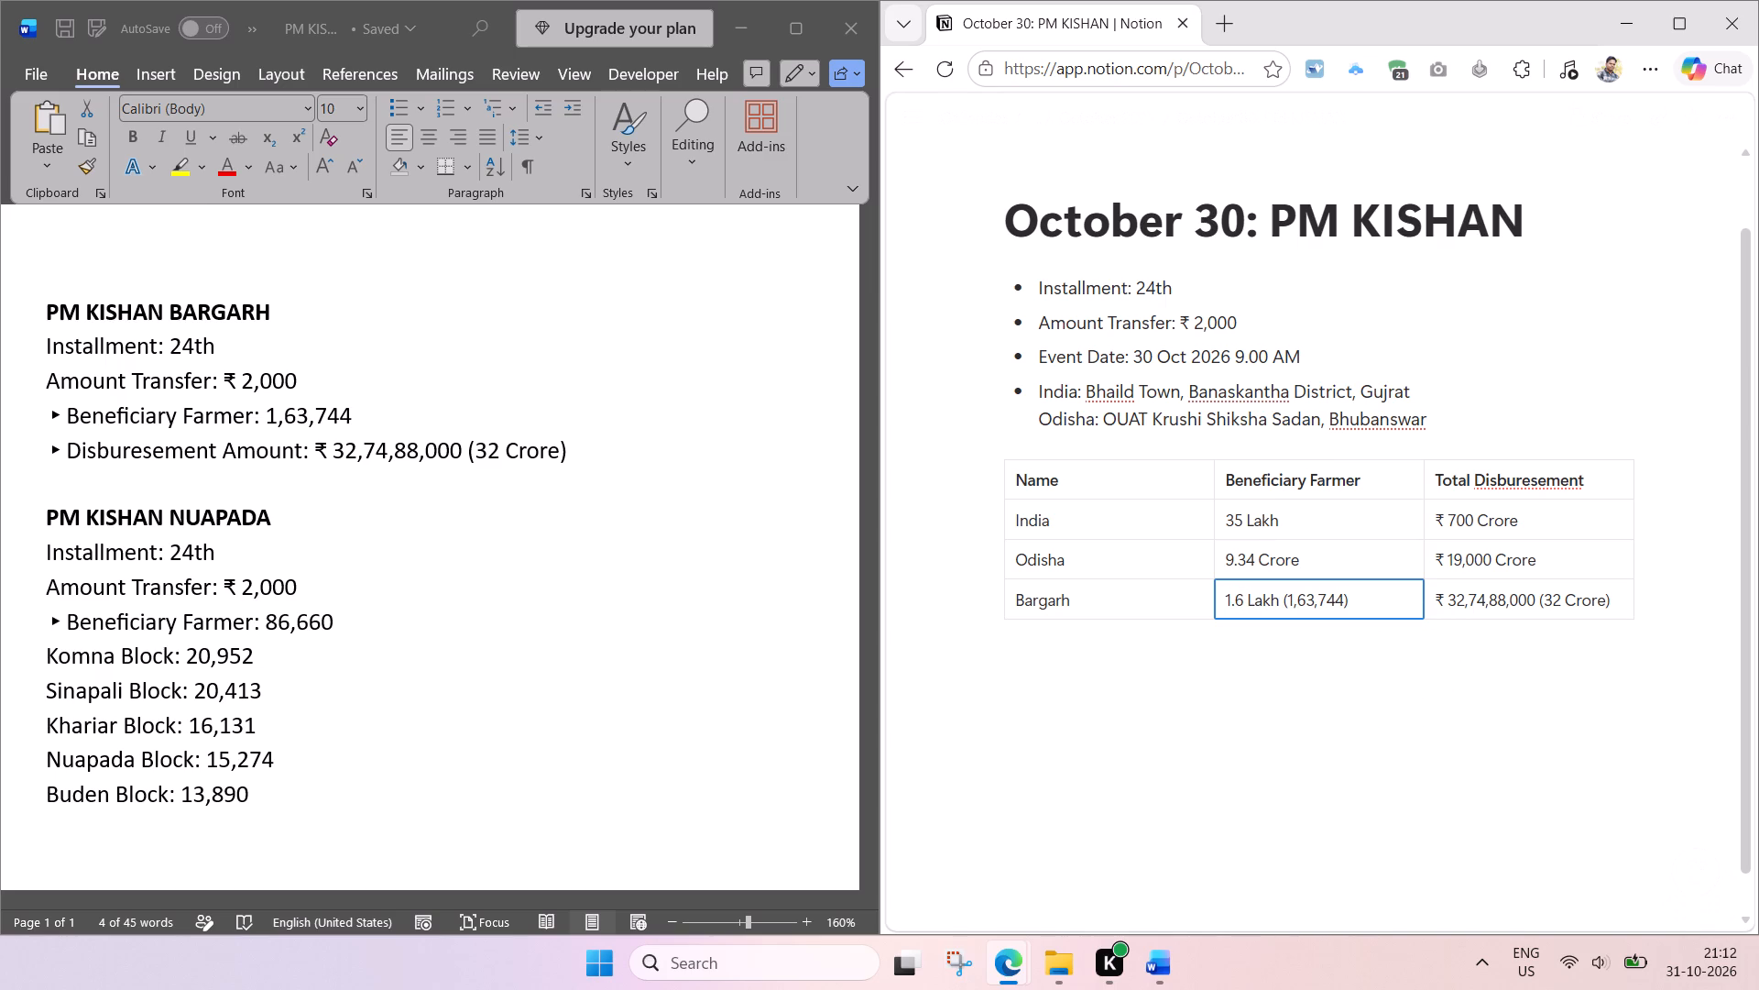
{"action": "key", "text": "ctrl+s"}
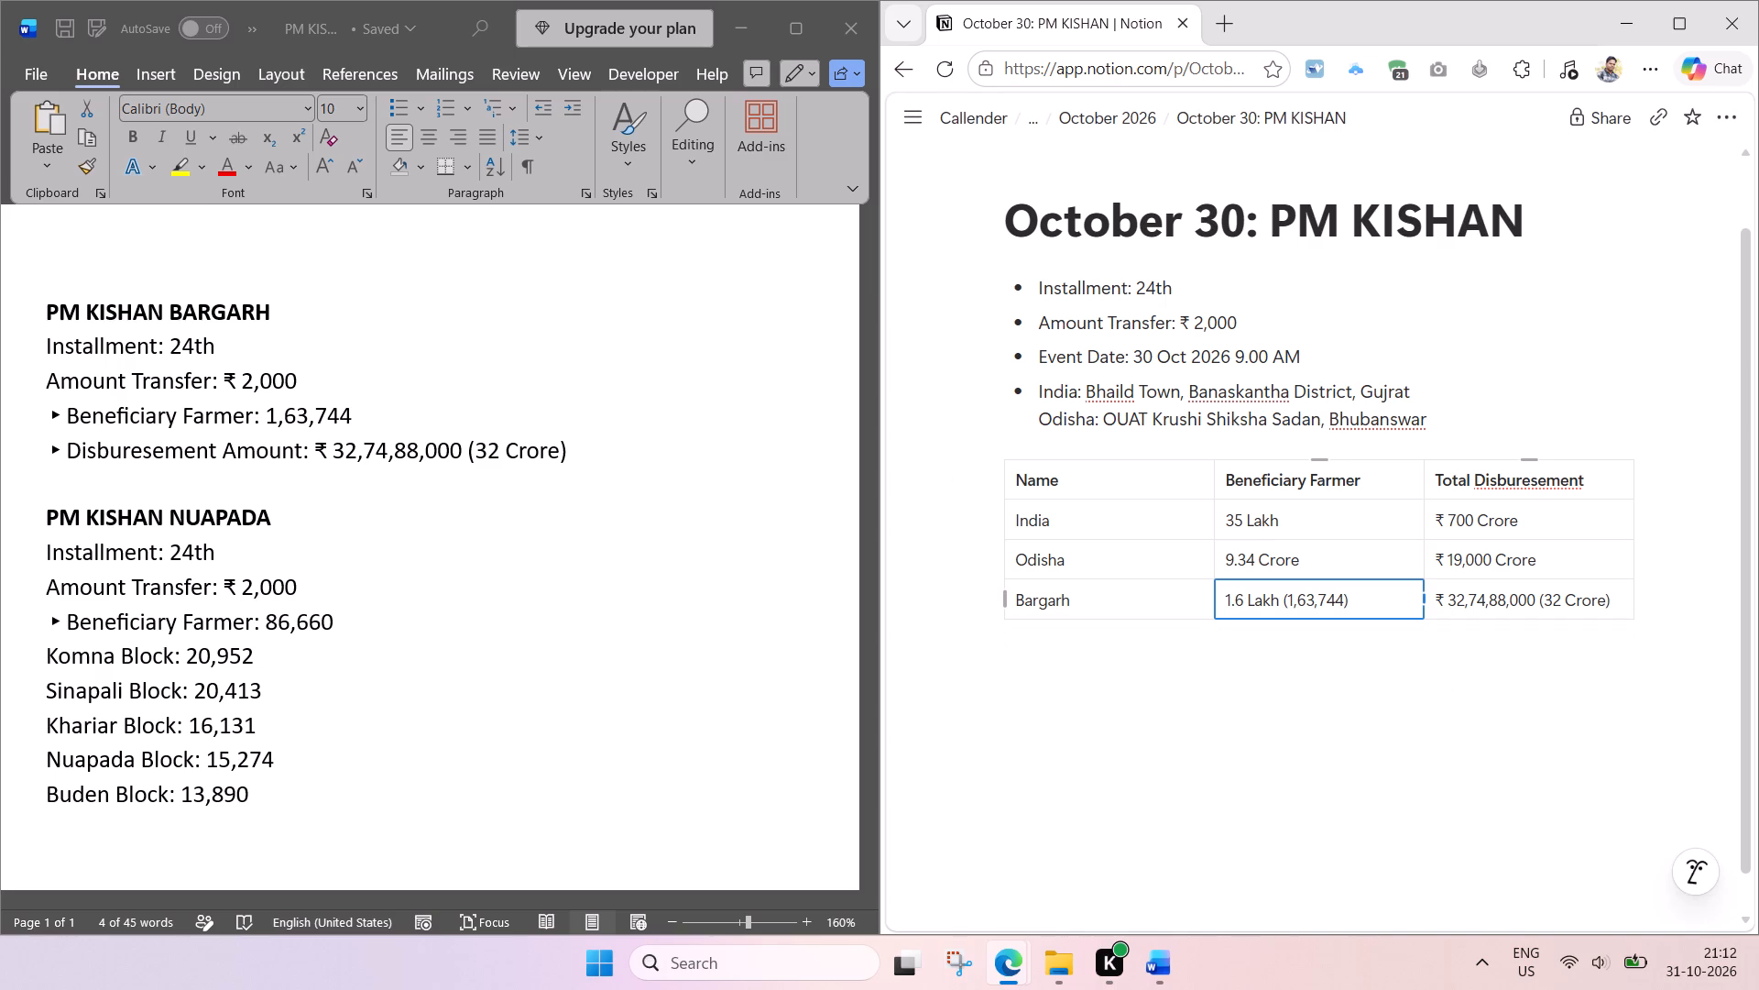
Rearrange Bargarh's Total Disbursement cell to read "32 Crore (₹ 32,74,88,000)" and save the page.
{"action": "left_click_drag", "start_coordinate": [1607, 599], "coordinate": [1558, 603]}
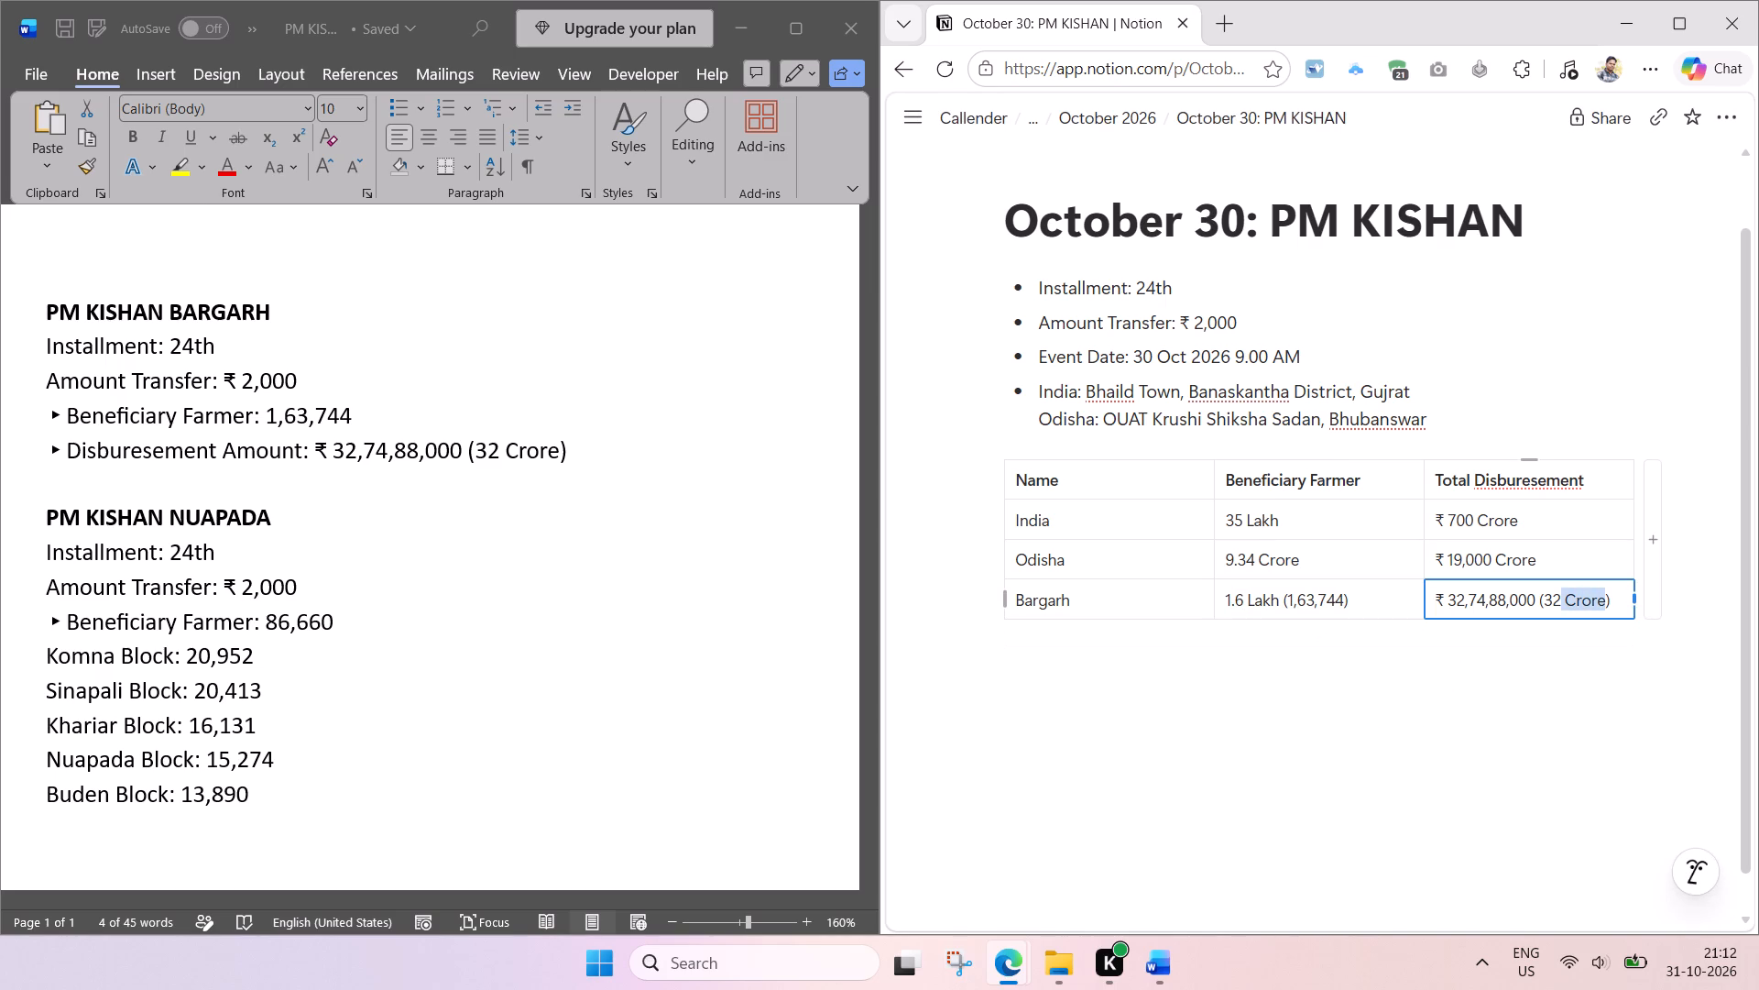
{"action": "left_click_drag", "start_coordinate": [1558, 603], "coordinate": [1542, 610]}
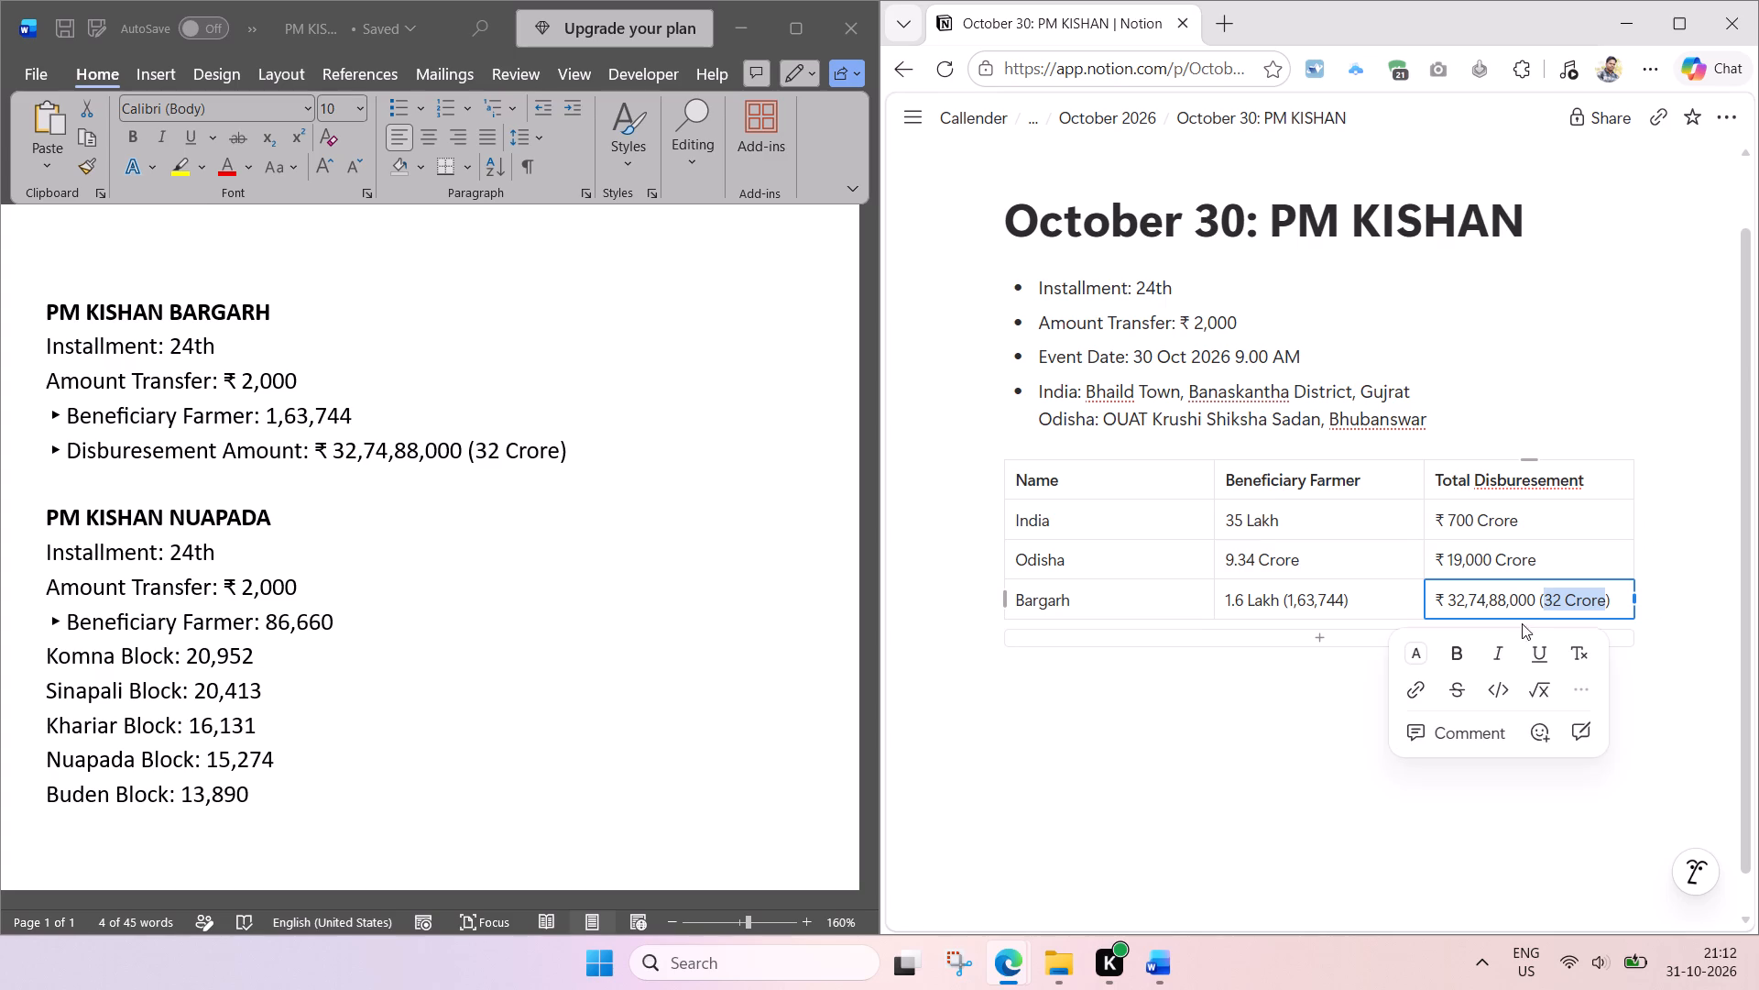
{"action": "key", "text": "ctrl+x"}
{"action": "left_click", "coordinate": [1433, 604]}
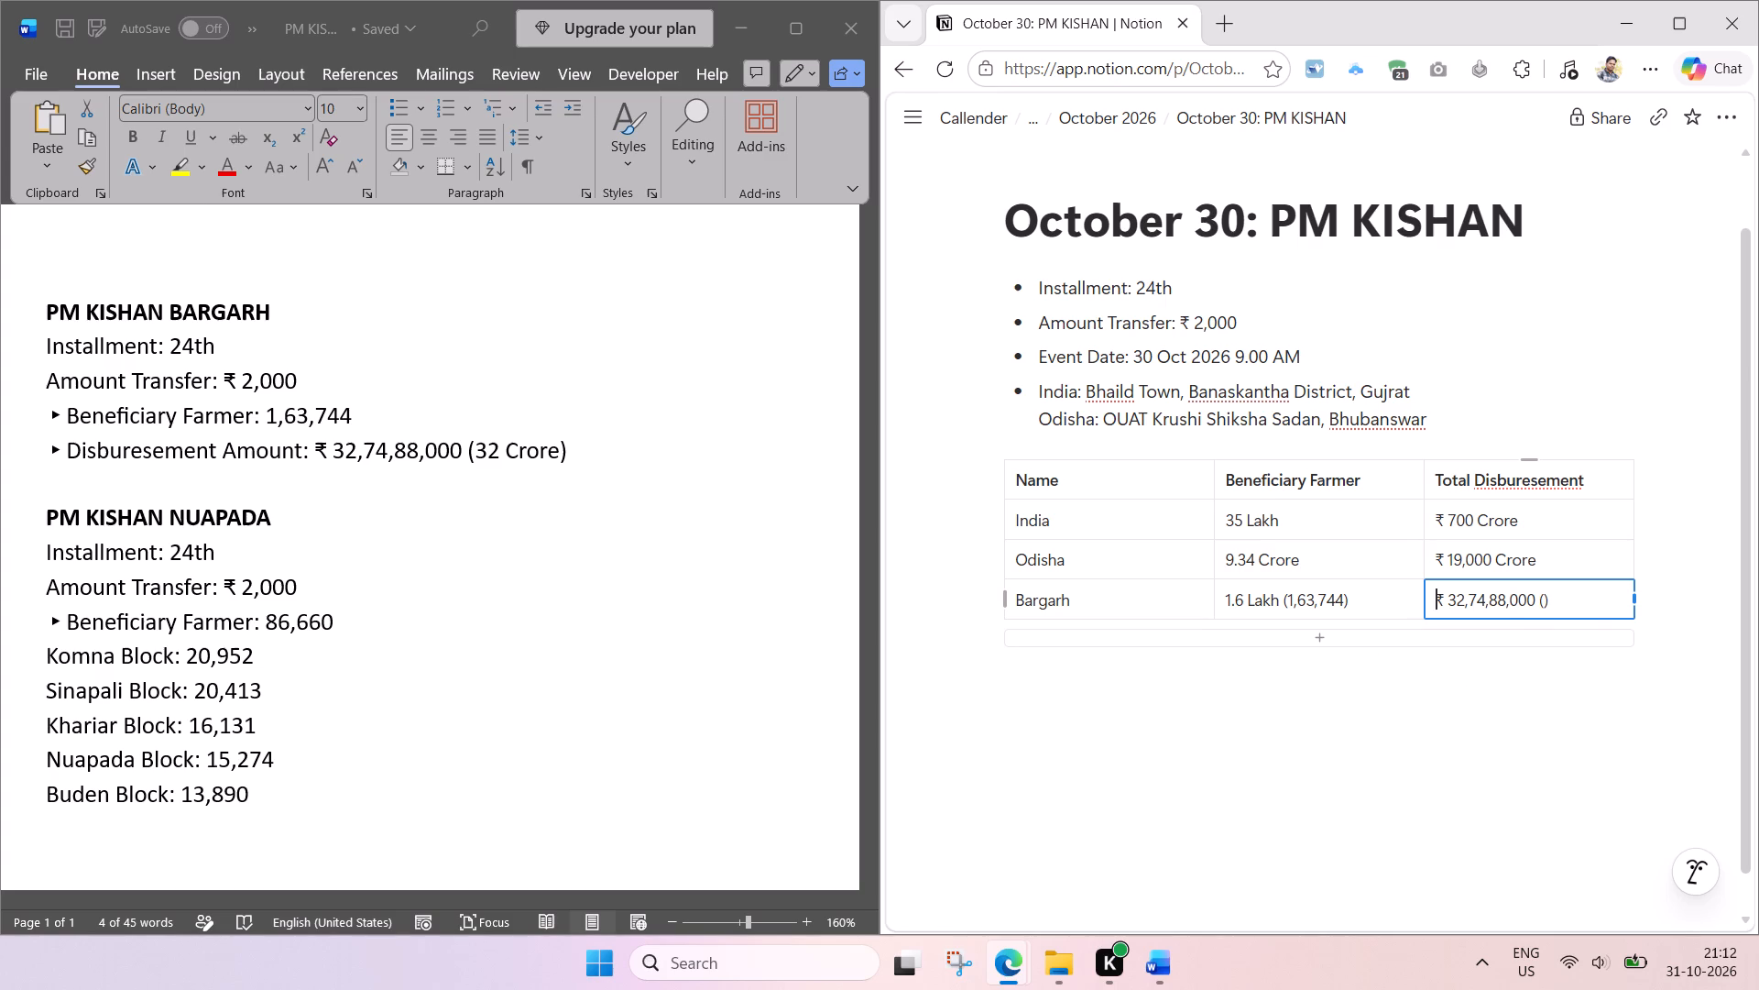
{"action": "key", "text": "ctrl+v"}
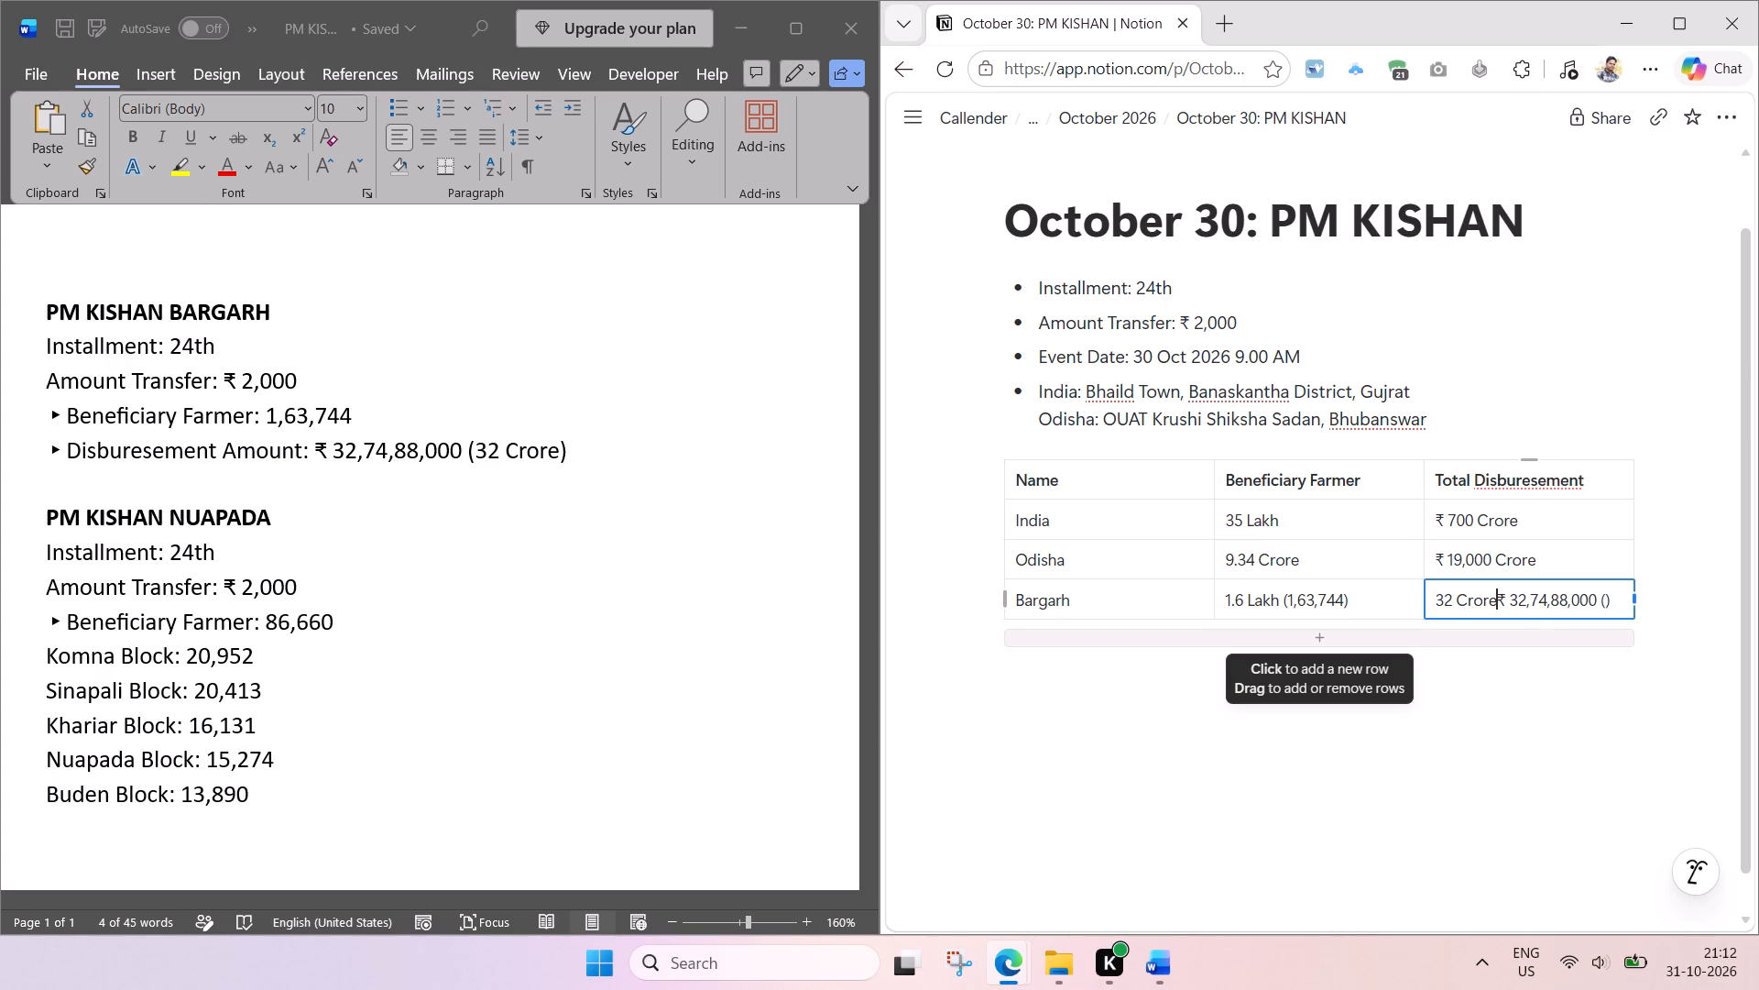
{"action": "key", "text": "space"}
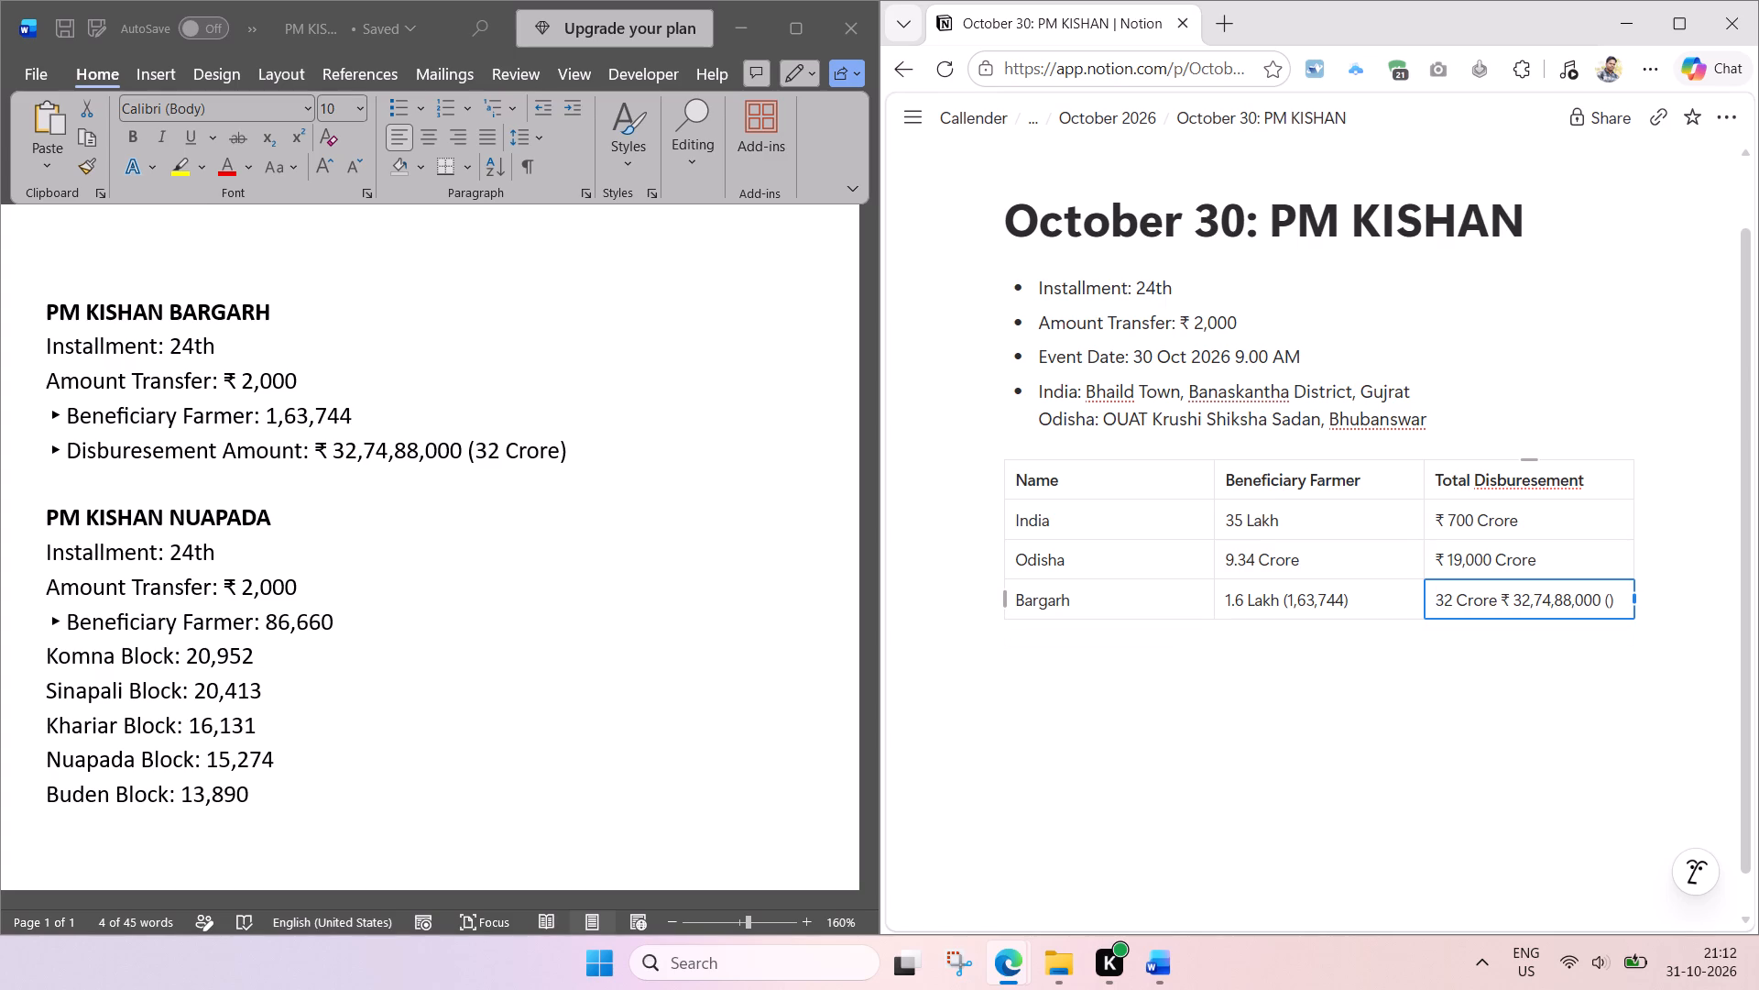
{"action": "key", "text": "shift+parenleft"}
{"action": "key", "text": "End"}
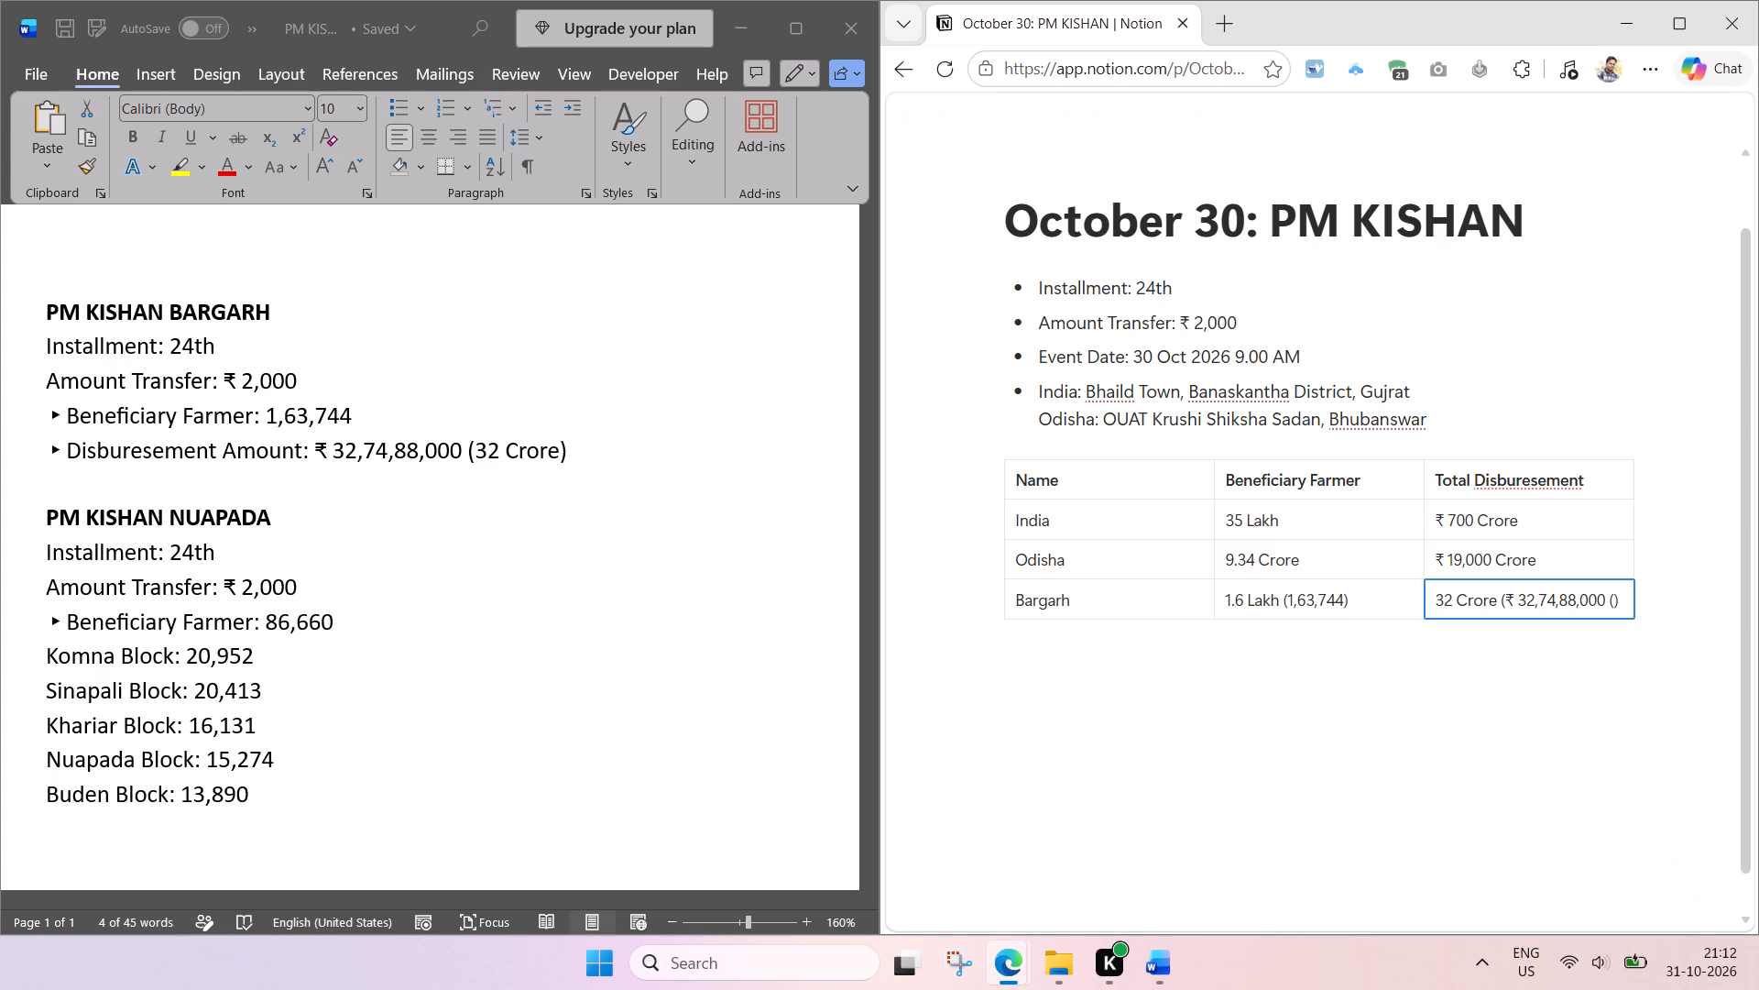
{"action": "key", "text": "BackSpace"}
{"action": "key", "text": "BackSpace"}
{"action": "key", "text": "BackSpace"}
{"action": "key", "text": "shift+parenright"}
{"action": "key", "text": "ctrl+s"}
Move the Odisha row above the India row in the PM KISHAN table.
{"action": "left_click_drag", "start_coordinate": [1005, 560], "coordinate": [1002, 555]}
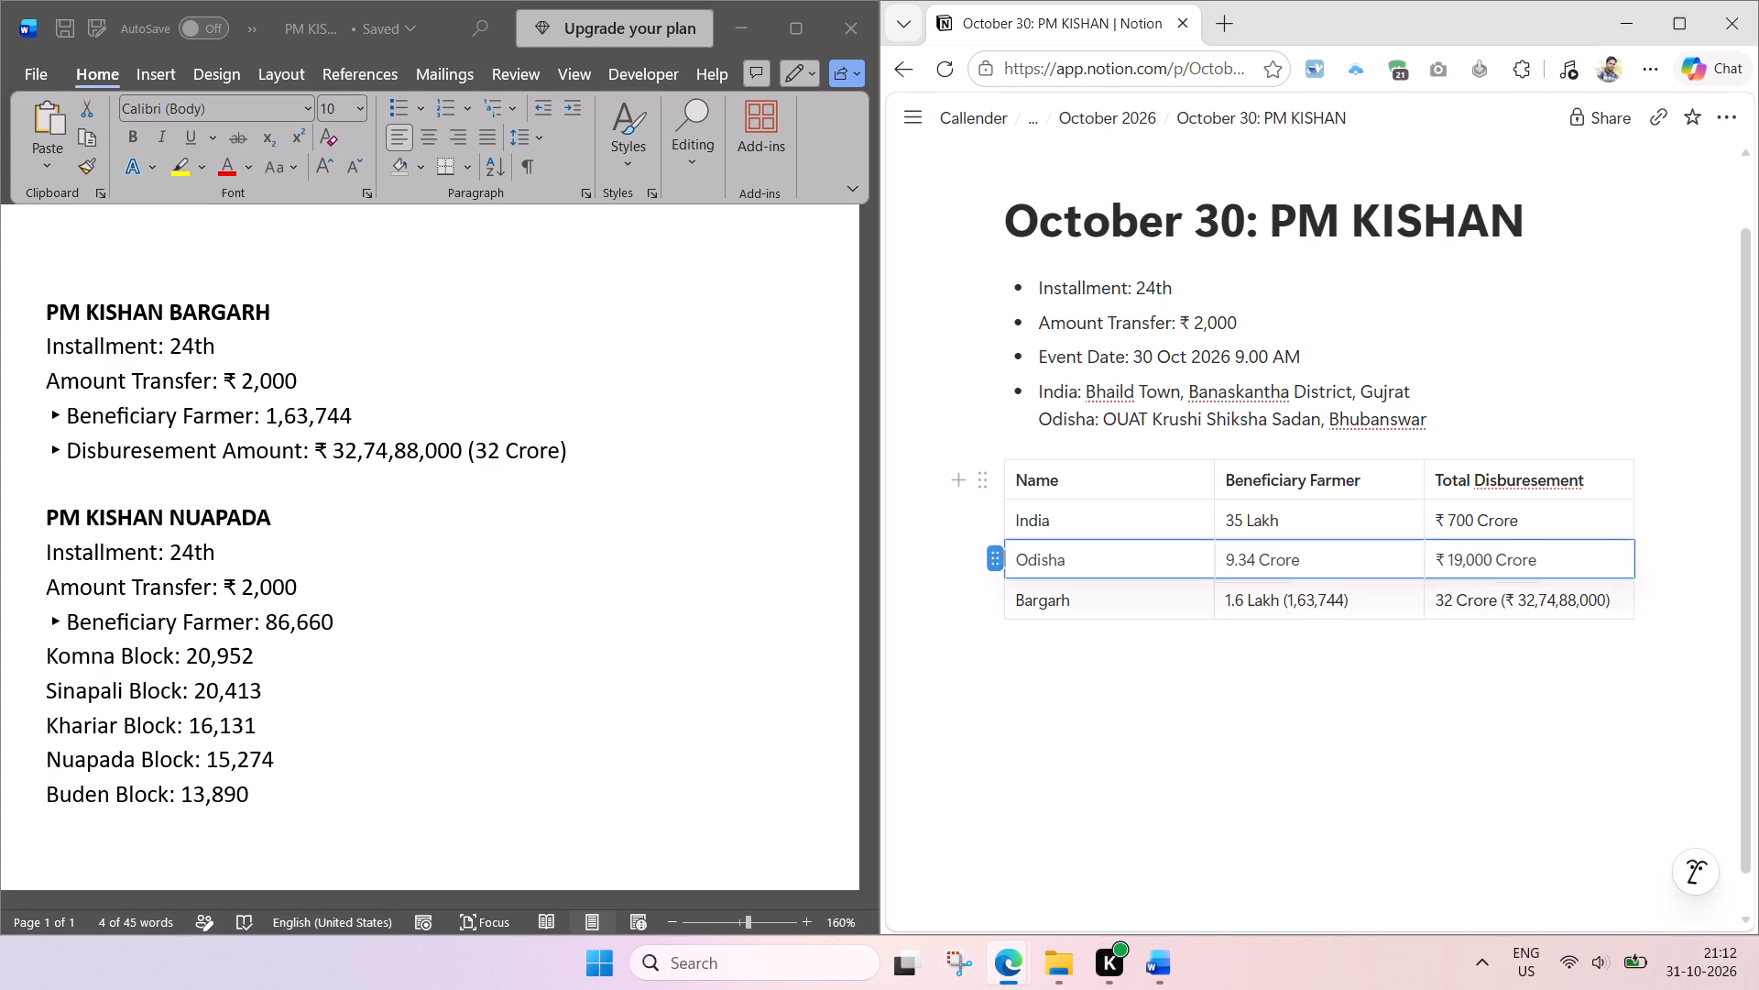
{"action": "left_click_drag", "start_coordinate": [1002, 555], "coordinate": [1000, 519]}
{"action": "left_click", "coordinate": [1066, 560]}
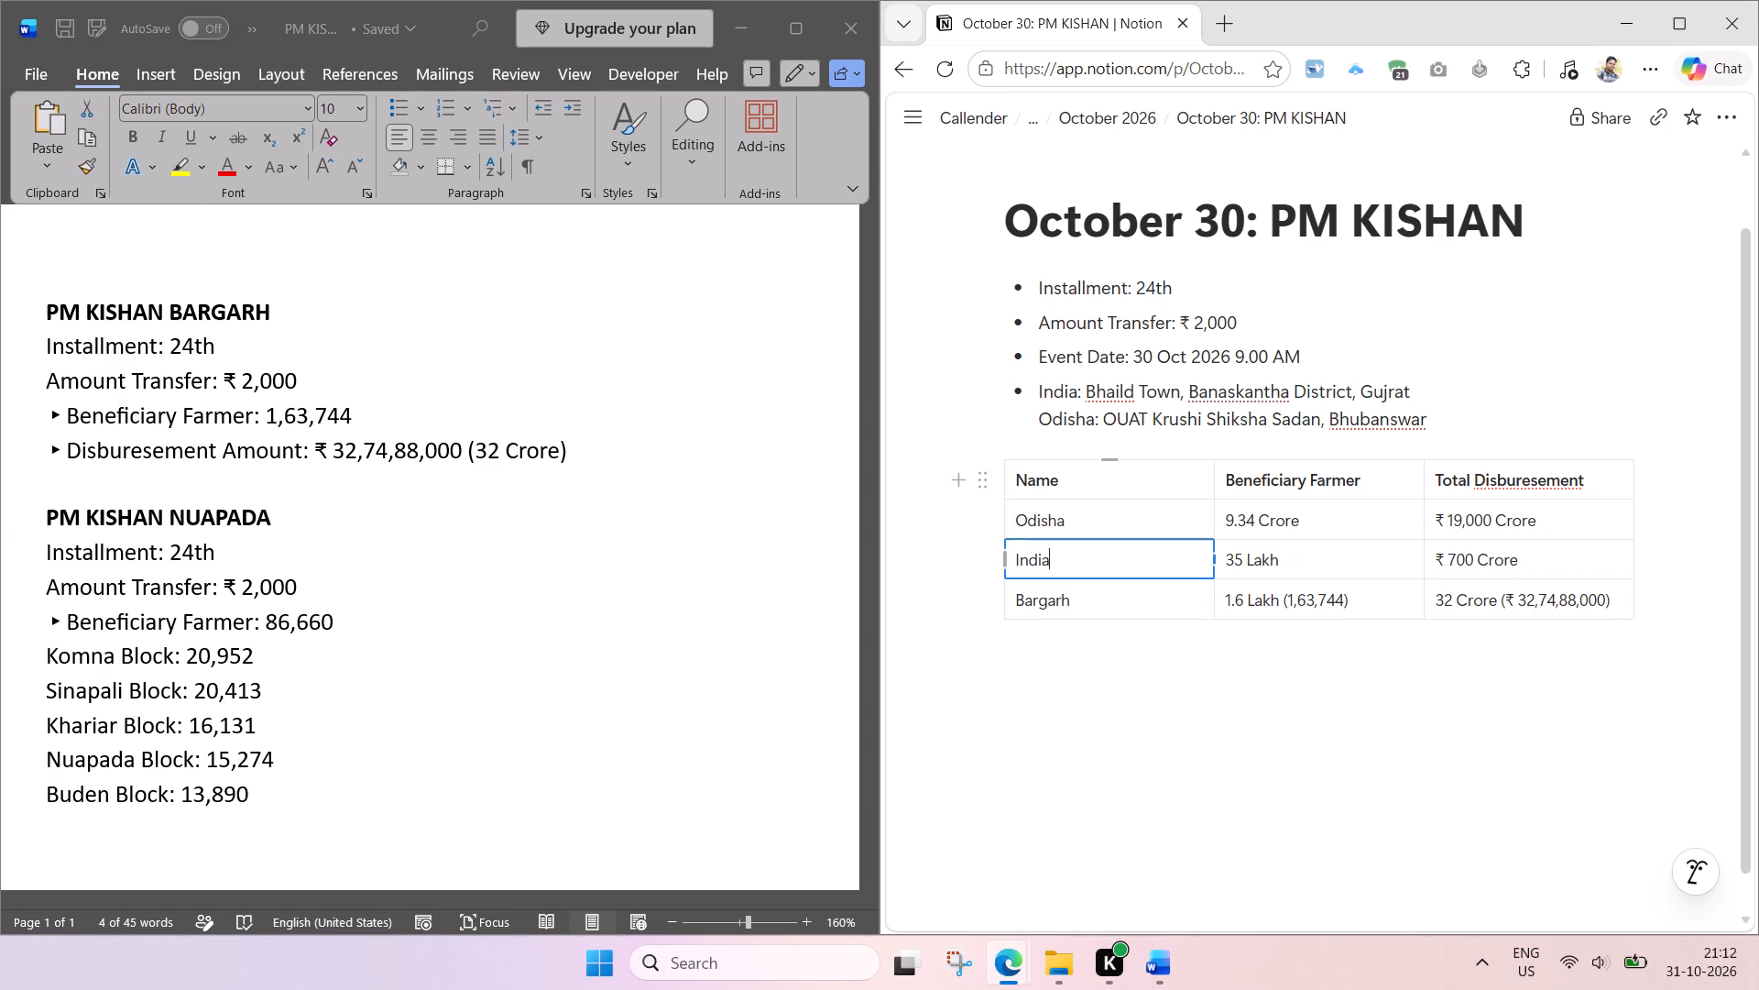
Relabel the table's first data row as India and the second as Odisha, and save the page.
{"action": "left_click", "coordinate": [1083, 523]}
{"action": "key", "text": "ctrl+a"}
{"action": "type", "text": "India"}
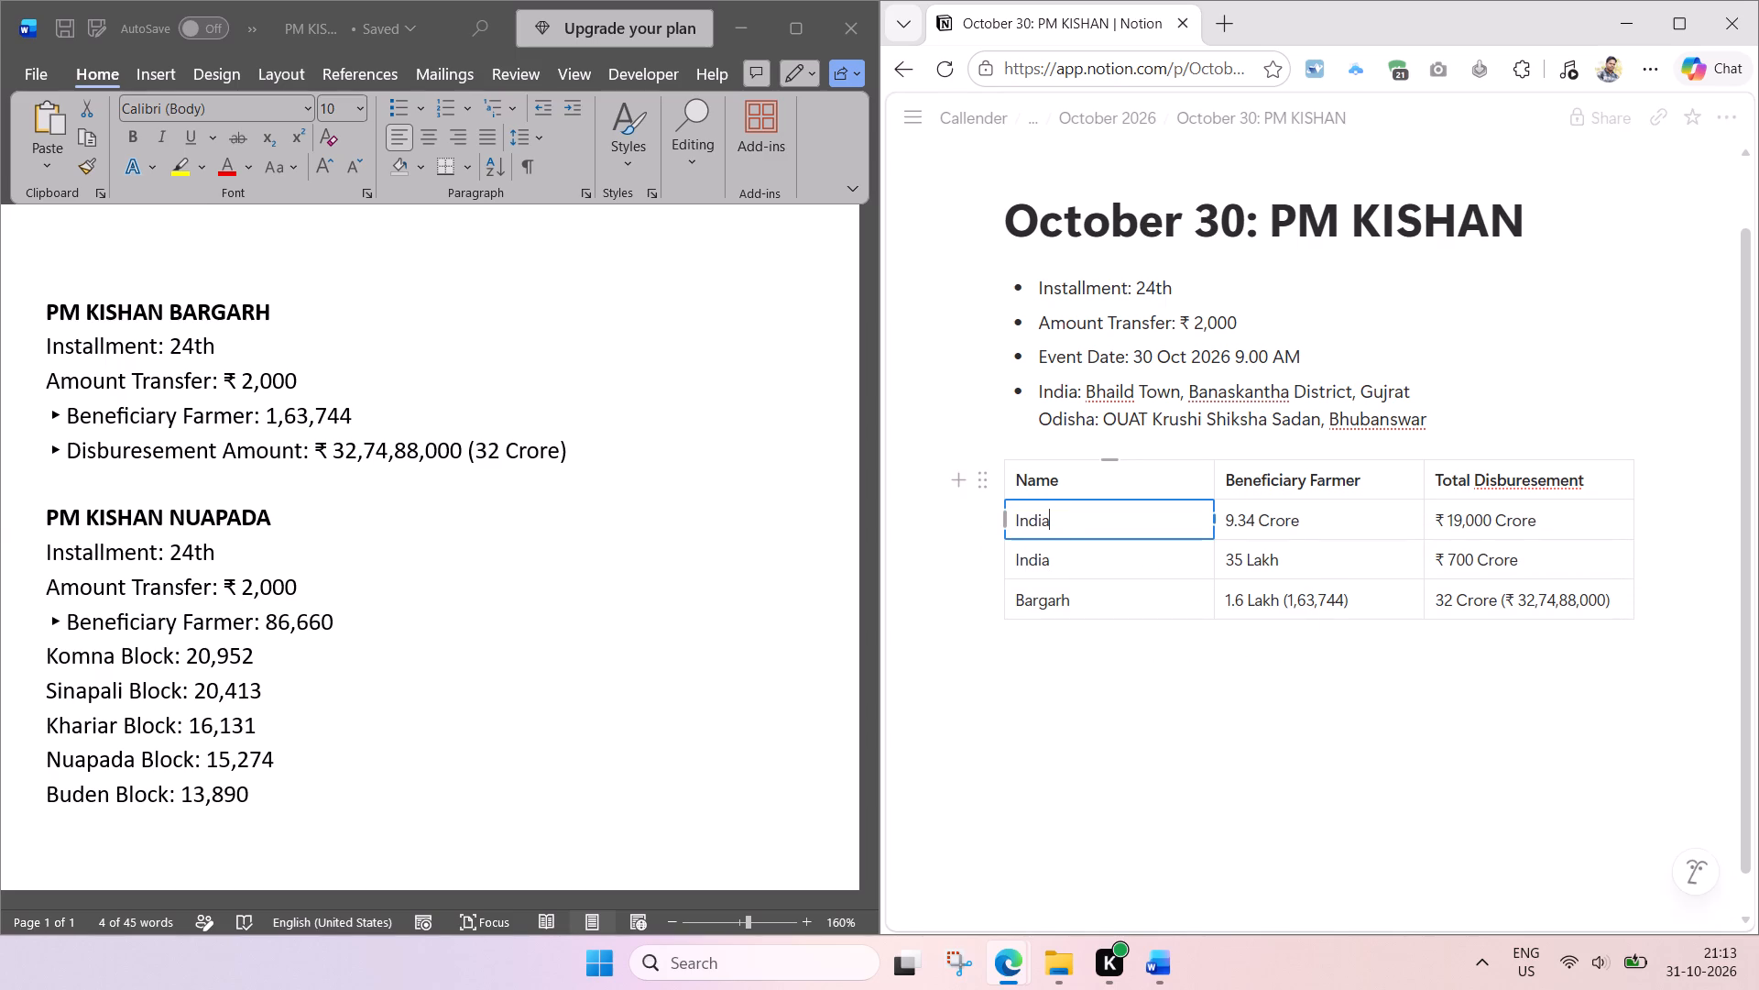
{"action": "left_click", "coordinate": [1070, 557]}
{"action": "key", "text": "ctrl+a"}
{"action": "type", "text": "Odisha"}
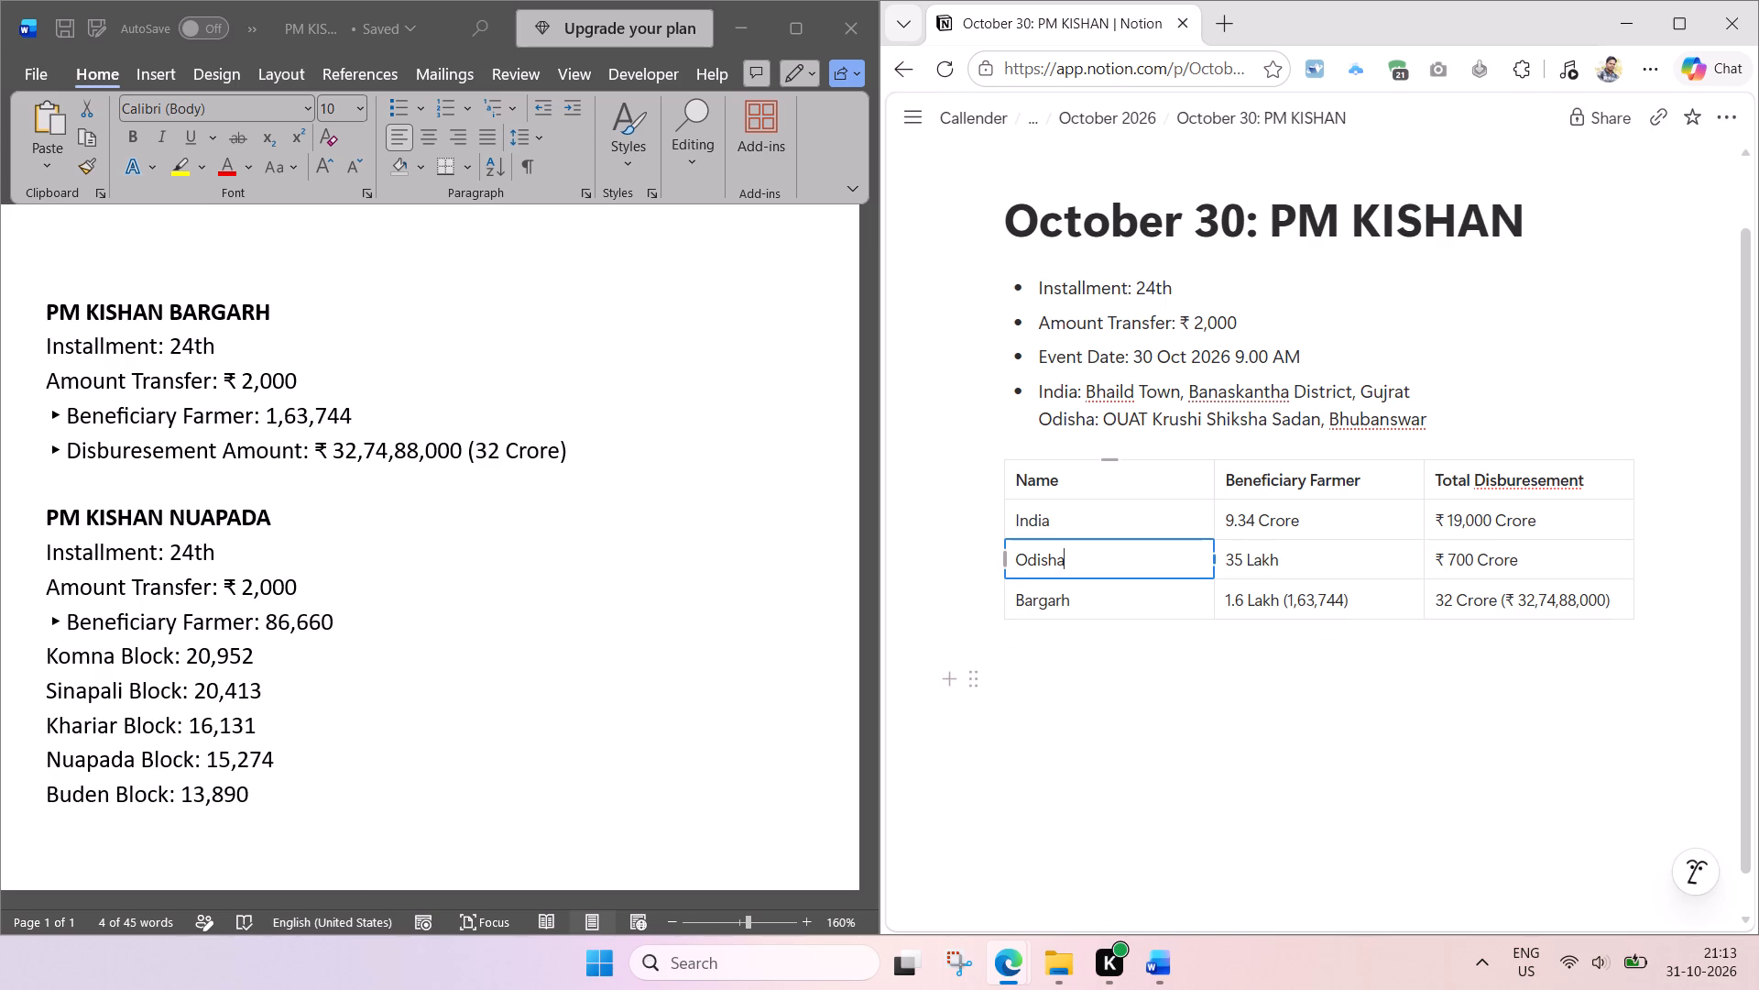
{"action": "left_click", "coordinate": [1169, 666]}
{"action": "key", "text": "ctrl+s"}
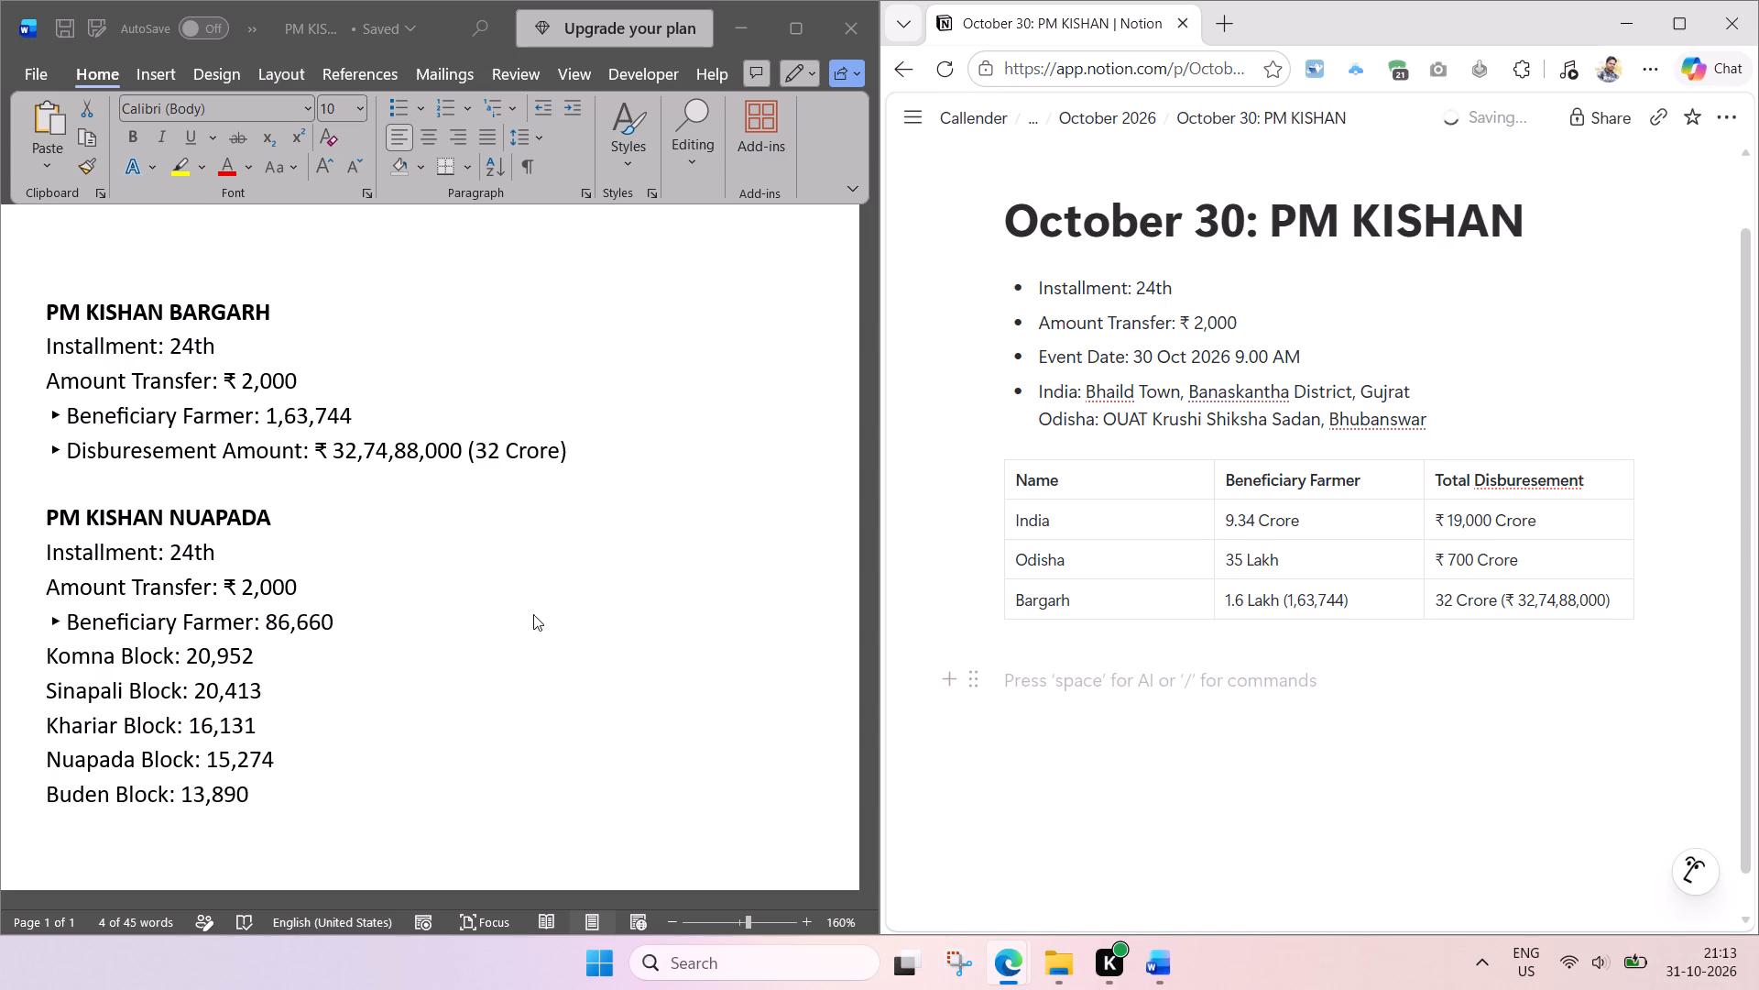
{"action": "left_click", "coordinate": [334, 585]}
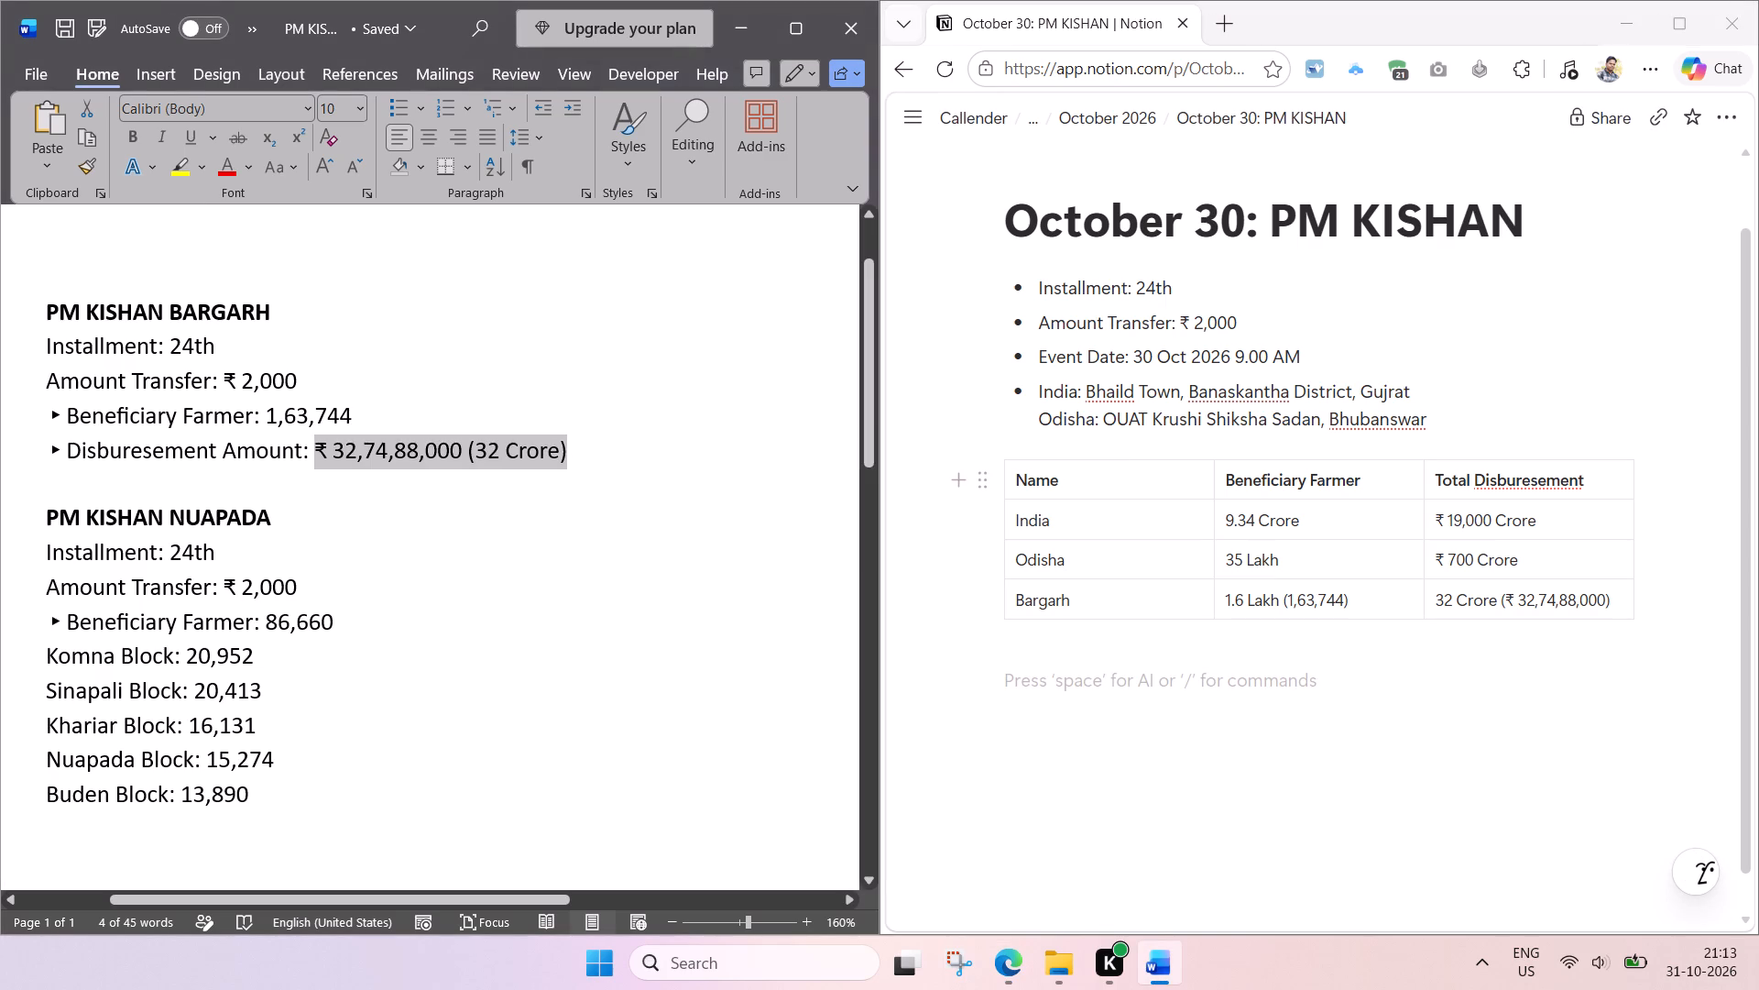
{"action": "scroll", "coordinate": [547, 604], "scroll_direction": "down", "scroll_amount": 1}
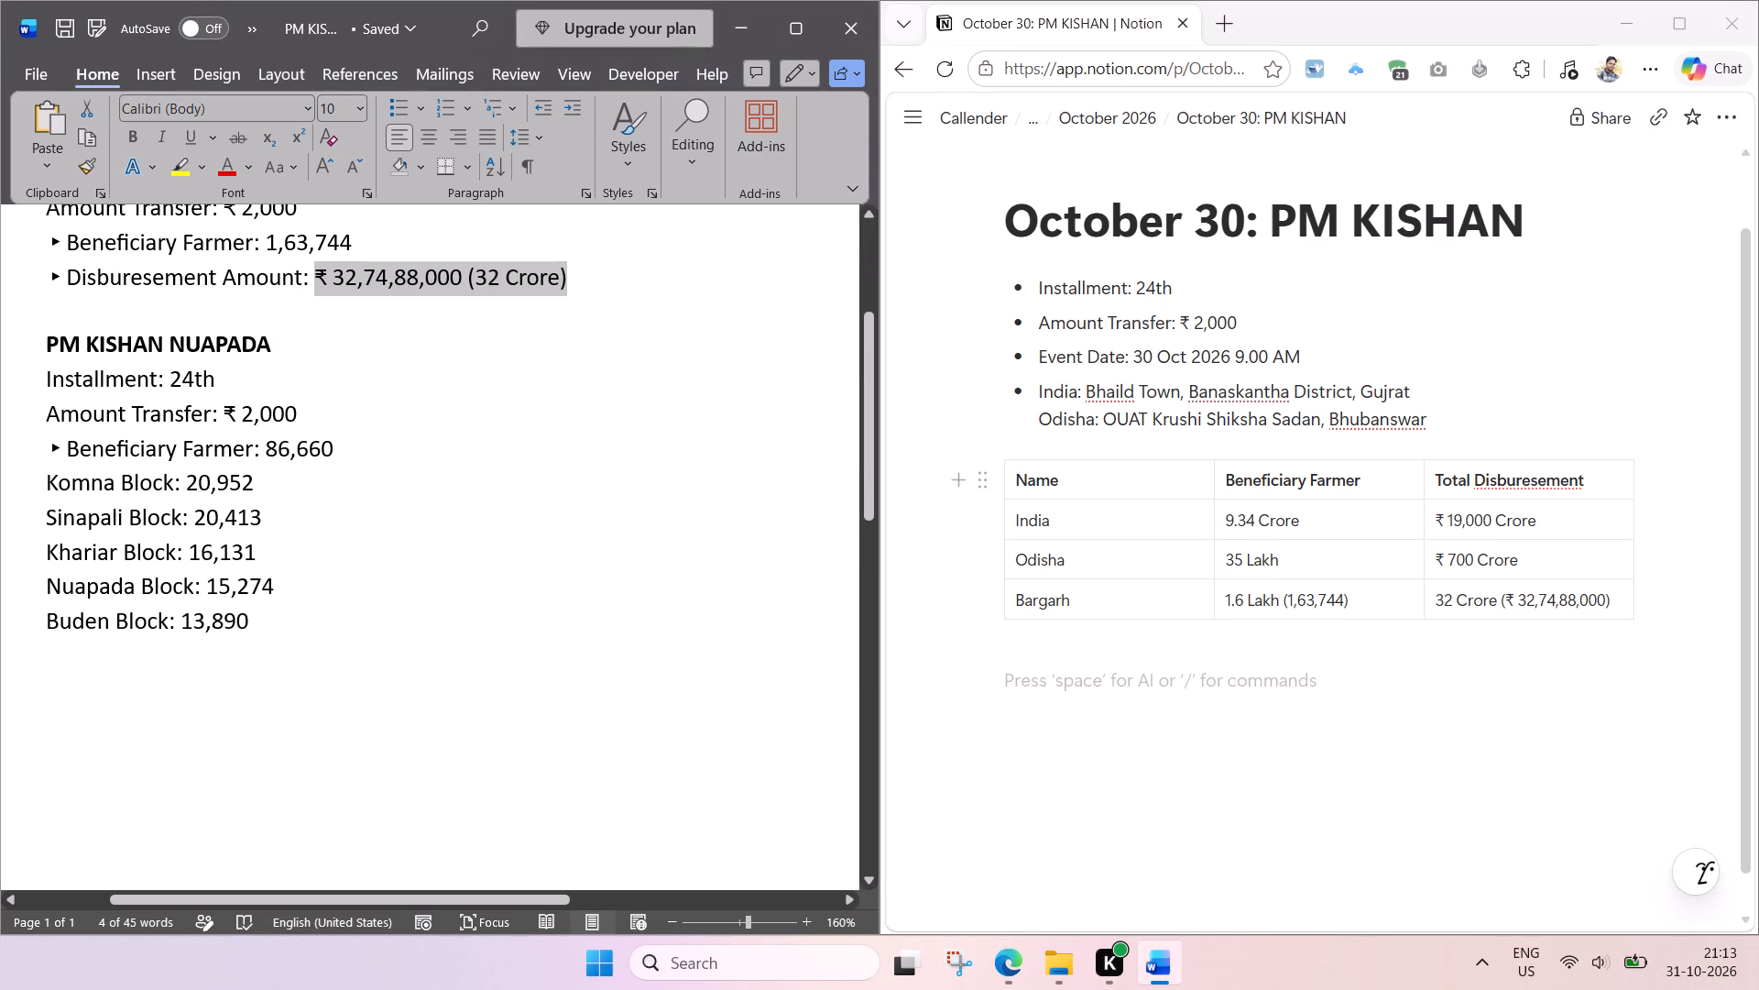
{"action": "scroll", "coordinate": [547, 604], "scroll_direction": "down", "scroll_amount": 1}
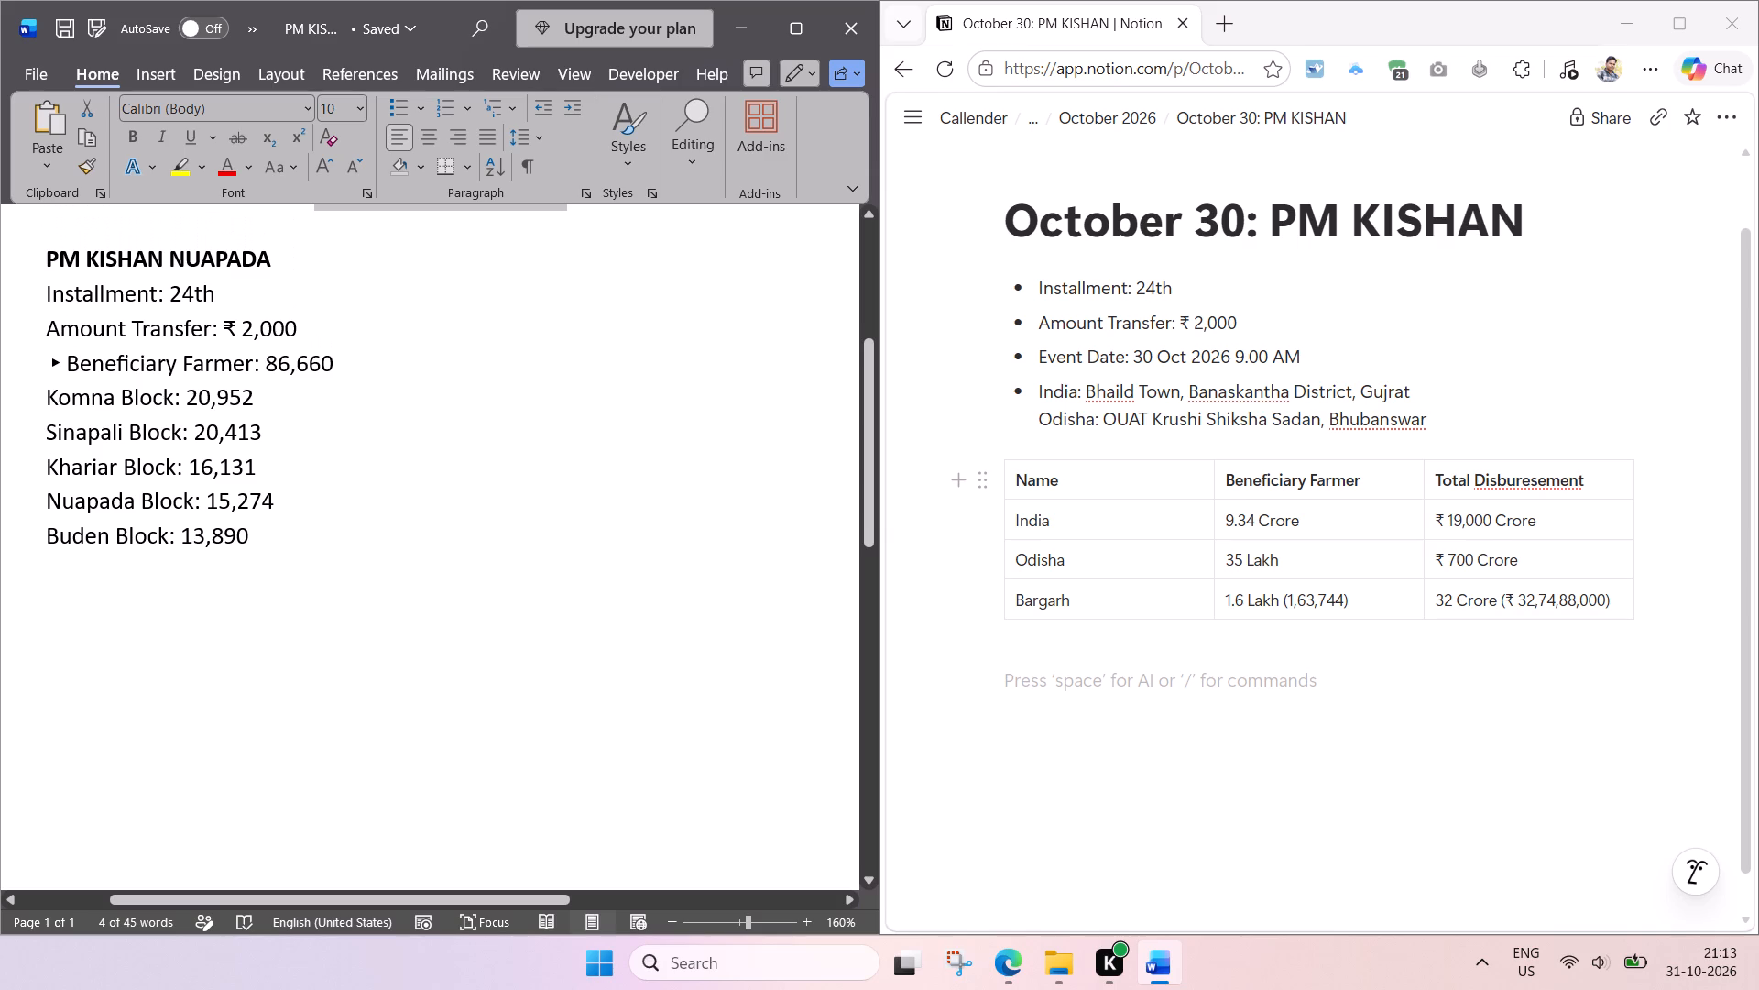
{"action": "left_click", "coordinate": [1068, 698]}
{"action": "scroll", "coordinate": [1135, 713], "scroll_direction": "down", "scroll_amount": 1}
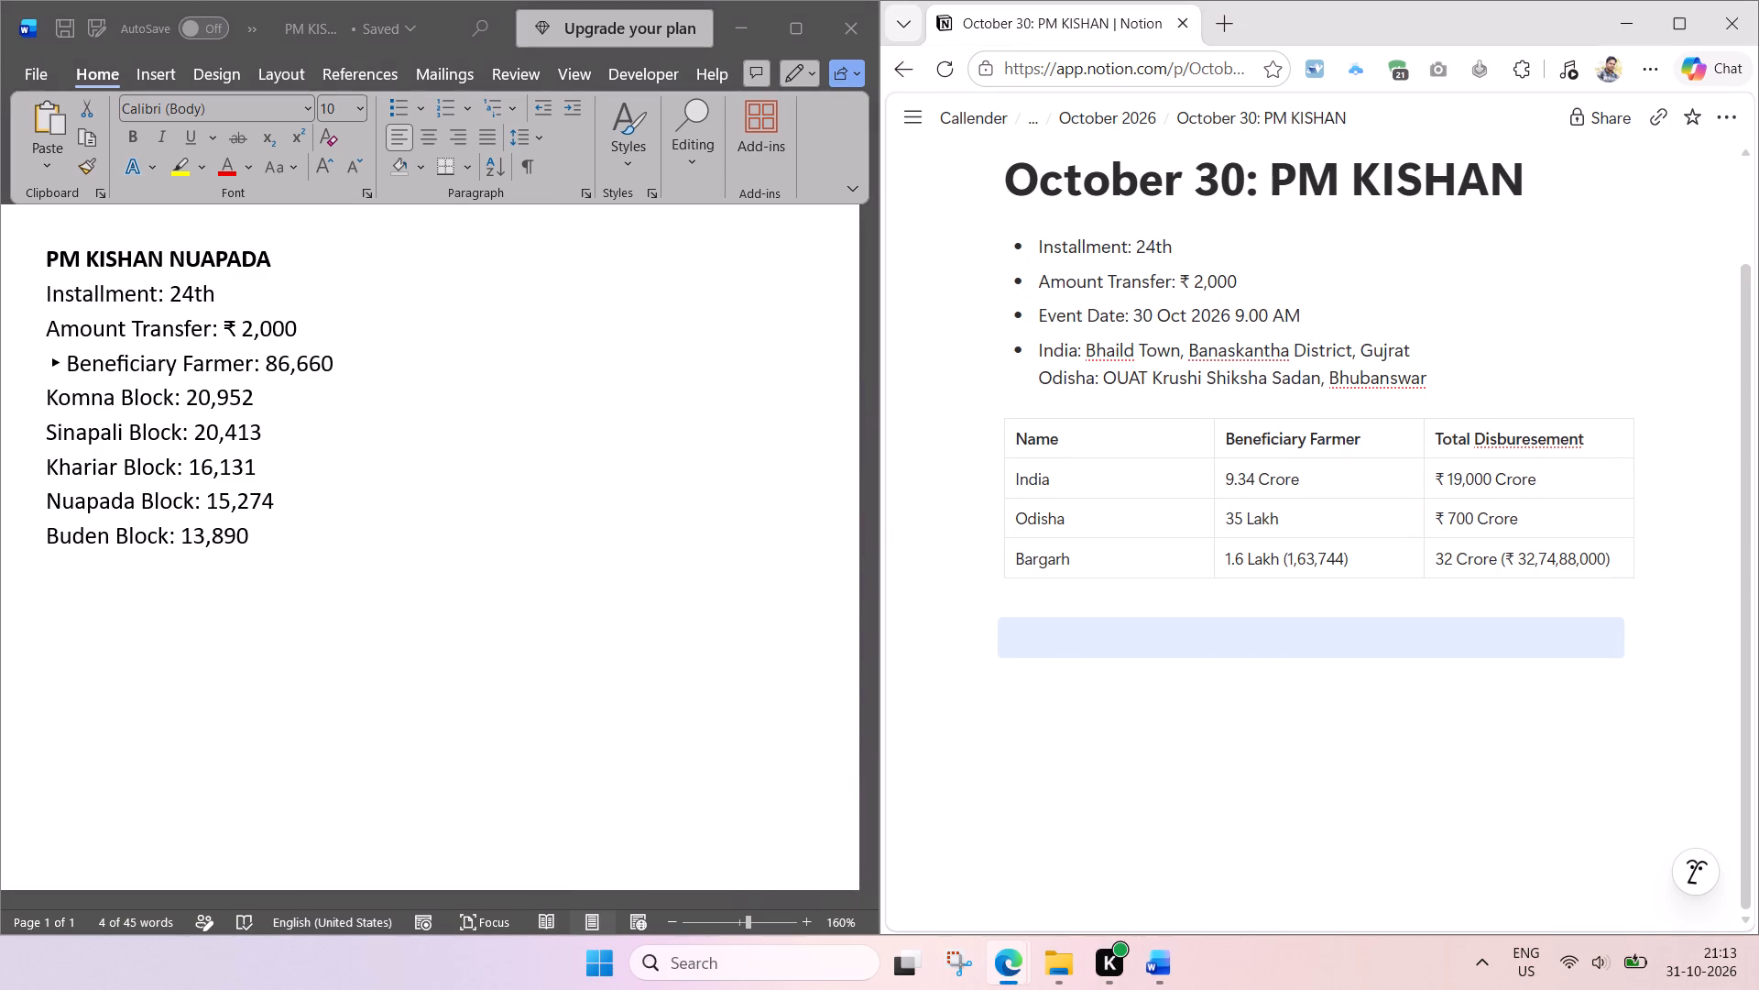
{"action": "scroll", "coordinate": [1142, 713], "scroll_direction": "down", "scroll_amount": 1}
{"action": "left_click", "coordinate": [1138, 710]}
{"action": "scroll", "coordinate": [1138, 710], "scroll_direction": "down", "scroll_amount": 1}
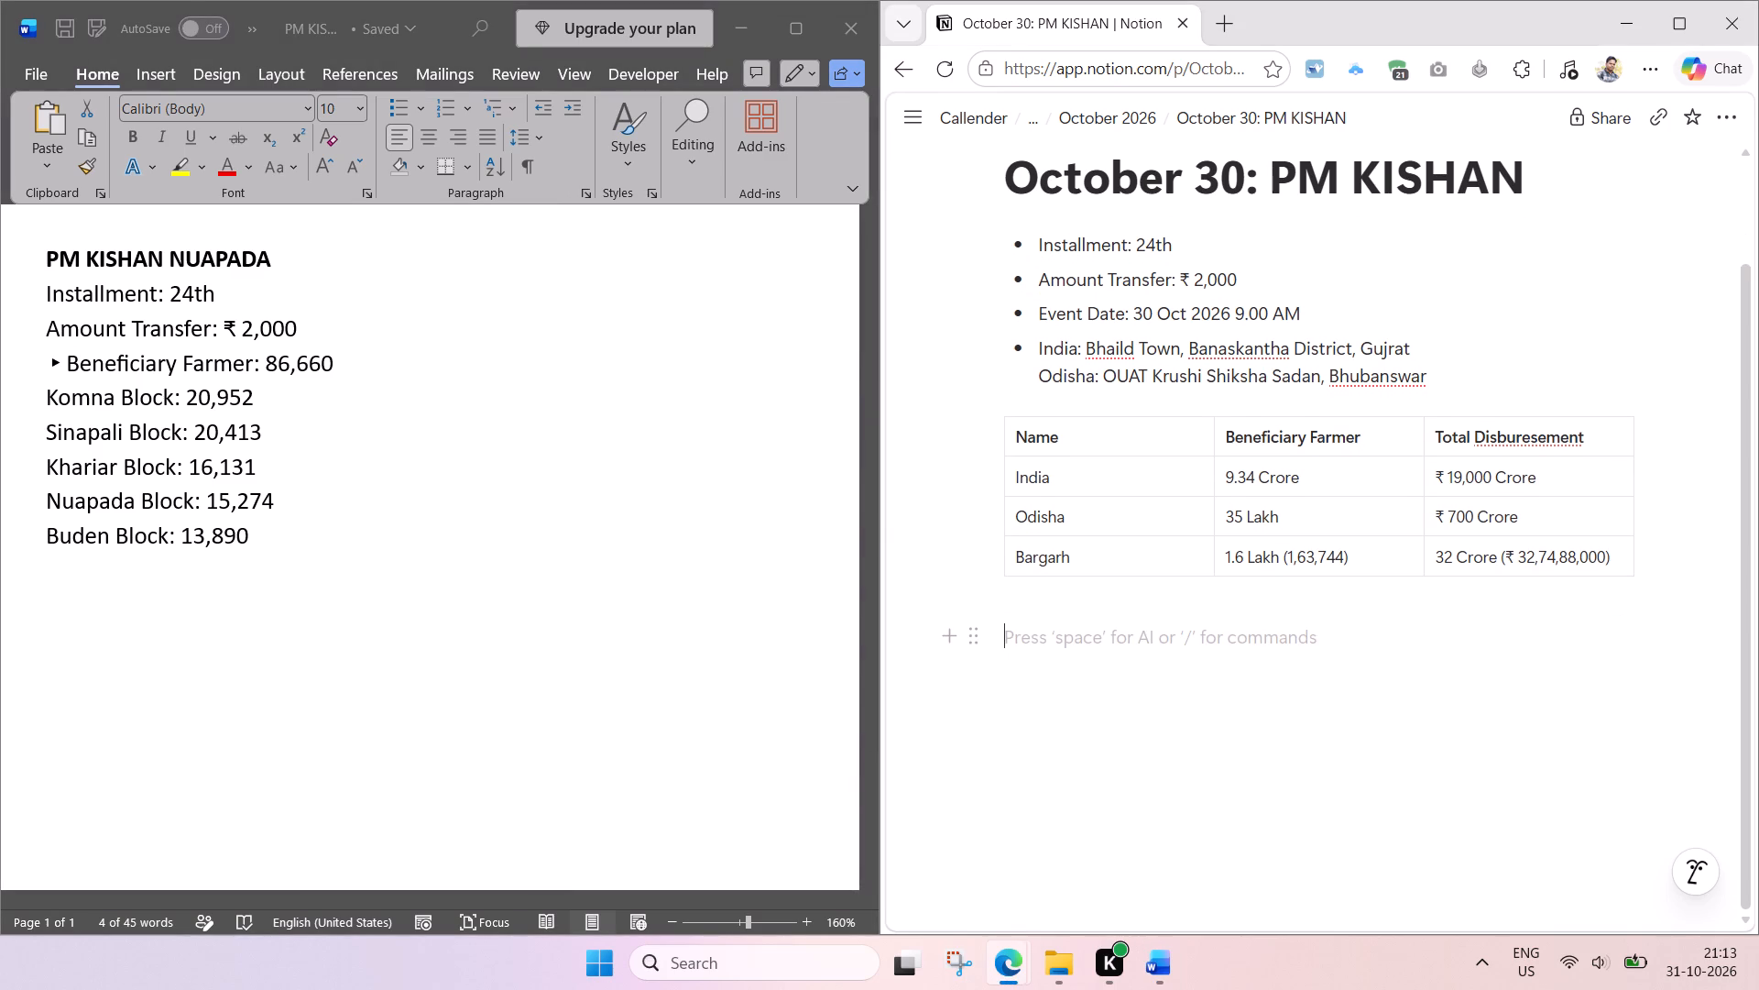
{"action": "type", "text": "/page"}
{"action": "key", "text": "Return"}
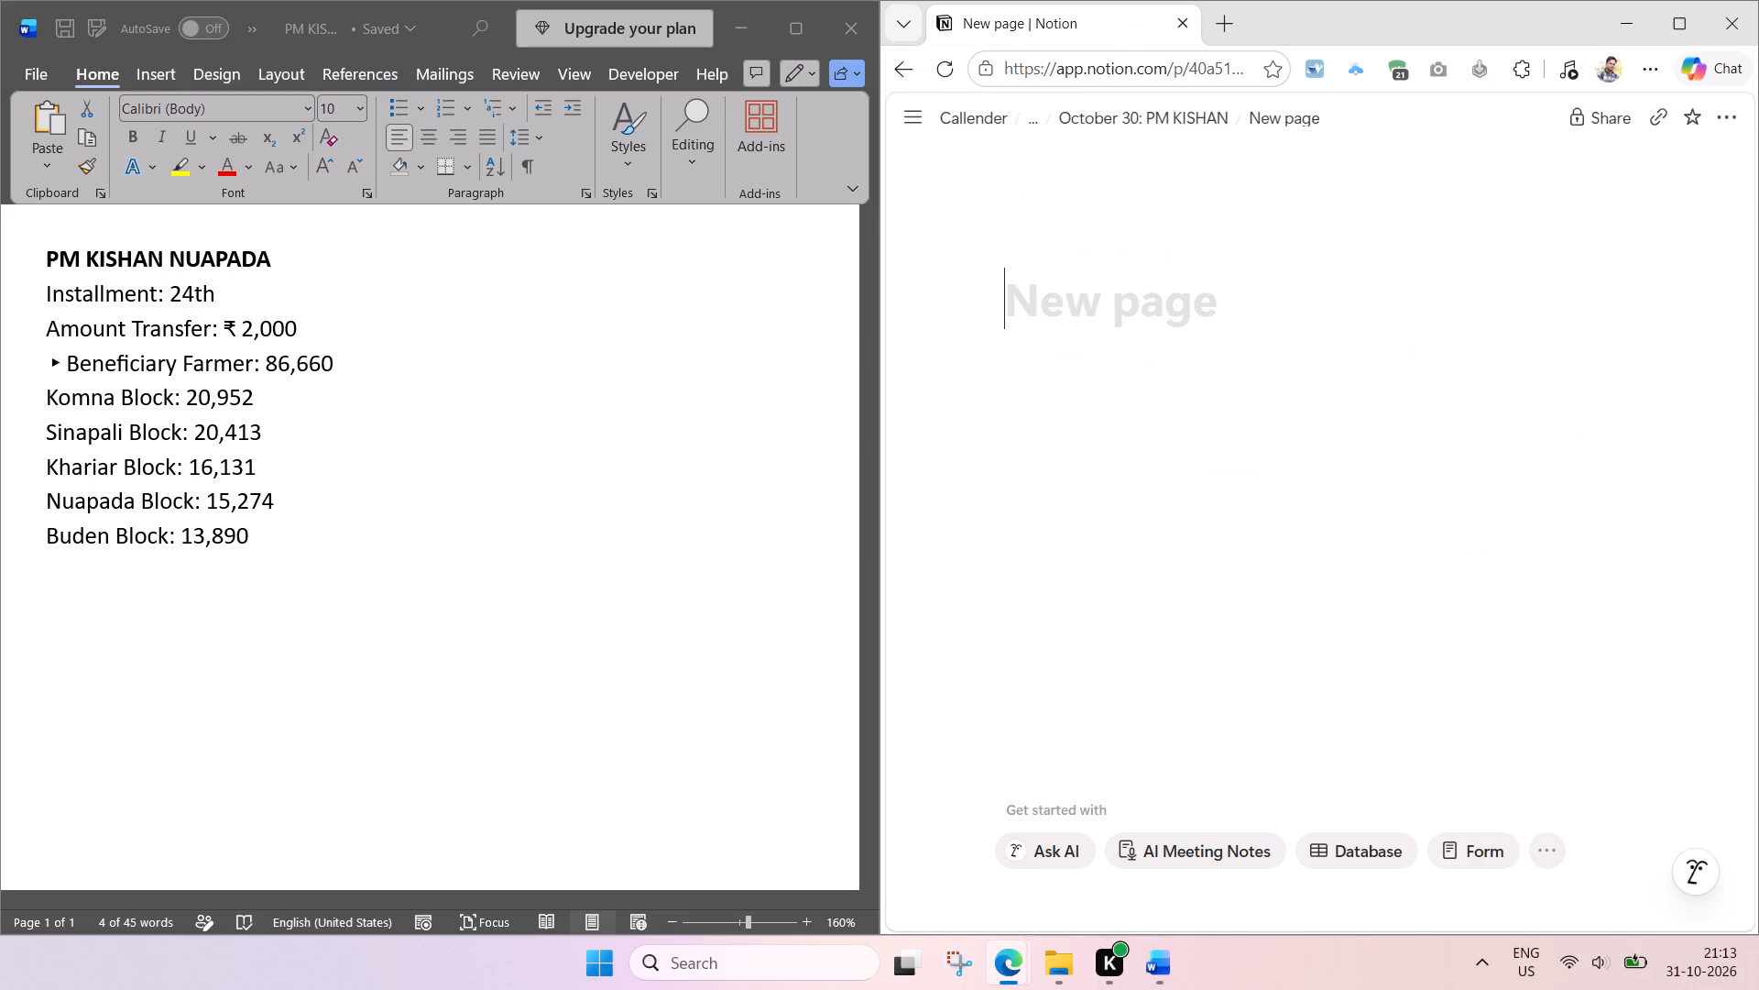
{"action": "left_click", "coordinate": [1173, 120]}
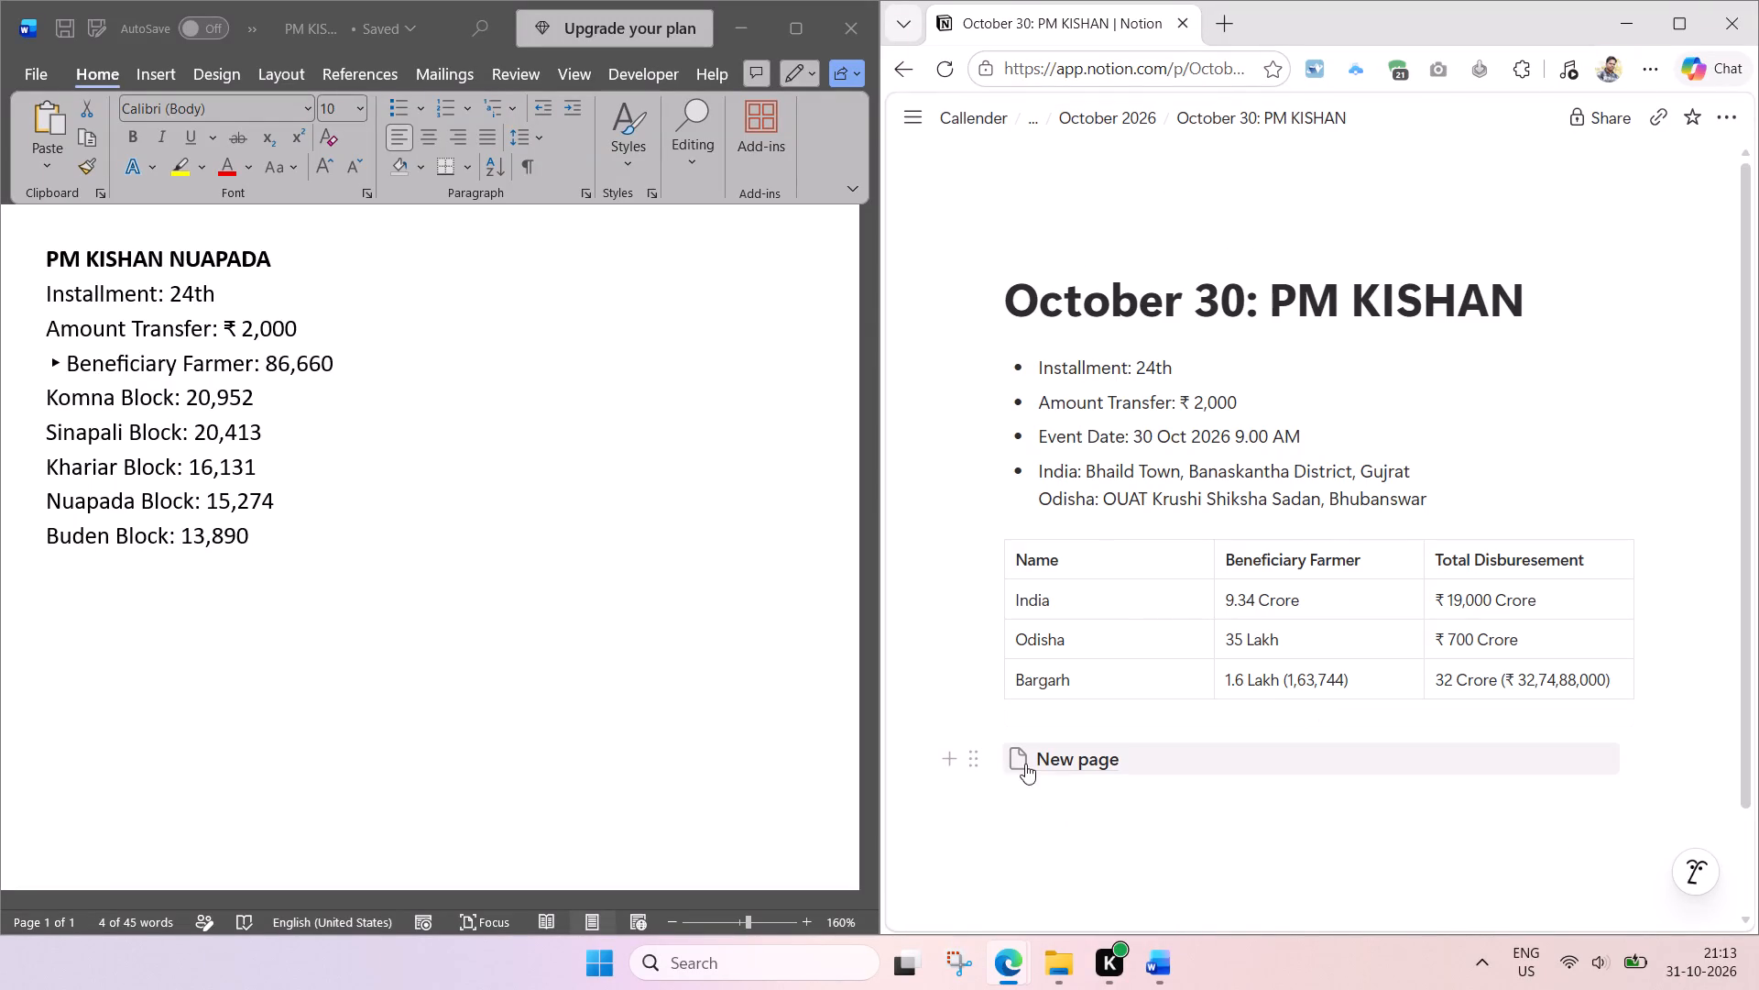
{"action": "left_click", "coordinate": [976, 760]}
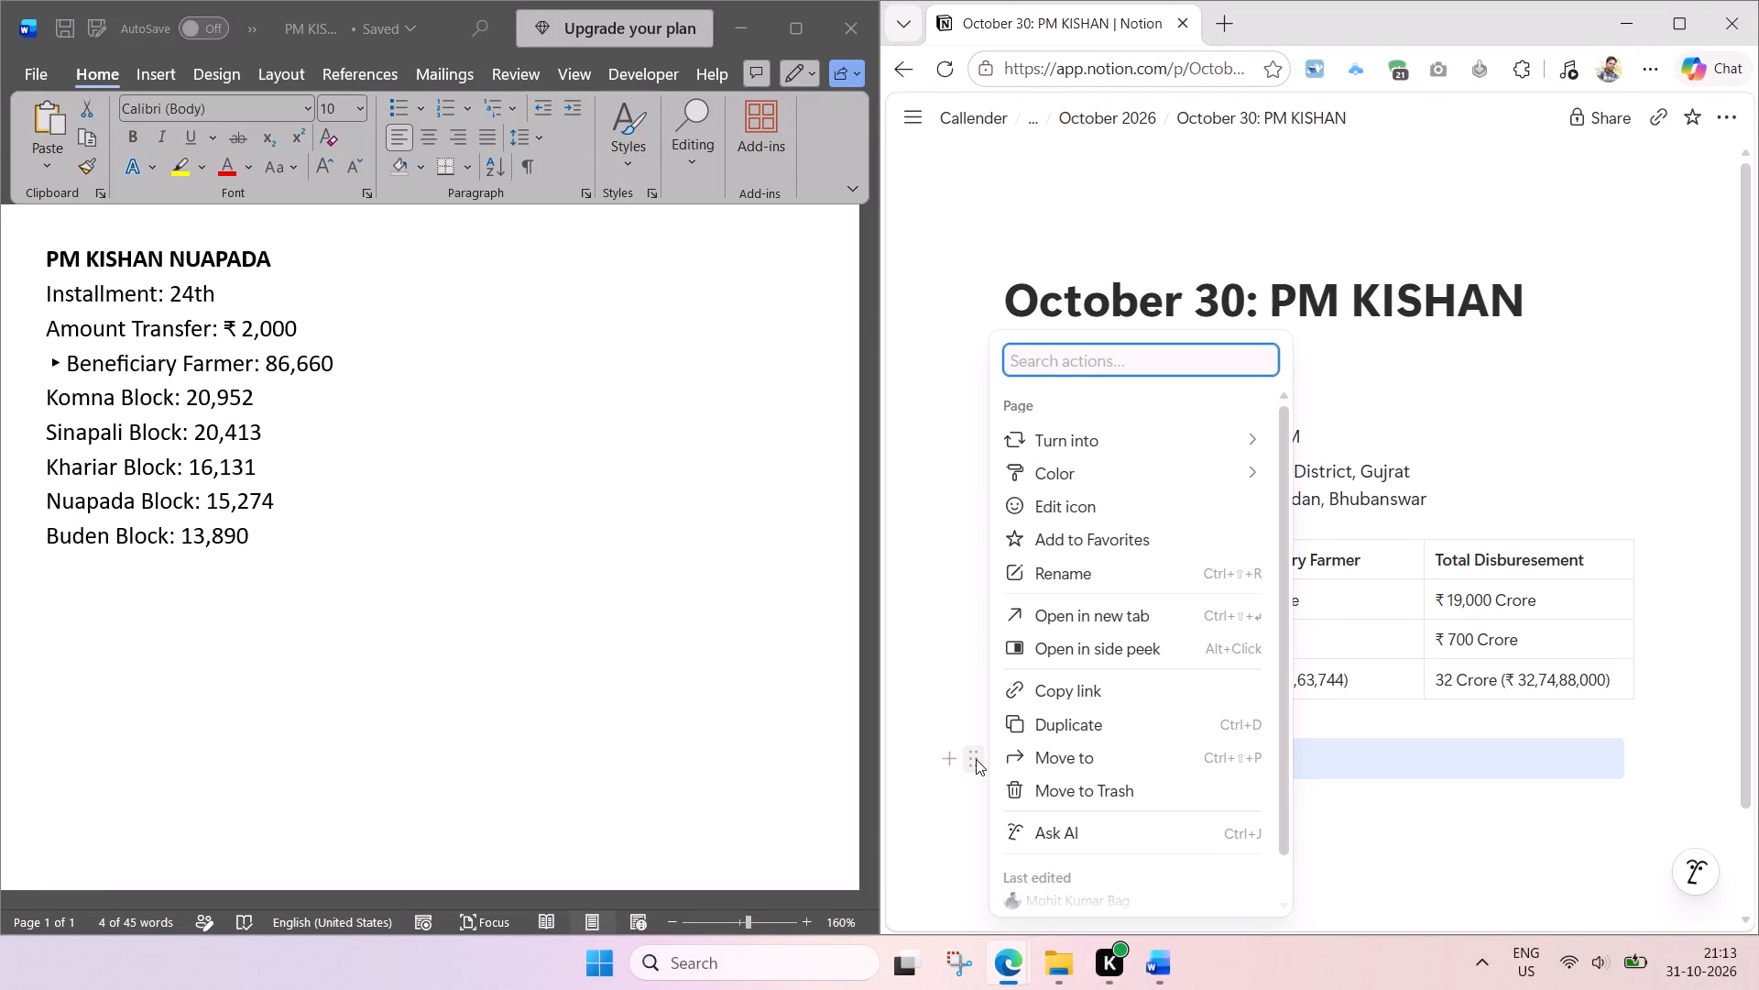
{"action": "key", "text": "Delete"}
Insert a simple table below the existing one and enter "Nuapada block" in its first header cell.
{"action": "left_click", "coordinate": [1098, 743]}
{"action": "type", "text": "/table"}
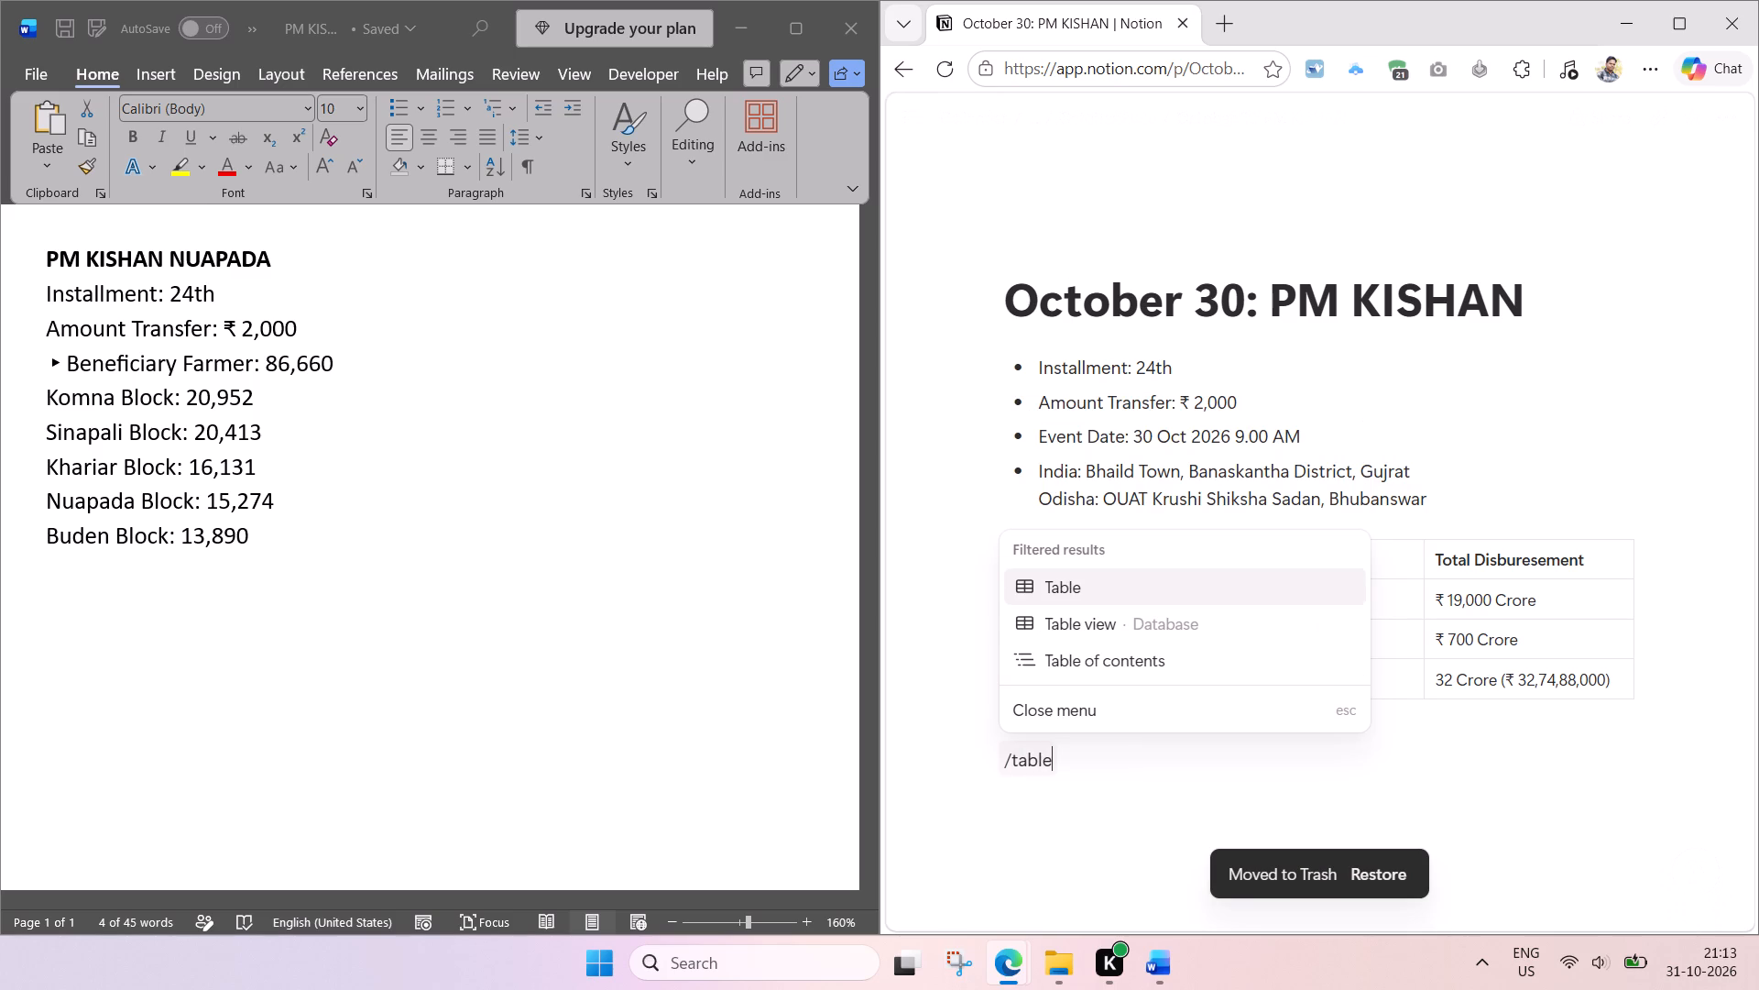
{"action": "key", "text": "Return"}
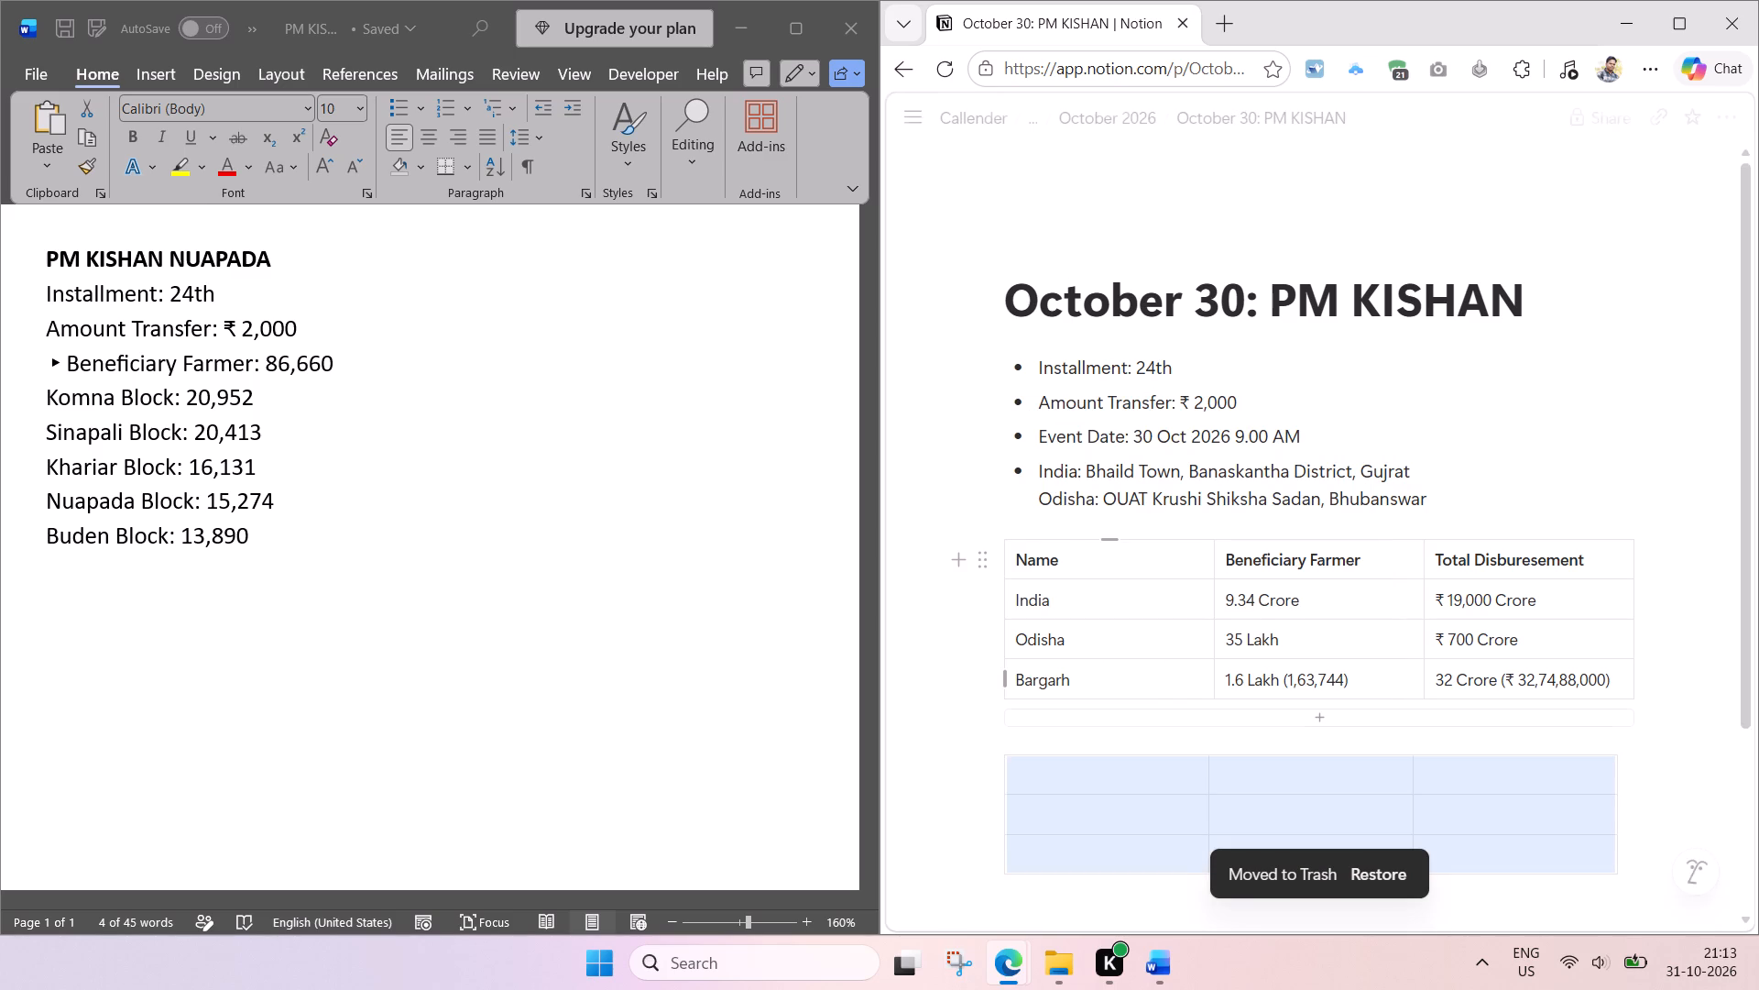
{"action": "left_click", "coordinate": [1103, 777]}
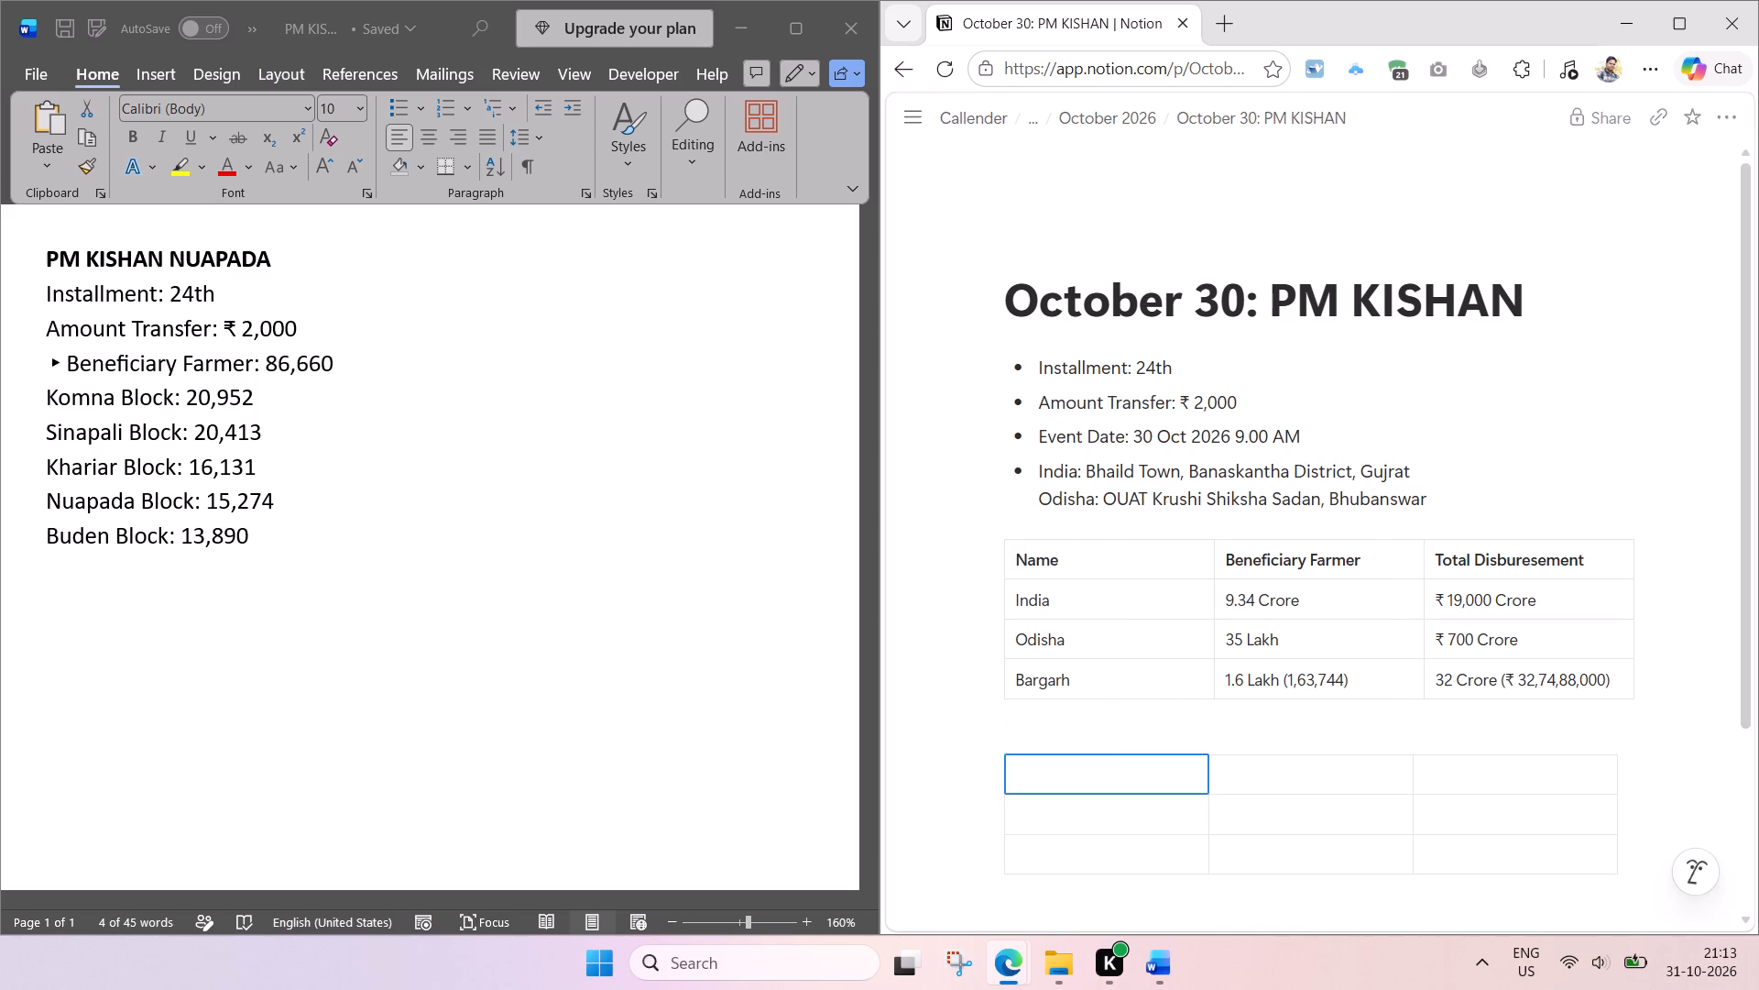
{"action": "type", "text": "Nuapada"}
{"action": "key", "text": "space"}
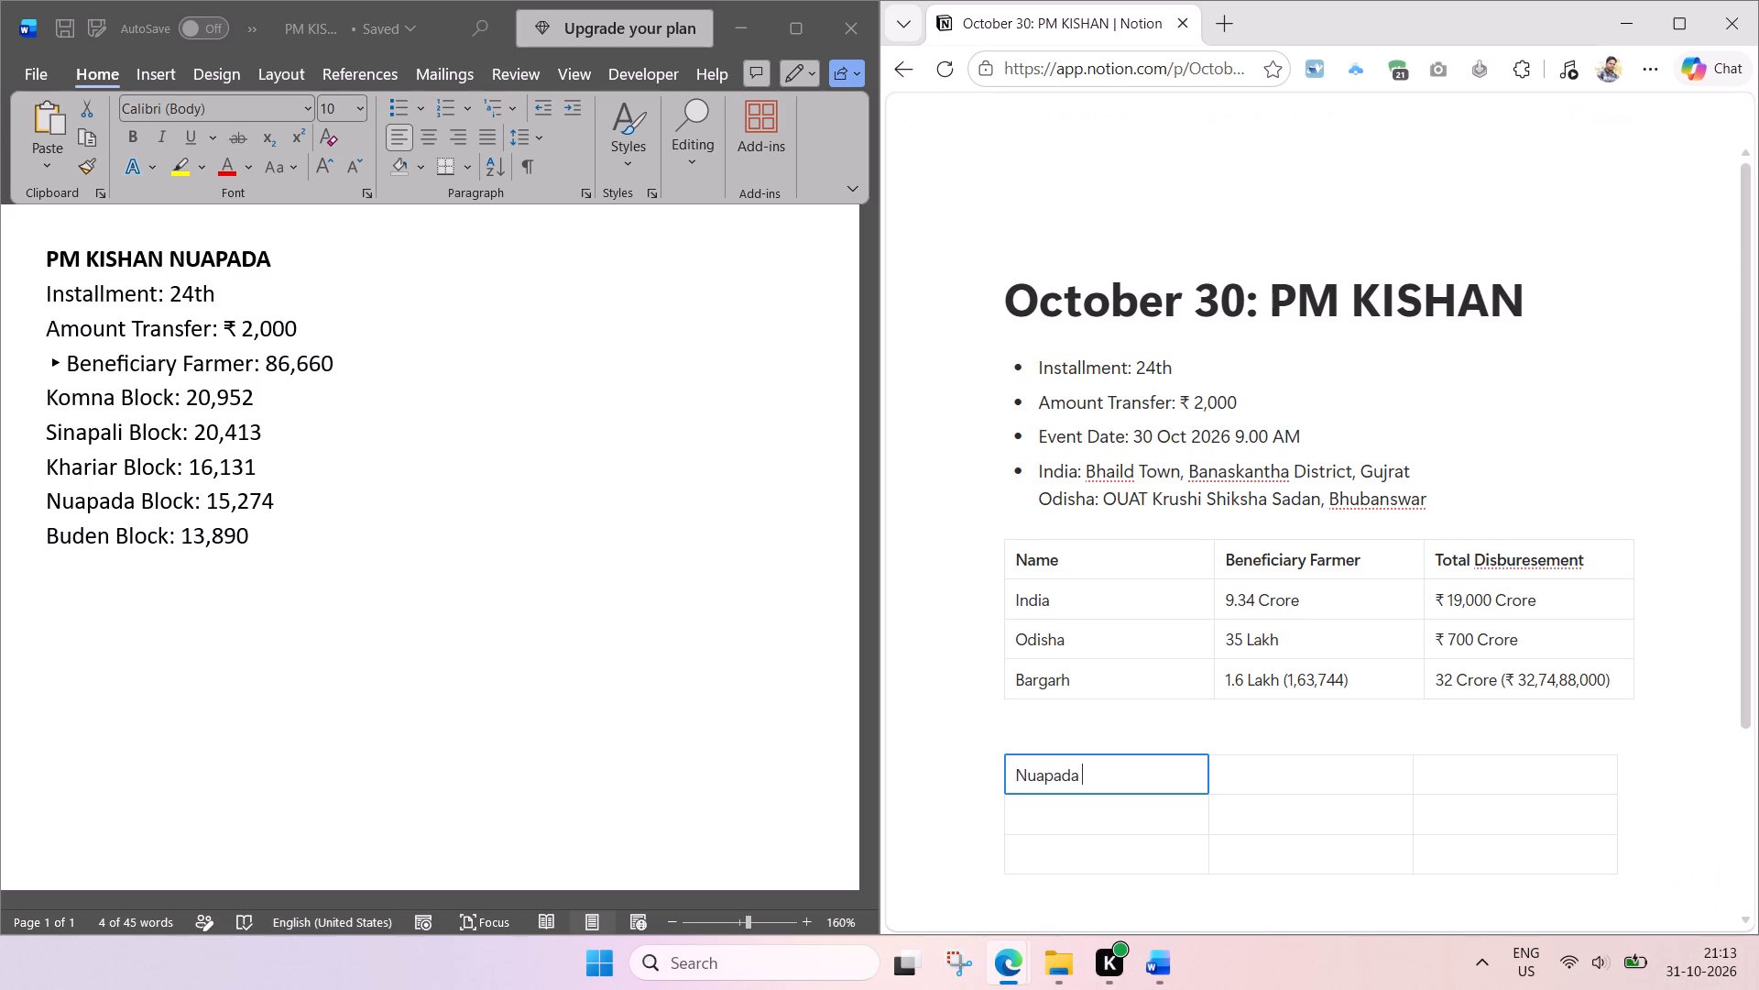
{"action": "type", "text": "block"}
Copy the "Beneficiary Farmer" heading into the new table's second header cell and make both header cells non-bold.
{"action": "left_click", "coordinate": [1364, 556]}
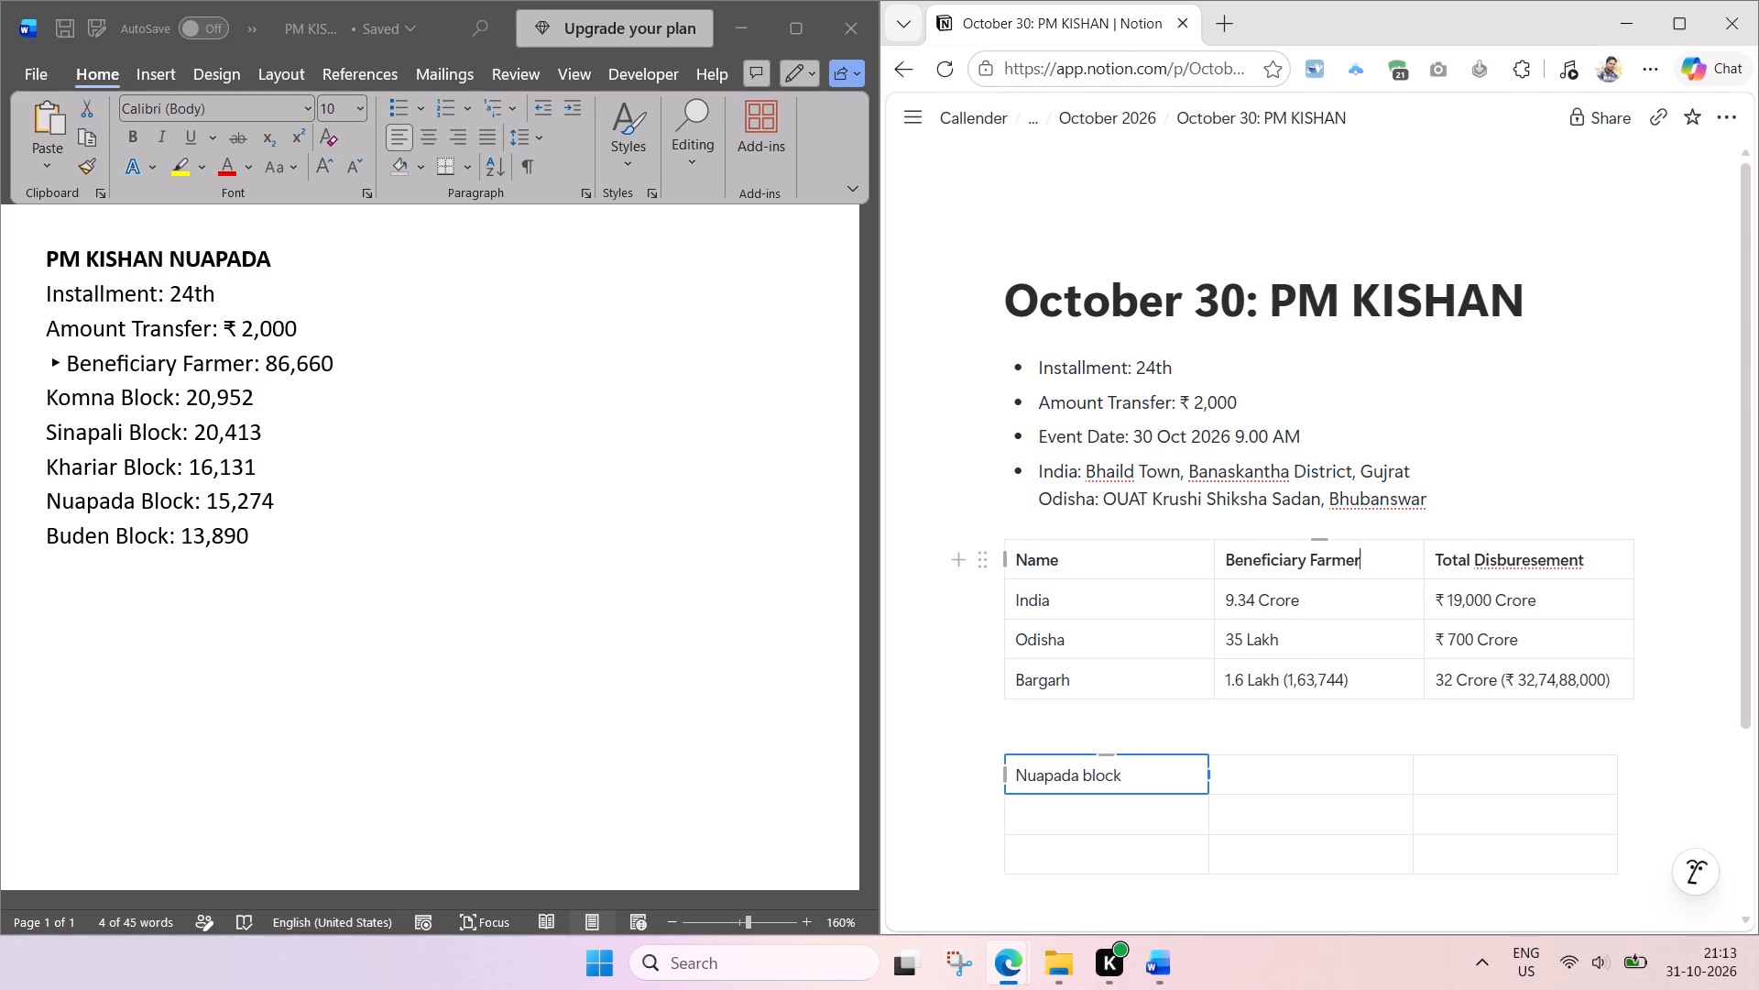
{"action": "key", "text": "ctrl+a"}
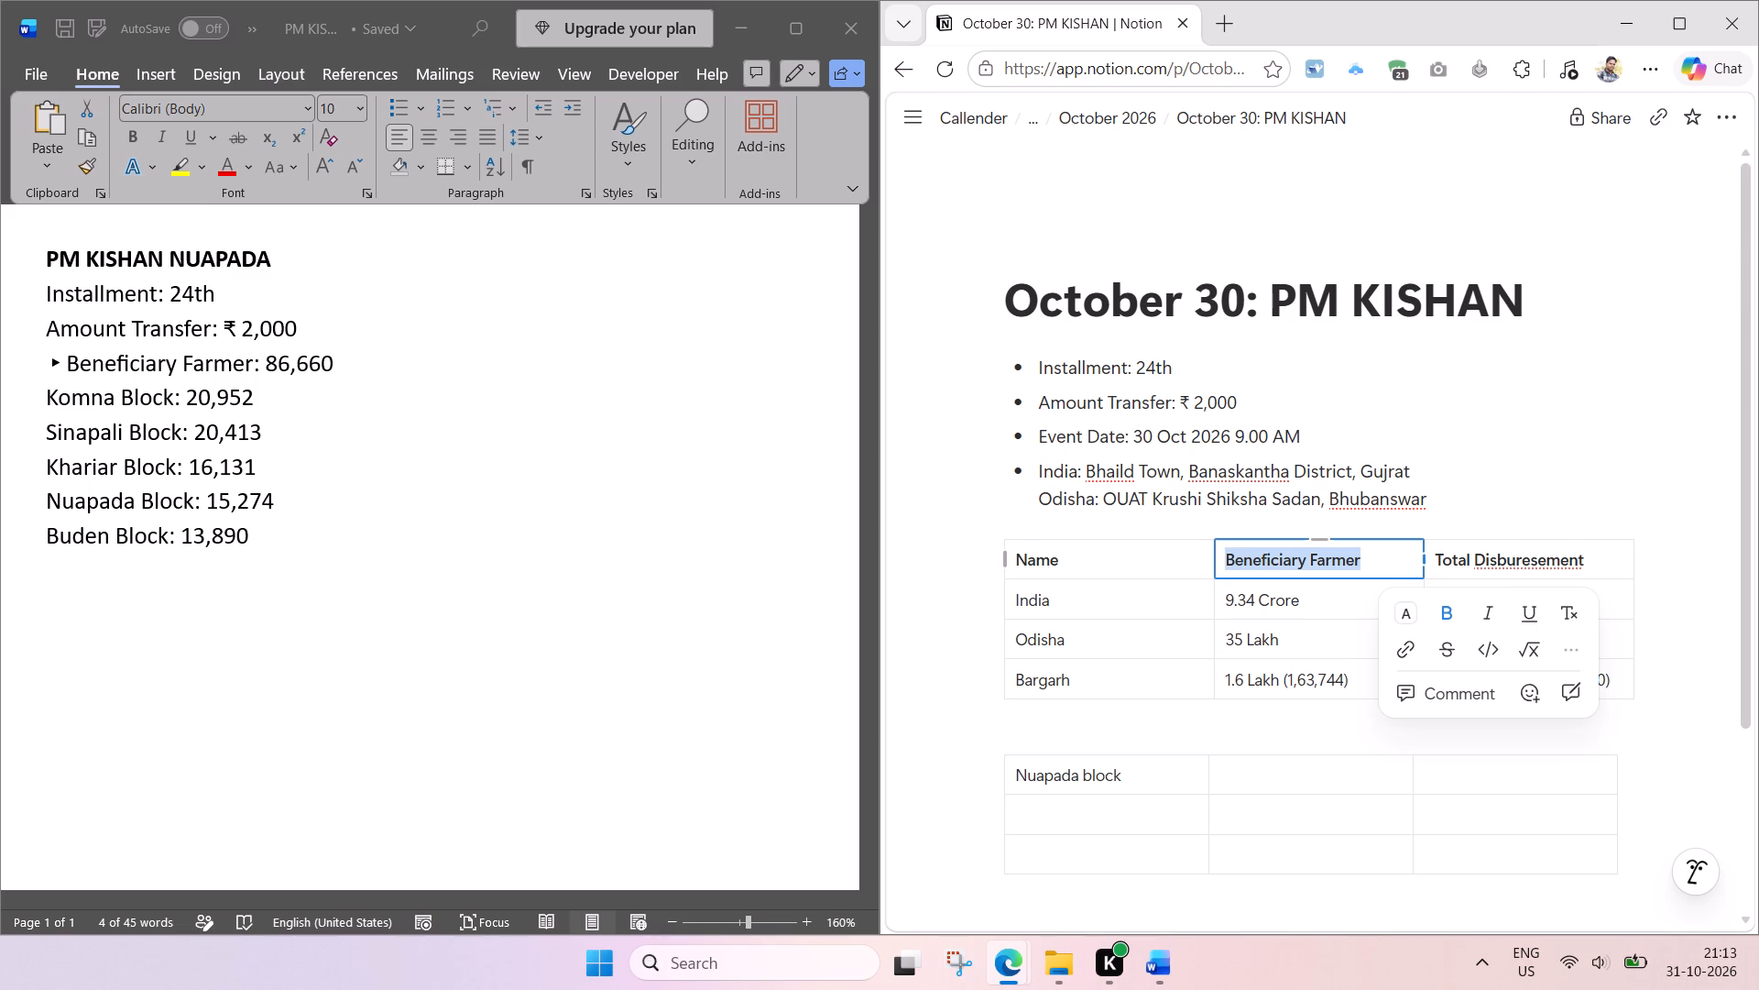
{"action": "key", "text": "ctrl+c"}
{"action": "left_click", "coordinate": [1386, 821]}
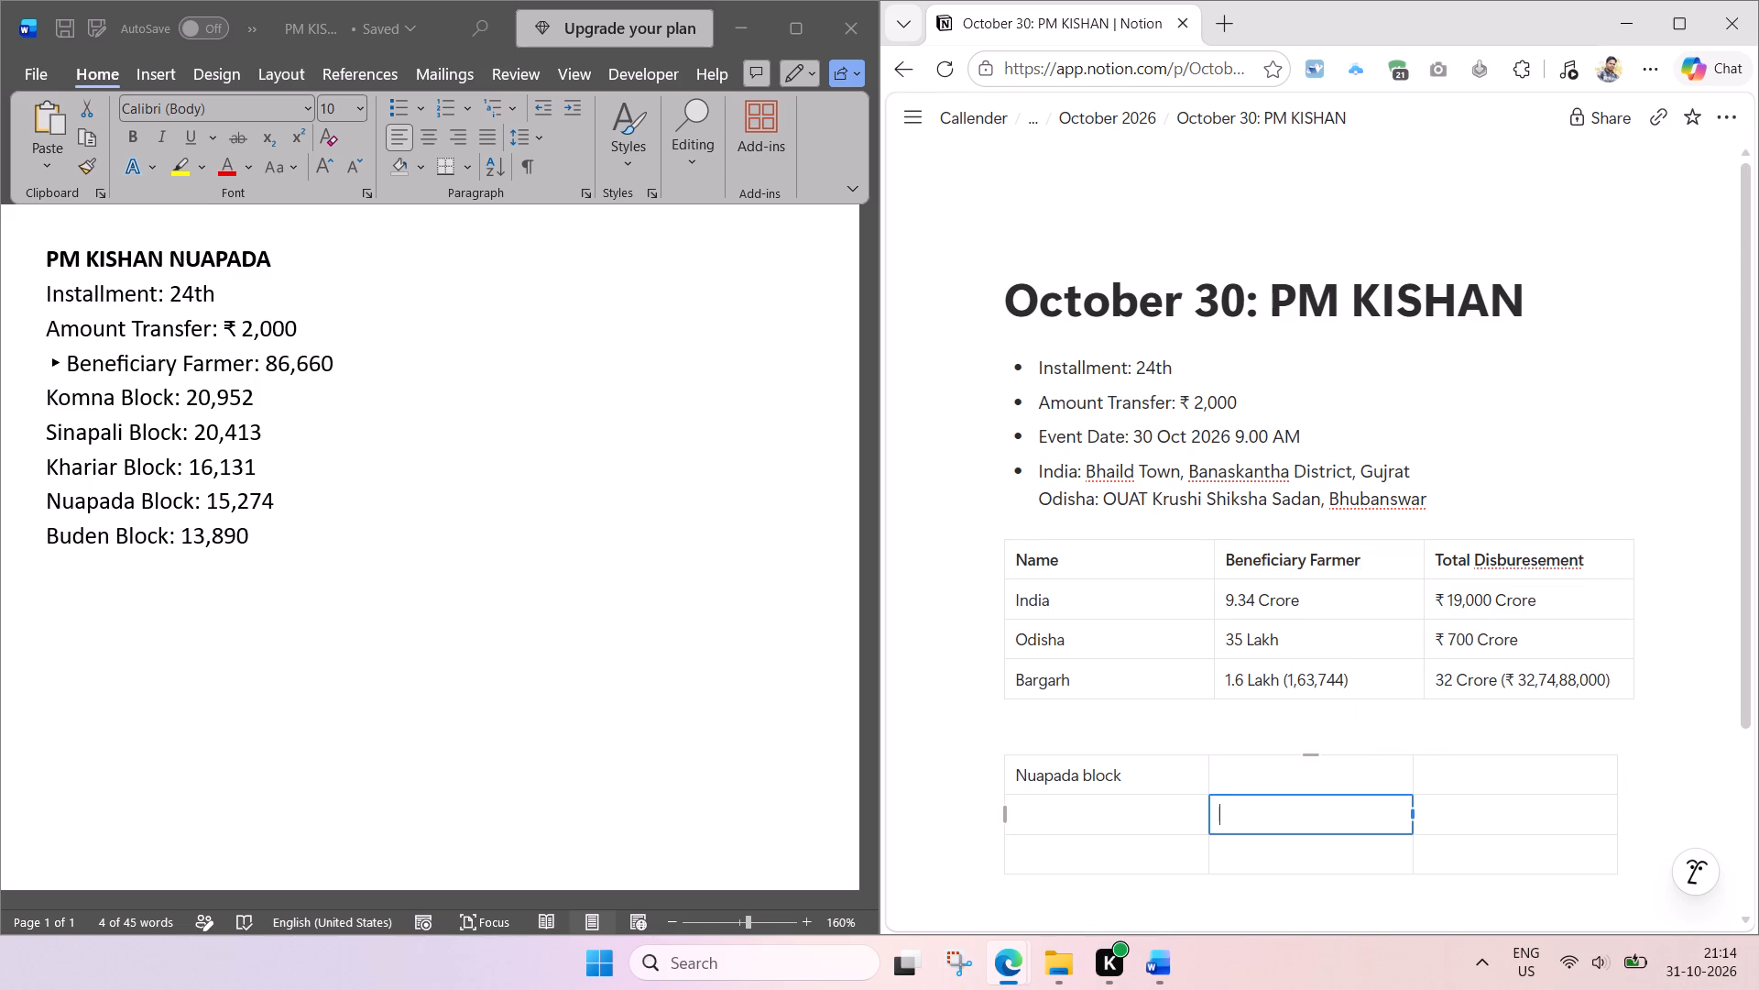
{"action": "left_click", "coordinate": [1284, 780]}
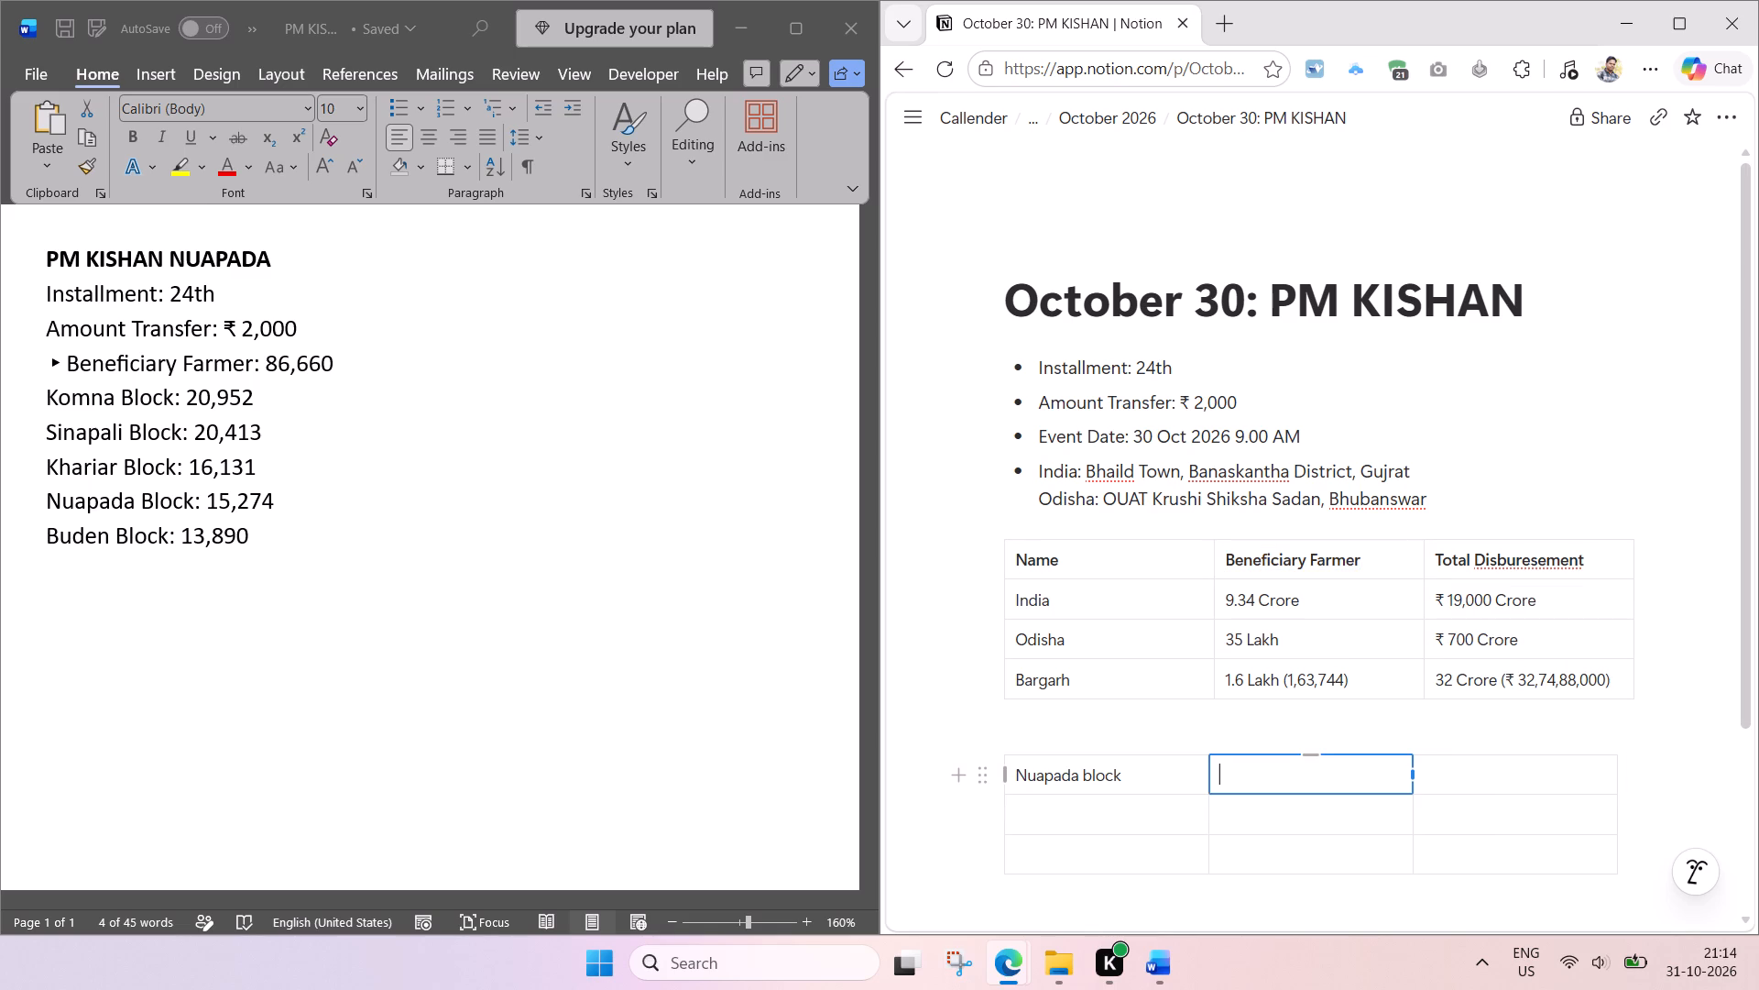
{"action": "key", "text": "ctrl+v"}
{"action": "scroll", "coordinate": [1344, 767], "scroll_direction": "down", "scroll_amount": 1}
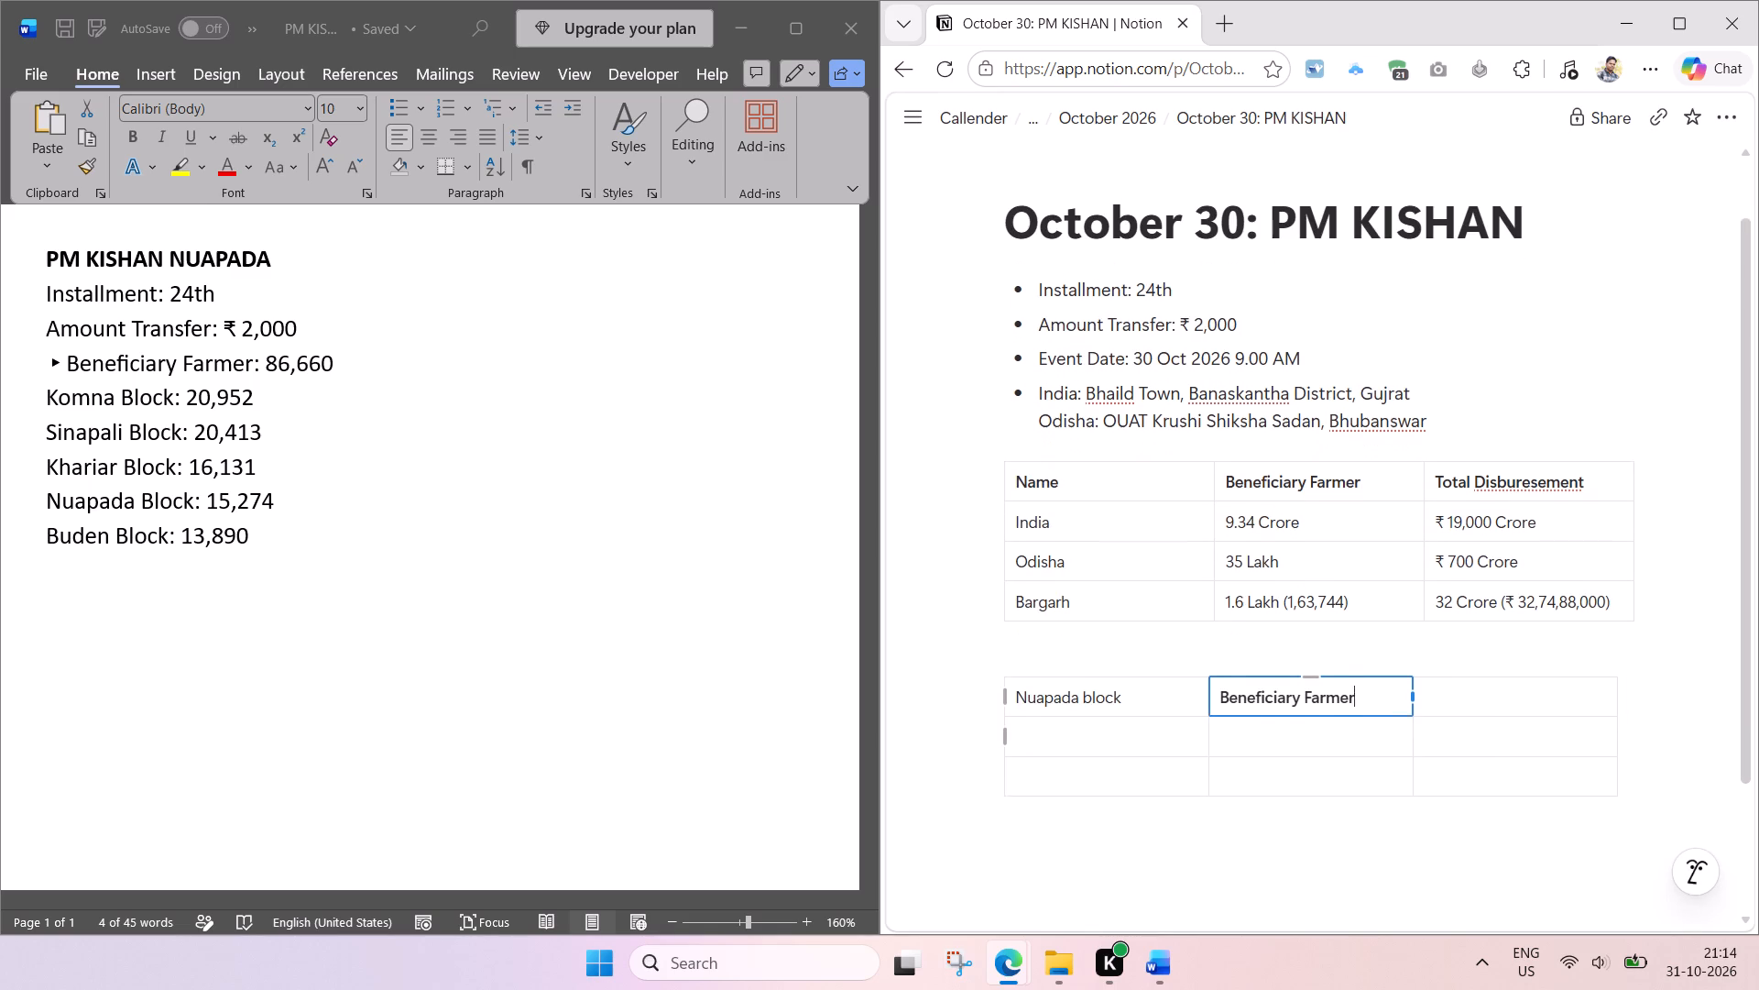
{"action": "scroll", "coordinate": [1348, 736], "scroll_direction": "down", "scroll_amount": 1}
{"action": "left_click_drag", "start_coordinate": [1364, 659], "coordinate": [1065, 677]}
{"action": "key", "text": "ctrl+b"}
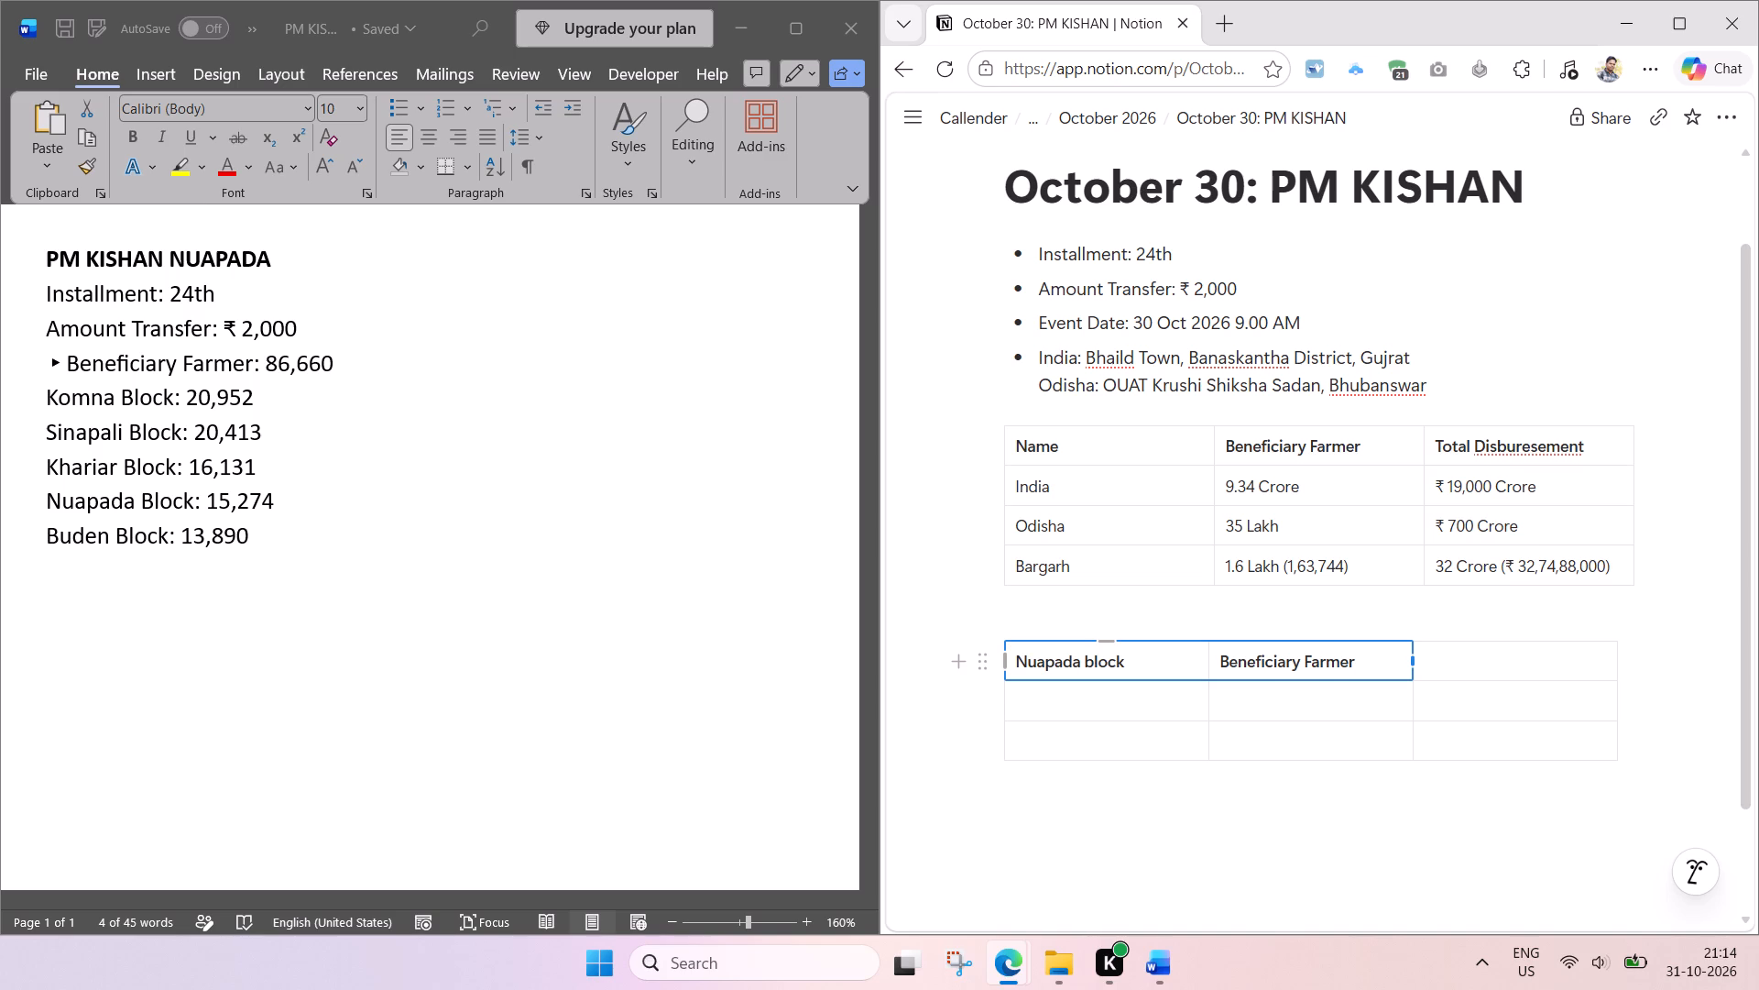
{"action": "key", "text": "ctrl+b"}
Resize the Nuapada block table to two columns and six rows by deleting the empty third column and adding three rows.
{"action": "left_click", "coordinate": [1521, 642]}
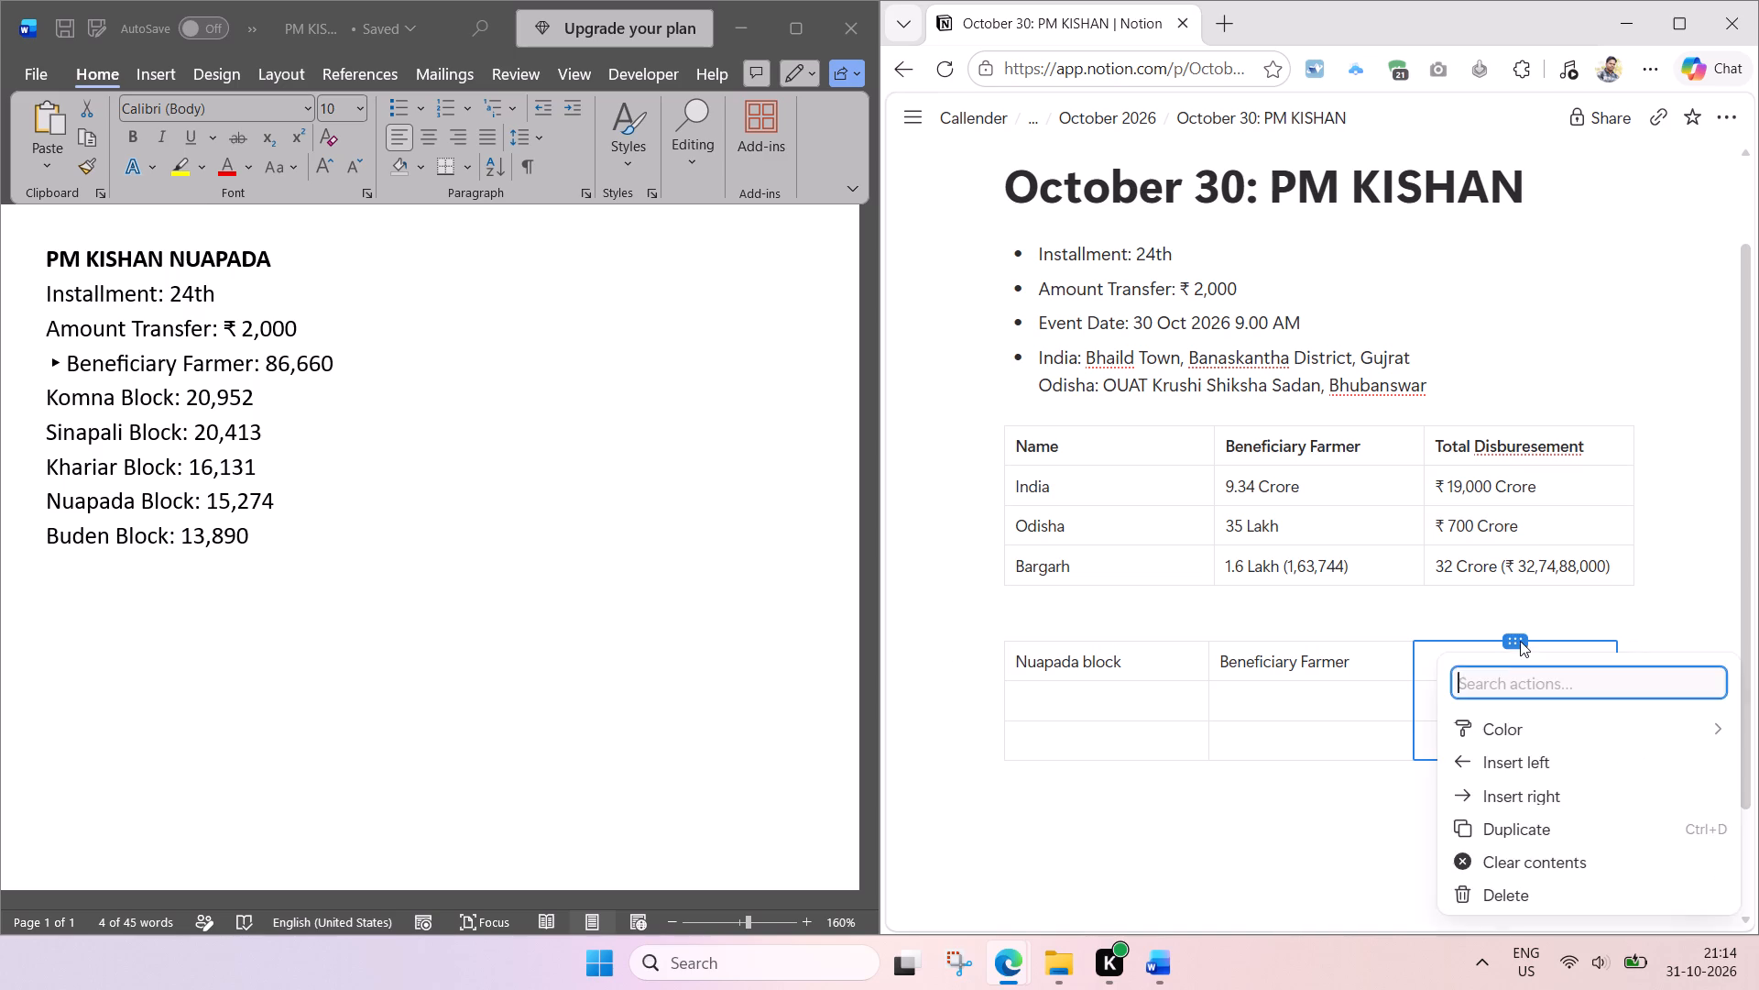
{"action": "left_click", "coordinate": [1520, 641]}
{"action": "key", "text": "Delete"}
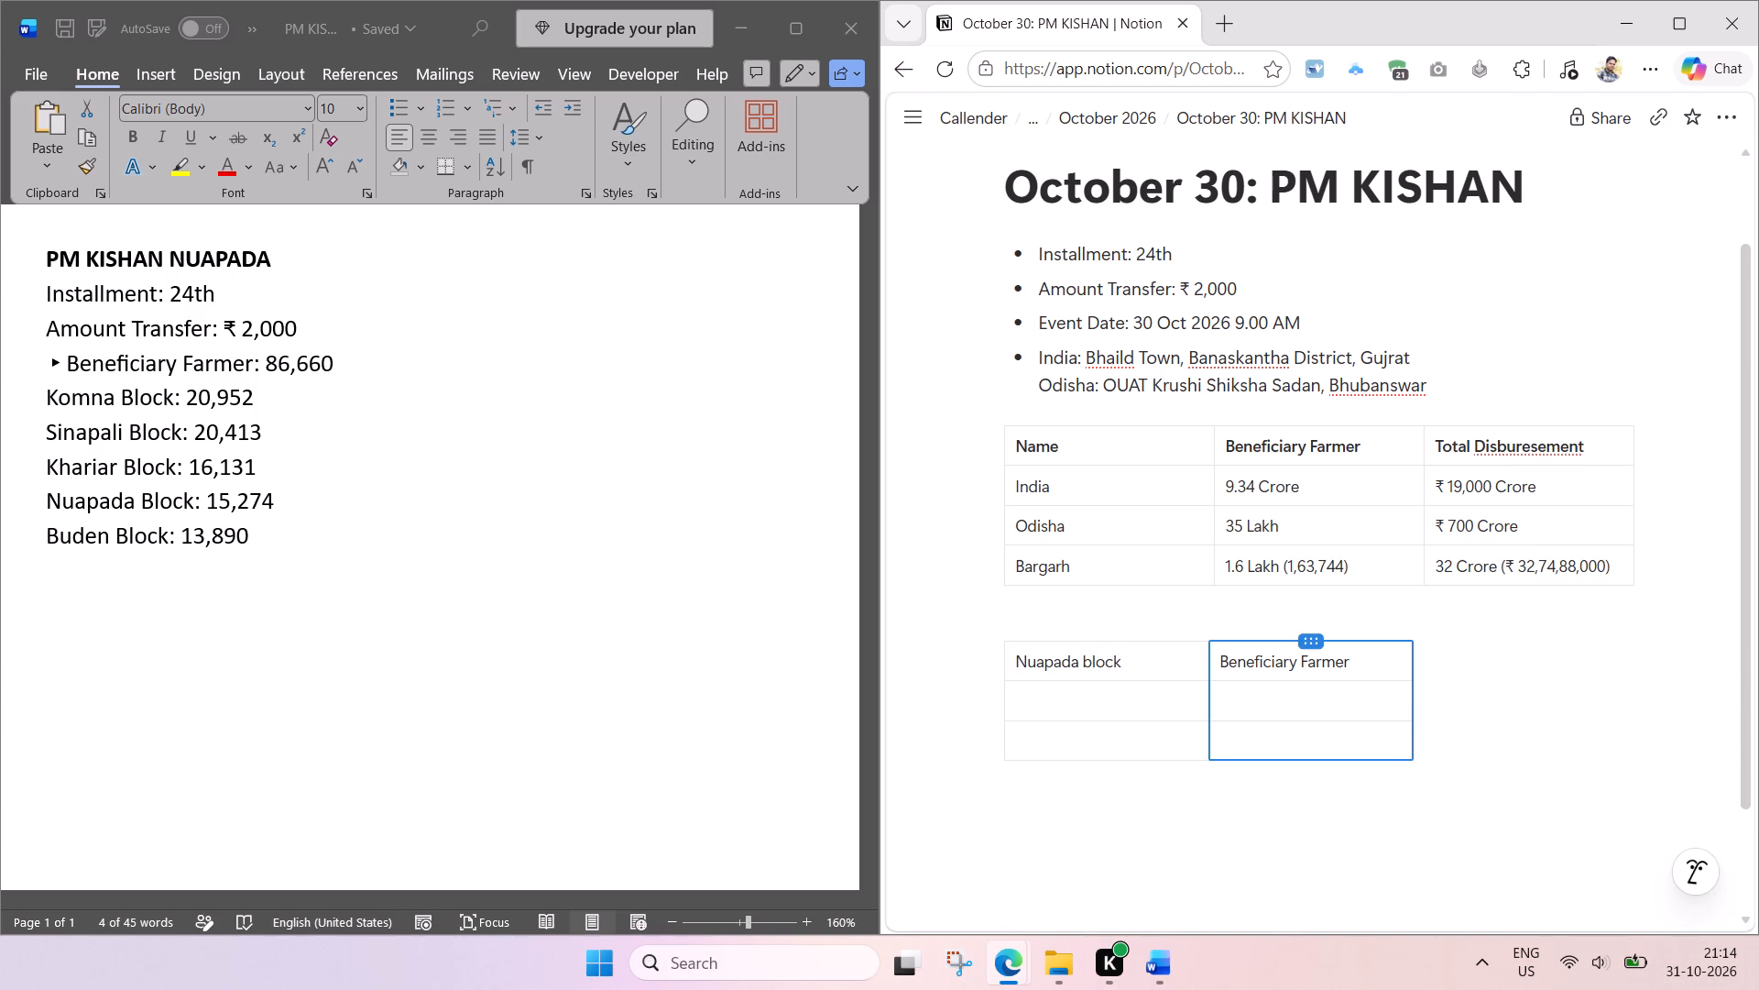
{"action": "left_click", "coordinate": [1253, 774]}
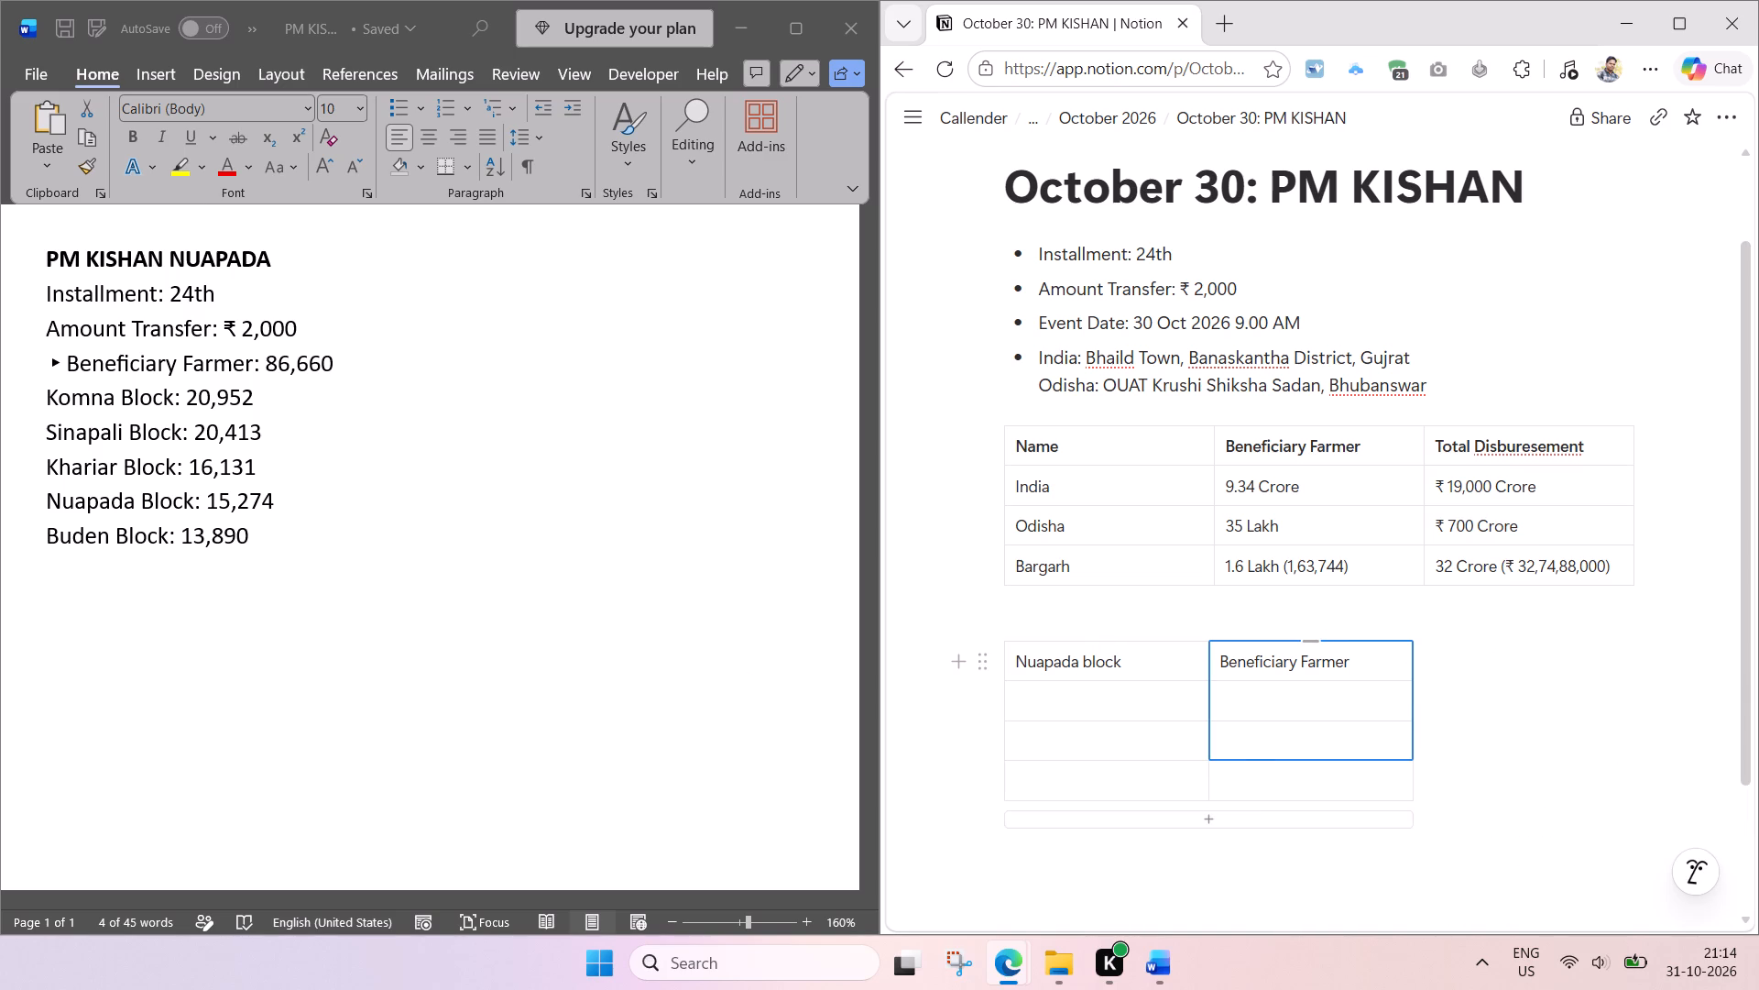
{"action": "left_click", "coordinate": [1244, 819]}
{"action": "left_click", "coordinate": [1244, 859]}
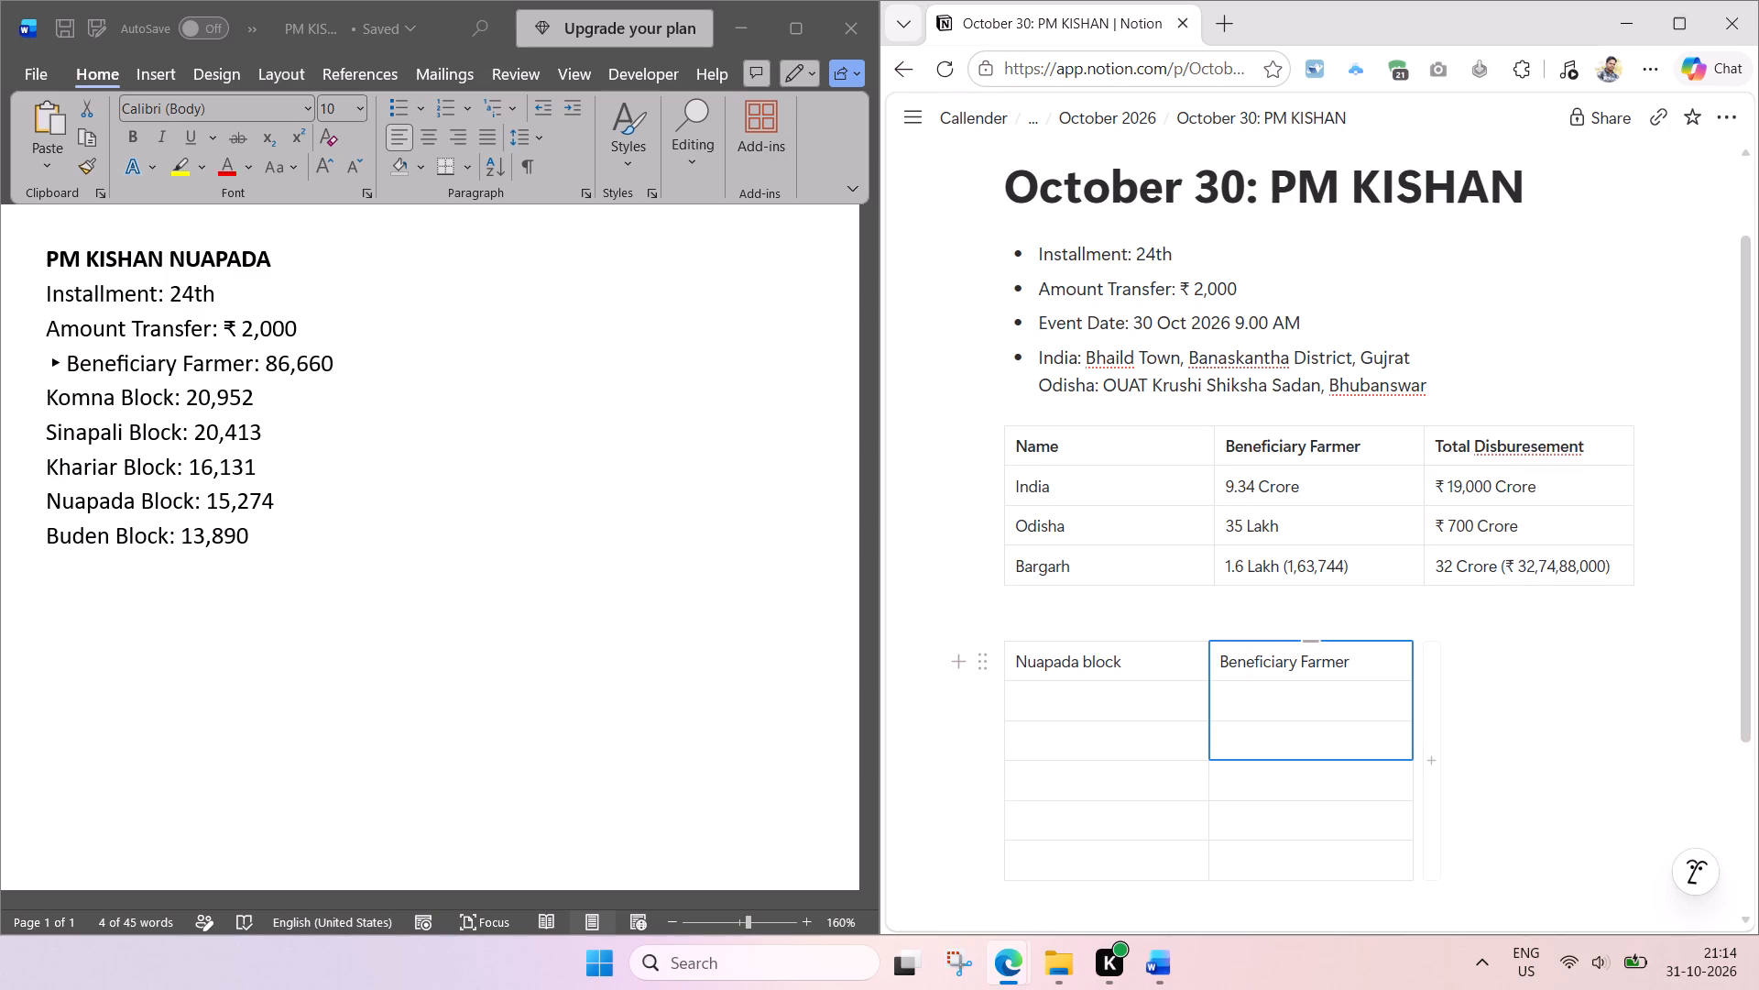
{"action": "scroll", "coordinate": [1343, 645], "scroll_direction": "down", "scroll_amount": 5}
{"action": "left_click", "coordinate": [1149, 448]}
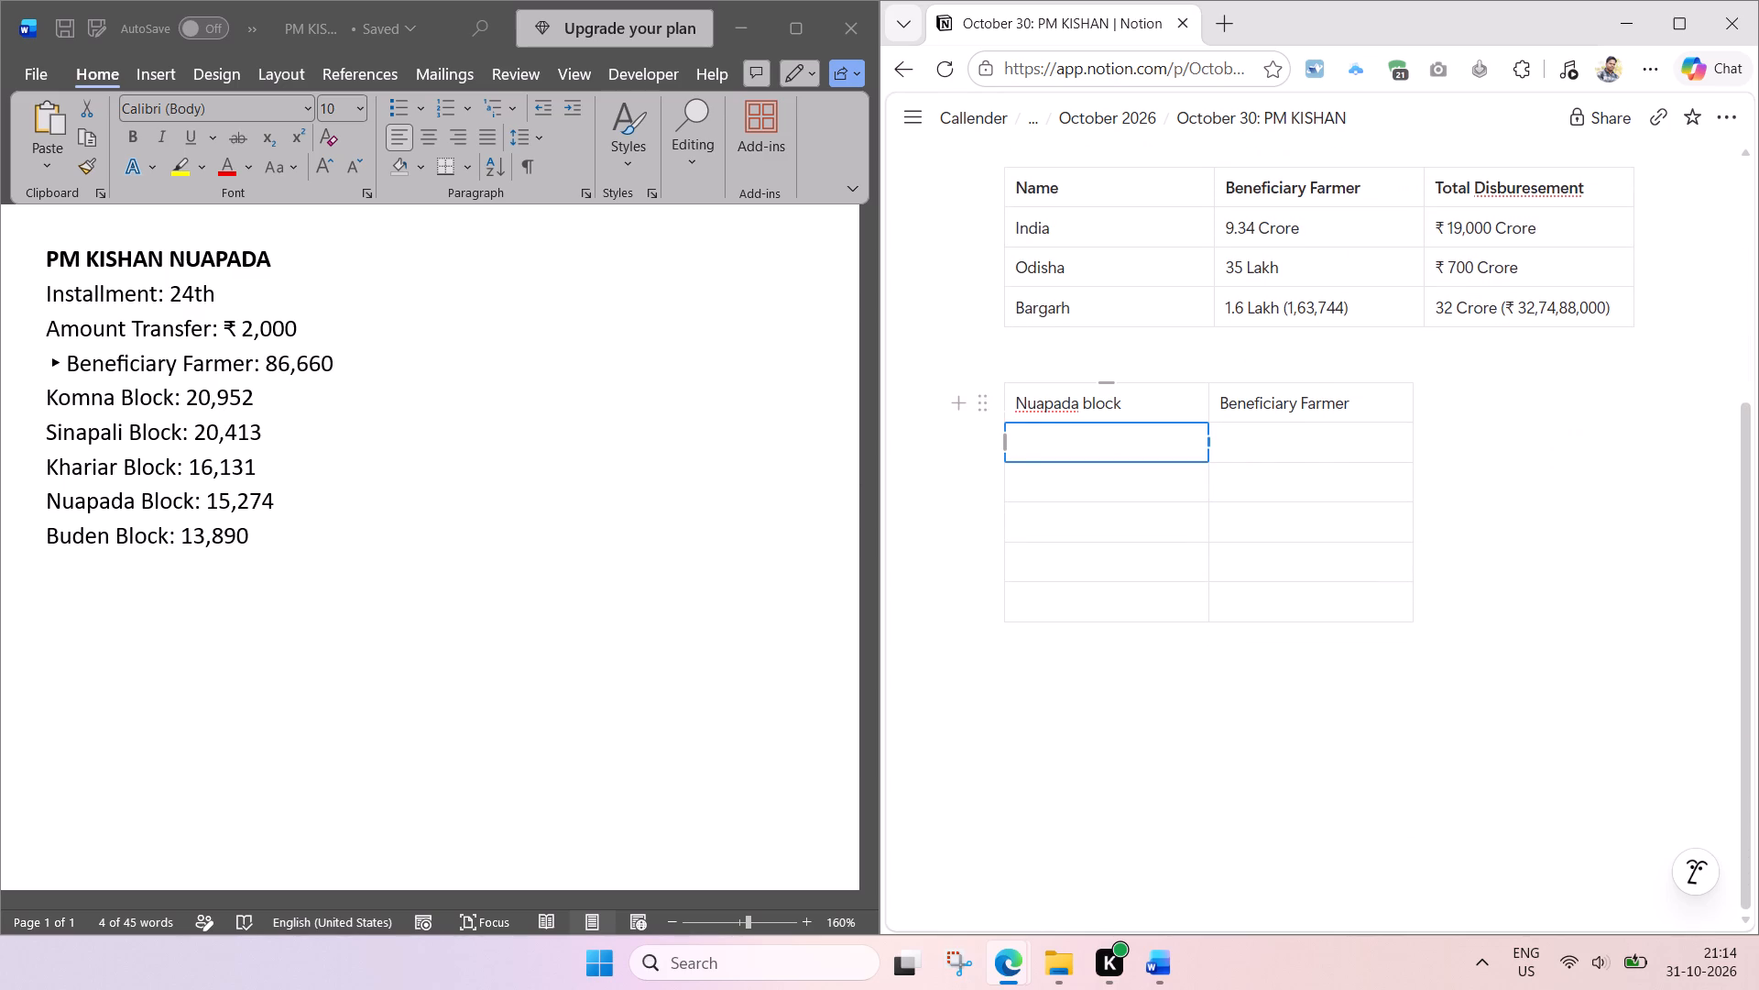
Copy the Nuapada total 86,660 from the Word notes into the second header cell and shorten the heading to "Beneficiary (86,660)".
{"action": "left_click", "coordinate": [331, 357]}
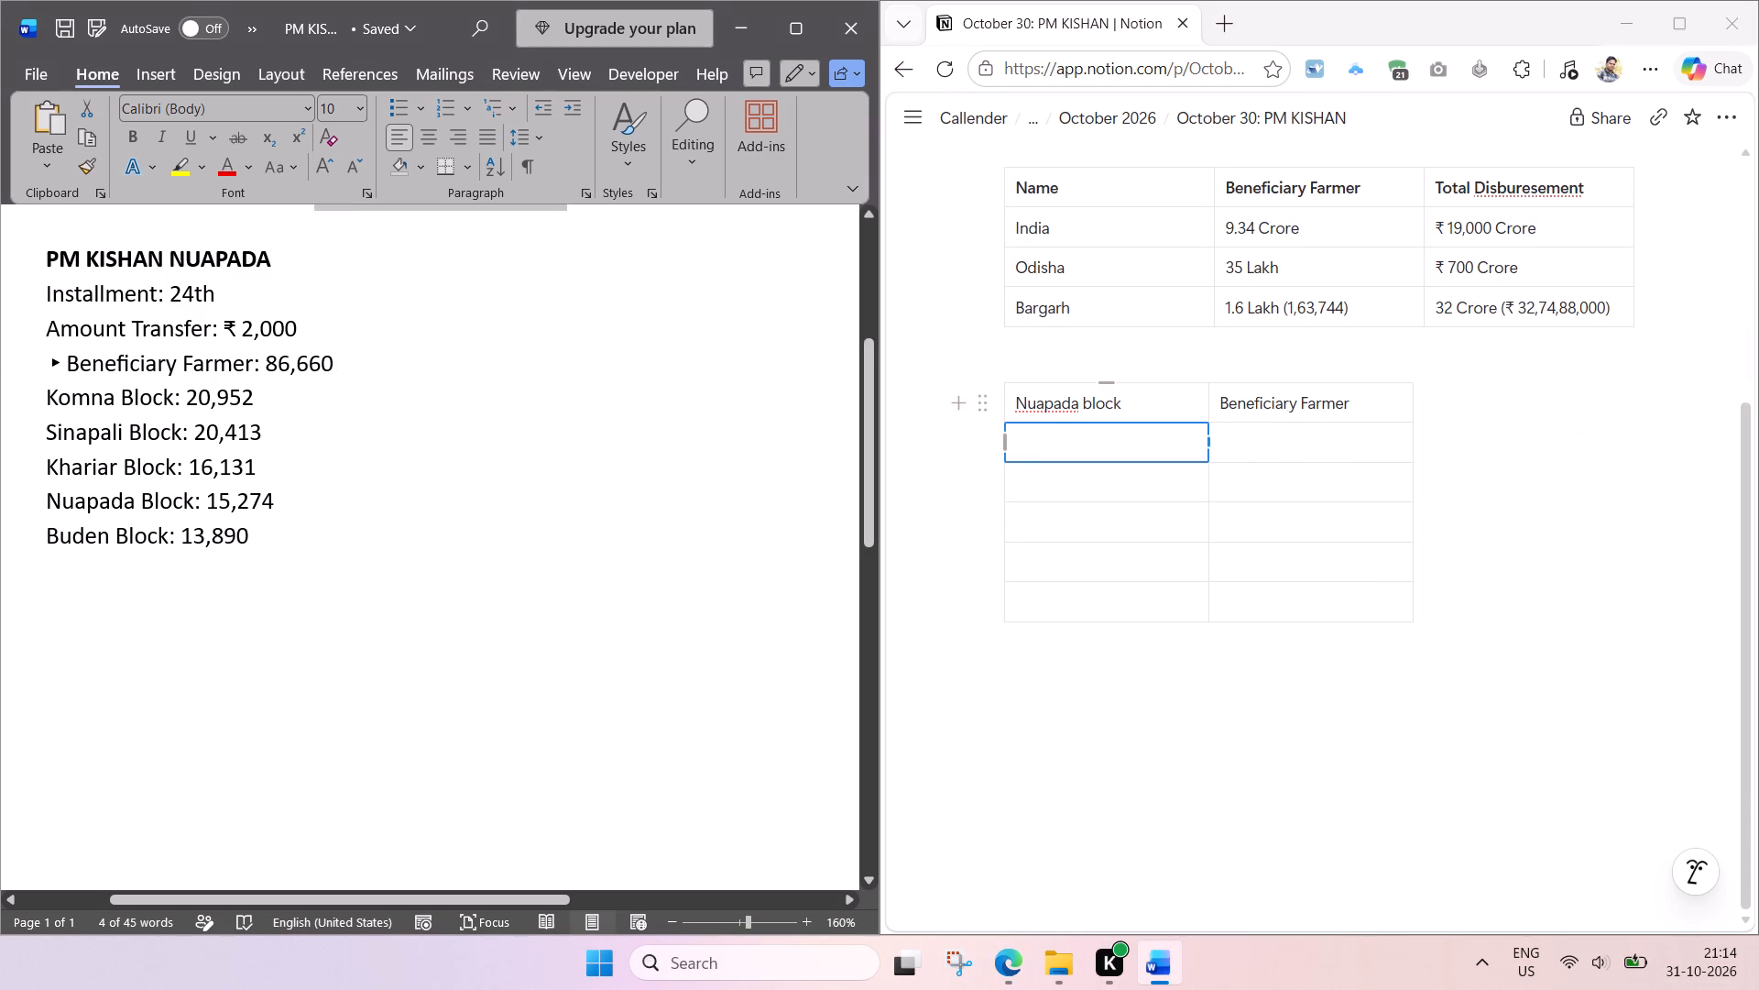
{"action": "left_click_drag", "start_coordinate": [333, 361], "coordinate": [268, 367]}
{"action": "key", "text": "ctrl+c"}
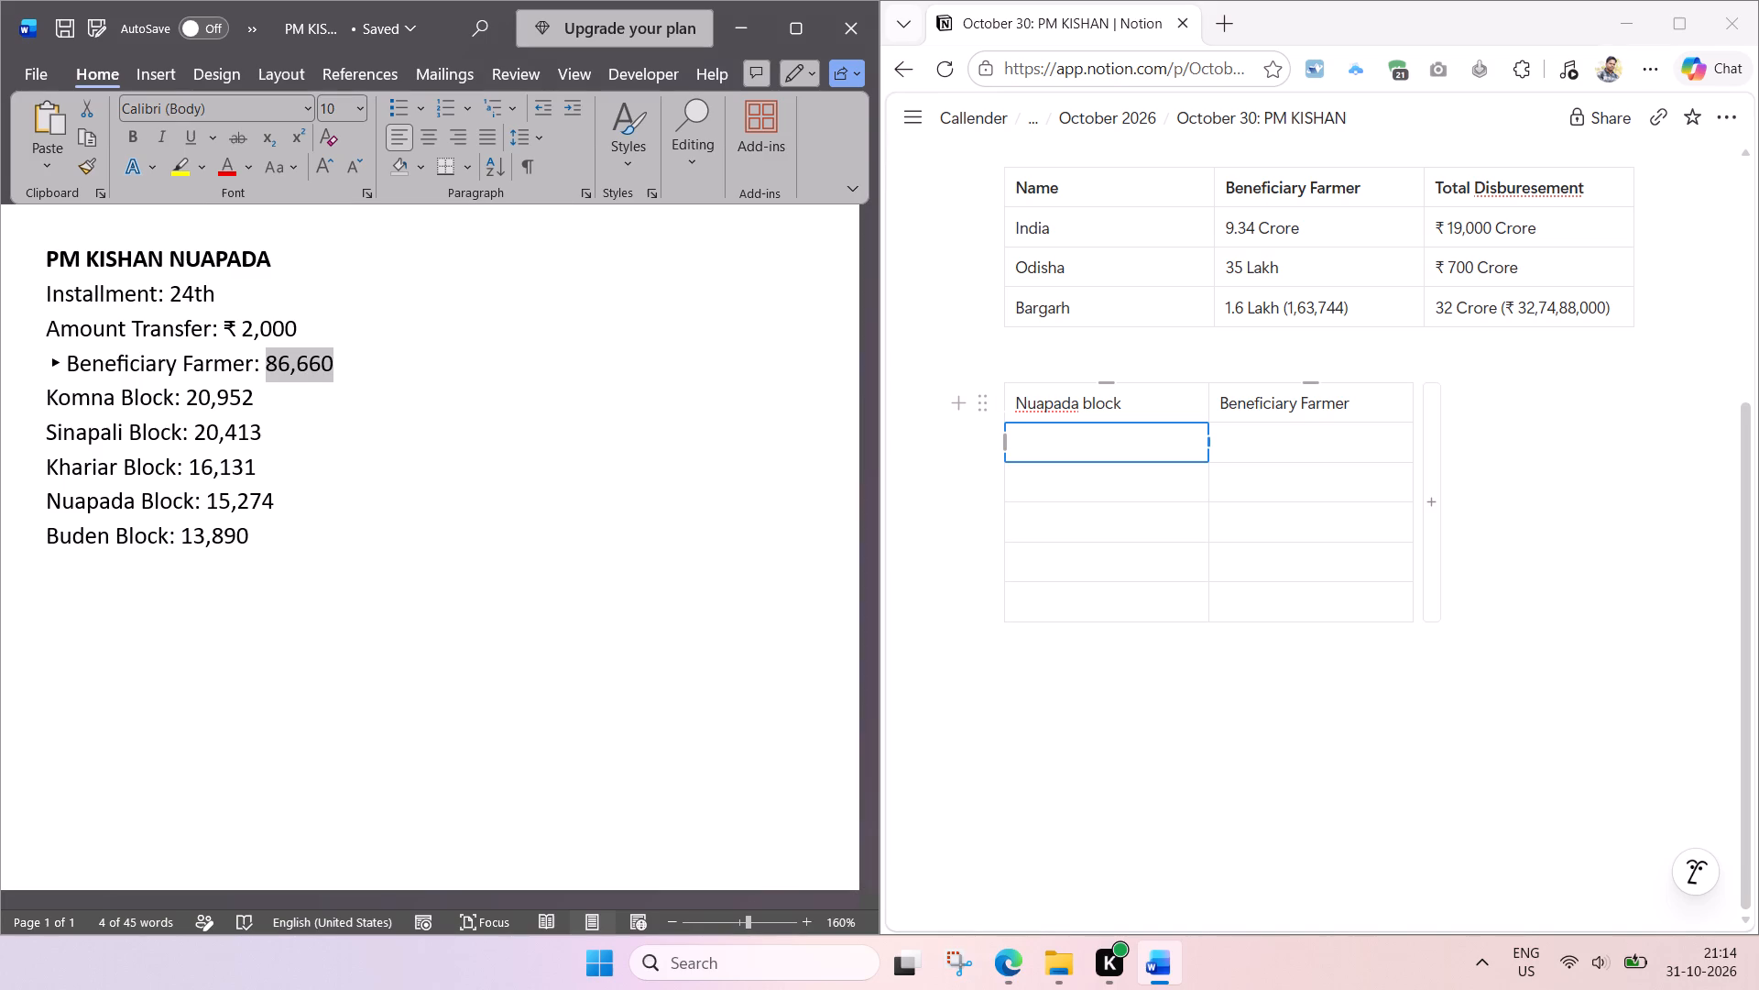
{"action": "left_click", "coordinate": [1370, 405]}
{"action": "key", "text": "space"}
{"action": "type", "text": "("}
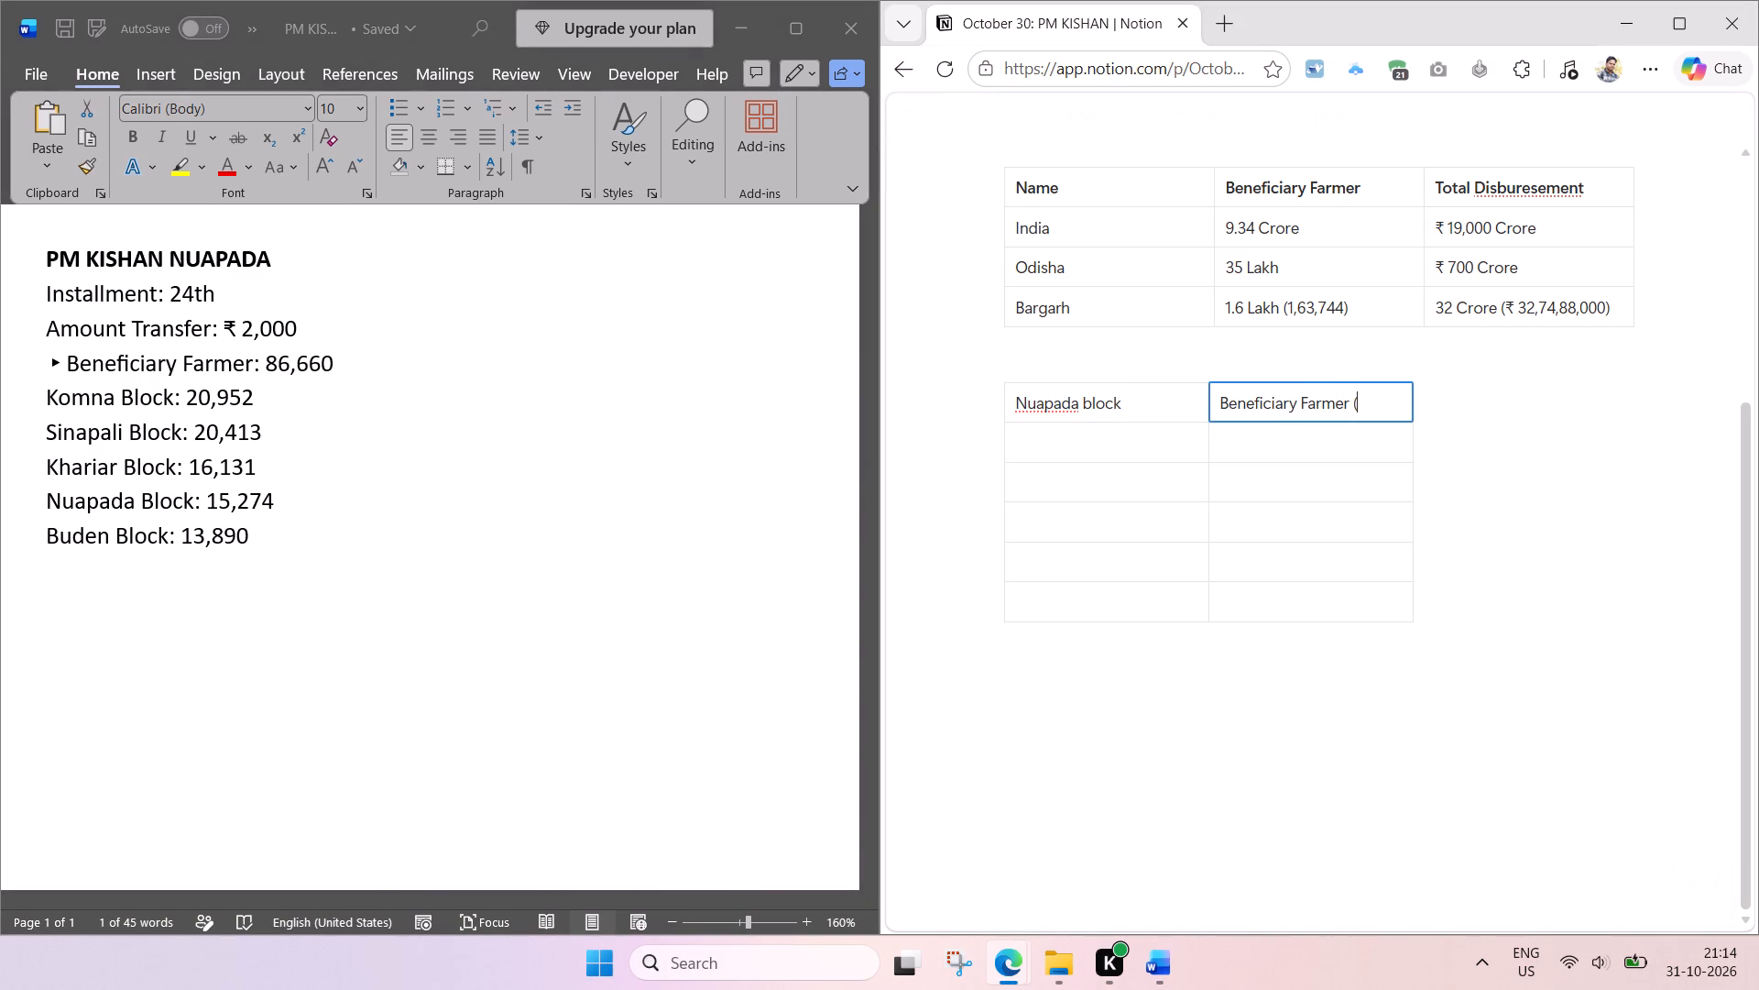
{"action": "key", "text": "ctrl+v"}
{"action": "key", "text": "shift+parenright"}
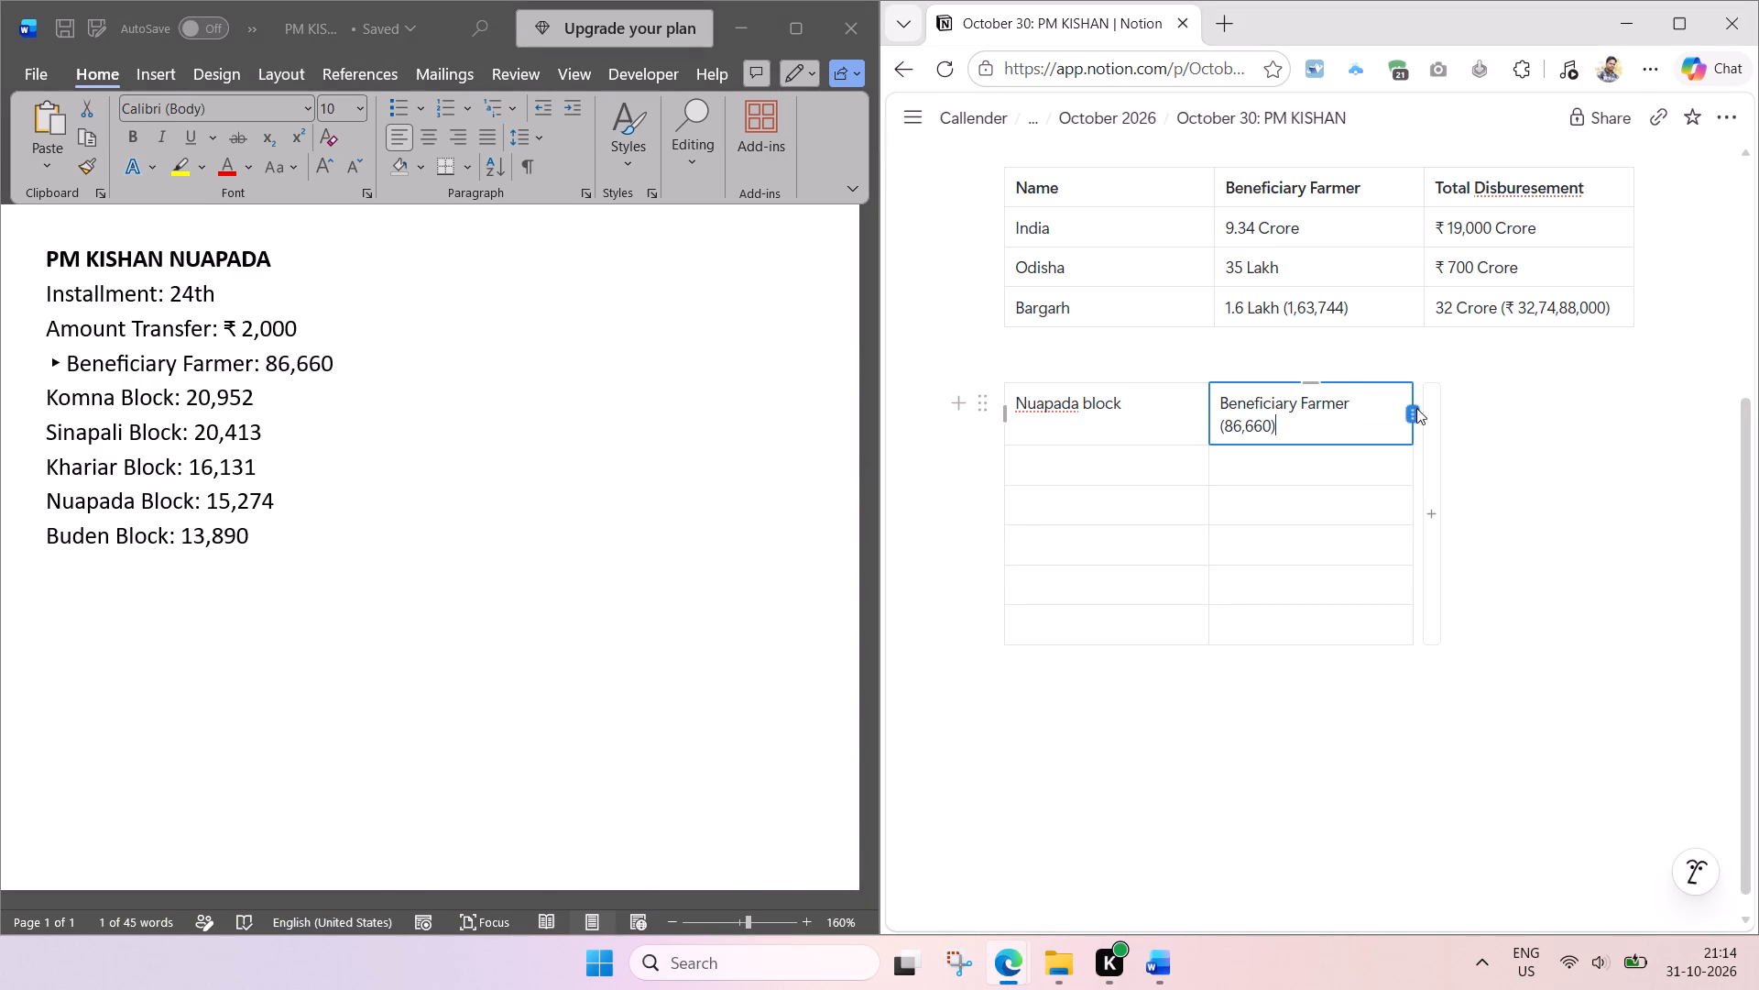
{"action": "double_click", "coordinate": [1324, 398]}
{"action": "key", "text": "BackSpace"}
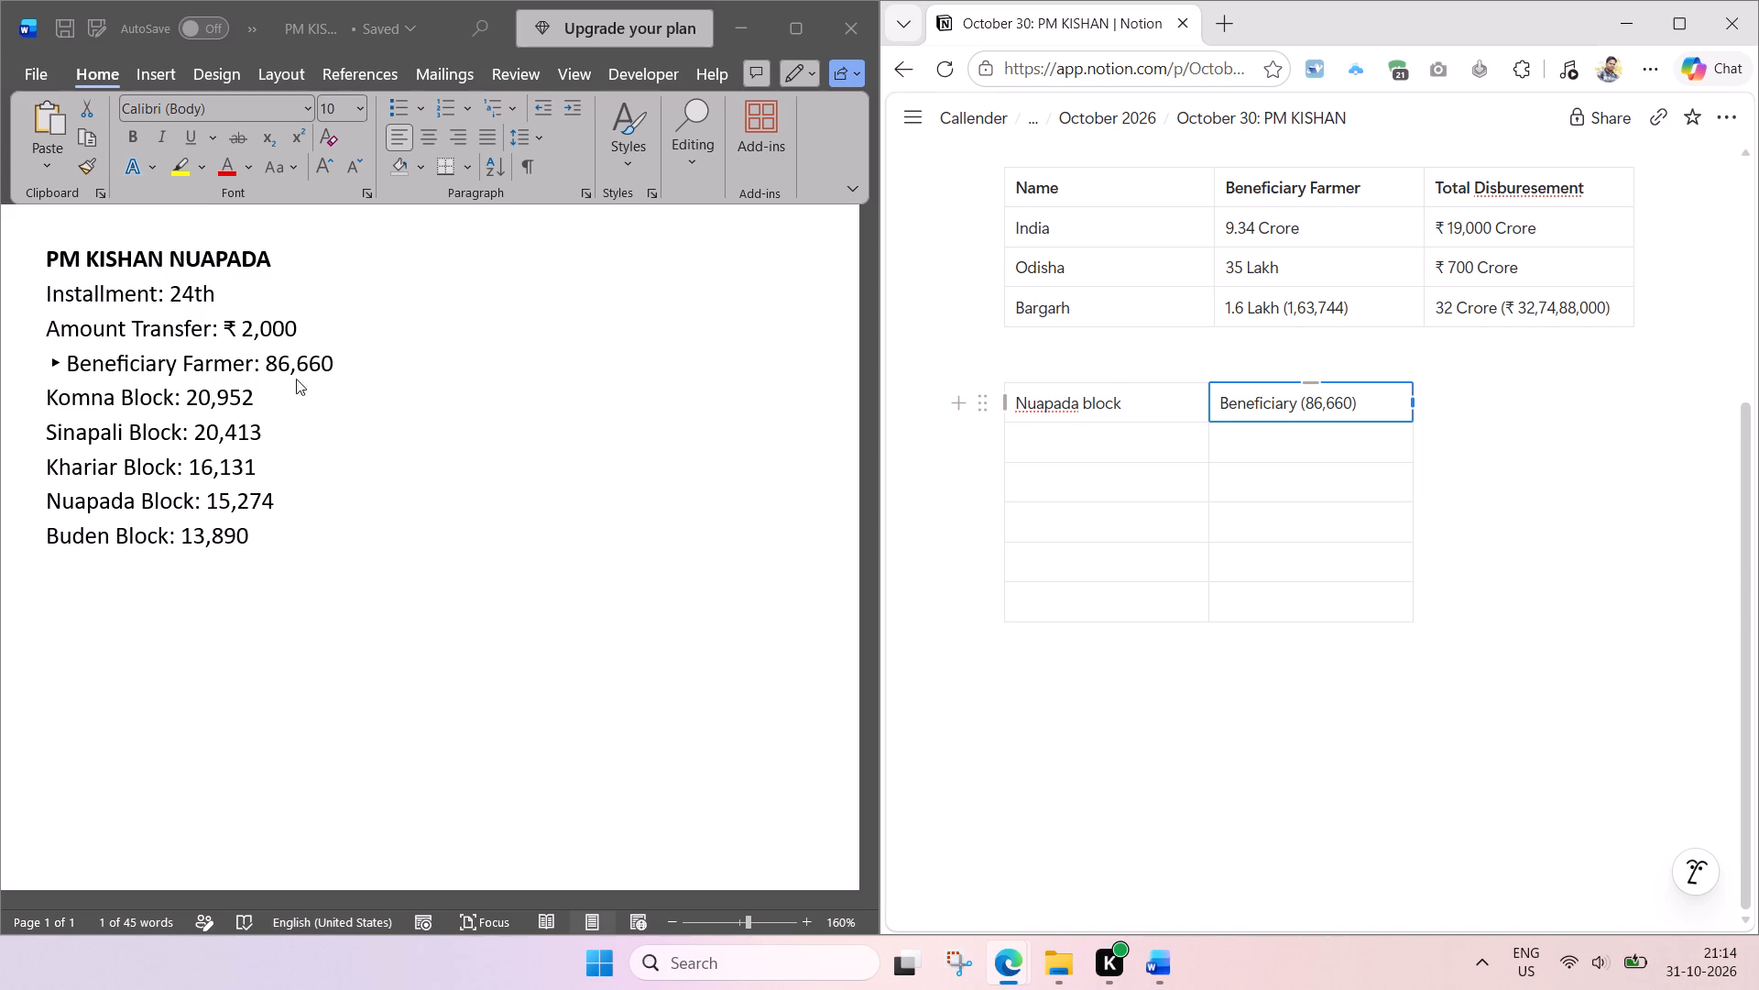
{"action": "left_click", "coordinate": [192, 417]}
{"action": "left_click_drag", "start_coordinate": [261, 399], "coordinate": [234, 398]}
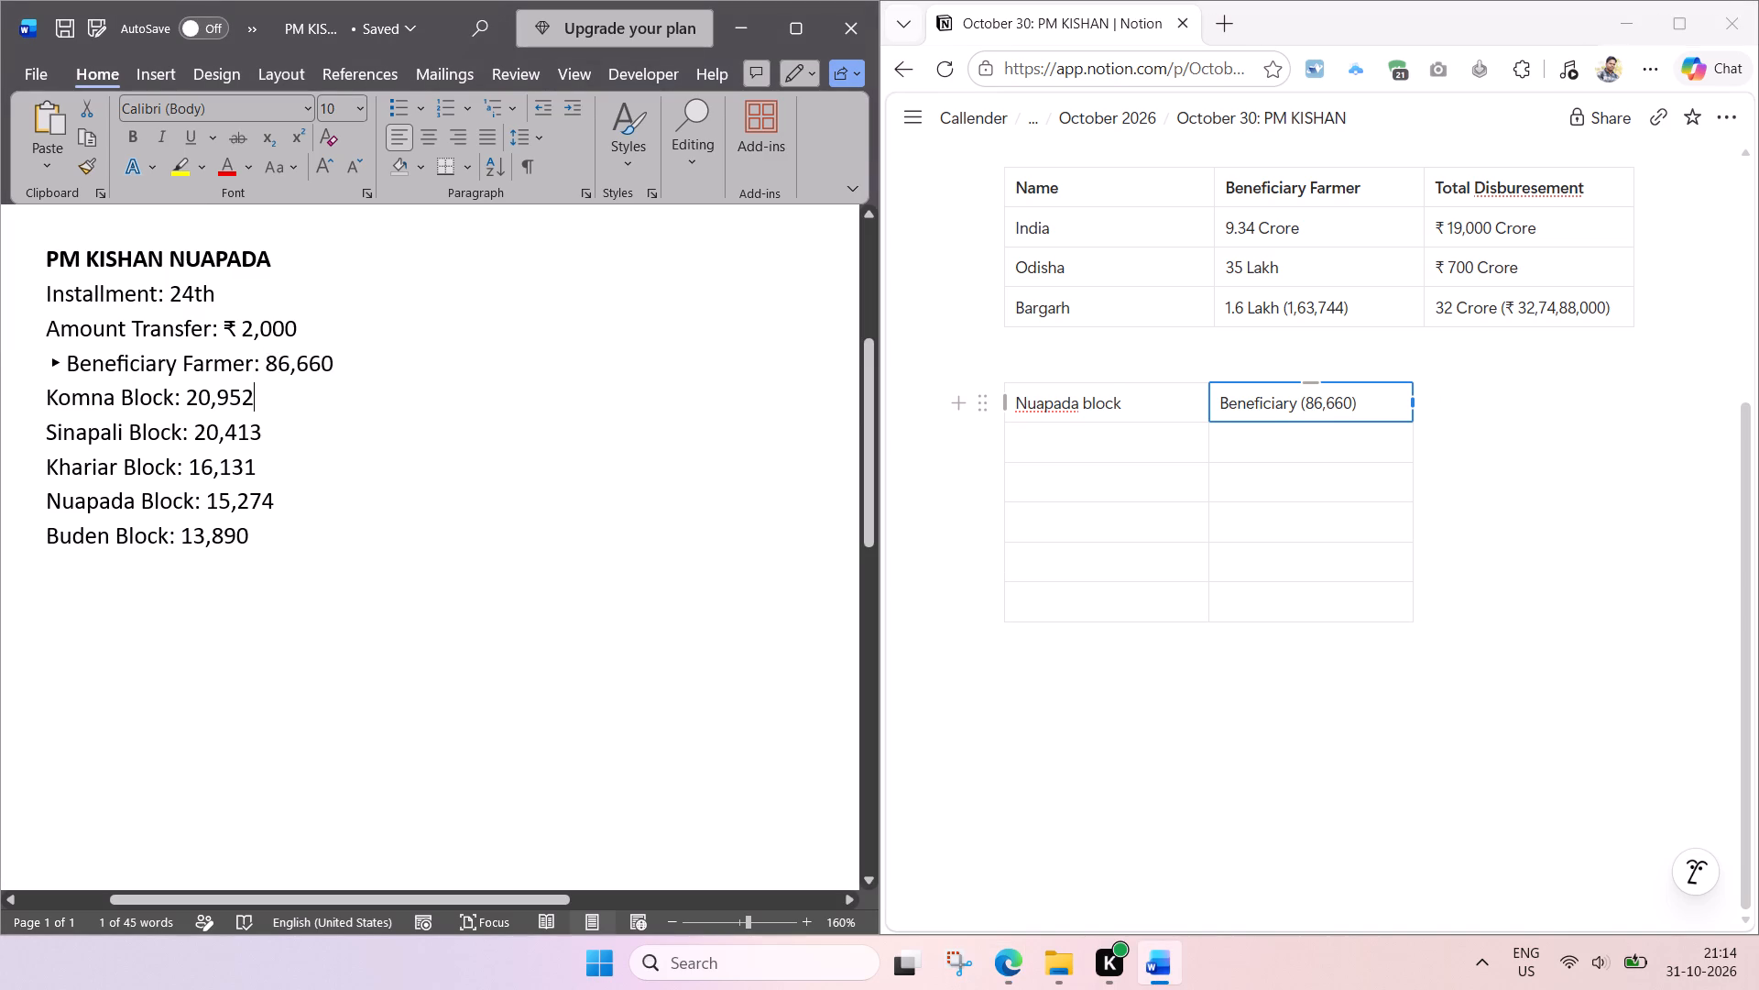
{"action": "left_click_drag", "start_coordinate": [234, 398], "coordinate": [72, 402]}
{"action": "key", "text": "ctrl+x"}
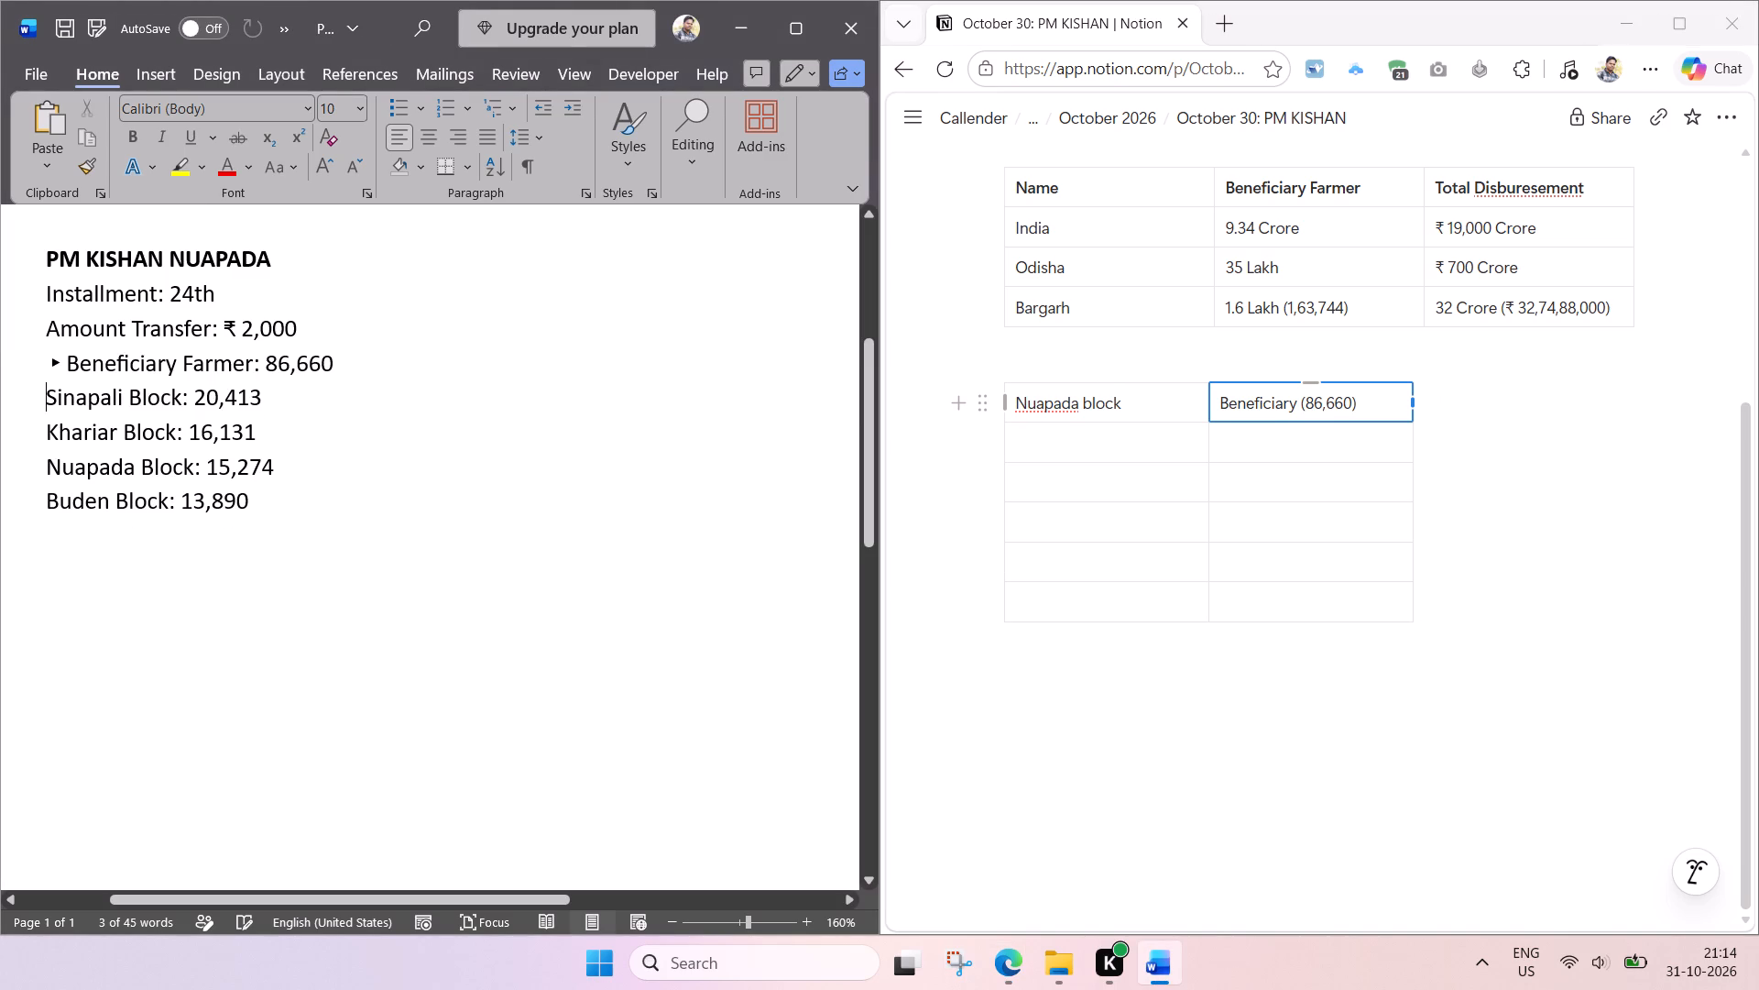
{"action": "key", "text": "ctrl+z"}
Copy the Komna line from the Word notes into the first empty table row, leaving "Komna" and "20,952" in its two cells.
{"action": "left_click", "coordinate": [290, 421]}
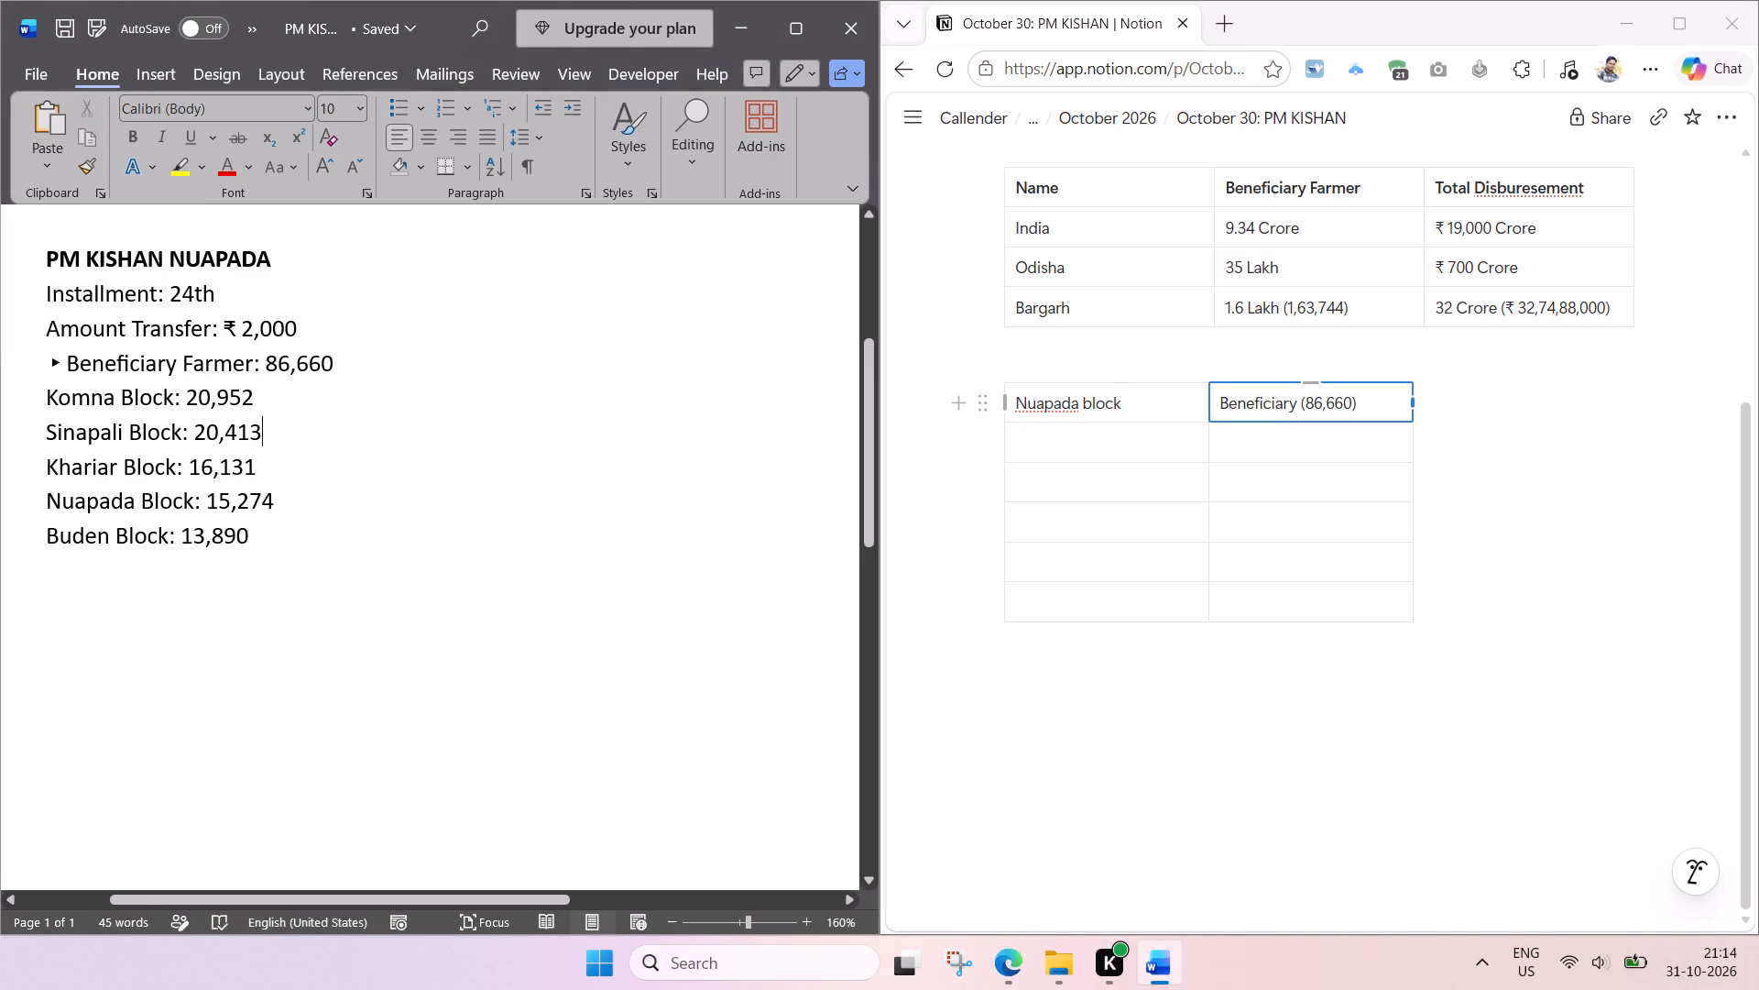
{"action": "left_click_drag", "start_coordinate": [275, 399], "coordinate": [68, 404]}
{"action": "key", "text": "ctrl+c"}
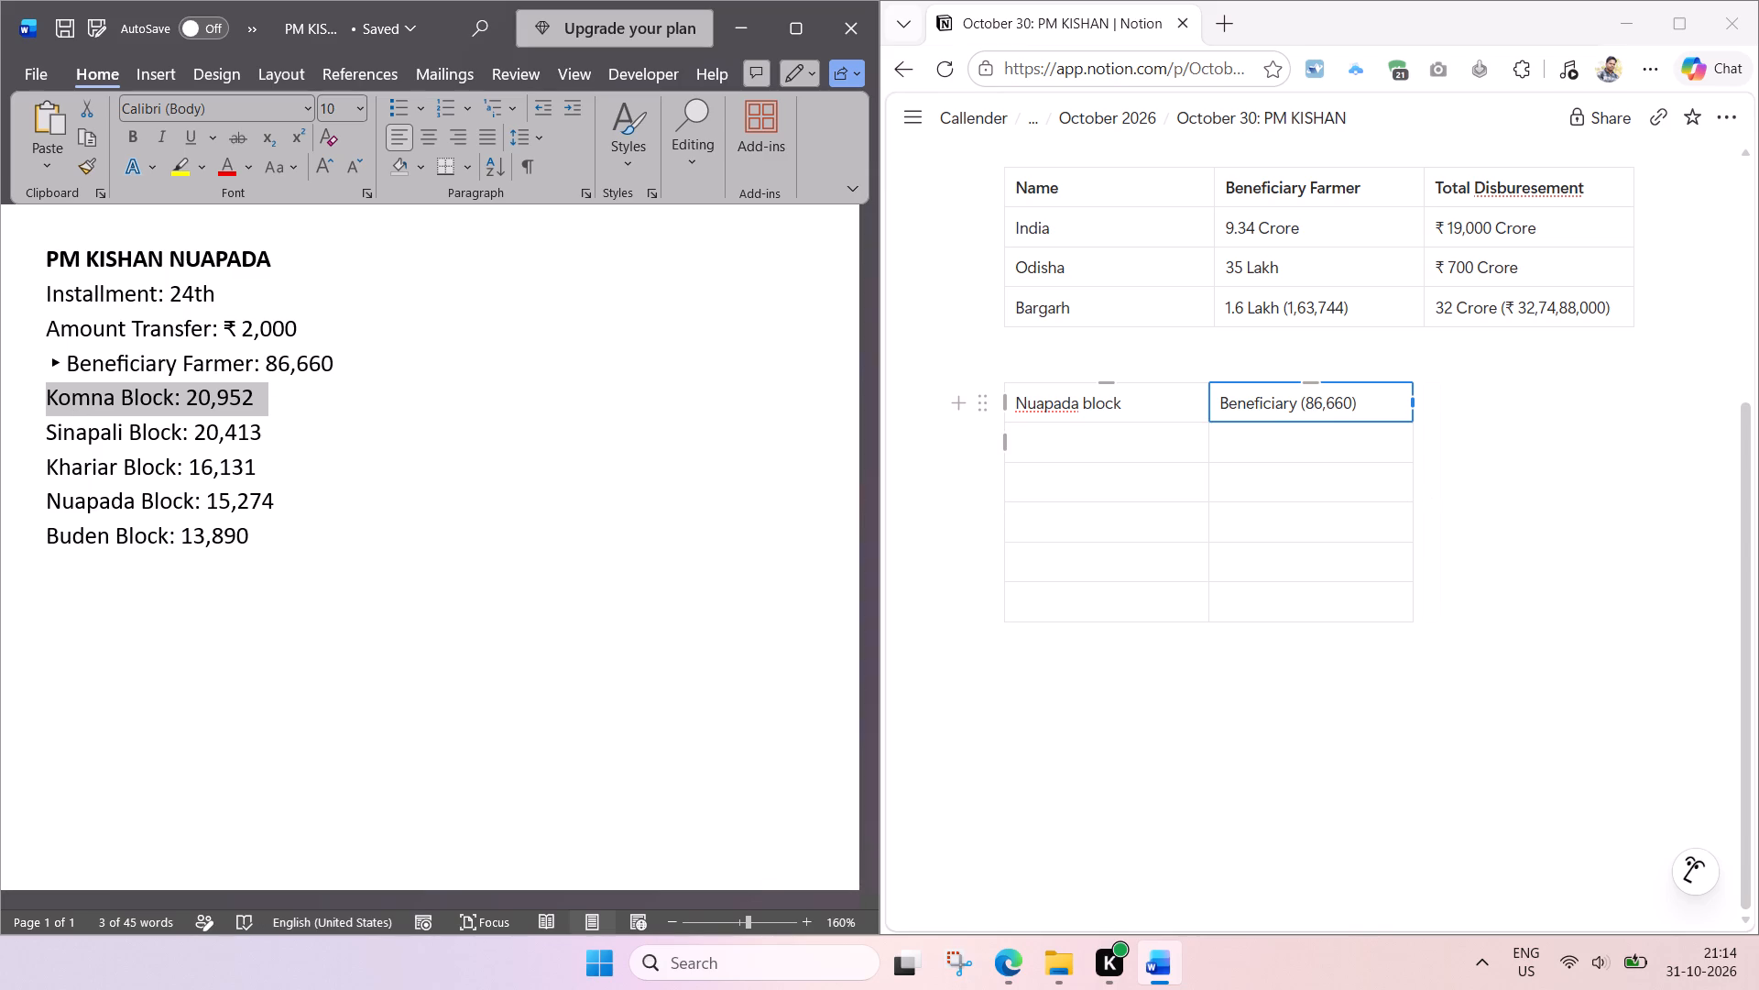
{"action": "left_click", "coordinate": [1131, 451]}
{"action": "key", "text": "ctrl+v"}
{"action": "left_click", "coordinate": [1281, 443]}
{"action": "key", "text": "ctrl+v"}
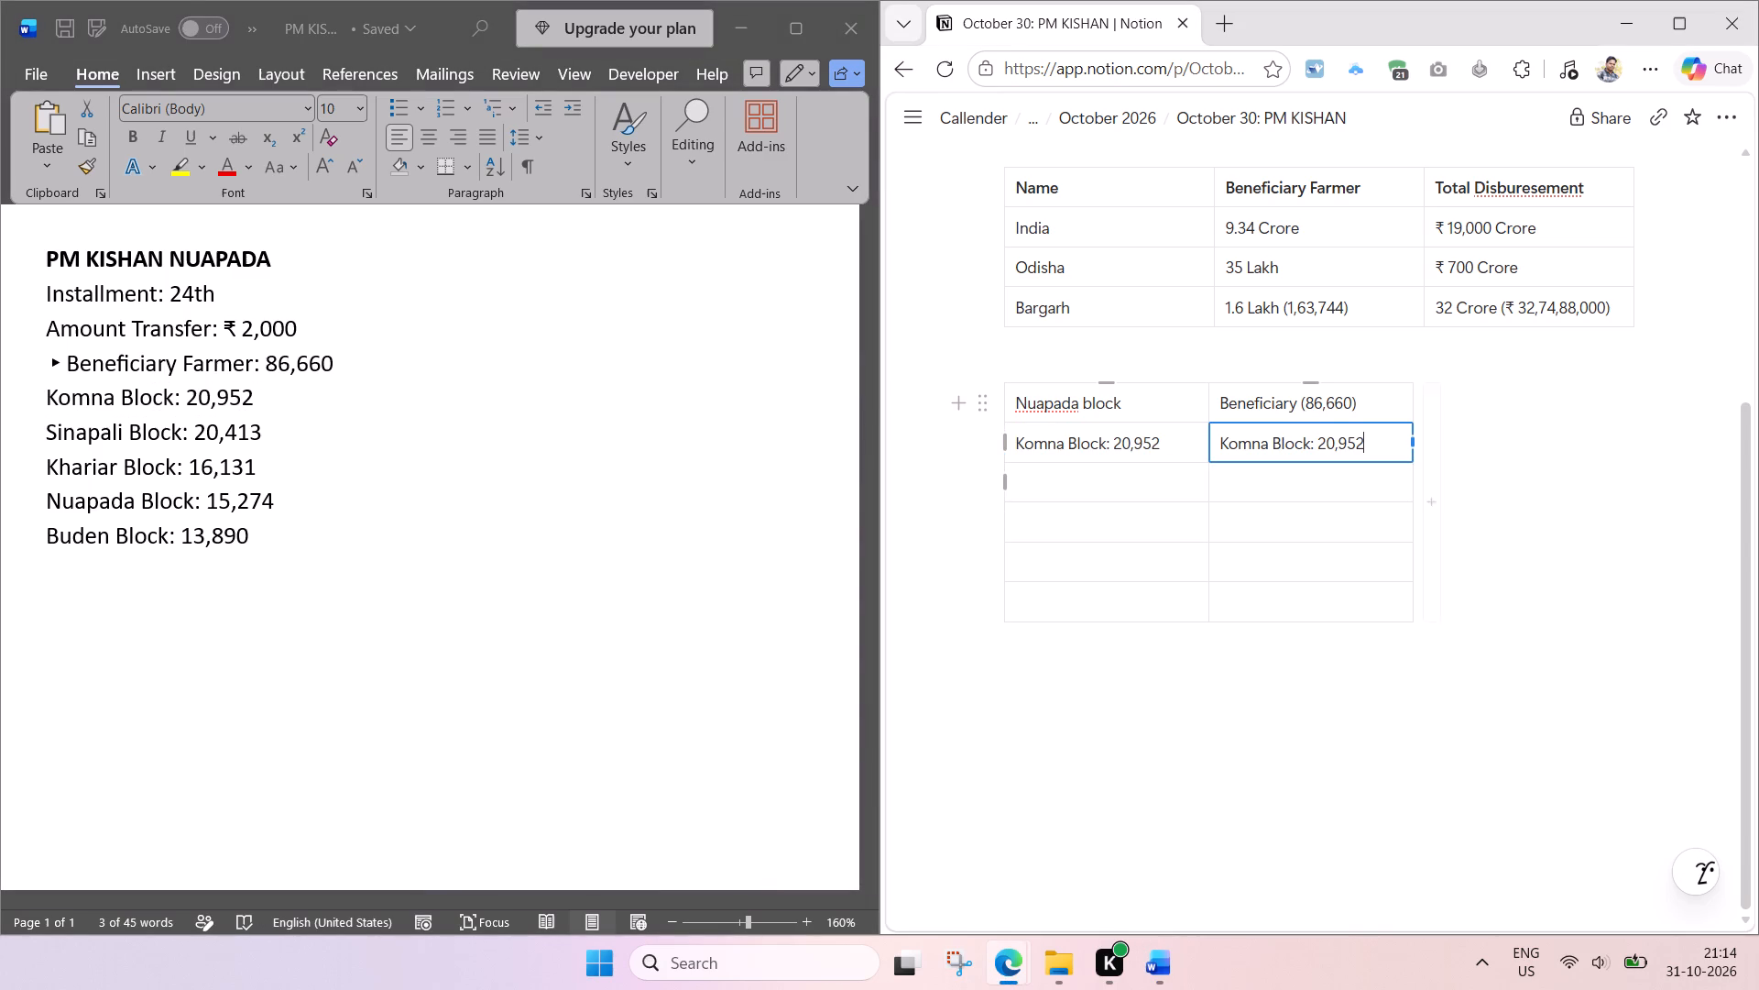
{"action": "left_click_drag", "start_coordinate": [1171, 443], "coordinate": [1076, 456]}
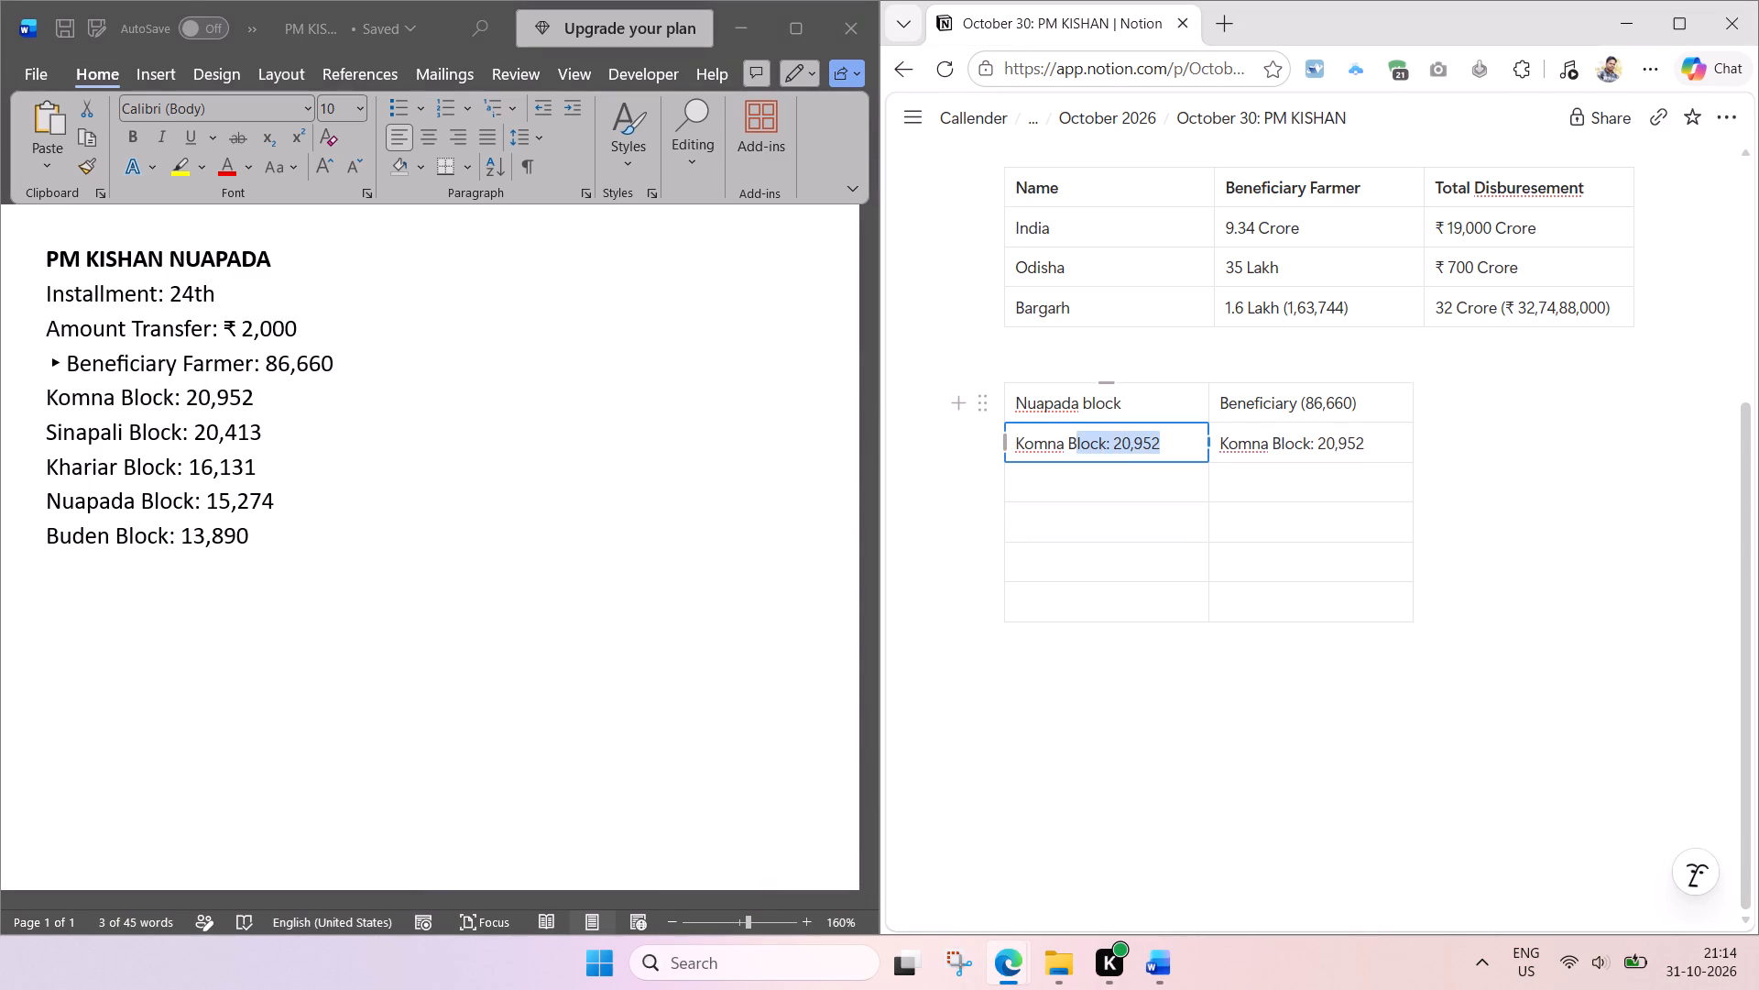
{"action": "left_click_drag", "start_coordinate": [1076, 456], "coordinate": [1073, 458]}
{"action": "key", "text": "BackSpace"}
{"action": "key", "text": "BackSpace"}
{"action": "key", "text": "BackSpace"}
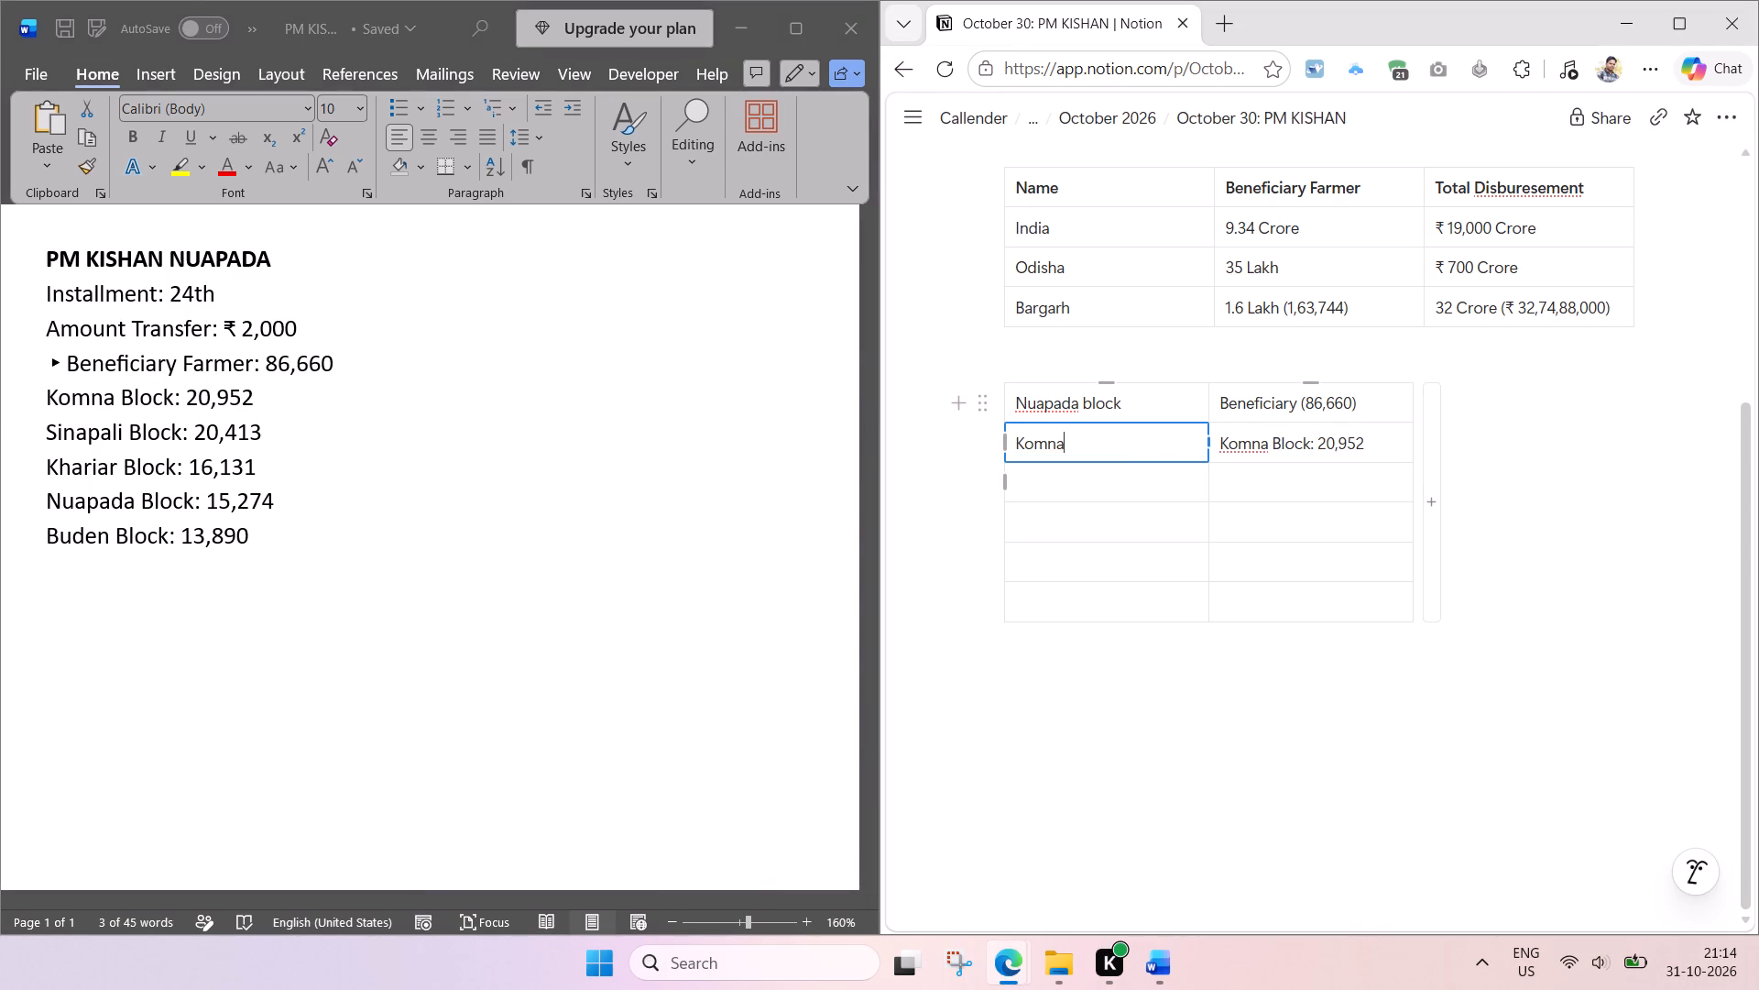
{"action": "left_click_drag", "start_coordinate": [1320, 444], "coordinate": [1208, 450]}
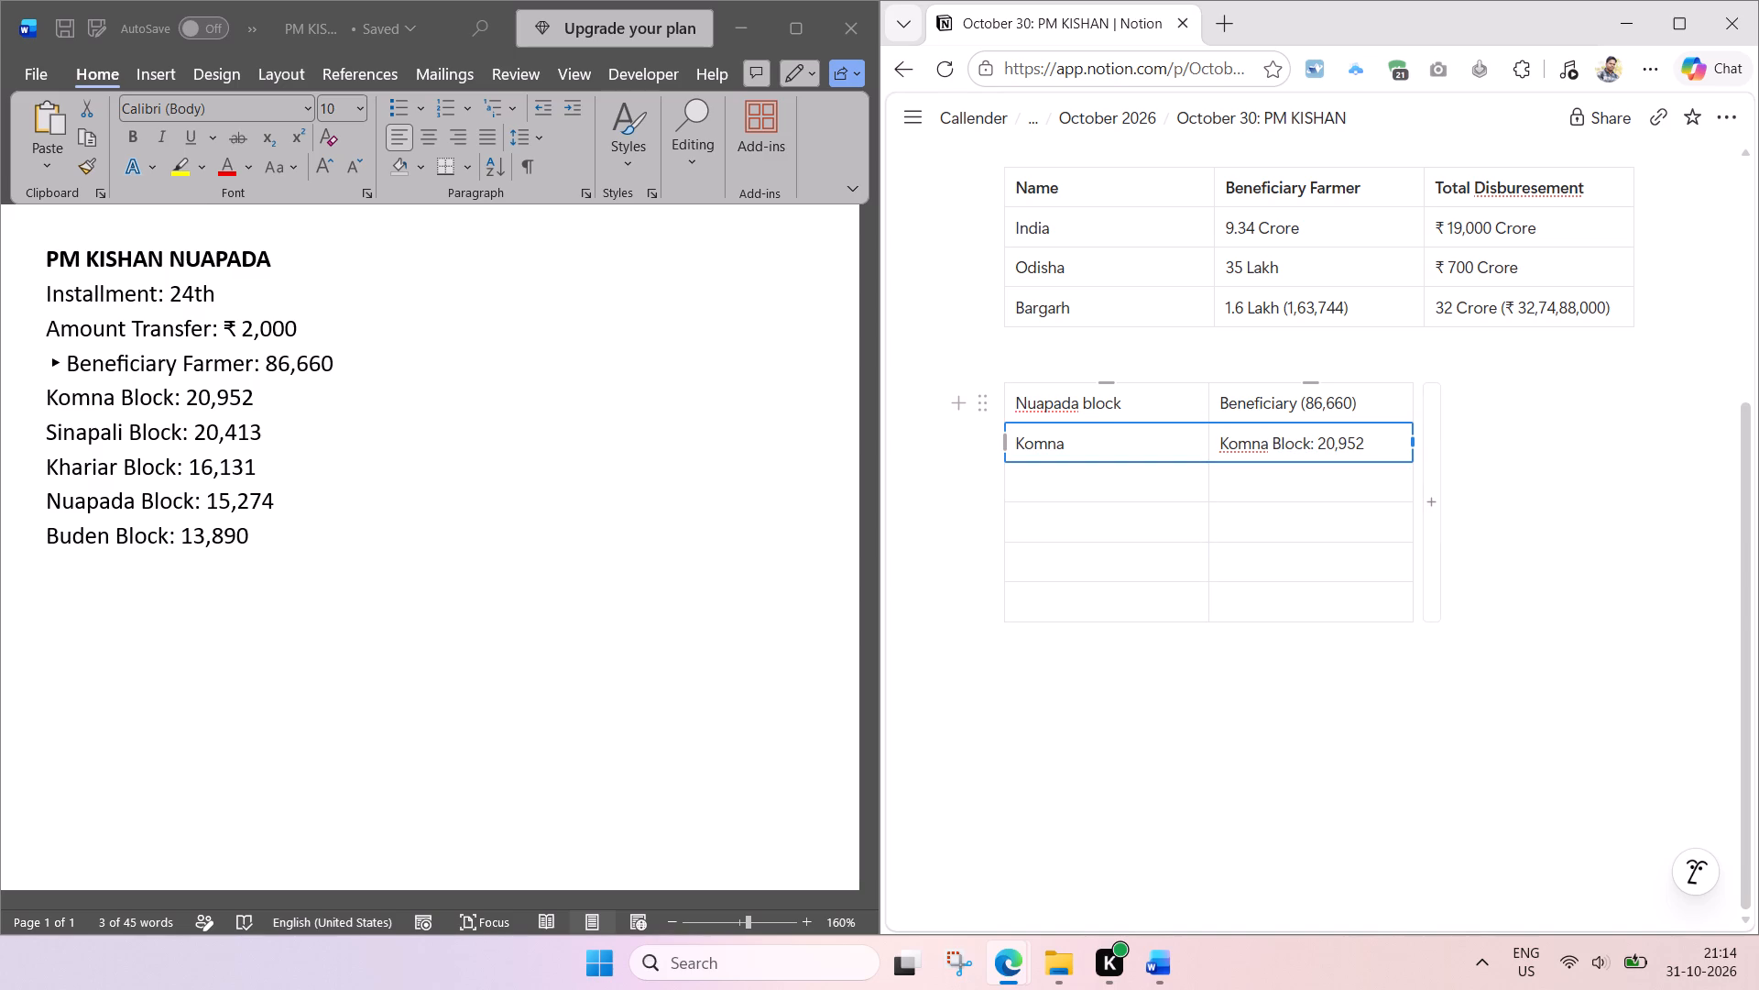
{"action": "left_click_drag", "start_coordinate": [1317, 444], "coordinate": [1220, 445]}
{"action": "key", "text": "BackSpace"}
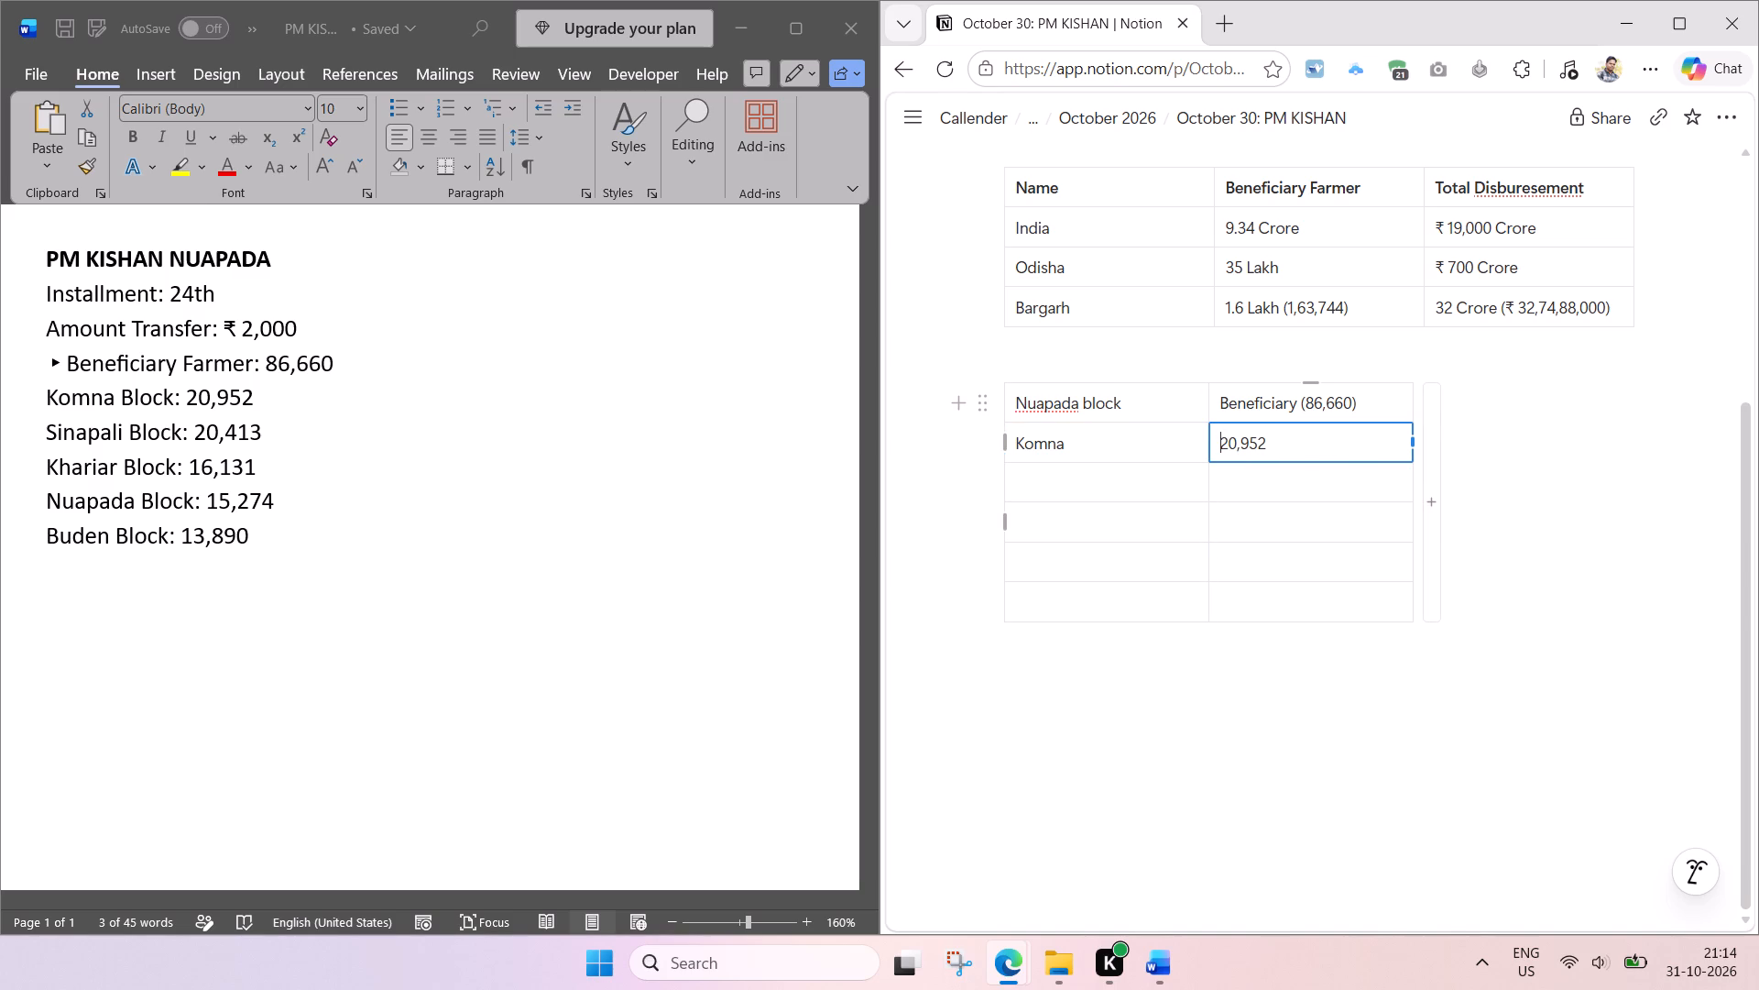
Copy the Sinapali line from the notes into the row below Komna, leaving "Sinapali" and "20,413" in its two cells.
{"action": "left_click", "coordinate": [275, 405]}
{"action": "left_click", "coordinate": [267, 428]}
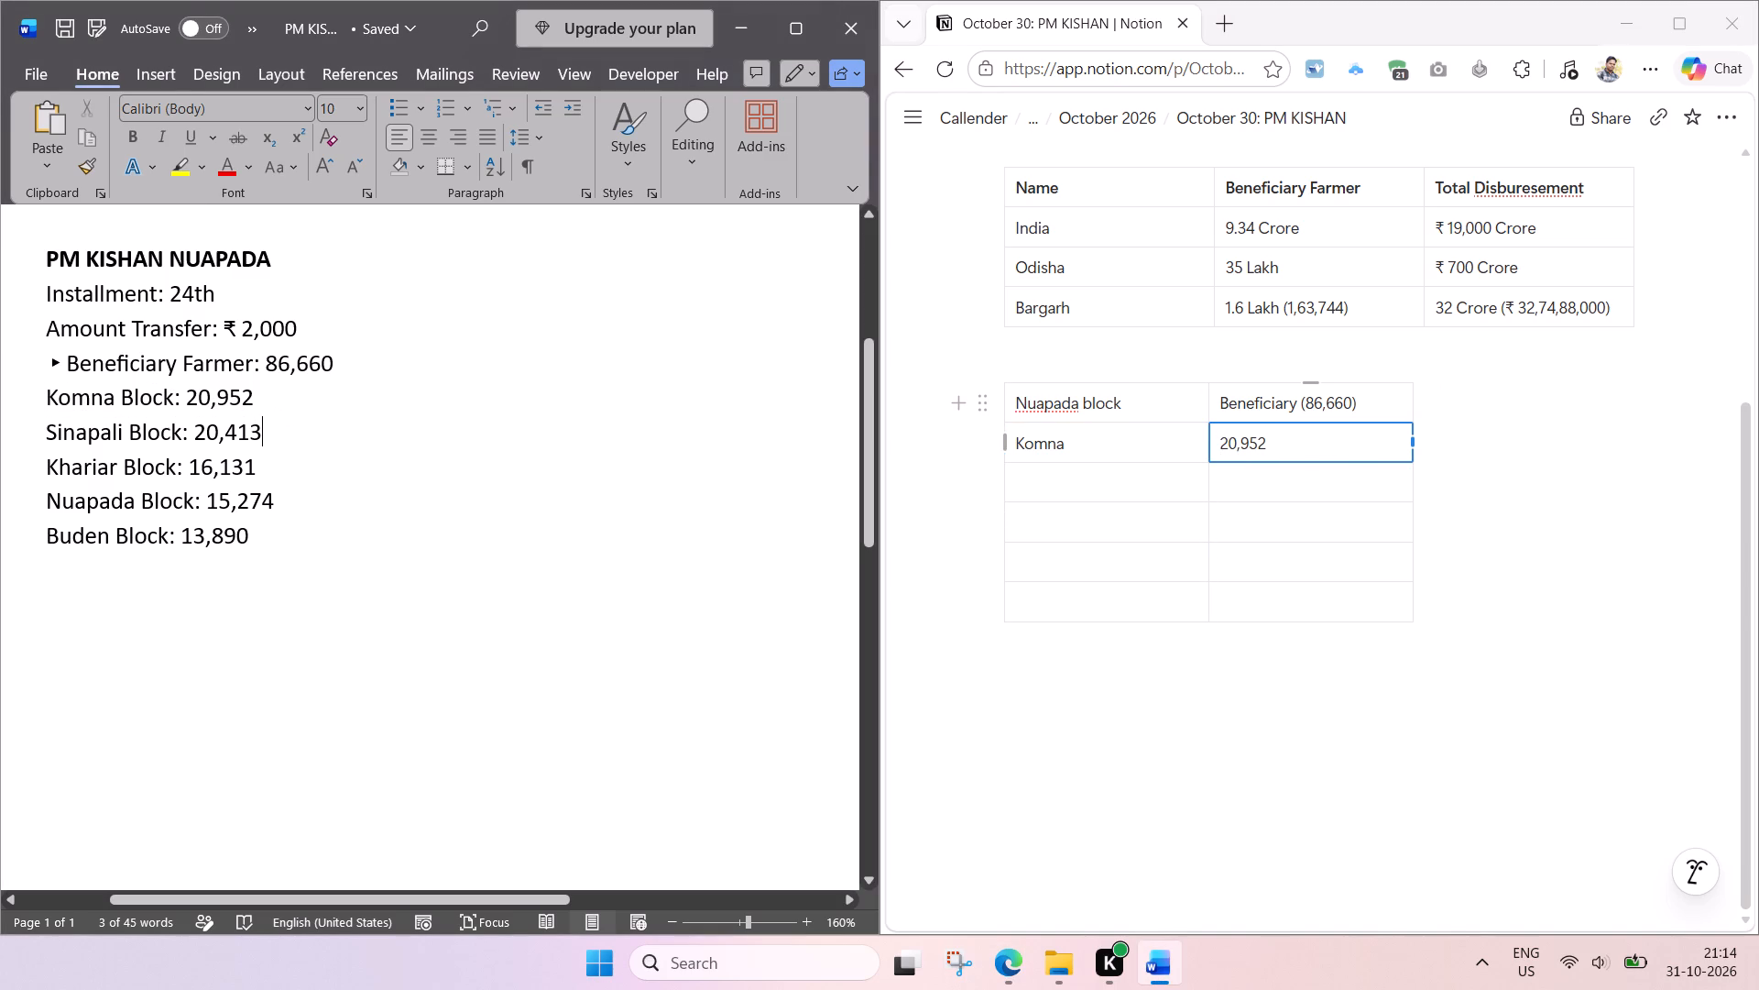
{"action": "left_click_drag", "start_coordinate": [274, 433], "coordinate": [83, 433]}
{"action": "key", "text": "ctrl+c"}
{"action": "left_click", "coordinate": [1142, 489]}
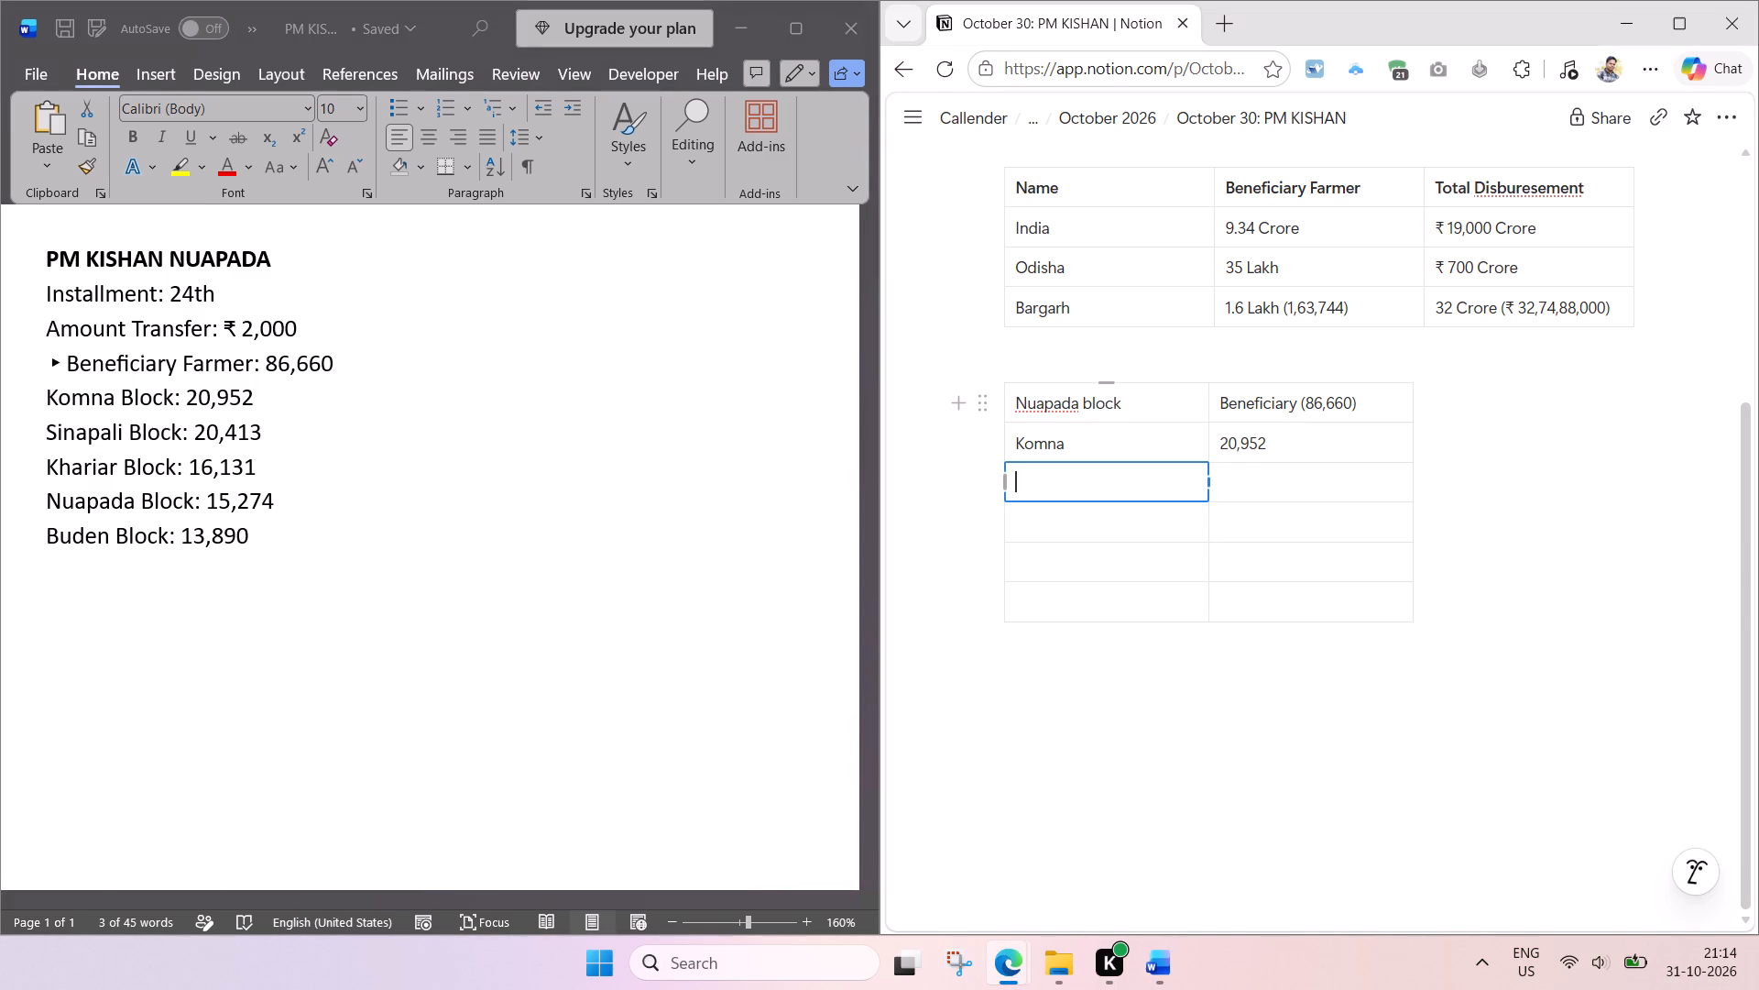
{"action": "key", "text": "ctrl+v"}
{"action": "left_click_drag", "start_coordinate": [1158, 482], "coordinate": [1080, 486]}
{"action": "key", "text": "BackSpace"}
{"action": "key", "text": "BackSpace"}
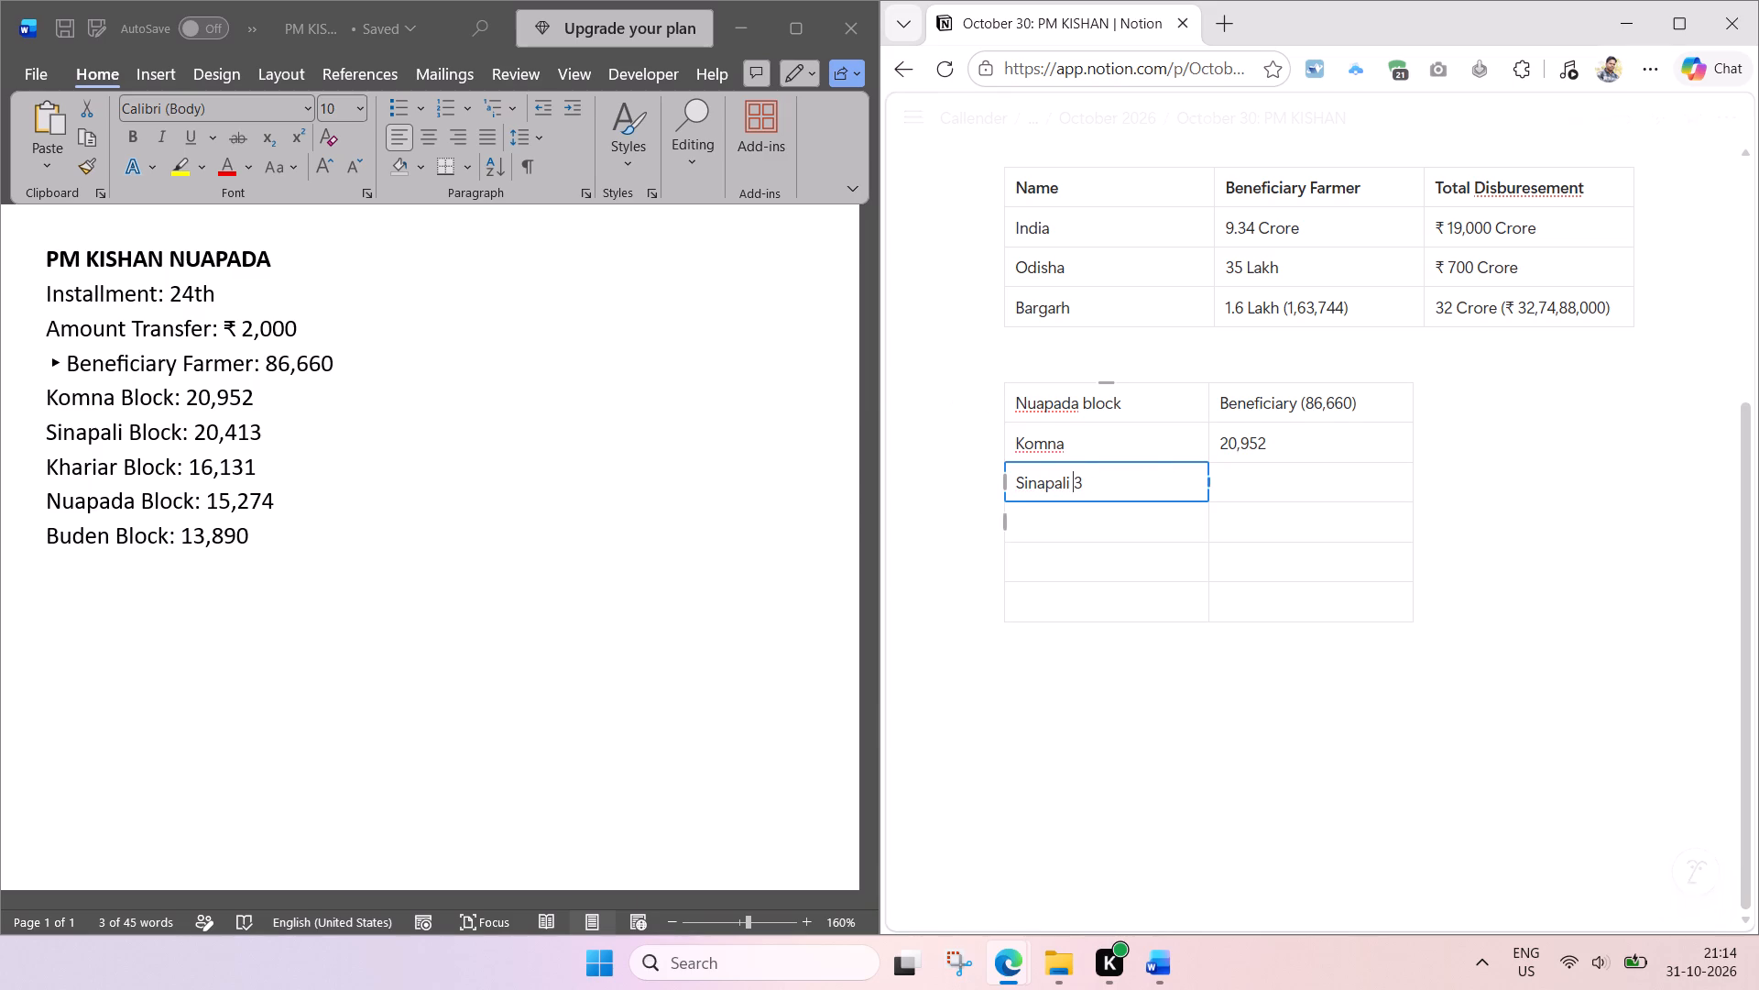
{"action": "left_click", "coordinate": [1107, 491]}
{"action": "key", "text": "BackSpace"}
{"action": "key", "text": "BackSpace"}
{"action": "left_click", "coordinate": [1294, 476]}
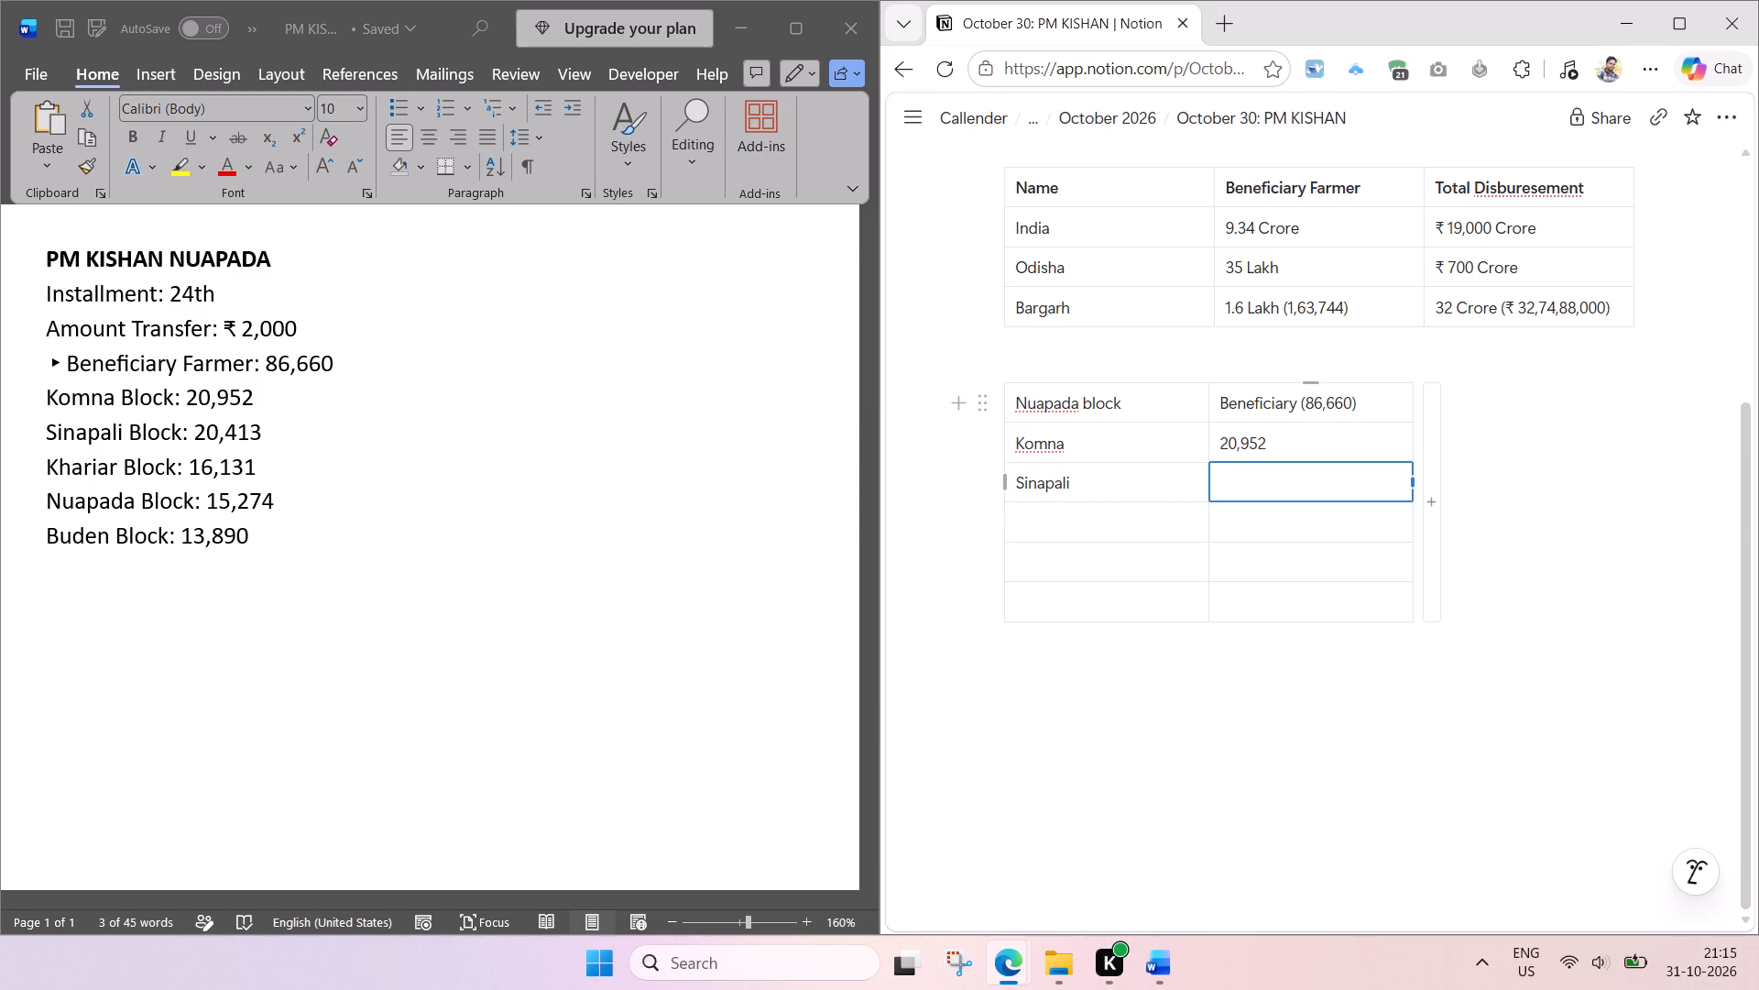
{"action": "key", "text": "ctrl+v"}
{"action": "left_click_drag", "start_coordinate": [1322, 482], "coordinate": [1231, 485]}
{"action": "left_click_drag", "start_coordinate": [1231, 485], "coordinate": [1215, 487]}
{"action": "key", "text": "BackSpace"}
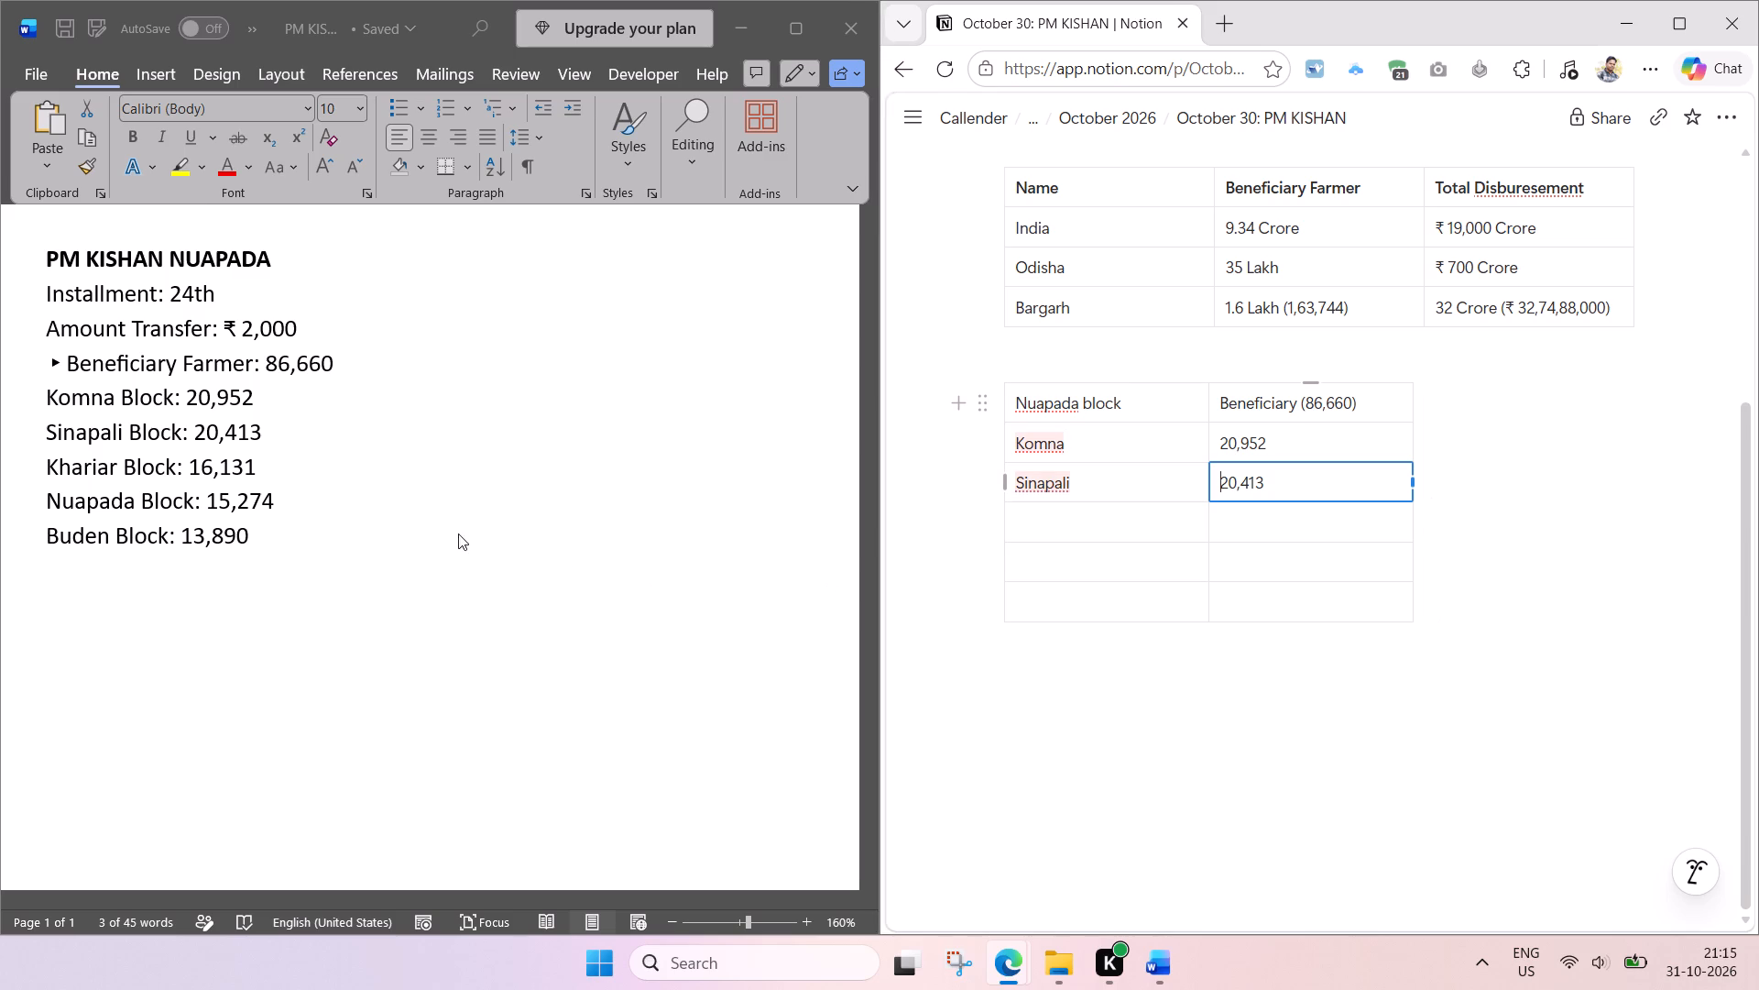
Copy the Khariar line from the notes into the row below Sinapali, leaving "Khariar" and "16,131" in its two cells.
{"action": "left_click", "coordinate": [254, 429]}
{"action": "left_click", "coordinate": [257, 450]}
{"action": "left_click_drag", "start_coordinate": [279, 460], "coordinate": [211, 467]}
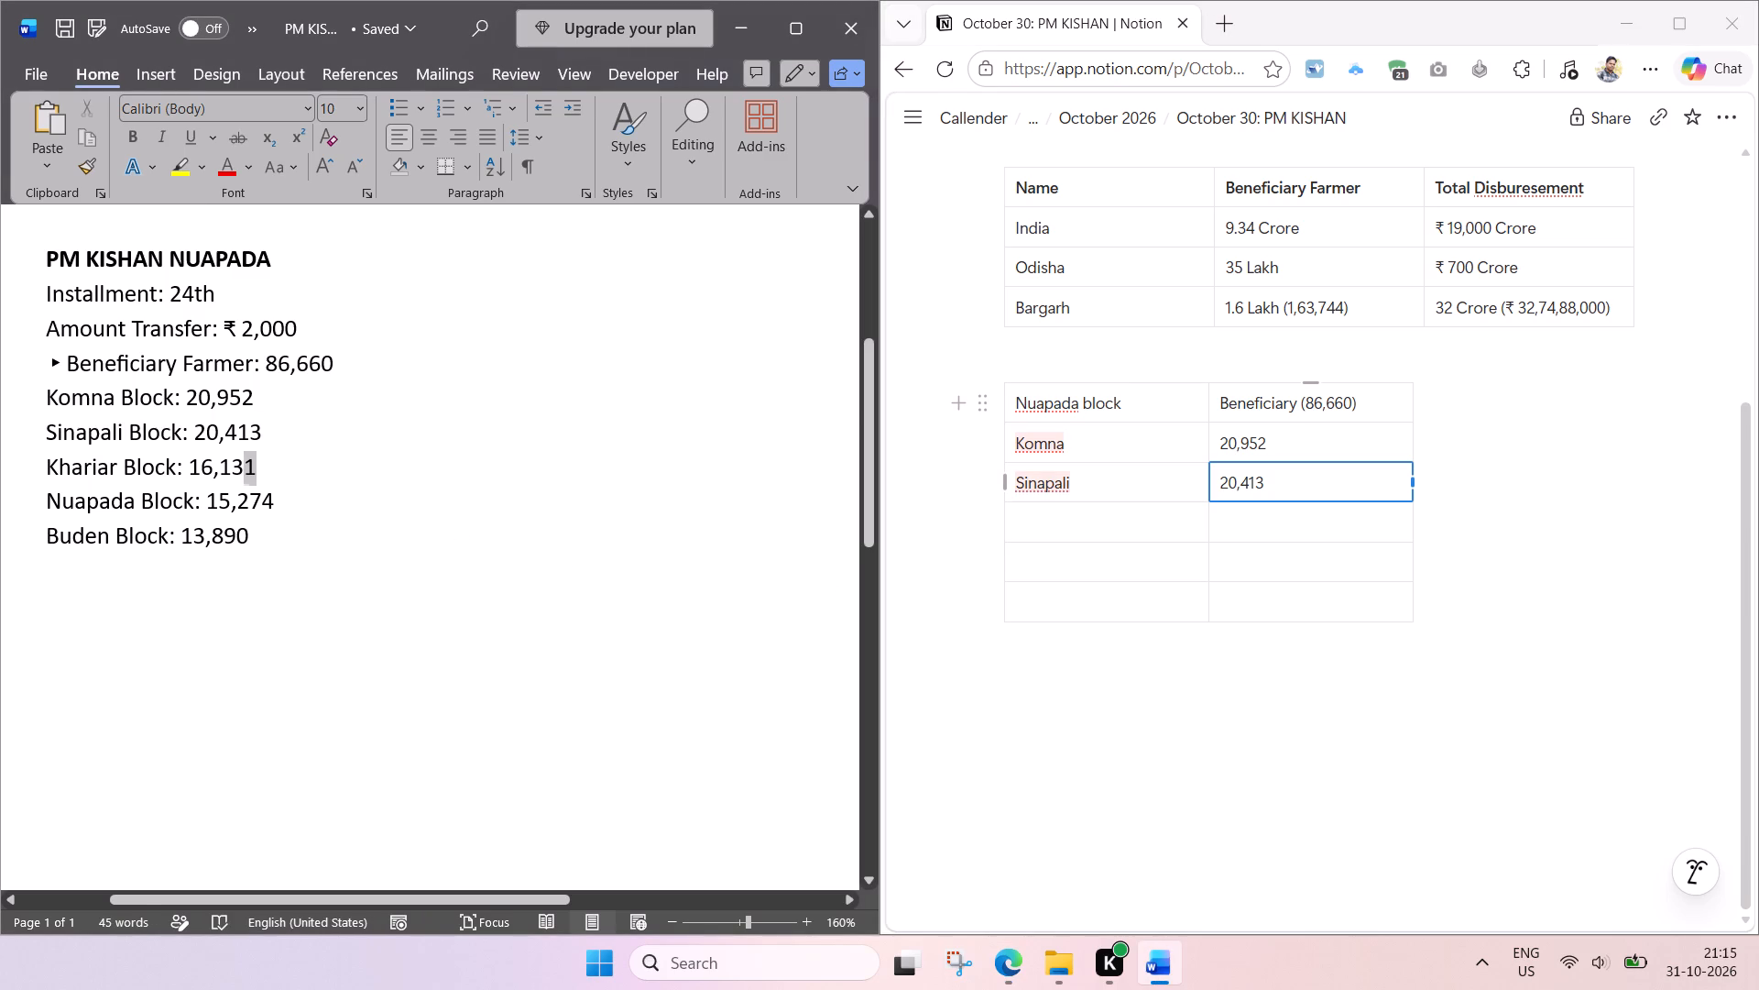
{"action": "left_click_drag", "start_coordinate": [211, 467], "coordinate": [85, 467]}
{"action": "key", "text": "ctrl+c"}
{"action": "left_click", "coordinate": [1174, 542]}
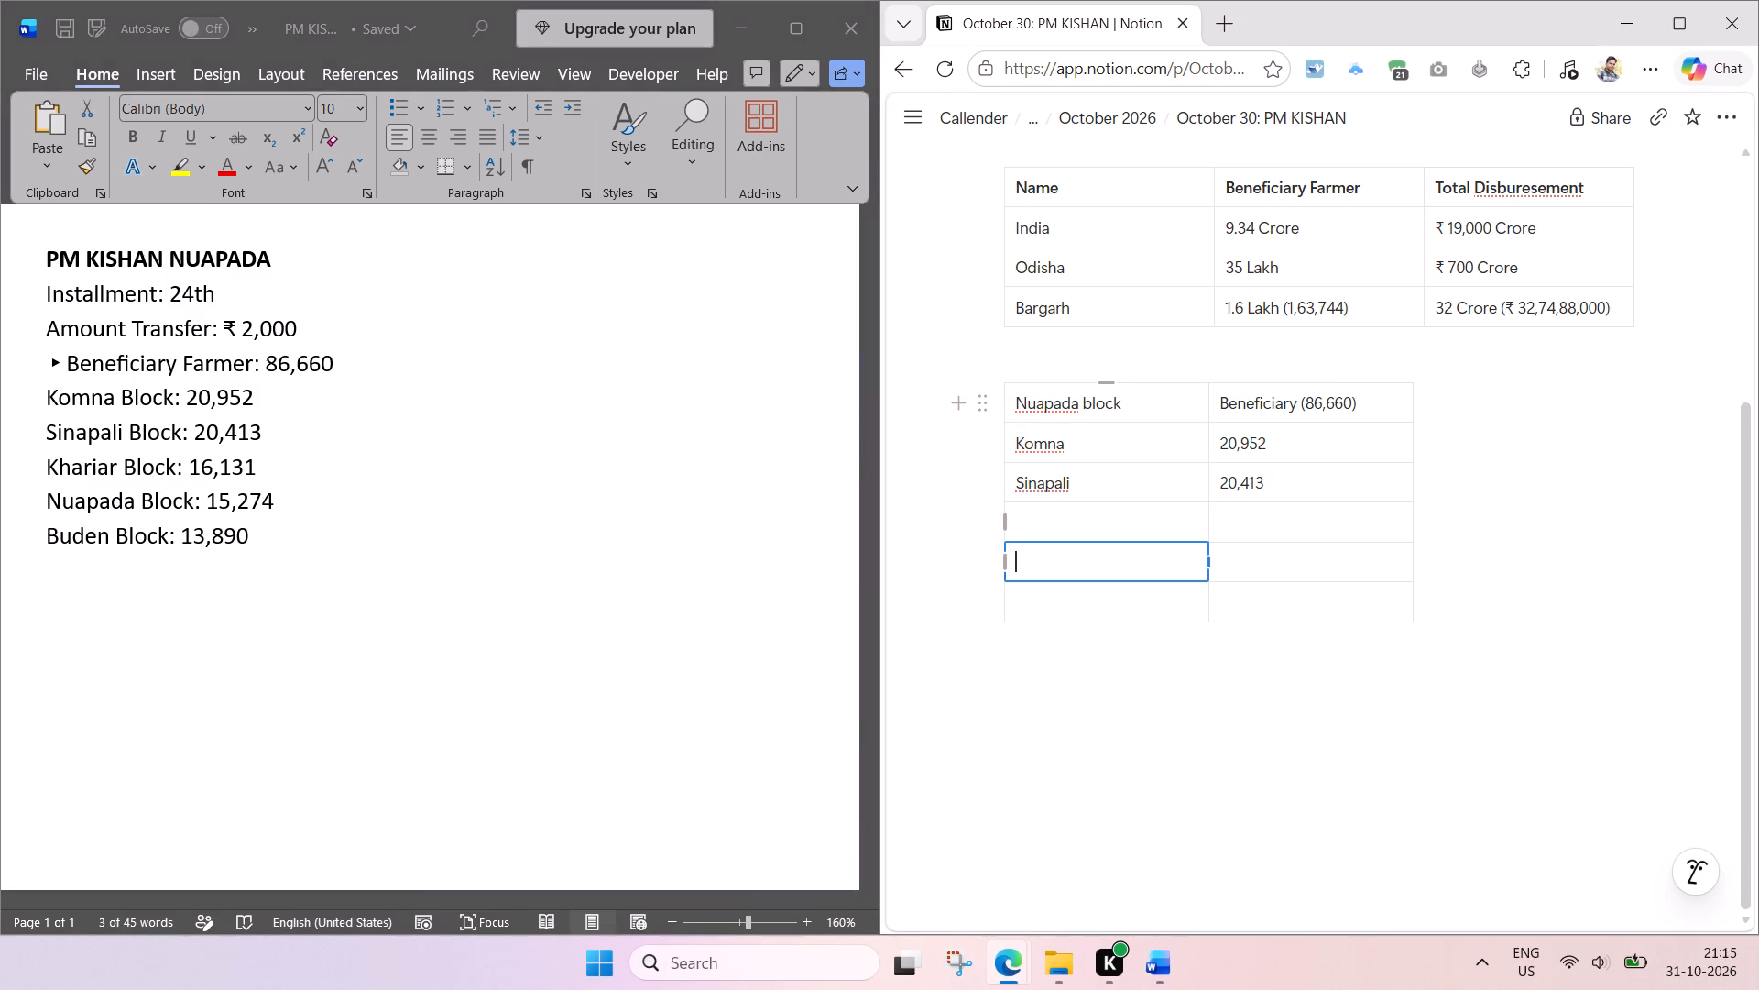
{"action": "left_click", "coordinate": [1167, 525]}
{"action": "key", "text": "ctrl+v"}
{"action": "left_click", "coordinate": [1279, 511]}
{"action": "key", "text": "ctrl+v"}
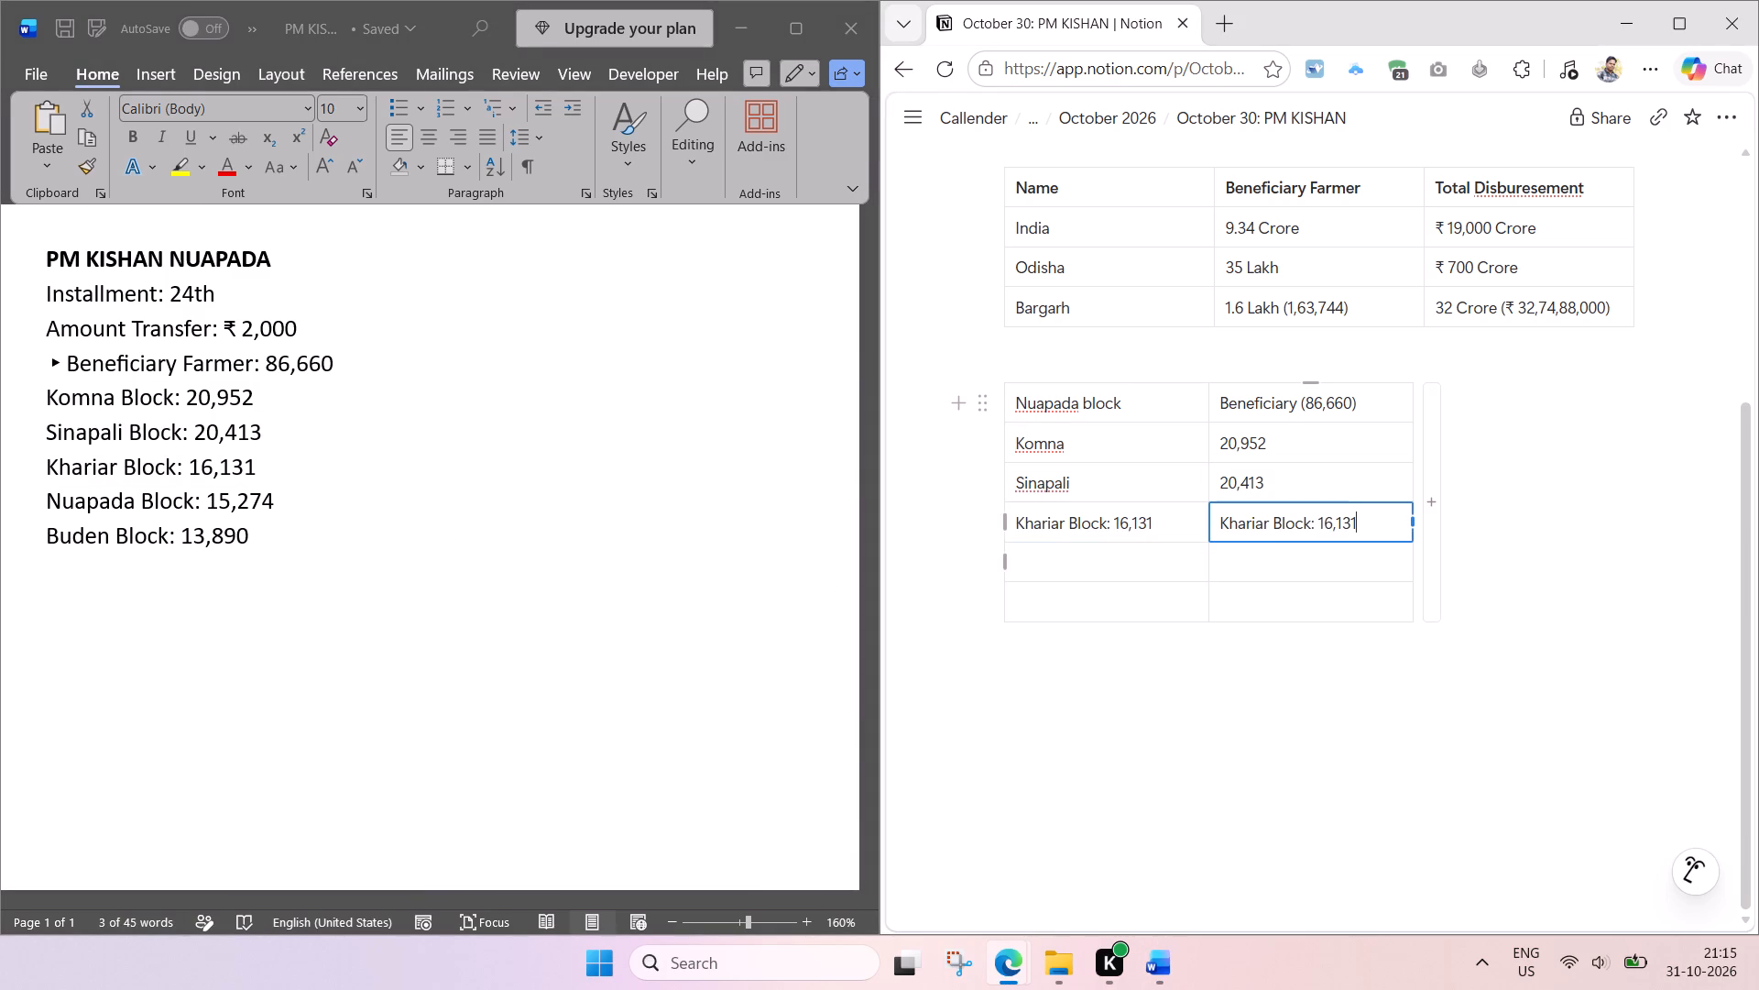
{"action": "left_click_drag", "start_coordinate": [1320, 520], "coordinate": [1214, 520]}
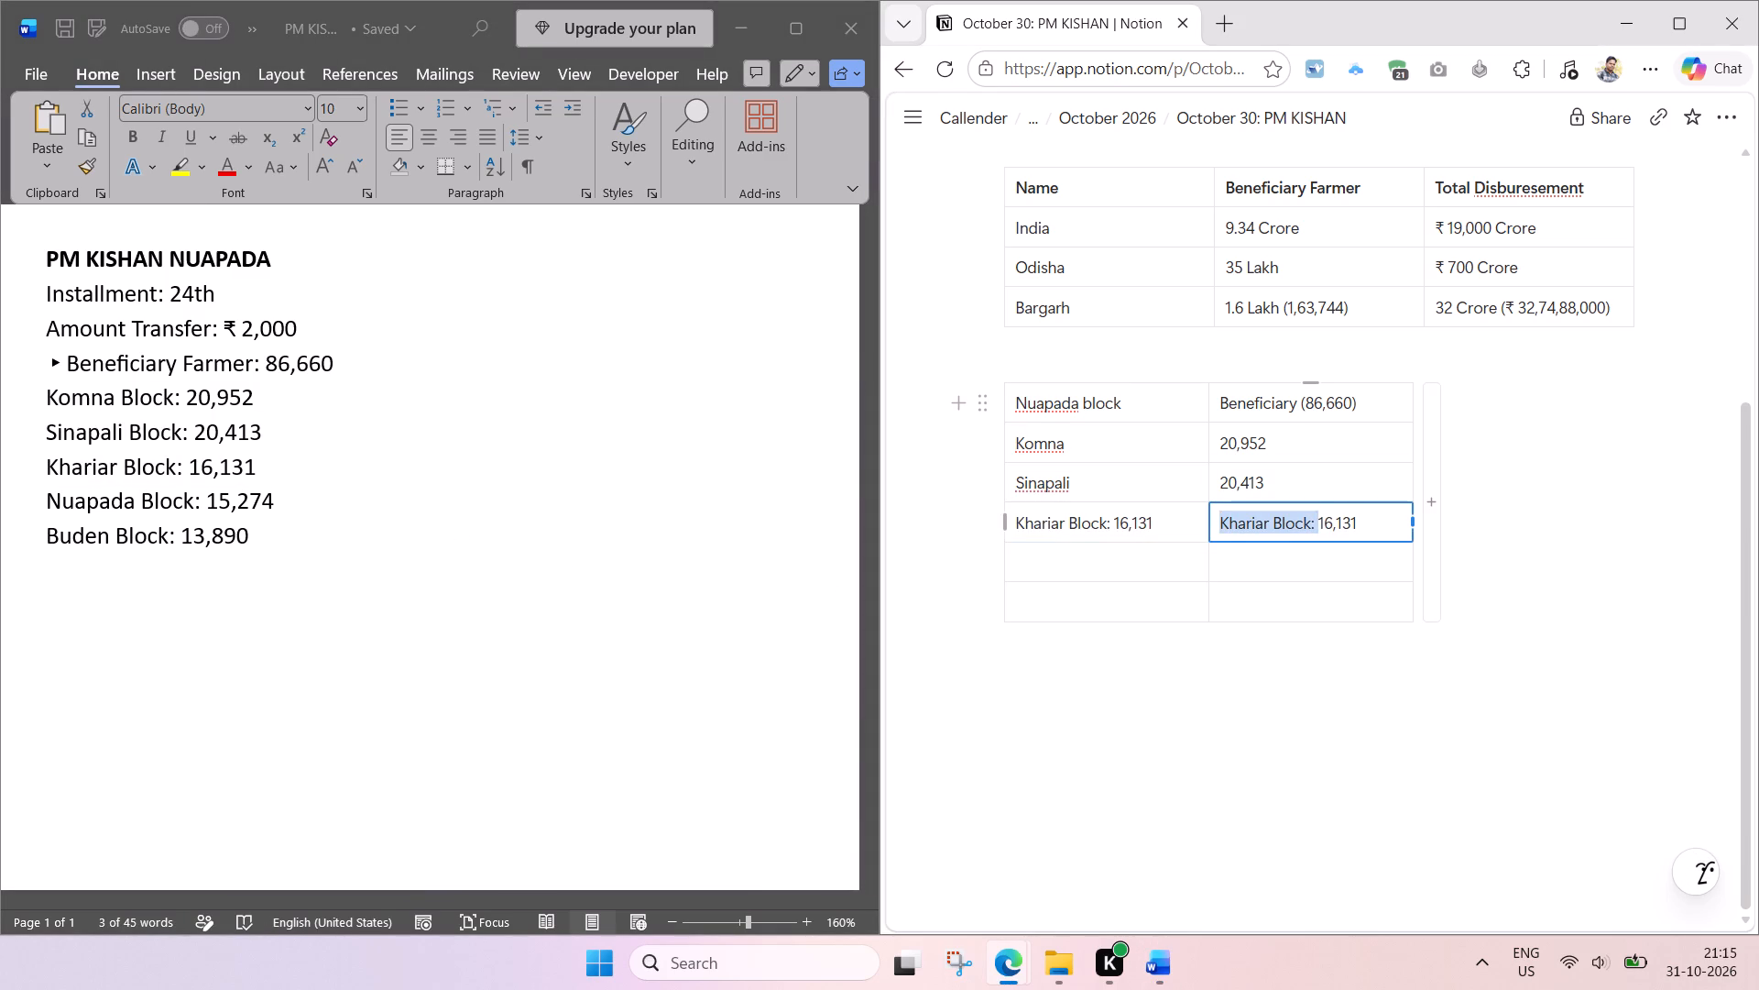
{"action": "left_click_drag", "start_coordinate": [1214, 520], "coordinate": [1213, 520]}
{"action": "key", "text": "BackSpace"}
{"action": "left_click_drag", "start_coordinate": [1165, 523], "coordinate": [1111, 527]}
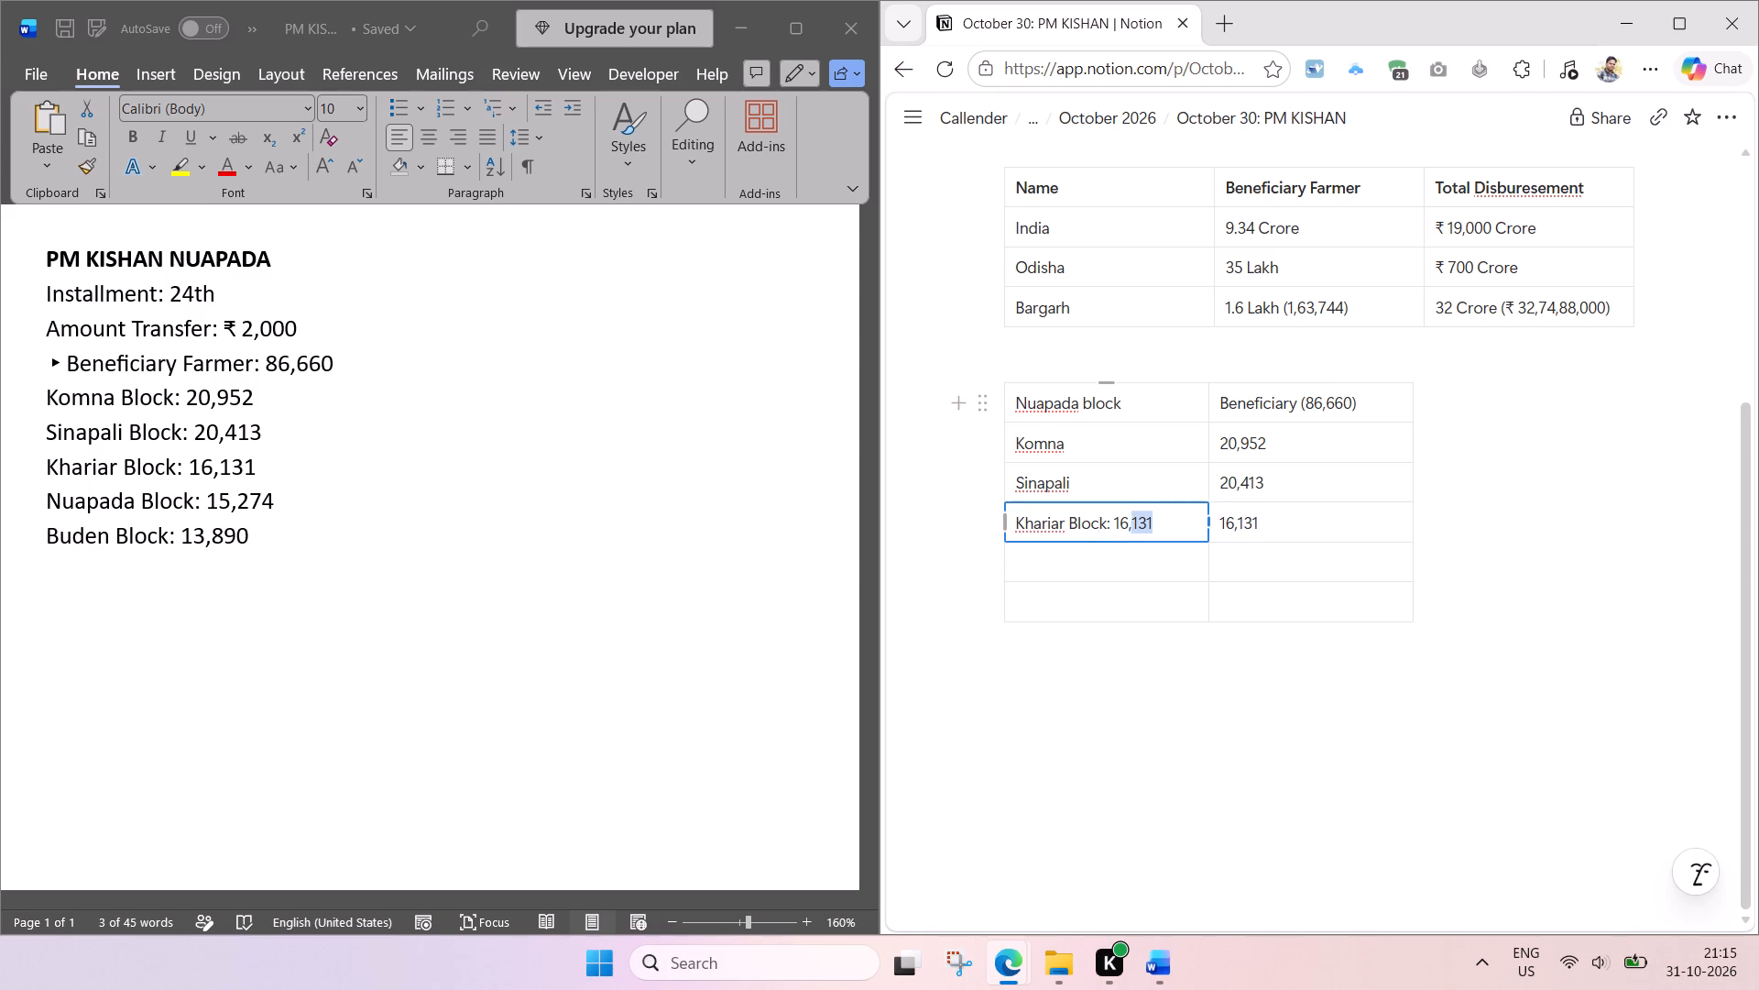
{"action": "left_click_drag", "start_coordinate": [1111, 527], "coordinate": [1076, 533]}
{"action": "key", "text": "BackSpace"}
{"action": "key", "text": "BackSpace"}
{"action": "key", "text": "BackSpace"}
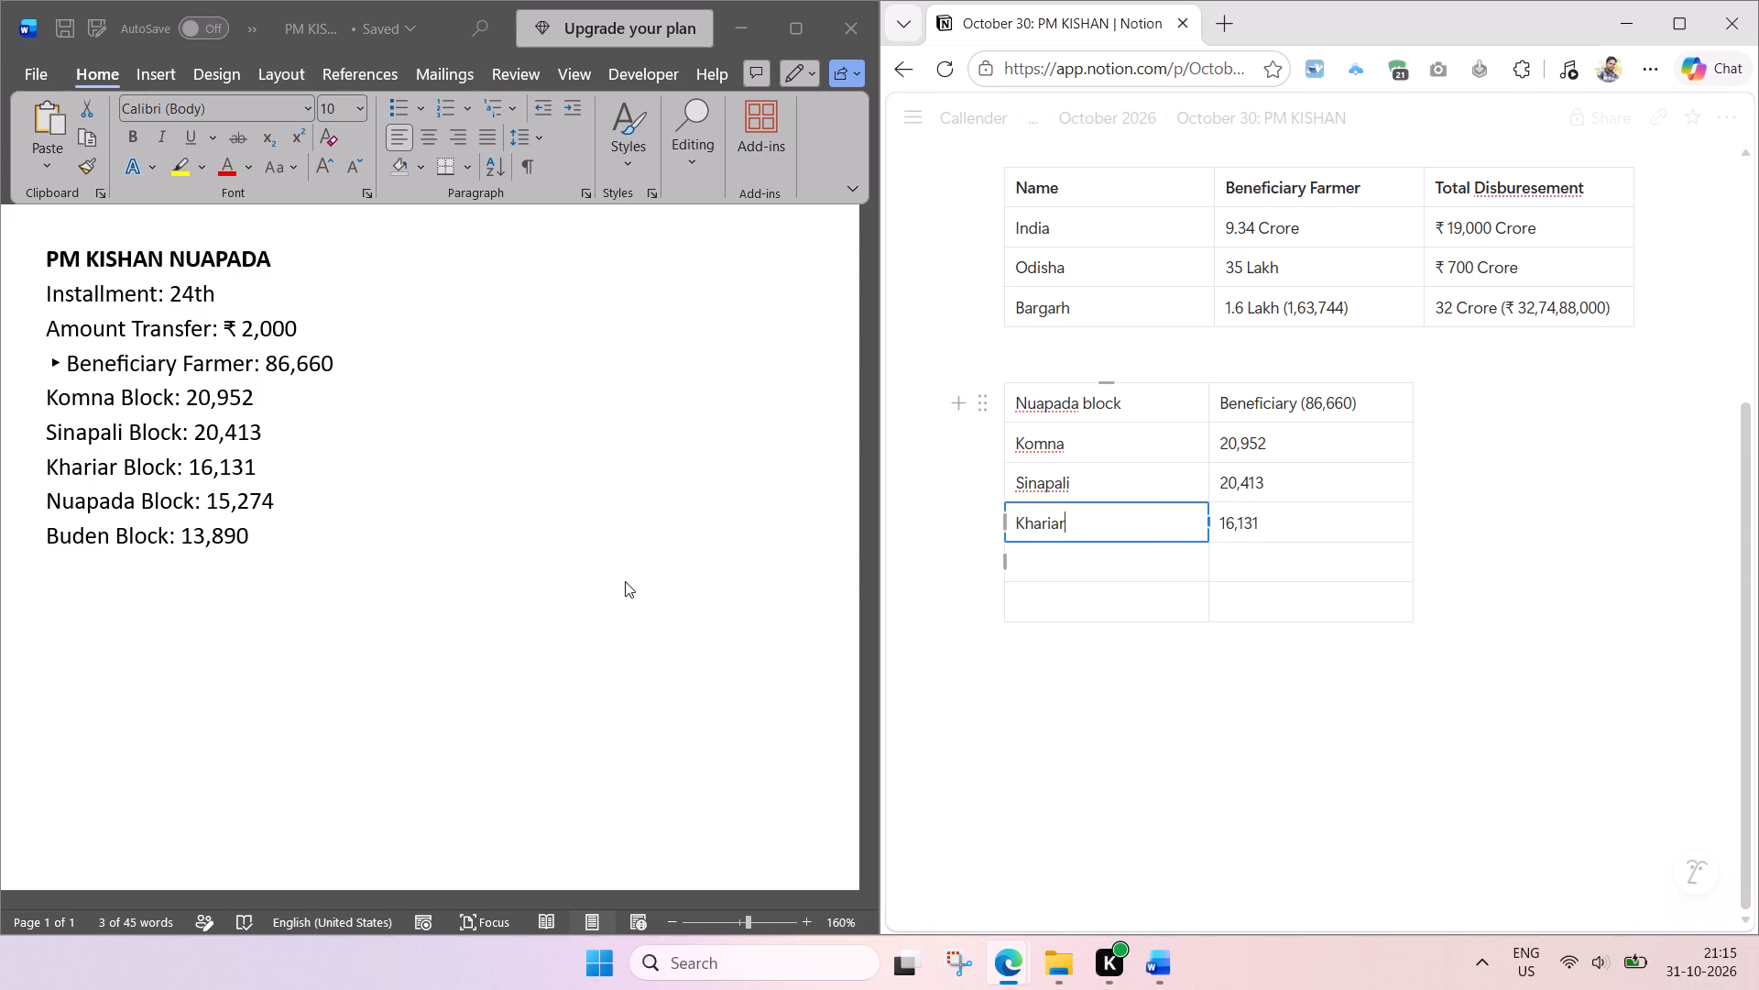
Copy the Nuapada Block line from the notes into the row below Khariar, leaving "Nuapada" and "15,274" in its two cells.
{"action": "left_click", "coordinate": [261, 507]}
{"action": "left_click", "coordinate": [215, 516]}
{"action": "left_click_drag", "start_coordinate": [284, 501], "coordinate": [275, 502]}
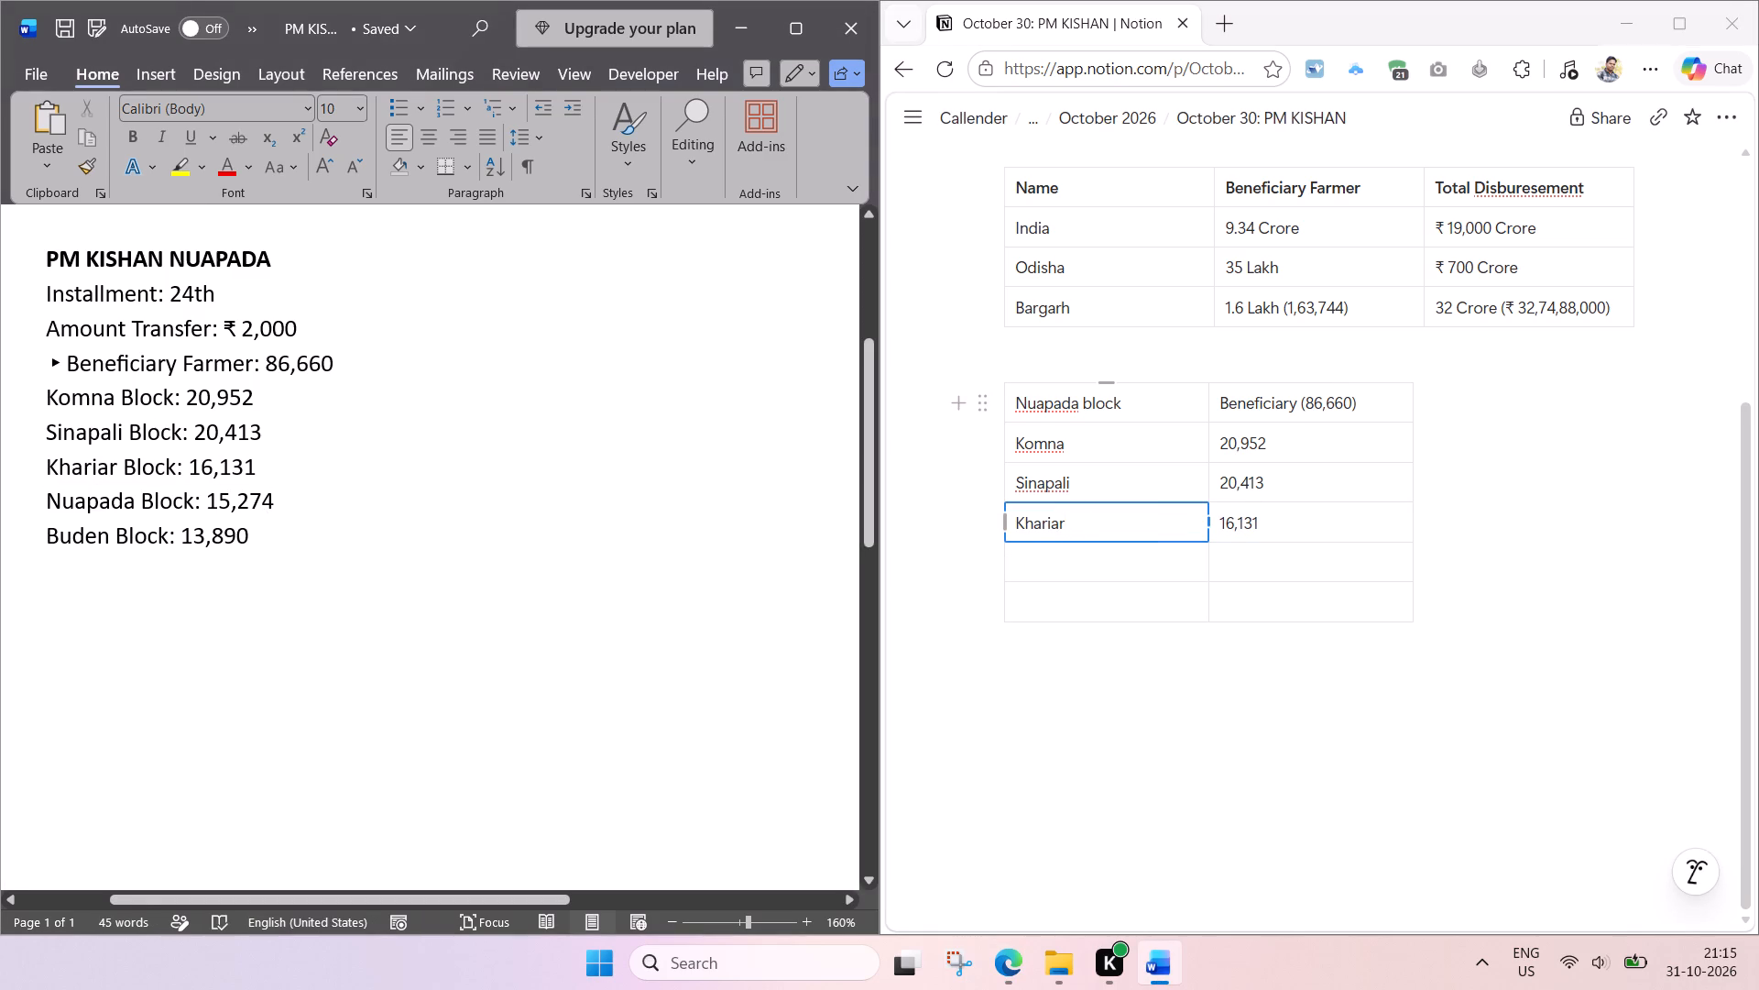
{"action": "left_click_drag", "start_coordinate": [275, 502], "coordinate": [73, 511]}
{"action": "key", "text": "ctrl+c"}
{"action": "left_click", "coordinate": [1070, 563]}
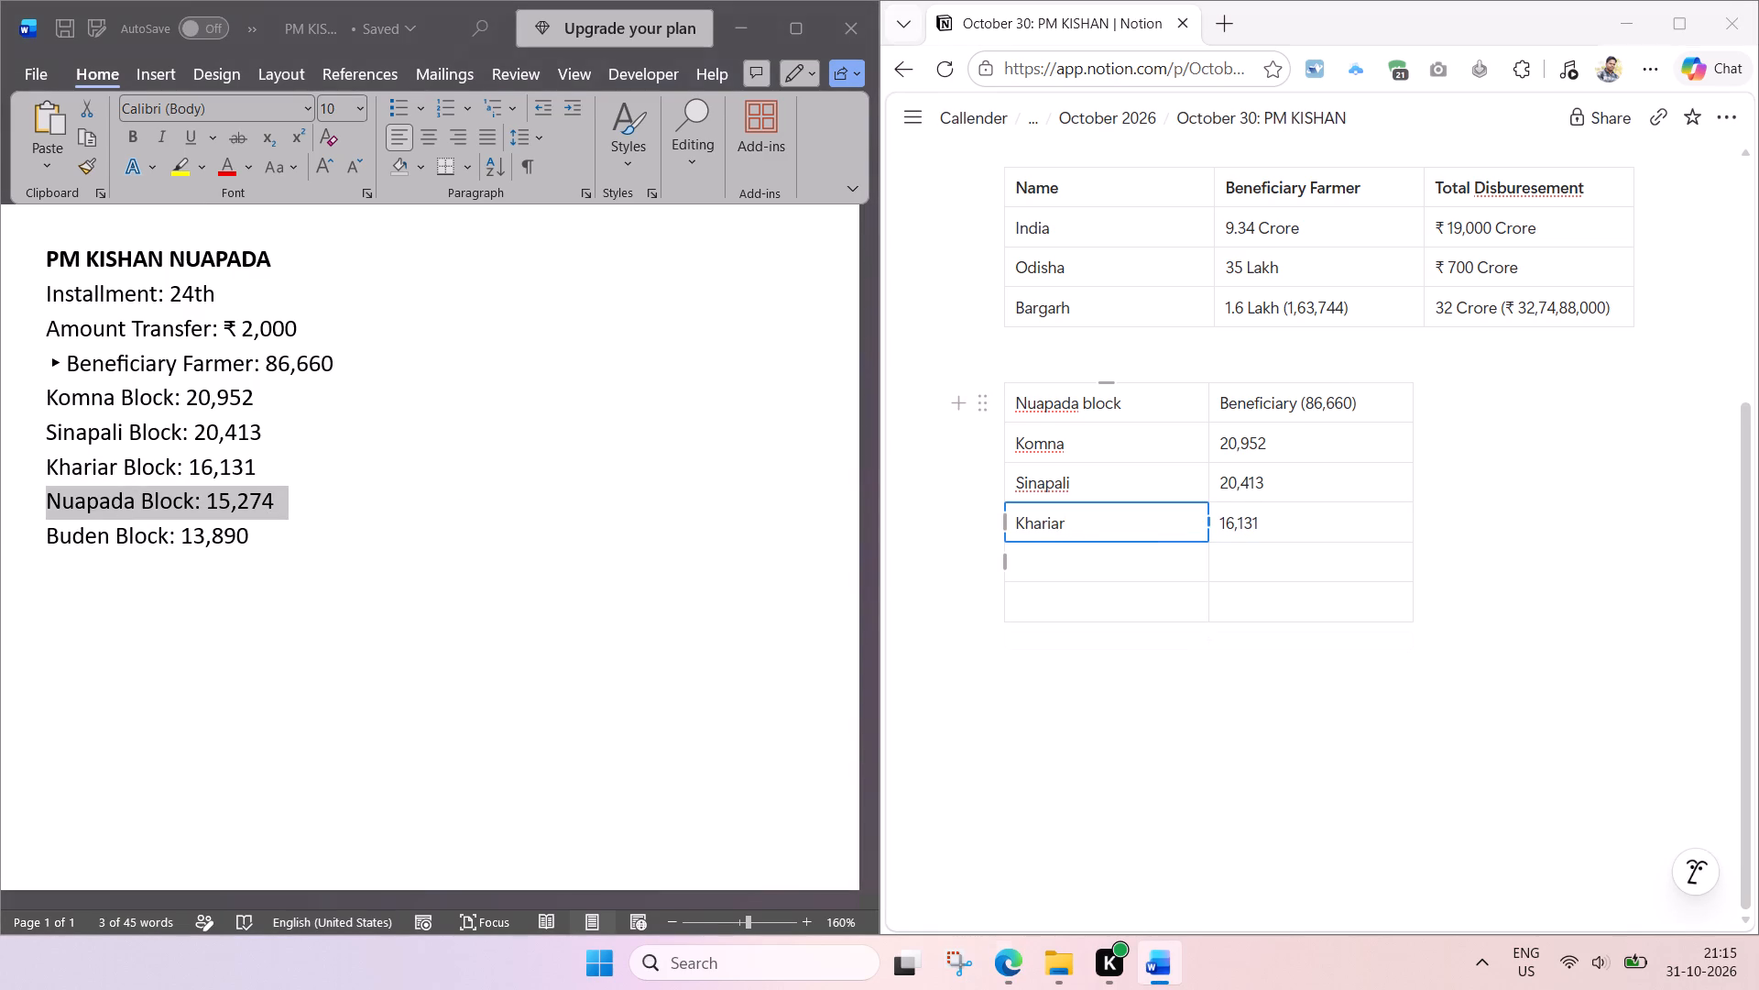
{"action": "key", "text": "ctrl+v"}
{"action": "left_click", "coordinate": [1309, 574]}
{"action": "key", "text": "ctrl+v"}
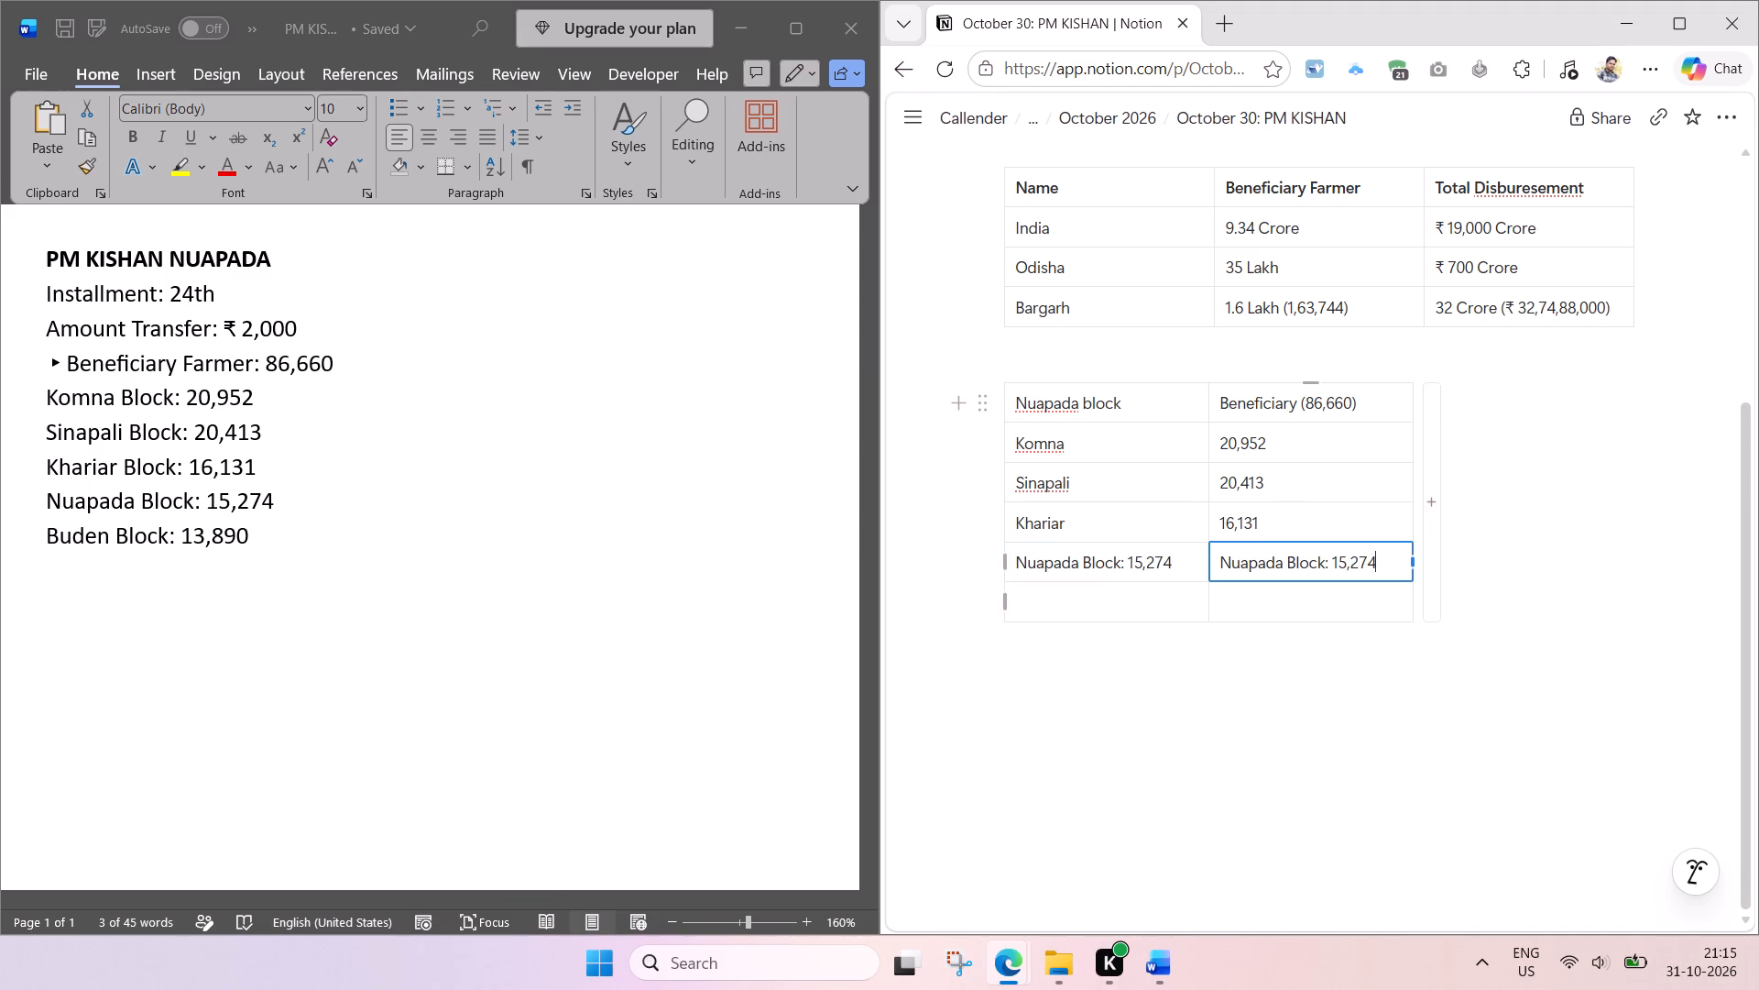
{"action": "left_click_drag", "start_coordinate": [1334, 562], "coordinate": [1223, 564]}
{"action": "key", "text": "BackSpace"}
{"action": "left_click_drag", "start_coordinate": [1180, 565], "coordinate": [1089, 567]}
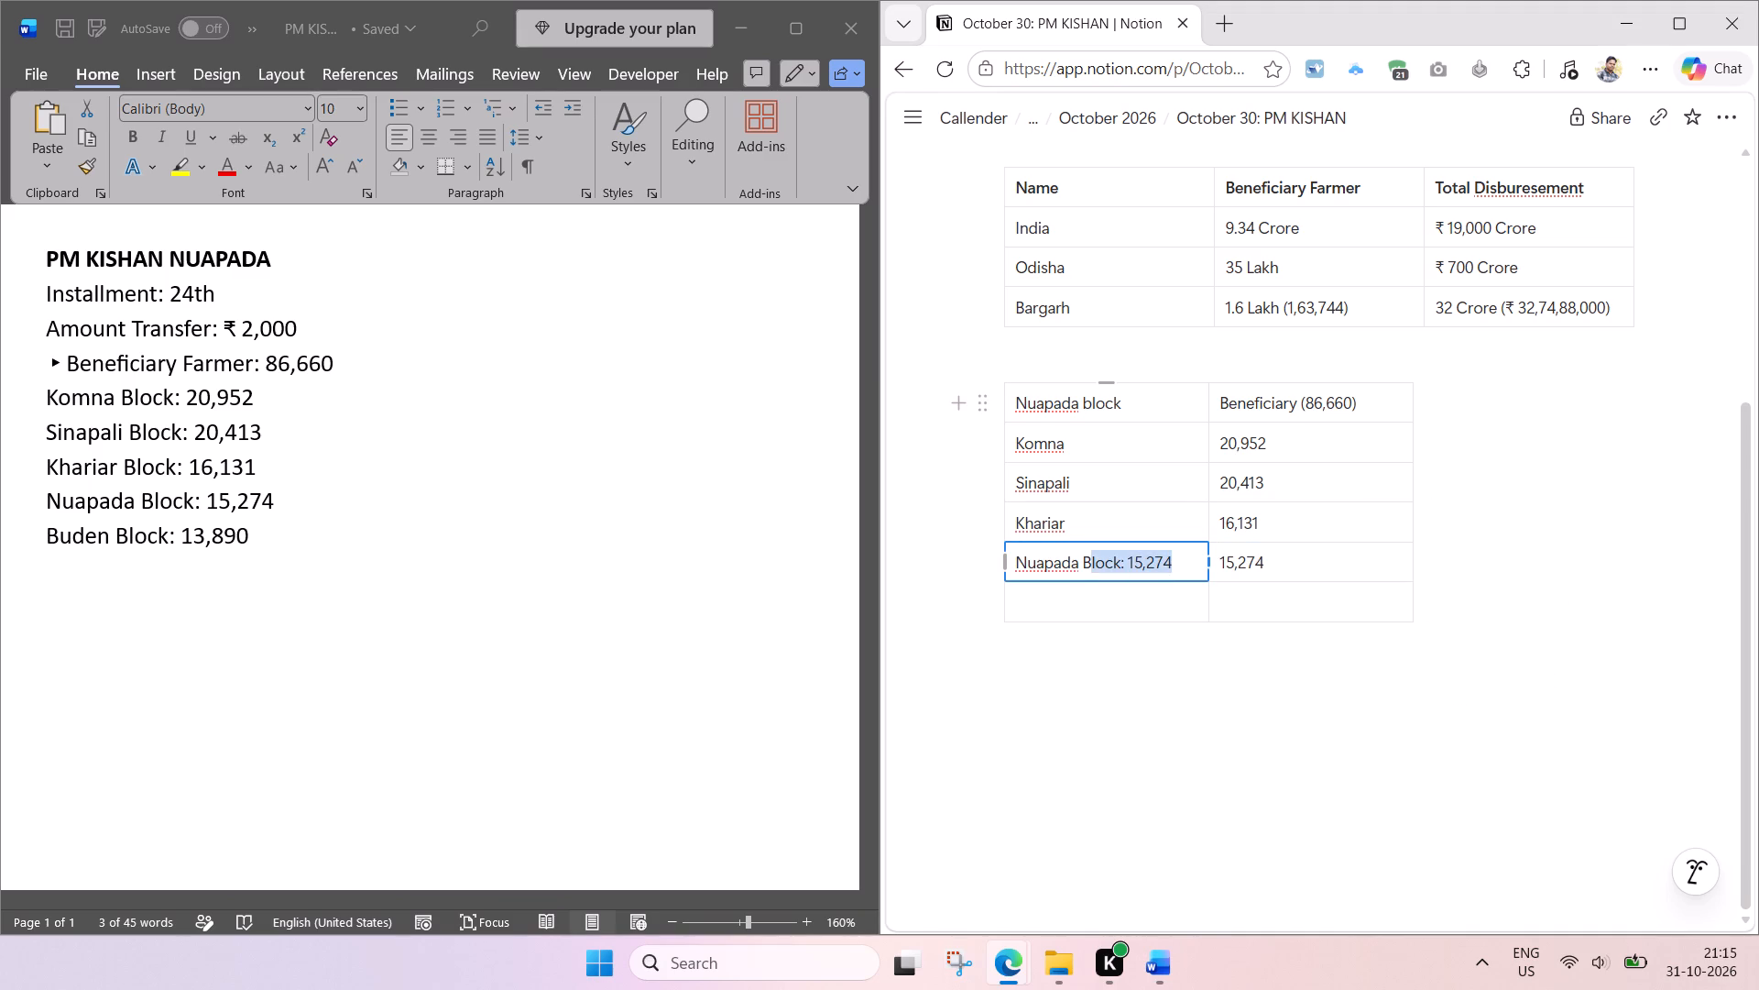
{"action": "left_click_drag", "start_coordinate": [1089, 567], "coordinate": [1088, 567]}
{"action": "key", "text": "BackSpace"}
{"action": "key", "text": "BackSpace"}
{"action": "key", "text": "BackSpace"}
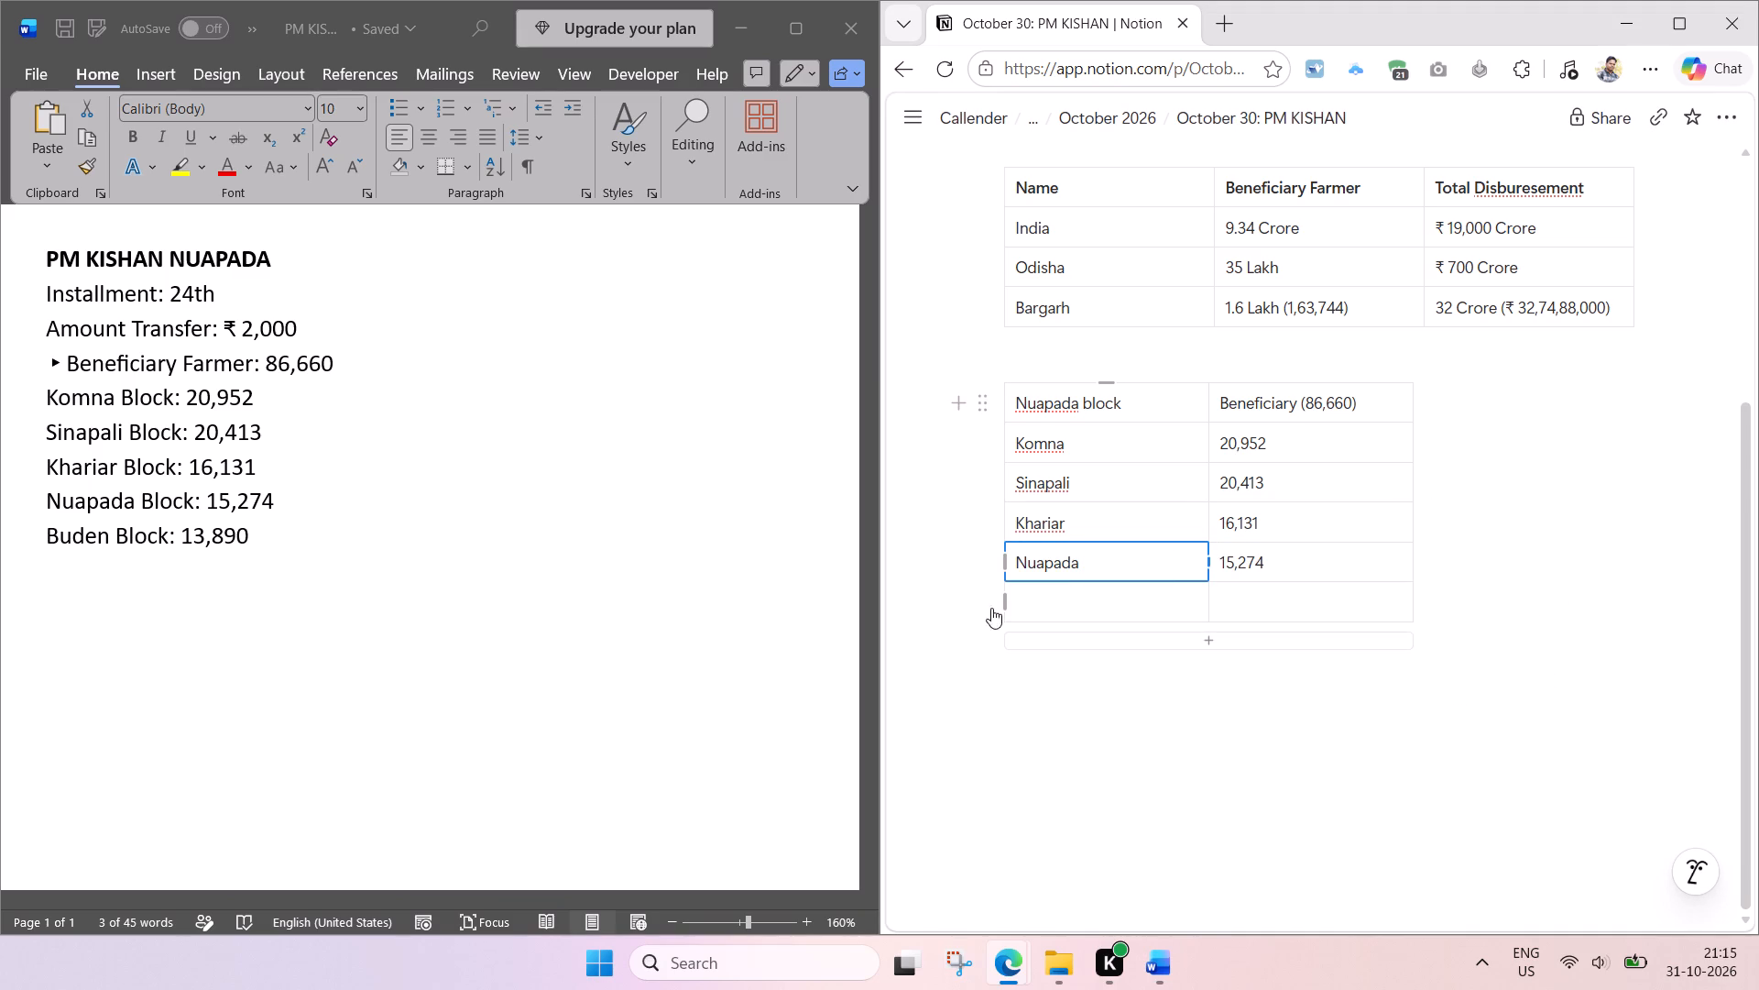
Copy the Buden line from the notes into the table's last row, leaving "Buden" and "13,890" in its two cells.
{"action": "left_click", "coordinate": [239, 535]}
{"action": "left_click", "coordinate": [243, 543]}
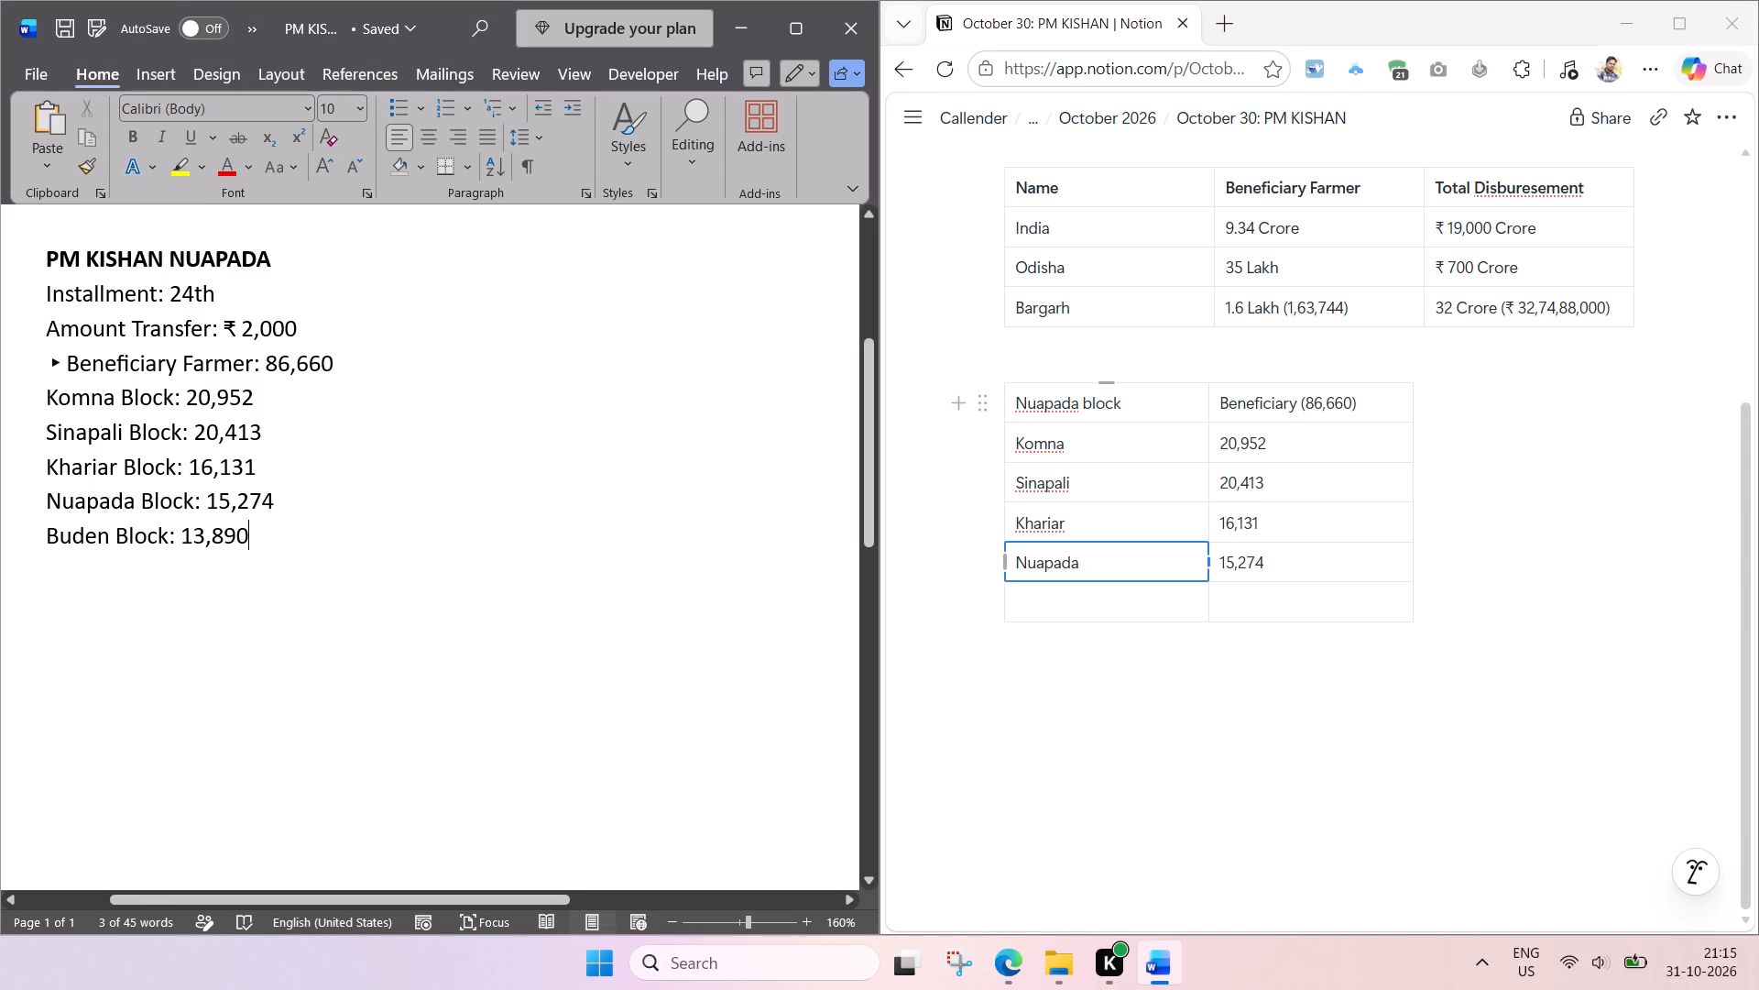
{"action": "left_click_drag", "start_coordinate": [257, 536], "coordinate": [75, 543]}
{"action": "key", "text": "ctrl+c"}
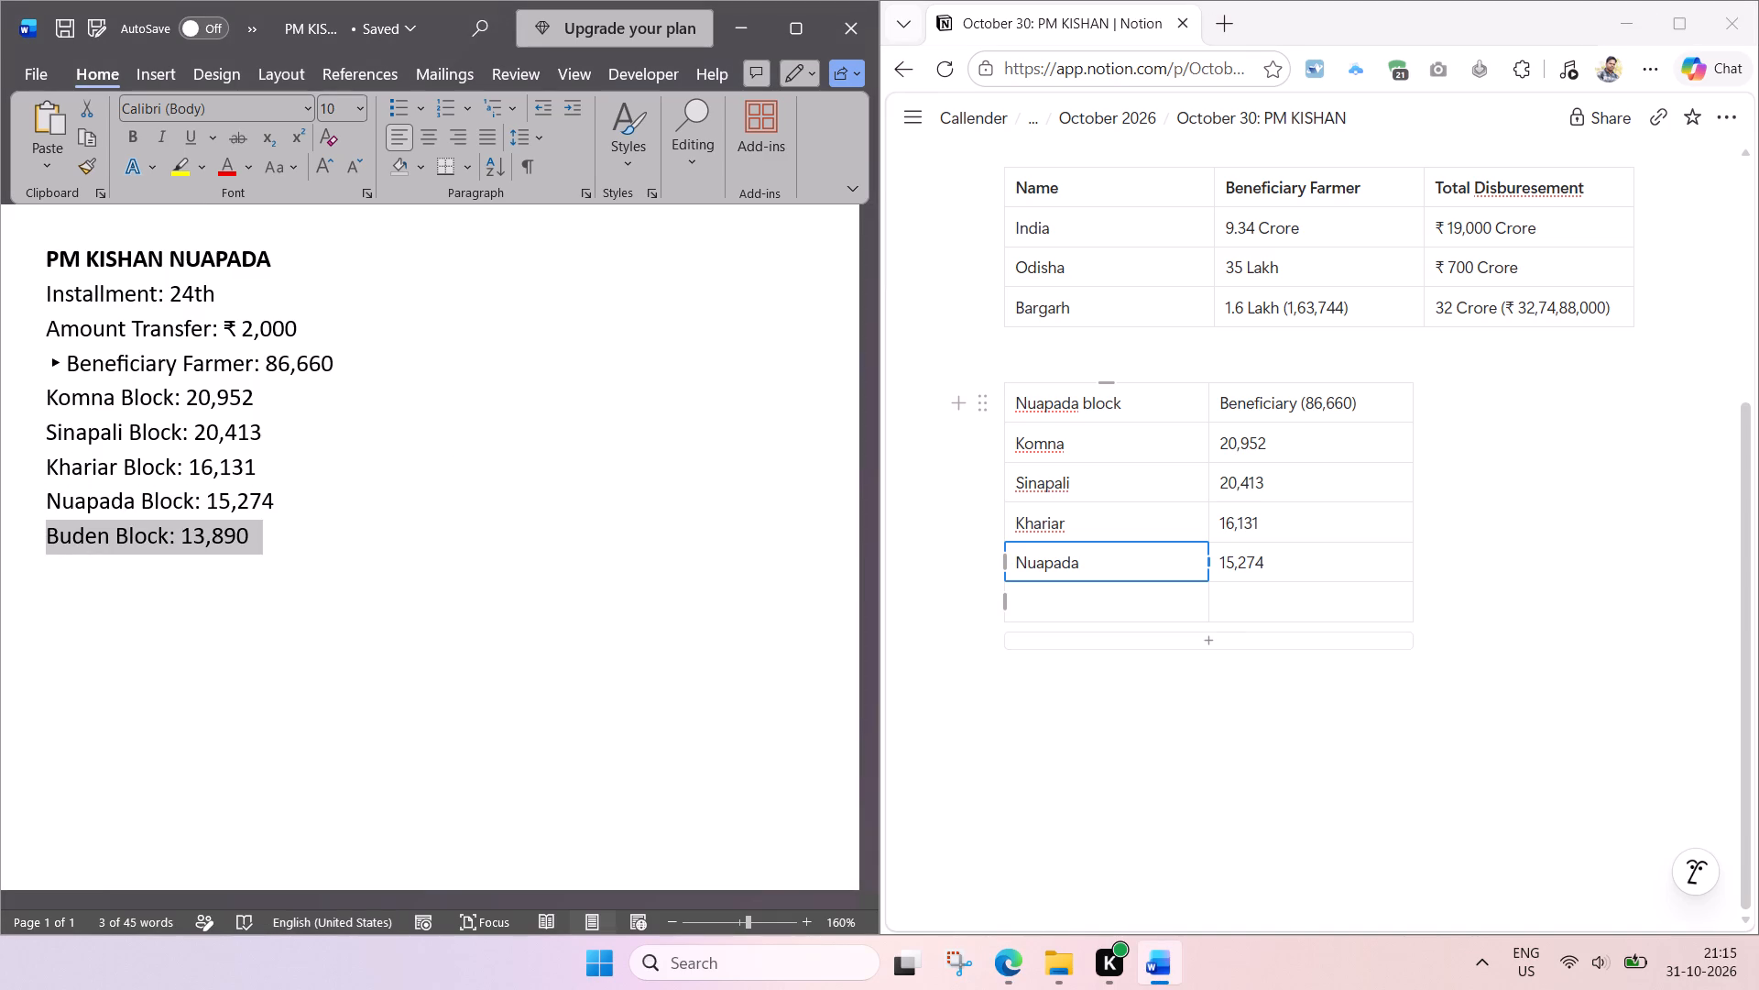
{"action": "left_click", "coordinate": [1070, 606]}
{"action": "key", "text": "ctrl+v"}
{"action": "left_click", "coordinate": [1324, 612]}
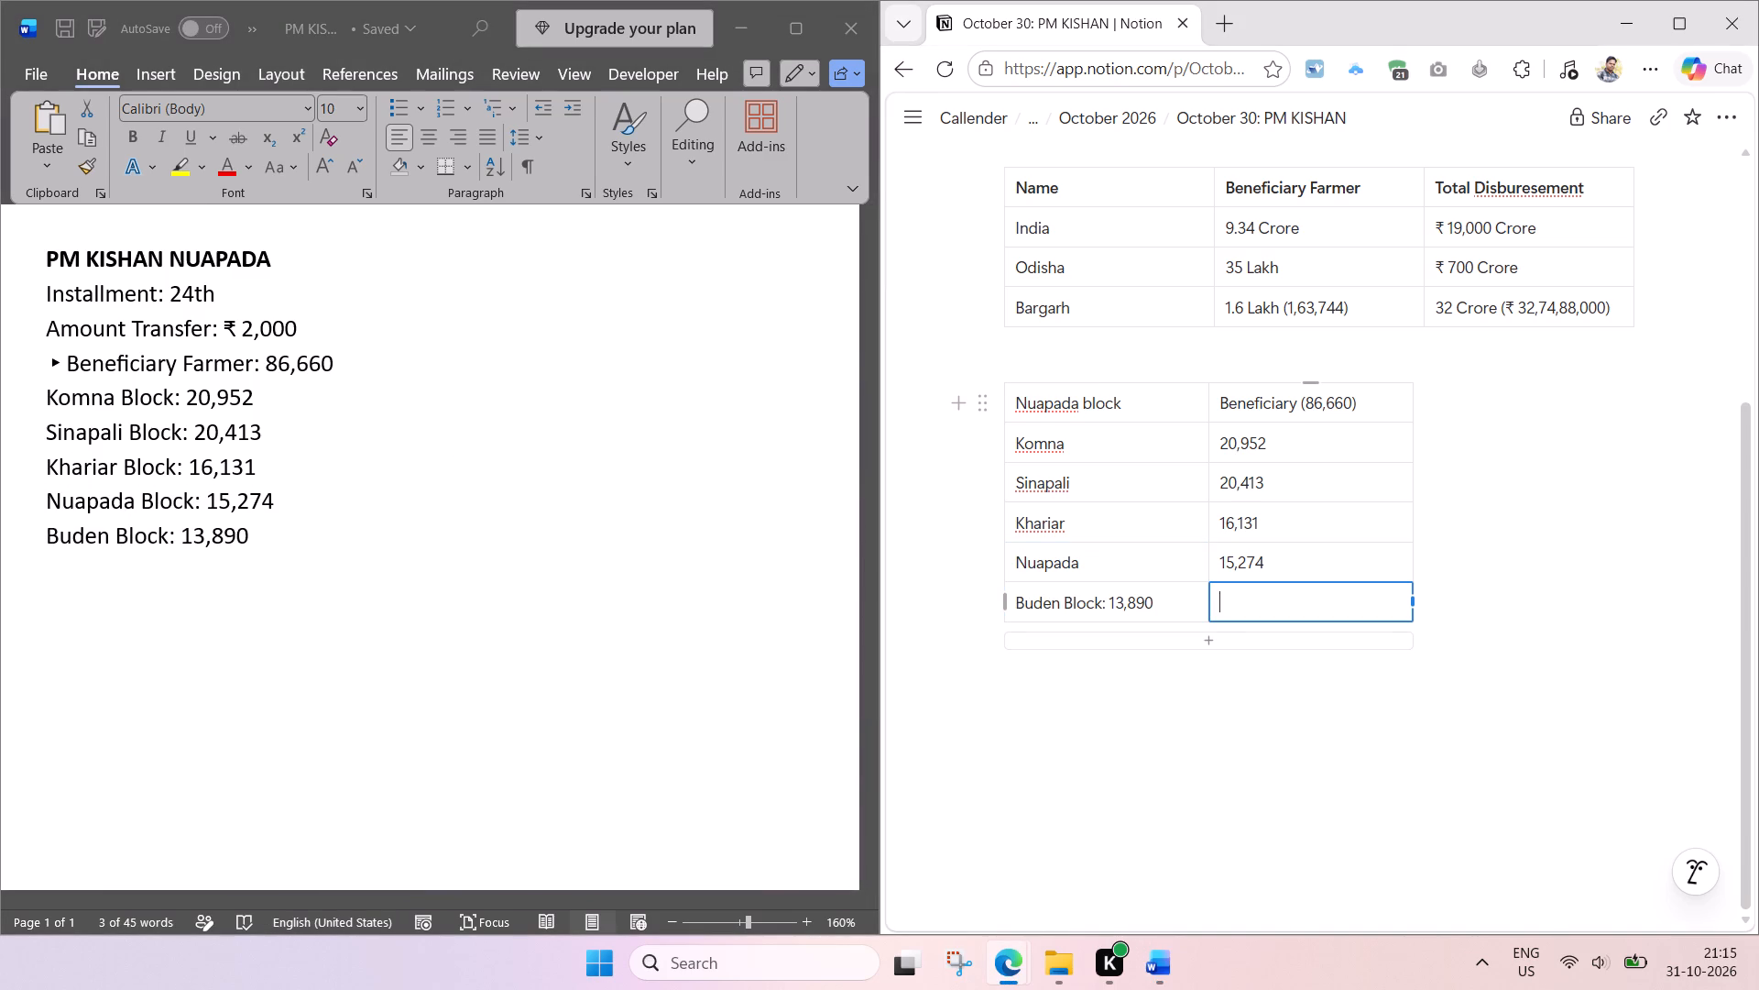
{"action": "key", "text": "ctrl+v"}
{"action": "left_click_drag", "start_coordinate": [1314, 603], "coordinate": [1209, 604]}
{"action": "key", "text": "BackSpace"}
{"action": "left_click_drag", "start_coordinate": [1166, 599], "coordinate": [1086, 603]}
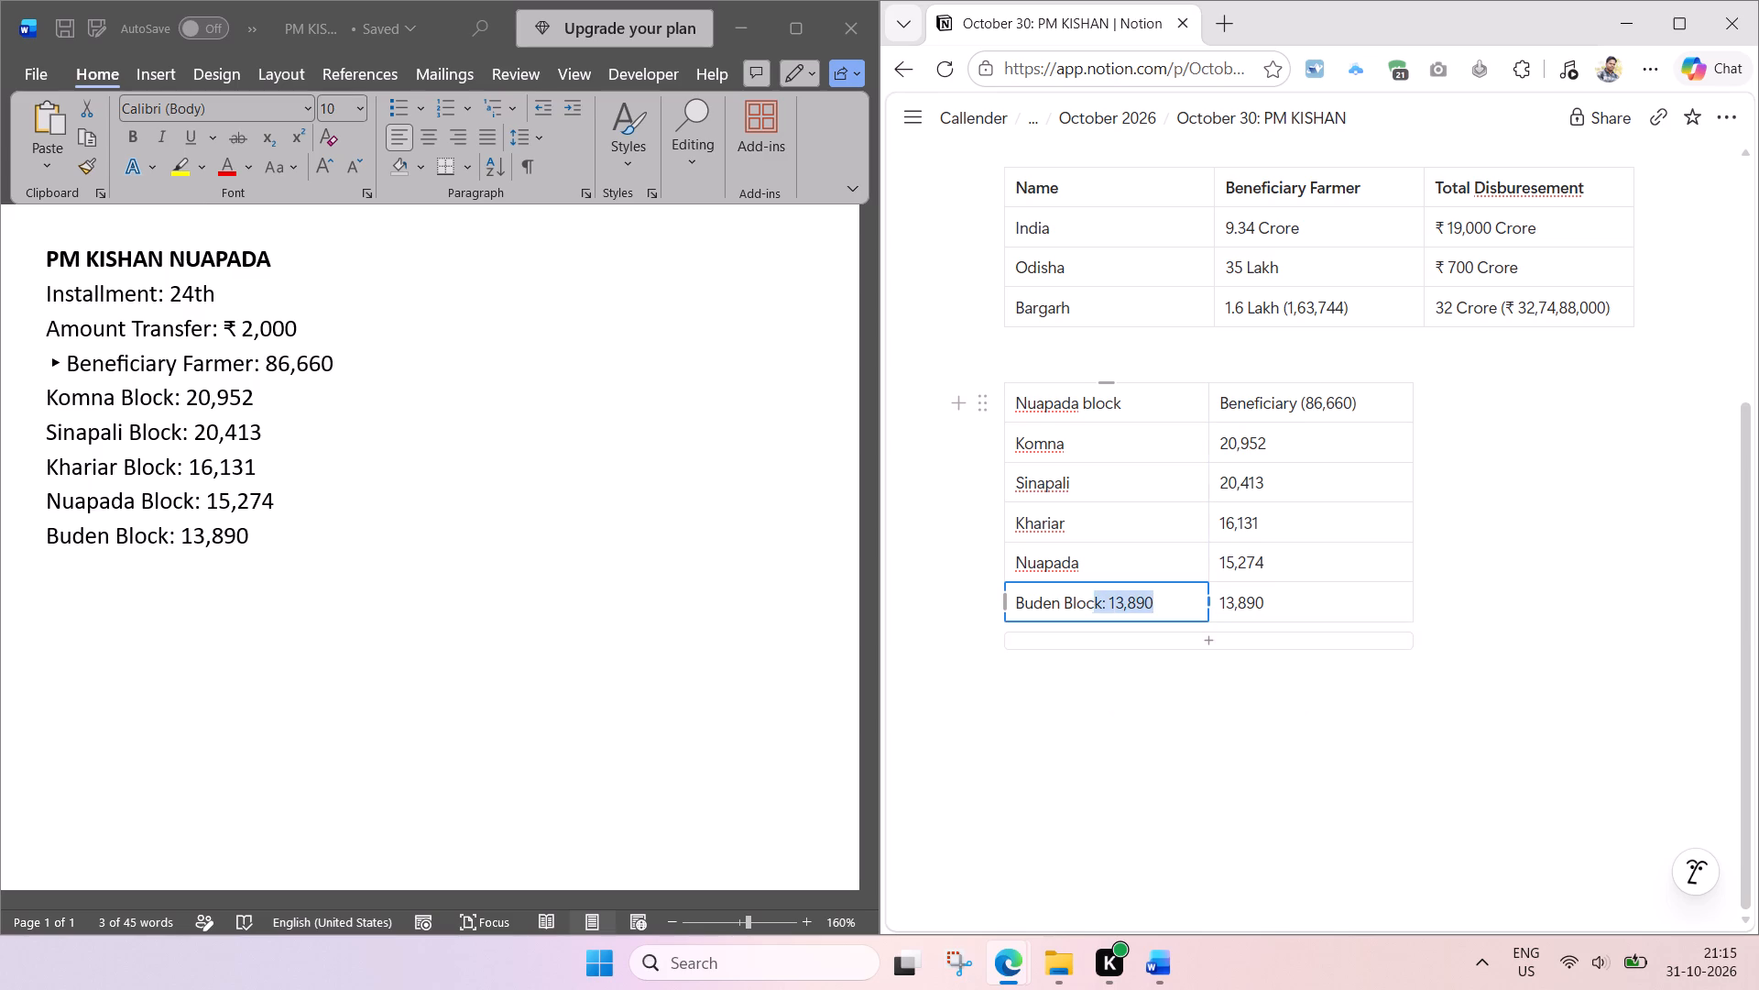
{"action": "left_click_drag", "start_coordinate": [1086, 603], "coordinate": [1067, 606]}
{"action": "key", "text": "BackSpace"}
{"action": "key", "text": "BackSpace"}
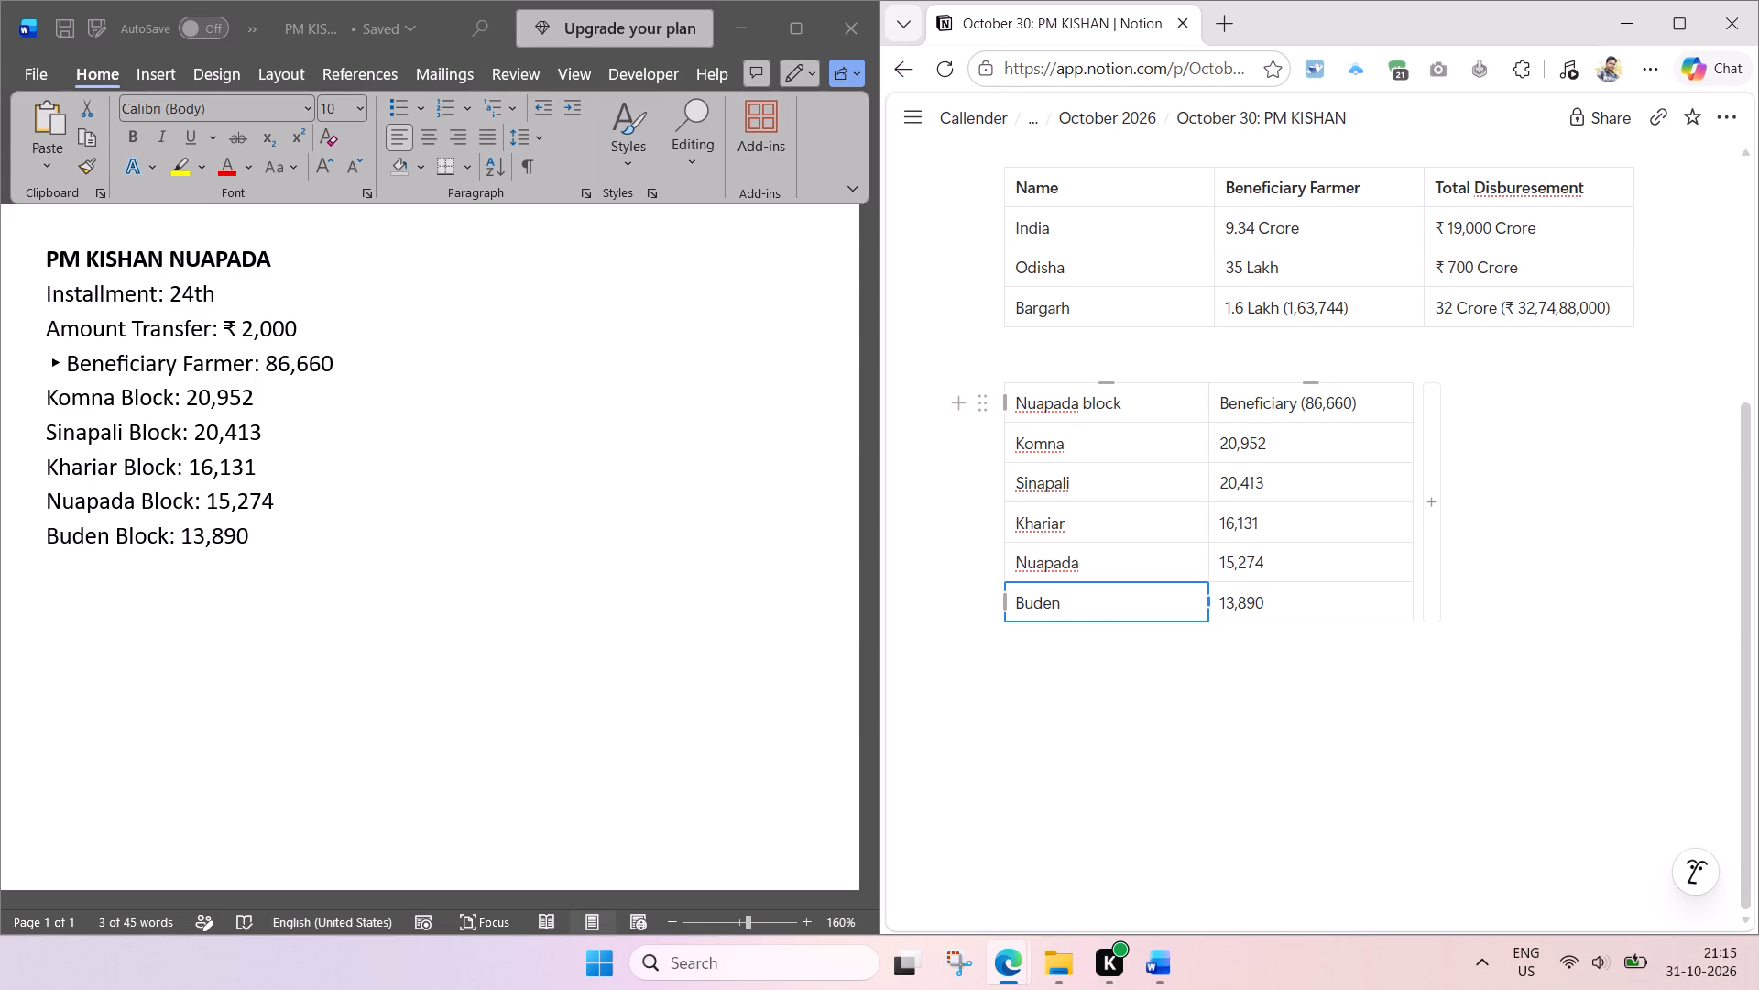
Narrow the first column of the Nuapada block table to just fit its heading.
{"action": "left_click", "coordinate": [1206, 401]}
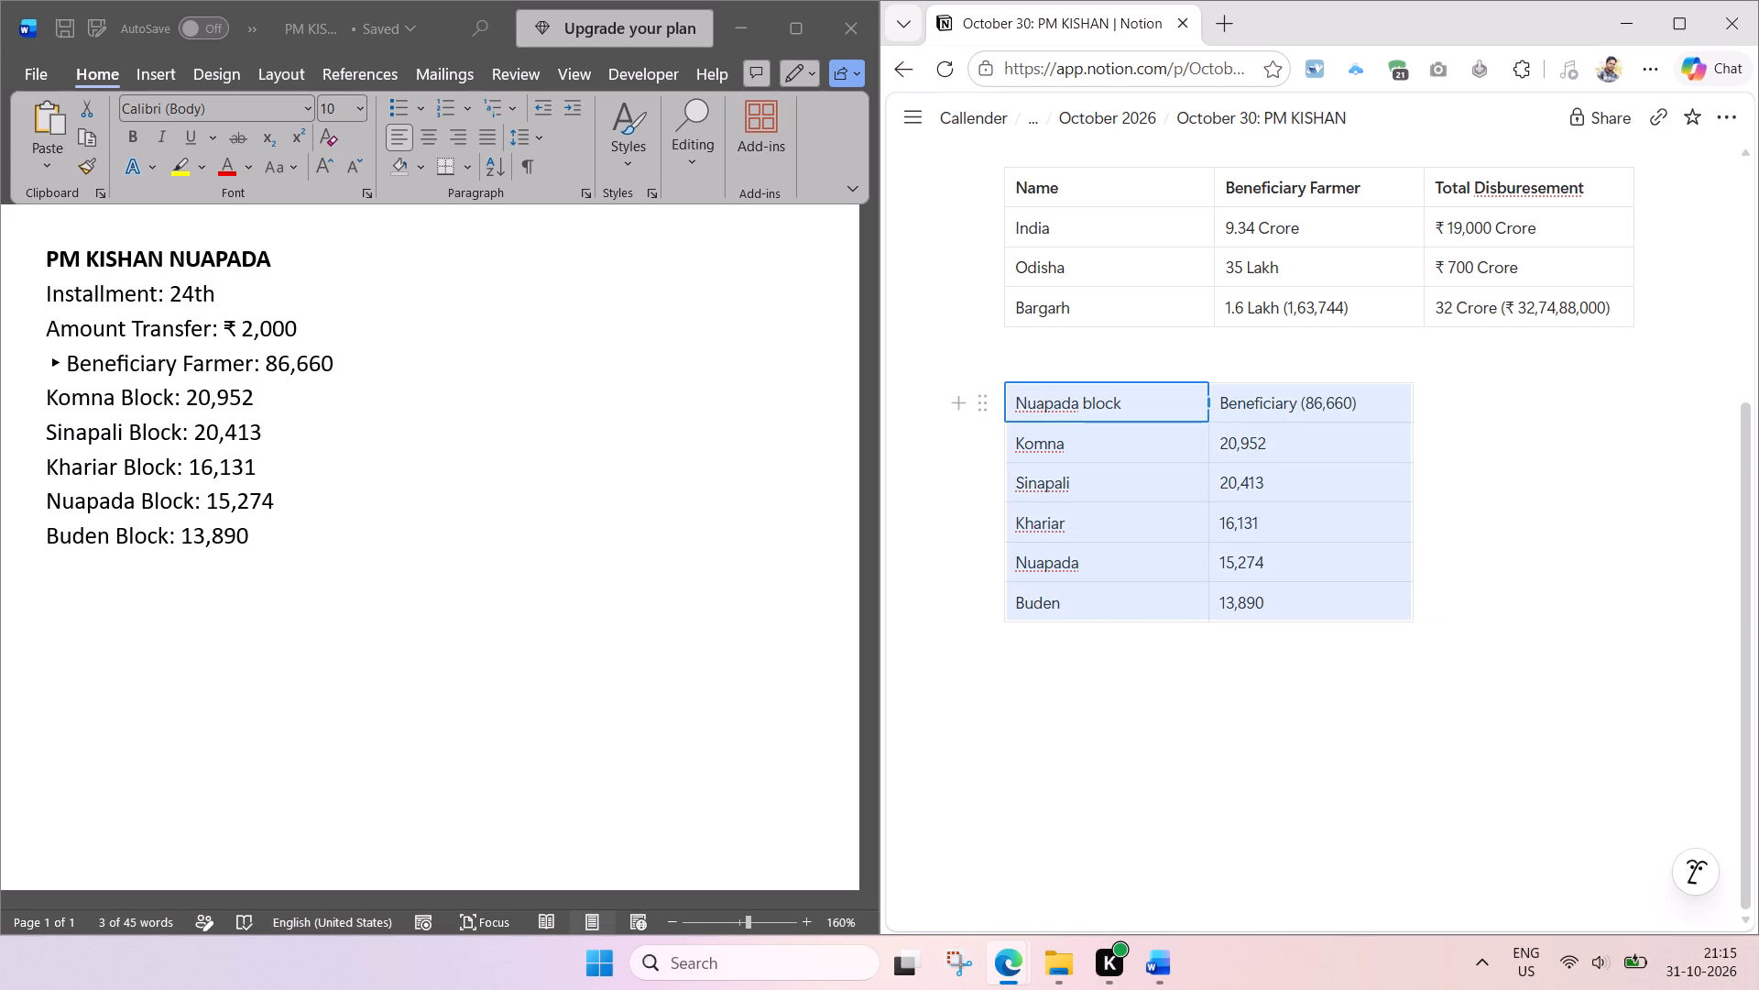
{"action": "left_click", "coordinate": [1561, 432]}
{"action": "left_click_drag", "start_coordinate": [1207, 398], "coordinate": [1143, 404]}
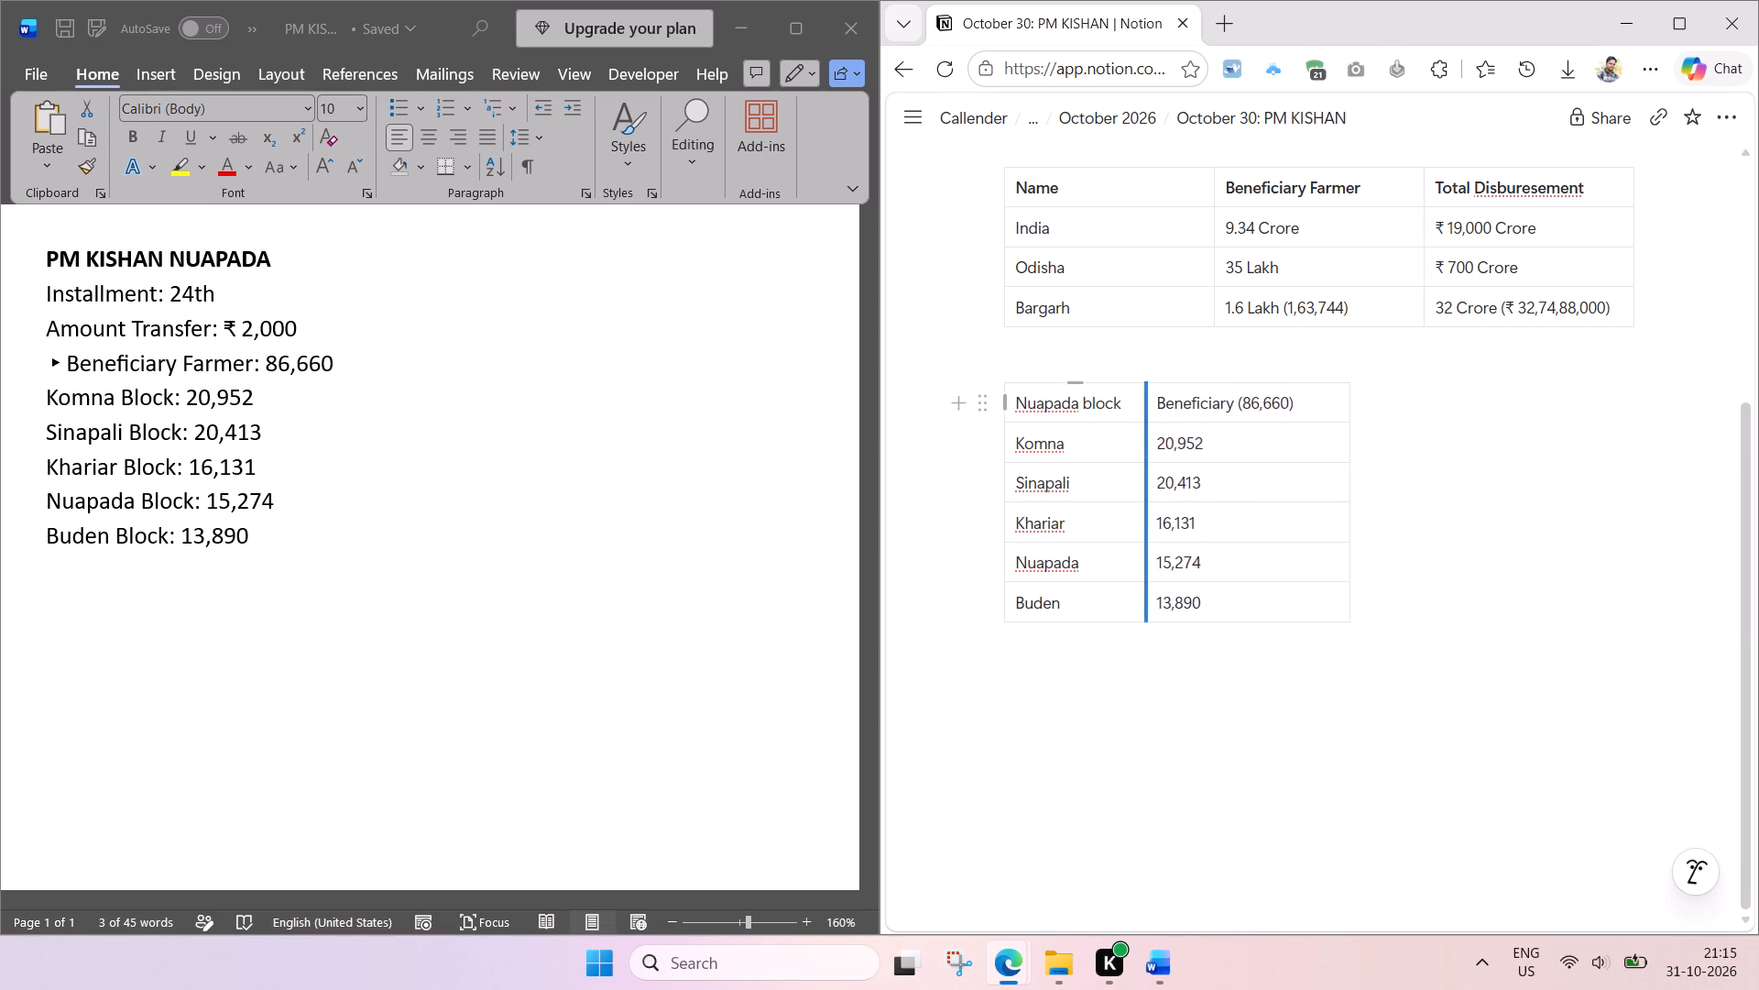
{"action": "left_click_drag", "start_coordinate": [1143, 404], "coordinate": [1135, 405]}
Capitalise the block table's first heading so it reads "Nuapada Block", and save the page.
{"action": "left_click", "coordinate": [1091, 400]}
{"action": "key", "text": "BackSpace"}
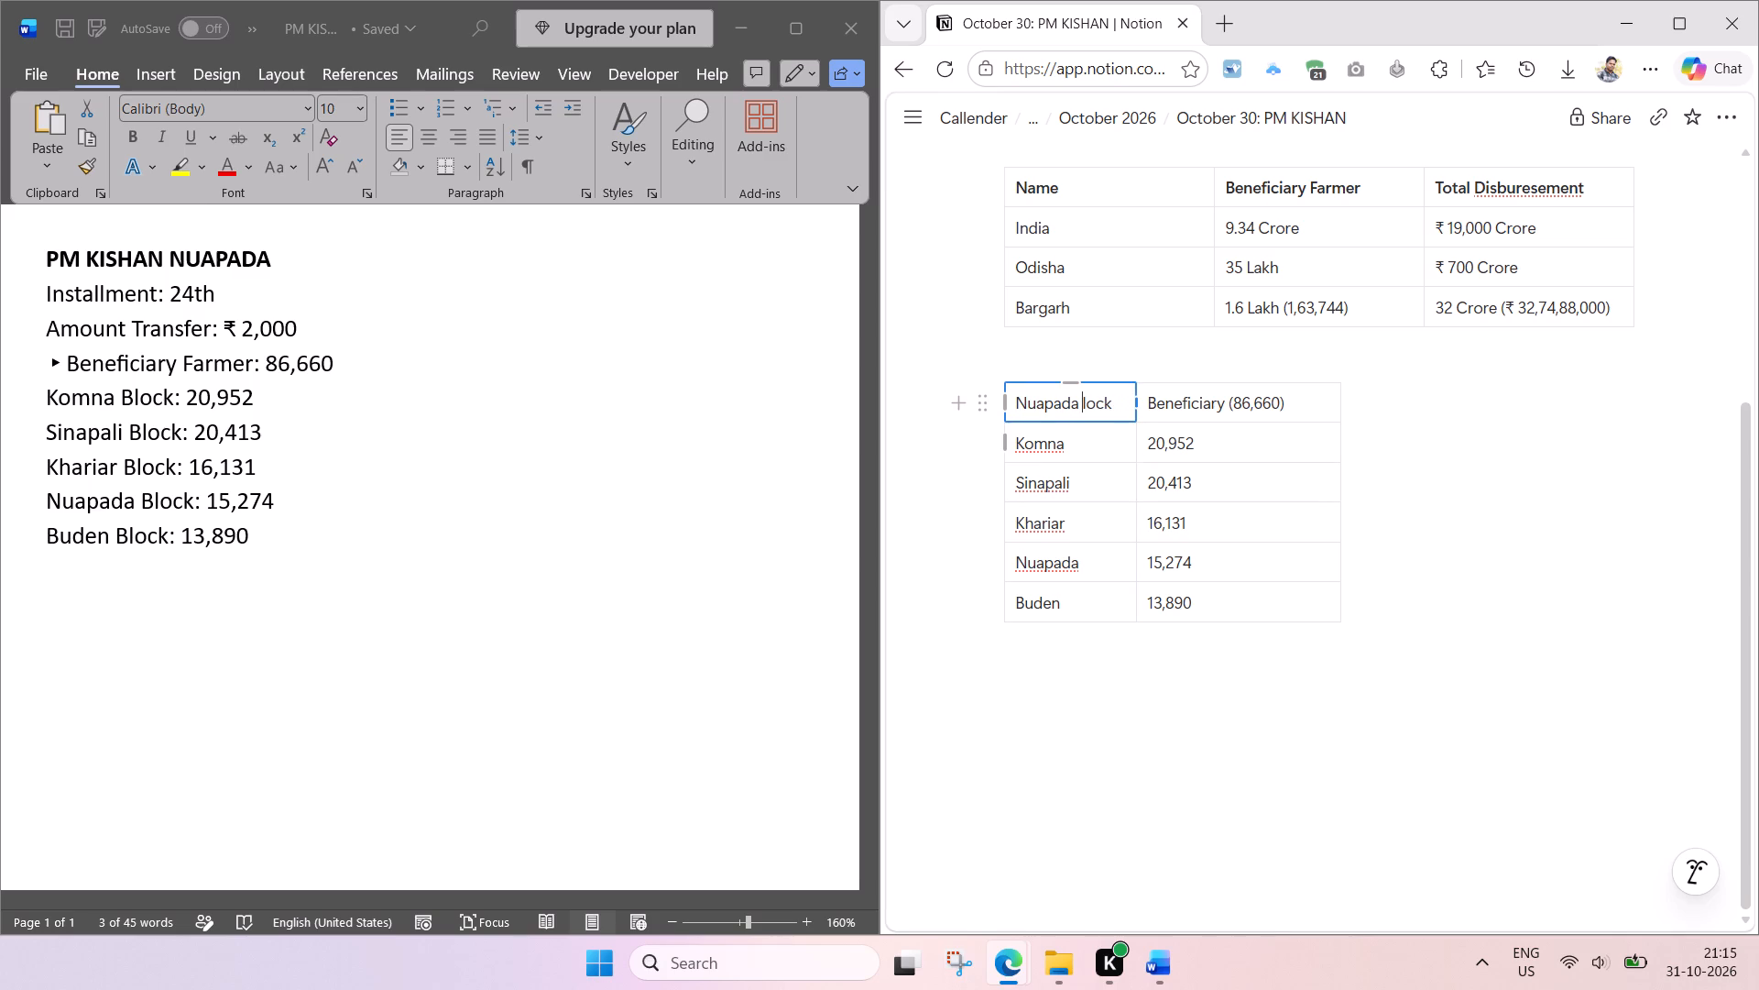
{"action": "key", "text": "shift+b"}
{"action": "key", "text": "ctrl+s"}
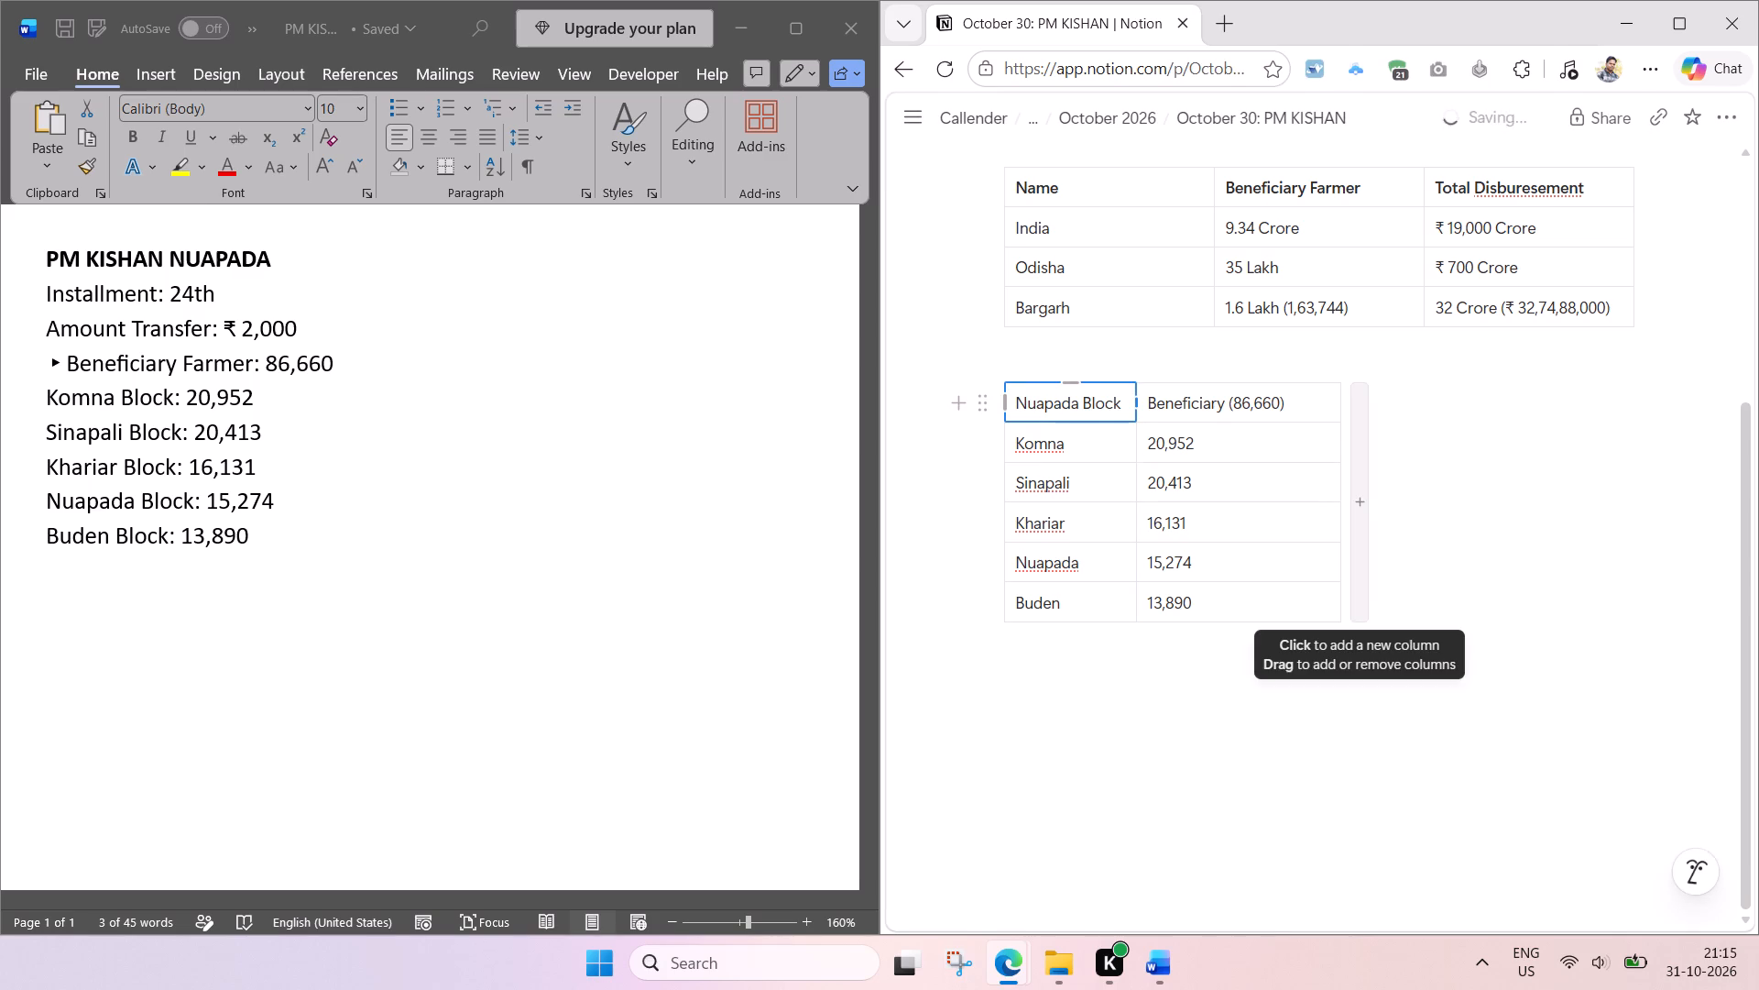
Narrow the Name and Beneficiary Farmer columns of the India, Odisha and Bargarh table to fit their contents.
{"action": "scroll", "coordinate": [1355, 456], "scroll_direction": "up", "scroll_amount": 3}
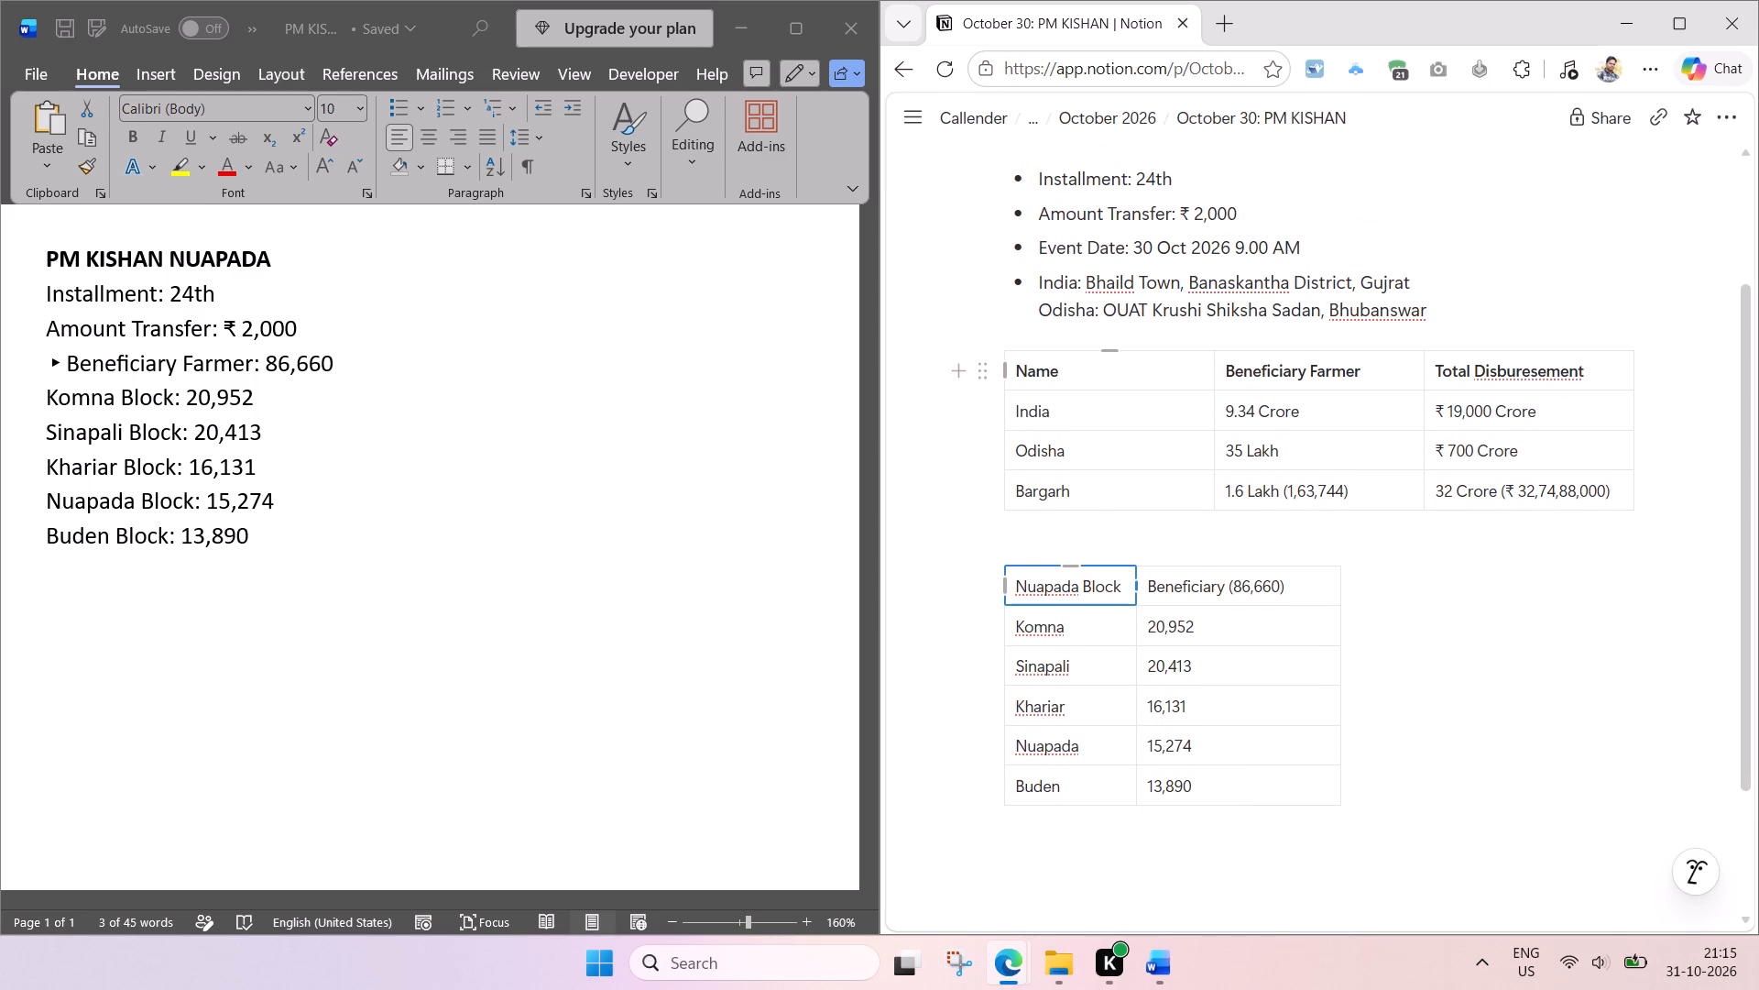
{"action": "left_click_drag", "start_coordinate": [1213, 369], "coordinate": [1098, 375]}
{"action": "left_click_drag", "start_coordinate": [1310, 367], "coordinate": [1261, 371]}
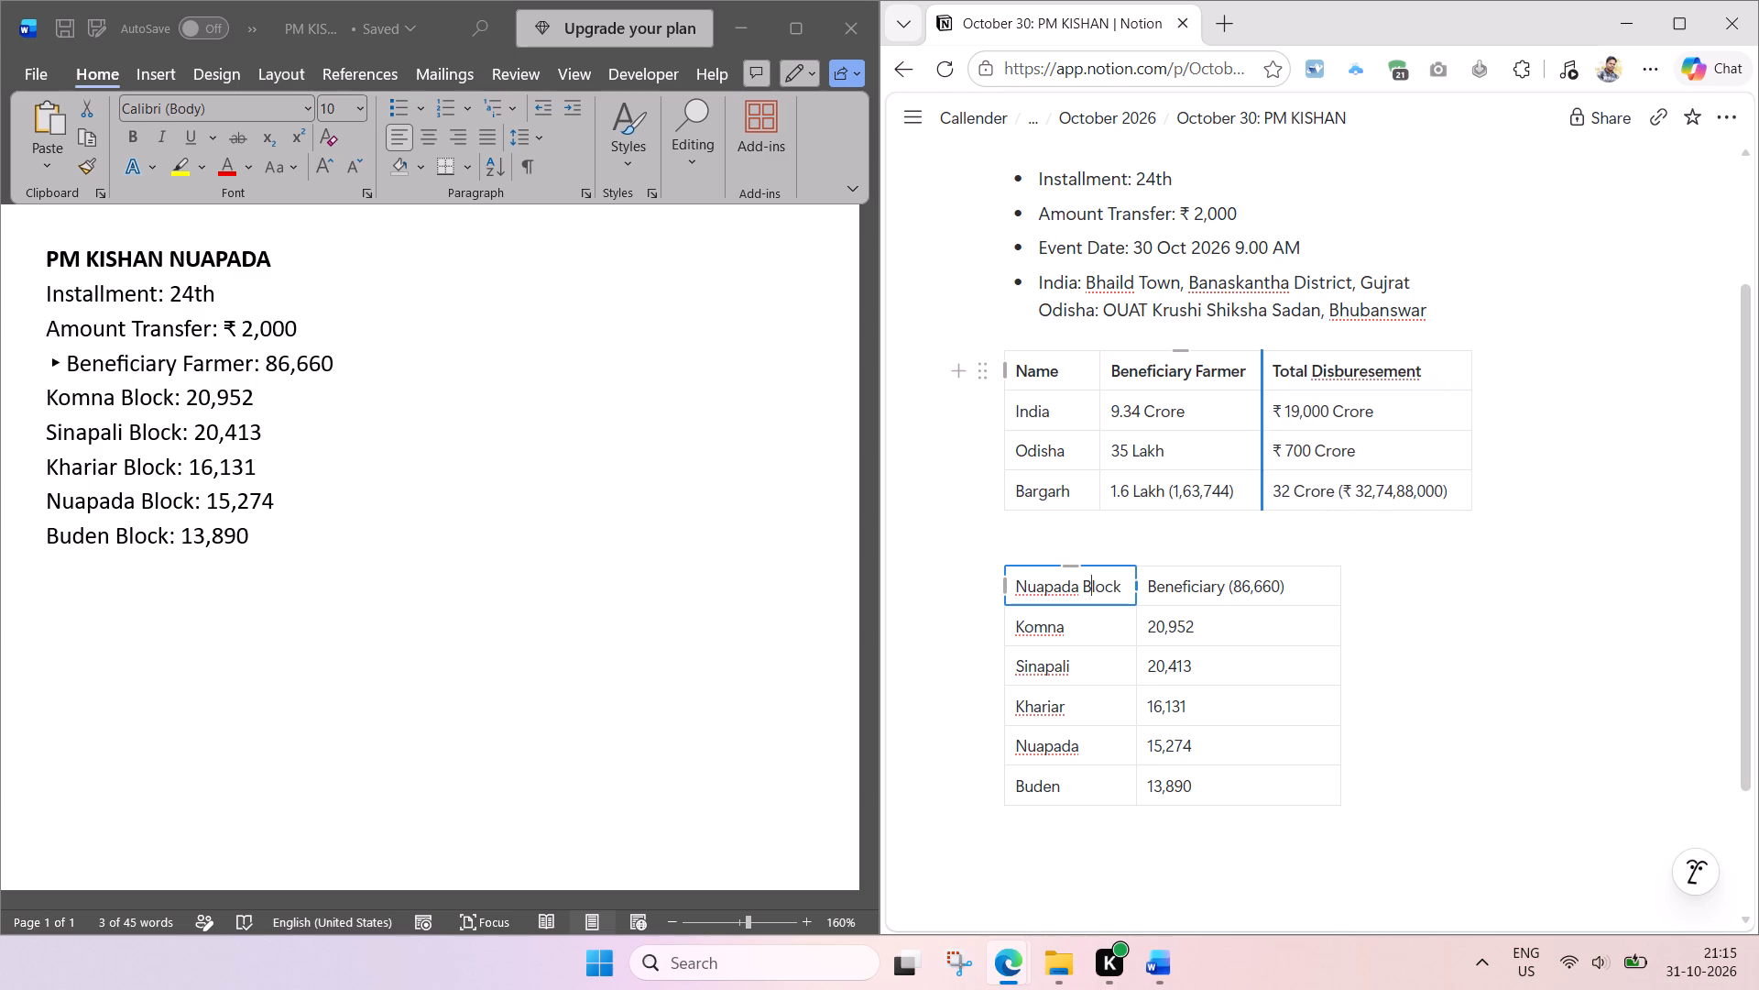
{"action": "left_click_drag", "start_coordinate": [1261, 371], "coordinate": [1262, 372]}
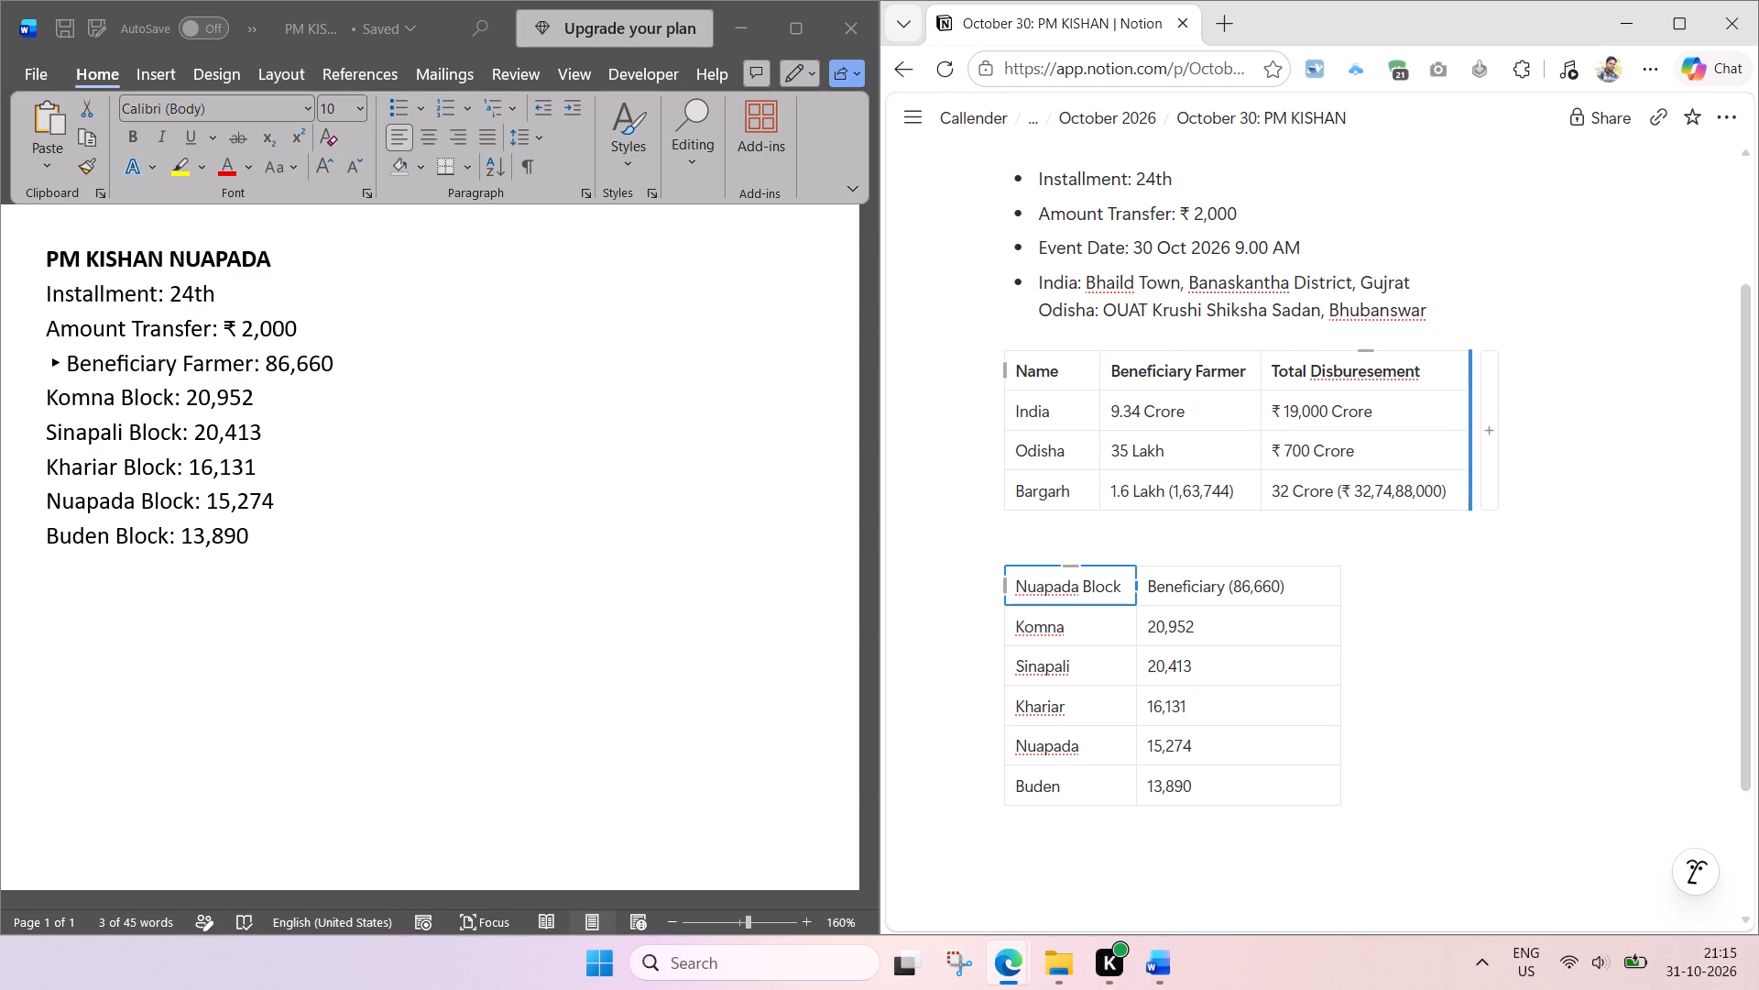
{"action": "scroll", "coordinate": [1369, 444], "scroll_direction": "up", "scroll_amount": 5}
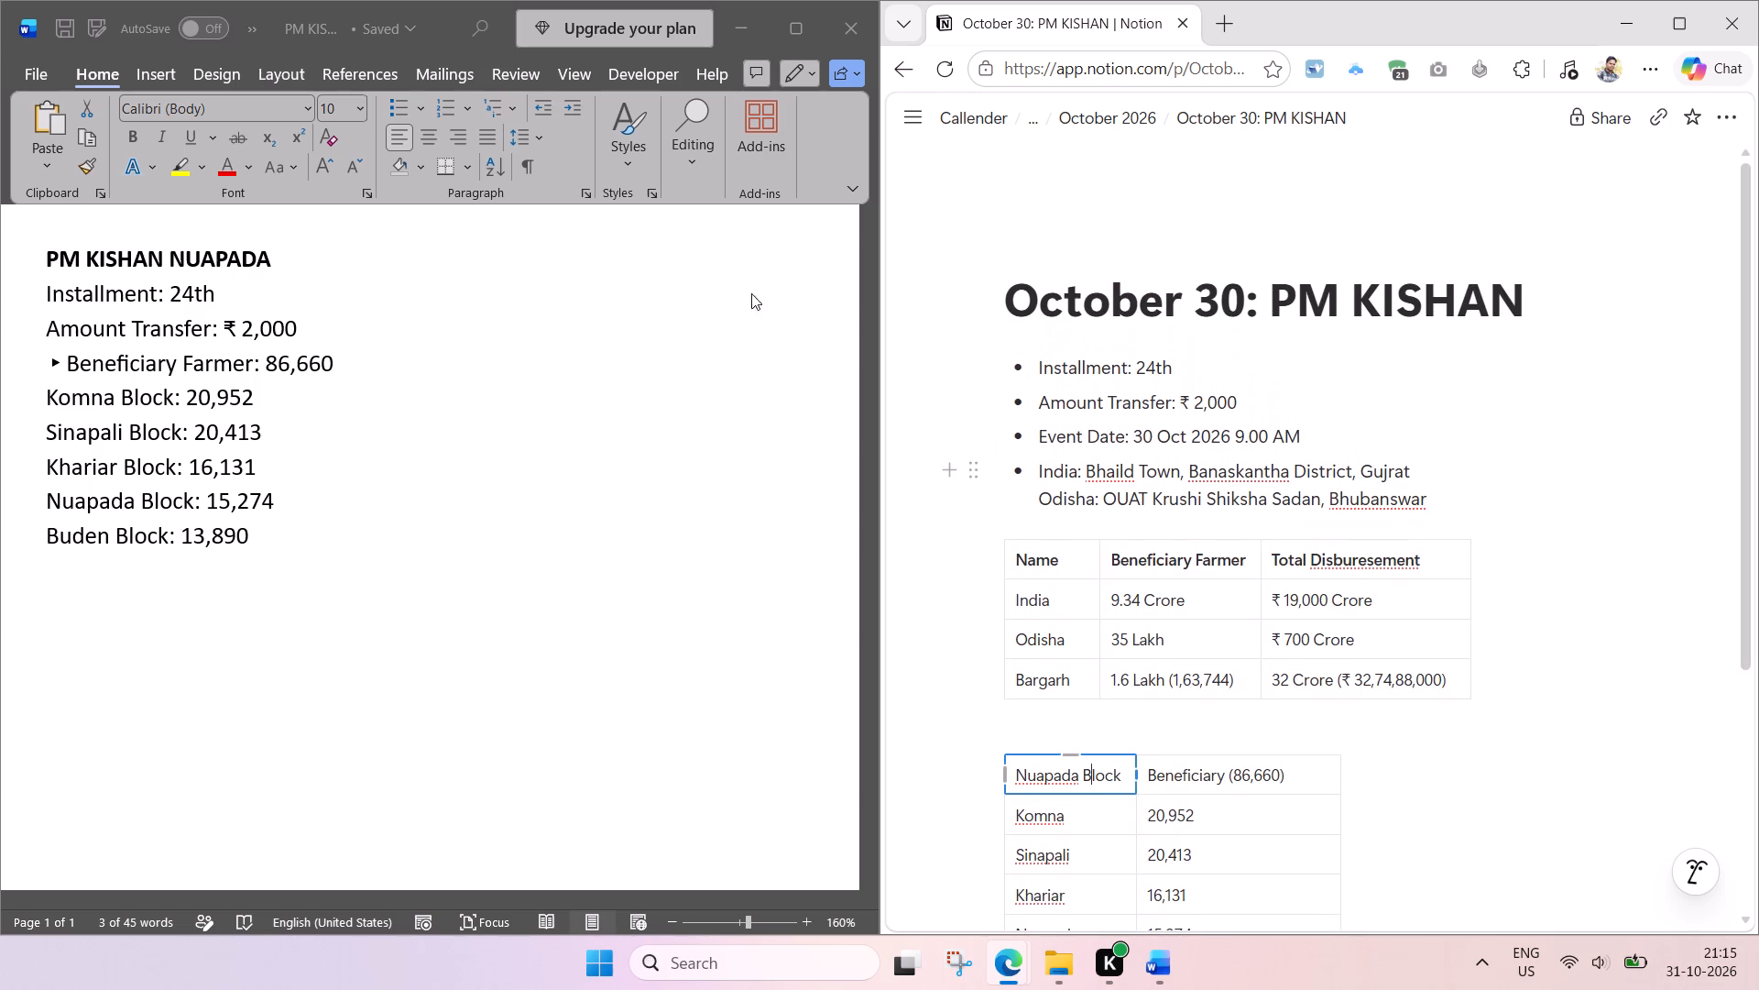
Close the Word notes and delete the "PM KISHAN Bargarh Nuapada" document from the Oct 31 Screenshot folder.
{"action": "left_click", "coordinate": [853, 22]}
{"action": "left_click", "coordinate": [523, 618]}
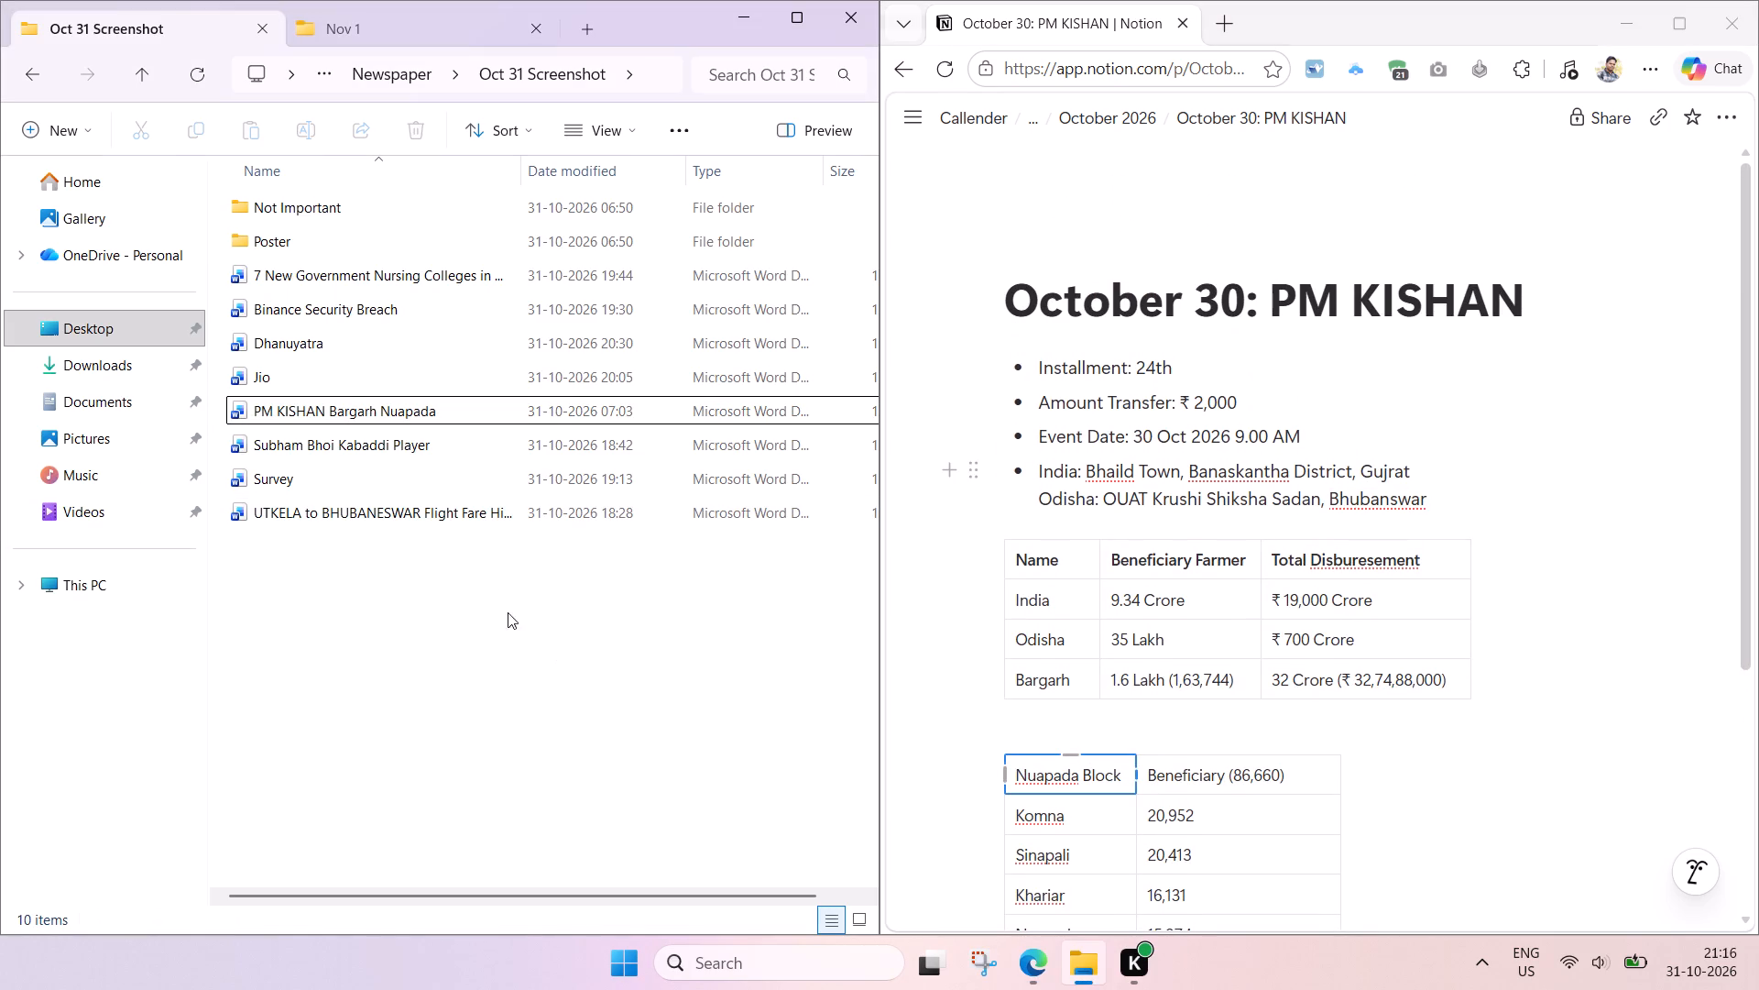
{"action": "left_click", "coordinate": [412, 418]}
{"action": "key", "text": "Delete"}
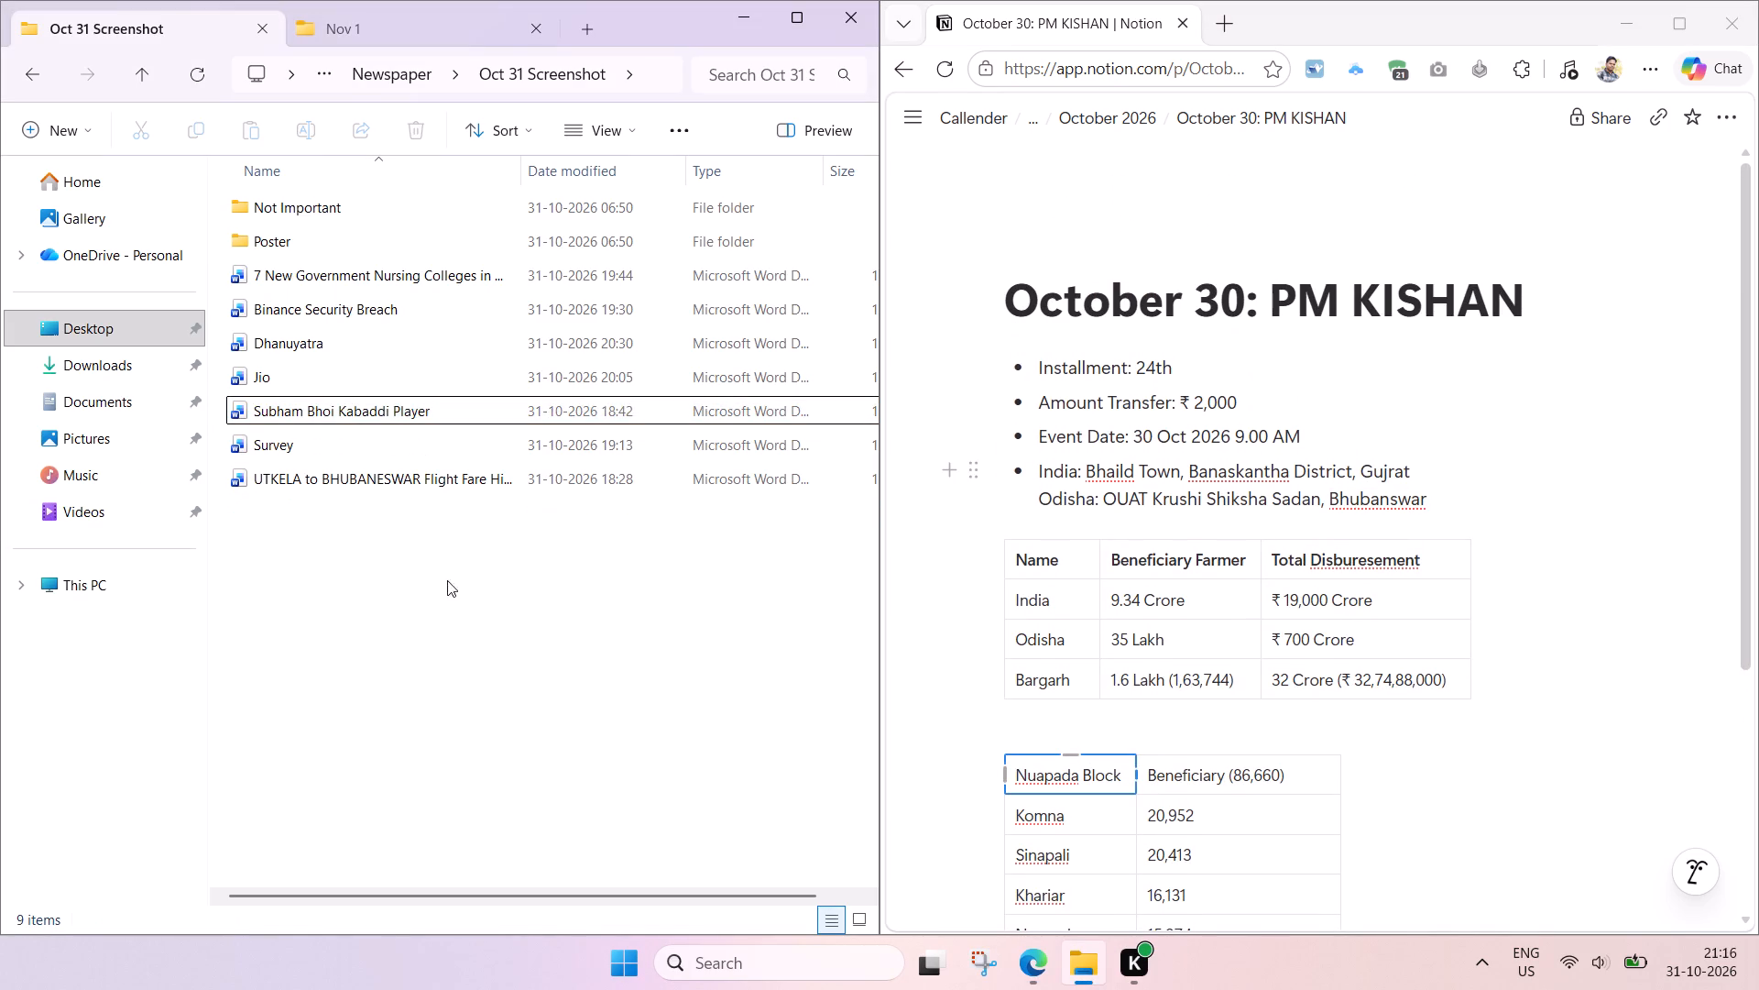
Go to the Oct 30 Screenshot folder and select the "PM KISHAN Poster" image.
{"action": "left_click", "coordinate": [436, 701]}
{"action": "key", "text": "BackSpace"}
{"action": "double_click", "coordinate": [506, 405]}
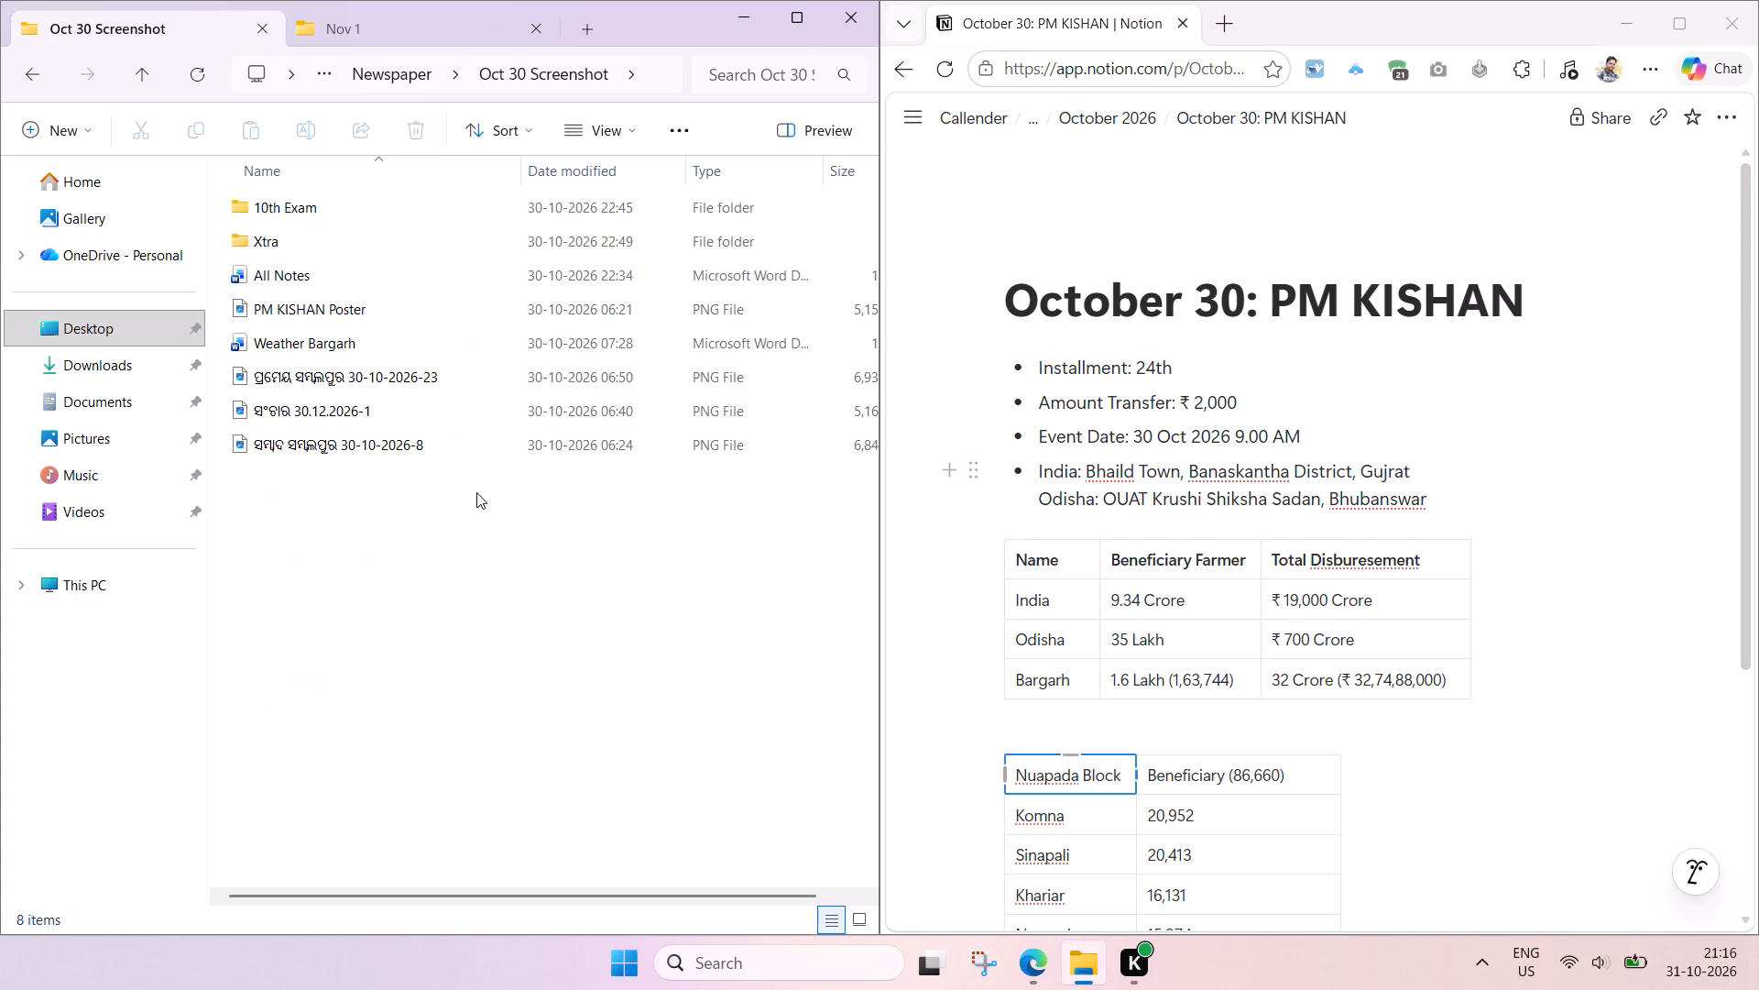
{"action": "left_click", "coordinate": [400, 549]}
{"action": "left_click", "coordinate": [344, 317]}
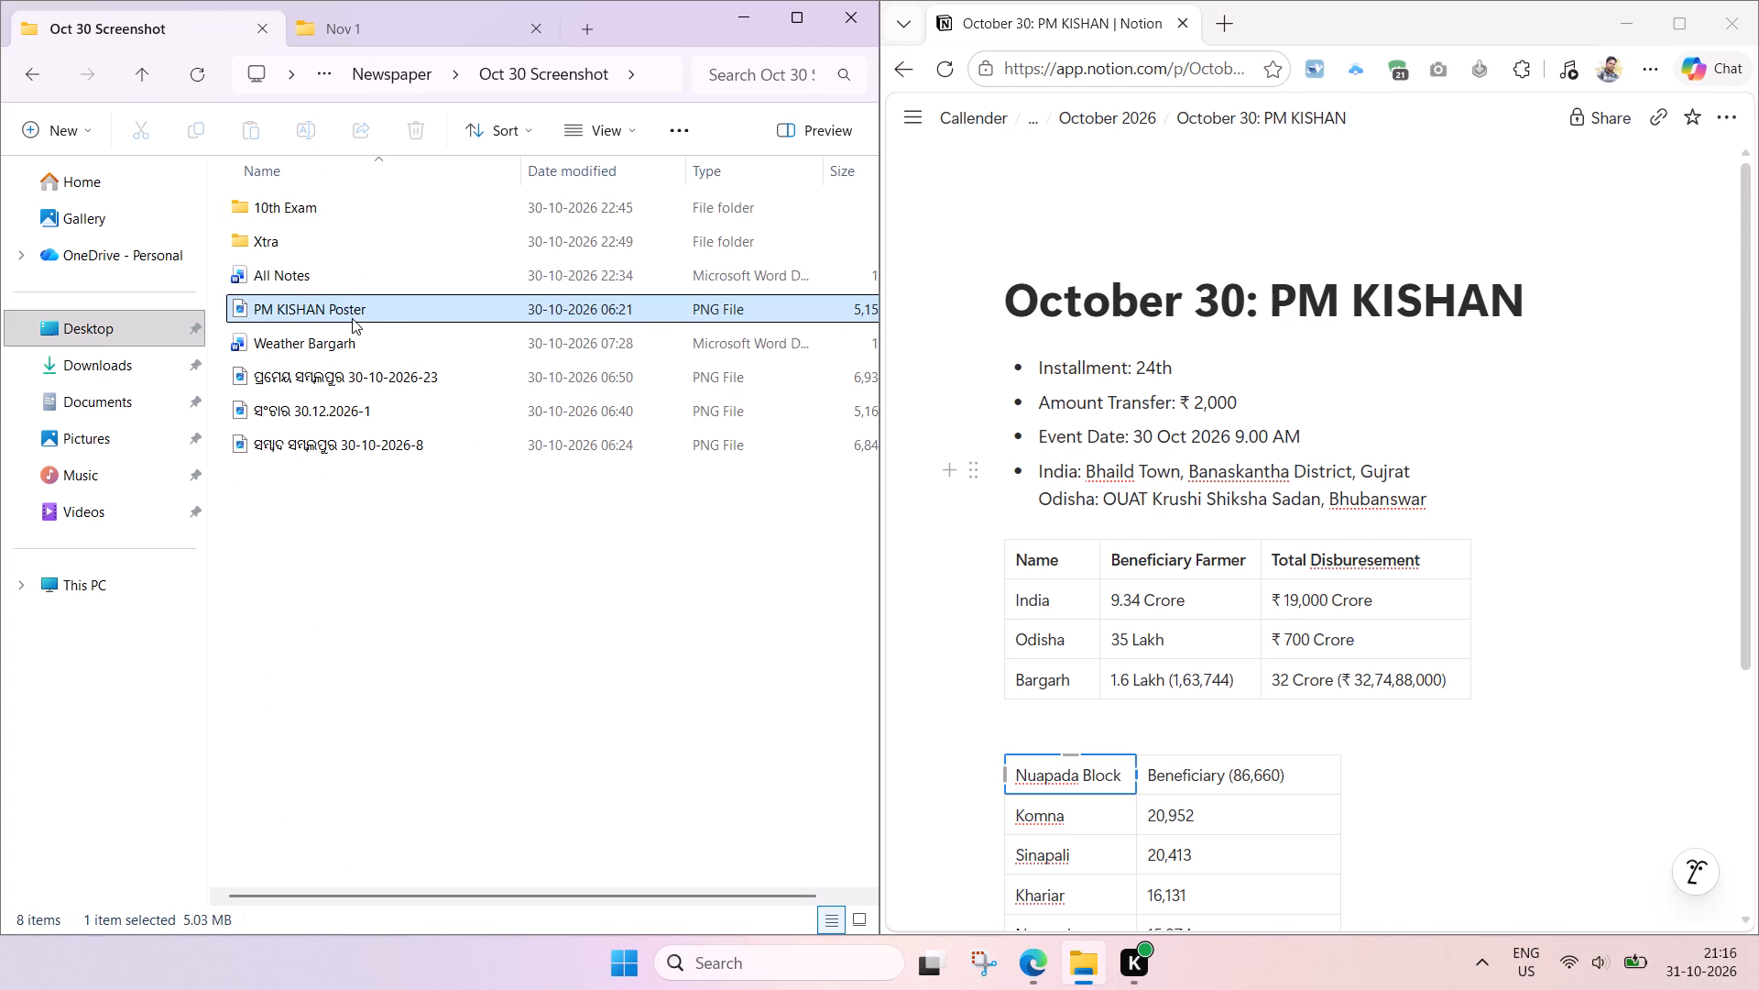
On the October 2026 page, move the PM KISHAN table row and page link above their KG to PG Free Education counterparts.
{"action": "left_click", "coordinate": [1135, 121]}
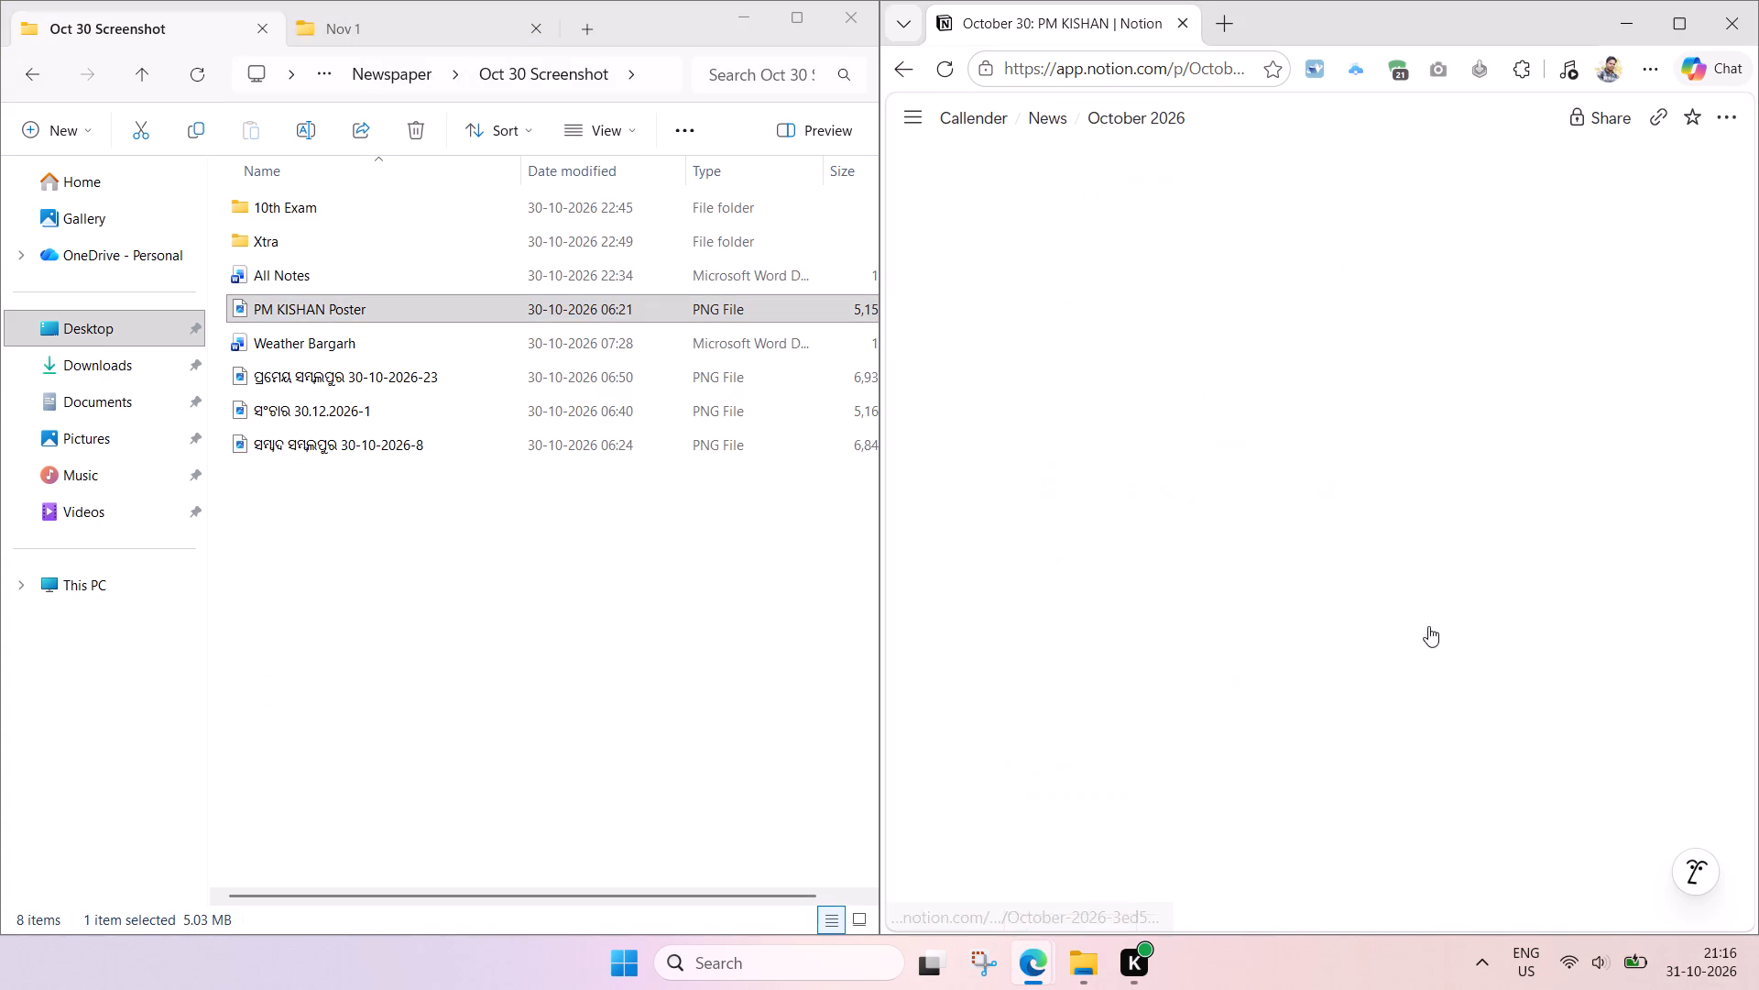
{"action": "scroll", "coordinate": [1353, 675], "scroll_direction": "down", "scroll_amount": 8}
{"action": "scroll", "coordinate": [1236, 640], "scroll_direction": "down", "scroll_amount": 7}
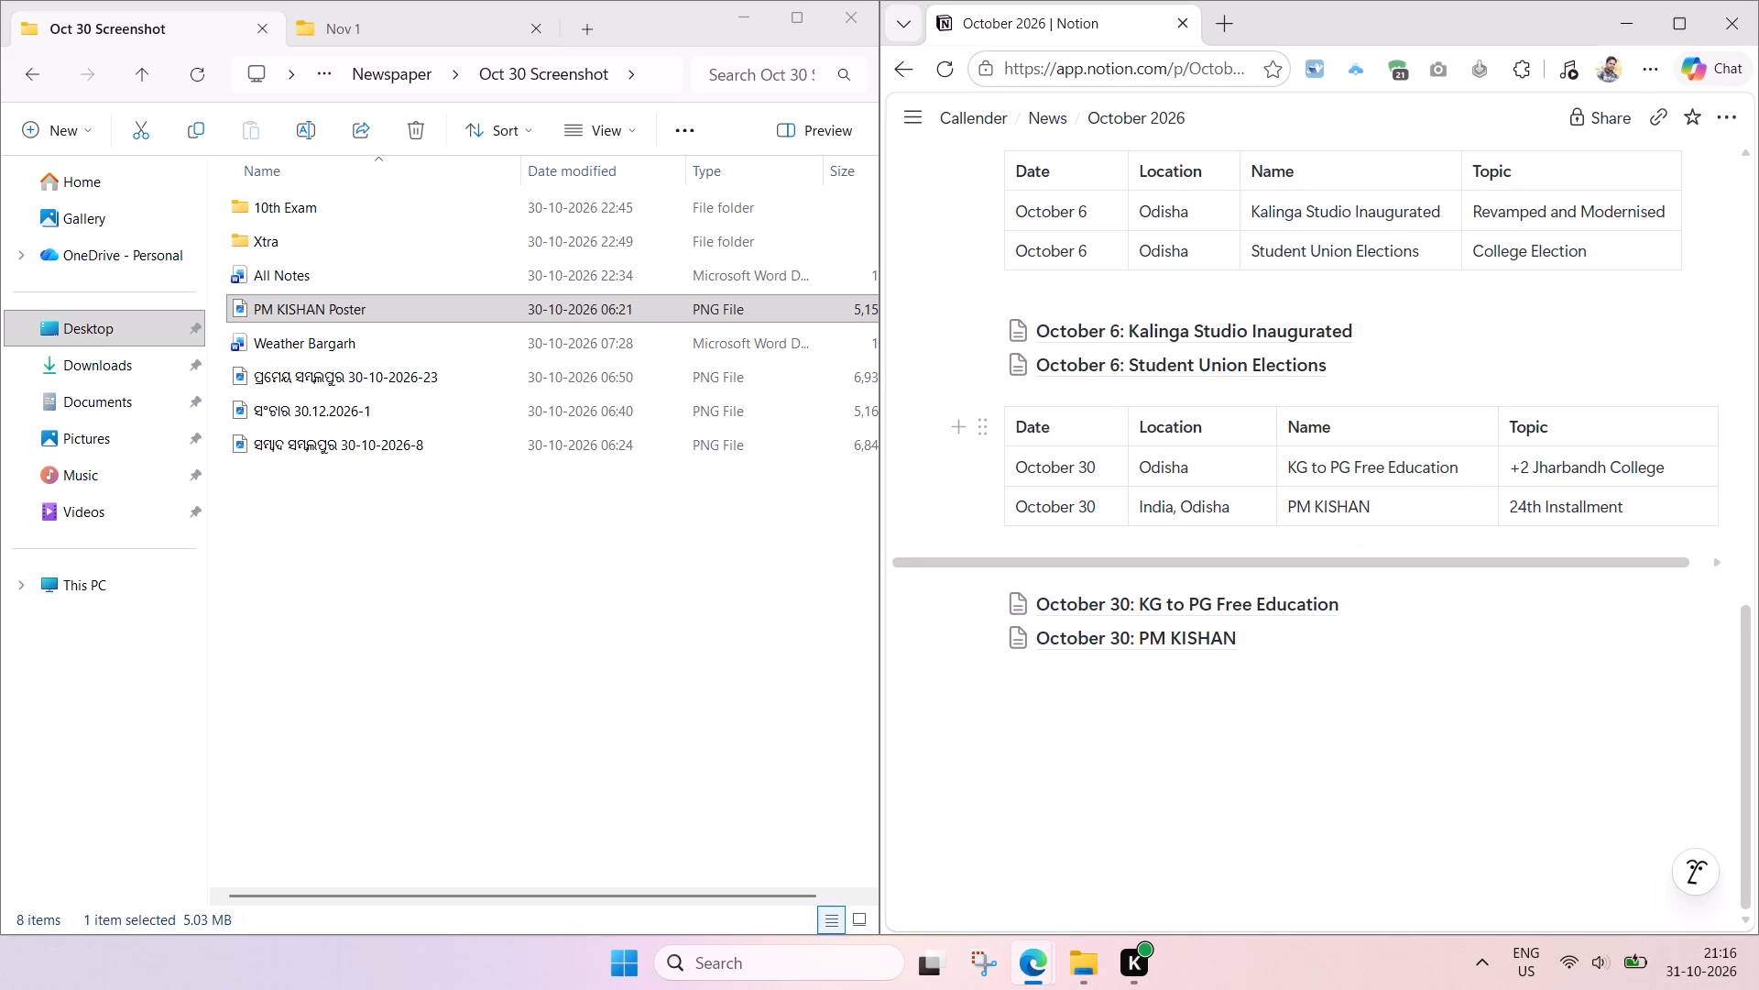
{"action": "left_click_drag", "start_coordinate": [1007, 508], "coordinate": [1000, 467]}
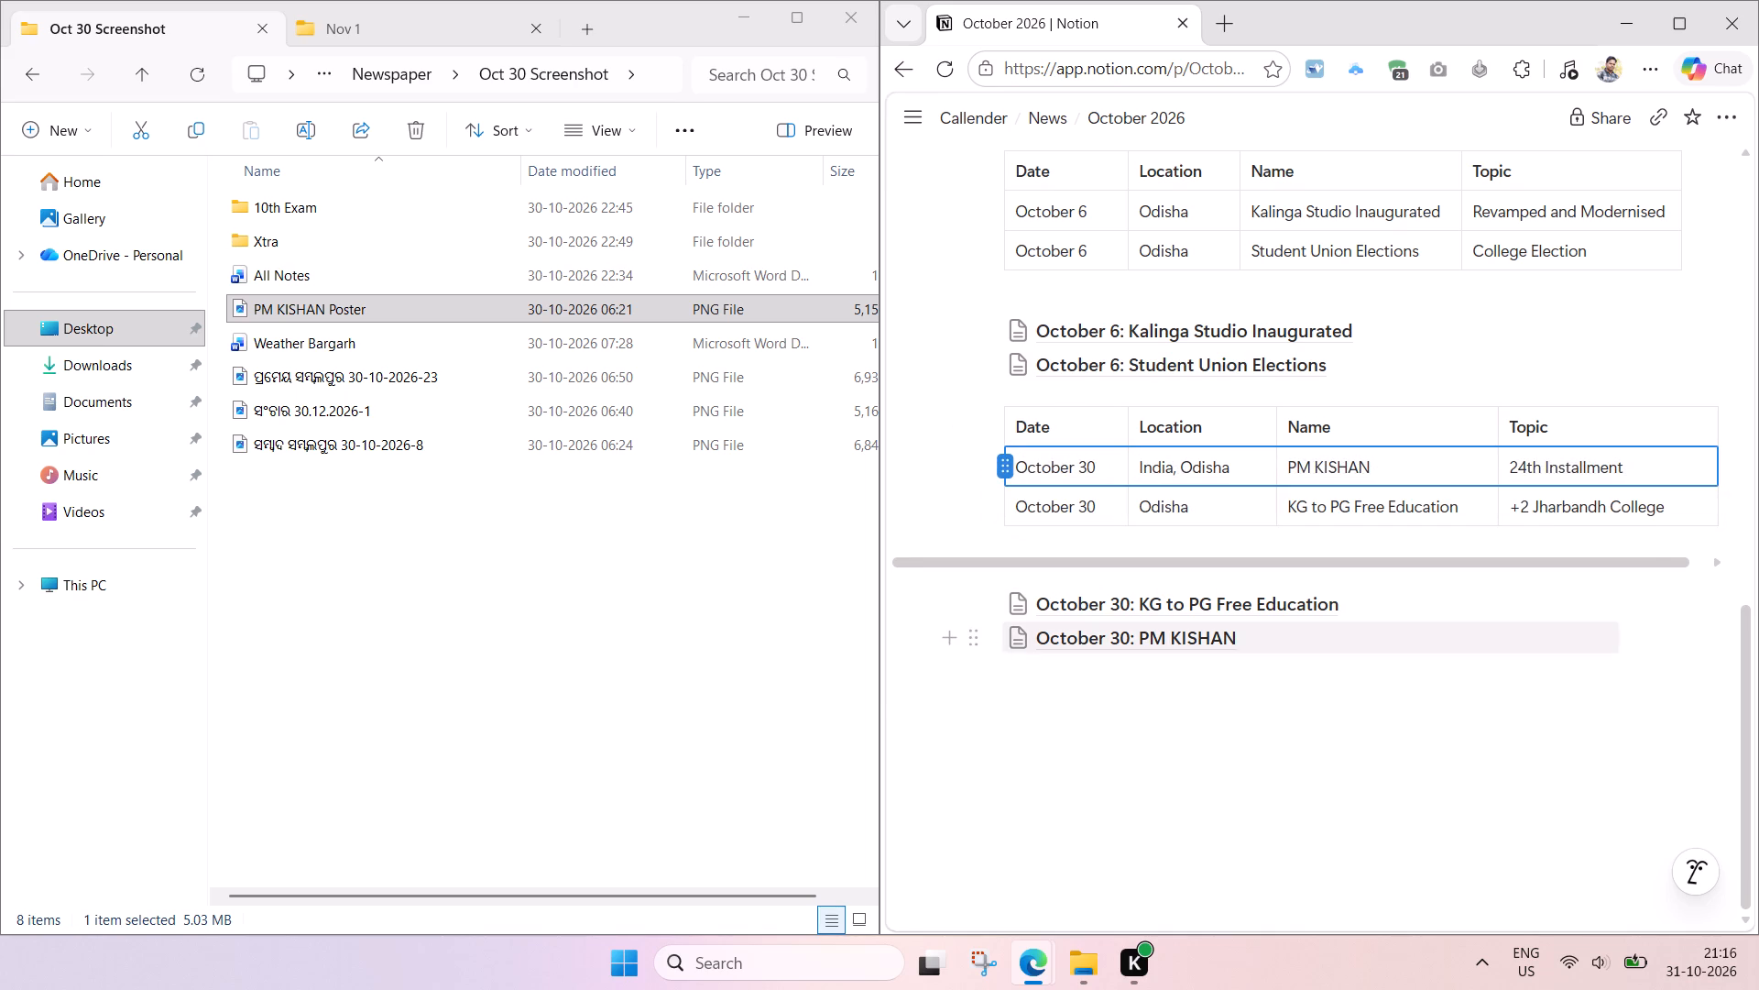
{"action": "left_click_drag", "start_coordinate": [979, 643], "coordinate": [977, 596]}
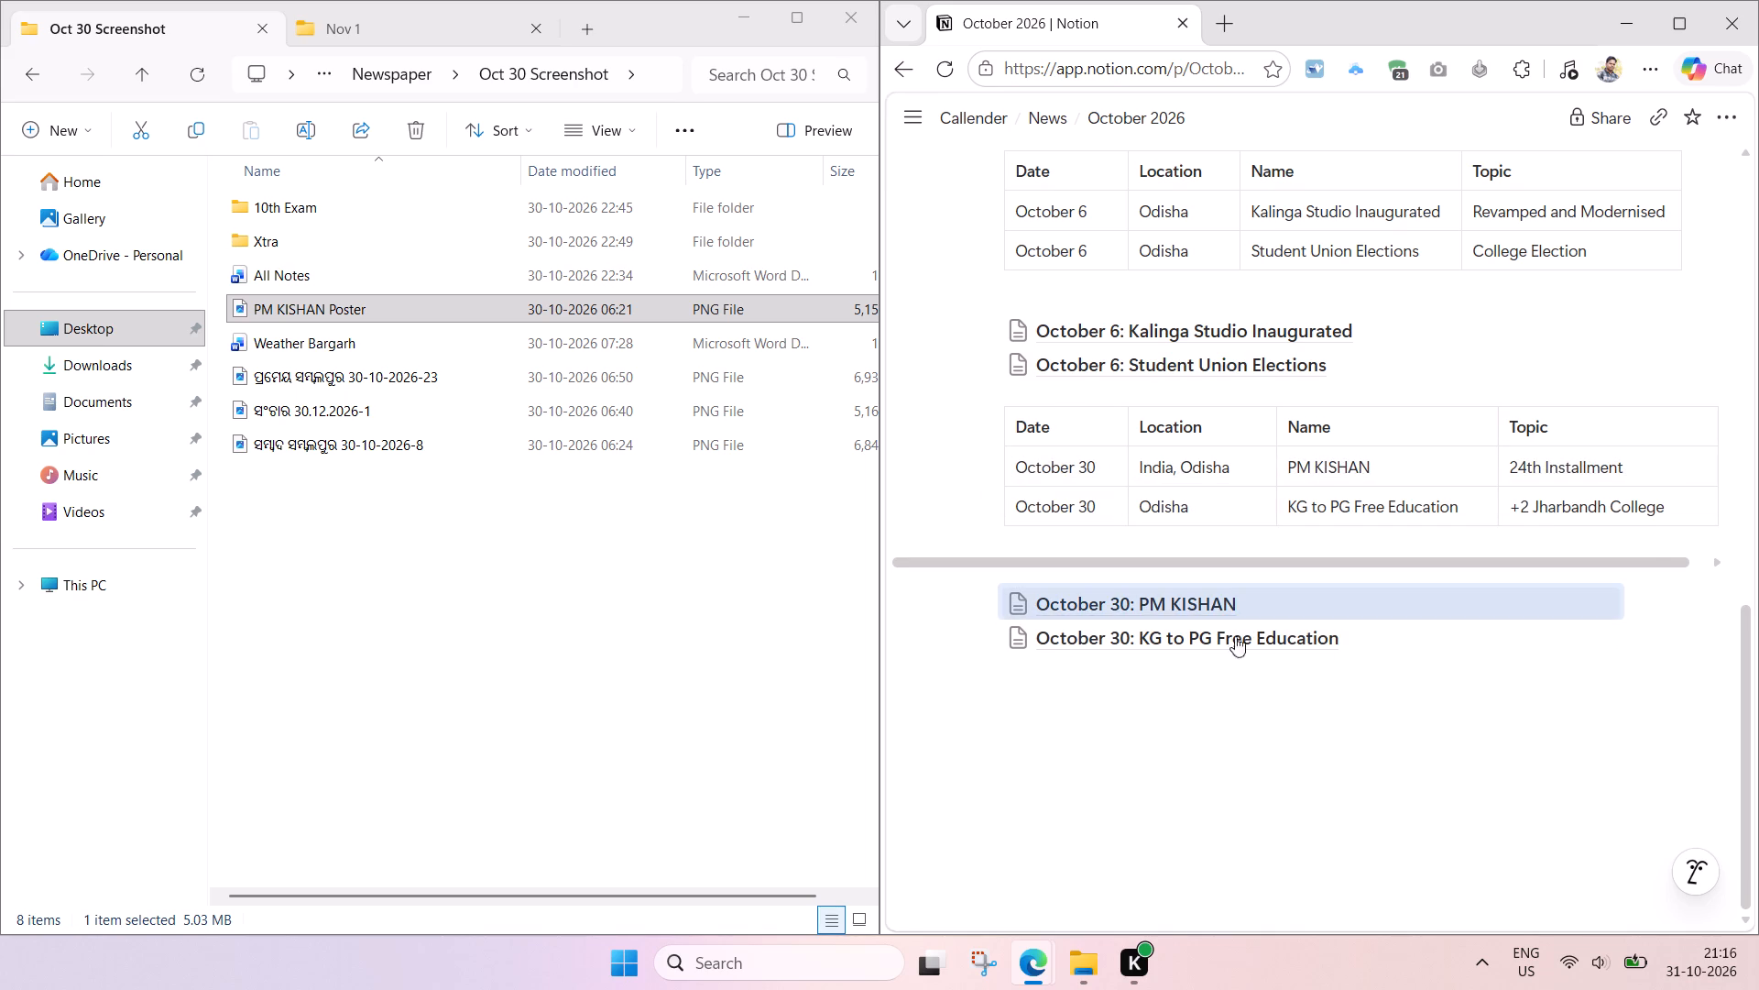
Narrow the Name, Location and Topic columns of the October 30 table to fit their contents, and save the page.
{"action": "scroll", "coordinate": [1576, 543], "scroll_direction": "left", "scroll_amount": 1}
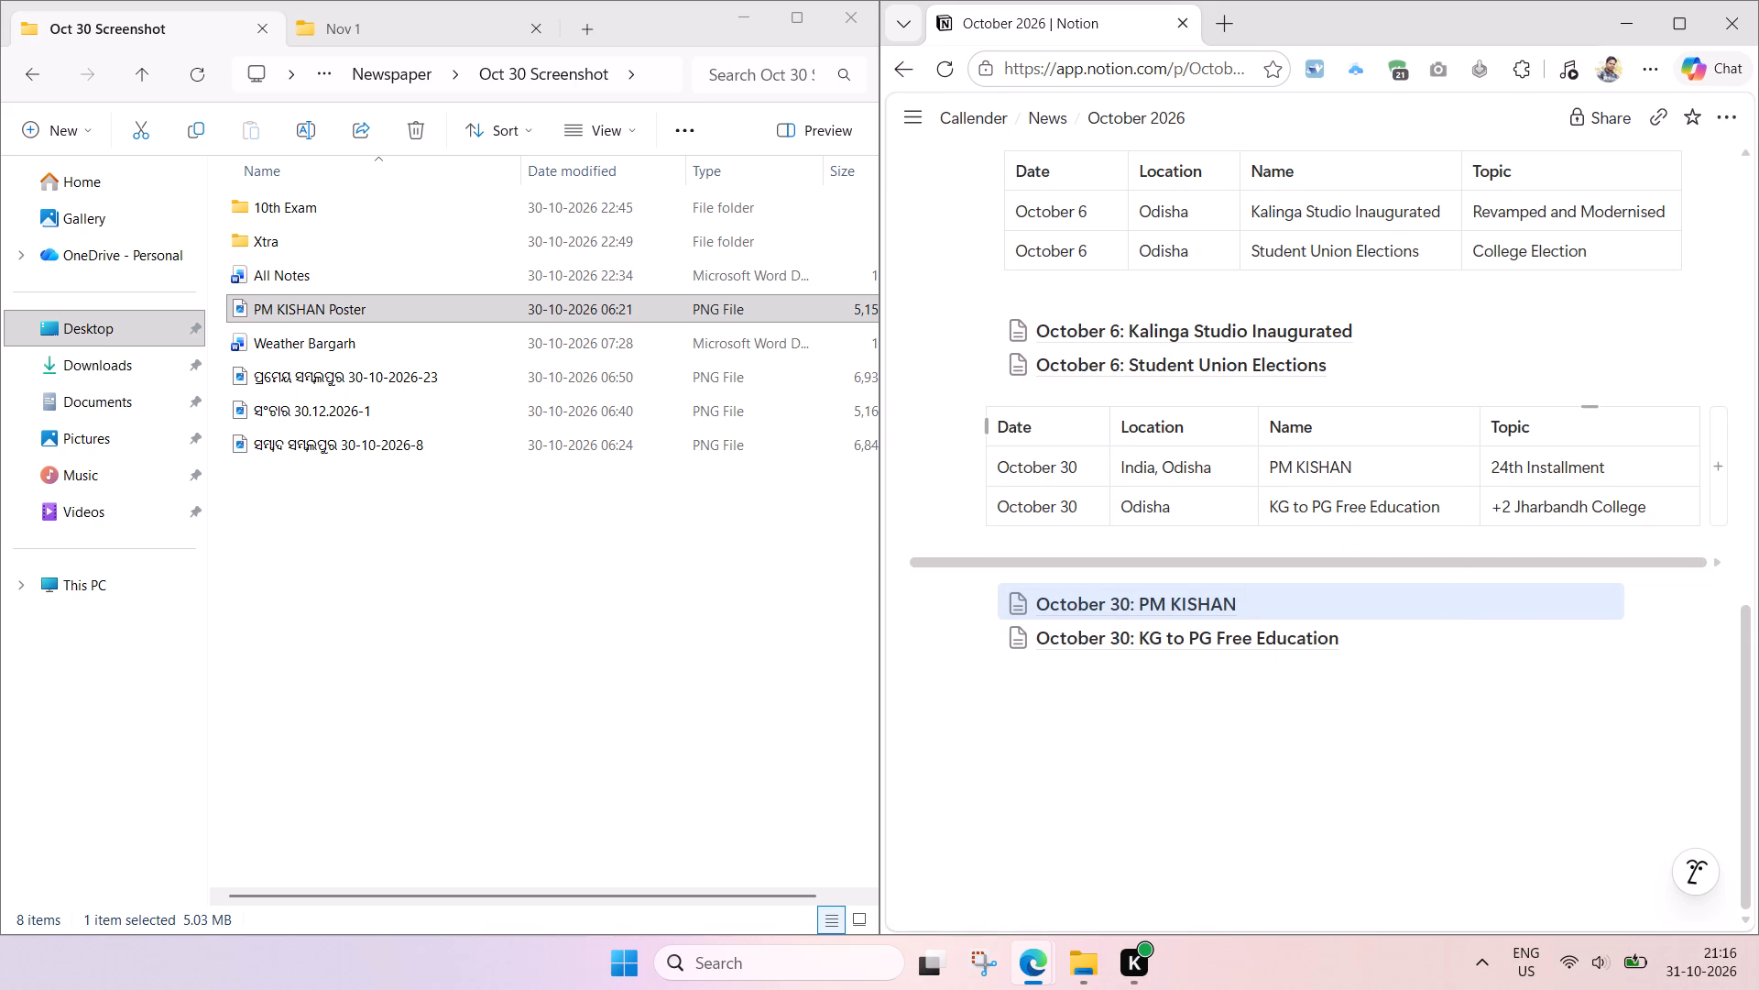
{"action": "left_click_drag", "start_coordinate": [1480, 424], "coordinate": [1462, 425]}
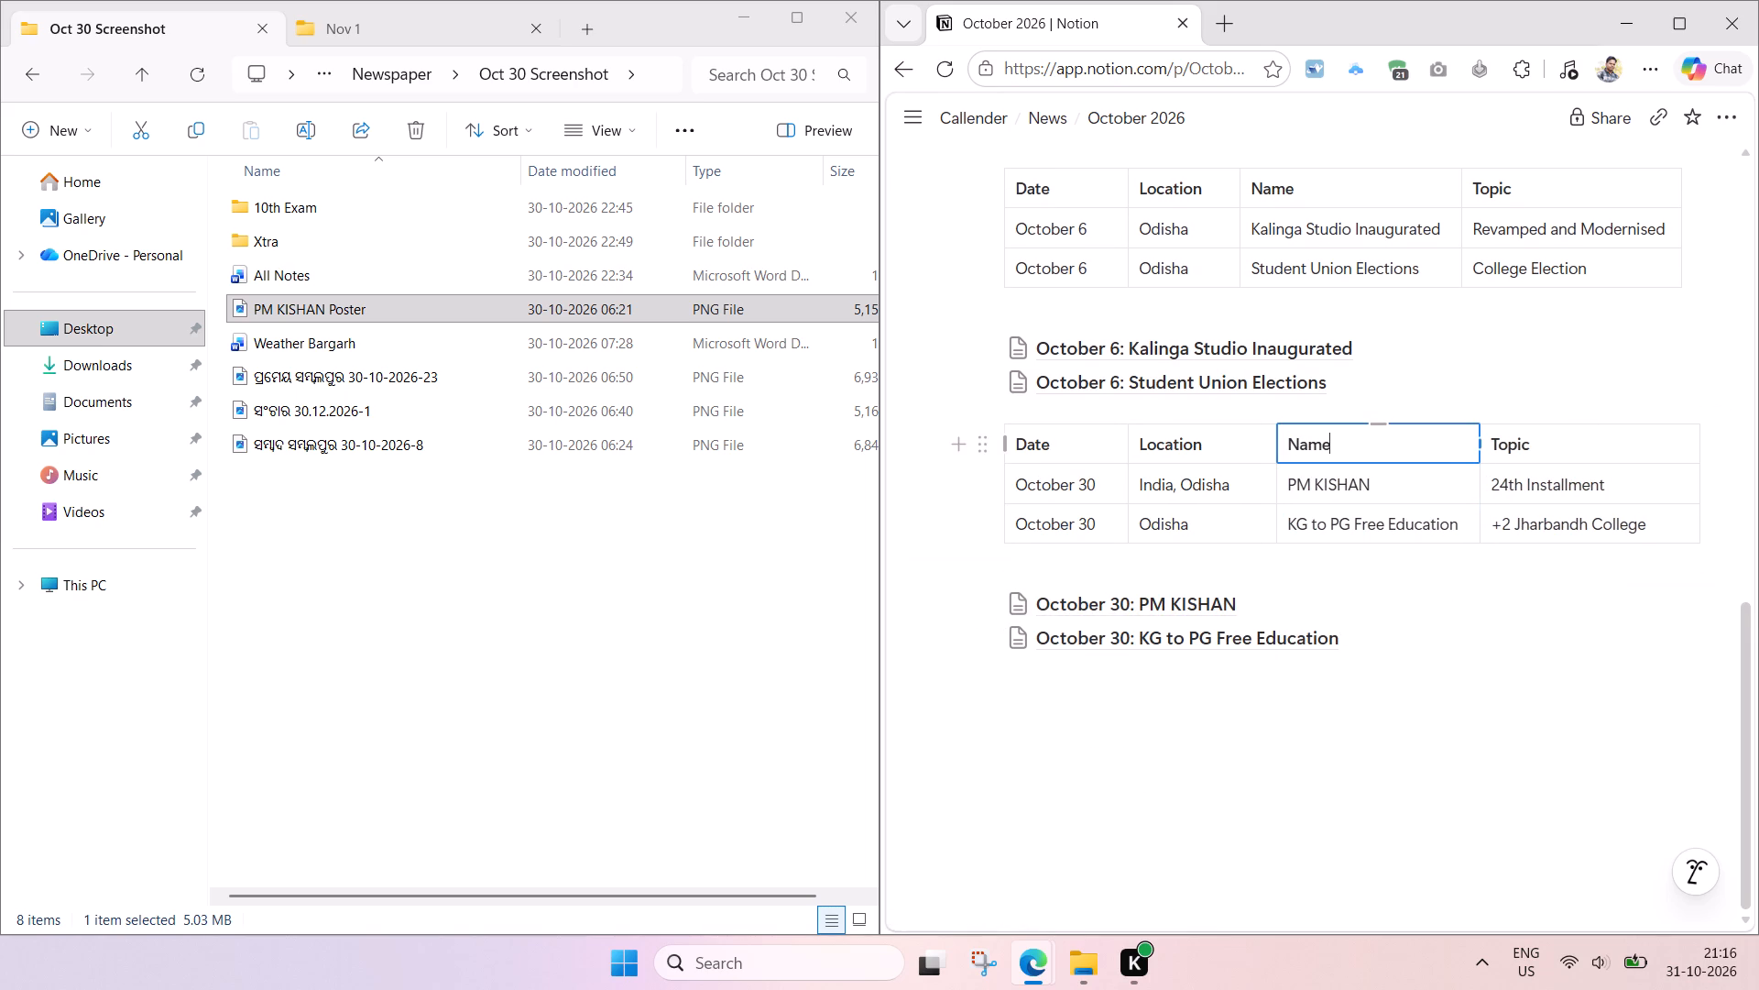
{"action": "left_click_drag", "start_coordinate": [1276, 444], "coordinate": [1243, 446]}
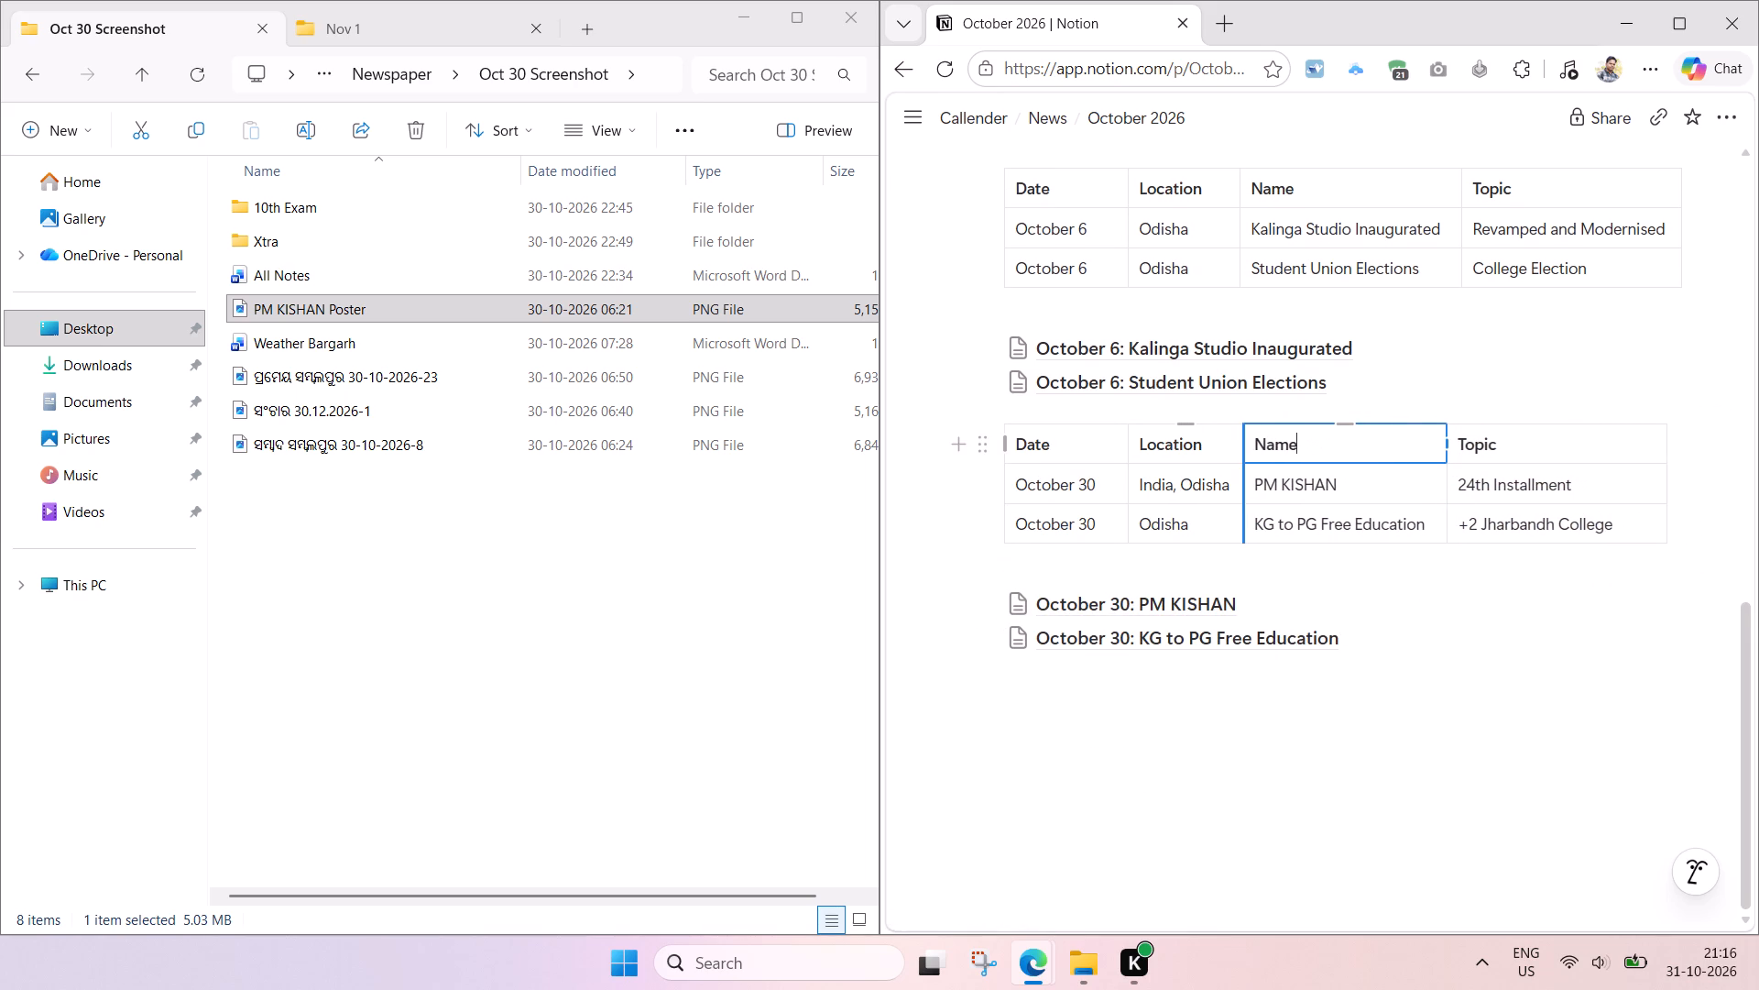
{"action": "left_click_drag", "start_coordinate": [1243, 446], "coordinate": [1246, 446]}
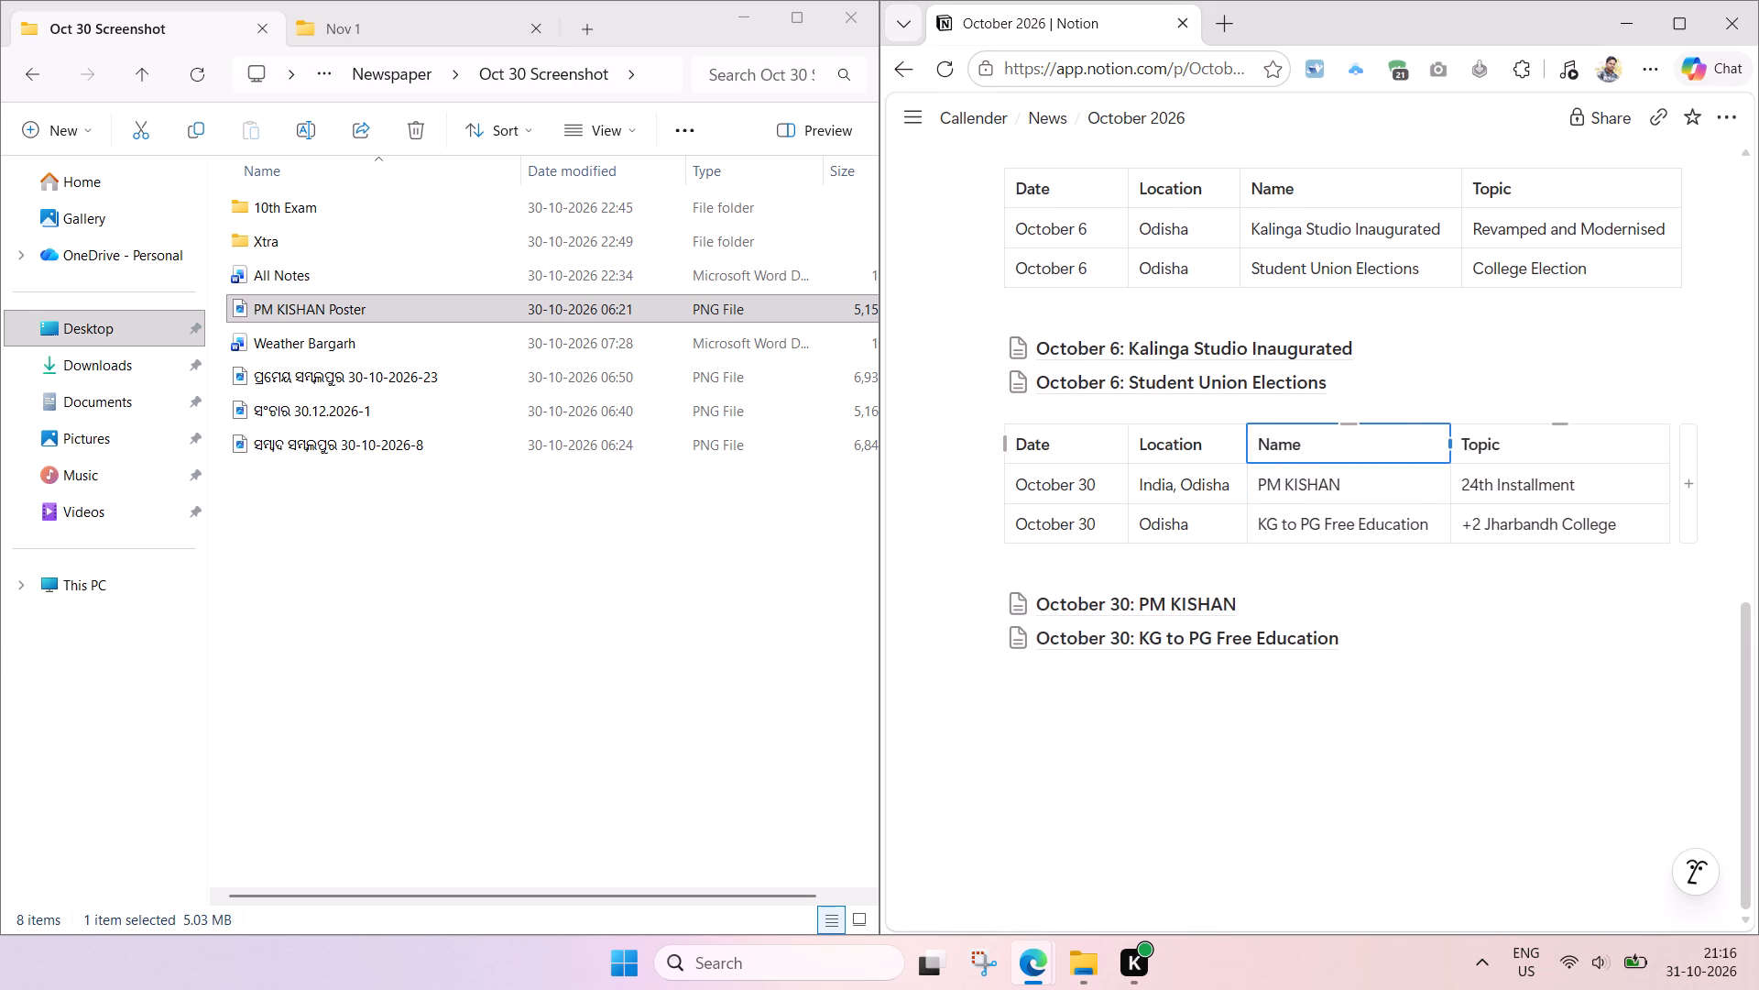
{"action": "double_click", "coordinate": [1670, 450]}
{"action": "left_click", "coordinate": [1658, 530]}
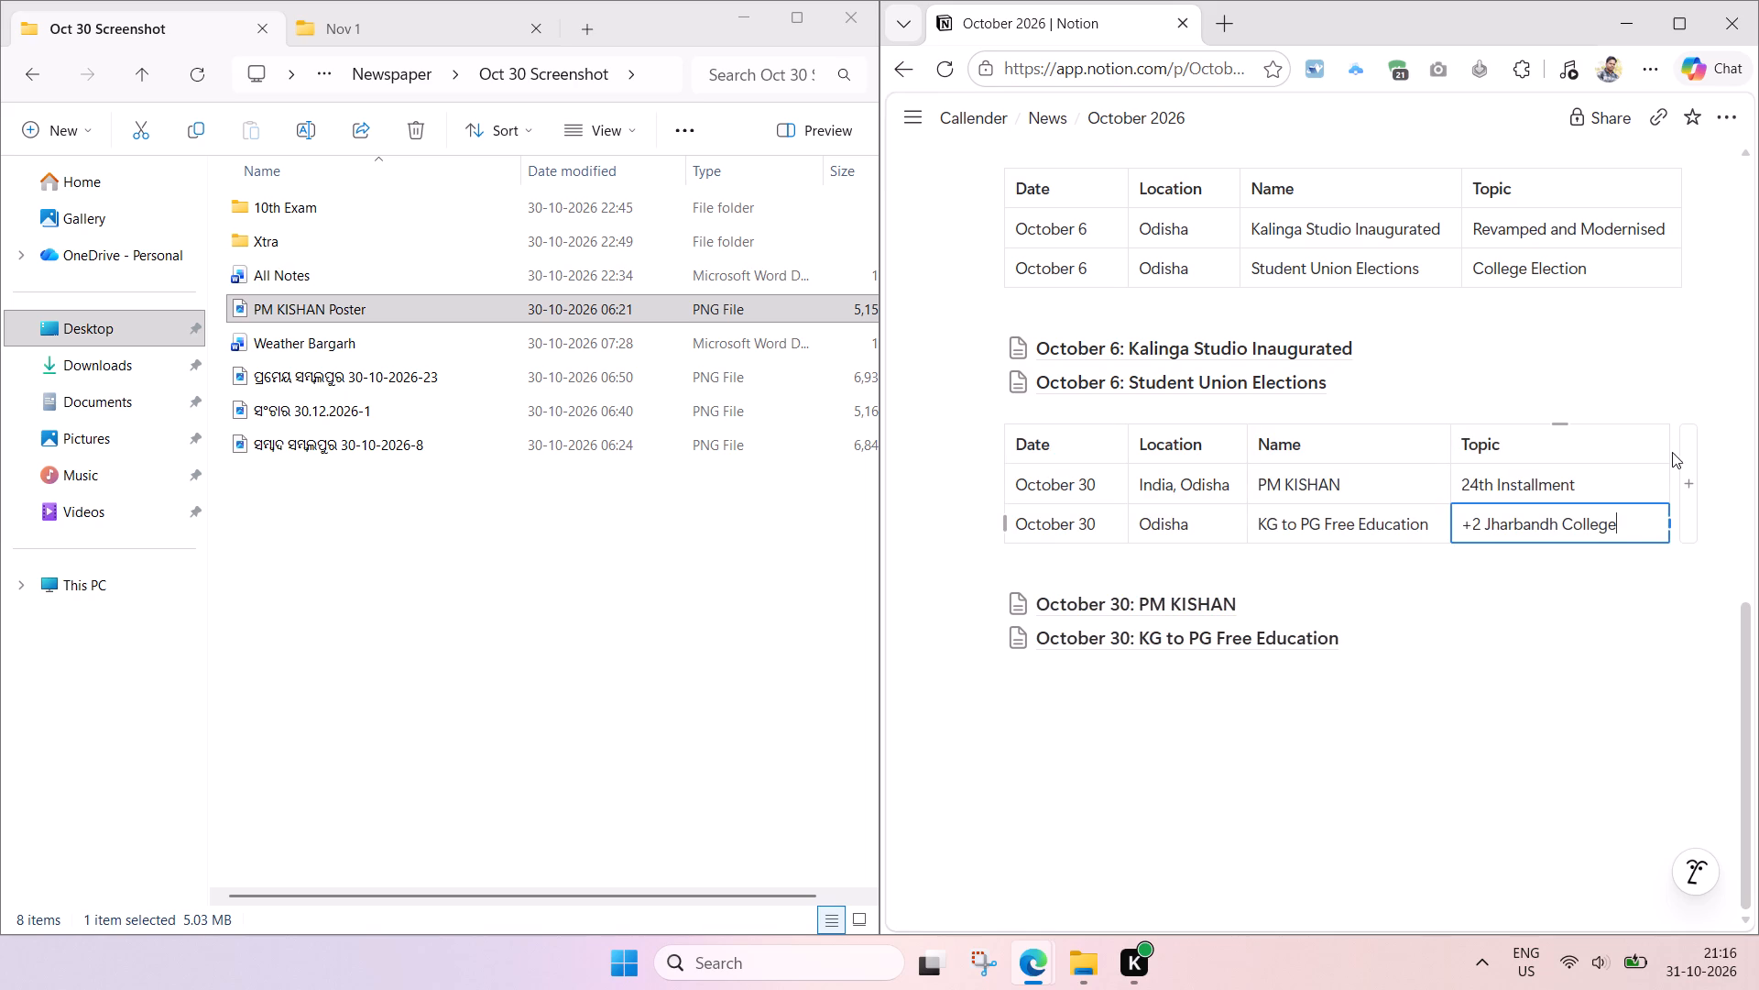
{"action": "left_click_drag", "start_coordinate": [1668, 446], "coordinate": [1637, 446]}
{"action": "left_click", "coordinate": [1459, 721]}
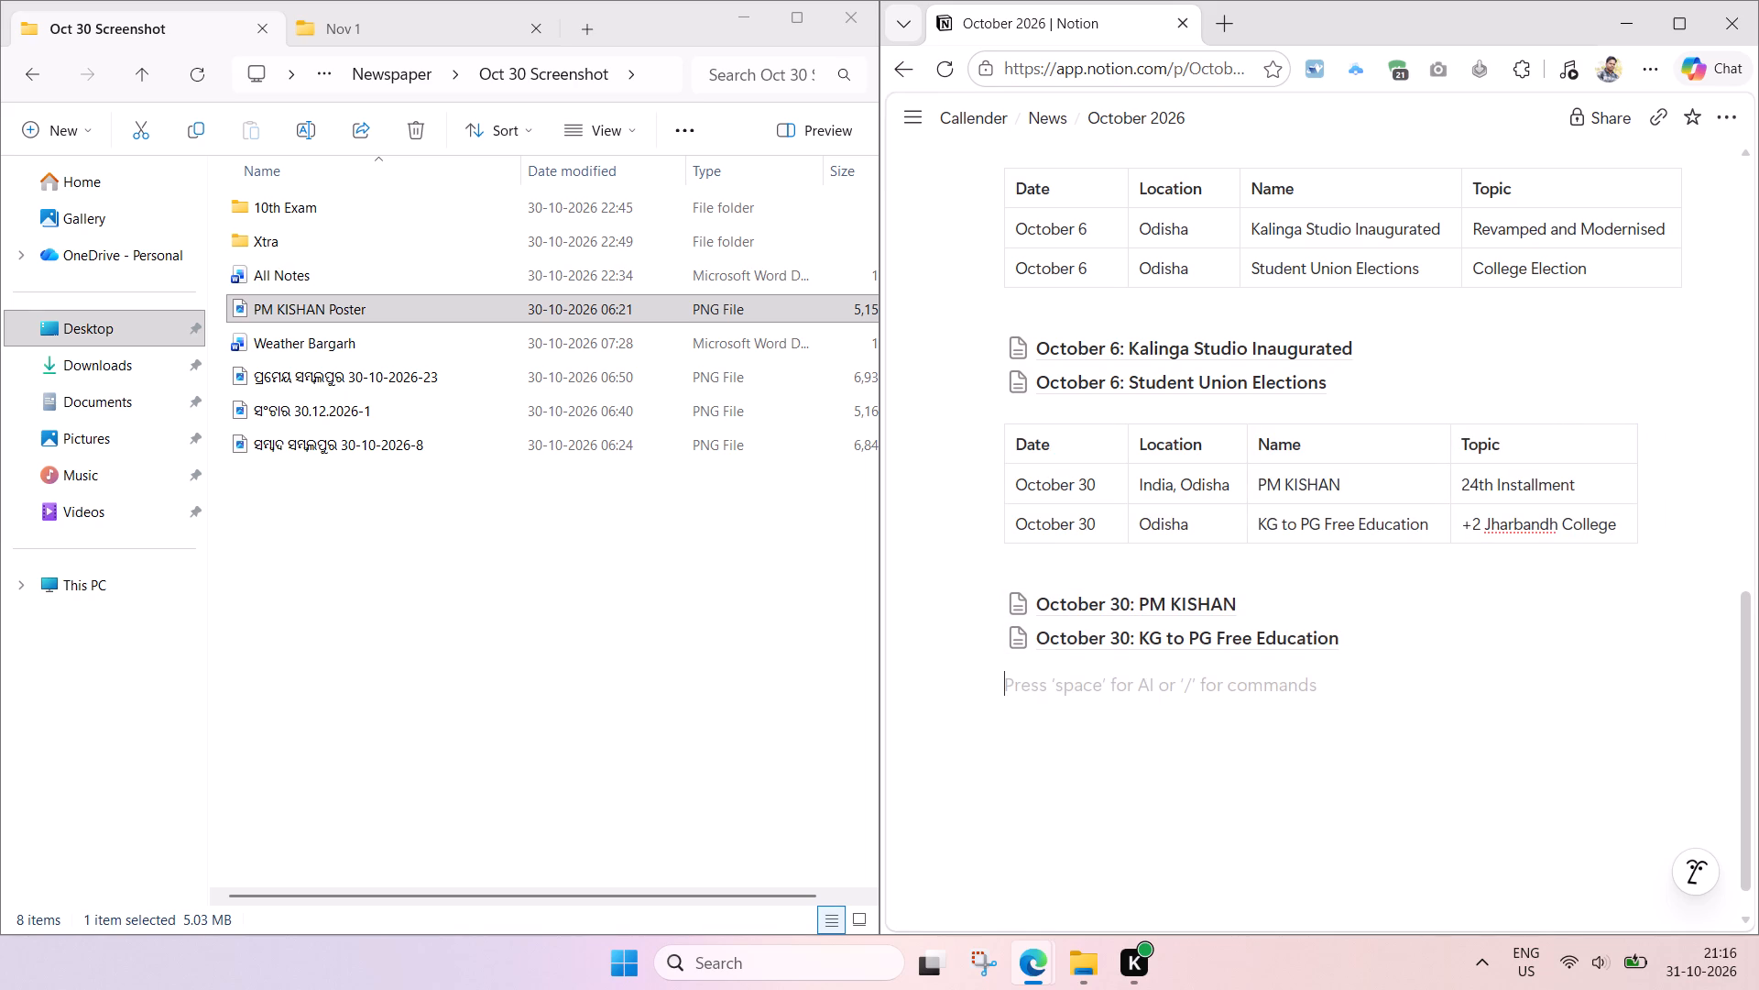
{"action": "key", "text": "ctrl+s"}
Narrow the Location and Date columns of the October 6 table and the Date column of the October 30 table.
{"action": "left_click_drag", "start_coordinate": [1239, 198], "coordinate": [1218, 198]}
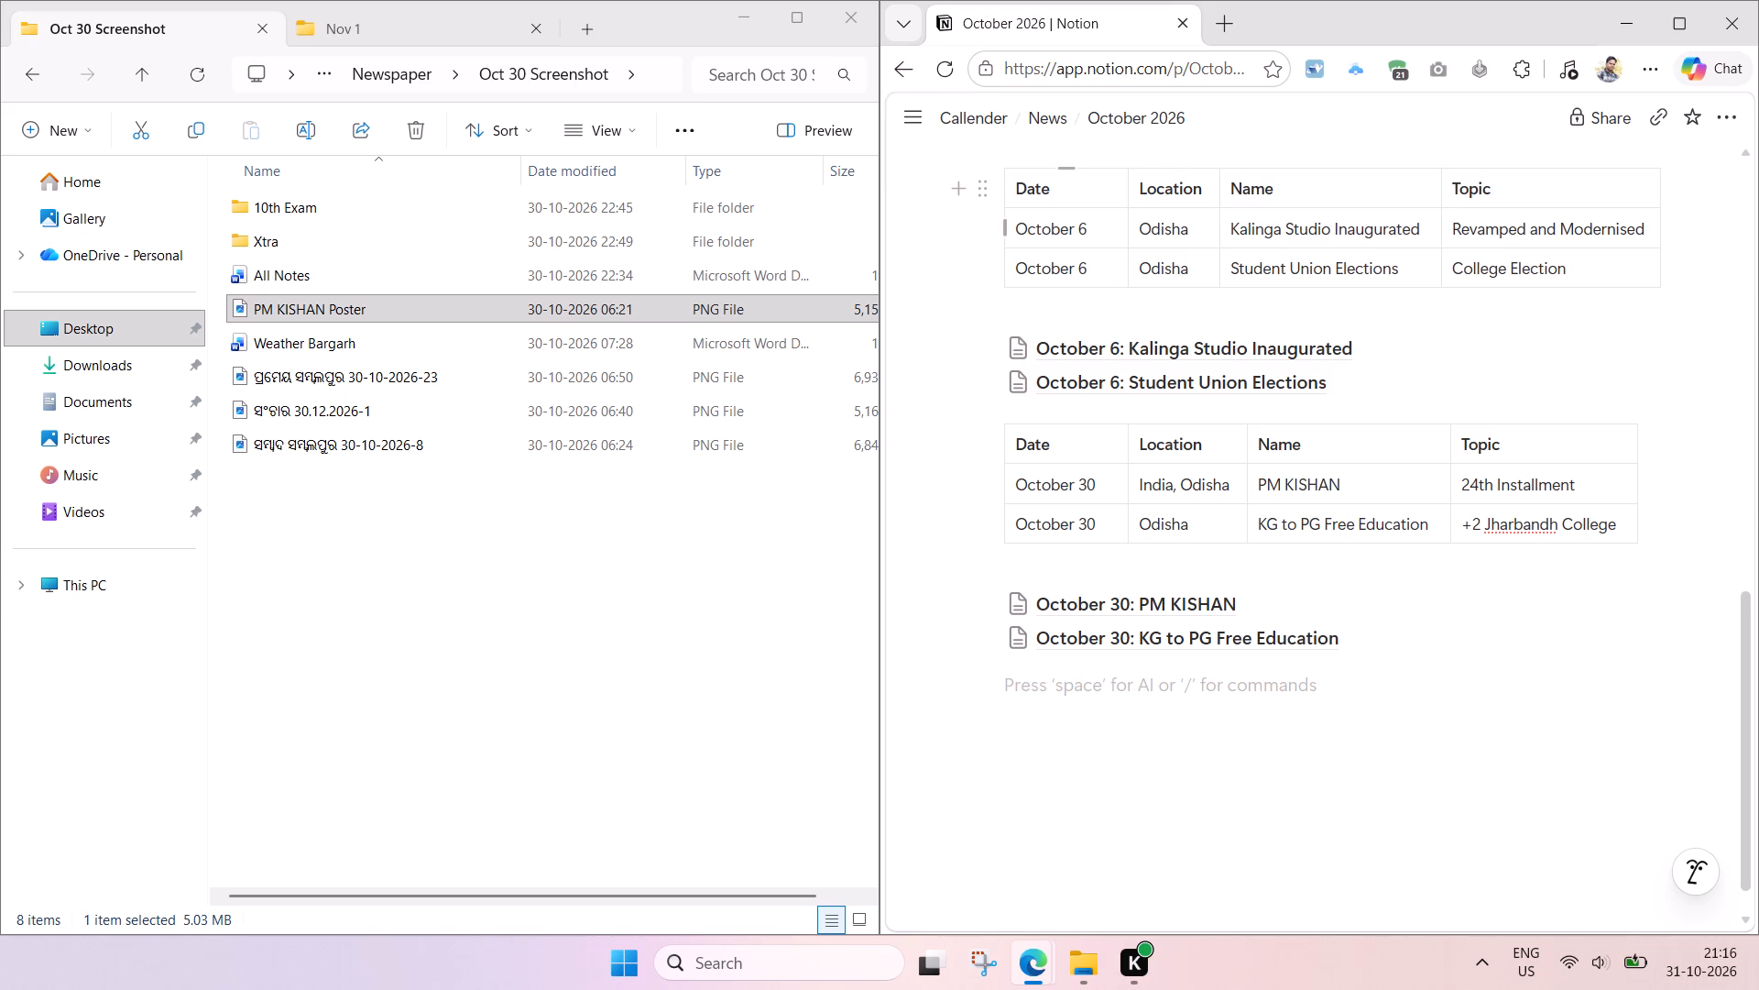
{"action": "left_click_drag", "start_coordinate": [1130, 202], "coordinate": [1110, 204]}
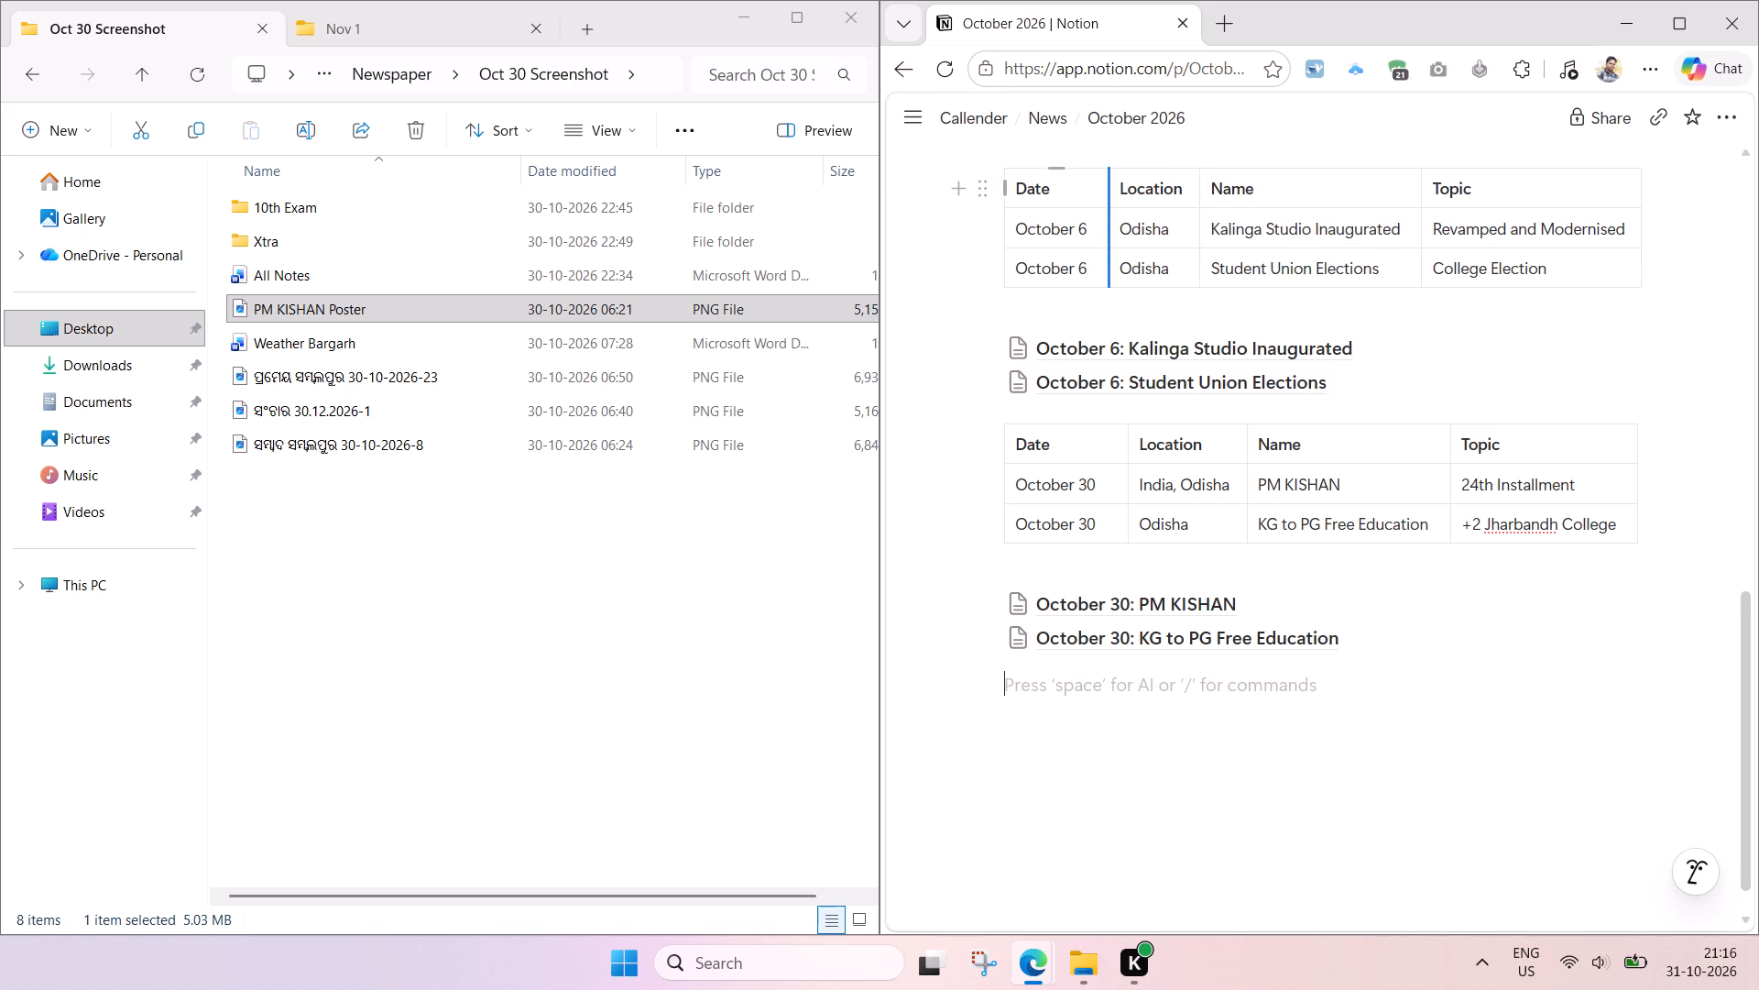
{"action": "left_click_drag", "start_coordinate": [1110, 204], "coordinate": [1113, 206]}
{"action": "left_click_drag", "start_coordinate": [1127, 453], "coordinate": [1112, 452]}
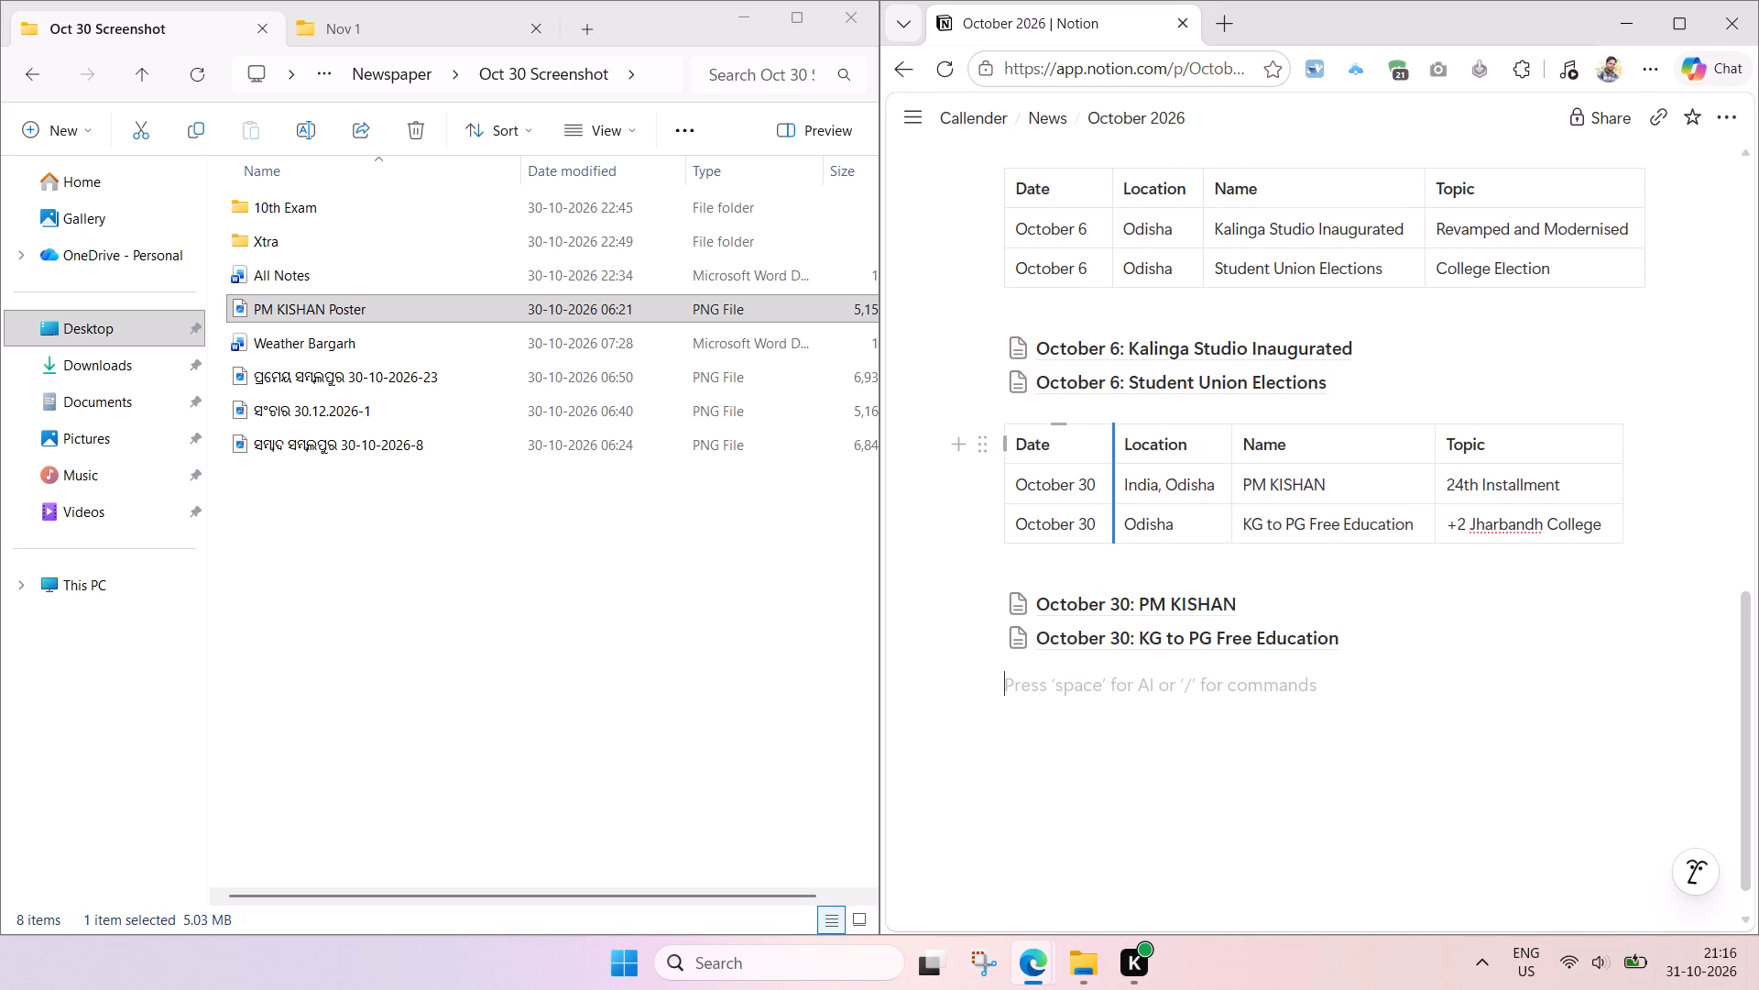
Narrow the Date and Name columns of the October 5 table to fit their contents.
{"action": "scroll", "coordinate": [1132, 437], "scroll_direction": "up", "scroll_amount": 5}
{"action": "scroll", "coordinate": [1203, 400], "scroll_direction": "up", "scroll_amount": 1}
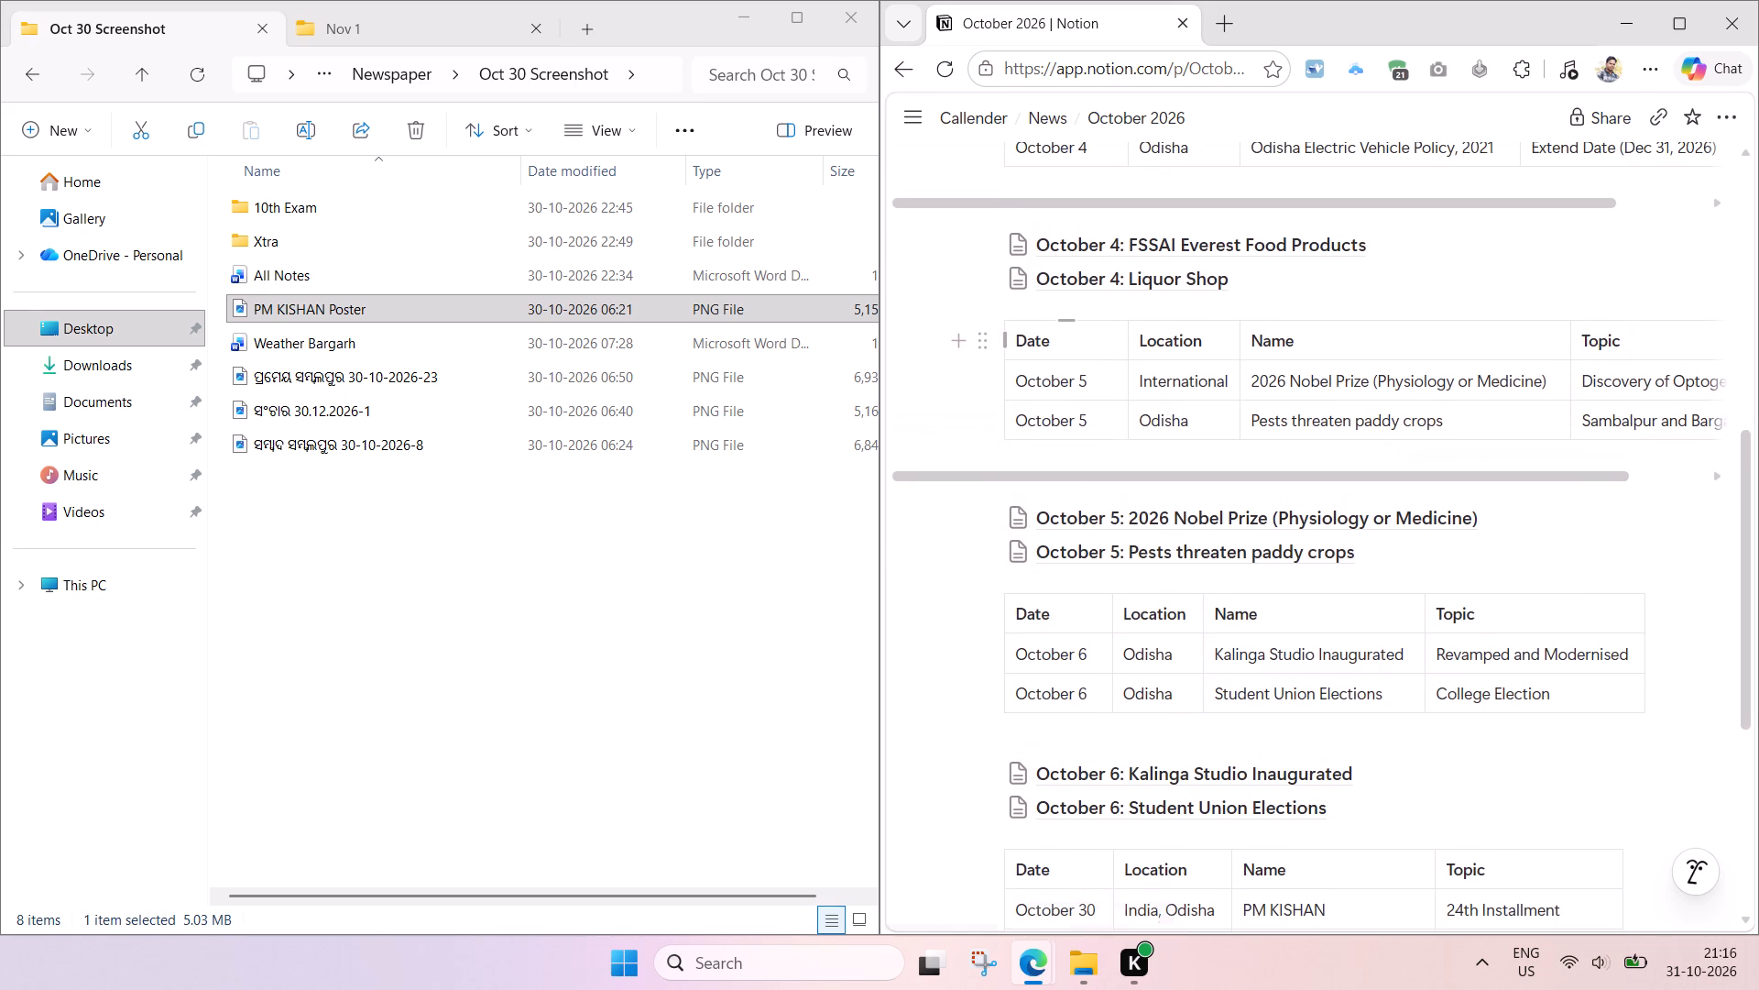
{"action": "left_click_drag", "start_coordinate": [1128, 337], "coordinate": [1105, 338]}
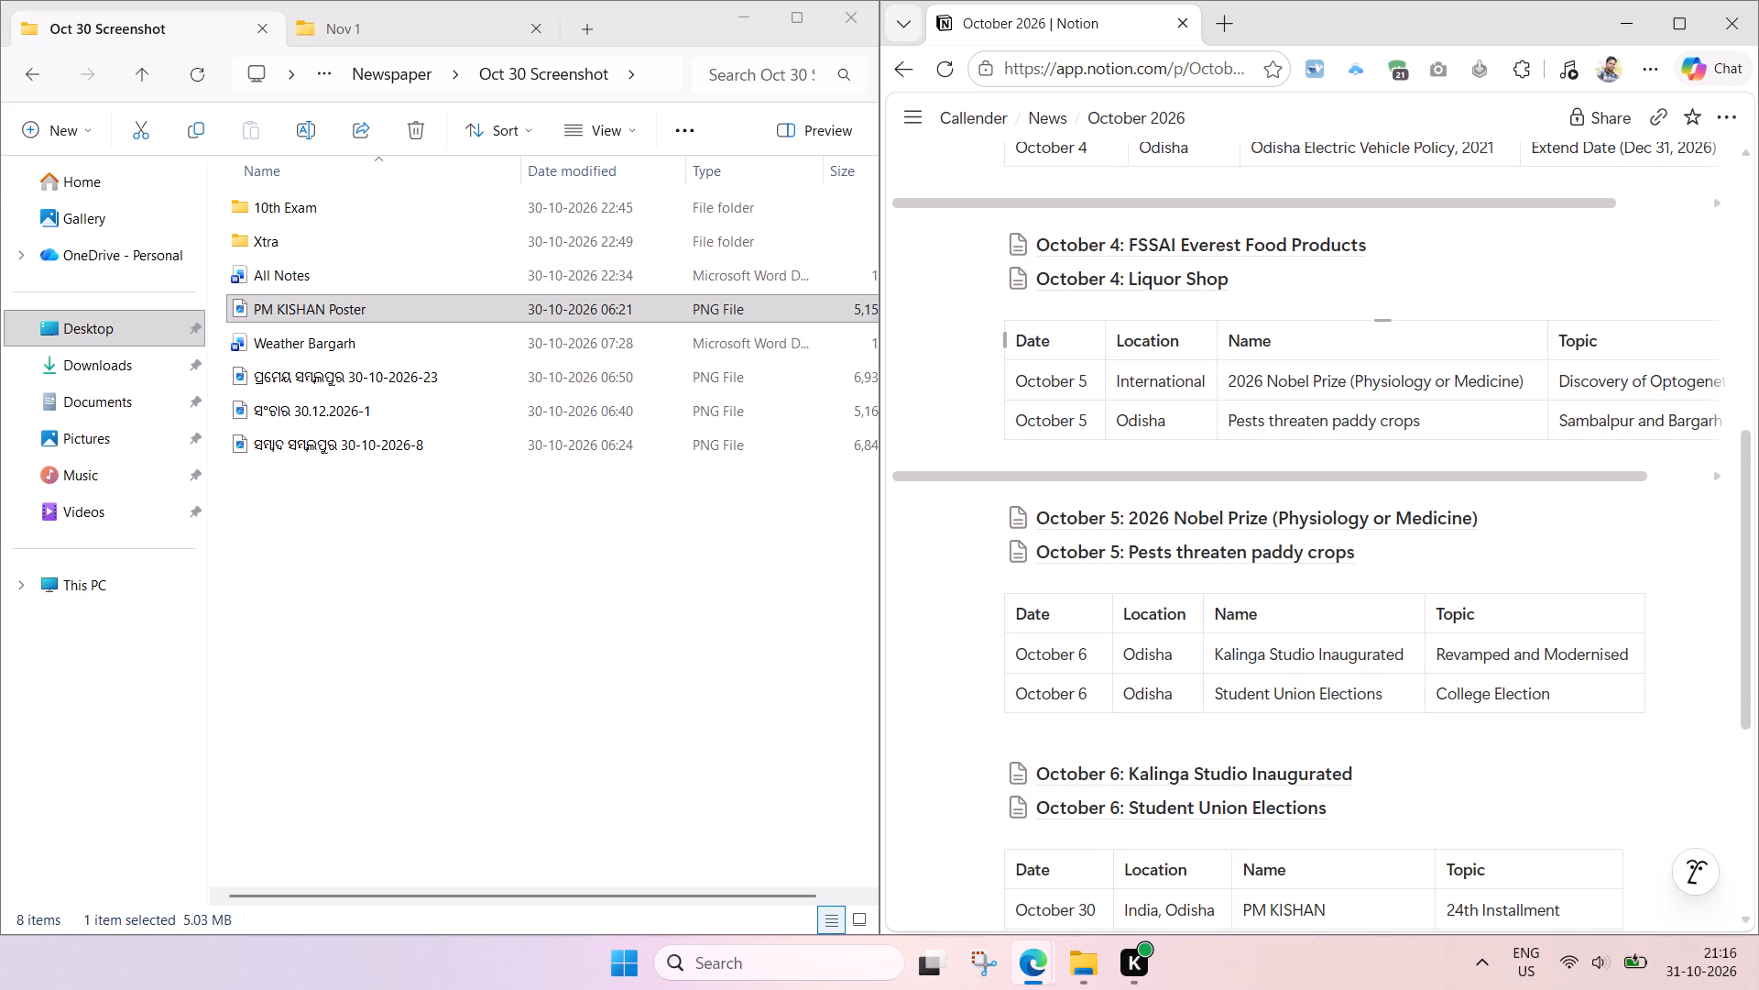
{"action": "left_click_drag", "start_coordinate": [1546, 337], "coordinate": [1535, 338]}
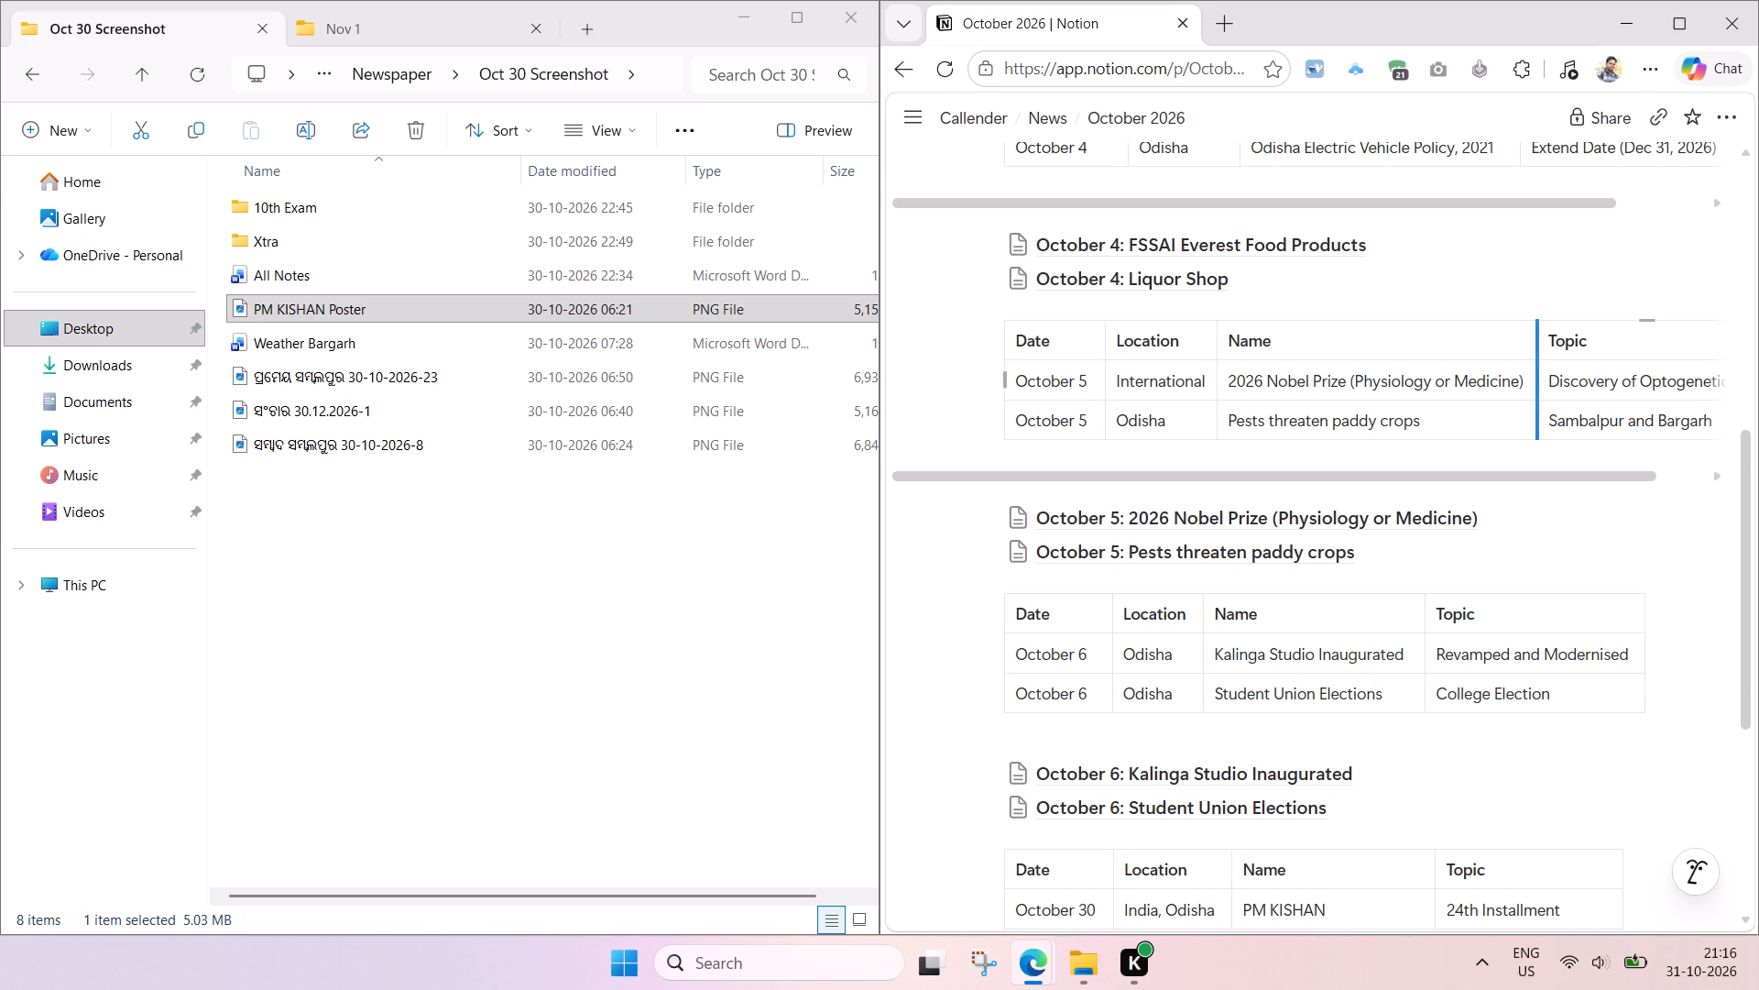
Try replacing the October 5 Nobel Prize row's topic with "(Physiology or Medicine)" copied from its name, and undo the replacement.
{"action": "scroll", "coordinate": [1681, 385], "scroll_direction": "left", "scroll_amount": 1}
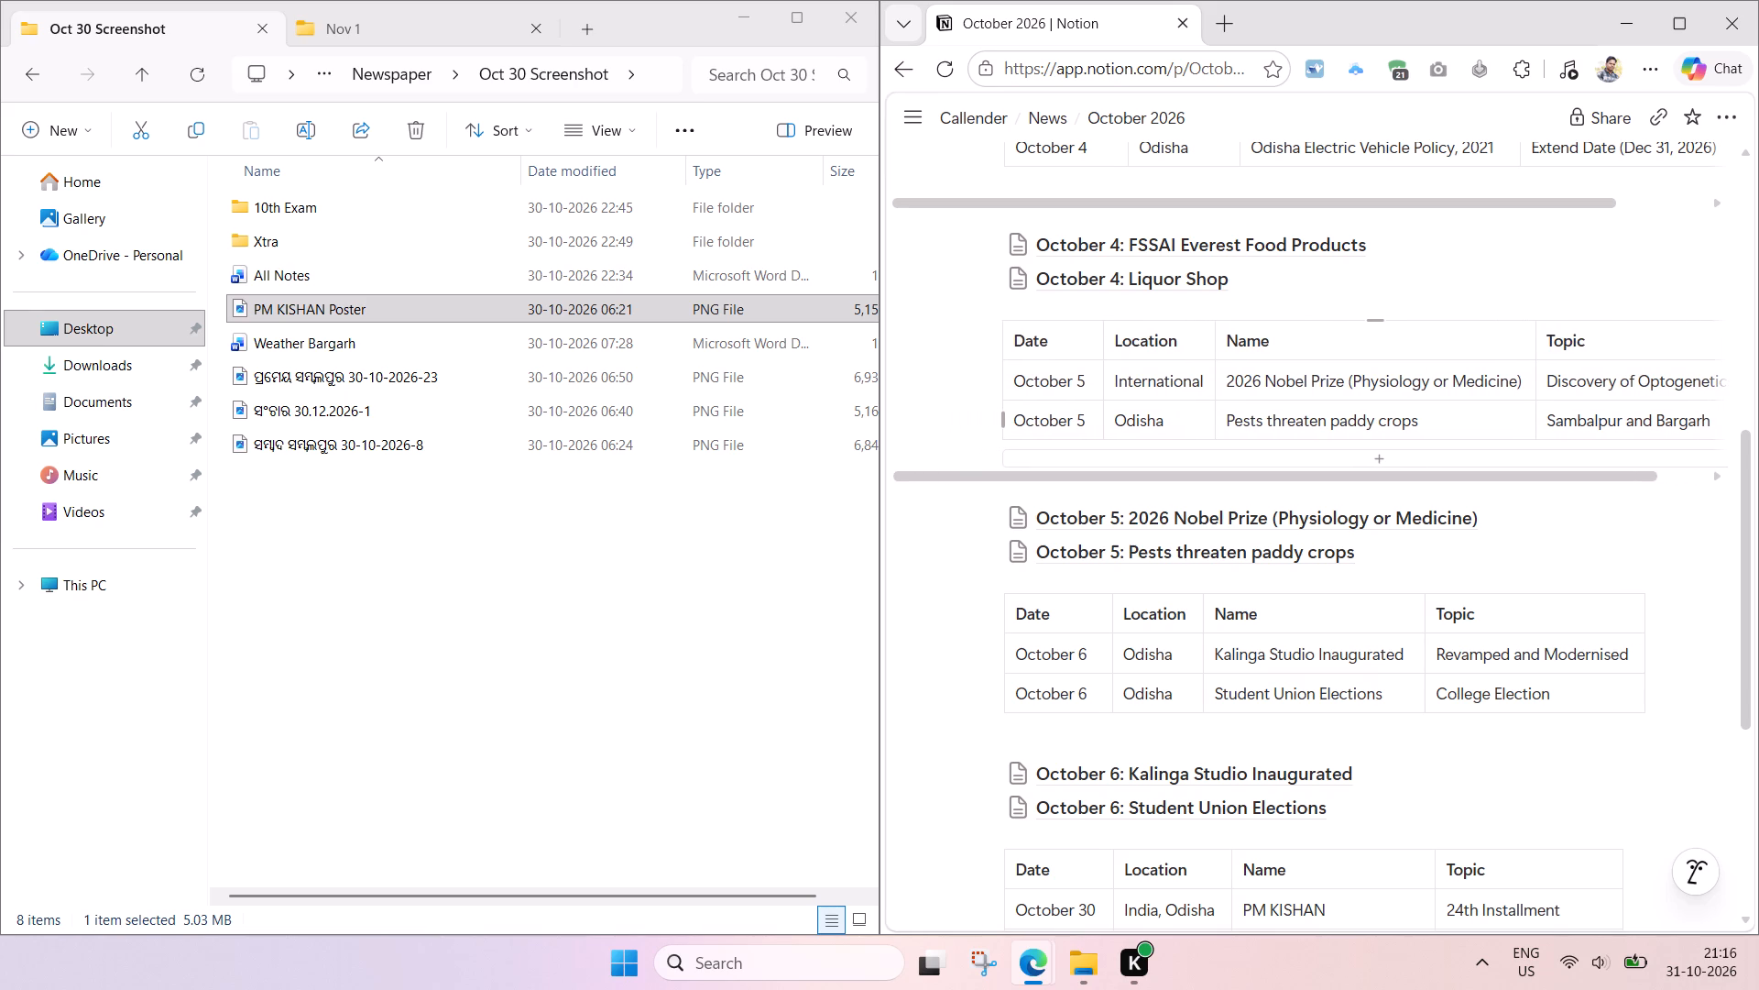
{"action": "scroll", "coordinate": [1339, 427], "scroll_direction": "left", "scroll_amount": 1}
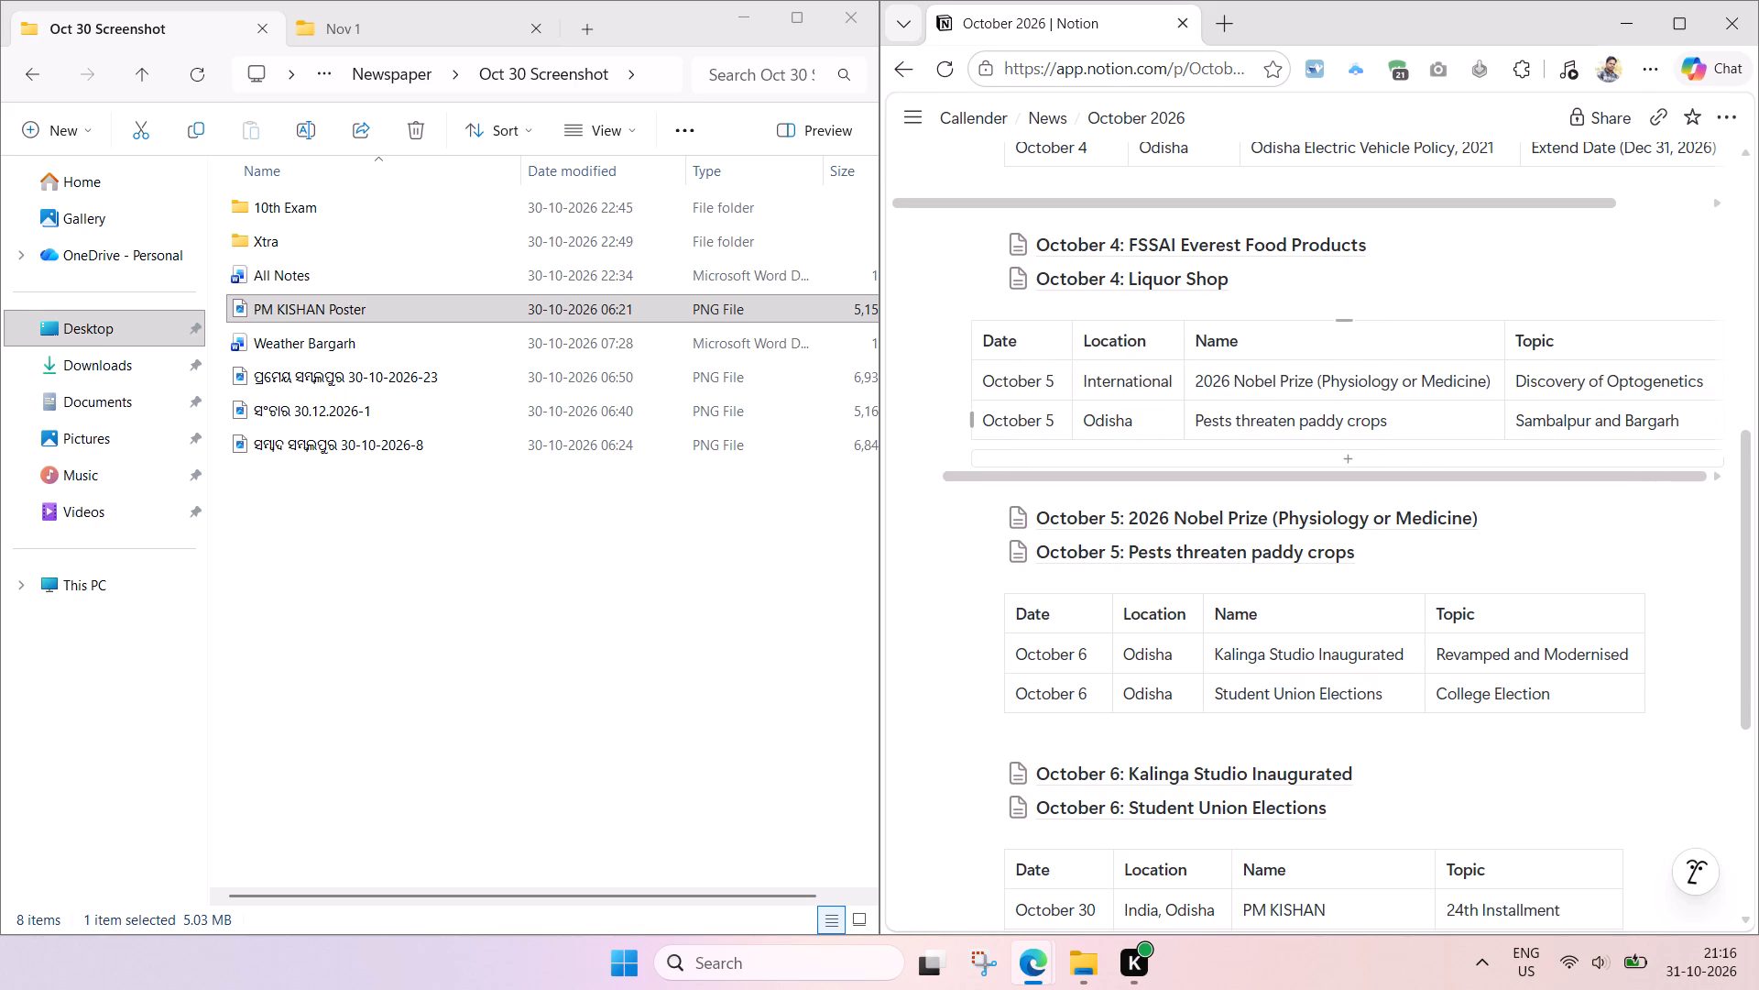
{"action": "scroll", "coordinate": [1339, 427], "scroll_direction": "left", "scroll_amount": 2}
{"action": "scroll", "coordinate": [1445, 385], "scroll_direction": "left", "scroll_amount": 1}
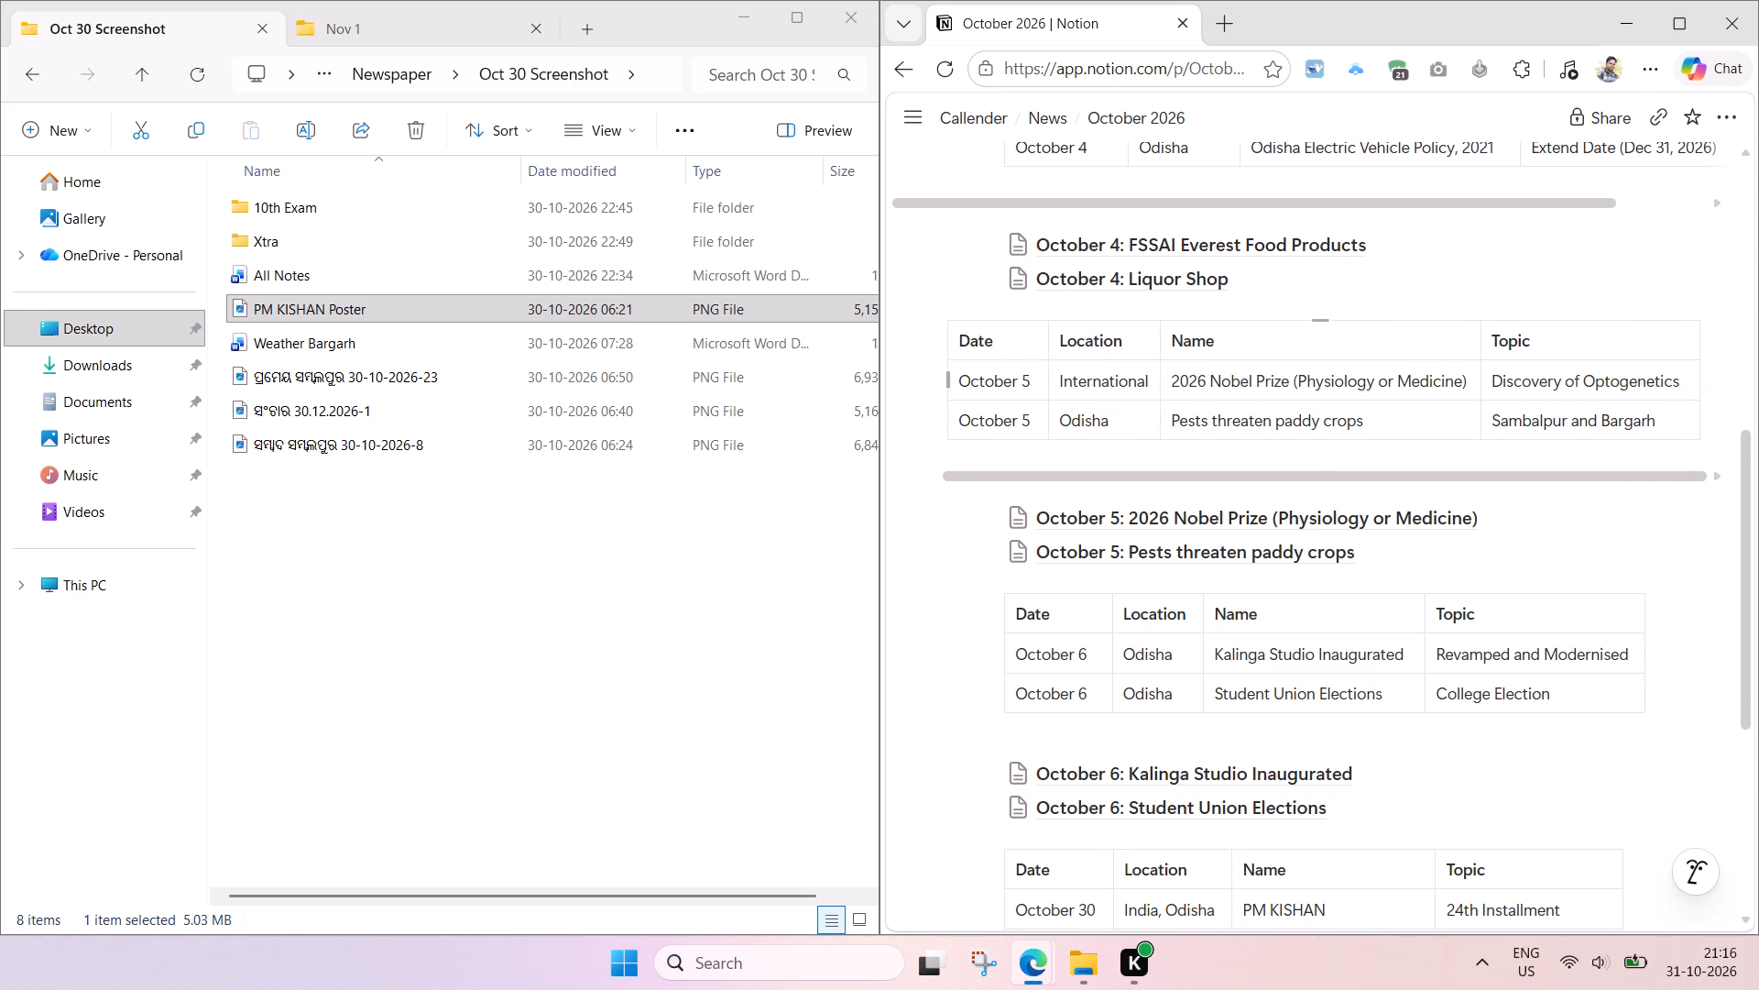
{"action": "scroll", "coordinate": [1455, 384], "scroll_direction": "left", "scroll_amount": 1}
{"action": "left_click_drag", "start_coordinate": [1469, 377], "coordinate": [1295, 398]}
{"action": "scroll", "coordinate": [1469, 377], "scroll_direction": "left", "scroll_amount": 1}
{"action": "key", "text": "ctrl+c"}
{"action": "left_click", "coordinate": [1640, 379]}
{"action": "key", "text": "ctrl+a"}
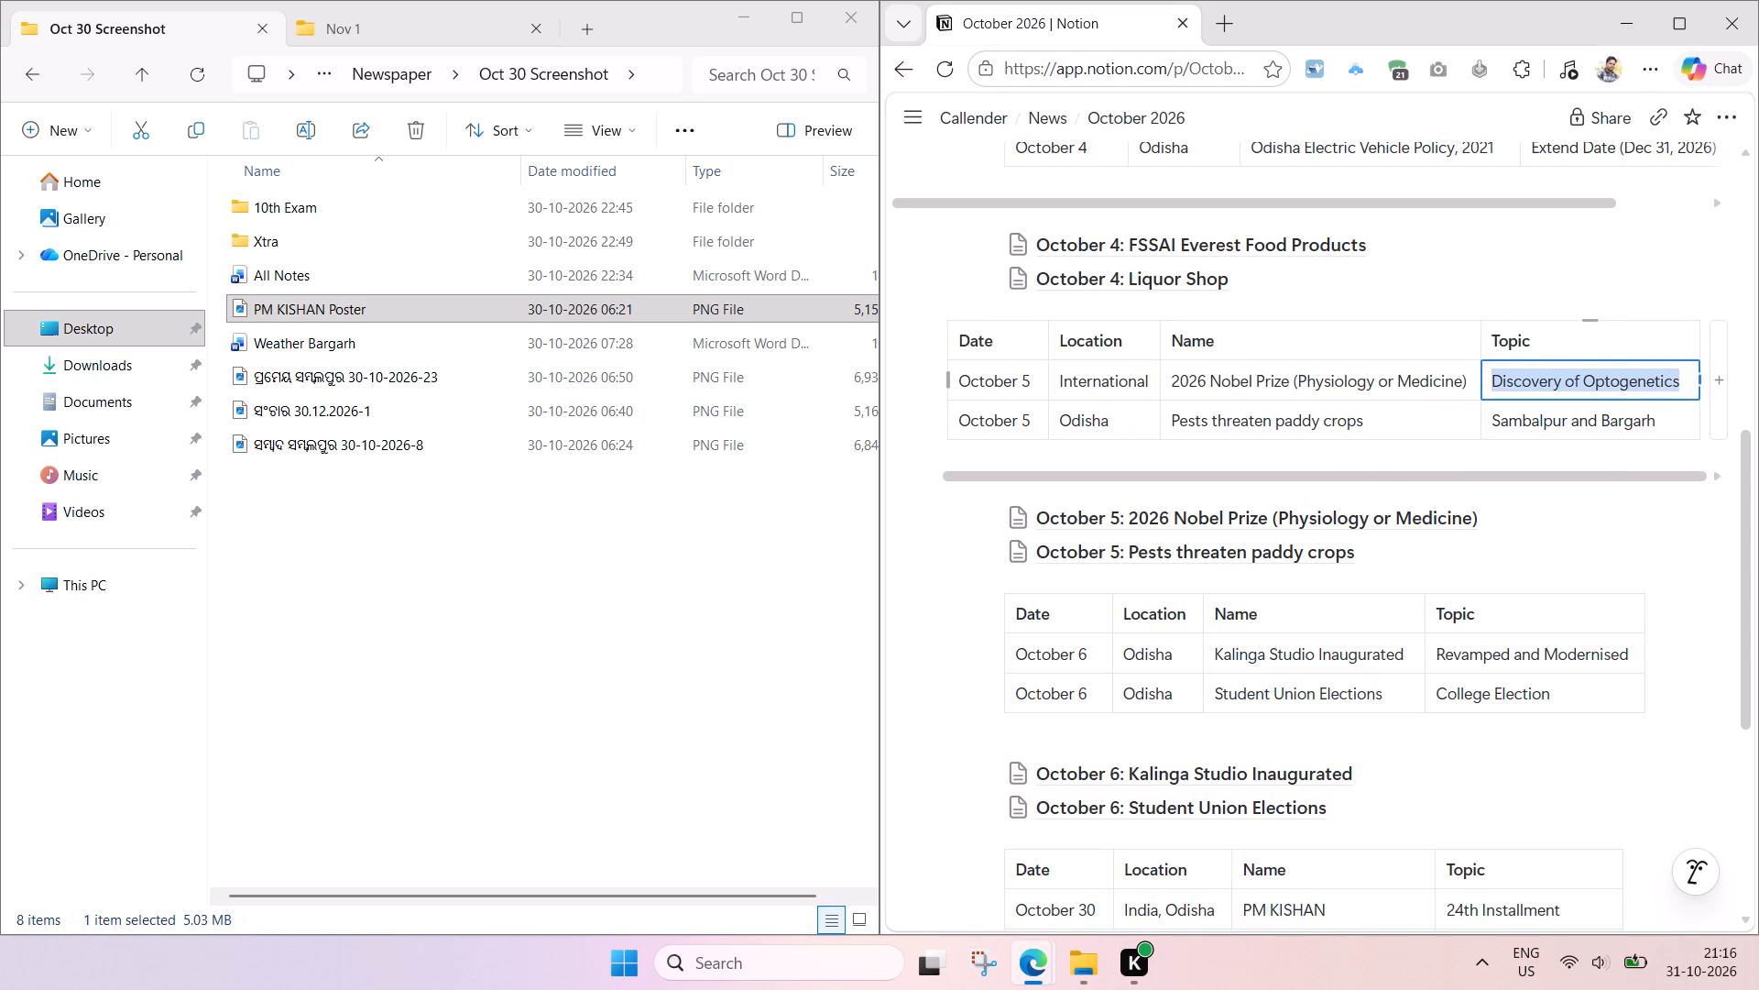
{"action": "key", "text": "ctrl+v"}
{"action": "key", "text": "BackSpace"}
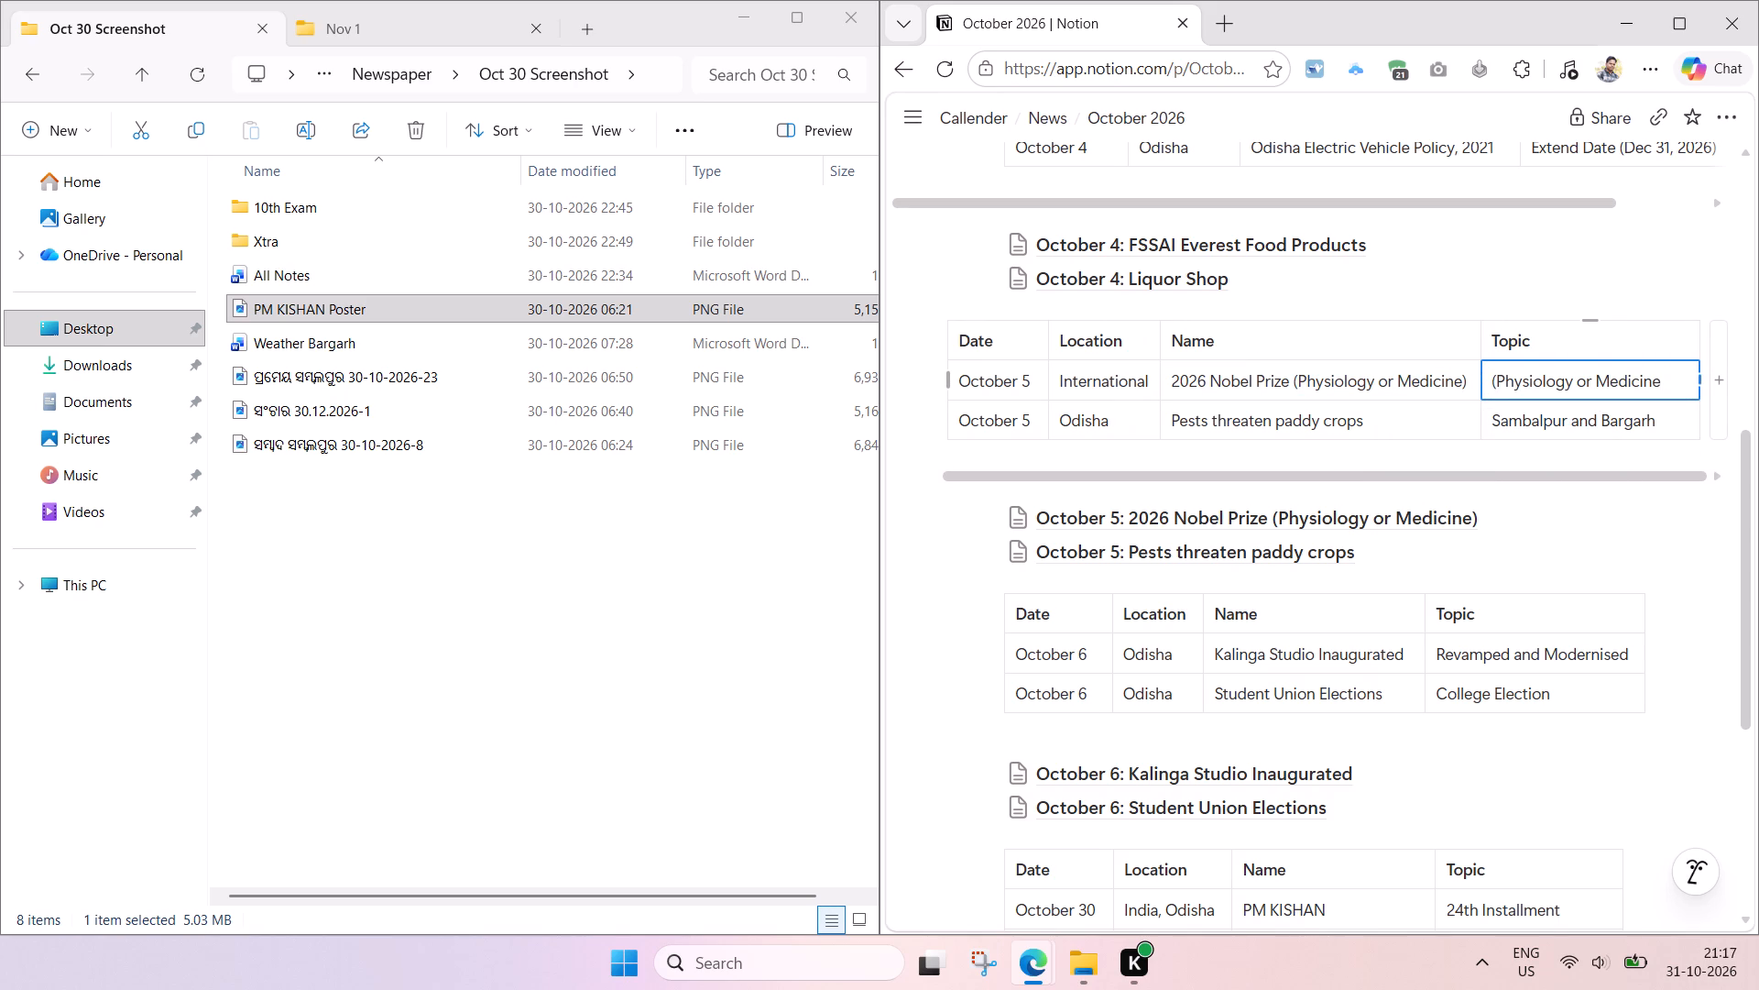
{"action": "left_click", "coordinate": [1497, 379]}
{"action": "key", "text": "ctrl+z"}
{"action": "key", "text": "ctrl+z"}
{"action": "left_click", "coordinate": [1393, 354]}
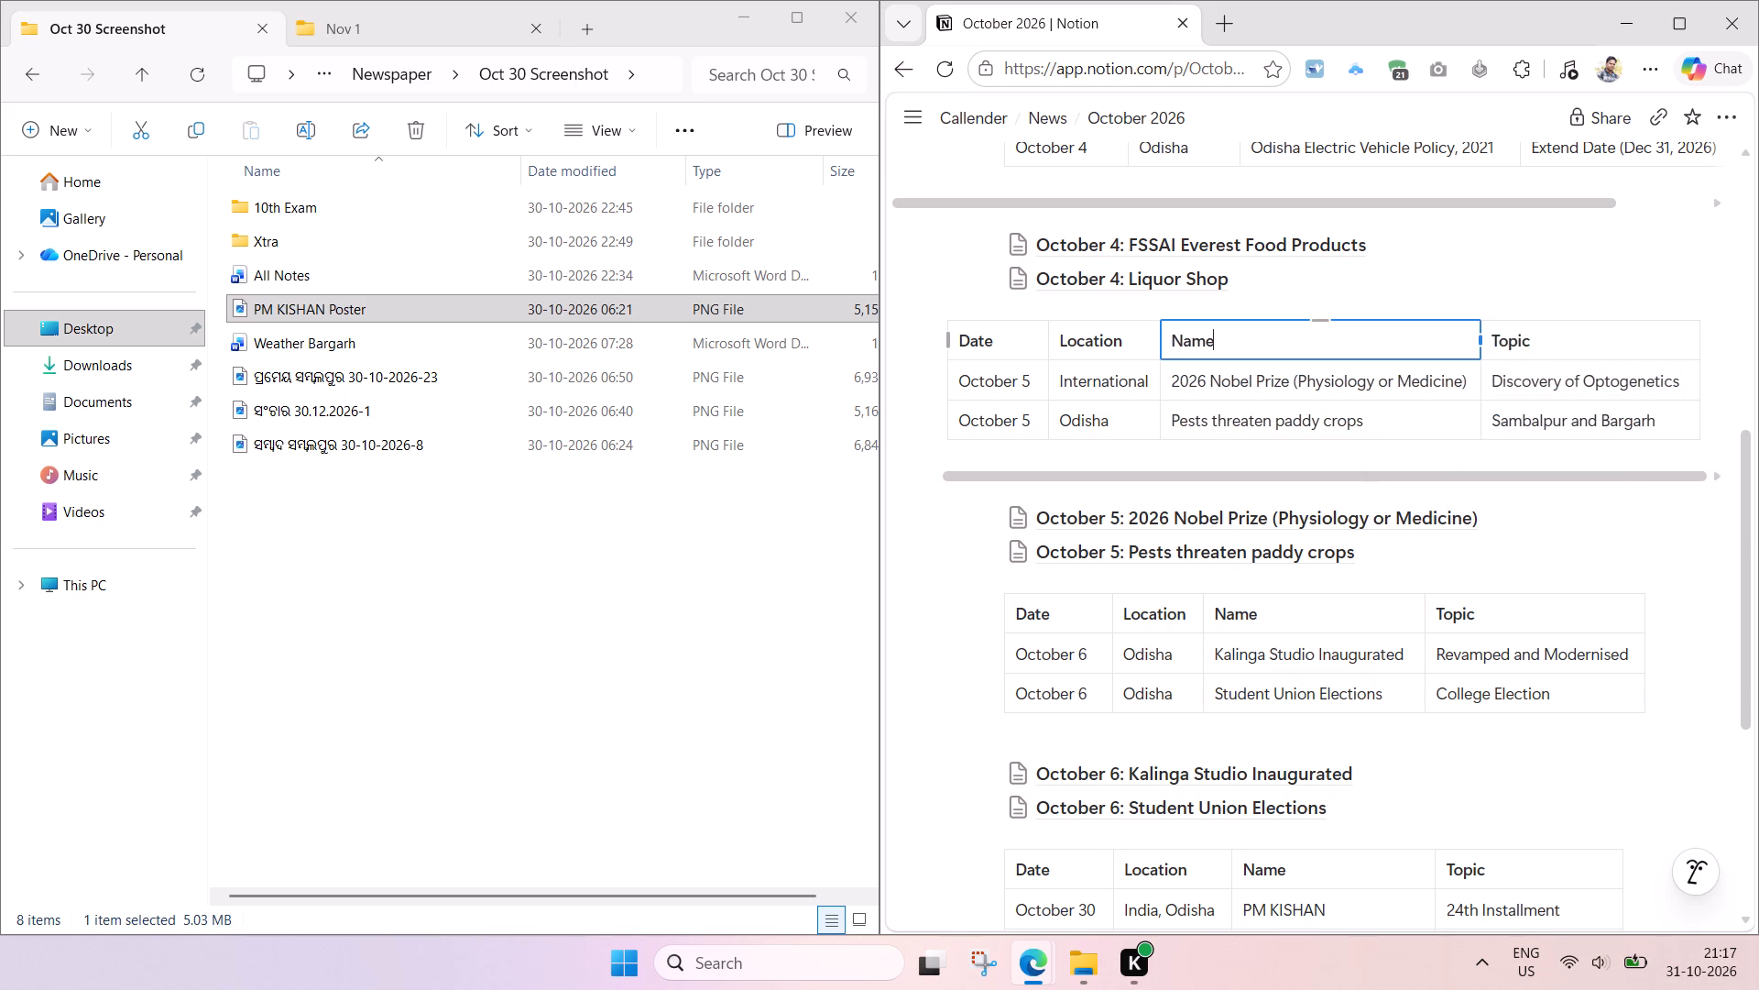
Save the October 2026 page.
{"action": "key", "text": "ctrl+s"}
{"action": "scroll", "coordinate": [1420, 459], "scroll_direction": "right", "scroll_amount": 4}
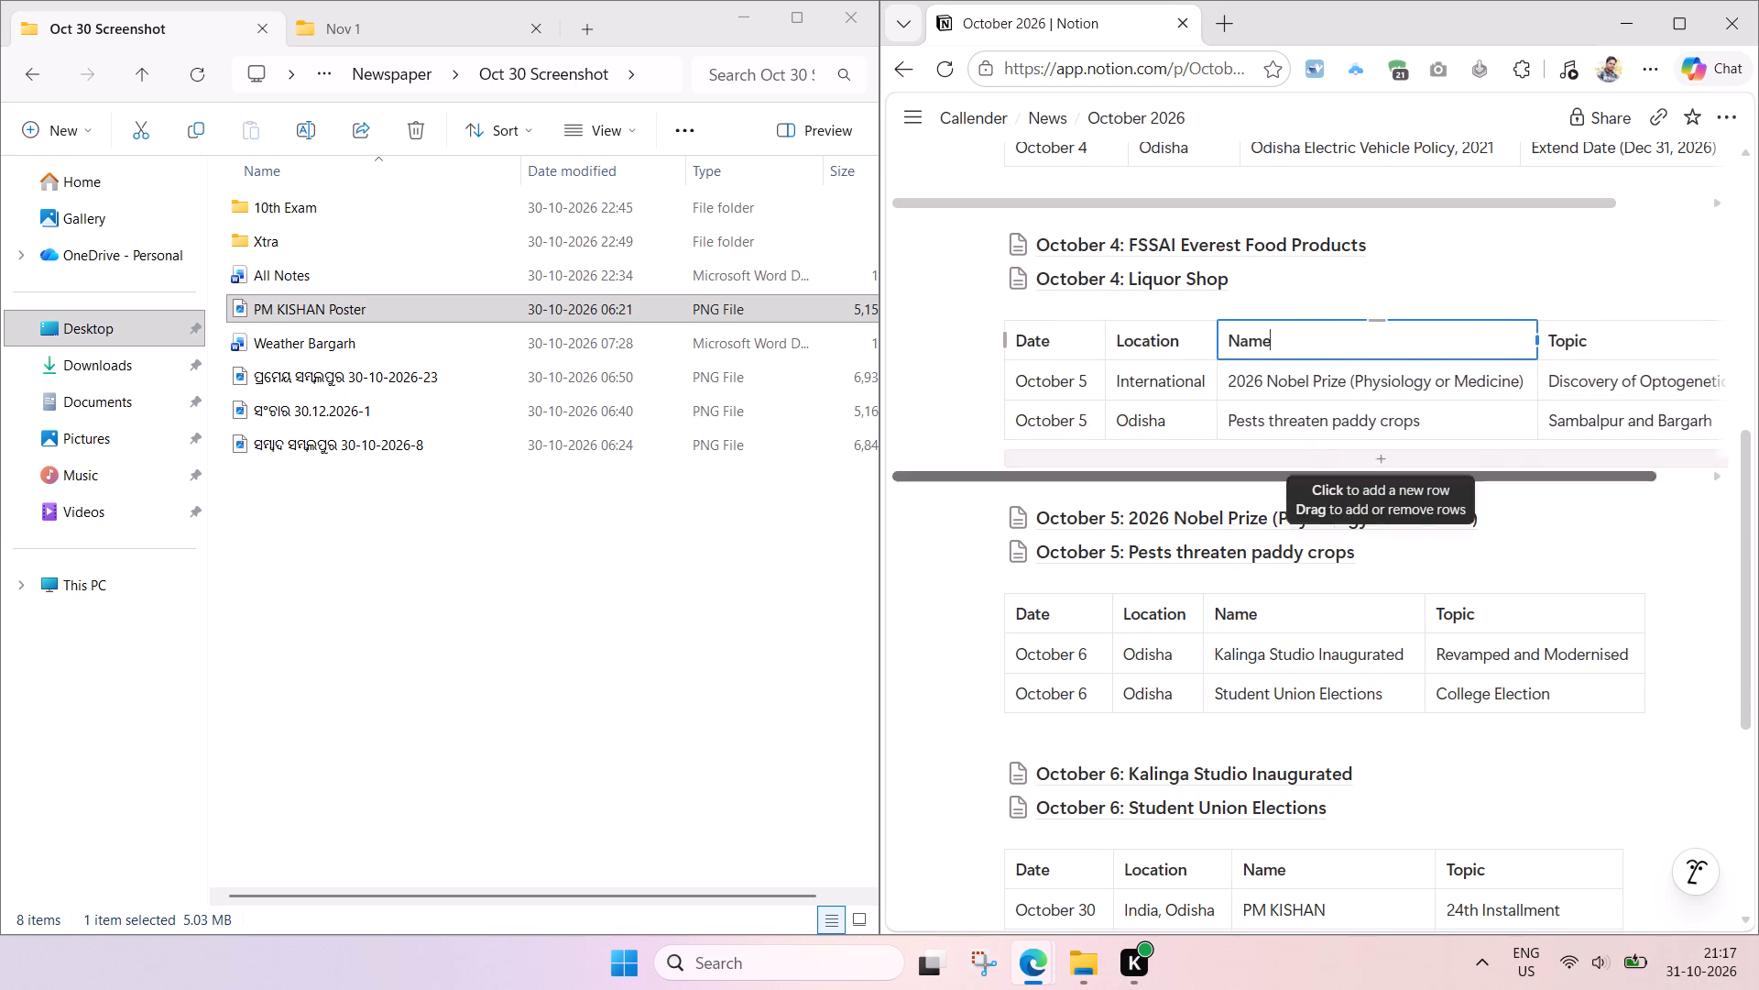
Open the Weather Bargarh document in Word and place its window beside the October 2026 page.
{"action": "scroll", "coordinate": [1426, 559], "scroll_direction": "down", "scroll_amount": 6}
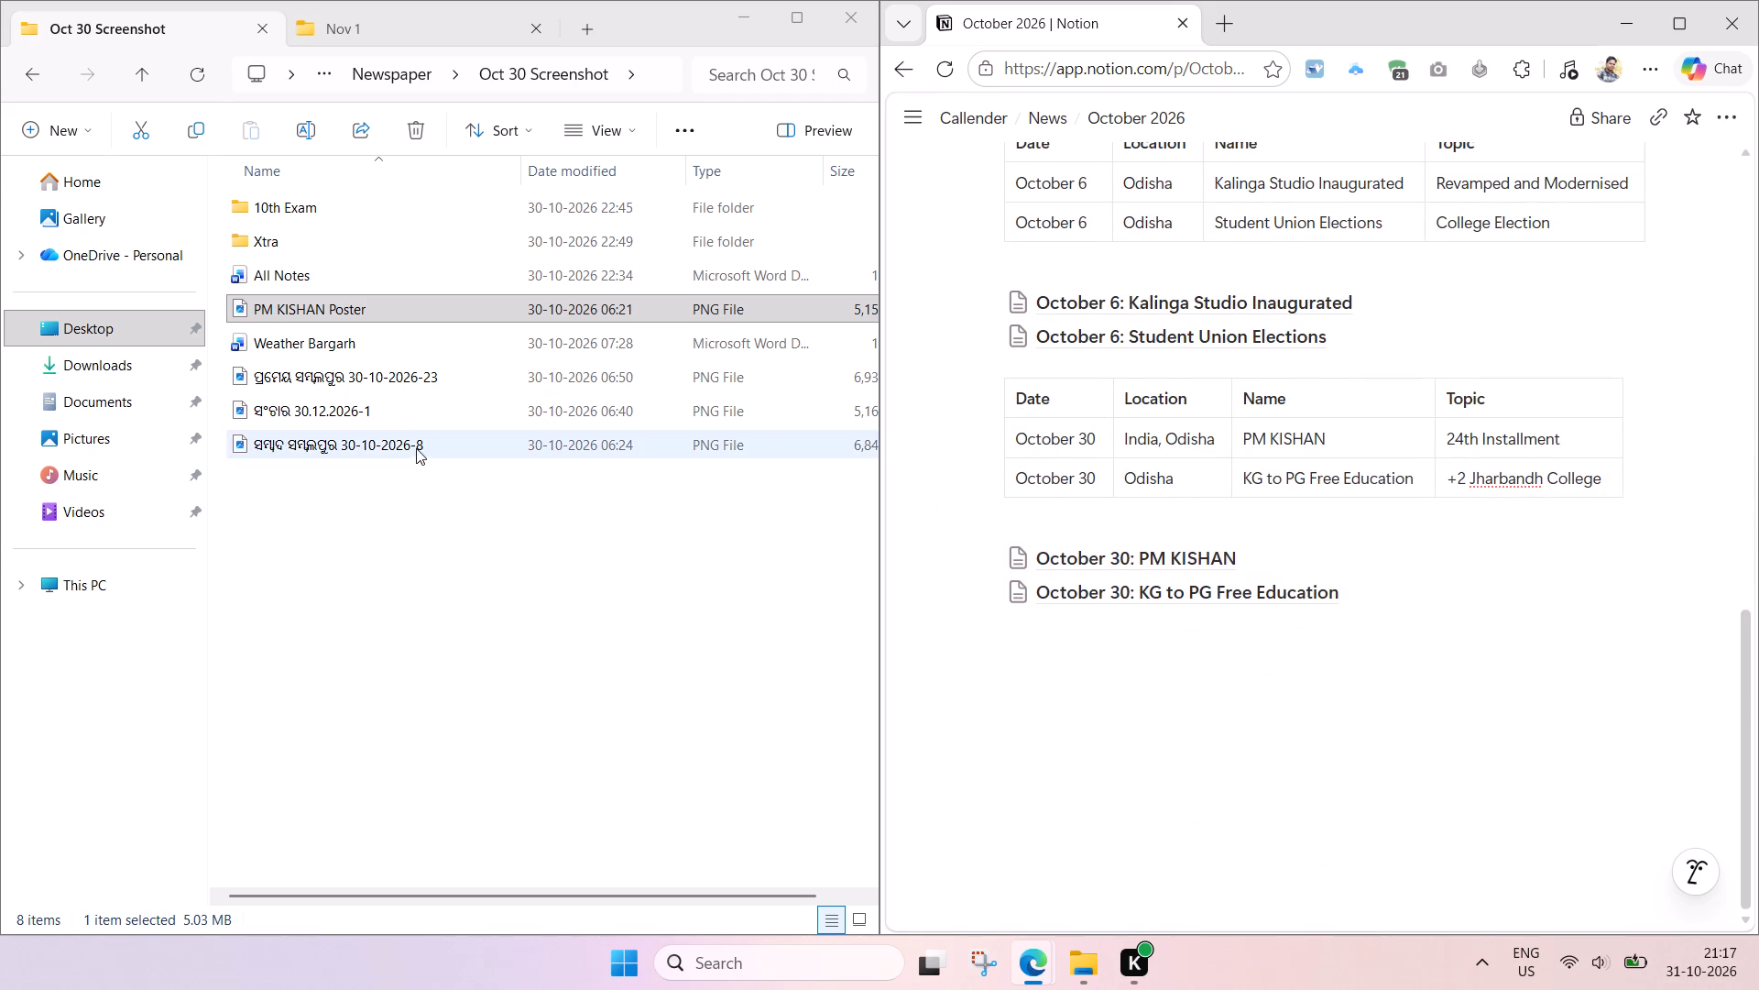
{"action": "left_click", "coordinate": [334, 335]}
{"action": "double_click", "coordinate": [414, 346]}
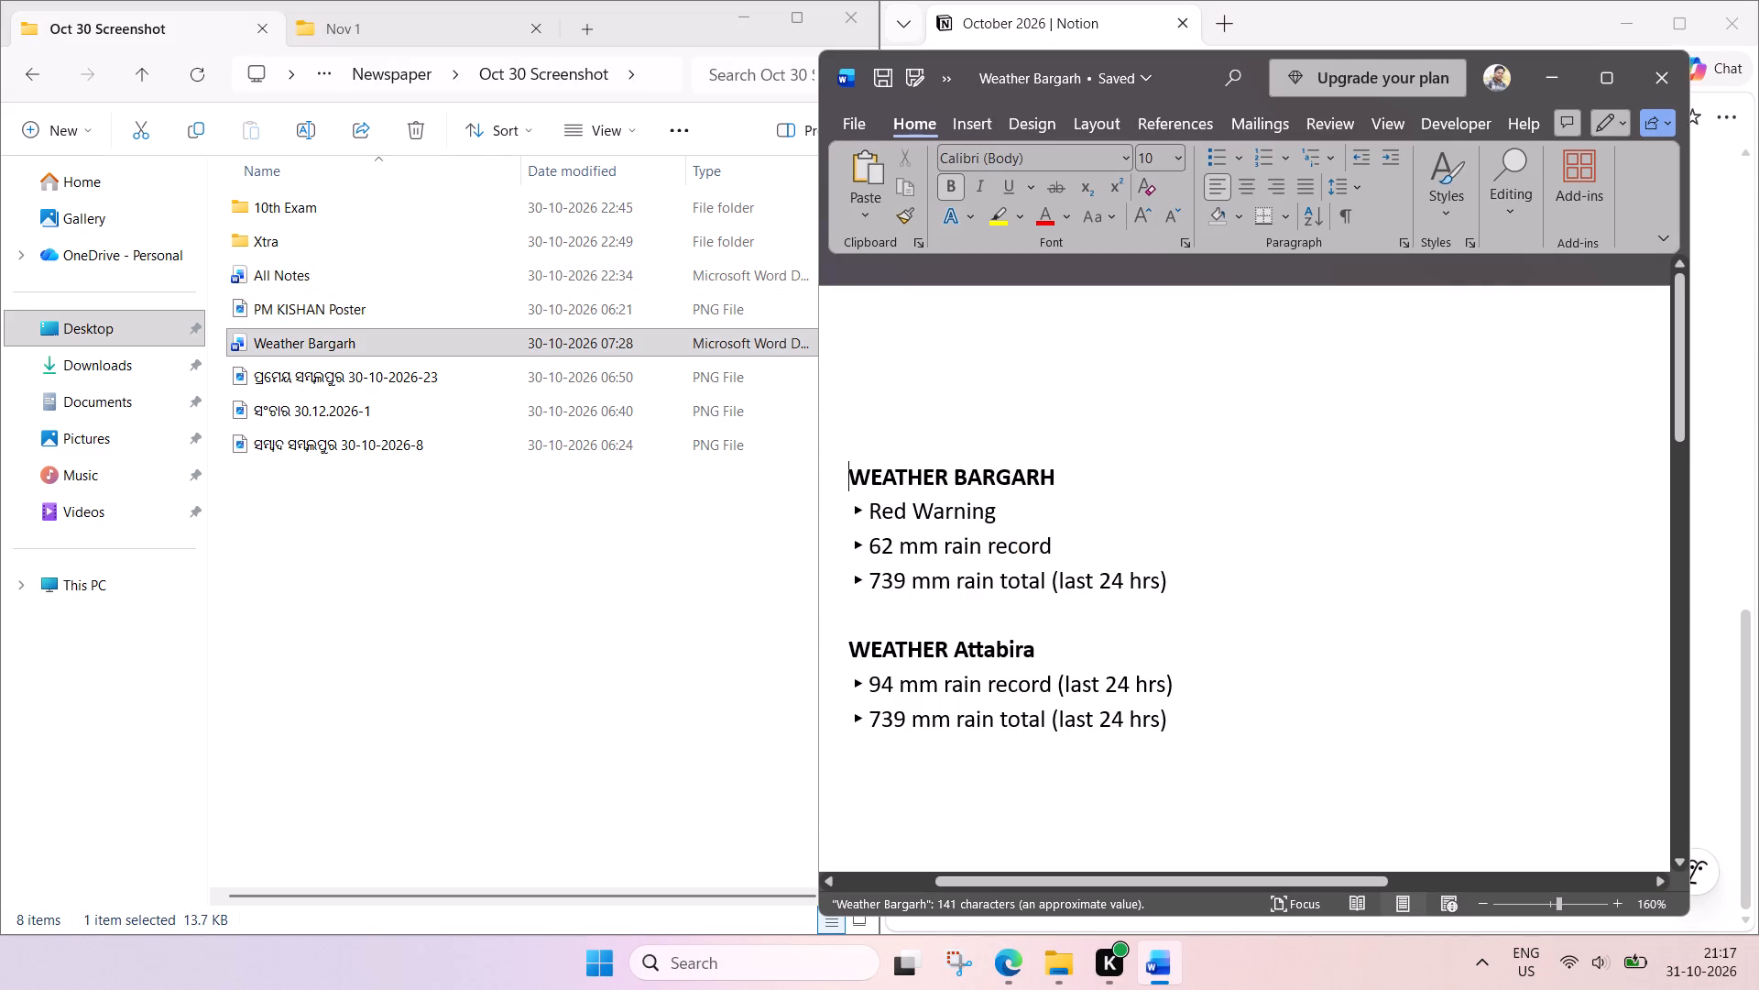
{"action": "left_click", "coordinate": [1662, 75]}
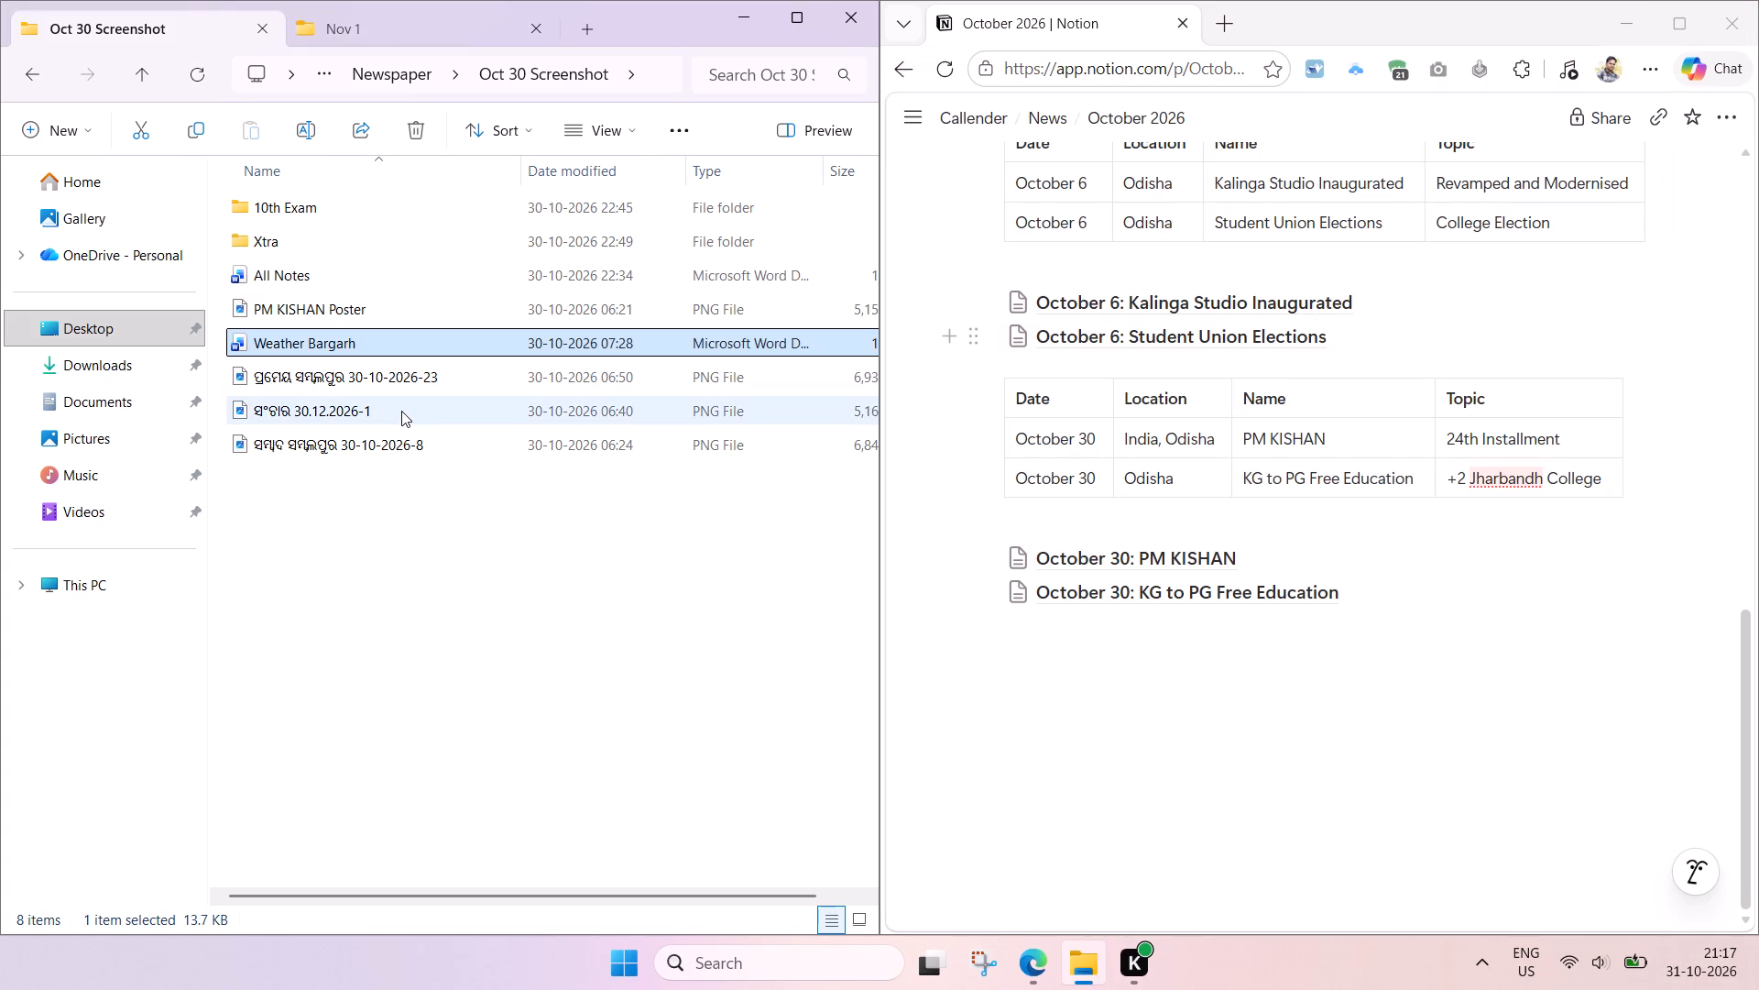
{"action": "double_click", "coordinate": [456, 351]}
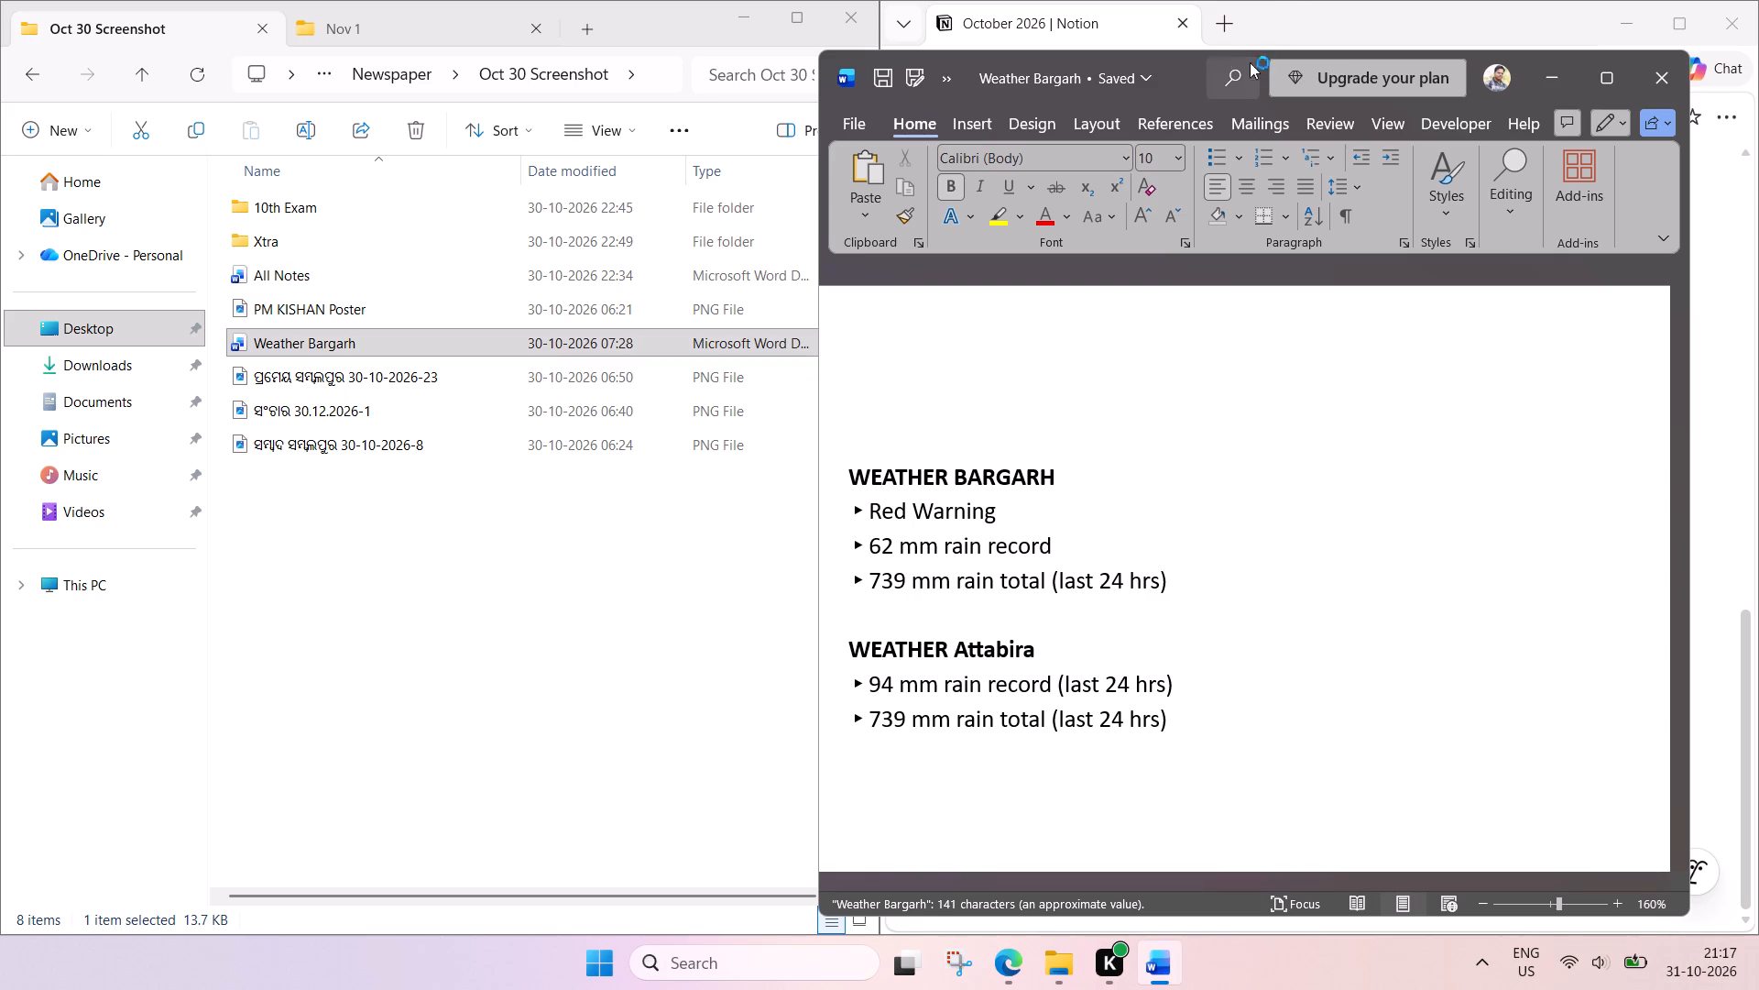
{"action": "left_click_drag", "start_coordinate": [1187, 73], "coordinate": [446, 91]}
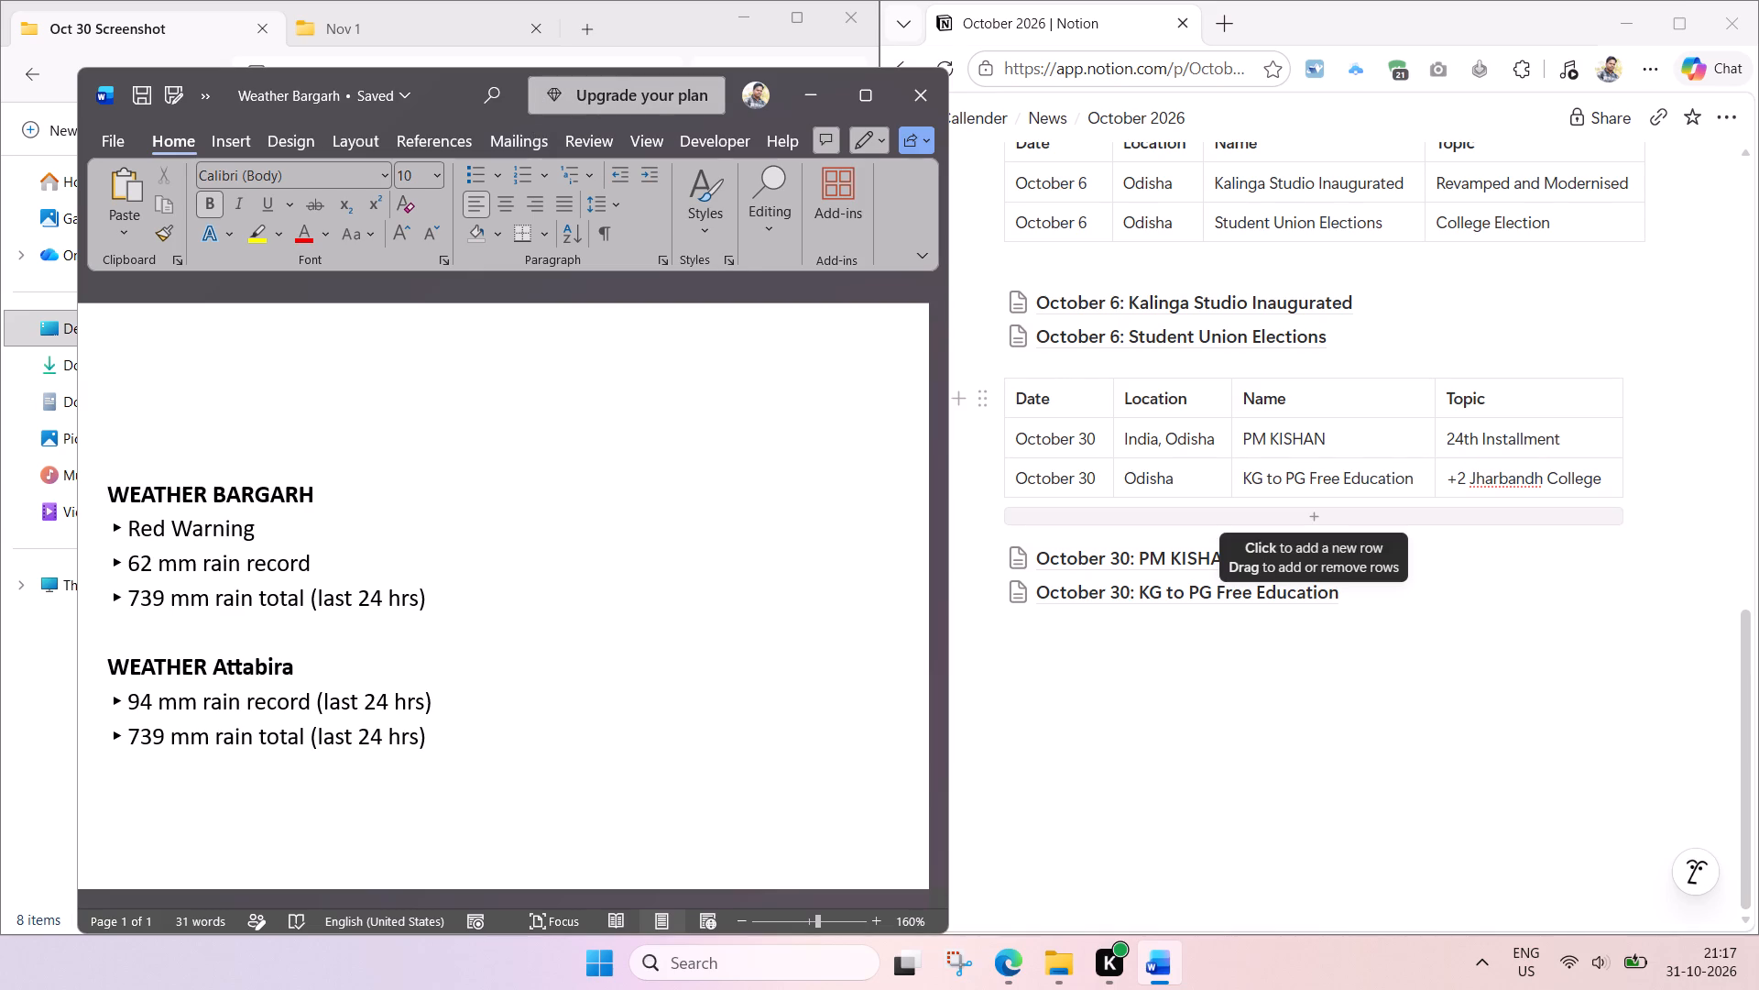
Copy the October 30 table, add an empty row to the original, and paste a duplicate table below it on new lines.
{"action": "left_click", "coordinate": [985, 394]}
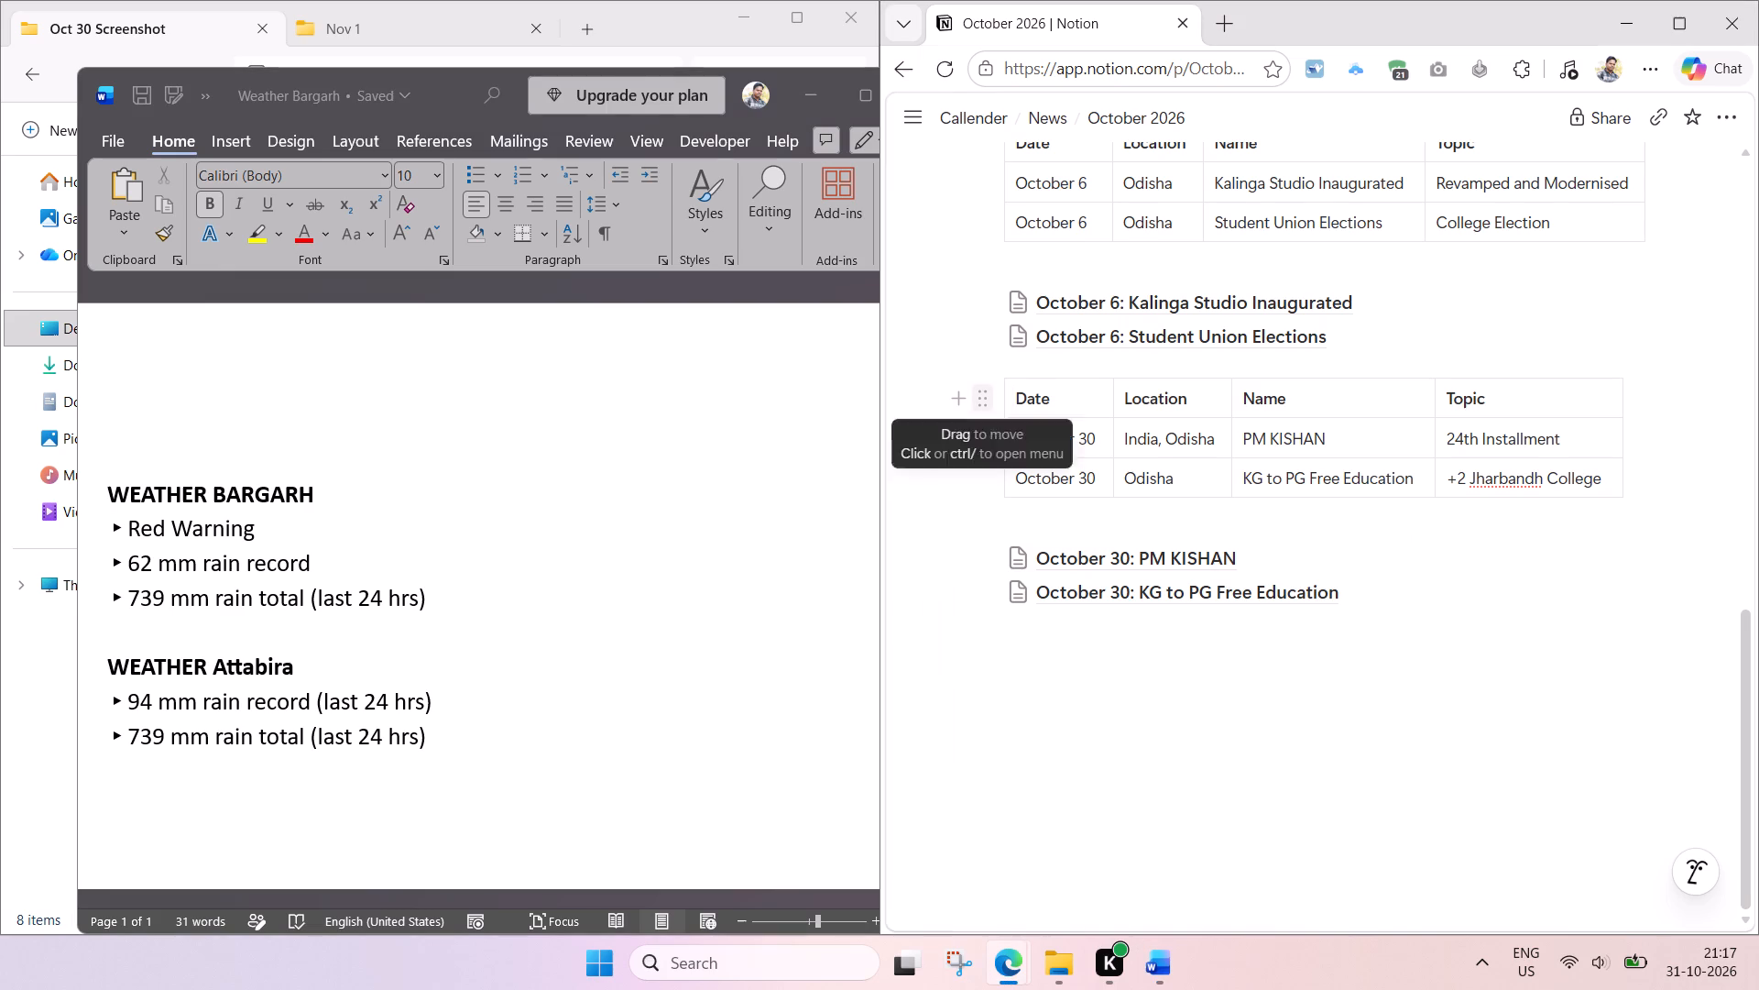
{"action": "left_click", "coordinate": [985, 399]}
{"action": "key", "text": "ctrl+c"}
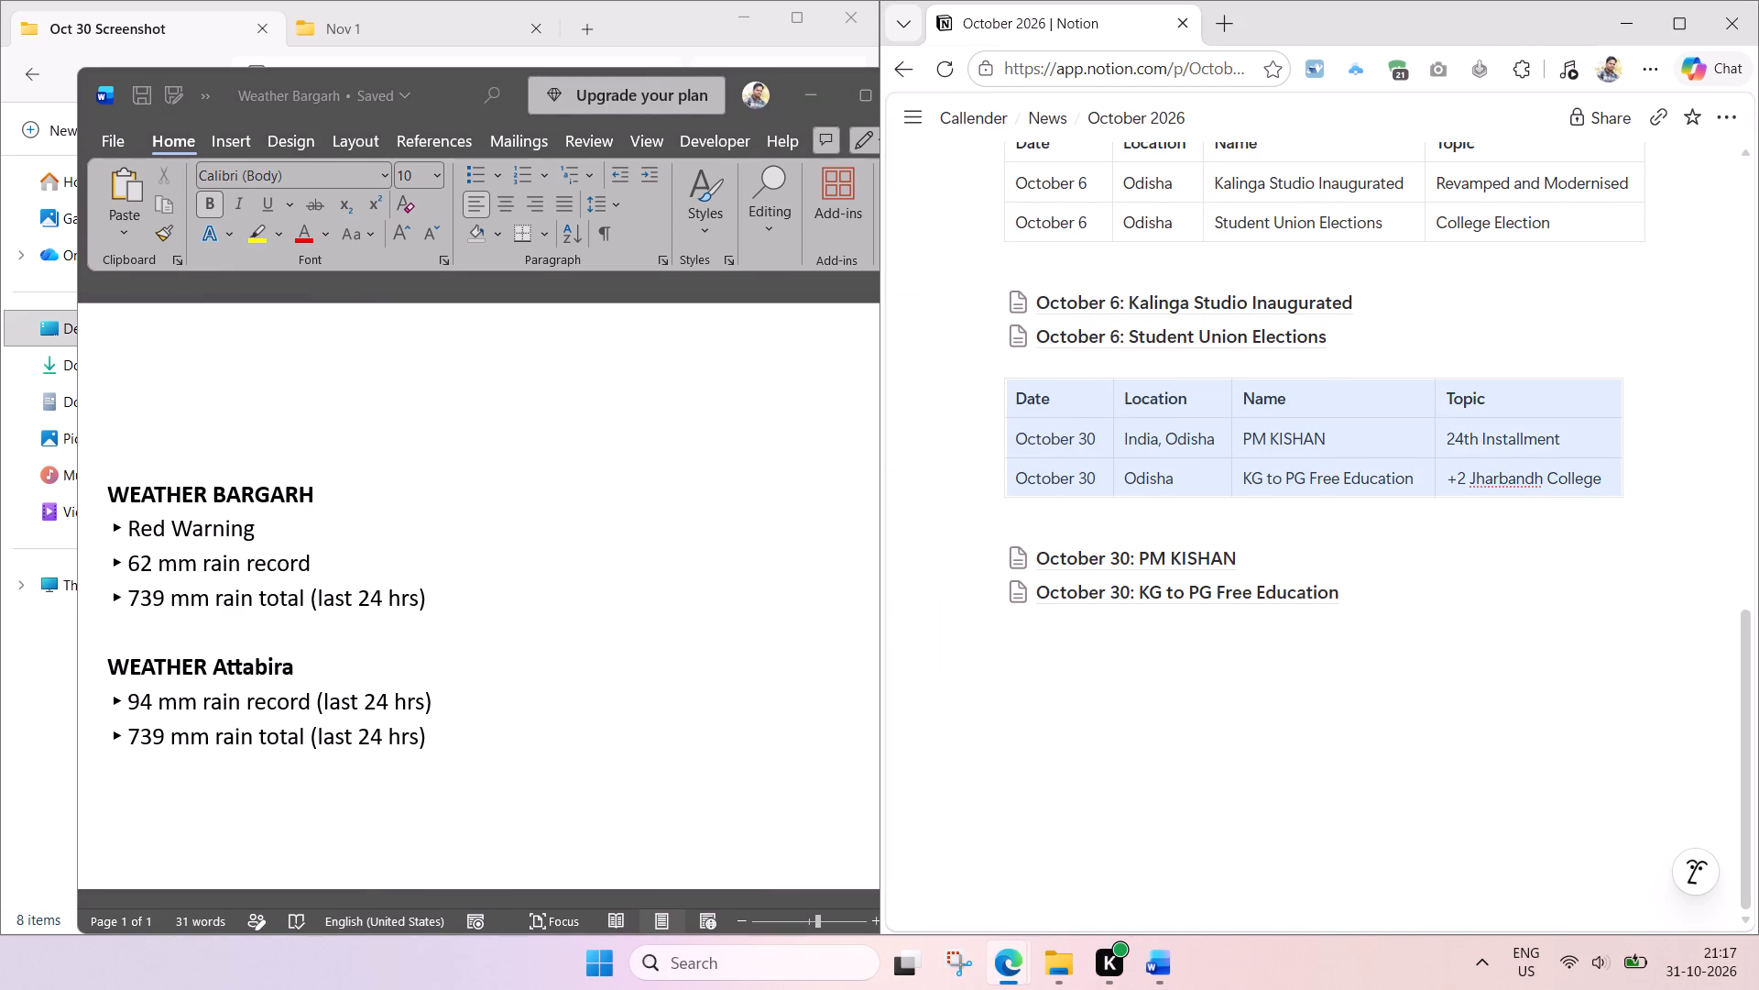
{"action": "left_click", "coordinate": [1662, 477]}
{"action": "left_click", "coordinate": [1661, 480]}
{"action": "key", "text": "Return"}
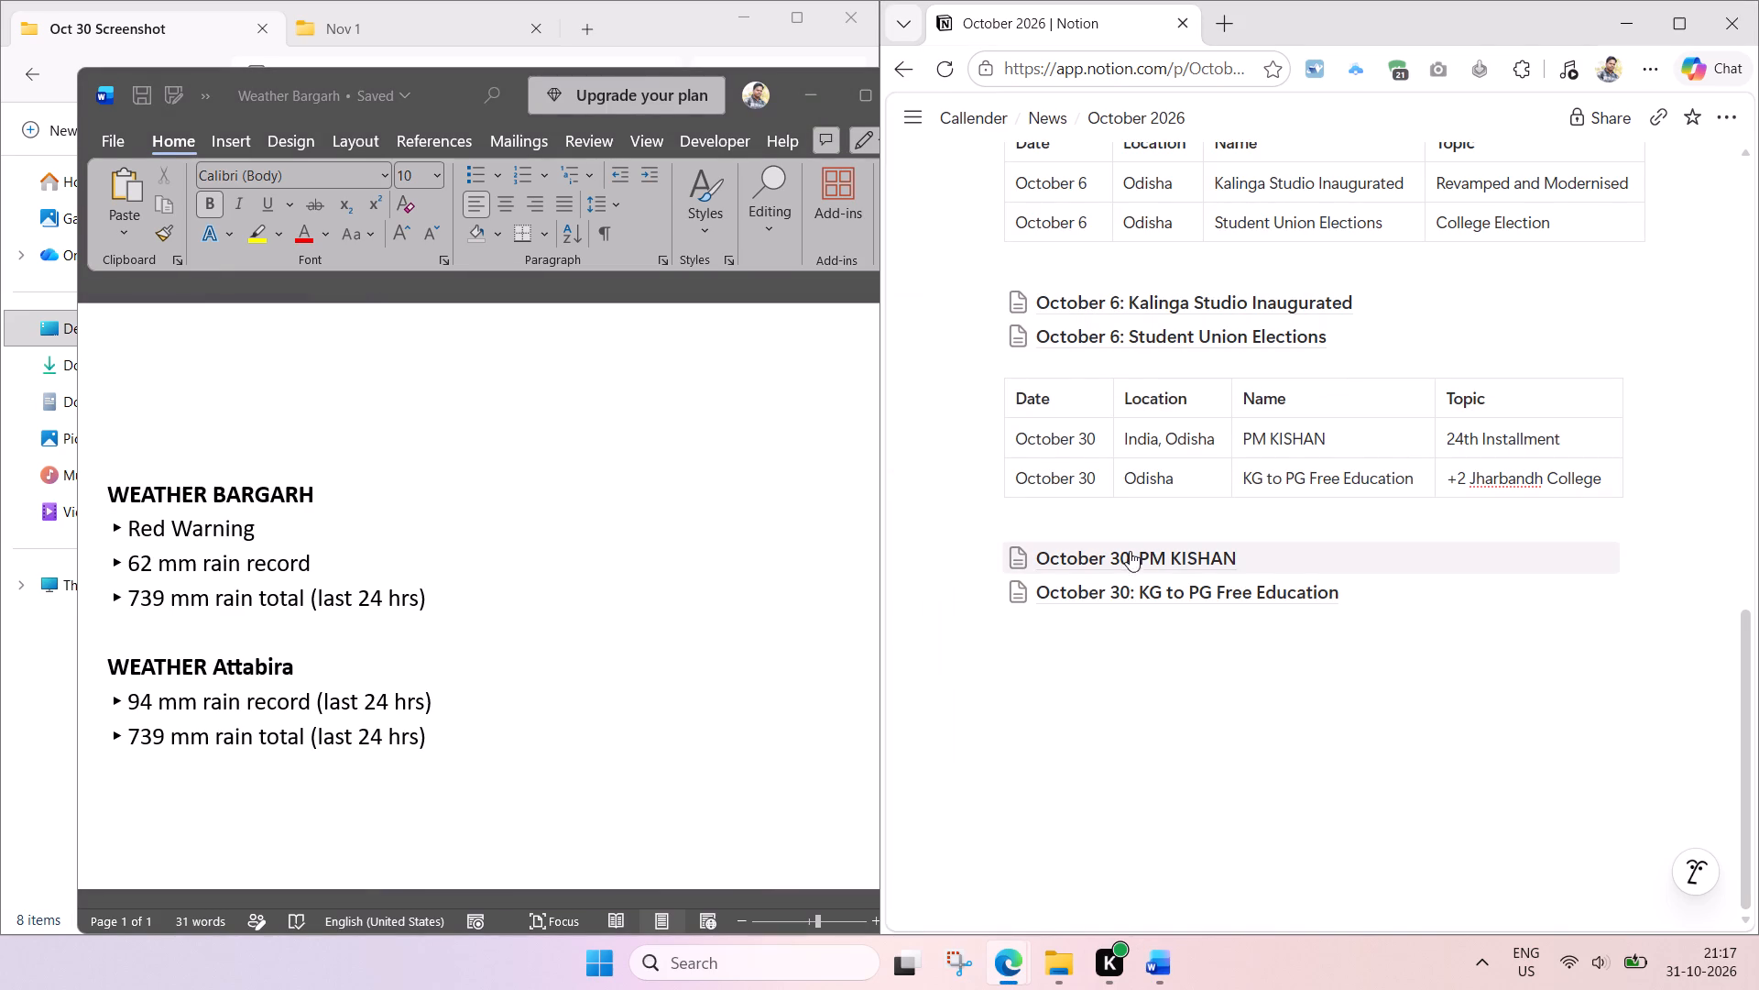
{"action": "left_click", "coordinate": [1070, 524]}
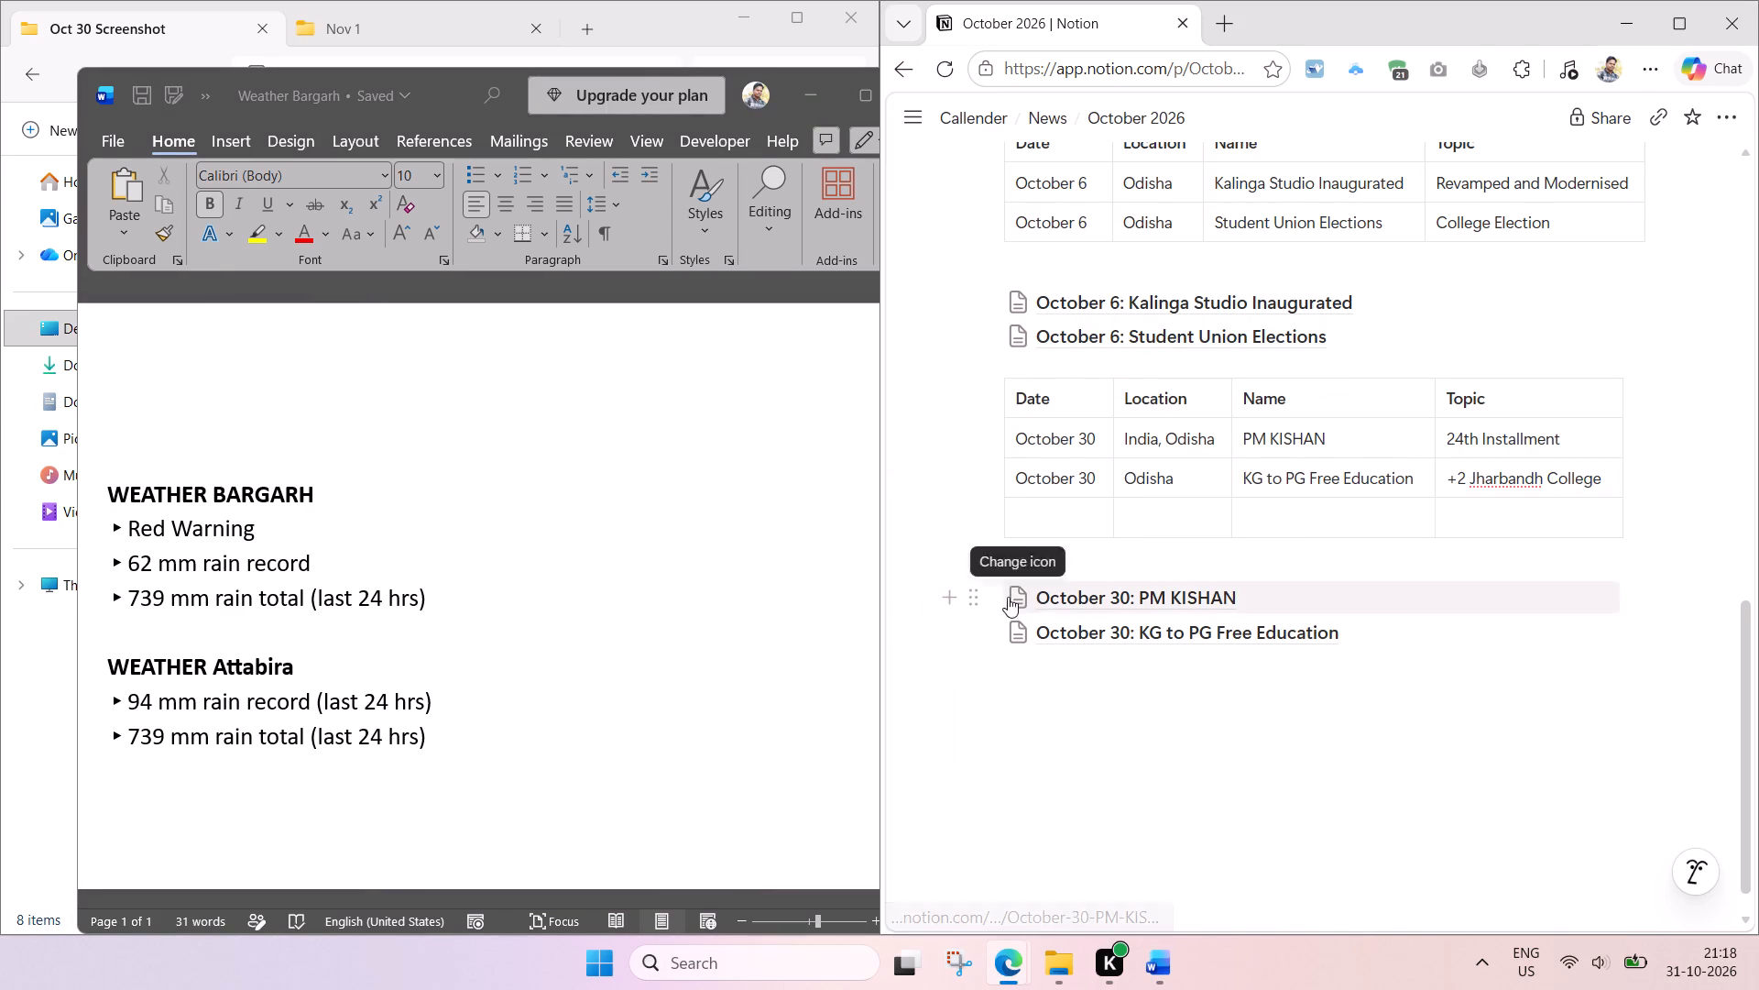
{"action": "left_click", "coordinate": [960, 401]}
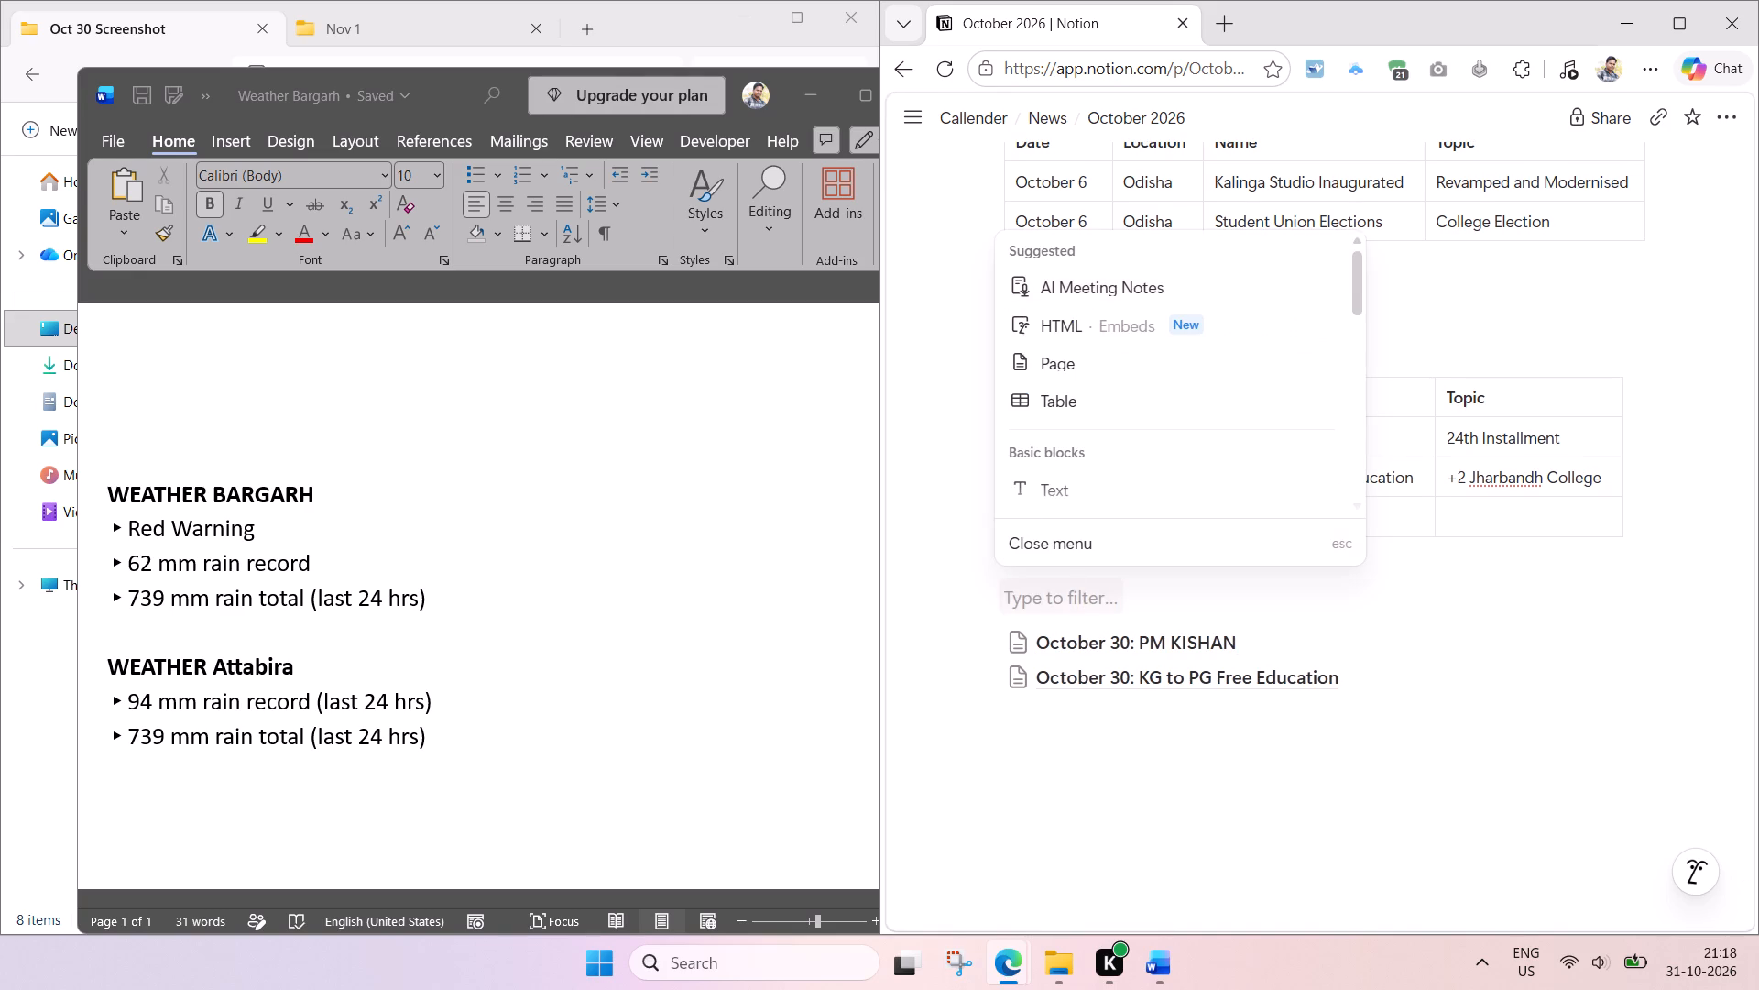
{"action": "left_click", "coordinate": [1059, 597]}
{"action": "key", "text": "Return"}
{"action": "key", "text": "Return"}
{"action": "left_click", "coordinate": [1052, 595]}
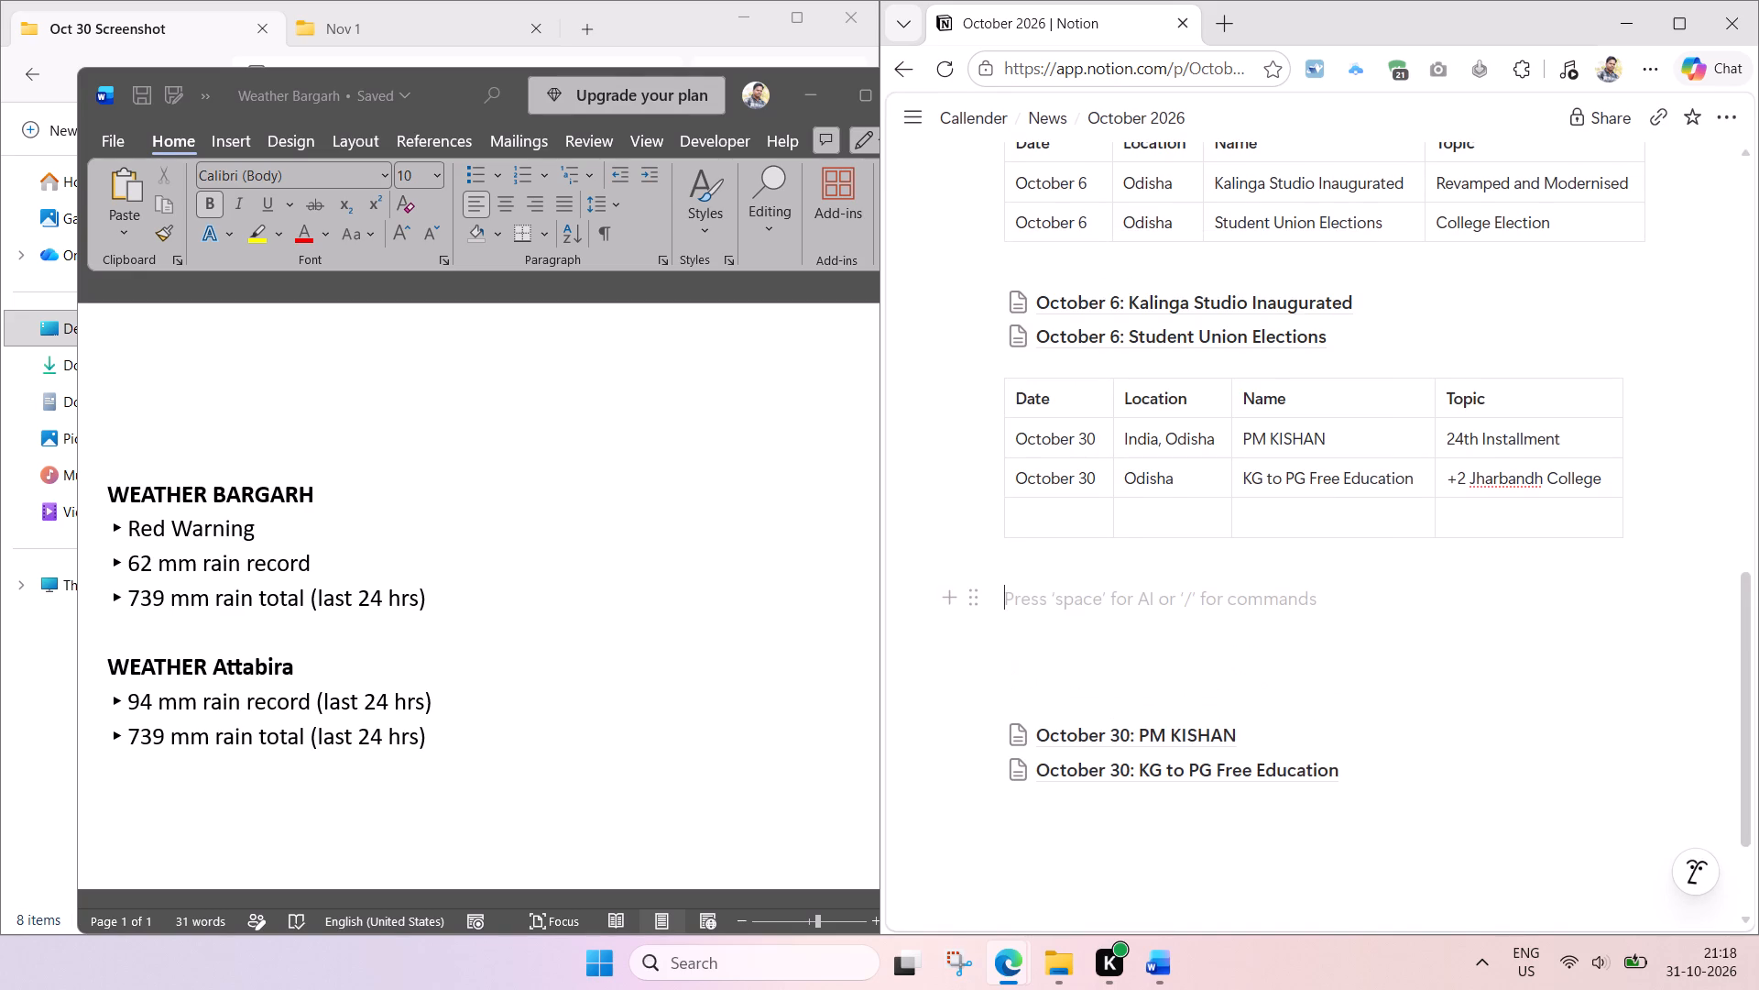
{"action": "key", "text": "ctrl+v"}
Remove the extra blank lines between the duplicate table and the October 30 page links.
{"action": "left_click", "coordinate": [1091, 822]}
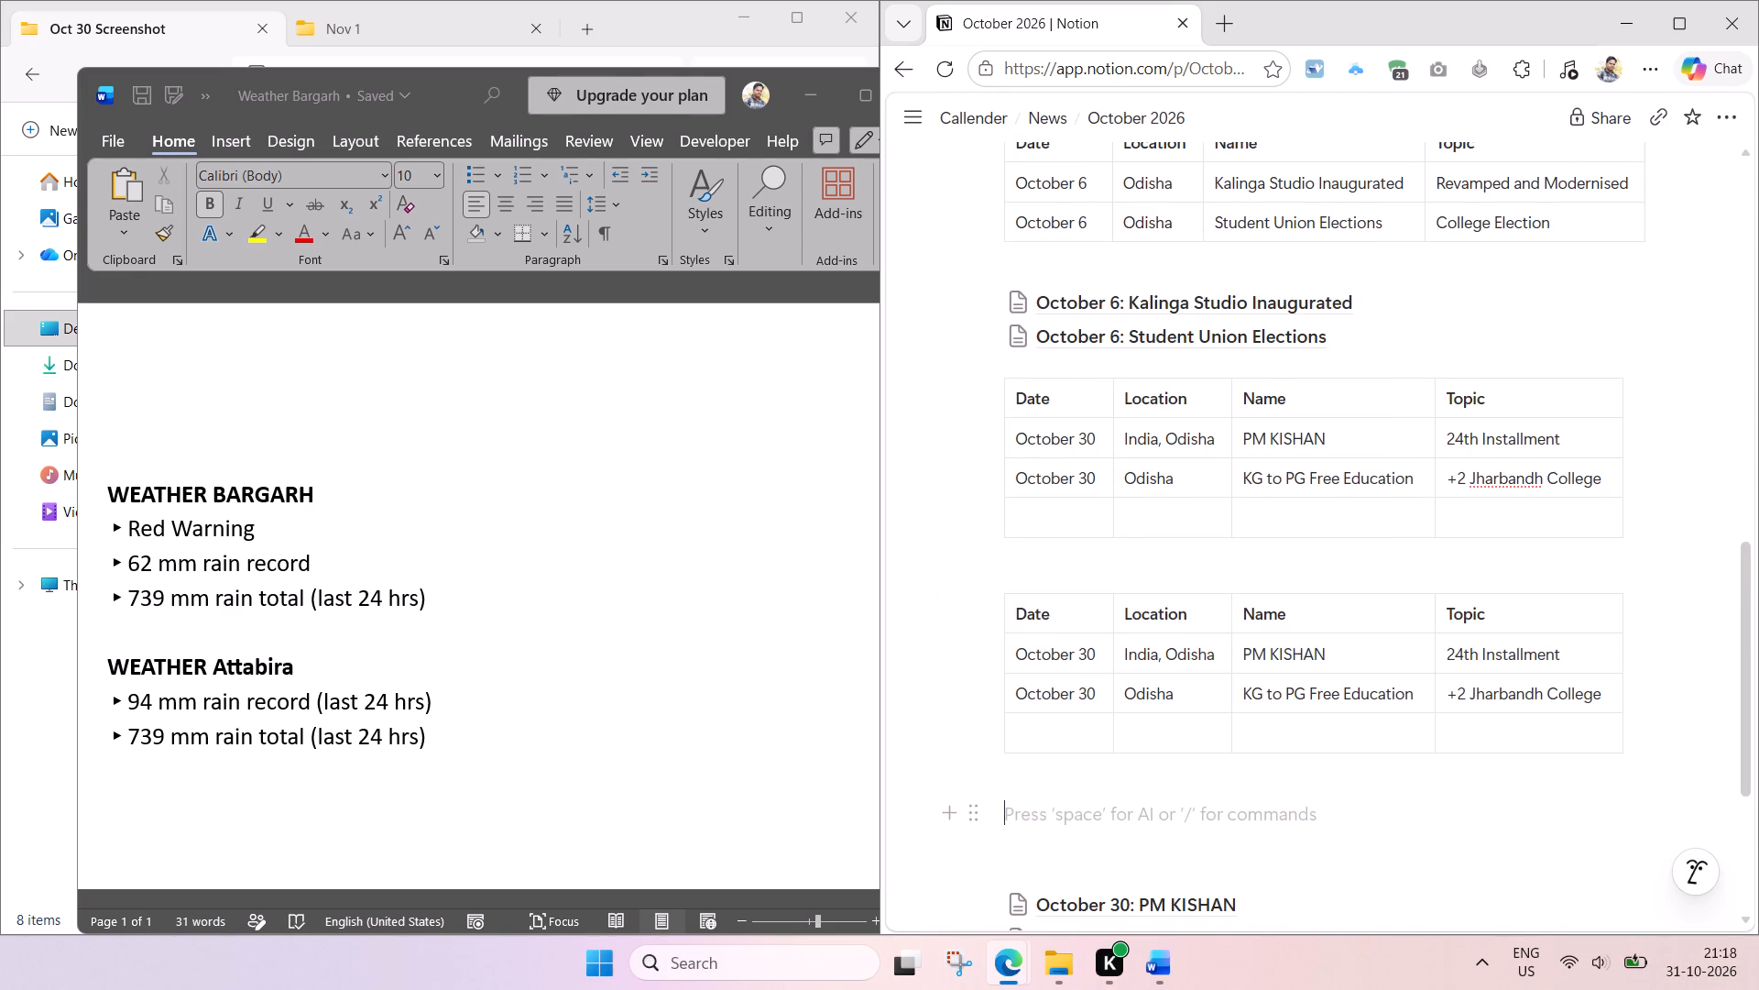
{"action": "key", "text": "BackSpace"}
{"action": "left_click", "coordinate": [1086, 808]}
{"action": "key", "text": "BackSpace"}
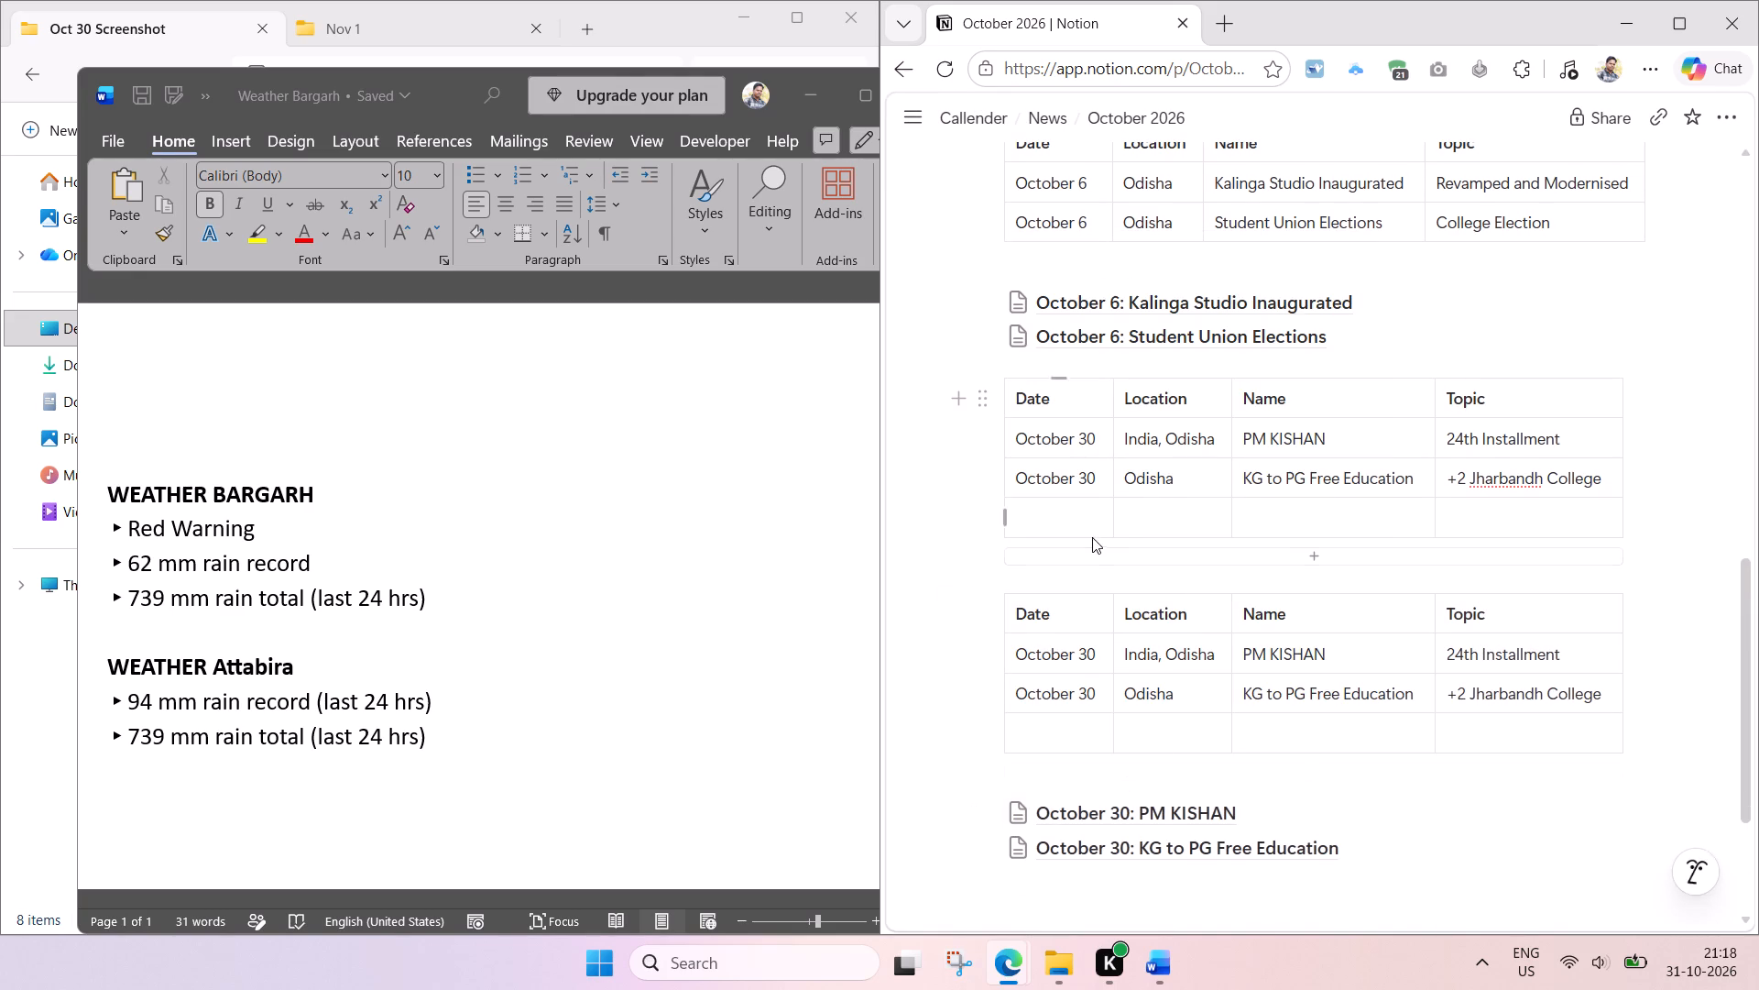
Delete the KG to PG Free Education row and the empty row from the upper October 30 table.
{"action": "left_click_drag", "start_coordinate": [1526, 511], "coordinate": [1167, 456]}
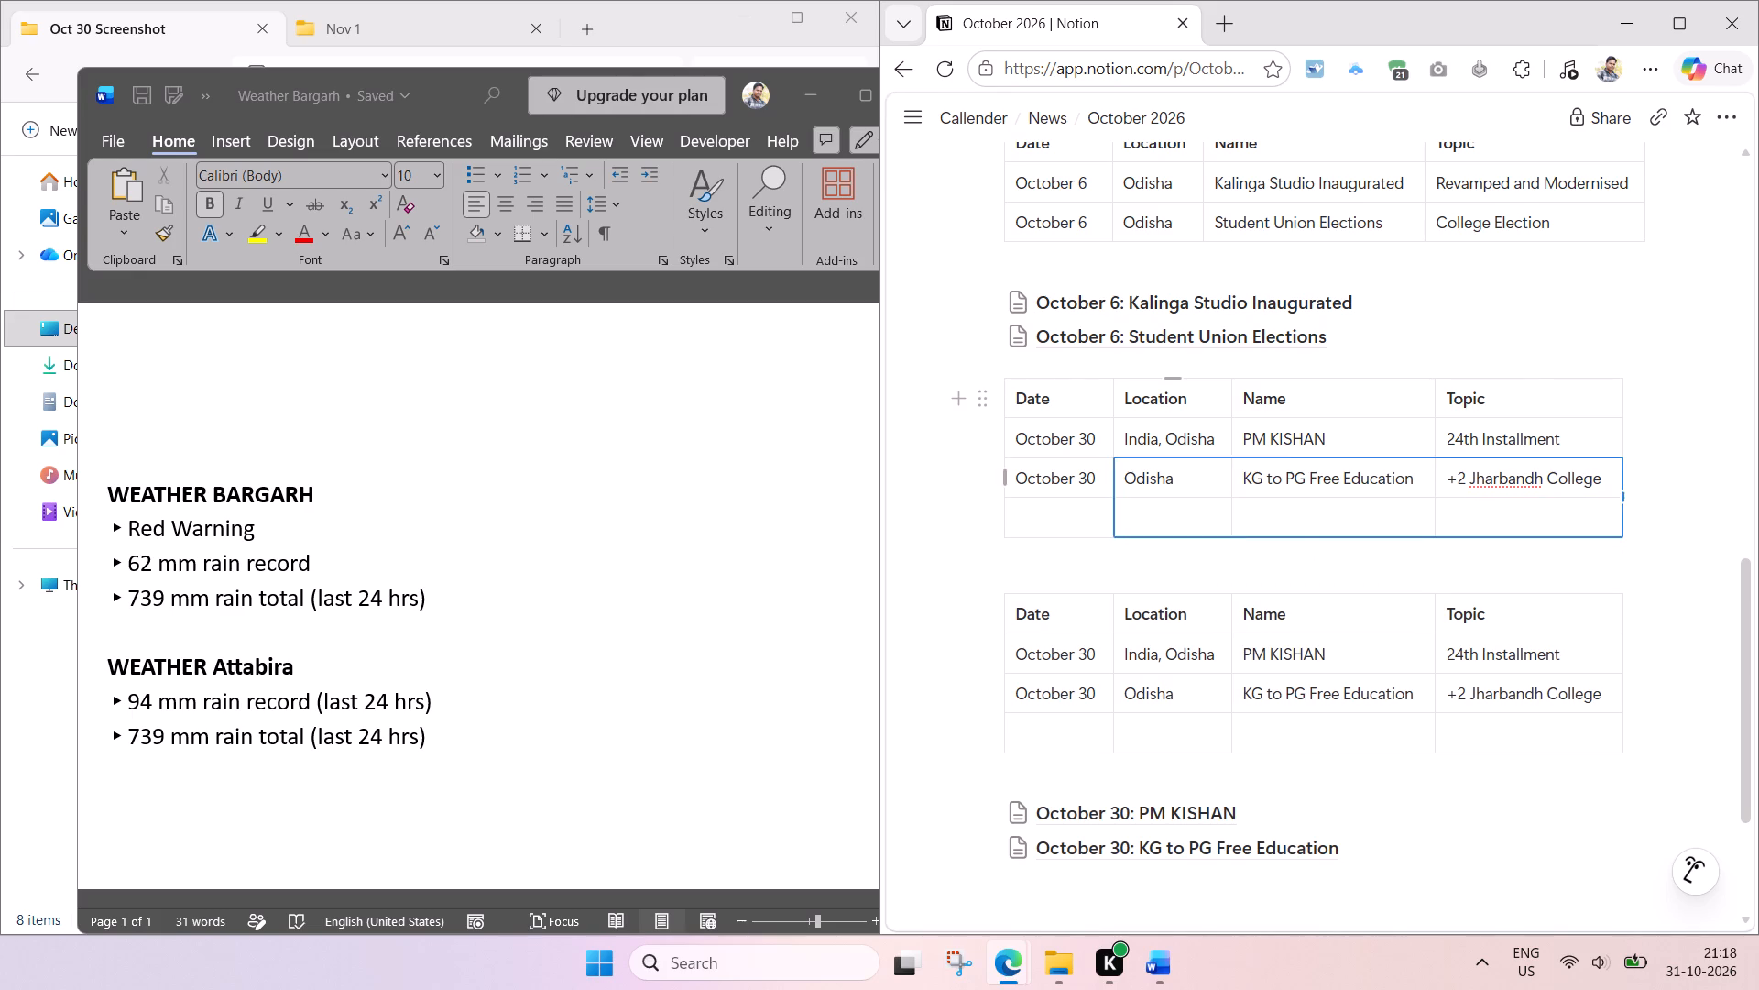
{"action": "left_click_drag", "start_coordinate": [1167, 456], "coordinate": [1043, 472]}
{"action": "key", "text": "Delete"}
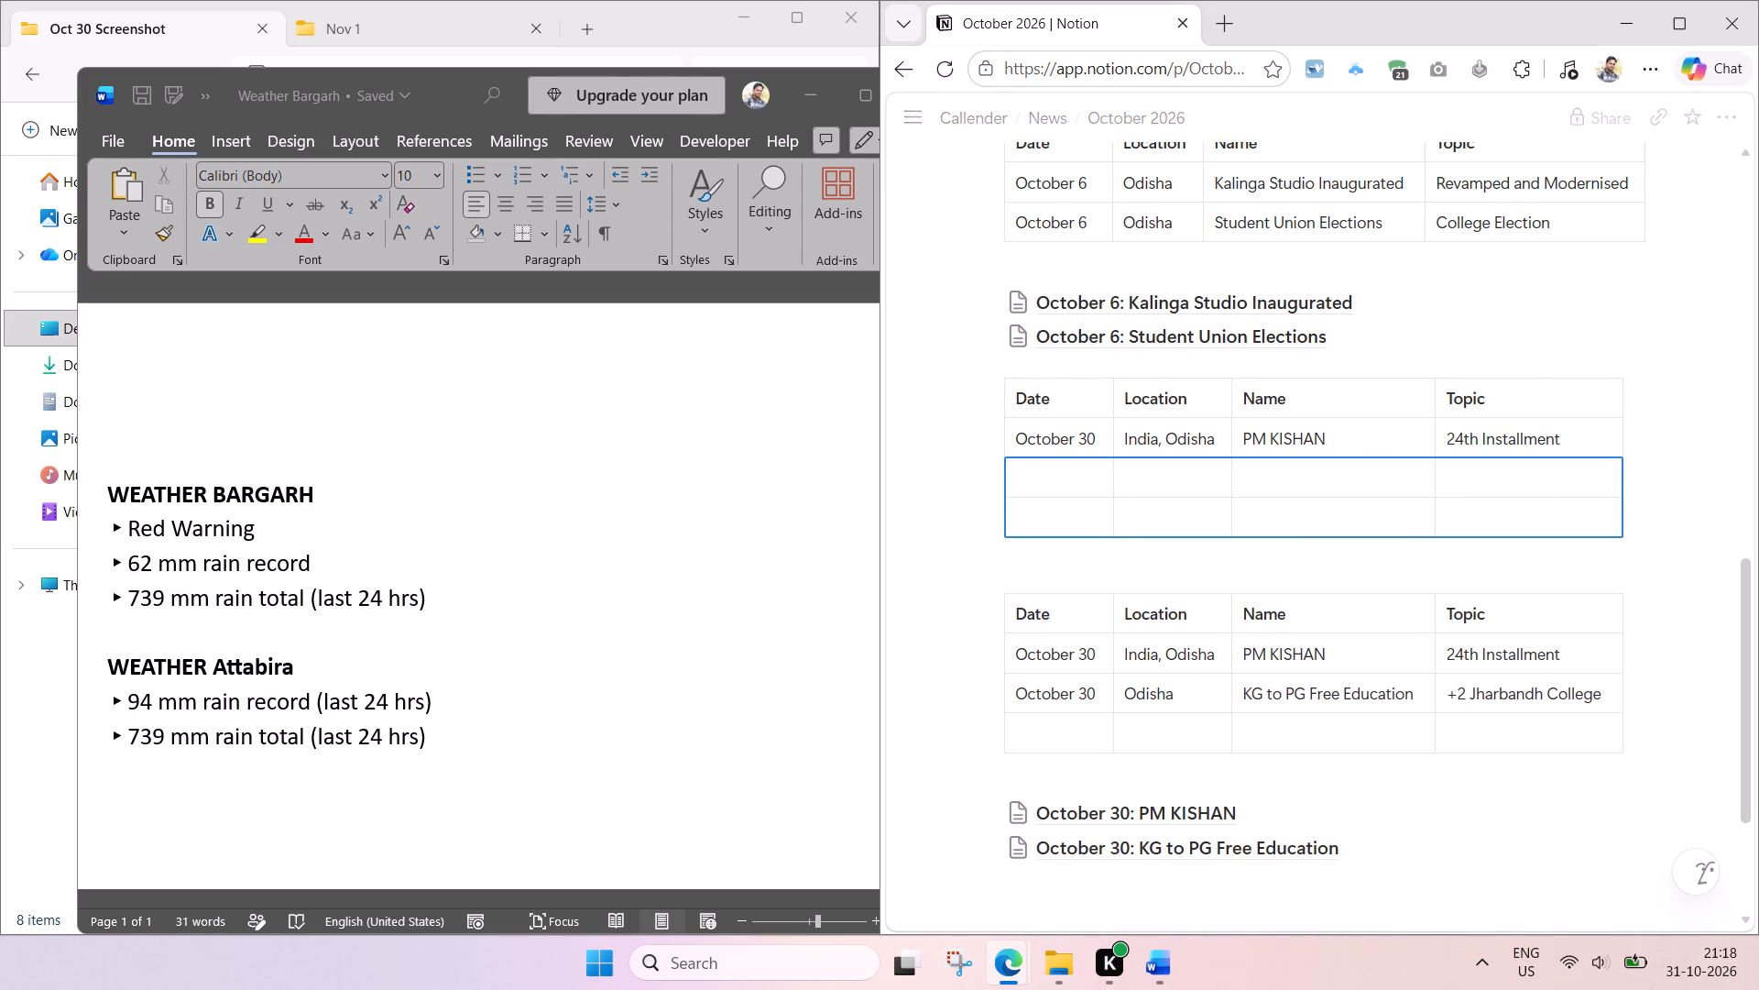
{"action": "double_click", "coordinate": [1006, 521]}
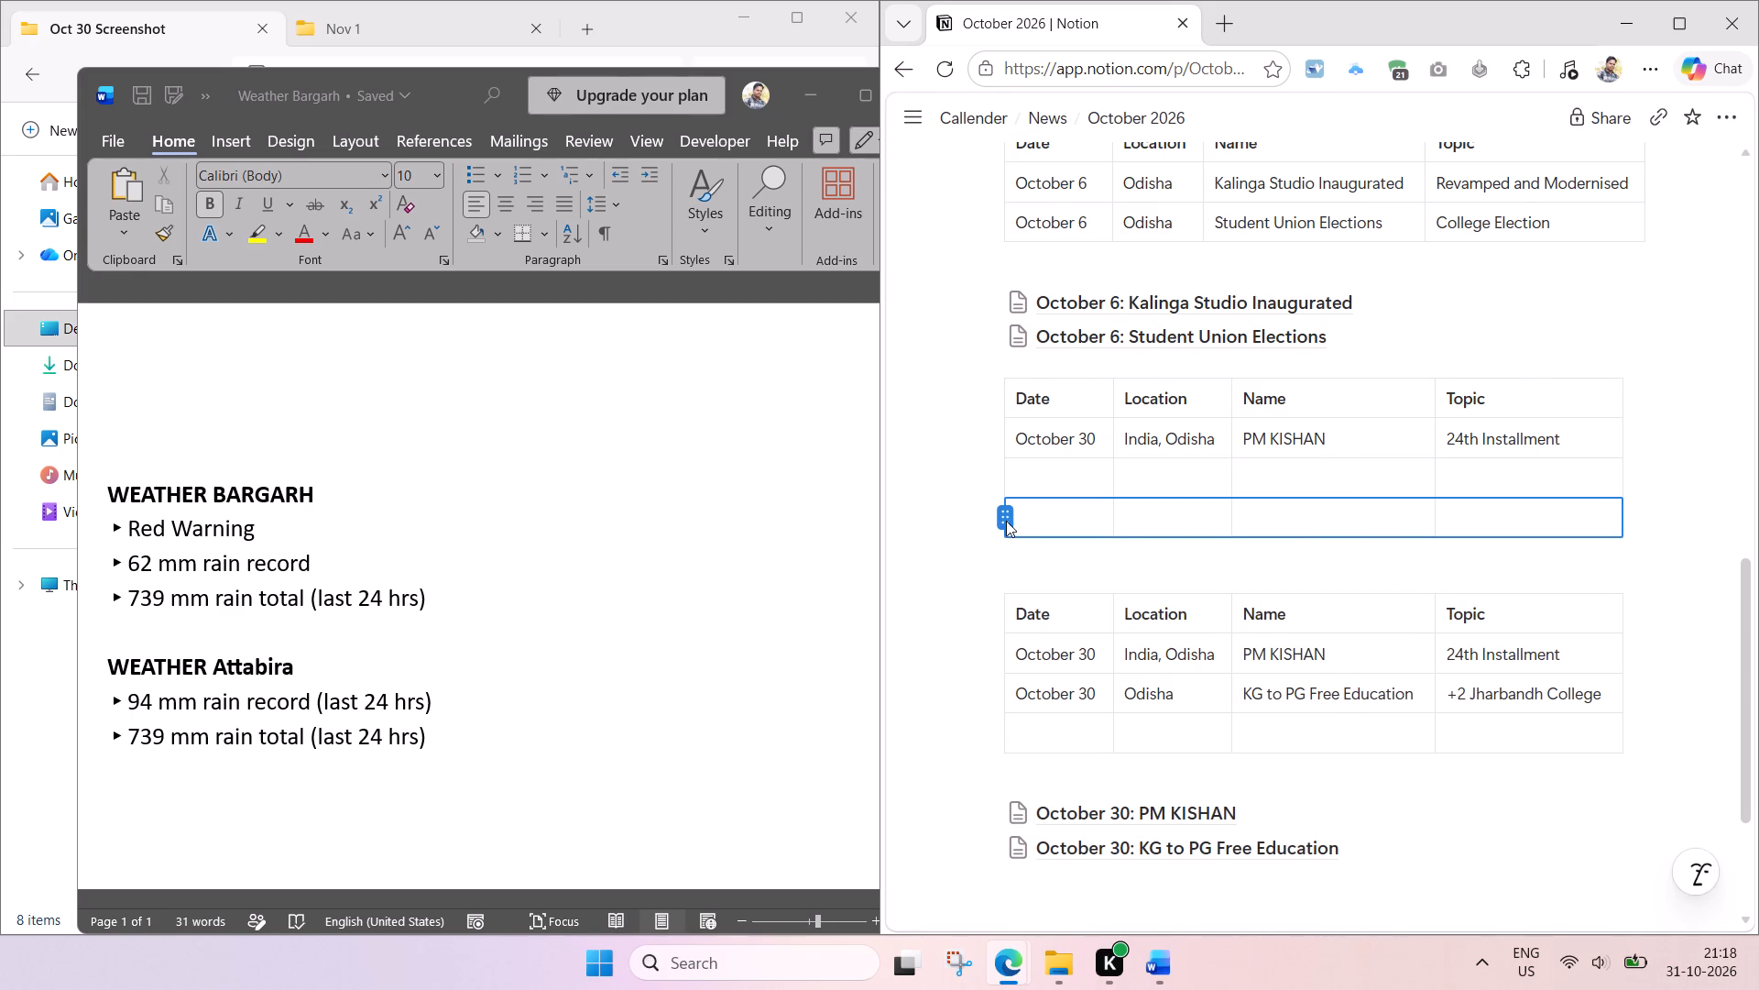
{"action": "key", "text": "Delete"}
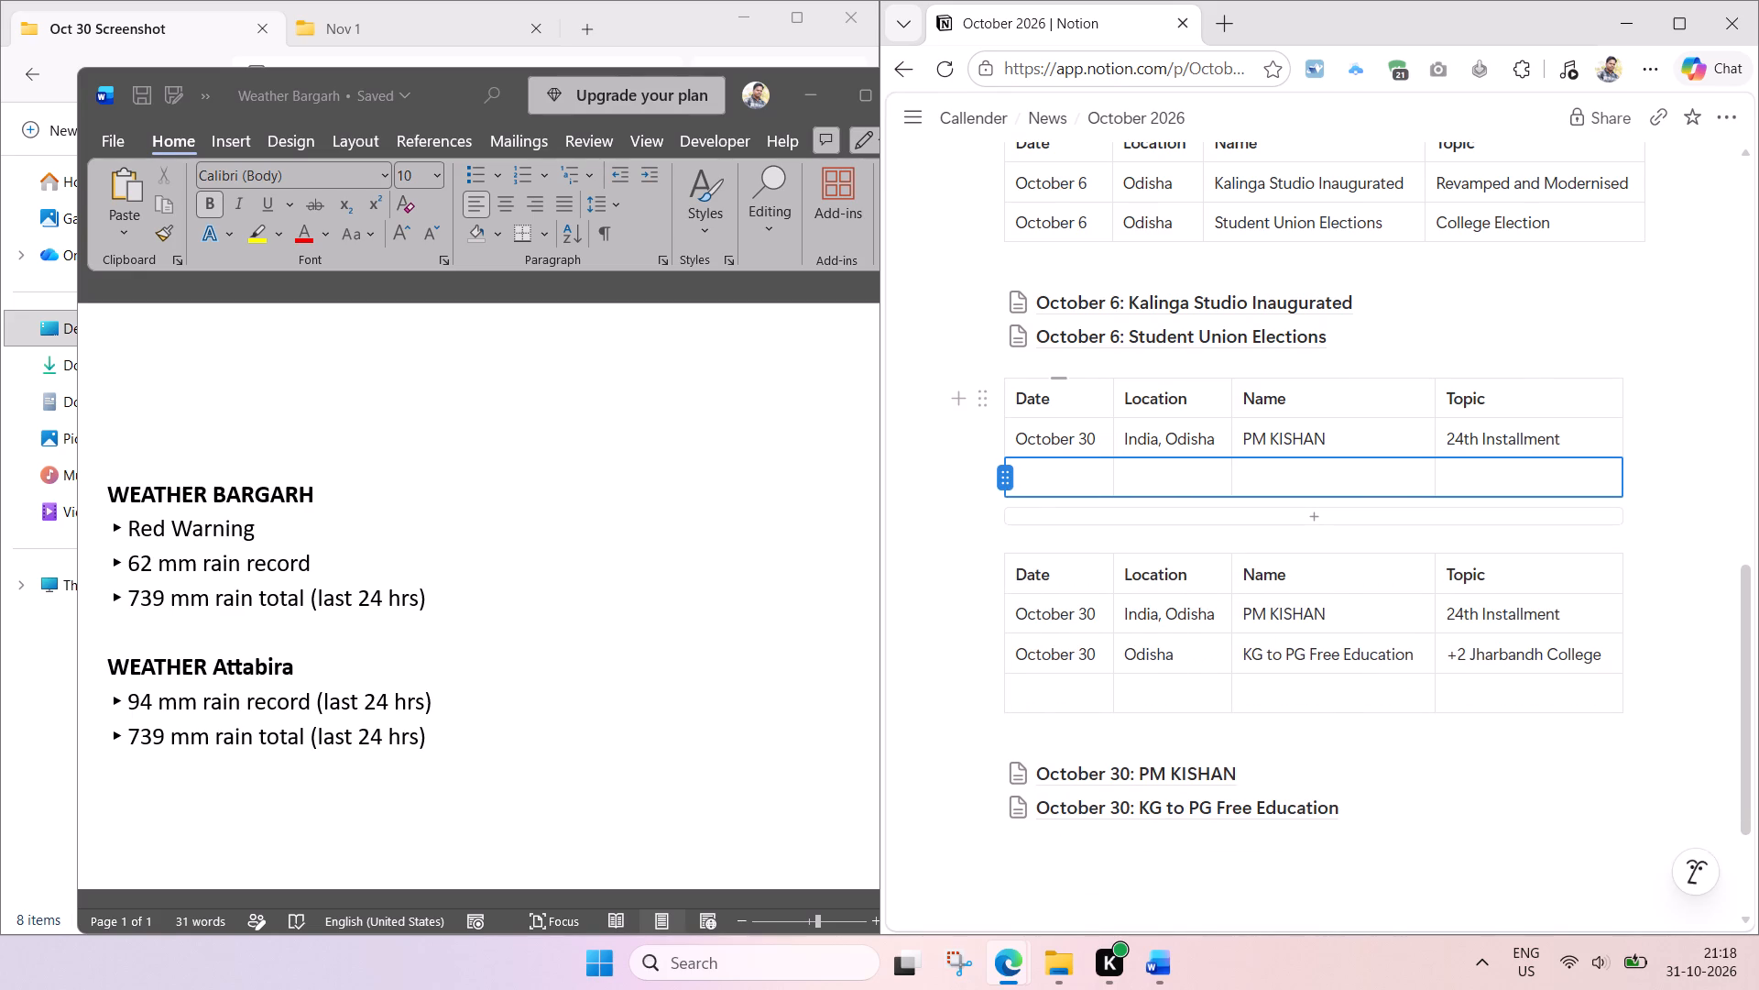
{"action": "left_click", "coordinate": [1069, 476]}
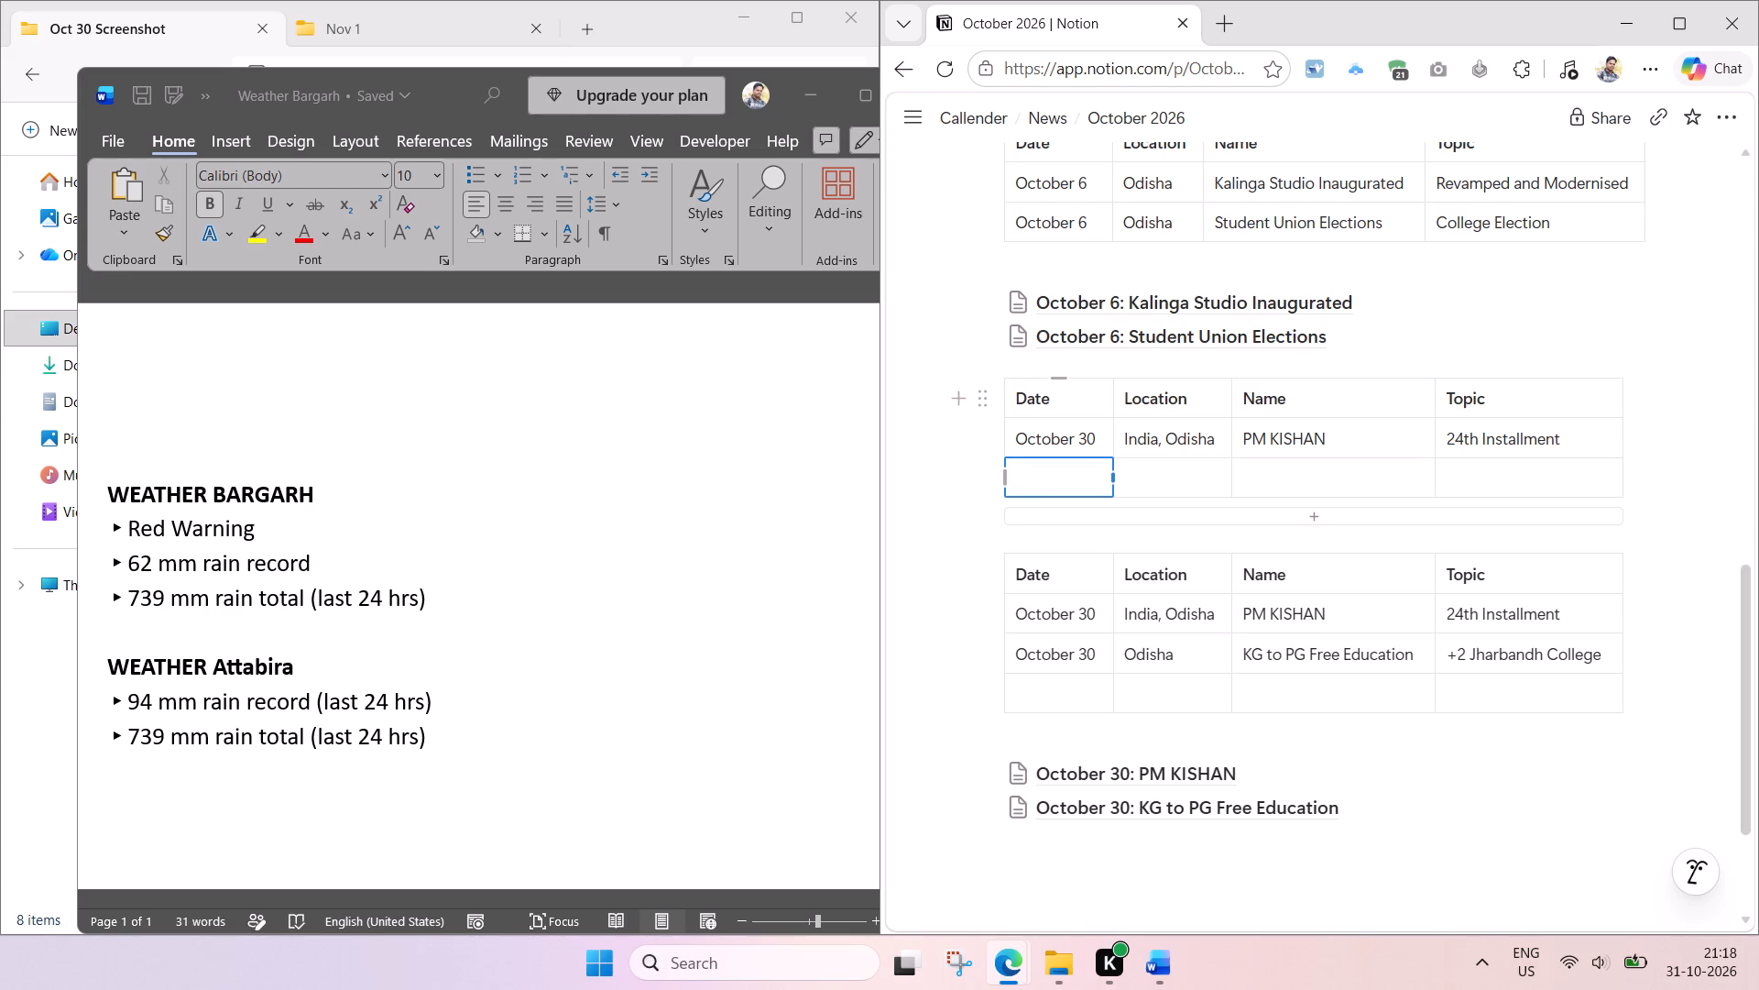
{"action": "left_click", "coordinate": [1000, 483]}
{"action": "left_click", "coordinate": [1000, 483]}
{"action": "key", "text": "Delete"}
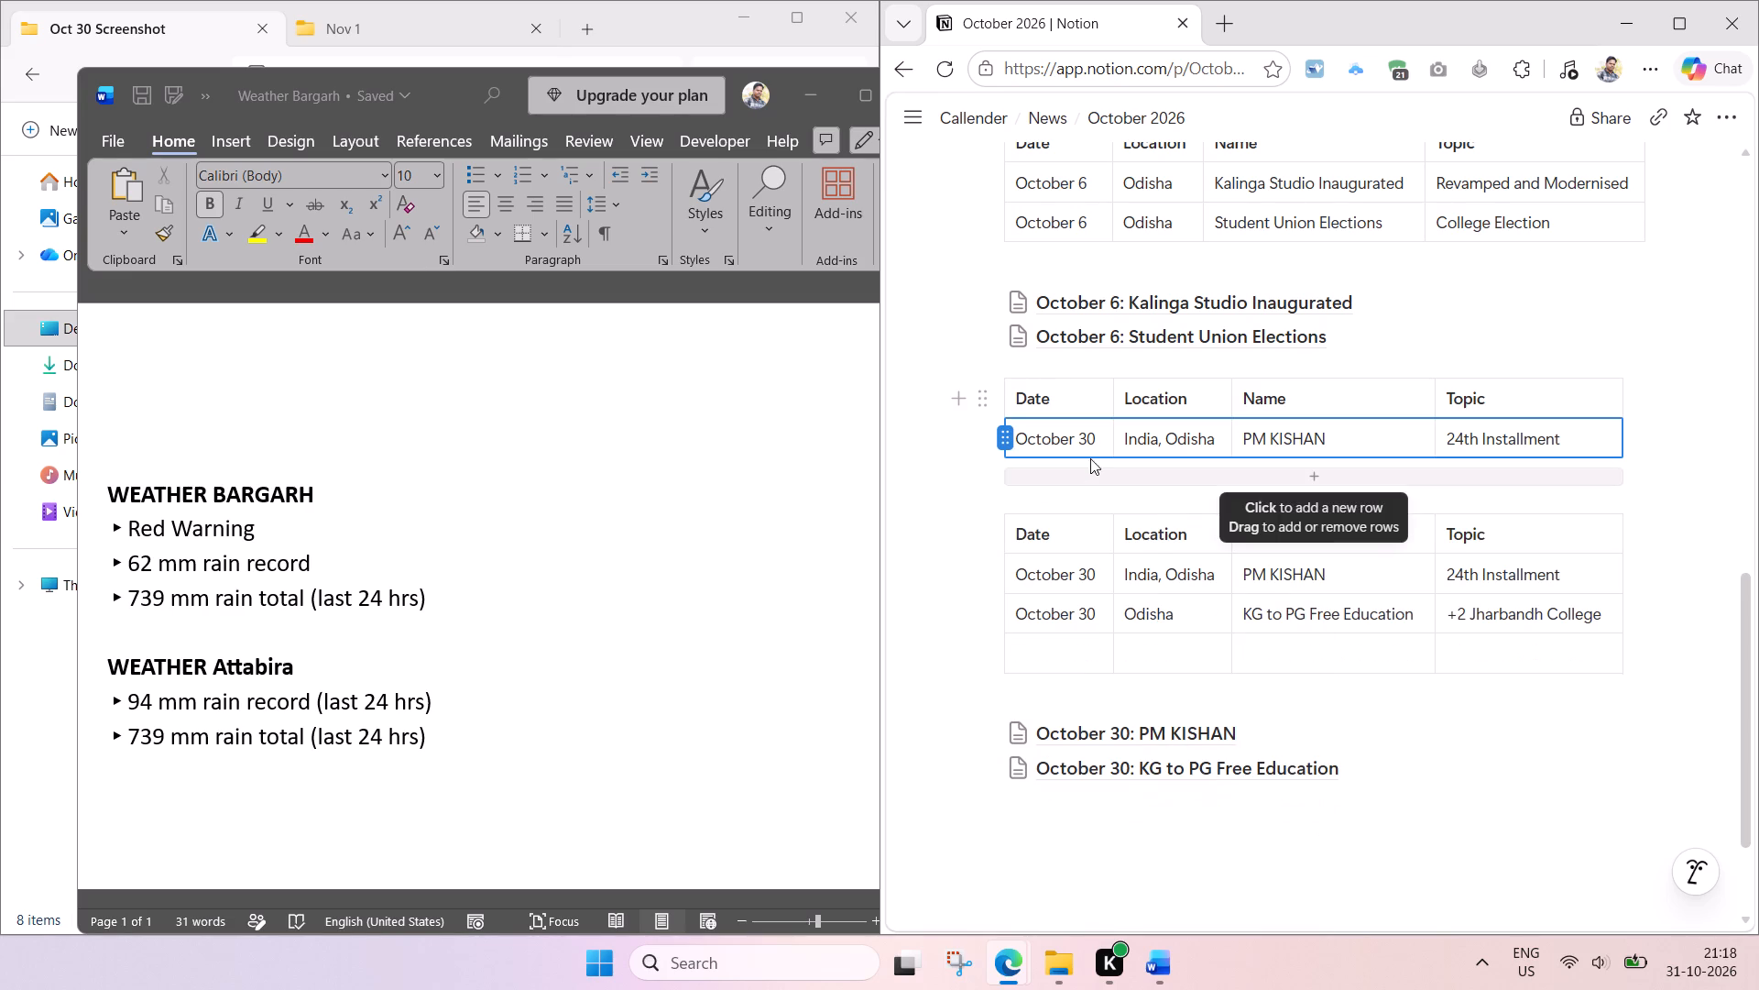
Set the upper table's remaining row to date October 29 and location Odisha.
{"action": "left_click", "coordinate": [1099, 445]}
{"action": "key", "text": "BackSpace"}
{"action": "key", "text": "BackSpace"}
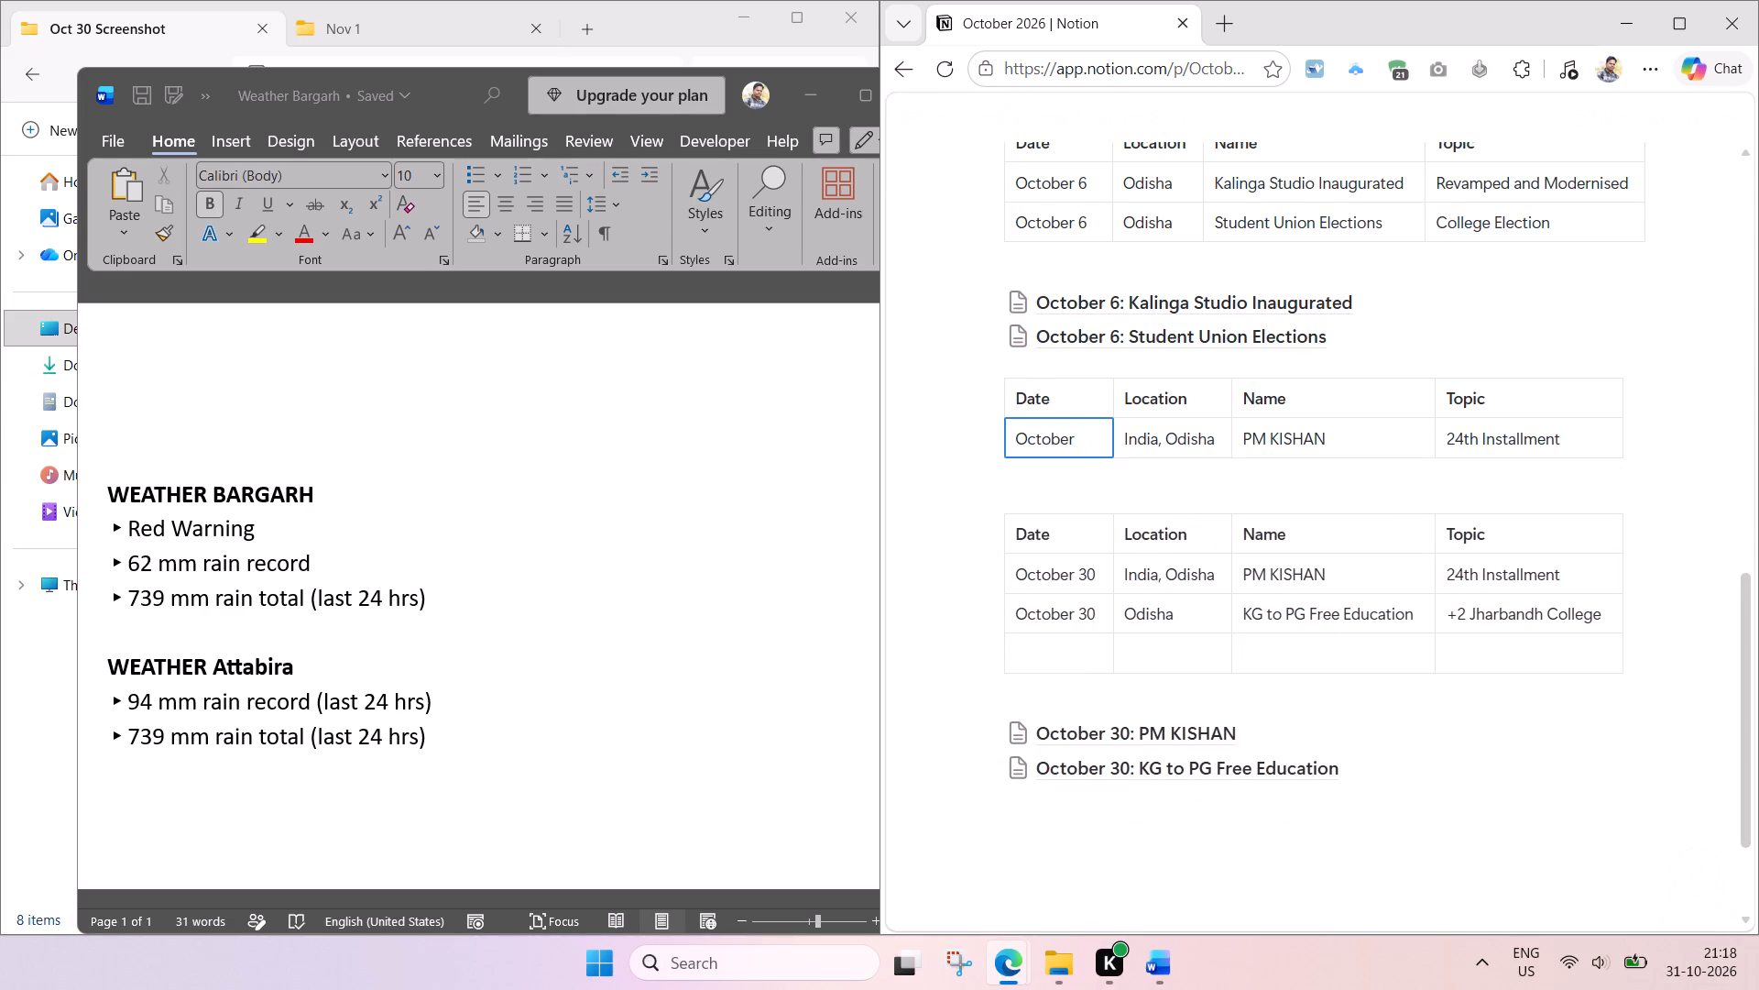
{"action": "type", "text": "29"}
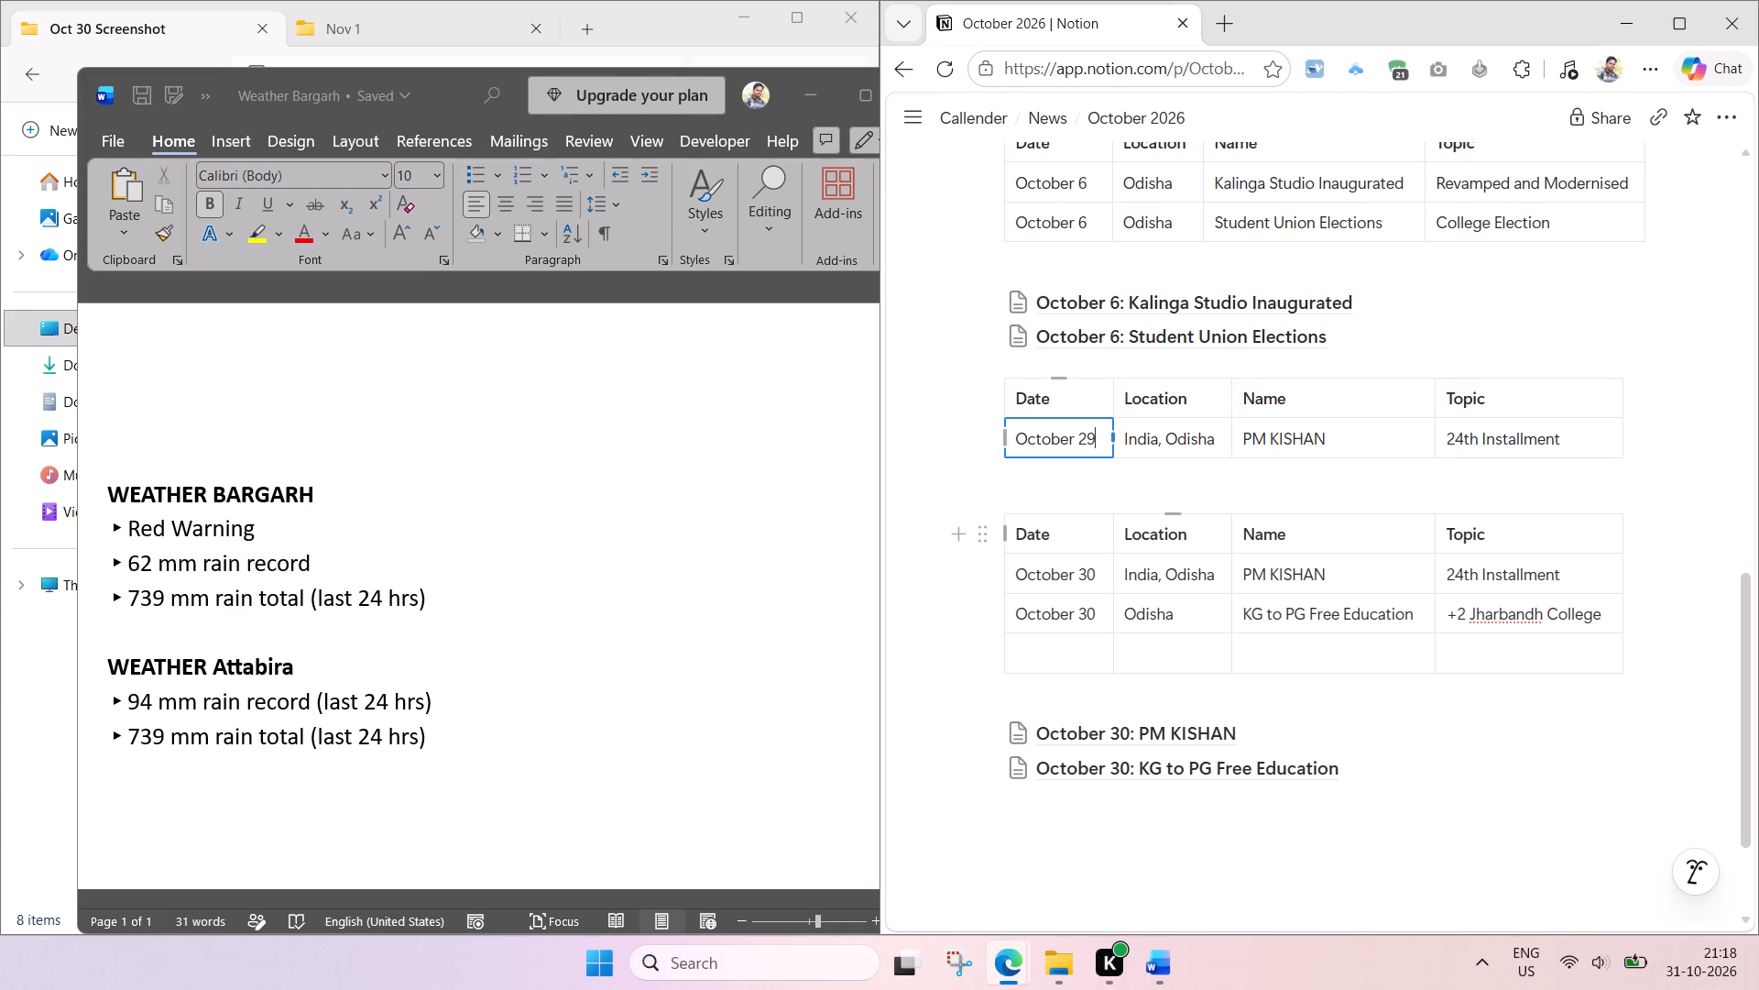
{"action": "left_click_drag", "start_coordinate": [1168, 442], "coordinate": [1128, 443]}
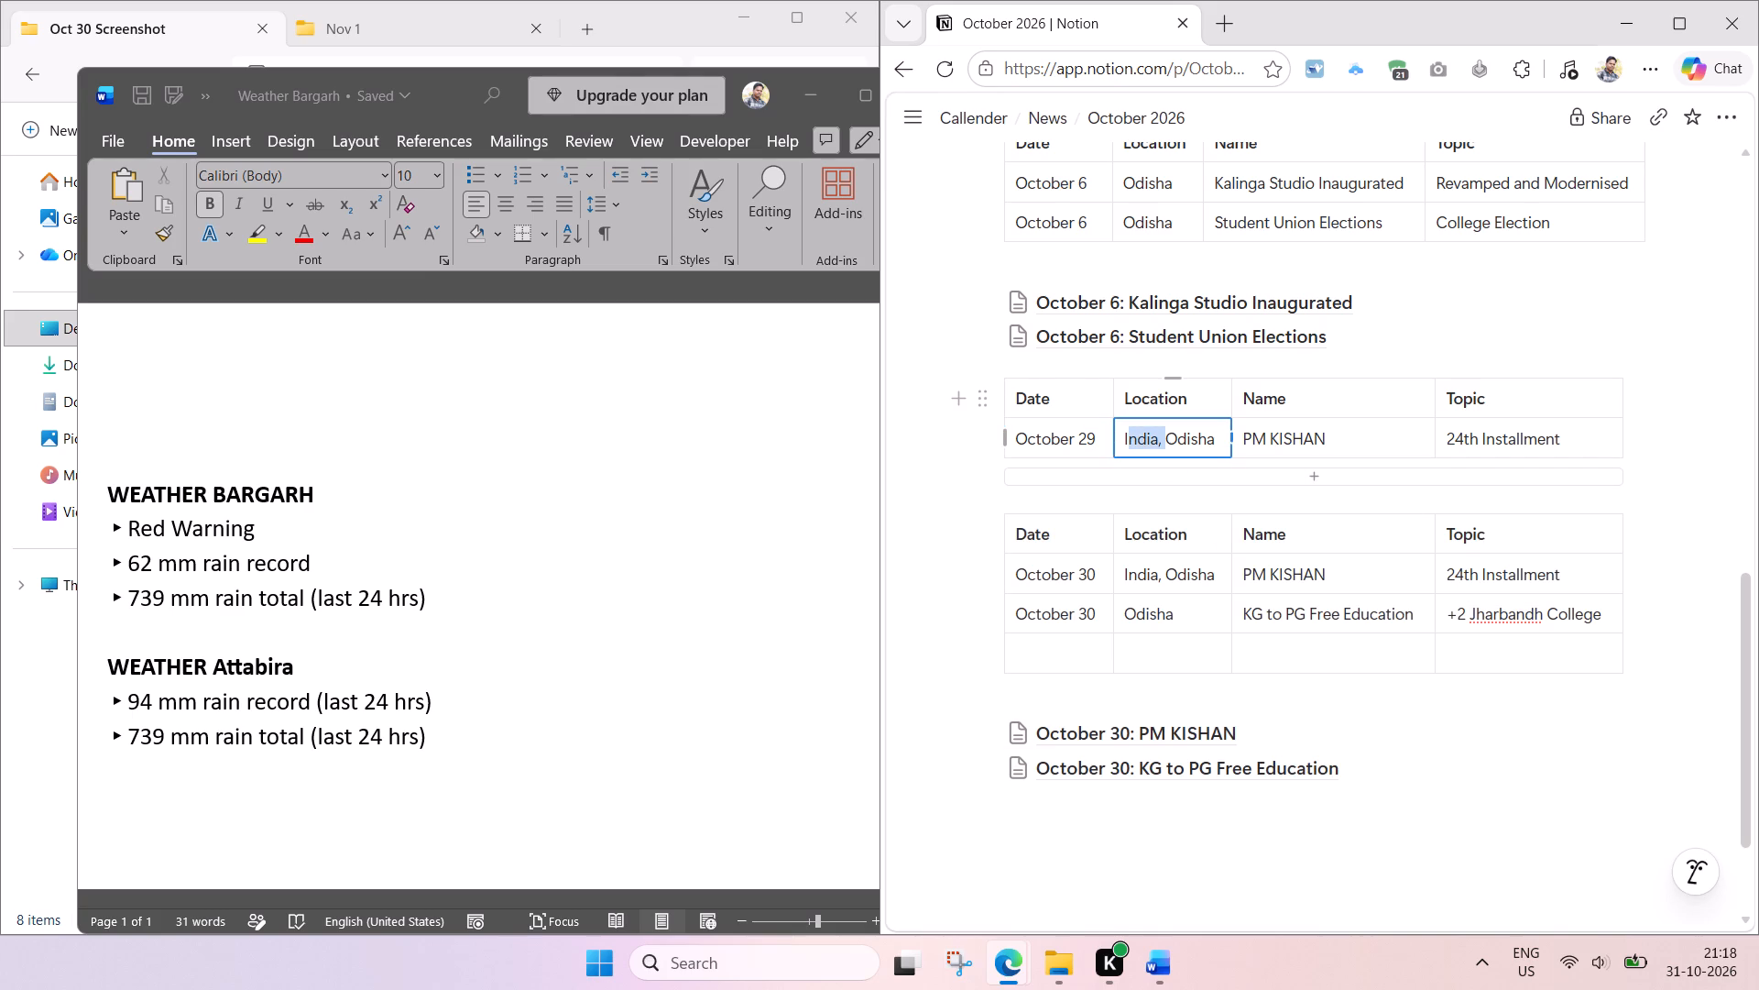
{"action": "left_click_drag", "start_coordinate": [1128, 443], "coordinate": [1120, 444]}
{"action": "key", "text": "BackSpace"}
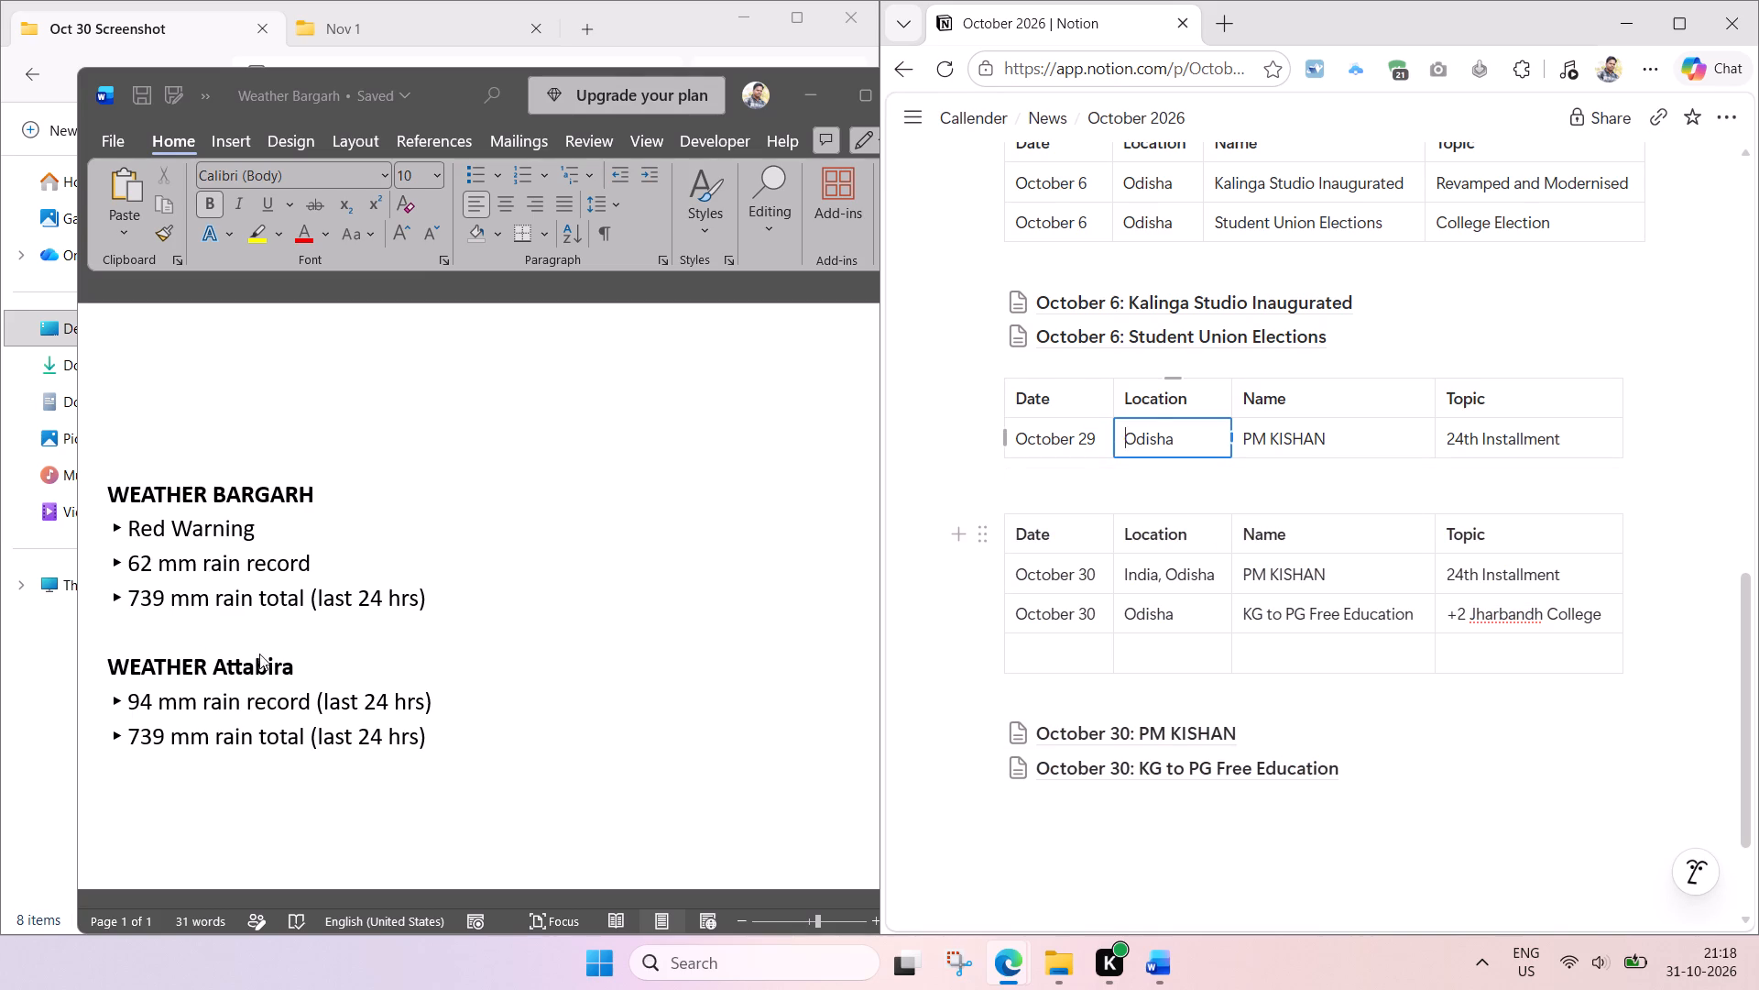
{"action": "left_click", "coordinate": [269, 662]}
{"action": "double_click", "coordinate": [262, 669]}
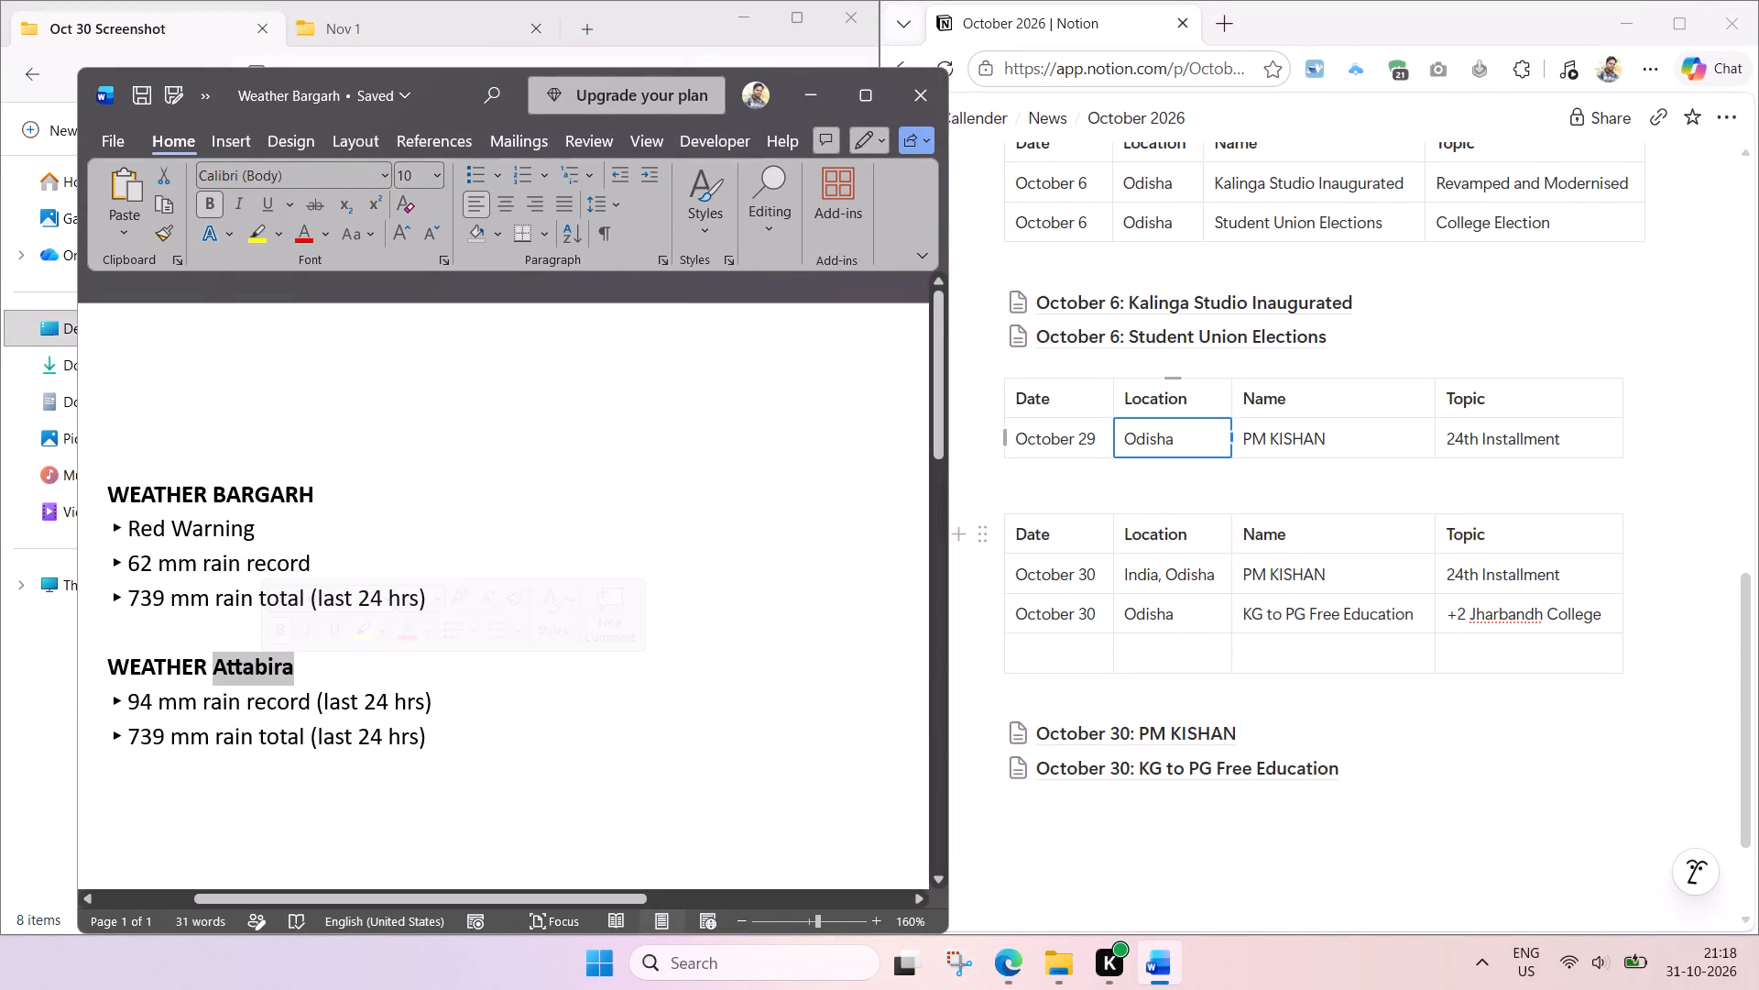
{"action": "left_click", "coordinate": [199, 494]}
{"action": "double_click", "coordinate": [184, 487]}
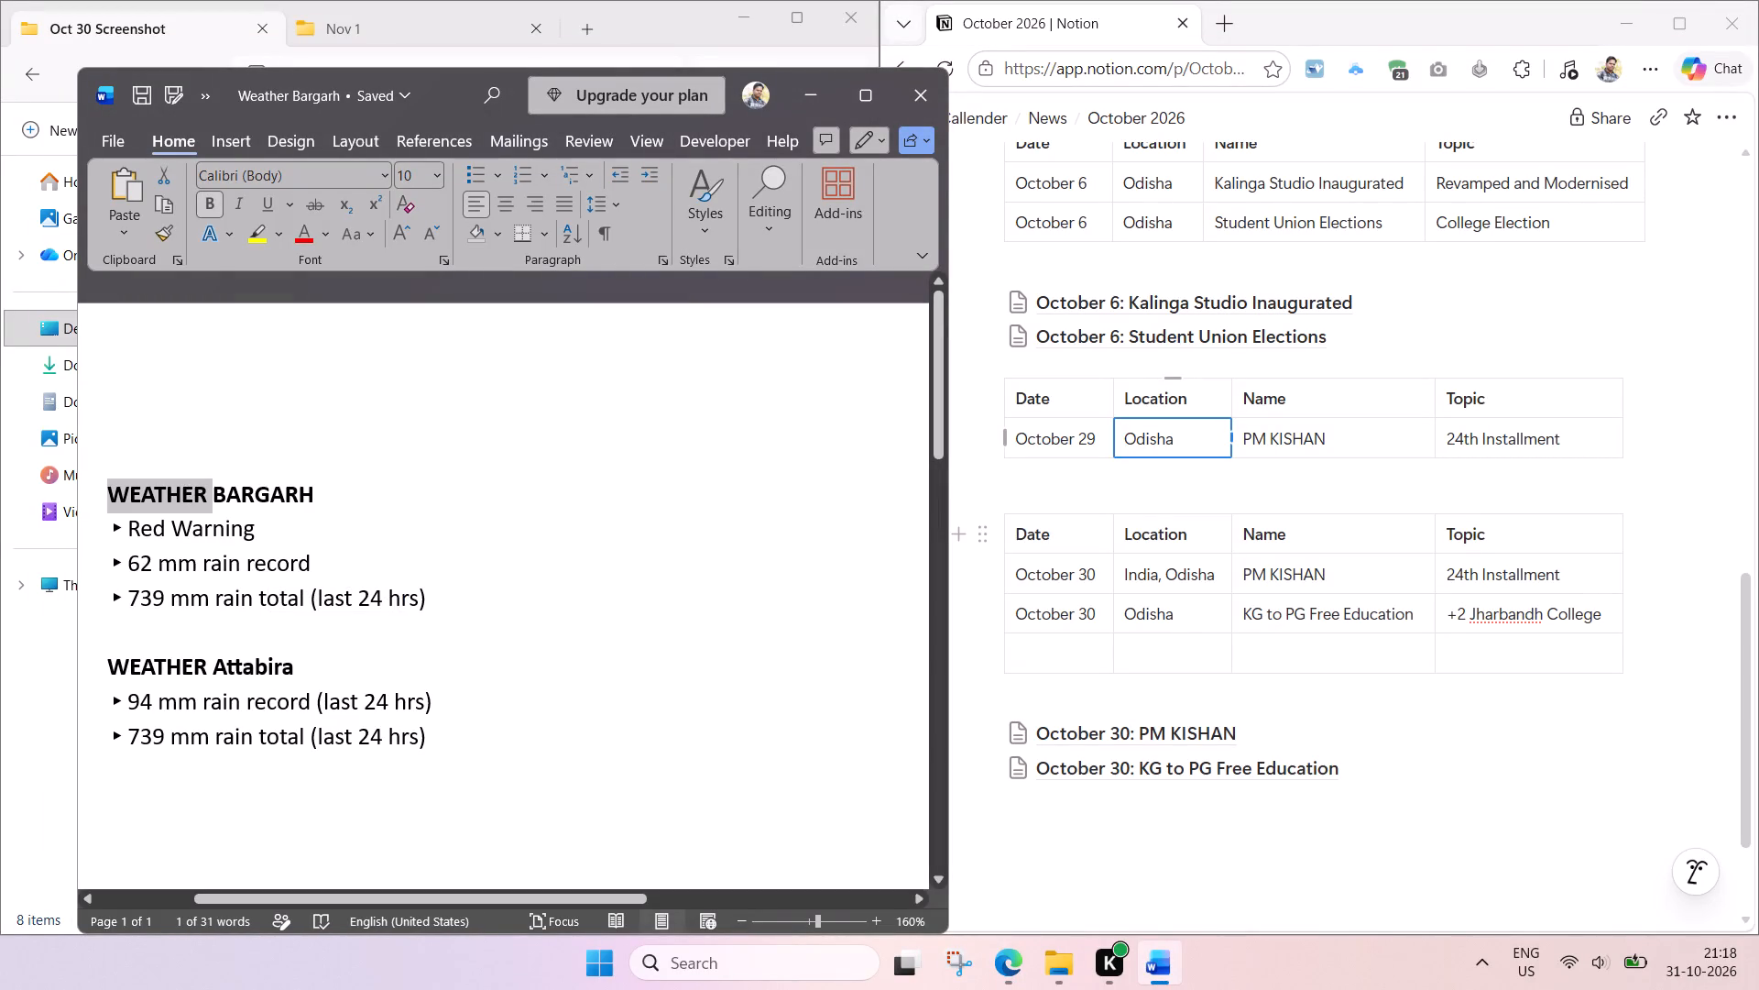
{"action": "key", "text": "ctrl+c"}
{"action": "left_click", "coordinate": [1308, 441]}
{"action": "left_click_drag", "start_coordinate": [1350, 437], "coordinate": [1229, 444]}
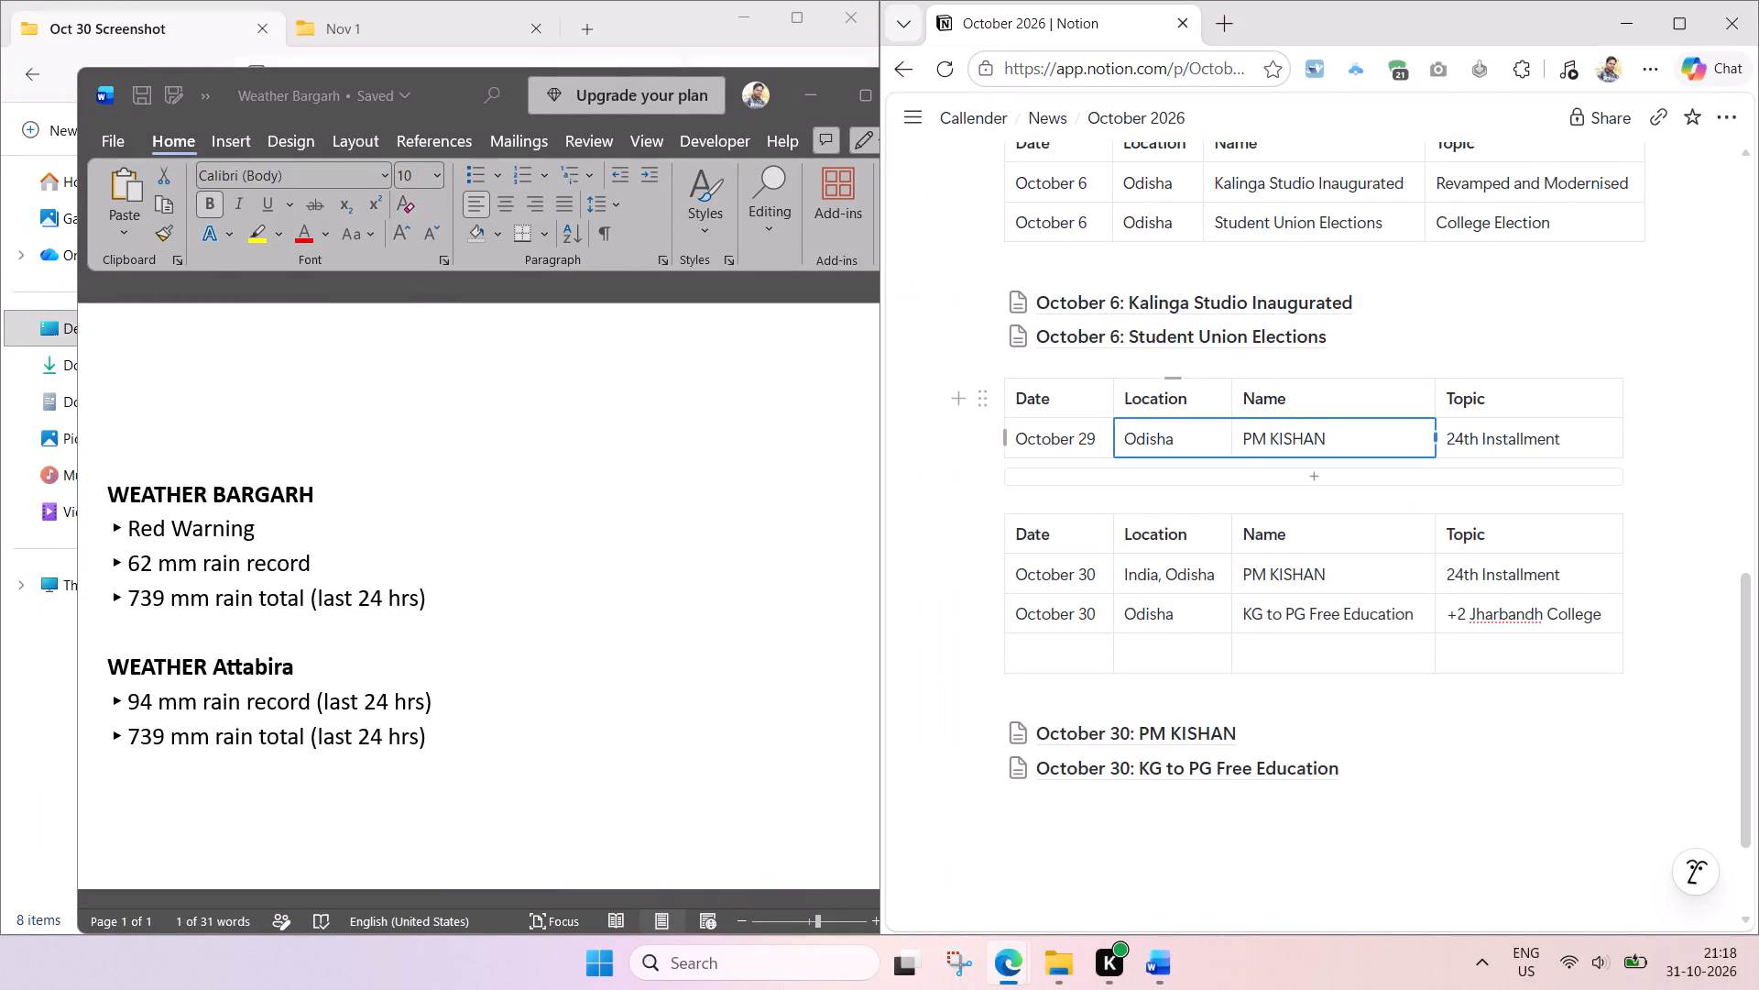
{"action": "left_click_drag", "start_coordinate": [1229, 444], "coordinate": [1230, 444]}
Replace the name in the October 29 row with "Attabira" copied from the Weather Bargarh document.
{"action": "left_click", "coordinate": [249, 654]}
{"action": "double_click", "coordinate": [250, 667]}
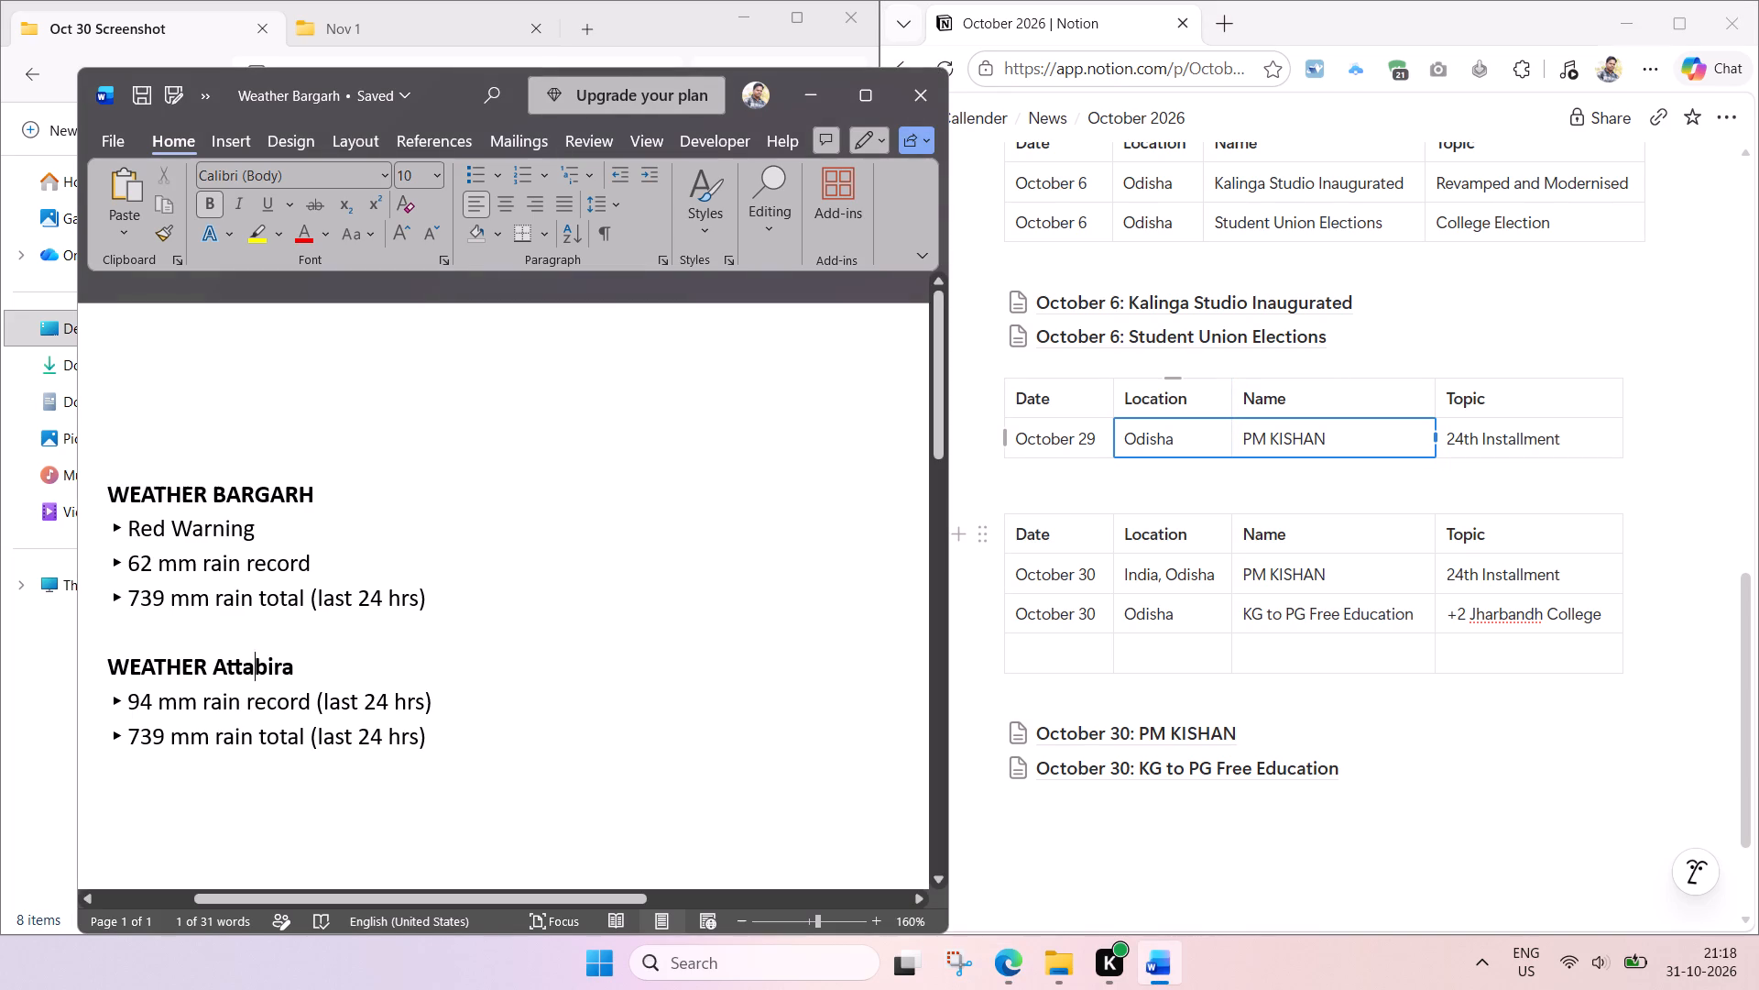
{"action": "key", "text": "ctrl+c"}
{"action": "left_click", "coordinate": [1325, 451]}
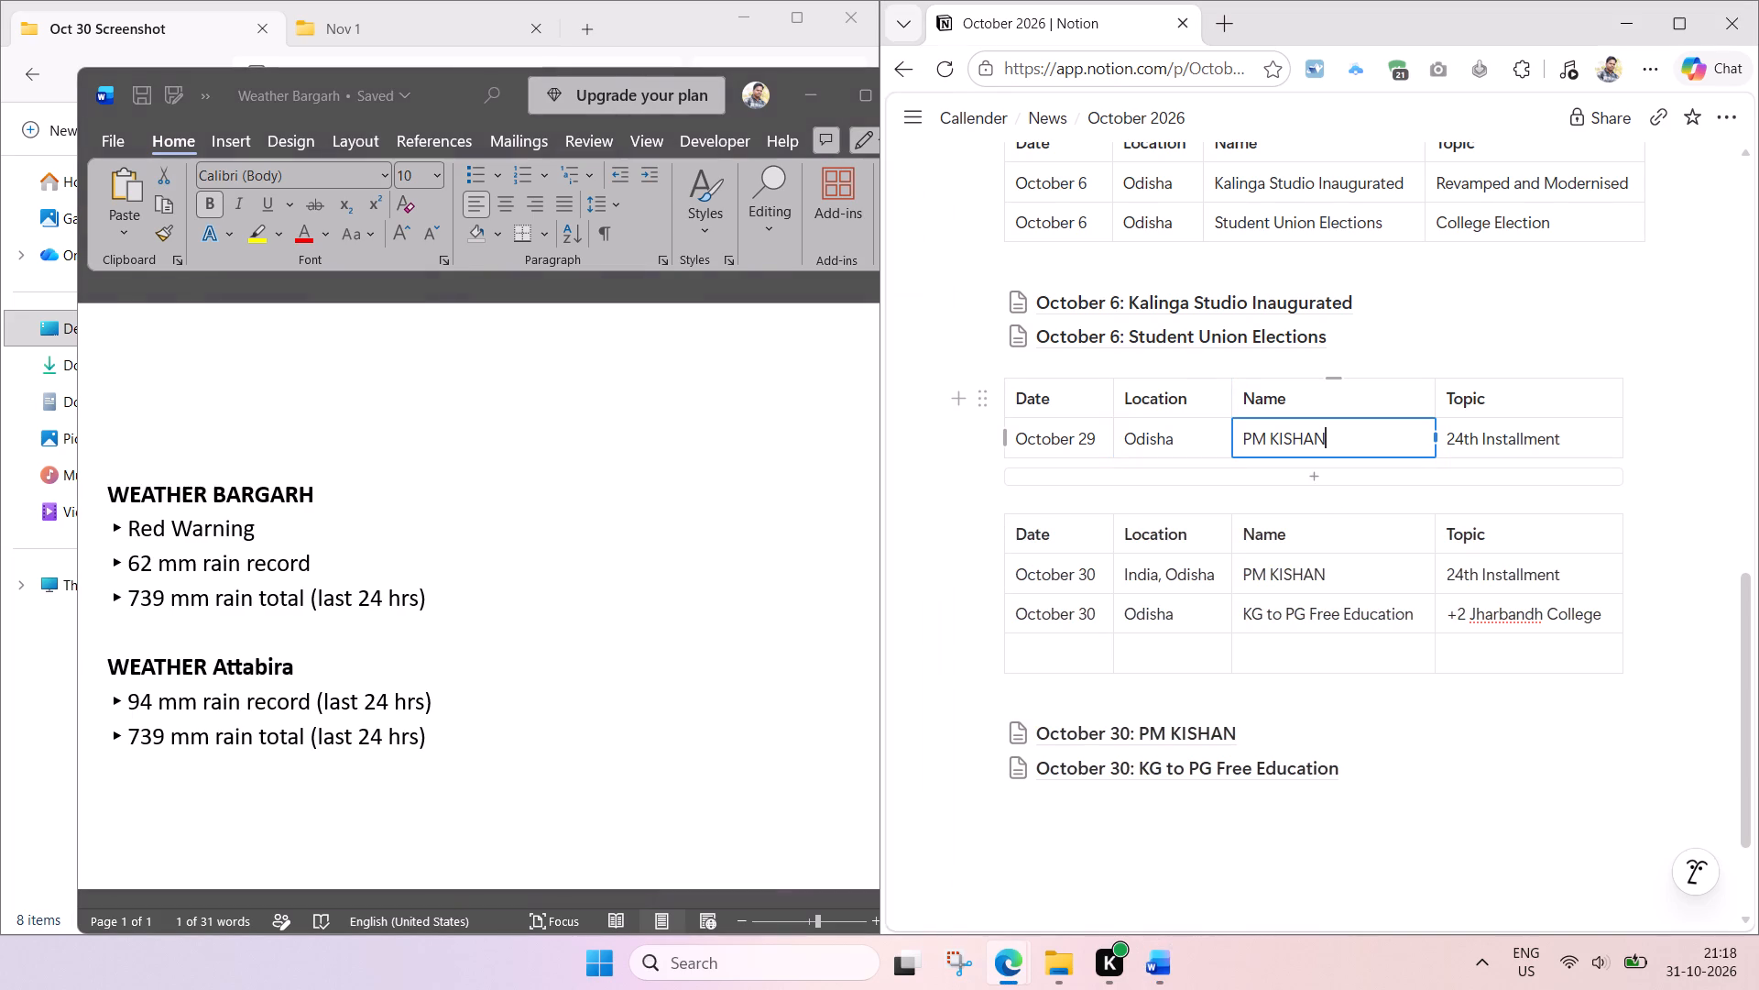
{"action": "left_click", "coordinate": [1304, 435]}
{"action": "left_click_drag", "start_coordinate": [1391, 441], "coordinate": [1323, 447]}
{"action": "left_click_drag", "start_coordinate": [1323, 447], "coordinate": [1242, 442]}
{"action": "key", "text": "ctrl+v"}
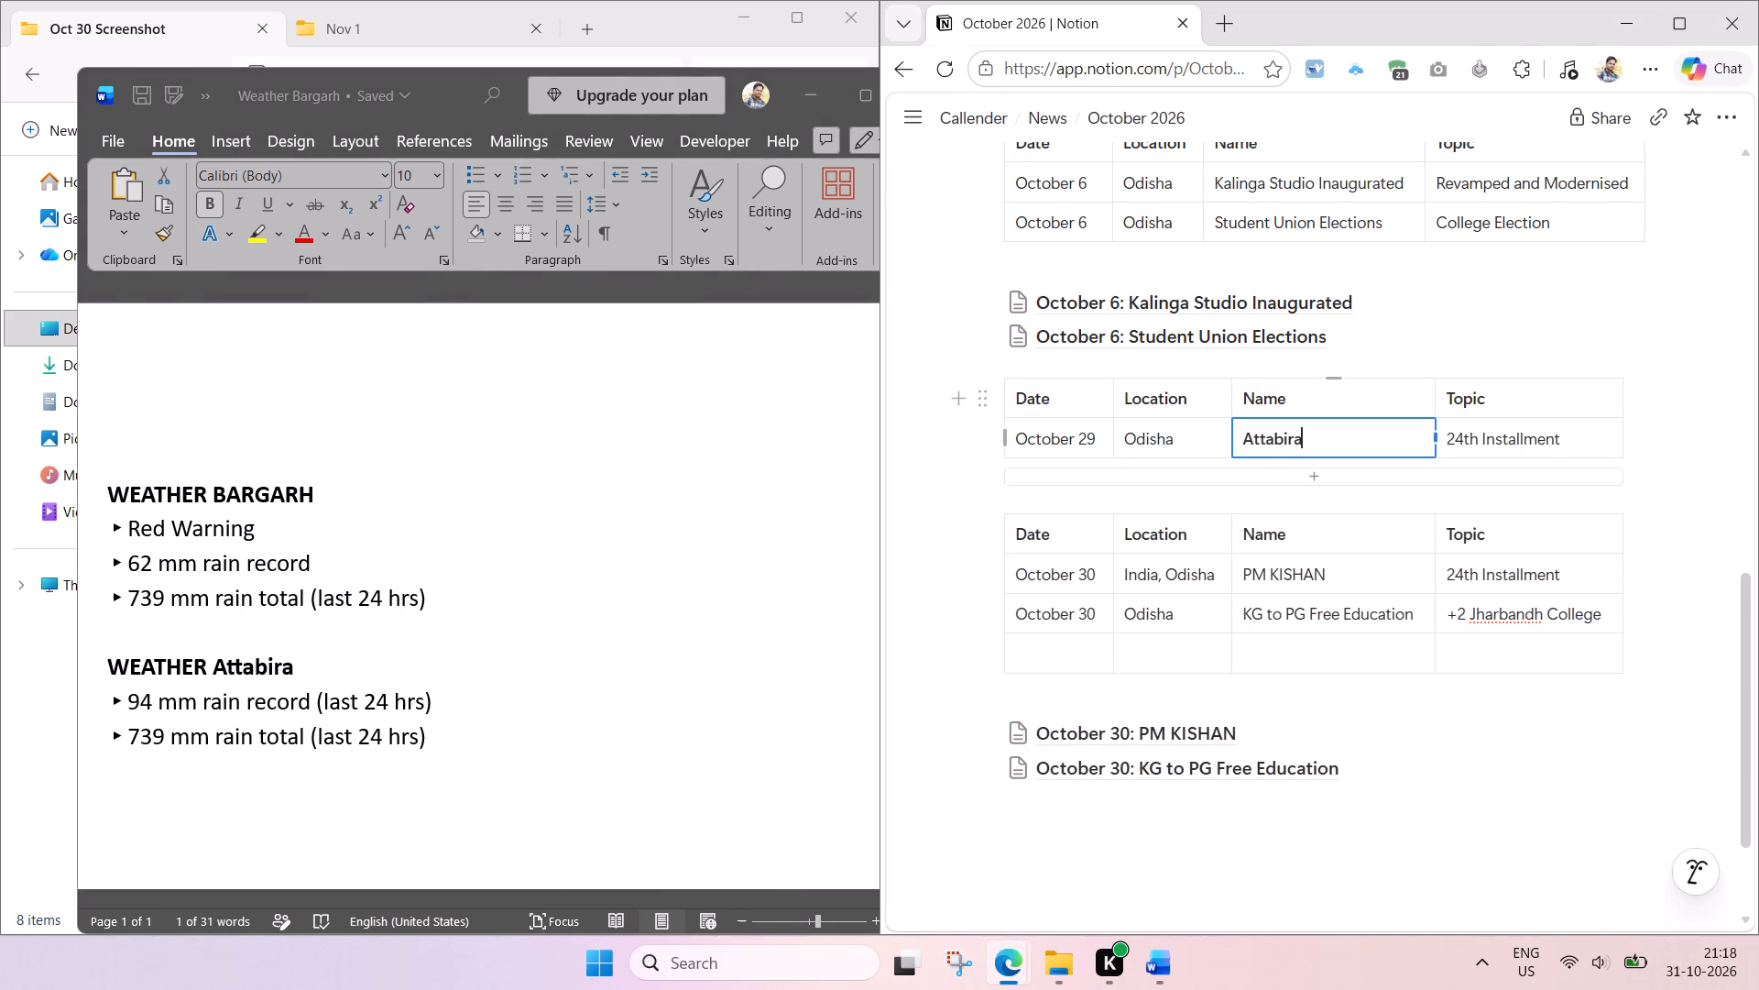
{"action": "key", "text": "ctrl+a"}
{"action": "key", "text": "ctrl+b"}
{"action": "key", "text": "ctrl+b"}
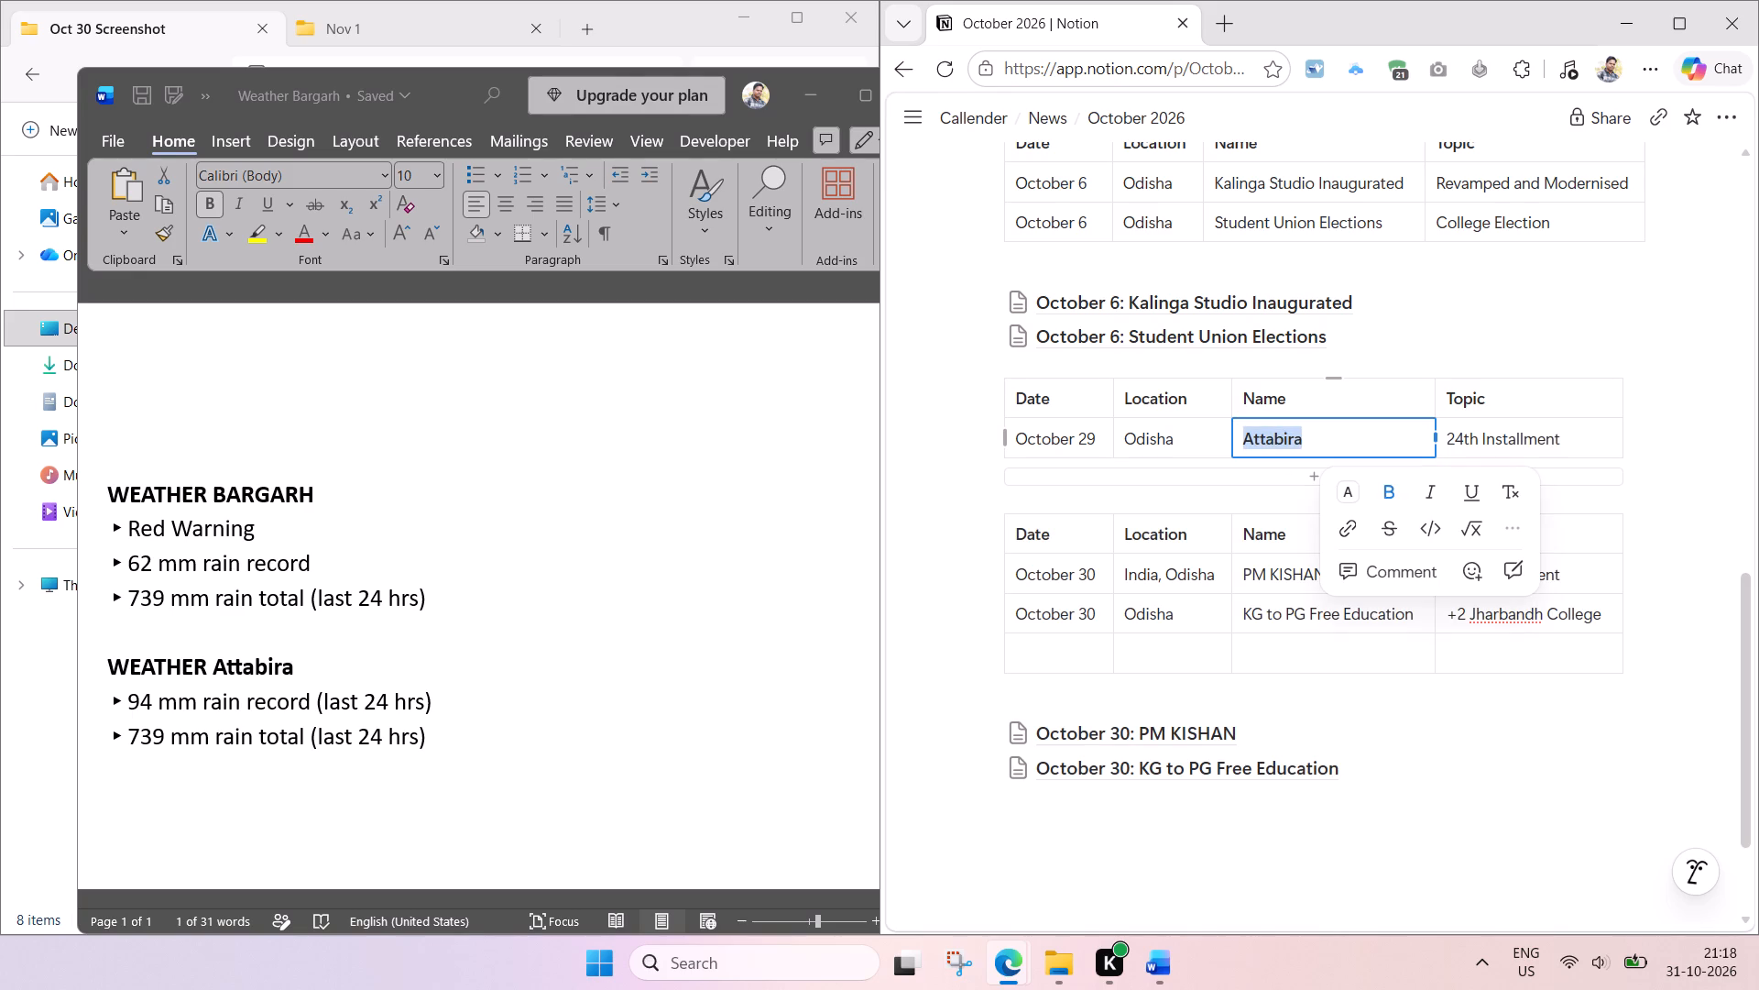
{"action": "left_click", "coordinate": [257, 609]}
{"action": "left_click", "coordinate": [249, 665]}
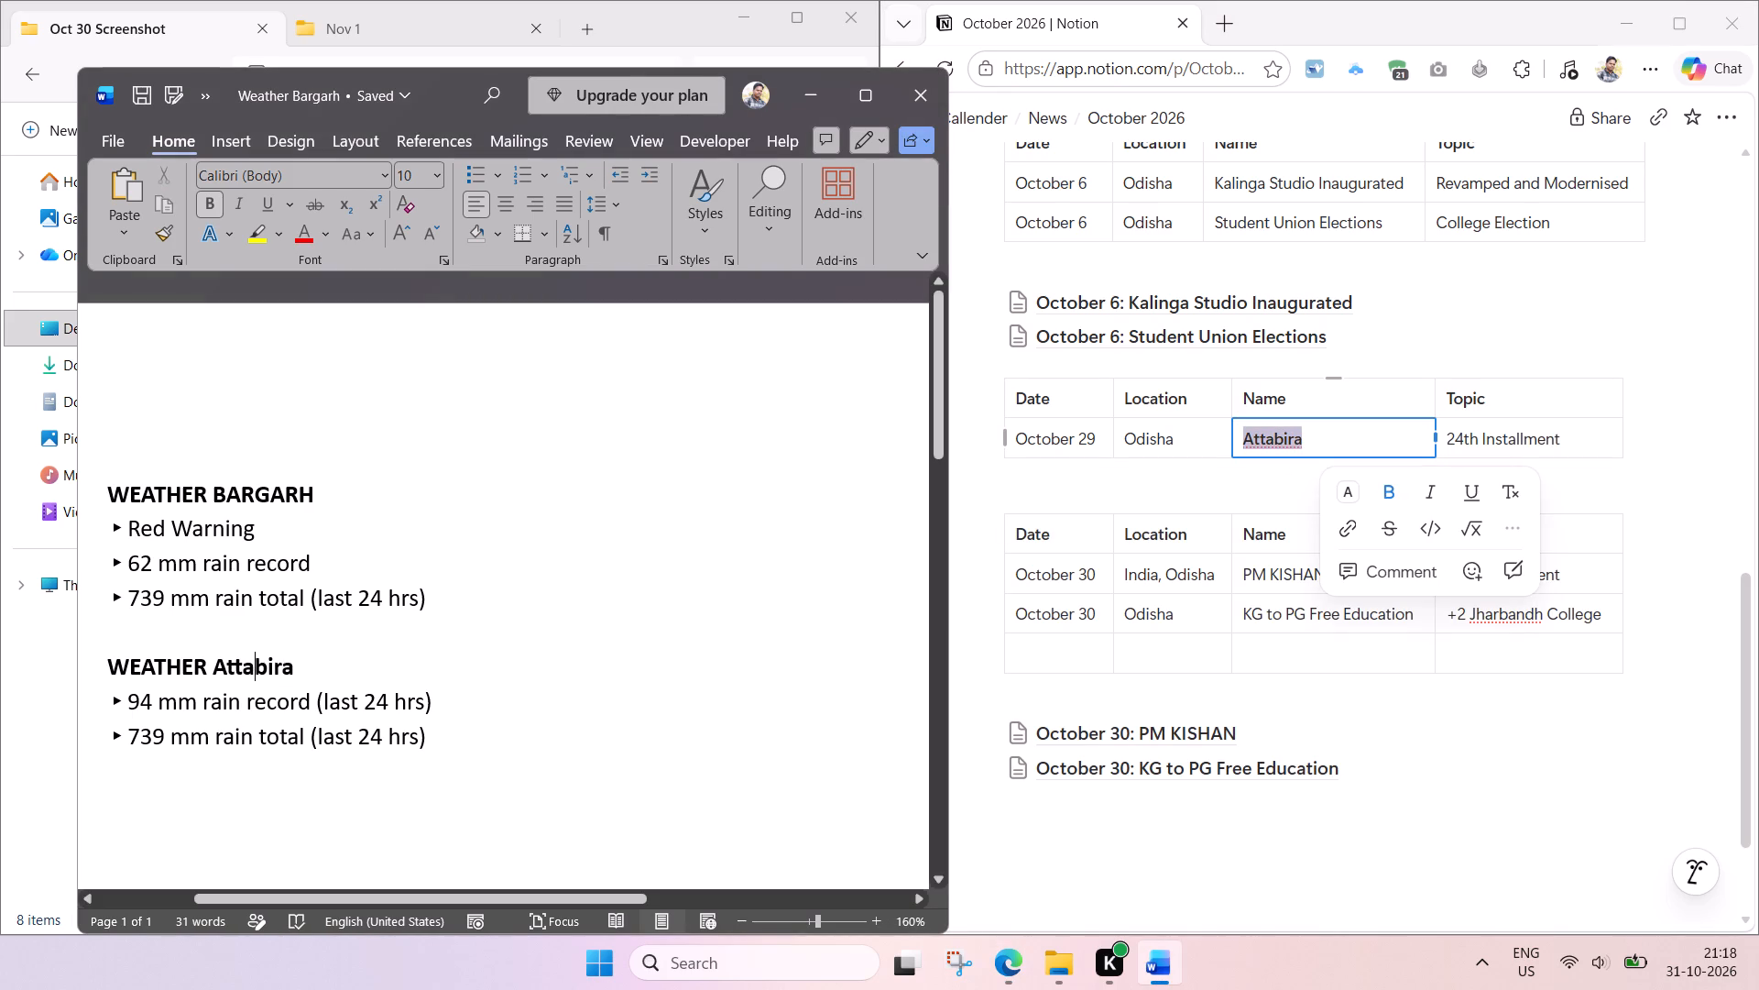
Replace the name "Attabira" in the October 29 row with "Landslide Arnab".
{"action": "left_click", "coordinate": [1289, 445]}
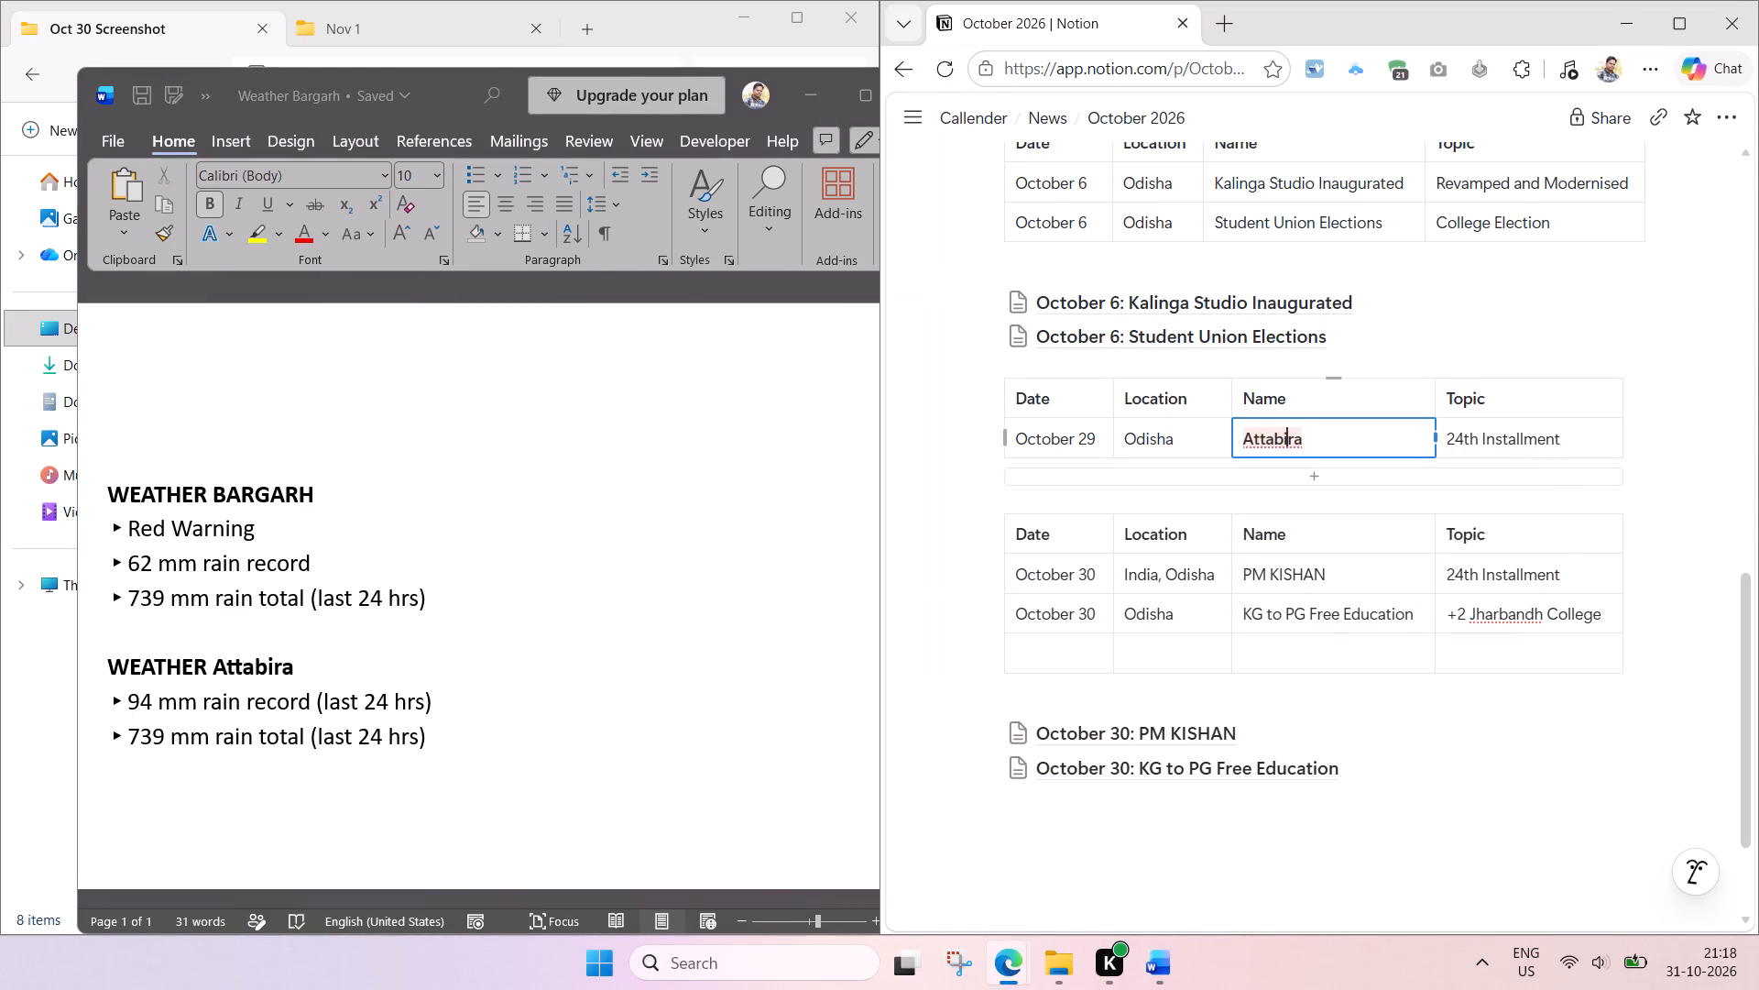
{"action": "double_click", "coordinate": [1284, 437]}
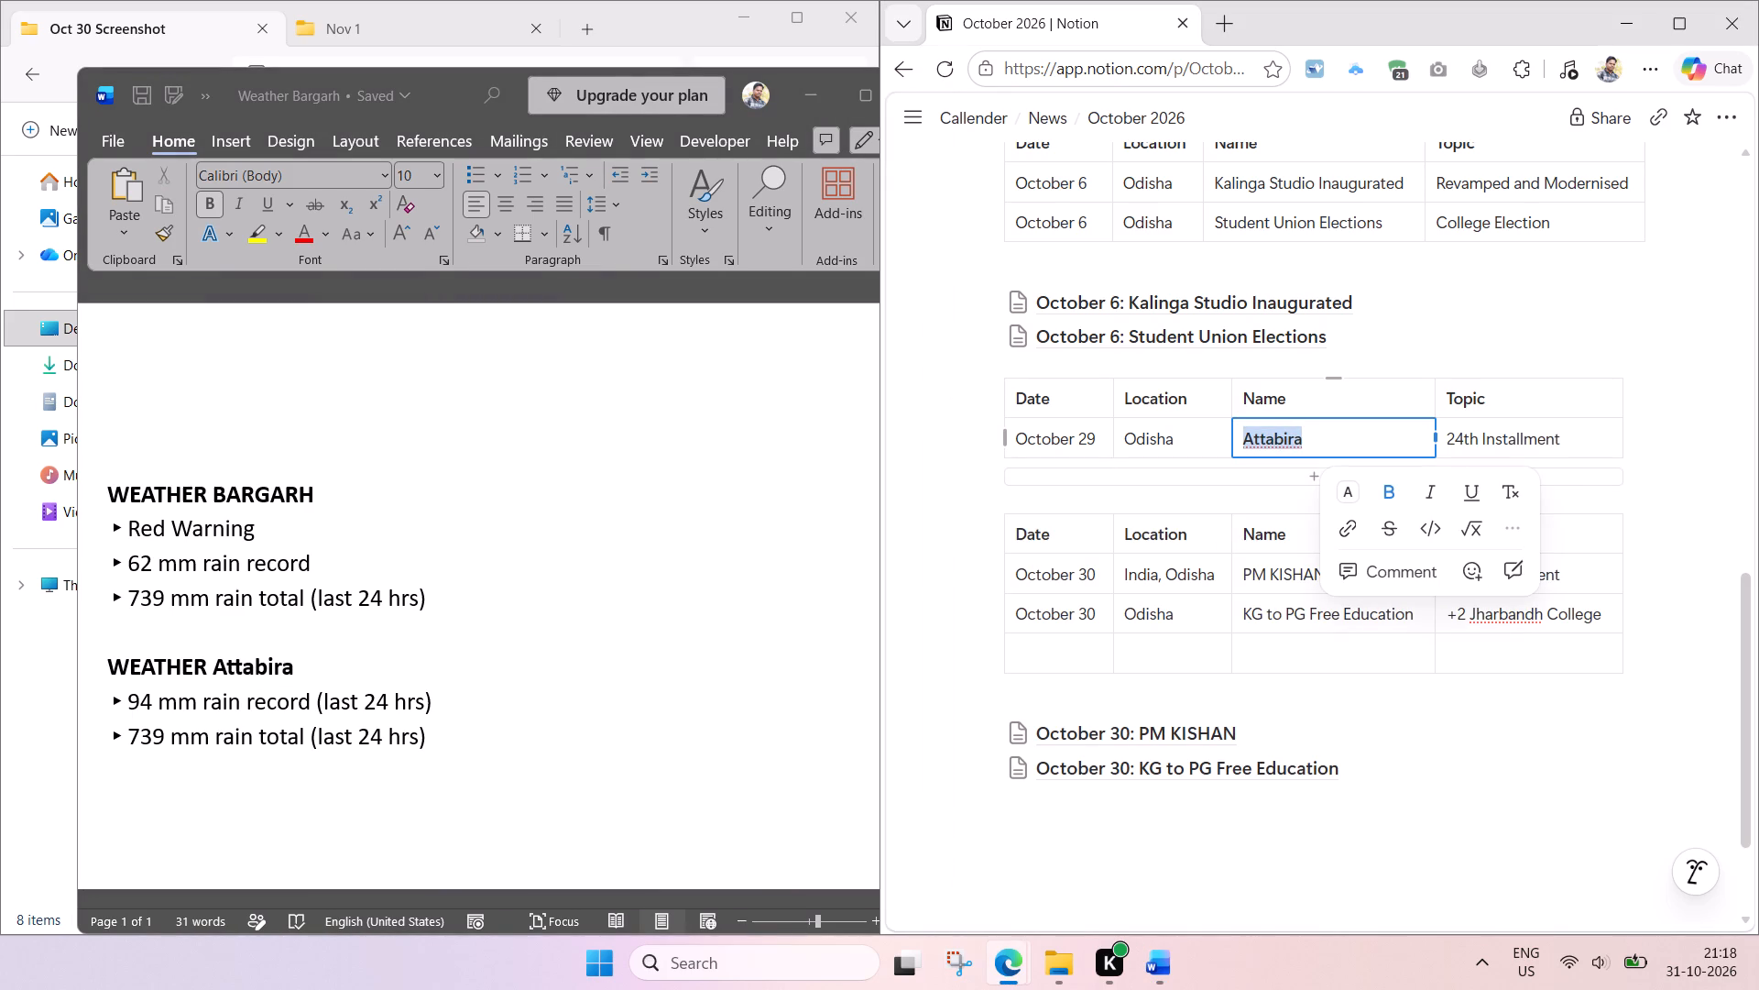
{"action": "left_click", "coordinate": [1323, 454]}
{"action": "left_click_drag", "start_coordinate": [1323, 439], "coordinate": [1241, 444]}
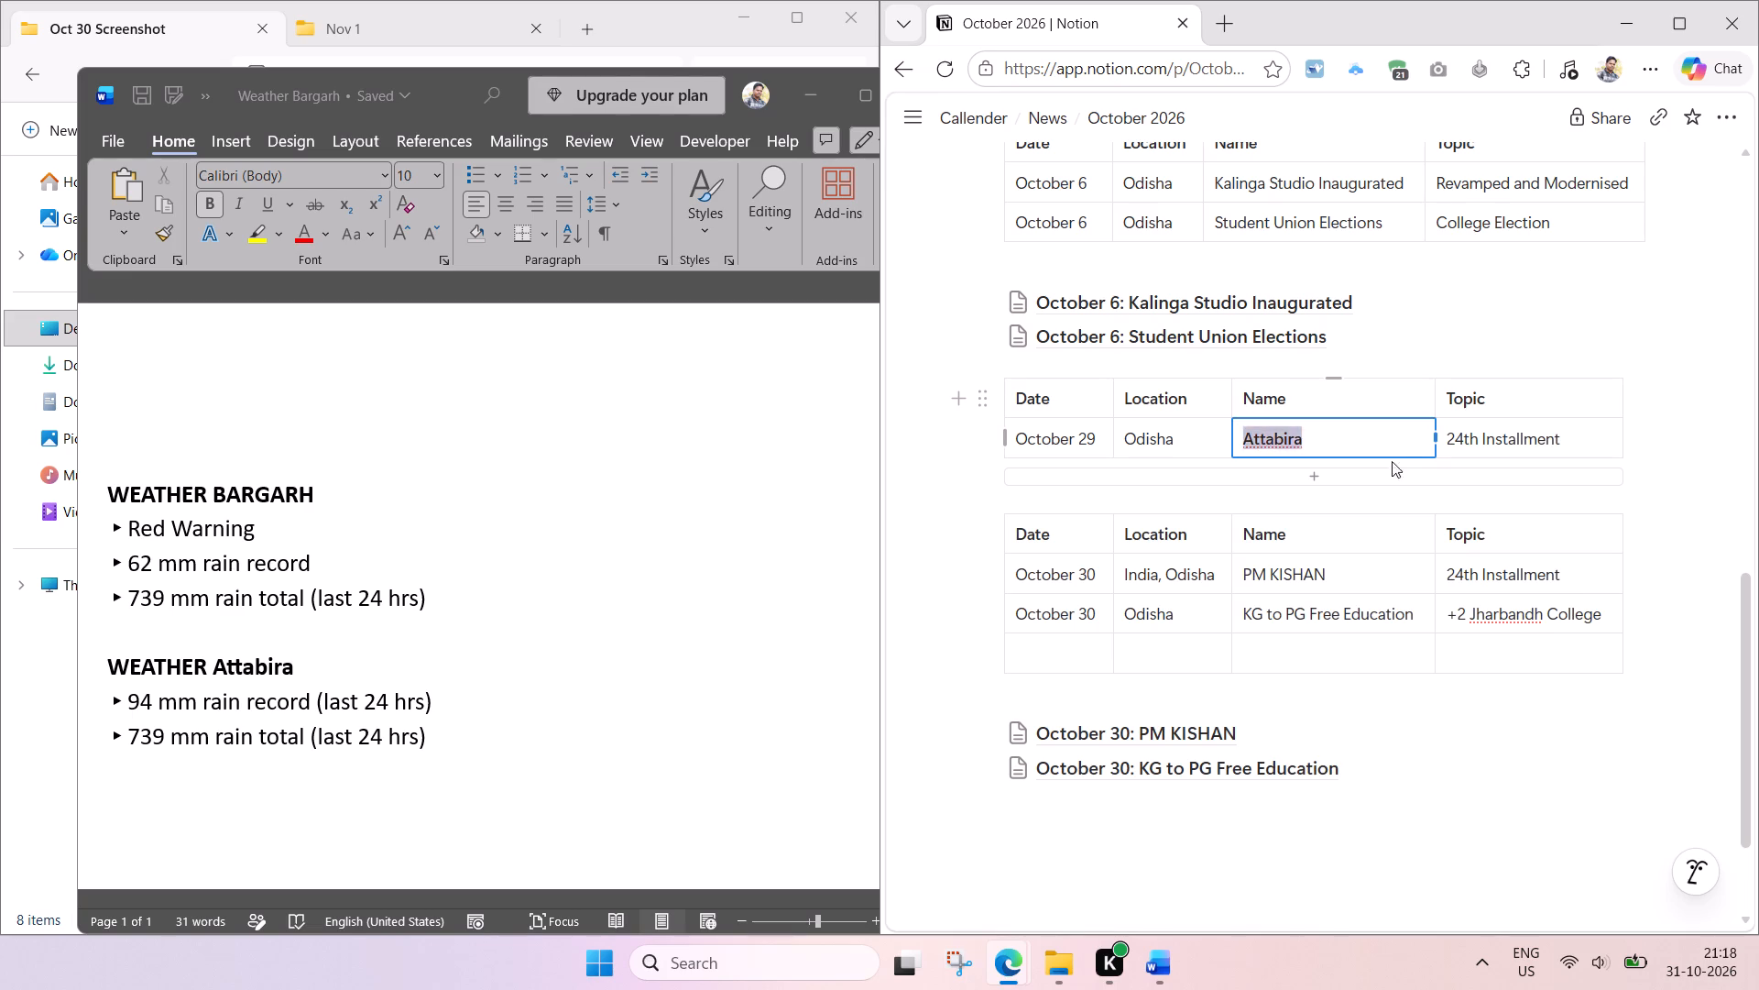
{"action": "key", "text": "BackSpace"}
{"action": "key", "text": "BackSpace"}
{"action": "type", "text": "Landslide"}
{"action": "key", "text": "space"}
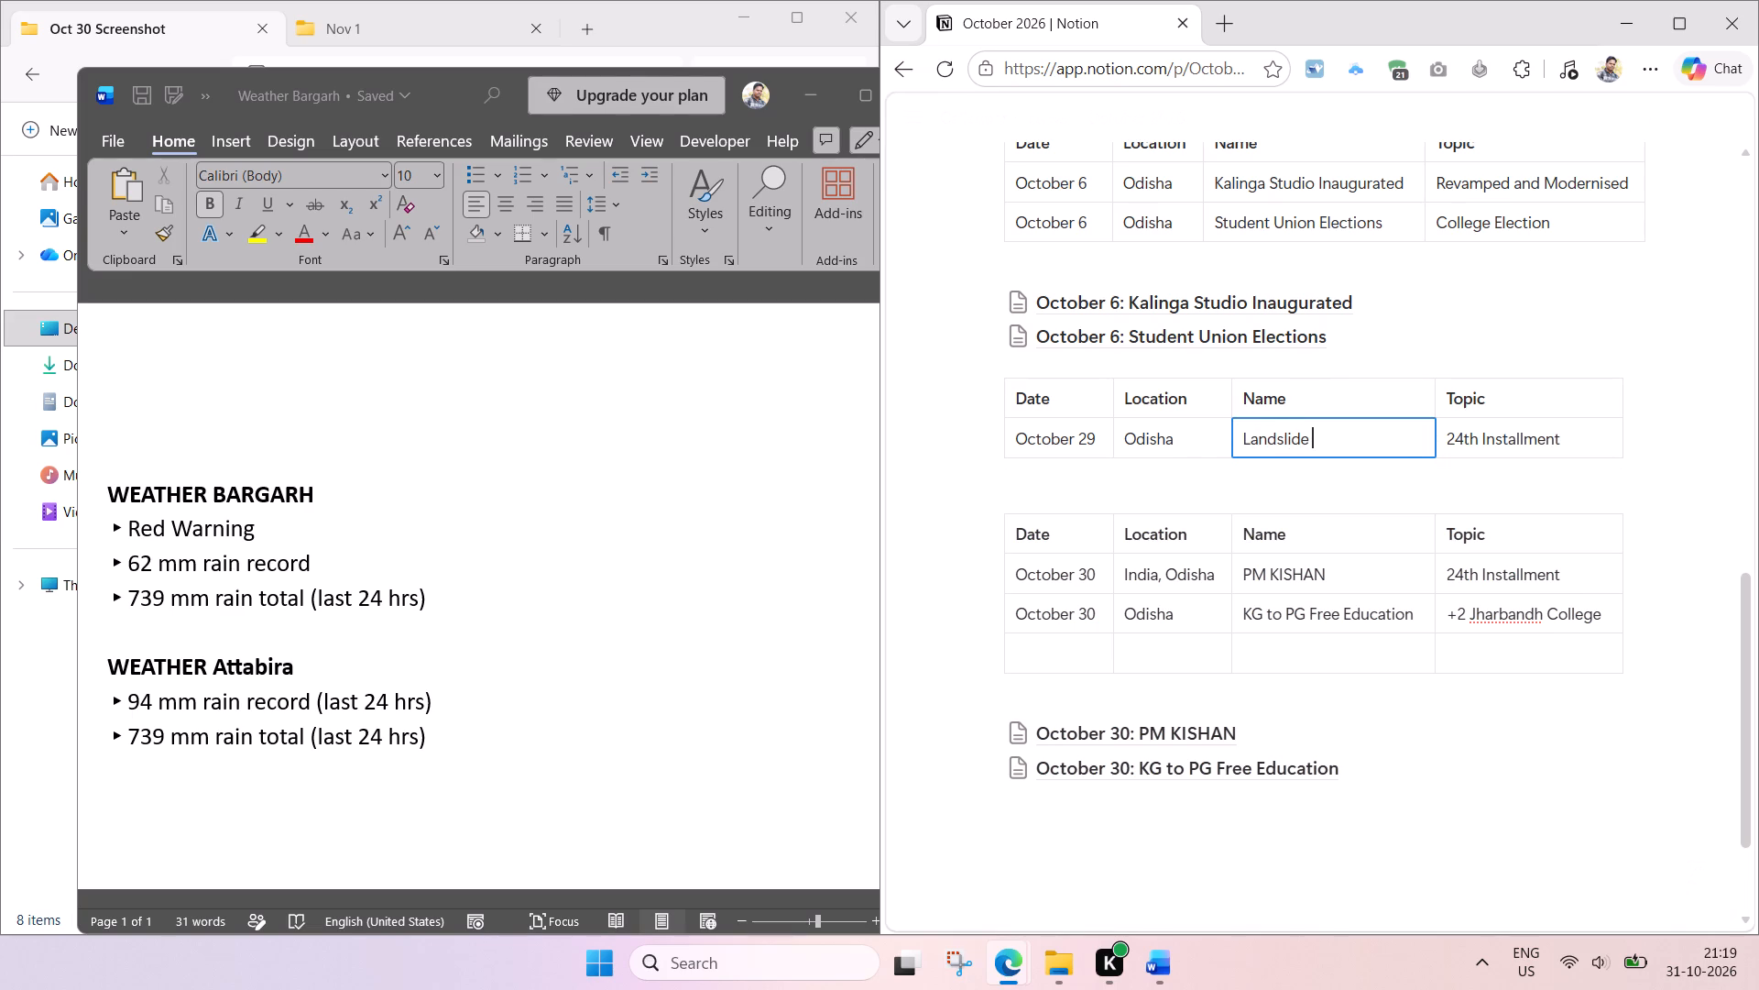
{"action": "type", "text": "Arnab"}
Set the October 29 row's topic to "Weather Bargarh".
{"action": "key", "text": "Tab"}
{"action": "key", "text": "ctrl+a"}
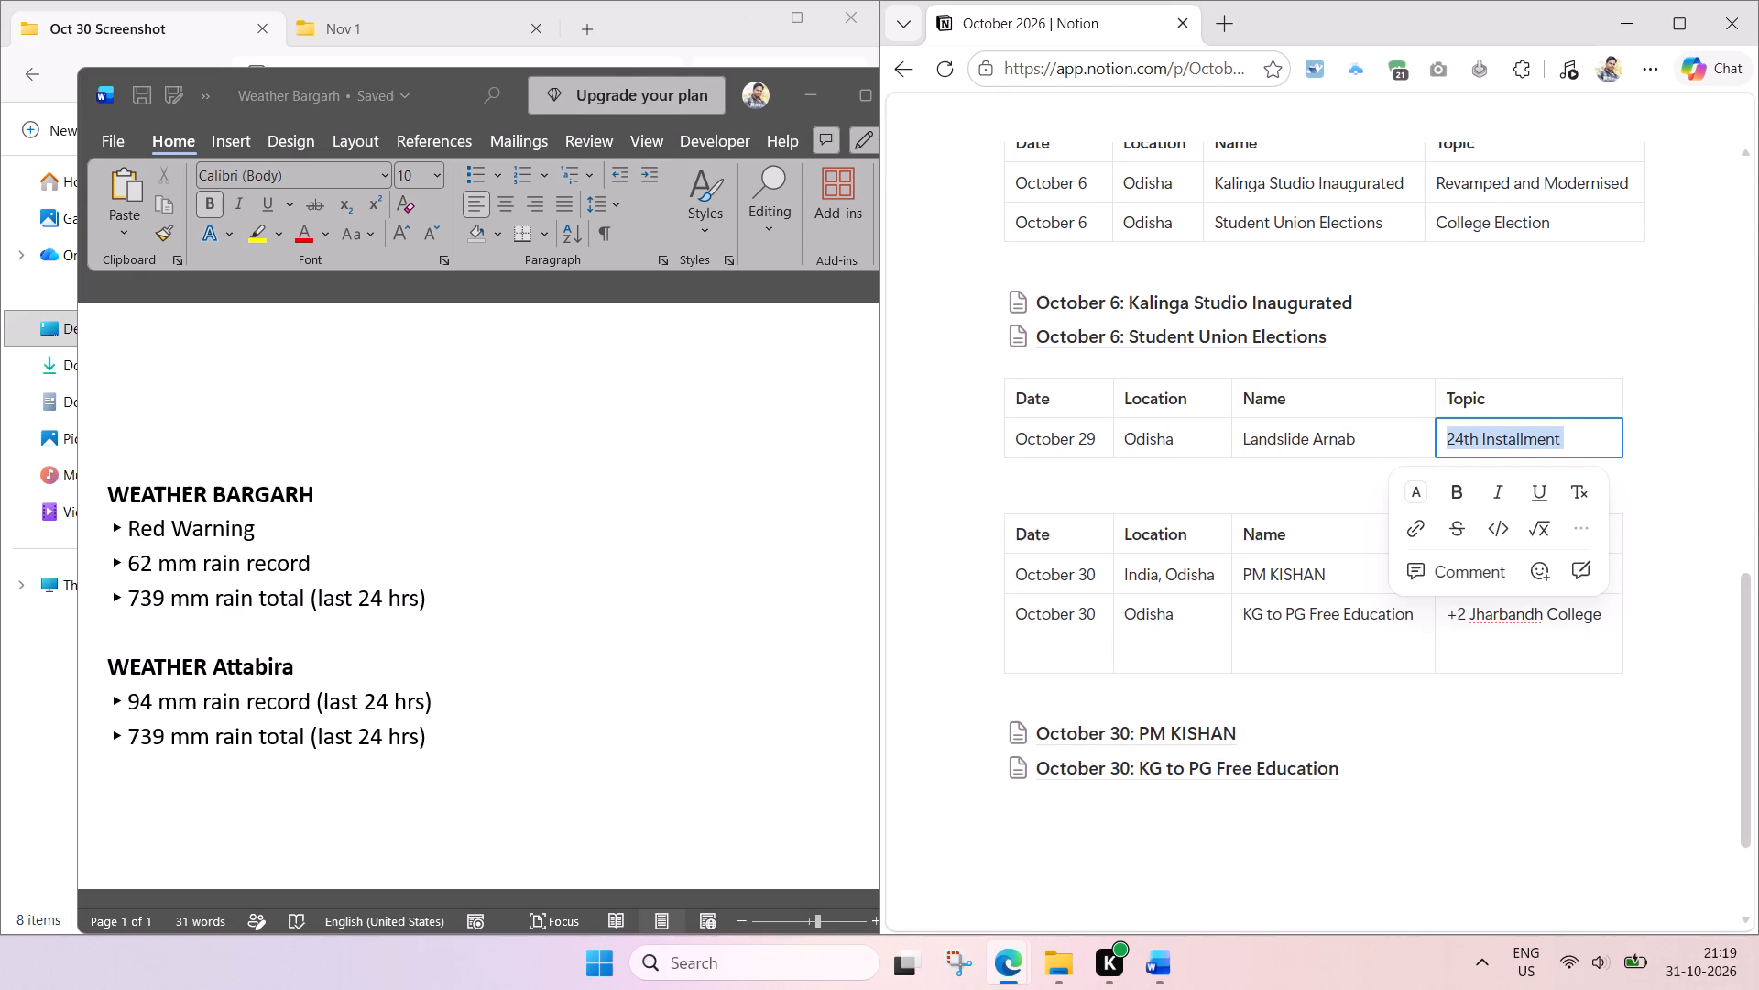
{"action": "type", "text": "Weather Bargarh"}
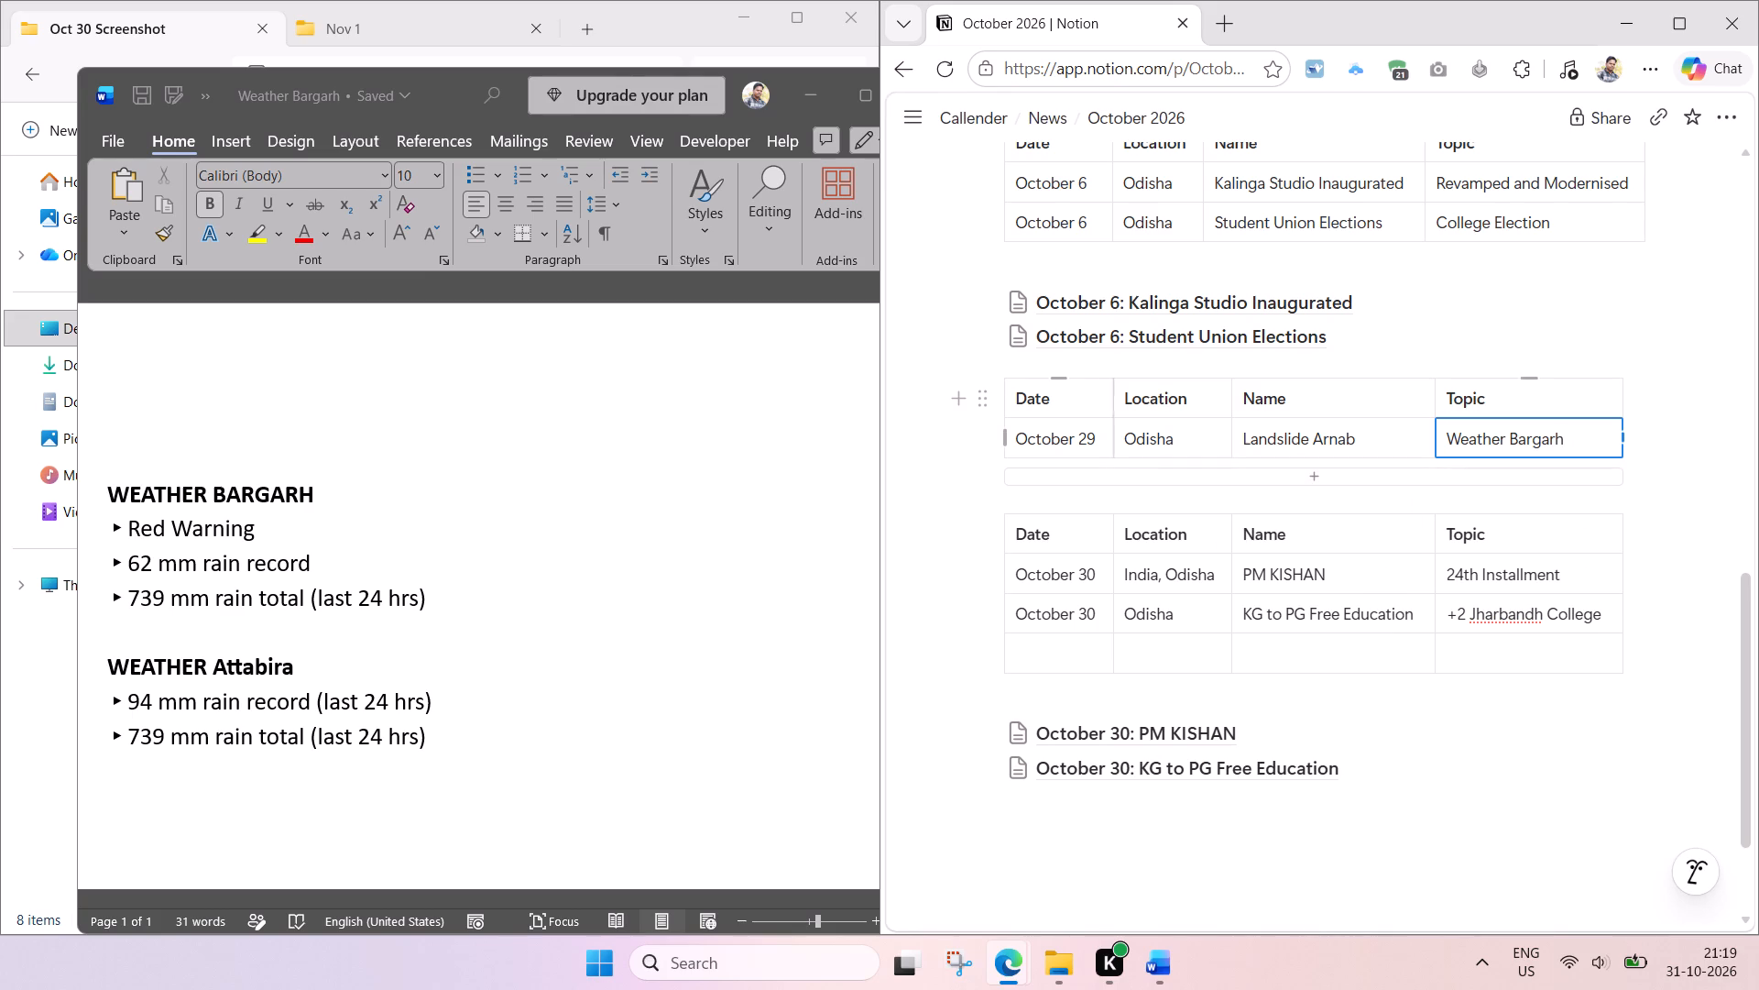
Duplicate the October 30: PM KISHAN page and move the copy directly below the October 29 table.
{"action": "left_click", "coordinate": [979, 741]}
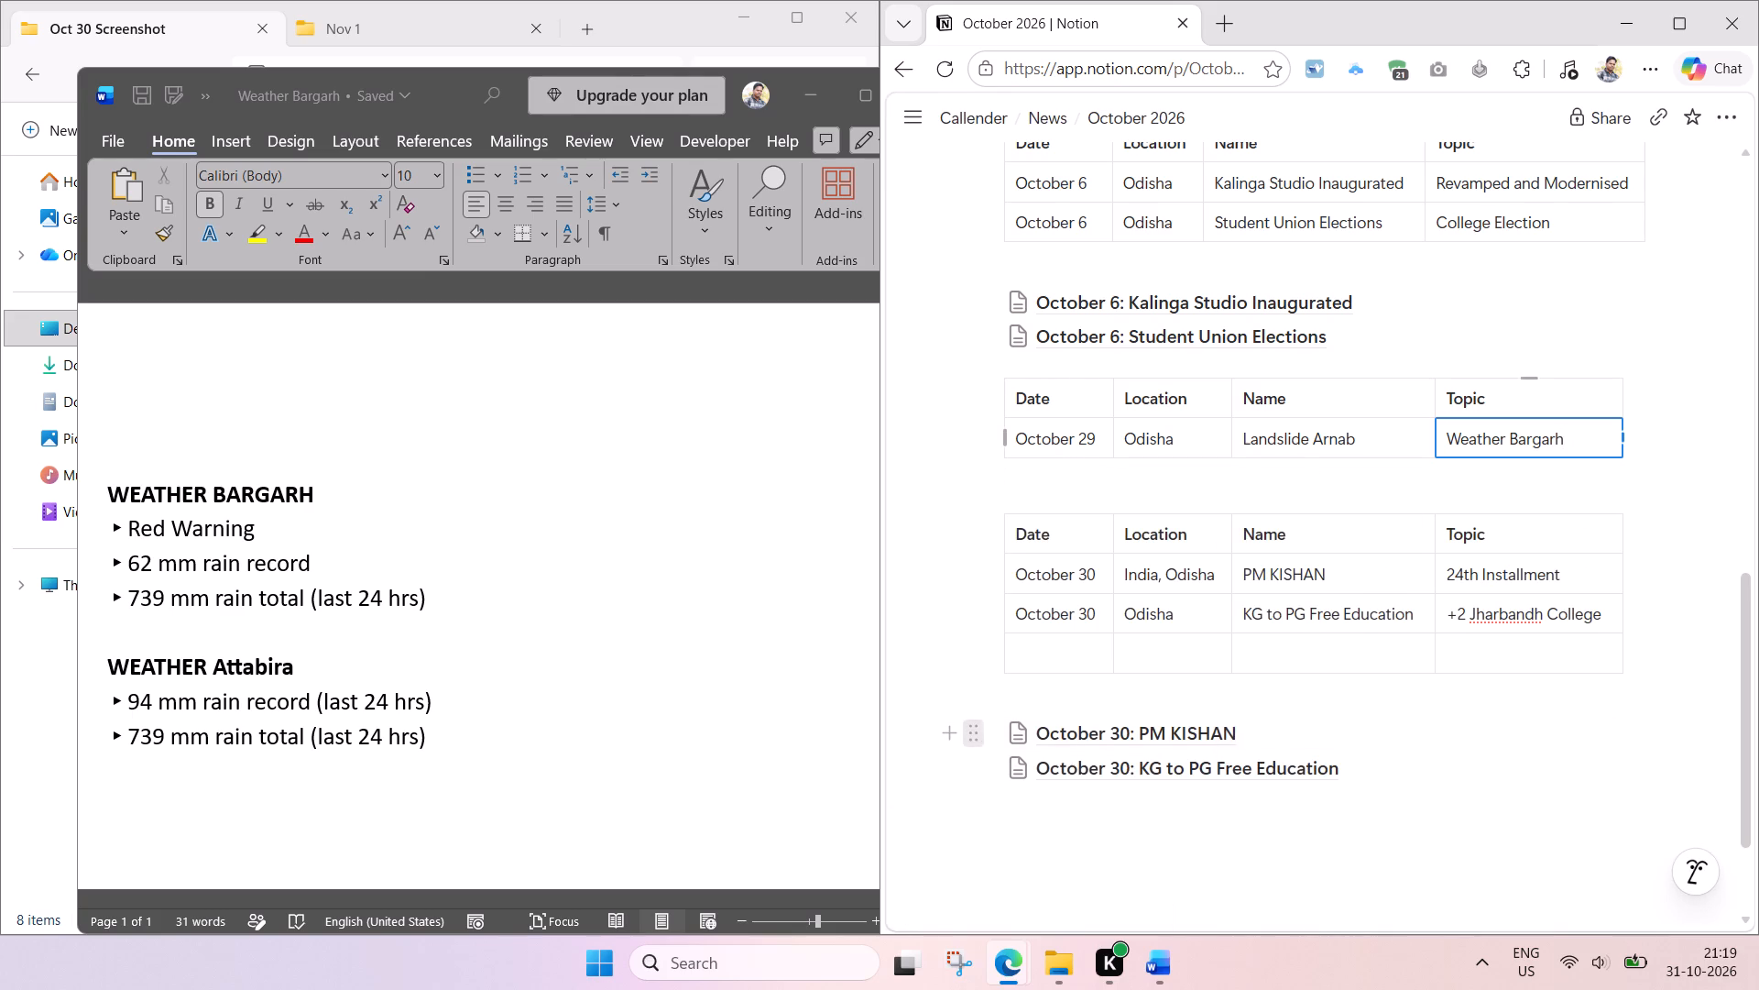
{"action": "left_click", "coordinate": [1042, 734]}
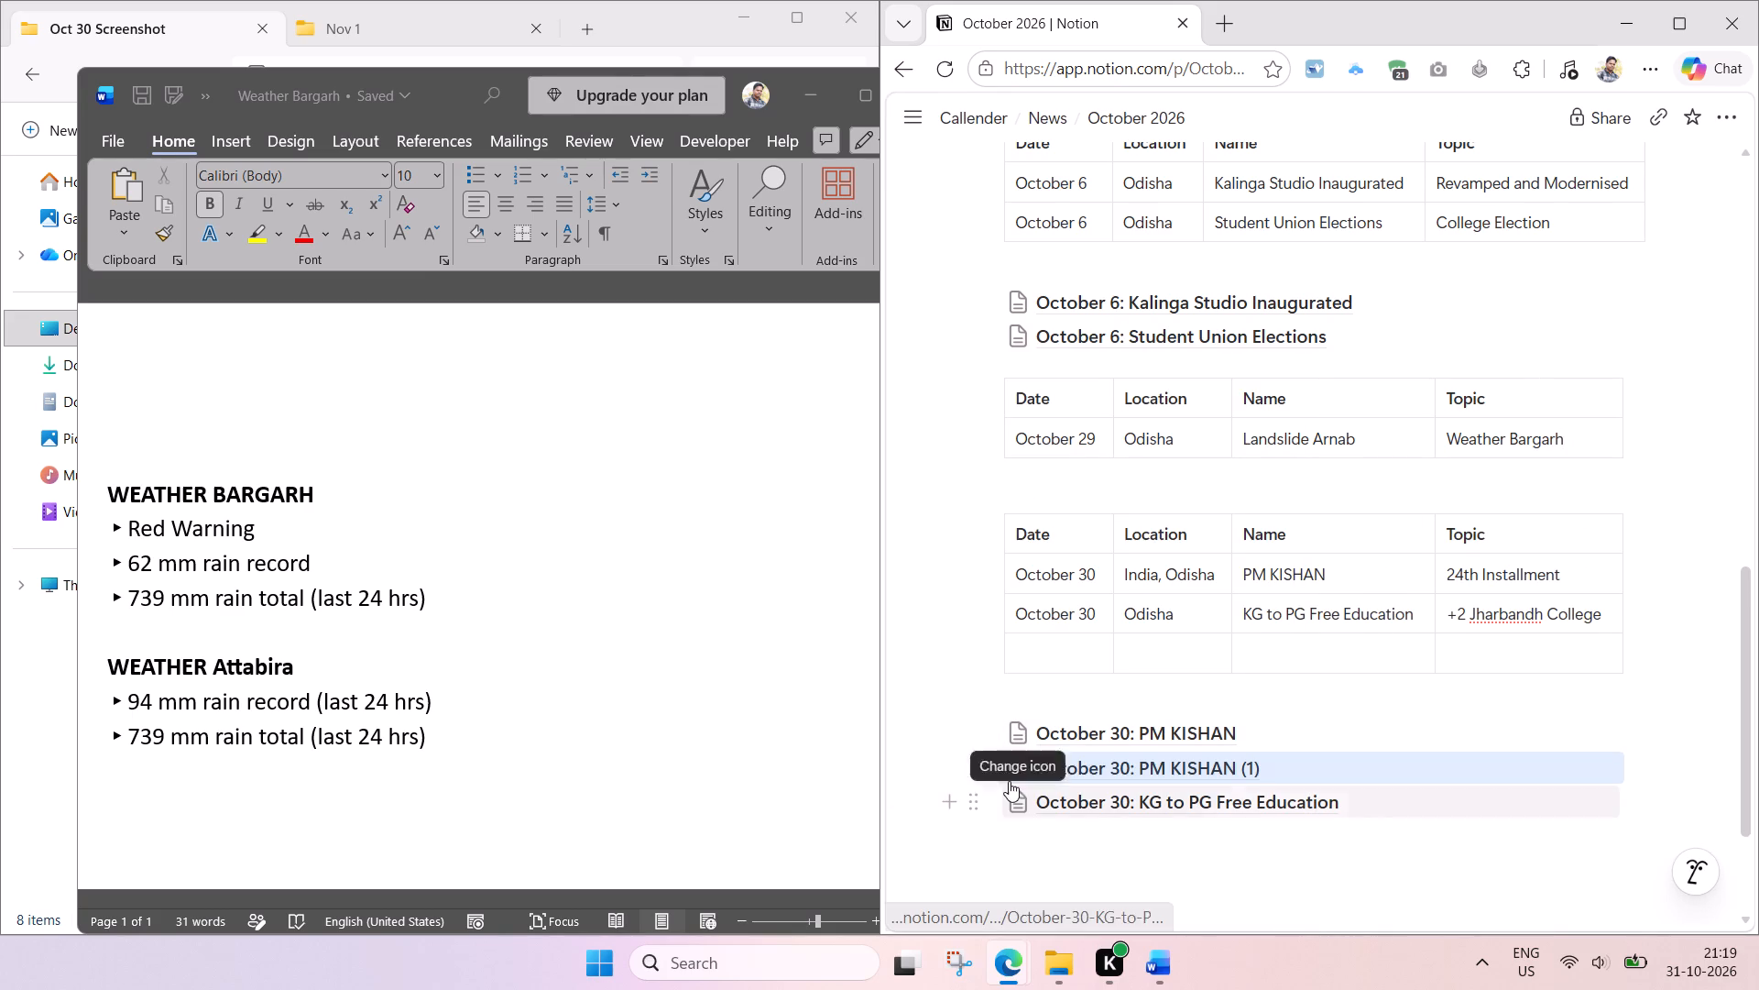
{"action": "left_click_drag", "start_coordinate": [976, 777], "coordinate": [973, 491]}
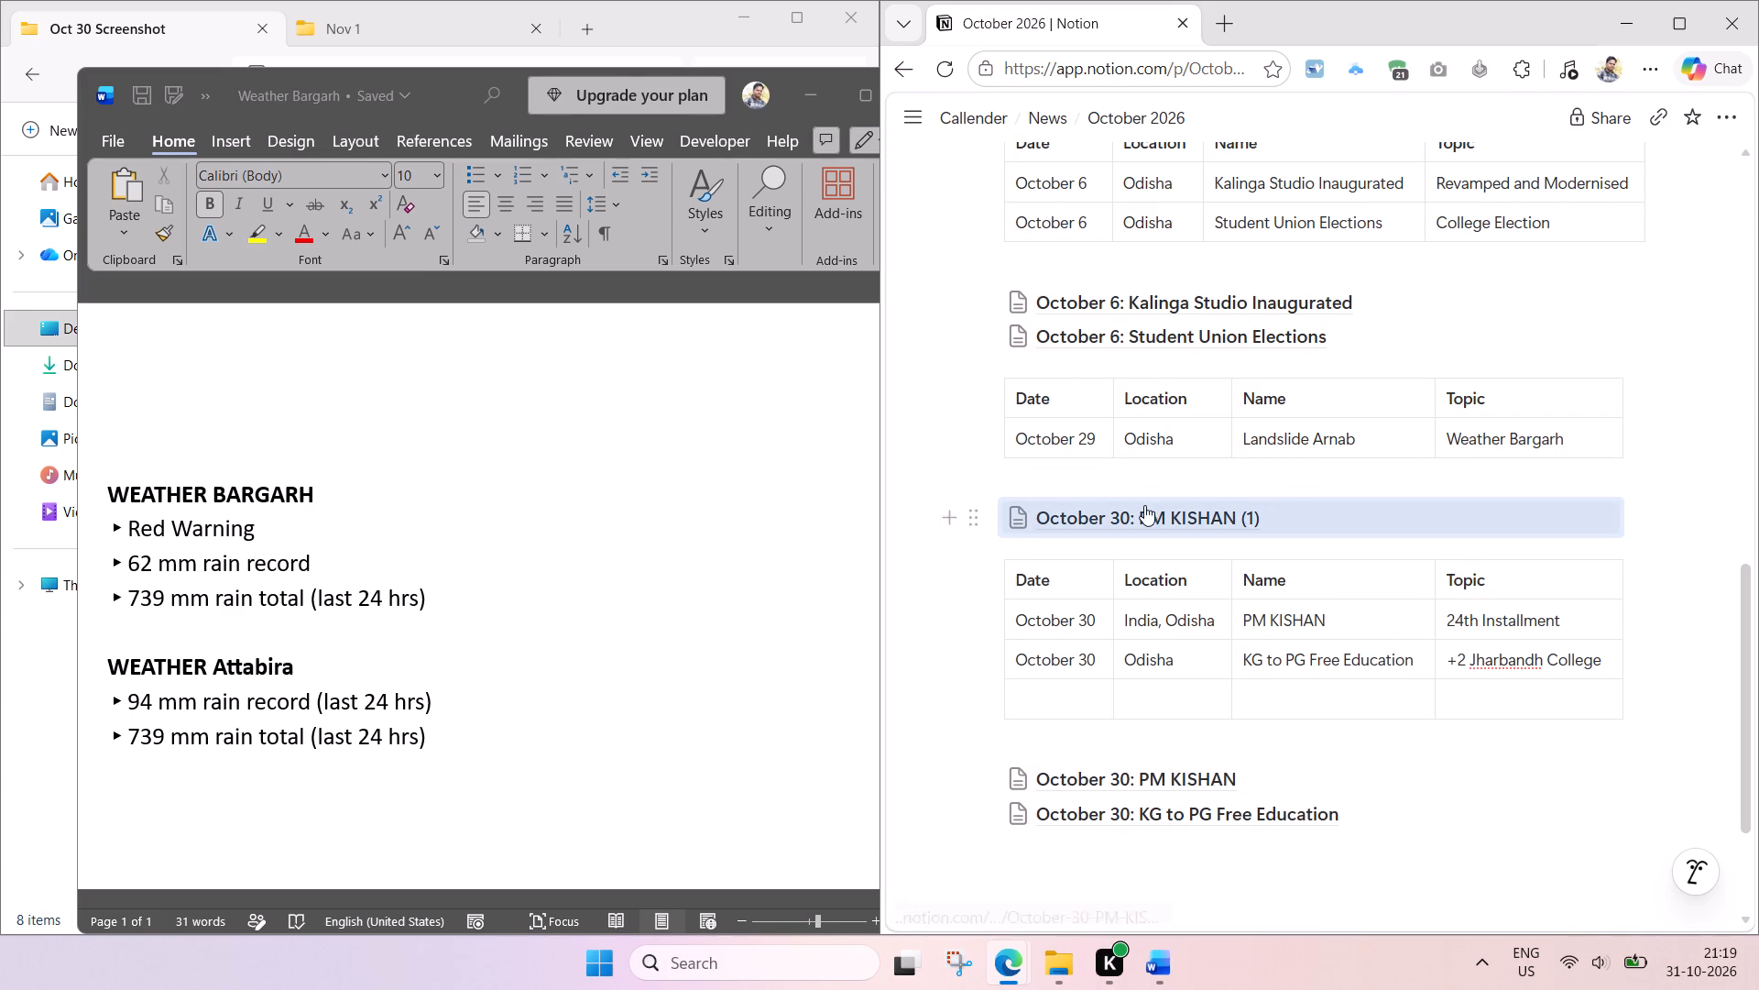
Rename the duplicated page "October 29: Landslide Arnab", using the name copied from the October 29 row.
{"action": "left_click", "coordinate": [1370, 435]}
{"action": "key", "text": "ctrl+a"}
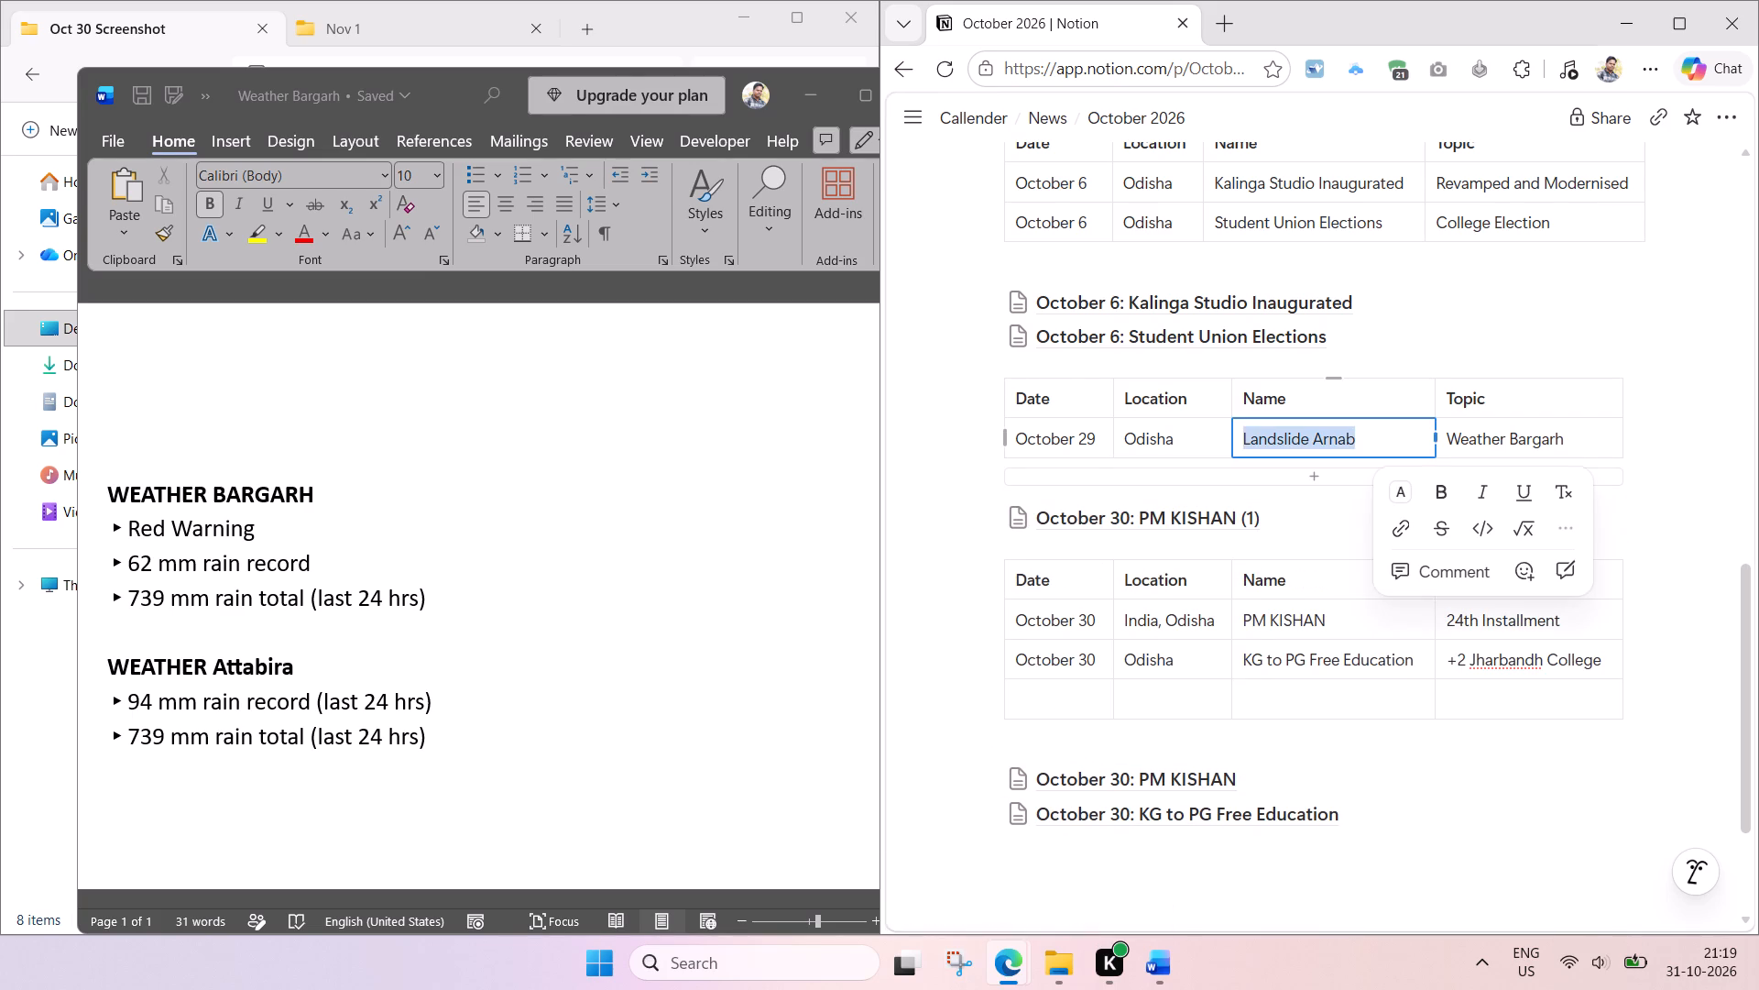
{"action": "key", "text": "ctrl+c"}
{"action": "left_click", "coordinate": [1193, 517]}
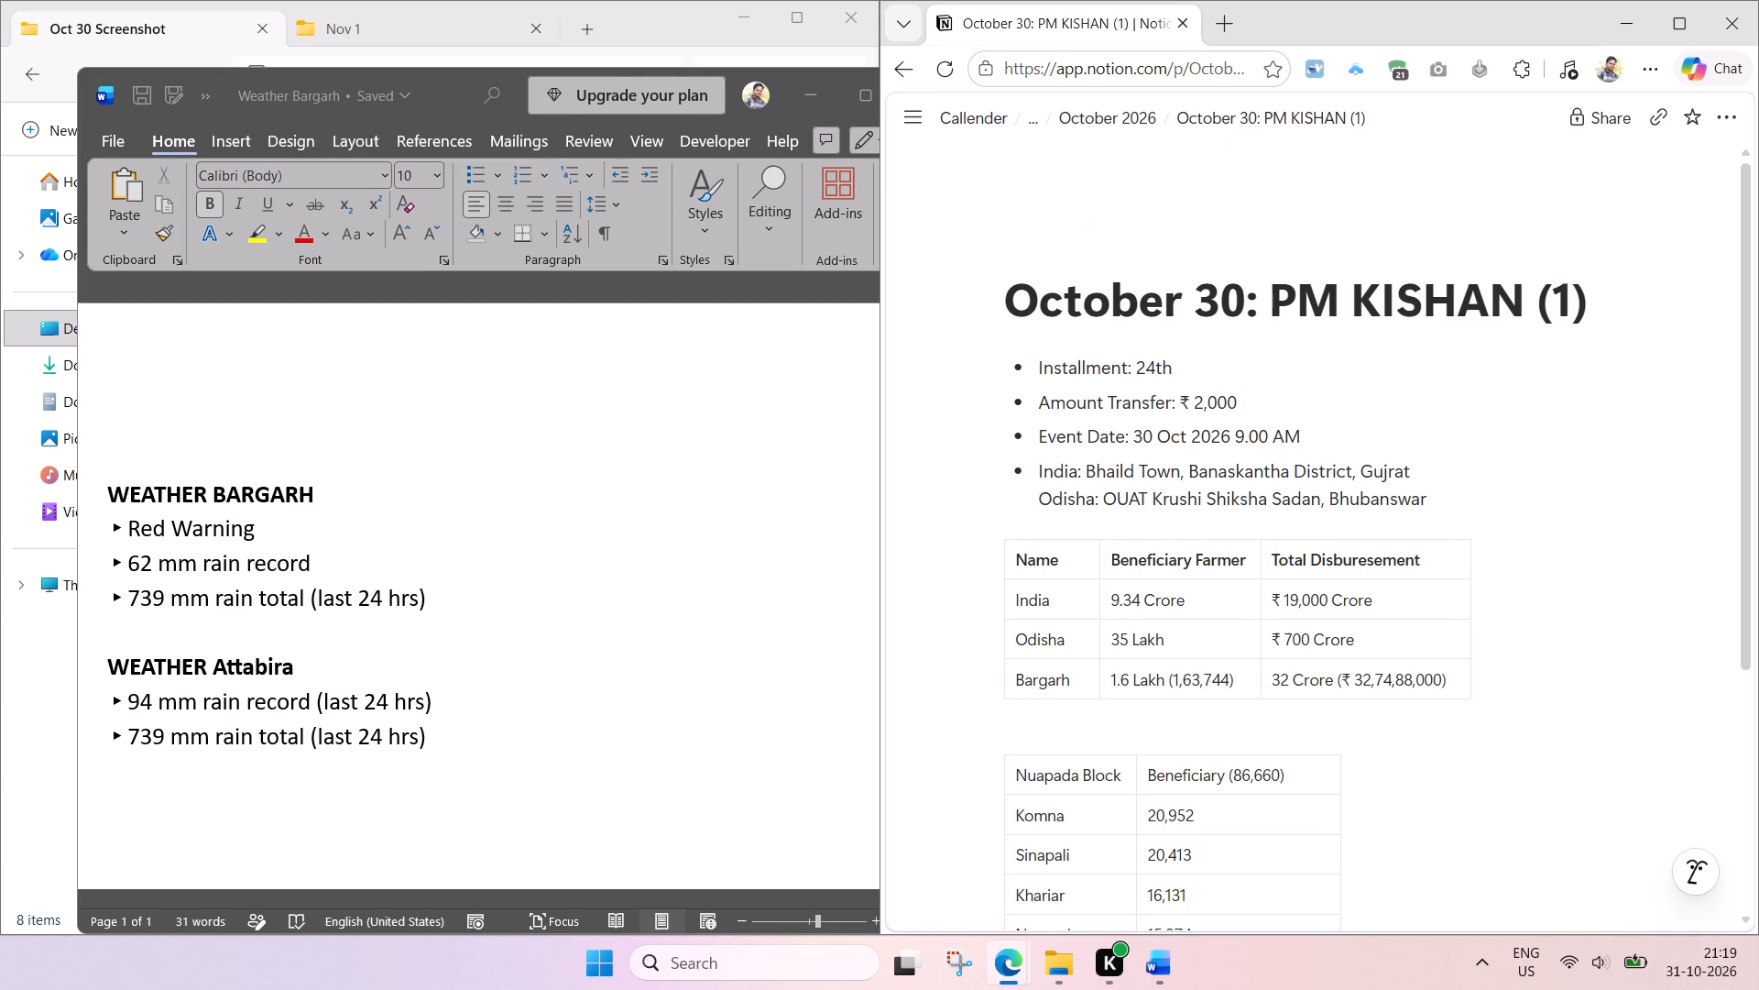
{"action": "left_click_drag", "start_coordinate": [1603, 295], "coordinate": [1208, 324]}
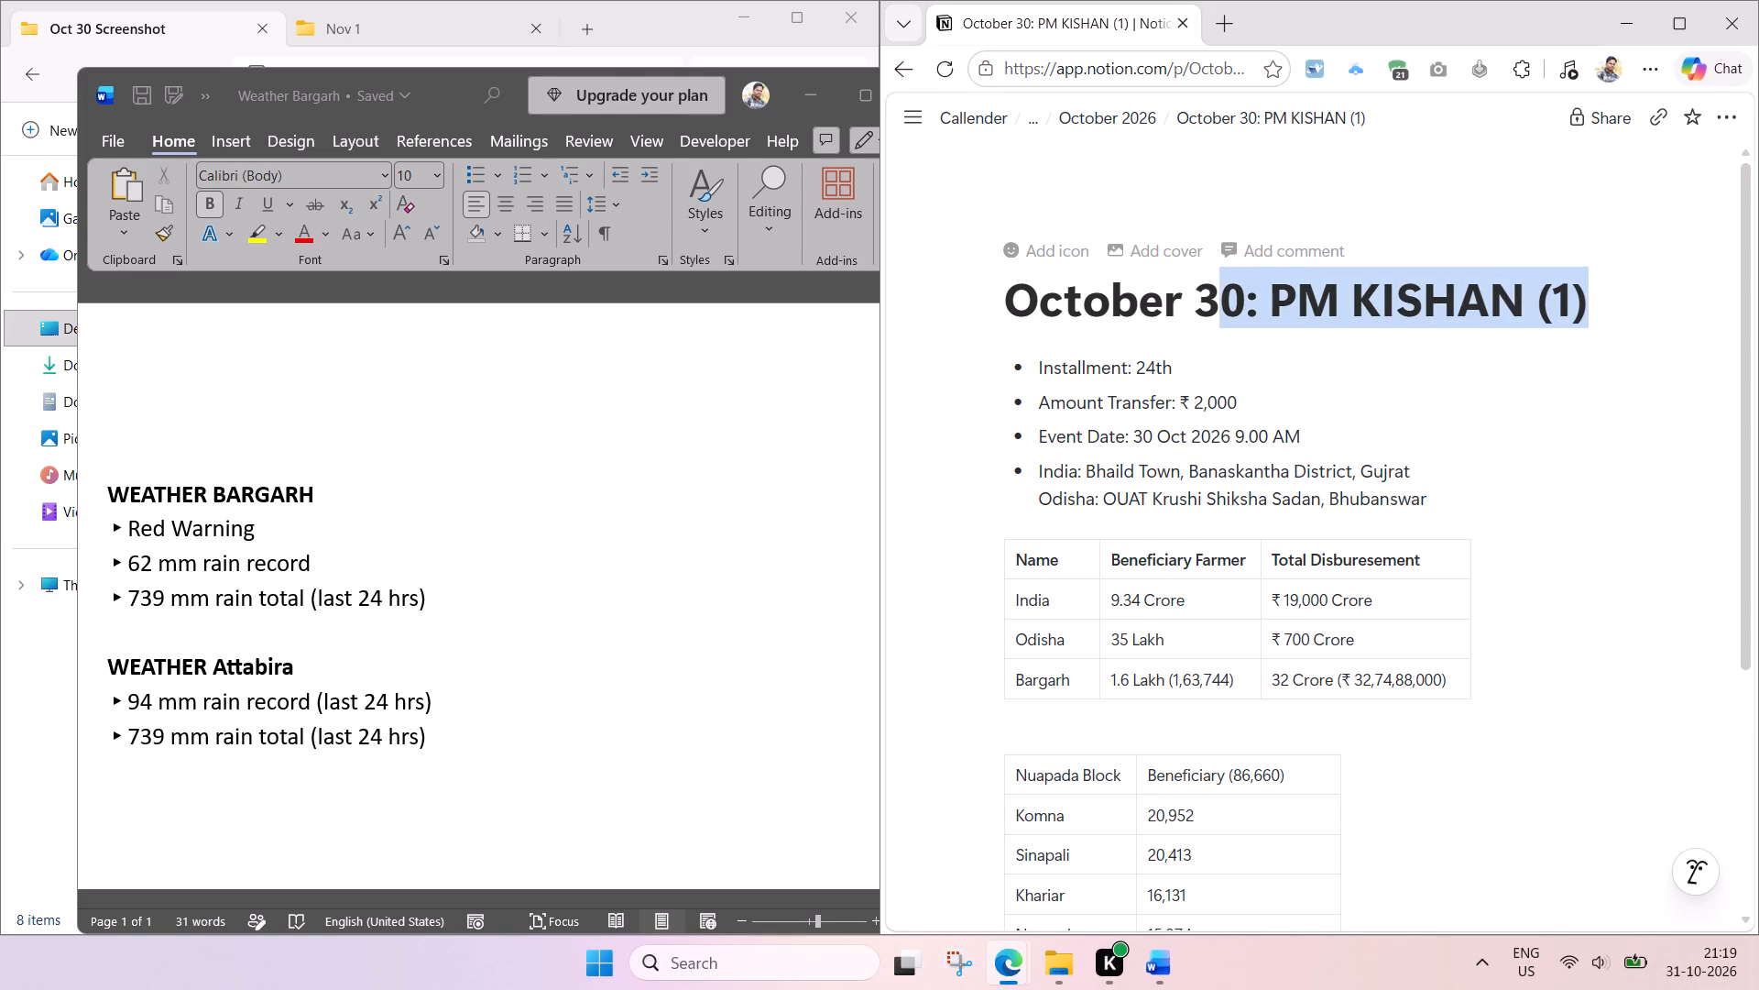
{"action": "left_click_drag", "start_coordinate": [1208, 324], "coordinate": [1201, 326]}
{"action": "type", "text": "29"}
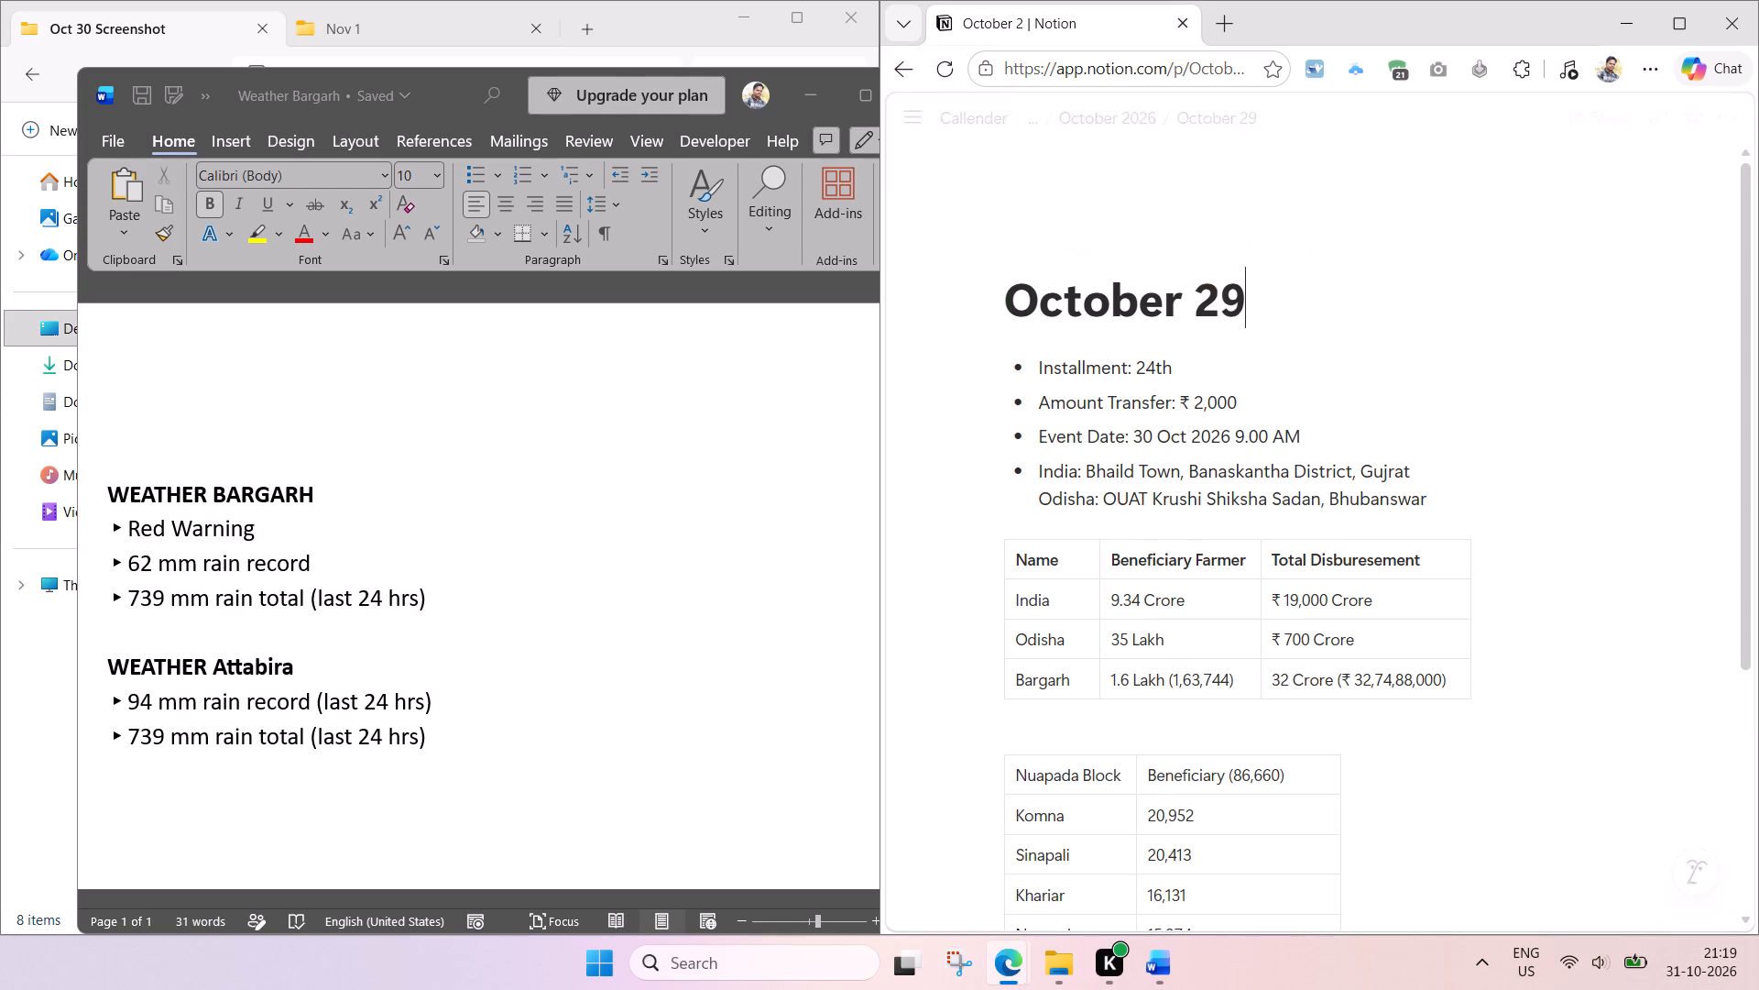
{"action": "type", "text": ":"}
{"action": "key", "text": "space"}
{"action": "key", "text": "ctrl+v"}
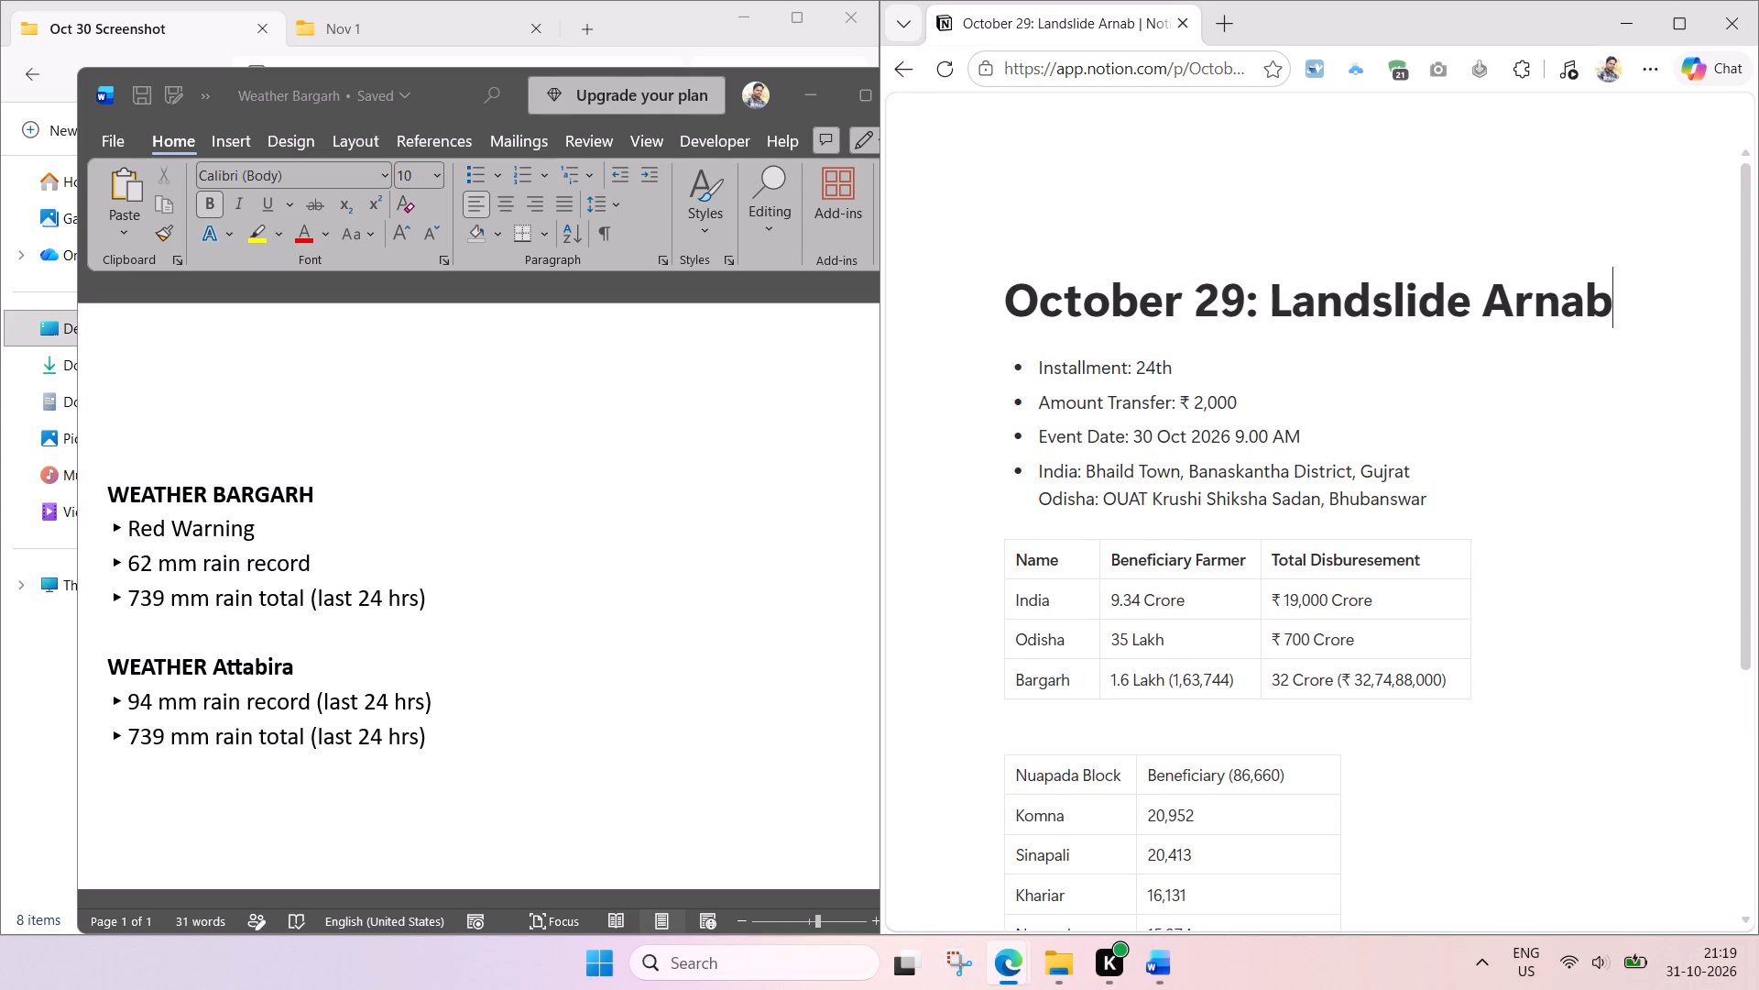
Add a line above the page's bullets reading "Location WEATHER BARGARH", with the heading copied from the Weather Bargarh document in Word.
{"action": "key", "text": "Return"}
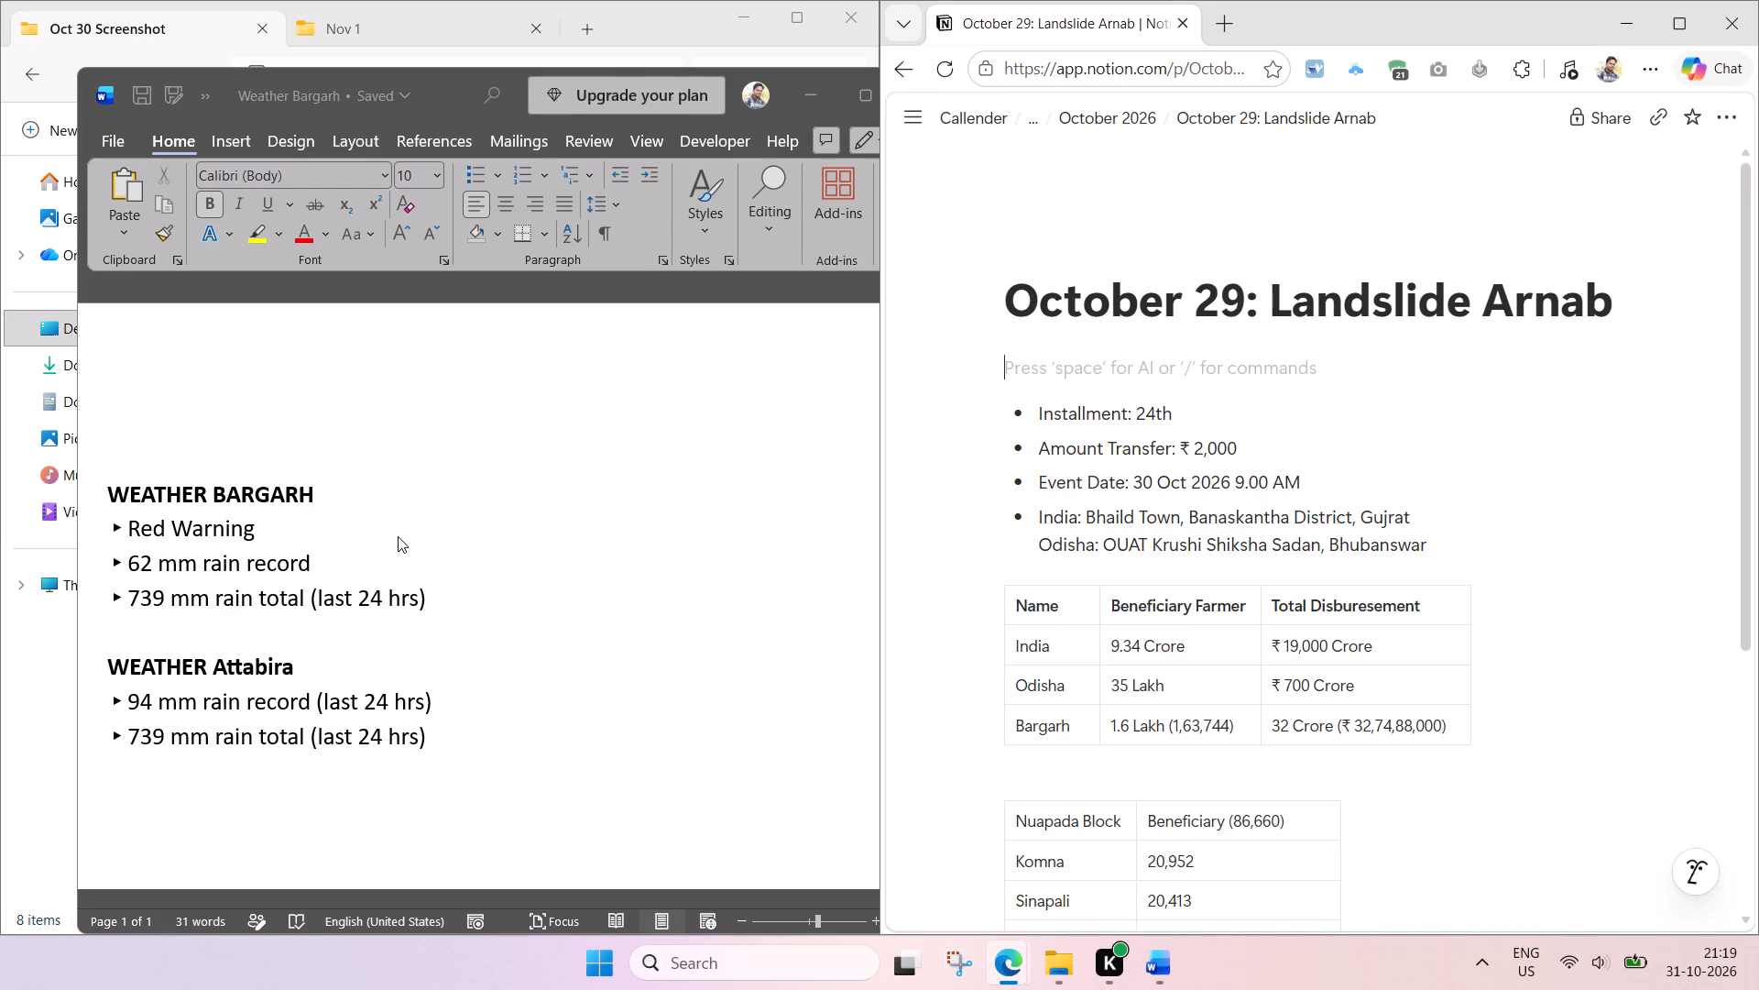
{"action": "left_click", "coordinate": [309, 500]}
{"action": "left_click", "coordinate": [297, 490]}
{"action": "key", "text": "ctrl+a"}
{"action": "left_click", "coordinate": [302, 489]}
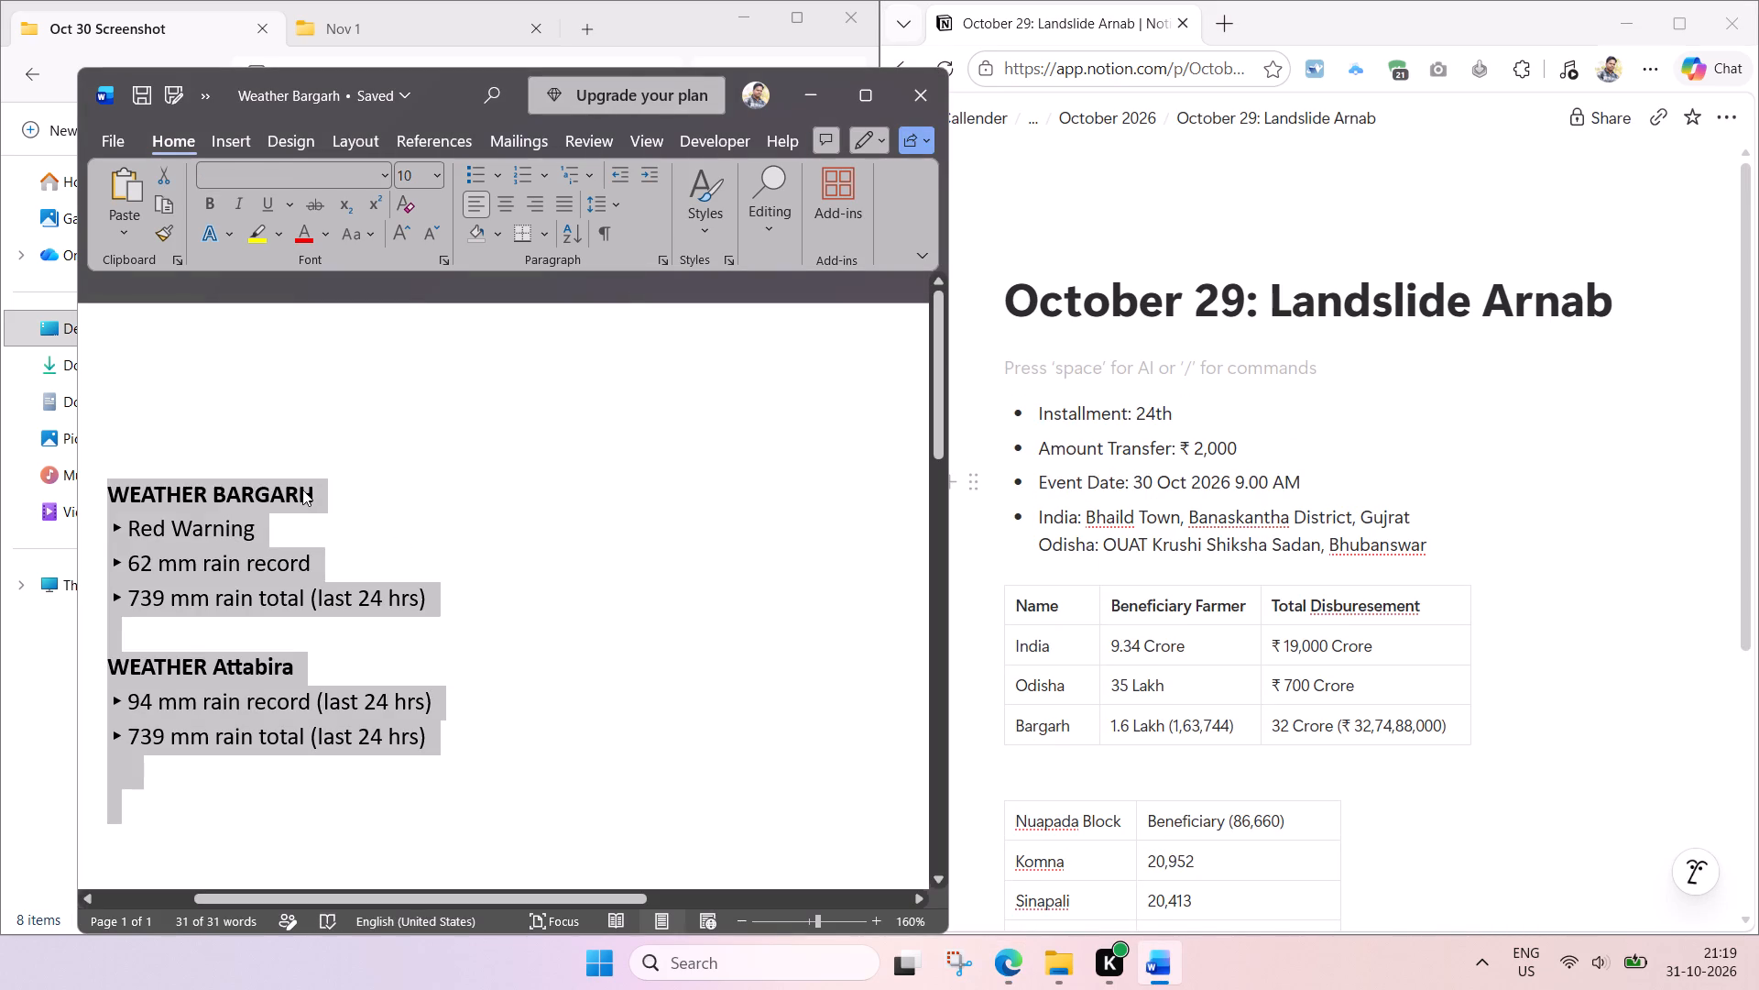
{"action": "left_click_drag", "start_coordinate": [324, 481], "coordinate": [99, 488]}
{"action": "key", "text": "ctrl+c"}
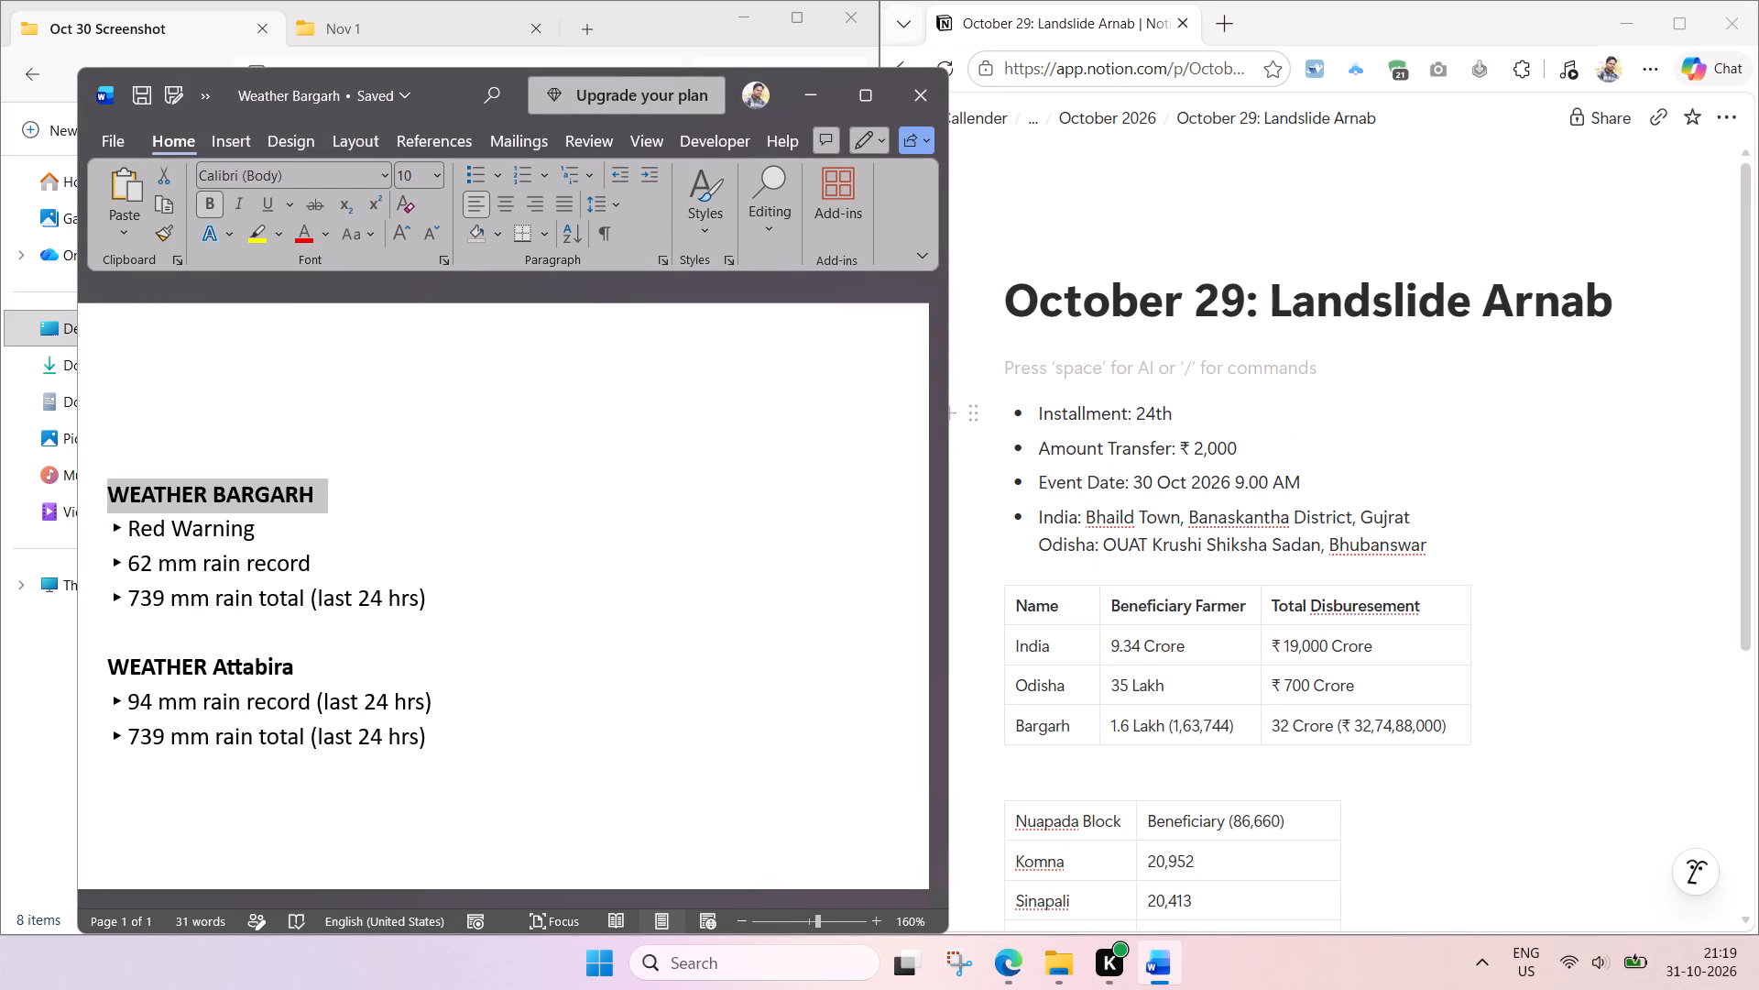
{"action": "left_click", "coordinate": [1072, 368]}
{"action": "type", "text": "Location"}
{"action": "key", "text": "space"}
{"action": "key", "text": "ctrl+v"}
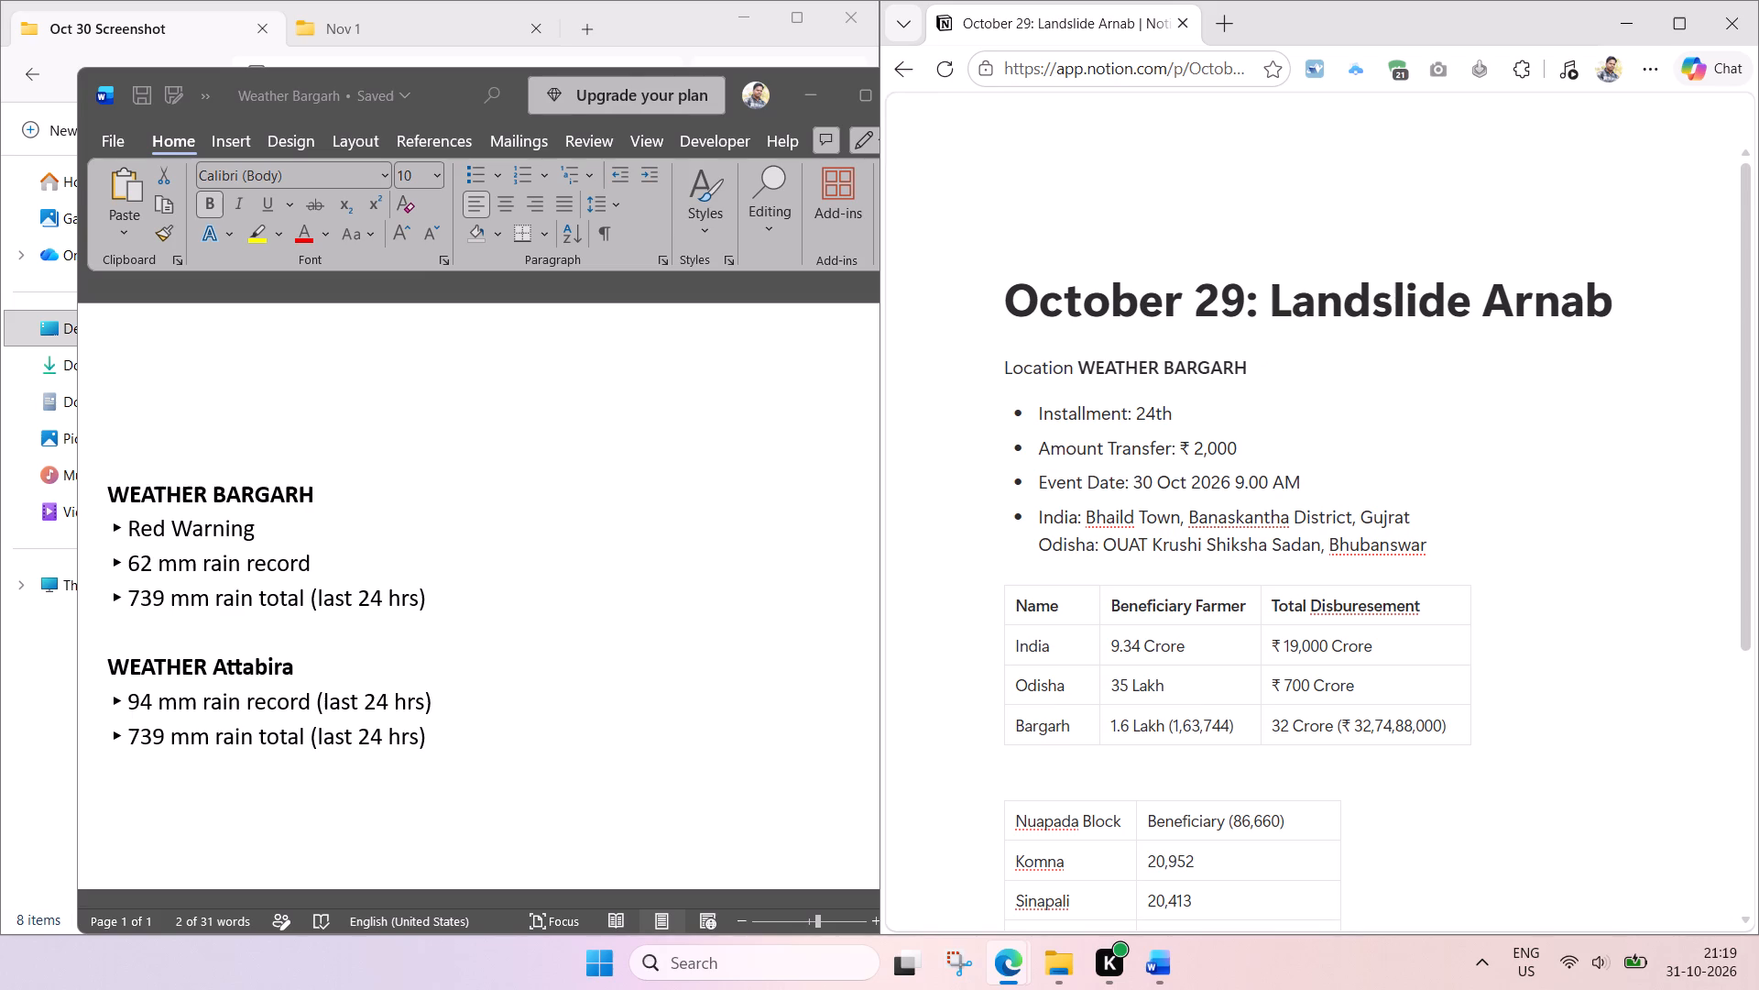
Make the whole location line bold and replace its heading text so that it reads only "Location:".
{"action": "left_click_drag", "start_coordinate": [1293, 371], "coordinate": [975, 377]}
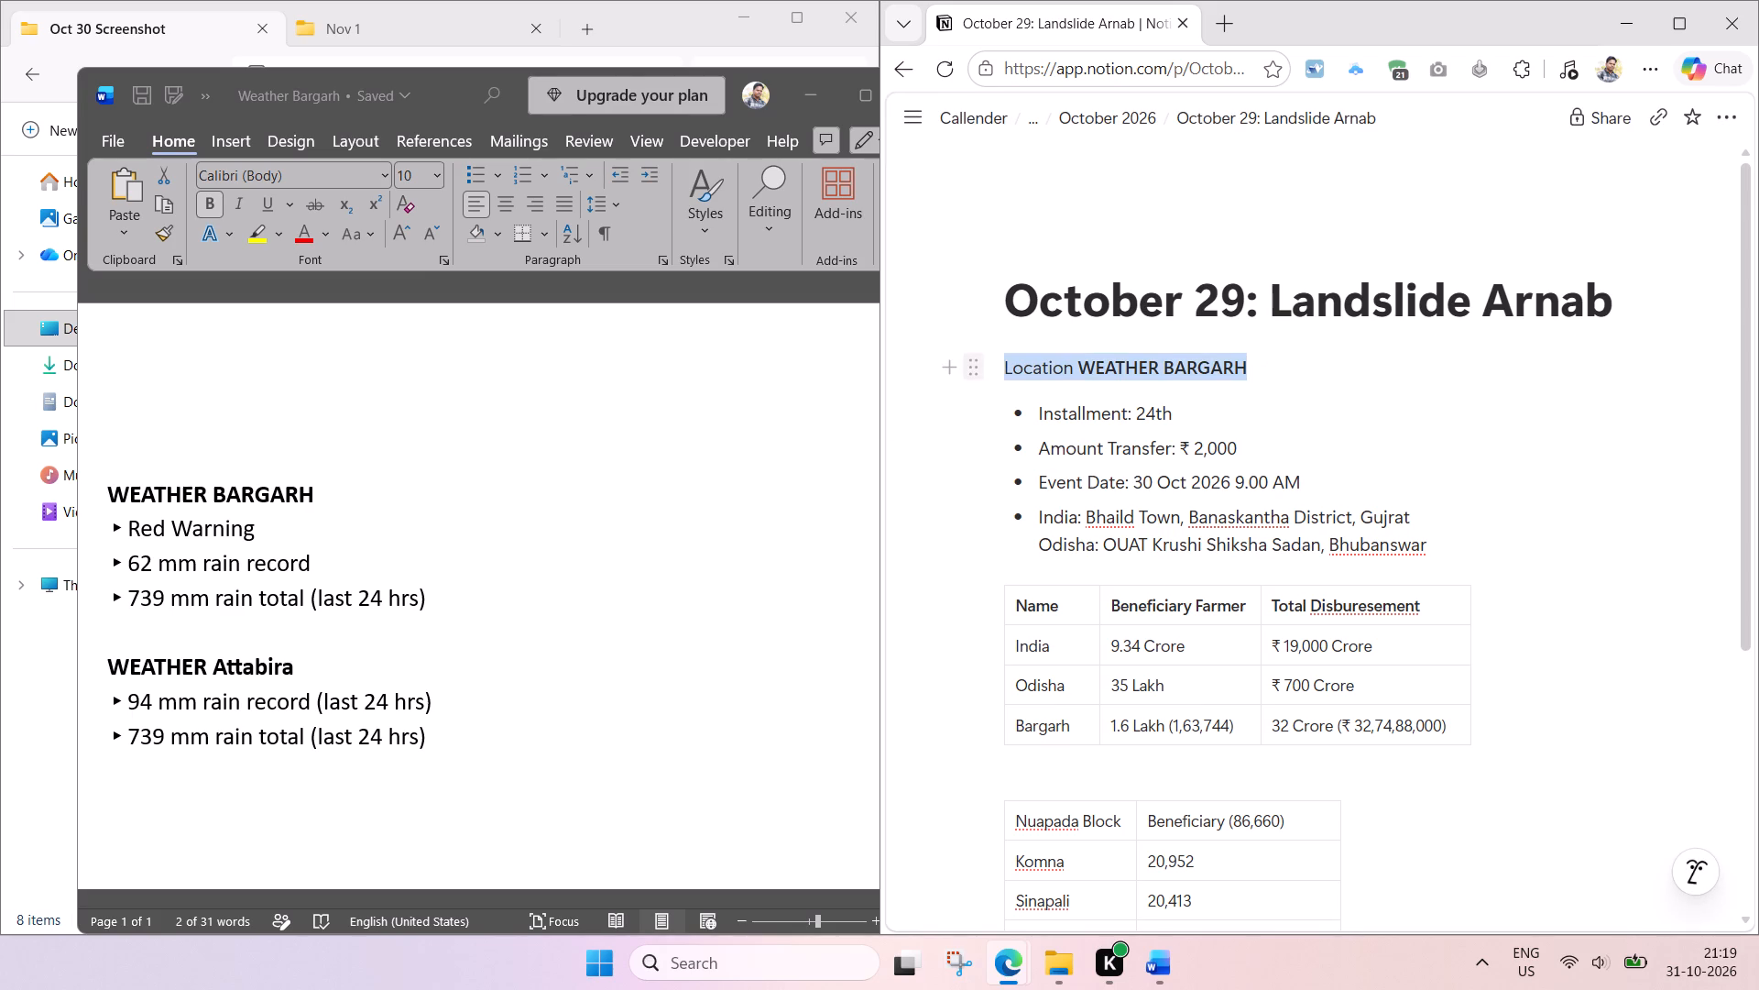
{"action": "key", "text": "ctrl+b"}
{"action": "key", "text": "ctrl+b"}
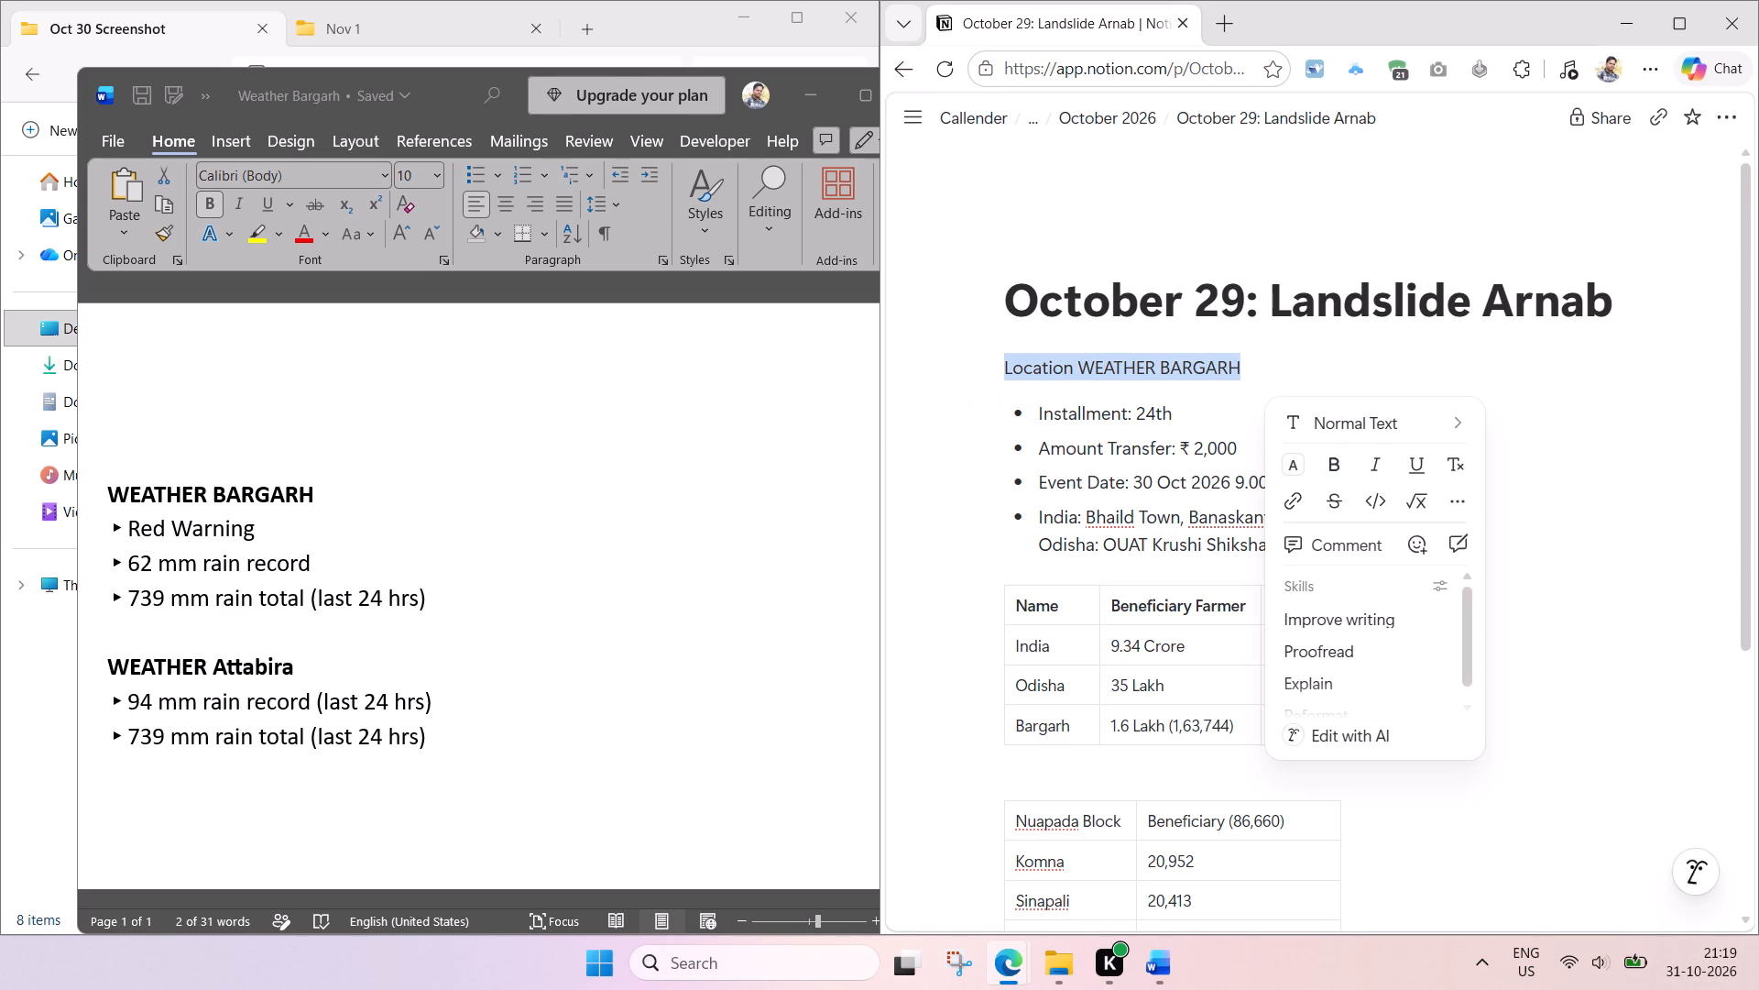
{"action": "key", "text": "ctrl+b"}
{"action": "left_click", "coordinate": [1087, 368]}
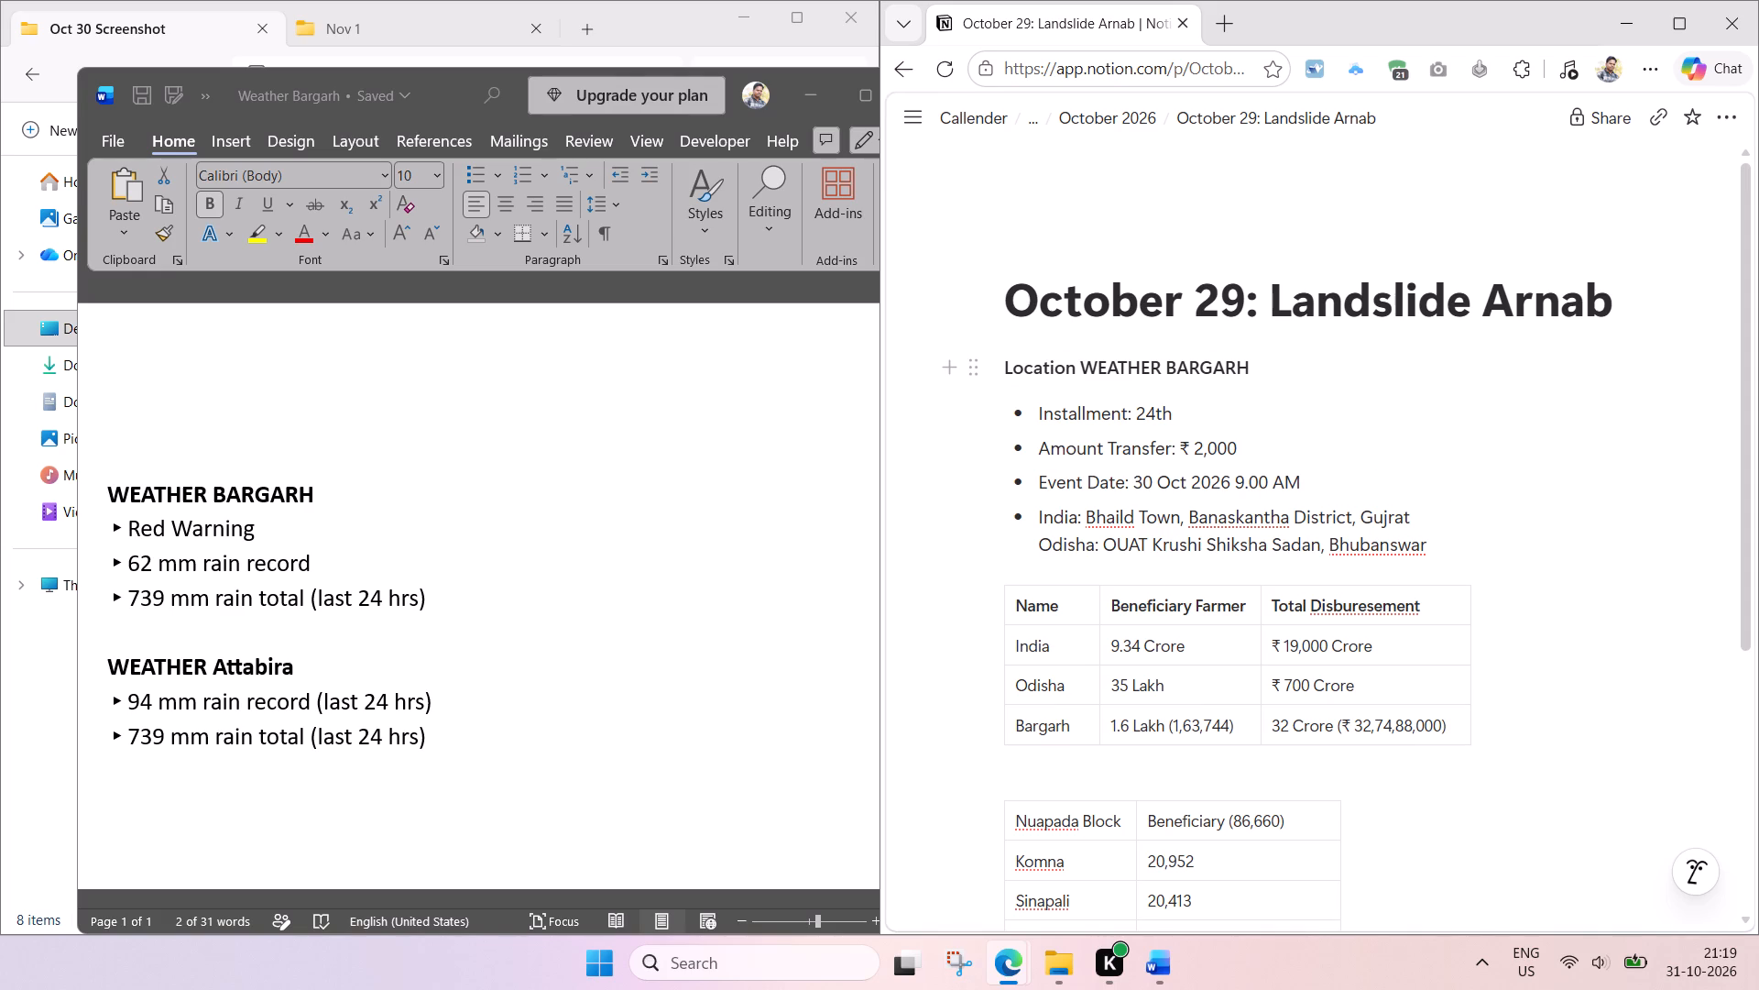
{"action": "left_click_drag", "start_coordinate": [1254, 363], "coordinate": [1083, 374]}
{"action": "key", "text": "BackSpace"}
{"action": "key", "text": "BackSpace"}
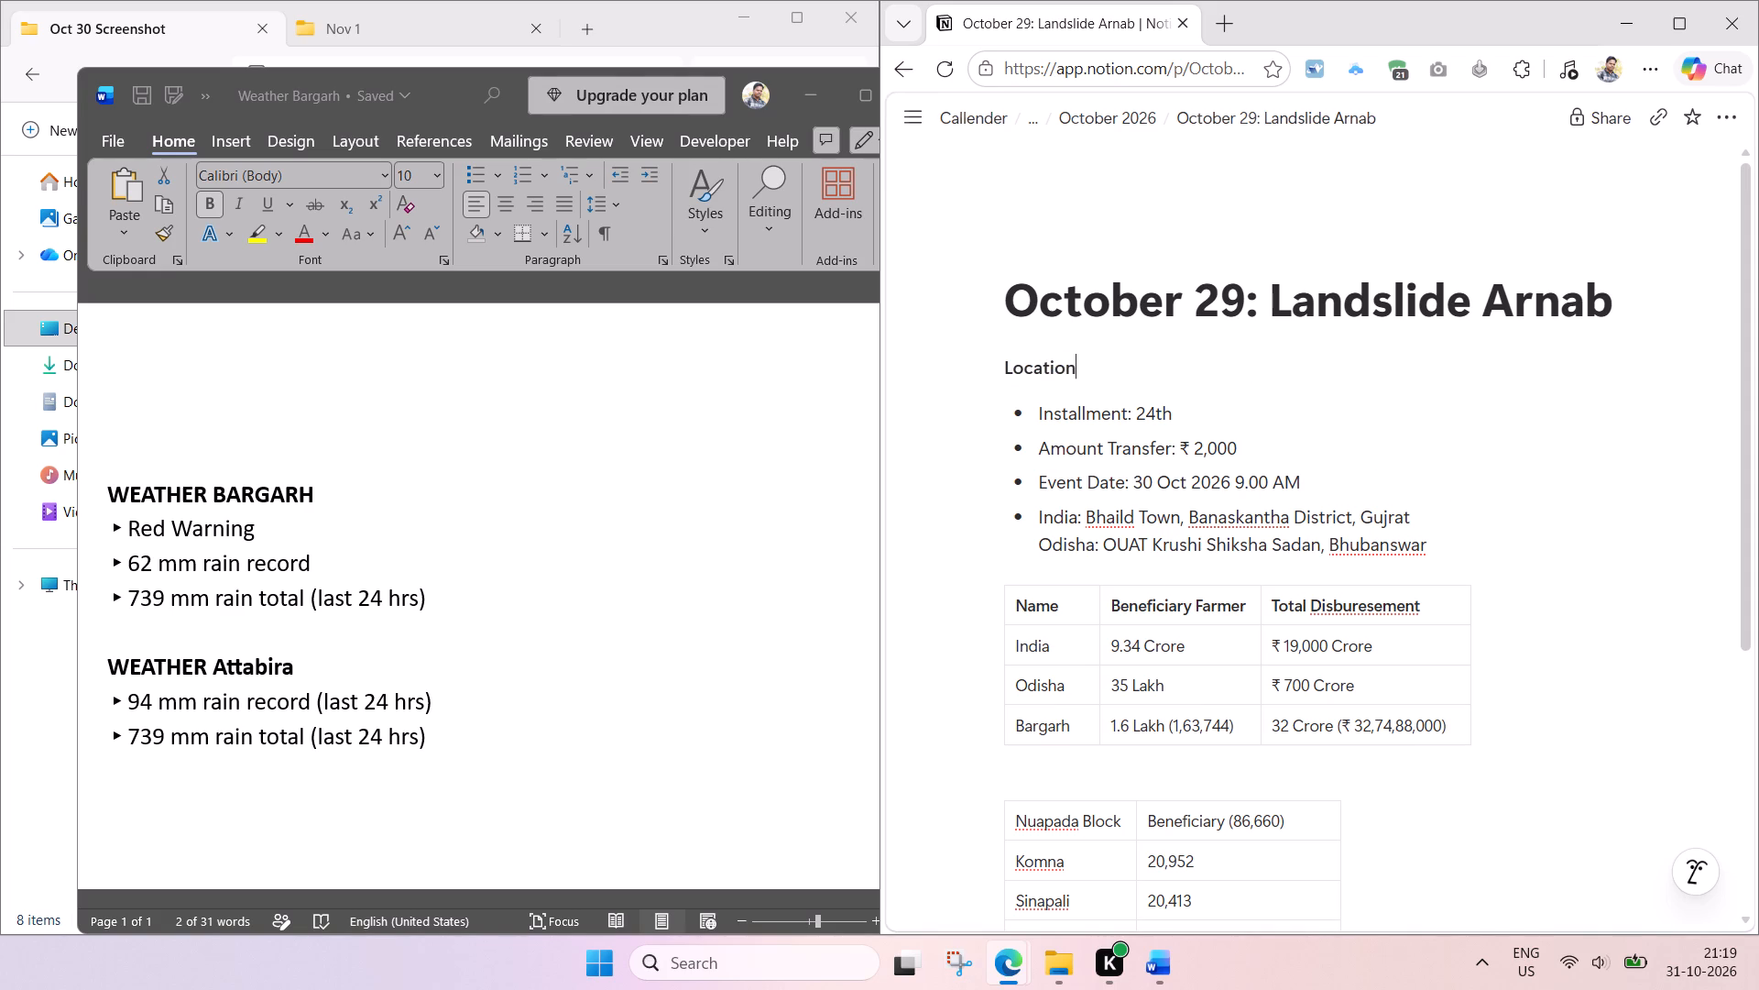
{"action": "type", "text": ":"}
{"action": "key", "text": "space"}
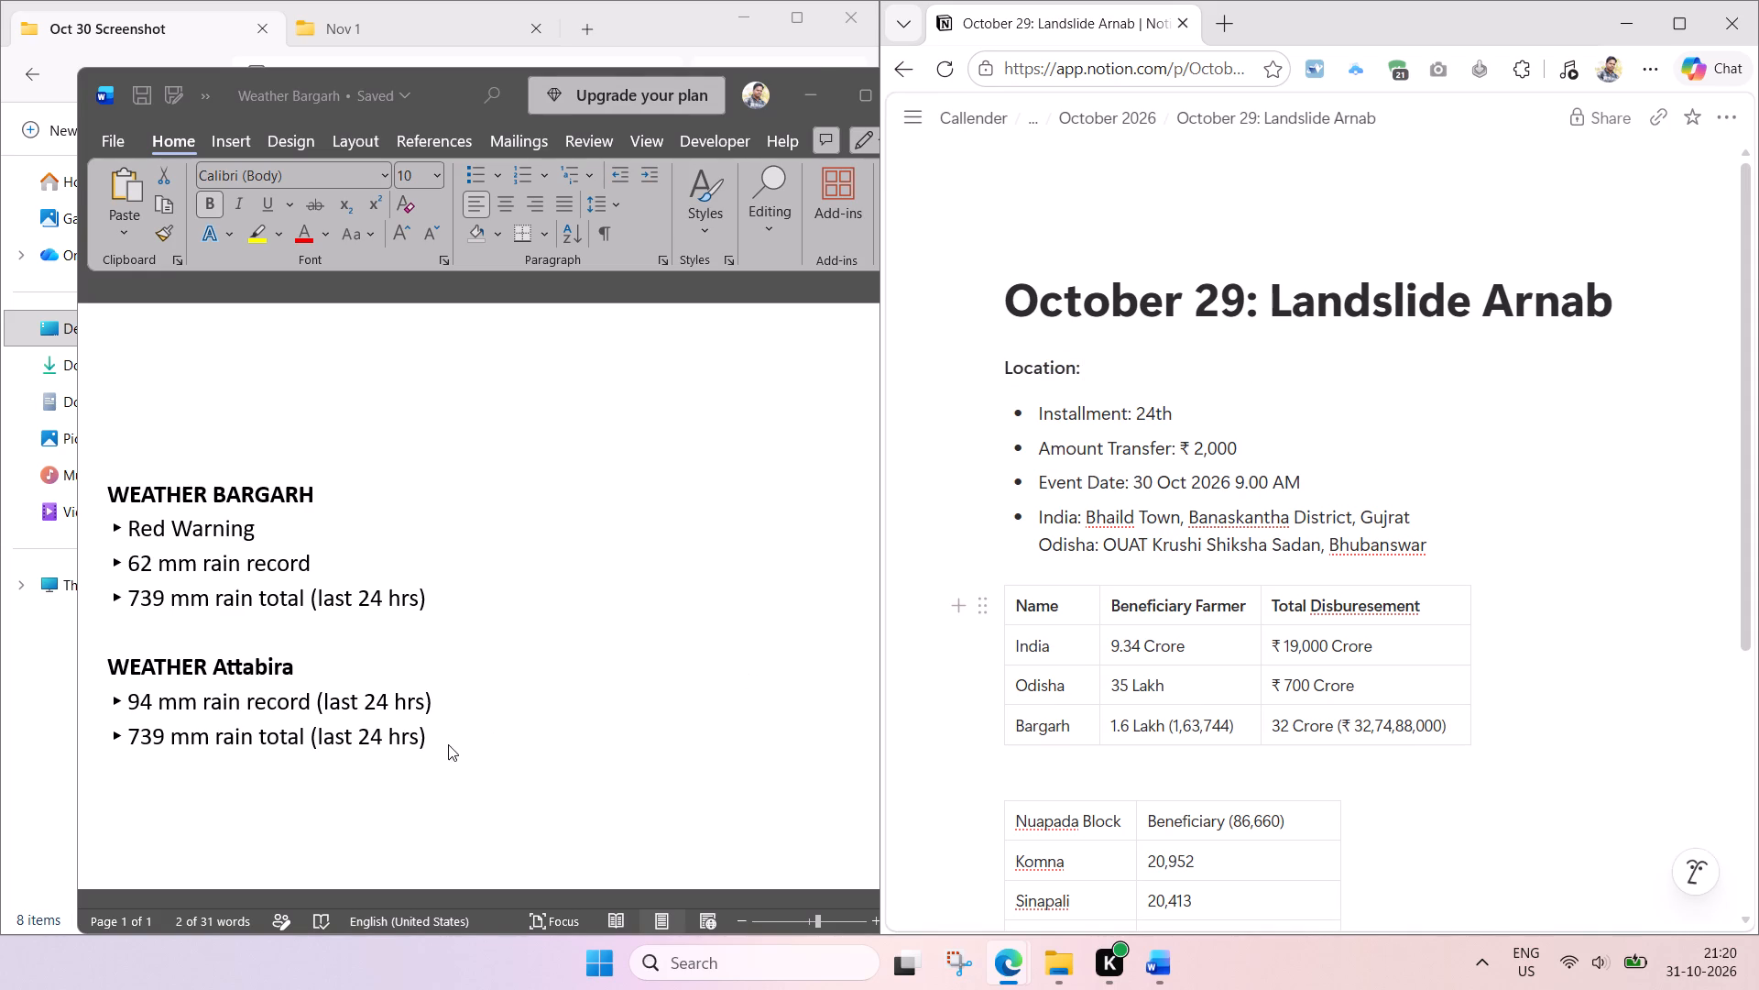
In the Word document, paste the copied heading below the last bullet, unbold it and change its case to "Weather Bargarh".
{"action": "double_click", "coordinate": [448, 742]}
{"action": "key", "text": "Return"}
{"action": "key", "text": "Return"}
{"action": "key", "text": "ctrl+v"}
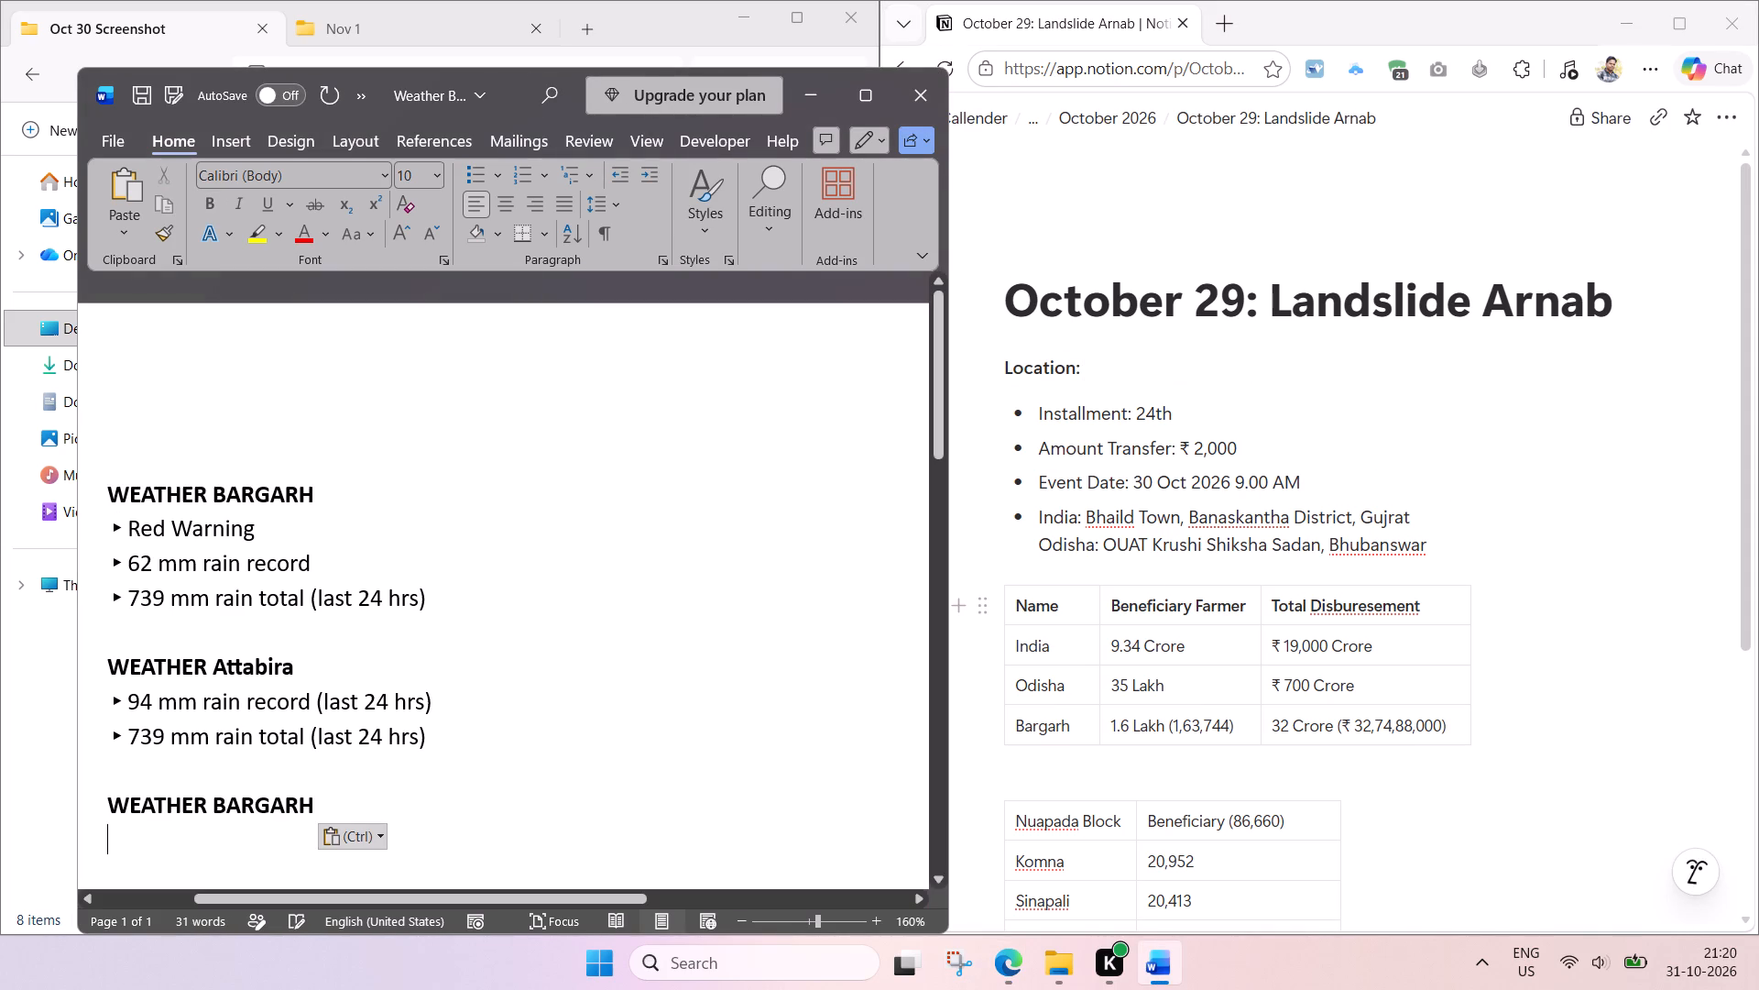
{"action": "left_click_drag", "start_coordinate": [323, 797], "coordinate": [104, 797]}
{"action": "key", "text": "ctrl+b"}
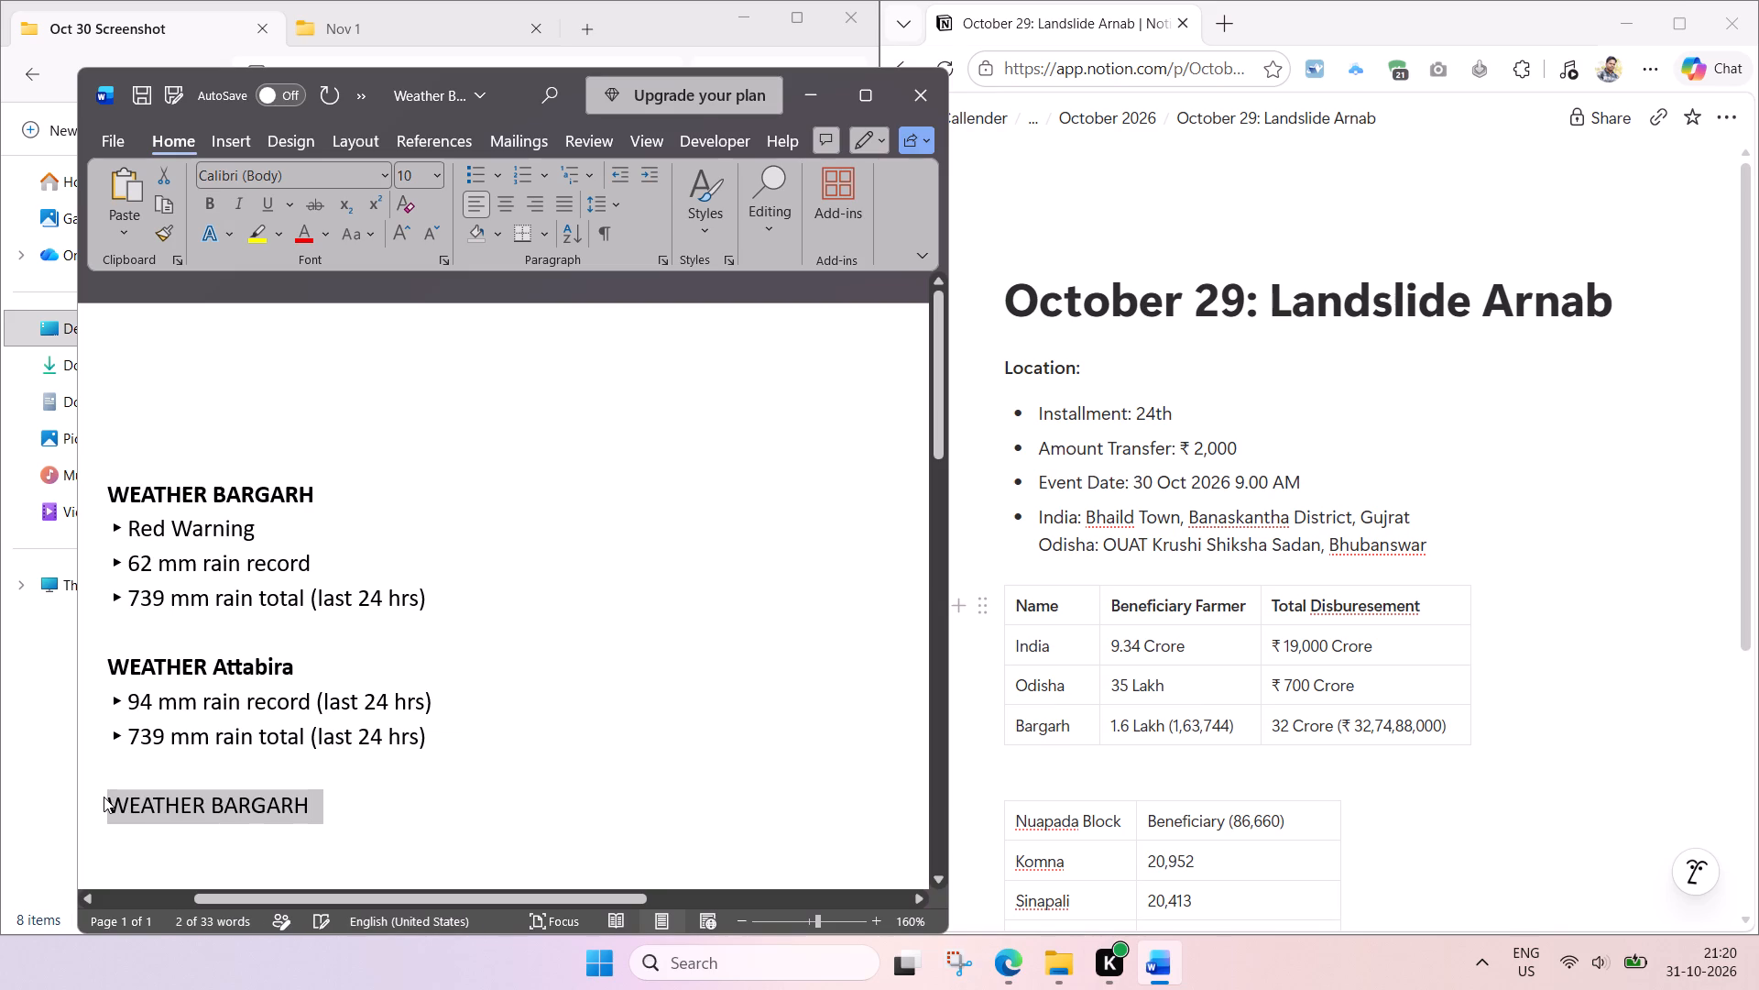
{"action": "key", "text": "shift+F3"}
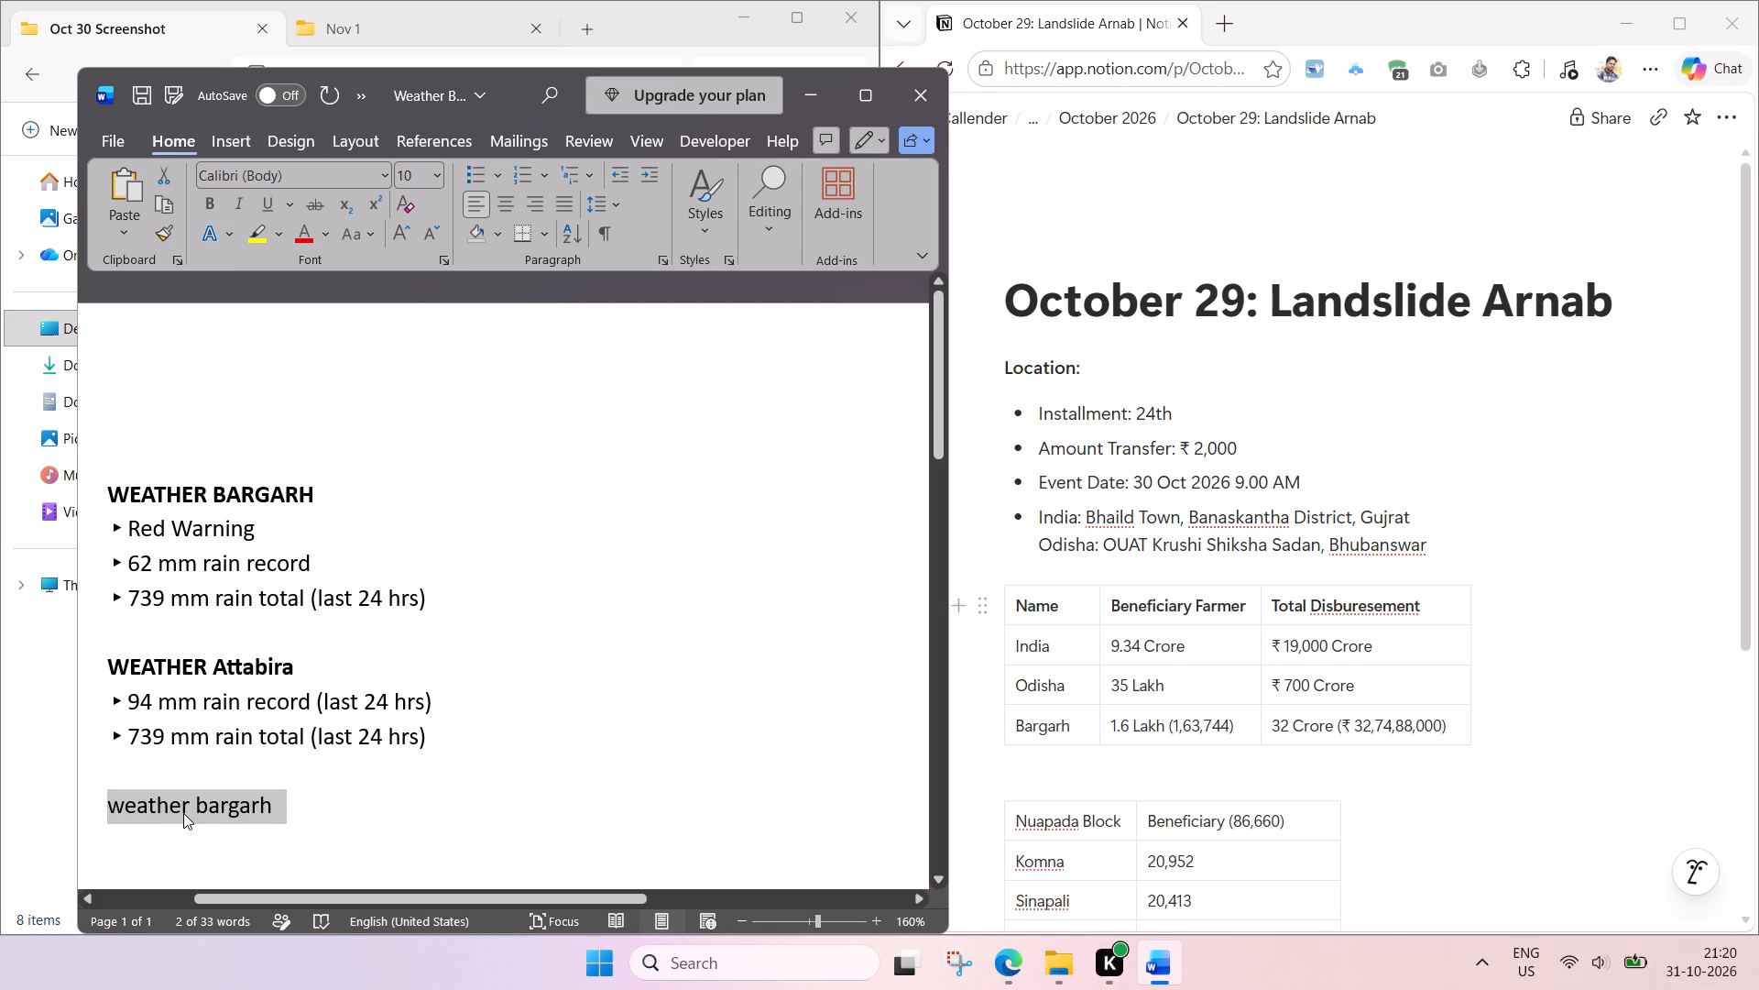
{"action": "key", "text": "shift+F3"}
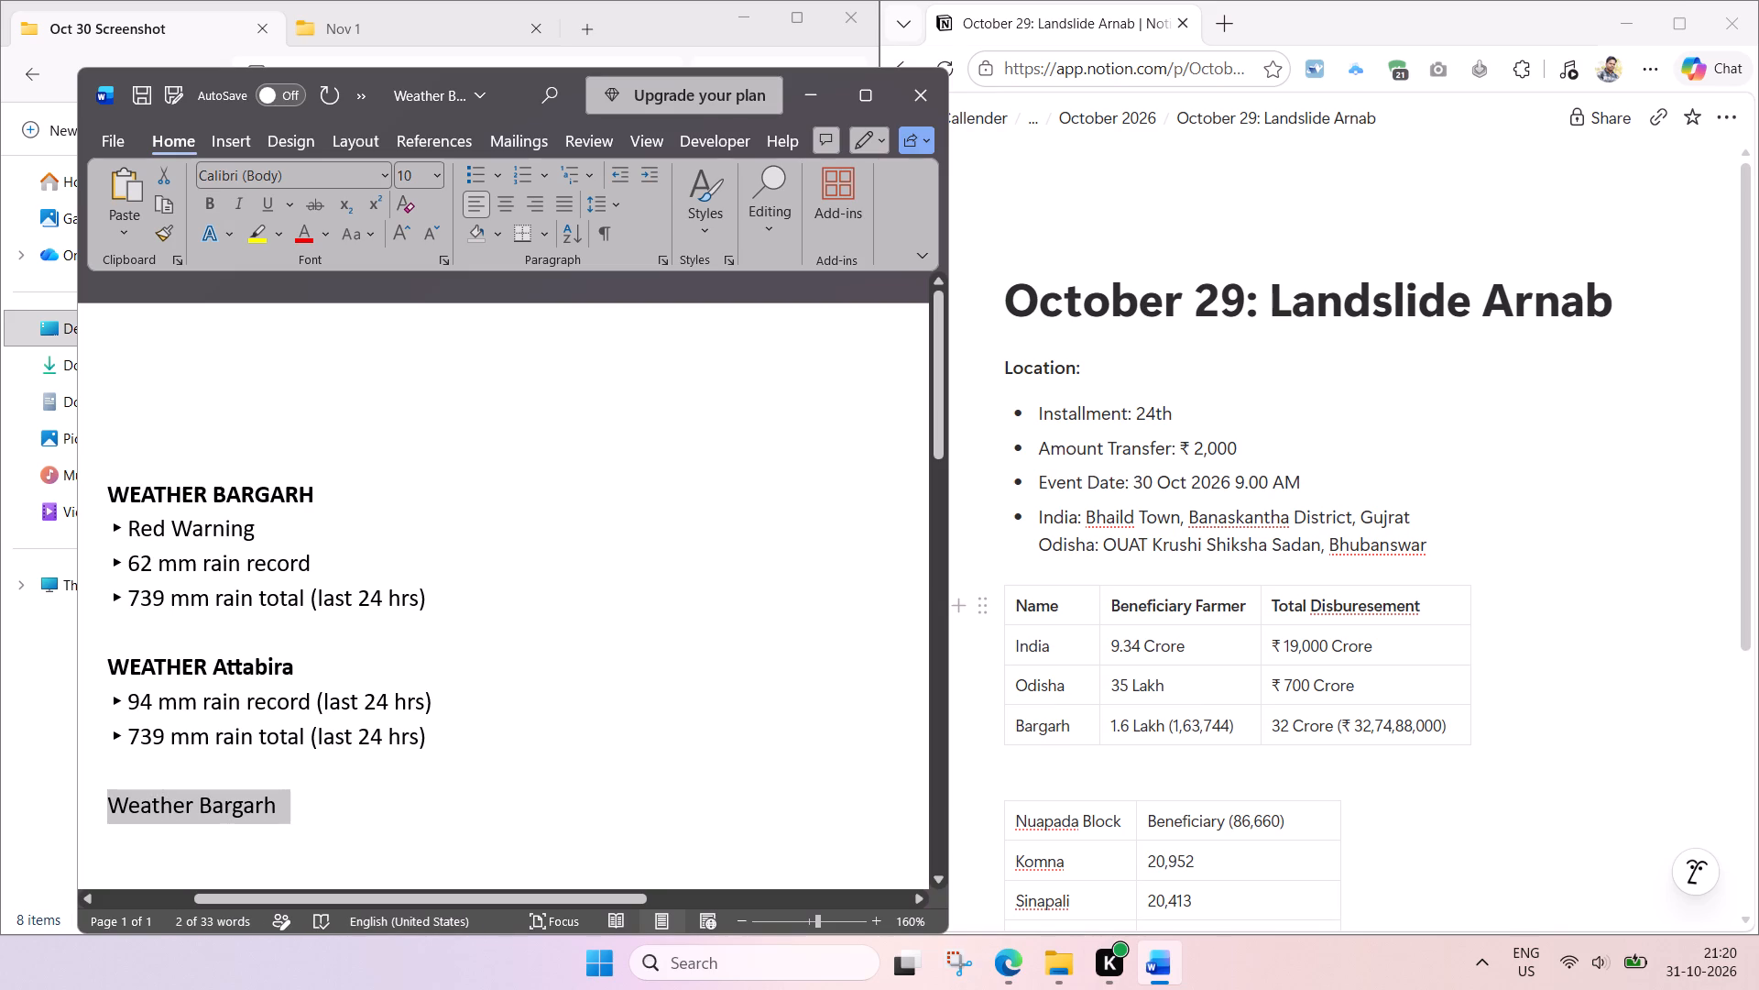
Complete the Notion line as "Location: Bargarh Weather" using the recased Word text, and remove the line's bold formatting.
{"action": "key", "text": "ctrl+c"}
{"action": "left_click", "coordinate": [1096, 368]}
{"action": "key", "text": "ctrl+v"}
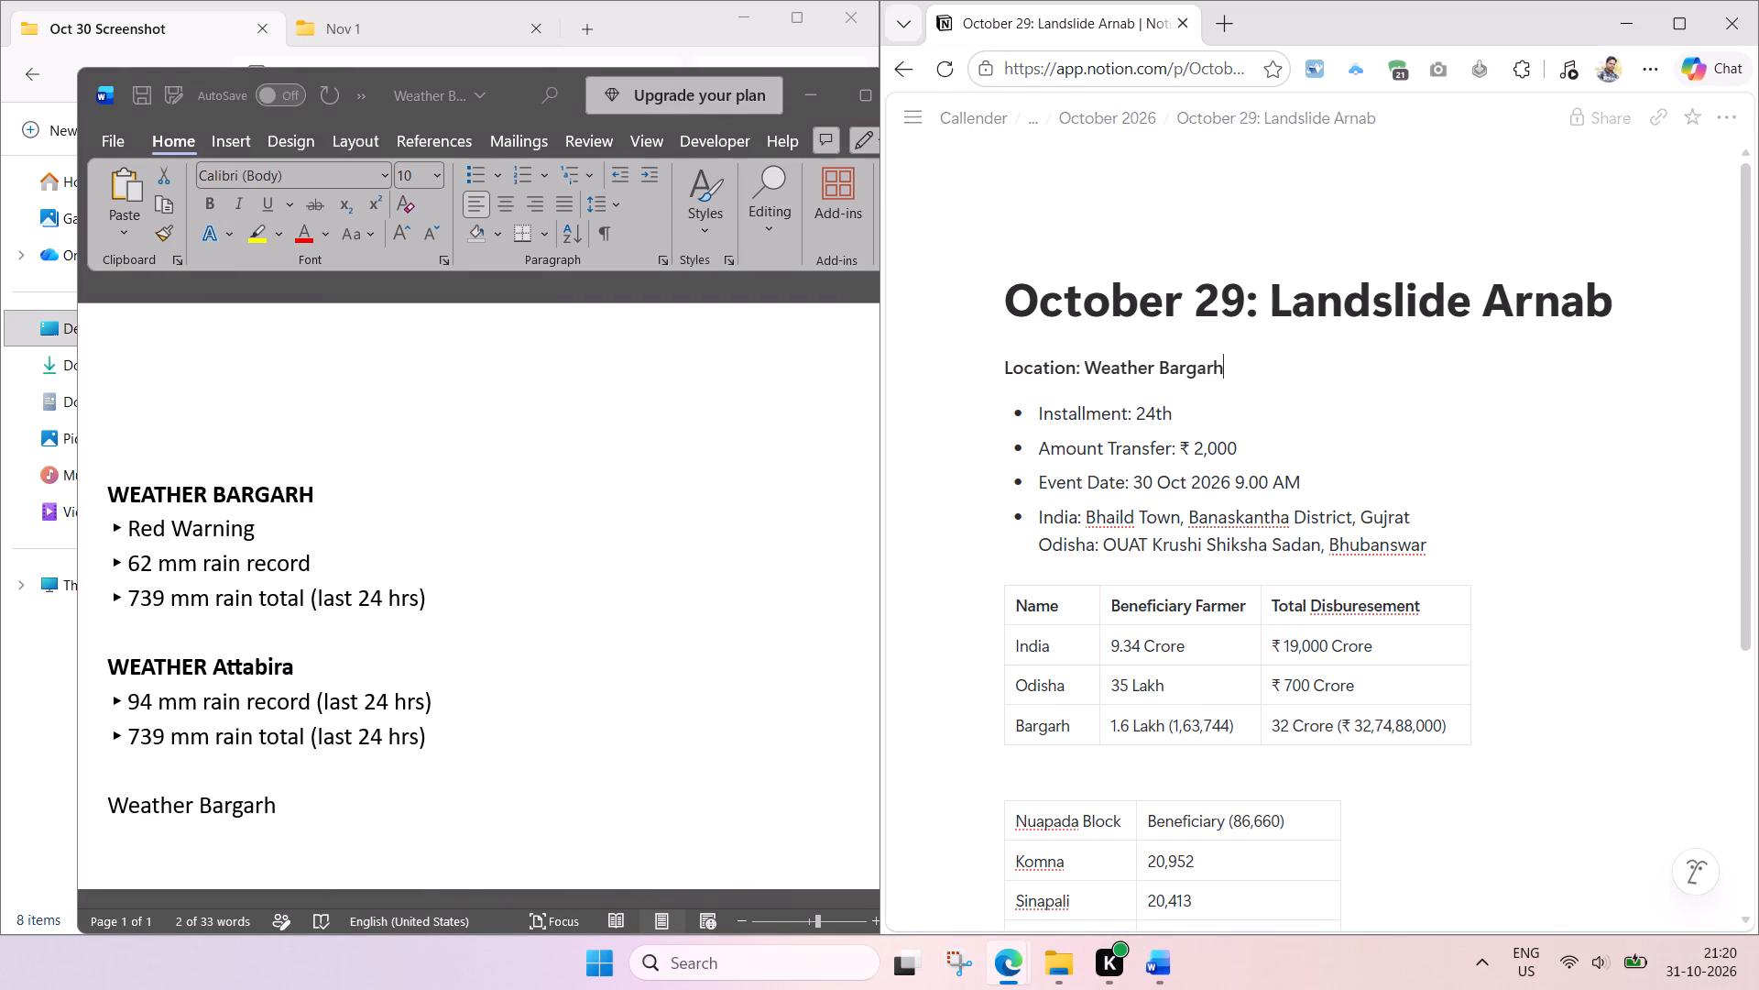
{"action": "double_click", "coordinate": [1124, 362]}
{"action": "key", "text": "ctrl+x"}
{"action": "left_click", "coordinate": [1206, 343]}
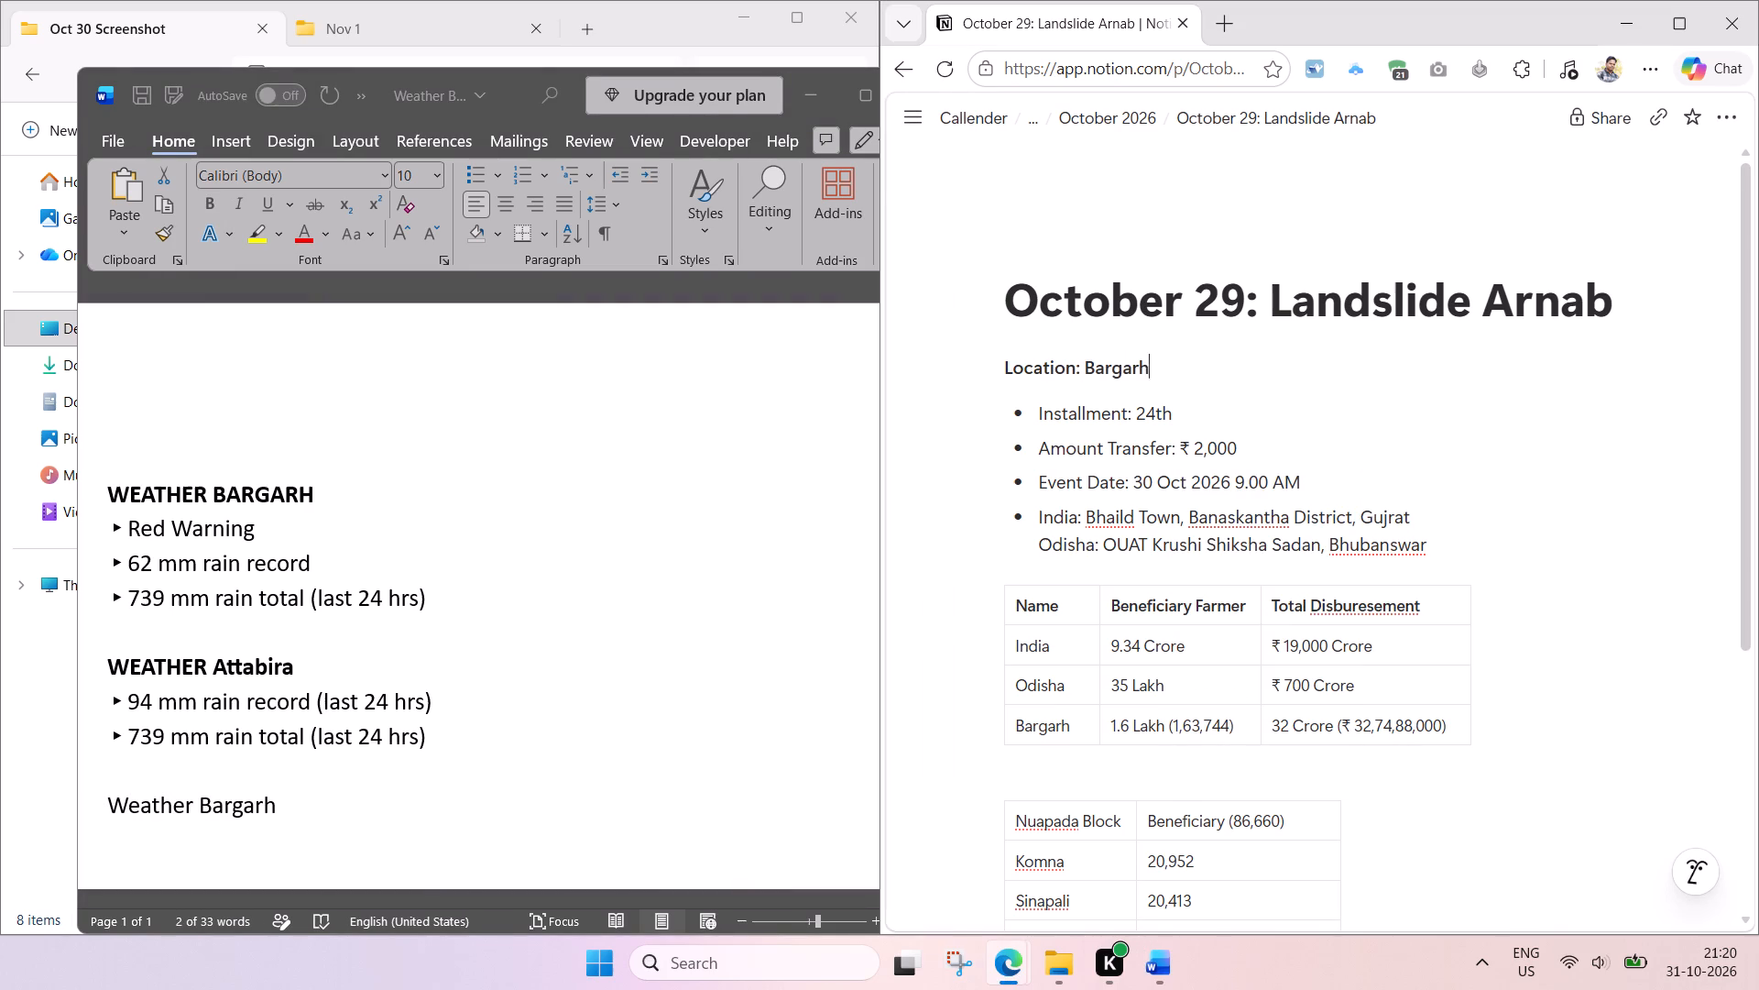
{"action": "key", "text": "space"}
{"action": "key", "text": "ctrl+v"}
{"action": "left_click_drag", "start_coordinate": [1247, 365], "coordinate": [991, 368]}
{"action": "key", "text": "ctrl+b"}
{"action": "key", "text": "ctrl+b"}
{"action": "key", "text": "ctrl+b"}
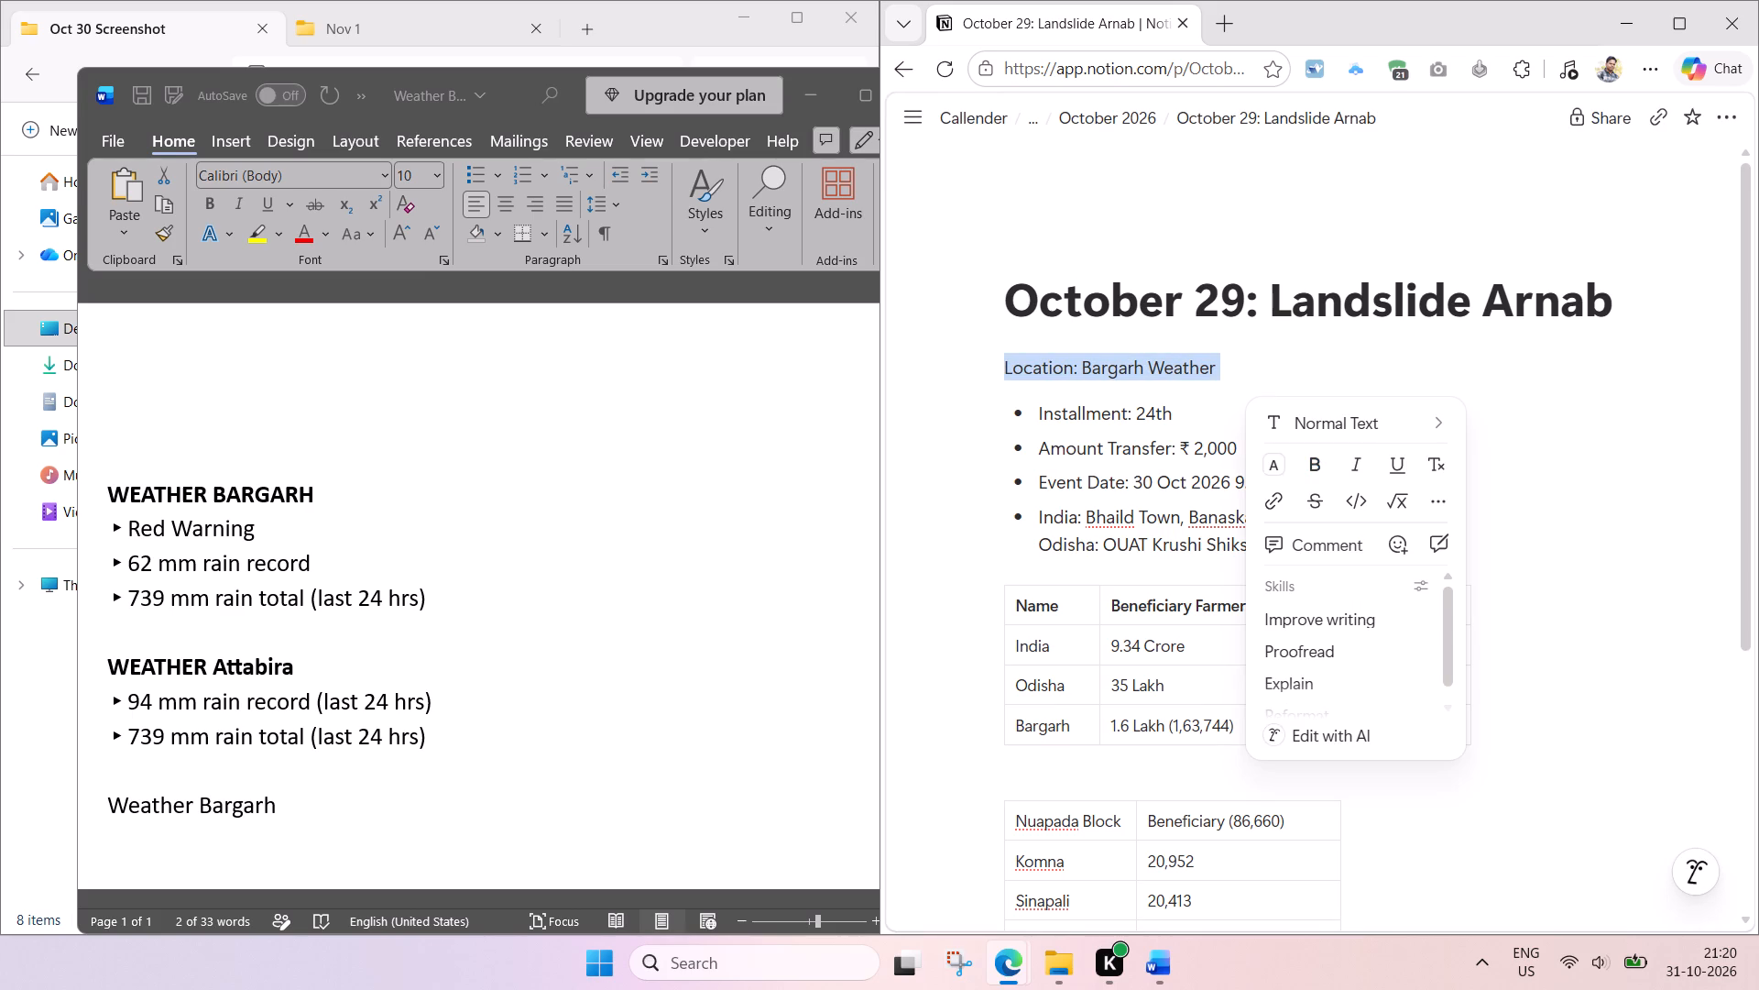
Delete the PM KISHAN bullets and both beneficiary tables below the location line on the October 29 page.
{"action": "left_click", "coordinate": [1000, 413]}
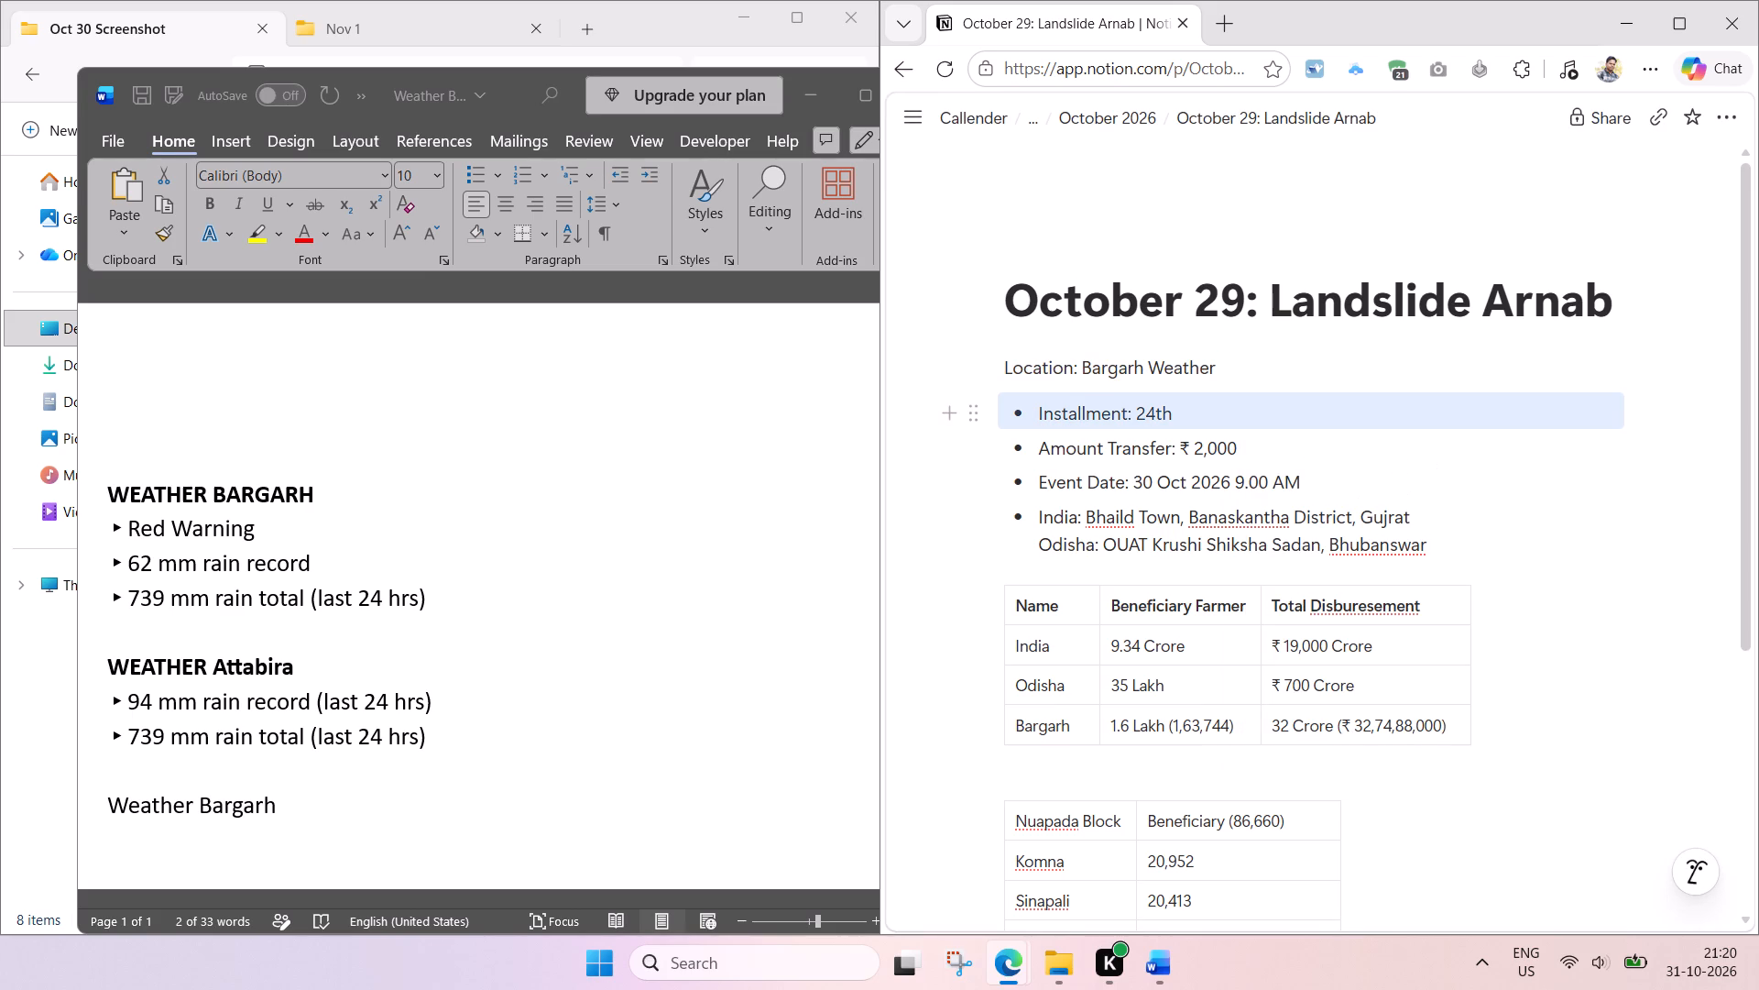
{"action": "left_click_drag", "start_coordinate": [932, 408], "coordinate": [1207, 895]}
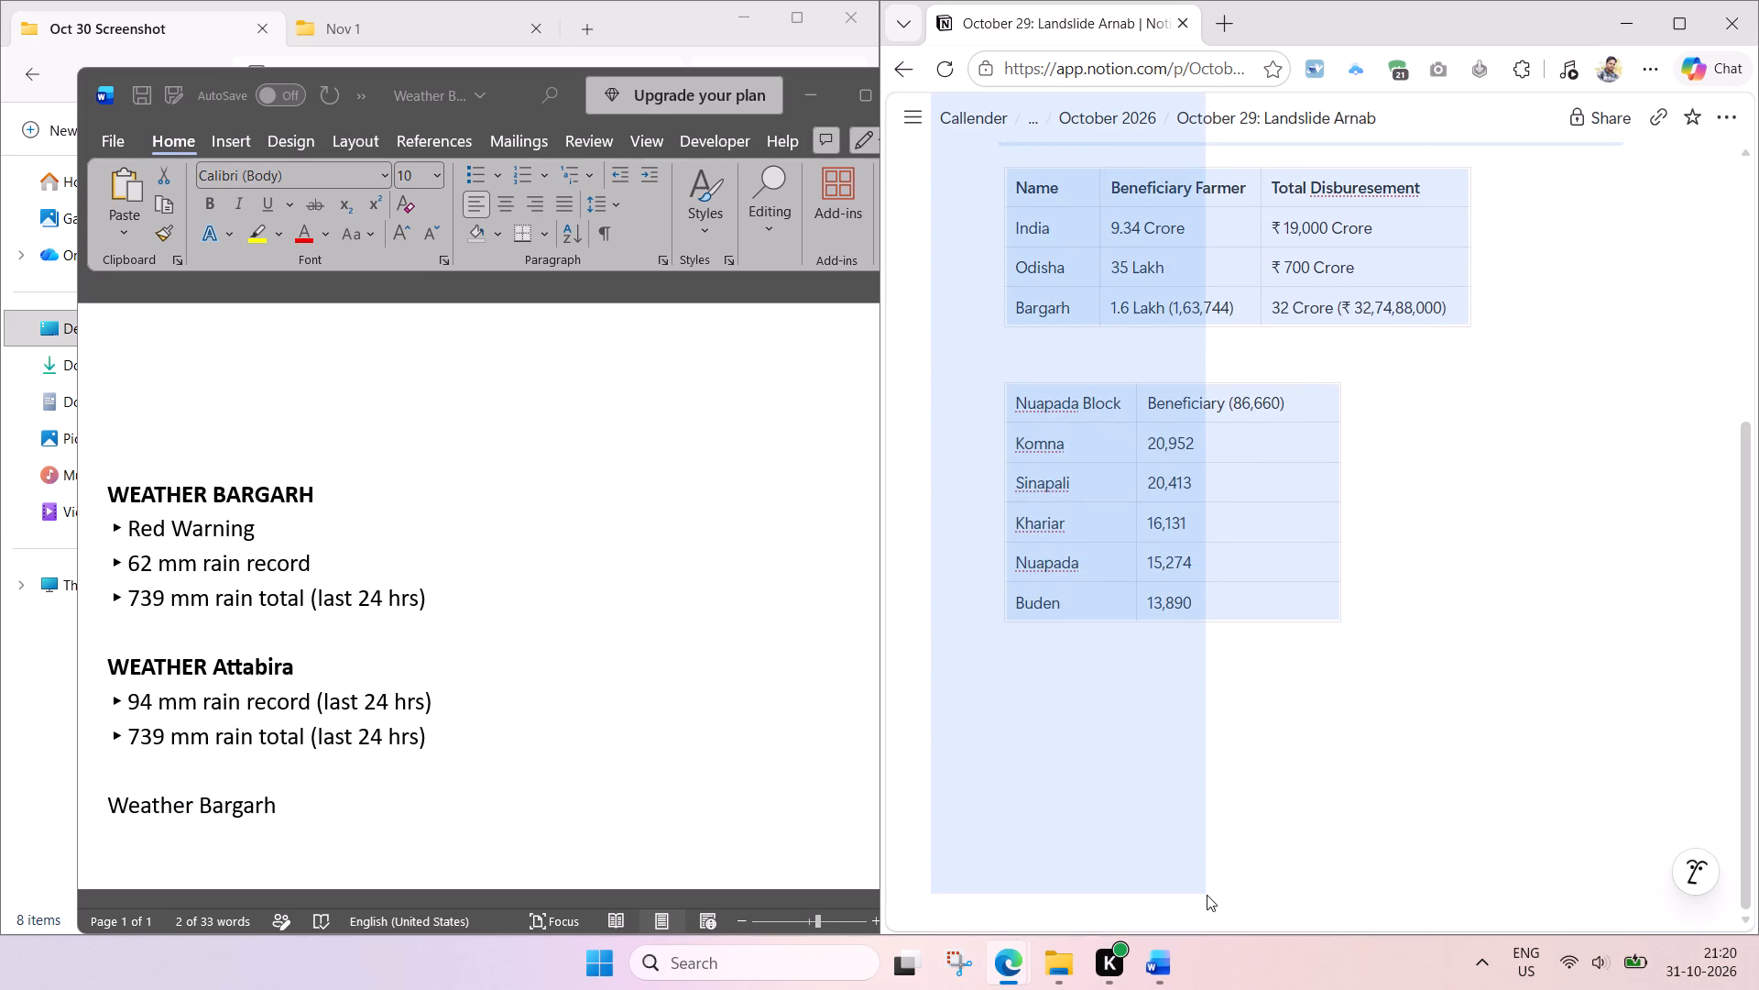
{"action": "left_click_drag", "start_coordinate": [1207, 895], "coordinate": [1207, 894]}
{"action": "key", "text": "Delete"}
{"action": "left_click", "coordinate": [1240, 366]}
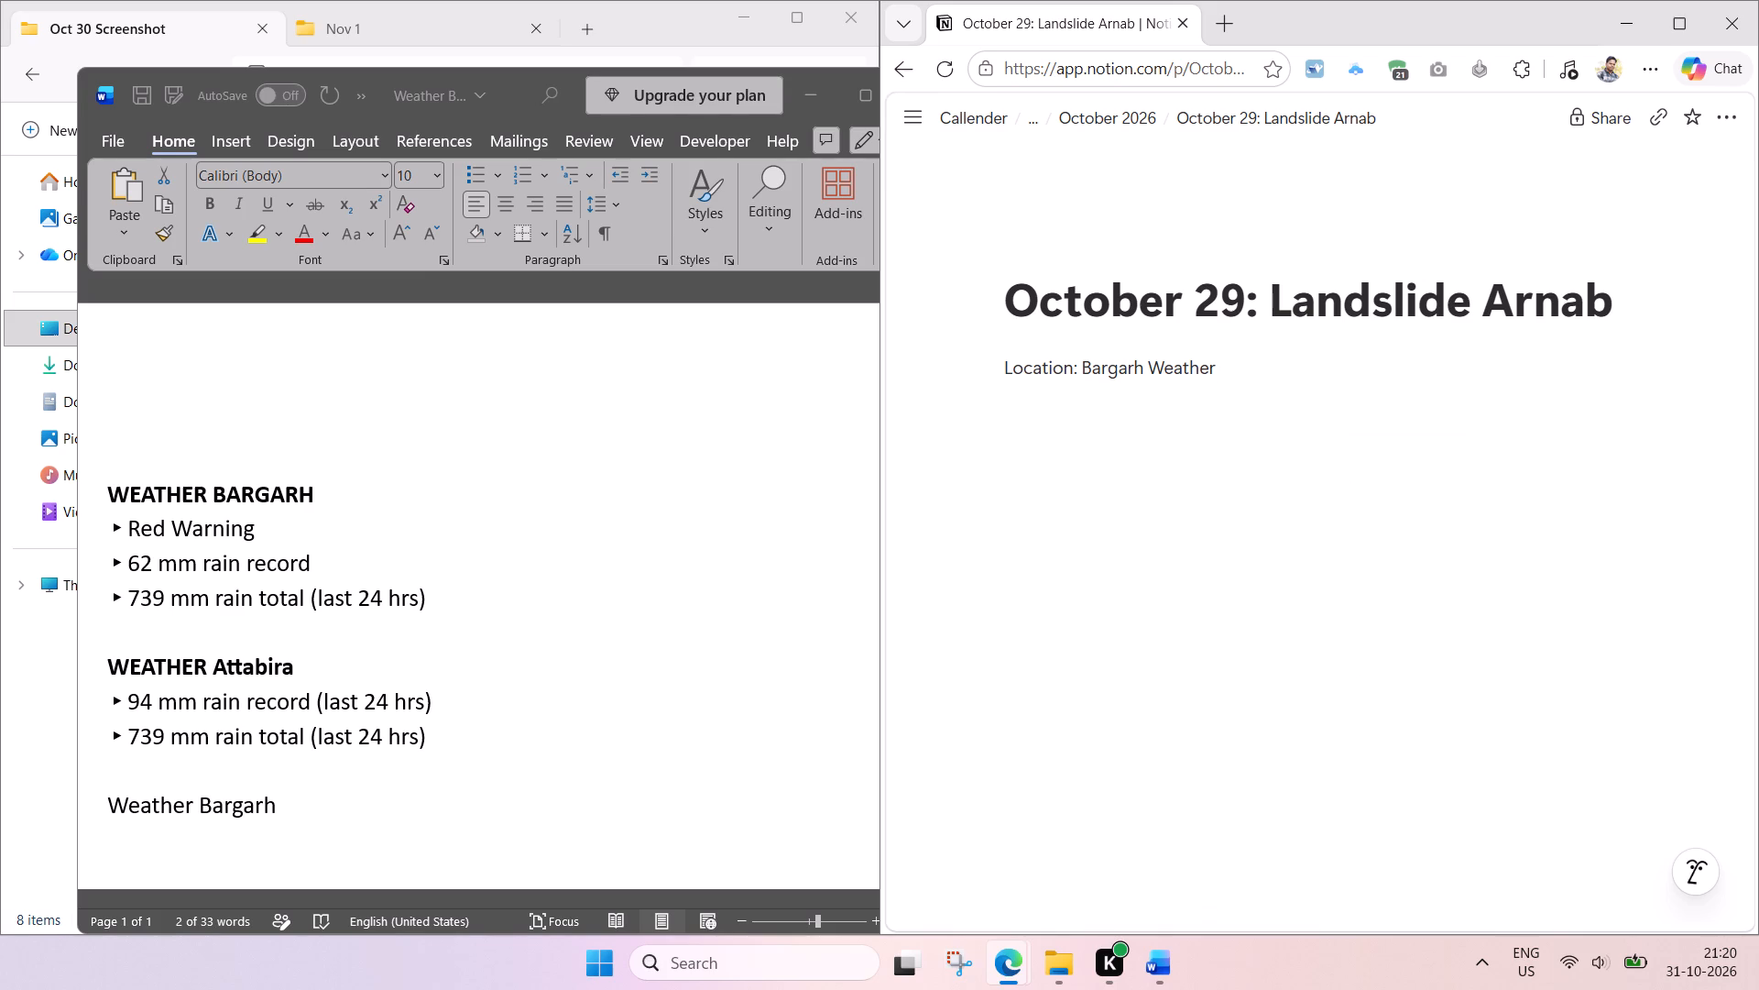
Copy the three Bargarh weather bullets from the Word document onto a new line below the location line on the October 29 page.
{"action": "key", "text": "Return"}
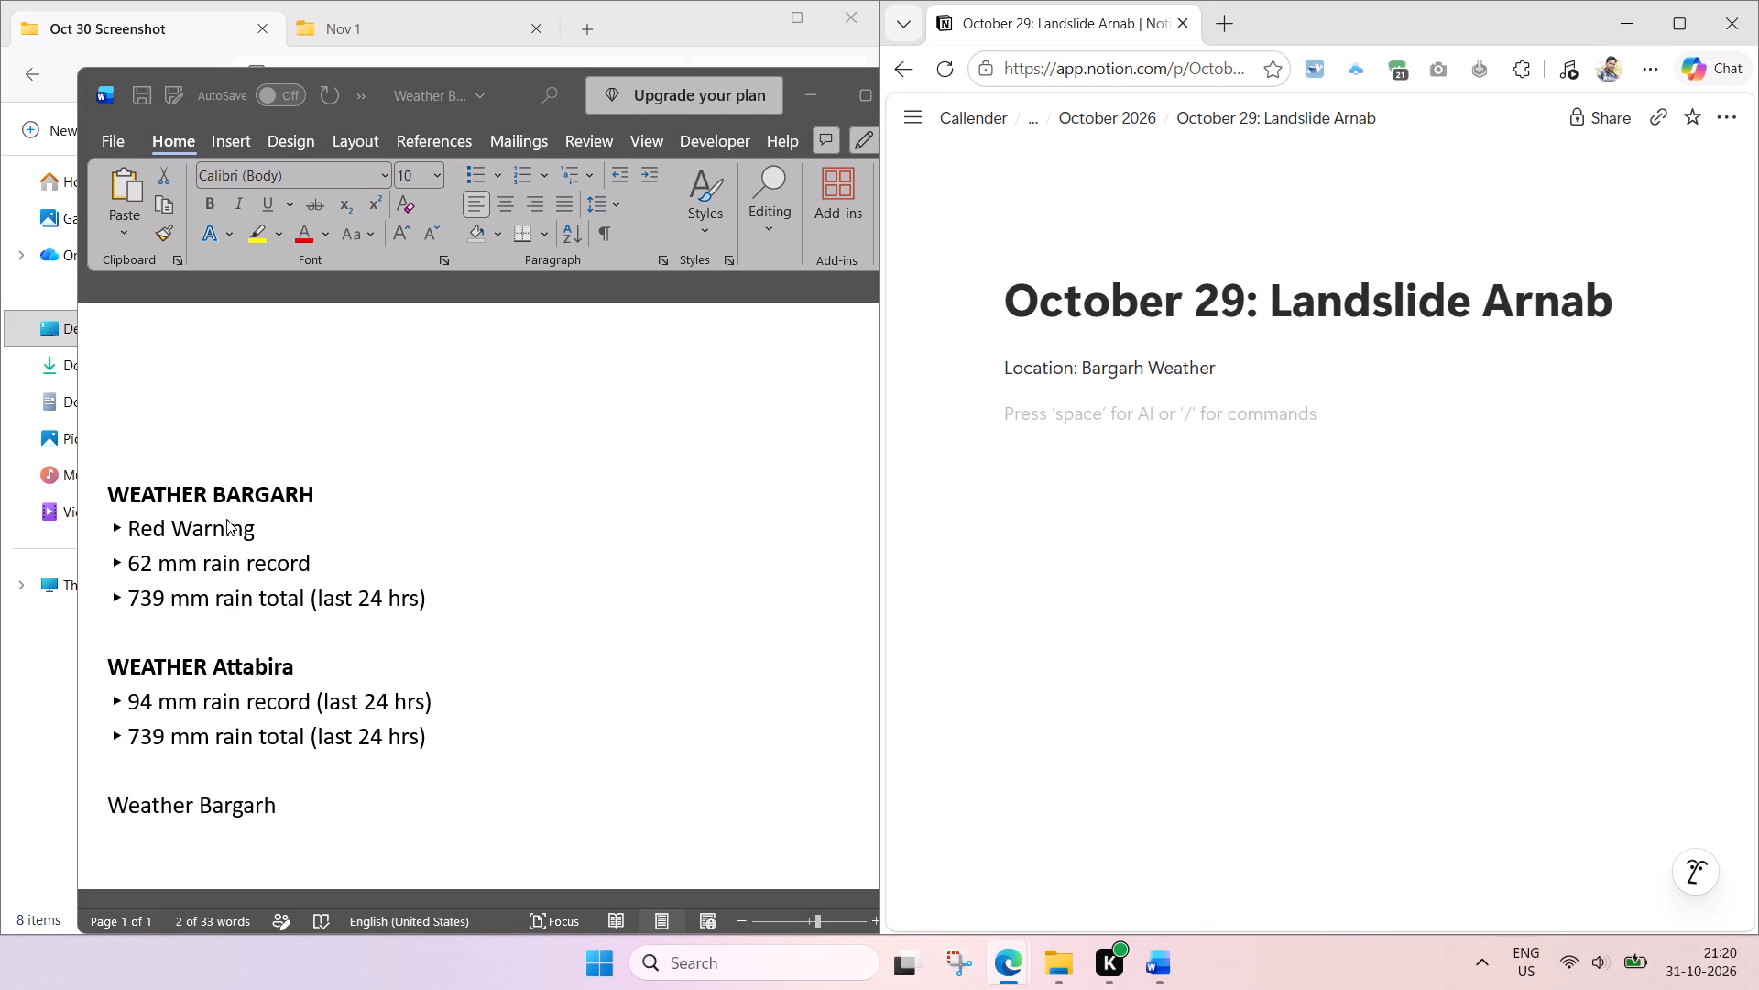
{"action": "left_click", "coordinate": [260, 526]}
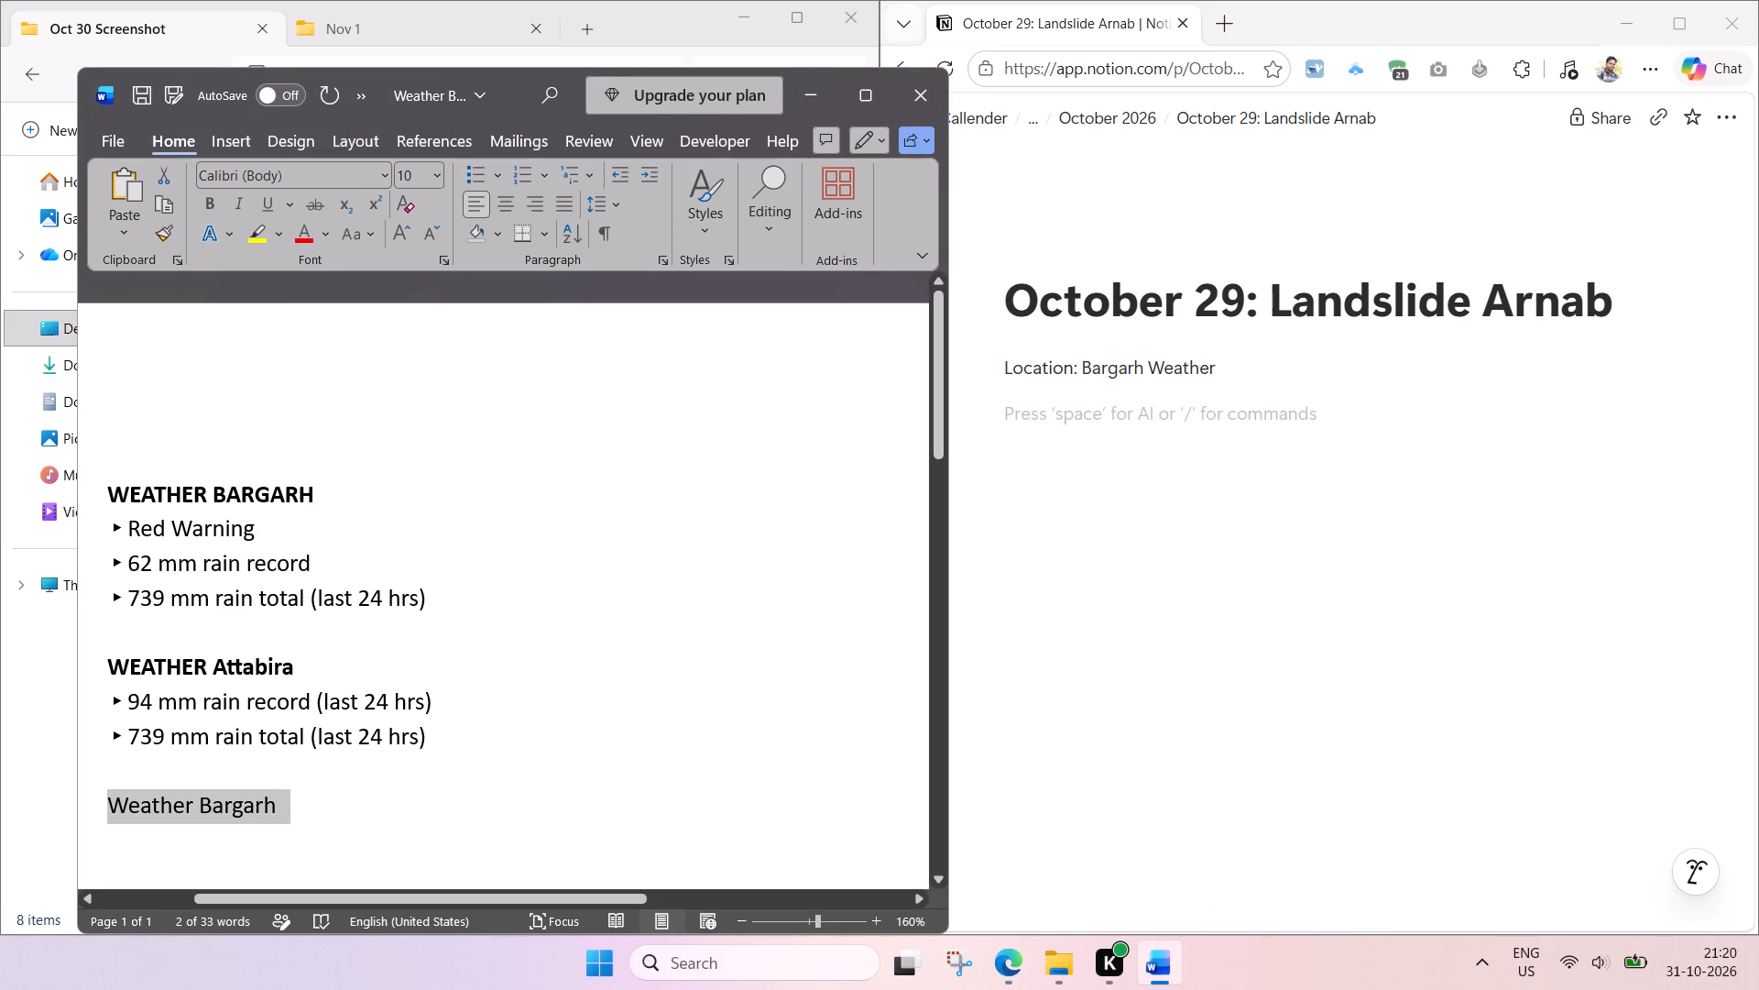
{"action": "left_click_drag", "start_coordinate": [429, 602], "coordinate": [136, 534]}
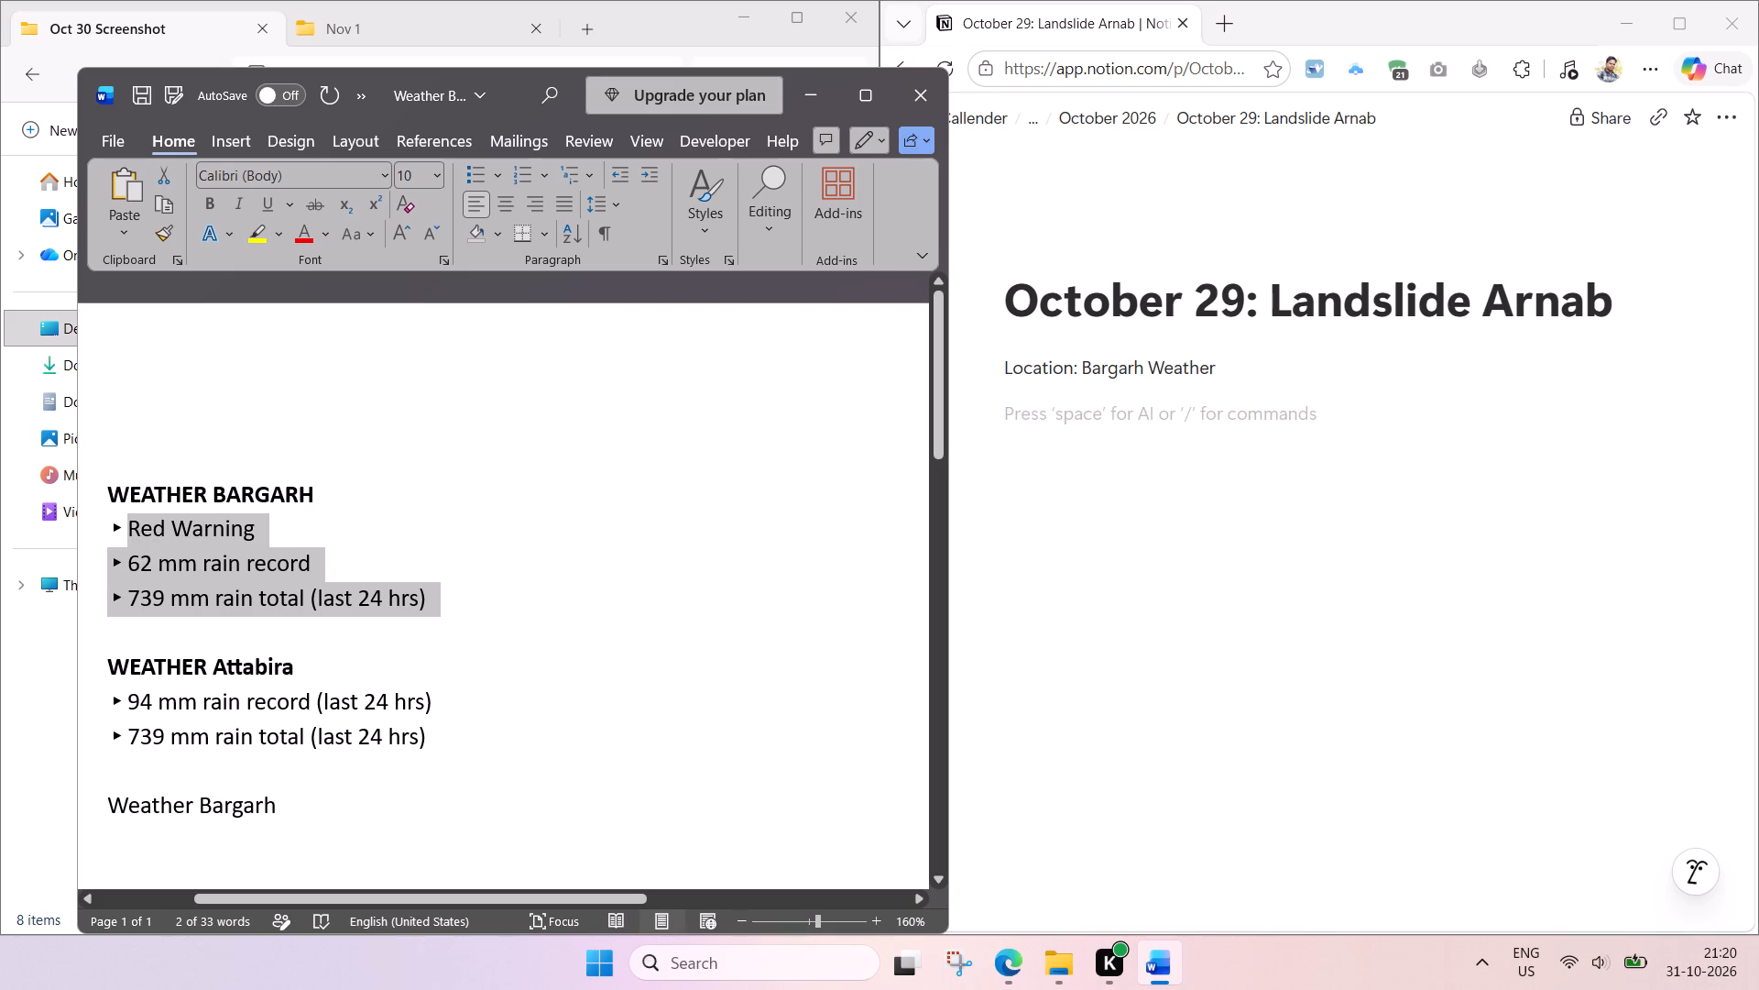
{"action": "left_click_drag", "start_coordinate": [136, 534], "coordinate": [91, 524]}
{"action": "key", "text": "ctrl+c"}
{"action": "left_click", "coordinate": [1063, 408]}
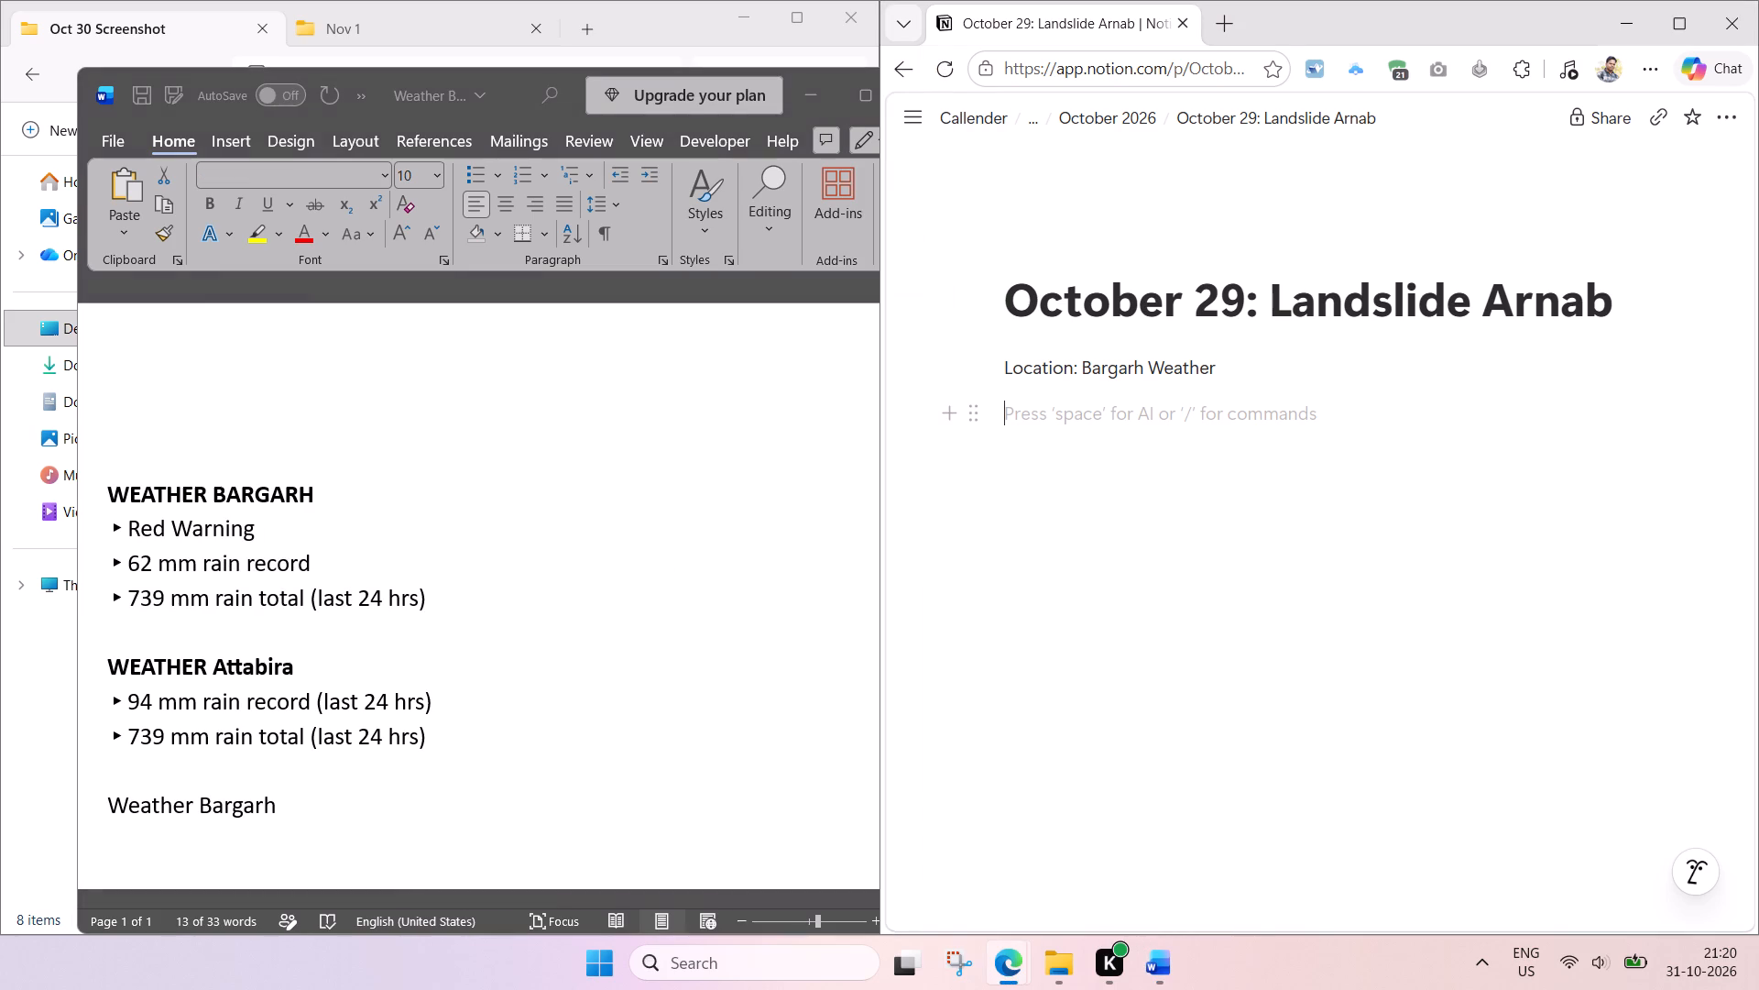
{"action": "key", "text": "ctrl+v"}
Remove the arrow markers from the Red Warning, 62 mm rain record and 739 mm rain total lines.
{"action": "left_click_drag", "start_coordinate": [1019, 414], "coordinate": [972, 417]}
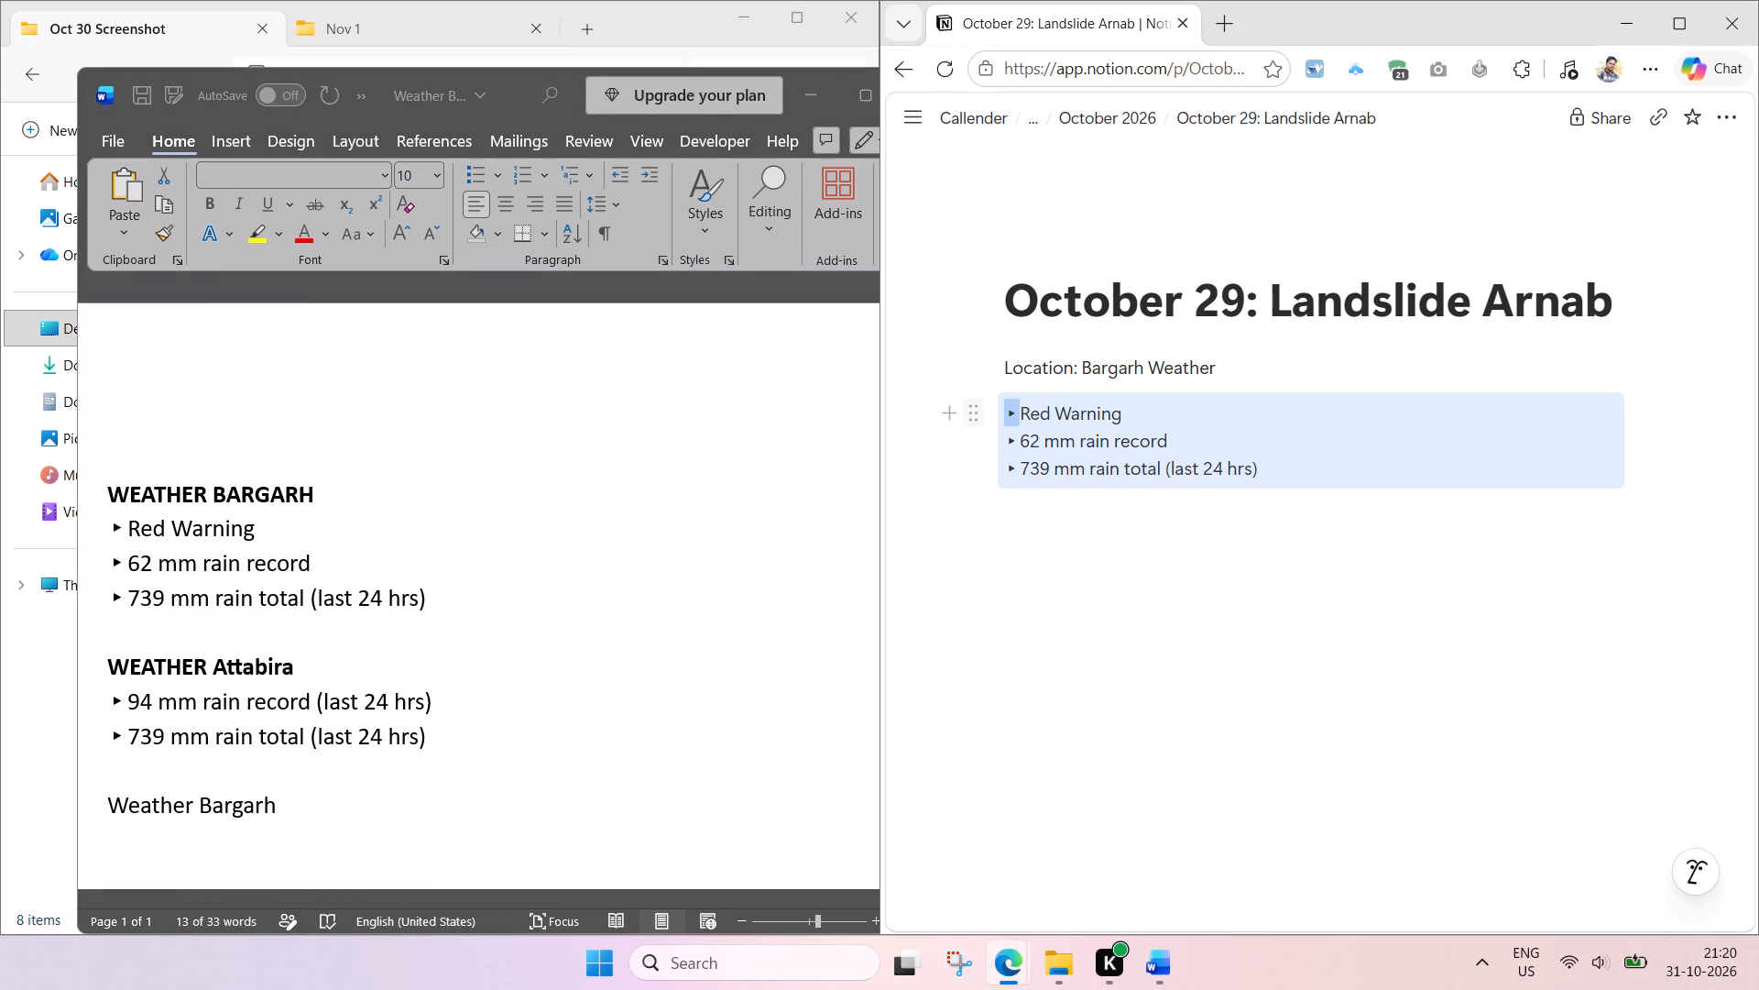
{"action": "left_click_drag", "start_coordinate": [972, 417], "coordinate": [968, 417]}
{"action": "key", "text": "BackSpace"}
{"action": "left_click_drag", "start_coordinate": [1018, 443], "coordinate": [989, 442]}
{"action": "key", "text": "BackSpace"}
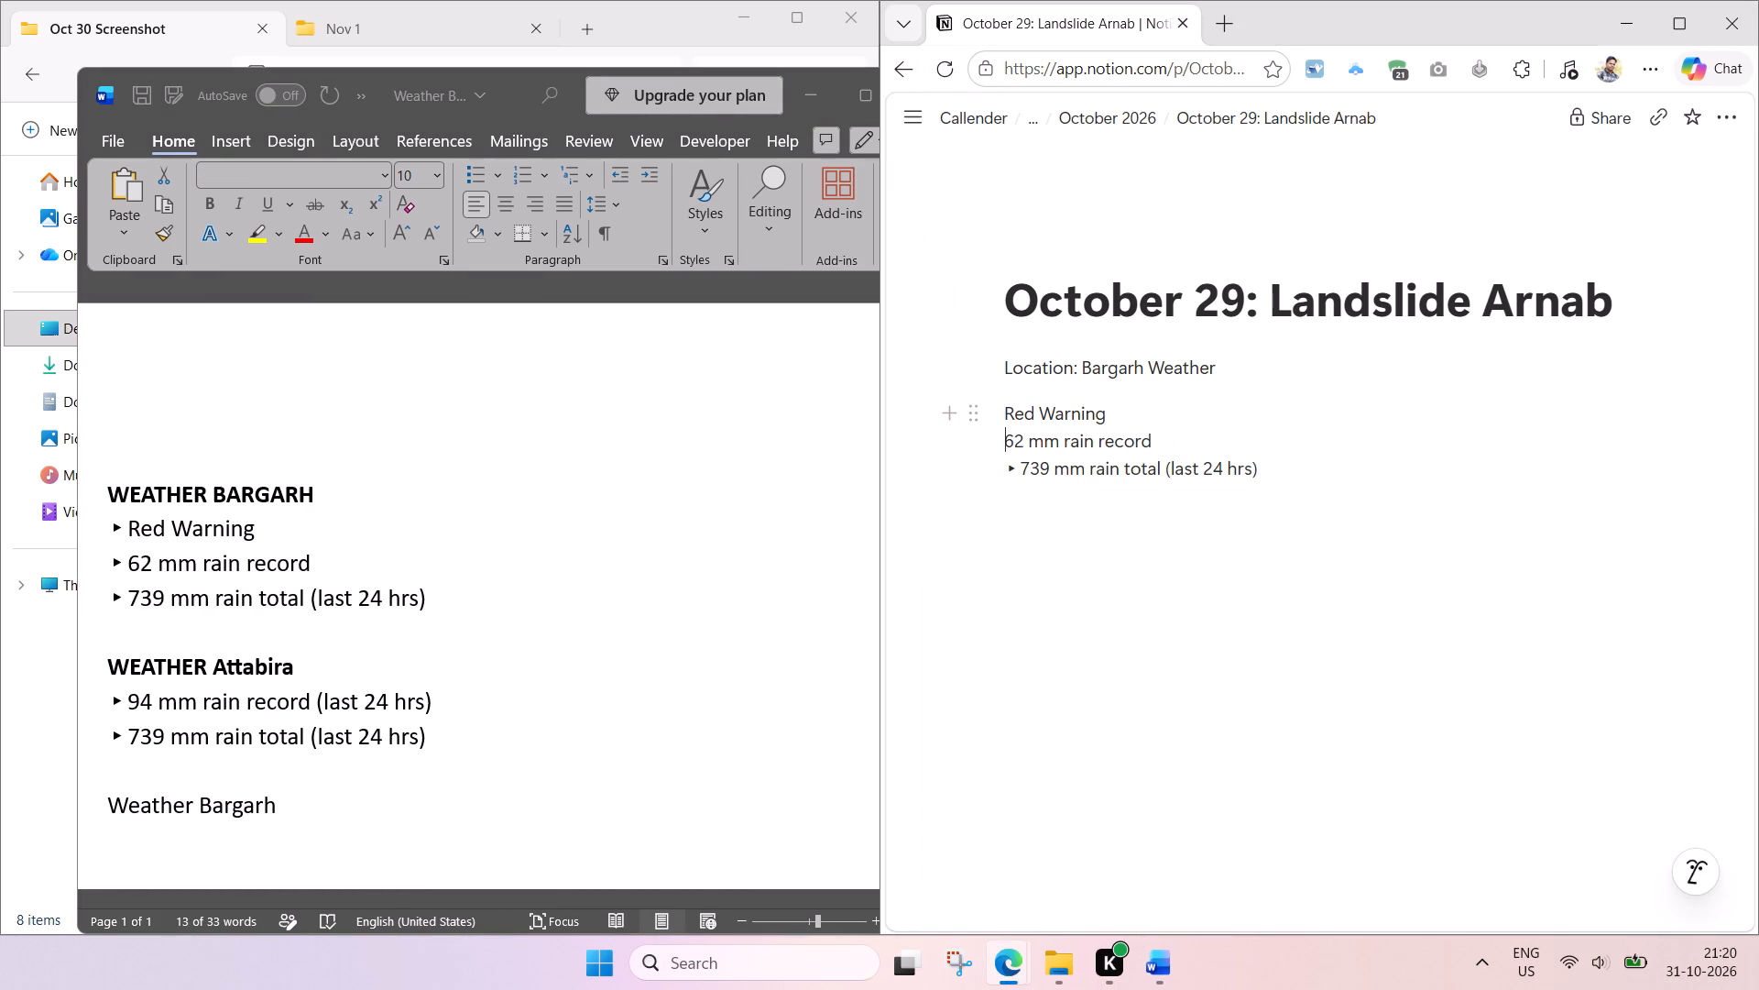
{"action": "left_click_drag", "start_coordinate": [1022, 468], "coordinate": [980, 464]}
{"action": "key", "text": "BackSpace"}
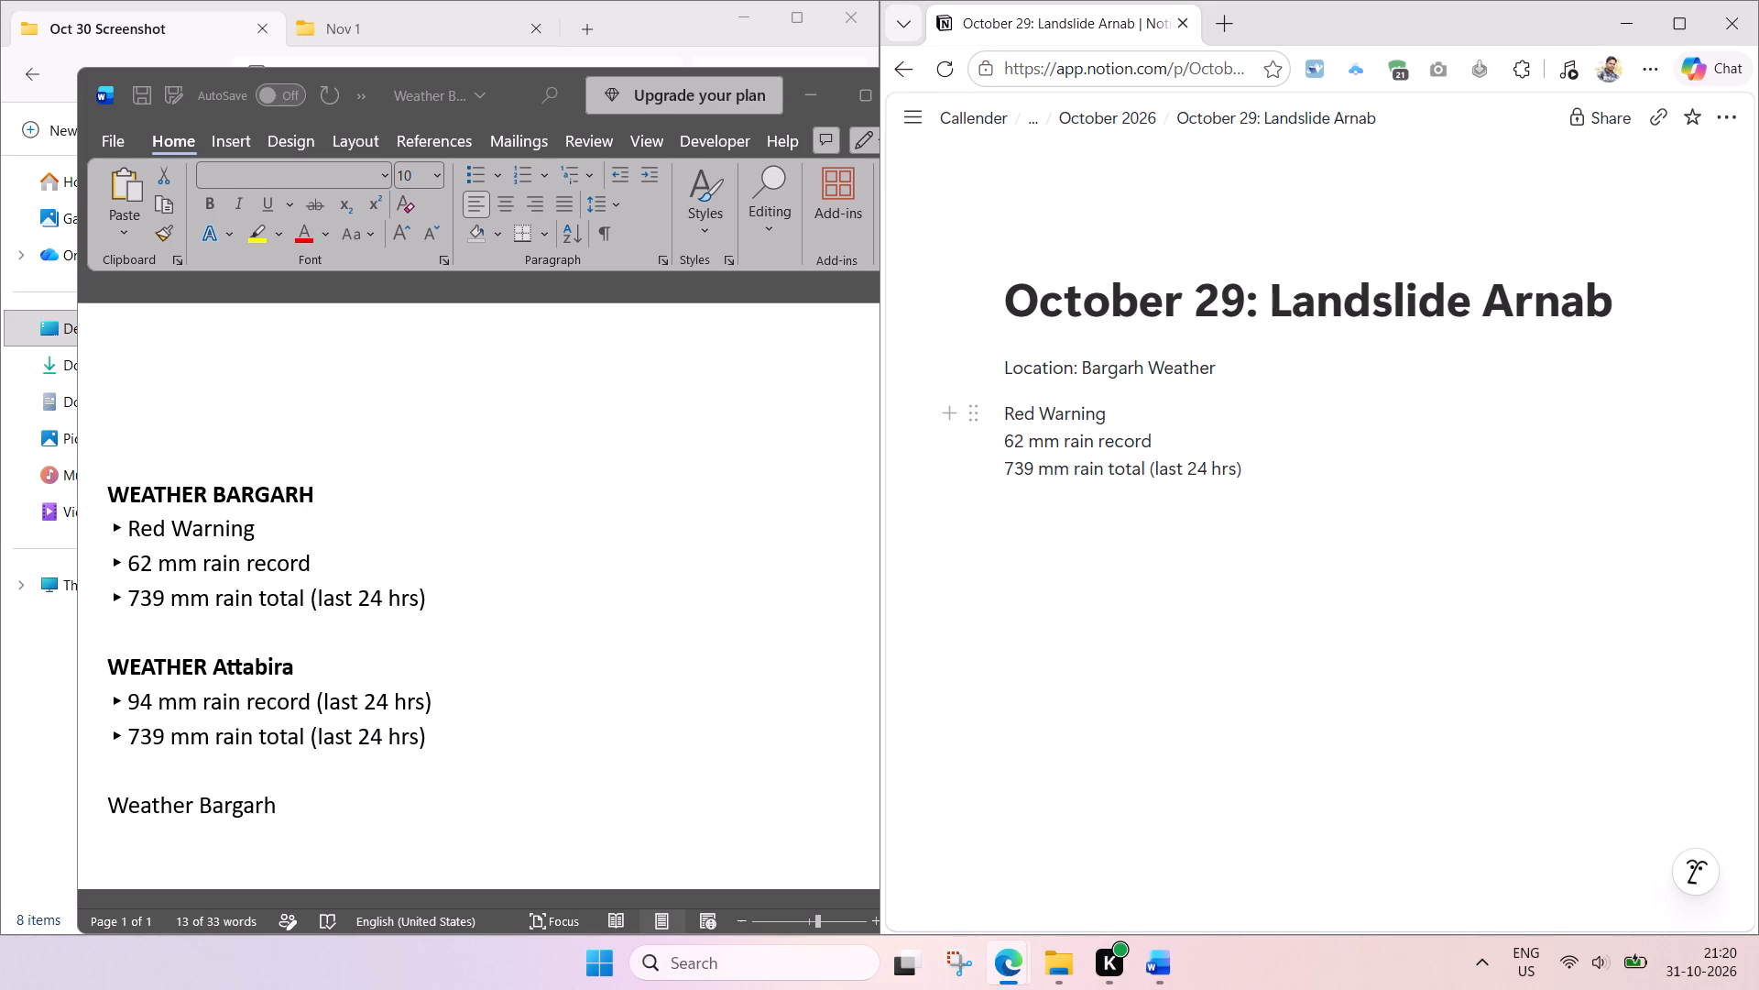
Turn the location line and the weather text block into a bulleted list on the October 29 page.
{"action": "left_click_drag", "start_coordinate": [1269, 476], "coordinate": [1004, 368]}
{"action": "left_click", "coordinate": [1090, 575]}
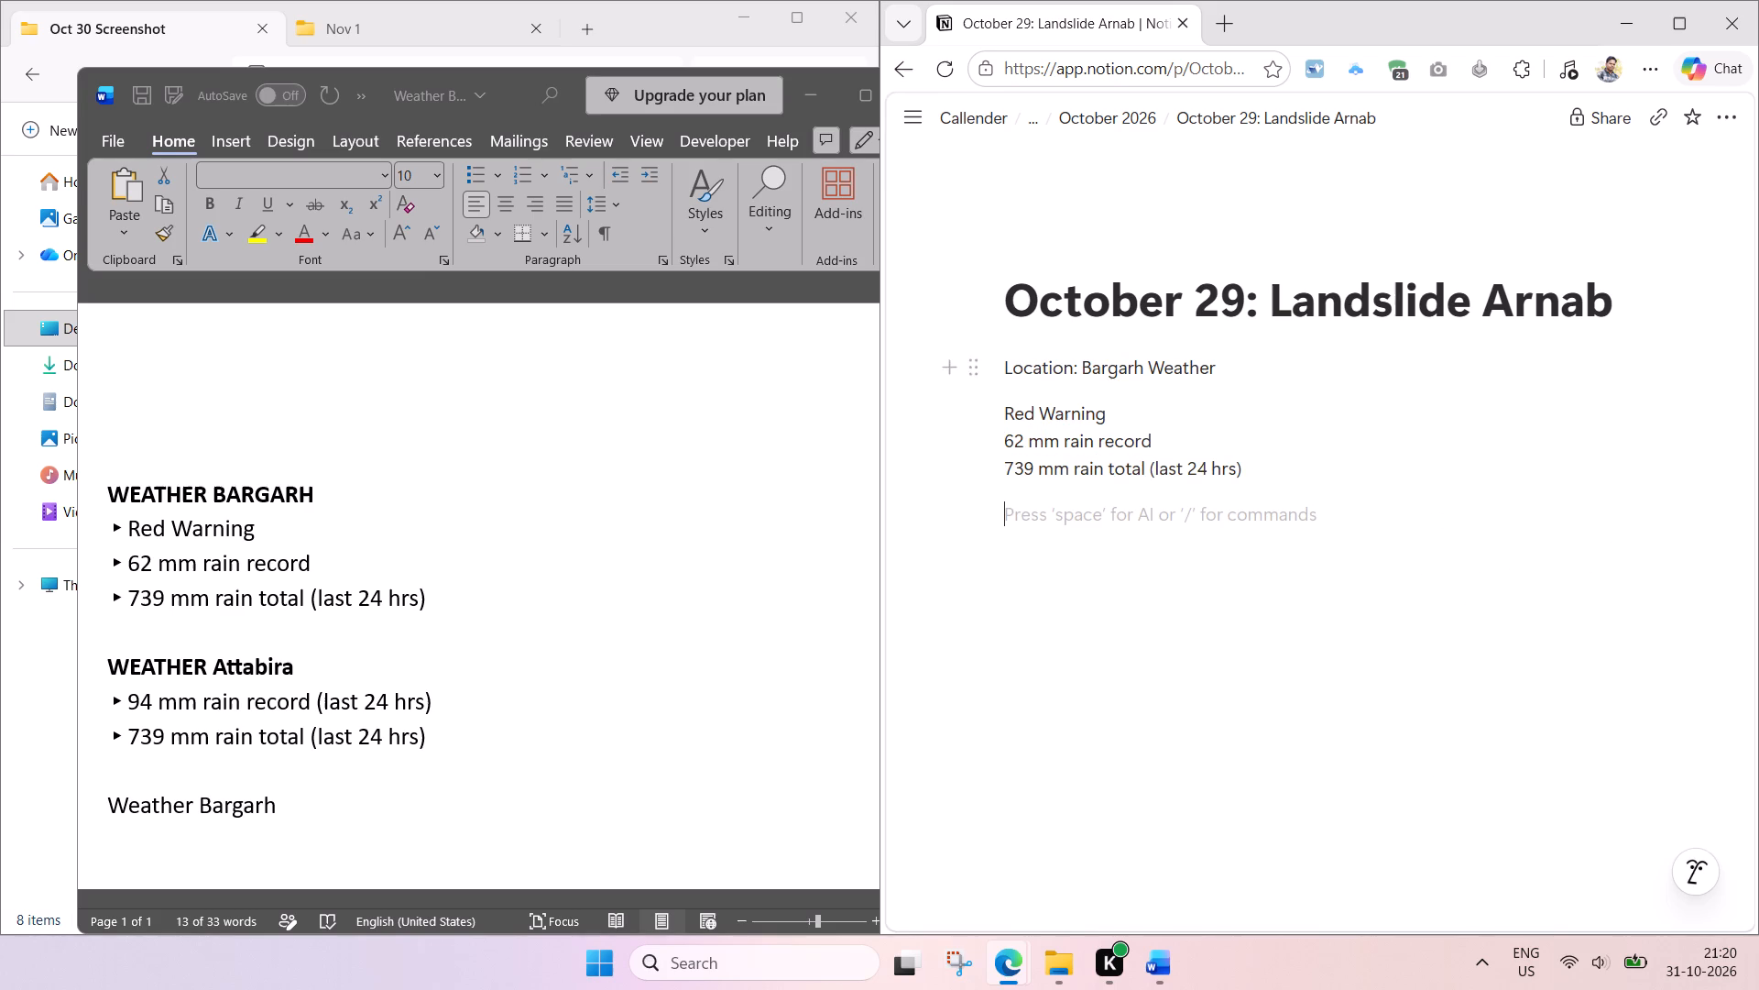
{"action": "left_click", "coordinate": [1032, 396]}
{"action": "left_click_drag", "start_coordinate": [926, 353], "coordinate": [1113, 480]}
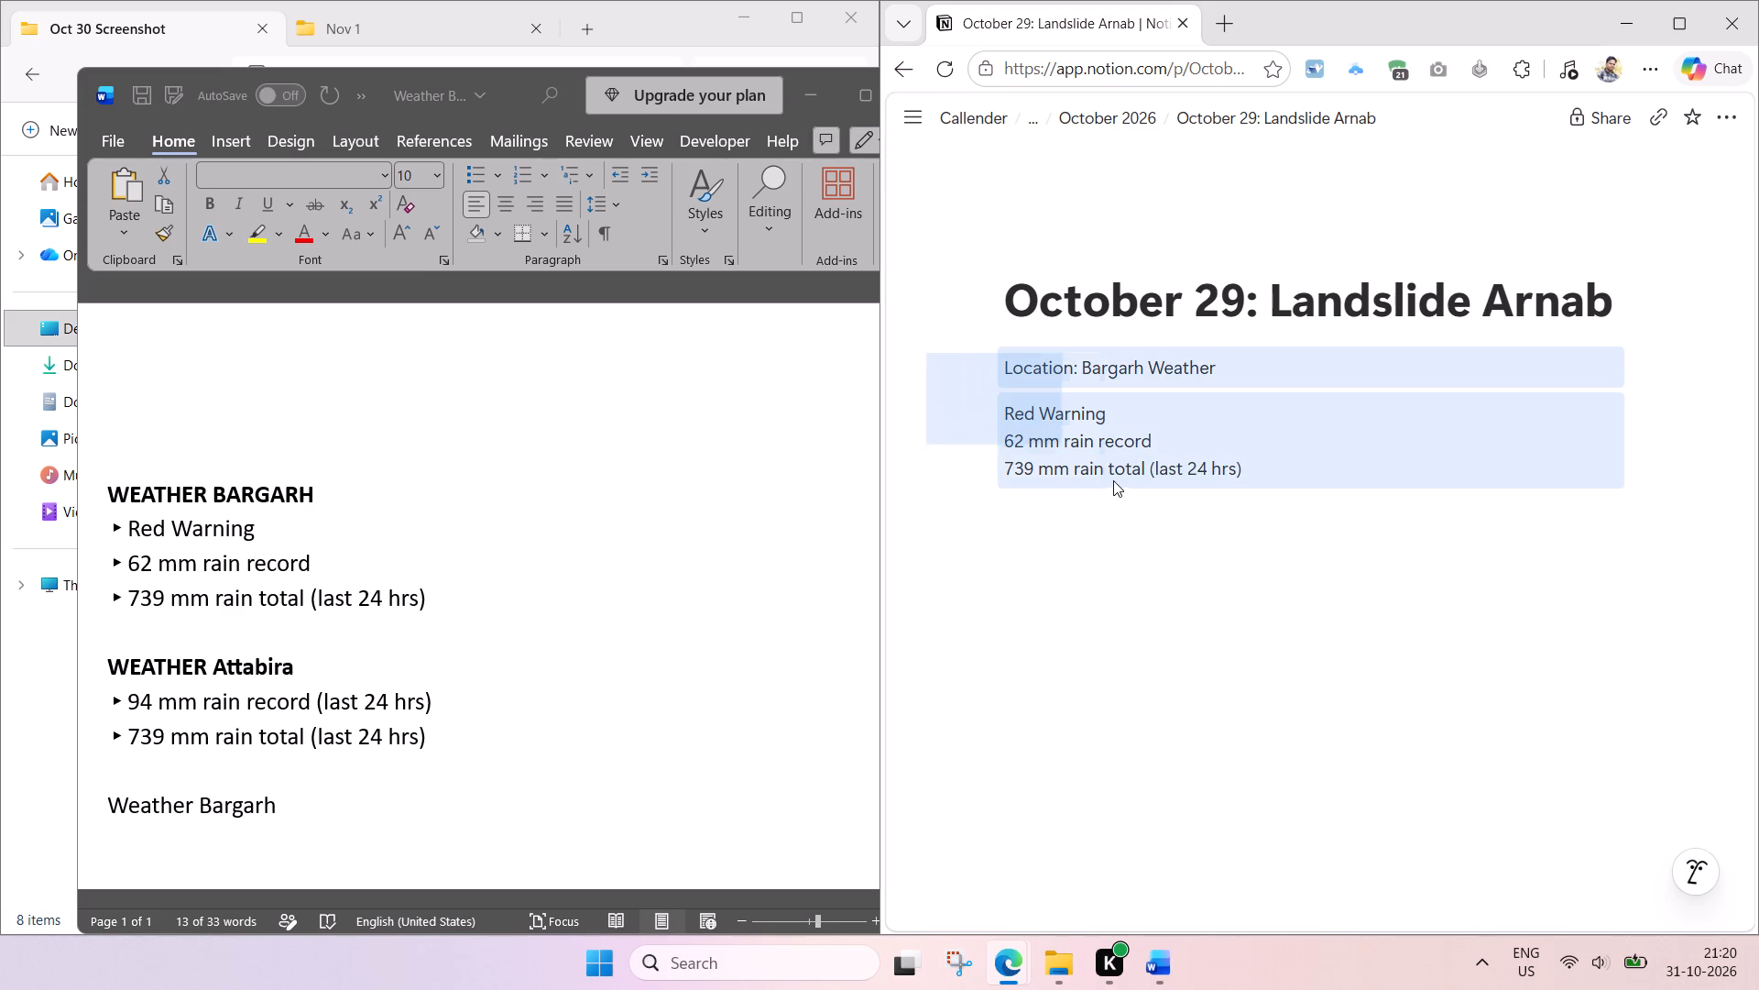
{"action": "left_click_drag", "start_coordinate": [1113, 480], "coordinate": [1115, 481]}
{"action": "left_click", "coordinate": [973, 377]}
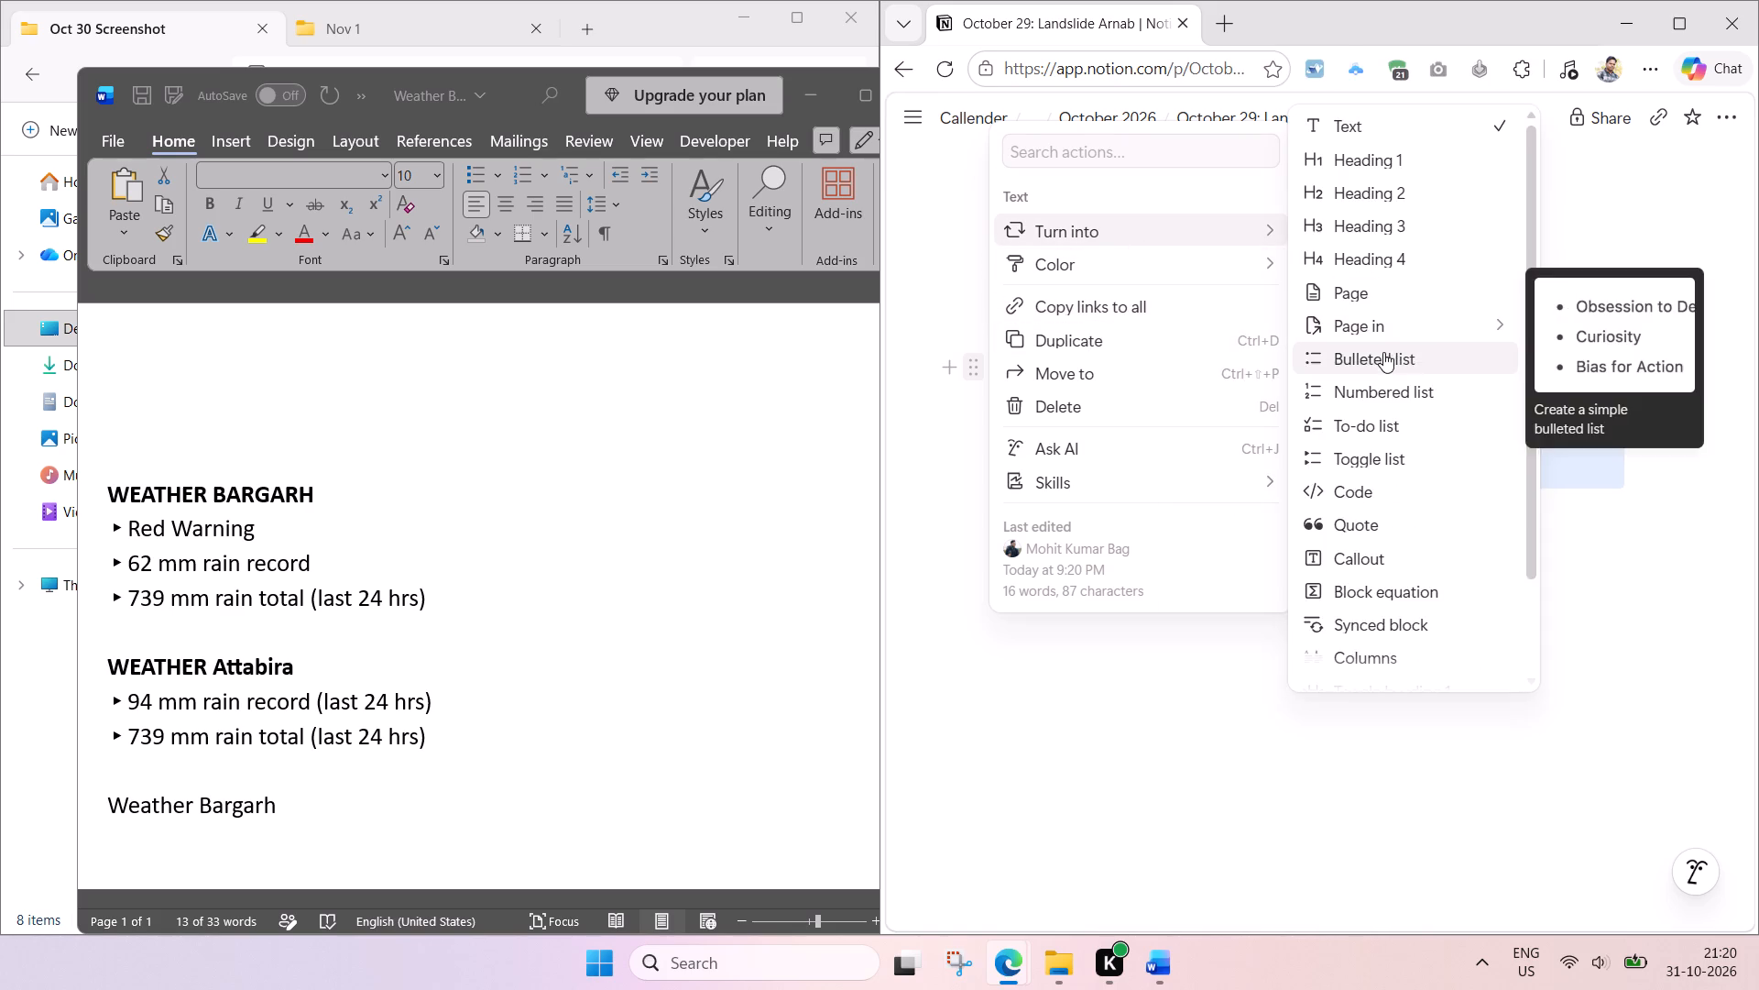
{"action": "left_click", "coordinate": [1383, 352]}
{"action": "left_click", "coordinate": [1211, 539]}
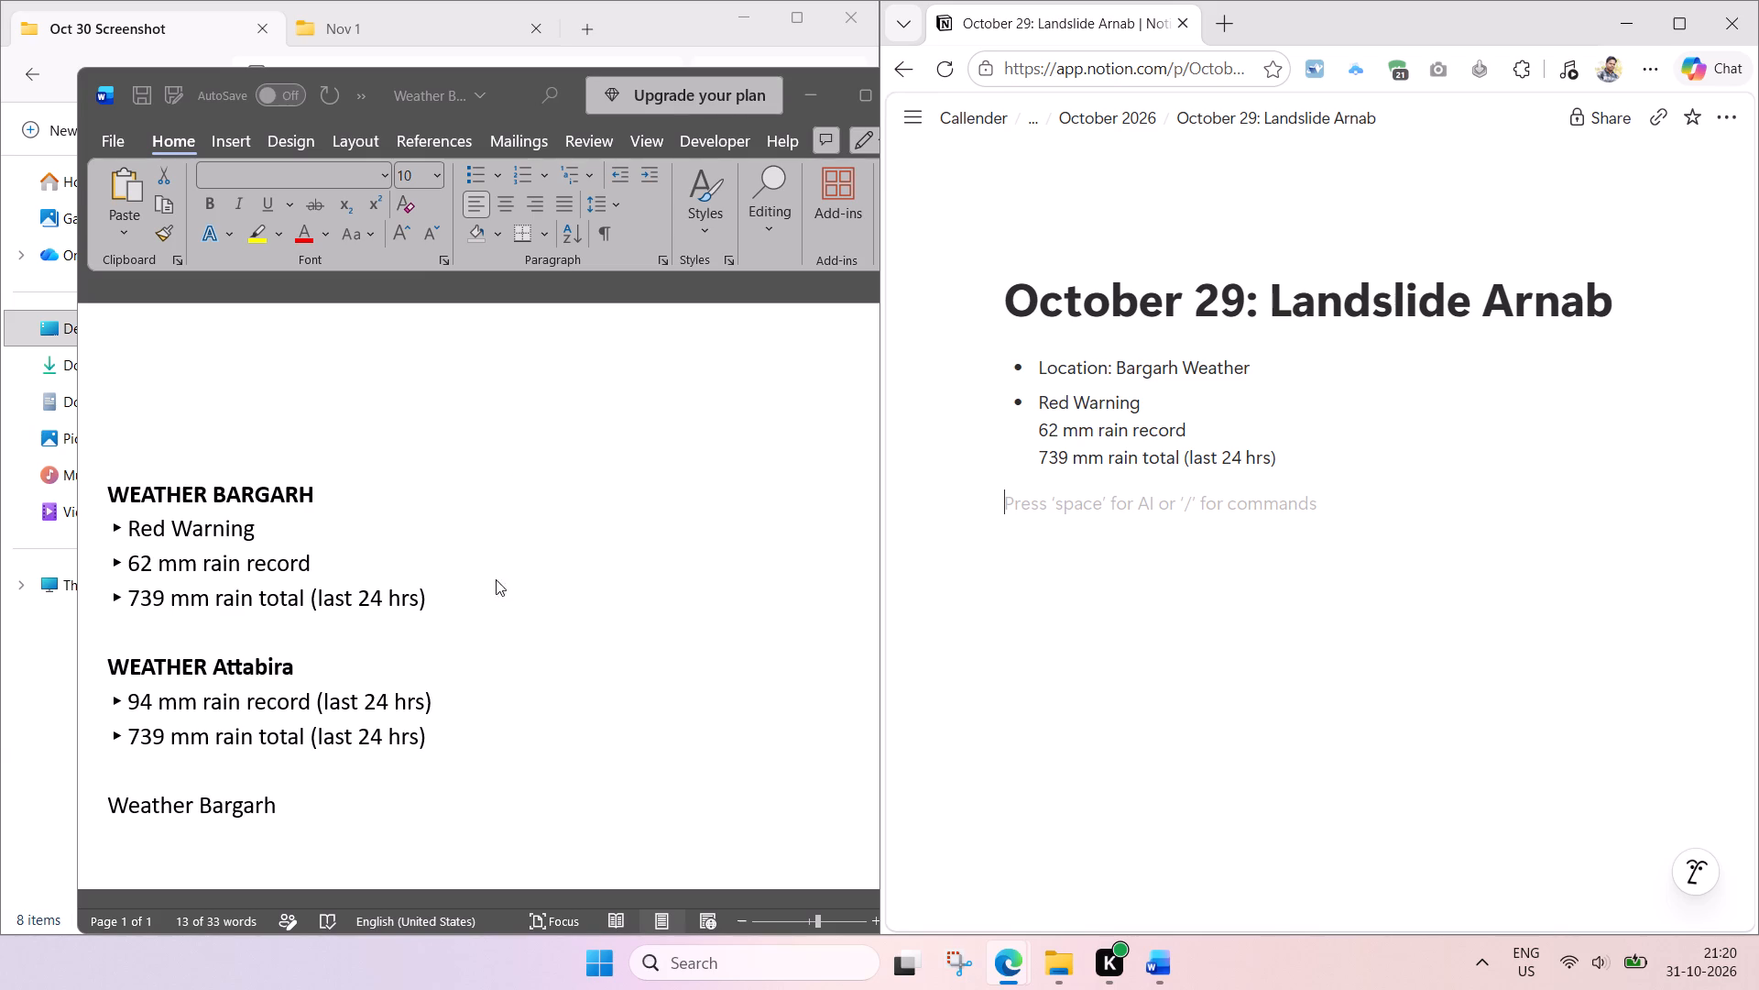
In the Word document, change the case of the two bold headings to "Weather Bargarh" and "Weather Attabira".
{"action": "left_click", "coordinate": [305, 483]}
{"action": "left_click", "coordinate": [312, 494]}
{"action": "left_click_drag", "start_coordinate": [322, 496], "coordinate": [102, 480]}
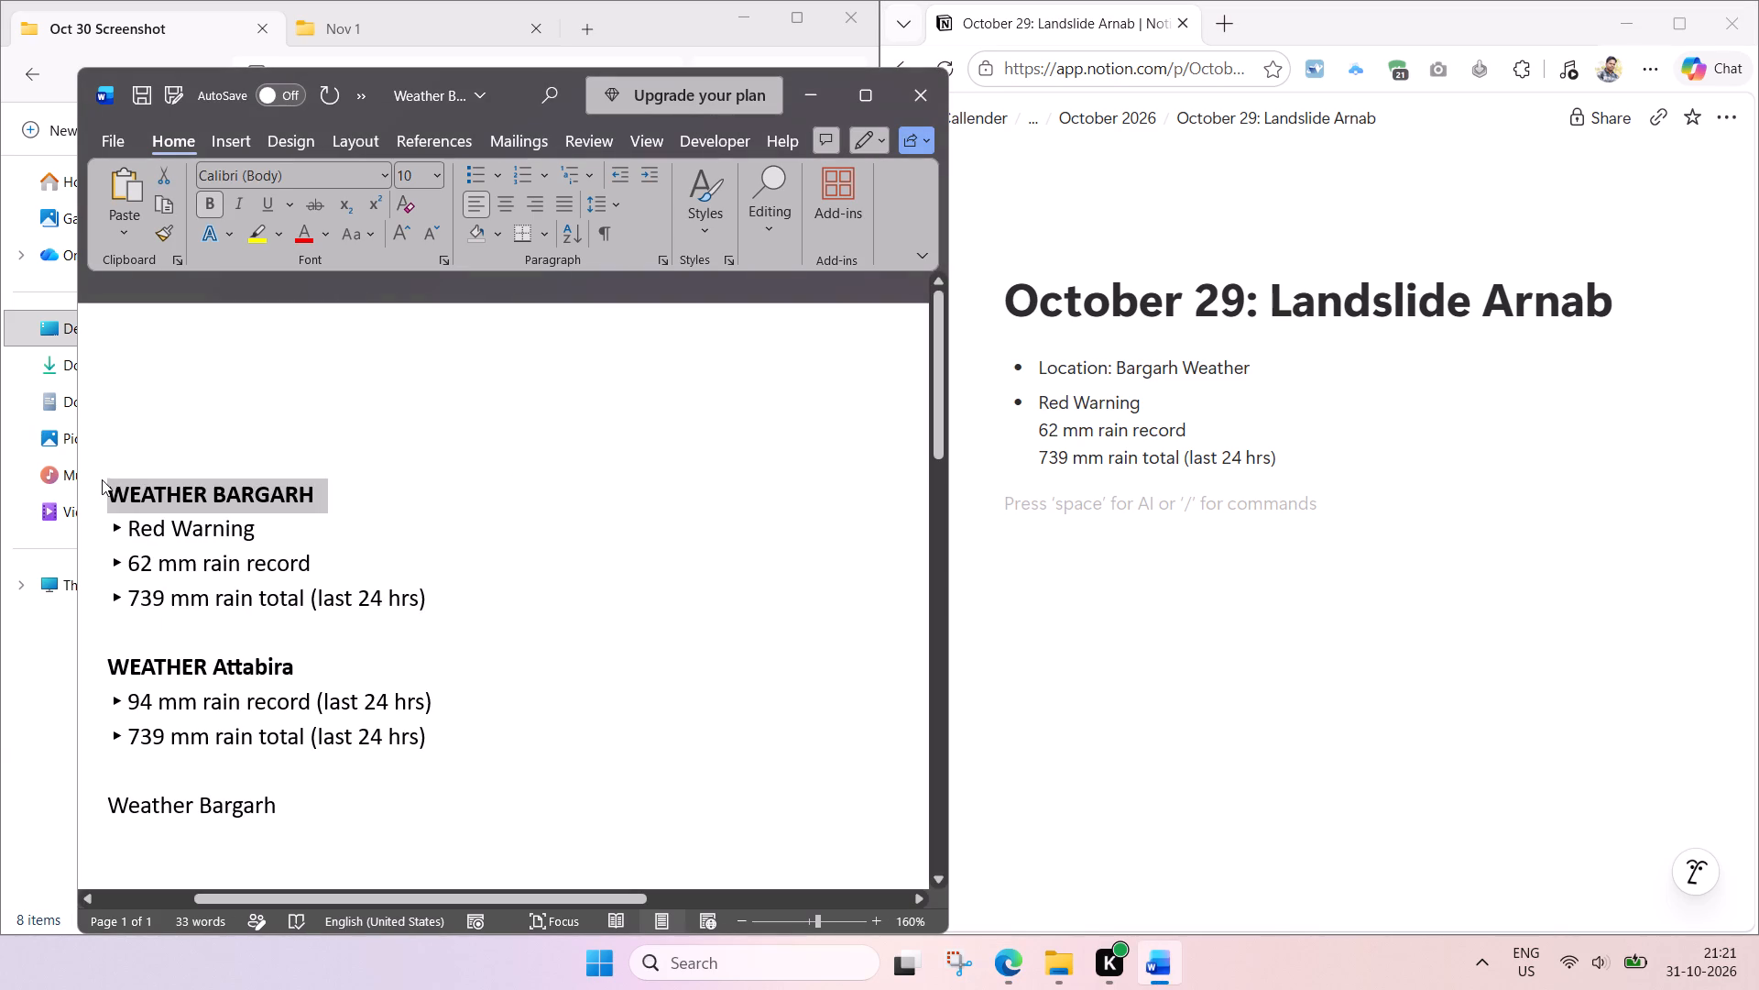
{"action": "key", "text": "shift+F3"}
{"action": "key", "text": "shift+F3"}
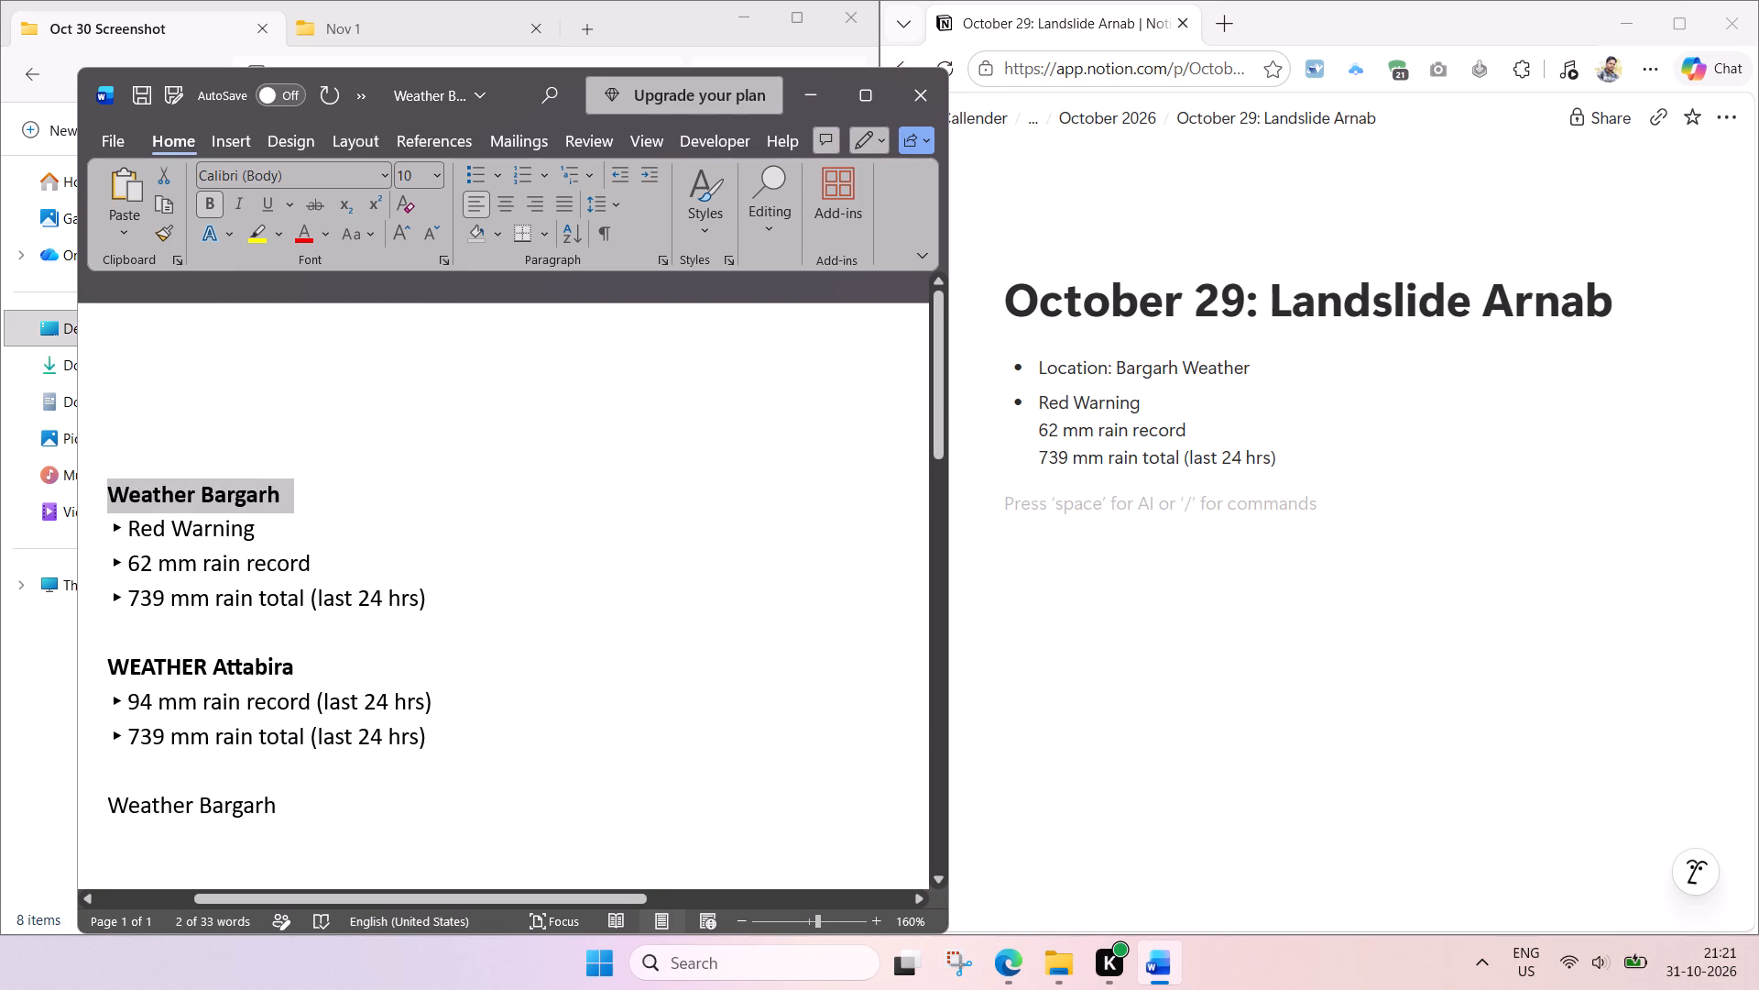
{"action": "left_click", "coordinate": [219, 545]}
{"action": "left_click_drag", "start_coordinate": [316, 677], "coordinate": [115, 672]}
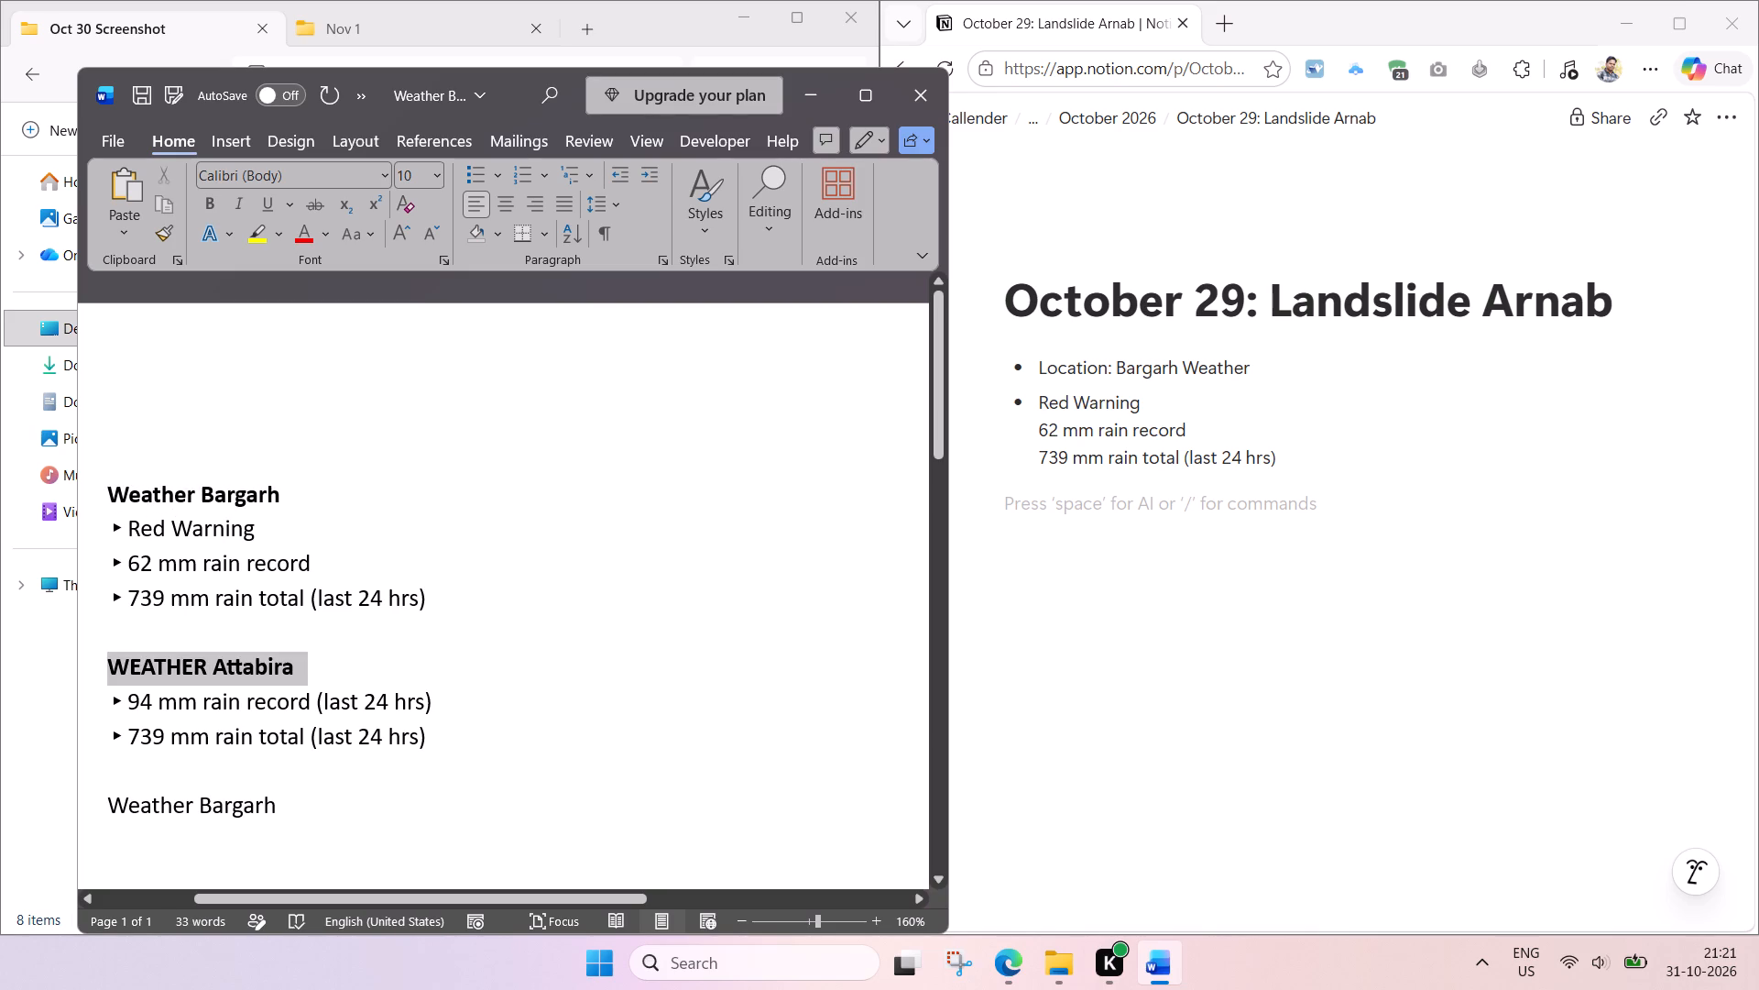
{"action": "left_click_drag", "start_coordinate": [115, 672], "coordinate": [114, 672]}
{"action": "key", "text": "shift+F3"}
{"action": "key", "text": "shift+F3"}
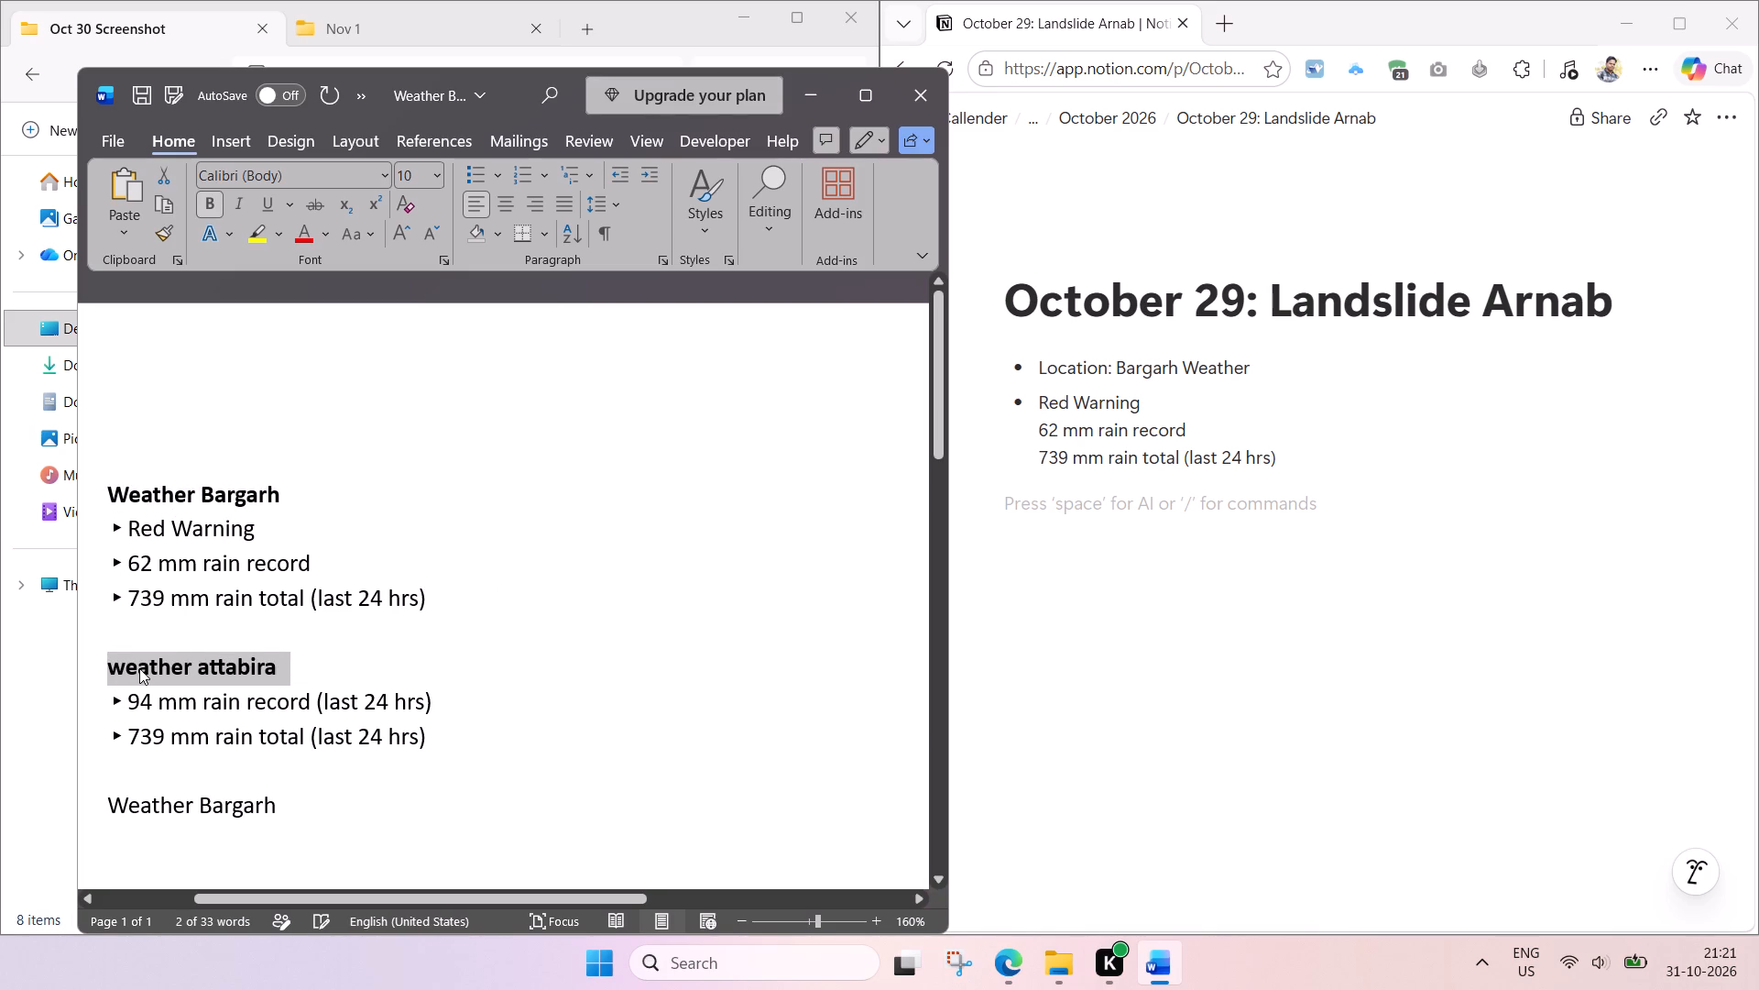
{"action": "key", "text": "shift+F3"}
Remove the bold formatting from the Weather Bargarh and Weather Attabira sections in the Word document.
{"action": "left_click", "coordinate": [405, 731]}
{"action": "left_click_drag", "start_coordinate": [445, 758], "coordinate": [151, 480]}
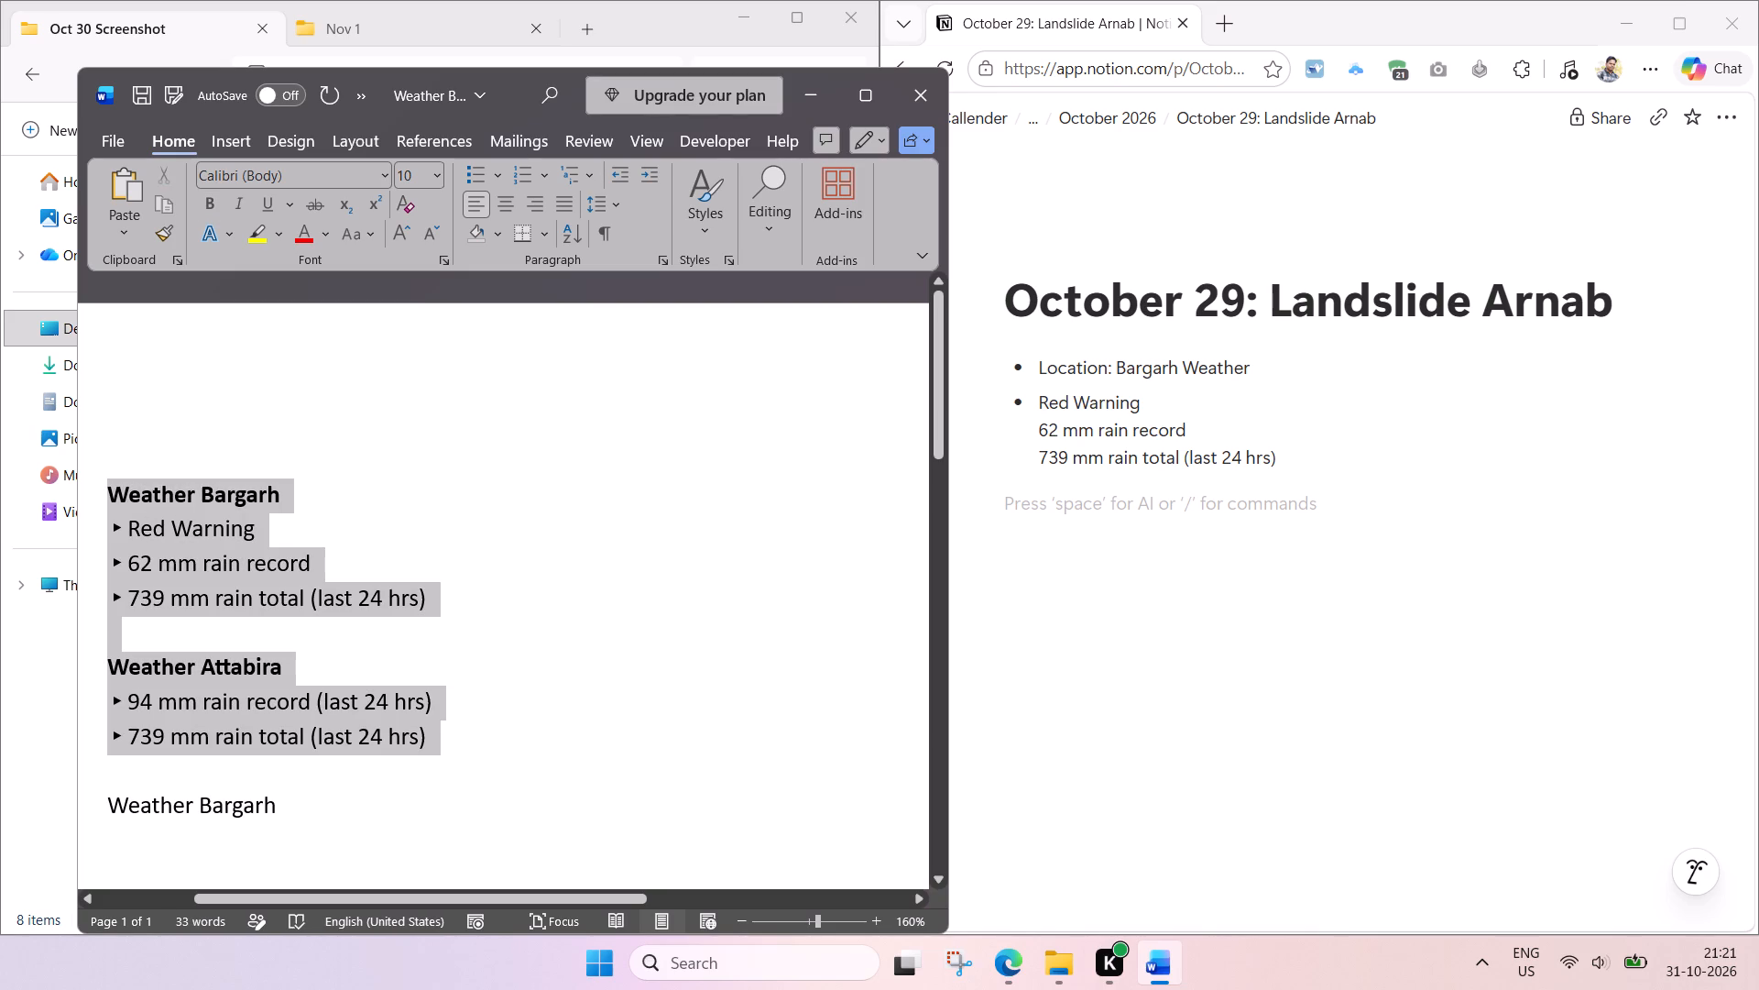
{"action": "left_click_drag", "start_coordinate": [151, 480], "coordinate": [149, 479]}
{"action": "key", "text": "ctrl+b"}
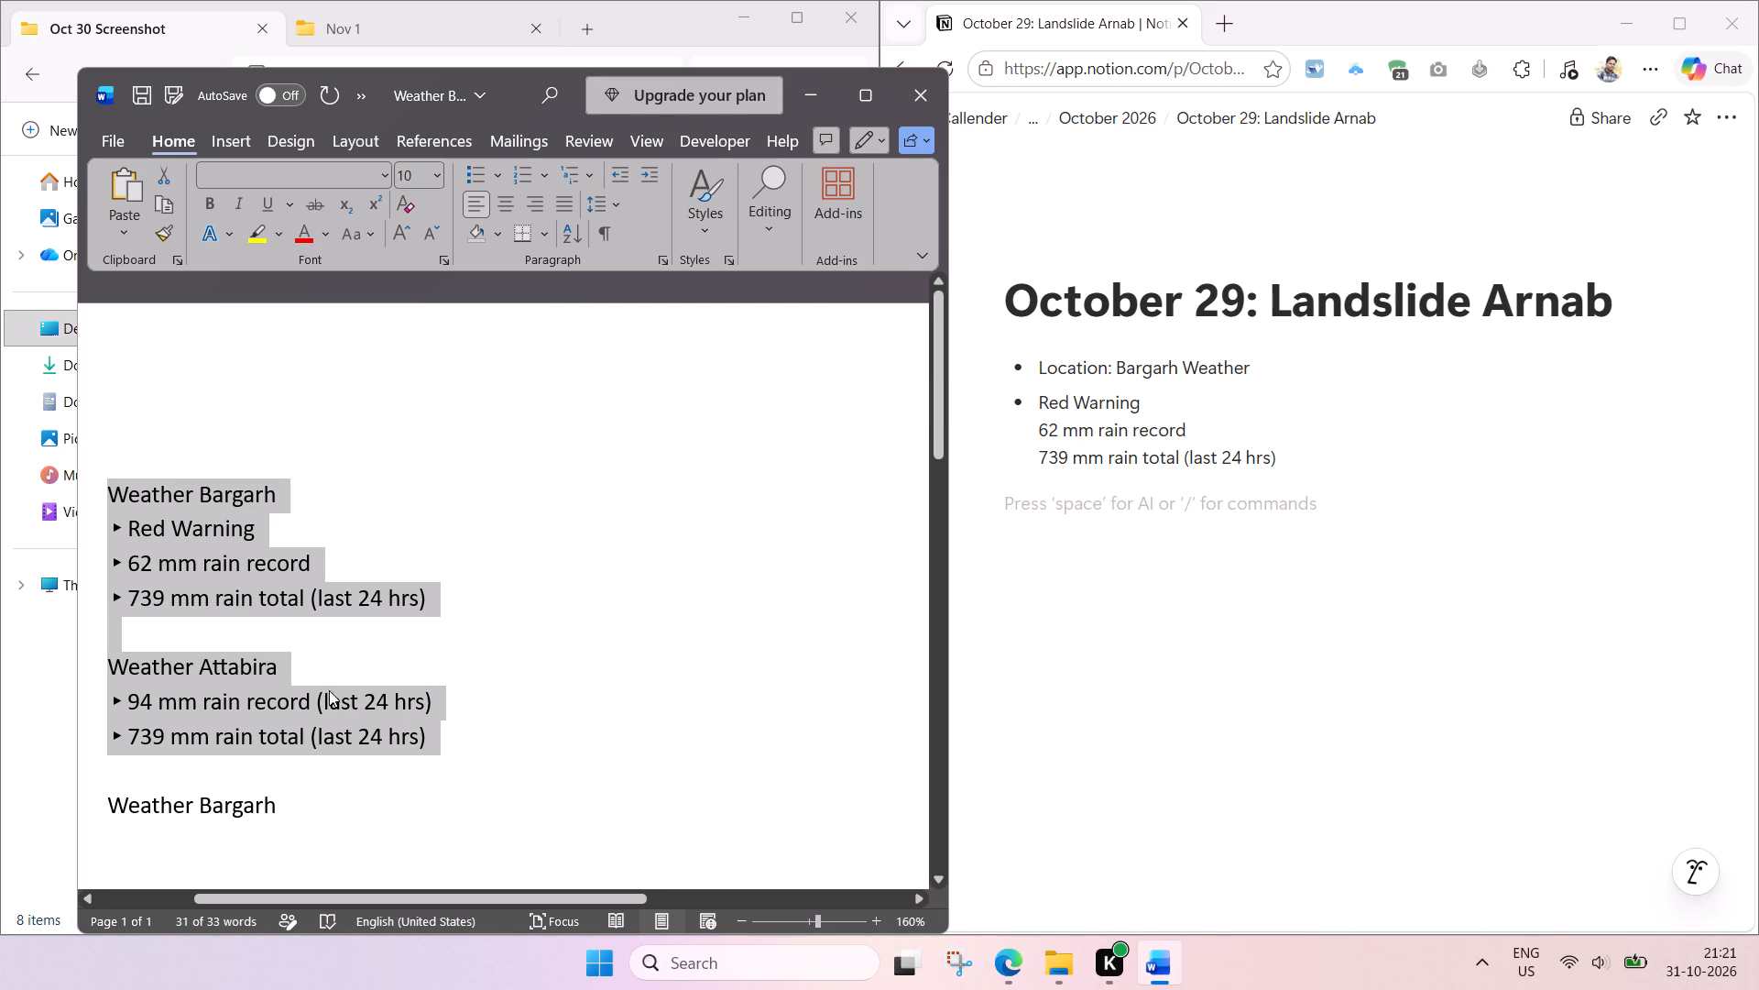
Replace all content below the October 29 page title with the Weather Bargarh and Weather Attabira sections copied from Word.
{"action": "key", "text": "ctrl+c"}
{"action": "left_click", "coordinate": [1225, 581]}
{"action": "left_click_drag", "start_coordinate": [1327, 557], "coordinate": [918, 373]}
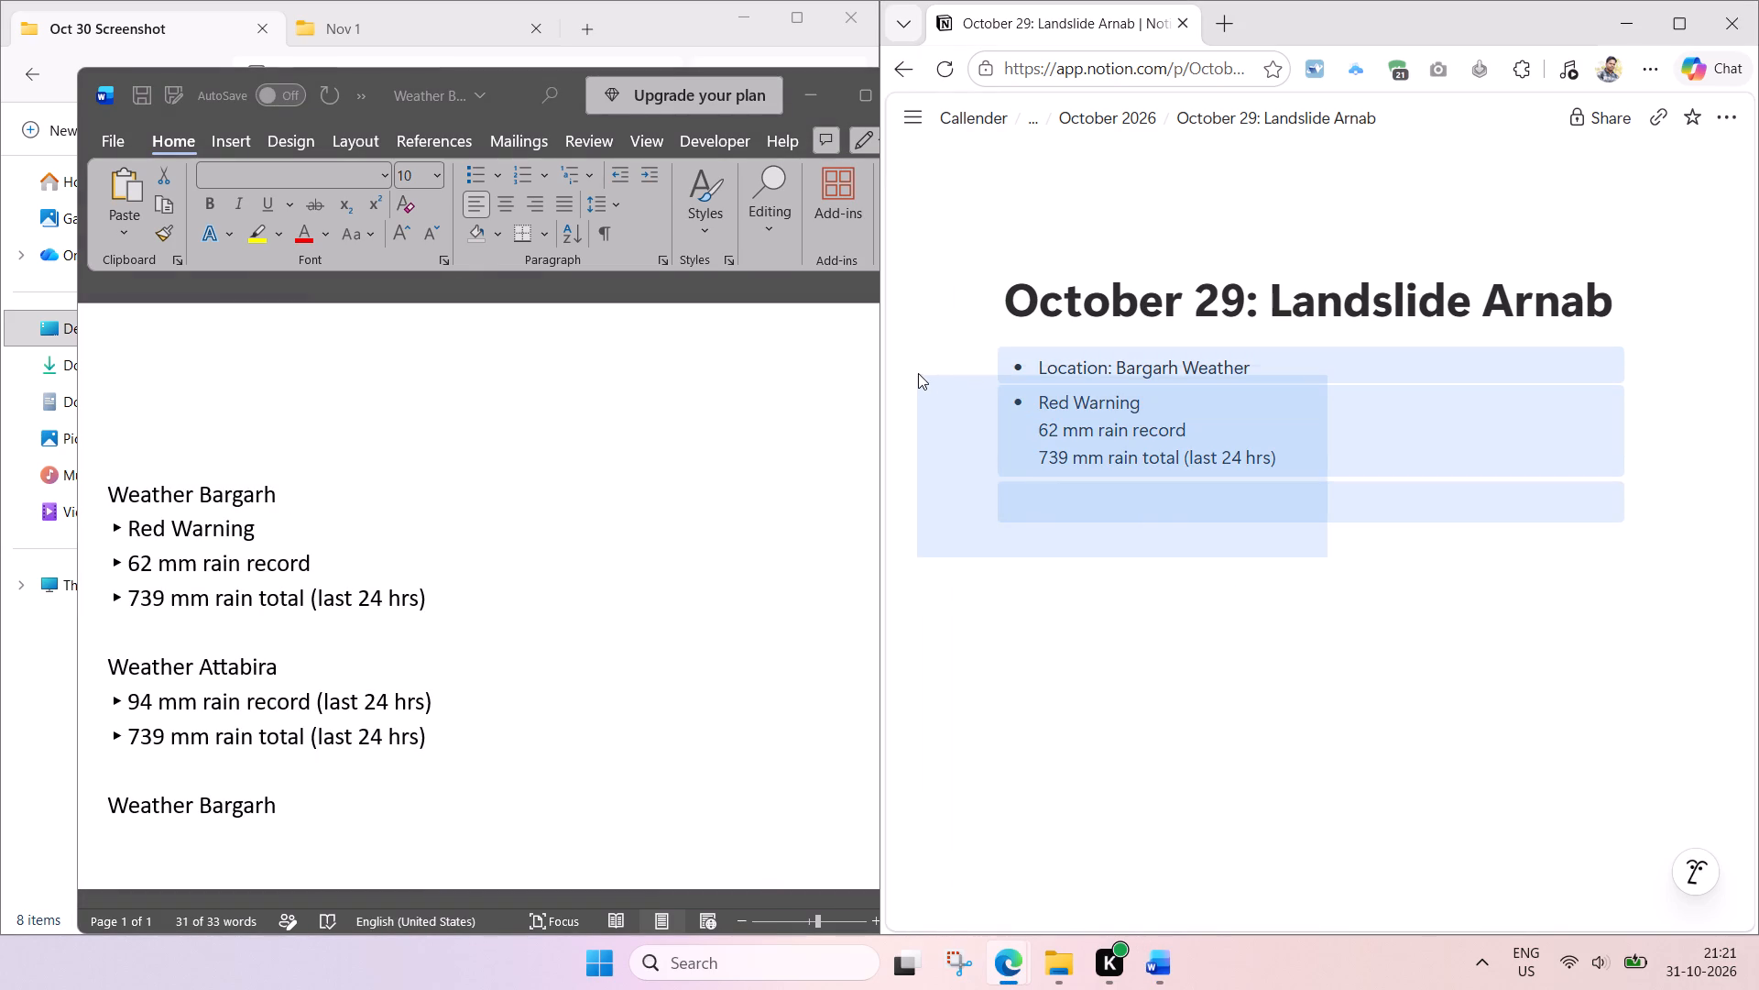
{"action": "left_click_drag", "start_coordinate": [918, 373], "coordinate": [920, 359]}
{"action": "key", "text": "Delete"}
{"action": "left_click", "coordinate": [1120, 372]}
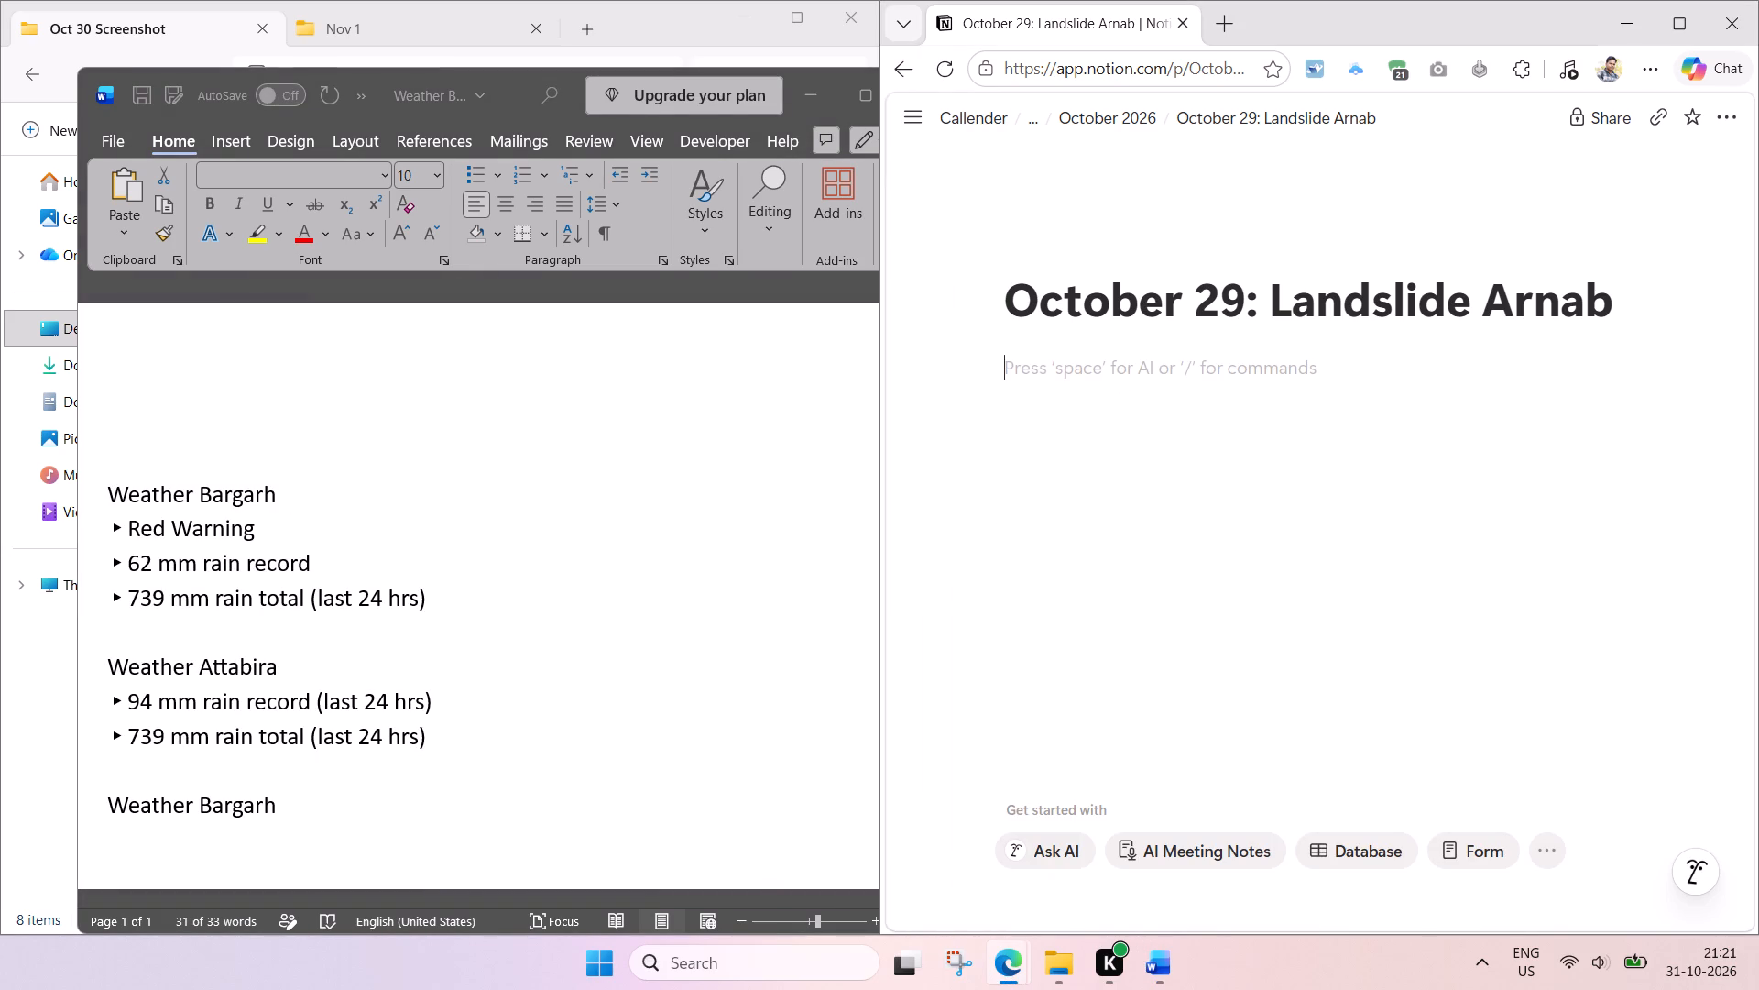
{"action": "key", "text": "ctrl+v"}
{"action": "left_click", "coordinate": [1106, 674]}
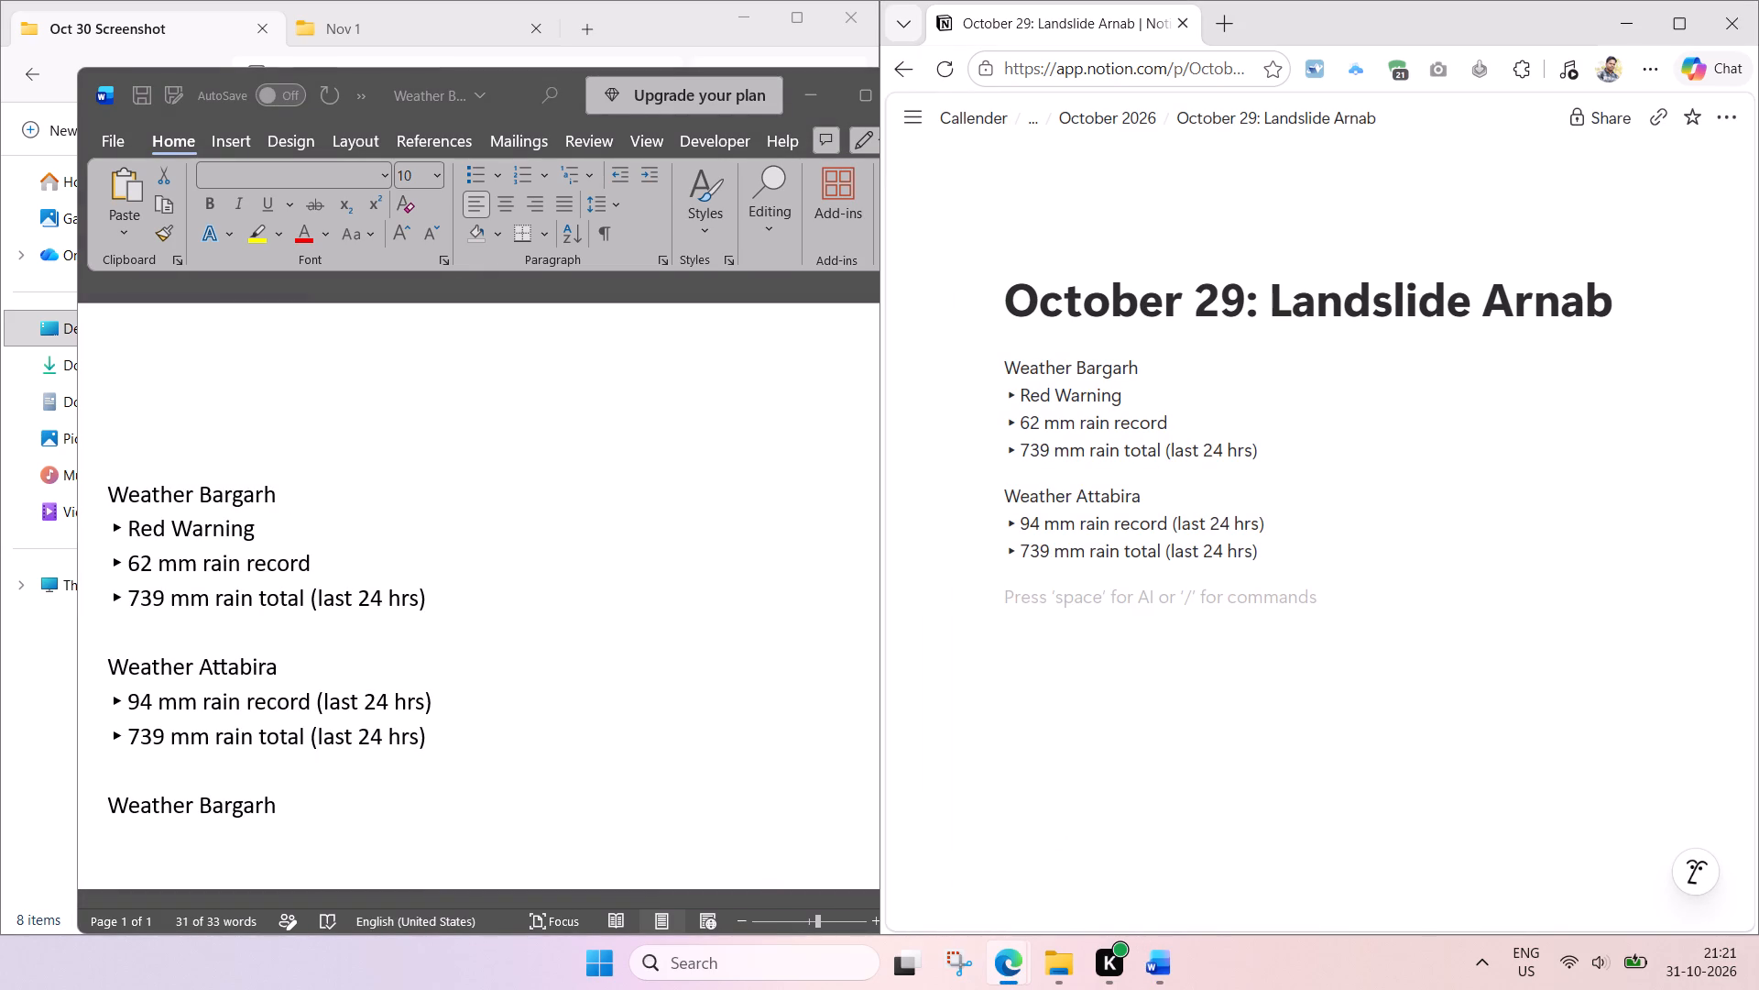
Close the Weather Bargarh Word document.
{"action": "key", "text": "ctrl+s"}
{"action": "left_click_drag", "start_coordinate": [500, 93], "coordinate": [288, 112]}
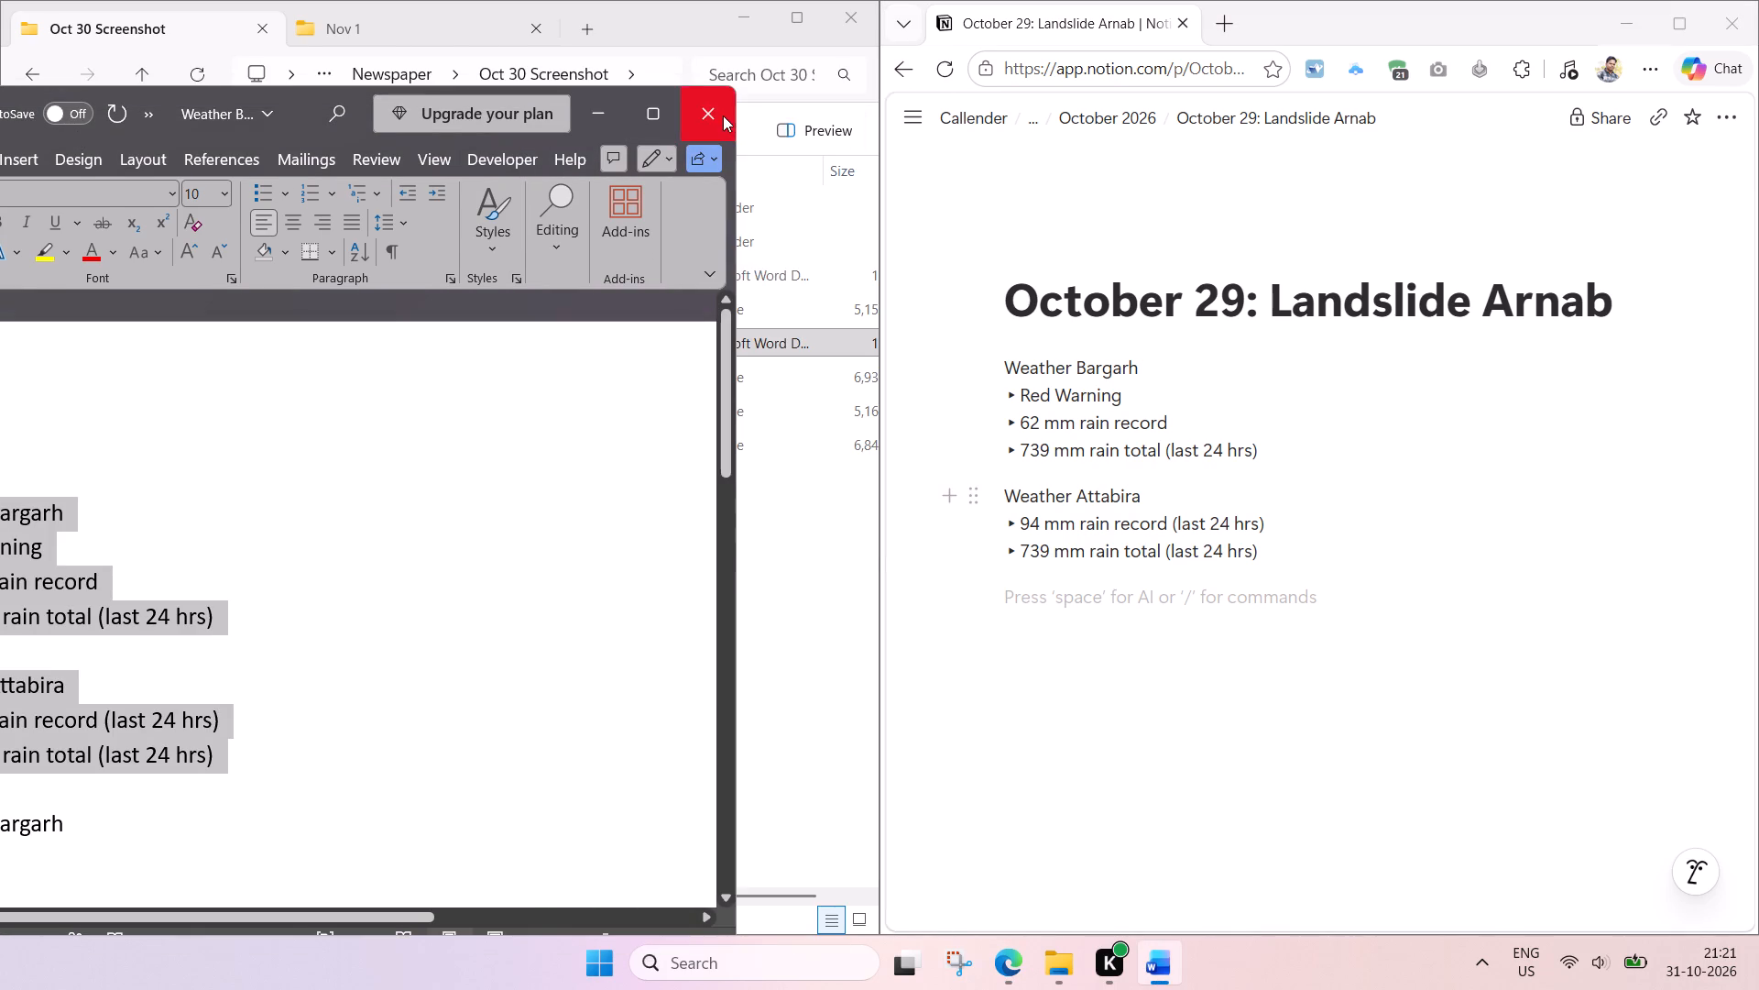
{"action": "left_click", "coordinate": [723, 115]}
{"action": "left_click", "coordinate": [1005, 531]}
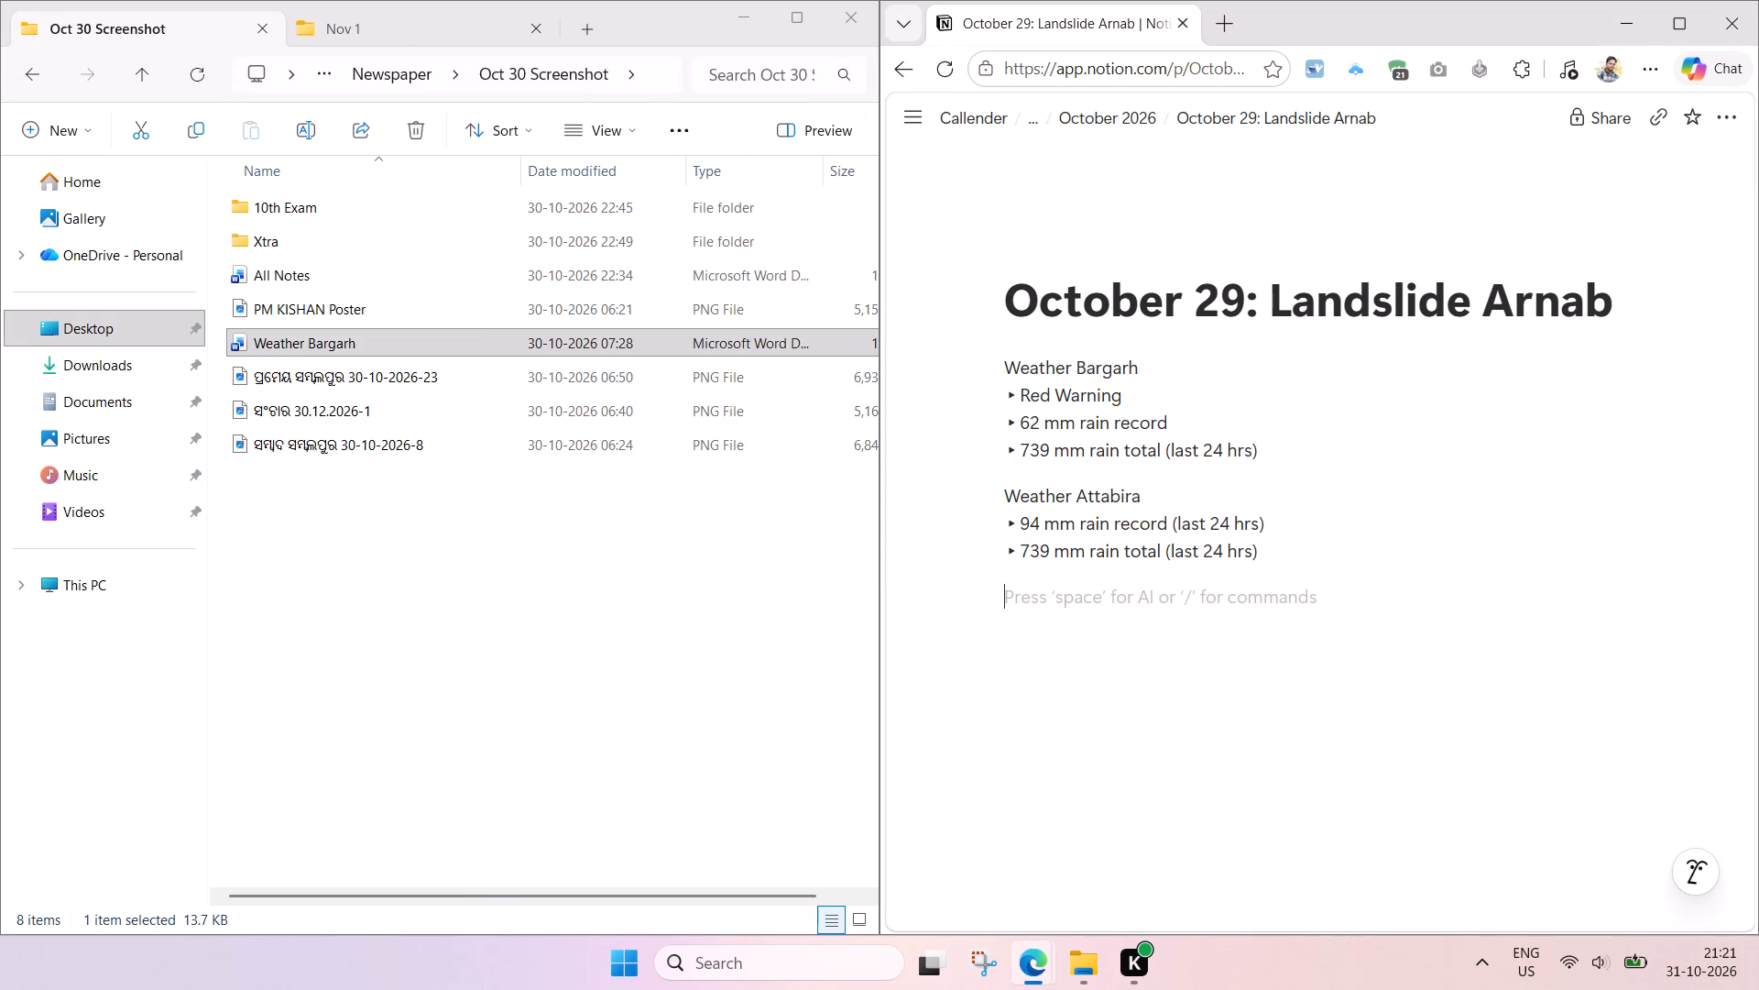
Return to the October 2026 page in Notion and go to its October 29 and October 30 entries.
{"action": "left_click", "coordinate": [1128, 126]}
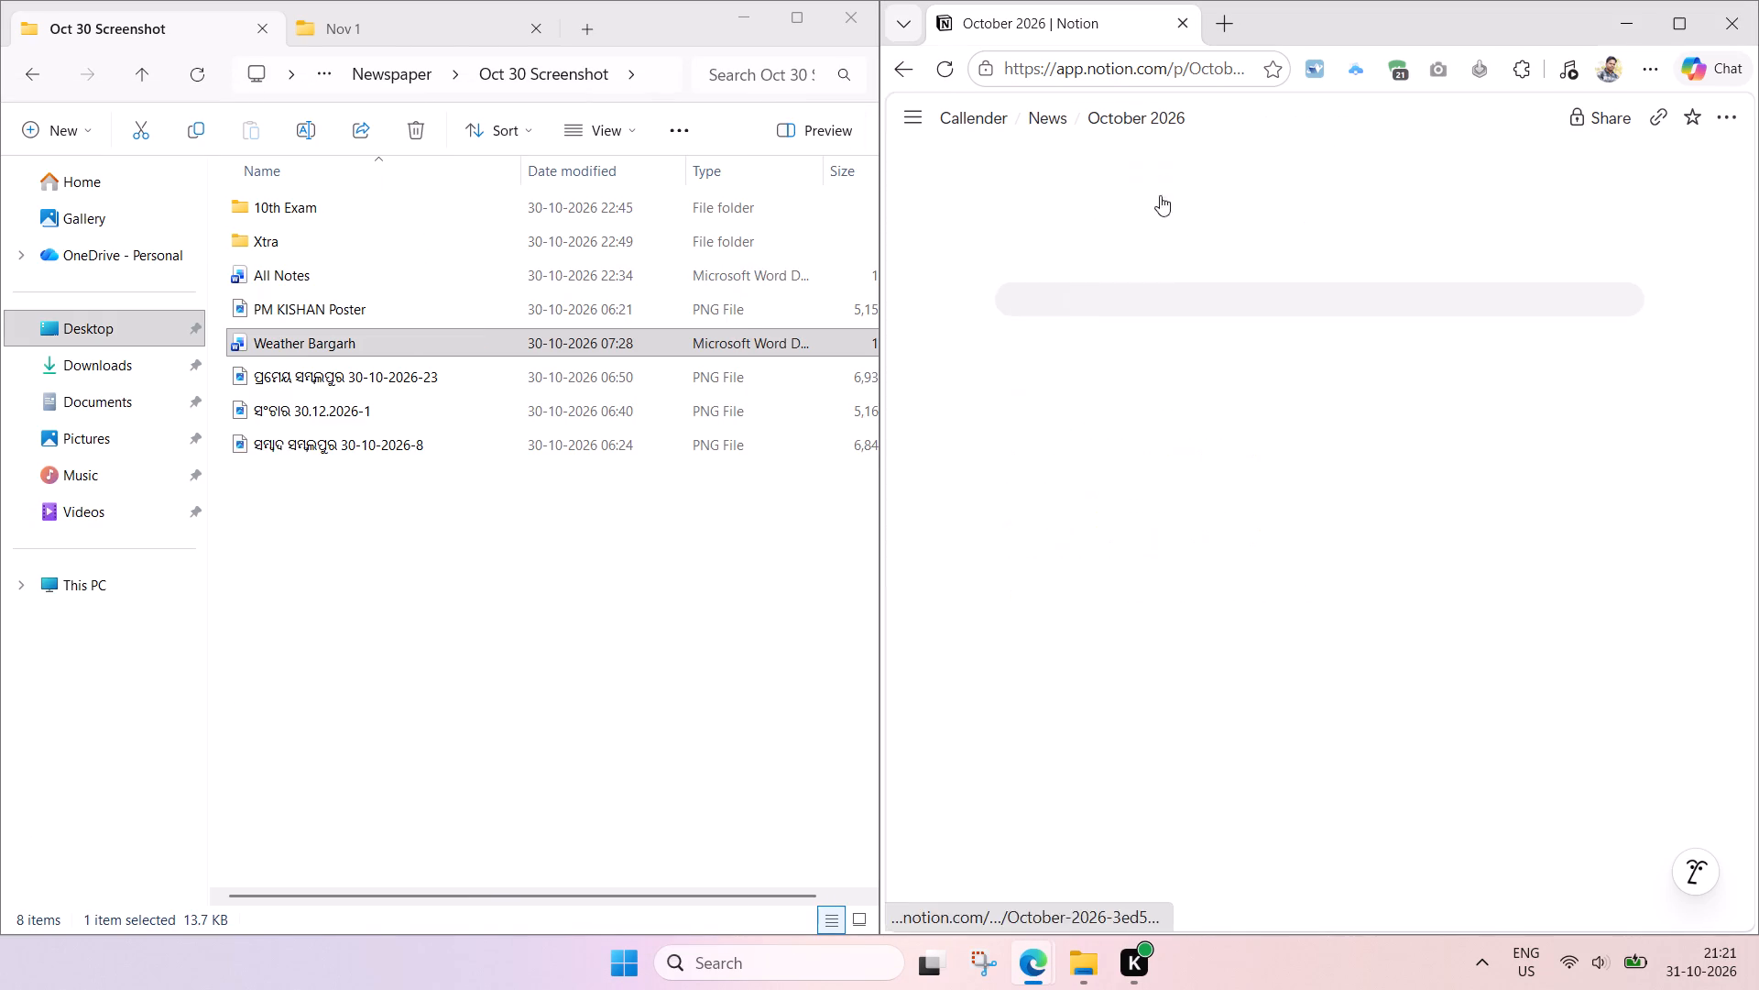
{"action": "scroll", "coordinate": [1293, 594], "scroll_direction": "down", "scroll_amount": 12}
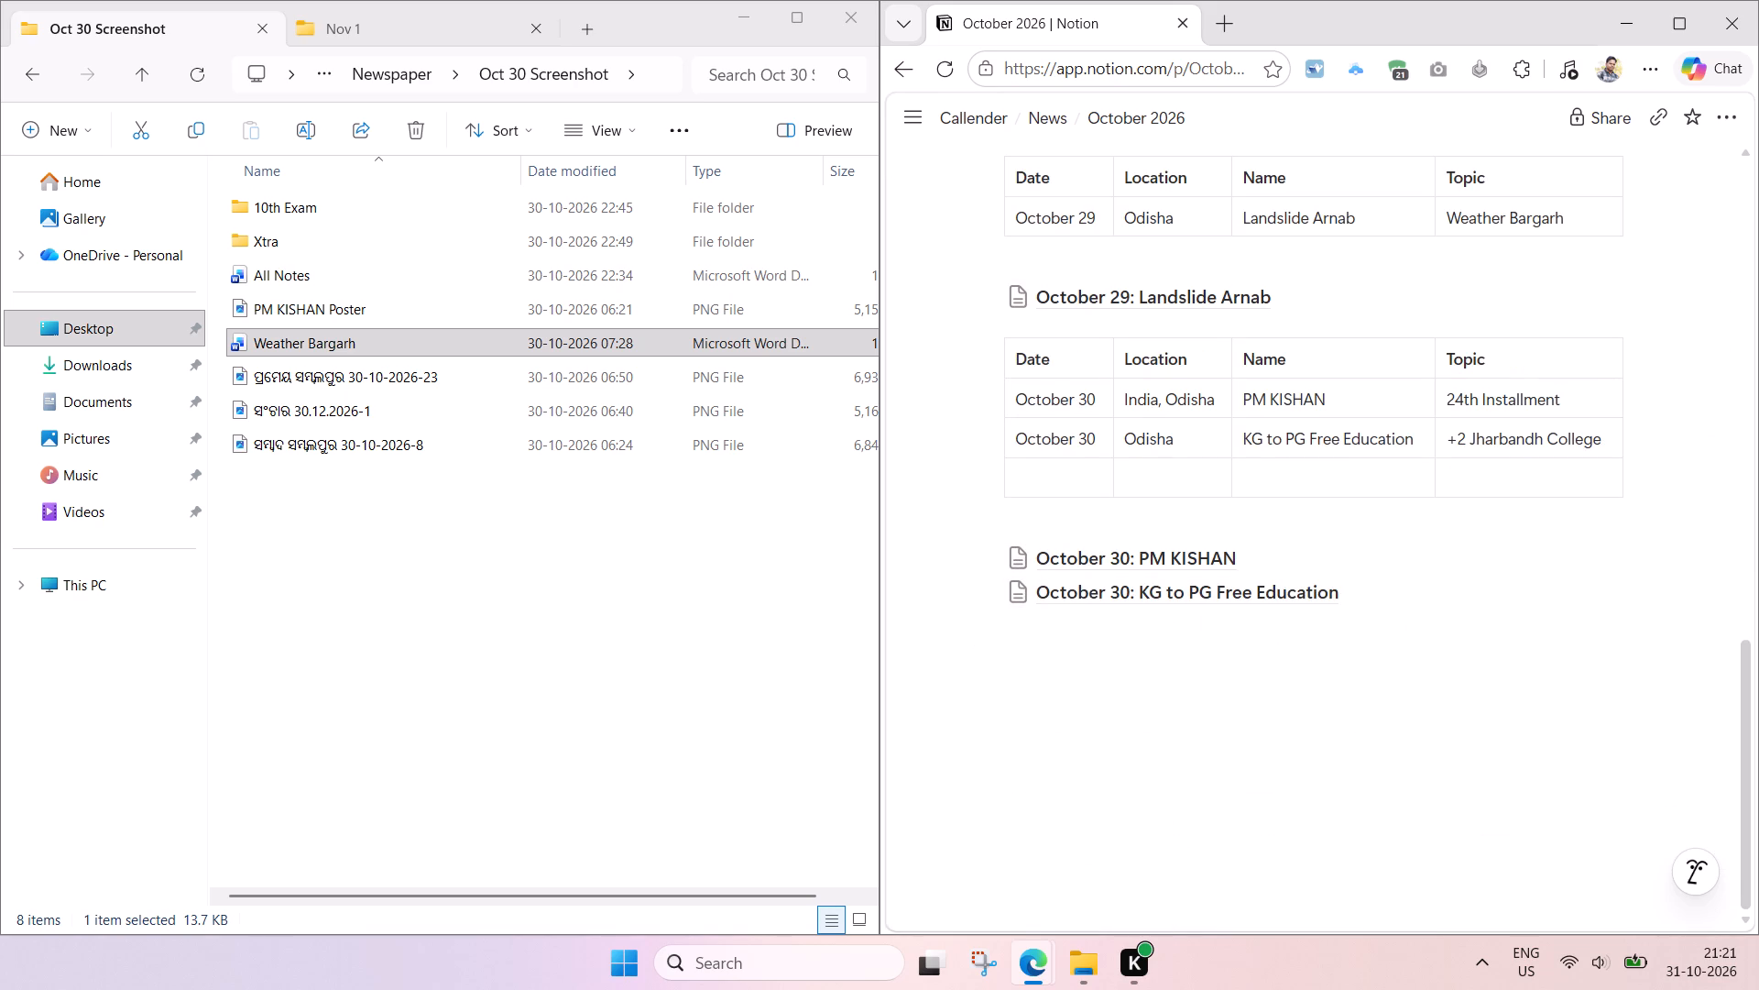
Delete the Weather Bargarh Word file from the Oct 30 Screenshot folder.
{"action": "left_click", "coordinate": [333, 544]}
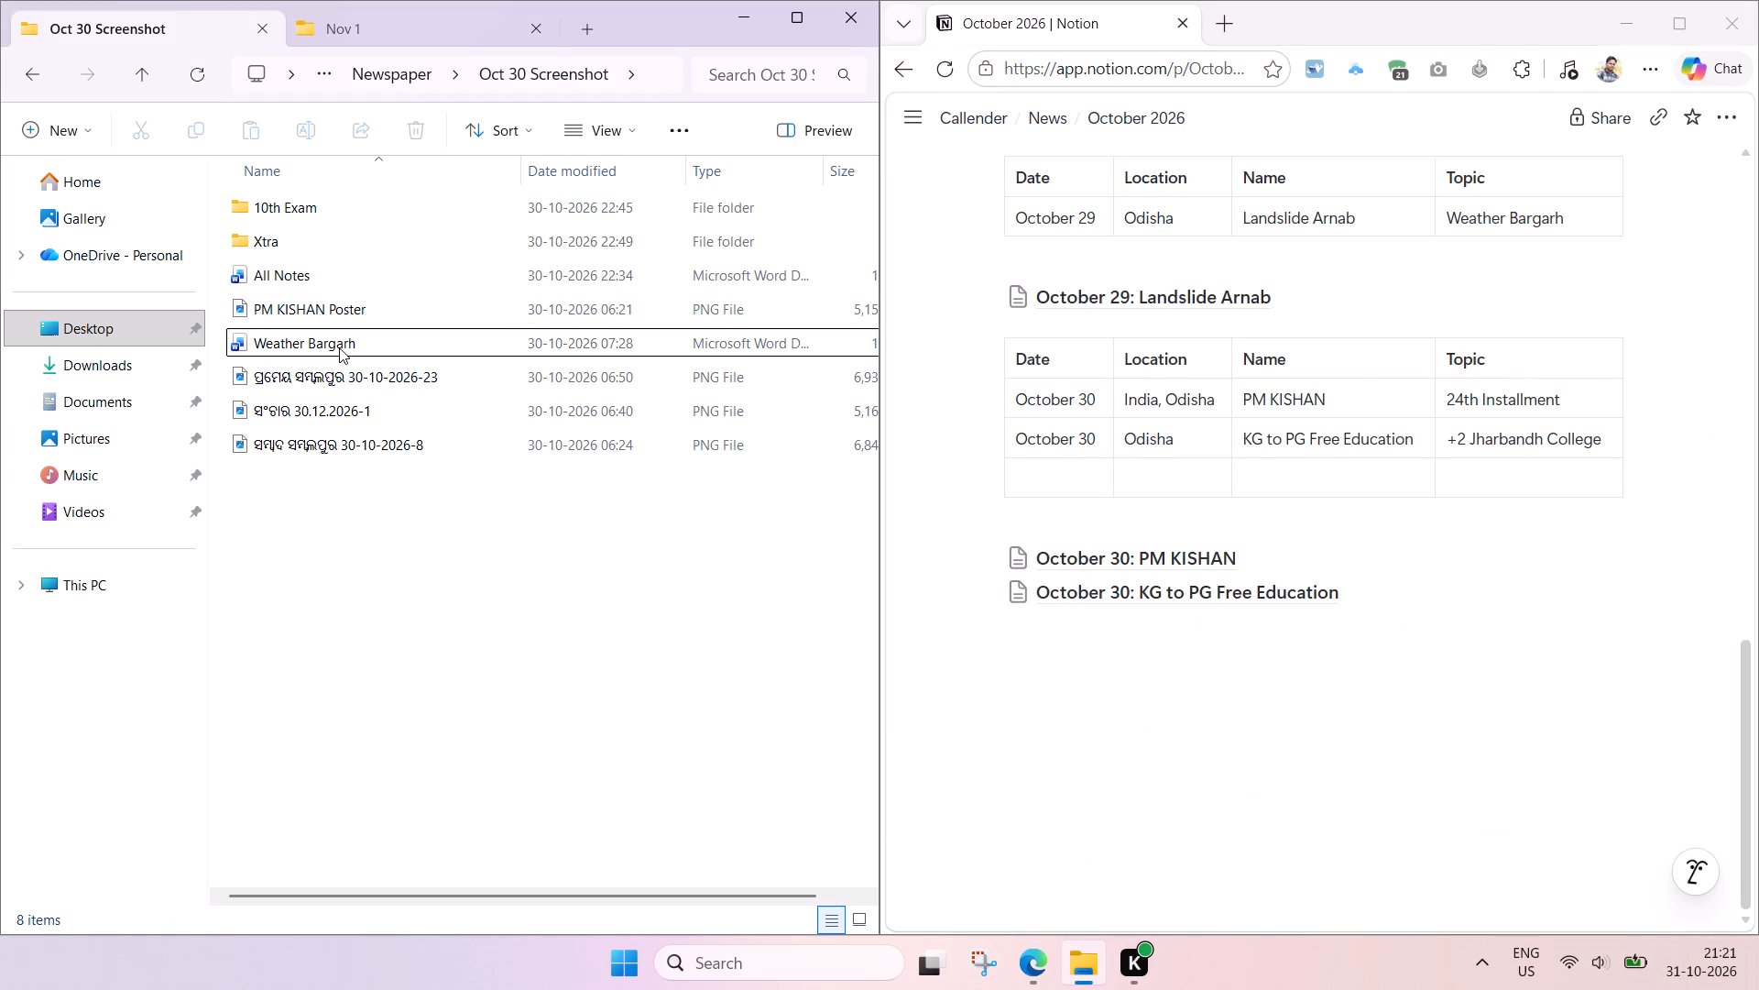
{"action": "left_click", "coordinate": [340, 338]}
{"action": "key", "text": "Delete"}
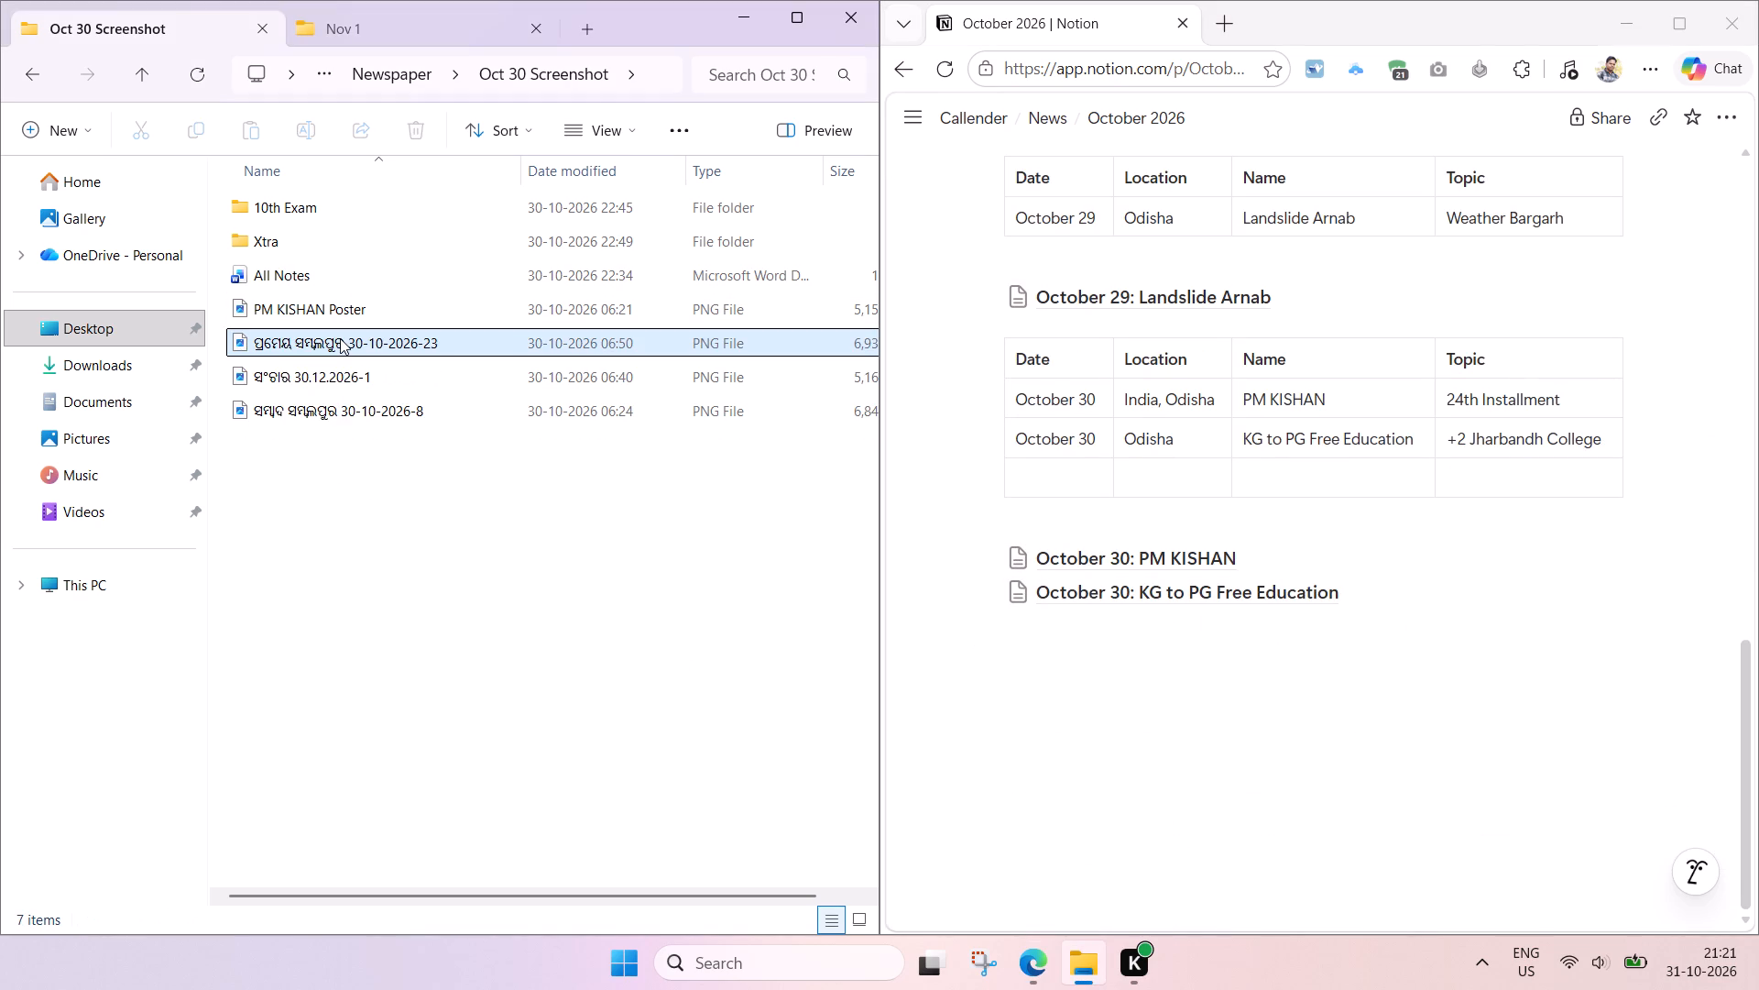
Open the Oct 31 Screenshot folder inside the Newspaper folder.
{"action": "left_click", "coordinate": [35, 76]}
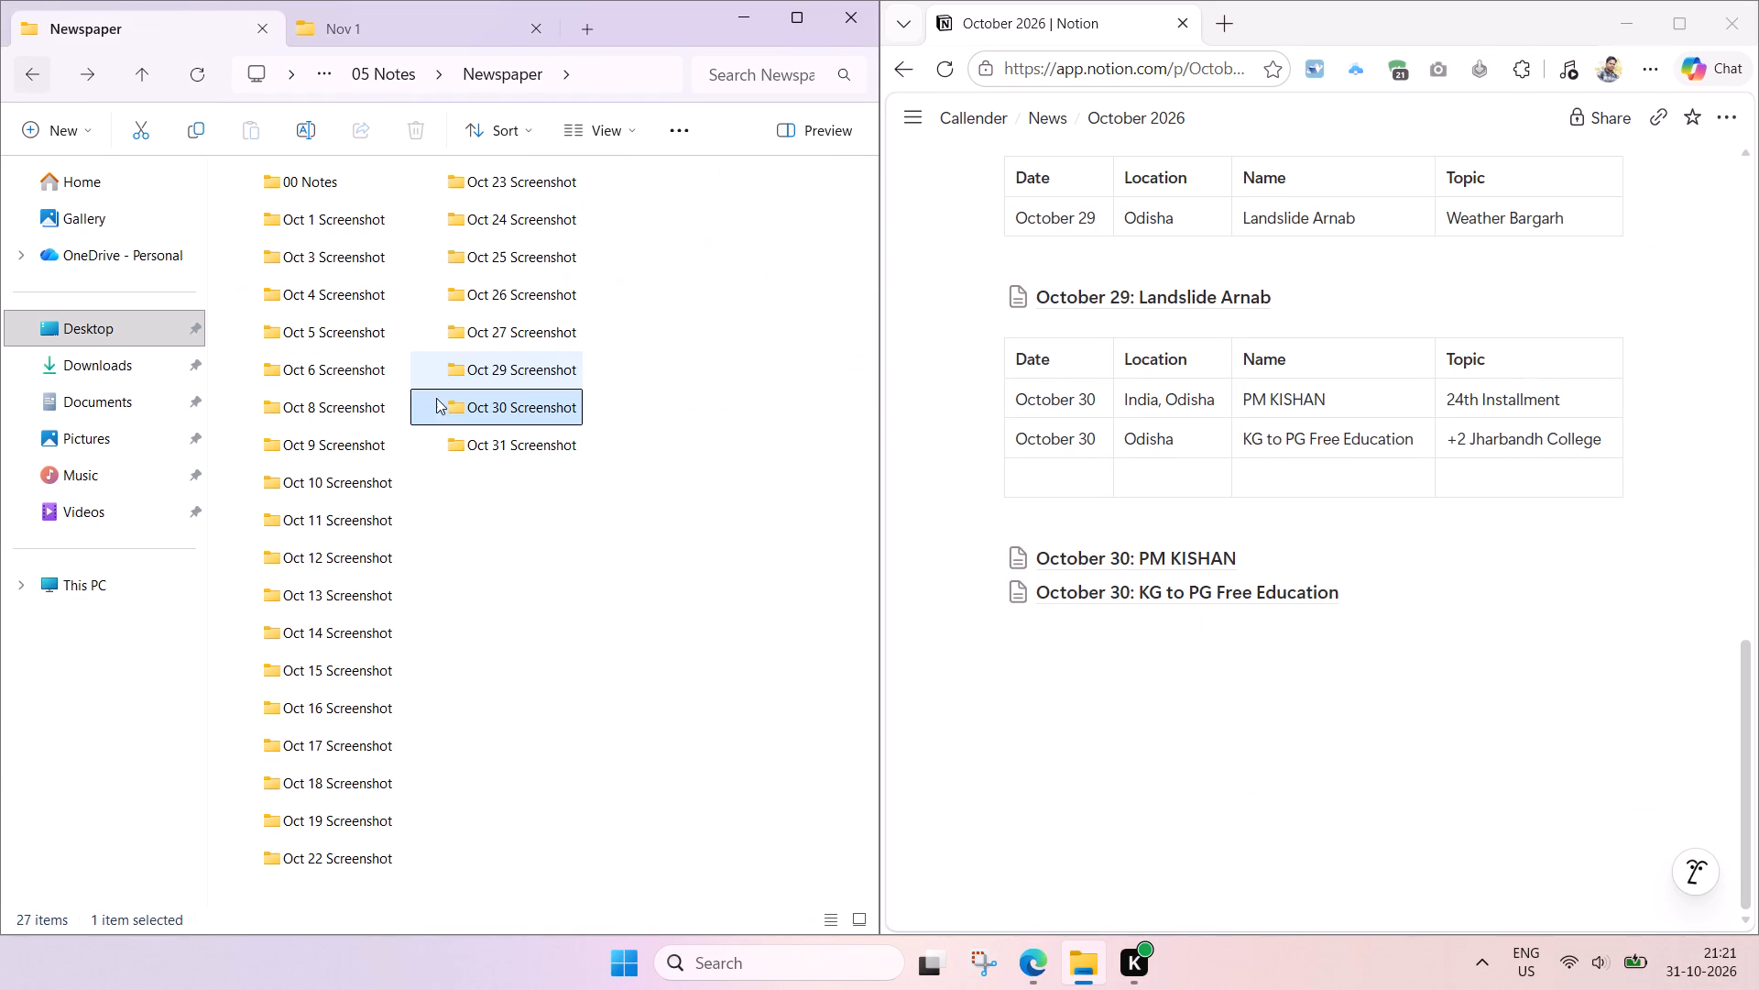
{"action": "double_click", "coordinate": [489, 436]}
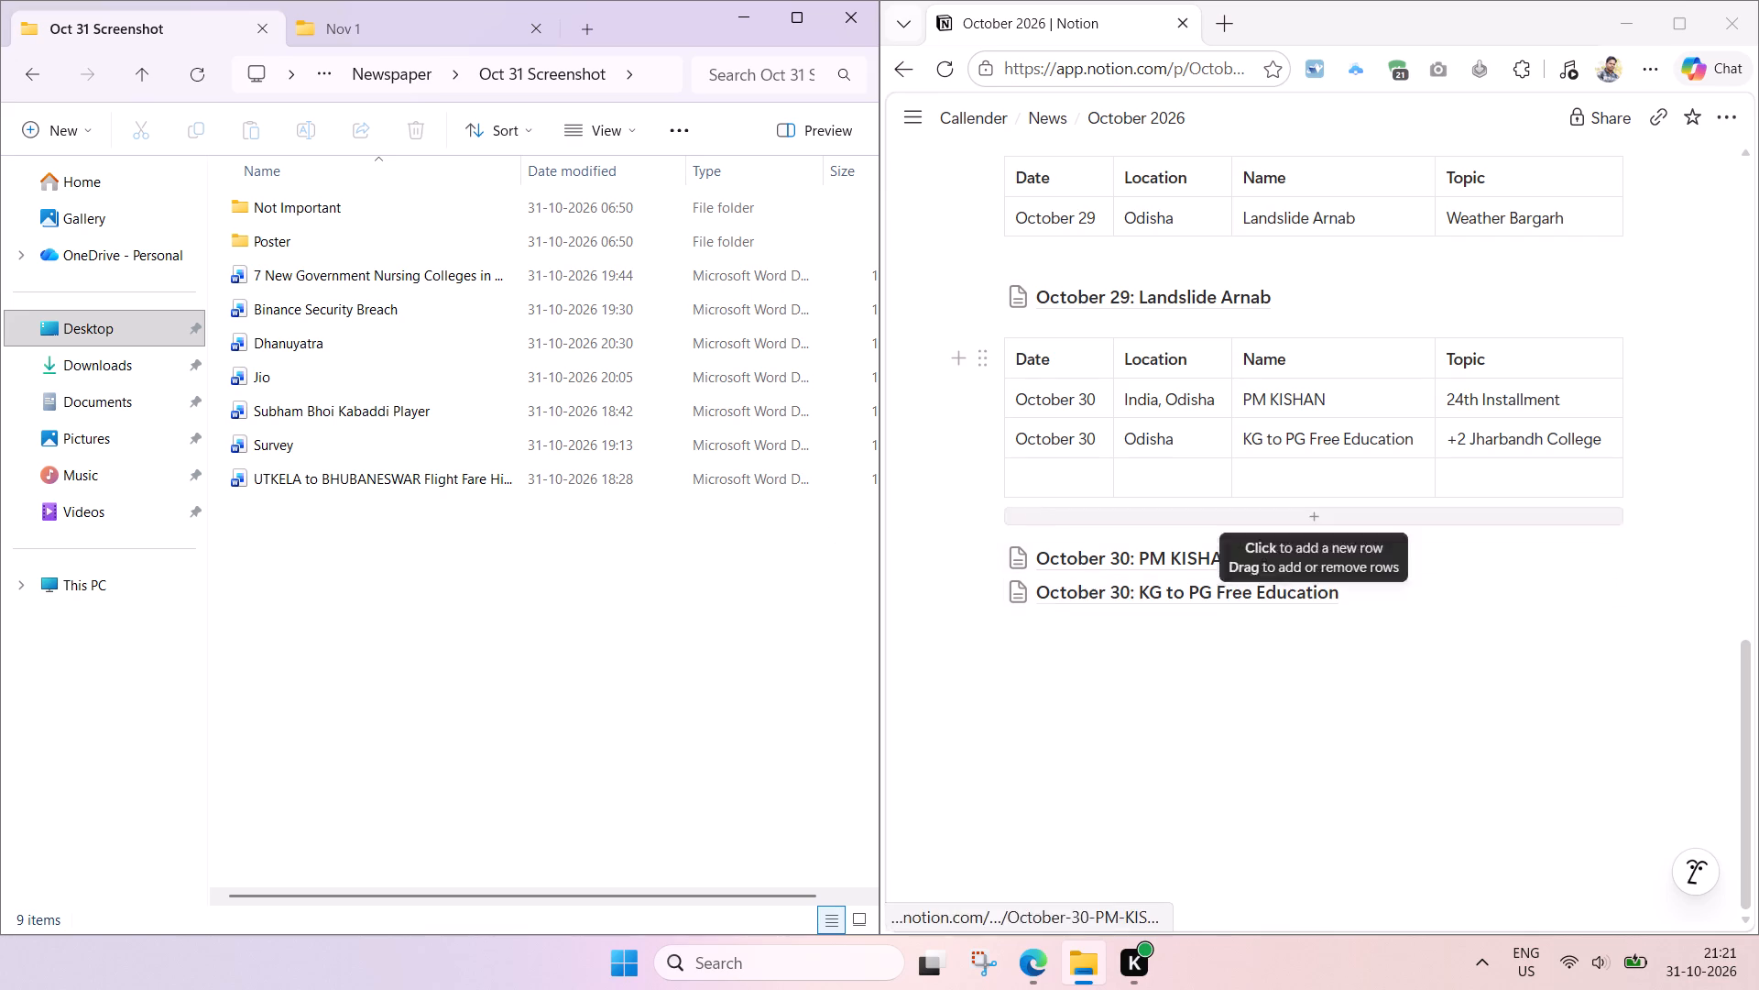
Delete the empty last row of the October 30 table on the October 2026 page.
{"action": "left_click", "coordinate": [1001, 476]}
{"action": "left_click", "coordinate": [1001, 476]}
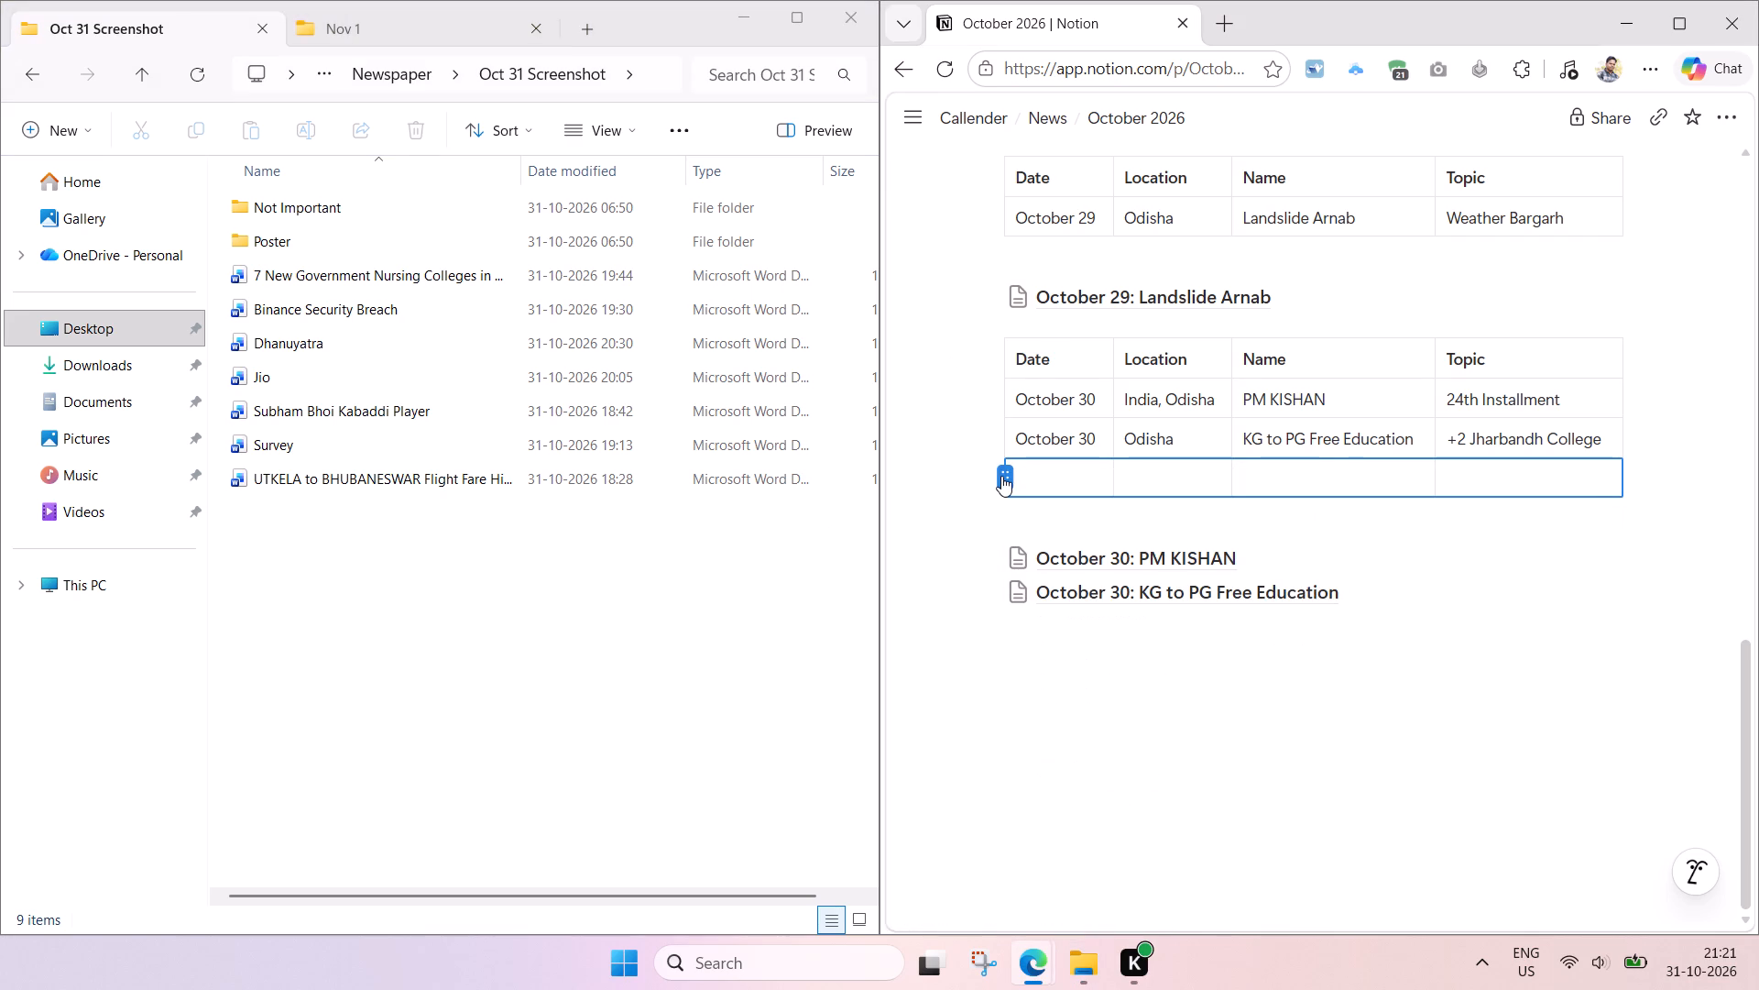
{"action": "key", "text": "Delete"}
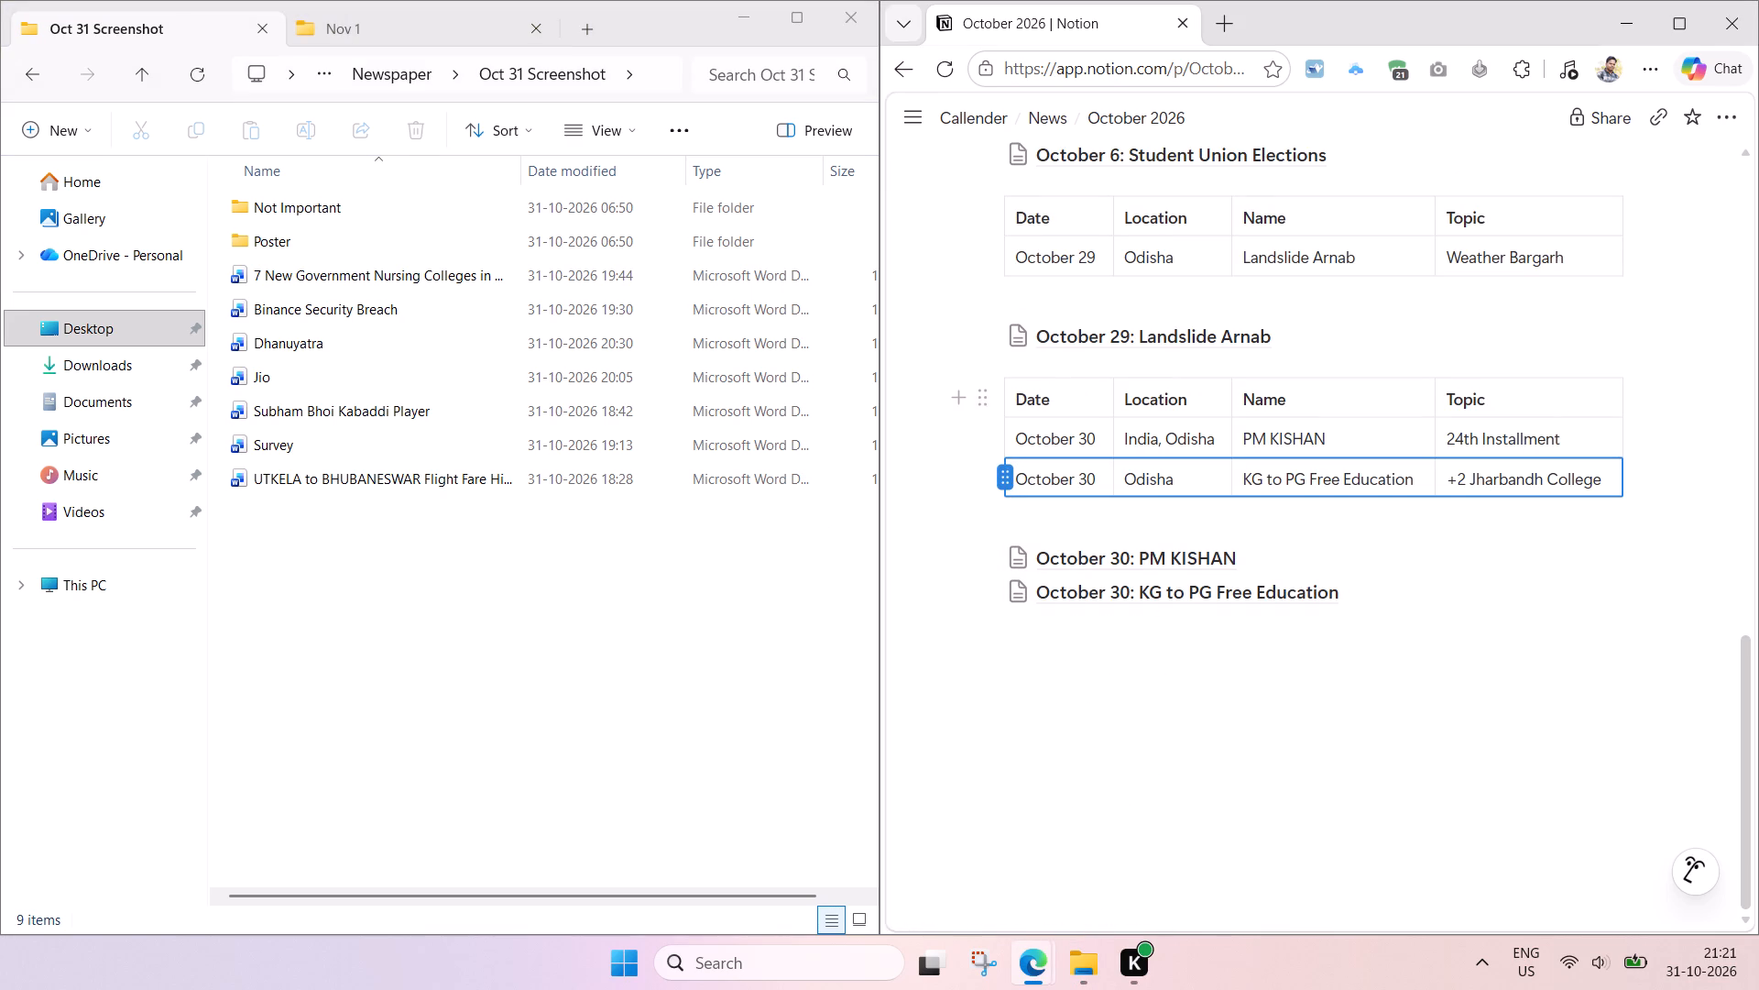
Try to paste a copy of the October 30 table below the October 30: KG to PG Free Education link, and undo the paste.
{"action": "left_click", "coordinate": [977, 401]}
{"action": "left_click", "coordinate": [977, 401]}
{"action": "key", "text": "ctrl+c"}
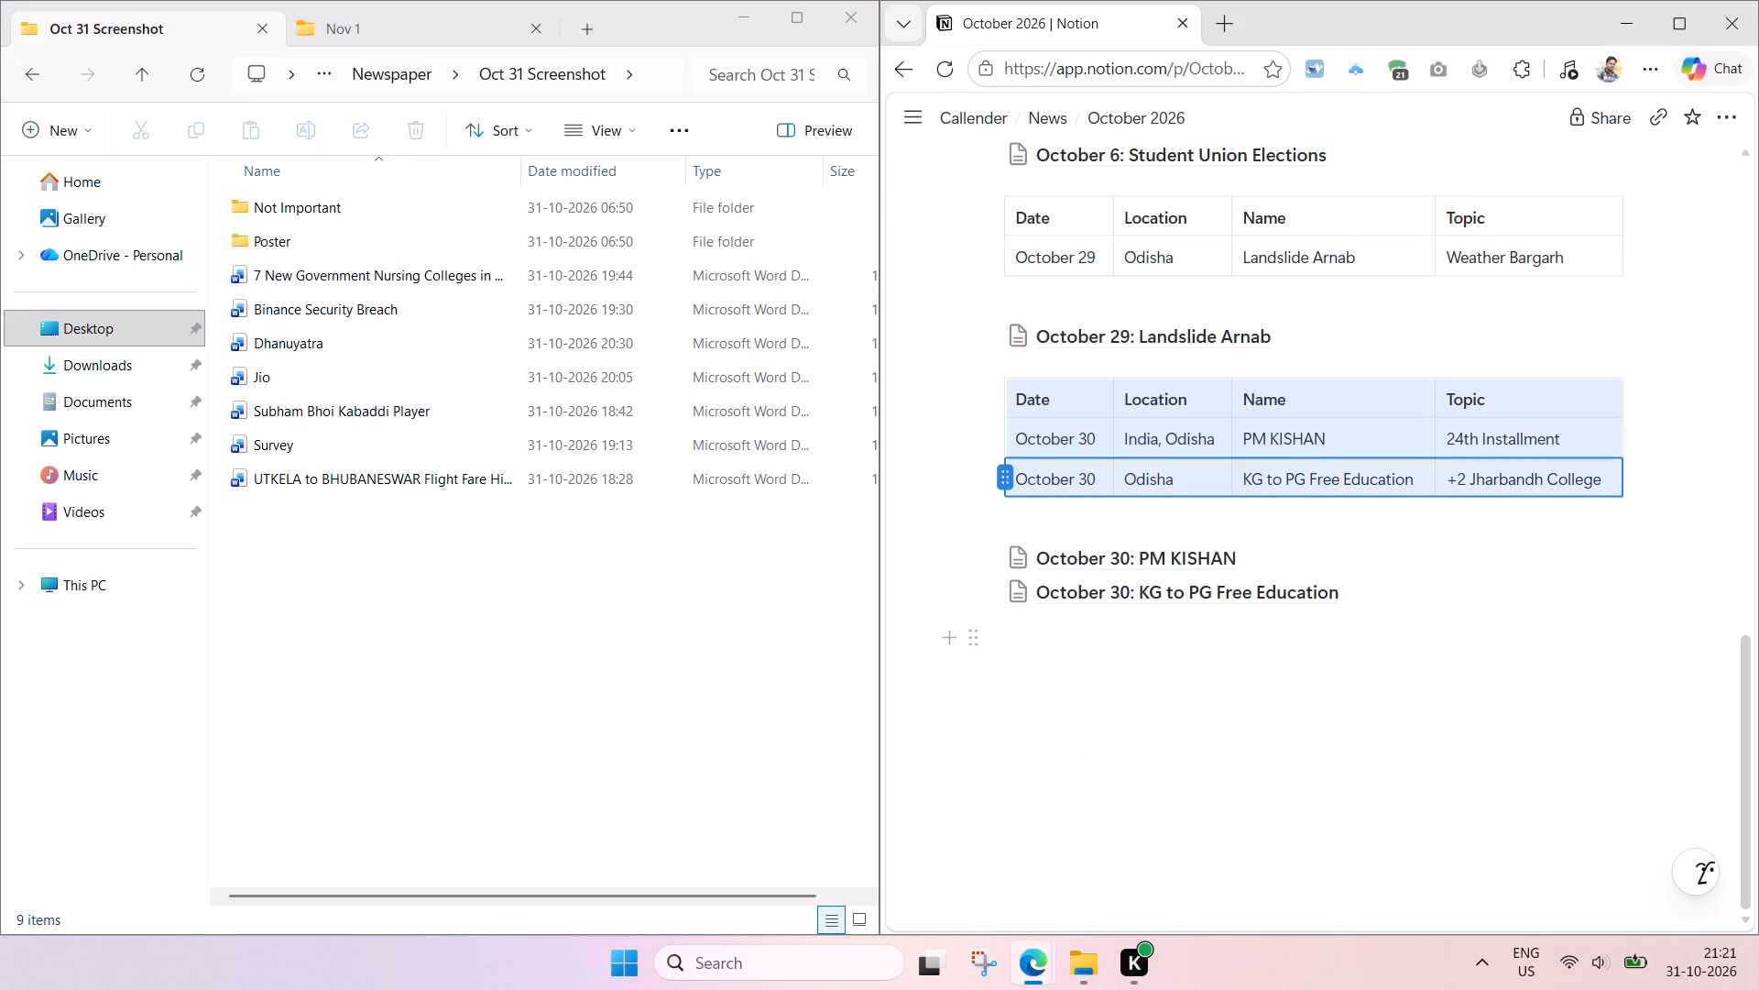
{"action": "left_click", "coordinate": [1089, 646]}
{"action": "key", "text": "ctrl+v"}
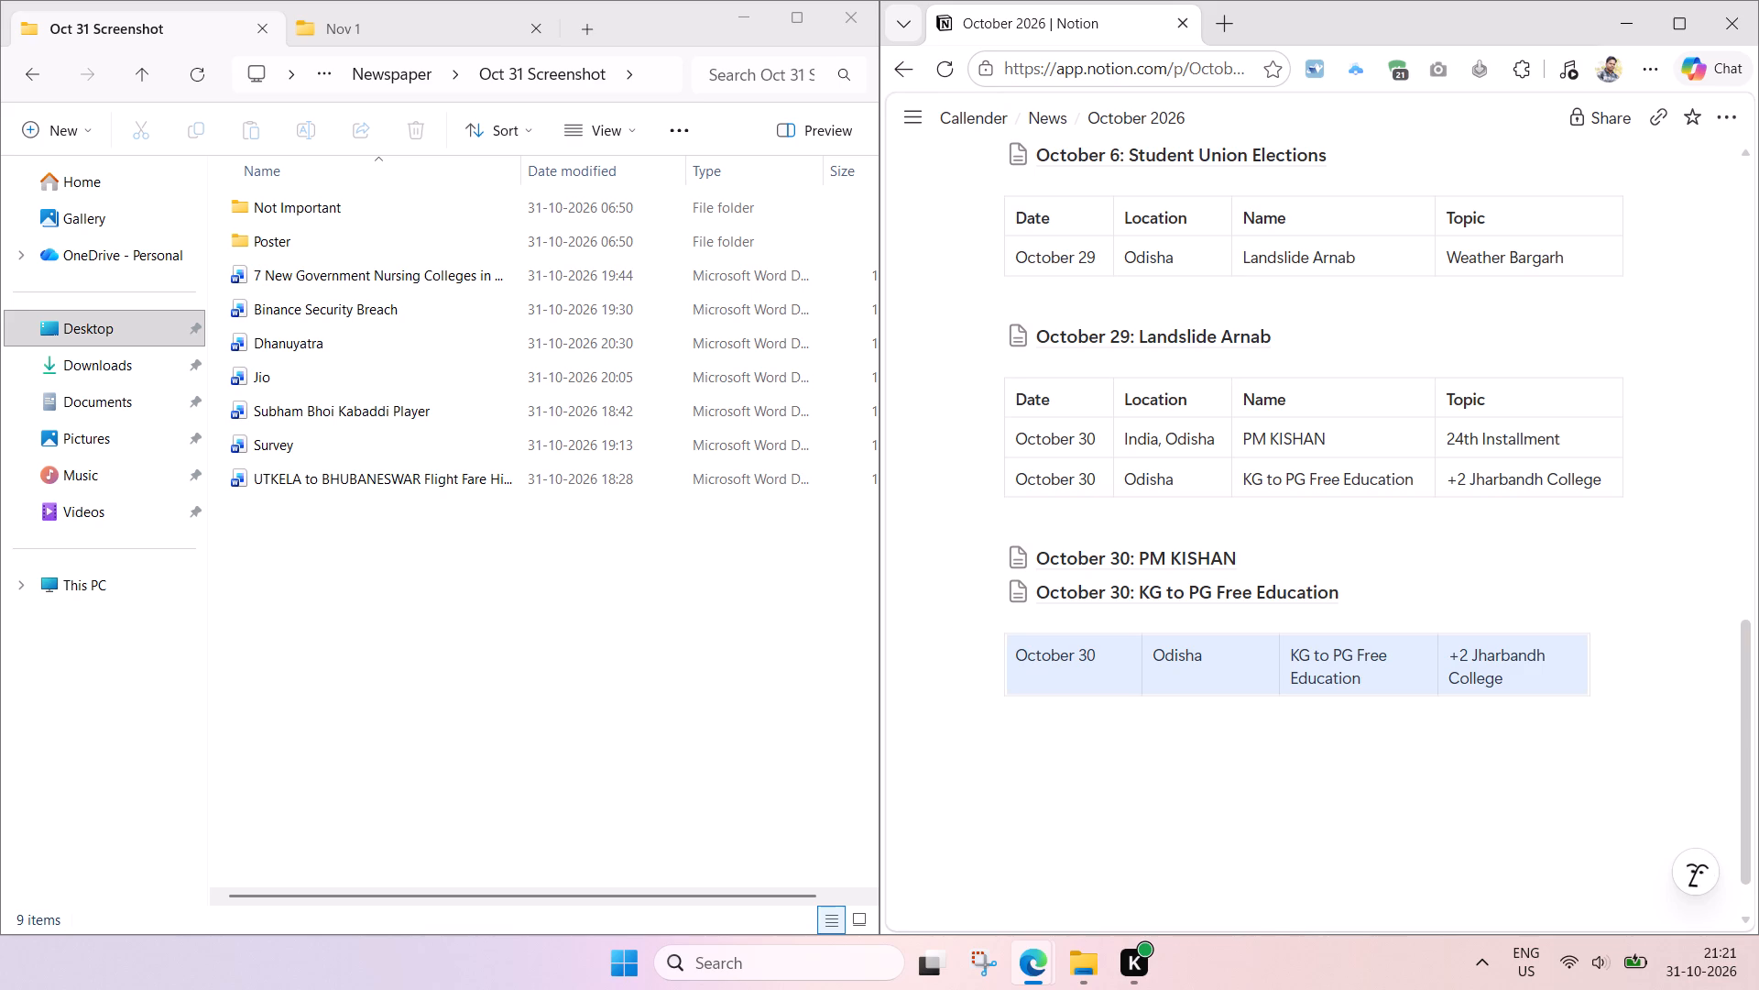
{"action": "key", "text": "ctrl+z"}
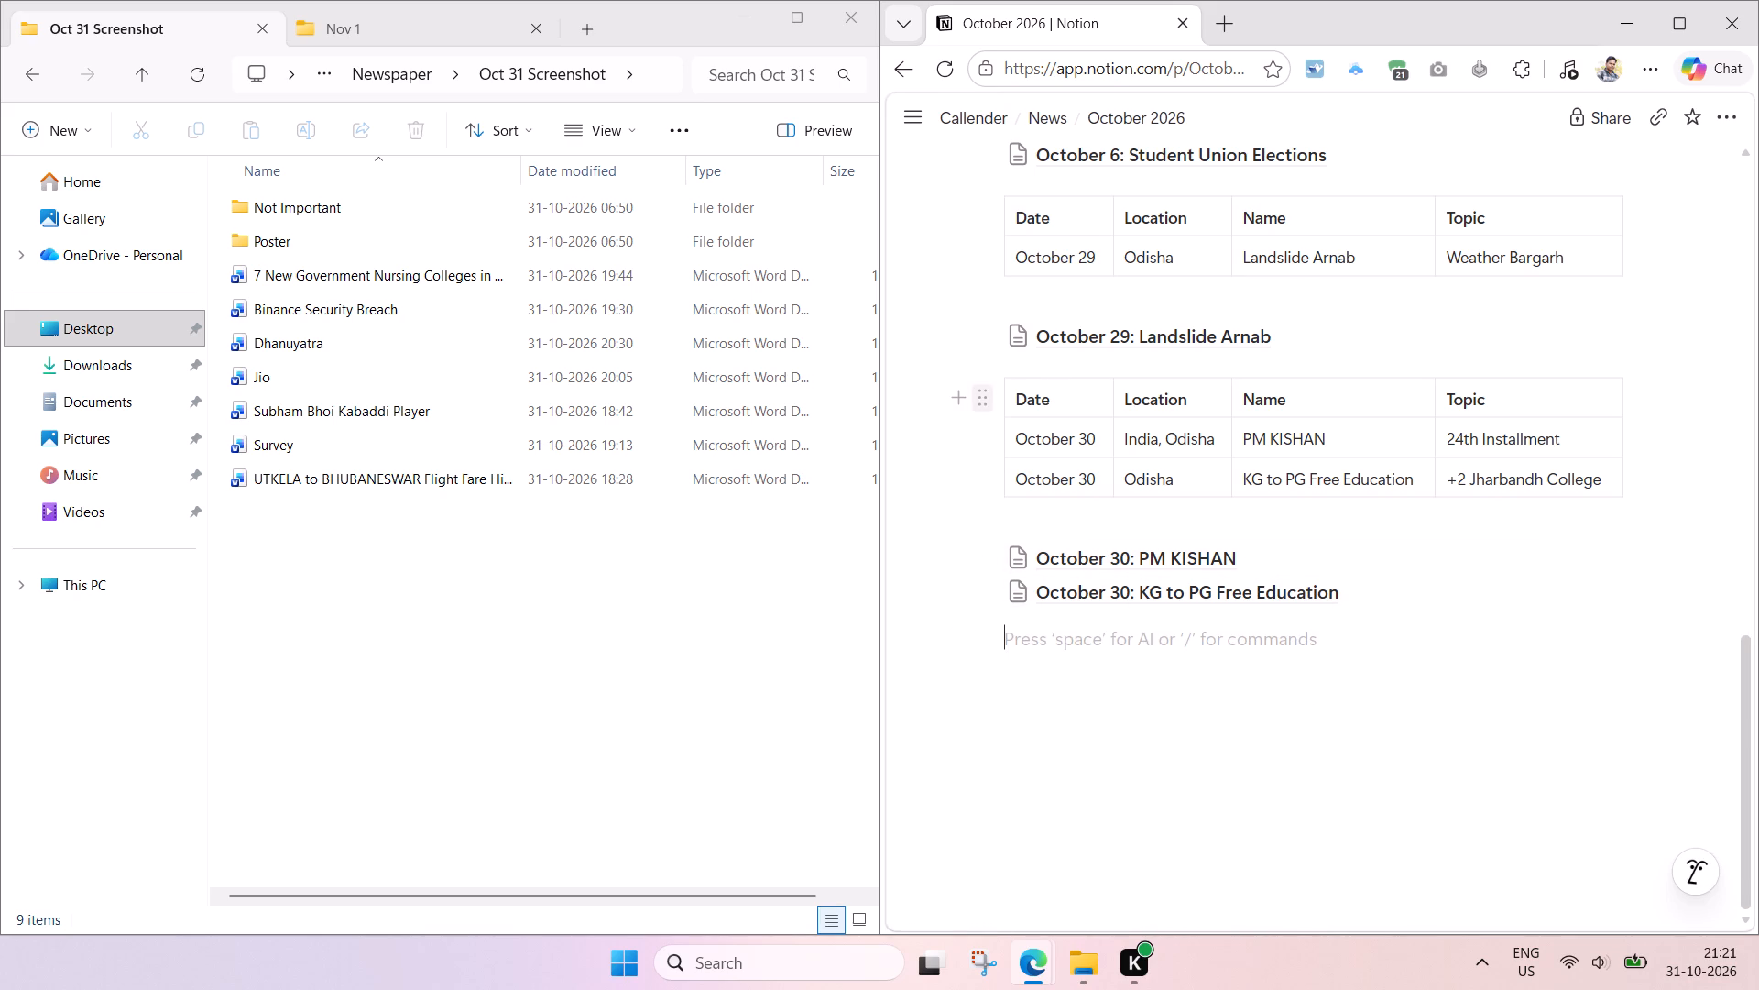
Paste a copy of the October 30 table below the October 30: KG to PG Free Education link.
{"action": "left_click", "coordinate": [985, 396]}
{"action": "left_click", "coordinate": [985, 396]}
{"action": "key", "text": "ctrl+c"}
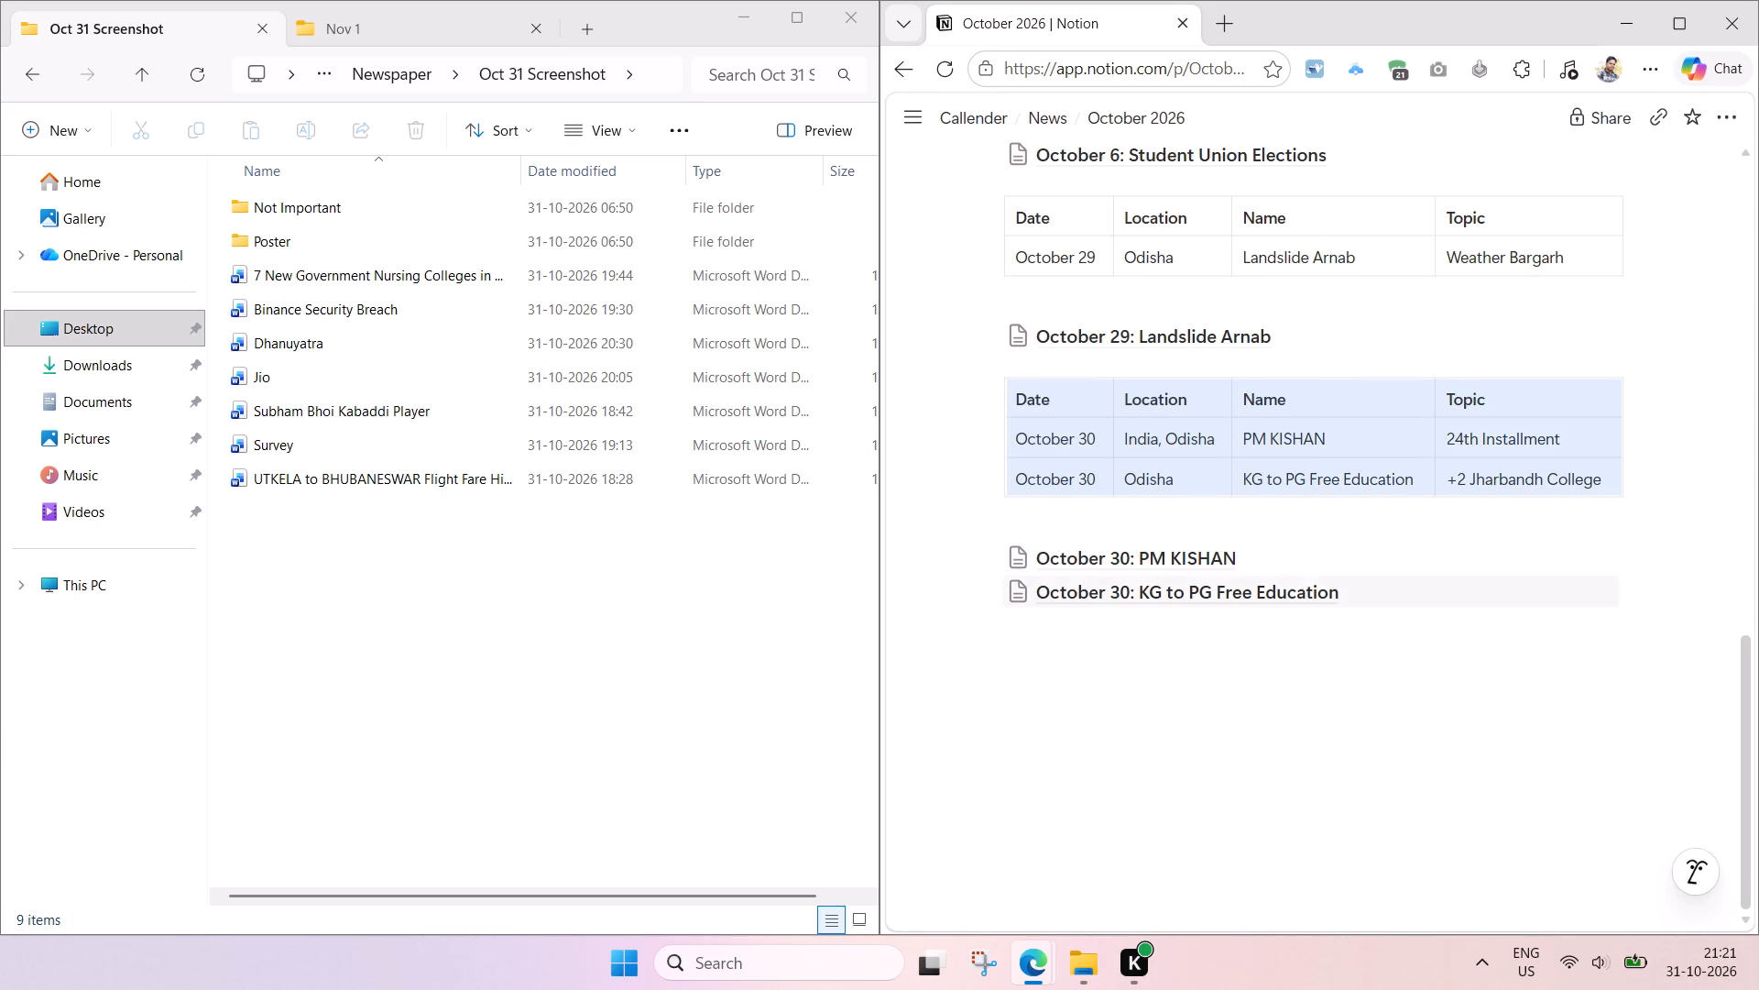
{"action": "left_click", "coordinate": [1077, 655]}
{"action": "key", "text": "ctrl+v"}
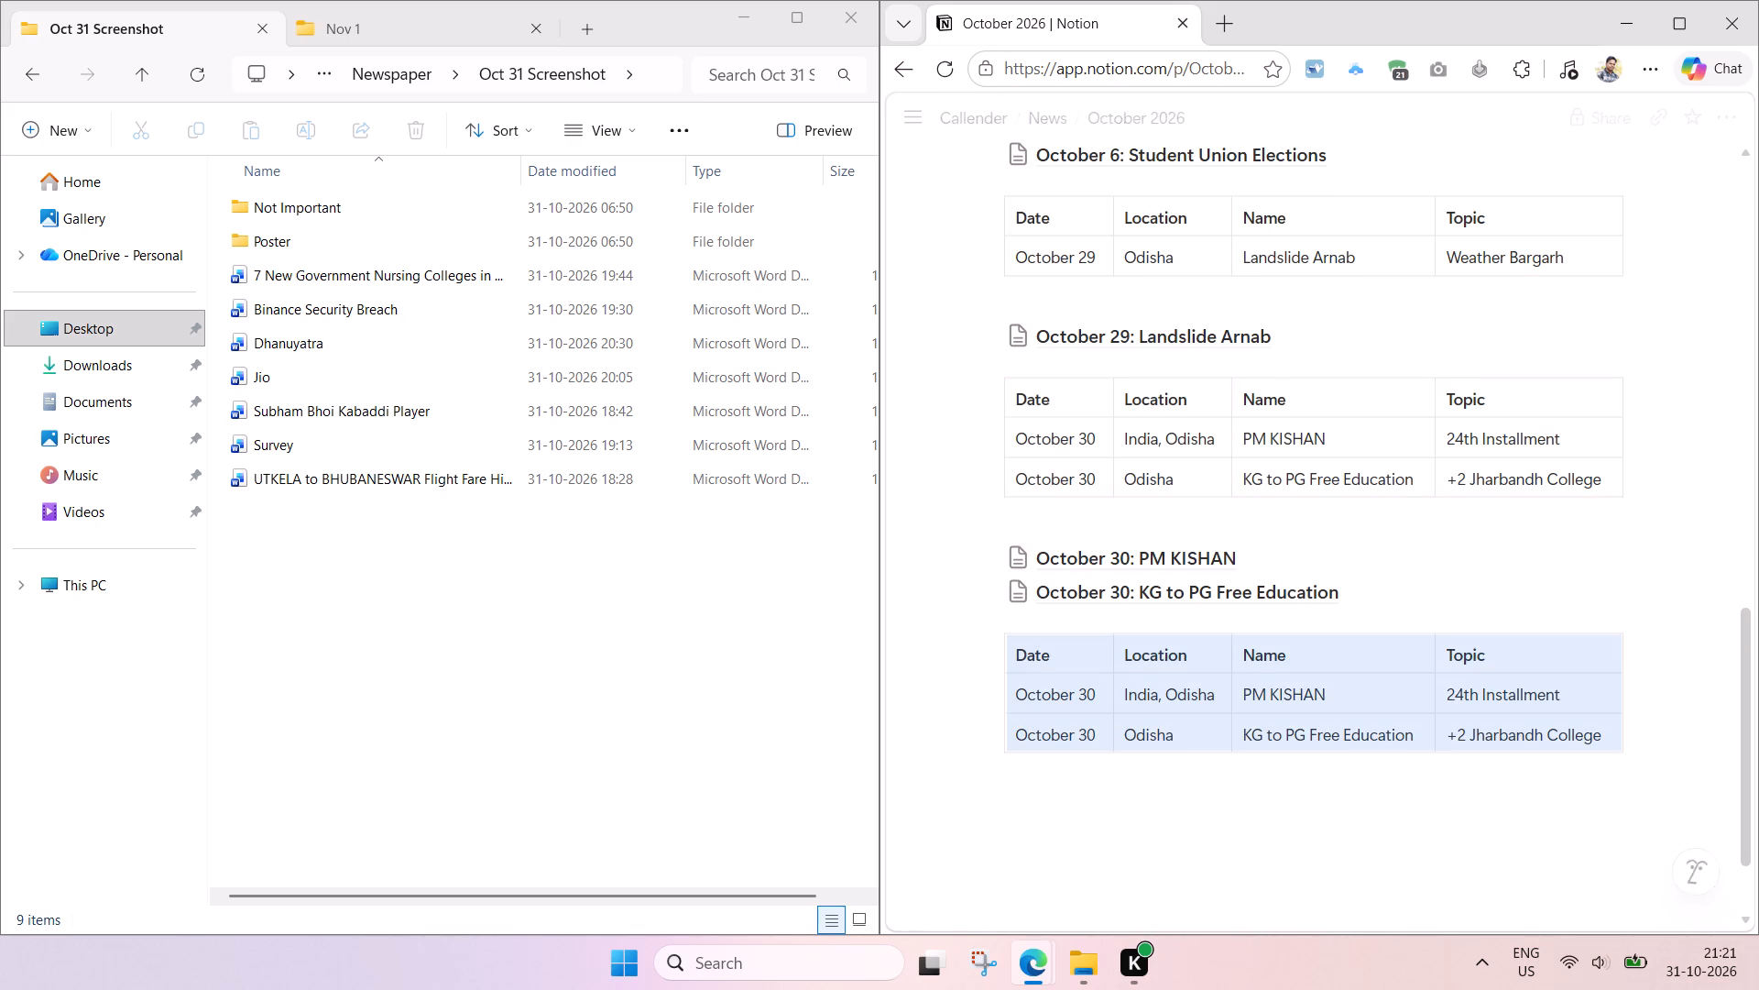
{"action": "scroll", "coordinate": [1200, 650], "scroll_direction": "down", "scroll_amount": 4}
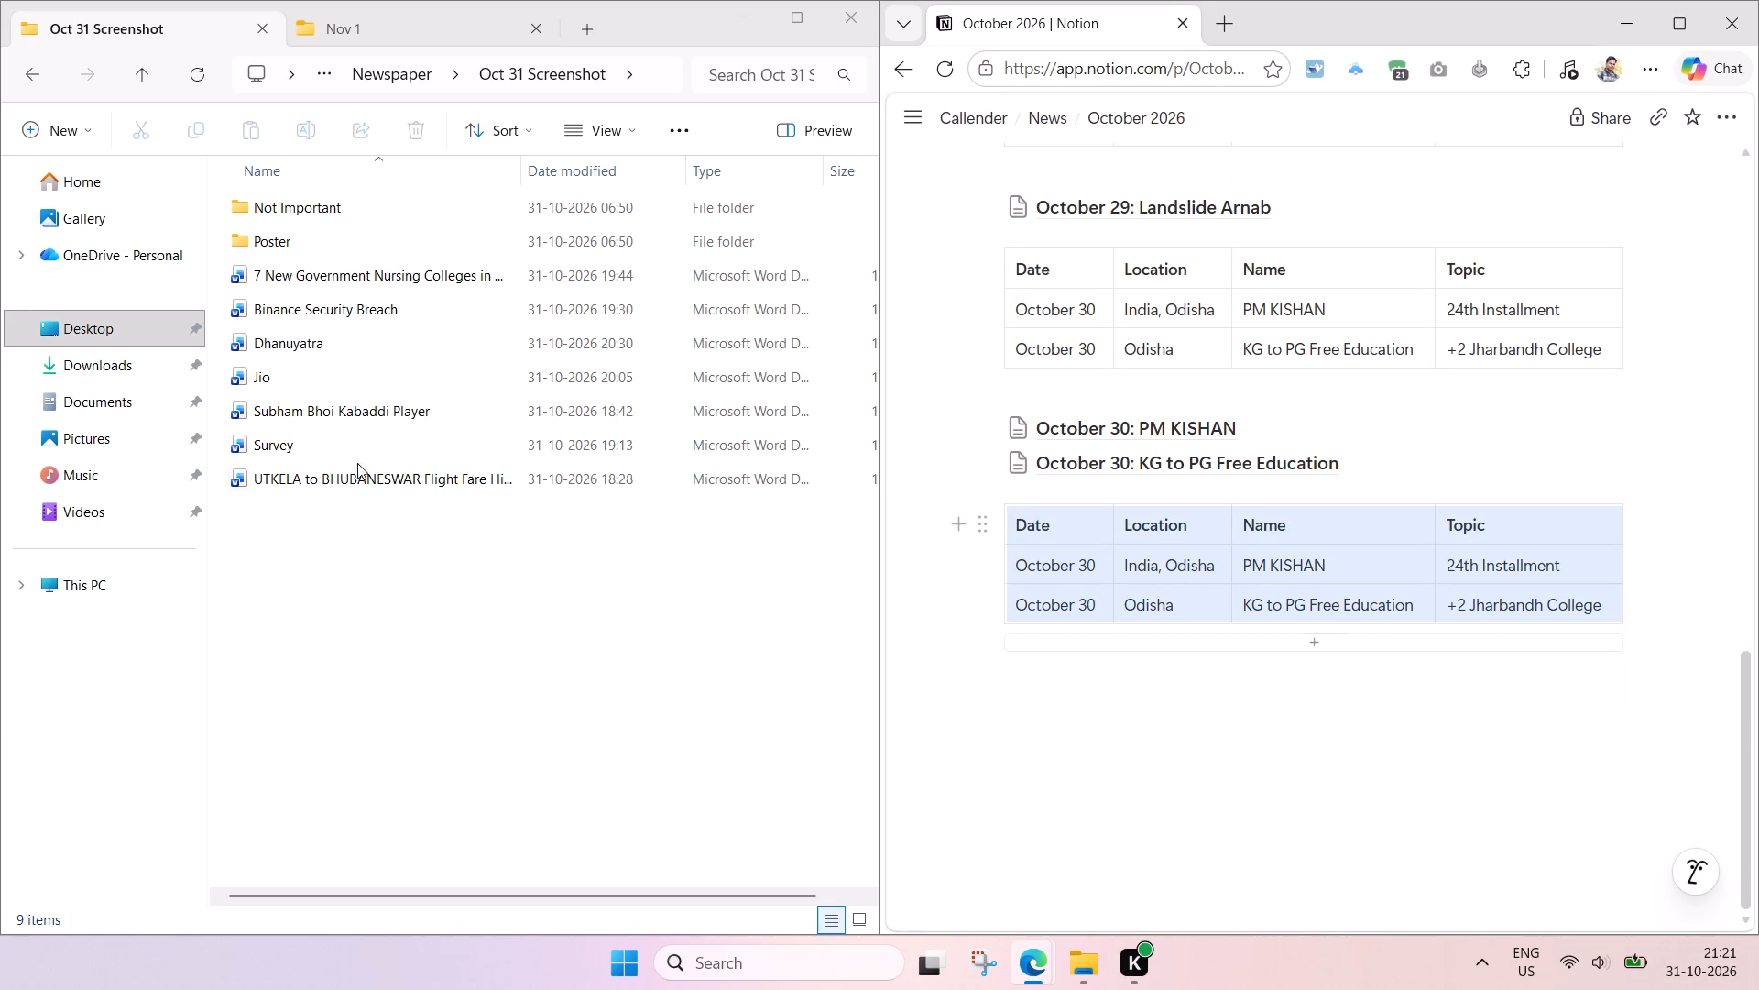
Open the Dhanuyatra Word document from the Oct 31 Screenshot folder and arrange it side by side with the October 2026 page.
{"action": "left_click", "coordinate": [374, 613]}
{"action": "left_click", "coordinate": [333, 387]}
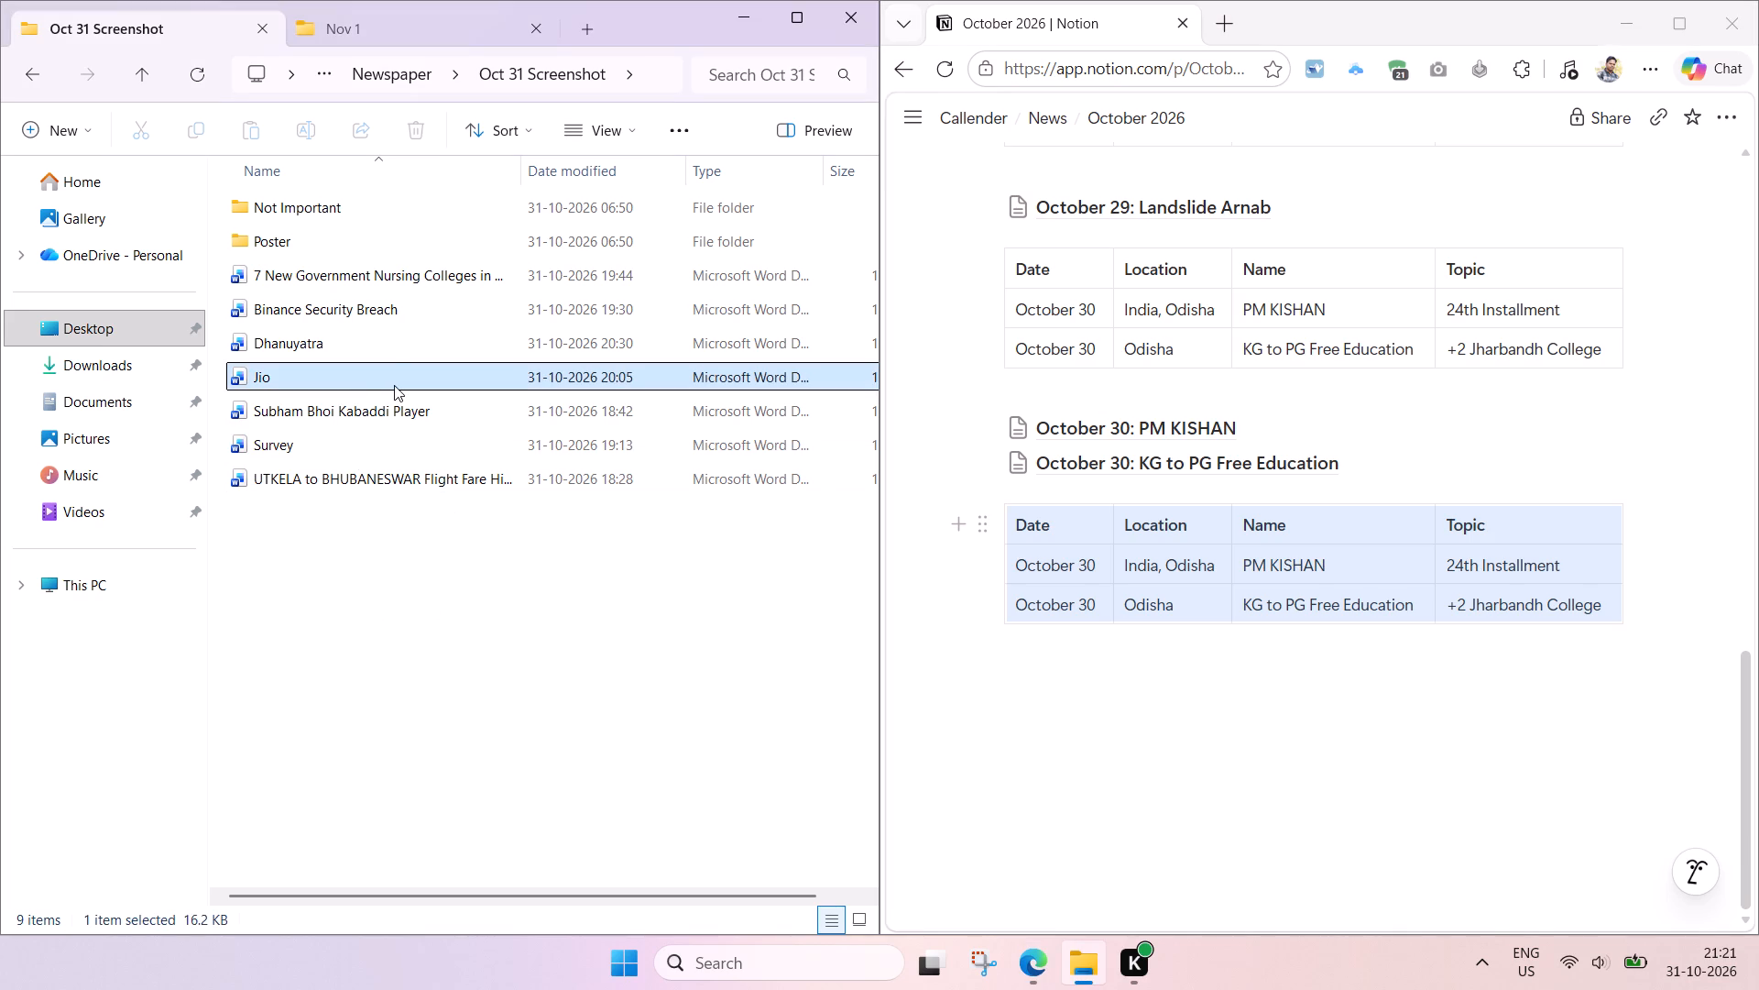
{"action": "left_click", "coordinate": [358, 332]}
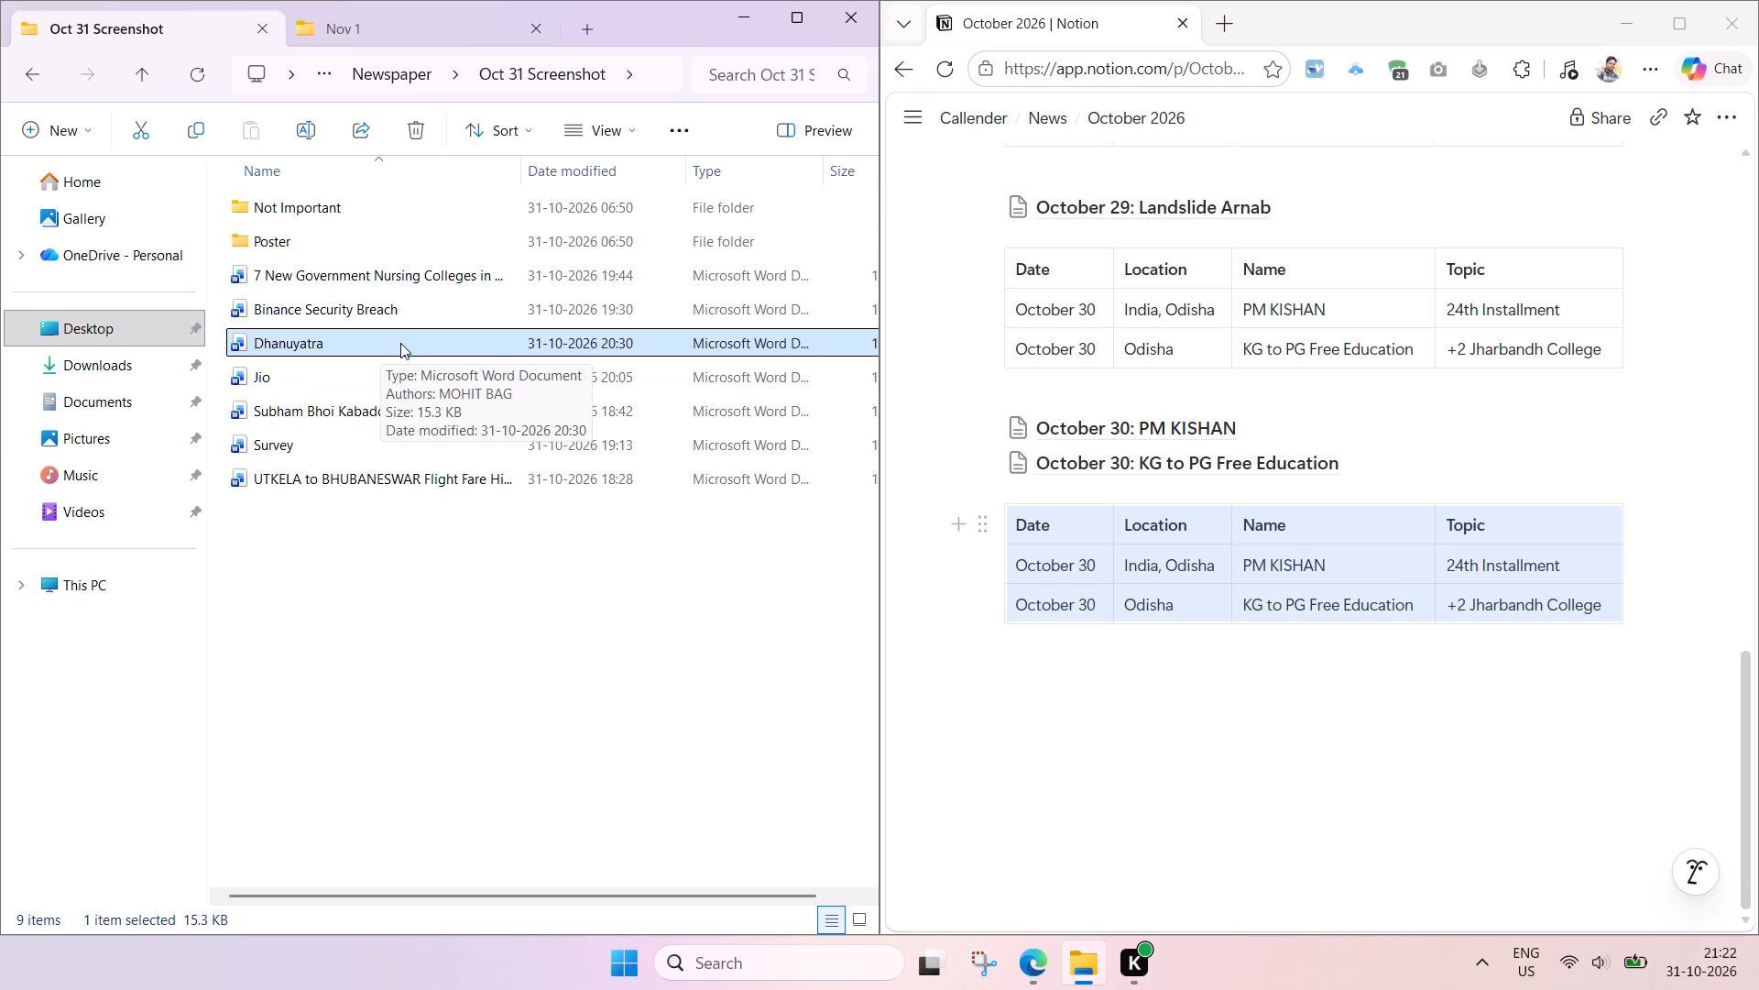
{"action": "double_click", "coordinate": [457, 342]}
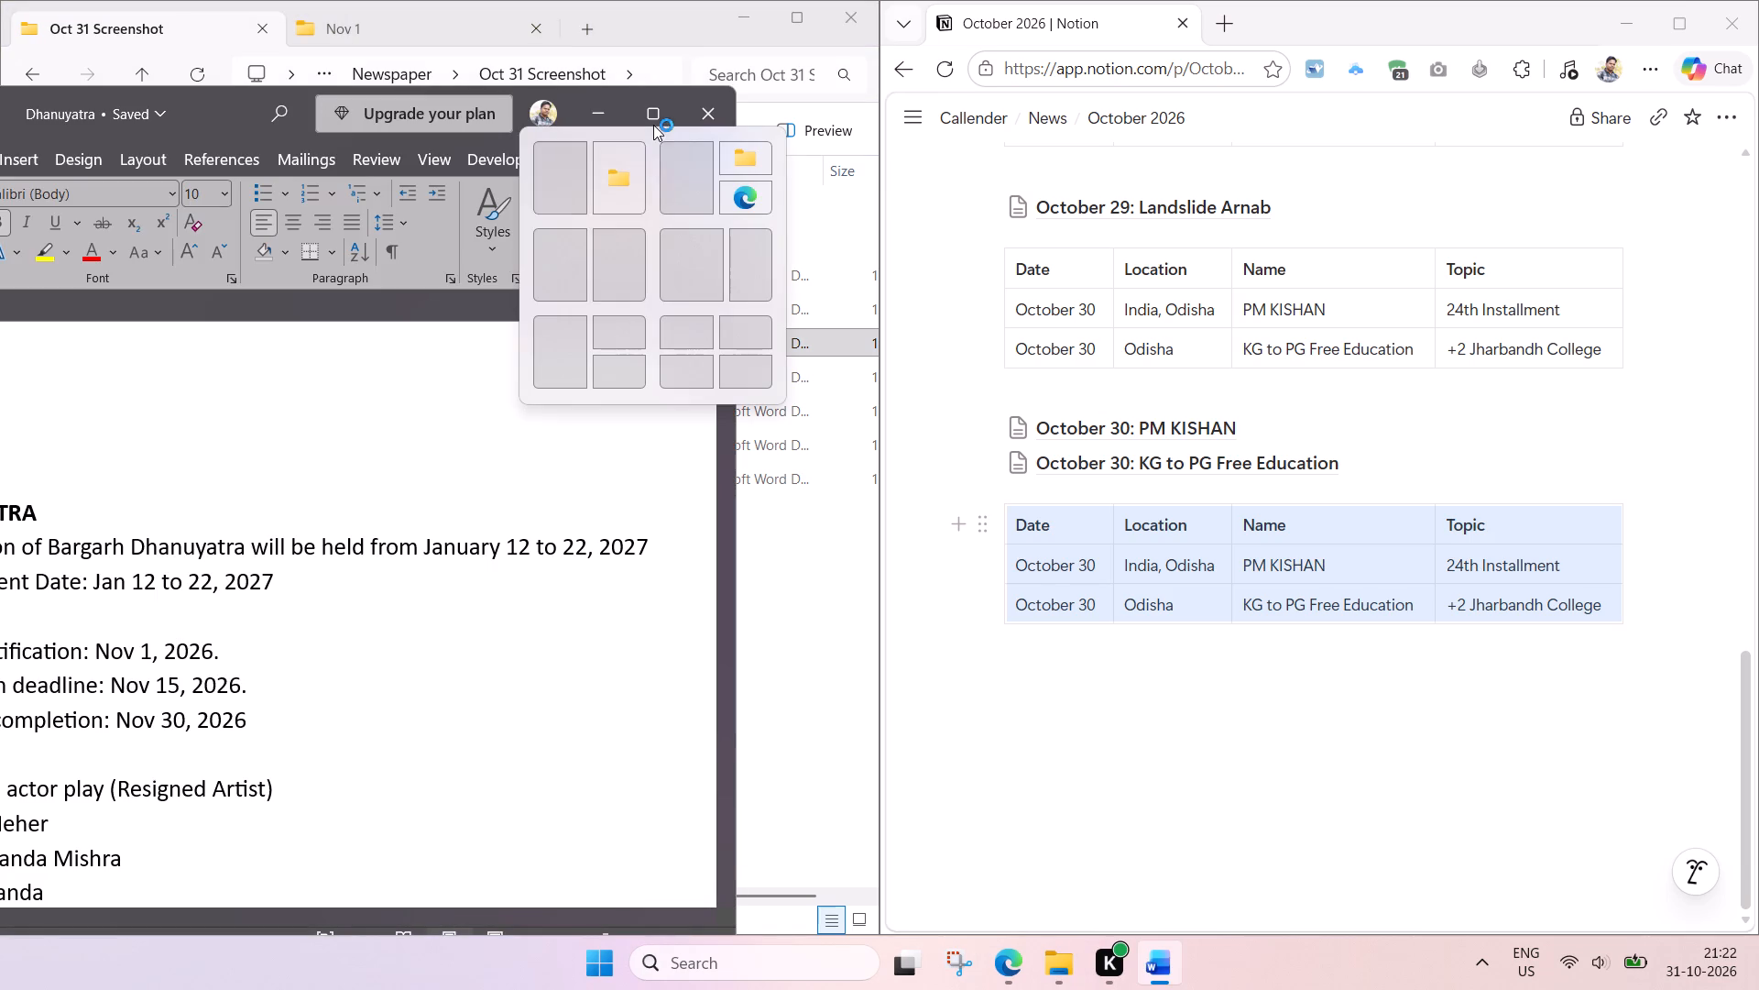
{"action": "left_click", "coordinate": [572, 261]}
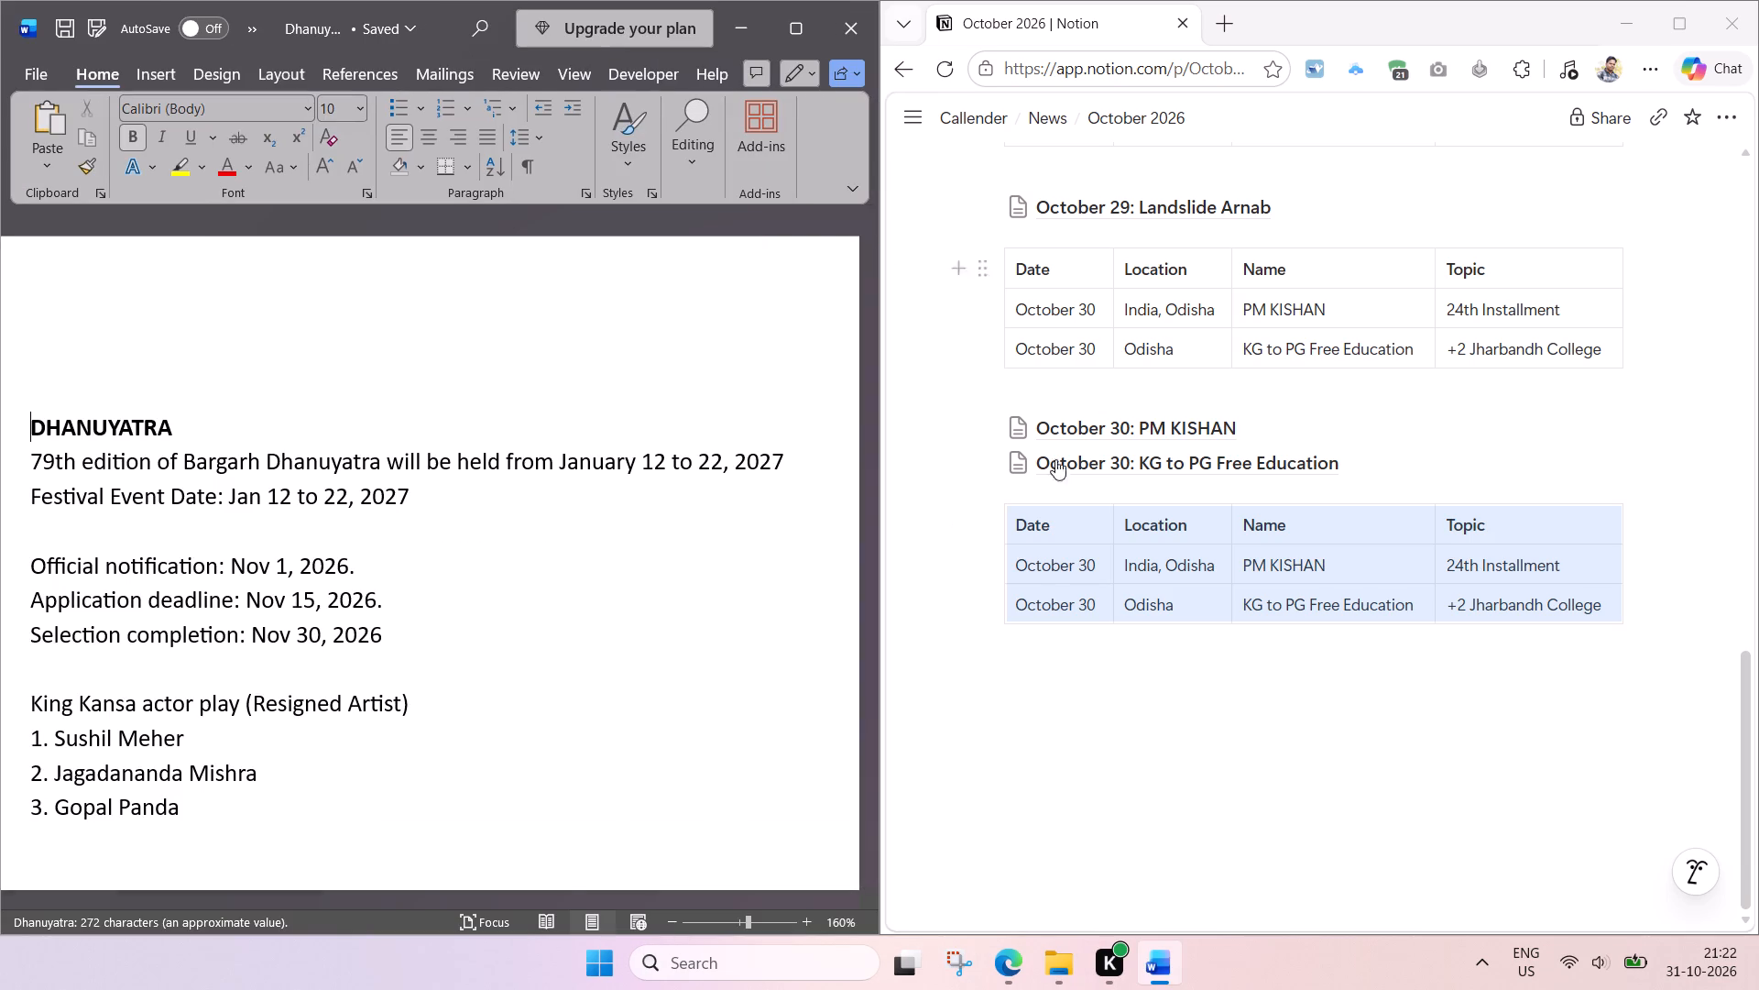
{"action": "left_click", "coordinate": [1258, 705]}
{"action": "scroll", "coordinate": [471, 506], "scroll_direction": "right", "scroll_amount": 1}
{"action": "scroll", "coordinate": [481, 562], "scroll_direction": "left", "scroll_amount": 1}
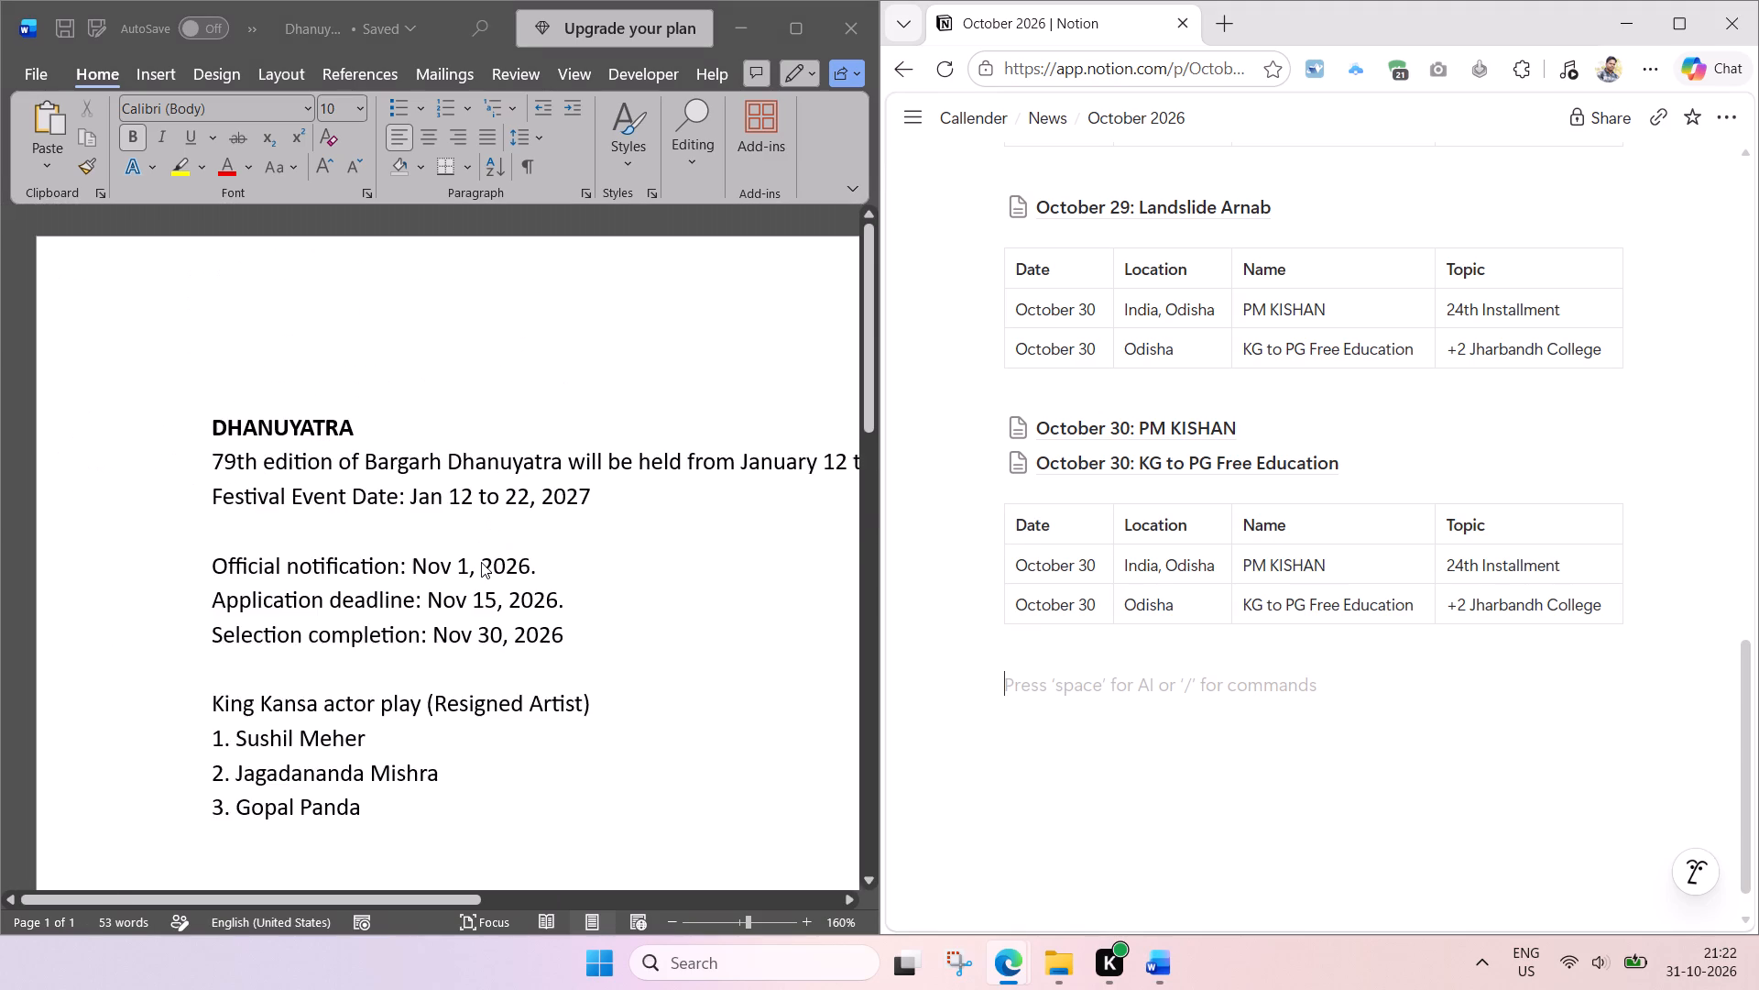
{"action": "scroll", "coordinate": [481, 562], "scroll_direction": "left", "scroll_amount": 1}
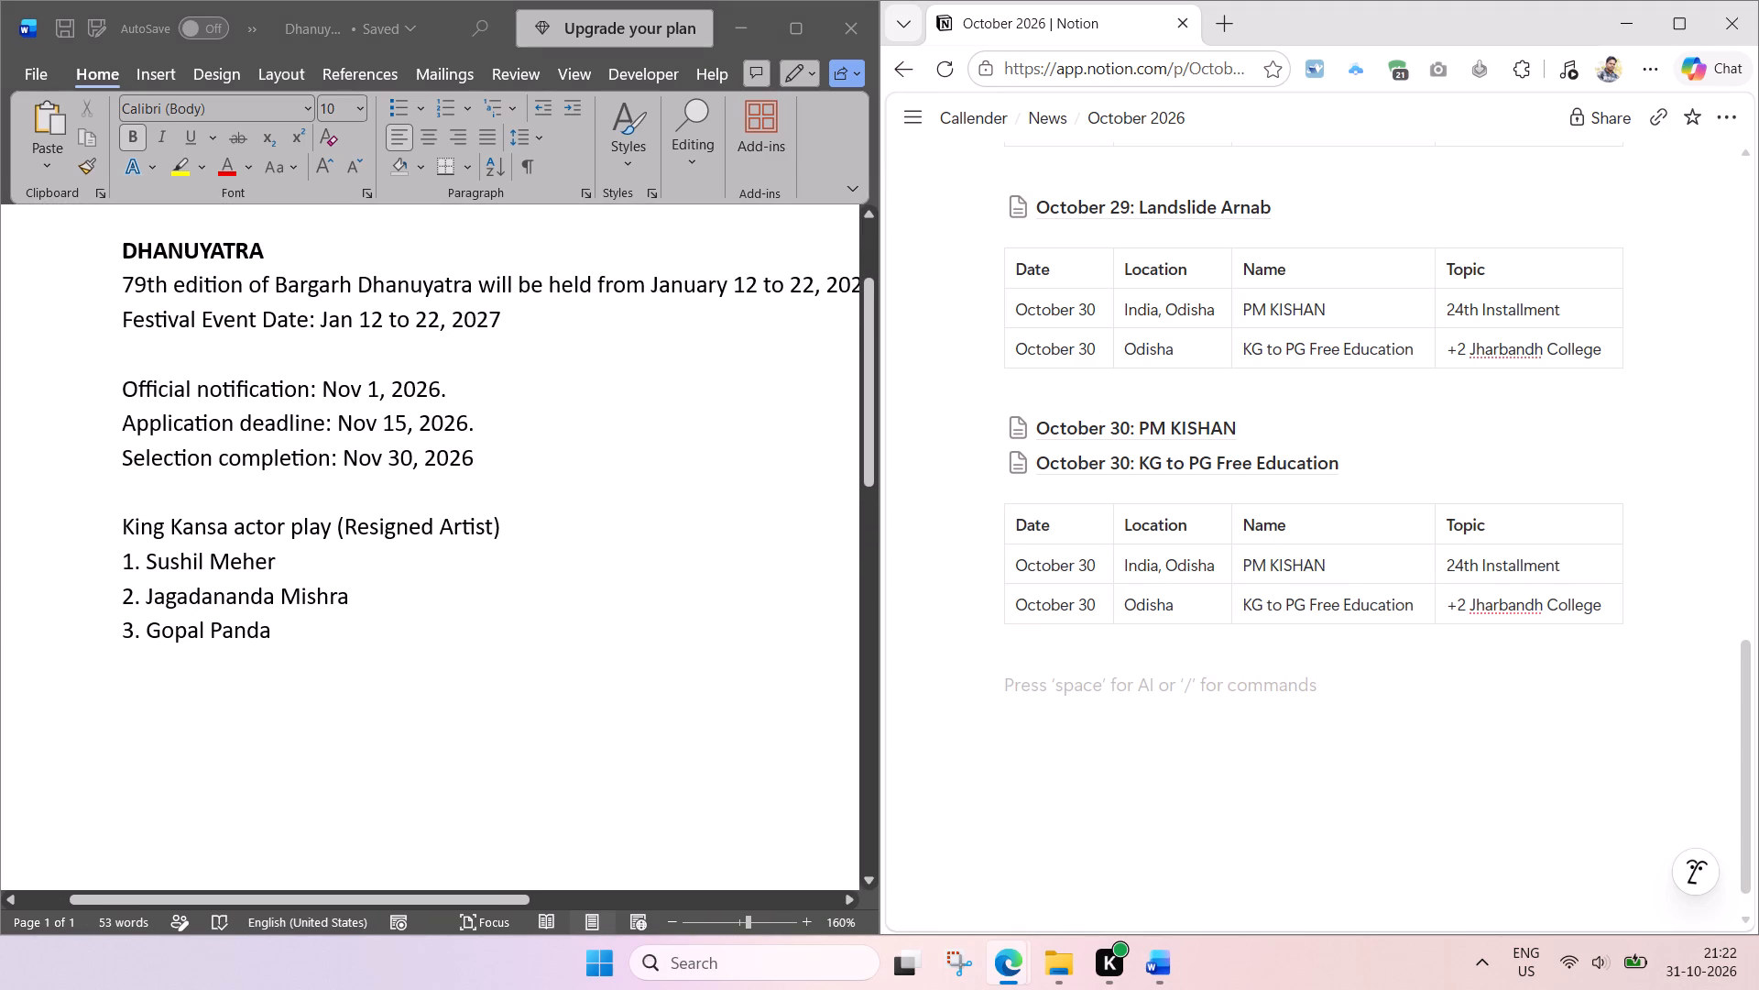
Change the date to October 31 in both rows of the pasted table.
{"action": "left_click", "coordinate": [1108, 566]}
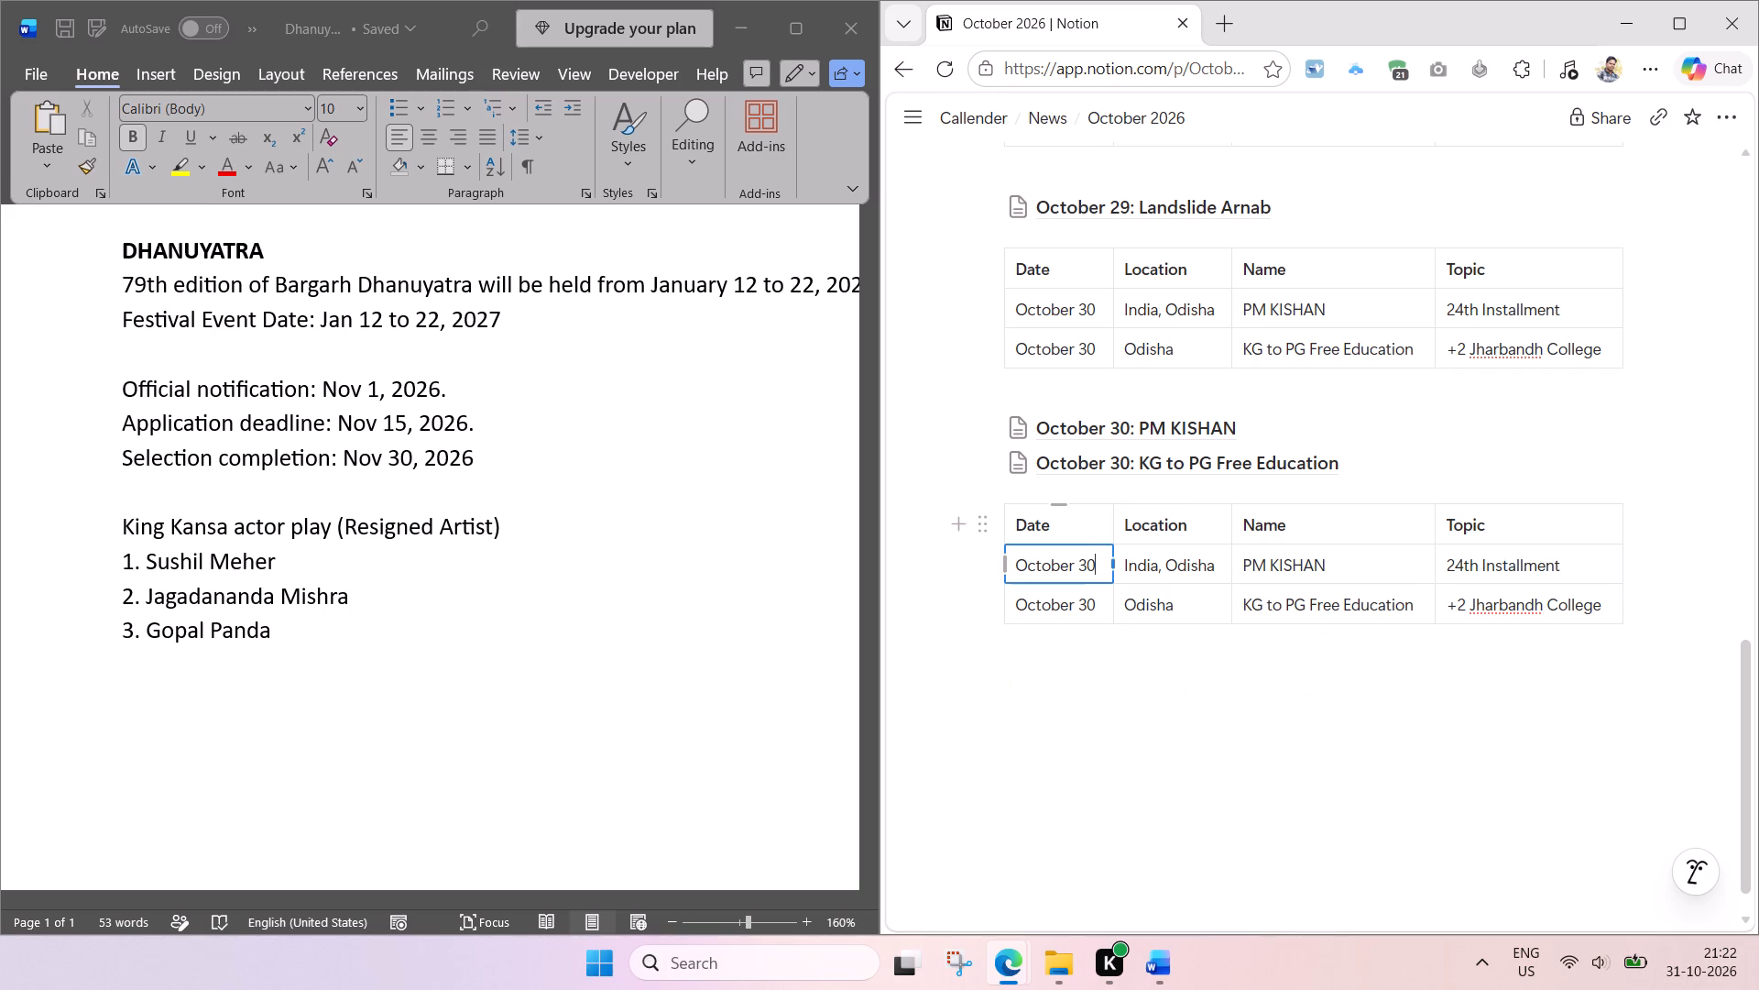
{"action": "key", "text": "BackSpace"}
{"action": "key", "text": "BackSpace"}
{"action": "type", "text": "31"}
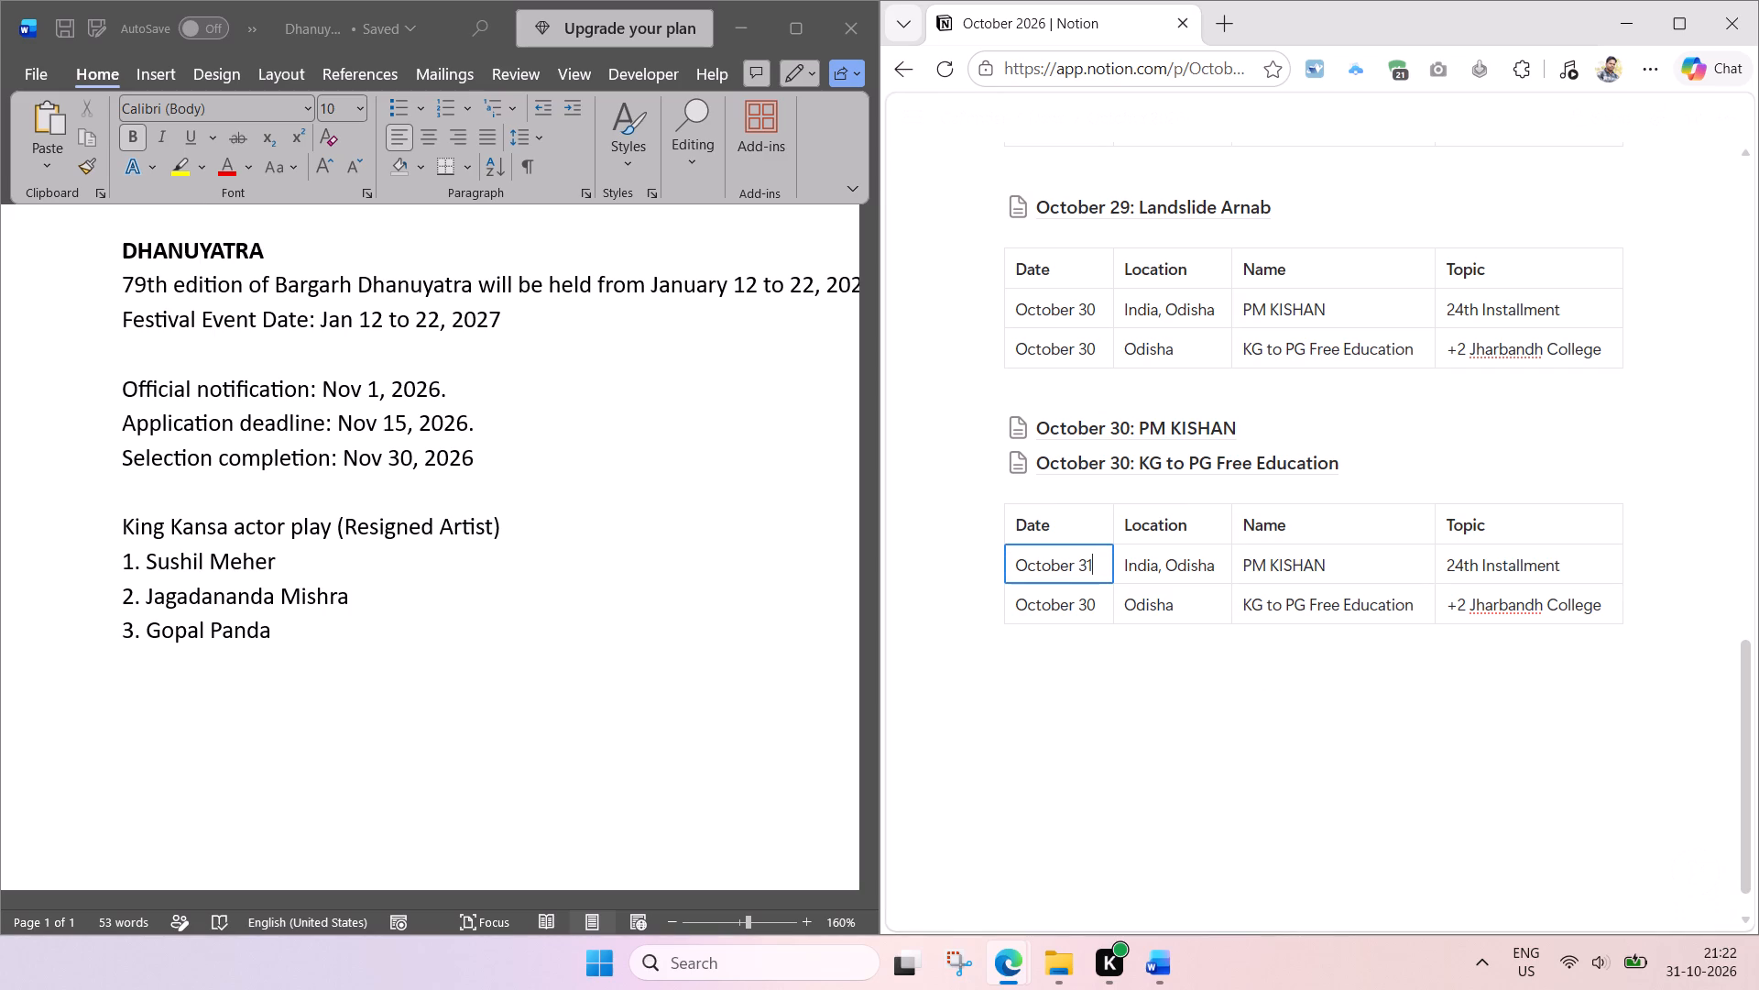
{"action": "key", "text": "Down"}
{"action": "key", "text": "BackSpace"}
{"action": "key", "text": "1"}
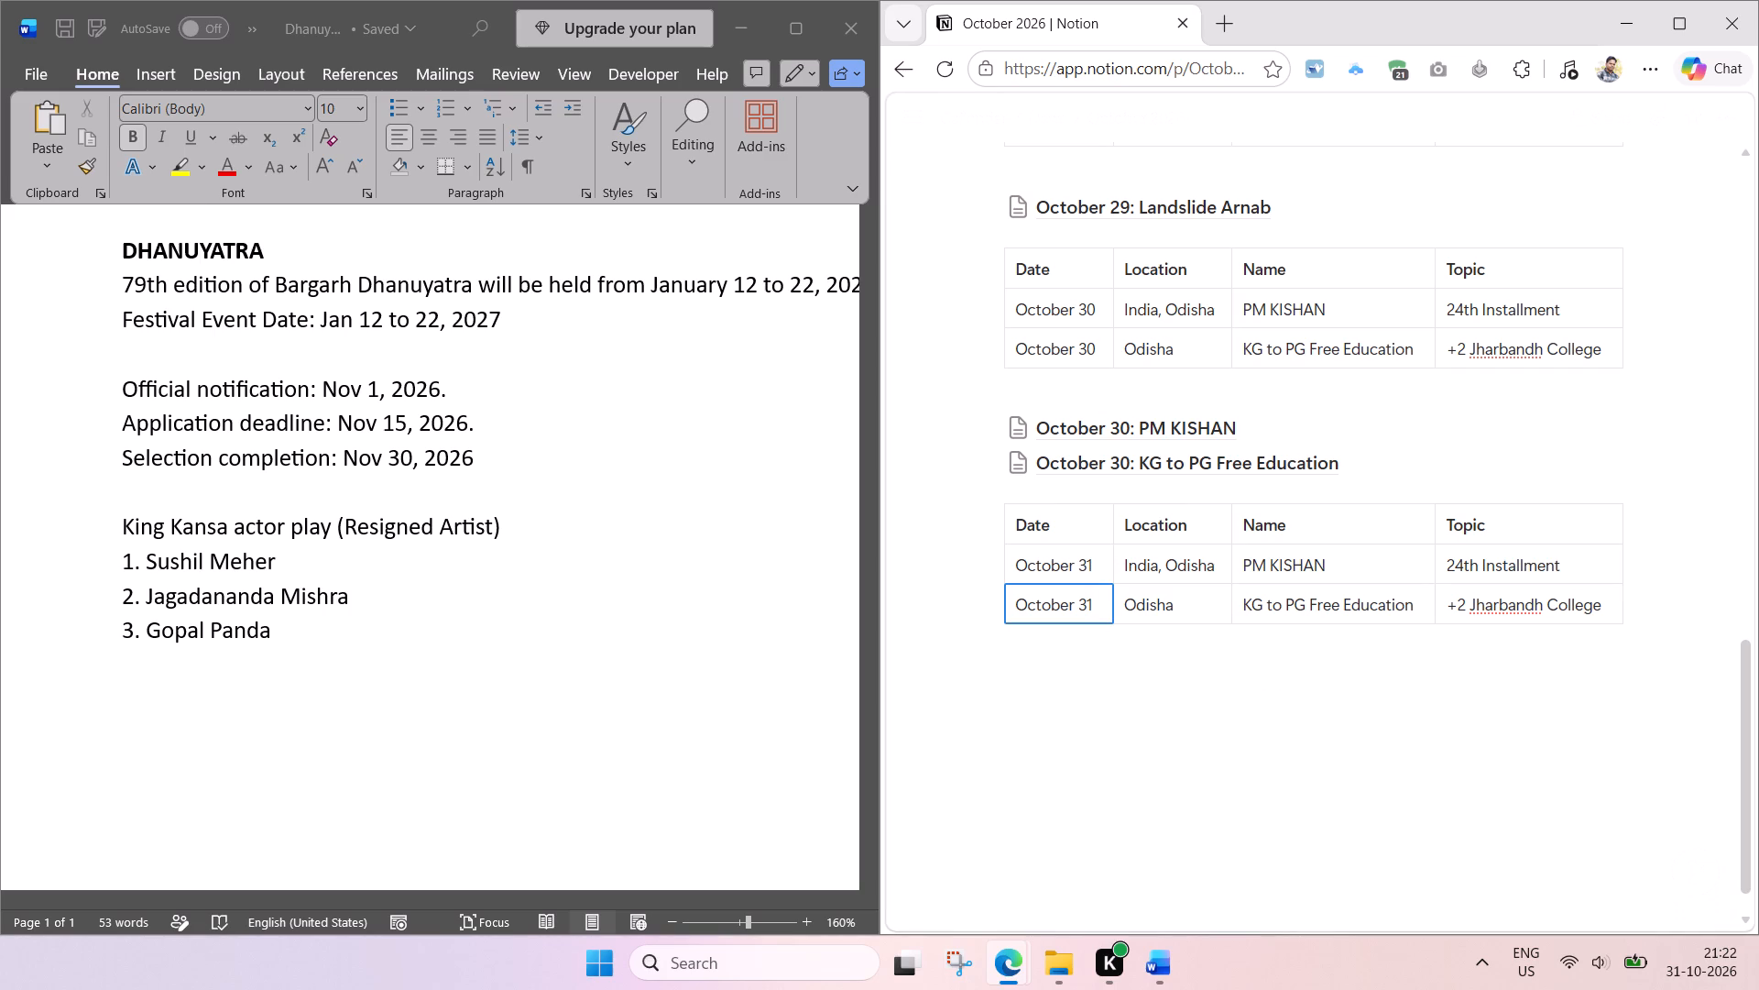
Clear the Location, Name and Topic cells in both October 31 rows.
{"action": "left_click_drag", "start_coordinate": [1140, 563], "coordinate": [1395, 596]}
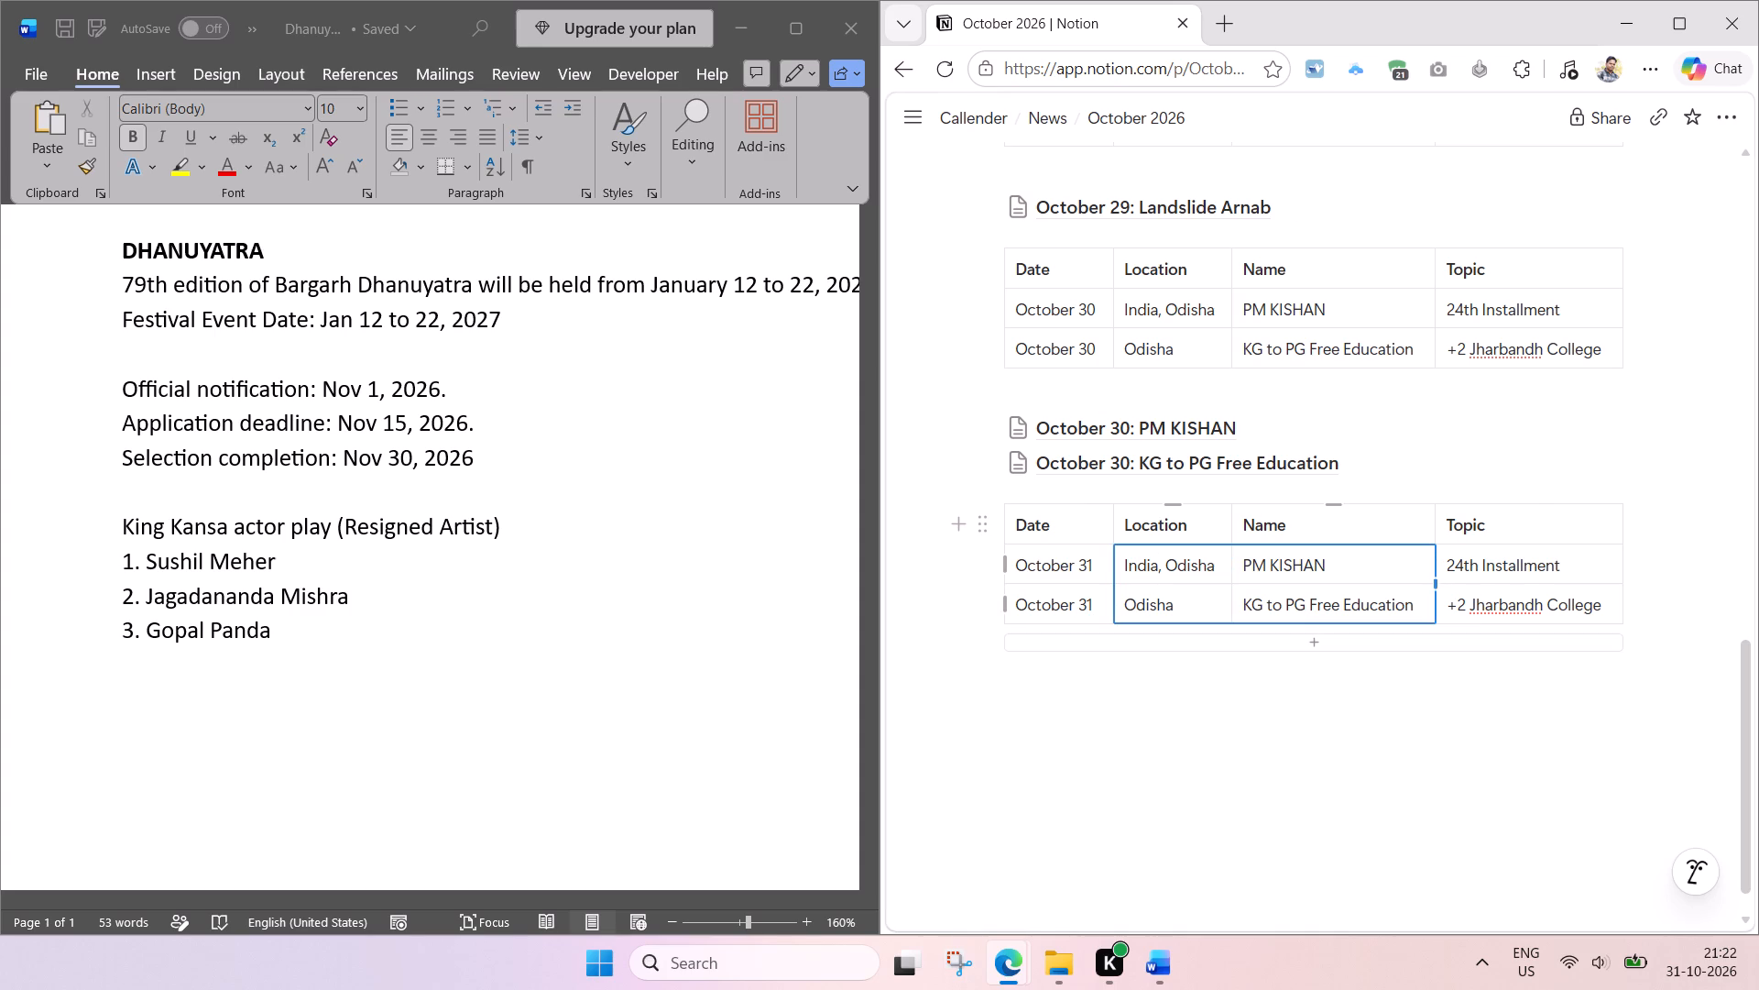
{"action": "left_click_drag", "start_coordinate": [1395, 596], "coordinate": [1508, 608]}
{"action": "key", "text": "Delete"}
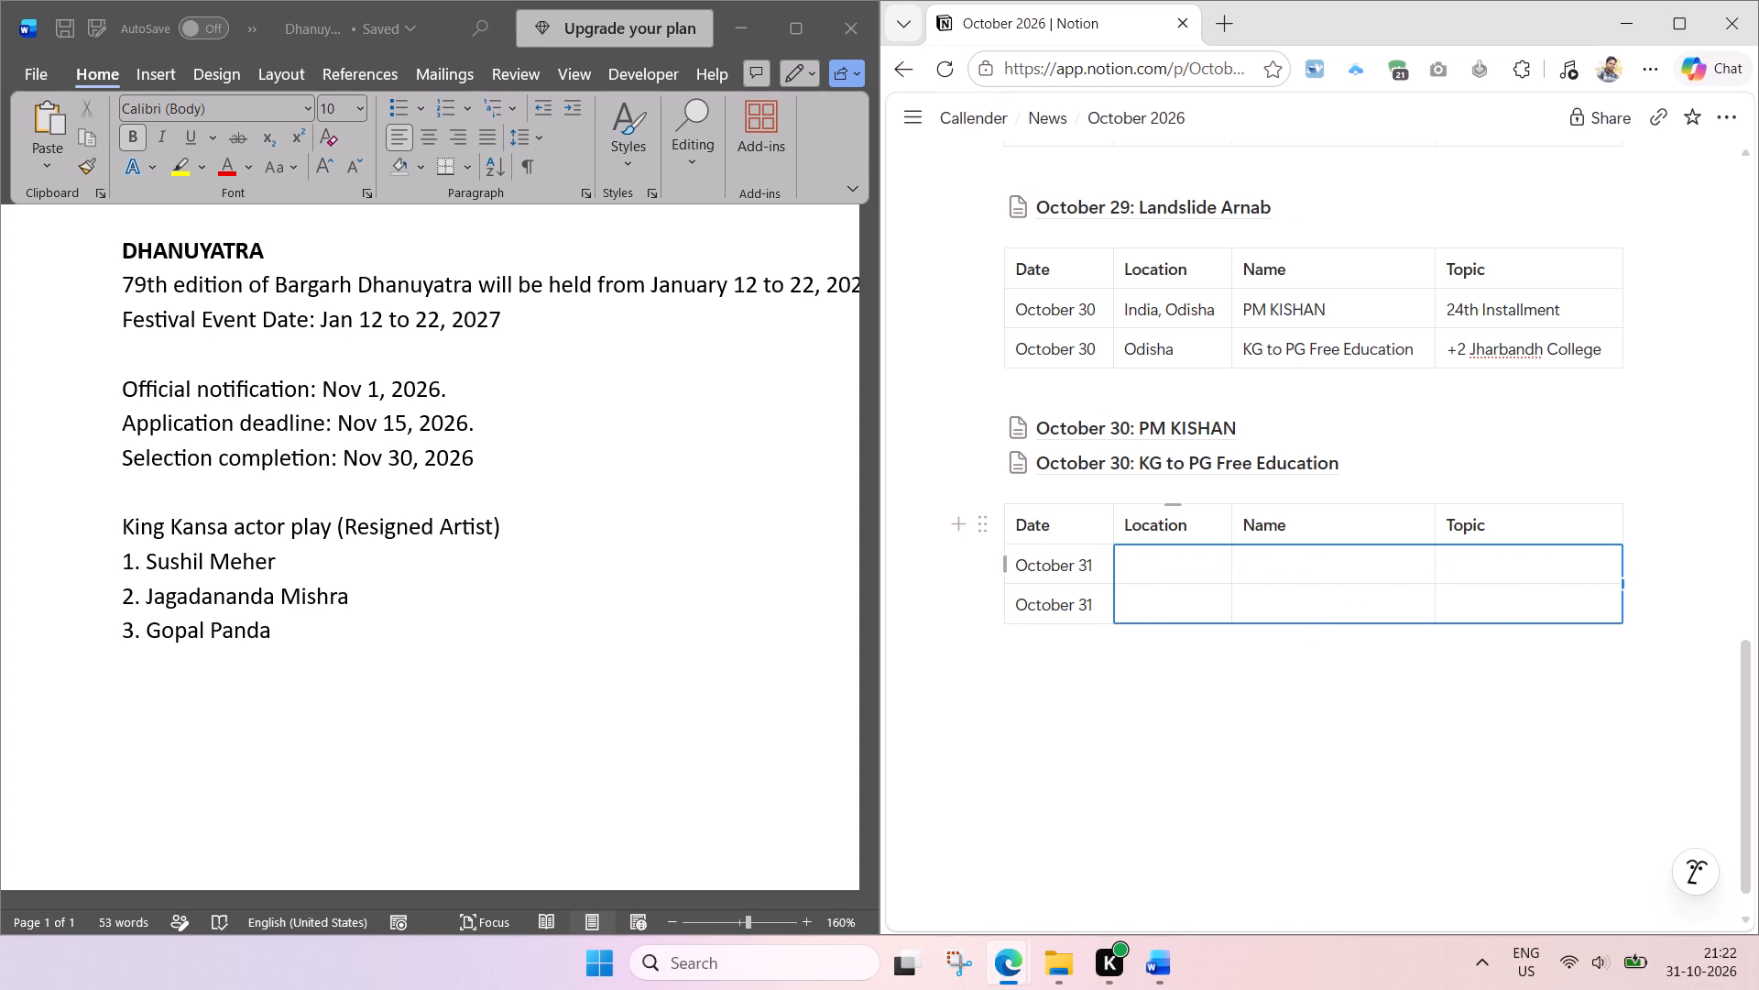
Fill the first October 31 row with location Odisha and the name Dhanuyatra copied from the Word document.
{"action": "left_click", "coordinate": [1197, 566]}
{"action": "type", "text": "Odisha"}
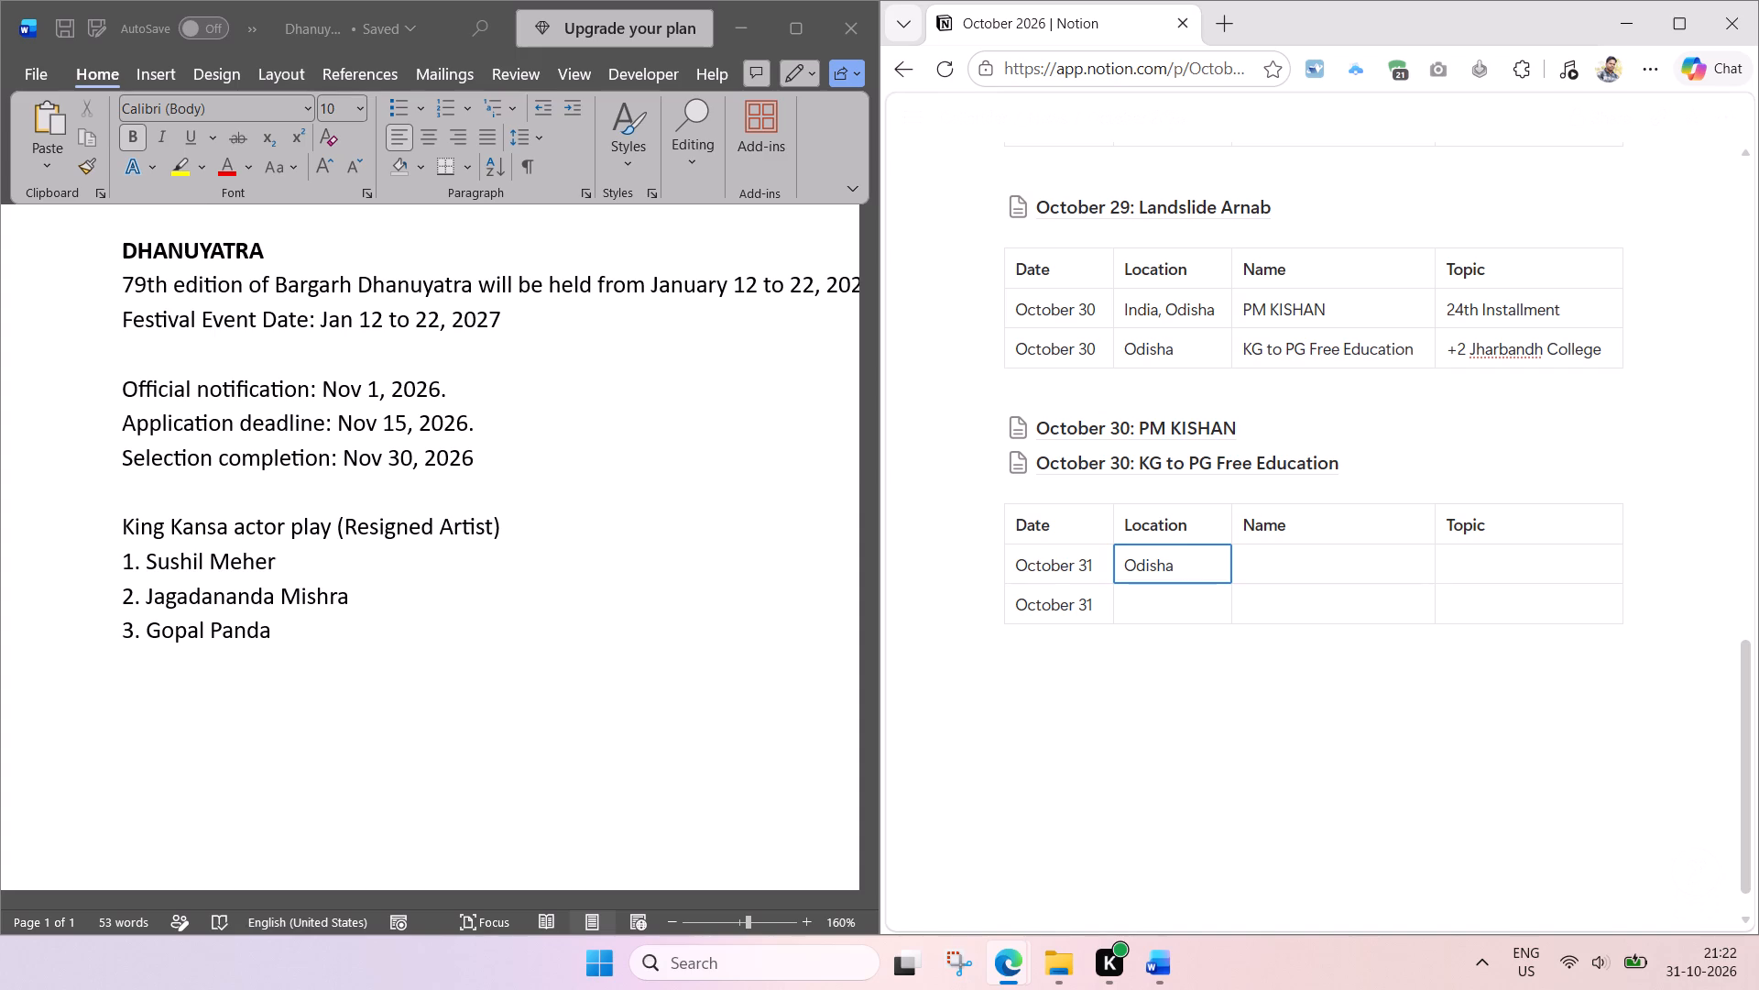
{"action": "key", "text": "Tab"}
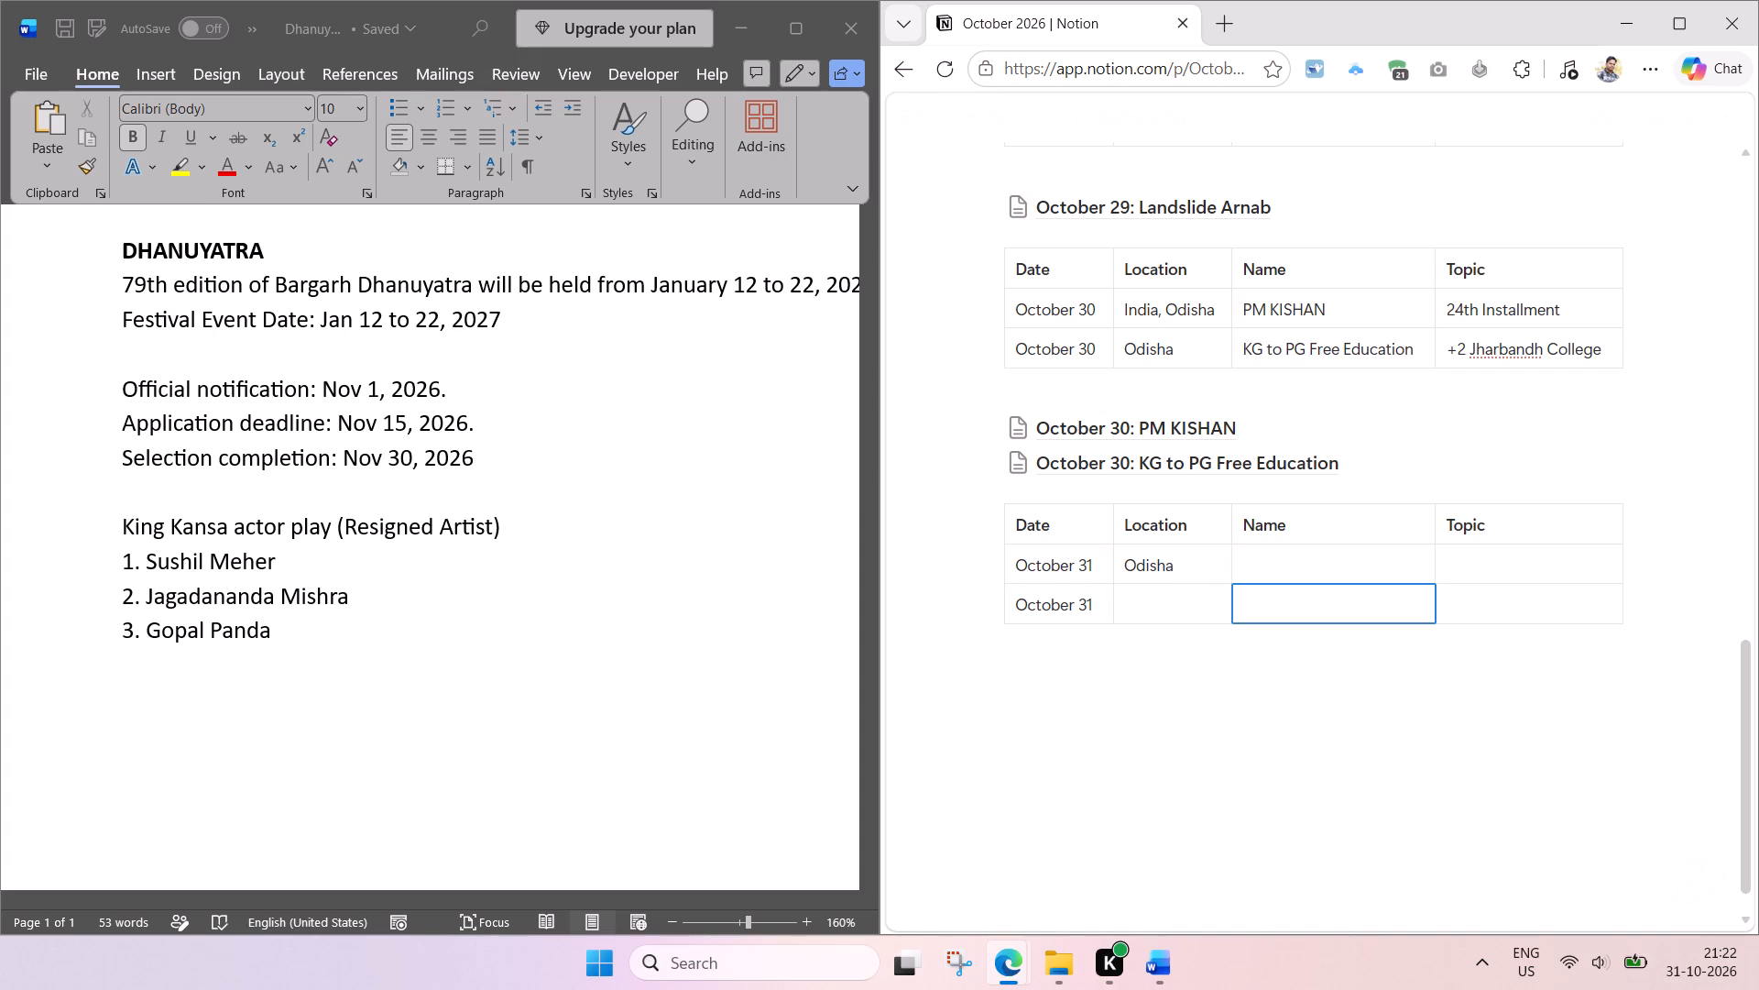
{"action": "left_click", "coordinate": [415, 277]}
{"action": "double_click", "coordinate": [412, 288]}
{"action": "key", "text": "ctrl+c"}
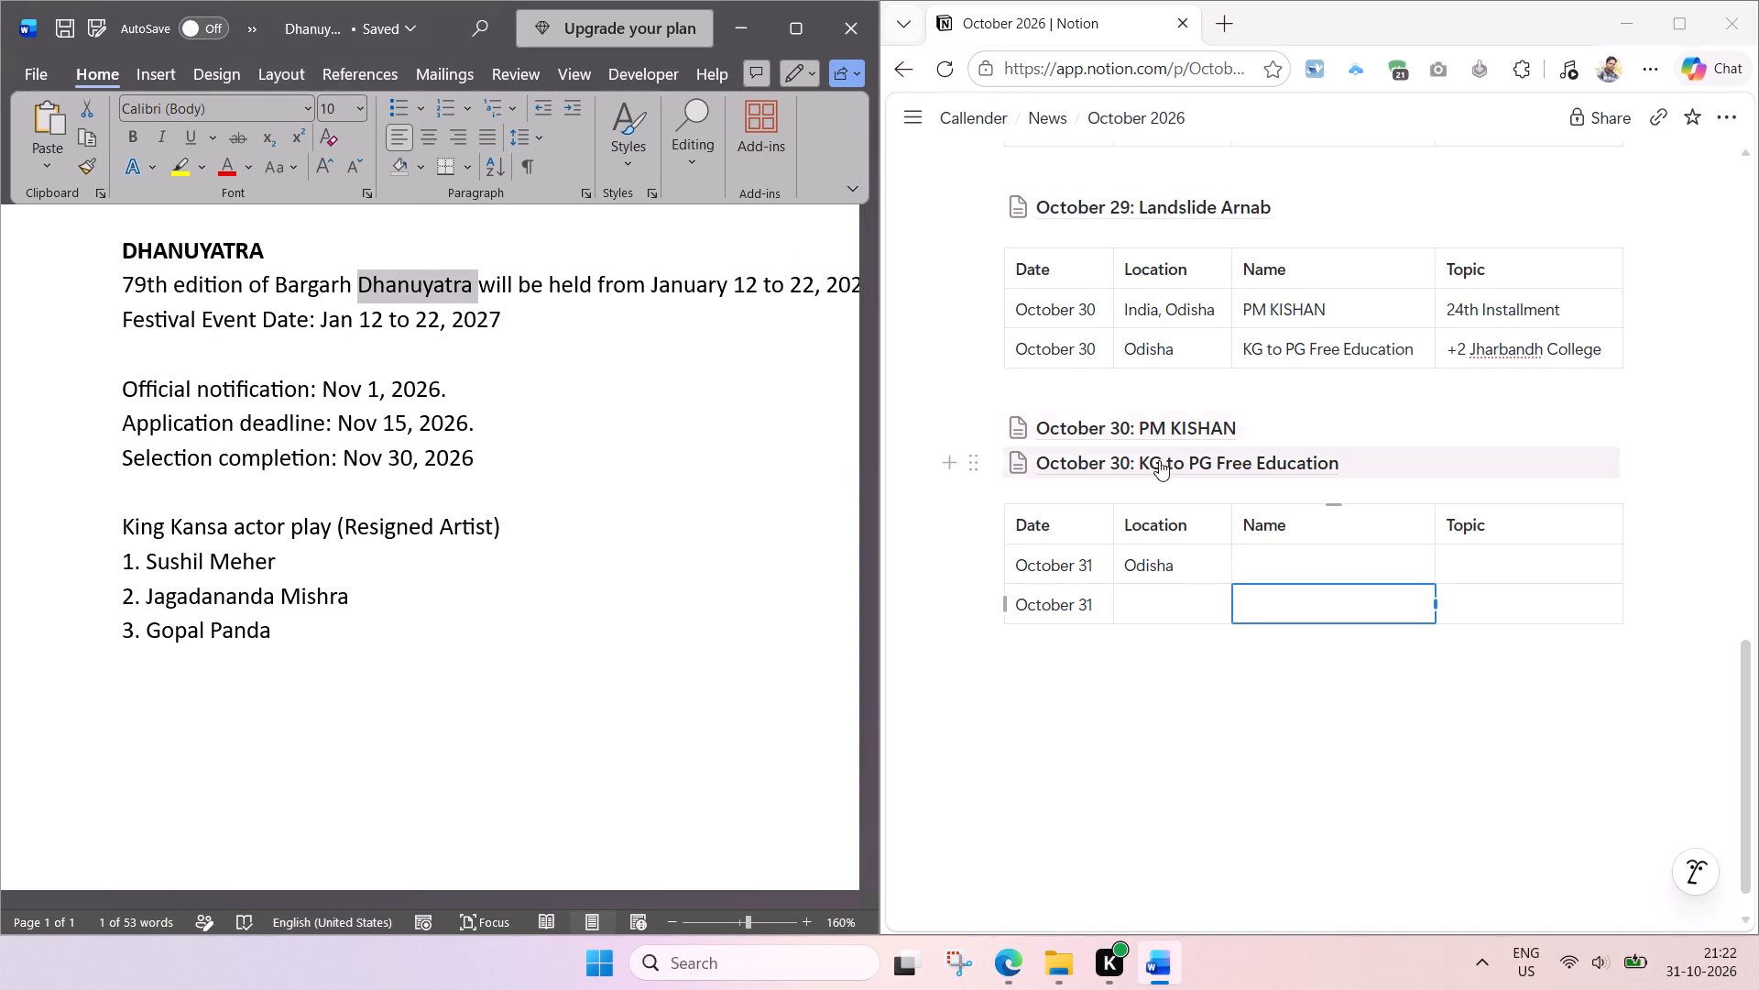
{"action": "left_click", "coordinate": [1260, 562]}
{"action": "key", "text": "ctrl+v"}
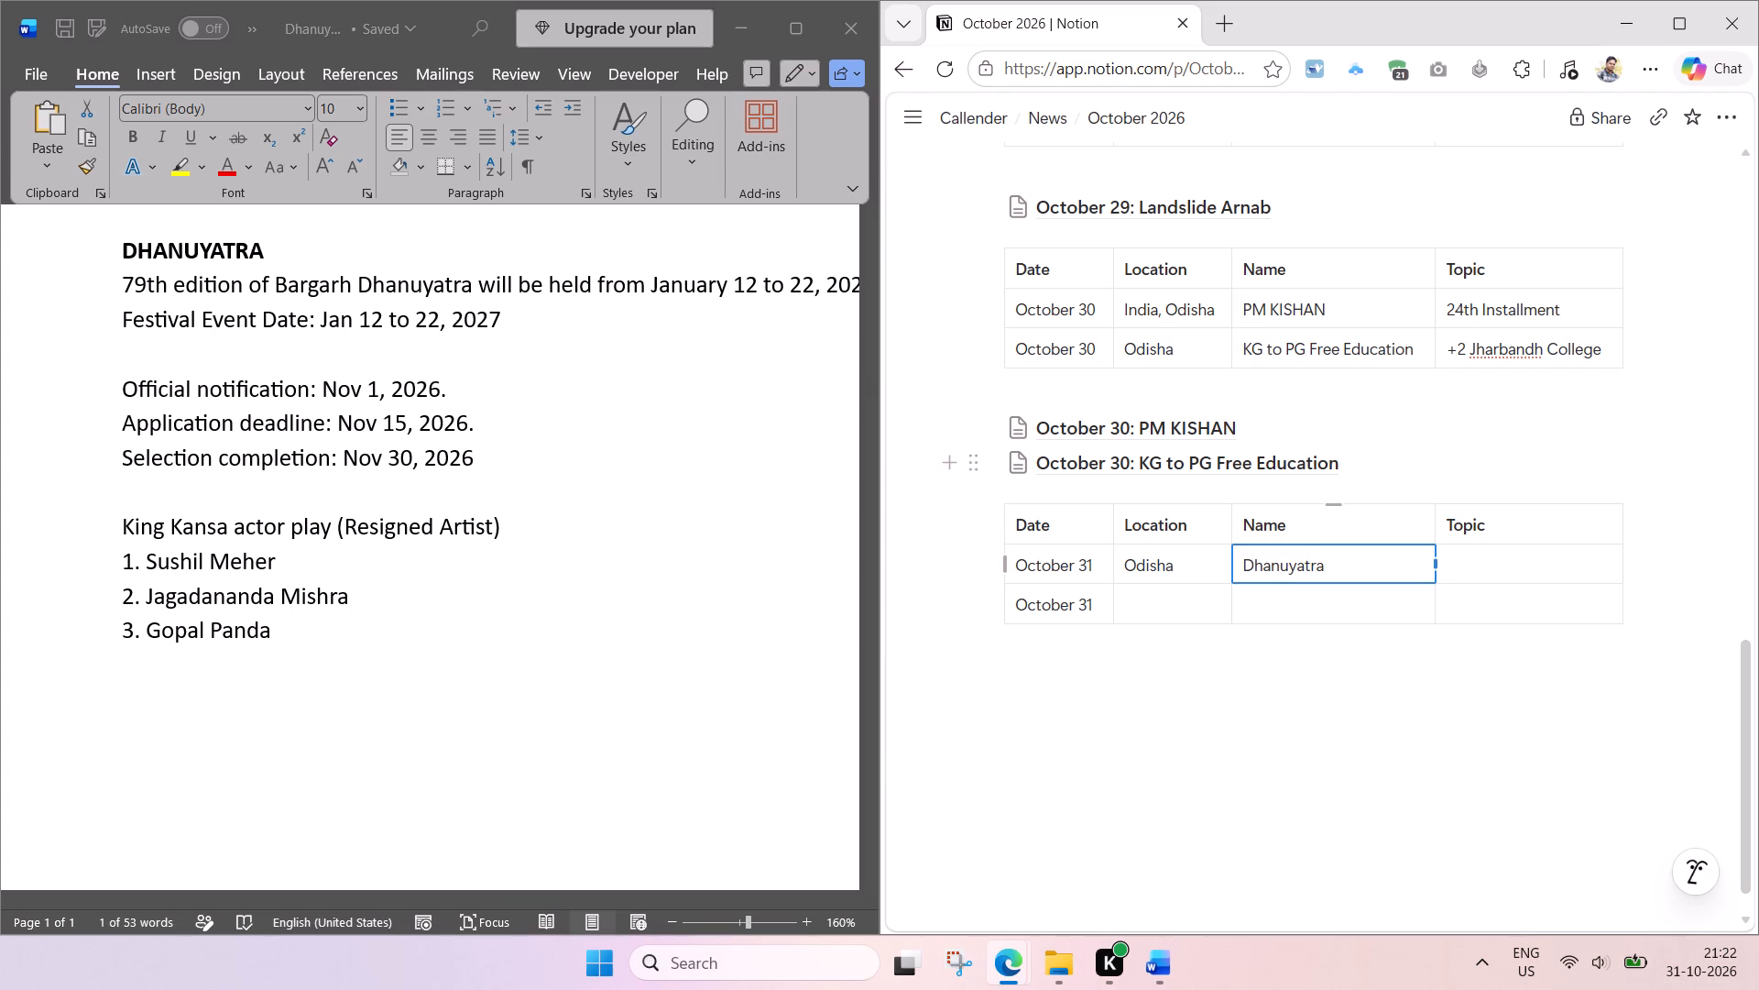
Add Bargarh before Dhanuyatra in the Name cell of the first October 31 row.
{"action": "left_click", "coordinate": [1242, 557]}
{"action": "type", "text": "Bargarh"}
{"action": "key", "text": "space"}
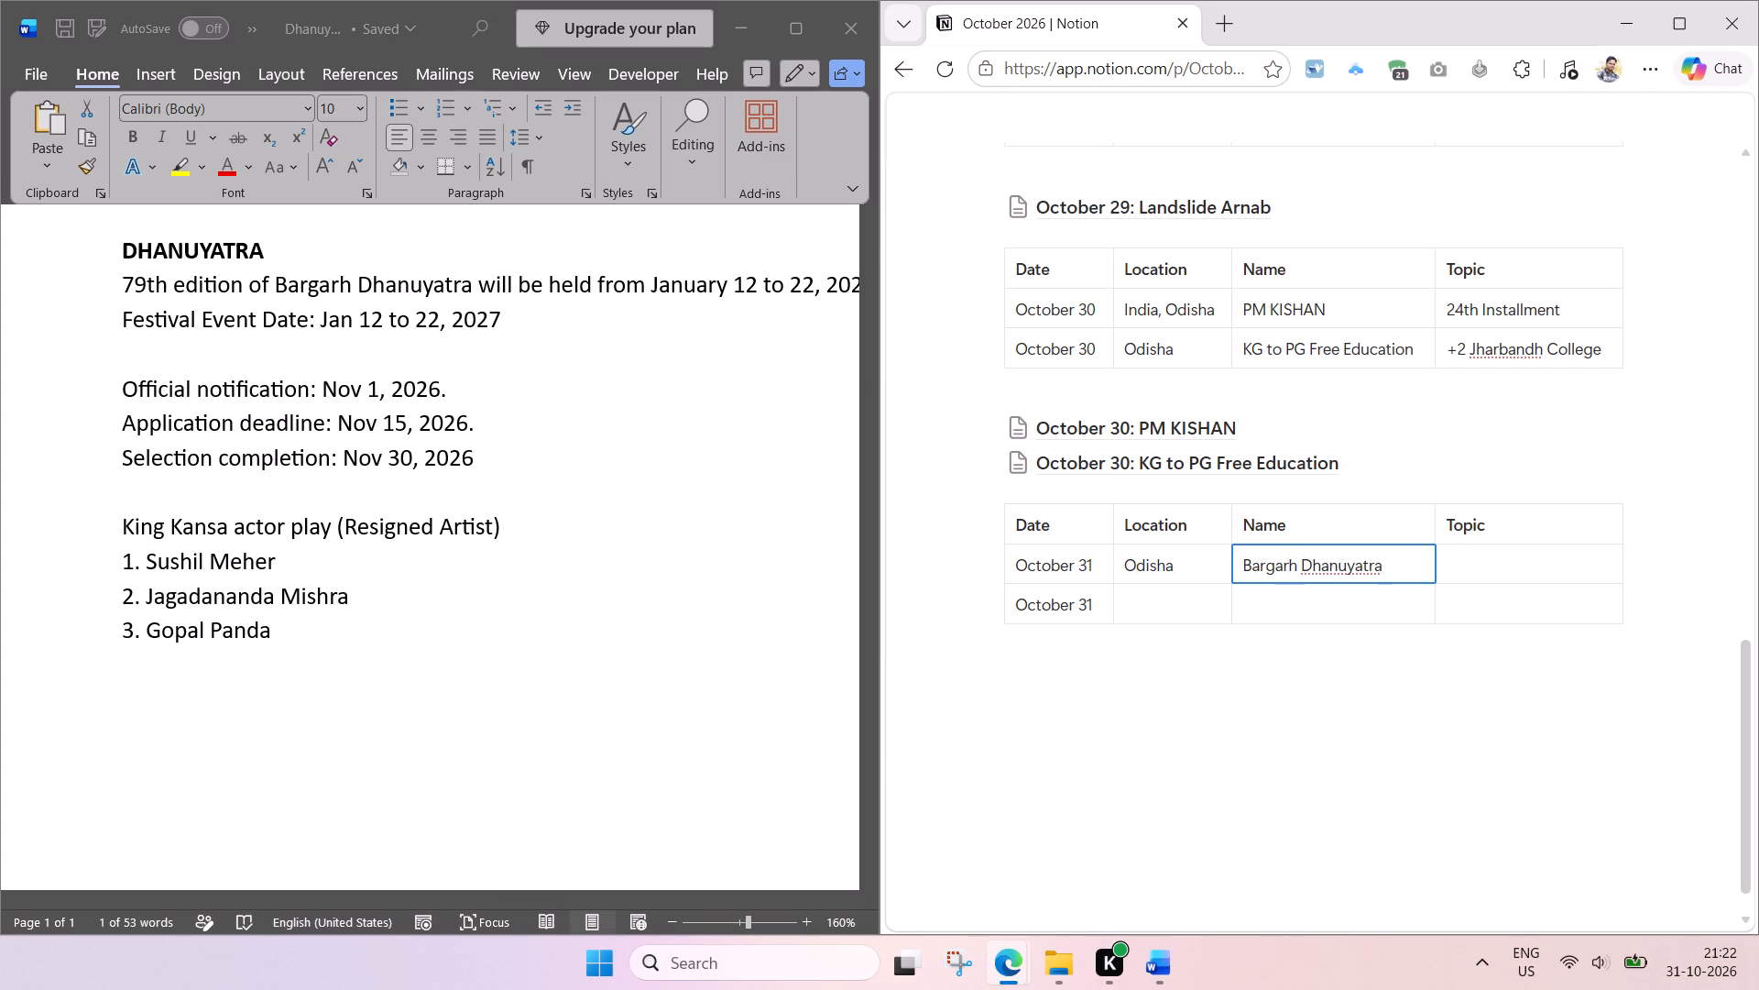
Copy "79th edition of Bargarh Dhanuyatra" from the Word document into the Topic cell of the first October 31 row.
{"action": "key", "text": "Tab"}
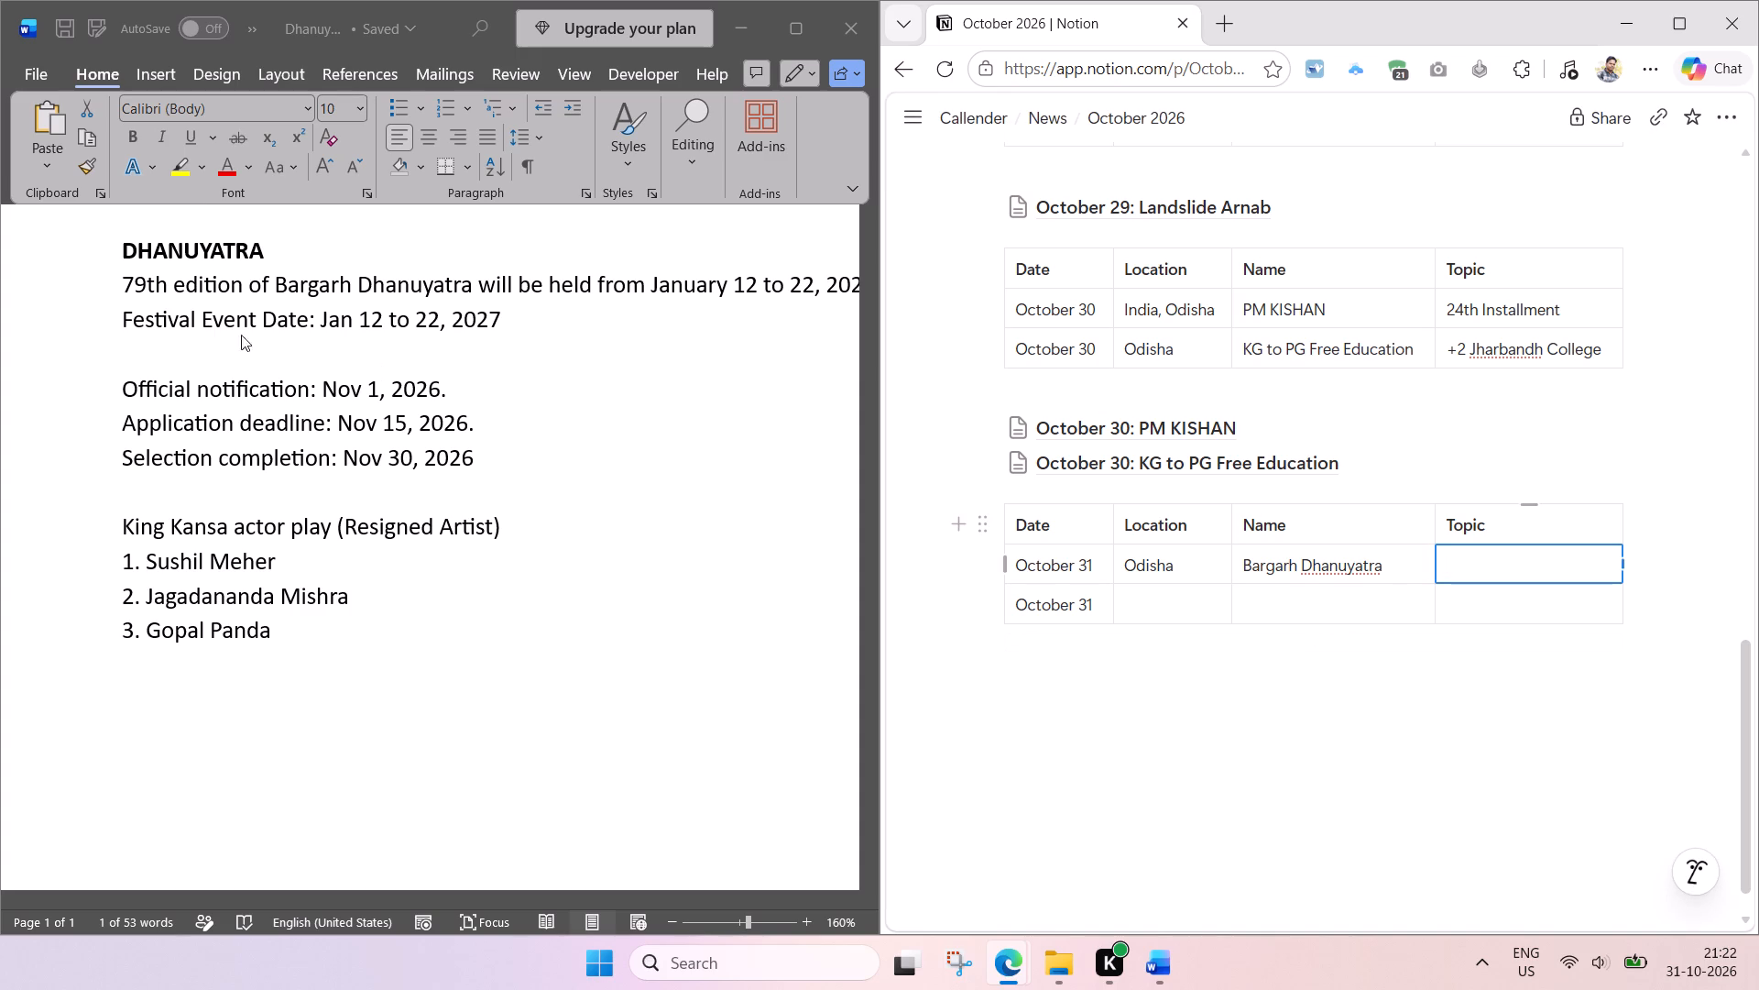
{"action": "left_click_drag", "start_coordinate": [123, 279], "coordinate": [240, 289]}
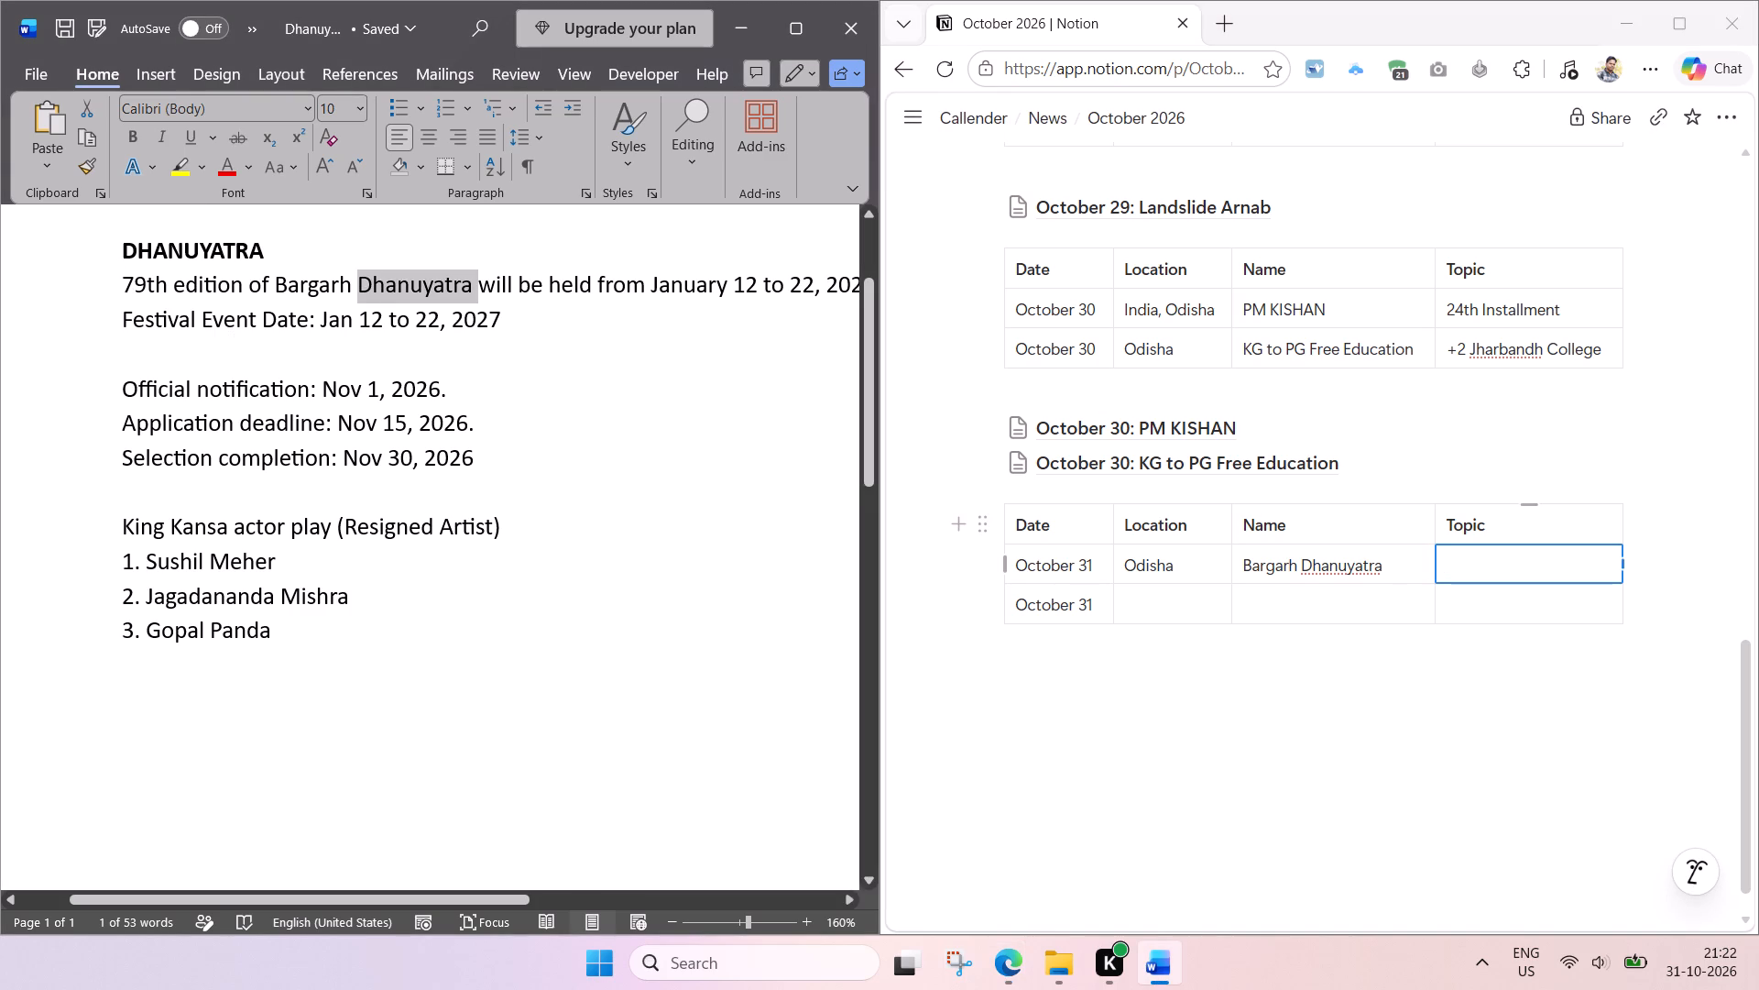
{"action": "left_click", "coordinate": [142, 299]}
{"action": "left_click_drag", "start_coordinate": [122, 284], "coordinate": [430, 296]}
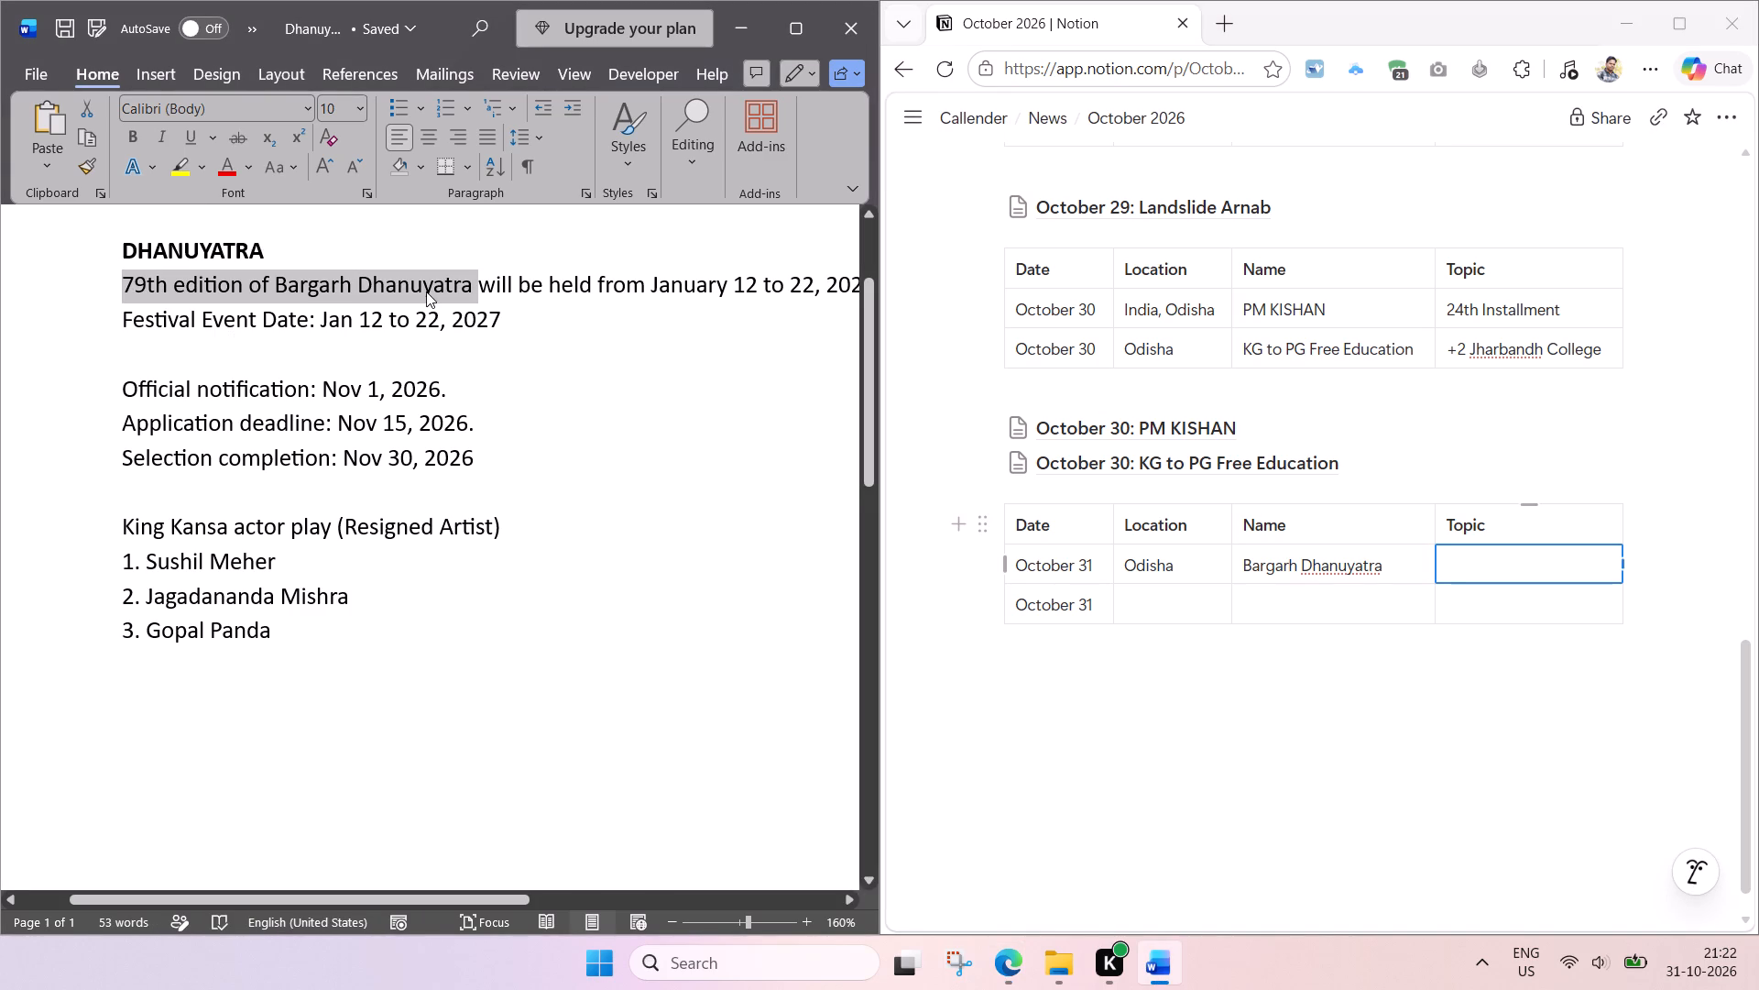
{"action": "key", "text": "ctrl+c"}
{"action": "left_click", "coordinate": [1476, 573]}
{"action": "key", "text": "ctrl+v"}
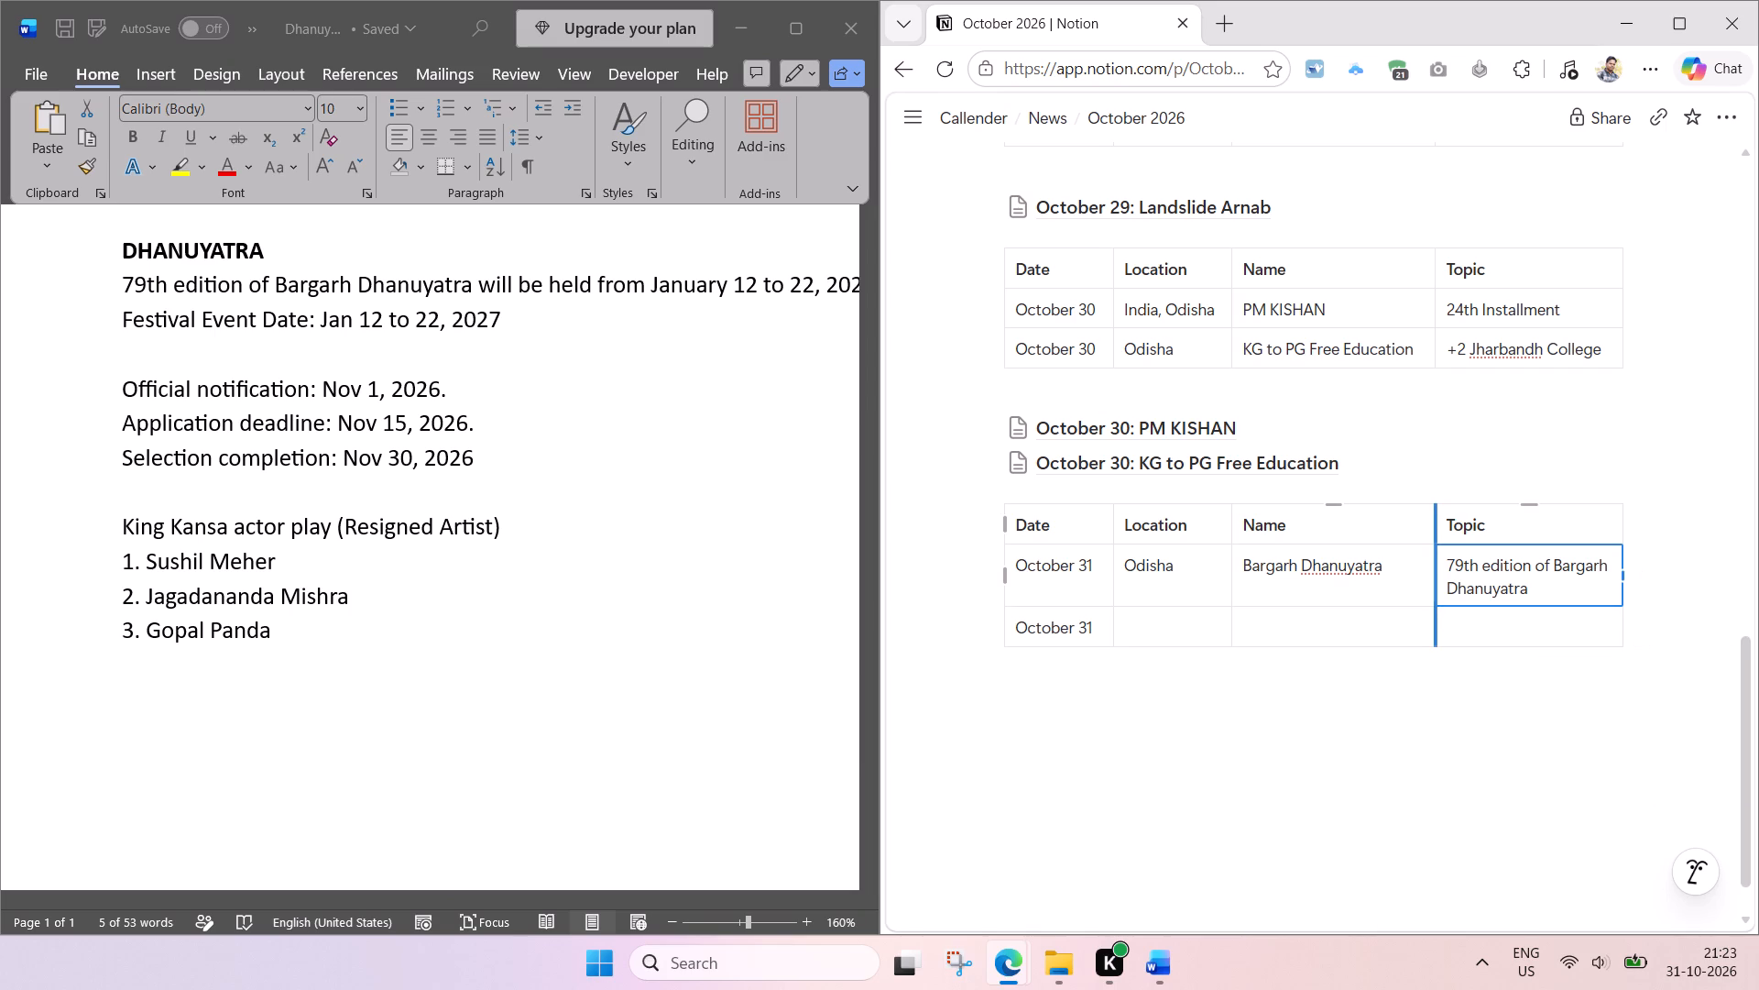
Narrow the Name and Location columns of the October 31 table and widen Topic so its text fits on one line.
{"action": "left_click_drag", "start_coordinate": [1435, 521], "coordinate": [1408, 523]}
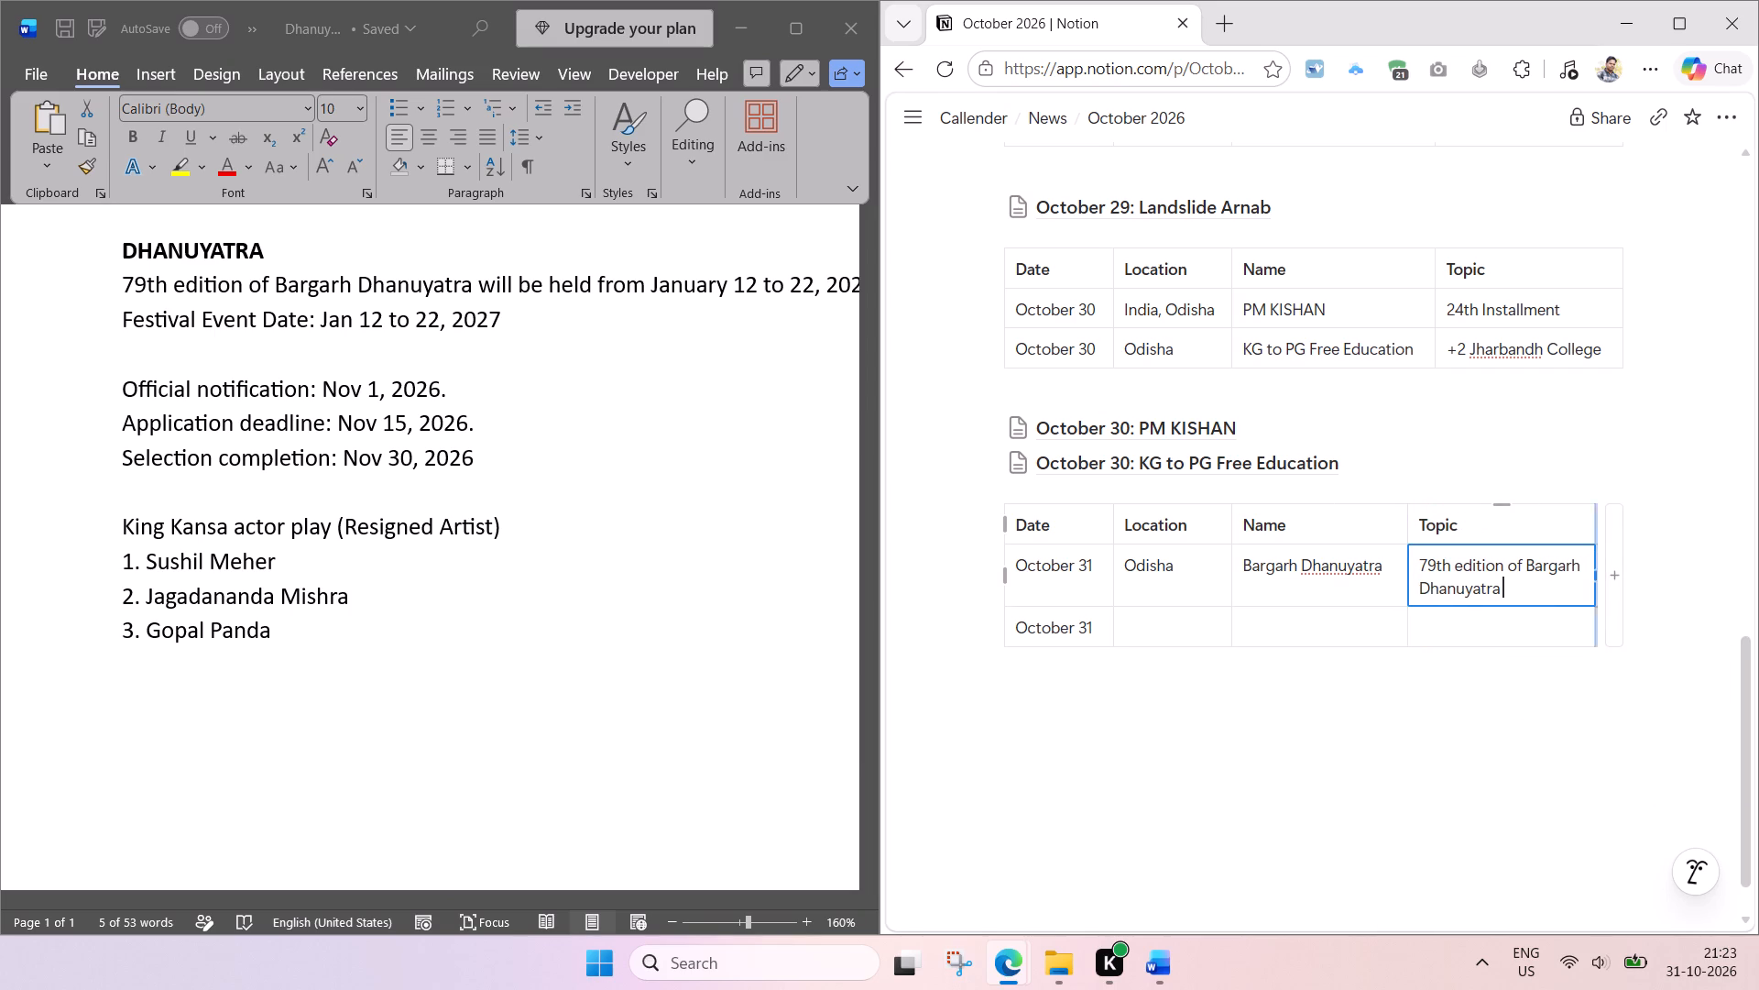
{"action": "left_click", "coordinate": [1591, 527]}
{"action": "left_click", "coordinate": [1590, 475]}
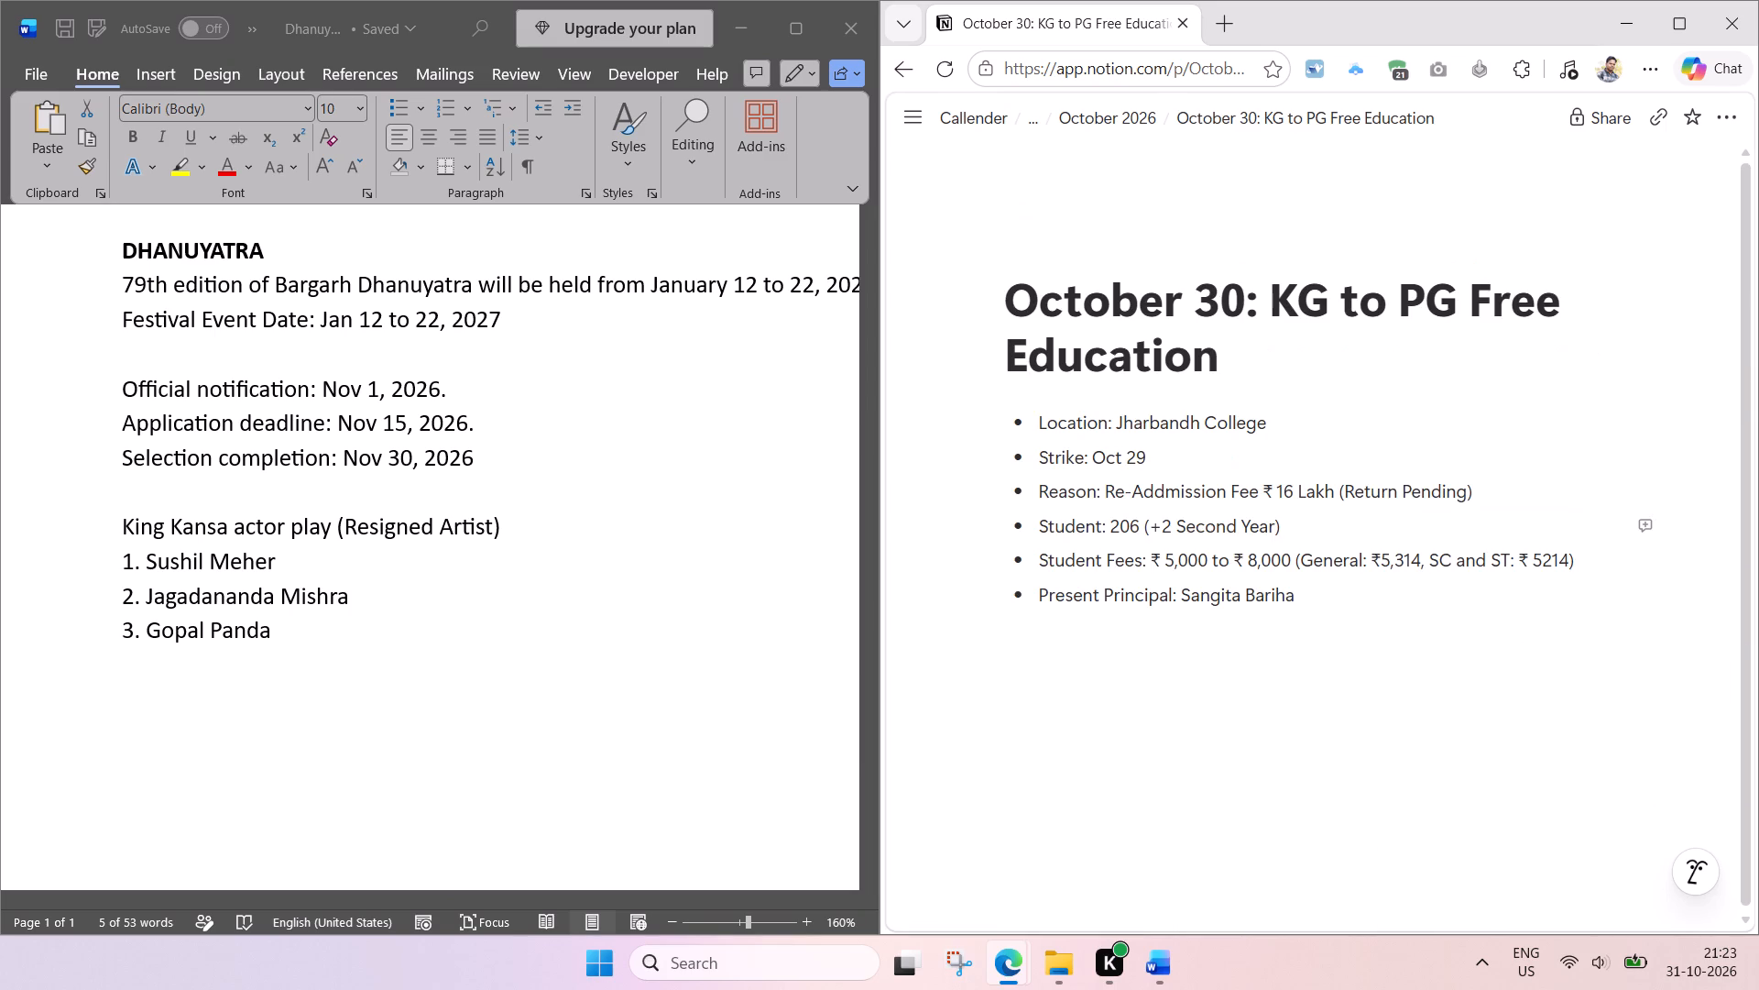
{"action": "left_click", "coordinate": [1144, 117]}
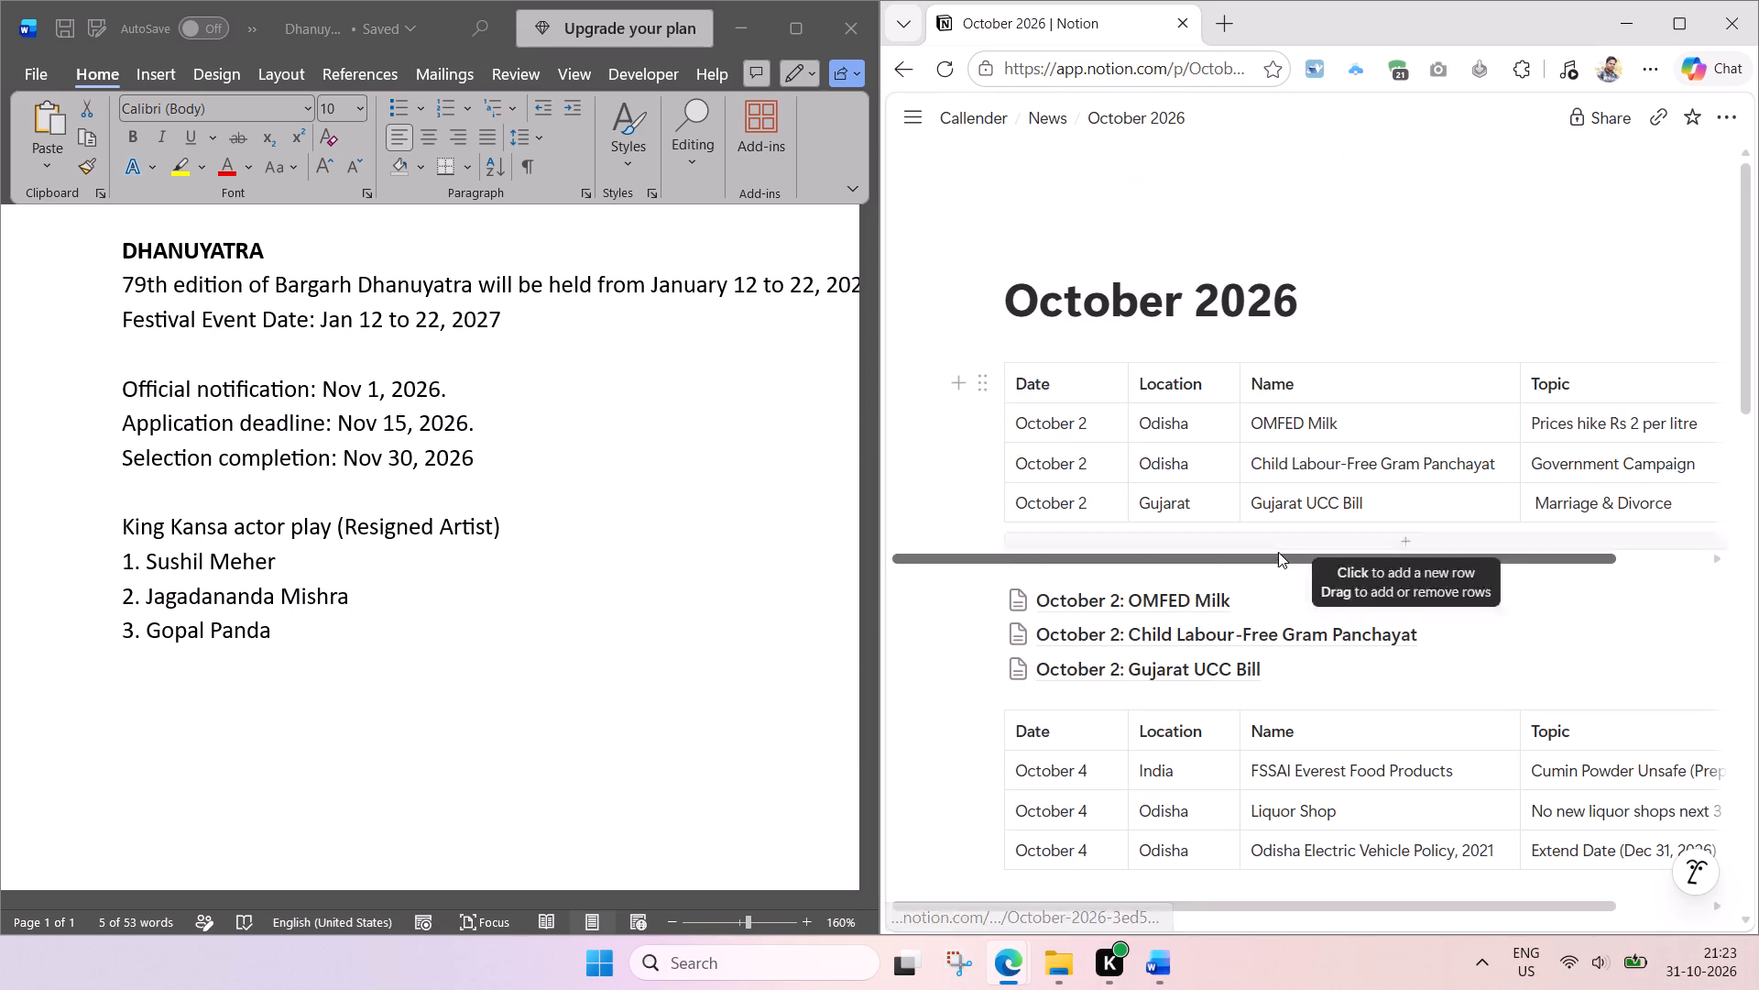
{"action": "scroll", "coordinate": [1278, 552], "scroll_direction": "down", "scroll_amount": 11}
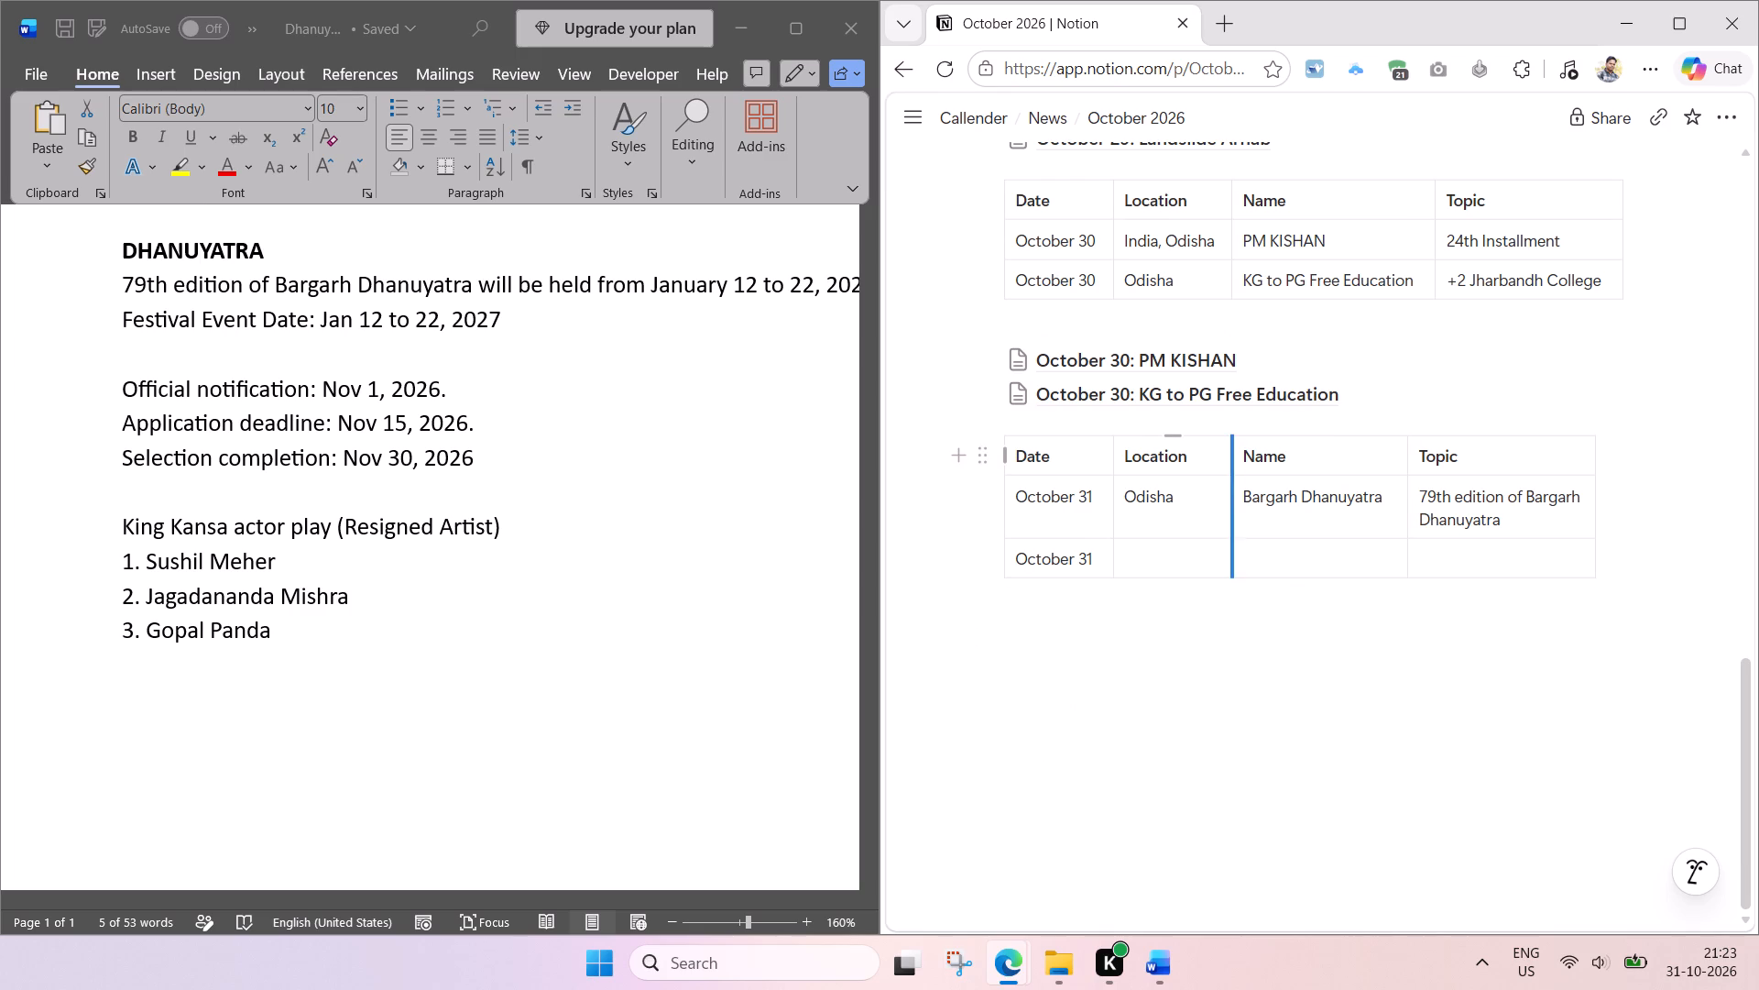
{"action": "left_click_drag", "start_coordinate": [1231, 455], "coordinate": [1209, 453]}
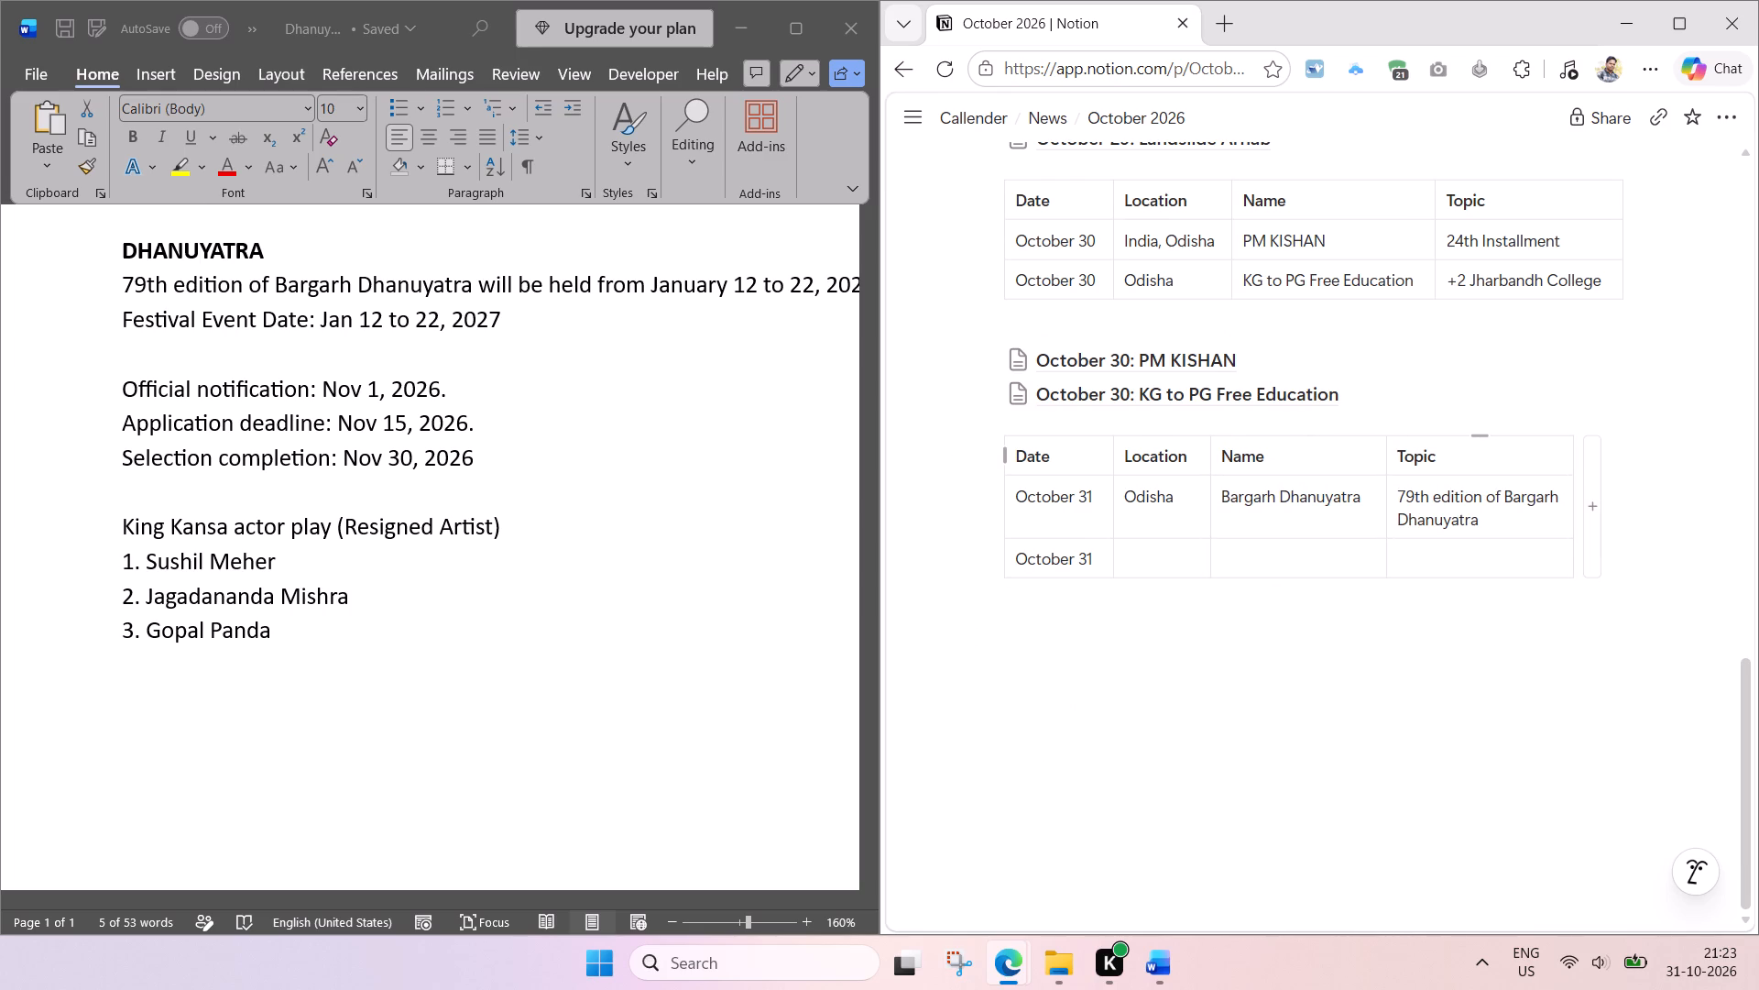
{"action": "left_click_drag", "start_coordinate": [1572, 466], "coordinate": [1658, 463]}
{"action": "left_click_drag", "start_coordinate": [1658, 463], "coordinate": [1668, 462]}
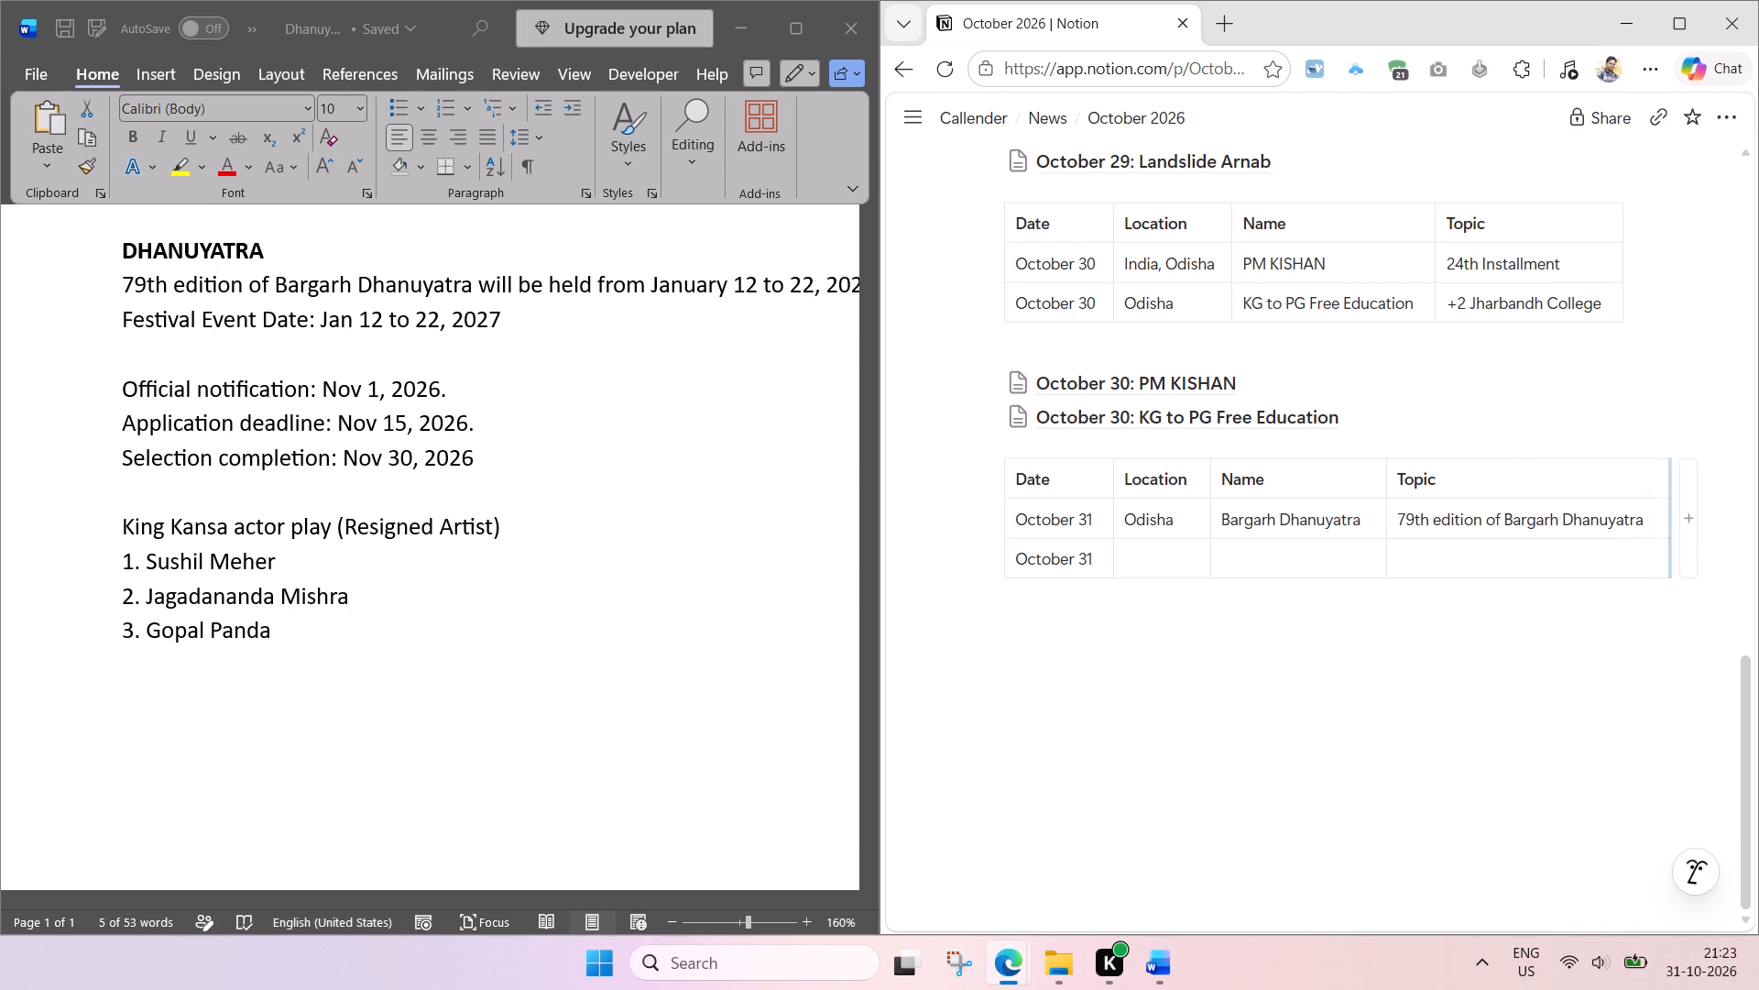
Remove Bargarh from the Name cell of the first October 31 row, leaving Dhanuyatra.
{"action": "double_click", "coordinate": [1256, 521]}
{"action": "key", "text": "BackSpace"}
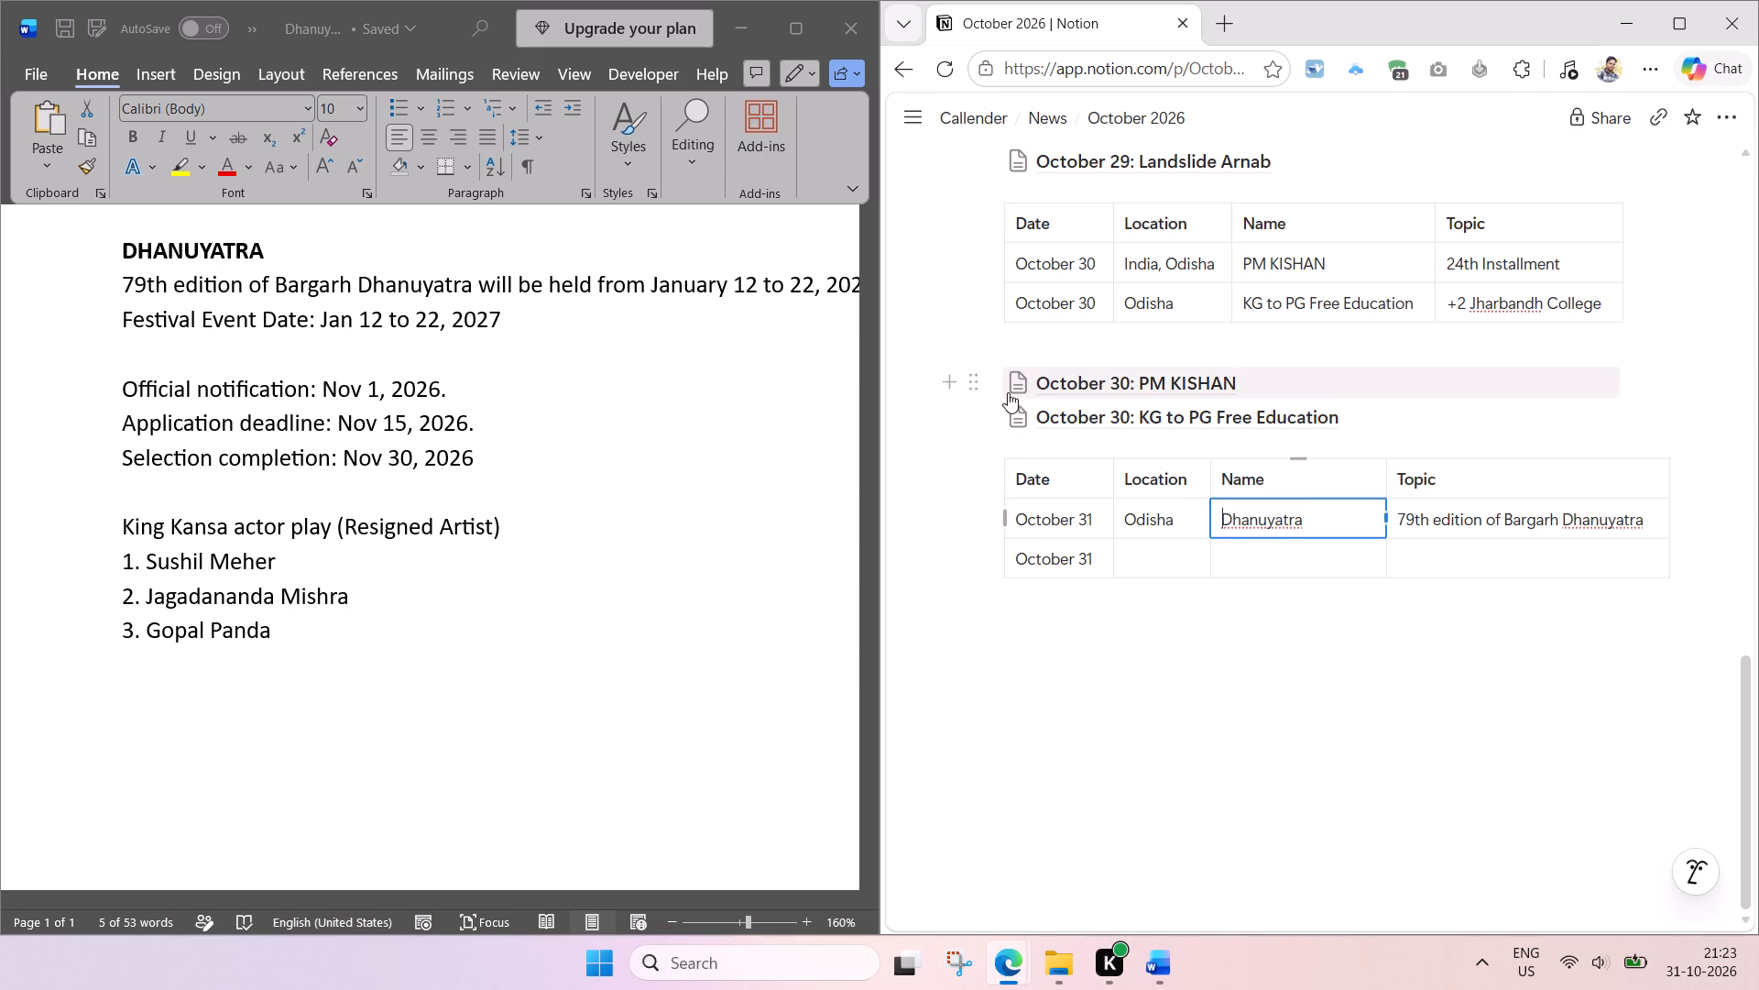
Duplicate the October 30: PM KISHAN subpage on the October 2026 page.
{"action": "left_click", "coordinate": [979, 384]}
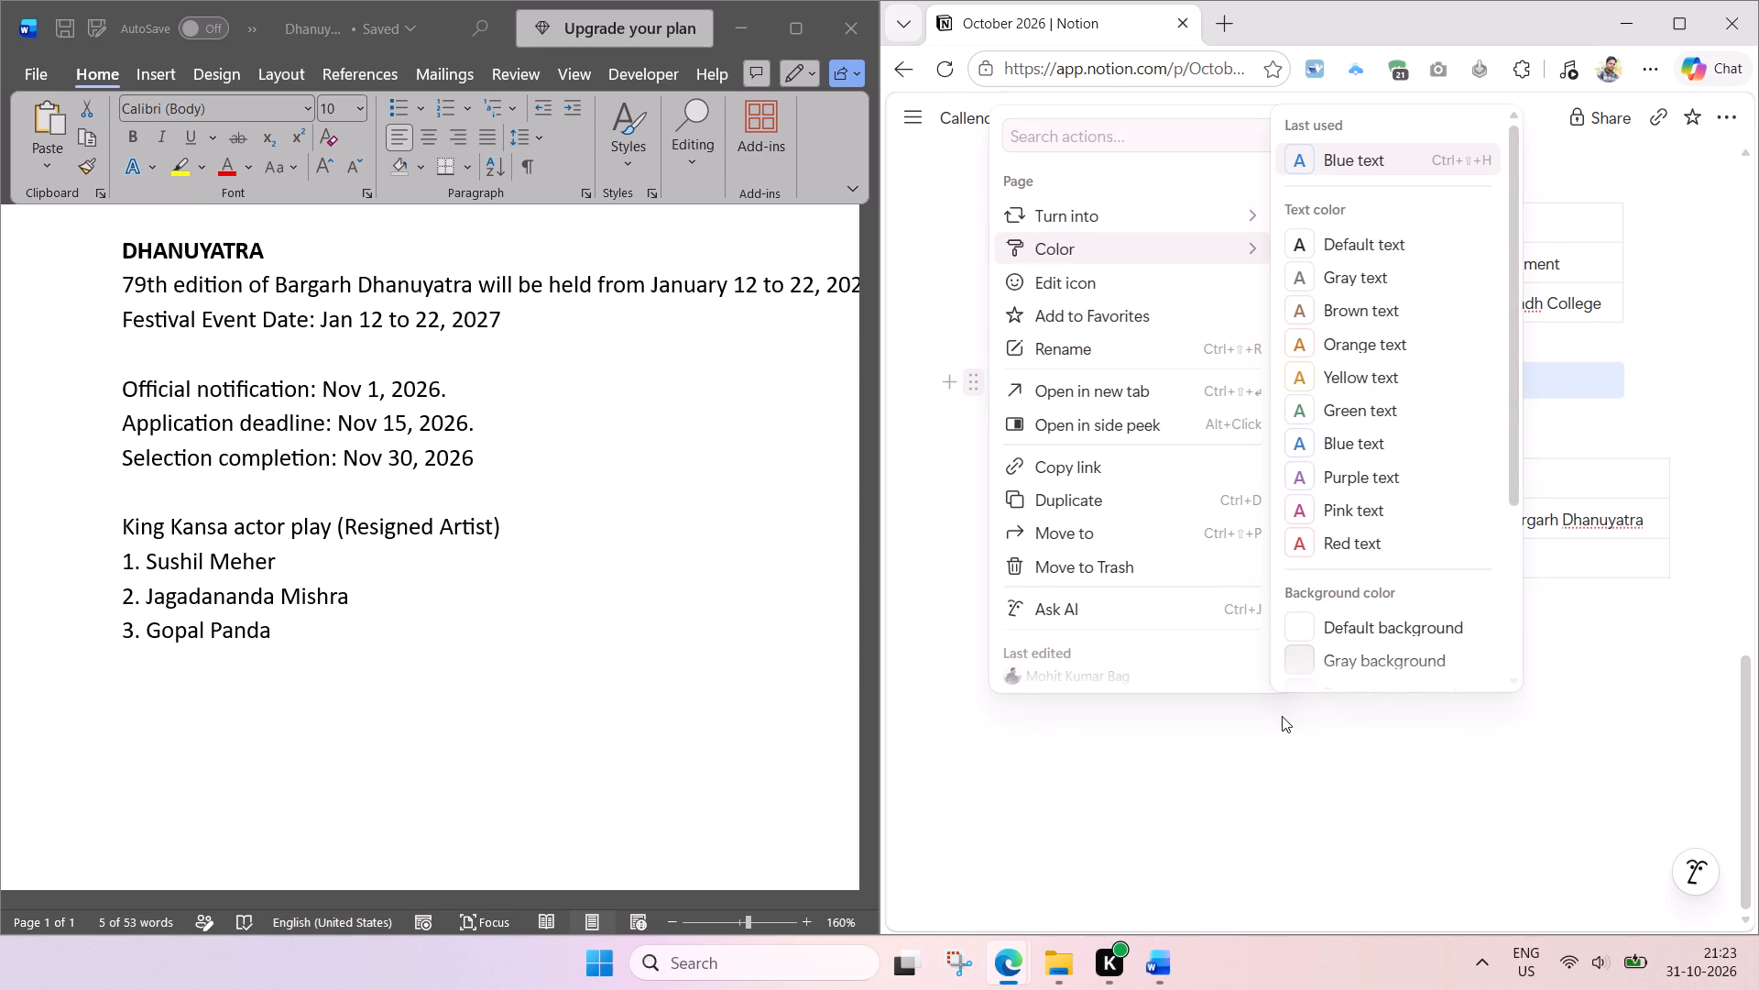
{"action": "left_click", "coordinate": [1096, 496]}
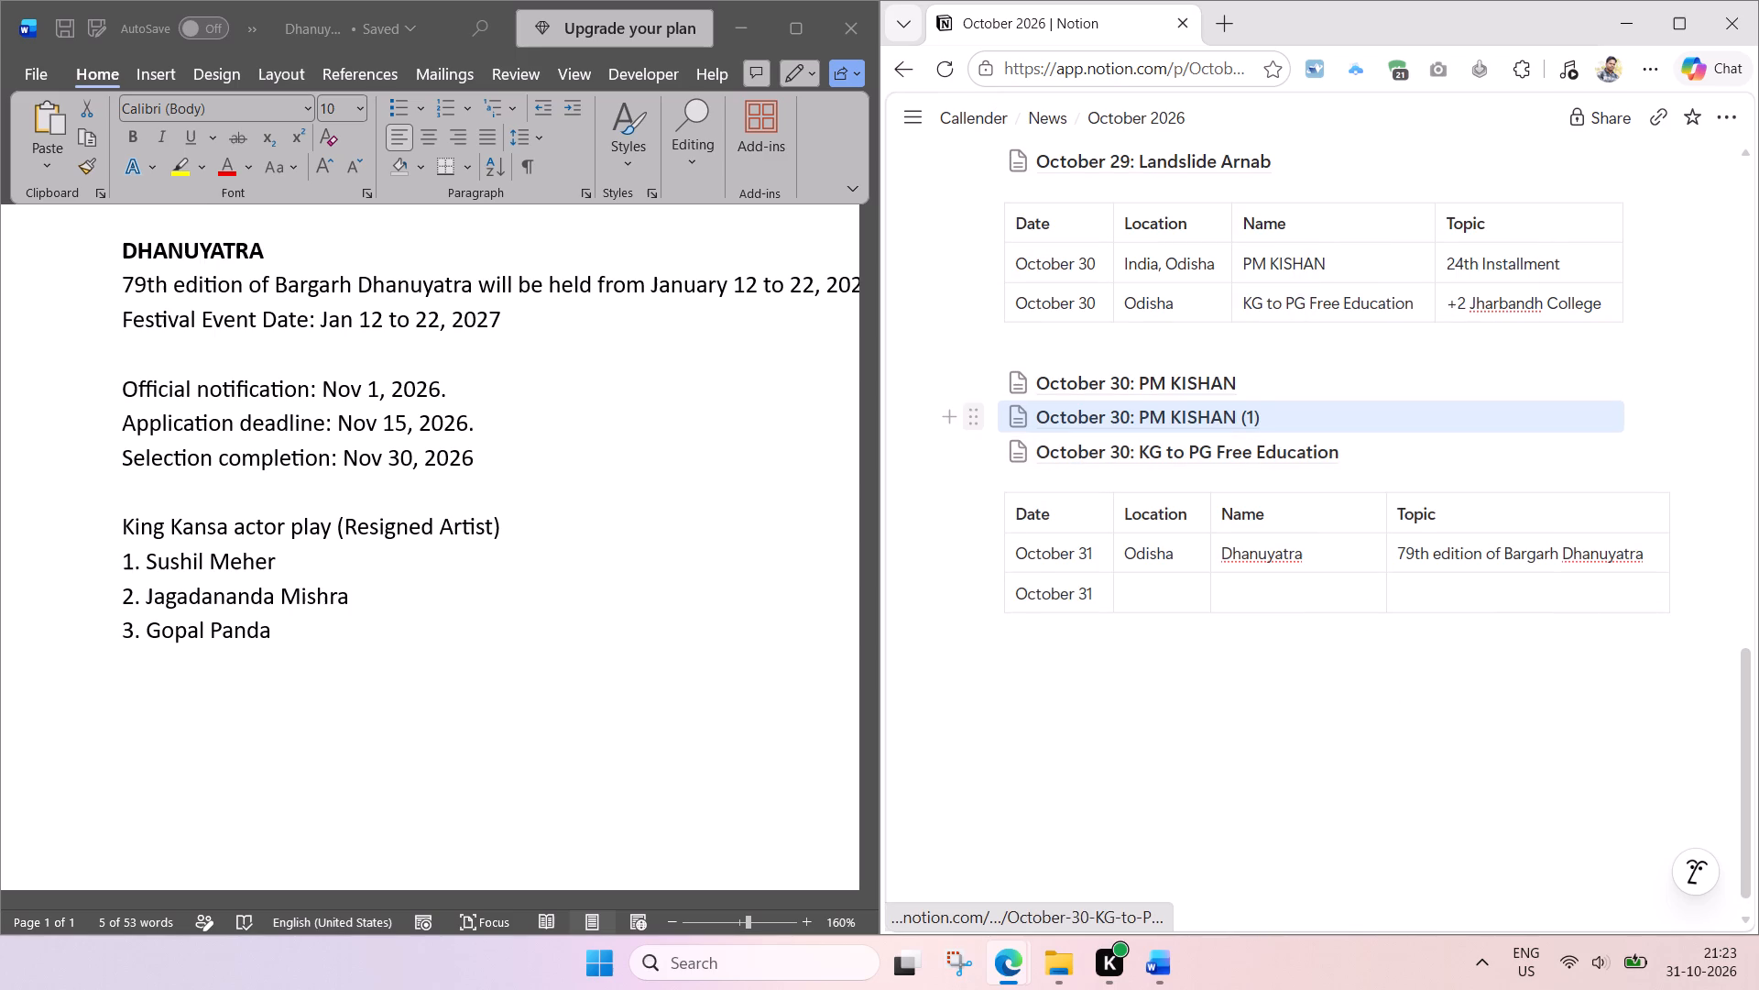
Move the duplicated October 30: PM KISHAN (1) subpage below the October 31 table.
{"action": "left_click_drag", "start_coordinate": [982, 423], "coordinate": [989, 642]}
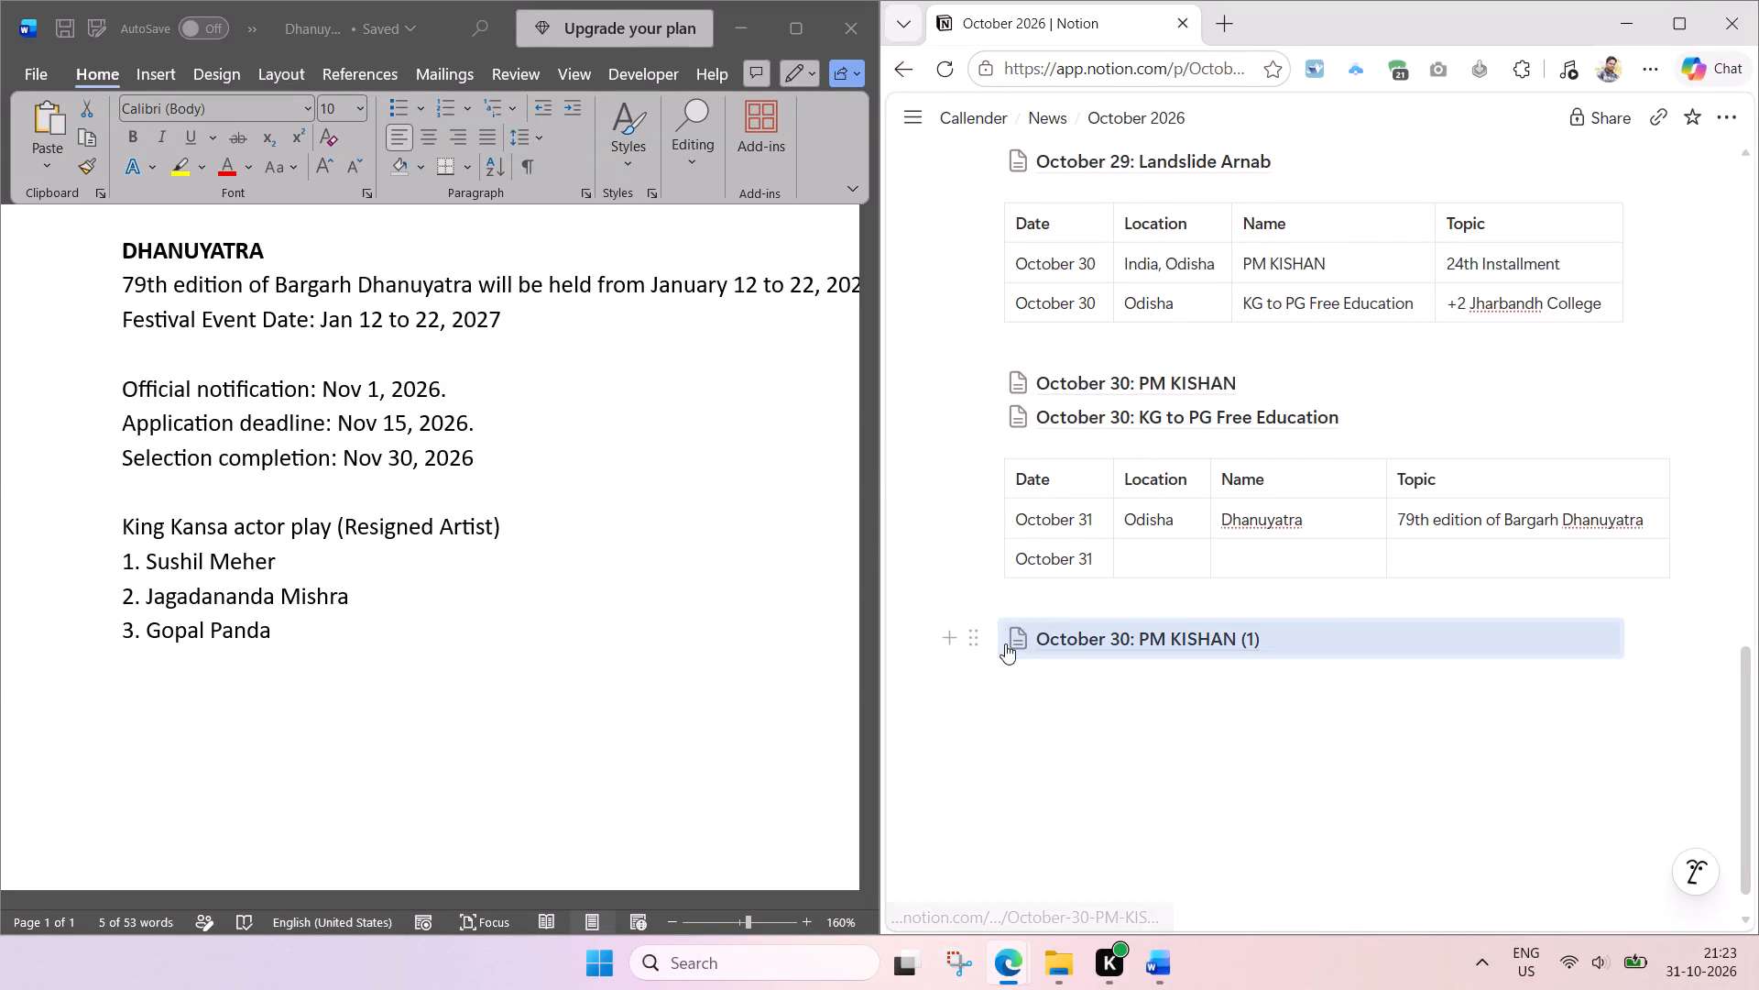
Rename the duplicated subpage October 31: Dhanuyatra, reusing the Name text from the October 31 table.
{"action": "left_click", "coordinate": [1321, 519]}
{"action": "key", "text": "ctrl+a"}
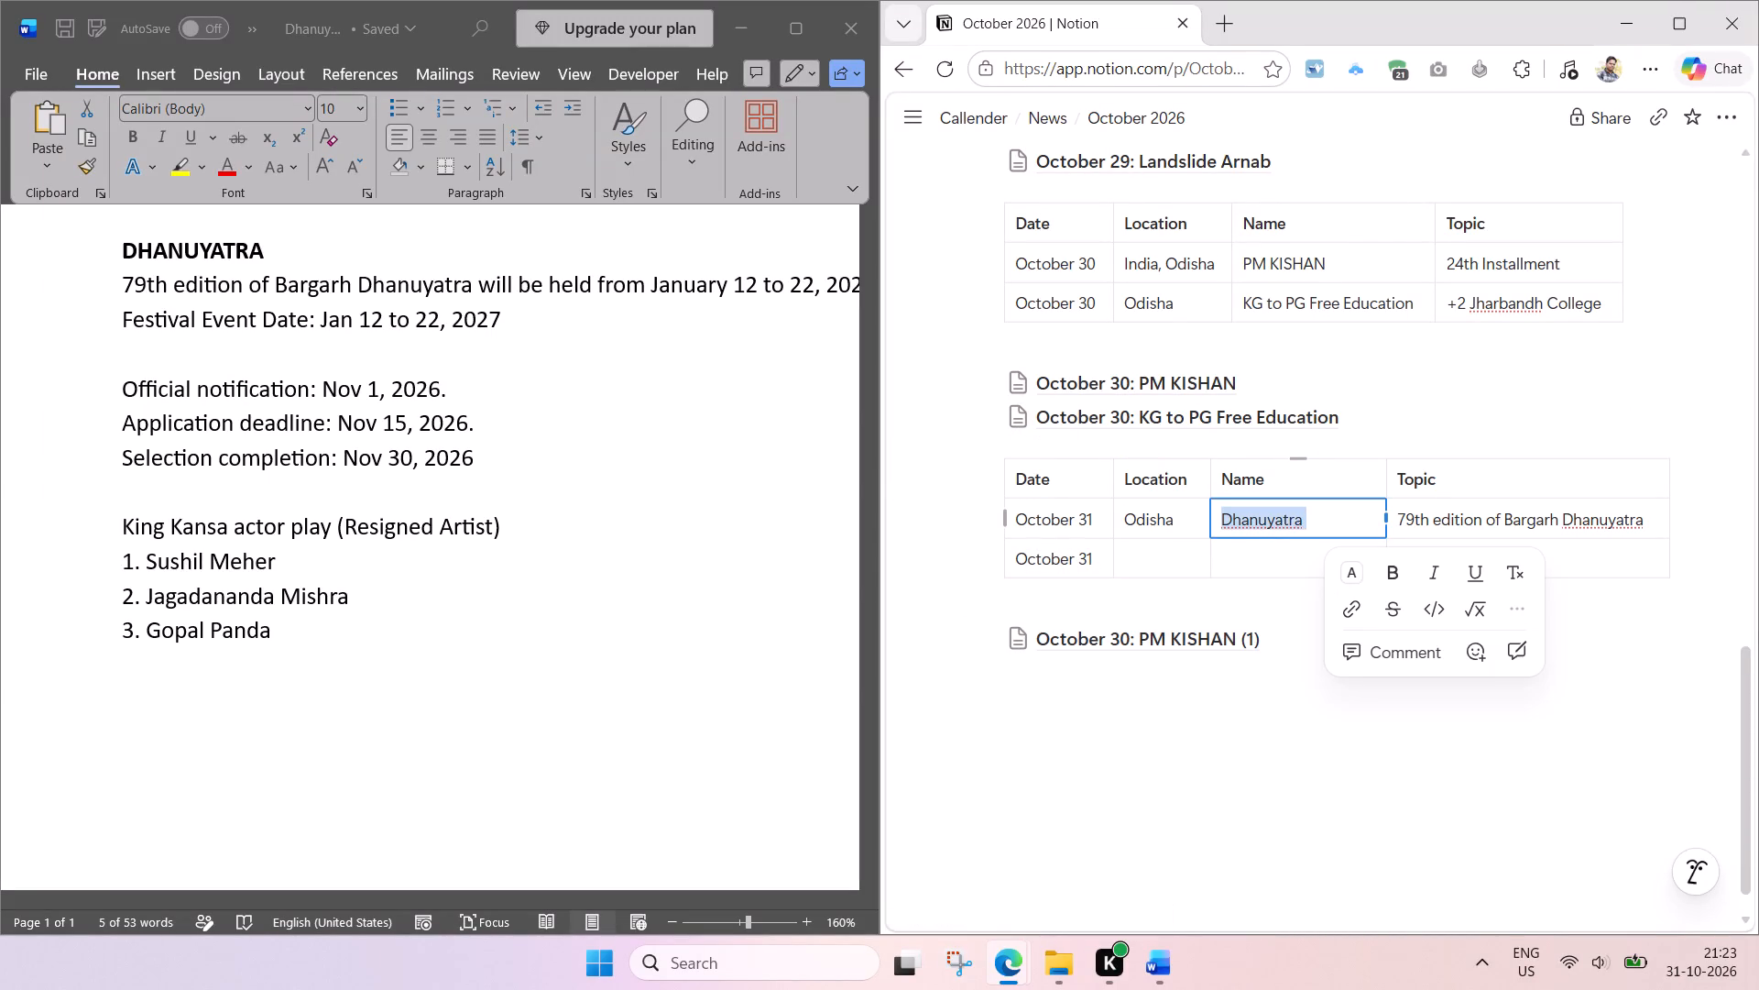
{"action": "key", "text": "ctrl+c"}
{"action": "left_click", "coordinate": [1205, 647]}
{"action": "left_click_drag", "start_coordinate": [1610, 302], "coordinate": [1229, 324]}
{"action": "key", "text": "BackSpace"}
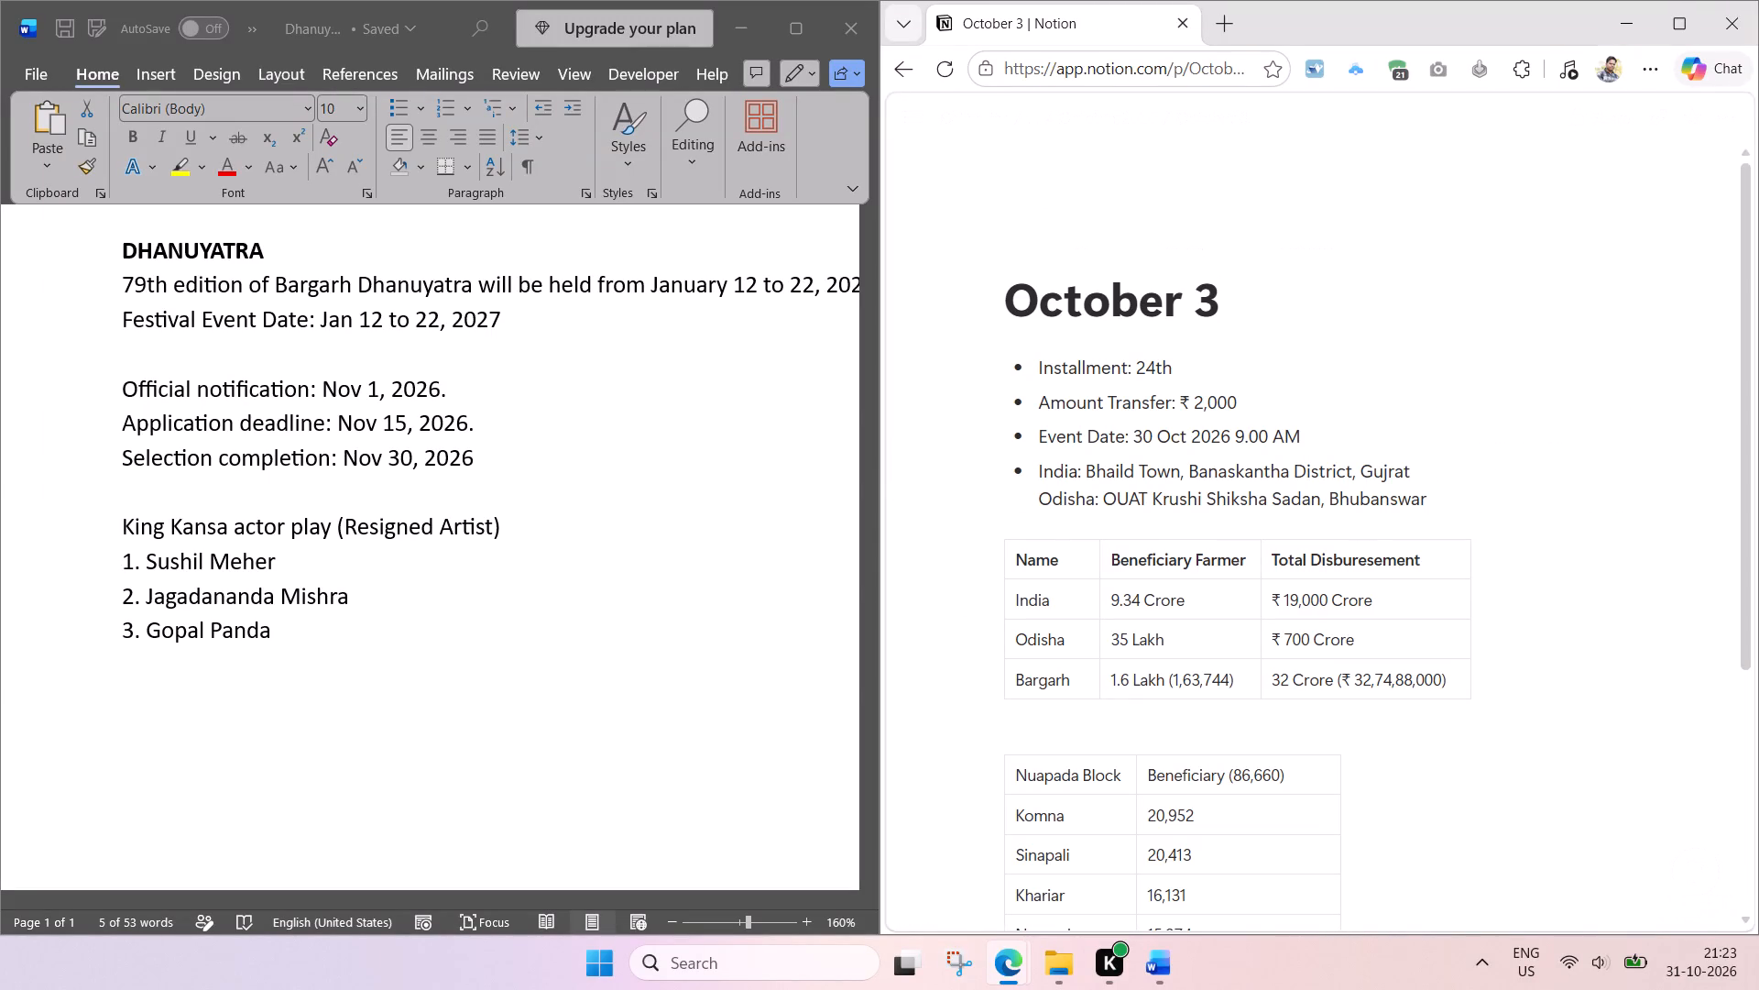
{"action": "type", "text": "1:"}
{"action": "key", "text": "space"}
{"action": "key", "text": "ctrl+v"}
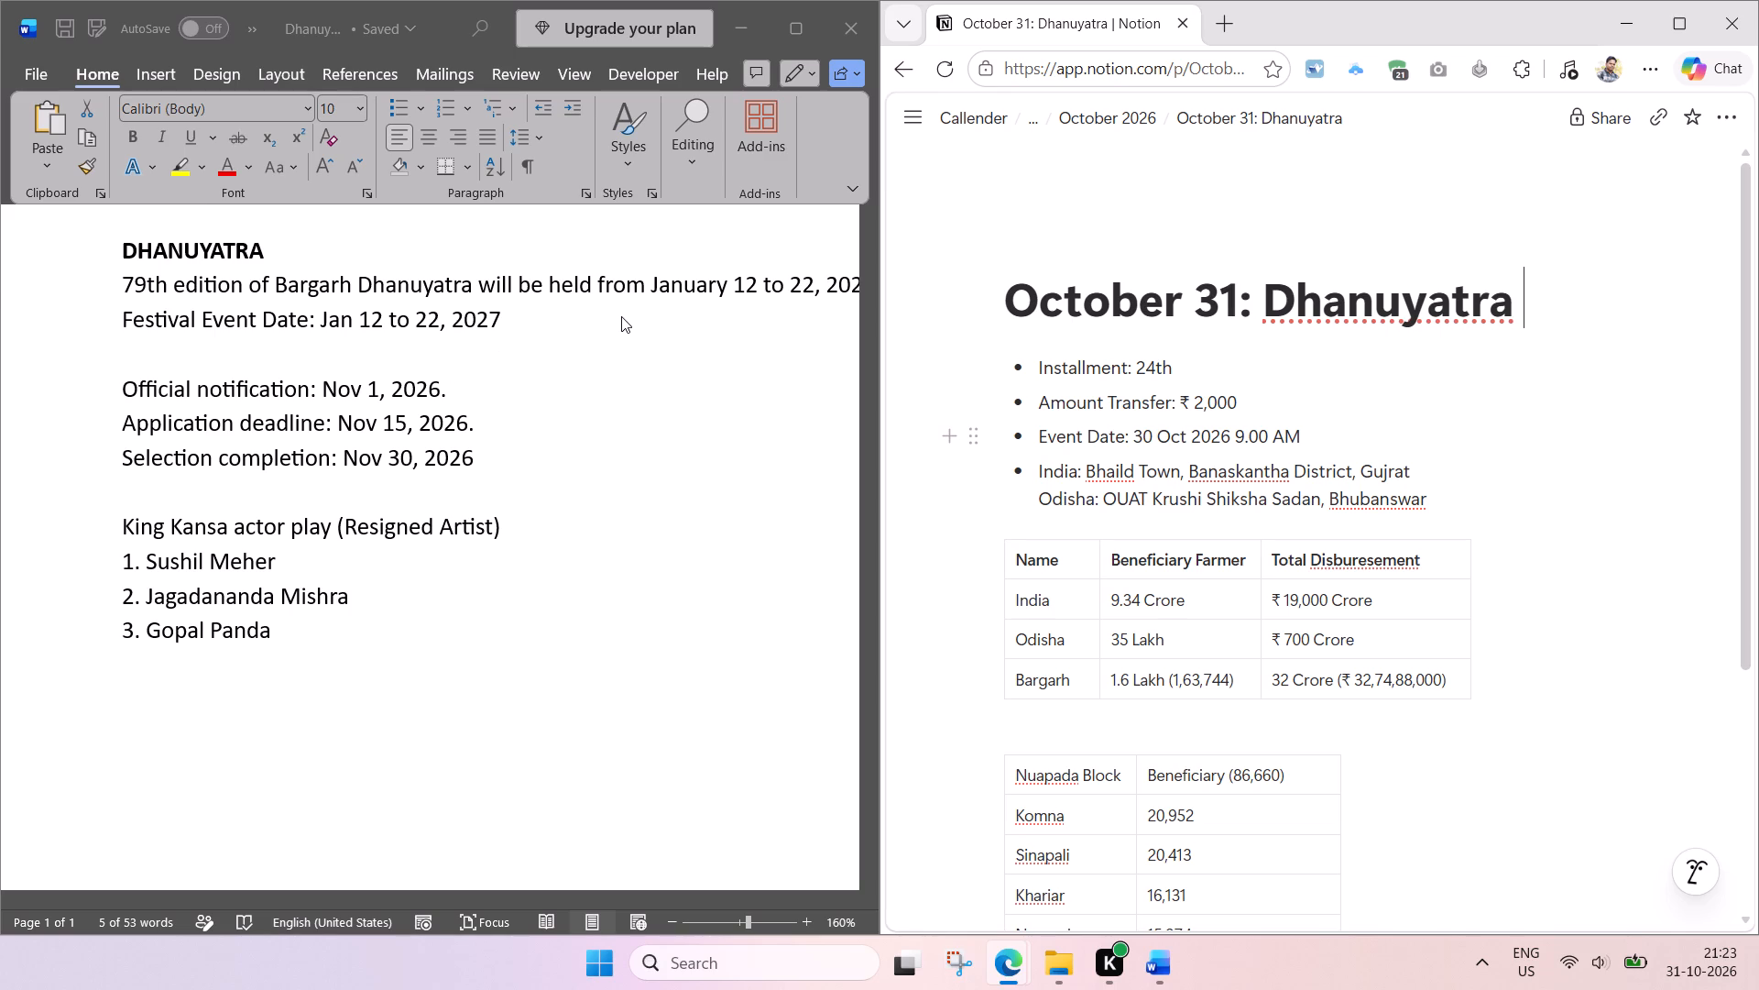
Replace the old bulleted notes under the title with "79th edition of Bargarh Dhanuyatra" copied from the Word document.
{"action": "scroll", "coordinate": [617, 313], "scroll_direction": "down", "scroll_amount": 1}
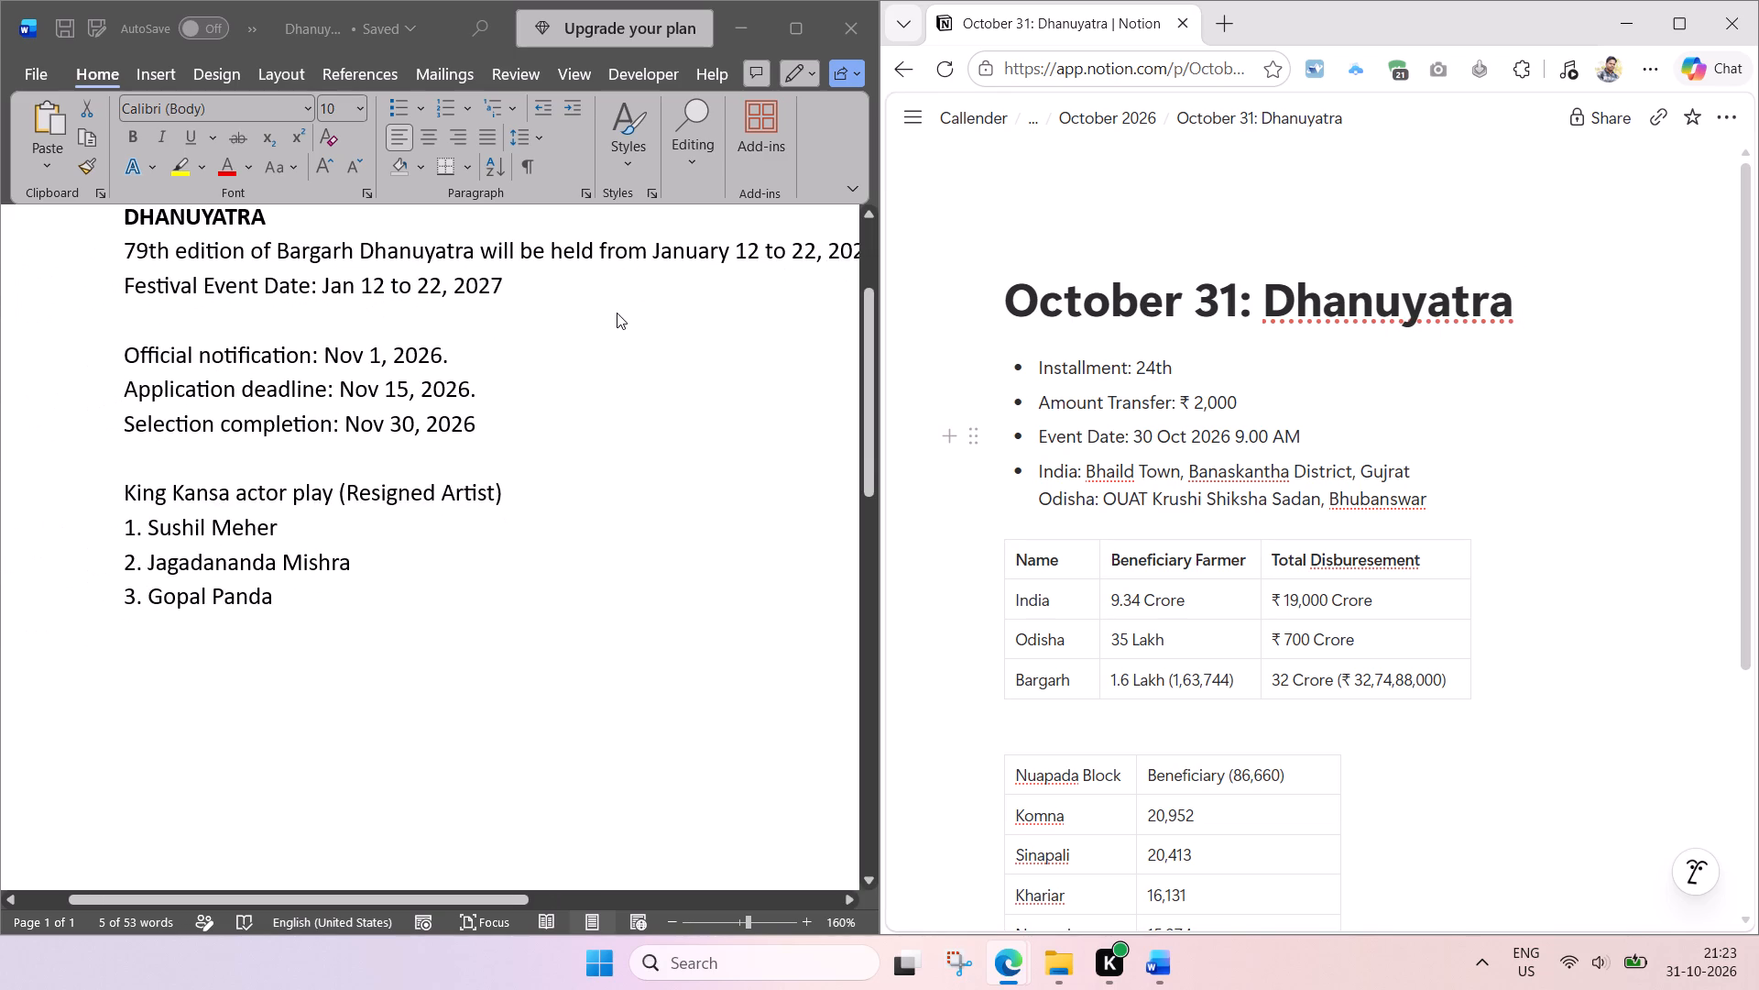
{"action": "scroll", "coordinate": [617, 313], "scroll_direction": "down", "scroll_amount": 1}
{"action": "left_click", "coordinate": [528, 352]}
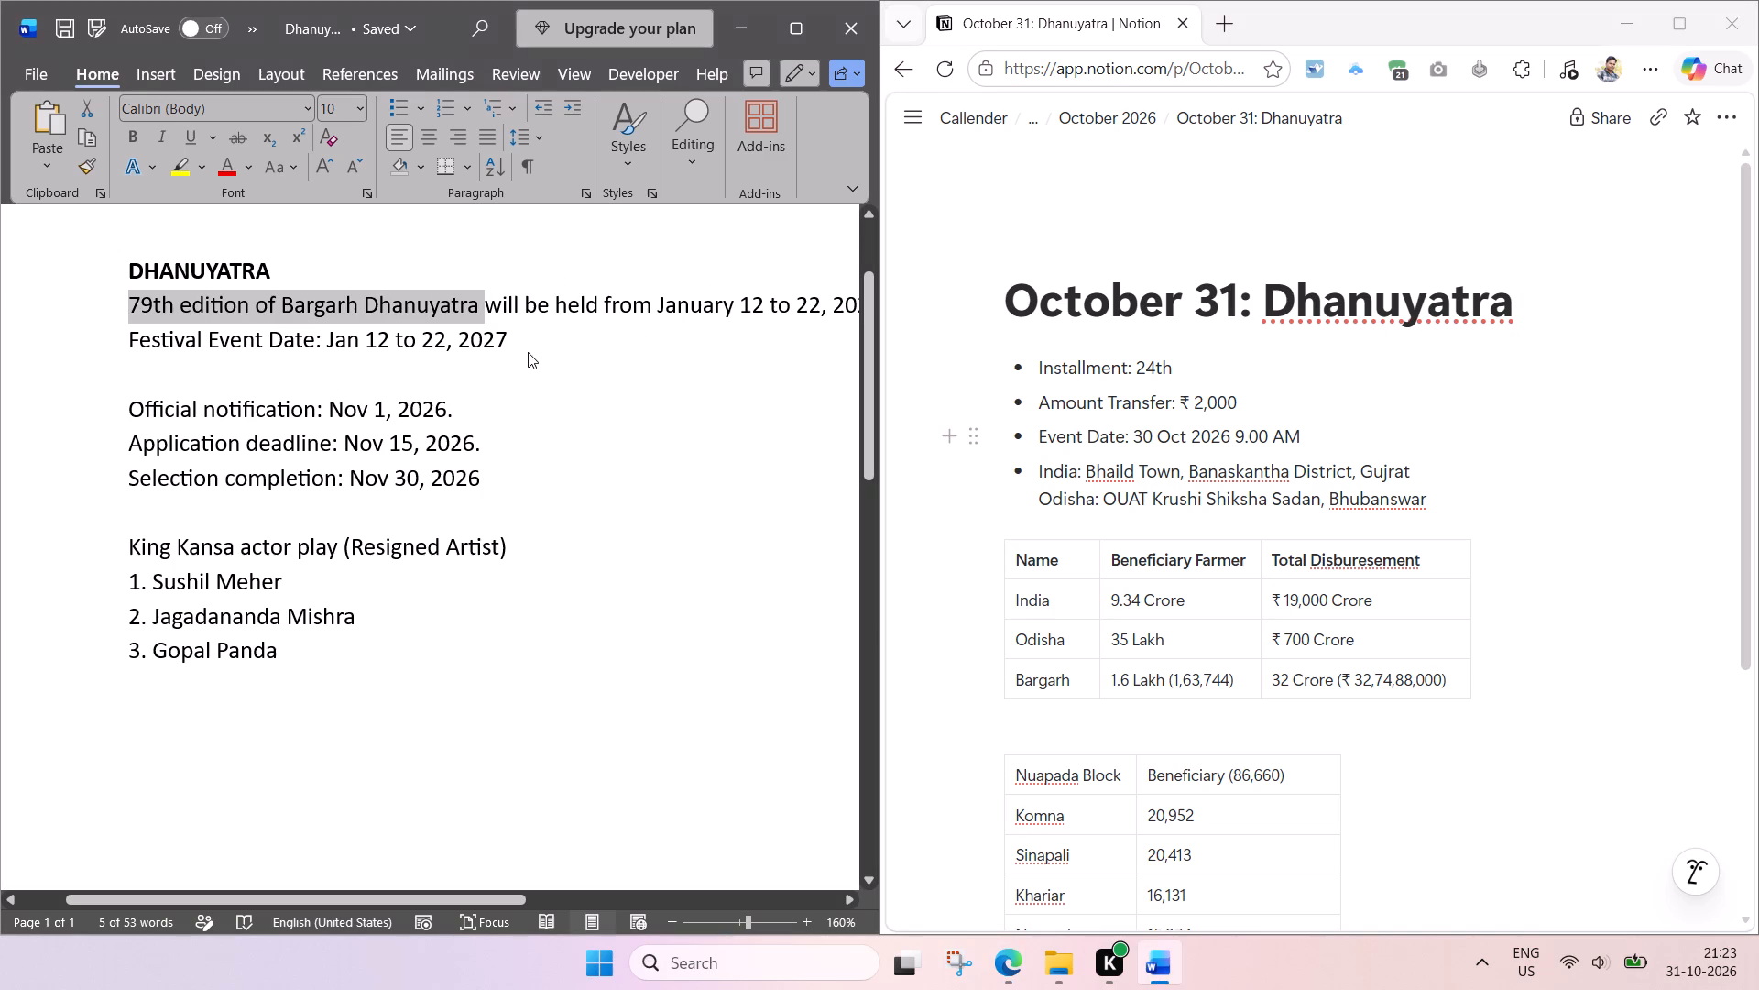
{"action": "left_click", "coordinate": [534, 354]}
{"action": "left_click_drag", "start_coordinate": [477, 307], "coordinate": [328, 305]}
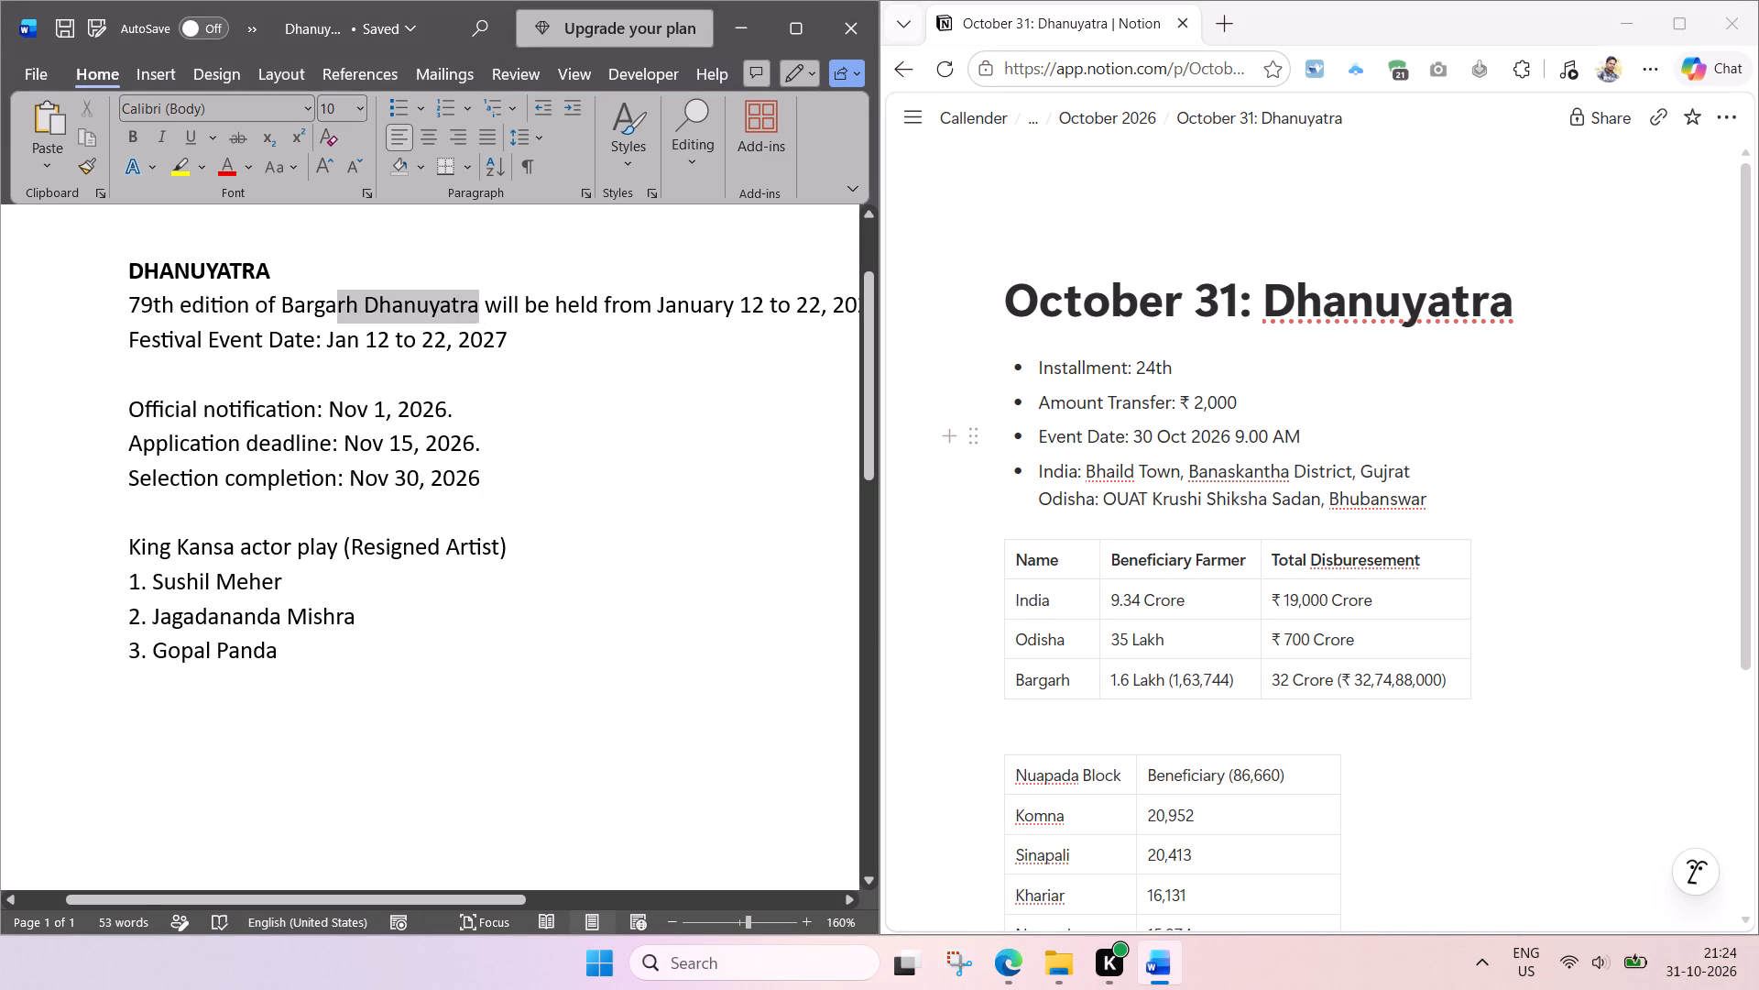
{"action": "left_click_drag", "start_coordinate": [328, 305], "coordinate": [124, 302]}
{"action": "key", "text": "ctrl+c"}
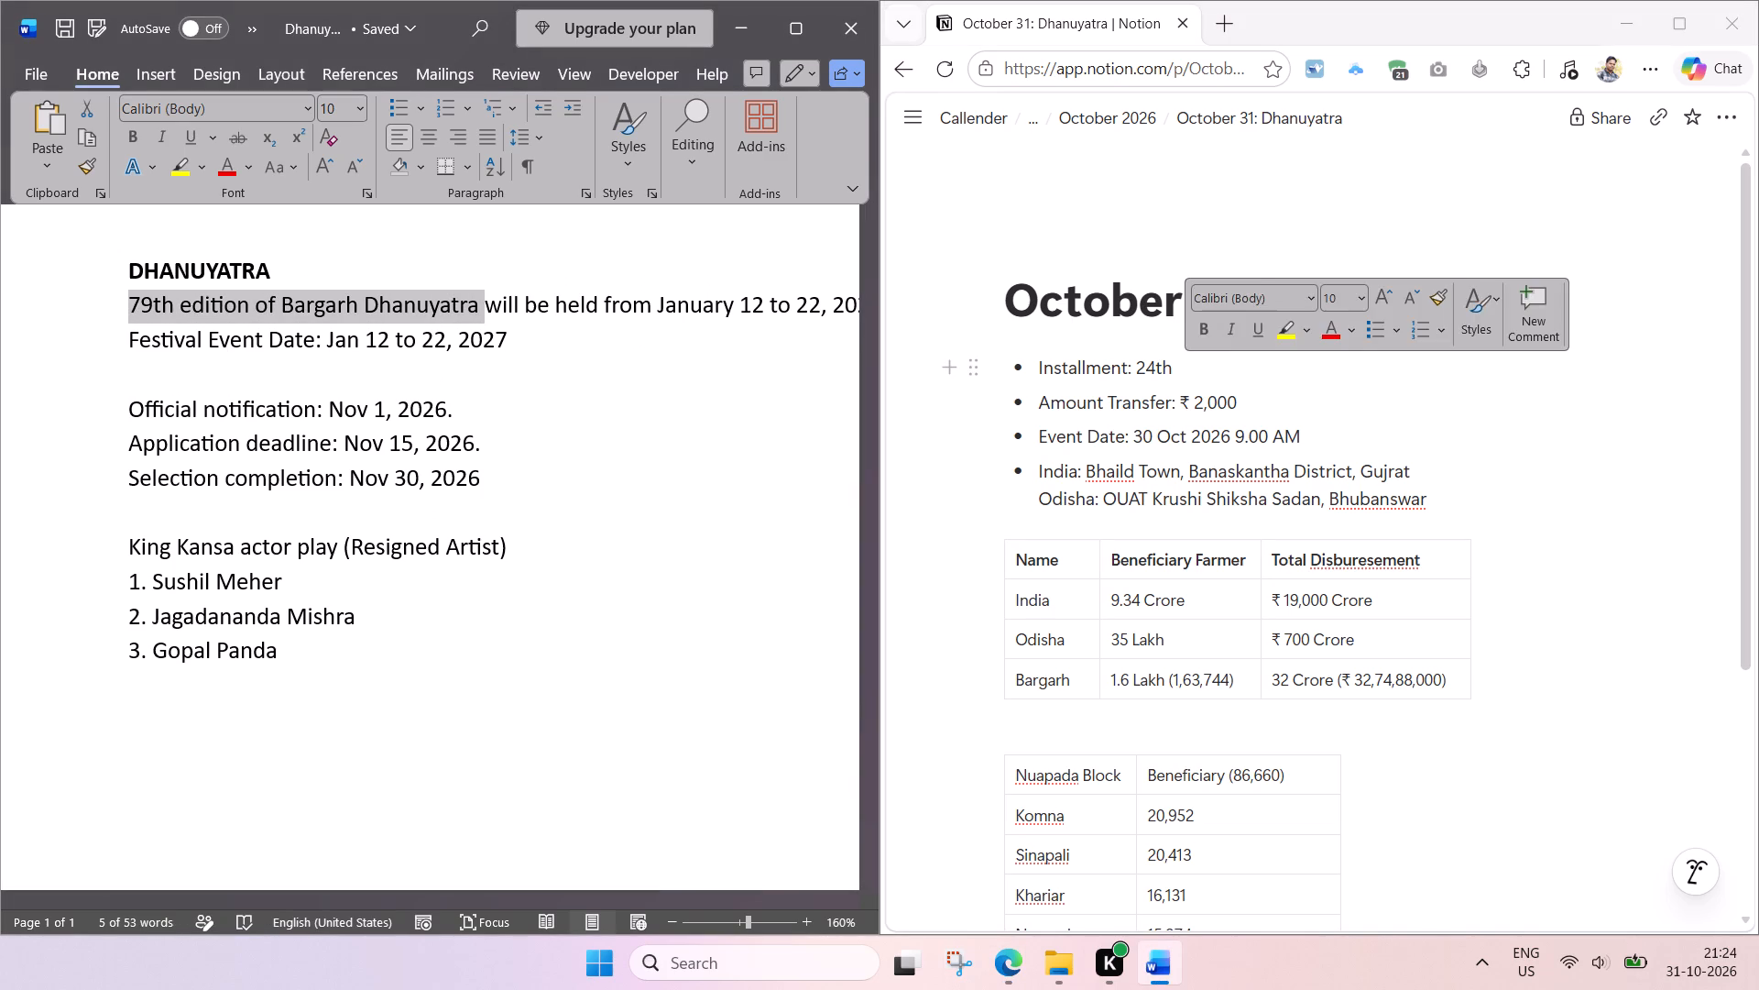
{"action": "left_click_drag", "start_coordinate": [919, 363], "coordinate": [1265, 496]}
{"action": "key", "text": "Delete"}
{"action": "left_click", "coordinate": [1564, 316]}
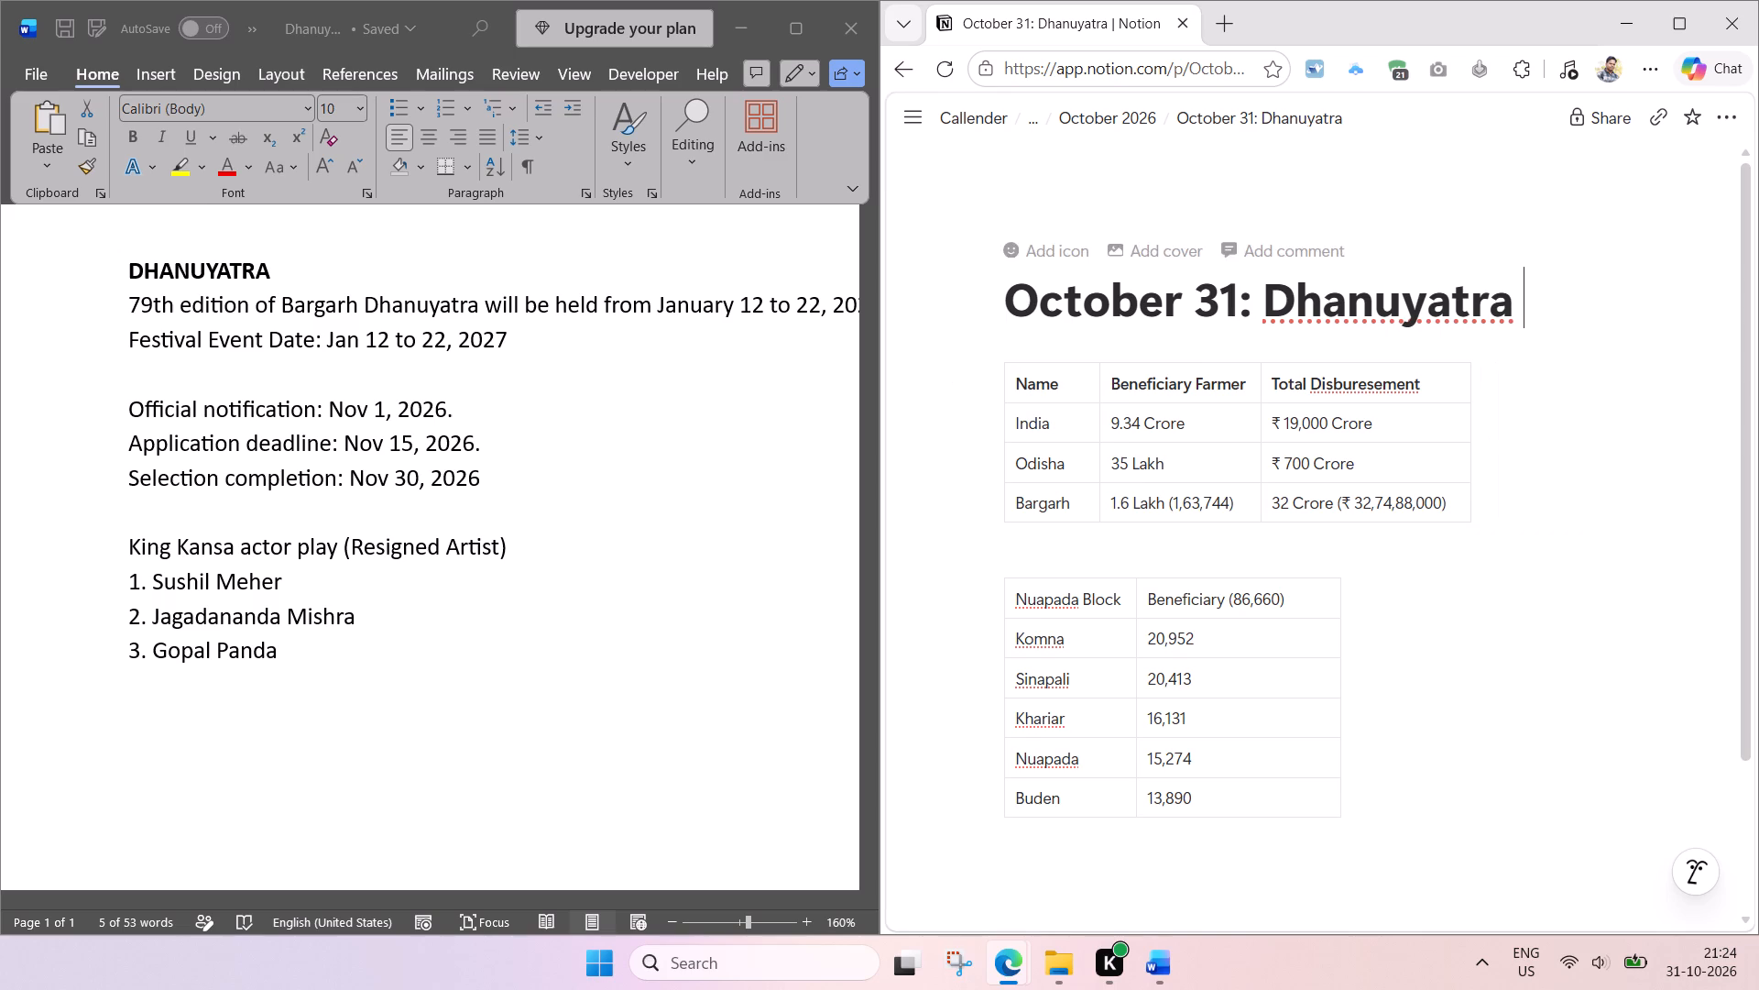
{"action": "key", "text": "Return"}
{"action": "key", "text": "Return"}
{"action": "left_click", "coordinate": [1039, 372]}
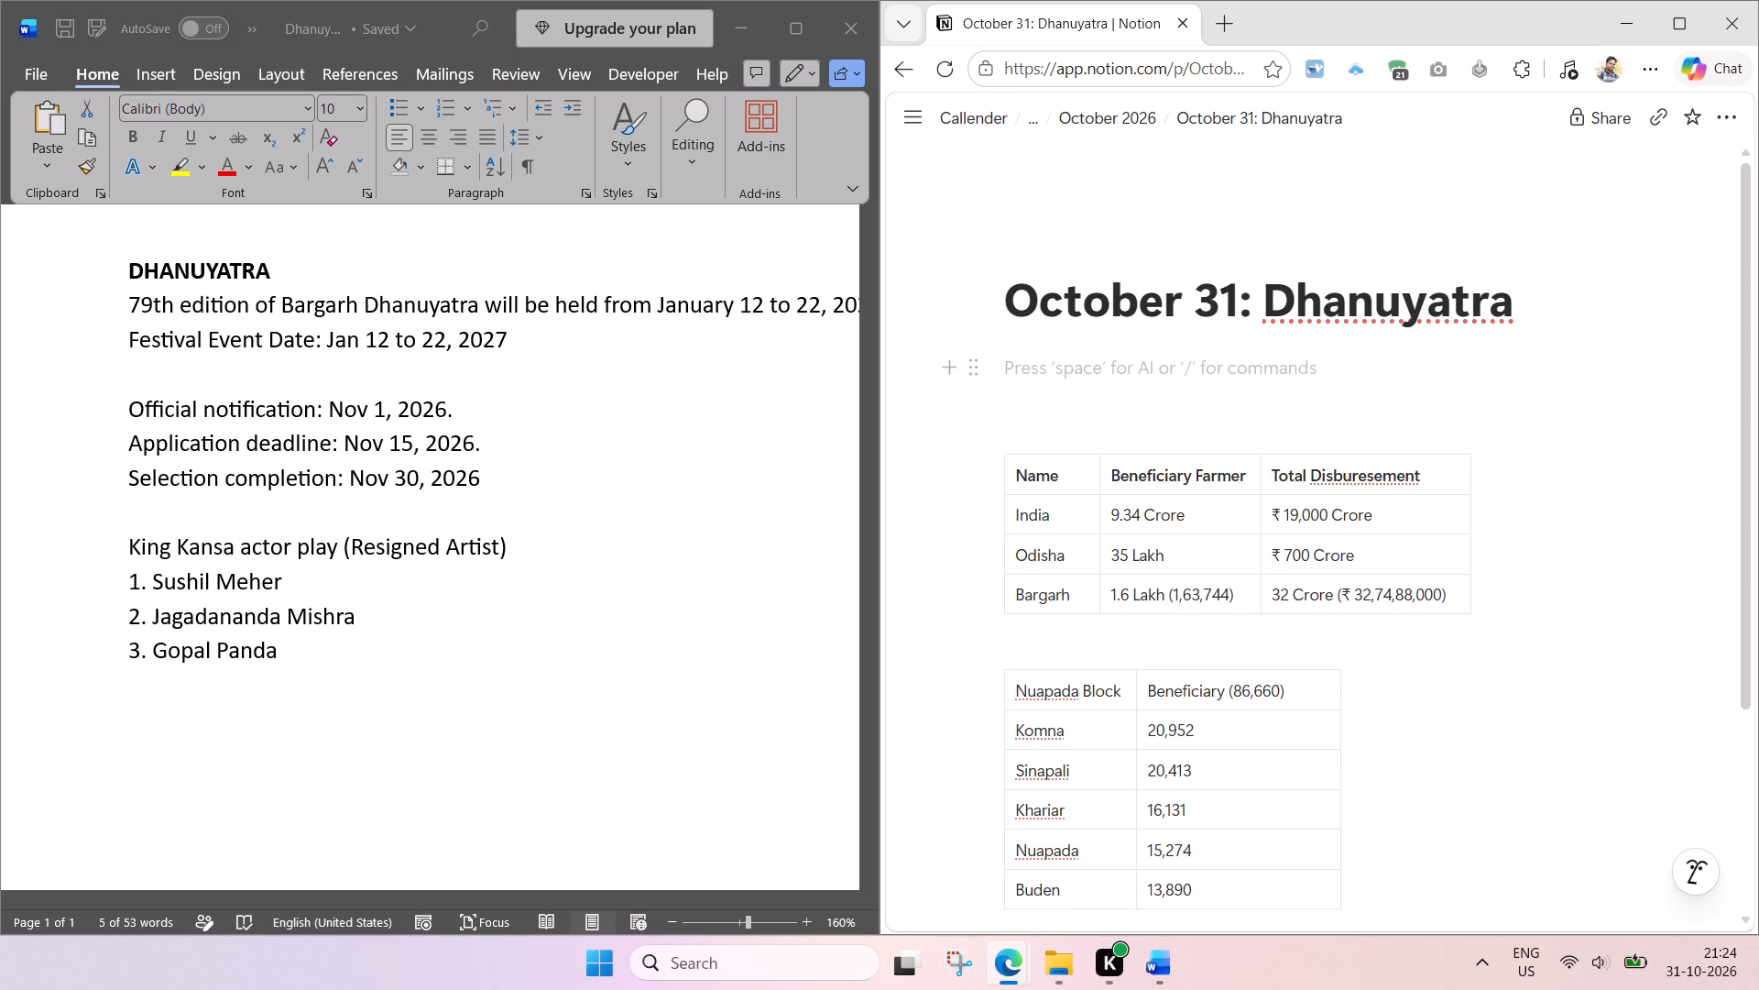
{"action": "key", "text": "ctrl+v"}
{"action": "key", "text": "Return"}
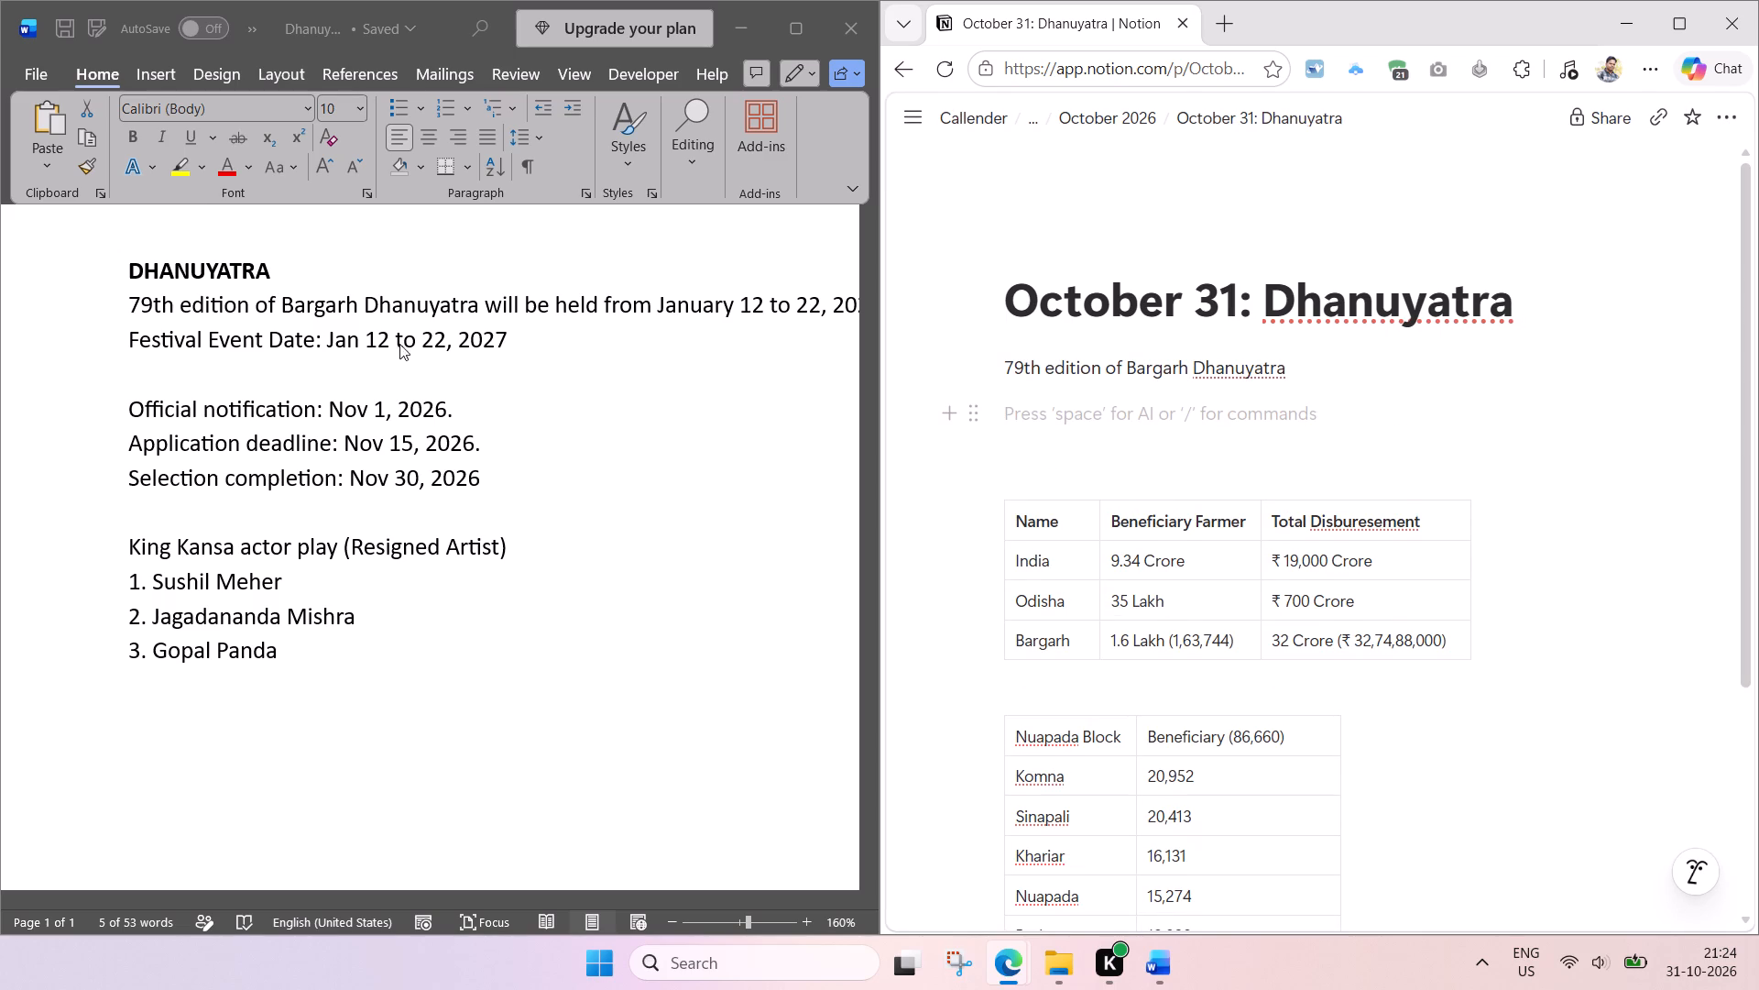
Remove the blank line between Festival Event Date and Official notification in the Word document.
{"action": "left_click", "coordinate": [513, 338]}
{"action": "left_click_drag", "start_coordinate": [514, 336], "coordinate": [133, 336]}
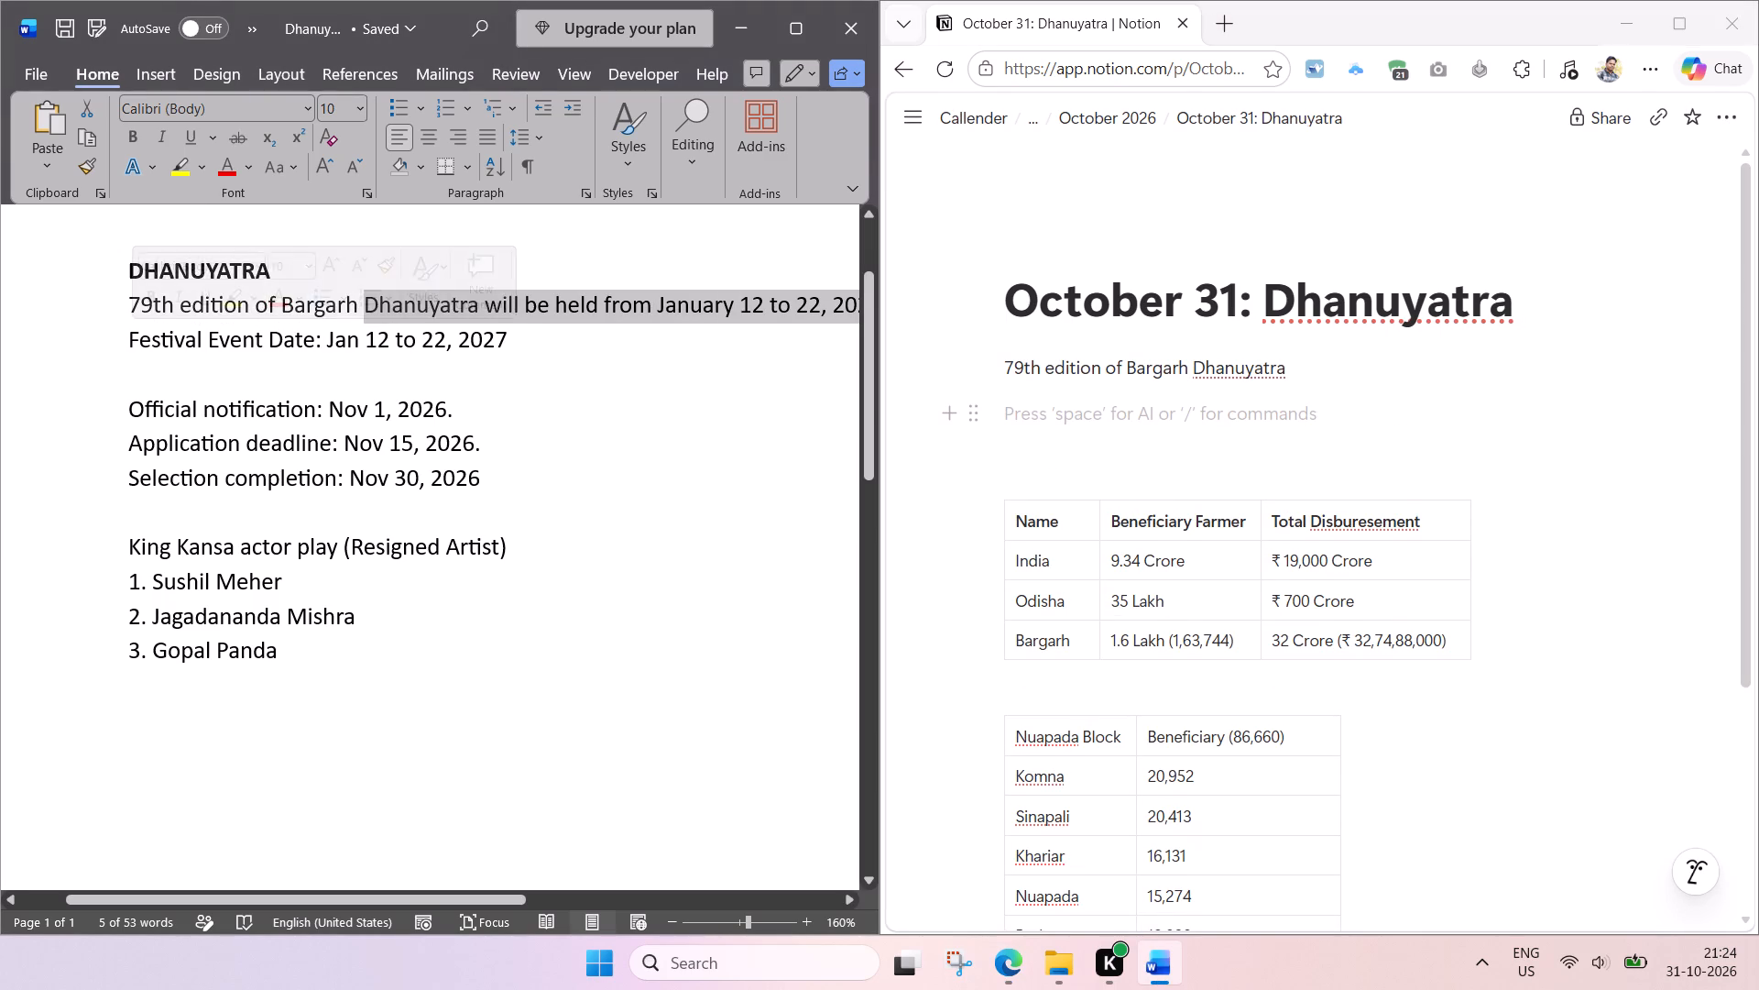
{"action": "left_click", "coordinate": [219, 372]}
{"action": "key", "text": "BackSpace"}
Copy the four lines from Festival Event Date through Selection completion in Word into the Notion page below the edition line.
{"action": "left_click_drag", "start_coordinate": [487, 446], "coordinate": [264, 362]}
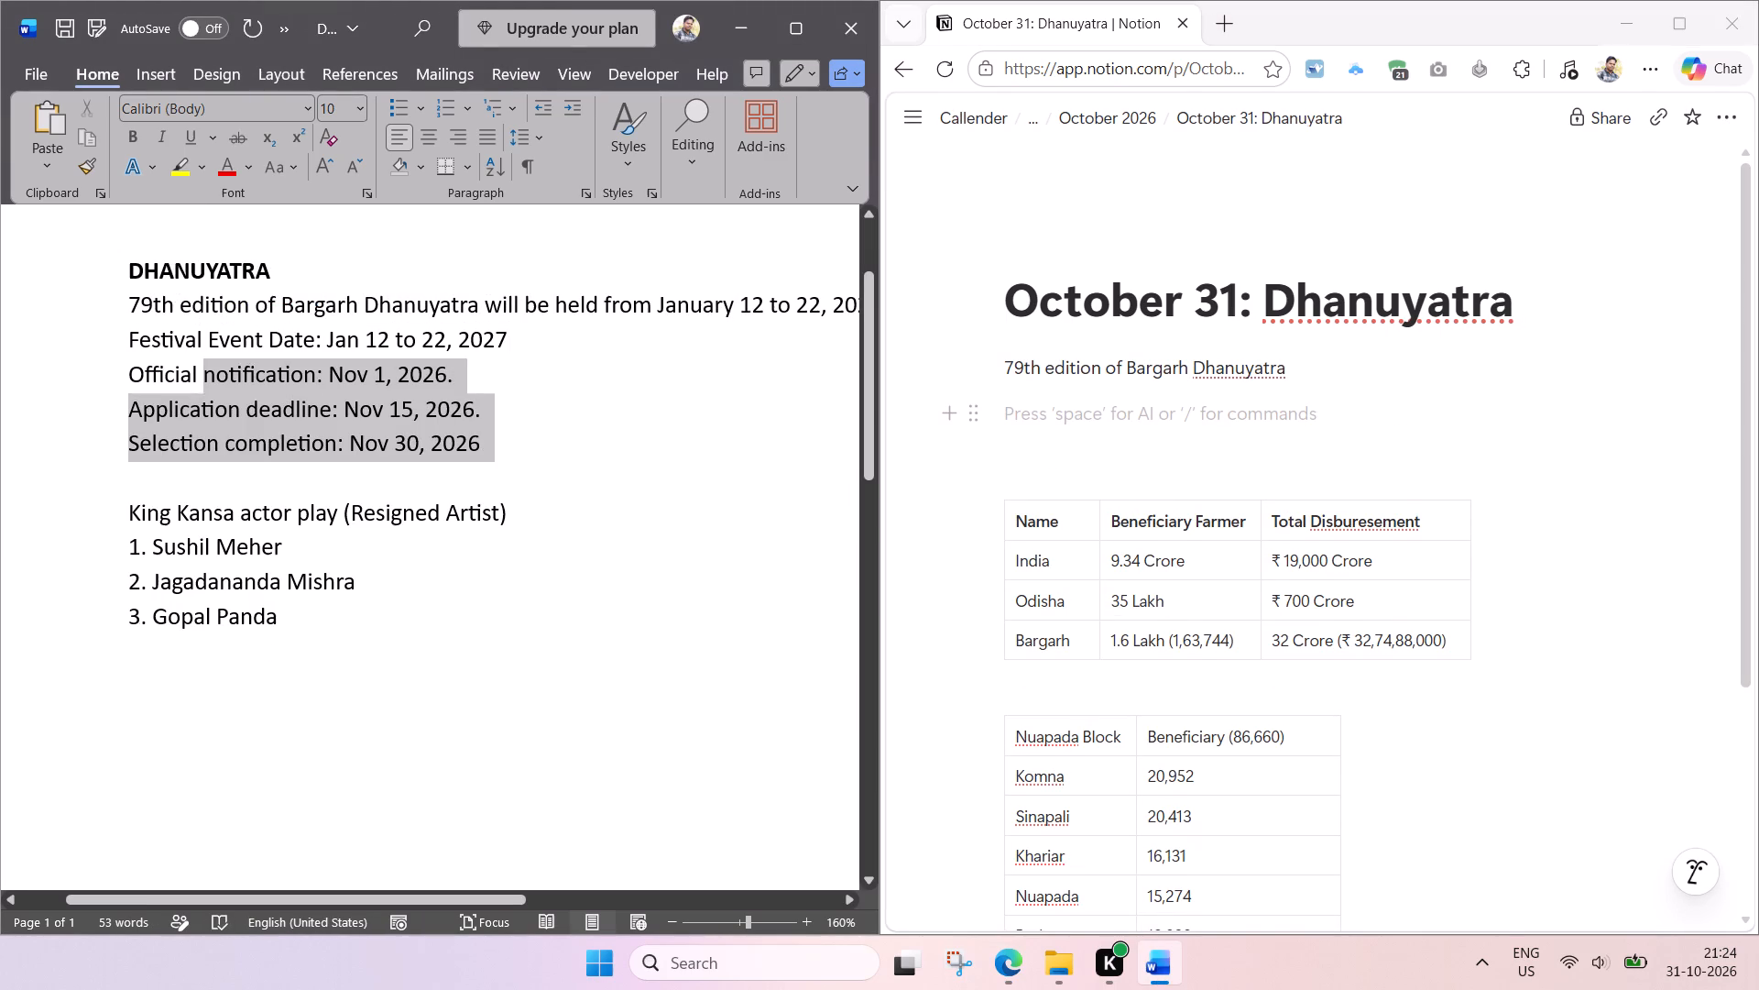
{"action": "left_click_drag", "start_coordinate": [264, 362], "coordinate": [129, 348]}
{"action": "key", "text": "ctrl+c"}
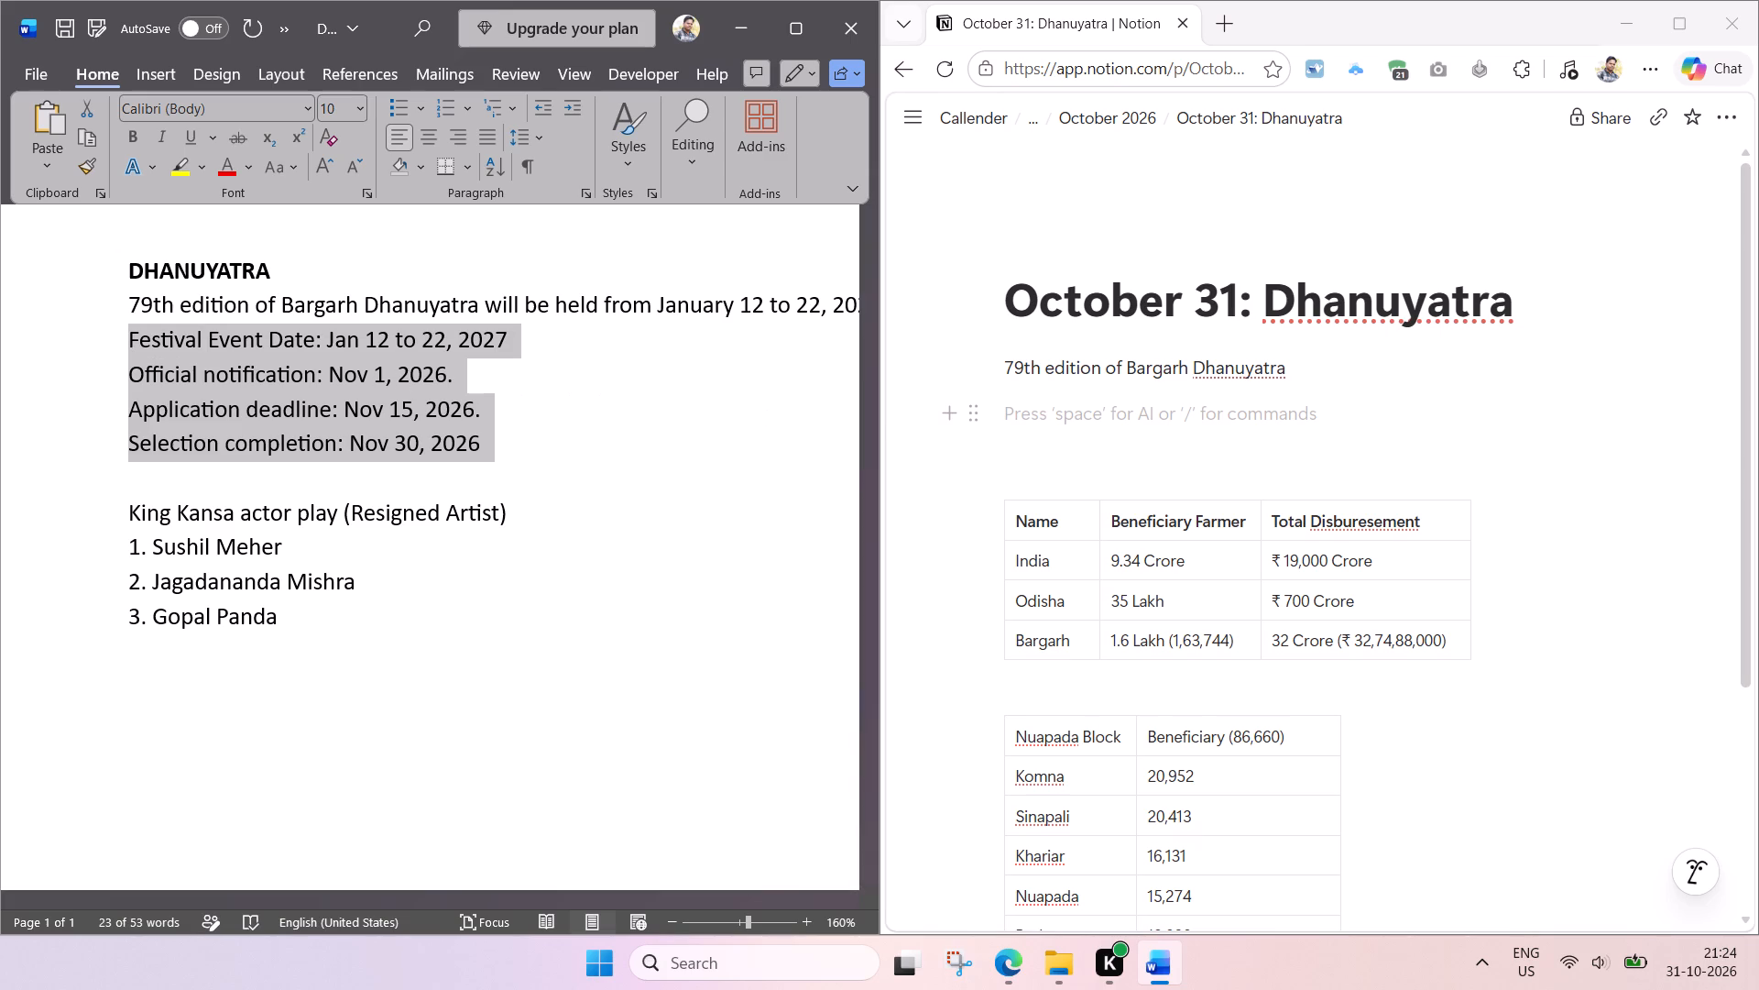
{"action": "left_click", "coordinate": [1055, 410]}
{"action": "key", "text": "ctrl+v"}
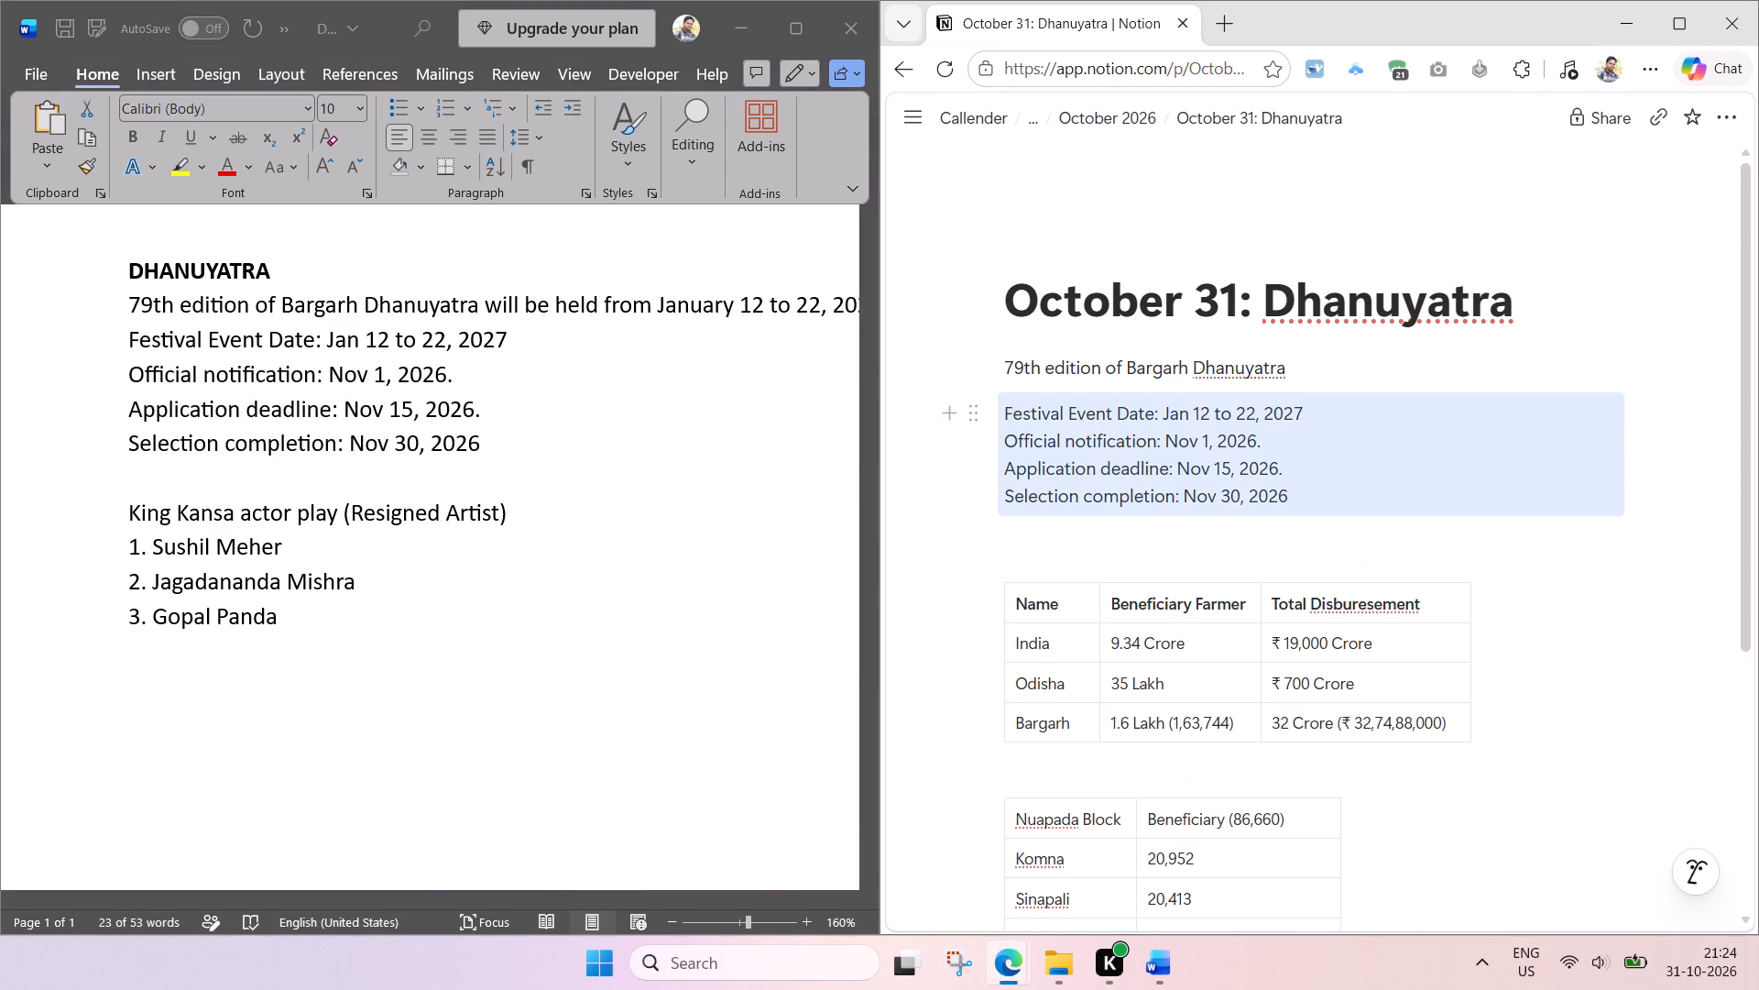
Split the Festival Event Date line into its own block, apart from the notification, deadline and selection lines.
{"action": "left_click", "coordinate": [1310, 409]}
{"action": "key", "text": "Return"}
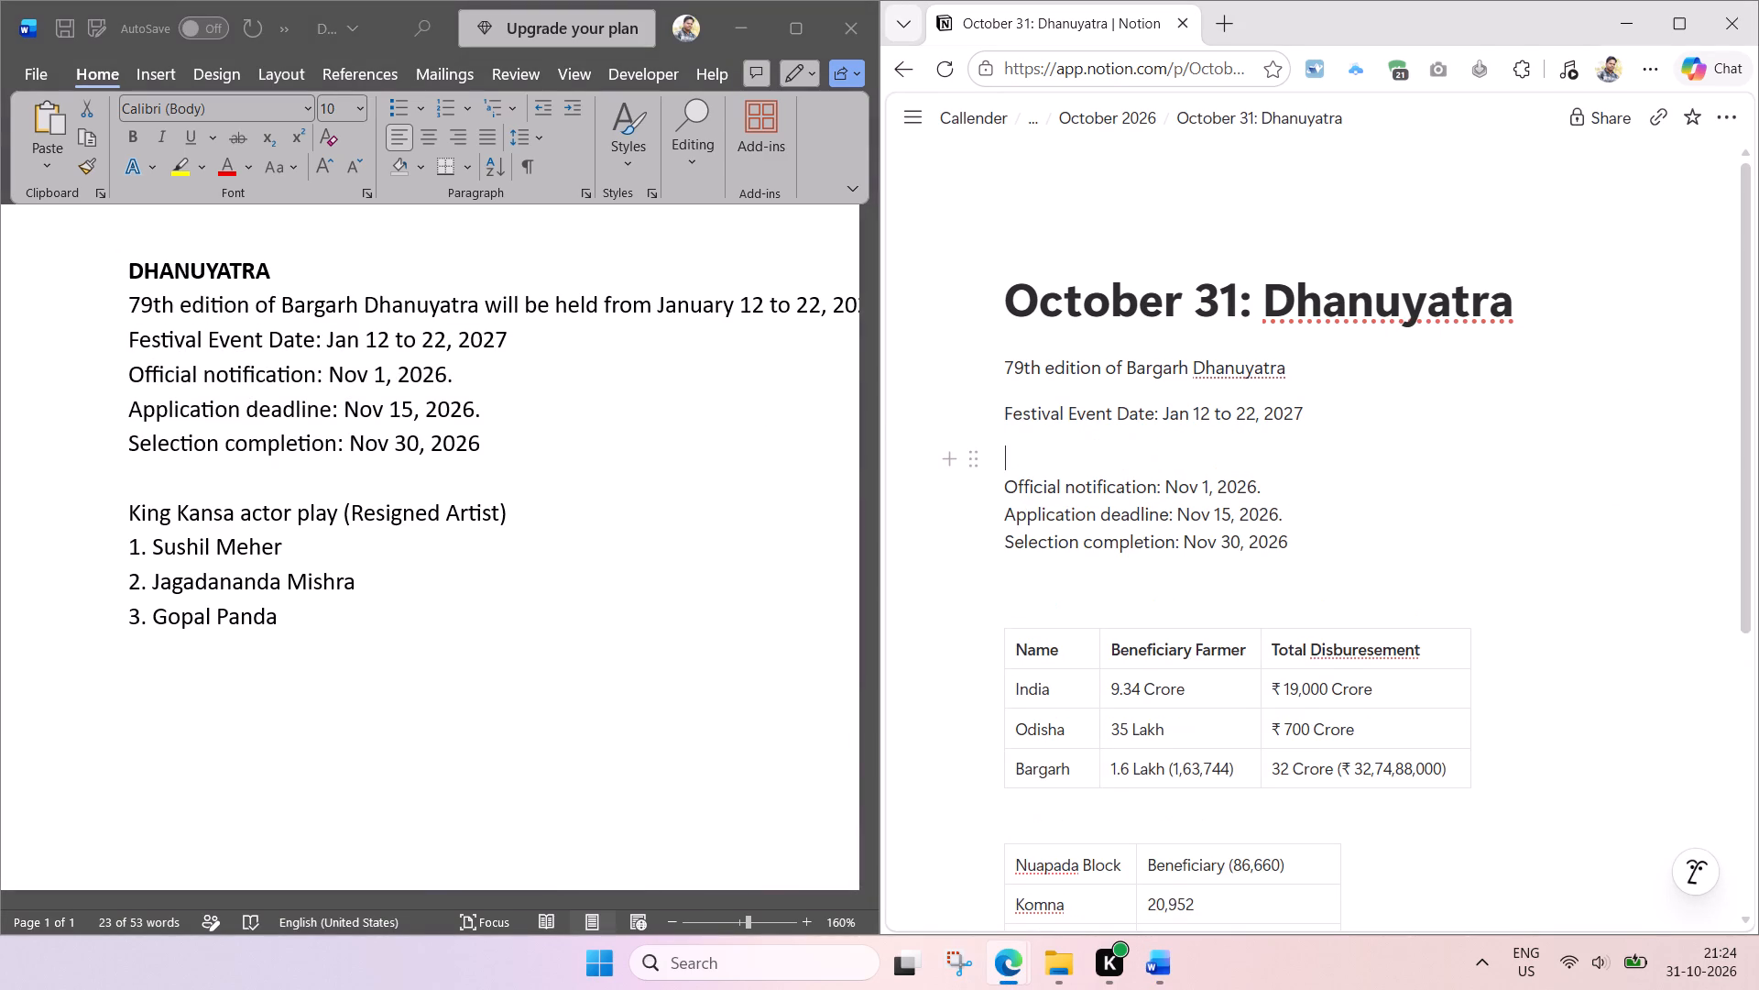
{"action": "left_click", "coordinate": [1273, 471]}
Turn the edition, event date and notification blocks into bulleted list items, and remove the blank line at the start of the third bullet.
{"action": "left_click_drag", "start_coordinate": [921, 367], "coordinate": [1143, 544]}
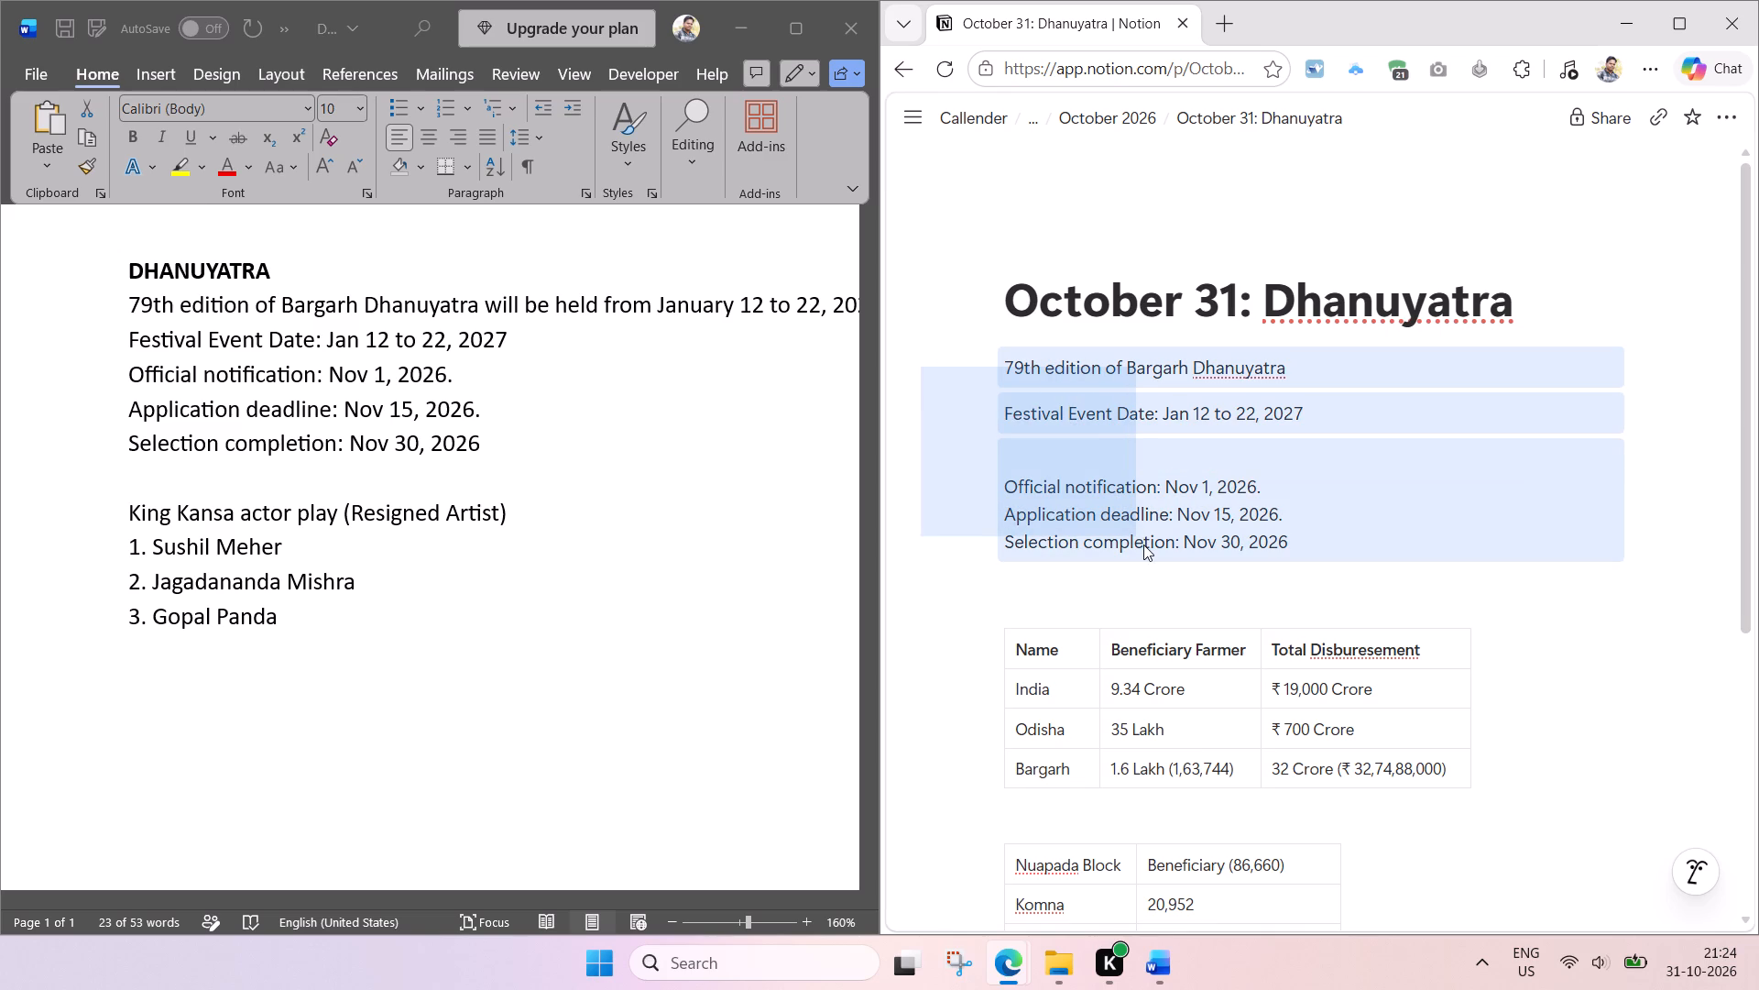
{"action": "left_click_drag", "start_coordinate": [1143, 544], "coordinate": [1143, 542]}
{"action": "left_click", "coordinate": [977, 372]}
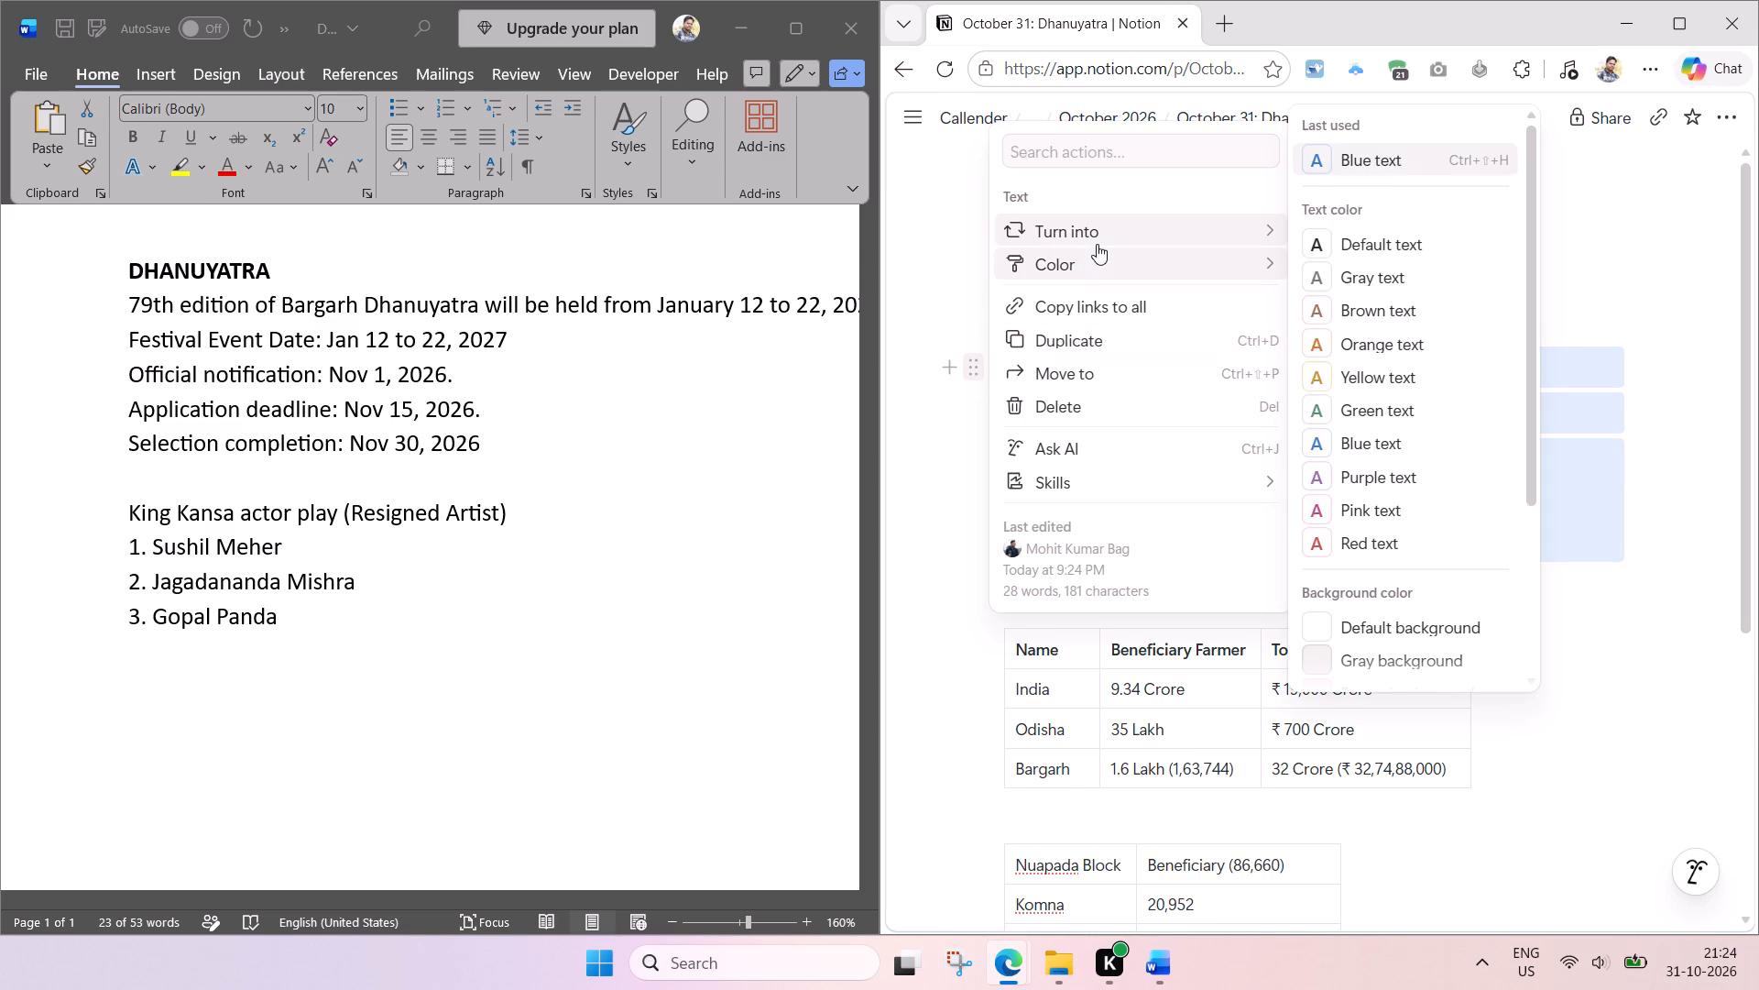
{"action": "left_click", "coordinate": [1342, 350]}
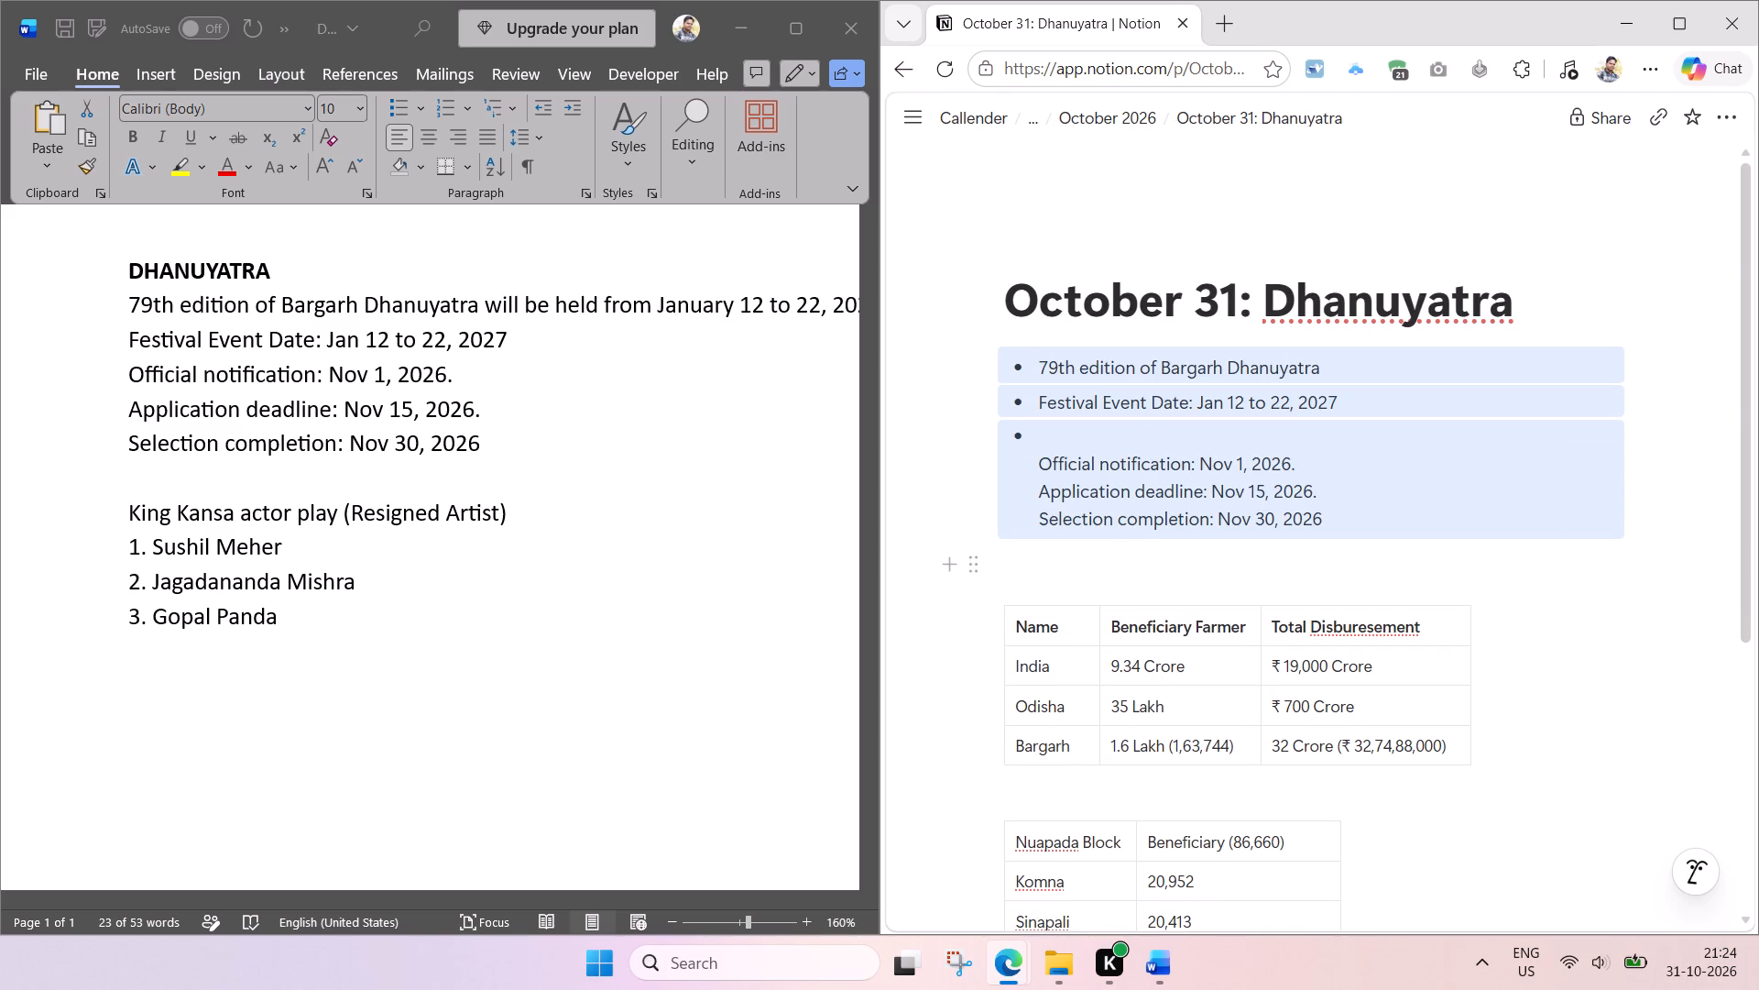
{"action": "left_click", "coordinate": [1047, 457]}
{"action": "left_click", "coordinate": [1038, 465]}
{"action": "key", "text": "BackSpace"}
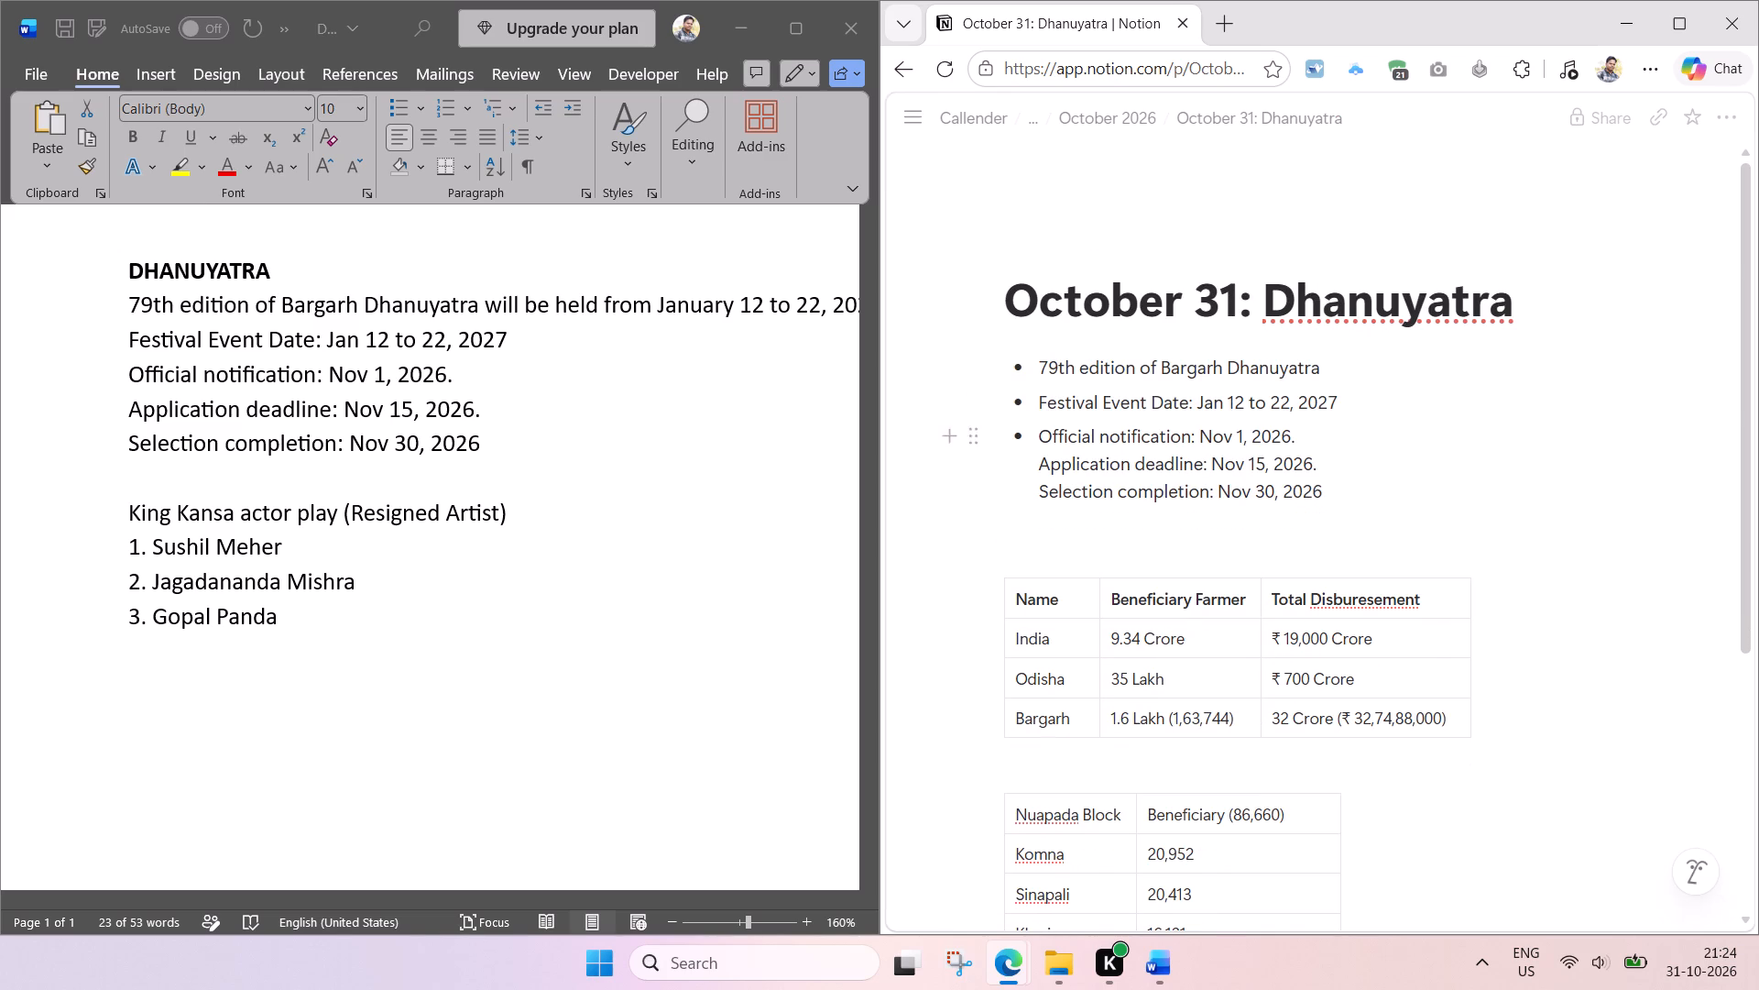
Insert an empty line between the Festival Event Date bullet and the Official notification bullet.
{"action": "left_click", "coordinate": [1357, 400]}
{"action": "key", "text": "Return"}
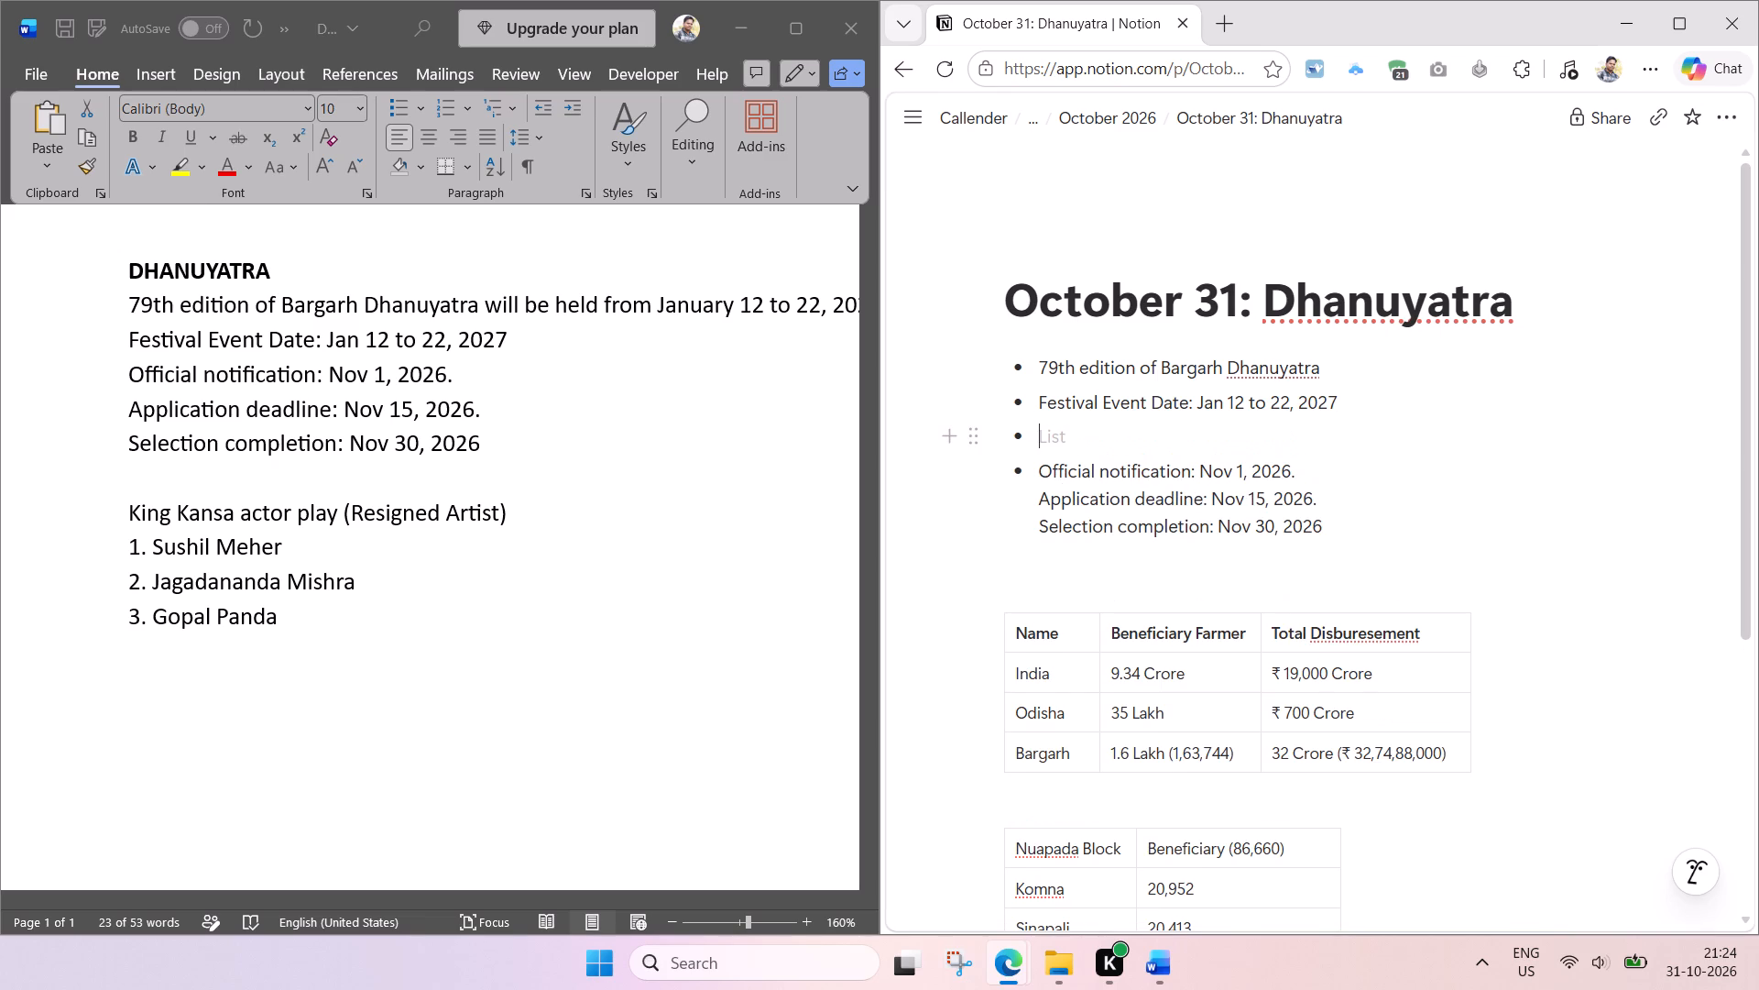
{"action": "key", "text": "Return"}
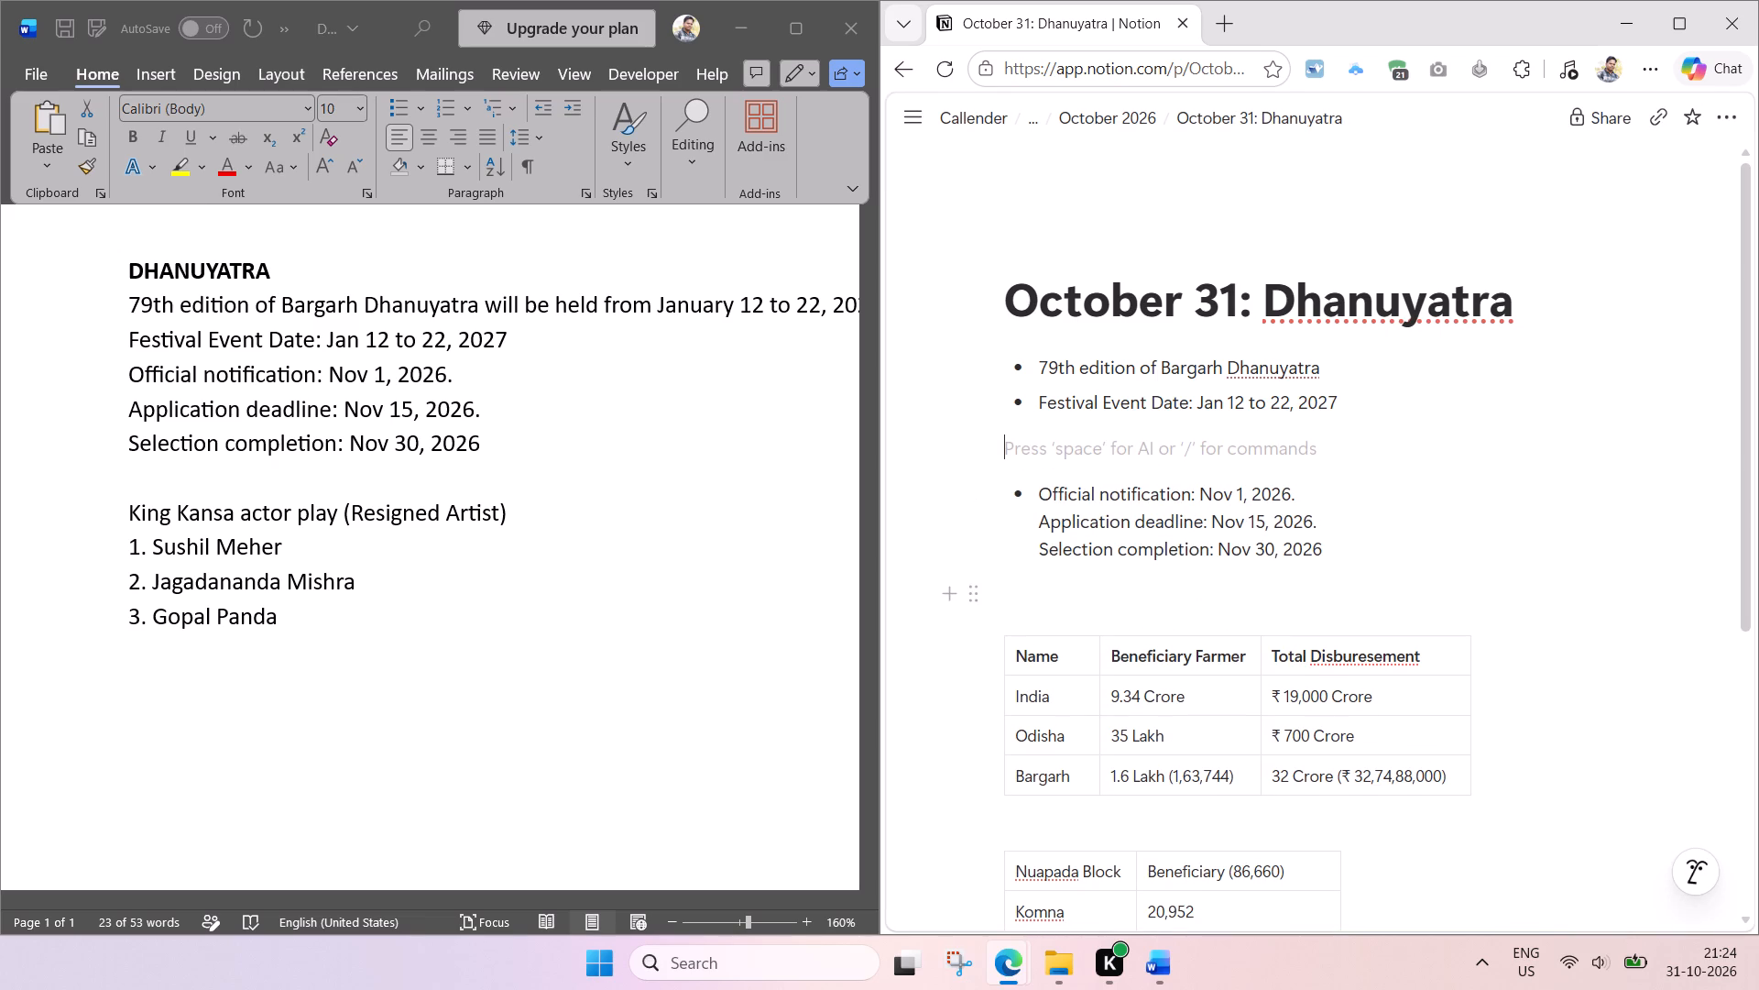
Copy the King Kansa actor play (Resigned Artist) heading and its three numbered names from Word to below the Selection completion line in Notion.
{"action": "scroll", "coordinate": [1367, 560], "scroll_direction": "down", "scroll_amount": 1}
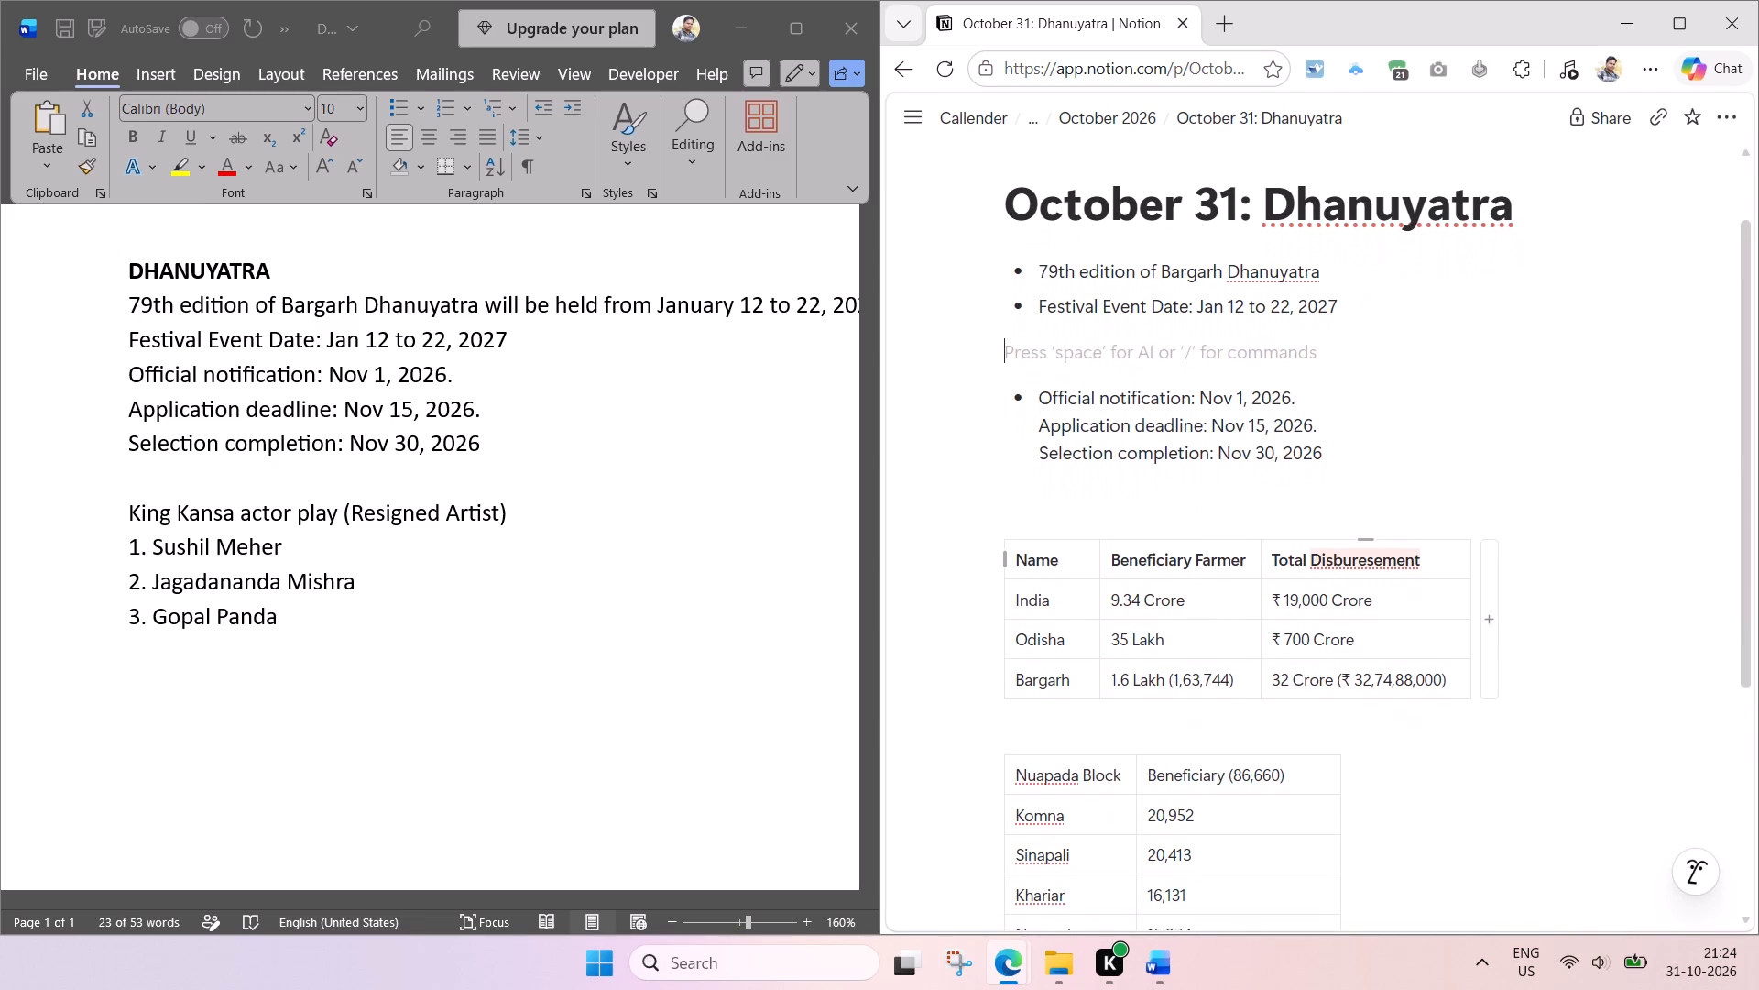
{"action": "scroll", "coordinate": [1367, 560], "scroll_direction": "down", "scroll_amount": 1}
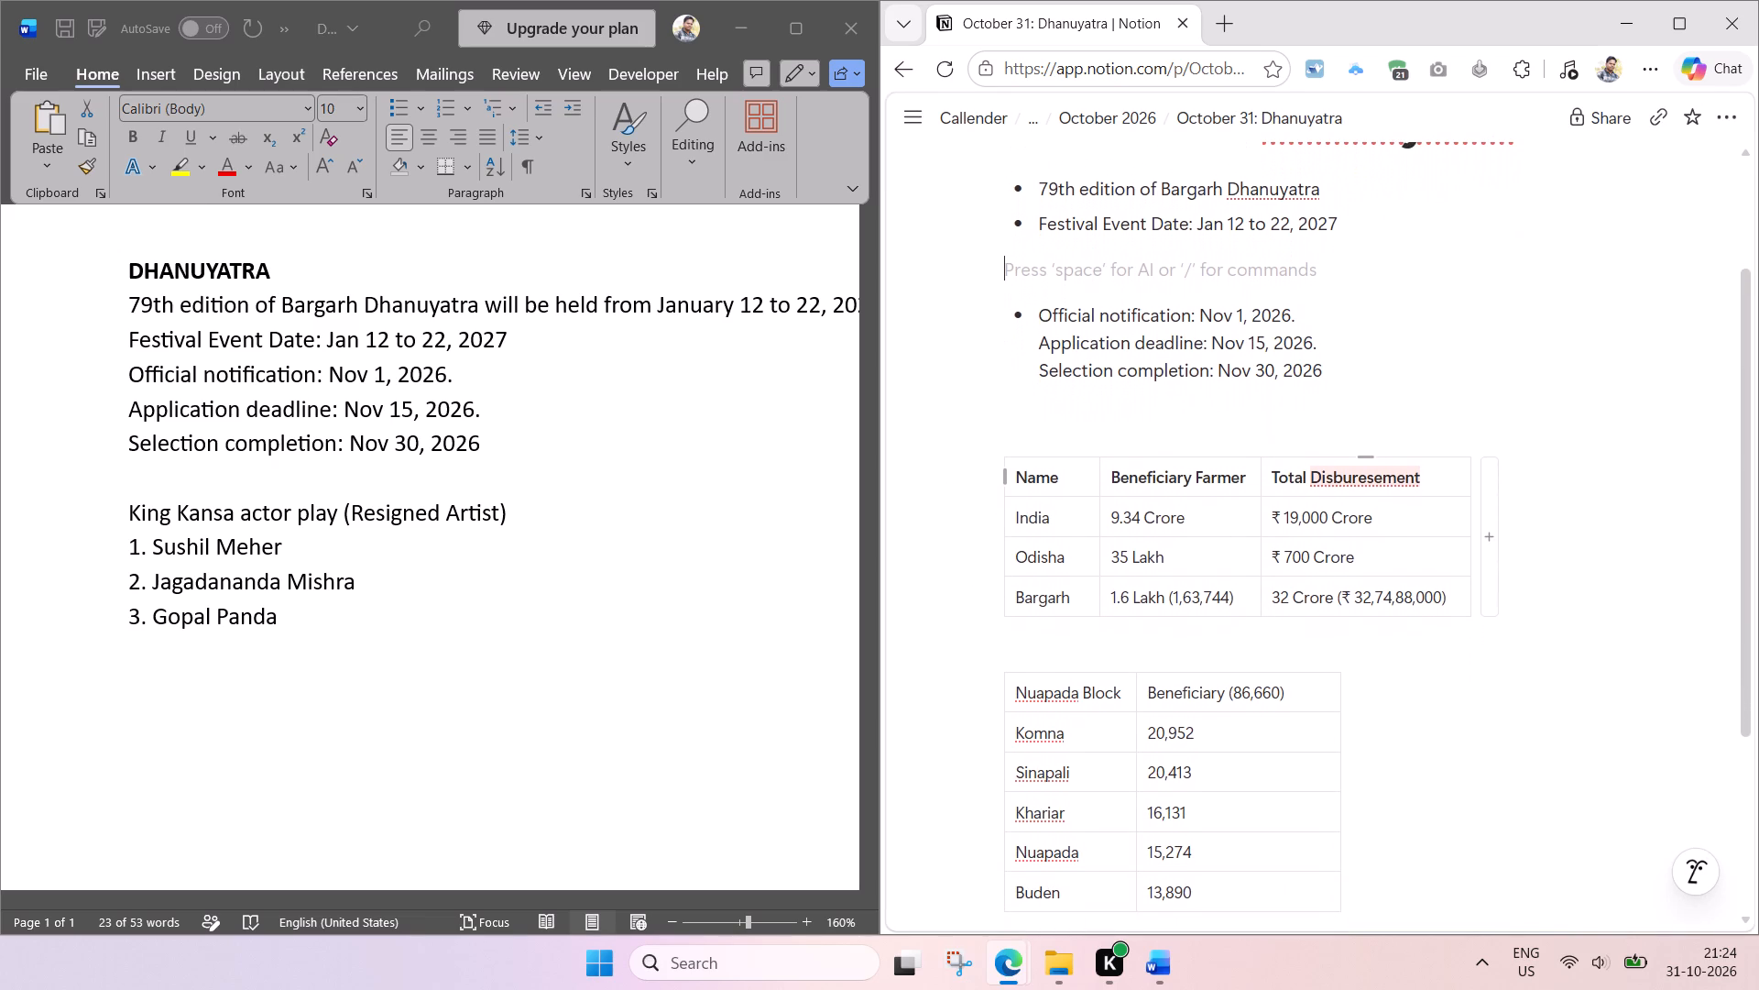
{"action": "scroll", "coordinate": [1367, 560], "scroll_direction": "down", "scroll_amount": 1}
{"action": "left_click", "coordinate": [349, 599]}
{"action": "left_click", "coordinate": [290, 621]}
{"action": "left_click_drag", "start_coordinate": [275, 623], "coordinate": [132, 531]}
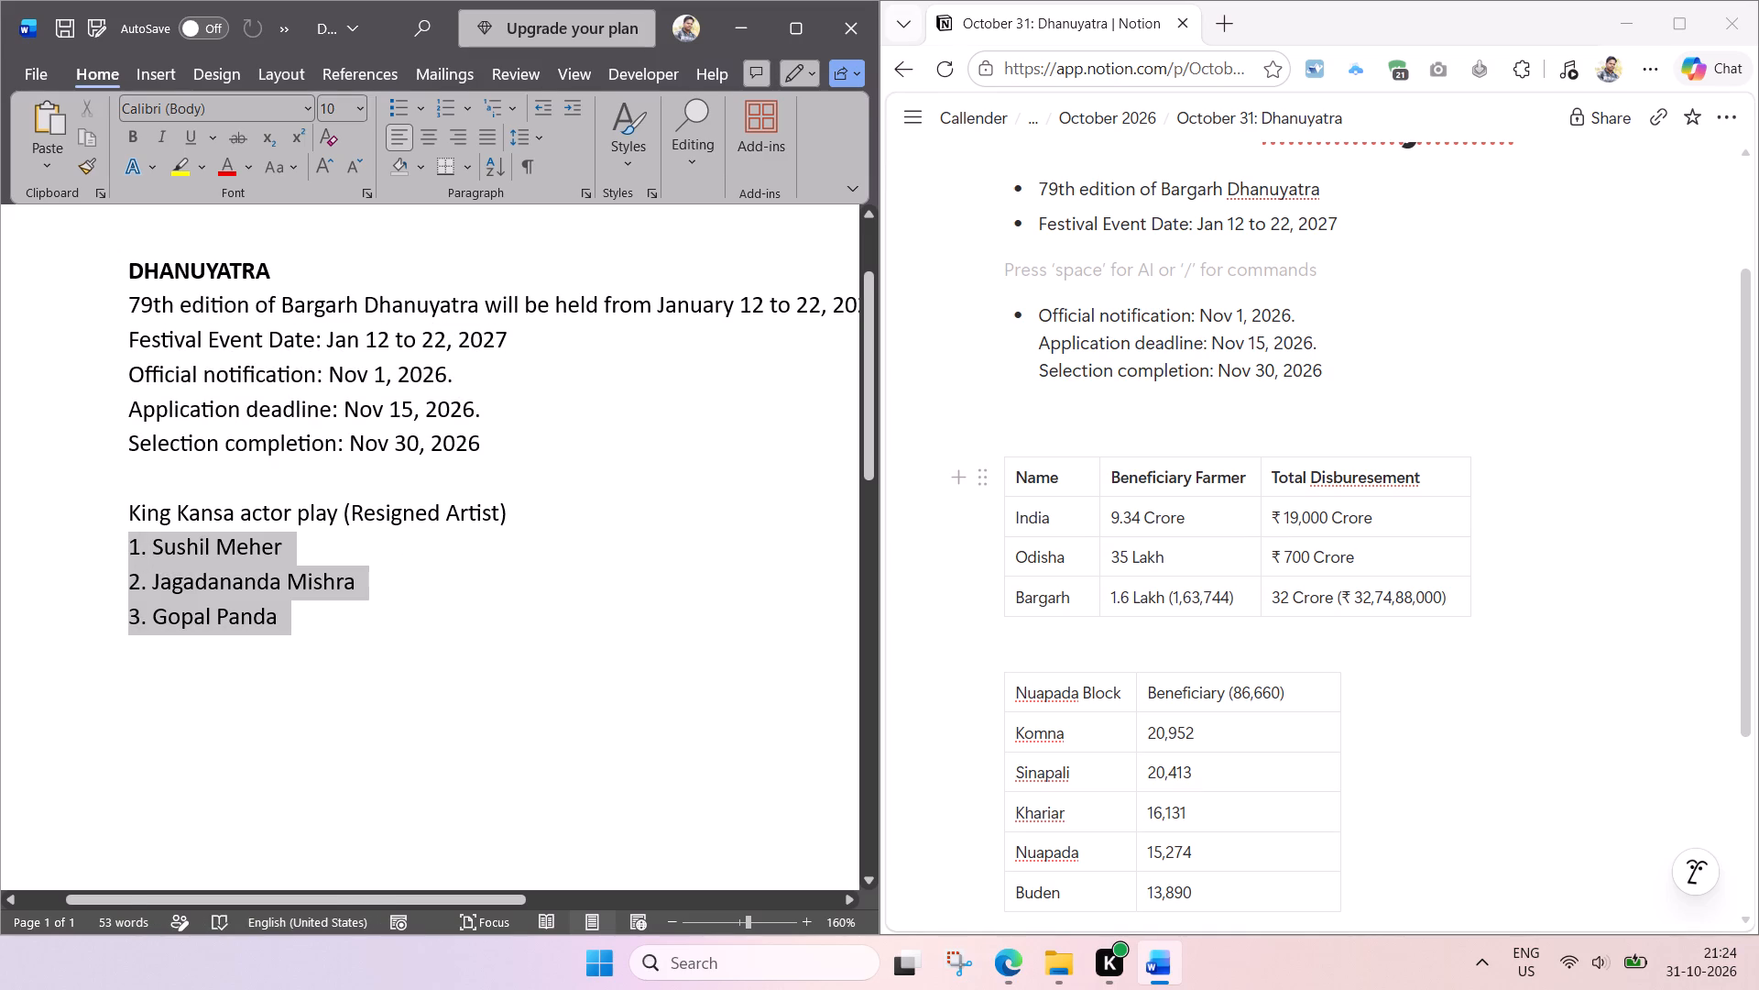
{"action": "left_click_drag", "start_coordinate": [132, 531], "coordinate": [127, 522]}
{"action": "key", "text": "ctrl+c"}
{"action": "left_click", "coordinate": [1178, 278]}
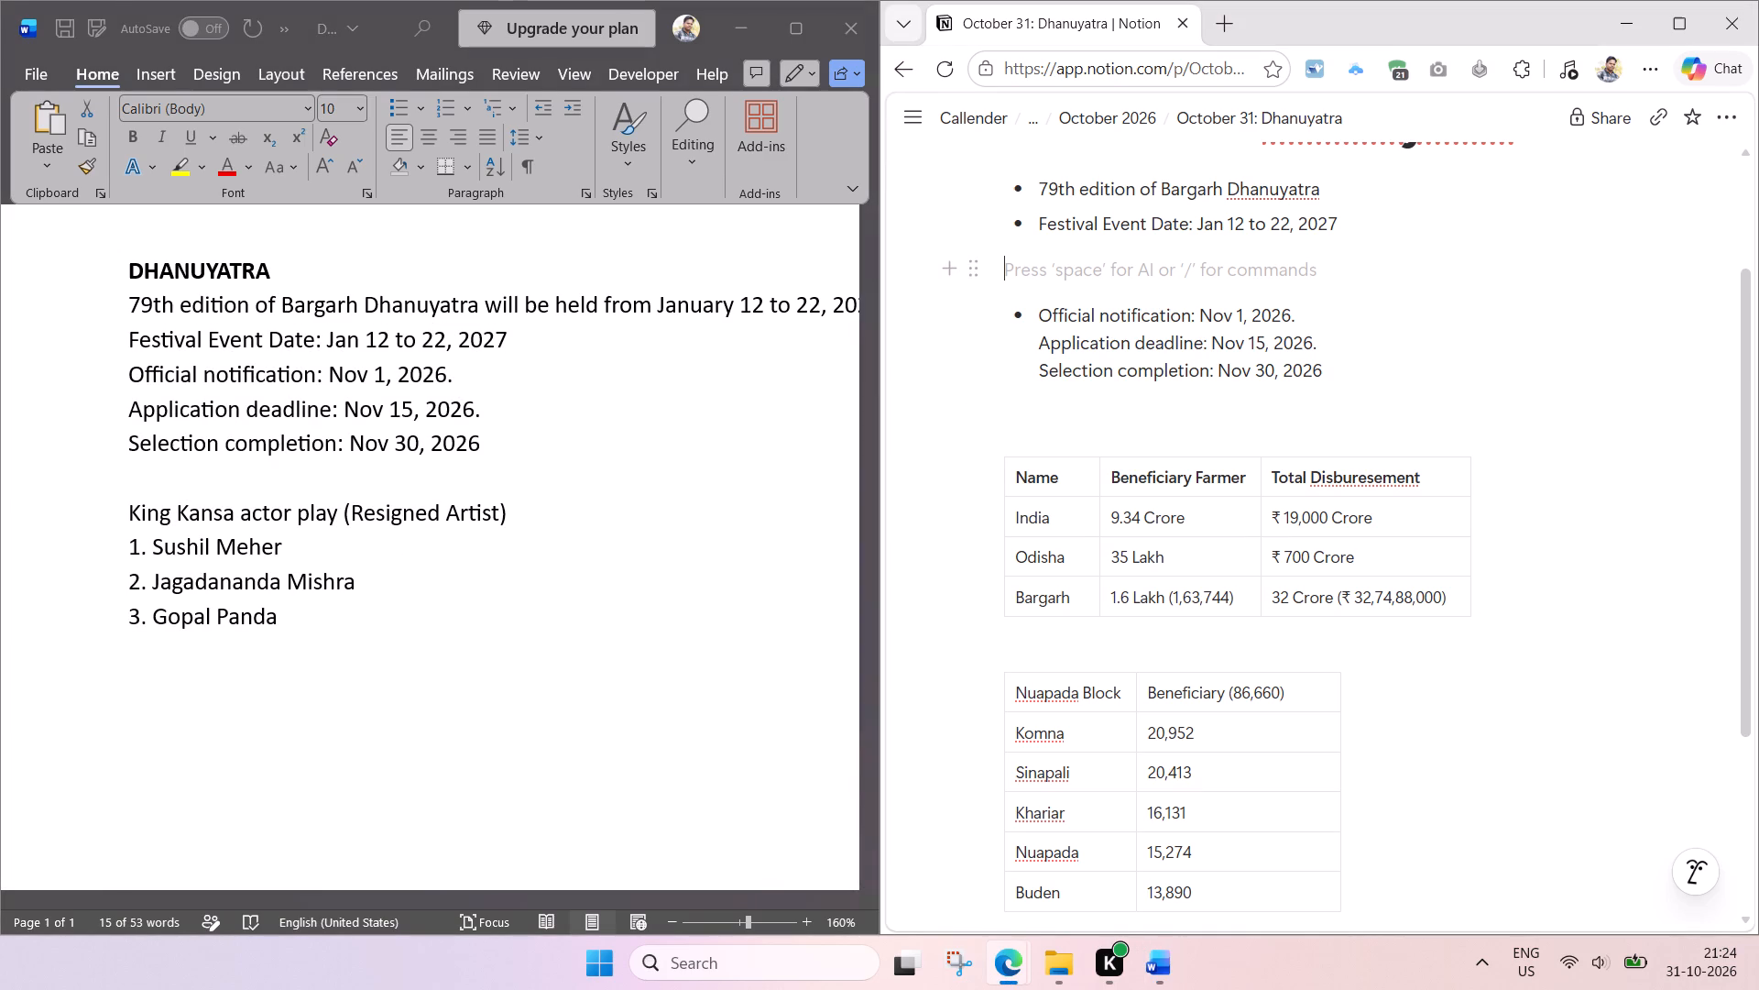
{"action": "left_click", "coordinate": [1370, 375]}
{"action": "key", "text": "Return"}
{"action": "key", "text": "Return"}
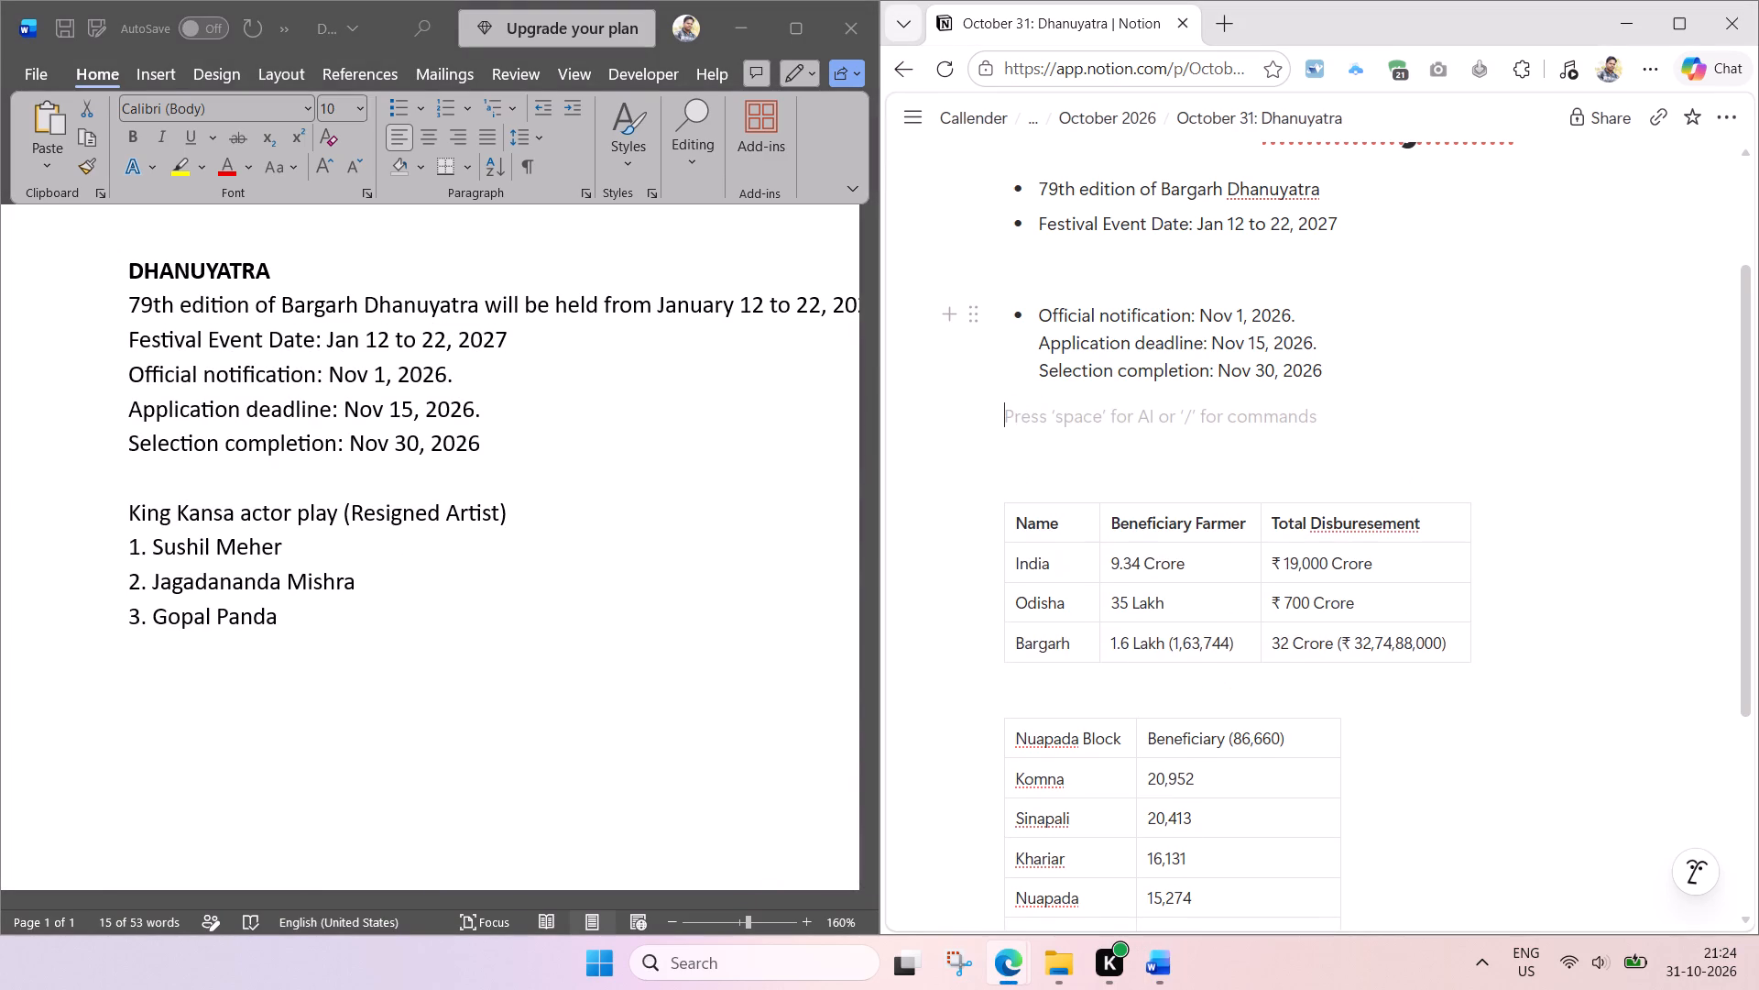
{"action": "key", "text": "ctrl+v"}
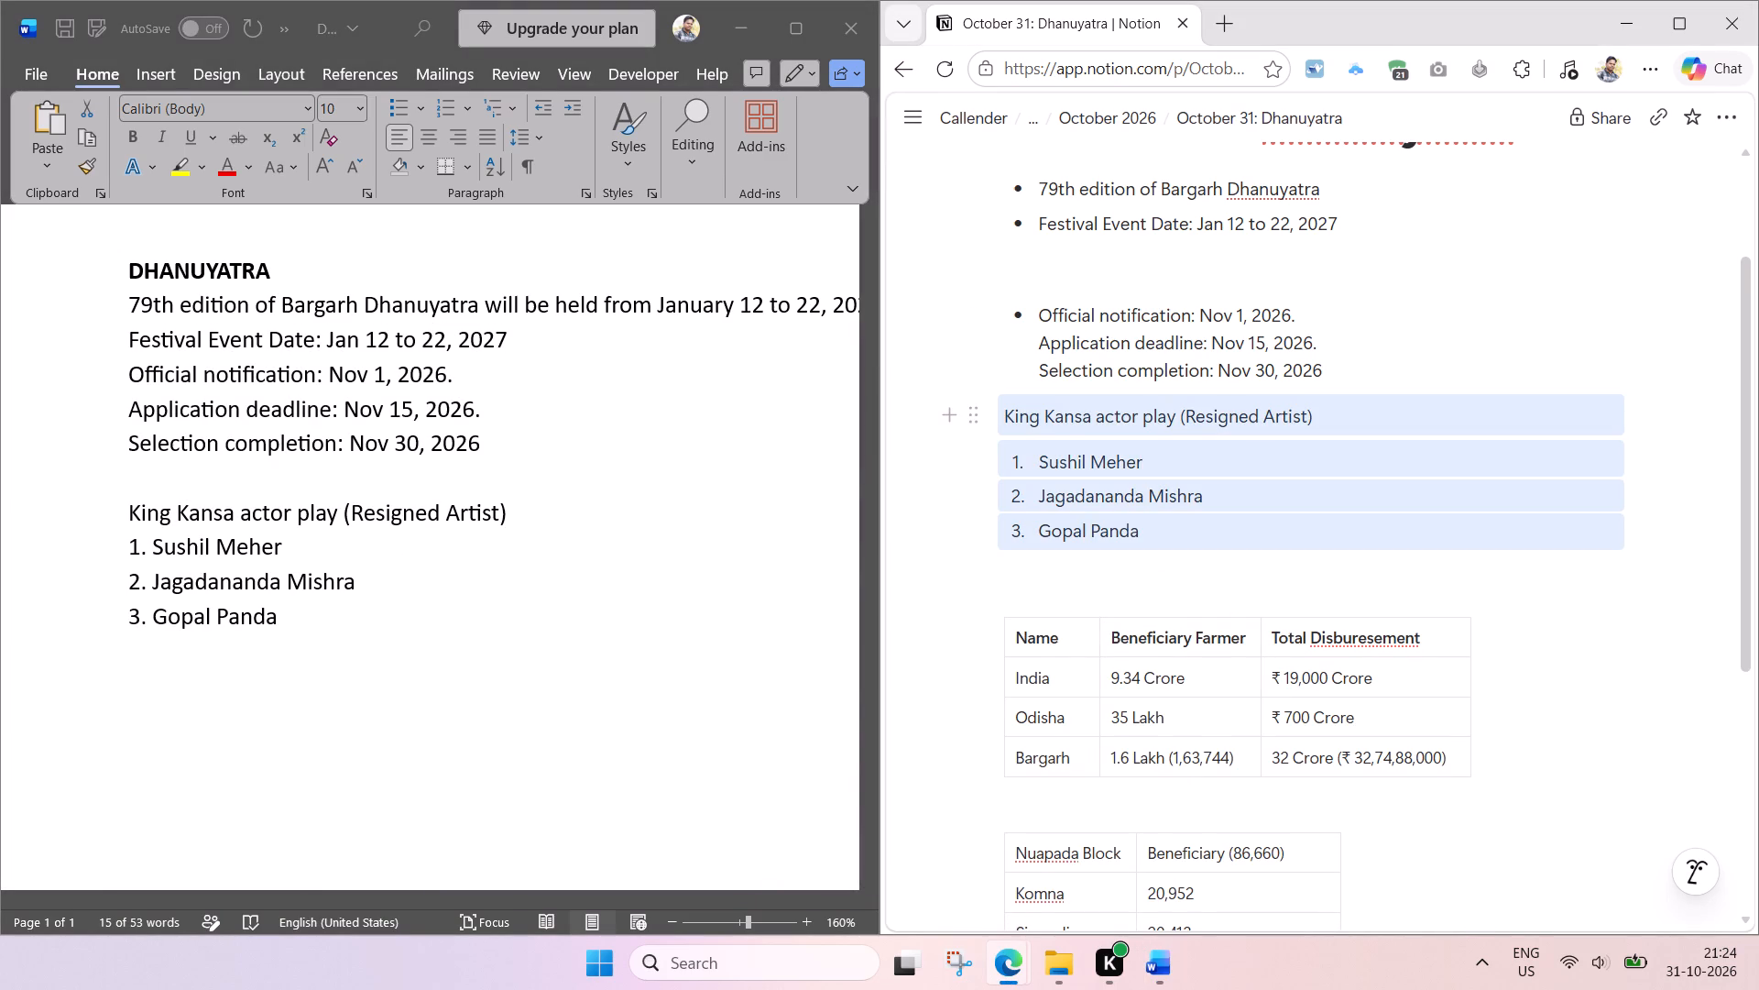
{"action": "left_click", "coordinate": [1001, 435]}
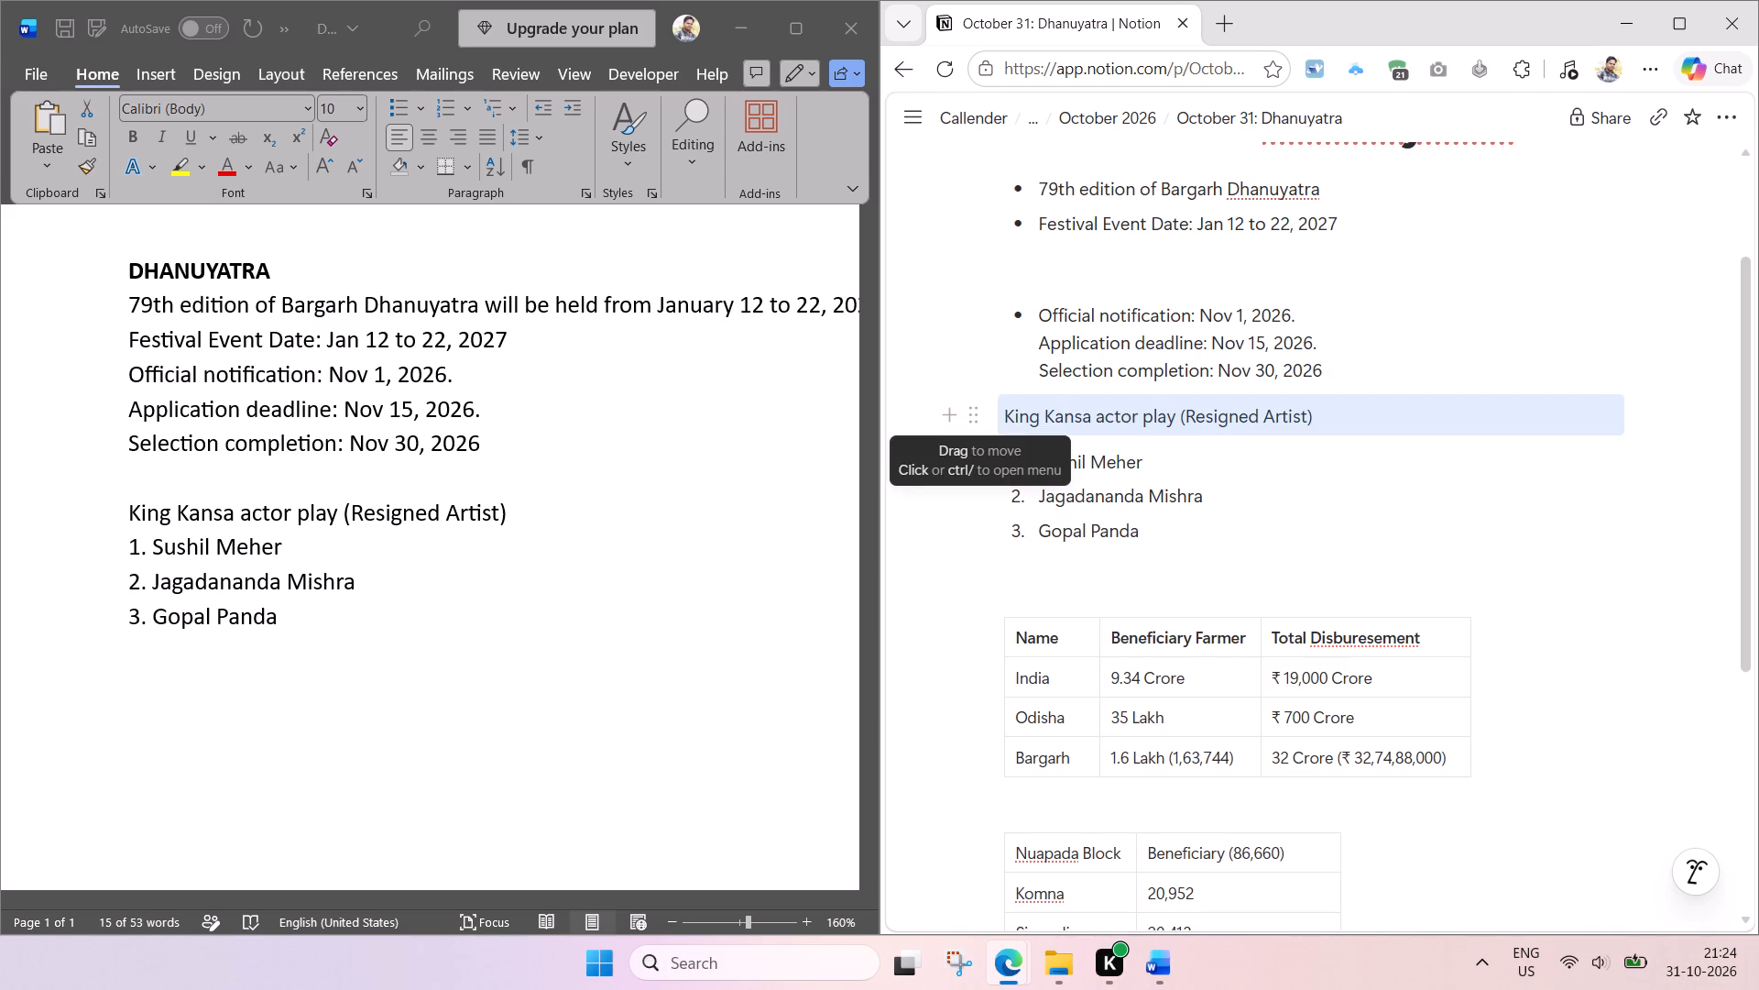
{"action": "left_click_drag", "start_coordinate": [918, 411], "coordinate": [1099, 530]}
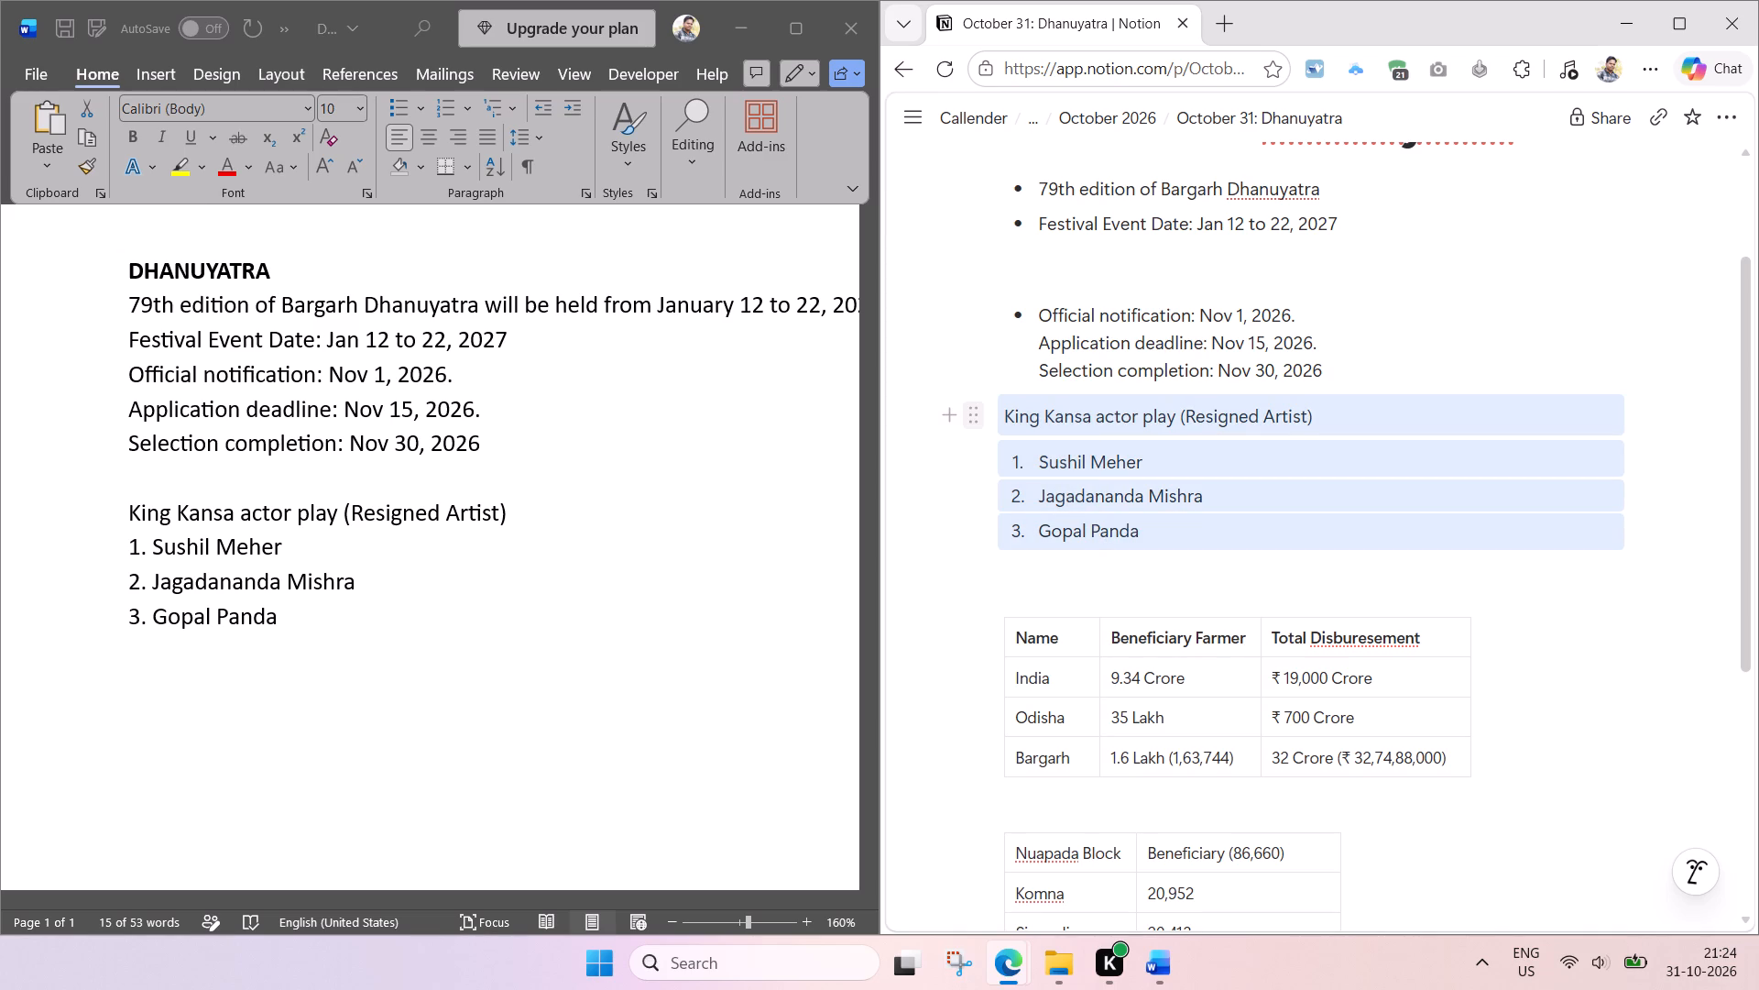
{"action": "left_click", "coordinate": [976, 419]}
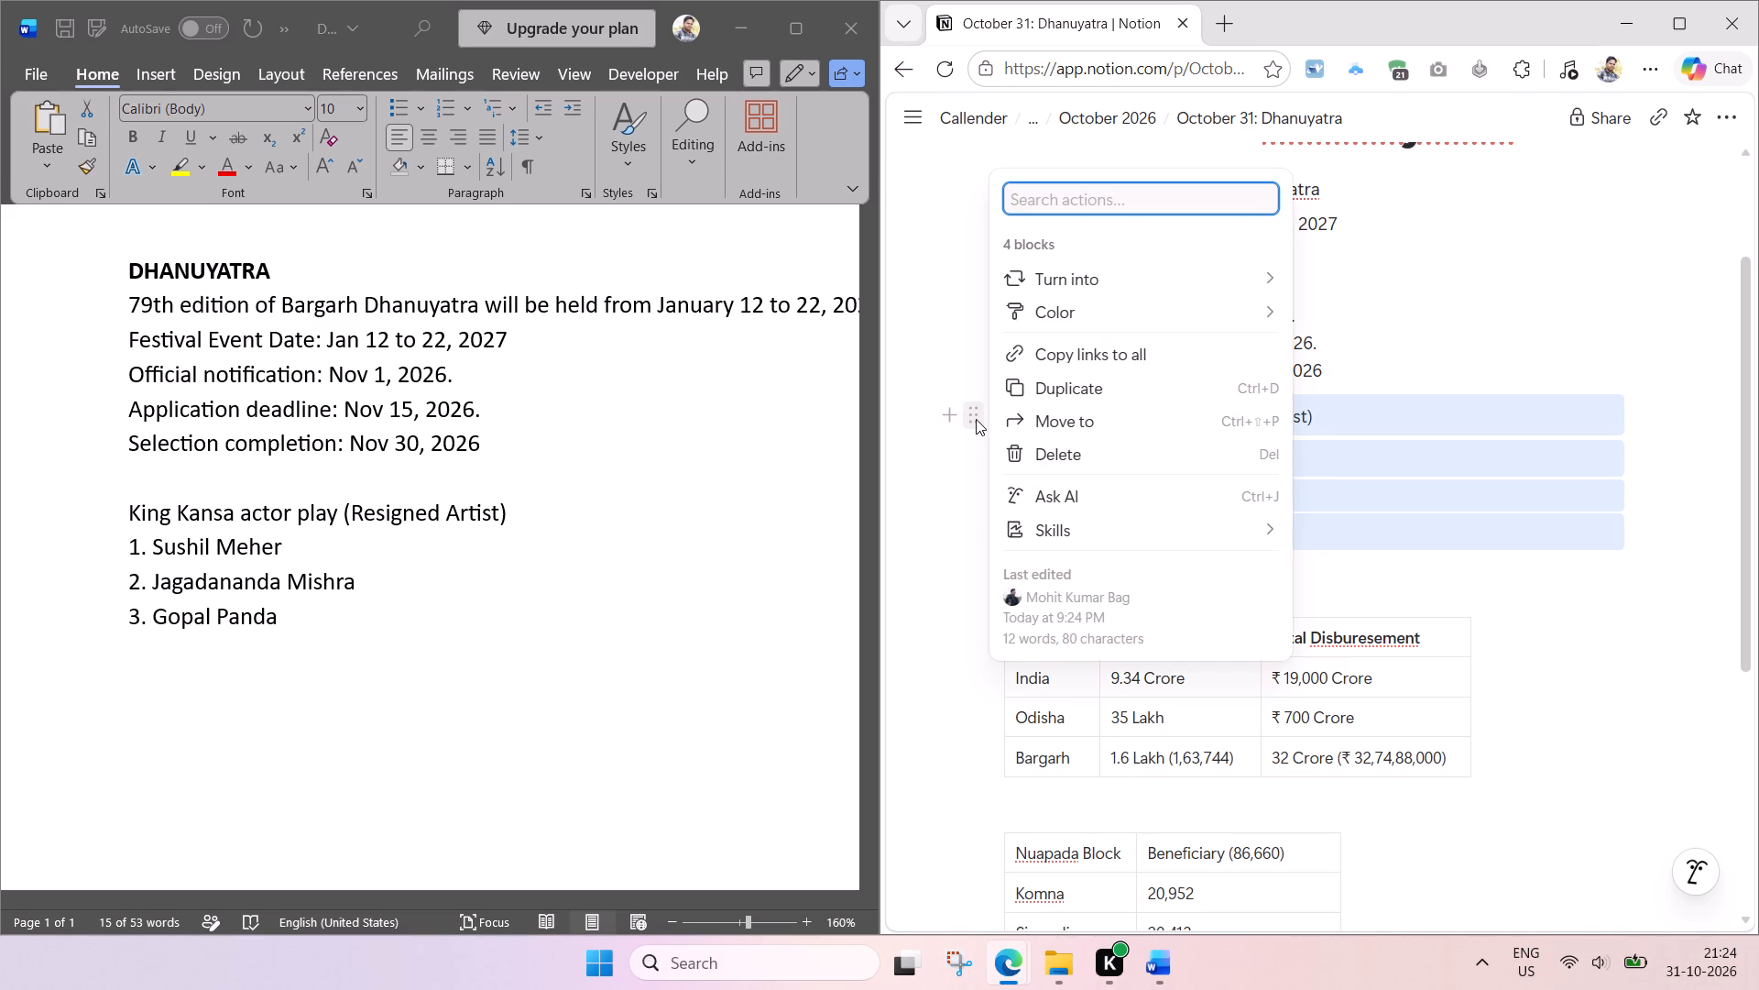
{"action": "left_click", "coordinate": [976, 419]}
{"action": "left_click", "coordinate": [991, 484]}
Turn the King Kansa actor play (Resigned Artist) line into a bulleted list item.
{"action": "left_click", "coordinate": [982, 415]}
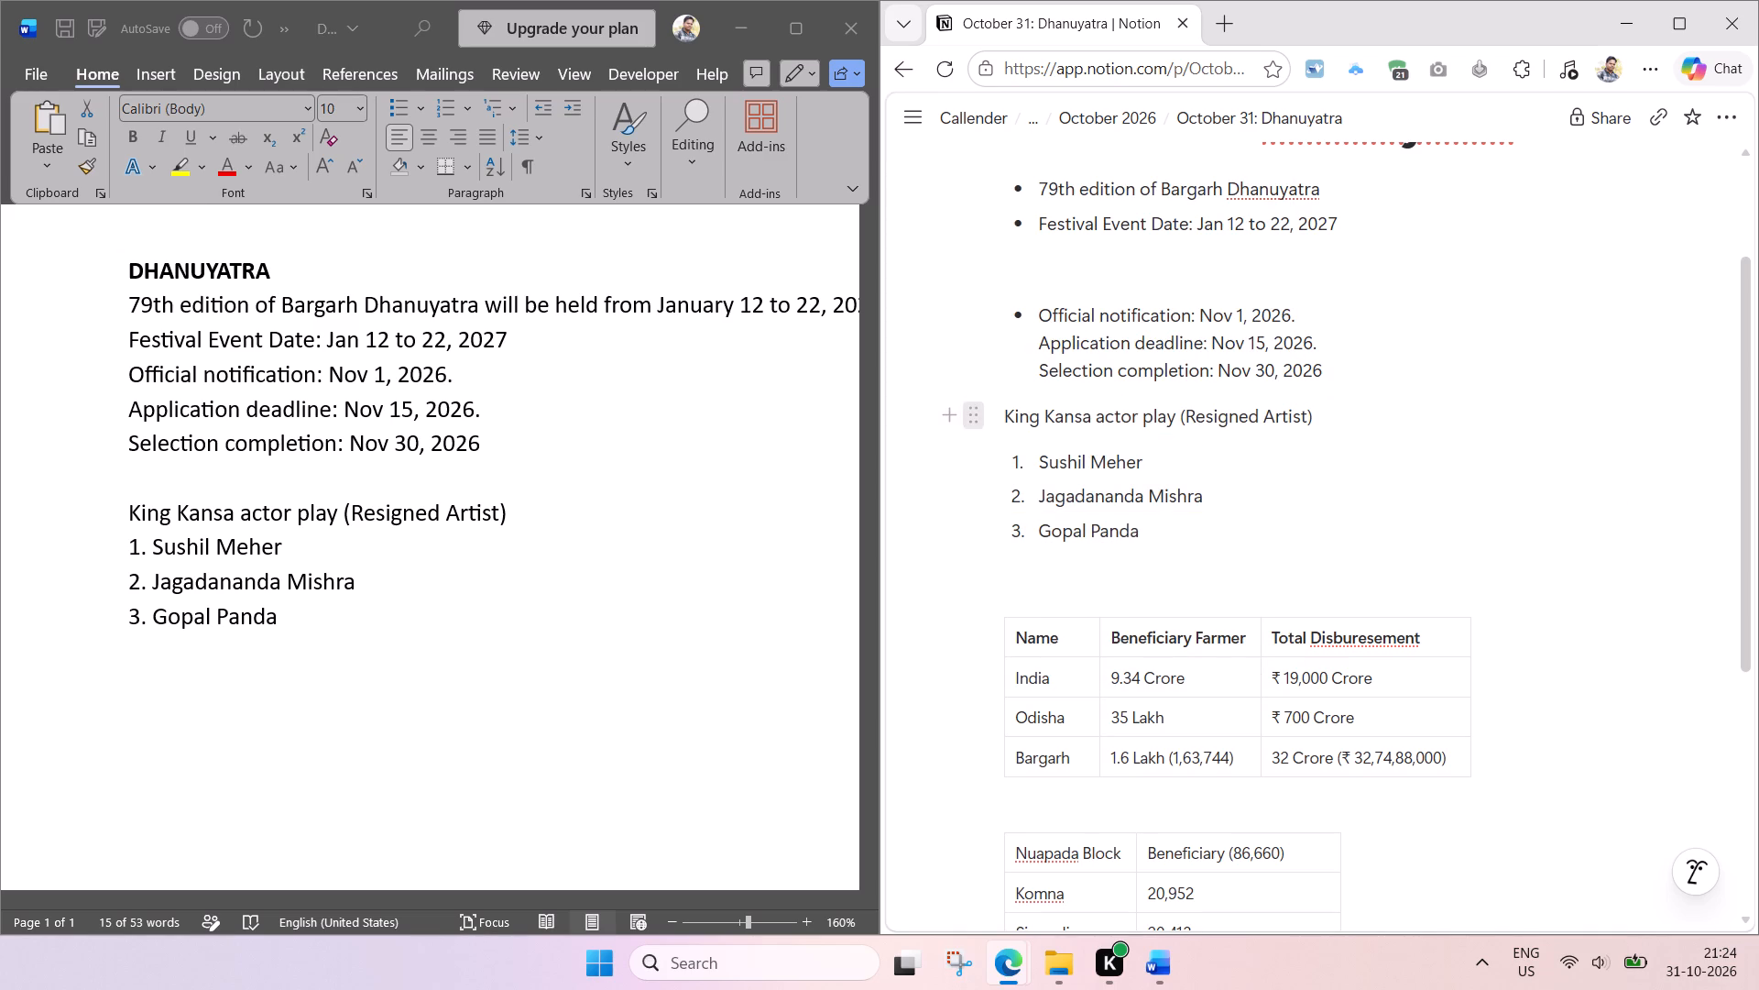
{"action": "left_click", "coordinate": [1087, 247]}
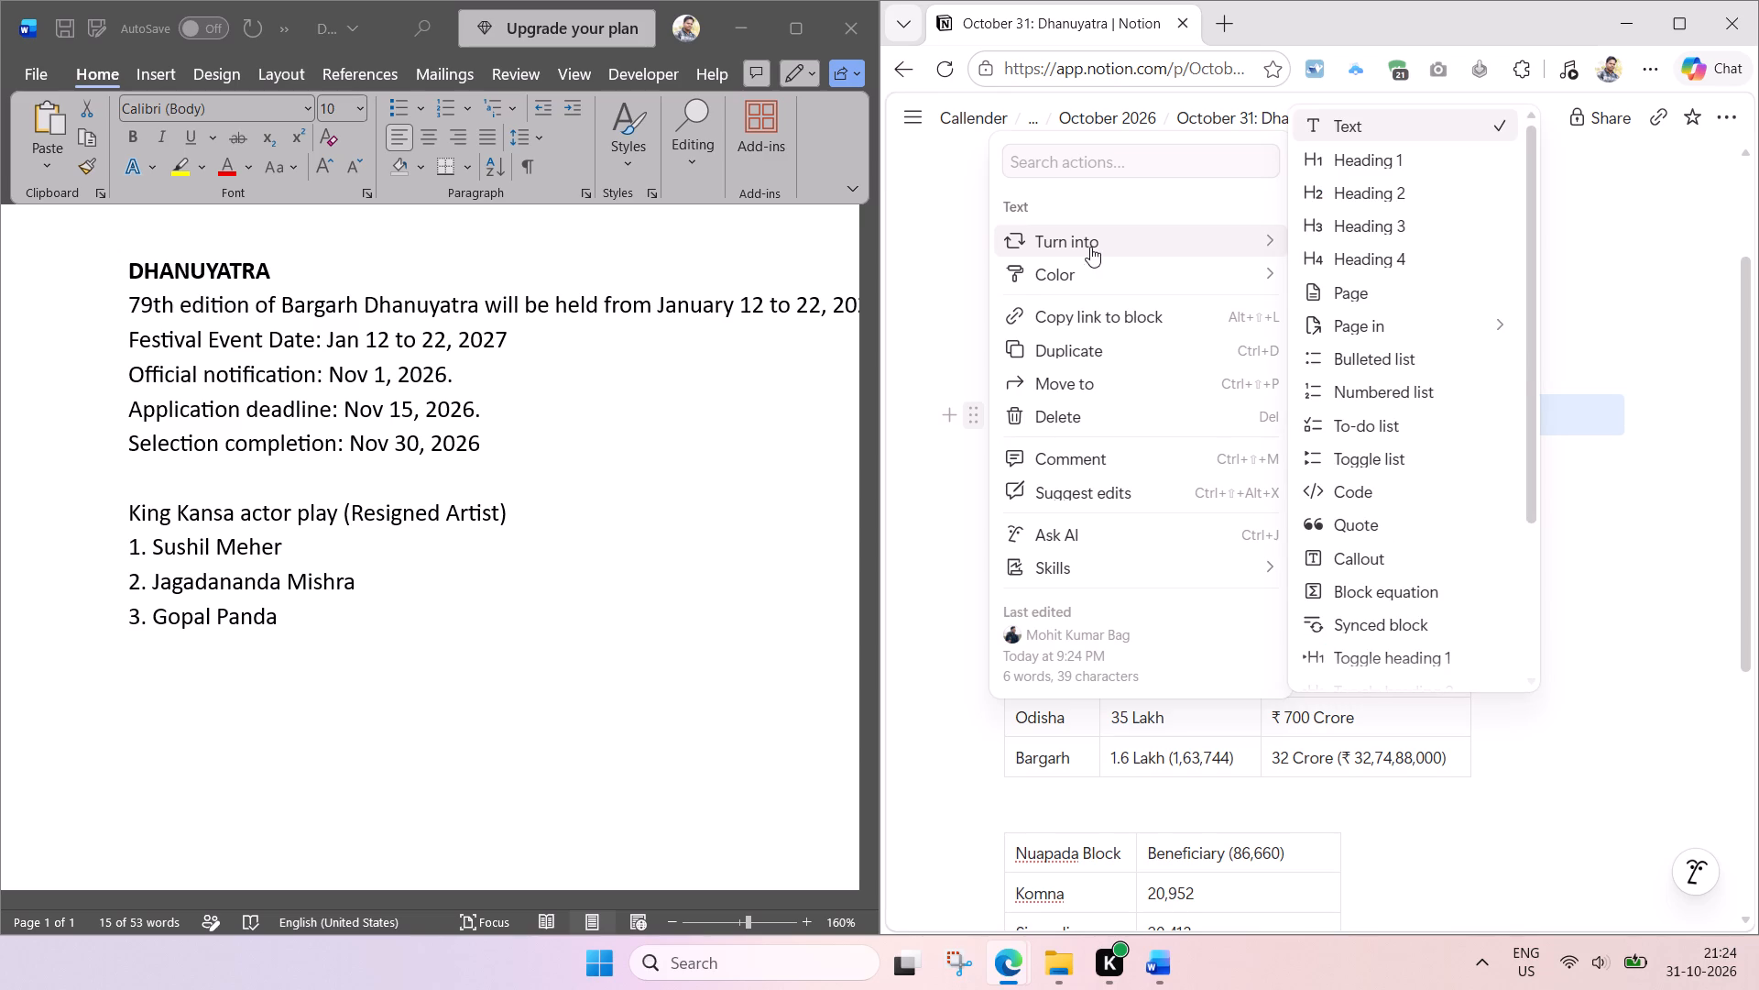
{"action": "left_click", "coordinate": [1369, 359]}
Nest the three numbered names under the King Kansa actor play (Resigned Artist) bullet.
{"action": "left_click_drag", "start_coordinate": [935, 445], "coordinate": [1126, 521]}
{"action": "left_click_drag", "start_coordinate": [921, 436], "coordinate": [1118, 519]}
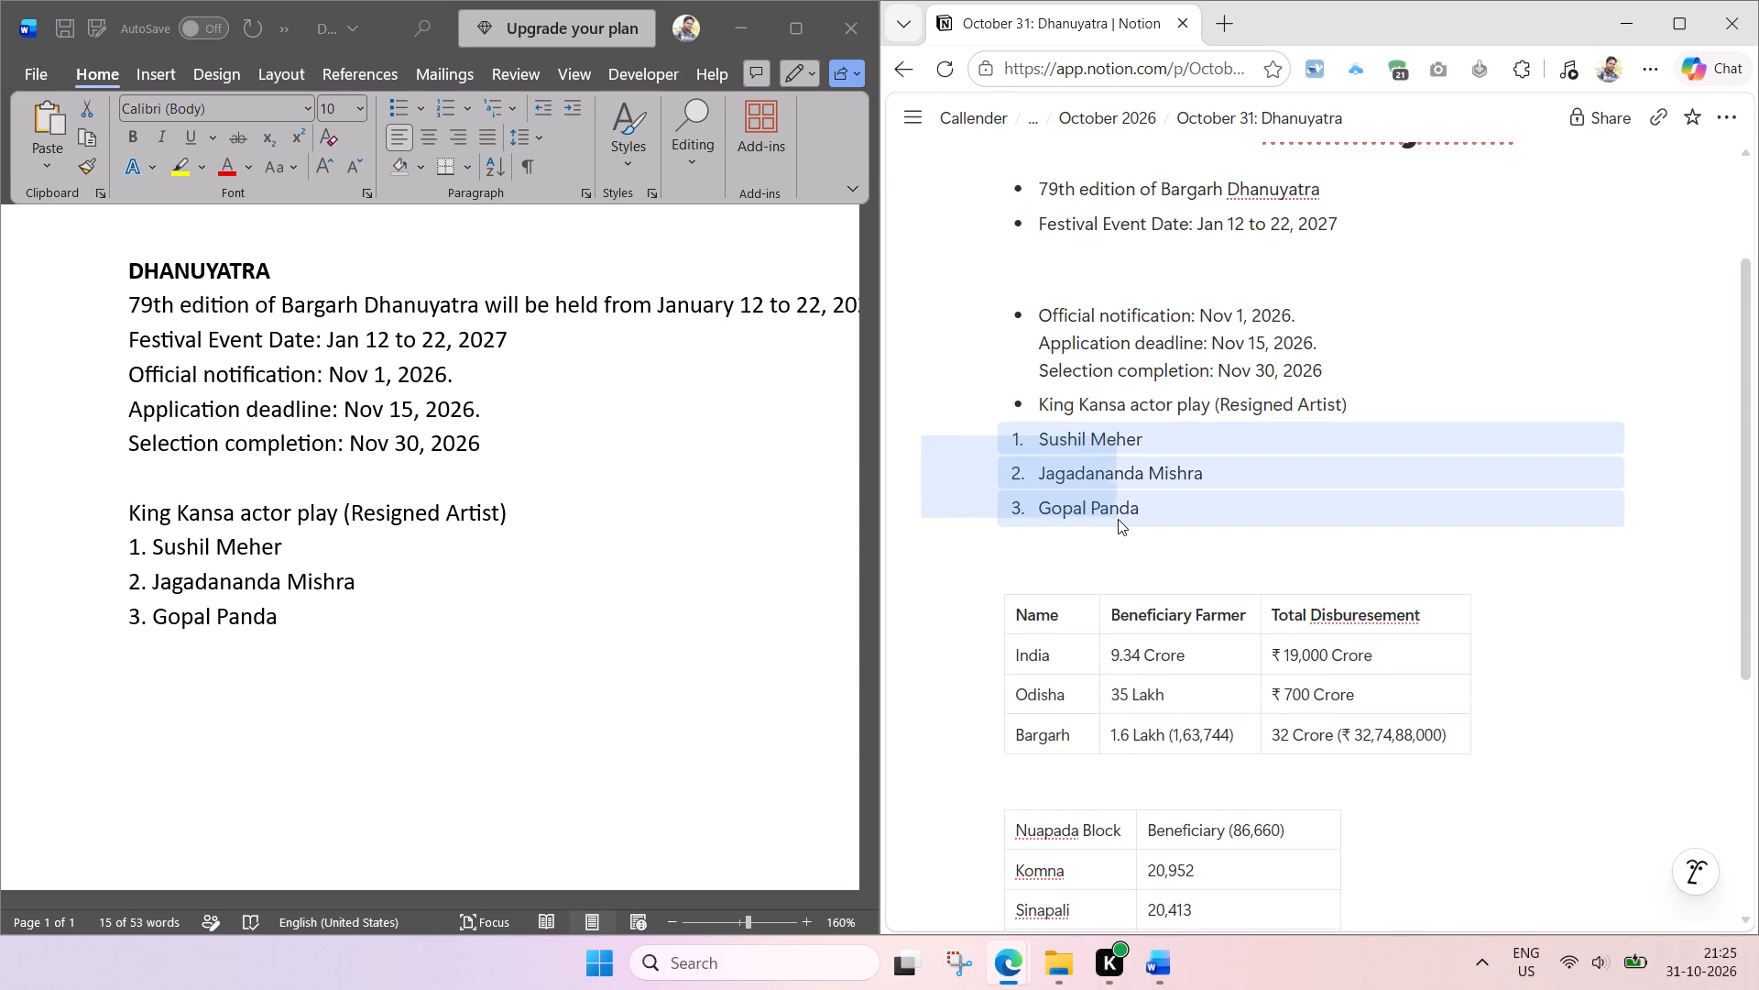
{"action": "left_click_drag", "start_coordinate": [1118, 519], "coordinate": [1118, 518]}
{"action": "left_click_drag", "start_coordinate": [978, 440], "coordinate": [1116, 412]}
Delete the leftover beneficiary and disbursement tables with the blank blocks below the numbered names.
{"action": "left_click_drag", "start_coordinate": [923, 582], "coordinate": [945, 601]}
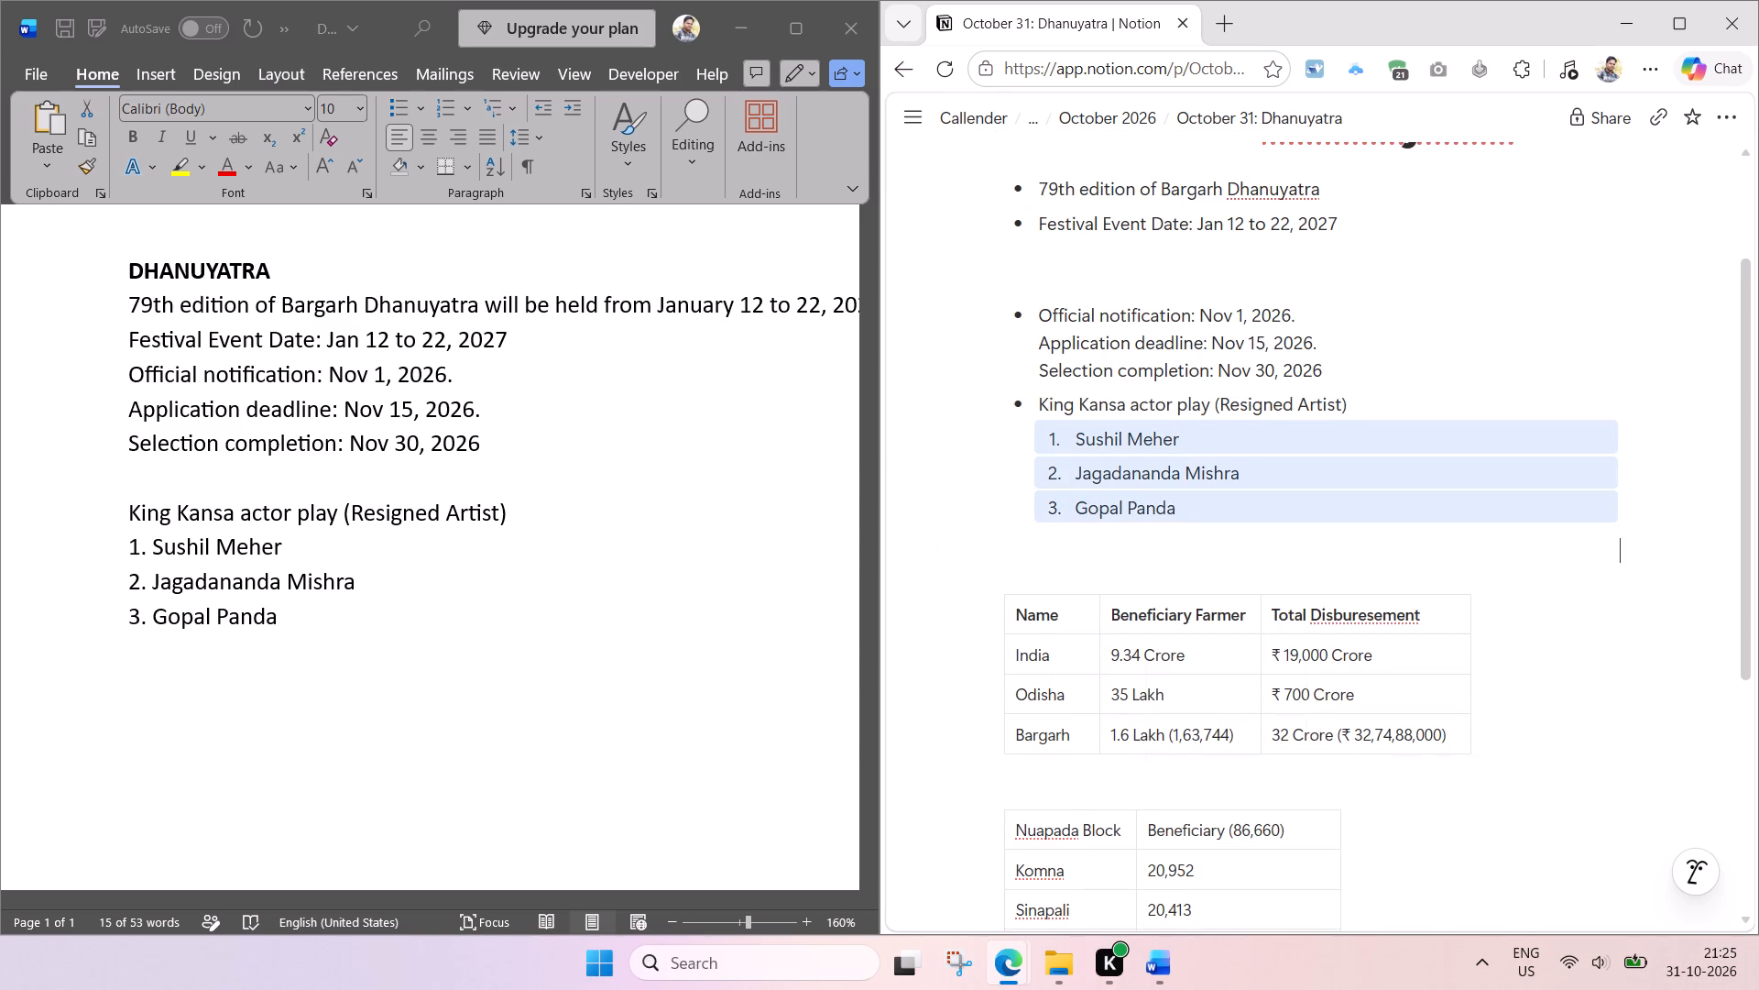
{"action": "left_click_drag", "start_coordinate": [945, 601], "coordinate": [1379, 963]}
{"action": "left_click", "coordinate": [1448, 657]}
{"action": "left_click_drag", "start_coordinate": [1539, 709], "coordinate": [1508, 661]}
{"action": "left_click_drag", "start_coordinate": [922, 251], "coordinate": [1374, 688]}
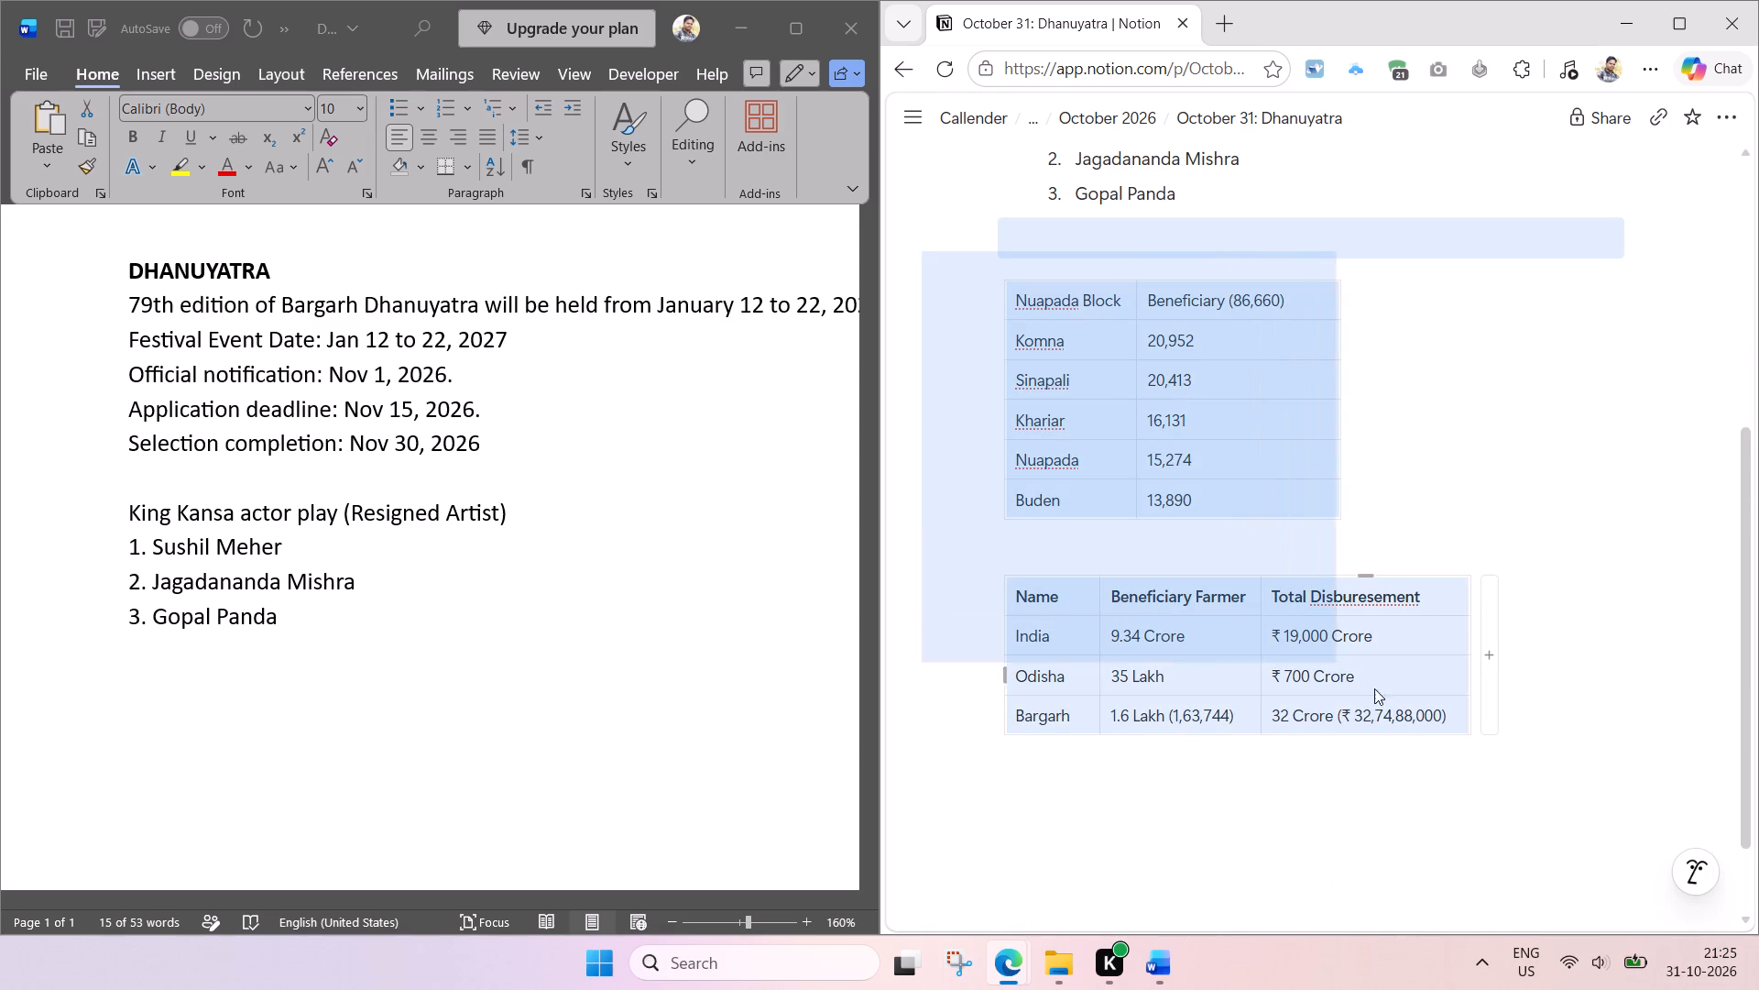
{"action": "left_click_drag", "start_coordinate": [1374, 688], "coordinate": [1480, 774]}
{"action": "key", "text": "Delete"}
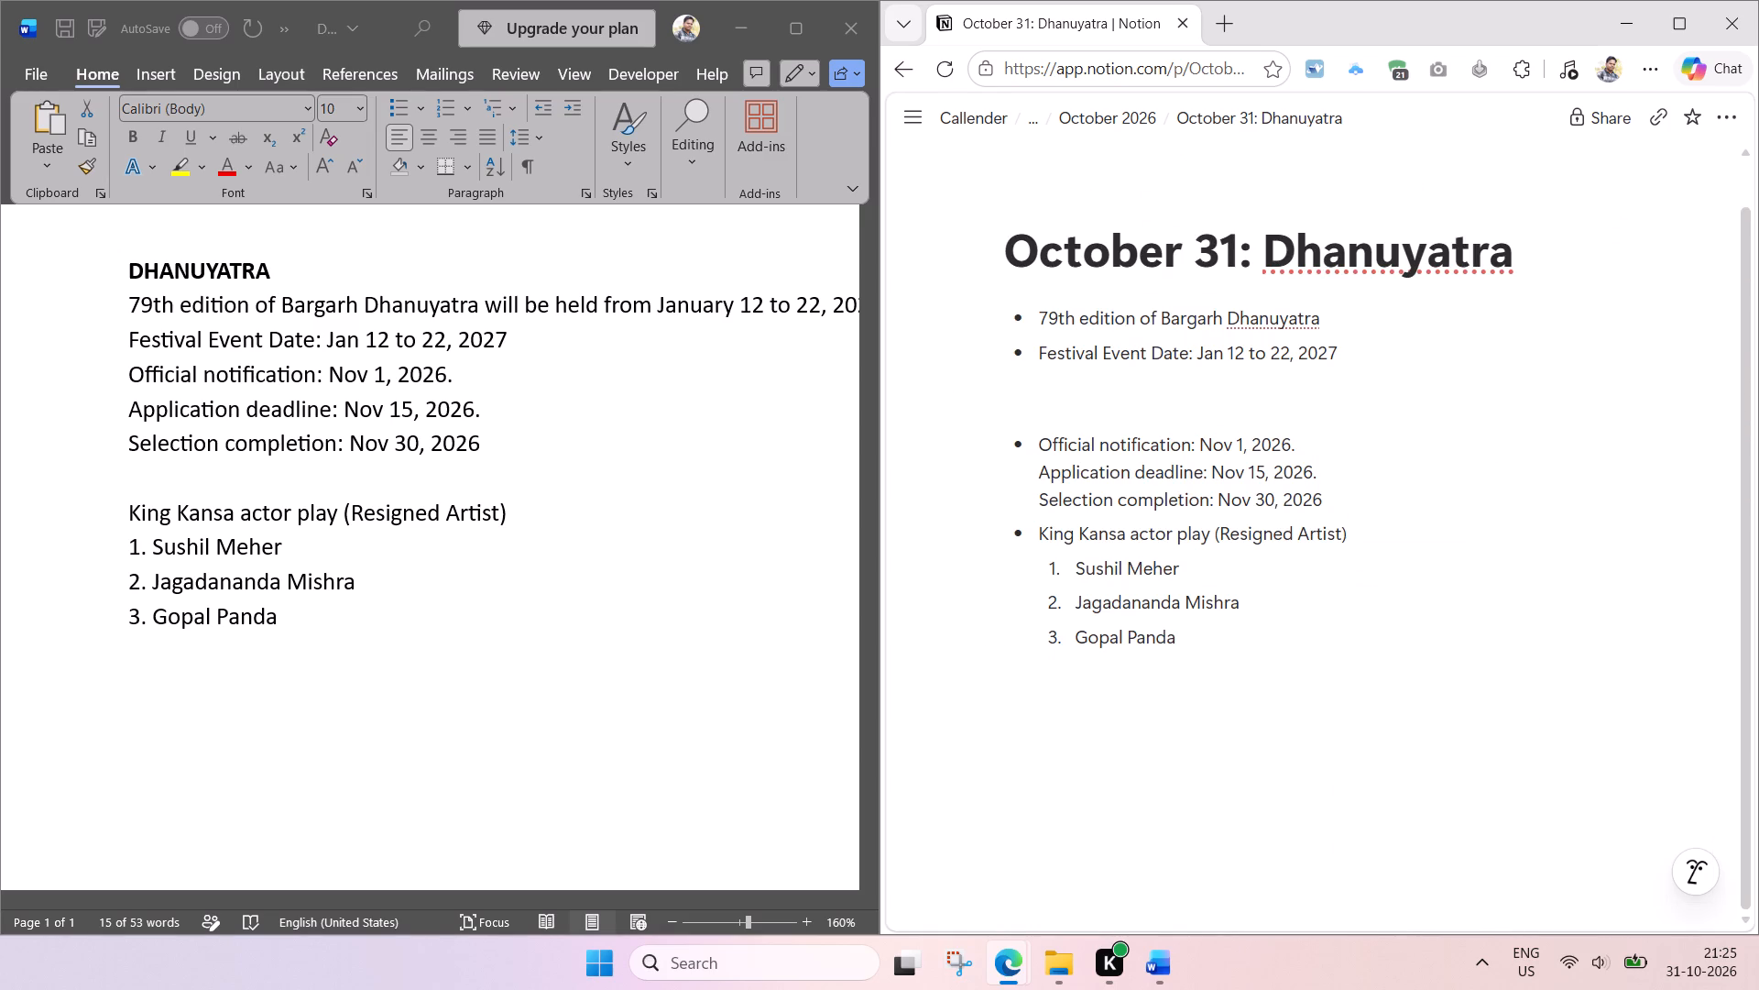
Remove the empty line between the Festival Event Date and Official notification bullets, and return to the October 2026 page.
{"action": "left_click", "coordinate": [1128, 401]}
{"action": "key", "text": "BackSpace"}
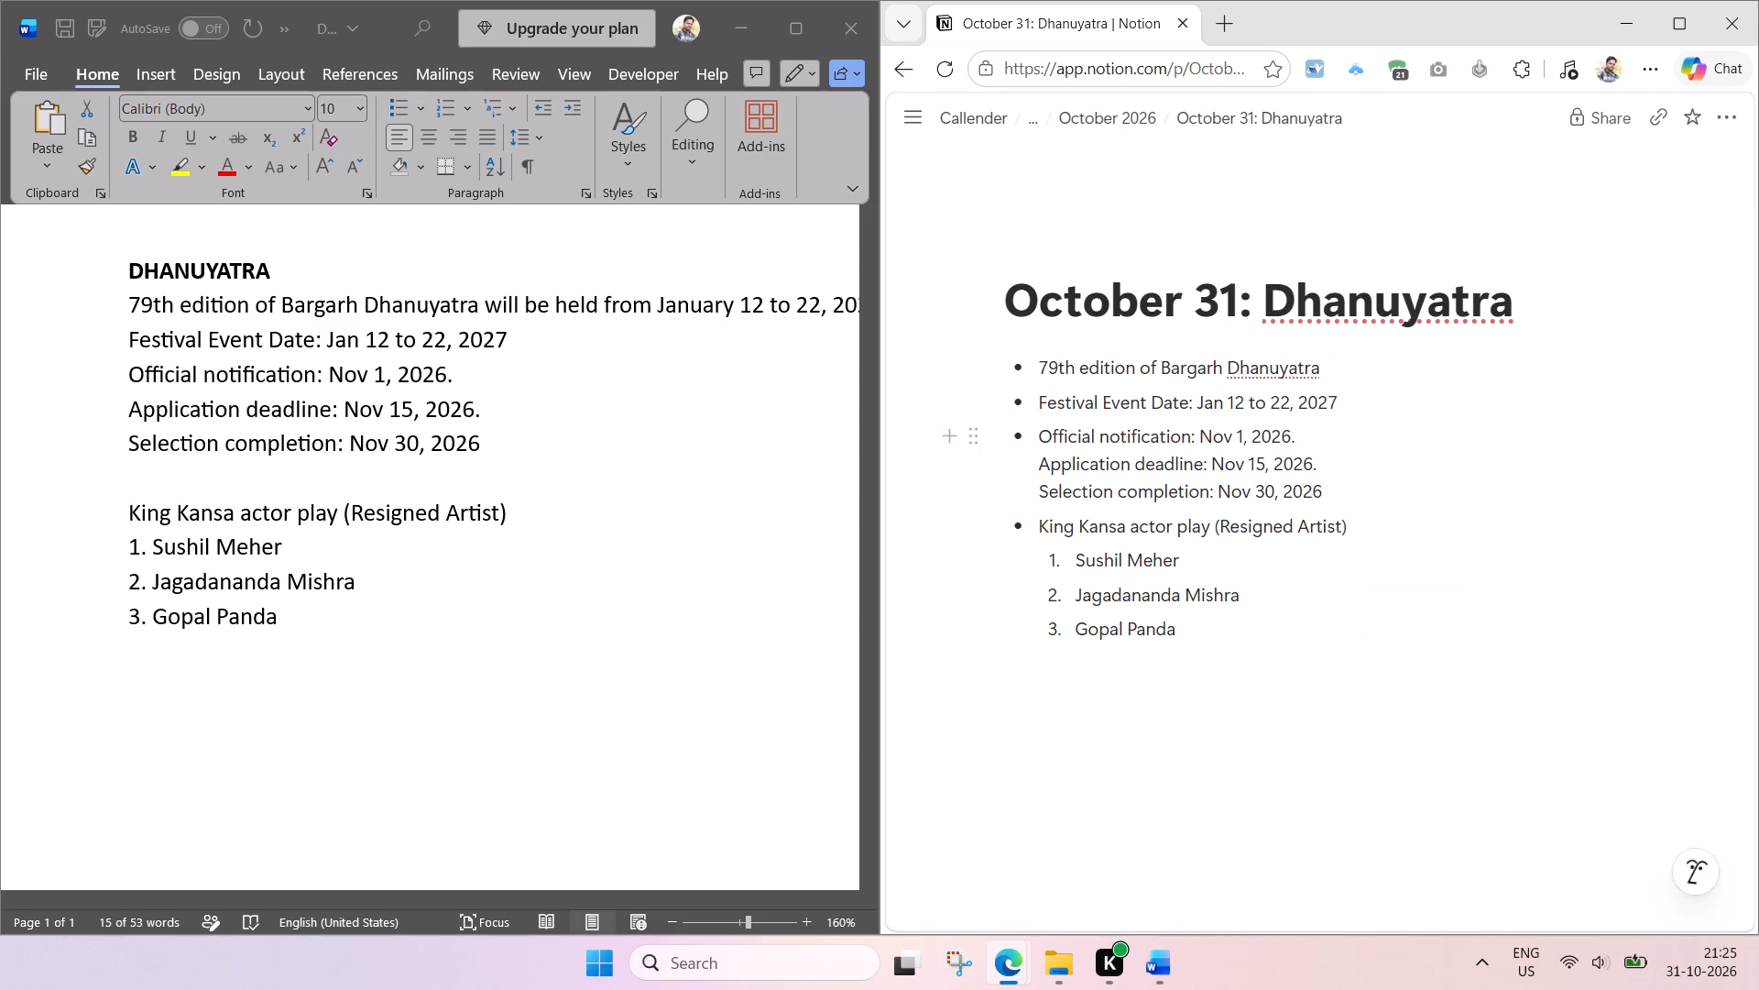
{"action": "key", "text": "ctrl+s"}
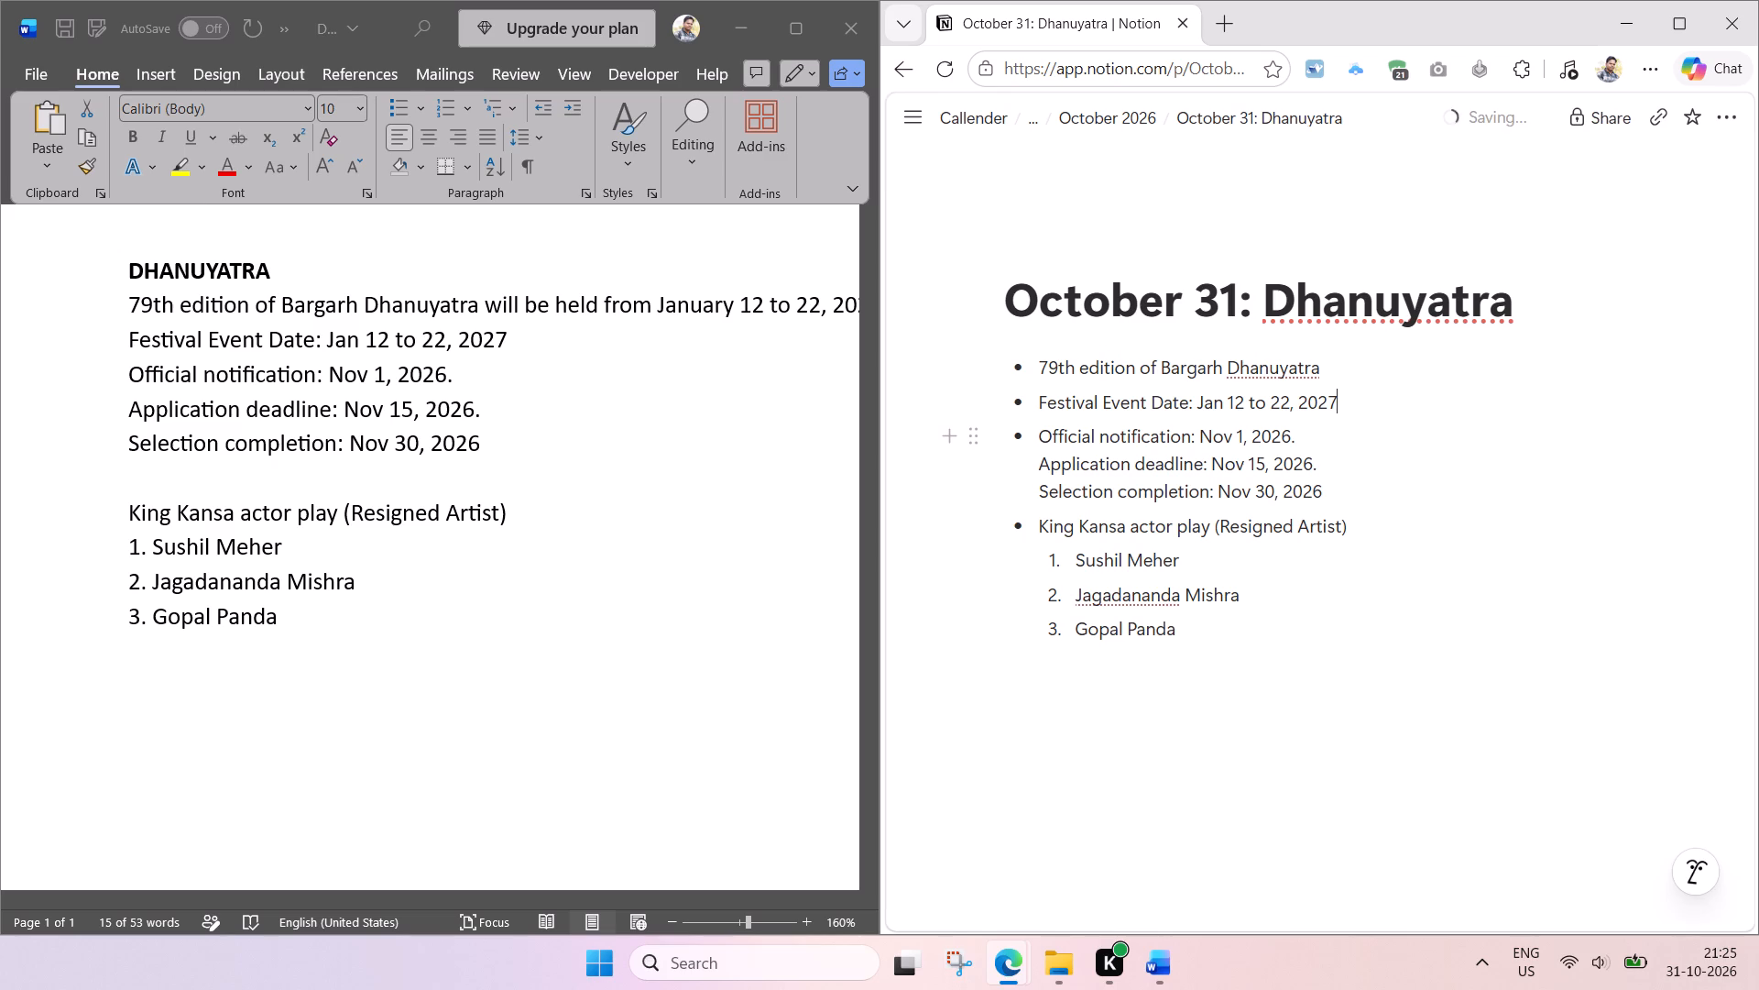
{"action": "left_click", "coordinate": [1103, 115]}
Close the Dhanuyatra Word document and delete its file from the Oct 31 Screenshot folder.
{"action": "left_click", "coordinate": [842, 38]}
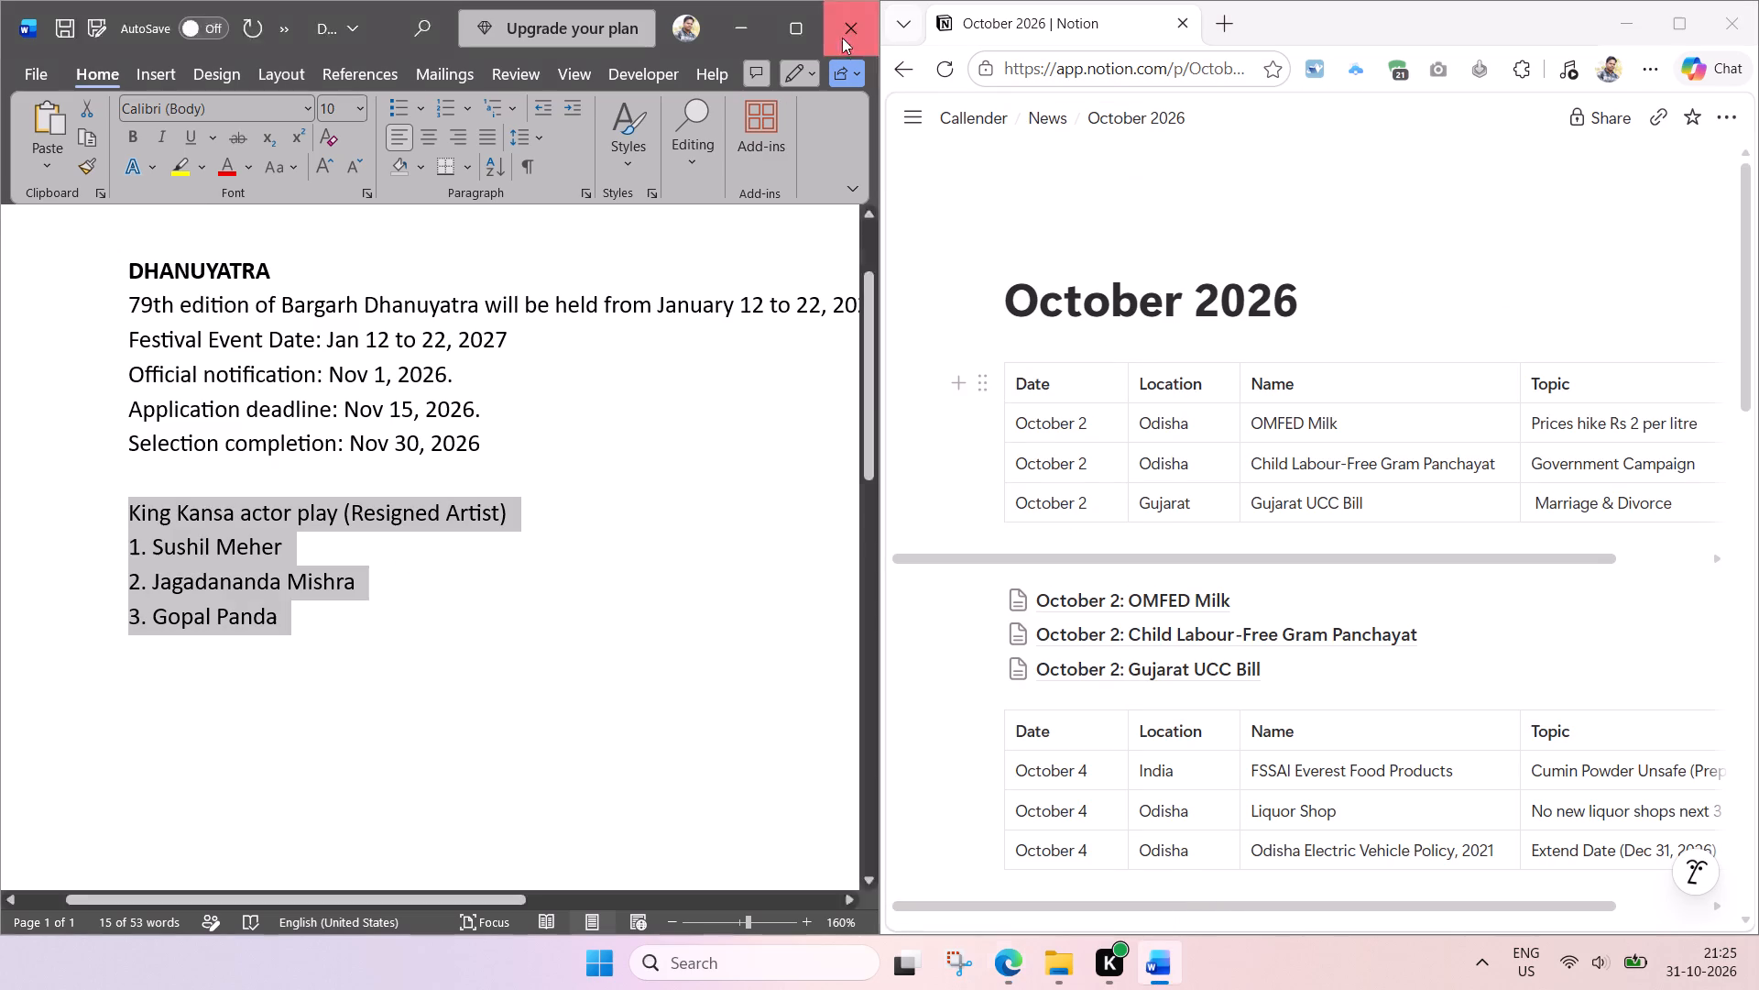
{"action": "left_click", "coordinate": [988, 514]}
{"action": "left_click", "coordinate": [517, 605]}
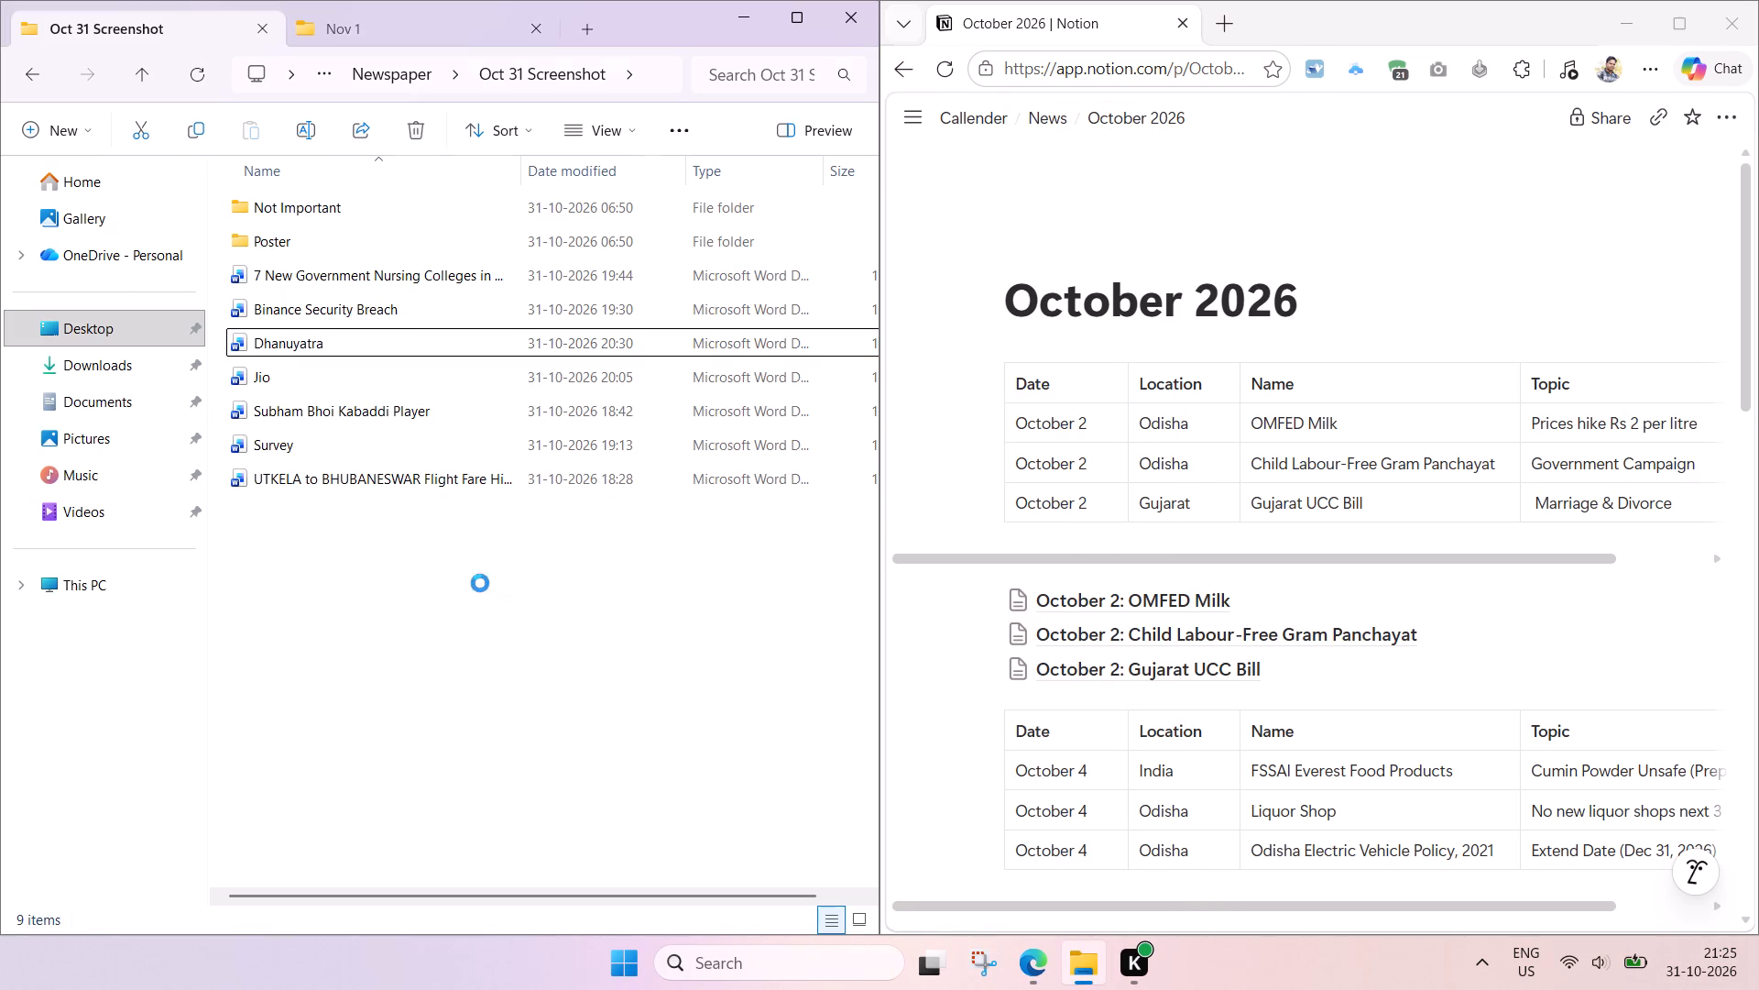
{"action": "left_click", "coordinate": [360, 361]}
{"action": "left_click", "coordinate": [360, 351]}
{"action": "key", "text": "Delete"}
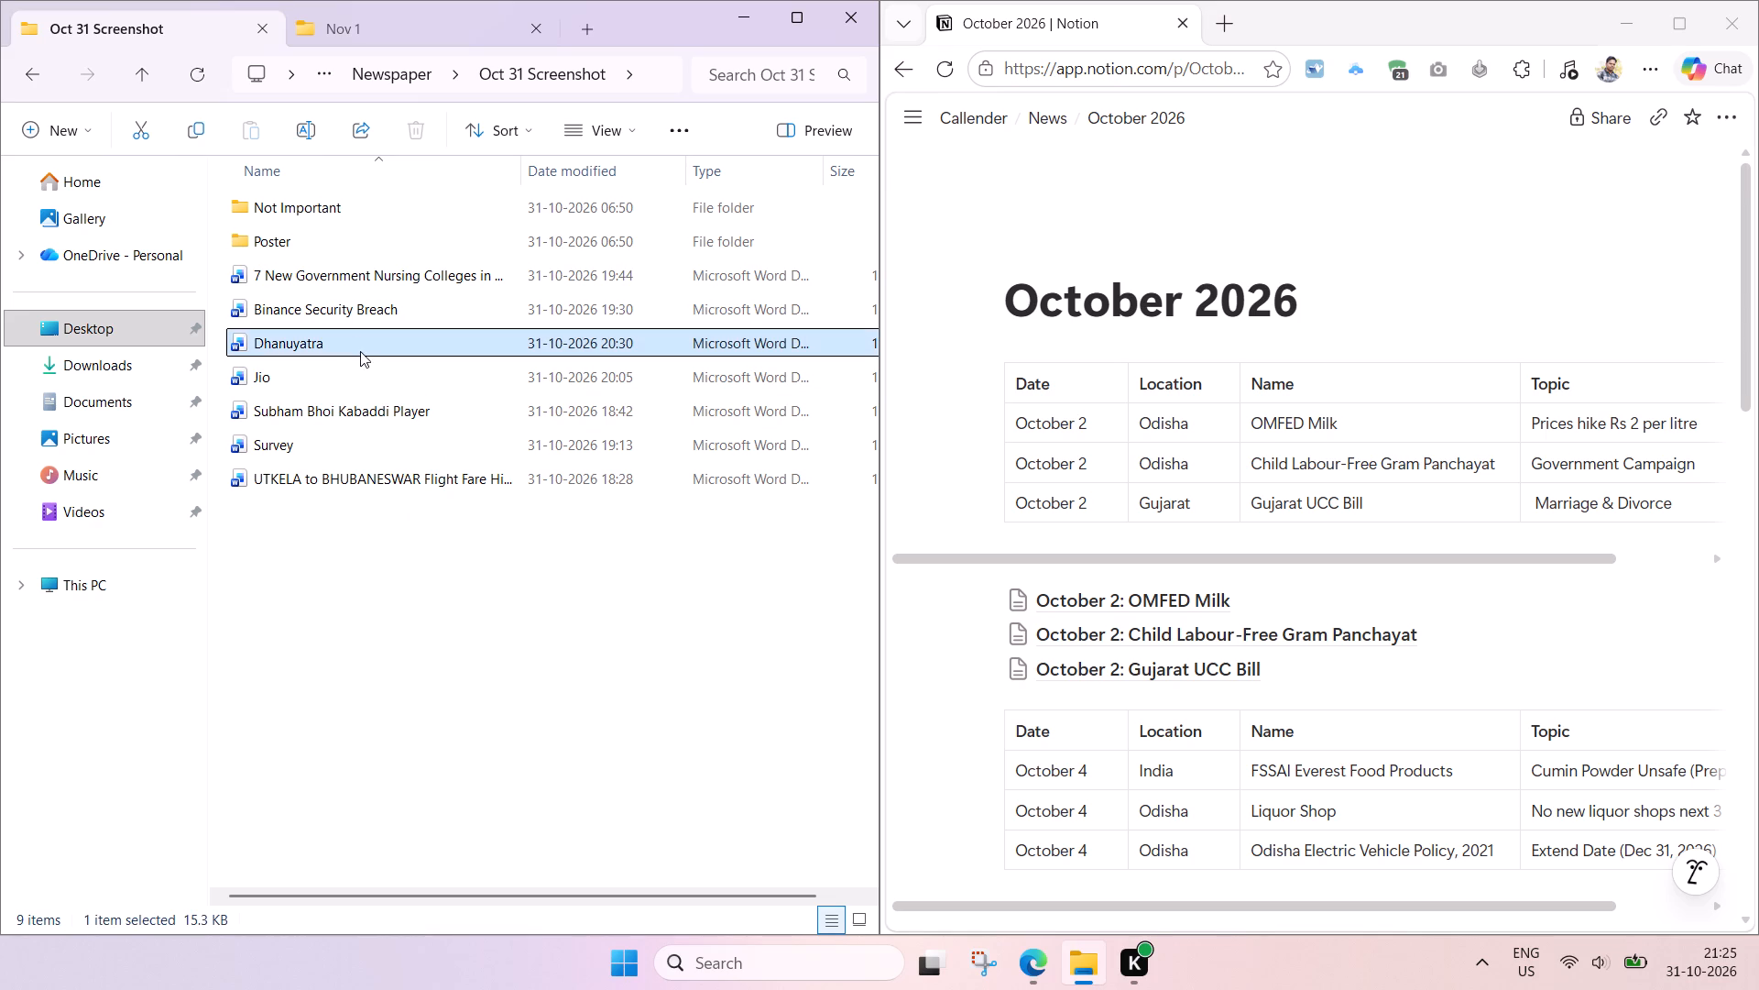
Fill the second October 31 row of the October 2026 table with Location India and Name Jio Telecome.
{"action": "scroll", "coordinate": [1357, 589], "scroll_direction": "down", "scroll_amount": 6}
{"action": "scroll", "coordinate": [1279, 630], "scroll_direction": "down", "scroll_amount": 7}
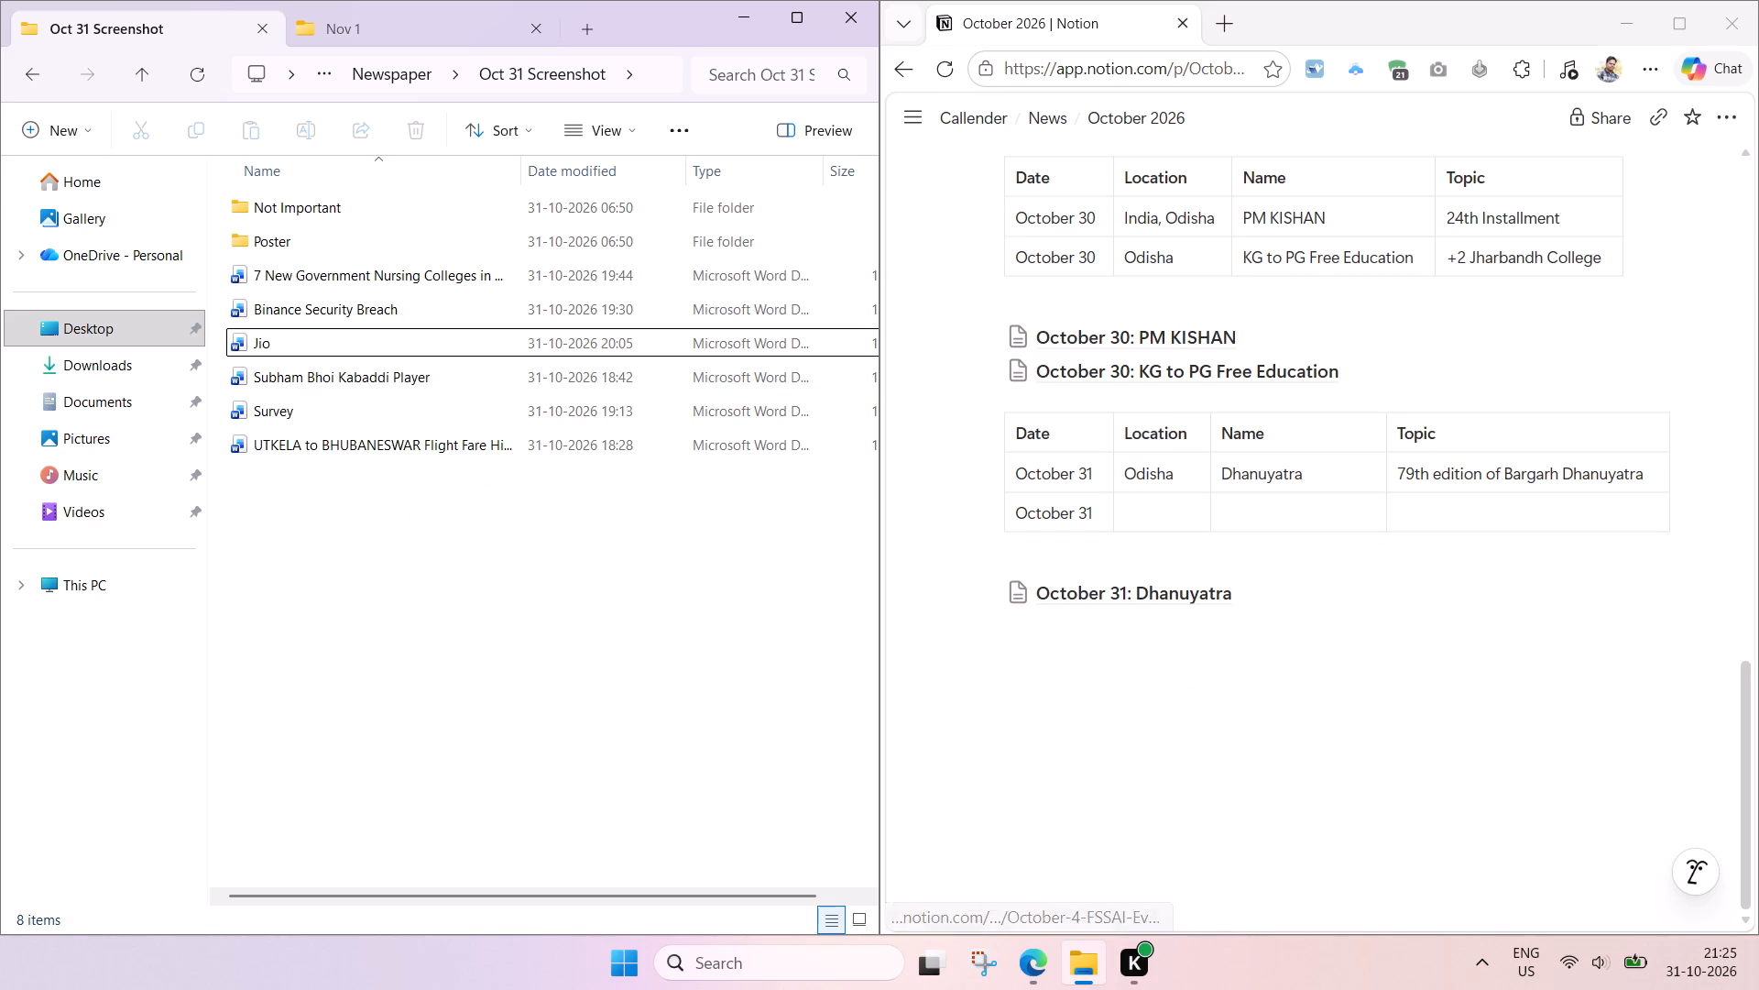
{"action": "scroll", "coordinate": [1219, 695], "scroll_direction": "down", "scroll_amount": 2}
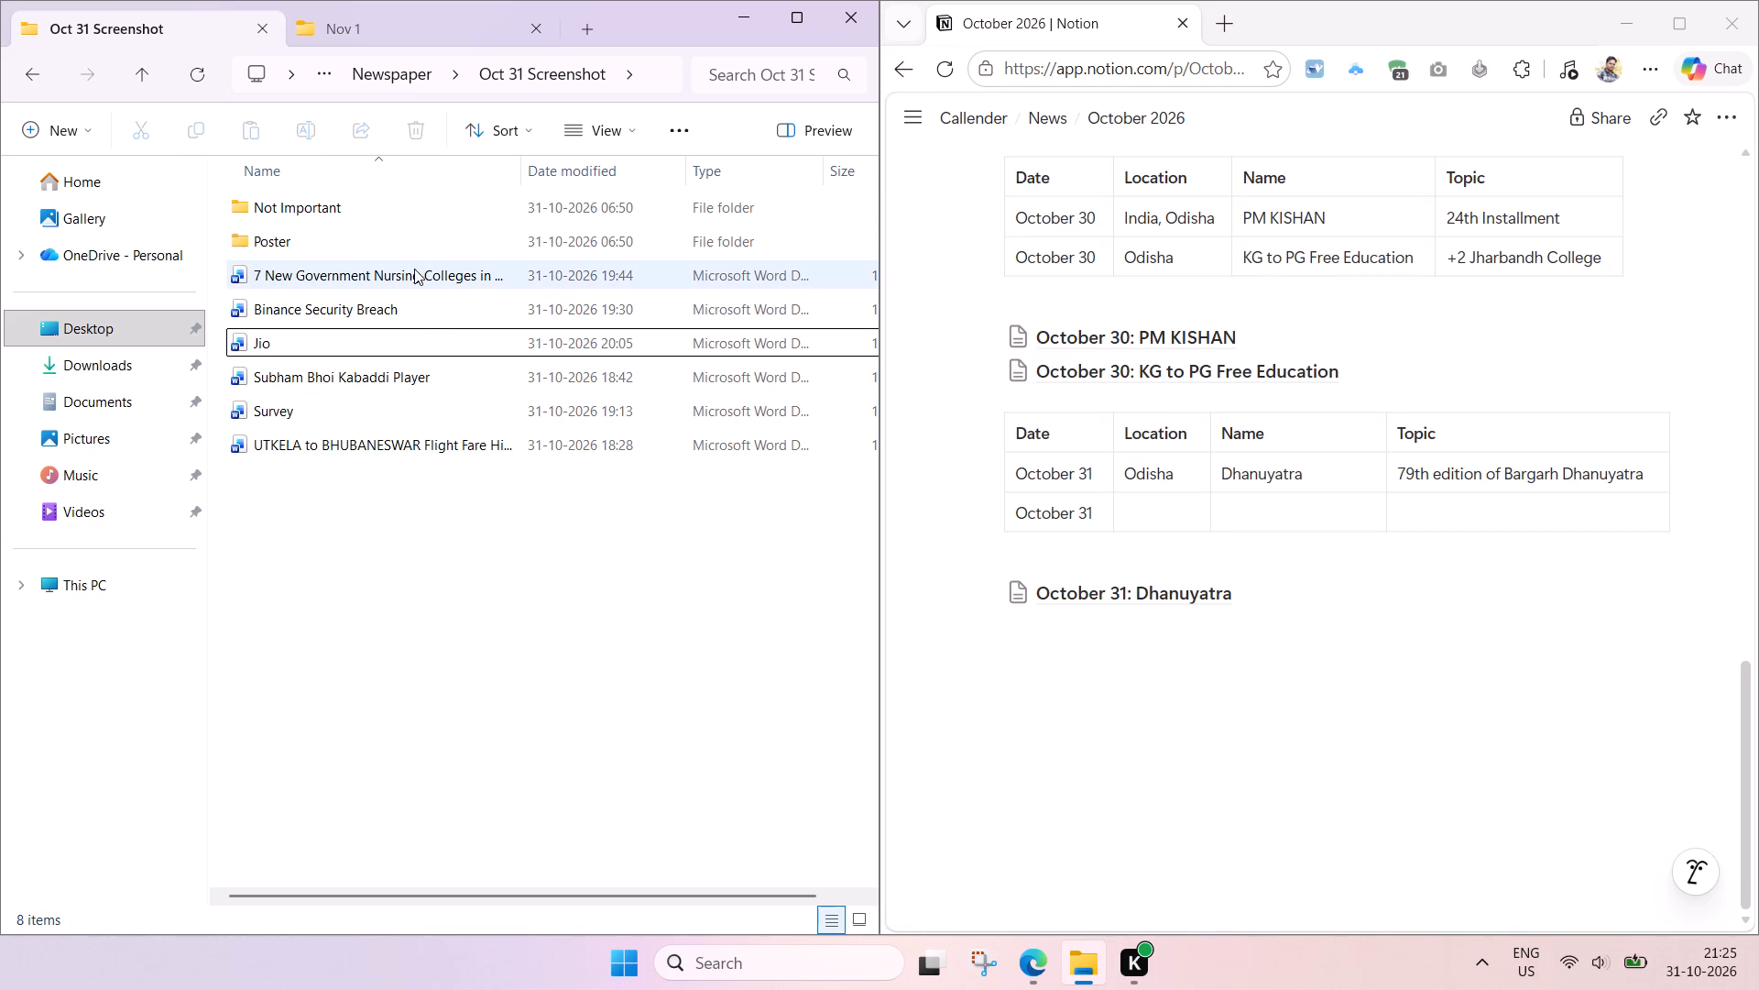
{"action": "left_click", "coordinate": [381, 357]}
{"action": "left_click", "coordinate": [1147, 511]}
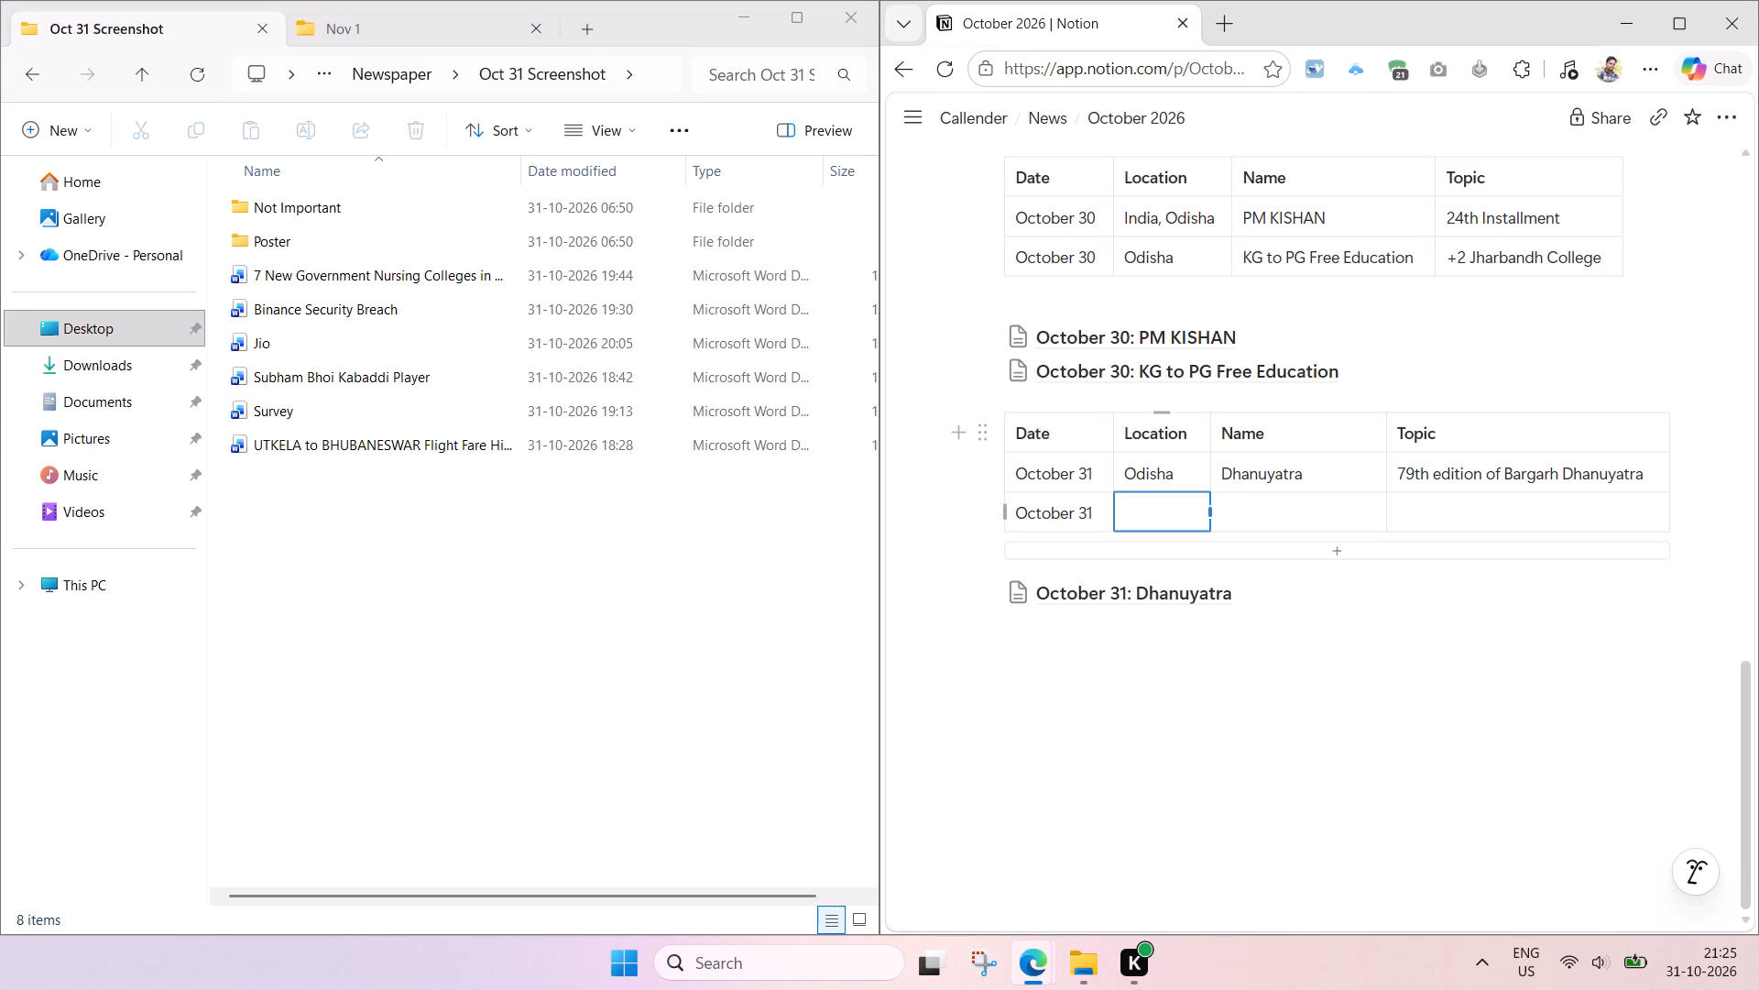
{"action": "type", "text": "In"}
{"action": "type", "text": "dia"}
{"action": "key", "text": "Tab"}
{"action": "type", "text": "Jio Telecome"}
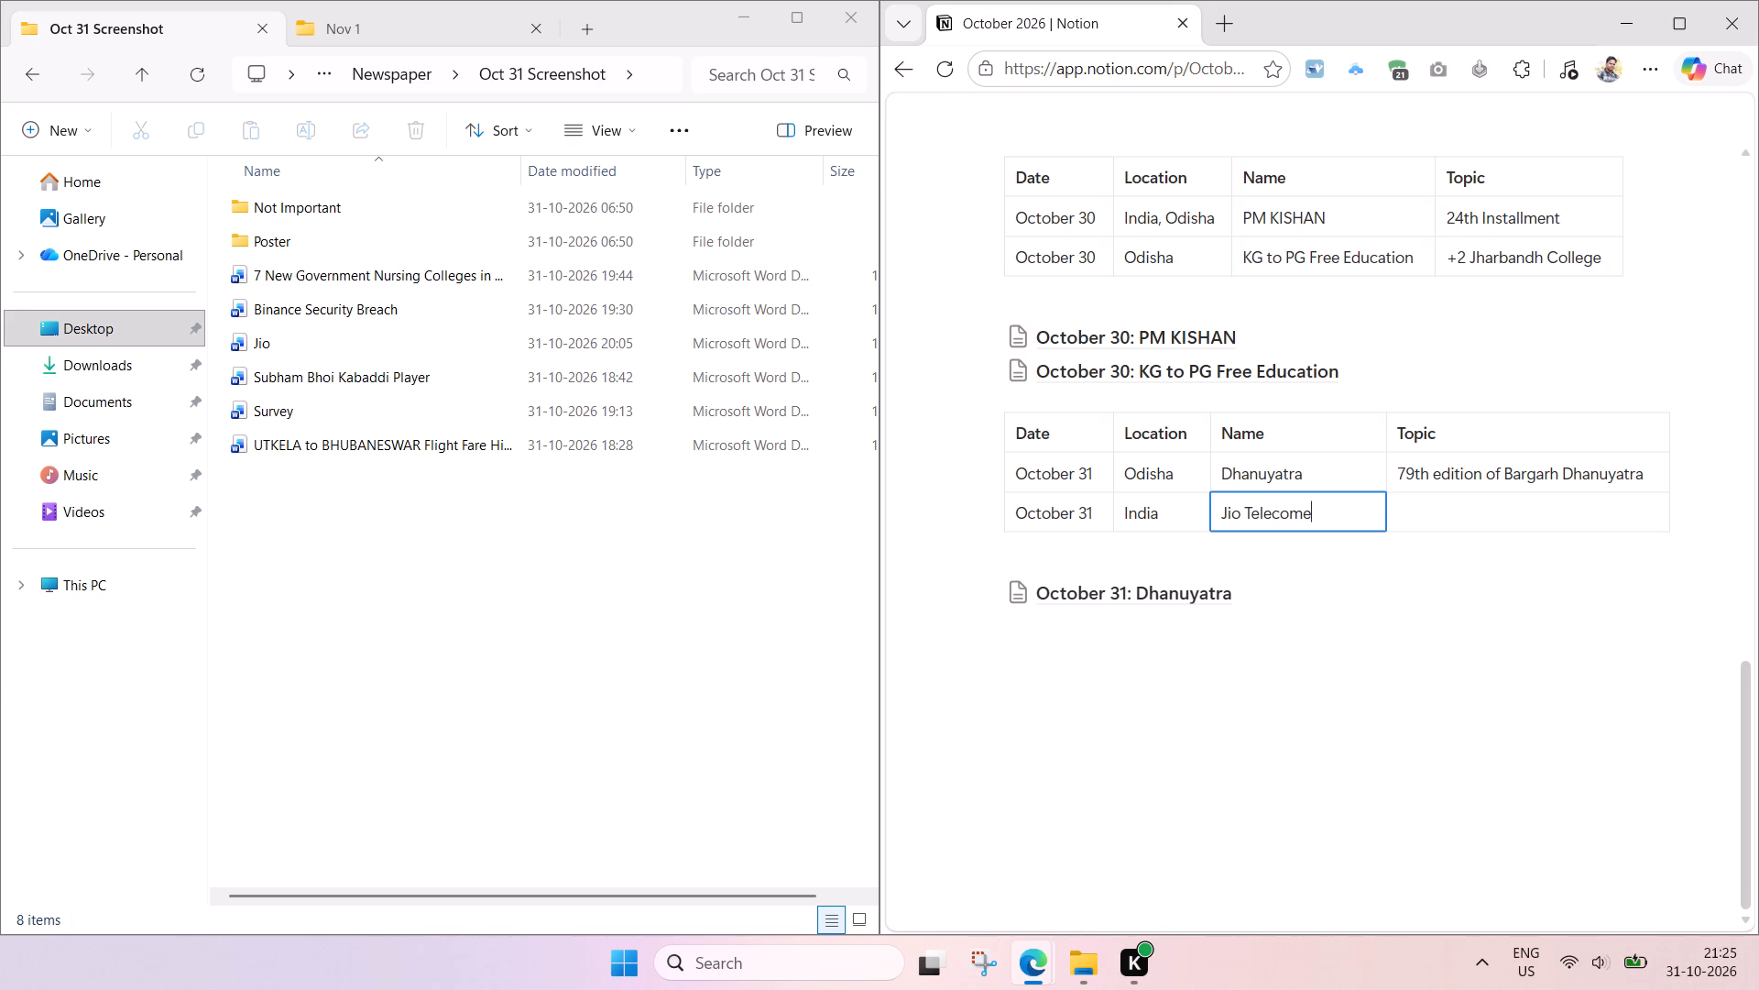
Open the Jio document from the Oct 31 Screenshot folder in Word, arranged beside the Notion window.
{"action": "left_click", "coordinate": [280, 335]}
{"action": "double_click", "coordinate": [314, 335]}
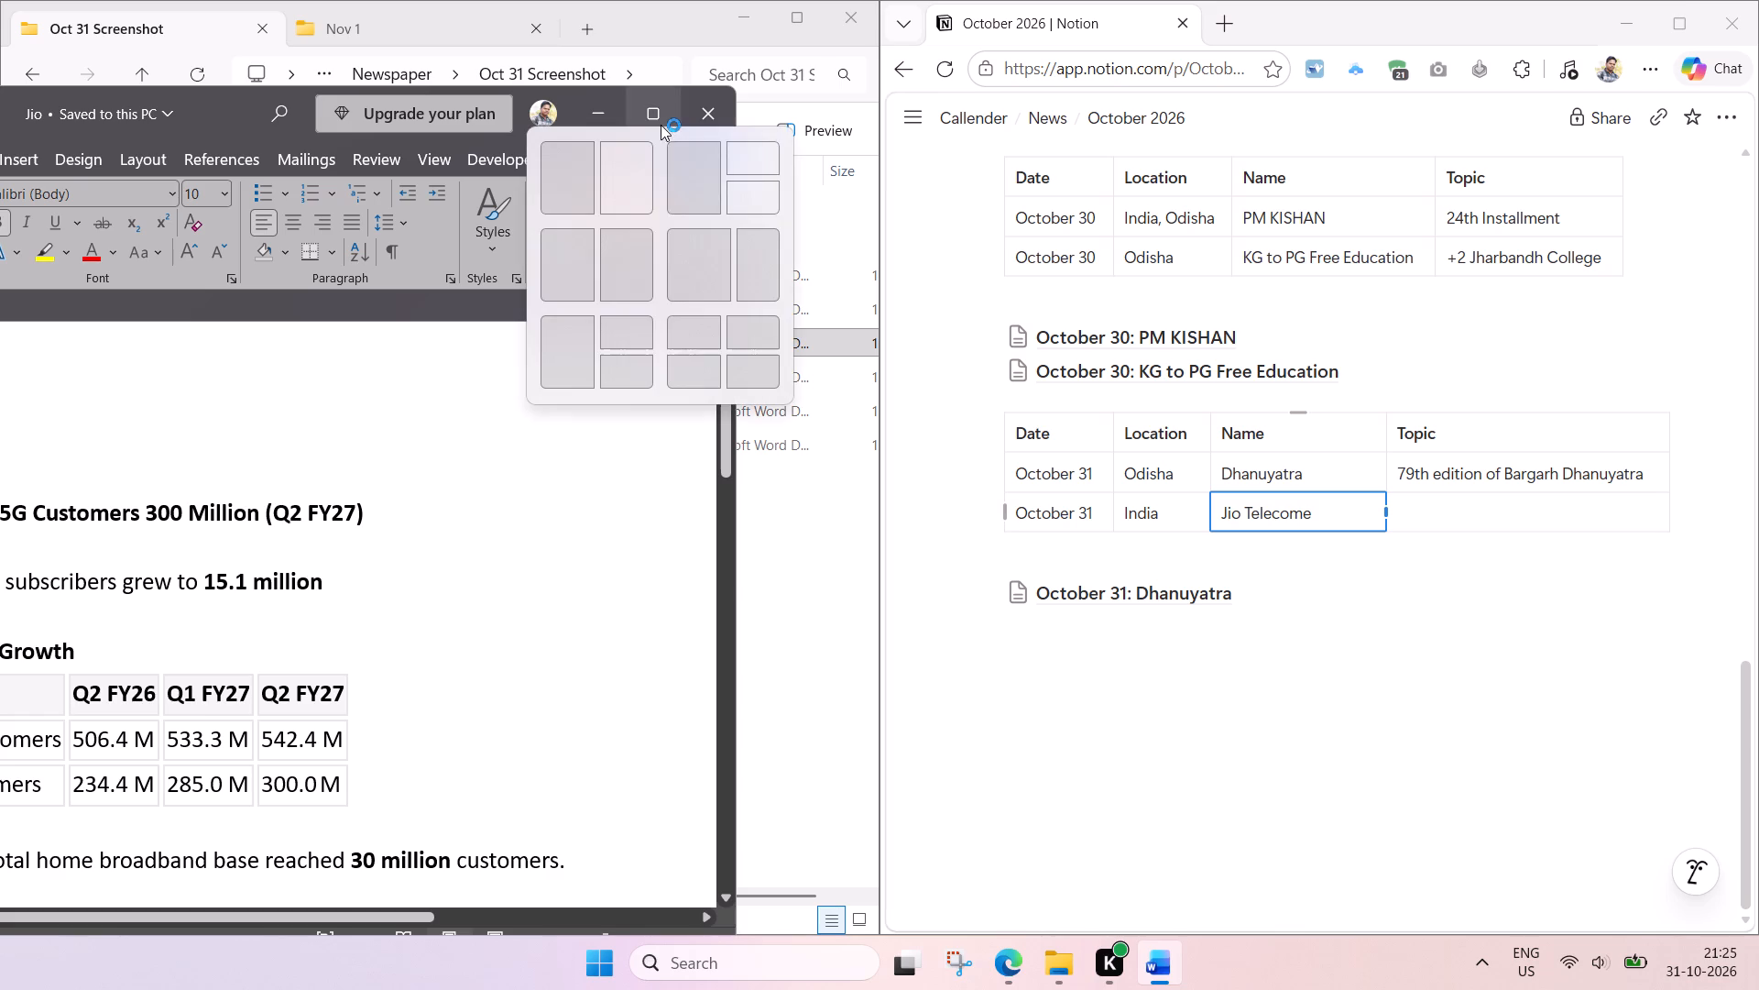
{"action": "left_click", "coordinate": [580, 263]}
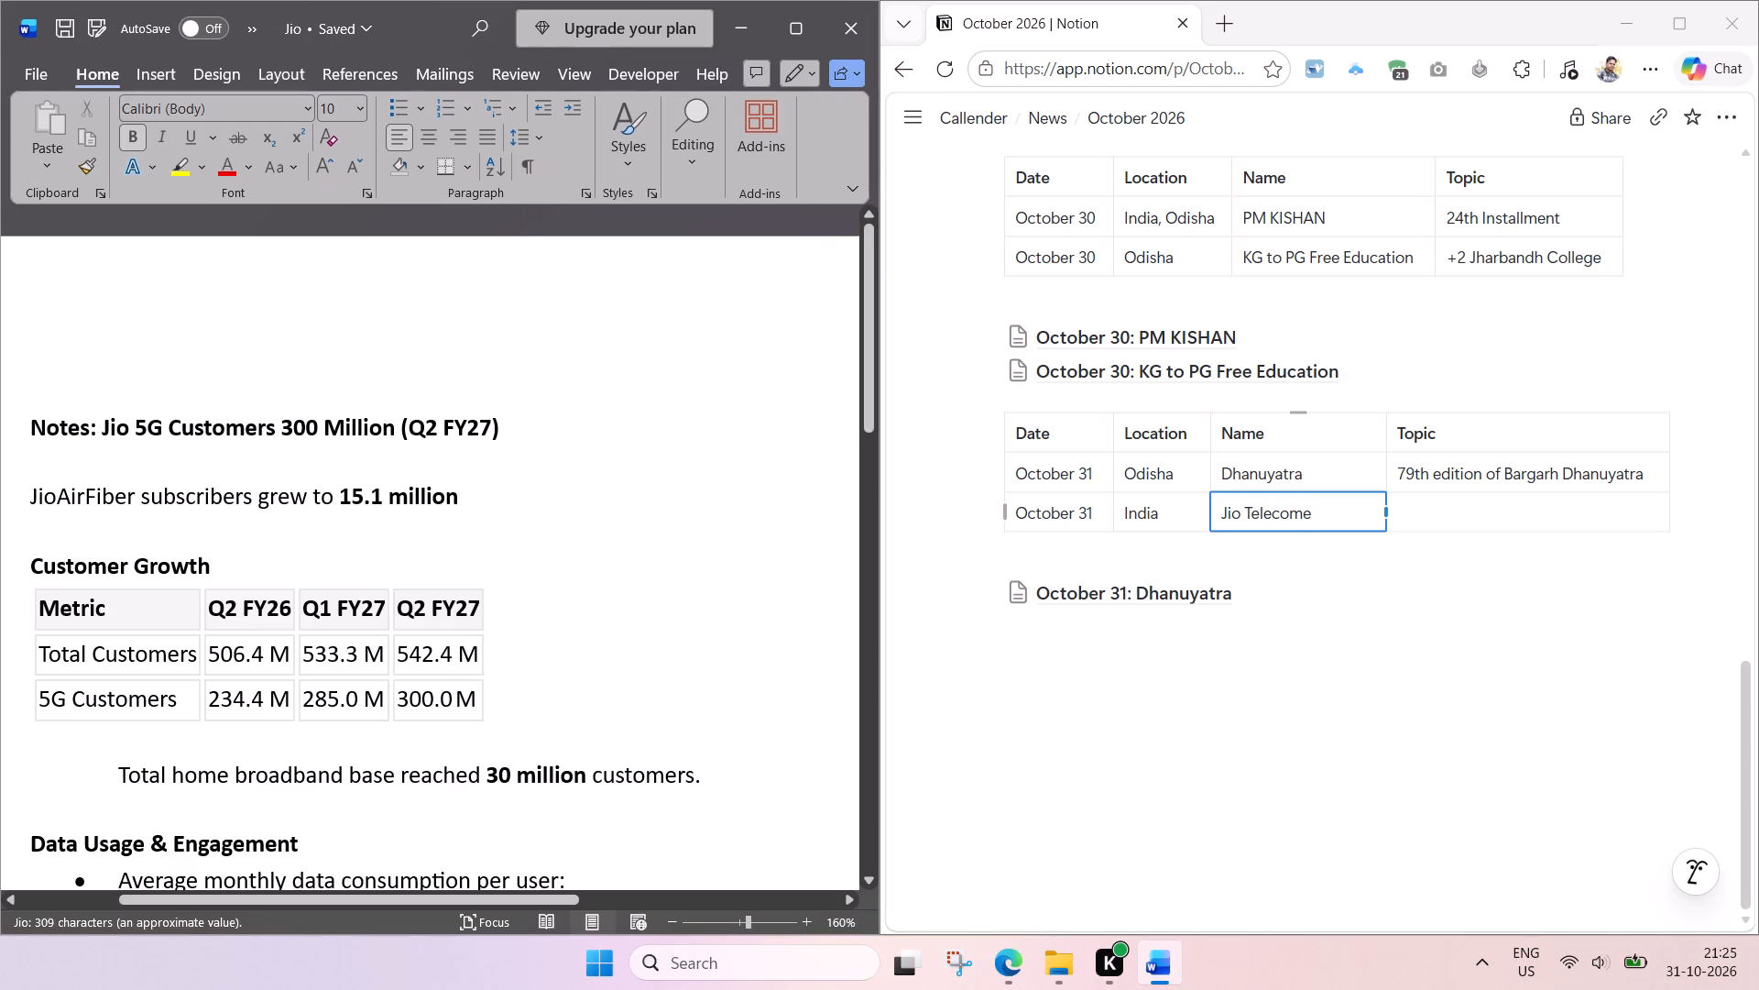
{"action": "left_click", "coordinate": [376, 457]}
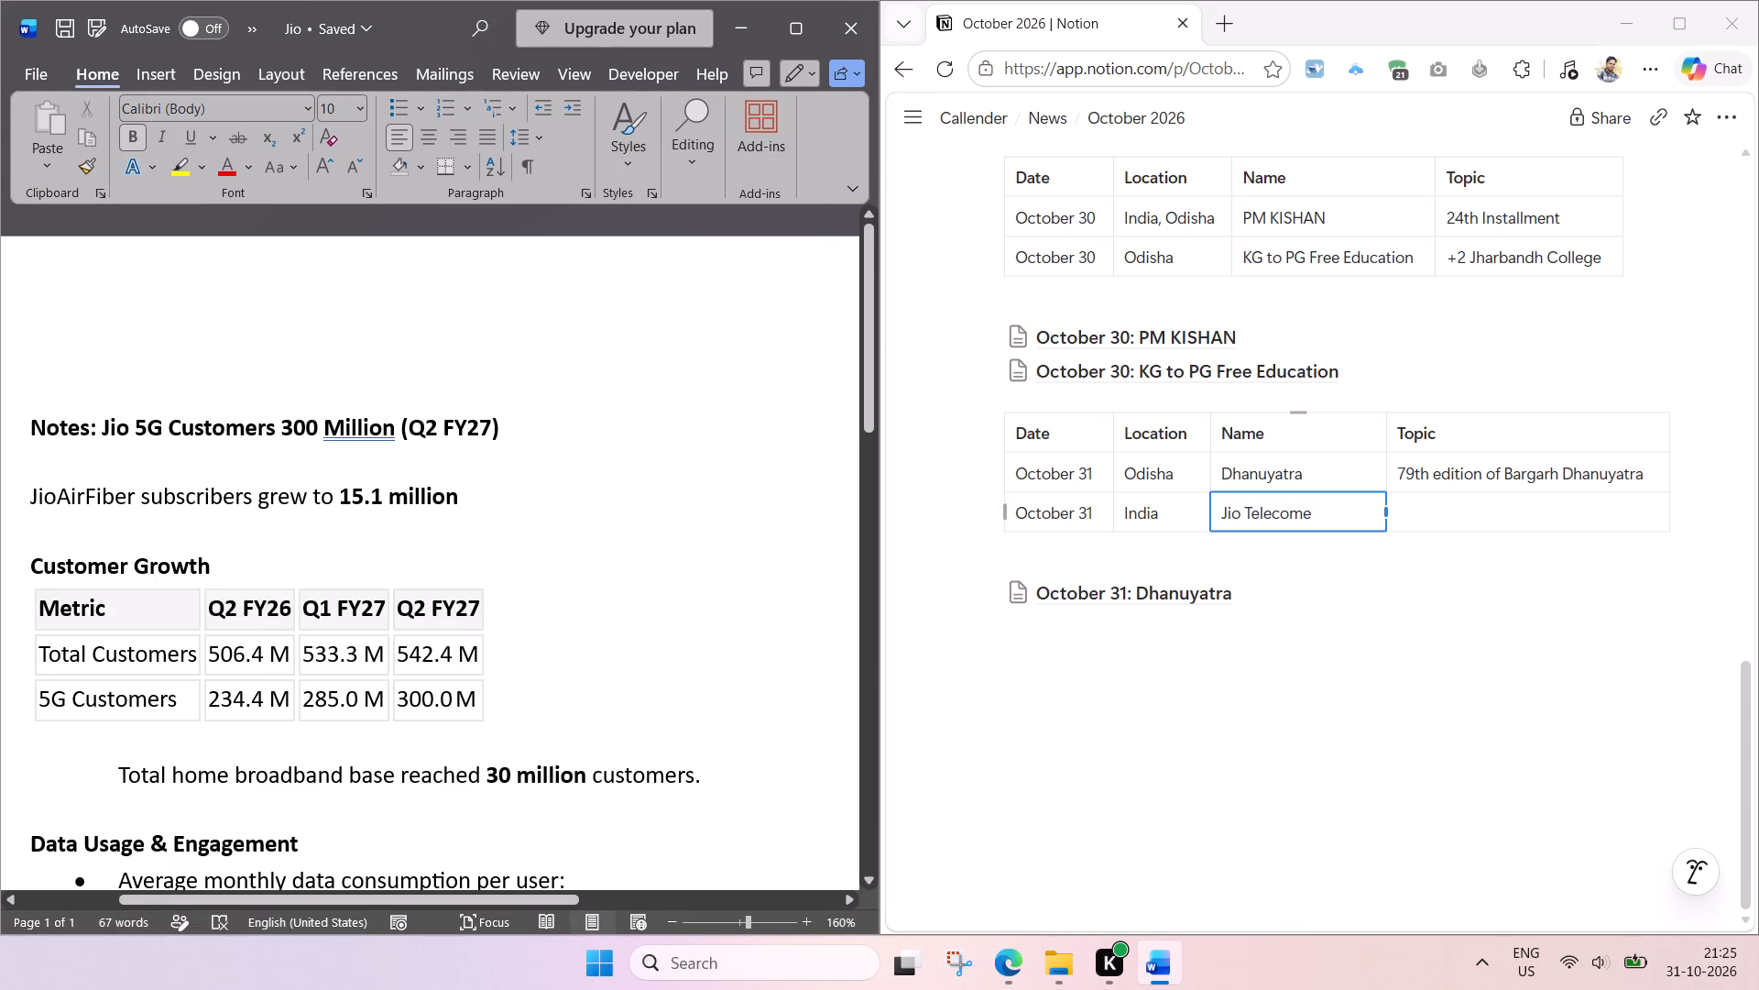
Copy the Jio notes heading from Word into the India row's Topic cell, trimmed to Jio 5G Customers 300 Million in regular weight.
{"action": "left_click_drag", "start_coordinate": [503, 428], "coordinate": [116, 437]}
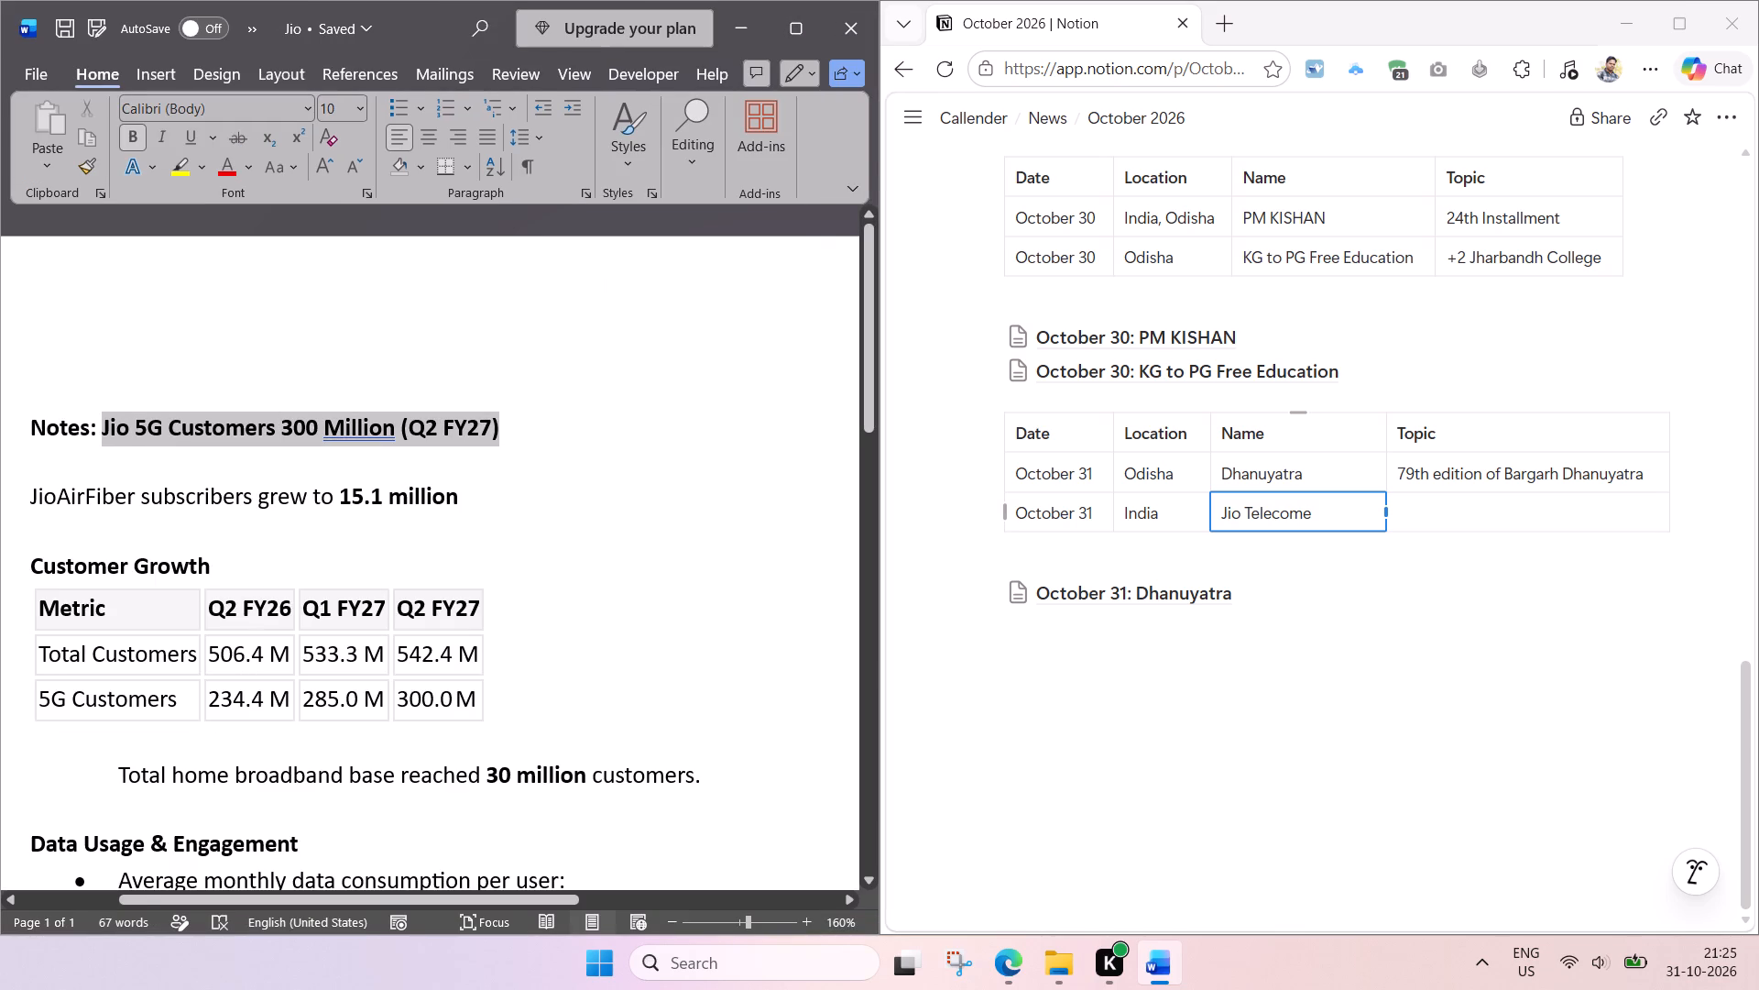
{"action": "left_click_drag", "start_coordinate": [116, 437], "coordinate": [112, 438]}
{"action": "key", "text": "ctrl+c"}
{"action": "left_click", "coordinate": [1502, 528]}
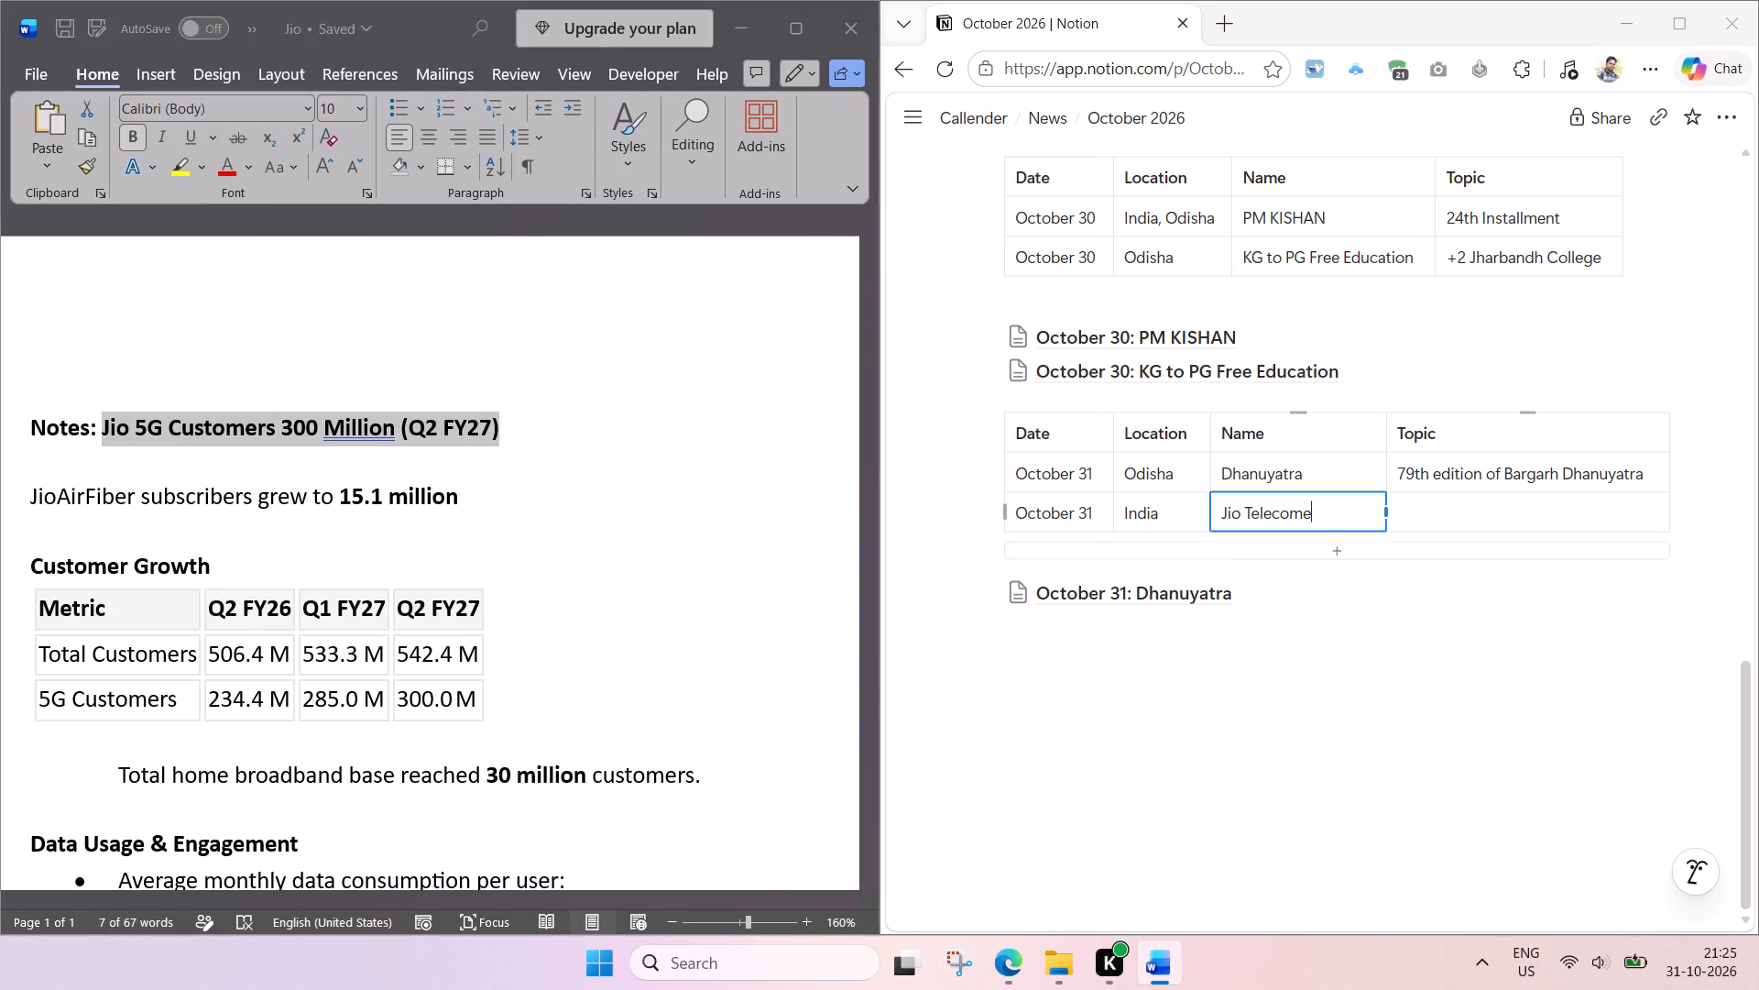
{"action": "key", "text": "ctrl+v"}
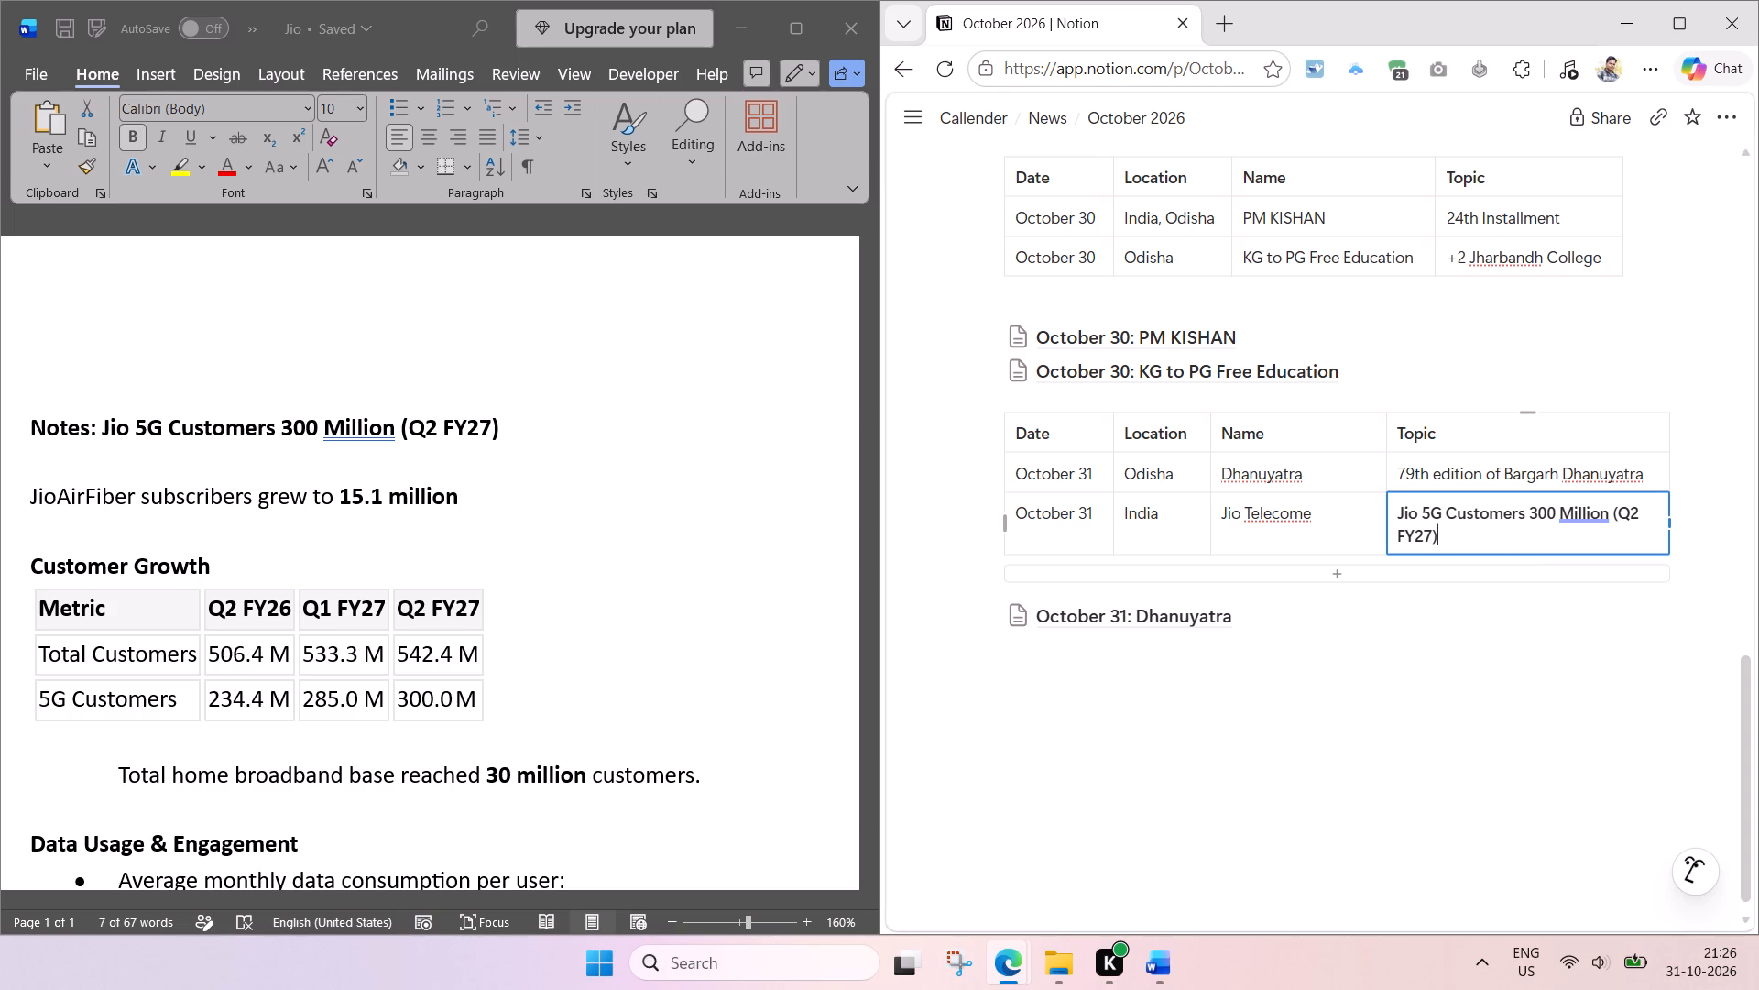
{"action": "left_click_drag", "start_coordinate": [1613, 509], "coordinate": [1649, 555]}
{"action": "key", "text": "BackSpace"}
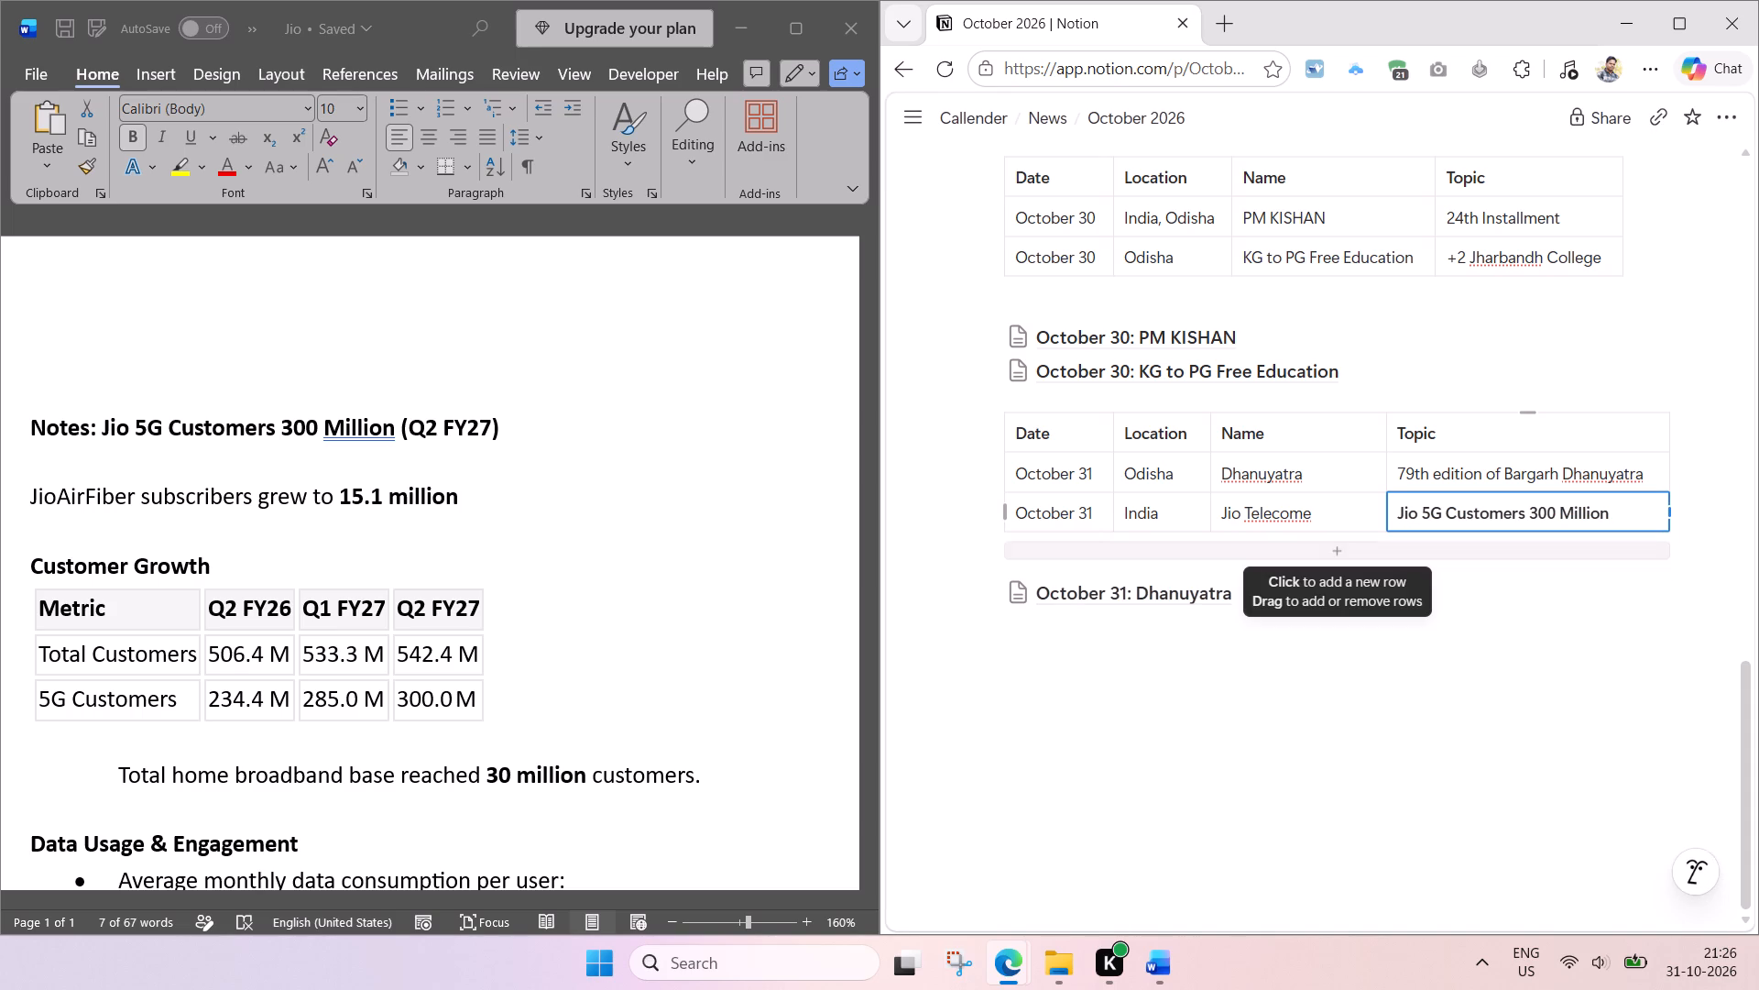
{"action": "key", "text": "ctrl+a"}
{"action": "key", "text": "ctrl+b"}
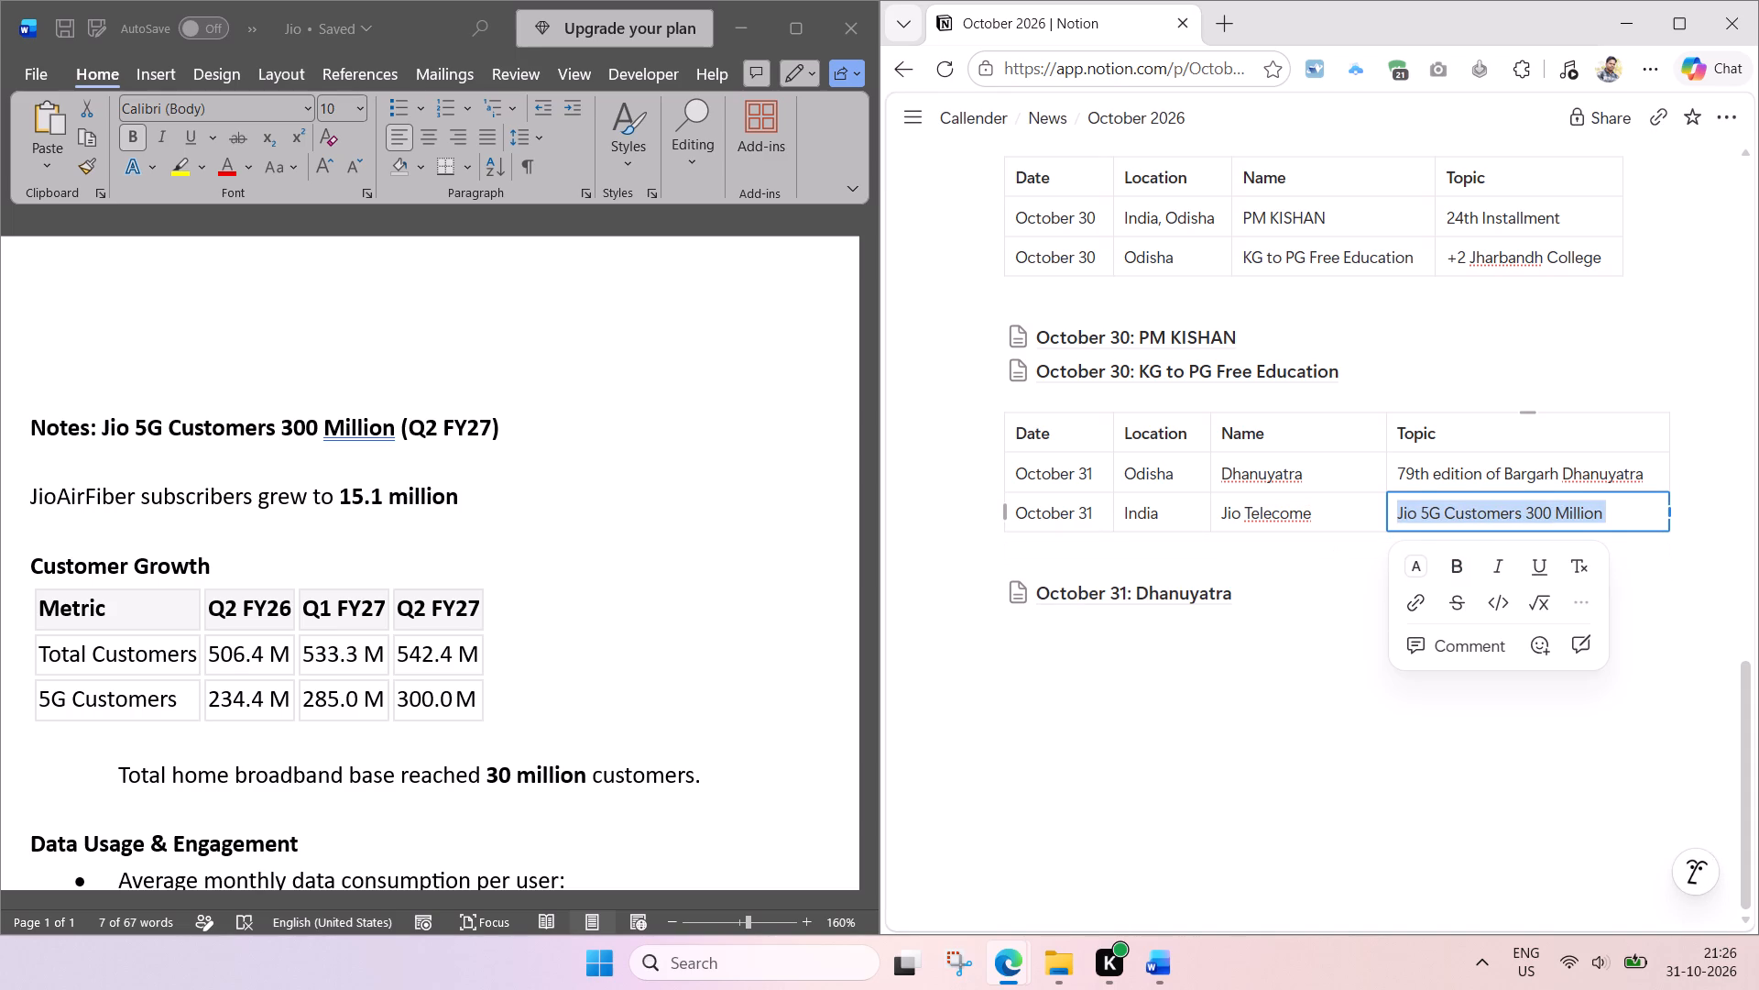
{"action": "left_click", "coordinate": [1262, 632]}
Duplicate the October 31: Dhanuyatra subpage.
{"action": "left_click", "coordinate": [975, 597]}
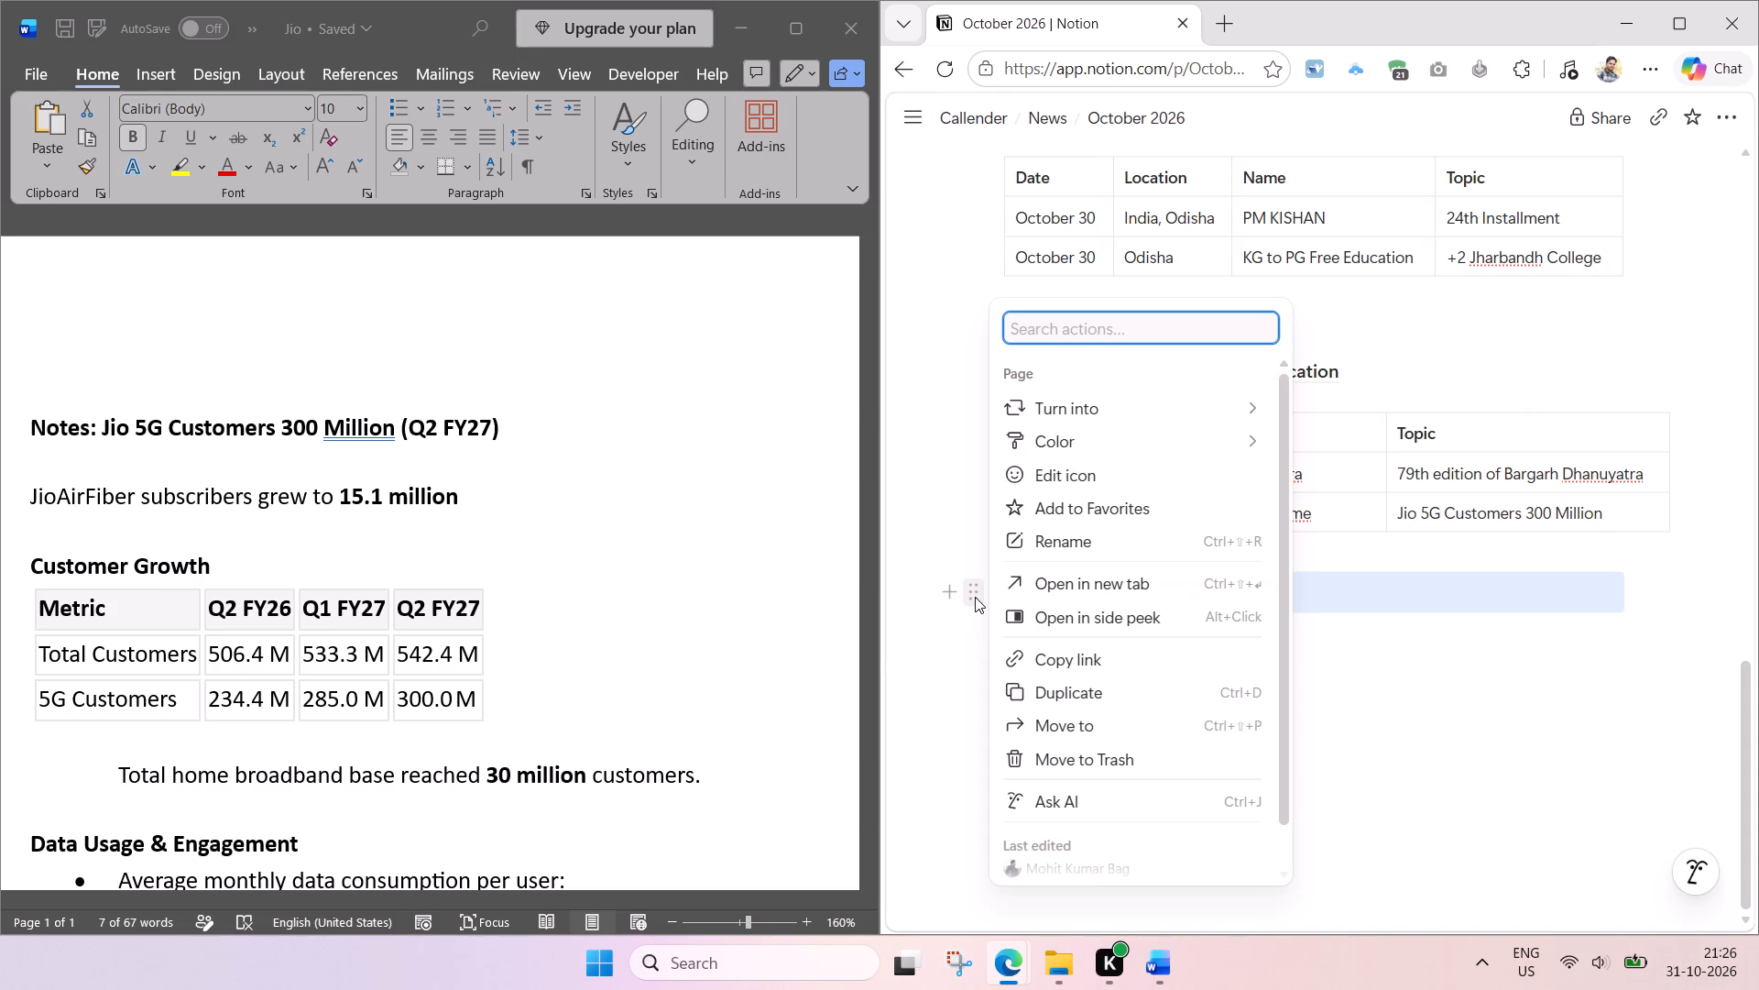
{"action": "left_click", "coordinate": [1051, 683]}
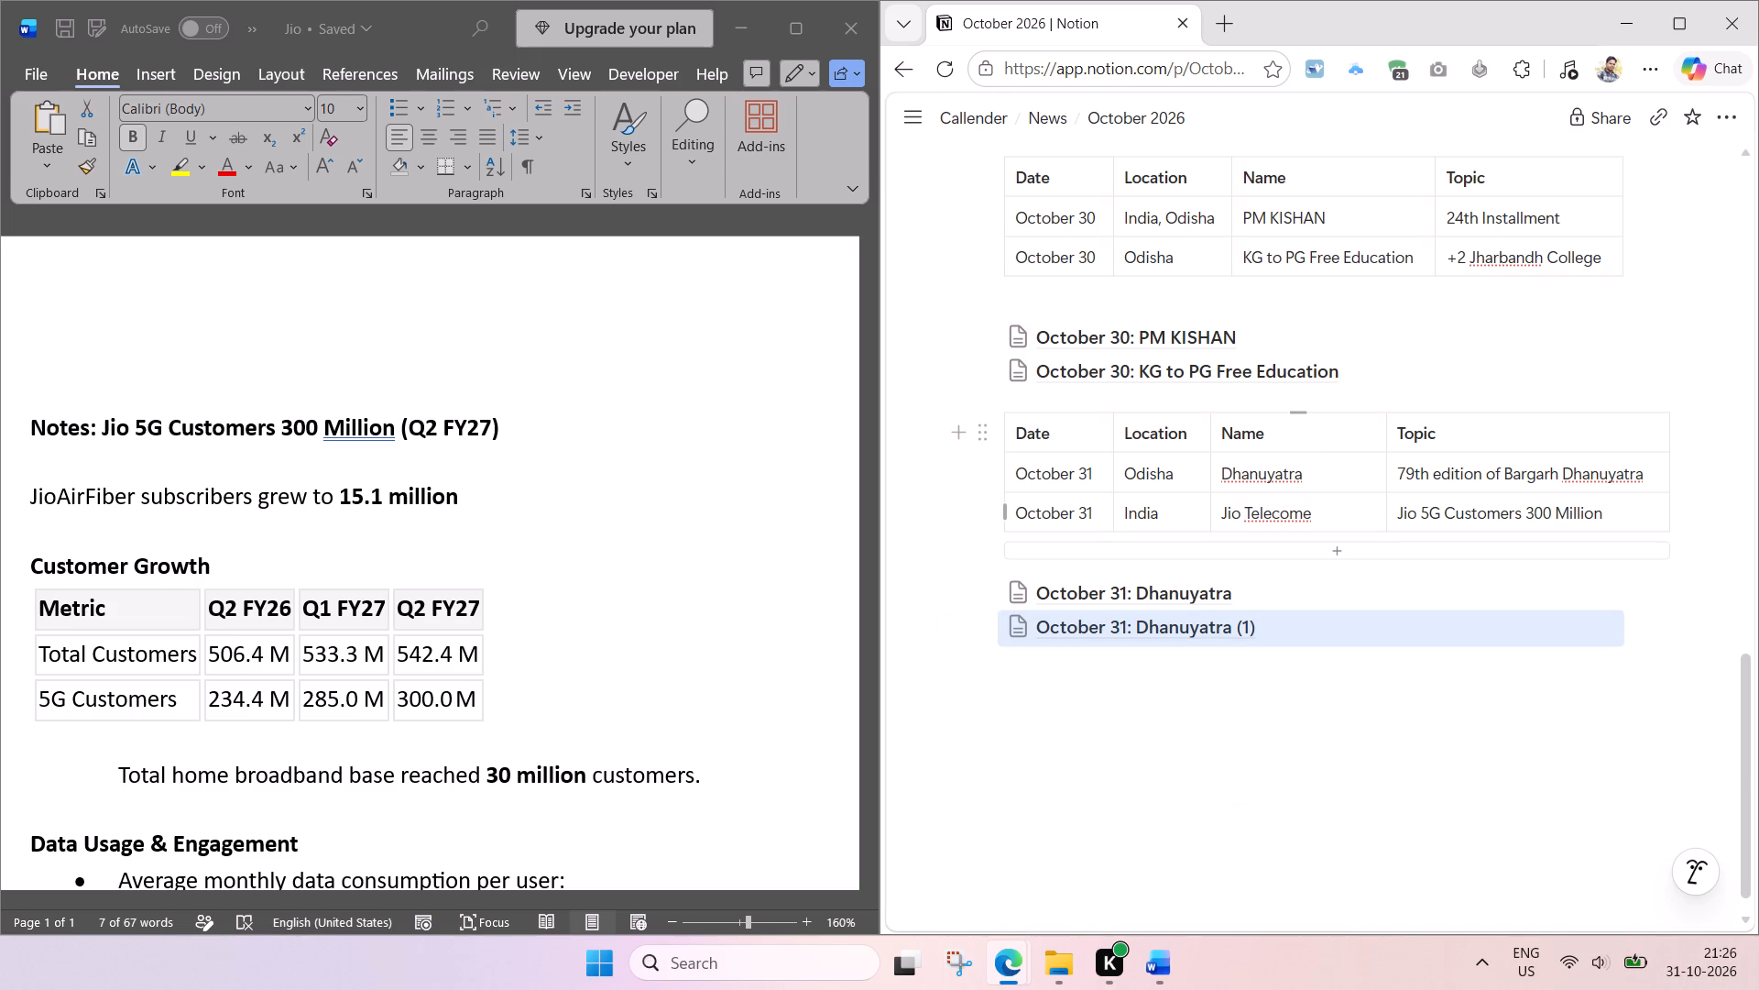
Correct the spelling of Telecome to Telecom in the India row's Name cell.
{"action": "left_click", "coordinate": [1321, 514]}
{"action": "key", "text": "ctrl+a"}
{"action": "key", "text": "ctrl+c"}
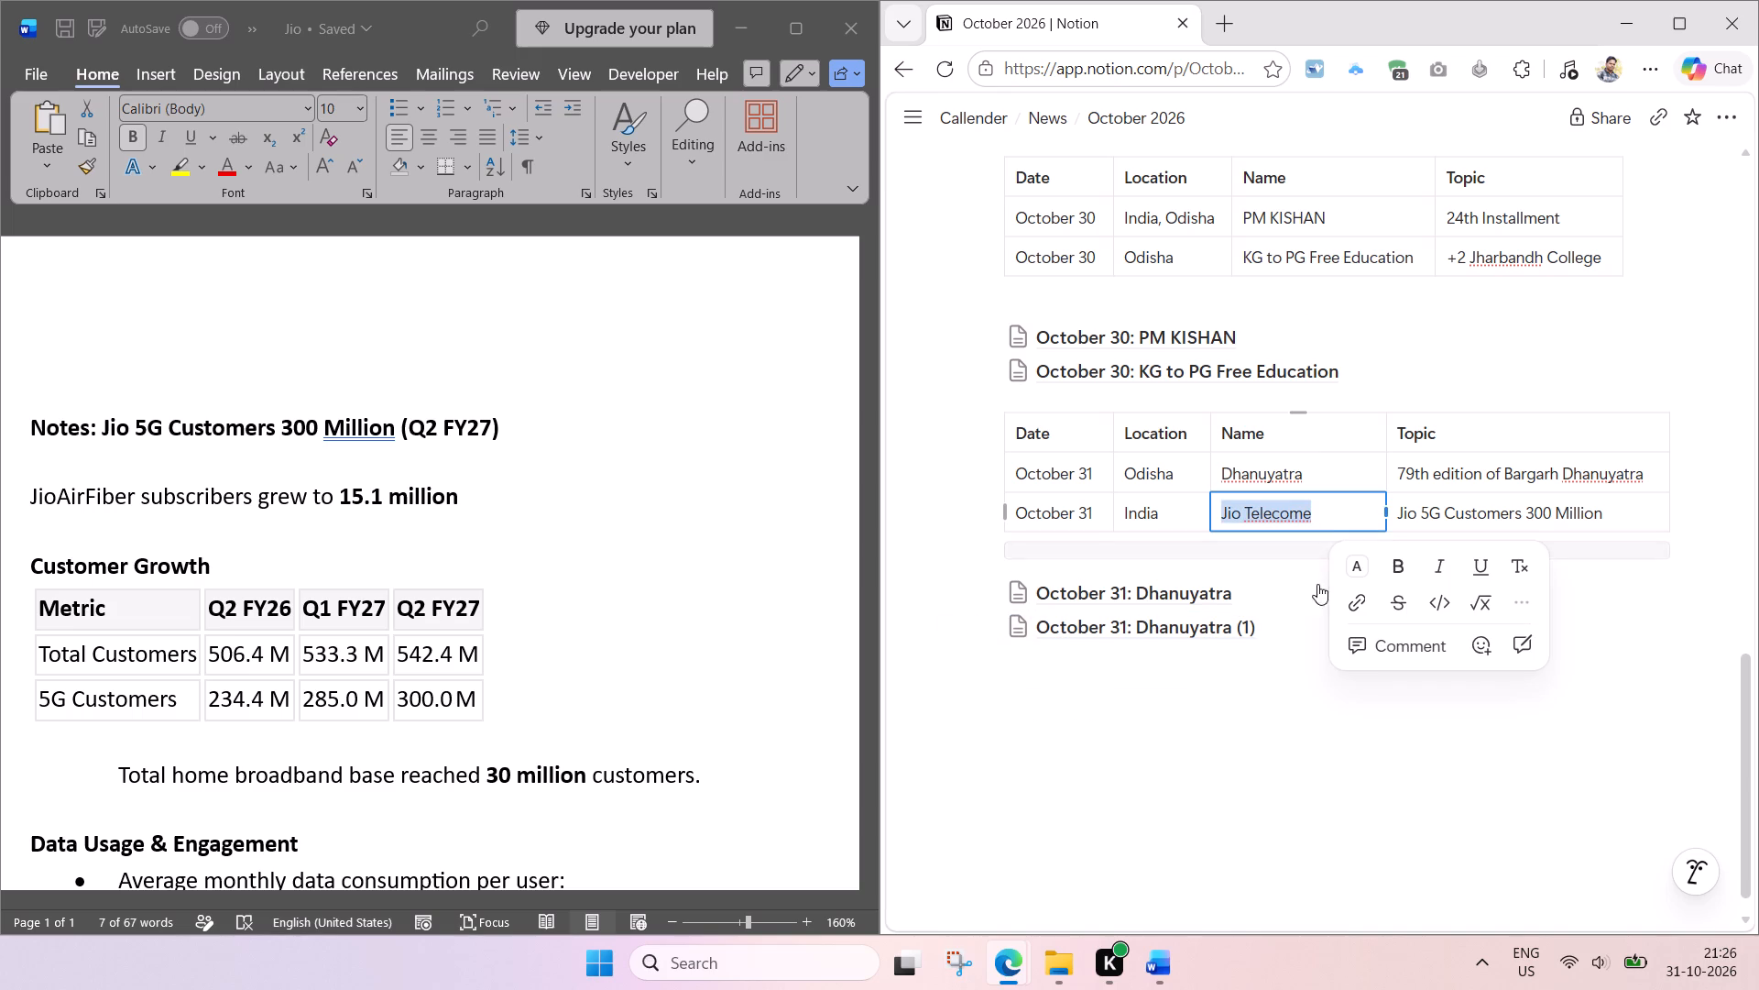
{"action": "left_click", "coordinate": [1305, 662]}
{"action": "left_click", "coordinate": [1279, 501]}
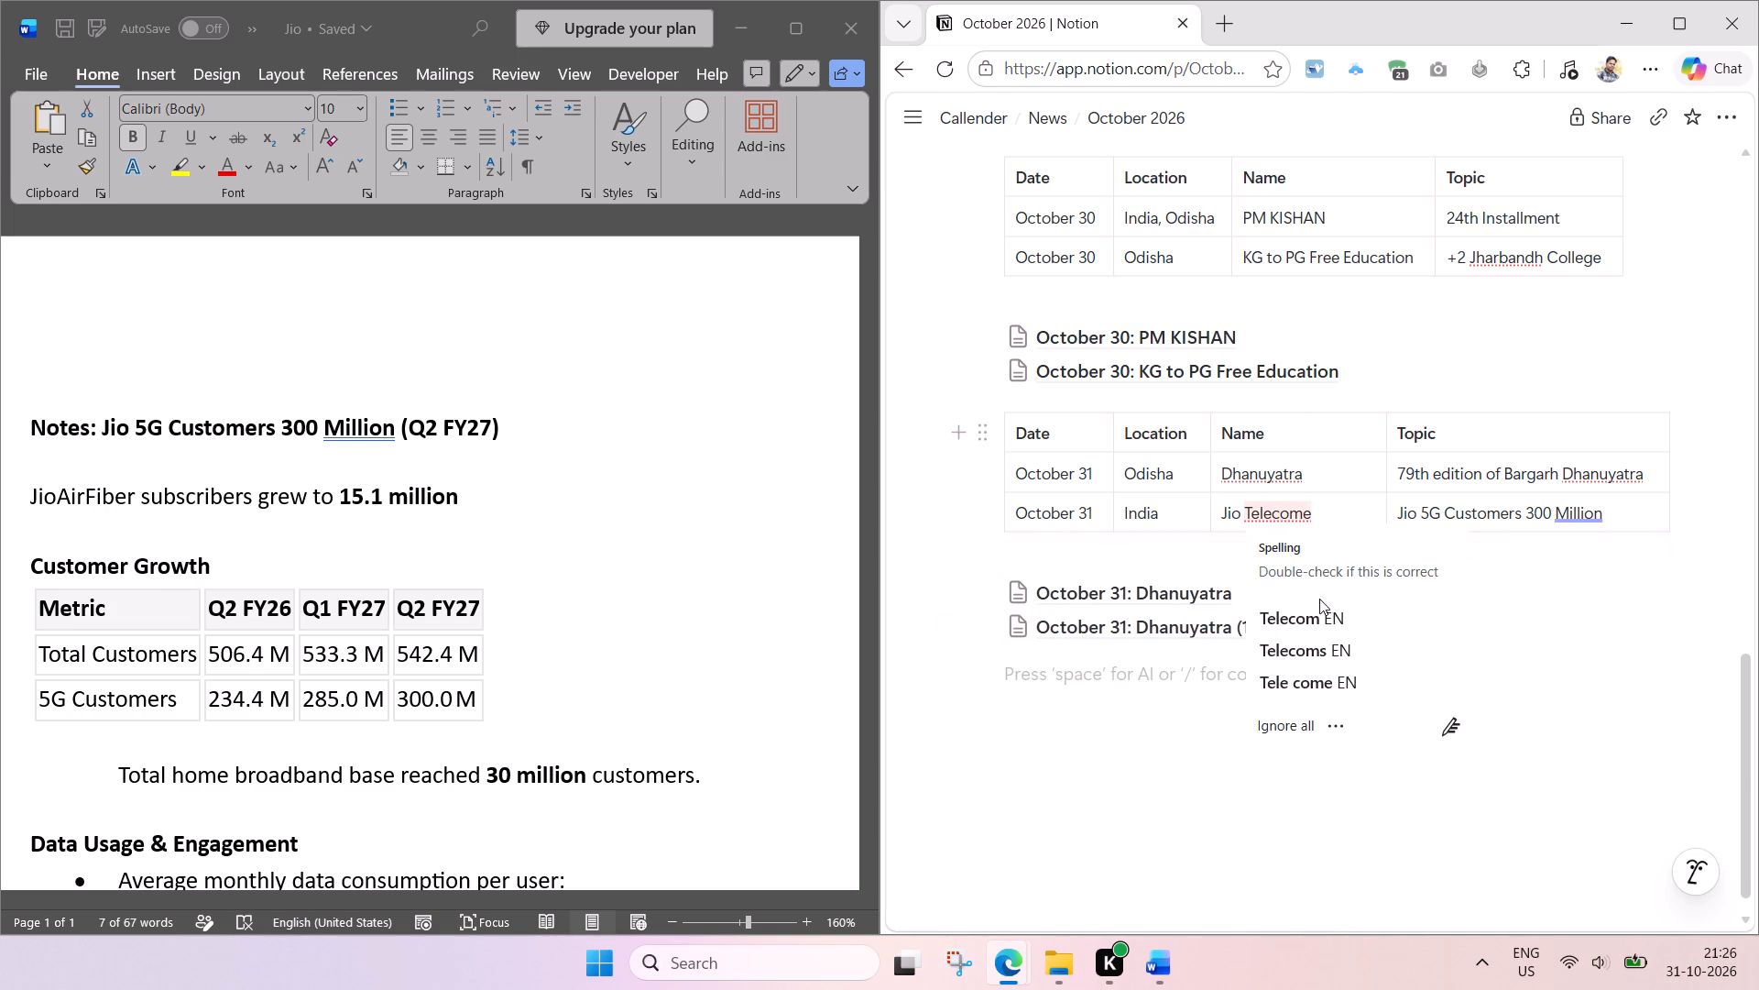
{"action": "left_click", "coordinate": [1319, 619]}
Rename the duplicated Dhanuyatra subpage as October 31: Jio Telecom, using the name copied from the table.
{"action": "double_click", "coordinate": [1288, 517]}
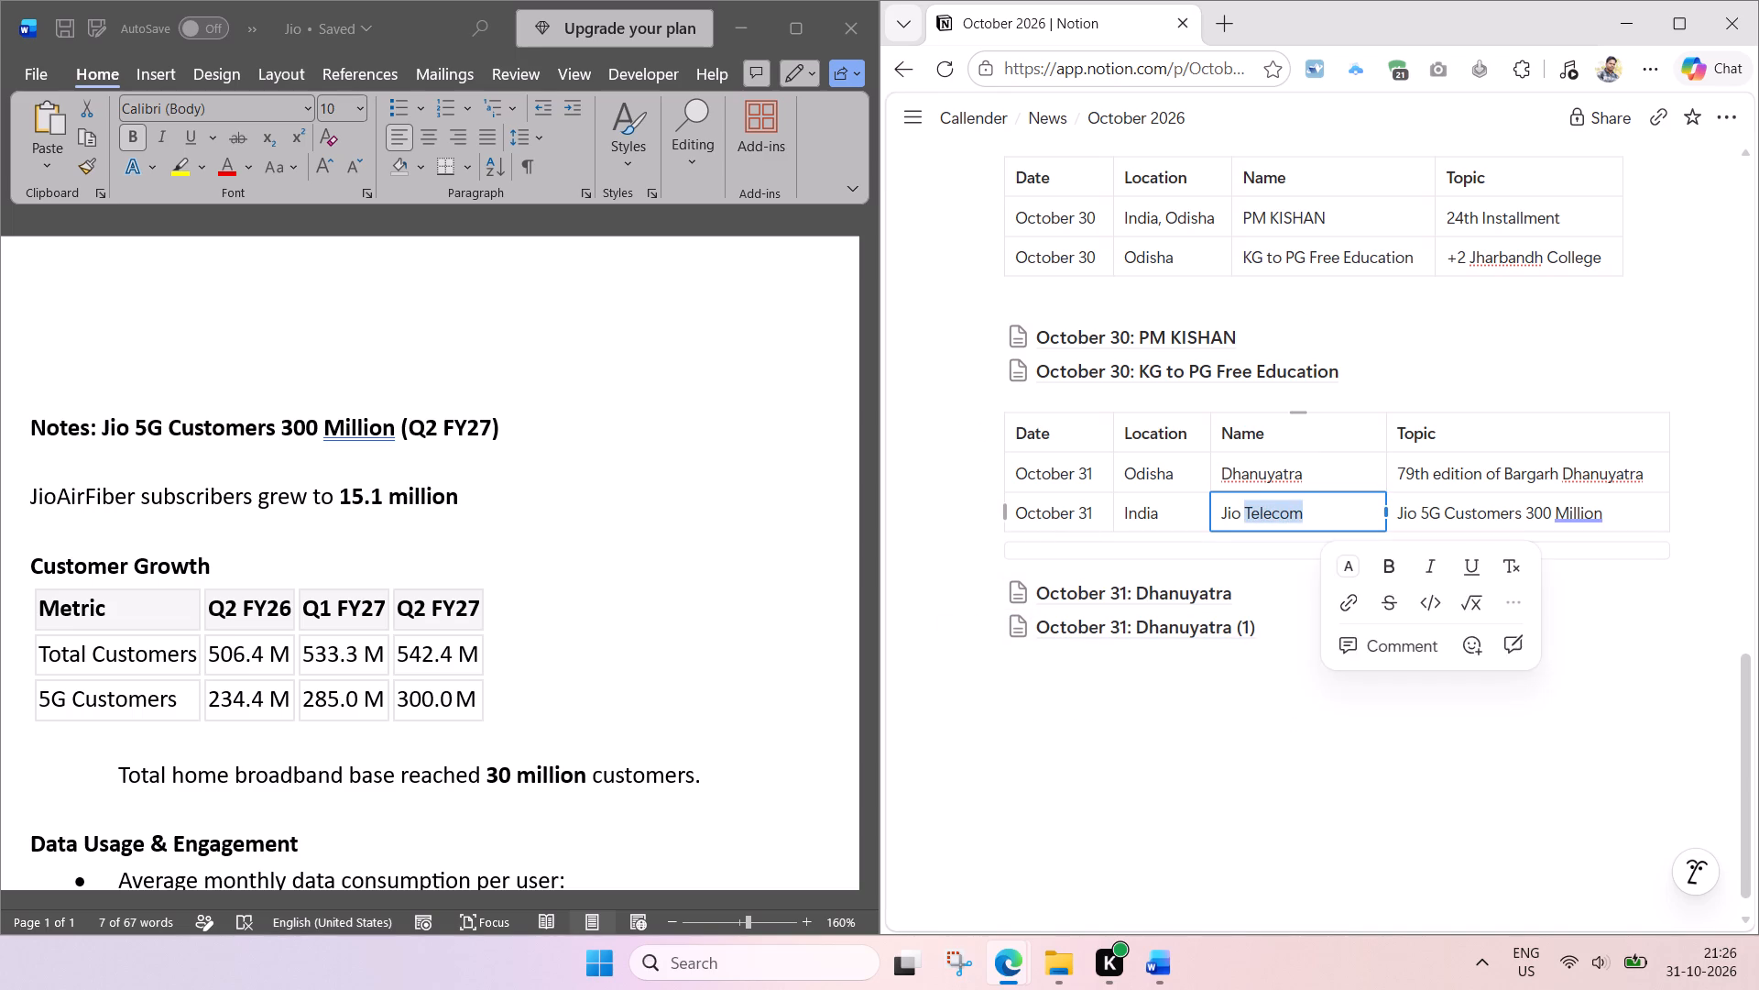
{"action": "left_click", "coordinate": [1311, 517]}
{"action": "key", "text": "ctrl+a"}
{"action": "key", "text": "ctrl+c"}
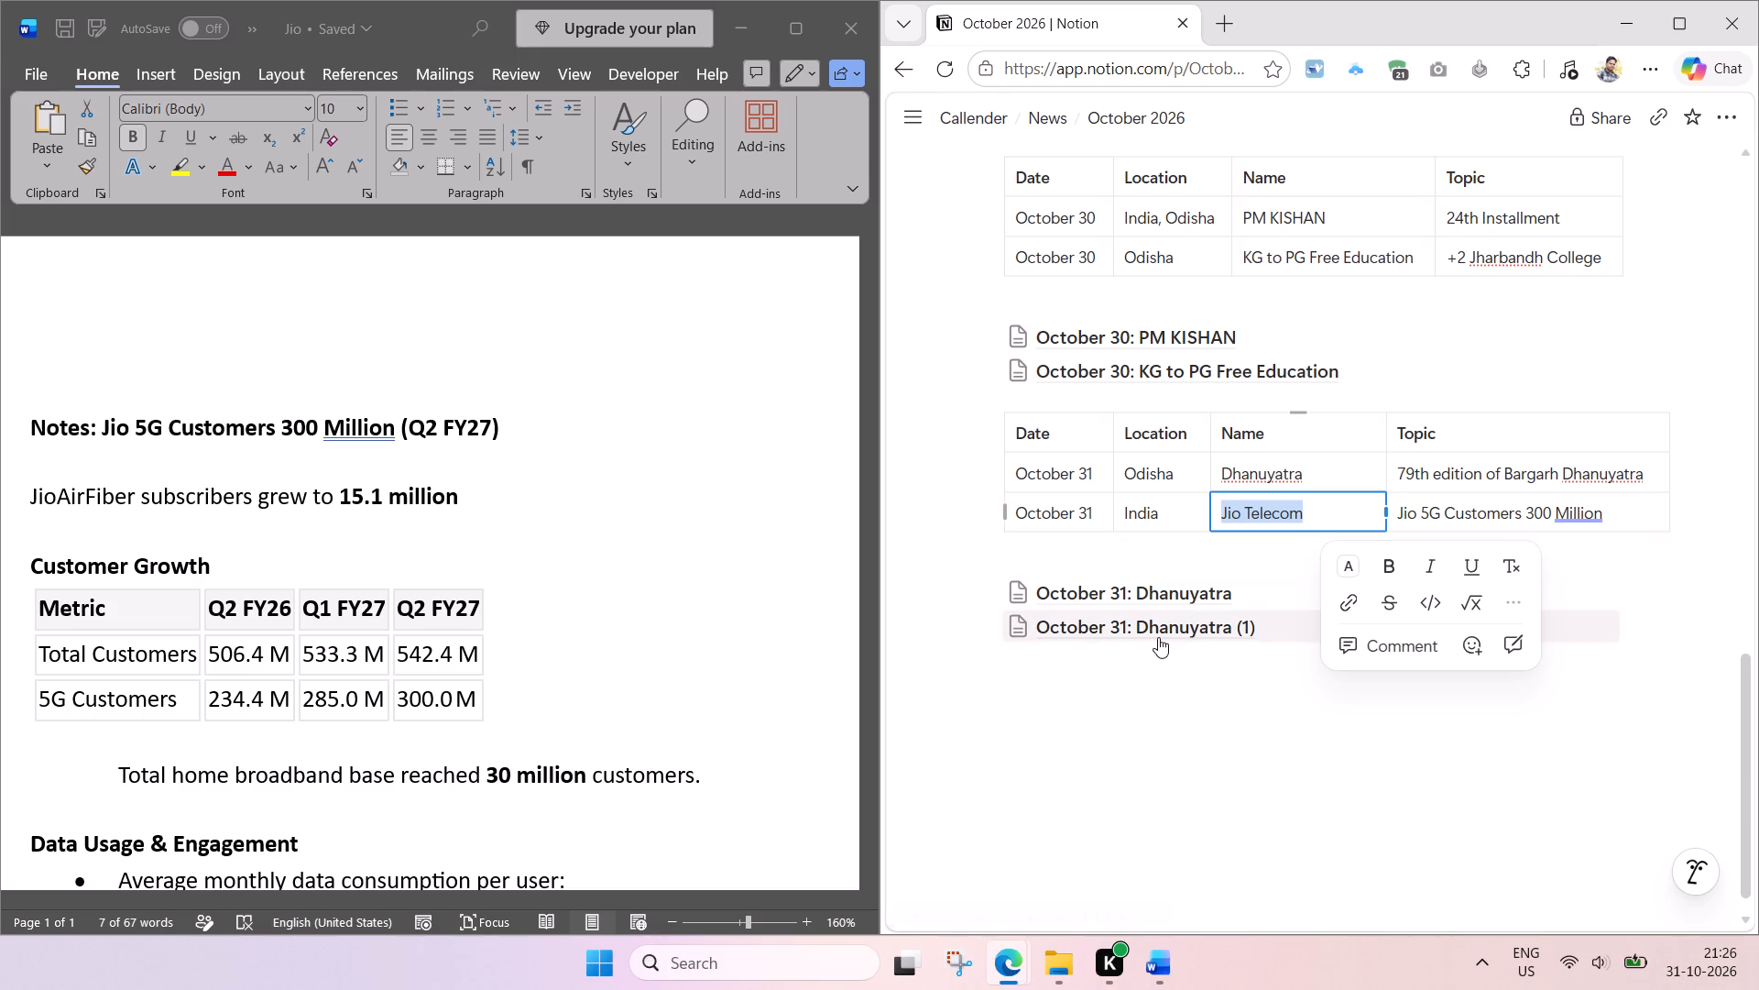
{"action": "left_click", "coordinate": [1158, 637]}
{"action": "left_click_drag", "start_coordinate": [1616, 307], "coordinate": [1389, 310]}
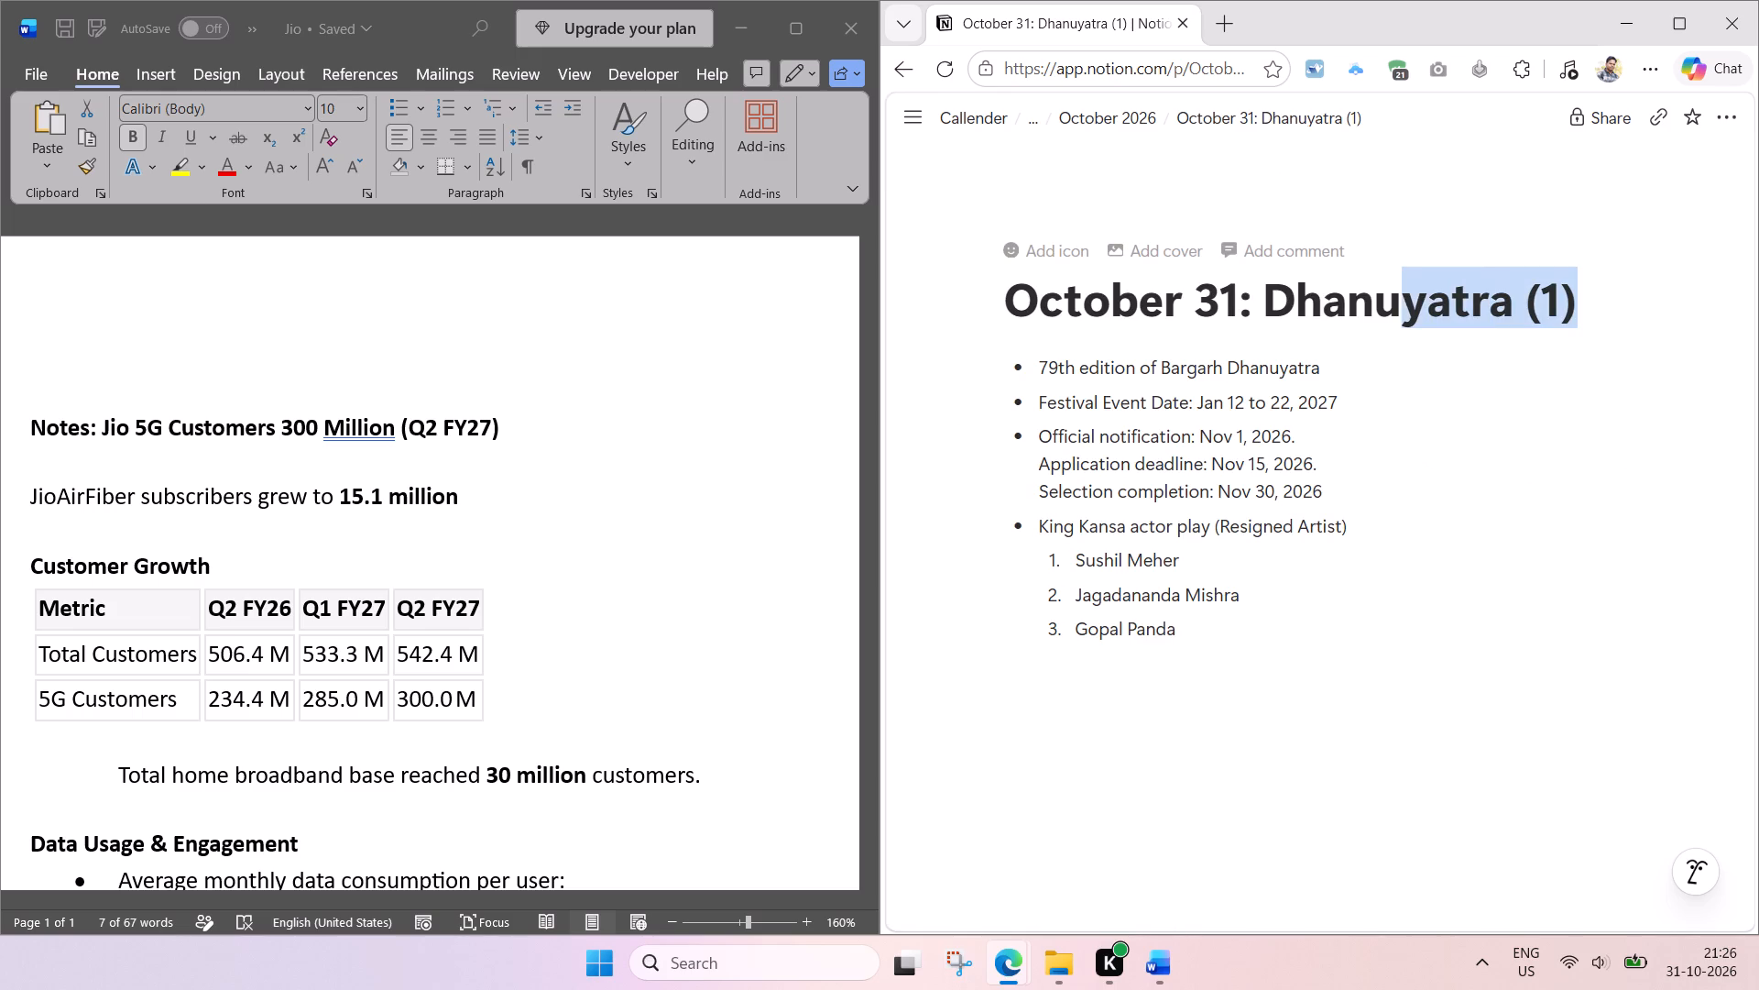
{"action": "left_click_drag", "start_coordinate": [1389, 310], "coordinate": [1282, 324]}
{"action": "left_click", "coordinate": [1282, 324]}
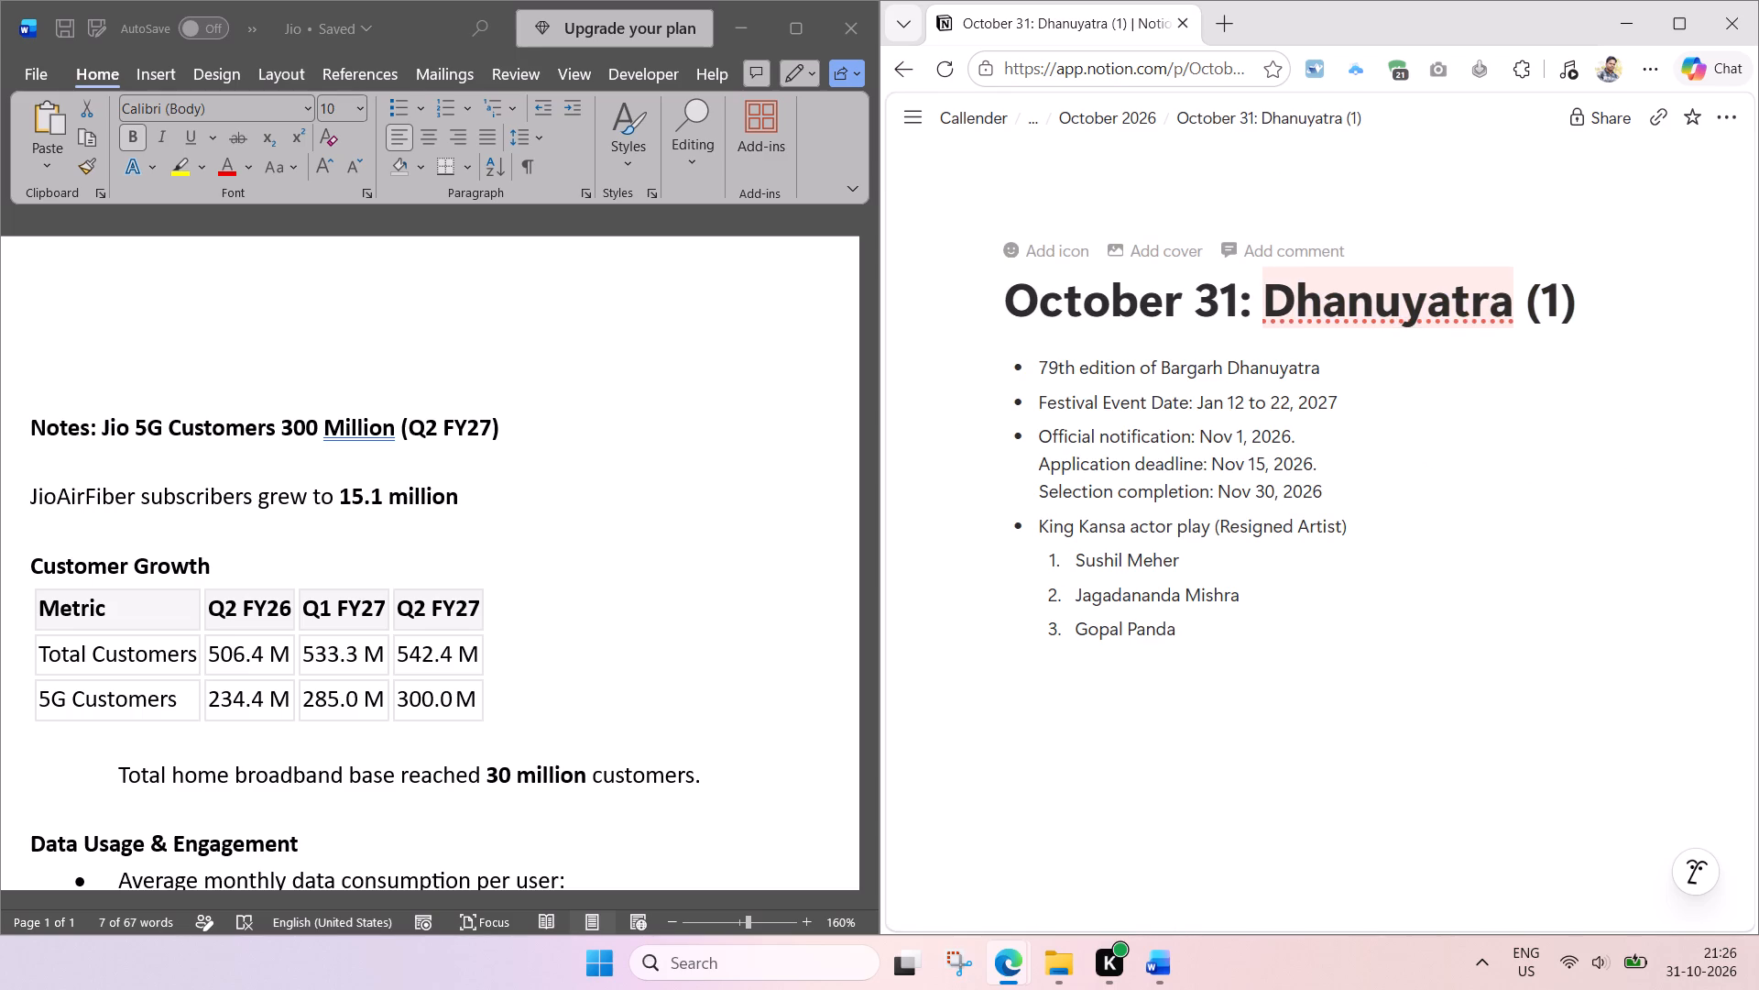
{"action": "left_click_drag", "start_coordinate": [1273, 299], "coordinate": [1601, 307]}
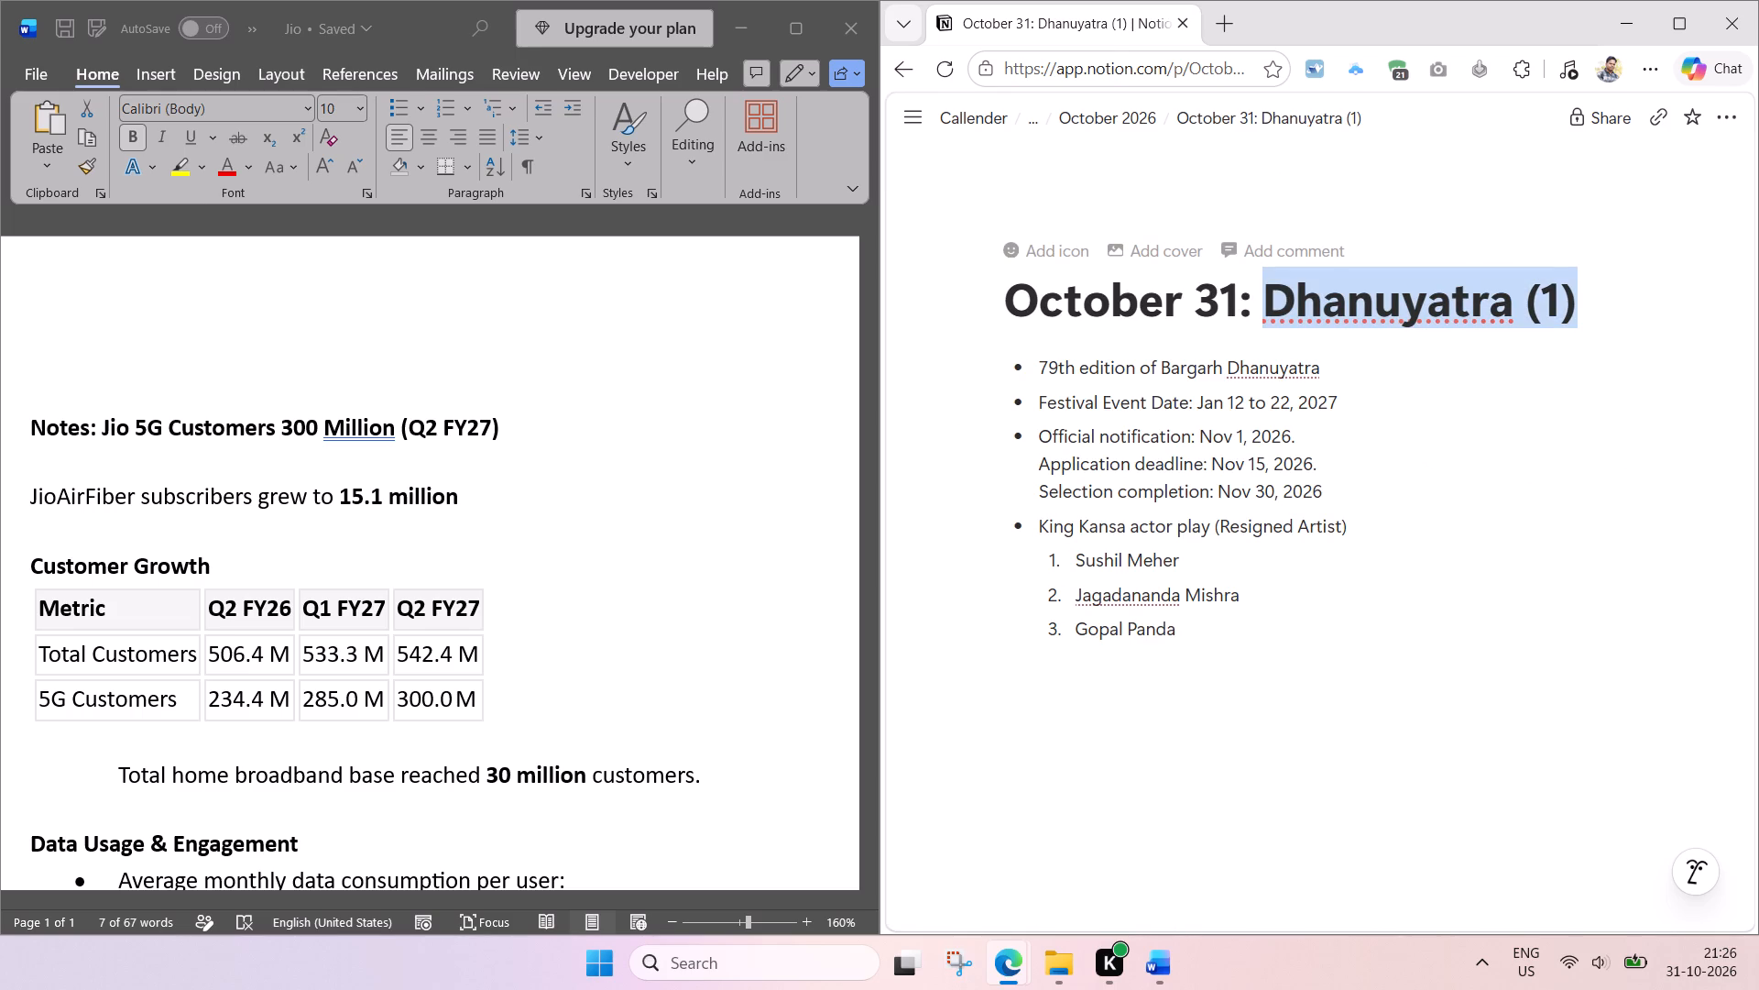
{"action": "key", "text": "ctrl+v"}
Delete all the Dhanuyatra content from the body of the October 31: Jio Telecom page.
{"action": "left_click_drag", "start_coordinate": [1230, 650], "coordinate": [1109, 477]}
{"action": "left_click", "coordinate": [1240, 680]}
{"action": "left_click_drag", "start_coordinate": [1306, 756], "coordinate": [1031, 365]}
{"action": "key", "text": "Delete"}
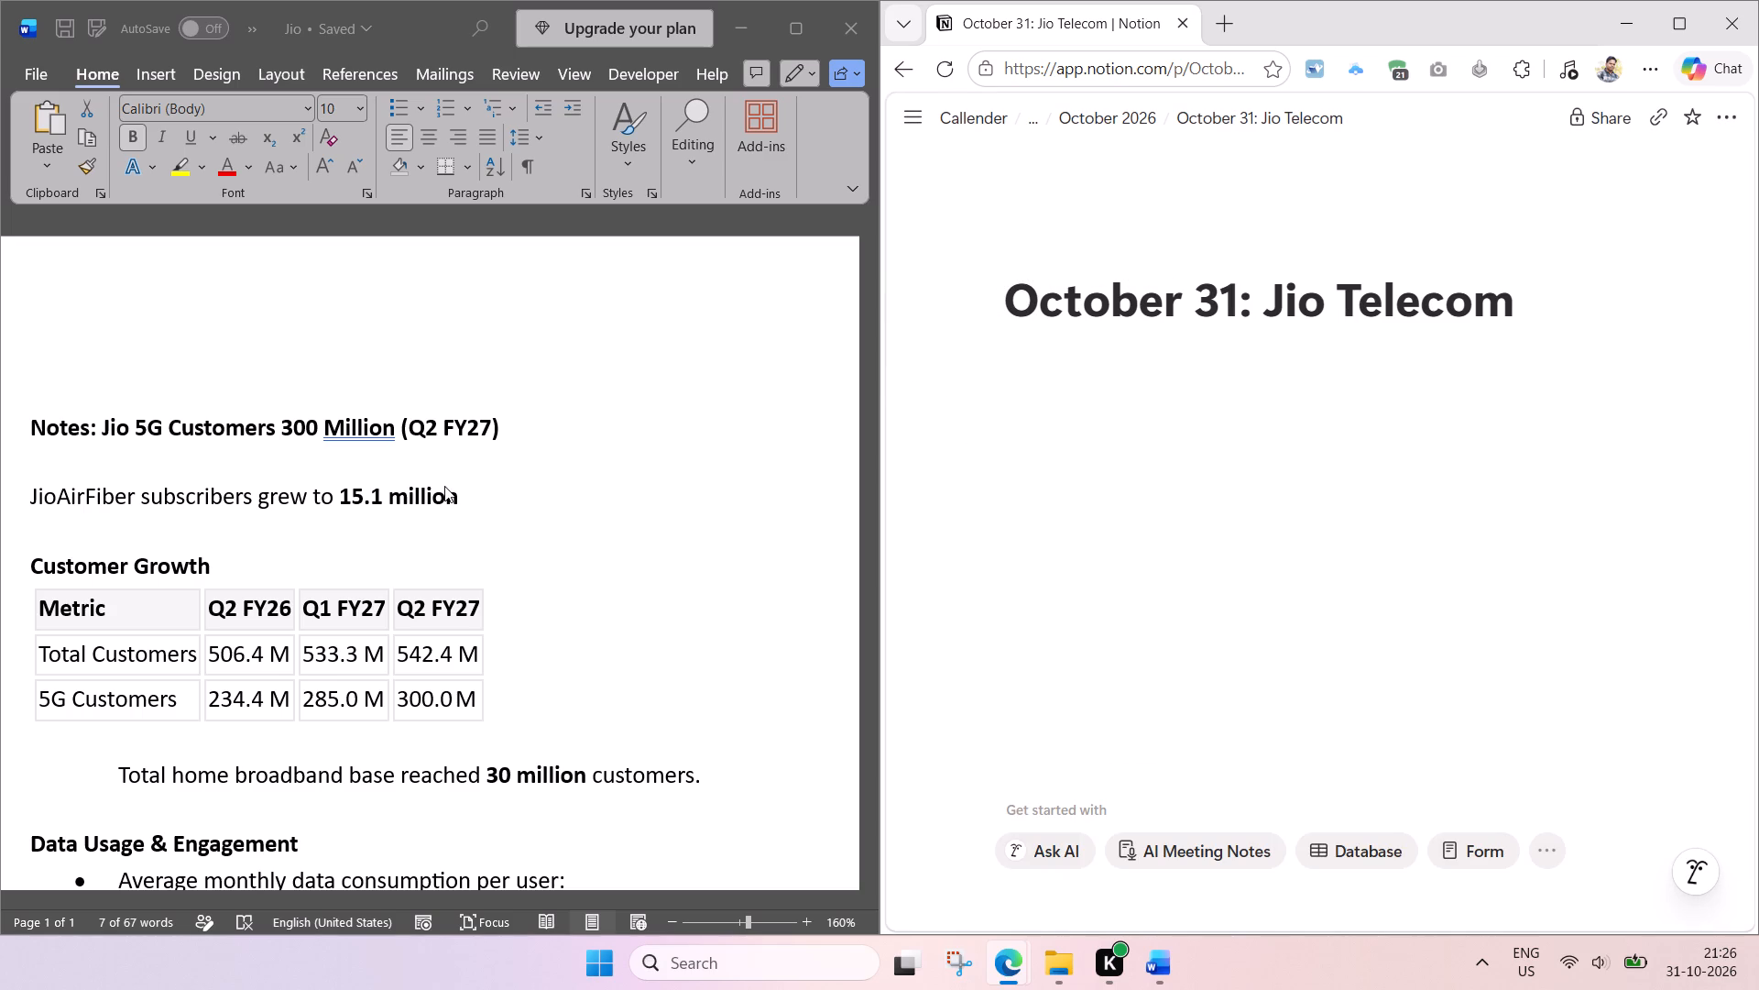
Copy Jio 5G Customers 300 Million (Q2 FY27) from Word into the Jio Telecom page body and set it in regular weight.
{"action": "left_click", "coordinate": [441, 455]}
{"action": "left_click", "coordinate": [526, 434]}
{"action": "left_click_drag", "start_coordinate": [523, 420], "coordinate": [174, 433]}
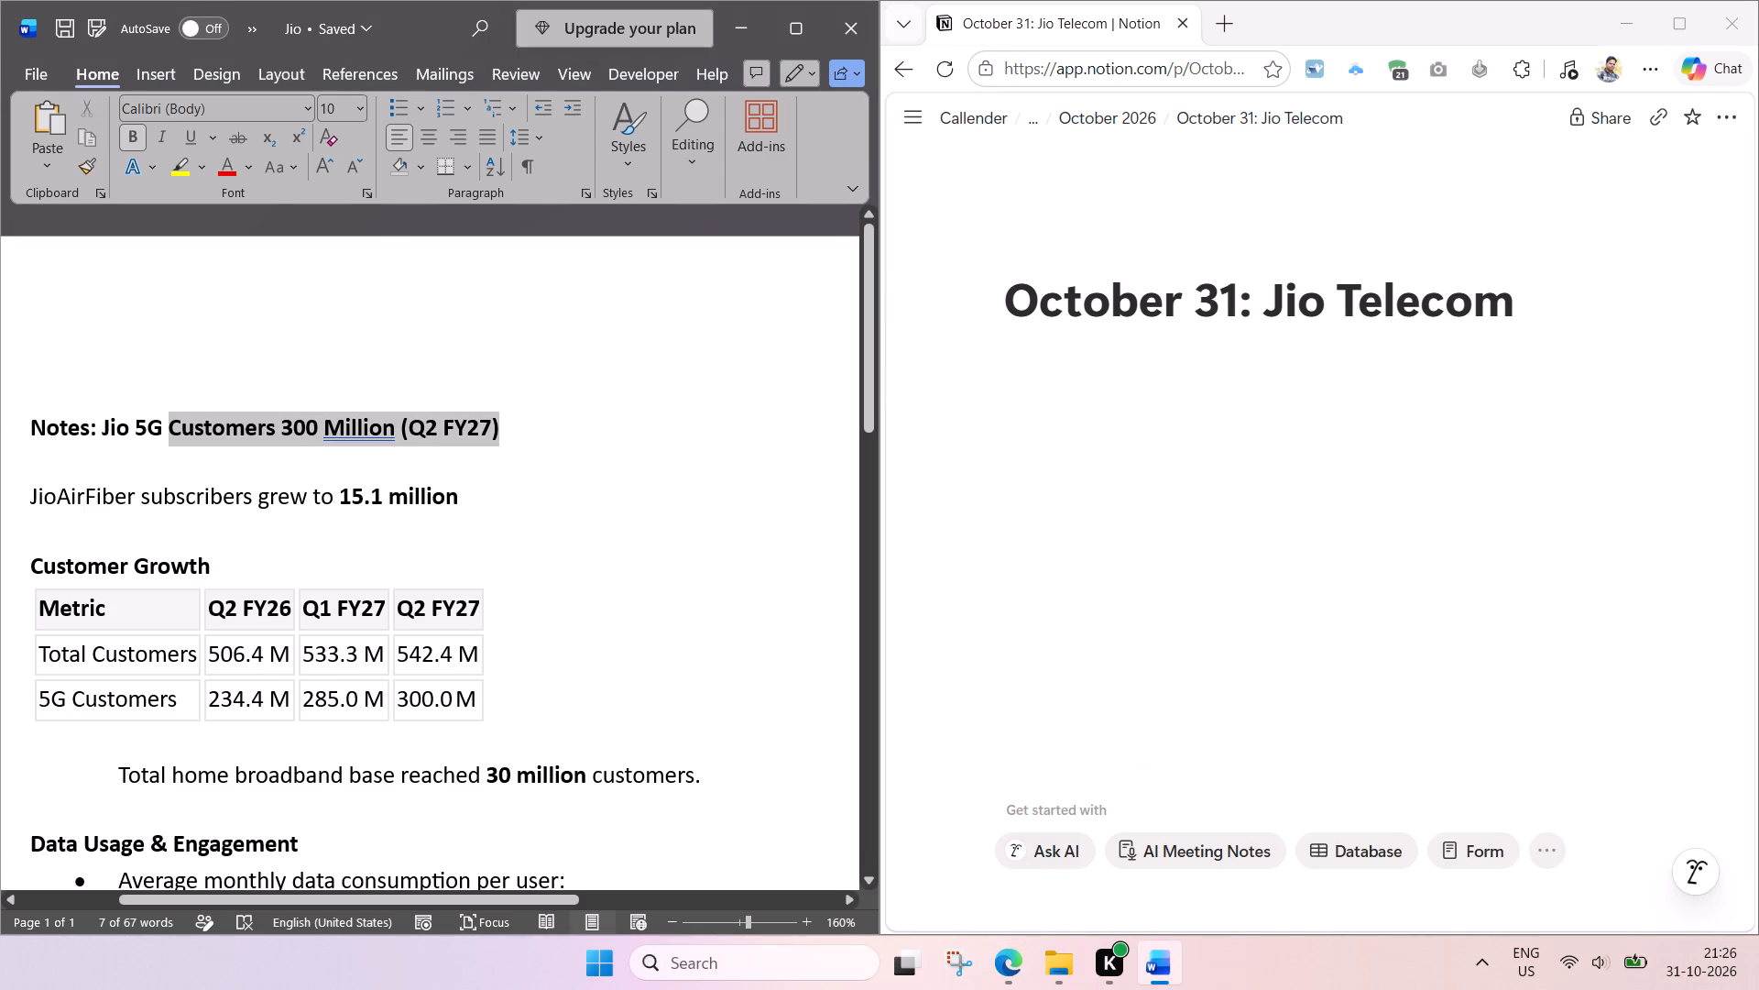
{"action": "left_click_drag", "start_coordinate": [174, 433], "coordinate": [107, 436]}
{"action": "key", "text": "ctrl+c"}
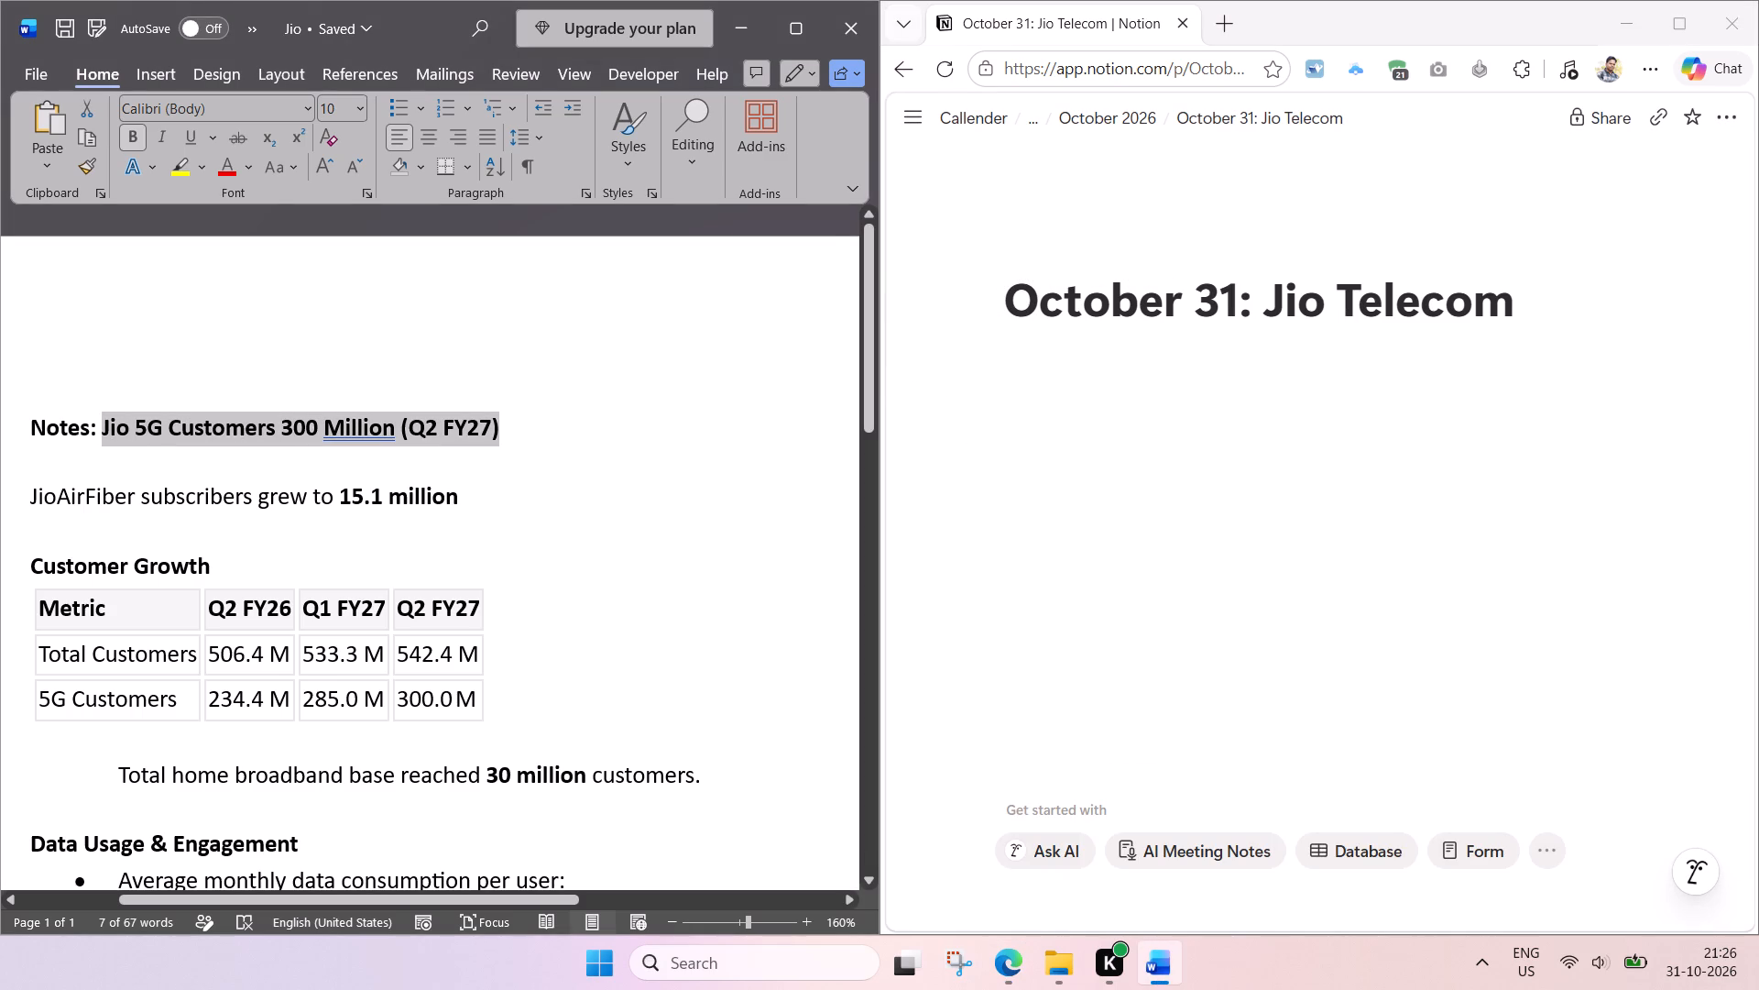
{"action": "left_click", "coordinate": [1132, 368]}
{"action": "key", "text": "ctrl+v"}
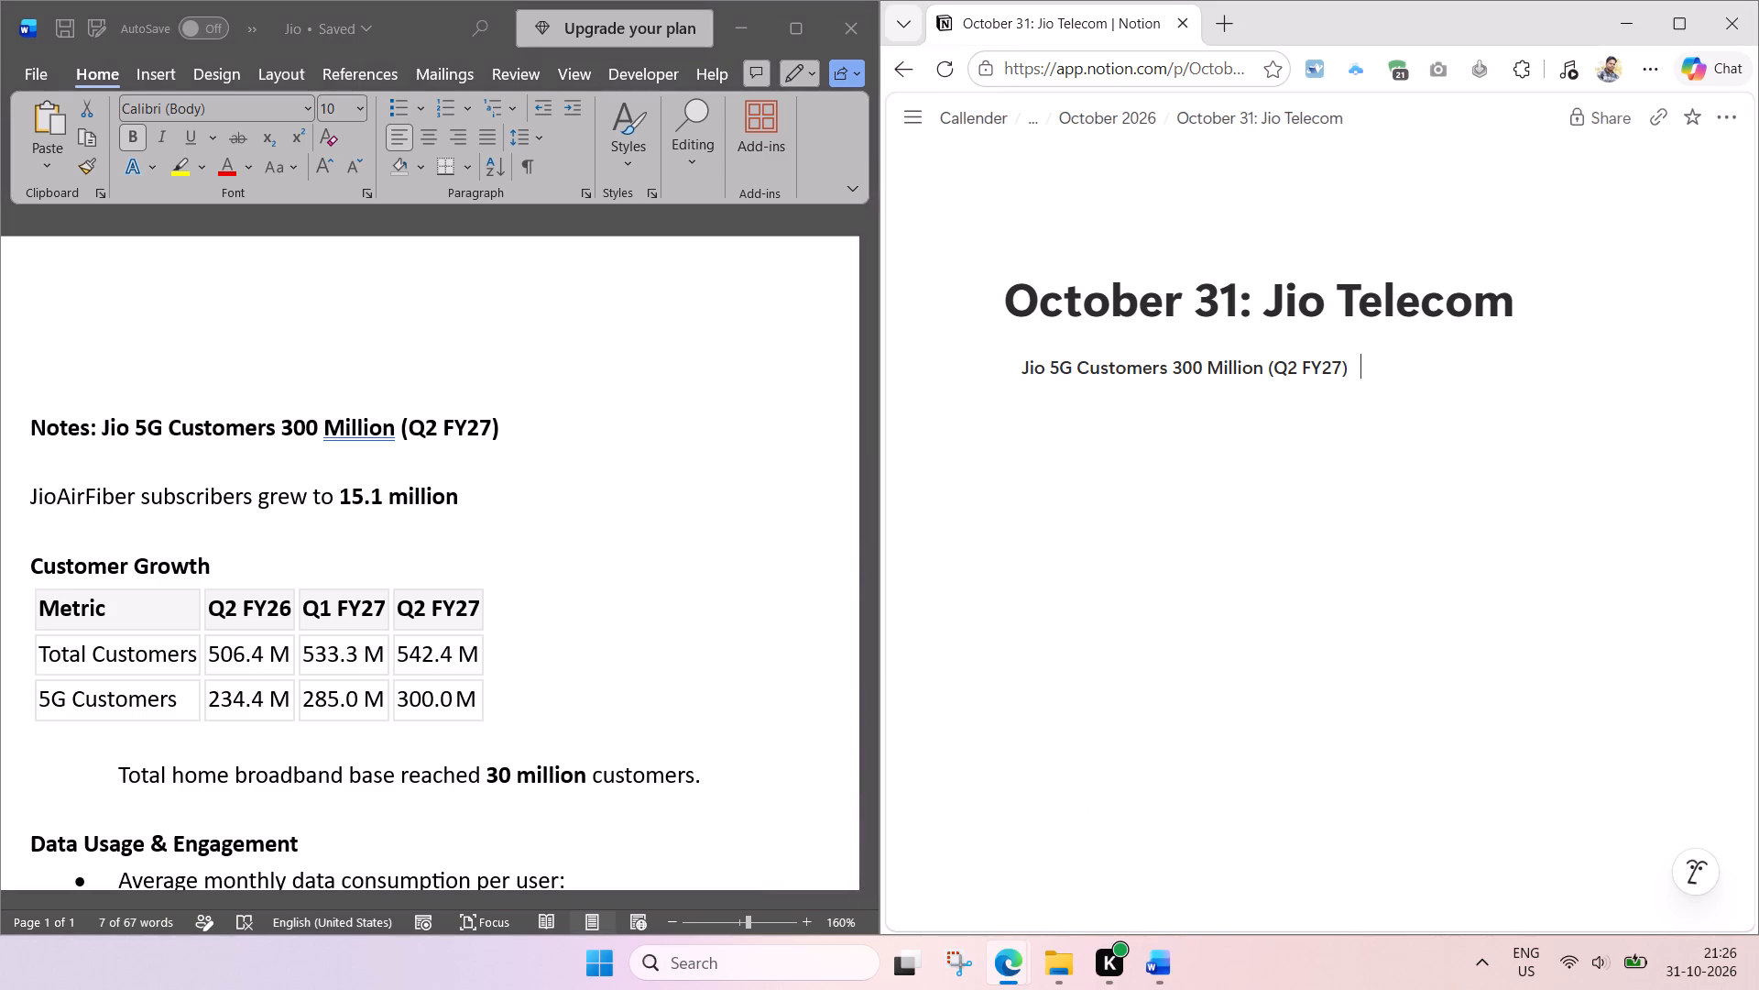
{"action": "key", "text": "ctrl+a"}
{"action": "key", "text": "ctrl+b"}
{"action": "key", "text": "ctrl+b"}
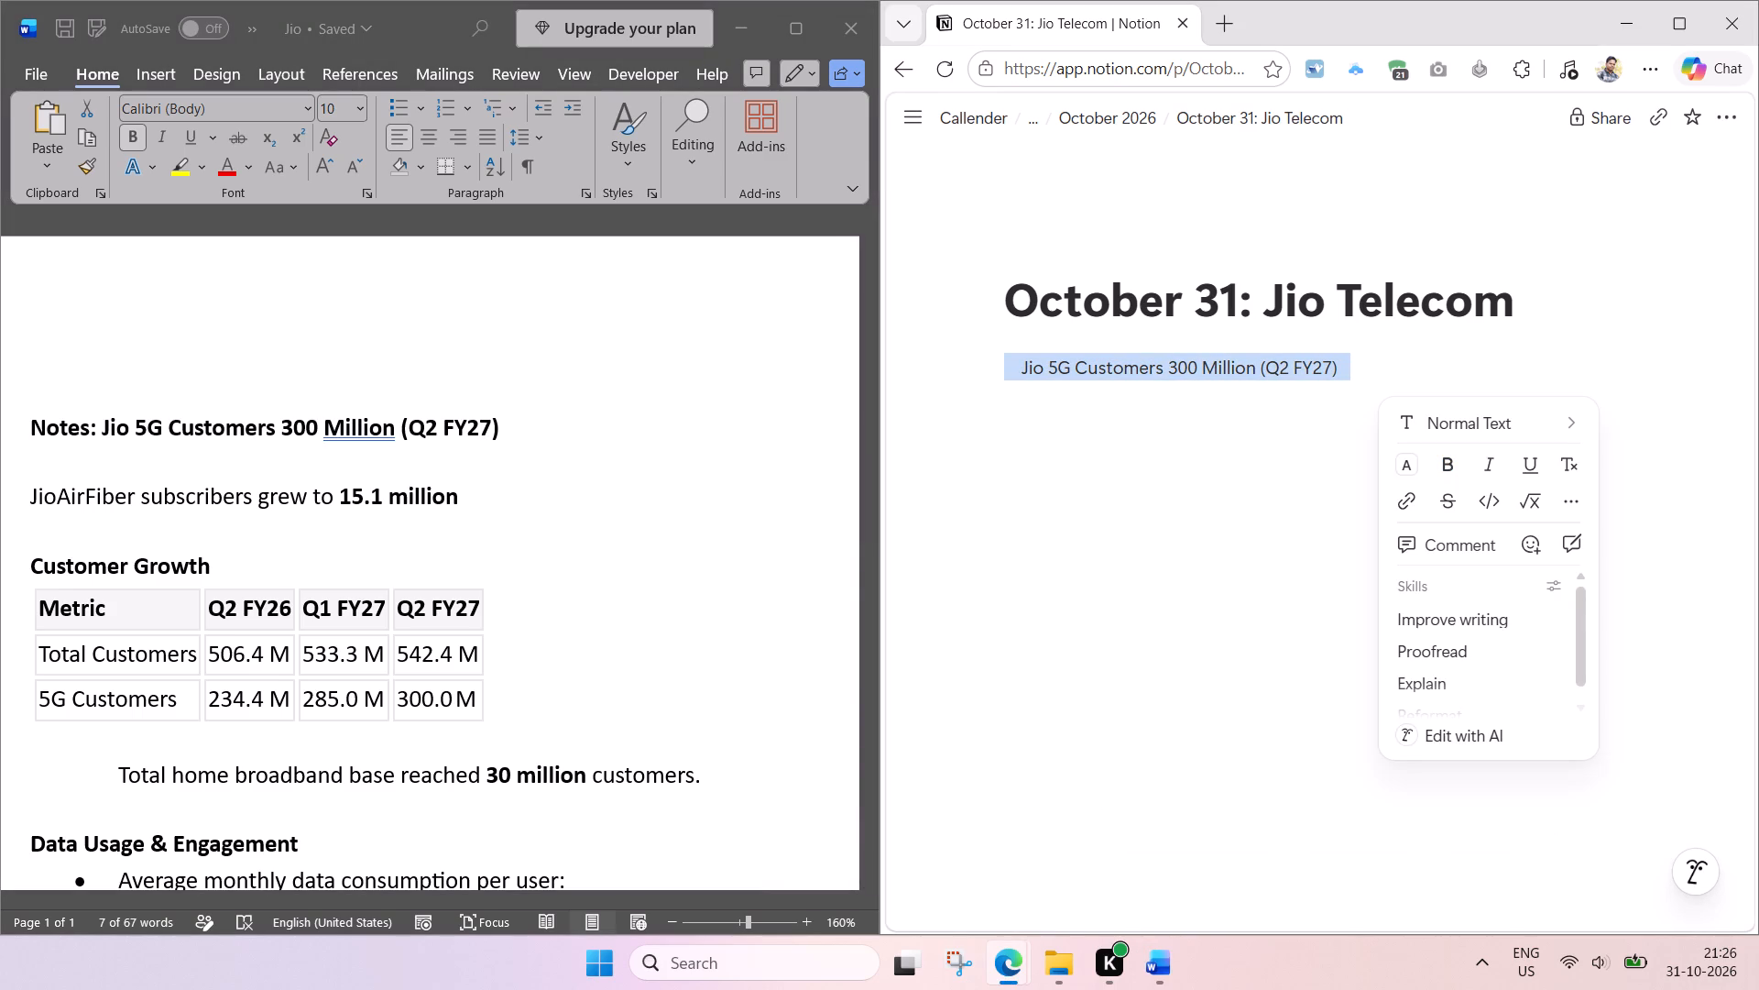
Copy the line JioAirFiber subscribers grew to 15.1 million from Word below the first Jio Telecom line in Notion and set it in regular weight.
{"action": "left_click", "coordinate": [262, 503]}
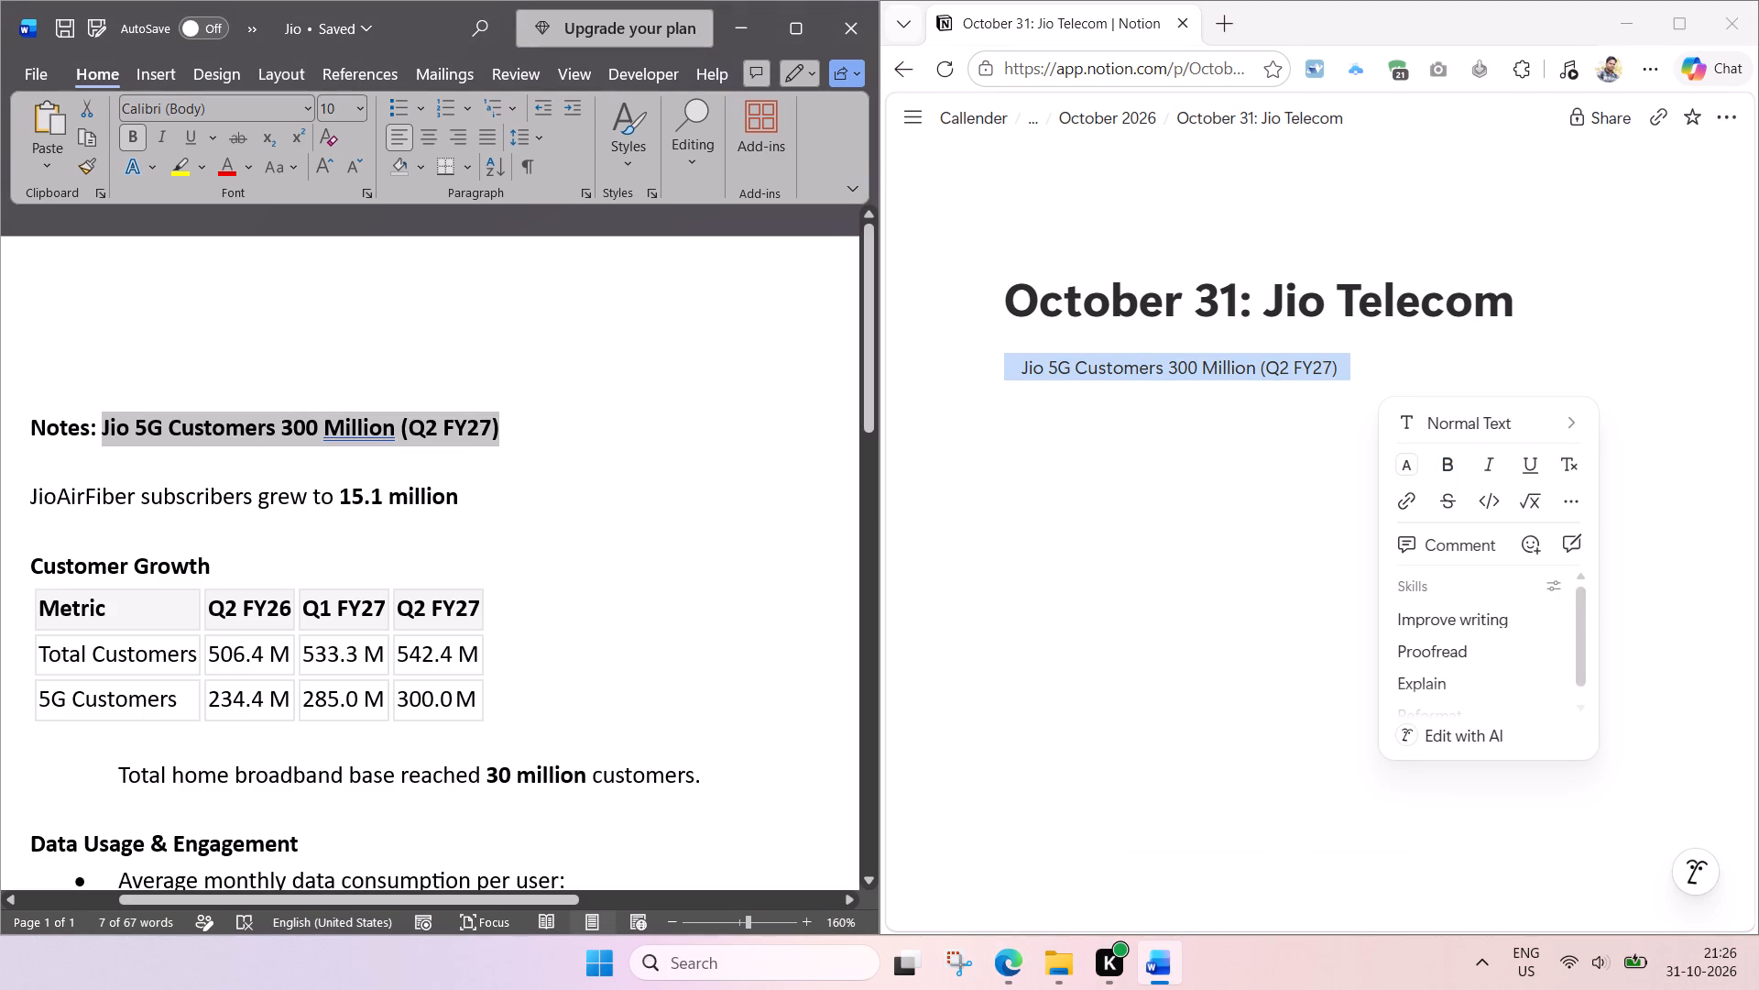
{"action": "left_click", "coordinate": [497, 512]}
{"action": "left_click_drag", "start_coordinate": [475, 503], "coordinate": [28, 499]}
{"action": "key", "text": "ctrl+c"}
{"action": "left_click", "coordinate": [1086, 416]}
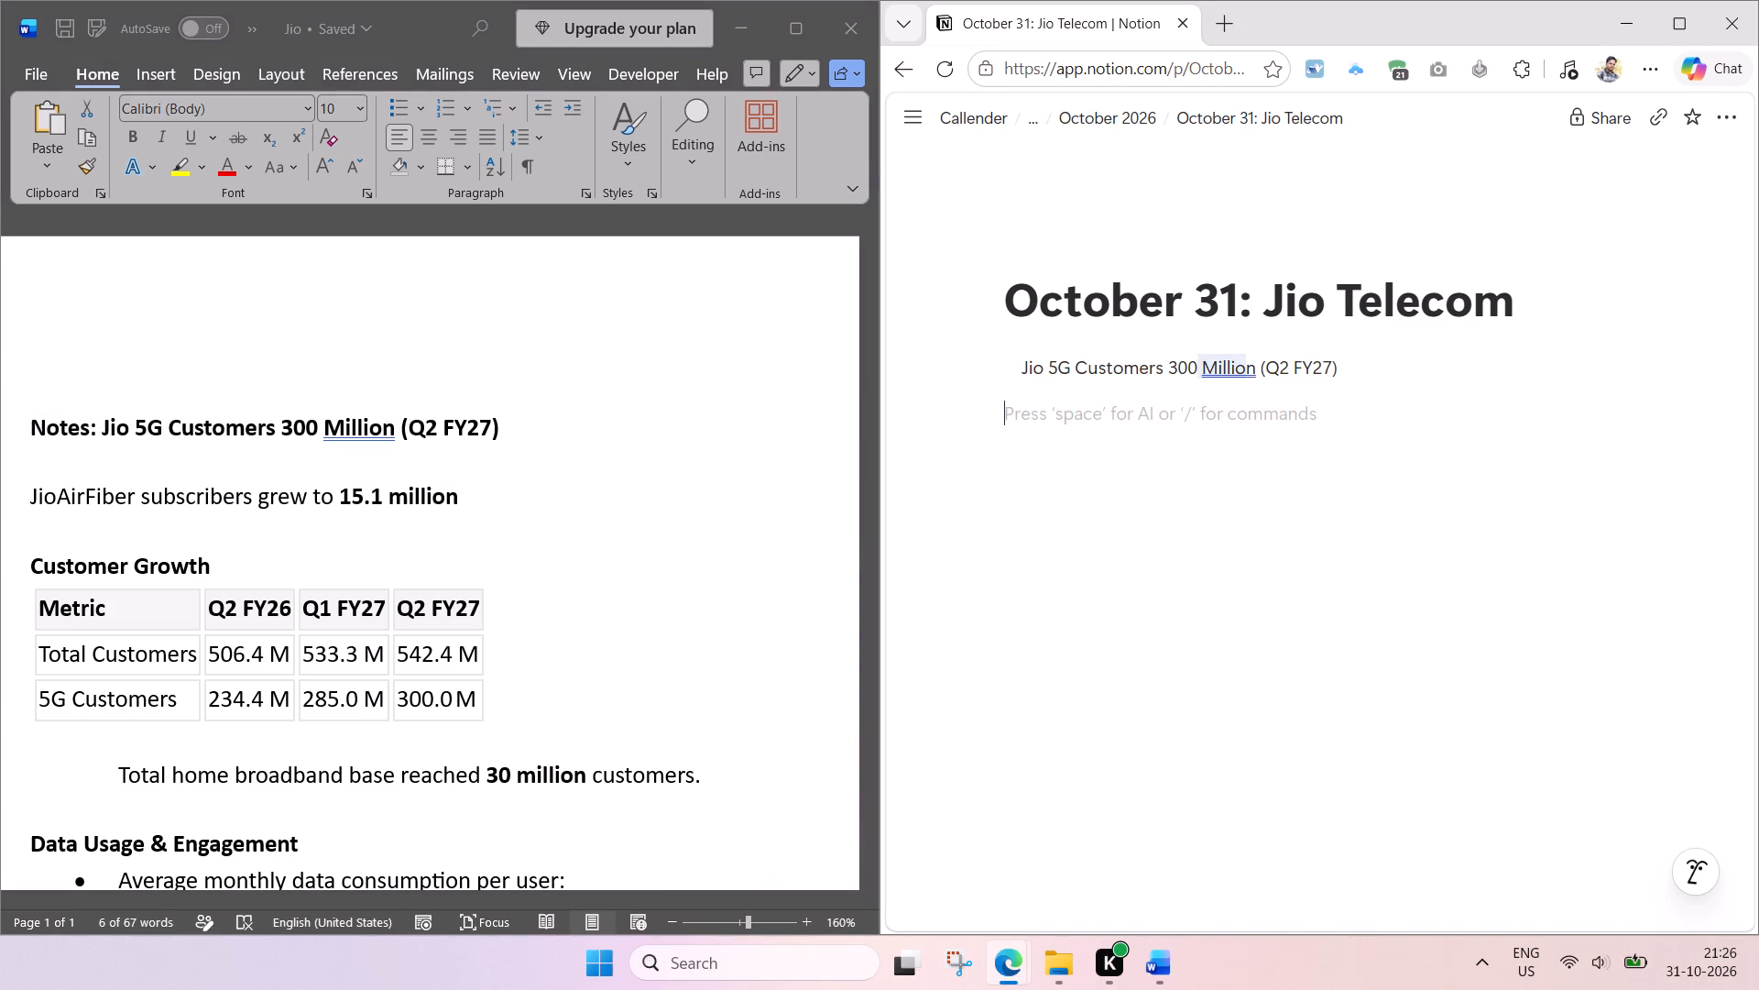
{"action": "key", "text": "ctrl+v"}
{"action": "key", "text": "ctrl+a"}
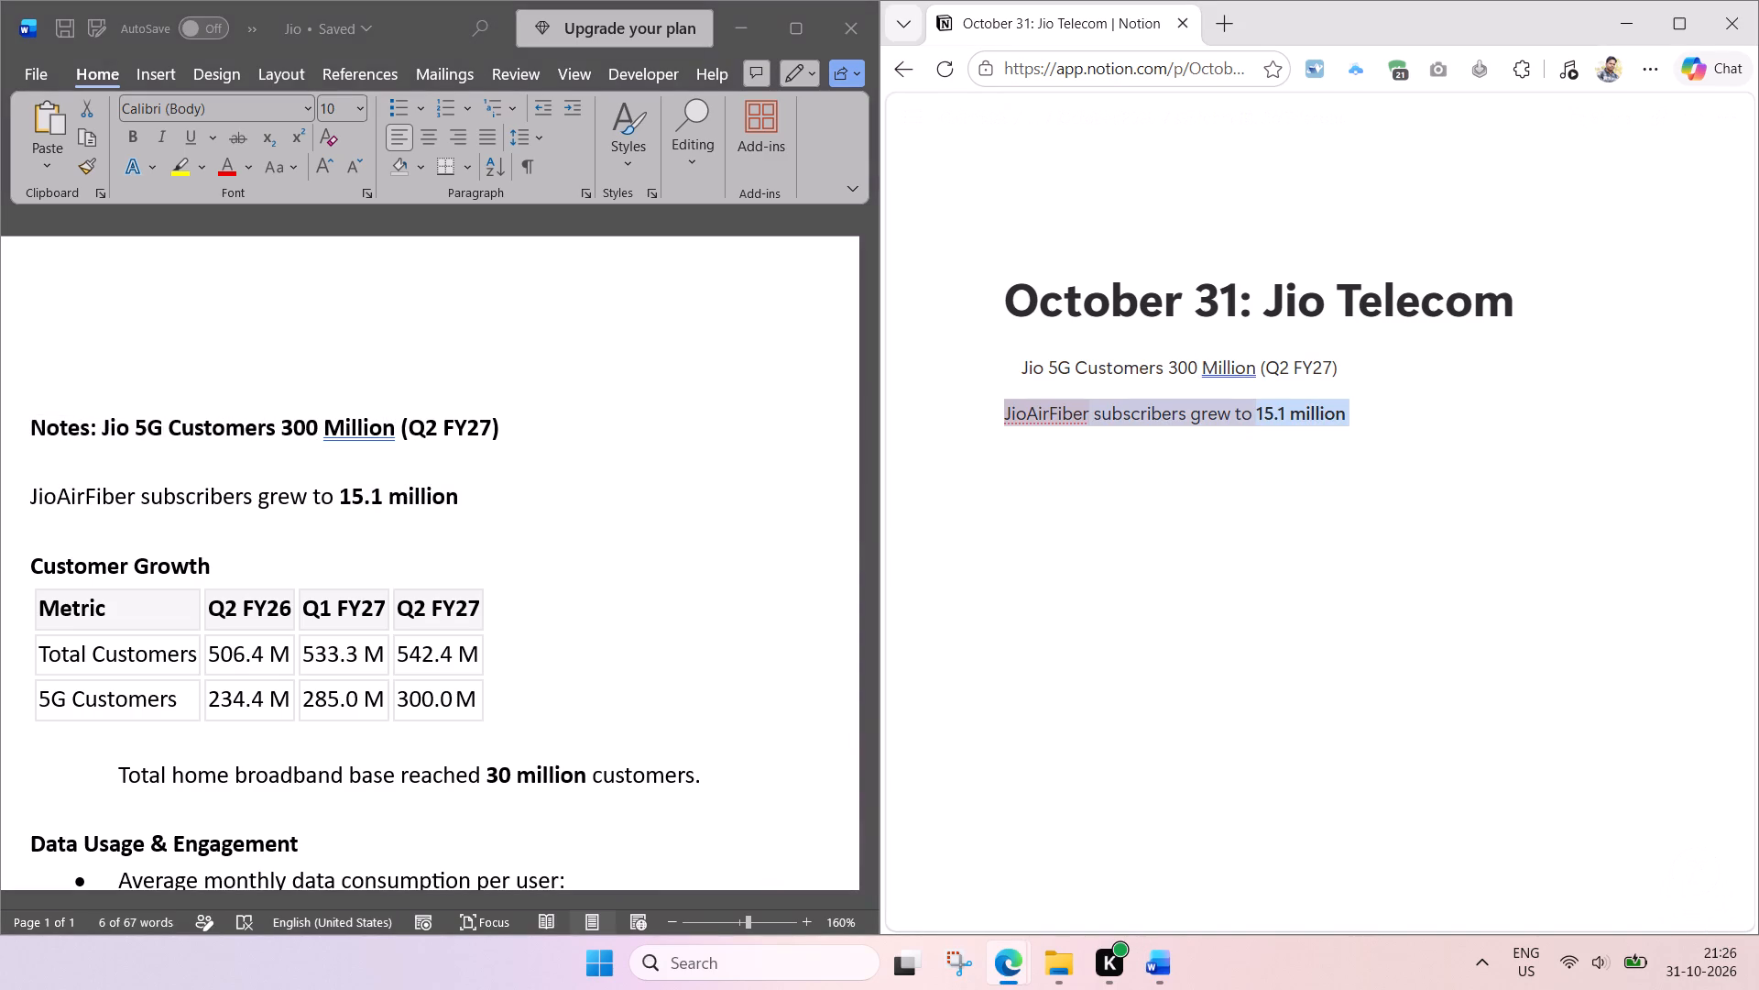
{"action": "key", "text": "ctrl+b"}
{"action": "key", "text": "ctrl+b"}
{"action": "left_click", "coordinate": [1076, 401]}
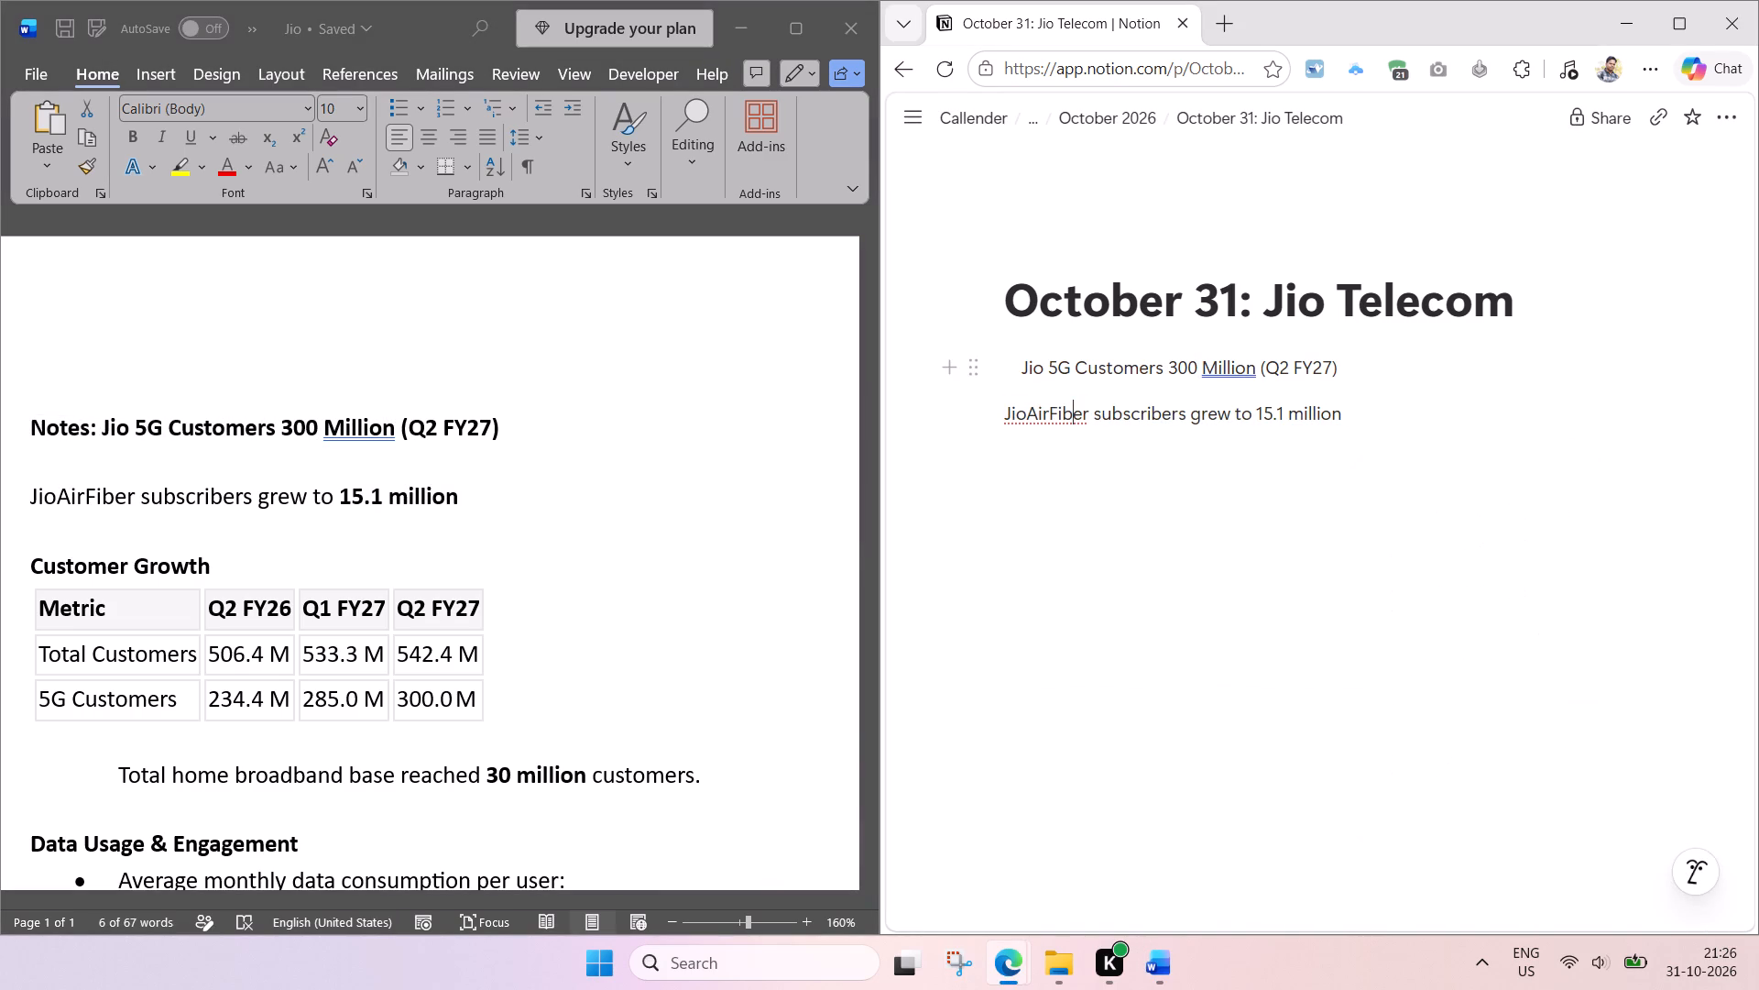
Remove the leading spaces before Jio 5G Customers in the first line of the Jio Telecom page.
{"action": "left_click", "coordinate": [1021, 365]}
{"action": "key", "text": "BackSpace"}
{"action": "key", "text": "BackSpace"}
{"action": "left_click_drag", "start_coordinate": [1013, 370], "coordinate": [978, 375]}
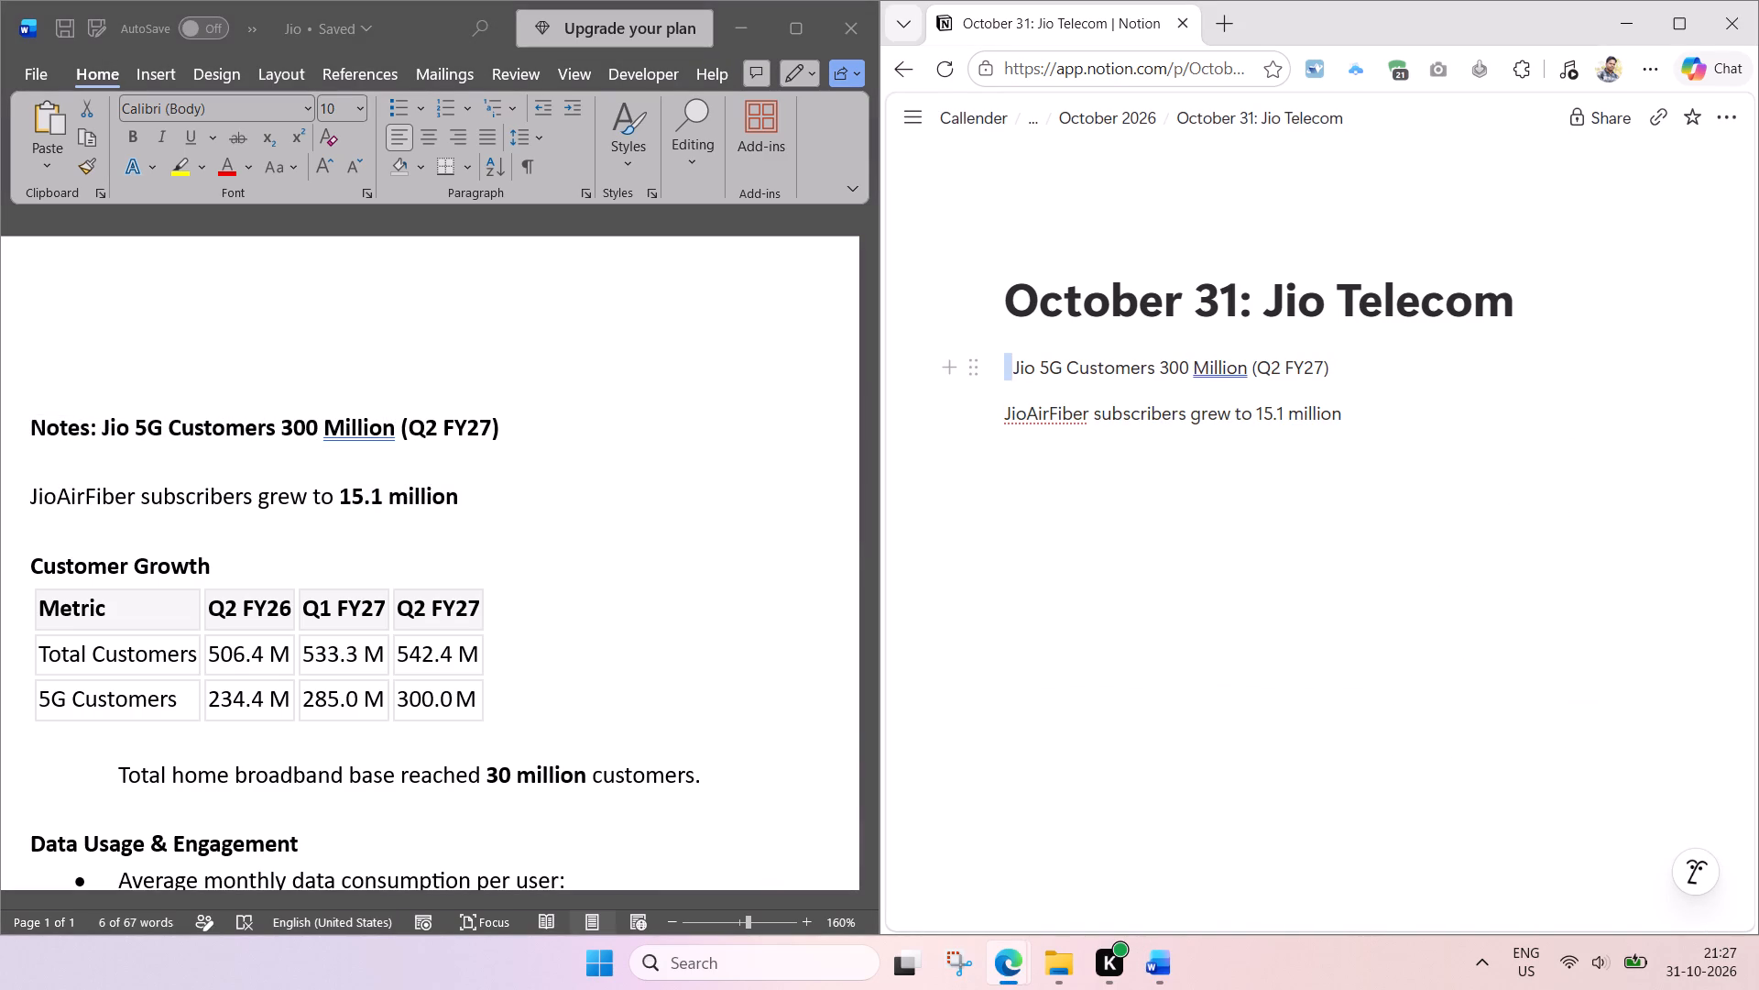
{"action": "left_click_drag", "start_coordinate": [978, 375], "coordinate": [971, 376]}
{"action": "key", "text": "BackSpace"}
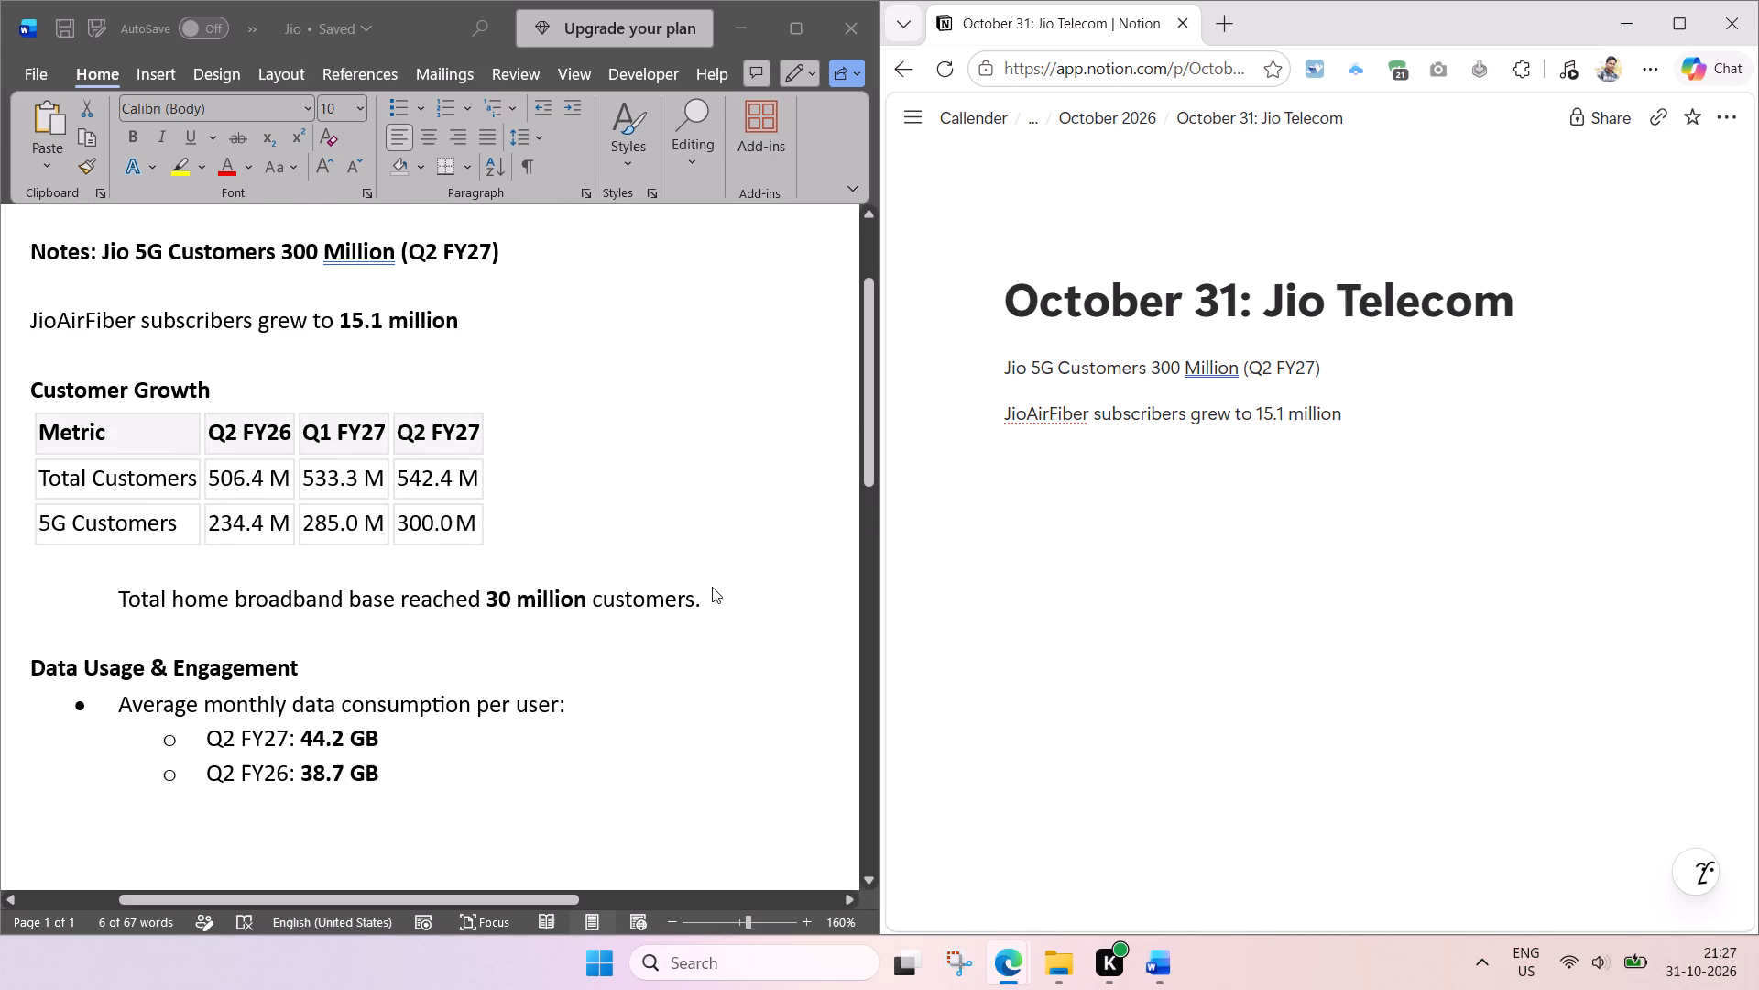
Copy Total home broadband base reached 30 million customers from Word onto a new line below the JioAirFiber line in Notion.
{"action": "left_click", "coordinate": [716, 599]}
{"action": "left_click_drag", "start_coordinate": [710, 599], "coordinate": [194, 610]}
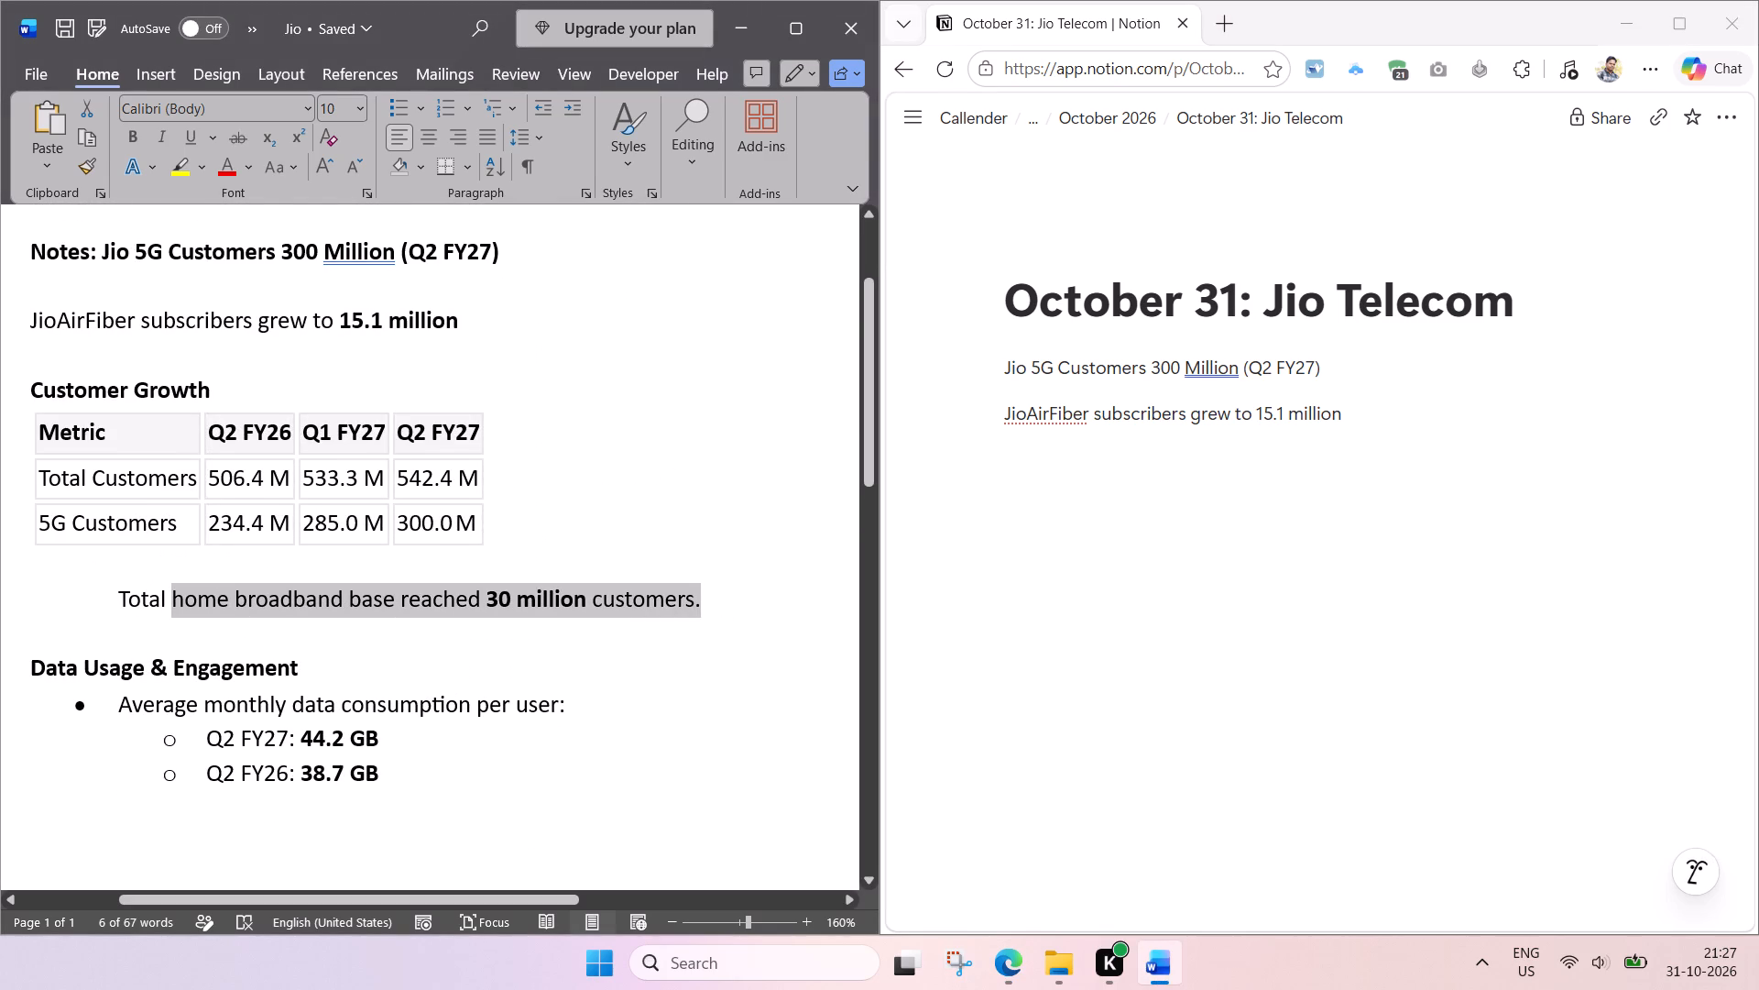
{"action": "left_click_drag", "start_coordinate": [194, 610], "coordinate": [134, 610]}
{"action": "key", "text": "ctrl+c"}
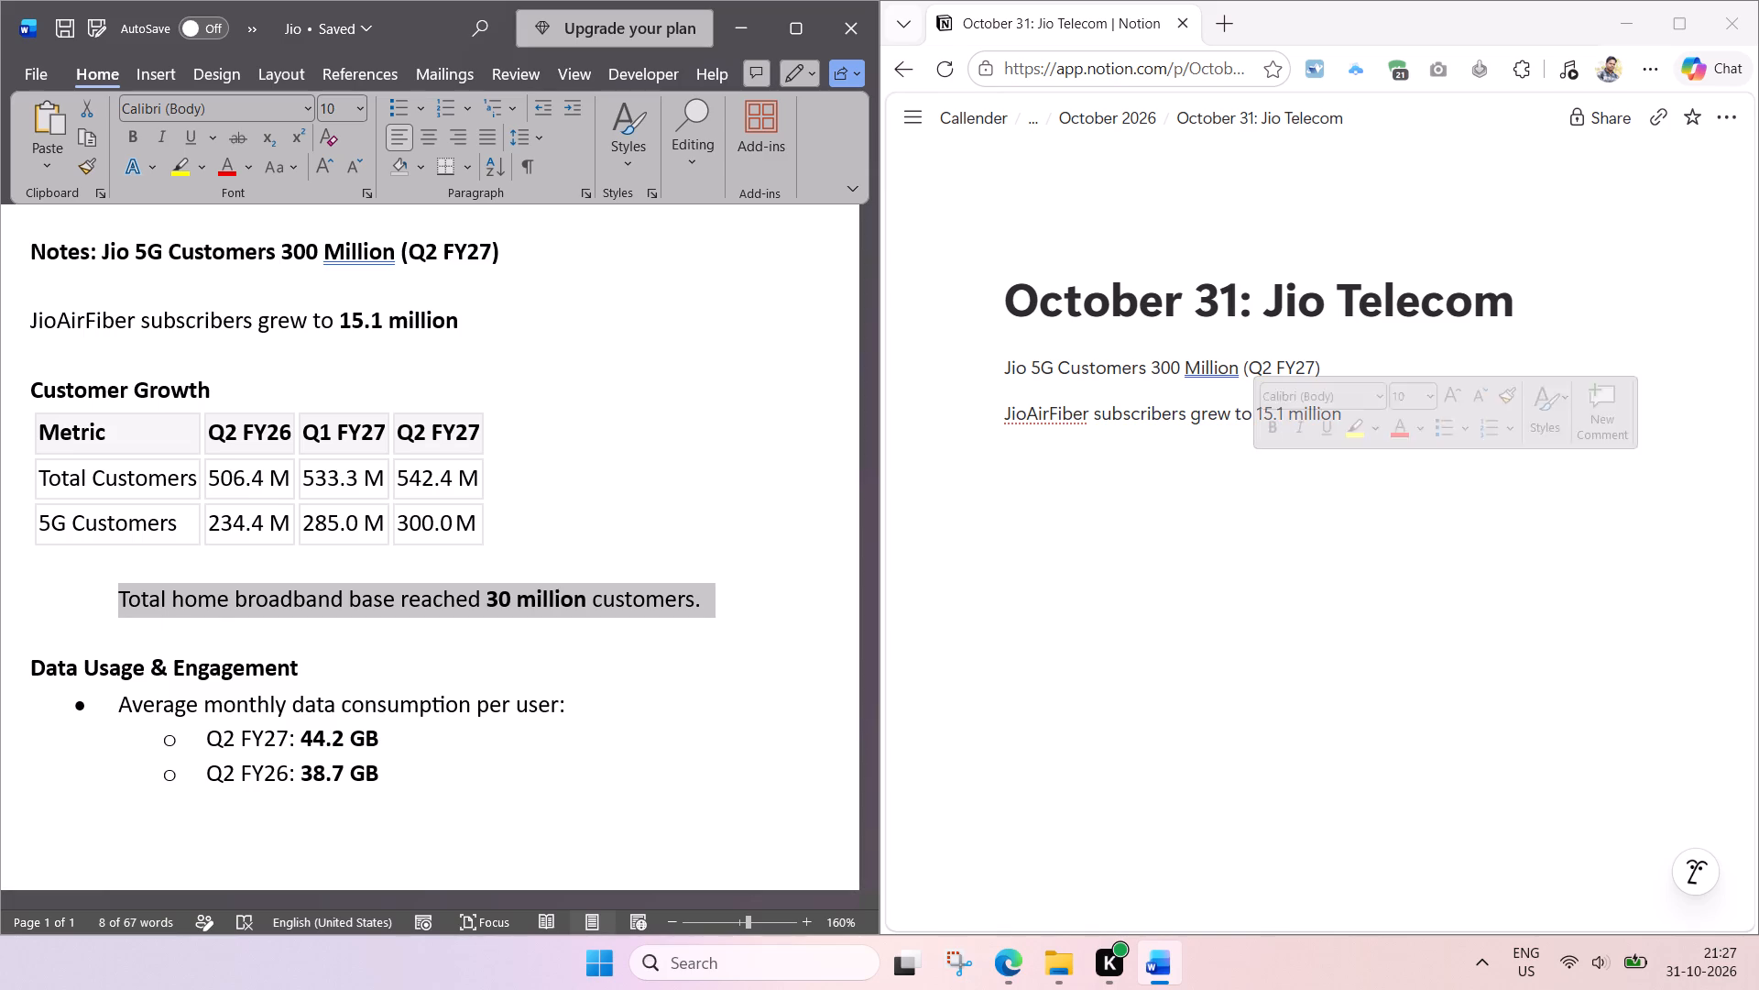
{"action": "left_click", "coordinate": [1058, 455]}
{"action": "left_click", "coordinate": [1153, 445]}
{"action": "left_click", "coordinate": [1346, 415]}
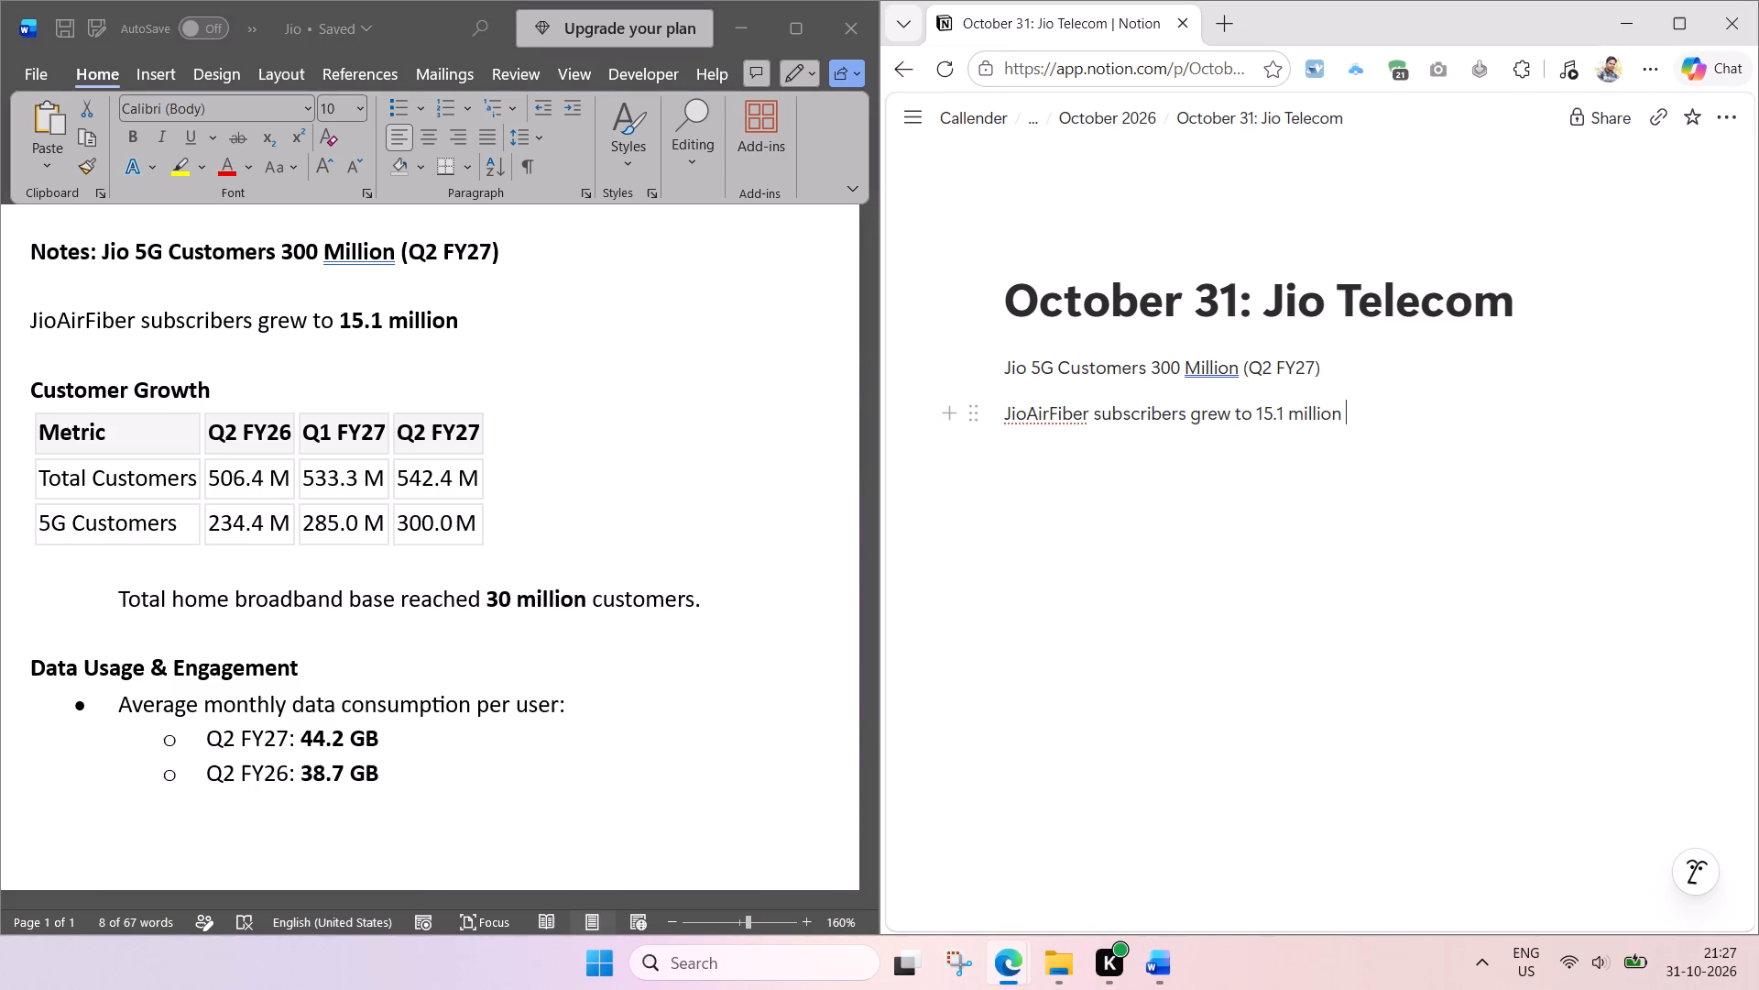
{"action": "key", "text": "Return"}
{"action": "key", "text": "ctrl+v"}
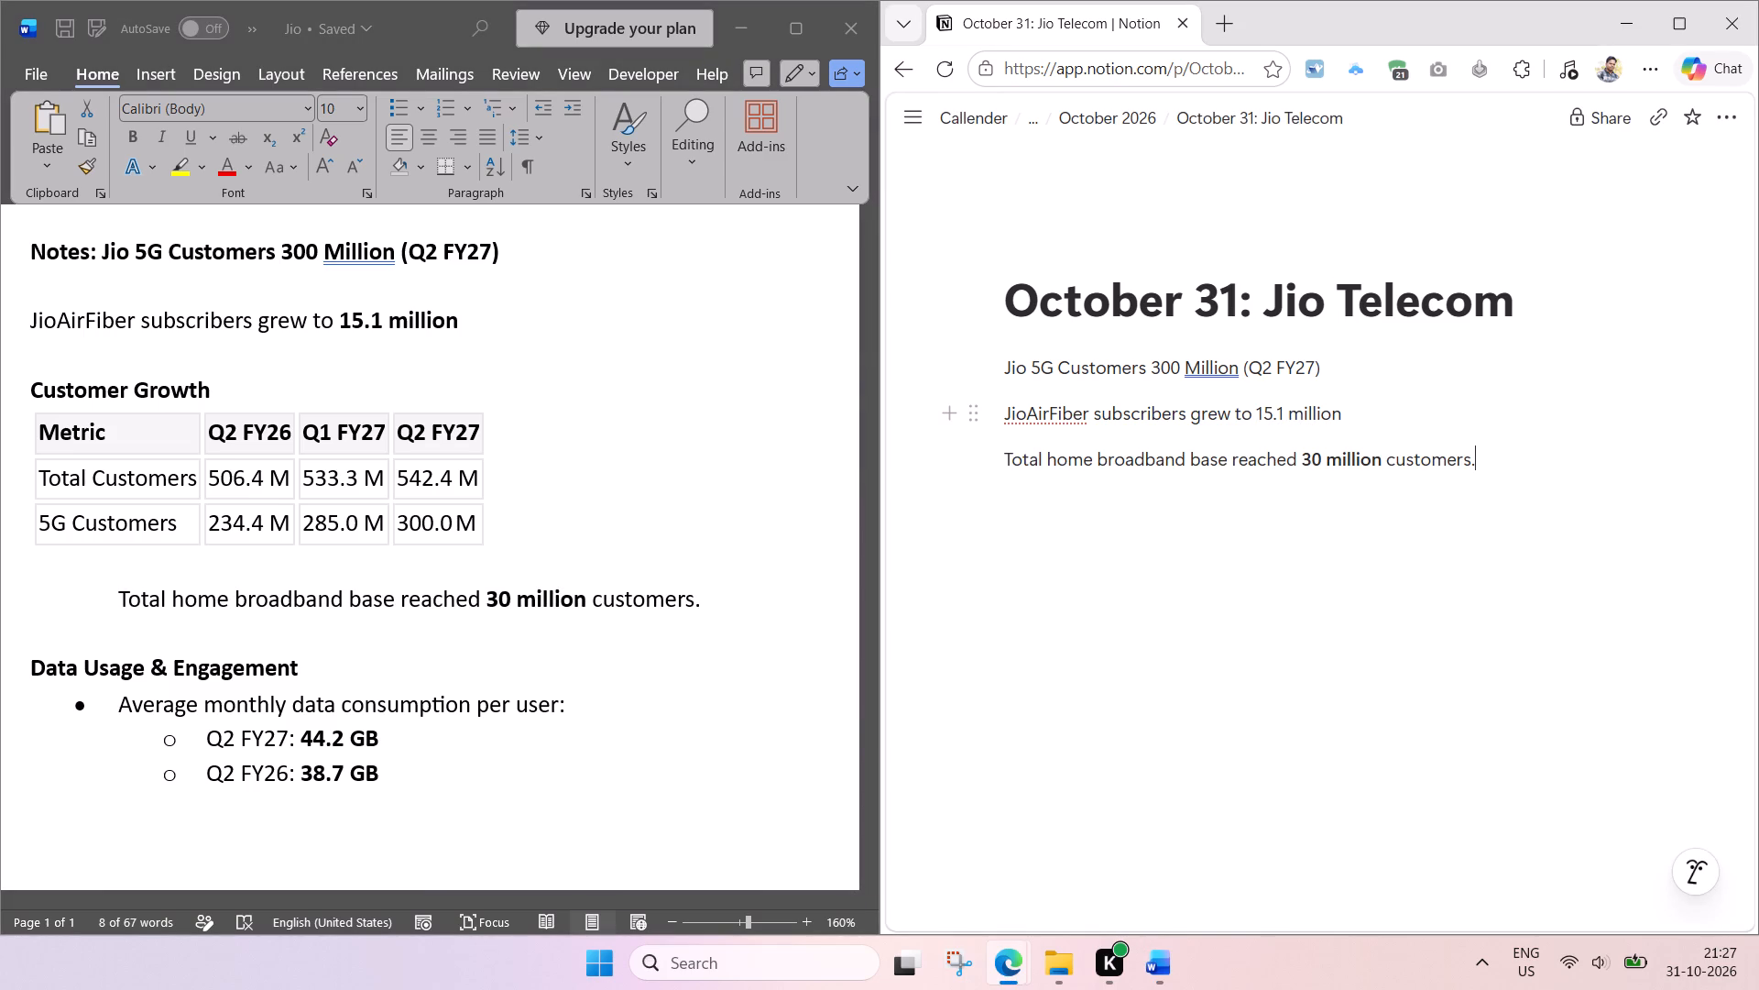
Shorten the JioAirFiber line to read JioAirFiber 15.1 million.
{"action": "left_click_drag", "start_coordinate": [1257, 413], "coordinate": [1194, 423]}
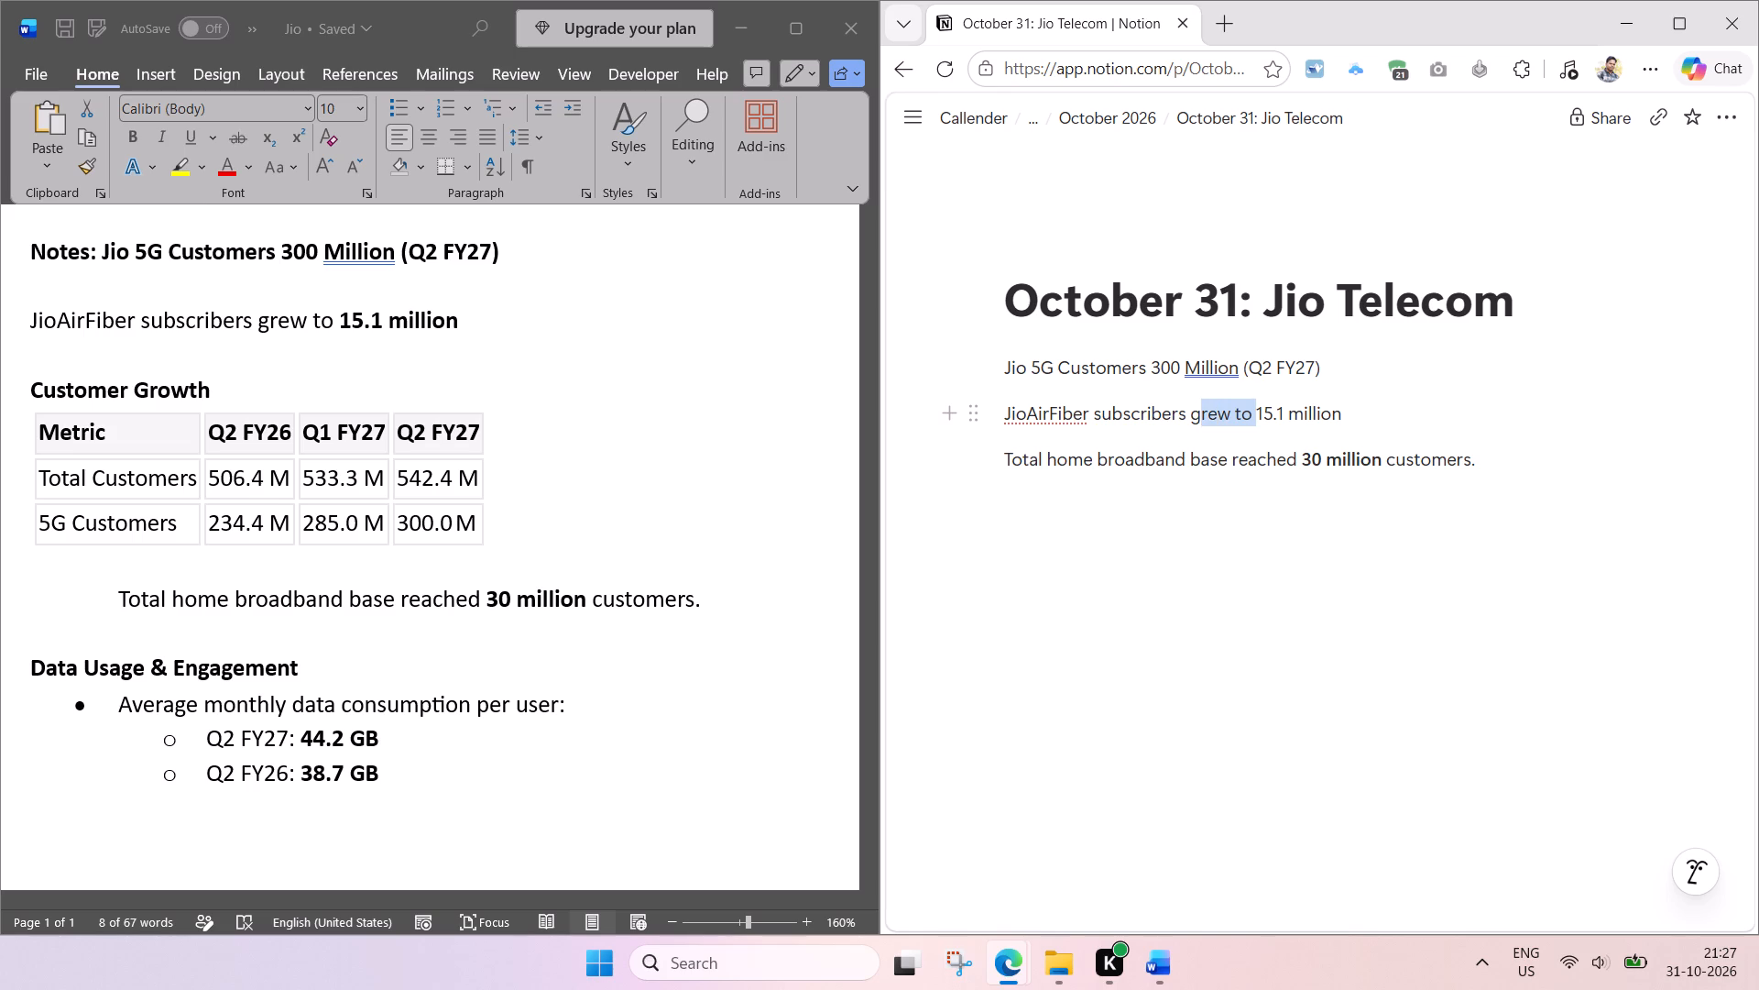
{"action": "left_click_drag", "start_coordinate": [1194, 423], "coordinate": [1187, 423]}
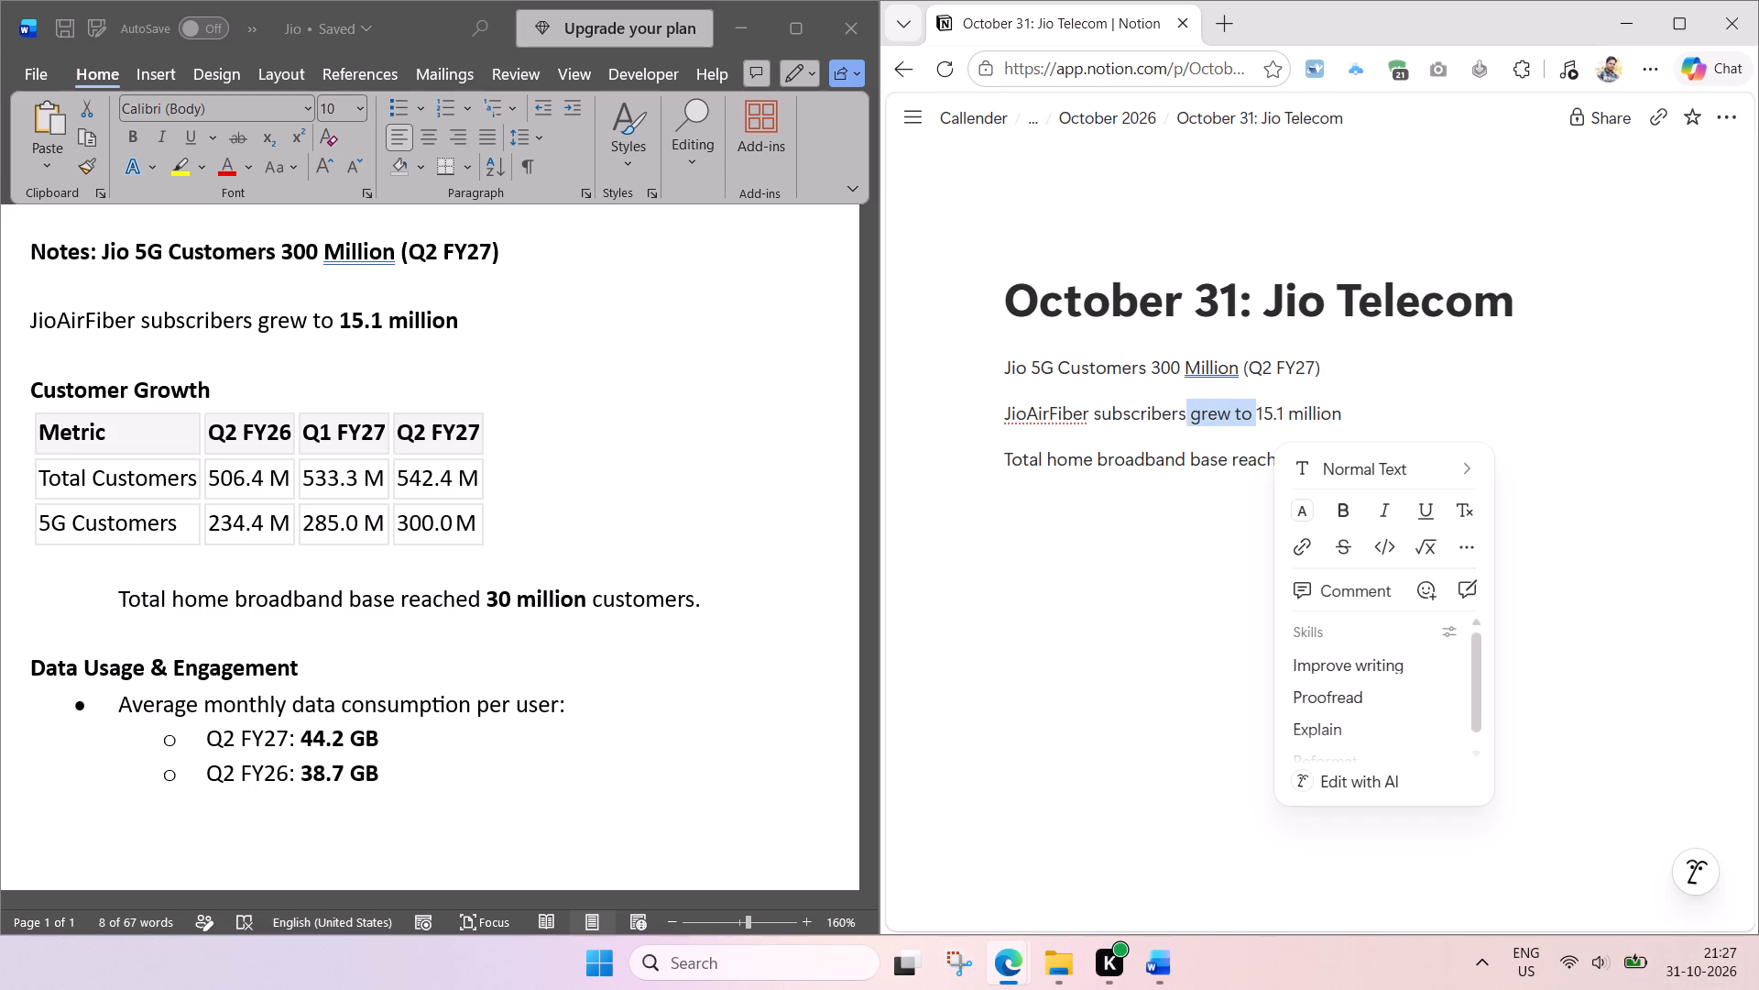
{"action": "key", "text": "BackSpace"}
{"action": "key", "text": "BackSpace"}
{"action": "key", "text": "BackSpace"}
{"action": "key", "text": "BackSpace"}
{"action": "key", "text": "BackSpace"}
{"action": "key", "text": "BackSpace"}
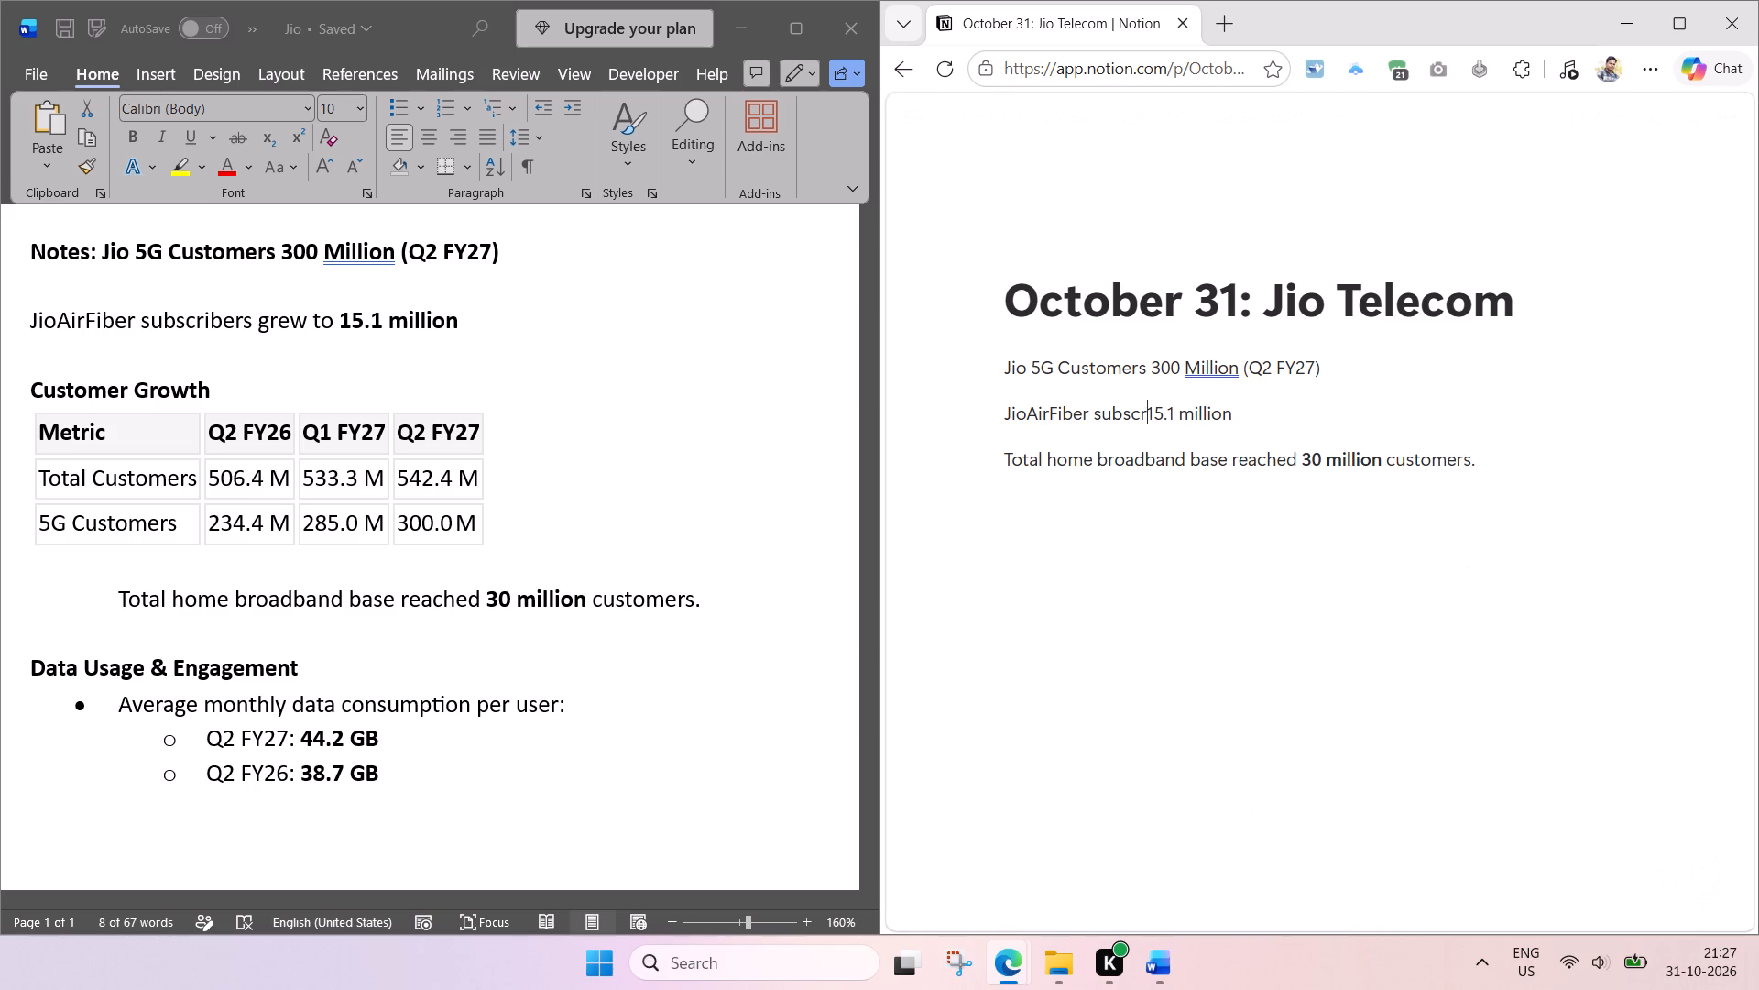
{"action": "key", "text": "ctrl+z"}
{"action": "key", "text": "ctrl+z"}
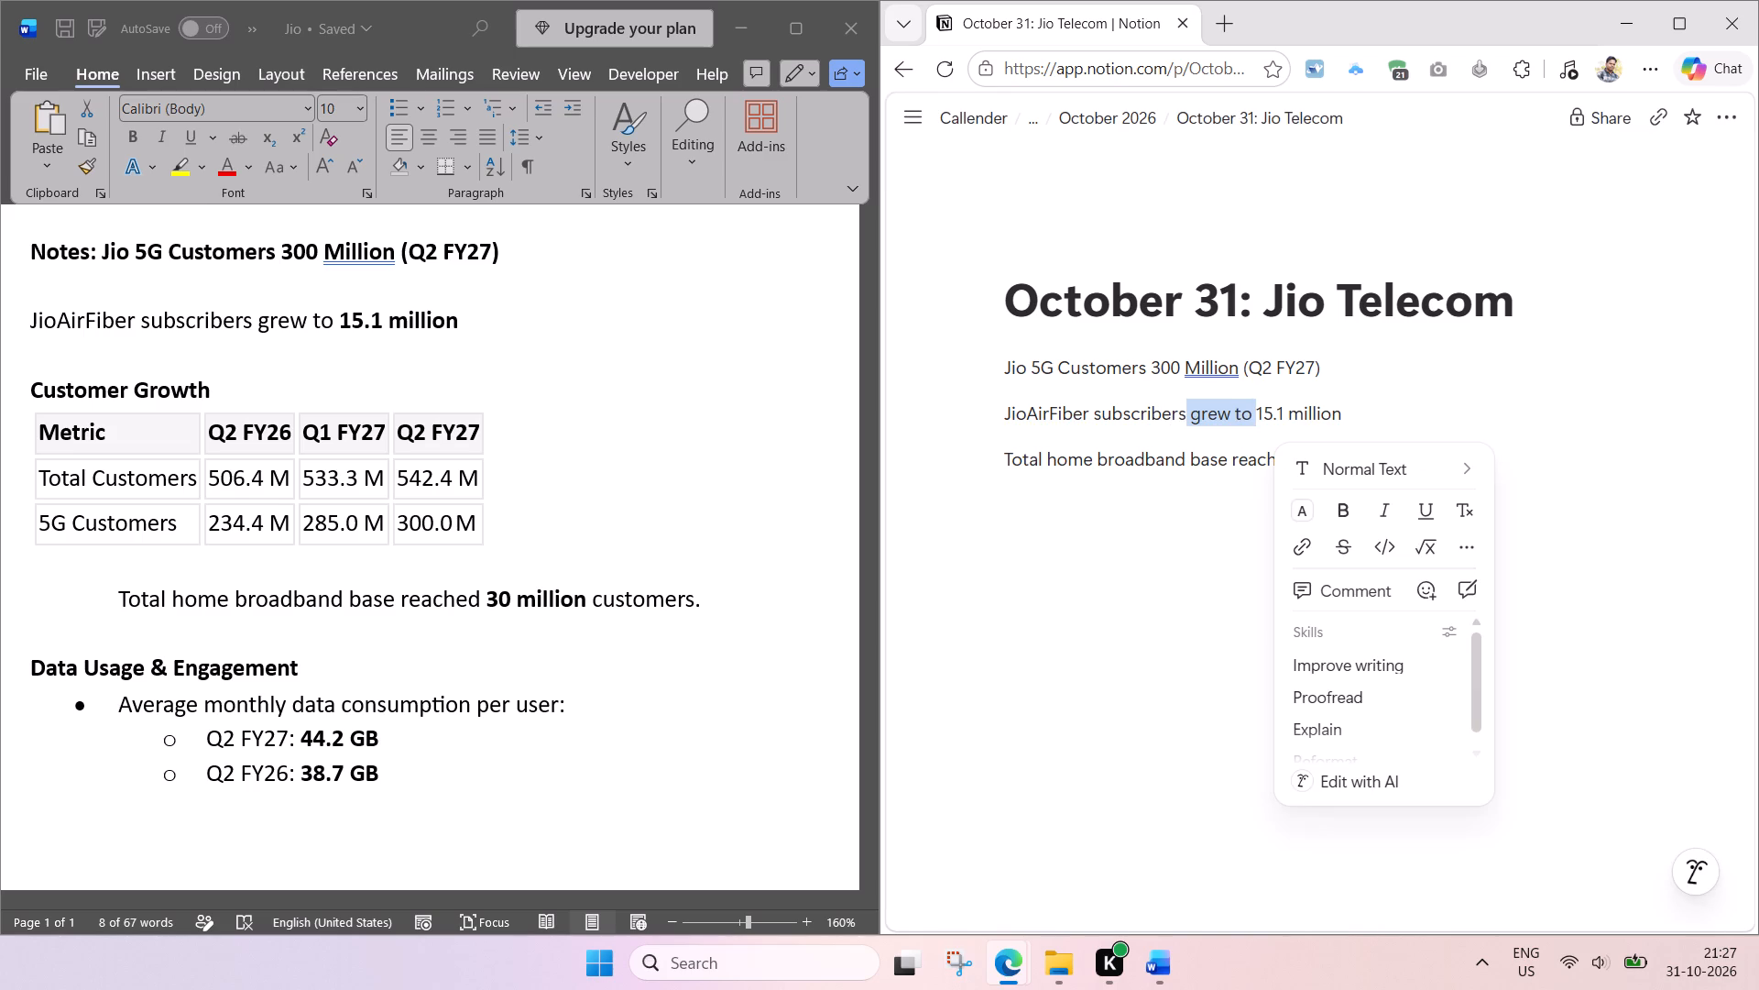
{"action": "key", "text": "BackSpace"}
{"action": "key", "text": "space"}
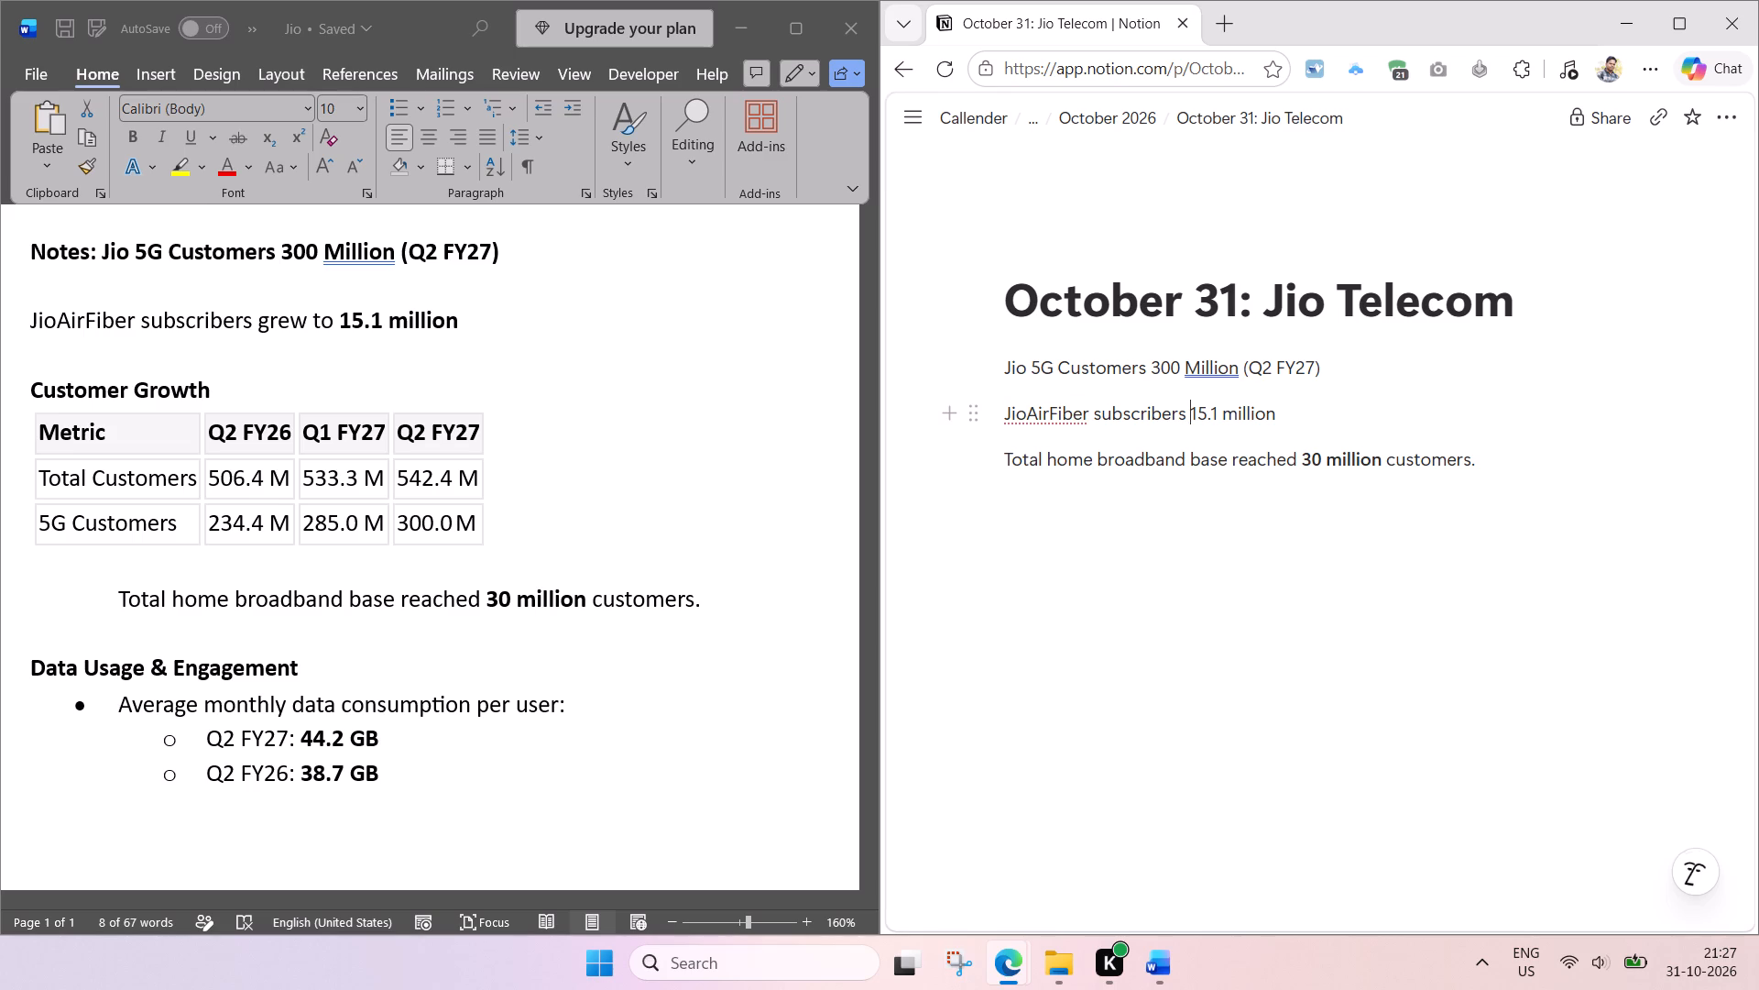
{"action": "left_click_drag", "start_coordinate": [1189, 413], "coordinate": [1097, 423]}
{"action": "key", "text": "BackSpace"}
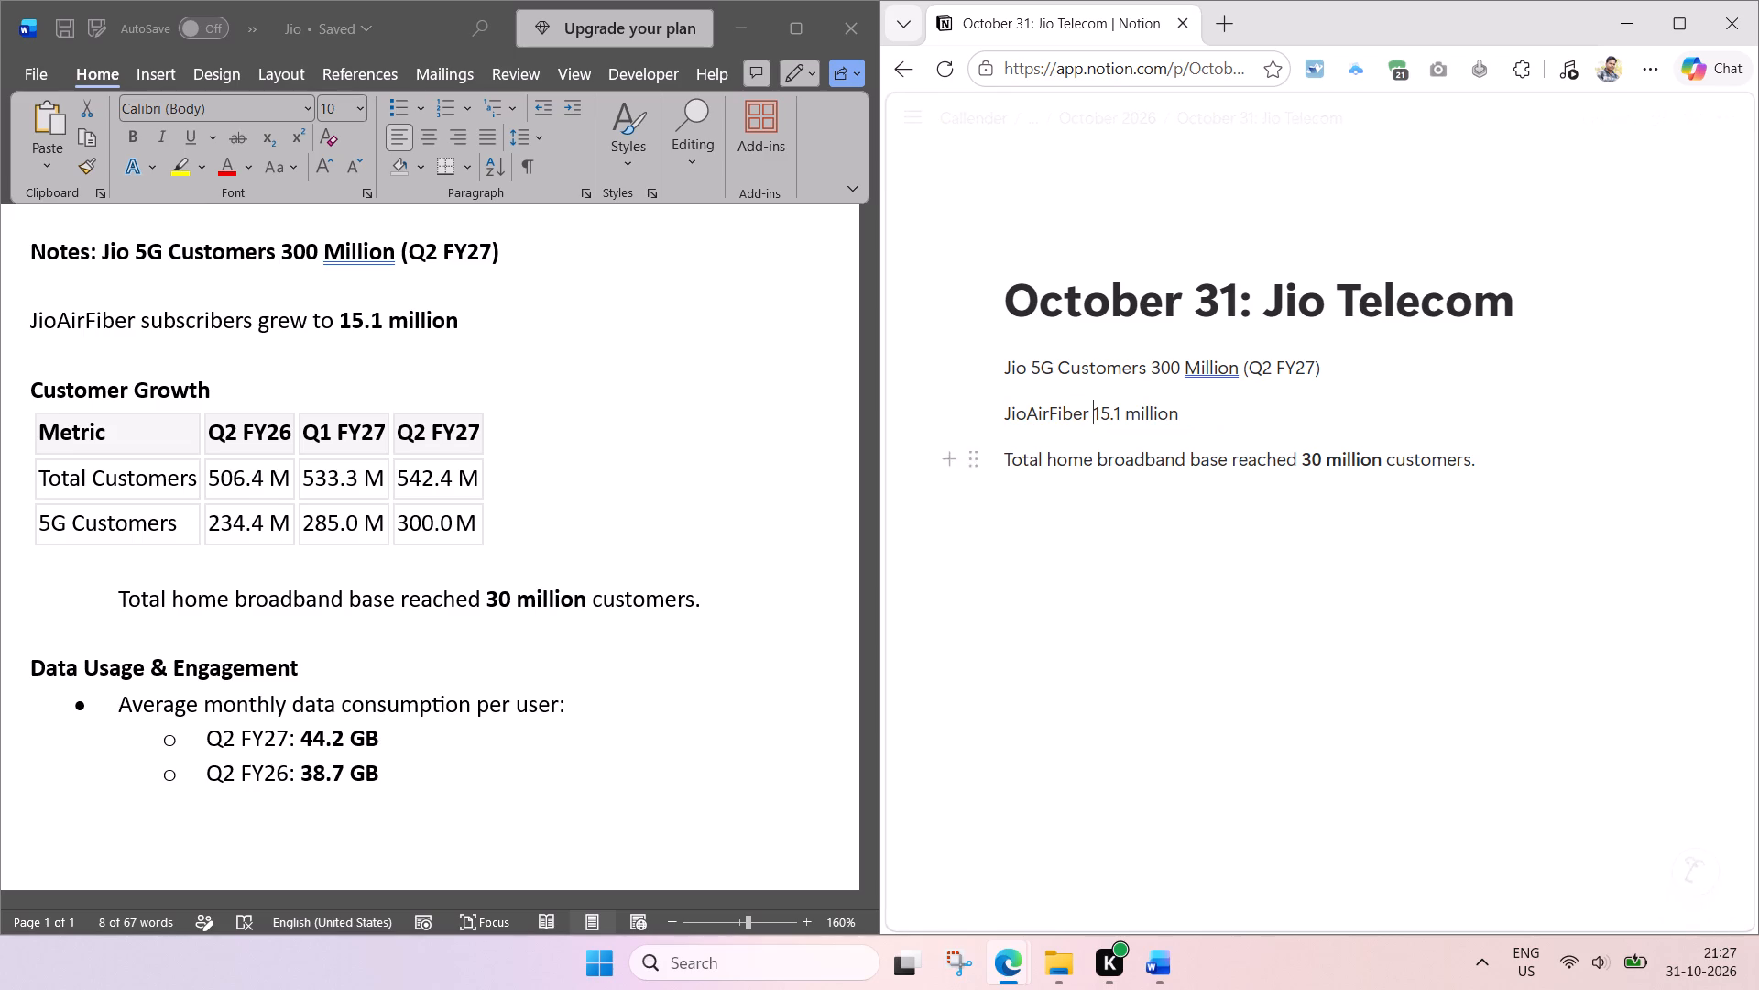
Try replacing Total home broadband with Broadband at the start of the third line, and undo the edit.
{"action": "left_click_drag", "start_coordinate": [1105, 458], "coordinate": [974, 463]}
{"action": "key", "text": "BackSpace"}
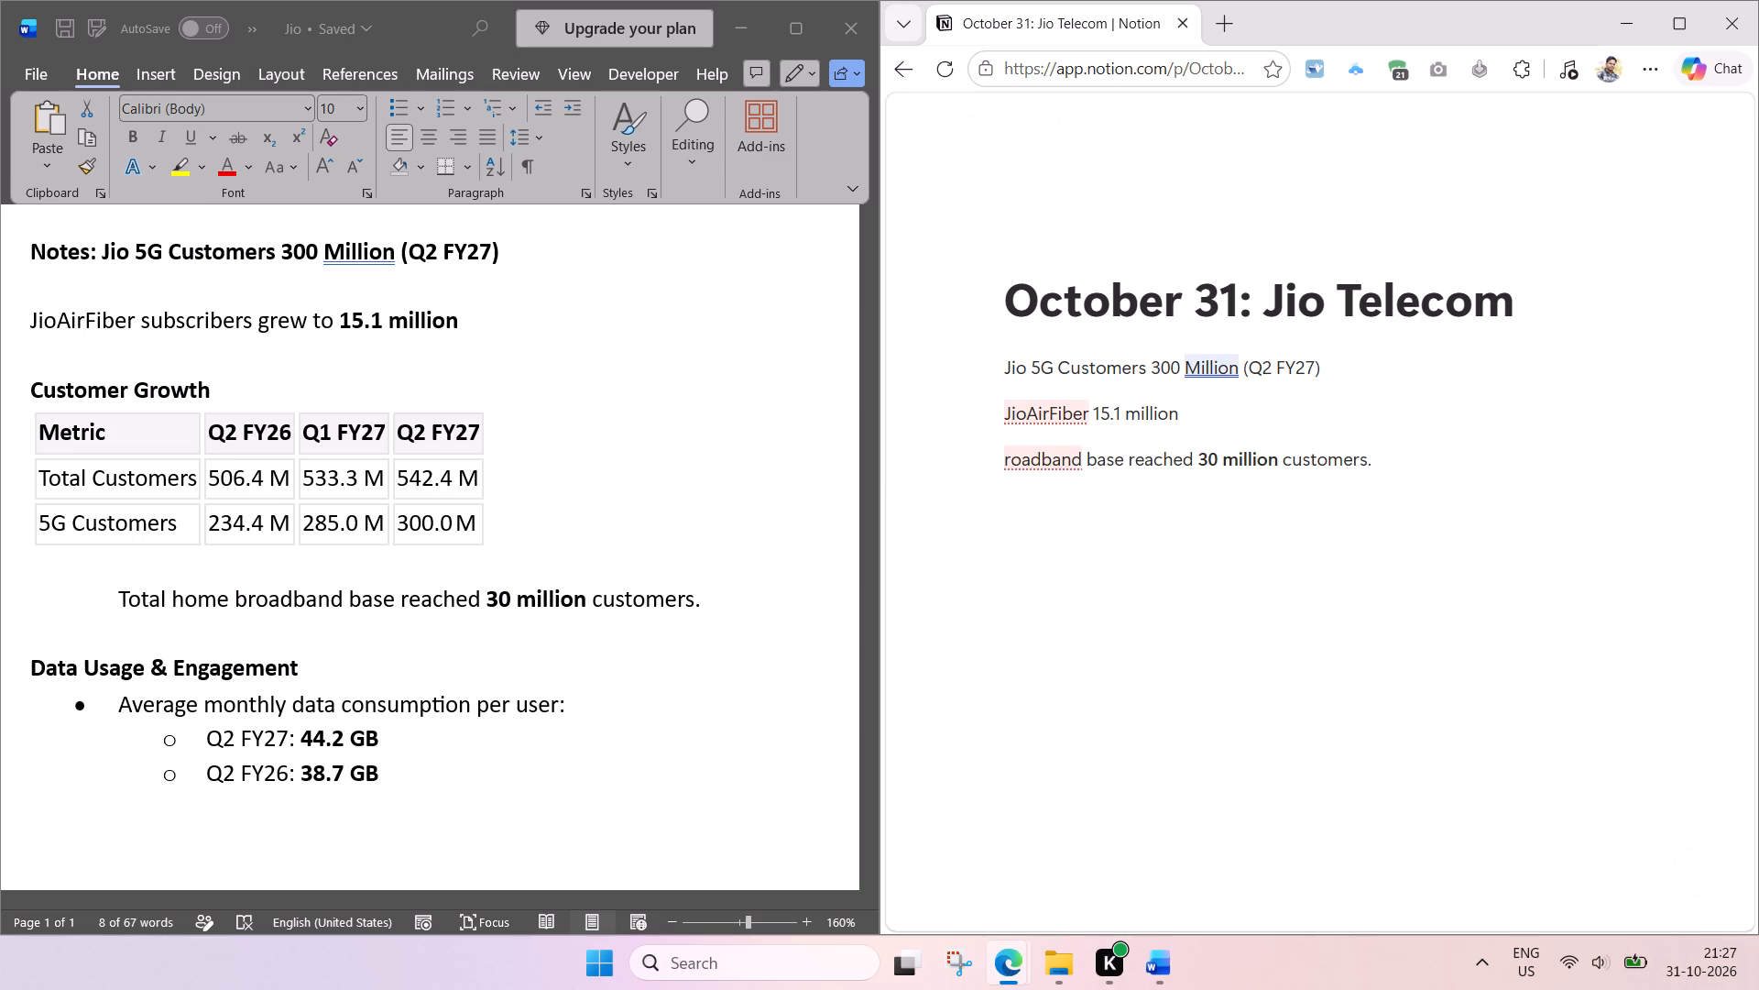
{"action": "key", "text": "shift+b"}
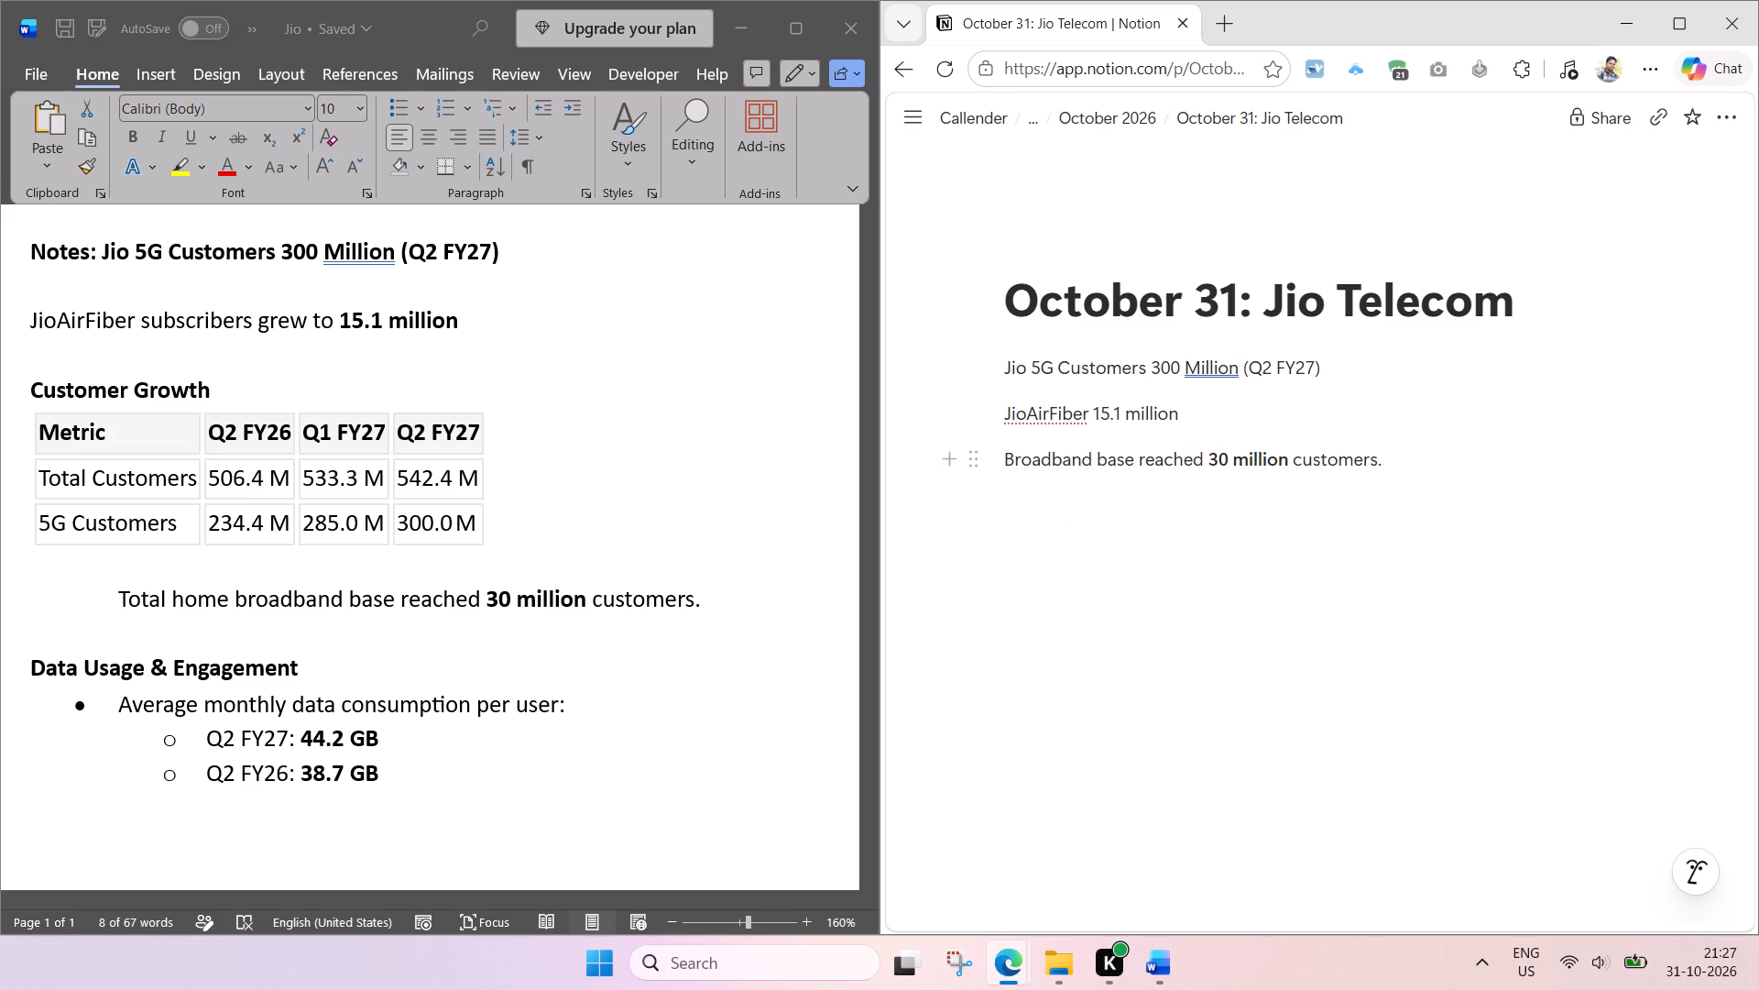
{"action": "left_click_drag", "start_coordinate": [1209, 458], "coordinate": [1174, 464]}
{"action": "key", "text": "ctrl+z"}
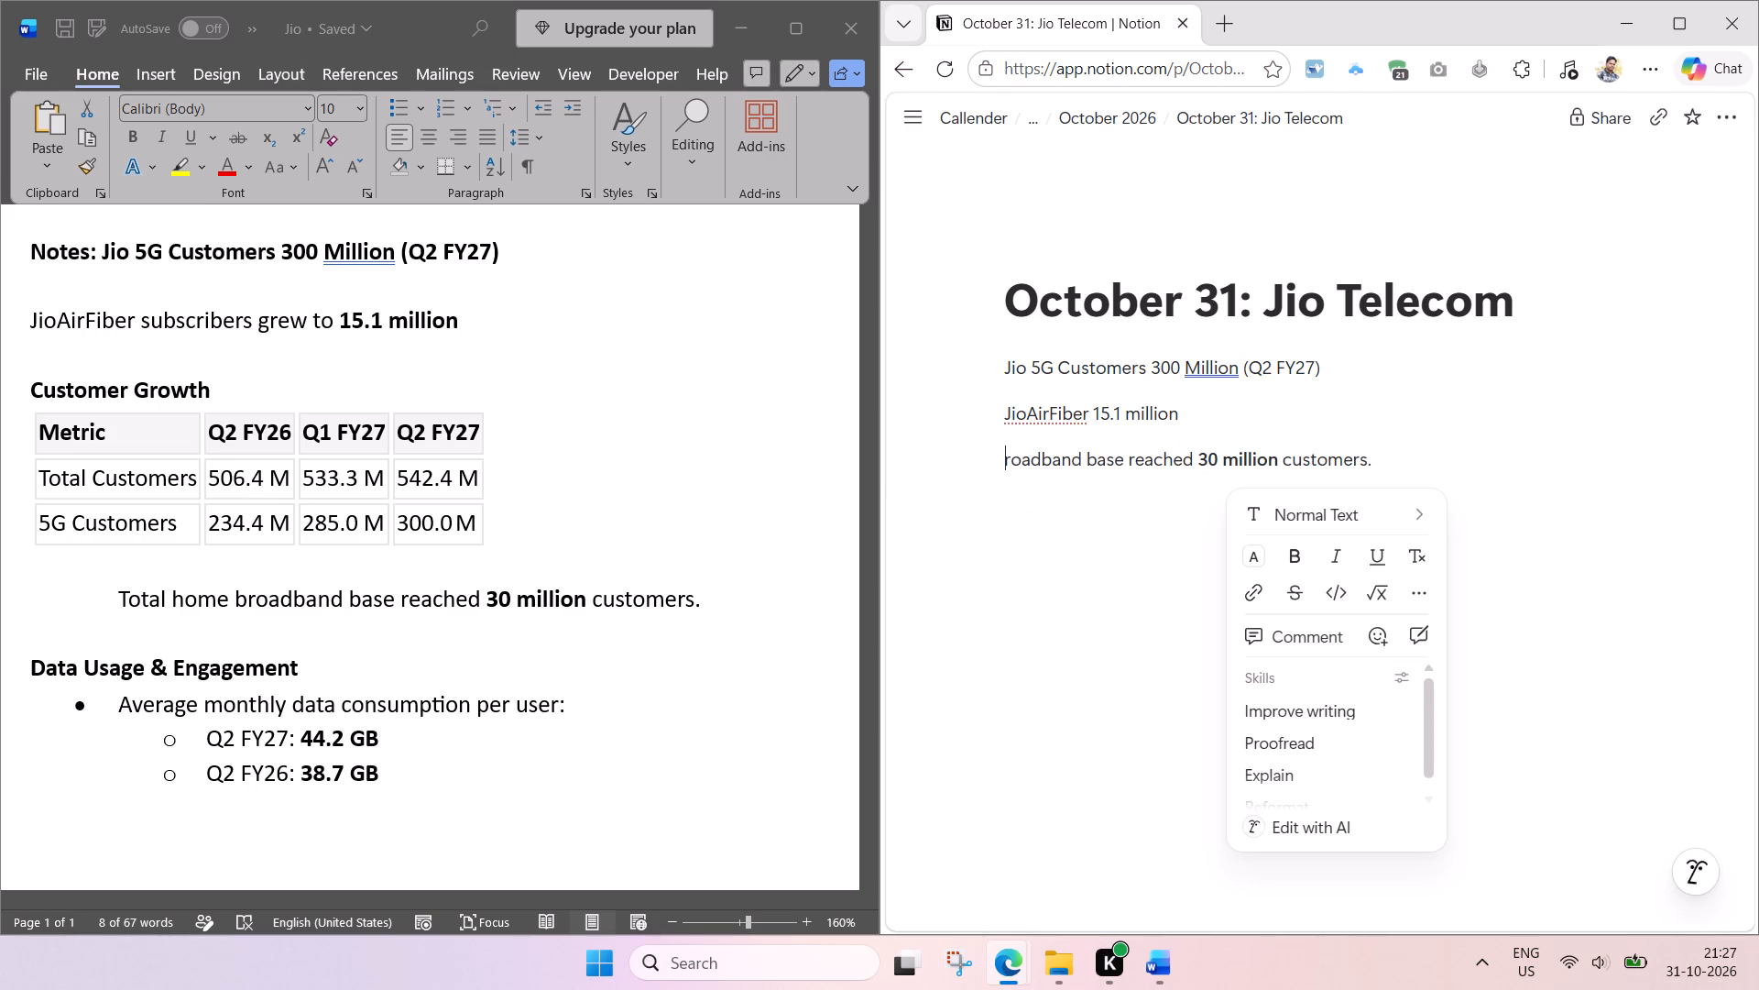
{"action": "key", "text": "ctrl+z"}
Shorten the third line to read home Broadband 30 million customers.
{"action": "left_click", "coordinate": [1077, 469]}
{"action": "left_click_drag", "start_coordinate": [1049, 458], "coordinate": [992, 458]}
{"action": "key", "text": "BackSpace"}
{"action": "left_click", "coordinate": [1068, 456]}
{"action": "key", "text": "BackSpace"}
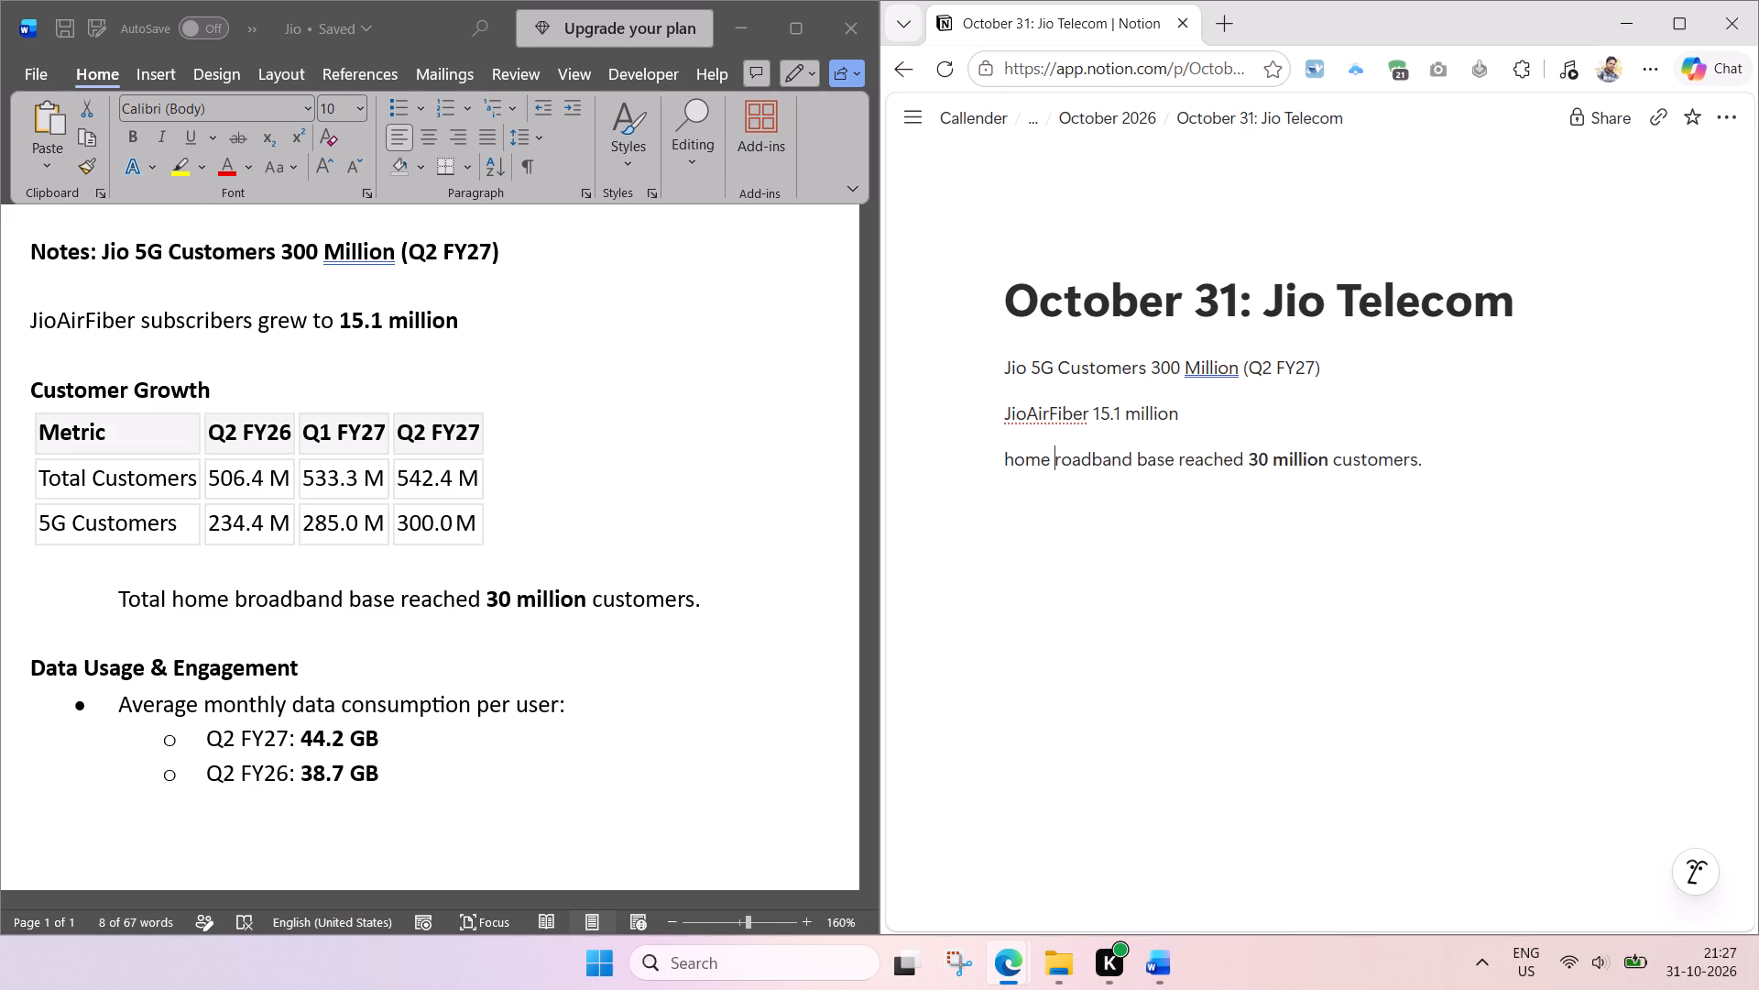
{"action": "key", "text": "shift+b"}
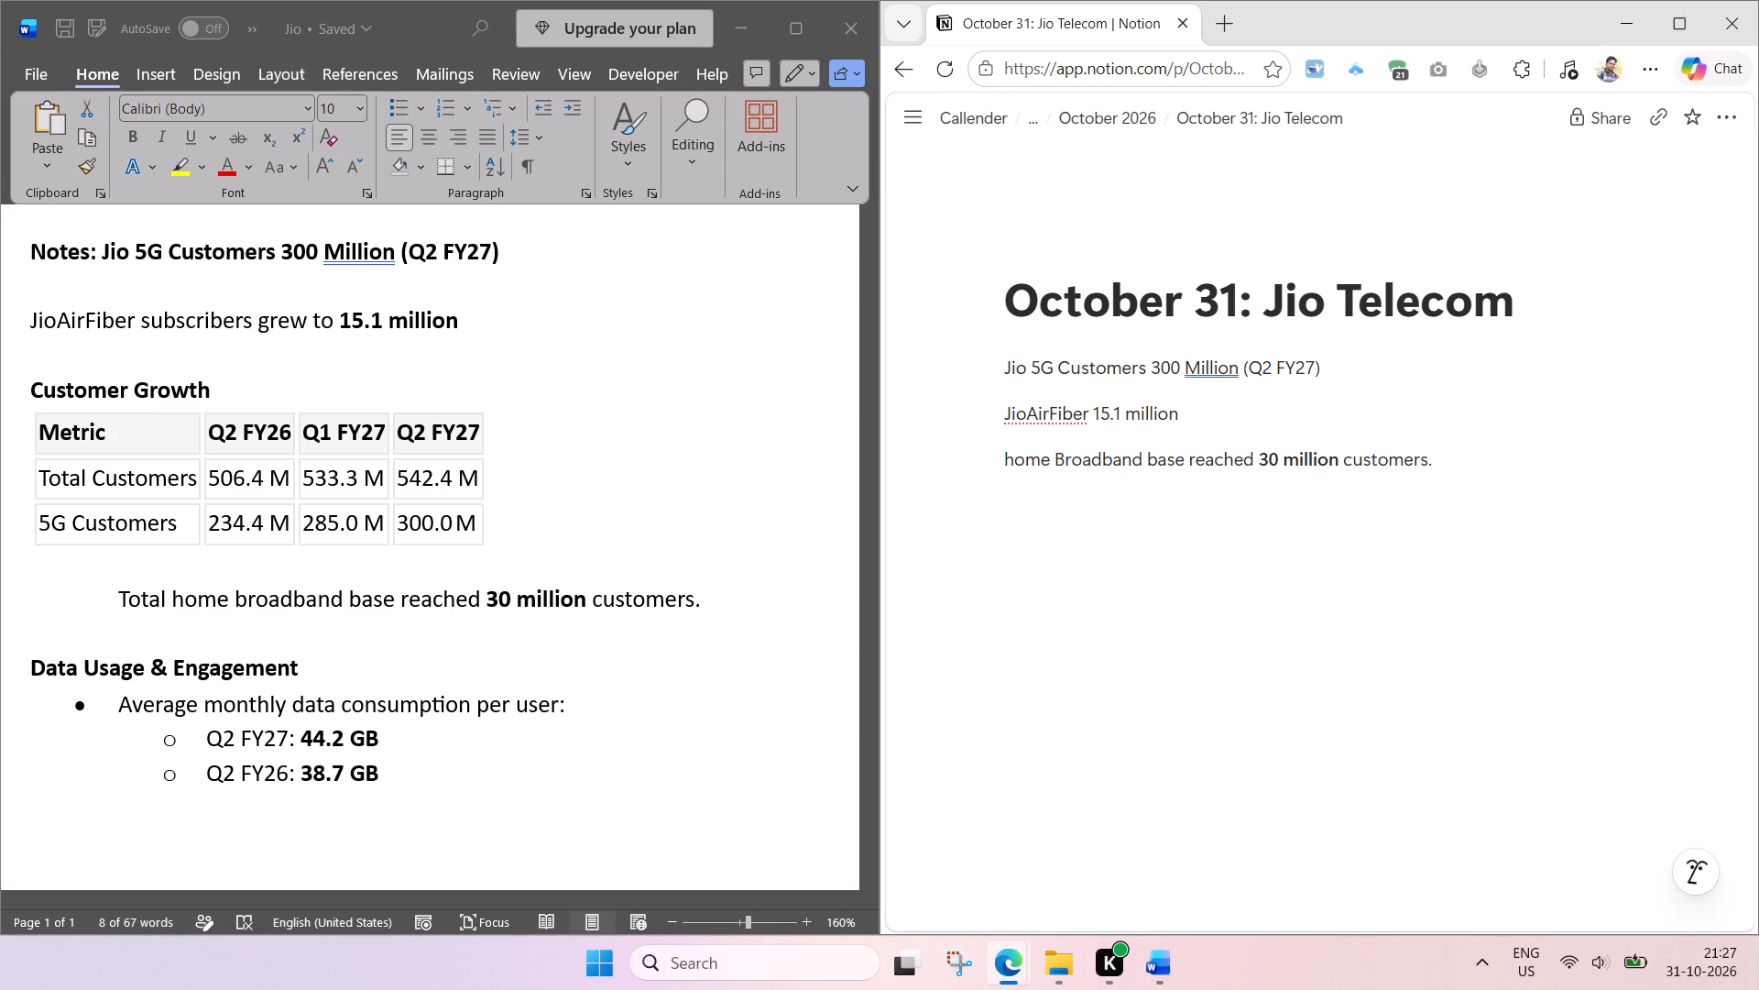
{"action": "left_click_drag", "start_coordinate": [1260, 459], "coordinate": [1150, 464]}
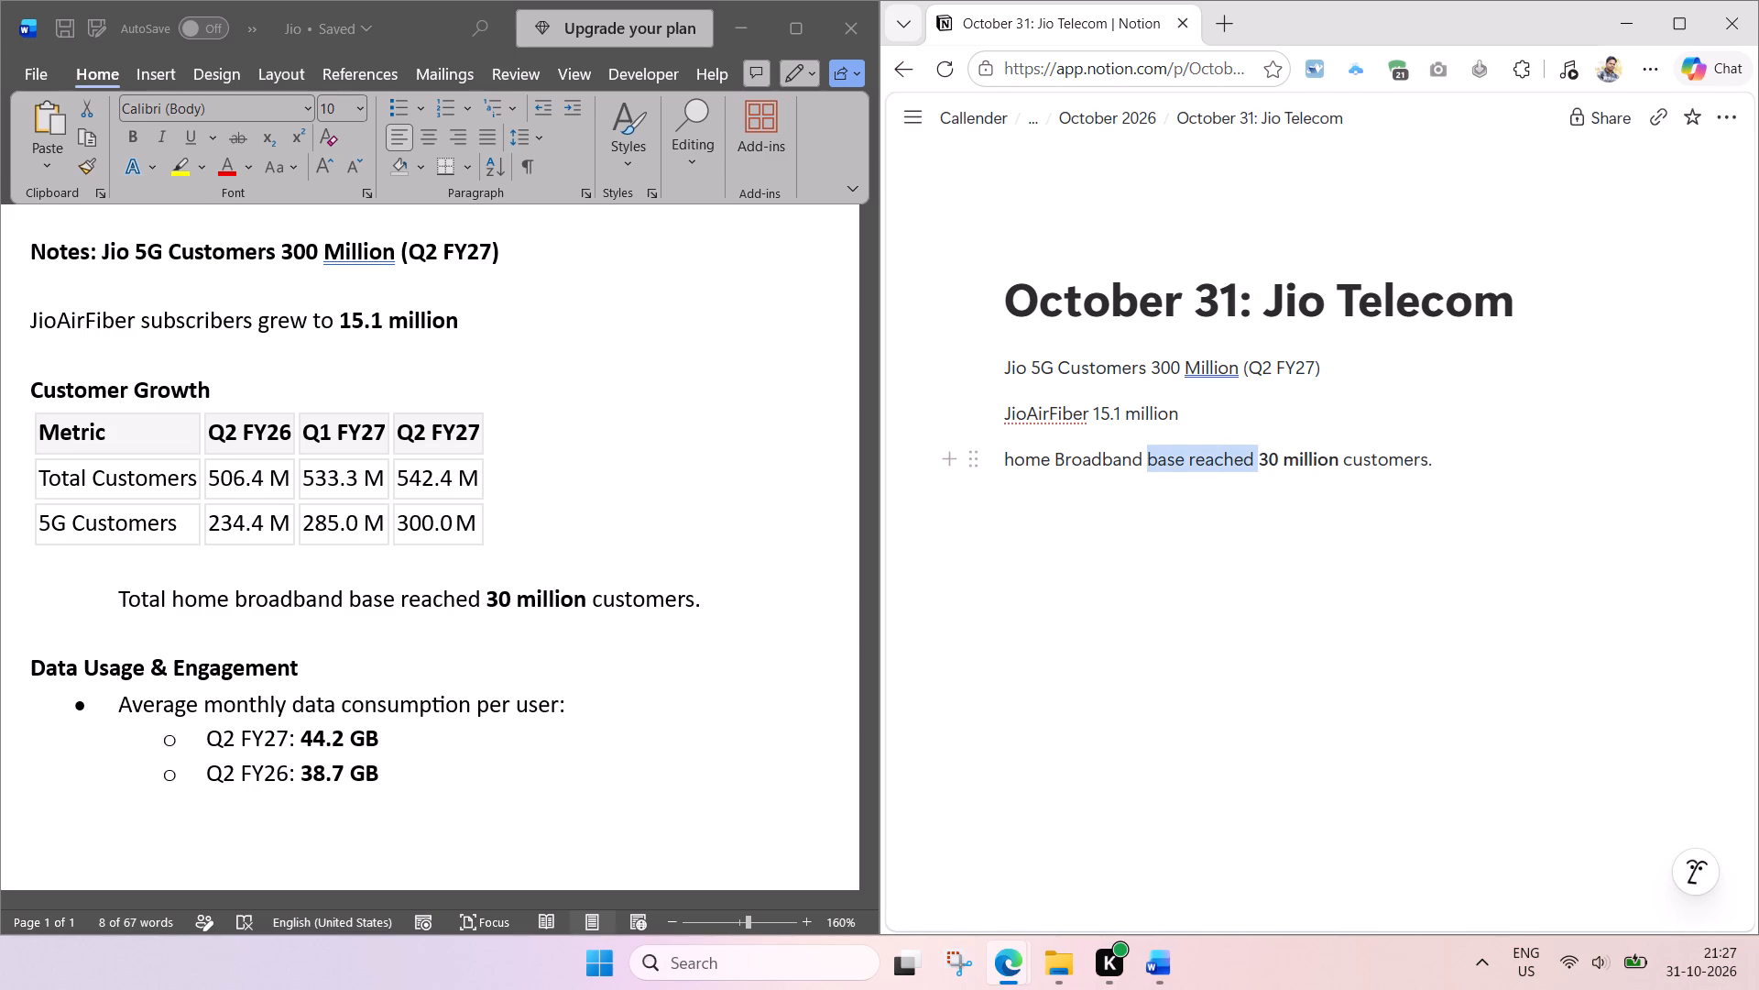
{"action": "key", "text": "BackSpace"}
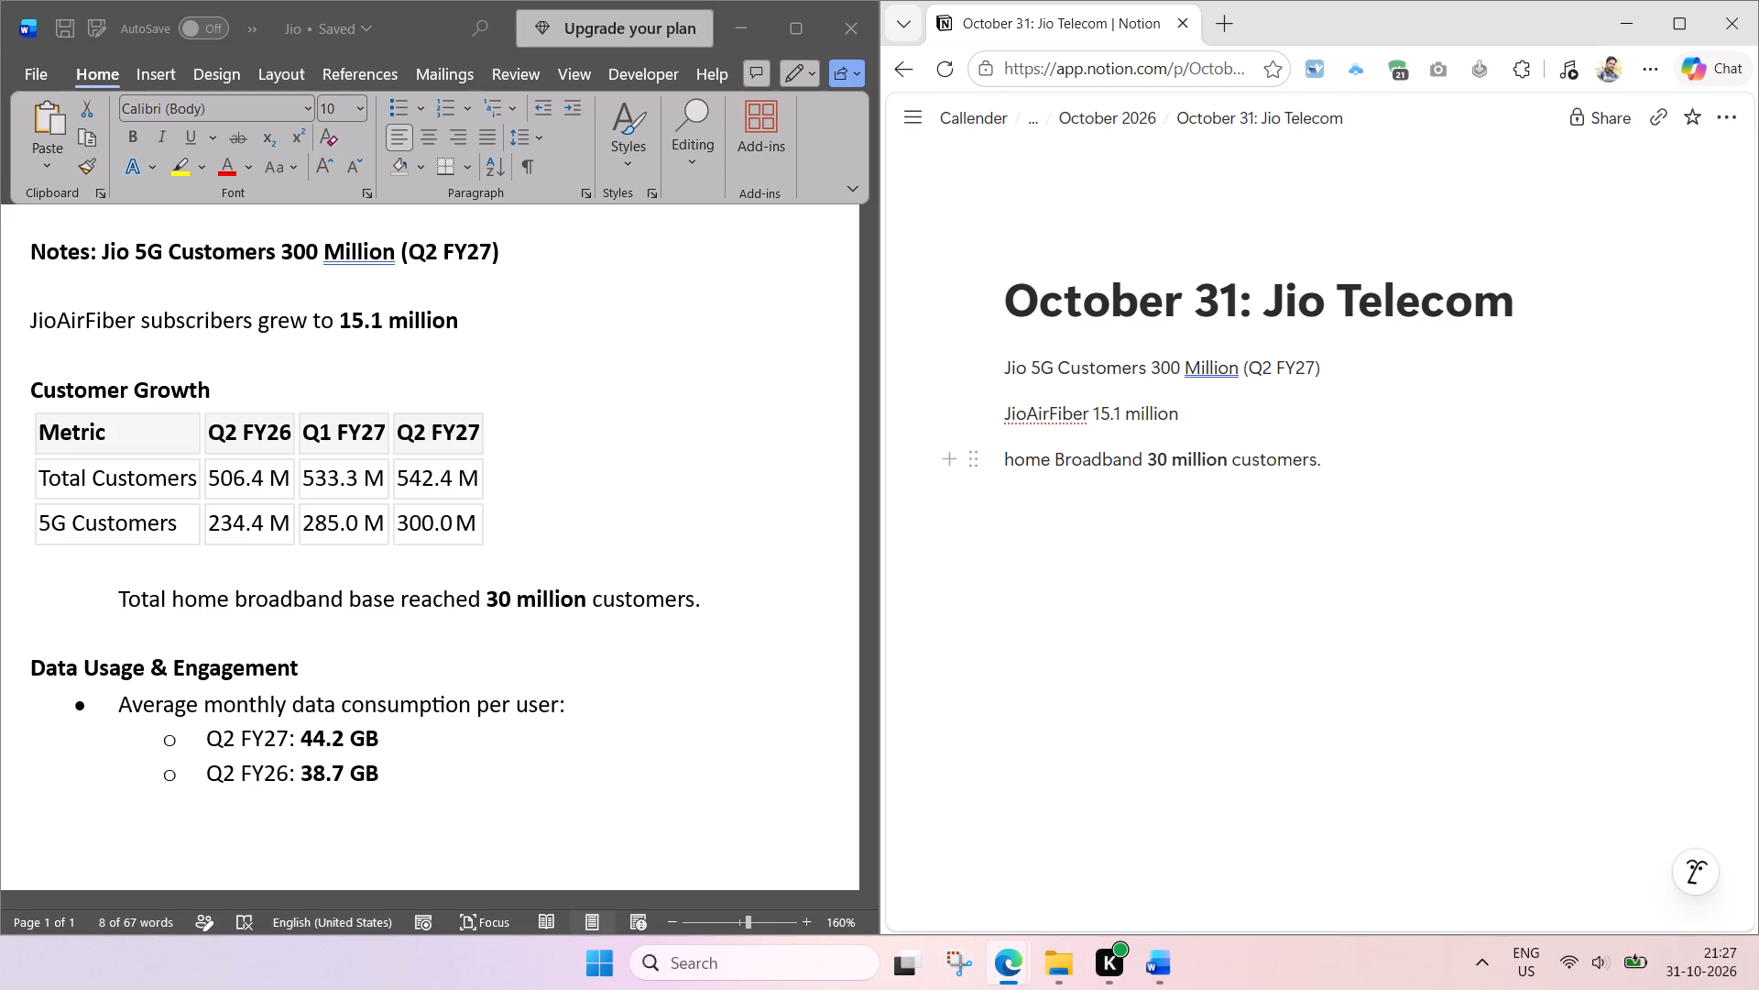
Copy Customers from the first line in front of the figures in the JioAirFiber and Broadband lines, and delete the trailing customers.
{"action": "double_click", "coordinate": [1284, 465]}
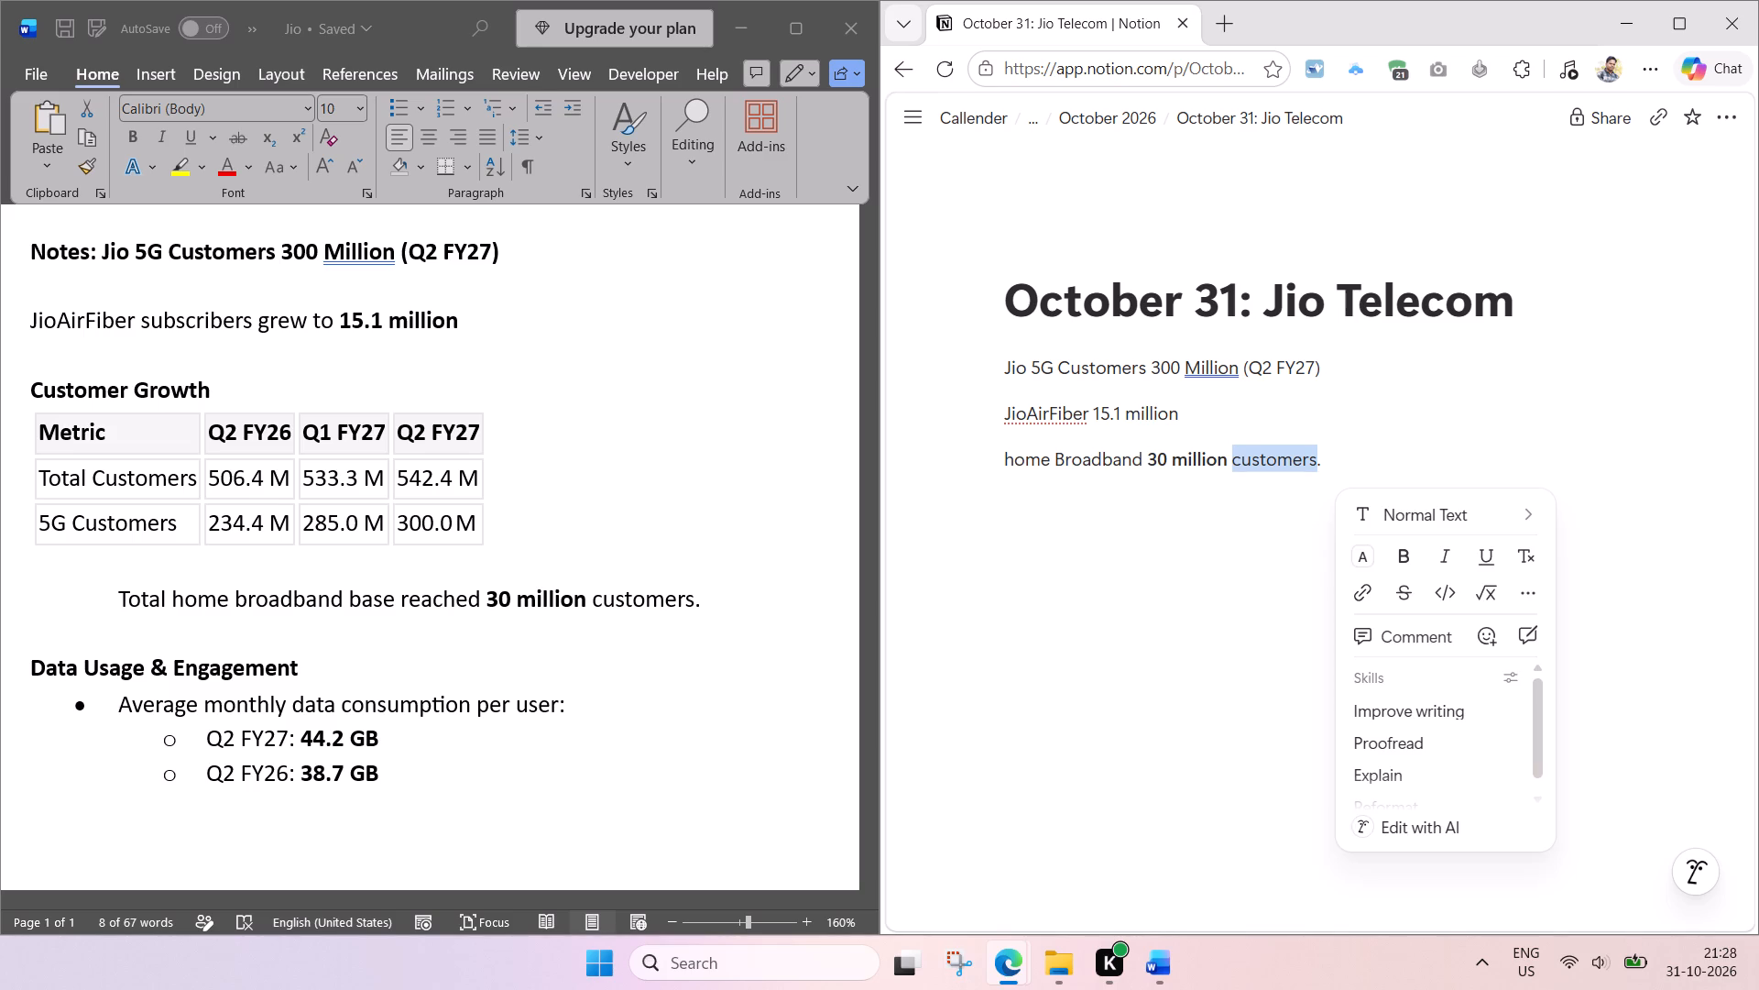
{"action": "double_click", "coordinate": [1086, 368]}
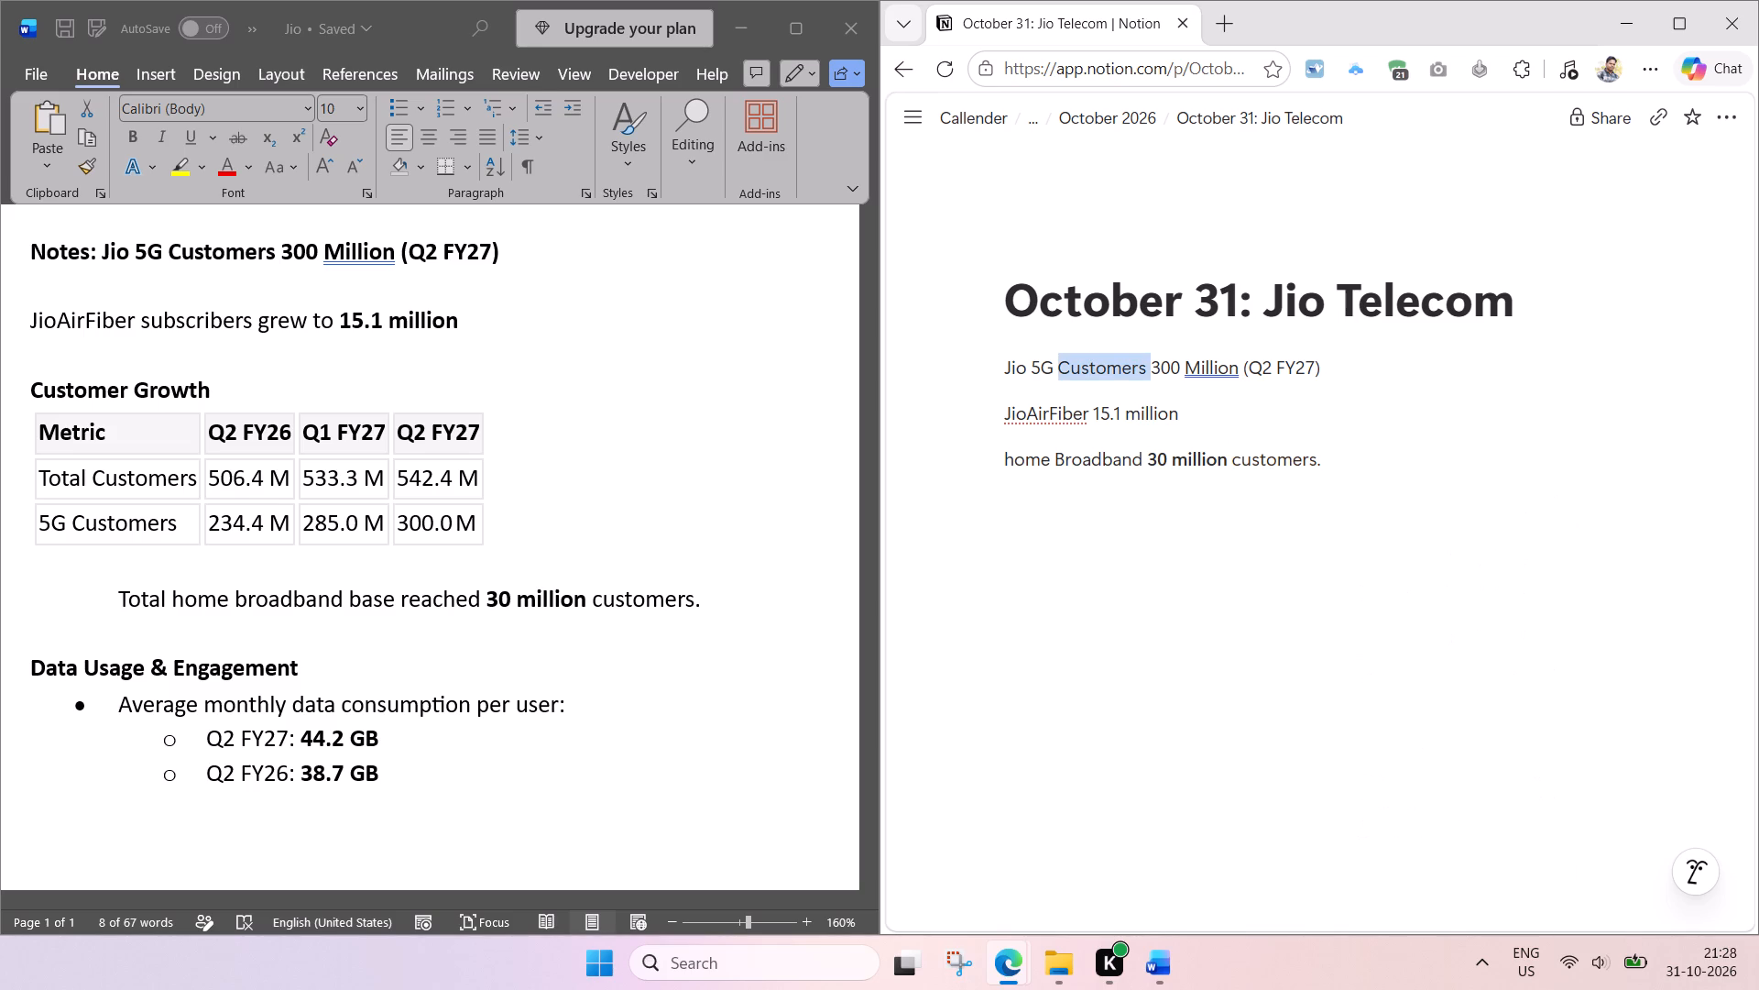
{"action": "key", "text": "ctrl+c"}
{"action": "left_click", "coordinate": [1092, 410]}
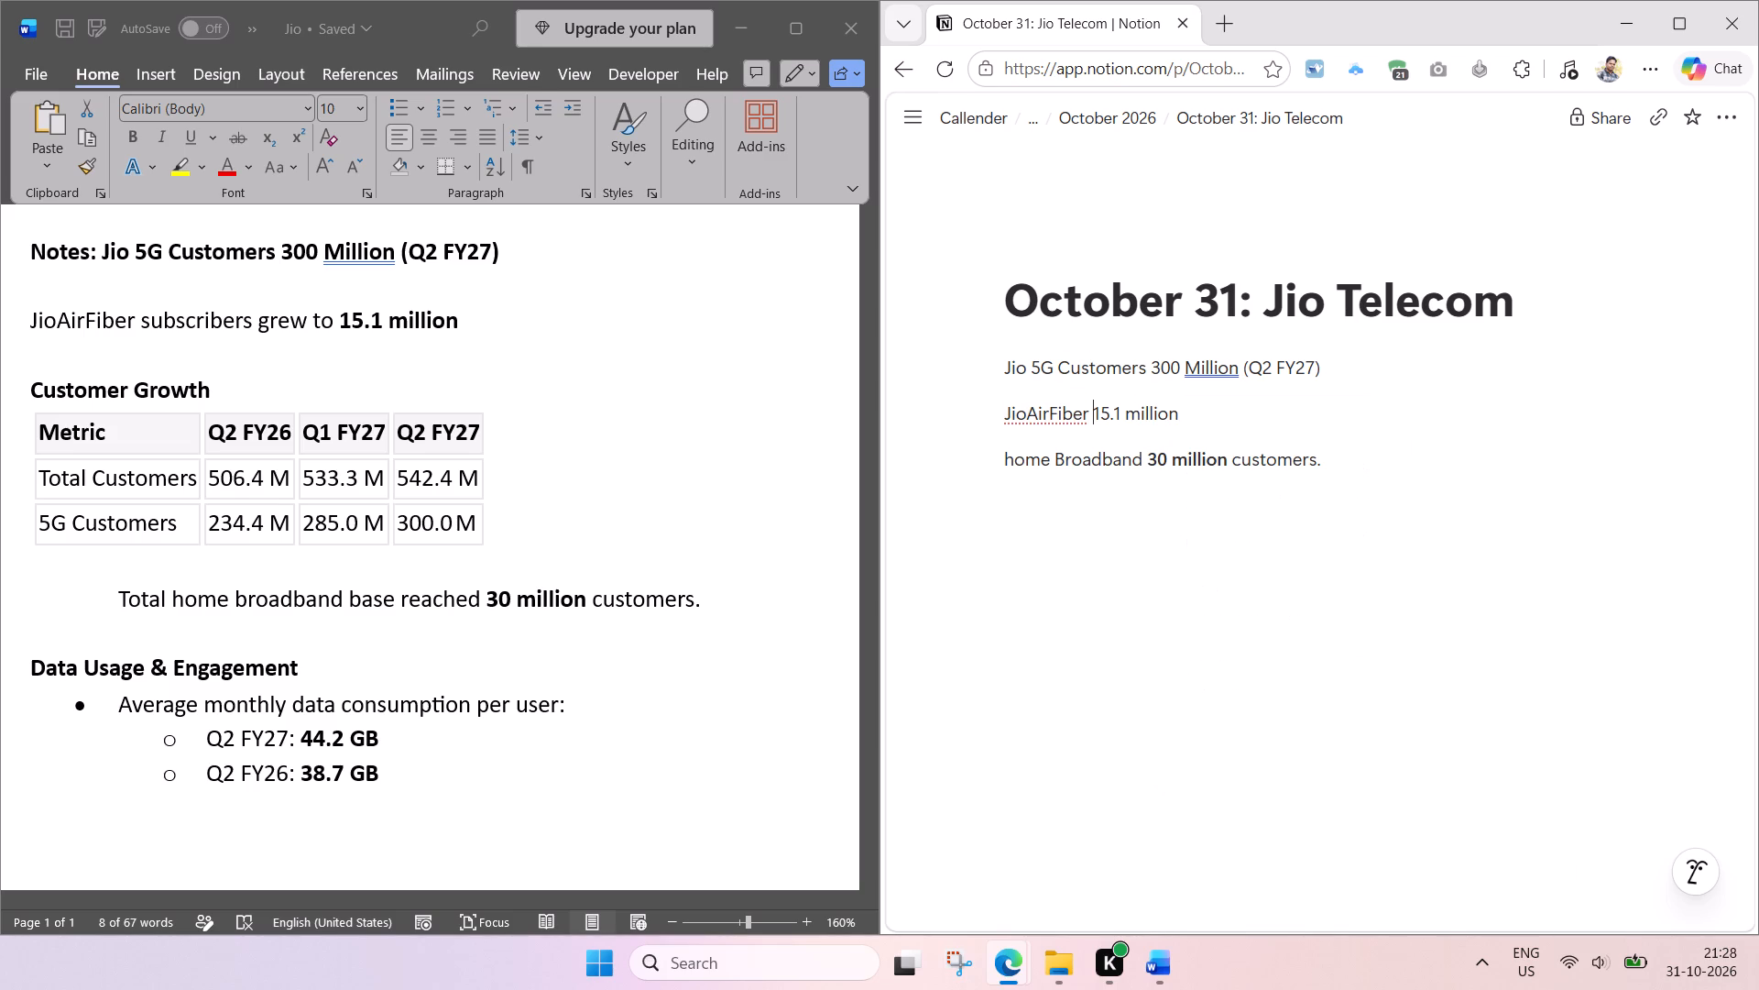
{"action": "key", "text": "ctrl+v"}
{"action": "left_click", "coordinate": [1145, 461]}
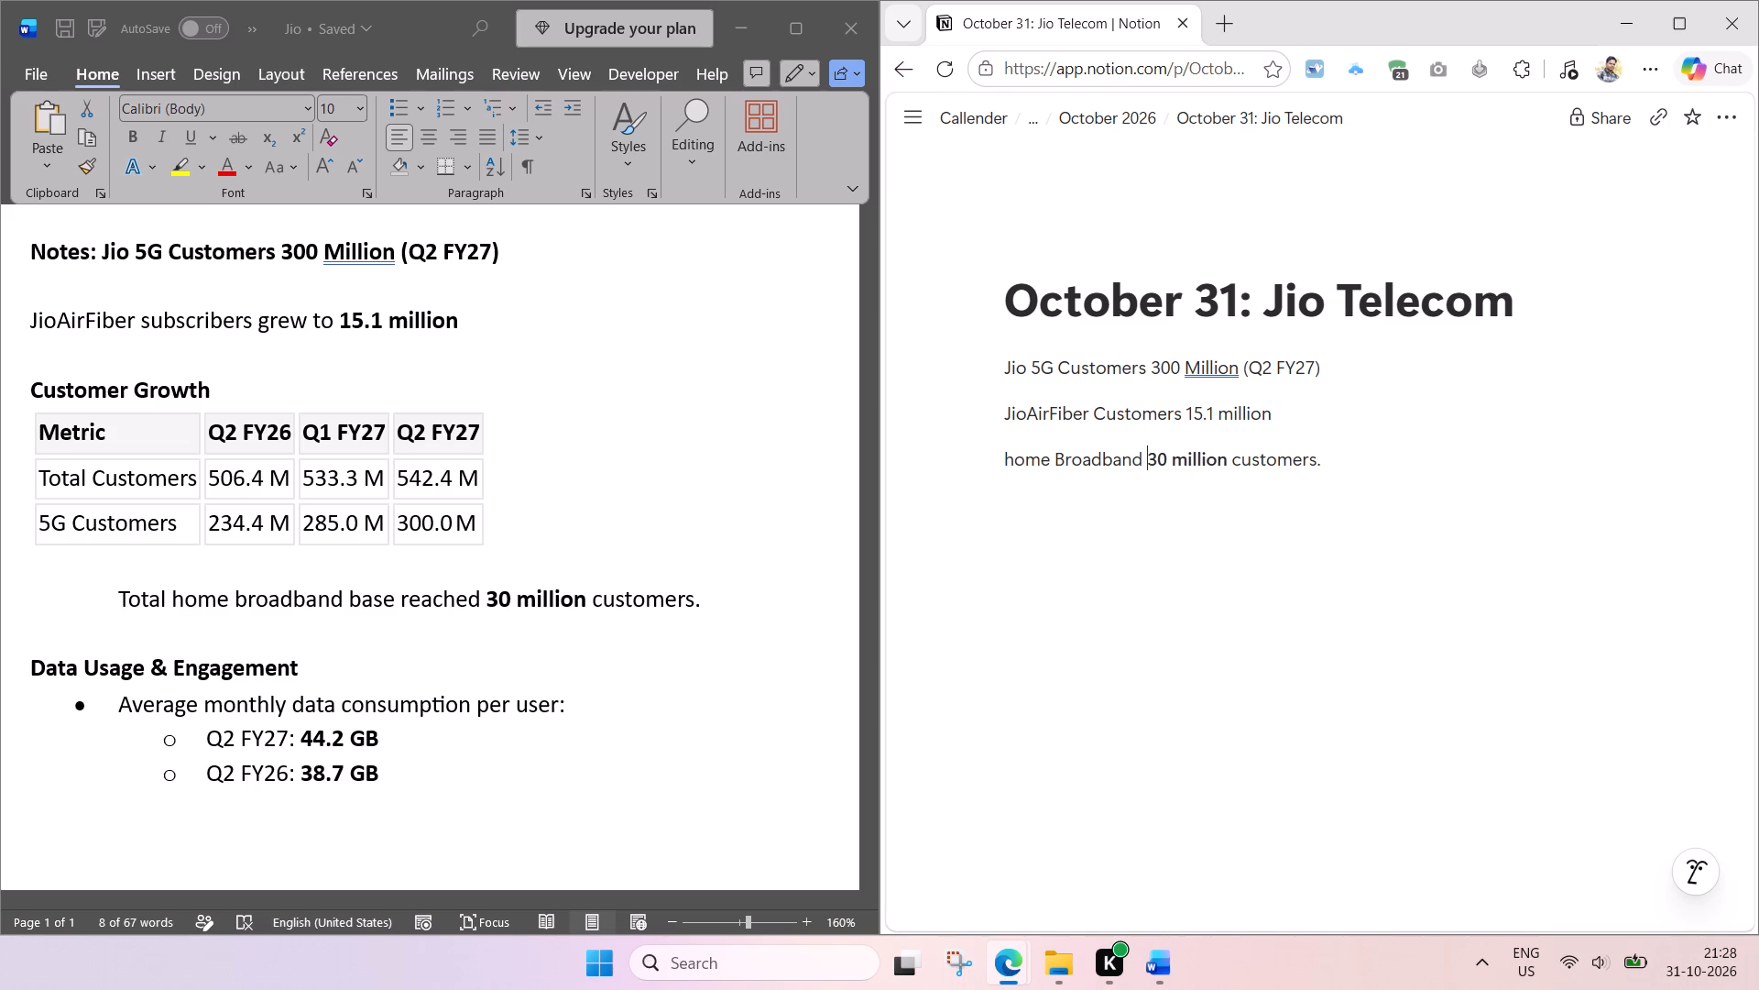
{"action": "key", "text": "ctrl+v"}
{"action": "left_click_drag", "start_coordinate": [1415, 465], "coordinate": [1323, 467]}
{"action": "key", "text": "BackSpace"}
Apply the lowercase spelling million to the Jio 5G Customers line.
{"action": "left_click", "coordinate": [1215, 374]}
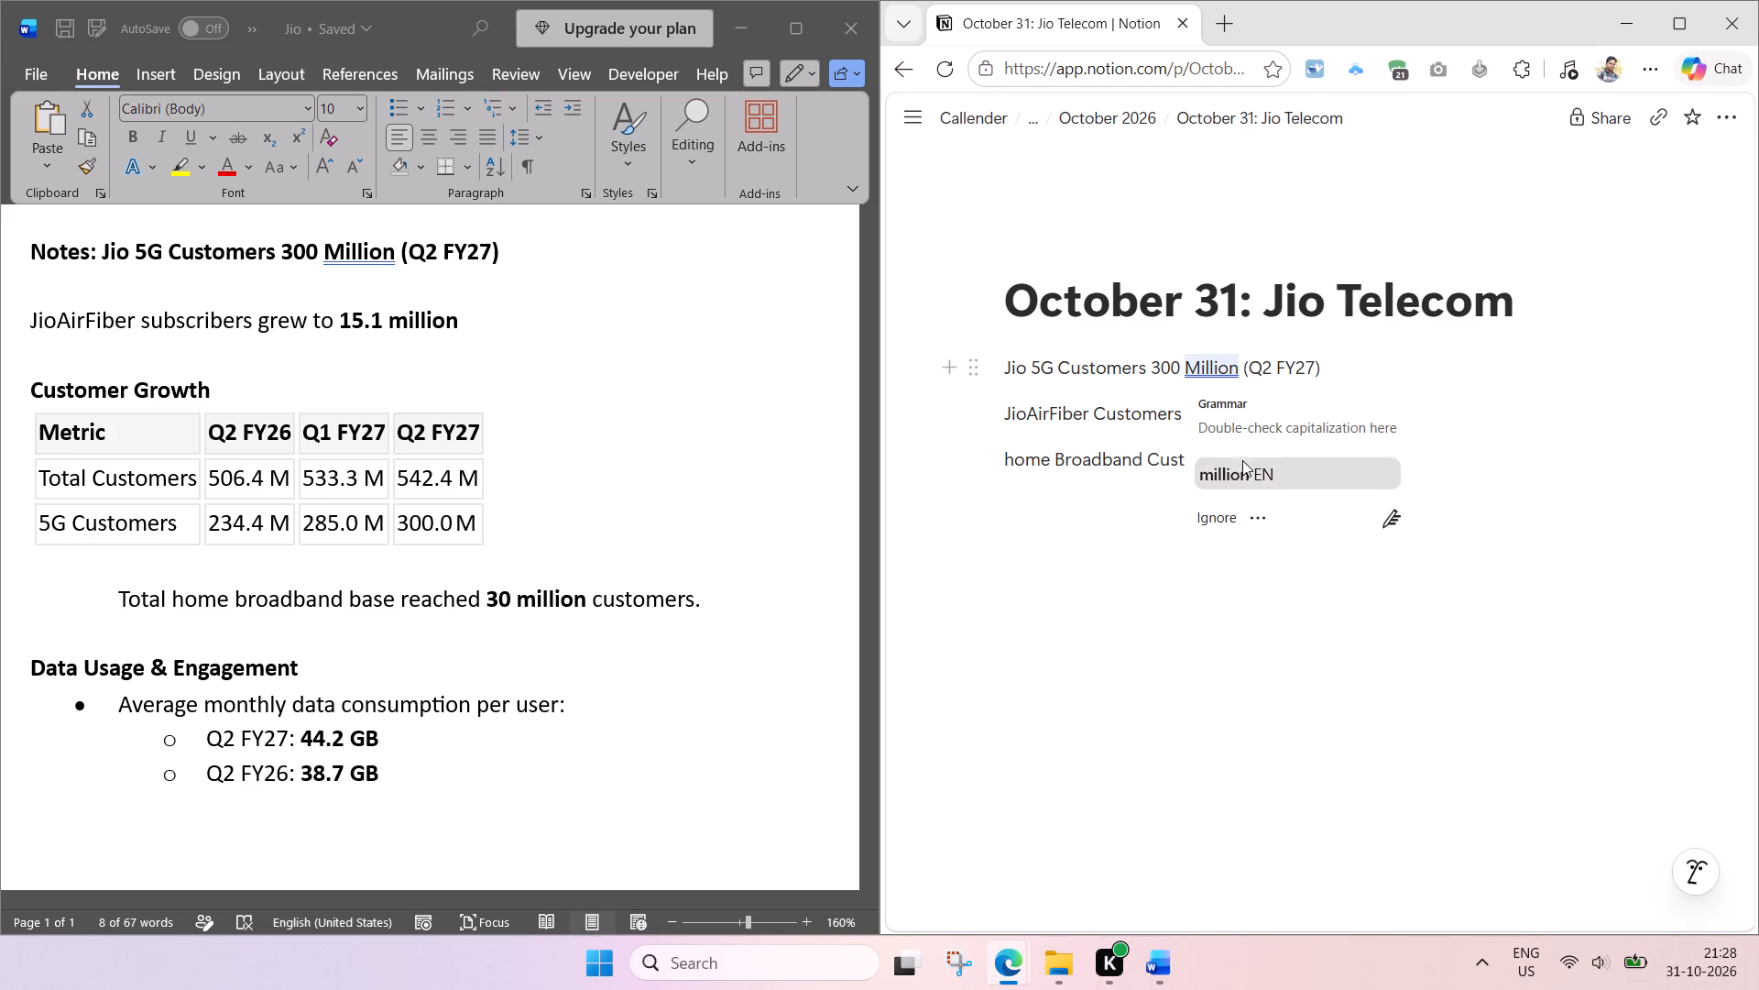
{"action": "left_click", "coordinate": [1240, 466]}
Set all three Jio customer lines in regular weight.
{"action": "left_click_drag", "start_coordinate": [1331, 460], "coordinate": [1043, 386]}
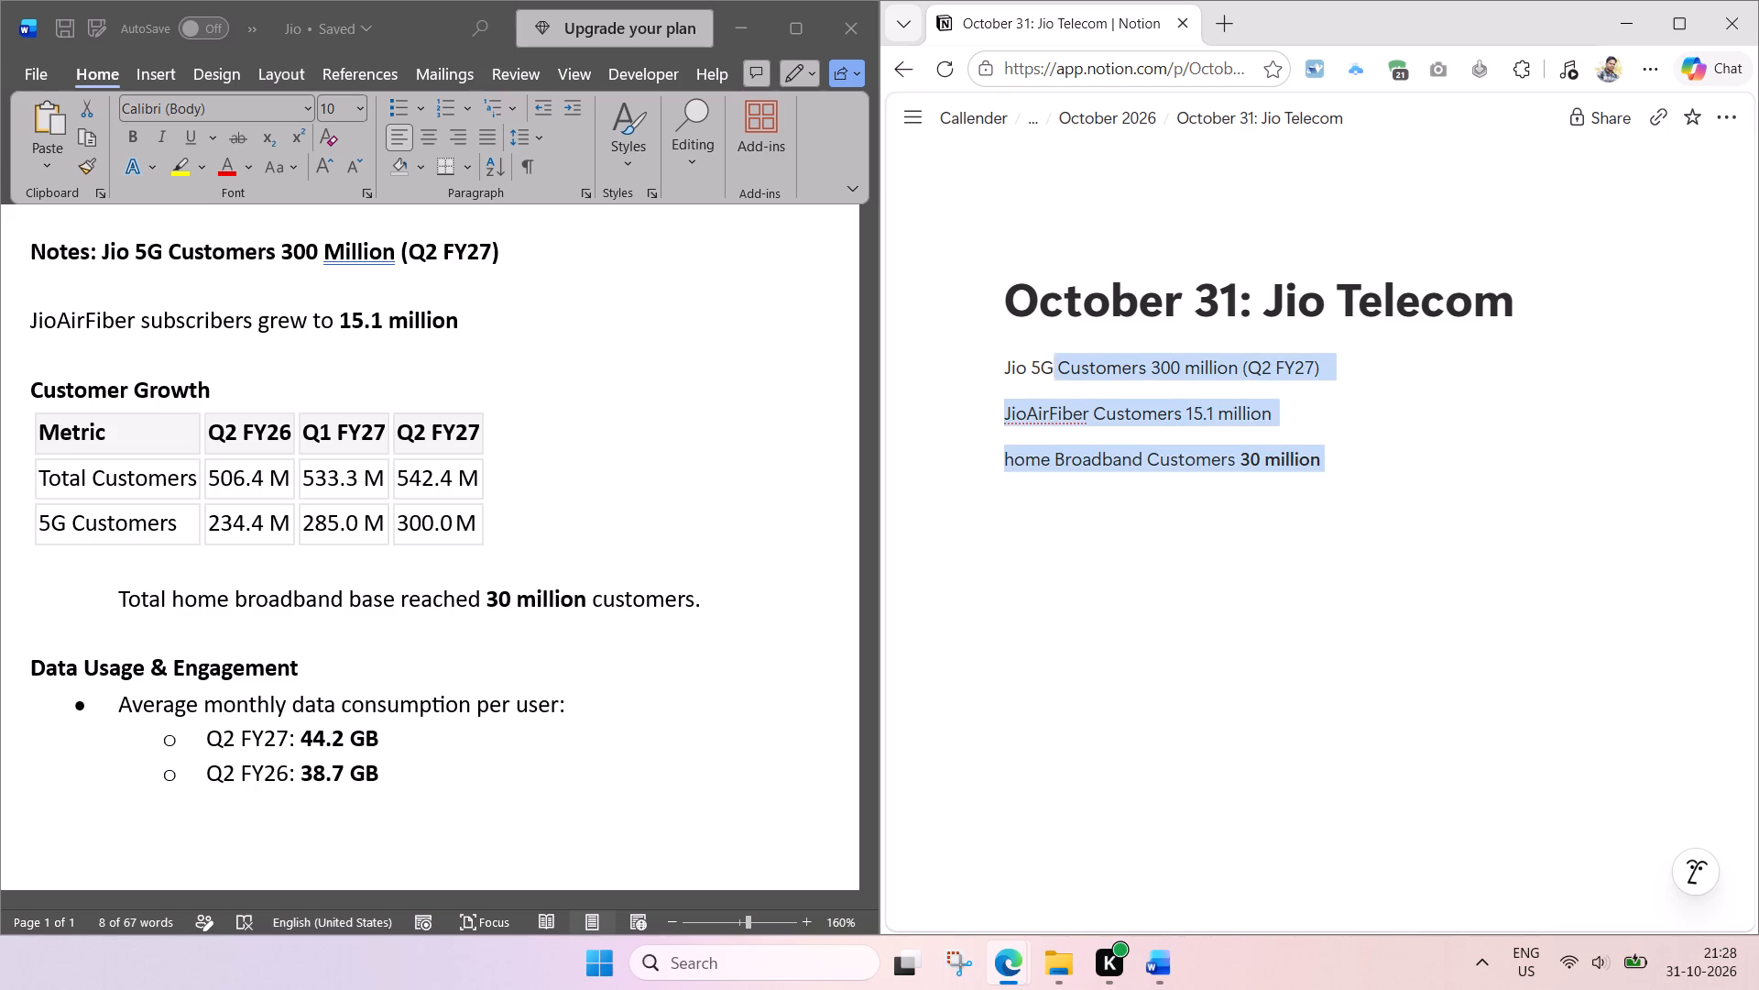
{"action": "left_click_drag", "start_coordinate": [1043, 386], "coordinate": [993, 370]}
{"action": "key", "text": "ctrl+b"}
{"action": "key", "text": "ctrl+b"}
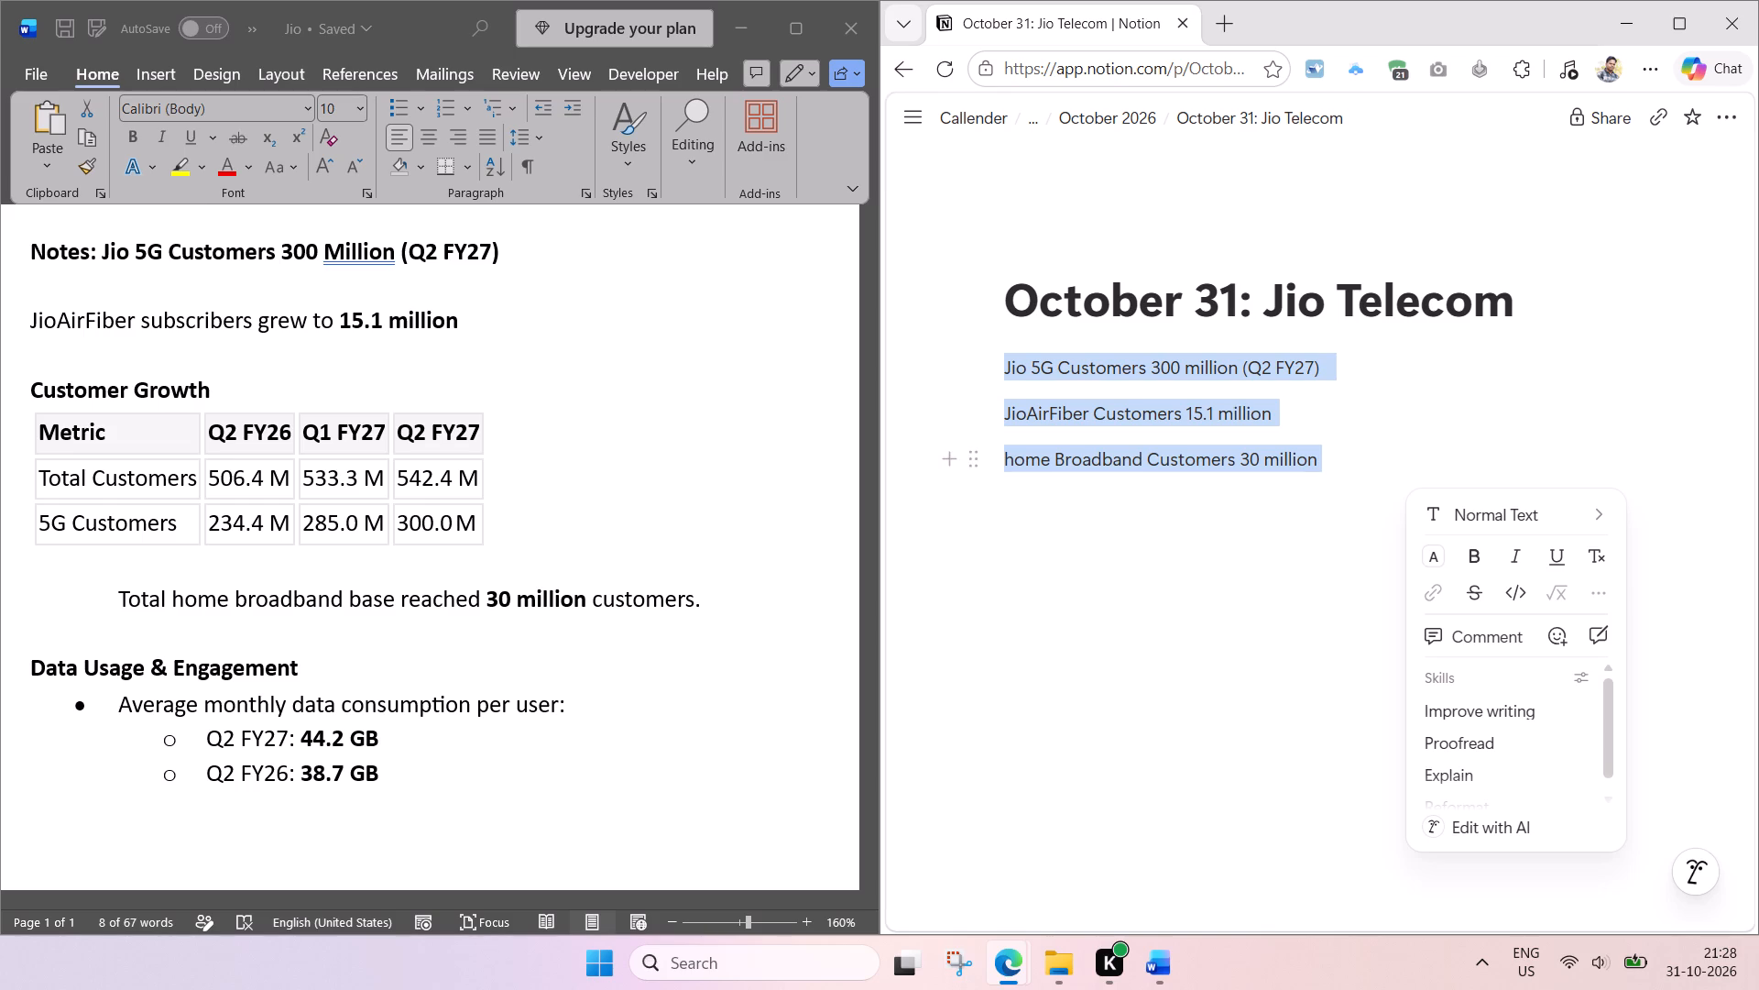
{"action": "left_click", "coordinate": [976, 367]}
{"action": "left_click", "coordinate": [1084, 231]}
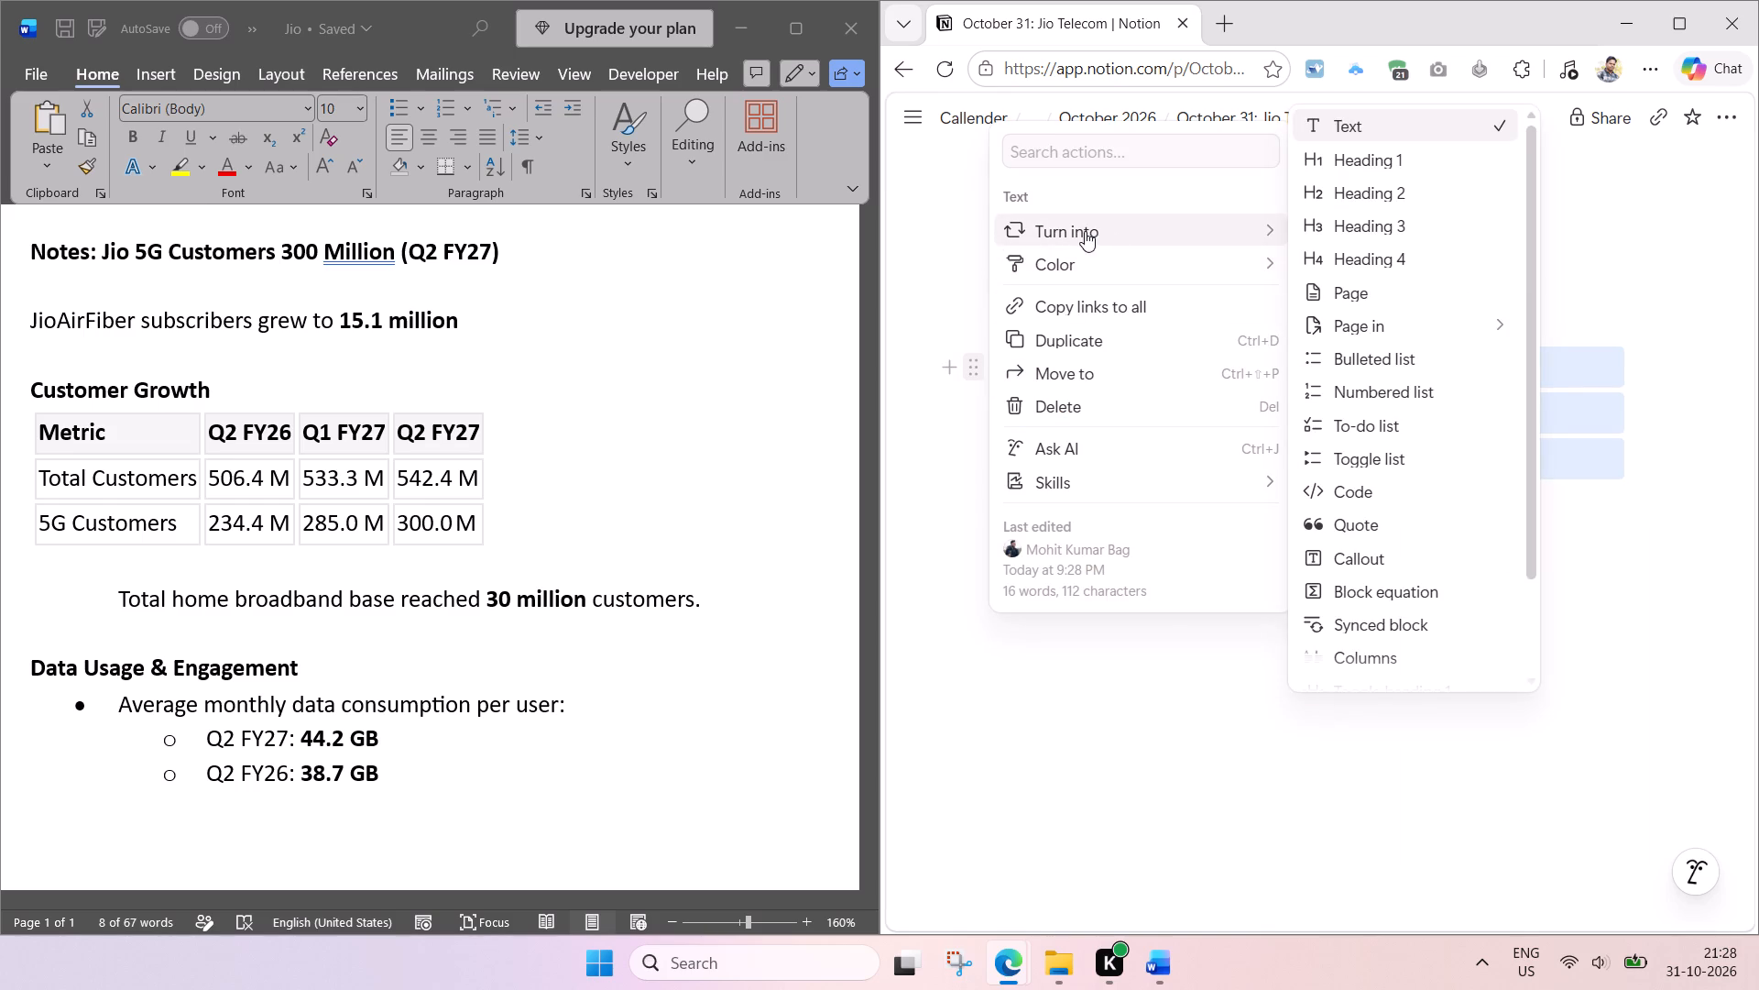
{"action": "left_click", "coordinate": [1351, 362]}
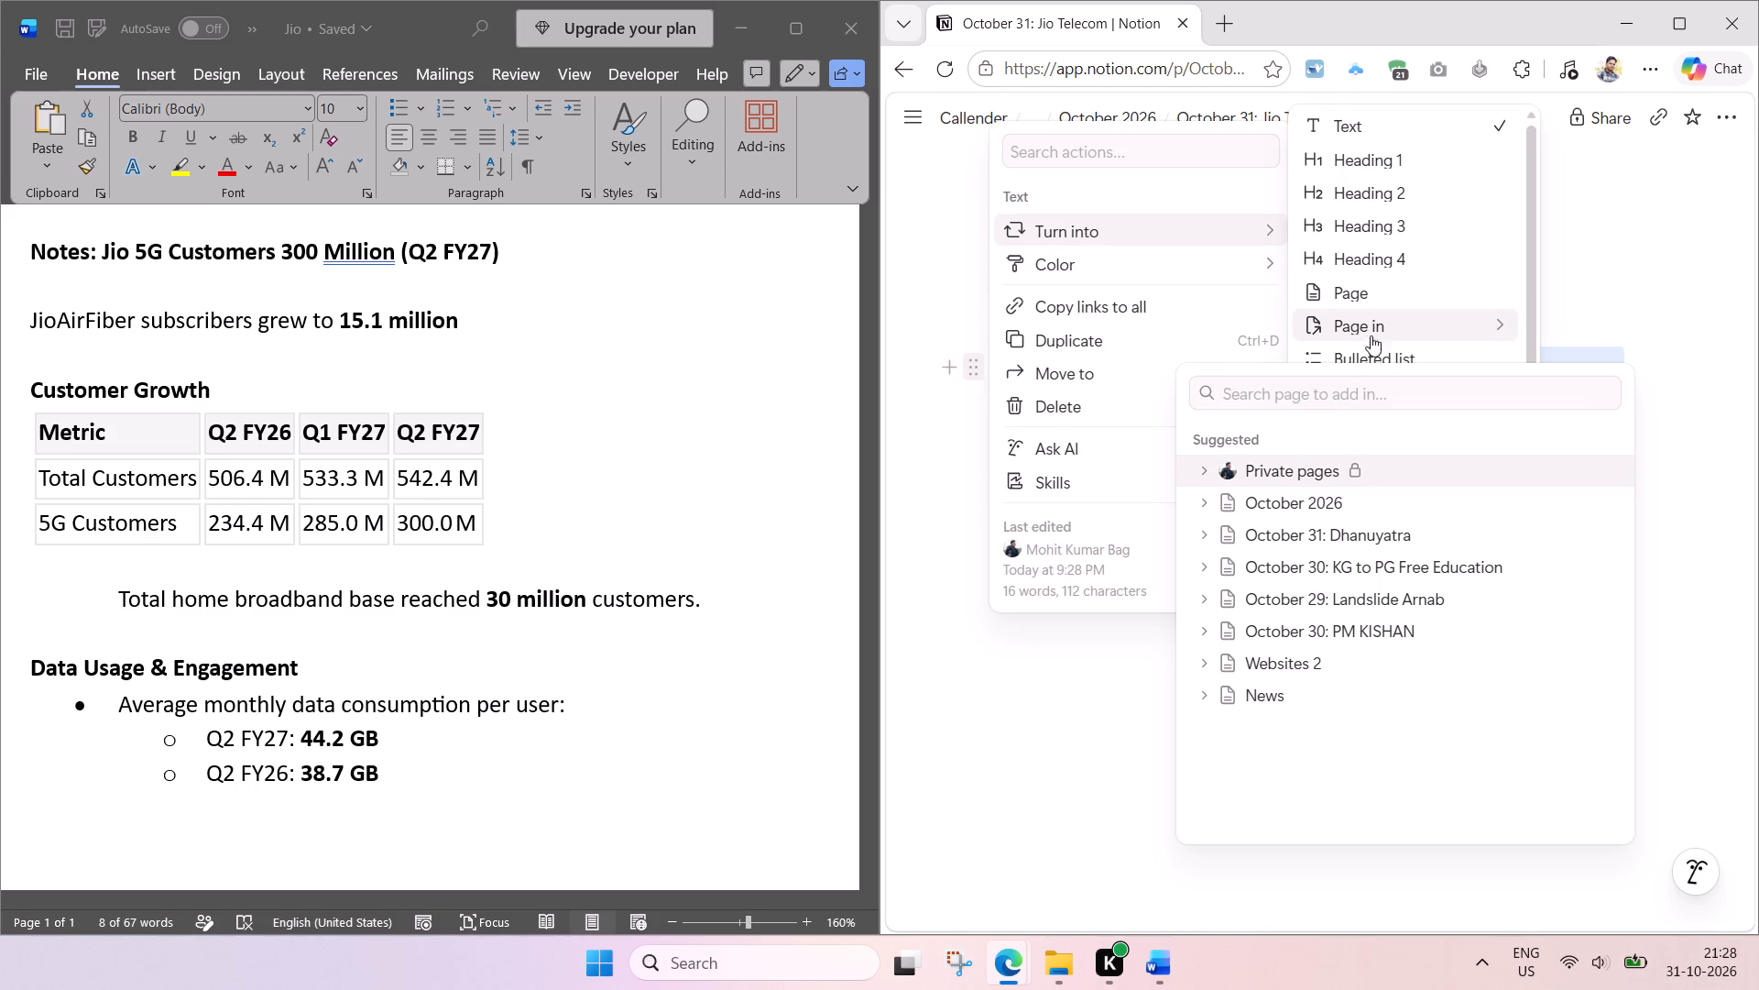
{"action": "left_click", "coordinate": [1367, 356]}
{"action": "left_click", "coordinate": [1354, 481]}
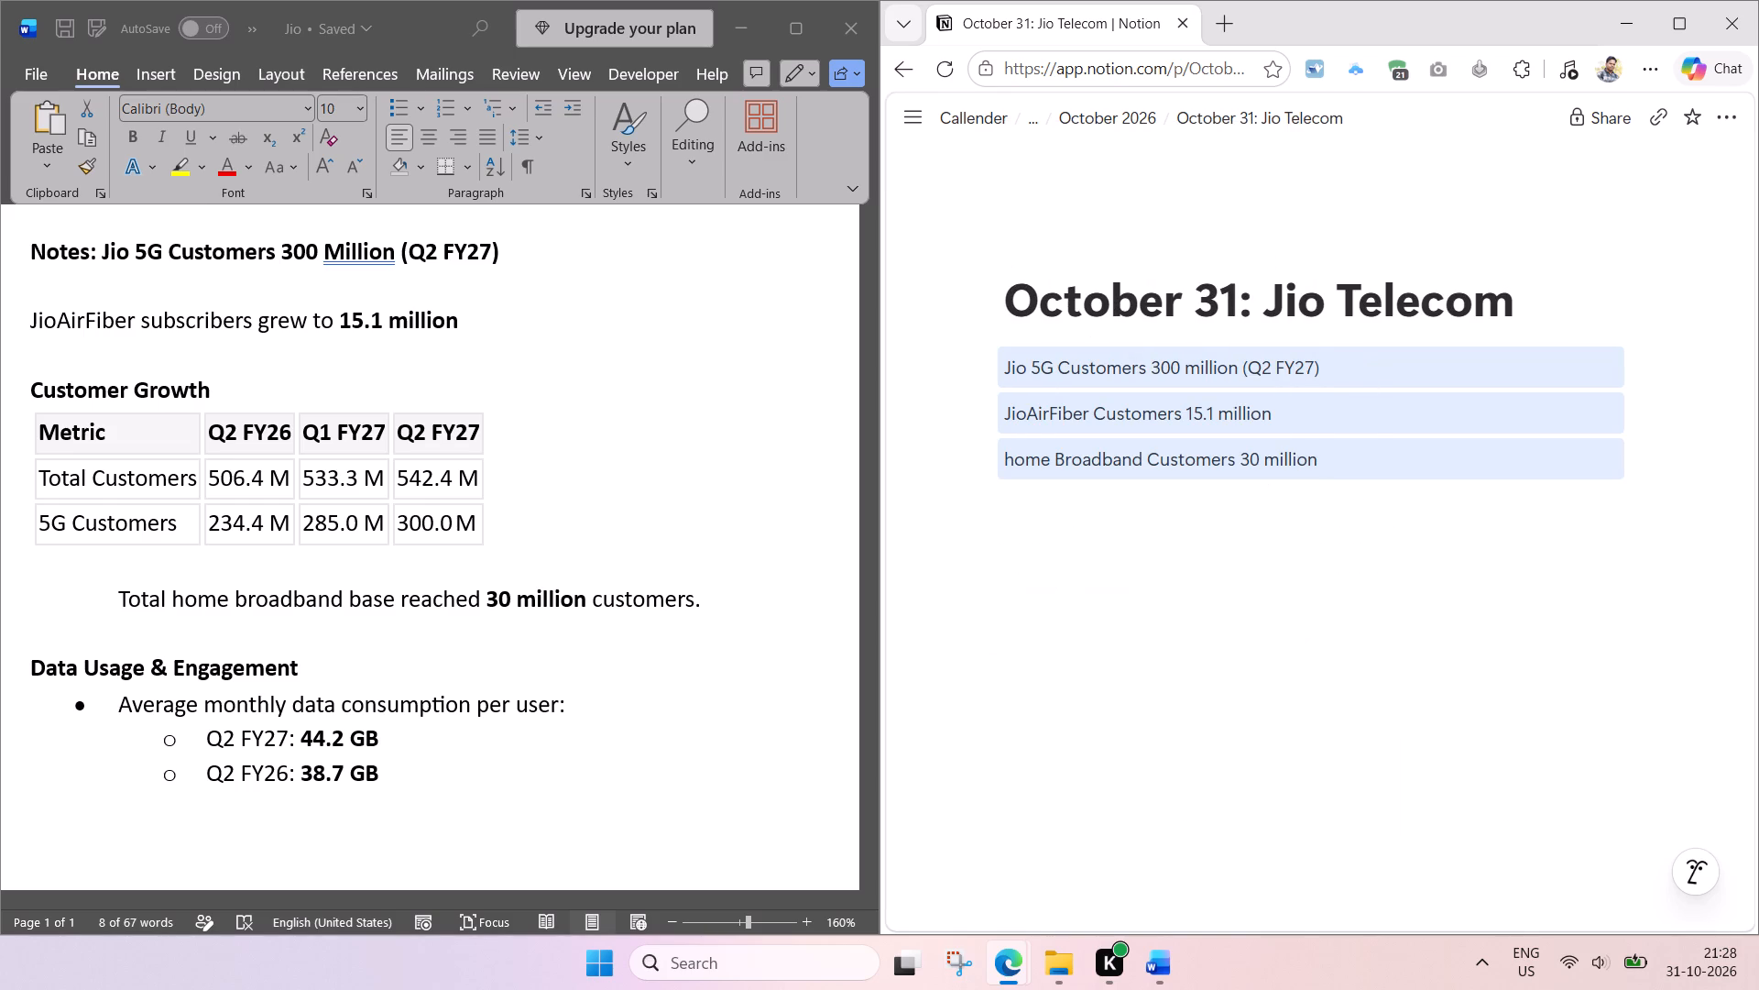
Turn the three Jio customer lines into a bulleted list.
{"action": "left_click", "coordinate": [980, 368]}
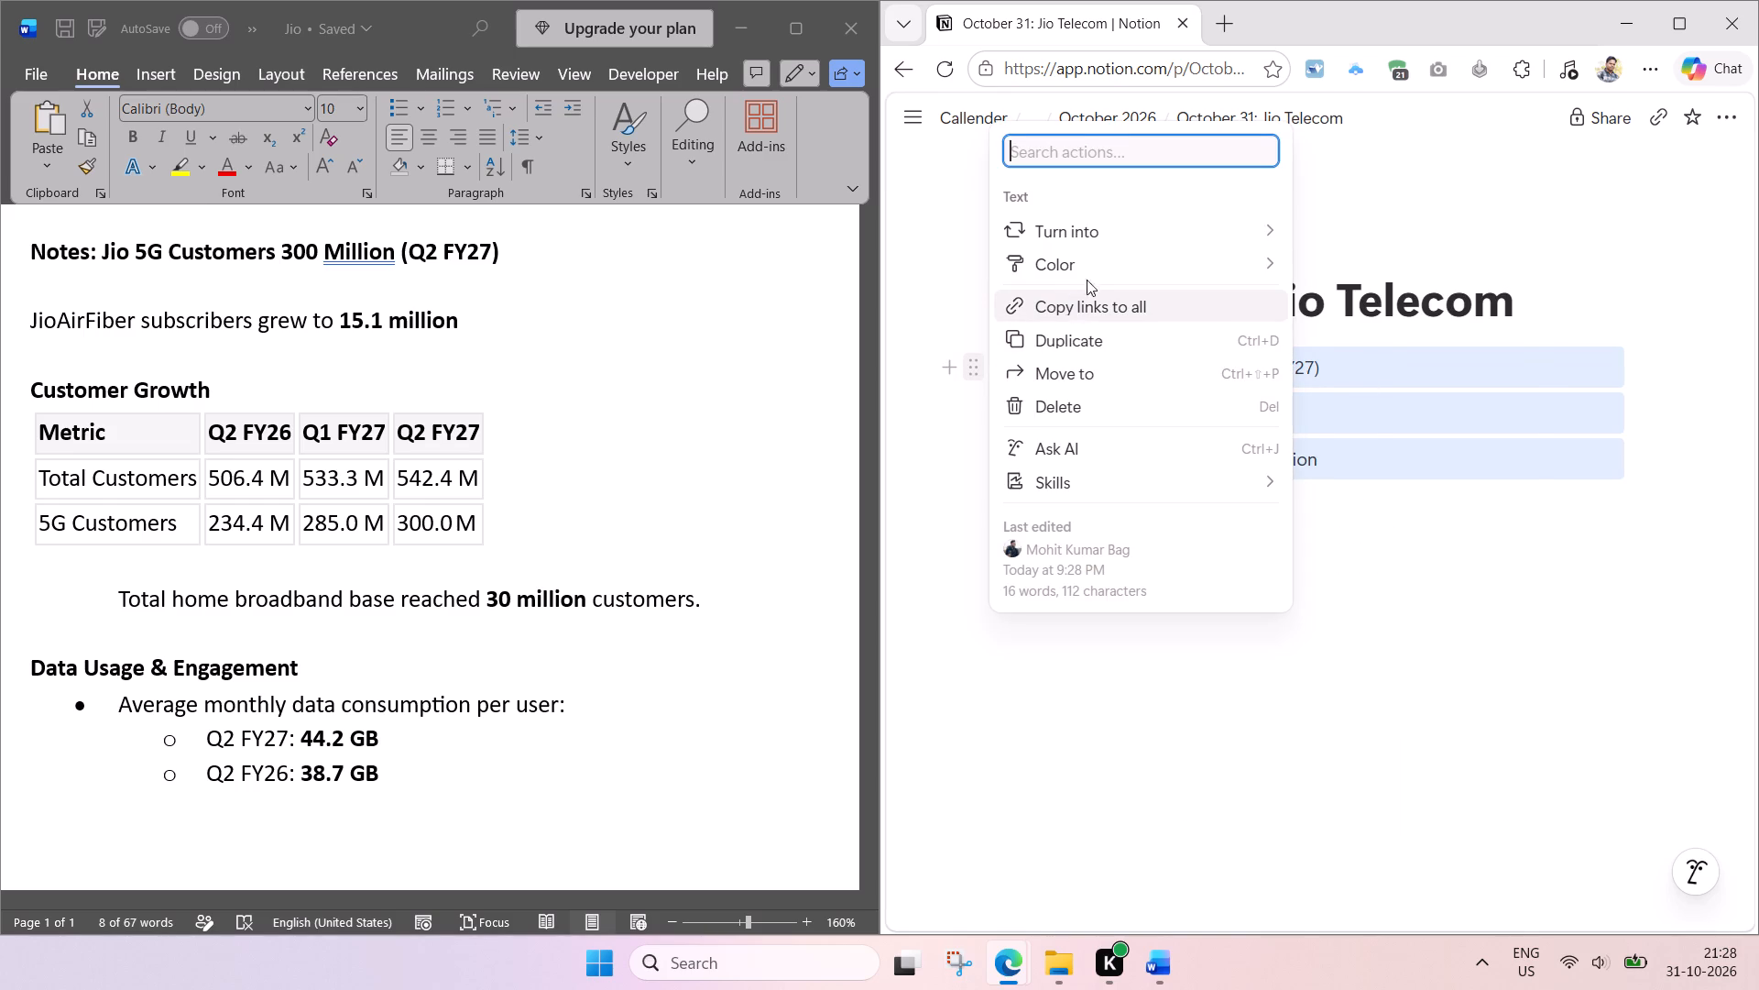
{"action": "left_click", "coordinate": [1110, 239]}
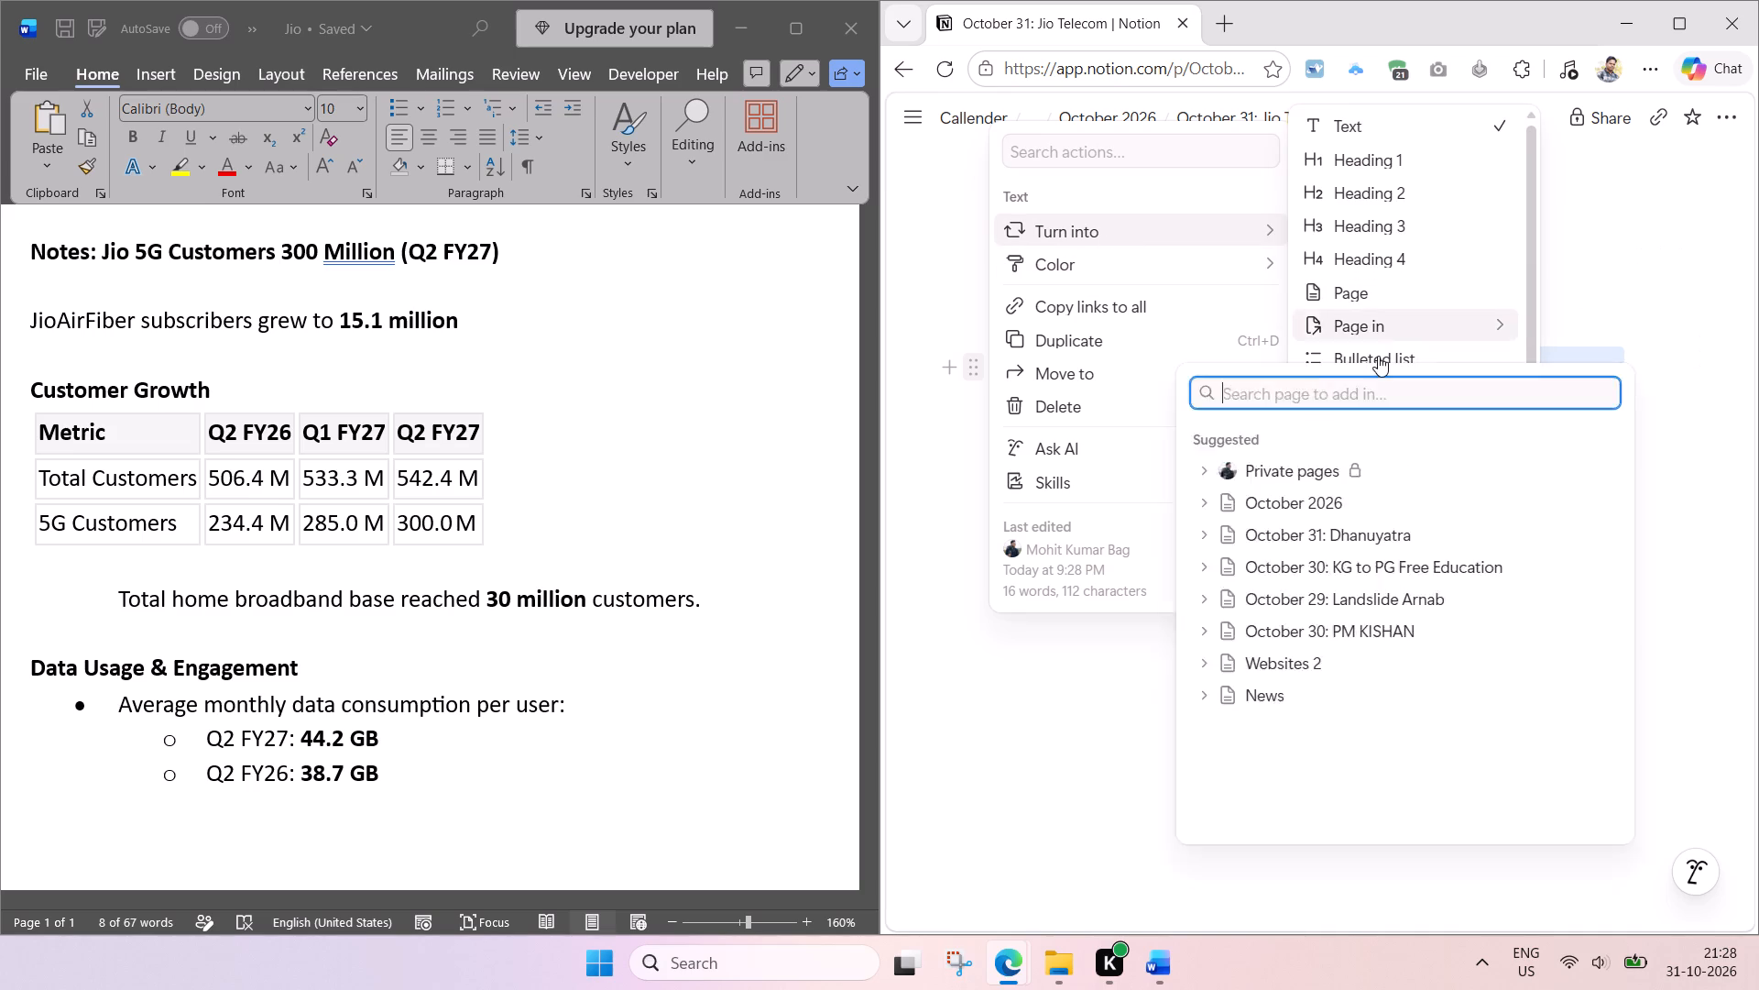
{"action": "left_click", "coordinate": [1378, 356]}
{"action": "left_click", "coordinate": [1201, 552]}
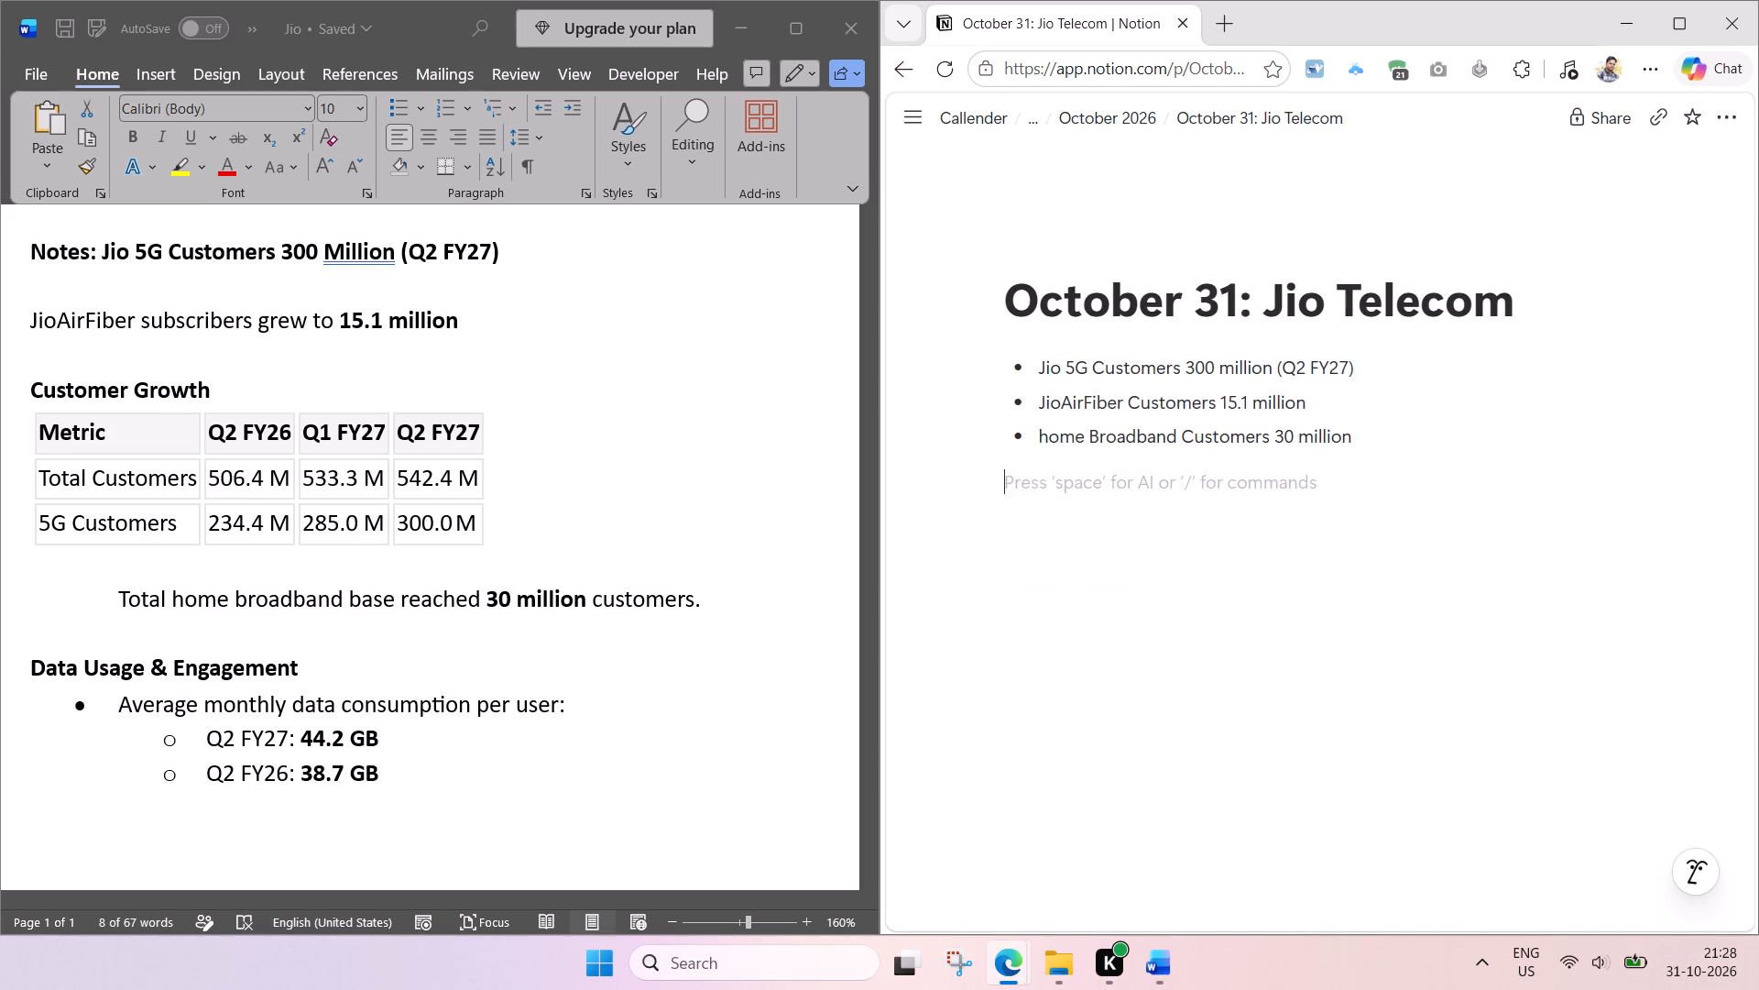
Insert a simple table on the empty line below the bulleted list.
{"action": "scroll", "coordinate": [560, 556], "scroll_direction": "up", "scroll_amount": 1}
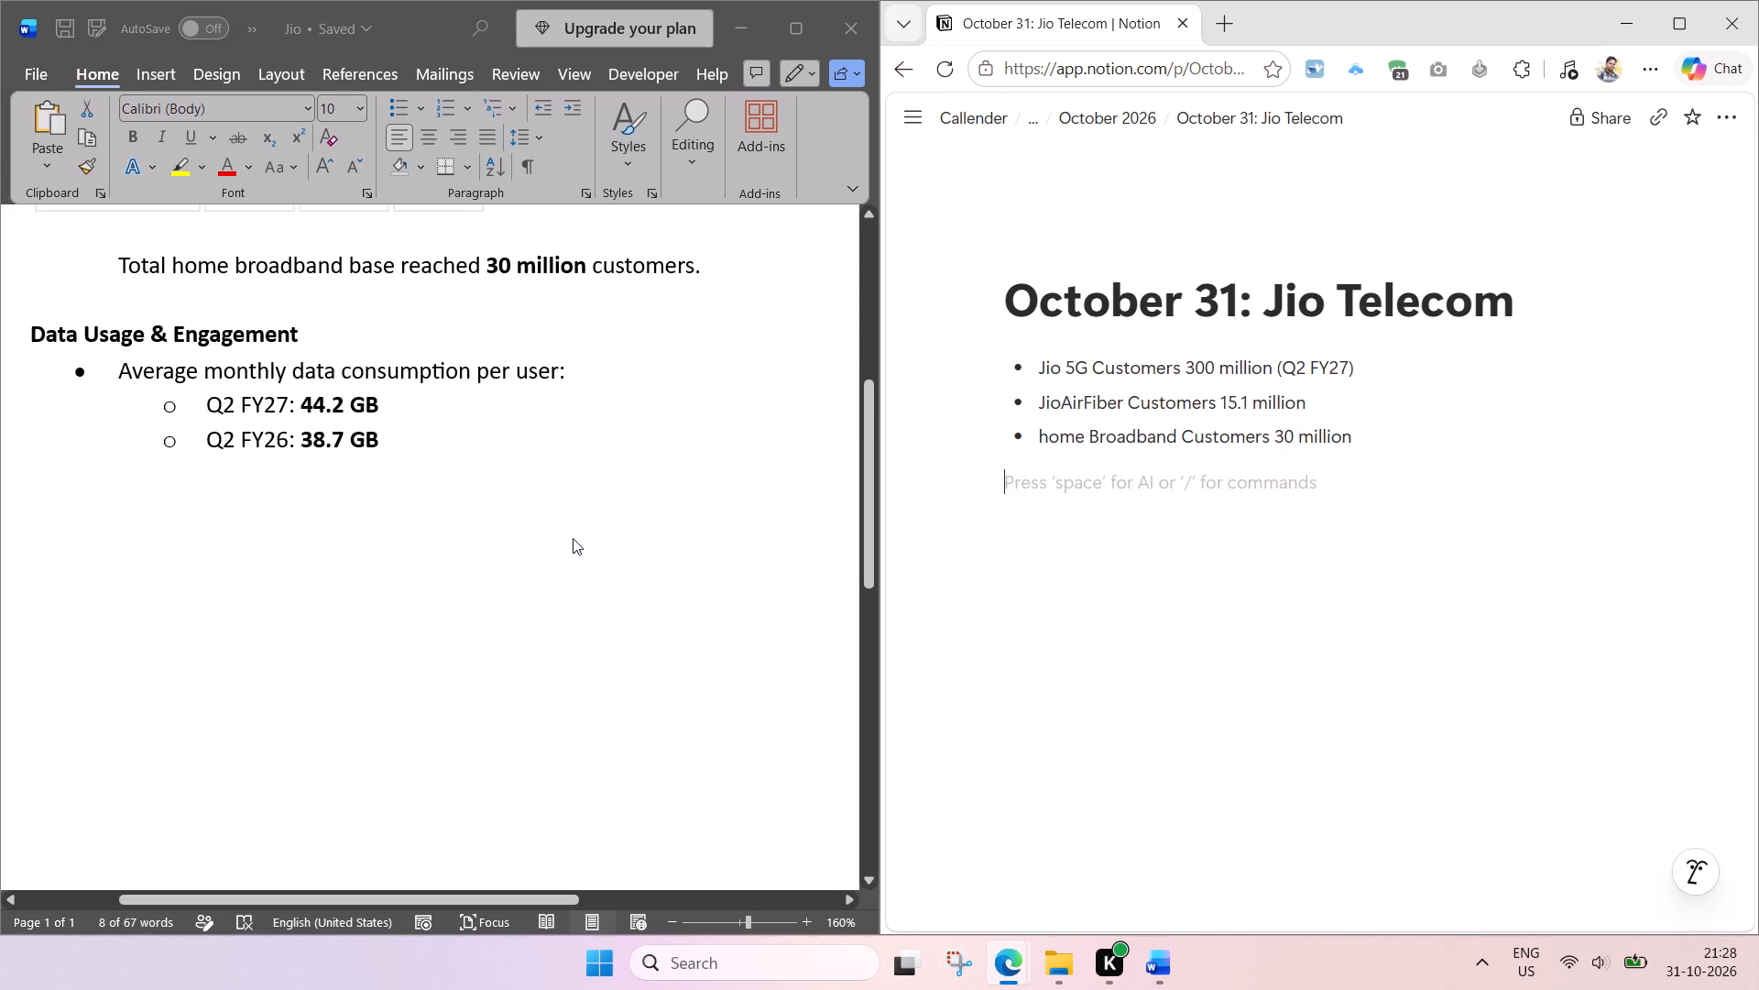
{"action": "scroll", "coordinate": [731, 566], "scroll_direction": "up", "scroll_amount": 1}
{"action": "left_click", "coordinate": [1091, 489]}
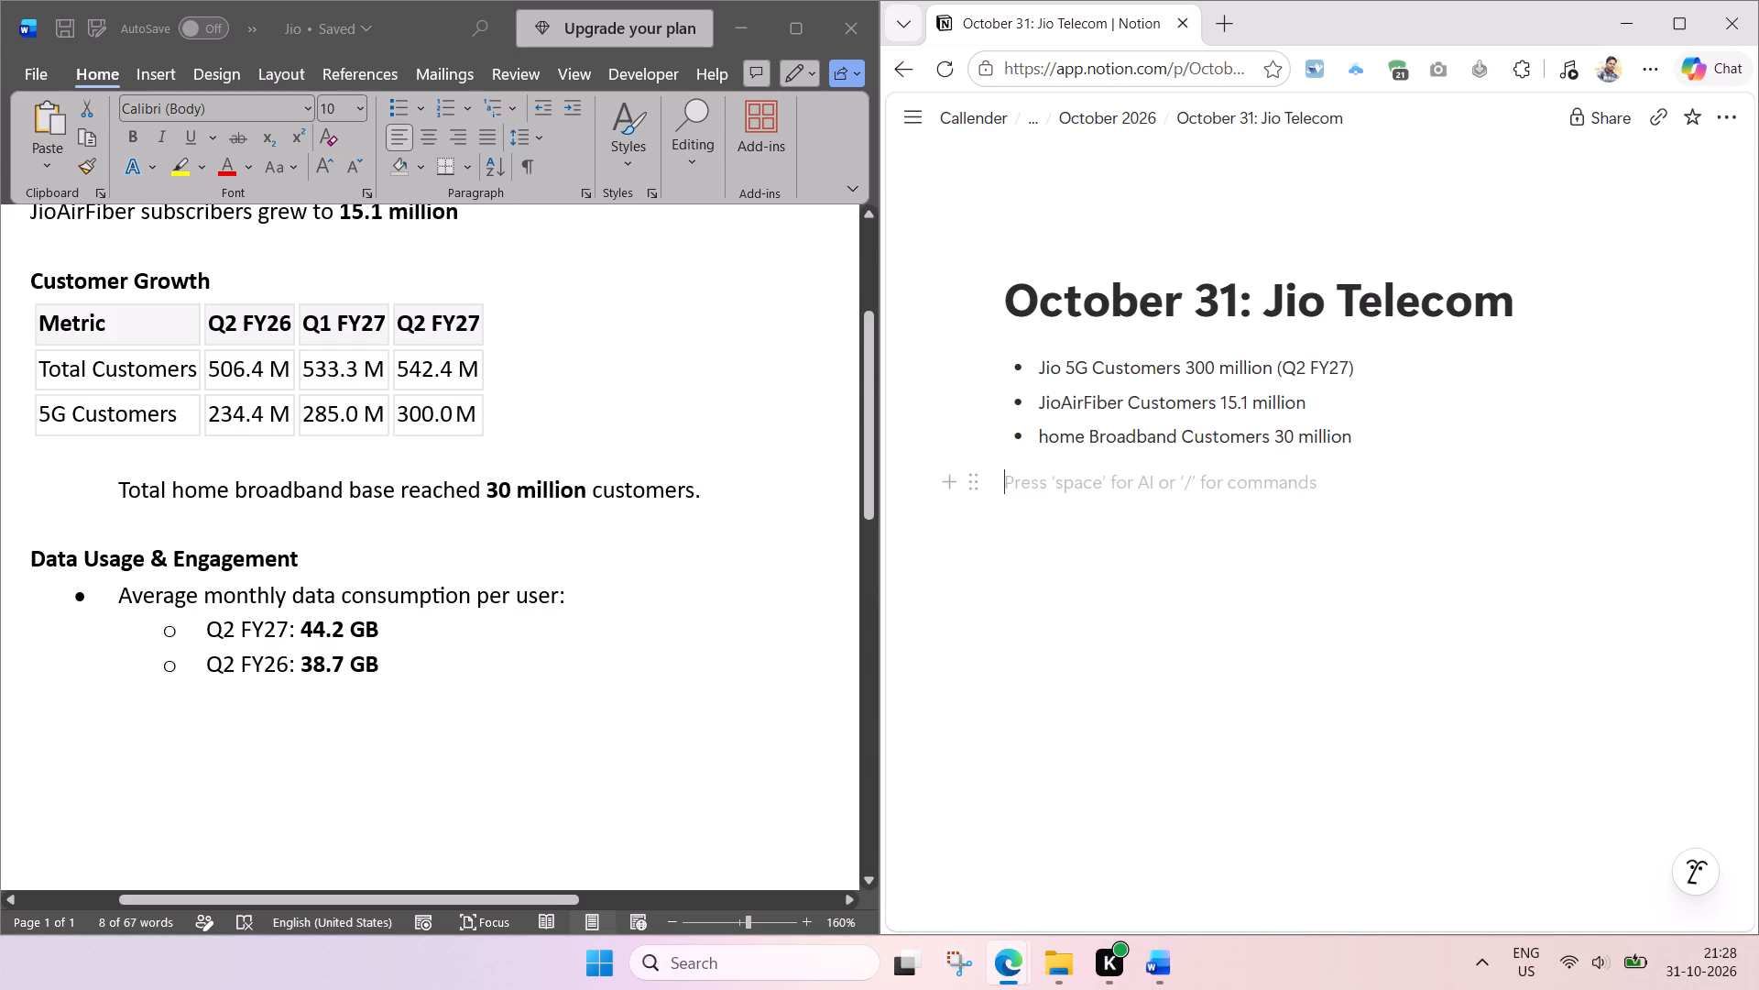
{"action": "type", "text": "/table"}
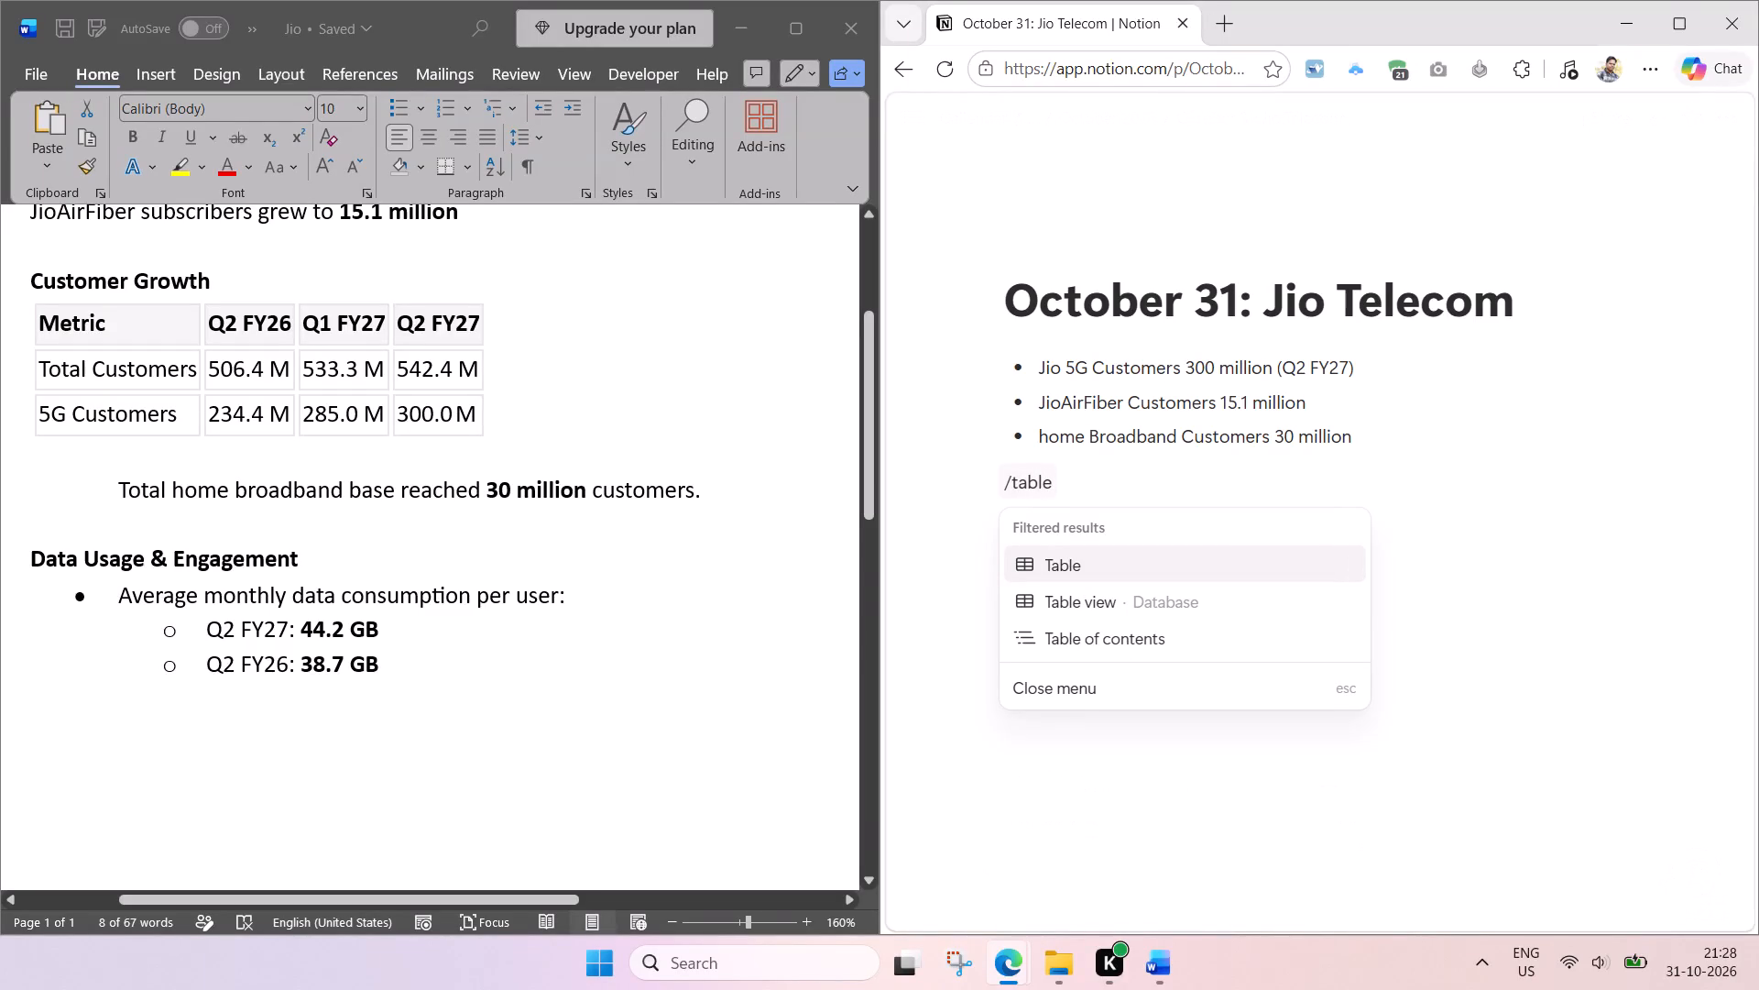
{"action": "key", "text": "Return"}
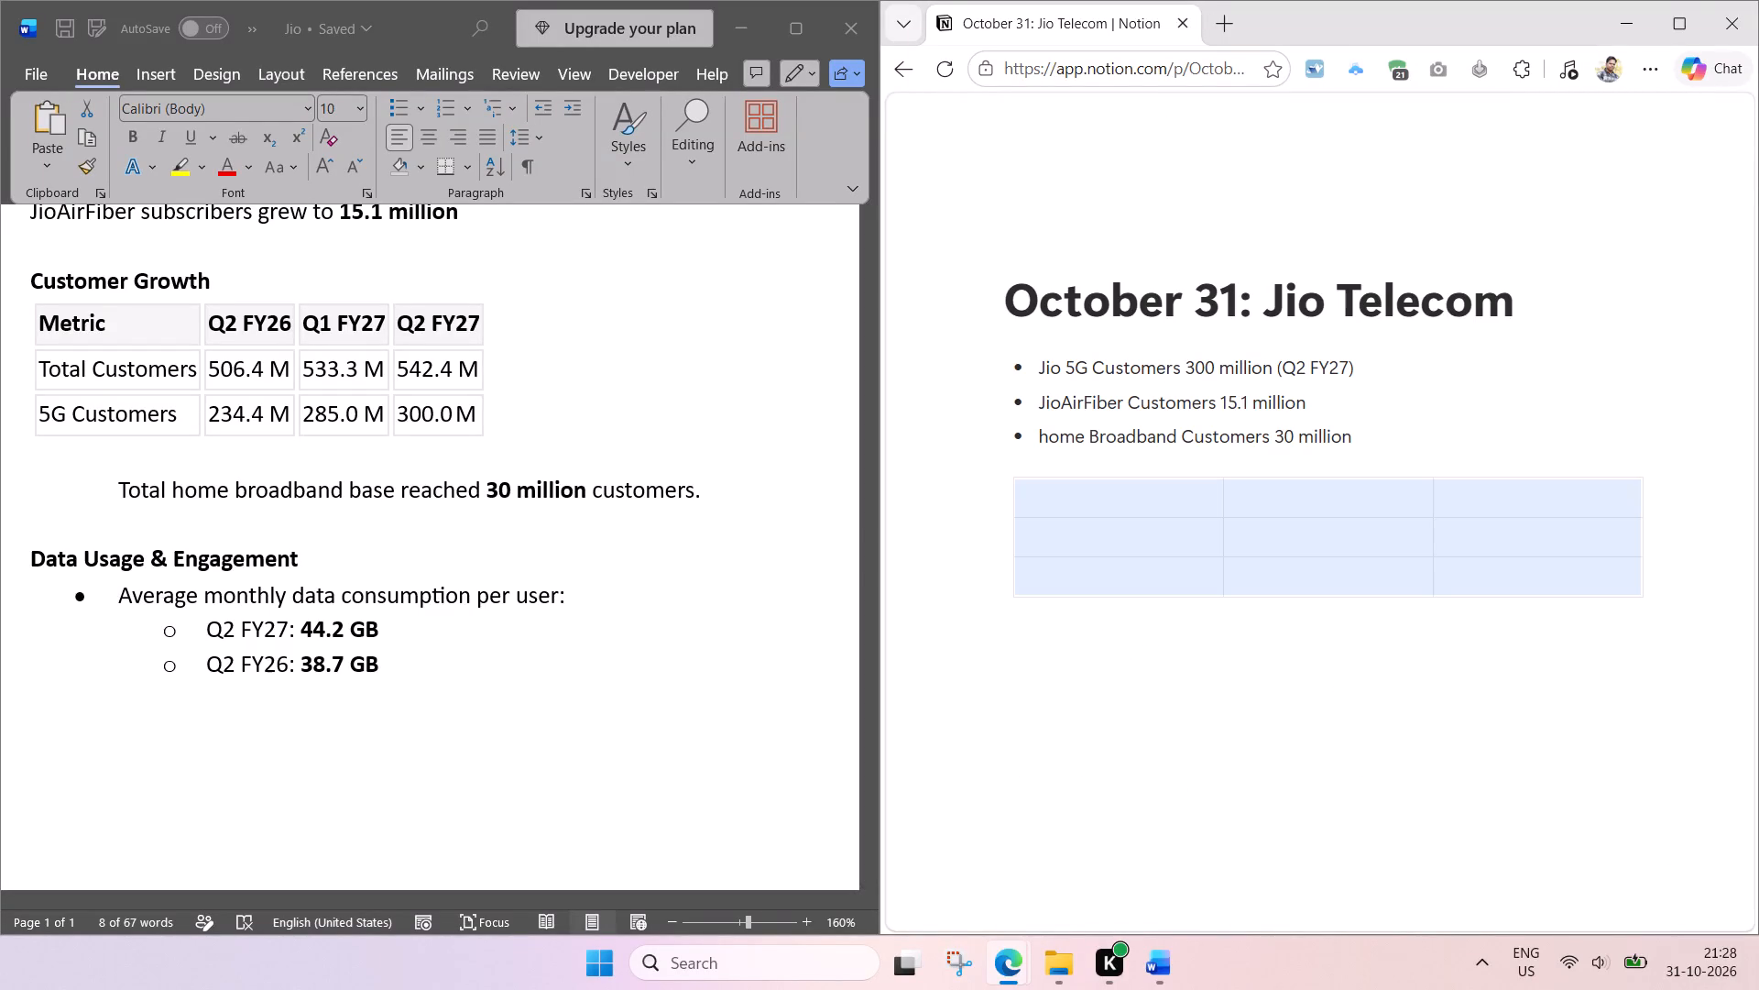
Copy the Customer Growth heading from the Word notes into the first header cell of the Notion table.
{"action": "scroll", "coordinate": [106, 359], "scroll_direction": "up", "scroll_amount": 1}
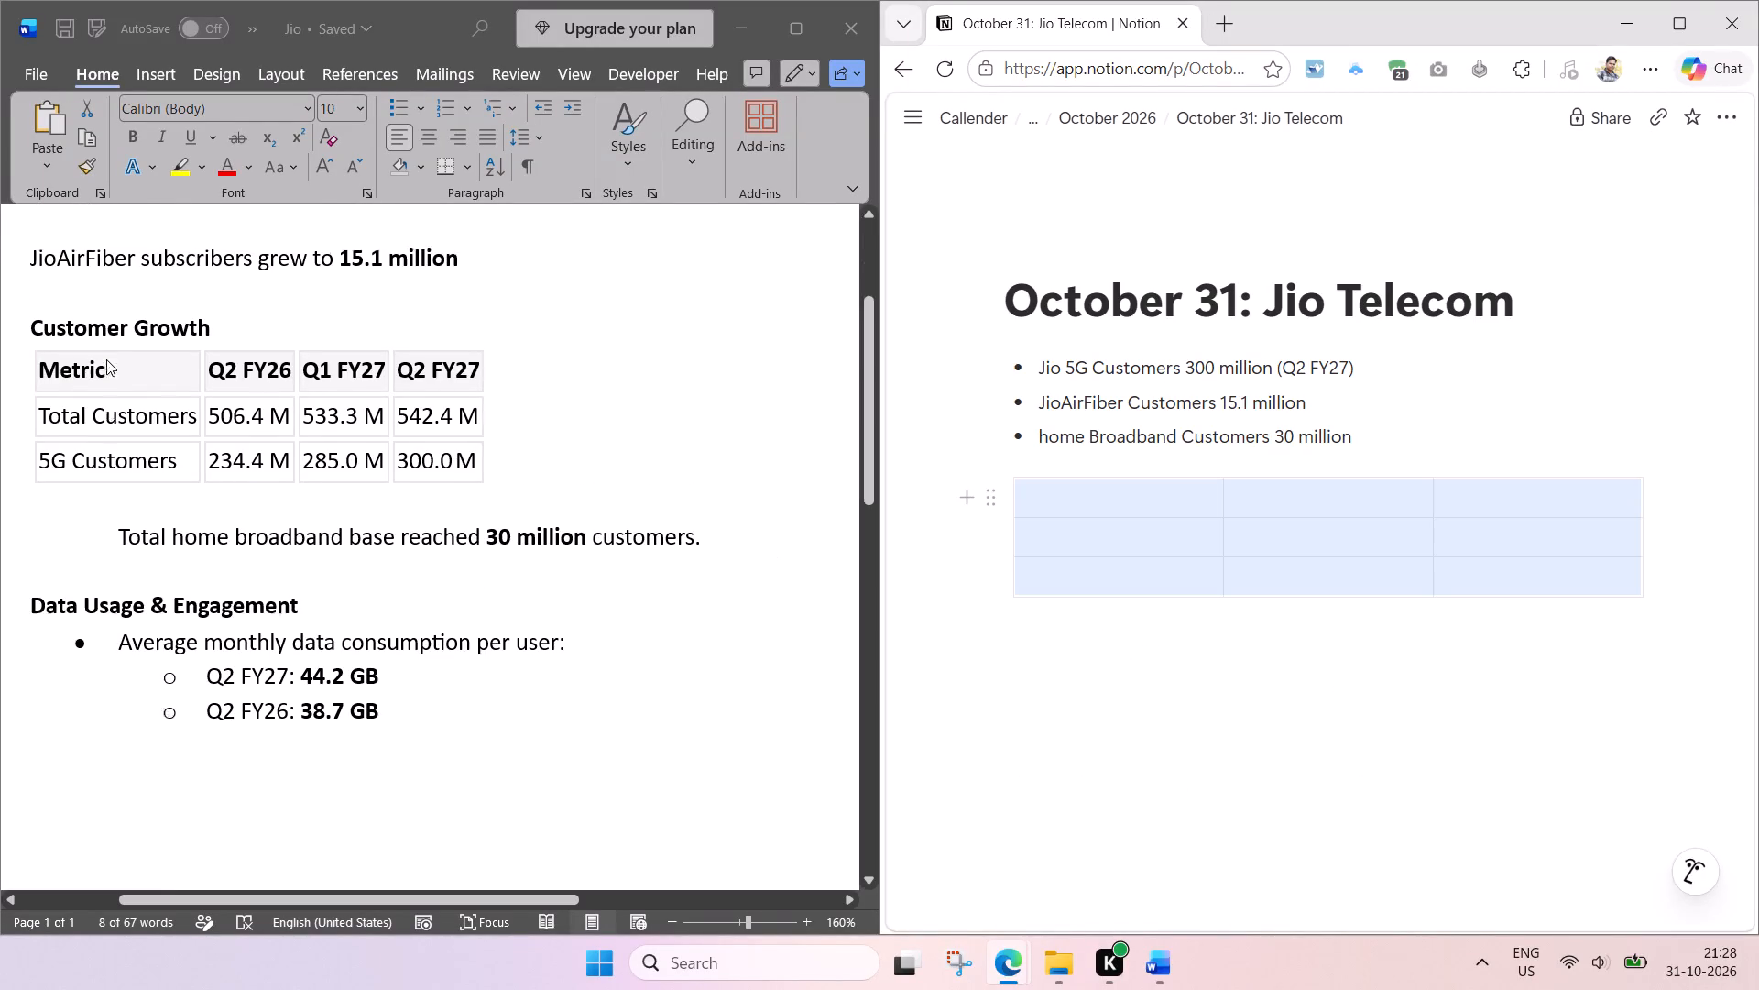
{"action": "scroll", "coordinate": [106, 359], "scroll_direction": "up", "scroll_amount": 1}
{"action": "left_click", "coordinate": [122, 555]}
{"action": "scroll", "coordinate": [144, 560], "scroll_direction": "right", "scroll_amount": 1}
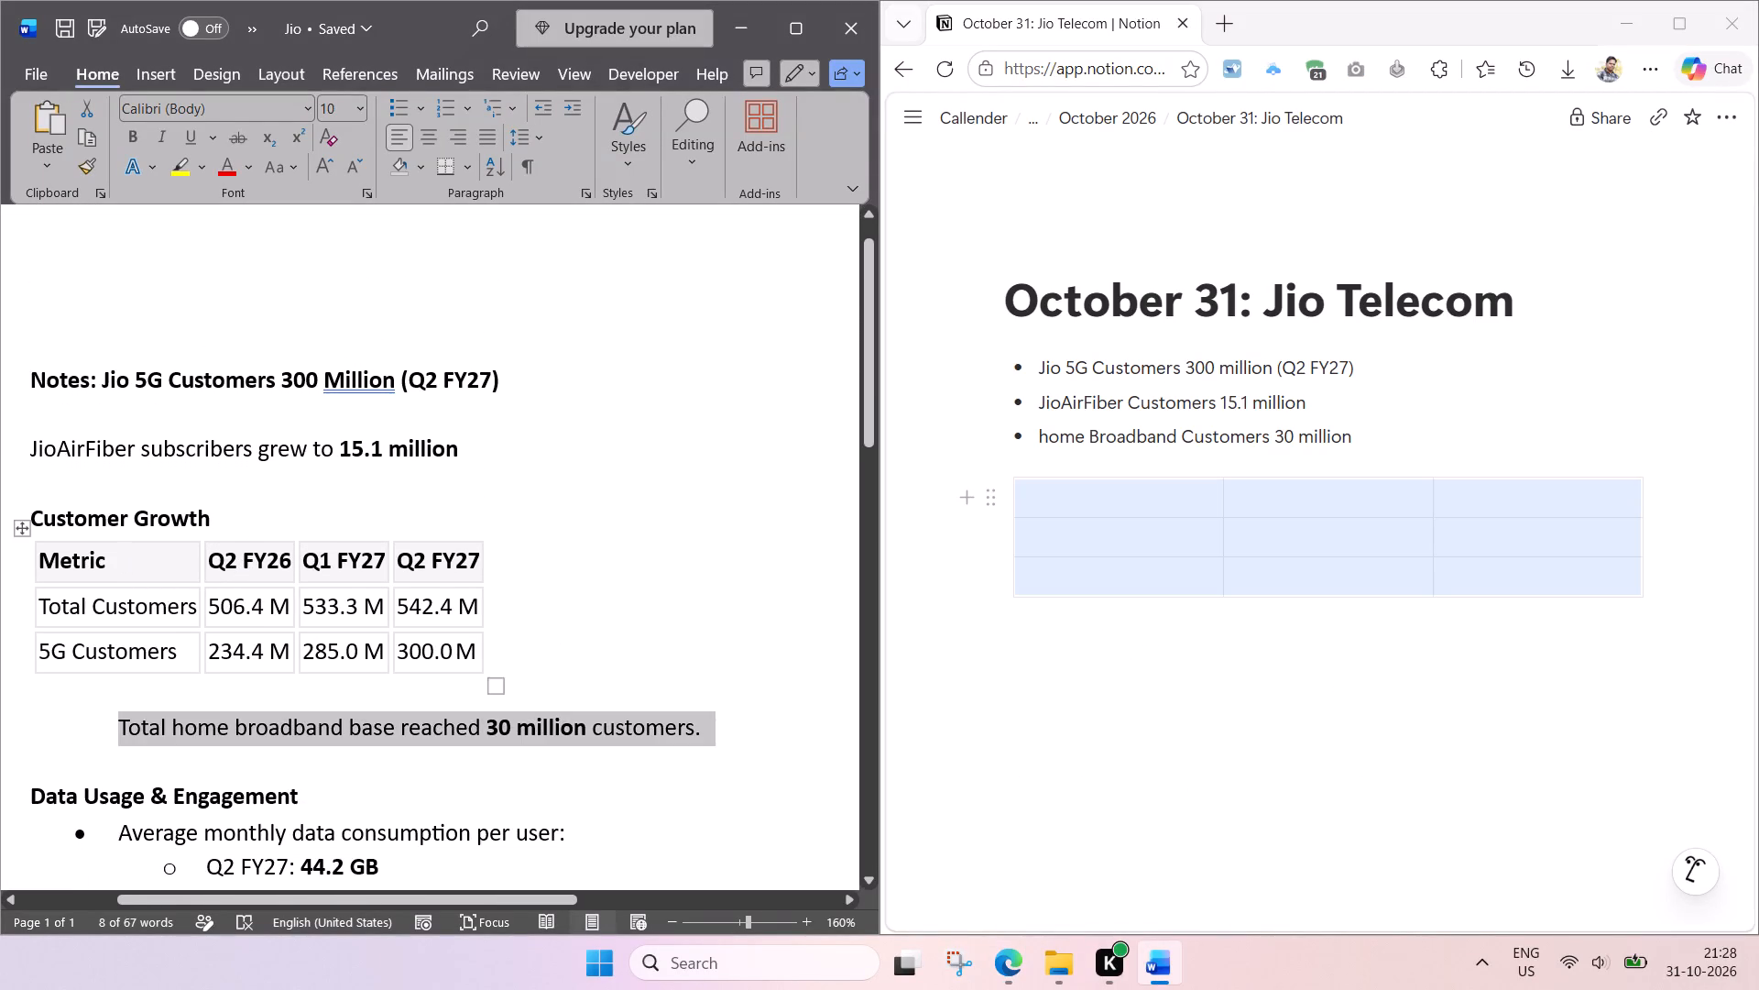
{"action": "scroll", "coordinate": [144, 560], "scroll_direction": "right", "scroll_amount": 1}
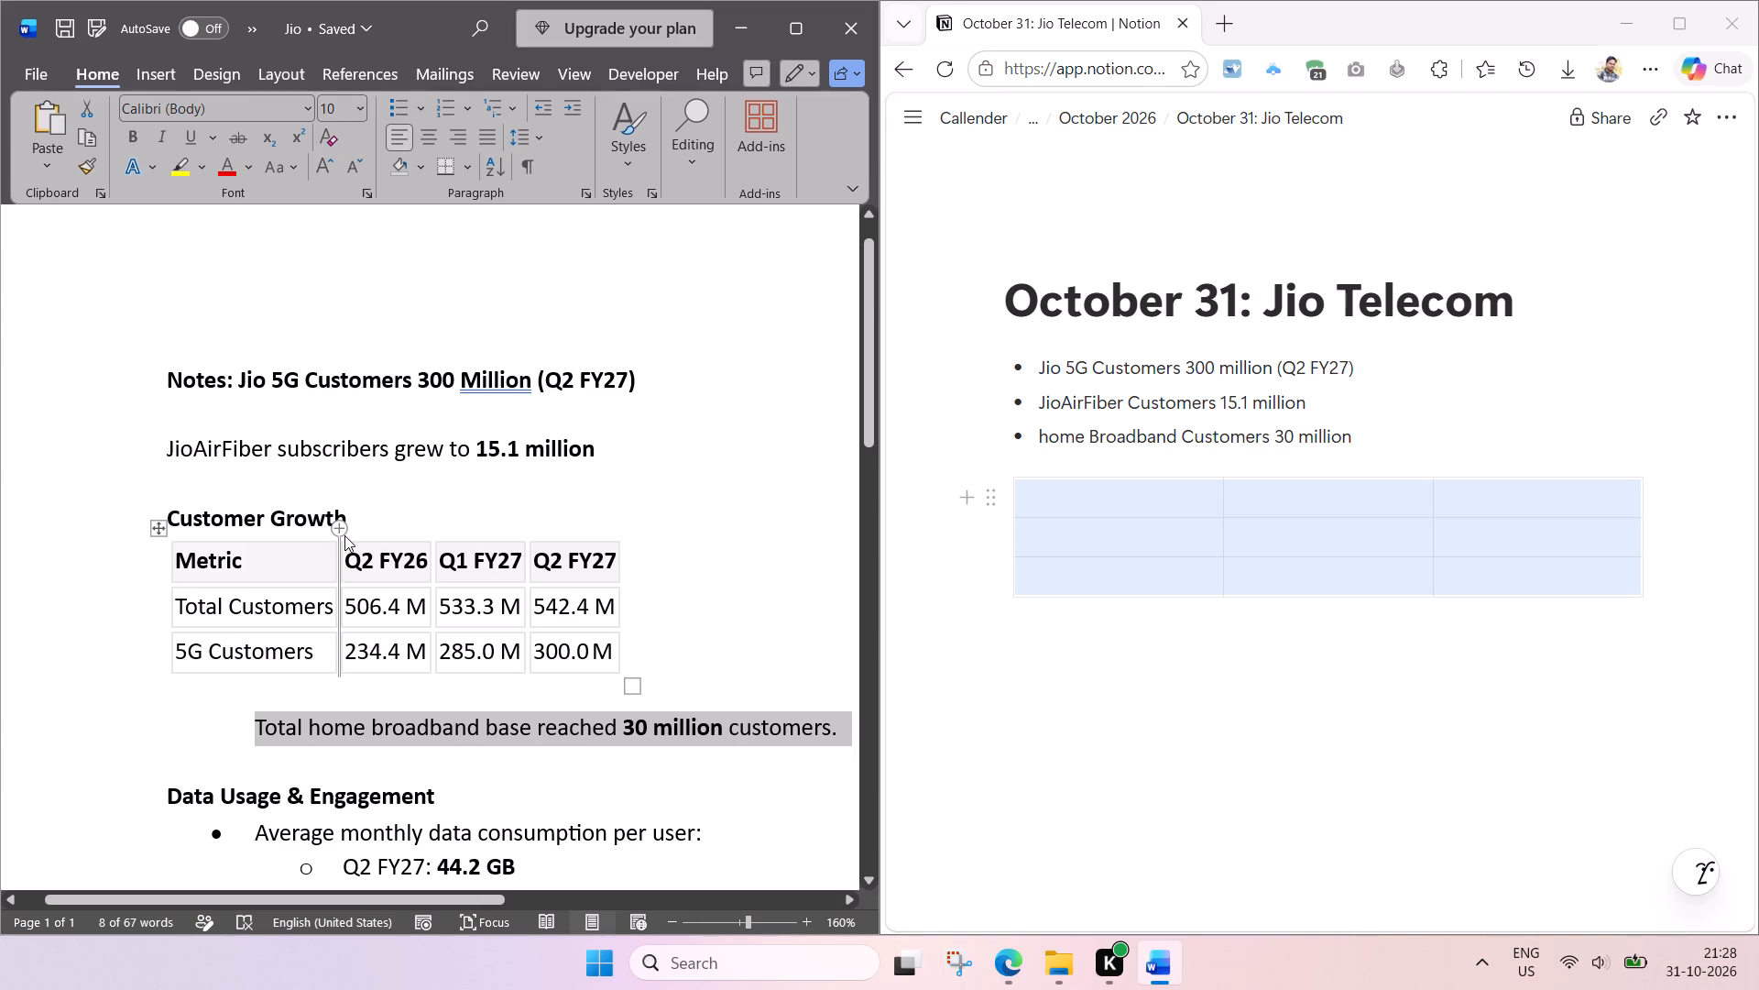
{"action": "scroll", "coordinate": [344, 535], "scroll_direction": "left", "scroll_amount": 1}
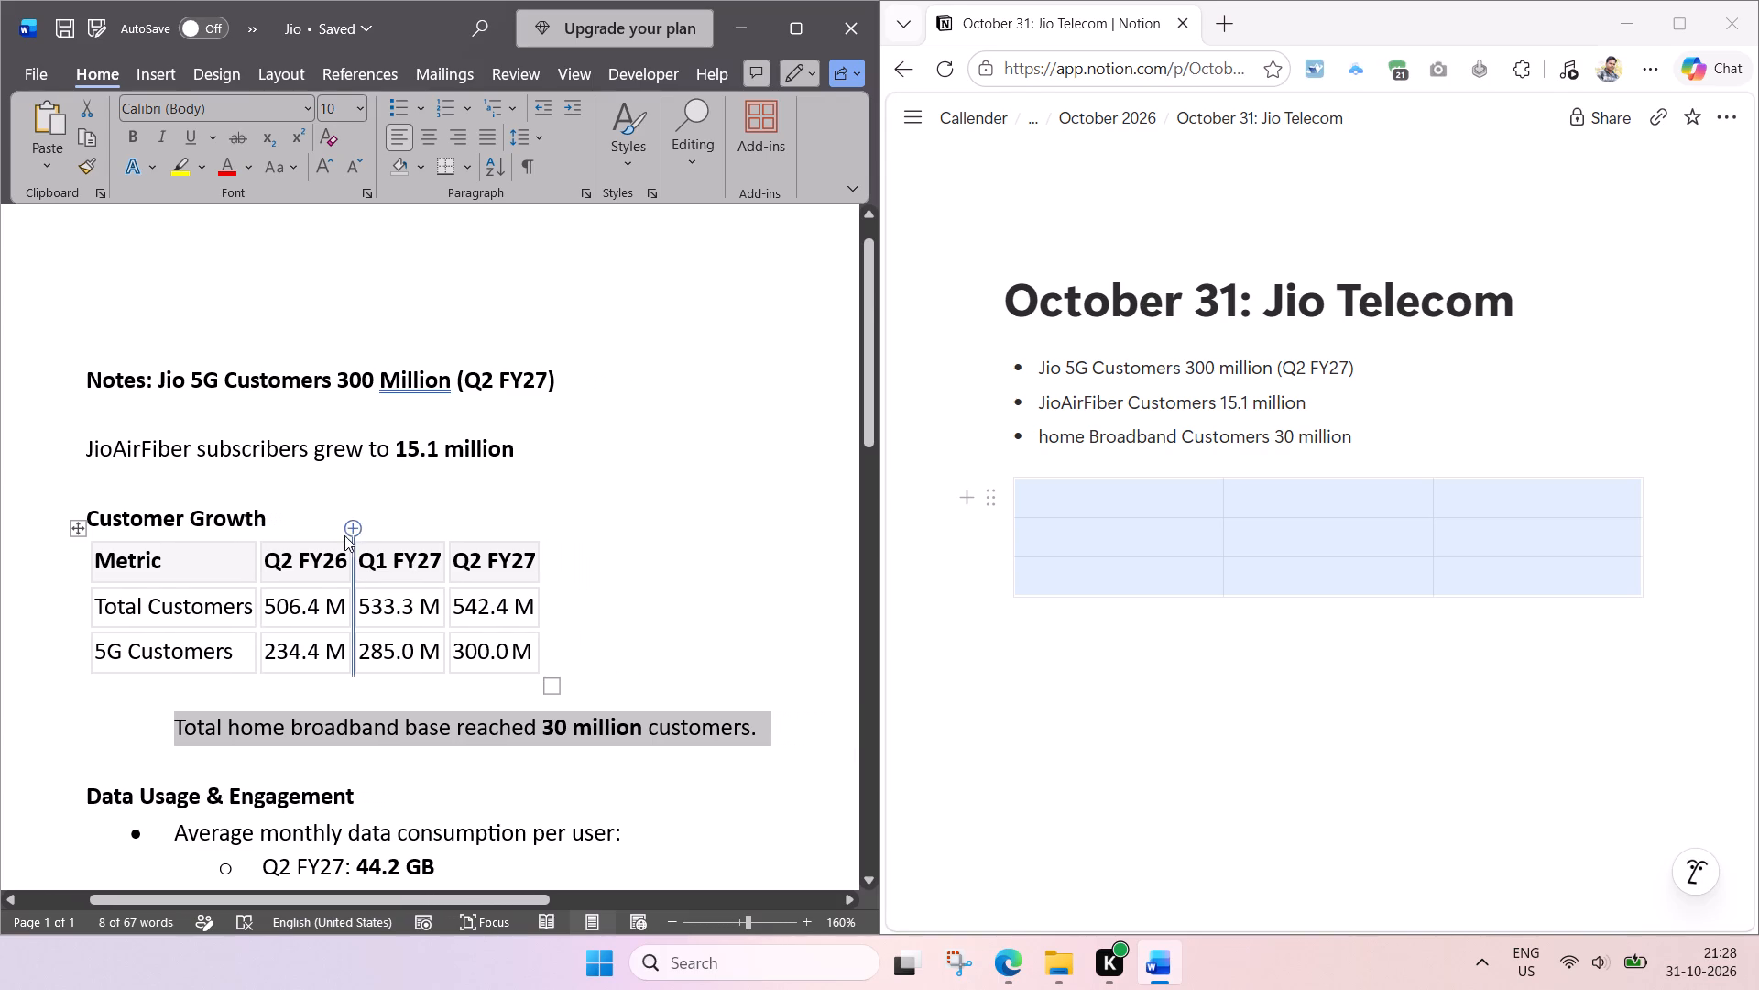
{"action": "scroll", "coordinate": [344, 535], "scroll_direction": "left", "scroll_amount": 2}
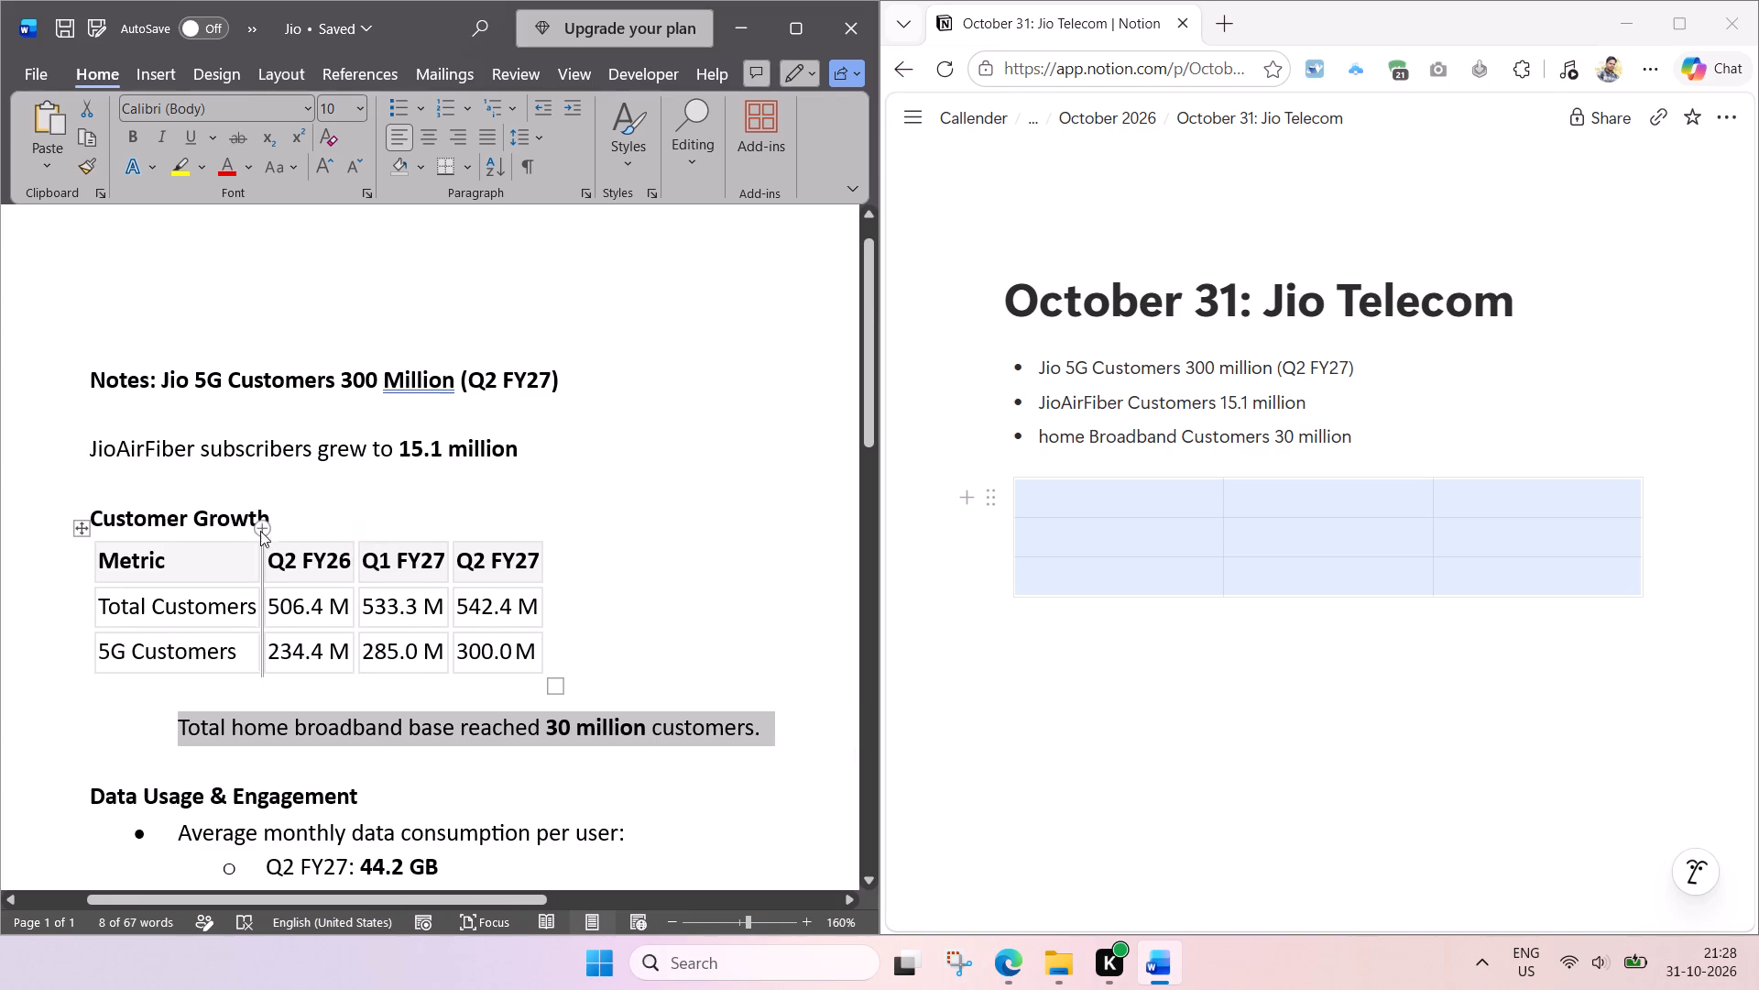
{"action": "scroll", "coordinate": [260, 531], "scroll_direction": "left", "scroll_amount": 1}
{"action": "left_click", "coordinate": [212, 511]}
{"action": "left_click_drag", "start_coordinate": [297, 515], "coordinate": [283, 515]}
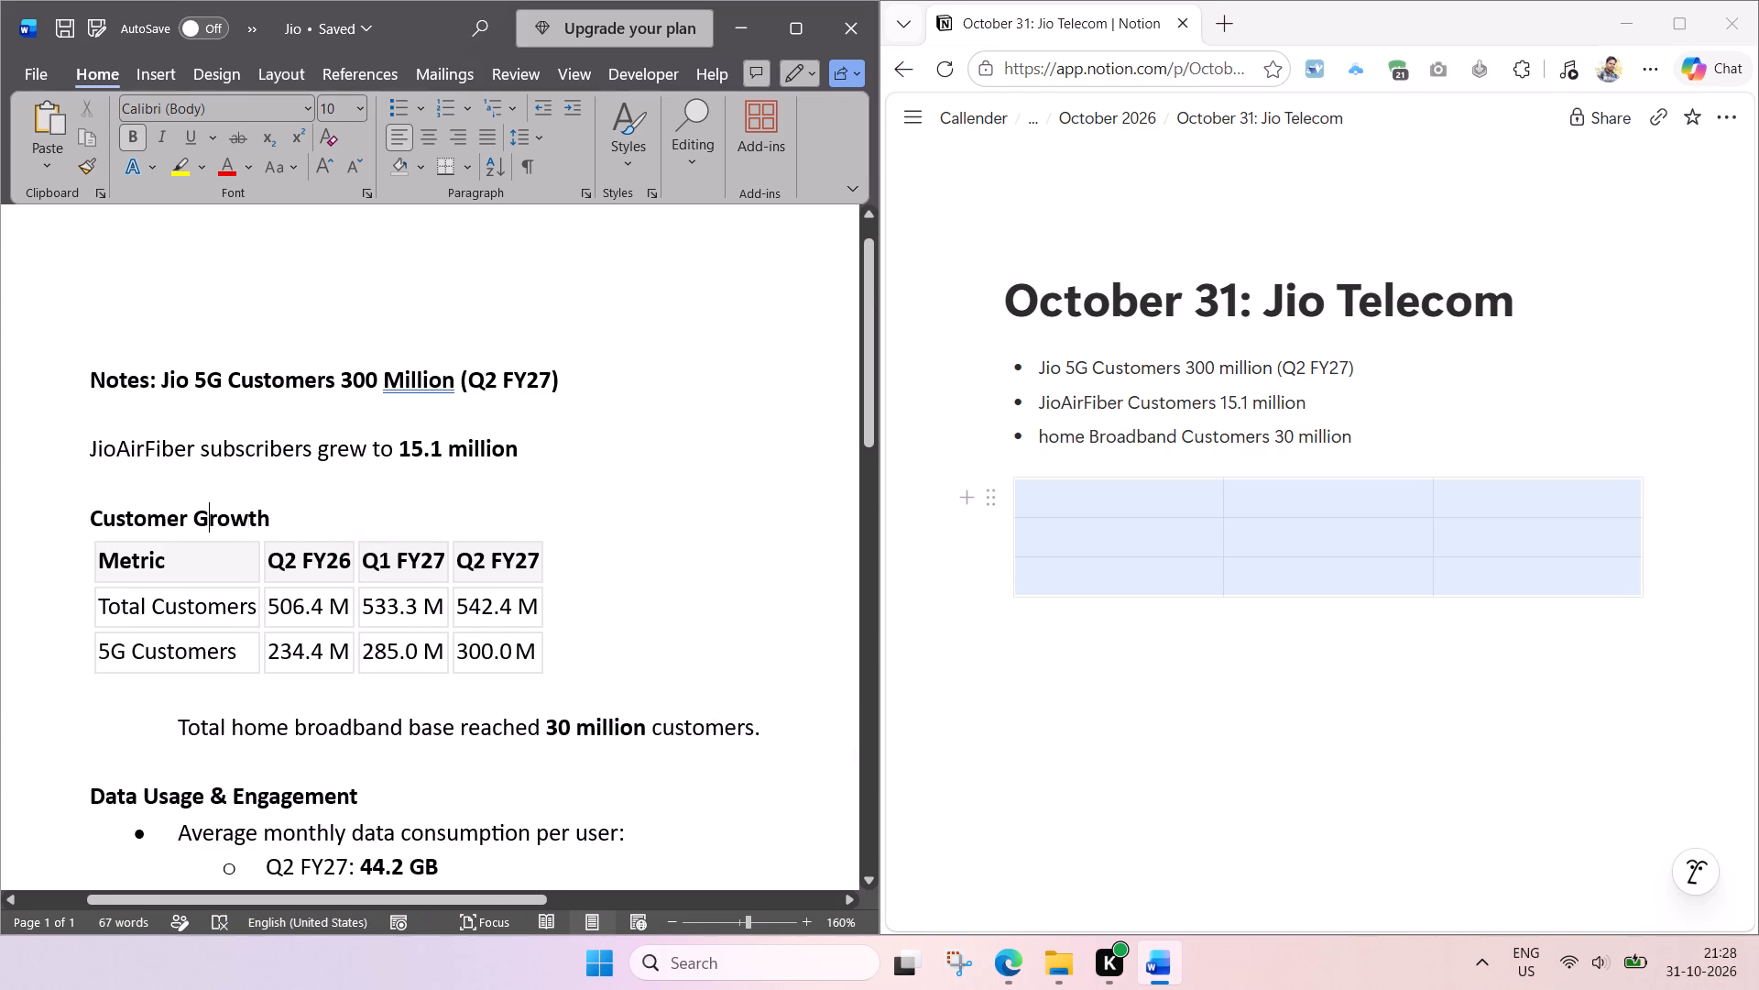
{"action": "left_click_drag", "start_coordinate": [283, 515], "coordinate": [110, 526]}
{"action": "key", "text": "ctrl+c"}
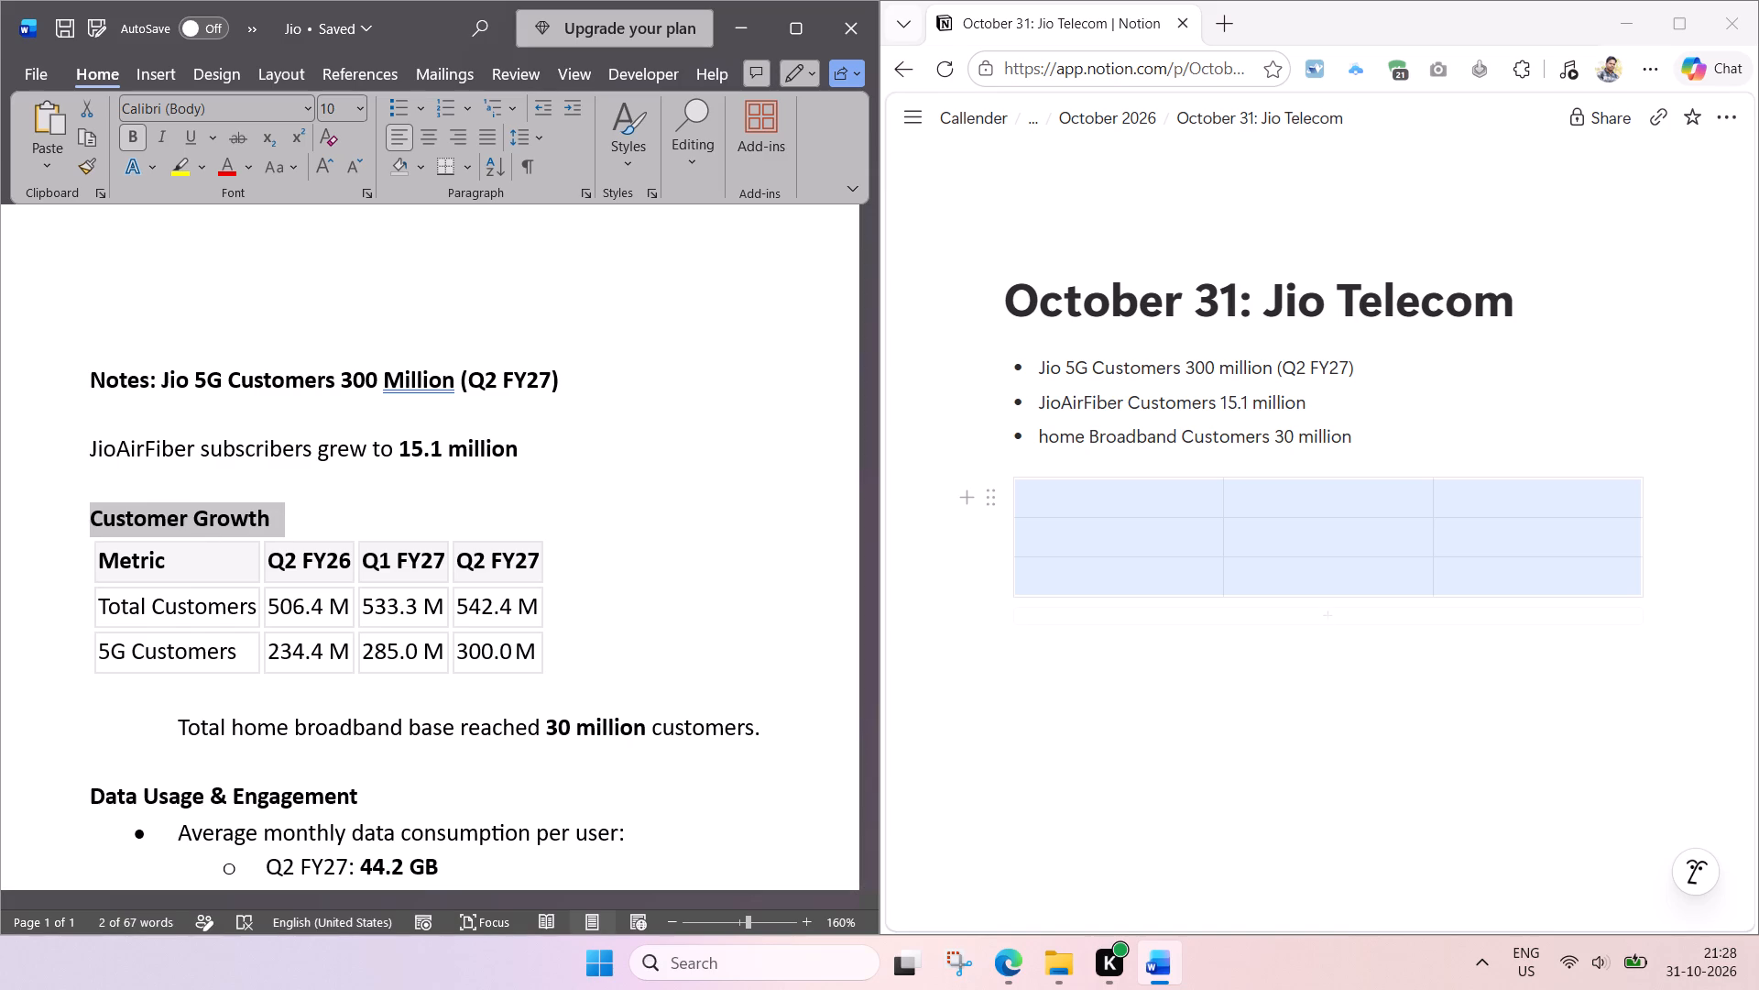
{"action": "left_click", "coordinate": [1073, 506]}
{"action": "key", "text": "ctrl+v"}
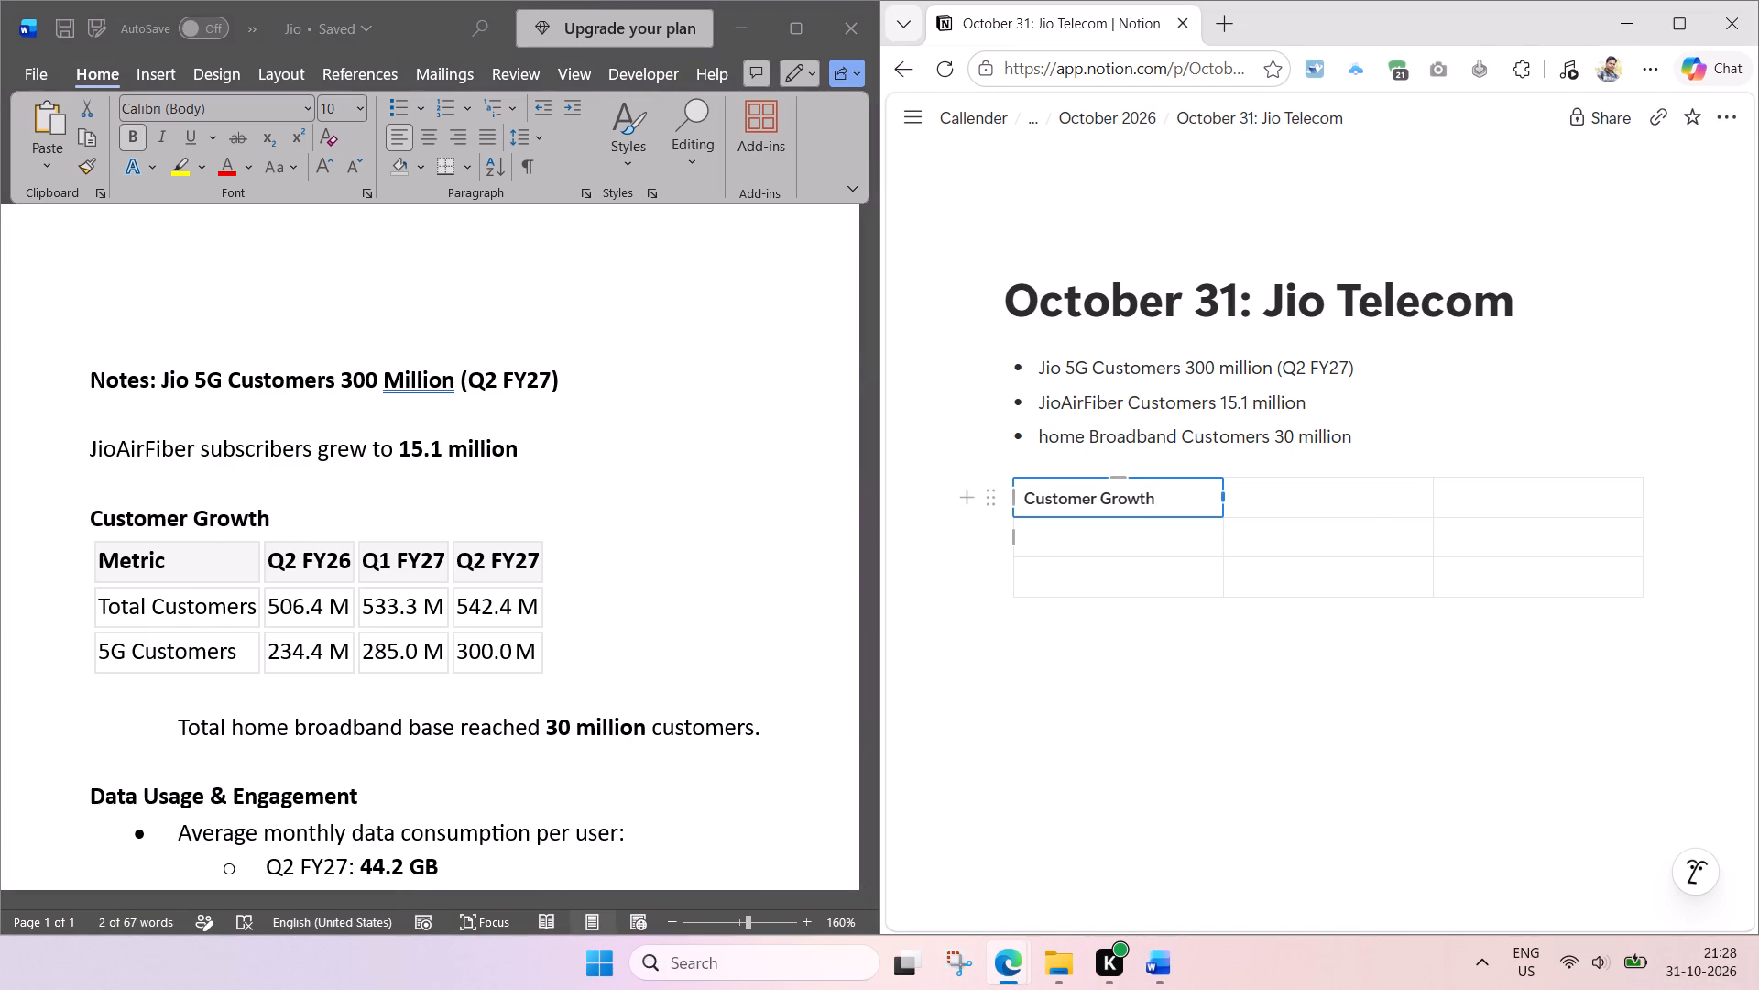
{"action": "key", "text": "ctrl+a"}
{"action": "left_click", "coordinate": [1105, 509]}
Copy the Q2 FY26 heading from the Word table into the second header cell of the Notion table.
{"action": "left_click", "coordinate": [271, 557]}
{"action": "left_click_drag", "start_coordinate": [272, 555], "coordinate": [335, 556]}
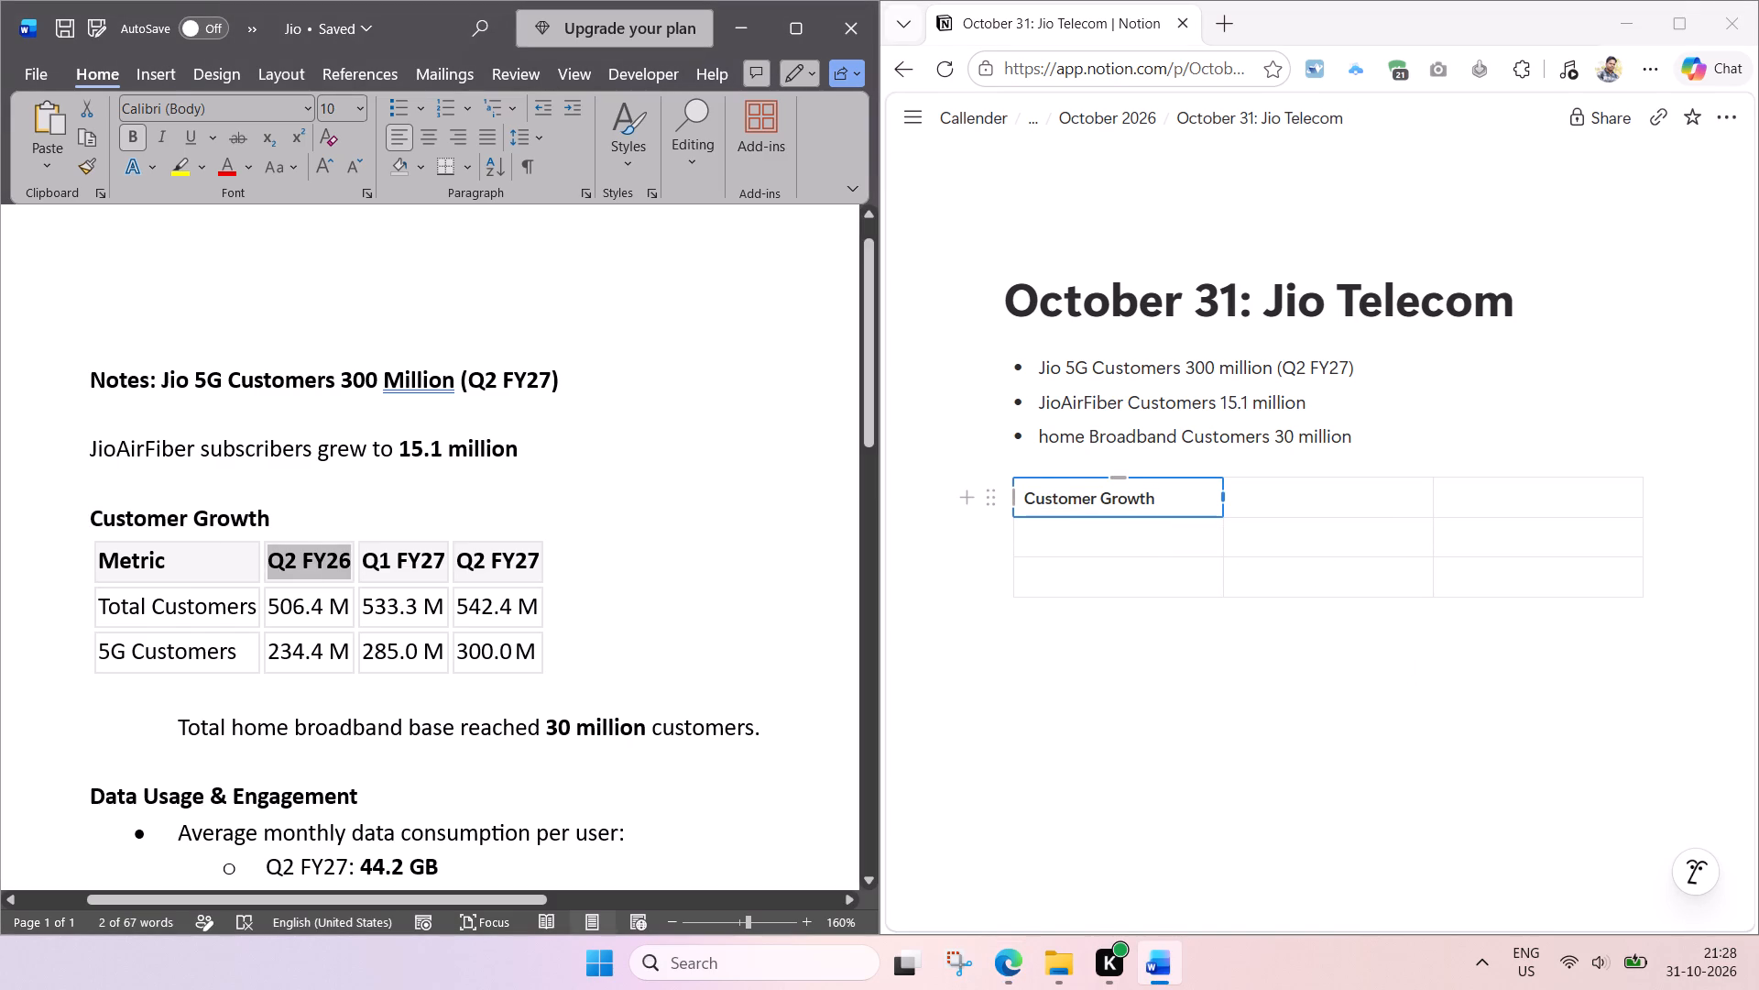
{"action": "left_click_drag", "start_coordinate": [335, 556], "coordinate": [342, 556]}
{"action": "key", "text": "ctrl+c"}
{"action": "left_click", "coordinate": [1312, 497]}
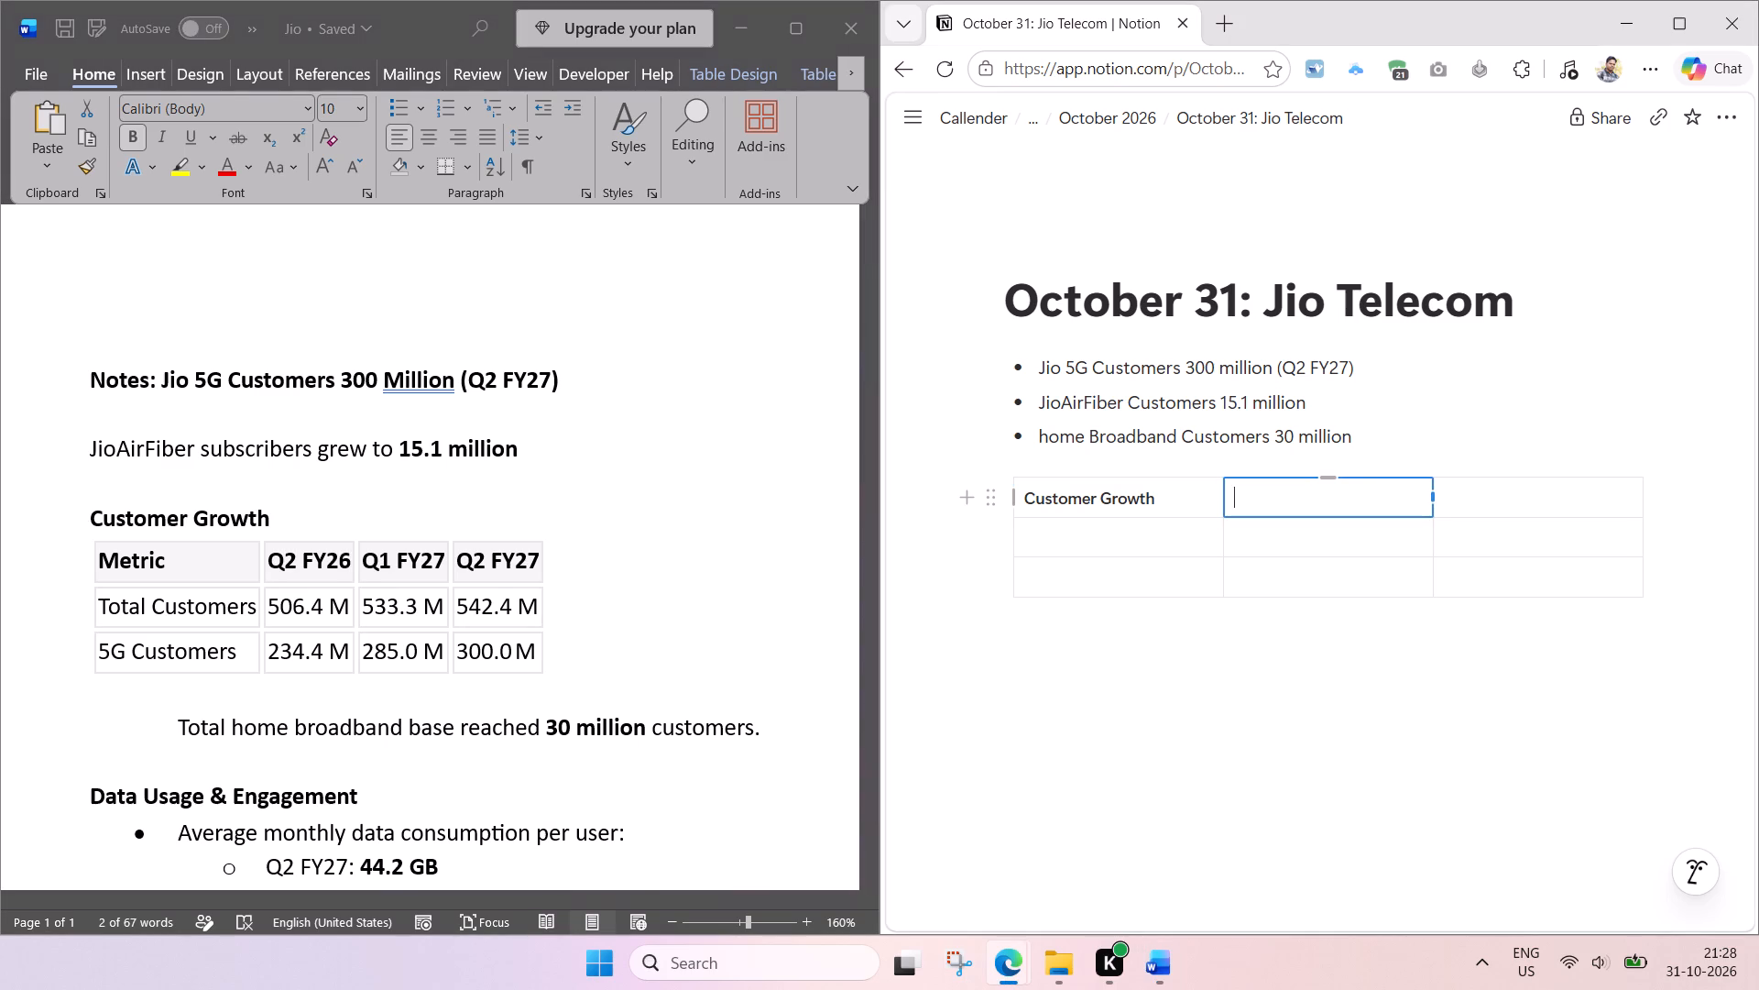
{"action": "key", "text": "ctrl+v"}
Copy the Q1 FY27 heading from the Word table into the third header cell of the Notion table.
{"action": "left_click", "coordinate": [395, 551]}
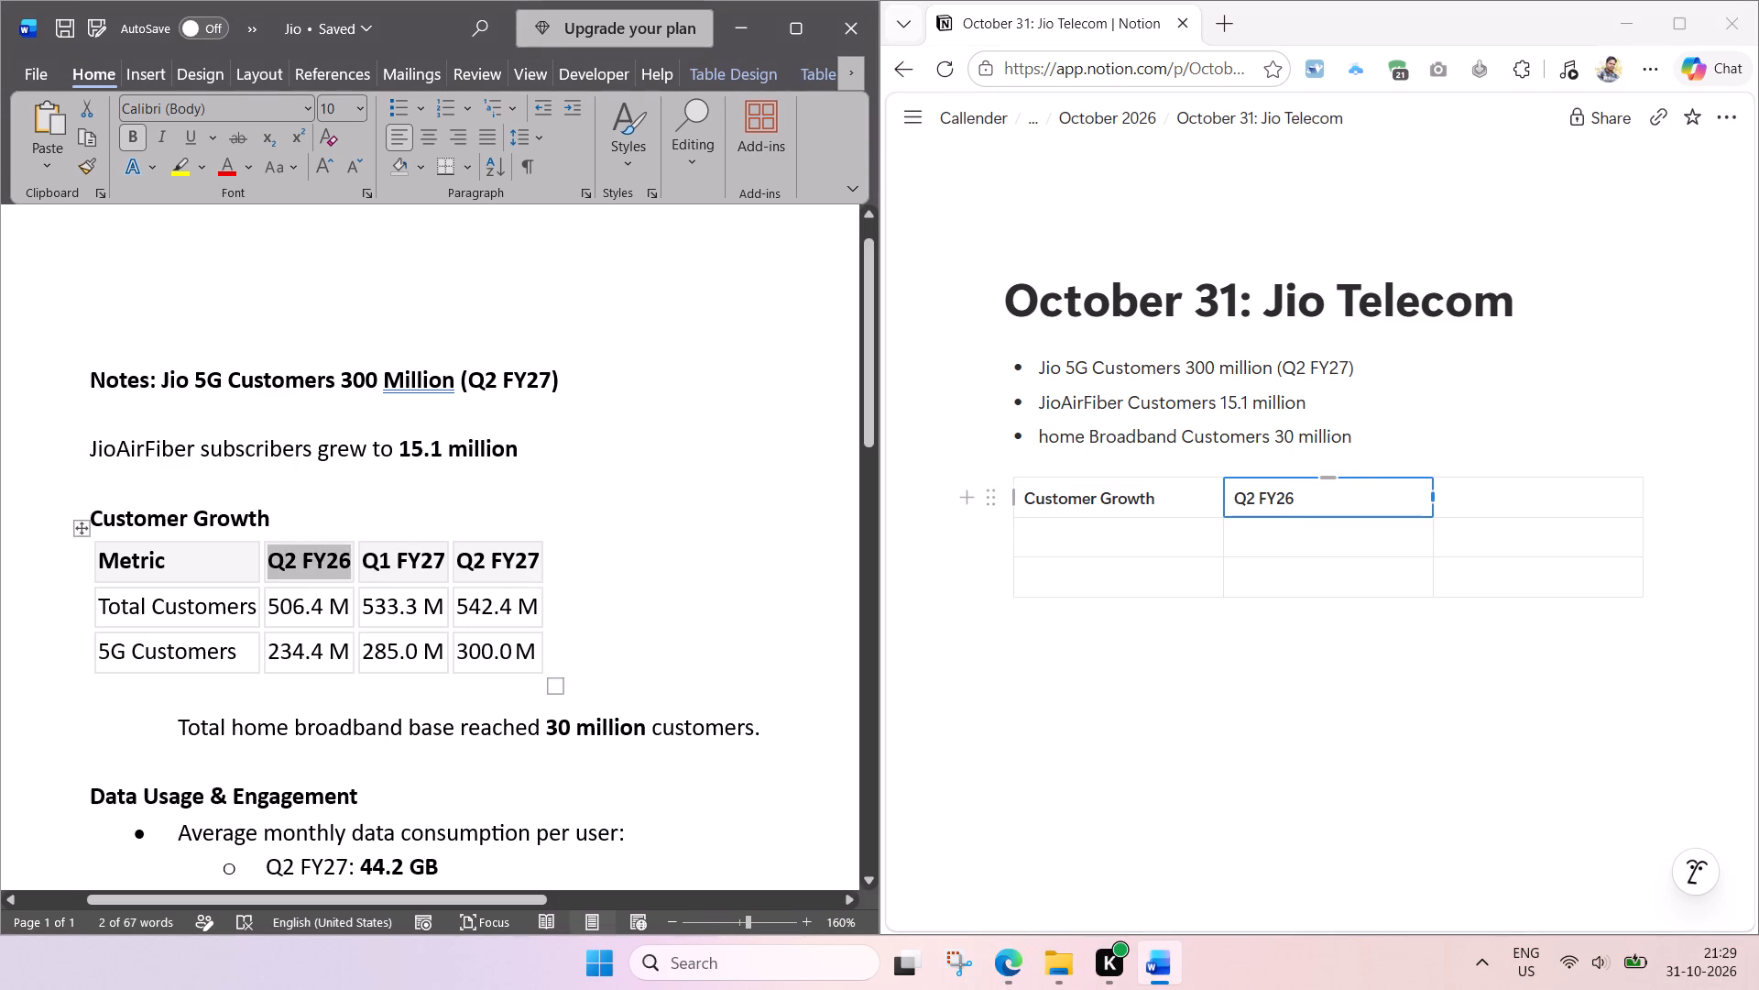
{"action": "left_click", "coordinate": [397, 557]}
{"action": "key", "text": "ctrl+a"}
{"action": "double_click", "coordinate": [402, 557]}
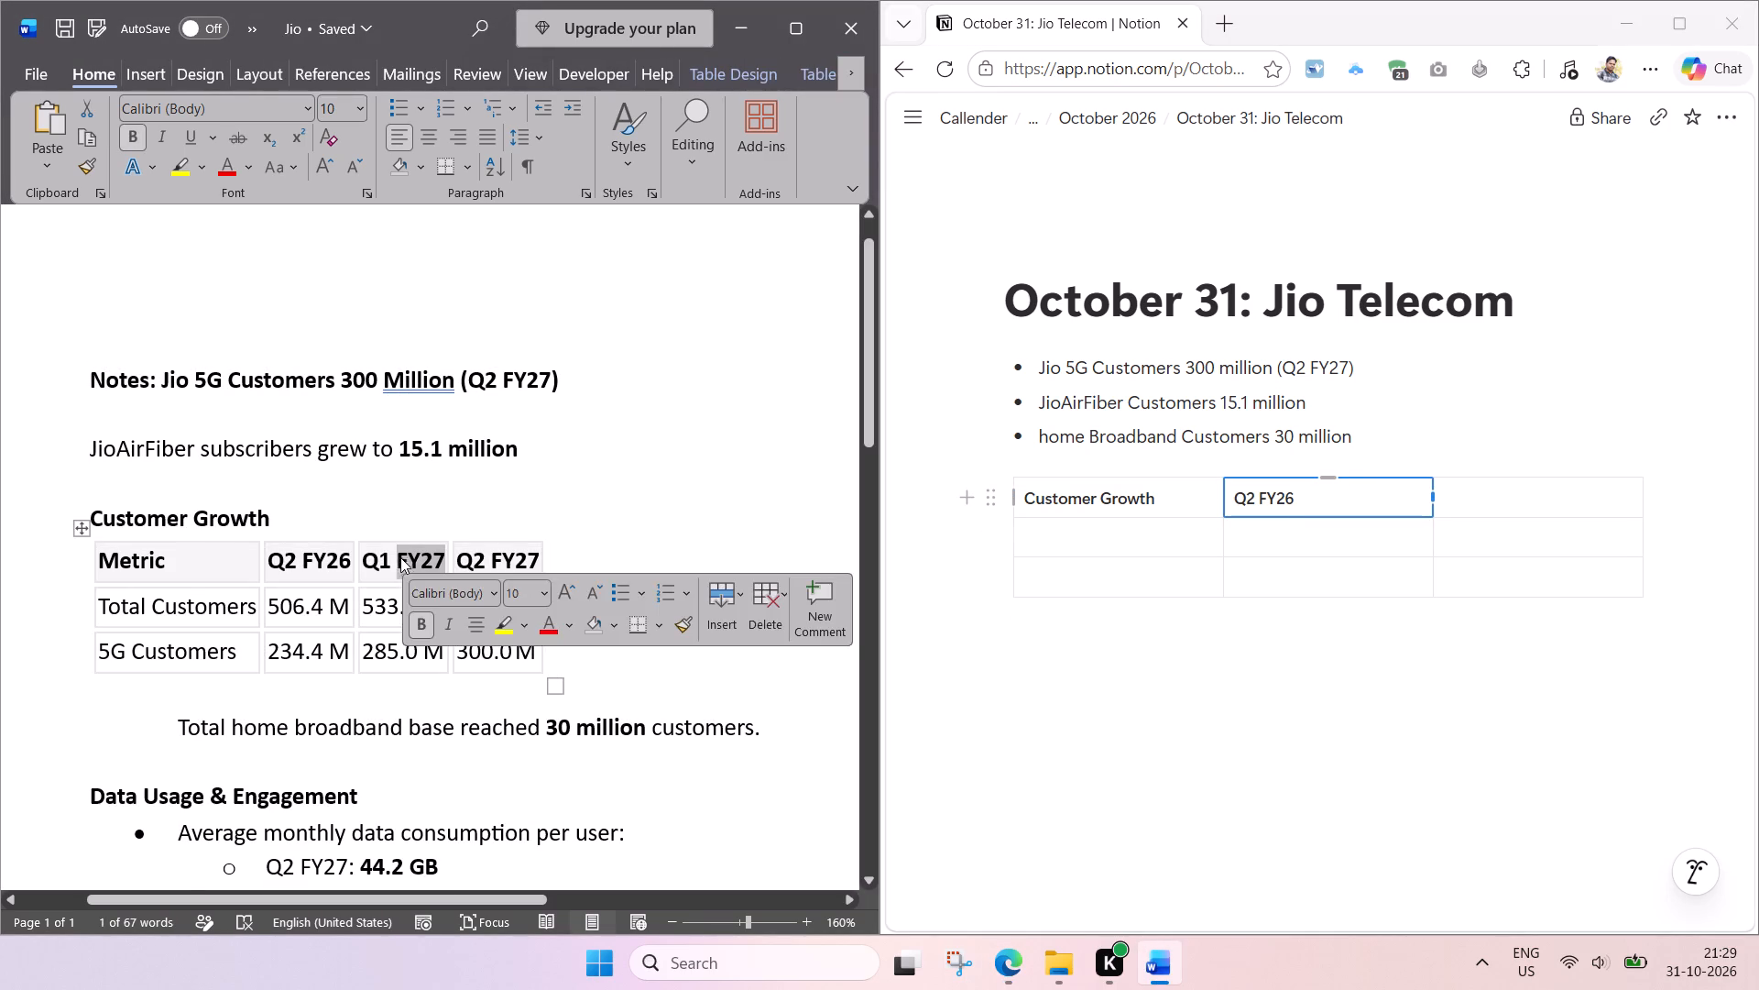
{"action": "left_click", "coordinate": [399, 557]}
{"action": "left_click_drag", "start_coordinate": [362, 553], "coordinate": [458, 552]}
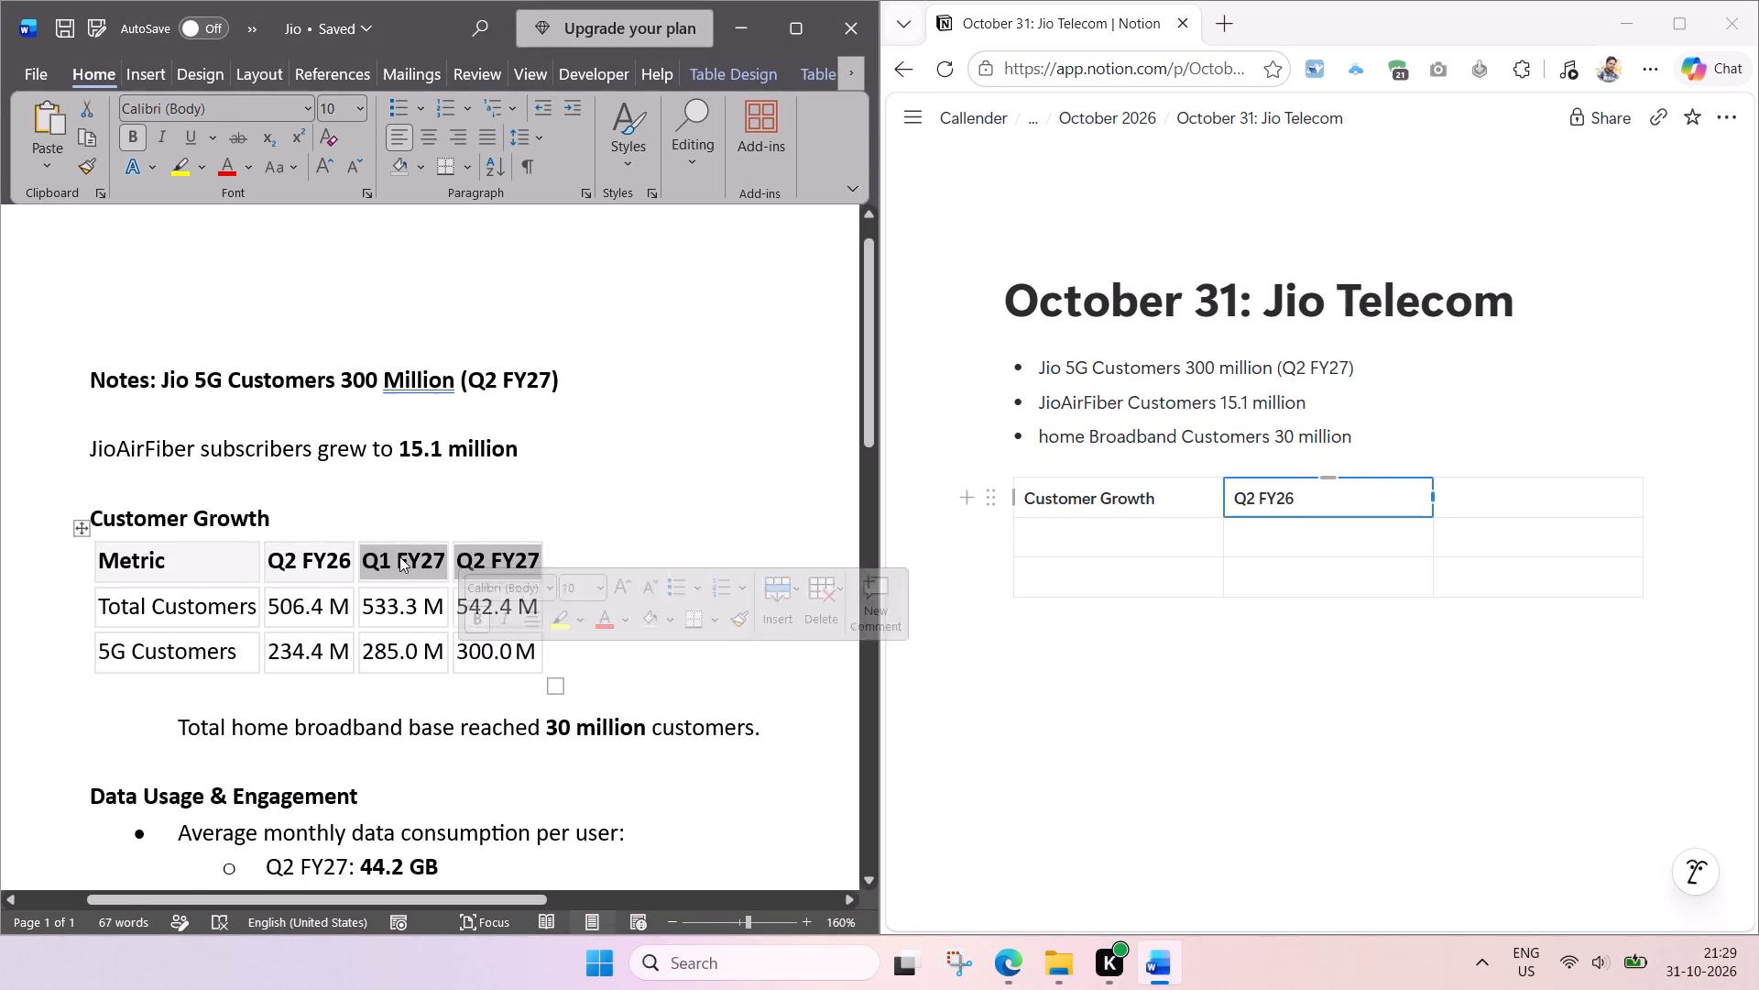
{"action": "left_click", "coordinate": [399, 556]}
{"action": "left_click", "coordinate": [360, 555]}
{"action": "left_click", "coordinate": [373, 556]}
{"action": "left_click_drag", "start_coordinate": [363, 555], "coordinate": [441, 555]}
{"action": "key", "text": "ctrl+c"}
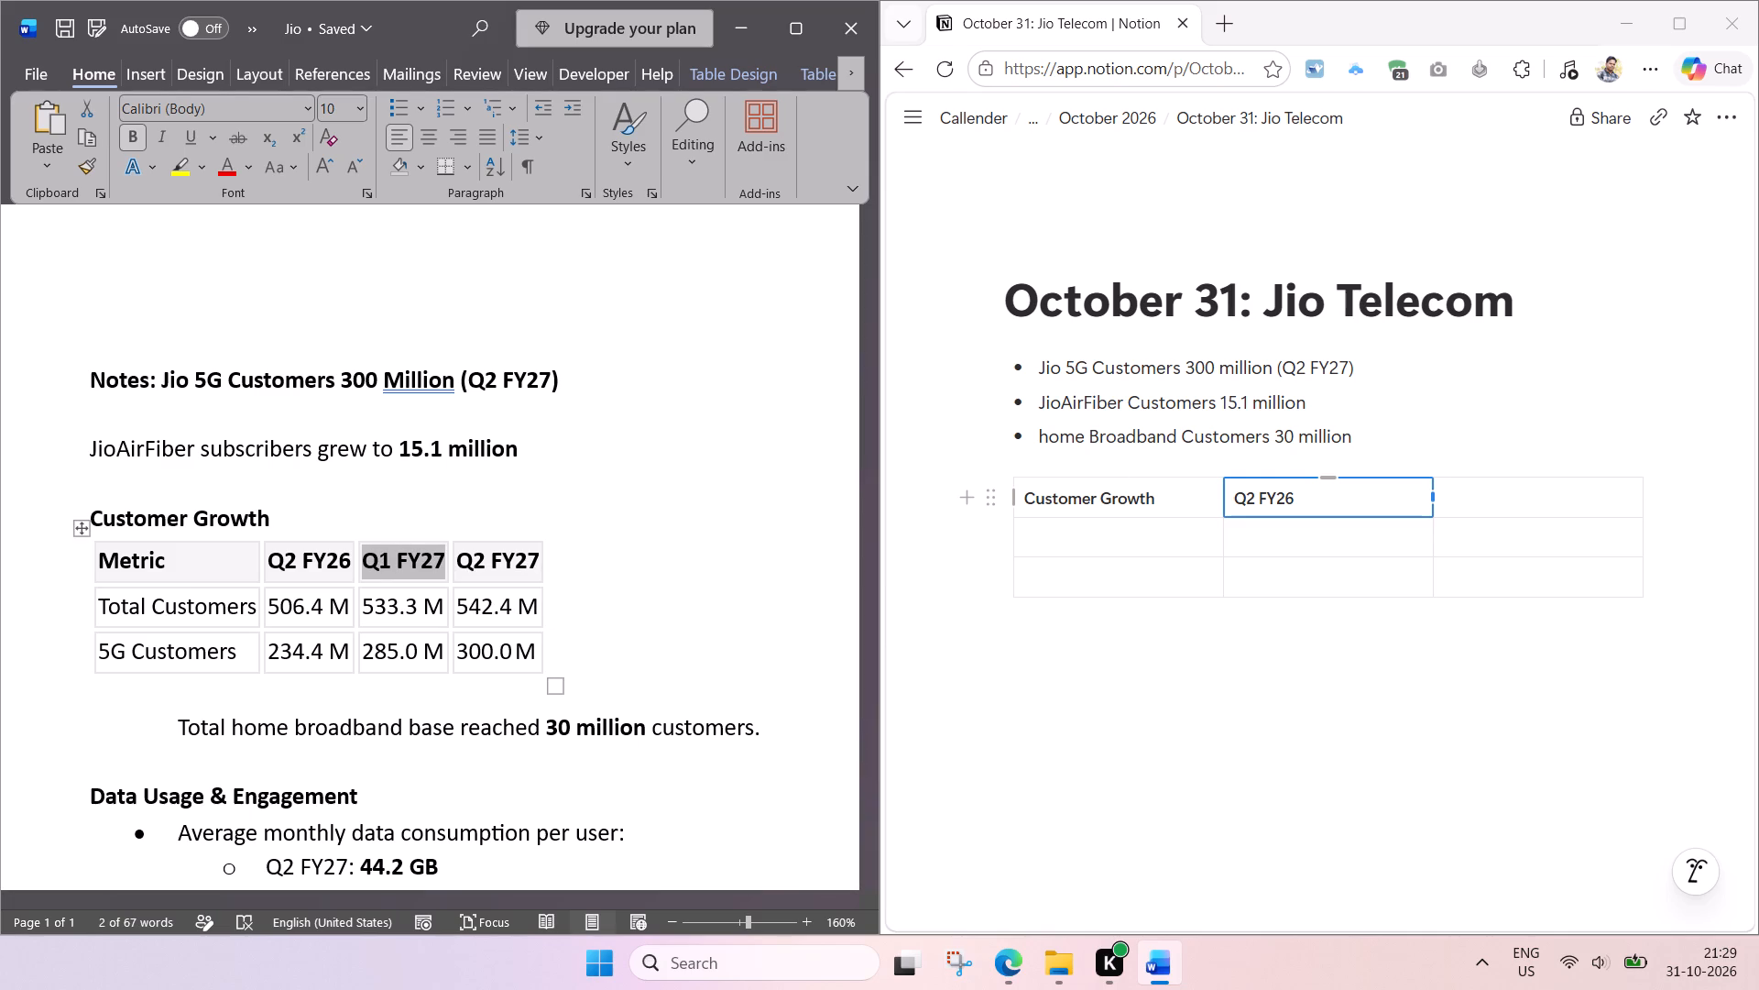
{"action": "left_click", "coordinate": [1452, 495]}
{"action": "key", "text": "ctrl+v"}
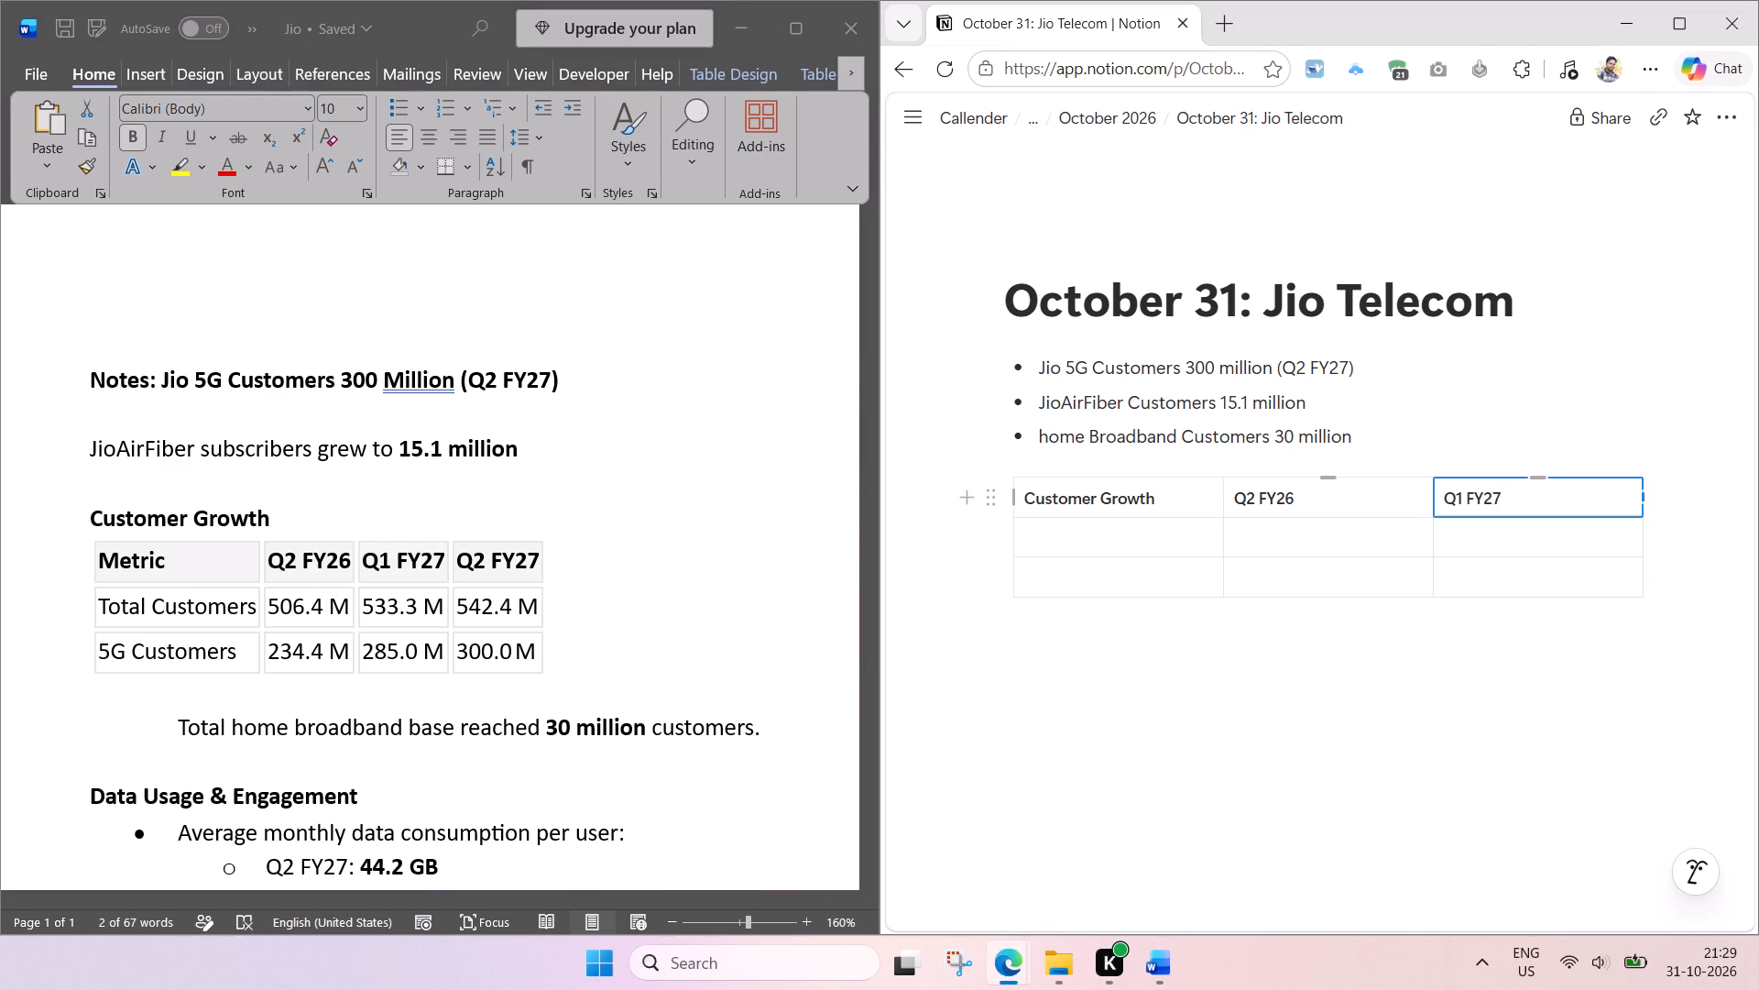
Narrow the Q2 FY26 column to roughly fit its heading.
{"action": "left_click_drag", "start_coordinate": [1432, 493], "coordinate": [1315, 504]}
Add a fourth column to the Notion table and copy the Q2 FY27 heading from Word into its header cell.
{"action": "scroll", "coordinate": [1575, 698], "scroll_direction": "left", "scroll_amount": 1}
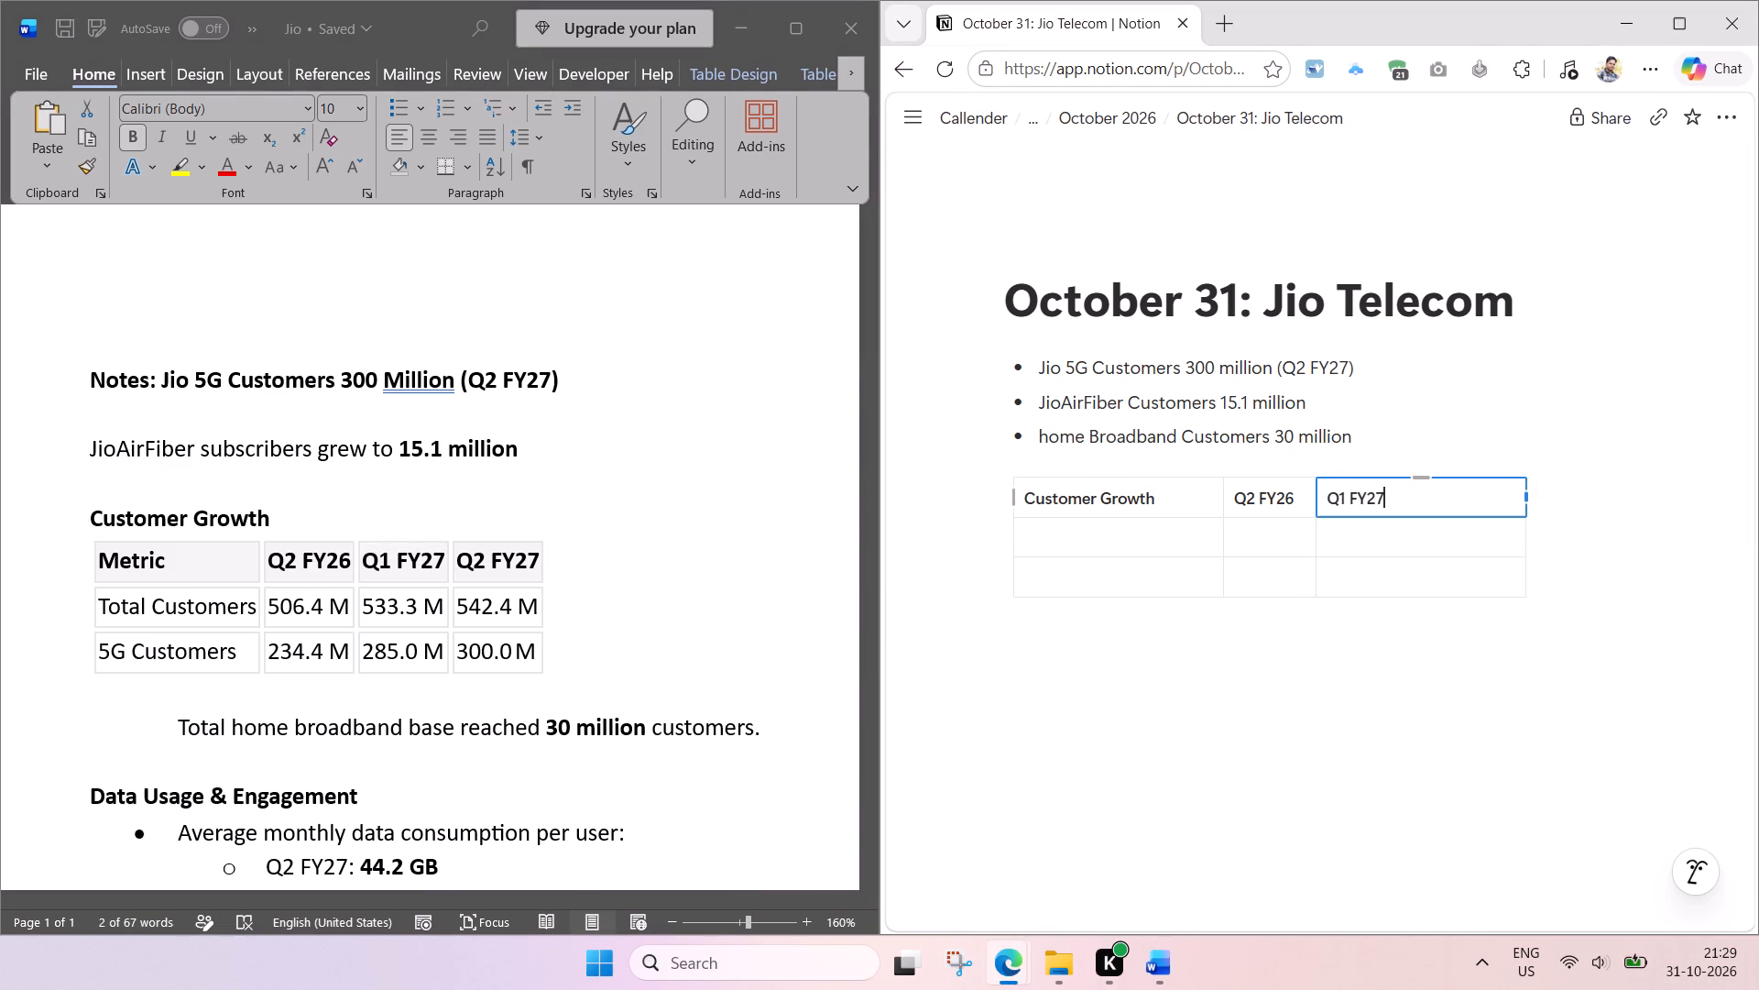
{"action": "scroll", "coordinate": [1566, 697], "scroll_direction": "left", "scroll_amount": 1}
{"action": "left_click", "coordinate": [504, 552]}
{"action": "left_click", "coordinate": [487, 553]}
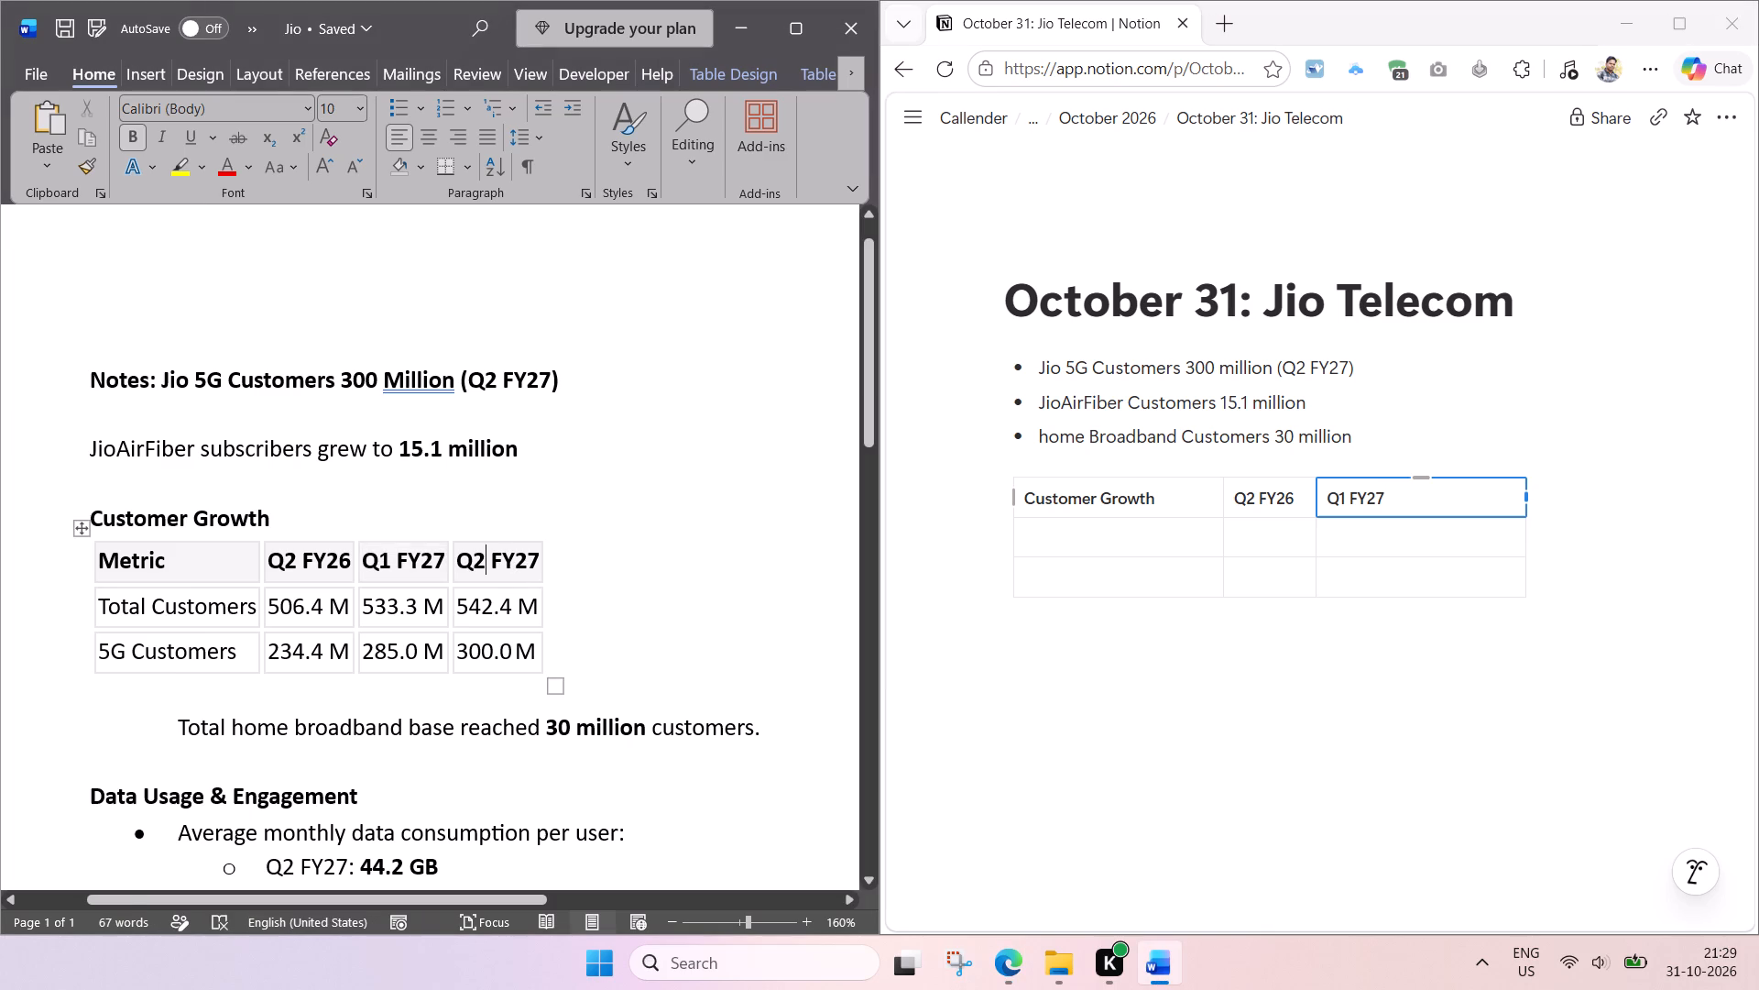
{"action": "left_click_drag", "start_coordinate": [458, 555], "coordinate": [517, 556]}
{"action": "key", "text": "ctrl+c"}
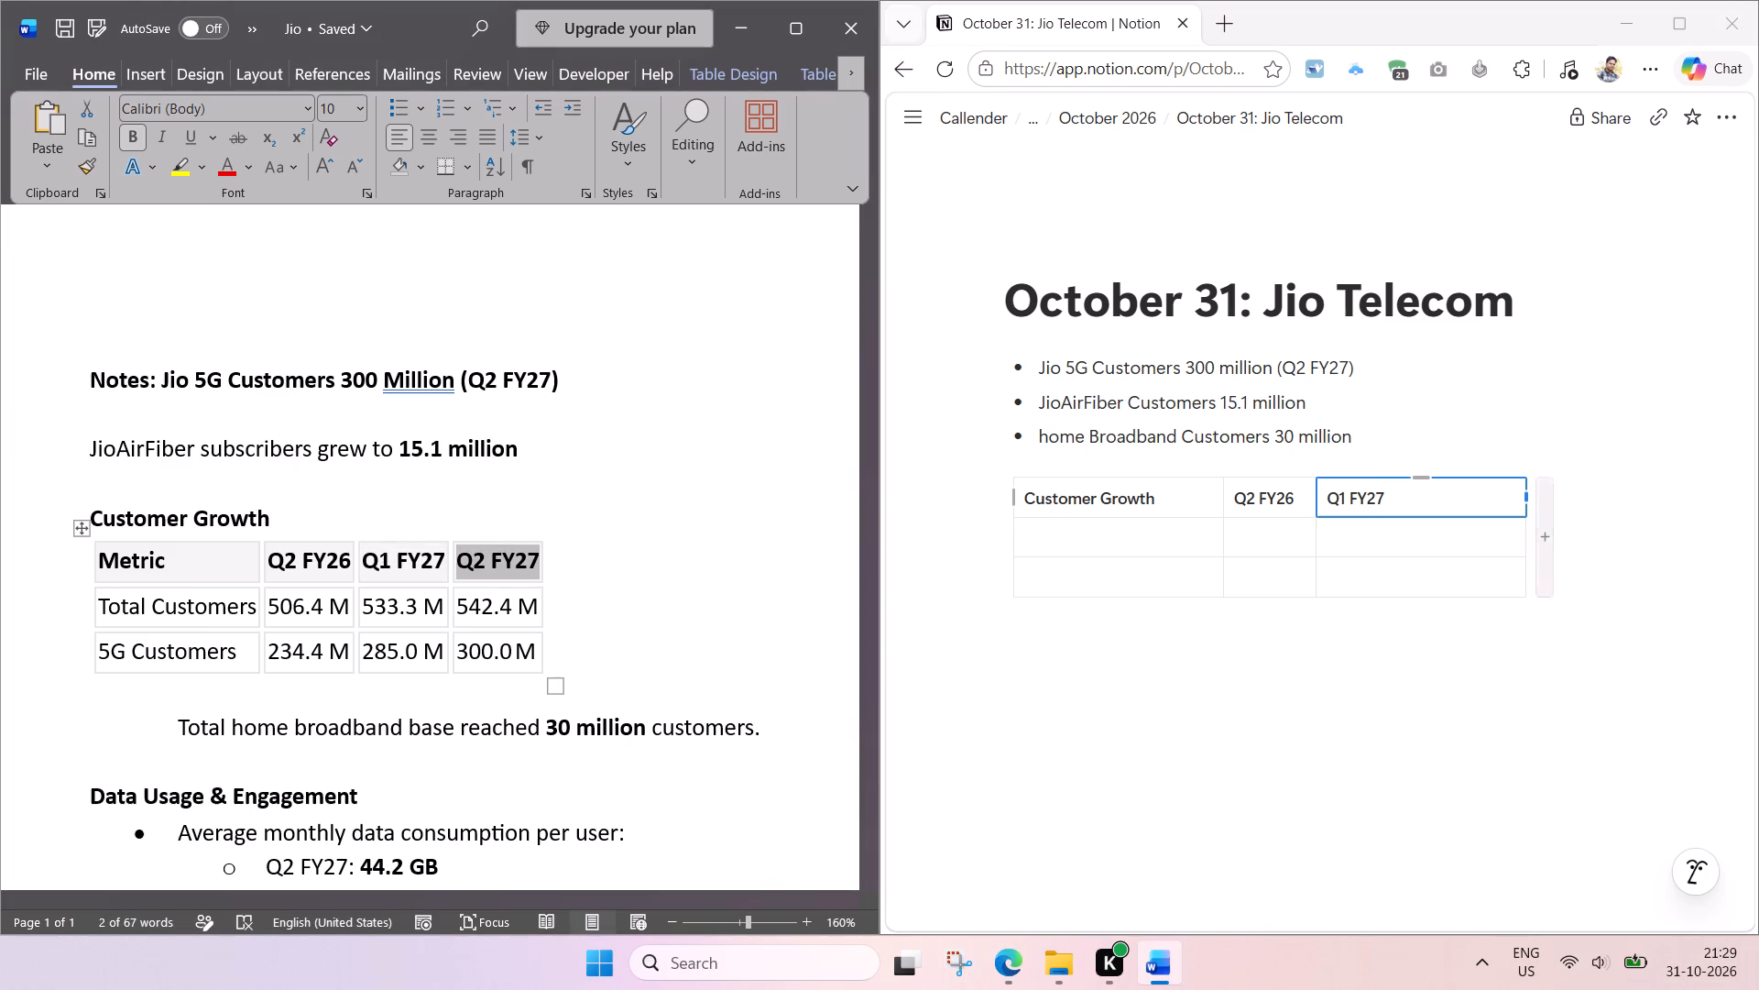
{"action": "left_click", "coordinate": [1540, 519]}
{"action": "left_click", "coordinate": [1542, 489]}
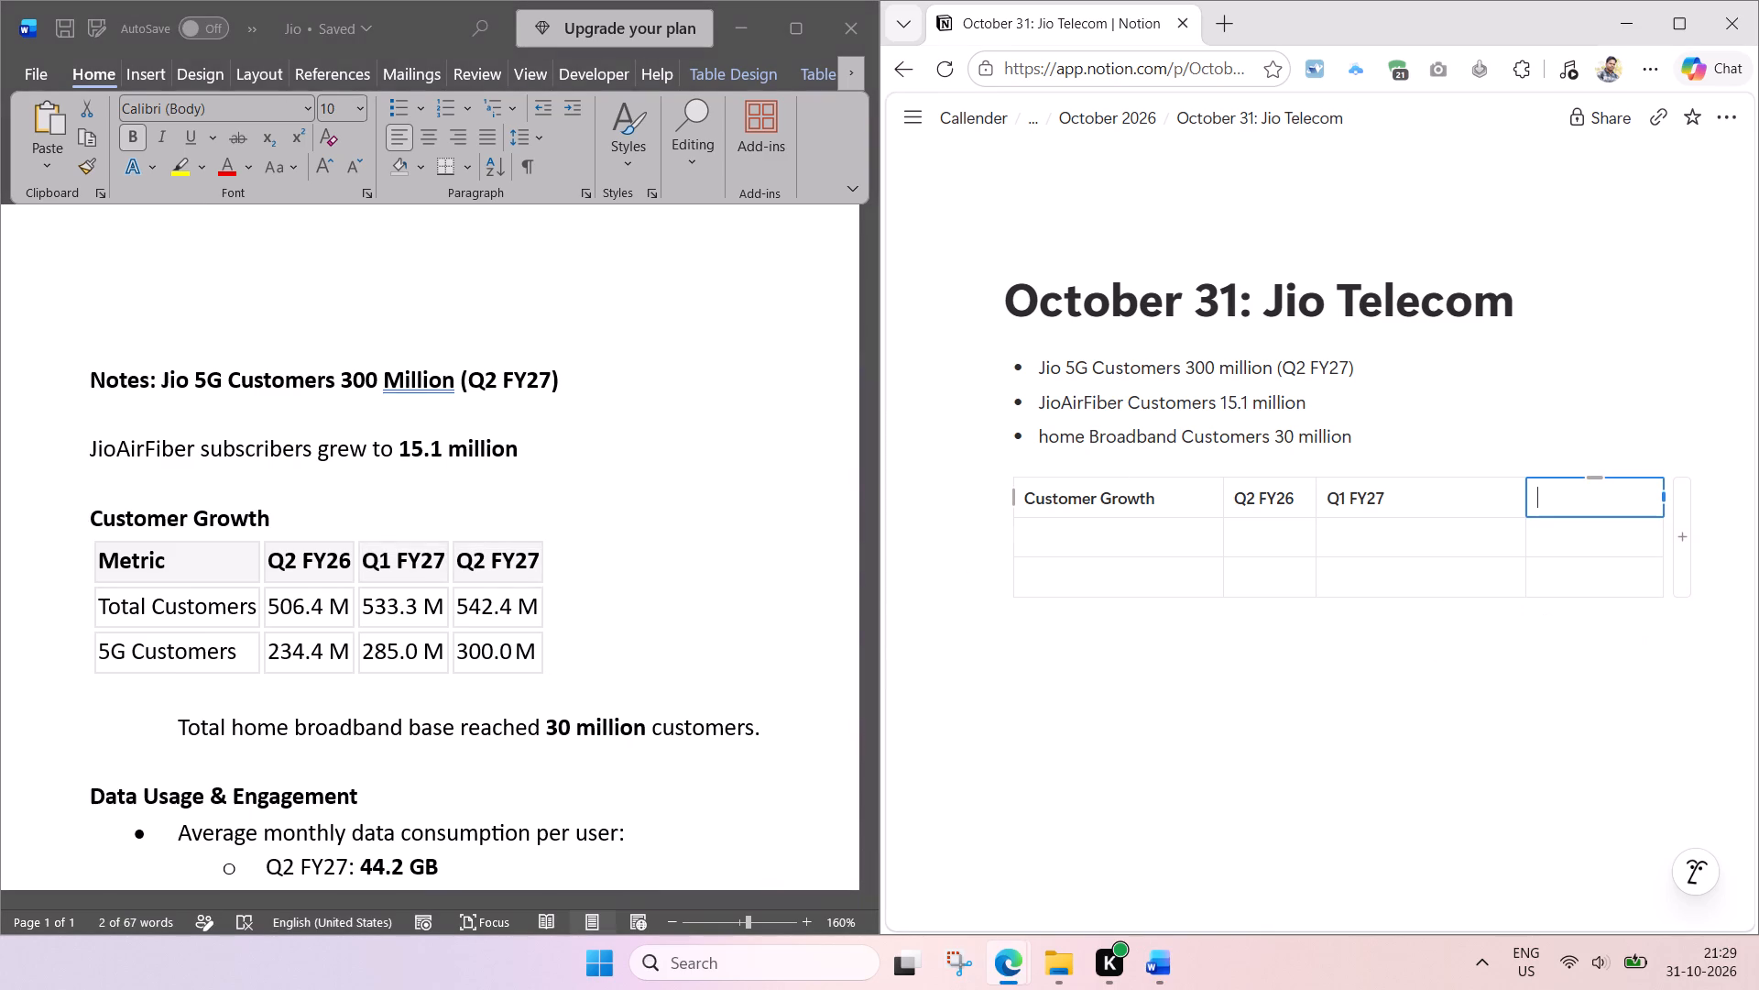
{"action": "key", "text": "ctrl+v"}
Copy the Total Customers label from the Word table into the first cell of the Notion table's second row.
{"action": "left_click", "coordinate": [142, 607]}
{"action": "left_click", "coordinate": [183, 604]}
{"action": "key", "text": "ctrl+a"}
{"action": "left_click", "coordinate": [218, 617]}
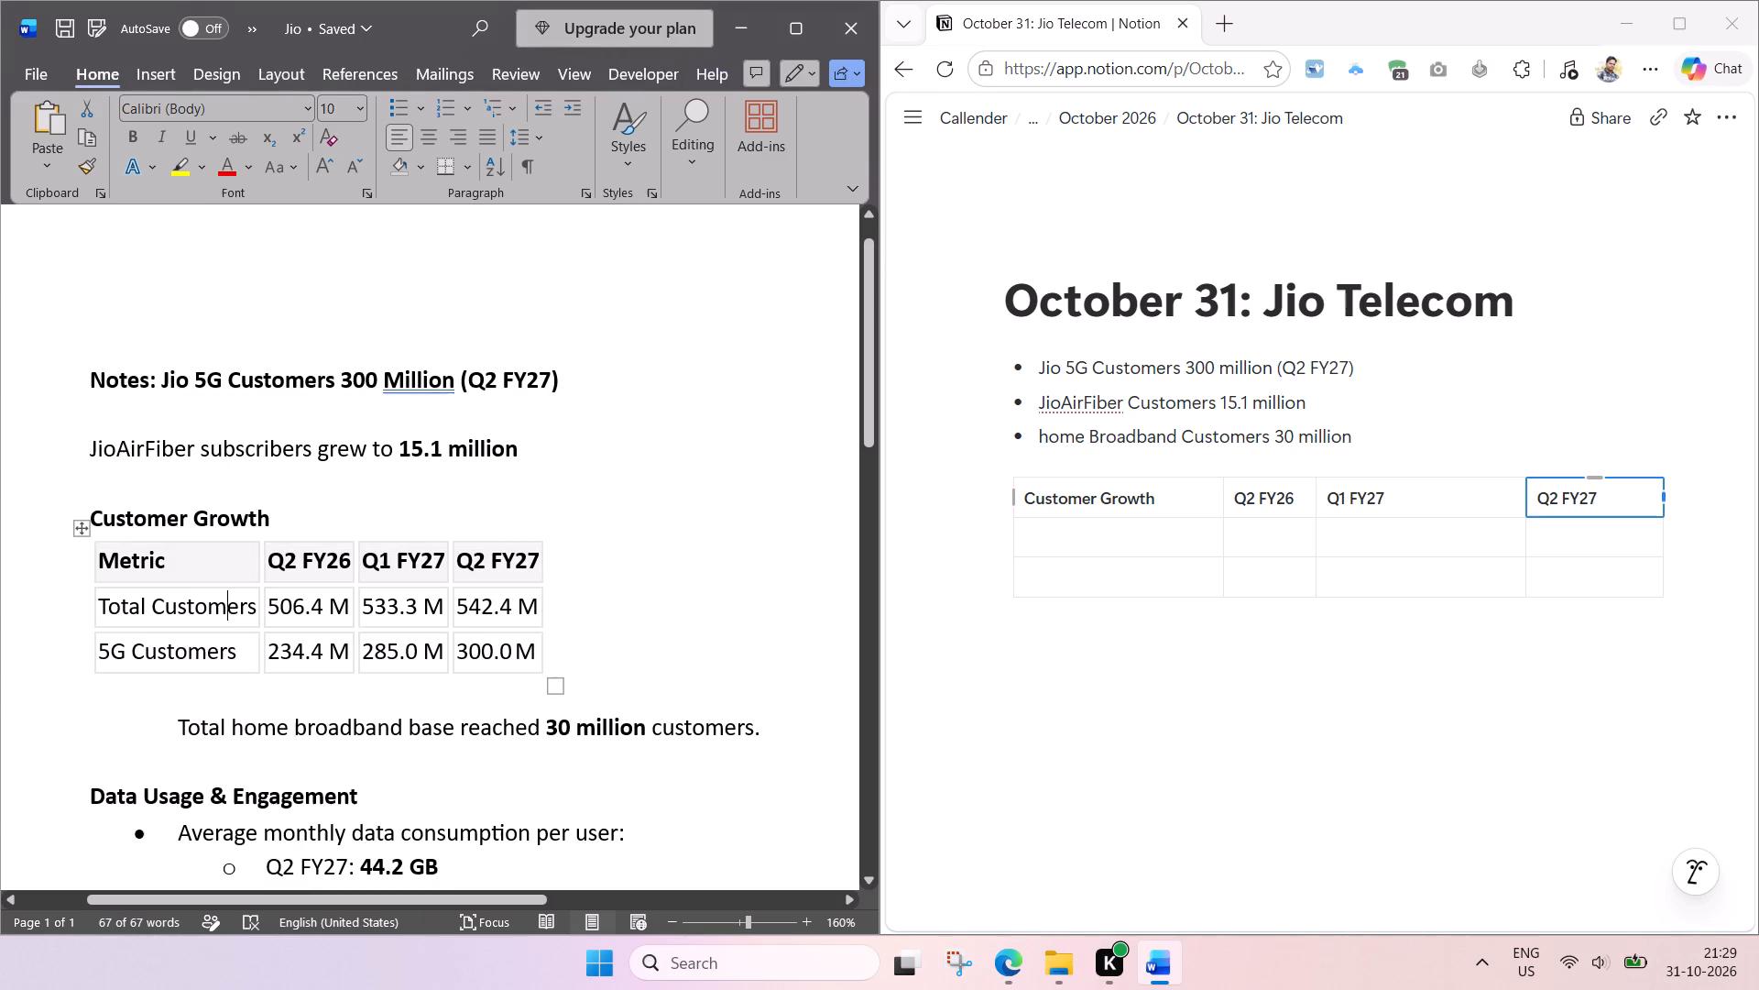
{"action": "left_click", "coordinate": [253, 608]}
{"action": "key", "text": "ctrl+a"}
{"action": "left_click", "coordinate": [252, 608]}
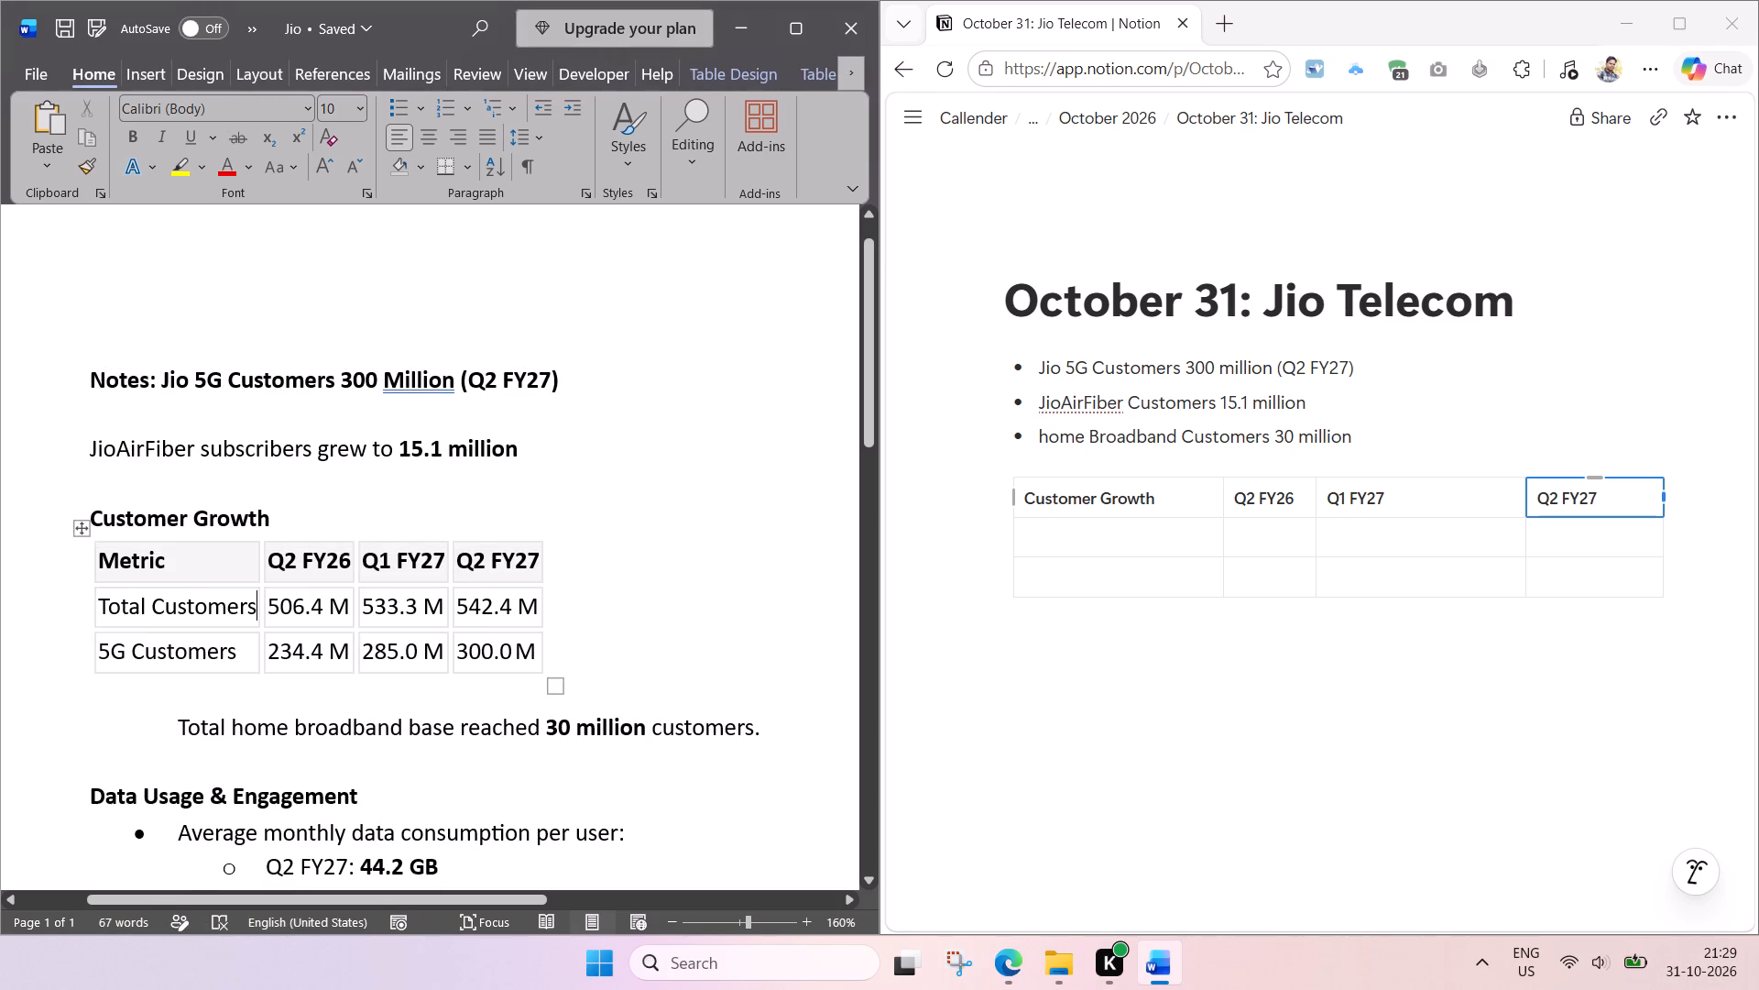
{"action": "left_click_drag", "start_coordinate": [253, 604], "coordinate": [97, 612]}
{"action": "key", "text": "ctrl+c"}
{"action": "left_click", "coordinate": [1076, 541]}
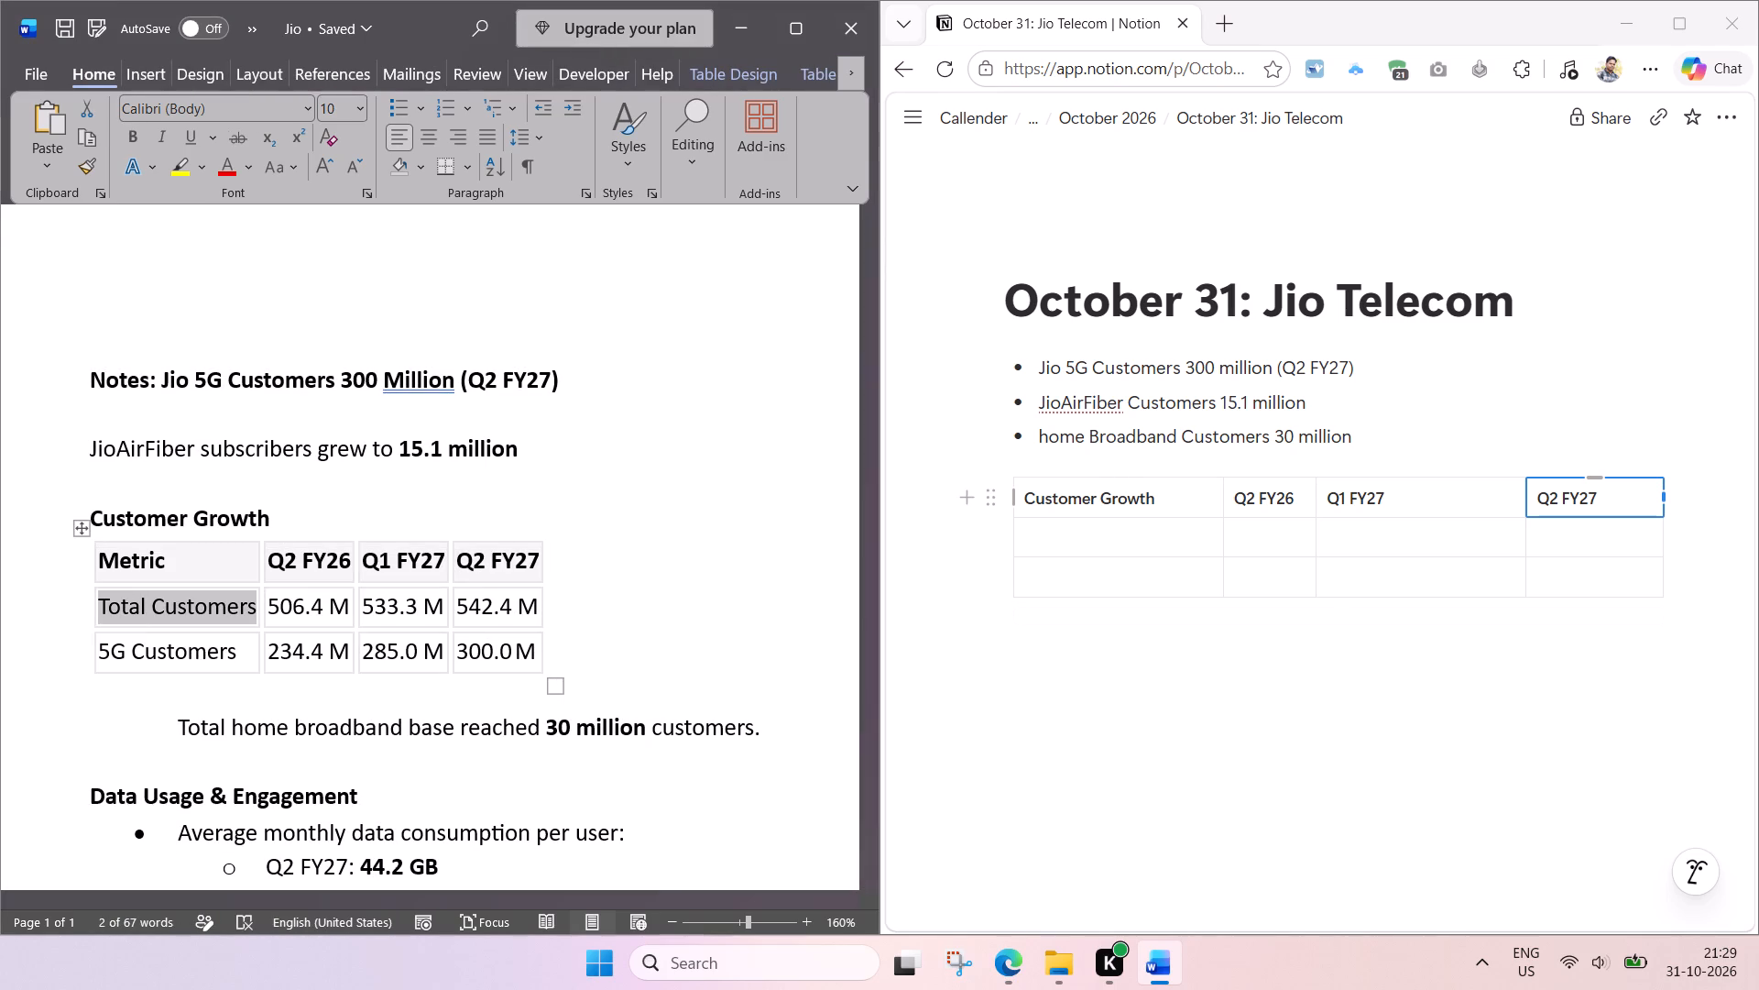
{"action": "key", "text": "ctrl+v"}
Copy the 5G Customers label from the Word table into the first cell of the Notion table's third row.
{"action": "left_click", "coordinate": [242, 646]}
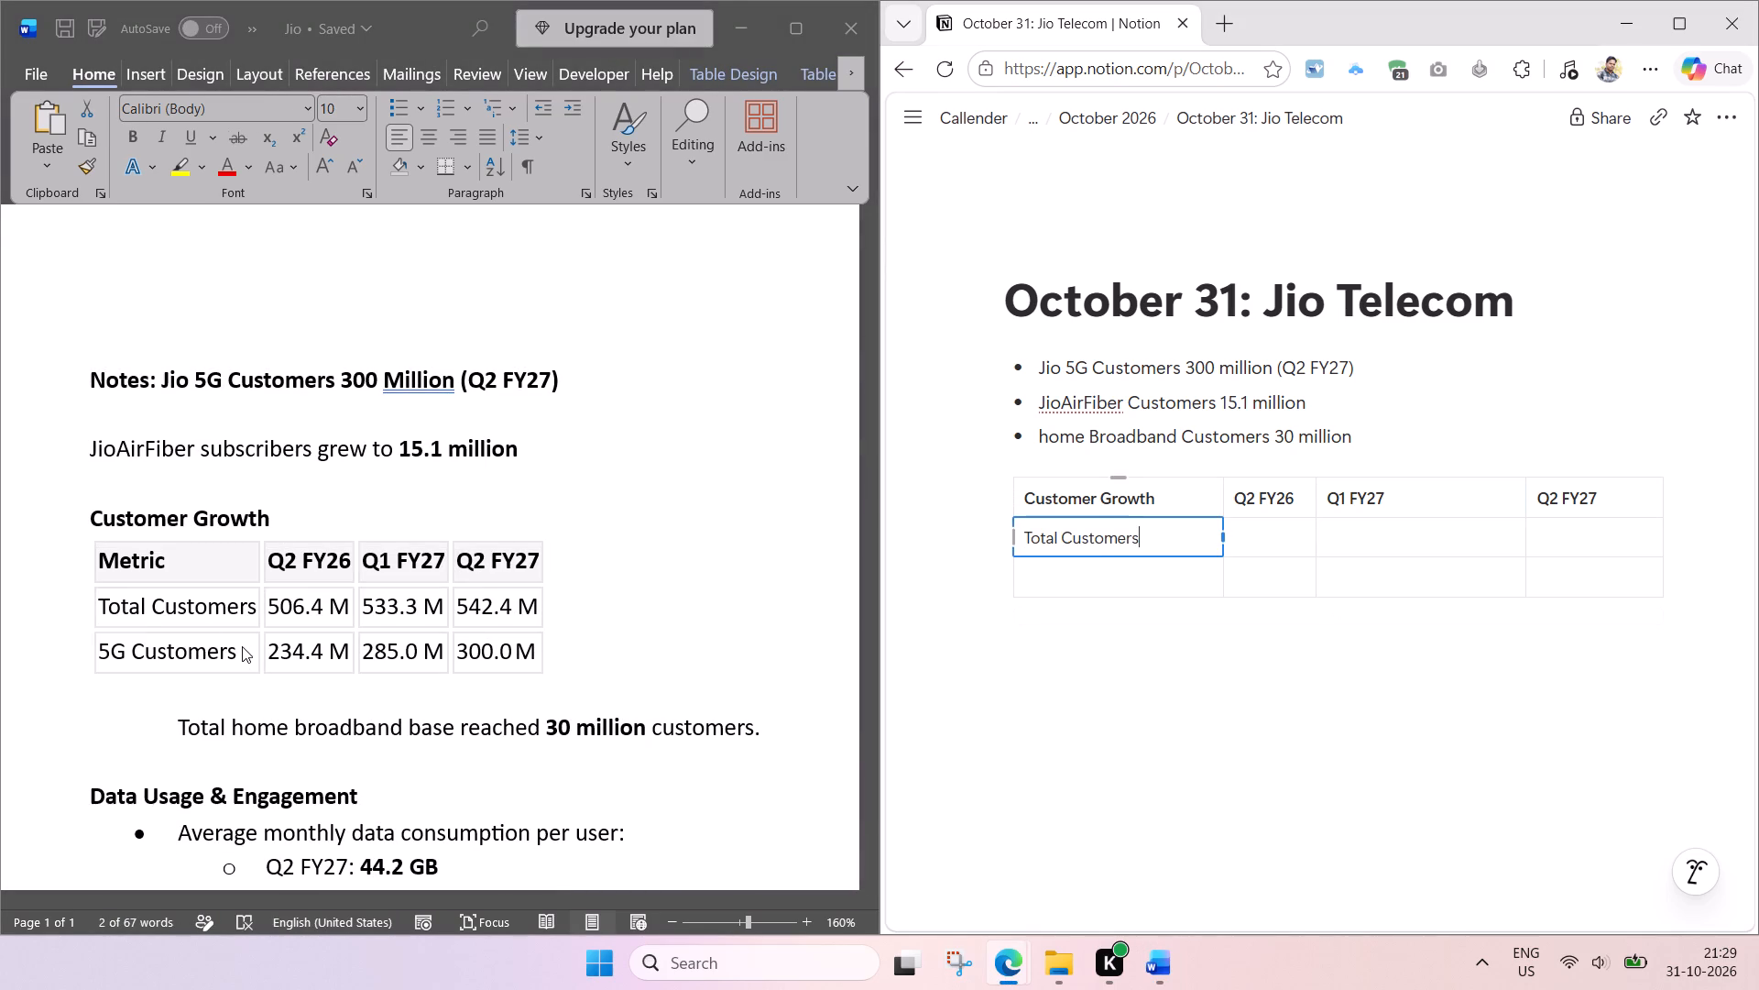
{"action": "left_click_drag", "start_coordinate": [241, 649], "coordinate": [102, 655]}
{"action": "key", "text": "ctrl+c"}
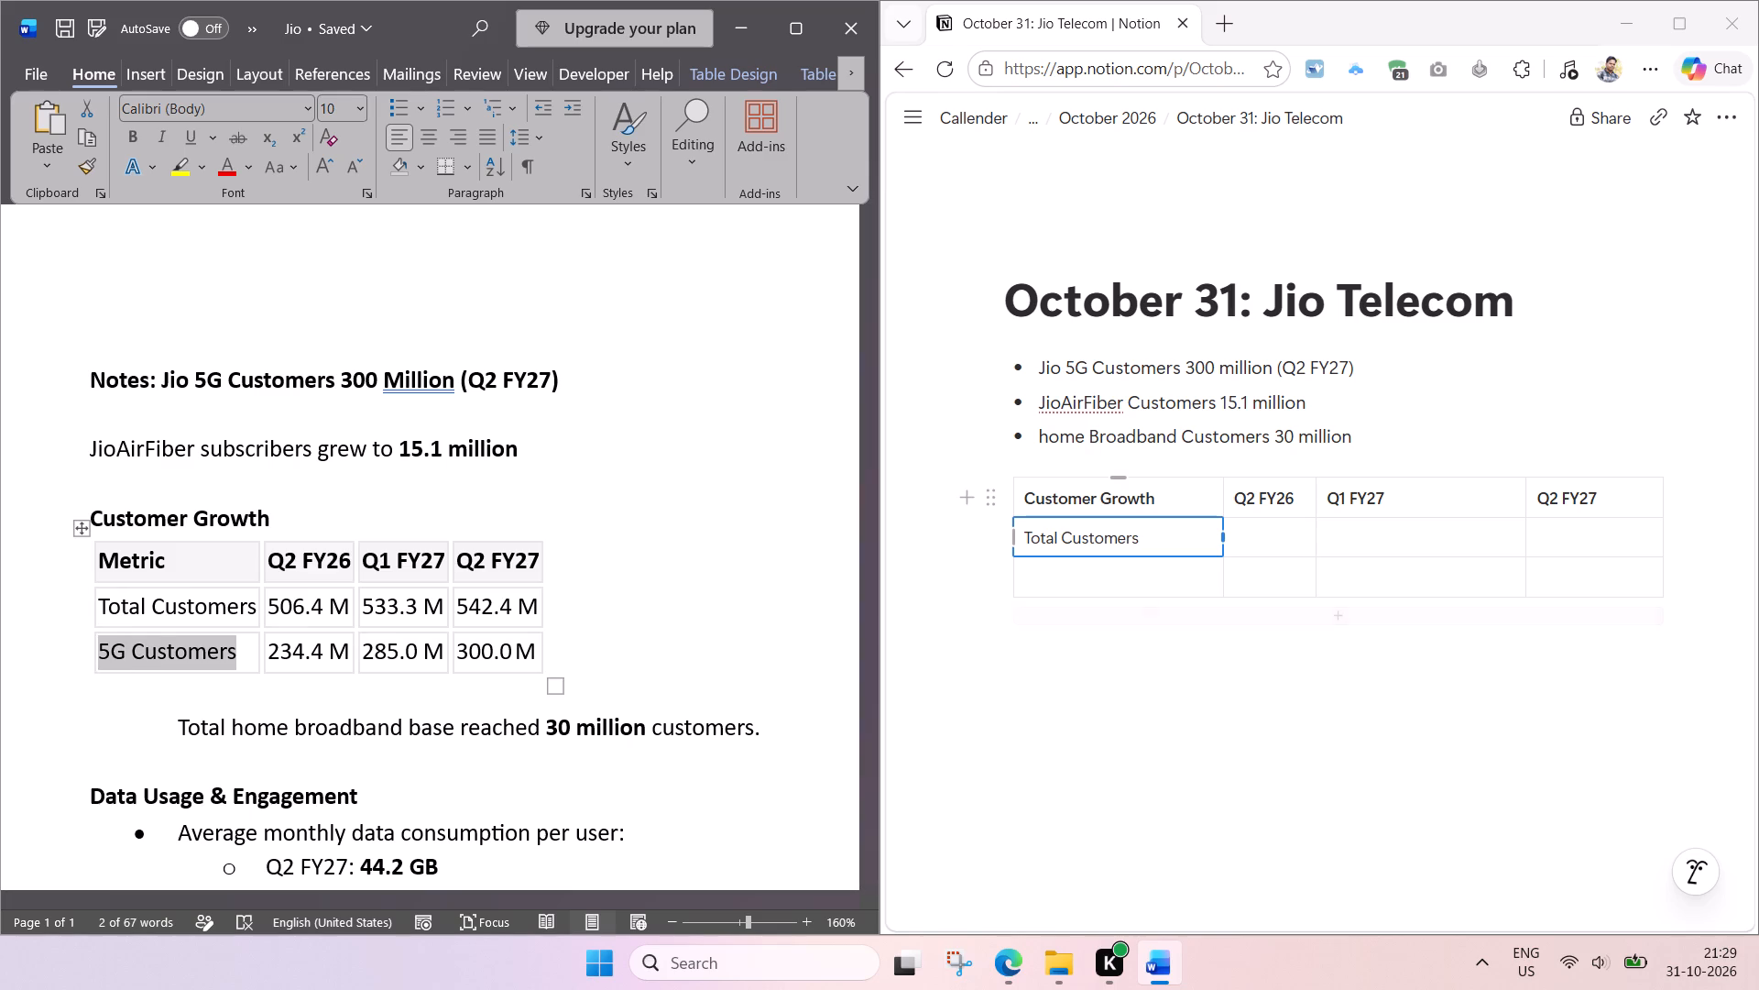
{"action": "left_click", "coordinate": [1087, 583]}
{"action": "key", "text": "ctrl+v"}
{"action": "key", "text": "ctrl+a"}
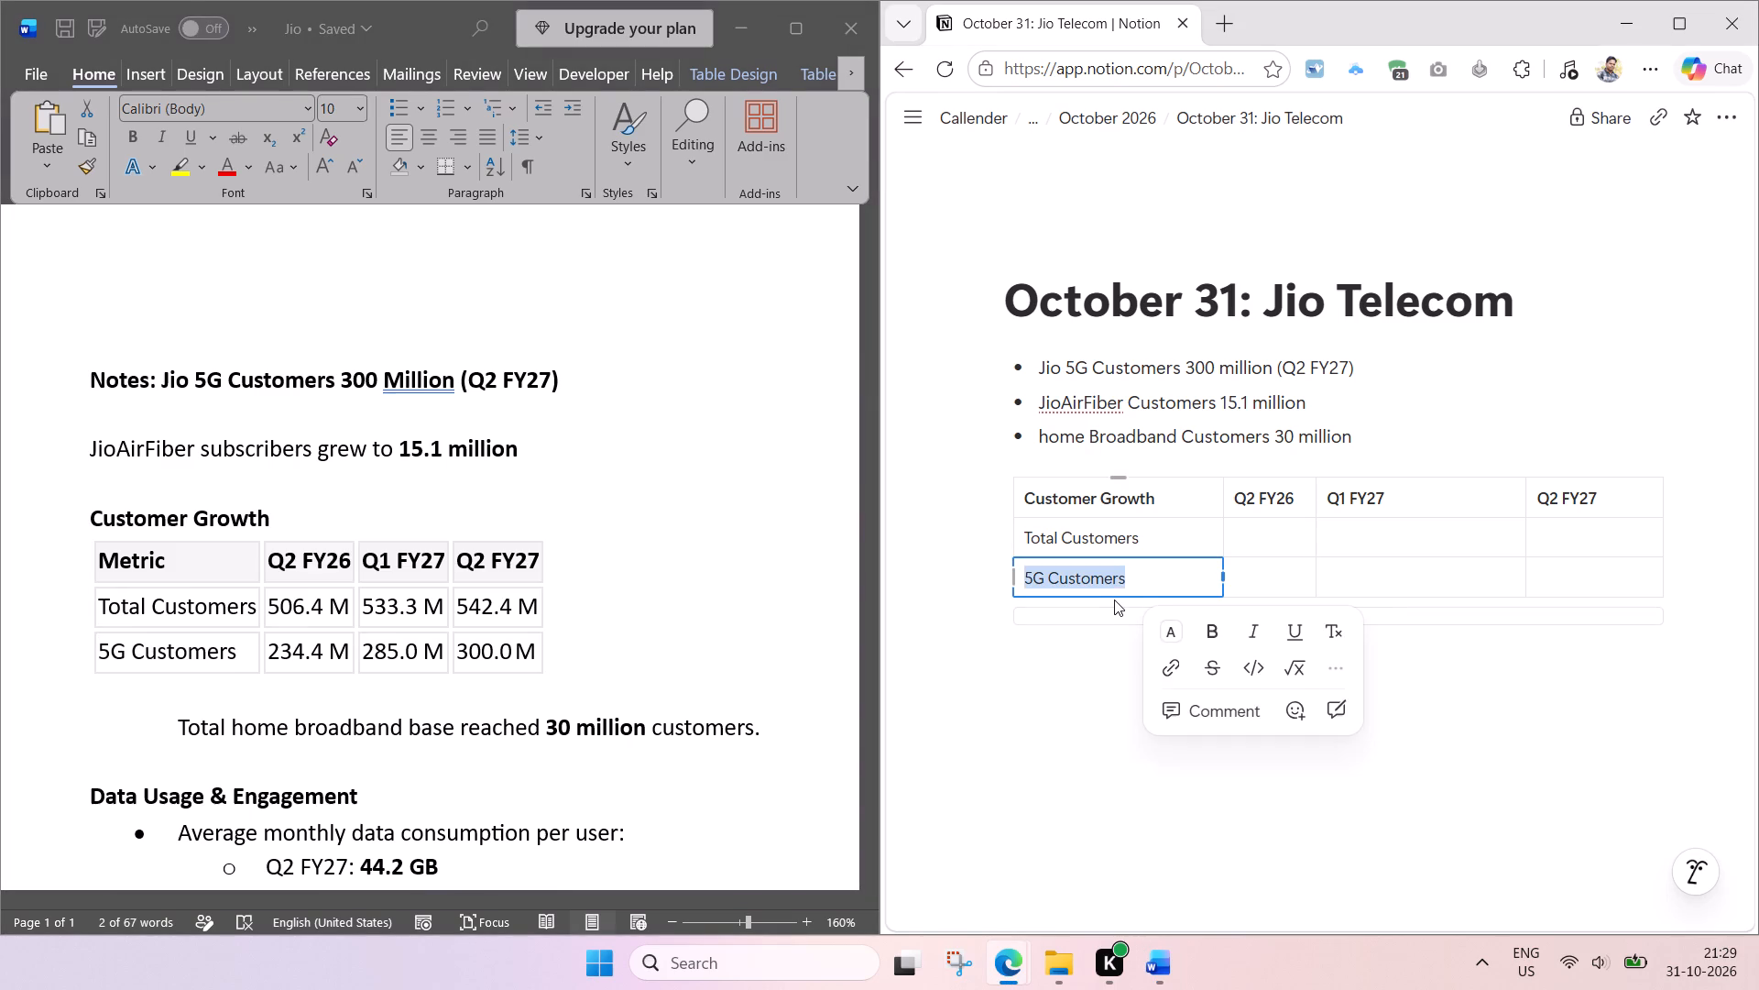
{"action": "left_click", "coordinate": [1181, 569]}
Narrow the Customer Growth column slightly.
{"action": "left_click_drag", "start_coordinate": [1222, 499], "coordinate": [1202, 501]}
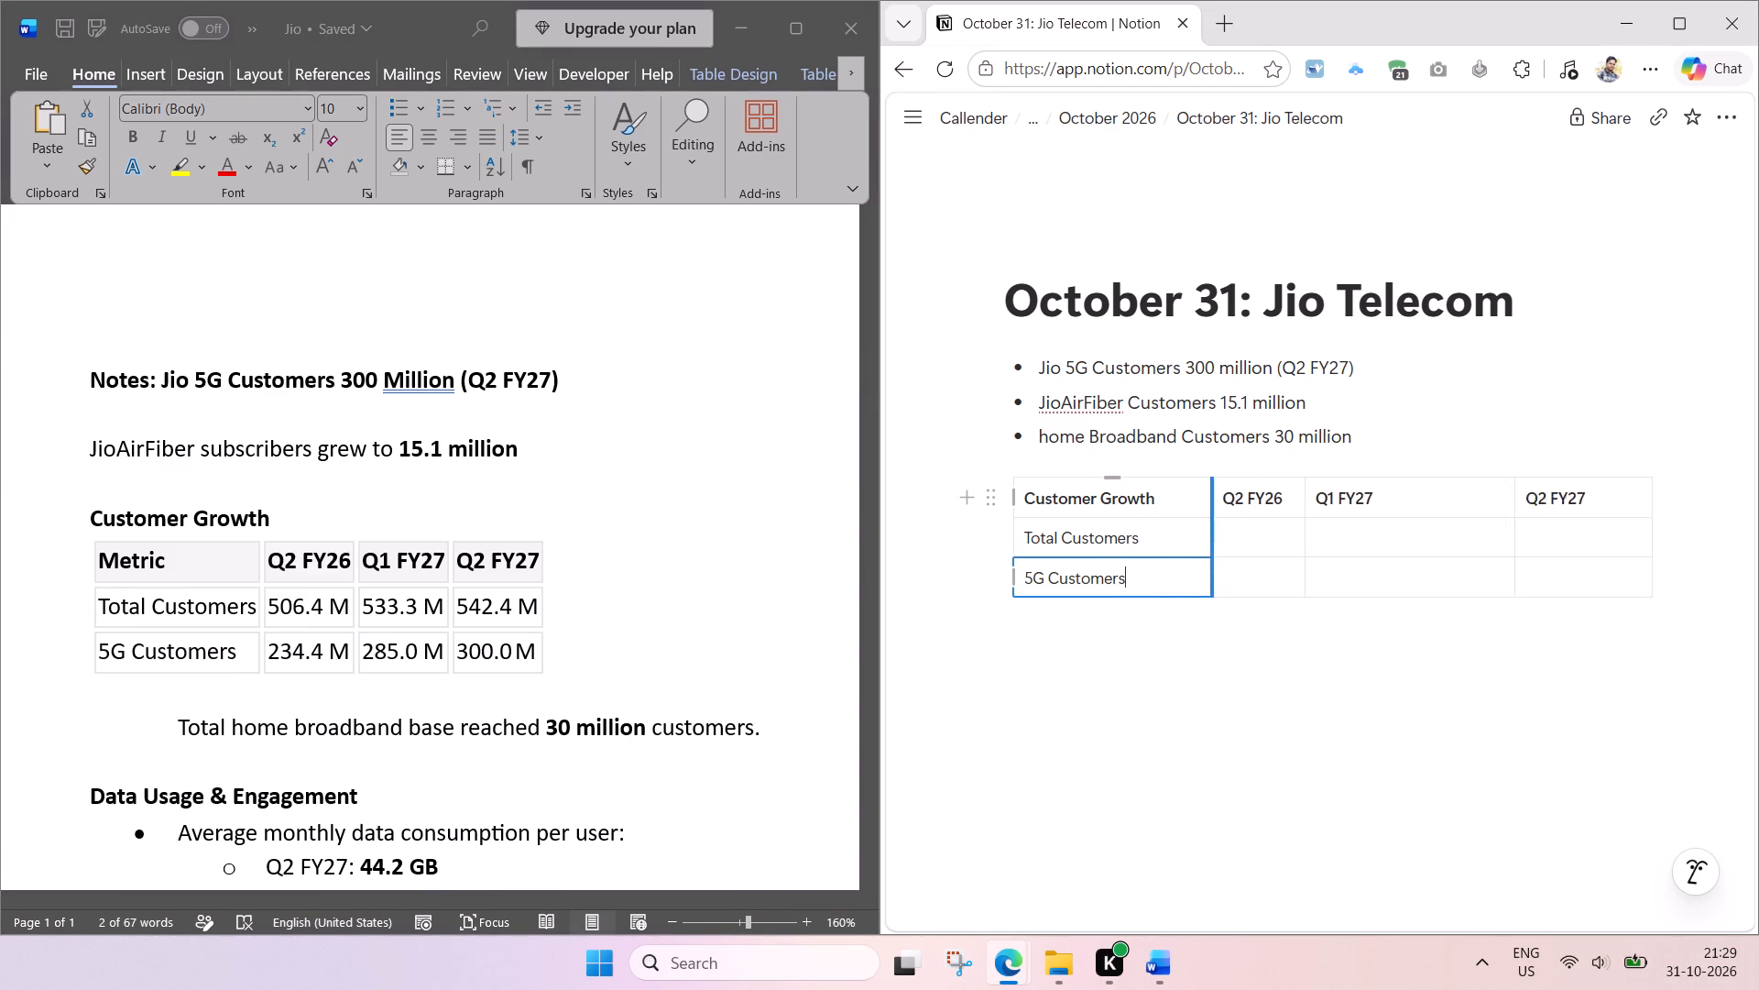
Narrow the Notion table's Customer Growth column to fit its heading and widen the Q2 FY26 column.
{"action": "left_click_drag", "start_coordinate": [1202, 501], "coordinate": [1165, 502]}
{"action": "left_click_drag", "start_coordinate": [1258, 489], "coordinate": [1313, 489]}
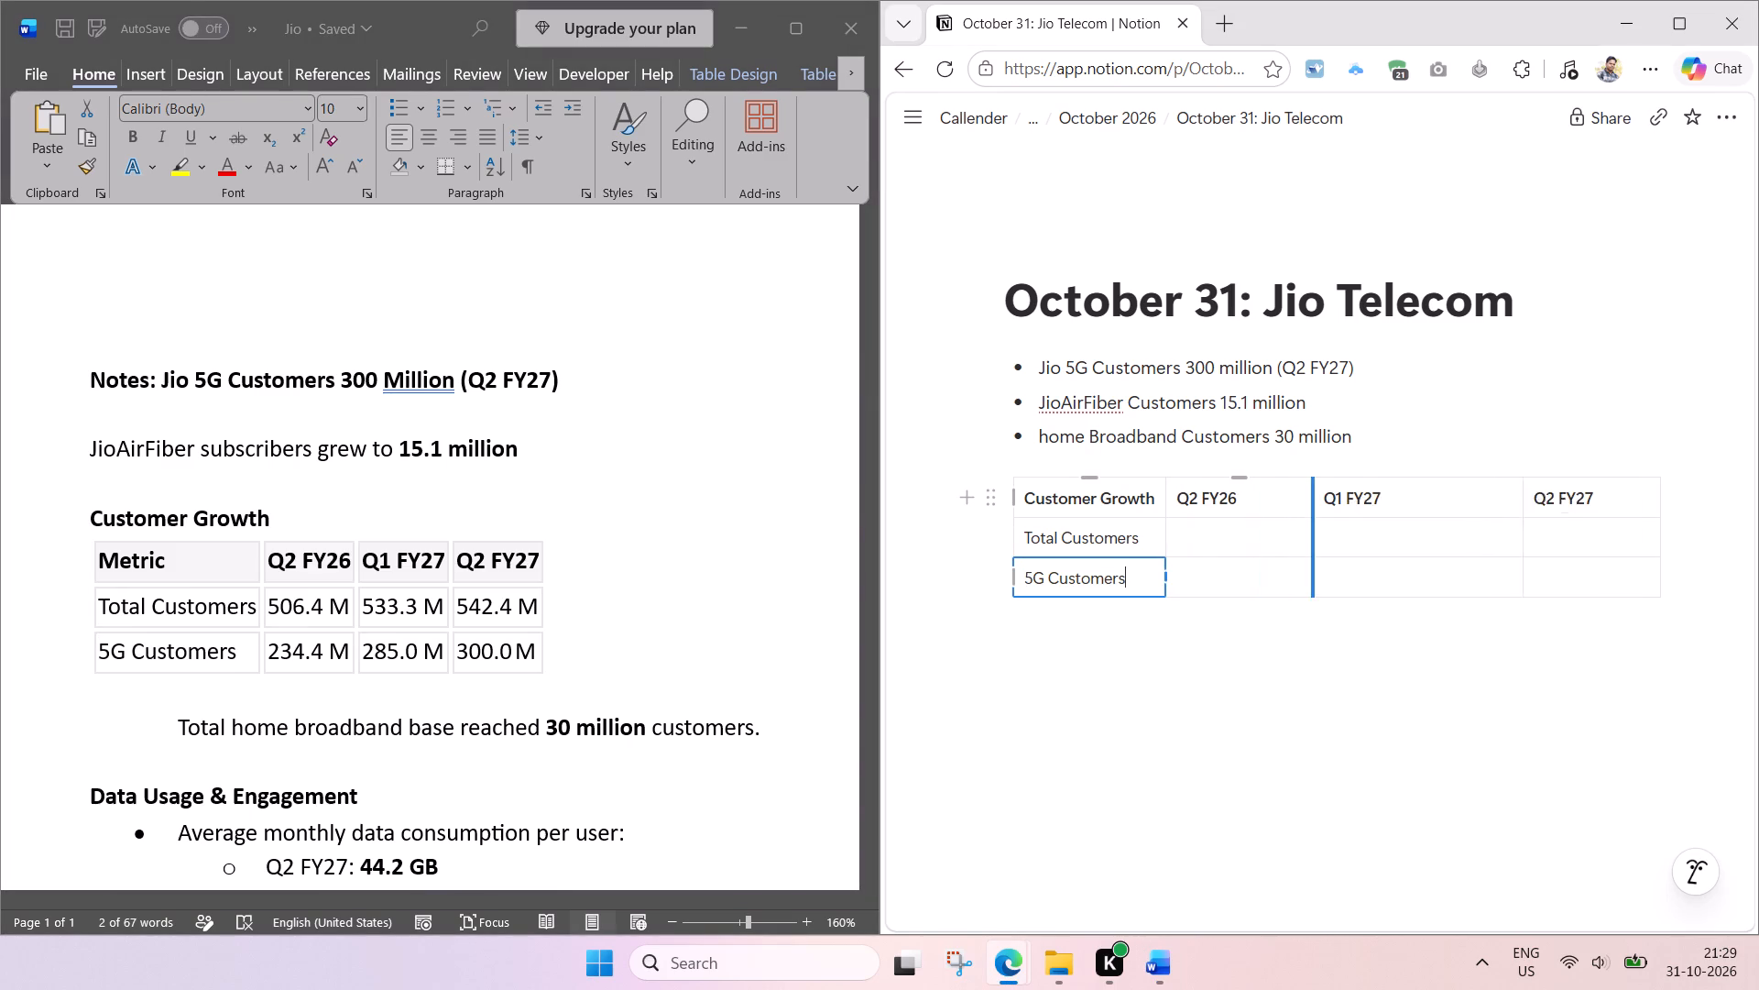
{"action": "left_click_drag", "start_coordinate": [1313, 489], "coordinate": [1320, 489]}
Copy 506.4 M from the Word table into the Notion table's Total Customers cell under Q2 FY26.
{"action": "left_click", "coordinate": [310, 605]}
{"action": "left_click", "coordinate": [301, 611]}
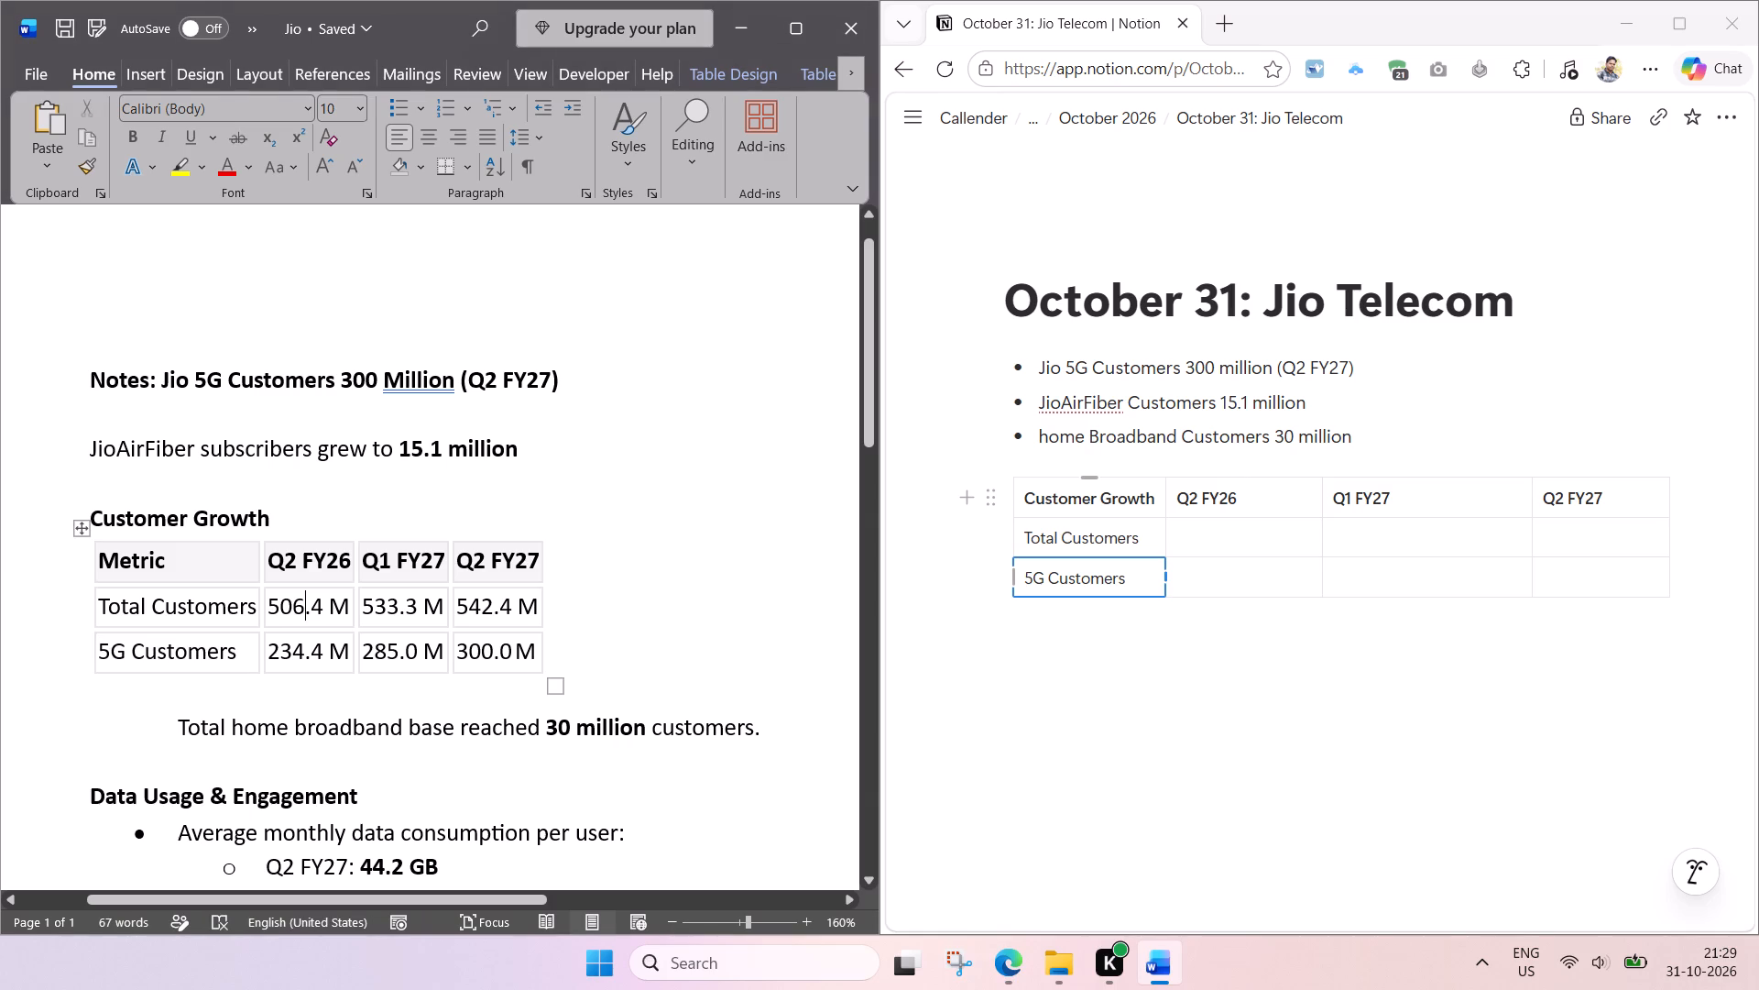
{"action": "left_click_drag", "start_coordinate": [270, 606], "coordinate": [367, 607]}
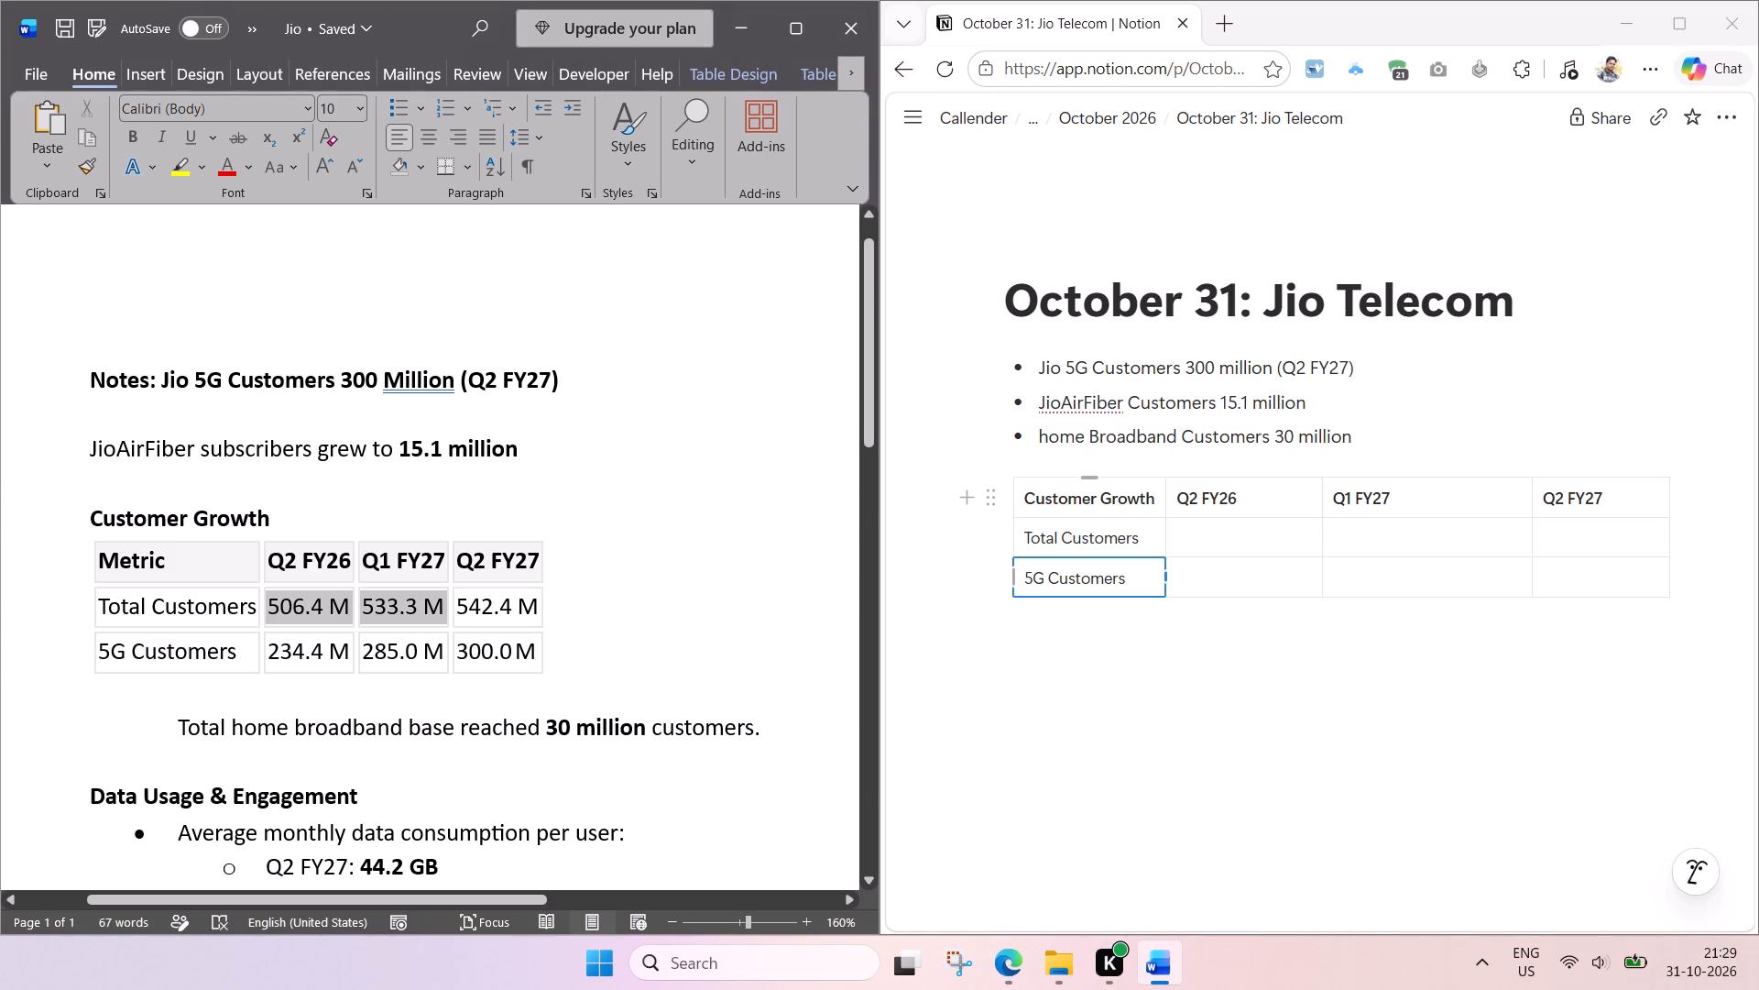
{"action": "left_click_drag", "start_coordinate": [367, 607], "coordinate": [328, 610]}
{"action": "key", "text": "ctrl+c"}
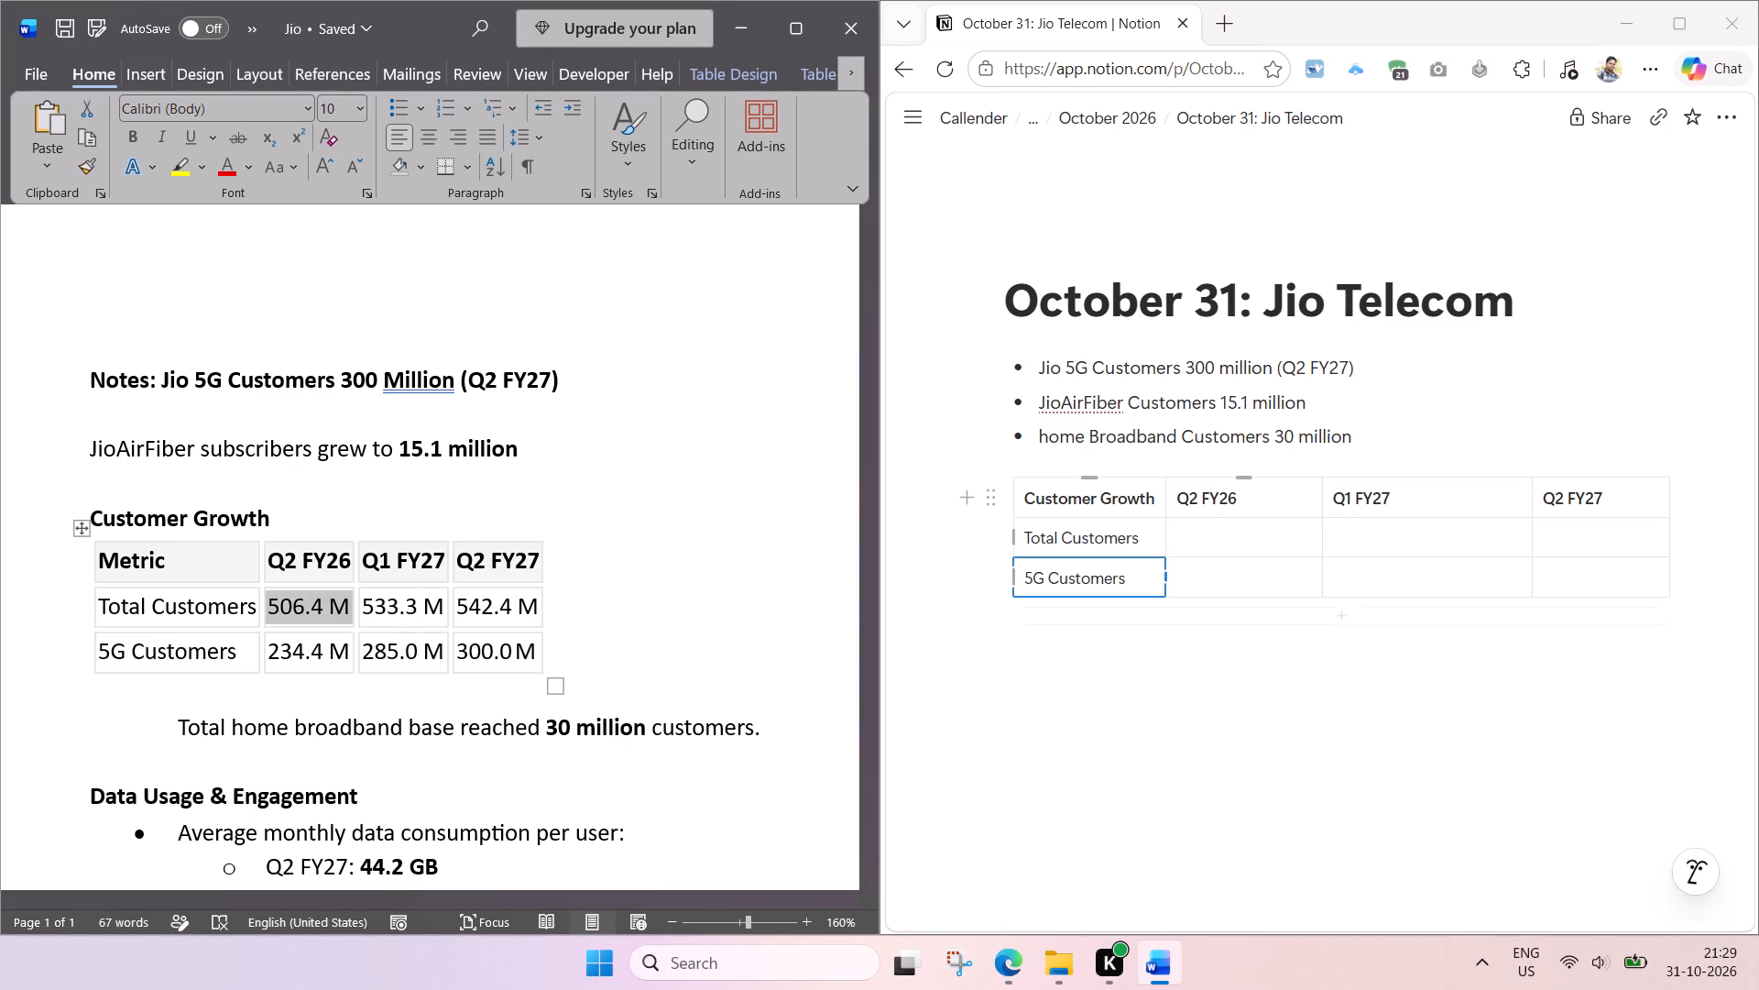
{"action": "left_click", "coordinate": [1199, 544]}
{"action": "key", "text": "ctrl+v"}
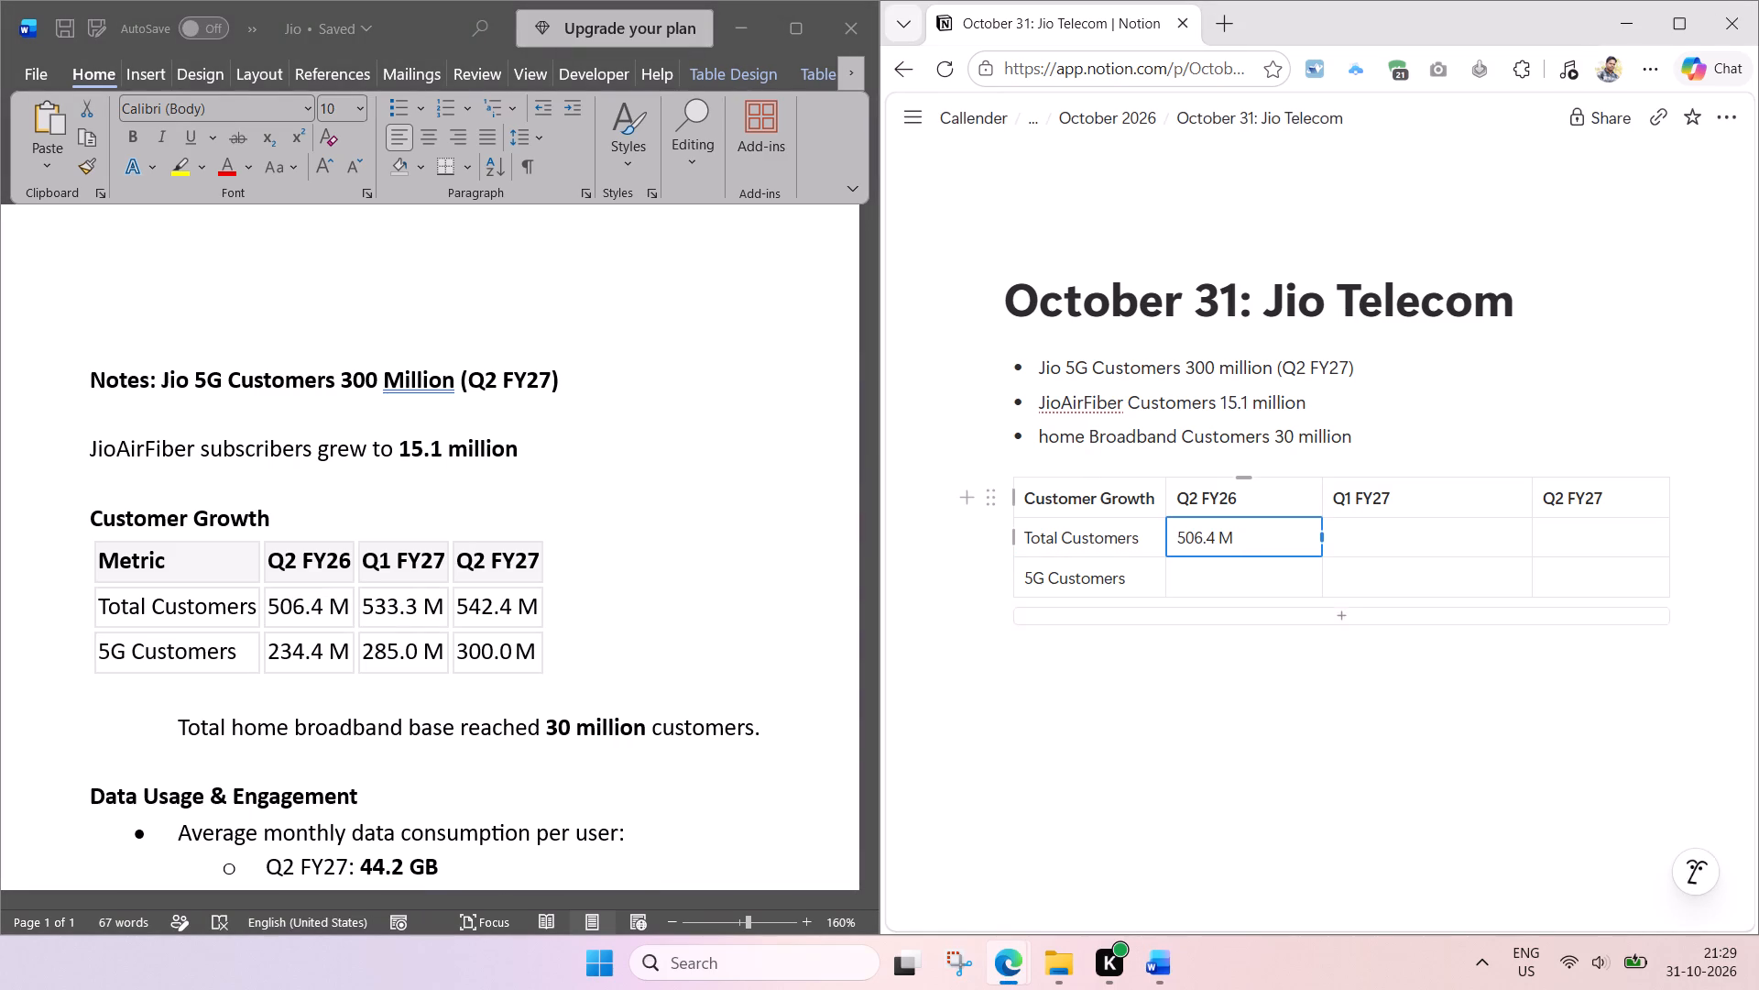
Replace the M in the Q2 FY26 Total Customers value with the word million copied from the first bullet.
{"action": "double_click", "coordinate": [1240, 364]}
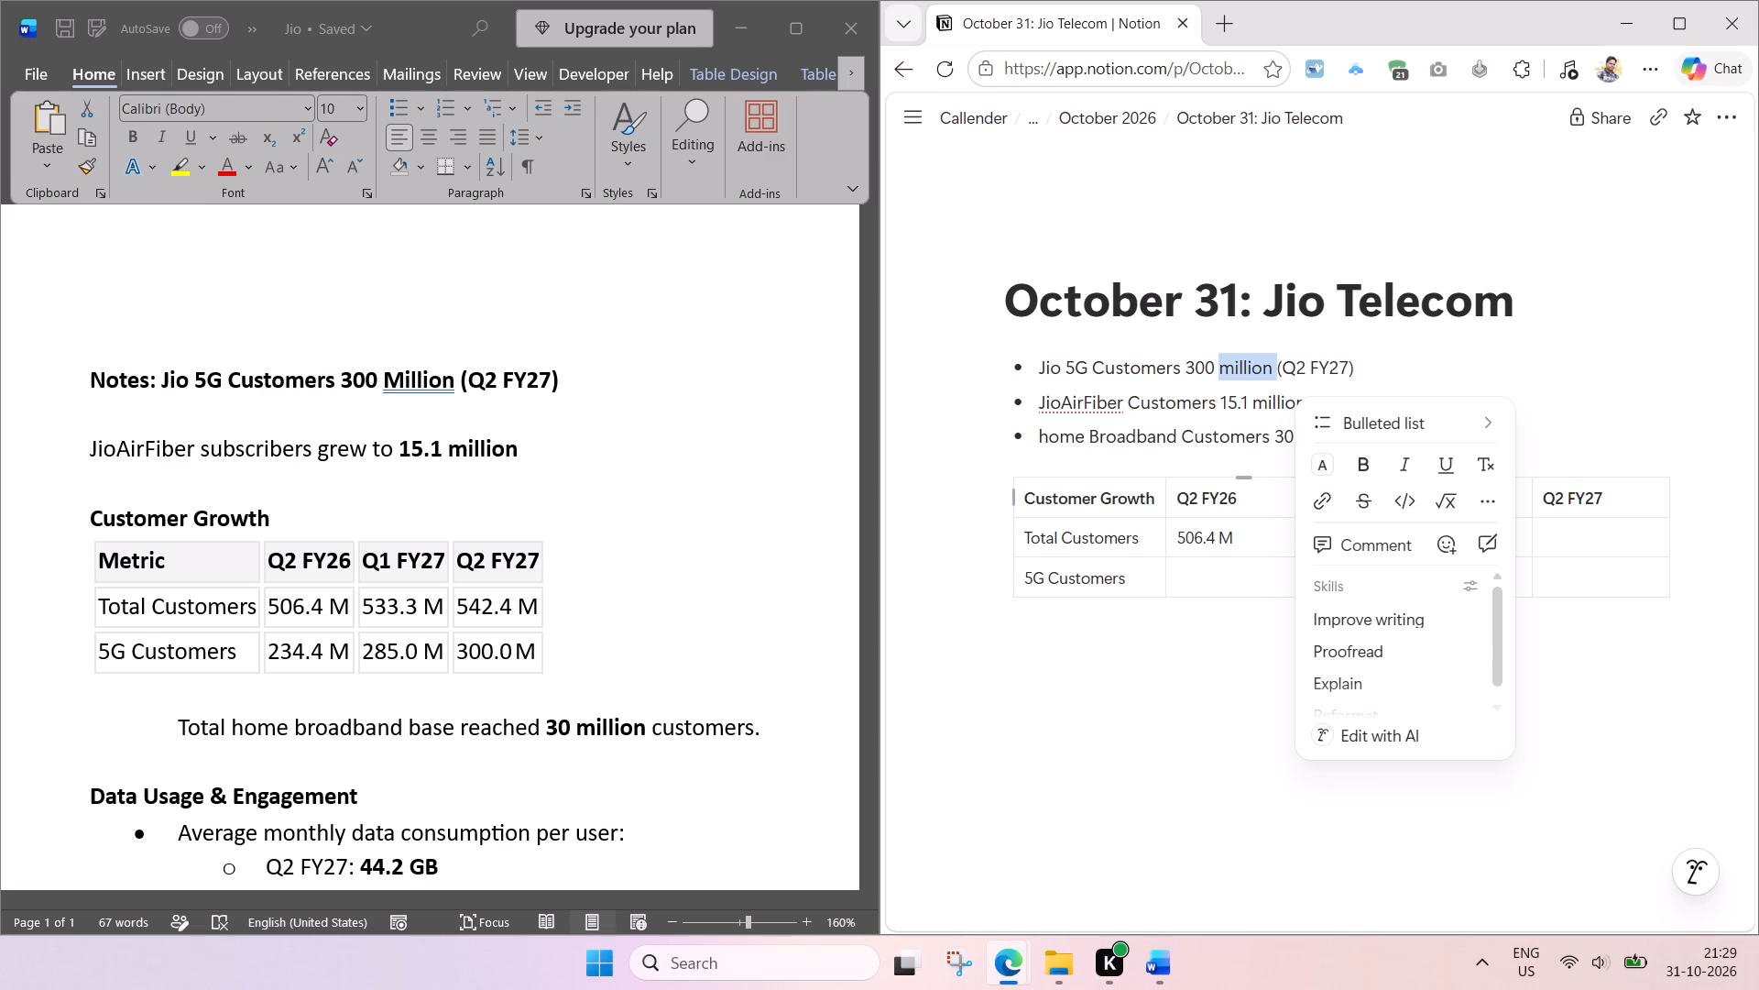
{"action": "key", "text": "ctrl+c"}
{"action": "double_click", "coordinate": [1224, 533]}
{"action": "key", "text": "ctrl+v"}
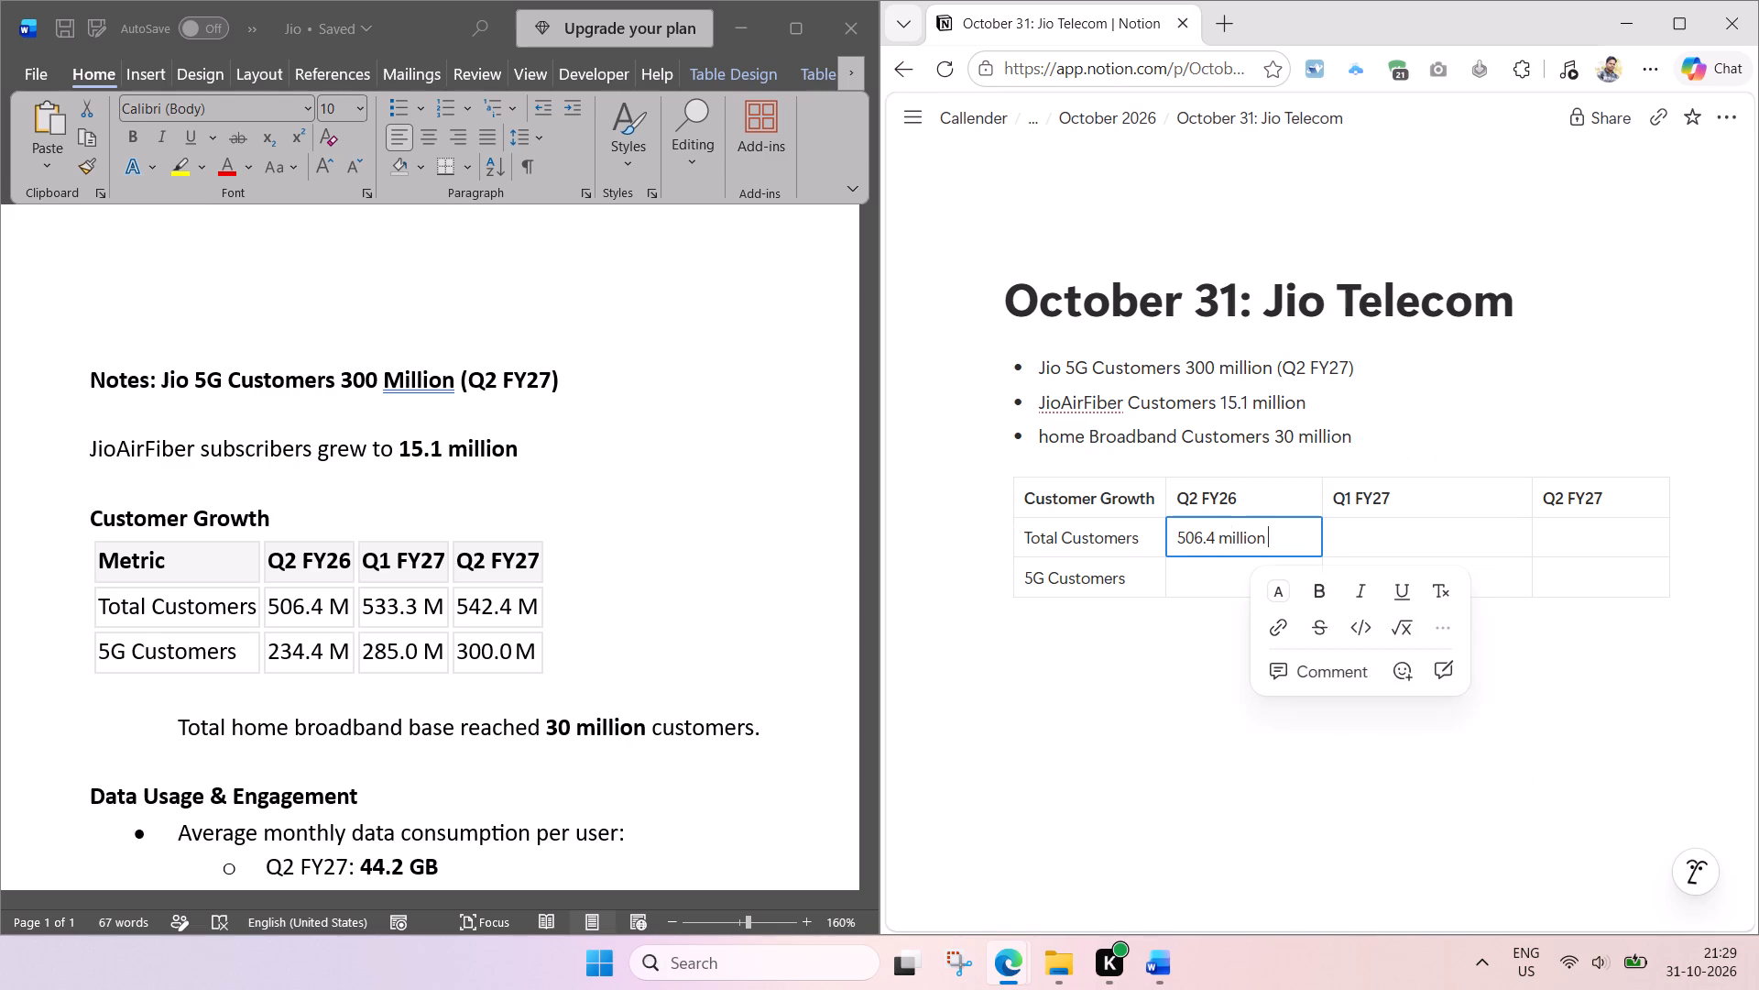
Copy 234.4 M from the Word table into the Notion table's 5G Customers cell under Q2 FY26.
{"action": "left_click", "coordinate": [309, 649]}
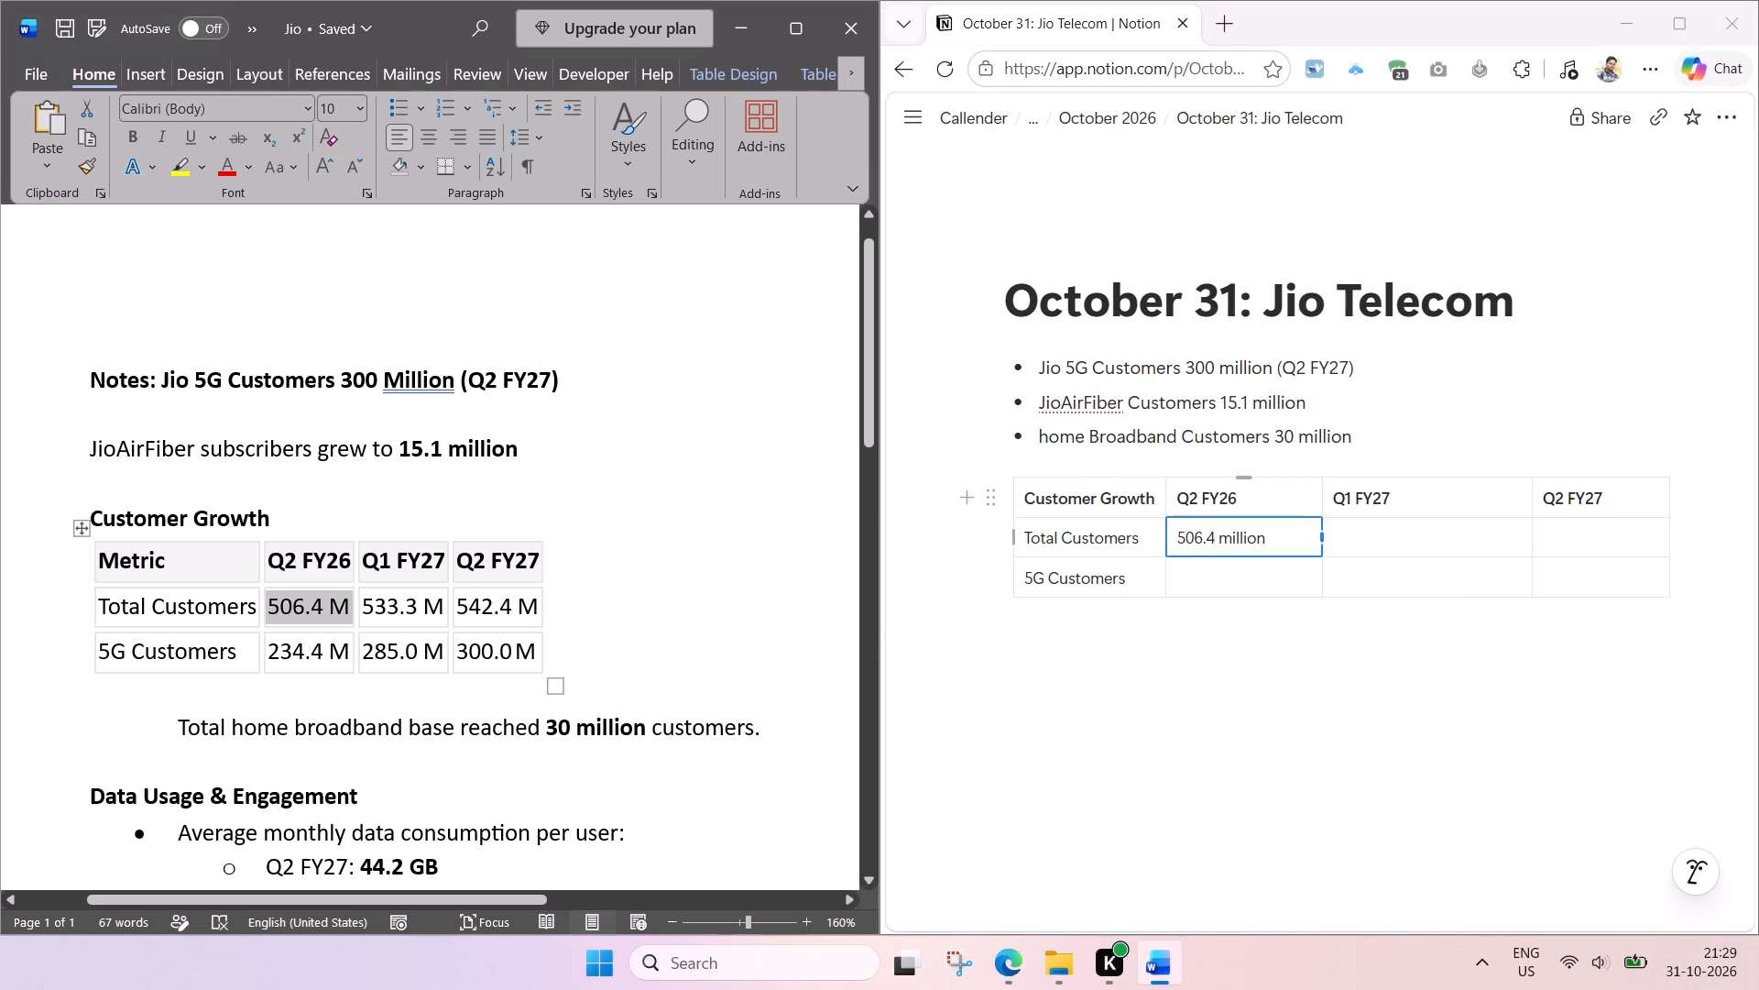
{"action": "left_click", "coordinate": [294, 651]}
{"action": "left_click_drag", "start_coordinate": [267, 648], "coordinate": [416, 645]}
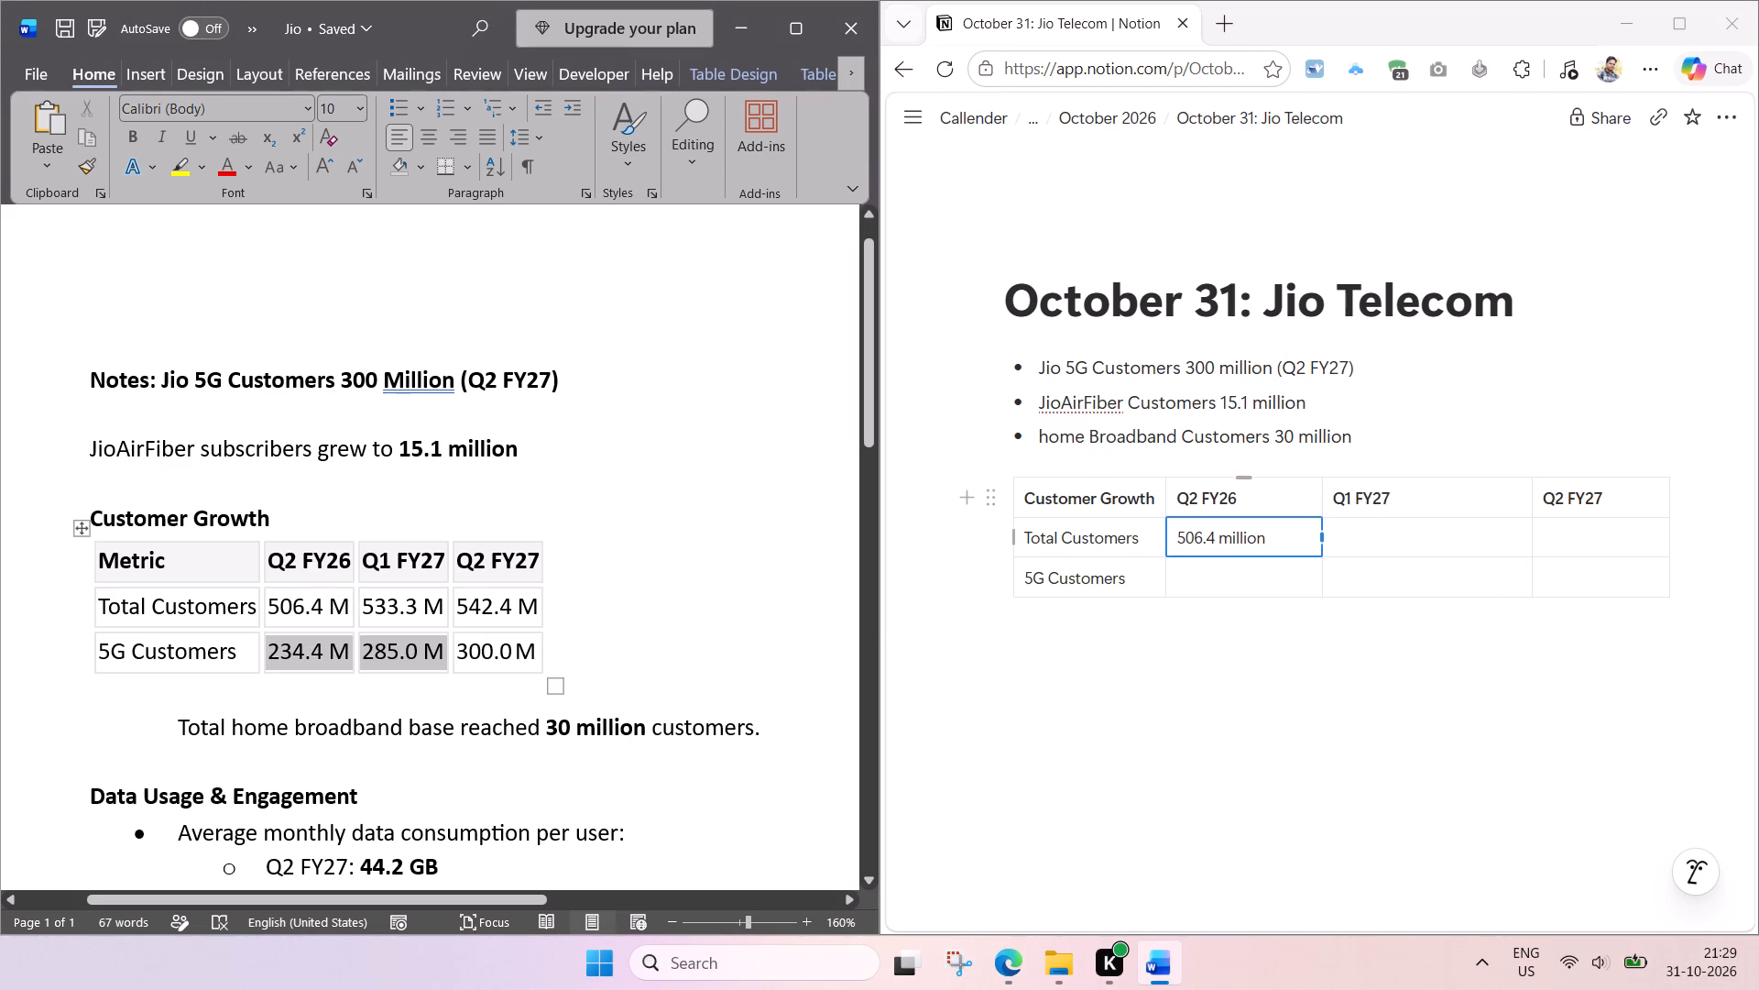
{"action": "left_click_drag", "start_coordinate": [416, 645], "coordinate": [341, 645]}
{"action": "left_click", "coordinate": [334, 647]}
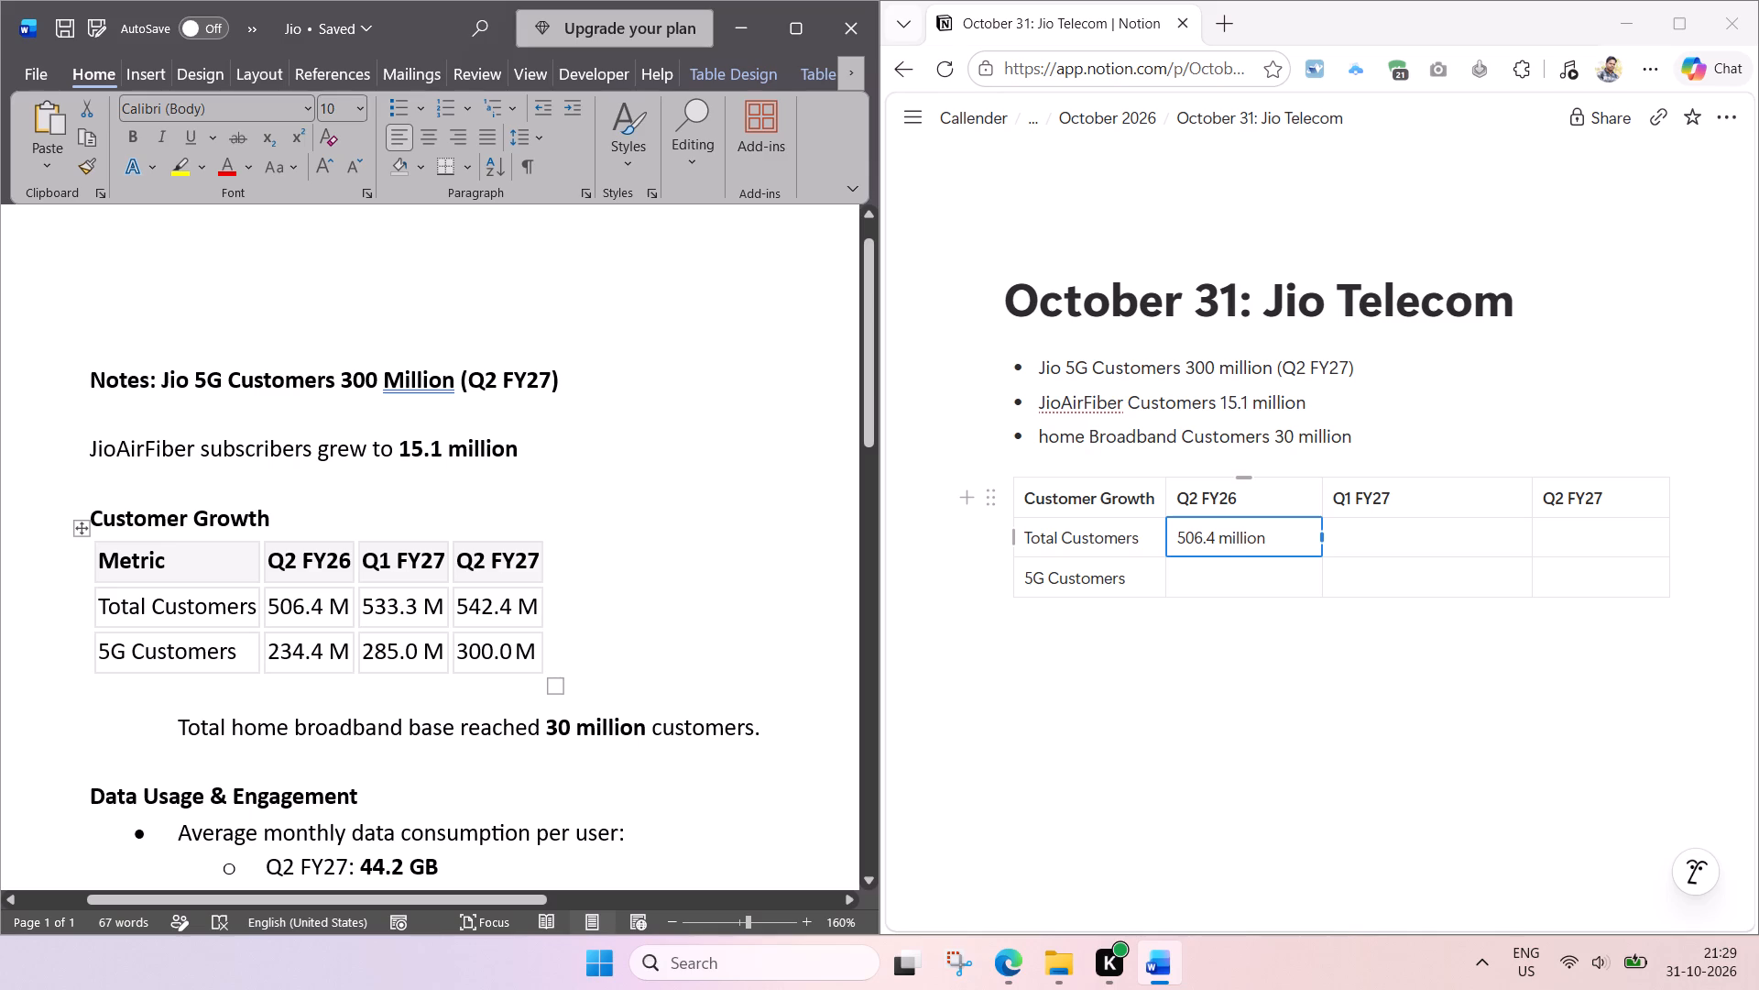
{"action": "left_click", "coordinate": [307, 652]}
{"action": "left_click_drag", "start_coordinate": [272, 649], "coordinate": [344, 648]}
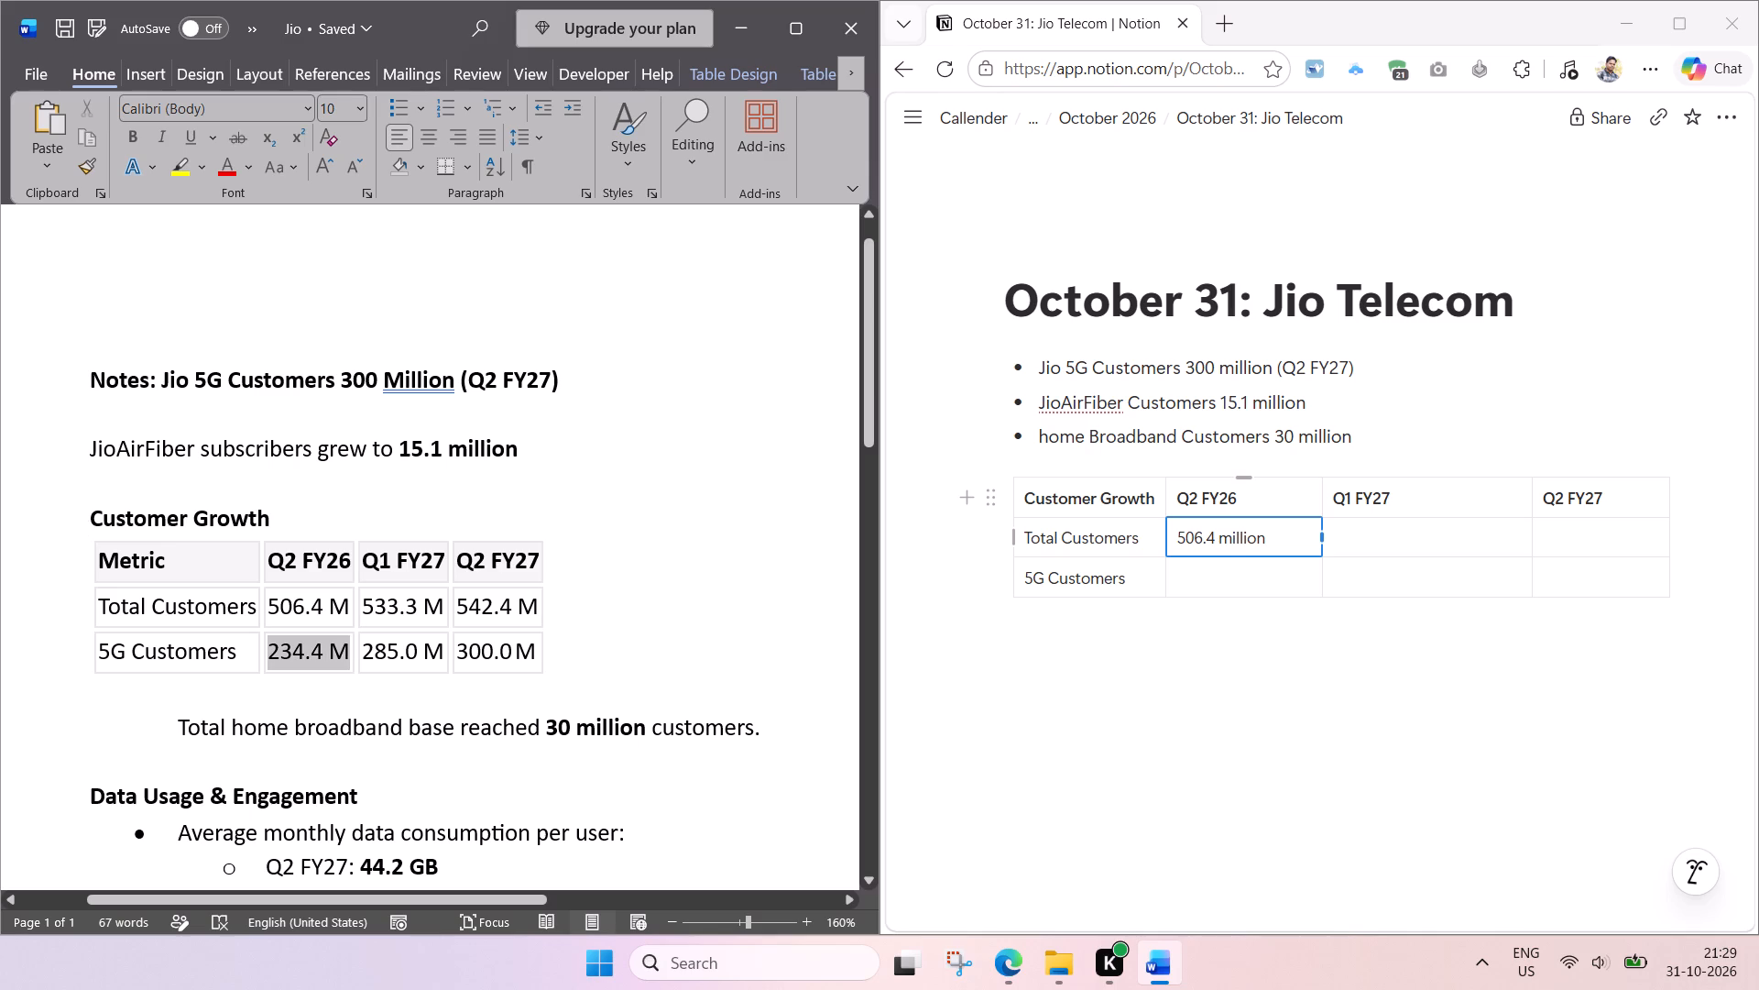
{"action": "left_click_drag", "start_coordinate": [344, 648], "coordinate": [344, 648]}
{"action": "key", "text": "ctrl+c"}
{"action": "left_click", "coordinate": [1234, 583]}
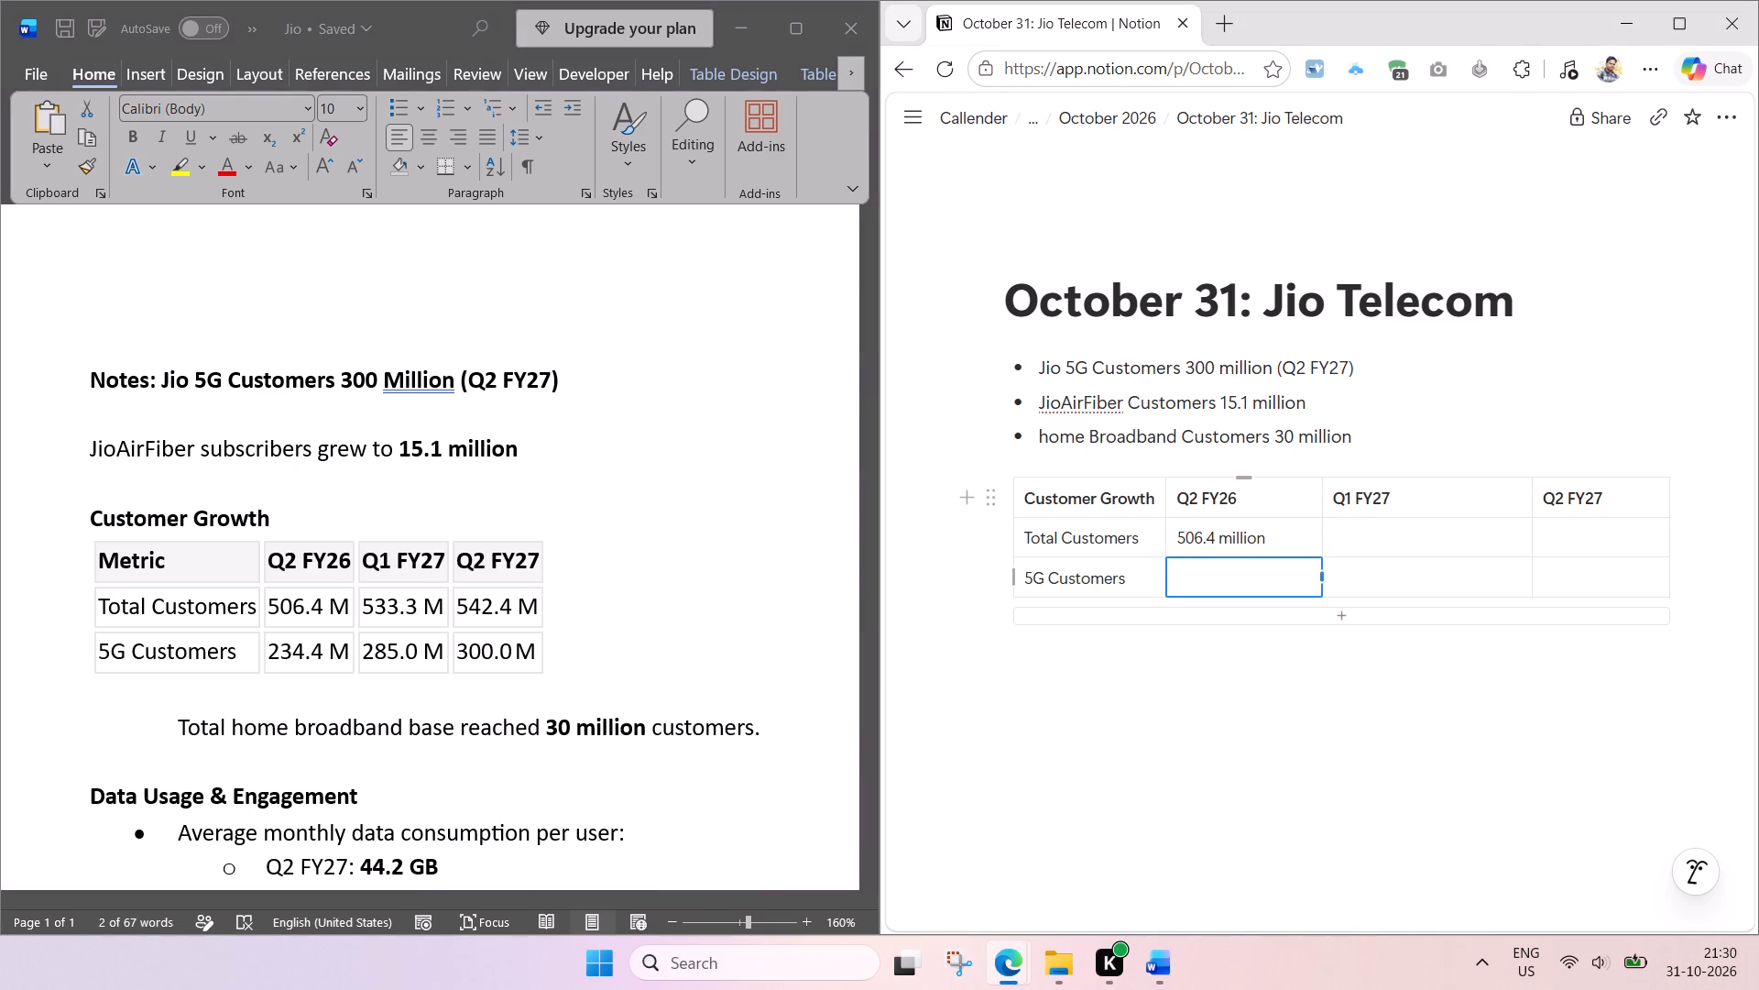
{"action": "key", "text": "ctrl+v"}
Replace the M in the Q2 FY26 5G Customers value with million, copied from the cell above.
{"action": "double_click", "coordinate": [1246, 531]}
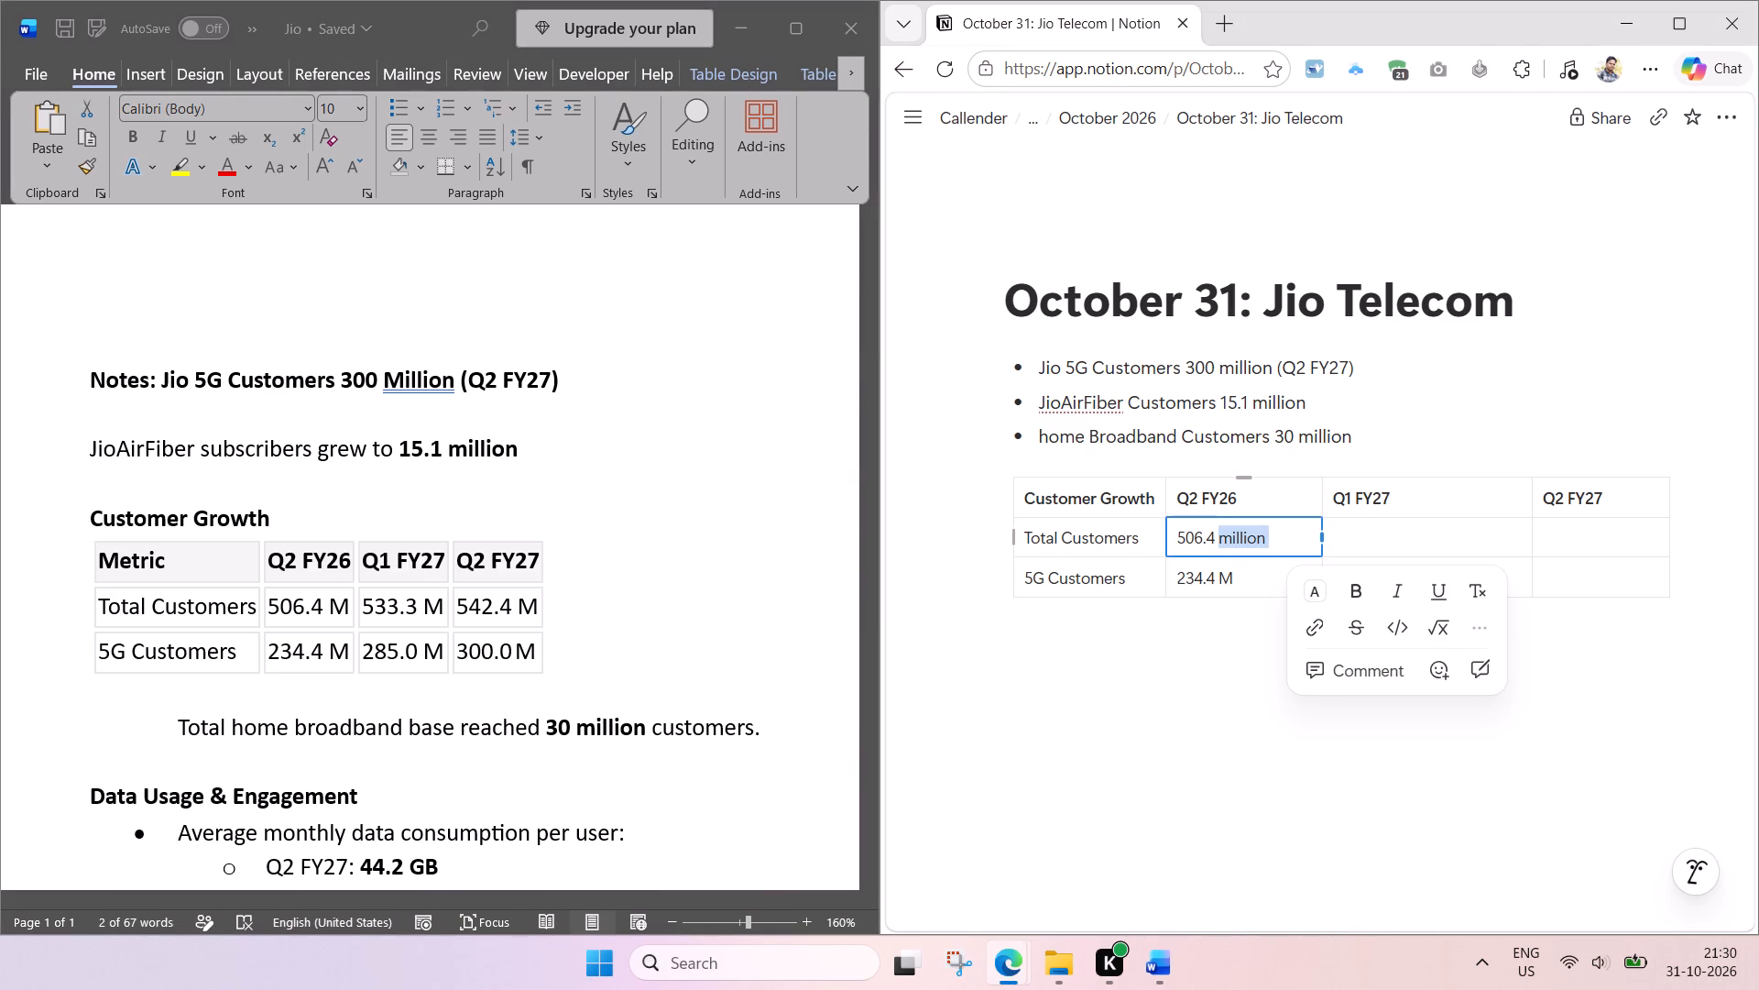
{"action": "key", "text": "ctrl+c"}
{"action": "double_click", "coordinate": [1229, 578]}
{"action": "double_click", "coordinate": [1225, 580]}
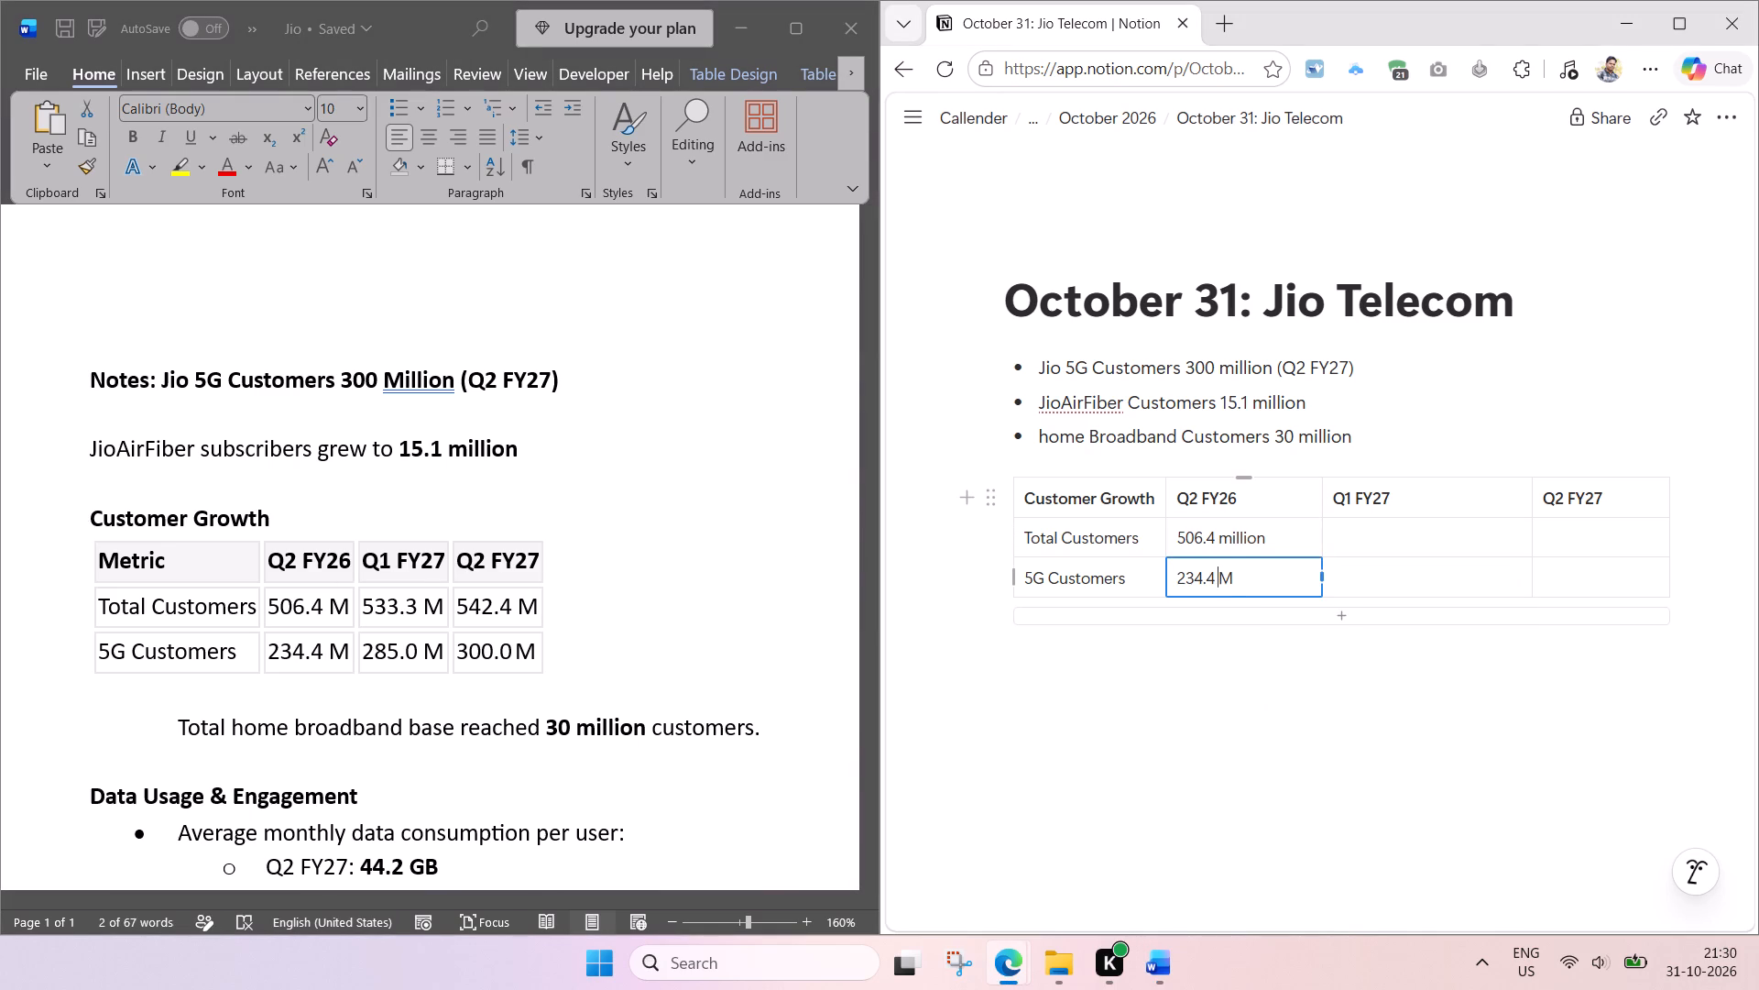
{"action": "key", "text": "ctrl+v"}
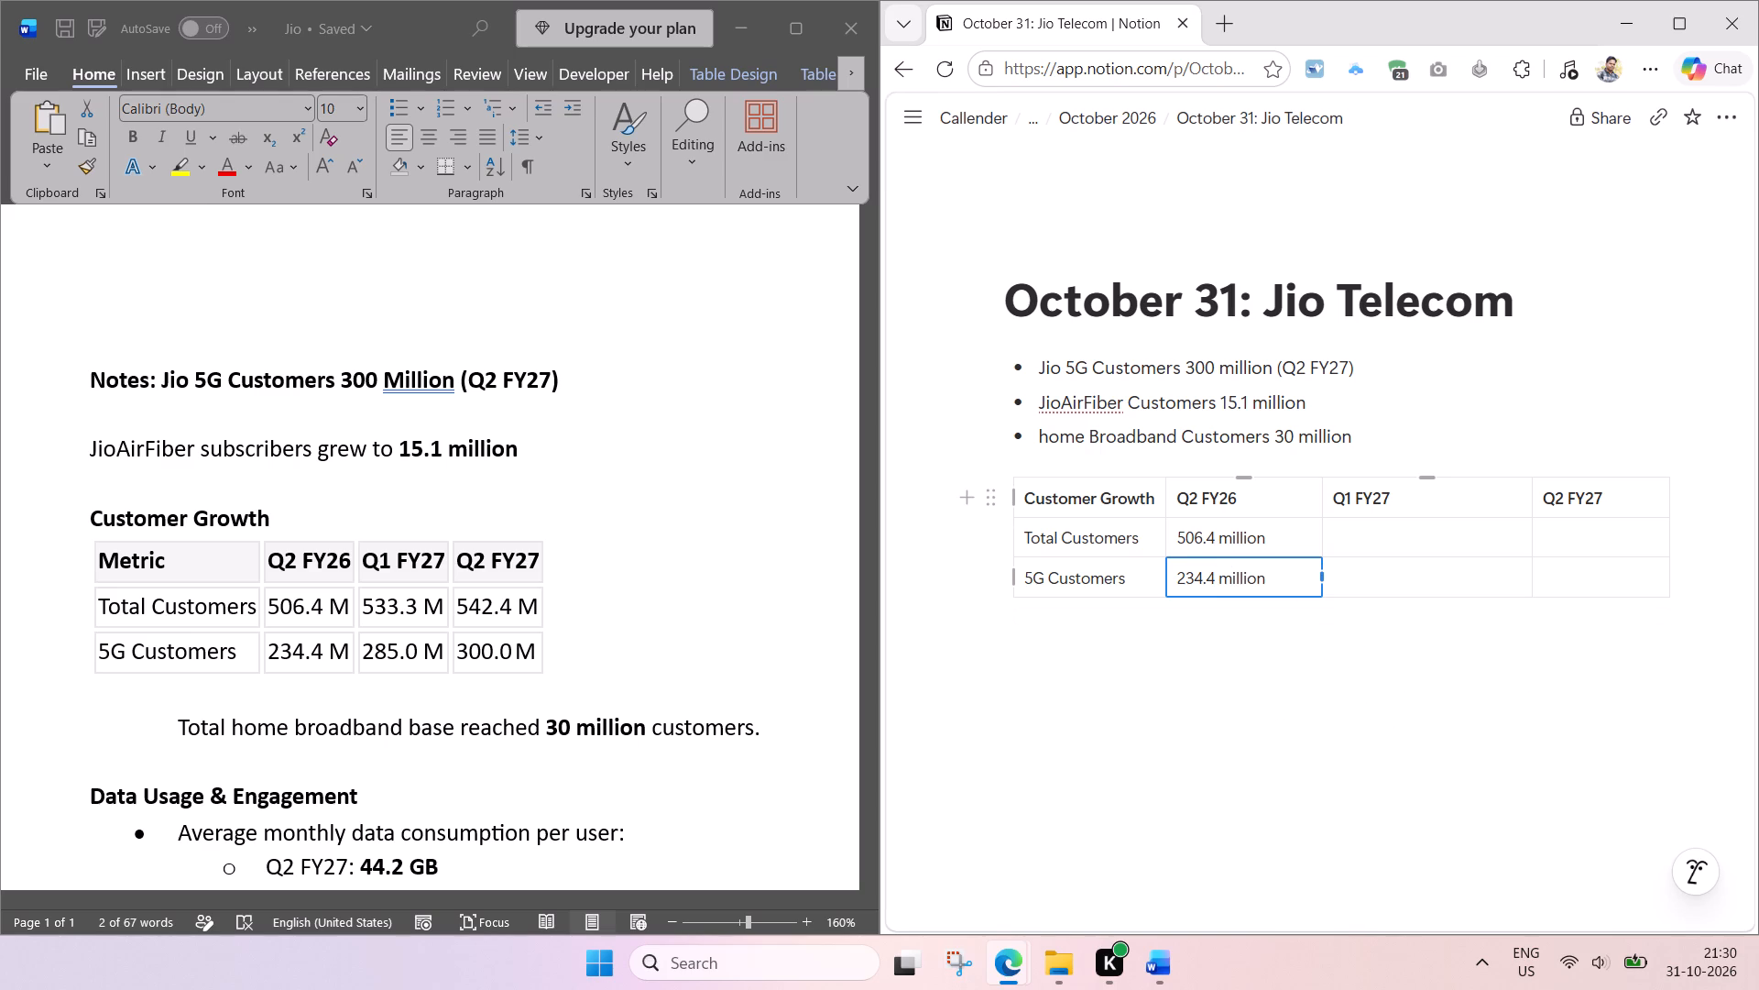
Narrow the Q2 FY26 column to fit its values.
{"action": "left_click_drag", "start_coordinate": [1320, 497], "coordinate": [1287, 500]}
{"action": "left_click", "coordinate": [1311, 652]}
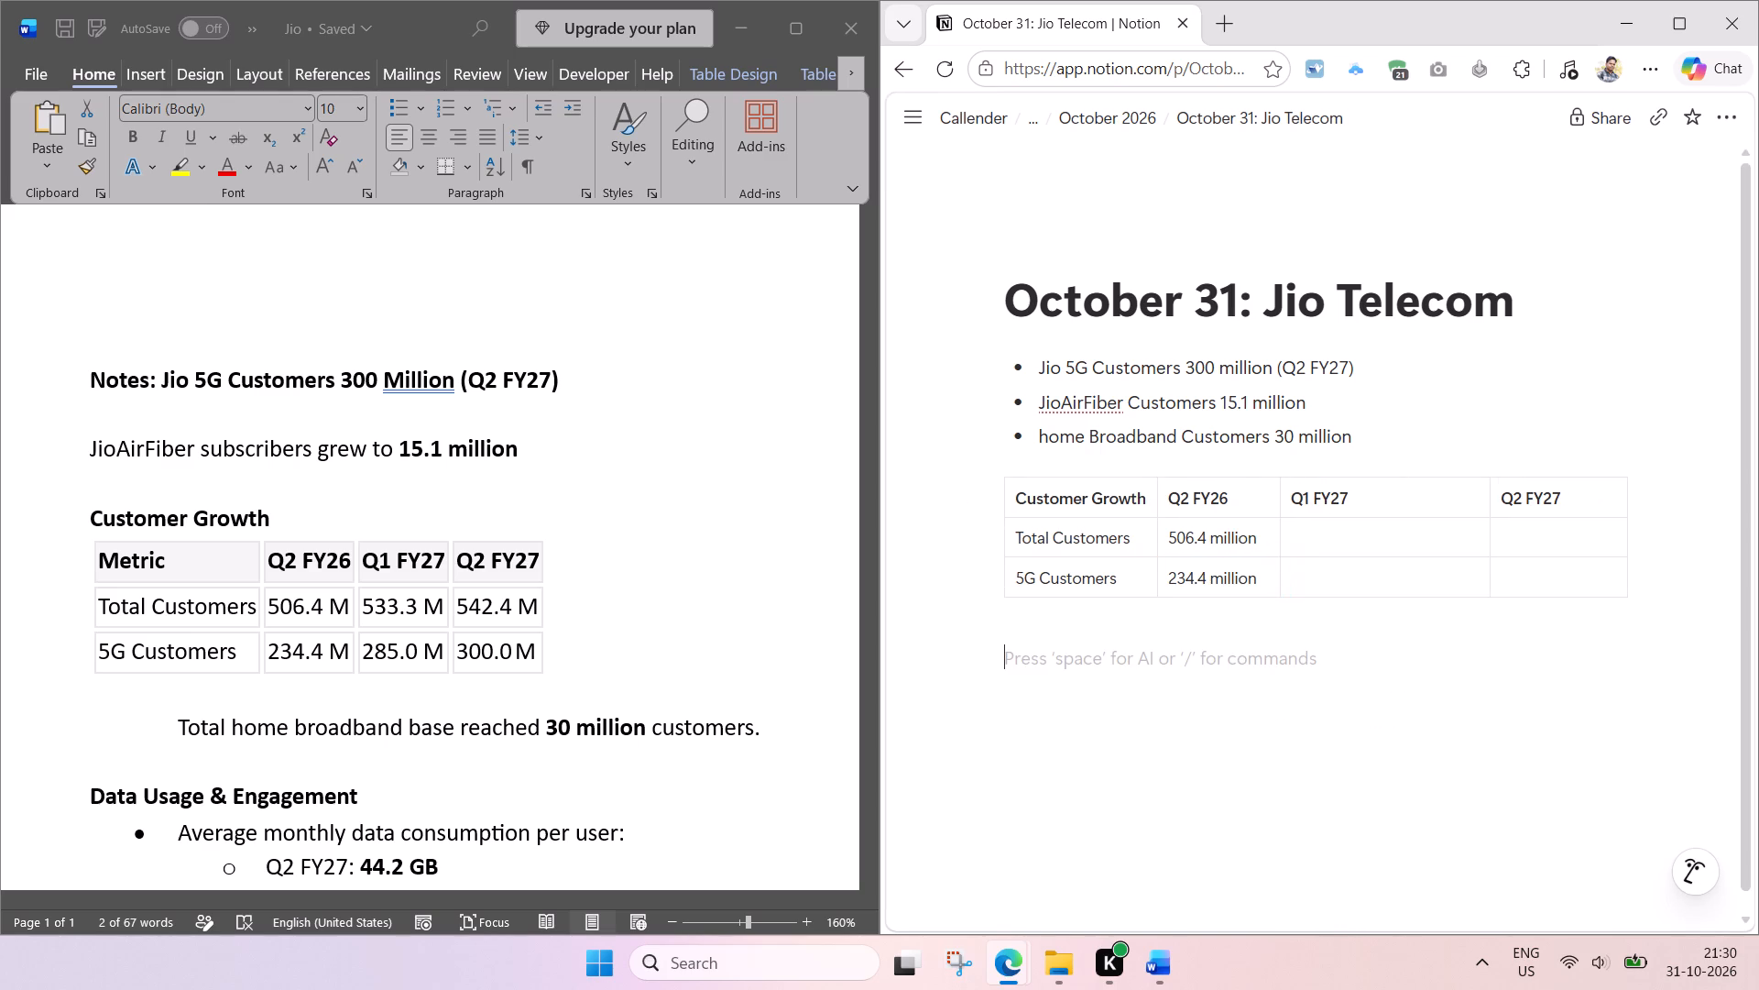
Copy 533.3 M from the Word table into the Notion table's Total Customers cell under Q1 FY27.
{"action": "left_click", "coordinate": [393, 606]}
{"action": "left_click", "coordinate": [383, 604]}
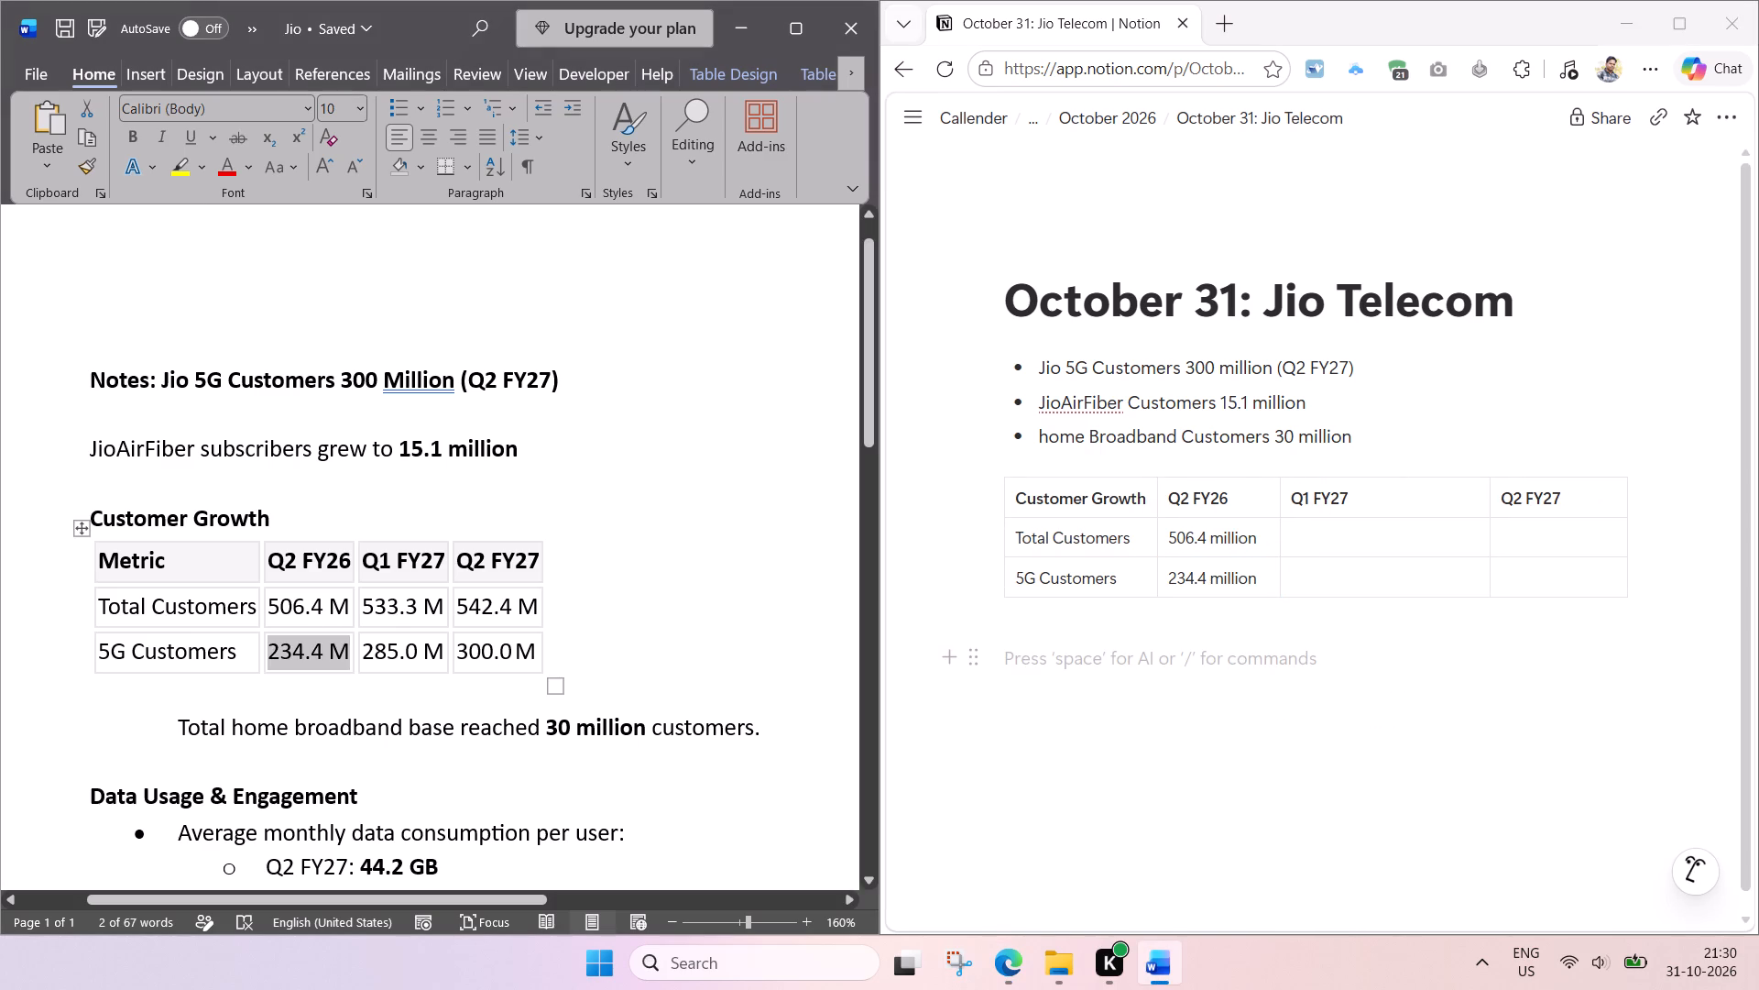
{"action": "left_click_drag", "start_coordinate": [365, 604], "coordinate": [444, 602]}
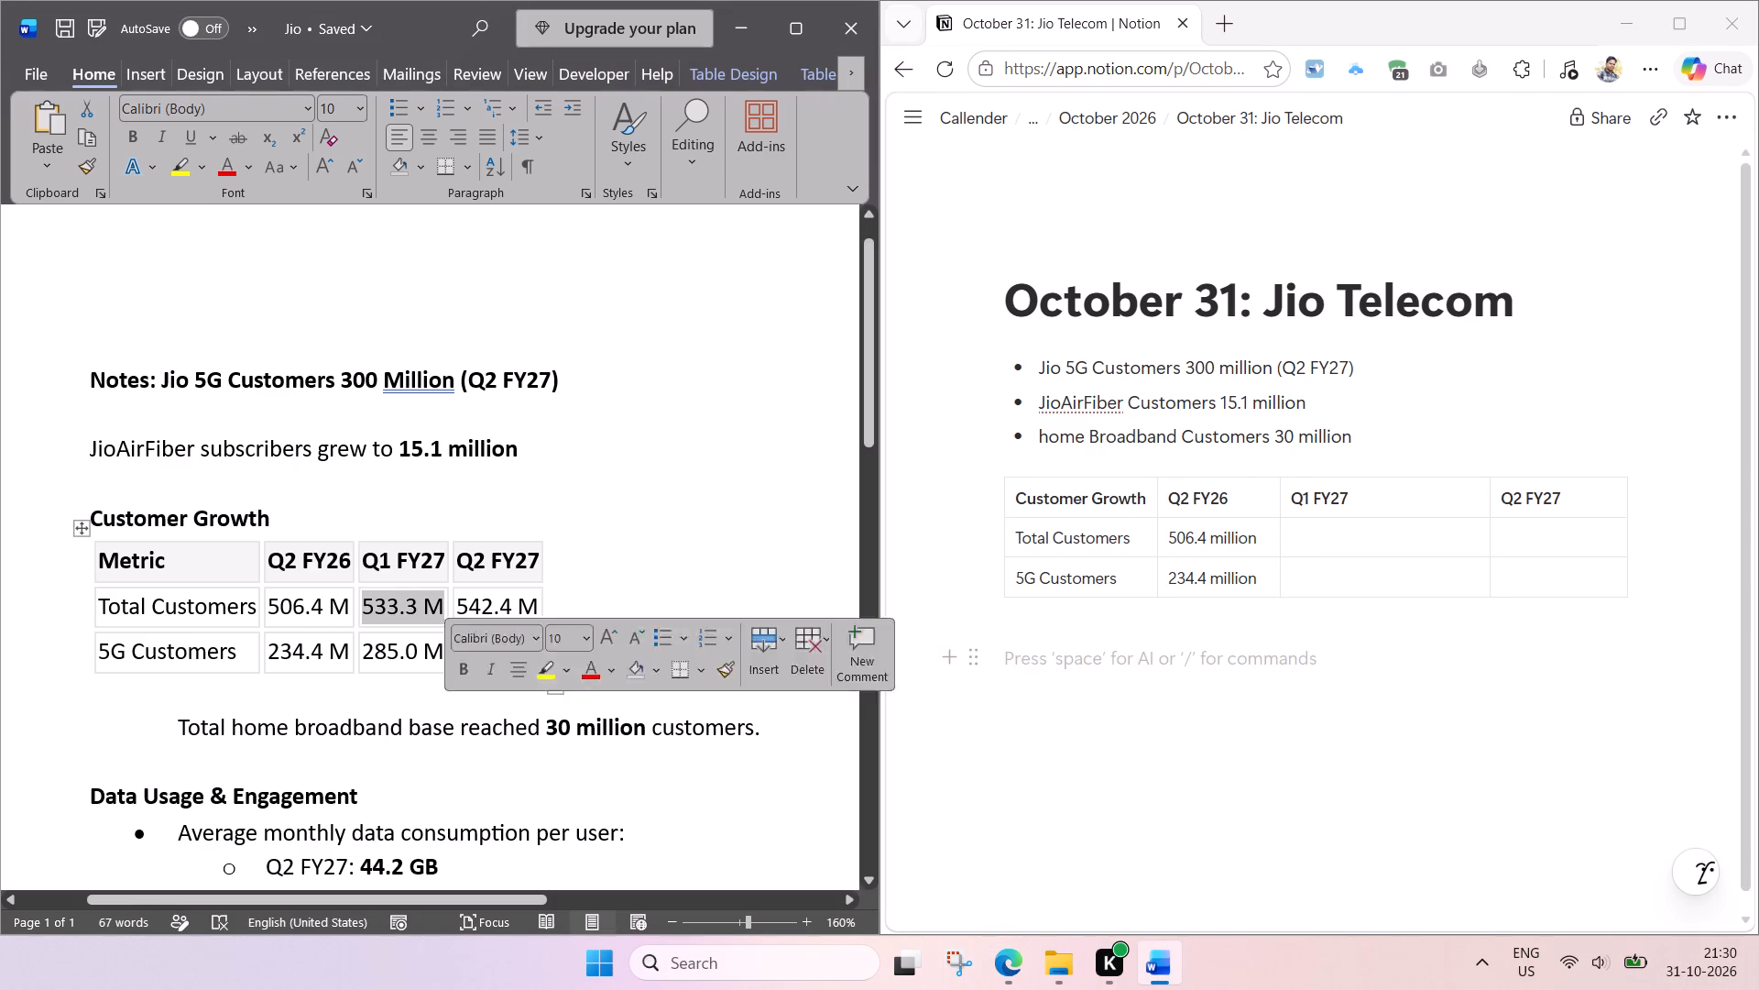
{"action": "key", "text": "ctrl+c"}
{"action": "left_click", "coordinate": [1335, 533]}
{"action": "key", "text": "ctrl+v"}
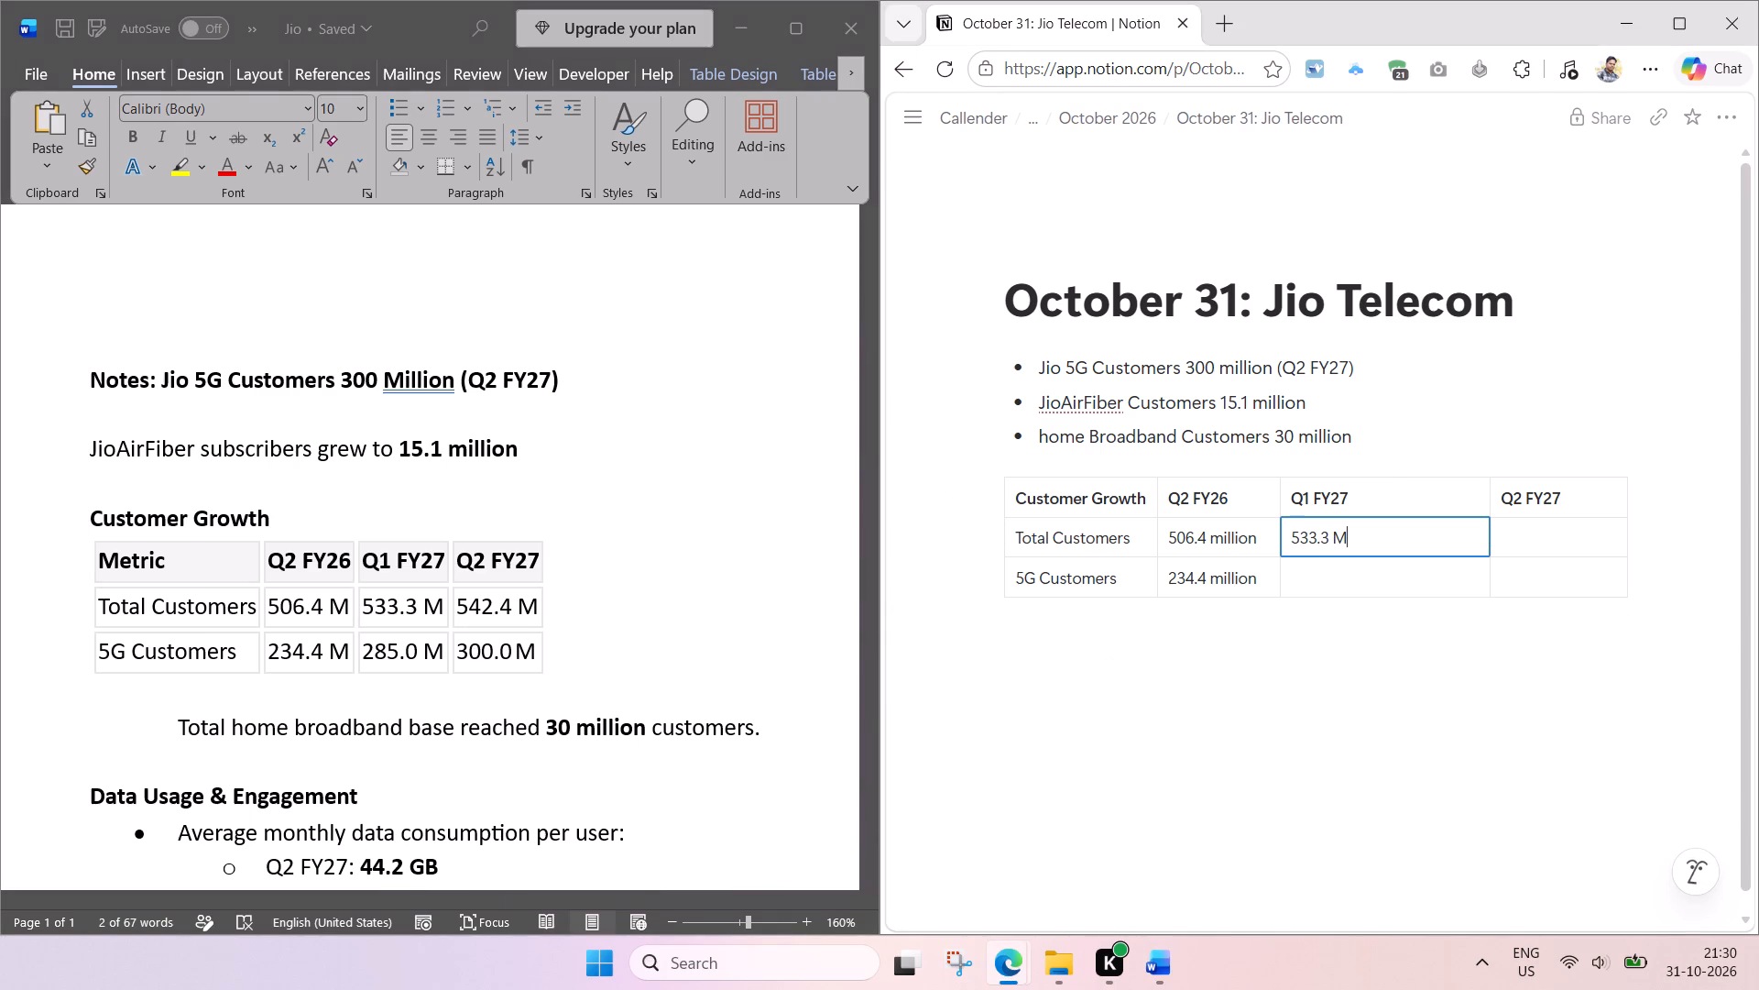
Copy 285.0 M from the Word table into the Notion table's 5G Customers cell under Q1 FY27.
{"action": "left_click", "coordinate": [391, 653]}
{"action": "left_click", "coordinate": [388, 654]}
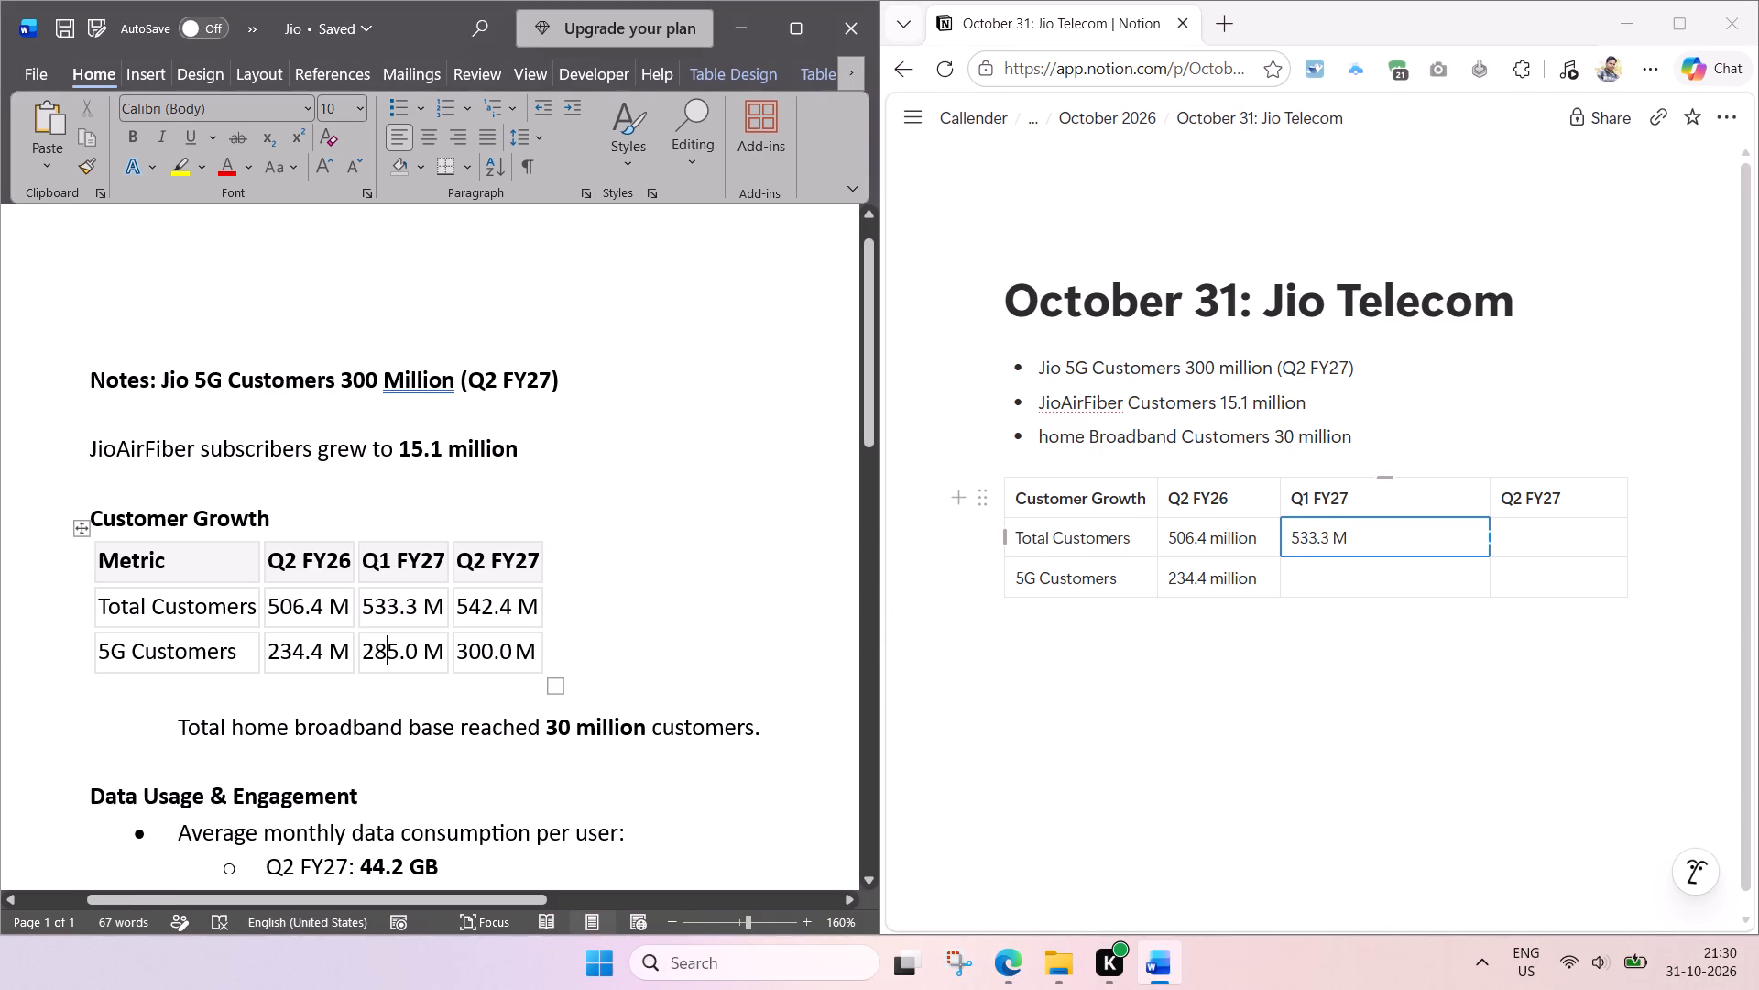
{"action": "left_click_drag", "start_coordinate": [367, 650], "coordinate": [442, 652]}
{"action": "key", "text": "ctrl+c"}
{"action": "left_click", "coordinate": [1317, 583]}
{"action": "key", "text": "ctrl+v"}
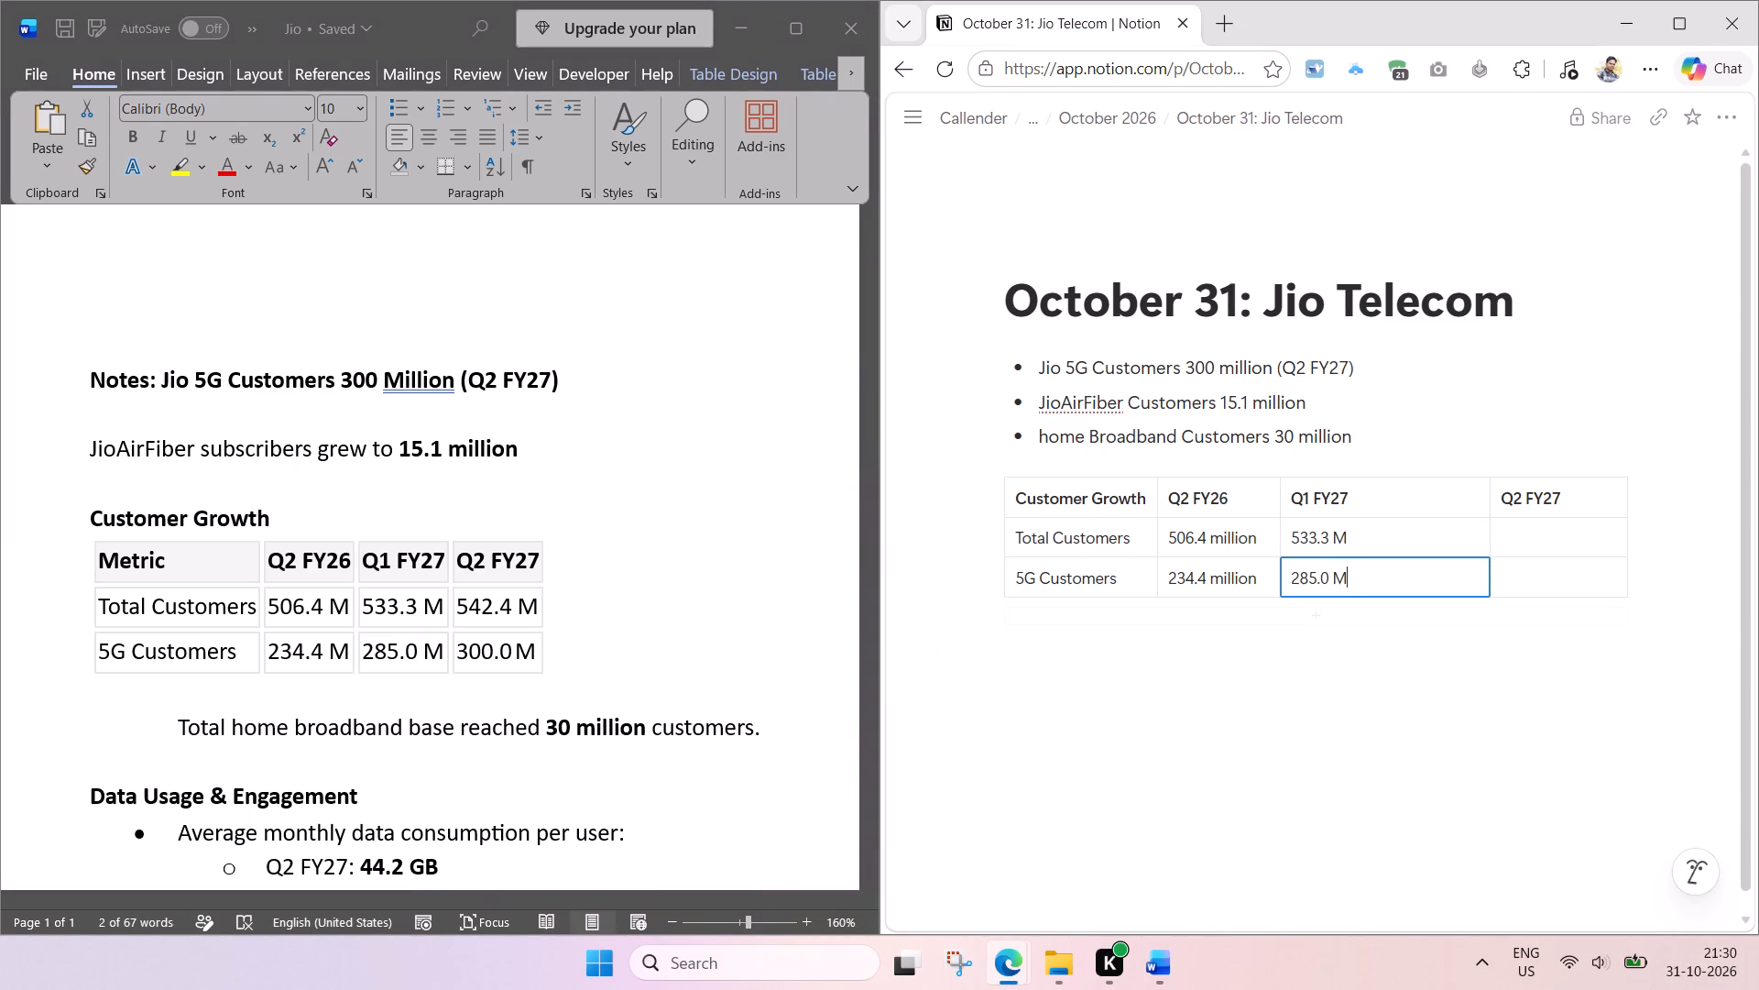
Narrow the Q1 FY27 column to fit its values.
{"action": "left_click_drag", "start_coordinate": [1489, 493], "coordinate": [1376, 508]}
Copy 542.4 M from the Word table into the Notion table's Total Customers cell under Q2 FY27.
{"action": "left_click", "coordinate": [516, 608]}
{"action": "left_click", "coordinate": [489, 607]}
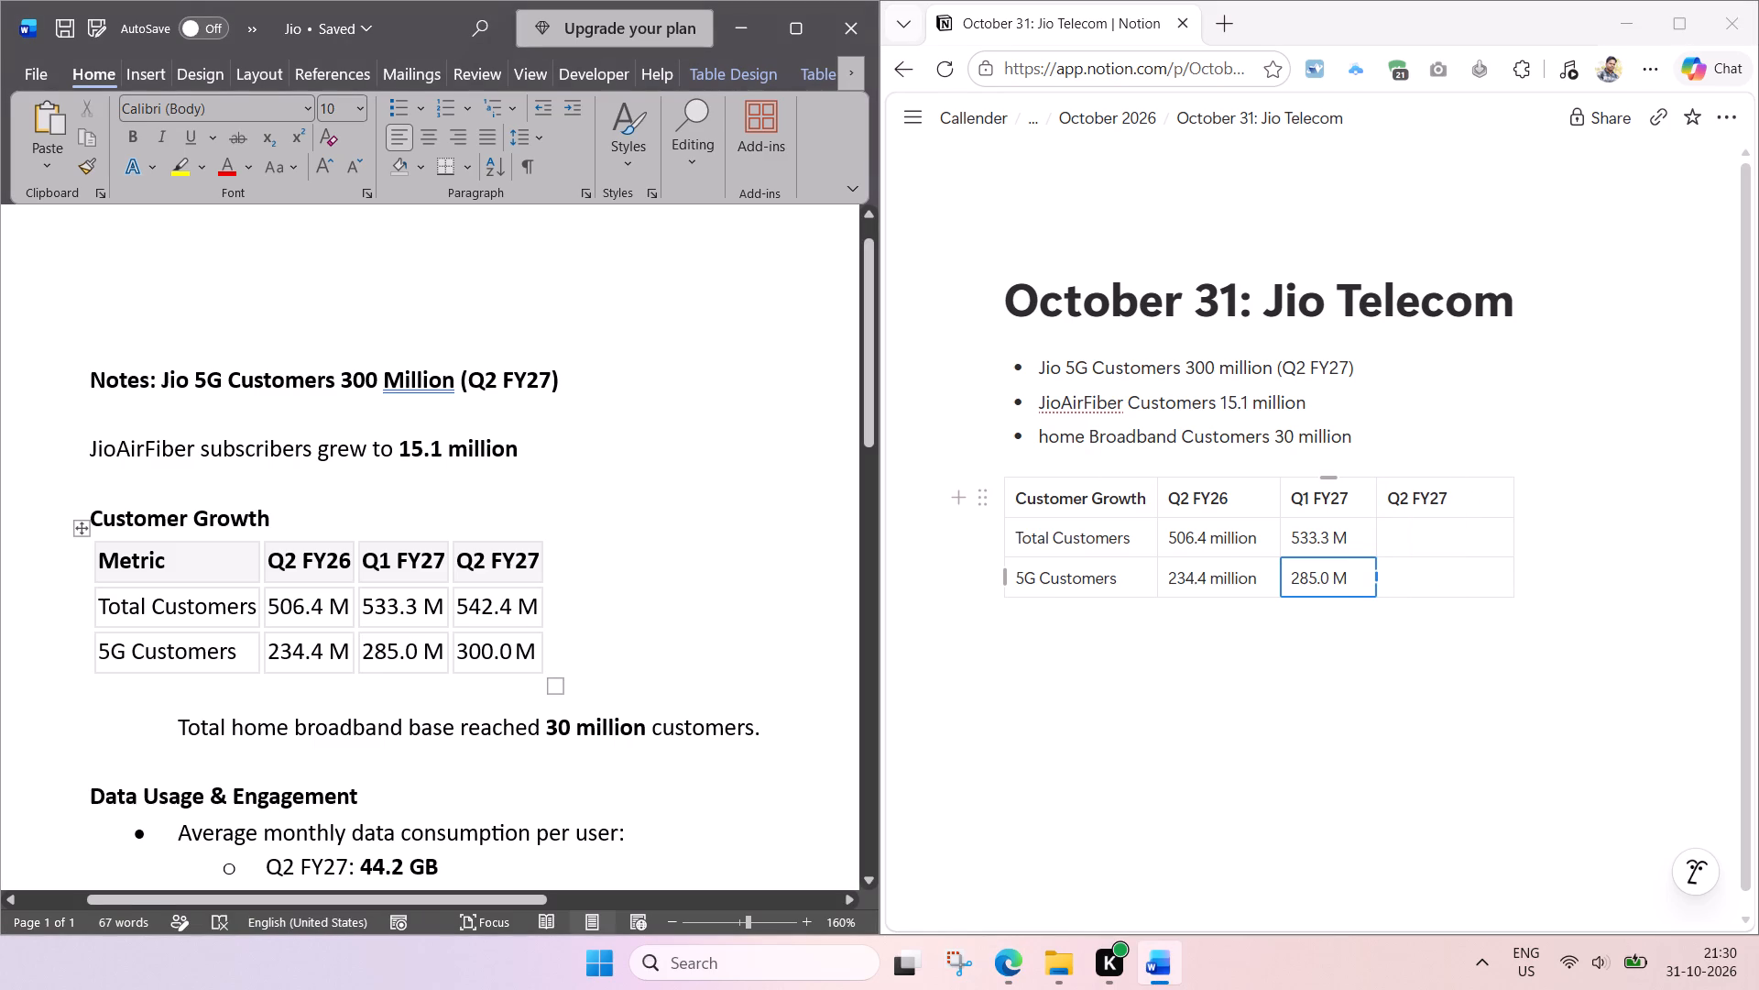
{"action": "left_click_drag", "start_coordinate": [456, 604], "coordinate": [534, 603]}
{"action": "key", "text": "ctrl+c"}
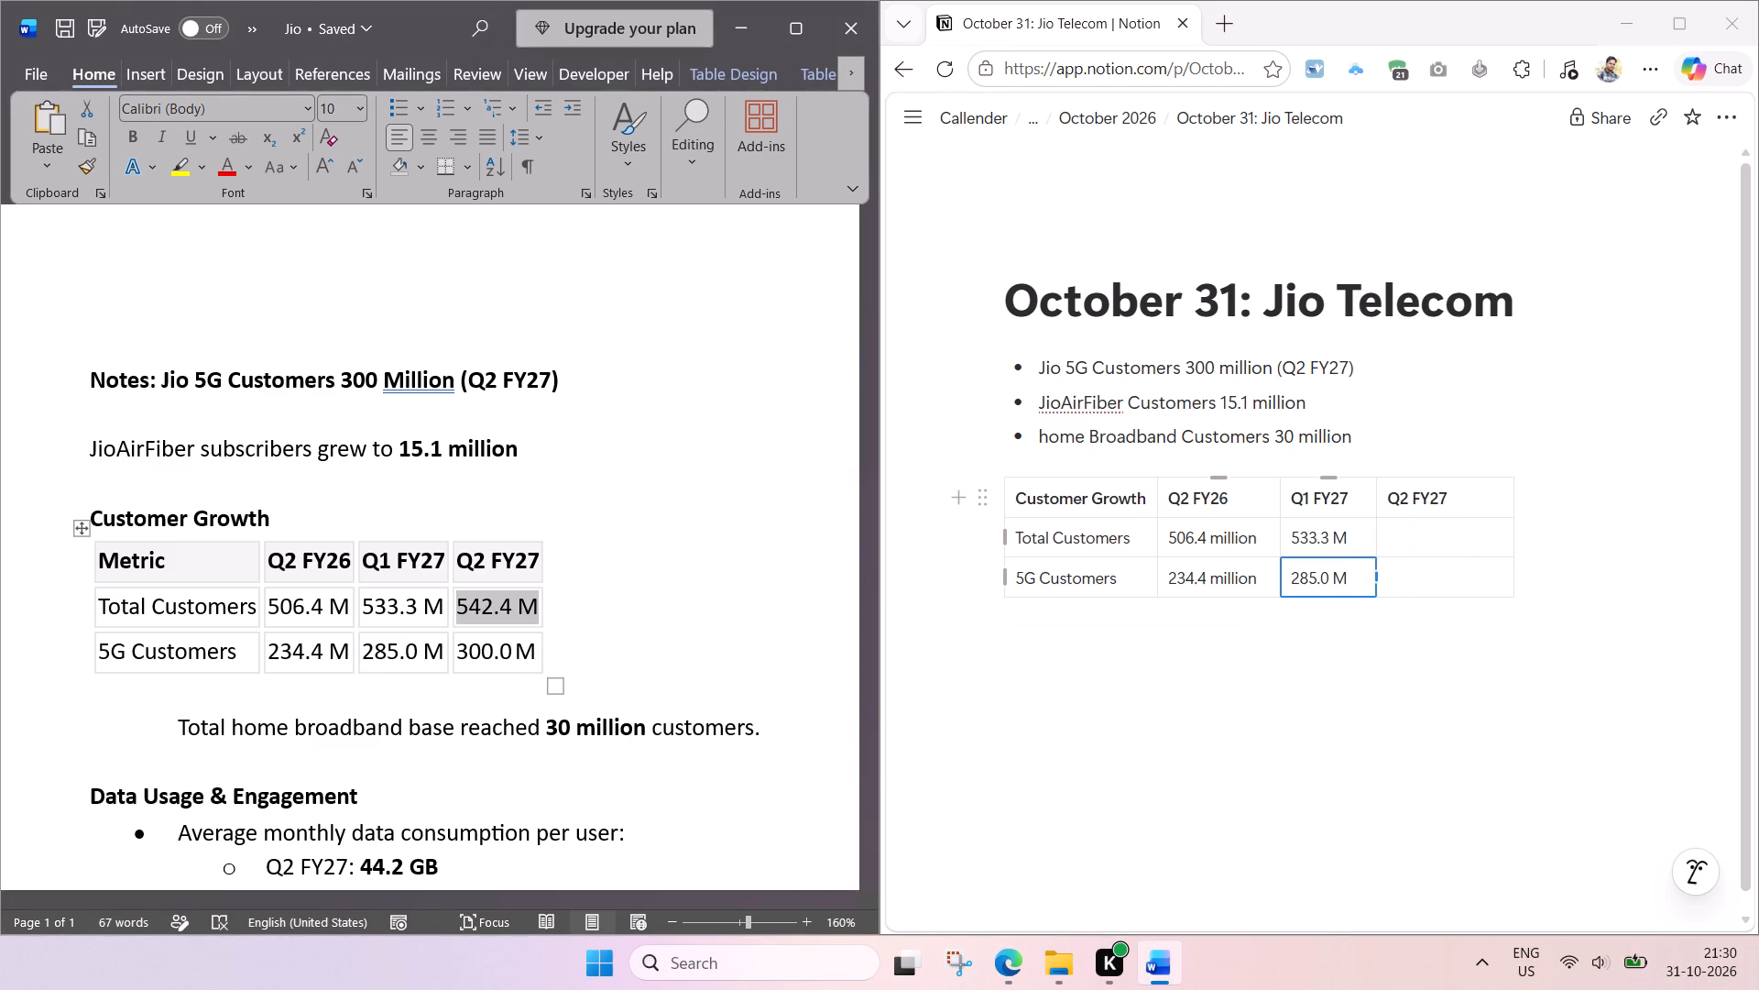
{"action": "left_click", "coordinate": [1410, 519]}
{"action": "key", "text": "ctrl+v"}
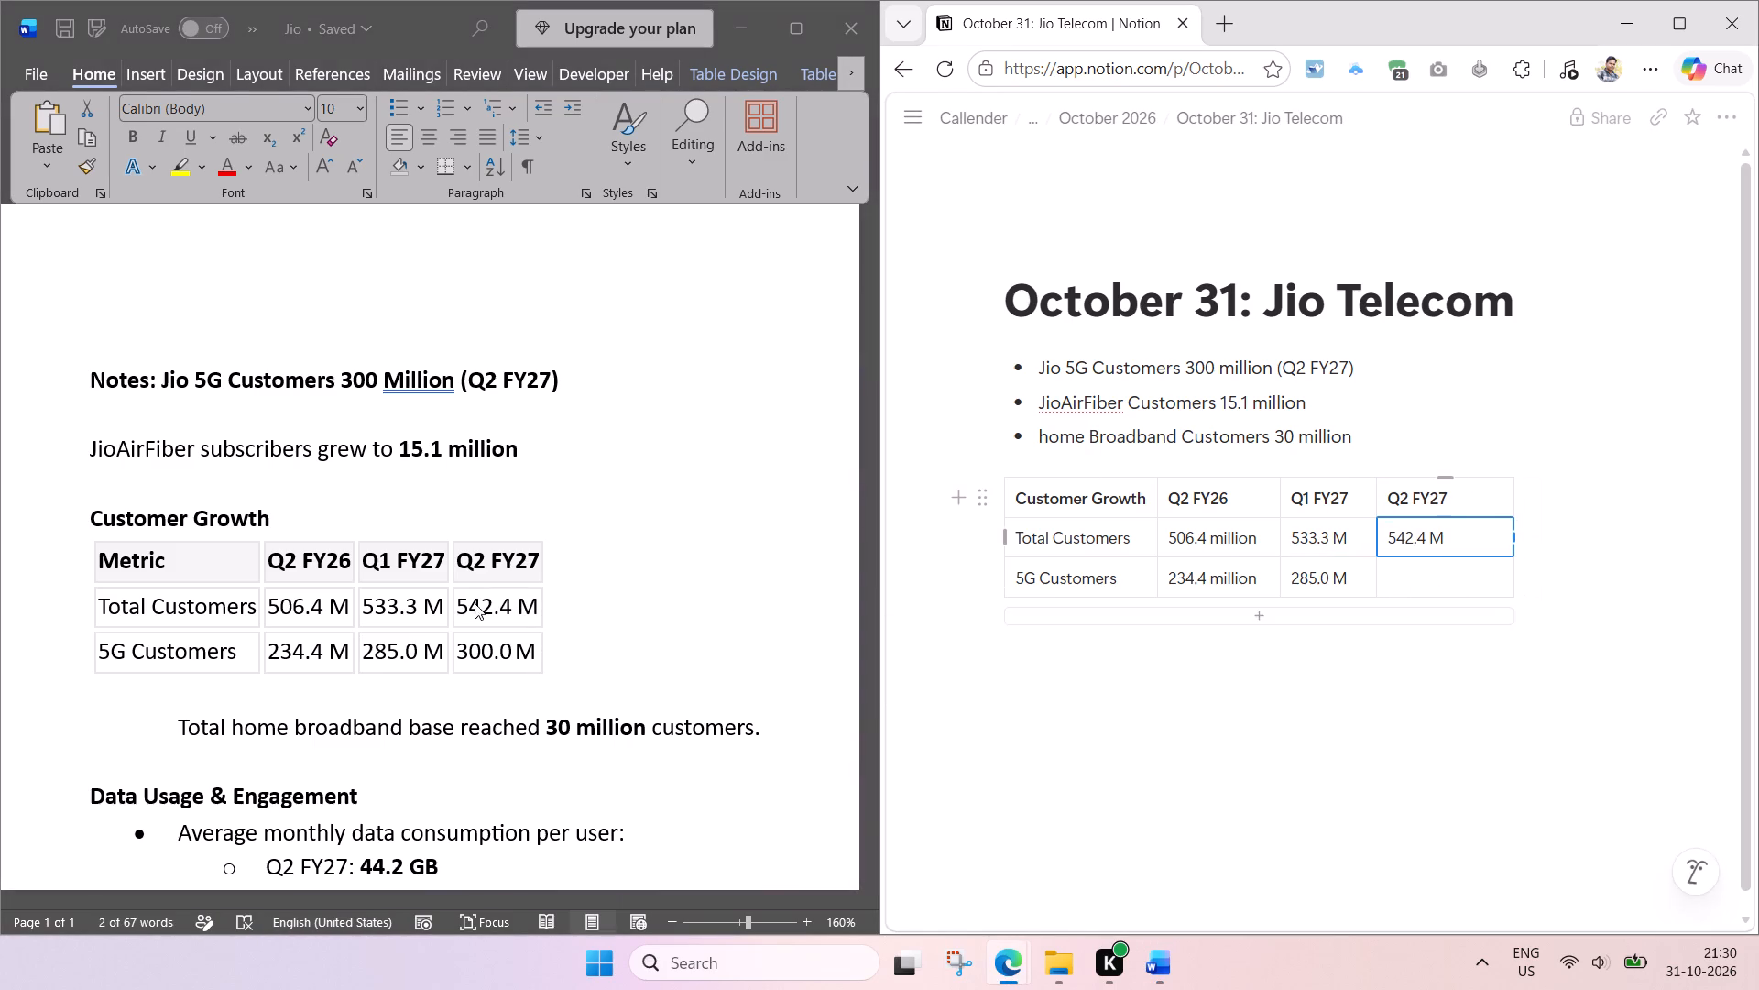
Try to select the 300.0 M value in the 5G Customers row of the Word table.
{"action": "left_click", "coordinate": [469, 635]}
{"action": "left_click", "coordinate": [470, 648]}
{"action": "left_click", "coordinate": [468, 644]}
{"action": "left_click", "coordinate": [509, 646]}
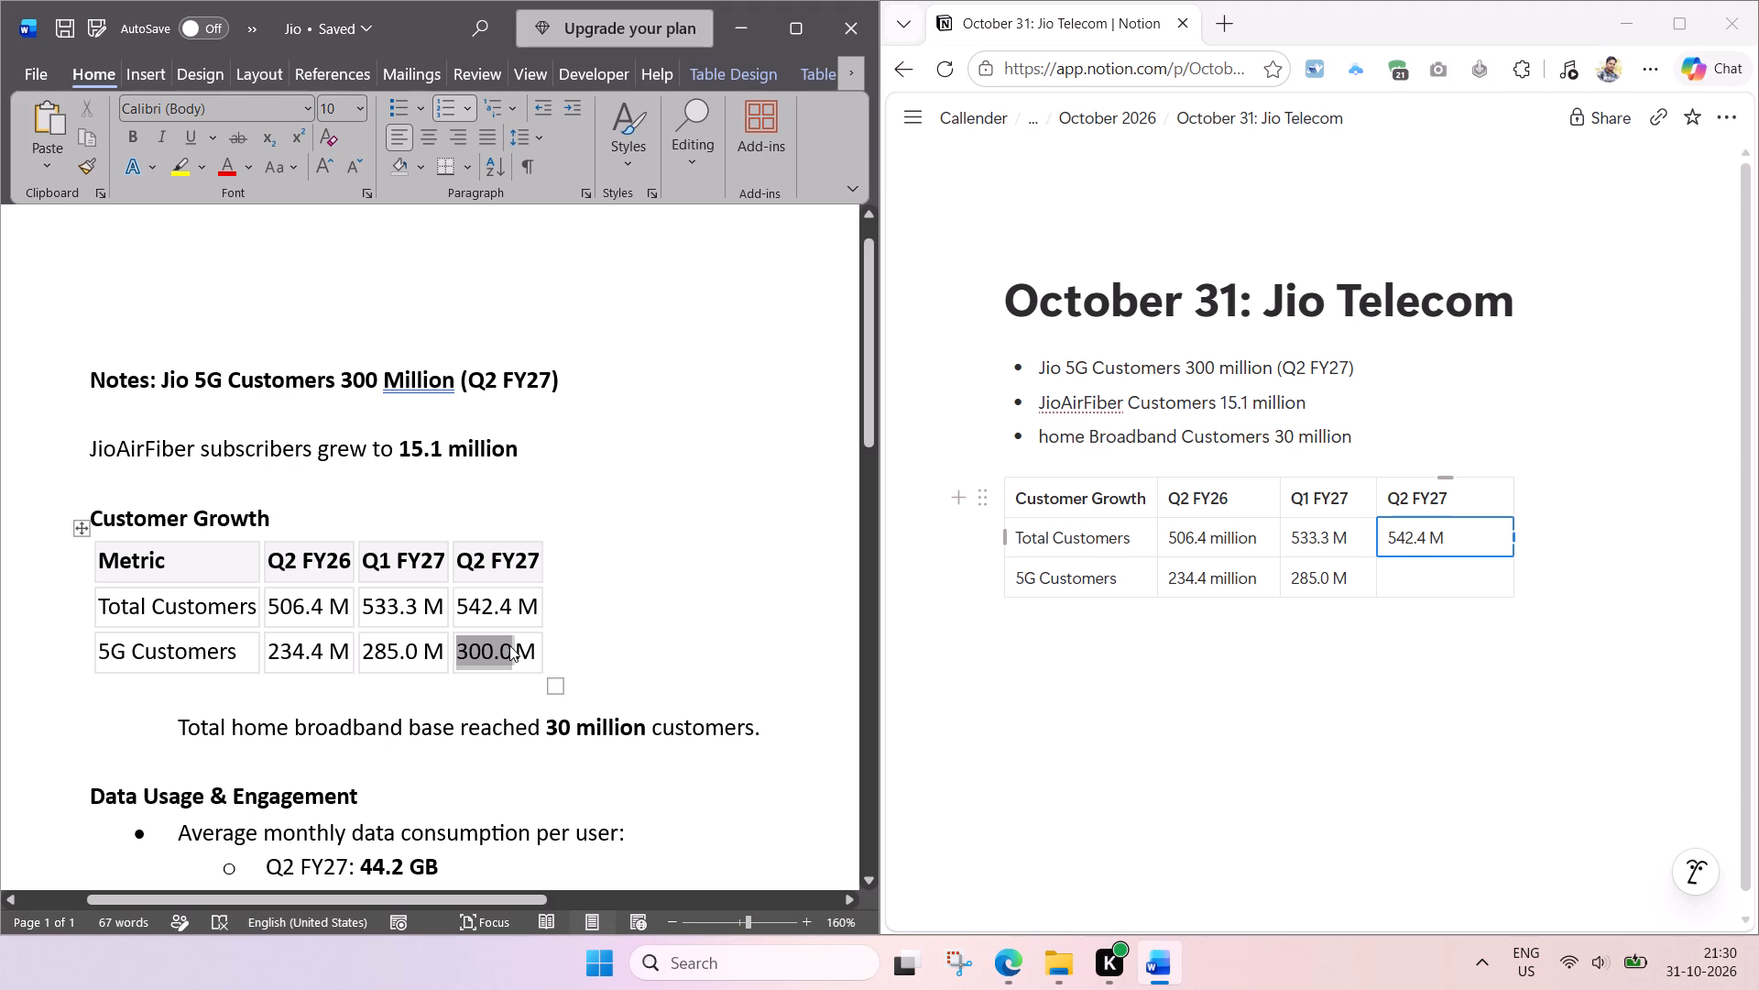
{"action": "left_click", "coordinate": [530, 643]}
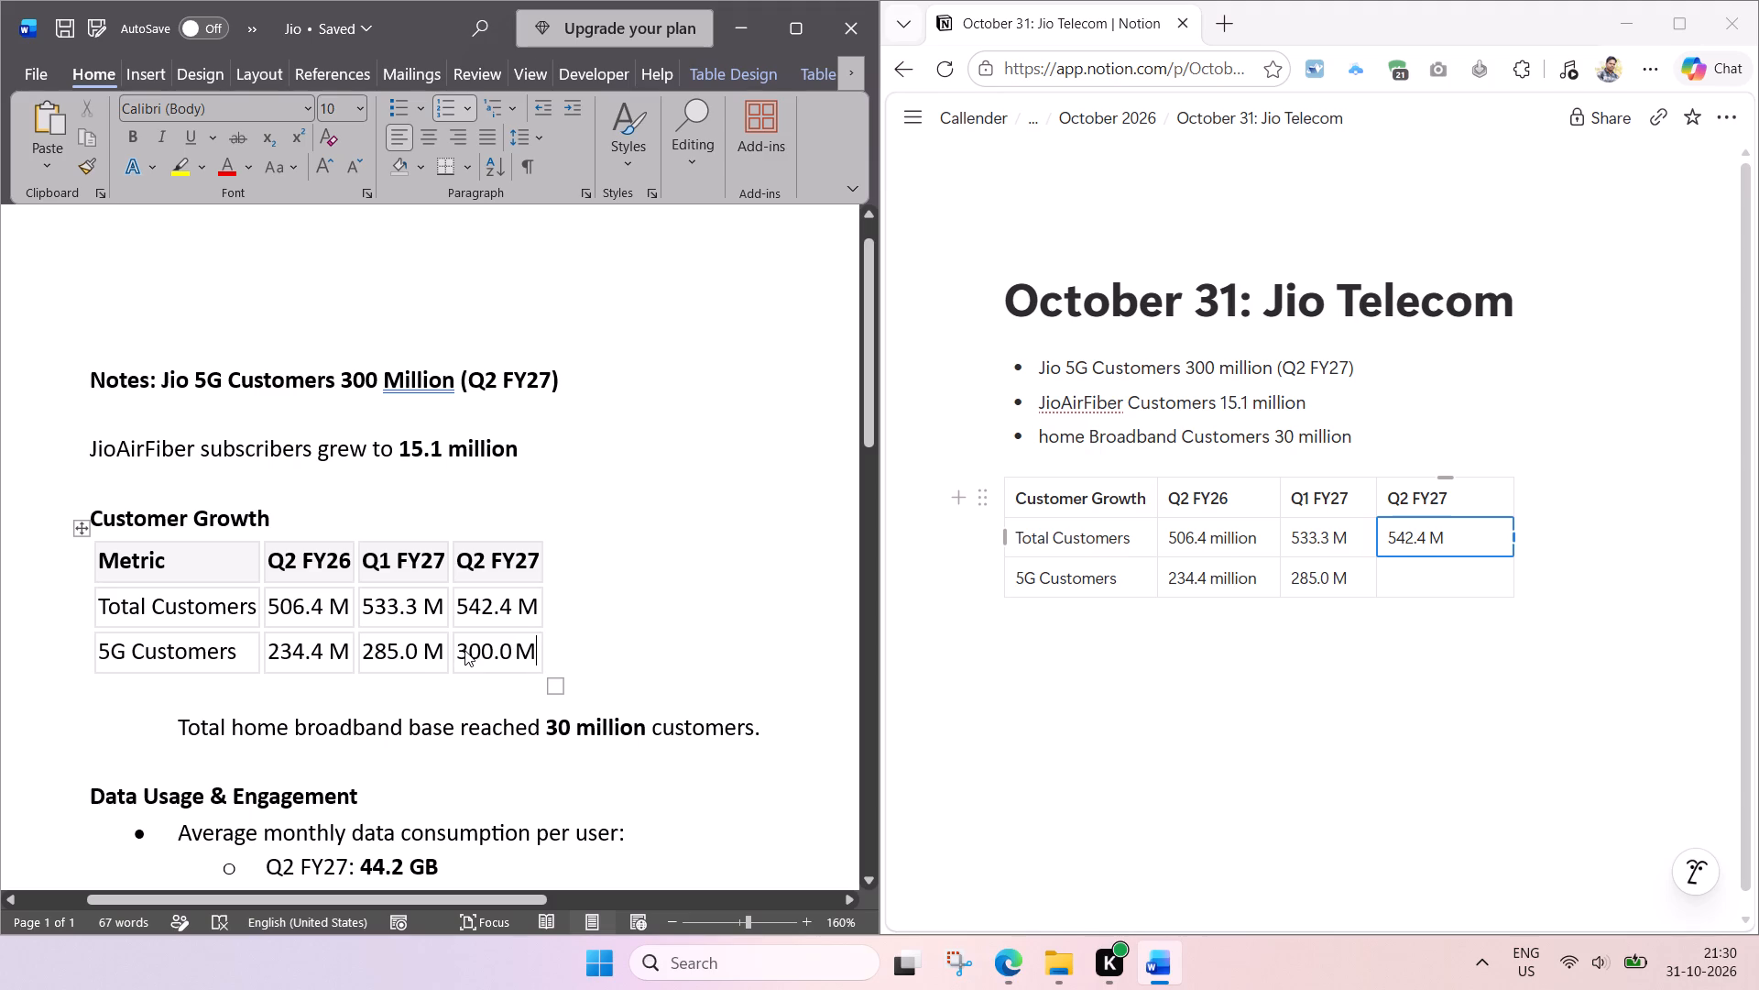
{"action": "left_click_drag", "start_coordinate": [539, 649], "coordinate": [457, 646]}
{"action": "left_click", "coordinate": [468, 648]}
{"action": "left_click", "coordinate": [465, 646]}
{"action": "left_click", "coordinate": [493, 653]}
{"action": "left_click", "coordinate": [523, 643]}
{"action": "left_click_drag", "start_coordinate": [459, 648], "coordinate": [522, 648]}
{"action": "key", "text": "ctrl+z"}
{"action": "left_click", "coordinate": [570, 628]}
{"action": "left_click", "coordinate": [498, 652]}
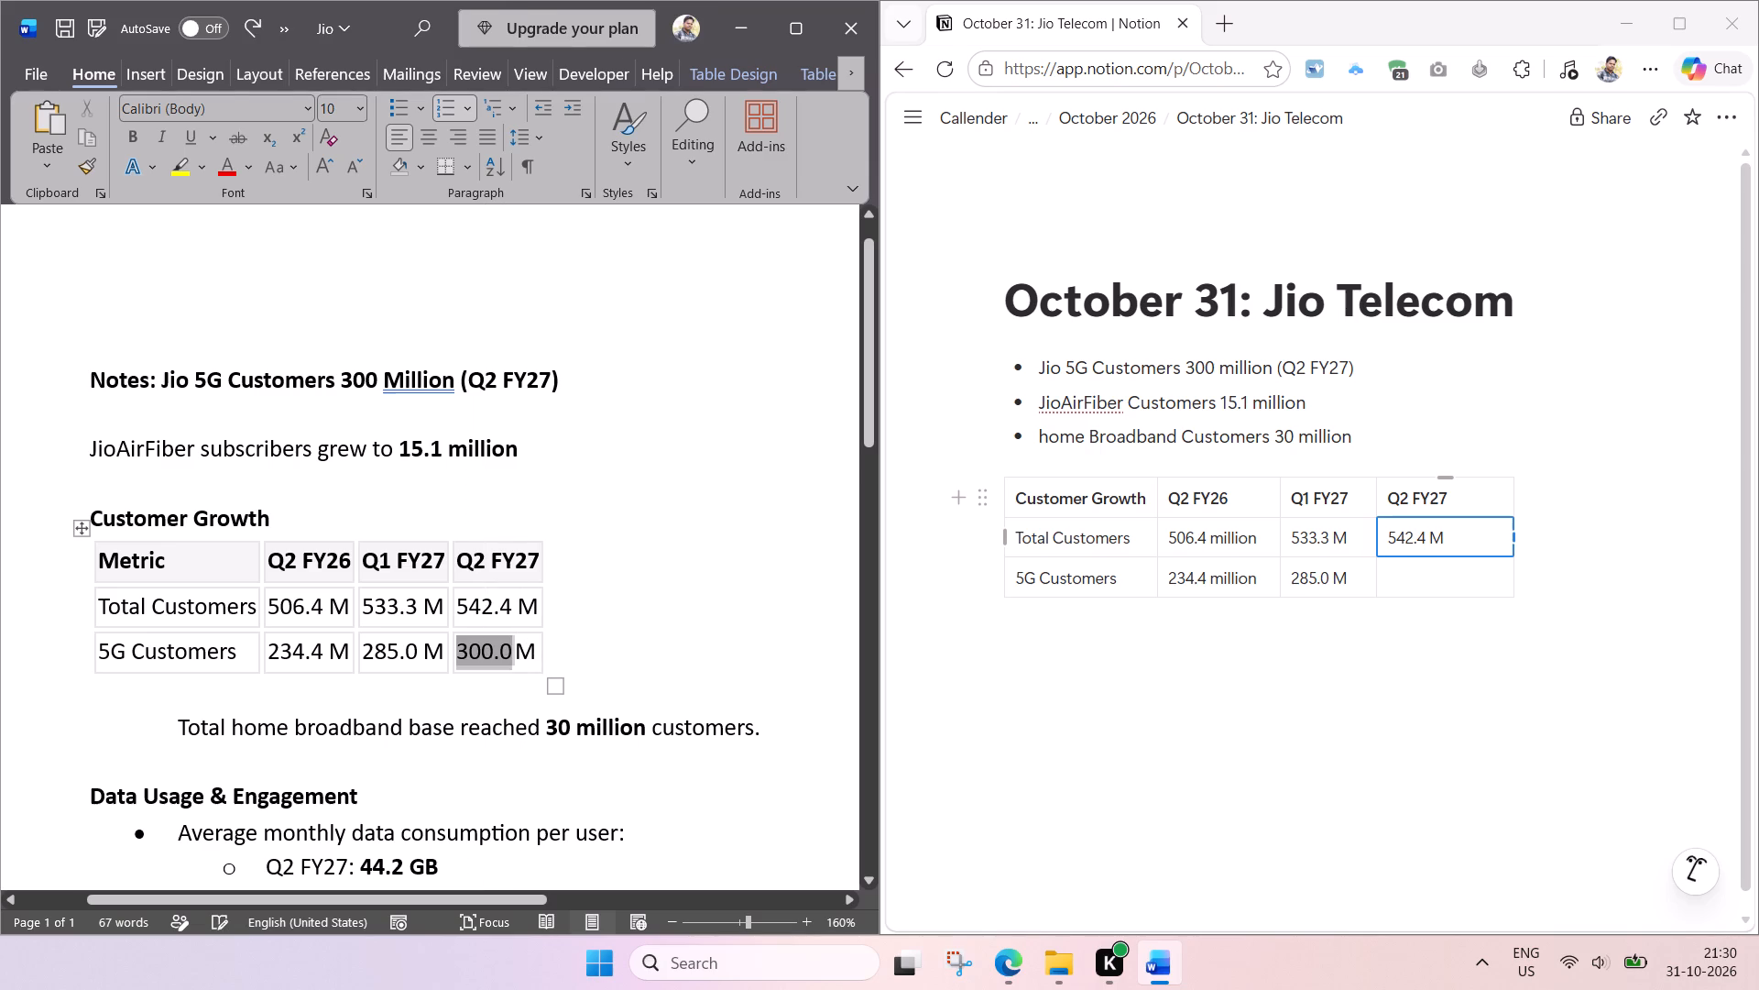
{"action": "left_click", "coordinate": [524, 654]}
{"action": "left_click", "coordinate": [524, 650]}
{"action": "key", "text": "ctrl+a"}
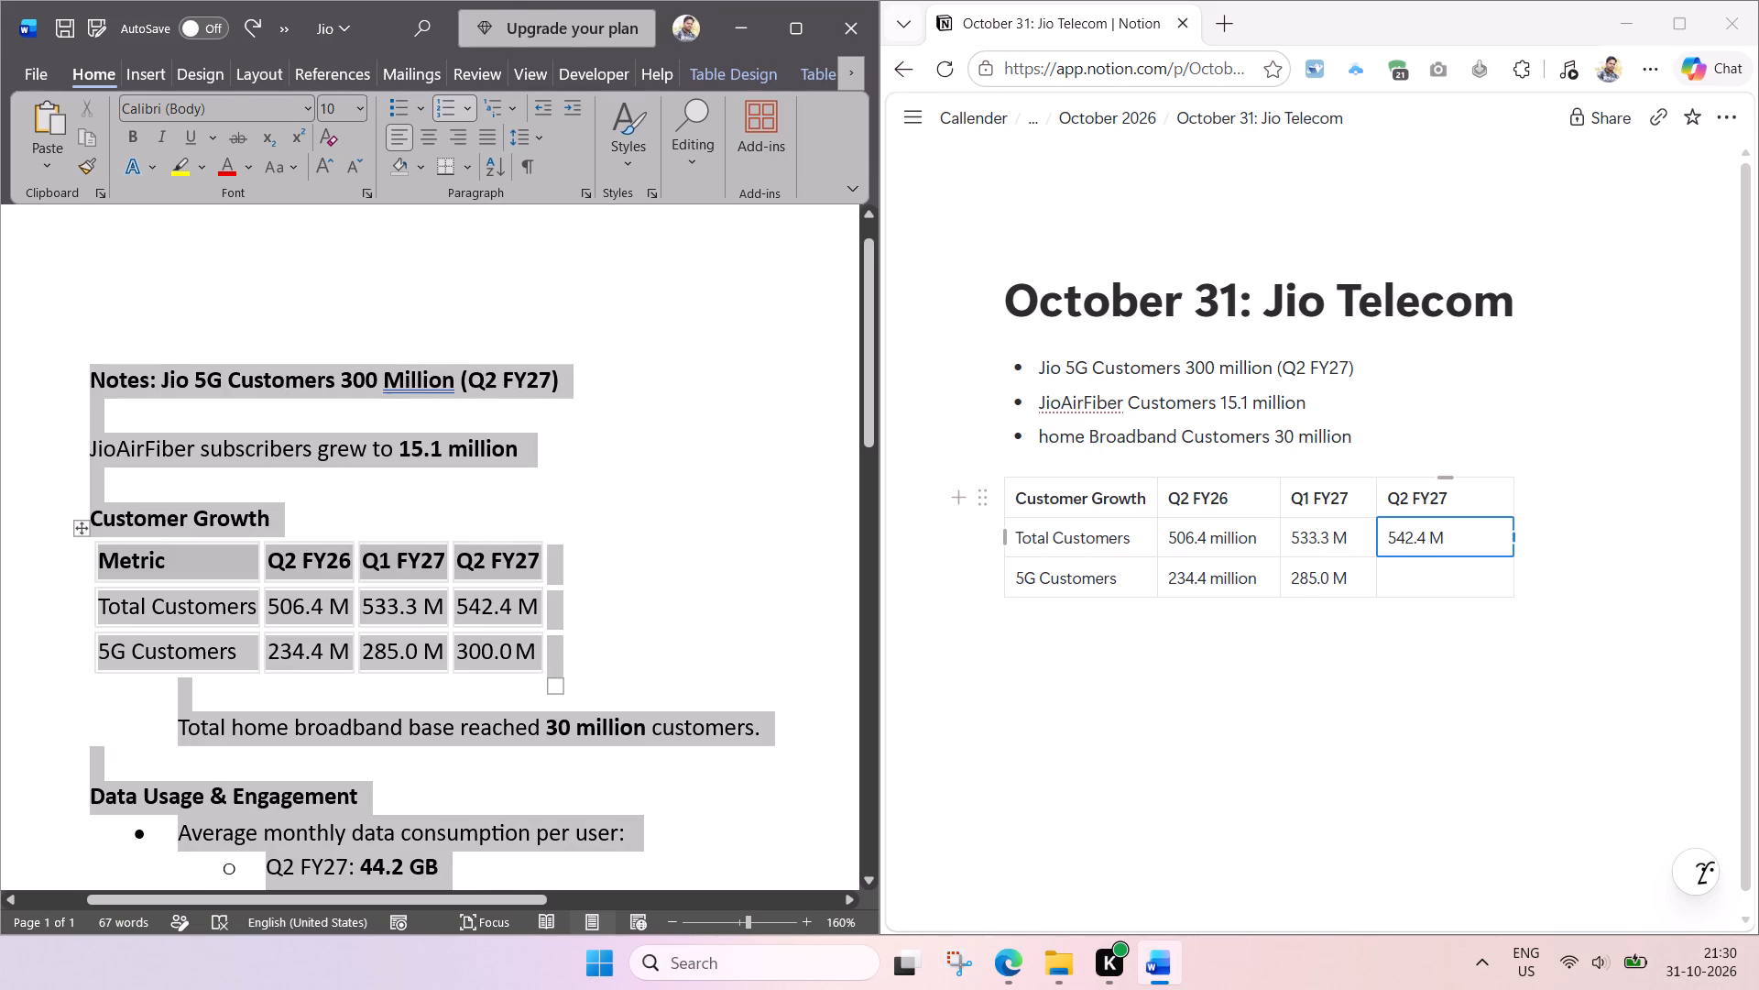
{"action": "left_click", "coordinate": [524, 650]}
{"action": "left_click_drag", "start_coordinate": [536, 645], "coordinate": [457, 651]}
Enter 300.0 in the Notion table's 5G Customers cell under Q2 FY27.
{"action": "left_click", "coordinate": [1408, 576]}
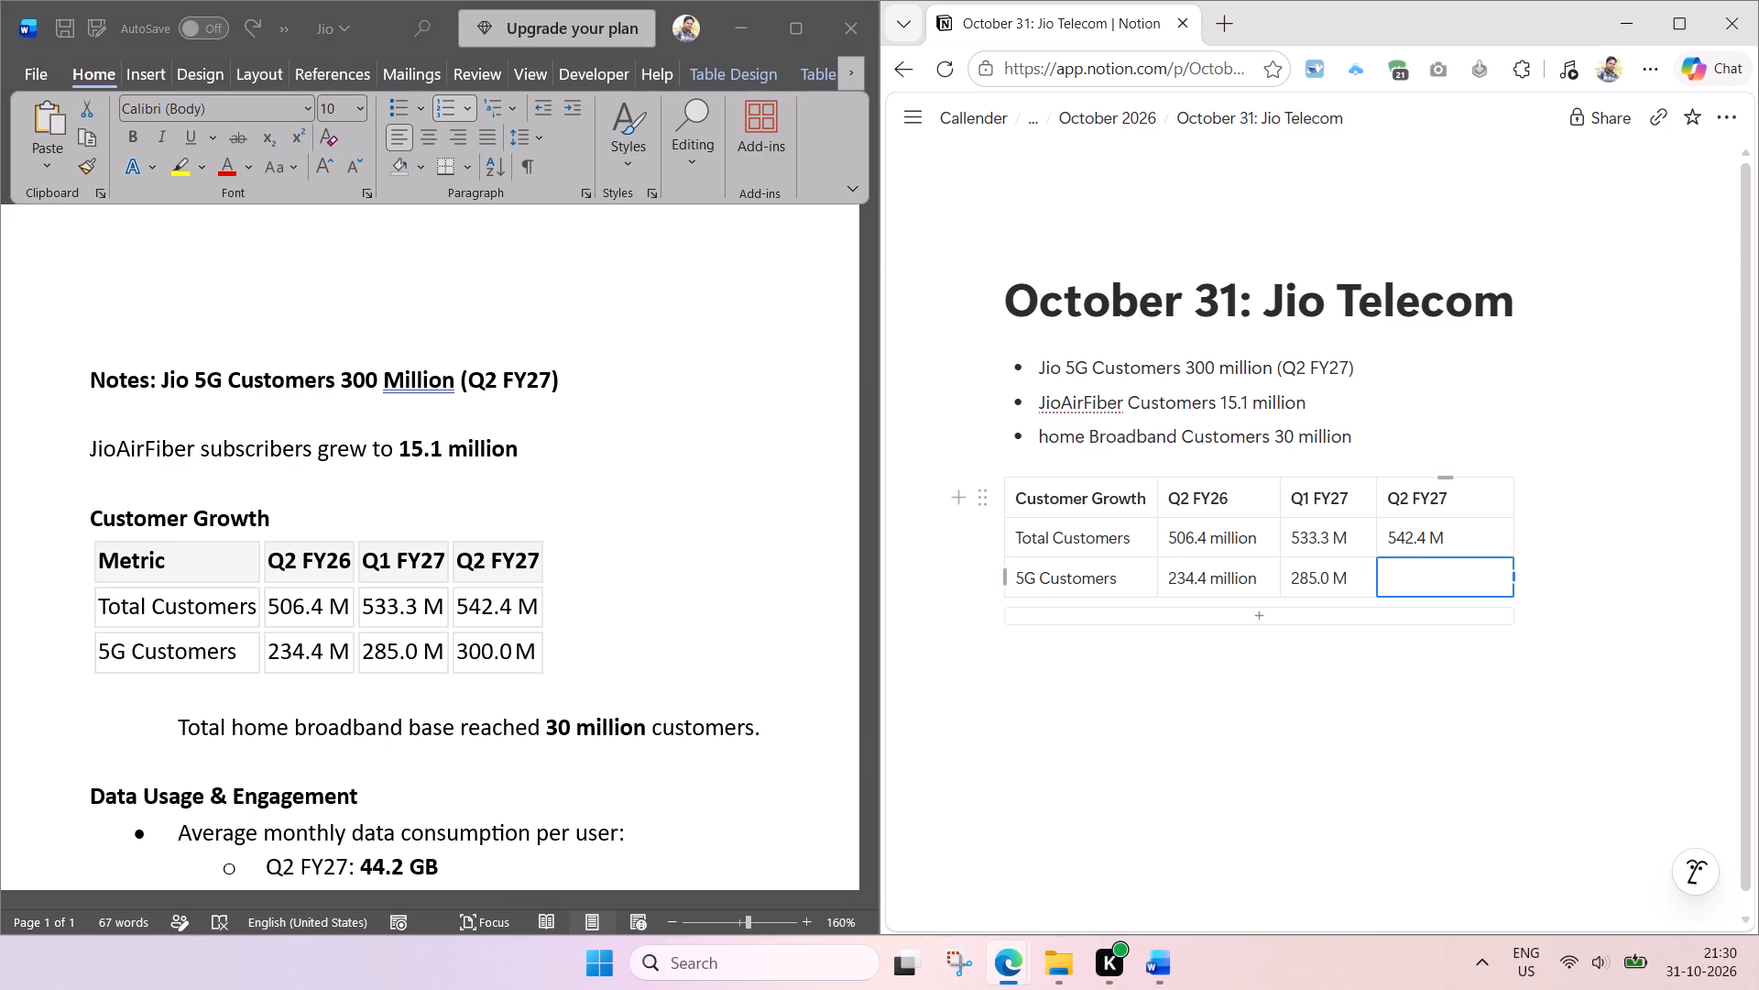
{"action": "type", "text": "300.0"}
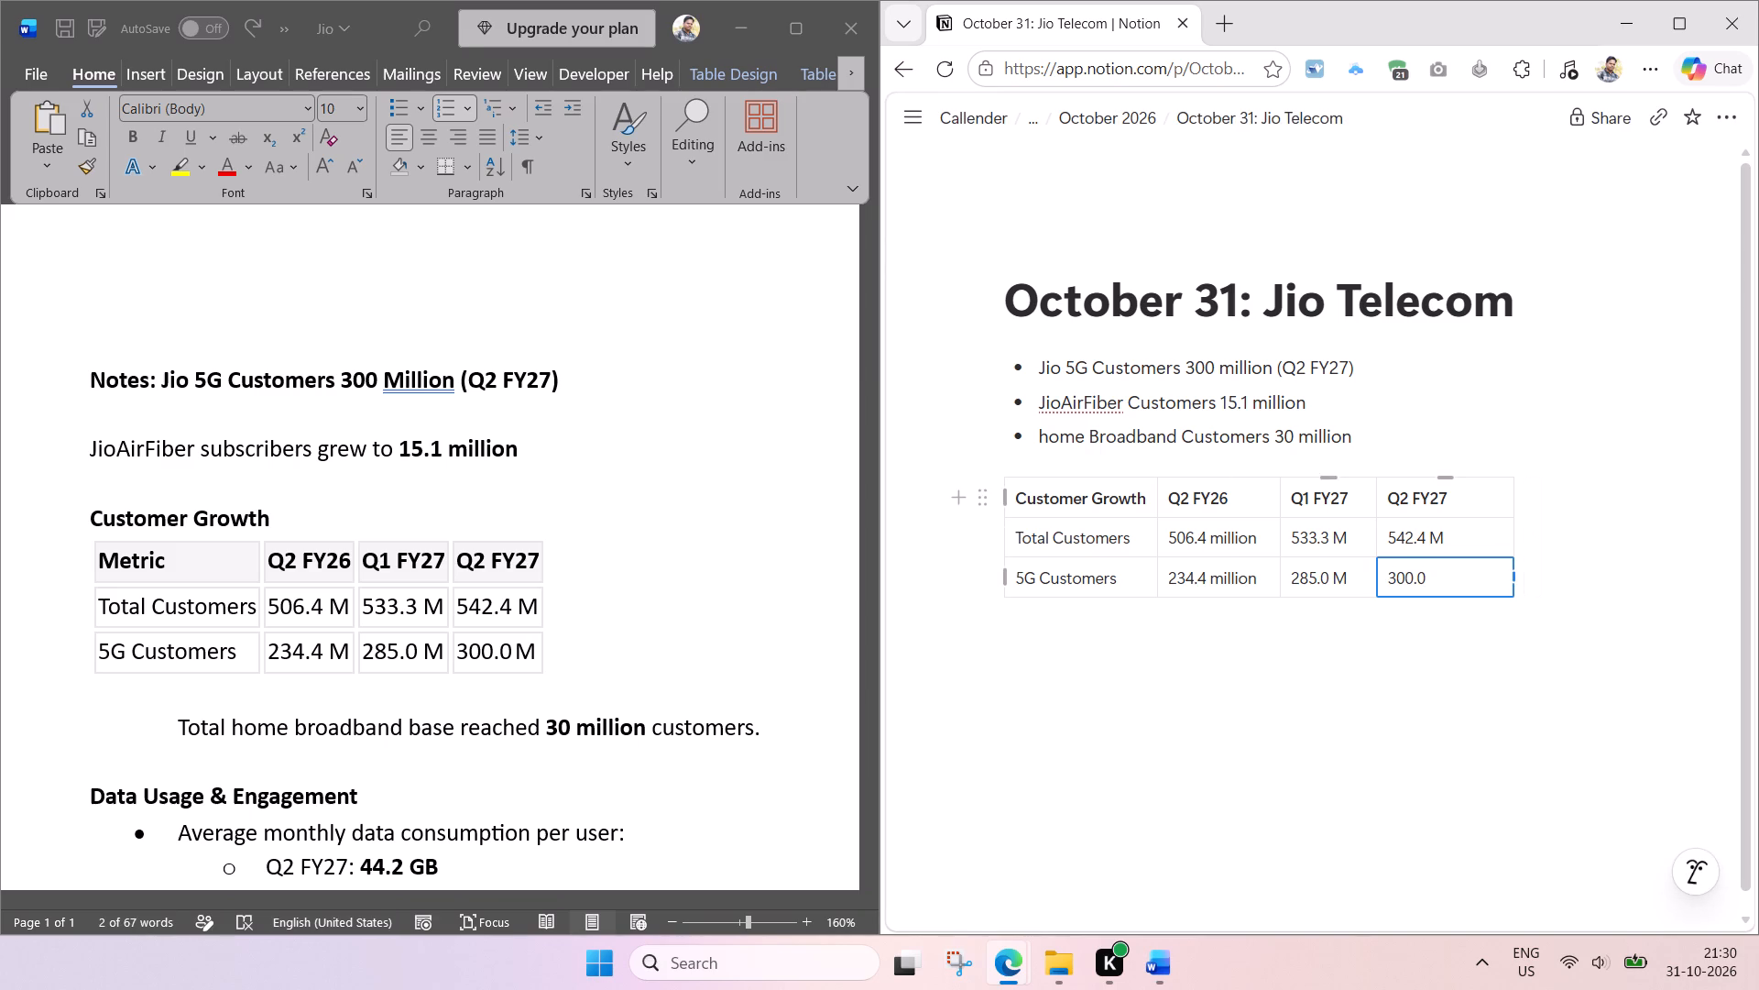
Replace the M with million, copied from the third bullet, in both Q1 FY27 values for Total Customers and 5G Customers.
{"action": "double_click", "coordinate": [1320, 443]}
{"action": "key", "text": "ctrl+c"}
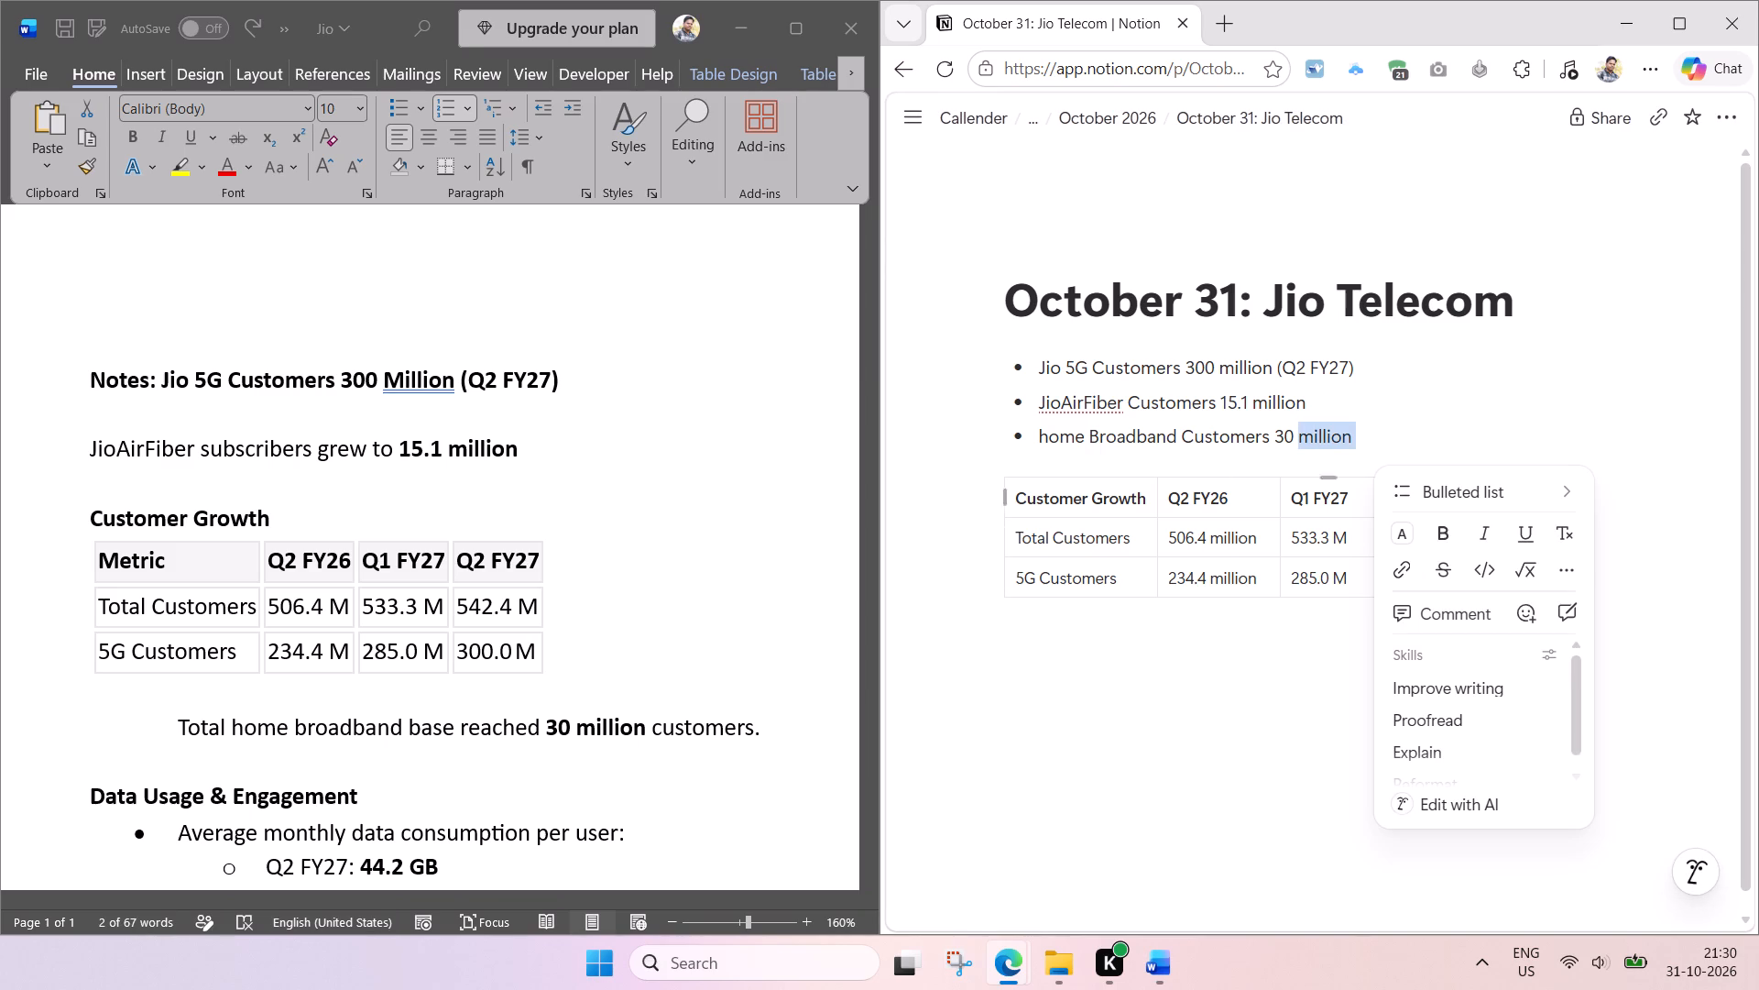
{"action": "left_click", "coordinate": [1350, 541]}
{"action": "key", "text": "BackSpace"}
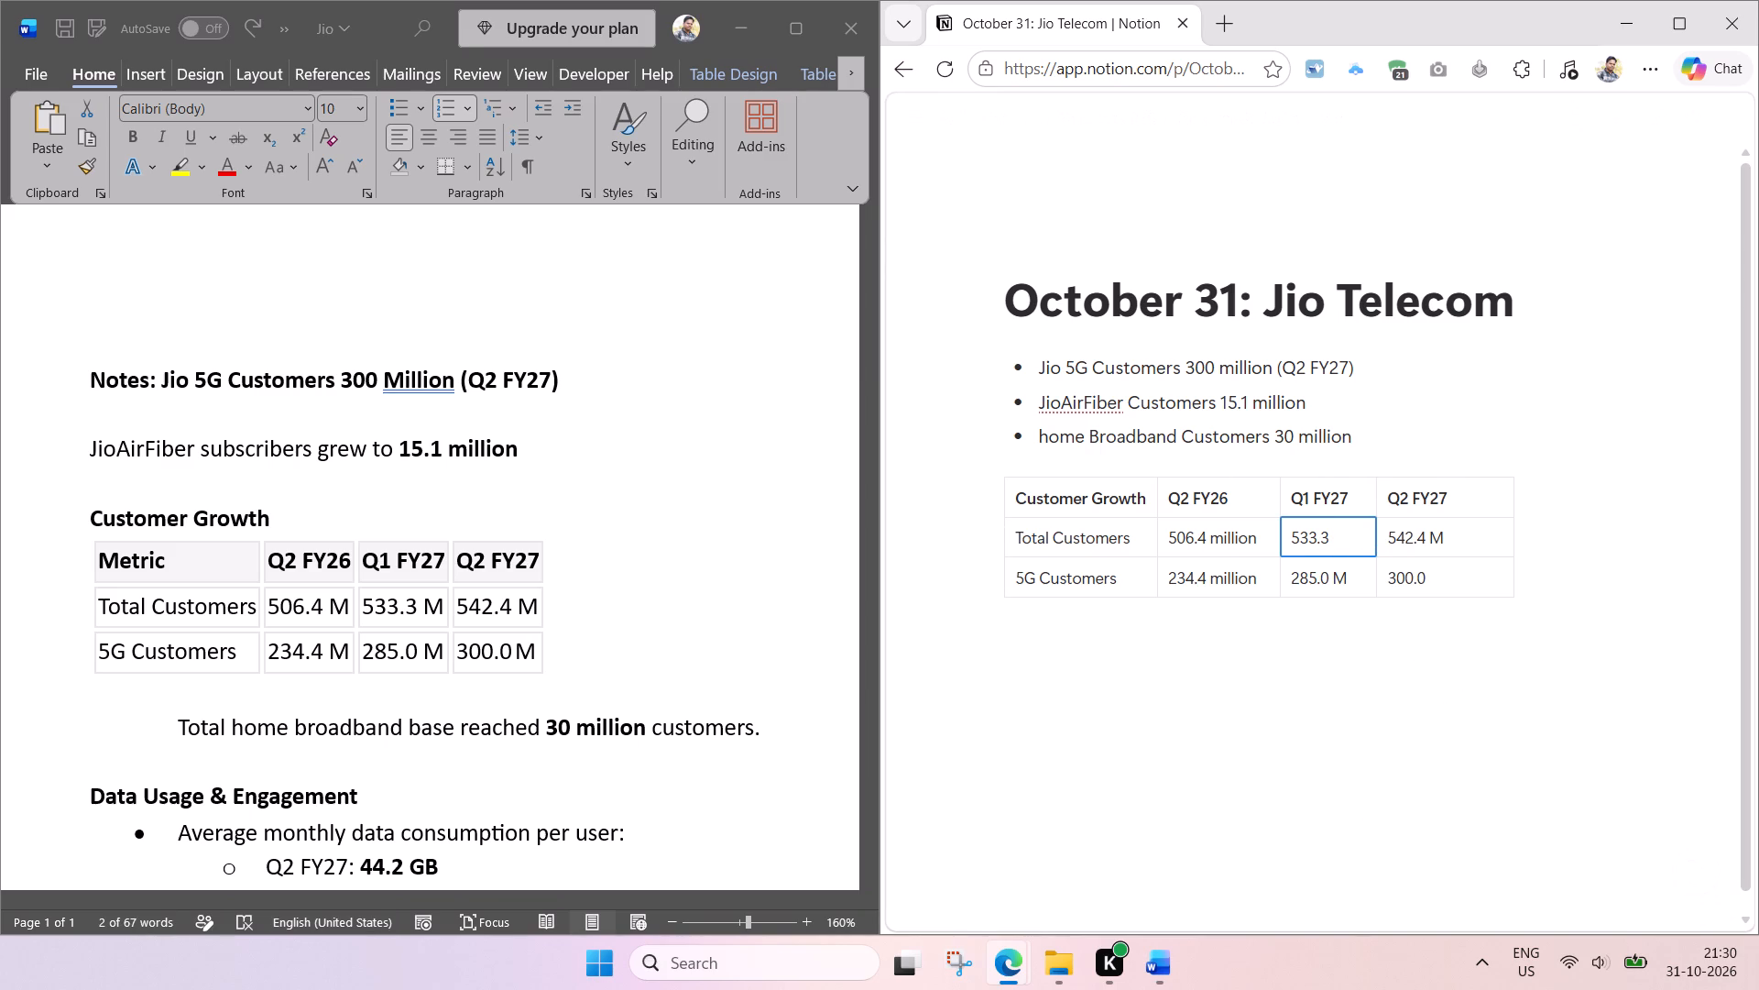
{"action": "key", "text": "ctrl+v"}
{"action": "left_click", "coordinate": [1363, 609]}
{"action": "key", "text": "BackSpace"}
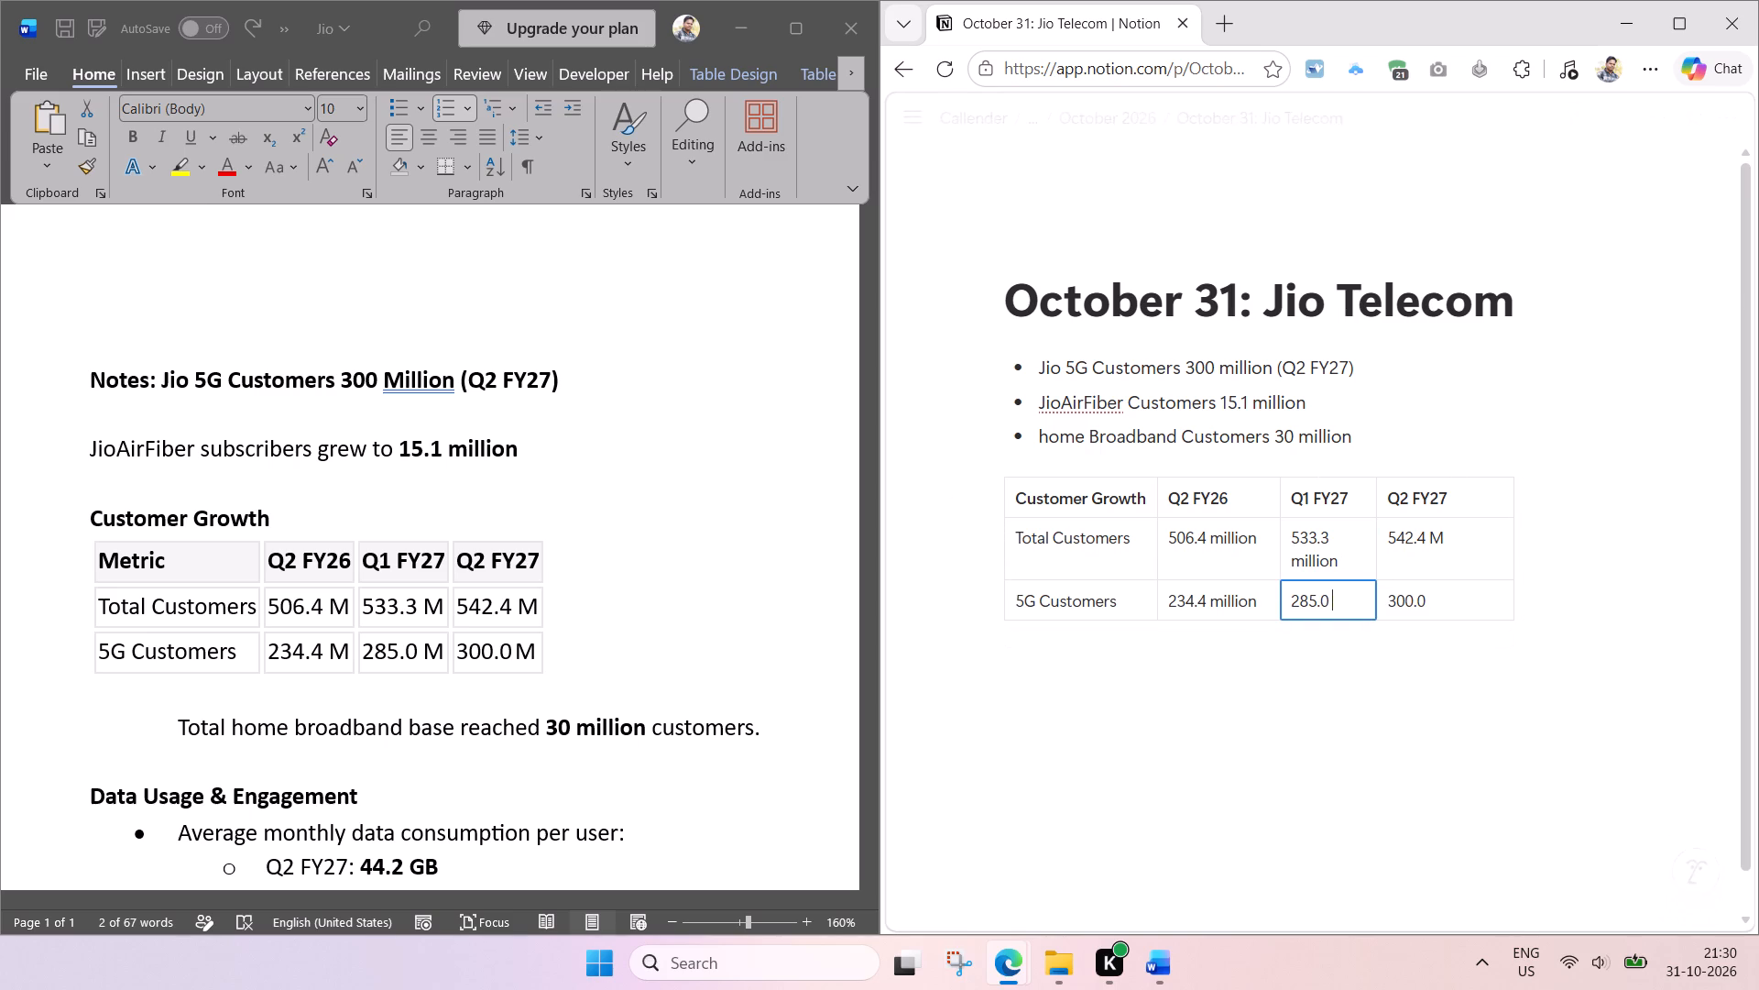
{"action": "key", "text": "ctrl+v"}
Complete both Q2 FY27 values in the Notion table as 542.4 million and 300.0 million using the copied word million.
{"action": "left_click", "coordinate": [1472, 535]}
{"action": "key", "text": "BackSpace"}
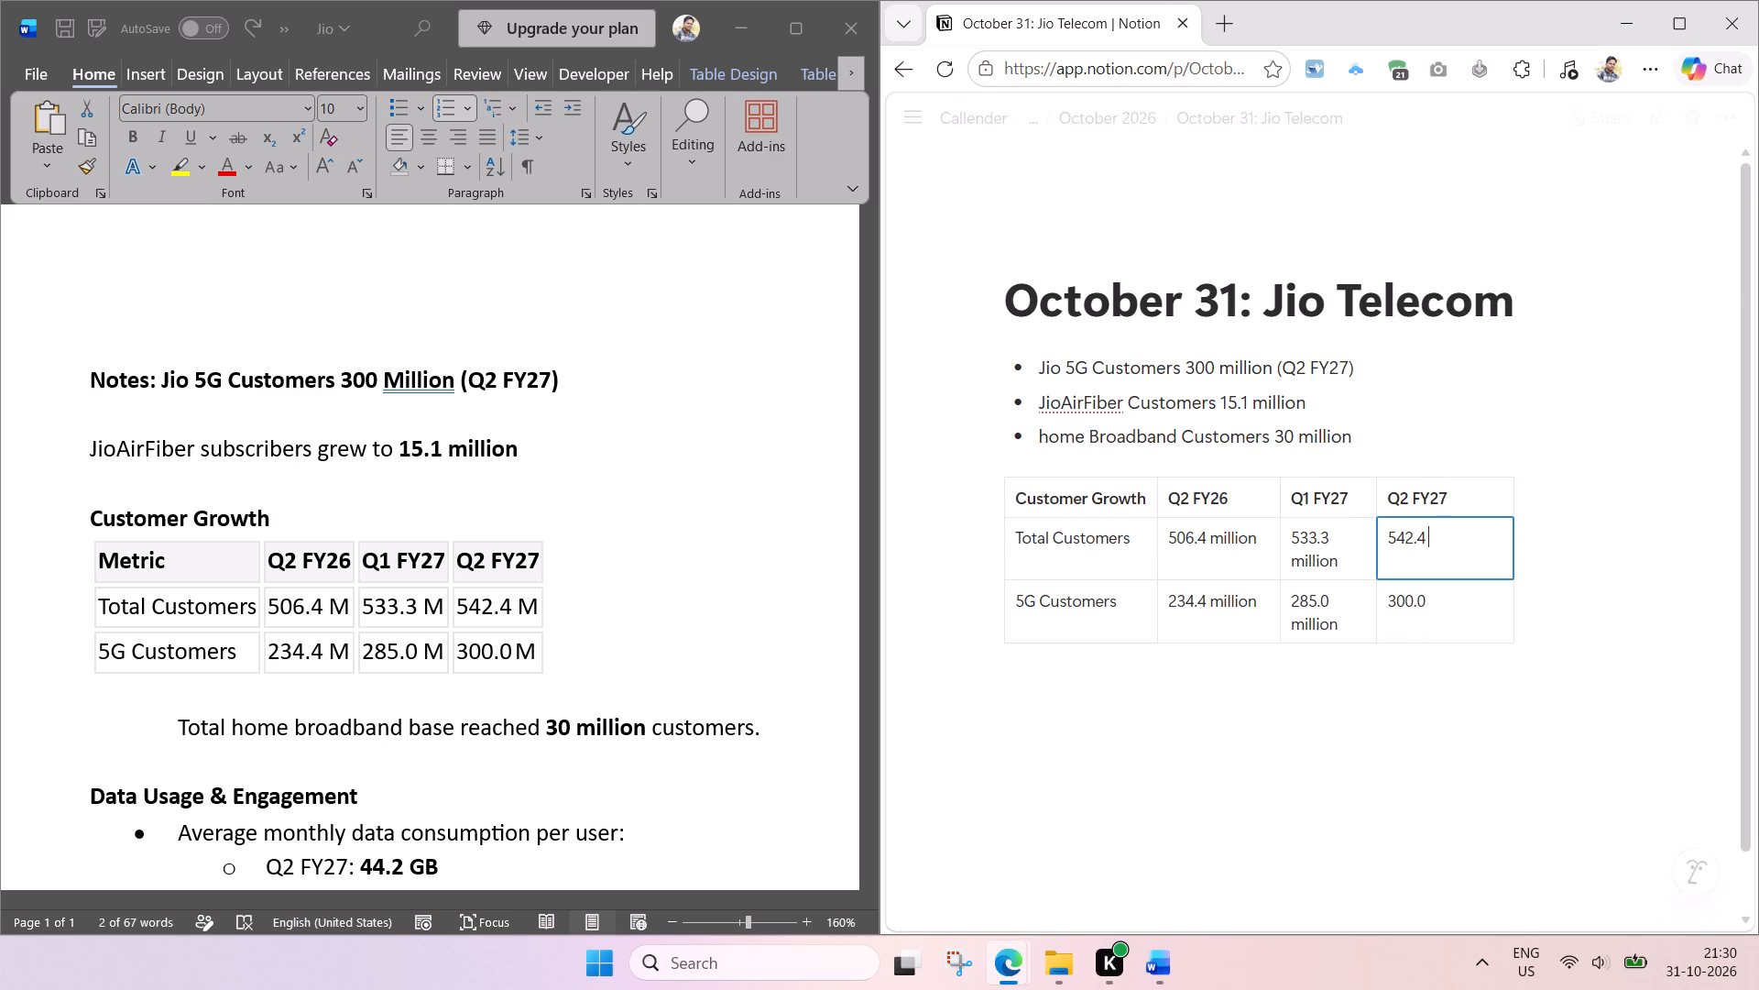
{"action": "key", "text": "ctrl+v"}
{"action": "left_click", "coordinate": [1463, 608]}
{"action": "key", "text": "space"}
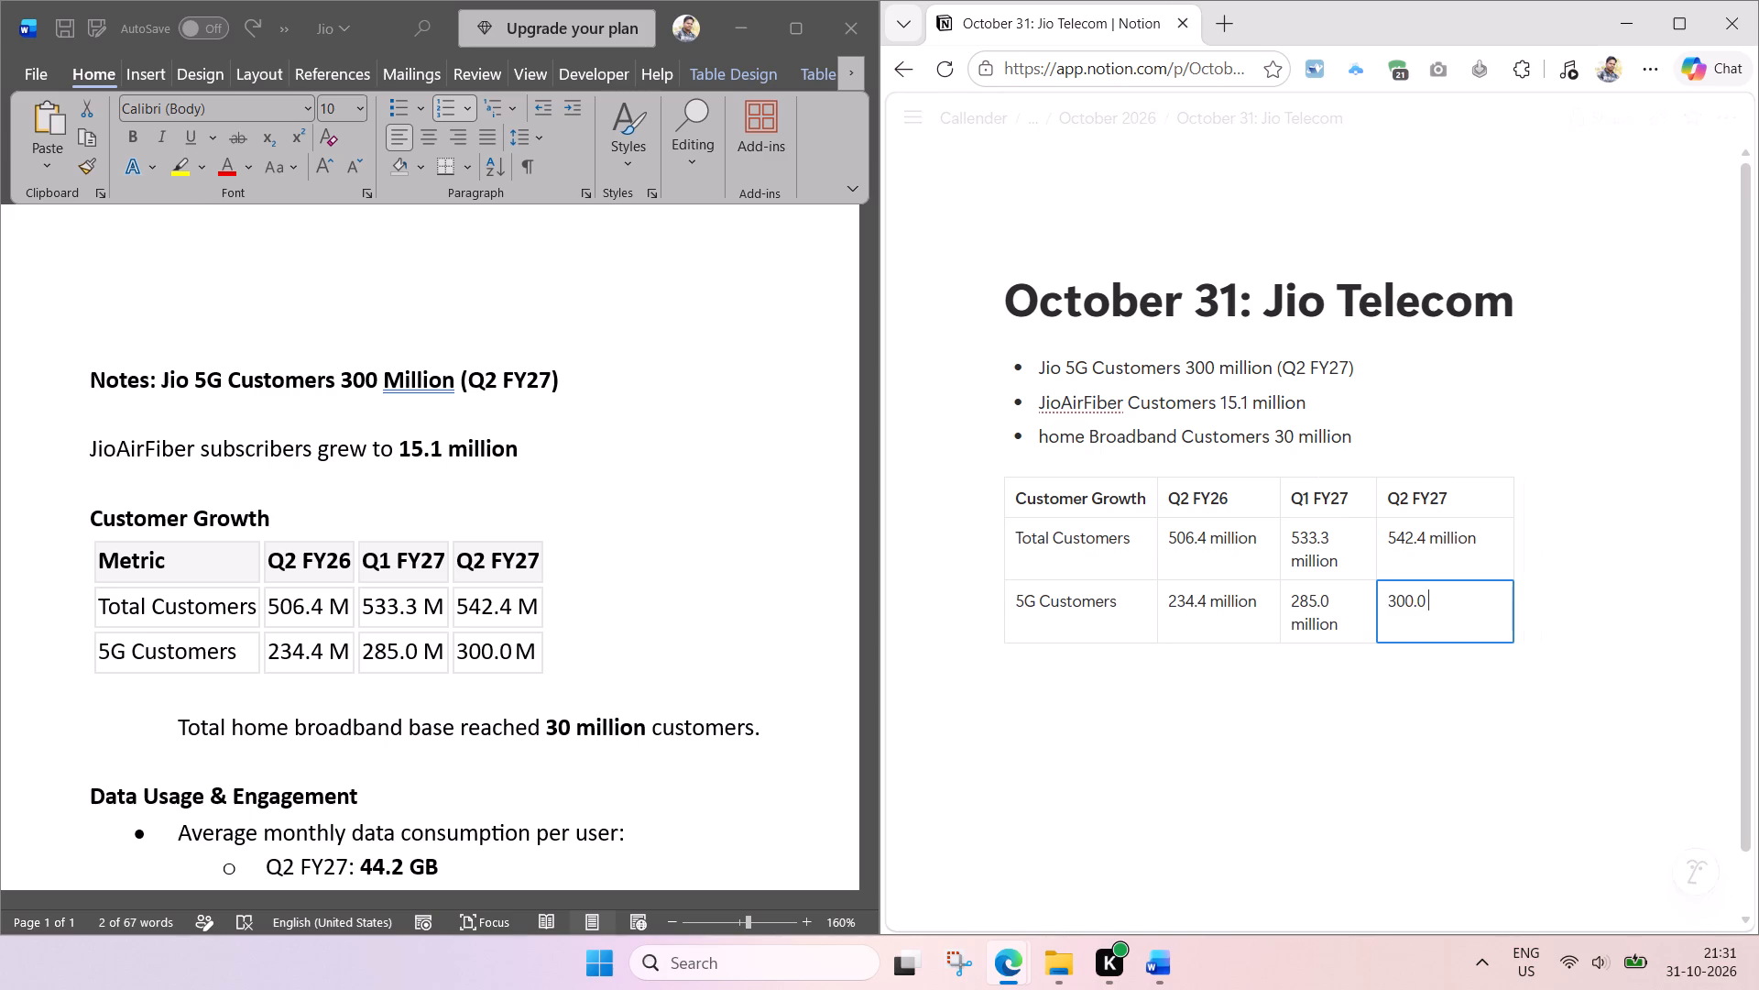
{"action": "key", "text": "ctrl+v"}
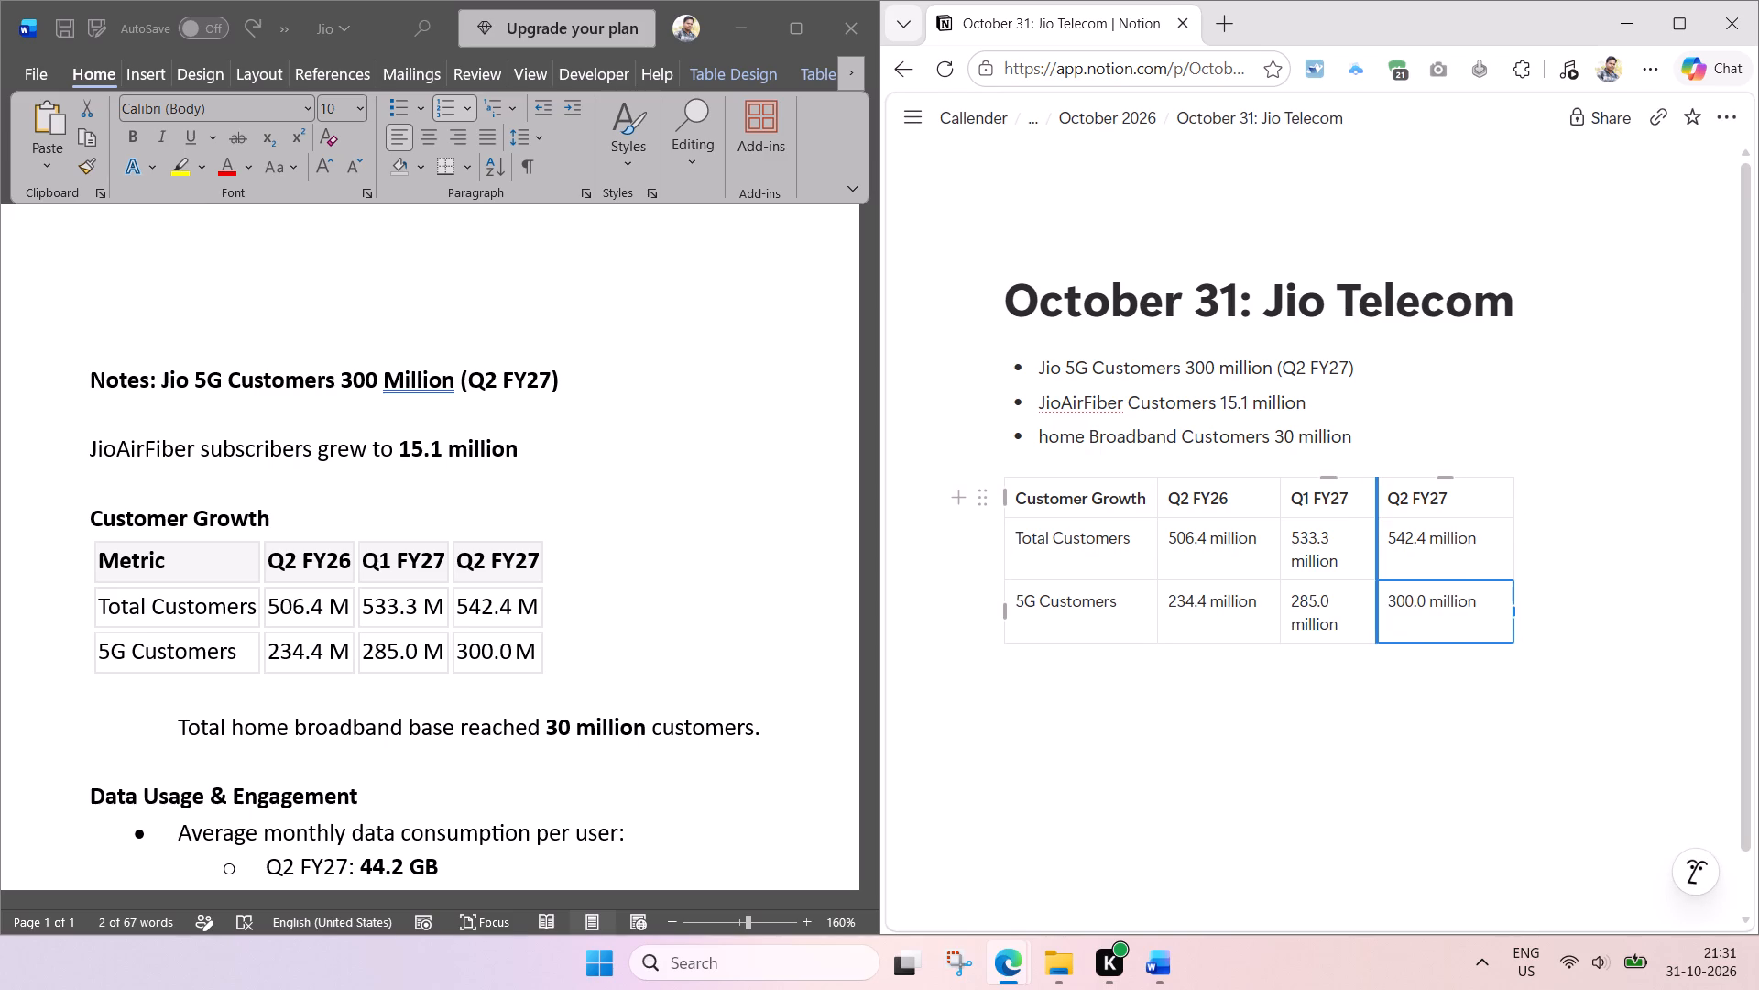
Widen the Q1 FY27 column so its values fit on one line, slightly narrow the Q2 FY27 column, and remove the empty line below the table.
{"action": "left_click_drag", "start_coordinate": [1375, 492], "coordinate": [1400, 486]}
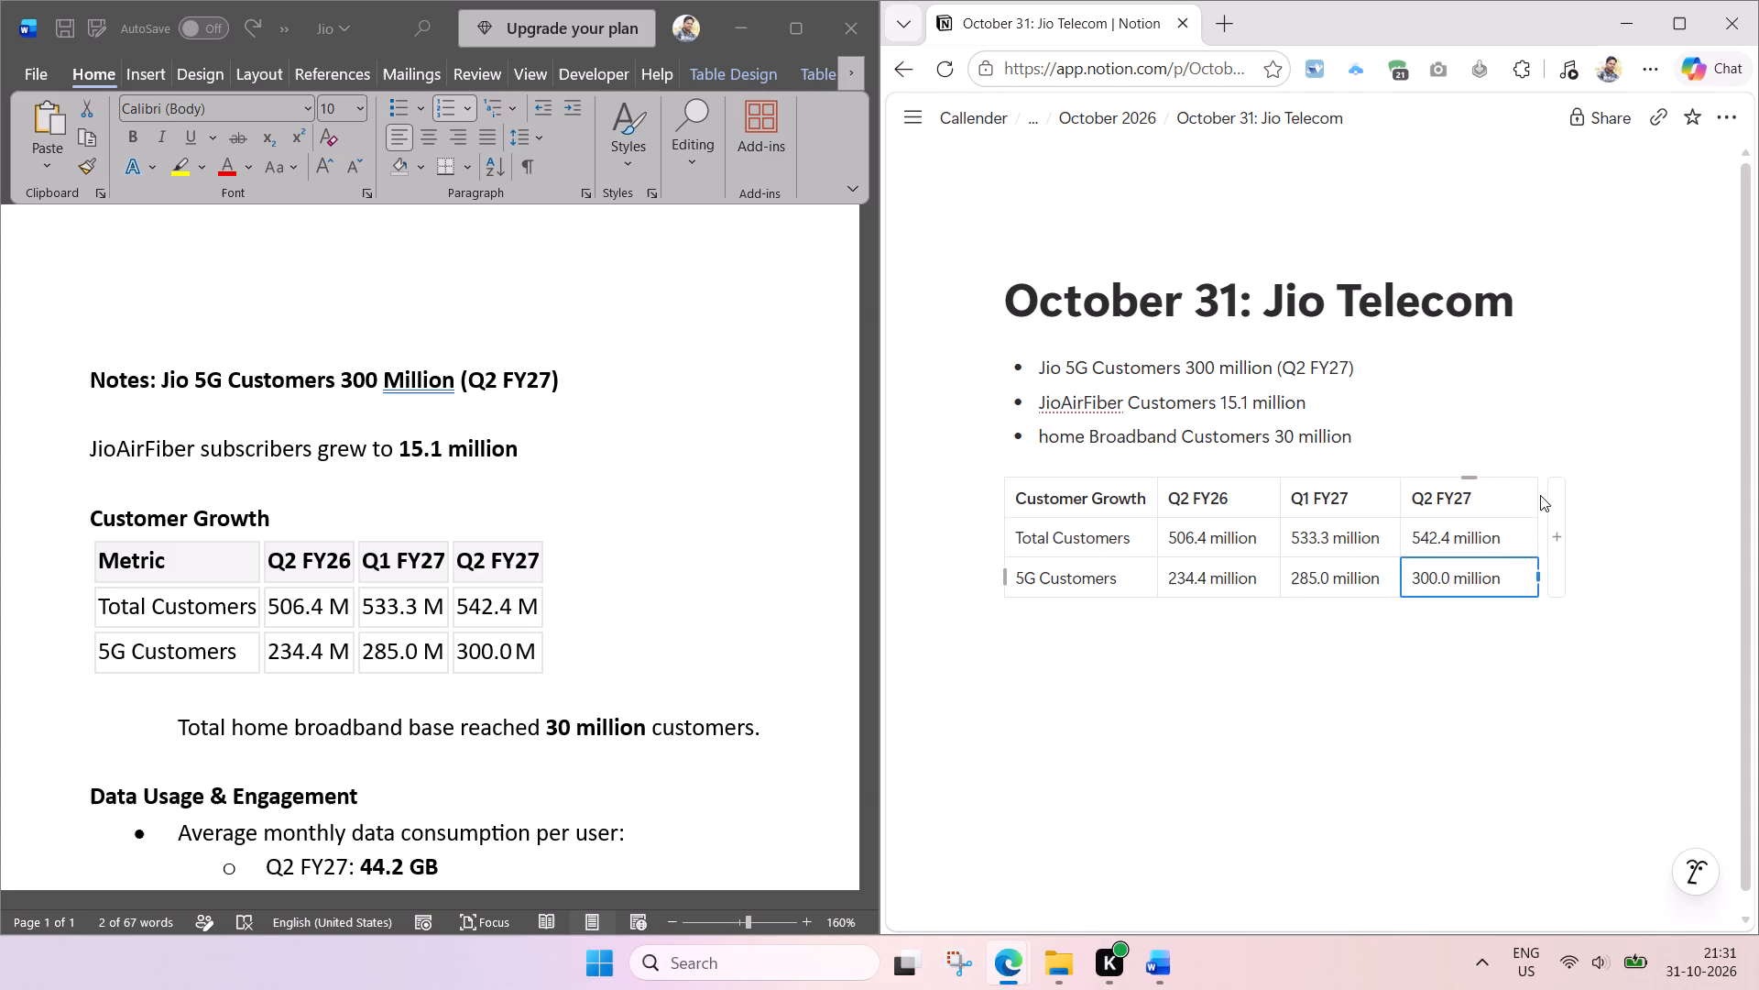
{"action": "left_click", "coordinate": [1535, 495]}
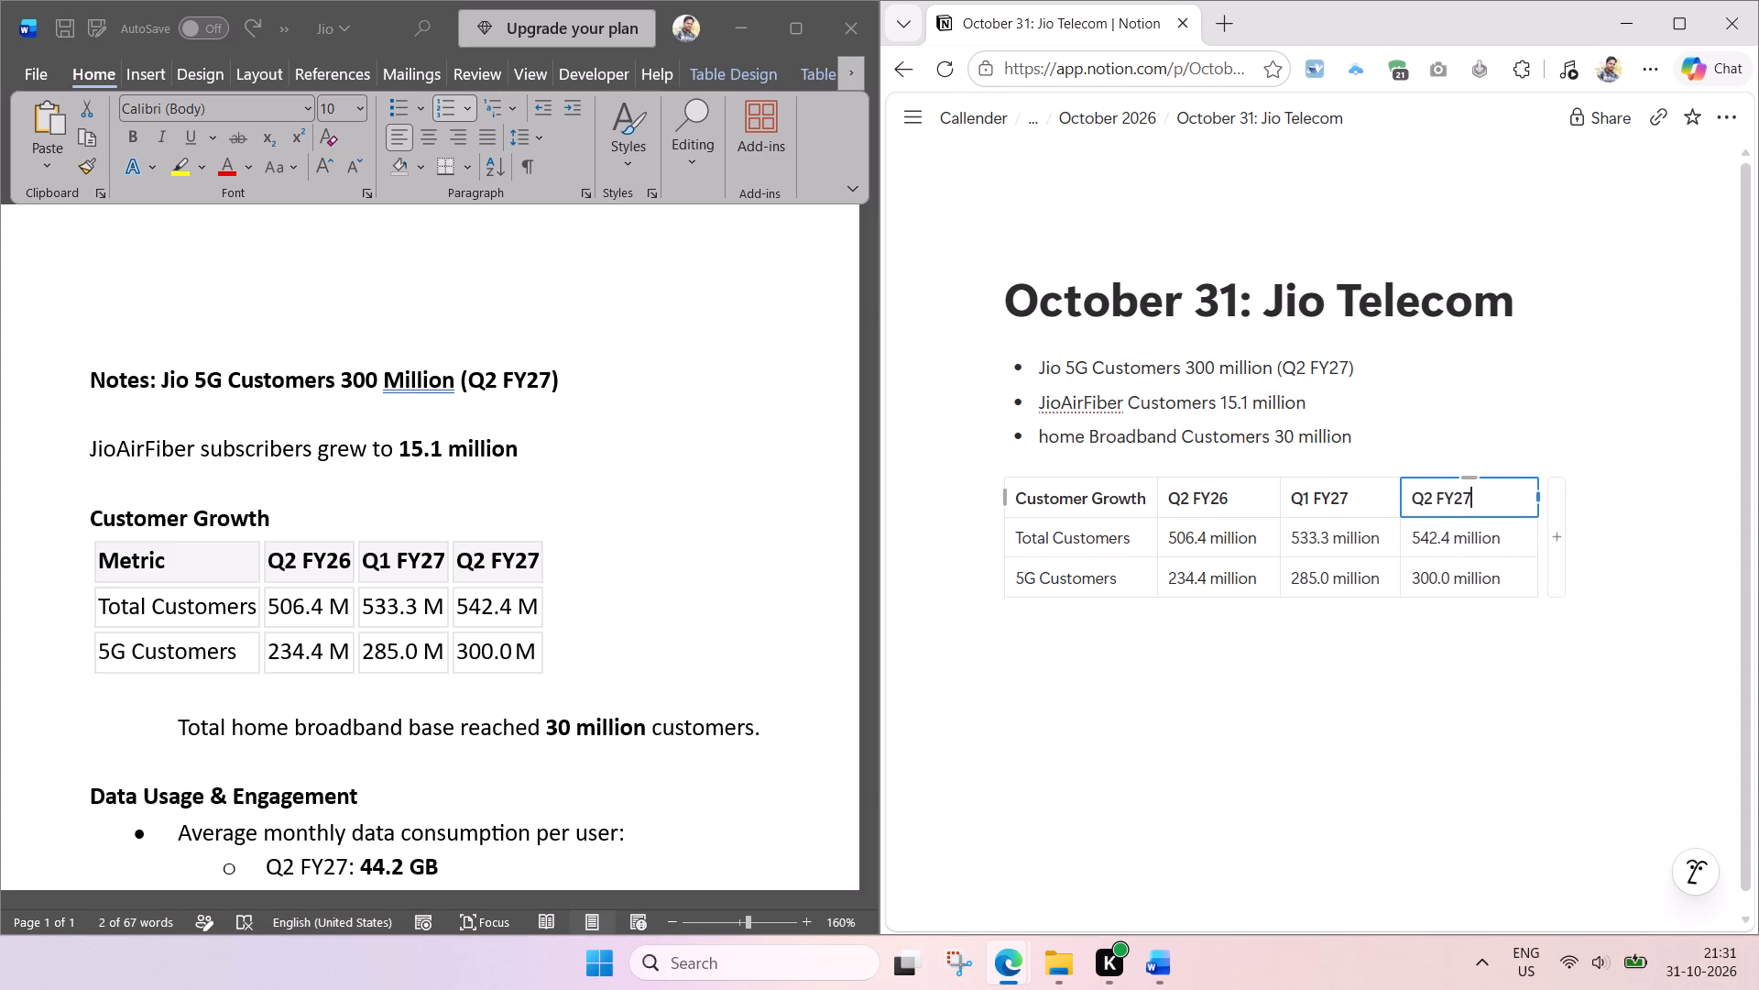
{"action": "left_click", "coordinate": [1535, 708]}
{"action": "left_click_drag", "start_coordinate": [1537, 511], "coordinate": [1528, 510]}
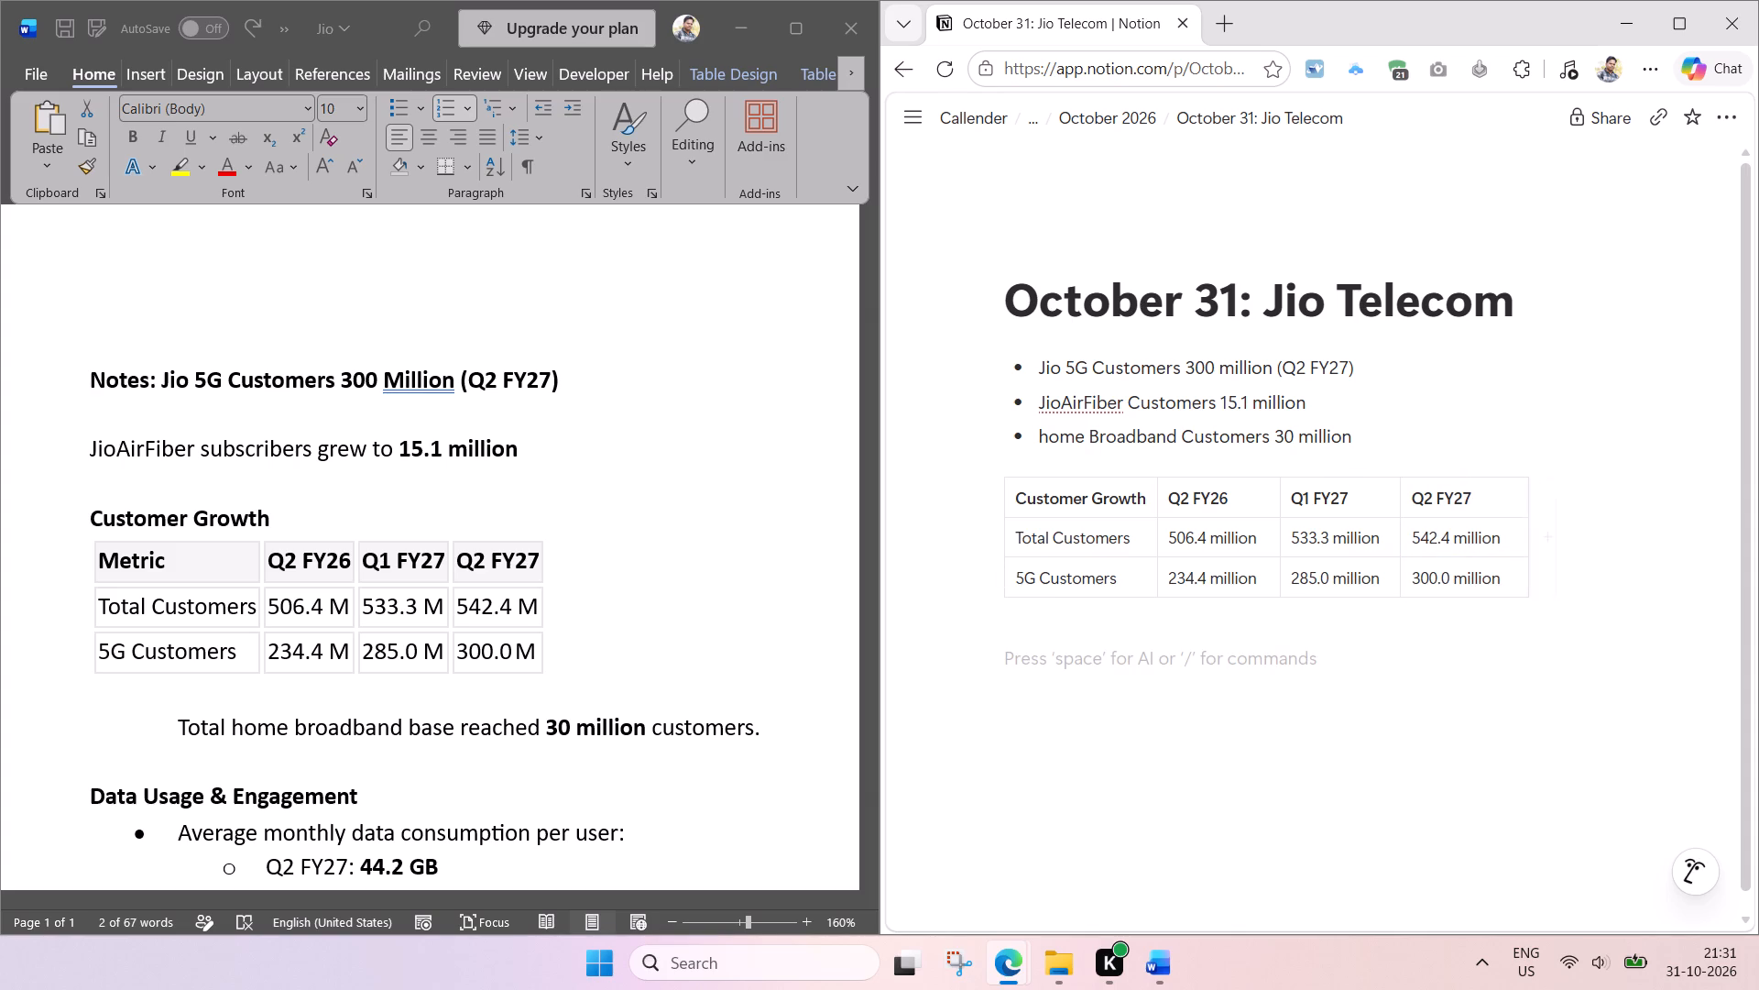
{"action": "key", "text": "ctrl+s"}
{"action": "key", "text": "BackSpace"}
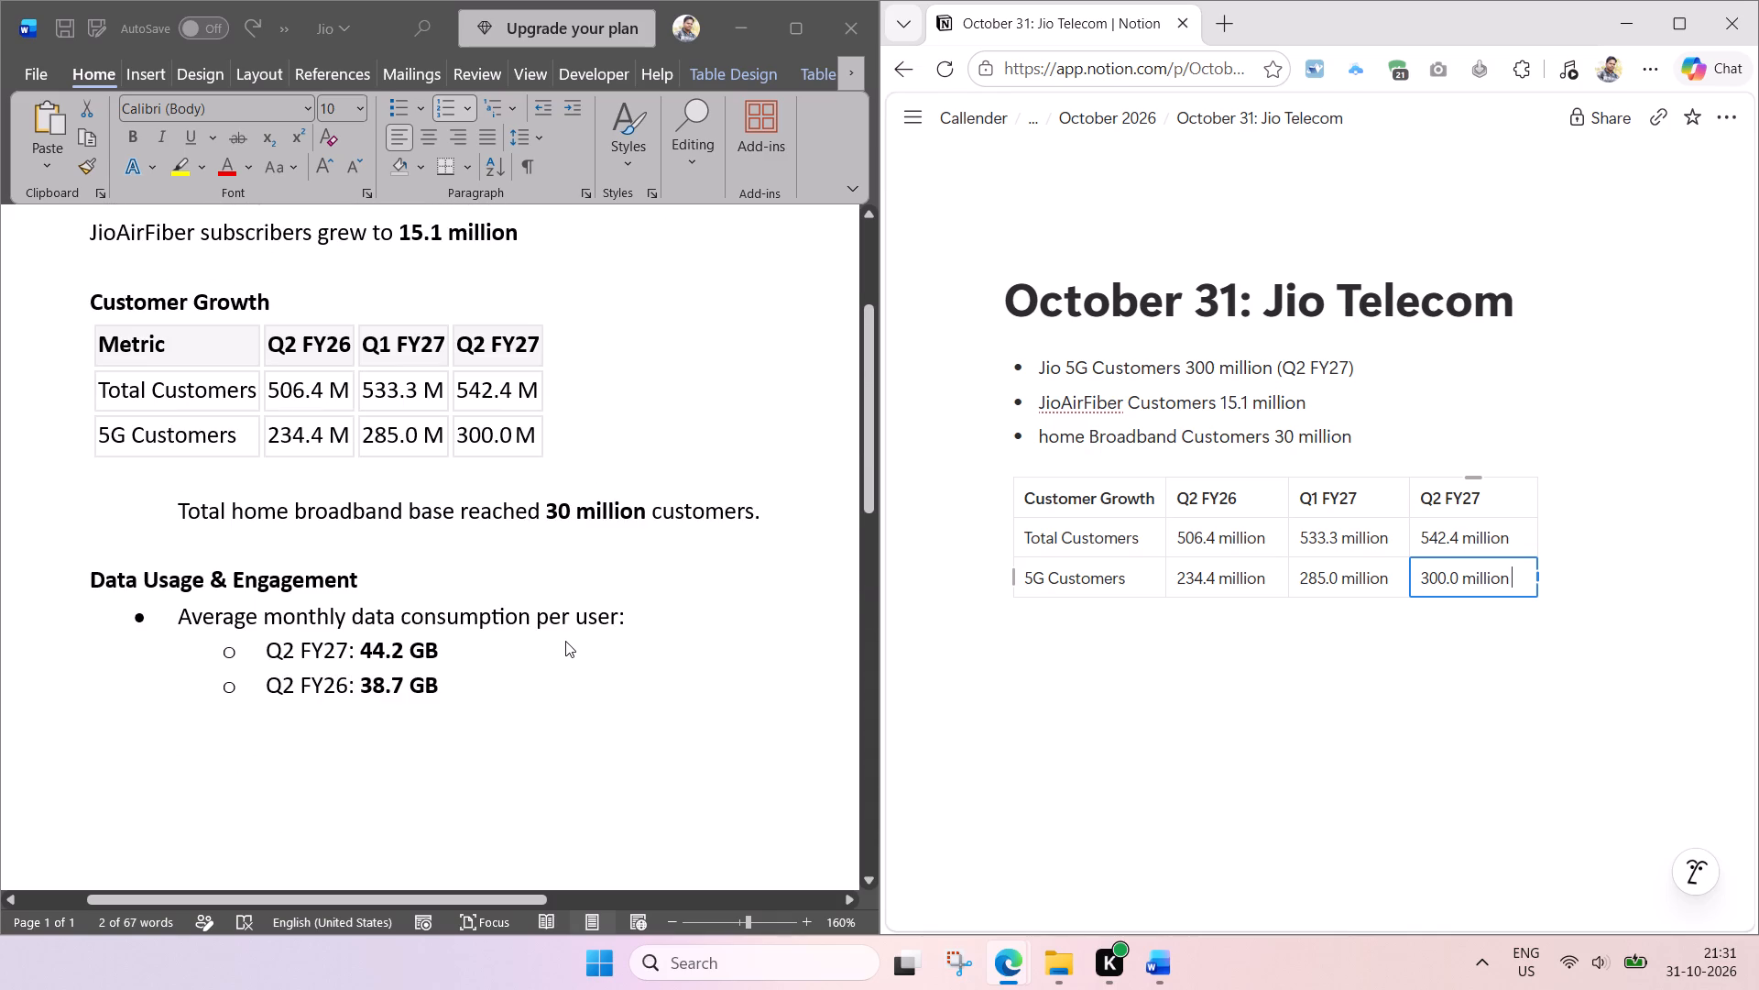
Capitalise the first letter of the third bullet so it starts with Home.
{"action": "left_click", "coordinate": [1048, 435]}
{"action": "key", "text": "BackSpace"}
{"action": "key", "text": "shift+h"}
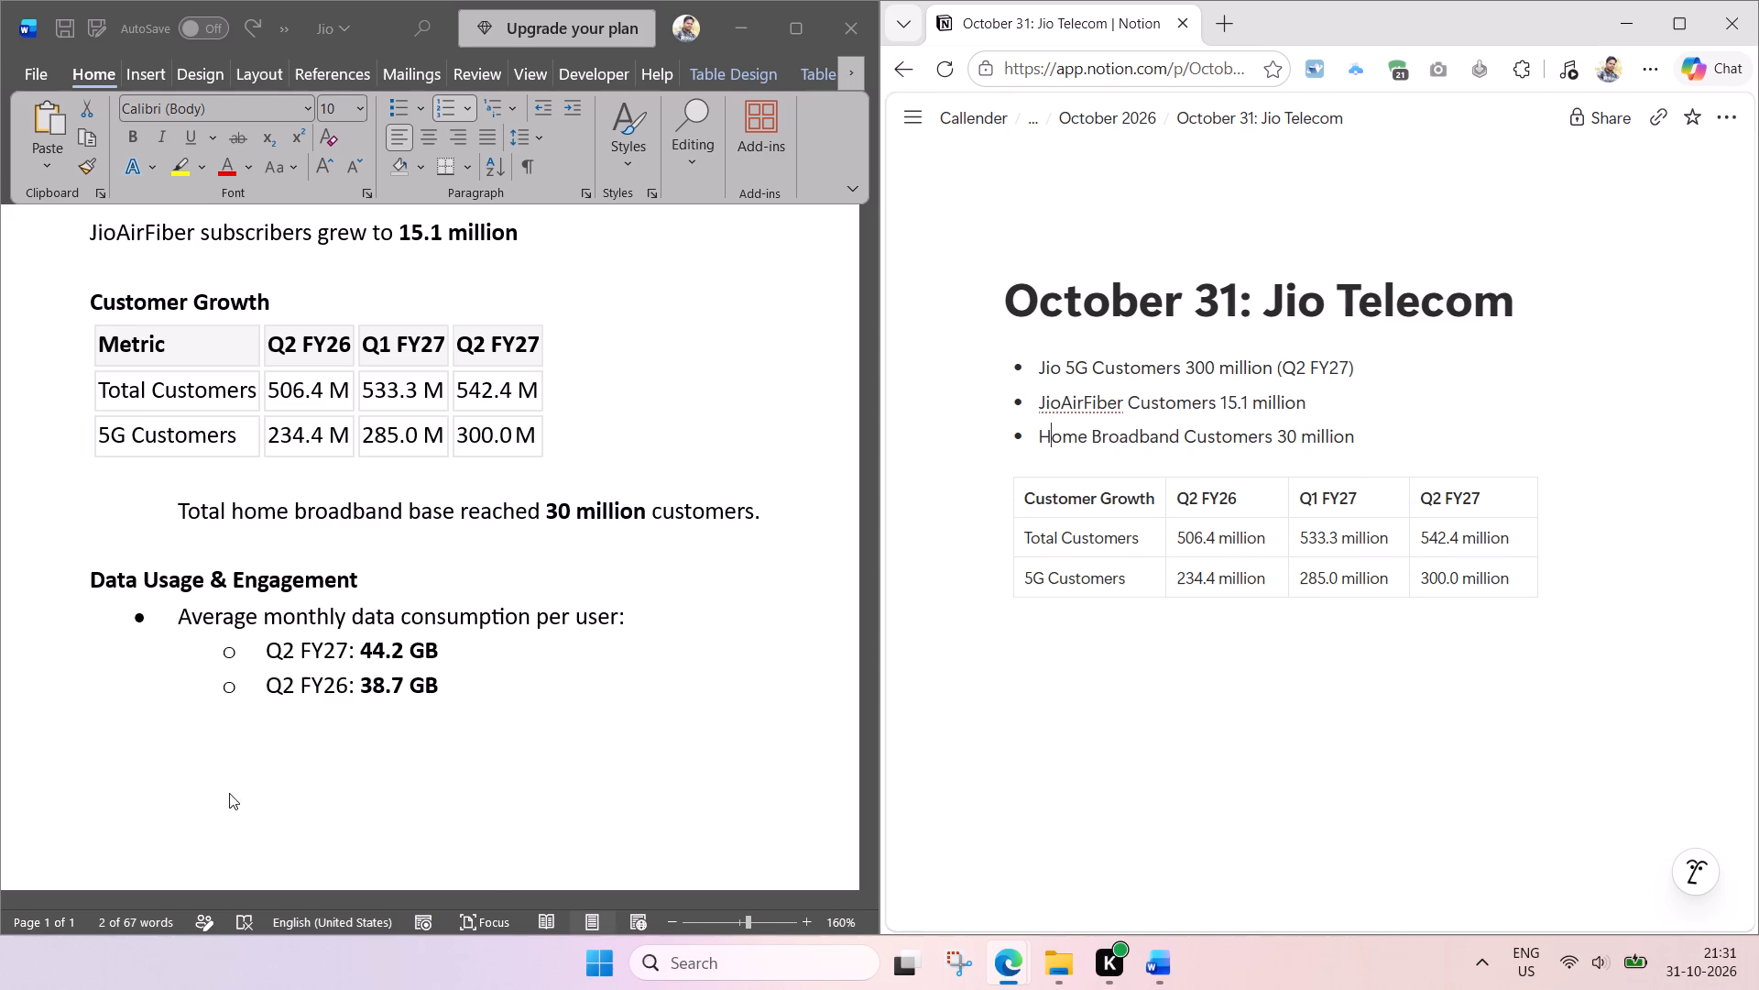
Switch to the Word document and delete the Data Usage & Engagement heading.
{"action": "left_click", "coordinate": [453, 696]}
{"action": "left_click", "coordinate": [447, 686]}
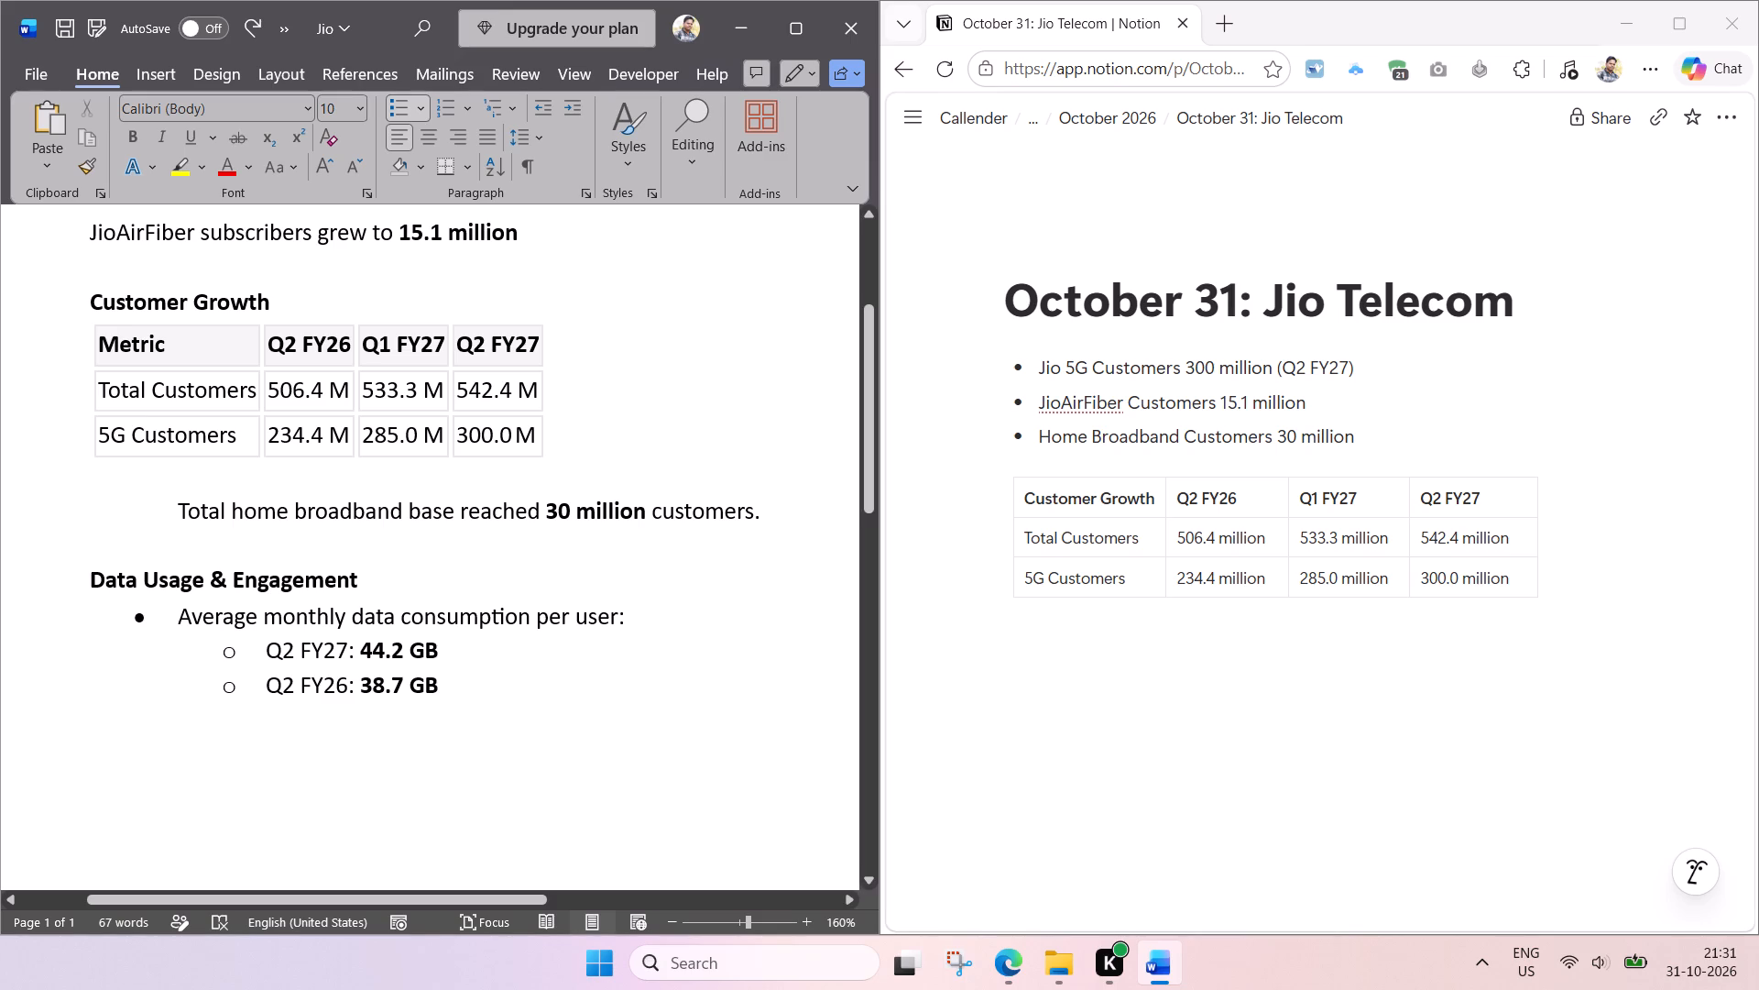
{"action": "left_click_drag", "start_coordinate": [180, 620], "coordinate": [63, 595]}
{"action": "key", "text": "BackSpace"}
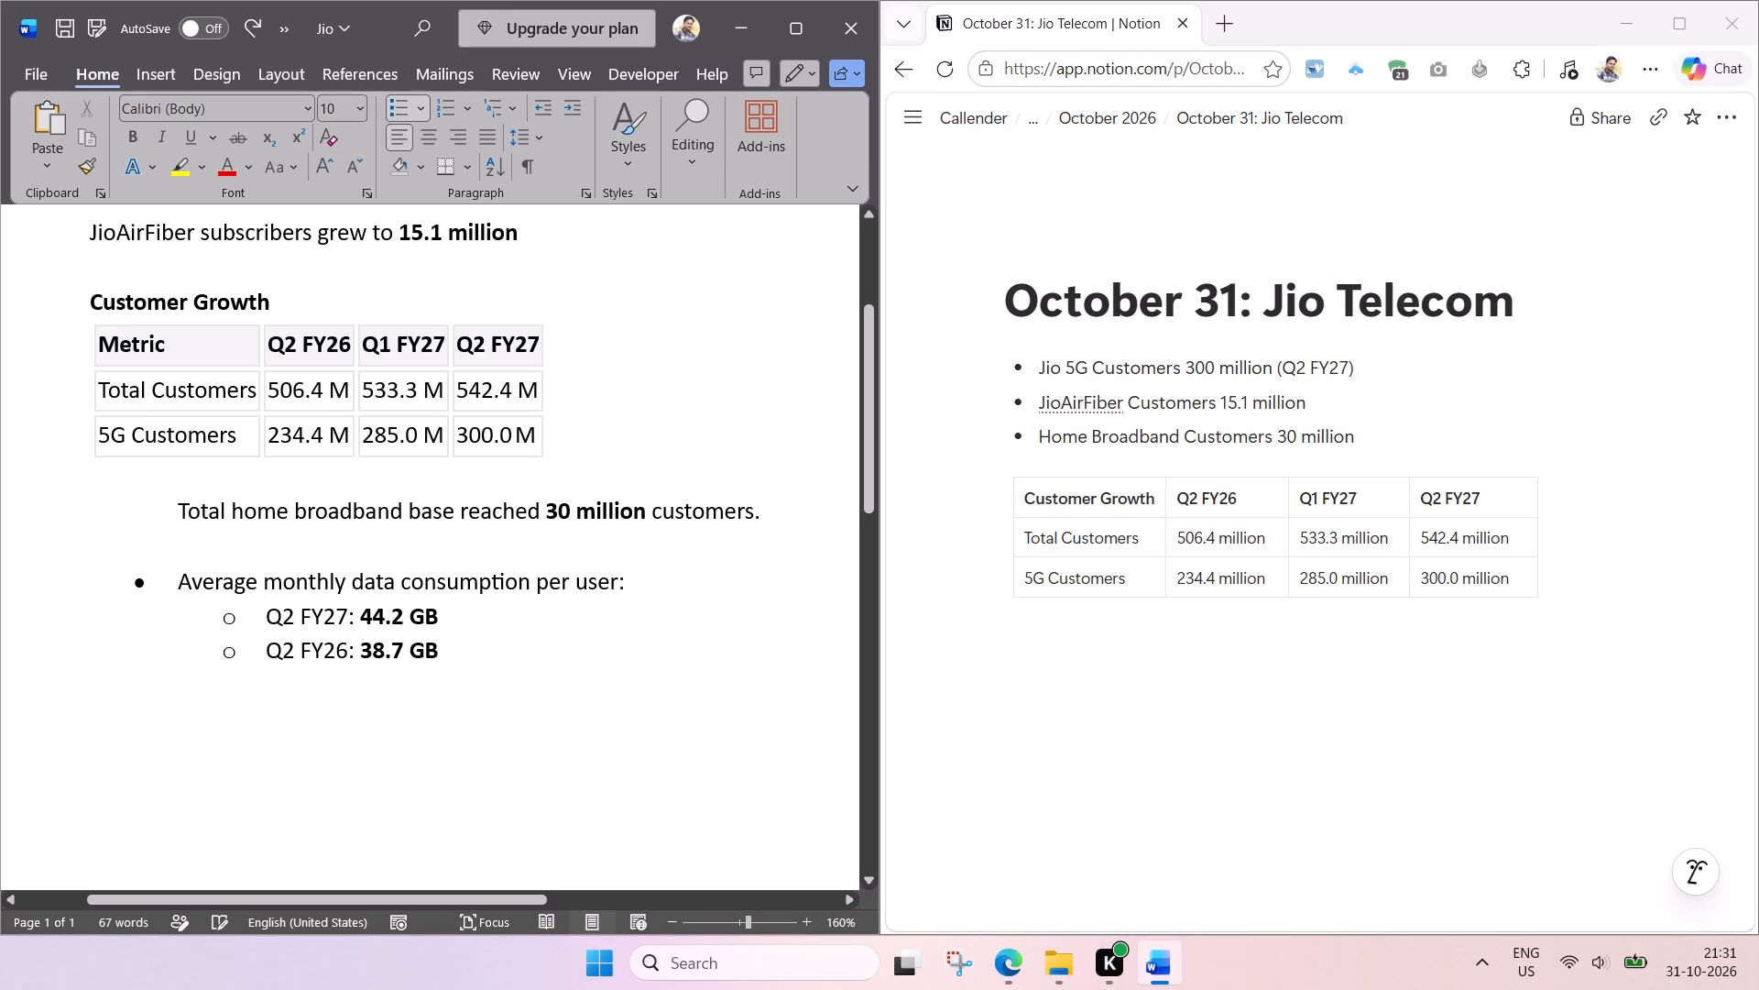
Remove the bullets and indents from the average monthly data consumption line and its Q2 FY27 and Q2 FY26 sub-items, keeping three separate lines.
{"action": "left_click", "coordinate": [175, 593]}
{"action": "key", "text": "BackSpace"}
{"action": "key", "text": "BackSpace"}
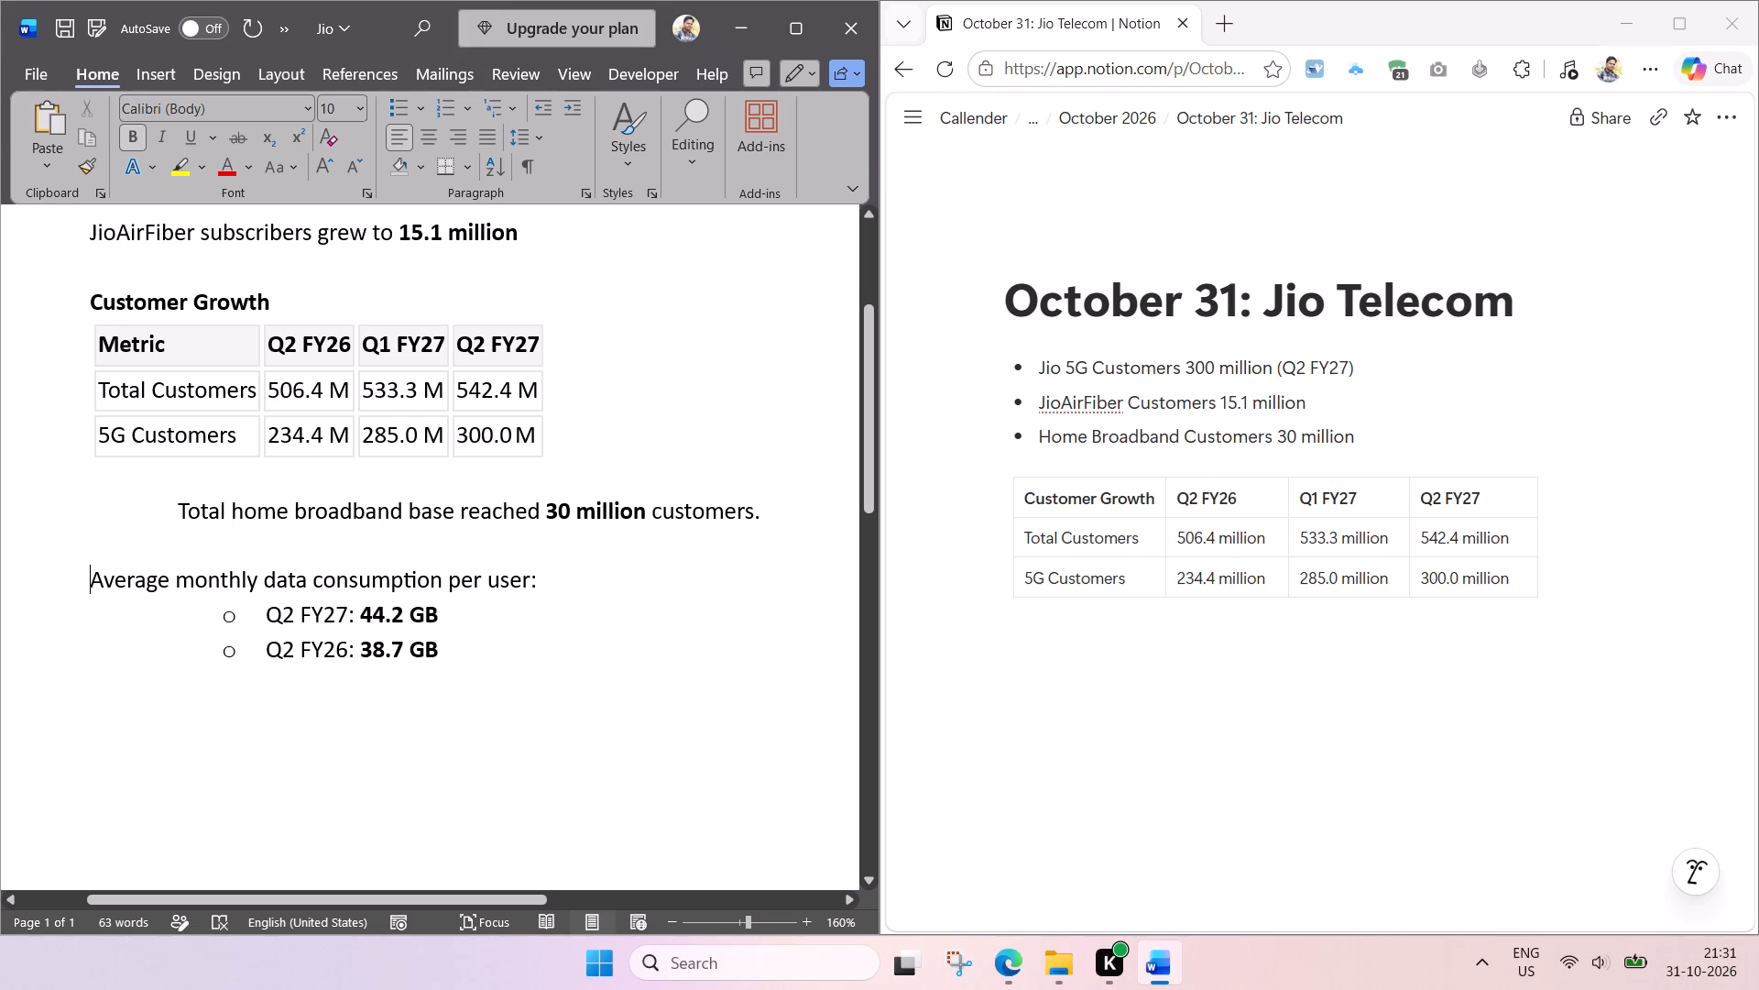
{"action": "left_click", "coordinate": [270, 615]}
{"action": "key", "text": "BackSpace"}
{"action": "key", "text": "BackSpace"}
{"action": "key", "text": "BackSpace"}
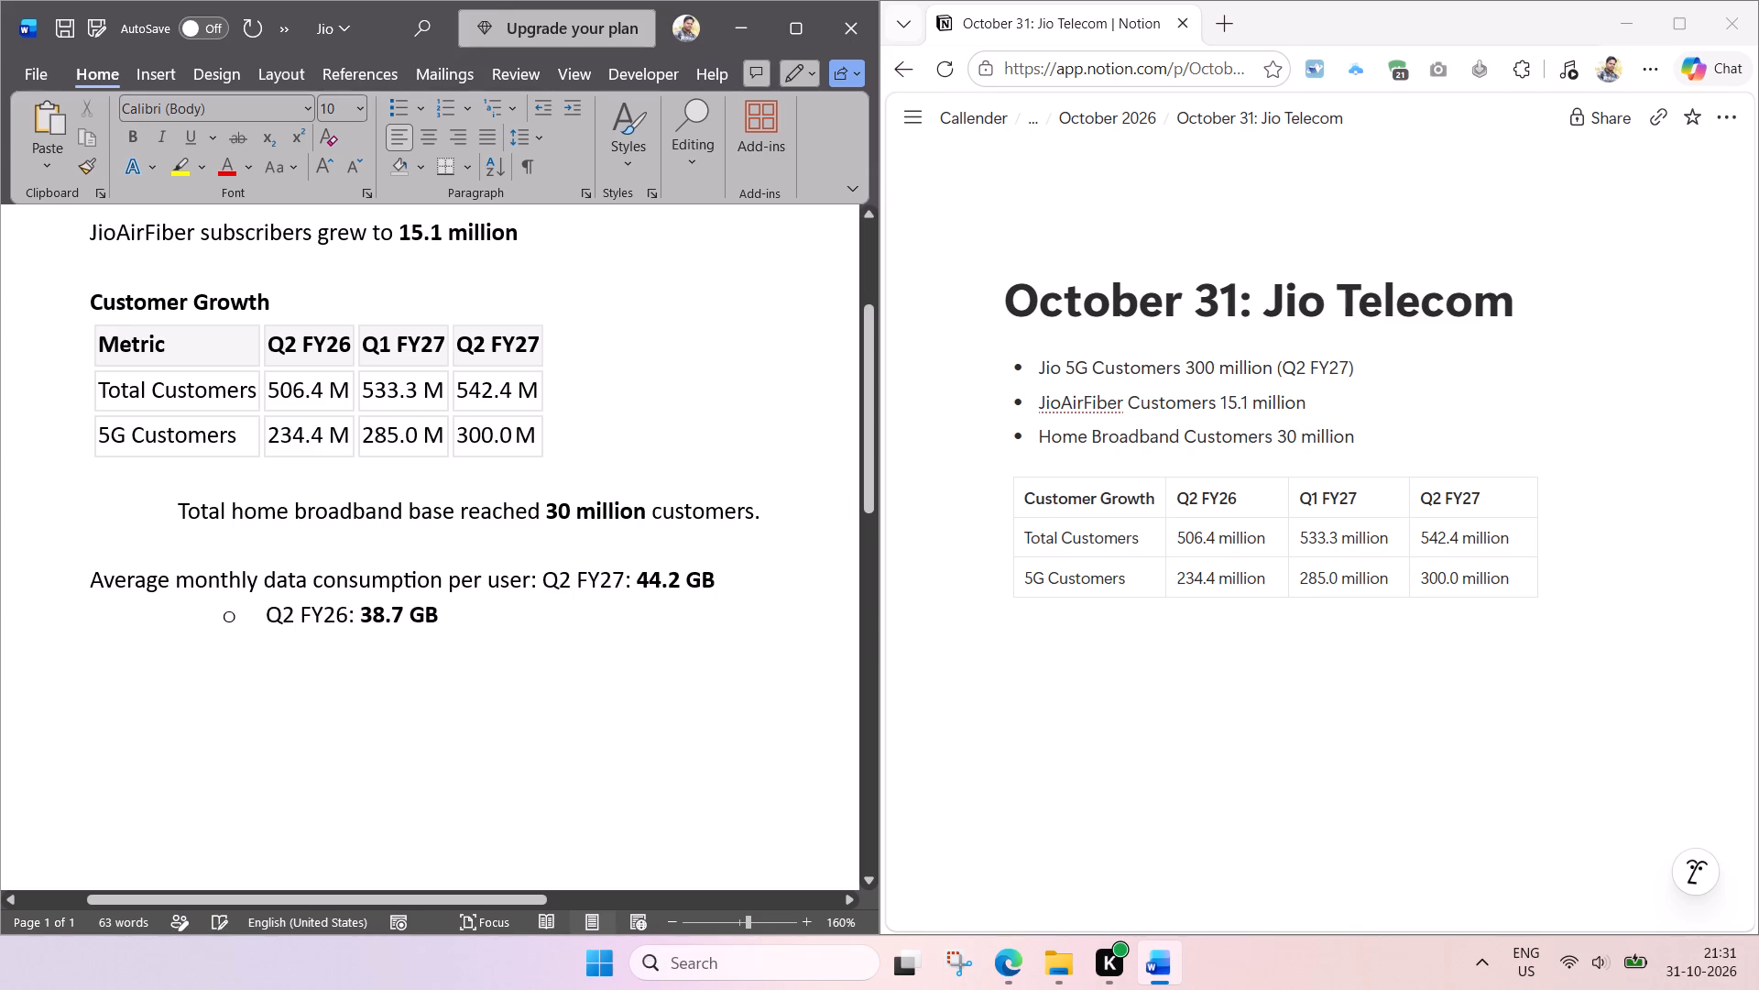
{"action": "key", "text": "Return"}
{"action": "left_click", "coordinate": [258, 648]}
{"action": "key", "text": "BackSpace"}
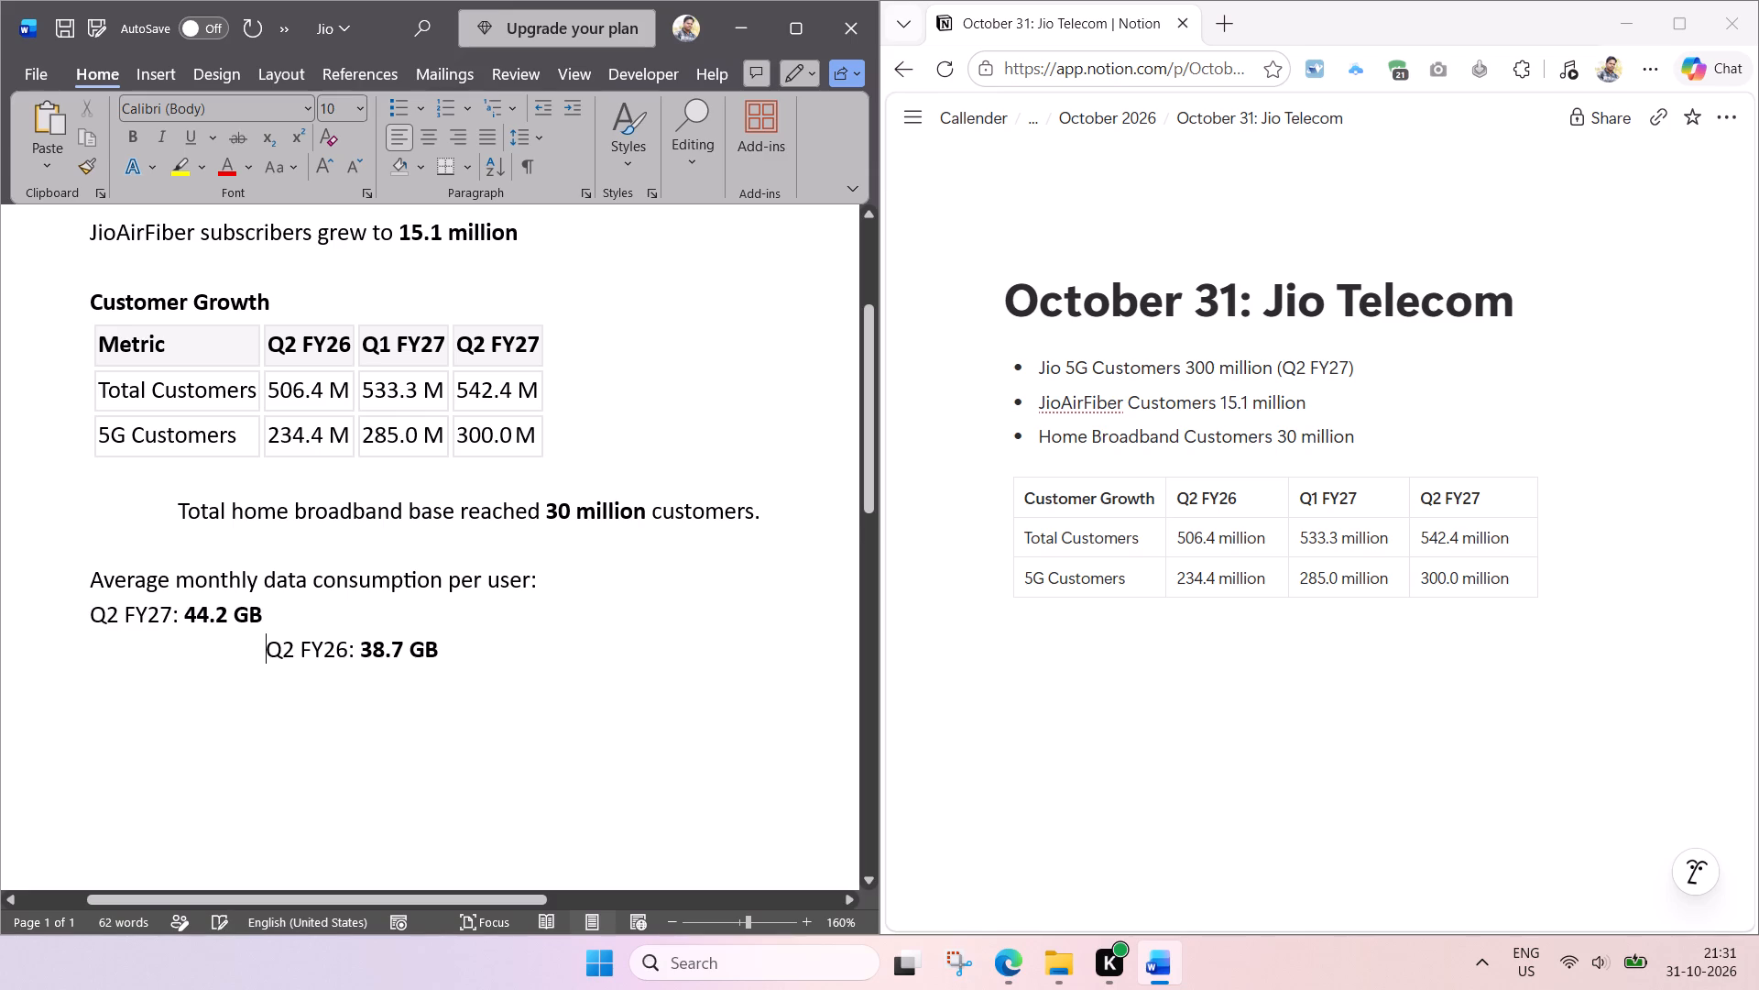
{"action": "key", "text": "BackSpace"}
Remove the bold formatting from the three data consumption lines.
{"action": "left_click_drag", "start_coordinate": [290, 649], "coordinate": [147, 584]}
{"action": "key", "text": "ctrl+b"}
{"action": "key", "text": "ctrl+b"}
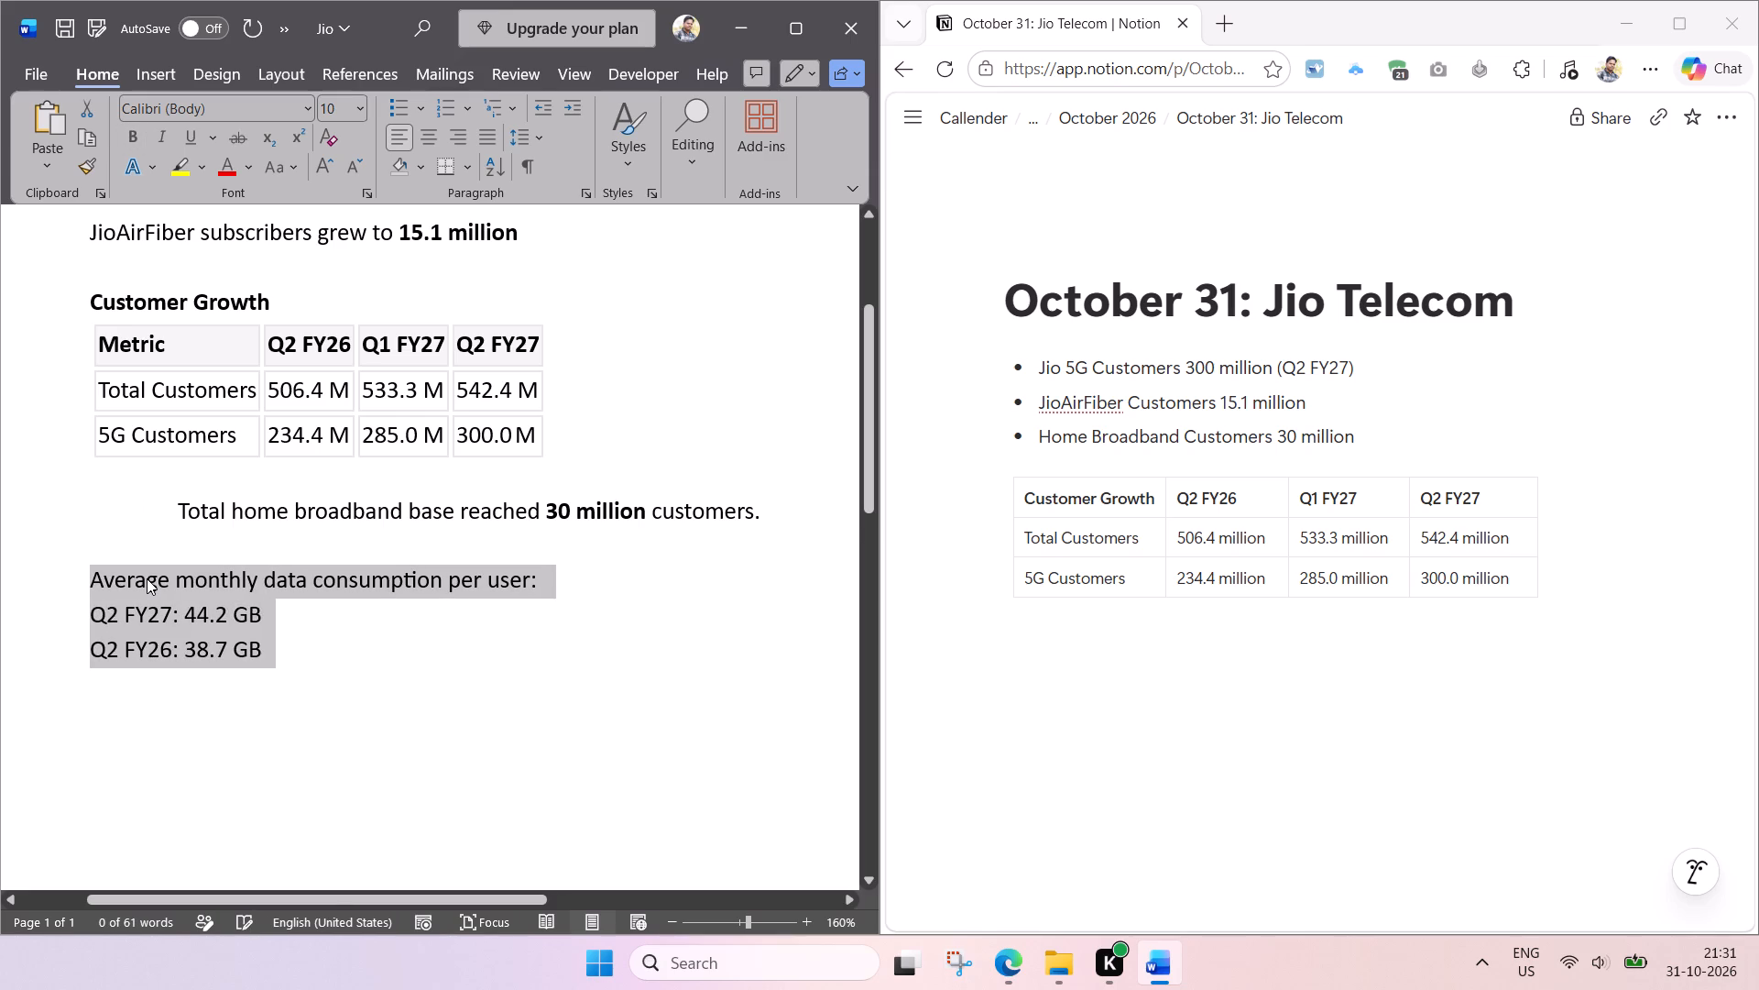
Copy the three data consumption lines from Word into the Notion page below the table, and remove the extra empty line after them.
{"action": "key", "text": "ctrl+c"}
{"action": "left_click", "coordinate": [1090, 642]}
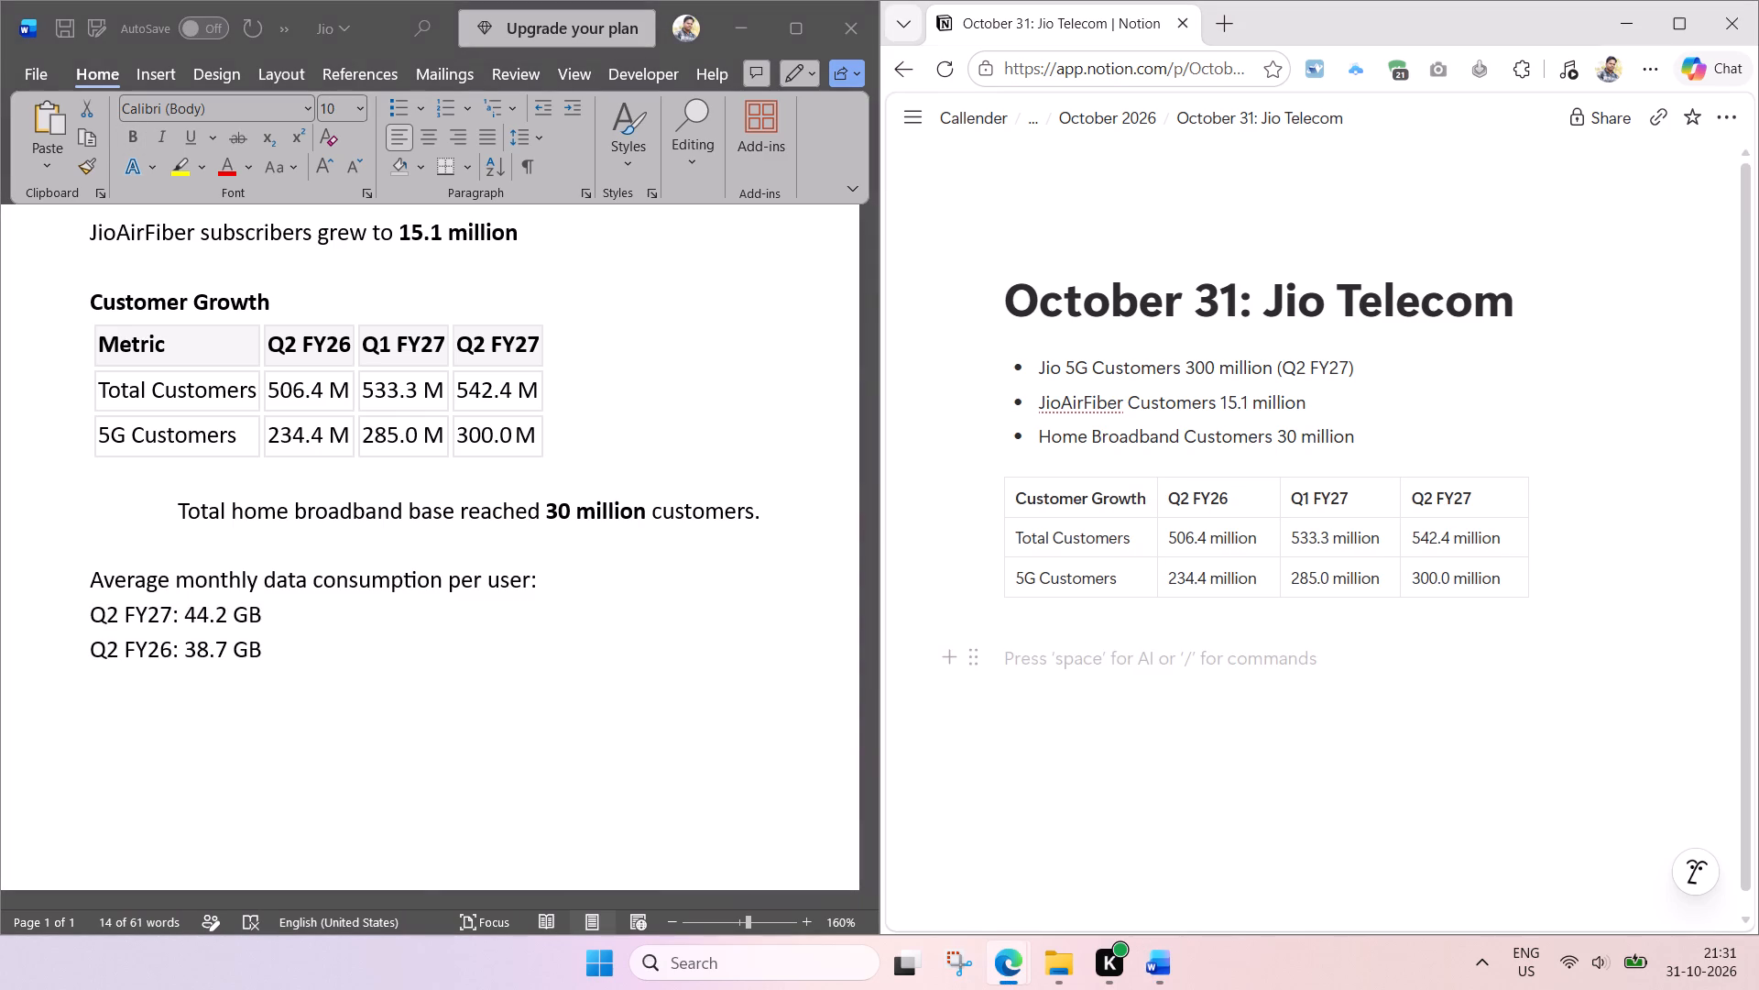
{"action": "key", "text": "ctrl+v"}
{"action": "left_click", "coordinate": [1136, 781]}
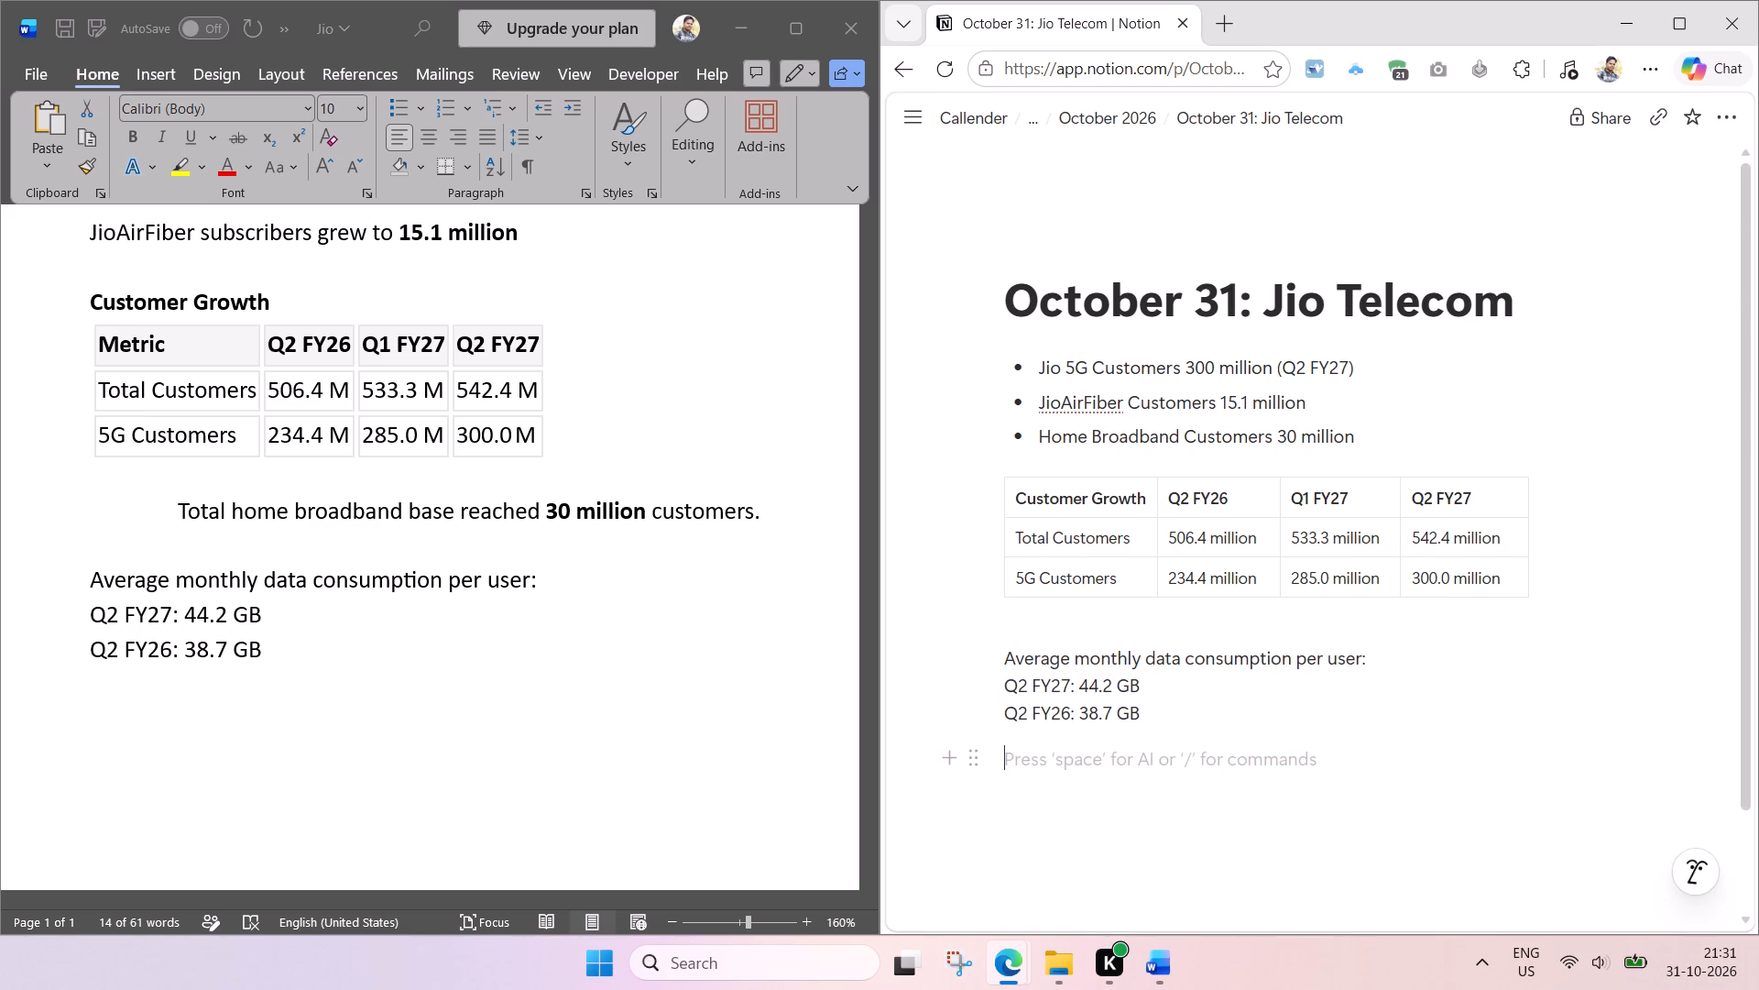
{"action": "key", "text": "BackSpace"}
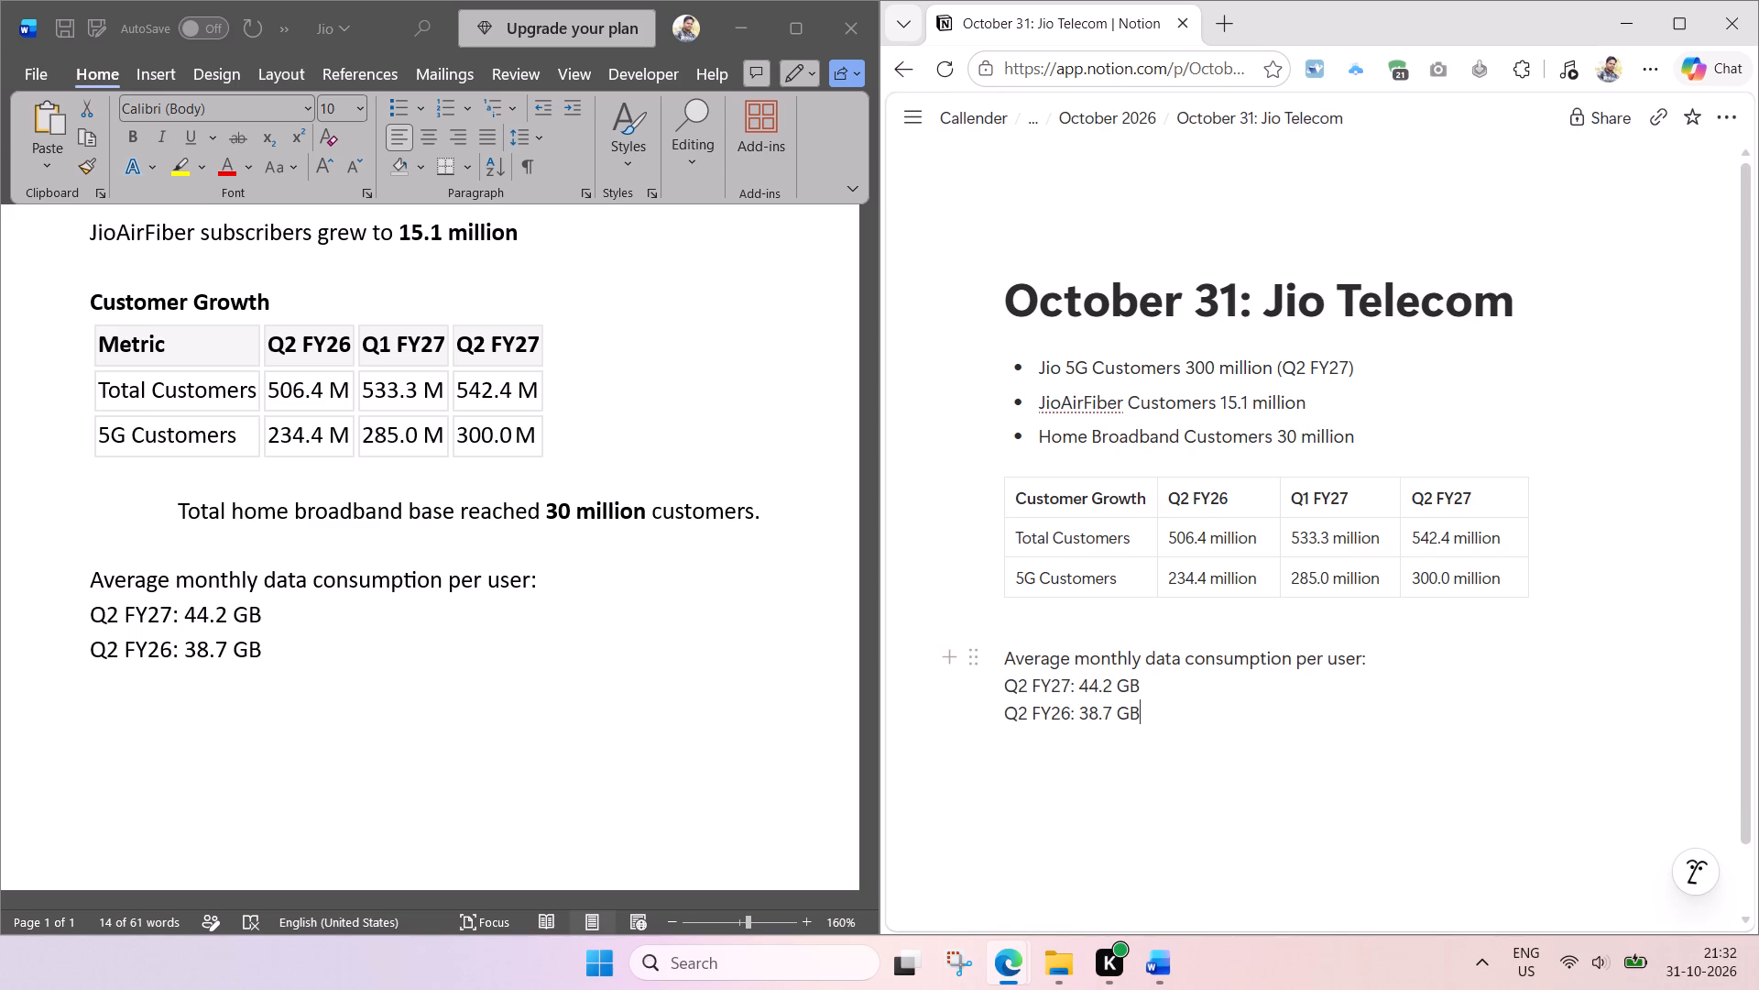
Undo the pasting of the three data consumption lines below the table on the Notion page.
{"action": "key", "text": "ctrl+z"}
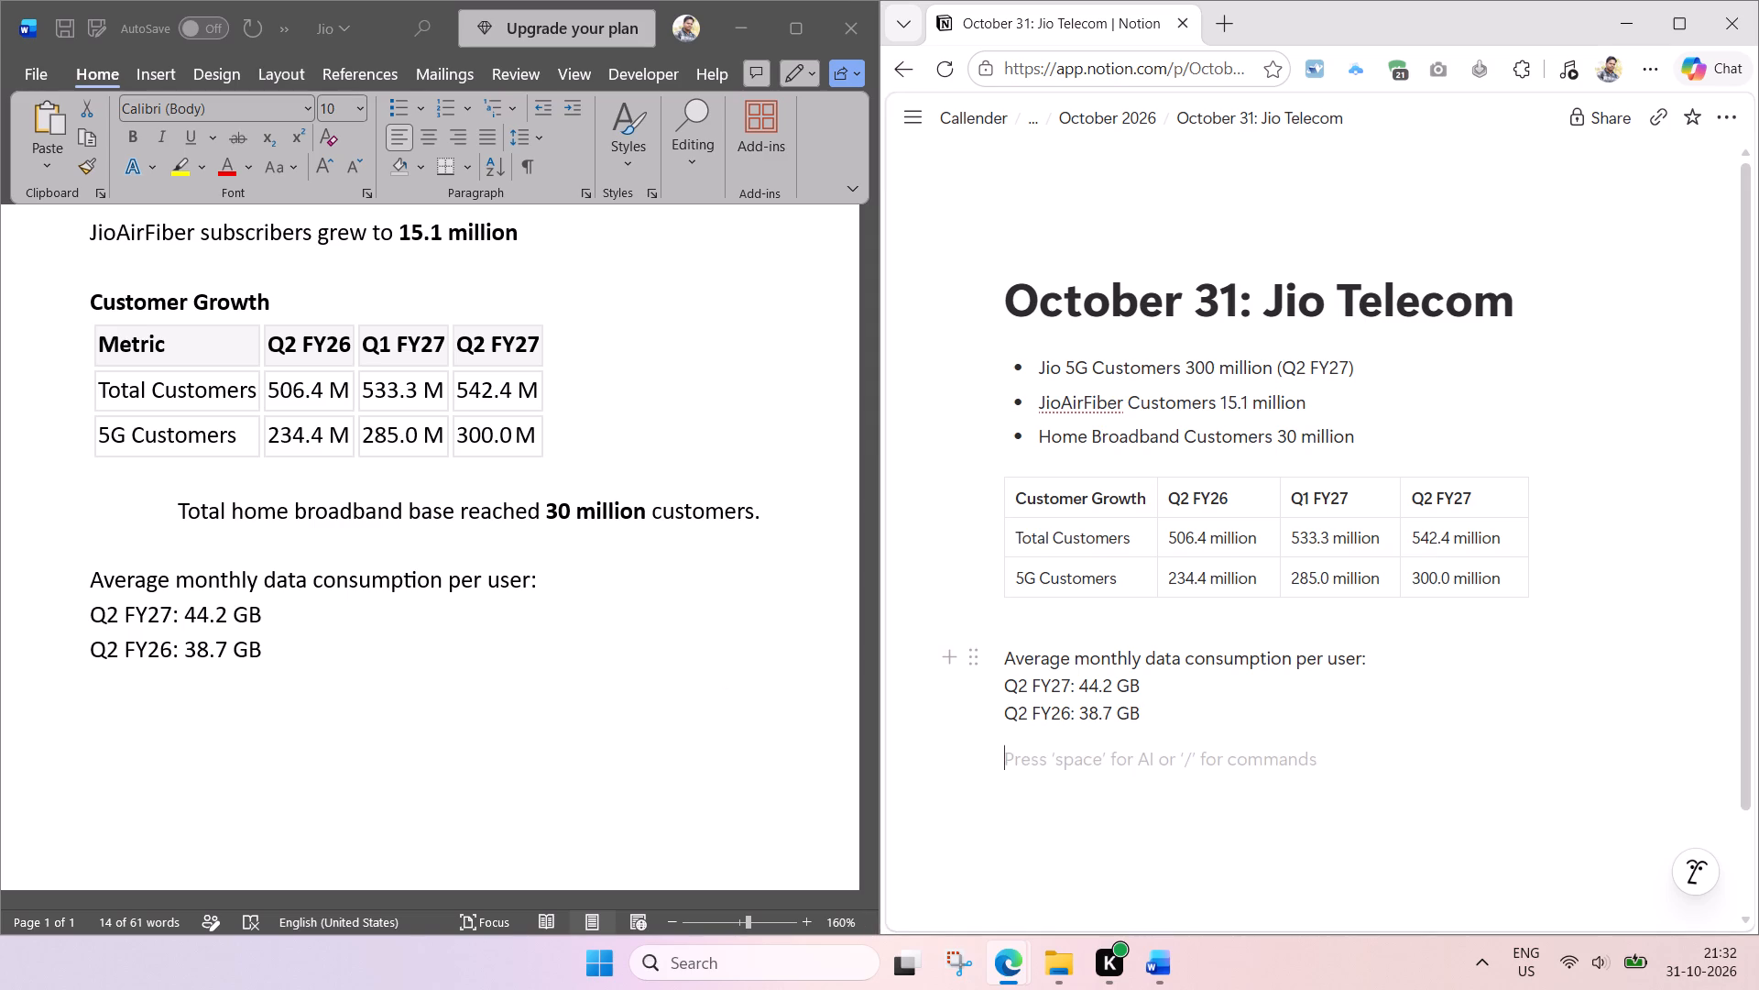
{"action": "key", "text": "ctrl+z"}
{"action": "key", "text": "ctrl+z"}
In the Word document, move the line "Q2 FY26: 38.7 GB" above the Q2 FY27 line, leaving no empty line between them.
{"action": "left_click", "coordinate": [259, 659]}
{"action": "left_click", "coordinate": [264, 654]}
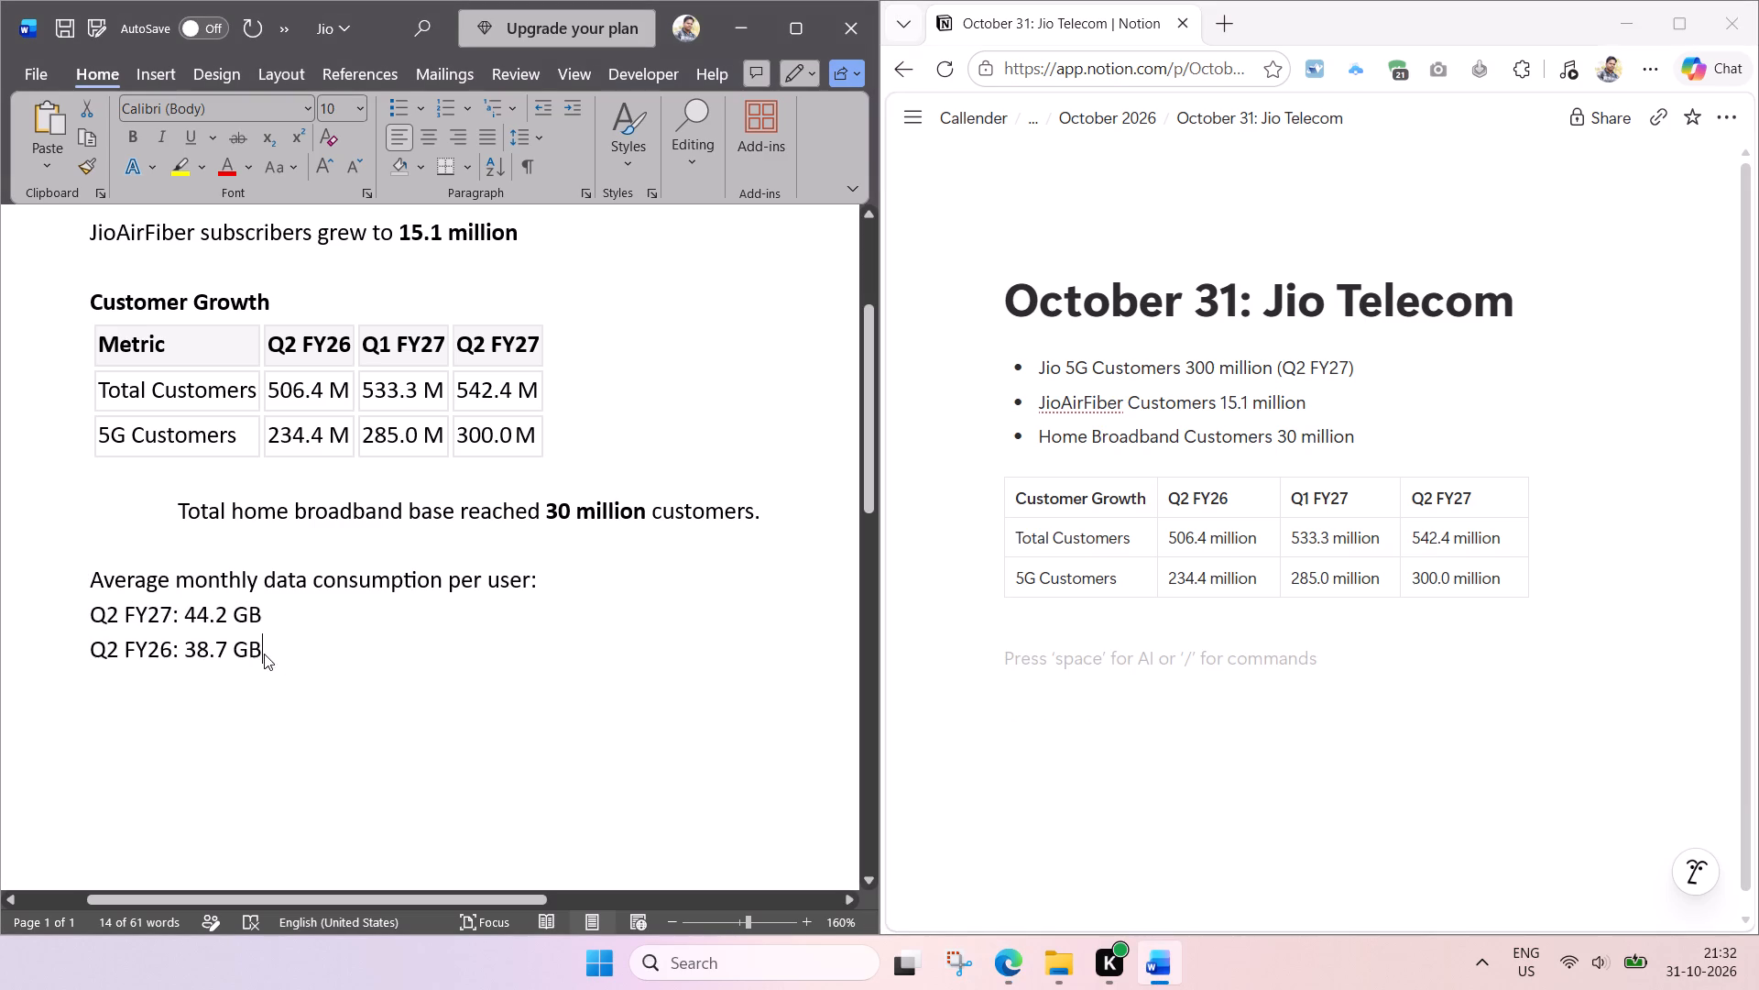
{"action": "left_click_drag", "start_coordinate": [275, 643], "coordinate": [63, 641]}
{"action": "key", "text": "ctrl+x"}
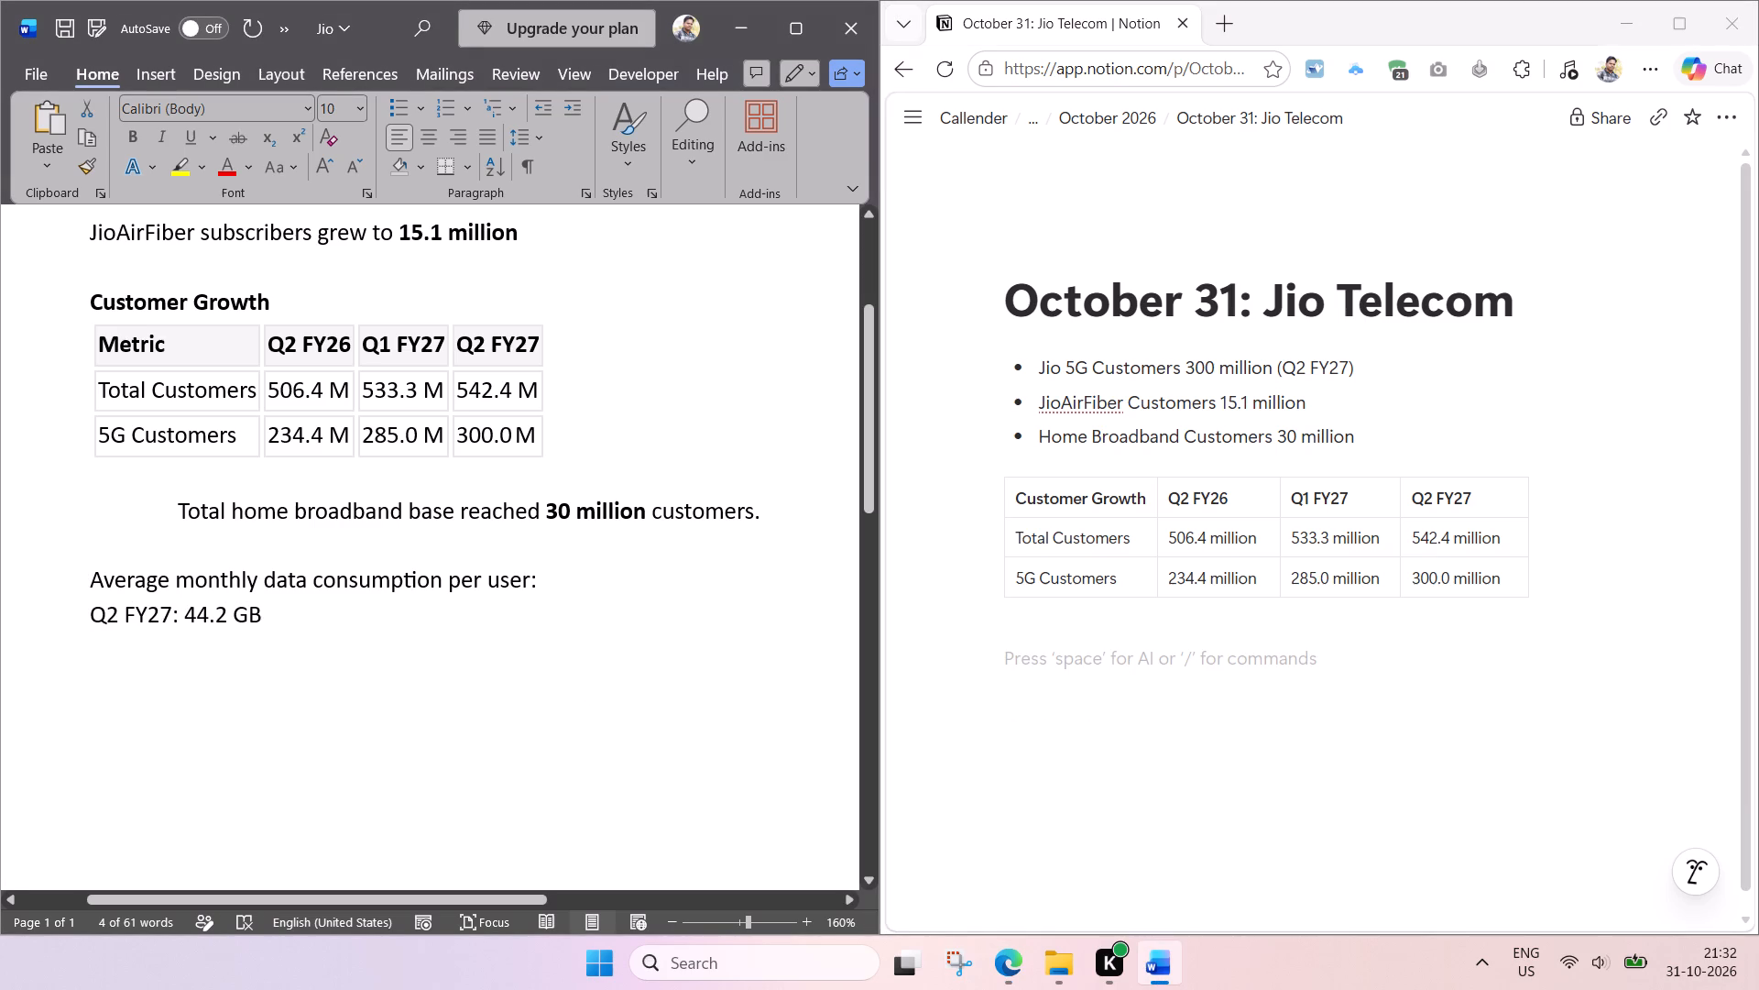
{"action": "left_click", "coordinate": [574, 582]}
{"action": "key", "text": "Return"}
{"action": "key", "text": "ctrl+v"}
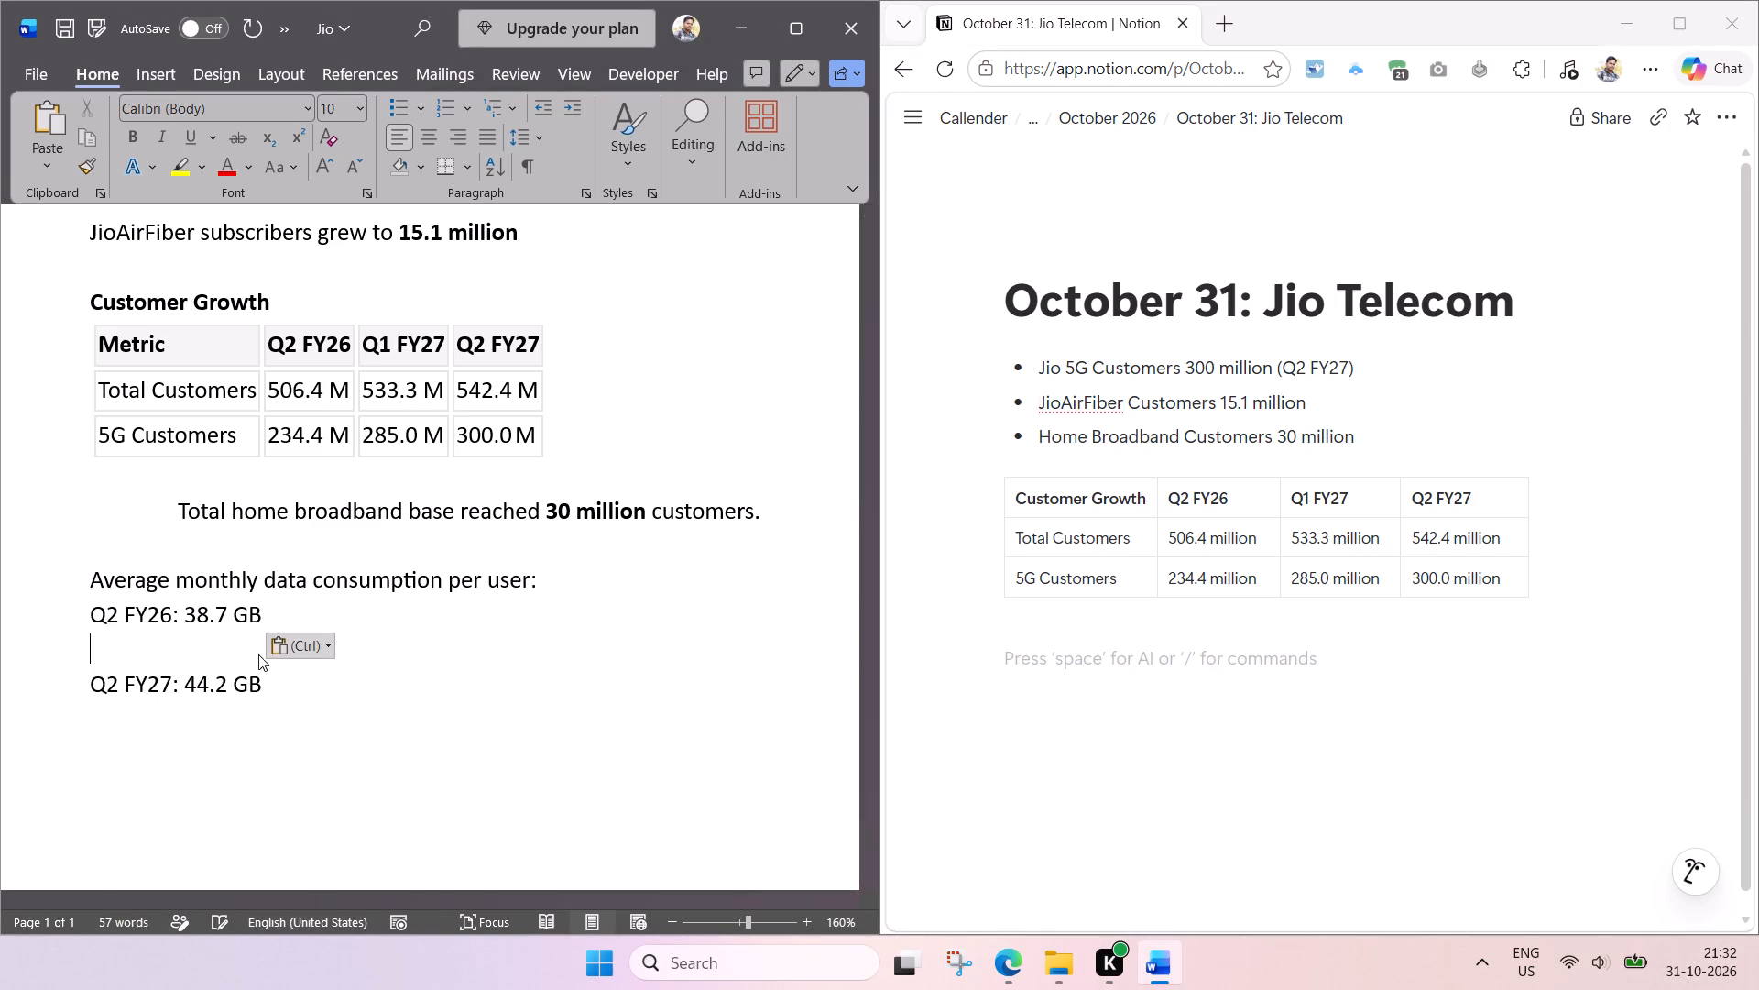
{"action": "key", "text": "BackSpace"}
Copy the reordered average monthly data consumption lines from Word into the Notion page below the Customer Growth table.
{"action": "left_click_drag", "start_coordinate": [261, 655], "coordinate": [93, 598]}
{"action": "key", "text": "ctrl+c"}
{"action": "left_click", "coordinate": [1046, 643]}
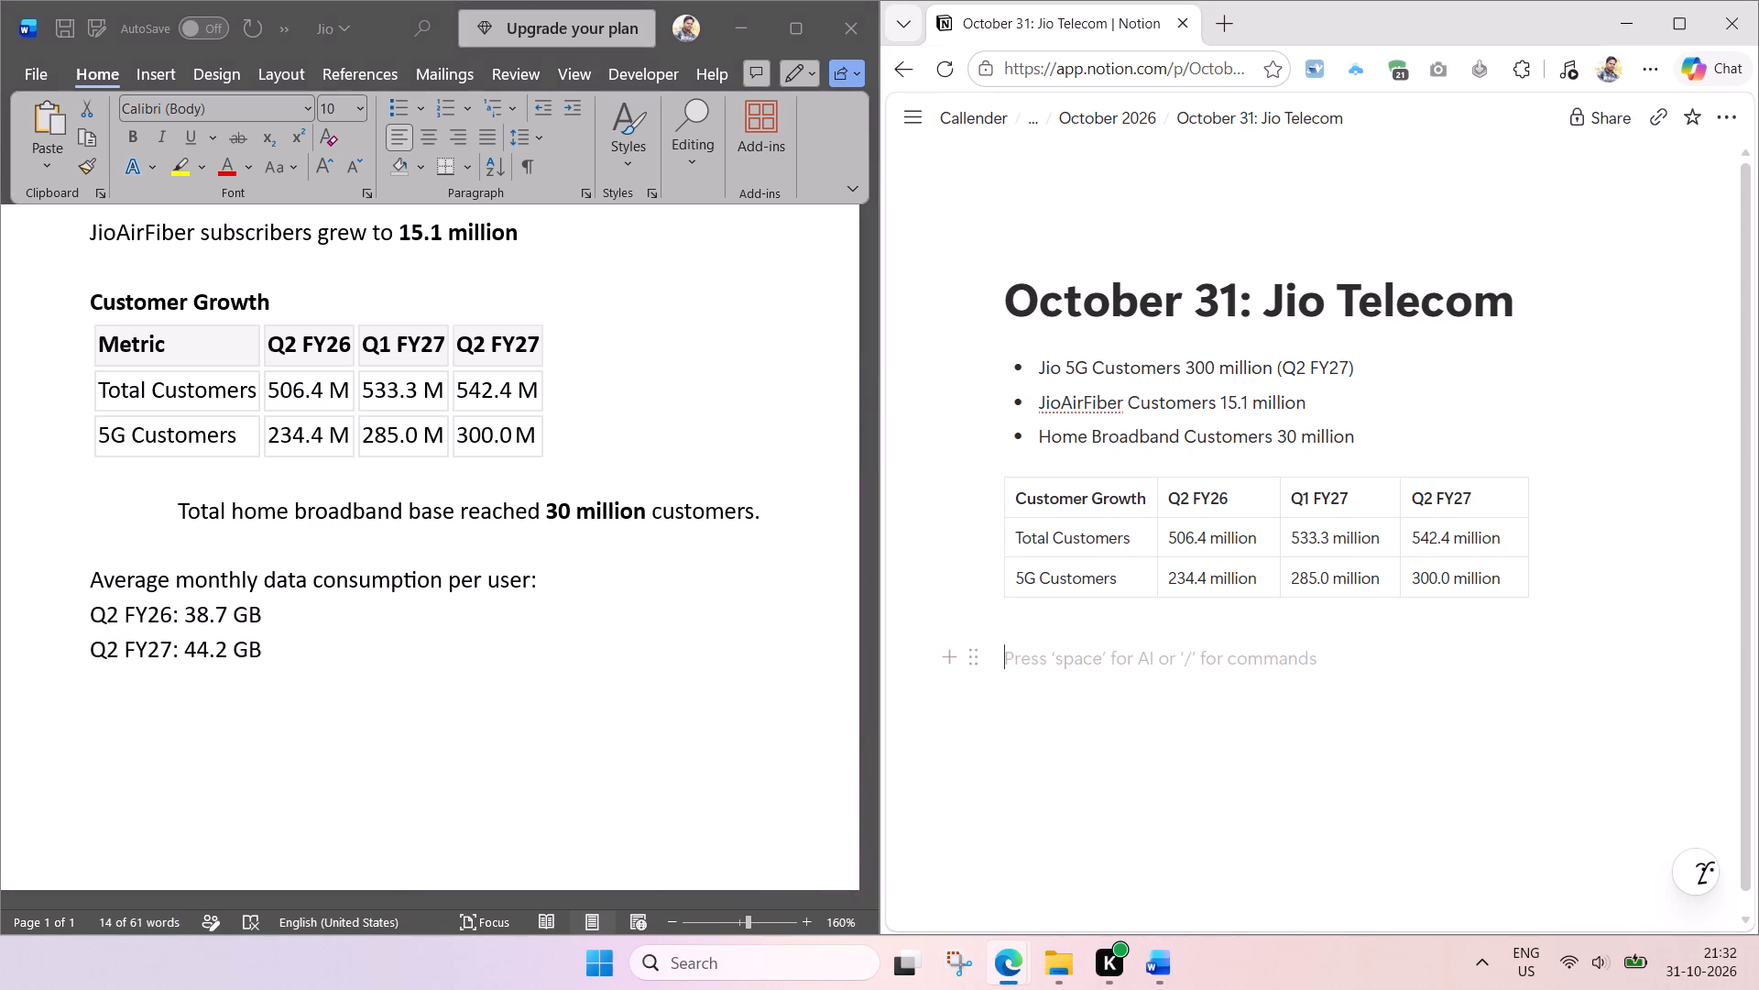
{"action": "key", "text": "ctrl+v"}
{"action": "left_click", "coordinate": [1161, 811]}
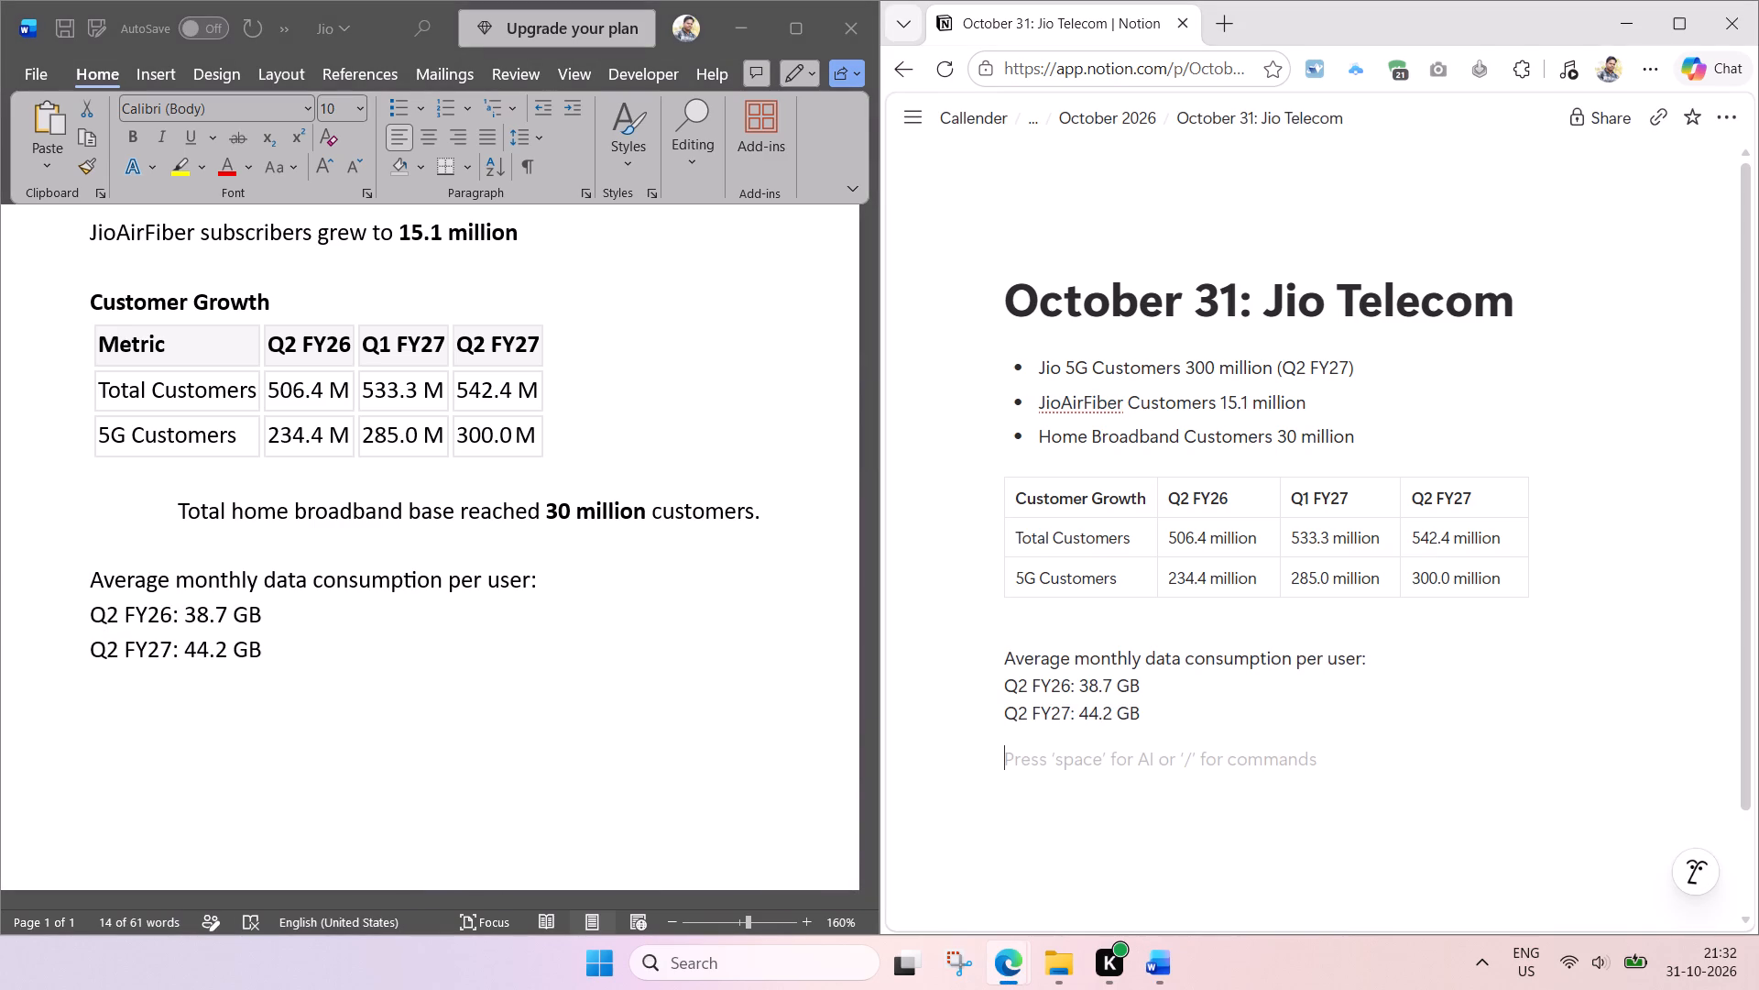
{"action": "key", "text": "ctrl+s"}
Close the Jio Word document without saving its changes.
{"action": "left_click", "coordinate": [847, 20]}
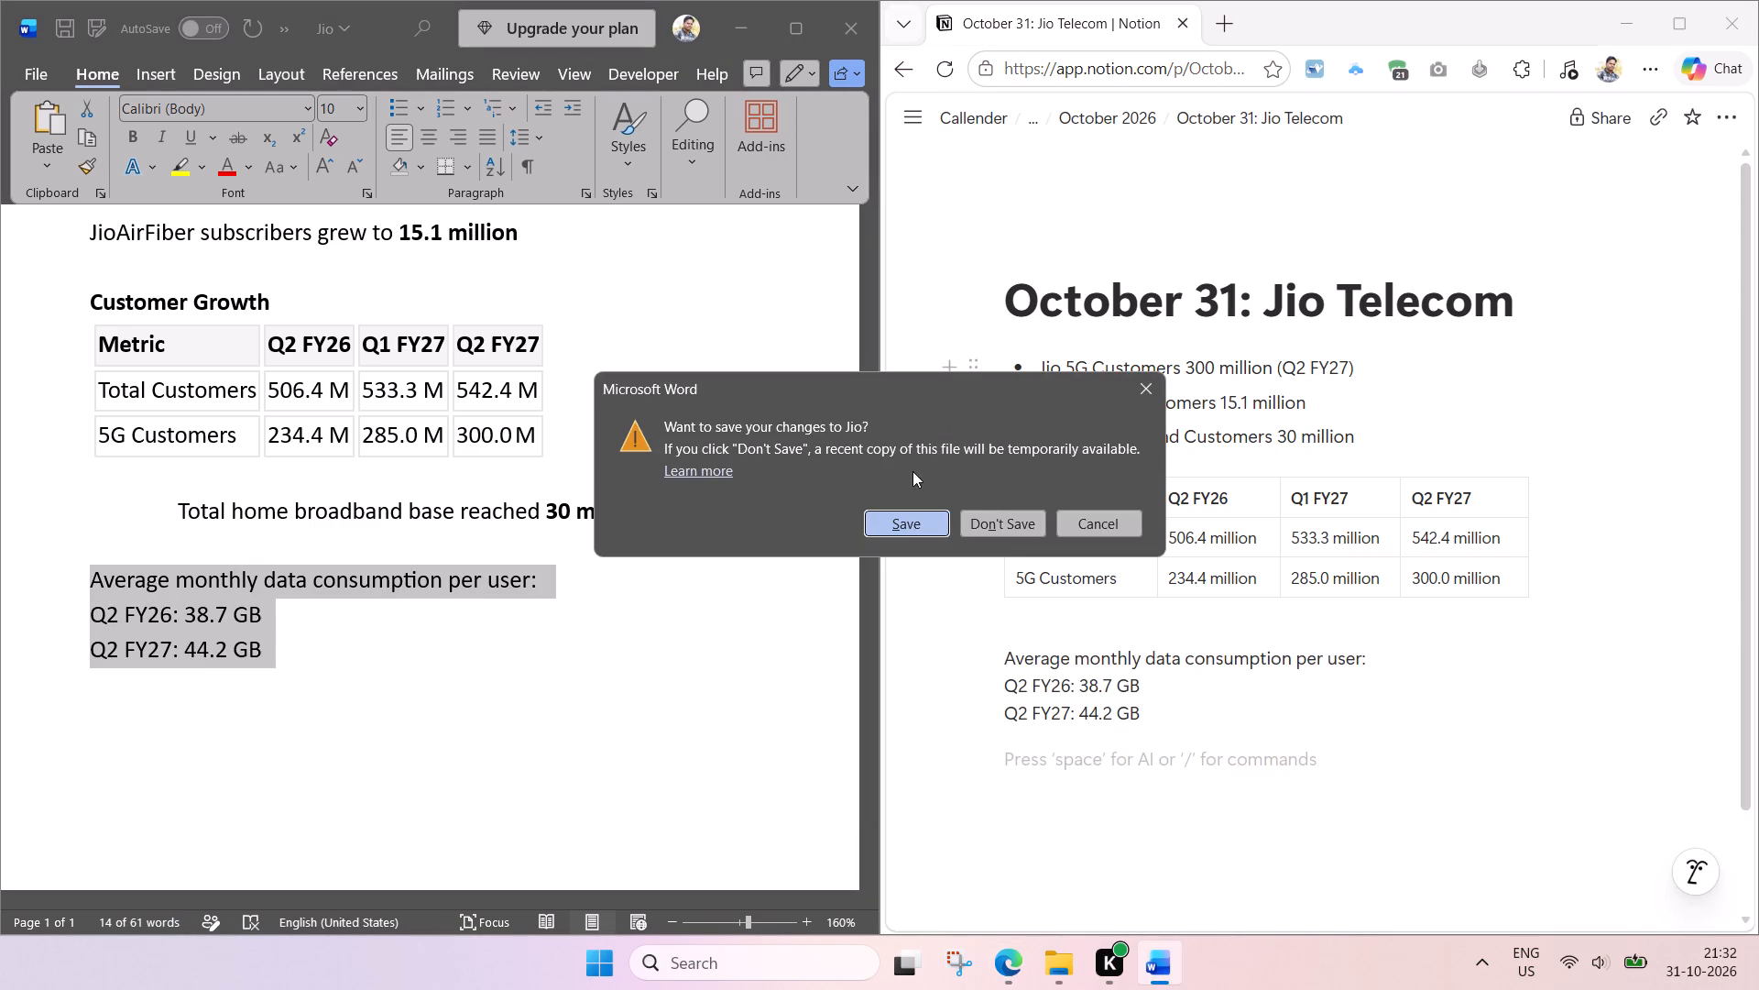
{"action": "left_click", "coordinate": [1002, 538]}
{"action": "left_click", "coordinate": [1000, 522]}
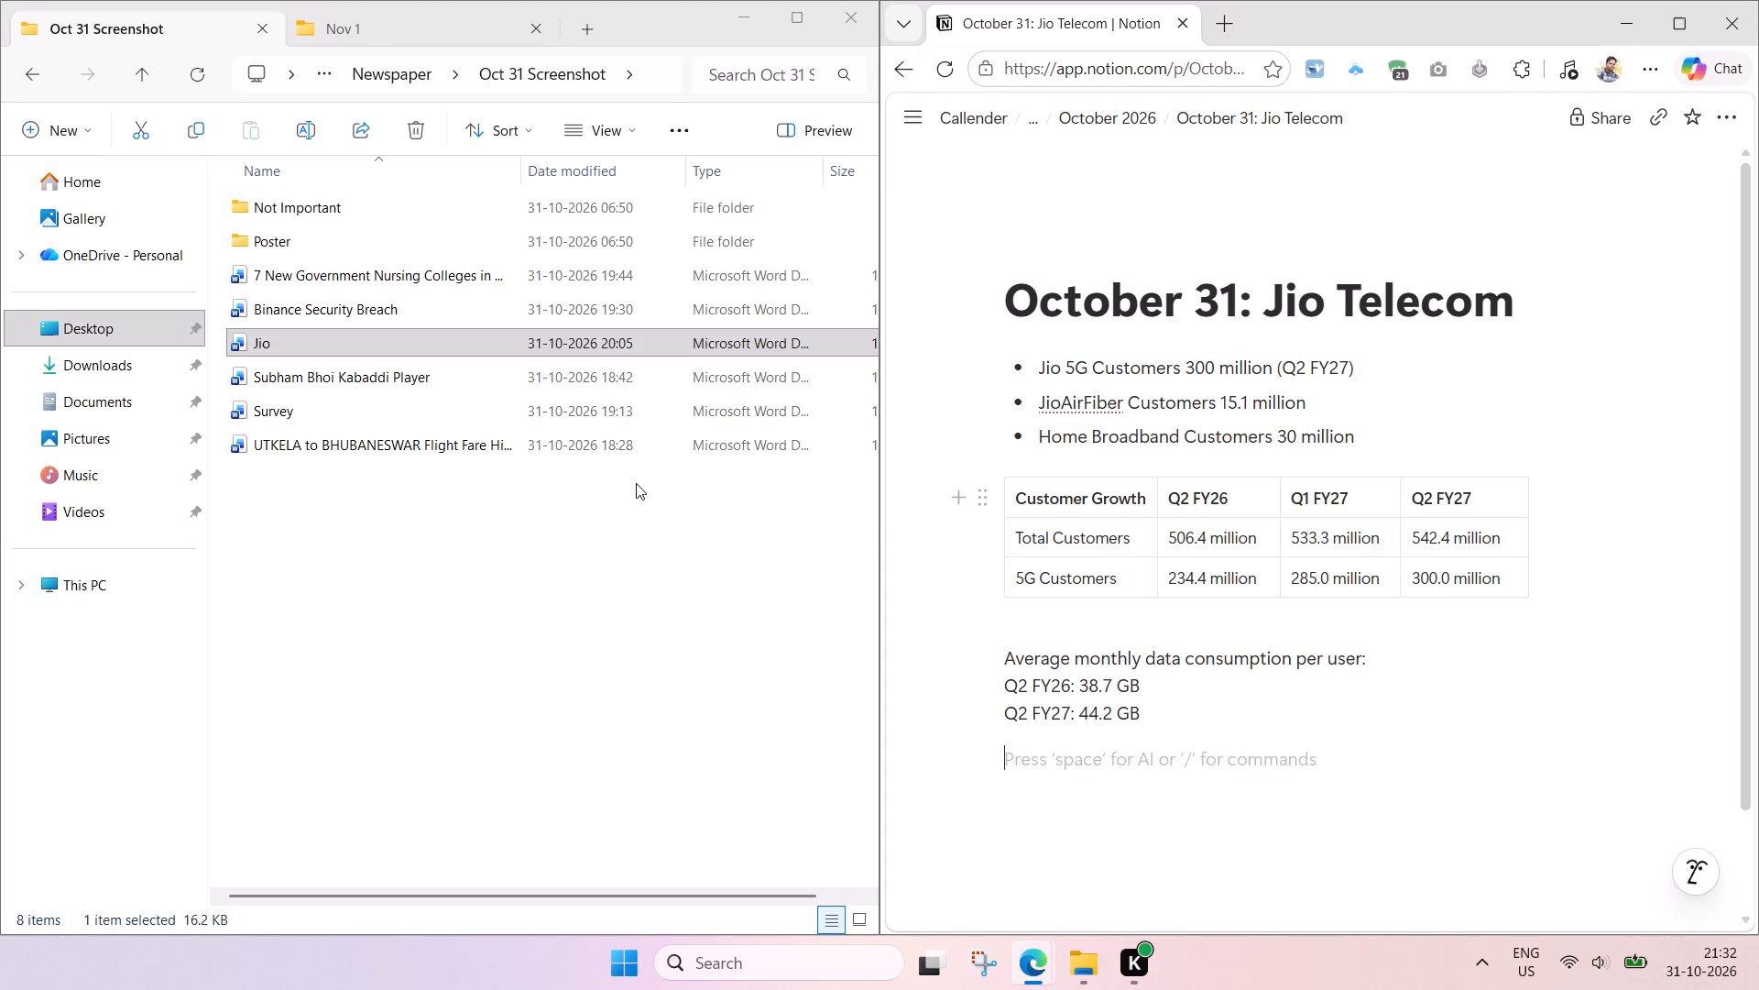
Delete the Jio document from the Oct 31 Screenshot folder.
{"action": "left_click", "coordinate": [394, 486]}
{"action": "left_click", "coordinate": [324, 345]}
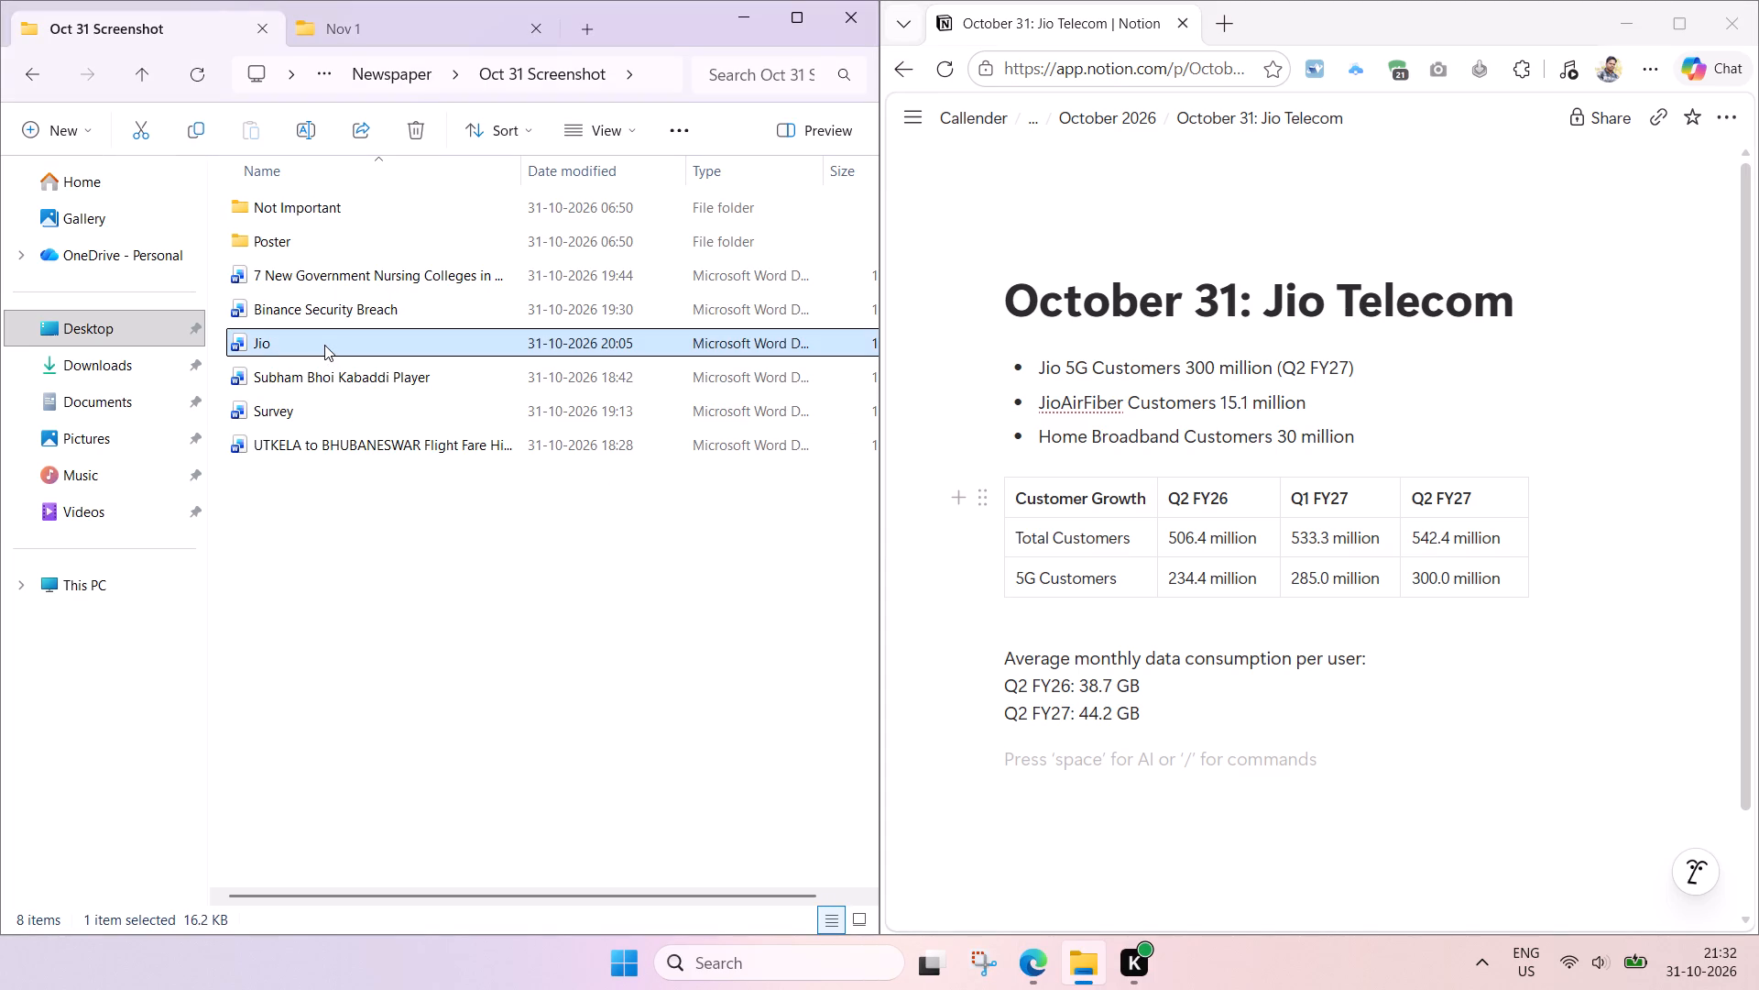
{"action": "key", "text": "Delete"}
{"action": "left_click", "coordinate": [355, 556]}
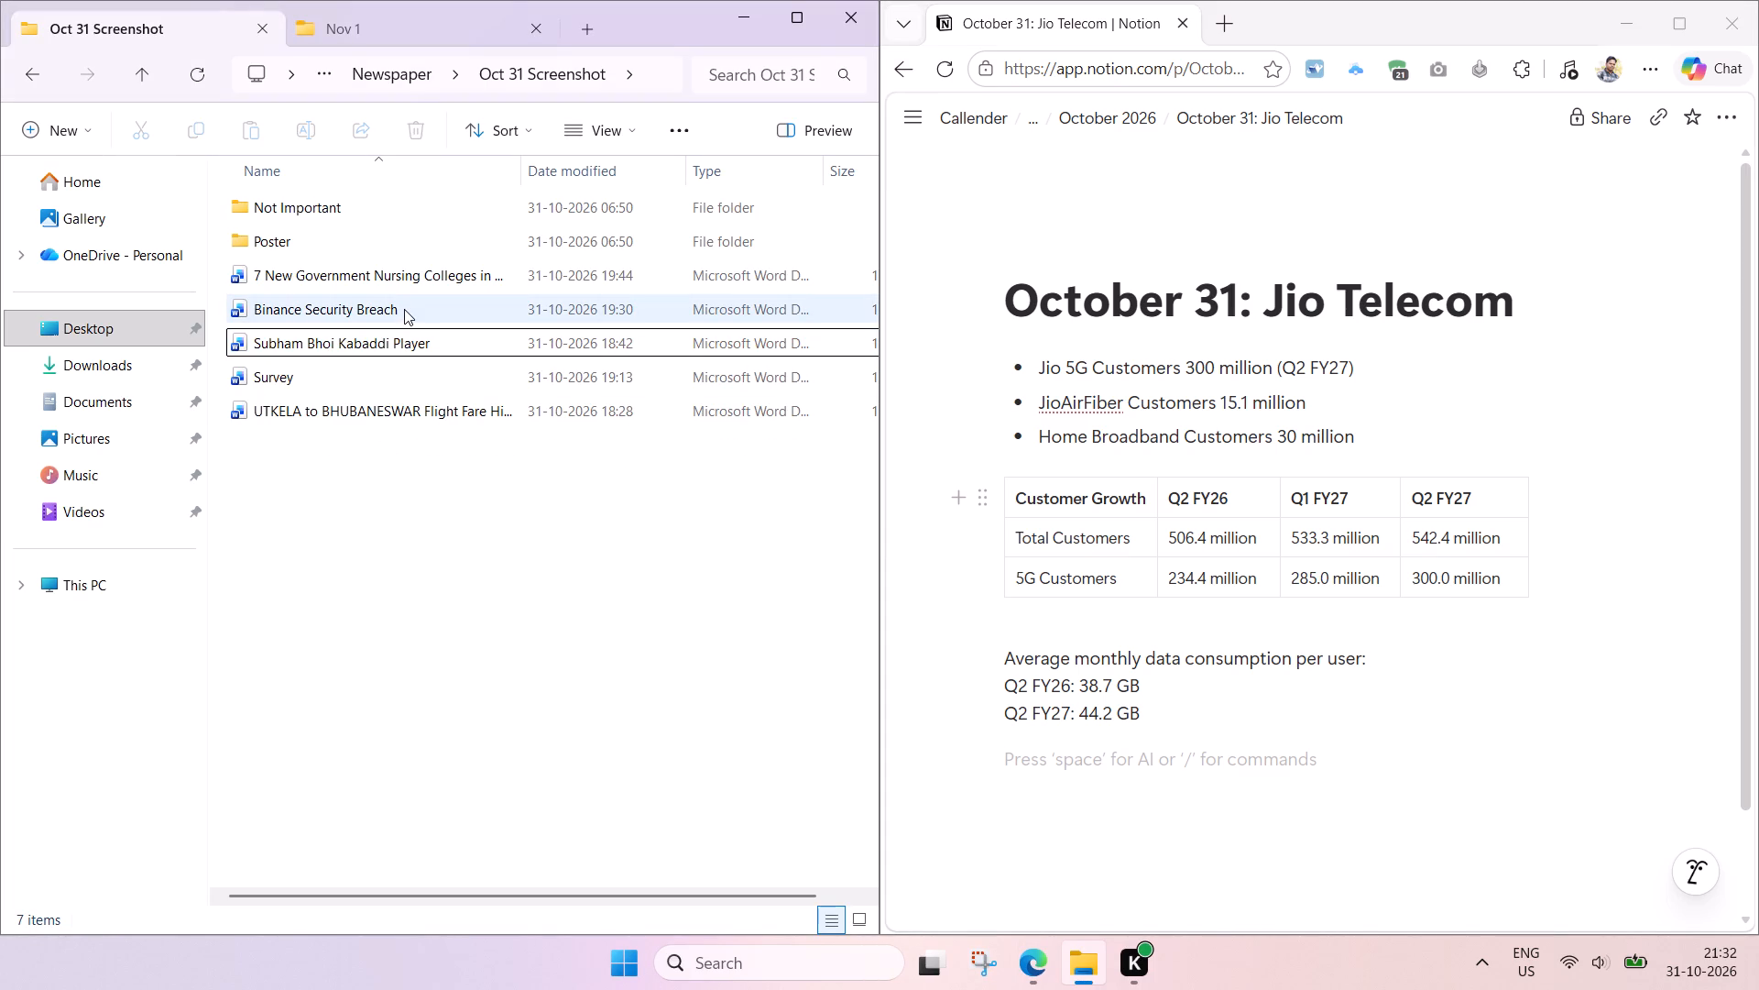
Return to the October 2026 page in Notion and add a new row to the October 31 table.
{"action": "left_click", "coordinate": [402, 282]}
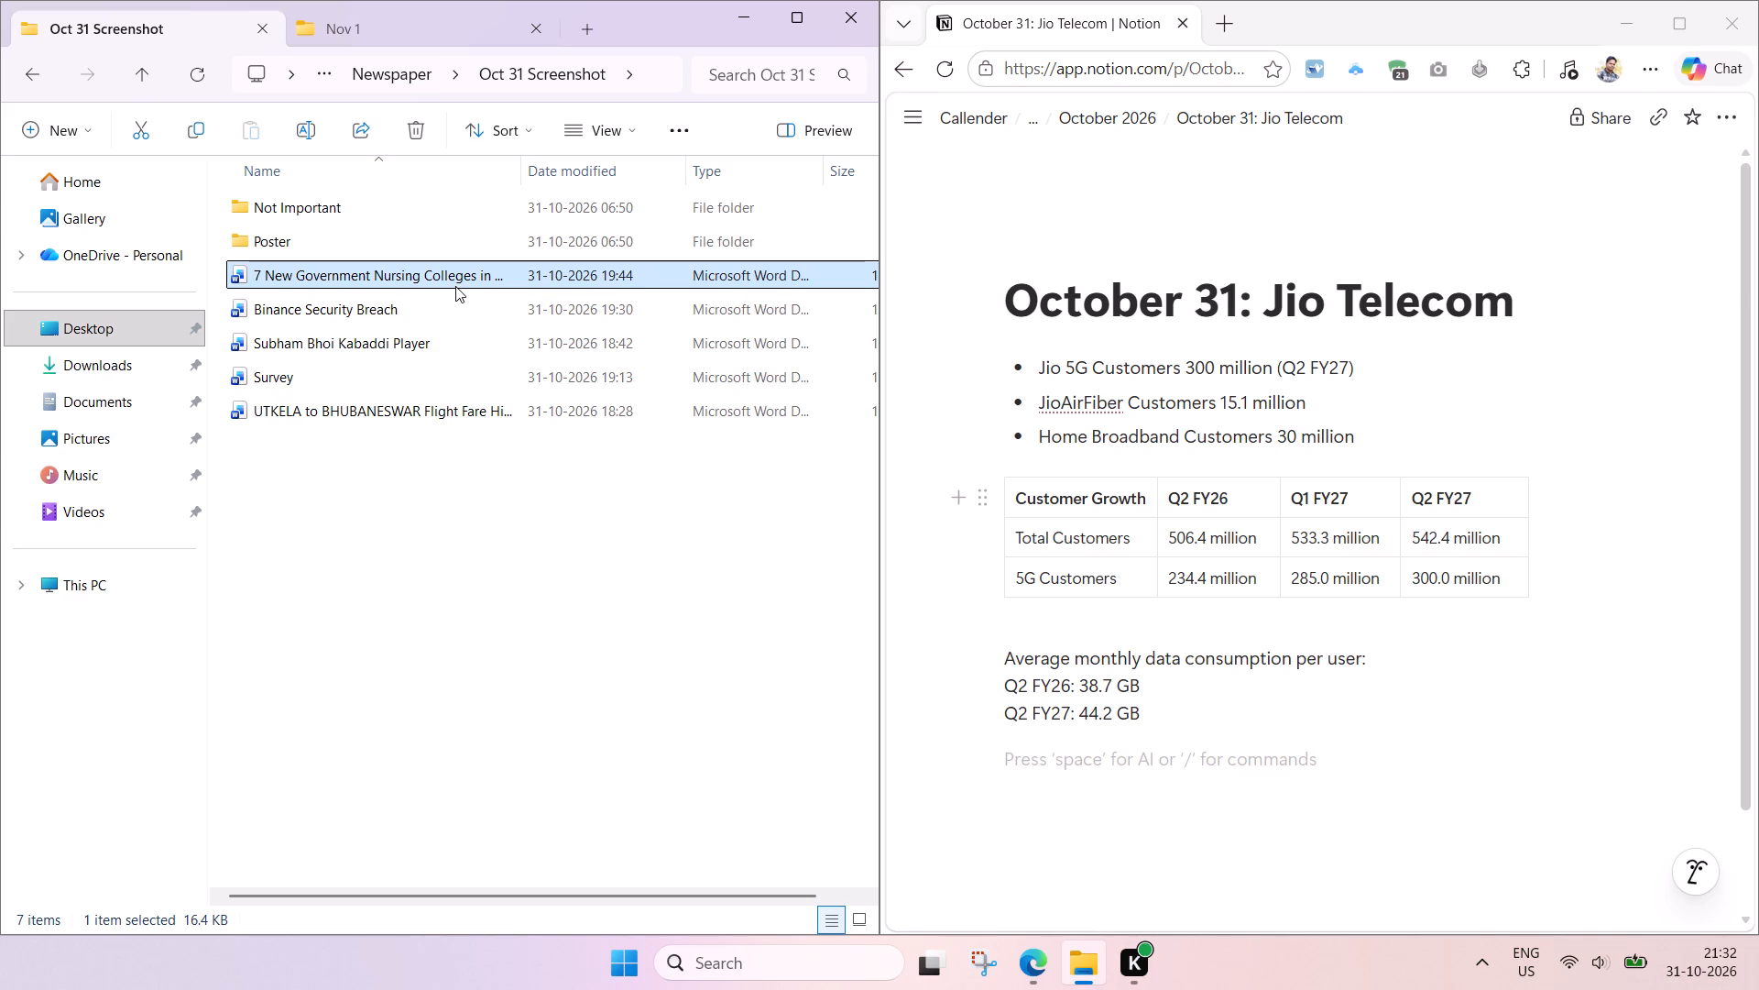
{"action": "left_click", "coordinate": [1115, 122]}
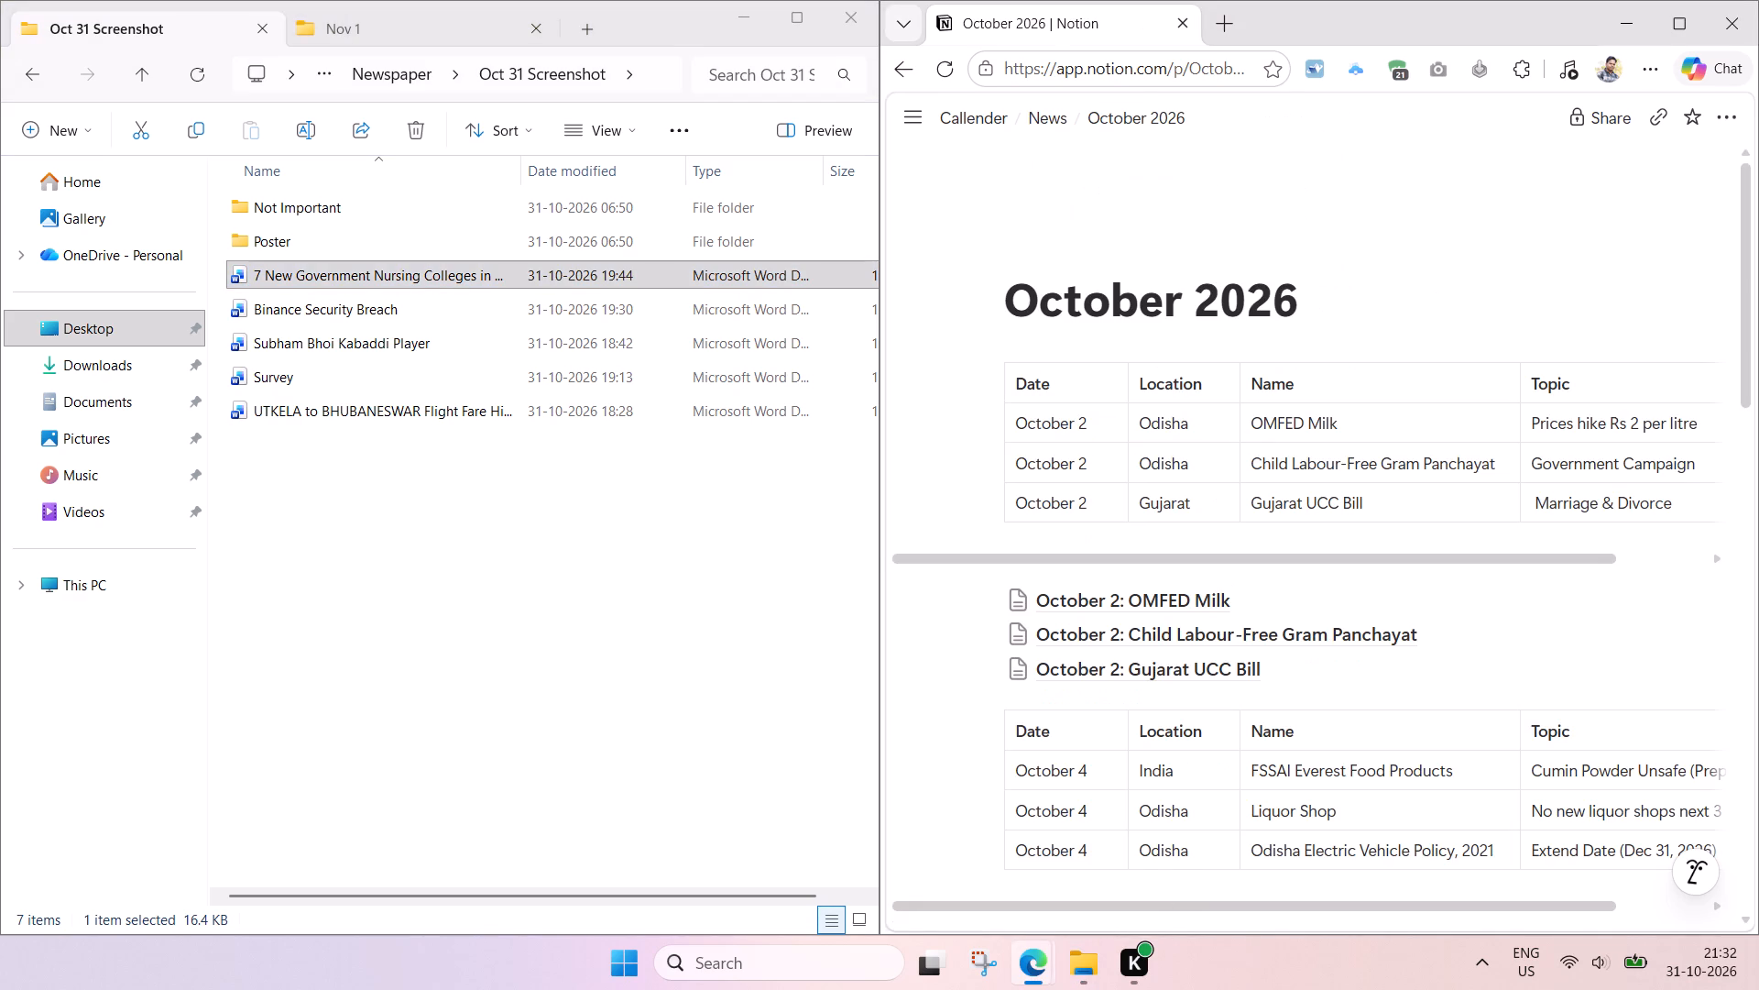
{"action": "scroll", "coordinate": [1229, 577], "scroll_direction": "down", "scroll_amount": 7}
{"action": "scroll", "coordinate": [1249, 657], "scroll_direction": "down", "scroll_amount": 3}
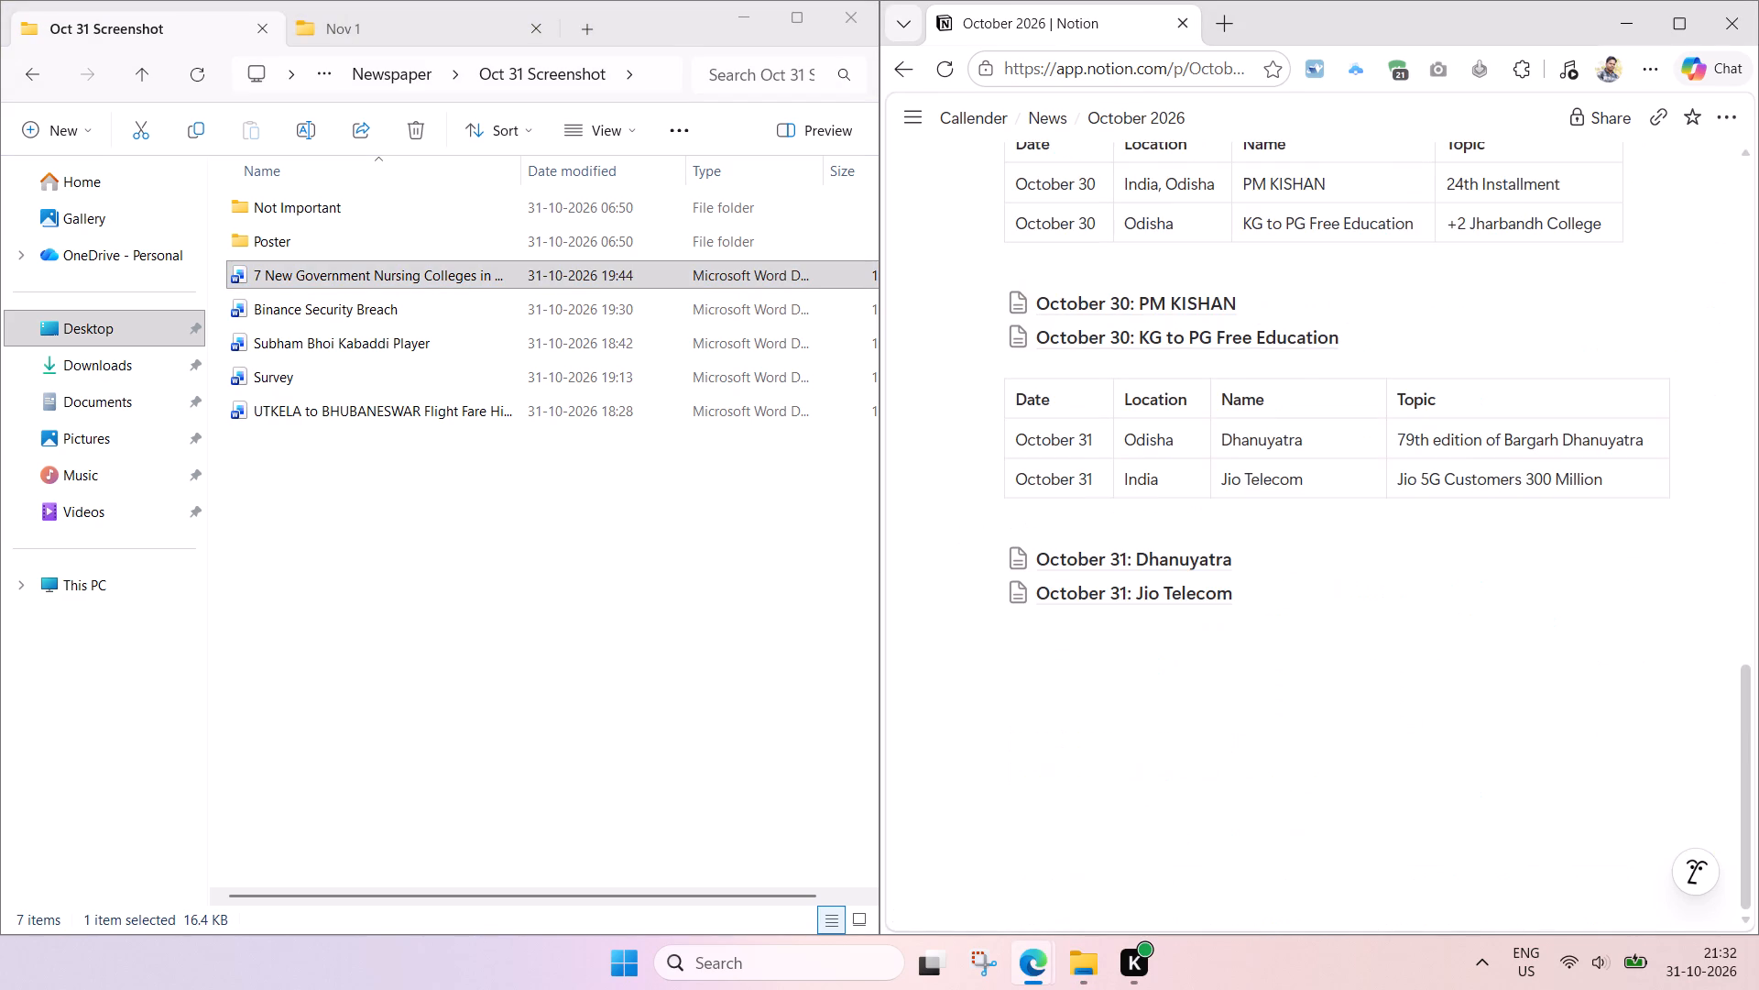
{"action": "left_click", "coordinate": [1306, 514]}
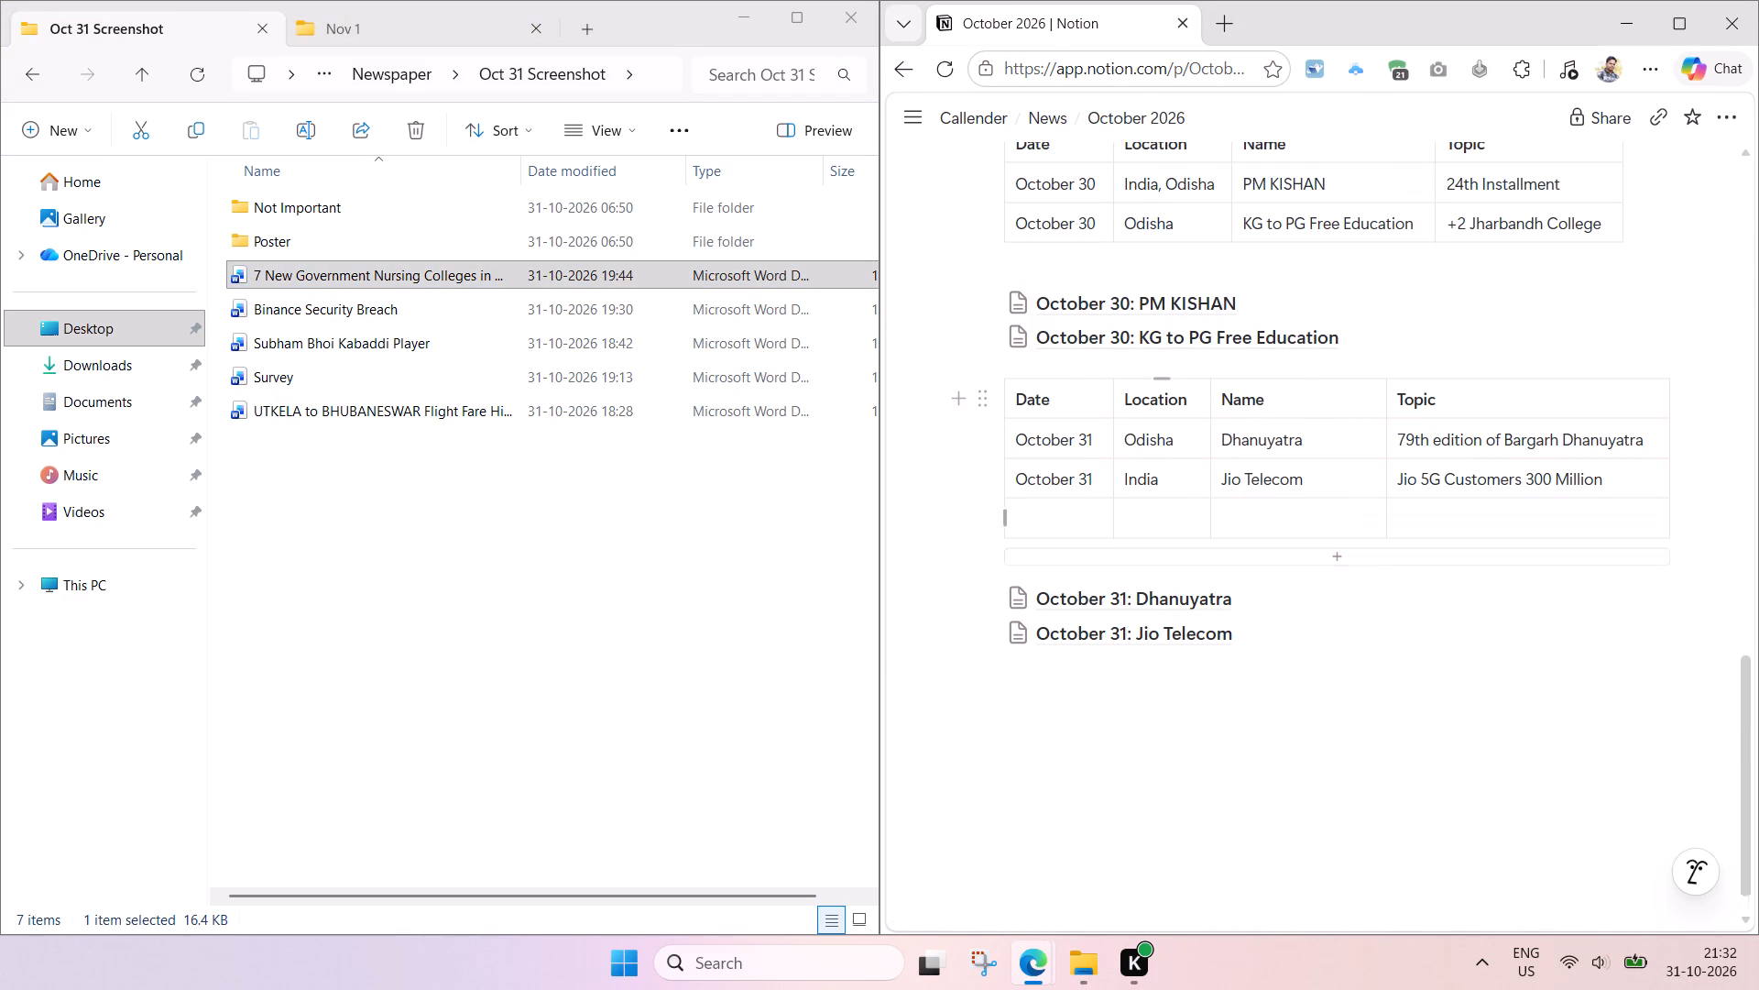
Fill the new row with the date October 31 and the location Odisha, copied from the rows above.
{"action": "left_click", "coordinate": [1098, 483]}
{"action": "key", "text": "ctrl+a"}
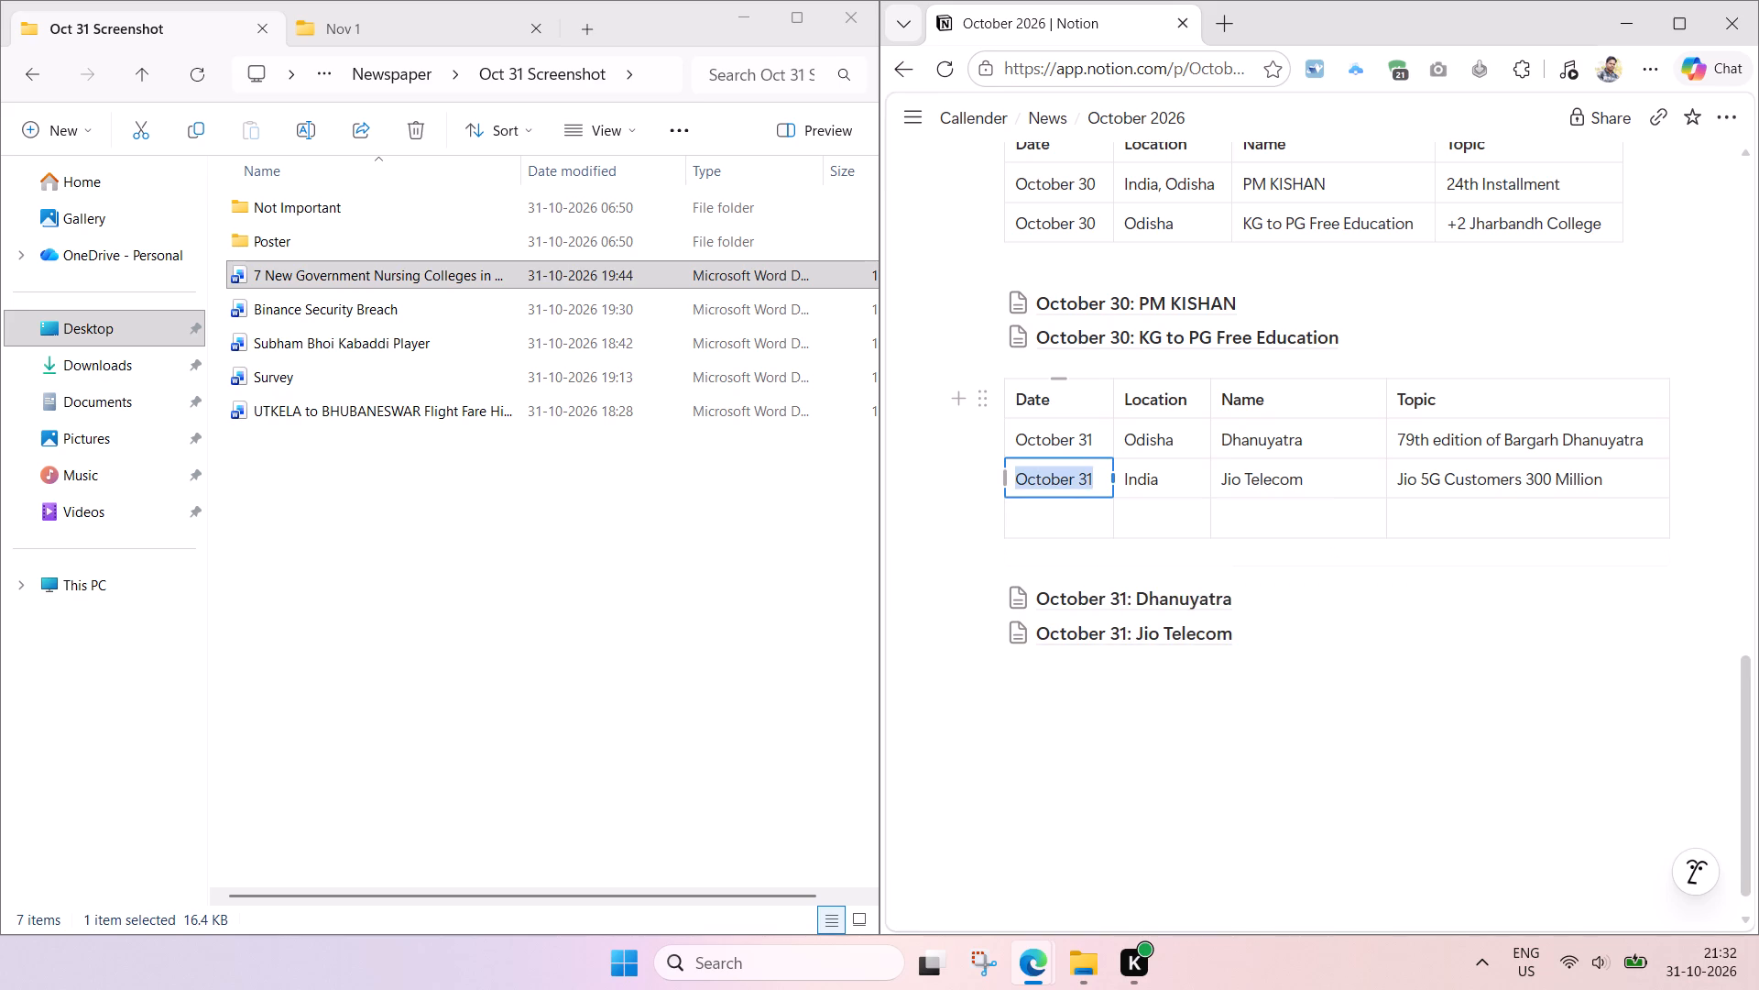
{"action": "key", "text": "ctrl+c"}
{"action": "left_click", "coordinate": [1070, 523]}
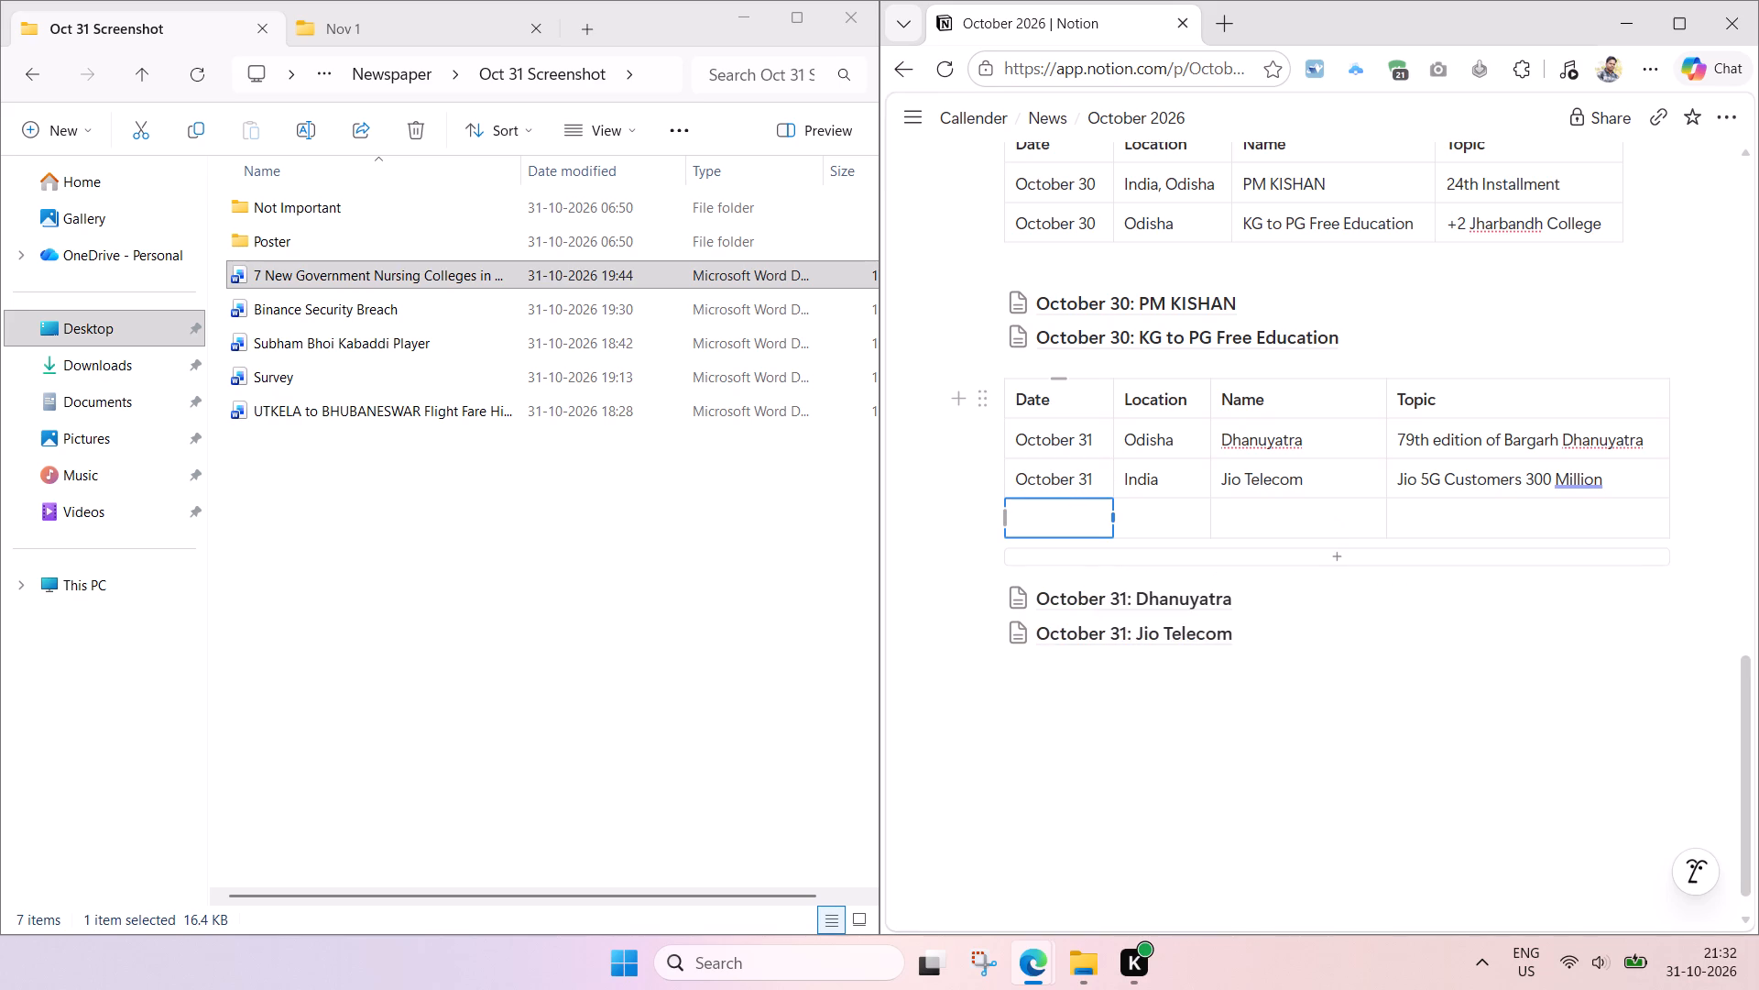
{"action": "key", "text": "ctrl+v"}
{"action": "key", "text": "Tab"}
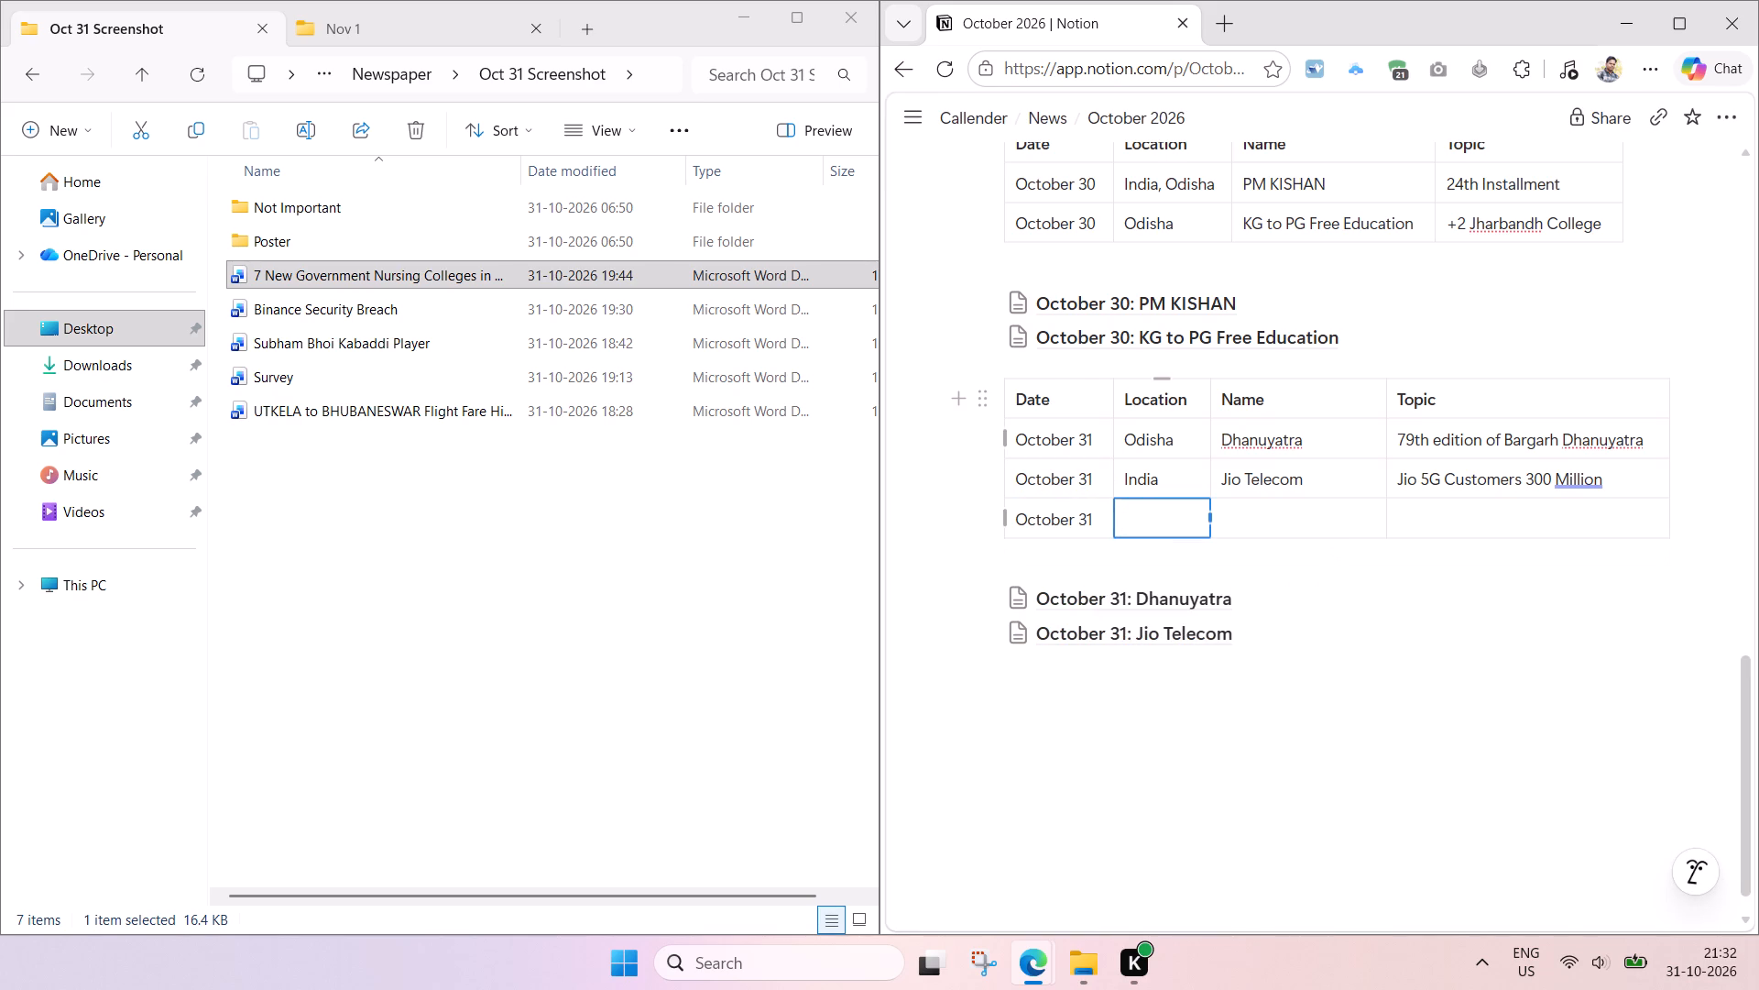
{"action": "double_click", "coordinate": [1168, 439]}
{"action": "key", "text": "ctrl+c"}
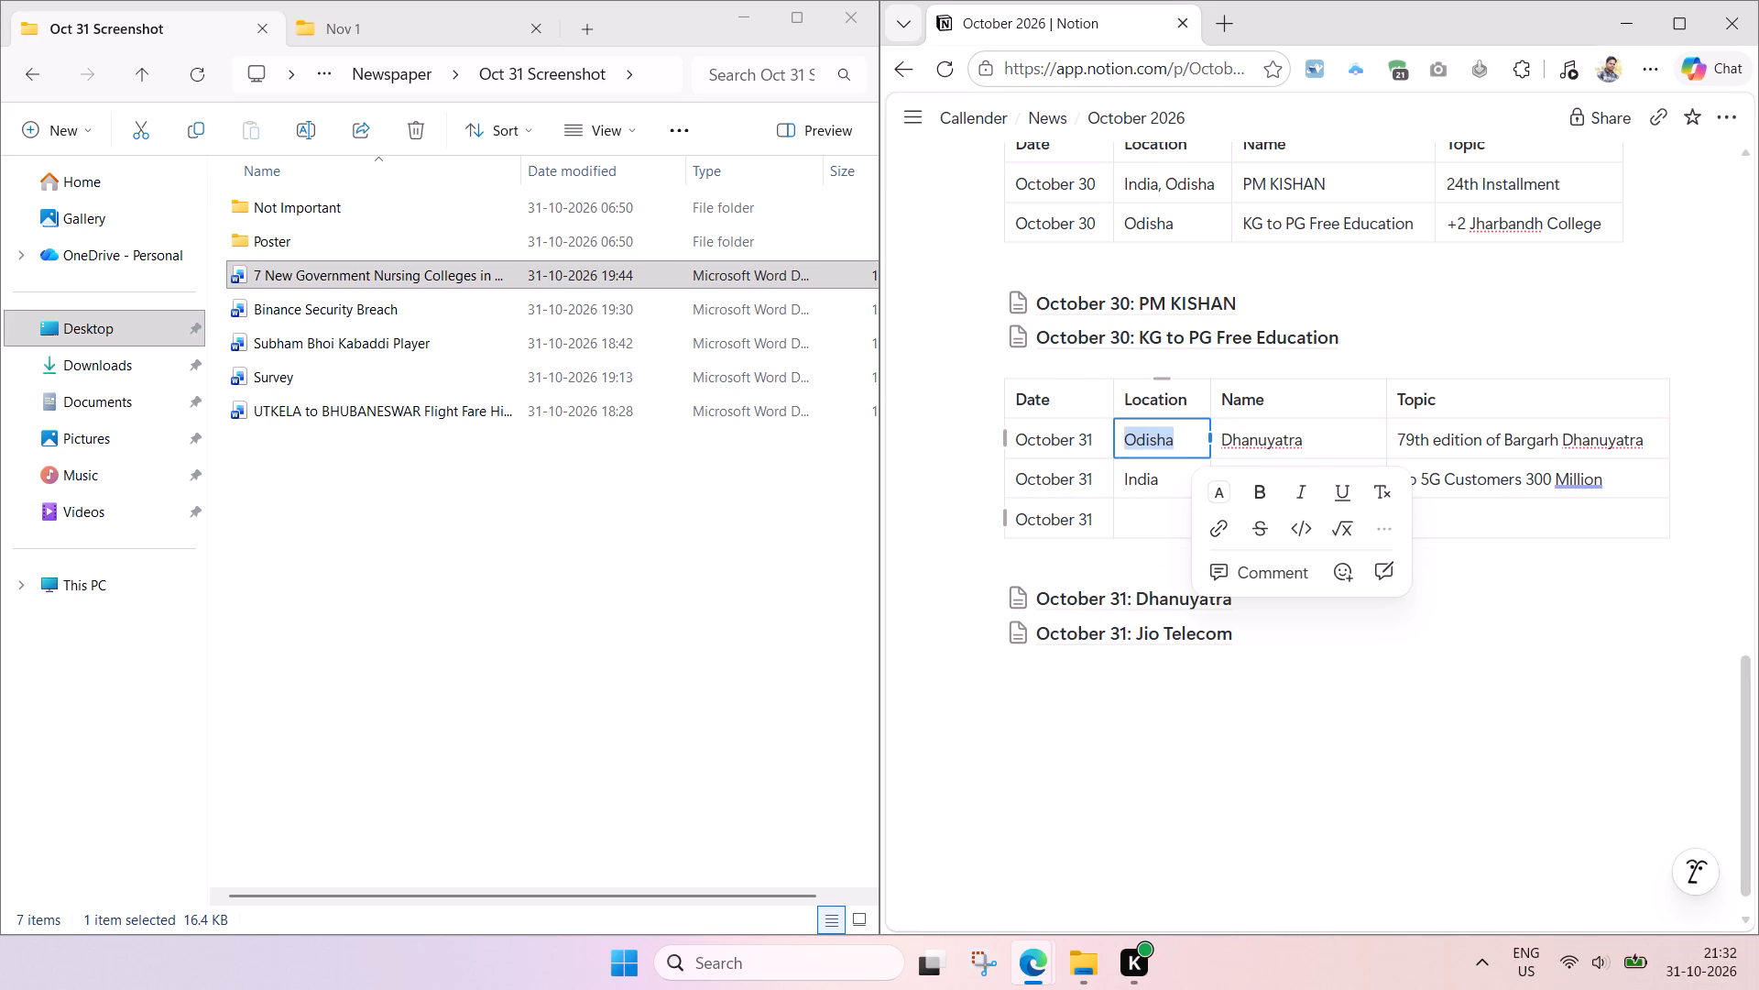
{"action": "left_click", "coordinate": [1153, 500]}
{"action": "key", "text": "ctrl+v"}
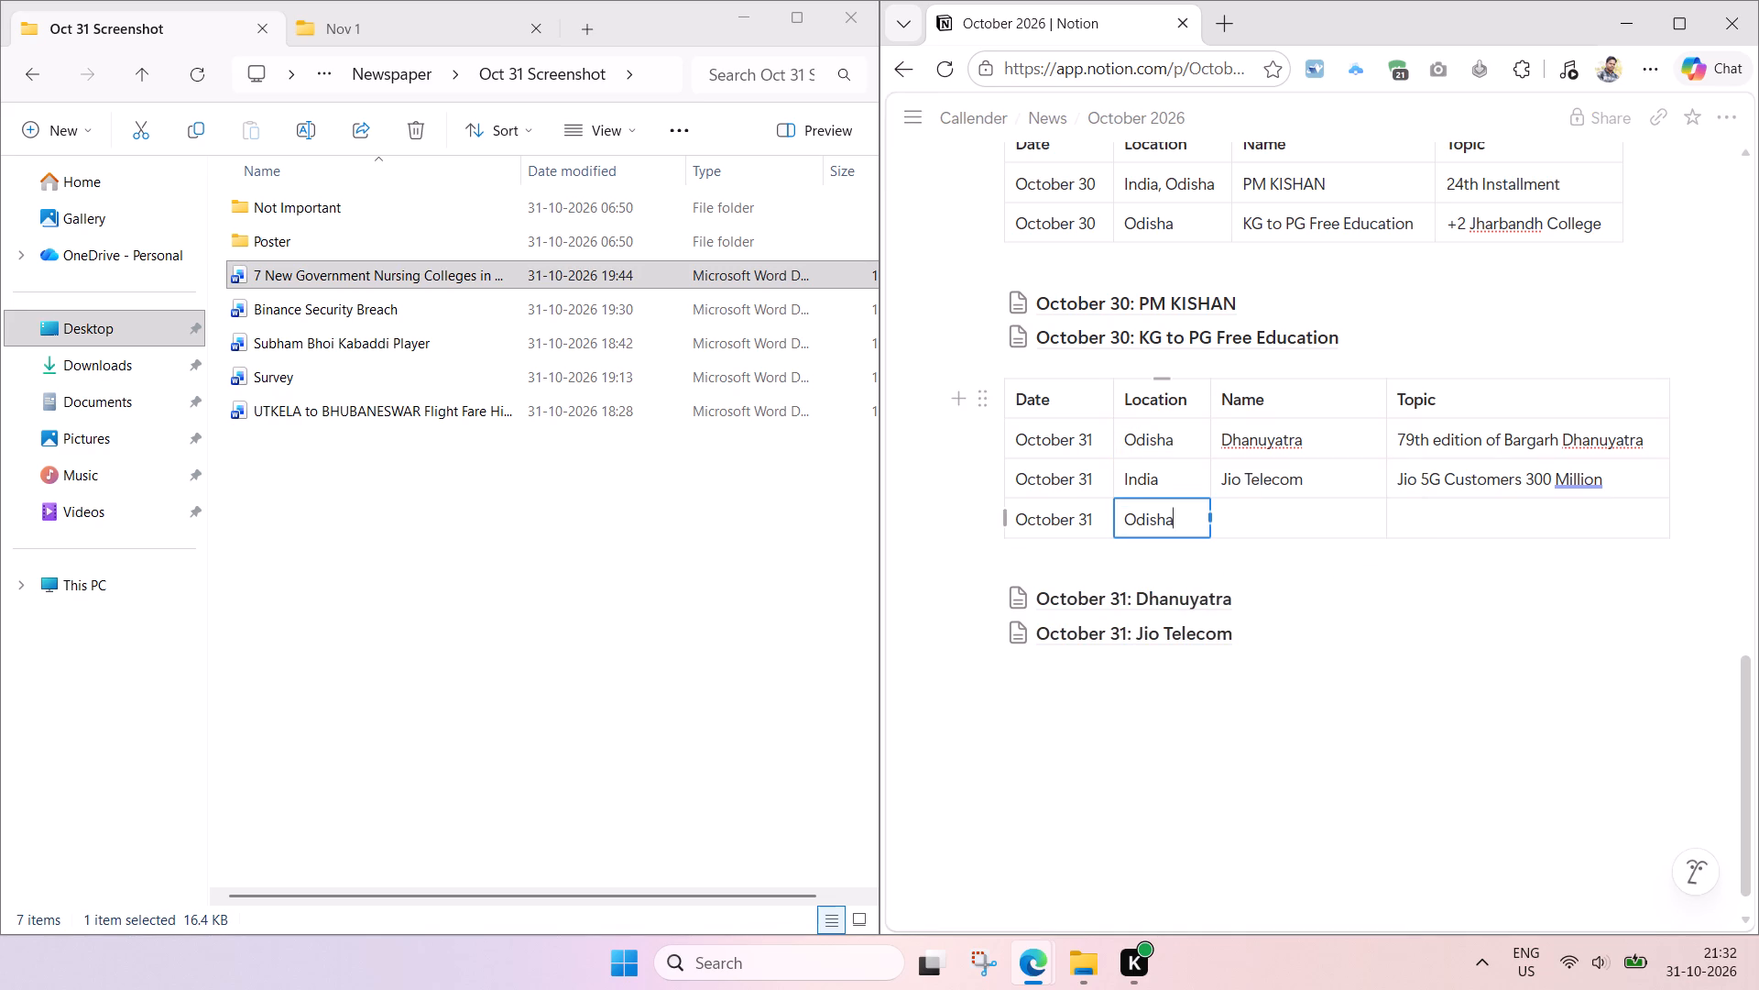
Open the Word document on the 7 new government nursing colleges from the Oct 31 Screenshot folder.
{"action": "double_click", "coordinate": [377, 274]}
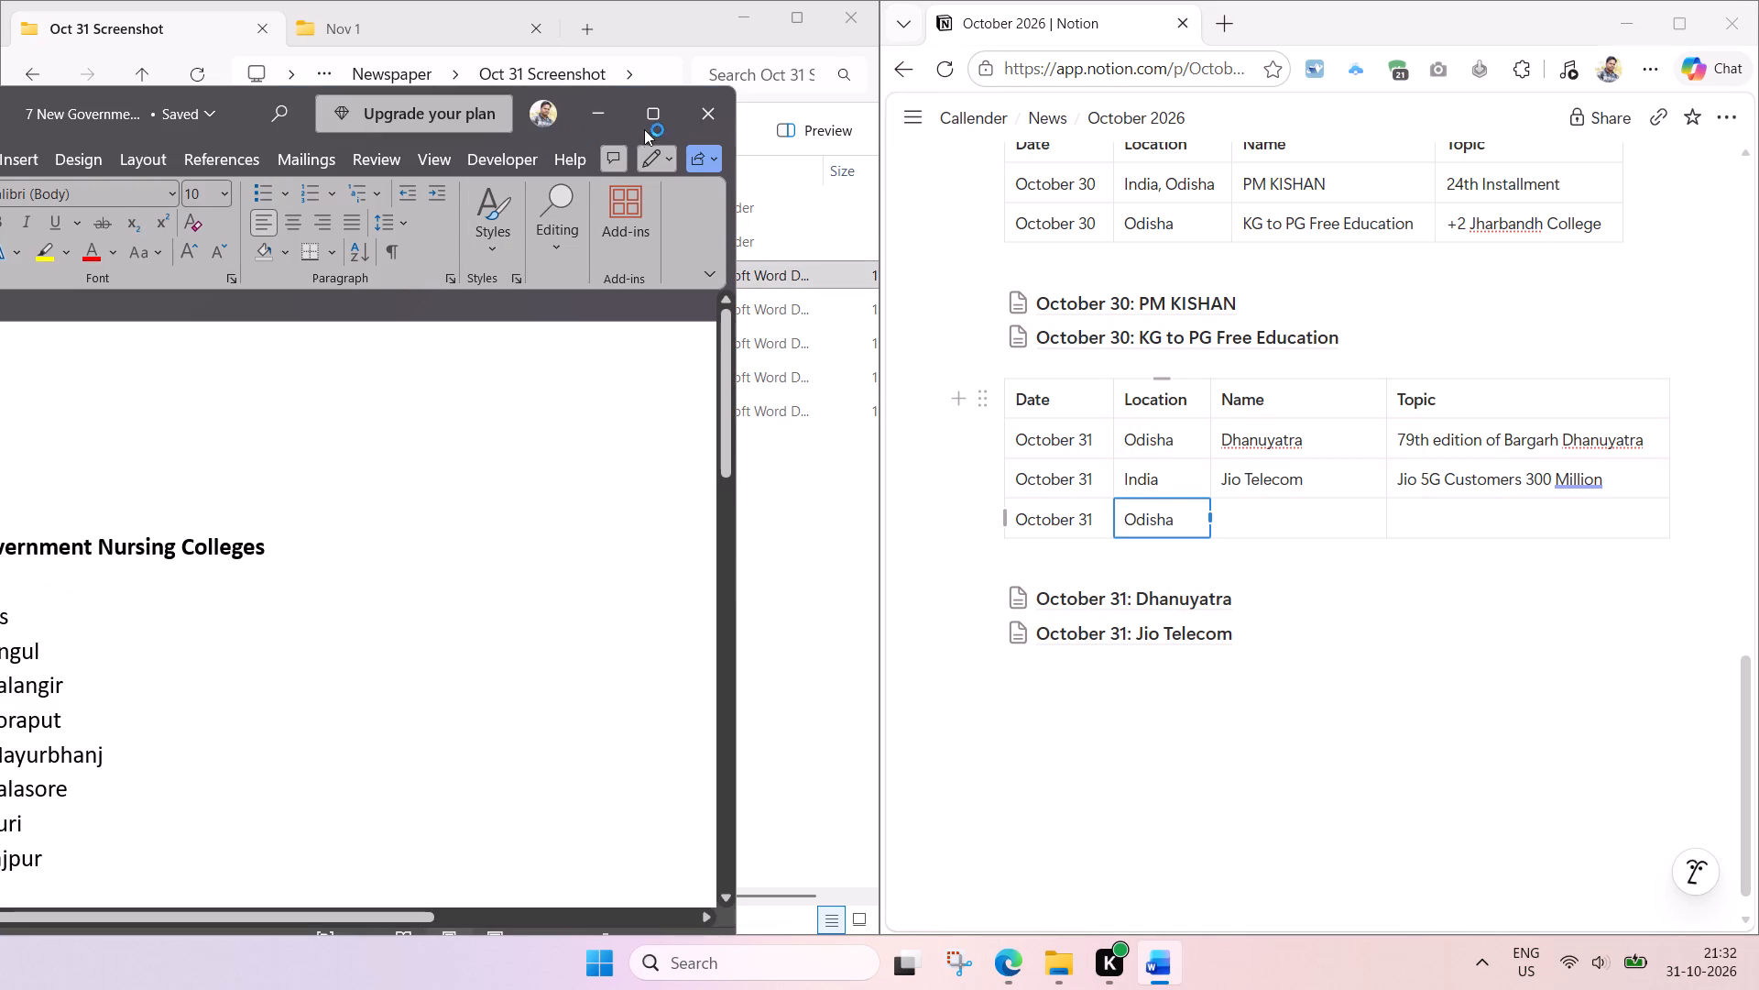
{"action": "left_click", "coordinate": [574, 258]}
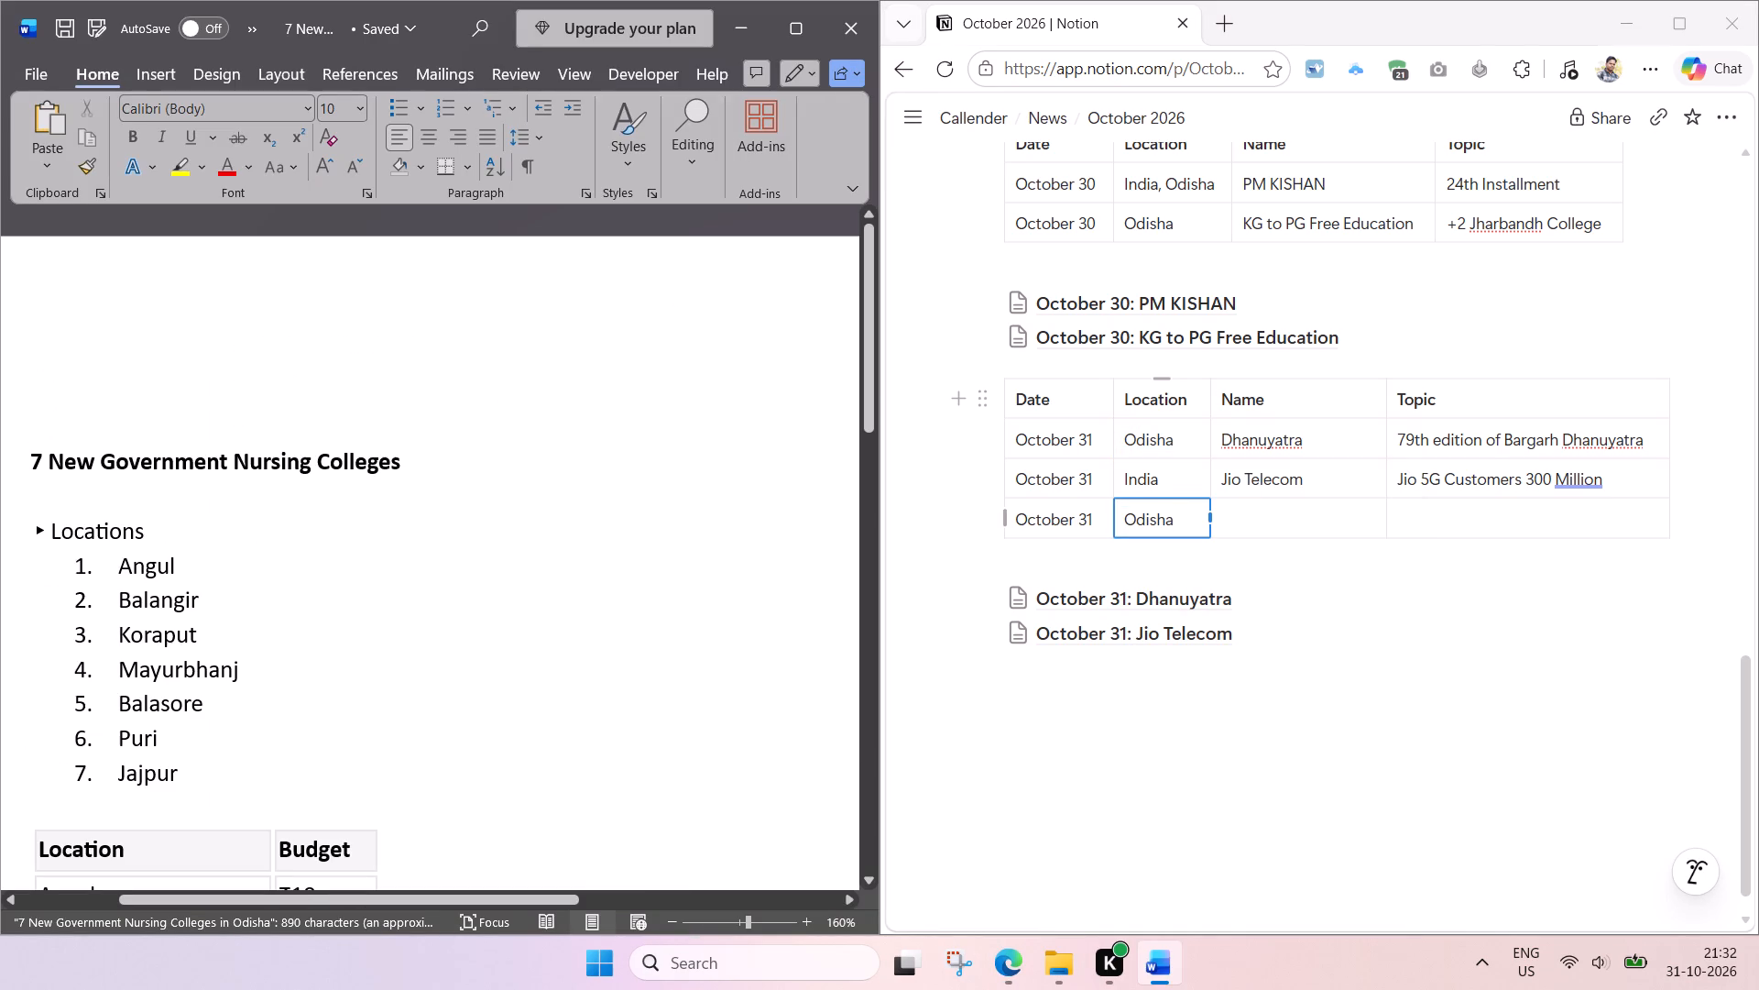
Review the nursing colleges document's heading, location list, budget table and notes on central and state funding shares.
{"action": "scroll", "coordinate": [387, 553], "scroll_direction": "right", "scroll_amount": 2}
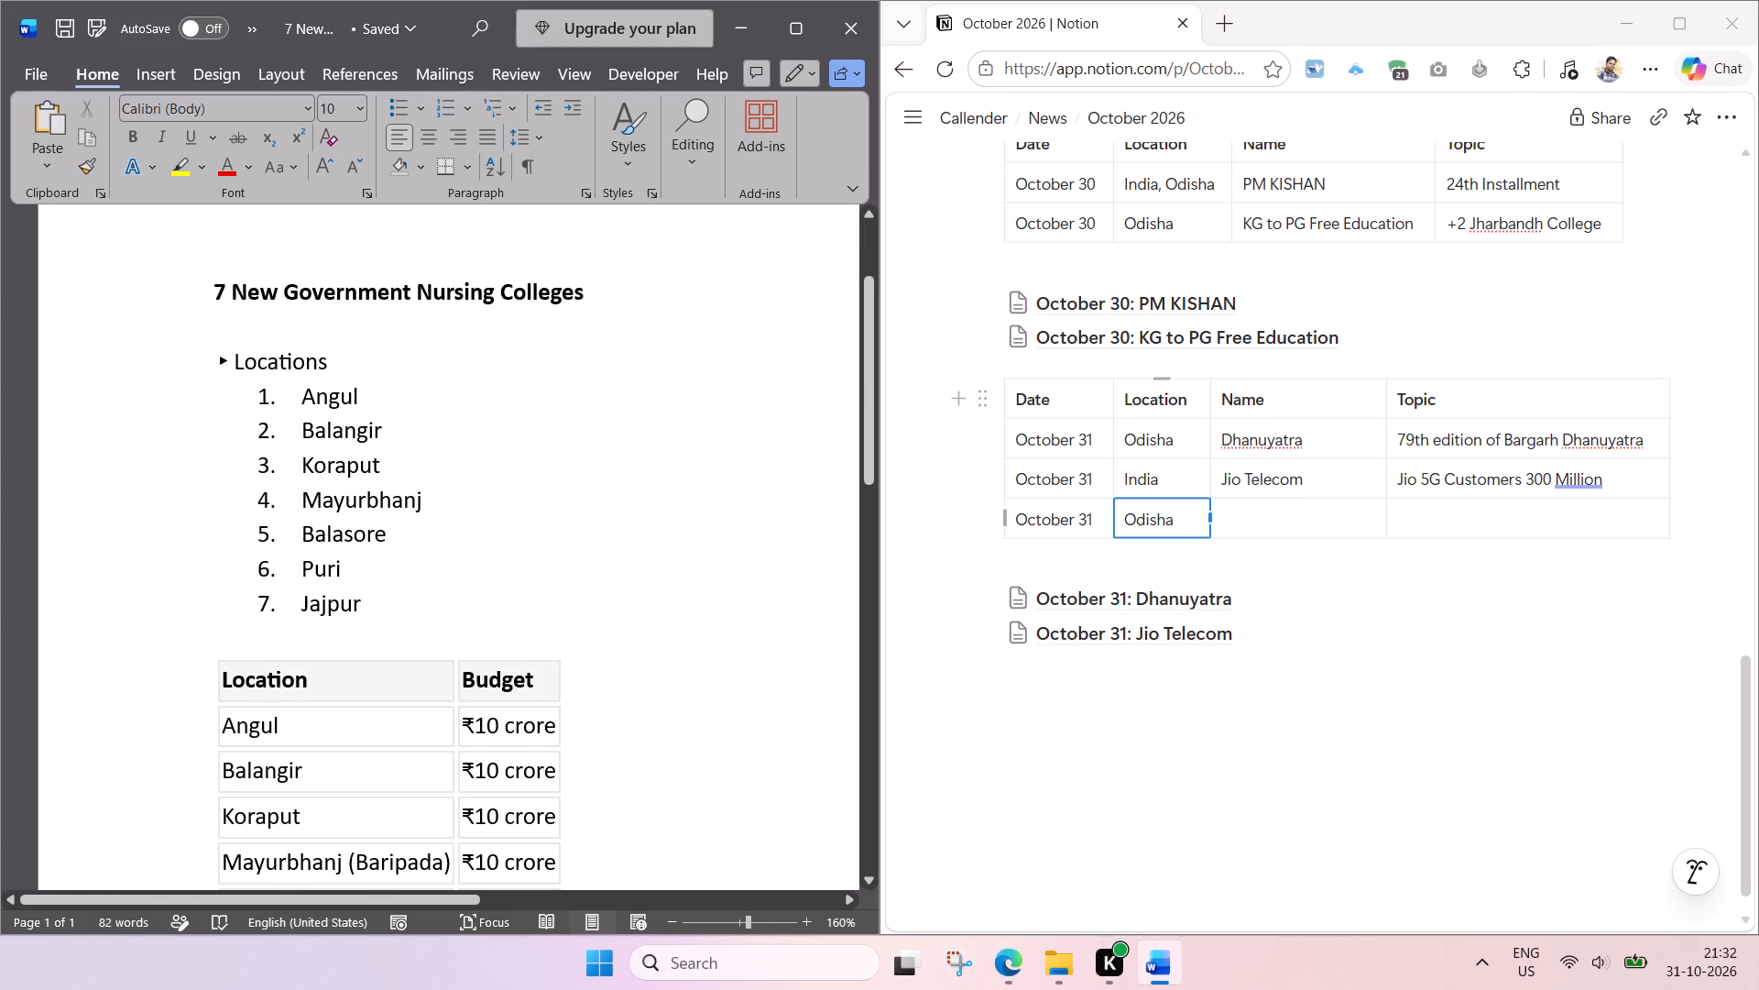
{"action": "scroll", "coordinate": [399, 508], "scroll_direction": "up", "scroll_amount": 1}
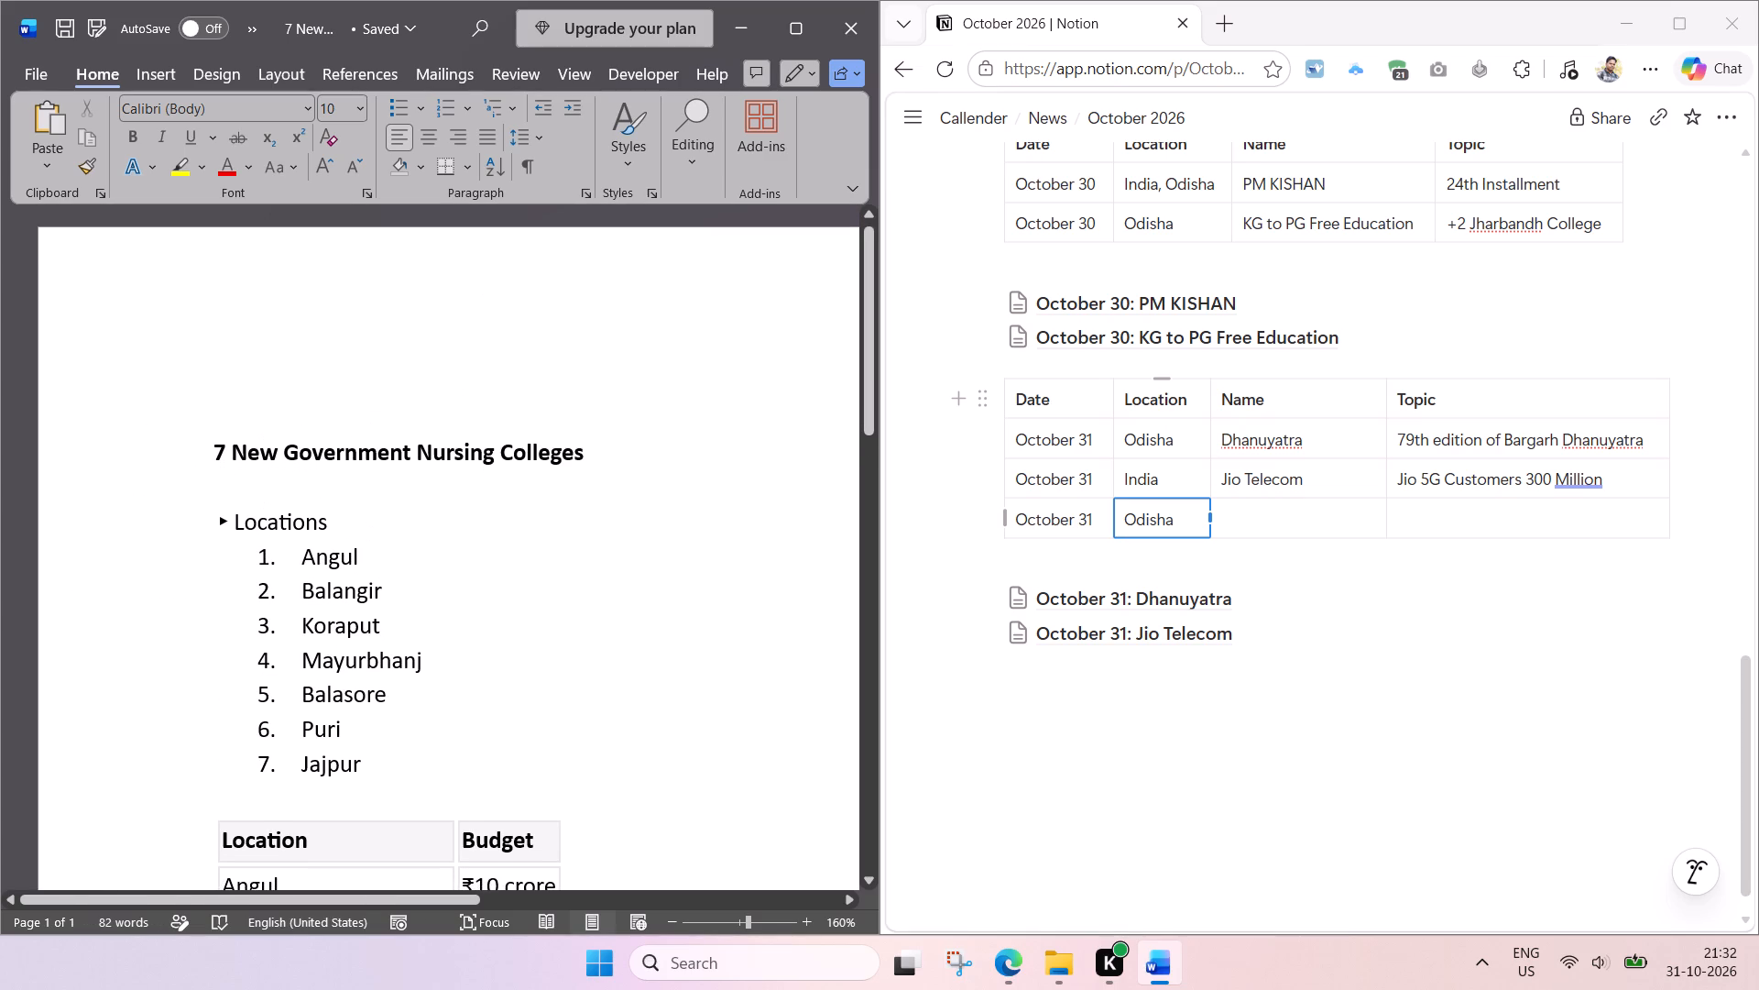
{"action": "scroll", "coordinate": [514, 490], "scroll_direction": "left", "scroll_amount": 1}
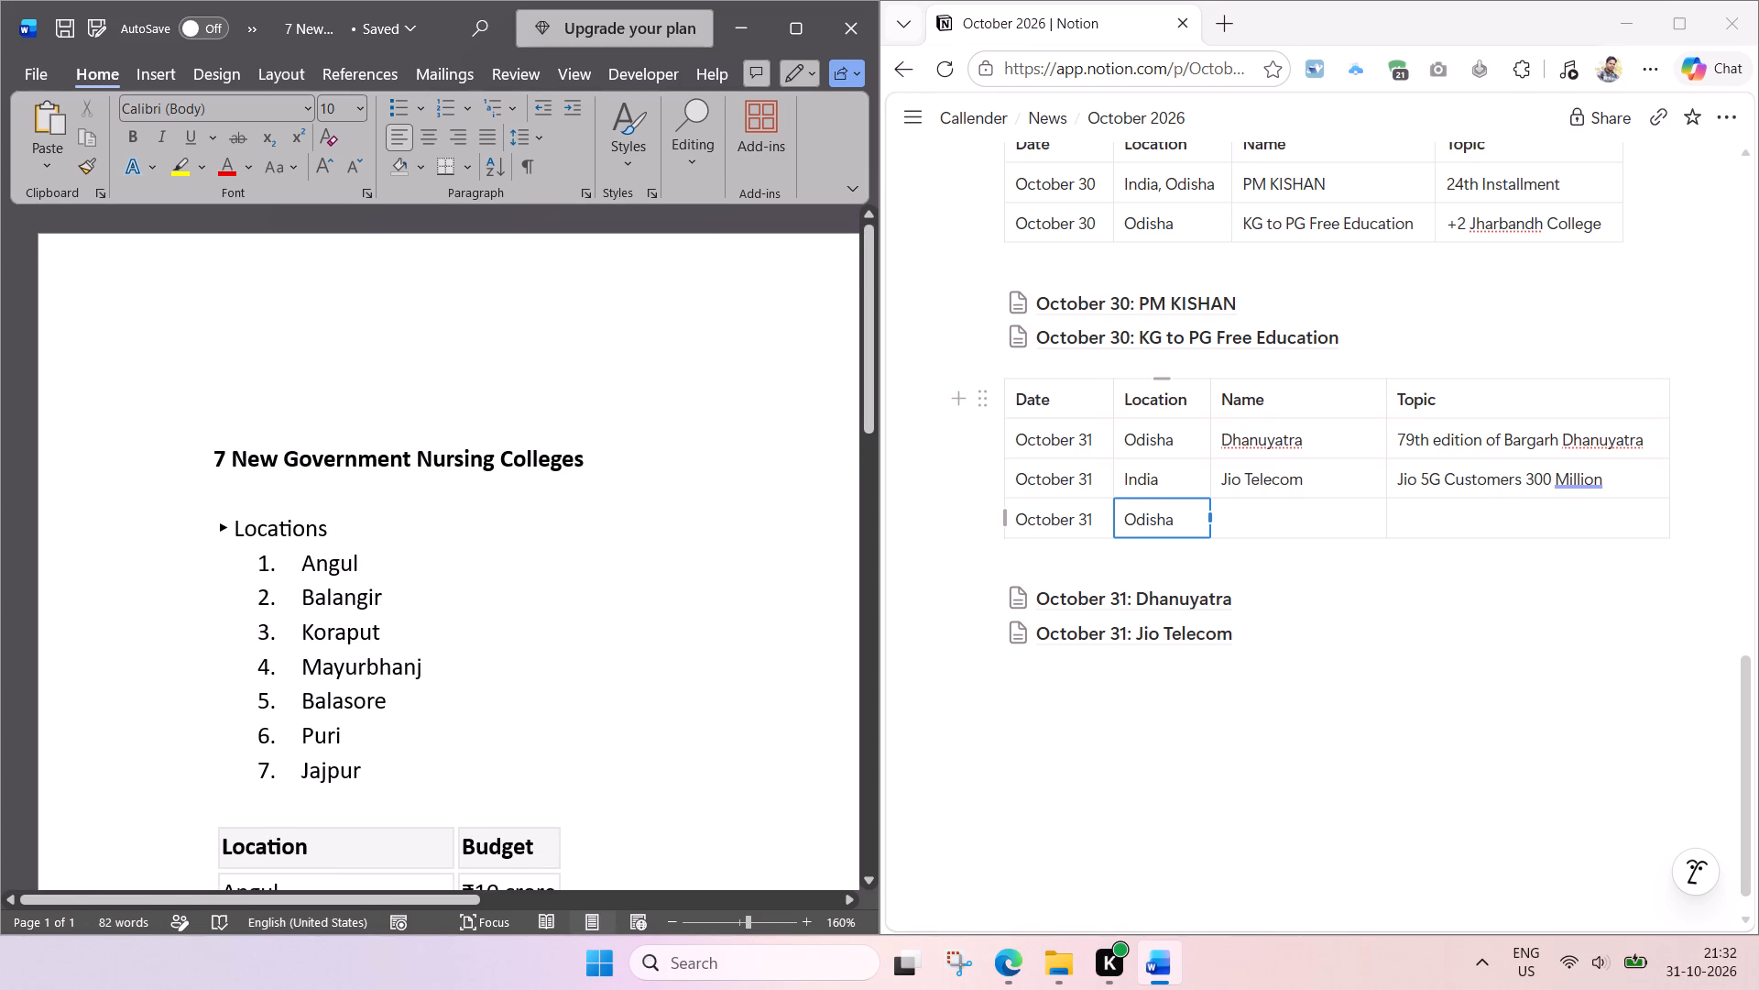
{"action": "scroll", "coordinate": [514, 490], "scroll_direction": "down", "scroll_amount": 1}
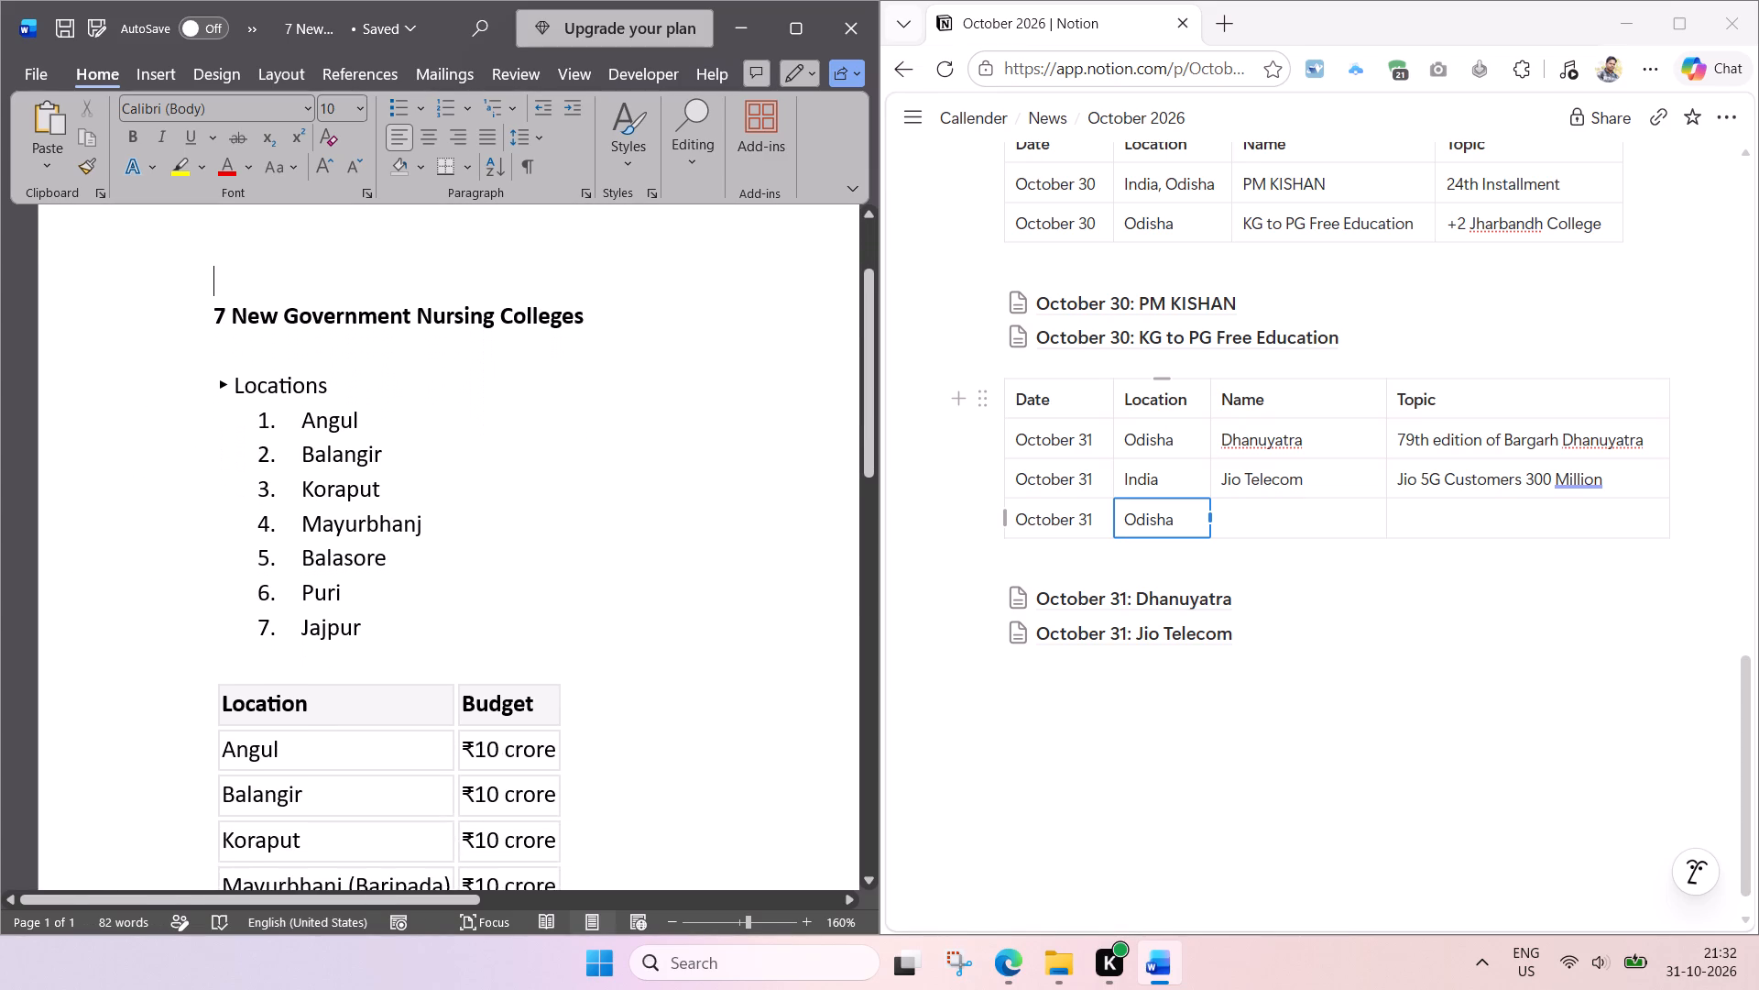
{"action": "scroll", "coordinate": [514, 490], "scroll_direction": "down", "scroll_amount": 1}
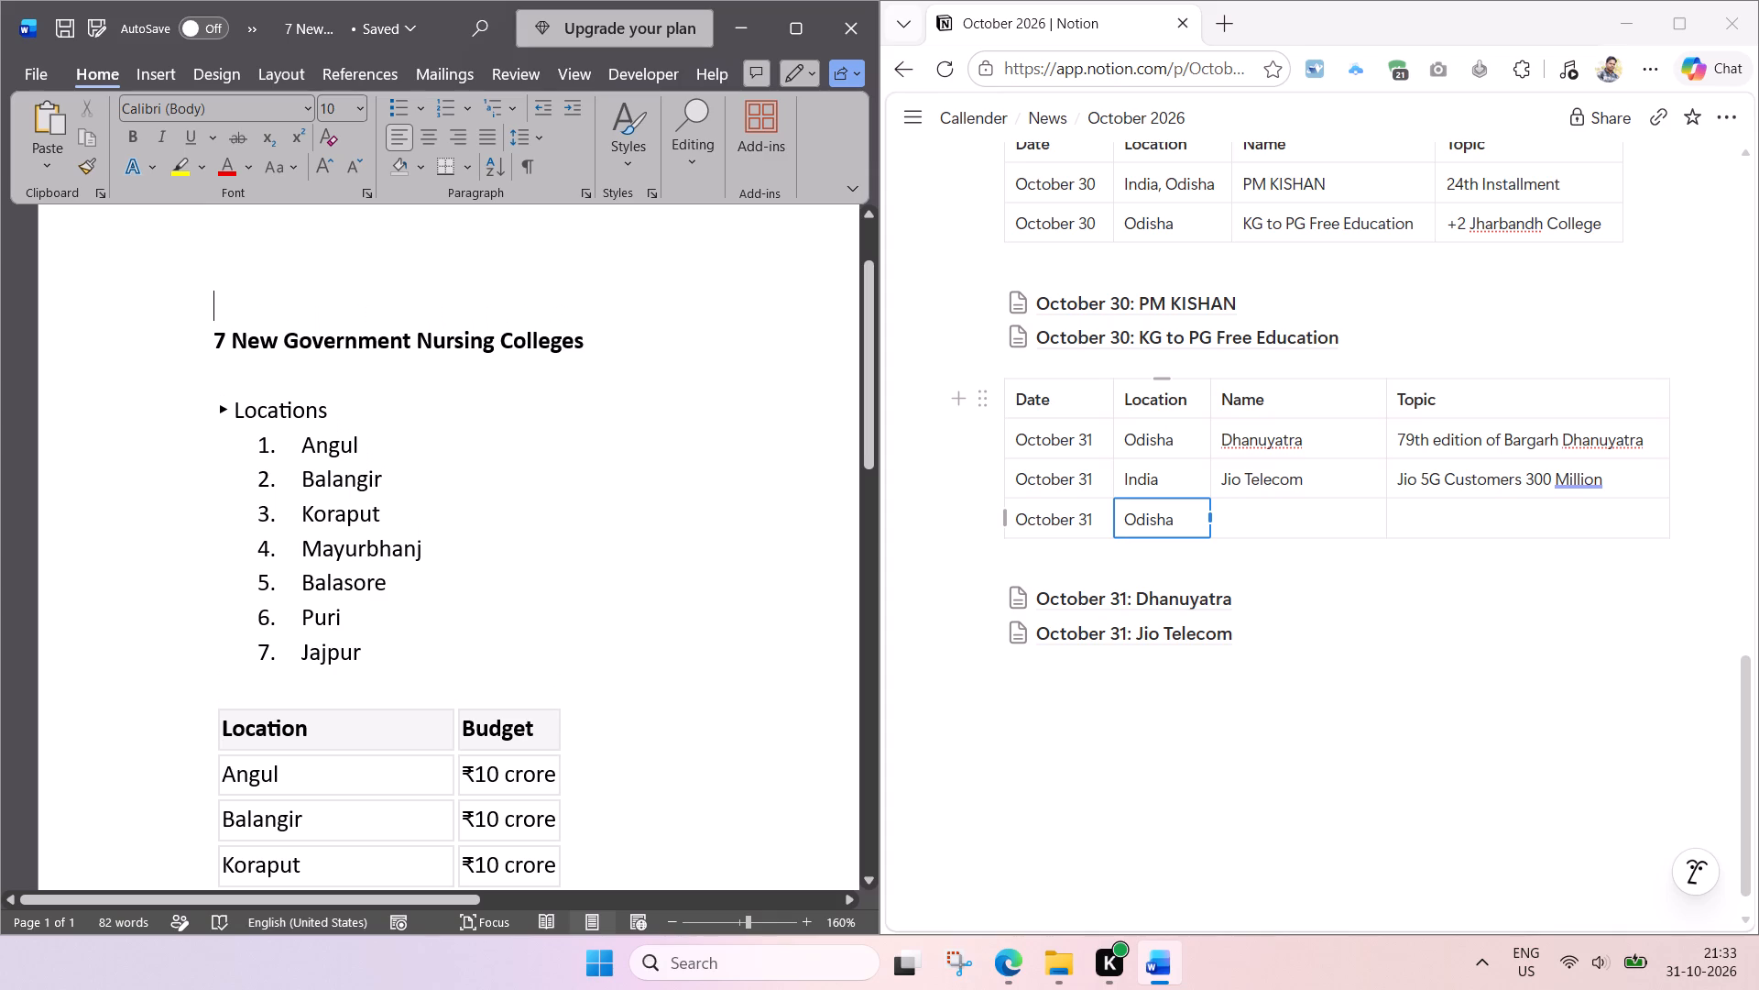
{"action": "scroll", "coordinate": [514, 490], "scroll_direction": "down", "scroll_amount": 1}
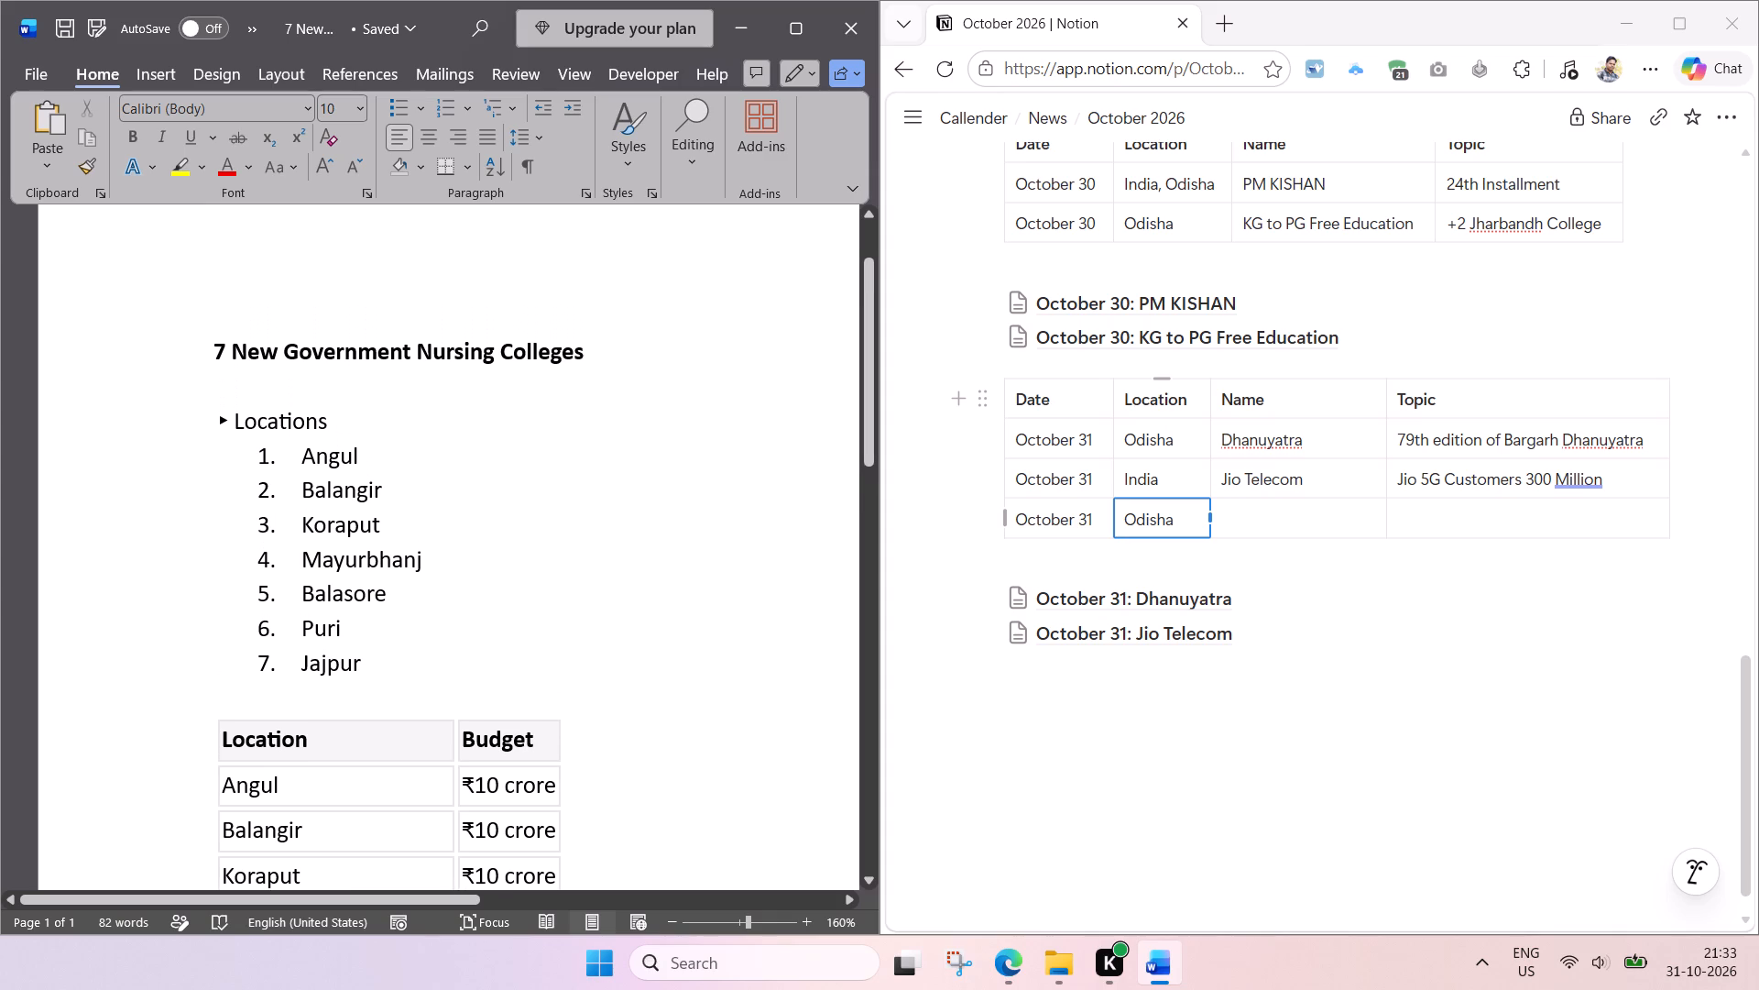
{"action": "scroll", "coordinate": [514, 490], "scroll_direction": "down", "scroll_amount": 1}
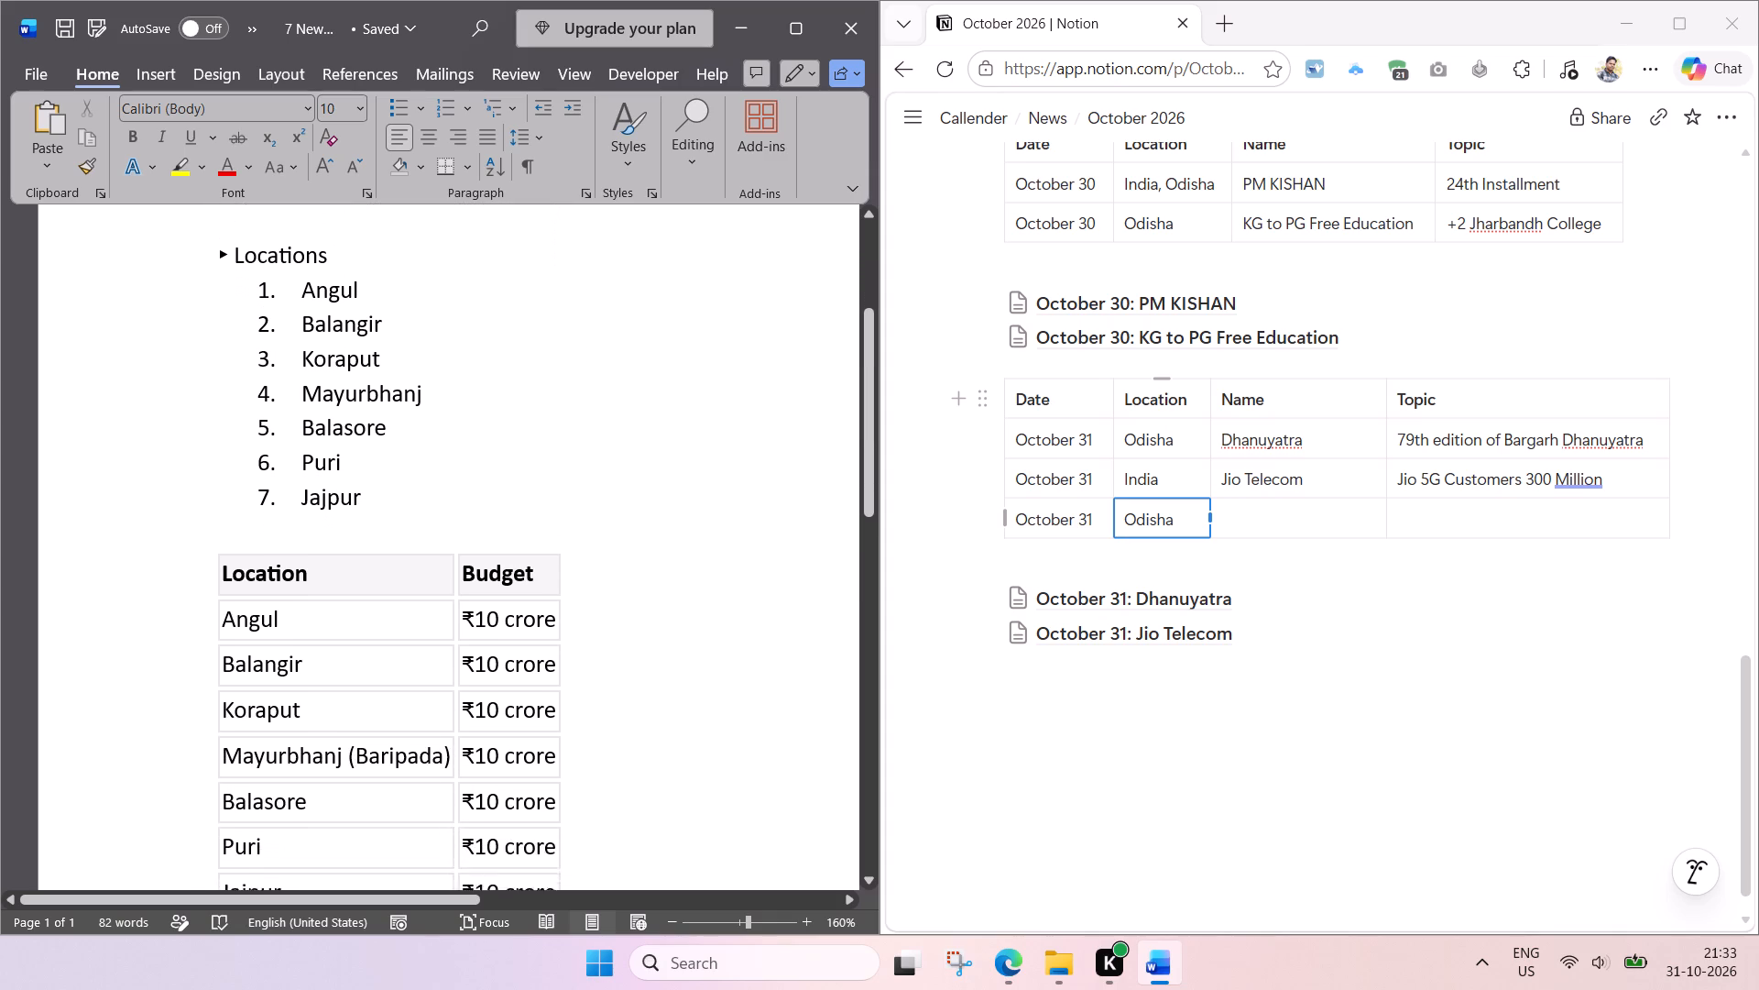
{"action": "scroll", "coordinate": [514, 490], "scroll_direction": "down", "scroll_amount": 1}
{"action": "scroll", "coordinate": [514, 490], "scroll_direction": "left", "scroll_amount": 1}
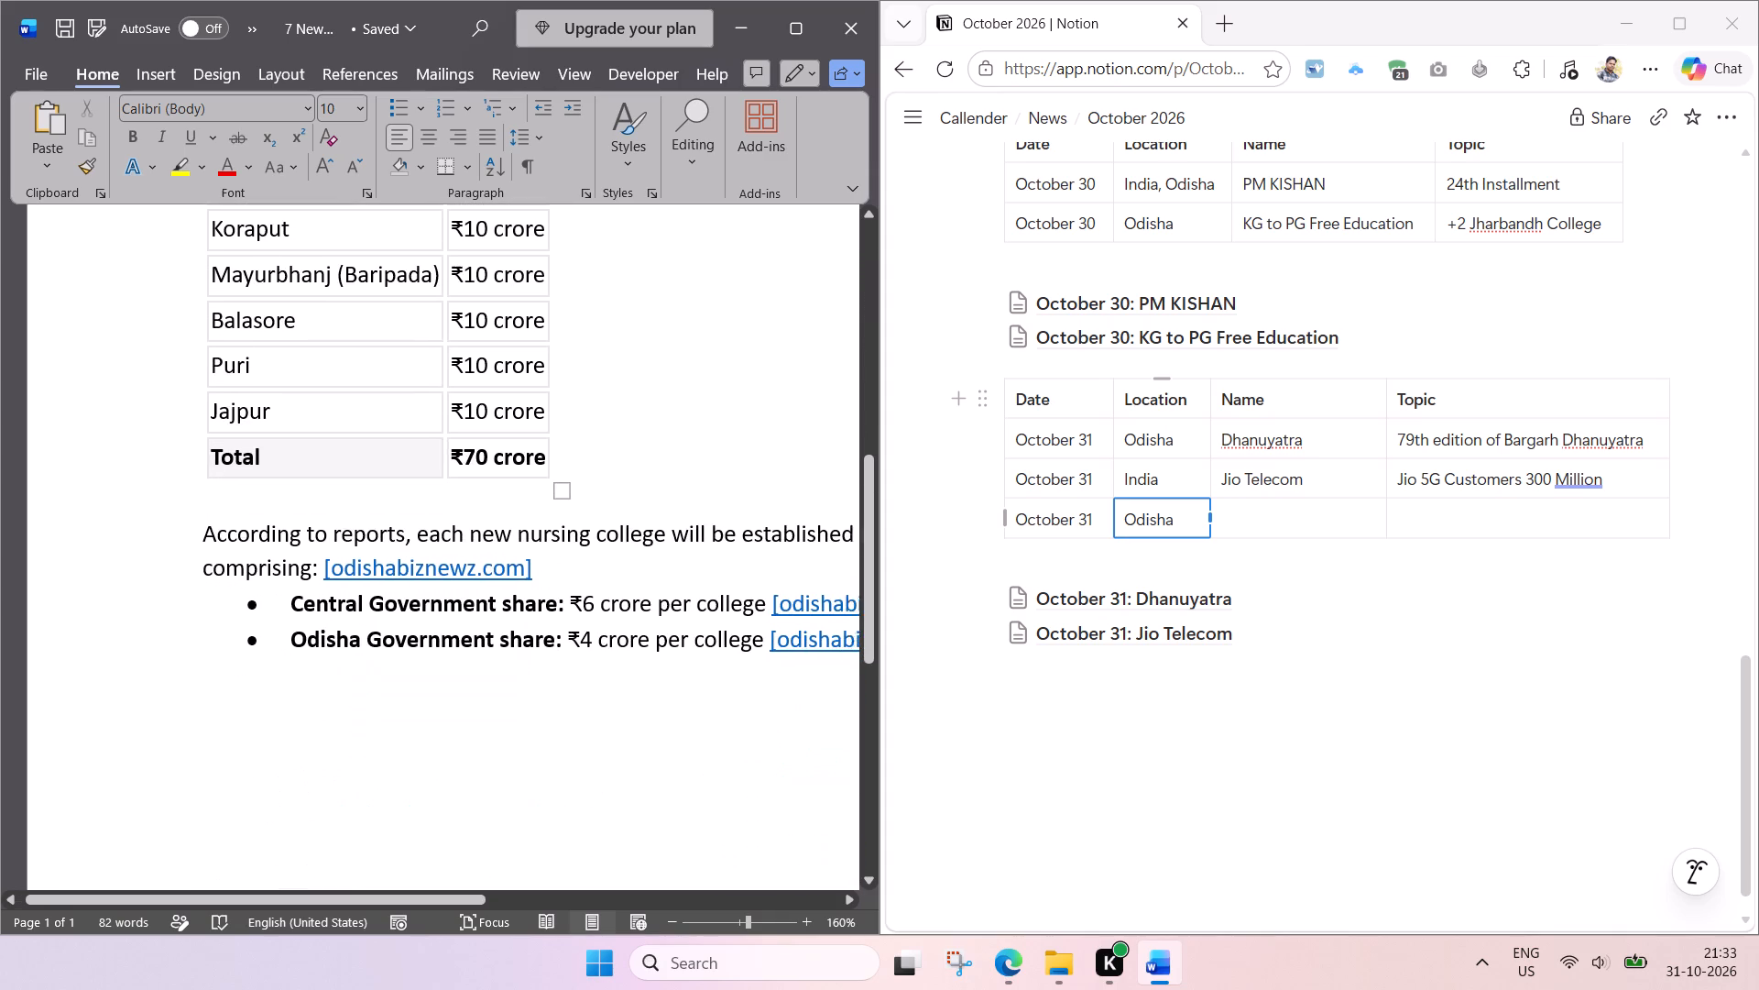
{"action": "scroll", "coordinate": [514, 490], "scroll_direction": "left", "scroll_amount": 1}
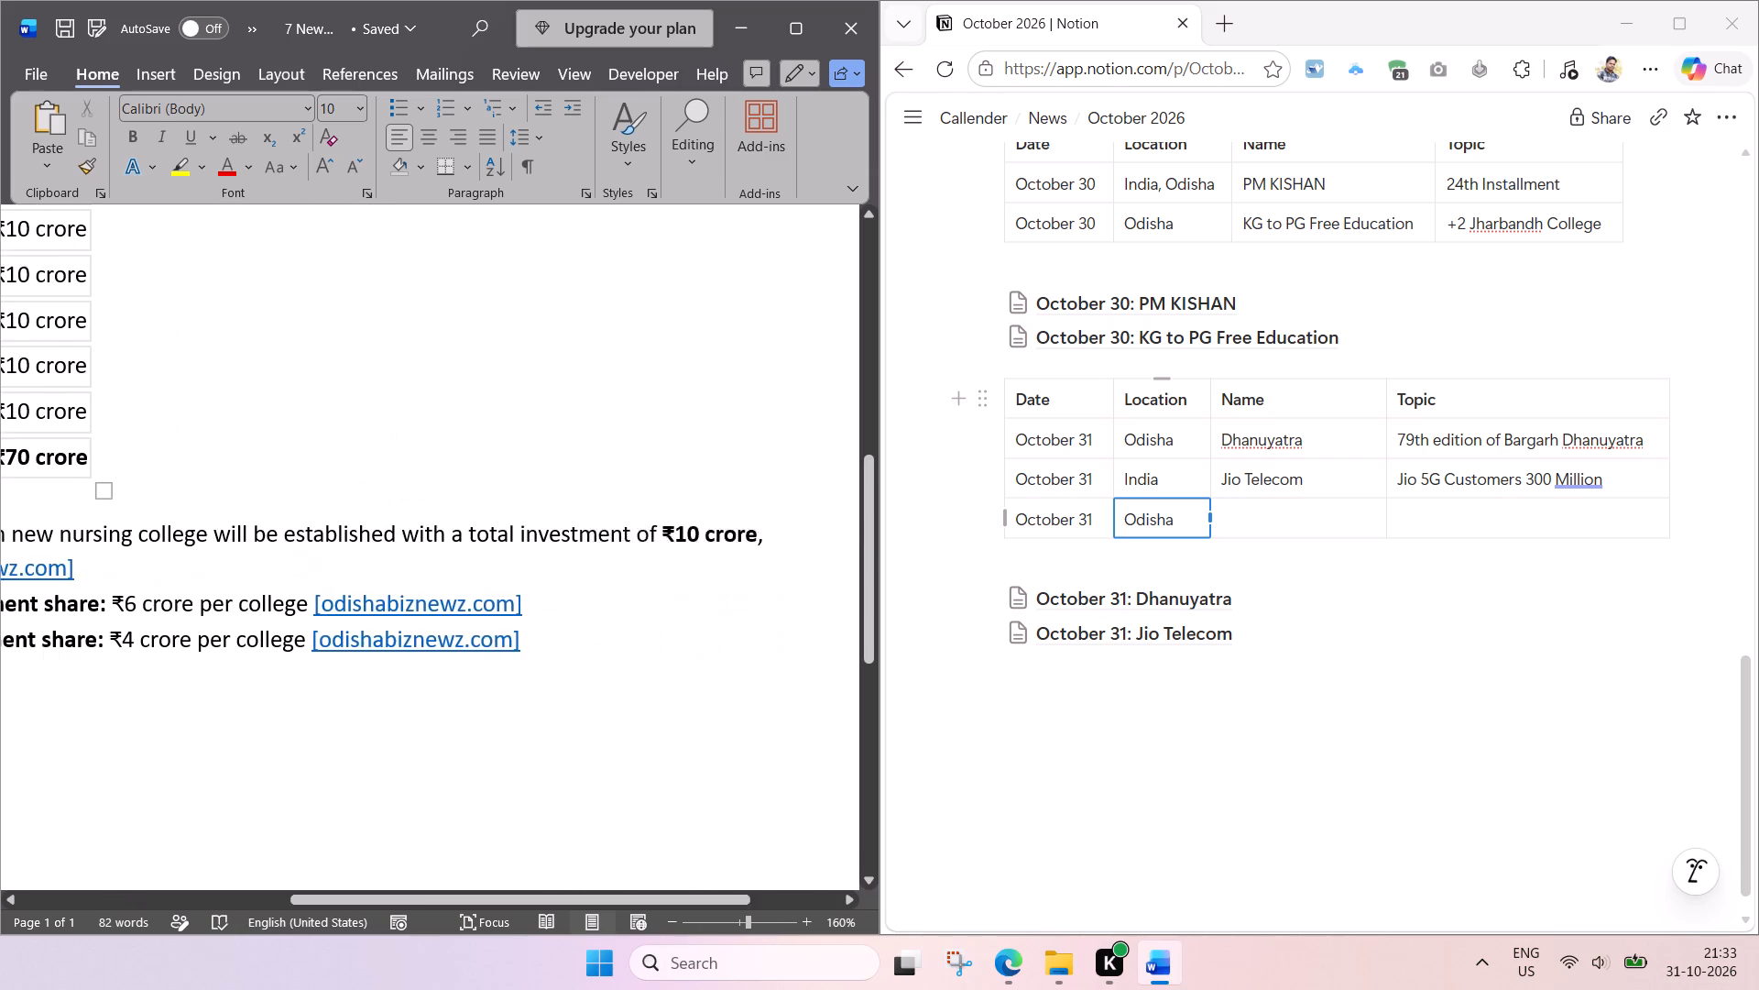
{"action": "scroll", "coordinate": [514, 490], "scroll_direction": "left", "scroll_amount": 1}
{"action": "scroll", "coordinate": [514, 490], "scroll_direction": "up", "scroll_amount": 1}
{"action": "scroll", "coordinate": [514, 490], "scroll_direction": "down", "scroll_amount": 1}
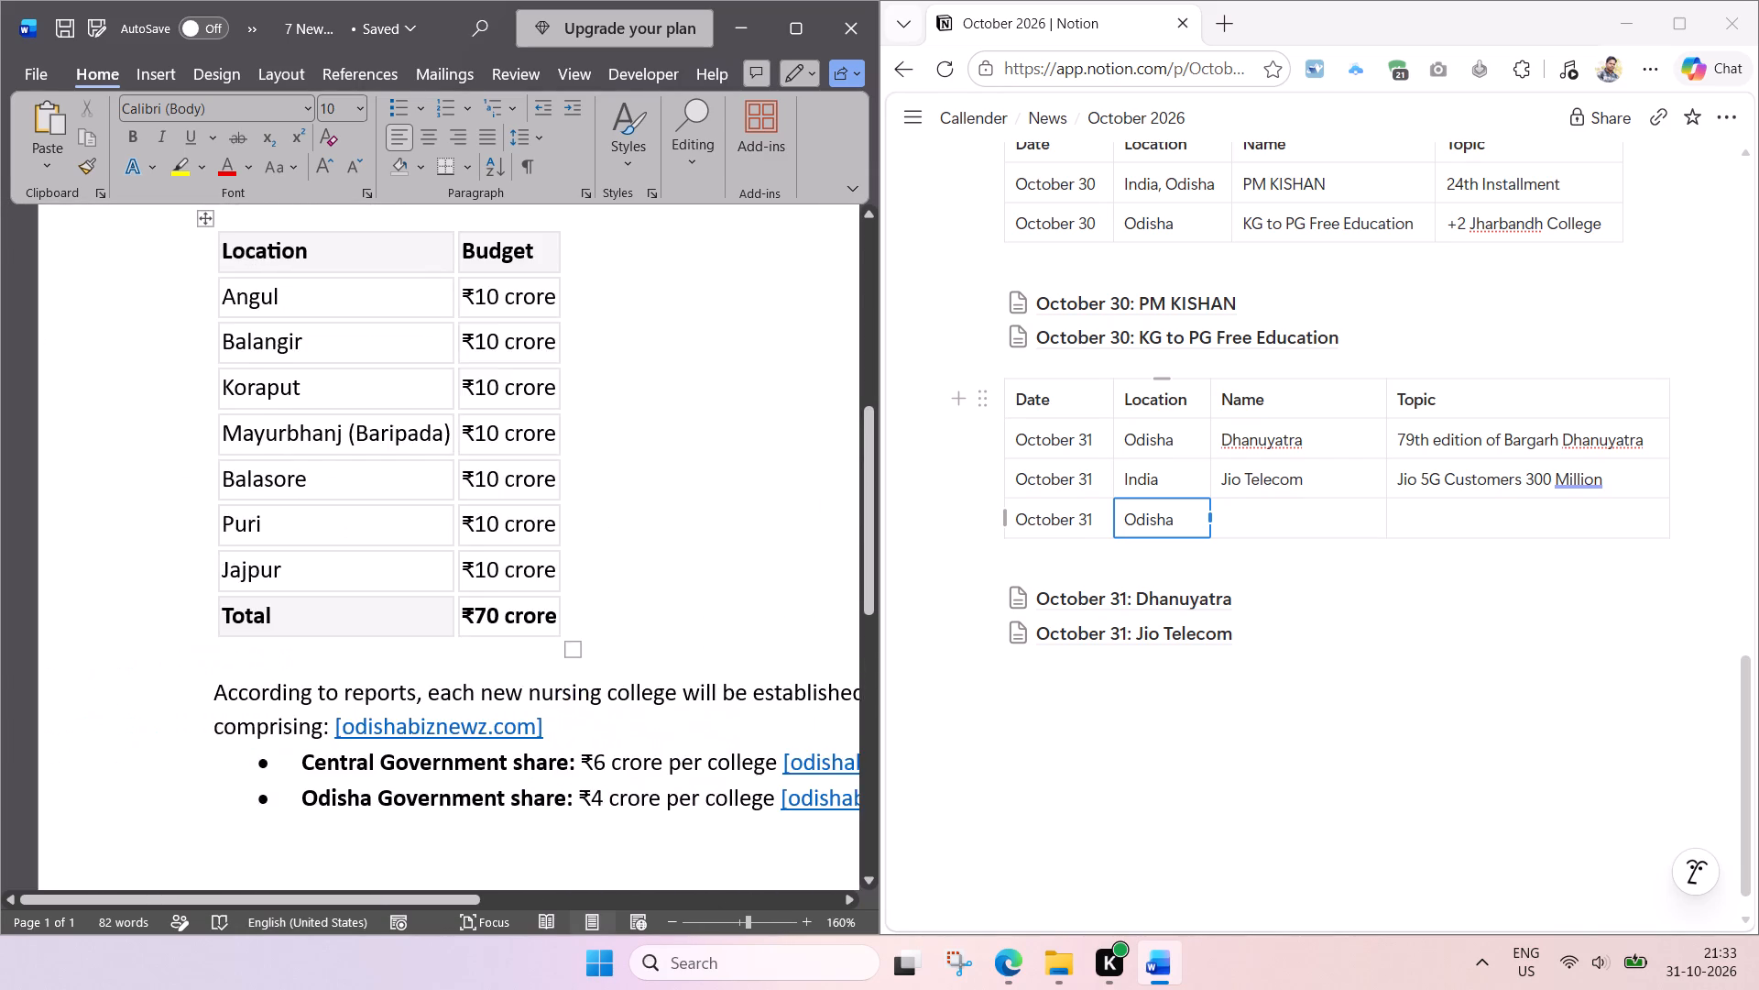
{"action": "scroll", "coordinate": [514, 490], "scroll_direction": "down", "scroll_amount": 1}
{"action": "scroll", "coordinate": [514, 490], "scroll_direction": "up", "scroll_amount": 3}
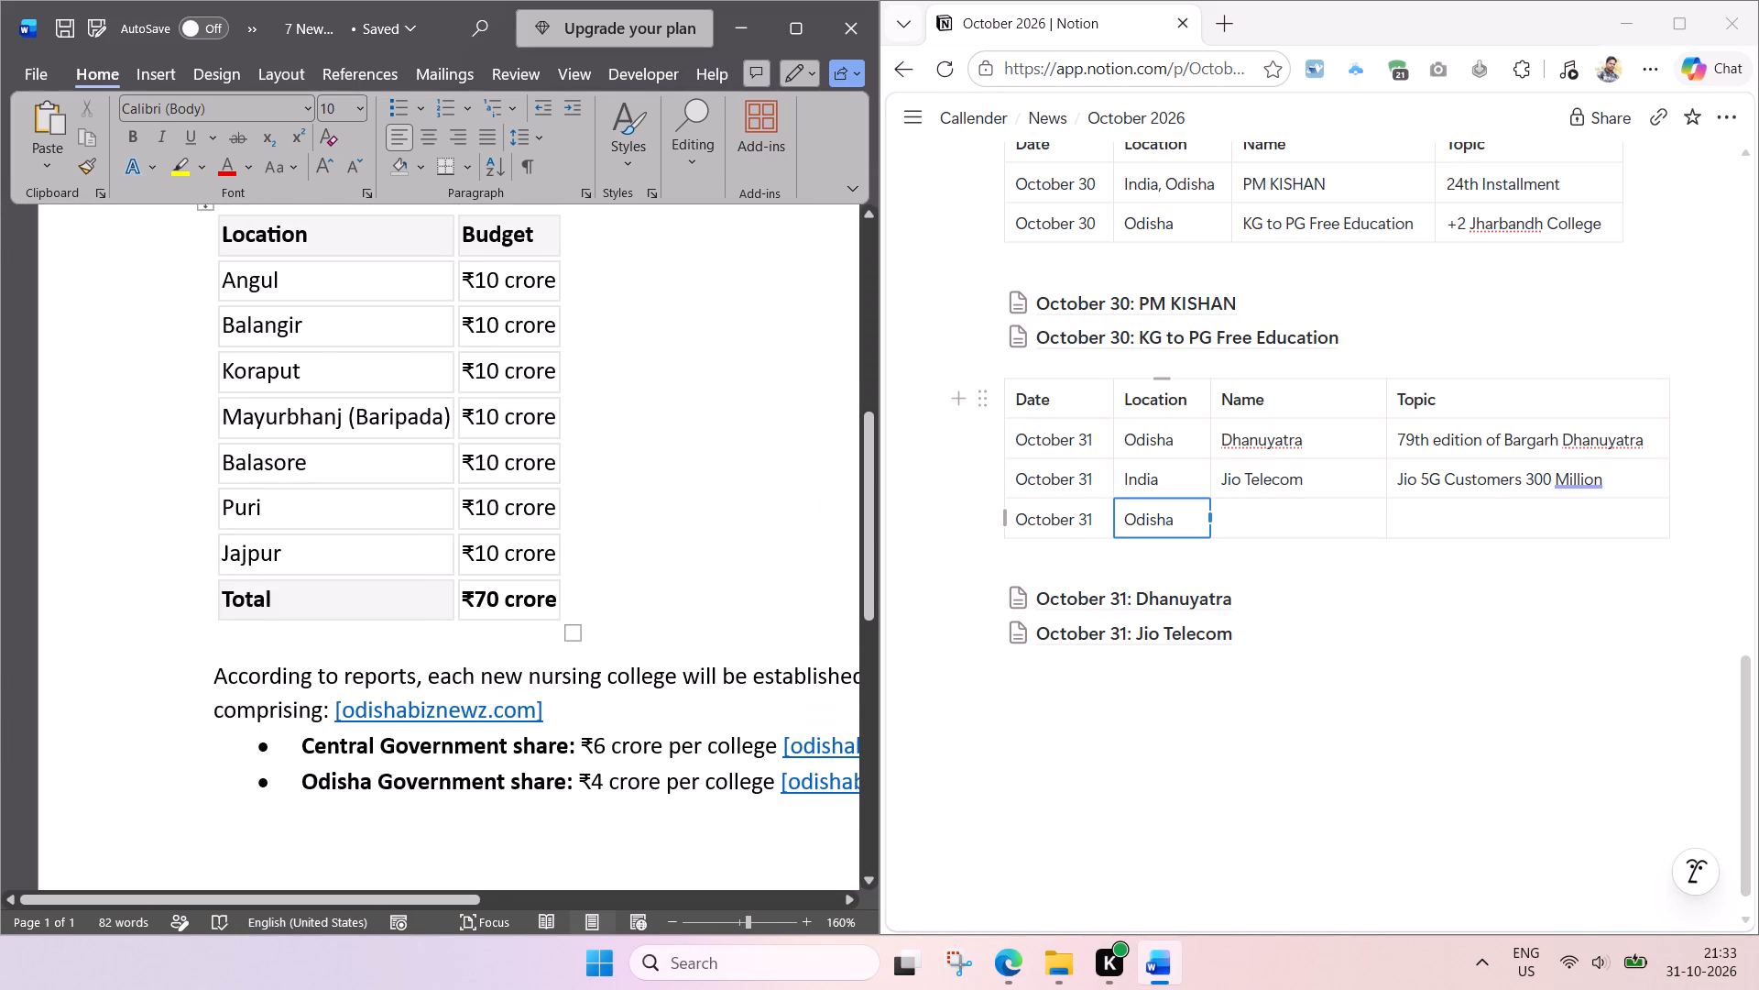
{"action": "scroll", "coordinate": [514, 490], "scroll_direction": "up", "scroll_amount": 2}
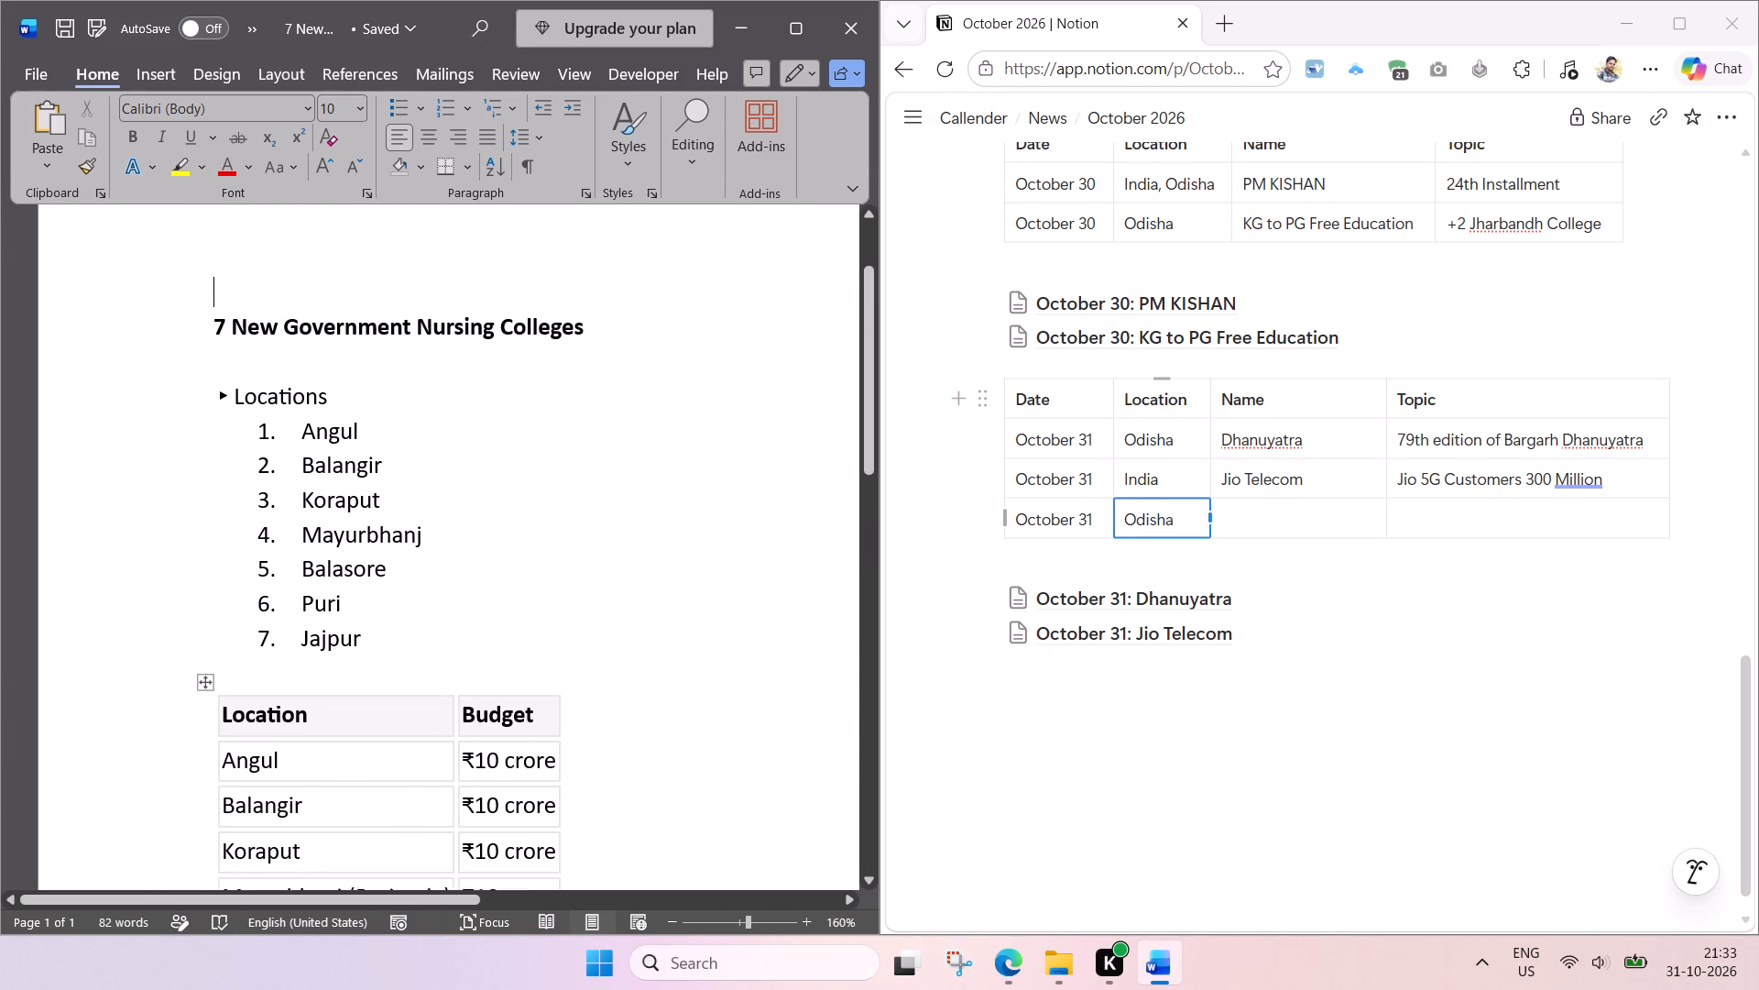
{"action": "scroll", "coordinate": [514, 490], "scroll_direction": "up", "scroll_amount": 2}
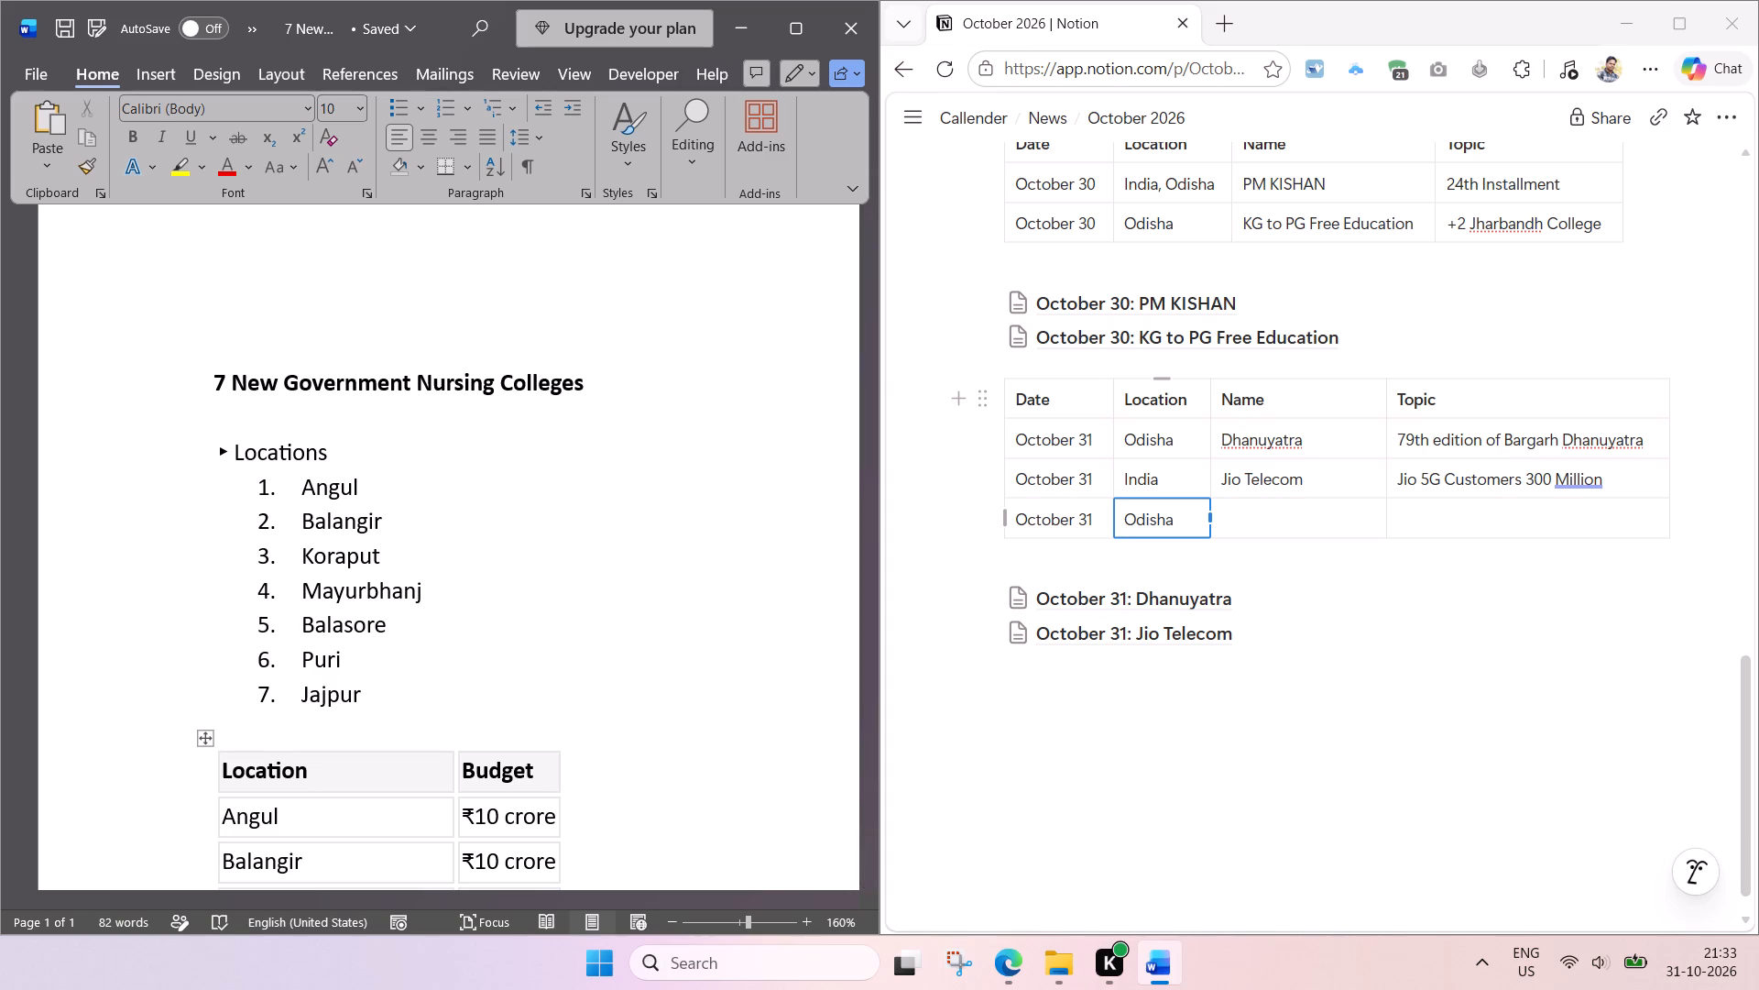
{"action": "left_click", "coordinate": [239, 403]}
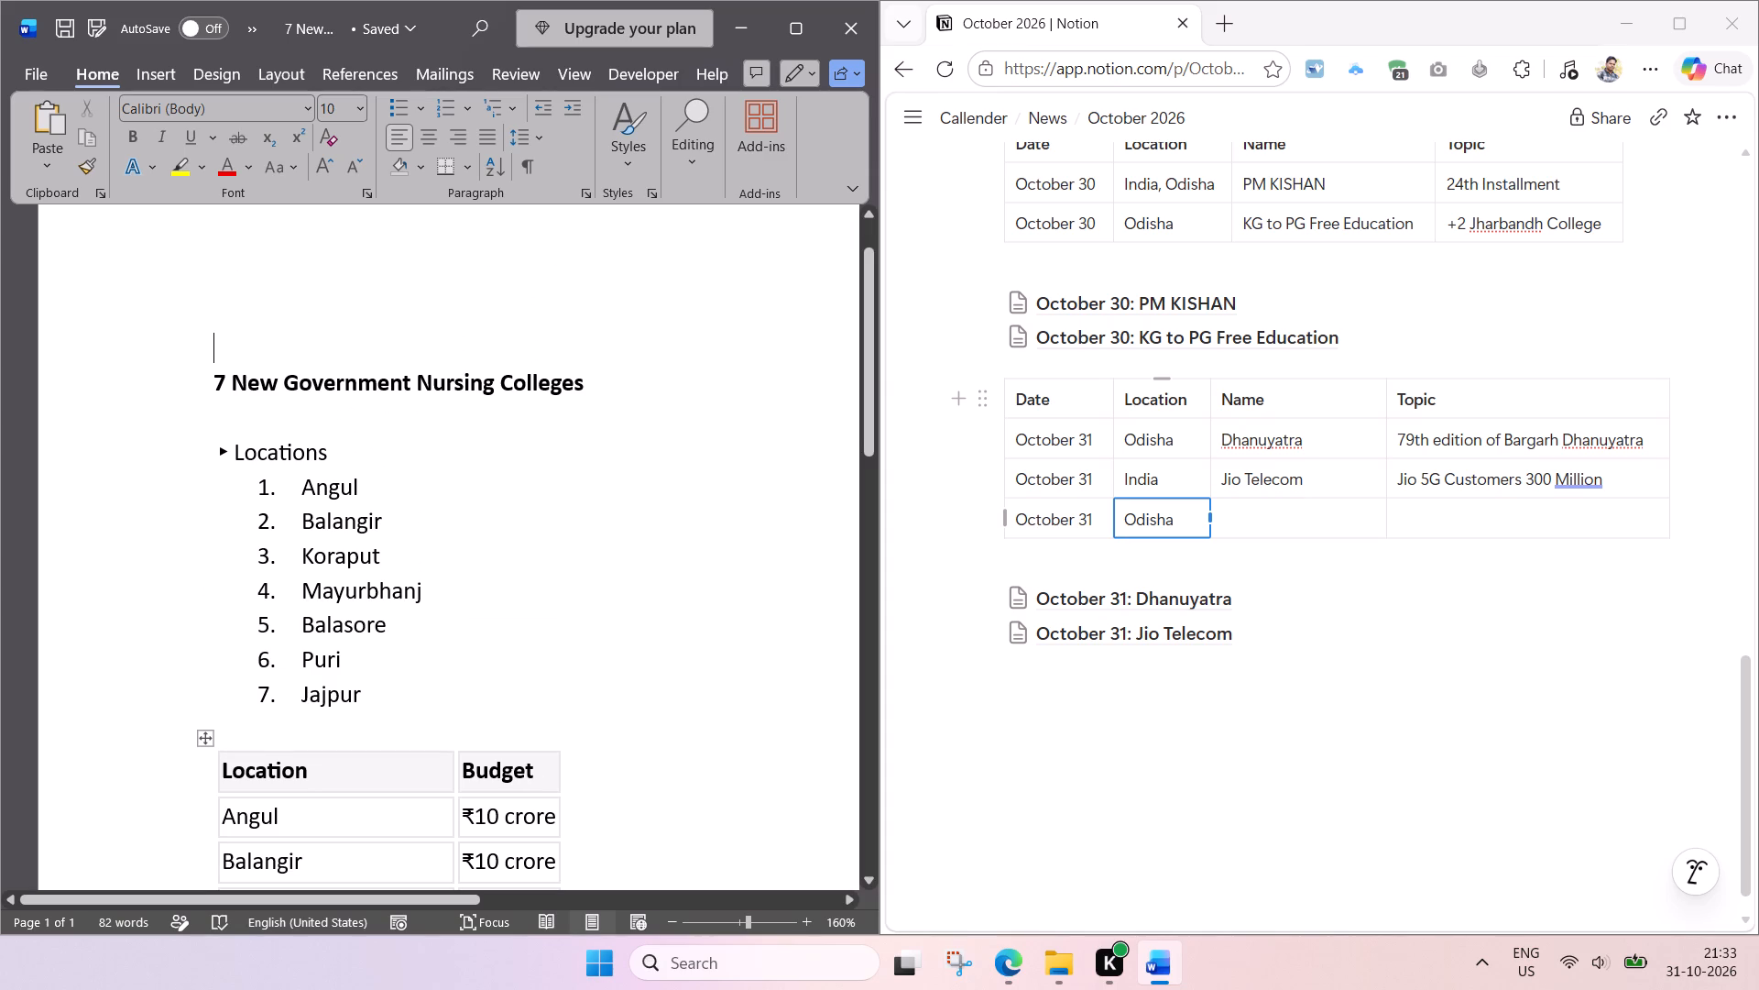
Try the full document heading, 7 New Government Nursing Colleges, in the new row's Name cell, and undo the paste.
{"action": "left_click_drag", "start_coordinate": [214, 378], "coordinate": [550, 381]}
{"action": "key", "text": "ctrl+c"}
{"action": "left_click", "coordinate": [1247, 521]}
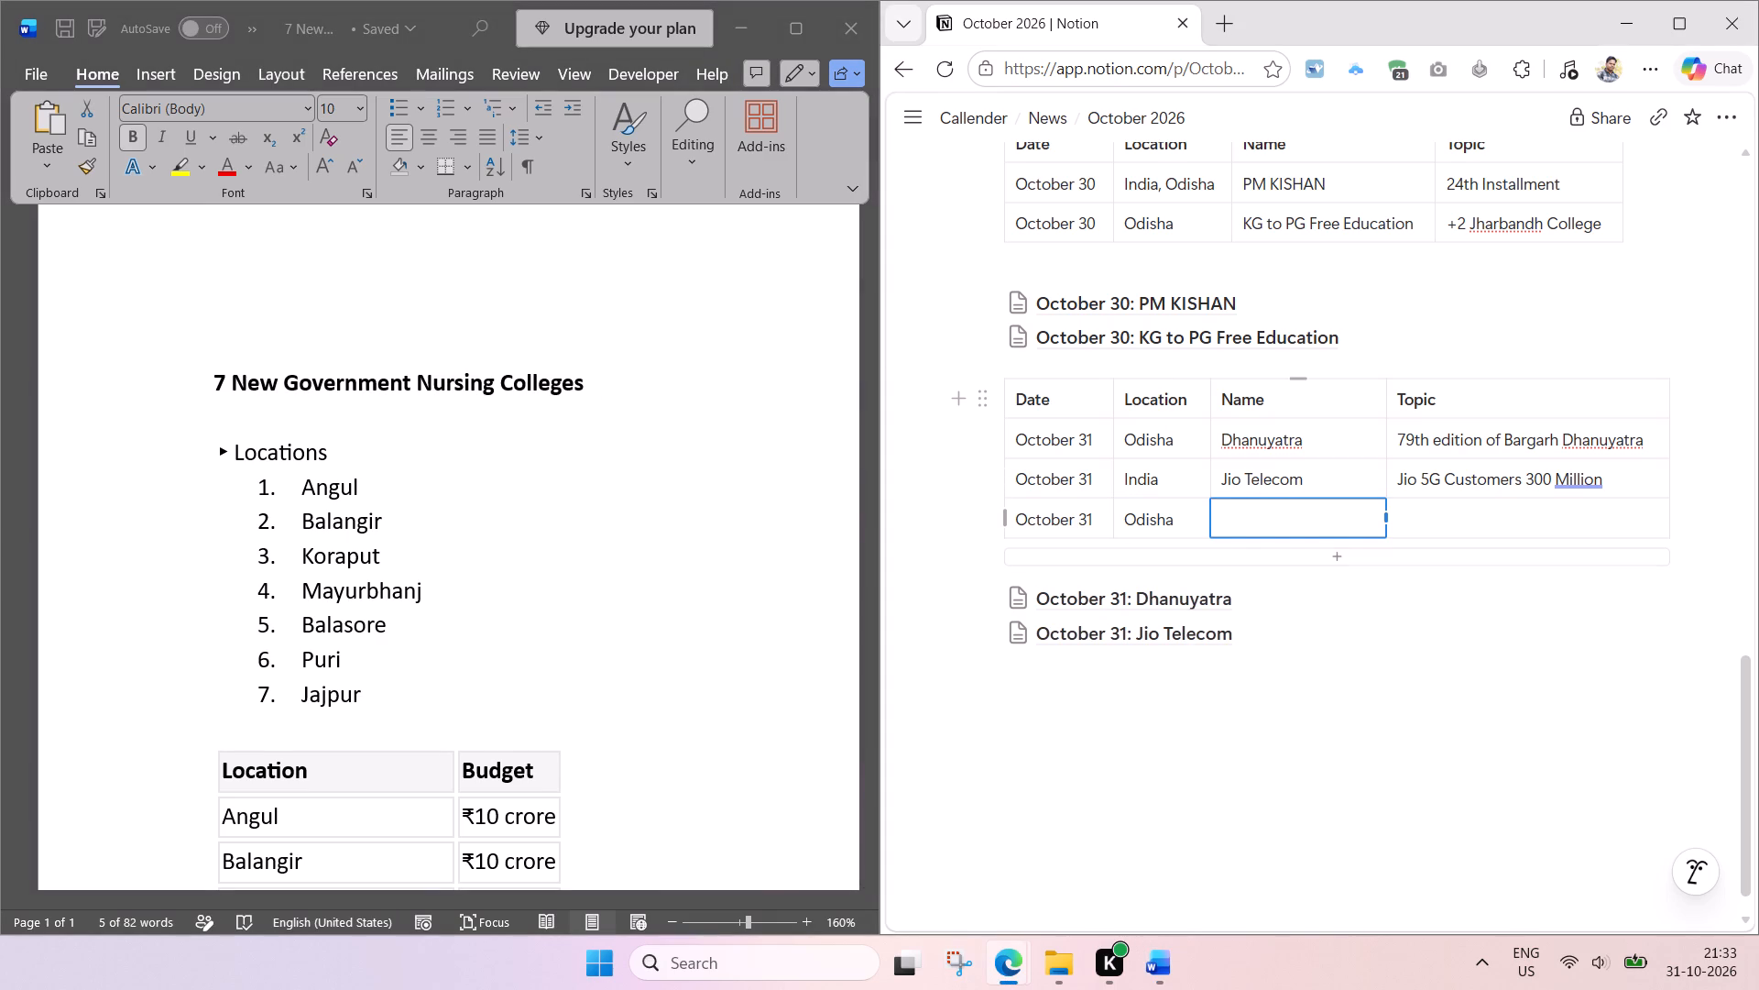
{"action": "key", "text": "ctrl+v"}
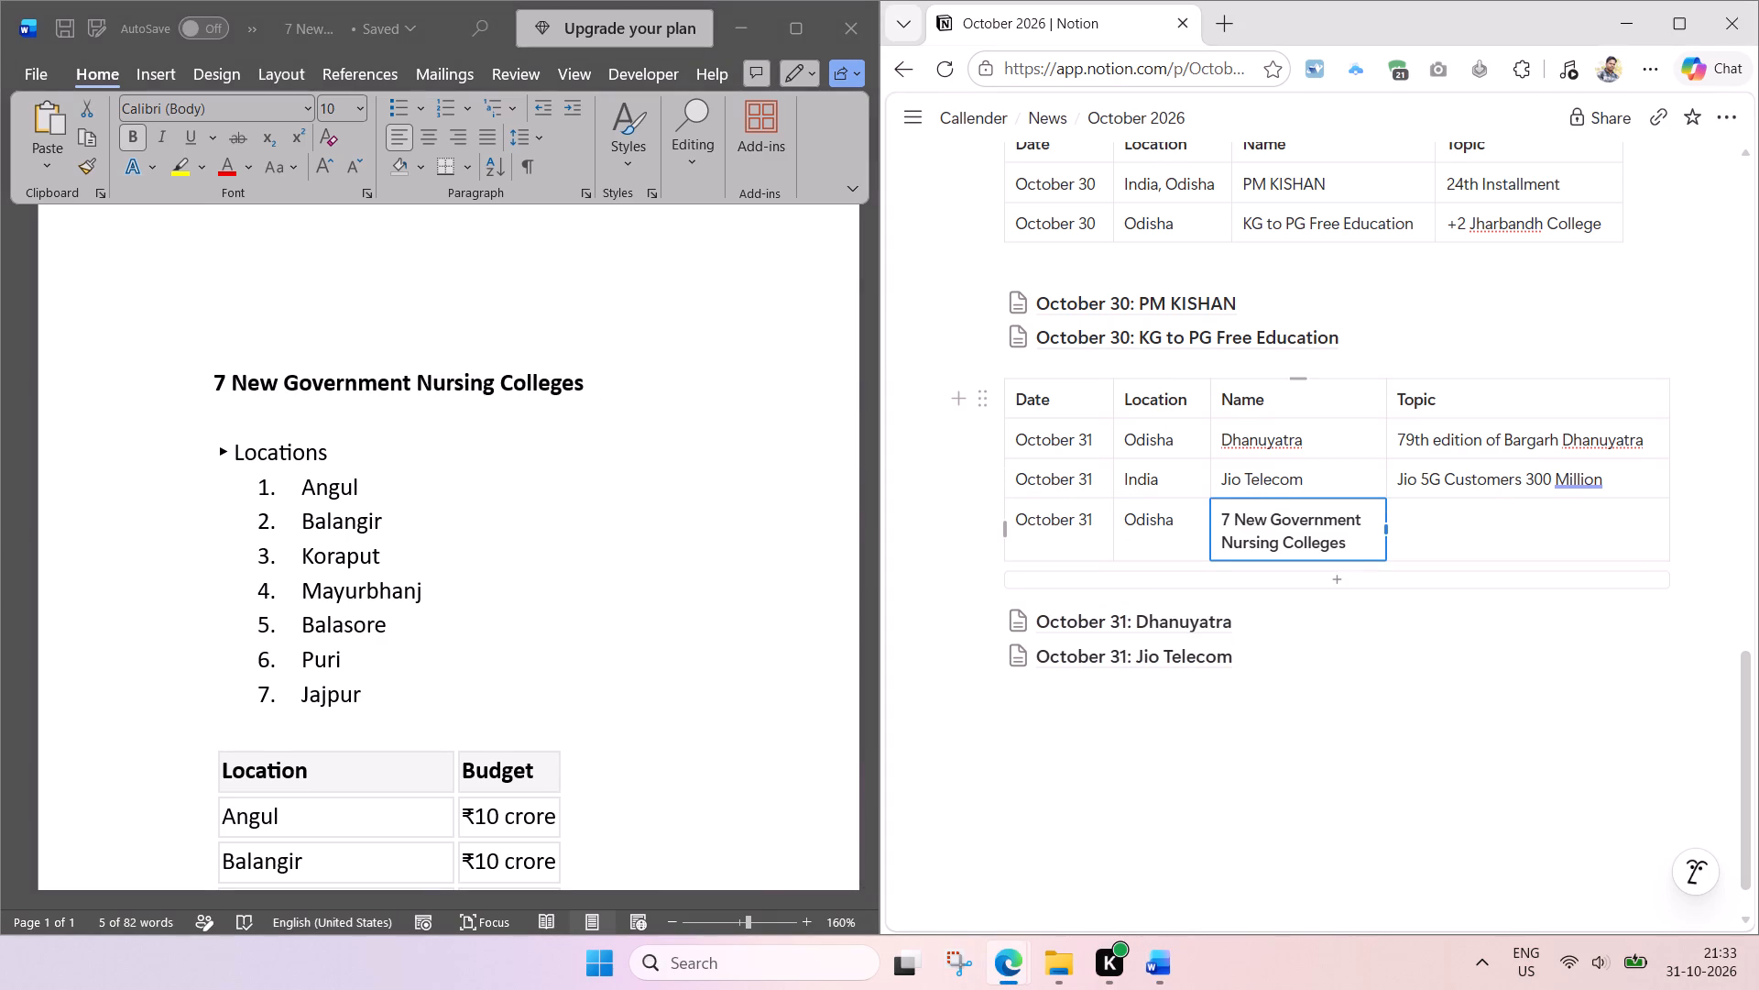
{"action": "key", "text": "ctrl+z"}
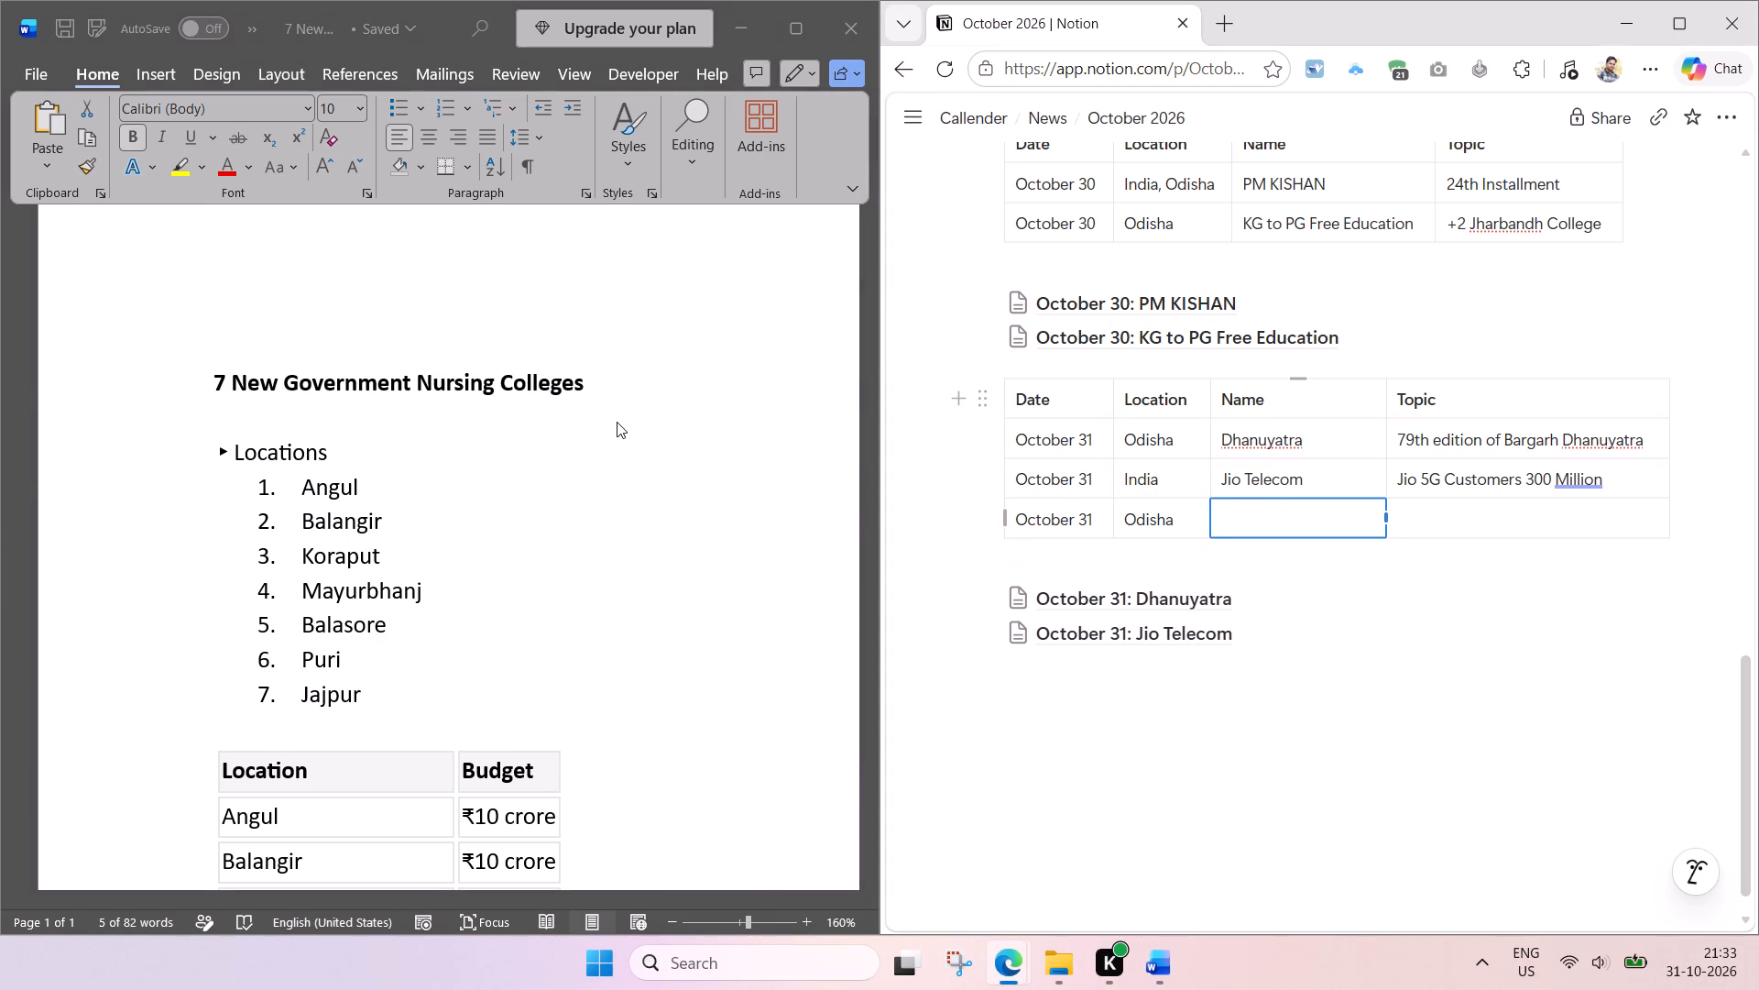
Fill the new row's Name cell with "Nursing Colleges" copied from the Word heading, and remove its bold formatting.
{"action": "left_click", "coordinate": [447, 367]}
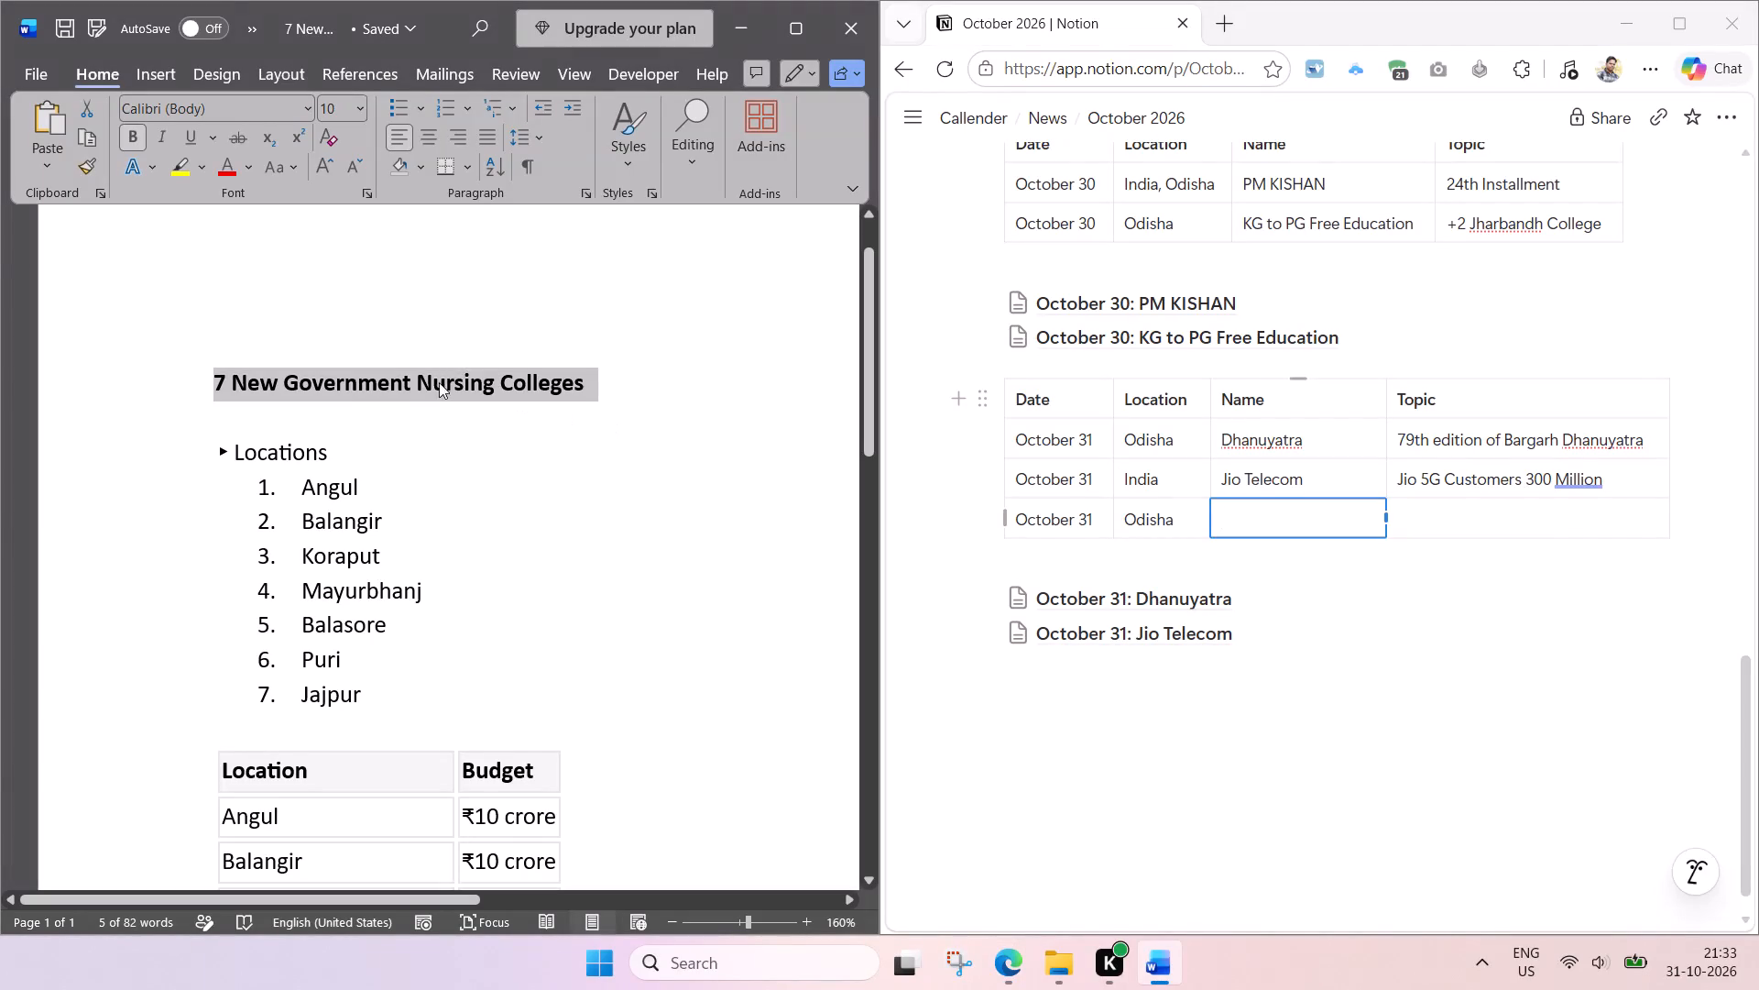
{"action": "left_click", "coordinate": [419, 390]}
{"action": "left_click_drag", "start_coordinate": [417, 373], "coordinate": [532, 375]}
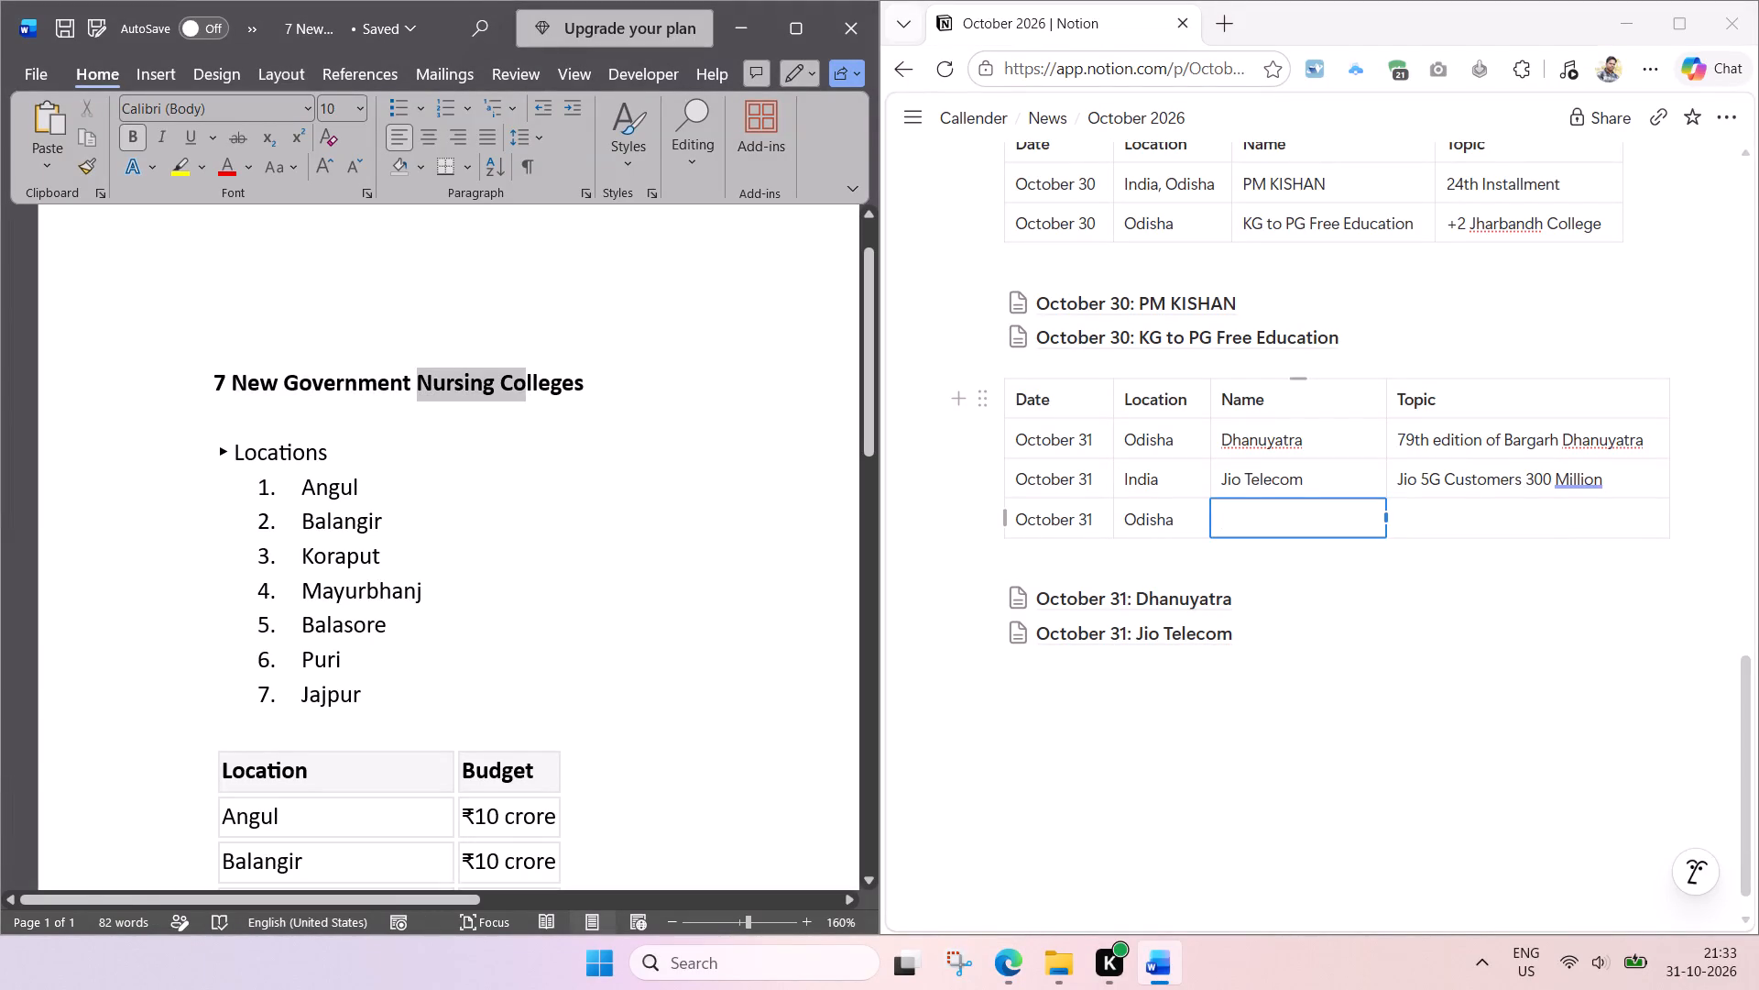
{"action": "left_click_drag", "start_coordinate": [532, 375], "coordinate": [574, 376]}
{"action": "key", "text": "ctrl+c"}
{"action": "left_click", "coordinate": [1315, 522]}
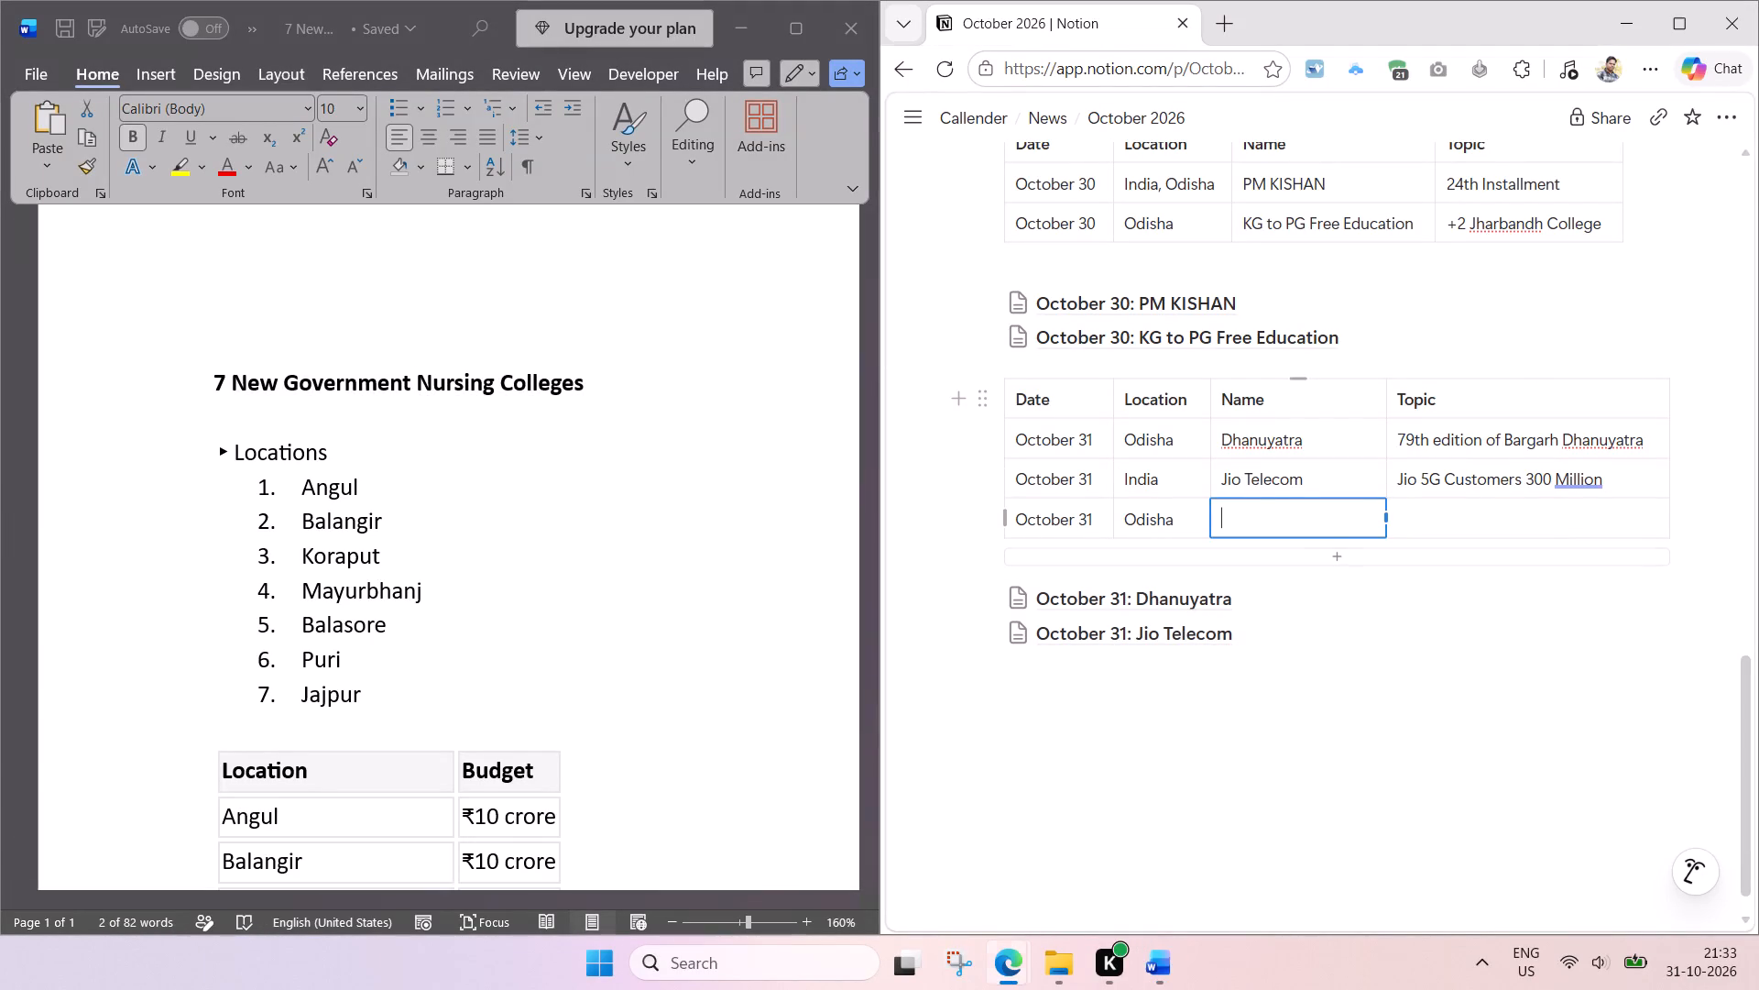
{"action": "key", "text": "ctrl+v"}
{"action": "key", "text": "ctrl+a"}
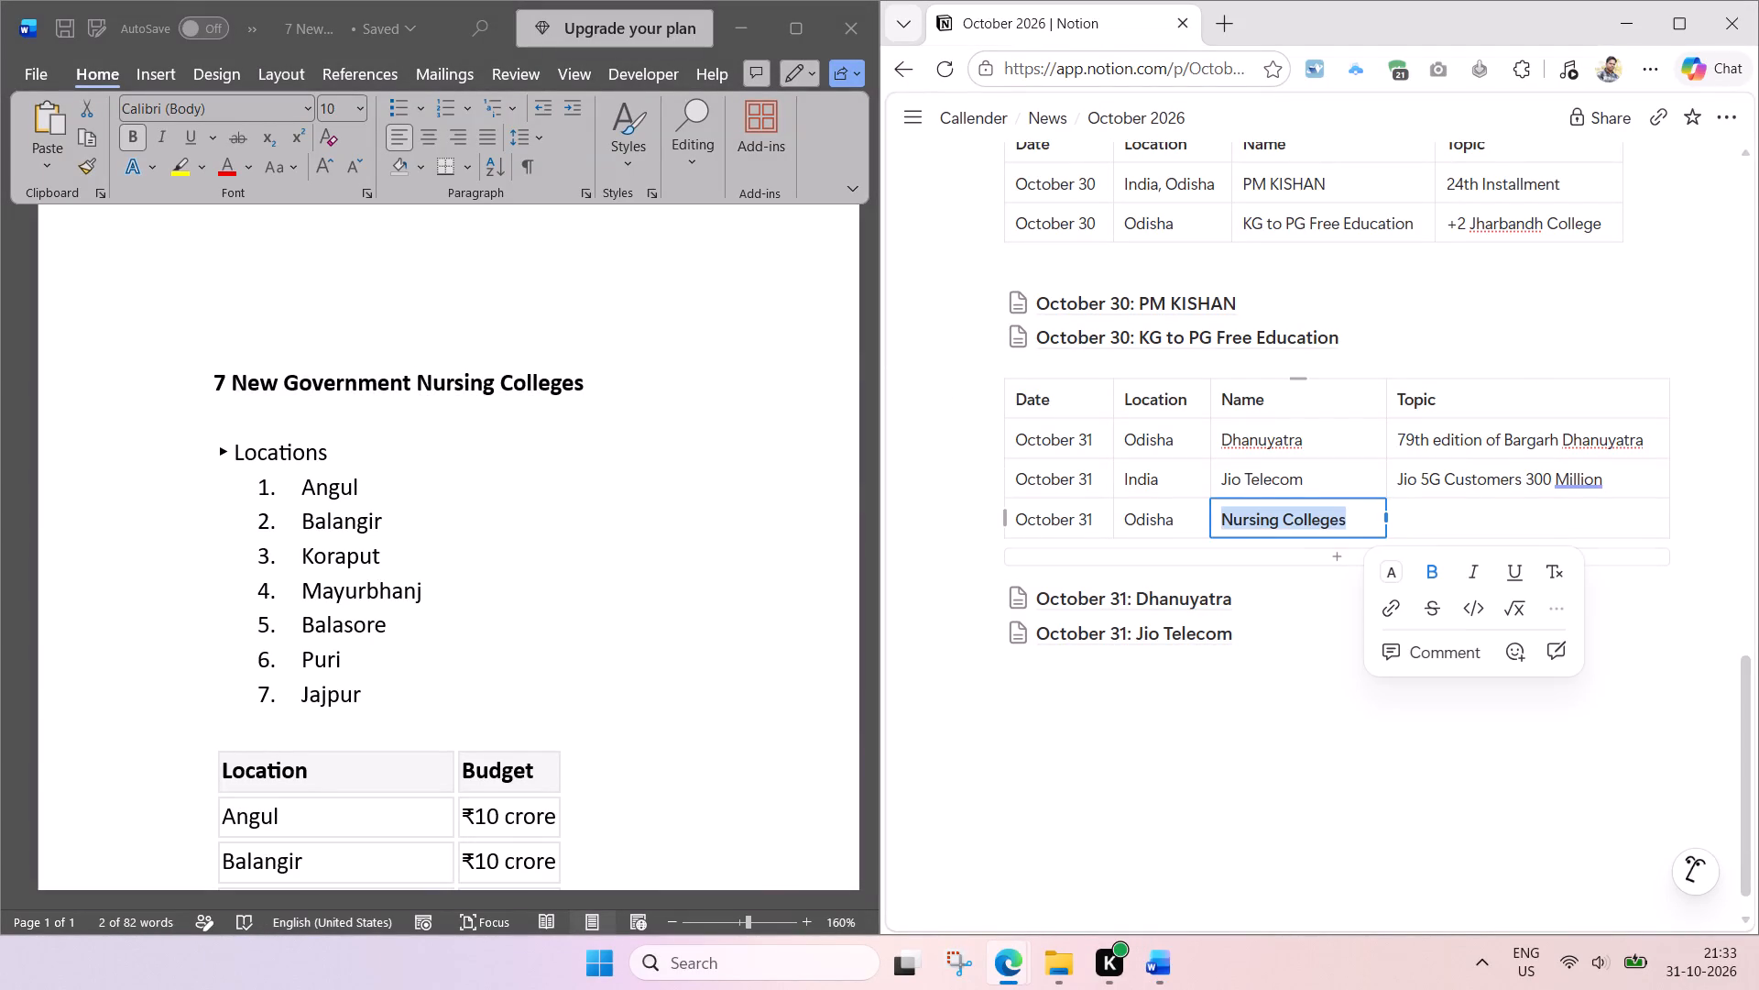
{"action": "key", "text": "ctrl+b"}
Fill the row's Topic cell with the copied heading "7 New Government Nursing Colleges" in non-bold text, and widen the Topic column slightly.
{"action": "left_click", "coordinate": [547, 404]}
{"action": "left_click", "coordinate": [581, 388]}
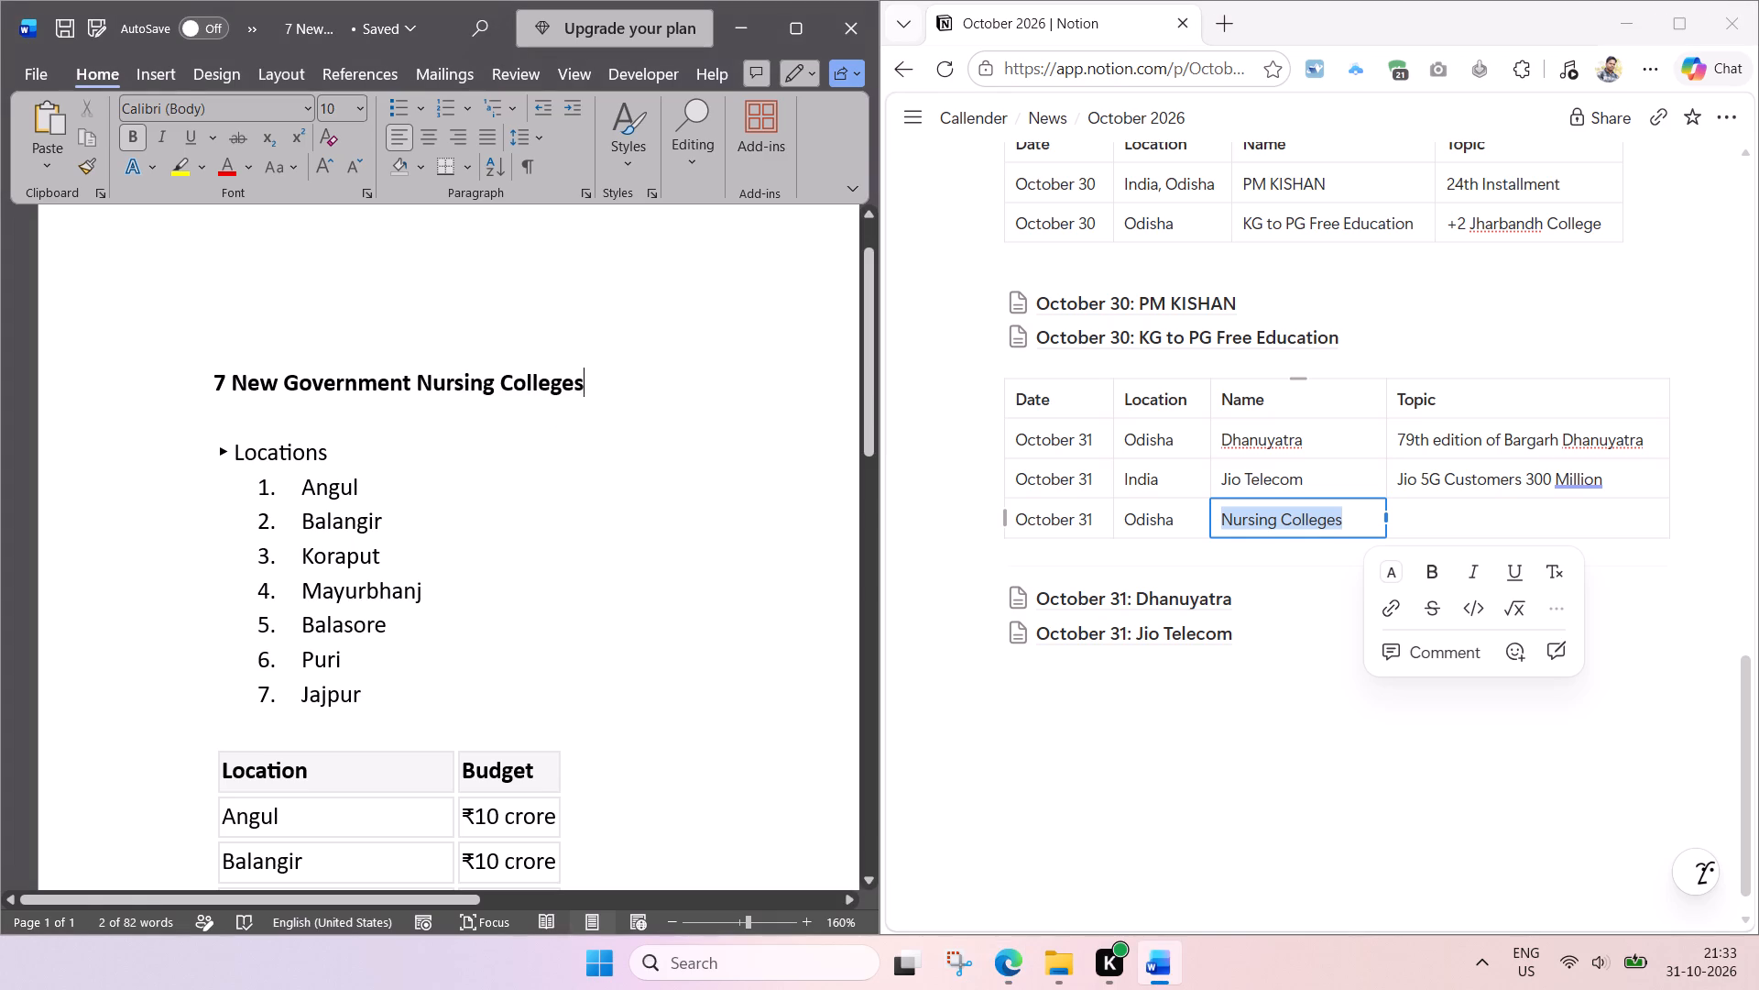
{"action": "left_click_drag", "start_coordinate": [588, 385], "coordinate": [209, 380]}
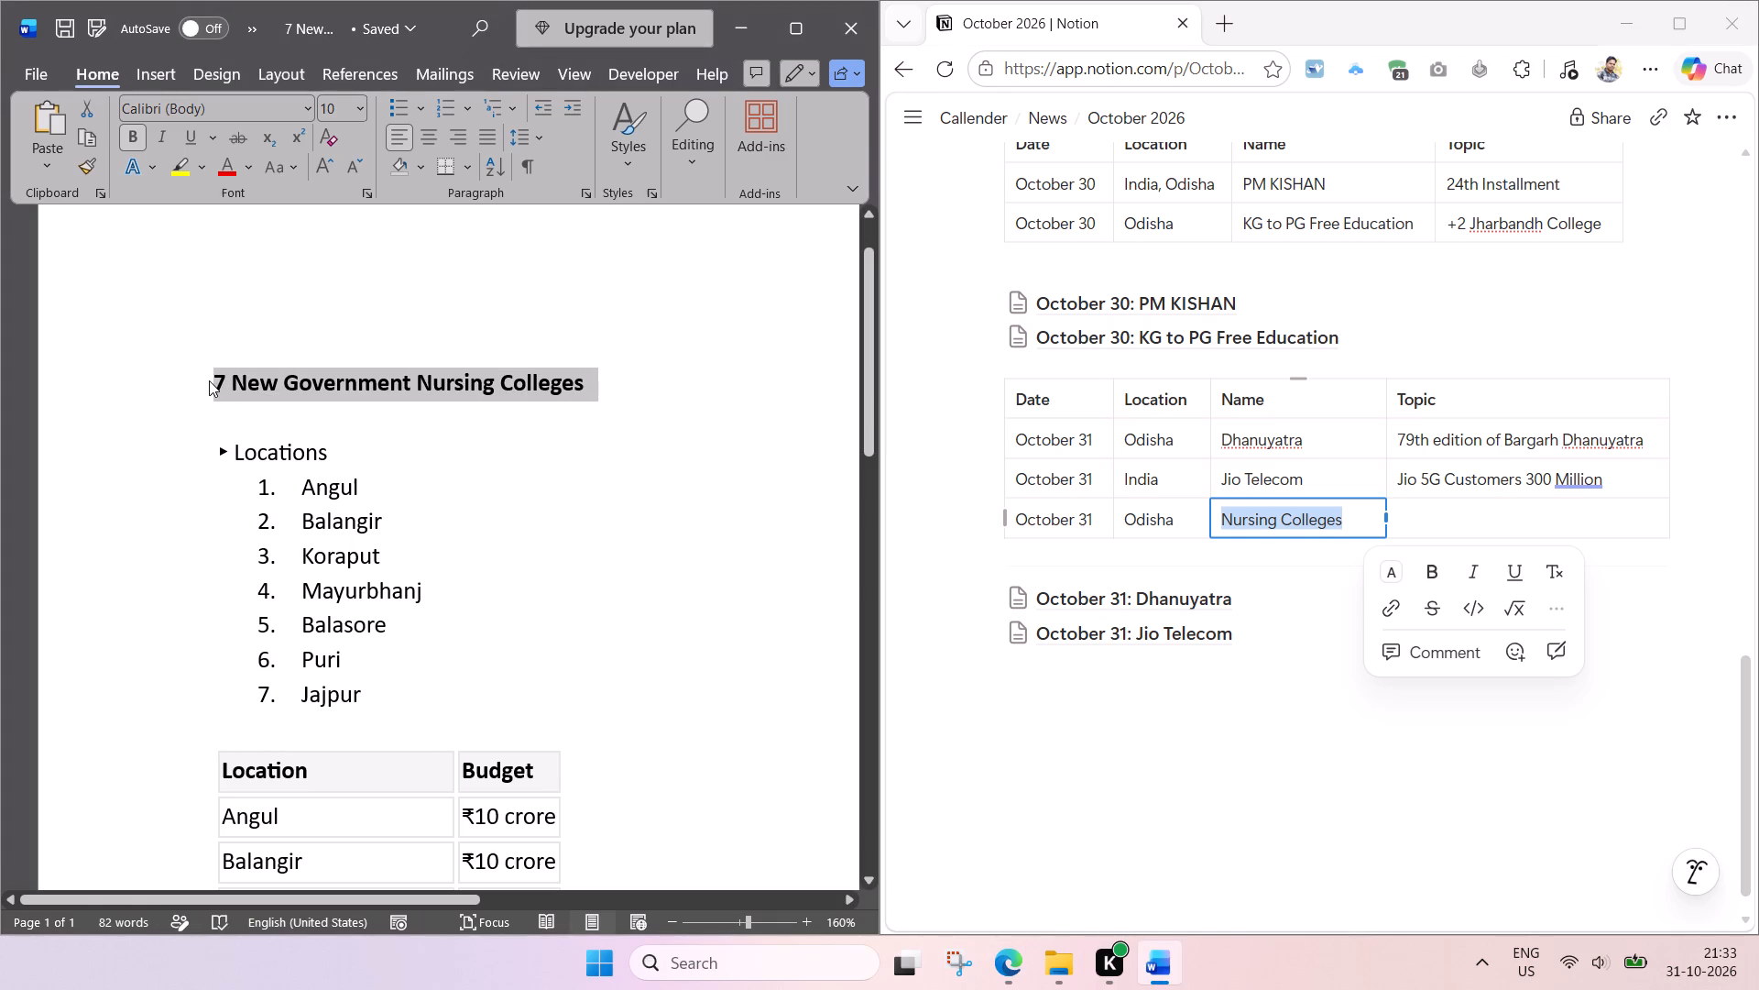
{"action": "key", "text": "ctrl+c"}
{"action": "left_click", "coordinate": [1500, 519]}
{"action": "key", "text": "ctrl+v"}
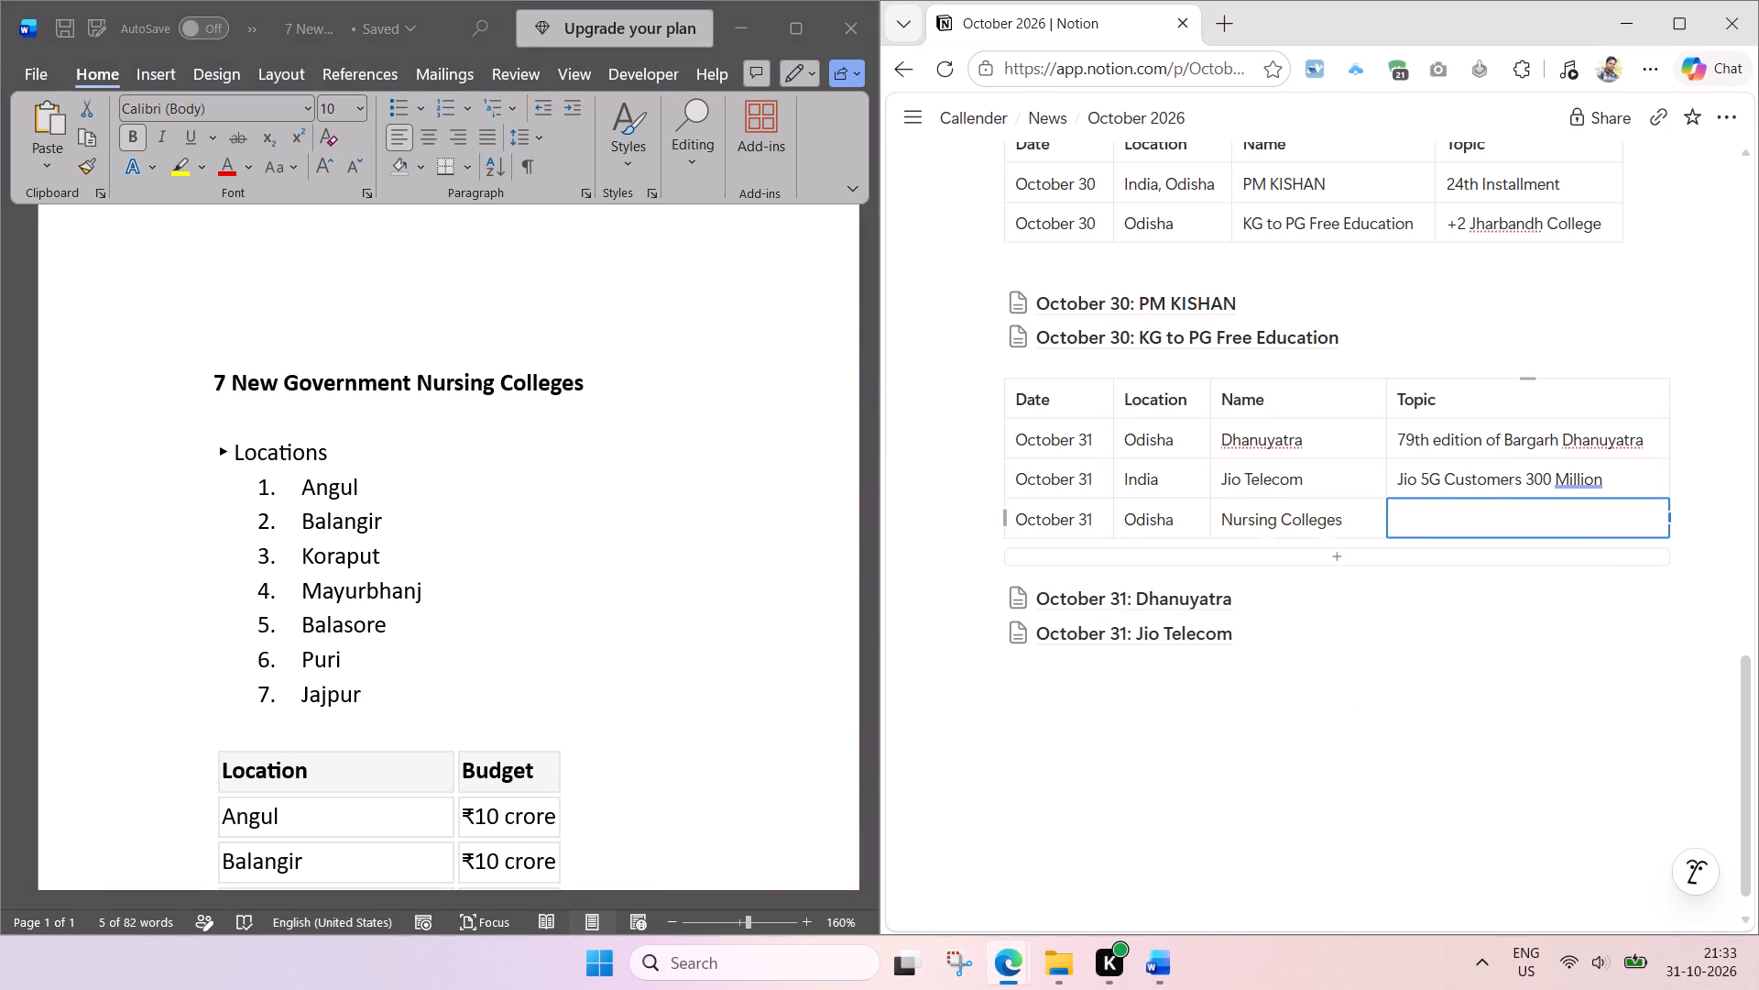
{"action": "key", "text": "ctrl+a"}
{"action": "key", "text": "ctrl+b"}
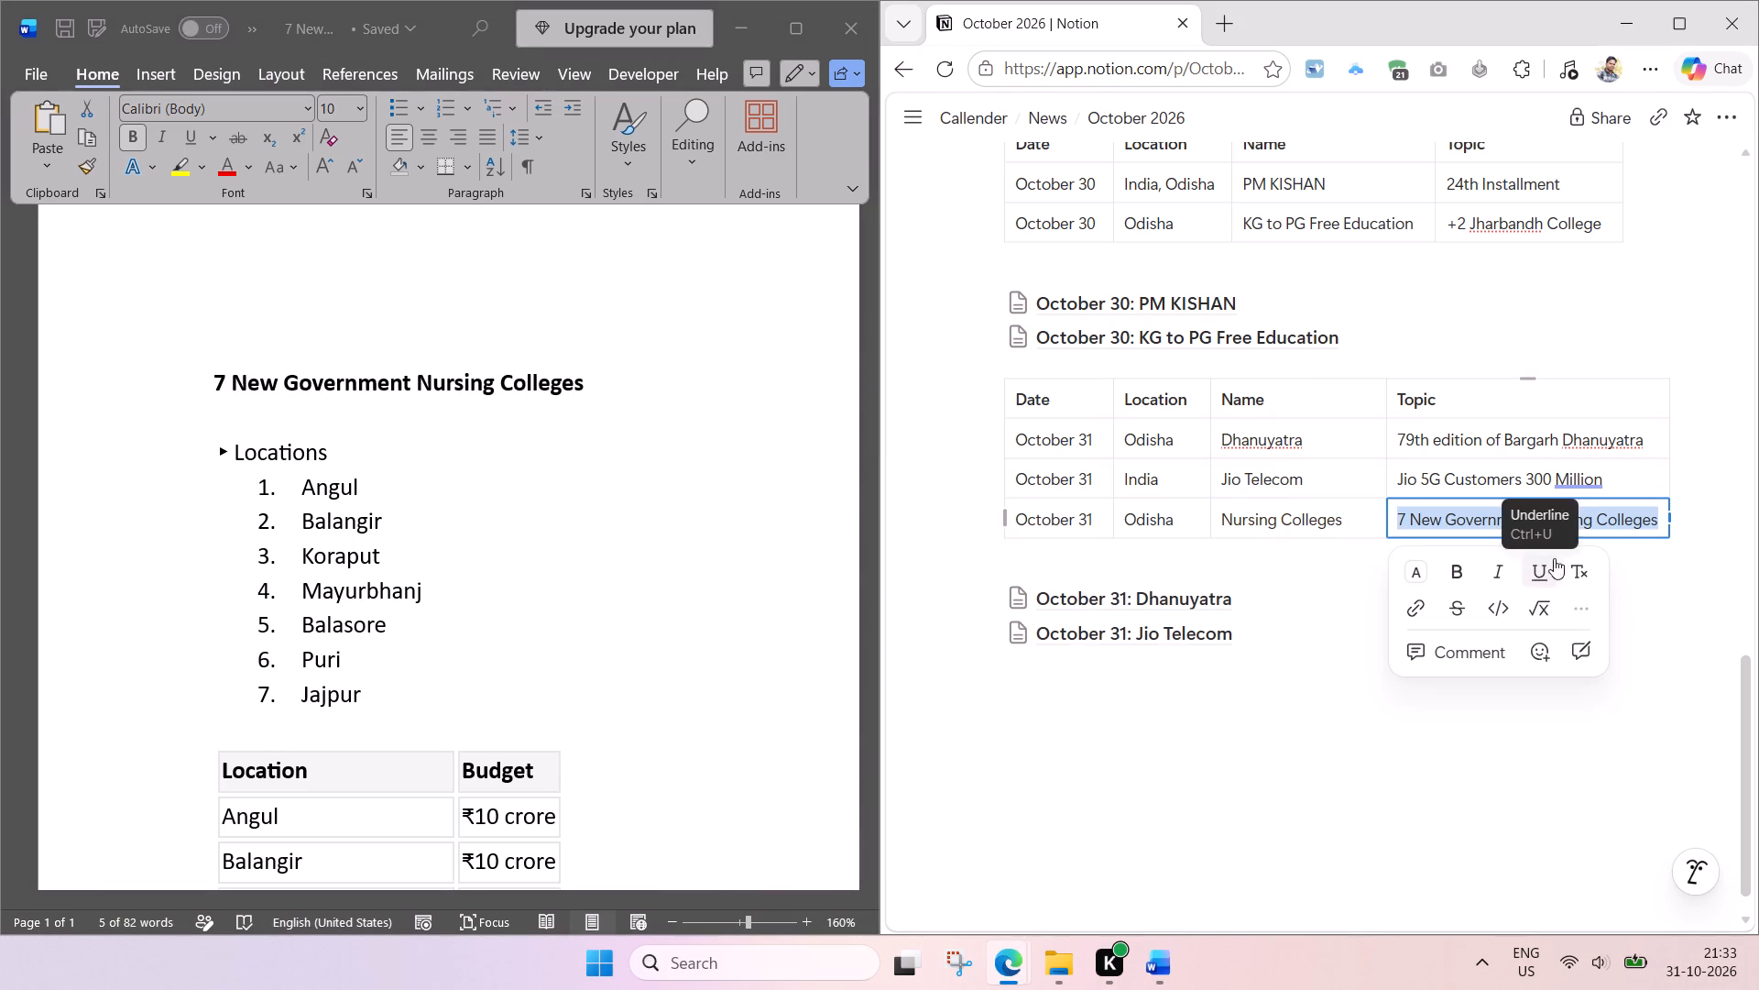
{"action": "left_click", "coordinate": [1661, 588]}
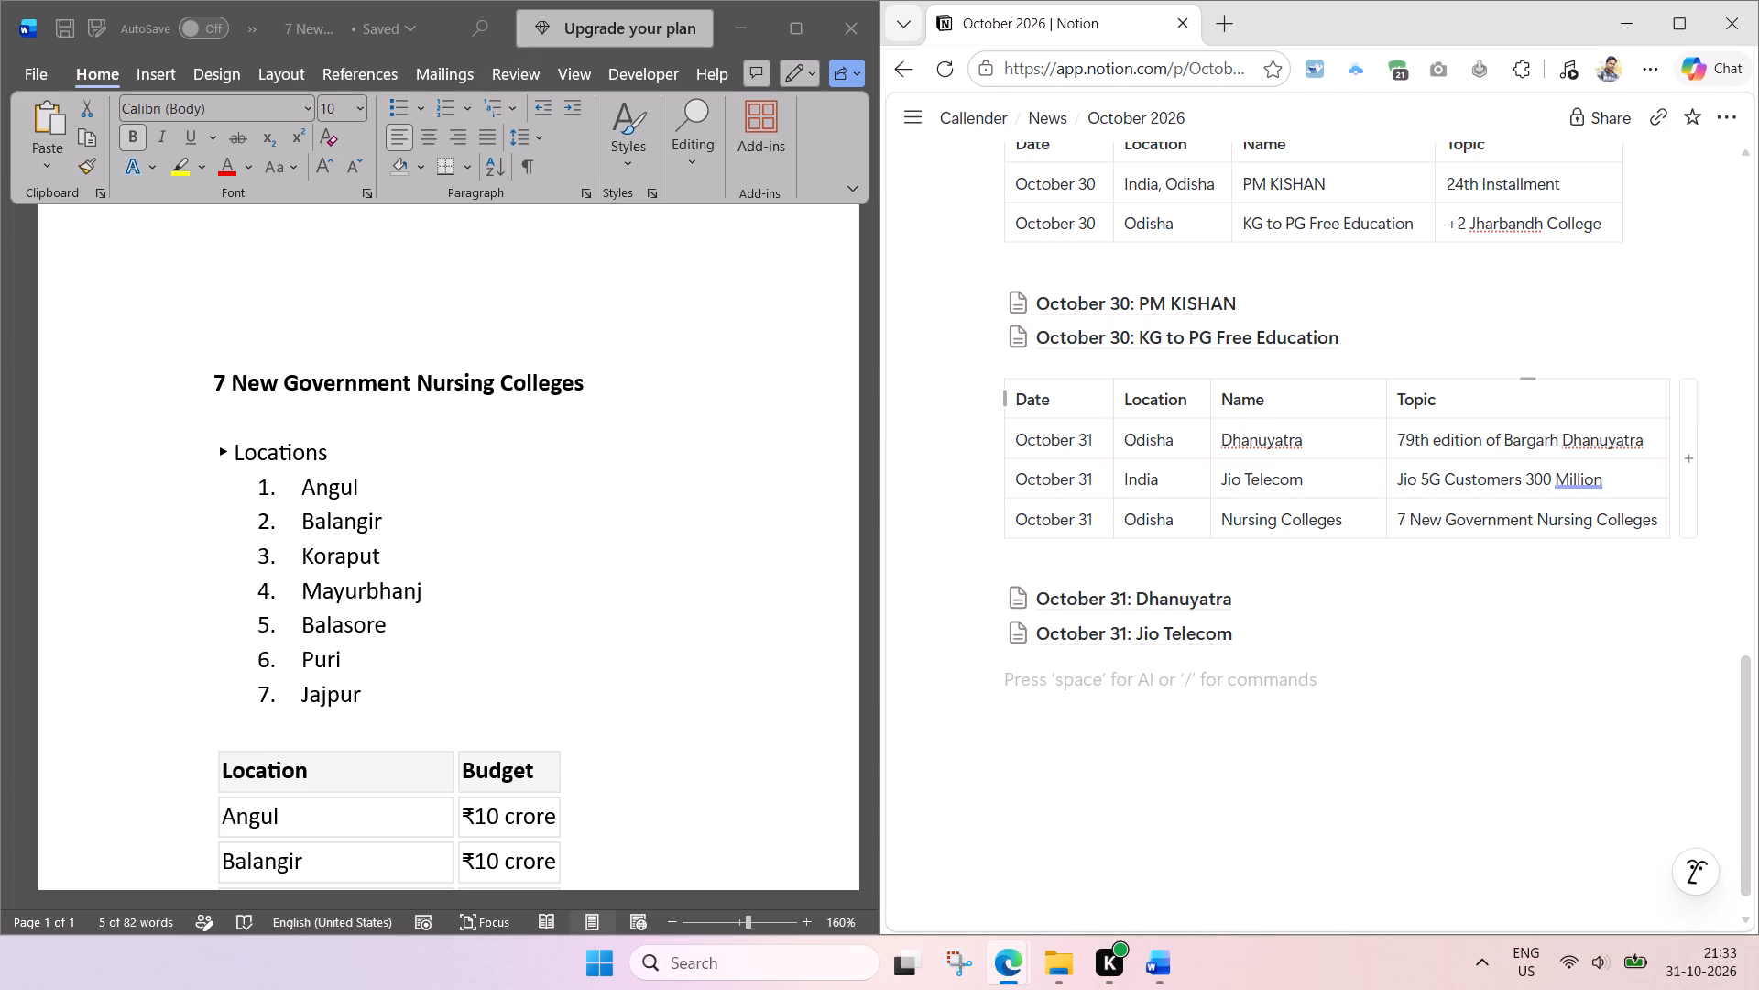
{"action": "left_click_drag", "start_coordinate": [1668, 397], "coordinate": [1681, 392]}
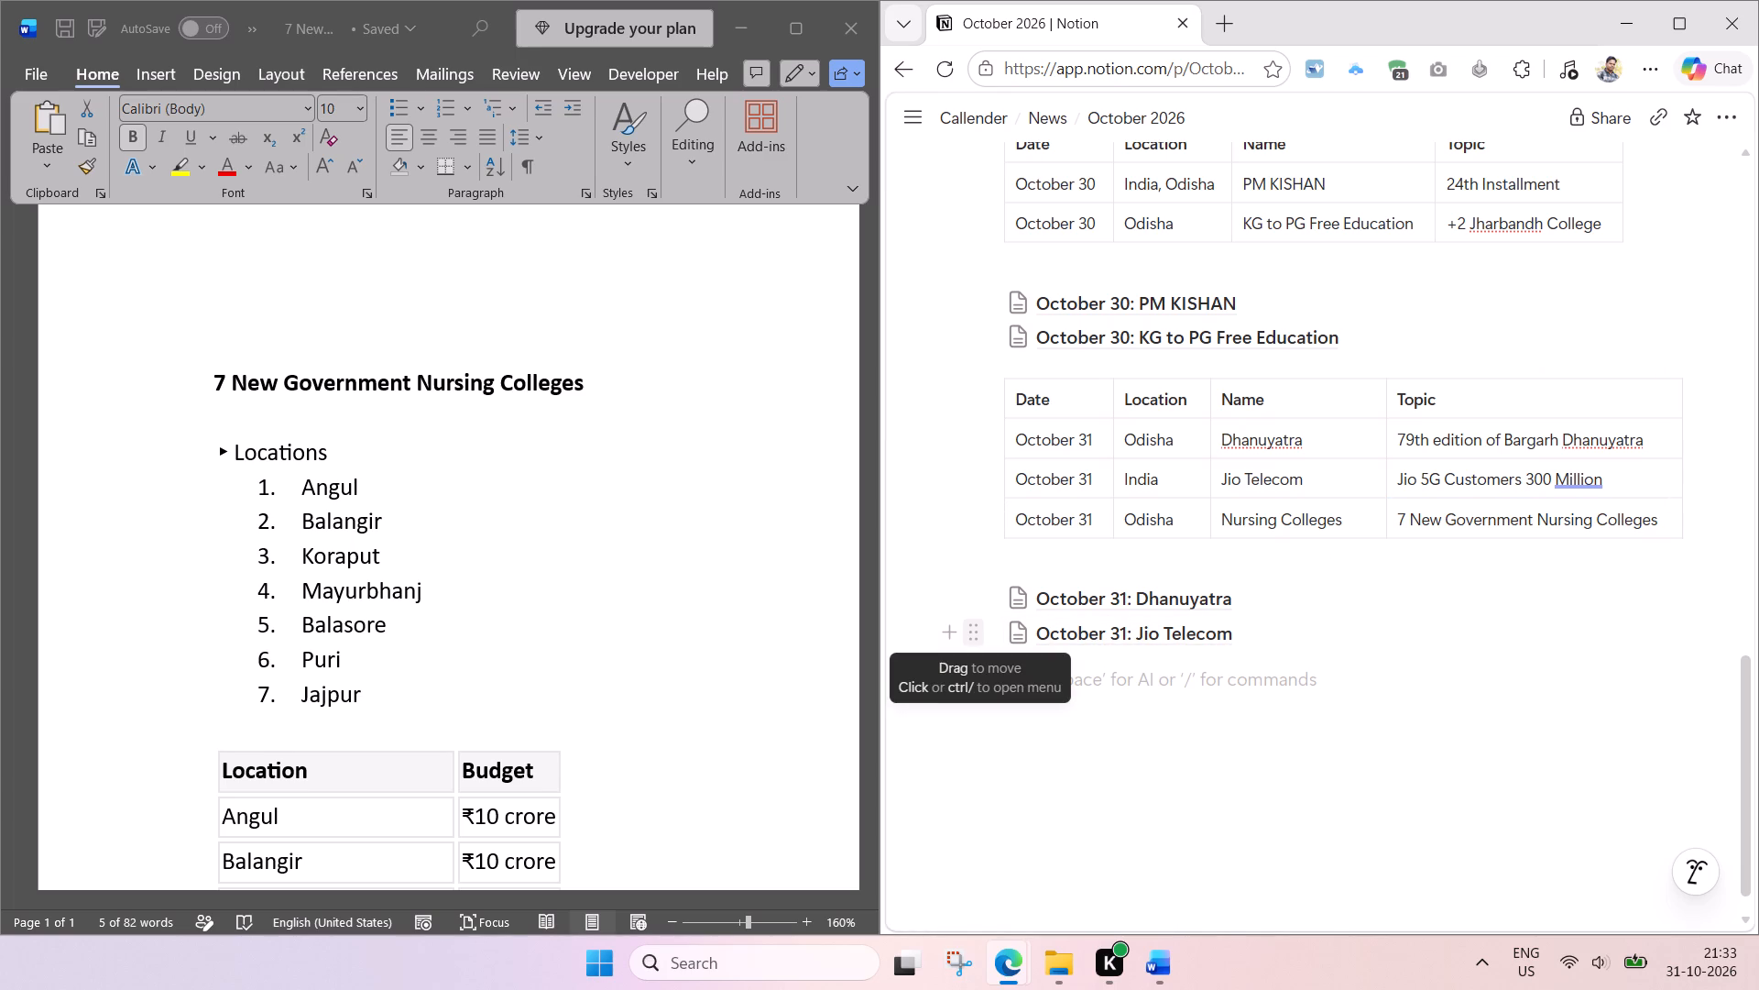
Duplicate the October 31: Jio Telecom page and retitle the copy "October 31: Nursing Colleges", using the Name cell's text.
{"action": "left_click", "coordinate": [979, 636]}
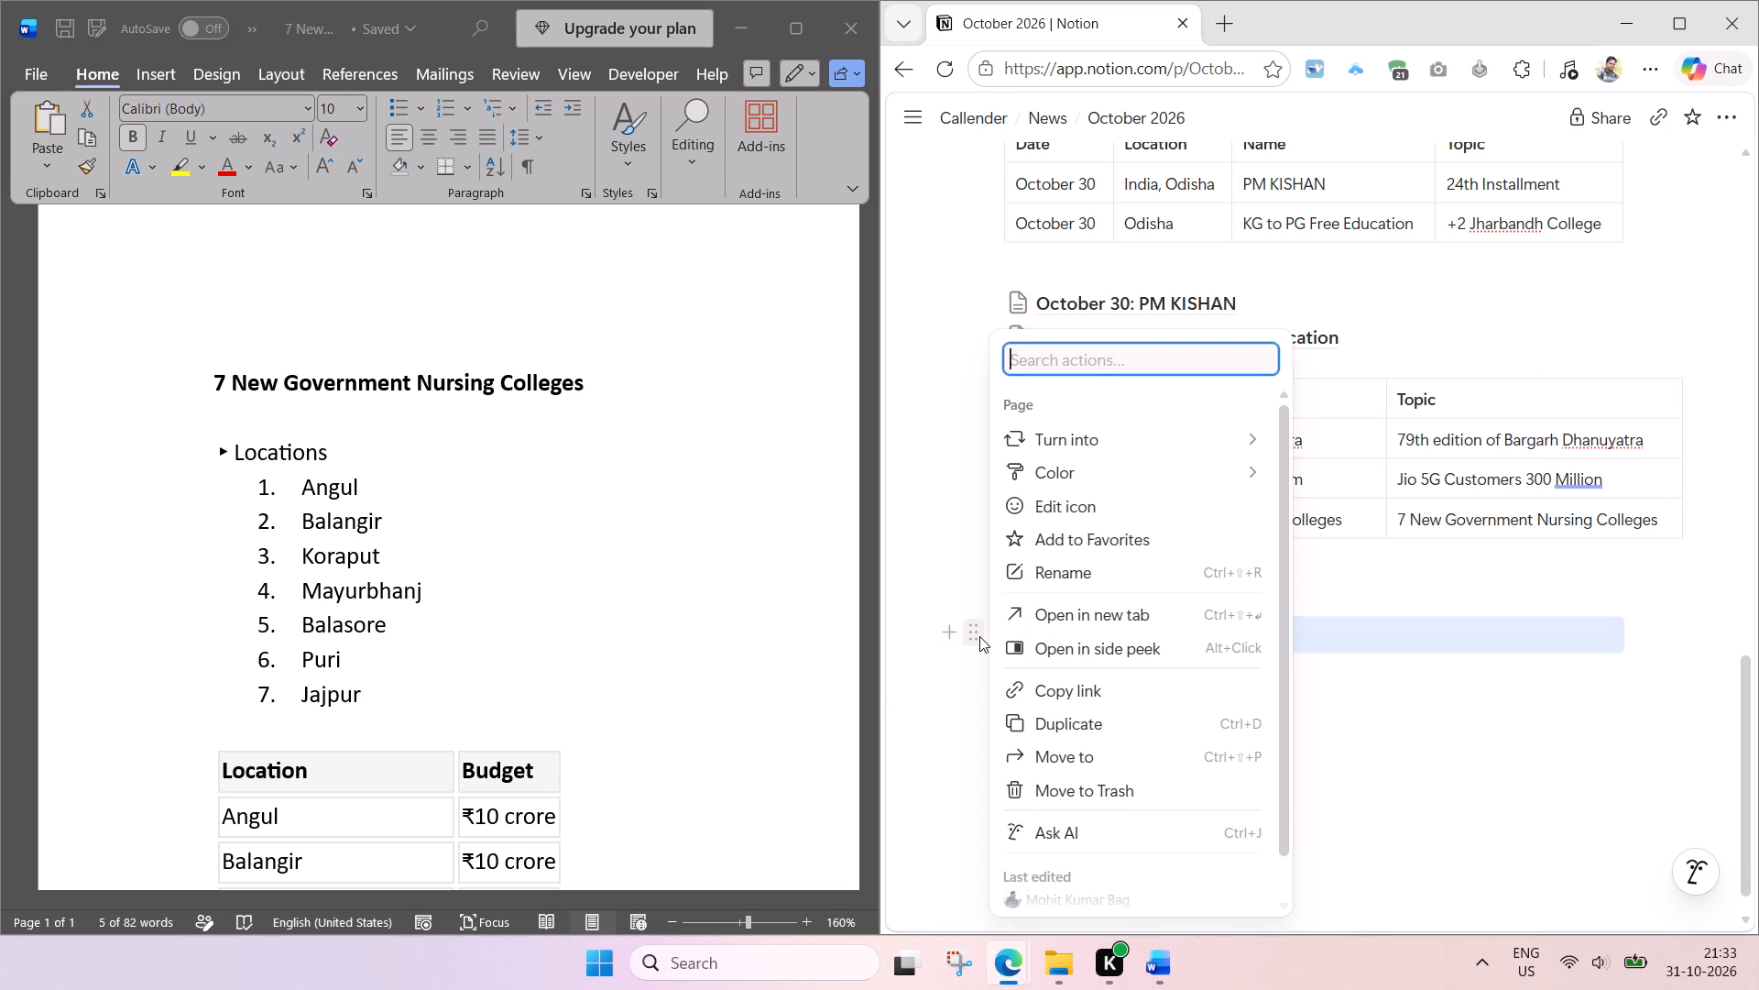
{"action": "left_click", "coordinate": [1046, 721]}
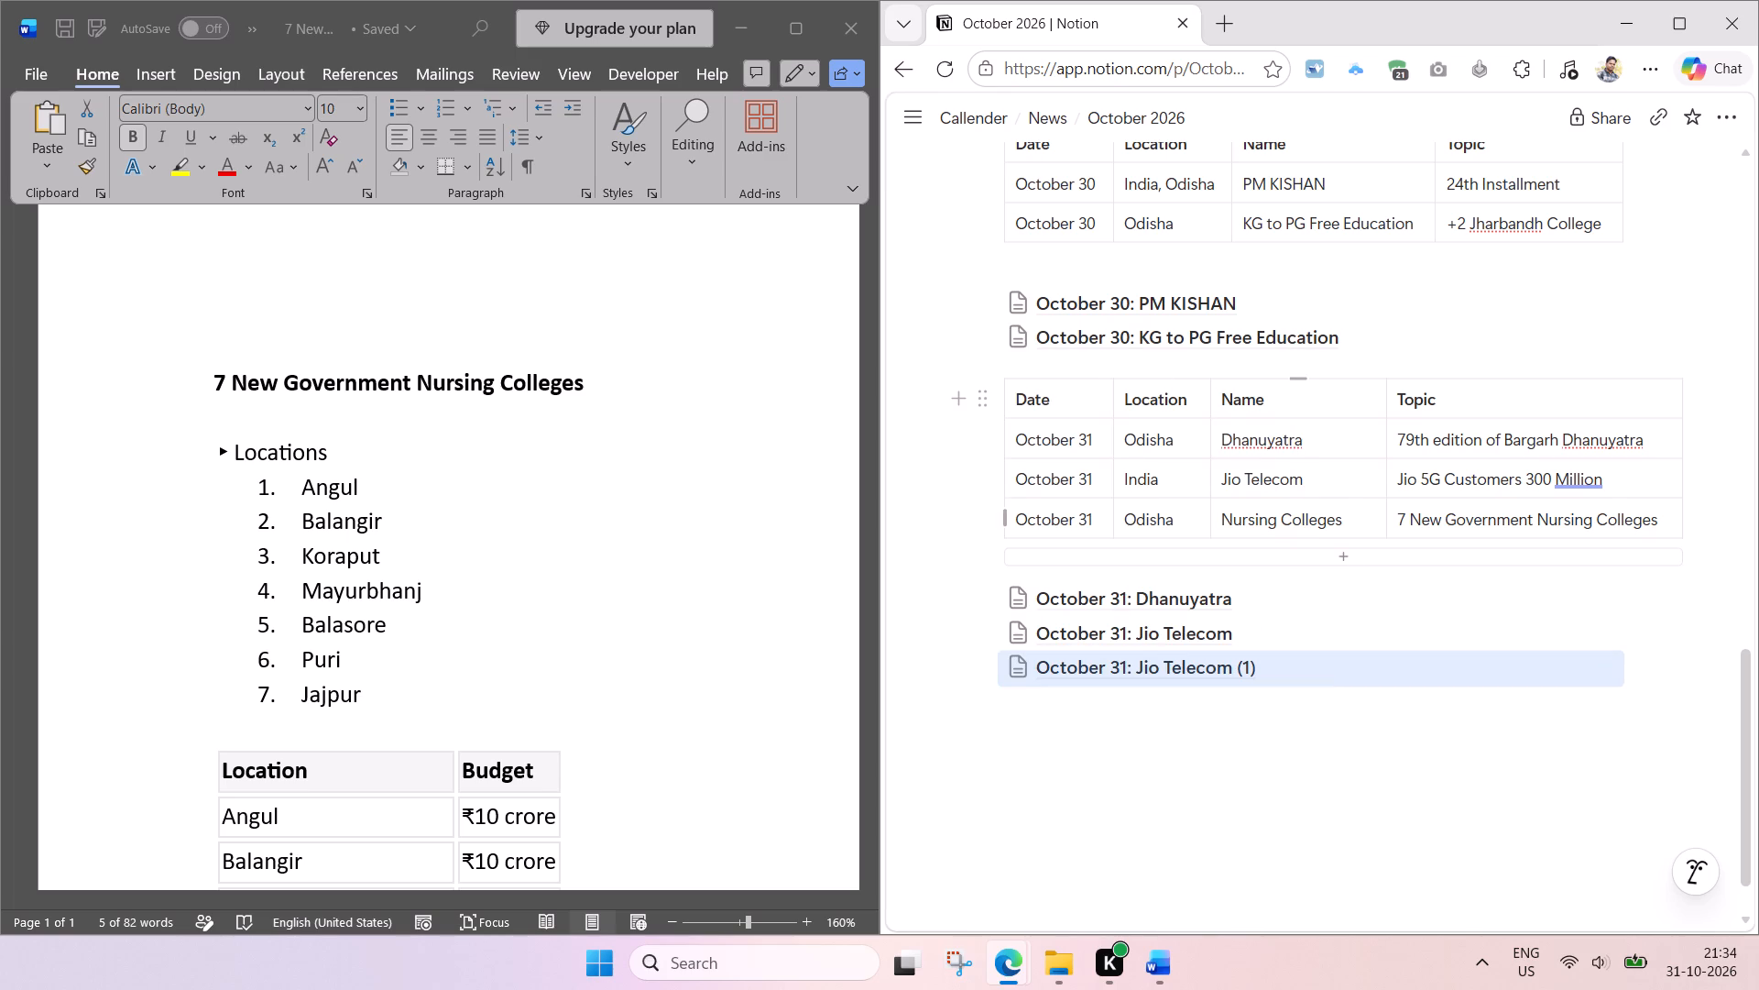
{"action": "left_click", "coordinate": [1356, 523]}
{"action": "key", "text": "ctrl+a"}
{"action": "key", "text": "ctrl+c"}
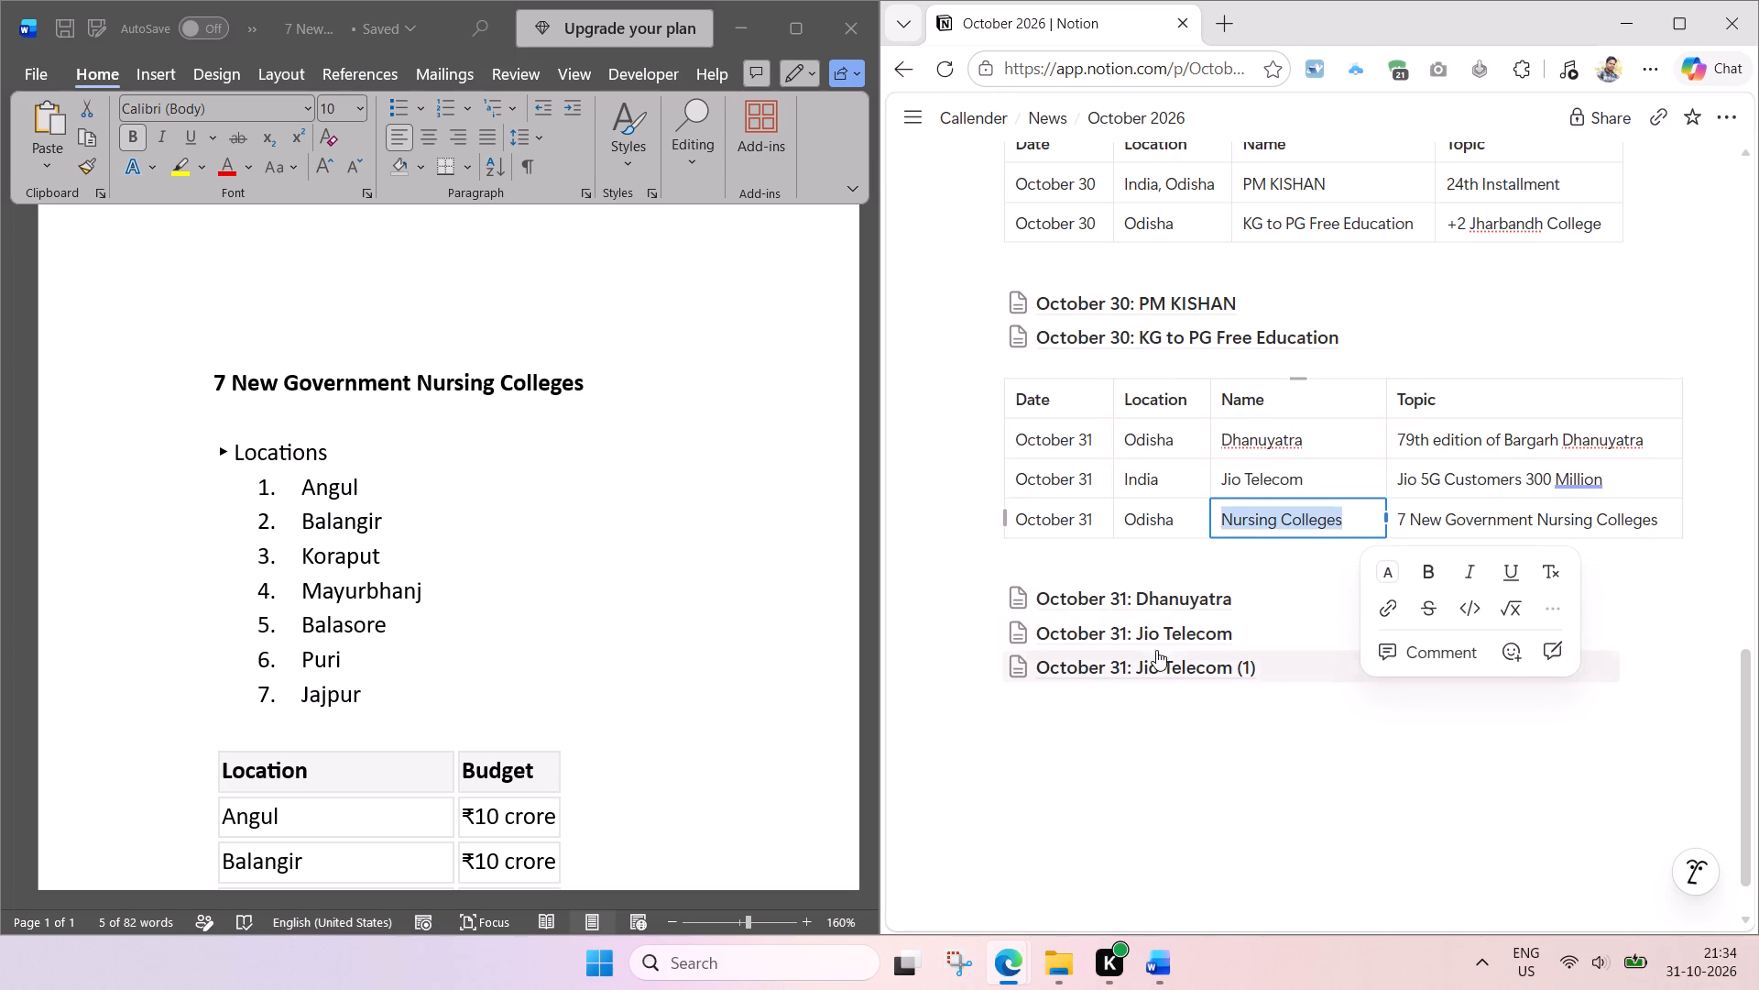
{"action": "left_click", "coordinate": [1153, 675]}
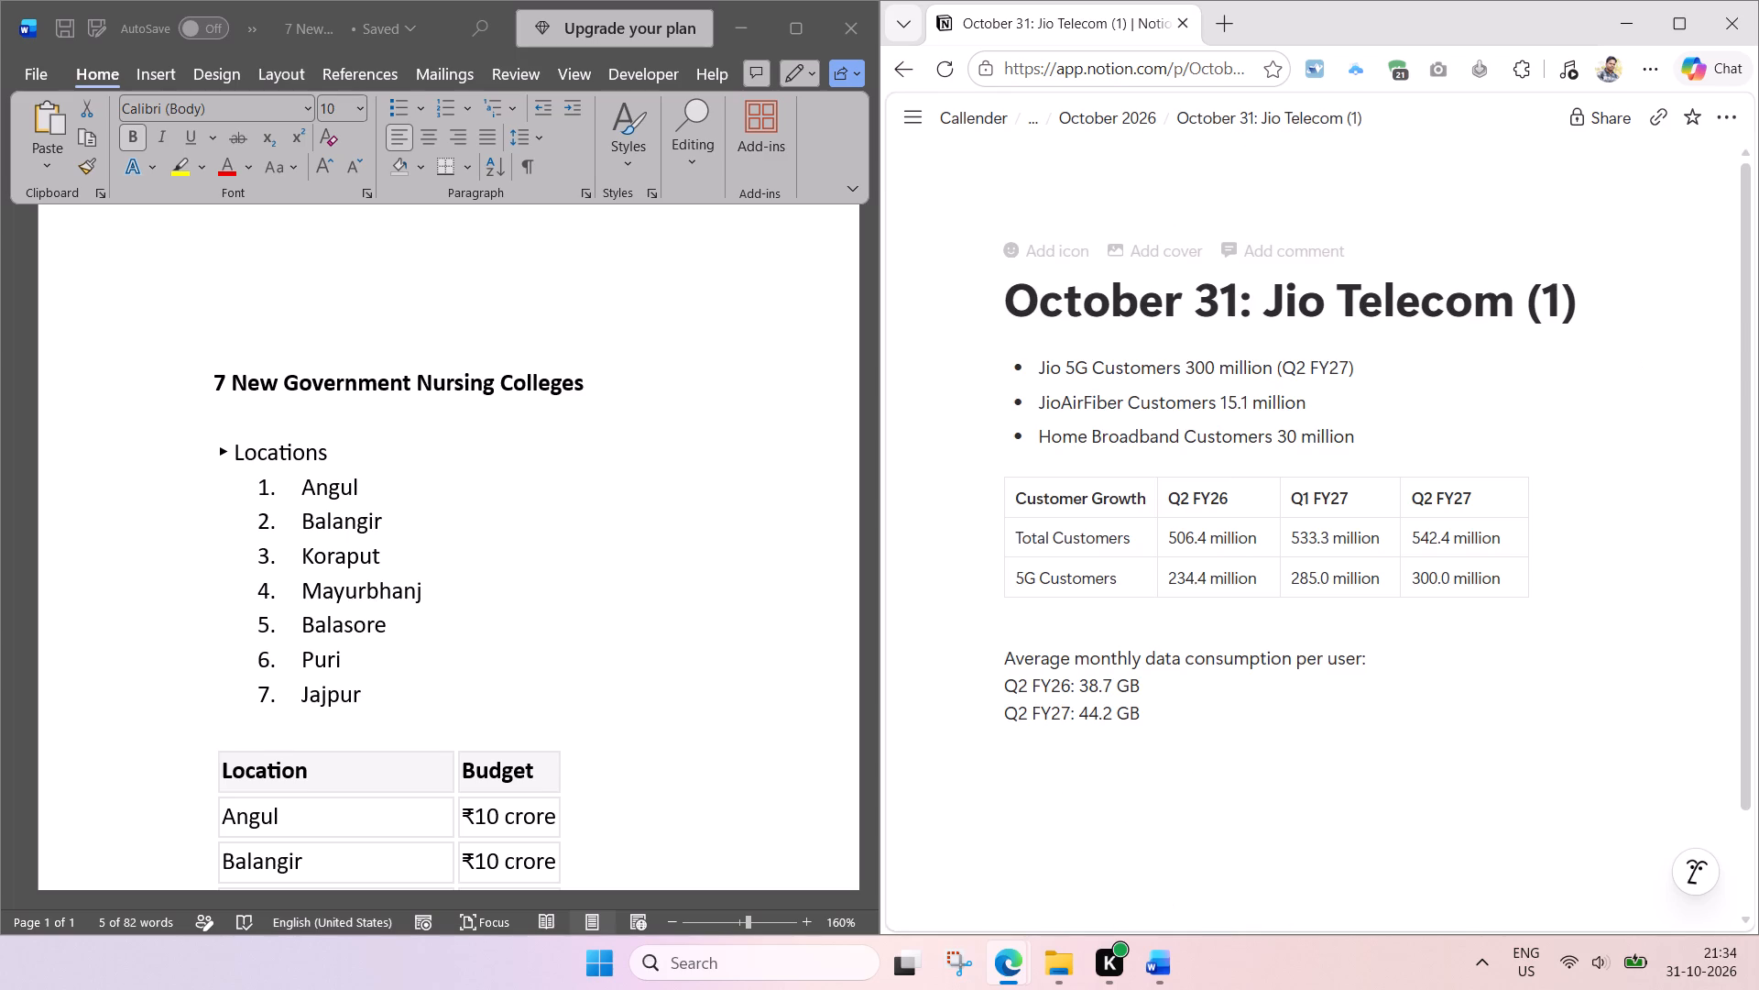
{"action": "left_click_drag", "start_coordinate": [1589, 301], "coordinate": [1274, 312]}
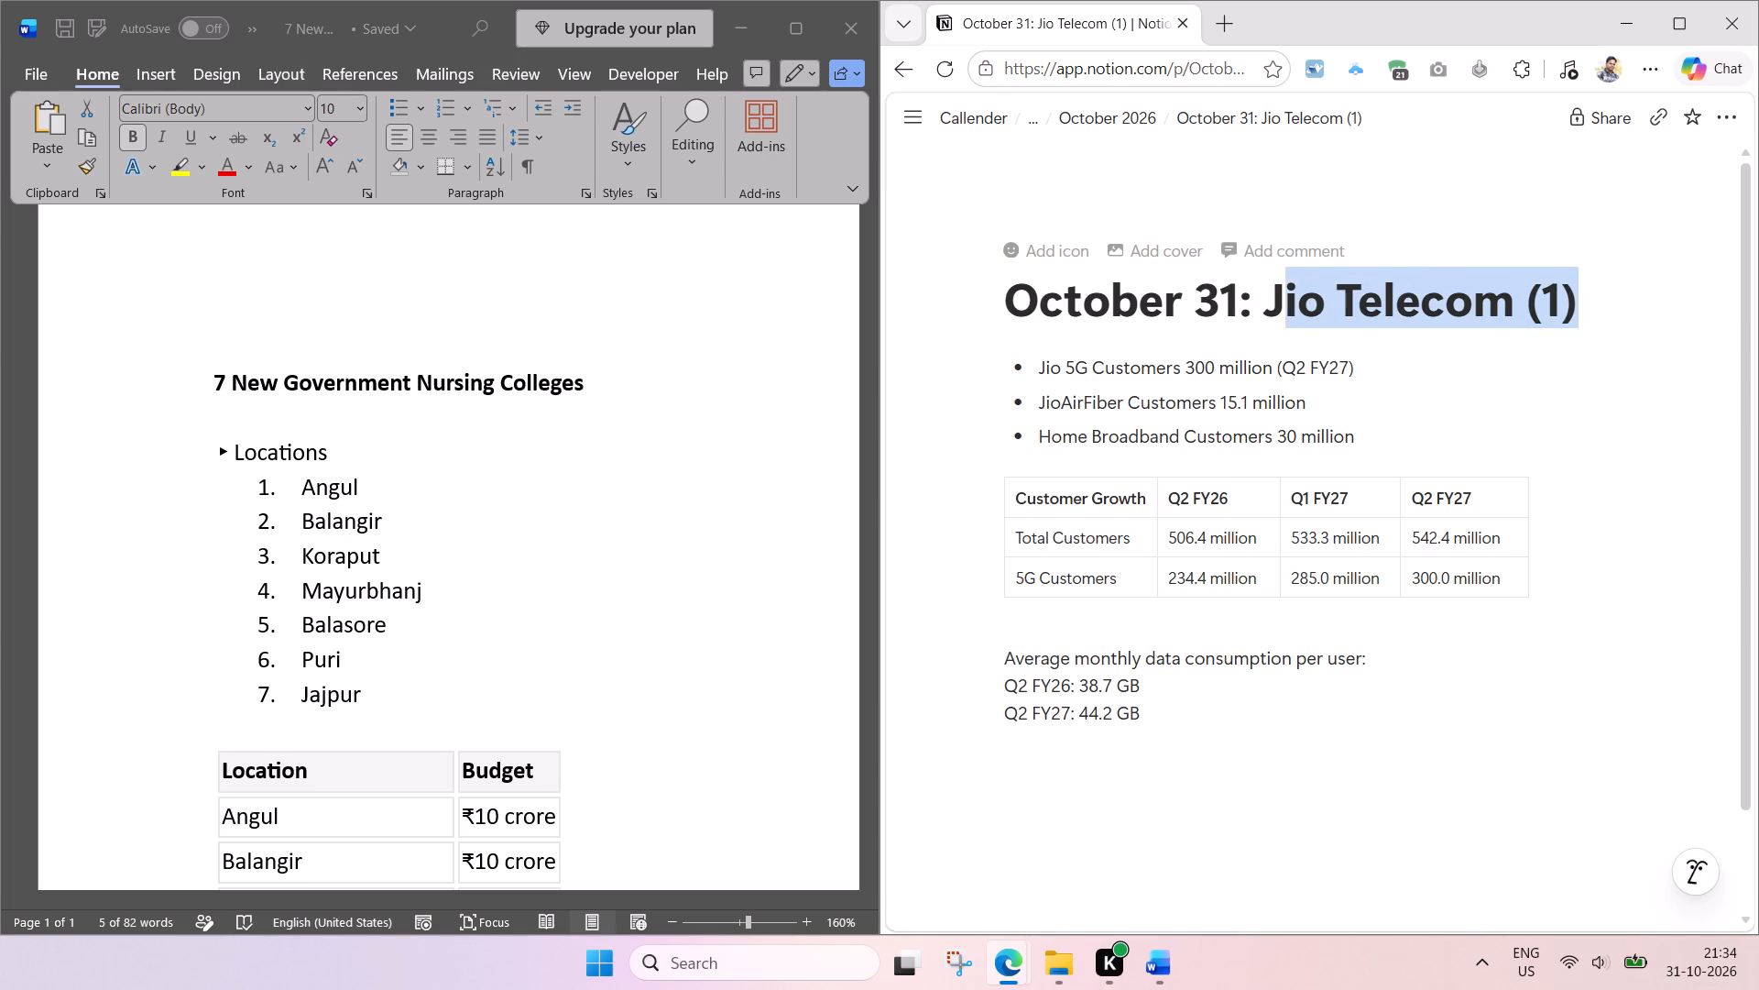
{"action": "left_click_drag", "start_coordinate": [1274, 312], "coordinate": [1266, 312]}
{"action": "key", "text": "ctrl+v"}
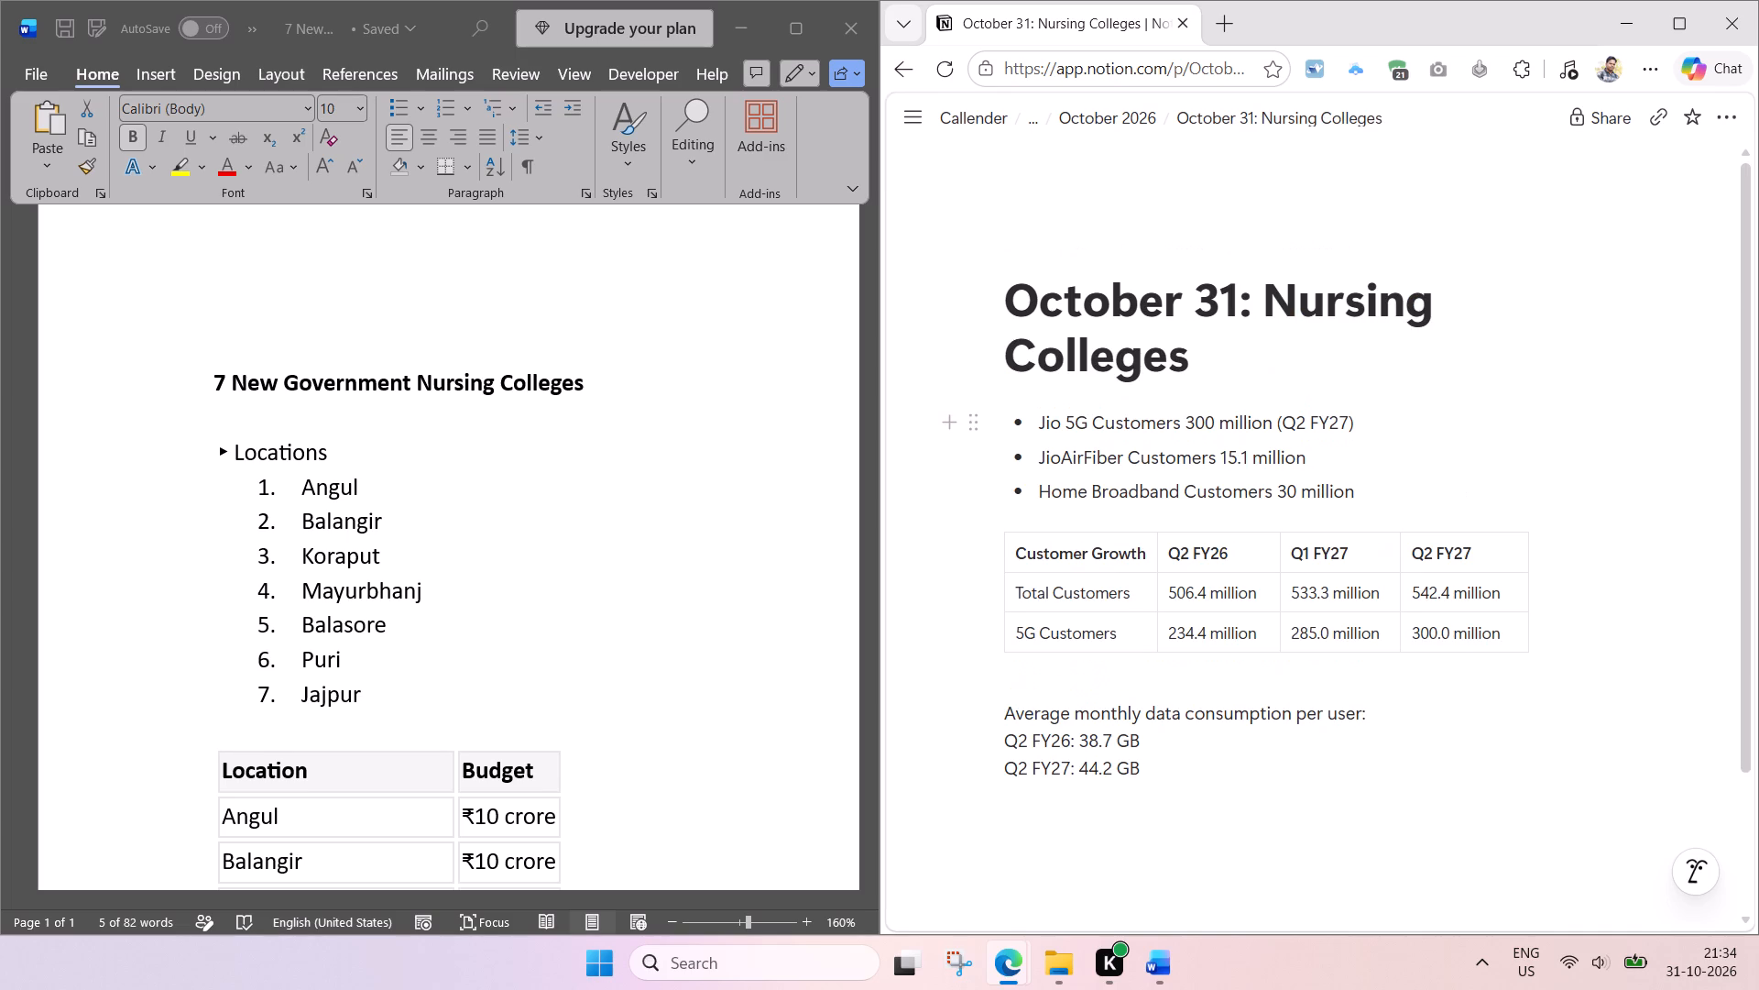
Delete the Jio bullets and monthly data consumption lines from the duplicated page, and empty all cells of the customer growth table.
{"action": "key", "text": "Return"}
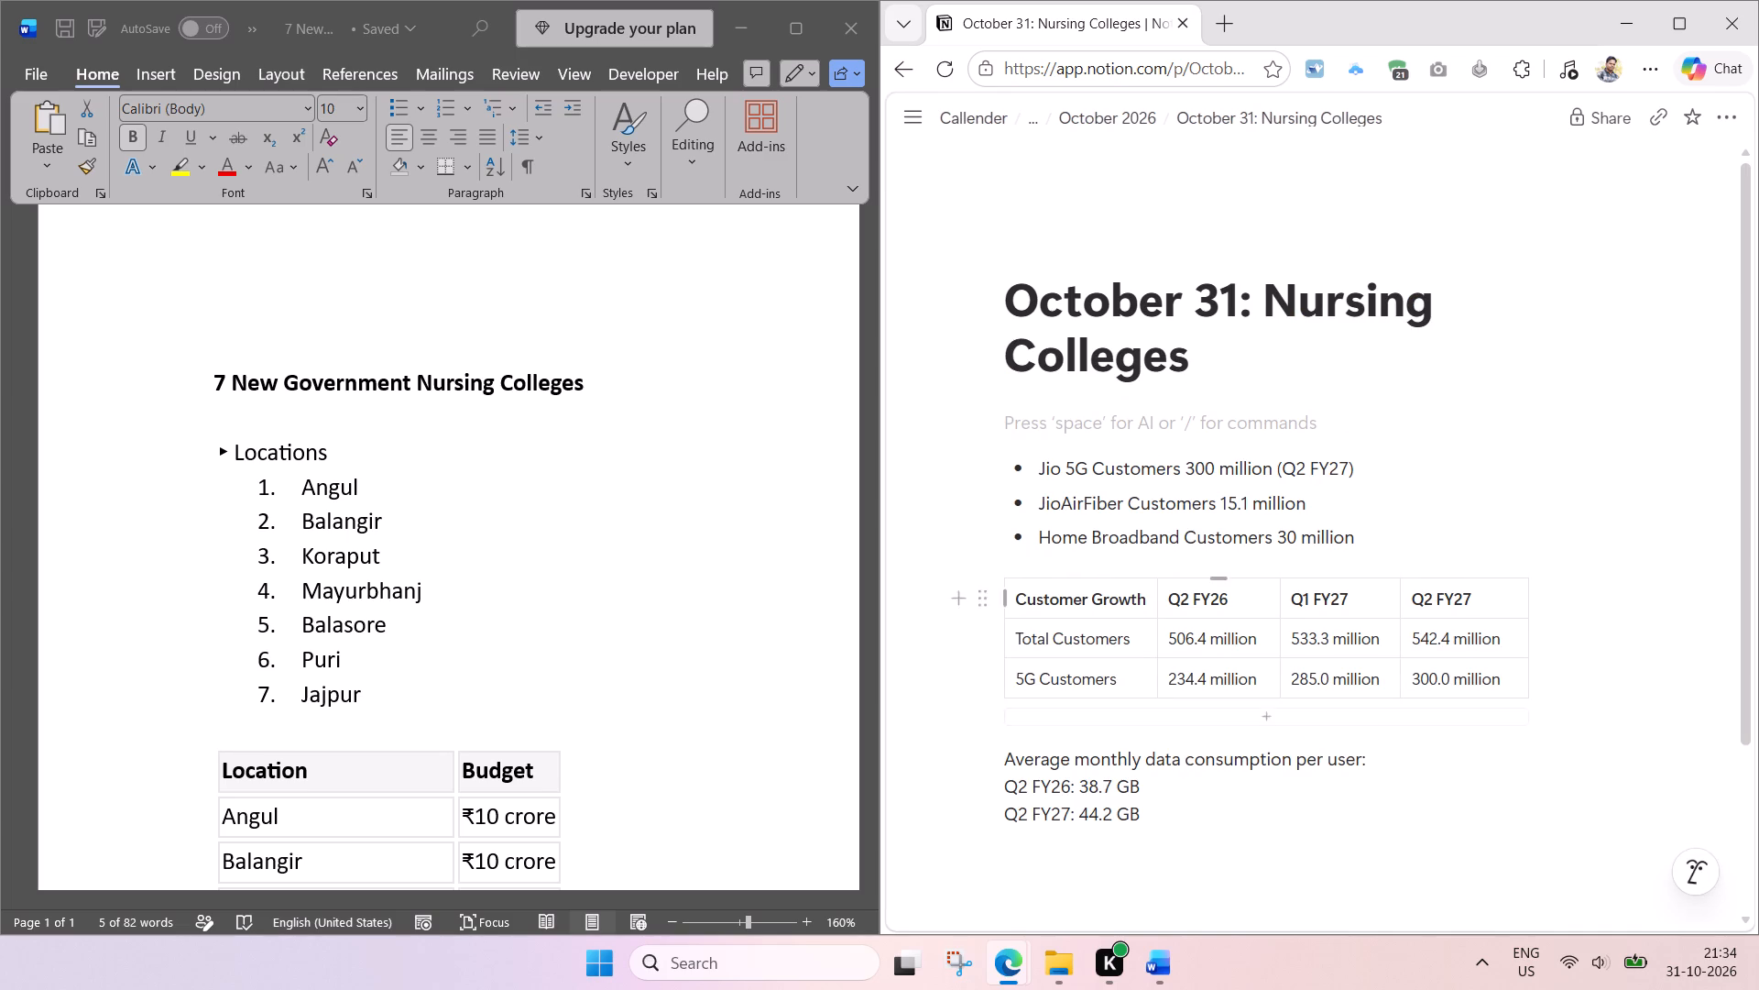
{"action": "left_click_drag", "start_coordinate": [931, 429], "coordinate": [1195, 527]}
{"action": "key", "text": "Delete"}
{"action": "left_click_drag", "start_coordinate": [919, 597], "coordinate": [1119, 661]}
{"action": "key", "text": "Delete"}
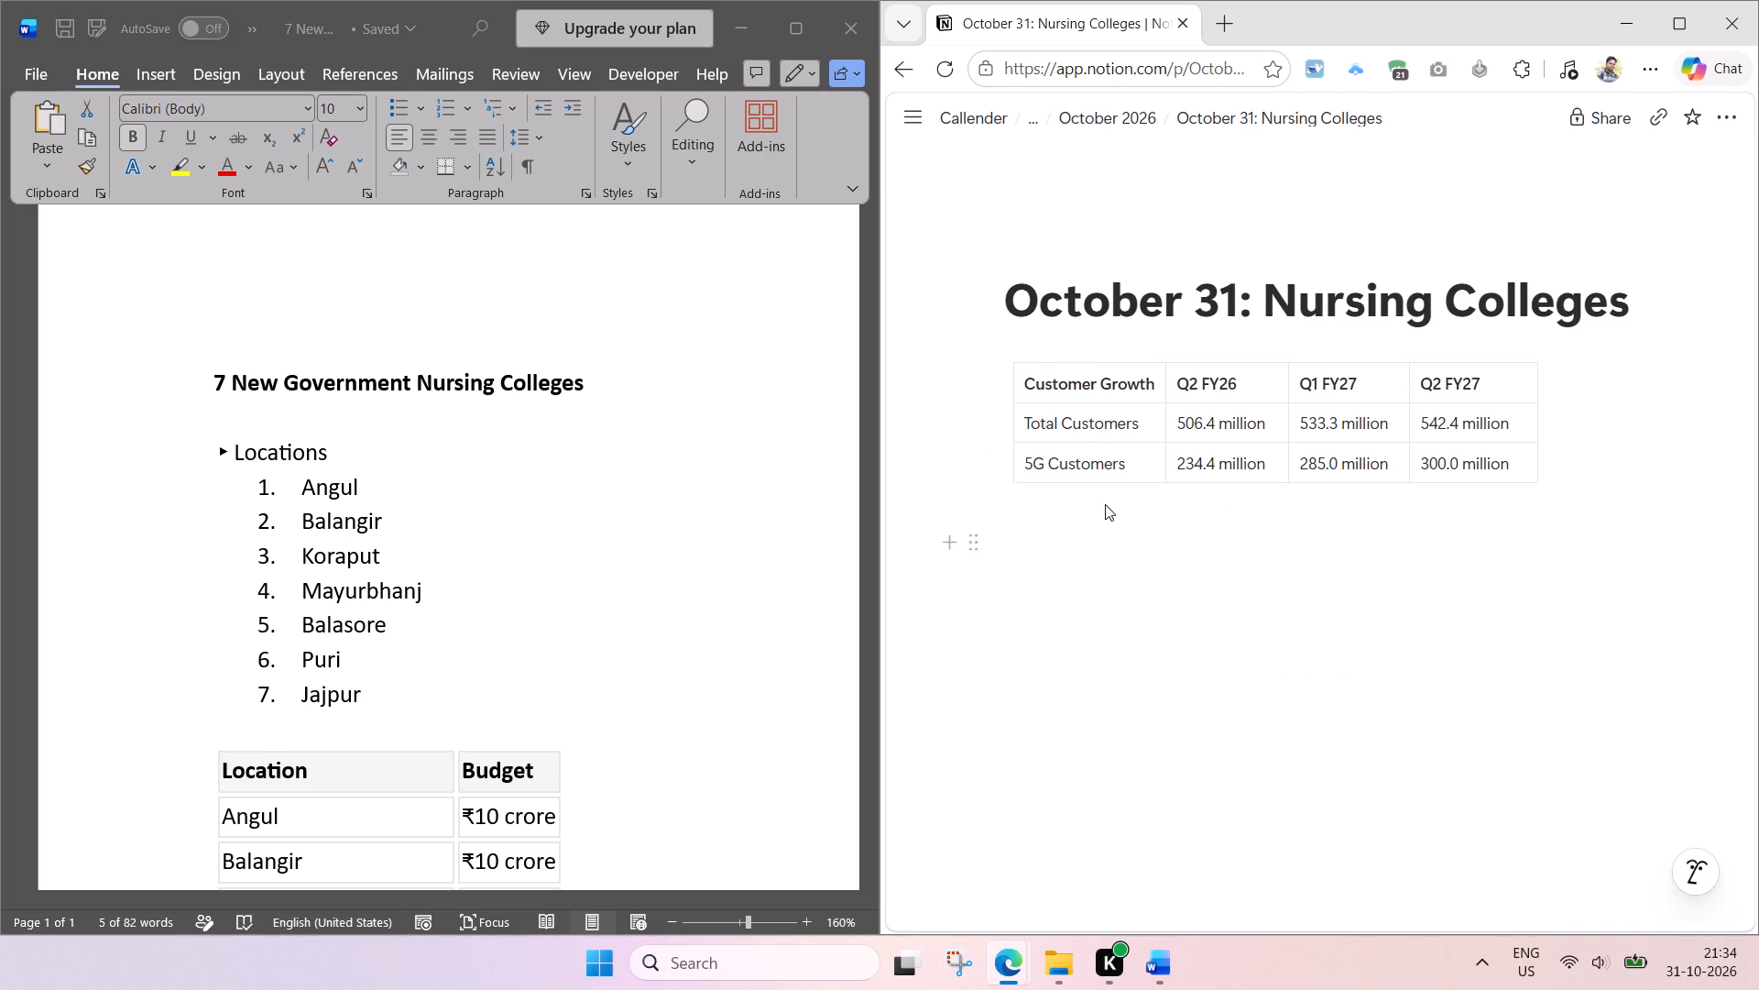
{"action": "left_click_drag", "start_coordinate": [1024, 375], "coordinate": [1475, 453]}
{"action": "key", "text": "Delete"}
Add two blank lines between the Nursing Colleges page title and the emptied table.
{"action": "left_click", "coordinate": [1037, 339]}
{"action": "left_click", "coordinate": [1651, 295]}
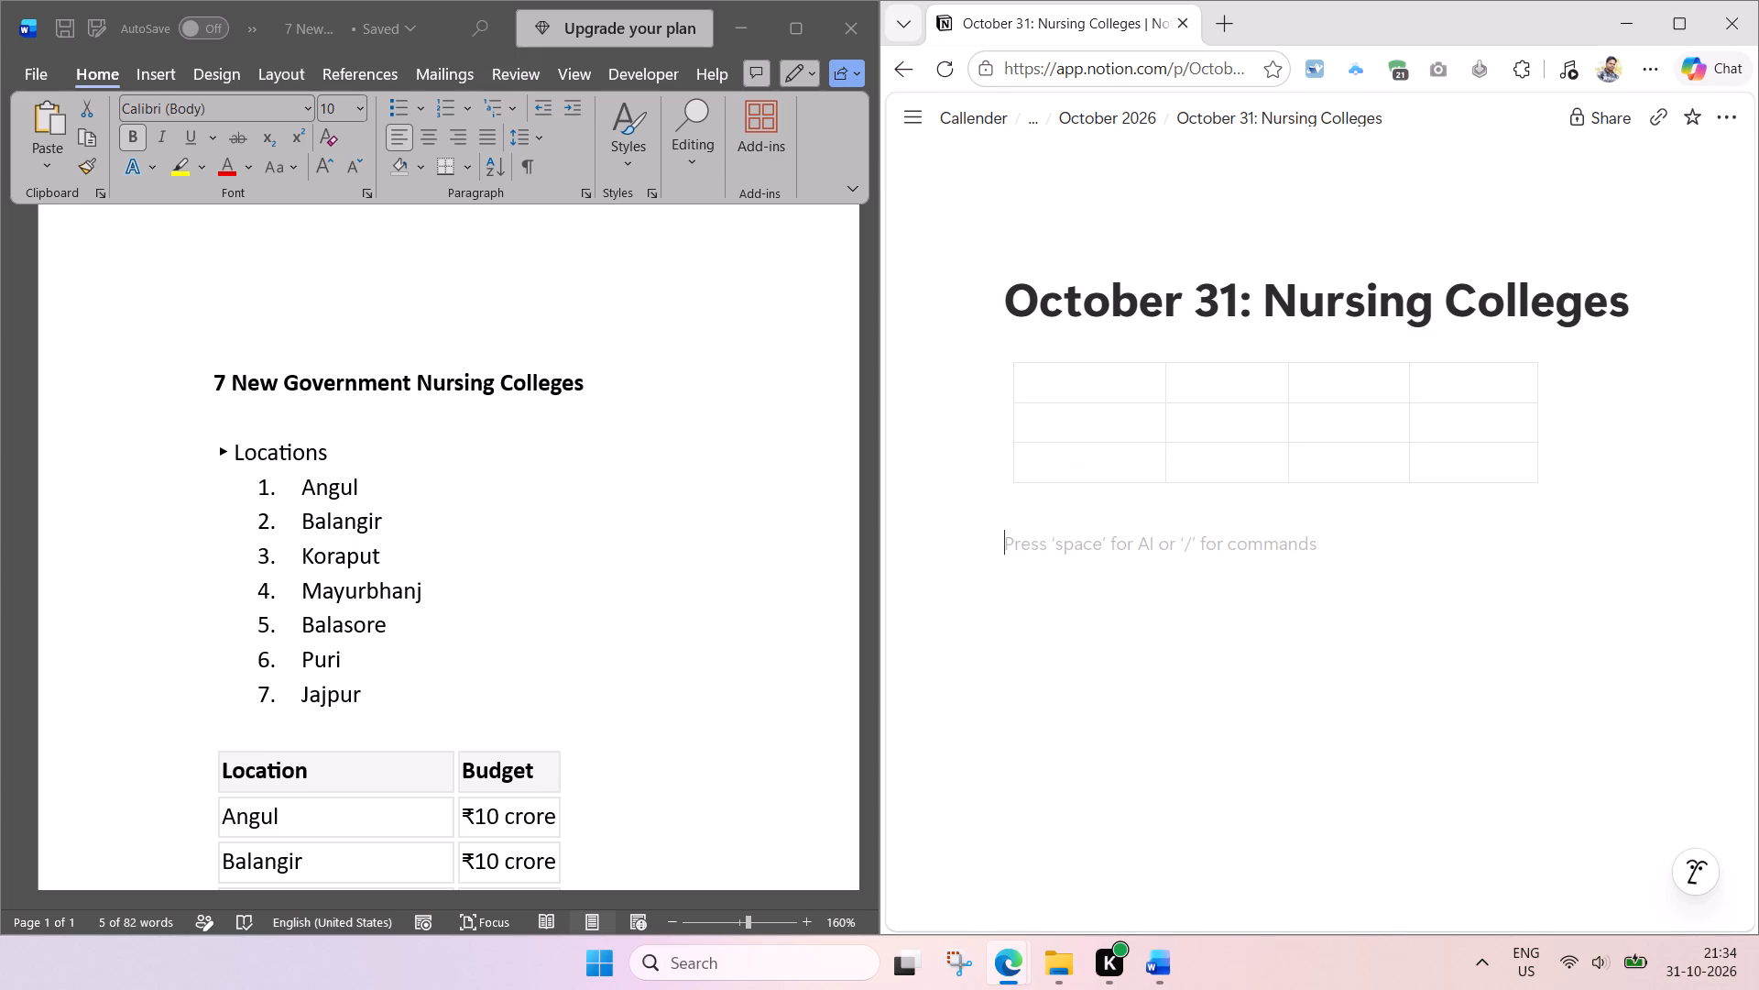
{"action": "left_click", "coordinate": [1647, 302]}
{"action": "left_click", "coordinate": [1629, 303]}
{"action": "key", "text": "Return"}
{"action": "key", "text": "Return"}
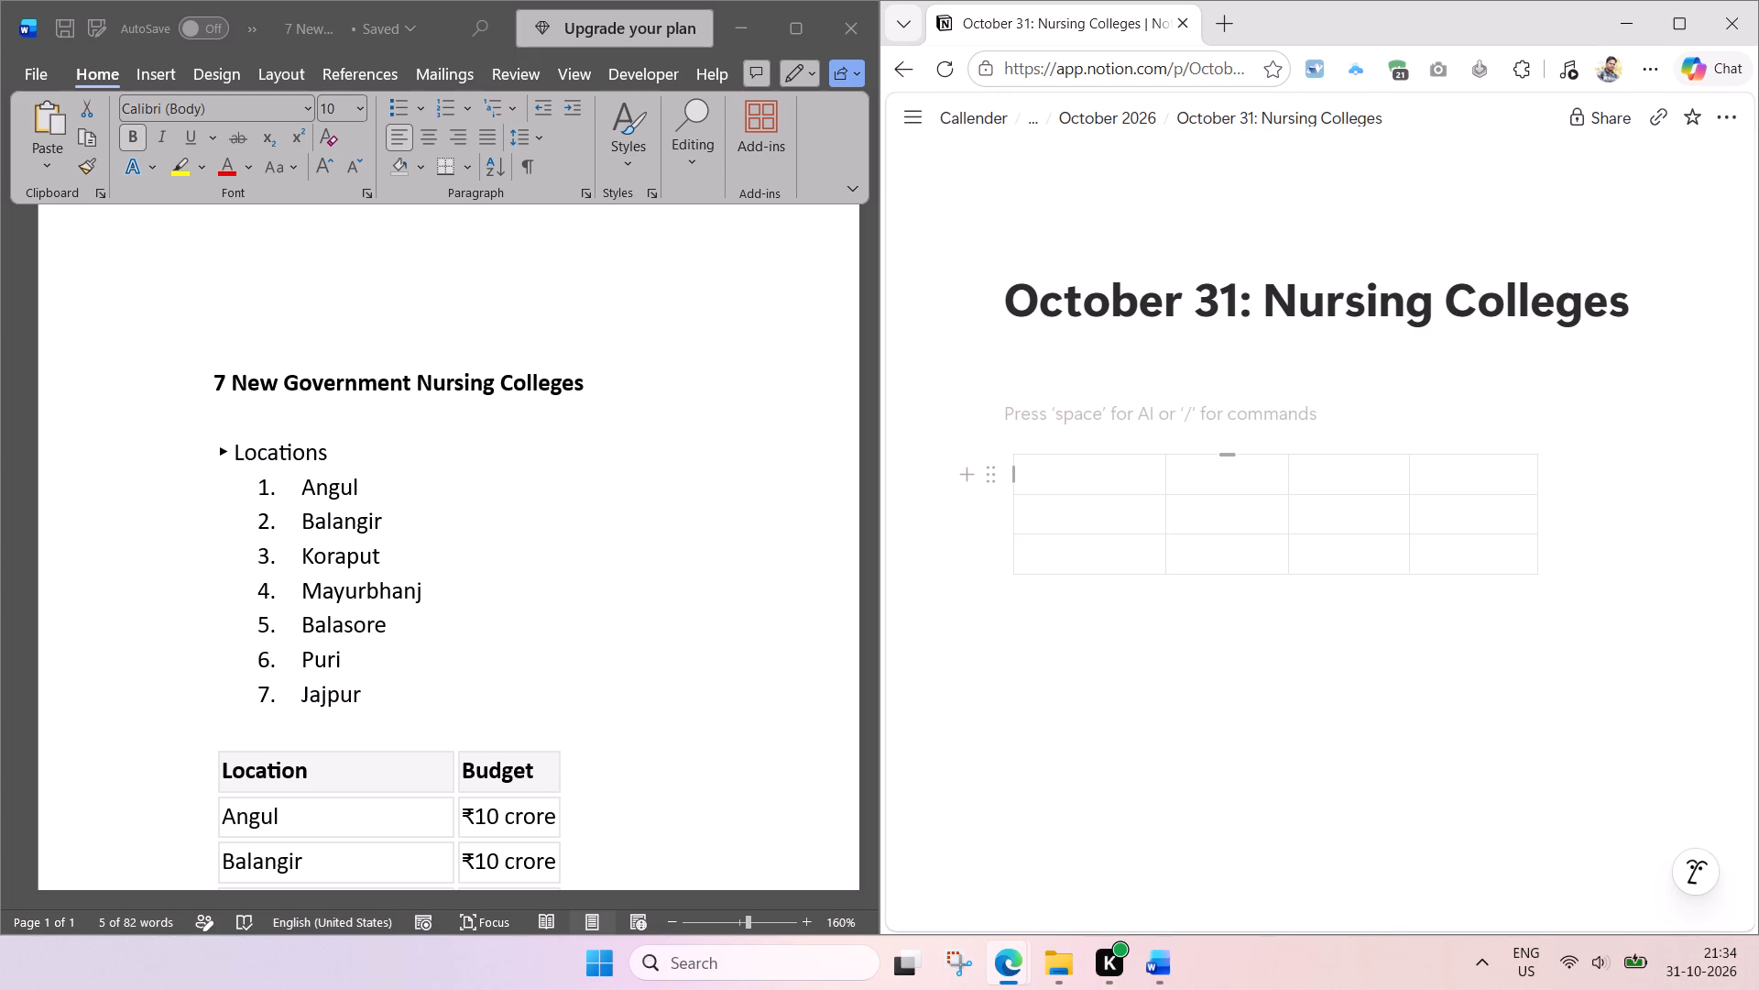
Review the nursing colleges document's location list, budget table and funding share notes before filling the Notion table.
{"action": "scroll", "coordinate": [526, 504], "scroll_direction": "left", "scroll_amount": 1}
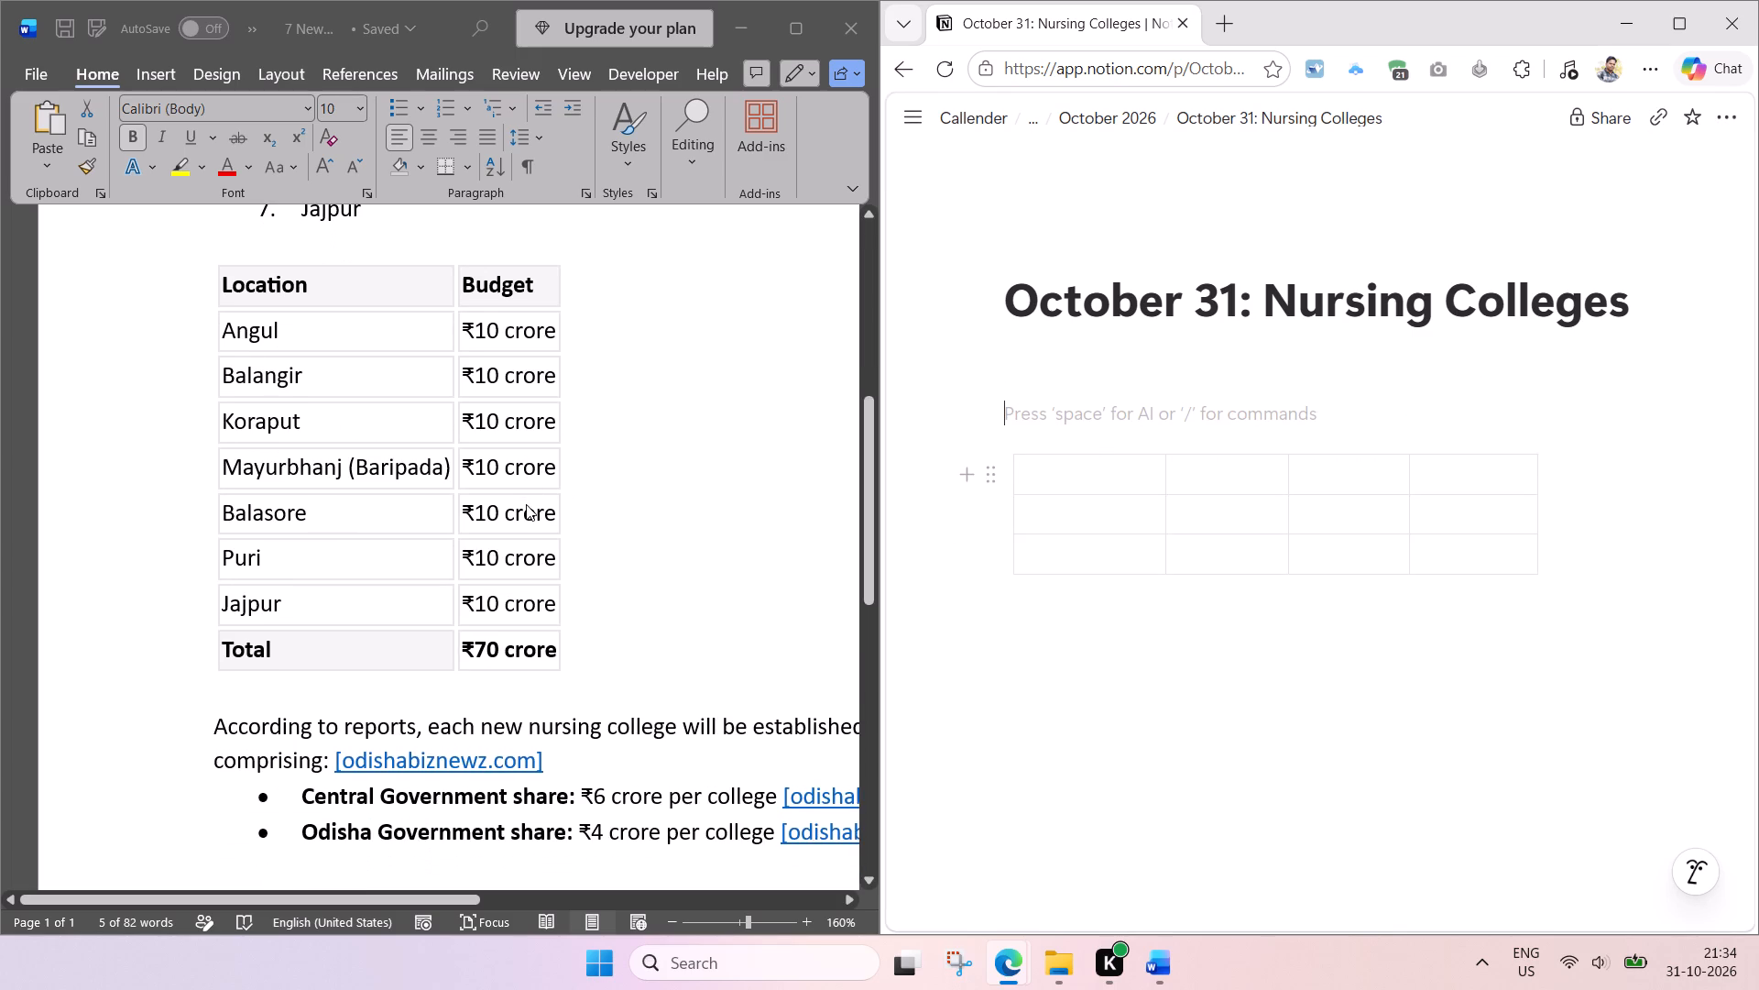
{"action": "scroll", "coordinate": [526, 504], "scroll_direction": "left", "scroll_amount": 1}
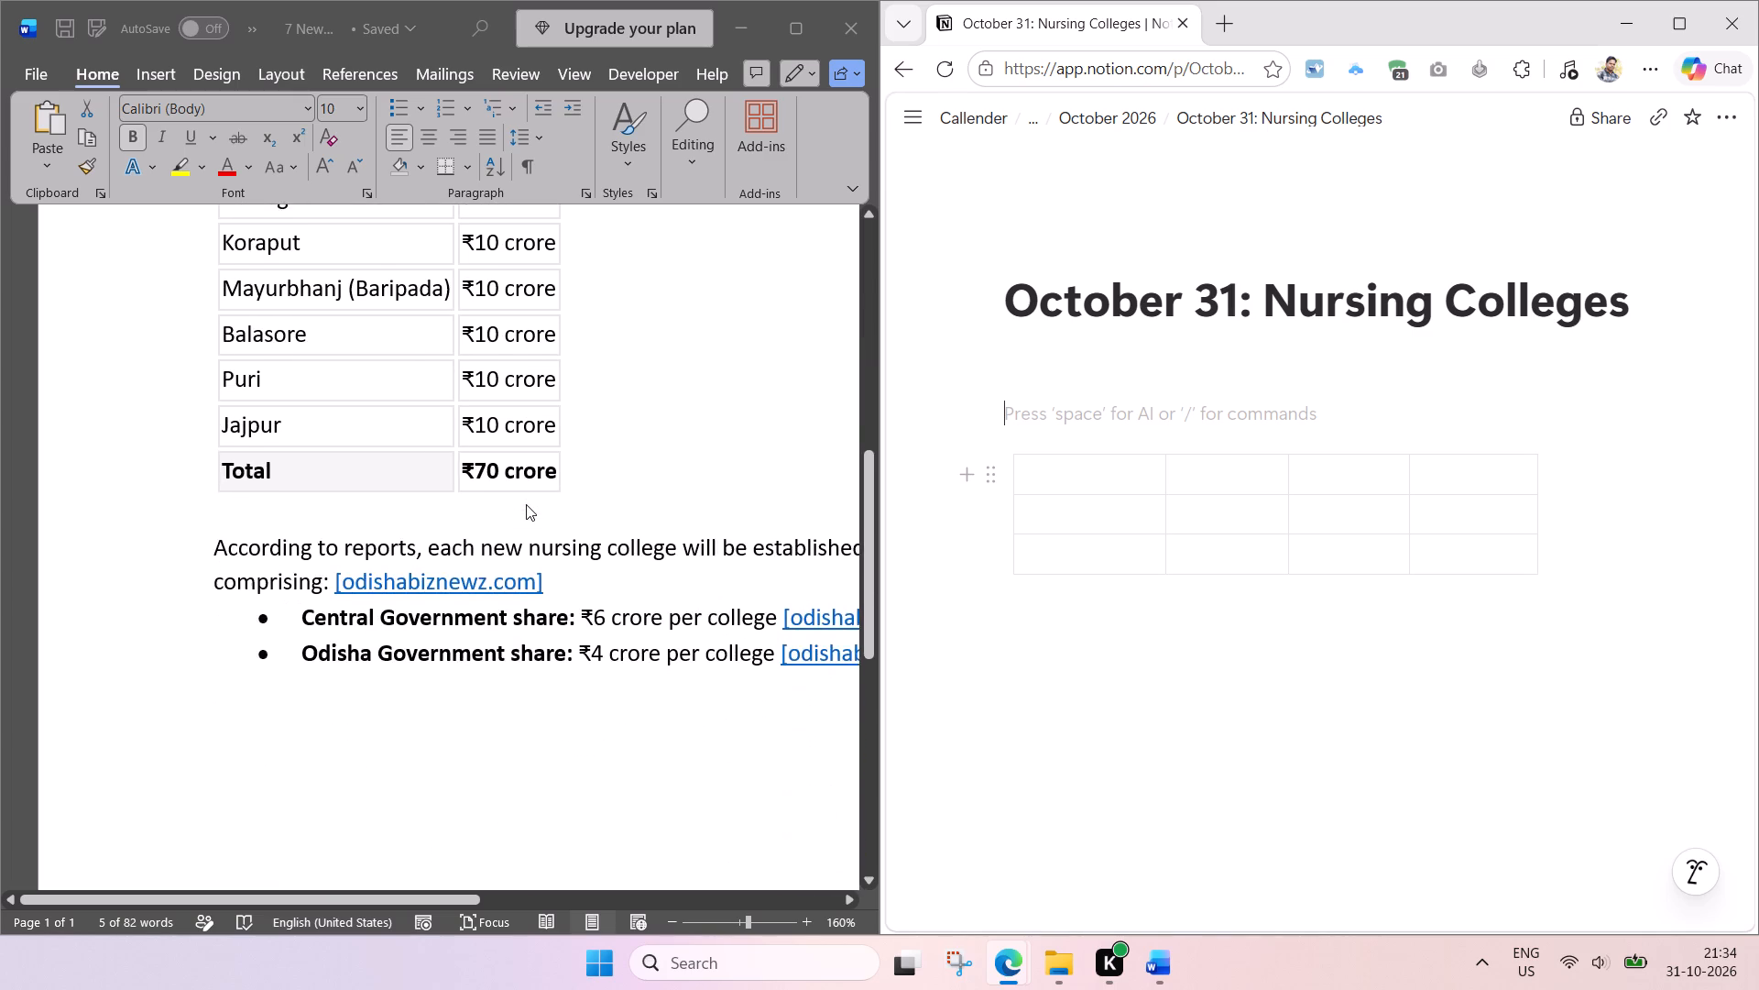
{"action": "scroll", "coordinate": [526, 504], "scroll_direction": "left", "scroll_amount": 1}
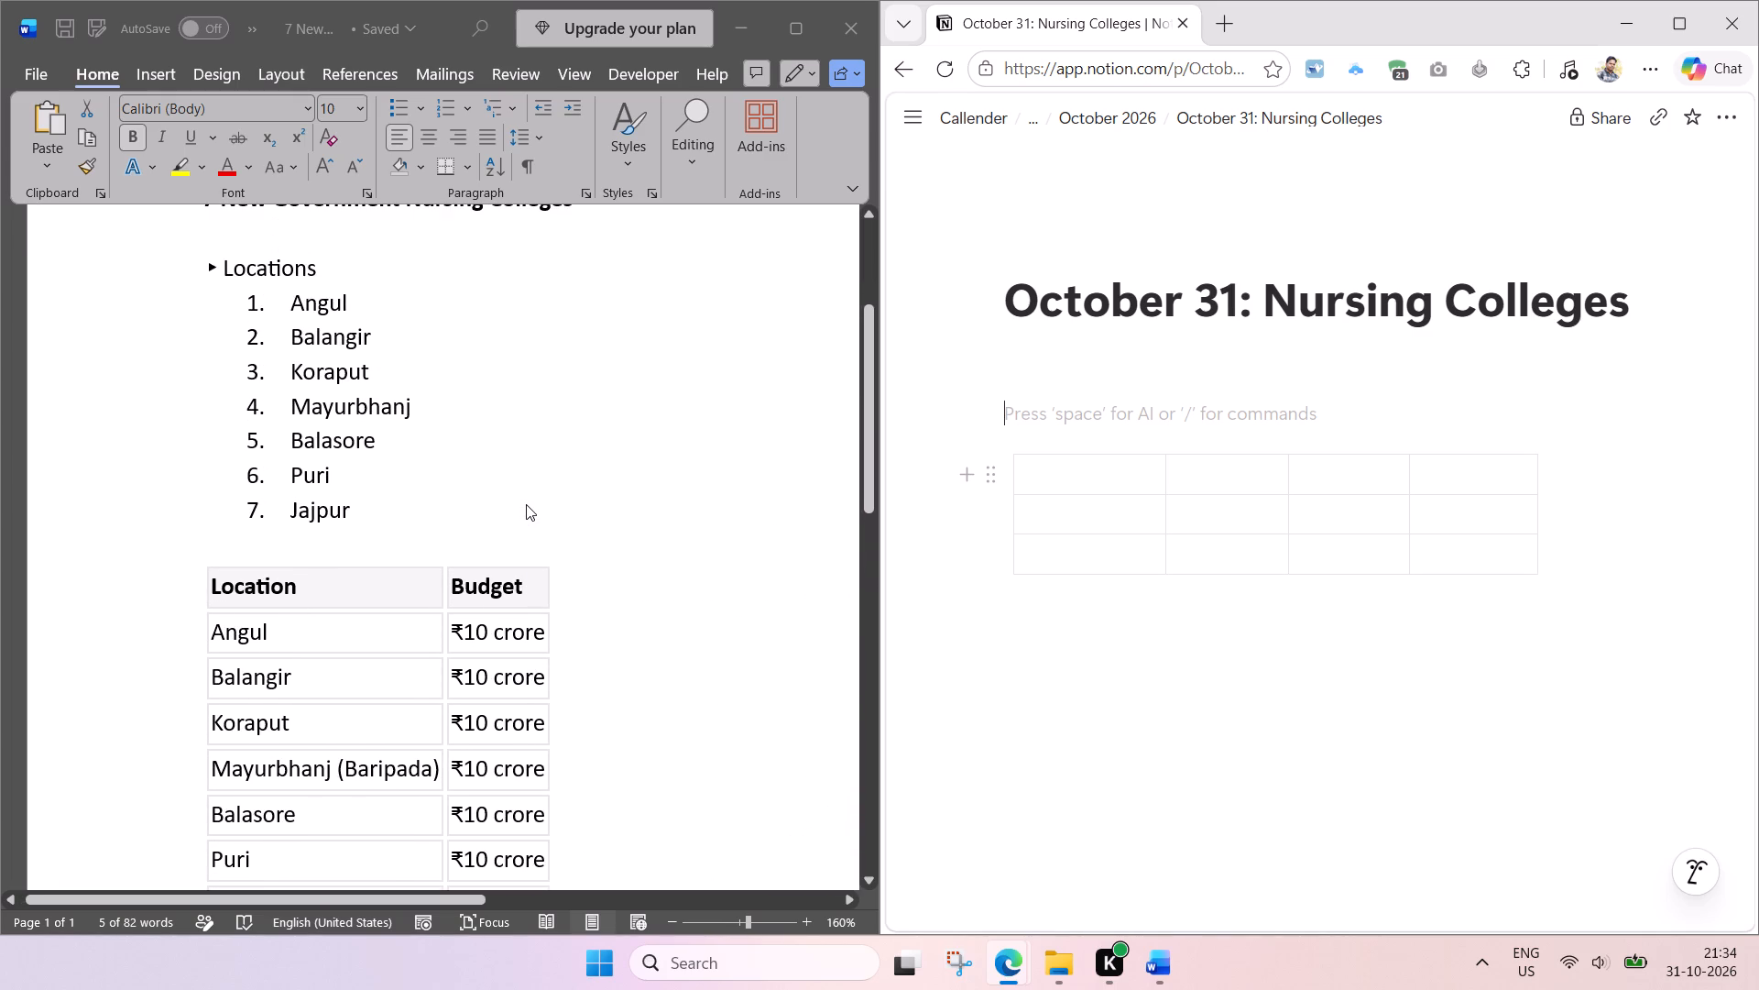
{"action": "scroll", "coordinate": [526, 504], "scroll_direction": "down", "scroll_amount": 2}
{"action": "scroll", "coordinate": [526, 504], "scroll_direction": "left", "scroll_amount": 1}
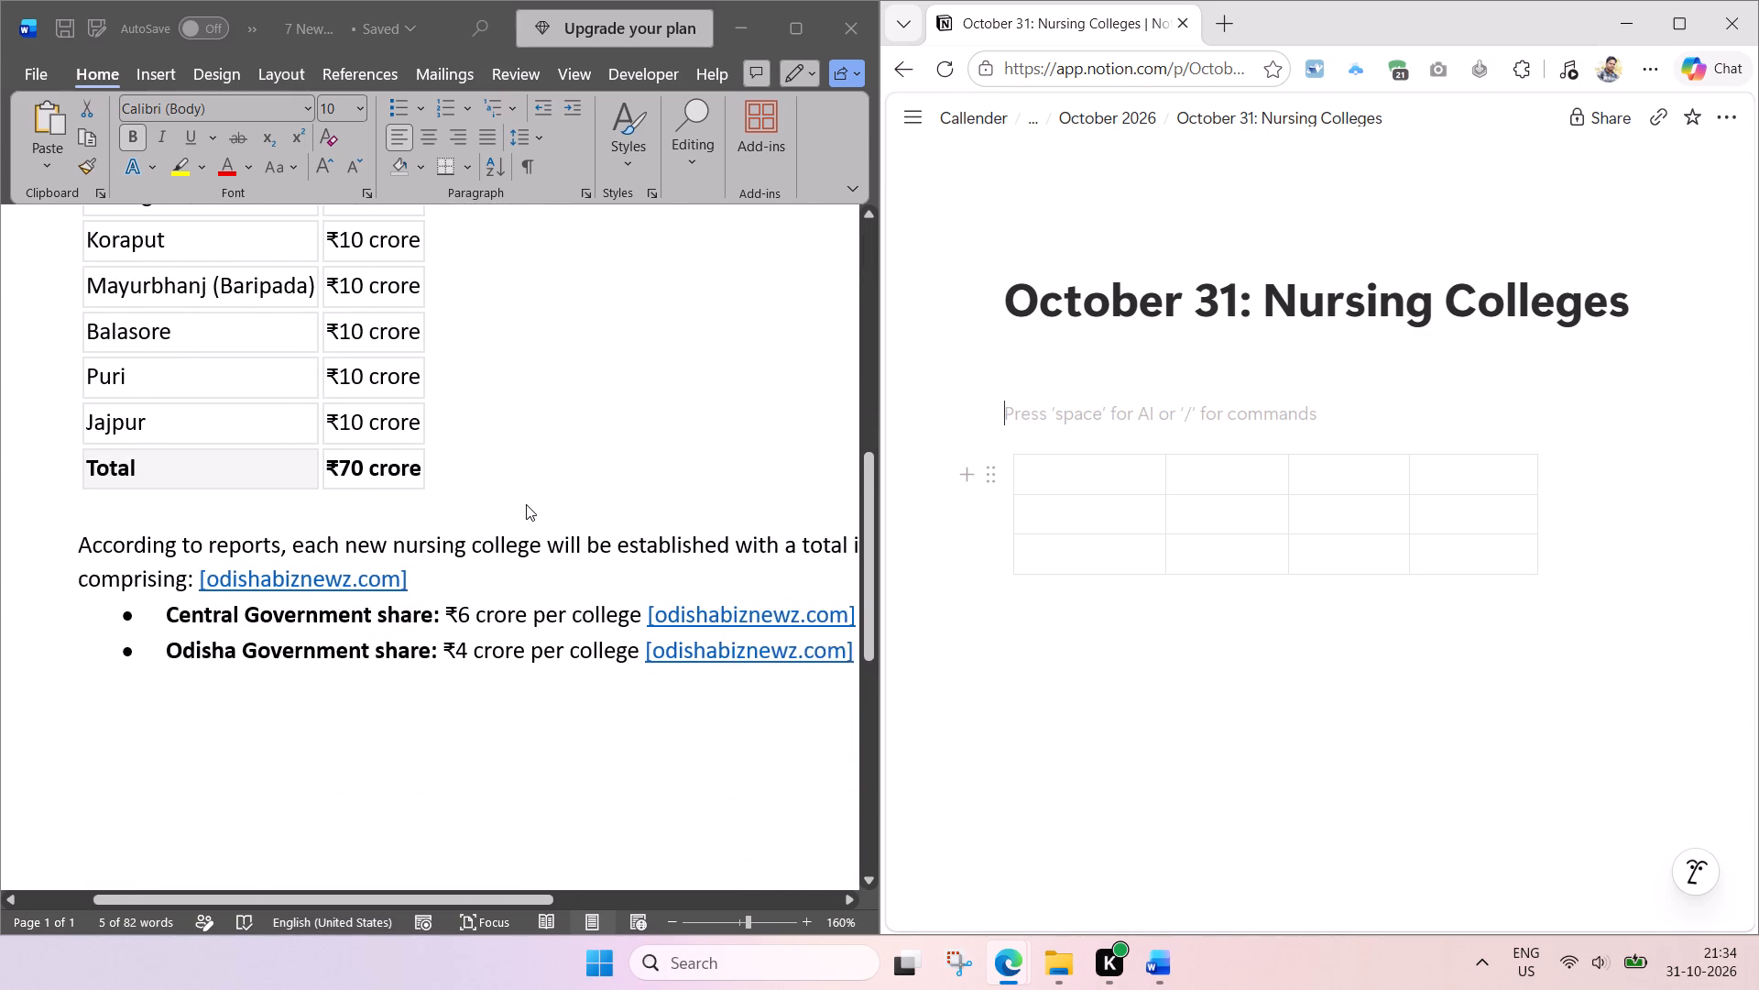
{"action": "scroll", "coordinate": [526, 504], "scroll_direction": "left", "scroll_amount": 1}
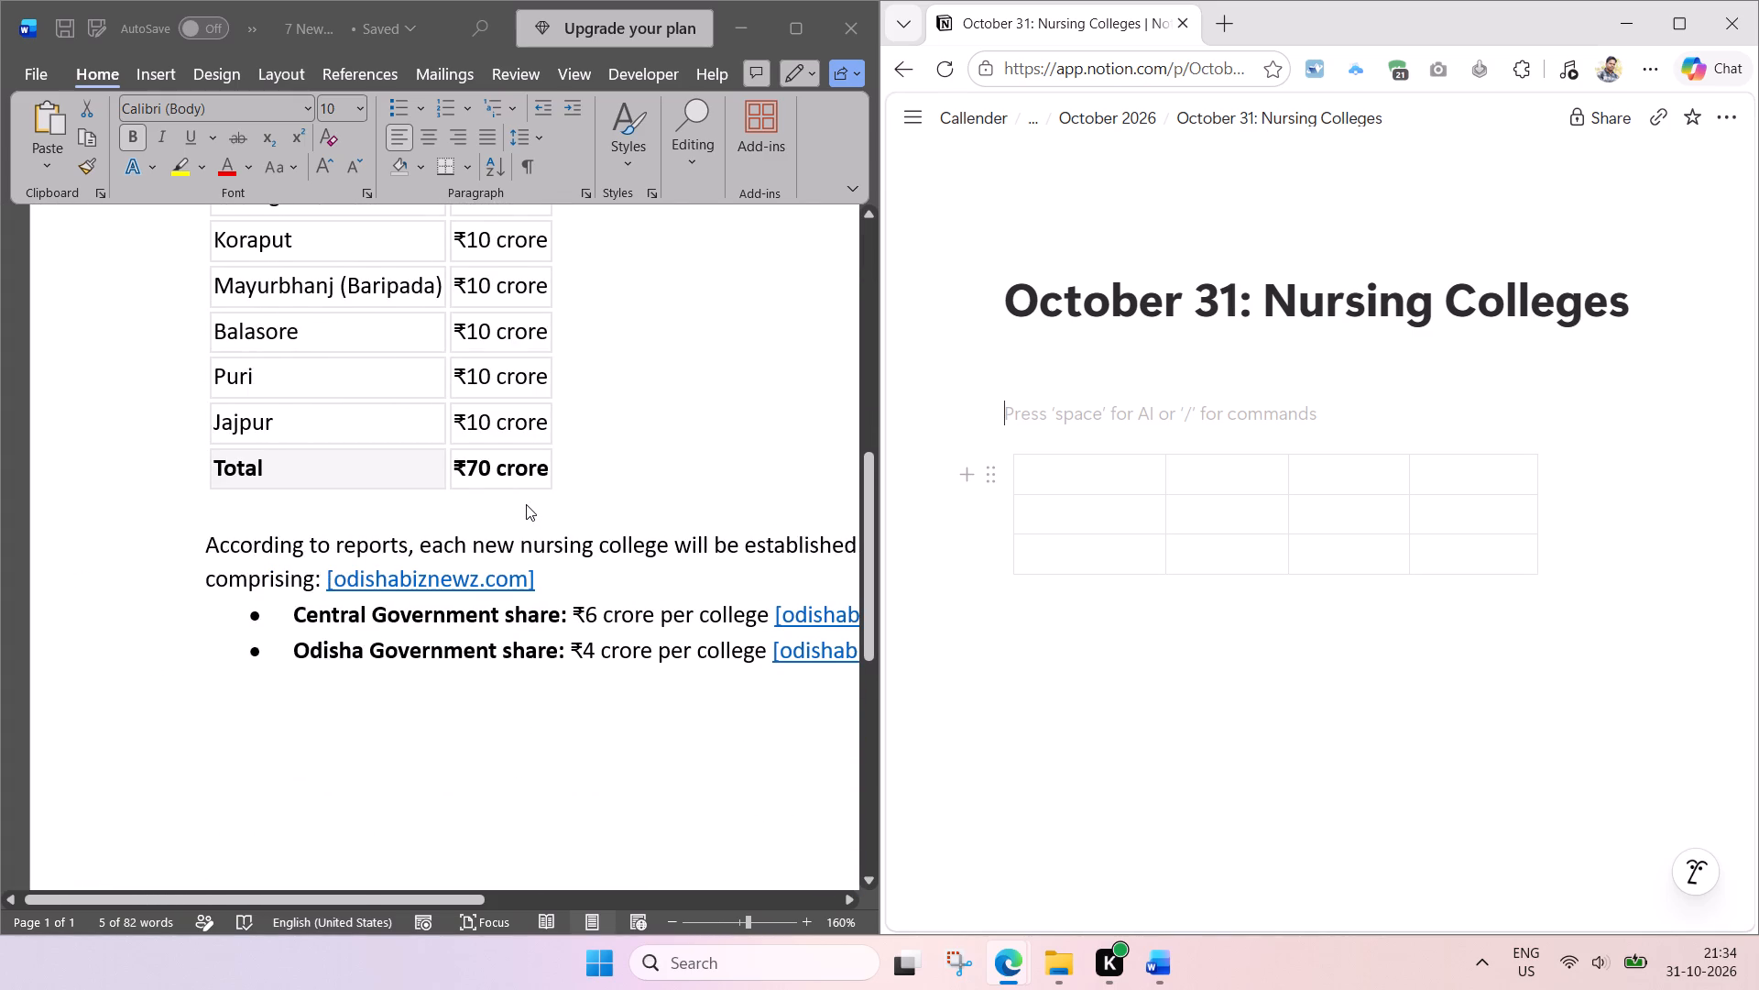
{"action": "scroll", "coordinate": [526, 504], "scroll_direction": "up", "scroll_amount": 1}
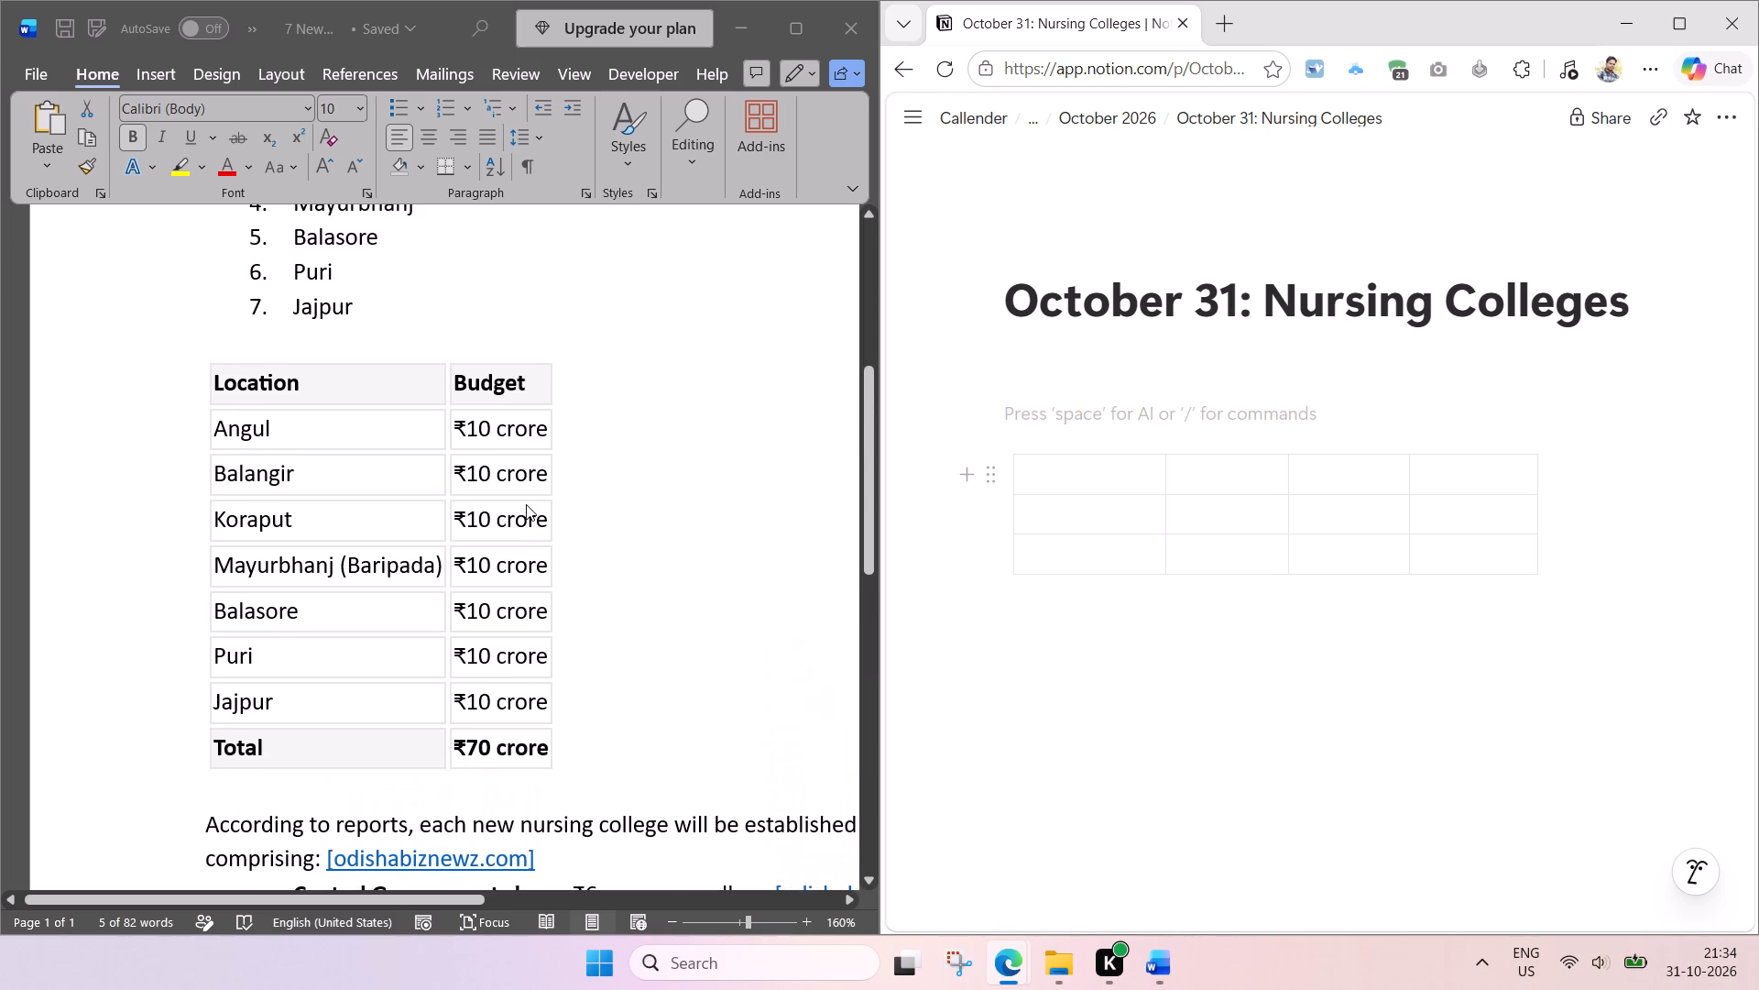
{"action": "scroll", "coordinate": [526, 504], "scroll_direction": "up", "scroll_amount": 3}
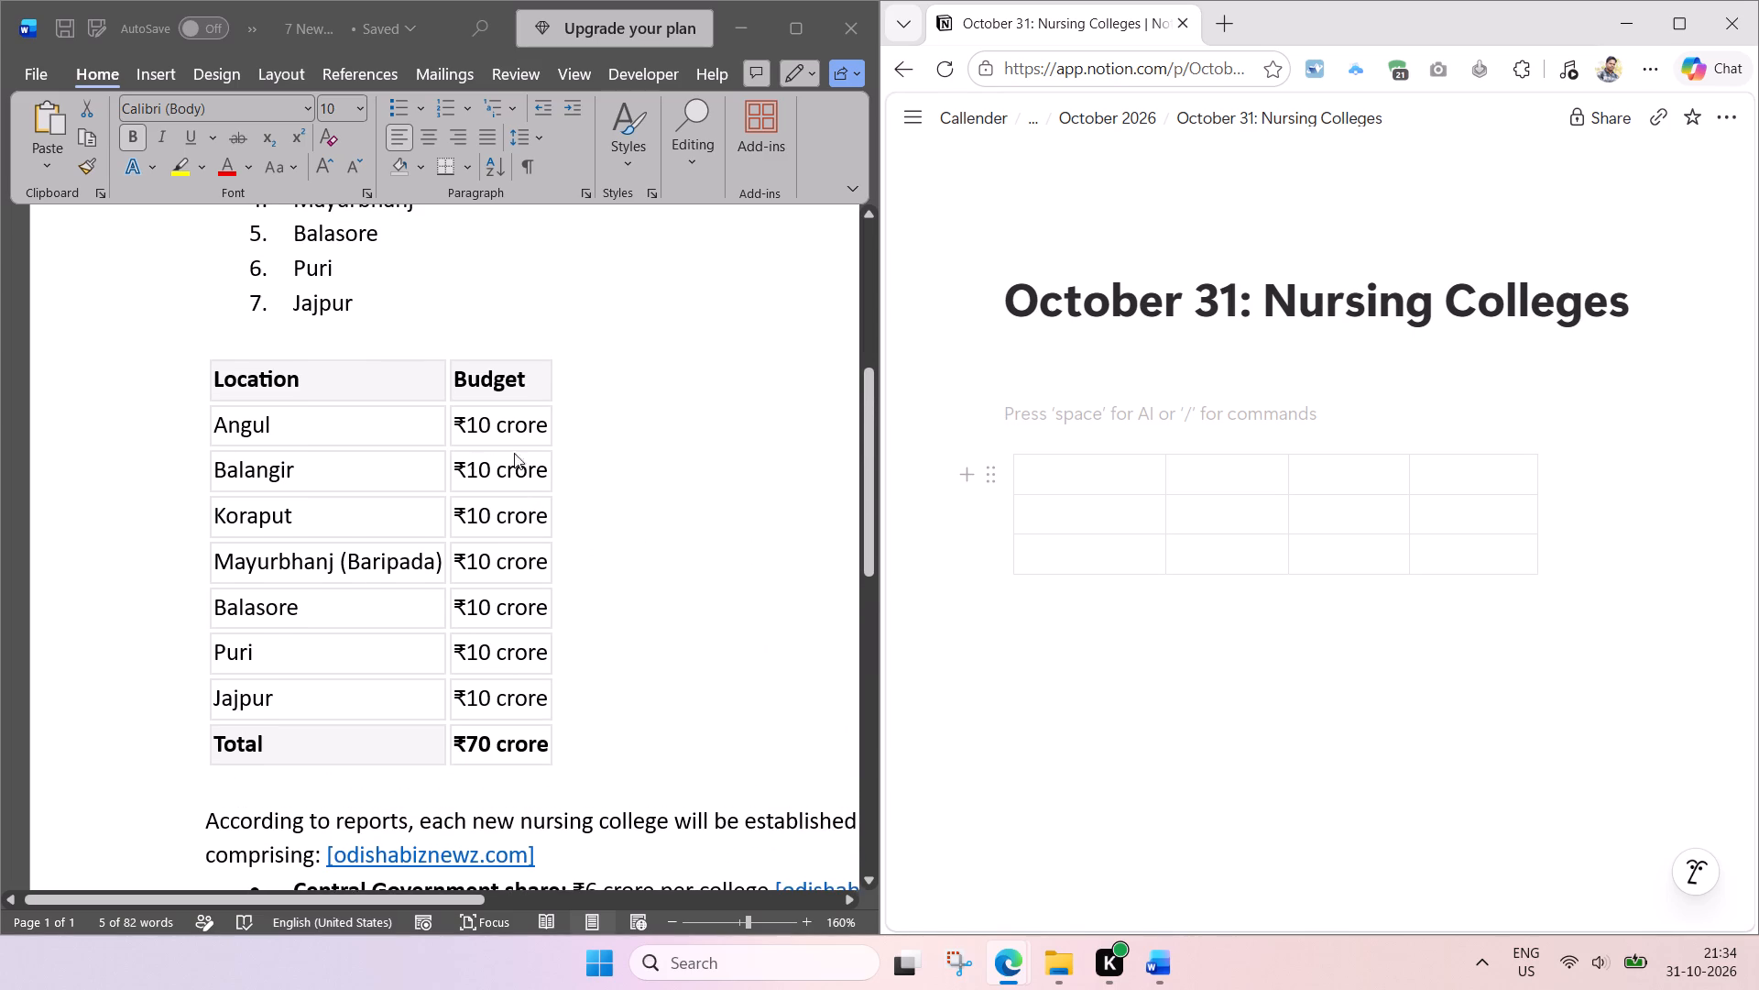
Enter "Location" as the header in the first cell of the empty table.
{"action": "left_click", "coordinate": [1065, 477]}
{"action": "type", "text": "Location"}
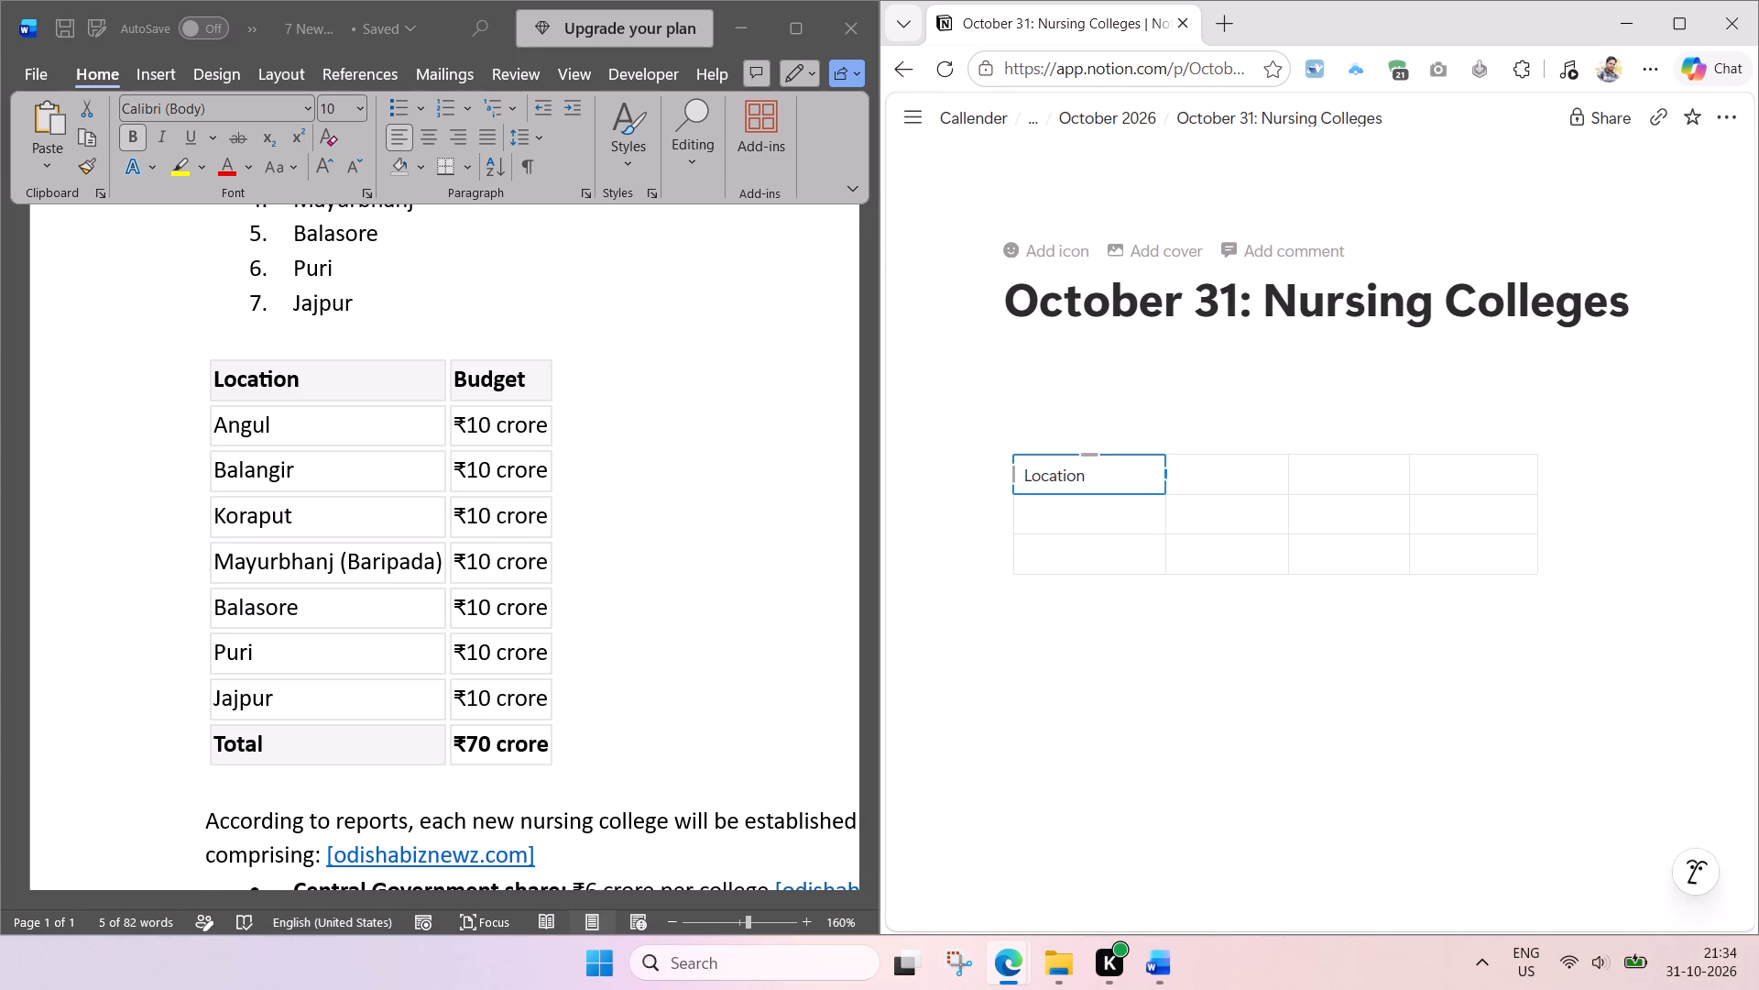
Copy the Word heading "7 New Government Nursing Colleges" above the table as non-bold text, and remove the blank line below it.
{"action": "scroll", "coordinate": [543, 365], "scroll_direction": "up", "scroll_amount": 5}
{"action": "left_click", "coordinate": [541, 454]}
{"action": "left_click", "coordinate": [583, 456]}
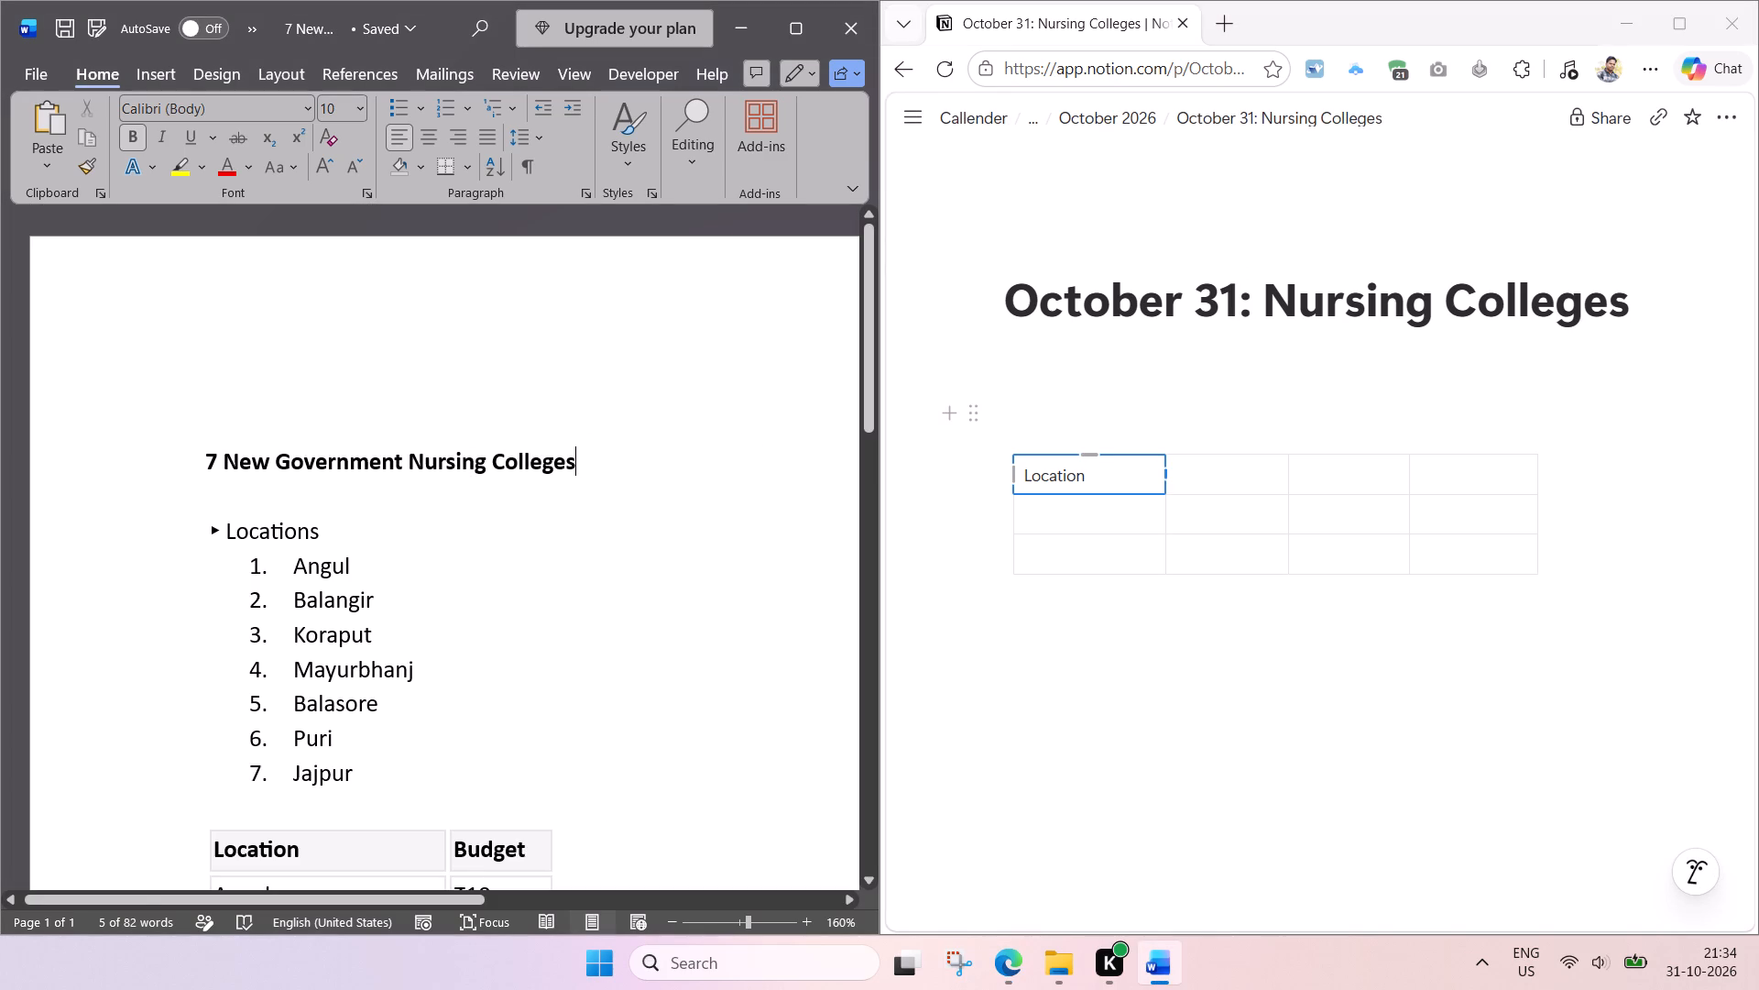
{"action": "left_click", "coordinate": [588, 458]}
{"action": "left_click_drag", "start_coordinate": [587, 458], "coordinate": [169, 460]}
{"action": "key", "text": "ctrl+c"}
{"action": "left_click", "coordinate": [1115, 381]}
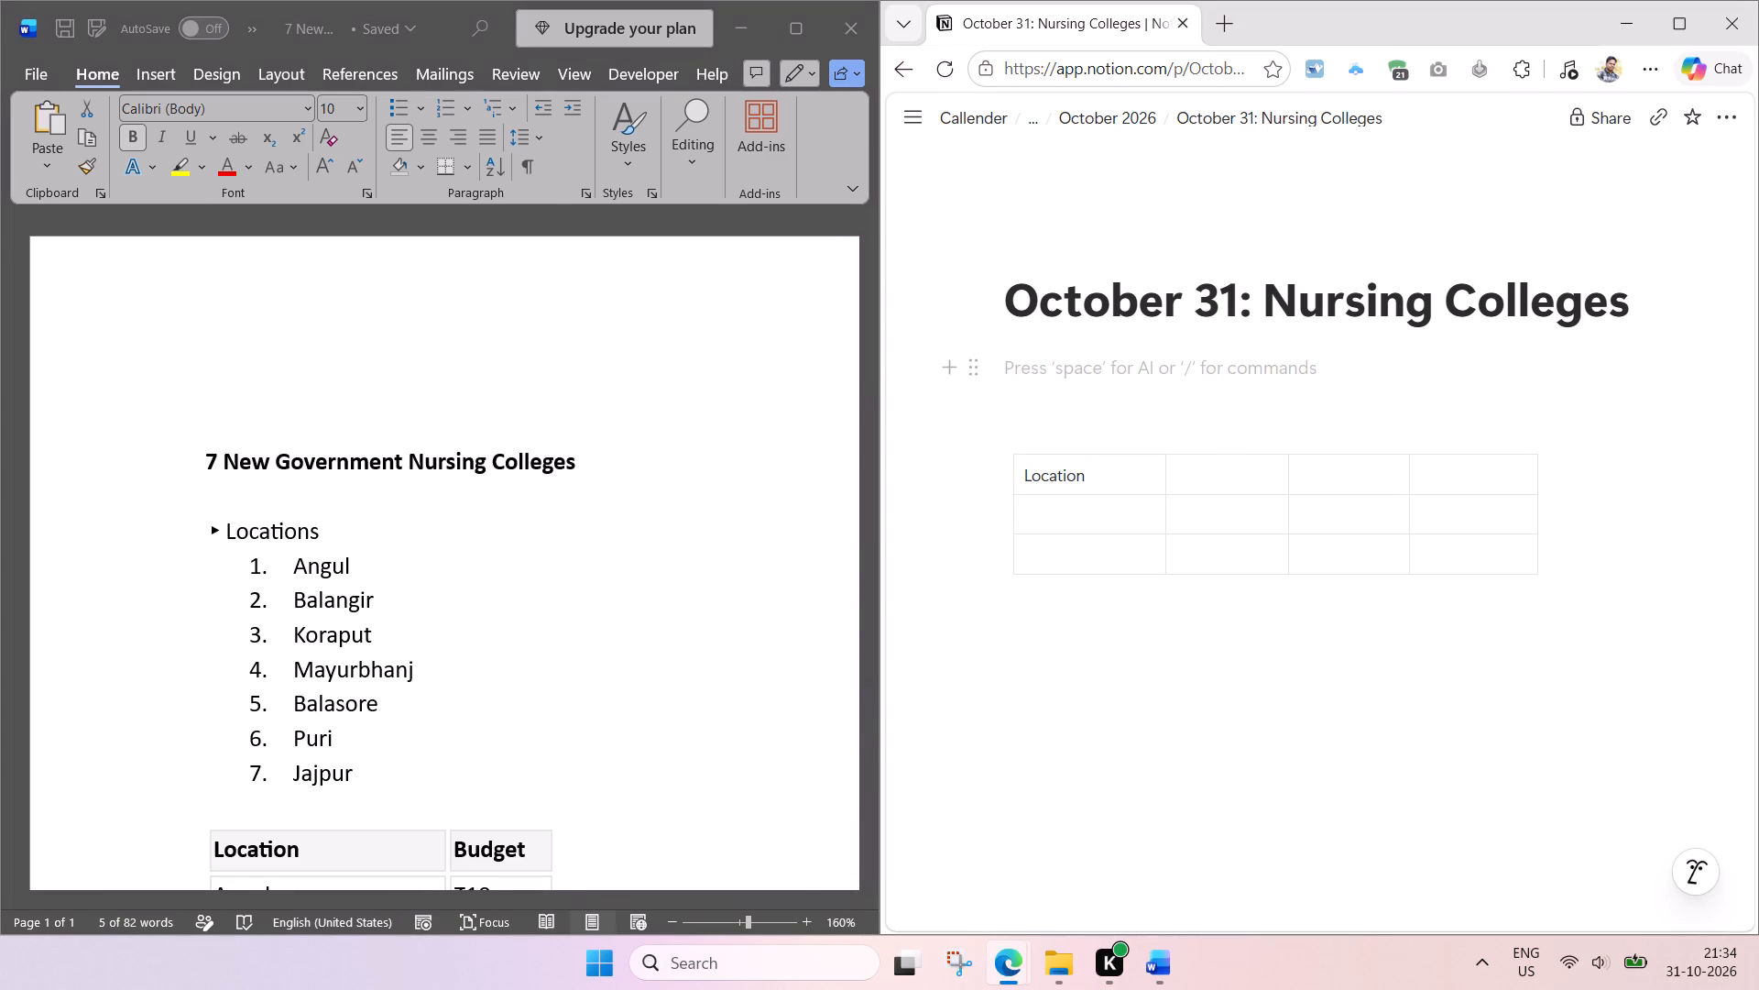
{"action": "key", "text": "ctrl+v"}
{"action": "key", "text": "ctrl+a"}
{"action": "key", "text": "ctrl+b"}
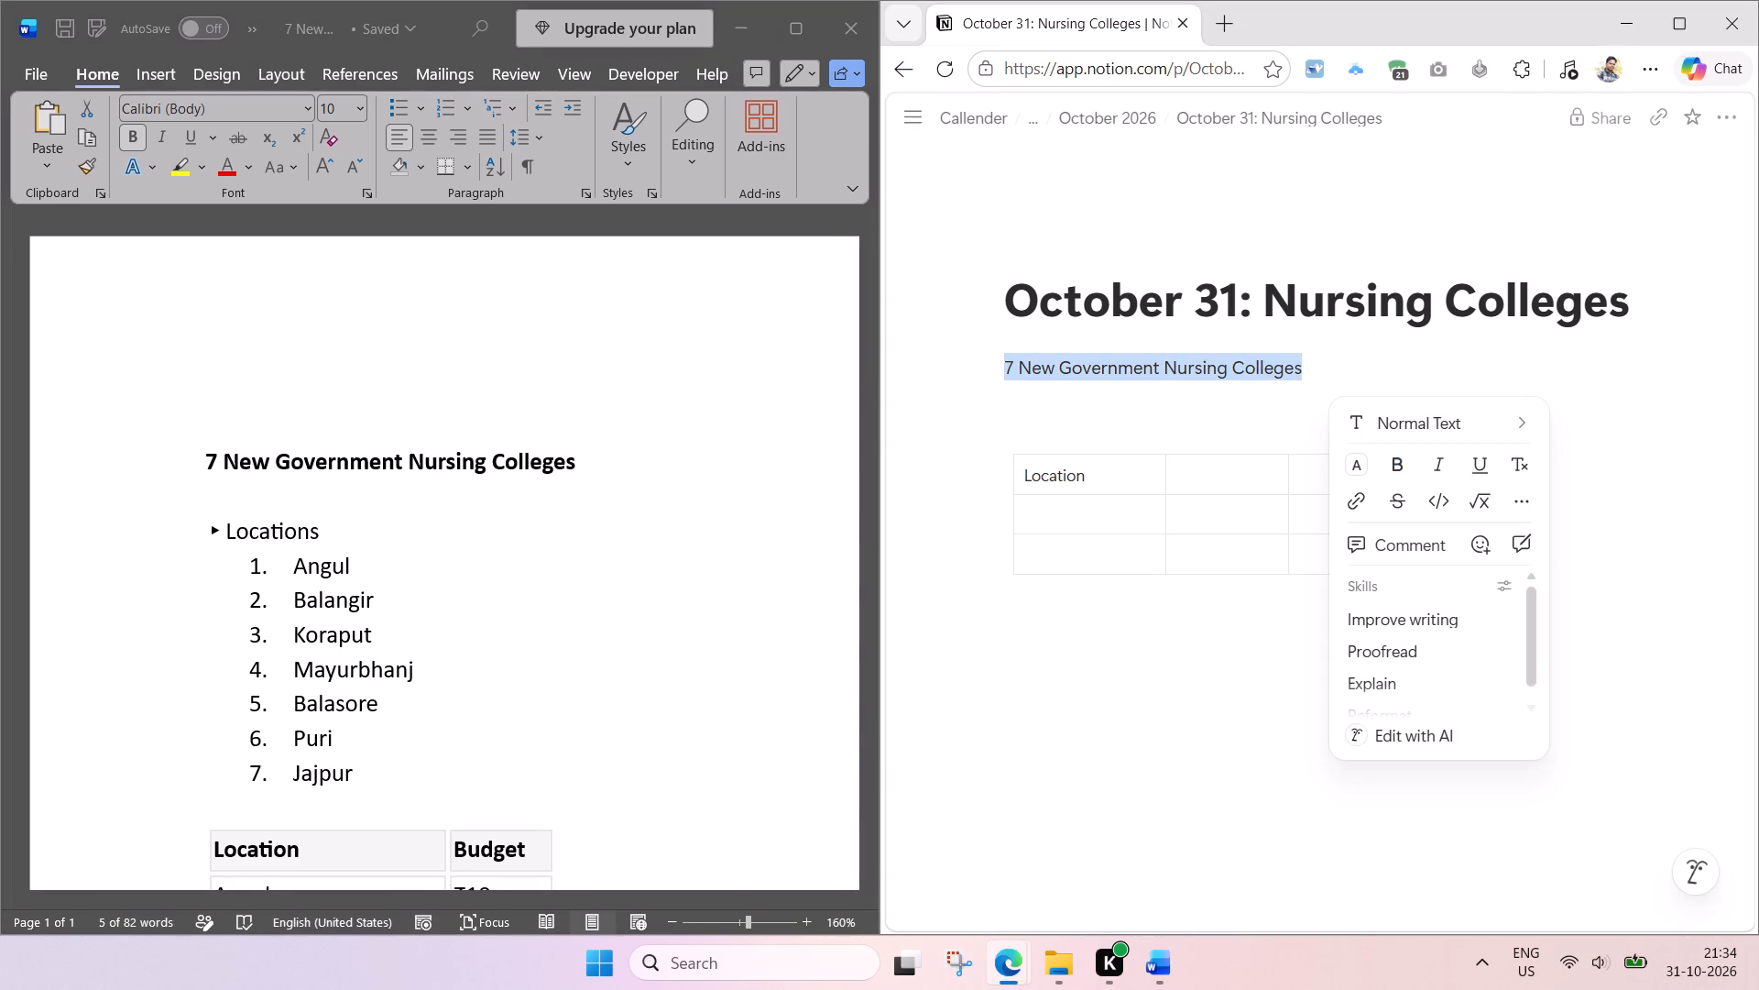
{"action": "left_click", "coordinate": [1054, 421]}
{"action": "key", "text": "BackSpace"}
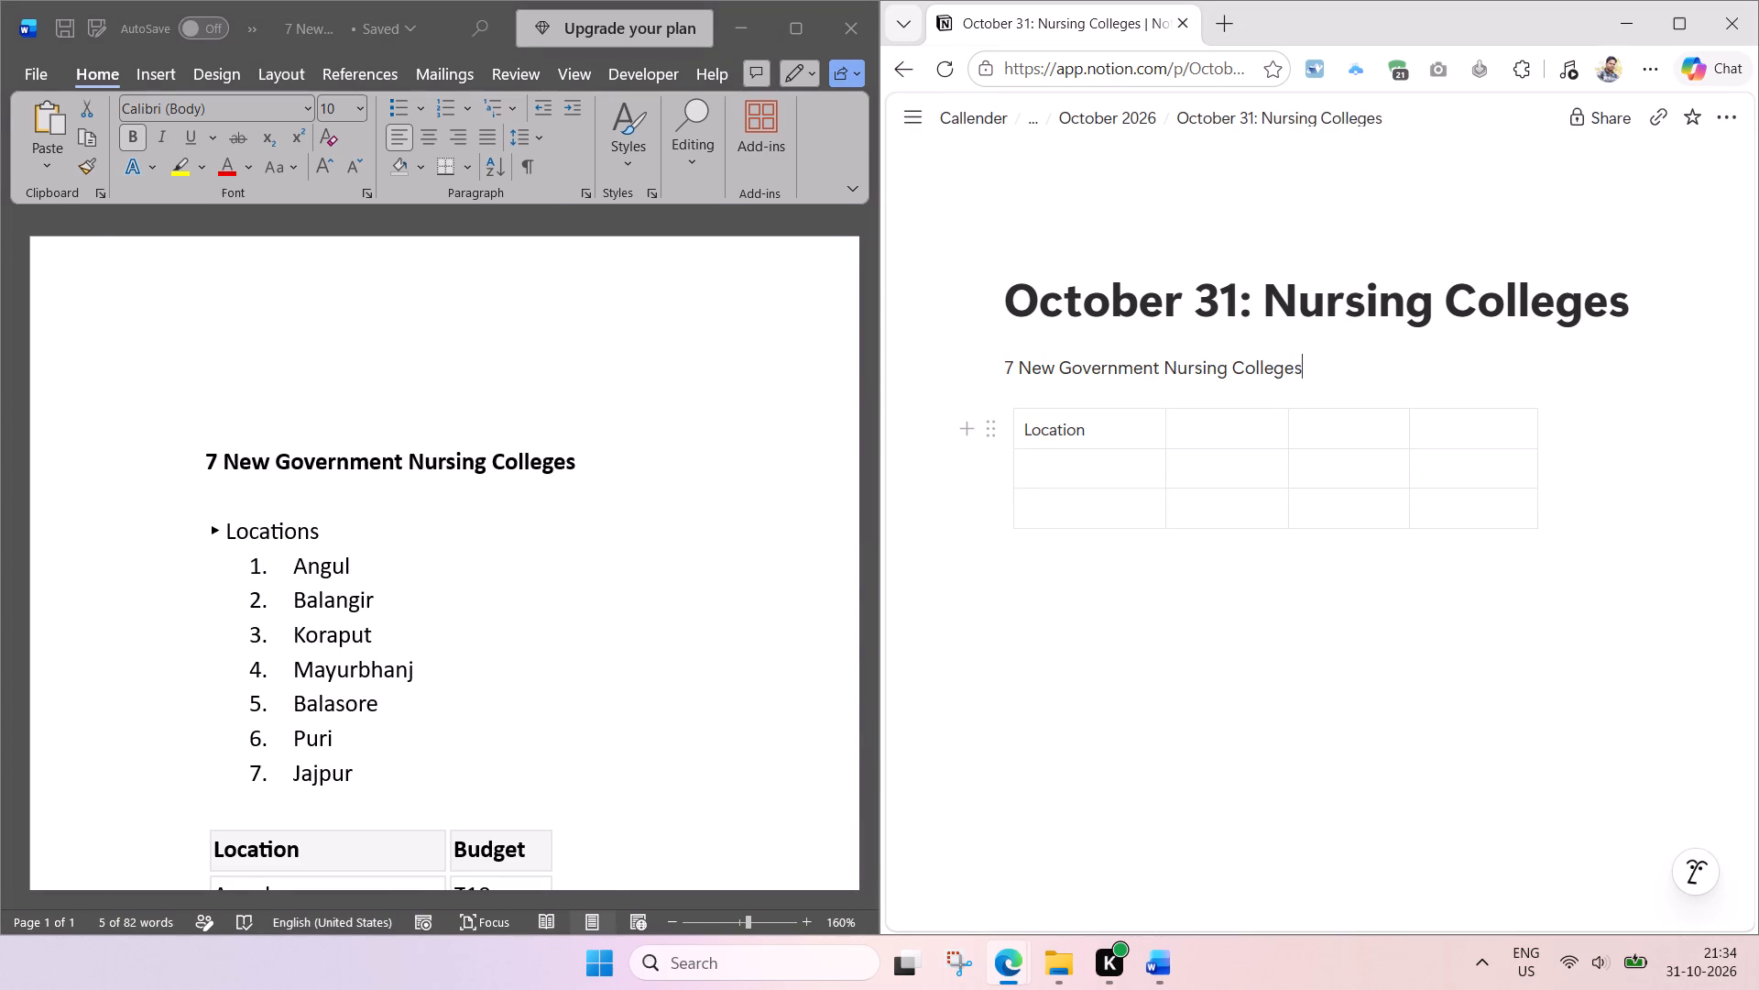
Copy the "Budget" header from the Word budget table into the second header cell of the Notion table.
{"action": "scroll", "coordinate": [769, 560], "scroll_direction": "down", "scroll_amount": 1}
{"action": "left_click", "coordinate": [505, 463]}
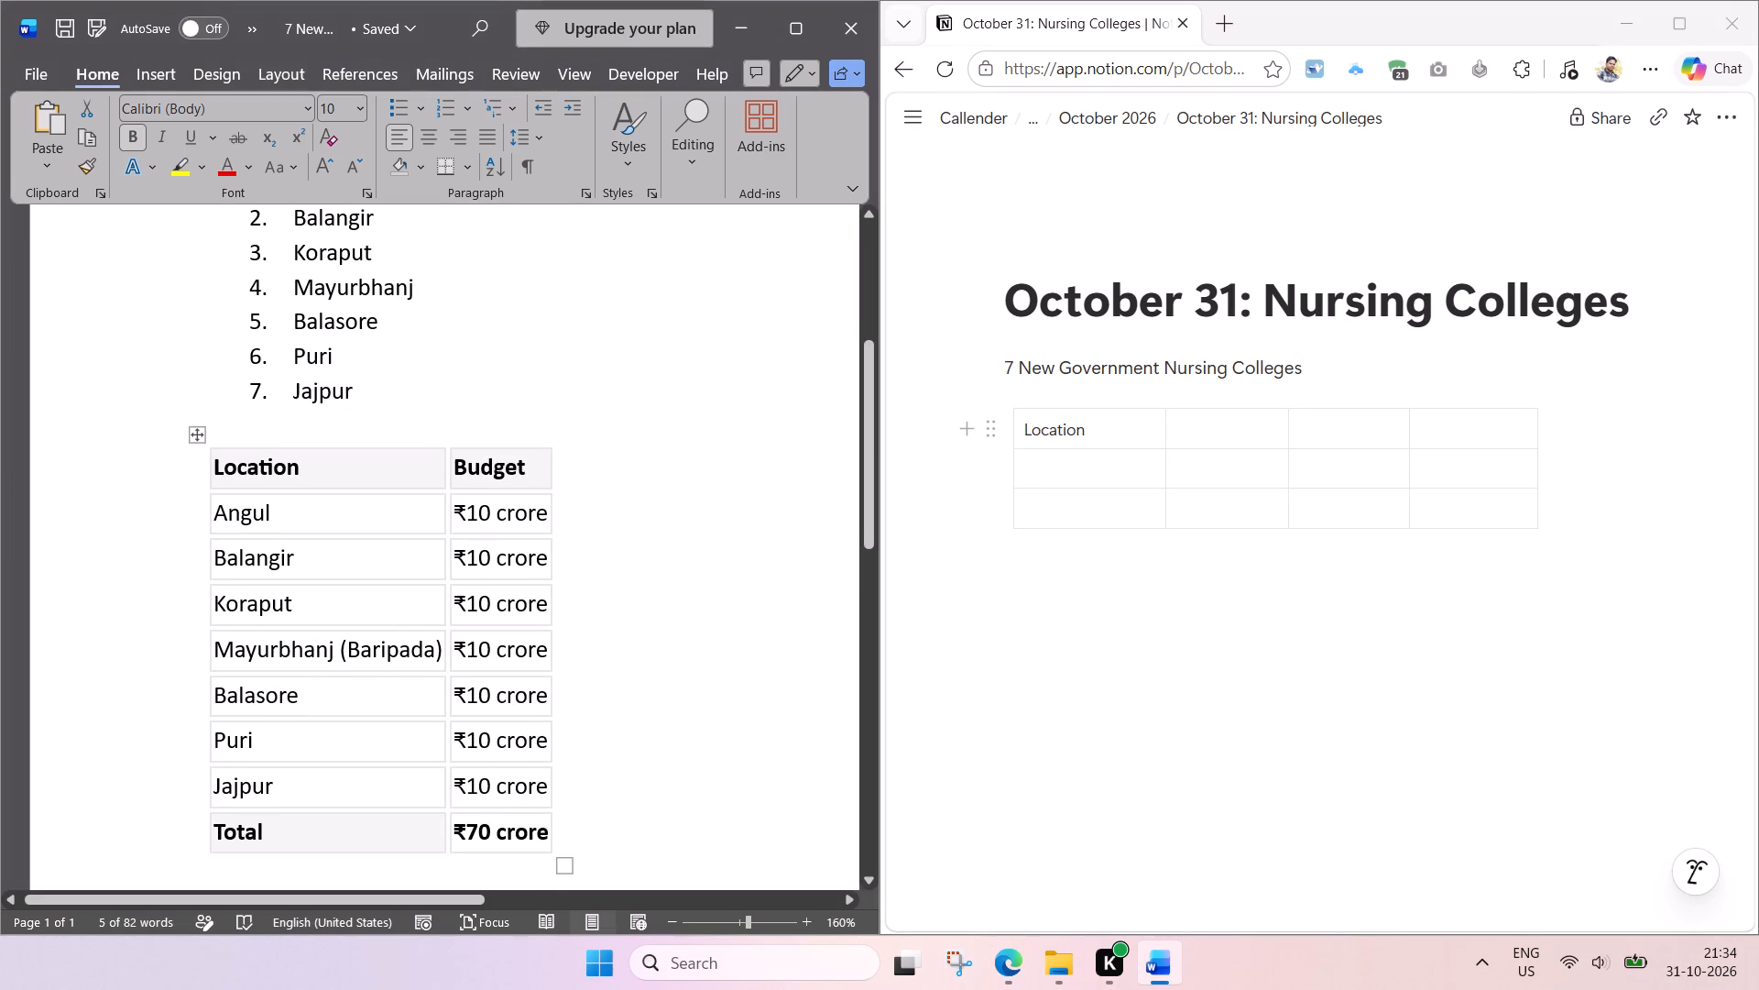
{"action": "double_click", "coordinate": [511, 467]}
{"action": "key", "text": "ctrl+c"}
{"action": "left_click", "coordinate": [1246, 426]}
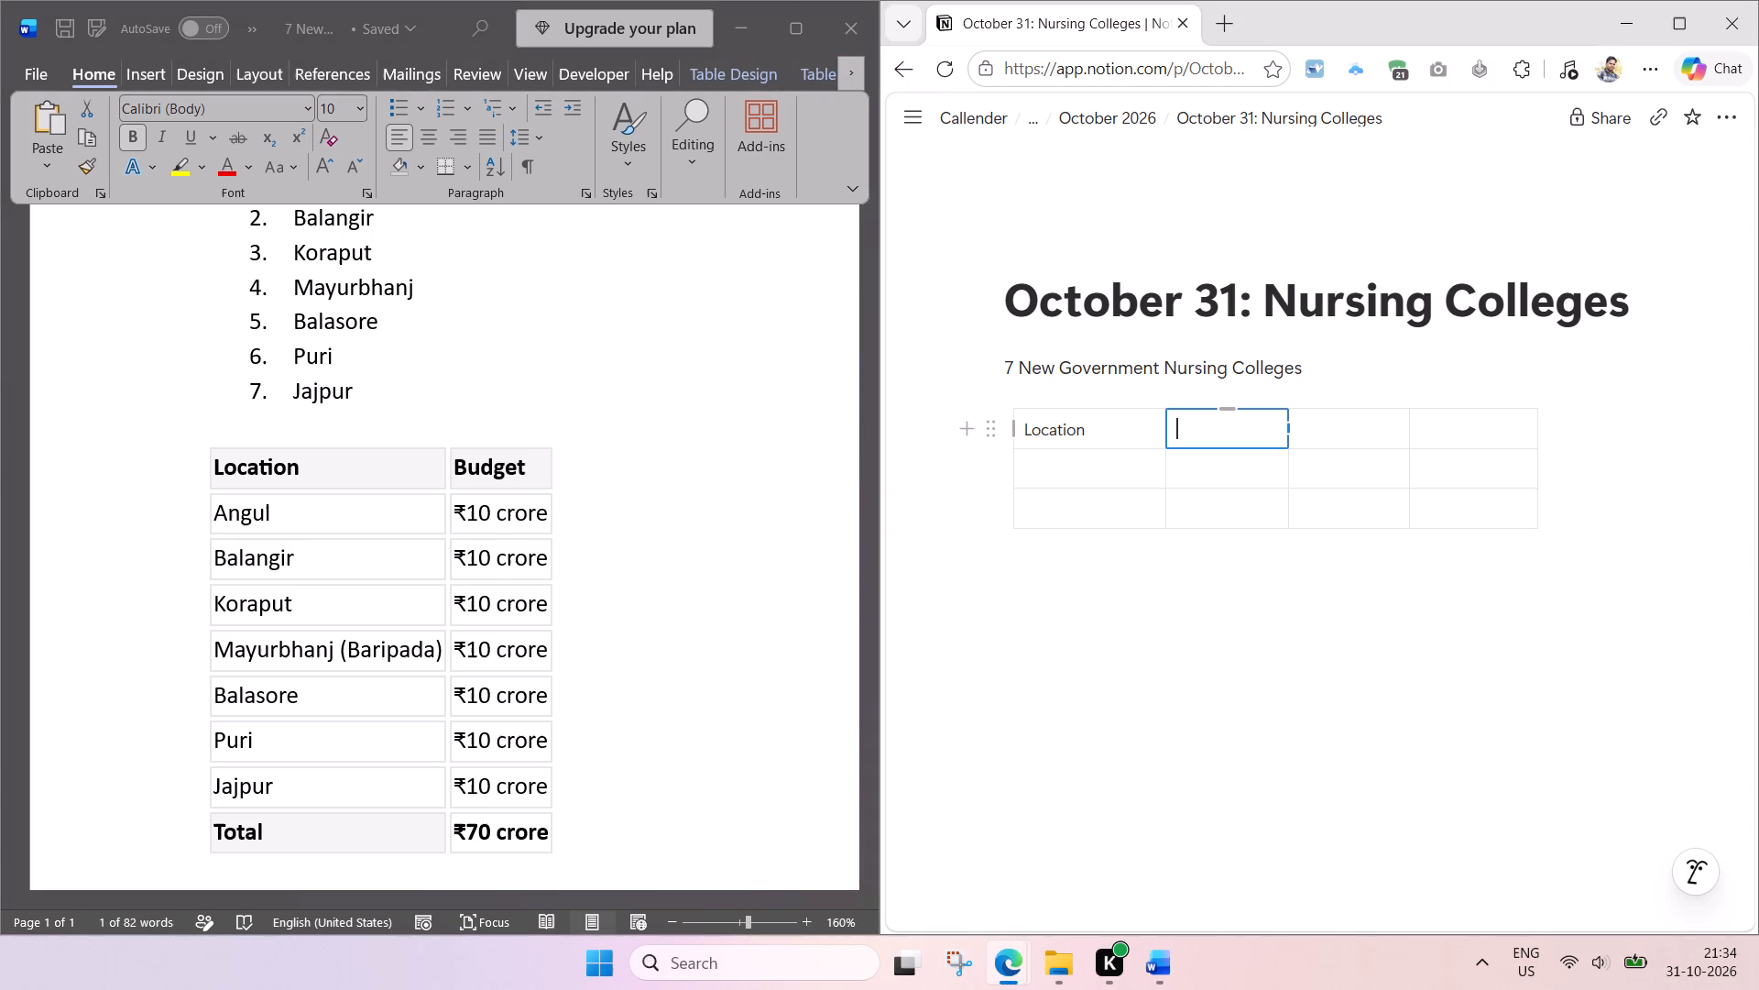
{"action": "key", "text": "ctrl+v"}
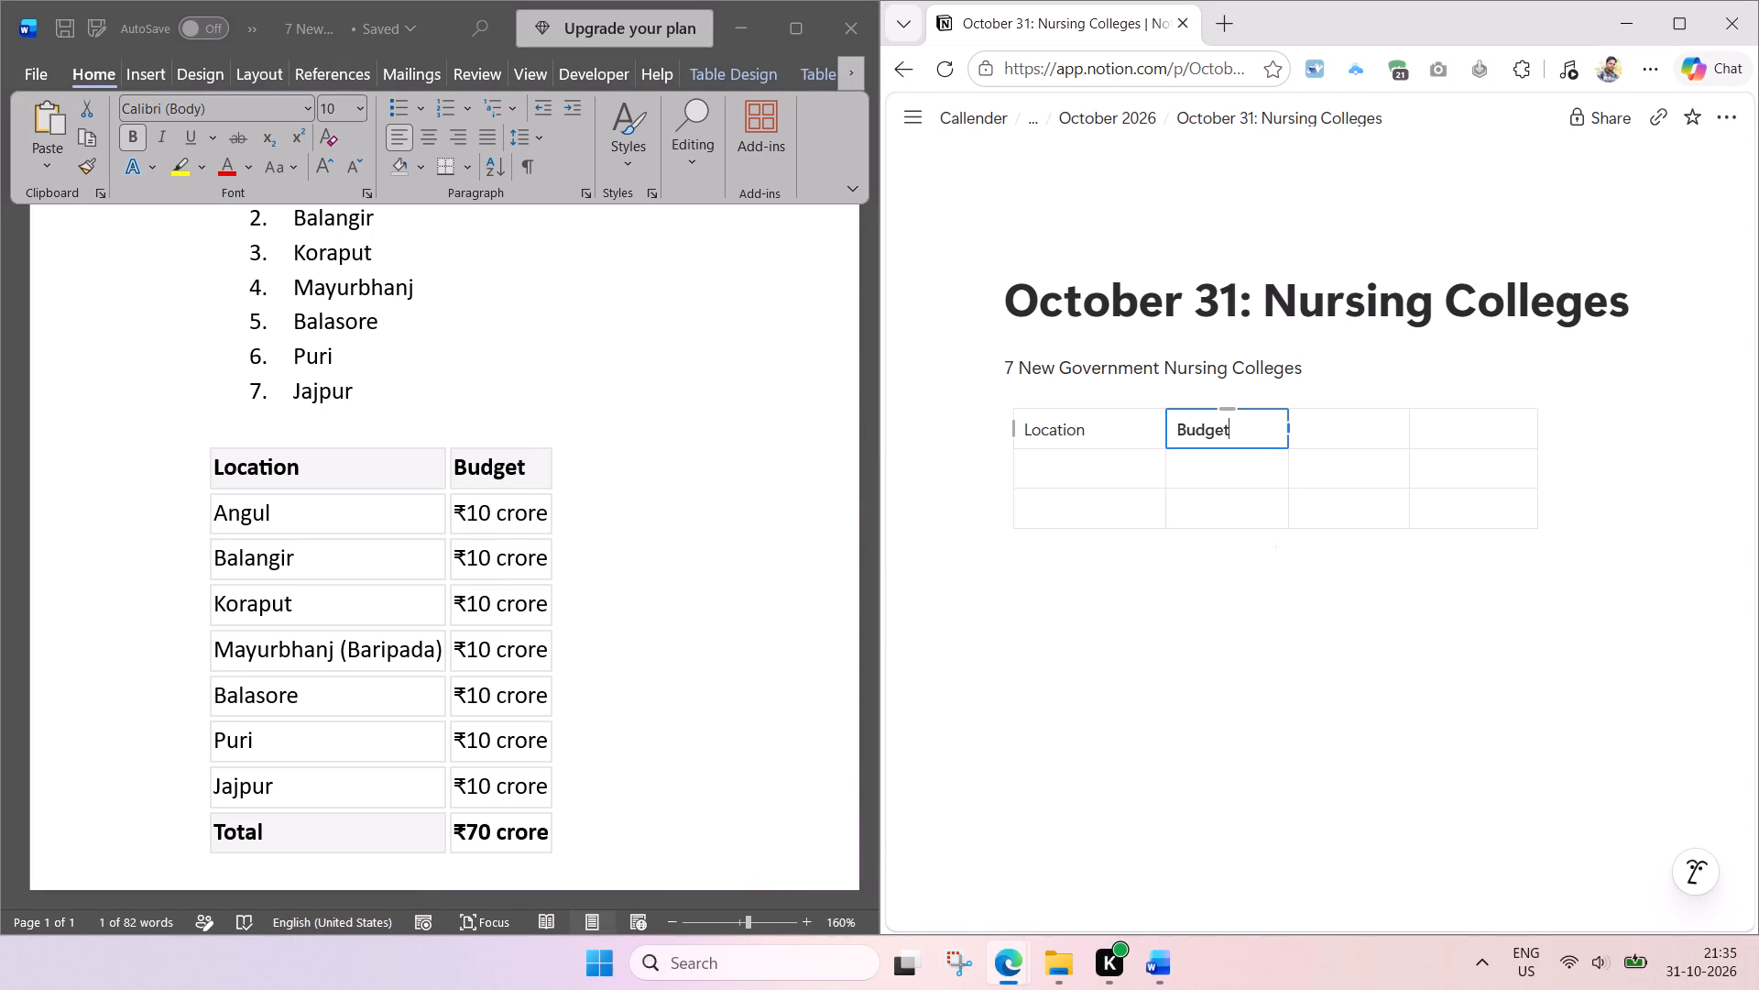
Delete the two empty columns beyond the Budget column of the Notion table.
{"action": "scroll", "coordinate": [635, 598], "scroll_direction": "down", "scroll_amount": 1}
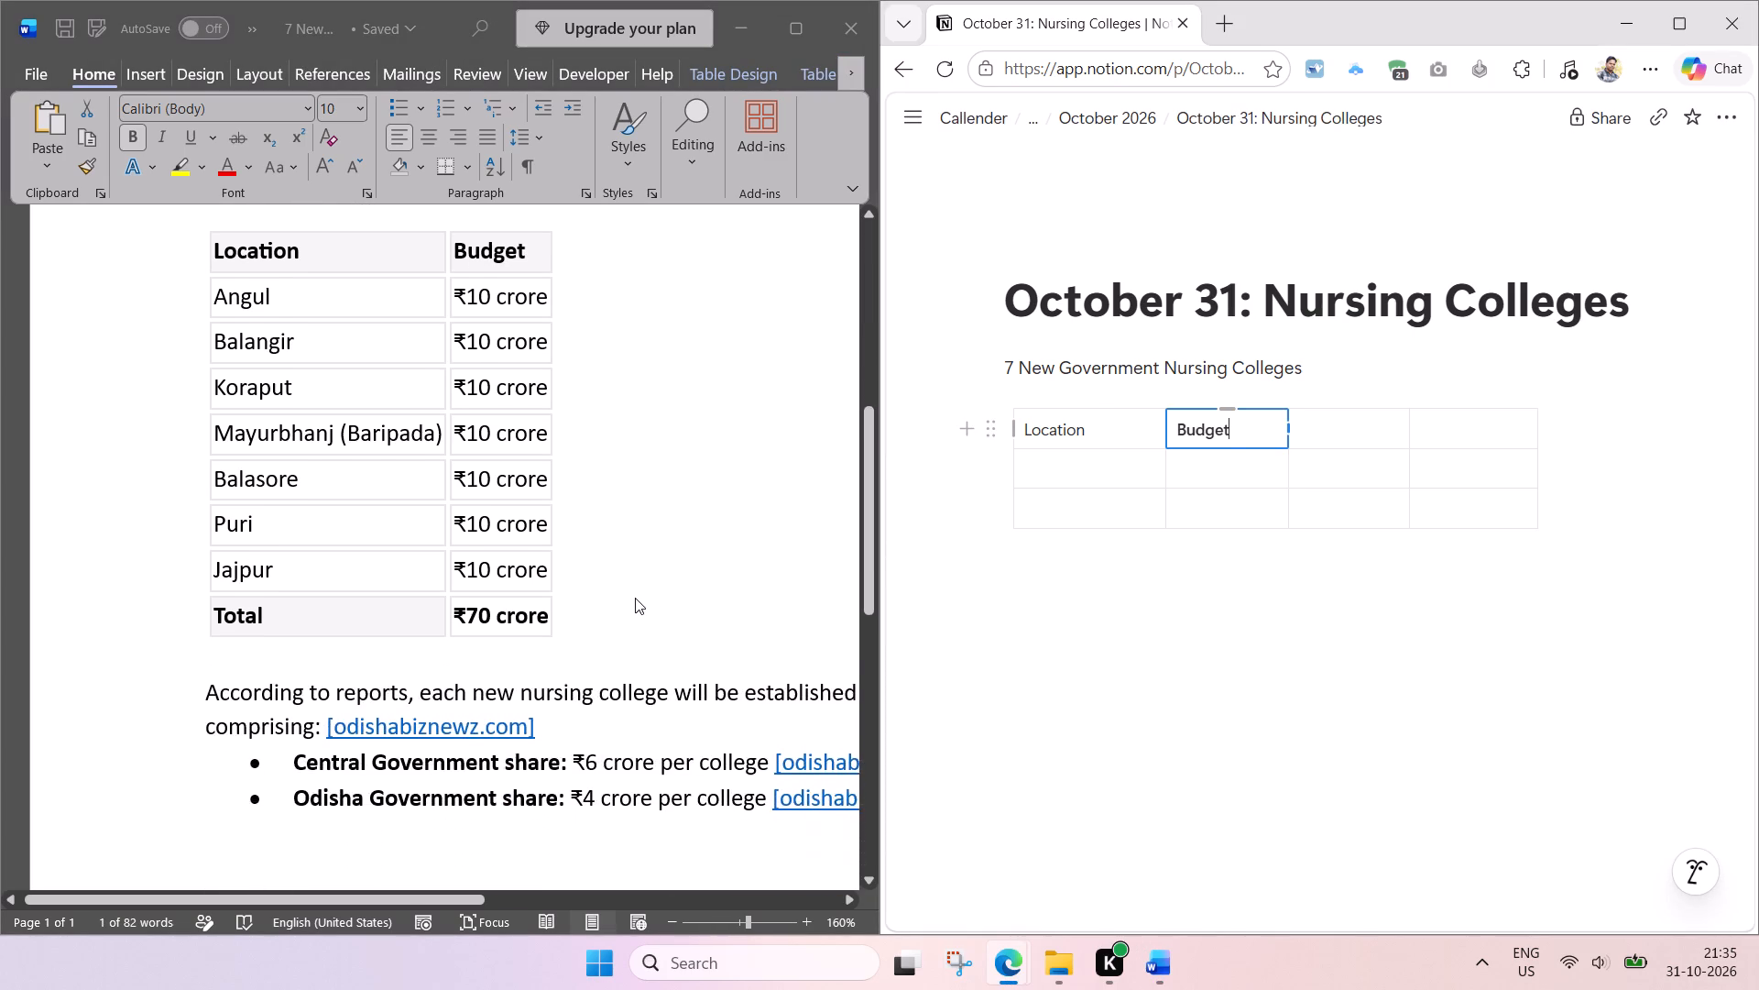
{"action": "scroll", "coordinate": [635, 598], "scroll_direction": "down", "scroll_amount": 1}
{"action": "scroll", "coordinate": [635, 598], "scroll_direction": "up", "scroll_amount": 1}
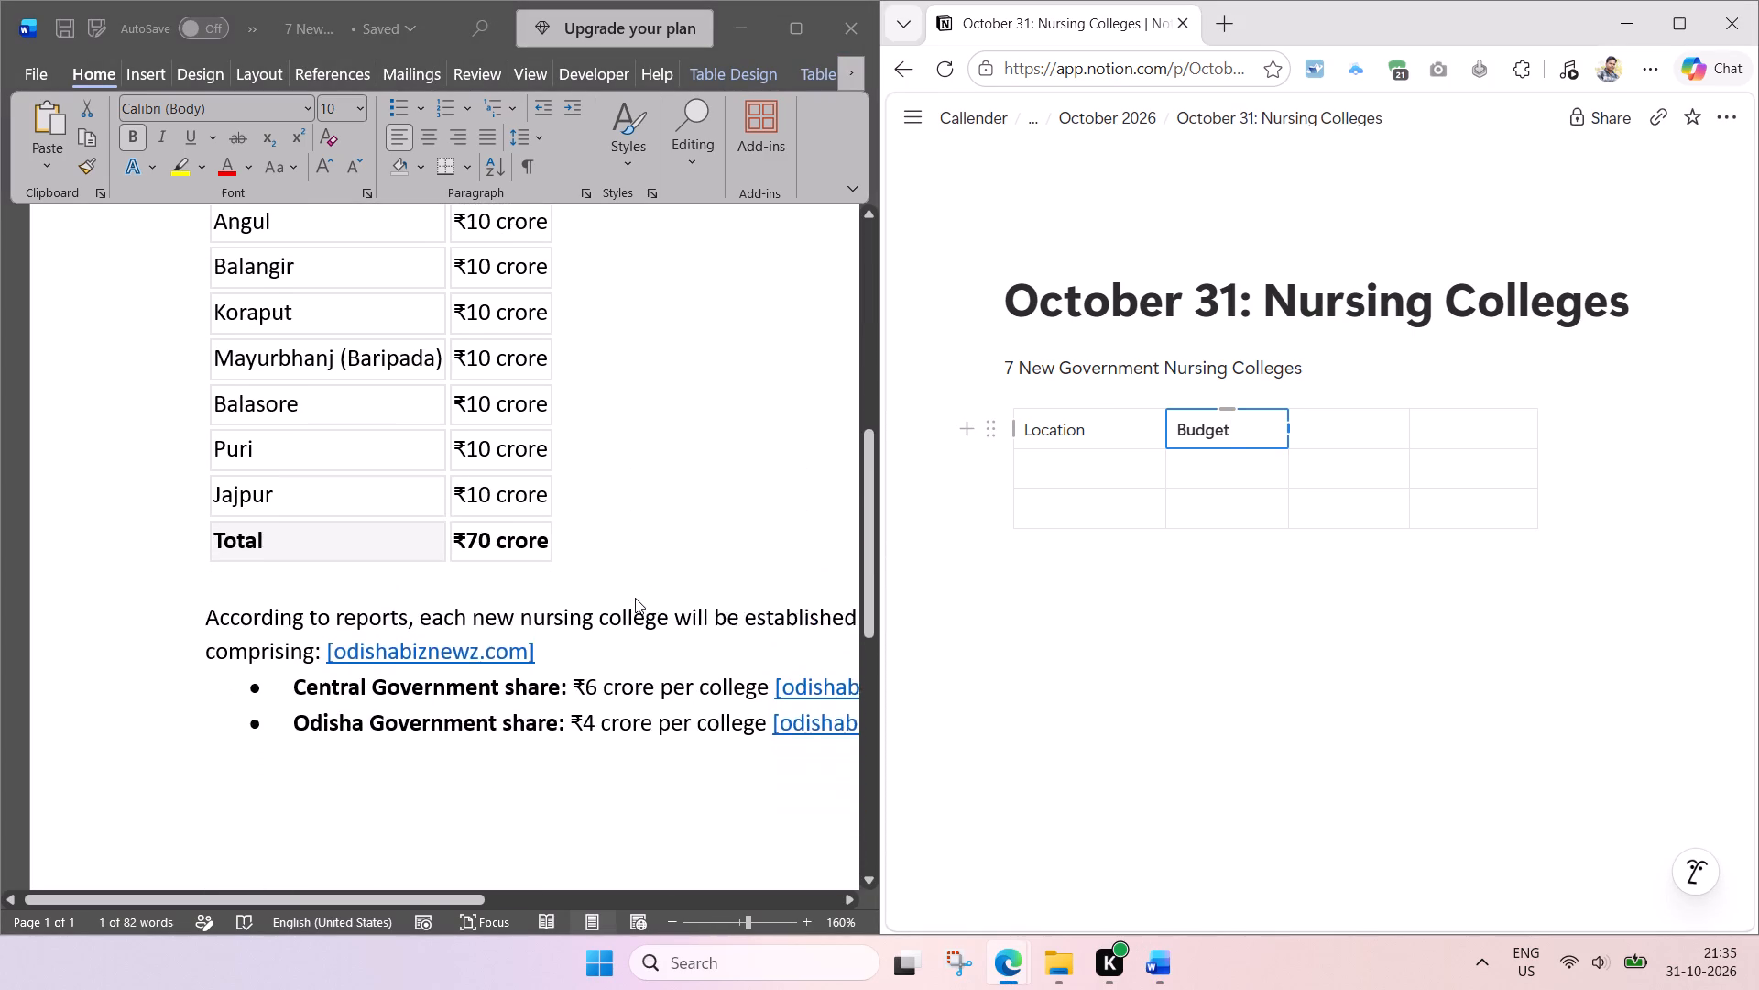
{"action": "scroll", "coordinate": [635, 598], "scroll_direction": "up", "scroll_amount": 1}
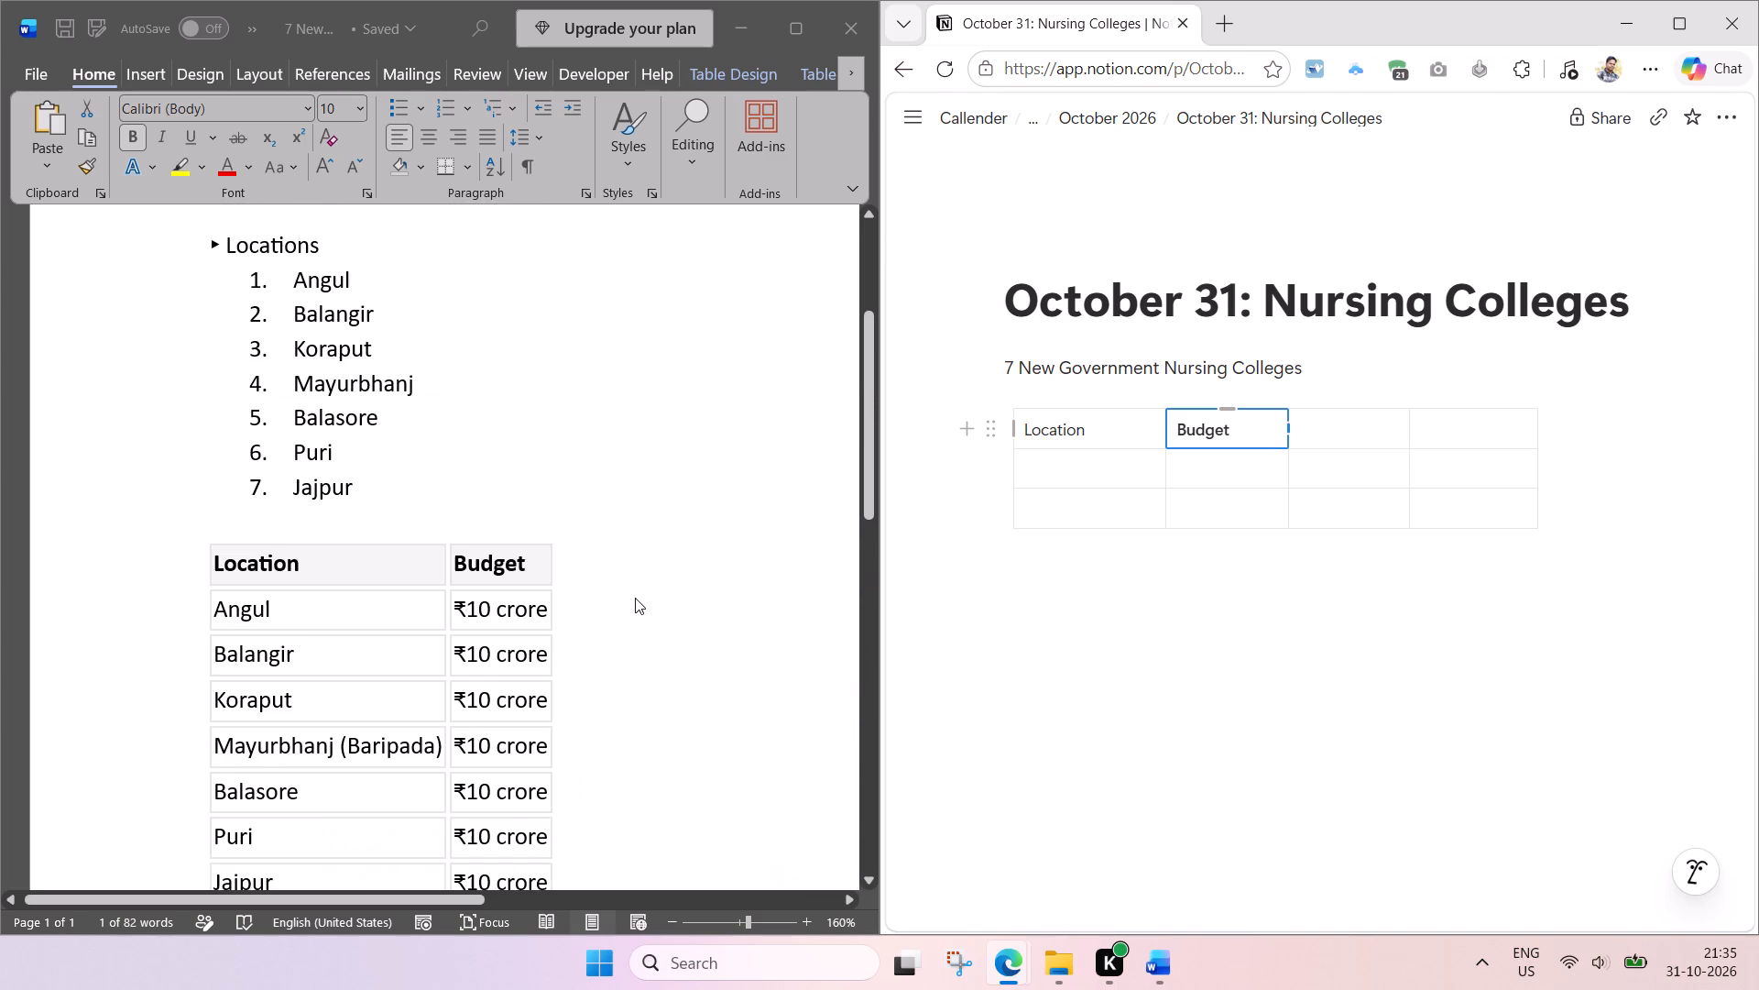
{"action": "scroll", "coordinate": [635, 598], "scroll_direction": "down", "scroll_amount": 1}
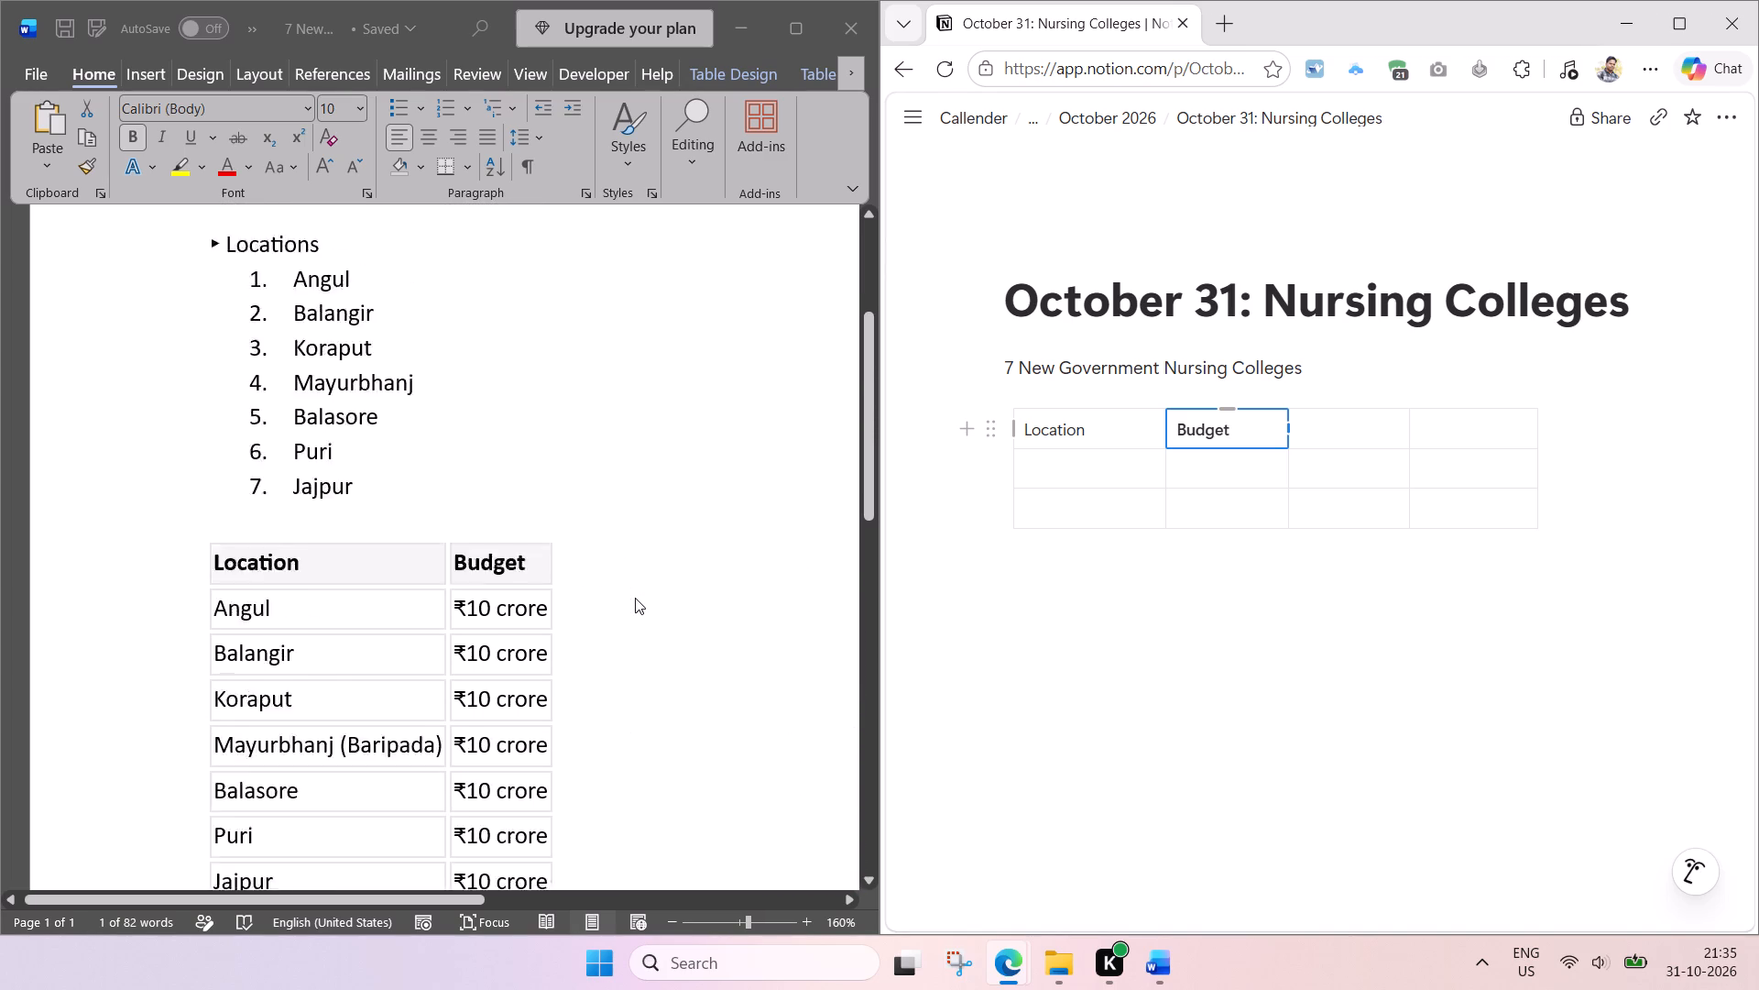
{"action": "scroll", "coordinate": [635, 598], "scroll_direction": "down", "scroll_amount": 1}
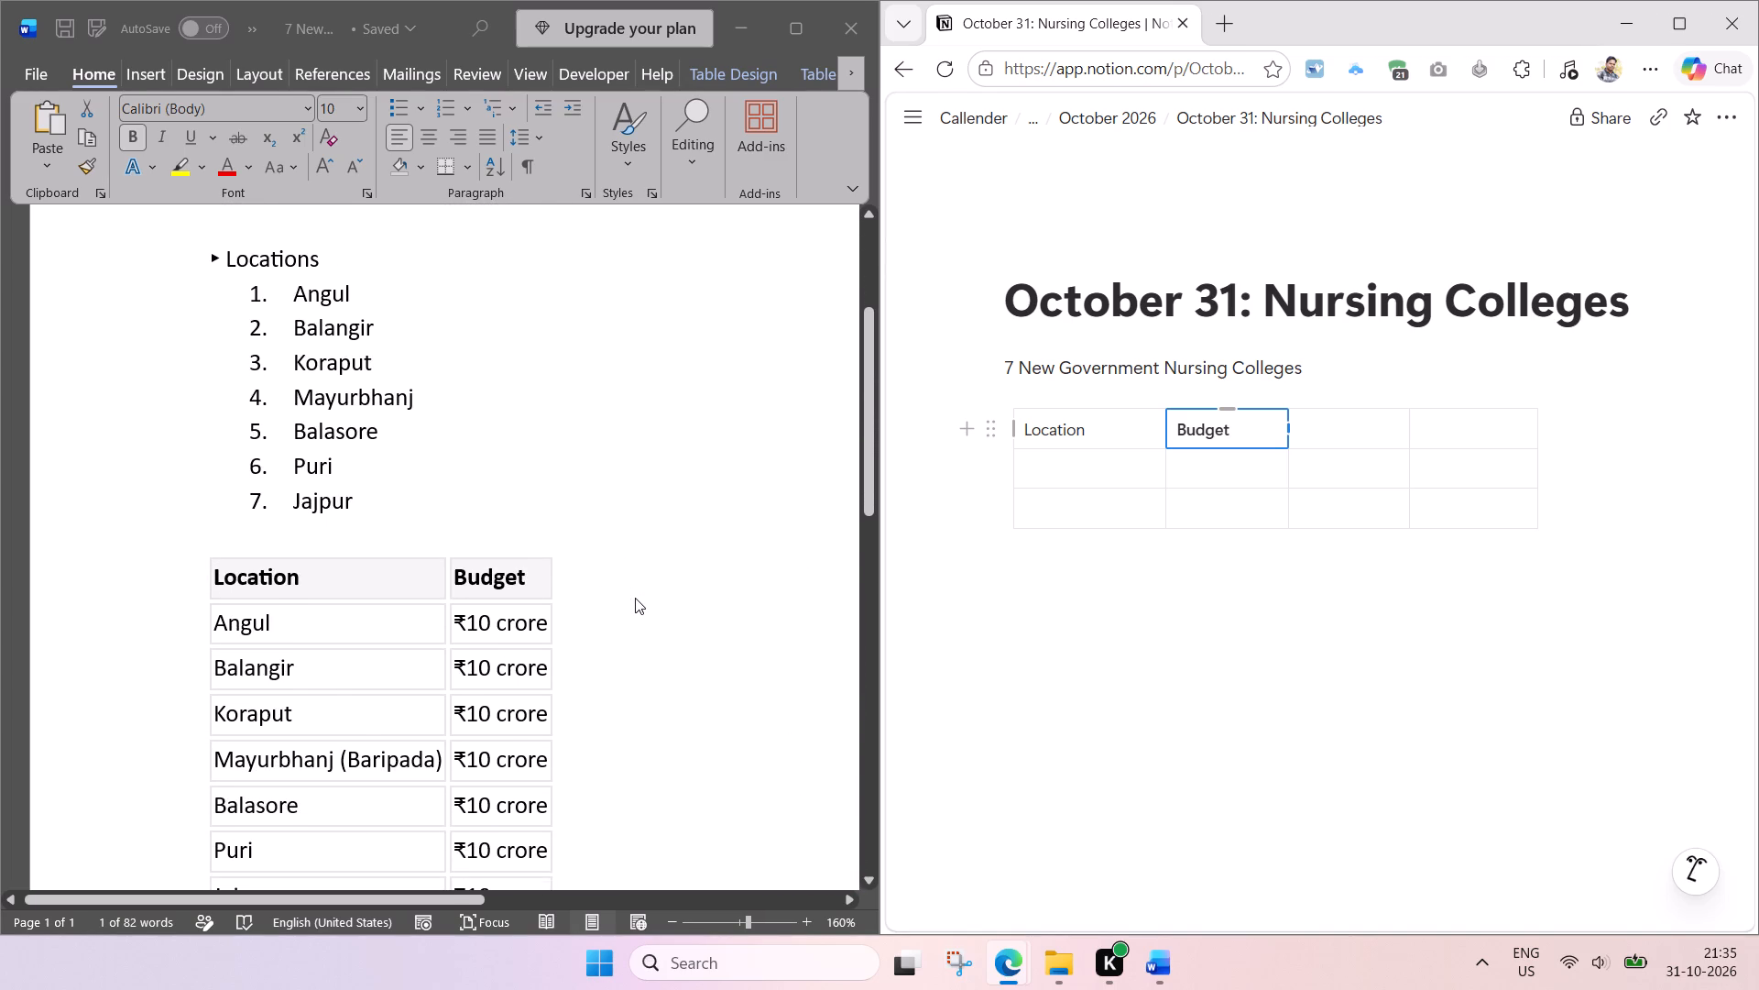
{"action": "left_click", "coordinate": [1352, 411]}
{"action": "left_click", "coordinate": [1352, 411]}
{"action": "key", "text": "Delete"}
{"action": "key", "text": "Delete"}
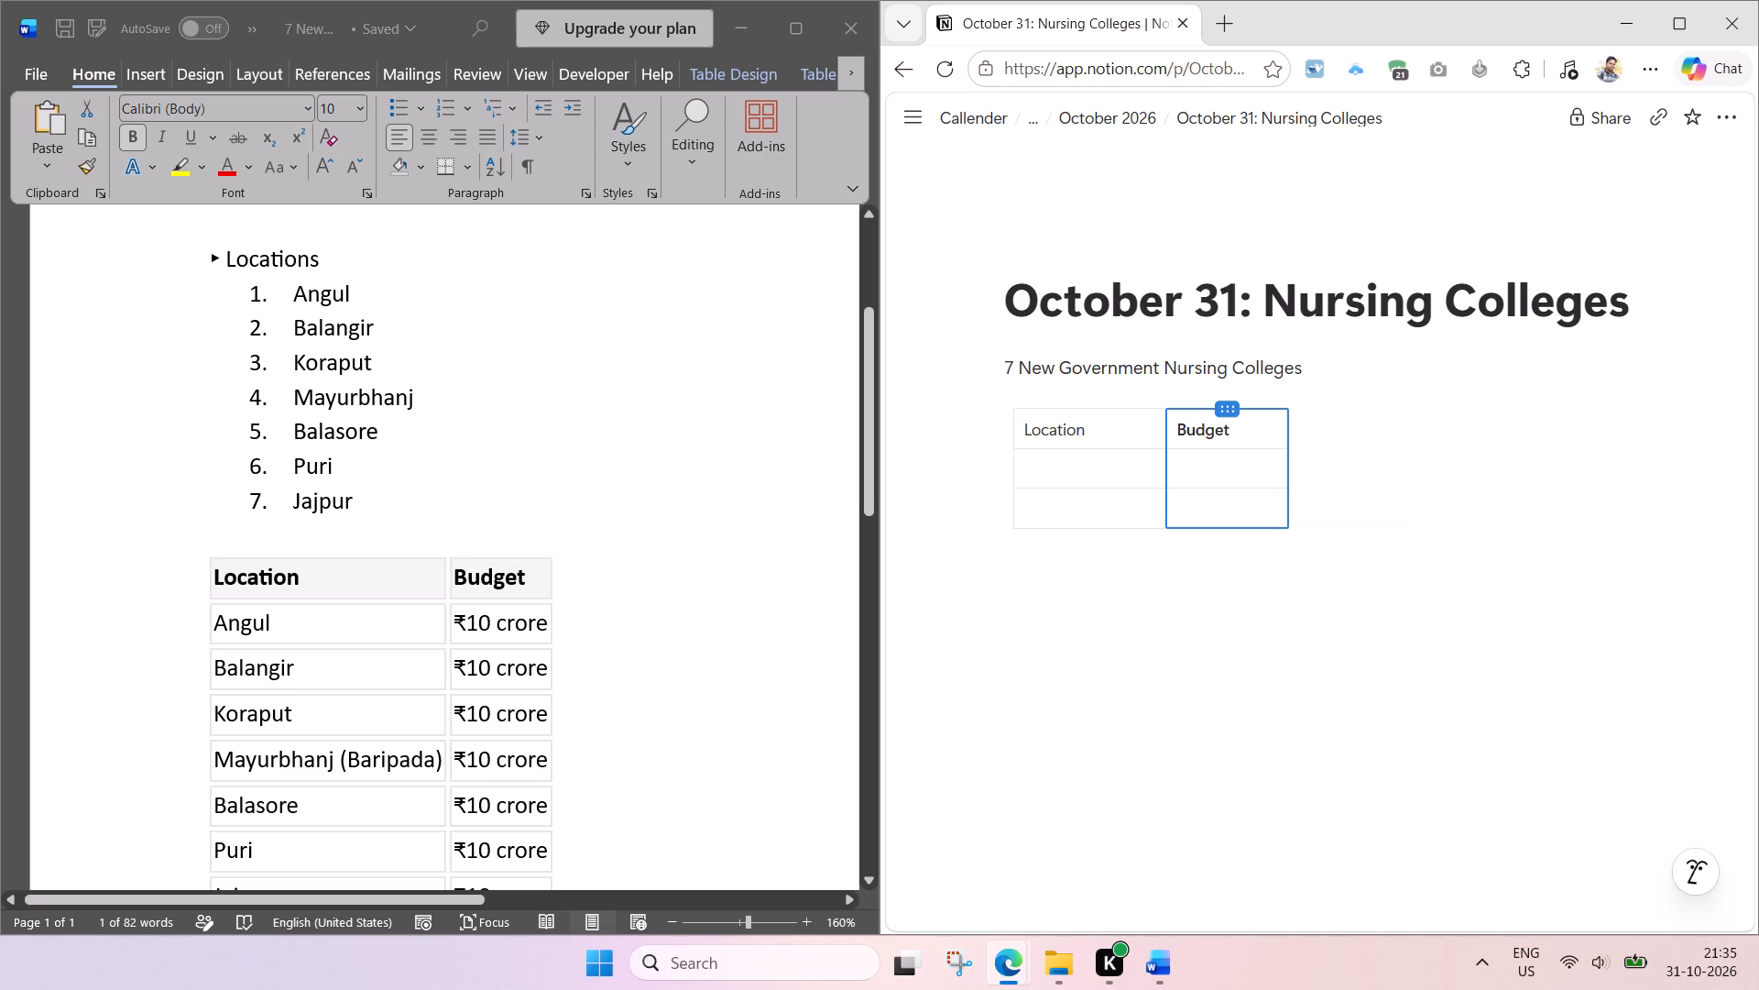
Make the "Location" header in the Notion table bold.
{"action": "left_click", "coordinate": [1250, 423]}
{"action": "left_click", "coordinate": [1130, 417]}
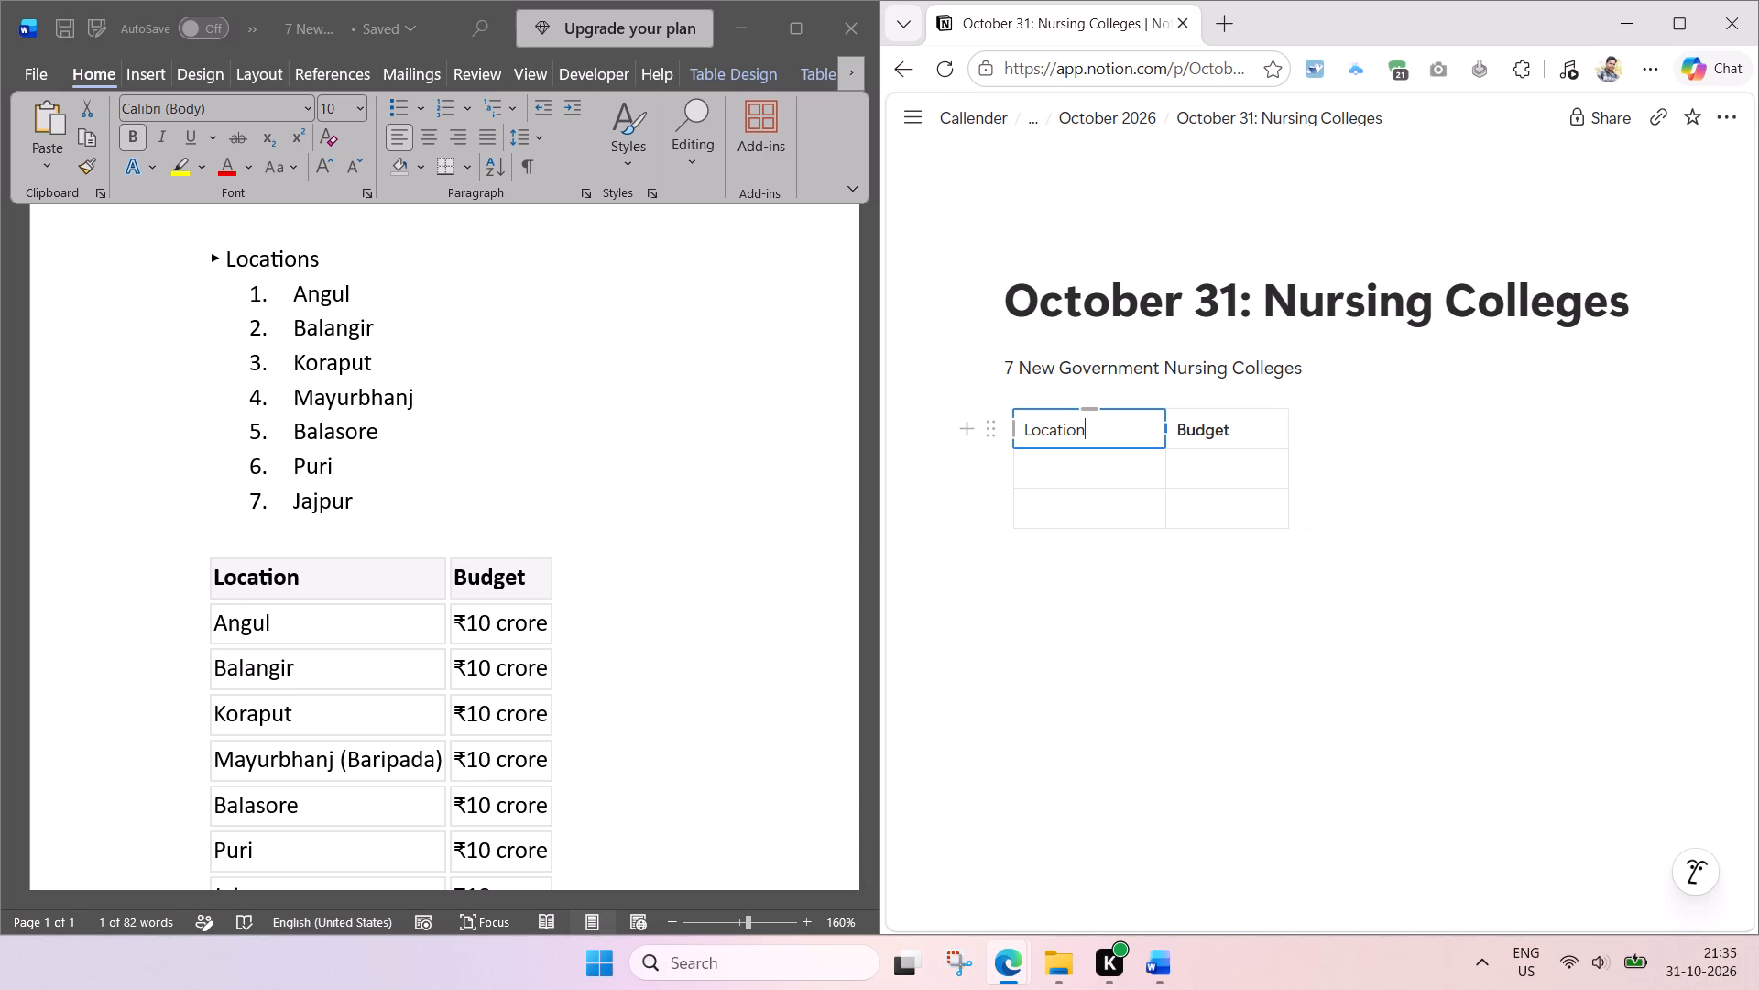
{"action": "key", "text": "ctrl+a"}
{"action": "key", "text": "ctrl+b"}
{"action": "left_click", "coordinate": [1054, 632]}
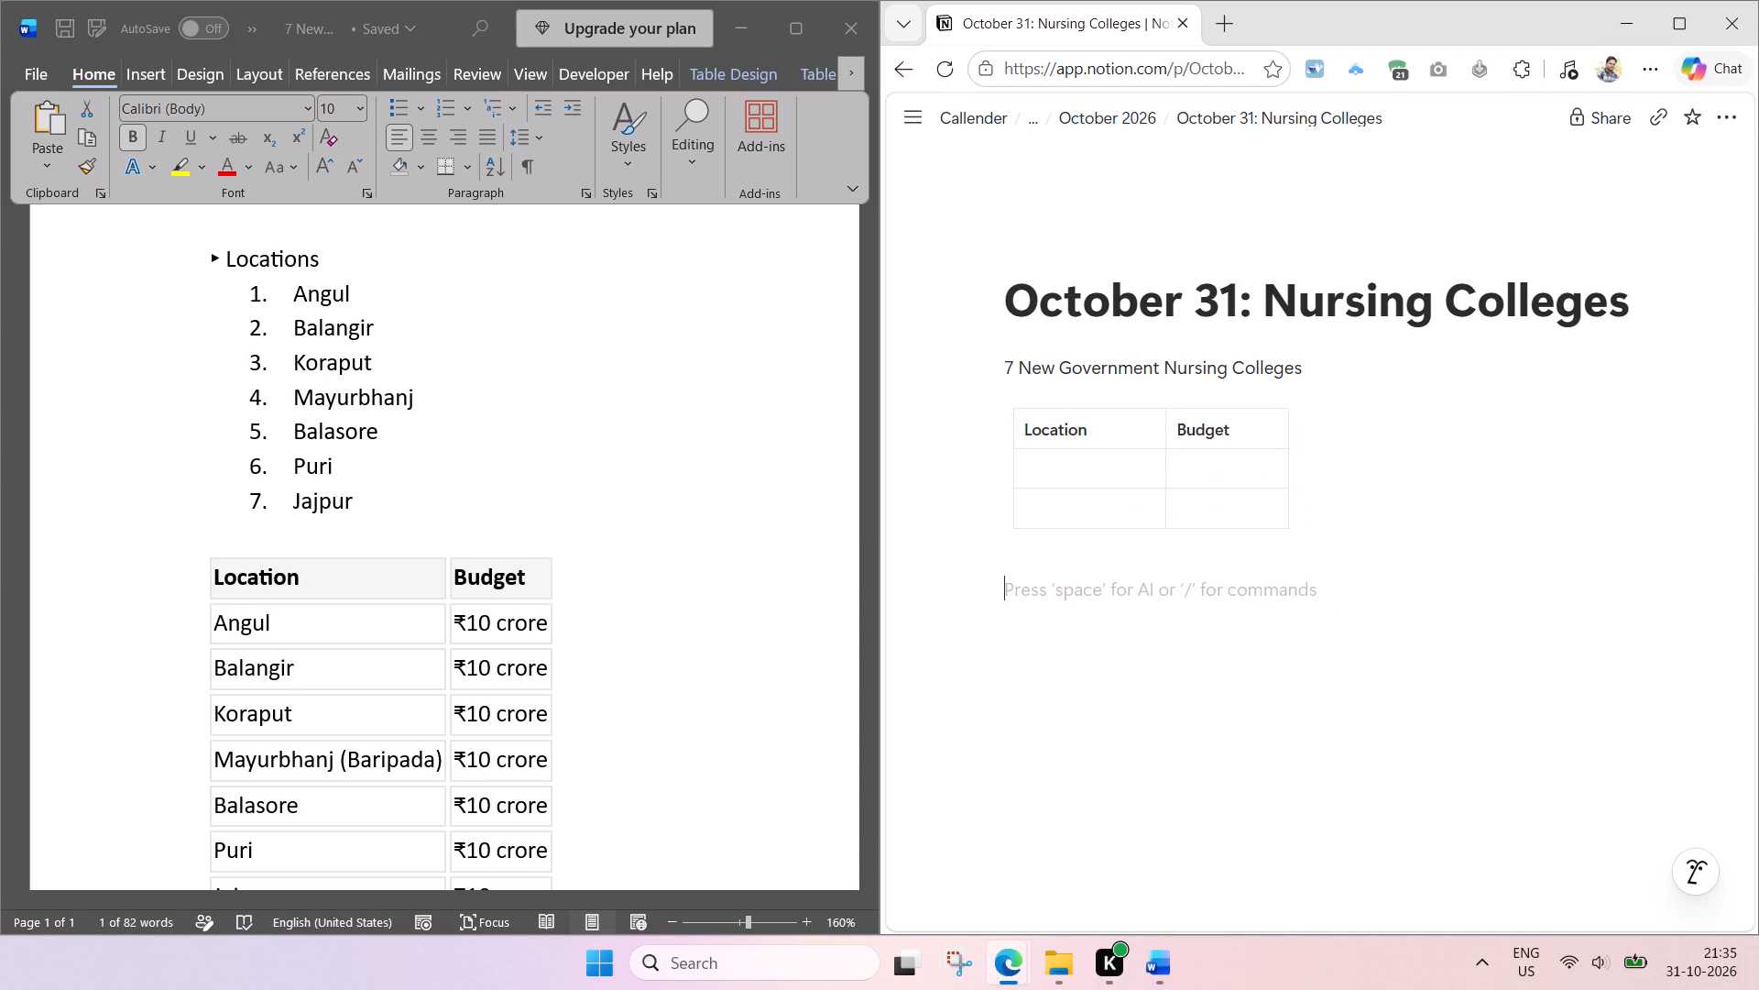
Remove the numbering from the seven location names, Angul to Jajpur, in the Word document.
{"action": "left_click", "coordinate": [381, 463]}
{"action": "left_click", "coordinate": [359, 503]}
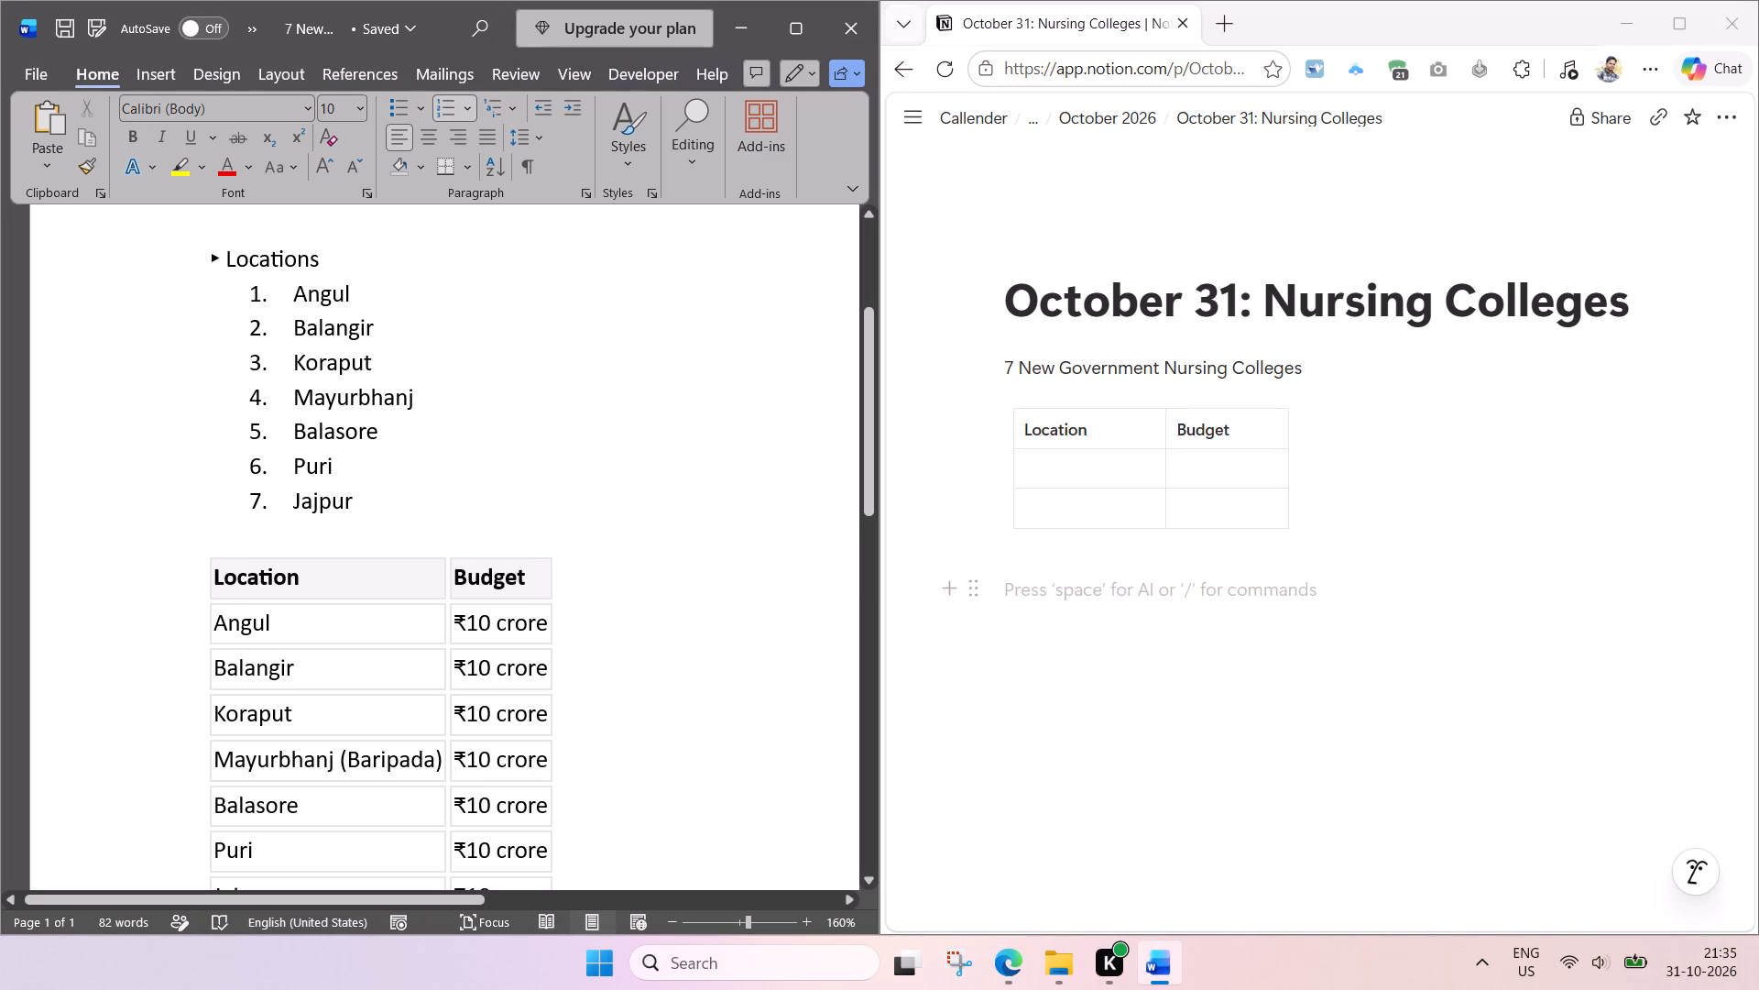
{"action": "left_click_drag", "start_coordinate": [363, 500], "coordinate": [279, 294]}
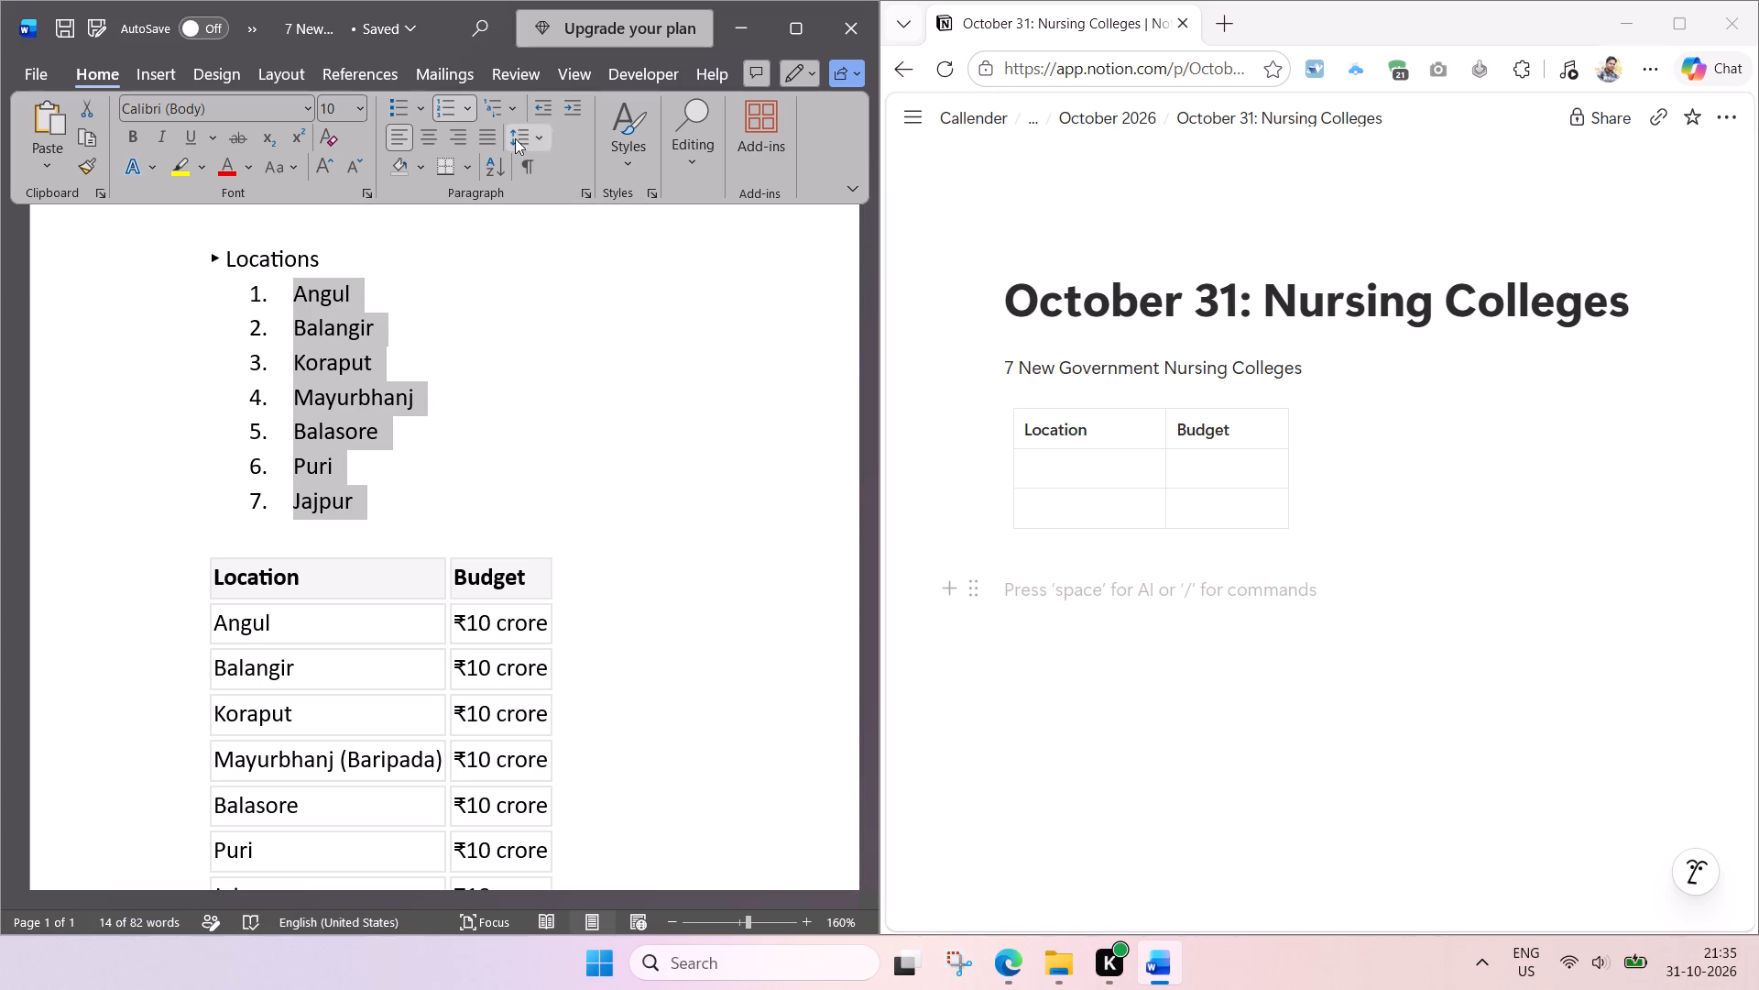
{"action": "left_click", "coordinate": [435, 104]}
{"action": "double_click", "coordinate": [541, 111]}
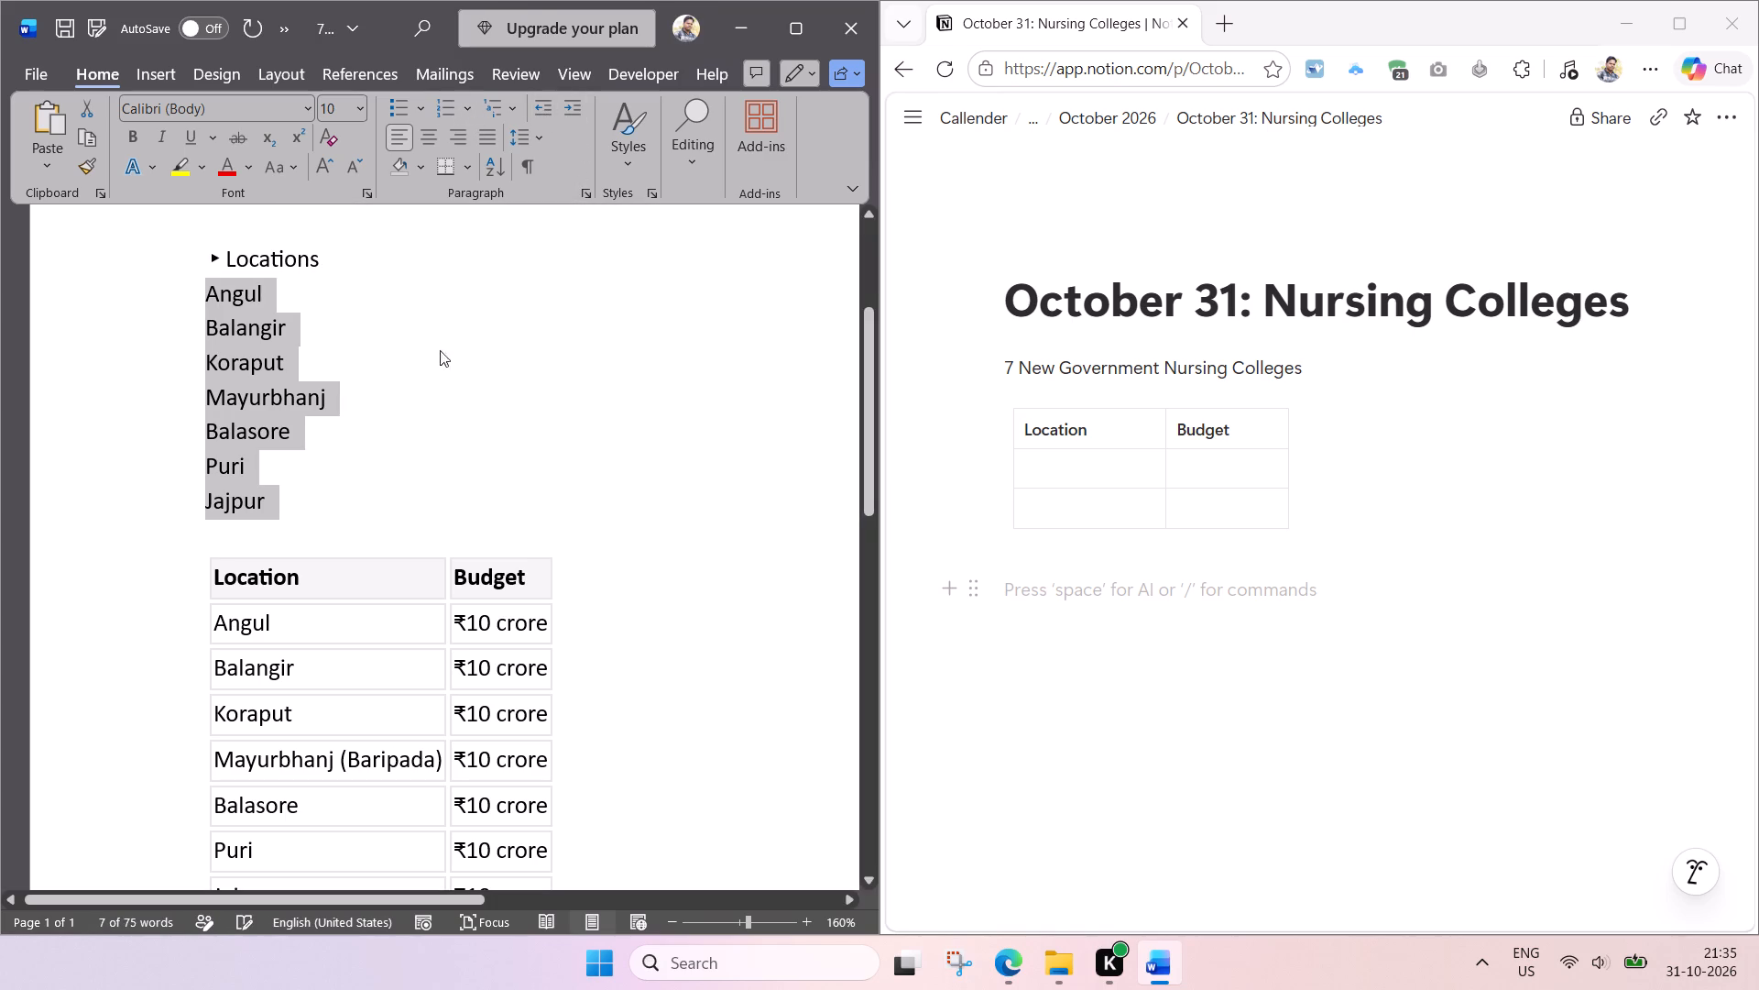
Copy the seven location names from Word into the first cell below the Location header in Notion.
{"action": "key", "text": "ctrl+c"}
{"action": "left_click", "coordinate": [1051, 475]}
{"action": "key", "text": "ctrl+v"}
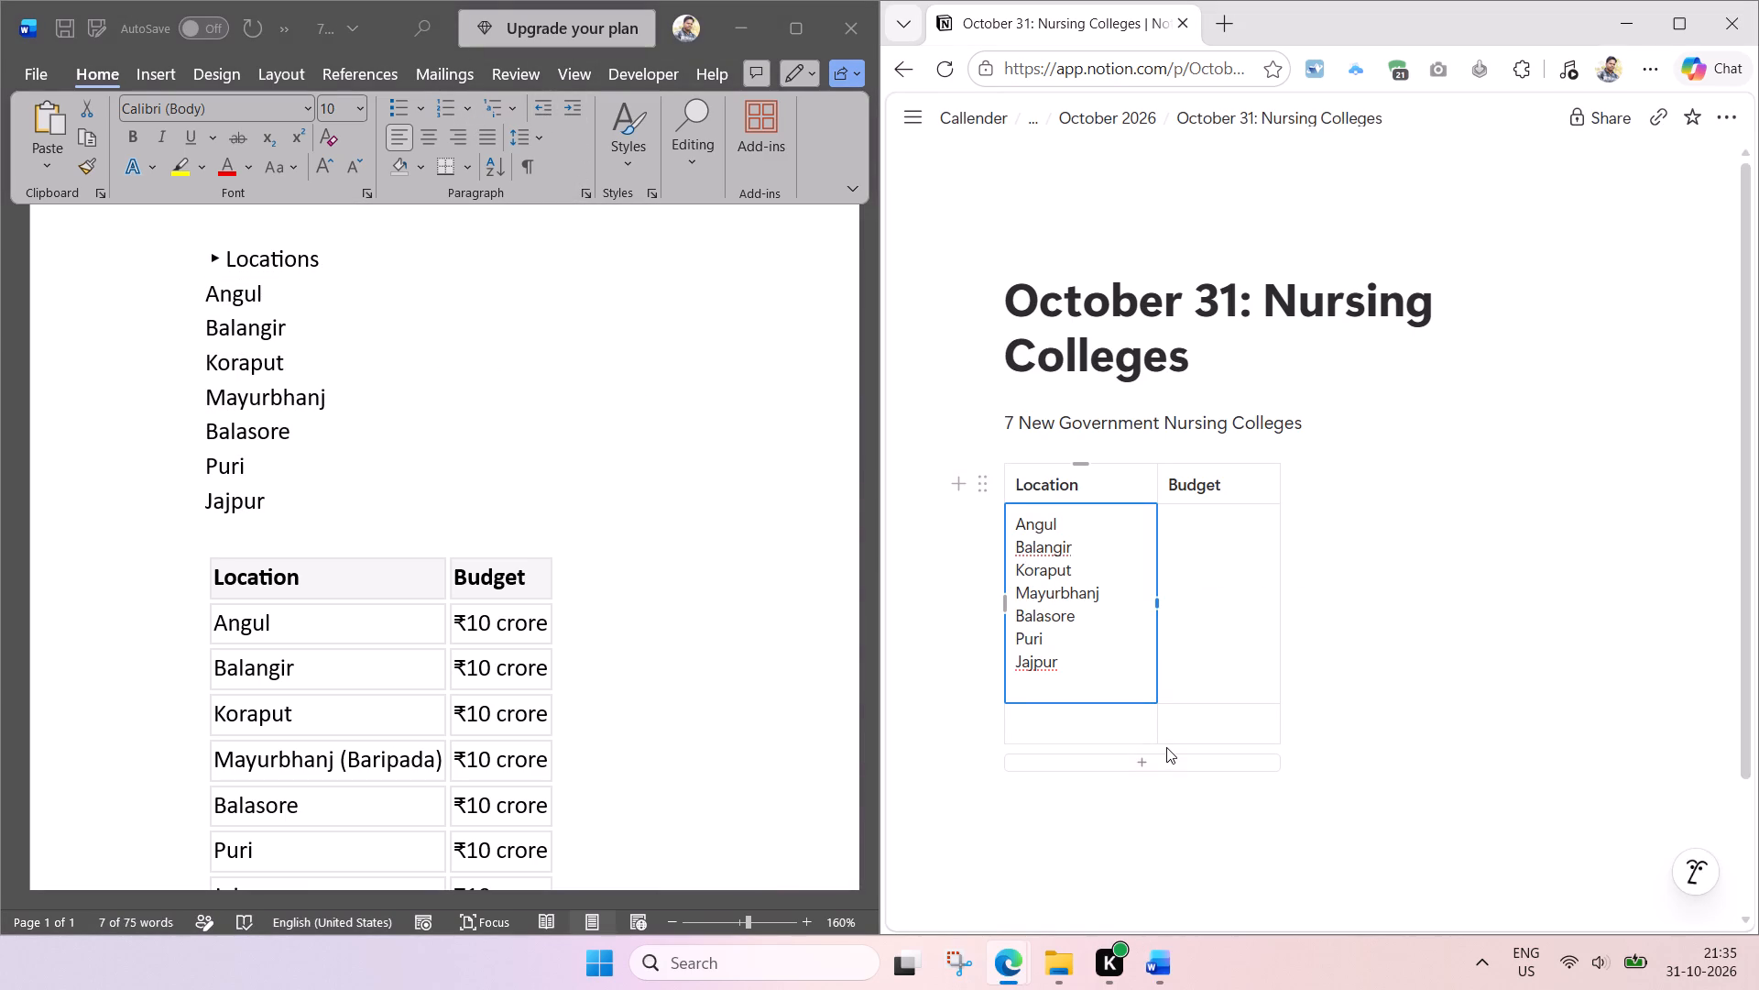
Add one row to the Notion table and paste the seven-location list into both empty Location cells.
{"action": "scroll", "coordinate": [1166, 733], "scroll_direction": "down", "scroll_amount": 3}
{"action": "left_click", "coordinate": [1139, 605]}
{"action": "left_click", "coordinate": [1142, 599]}
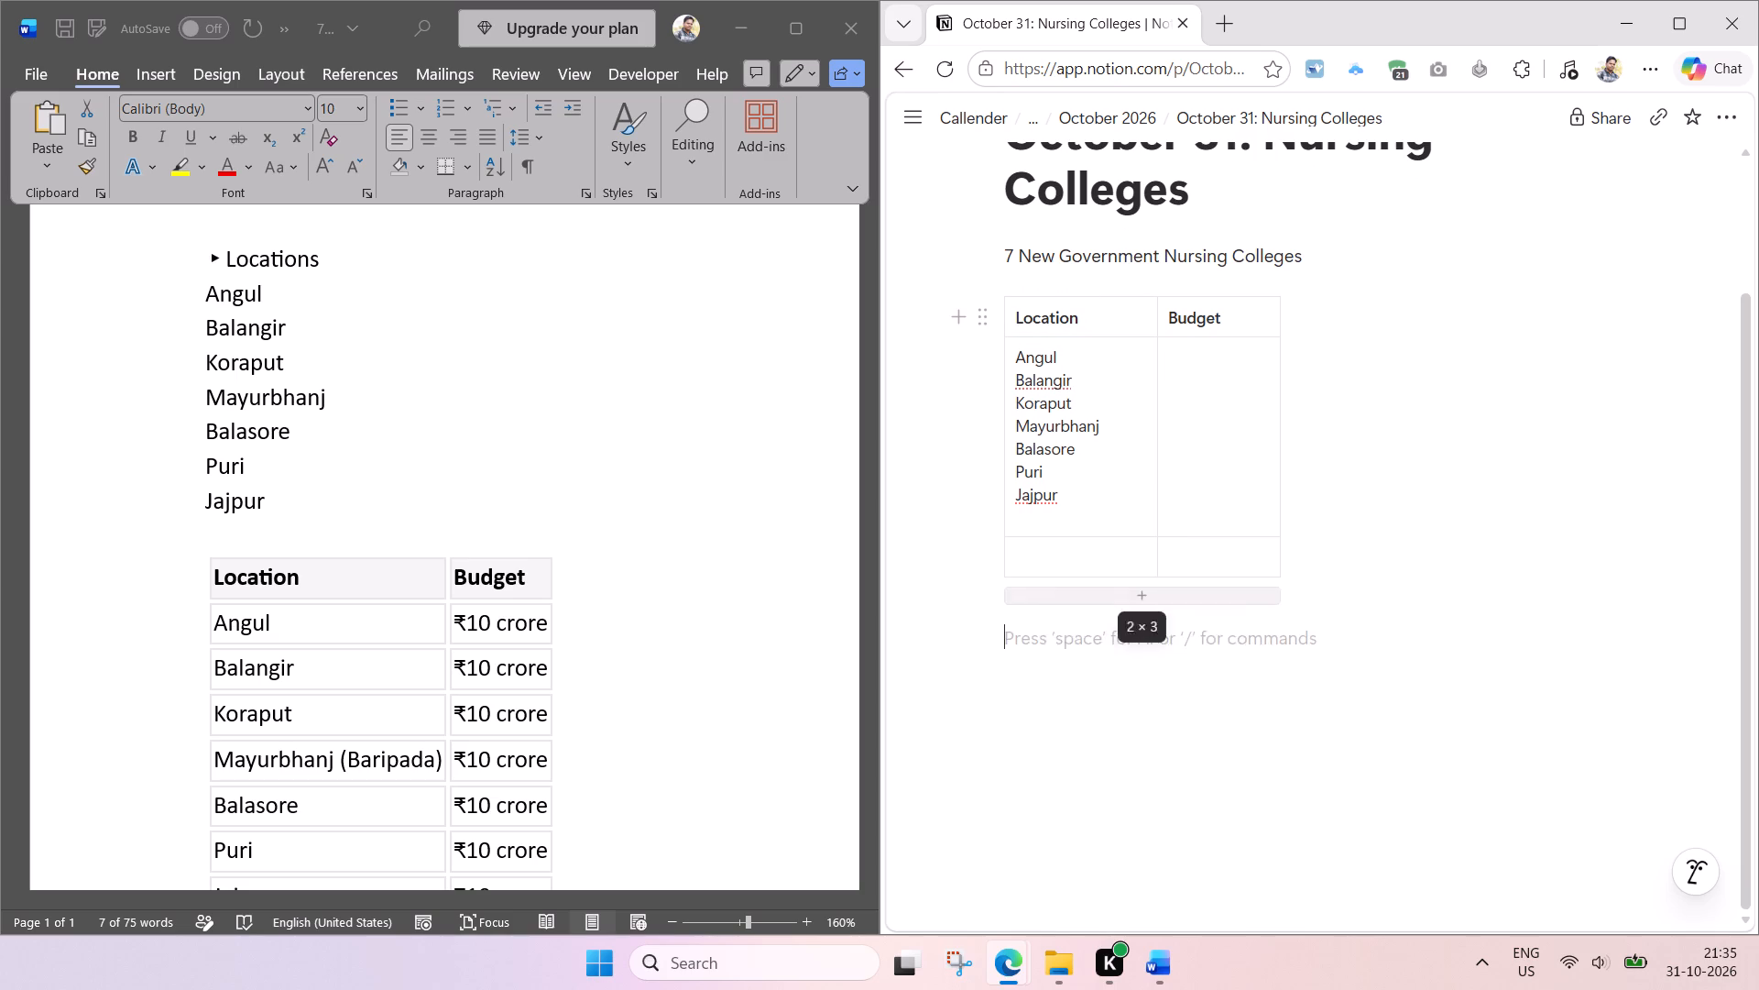
{"action": "left_click", "coordinate": [1125, 462]}
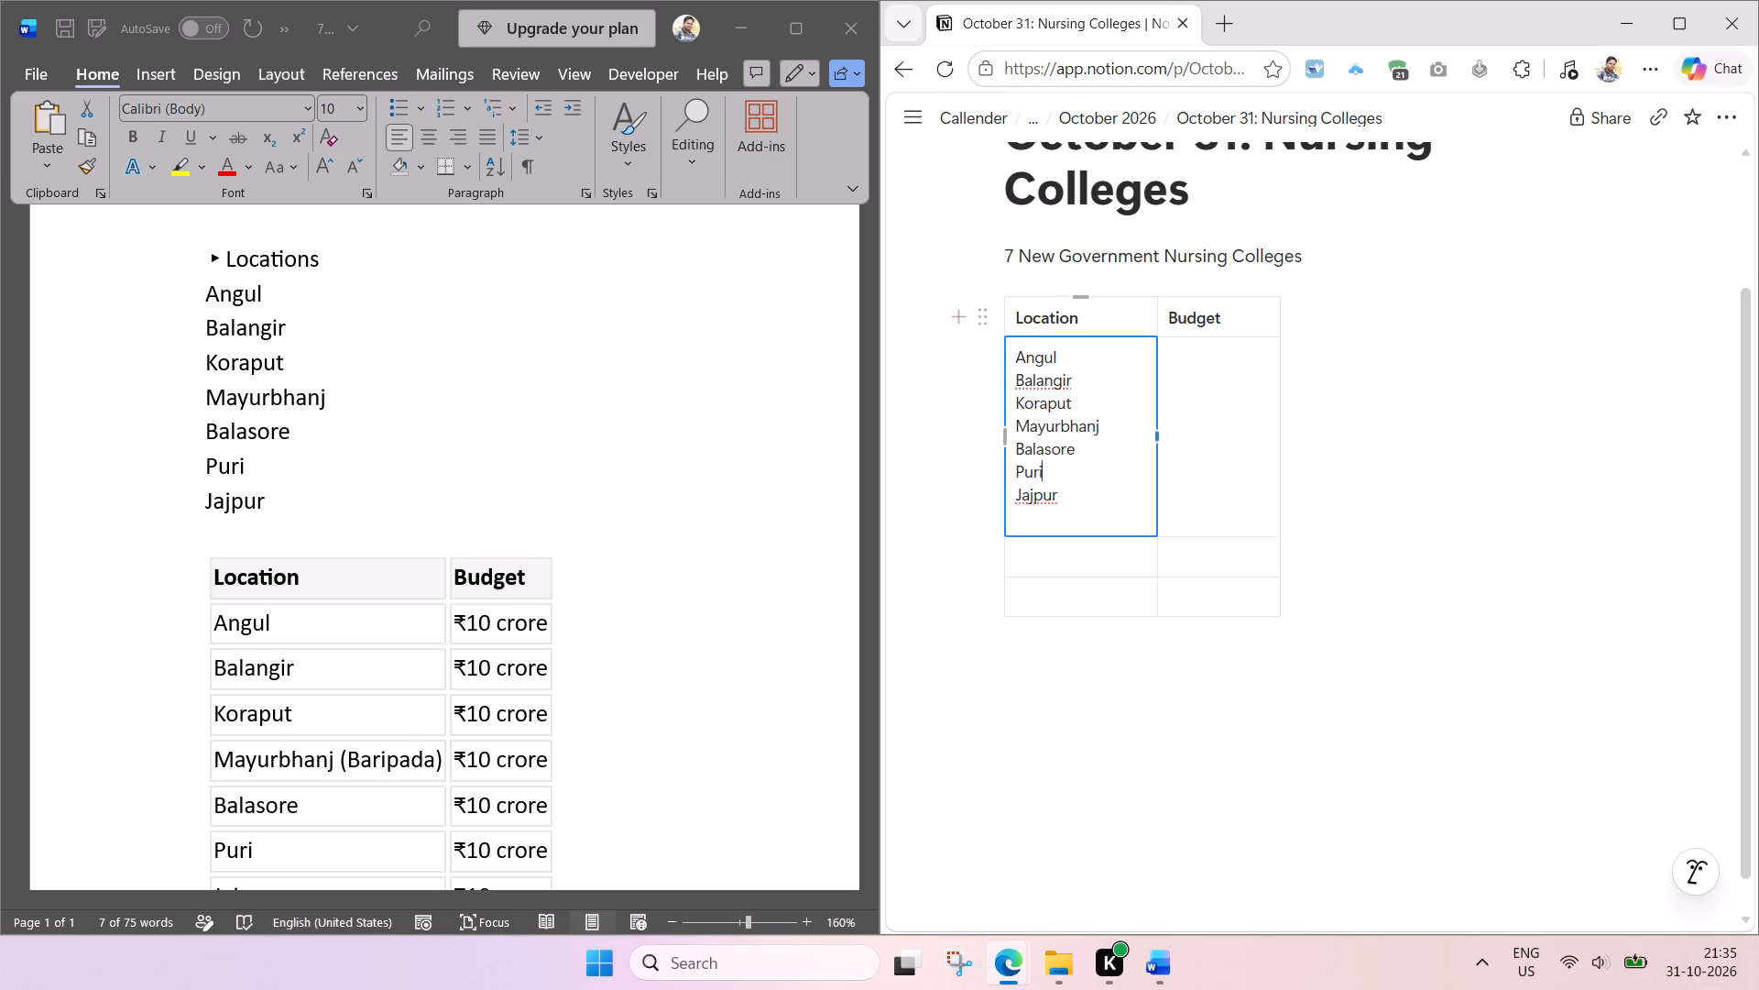
{"action": "key", "text": "ctrl+c"}
{"action": "left_click", "coordinate": [1114, 552]}
{"action": "key", "text": "ctrl+v"}
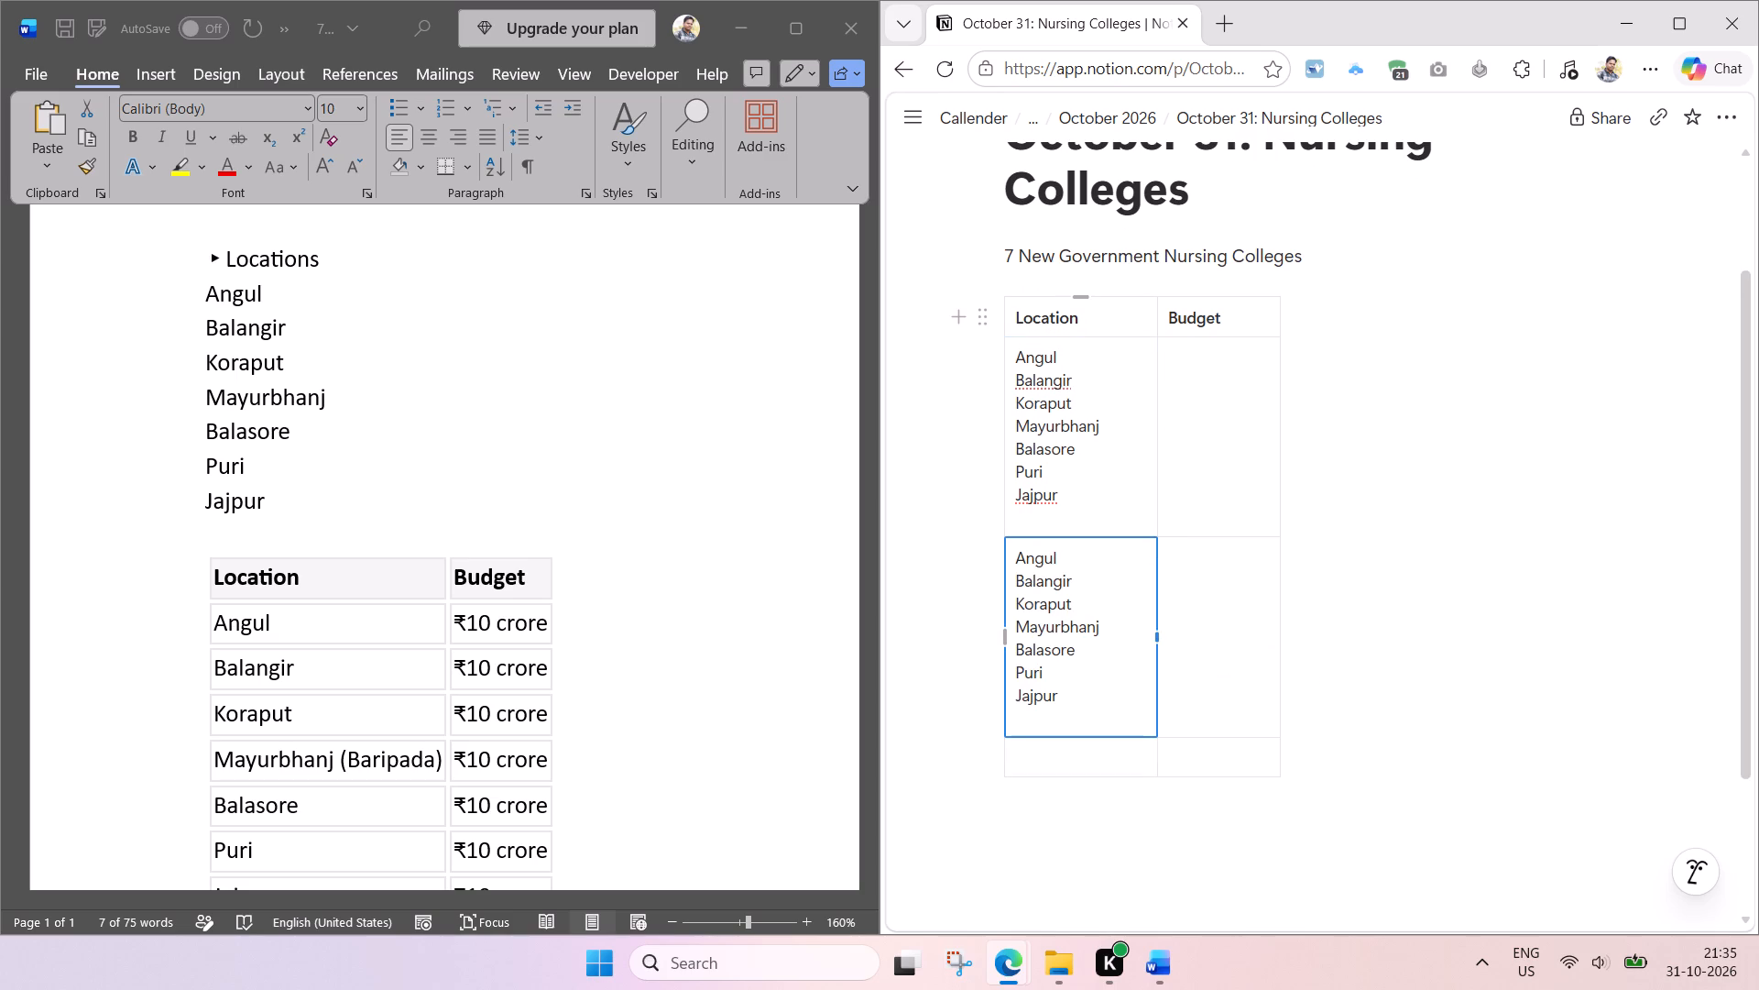
{"action": "key", "text": "ctrl+v"}
{"action": "left_click", "coordinate": [1109, 757]}
{"action": "key", "text": "ctrl+v"}
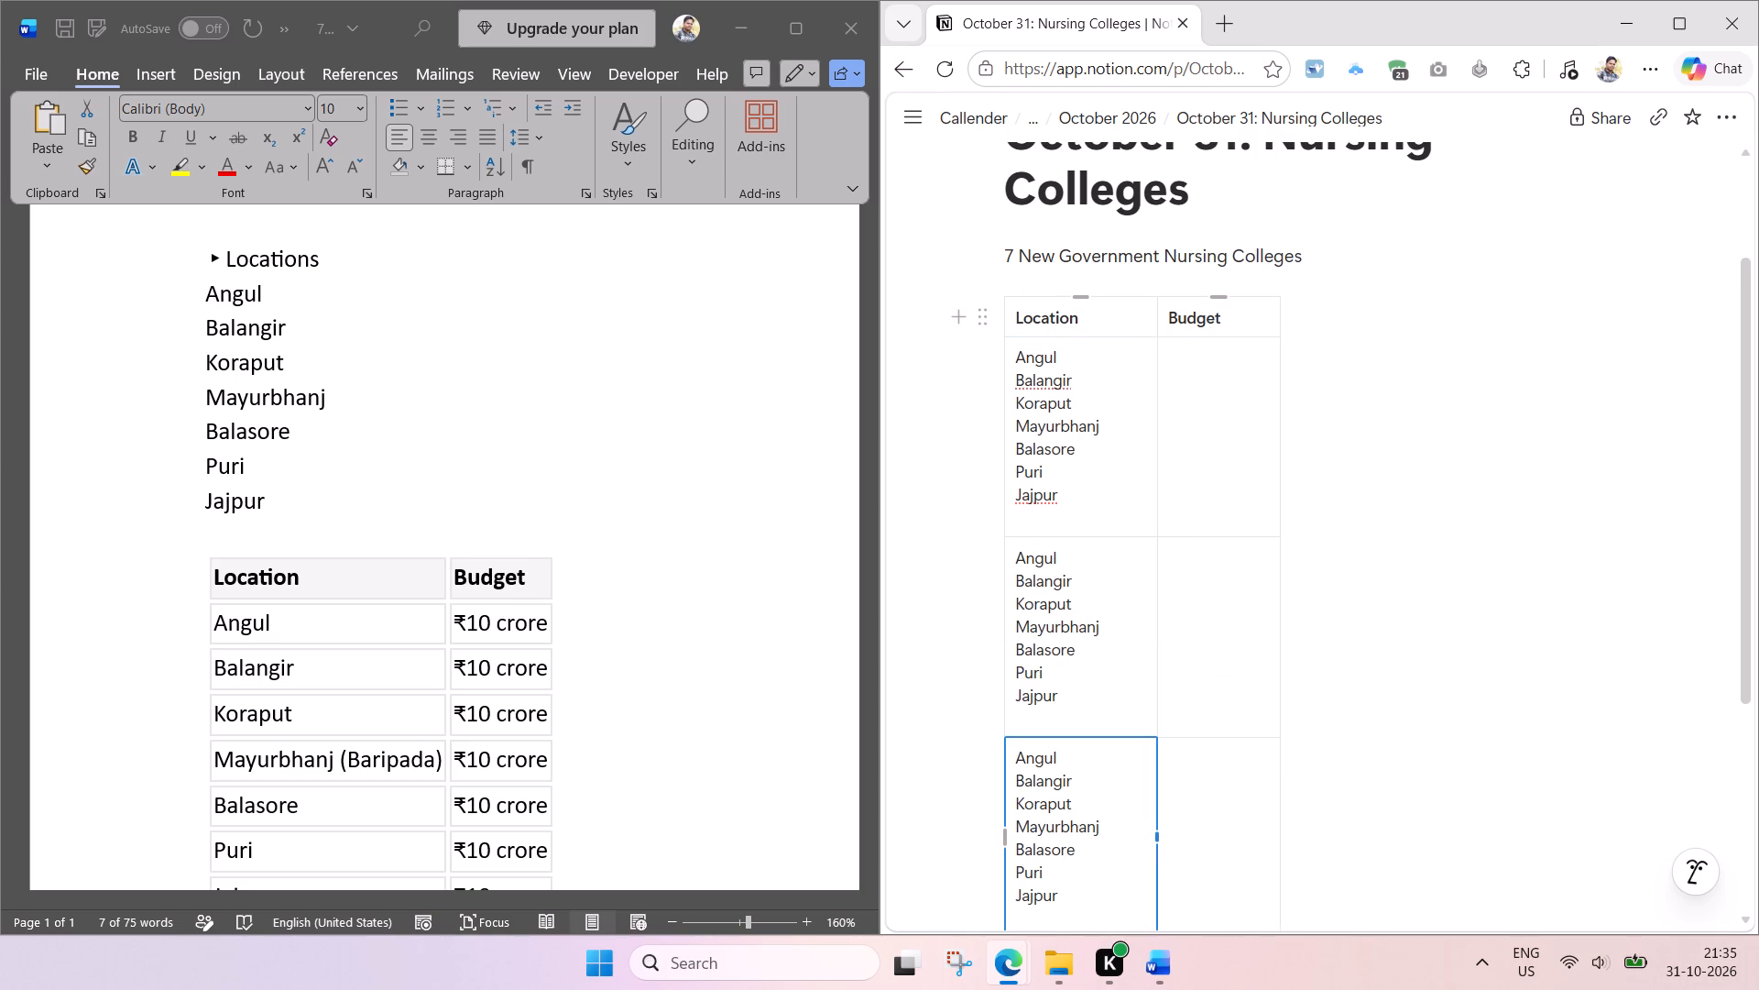
Add three more rows at the table's end and paste the seven-location list into each new Location cell.
{"action": "scroll", "coordinate": [1178, 587], "scroll_direction": "down", "scroll_amount": 3}
{"action": "left_click", "coordinate": [1160, 599]}
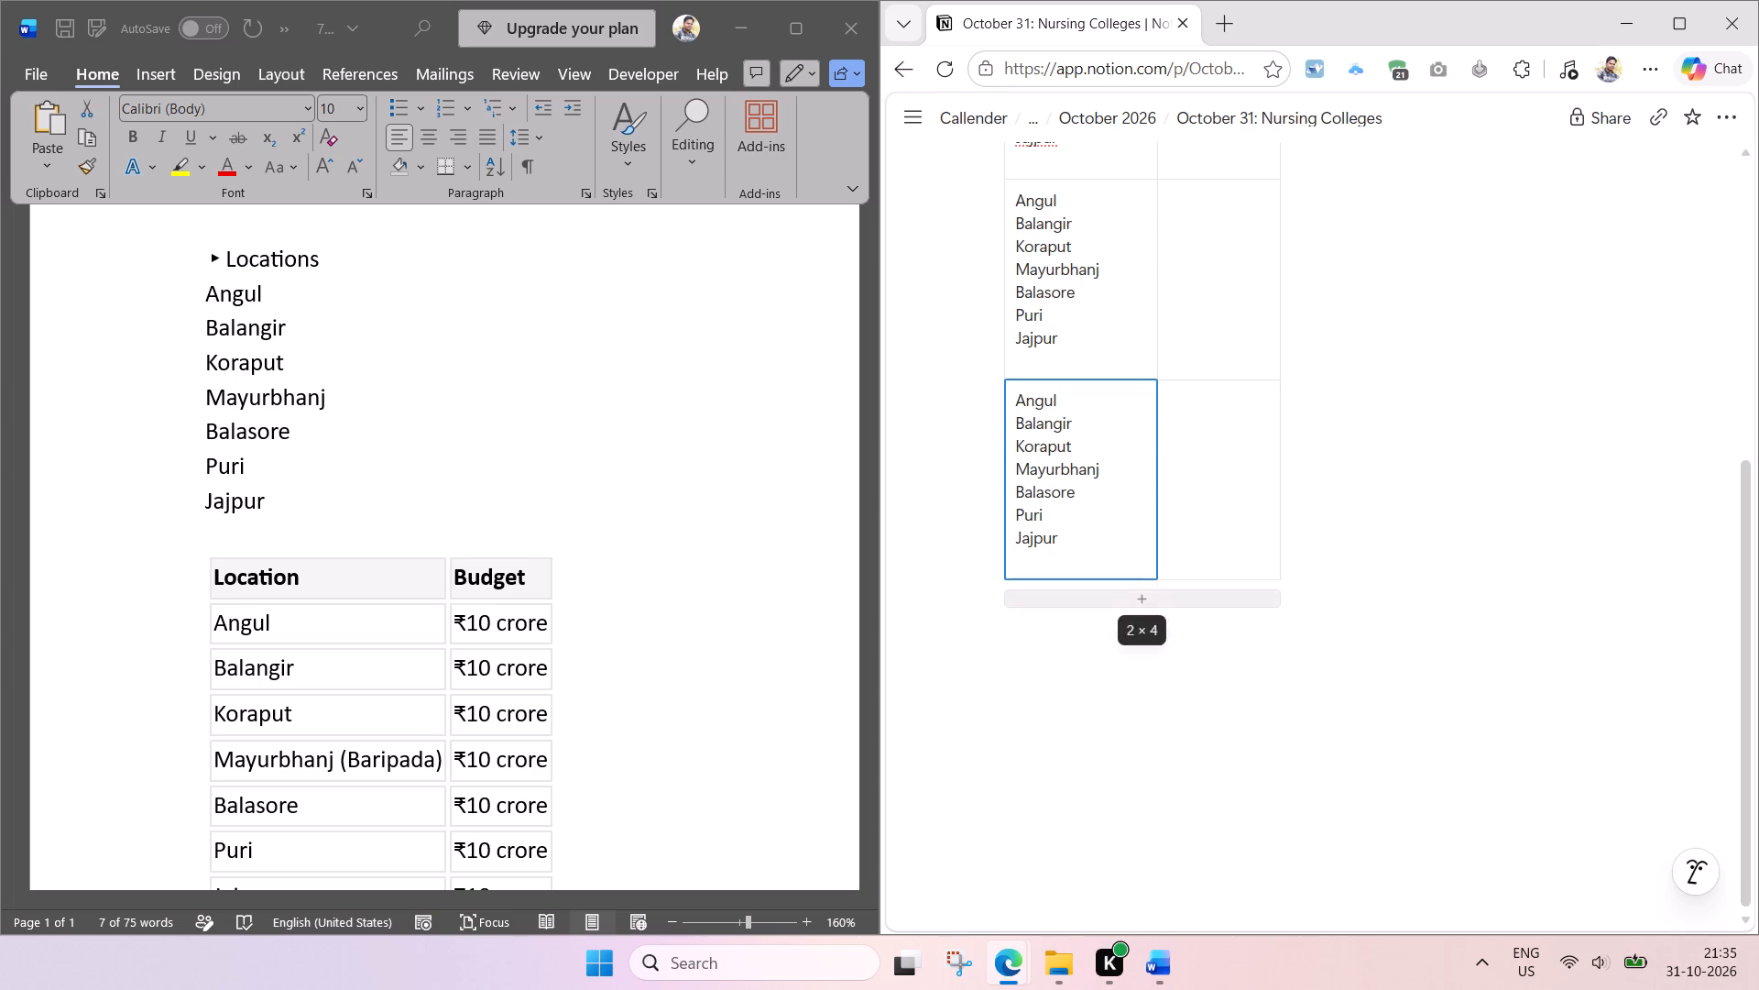
{"action": "key", "text": "ctrl+v"}
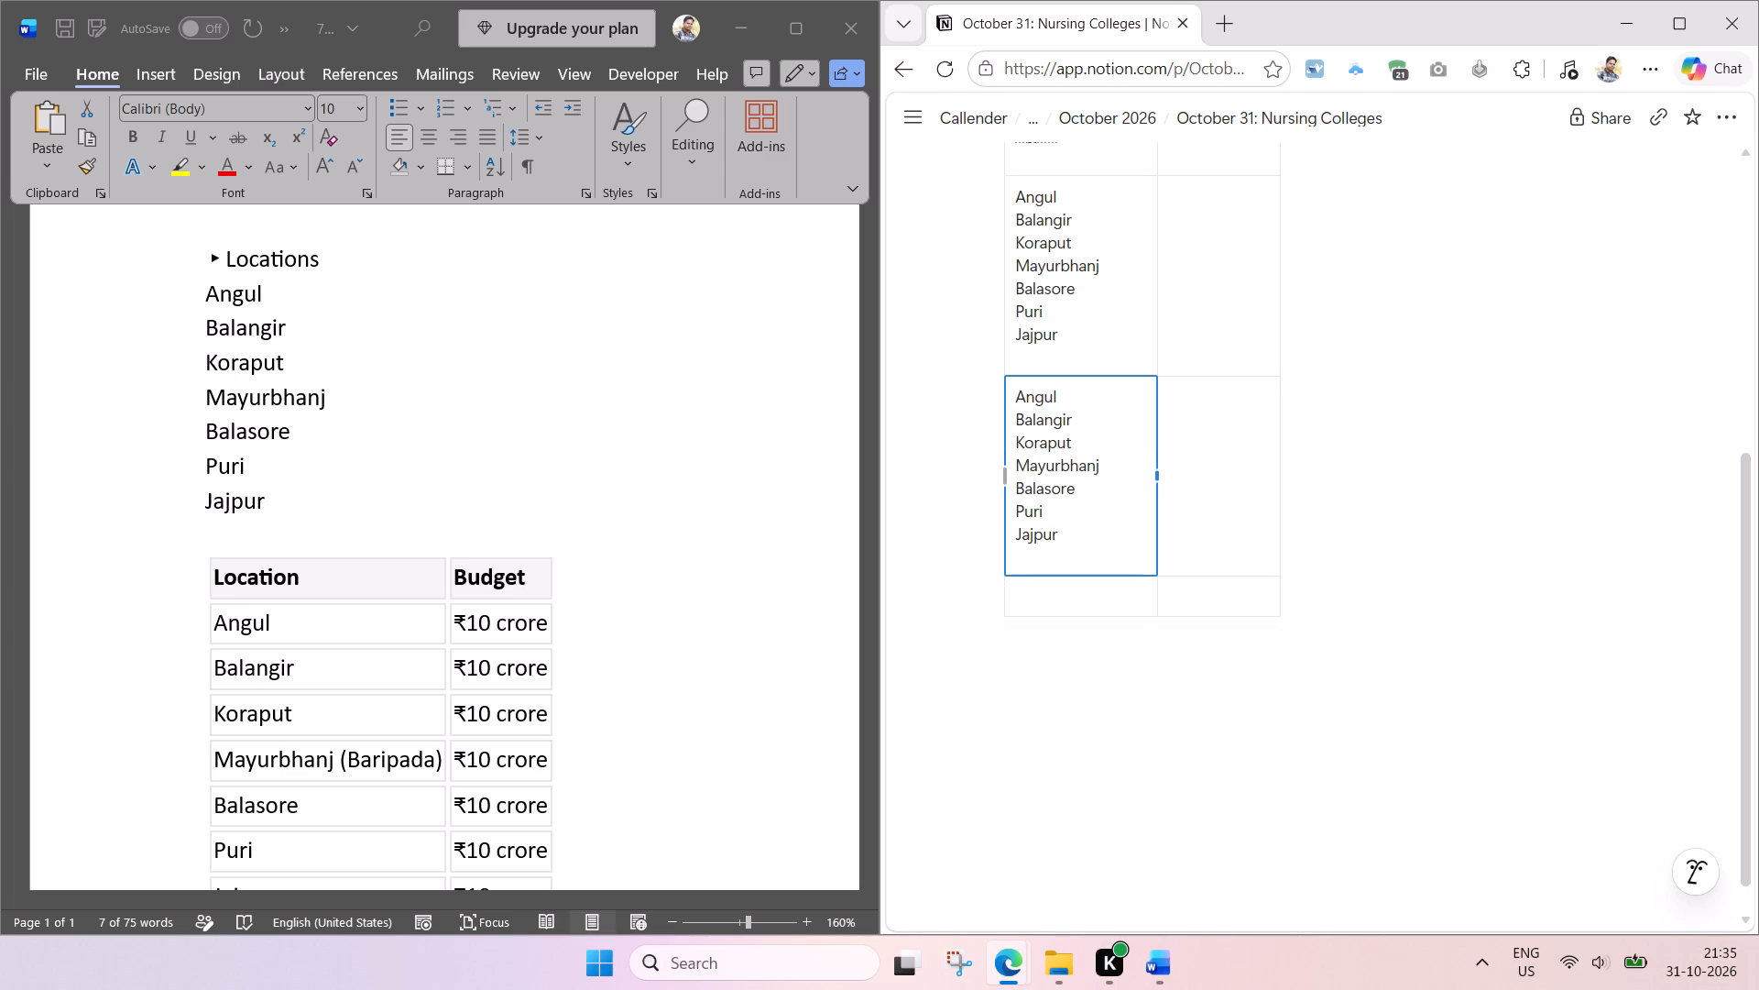
{"action": "left_click", "coordinate": [1093, 529]}
{"action": "key", "text": "ctrl+c"}
{"action": "left_click", "coordinate": [1091, 609]}
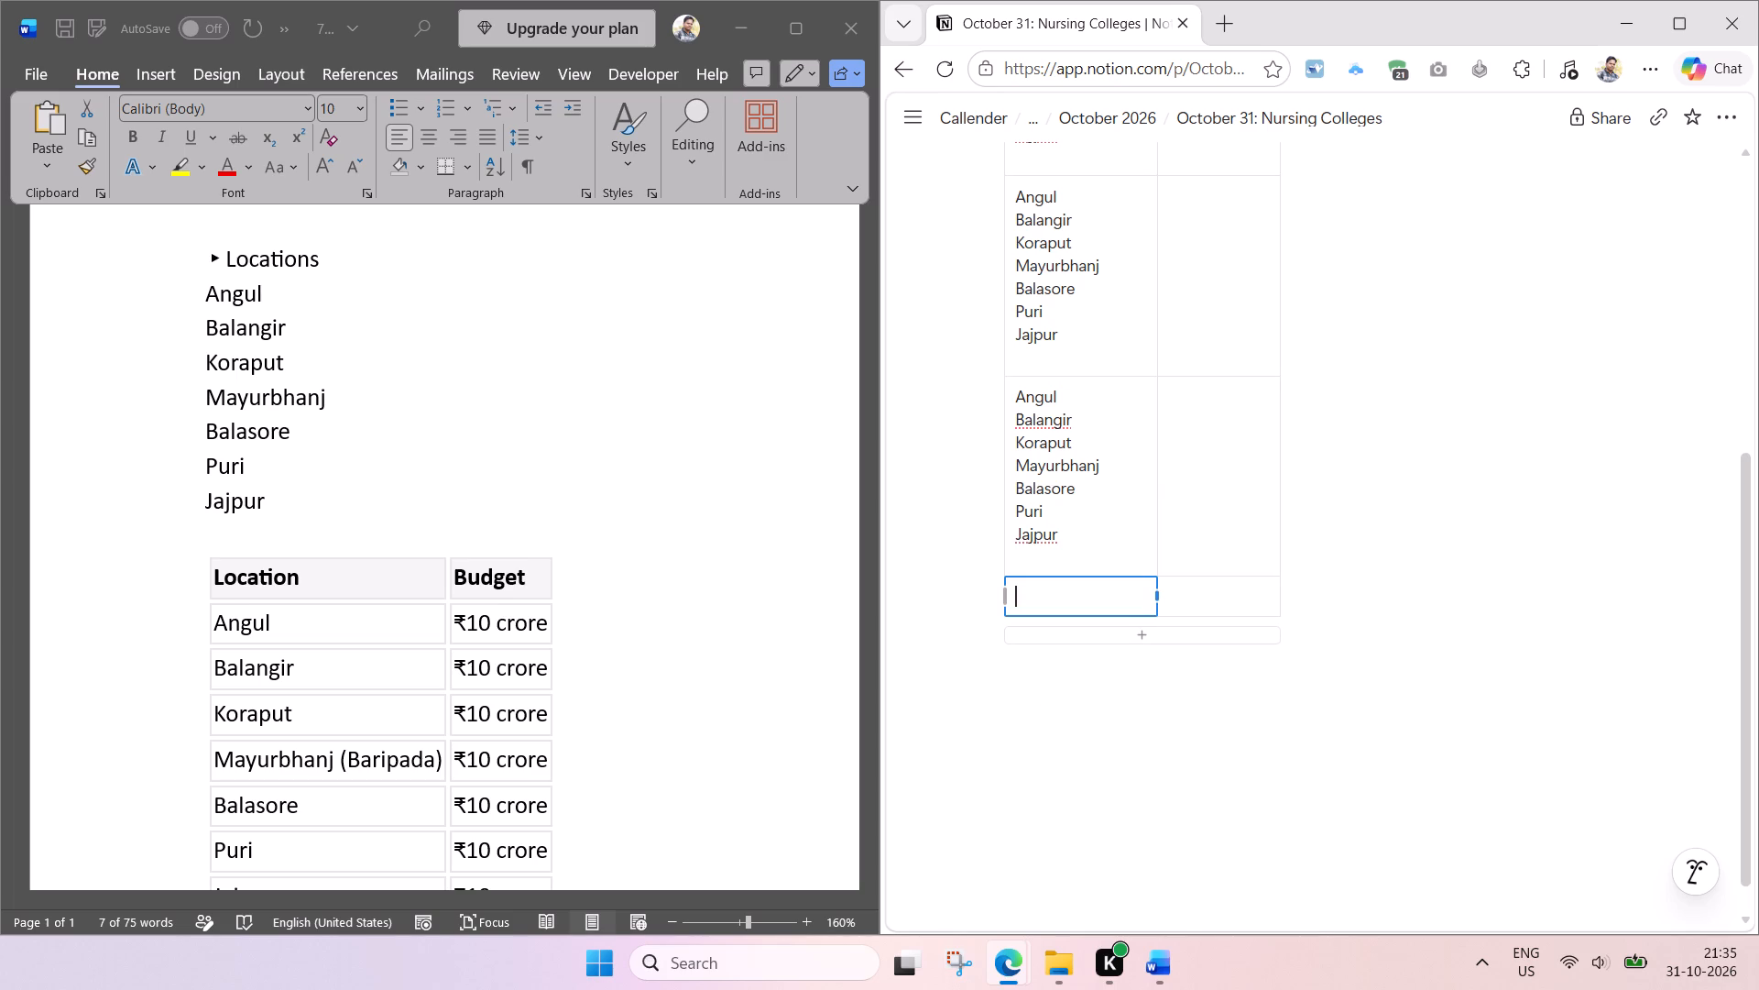
{"action": "key", "text": "ctrl+v"}
{"action": "left_click", "coordinate": [1158, 758]}
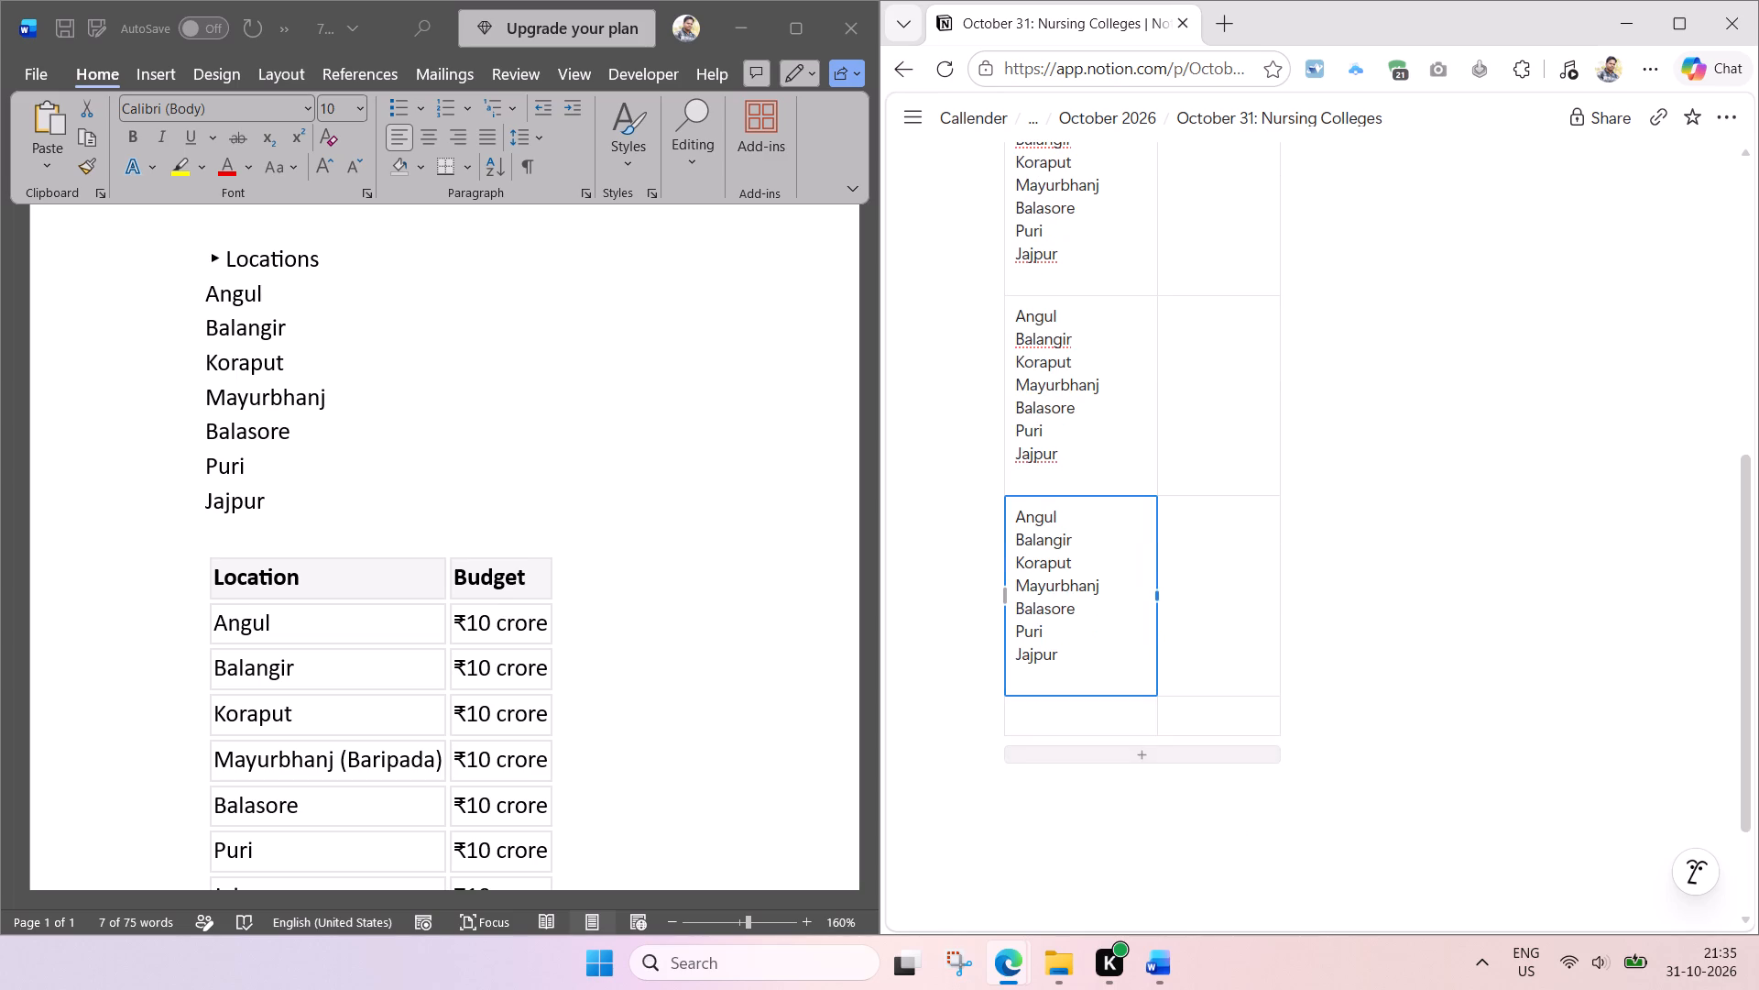
{"action": "left_click", "coordinate": [1109, 713]}
{"action": "key", "text": "ctrl+v"}
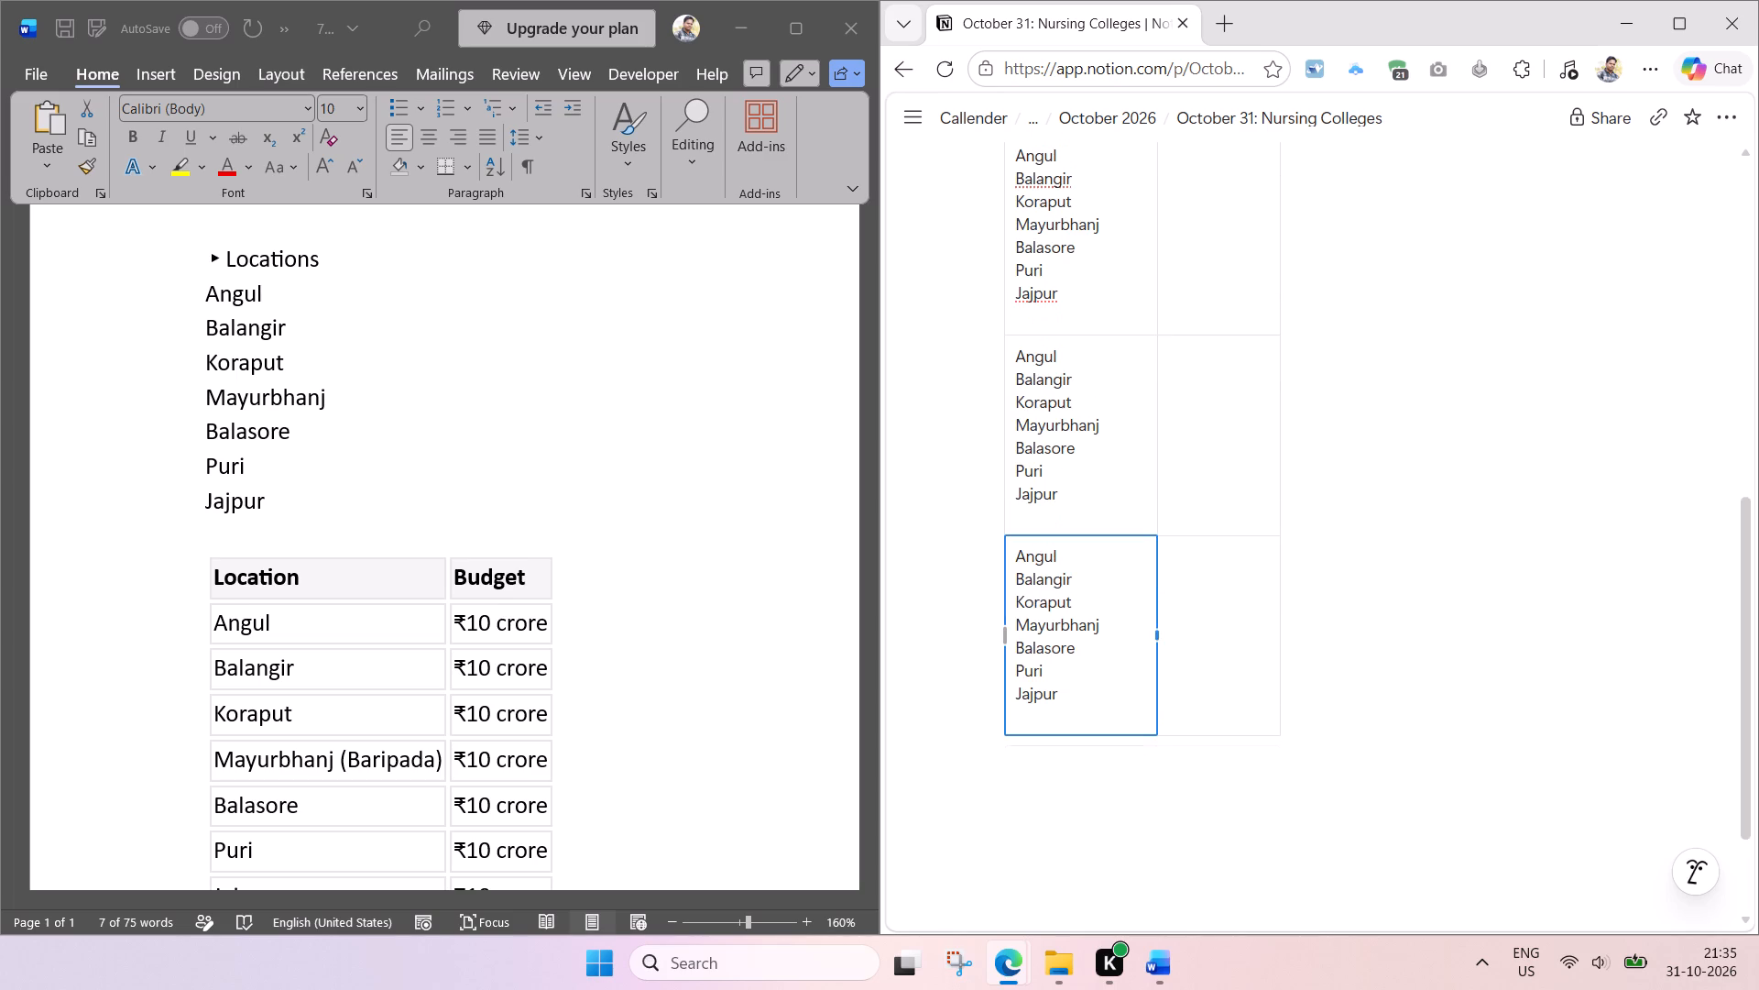
{"action": "left_click", "coordinate": [1158, 754]}
{"action": "left_click", "coordinate": [1109, 719]}
{"action": "key", "text": "ctrl+v"}
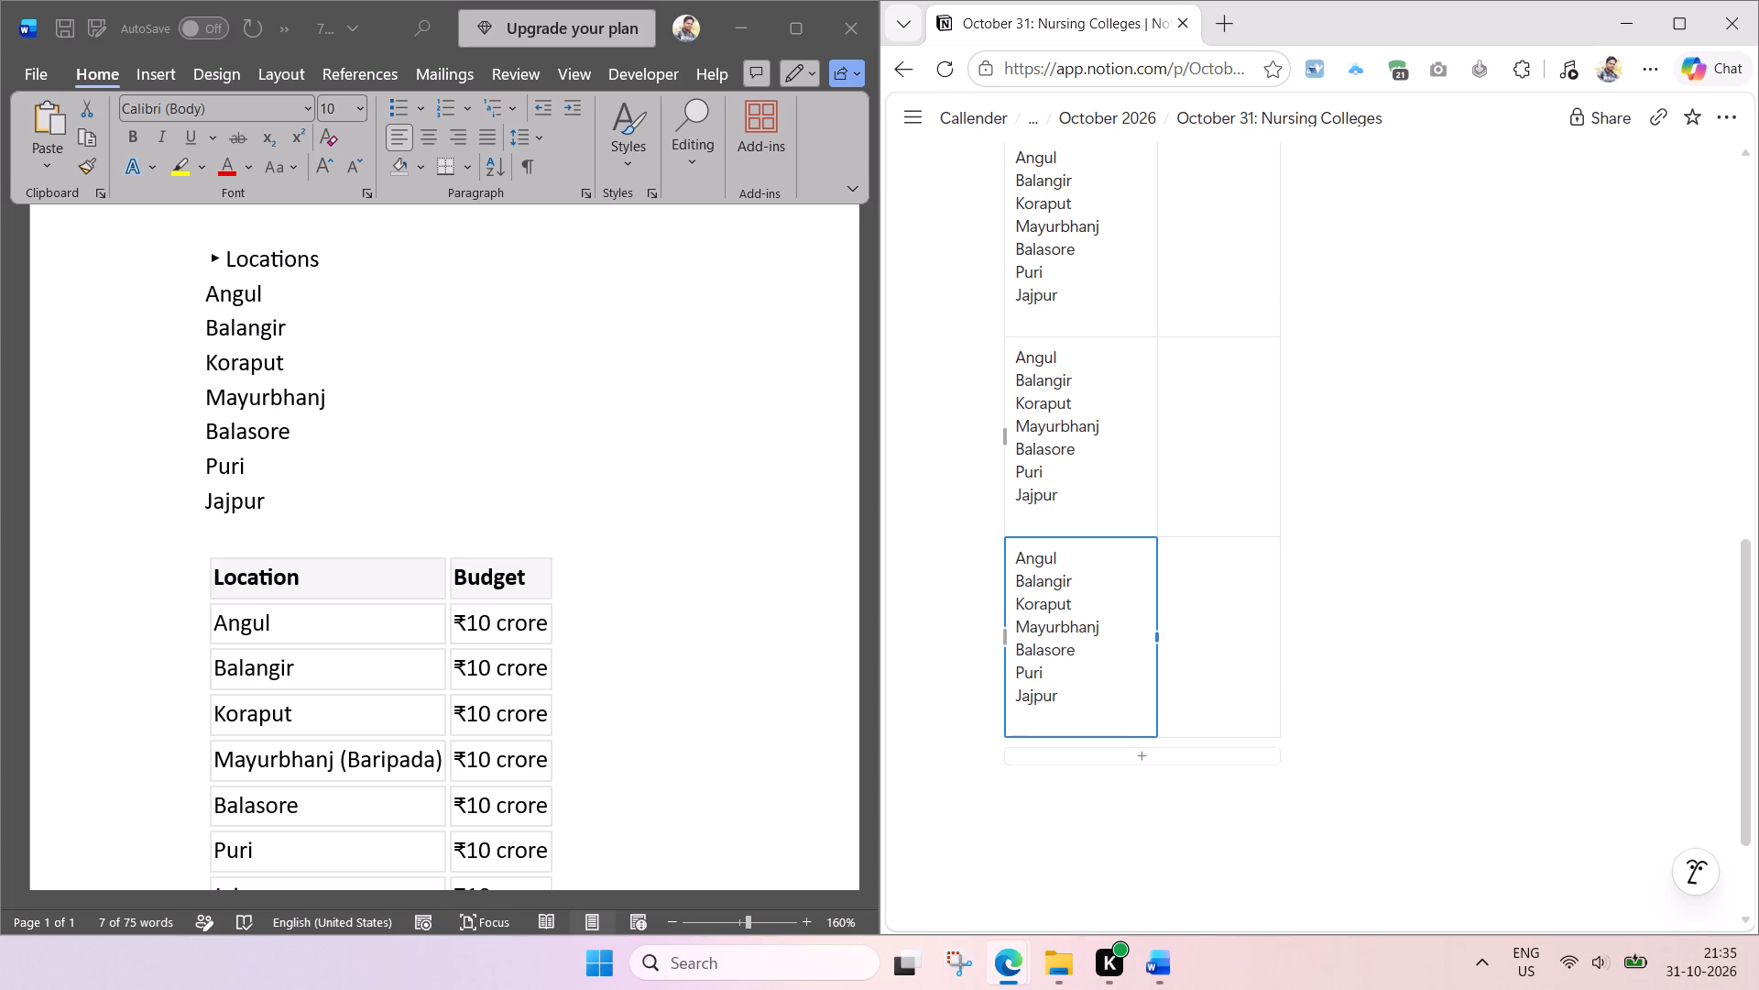
Trim the first Location cell below the header to only "Angul", removing the other names and blank lines.
{"action": "scroll", "coordinate": [1185, 413], "scroll_direction": "up", "scroll_amount": 9}
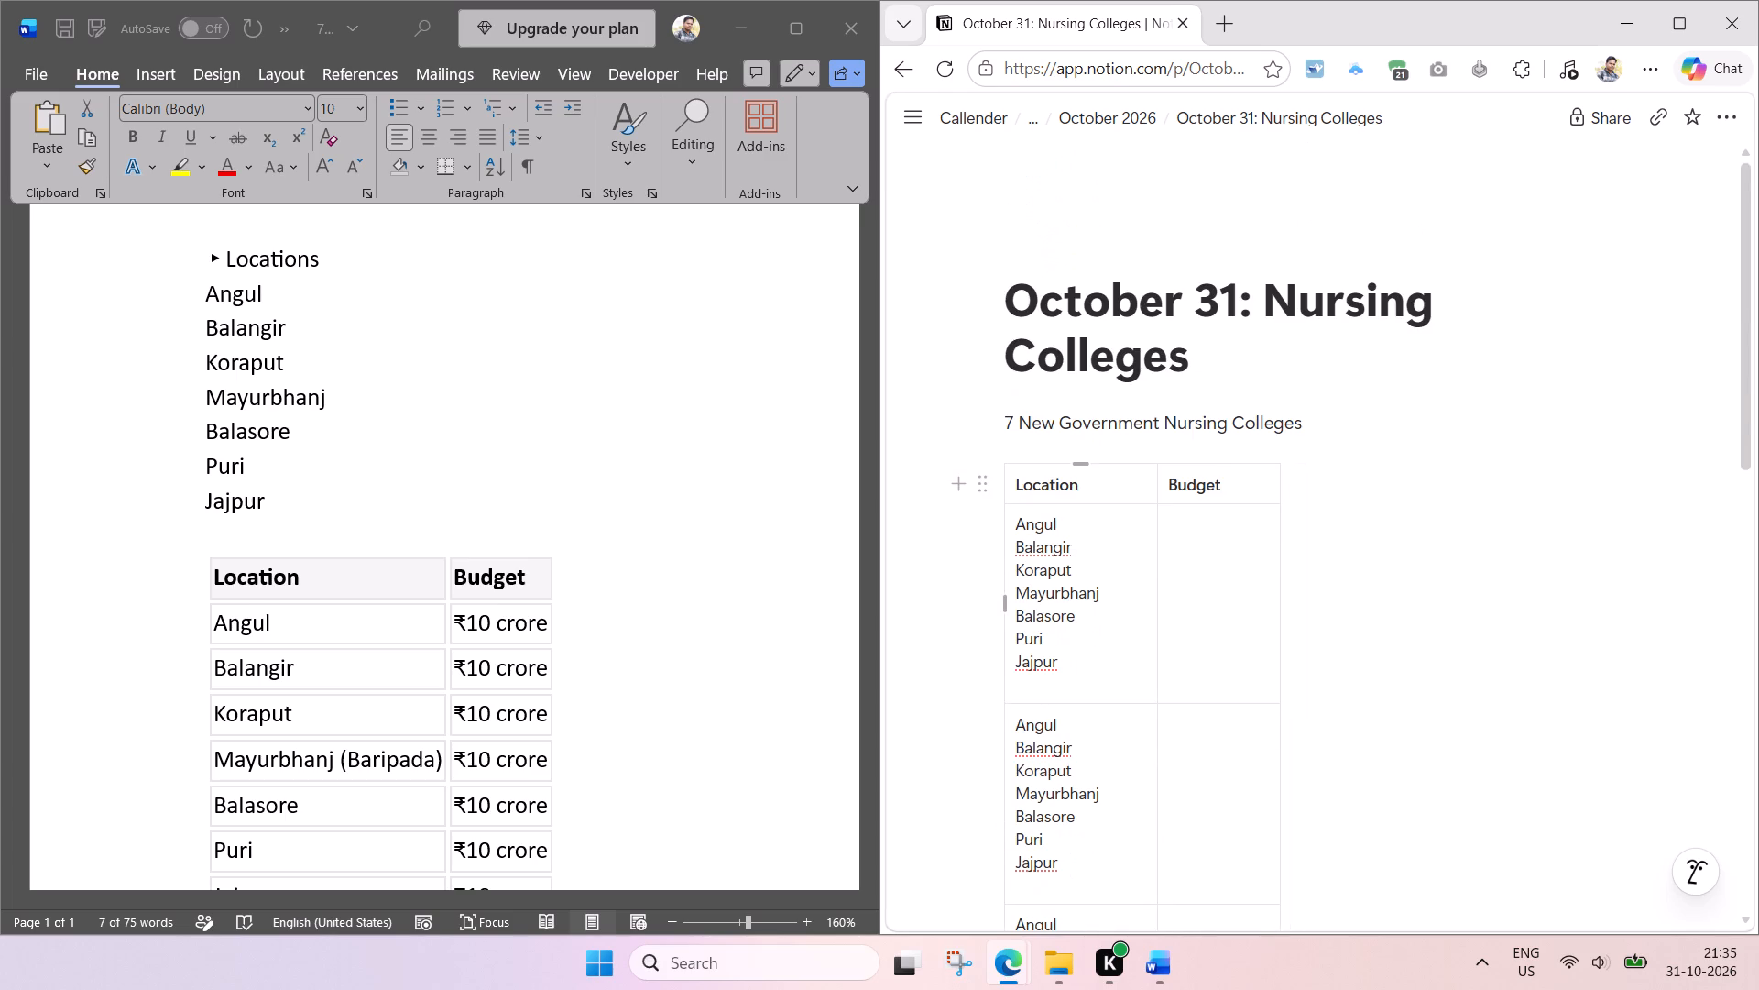
{"action": "left_click_drag", "start_coordinate": [1064, 666], "coordinate": [1014, 554]}
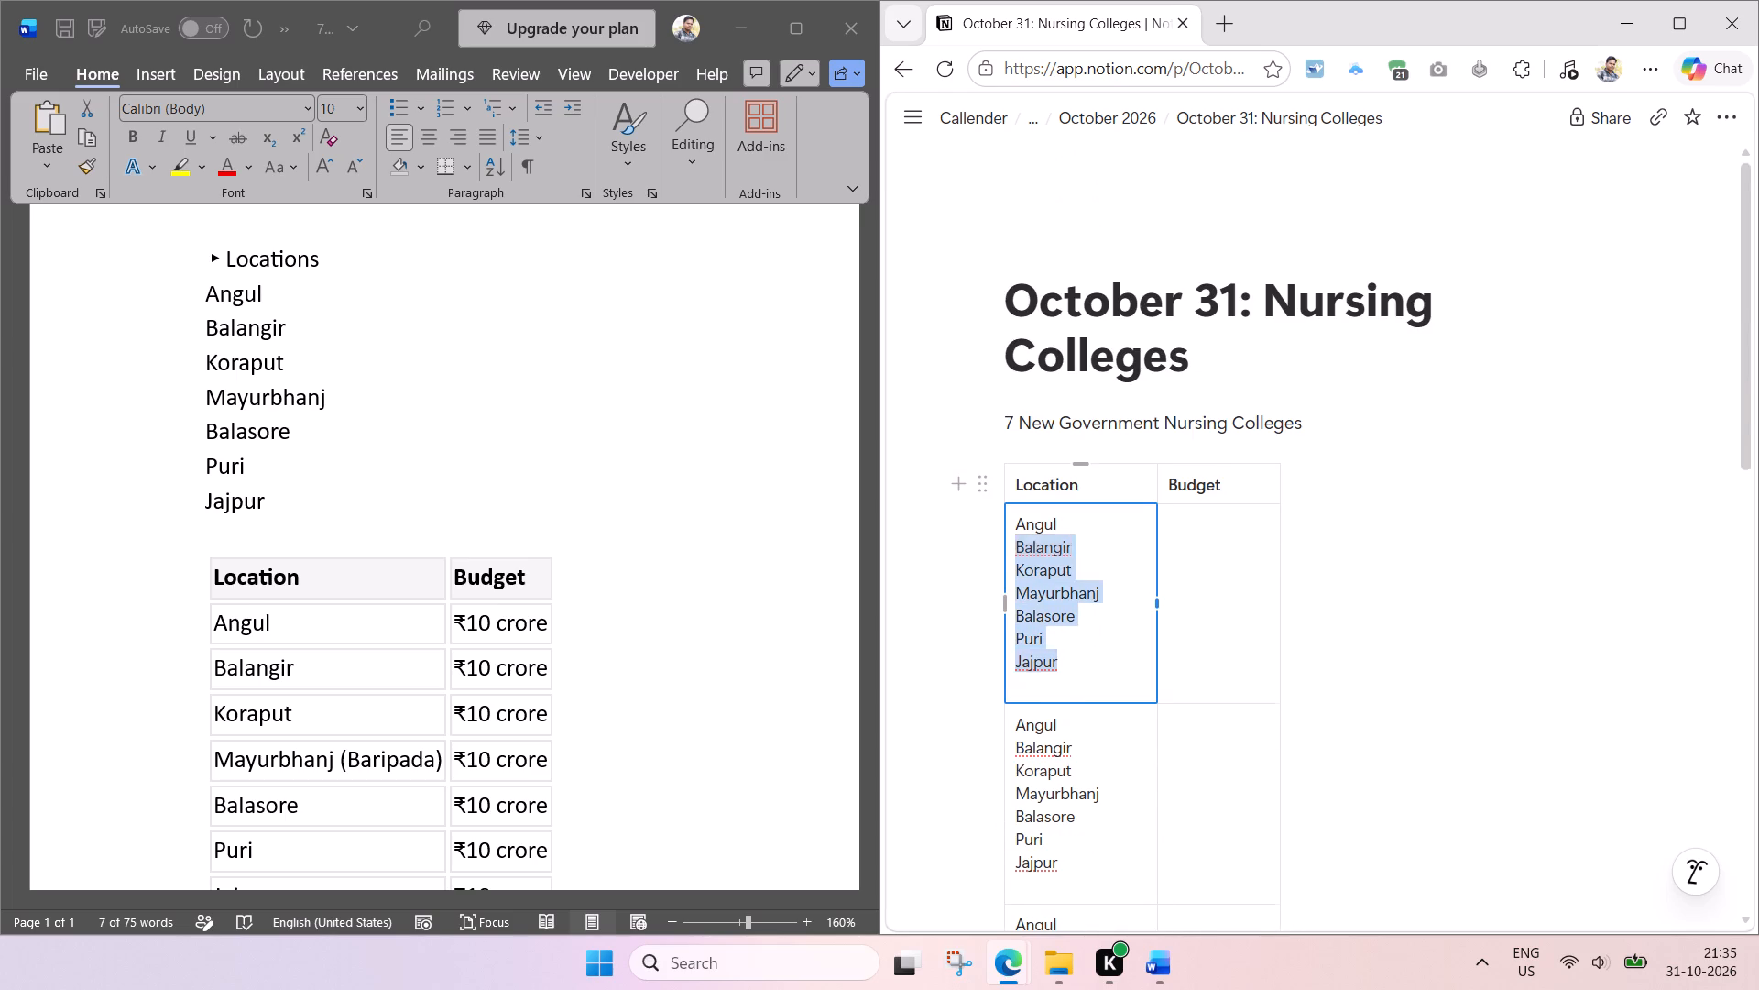
{"action": "key", "text": "BackSpace"}
{"action": "key", "text": "BackSpace"}
{"action": "left_click", "coordinate": [1058, 547]}
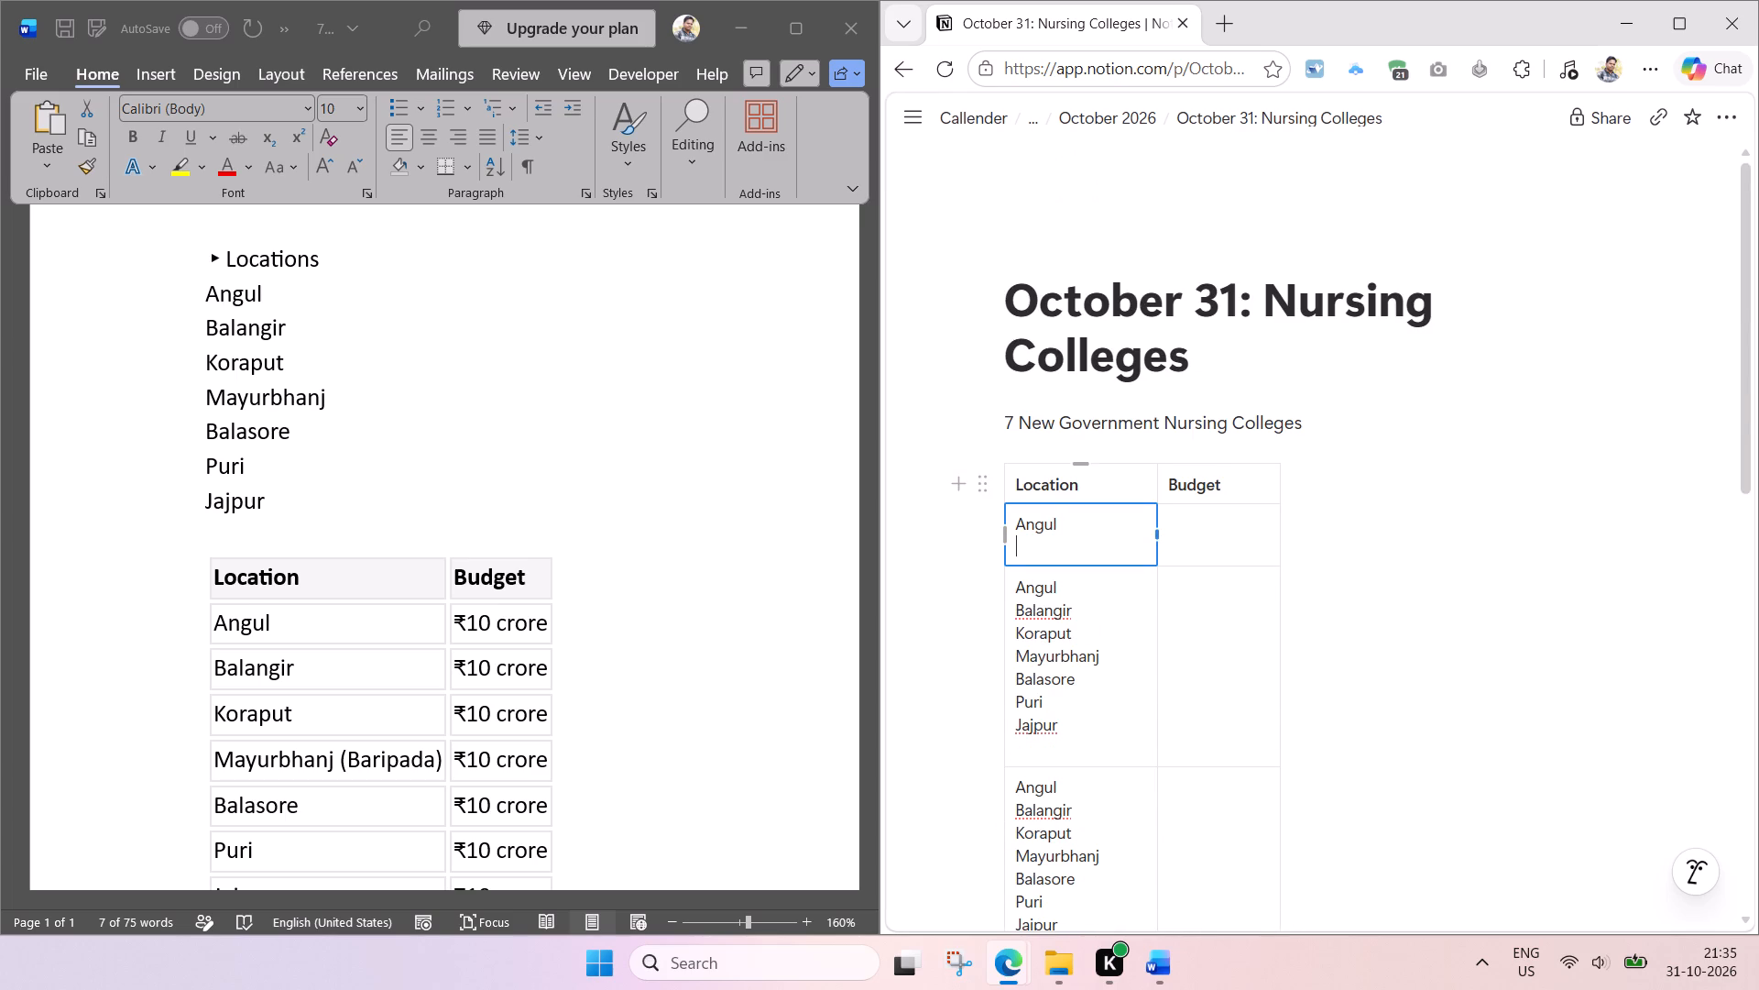
{"action": "key", "text": "BackSpace"}
Trim the second Location cell below the header to only "Balangir", removing the other names and blank lines.
{"action": "left_click", "coordinate": [1054, 739]}
{"action": "key", "text": "BackSpace"}
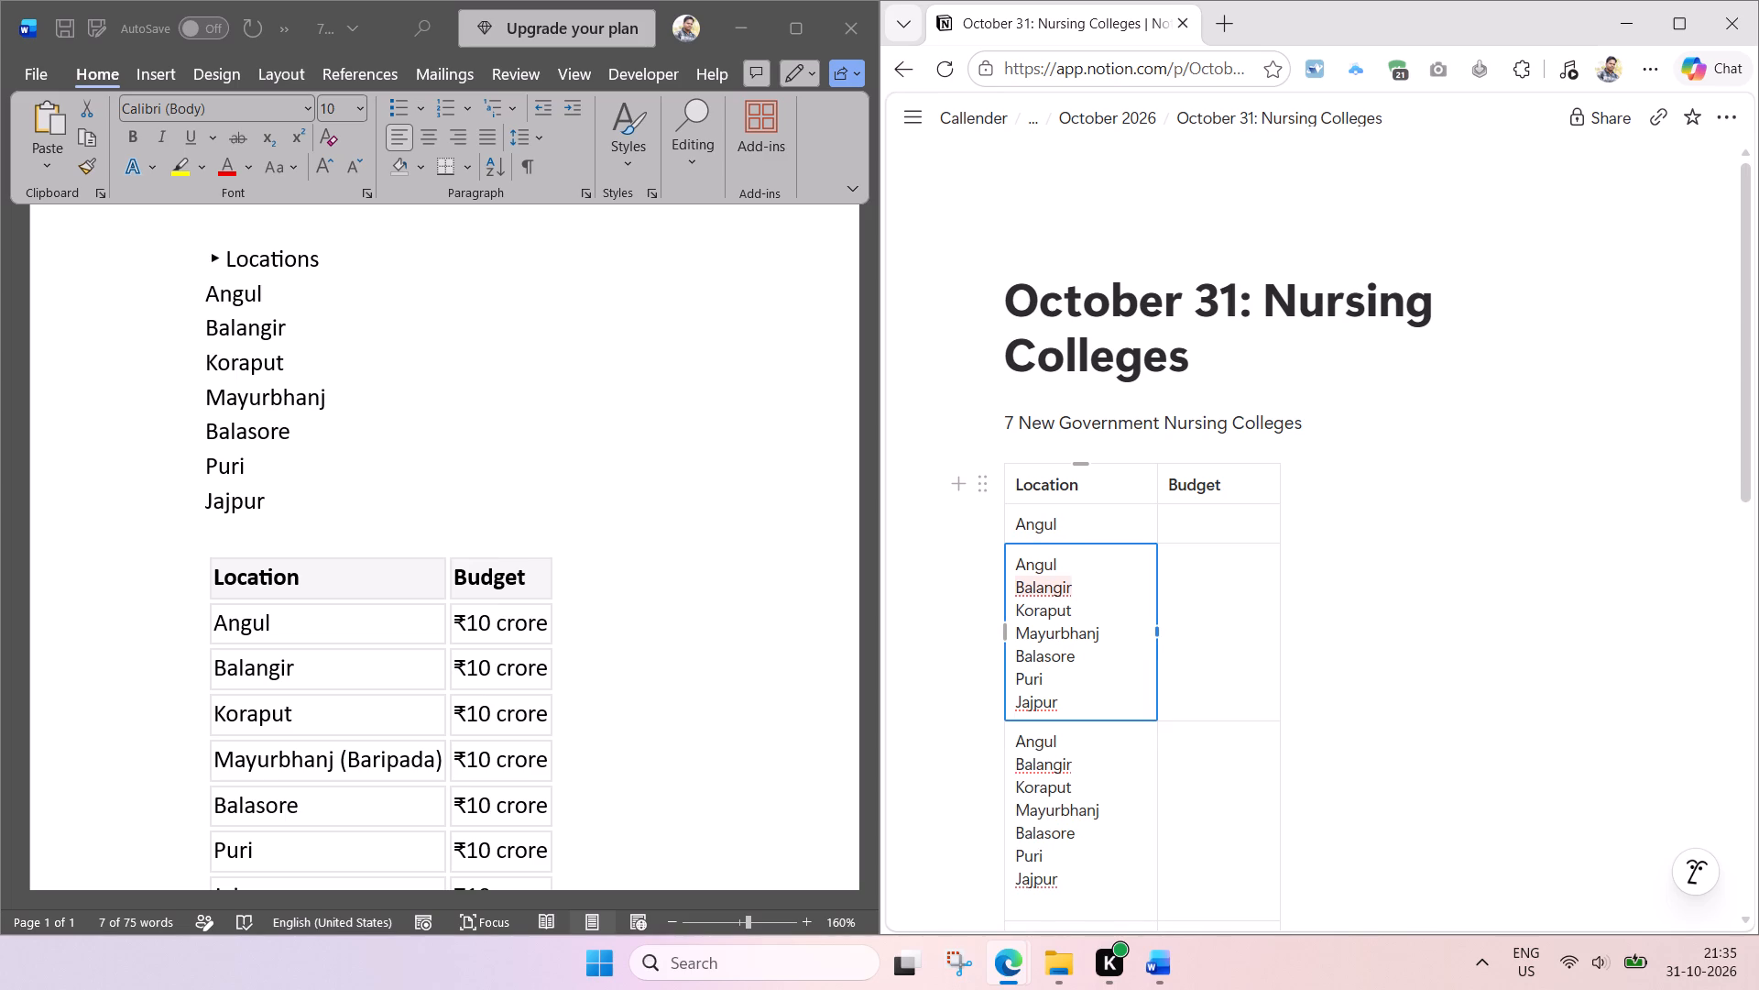
{"action": "left_click_drag", "start_coordinate": [1066, 567], "coordinate": [1000, 562]}
{"action": "key", "text": "BackSpace"}
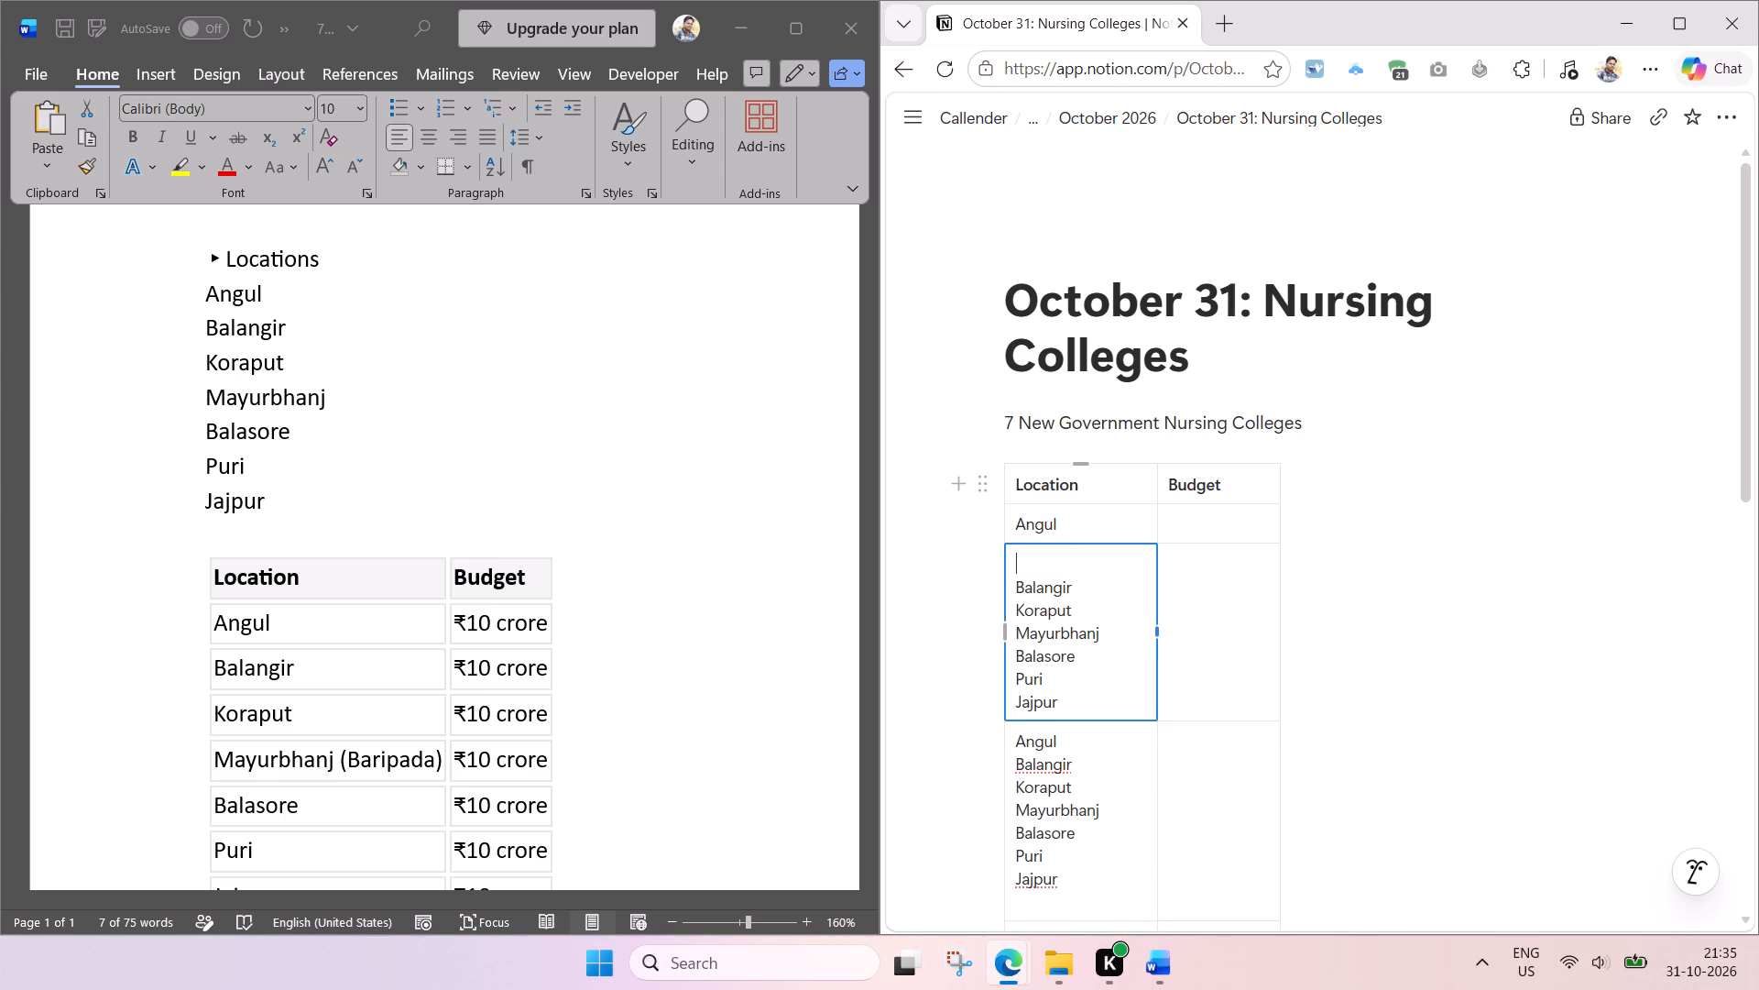
{"action": "left_click", "coordinate": [1019, 585]}
{"action": "key", "text": "BackSpace"}
{"action": "left_click_drag", "start_coordinate": [1073, 565], "coordinate": [1108, 694]}
{"action": "key", "text": "BackSpace"}
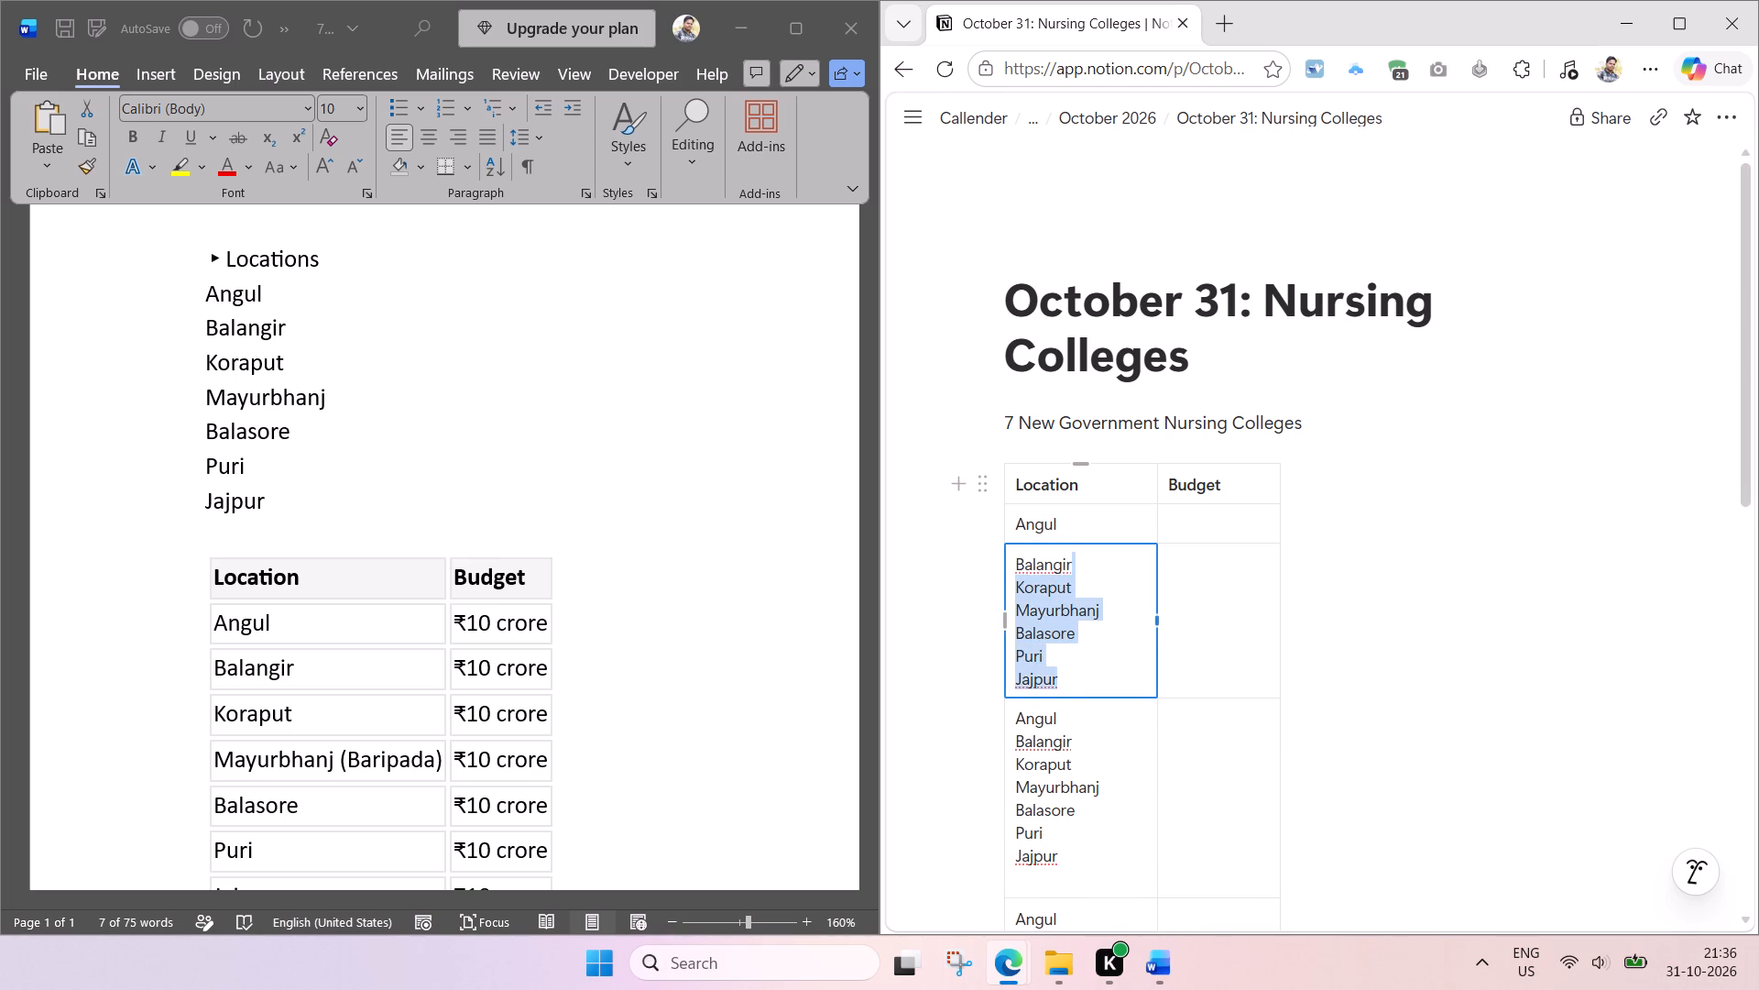
Replace the list in the third Location cell with "Koraput" and in the fourth with "Mayurbhanj".
{"action": "double_click", "coordinate": [1055, 650]}
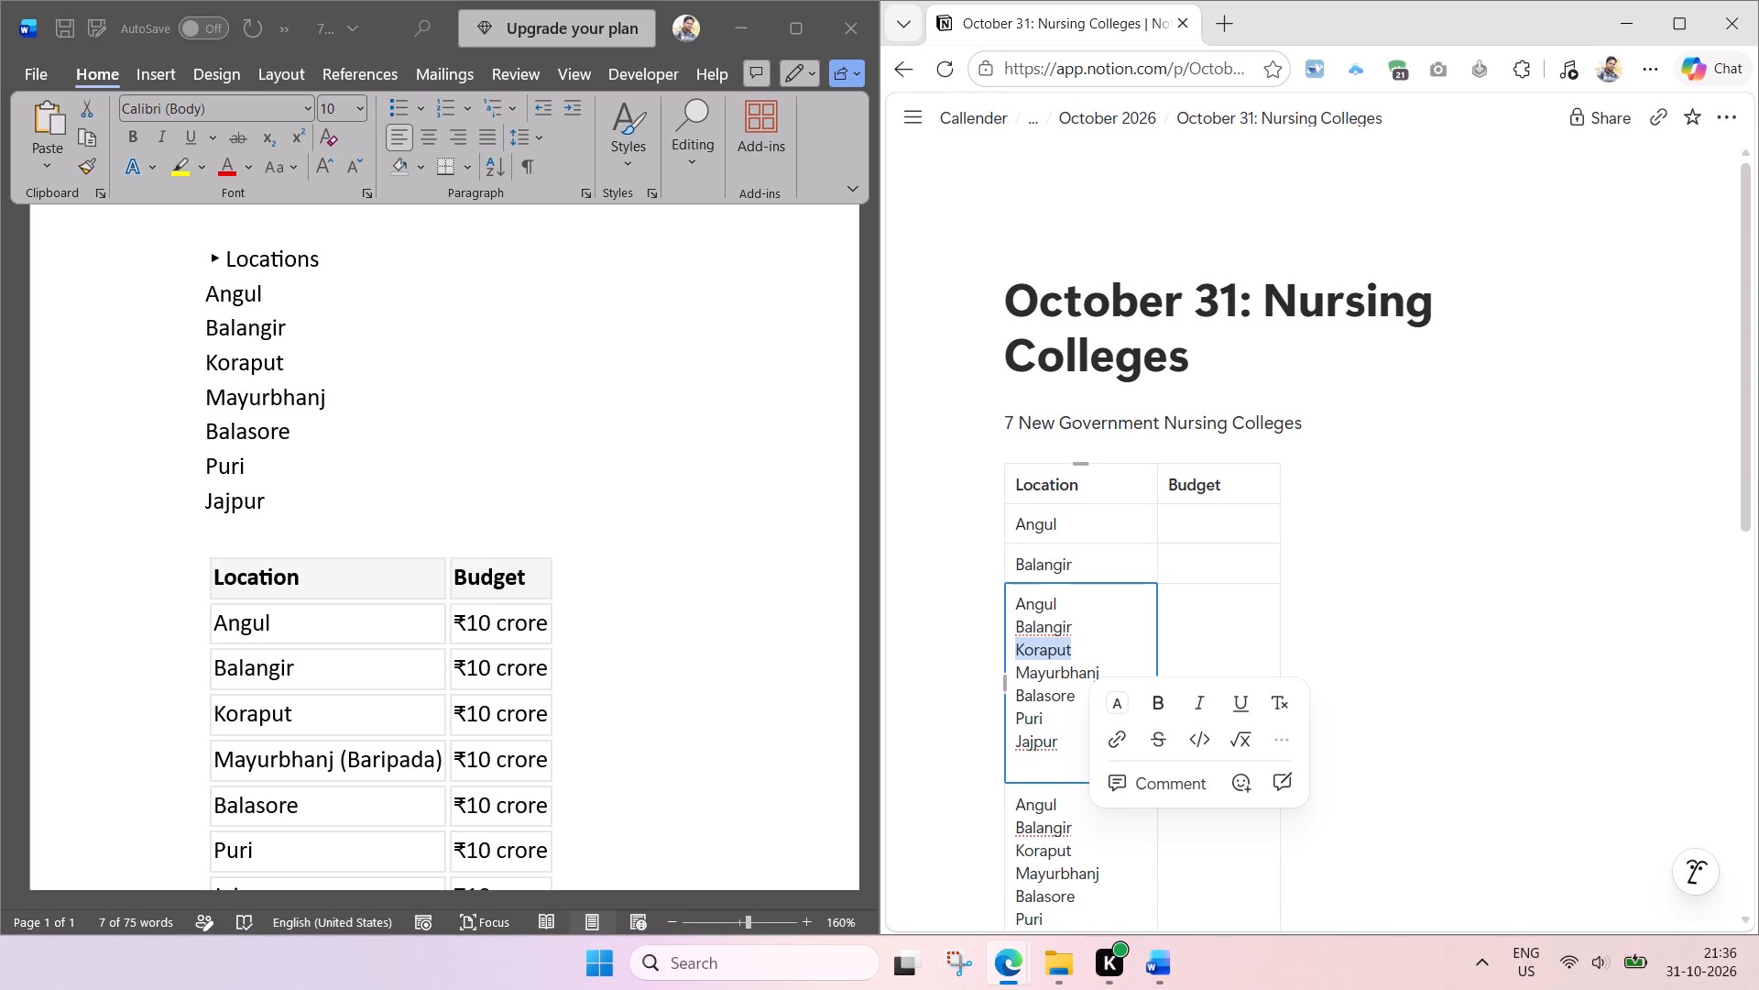
{"action": "key", "text": "ctrl+c"}
{"action": "key", "text": "ctrl+a"}
{"action": "key", "text": "ctrl+v"}
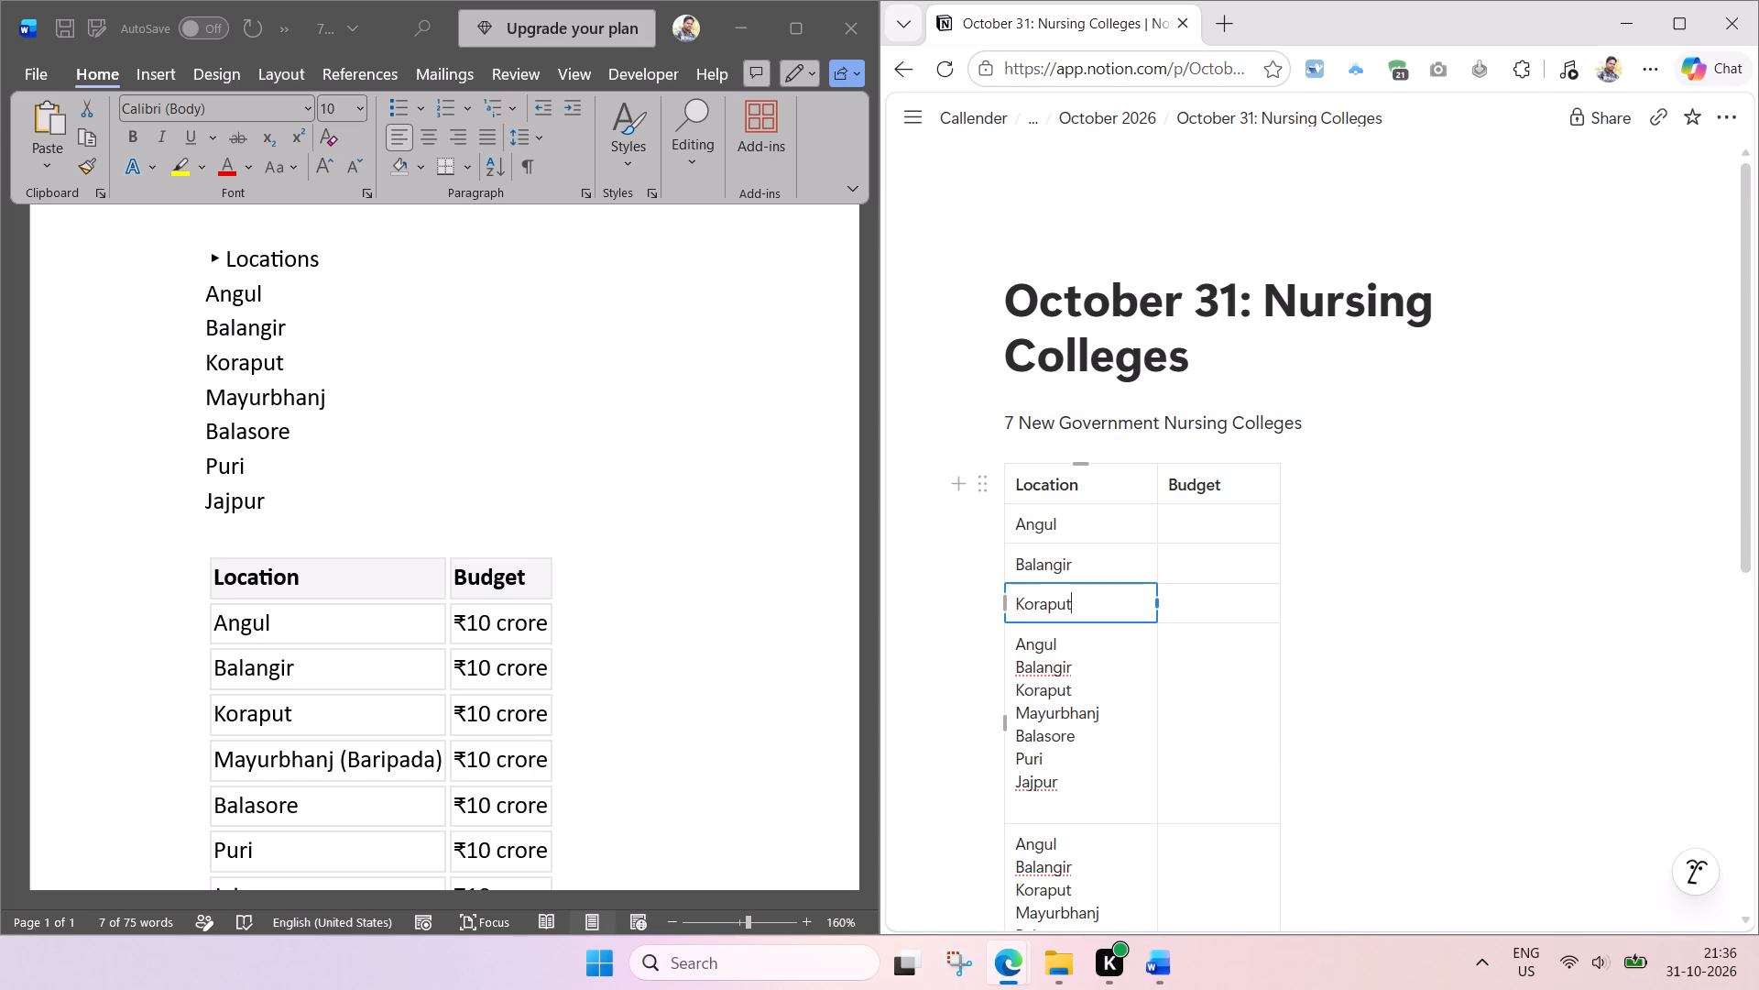
{"action": "double_click", "coordinate": [1052, 718]}
{"action": "key", "text": "ctrl+c"}
{"action": "key", "text": "ctrl+a"}
{"action": "key", "text": "ctrl+v"}
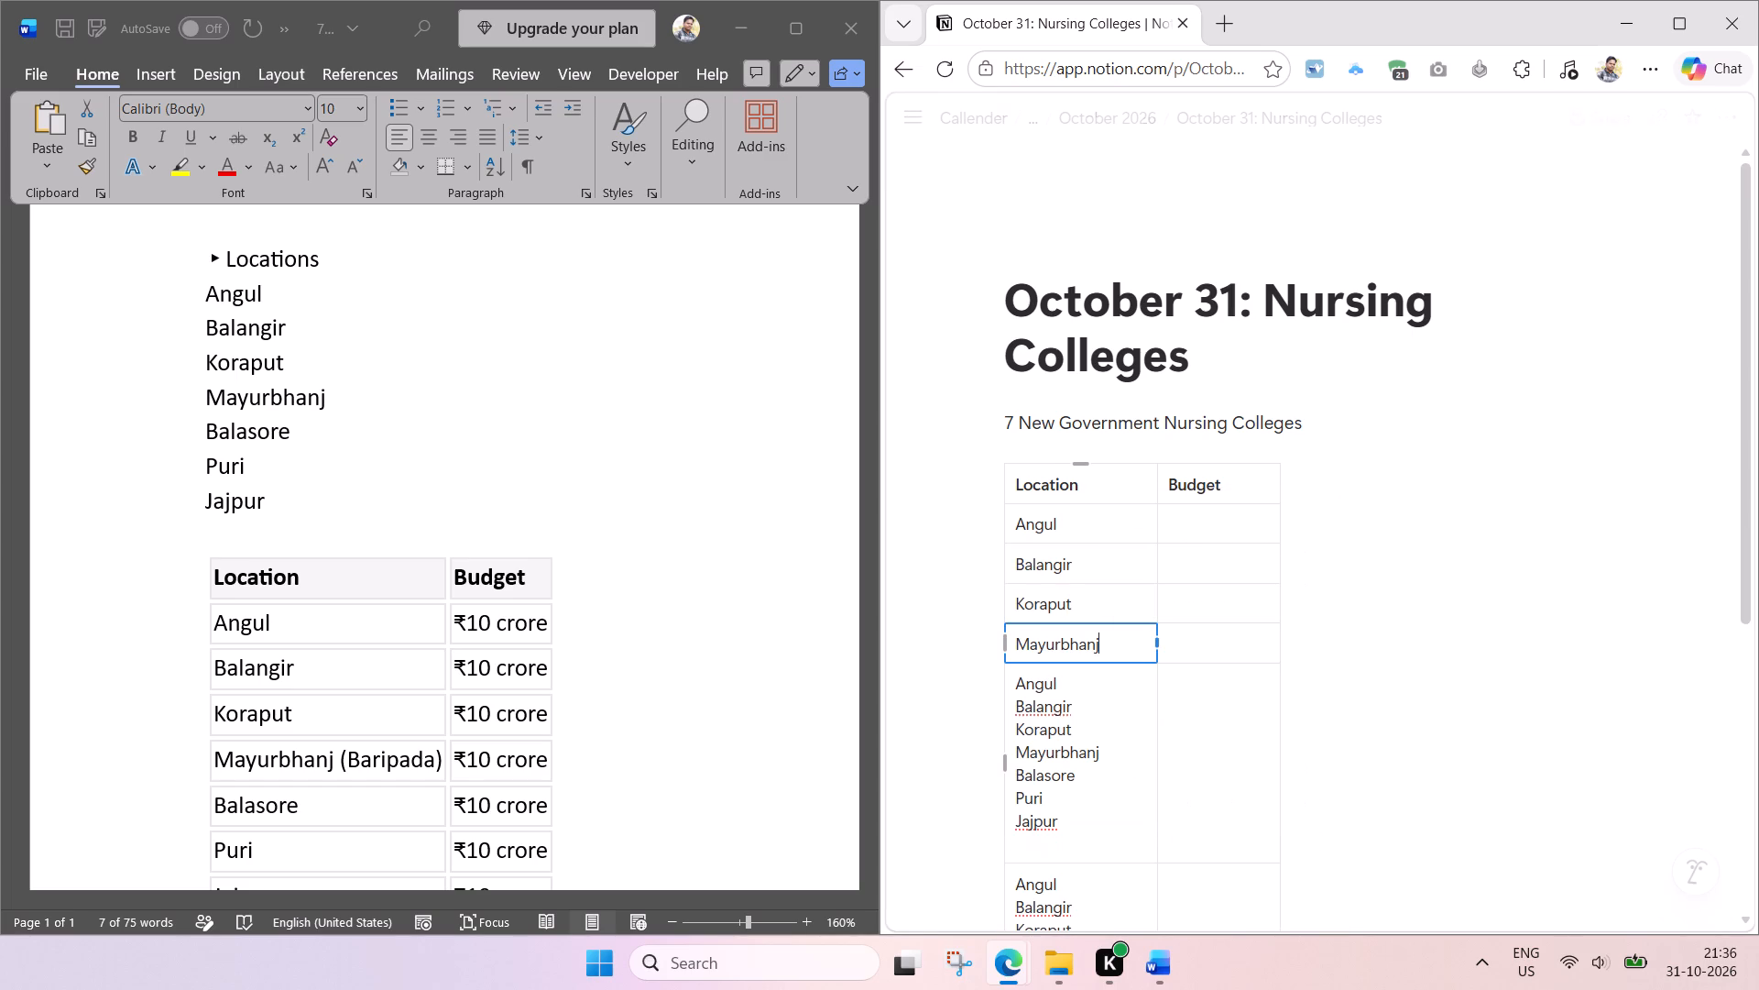
Replace the location list in the fifth Location cell below the header with only "Balasore".
{"action": "double_click", "coordinate": [1054, 773]}
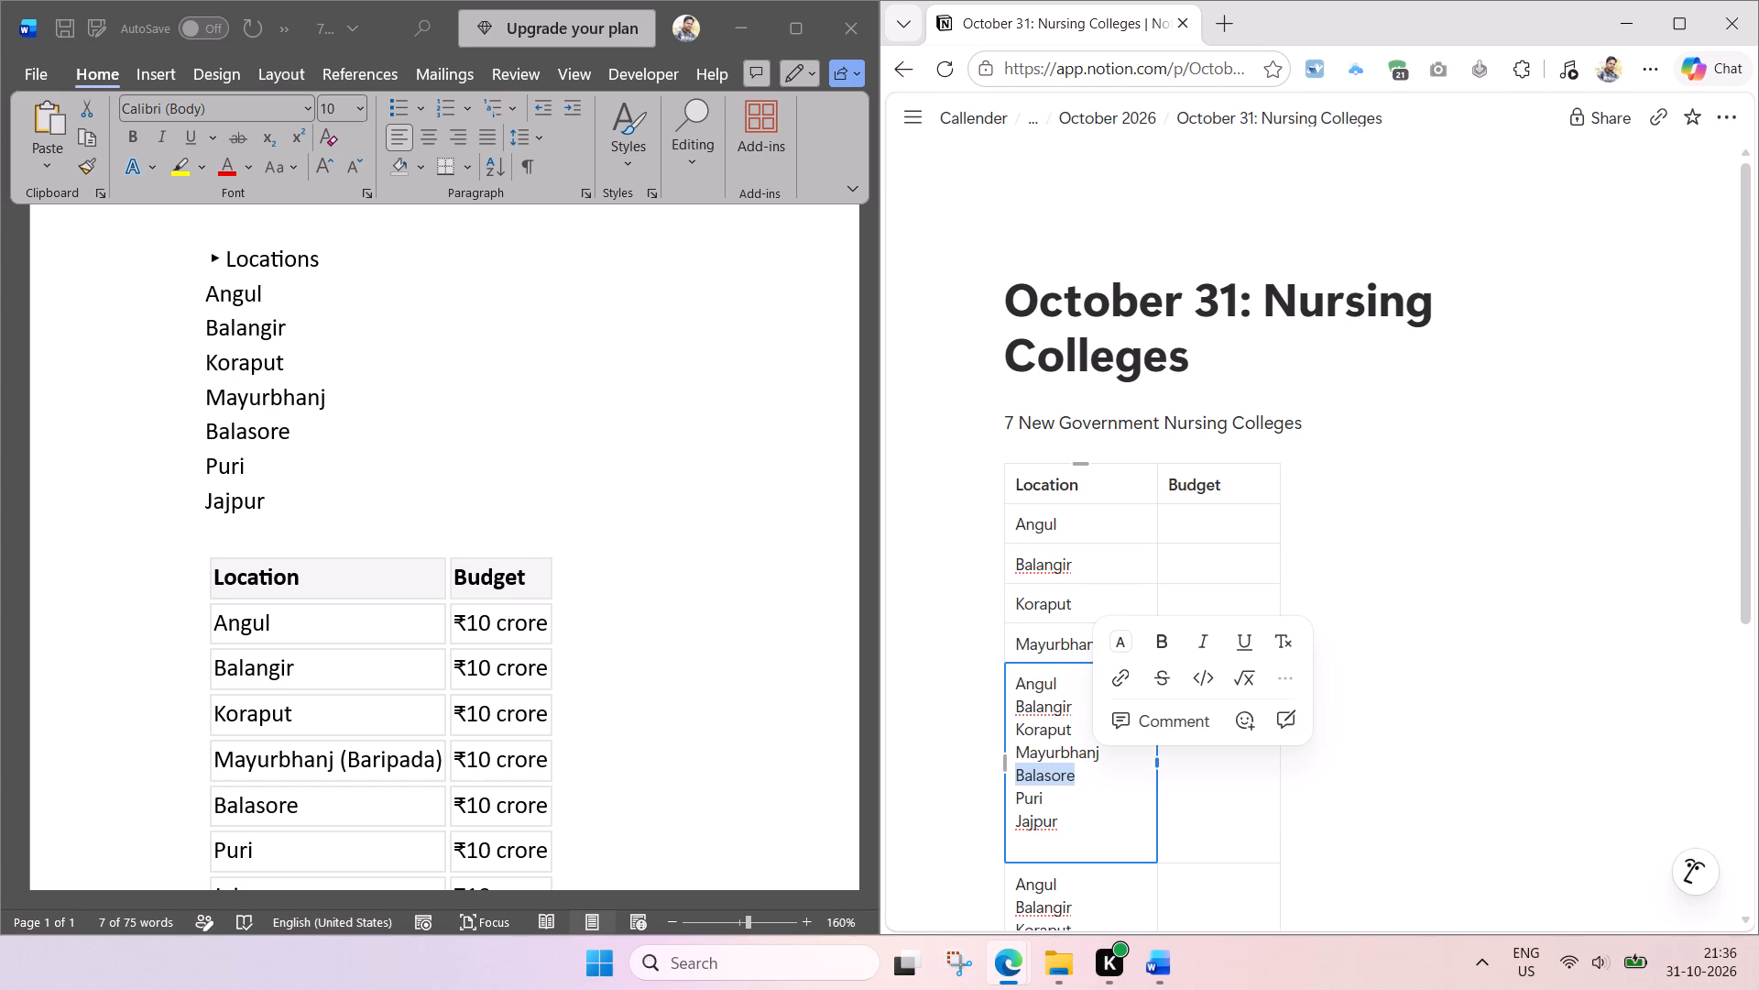
{"action": "key", "text": "ctrl+c"}
{"action": "key", "text": "ctrl+a"}
{"action": "key", "text": "ctrl+v"}
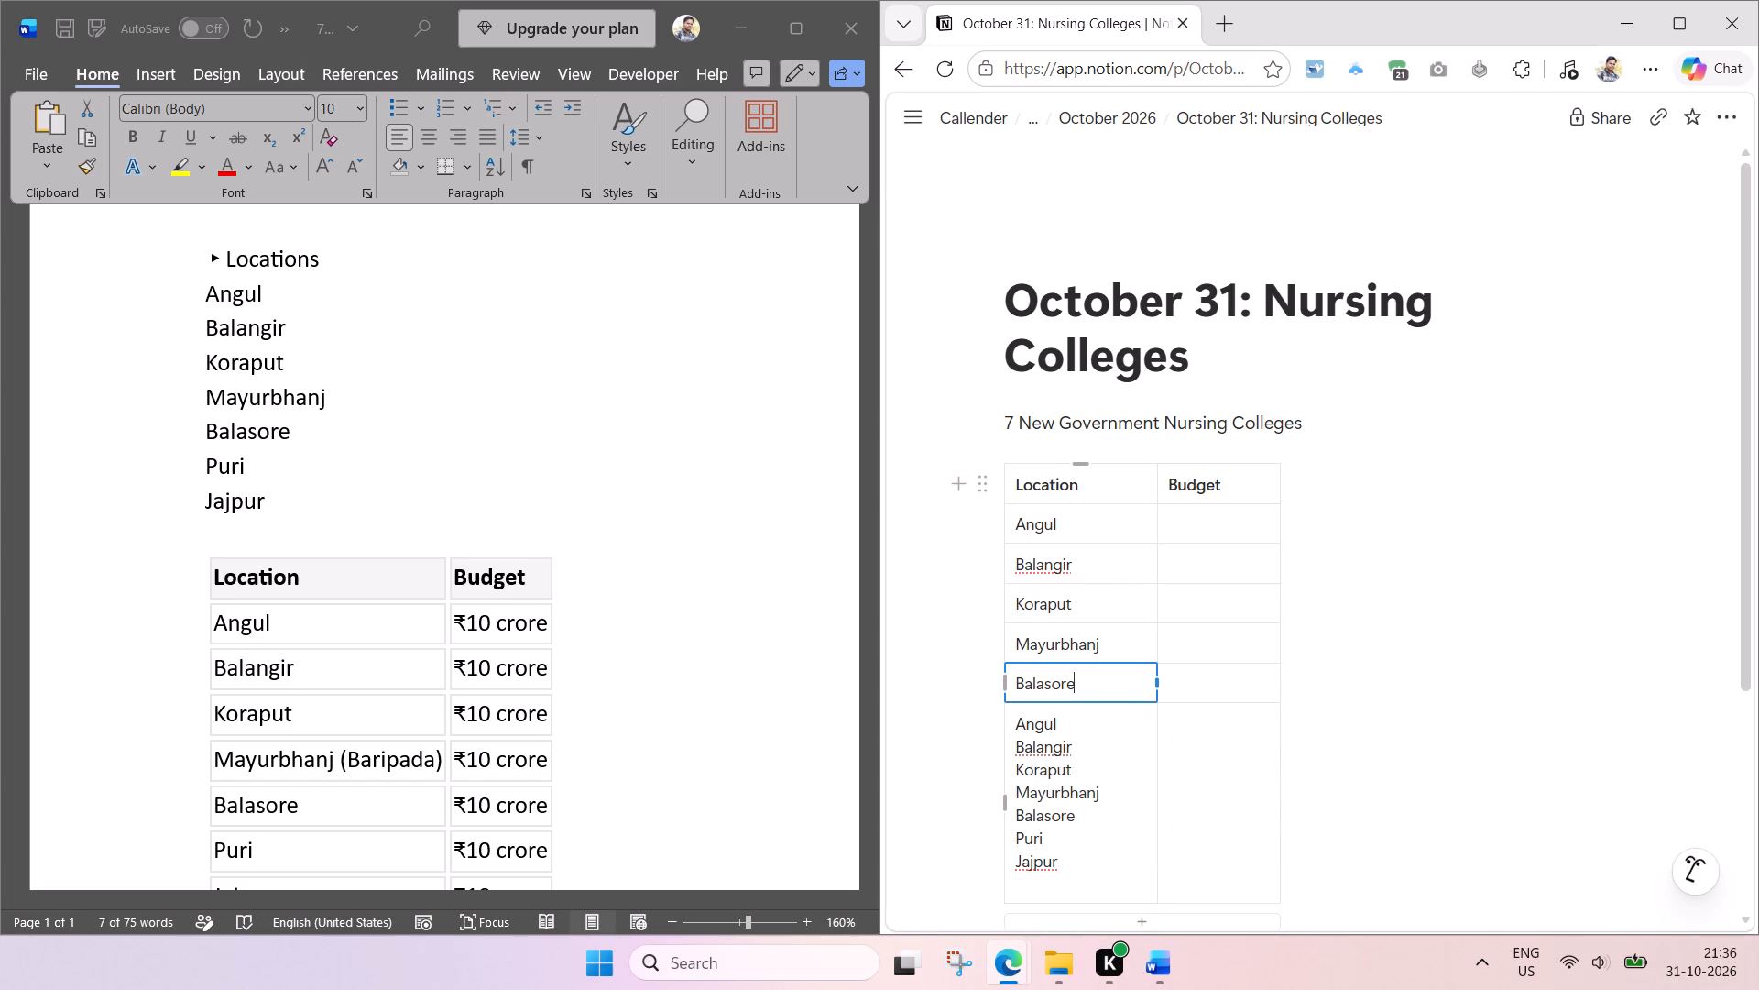
Add a row at the table's end and paste the seven-location list from the sixth Location cell into its Location cell.
{"action": "scroll", "coordinate": [1156, 785], "scroll_direction": "down", "scroll_amount": 2}
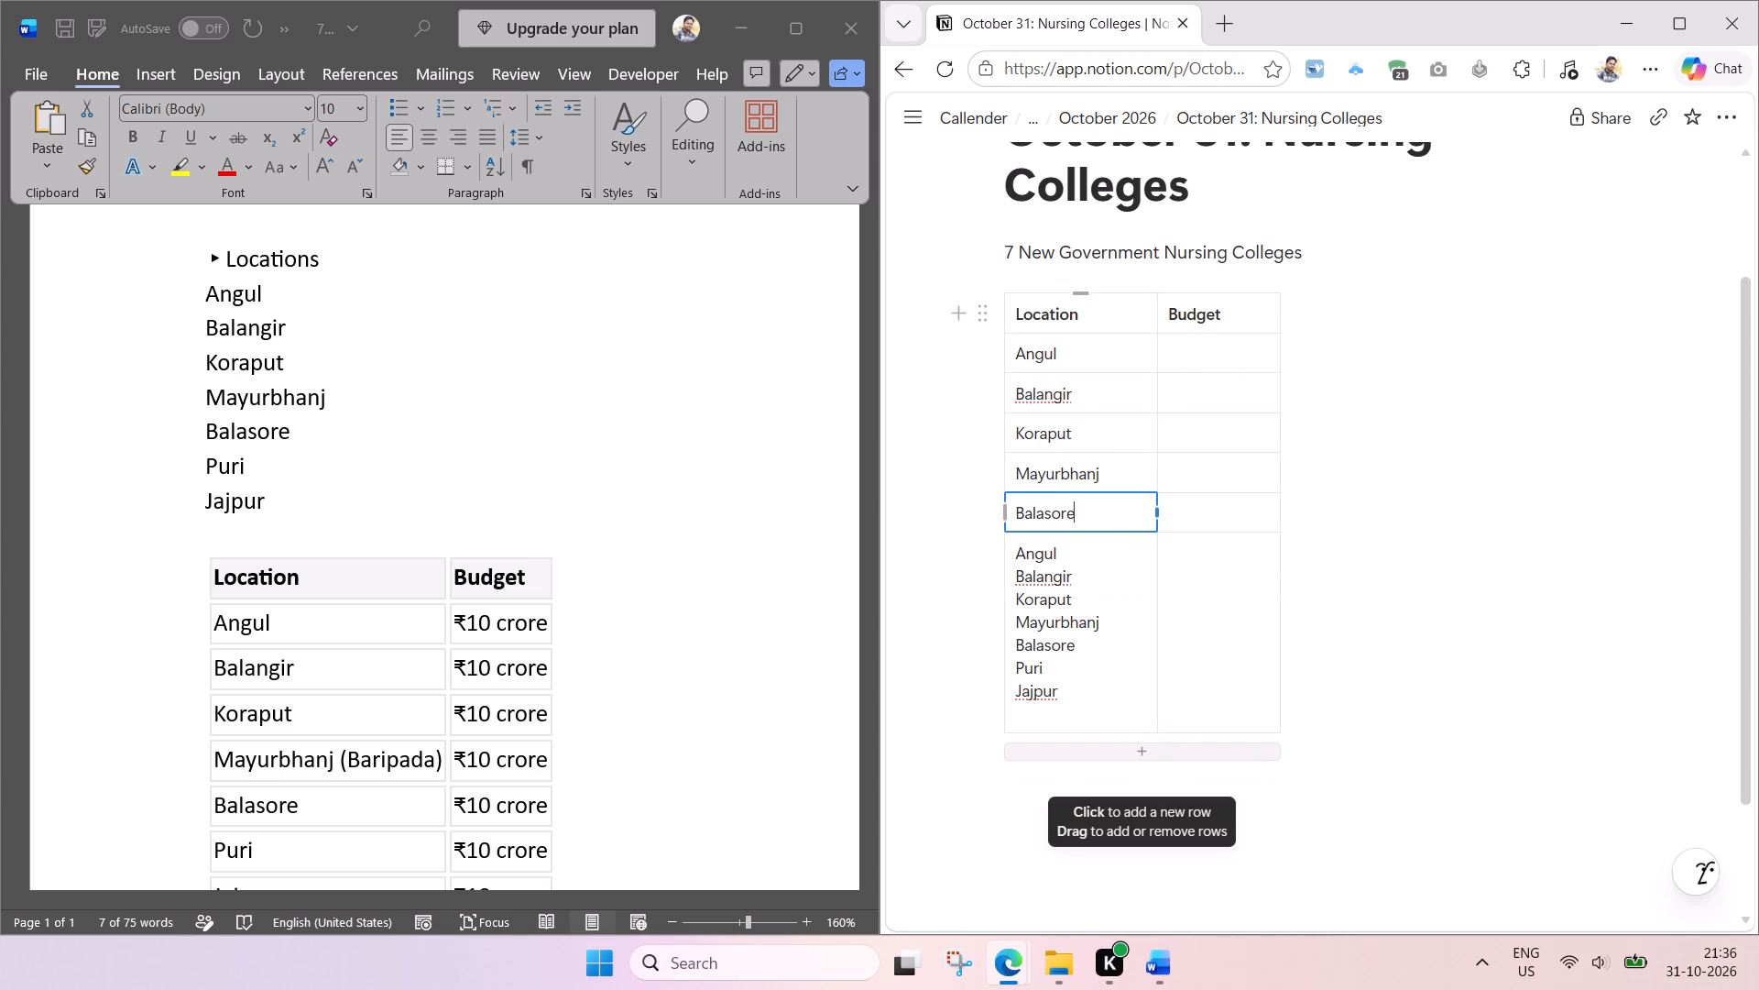
{"action": "left_click", "coordinate": [1086, 681]}
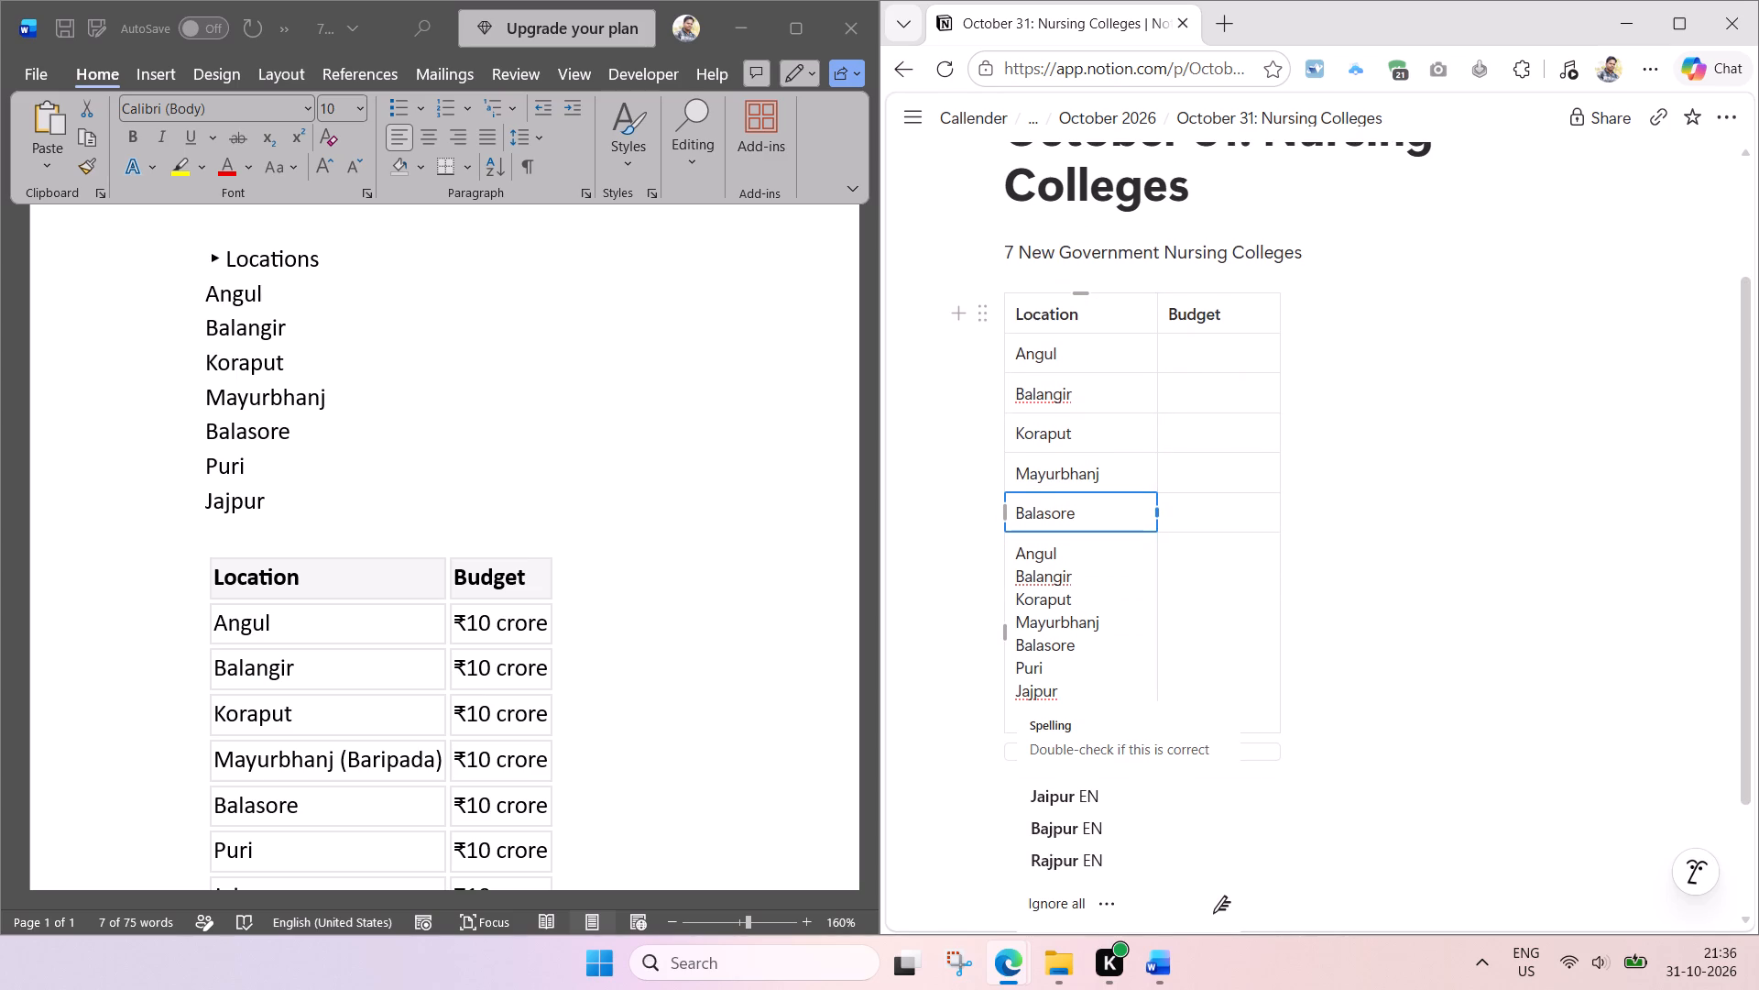
{"action": "left_click", "coordinate": [1128, 579]}
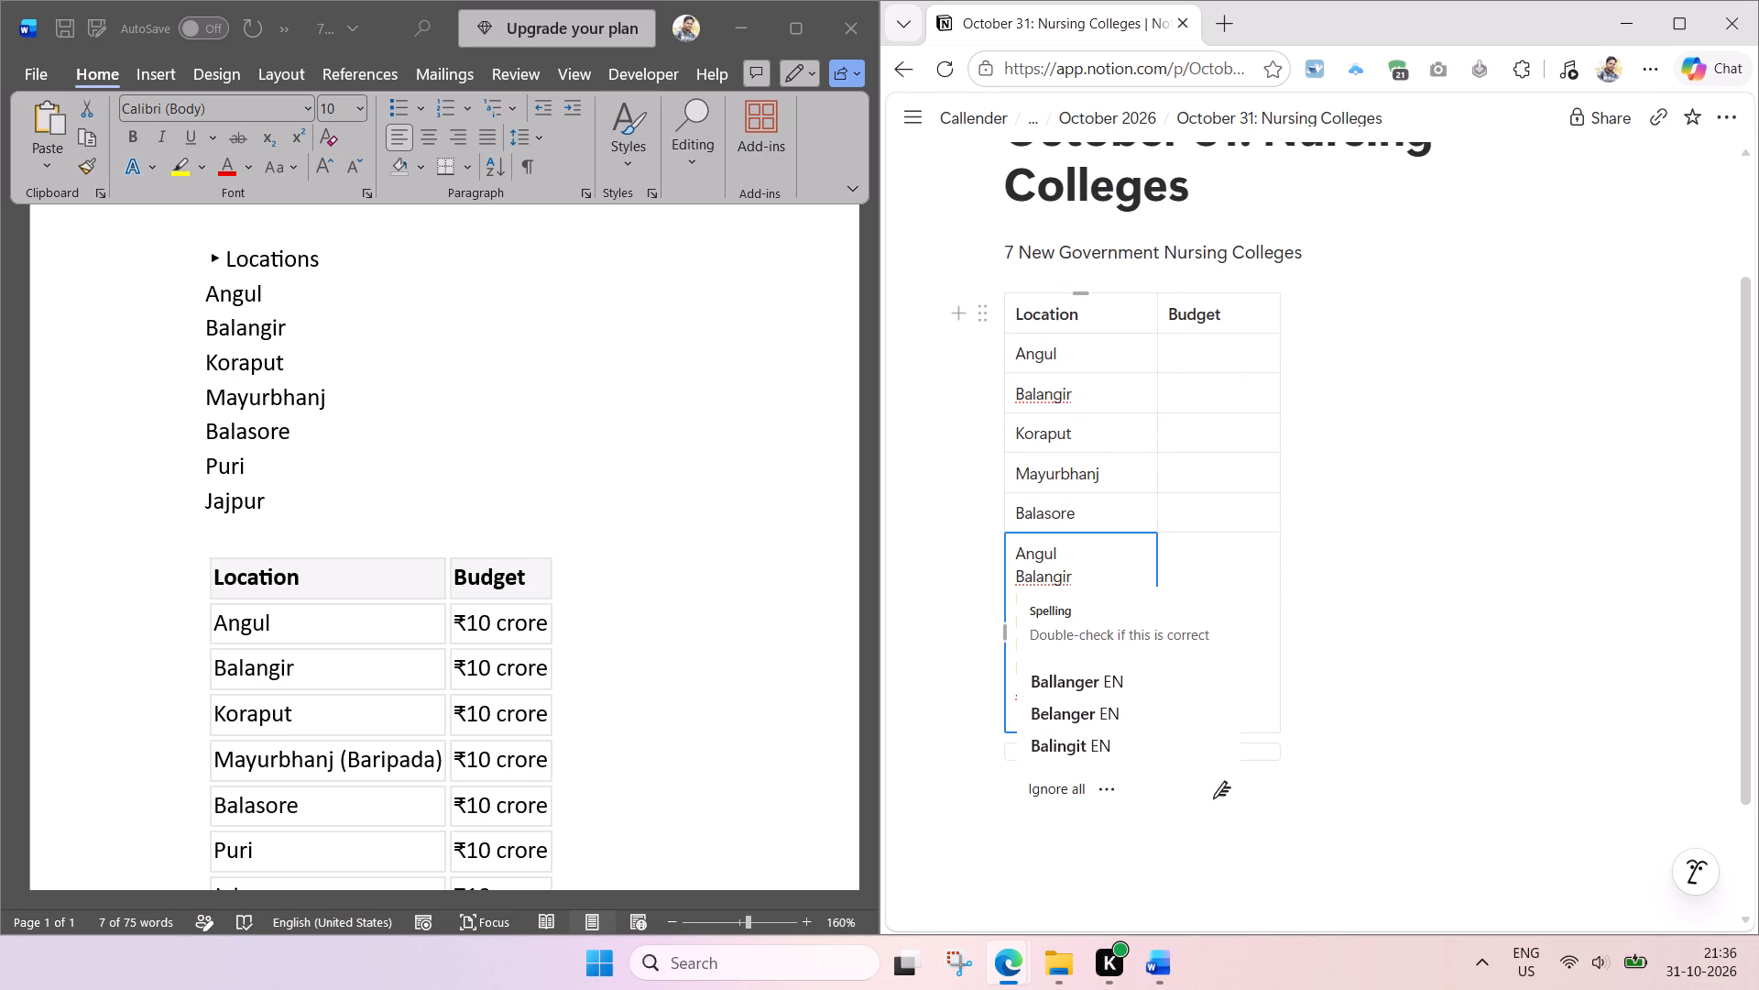
{"action": "key", "text": "ctrl+c"}
{"action": "left_click", "coordinate": [1392, 617]}
{"action": "left_click", "coordinate": [1145, 754]}
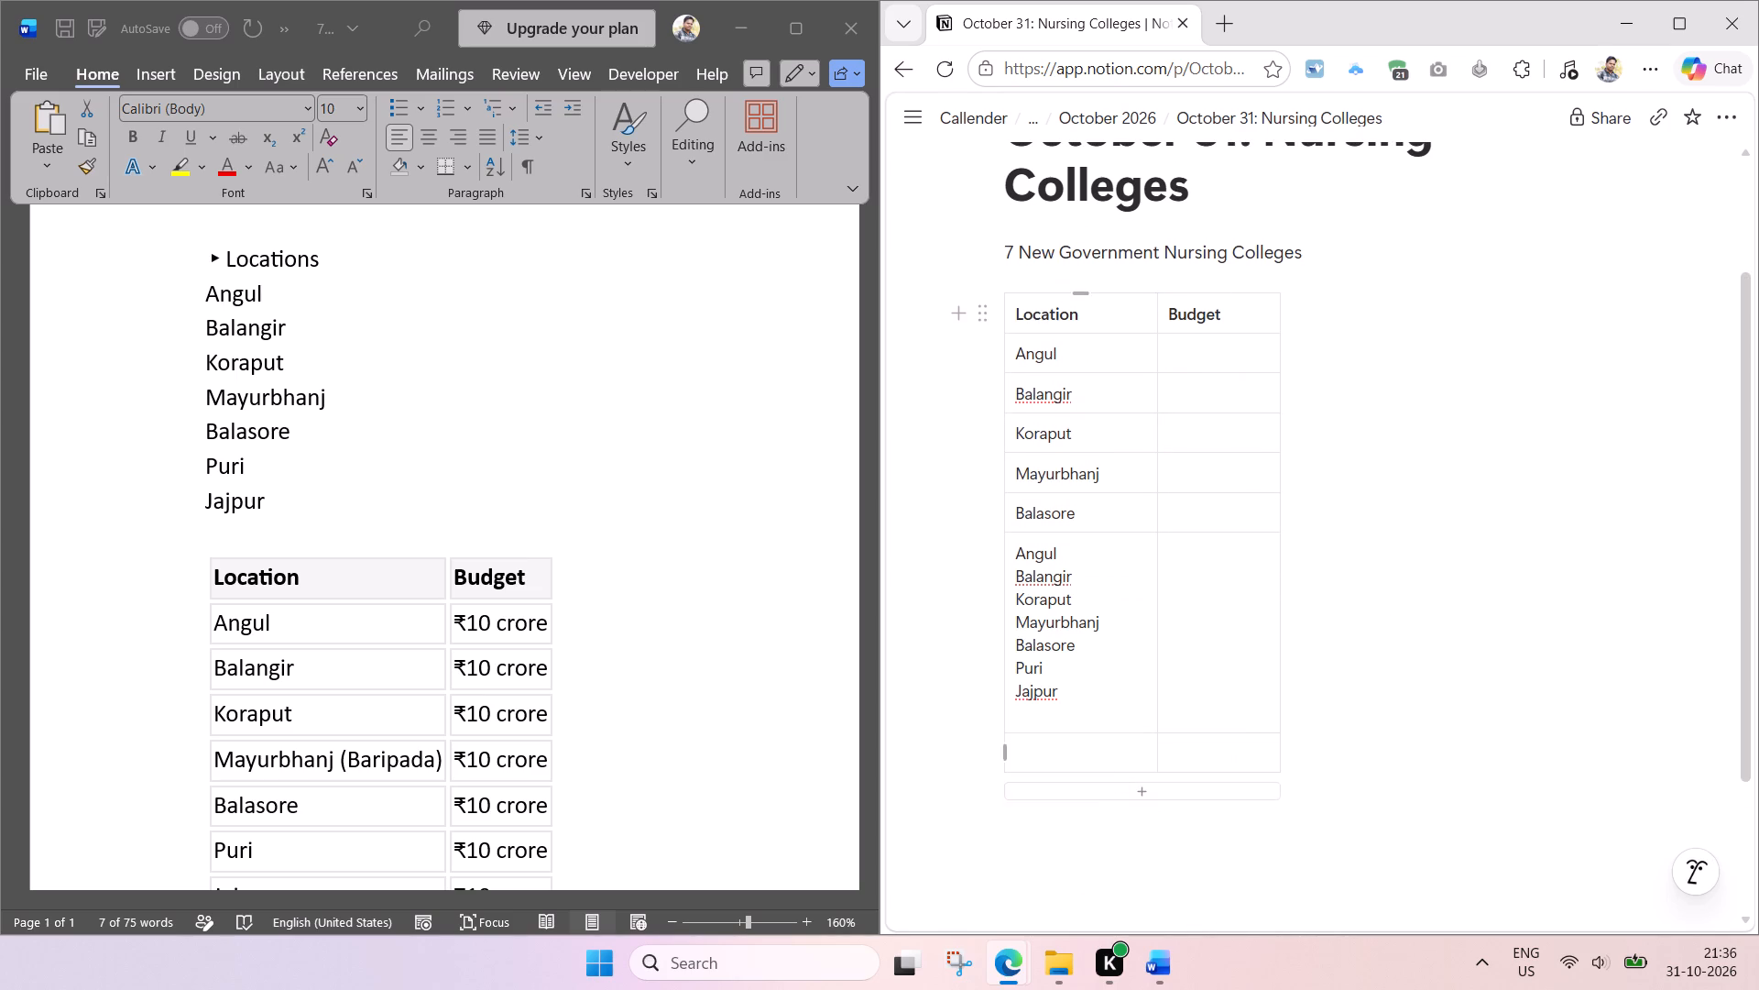
{"action": "left_click", "coordinate": [1088, 779]}
{"action": "left_click", "coordinate": [1088, 756]}
{"action": "key", "text": "ctrl+v"}
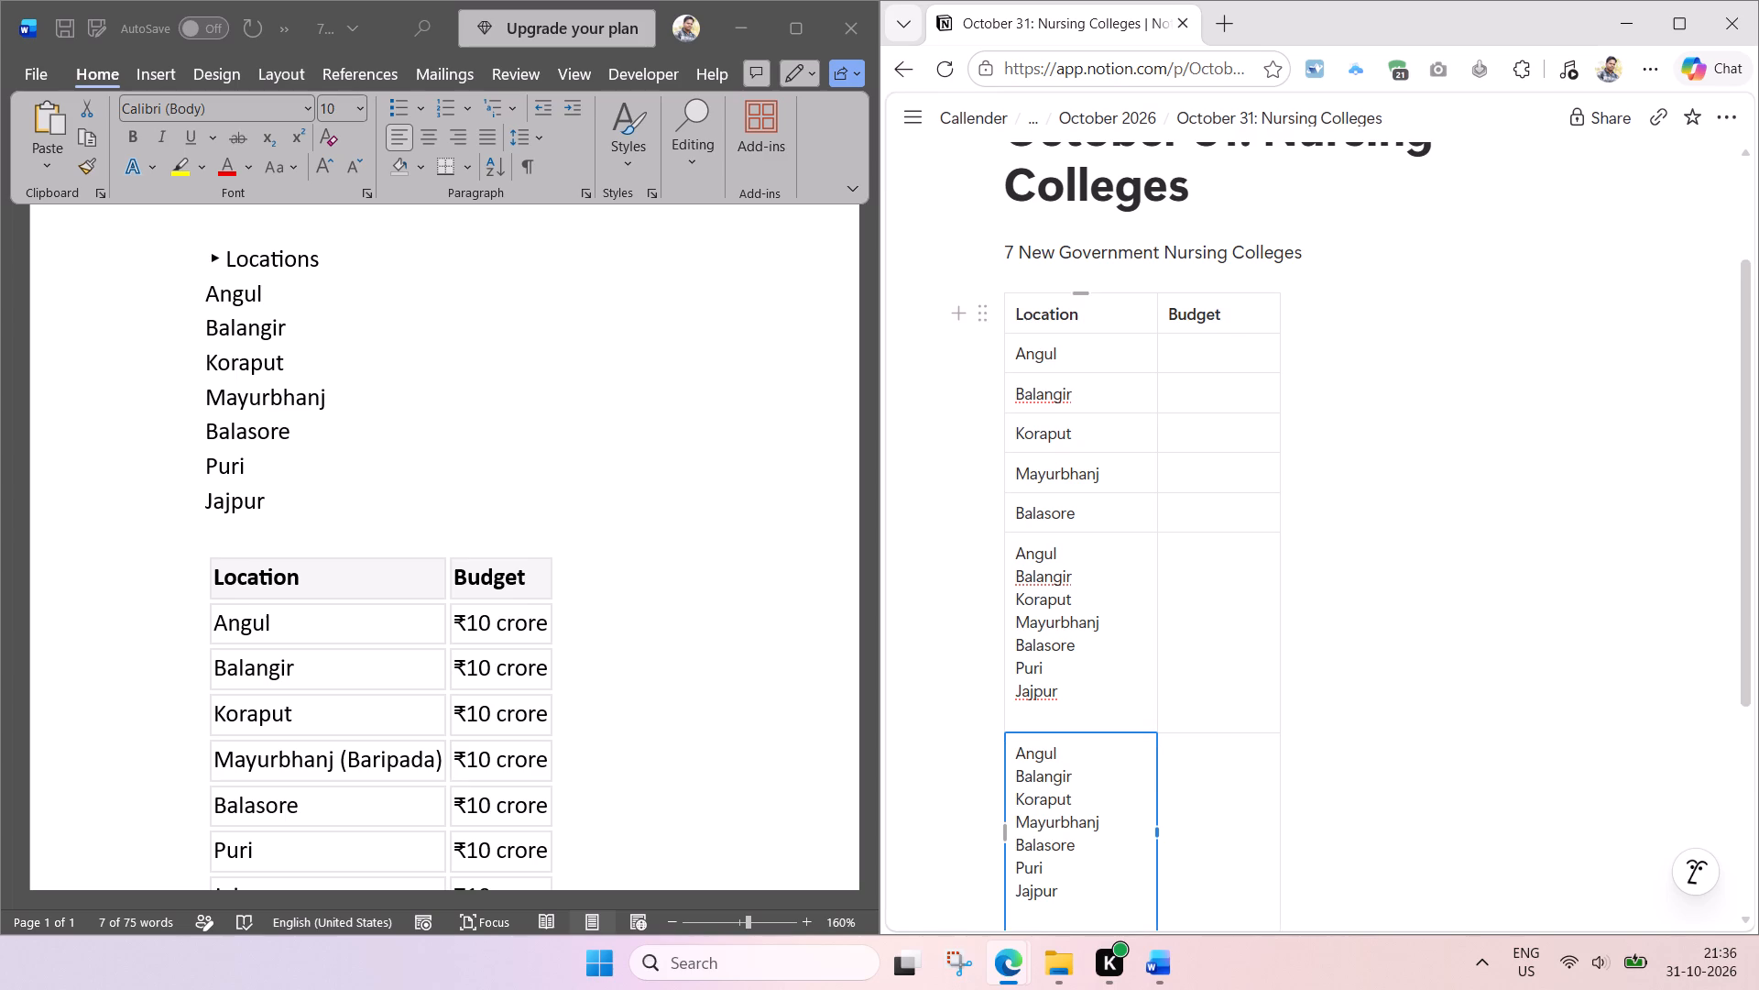
Replace the list in the sixth Location cell with "Puri" and in the seventh with "Jajpur".
{"action": "double_click", "coordinate": [1033, 666]}
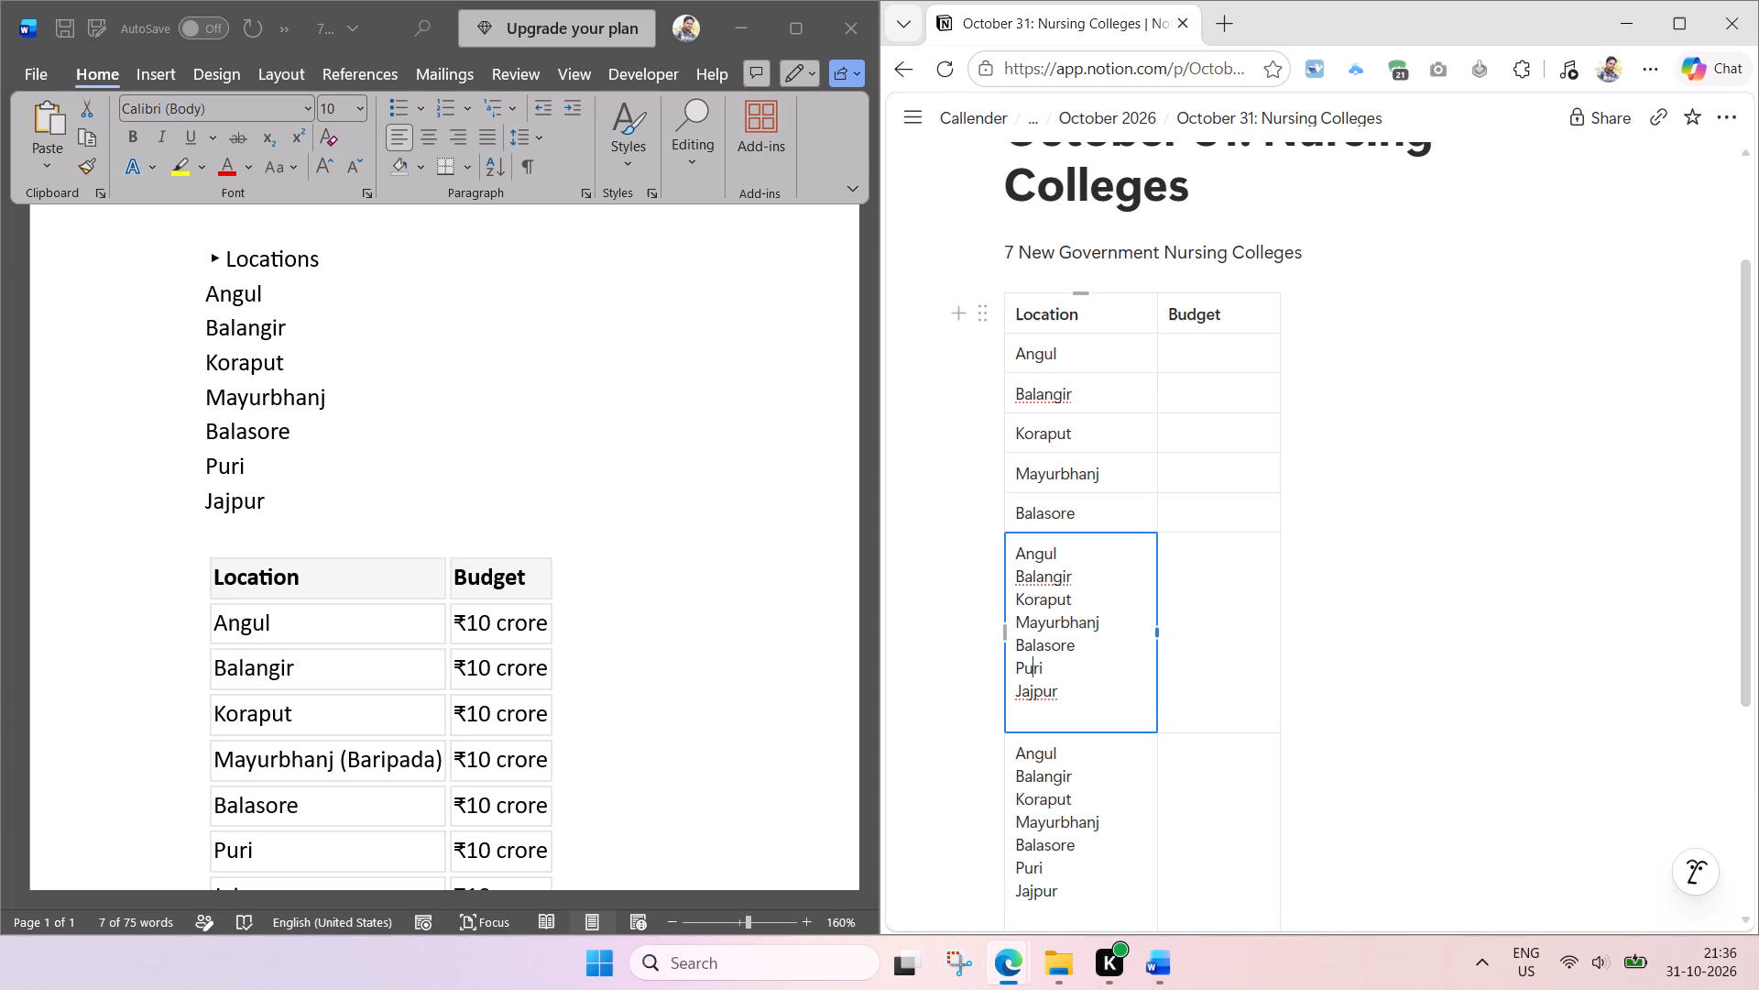
{"action": "key", "text": "ctrl+c"}
{"action": "key", "text": "ctrl+a"}
{"action": "key", "text": "ctrl+v"}
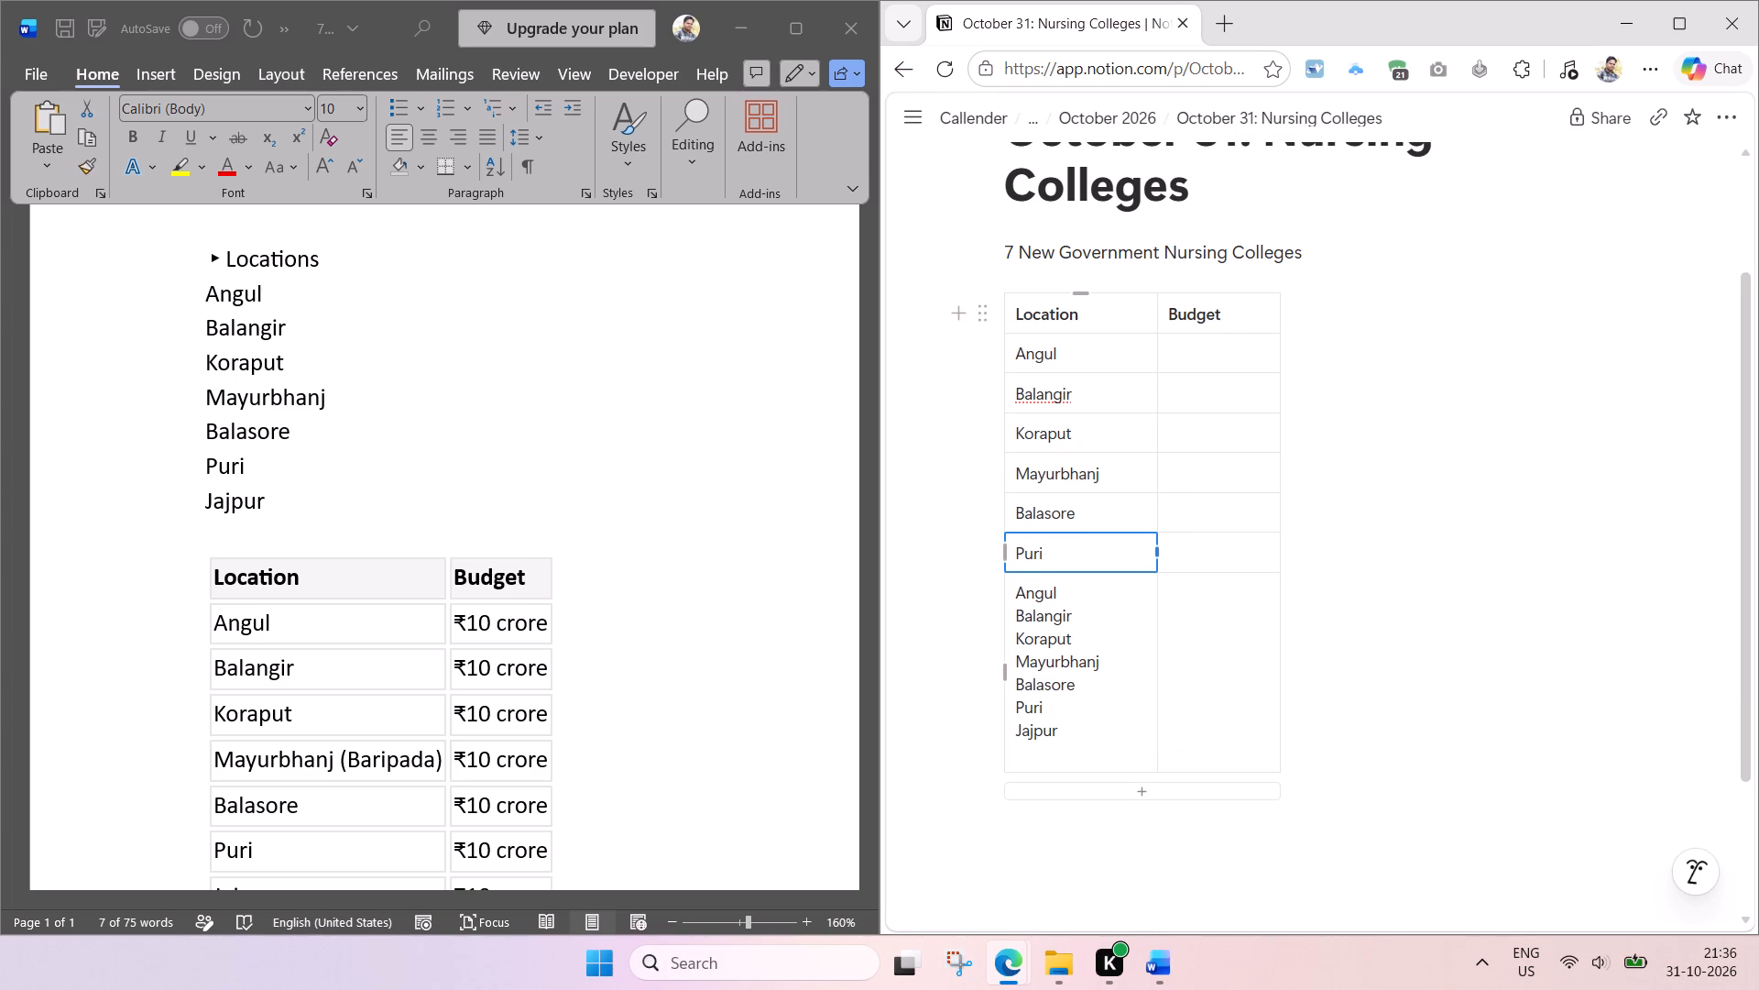
{"action": "double_click", "coordinate": [1043, 731]}
{"action": "key", "text": "ctrl+c"}
{"action": "key", "text": "ctrl+a"}
{"action": "key", "text": "ctrl+v"}
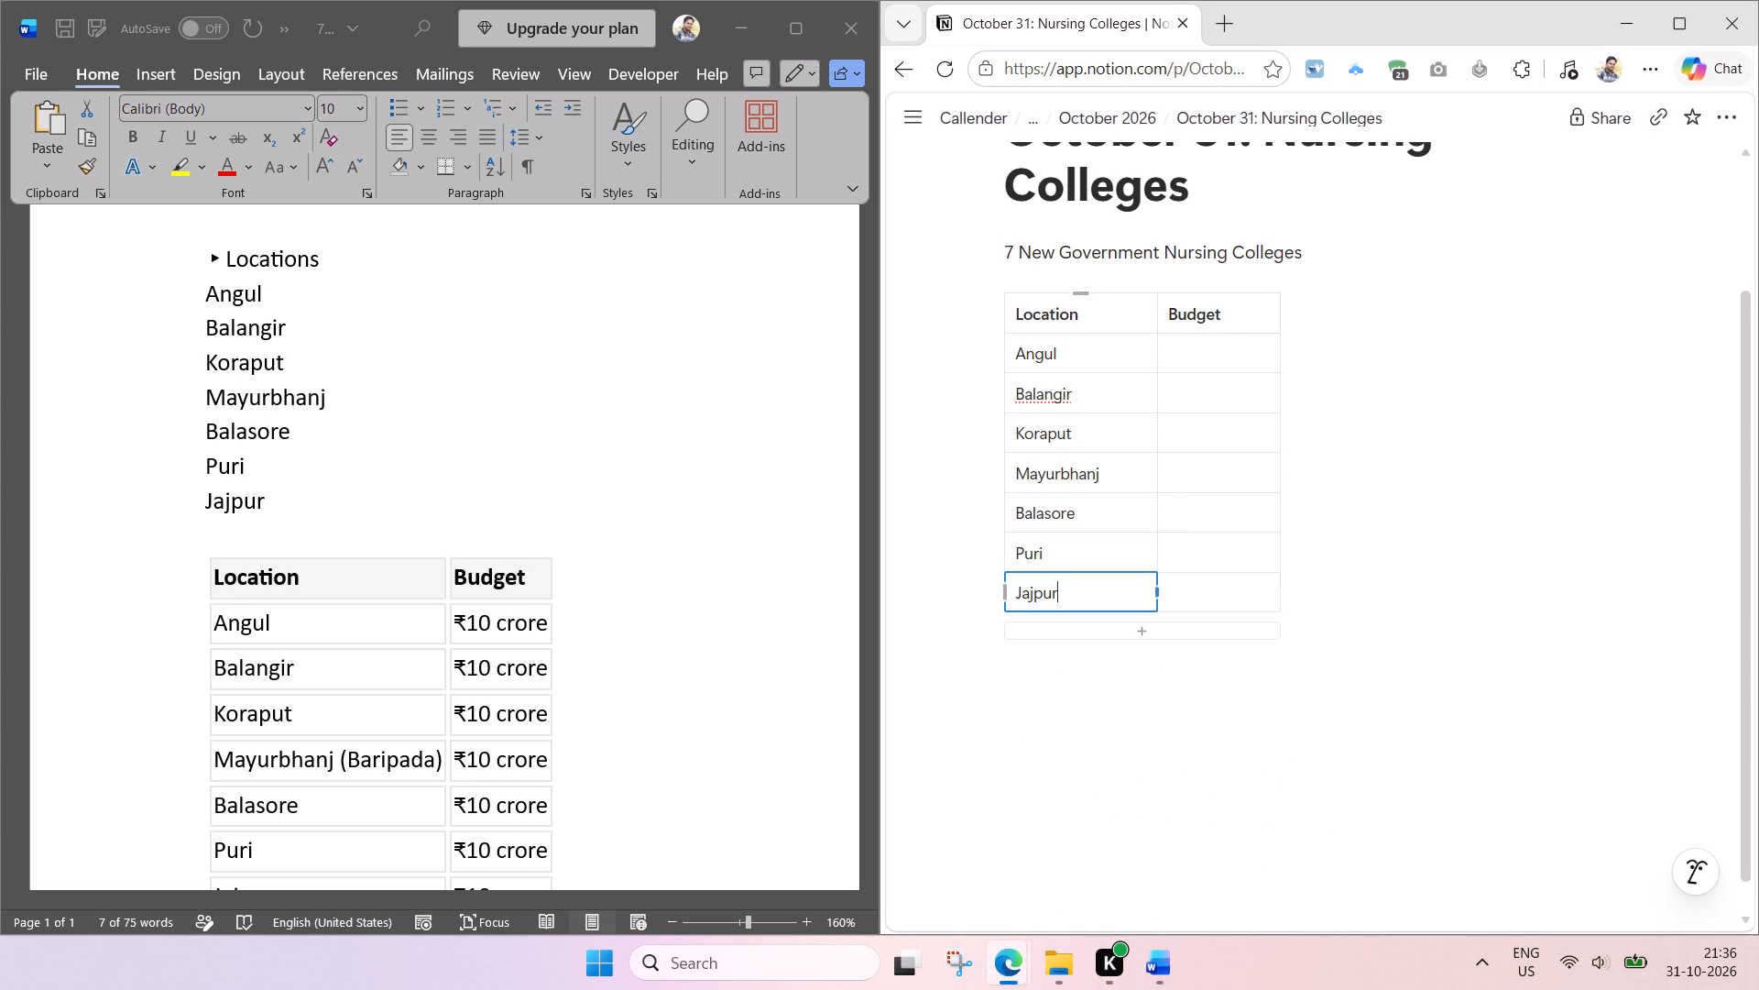
Copy "₹10 crore" from the Word table's Angul row and paste it into the Notion Budget cells for Angul and Balangir.
{"action": "left_click", "coordinate": [502, 629]}
{"action": "left_click", "coordinate": [500, 629]}
{"action": "left_click", "coordinate": [494, 625]}
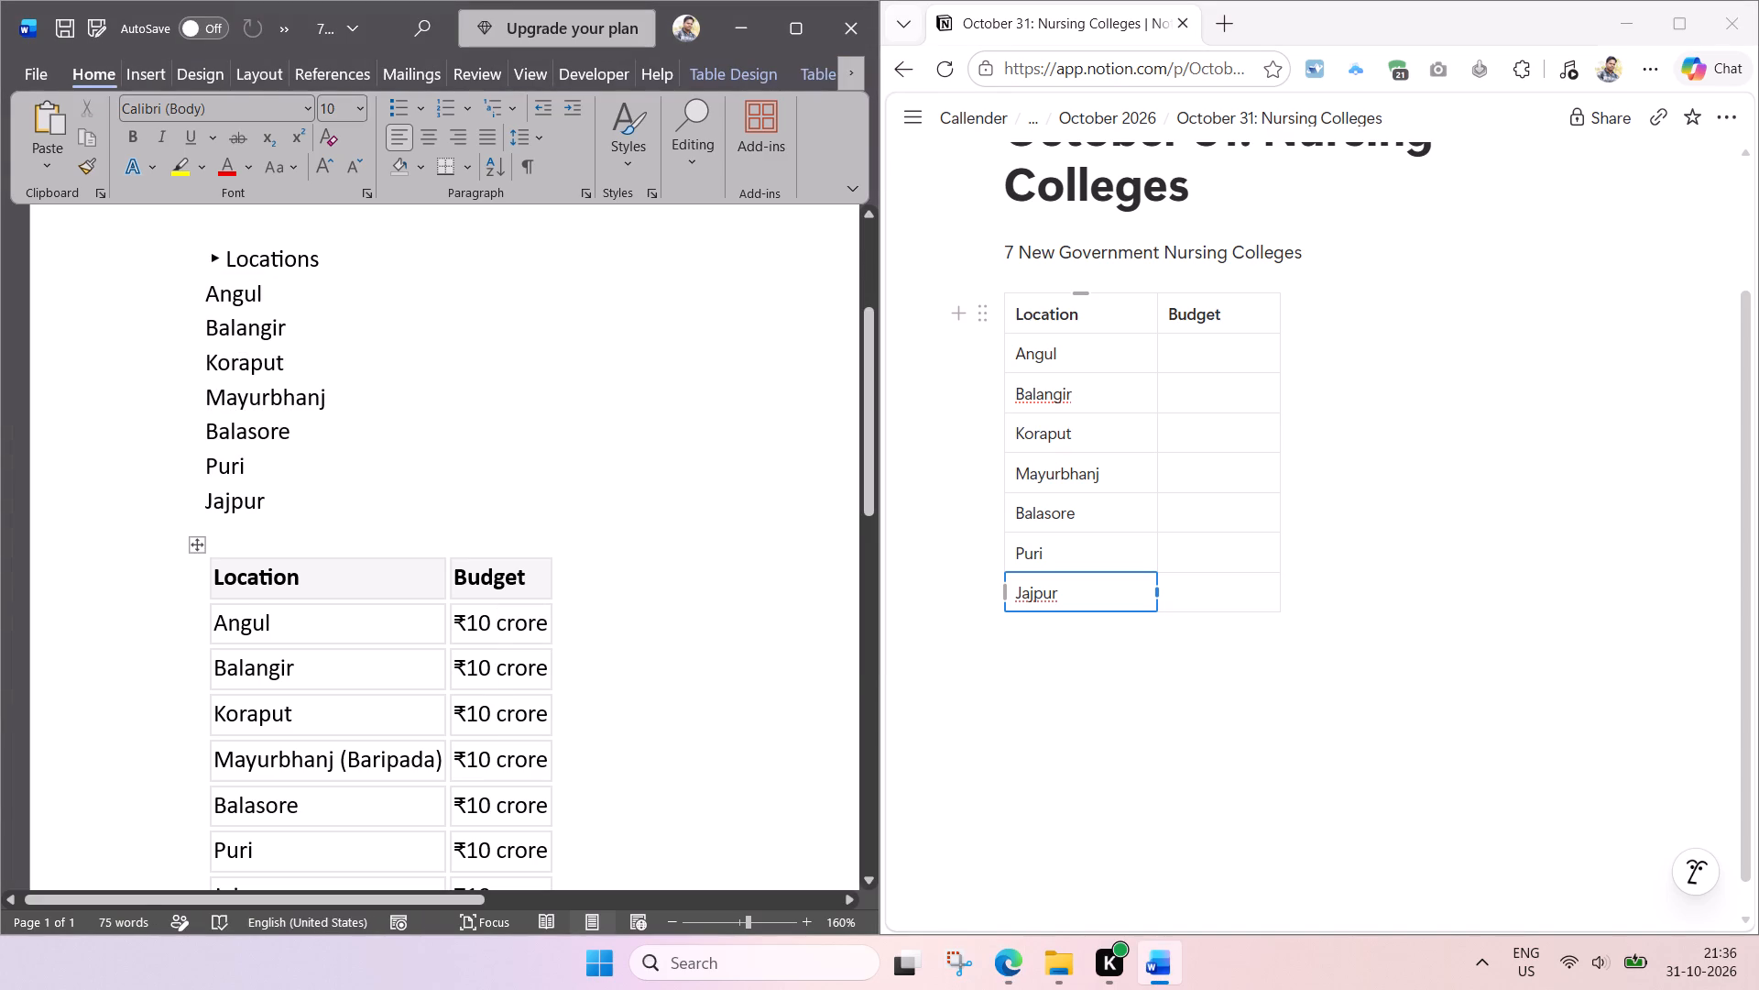
{"action": "left_click_drag", "start_coordinate": [455, 621], "coordinate": [526, 621]}
{"action": "key", "text": "ctrl+c"}
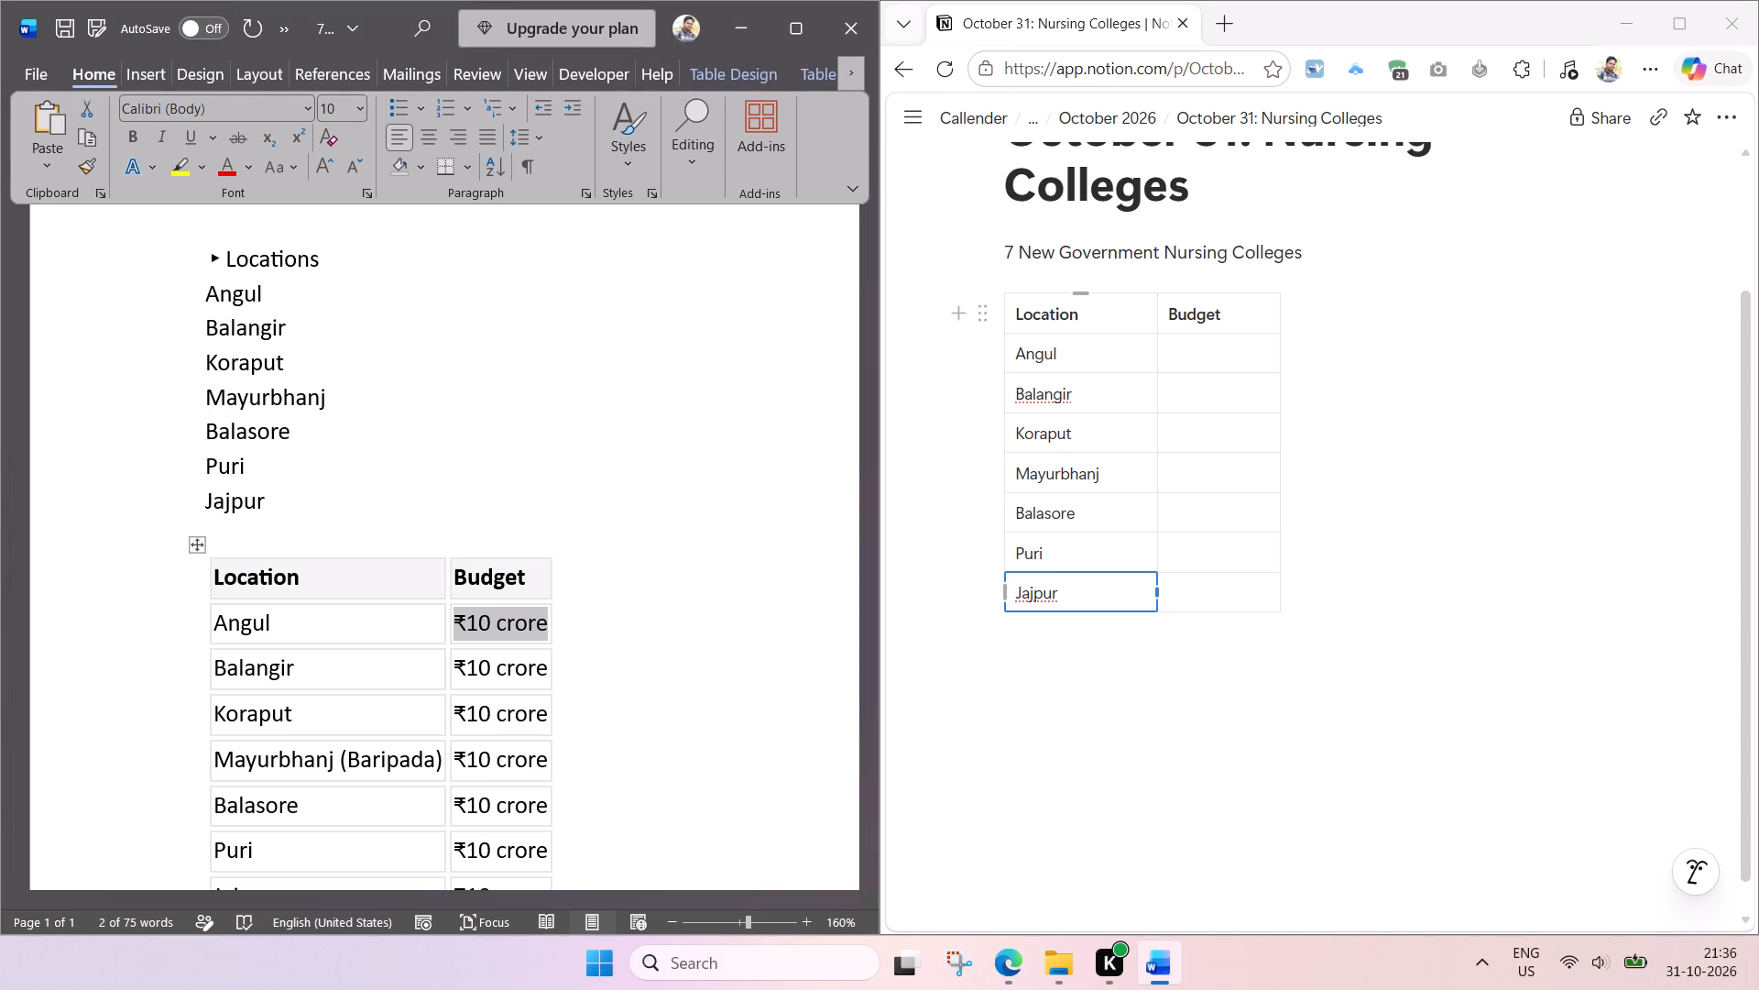
{"action": "left_click", "coordinate": [1202, 347]}
{"action": "key", "text": "ctrl+v"}
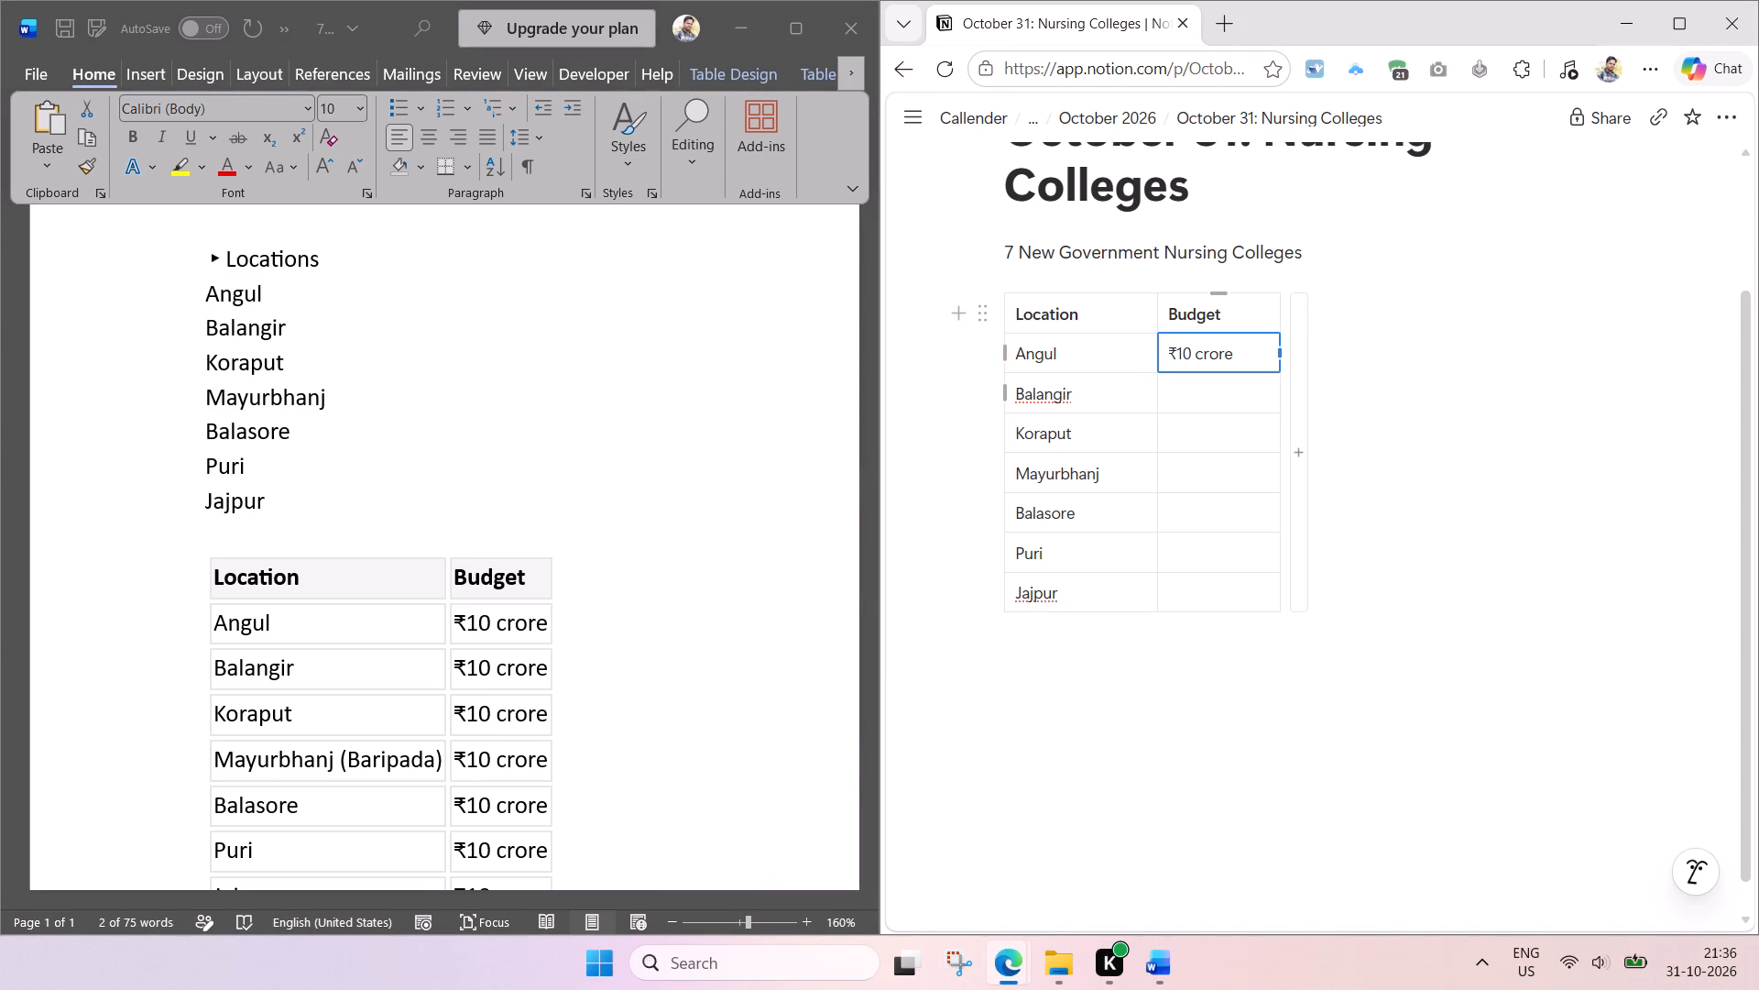
{"action": "key", "text": "ctrl+c"}
{"action": "left_click", "coordinate": [1217, 386]}
{"action": "key", "text": "ctrl+v"}
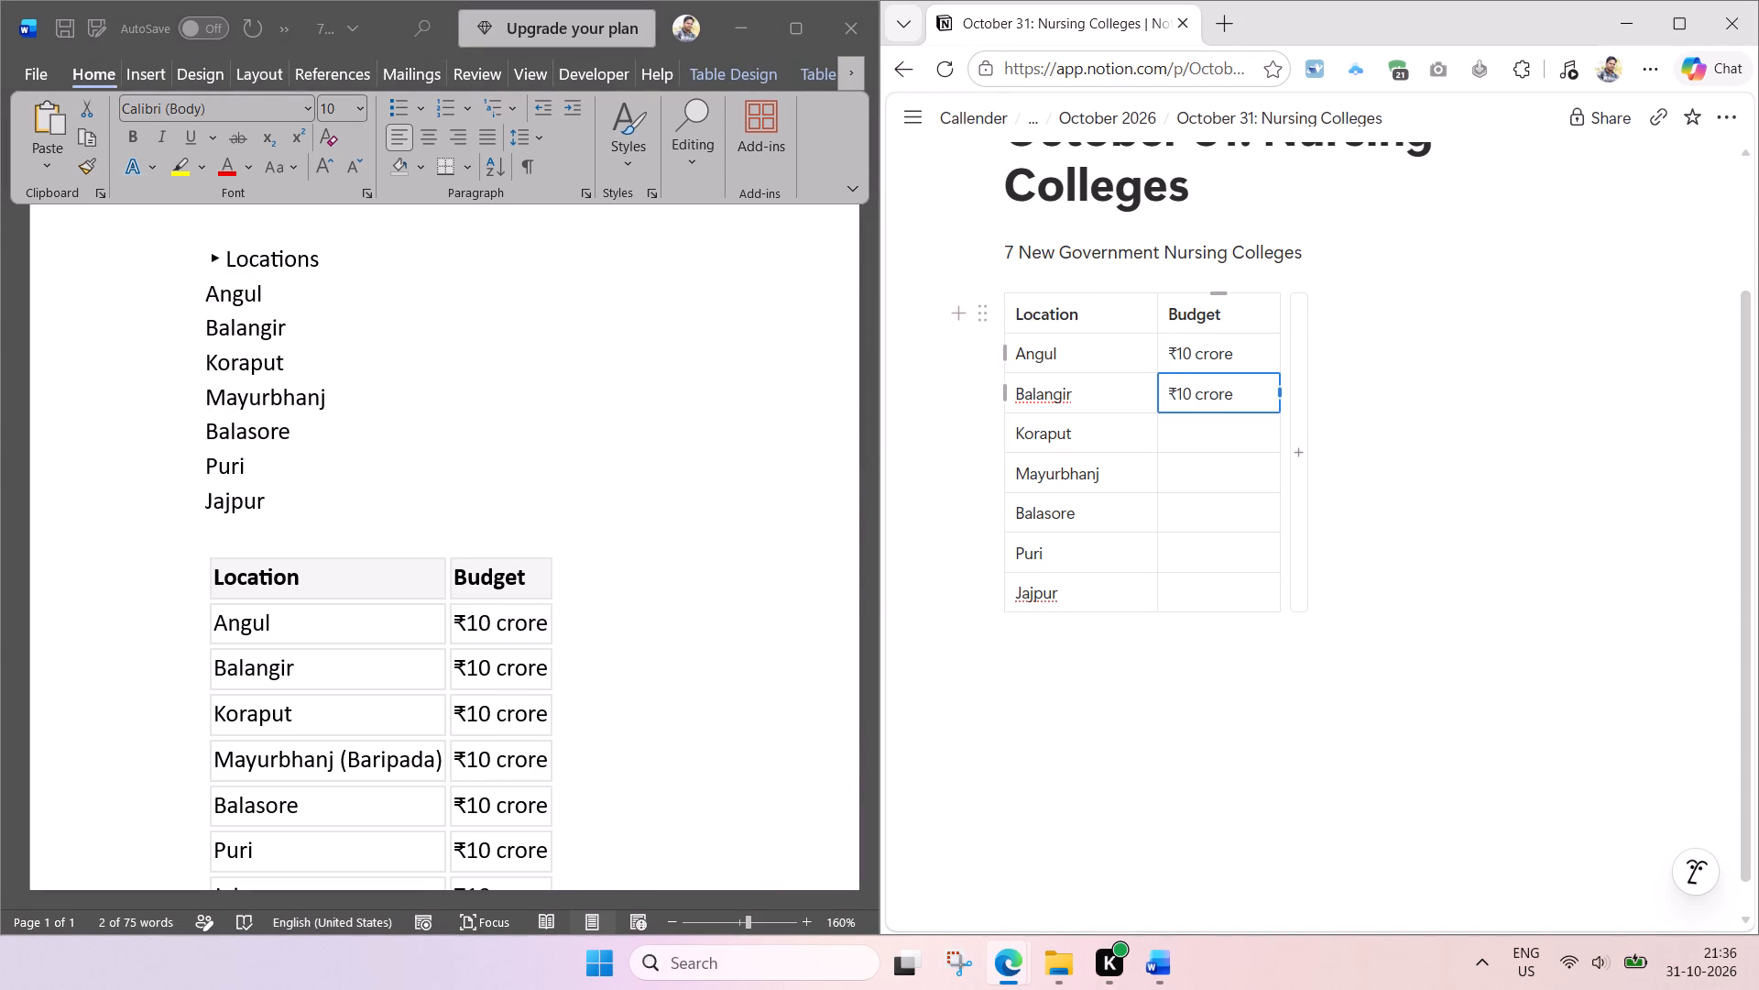
Copy "₹10 crore" into the remaining Budget cells for Koraput, Mayurbhanj, Balasore, Puri and Jajpur.
{"action": "left_click_drag", "start_coordinate": [1251, 356], "coordinate": [1251, 390]}
{"action": "key", "text": "ctrl+c"}
{"action": "left_click", "coordinate": [1216, 424], "text": "ctrl"}
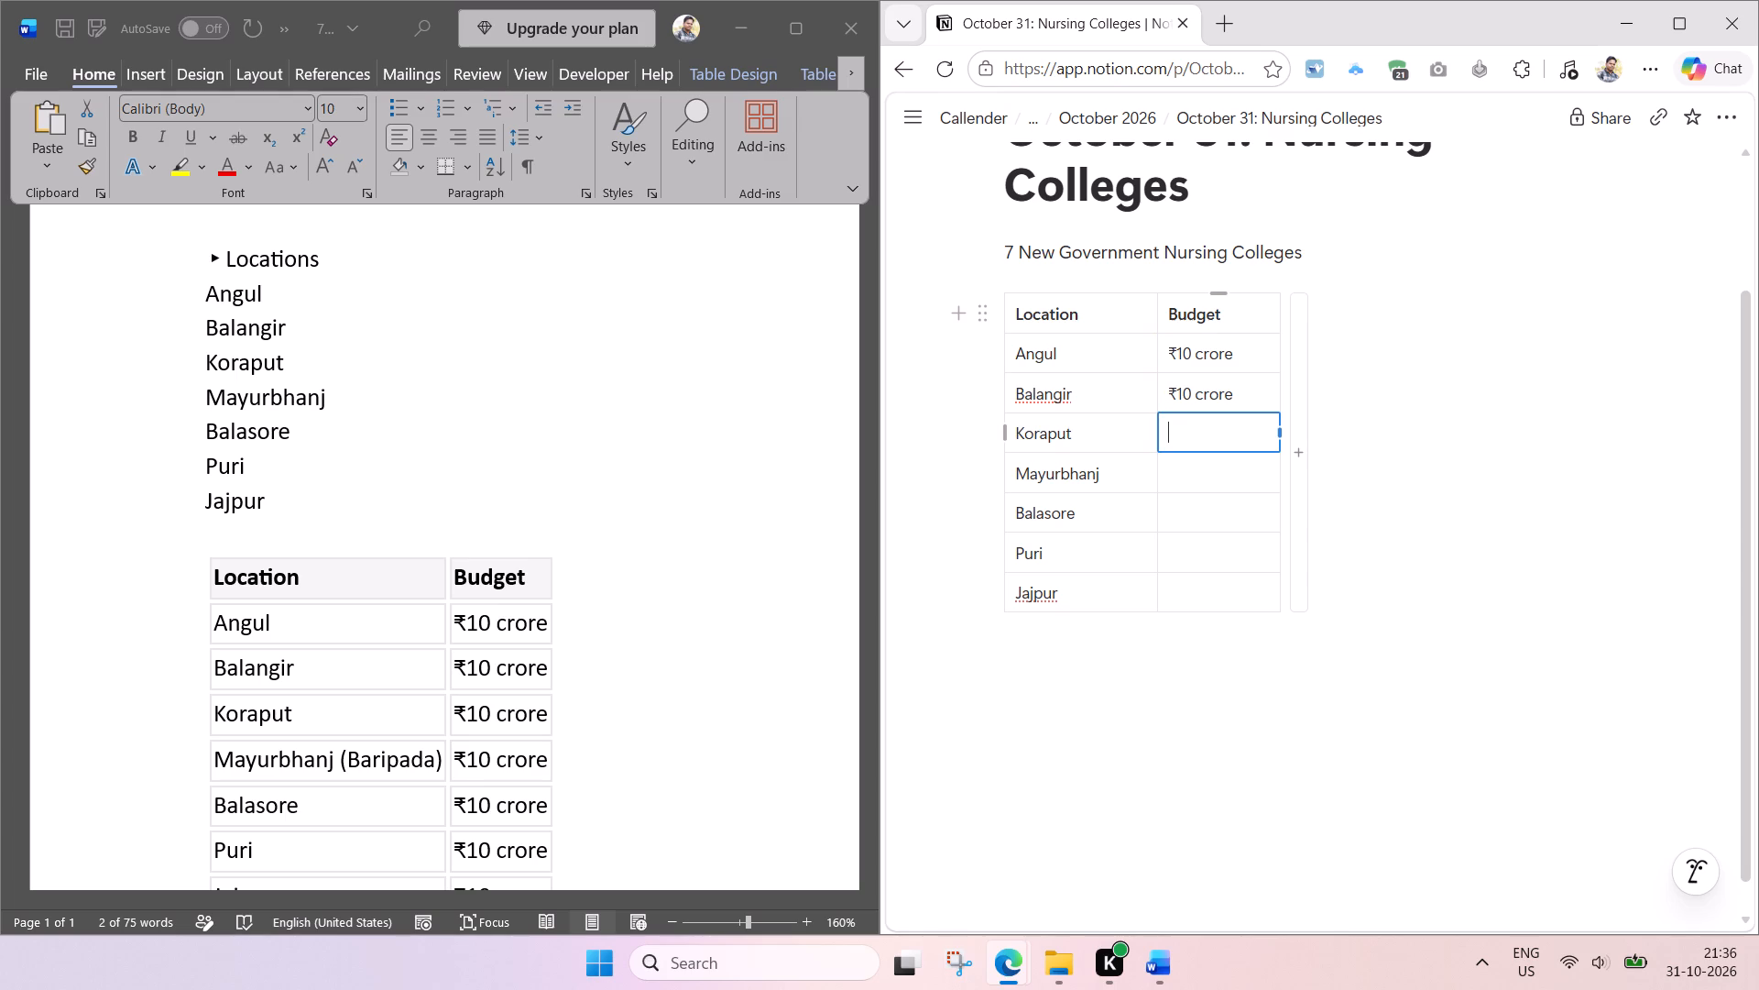
{"action": "key", "text": "ctrl+v"}
{"action": "left_click", "coordinate": [1210, 511], "text": "ctrl"}
{"action": "key", "text": "ctrl+v"}
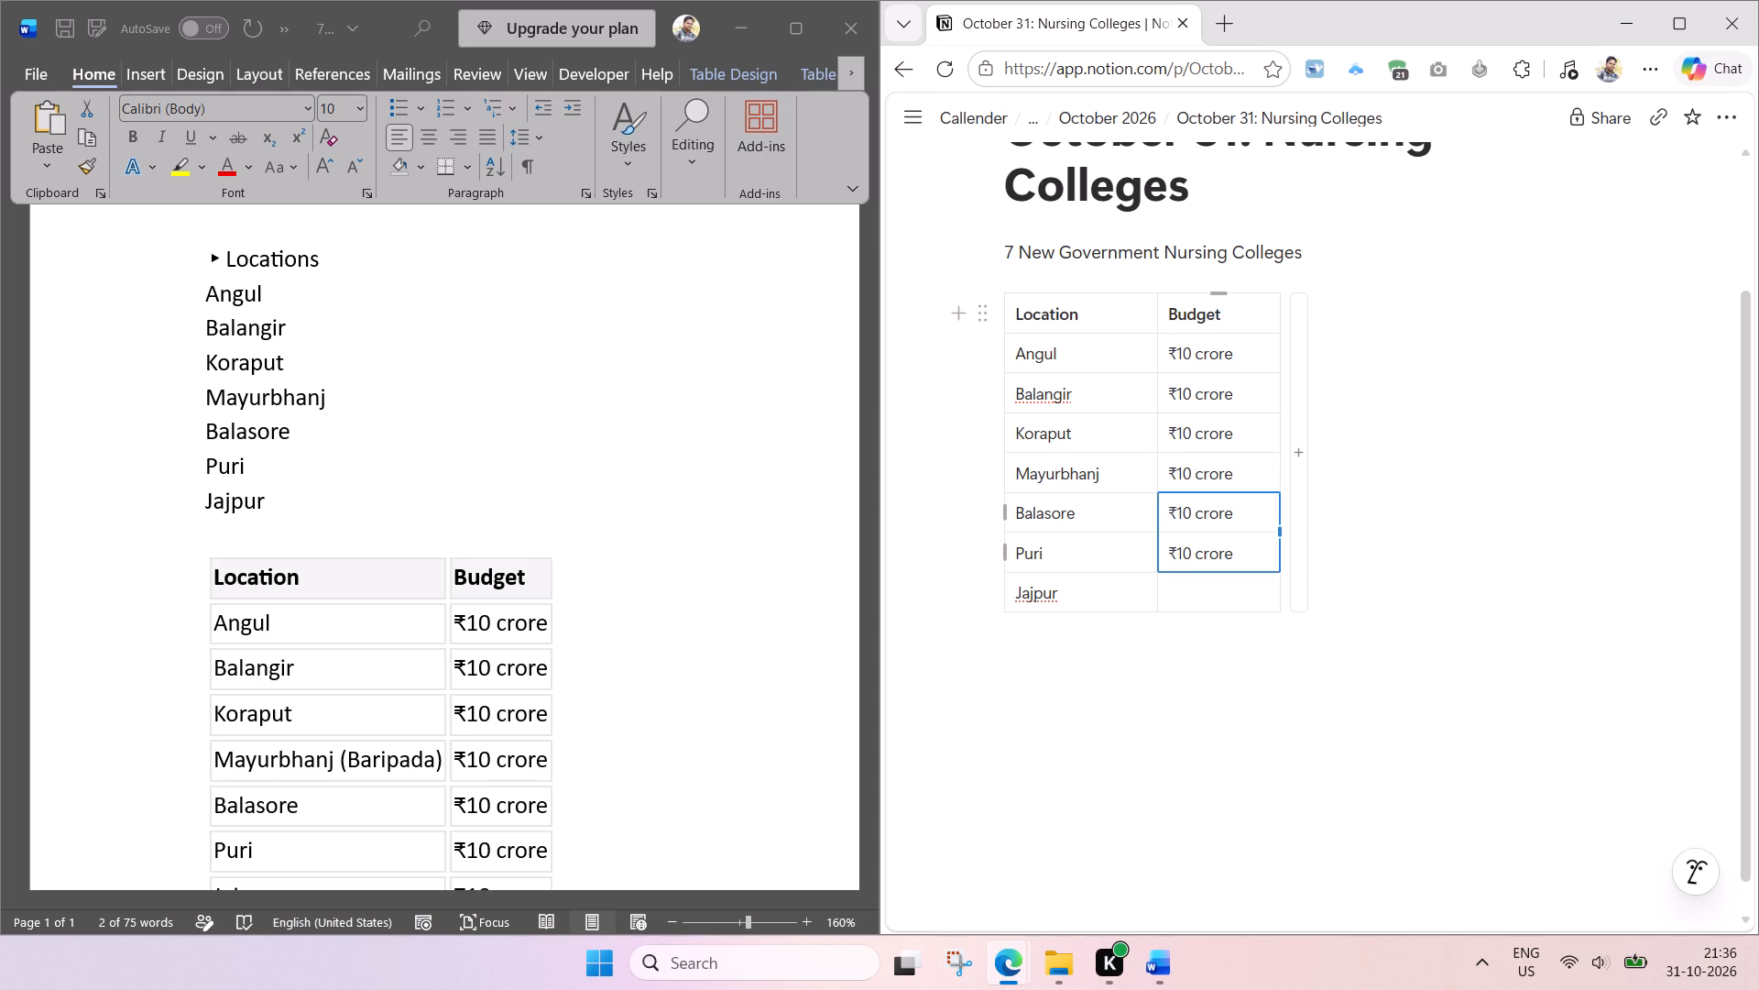
{"action": "left_click", "coordinate": [1223, 554]}
{"action": "key", "text": "ctrl+c"}
{"action": "left_click", "coordinate": [1220, 601]}
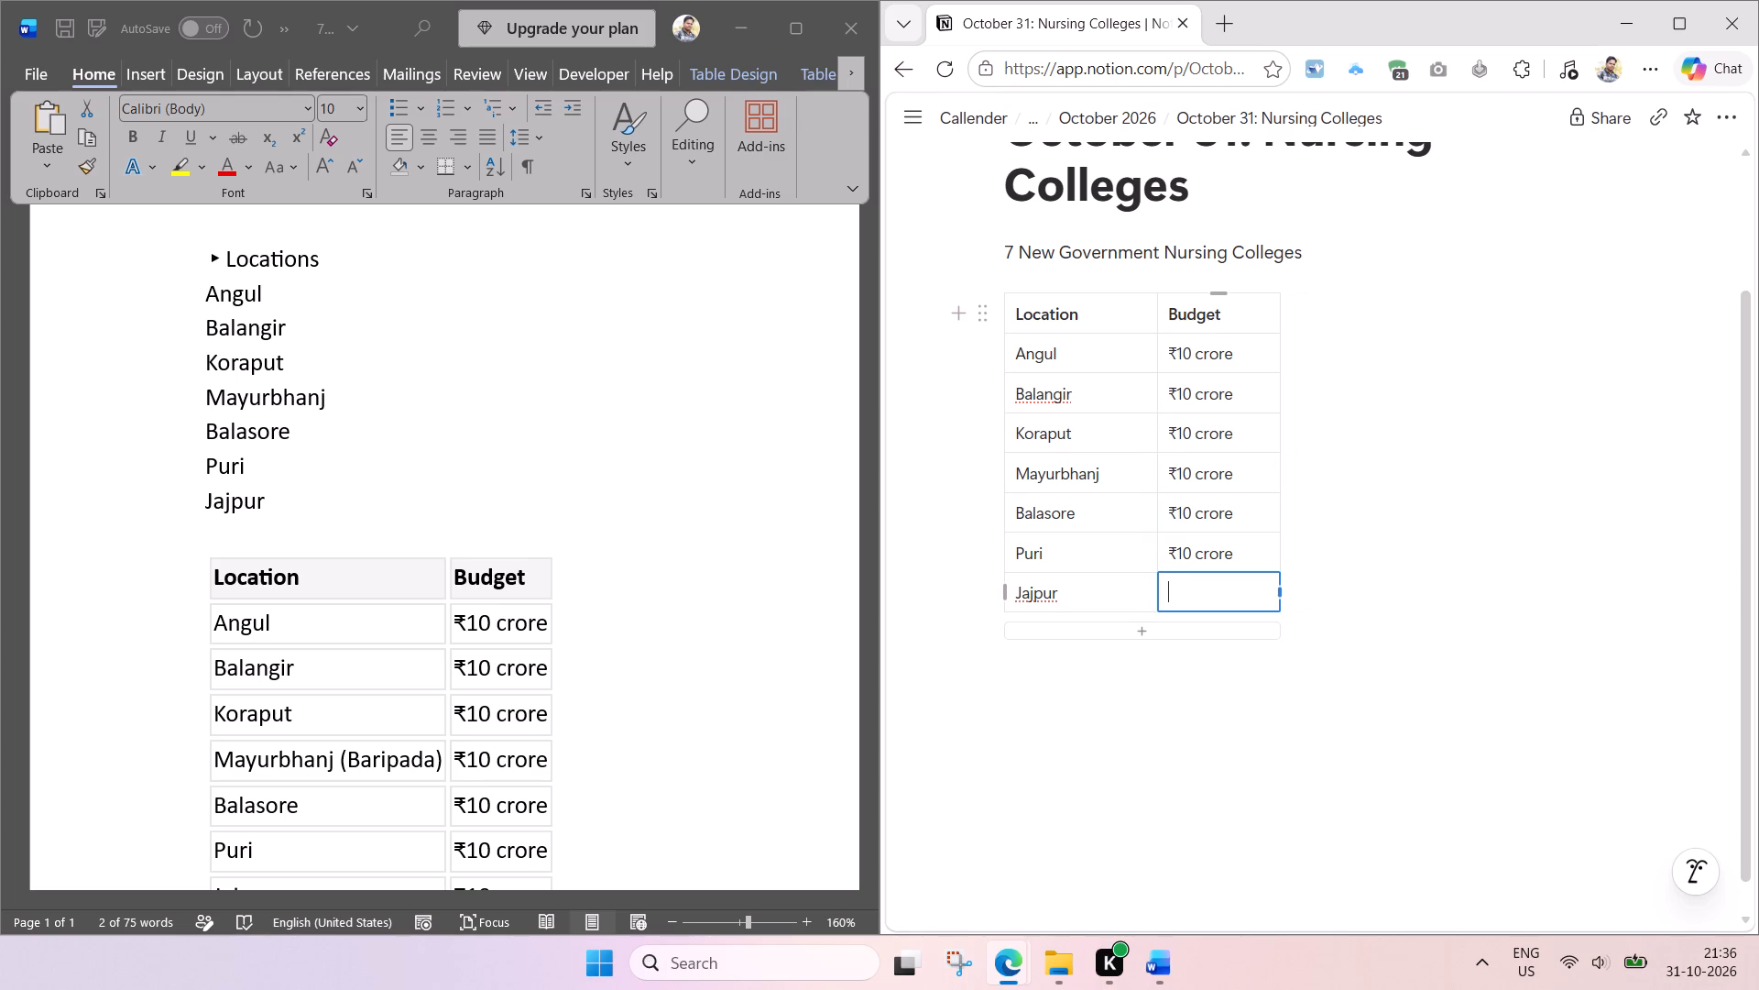
{"action": "key", "text": "ctrl+v"}
In the Word document, copy the Central and Odisha Government share bullets below the budget table.
{"action": "scroll", "coordinate": [549, 533], "scroll_direction": "down", "scroll_amount": 1}
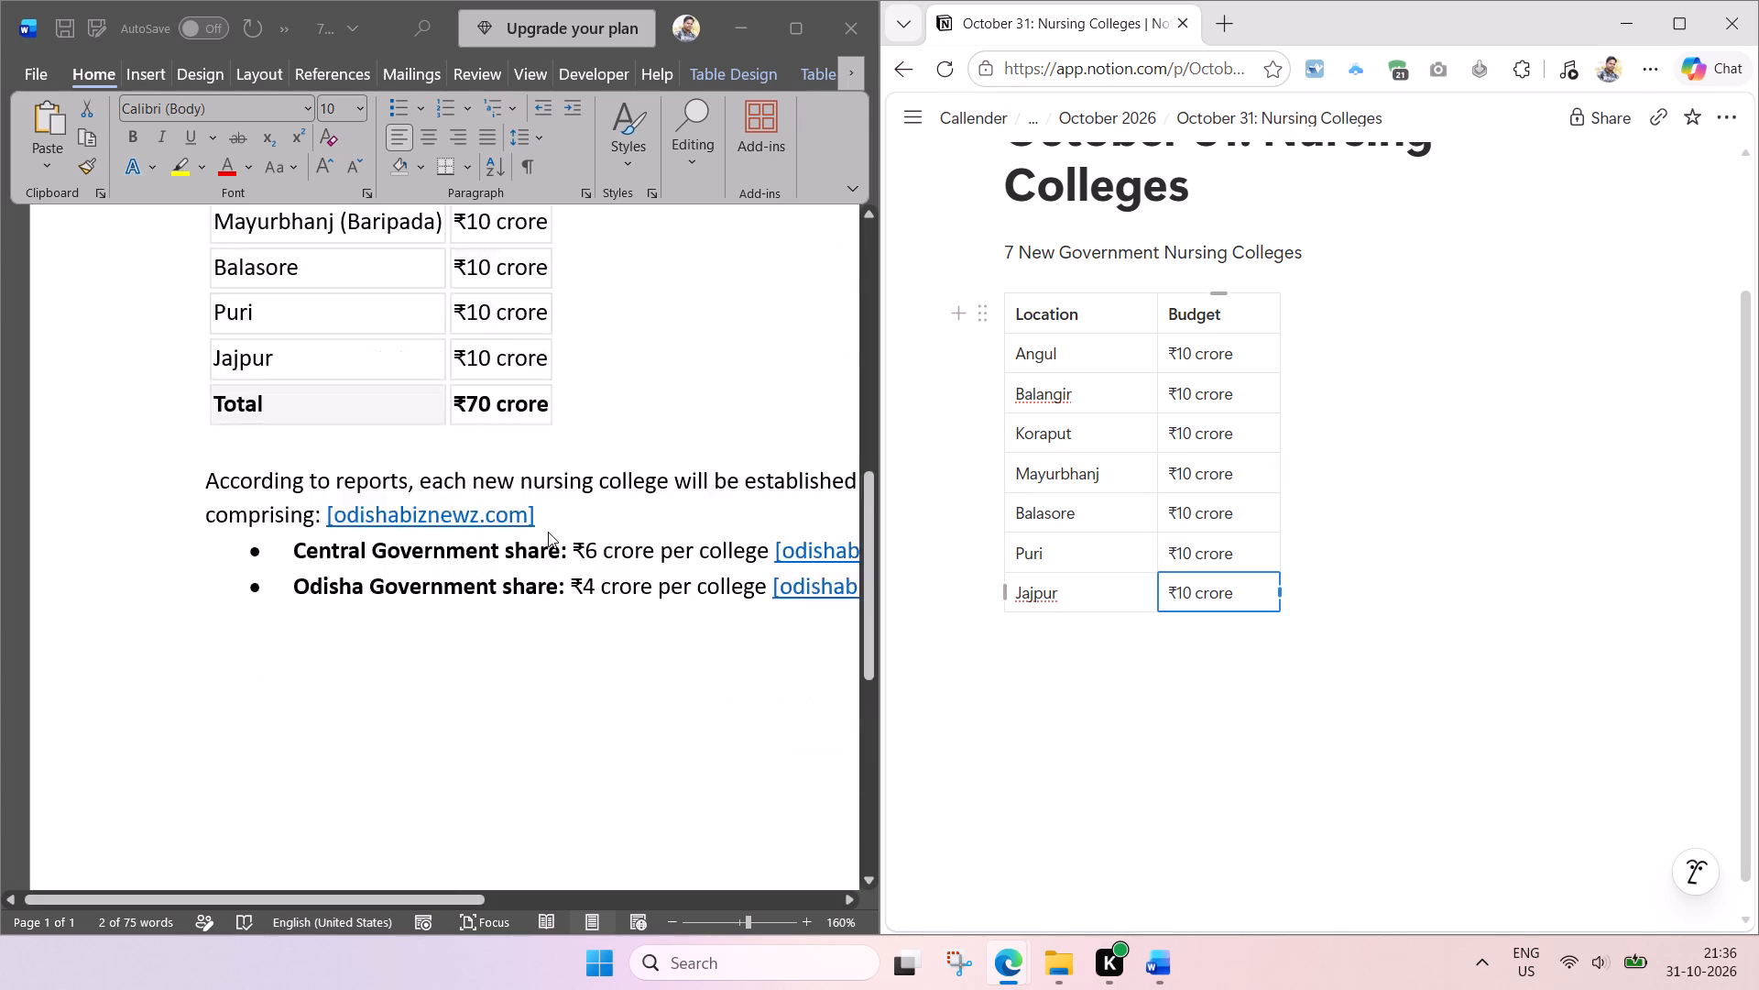
{"action": "scroll", "coordinate": [548, 532], "scroll_direction": "down", "scroll_amount": 1}
{"action": "scroll", "coordinate": [548, 532], "scroll_direction": "left", "scroll_amount": 1}
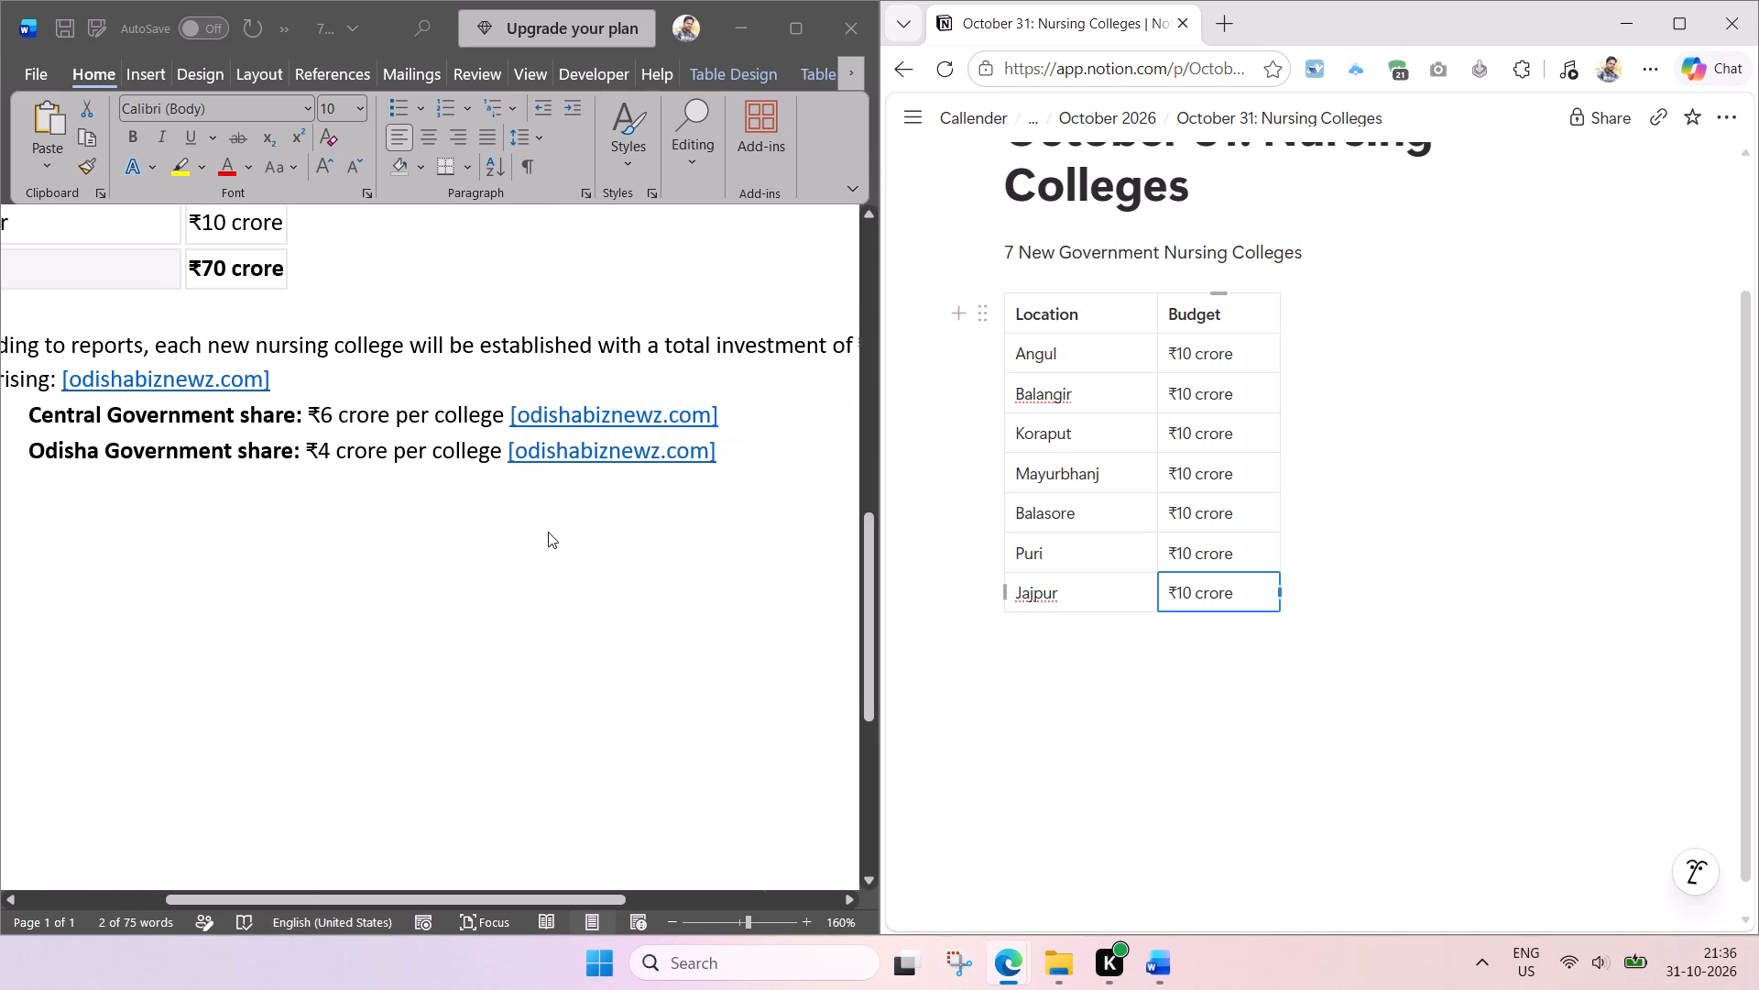
{"action": "scroll", "coordinate": [548, 532], "scroll_direction": "left", "scroll_amount": 1}
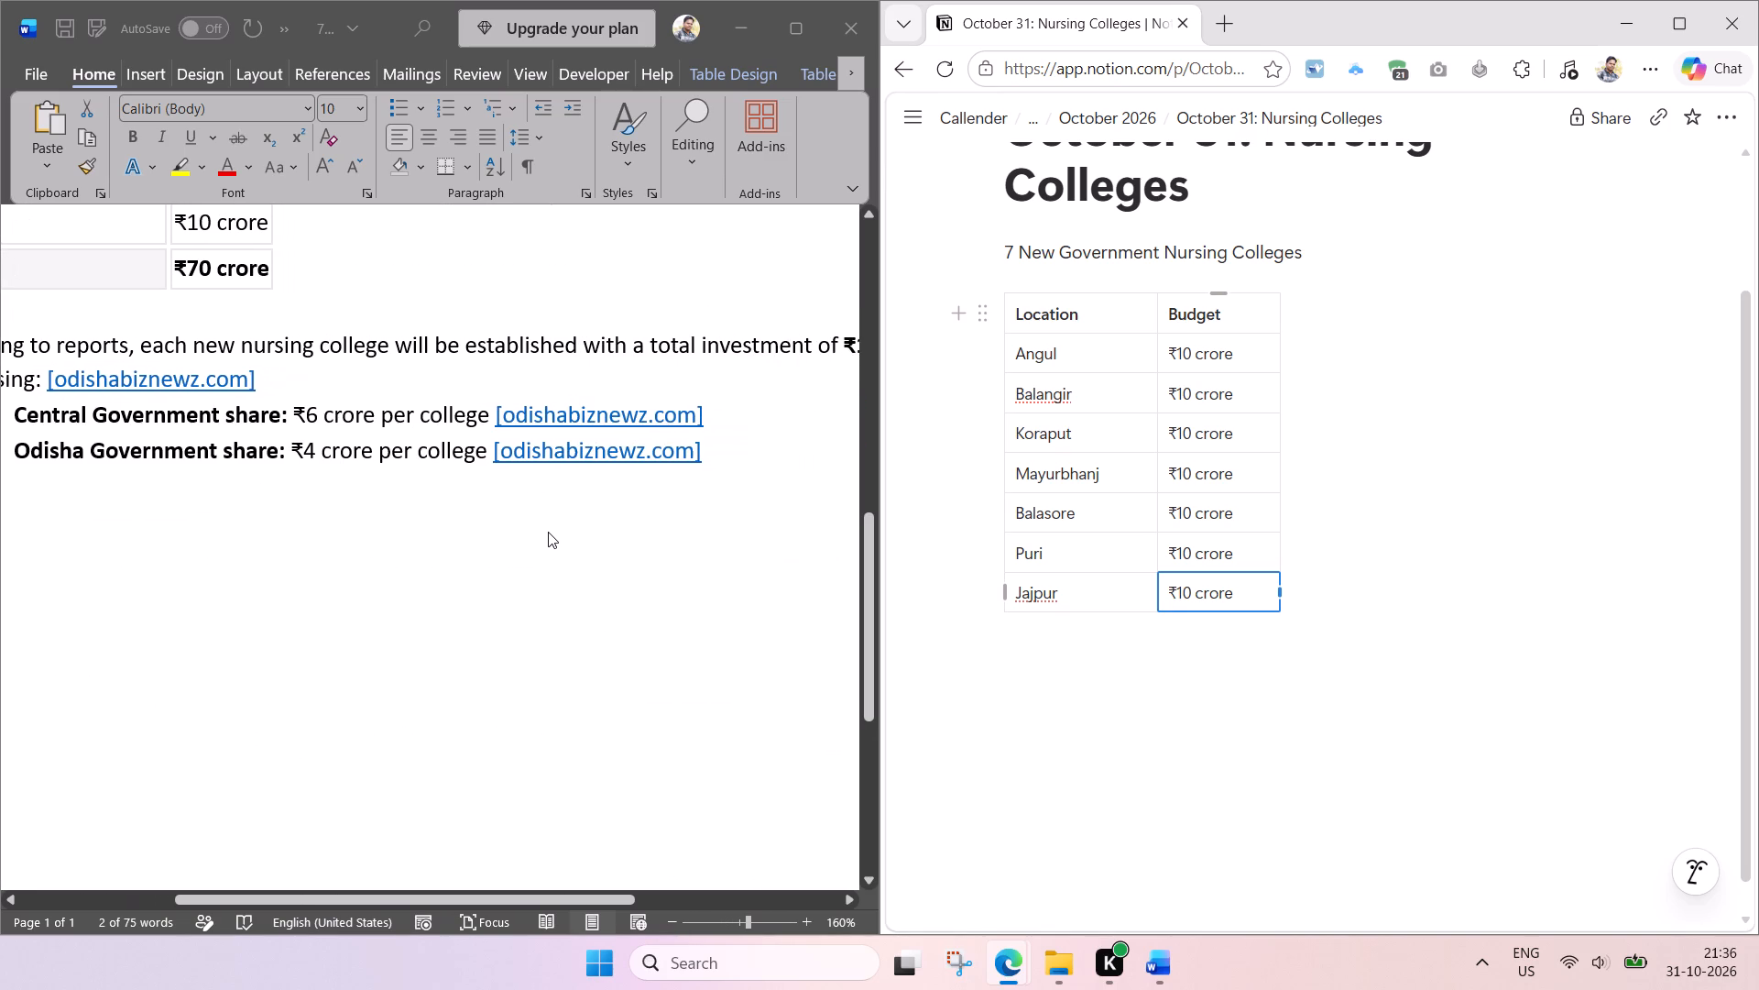
{"action": "scroll", "coordinate": [548, 532], "scroll_direction": "left", "scroll_amount": 1}
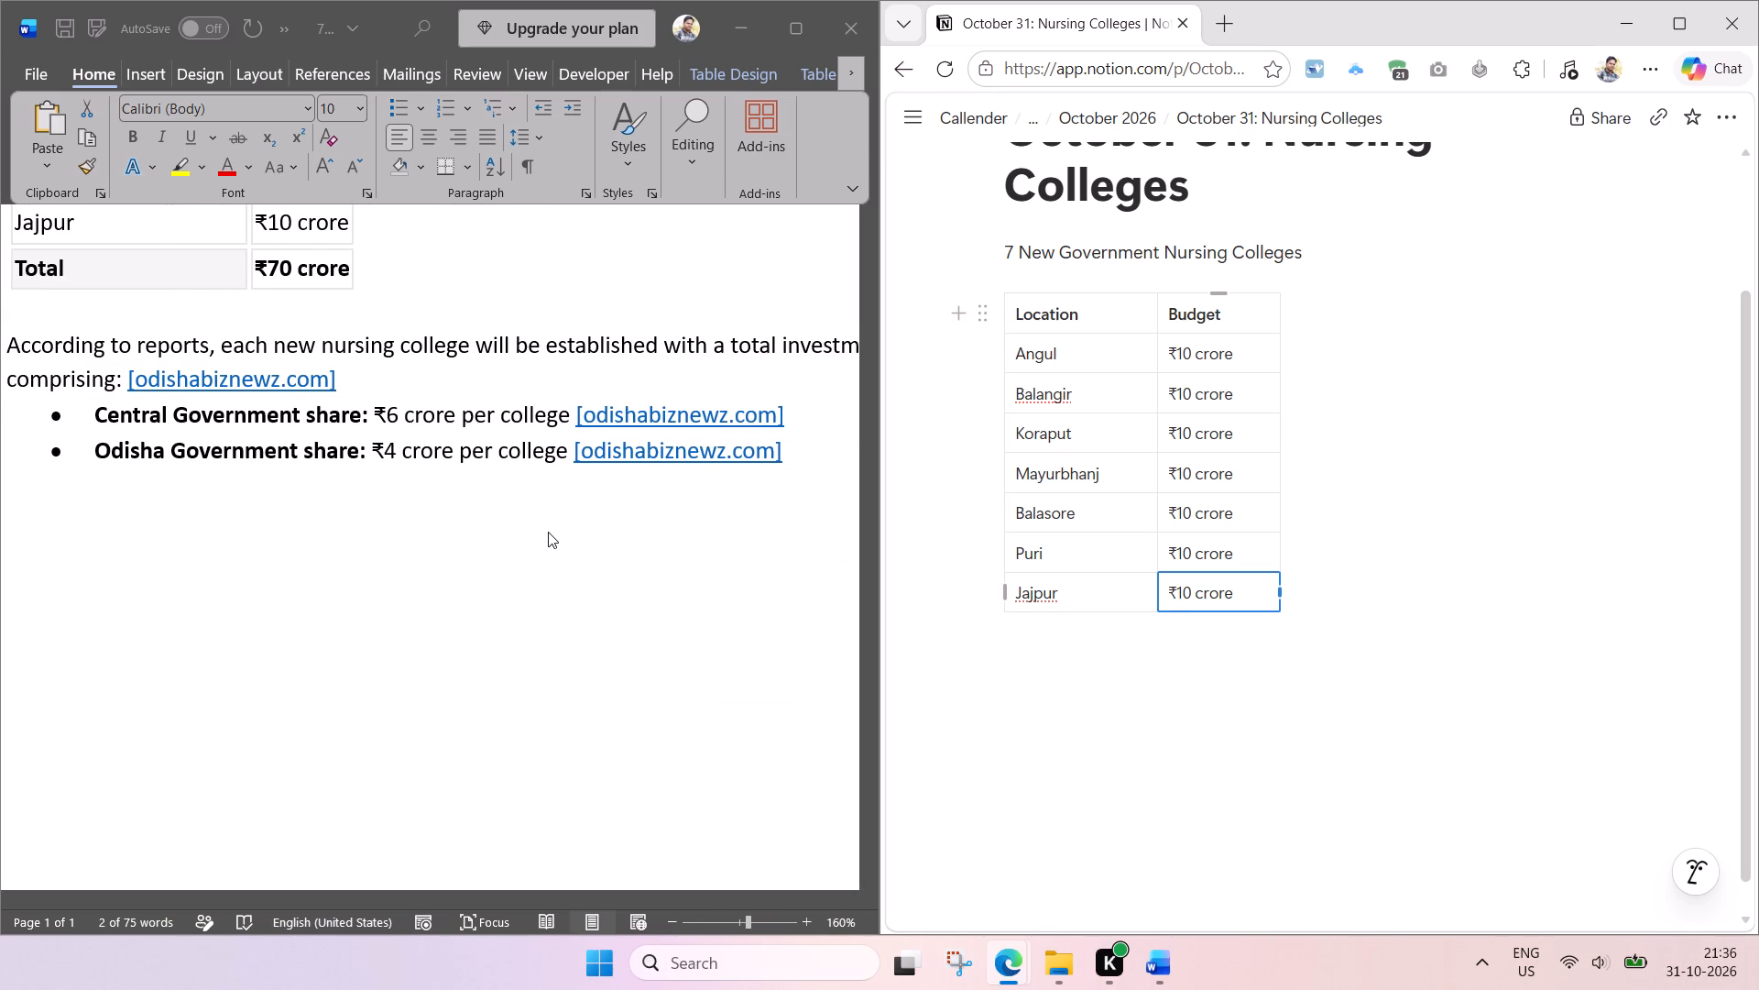
{"action": "scroll", "coordinate": [548, 532], "scroll_direction": "left", "scroll_amount": 1}
{"action": "left_click", "coordinate": [442, 434]}
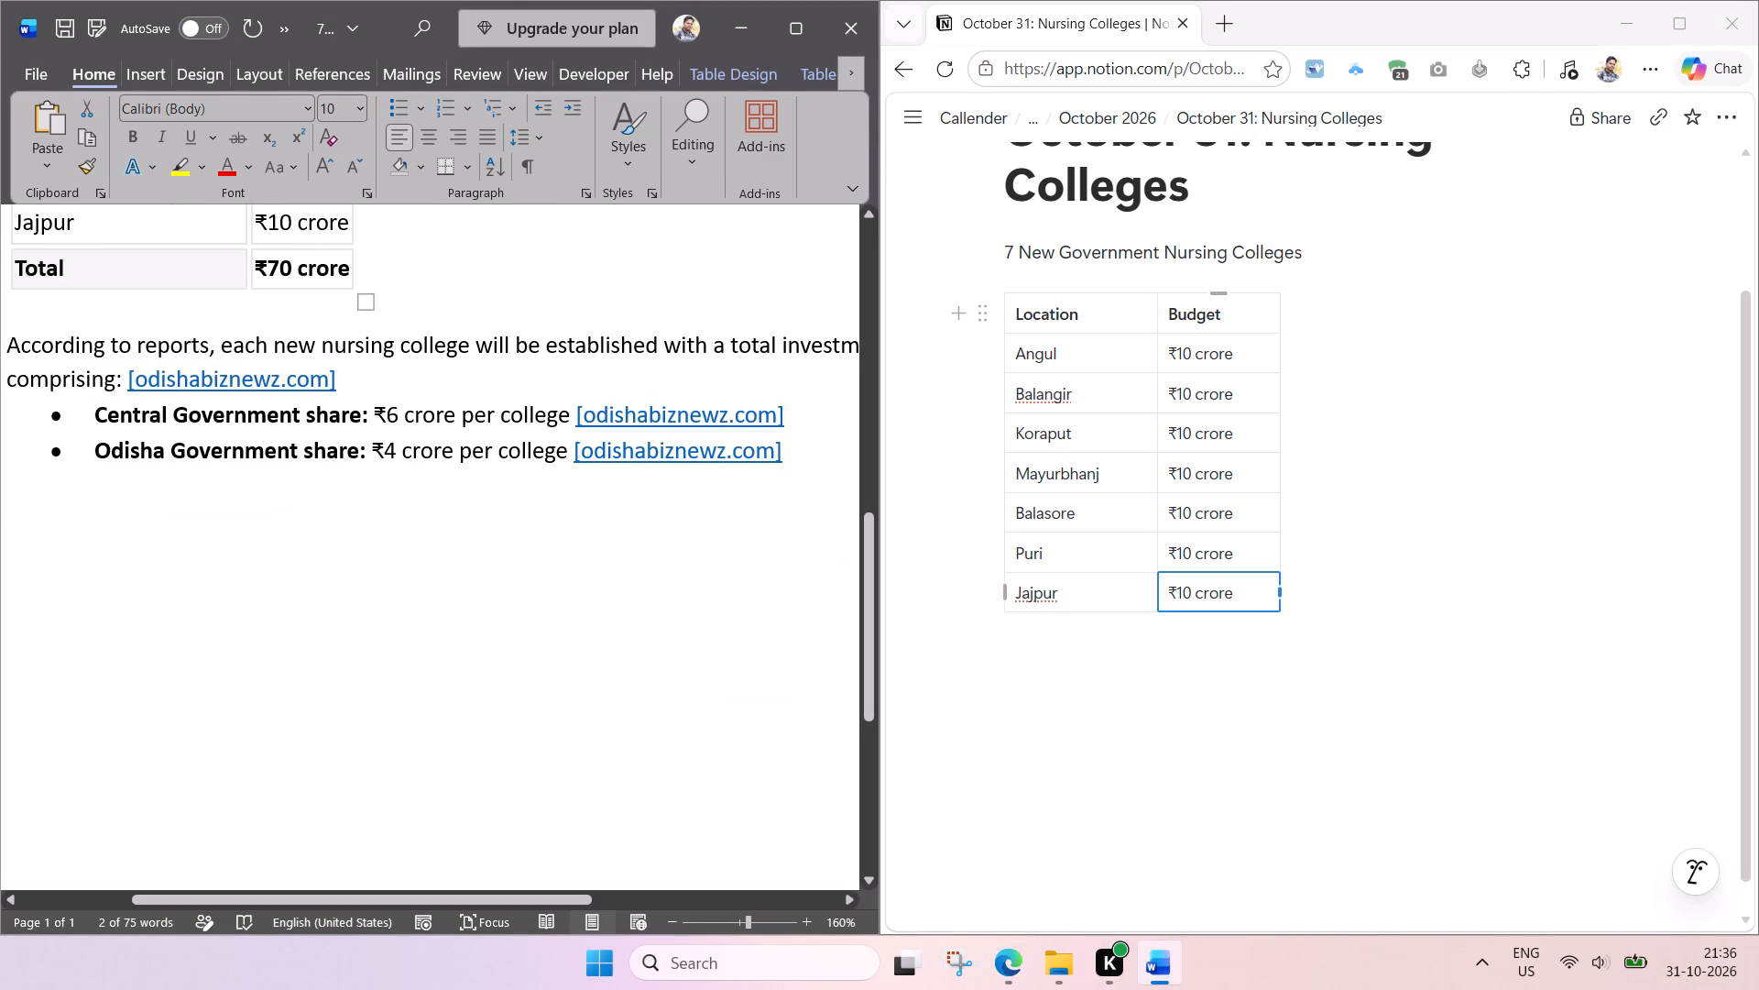
{"action": "left_click_drag", "start_coordinate": [788, 458], "coordinate": [91, 414]}
{"action": "key", "text": "ctrl+c"}
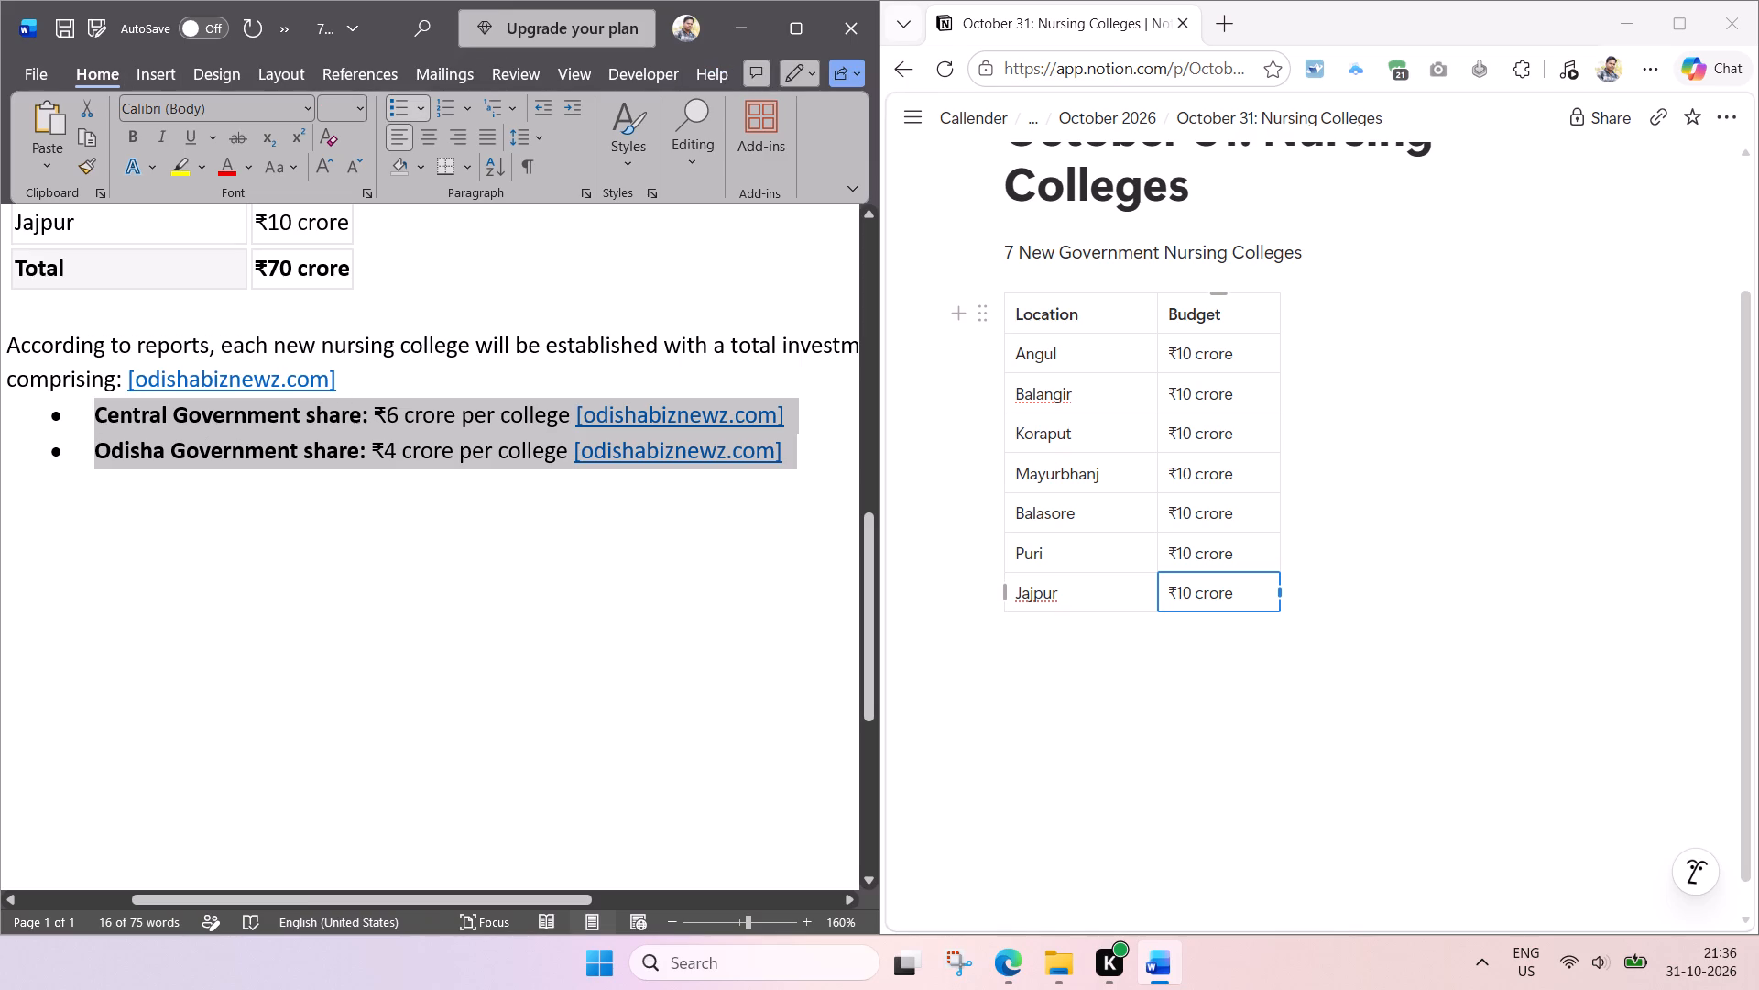
Insert blank lines above the "7 New Government Nursing Colleges" heading and paste the two share lines there as text only.
{"action": "left_click", "coordinate": [185, 533]}
{"action": "left_click", "coordinate": [124, 544]}
{"action": "scroll", "coordinate": [475, 431], "scroll_direction": "up", "scroll_amount": 9}
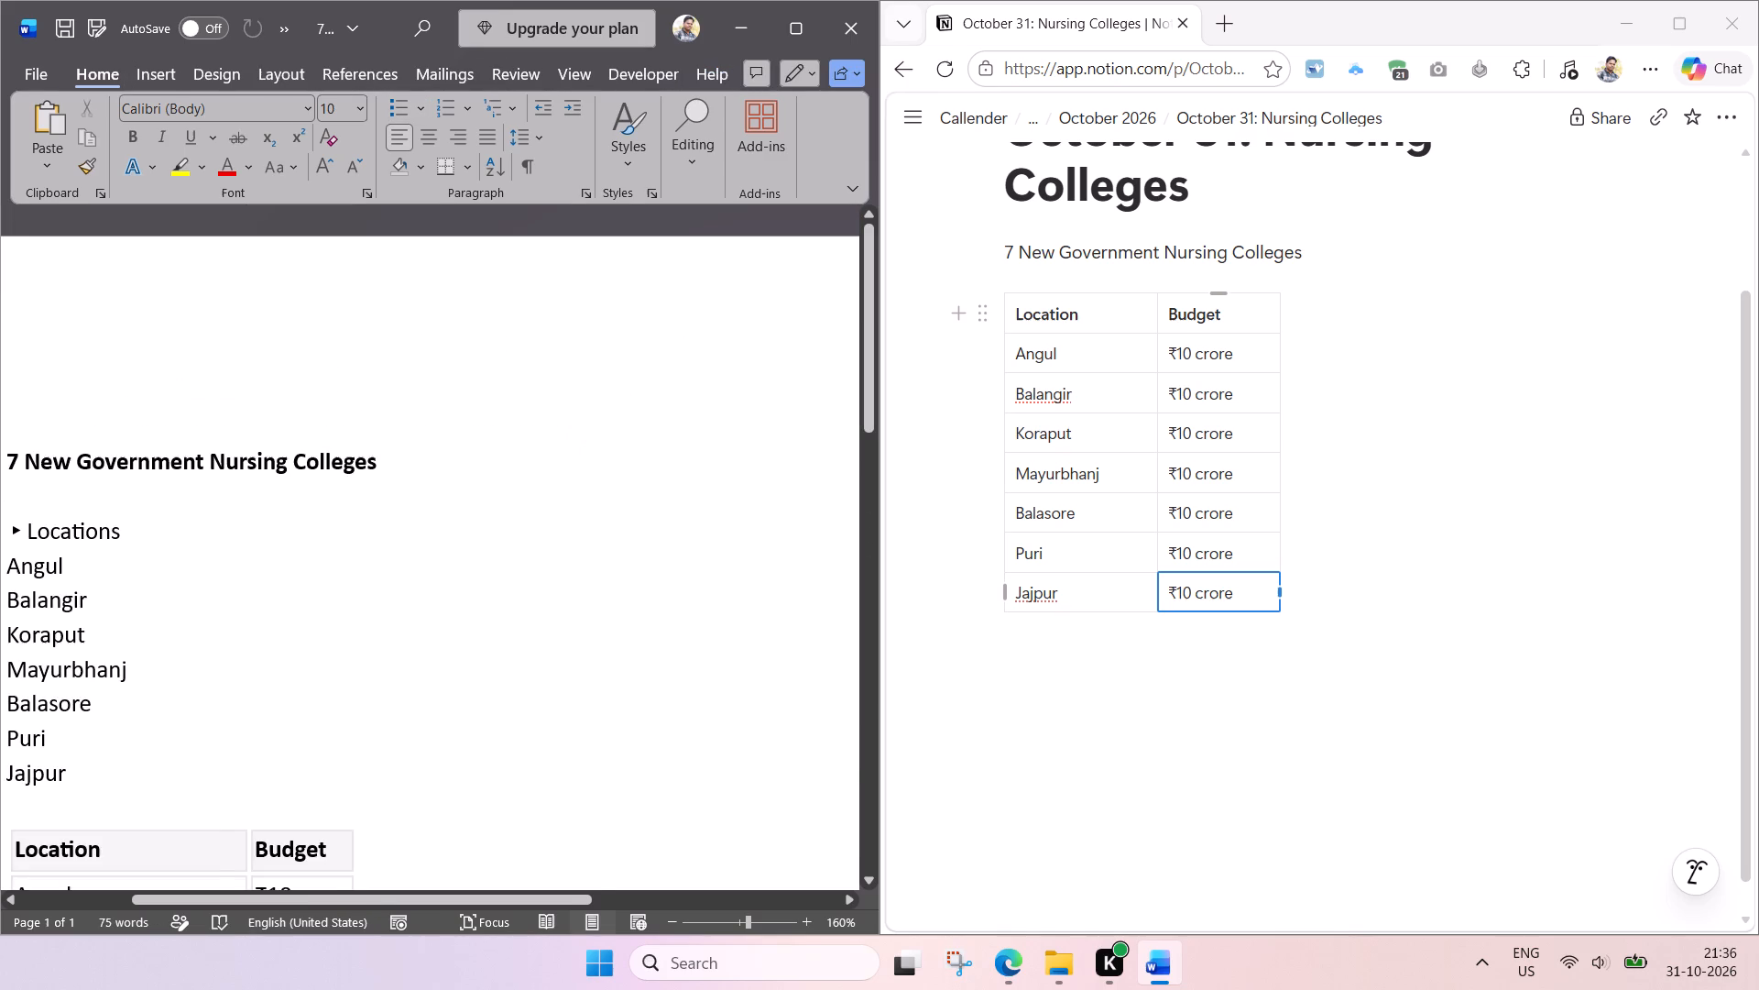
{"action": "scroll", "coordinate": [167, 408], "scroll_direction": "right", "scroll_amount": 4}
{"action": "left_click", "coordinate": [213, 461]}
{"action": "key", "text": "Return"}
{"action": "key", "text": "Return"}
{"action": "key", "text": "Return"}
{"action": "left_click", "coordinate": [252, 437]}
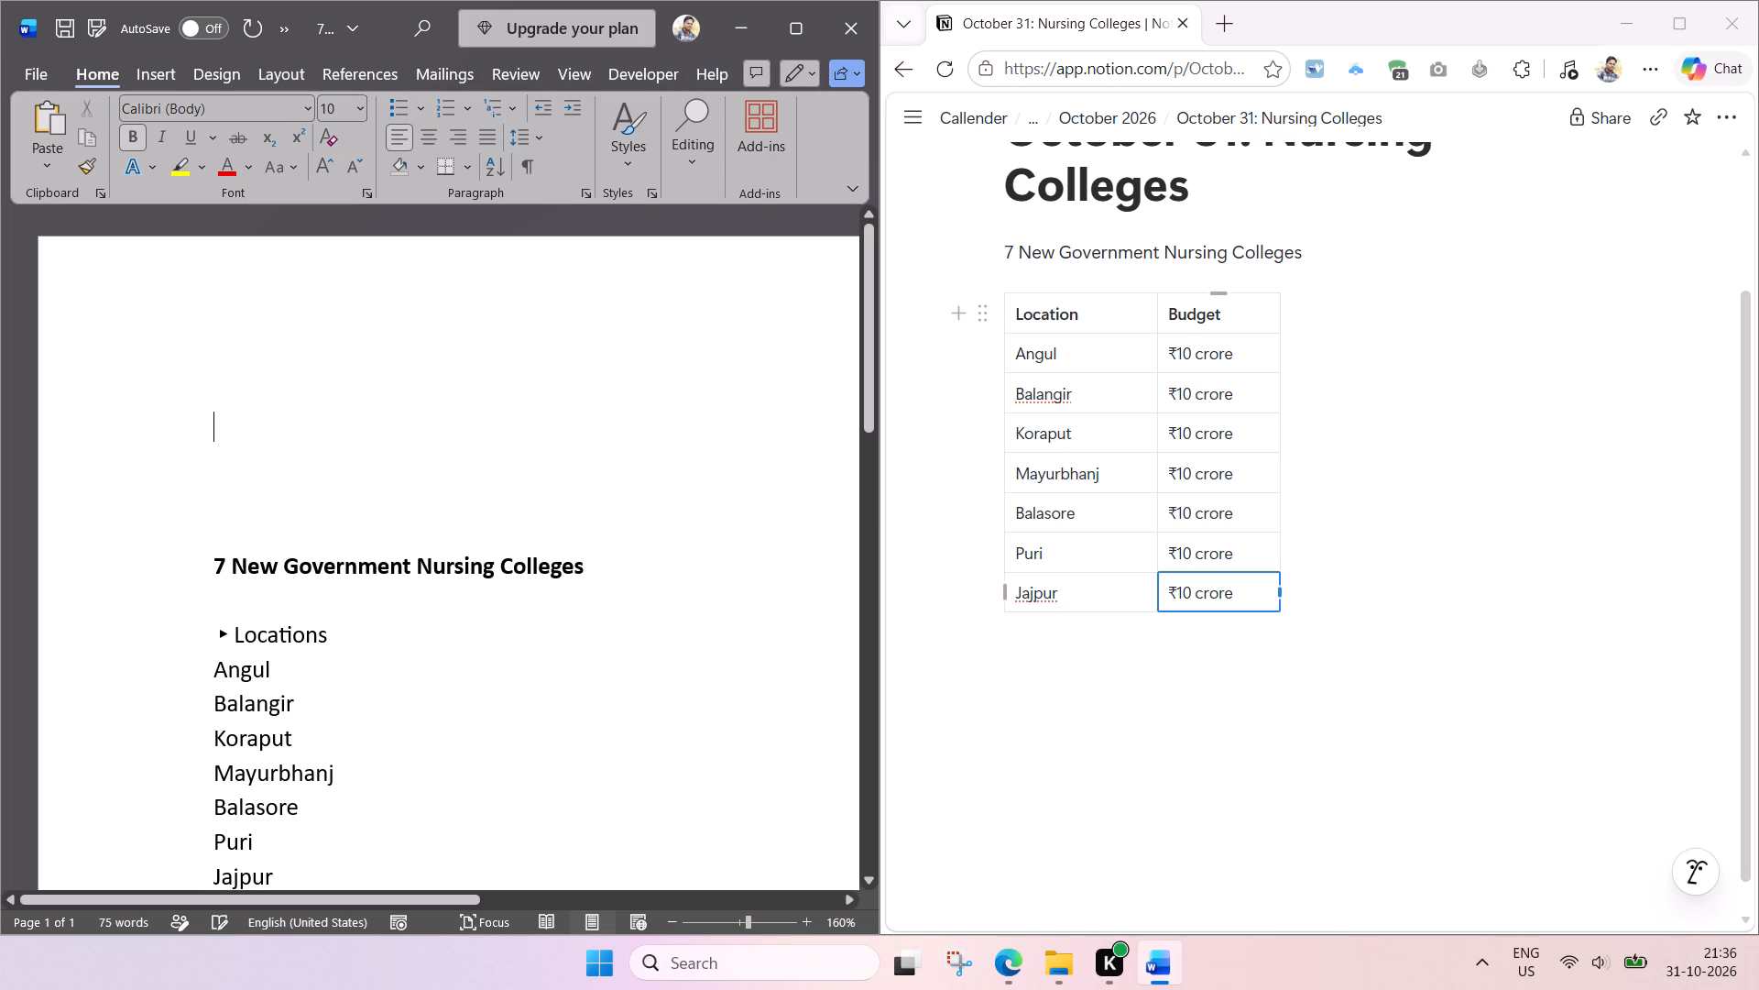
{"action": "right_click", "coordinate": [252, 436]}
{"action": "left_click", "coordinate": [406, 593]}
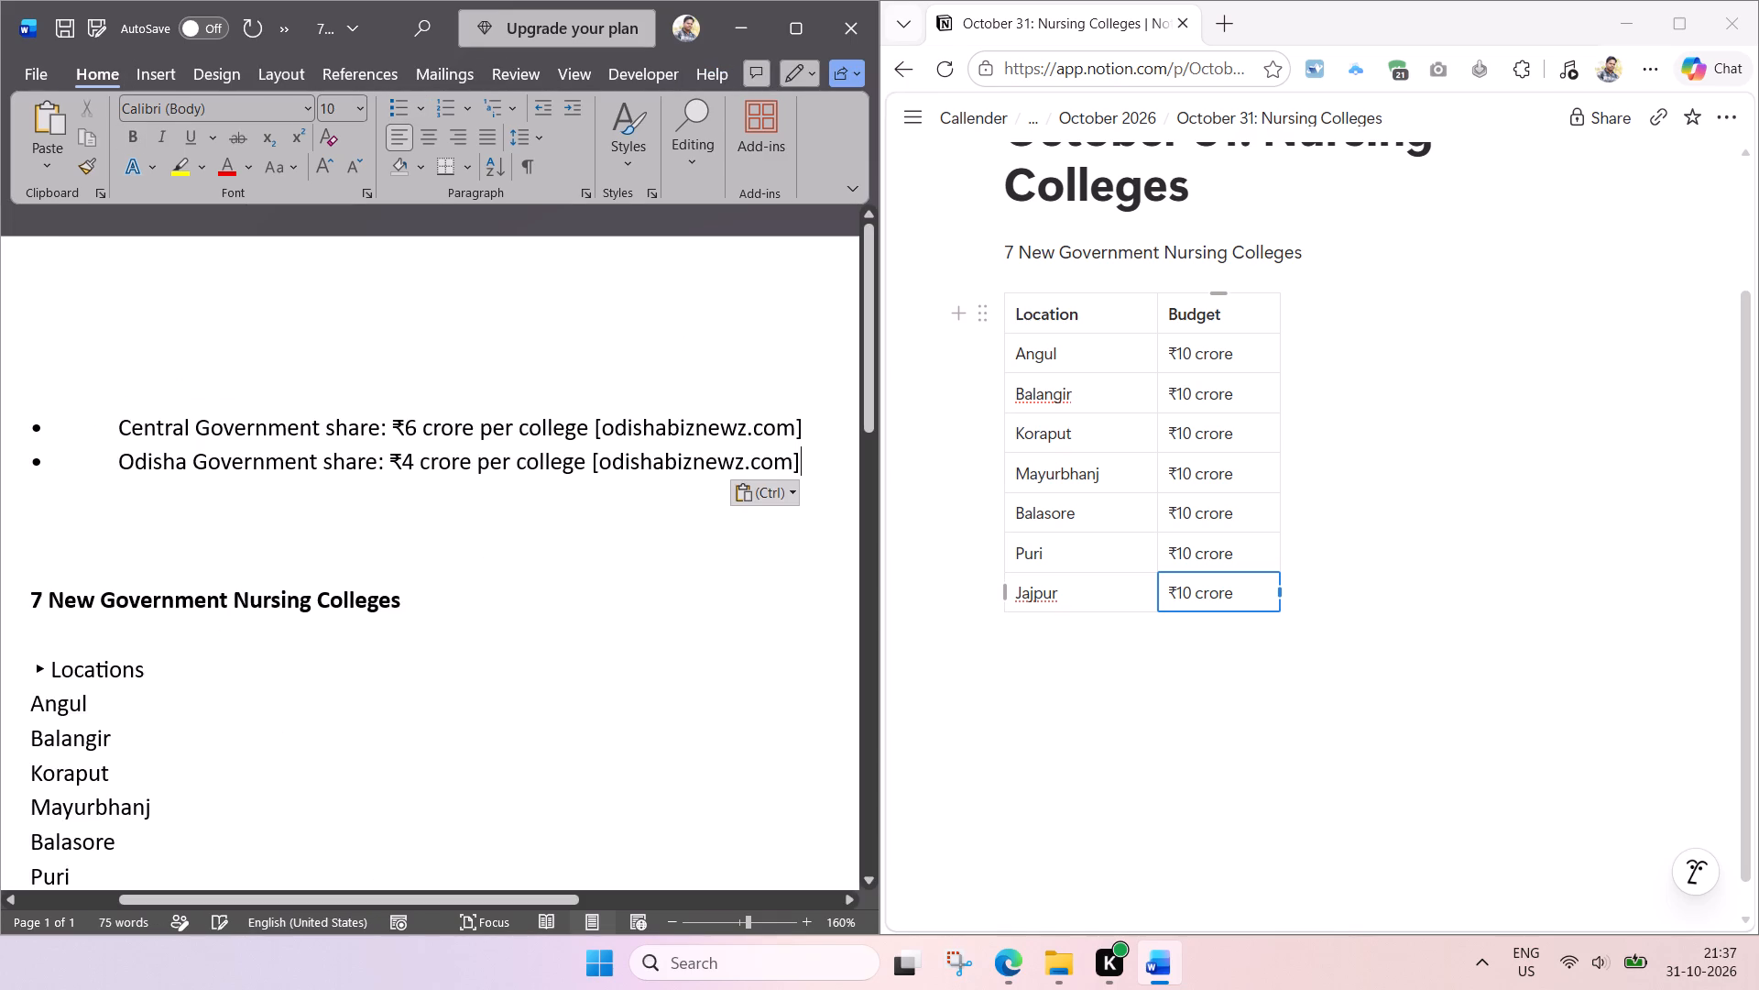
Remove the bullets and indents from the pasted Central and Odisha Government share lines.
{"action": "scroll", "coordinate": [270, 446], "scroll_direction": "right", "scroll_amount": 2}
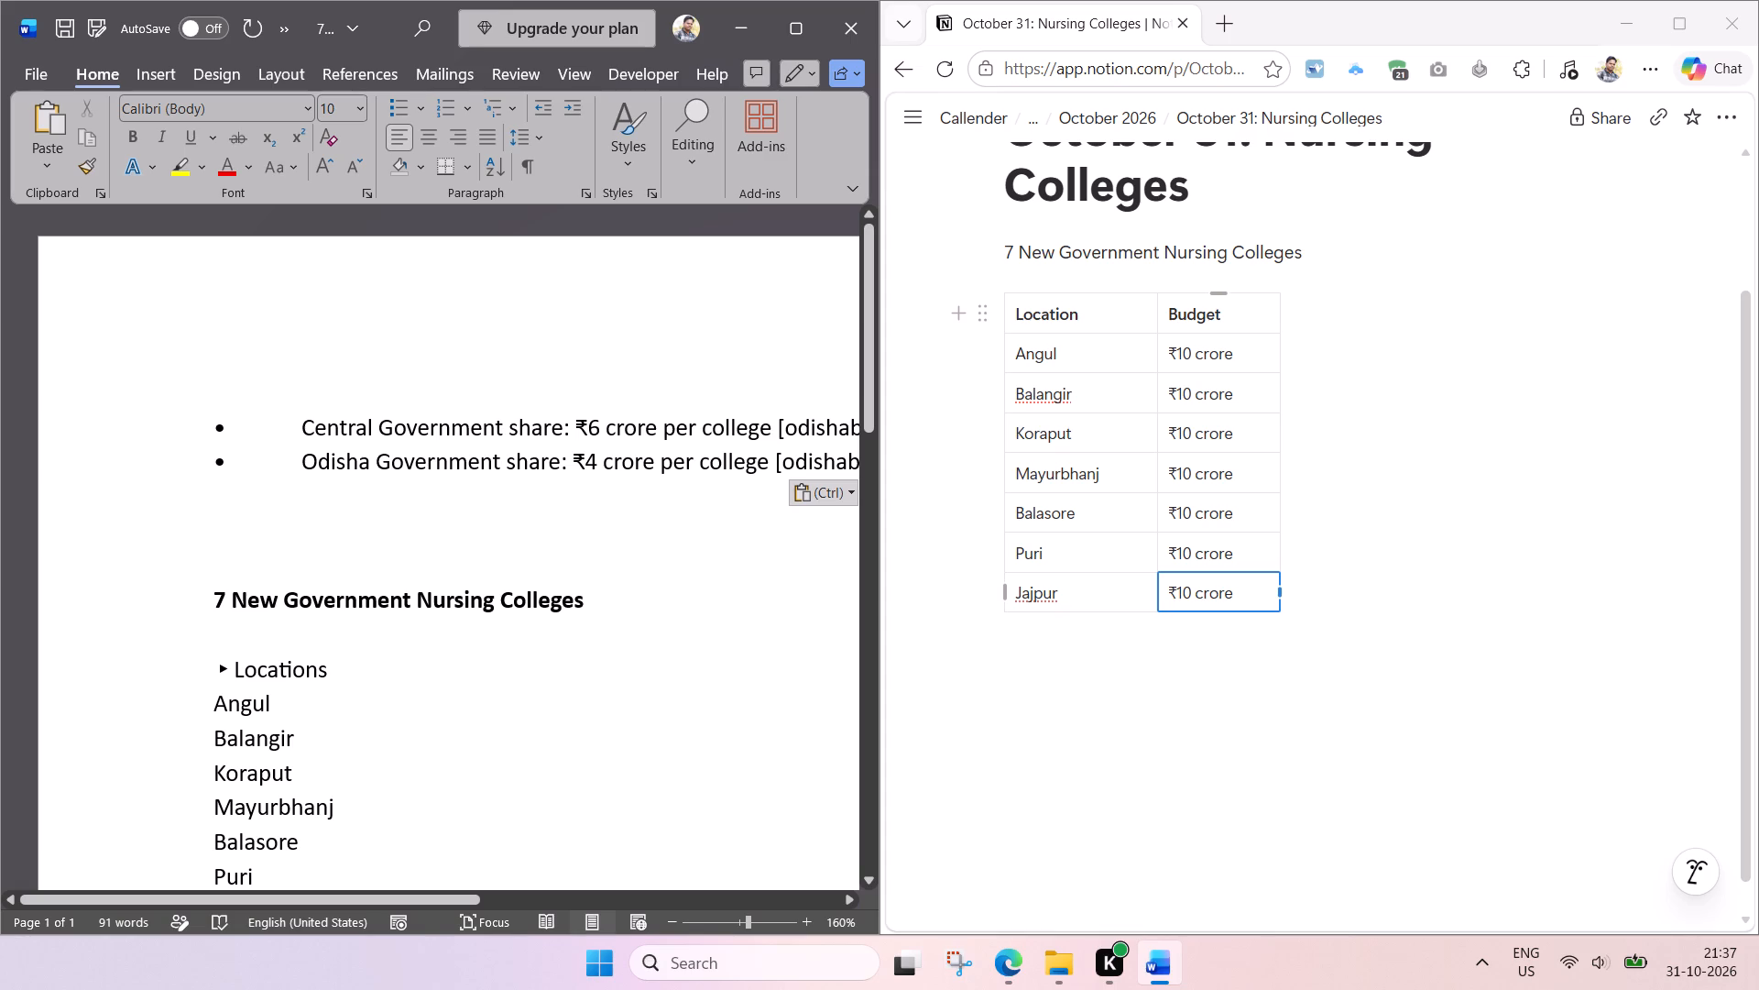
{"action": "left_click", "coordinate": [300, 424]}
{"action": "key", "text": "BackSpace"}
{"action": "key", "text": "BackSpace"}
{"action": "left_click", "coordinate": [302, 460]}
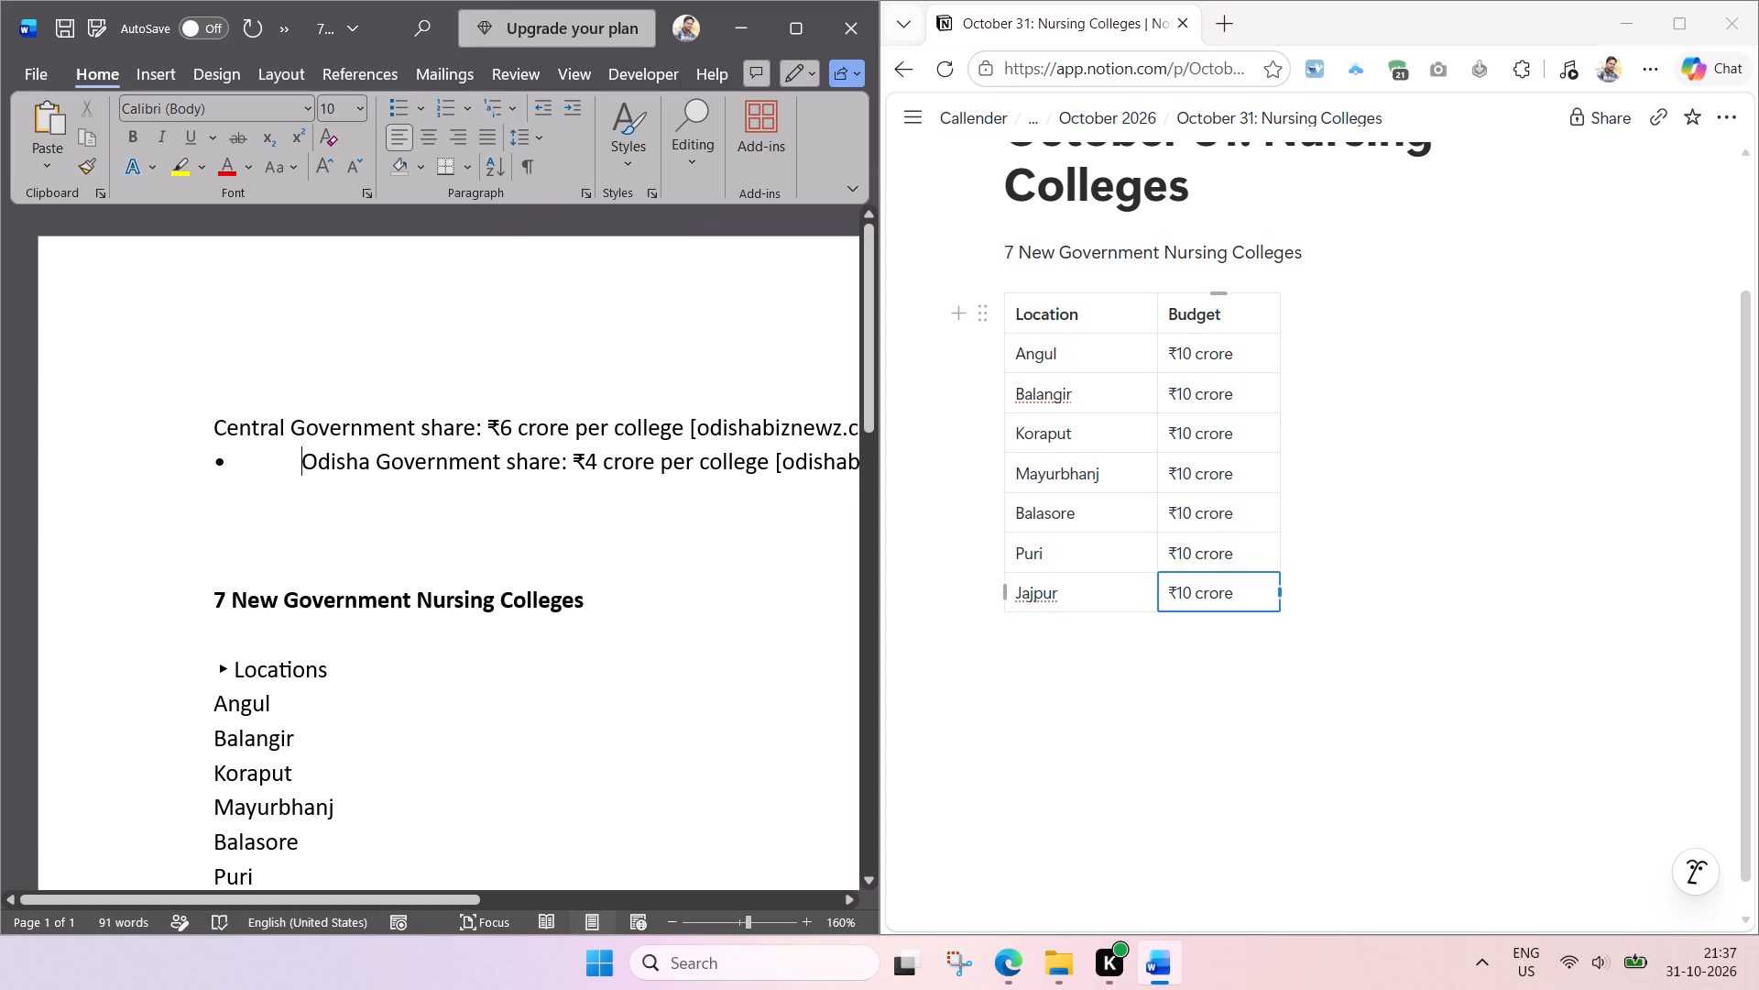
{"action": "key", "text": "BackSpace"}
{"action": "key", "text": "BackSpace"}
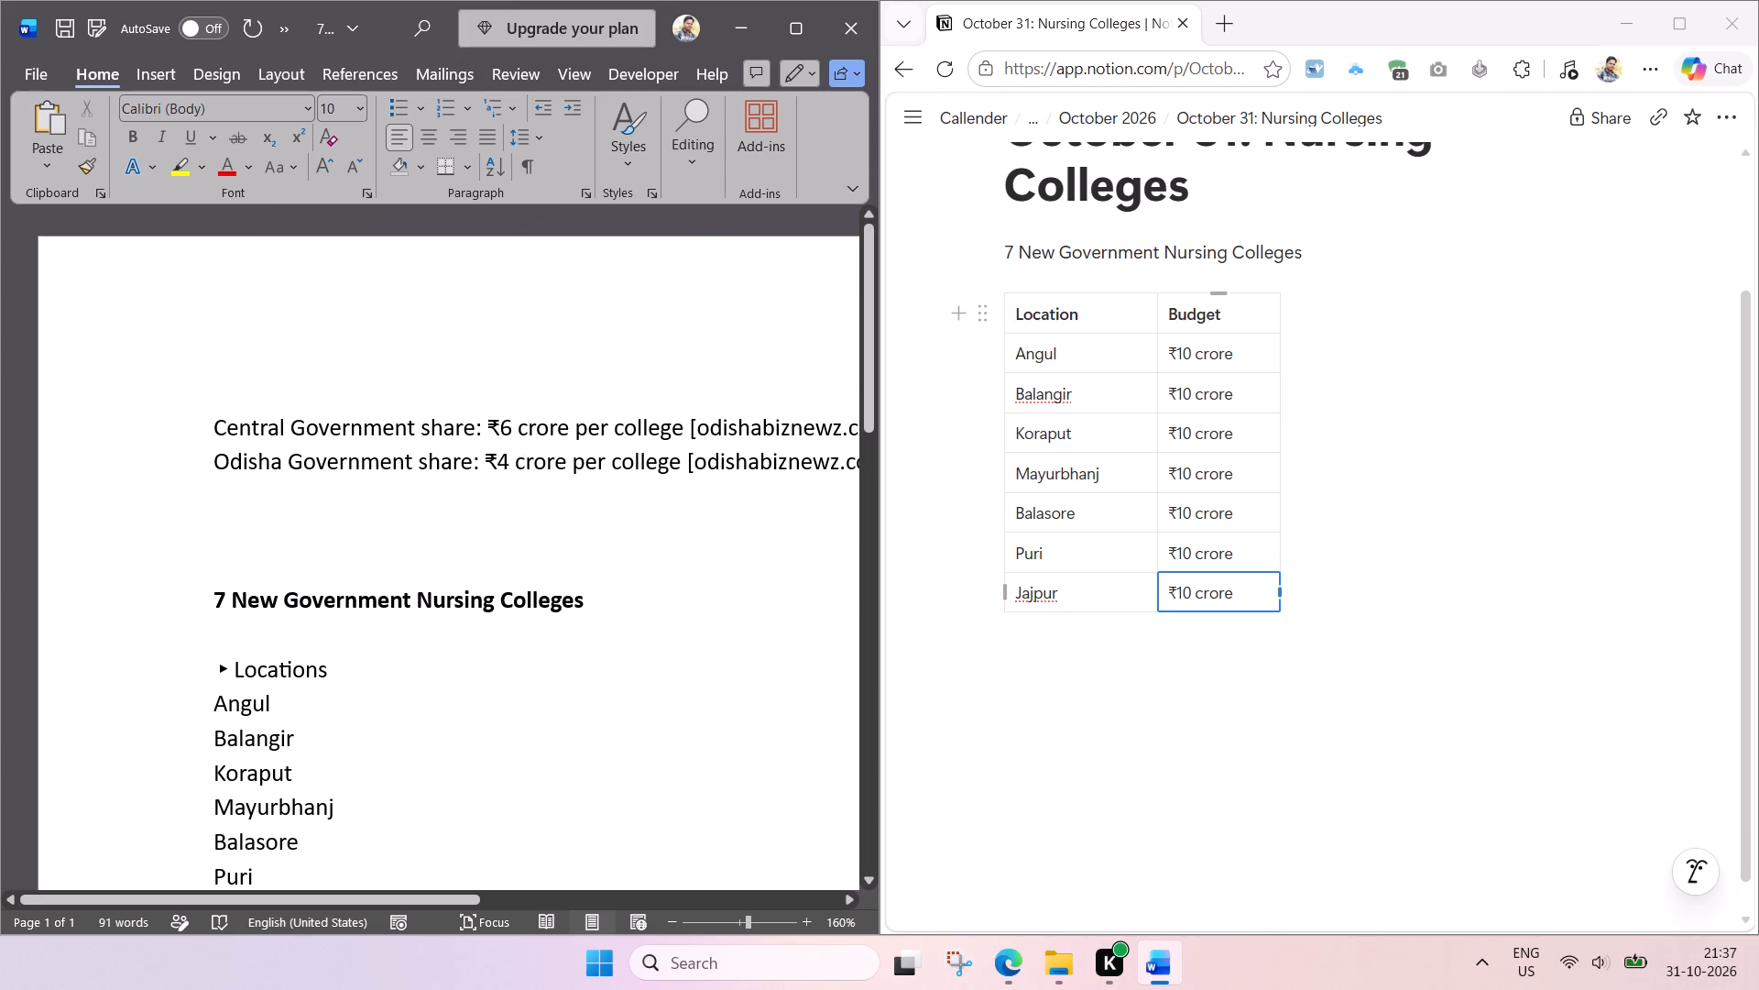
Copy "Central Government share: ₹6 crore per college" without its source onto a new line above the pasted text.
{"action": "left_click_drag", "start_coordinate": [682, 428], "coordinate": [197, 437]}
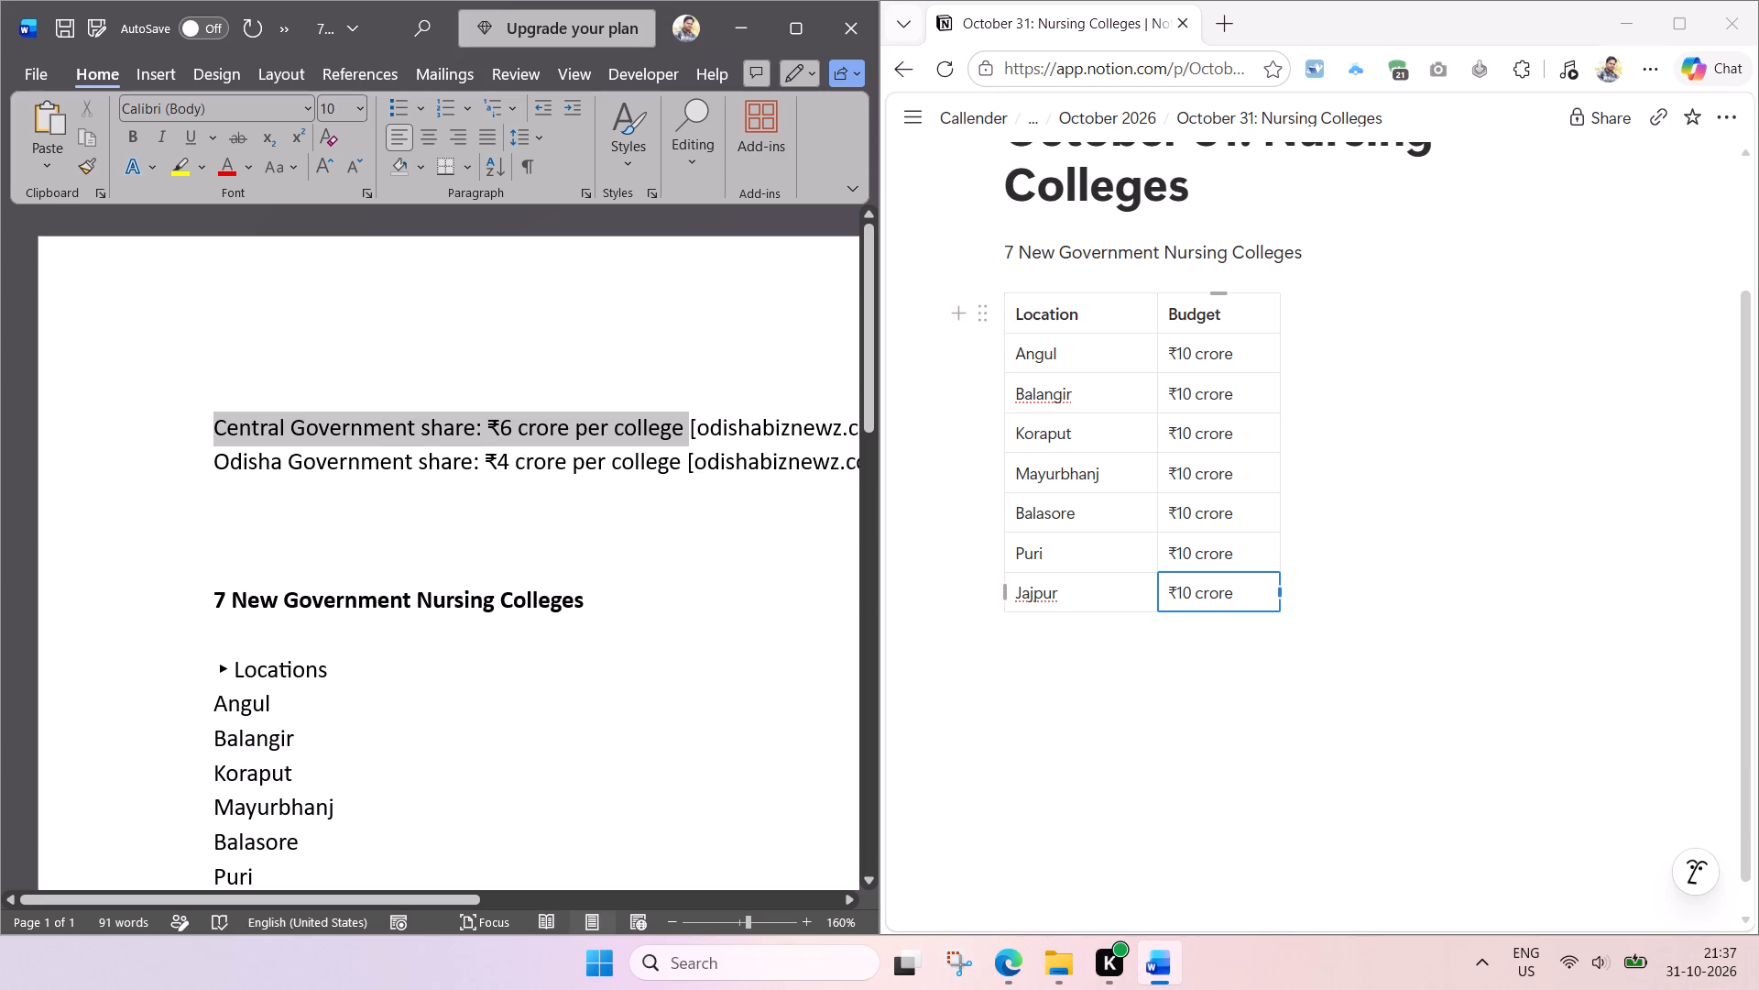
{"action": "left_click_drag", "start_coordinate": [197, 437], "coordinate": [197, 436]}
{"action": "key", "text": "ctrl+c"}
{"action": "left_click", "coordinate": [213, 411]}
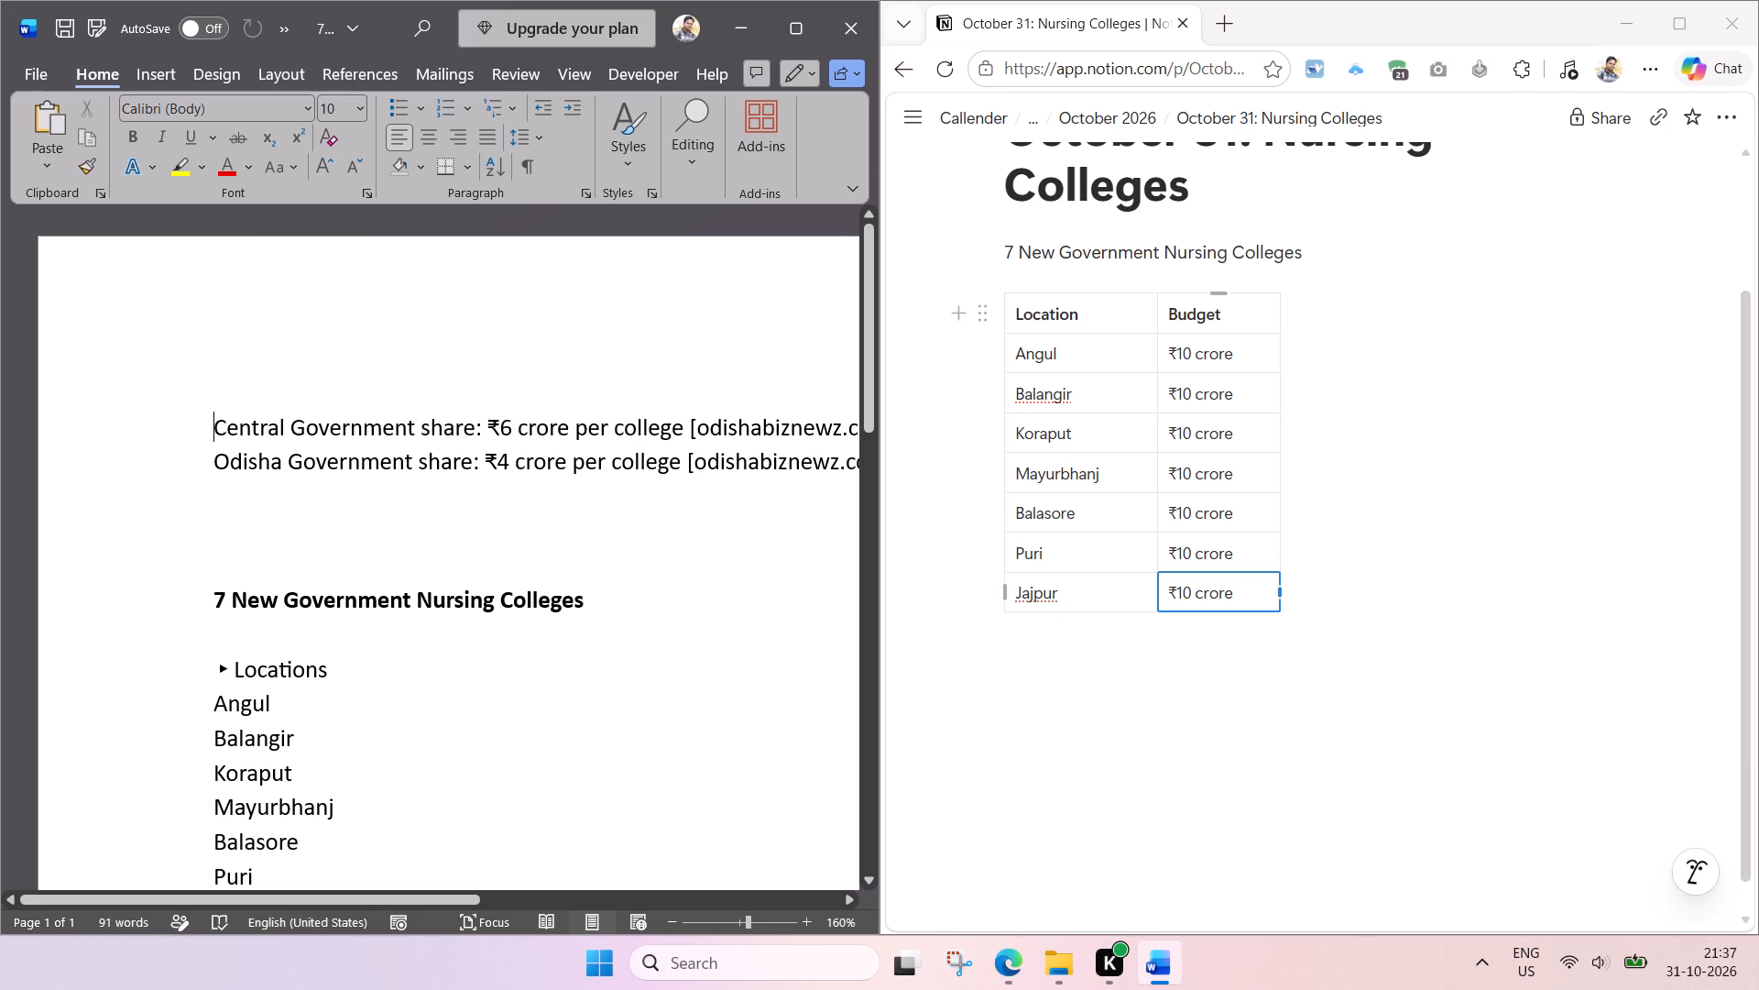
{"action": "key", "text": "Return"}
{"action": "left_click", "coordinate": [239, 408]}
{"action": "key", "text": "ctrl+v"}
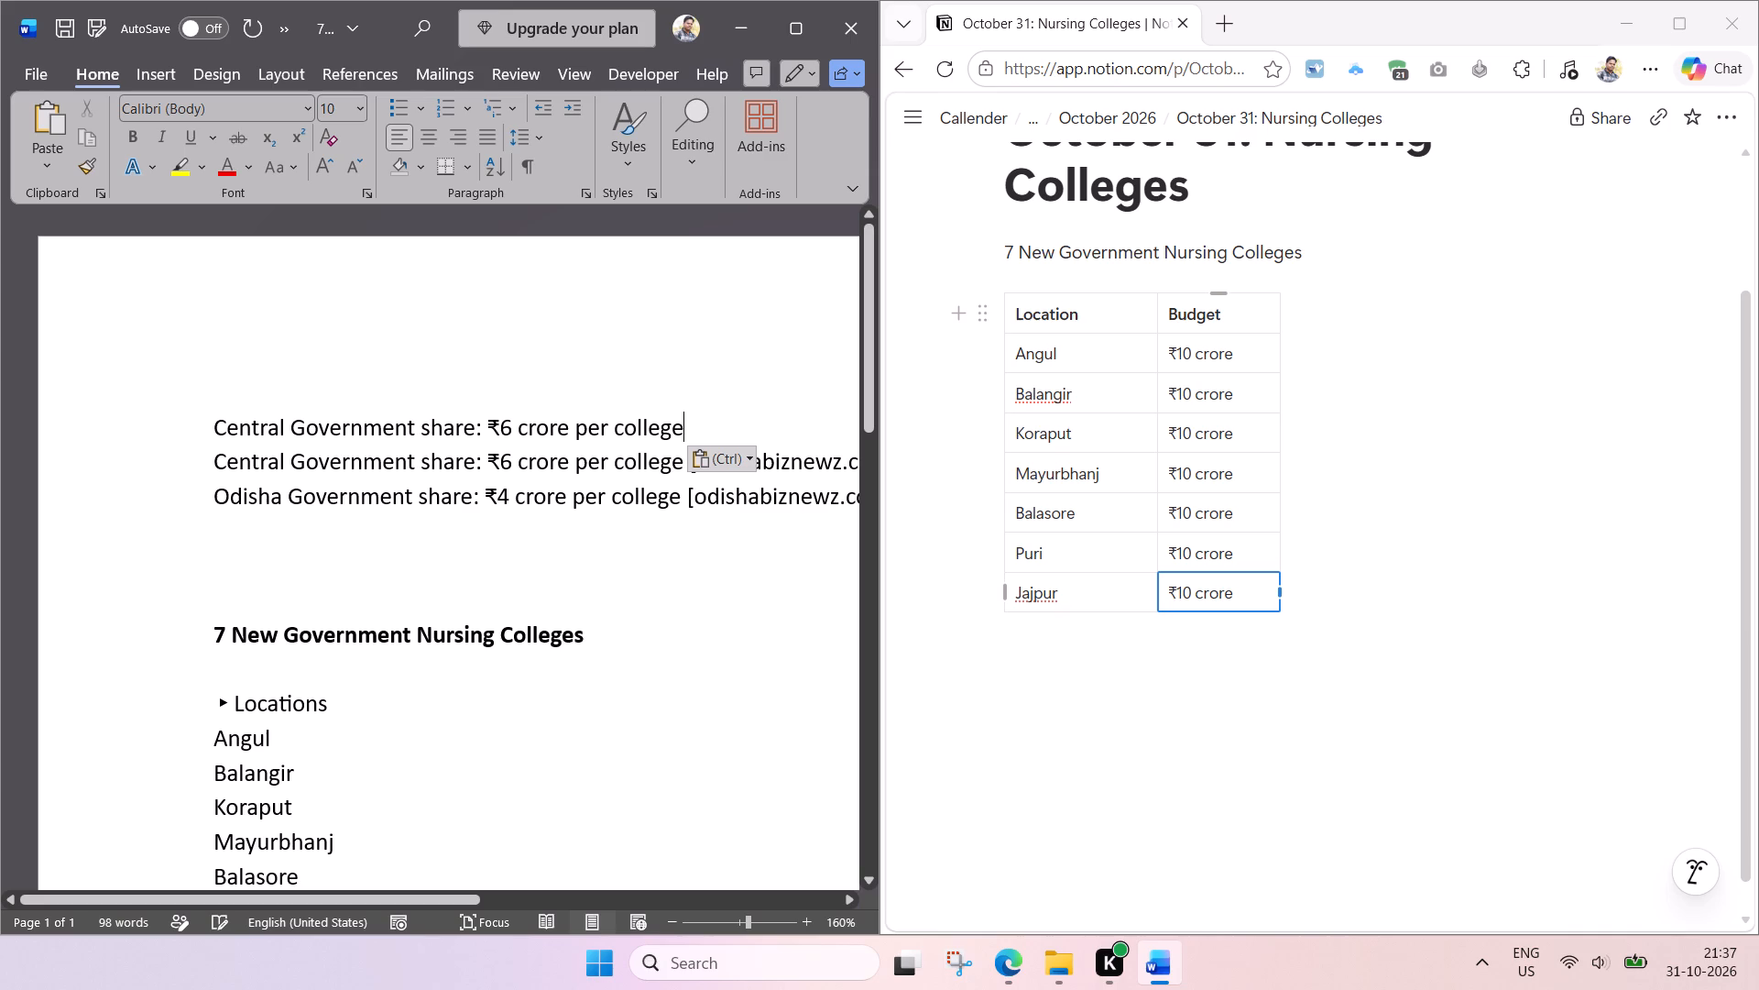
Copy "Odisha Government share: ₹4 crore per college" without its source below the new Central share line, followed by a line break.
{"action": "left_click_drag", "start_coordinate": [681, 498], "coordinate": [209, 509]}
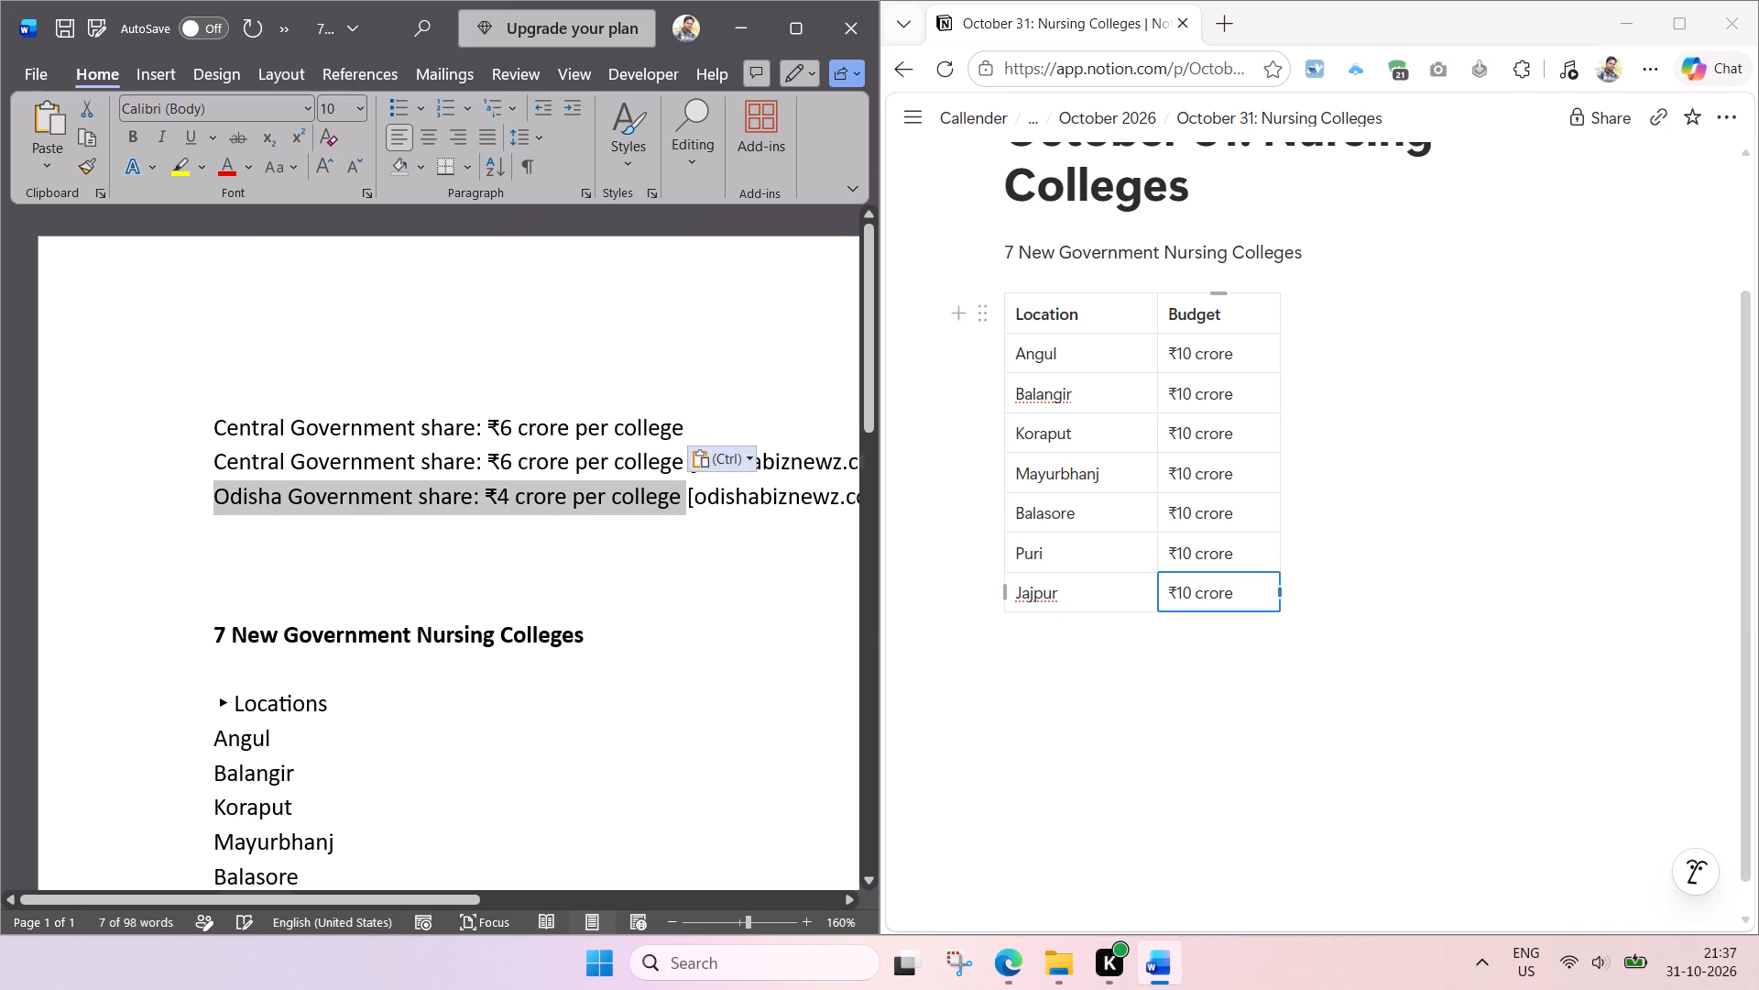
{"action": "key", "text": "ctrl+c"}
{"action": "left_click", "coordinate": [688, 433]}
{"action": "key", "text": "Return"}
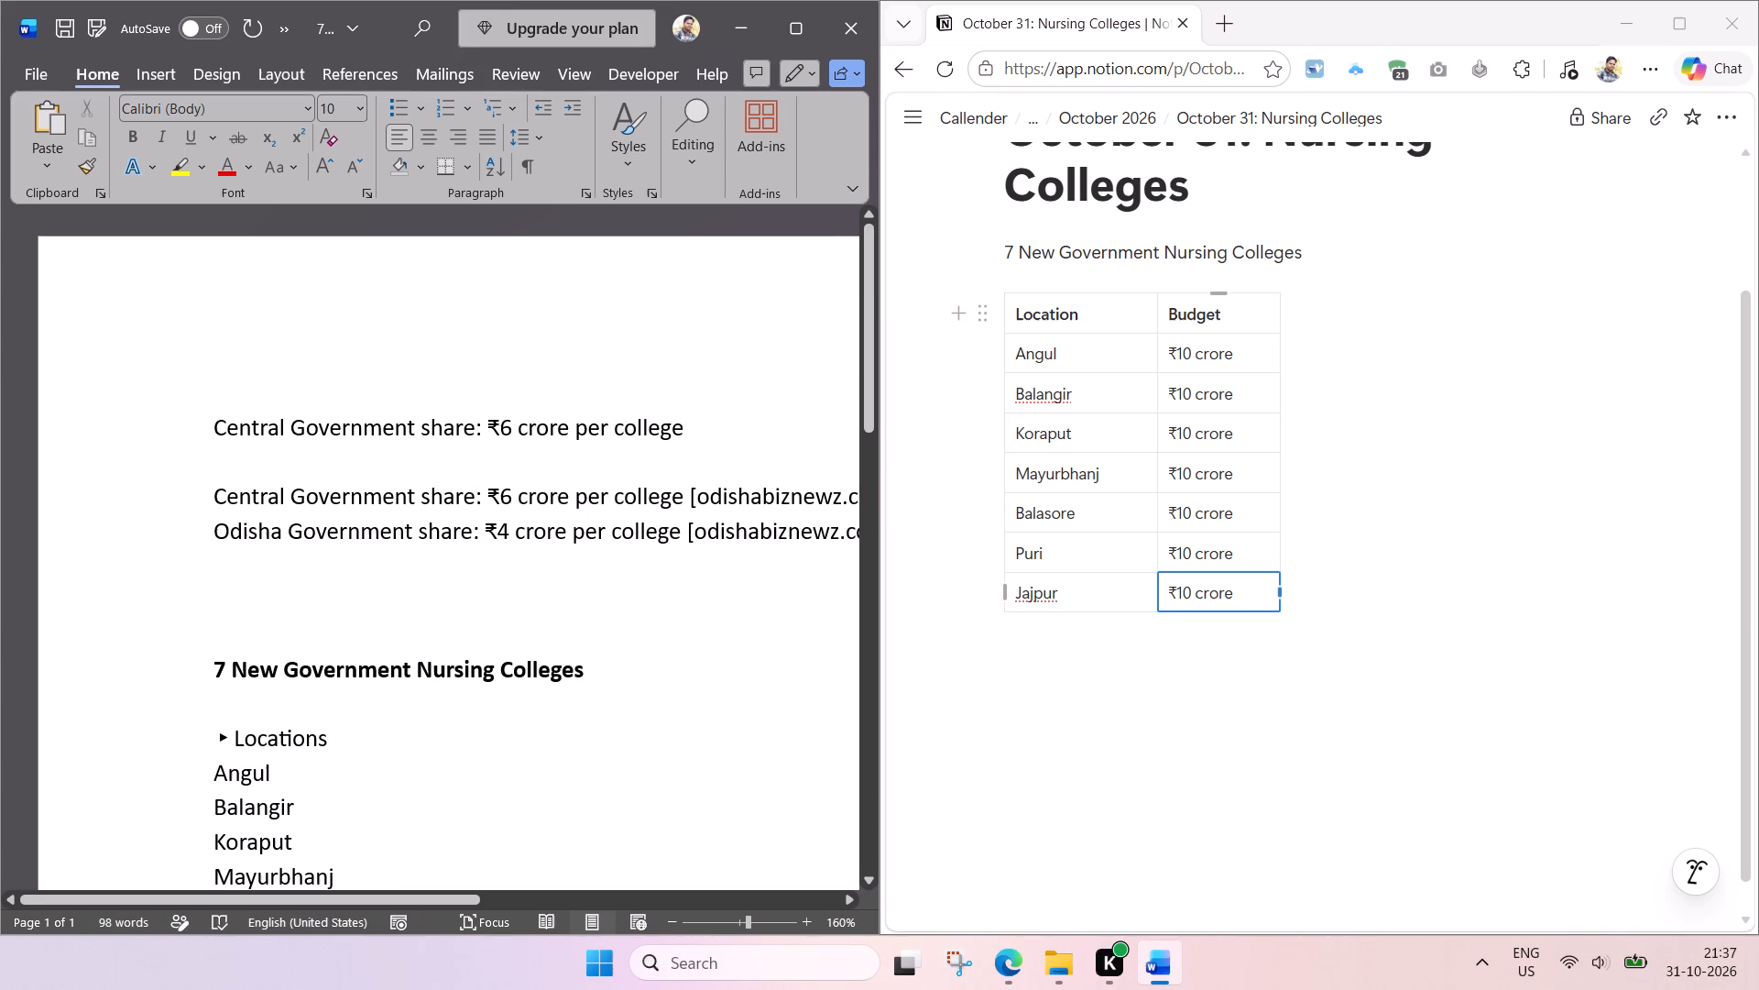
{"action": "key", "text": "ctrl+v"}
{"action": "key", "text": "Return"}
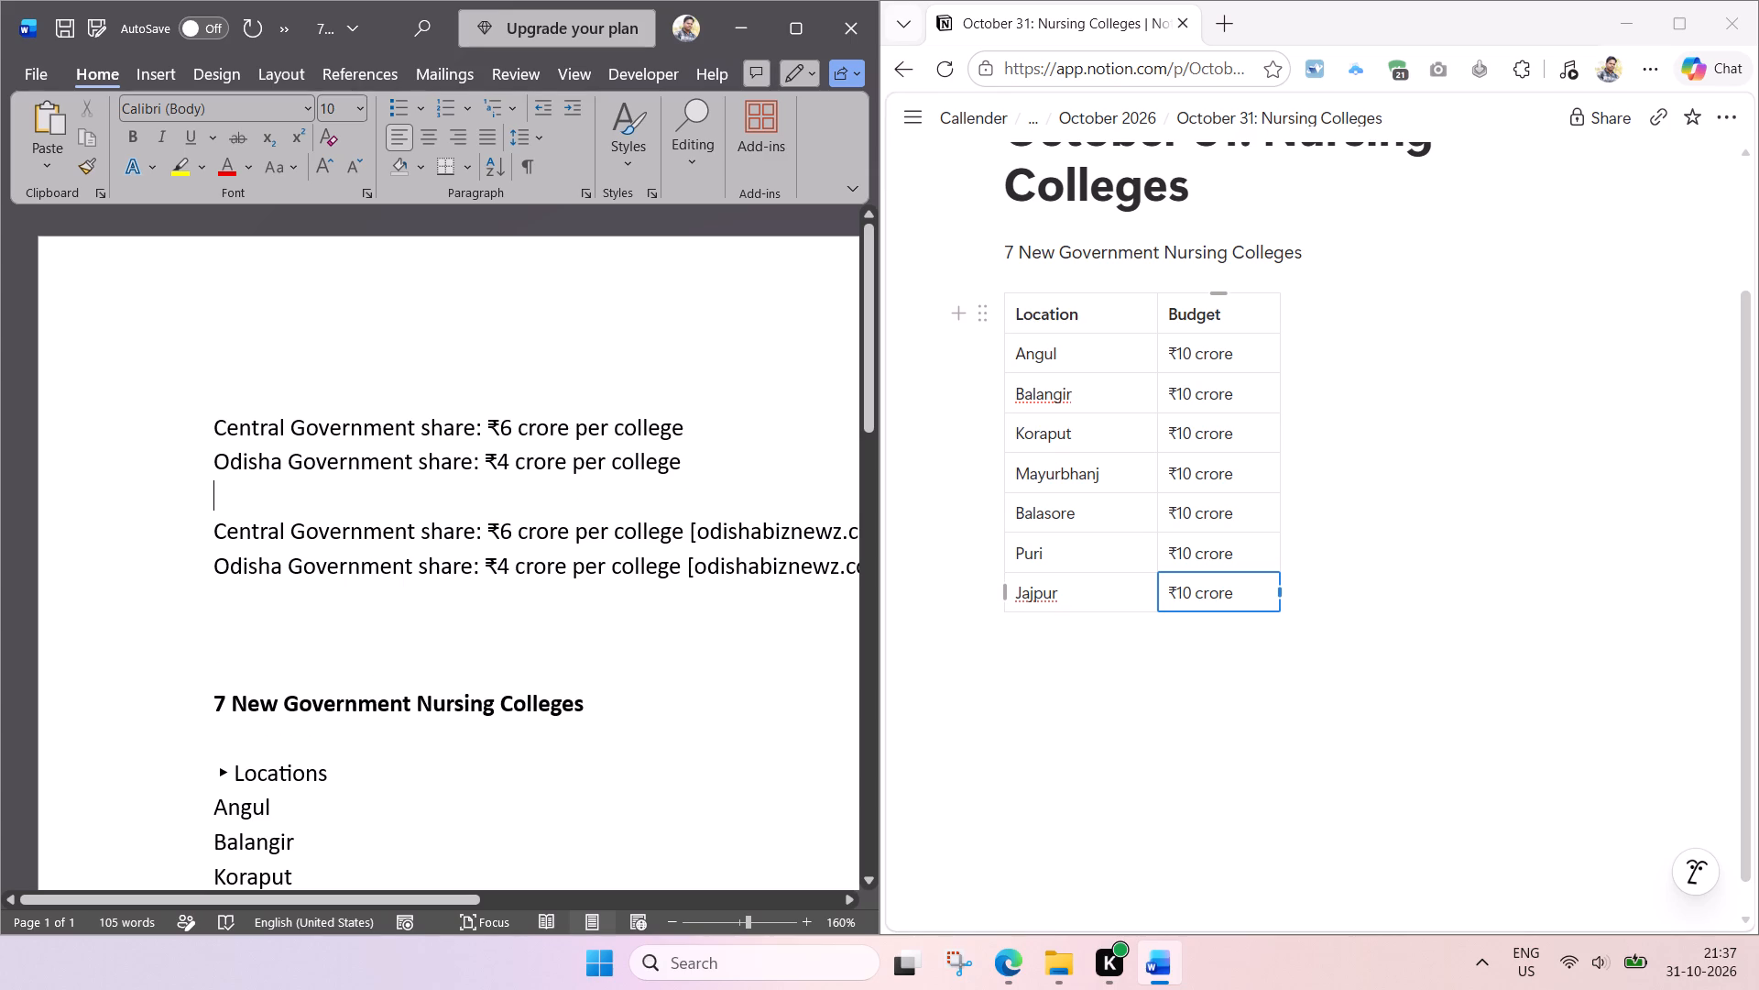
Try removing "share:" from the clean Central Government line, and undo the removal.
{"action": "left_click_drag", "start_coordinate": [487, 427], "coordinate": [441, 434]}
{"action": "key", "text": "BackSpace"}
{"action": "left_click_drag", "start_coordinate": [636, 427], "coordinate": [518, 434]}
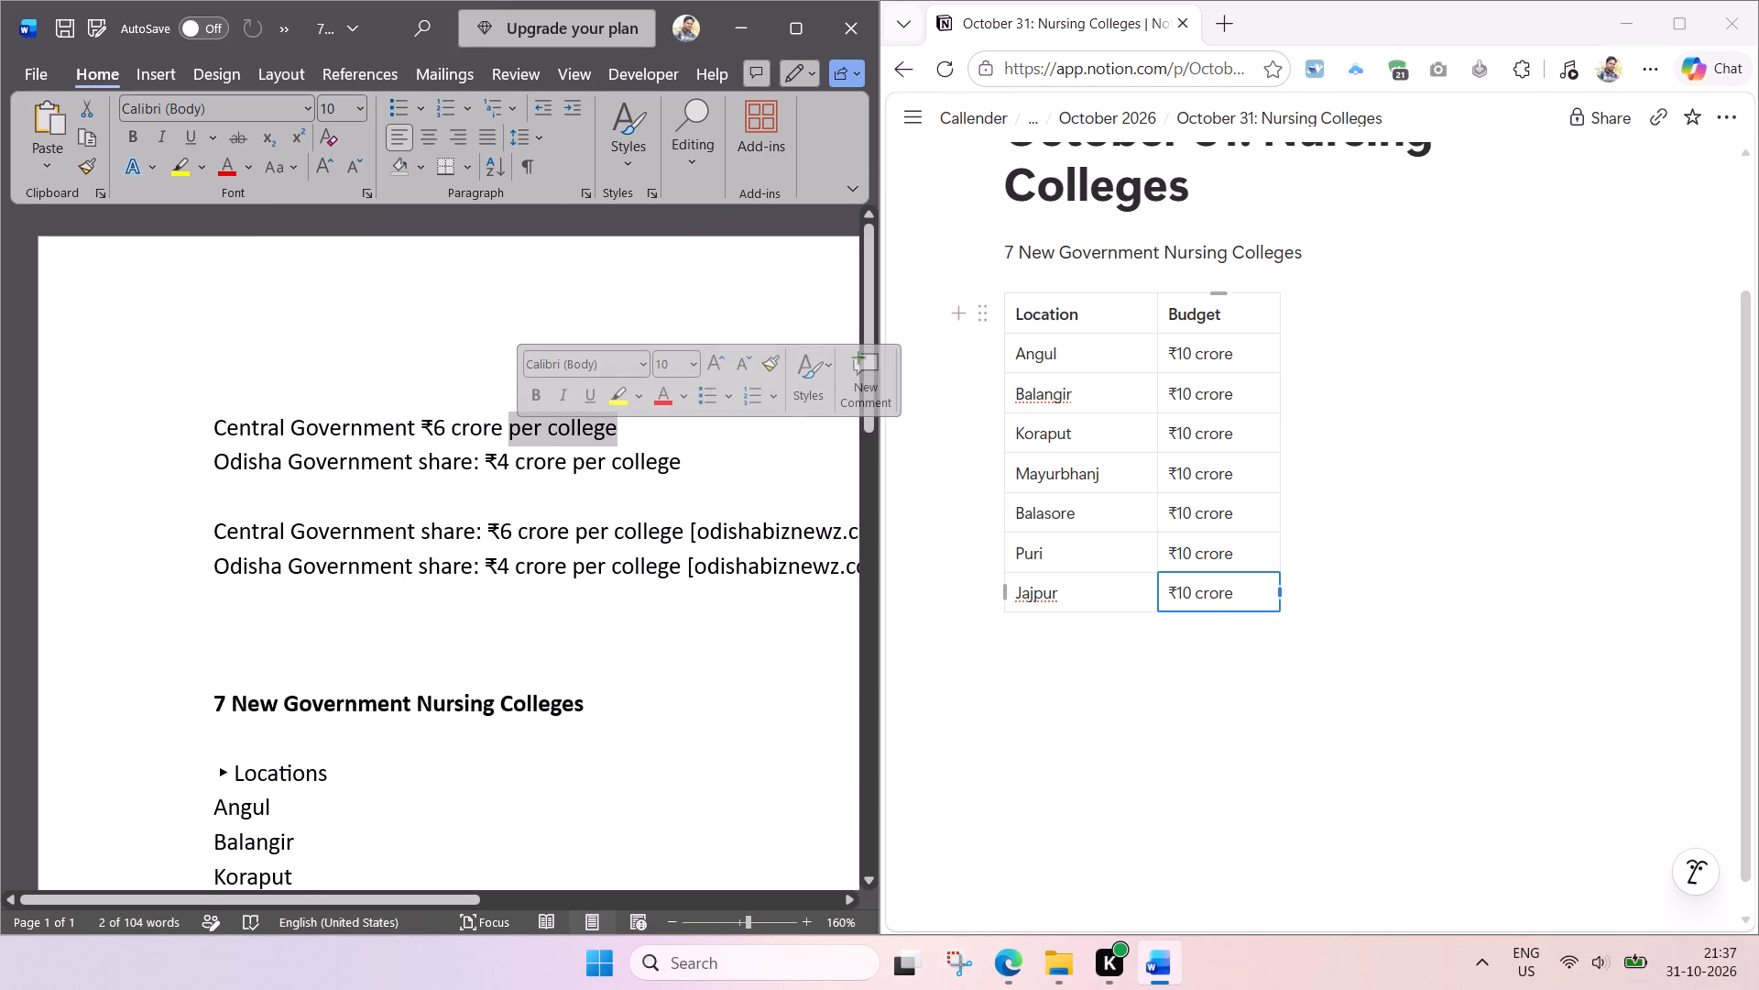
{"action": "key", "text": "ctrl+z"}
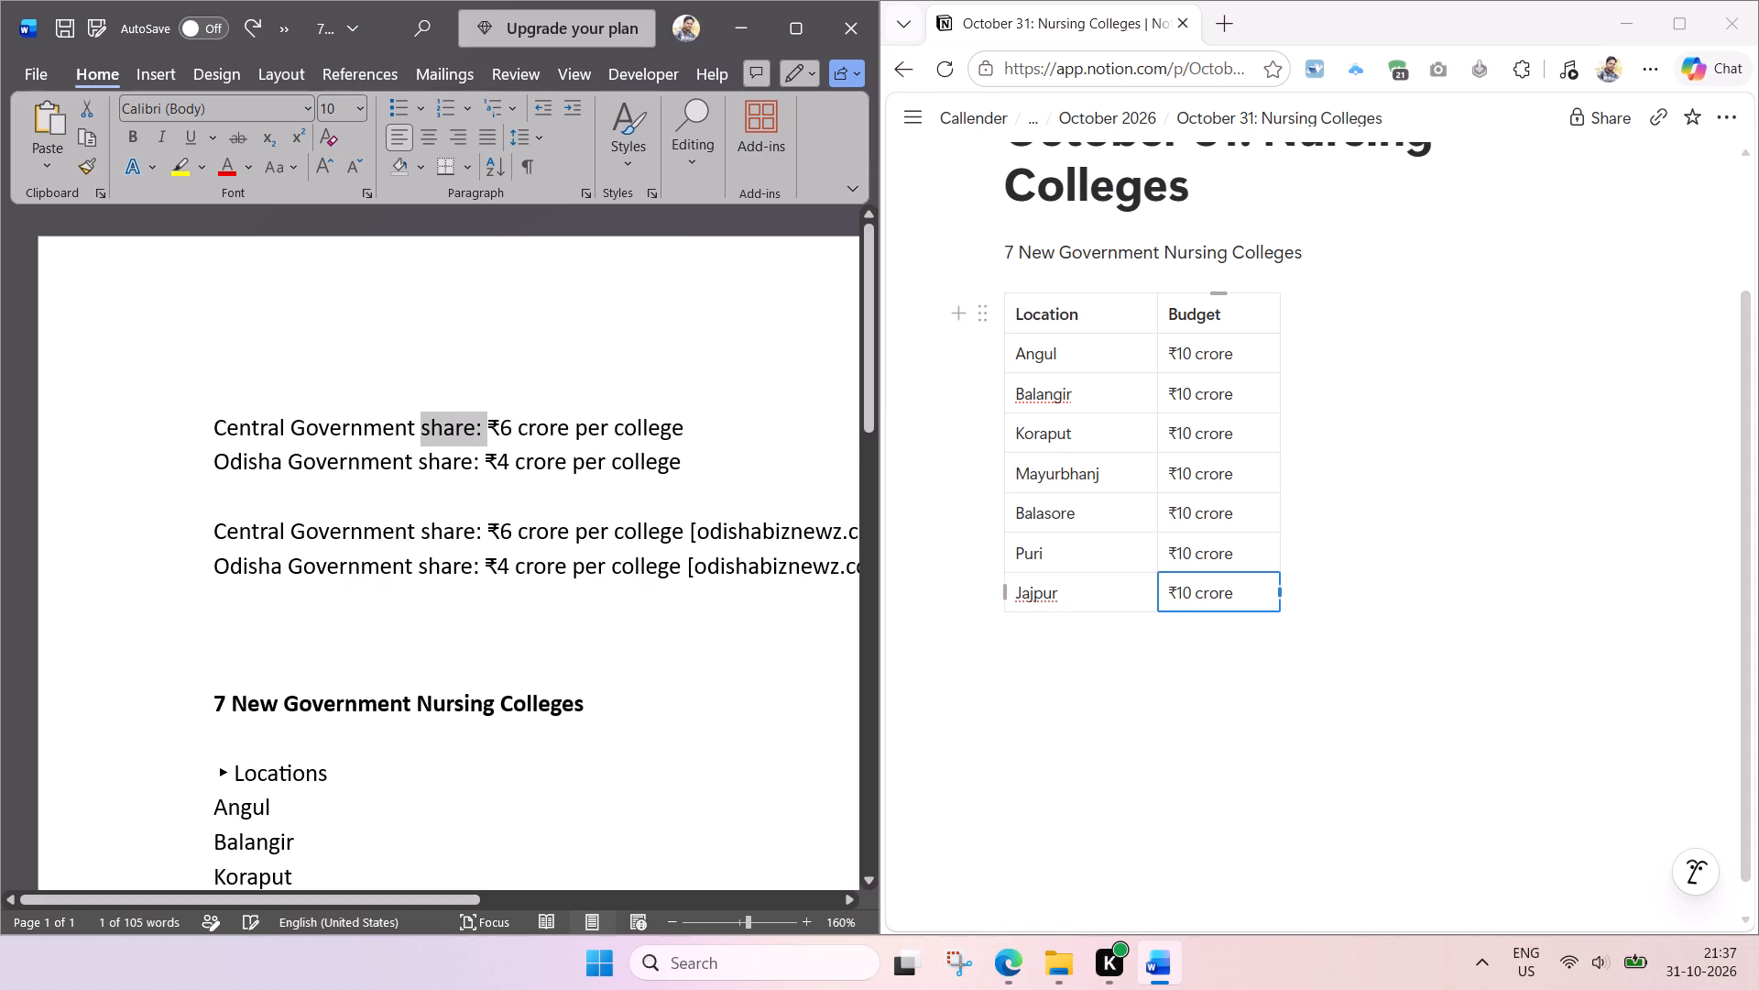
Copy the two clean government share lines from Word into a new block below "7 New Government Nursing Colleges" in Notion.
{"action": "left_click", "coordinate": [611, 471]}
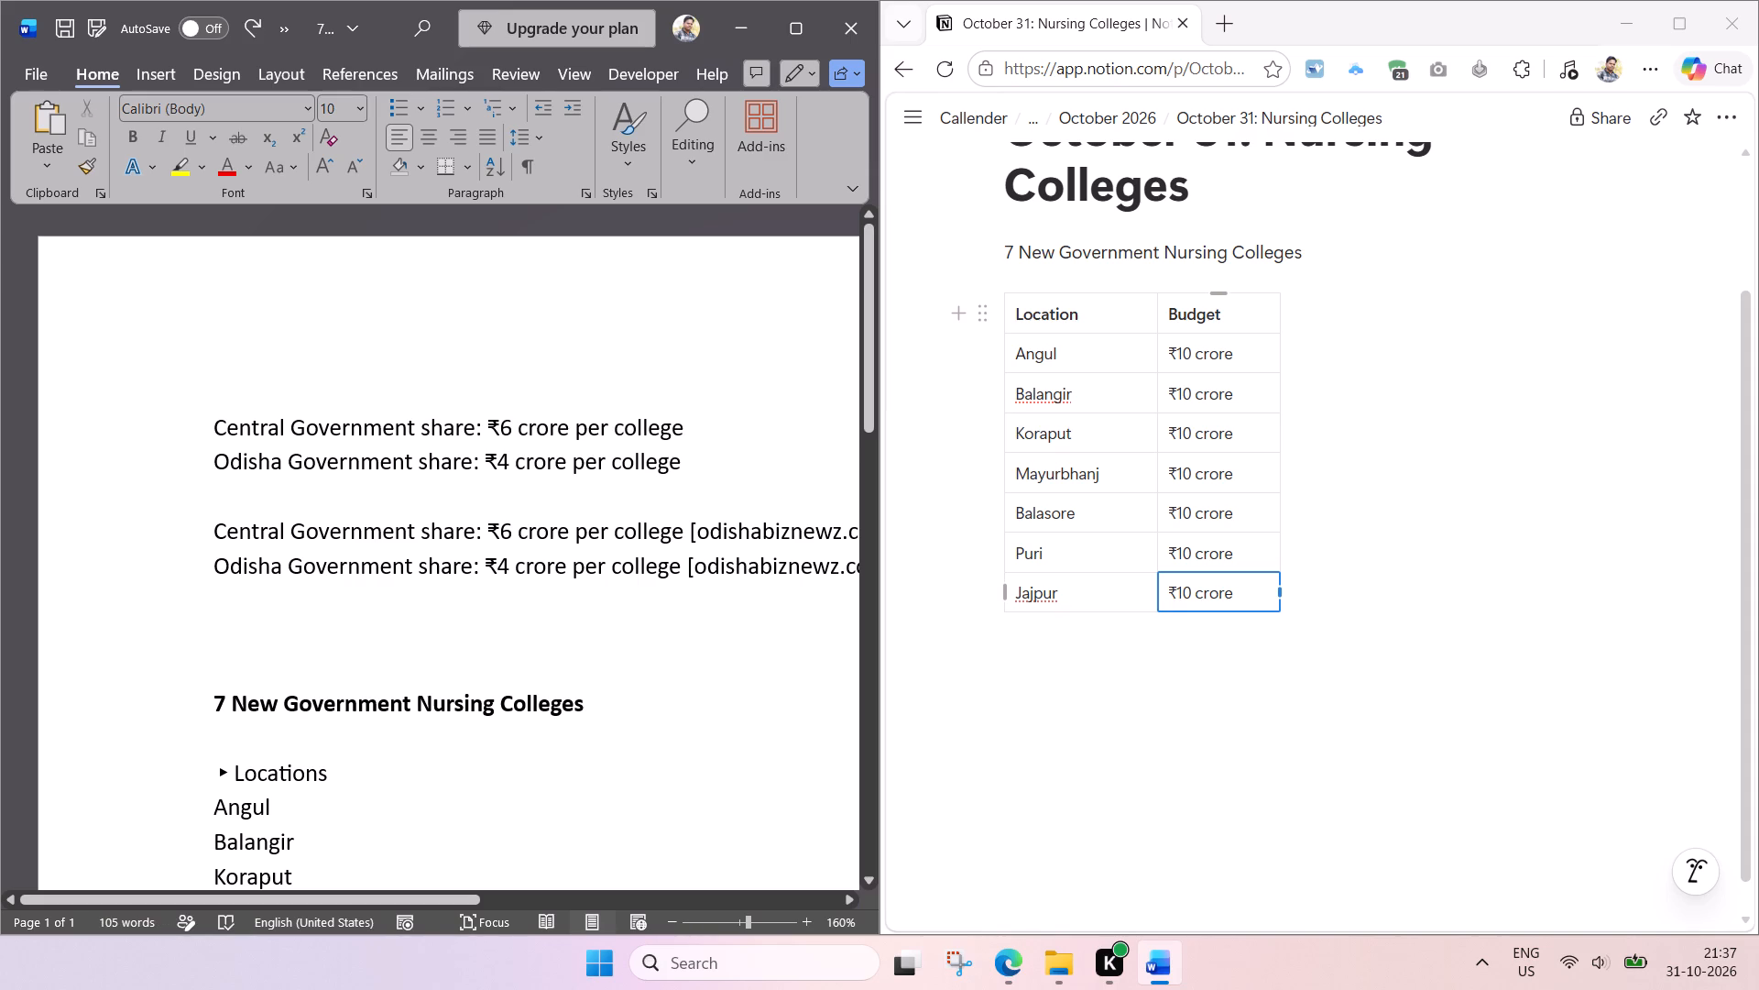
{"action": "left_click_drag", "start_coordinate": [687, 468], "coordinate": [253, 442]}
{"action": "key", "text": "ctrl+c"}
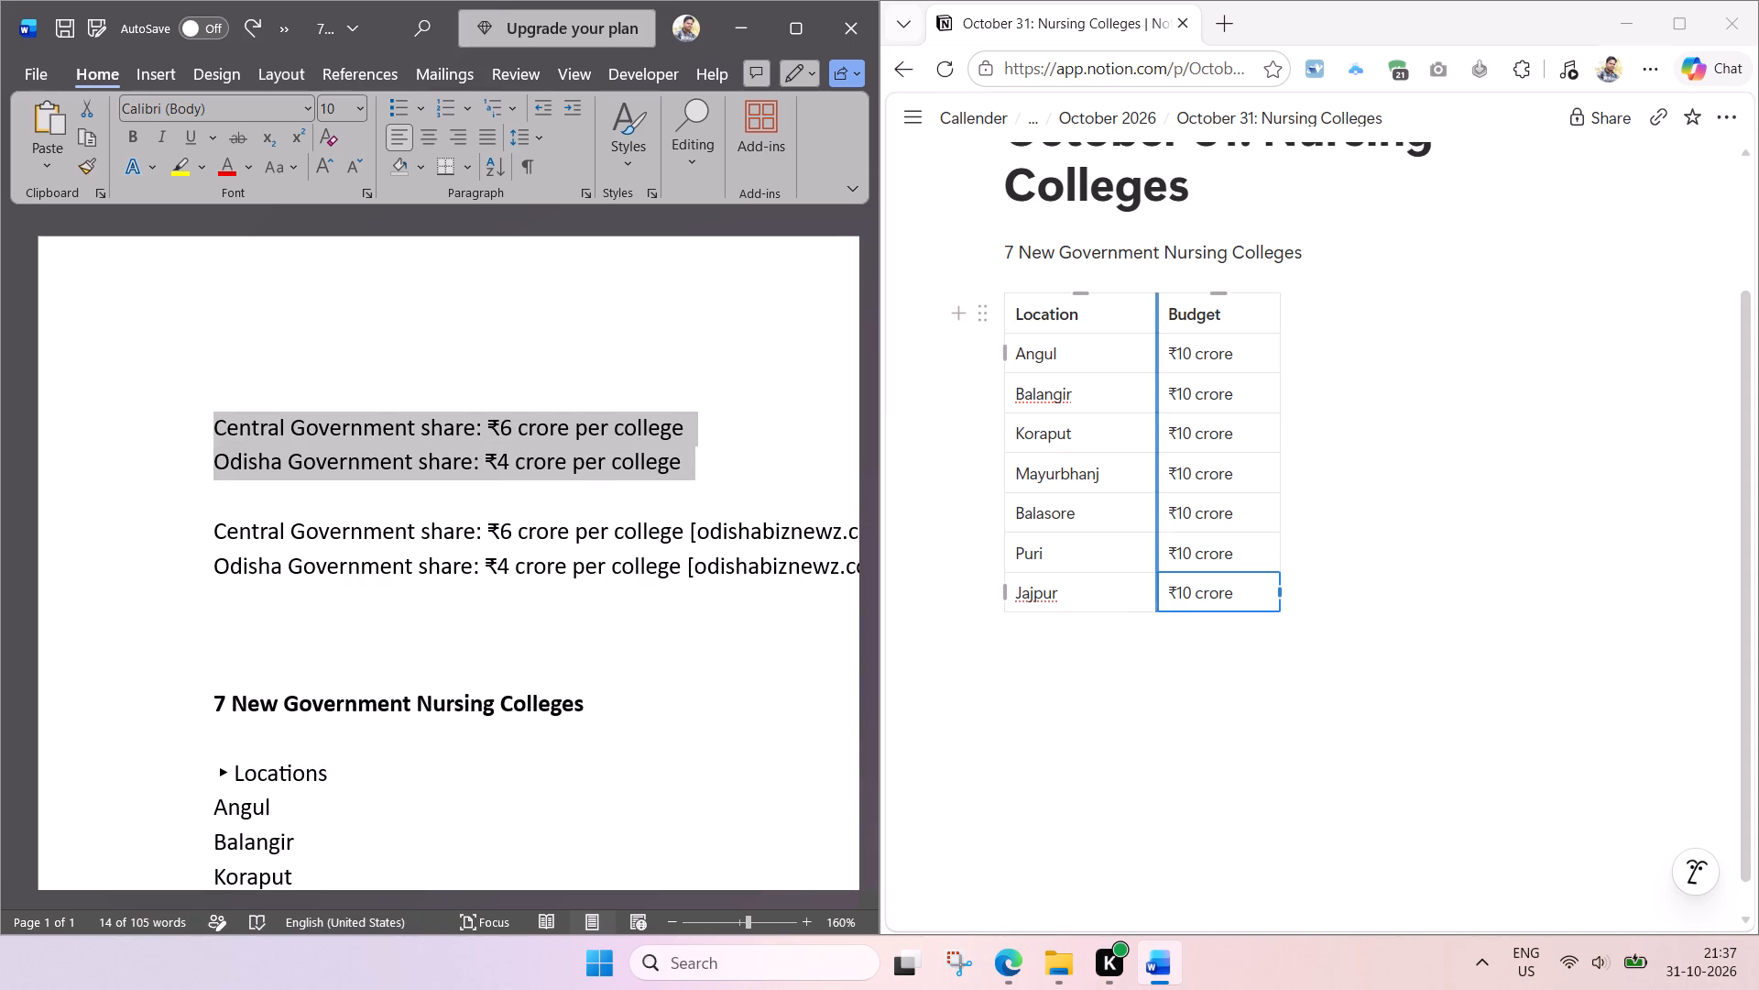
{"action": "left_click", "coordinate": [1327, 262]}
{"action": "key", "text": "Return"}
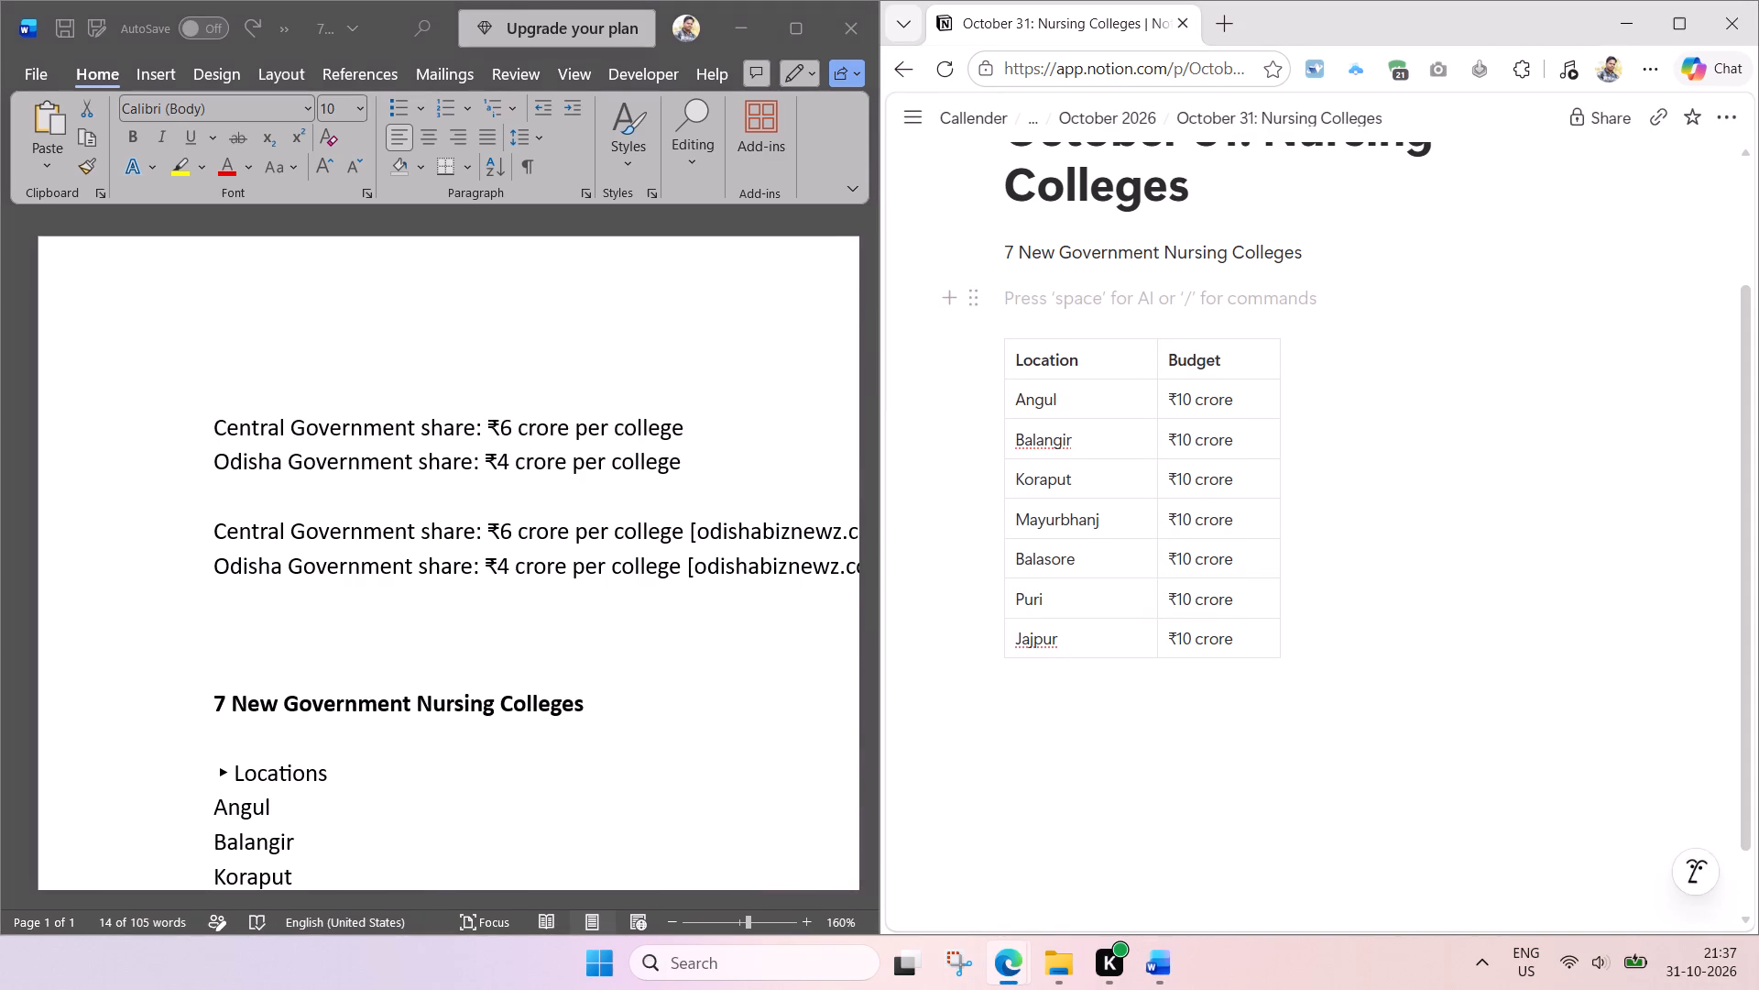
{"action": "key", "text": "ctrl+v"}
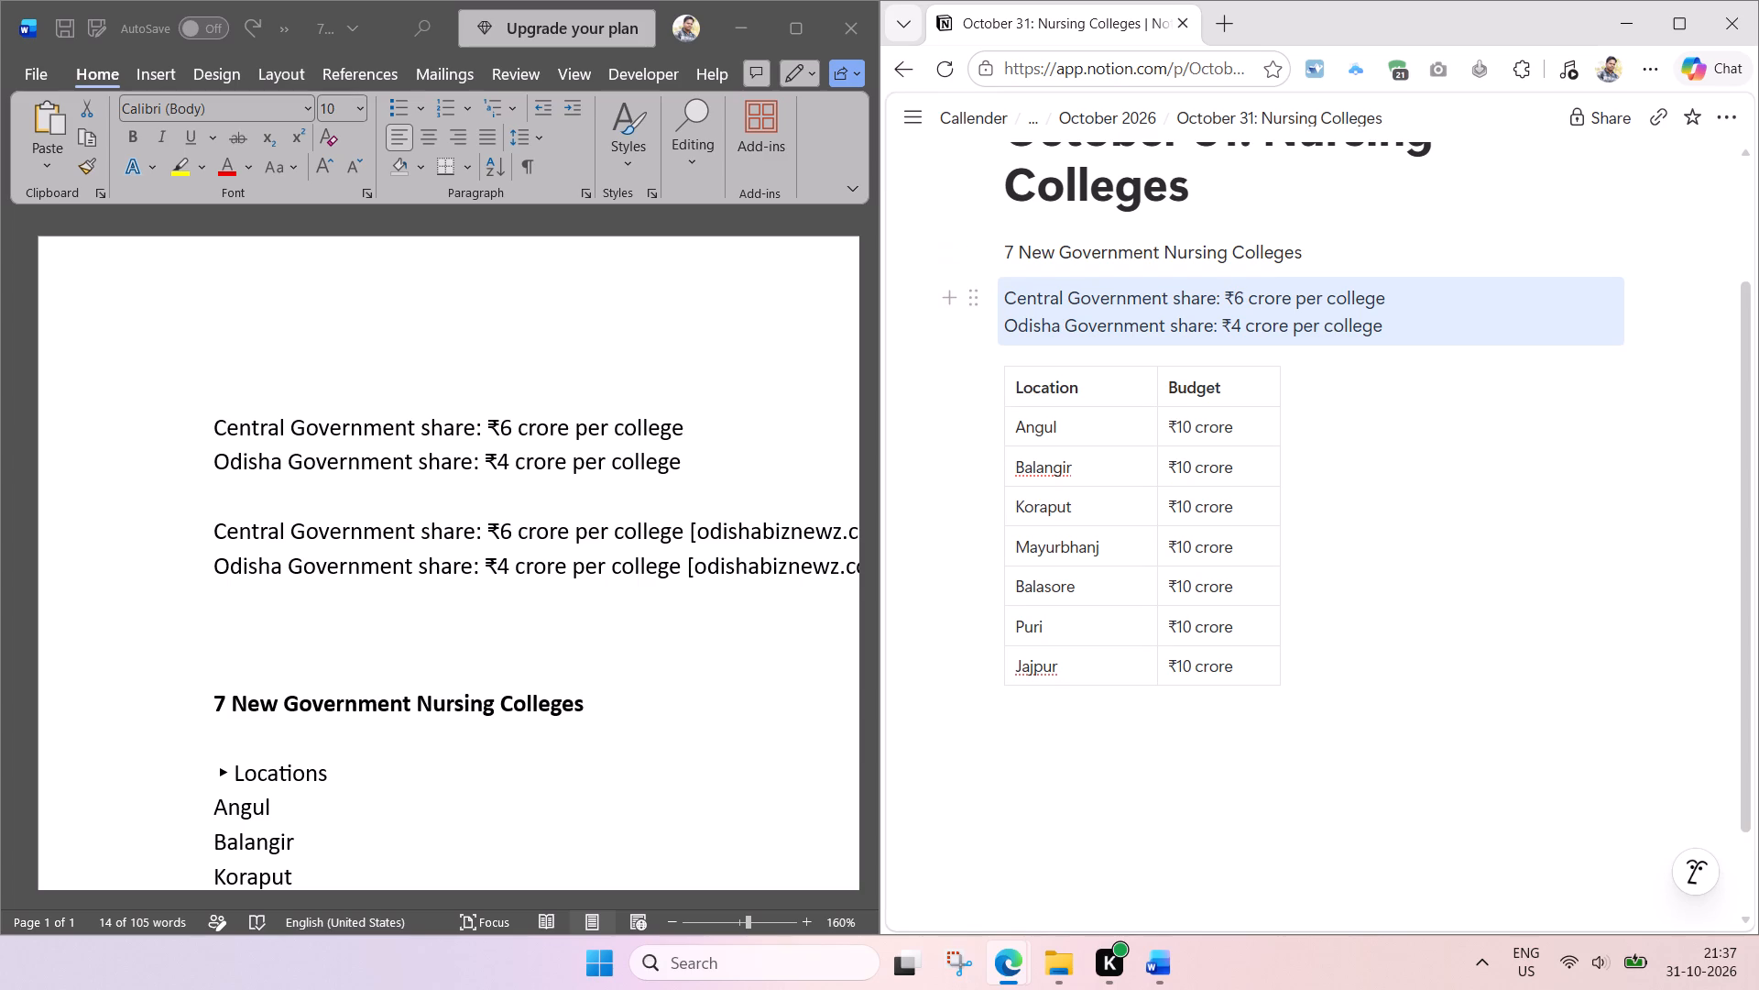
{"action": "left_click", "coordinate": [1360, 294]}
{"action": "left_click", "coordinate": [1400, 294]}
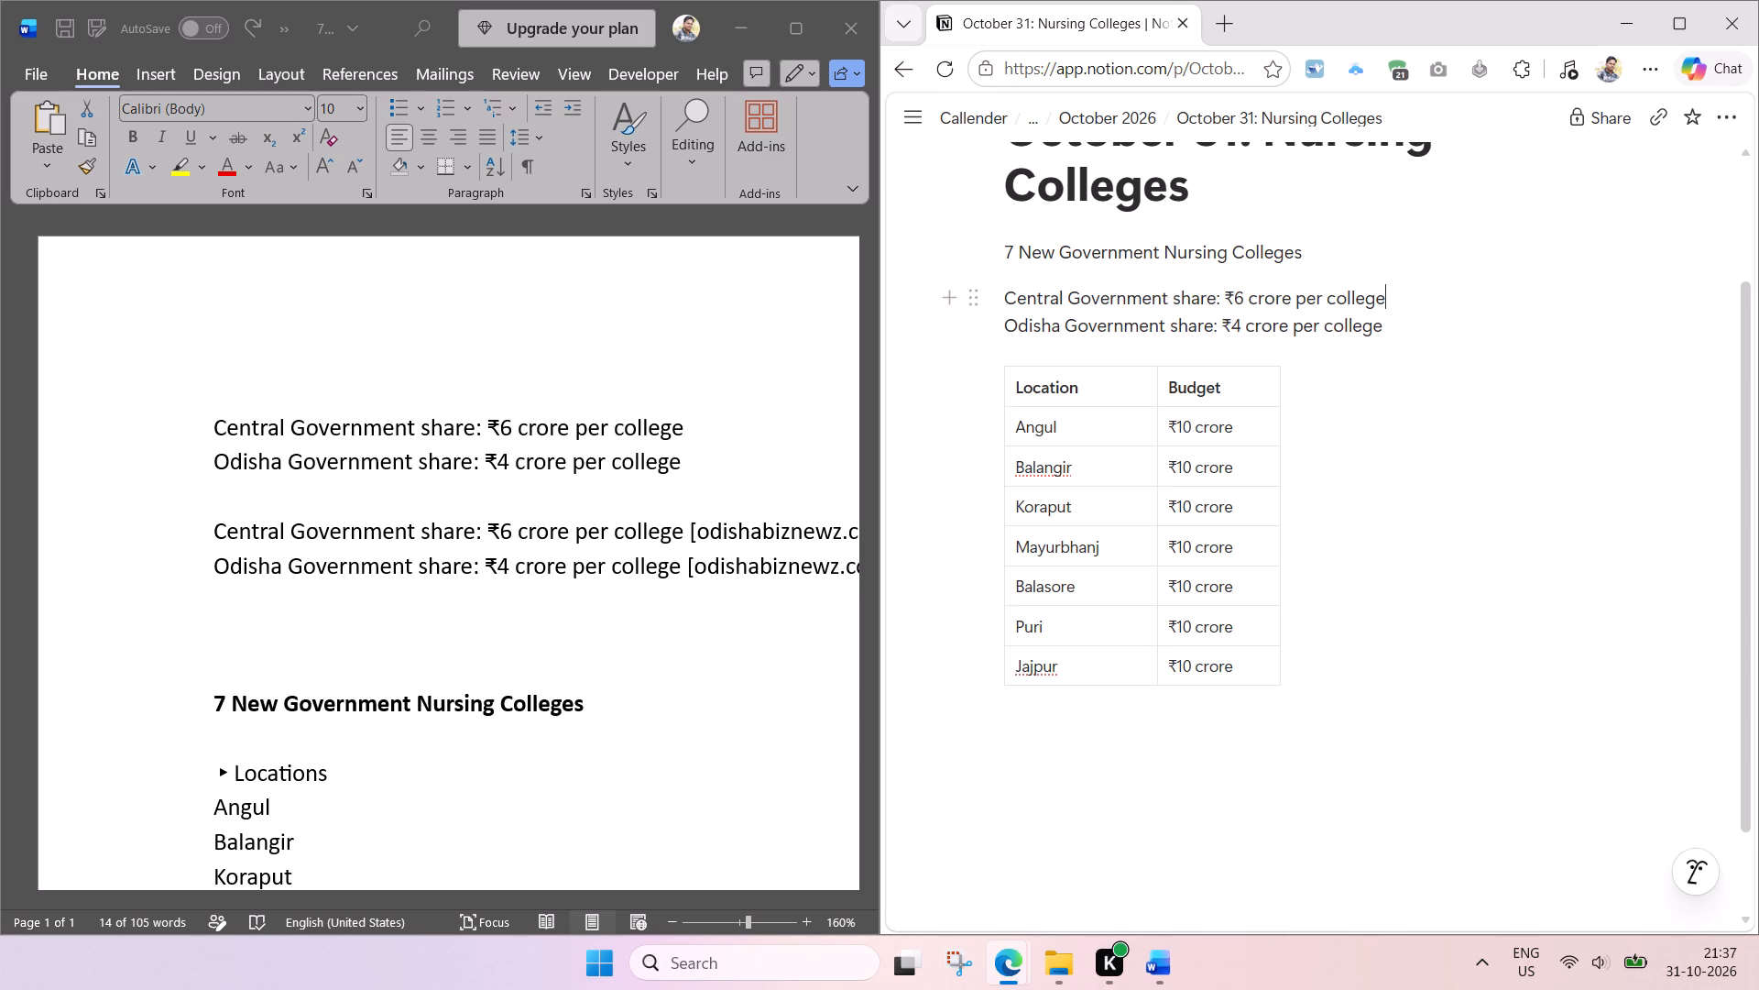
Turn the "7 New Government Nursing Colleges" line and the share lines block into a bulleted list and save.
{"action": "left_click_drag", "start_coordinate": [923, 255], "coordinate": [1113, 322]}
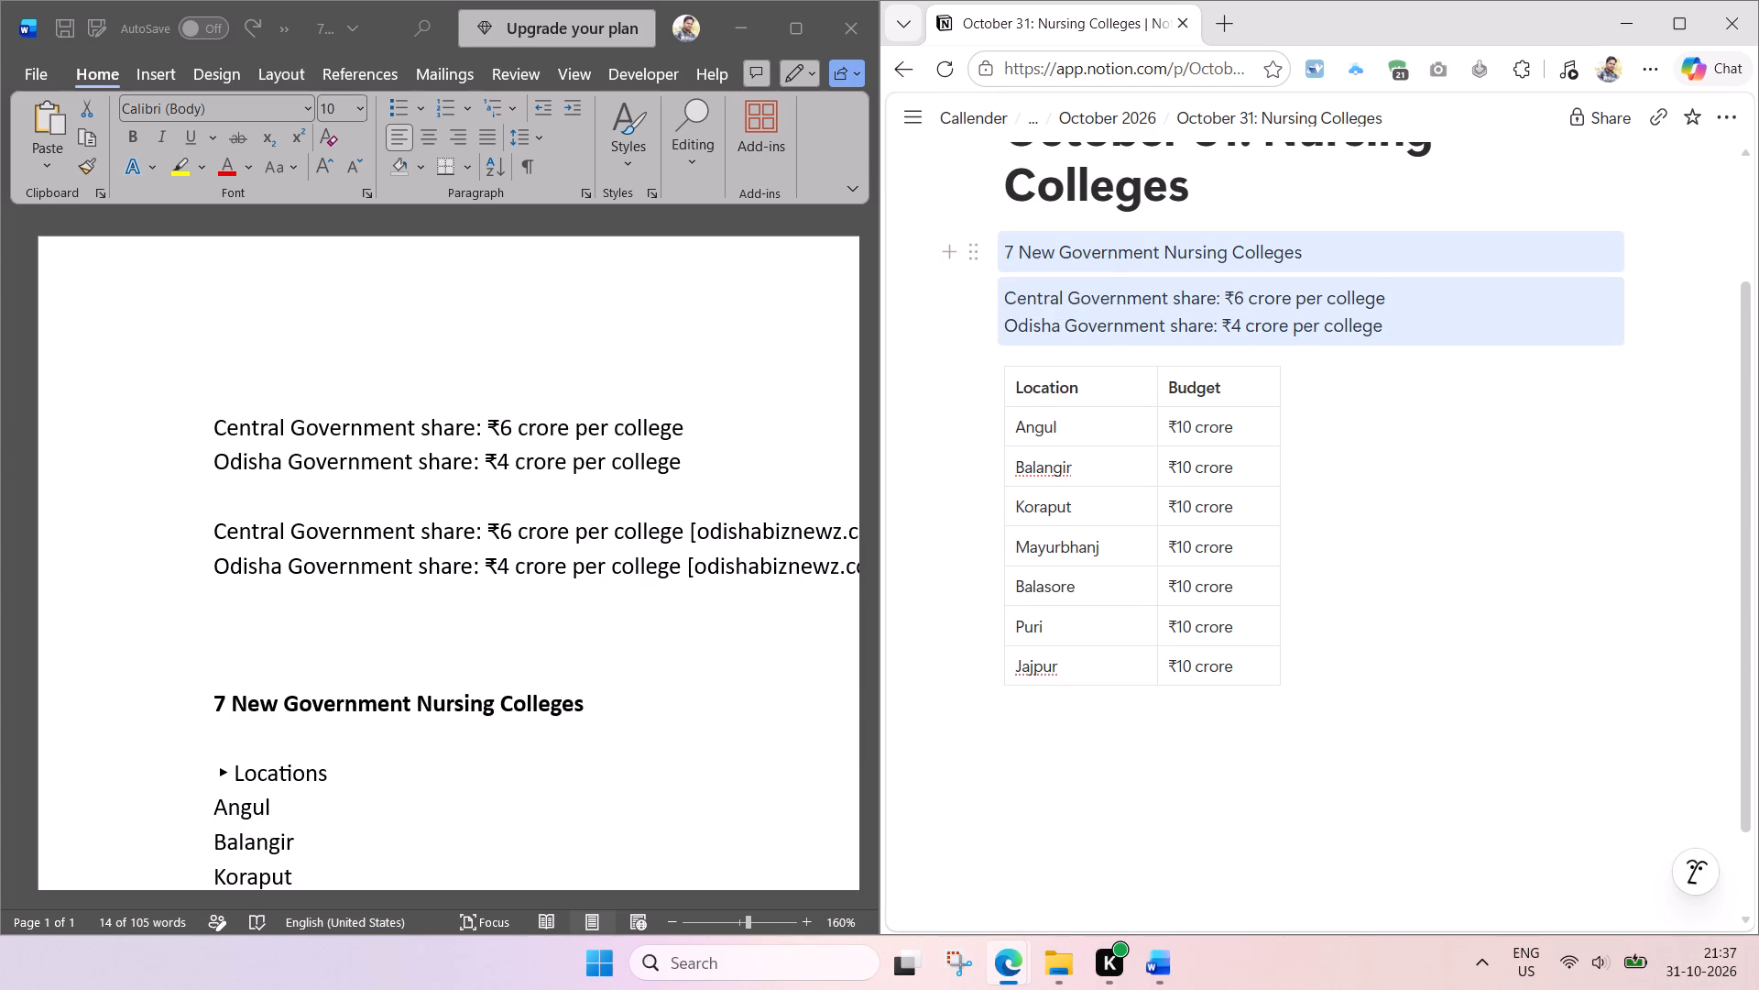
{"action": "left_click", "coordinate": [982, 250]}
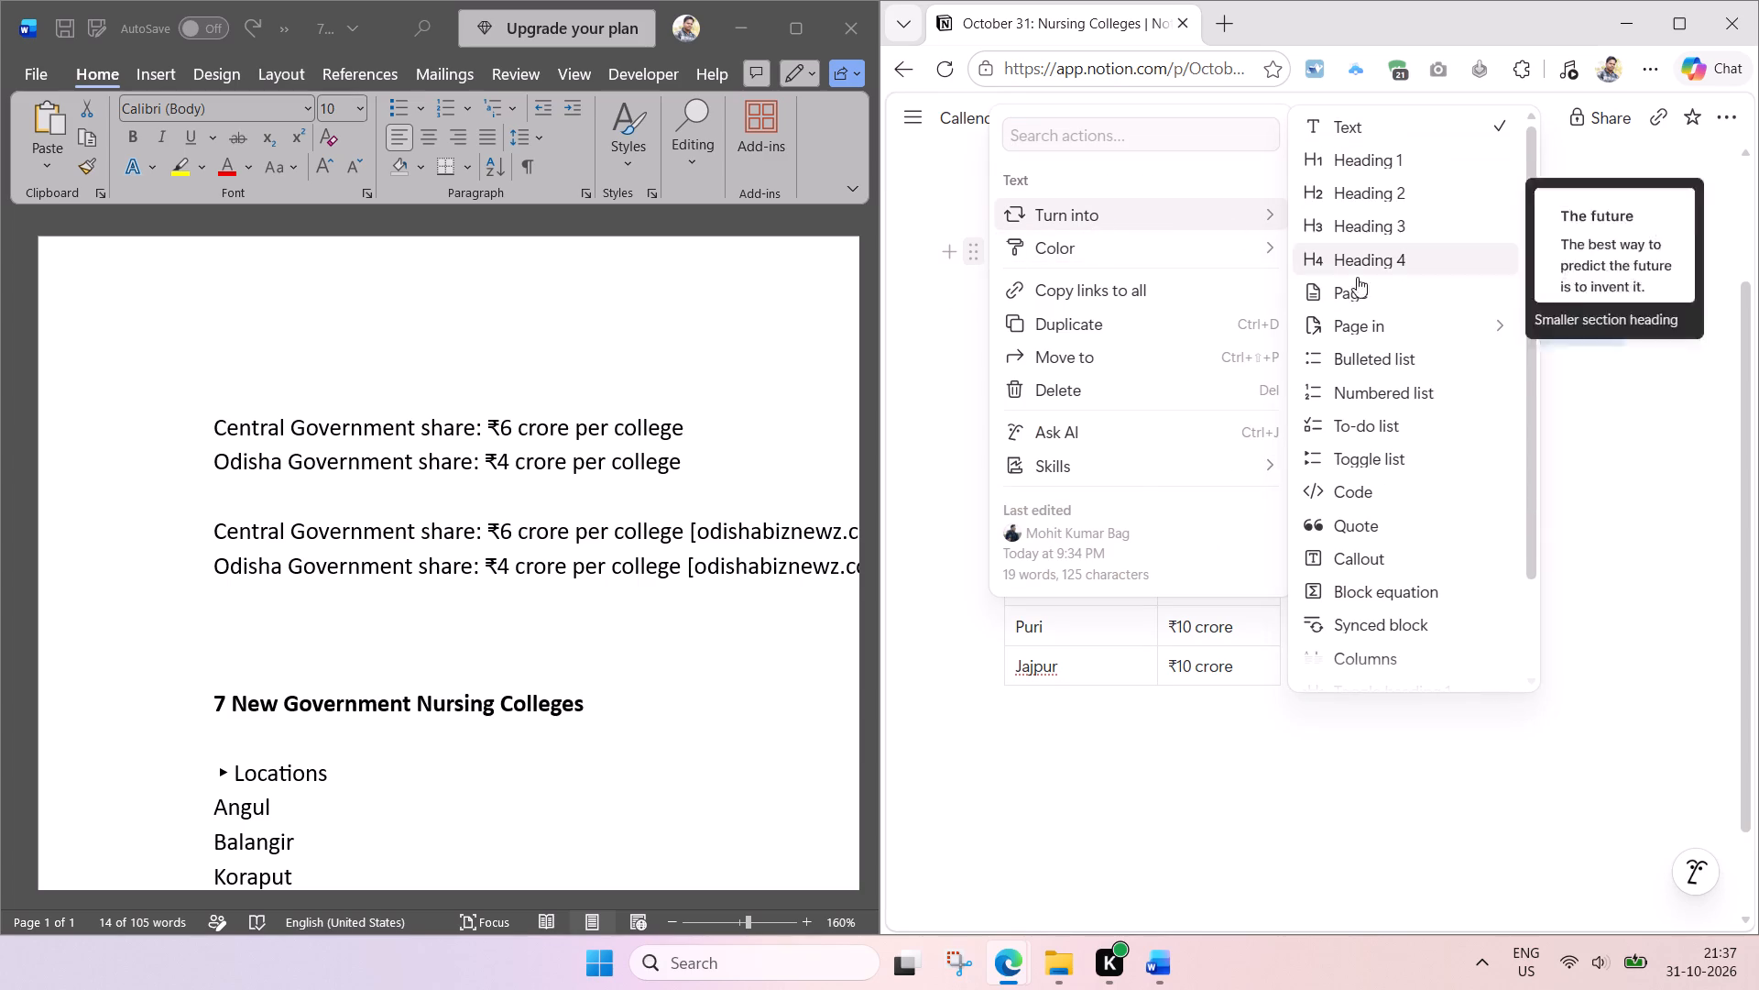
{"action": "left_click", "coordinate": [1342, 352]}
{"action": "left_click", "coordinate": [1445, 489]}
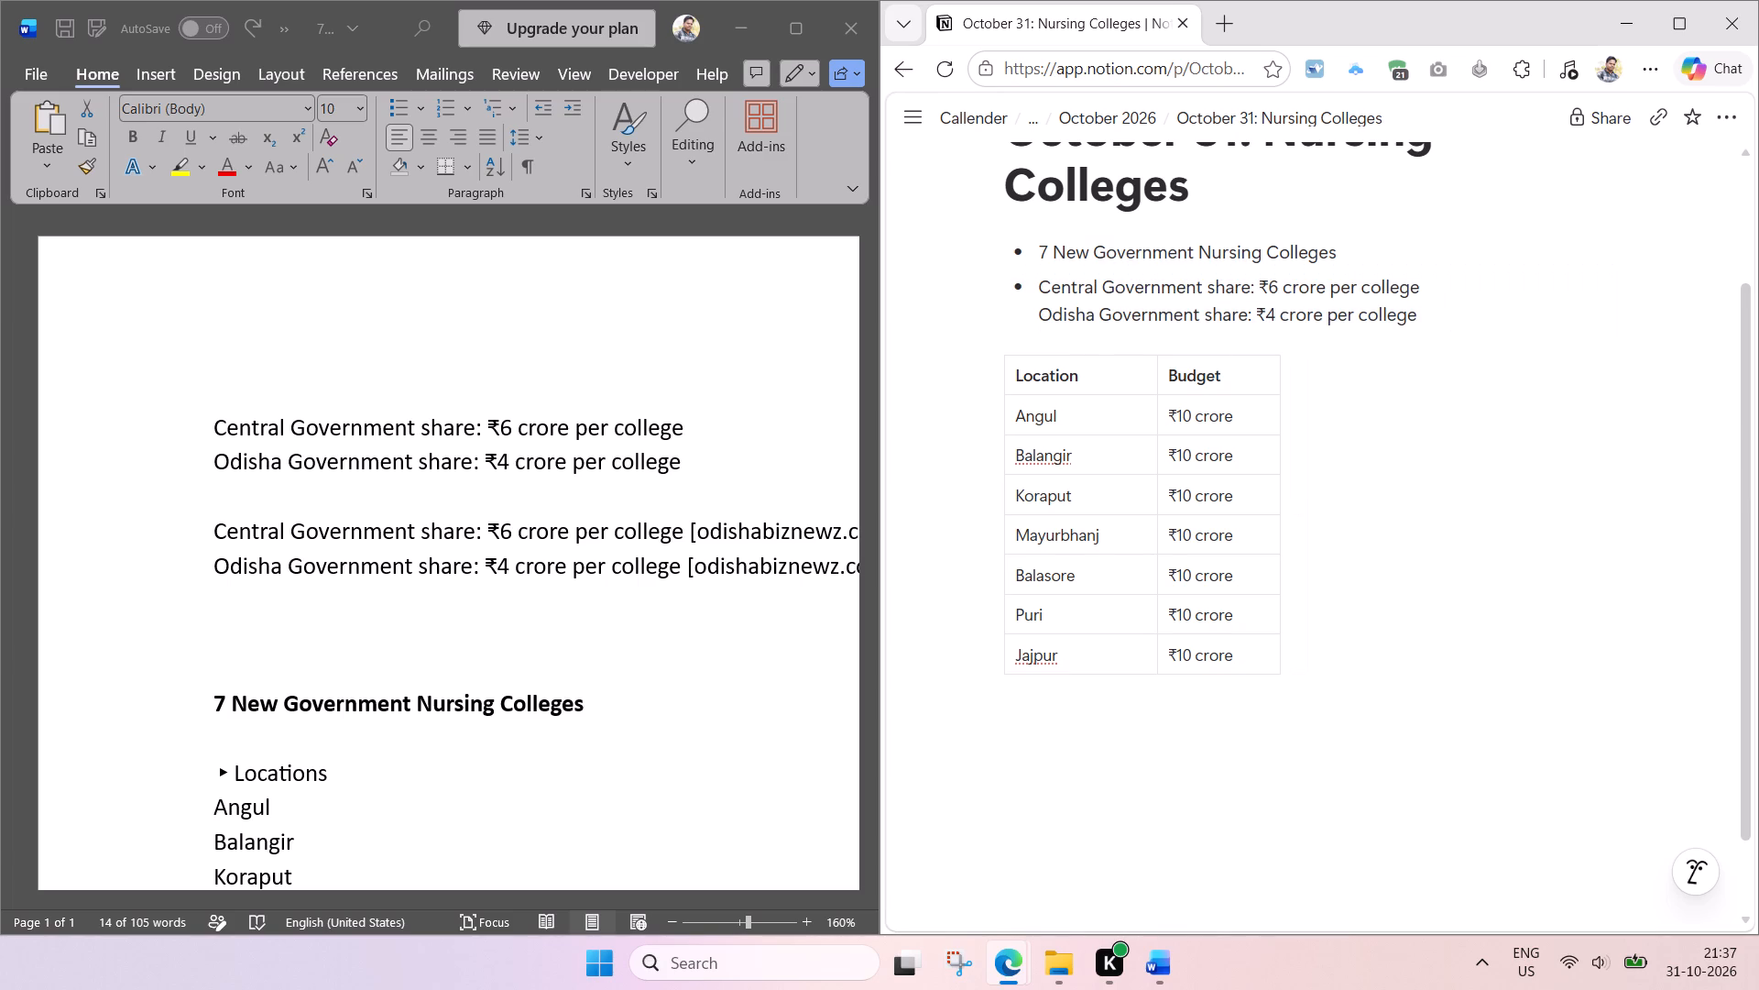
{"action": "key", "text": "ctrl+s"}
Return to the October 2026 page and go to its October 31 table.
{"action": "scroll", "coordinate": [1372, 380], "scroll_direction": "up", "scroll_amount": 5}
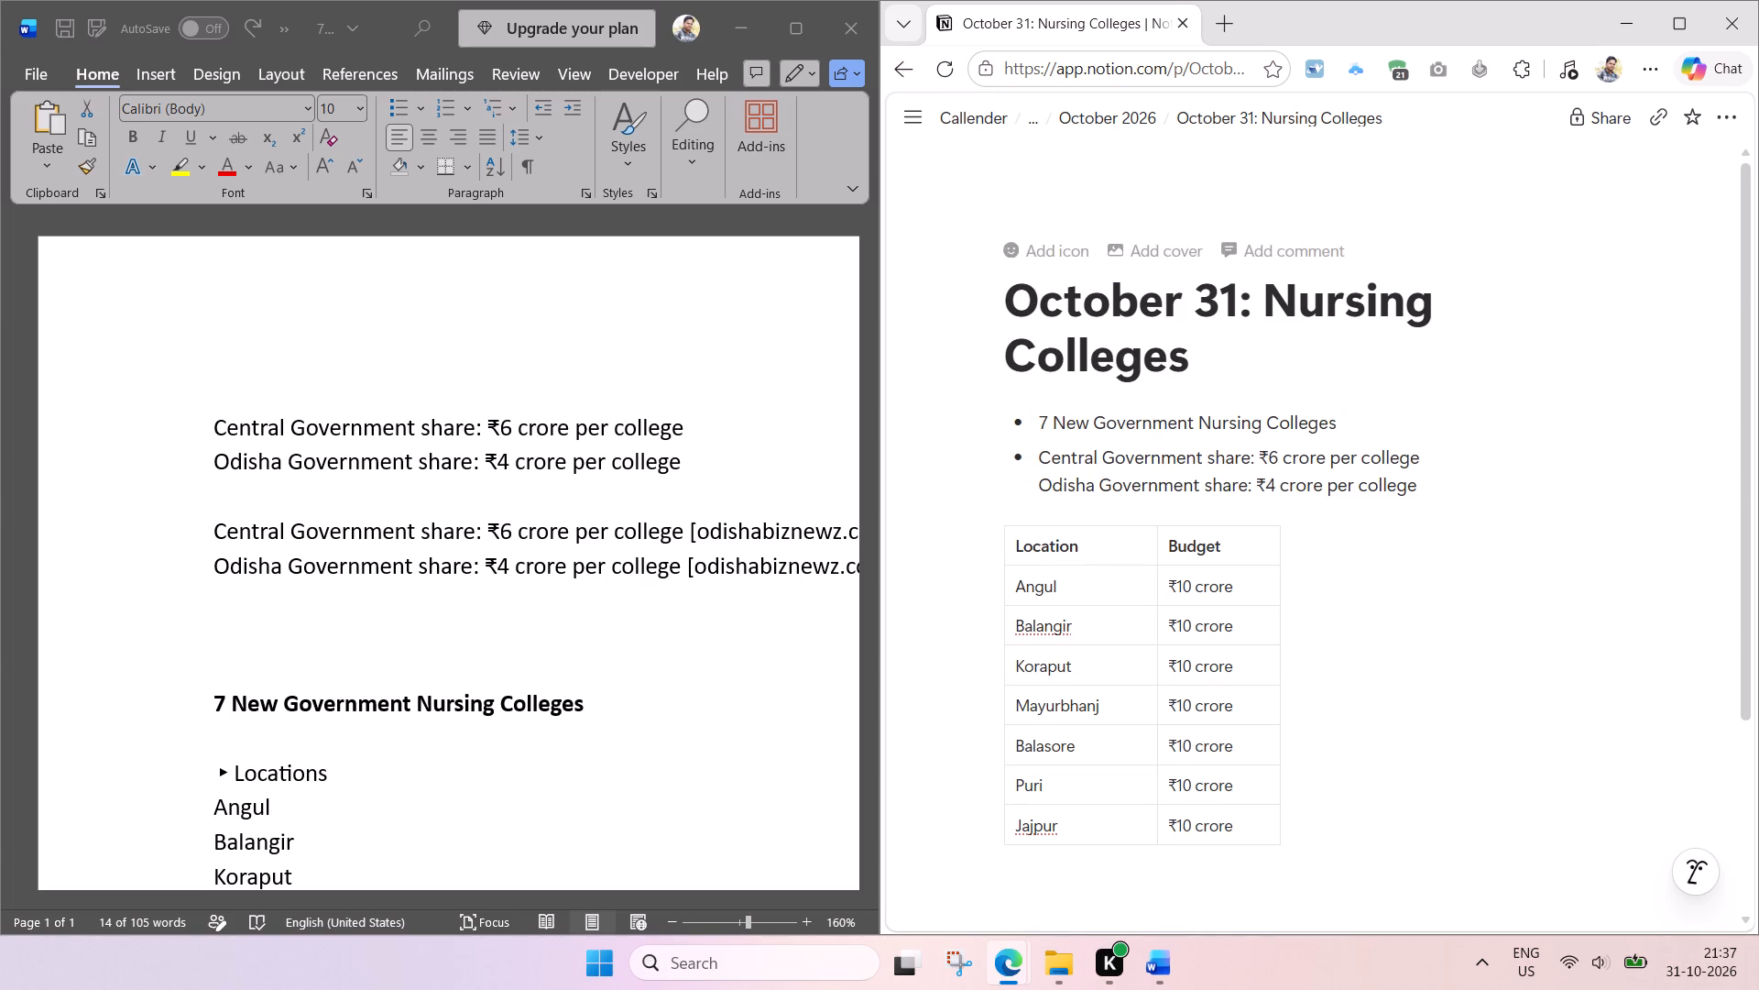
{"action": "left_click", "coordinate": [1137, 115]}
{"action": "scroll", "coordinate": [1185, 632], "scroll_direction": "down", "scroll_amount": 7}
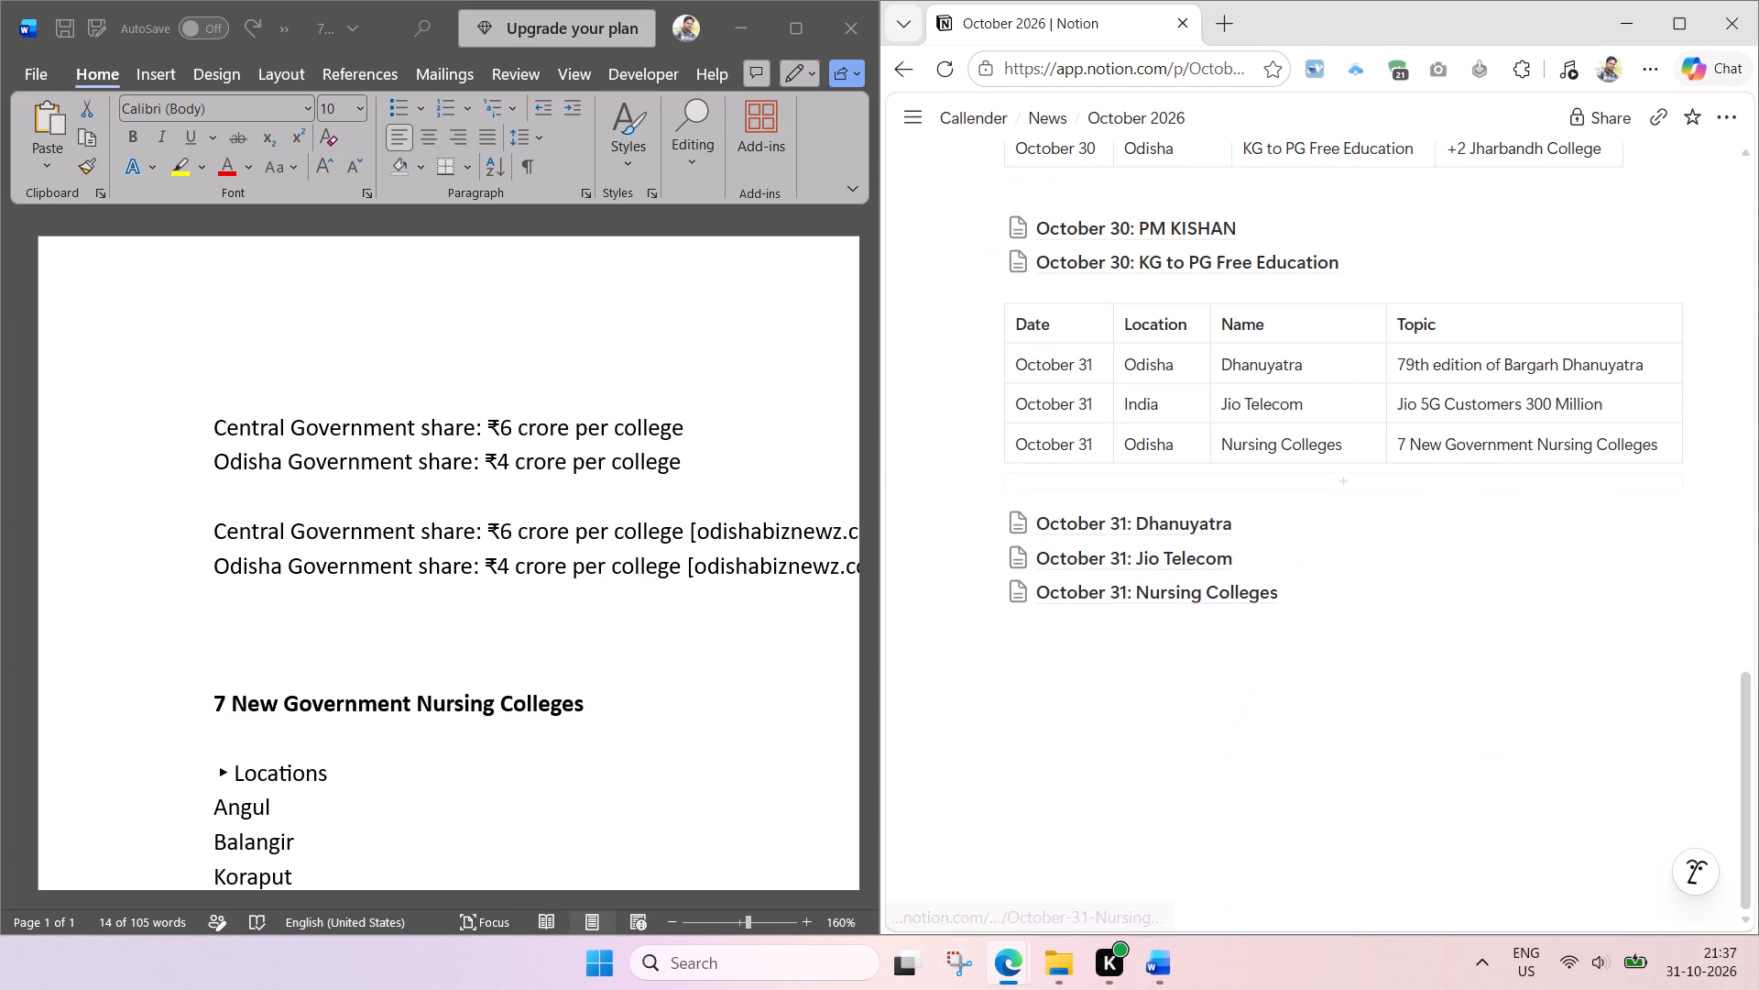
Close the nursing colleges Word document and delete its file from the Oct 31 Screenshot folder.
{"action": "left_click", "coordinate": [862, 36]}
{"action": "left_click", "coordinate": [1000, 544]}
{"action": "left_click", "coordinate": [448, 520]}
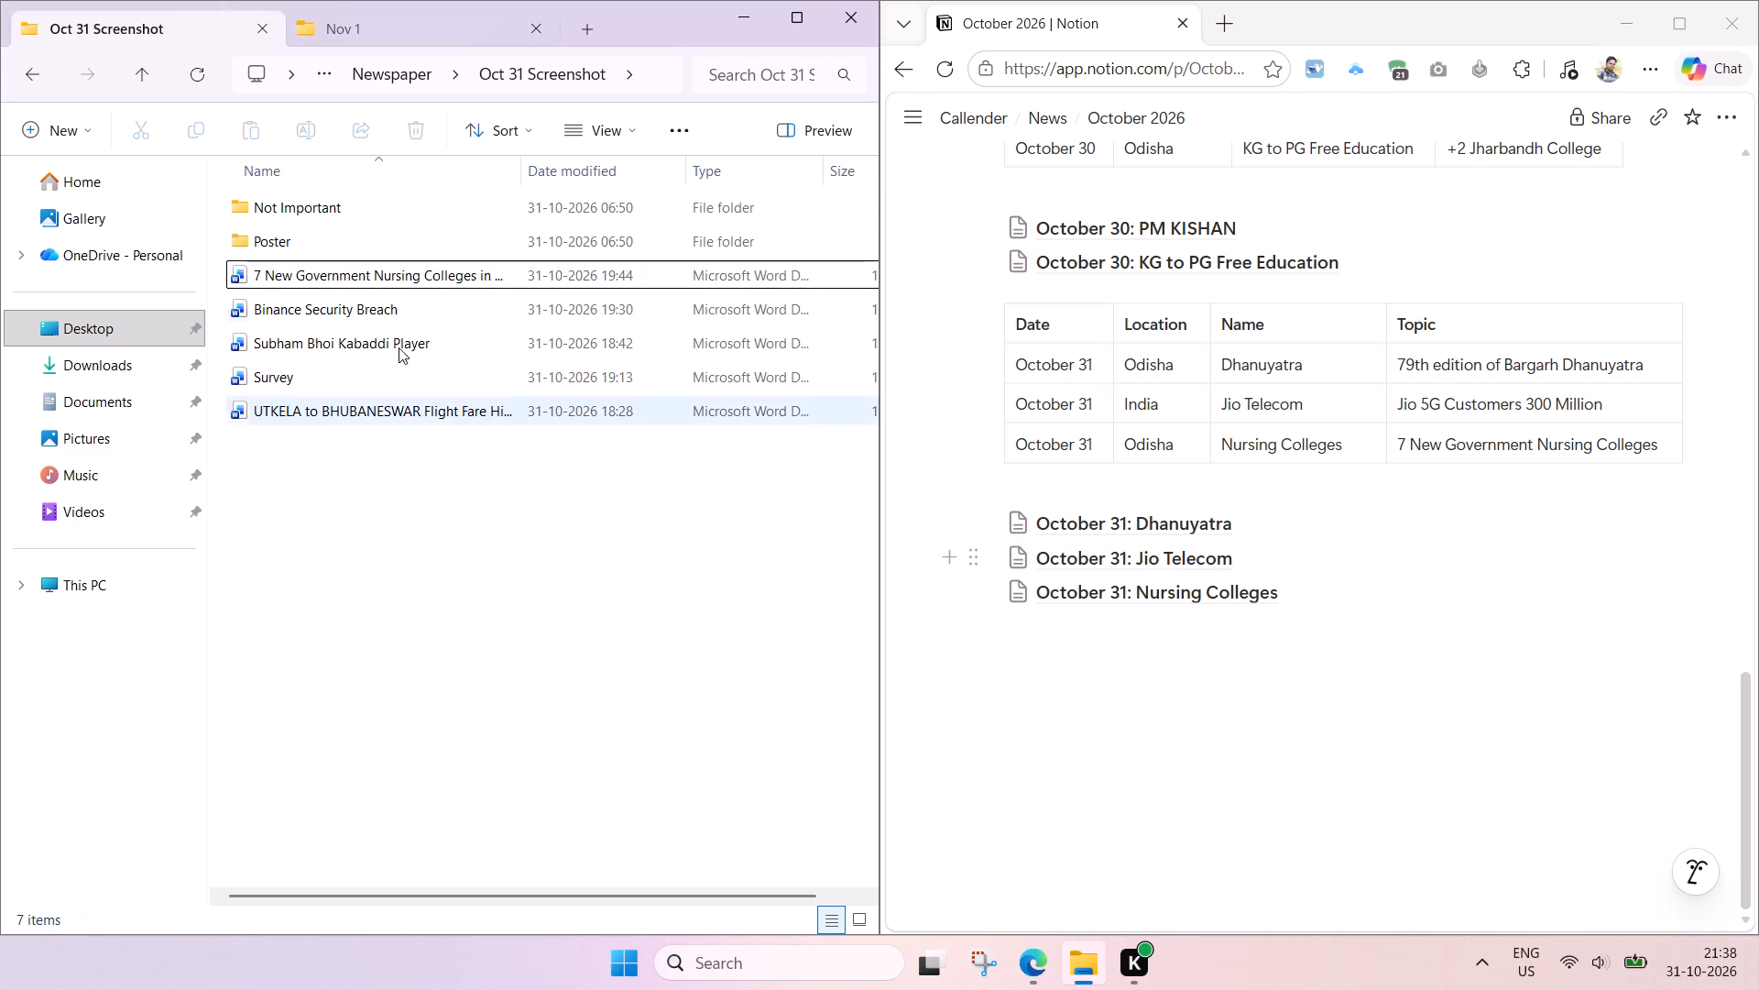
{"action": "left_click", "coordinate": [399, 283]}
{"action": "key", "text": "Delete"}
{"action": "left_click", "coordinate": [398, 609]}
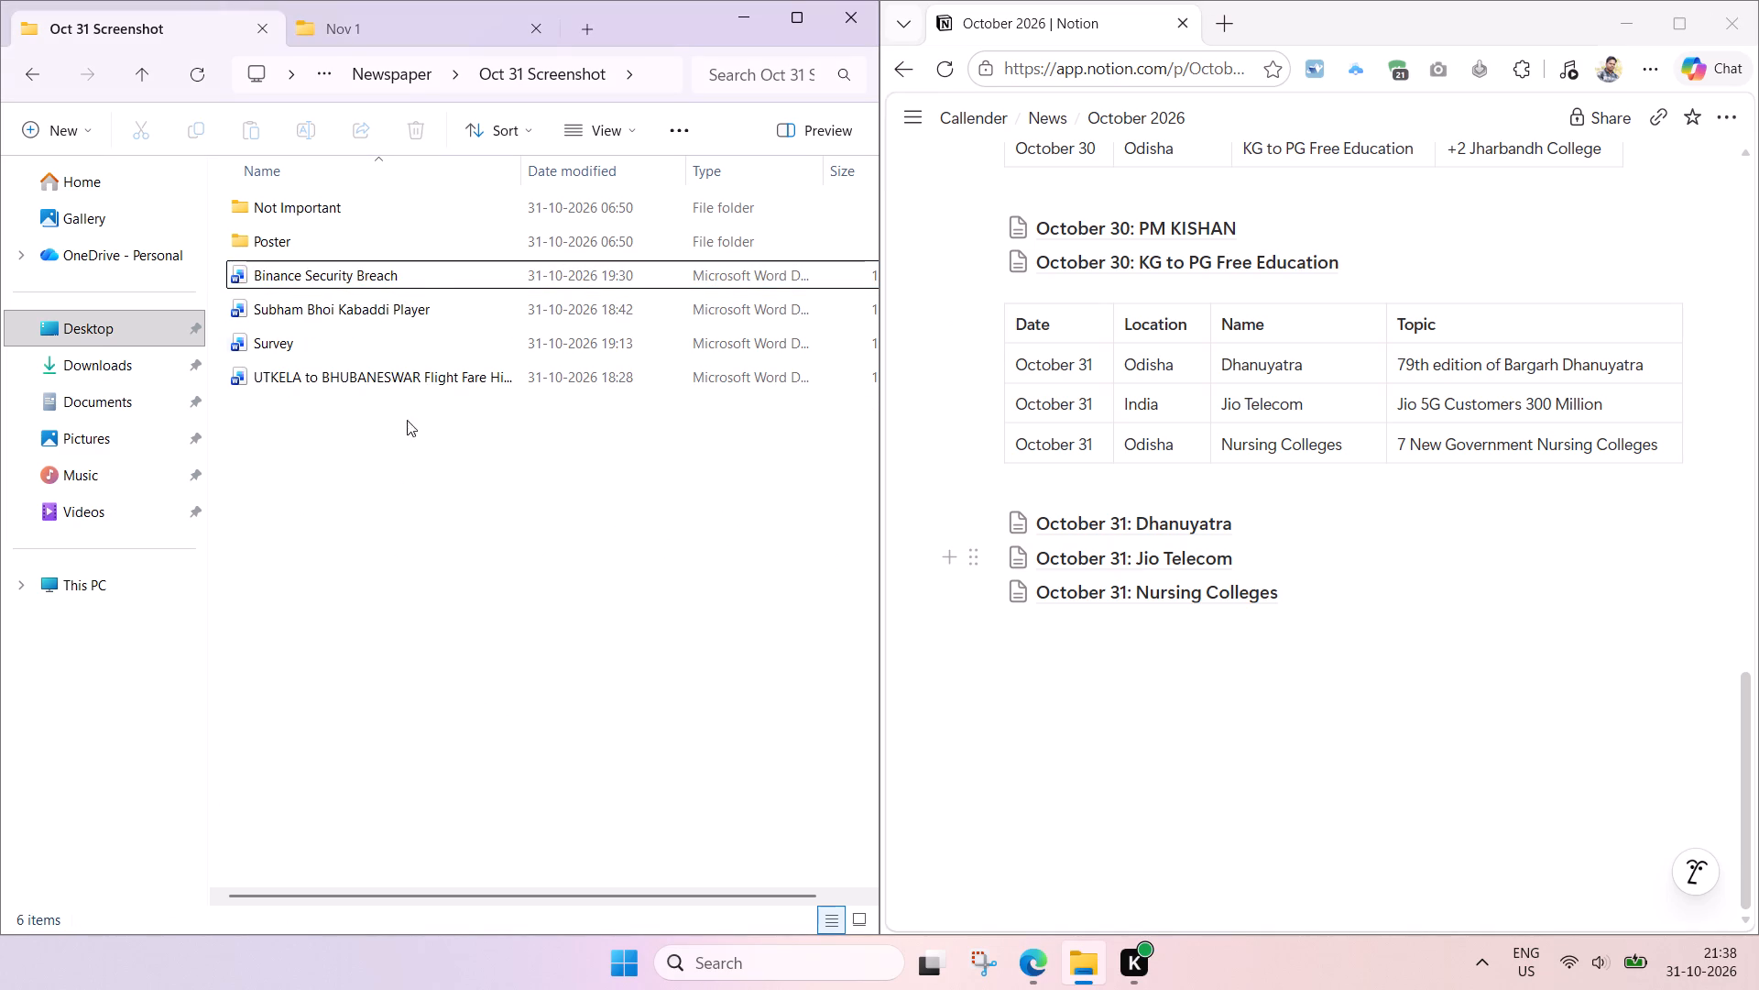
Open the Binance Security Breach document from the Oct 31 Screenshot folder.
{"action": "left_click", "coordinate": [414, 278]}
{"action": "double_click", "coordinate": [457, 280]}
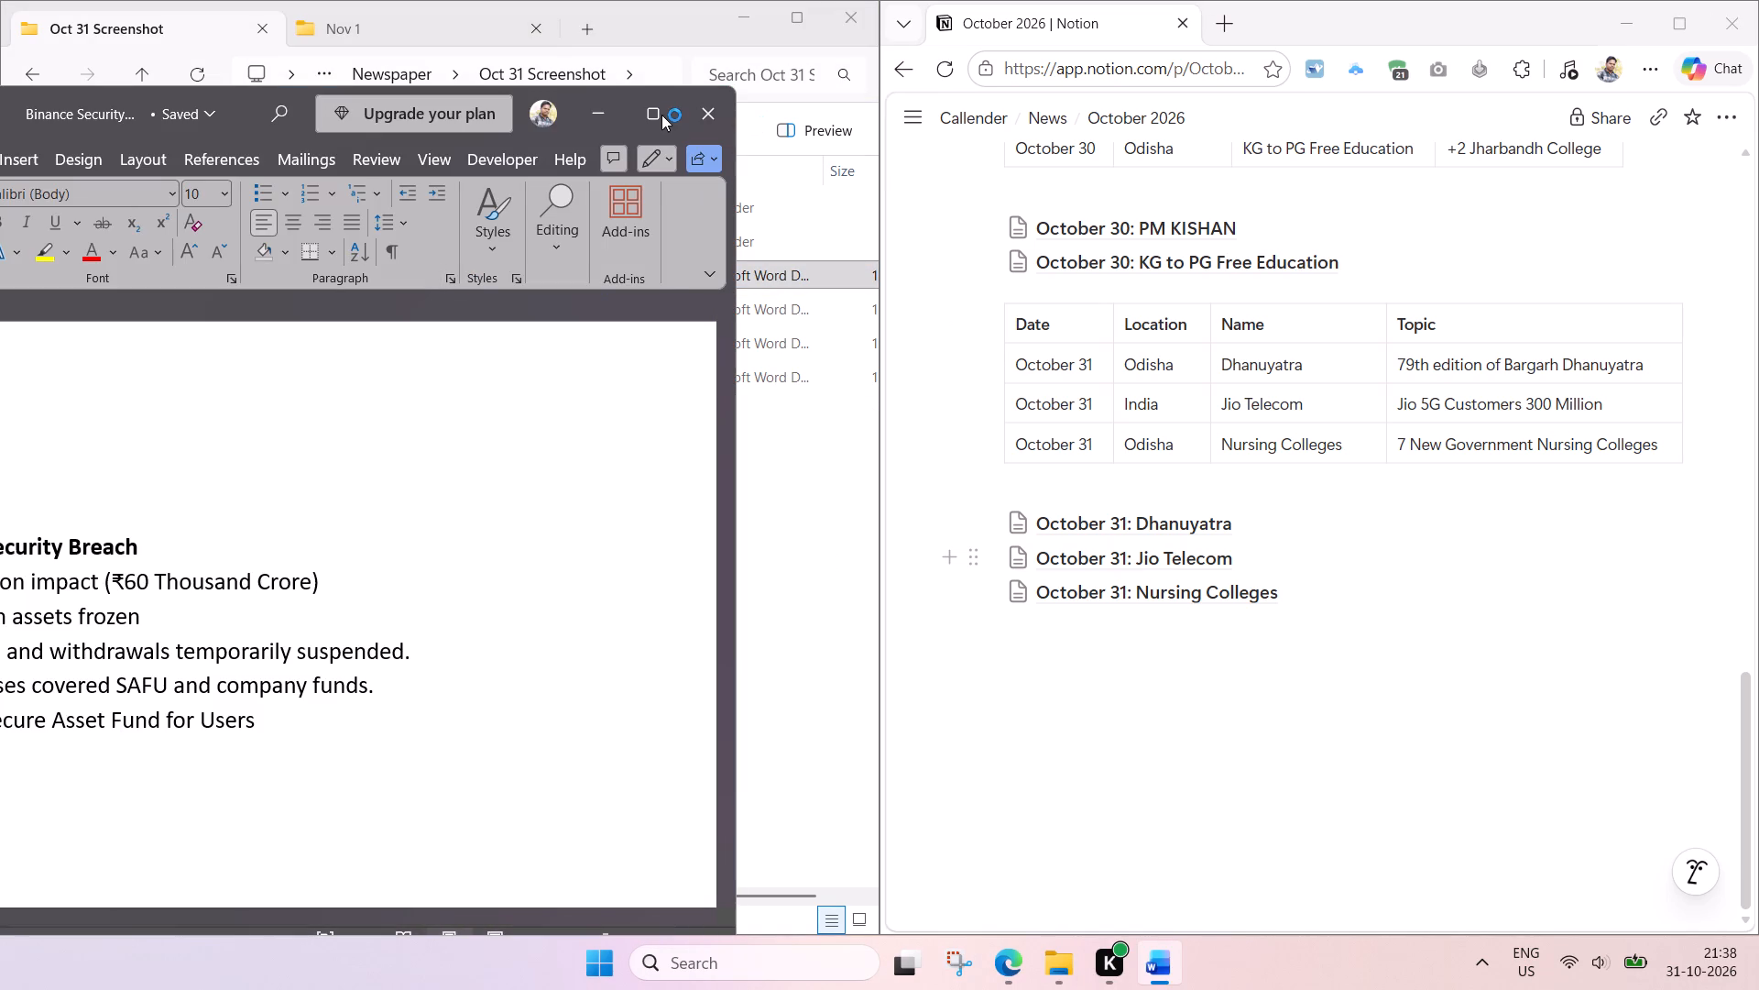
{"action": "left_click", "coordinate": [574, 244]}
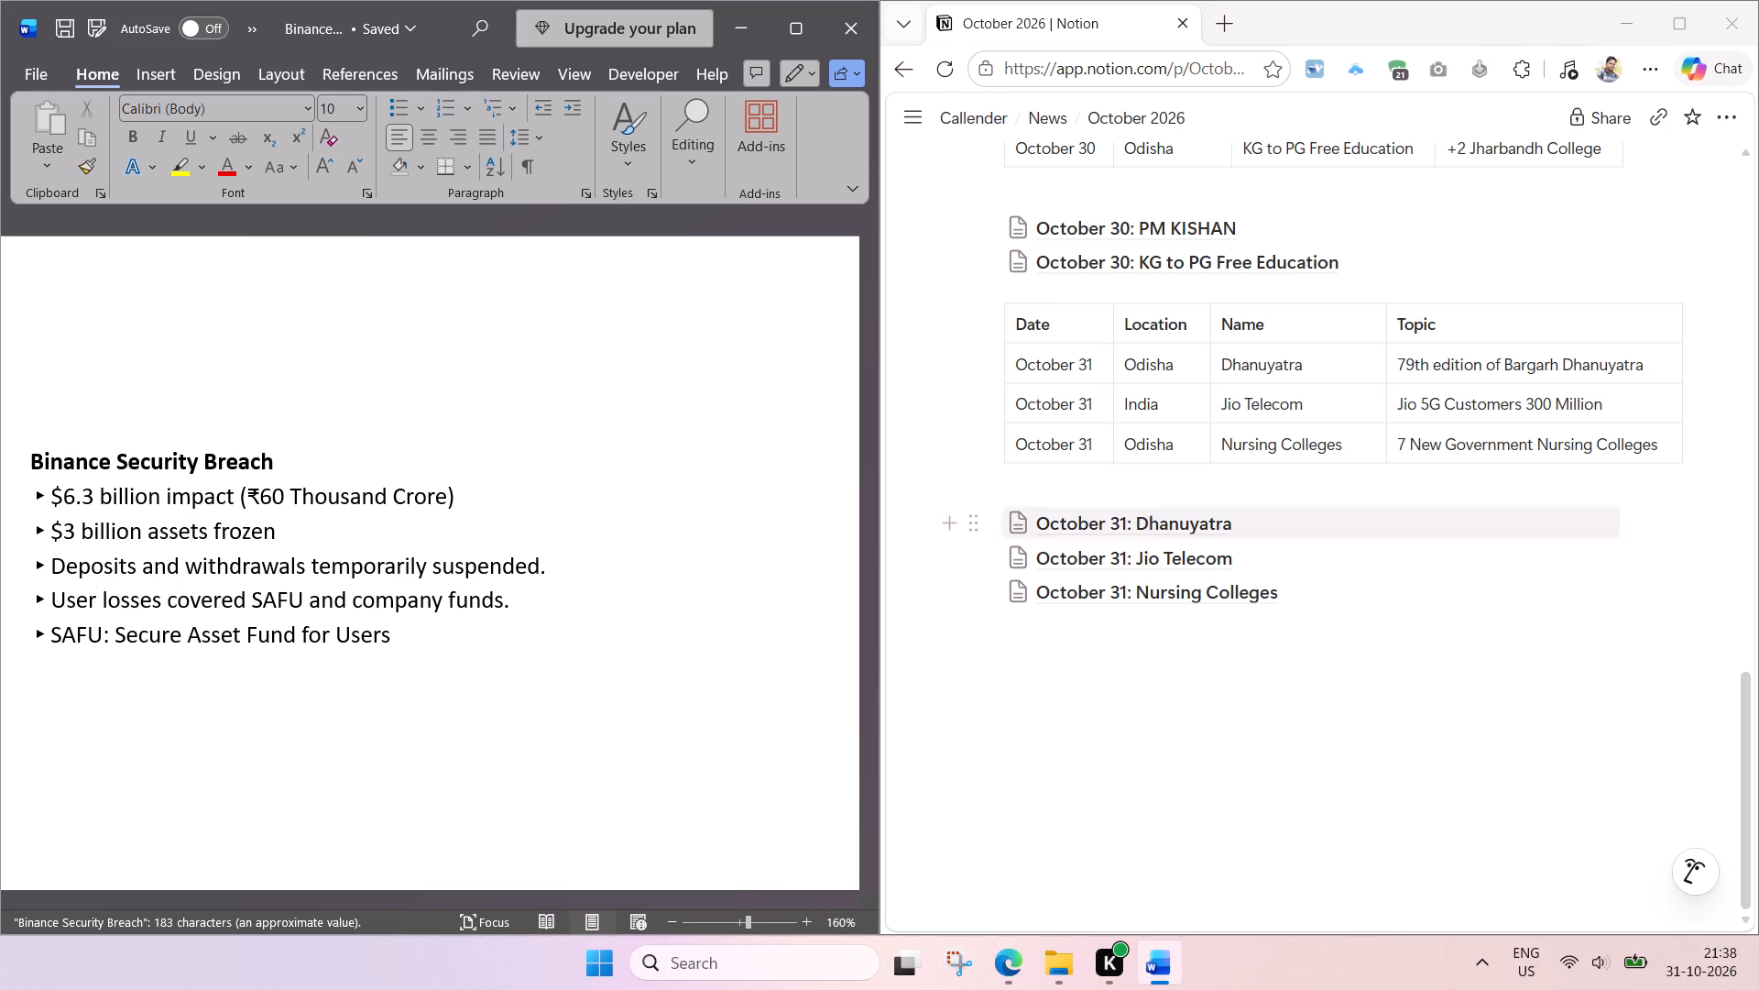
Add a row to the October 31 table, copy the date October 31 into it, and go to its Location cell.
{"action": "left_click", "coordinate": [1200, 479]}
{"action": "left_click", "coordinate": [1098, 437]}
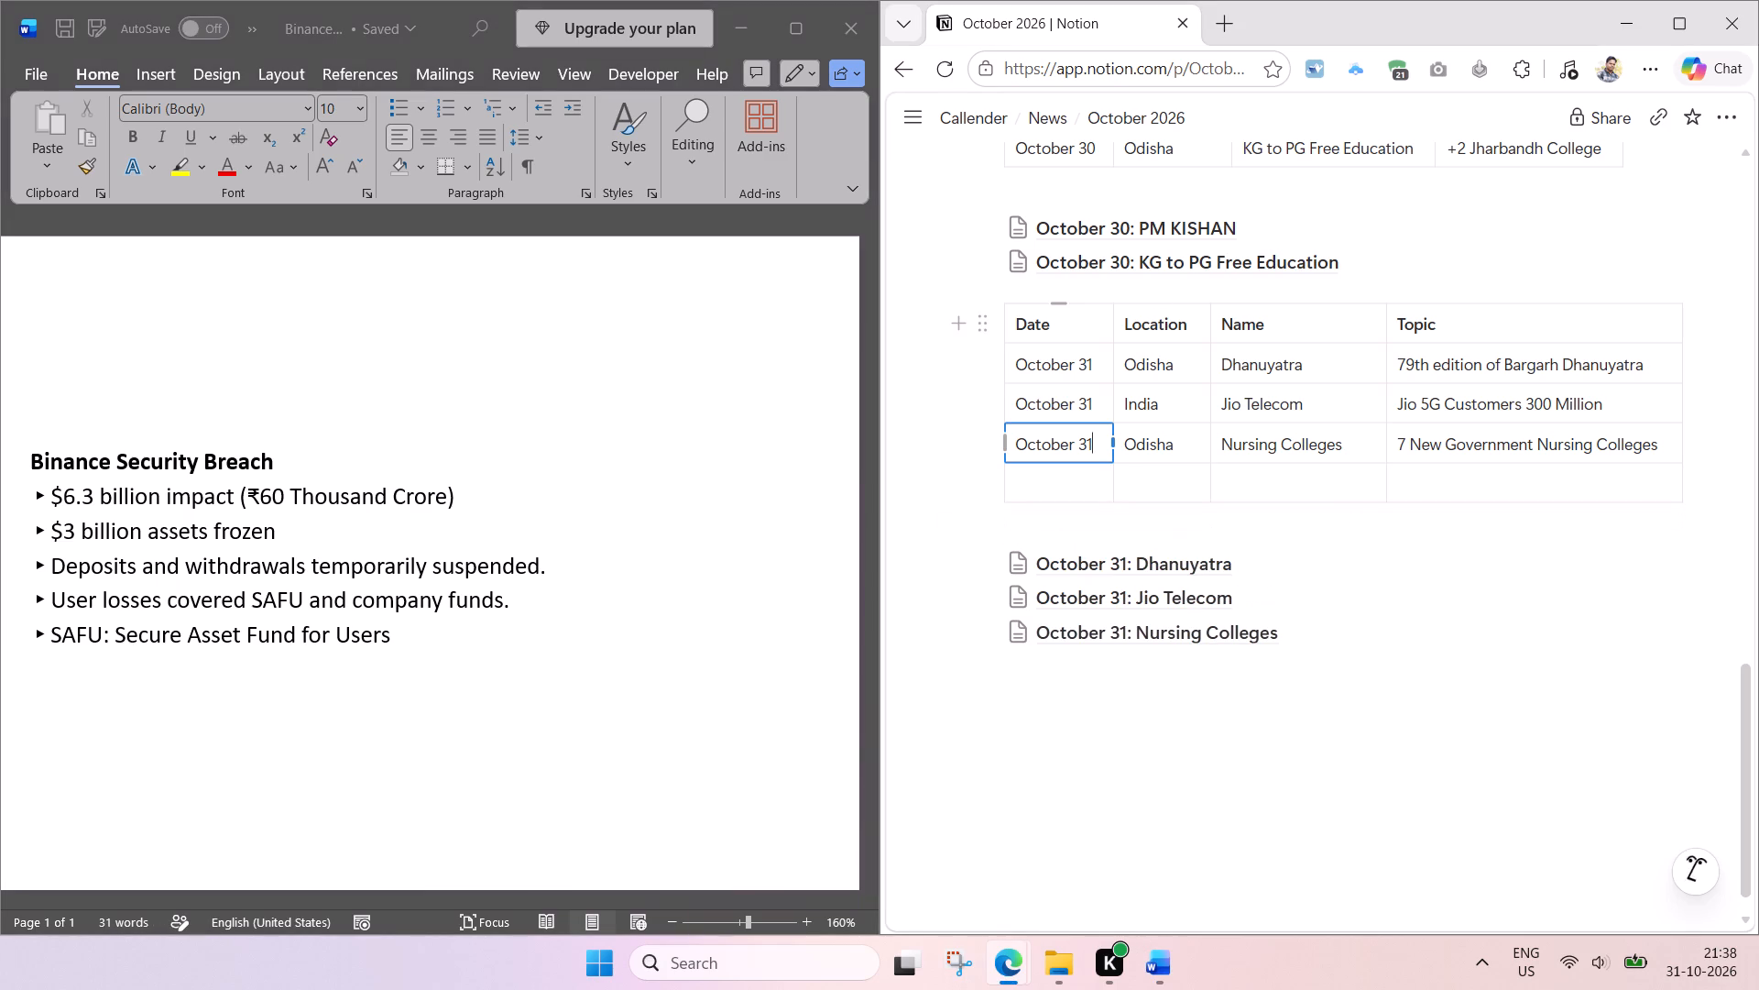
{"action": "key", "text": "ctrl+a"}
{"action": "key", "text": "ctrl+c"}
{"action": "left_click", "coordinate": [1065, 486]}
{"action": "key", "text": "ctrl+v"}
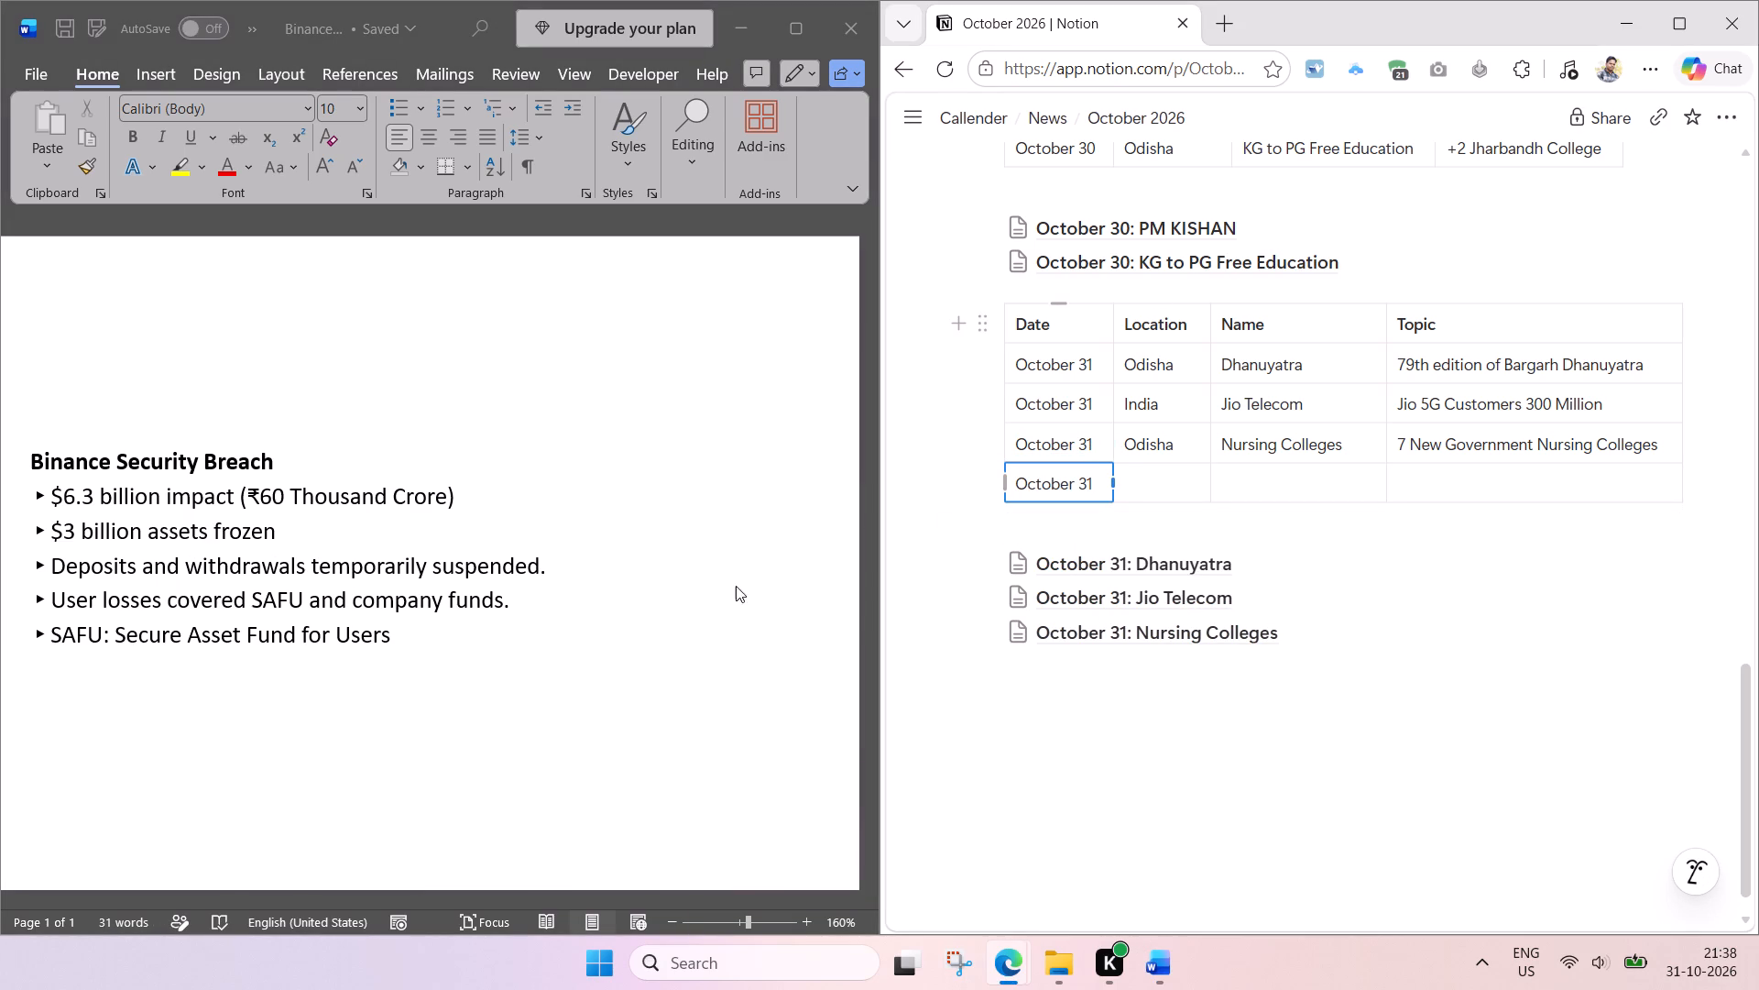
{"action": "left_click", "coordinate": [1167, 481]}
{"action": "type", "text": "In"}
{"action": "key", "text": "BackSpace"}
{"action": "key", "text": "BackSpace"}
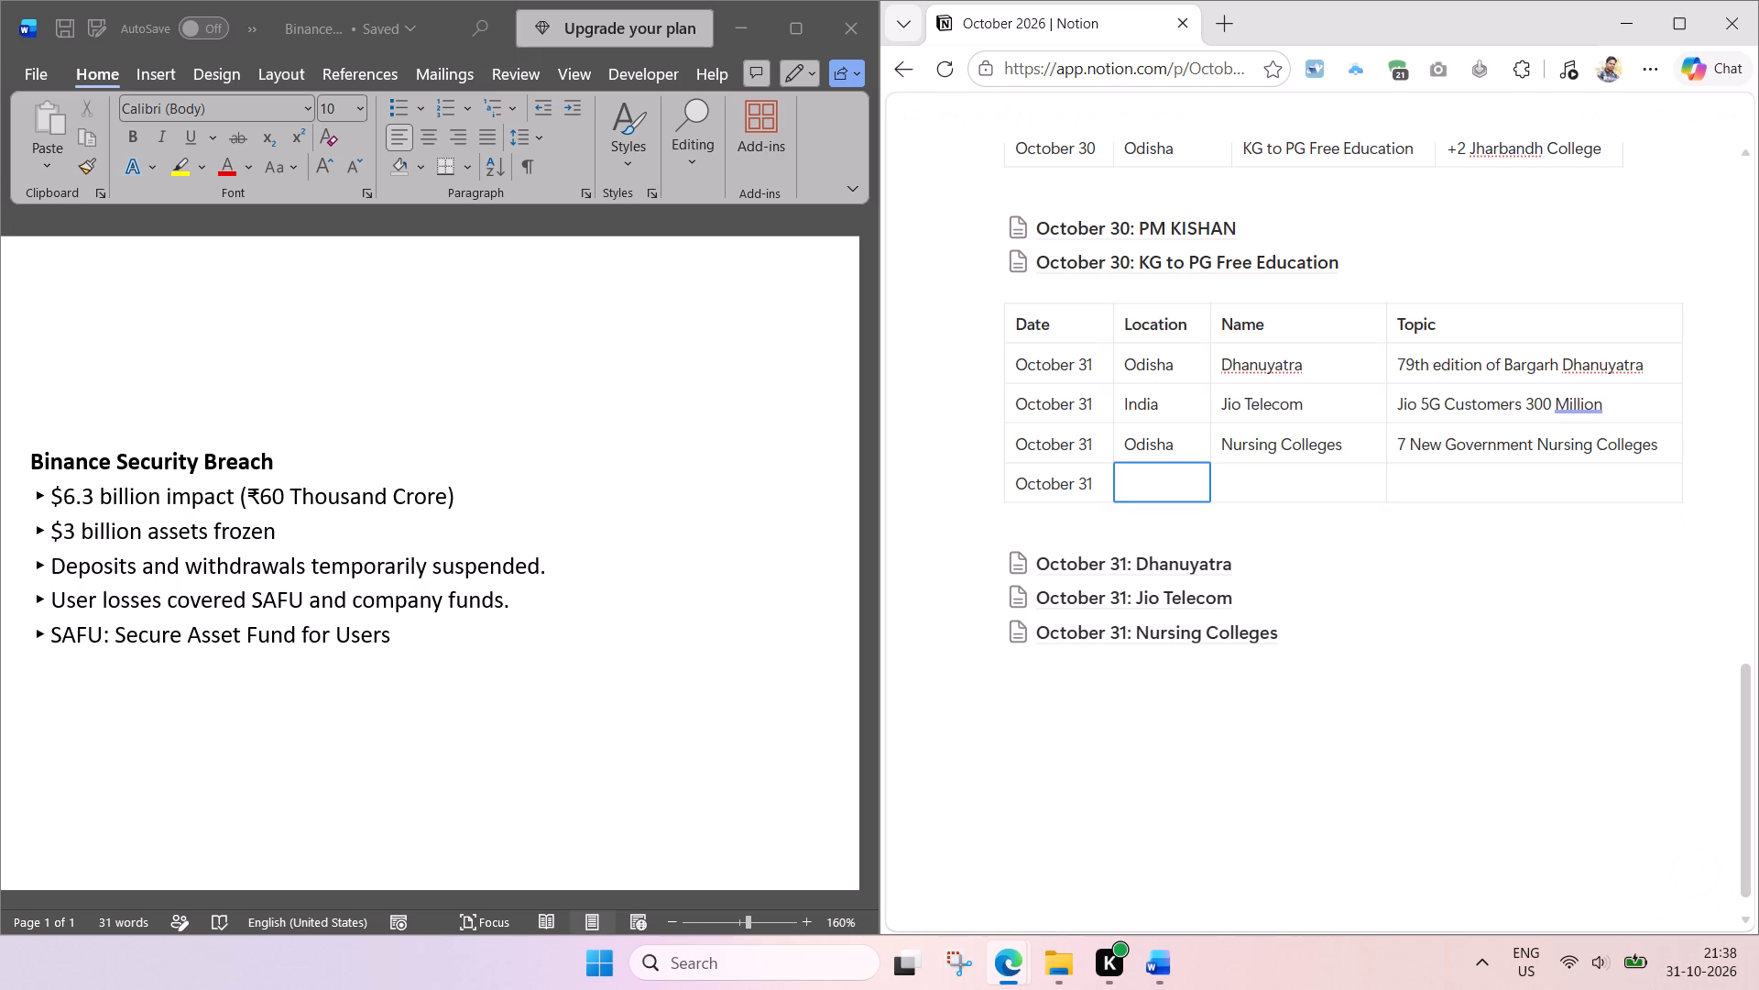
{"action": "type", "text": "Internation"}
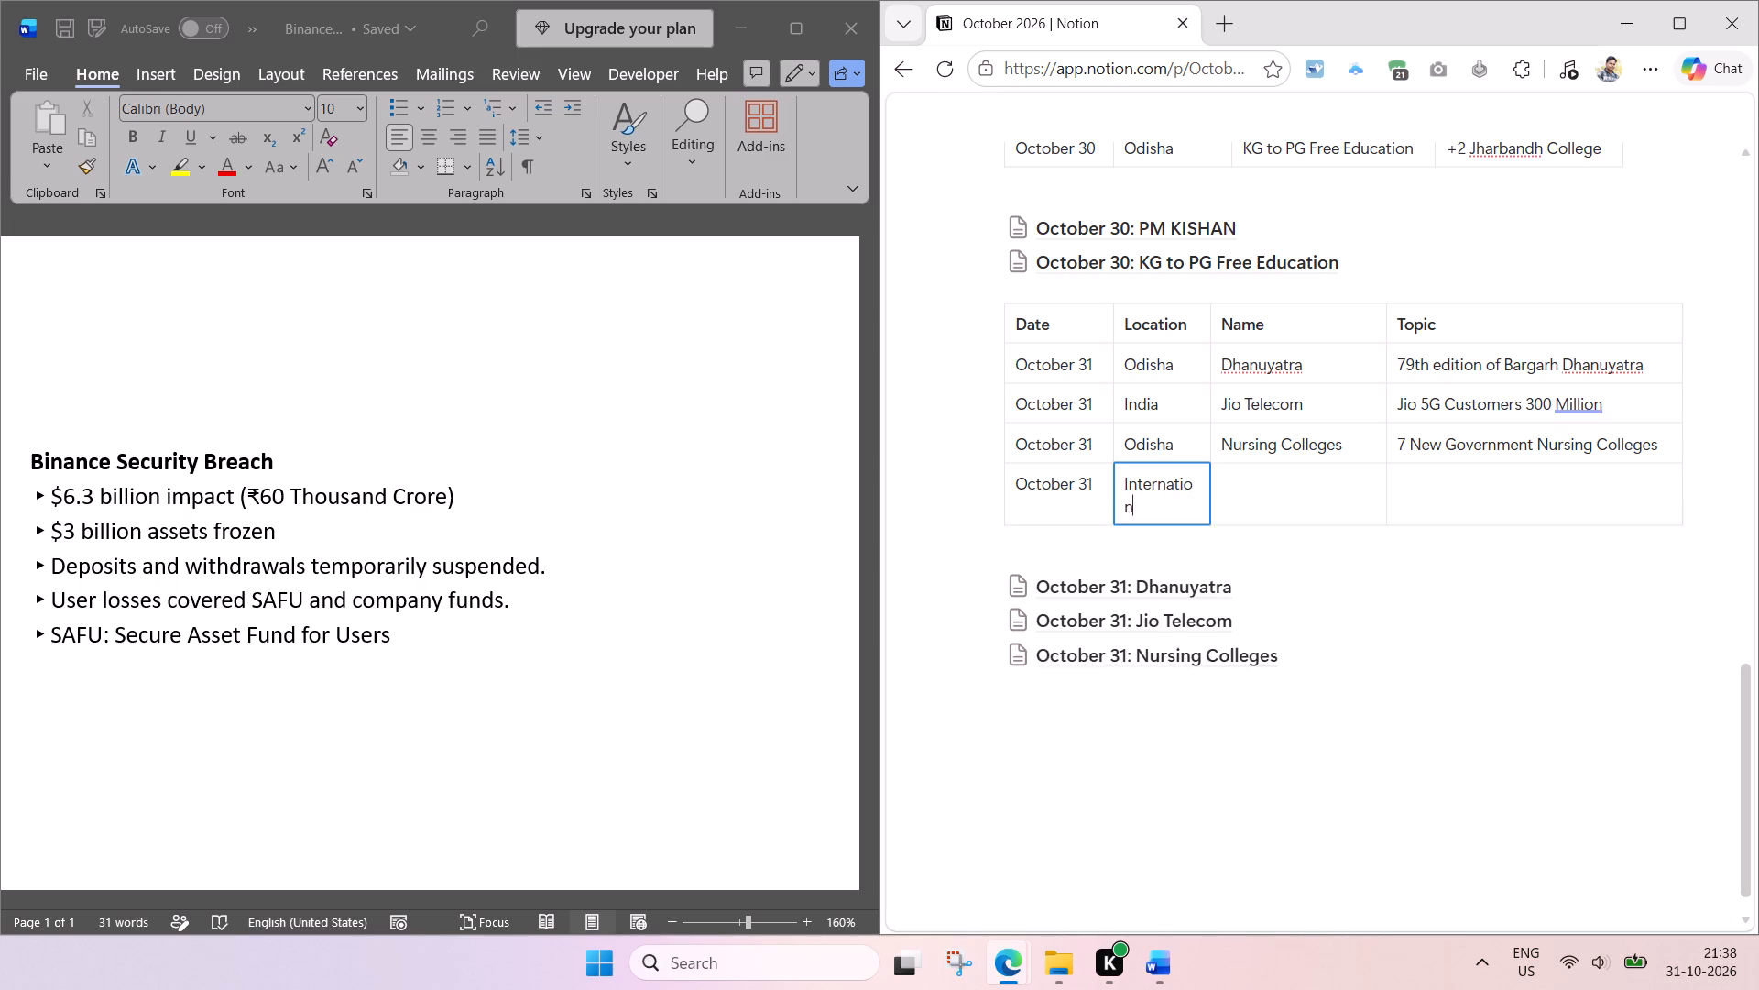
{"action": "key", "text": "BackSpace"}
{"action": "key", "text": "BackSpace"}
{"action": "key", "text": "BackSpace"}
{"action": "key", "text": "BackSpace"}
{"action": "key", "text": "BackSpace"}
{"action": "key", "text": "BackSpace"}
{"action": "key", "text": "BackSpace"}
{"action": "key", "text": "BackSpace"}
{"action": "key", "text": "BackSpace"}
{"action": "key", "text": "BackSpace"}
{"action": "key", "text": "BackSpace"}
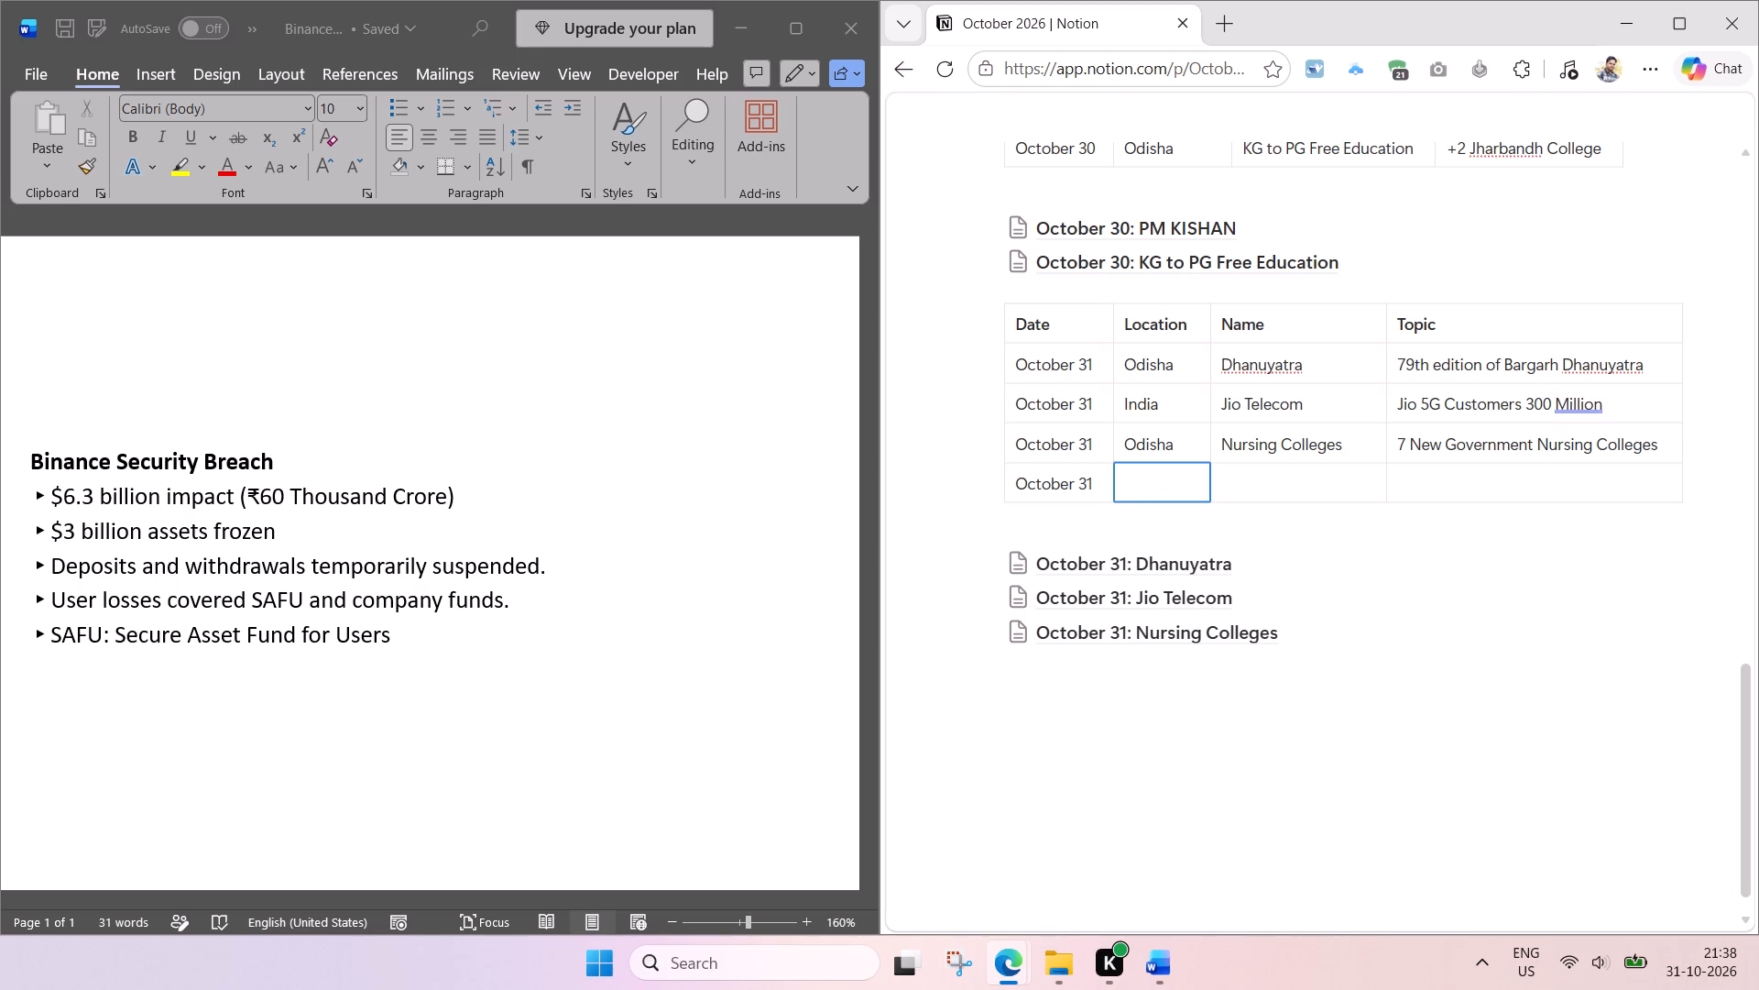
Enter World as the new row's location and move on to its Name cell.
{"action": "type", "text": "World"}
{"action": "key", "text": "Tab"}
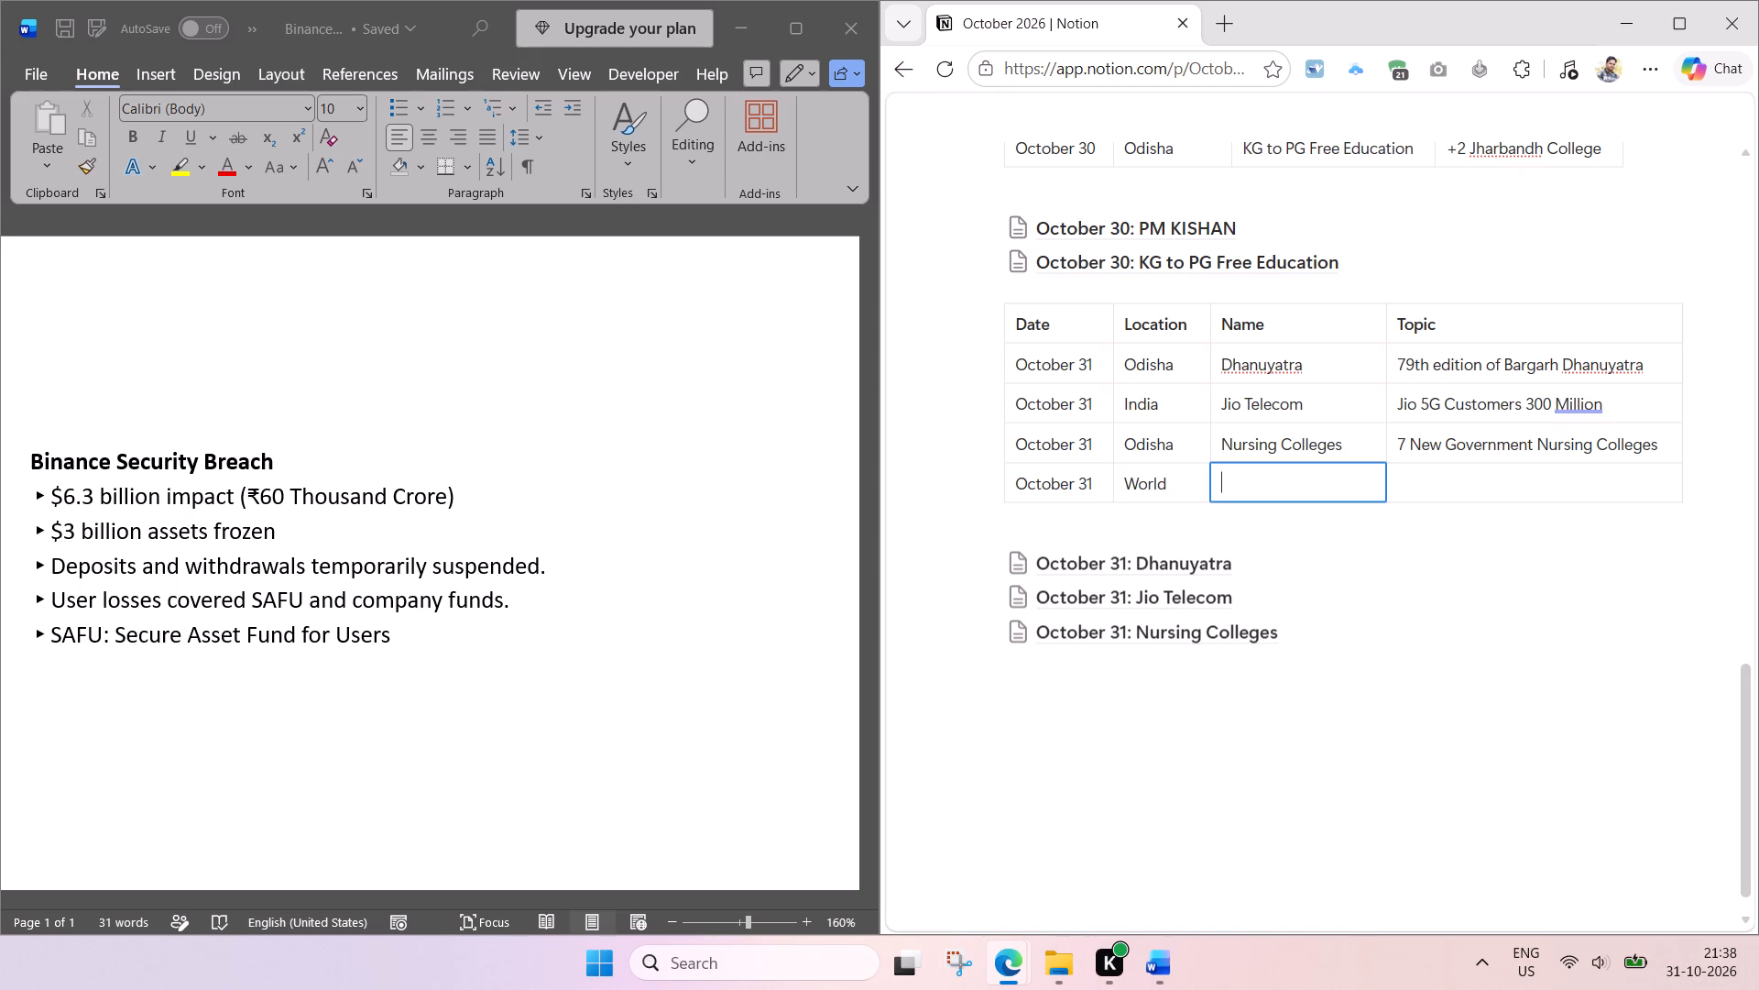
Copy the heading "Binance Security Breach" from Word into the new row's Name cell and widen the Name column to fit it.
{"action": "left_click", "coordinate": [270, 456]}
{"action": "left_click", "coordinate": [277, 458]}
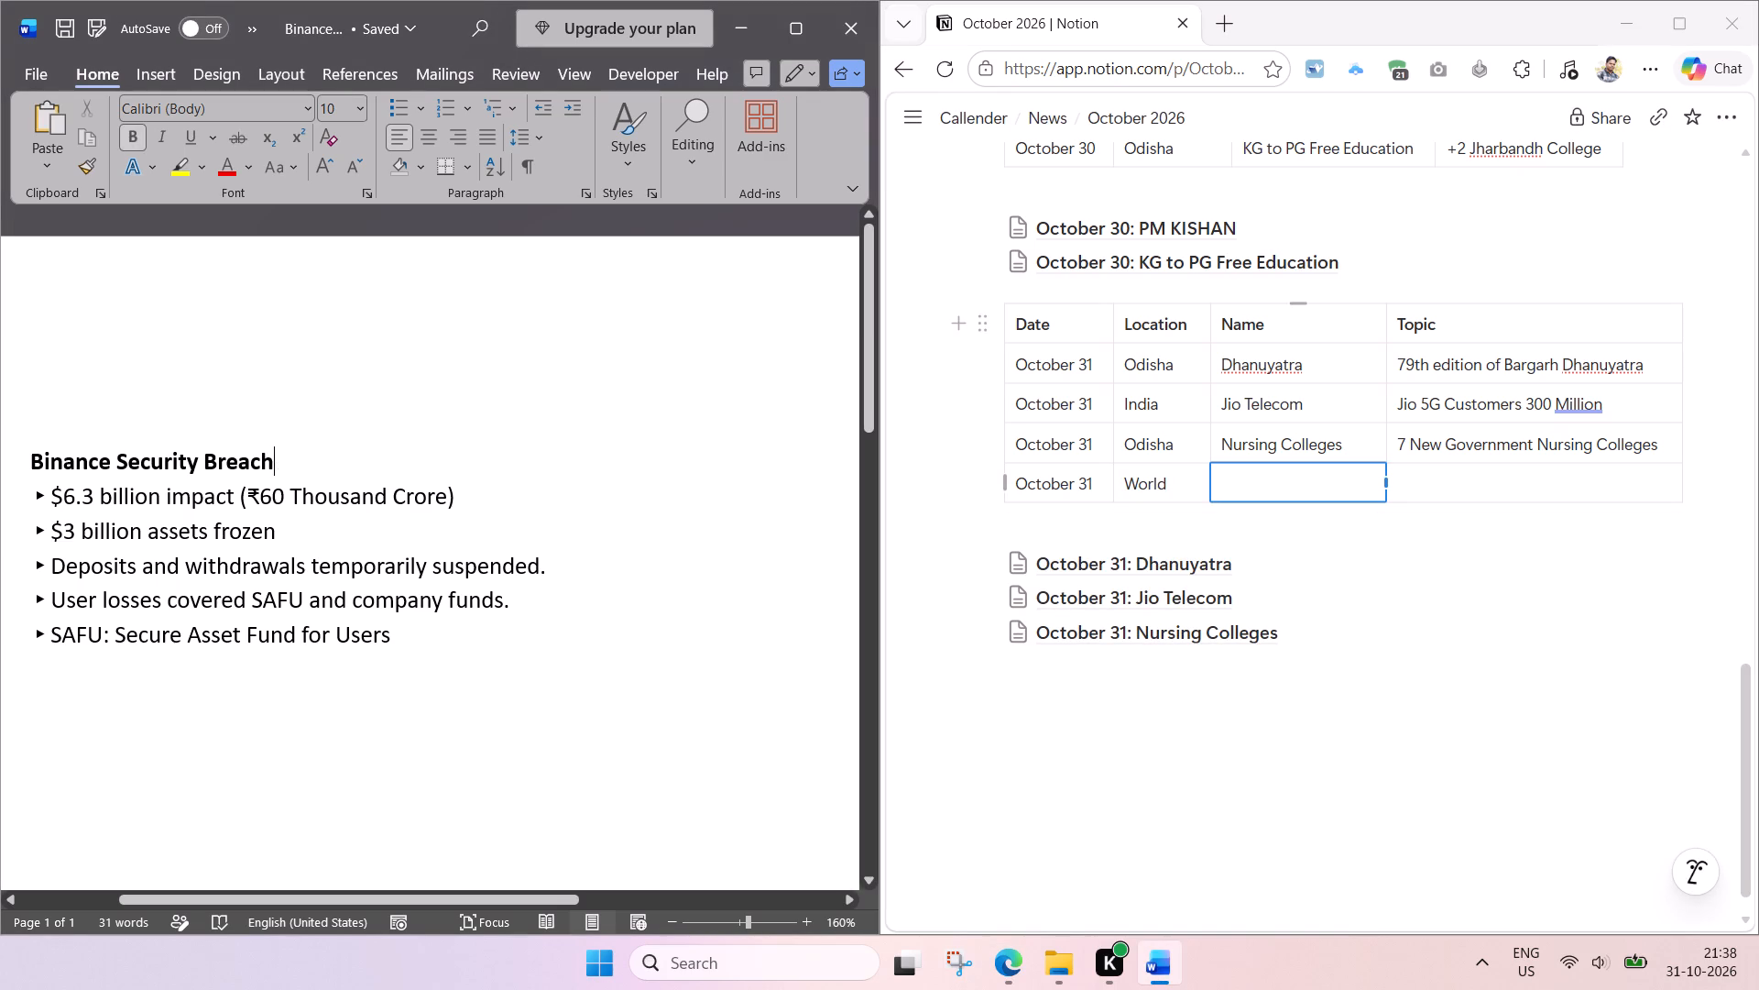
{"action": "key", "text": "ctrl+a"}
{"action": "left_click", "coordinate": [277, 458]}
{"action": "left_click_drag", "start_coordinate": [282, 458], "coordinate": [24, 461]}
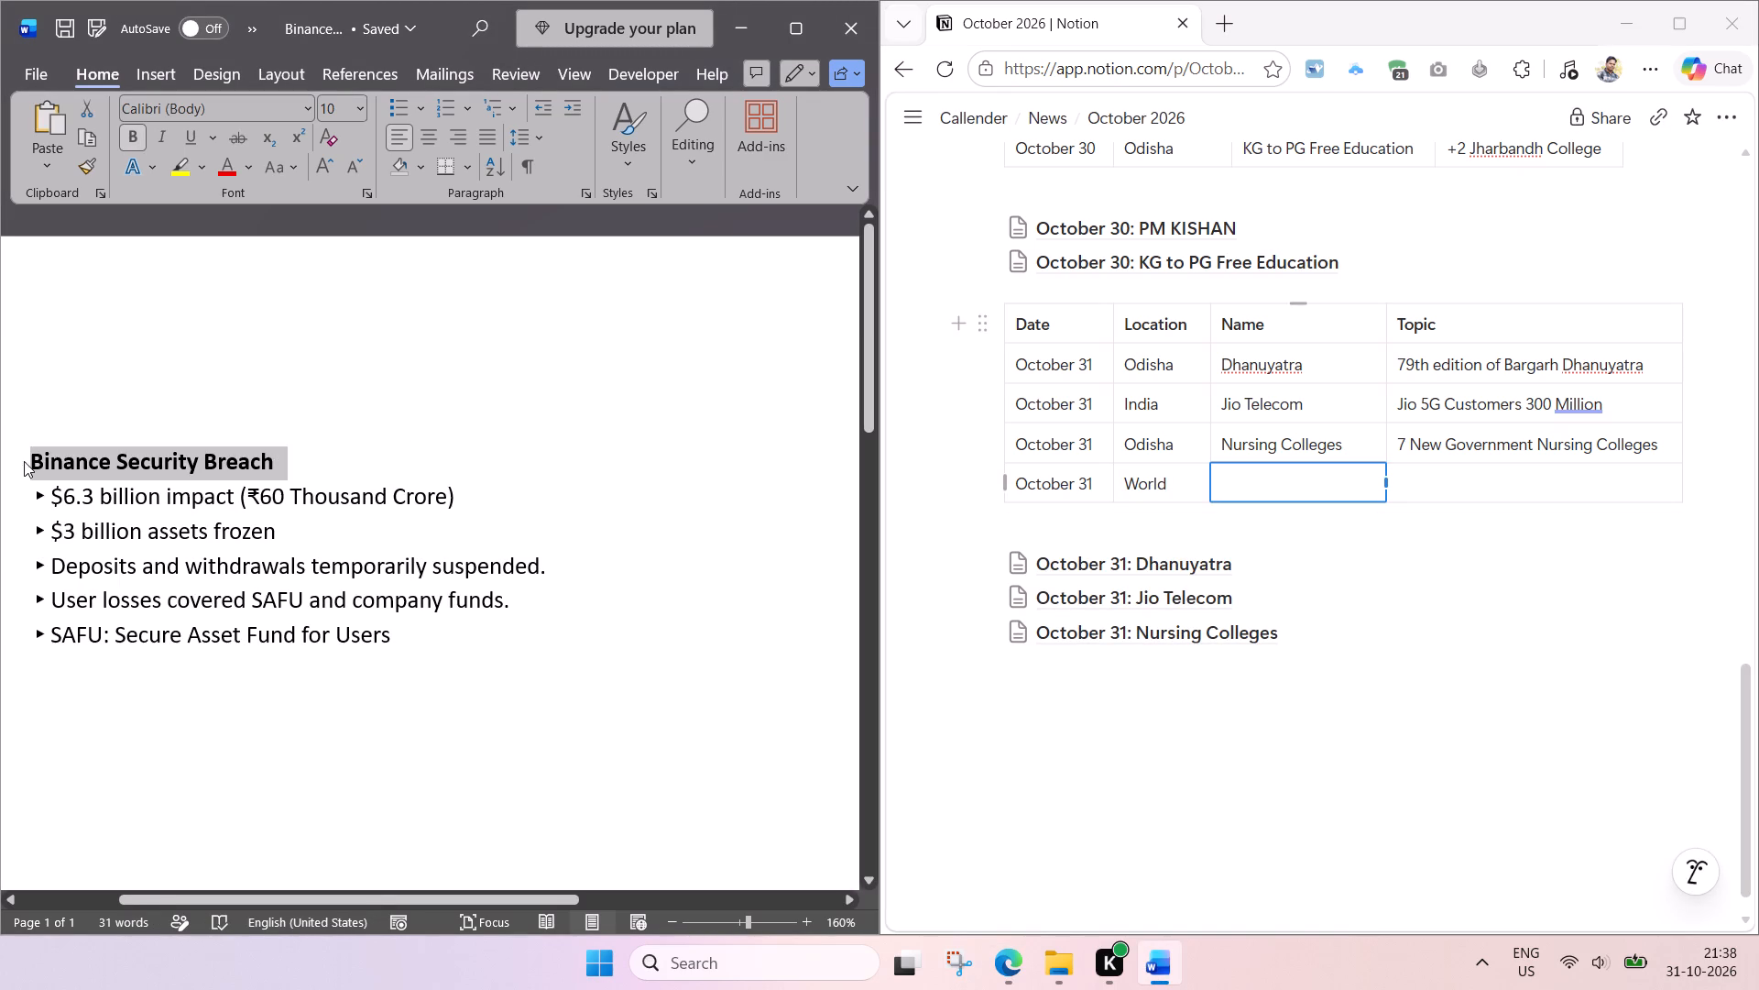
{"action": "key", "text": "ctrl+c"}
{"action": "left_click", "coordinate": [1321, 479]}
{"action": "key", "text": "ctrl+v"}
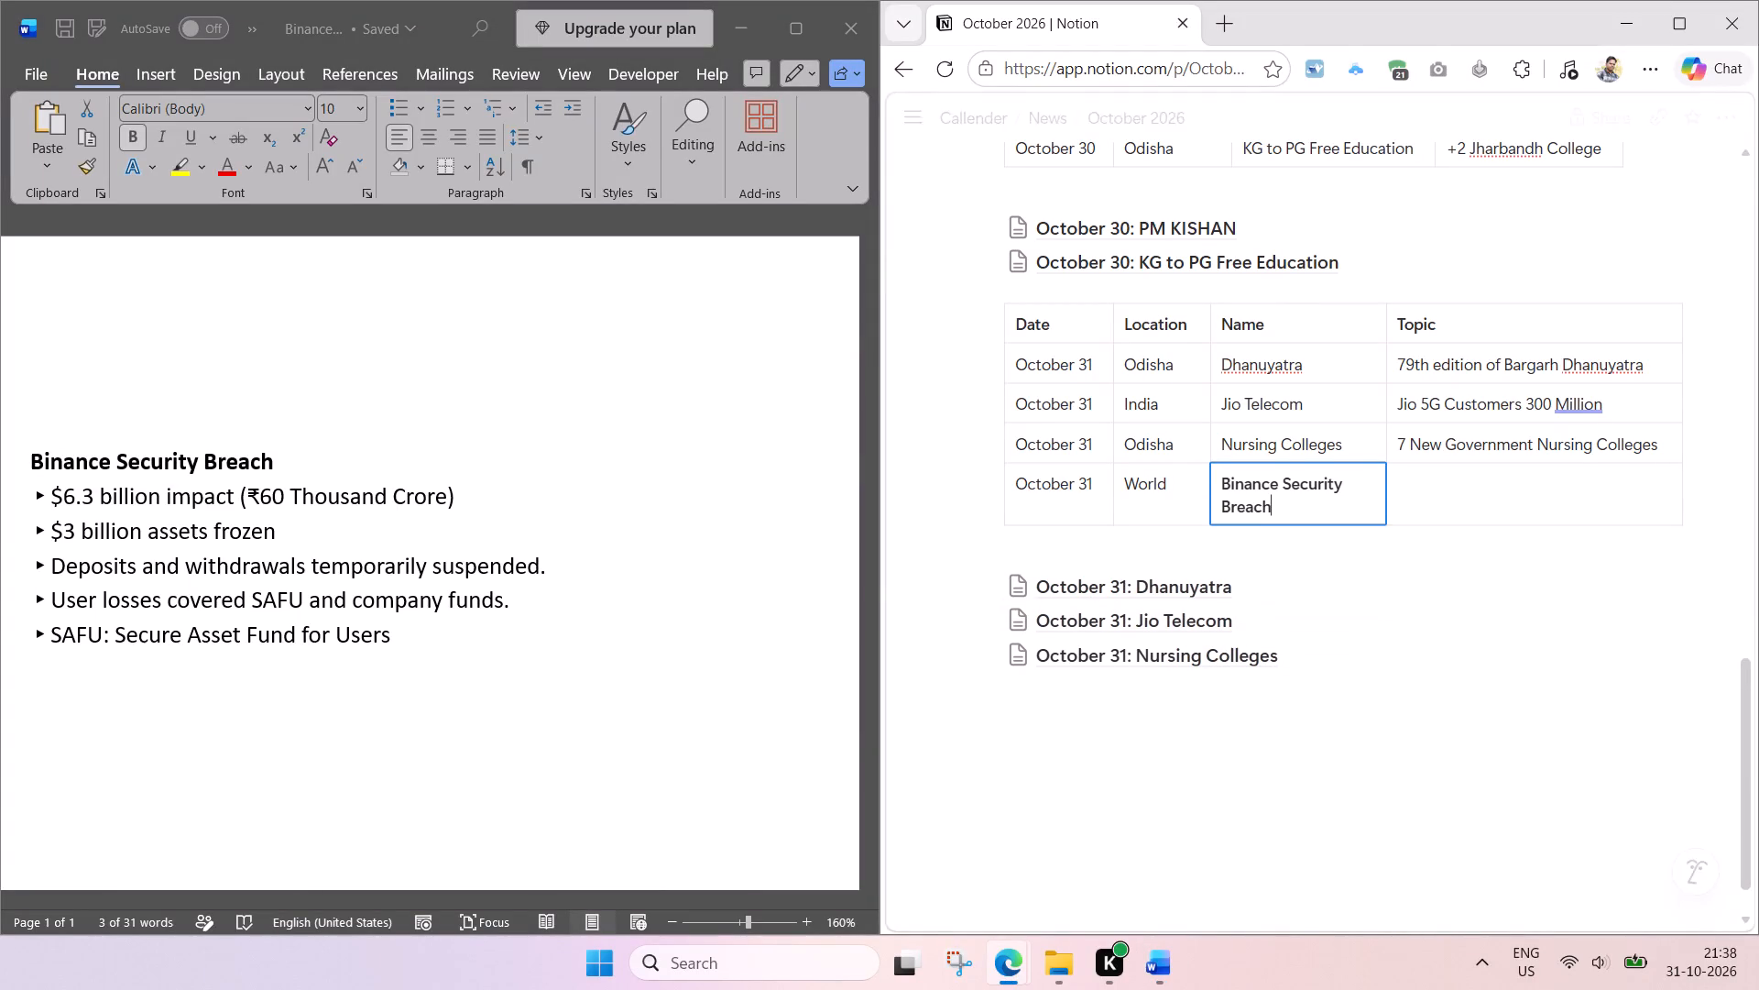
{"action": "left_click_drag", "start_coordinate": [1387, 316], "coordinate": [1415, 310]}
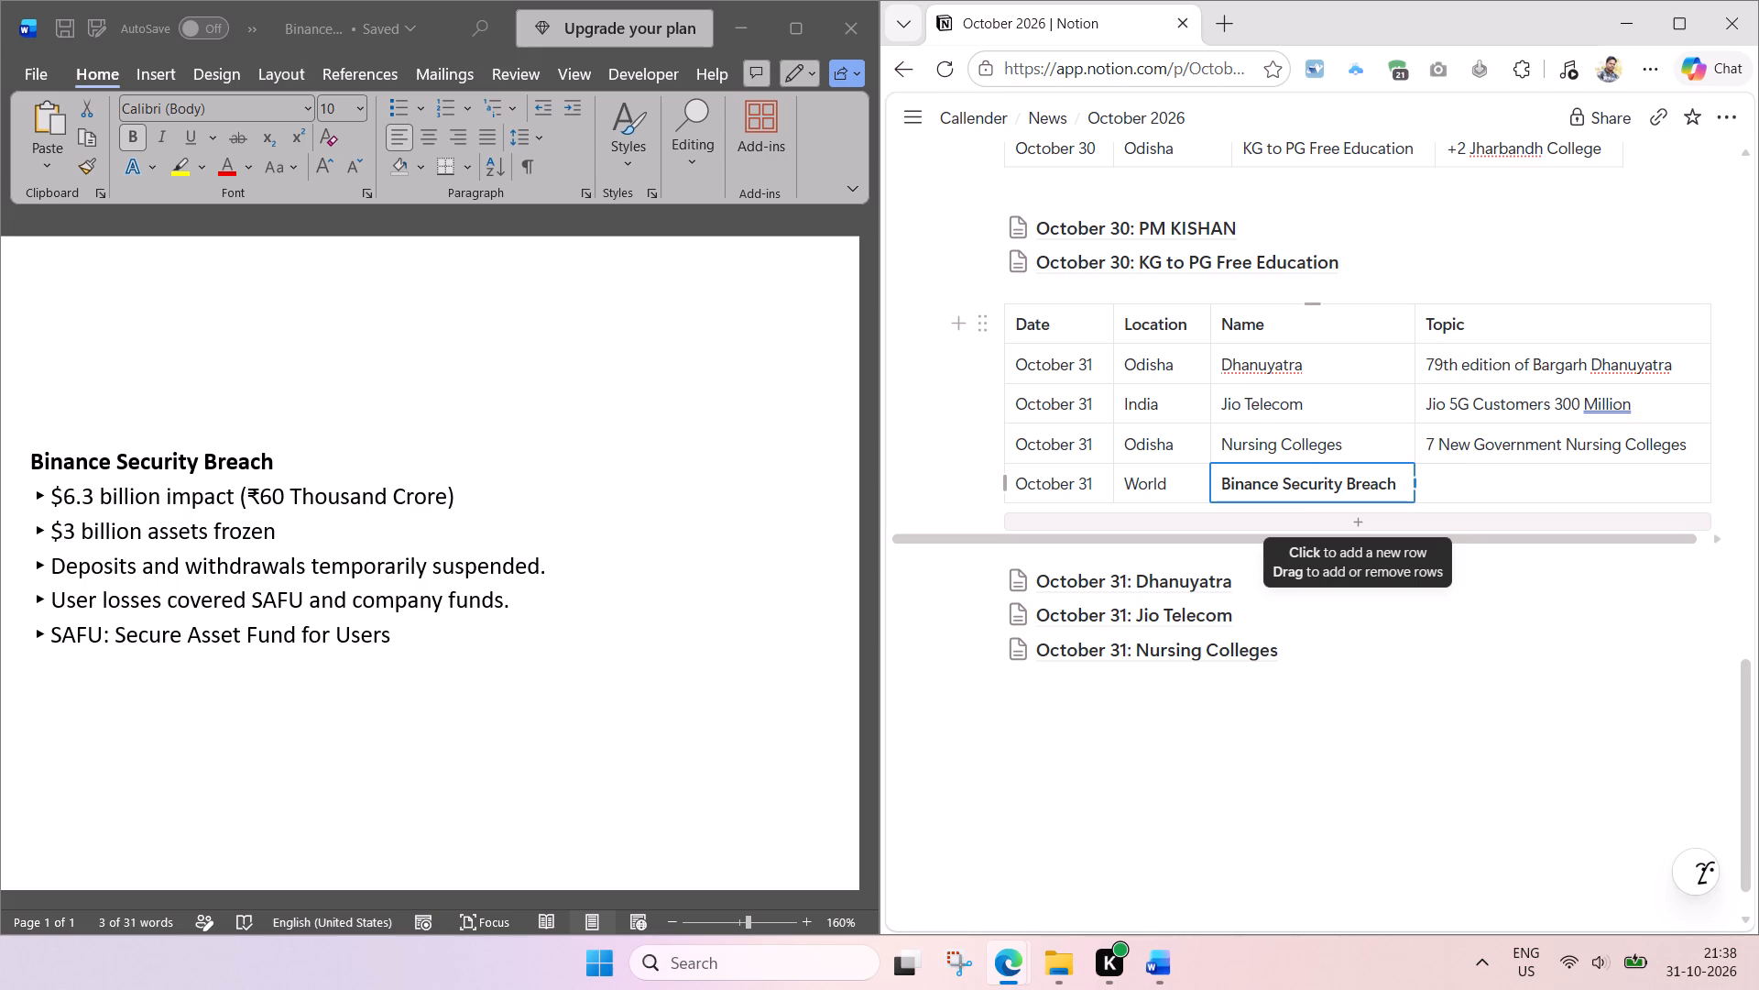
Copy "Binance Security Breach" from the new row's Name cell into its Topic cell.
{"action": "left_click", "coordinate": [1376, 492]}
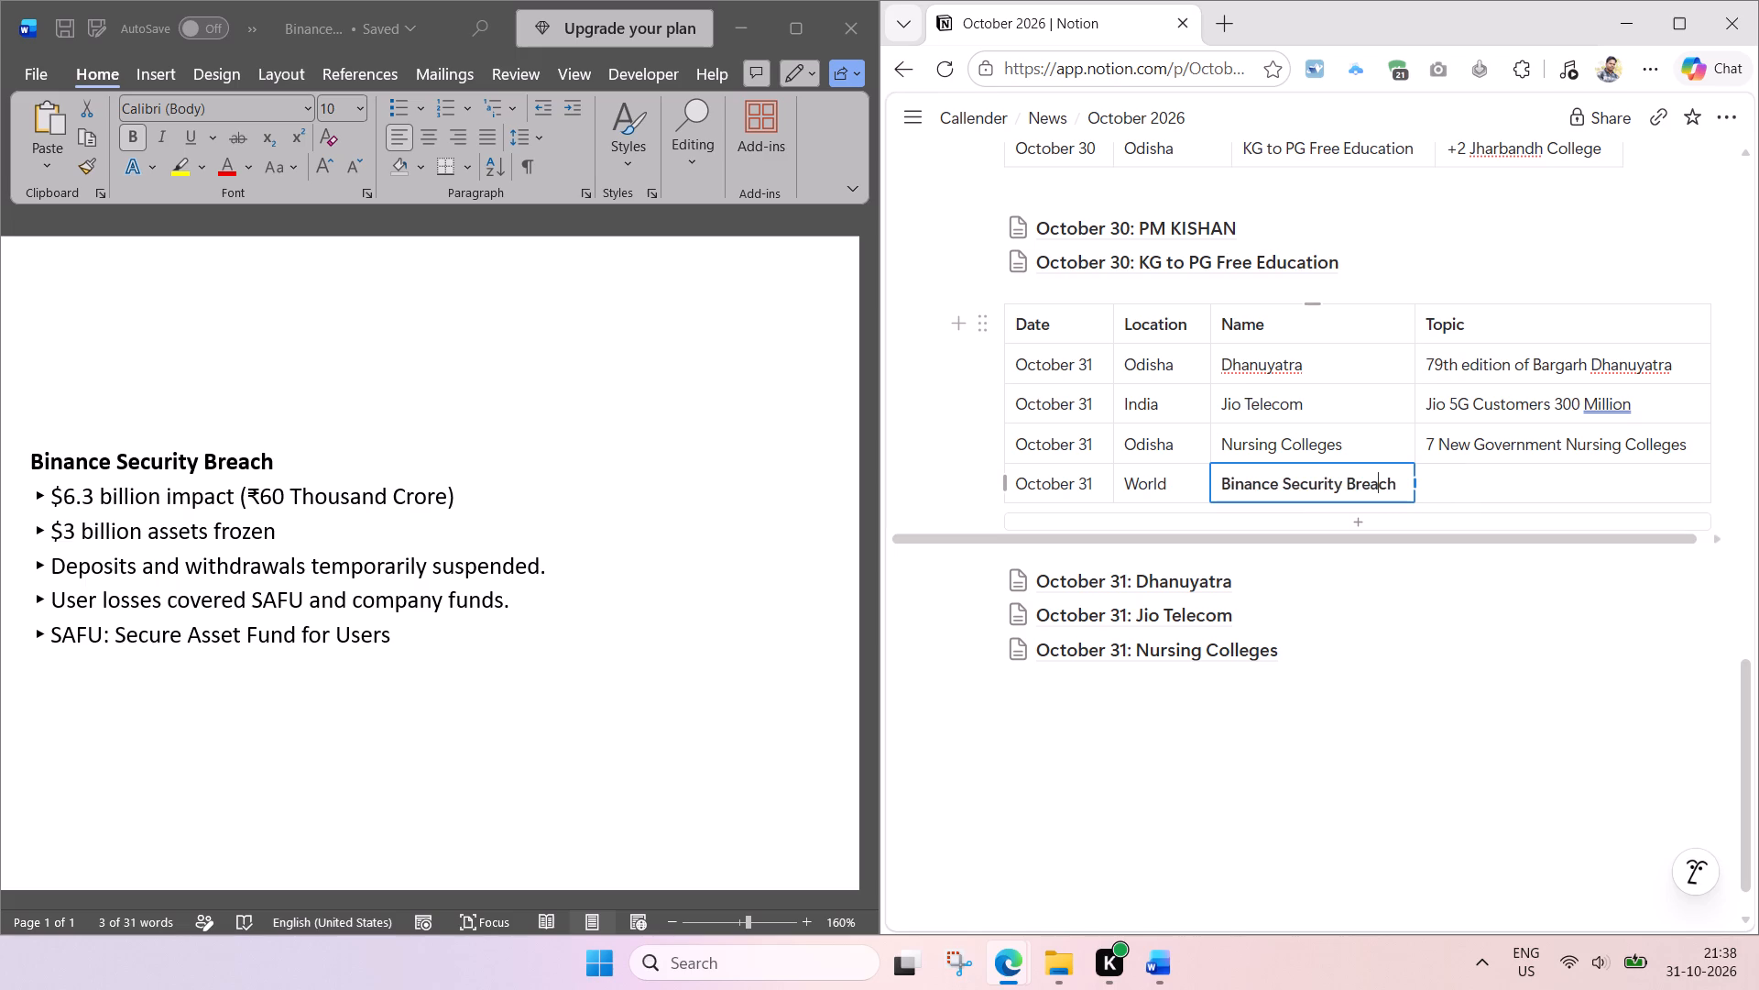
{"action": "left_click", "coordinate": [1372, 482]}
{"action": "key", "text": "ctrl+a"}
{"action": "key", "text": "ctrl+c"}
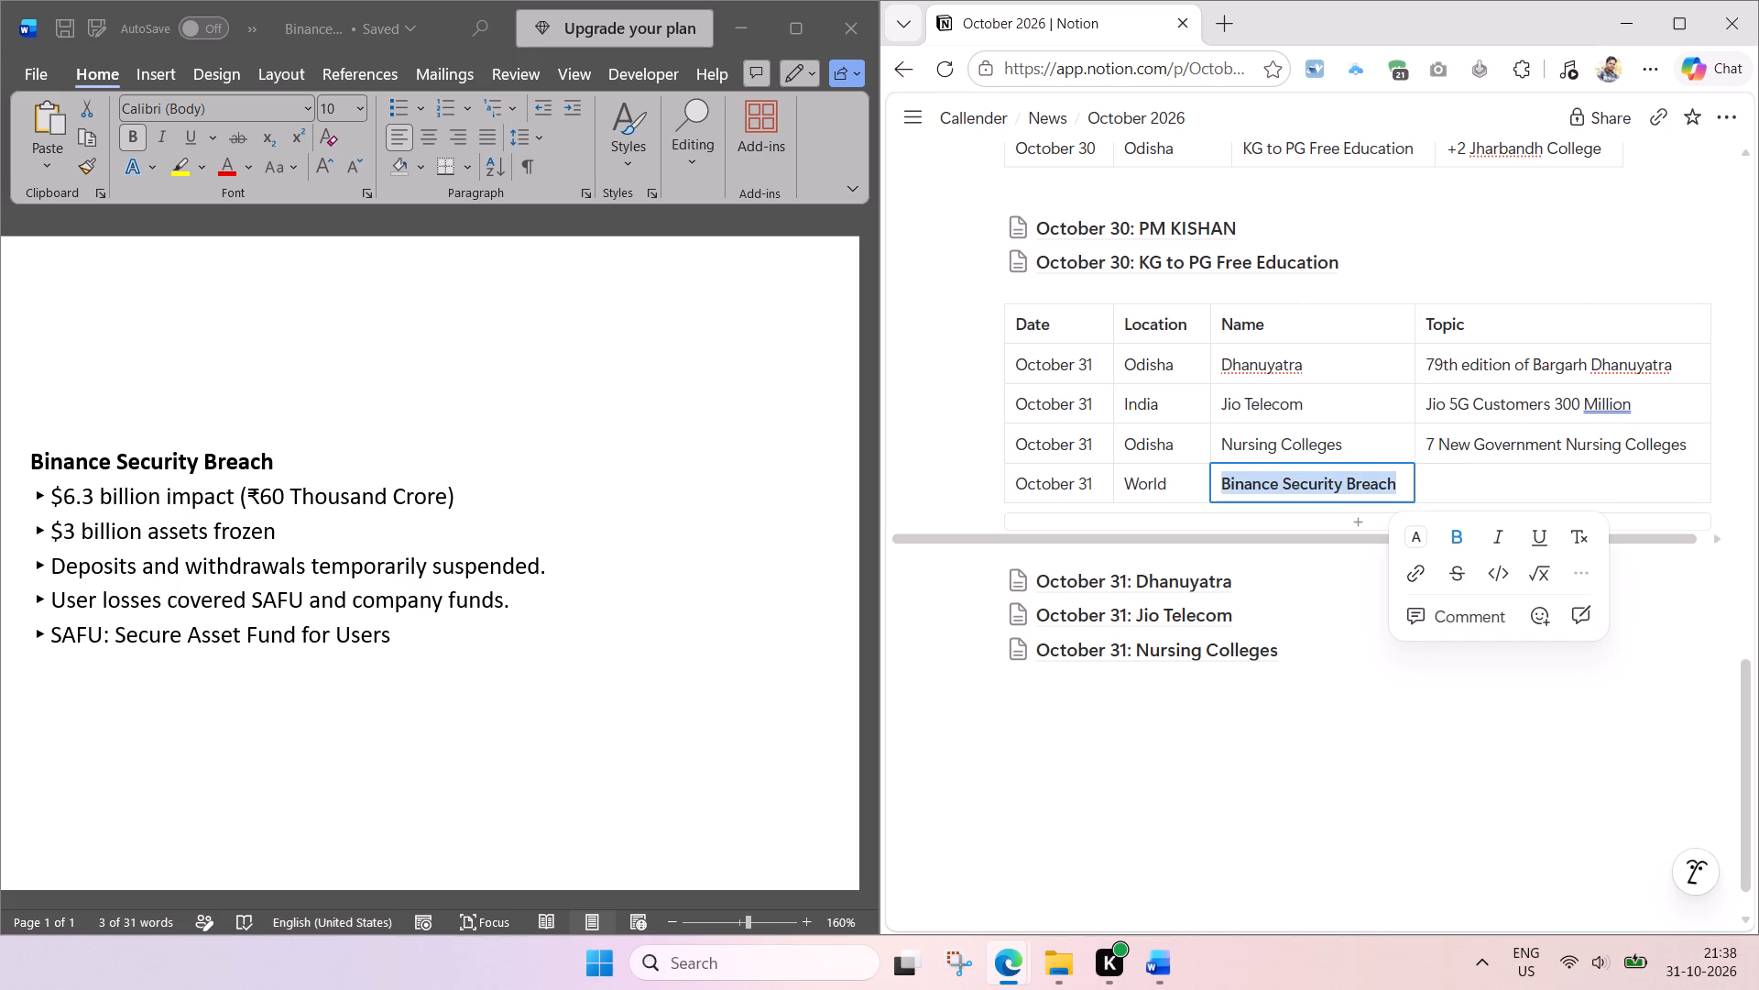
{"action": "left_click", "coordinate": [1528, 481]}
{"action": "key", "text": "ctrl+v"}
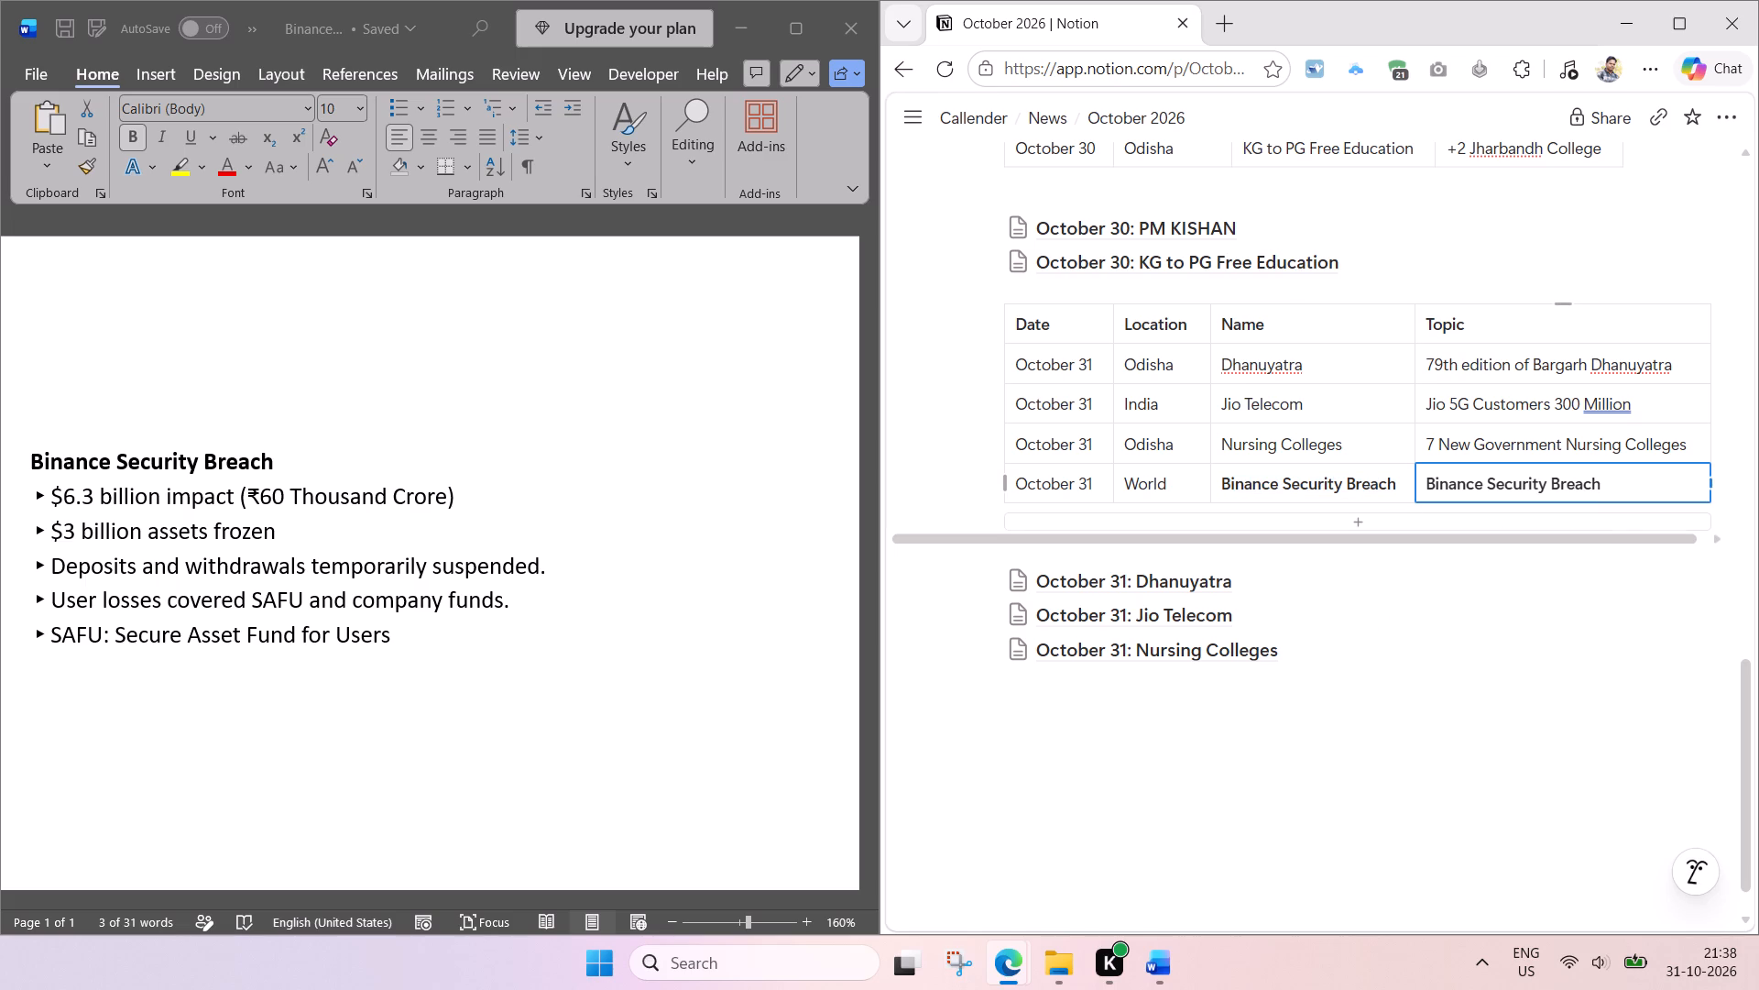
Shorten the new row's name to Binance and narrow the Name column to fit its entries.
{"action": "left_click_drag", "start_coordinate": [1408, 485], "coordinate": [1286, 491]}
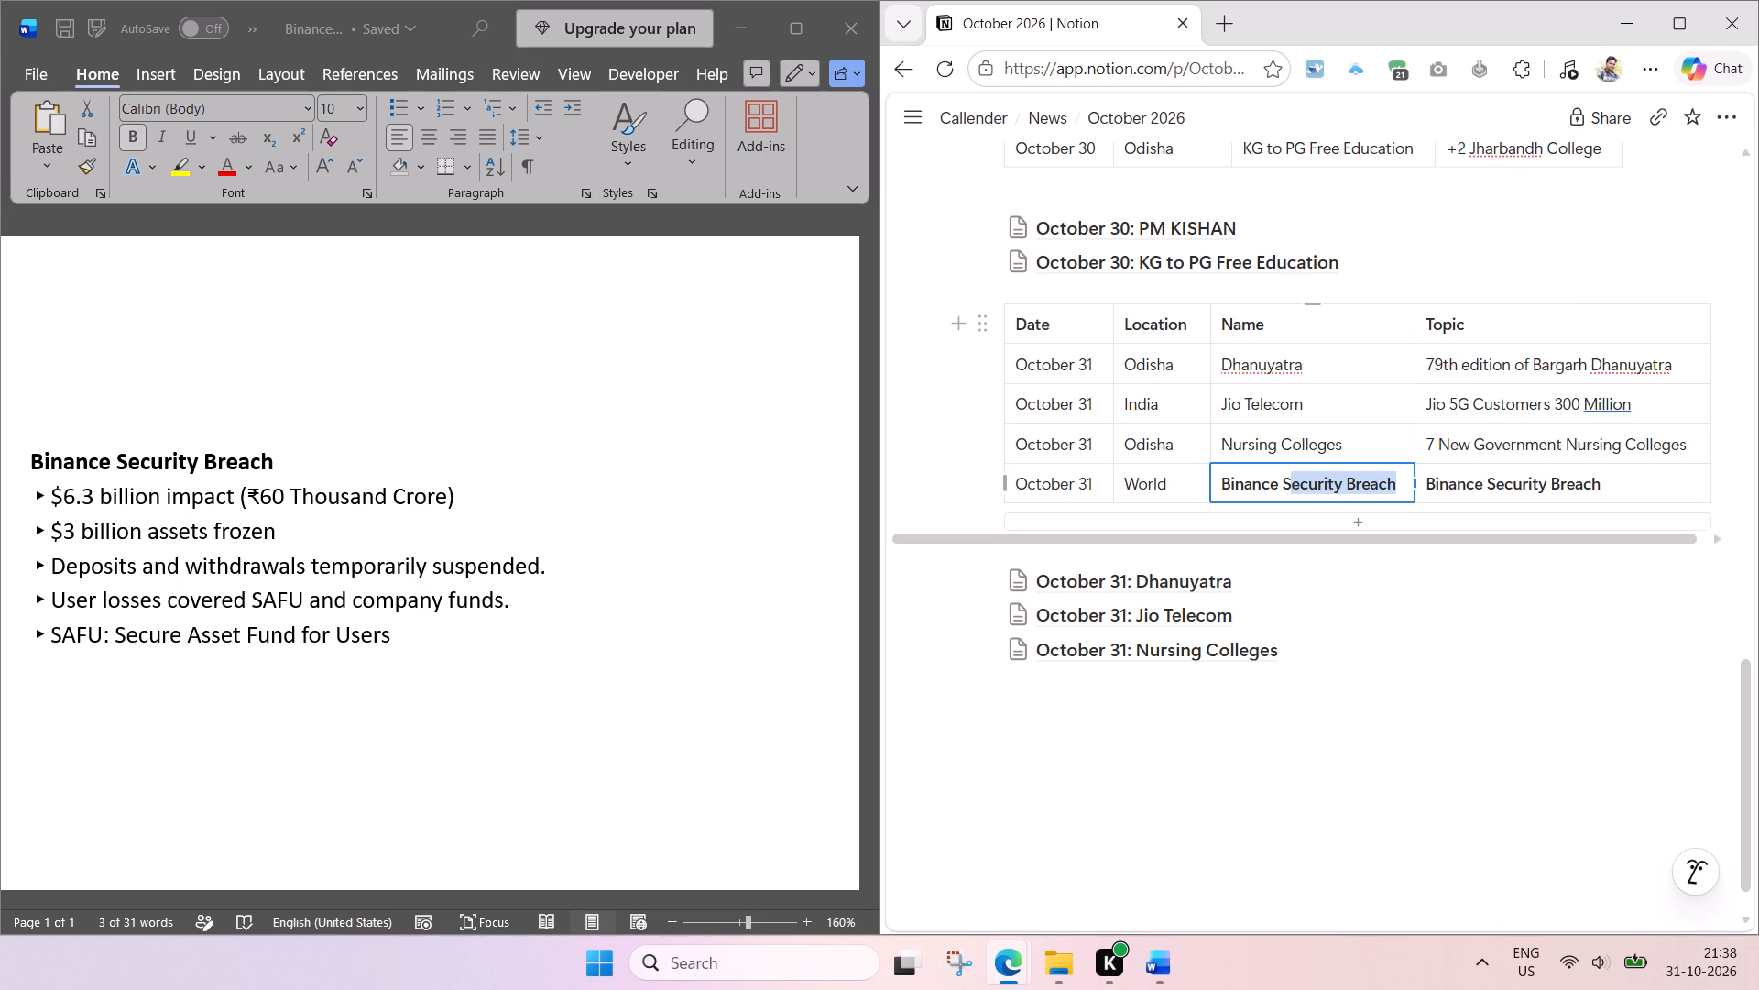
{"action": "left_click_drag", "start_coordinate": [1286, 491], "coordinate": [1285, 492]}
{"action": "key", "text": "BackSpace"}
{"action": "left_click_drag", "start_coordinate": [1416, 318], "coordinate": [1409, 318]}
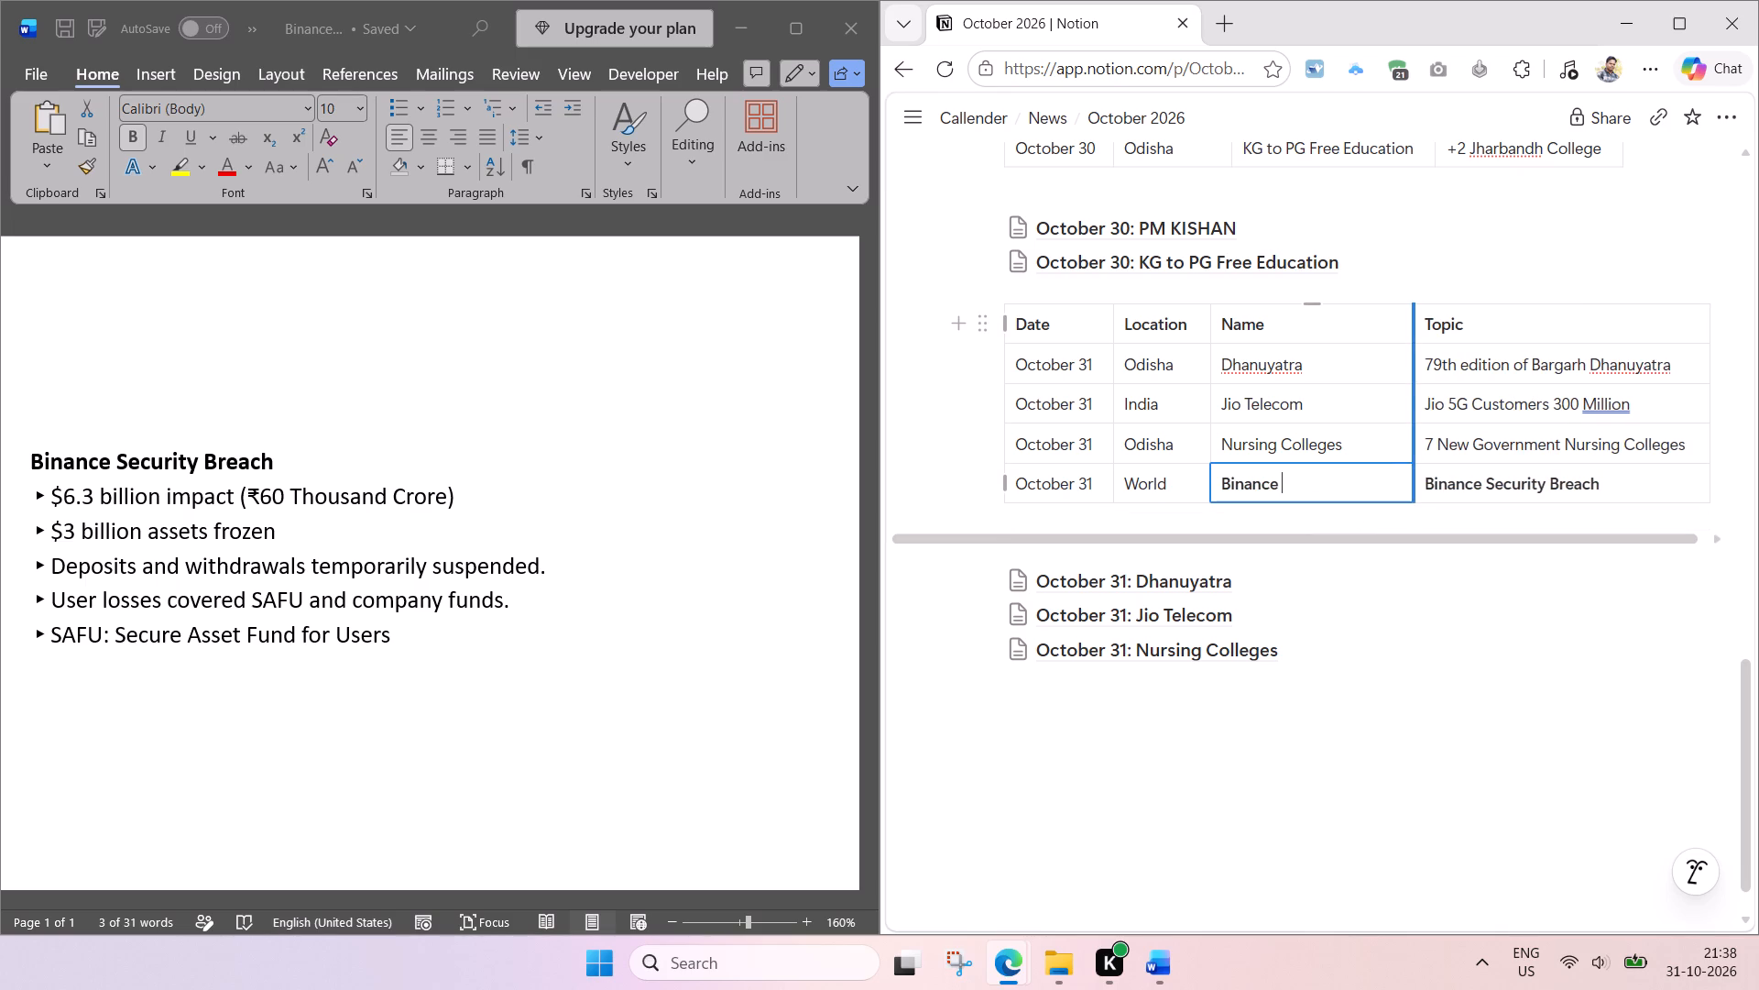
{"action": "left_click_drag", "start_coordinate": [1409, 318], "coordinate": [1364, 324]}
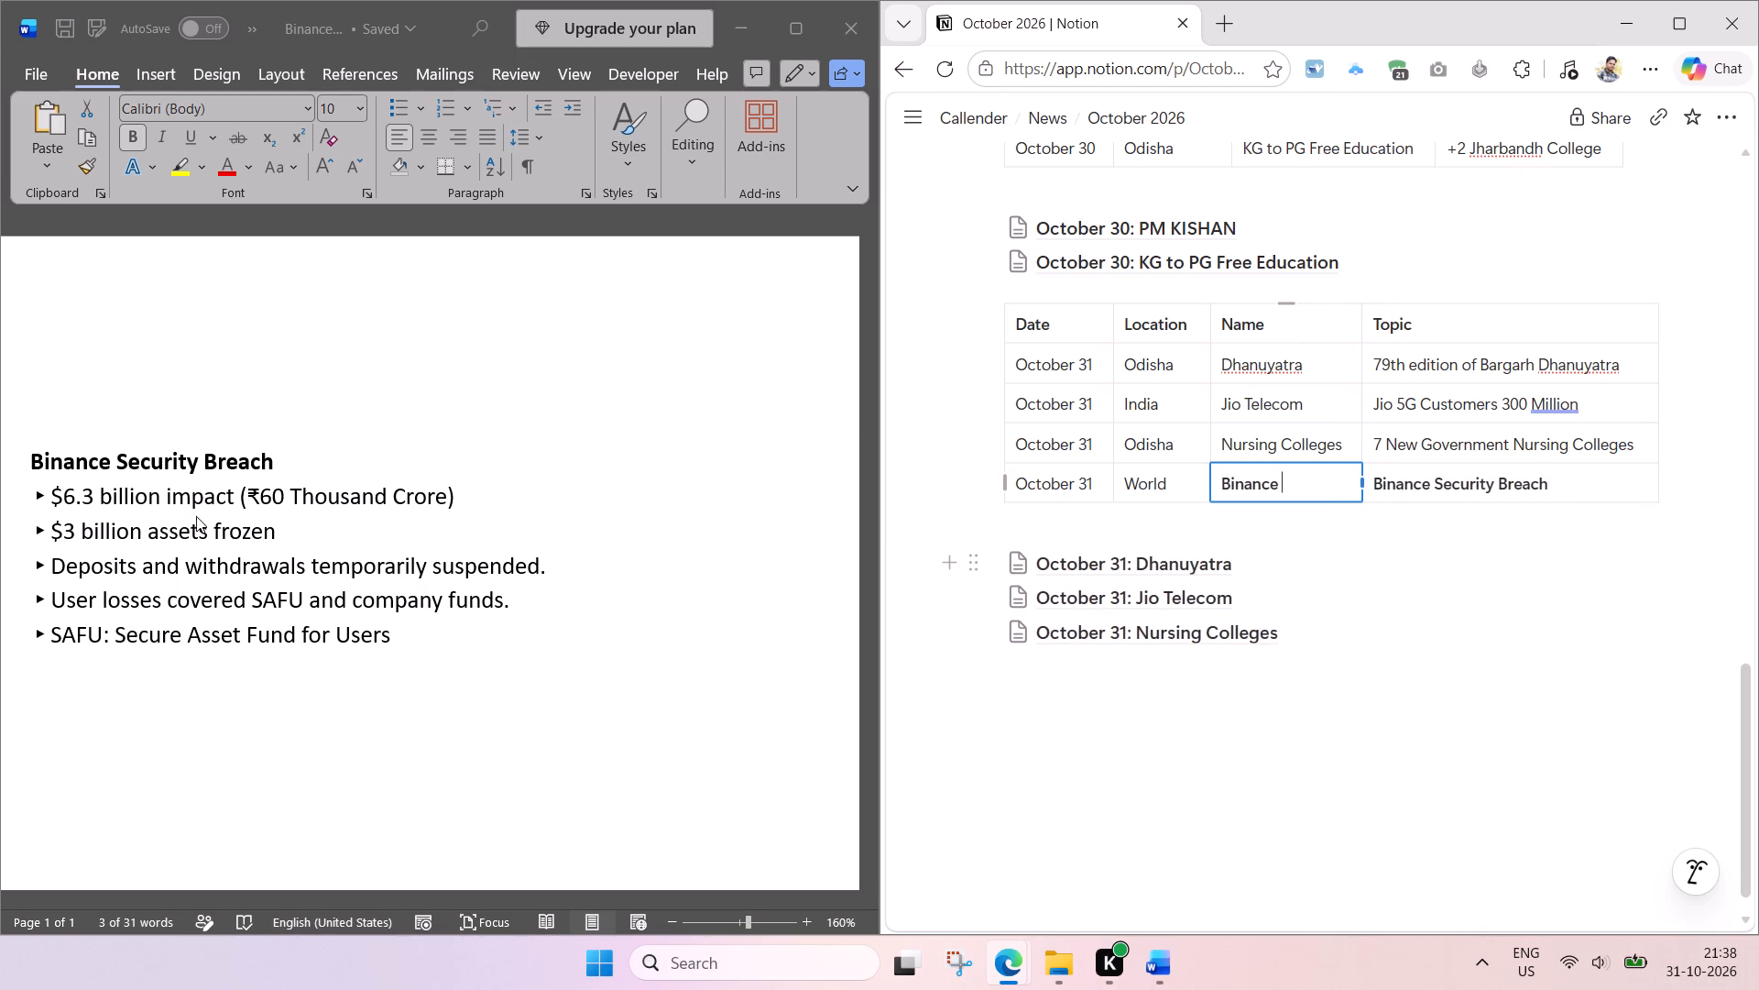
Append "$6.3 billion impact" from the Word notes to "Binance Security Breach" in the new row's Topic cell, separated by a space.
{"action": "left_click", "coordinate": [195, 516]}
{"action": "left_click", "coordinate": [152, 512]}
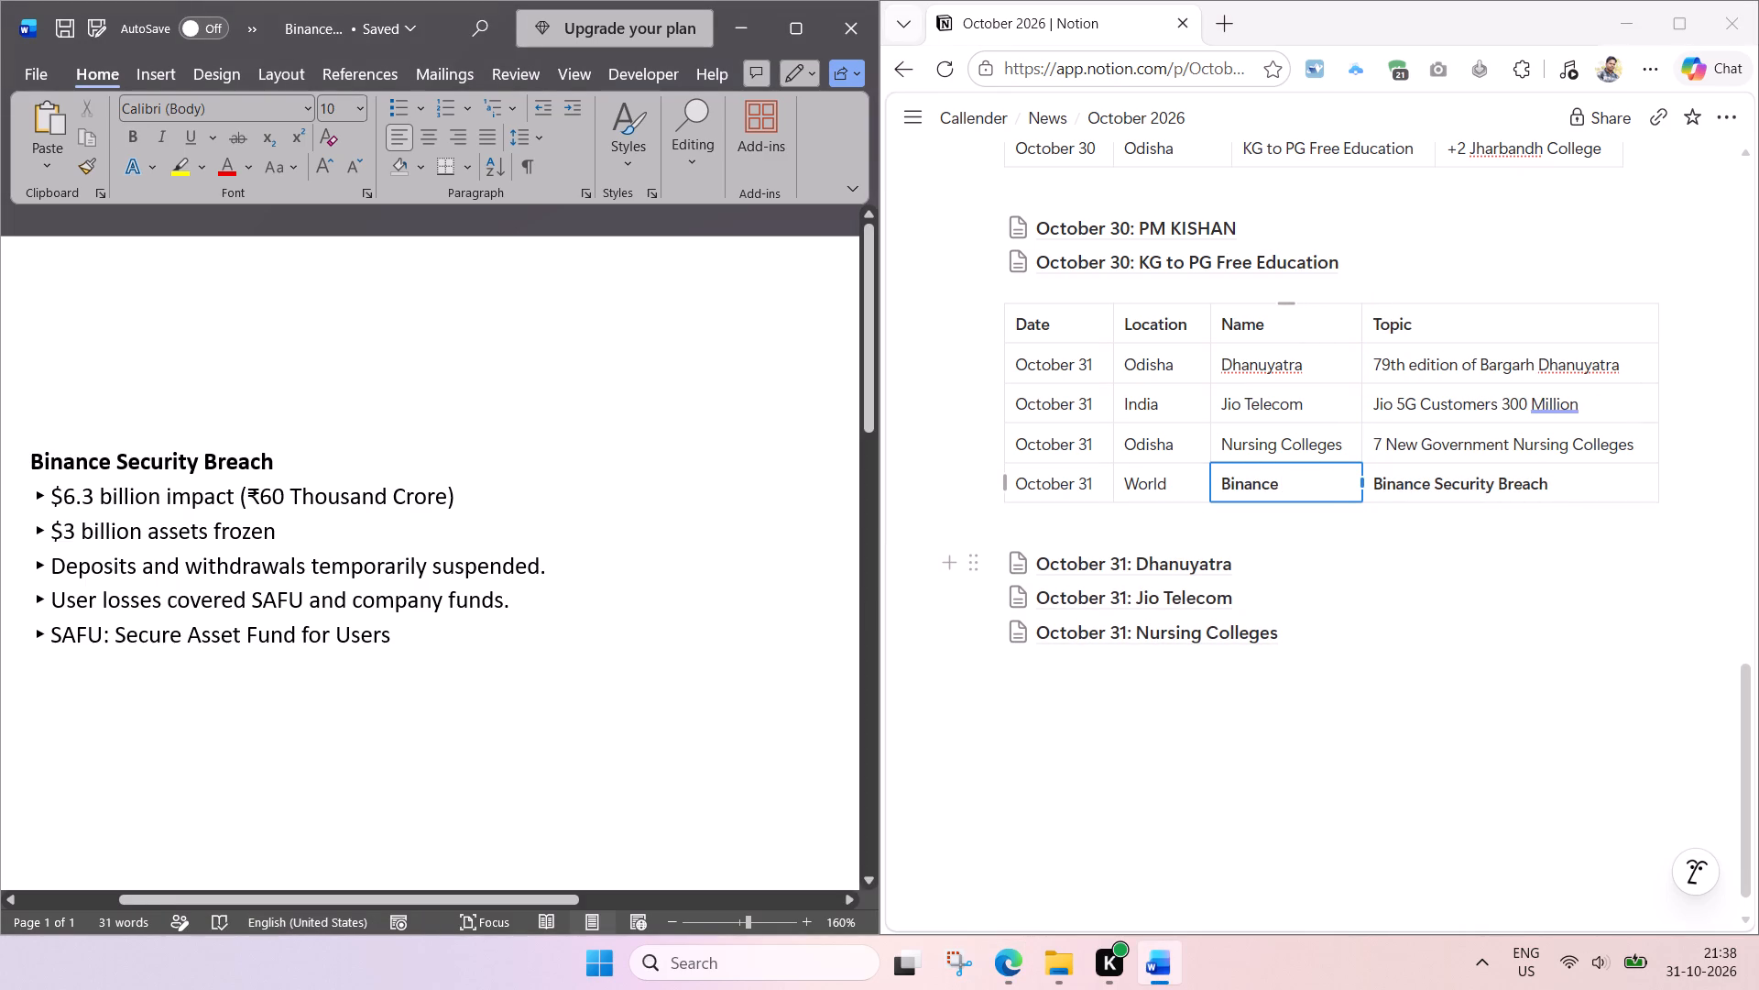
{"action": "left_click_drag", "start_coordinate": [158, 497], "coordinate": [57, 500]}
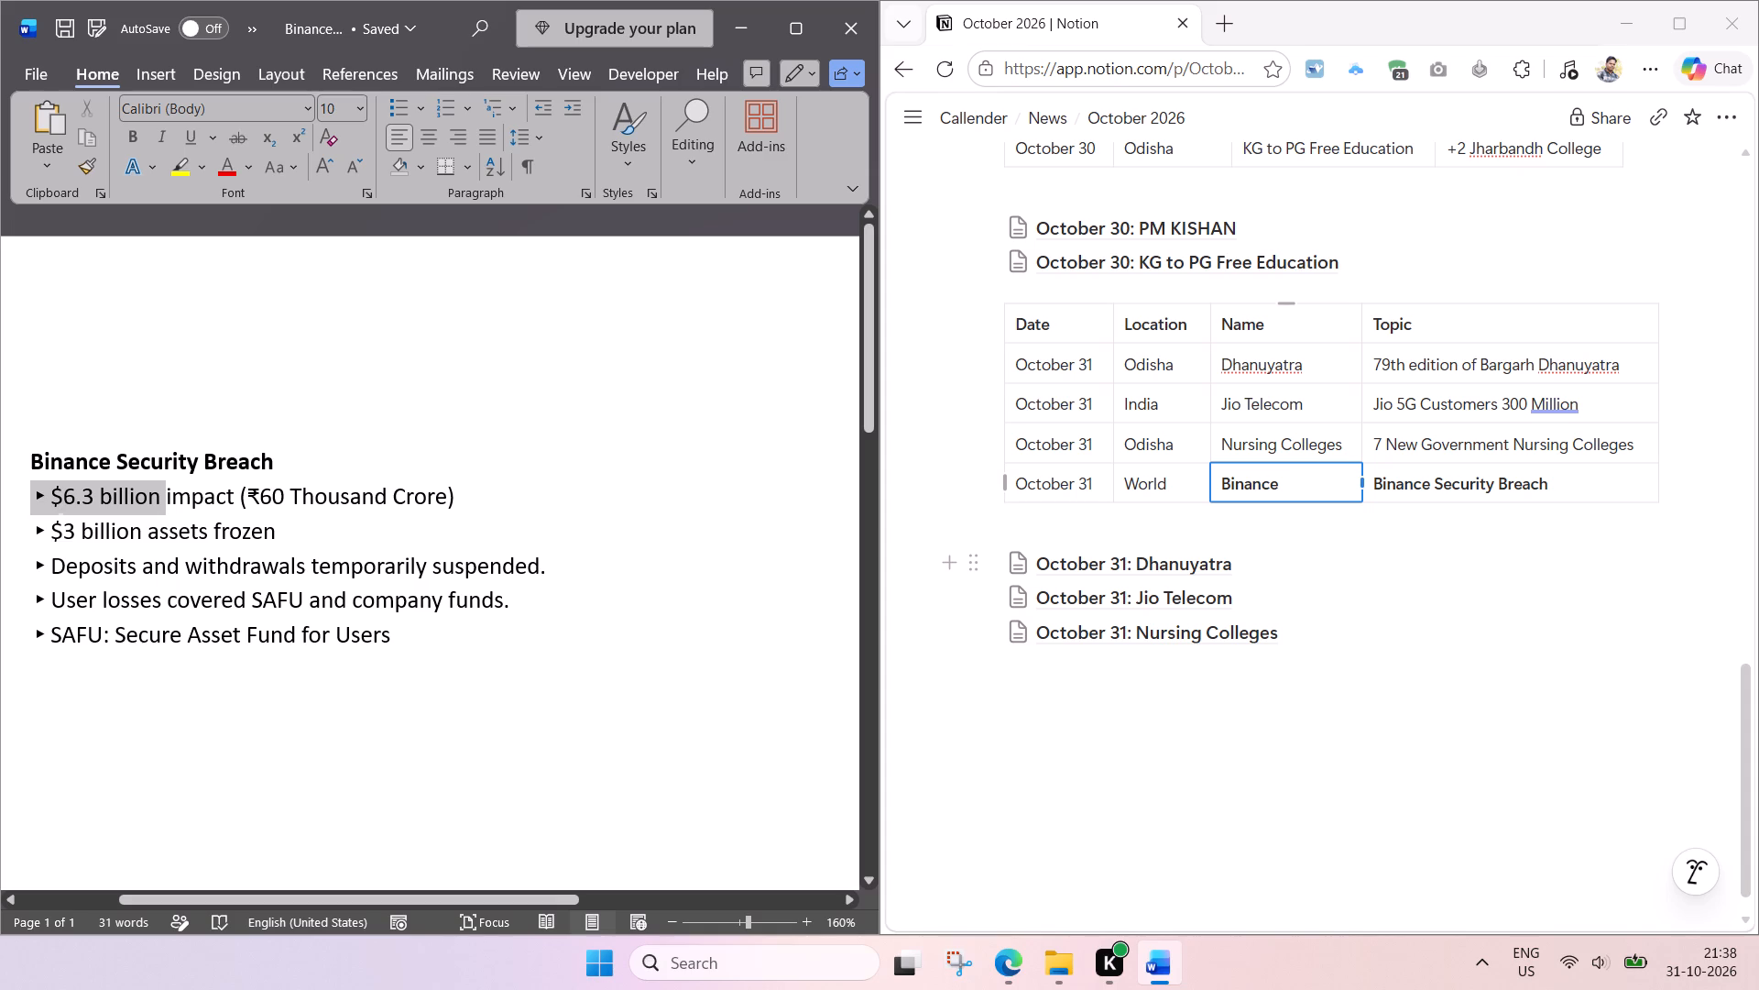
{"action": "left_click_drag", "start_coordinate": [57, 500], "coordinate": [58, 504]}
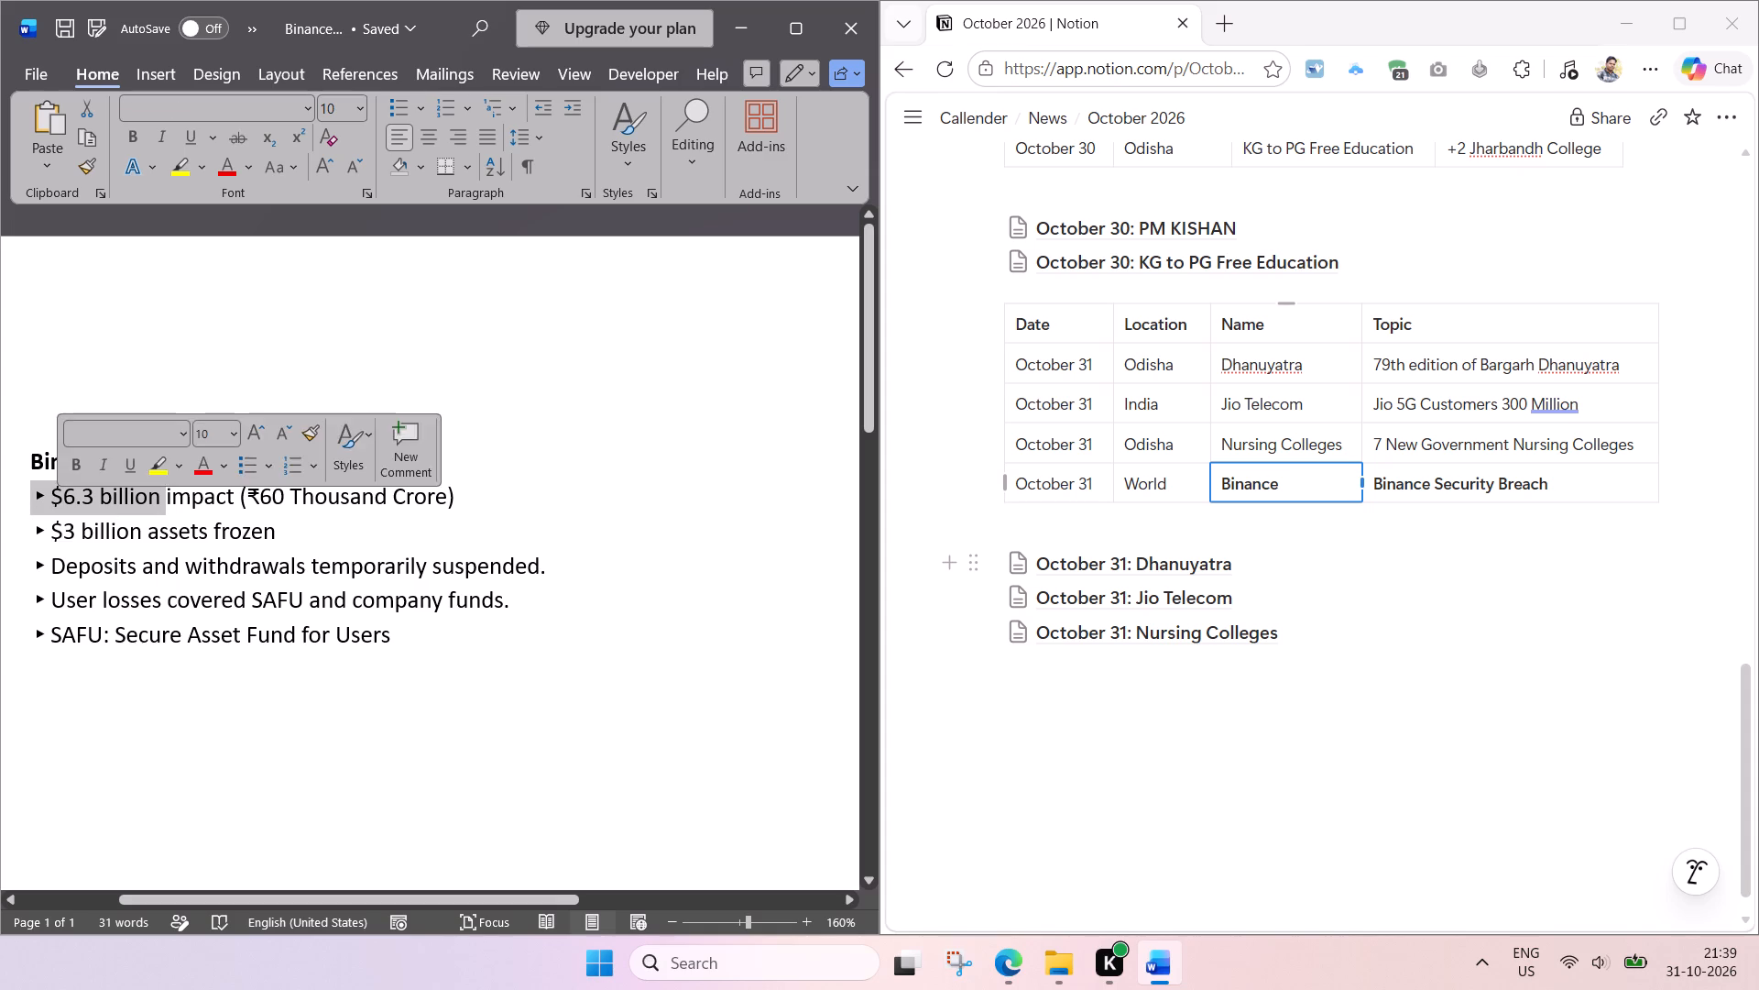
{"action": "left_click", "coordinate": [203, 501]}
{"action": "left_click_drag", "start_coordinate": [237, 493], "coordinate": [59, 498]}
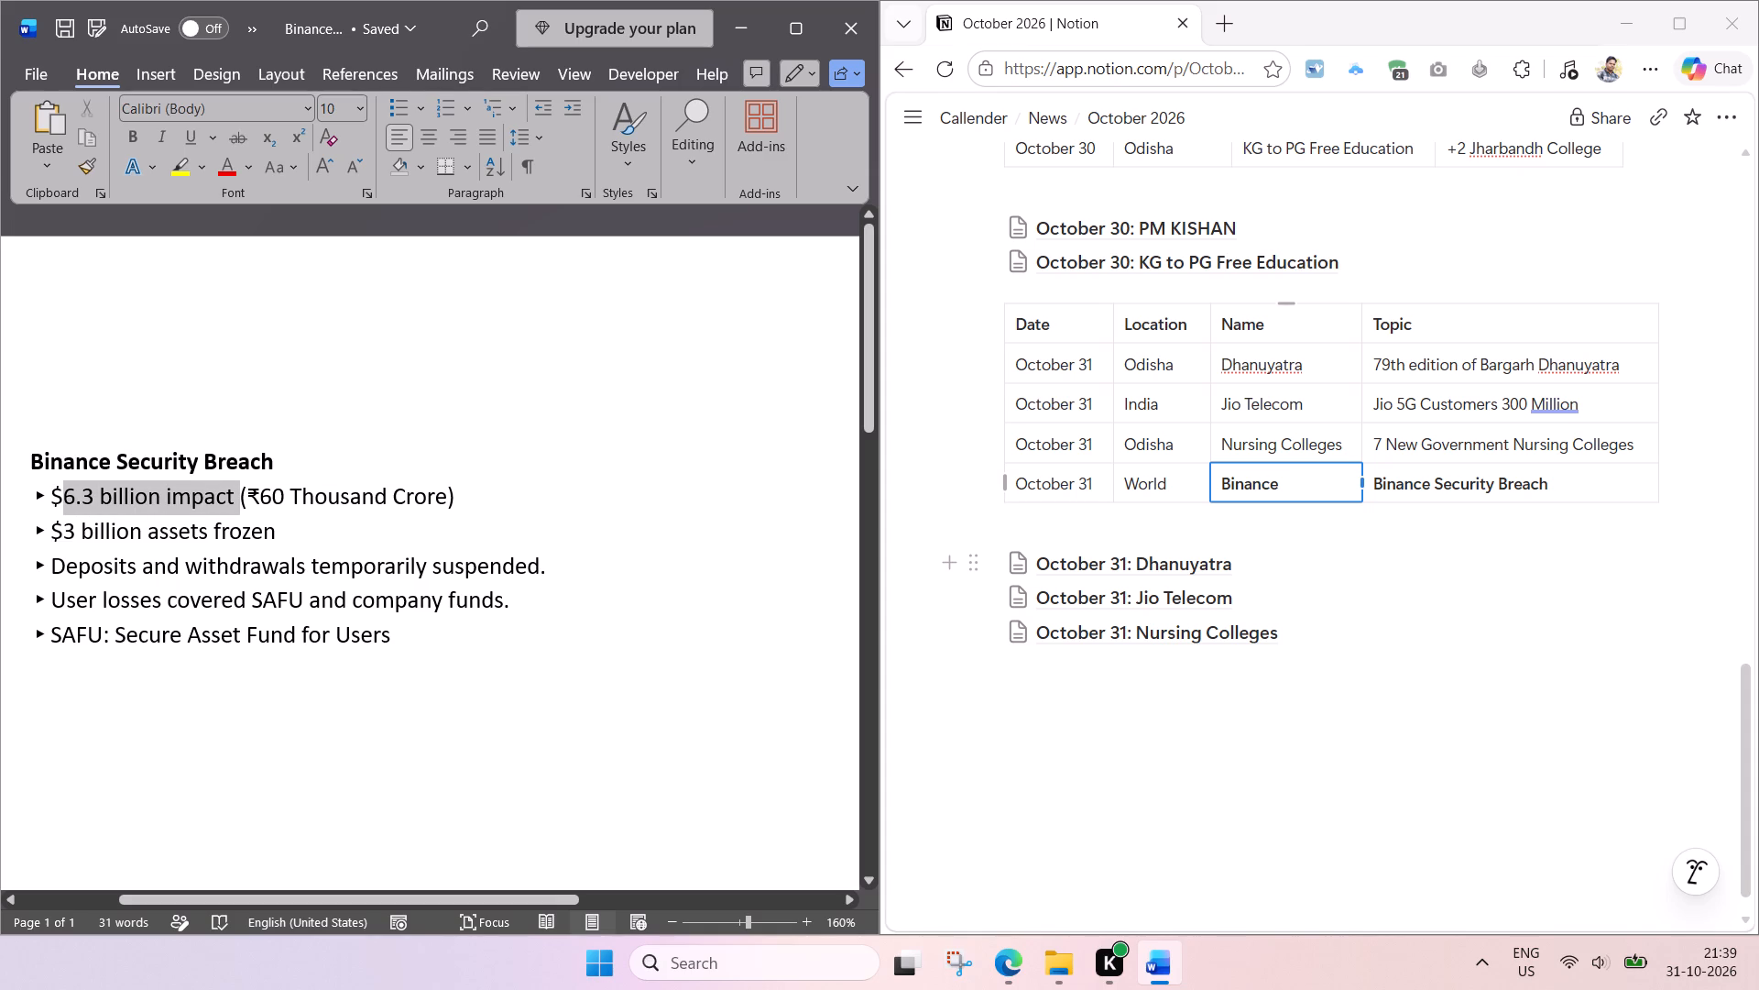
{"action": "left_click_drag", "start_coordinate": [59, 498], "coordinate": [58, 493]}
{"action": "left_click_drag", "start_coordinate": [58, 493], "coordinate": [53, 494]}
{"action": "key", "text": "ctrl+c"}
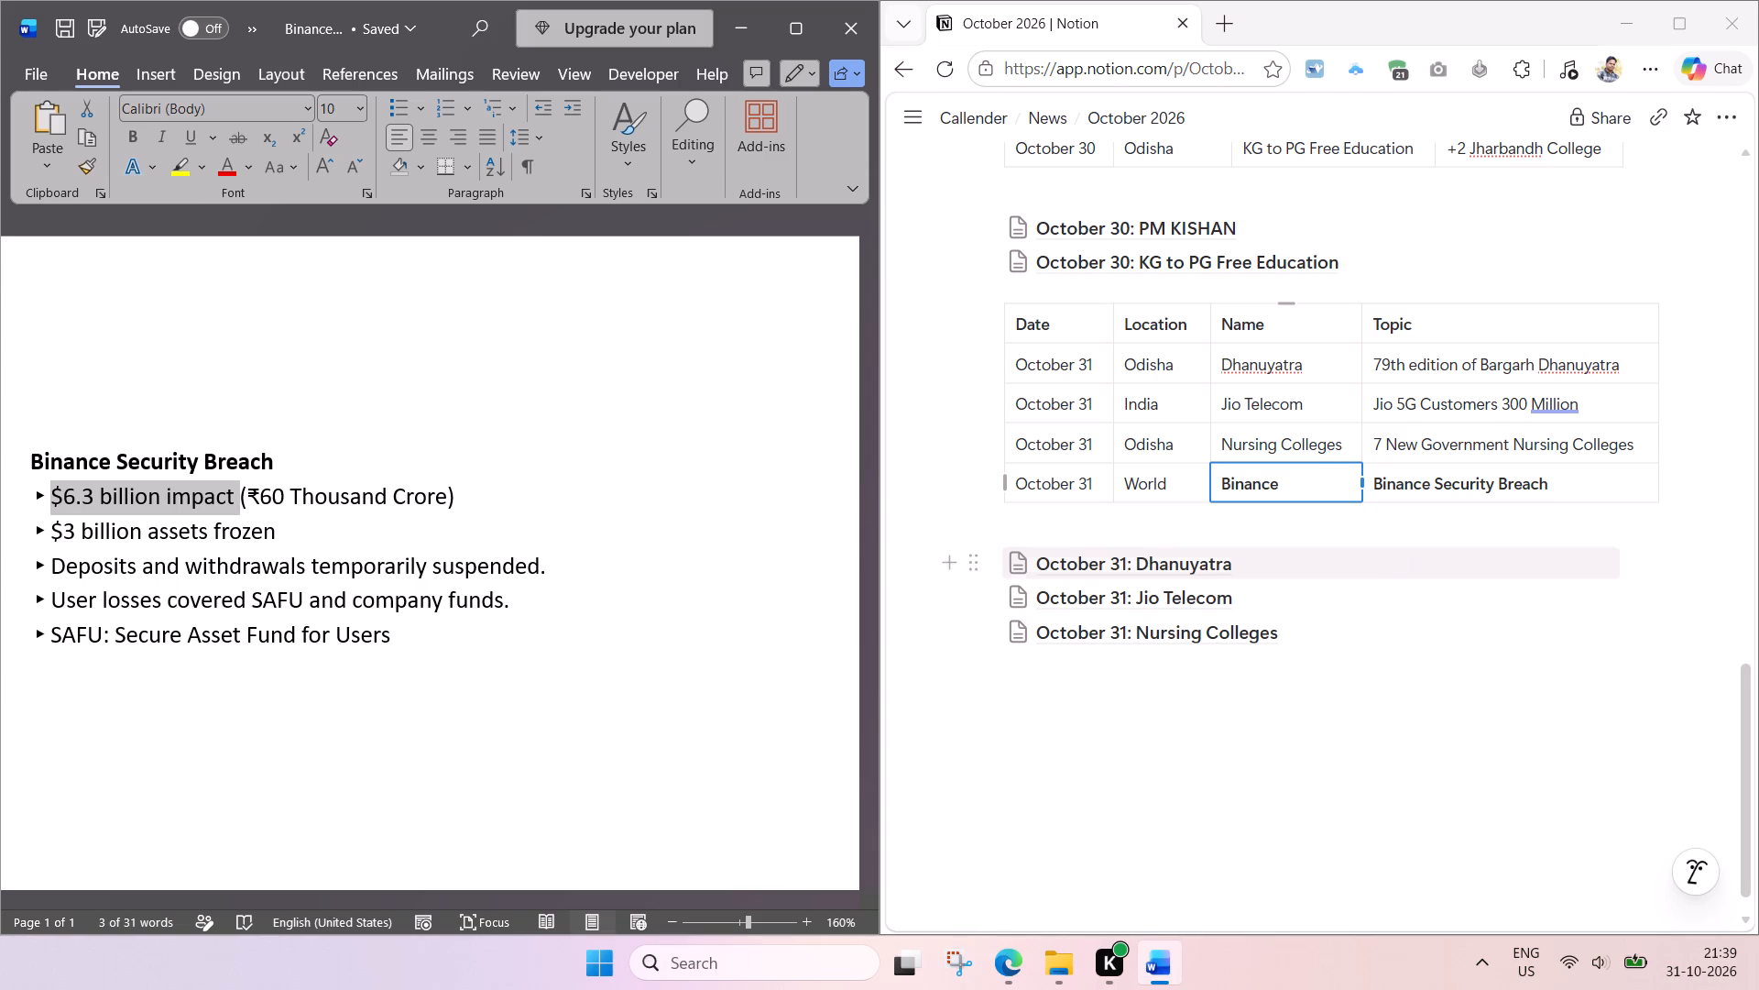
{"action": "left_click", "coordinate": [1579, 492]}
{"action": "key", "text": "ctrl+v"}
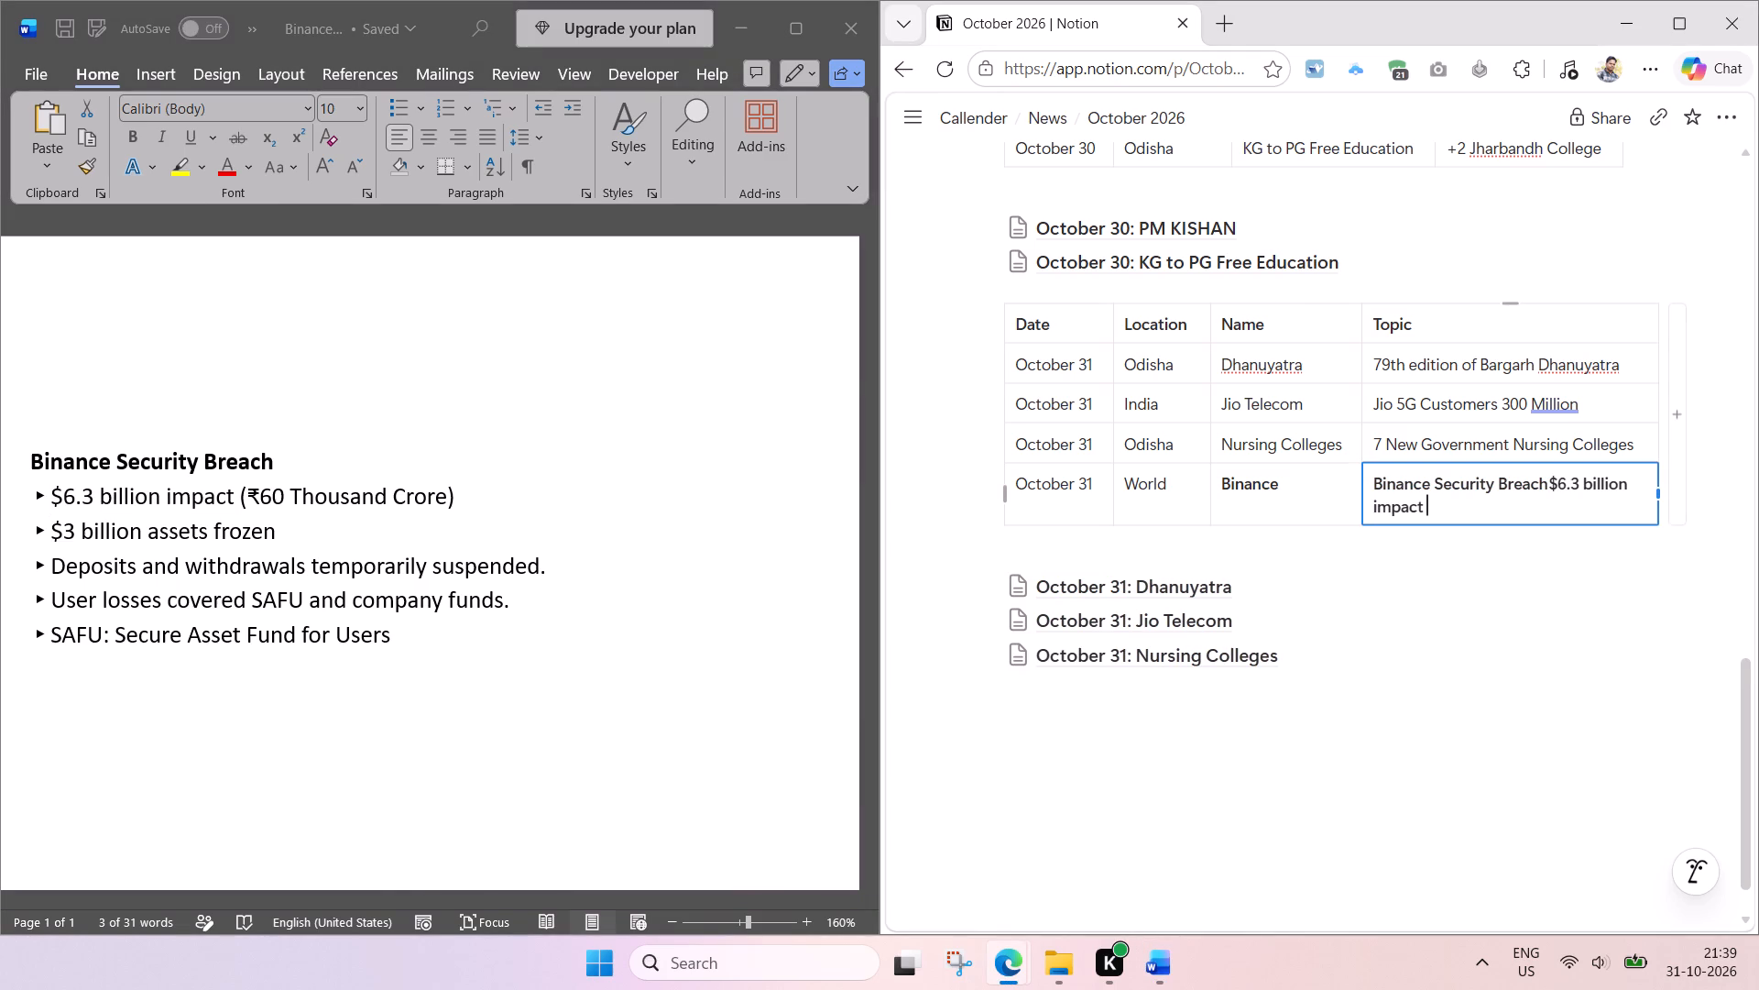
{"action": "left_click", "coordinate": [1547, 485]}
{"action": "key", "text": "space"}
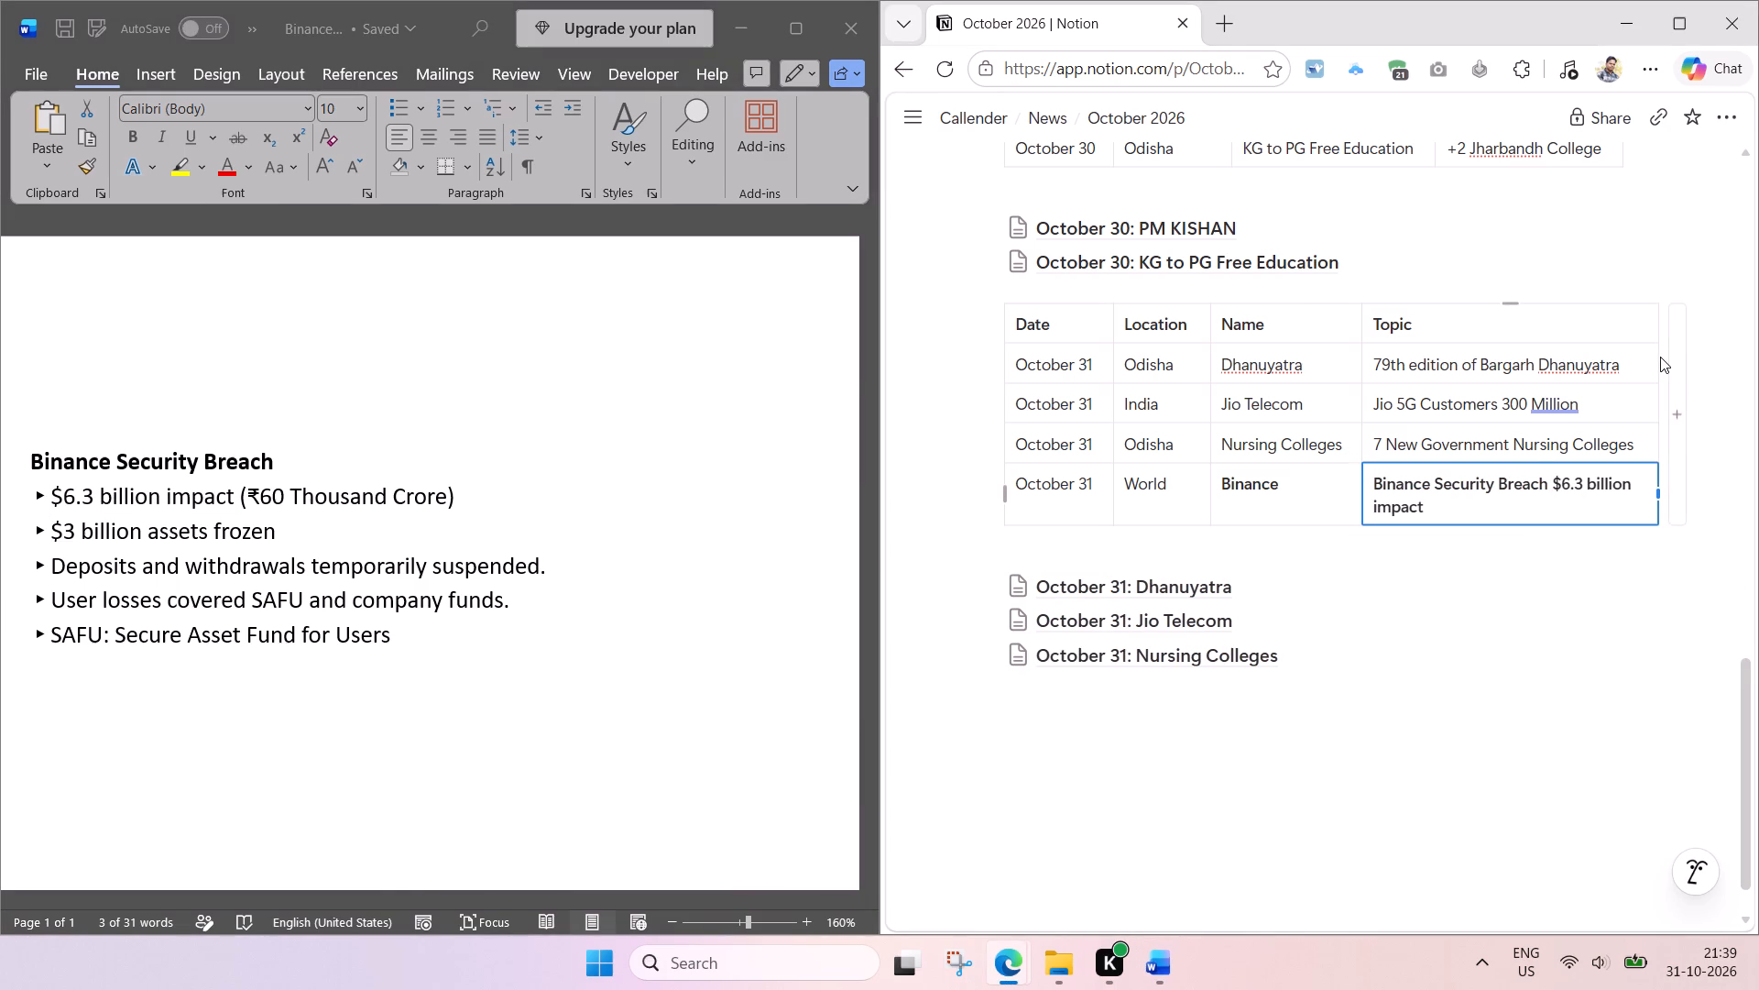
Widen the Topic column of the October 31 table so the Binance topic fits on one line.
{"action": "left_click", "coordinate": [1659, 348]}
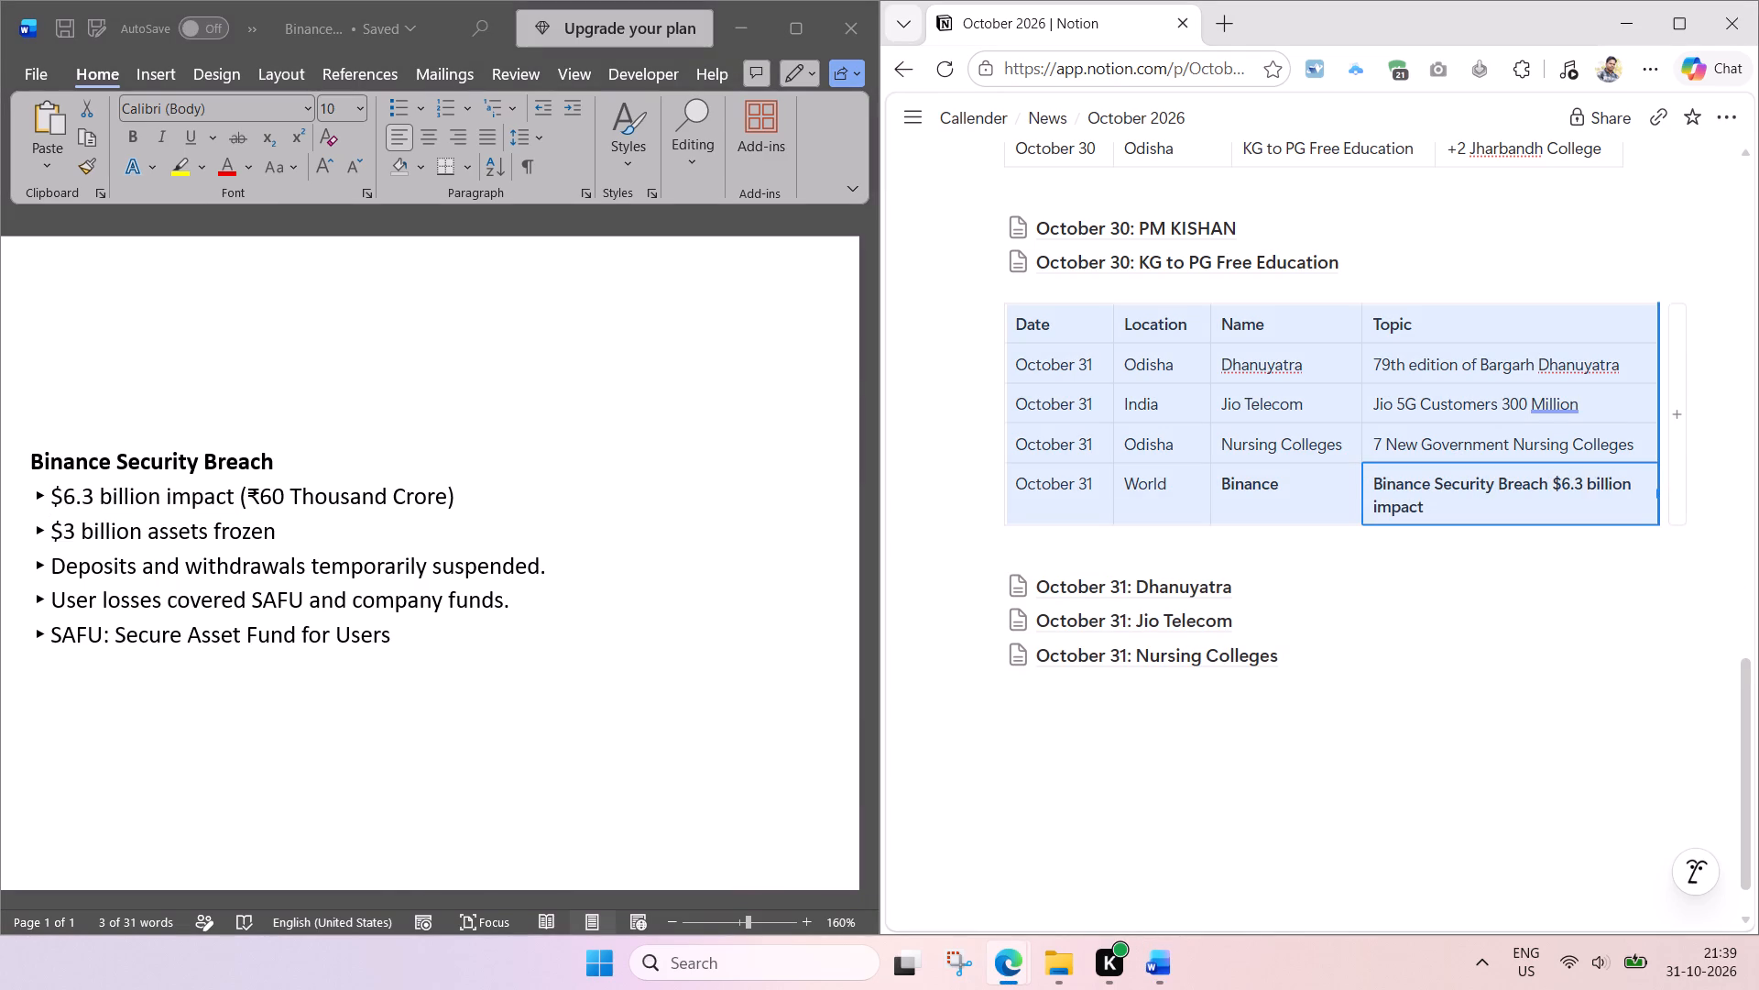
{"action": "scroll", "coordinate": [1671, 372], "scroll_direction": "left", "scroll_amount": 3}
{"action": "left_click", "coordinate": [1628, 609]}
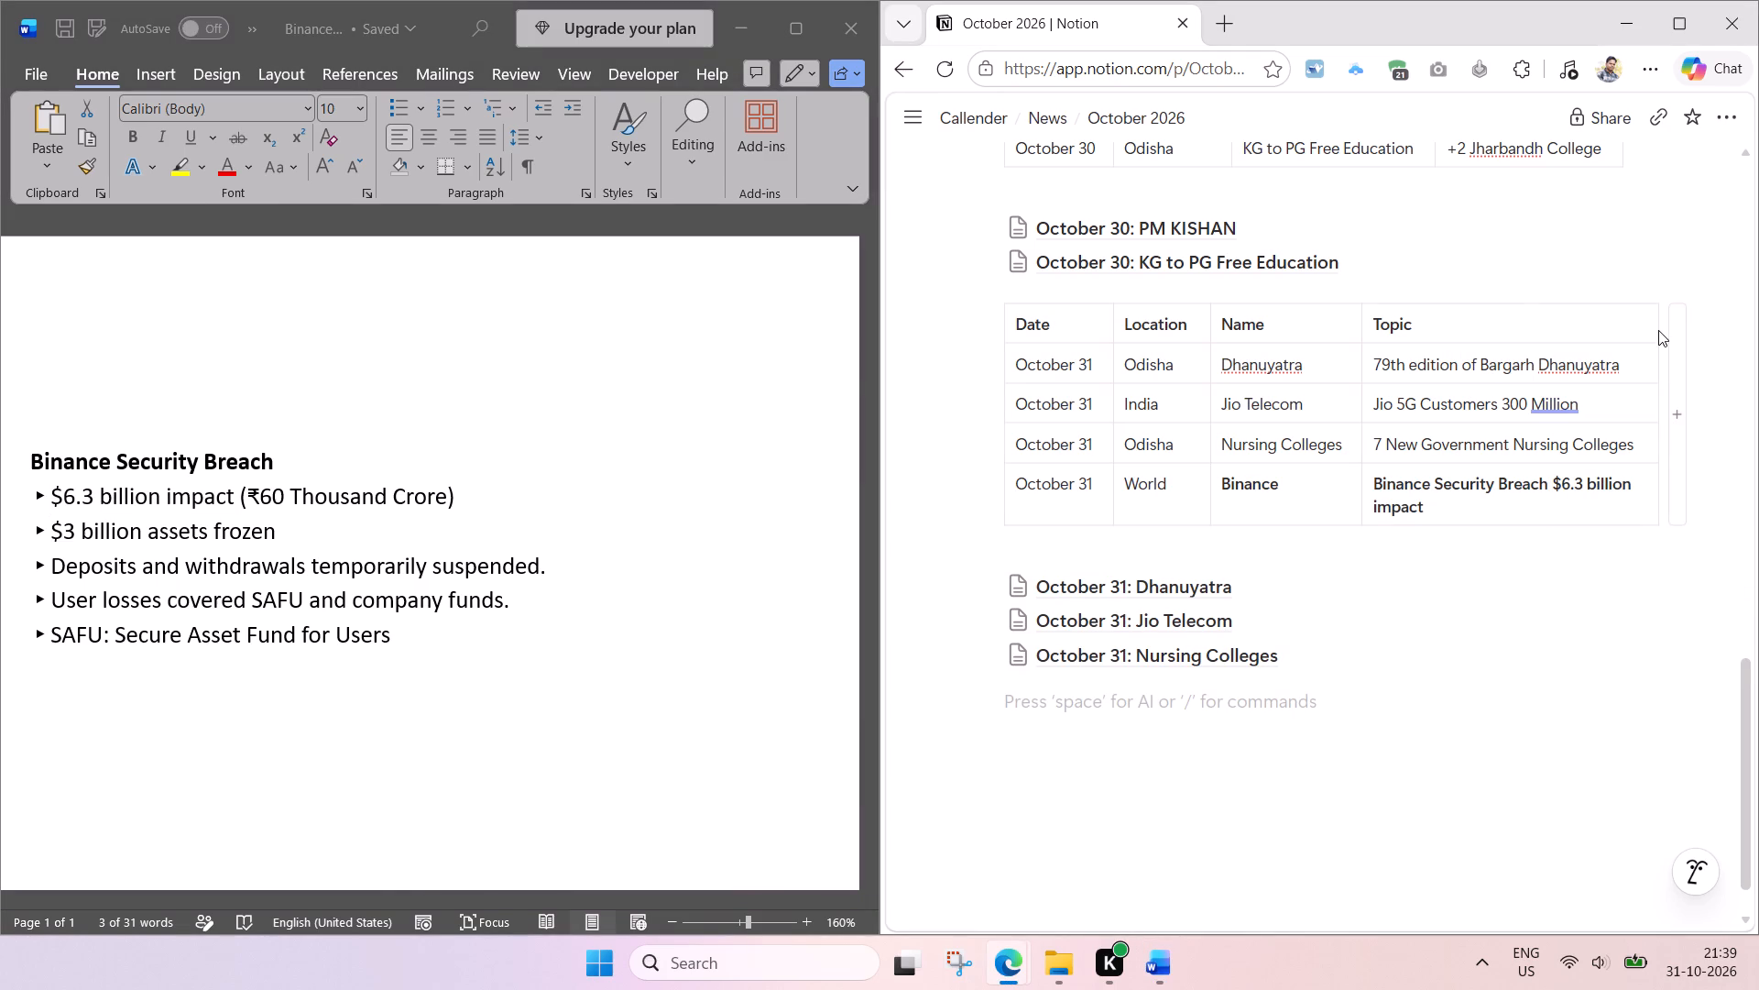
{"action": "left_click_drag", "start_coordinate": [1657, 325], "coordinate": [1706, 323]}
Duplicate the "October 31: Nursing Colleges" subpage below the October 31 table.
{"action": "scroll", "coordinate": [1129, 616], "scroll_direction": "down", "scroll_amount": 1}
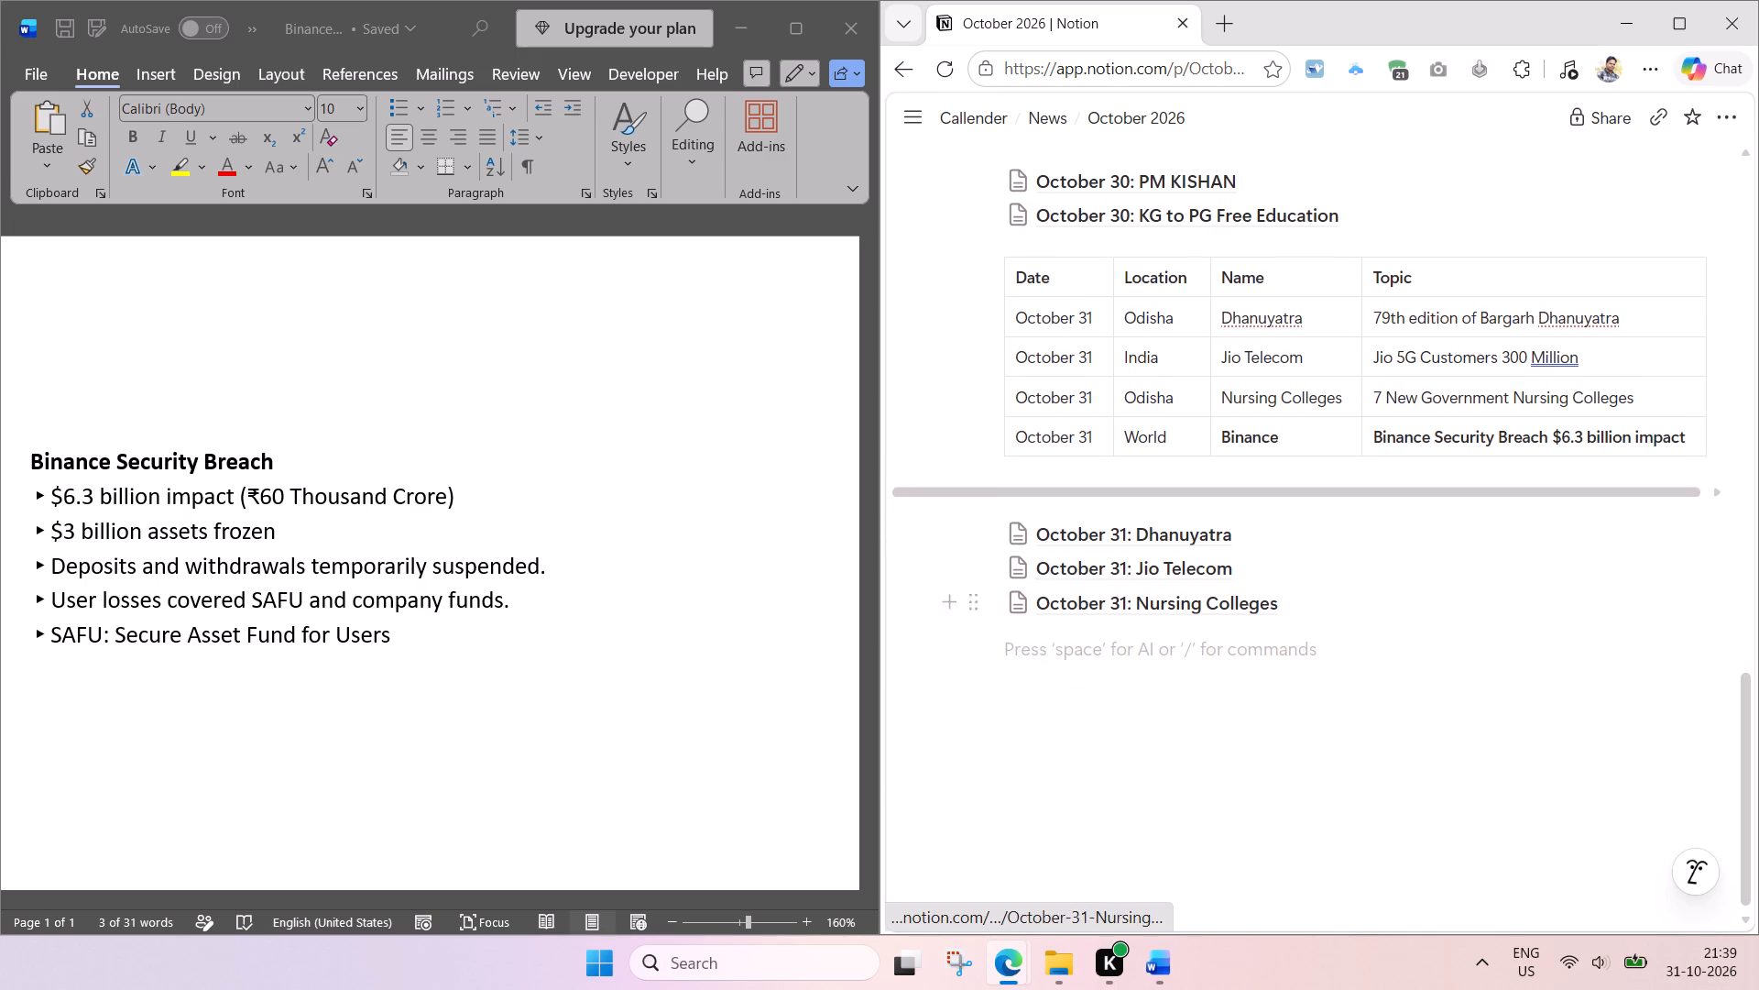
{"action": "left_click", "coordinate": [981, 599]}
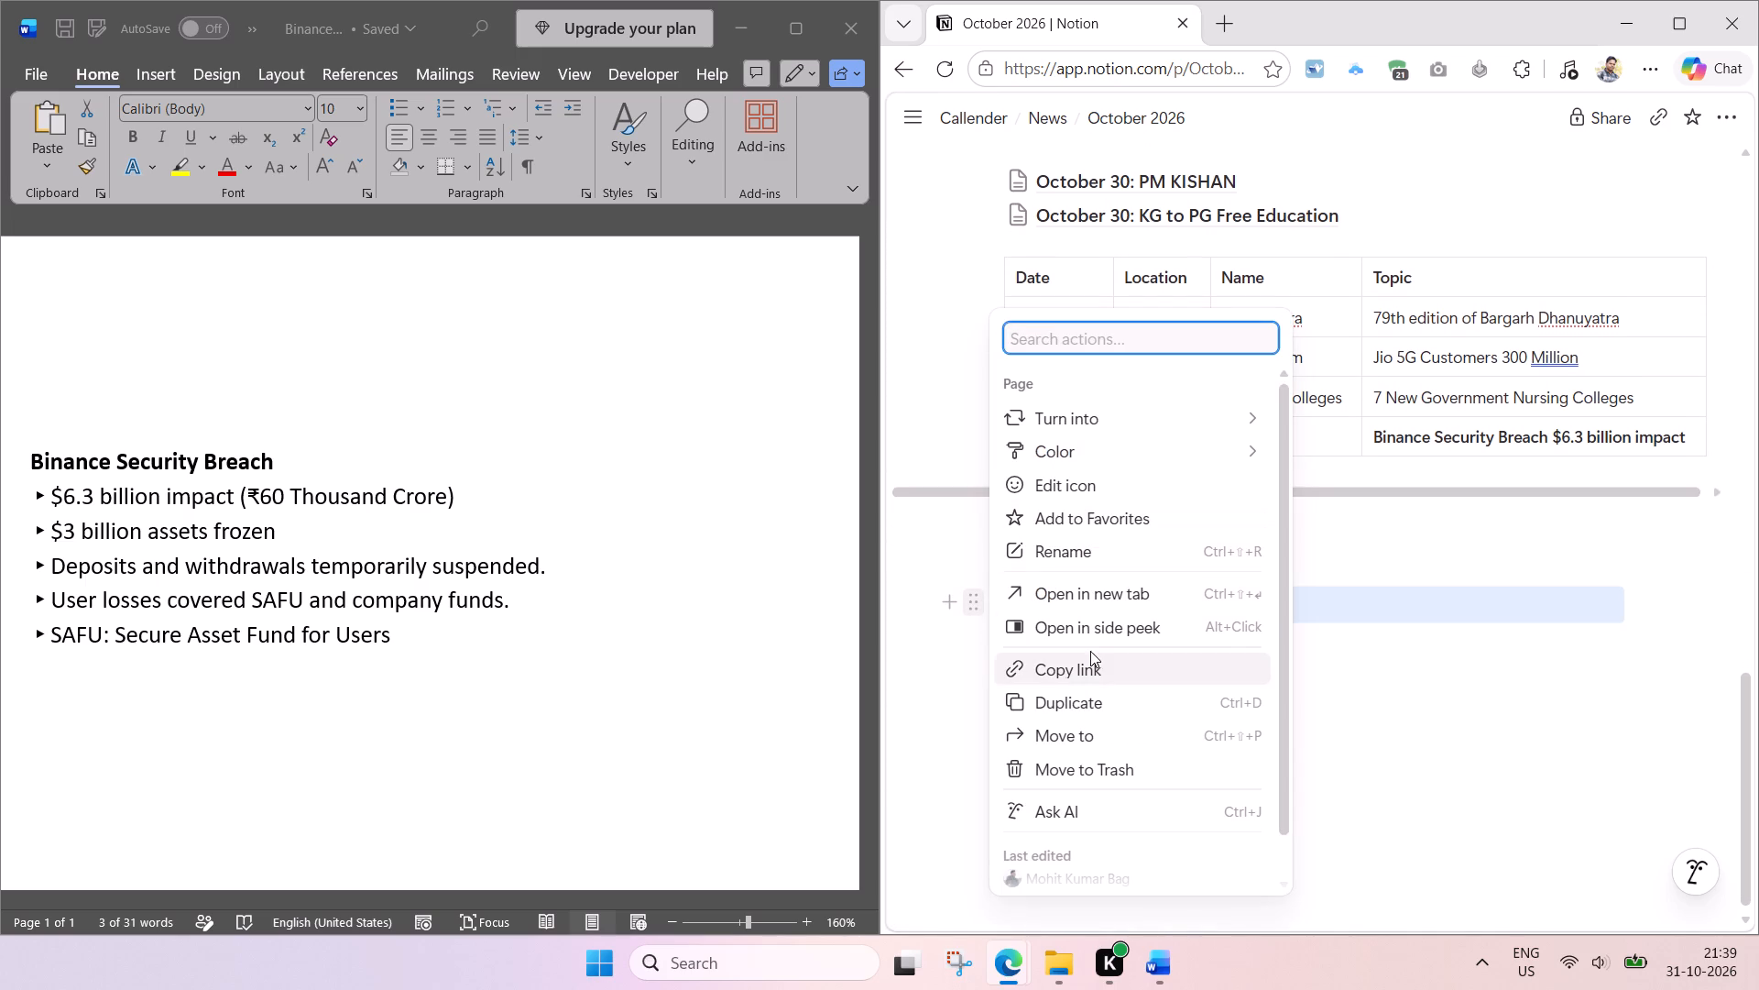
{"action": "left_click", "coordinate": [1080, 698]}
Retitle the duplicated subpage "October 31: Binance" using the name copied from the table's Binance row.
{"action": "scroll", "coordinate": [1396, 441], "scroll_direction": "down", "scroll_amount": 1}
{"action": "left_click", "coordinate": [1305, 402]}
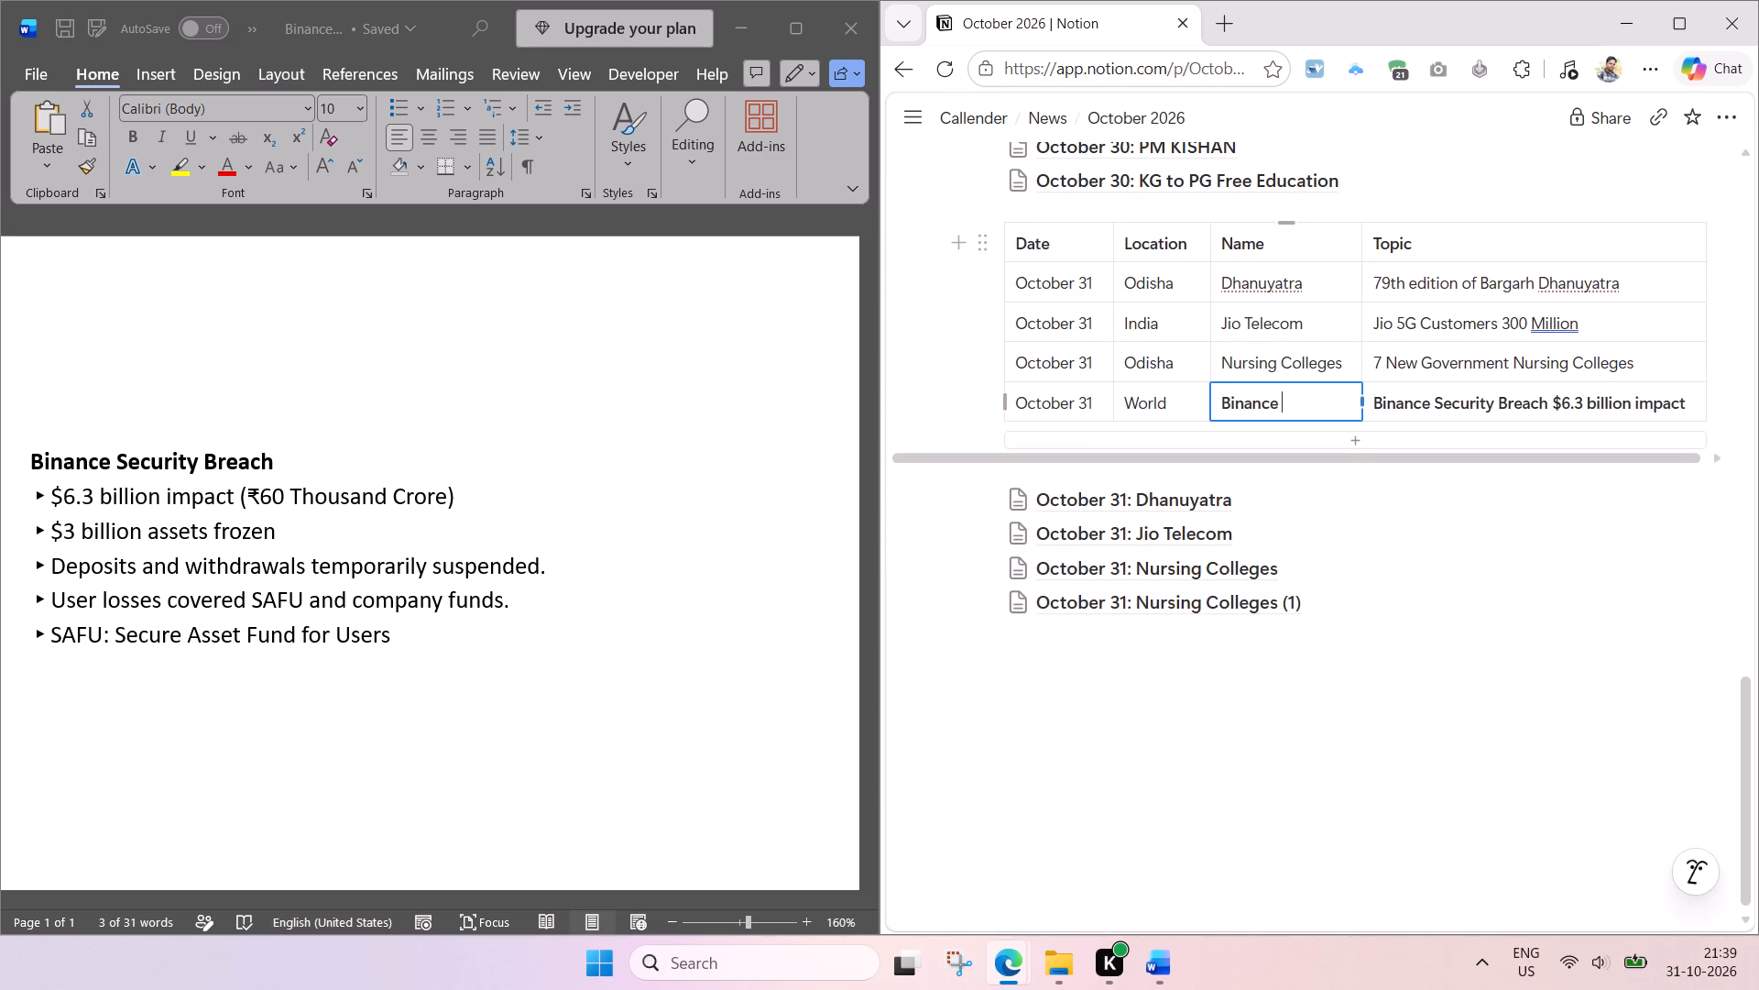
{"action": "key", "text": "ctrl+a"}
{"action": "key", "text": "ctrl+c"}
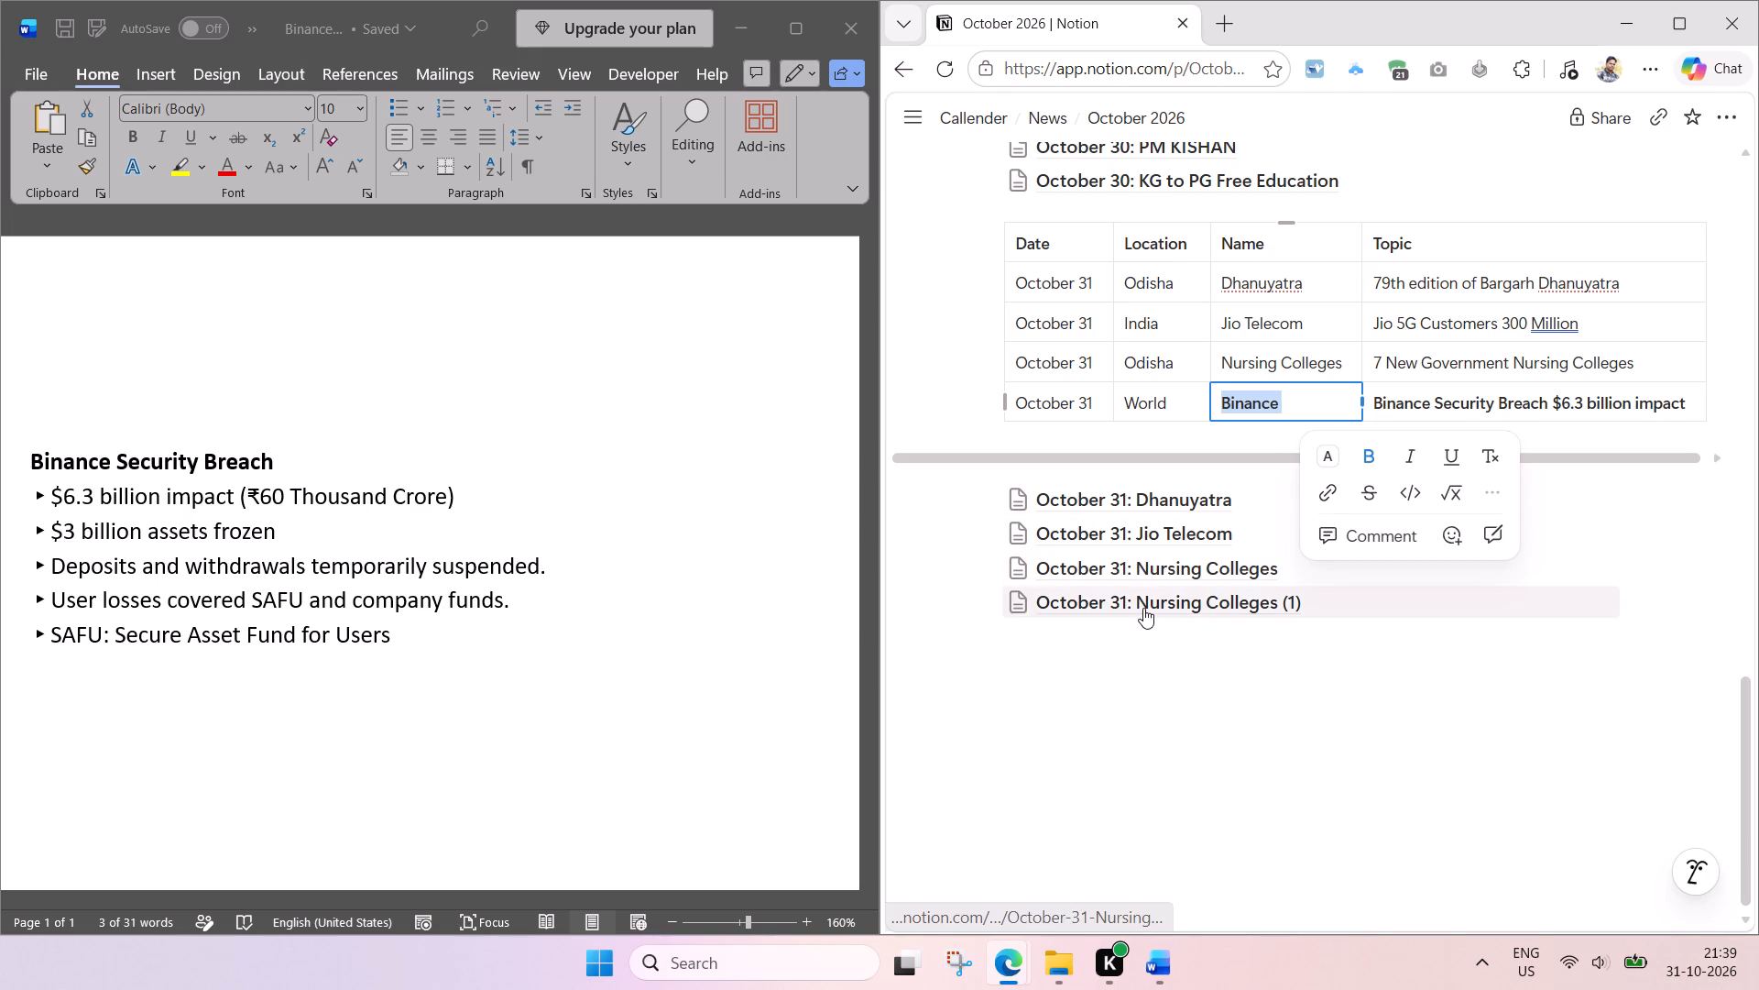
{"action": "left_click", "coordinate": [1143, 608]}
{"action": "left_click_drag", "start_coordinate": [1251, 347], "coordinate": [1260, 305]}
{"action": "key", "text": "ctrl+v"}
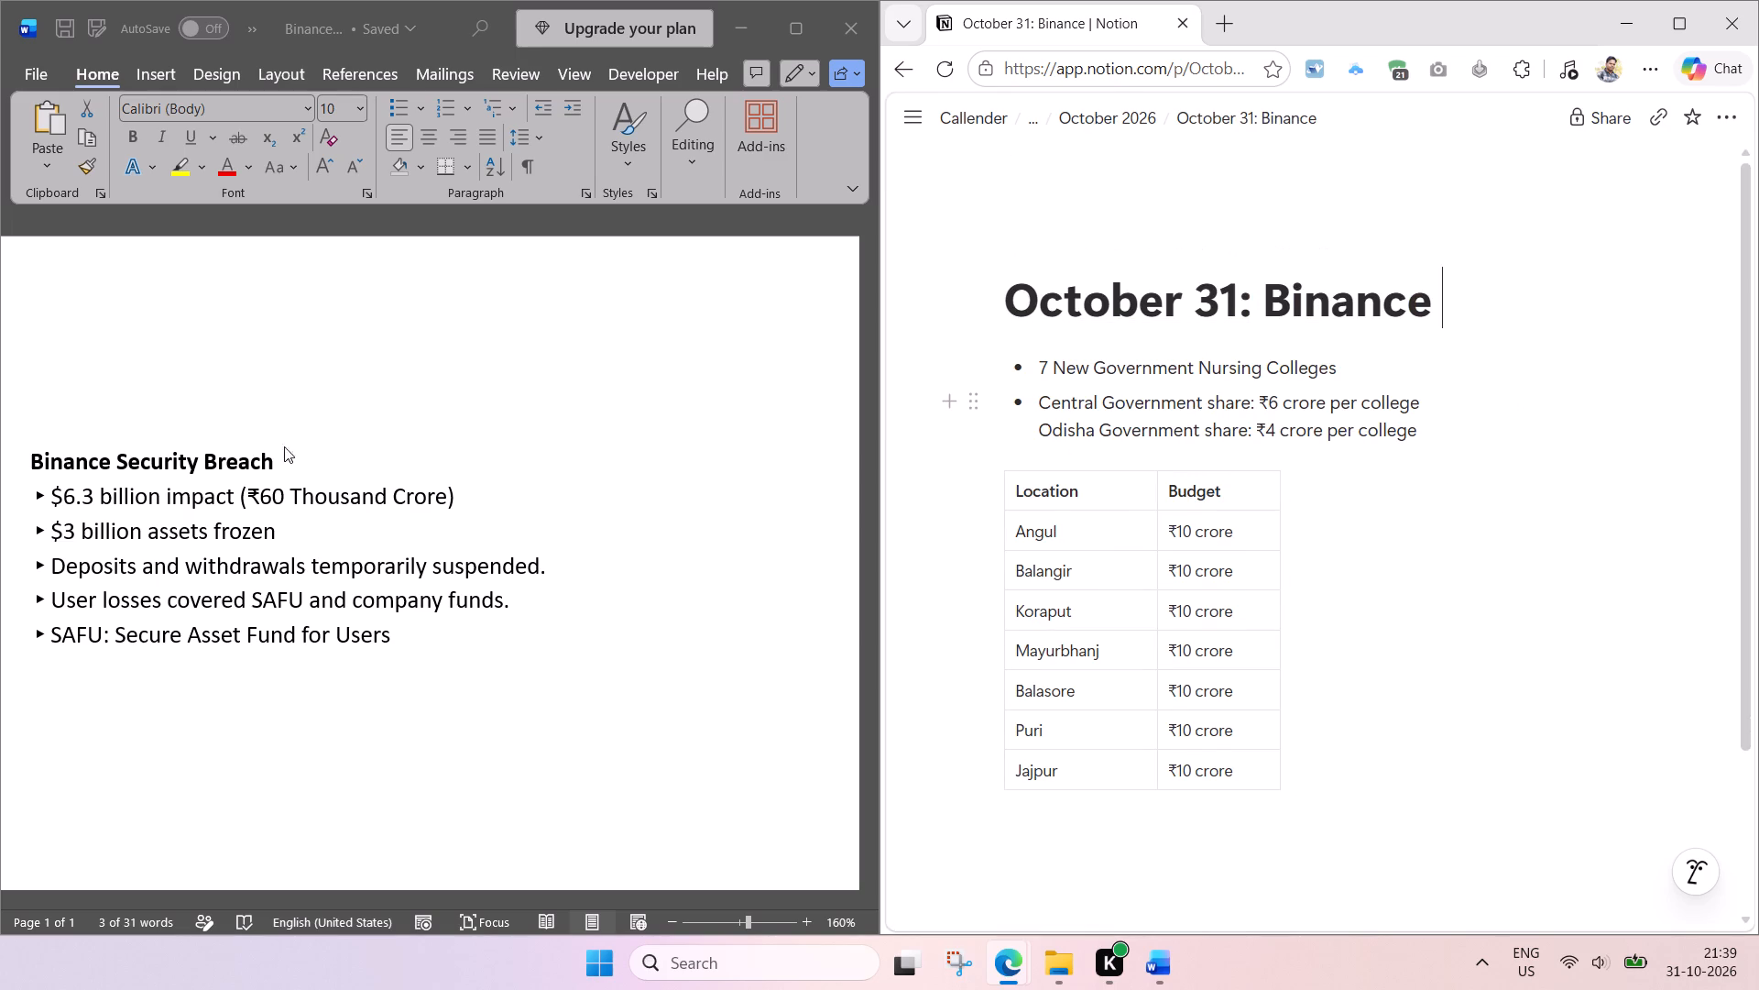
Delete the nursing college bullets and the Location and Budget table from the October 31: Binance page.
{"action": "left_click", "coordinate": [250, 453]}
{"action": "left_click", "coordinate": [366, 456]}
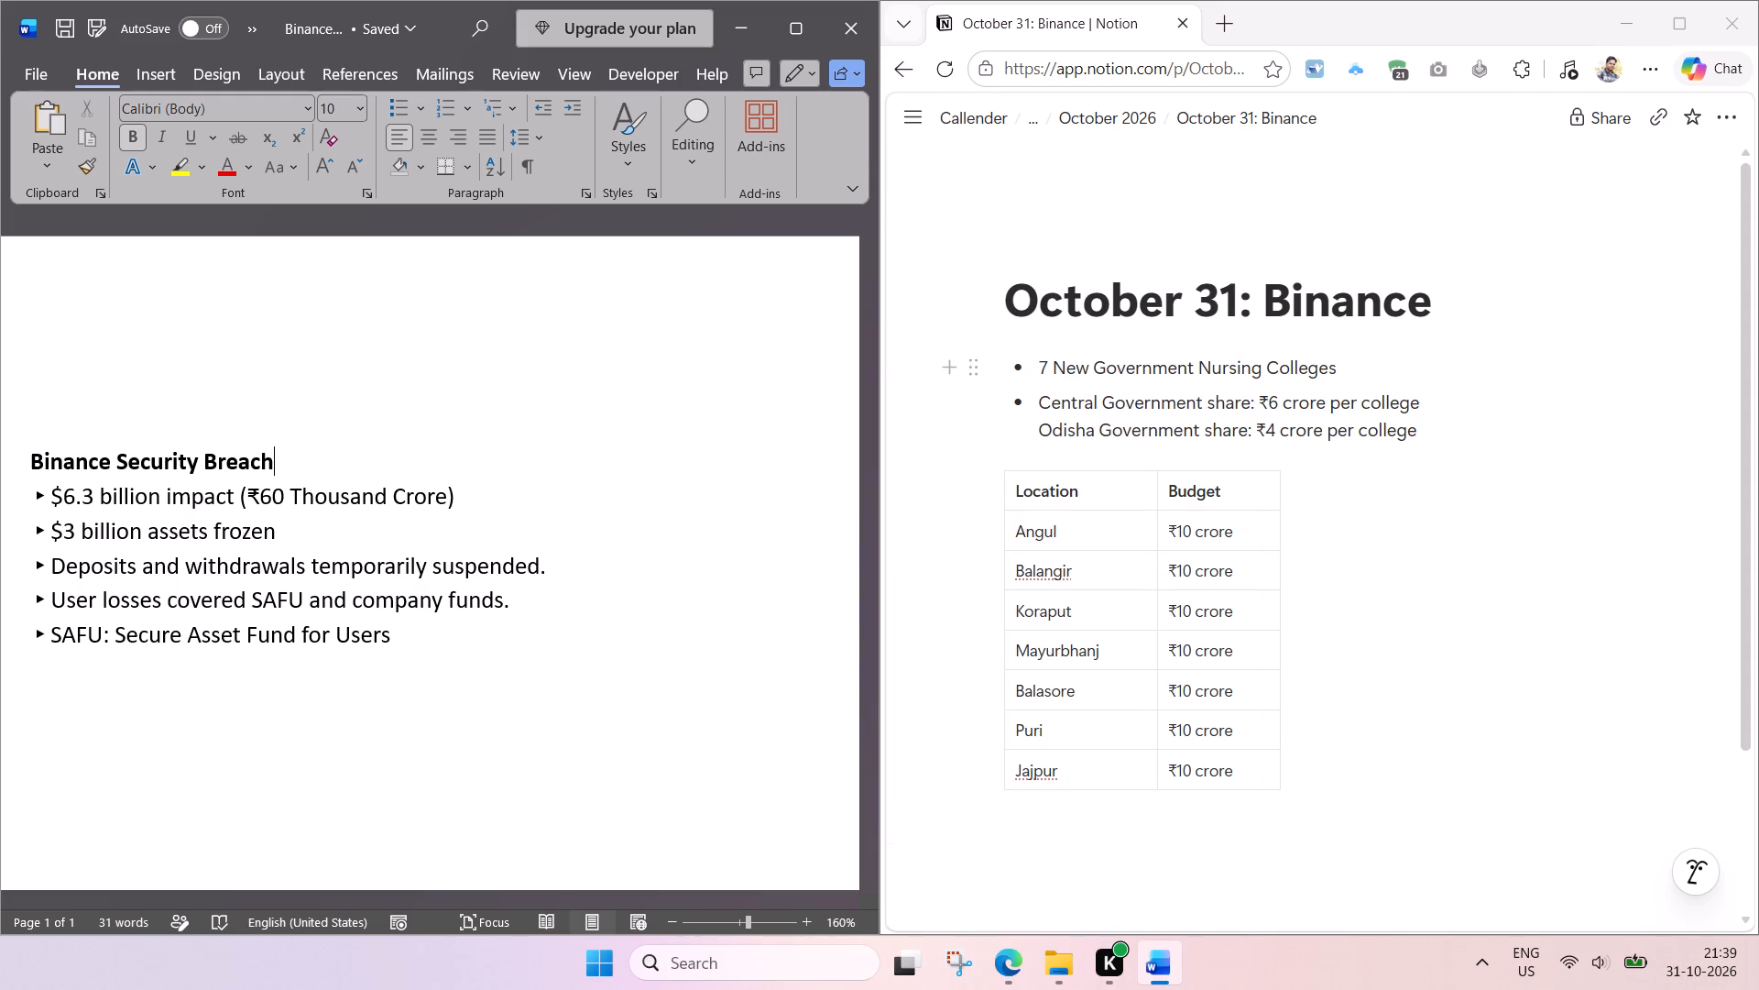
{"action": "left_click_drag", "start_coordinate": [915, 364], "coordinate": [1350, 833]}
{"action": "key", "text": "Delete"}
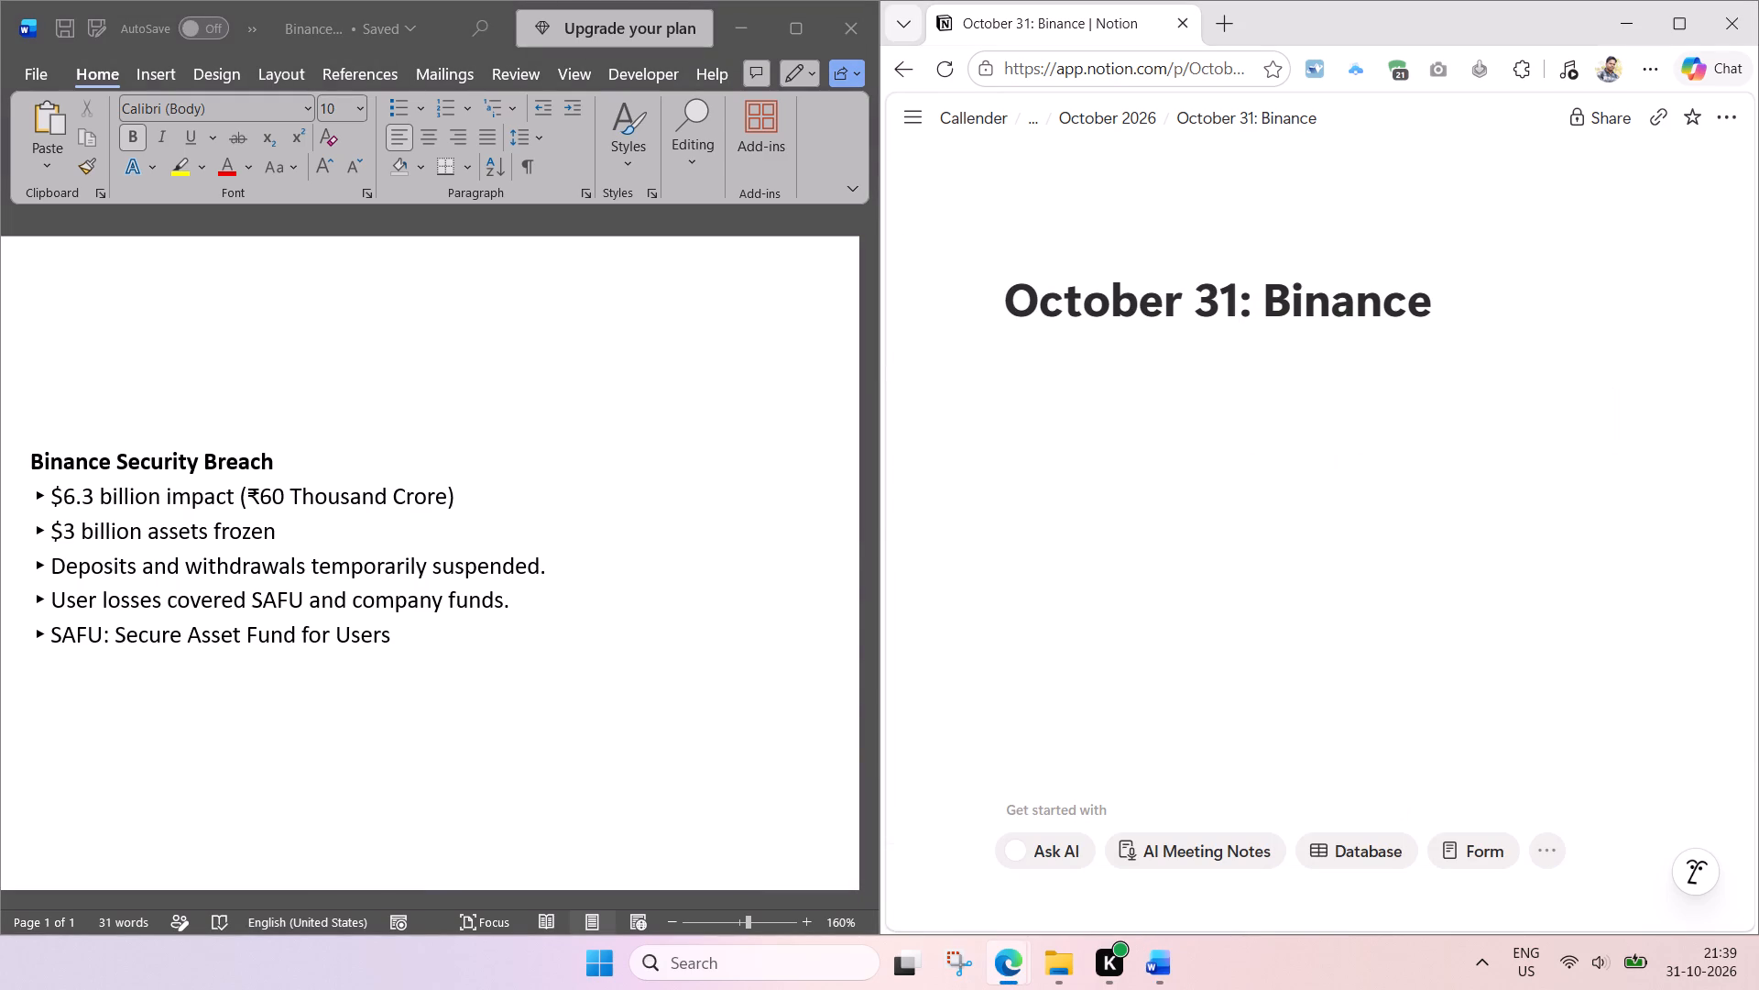
In Word, remove the bullets from all five Binance note lines and insert a blank line above the SAFU definition.
{"action": "left_click", "coordinate": [53, 495]}
{"action": "left_click", "coordinate": [50, 489]}
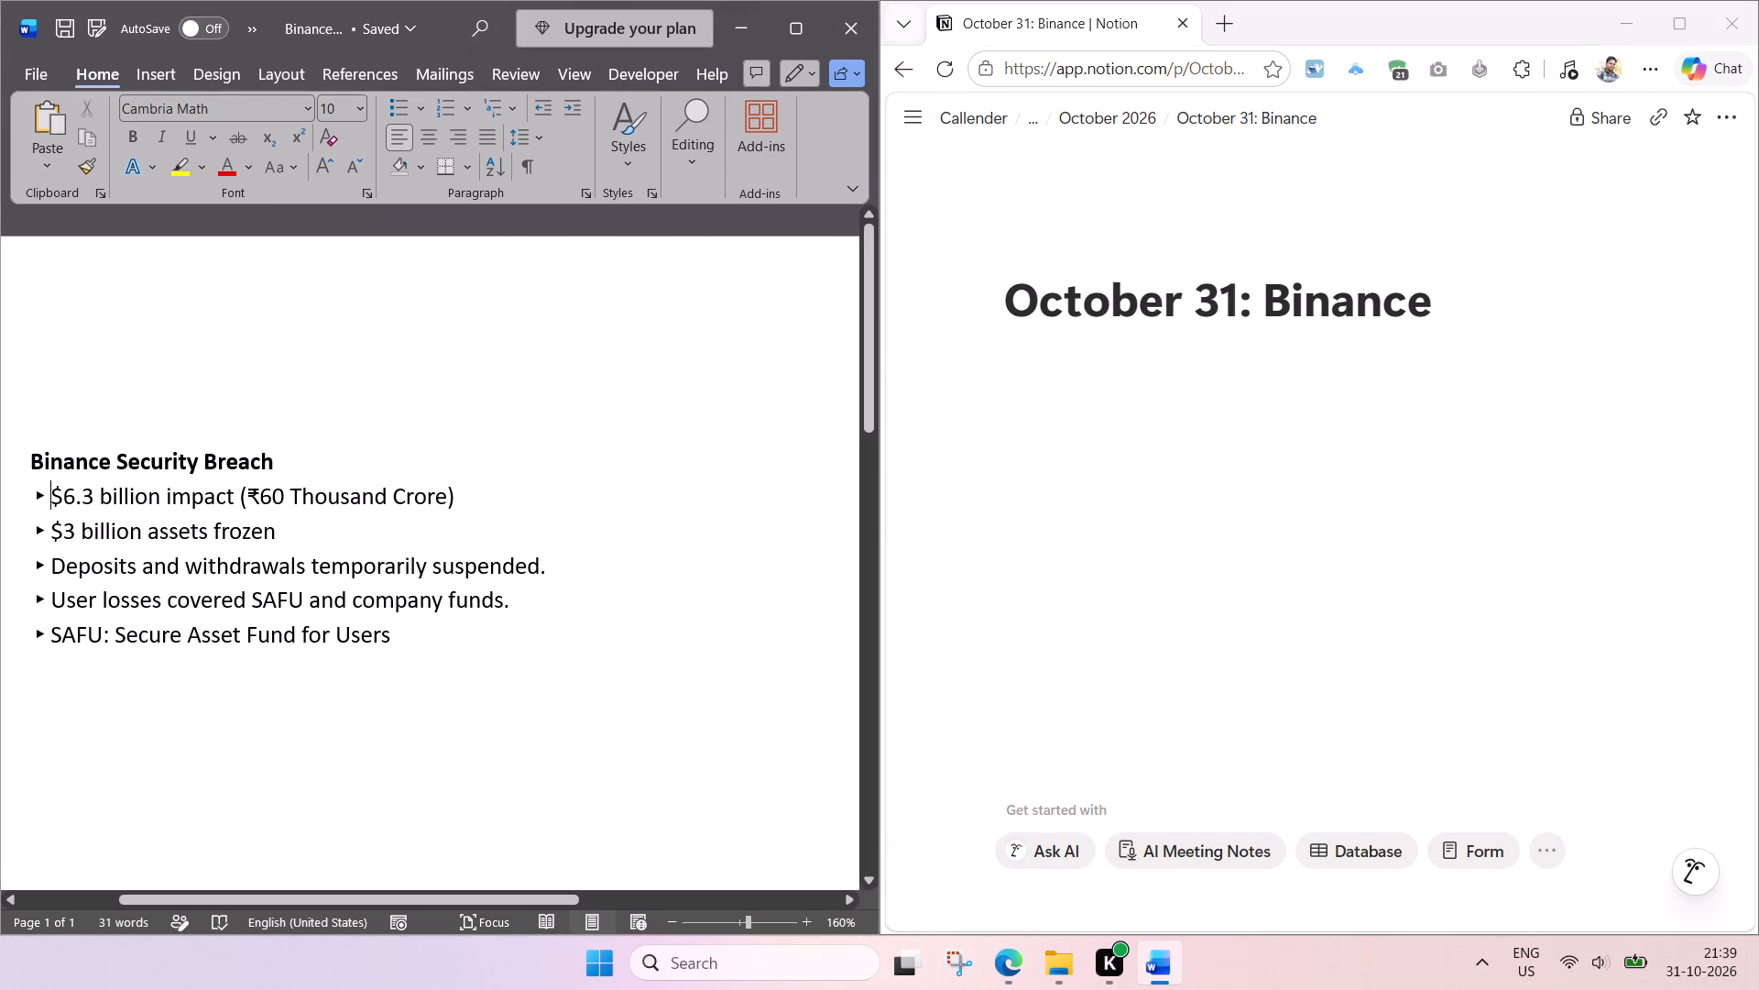
{"action": "key", "text": "BackSpace"}
{"action": "left_click", "coordinate": [49, 530]}
{"action": "key", "text": "BackSpace"}
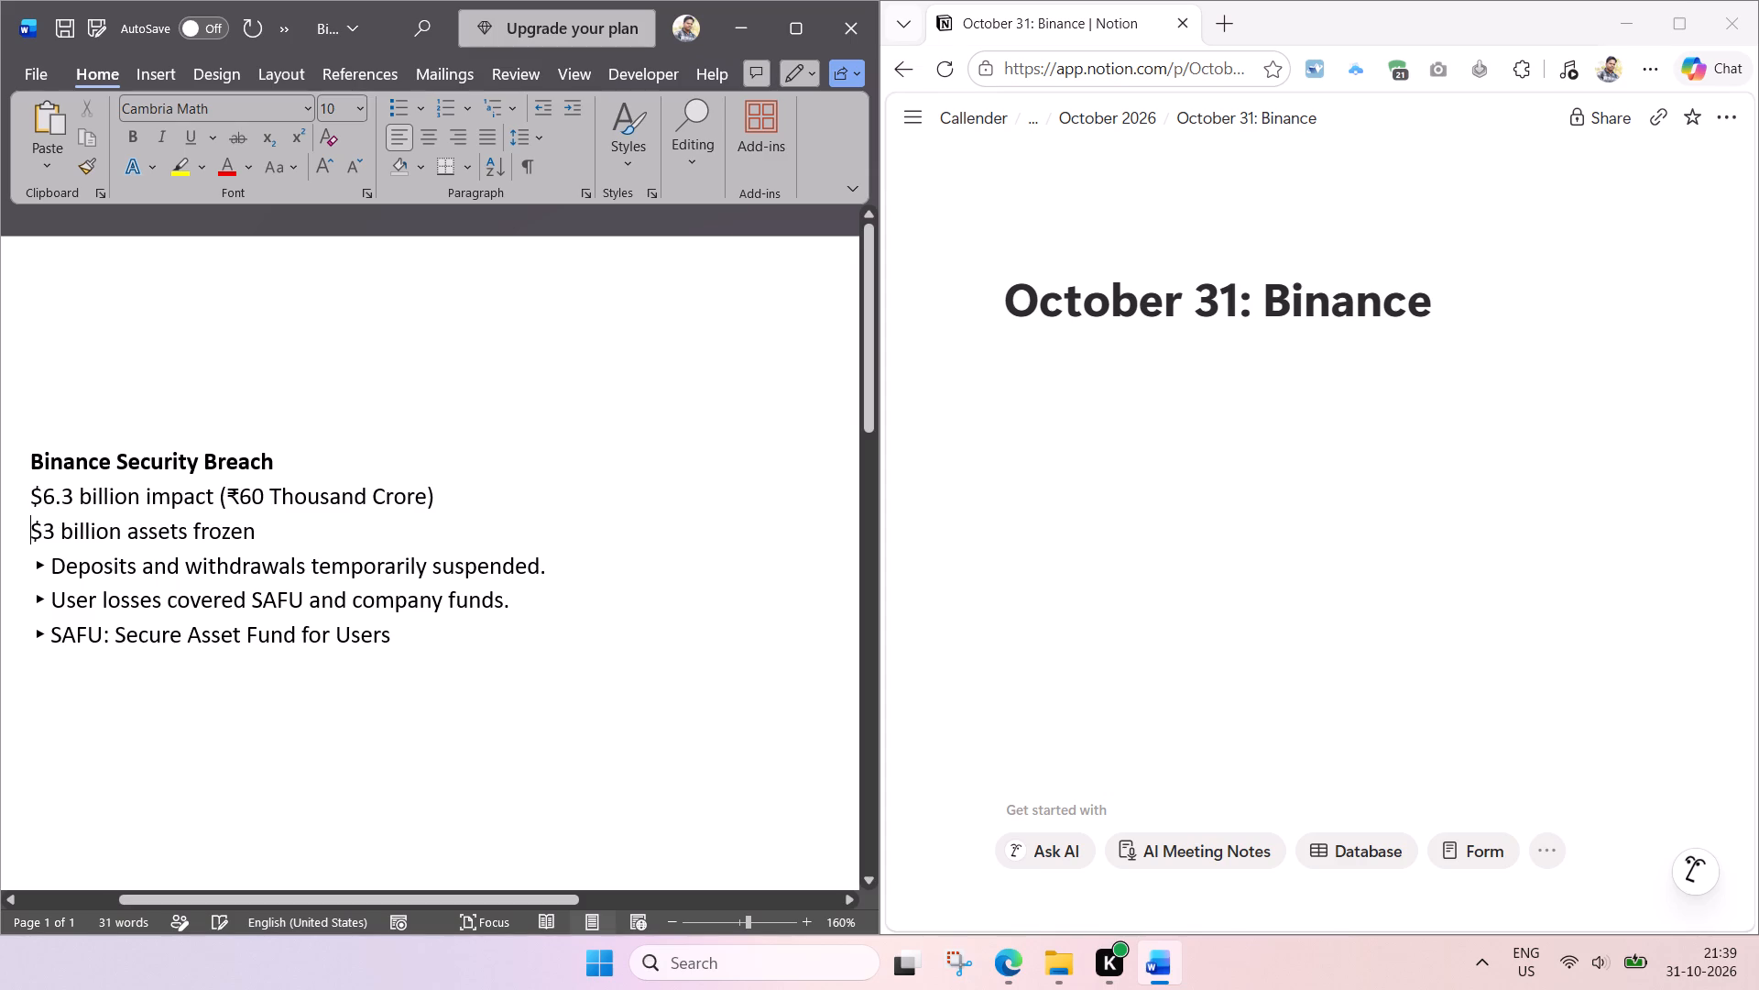
{"action": "left_click", "coordinate": [54, 569]}
{"action": "key", "text": "BackSpace"}
{"action": "left_click", "coordinate": [55, 610]}
{"action": "key", "text": "BackSpace"}
{"action": "left_click", "coordinate": [51, 634]}
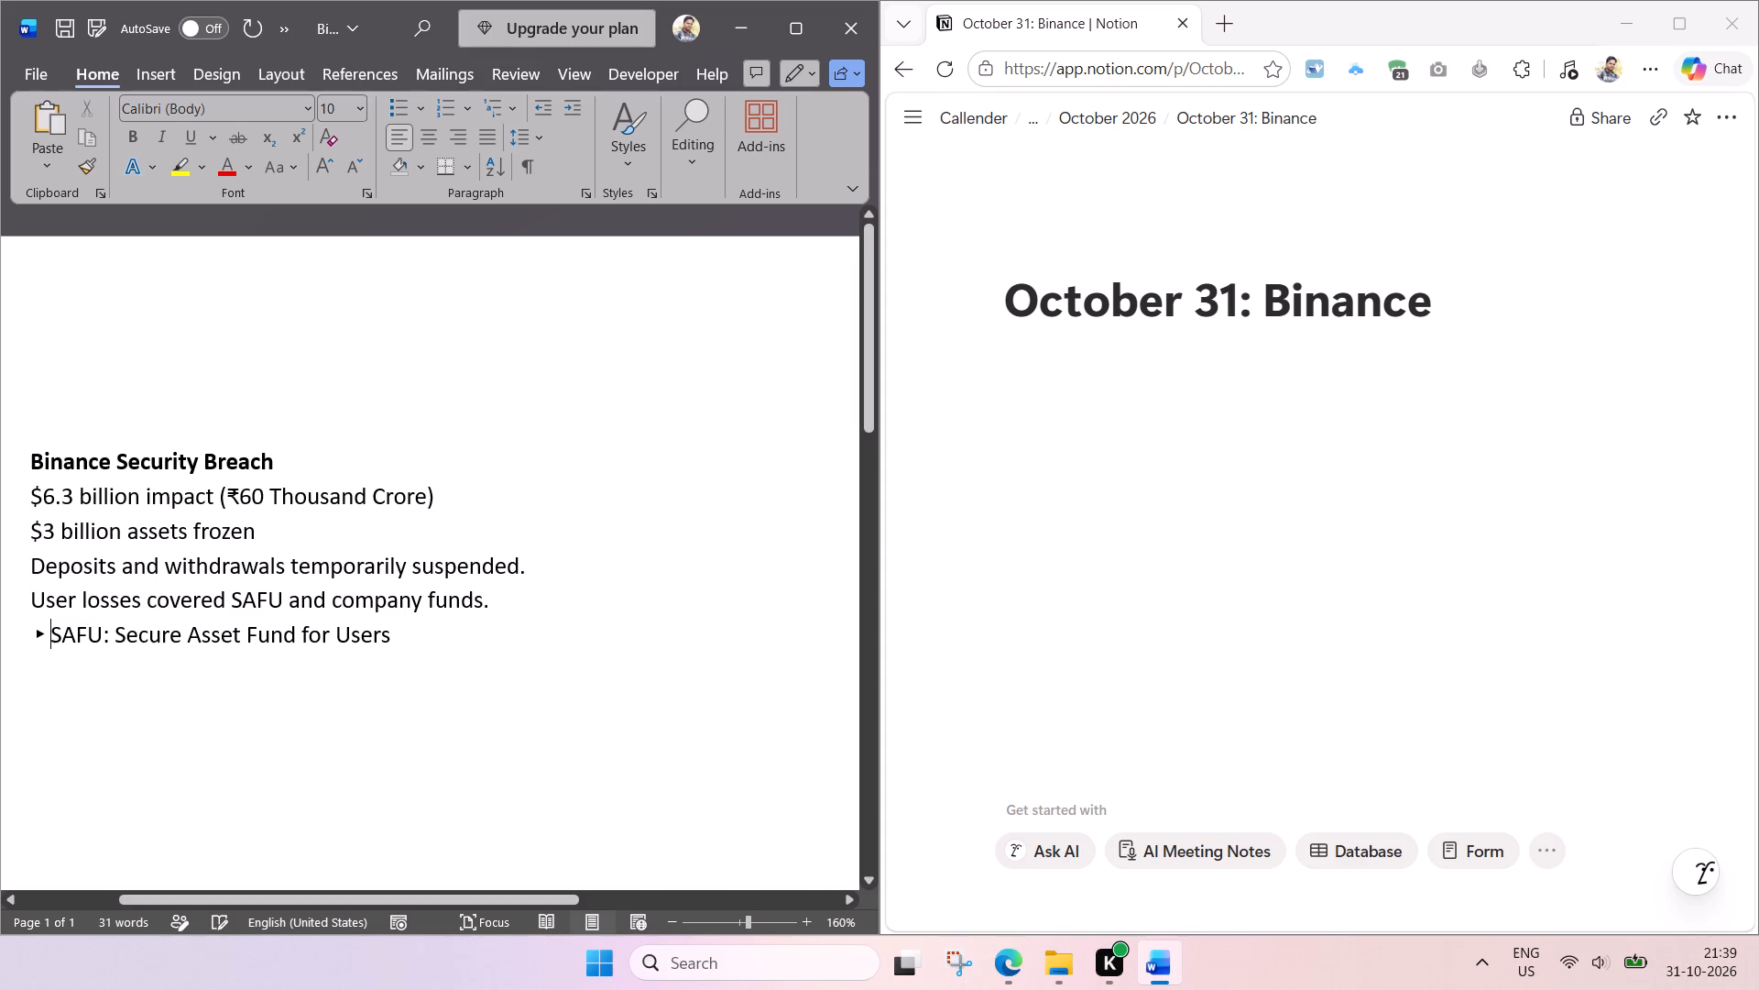
{"action": "key", "text": "BackSpace"}
{"action": "left_click", "coordinate": [376, 637]}
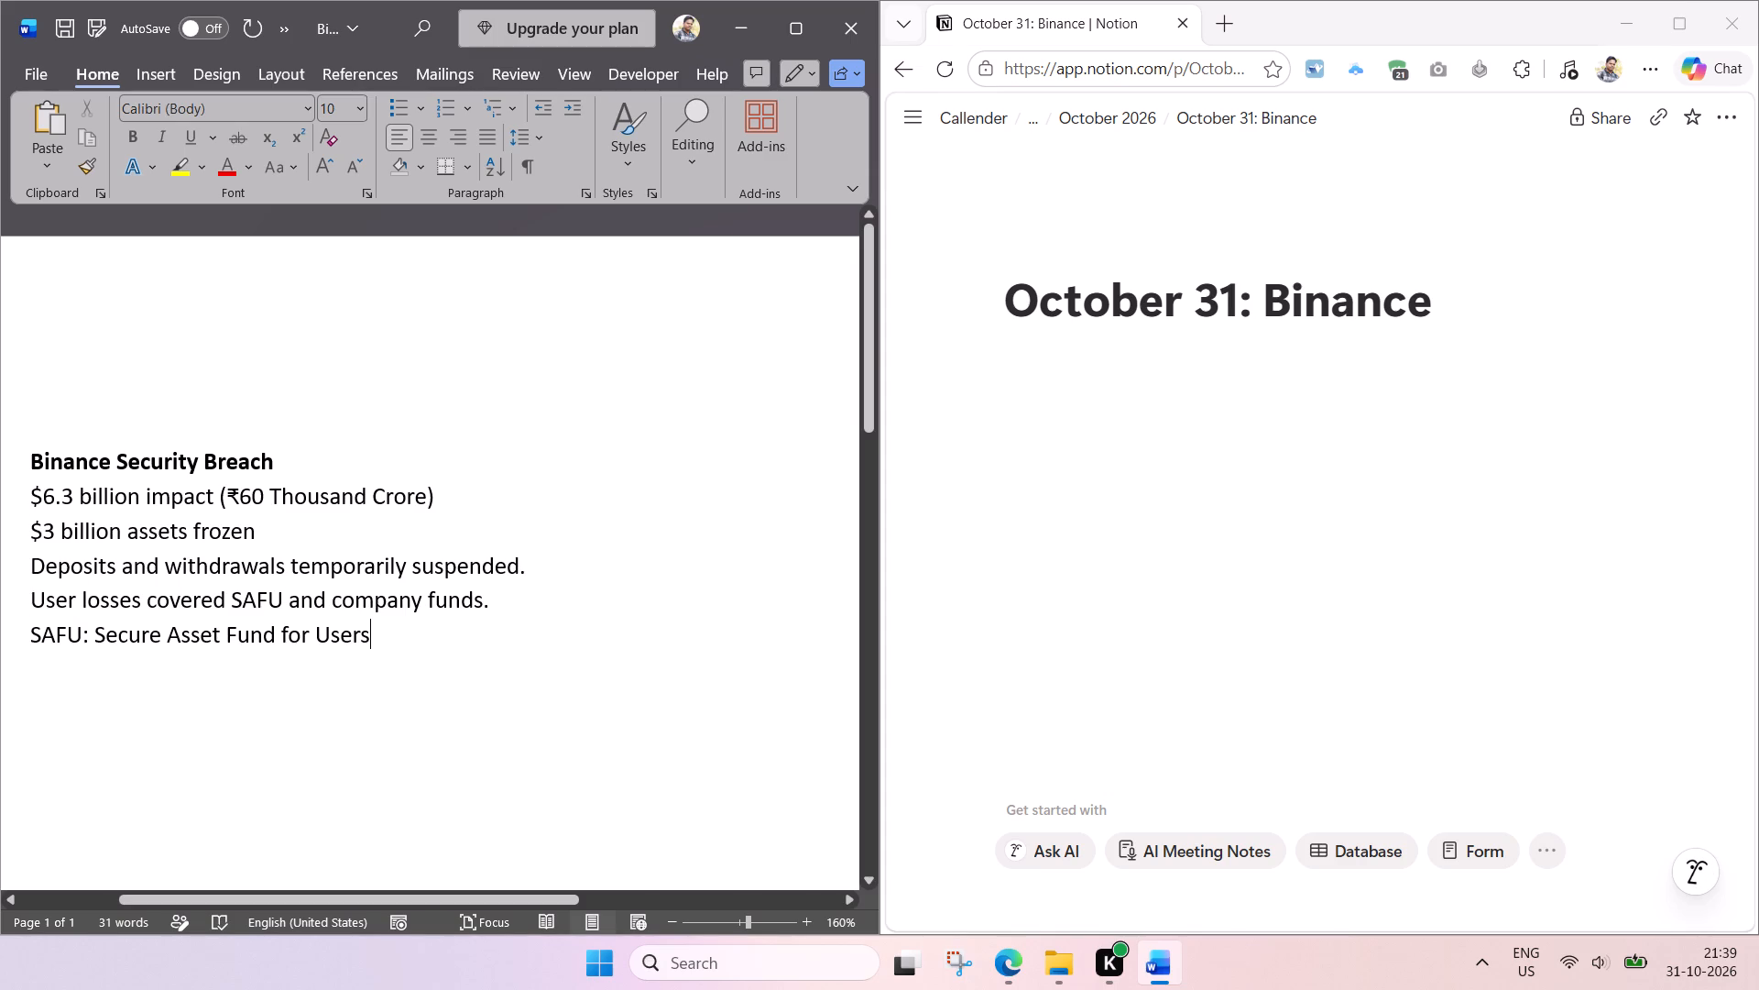
{"action": "left_click", "coordinate": [489, 604]}
{"action": "key", "text": "Return"}
Copy the heading and all Binance note lines from Word into the body of the October 31: Binance page.
{"action": "left_click_drag", "start_coordinate": [377, 670], "coordinate": [34, 491]}
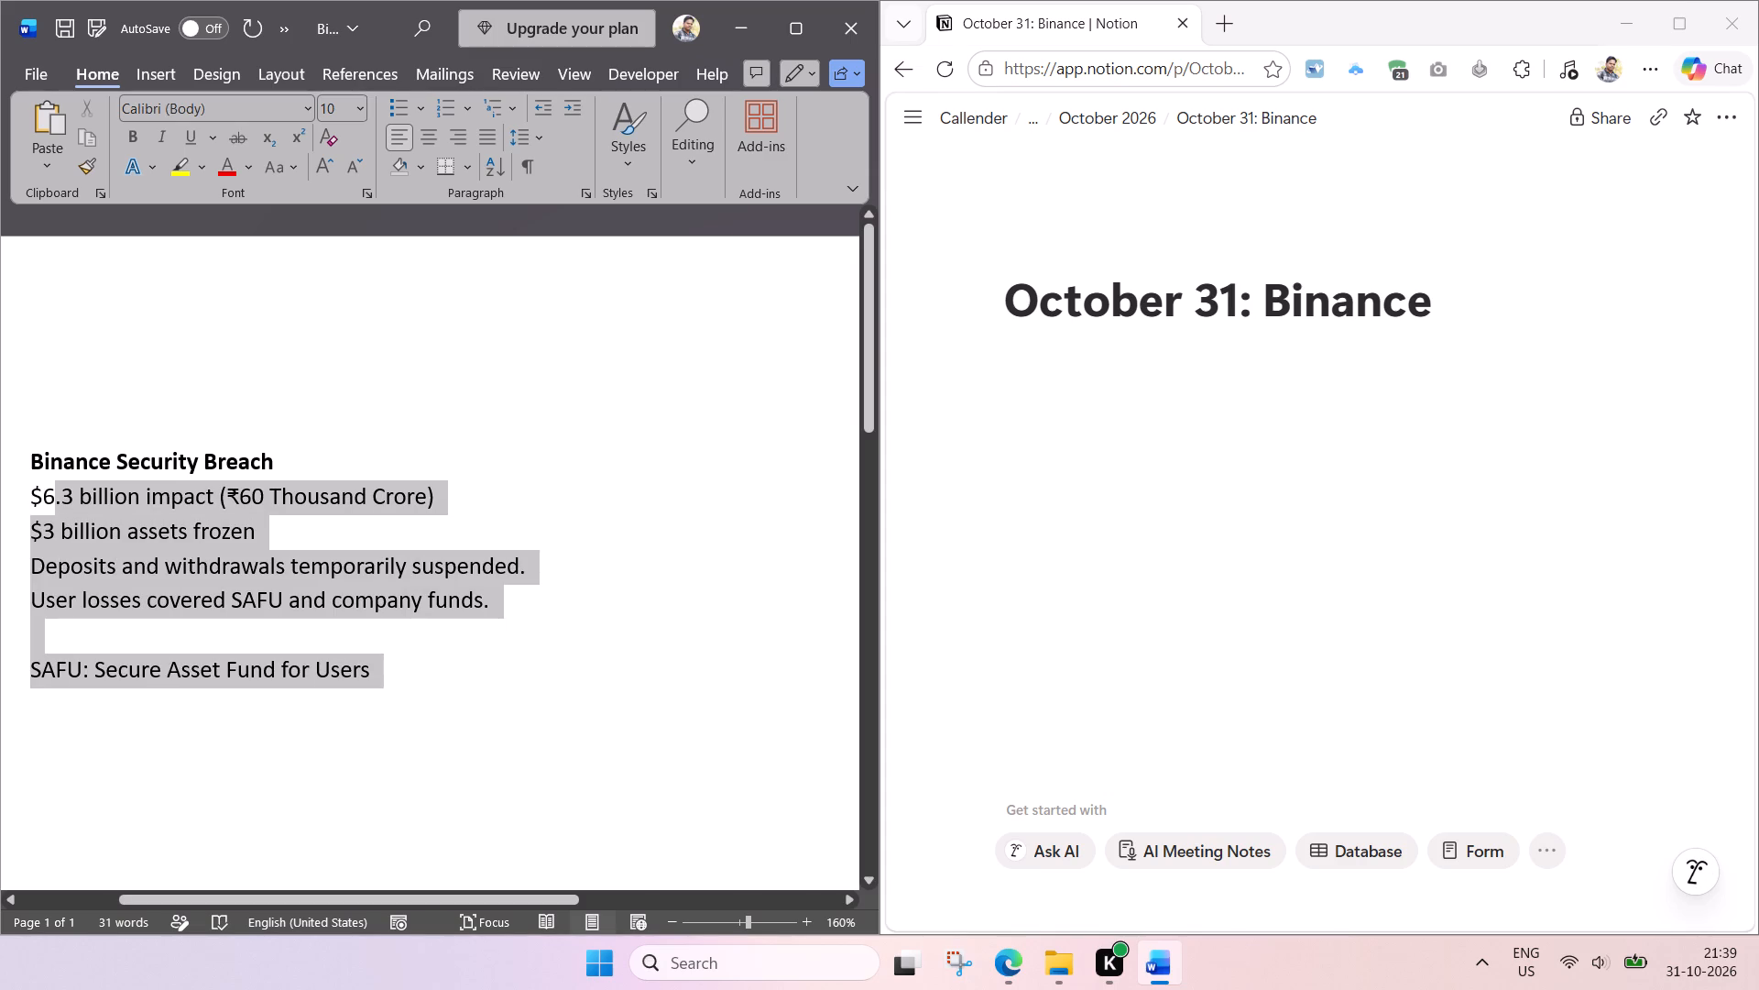
{"action": "left_click_drag", "start_coordinate": [34, 491], "coordinate": [17, 469]}
{"action": "key", "text": "ctrl+c"}
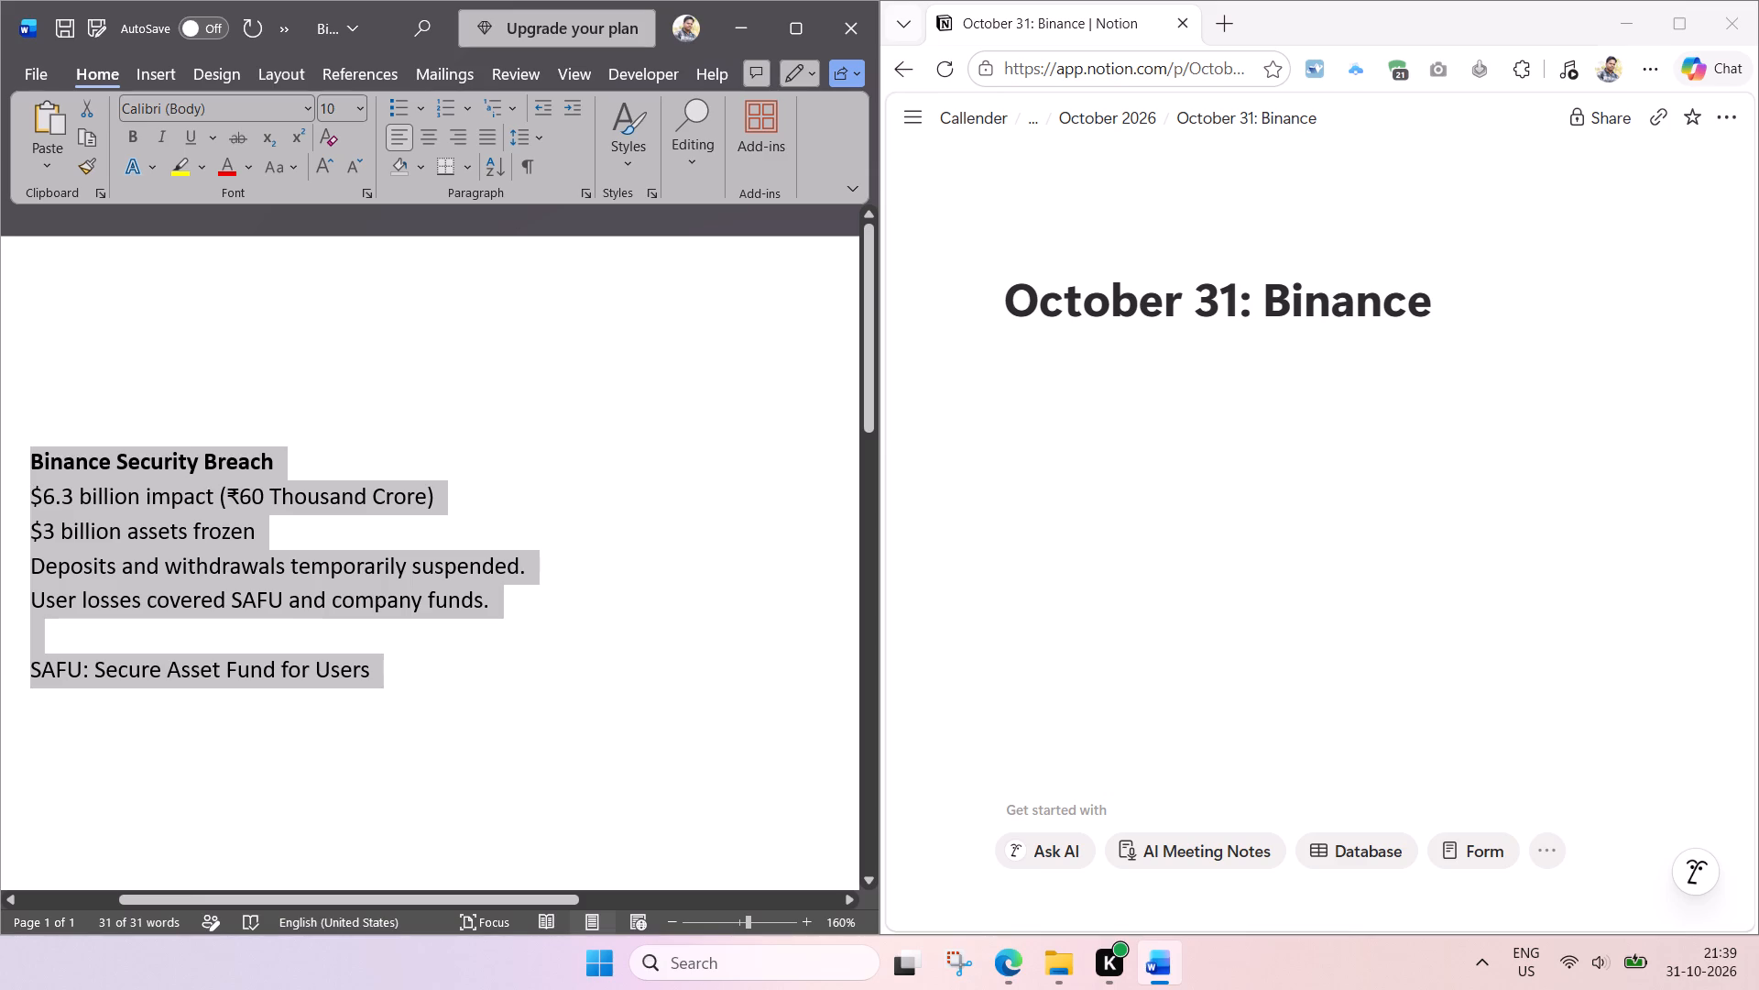
{"action": "left_click", "coordinate": [1066, 378]}
{"action": "key", "text": "ctrl+v"}
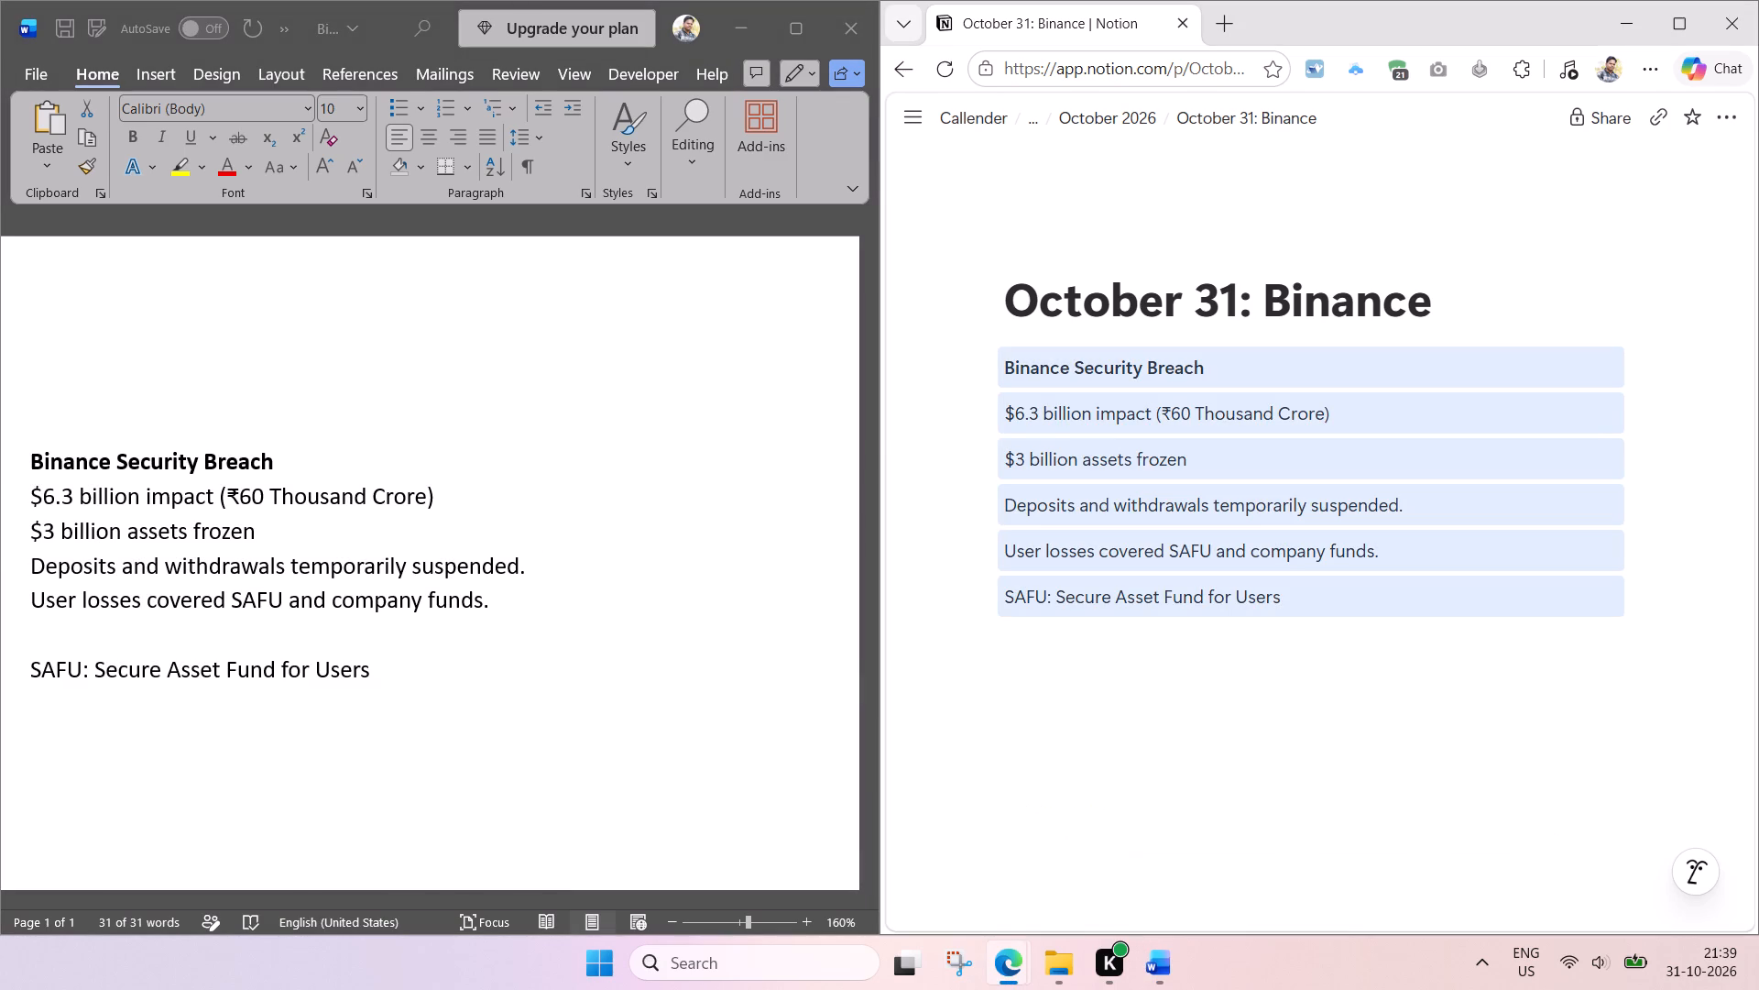
Turn the pasted lines into a bulleted list and remove the bold from "Binance Security Breach".
{"action": "left_click", "coordinate": [975, 372]}
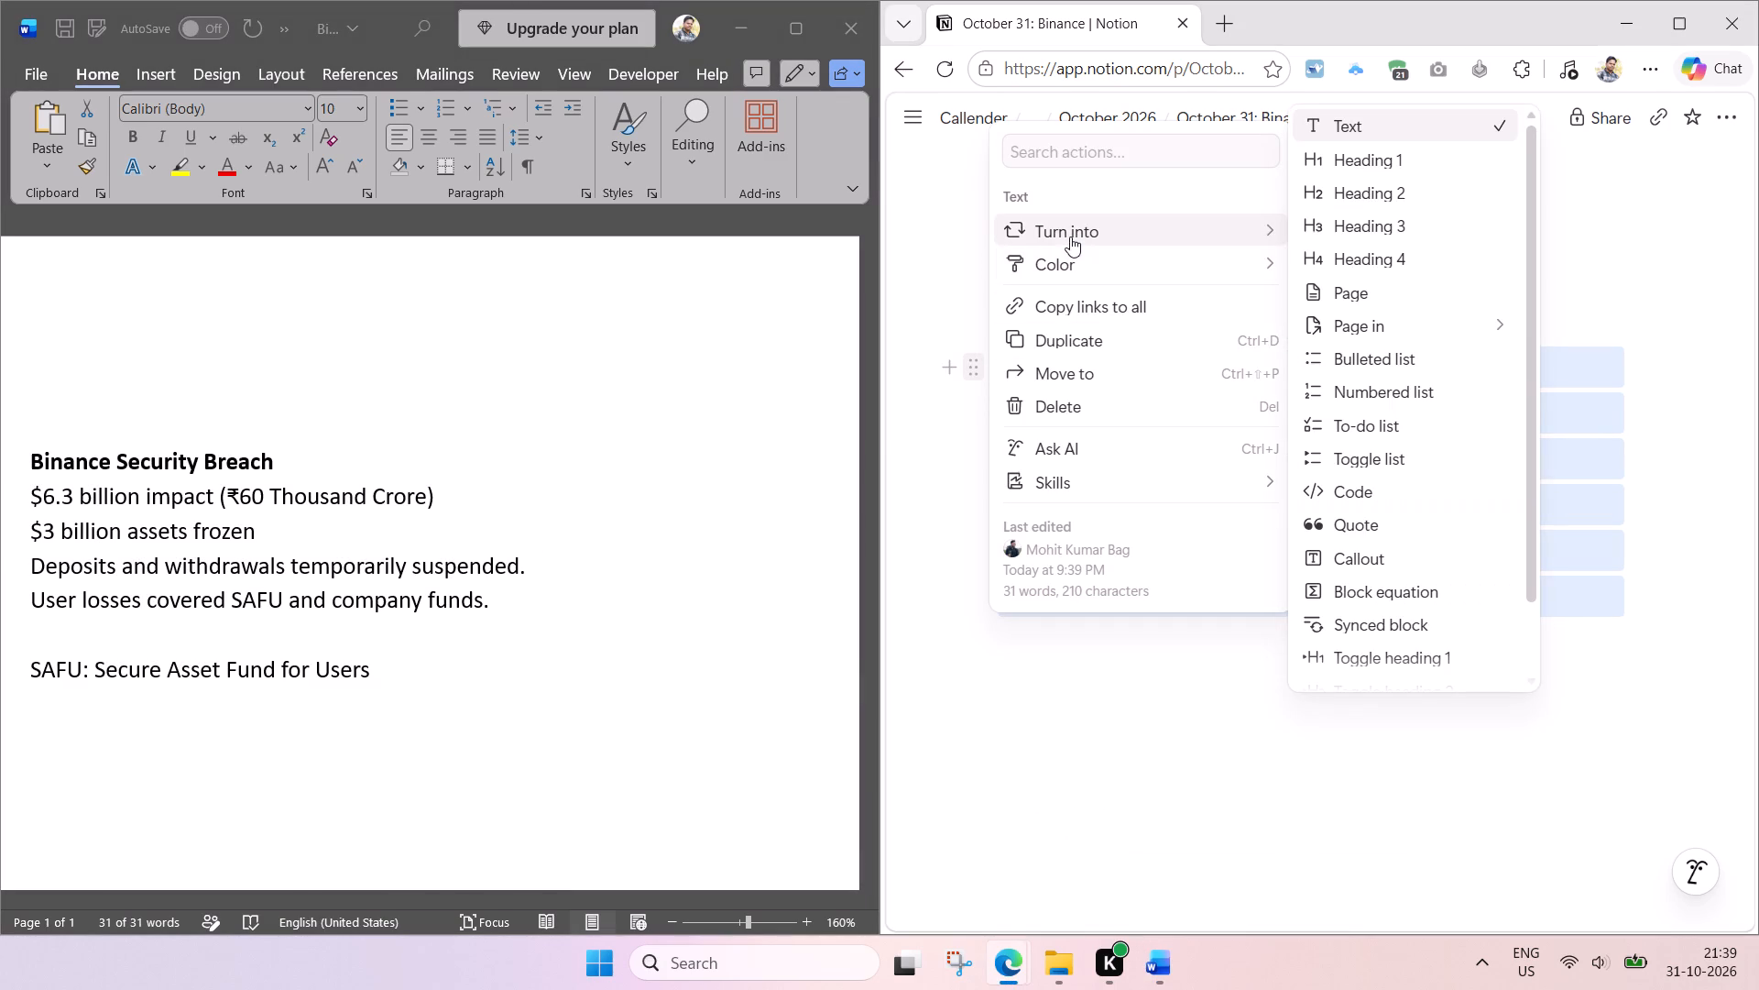
{"action": "left_click", "coordinate": [1360, 357]}
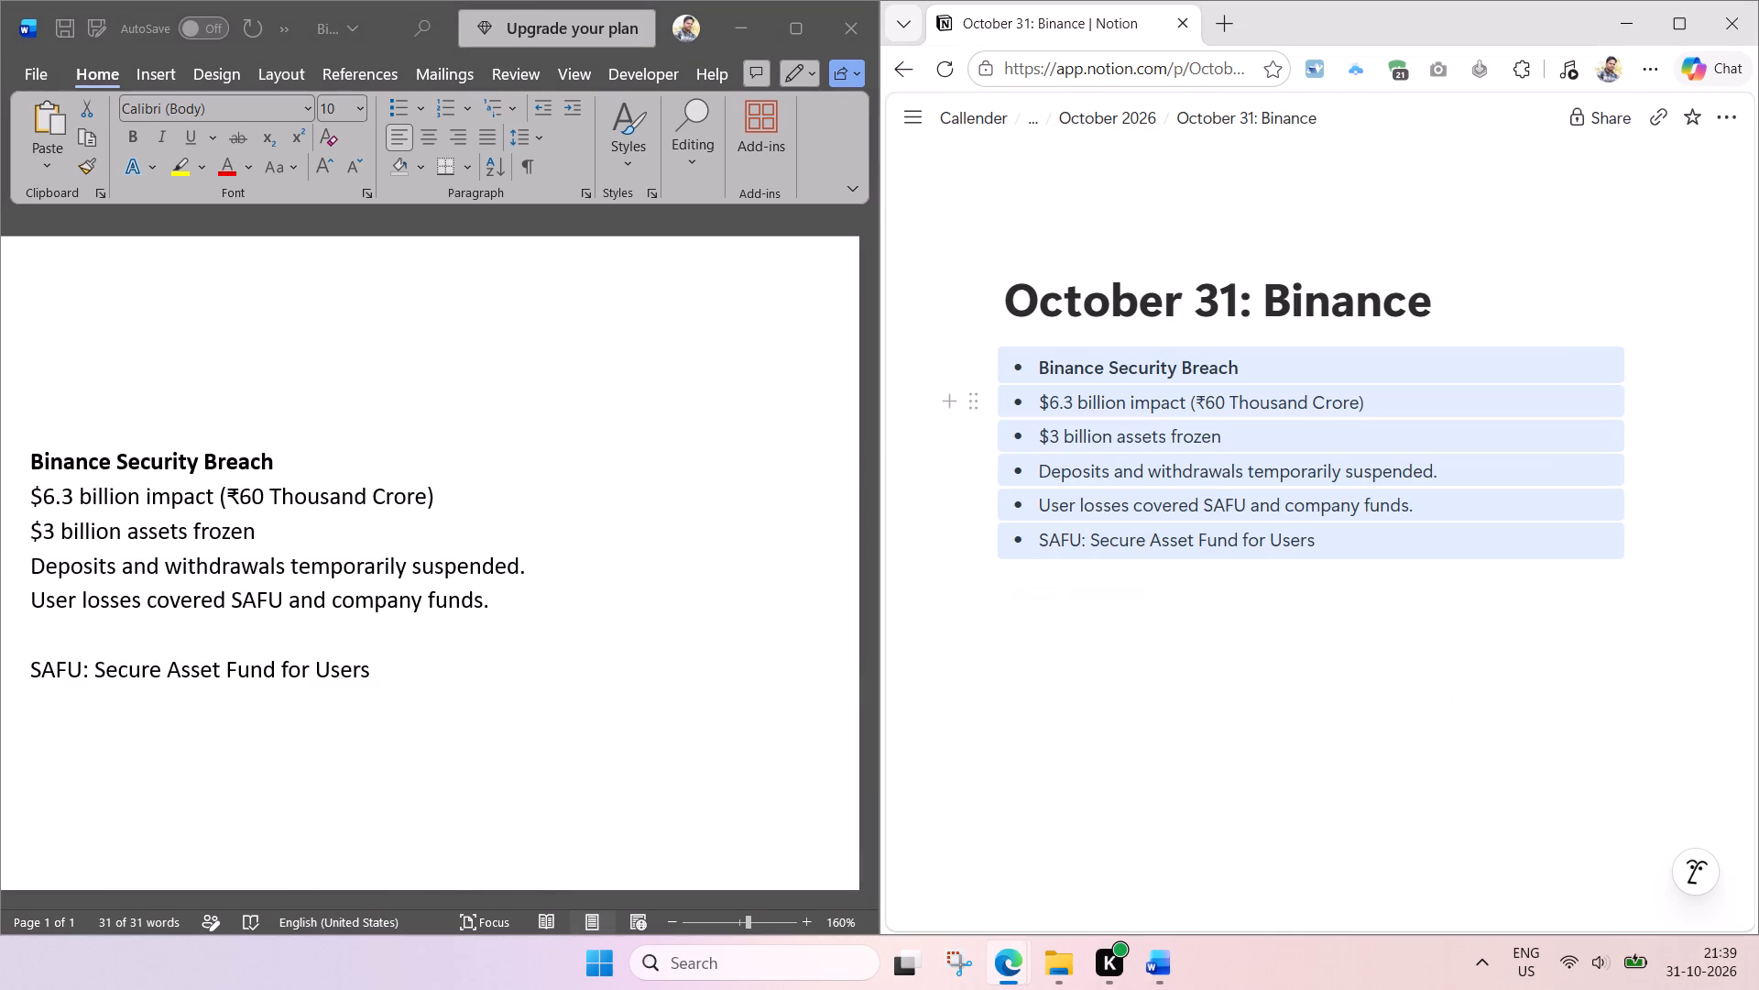
{"action": "key", "text": "ctrl+b"}
{"action": "key", "text": "ctrl+b"}
{"action": "left_click", "coordinate": [1208, 588]}
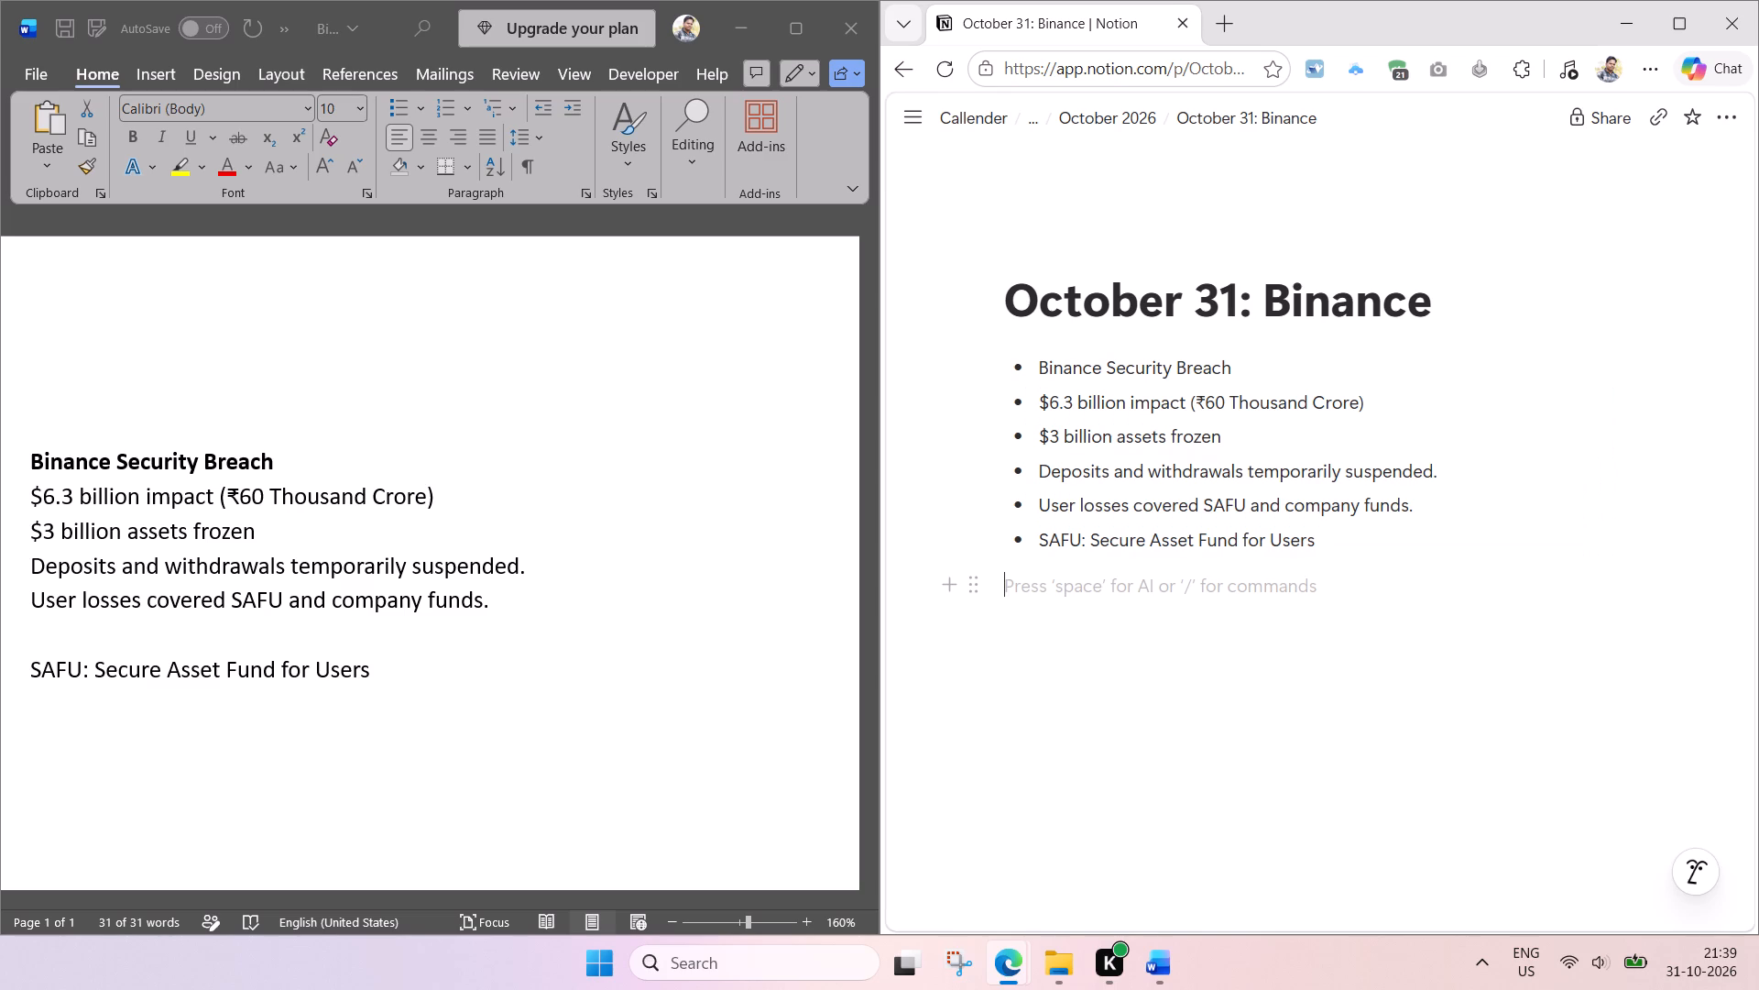
Save the Binance subpage and return to the October 2026 page.
{"action": "key", "text": "ctrl+s"}
{"action": "left_click", "coordinate": [1110, 125]}
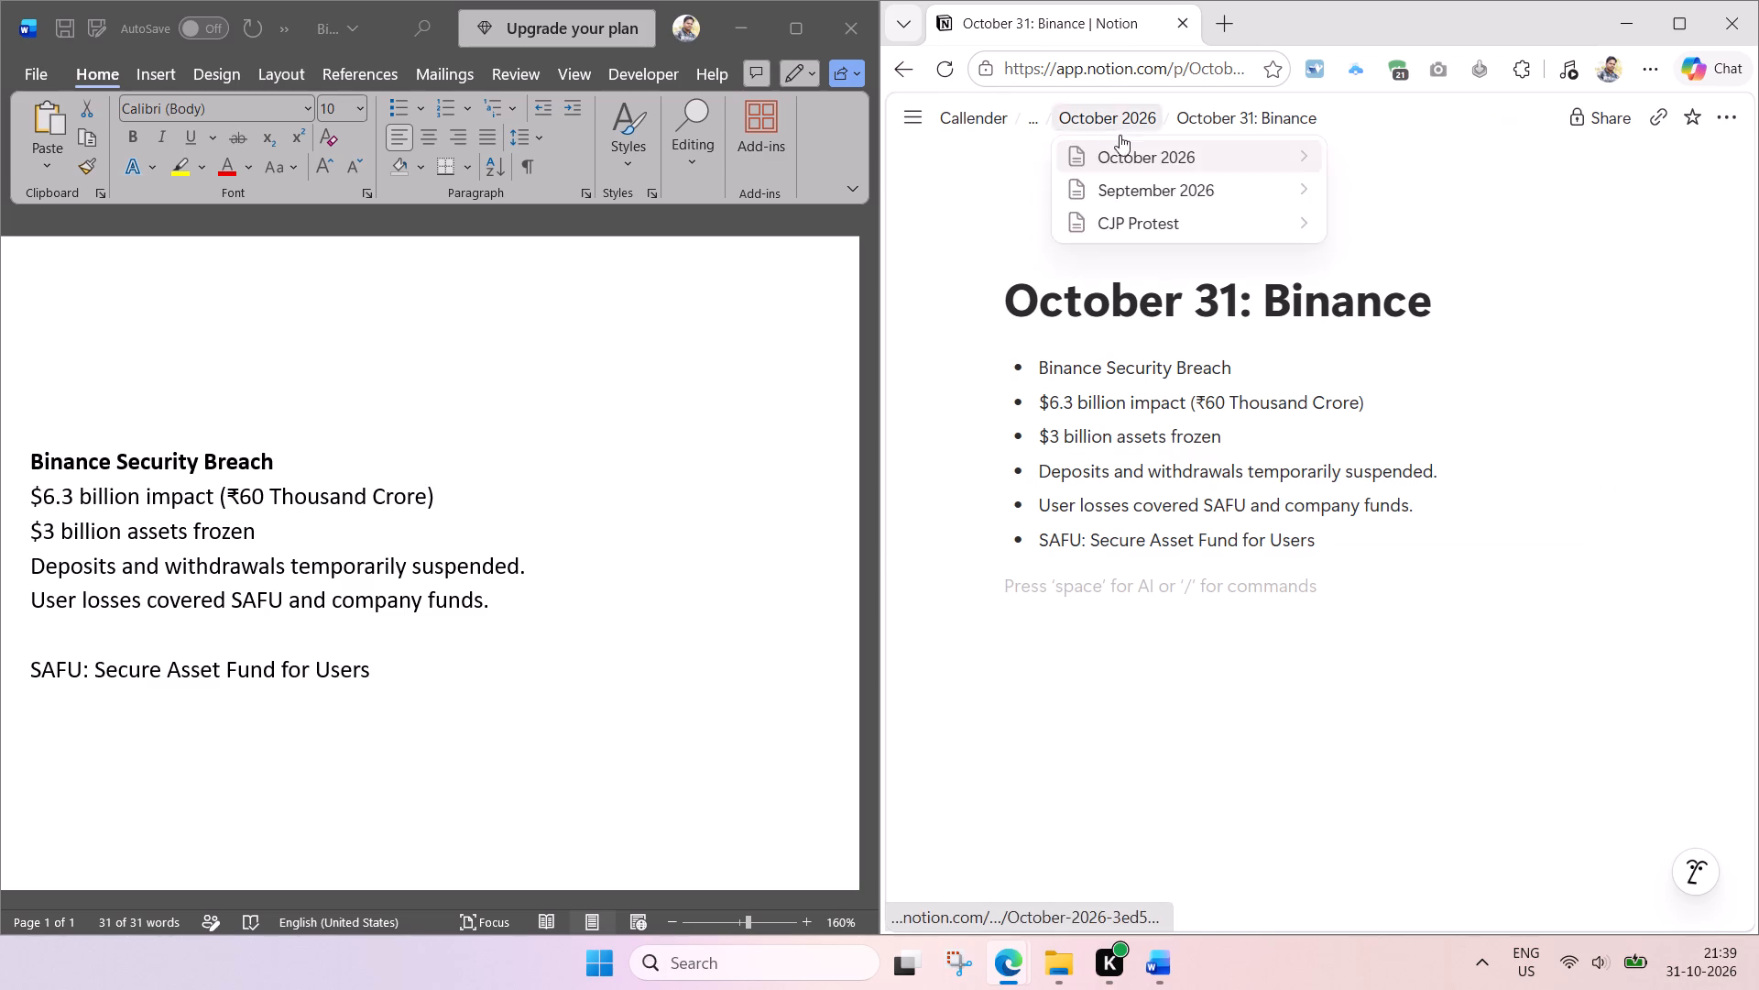
Close the Binance Security Breach document in Word without saving its changes.
{"action": "left_click", "coordinate": [840, 31]}
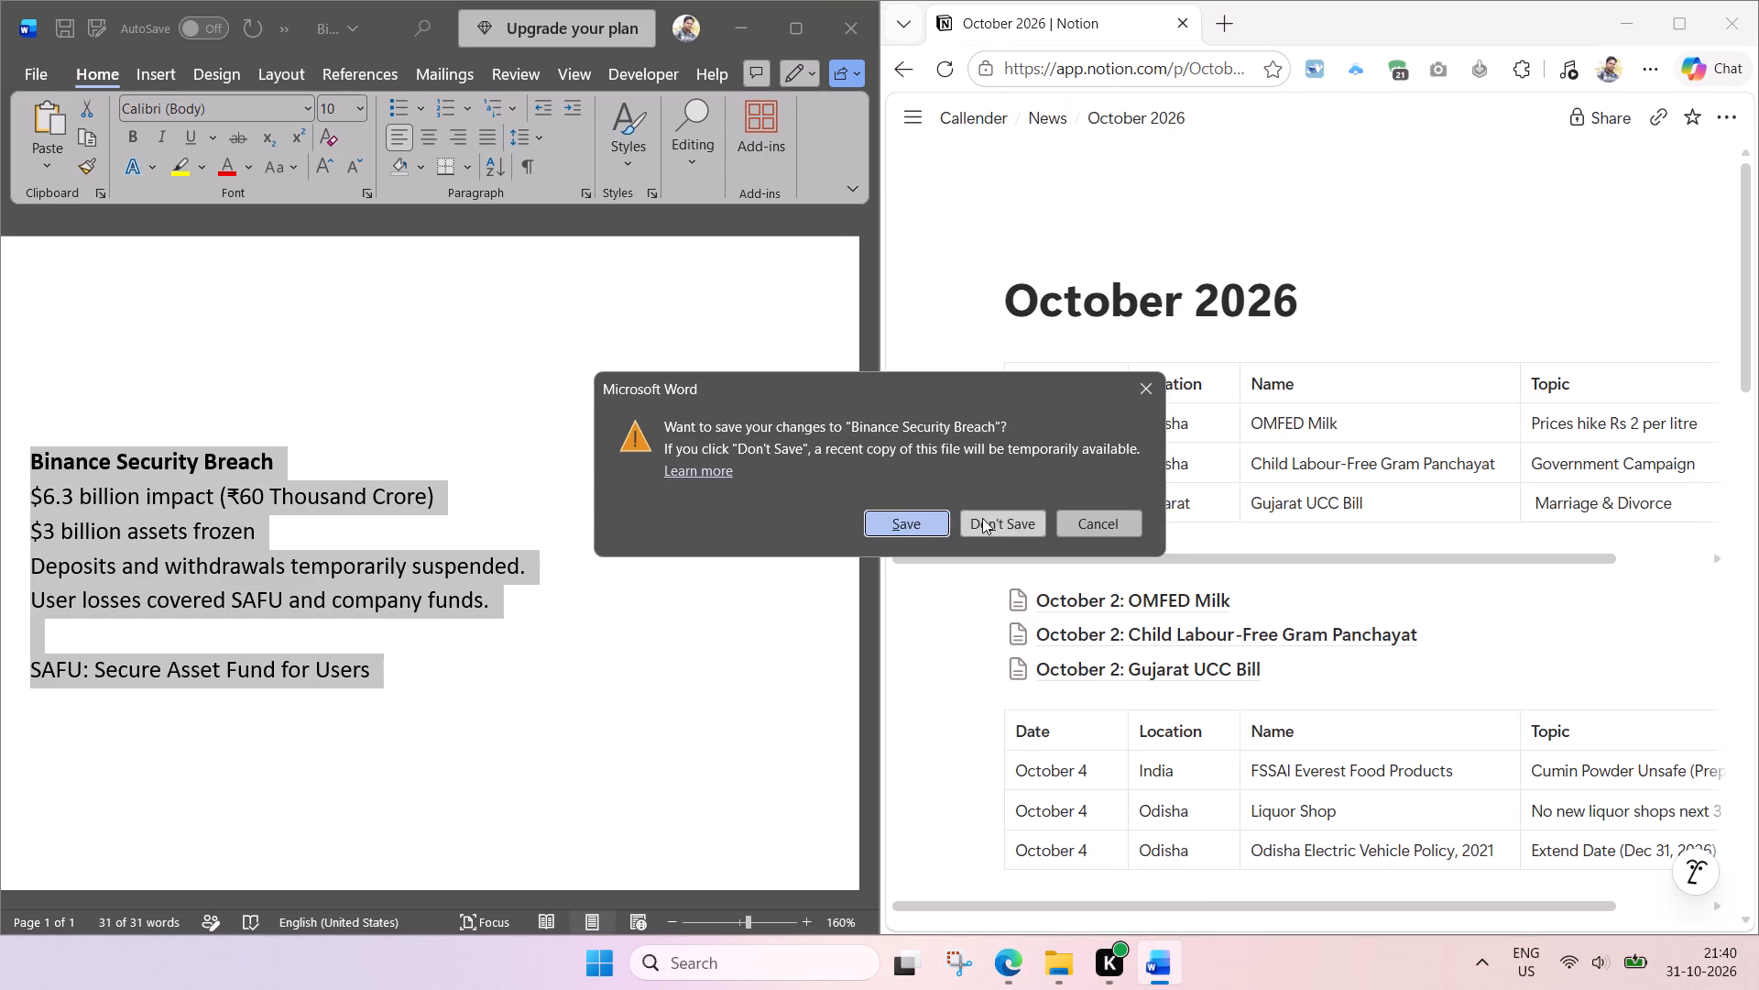
{"action": "left_click", "coordinate": [983, 518]}
{"action": "left_click", "coordinate": [388, 528]}
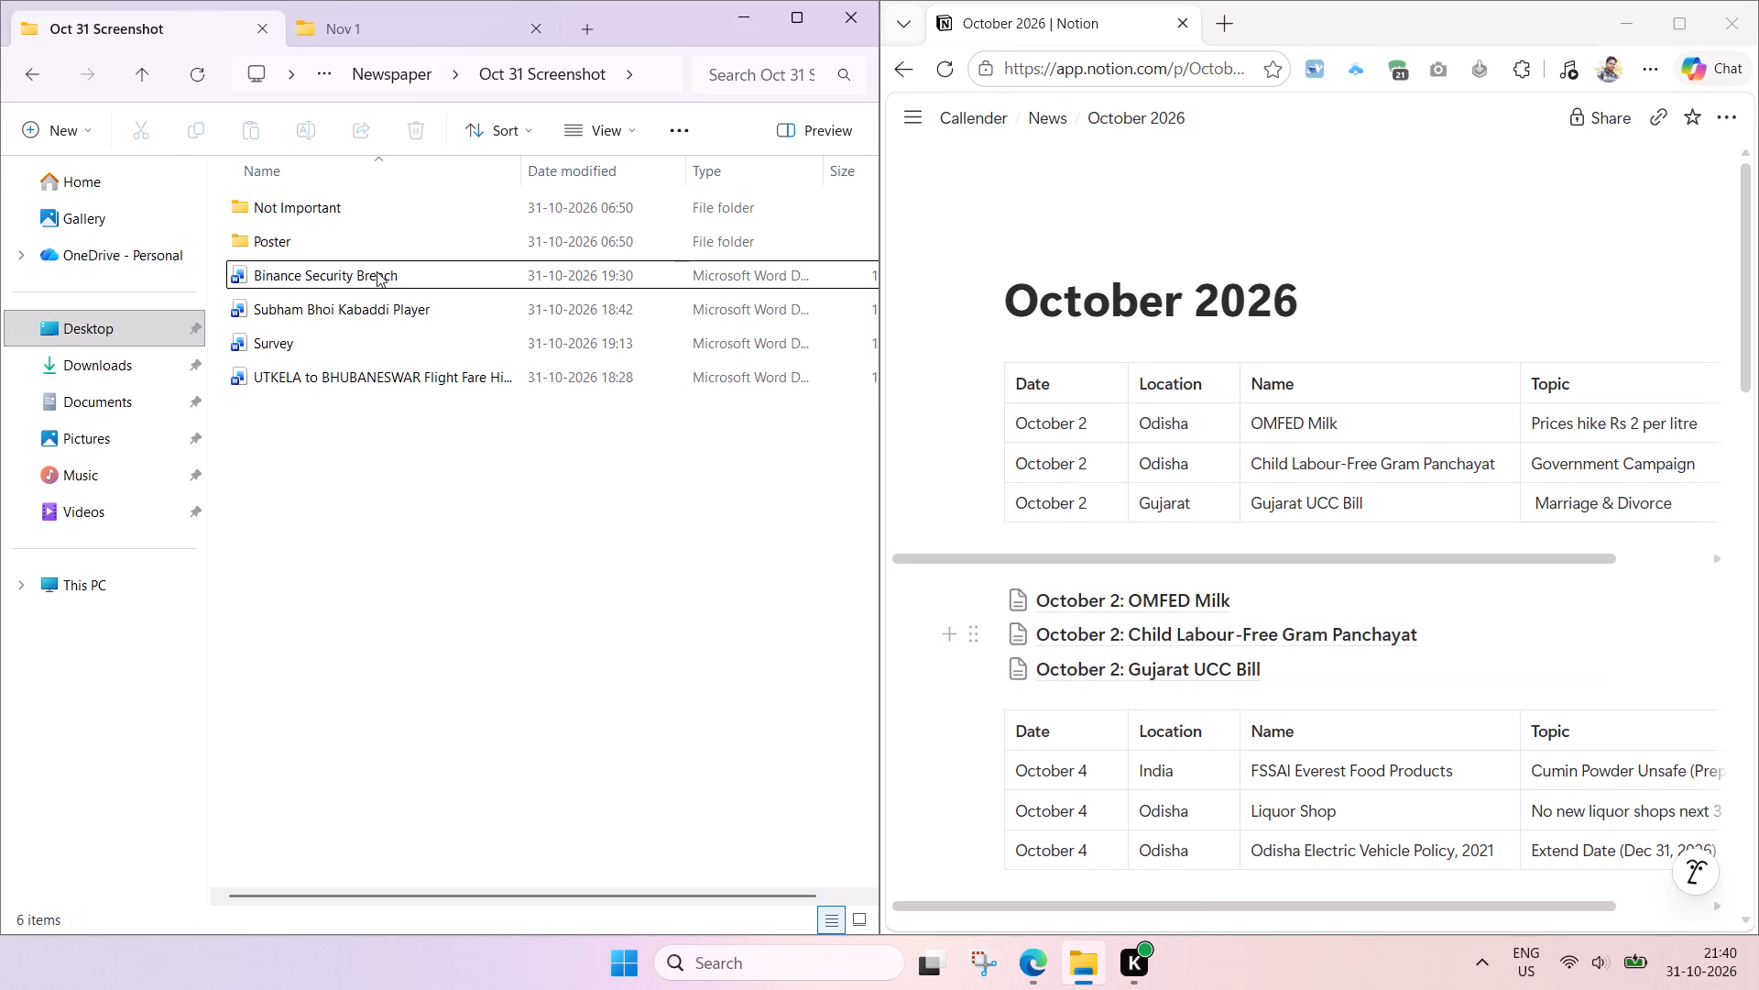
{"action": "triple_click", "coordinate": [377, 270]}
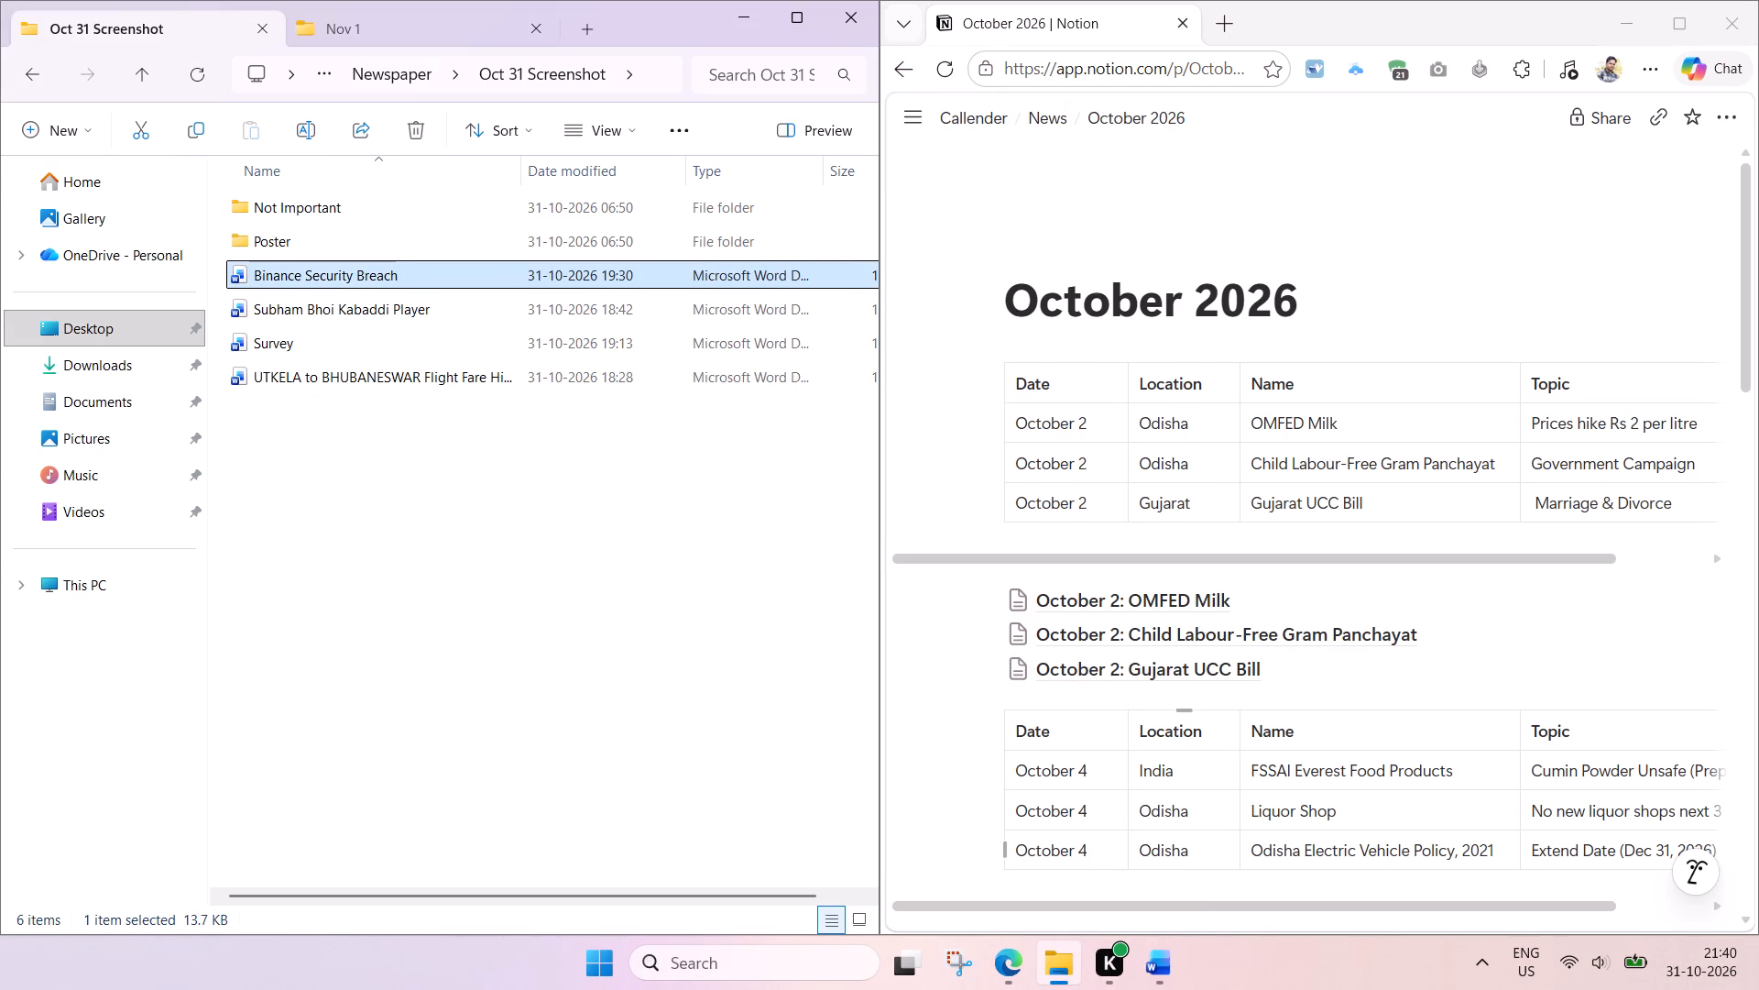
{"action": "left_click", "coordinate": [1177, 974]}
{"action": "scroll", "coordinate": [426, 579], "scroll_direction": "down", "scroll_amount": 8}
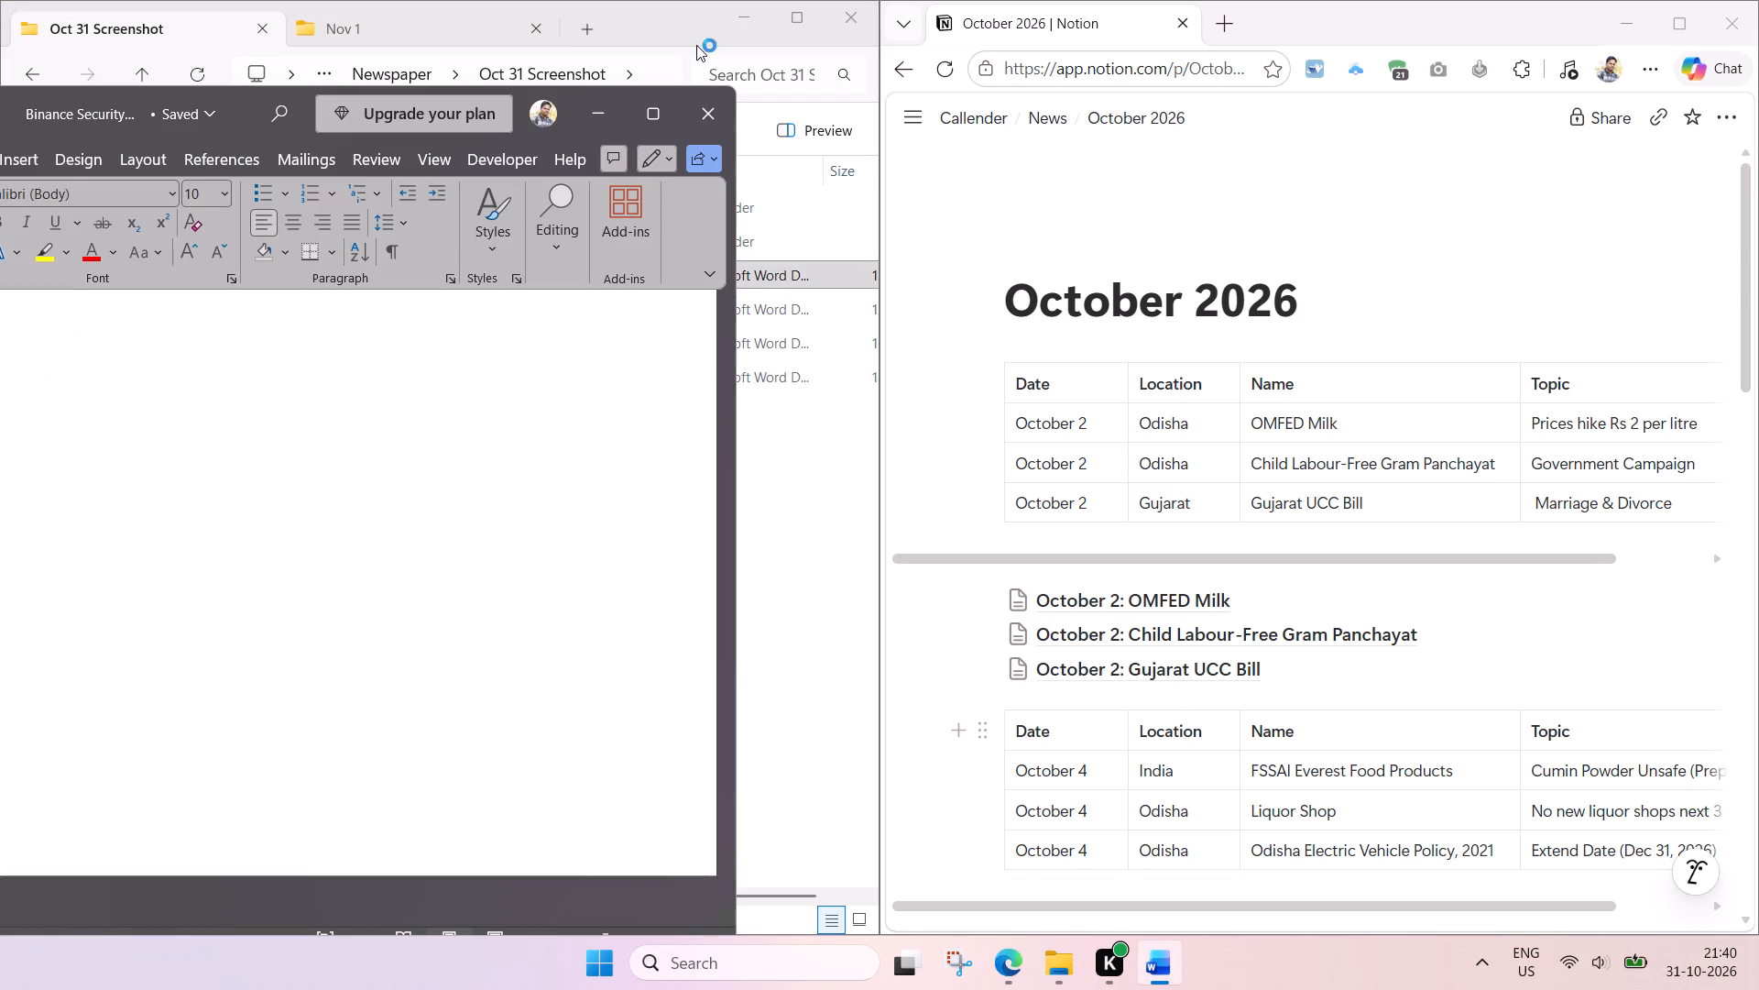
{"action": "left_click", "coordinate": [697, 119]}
Delete the Binance Security Breach document from the Oct 31 Screenshot folder.
{"action": "left_click", "coordinate": [368, 416]}
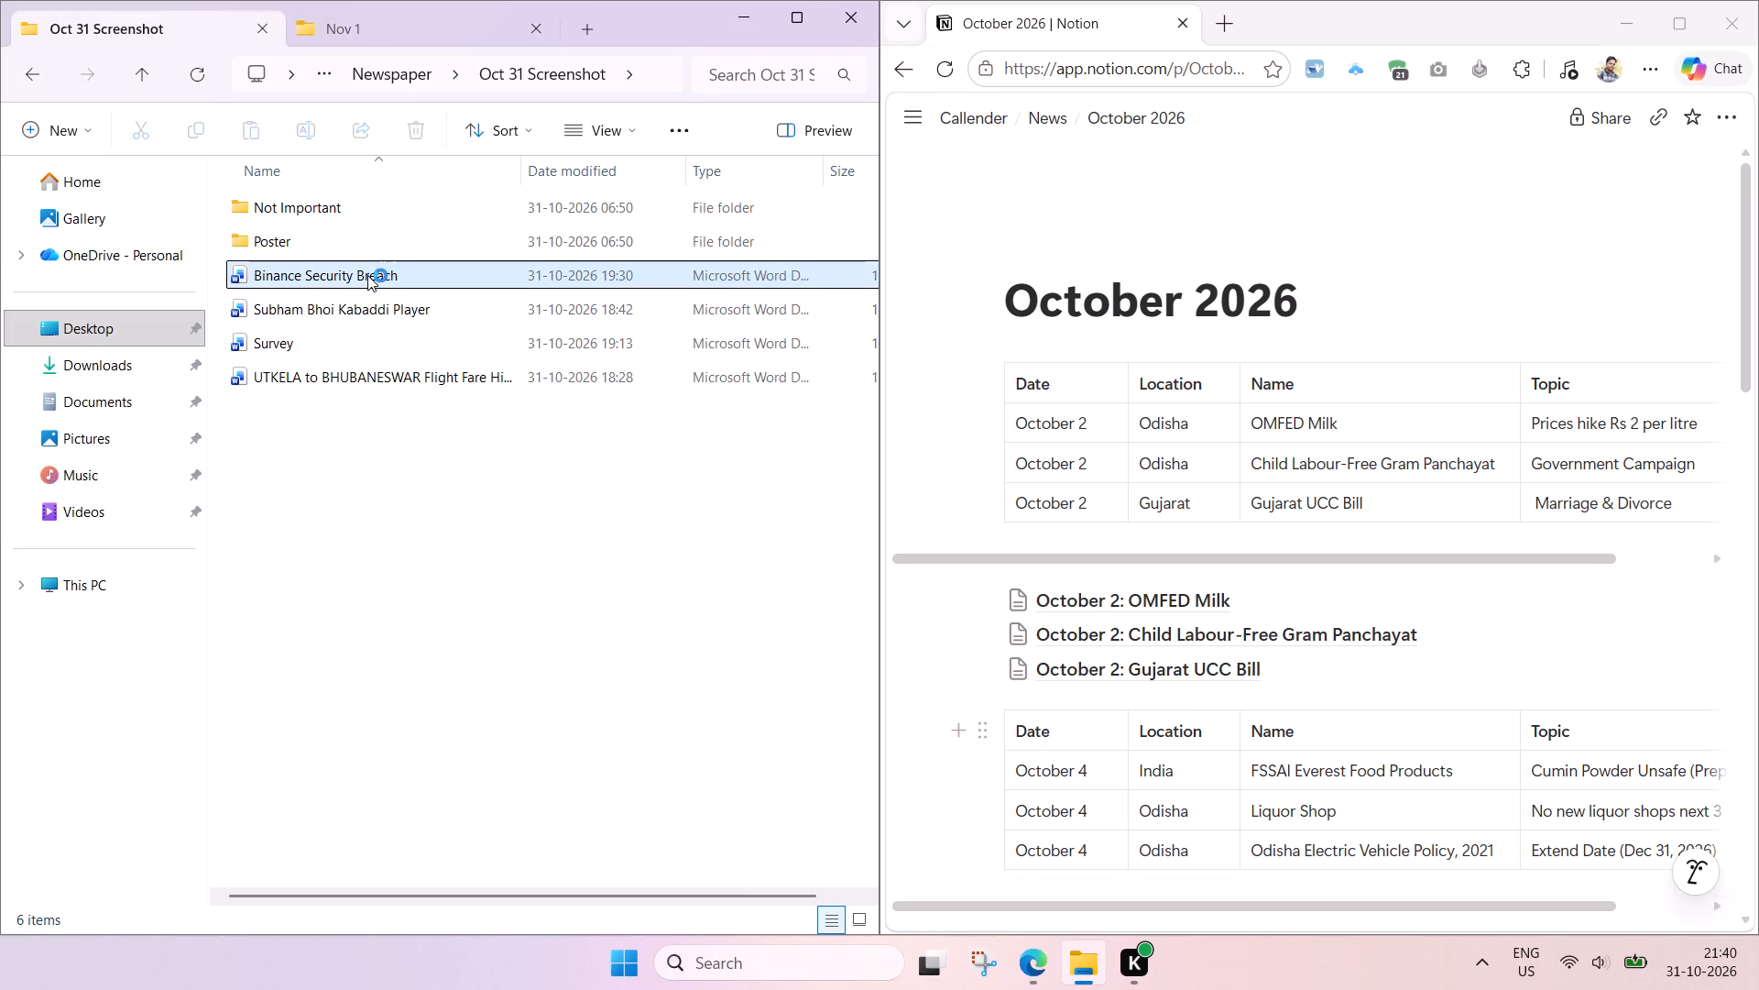
{"action": "left_click", "coordinate": [367, 275]}
{"action": "key", "text": "Delete"}
{"action": "left_click", "coordinate": [433, 558]}
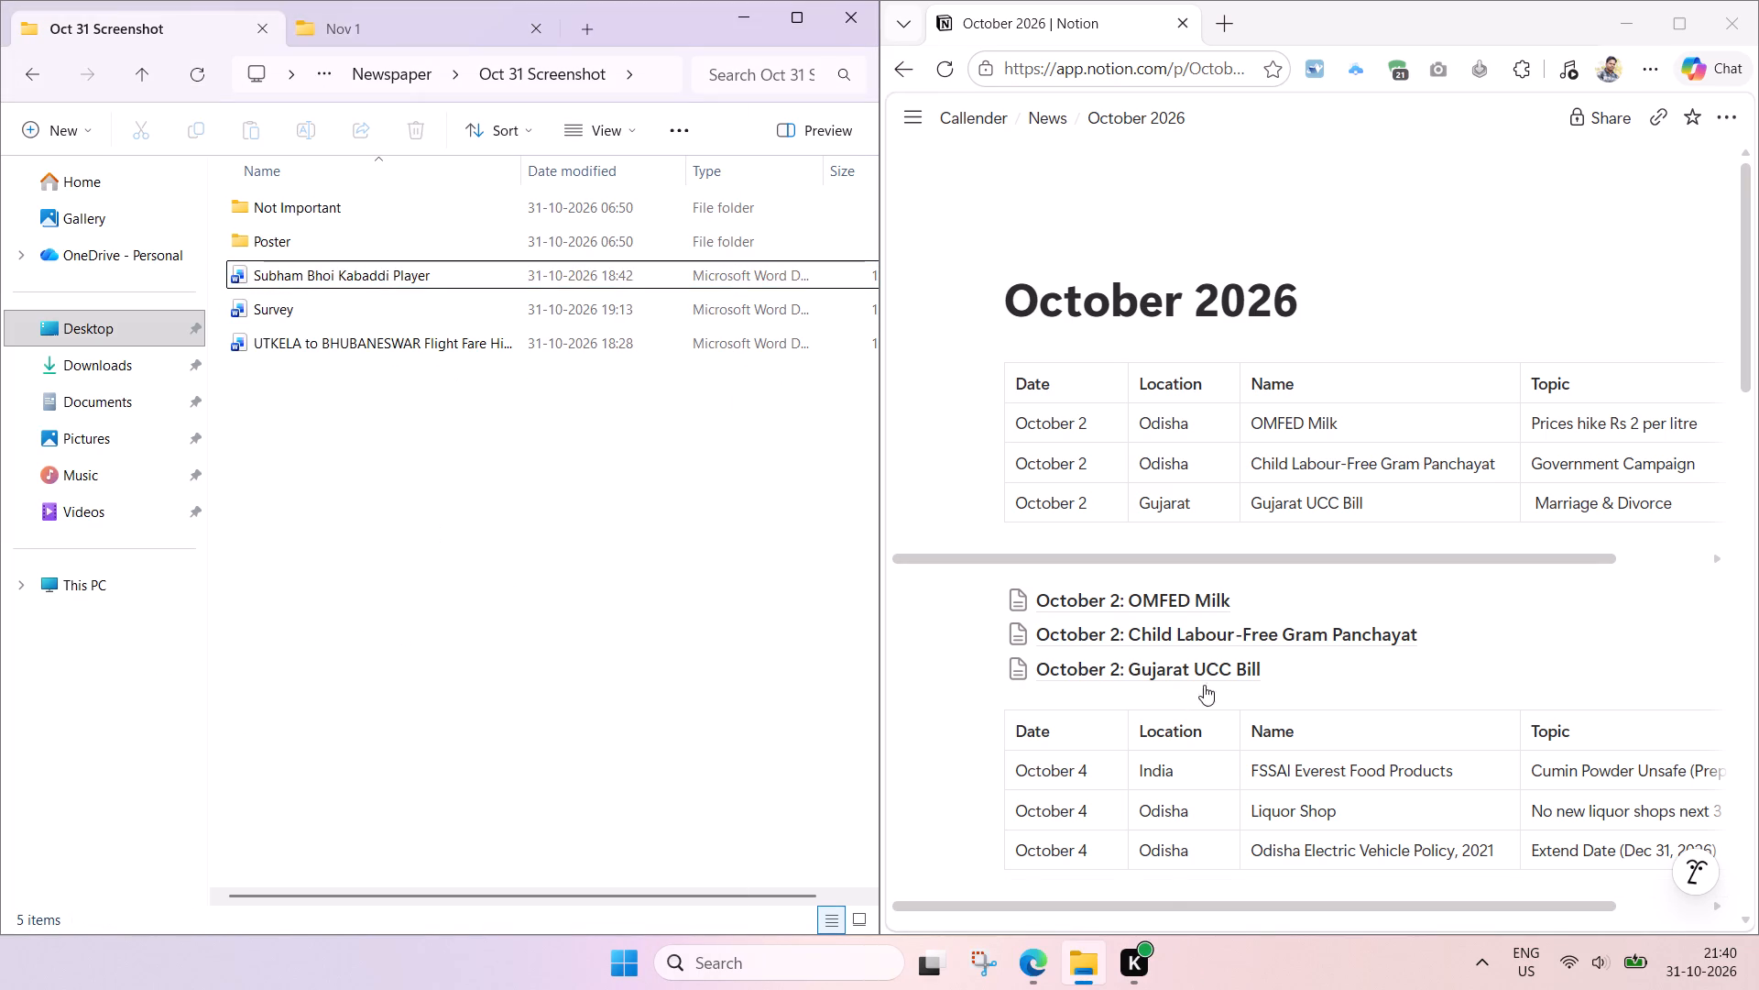
Open the Survey document from the Oct 31 Screenshot folder in Word, with the October 31 table in view in Notion.
{"action": "scroll", "coordinate": [1328, 601], "scroll_direction": "down", "scroll_amount": 6}
{"action": "scroll", "coordinate": [1379, 762], "scroll_direction": "down", "scroll_amount": 7}
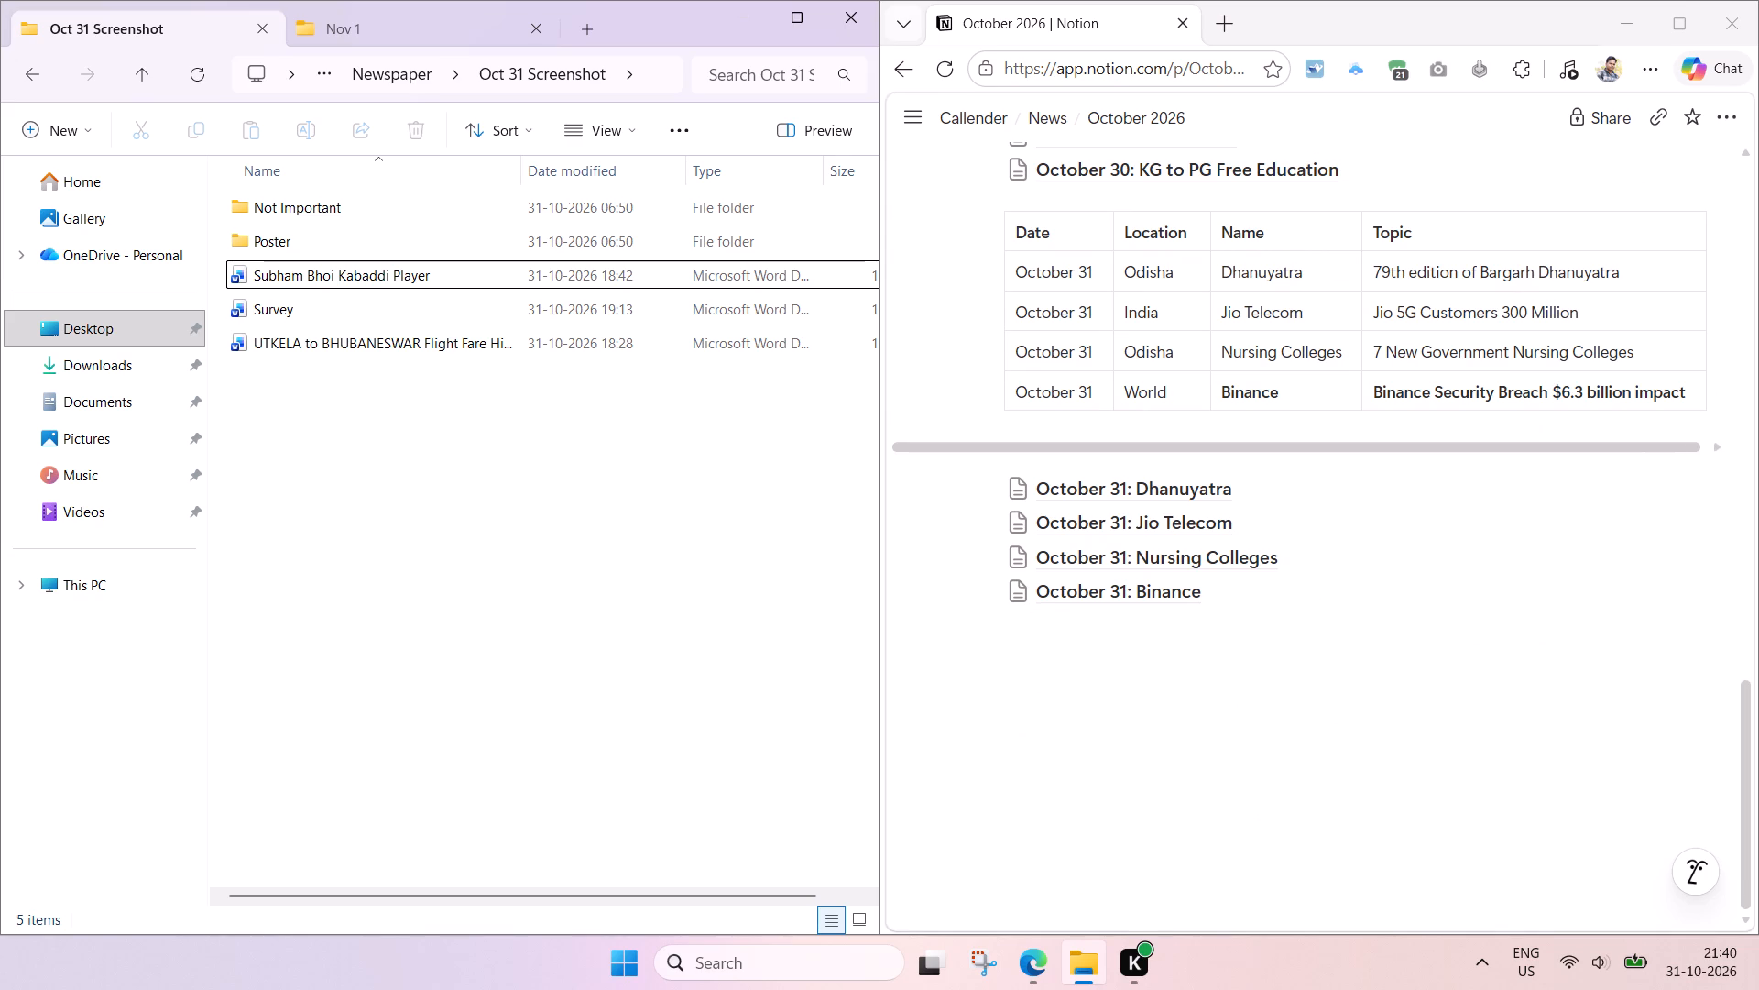
{"action": "left_click", "coordinate": [282, 310]}
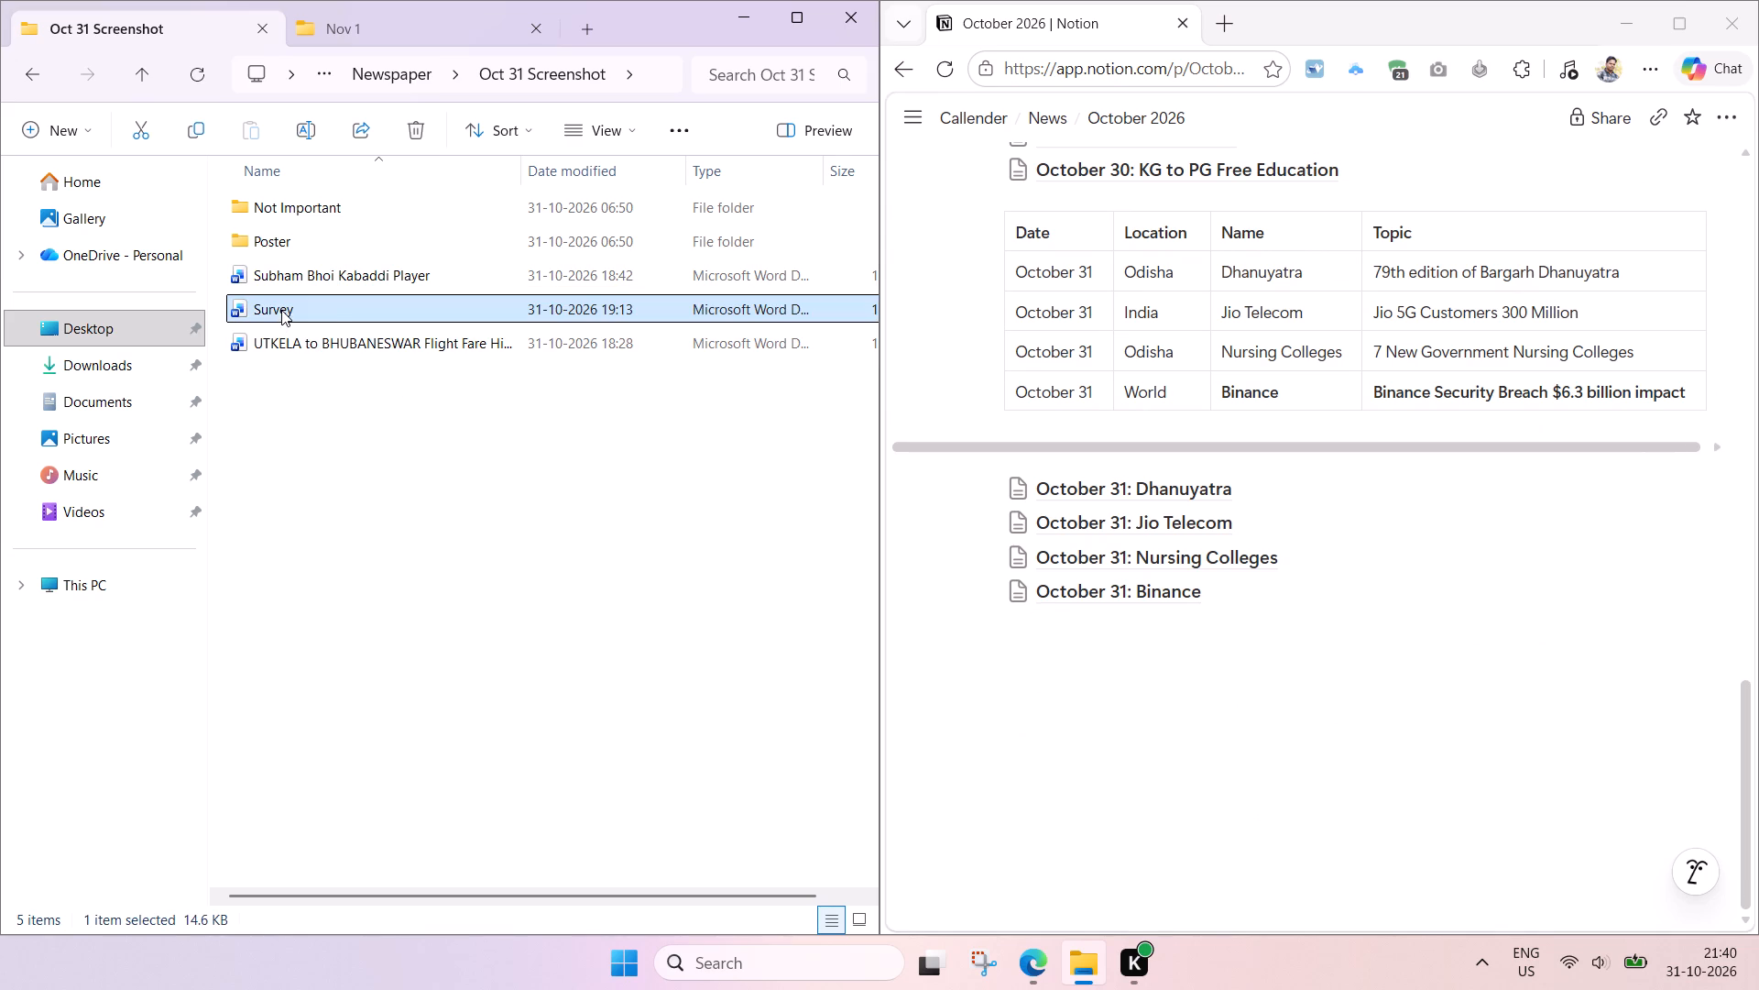
{"action": "double_click", "coordinate": [332, 308]}
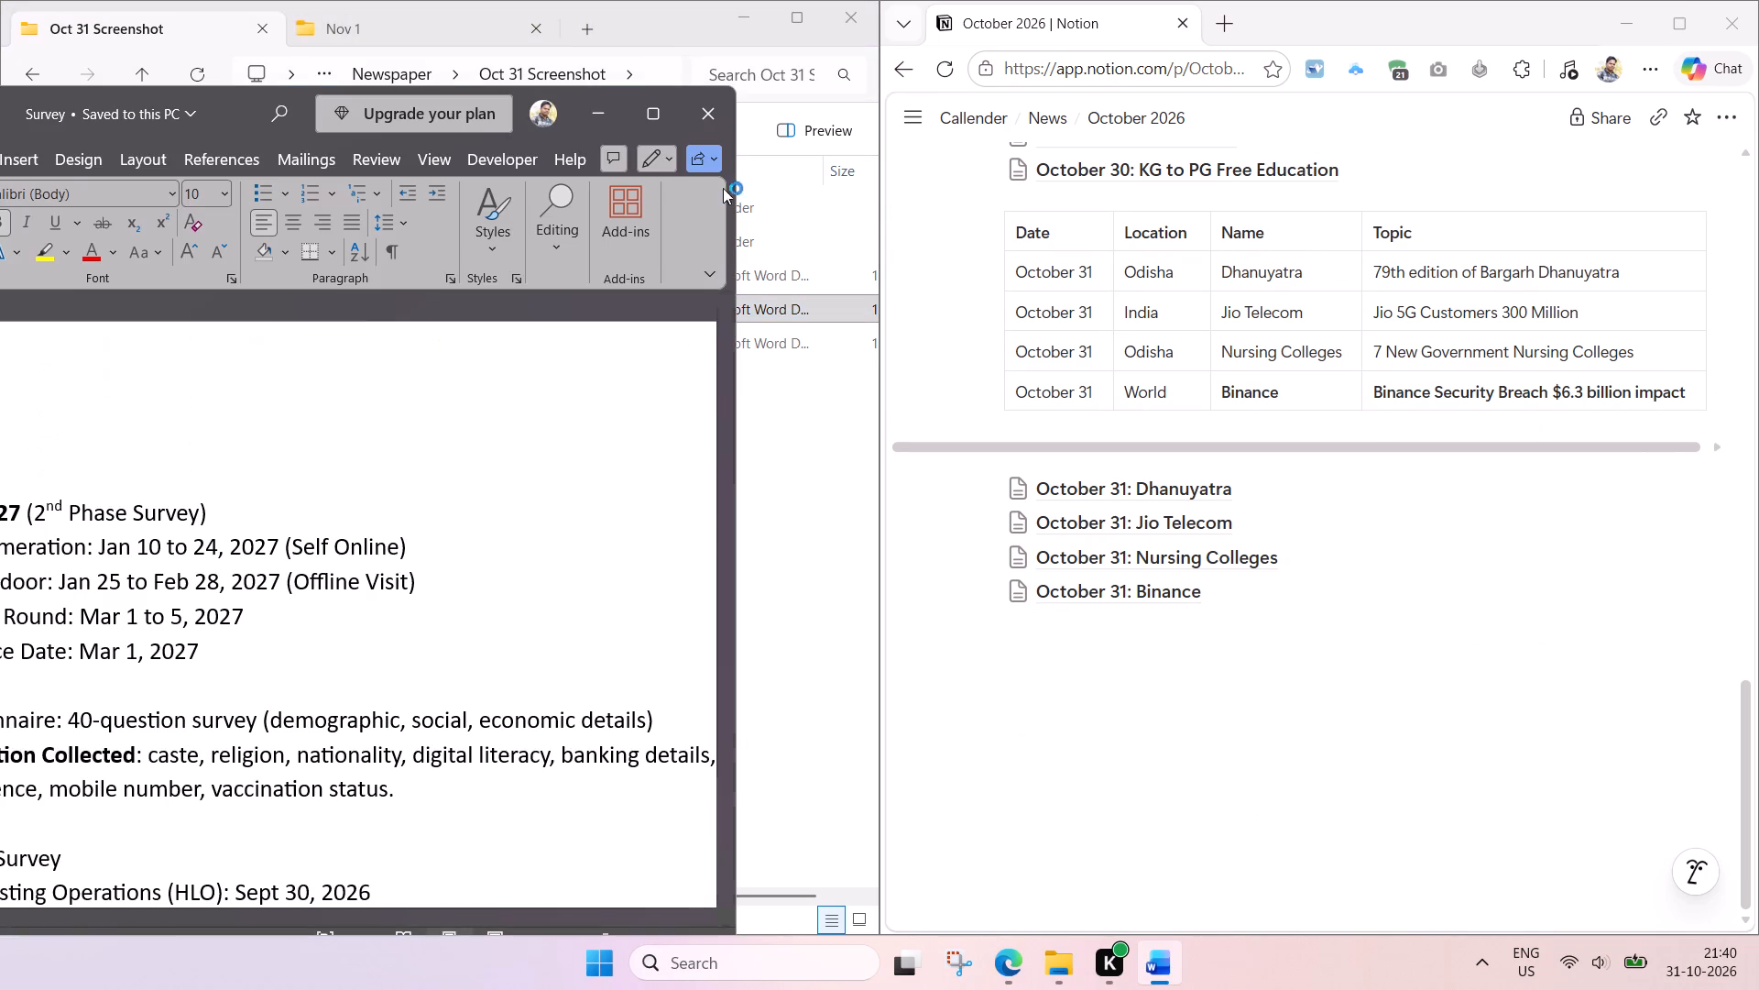
{"action": "left_click", "coordinate": [563, 246]}
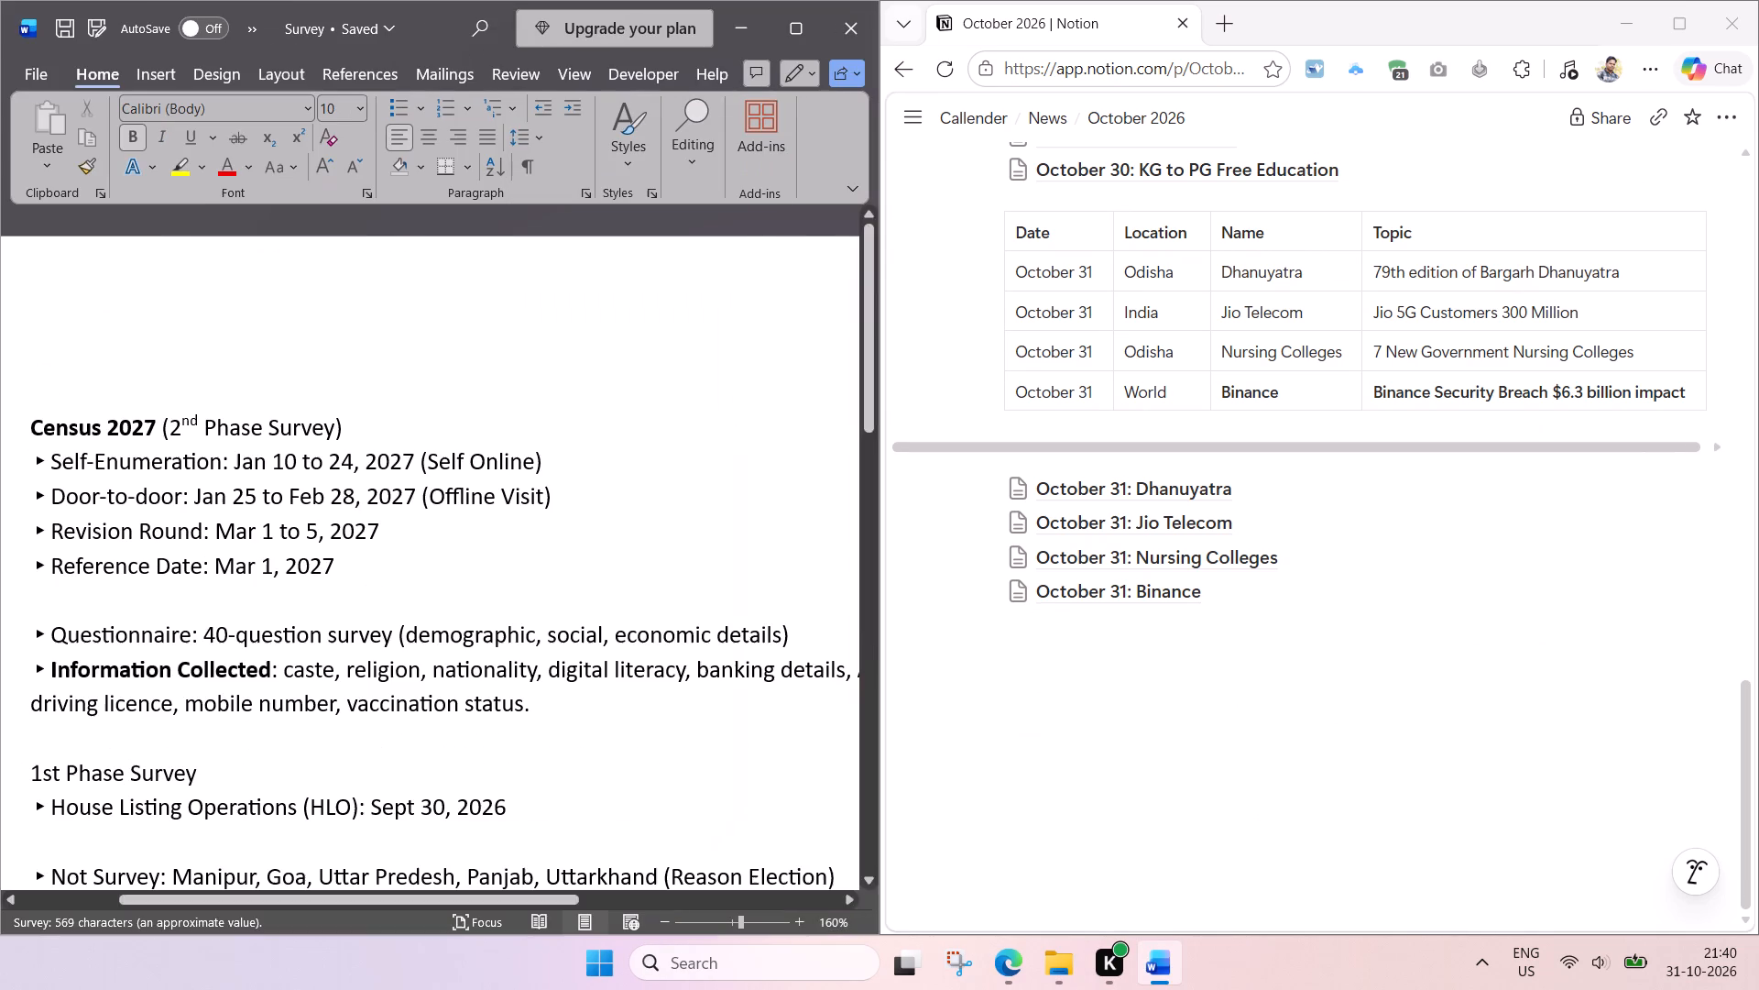
Add a row below Binance in Notion's October 31 table with the date October 31 and location India.
{"action": "left_click", "coordinate": [1281, 425]}
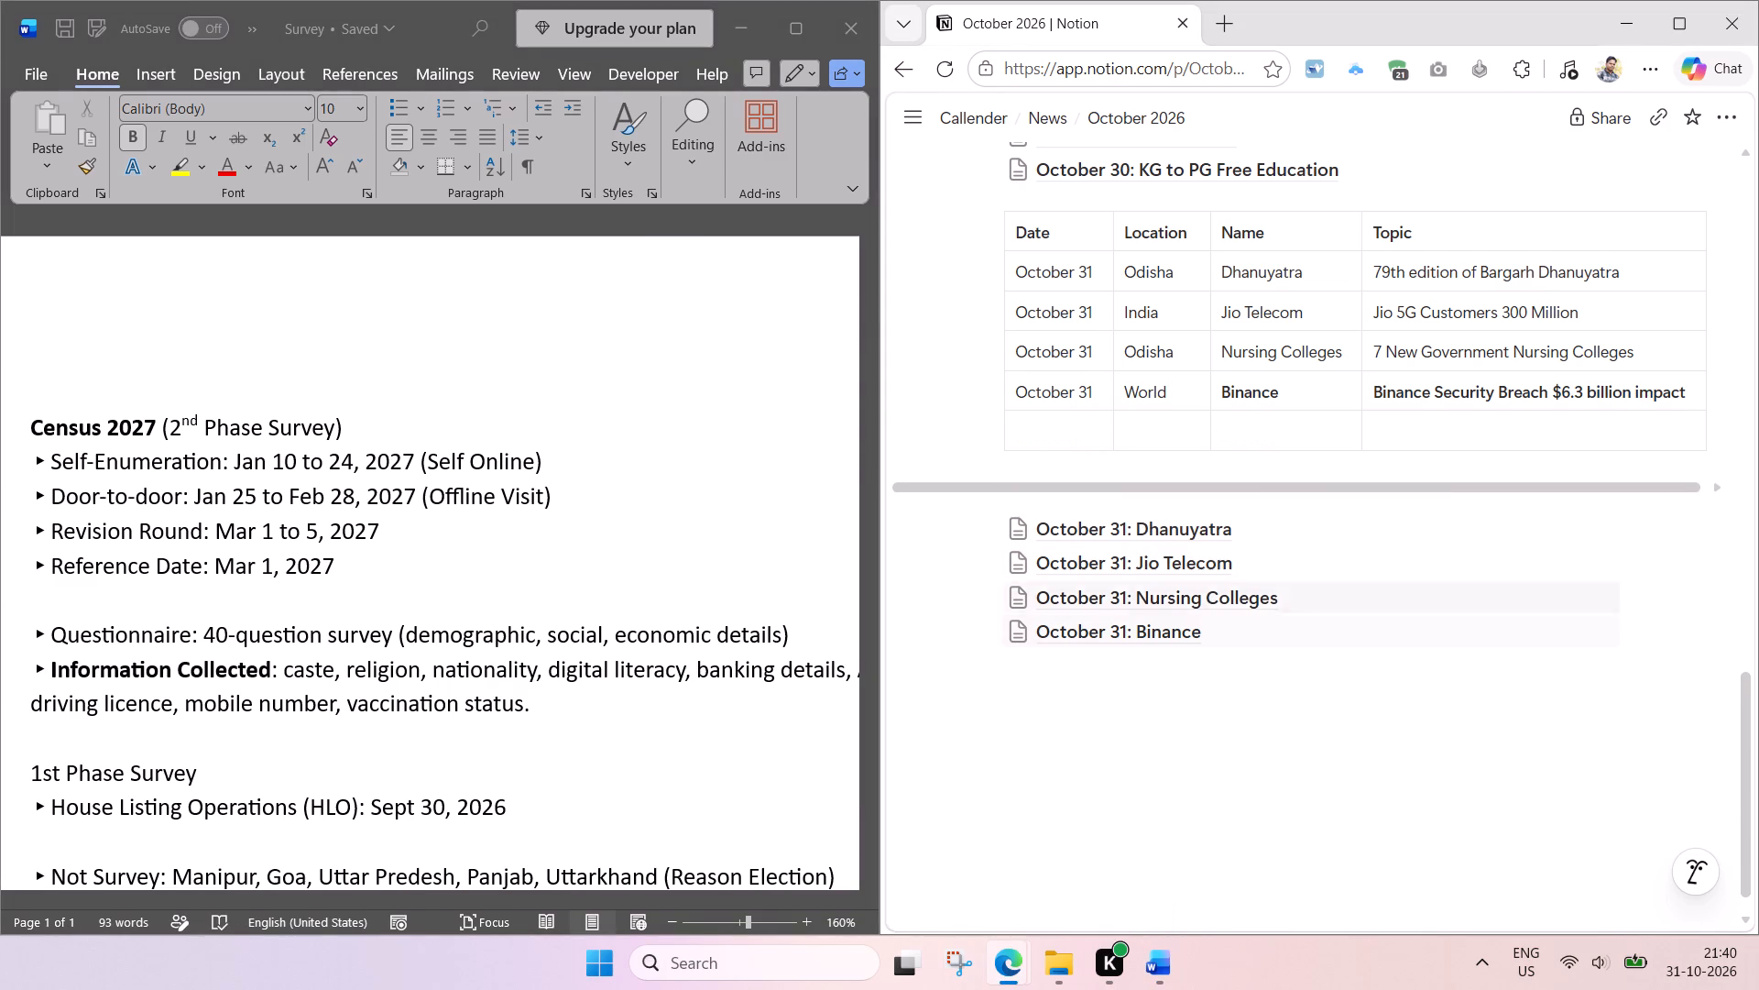
{"action": "left_click", "coordinate": [1102, 379]}
{"action": "key", "text": "ctrl+a"}
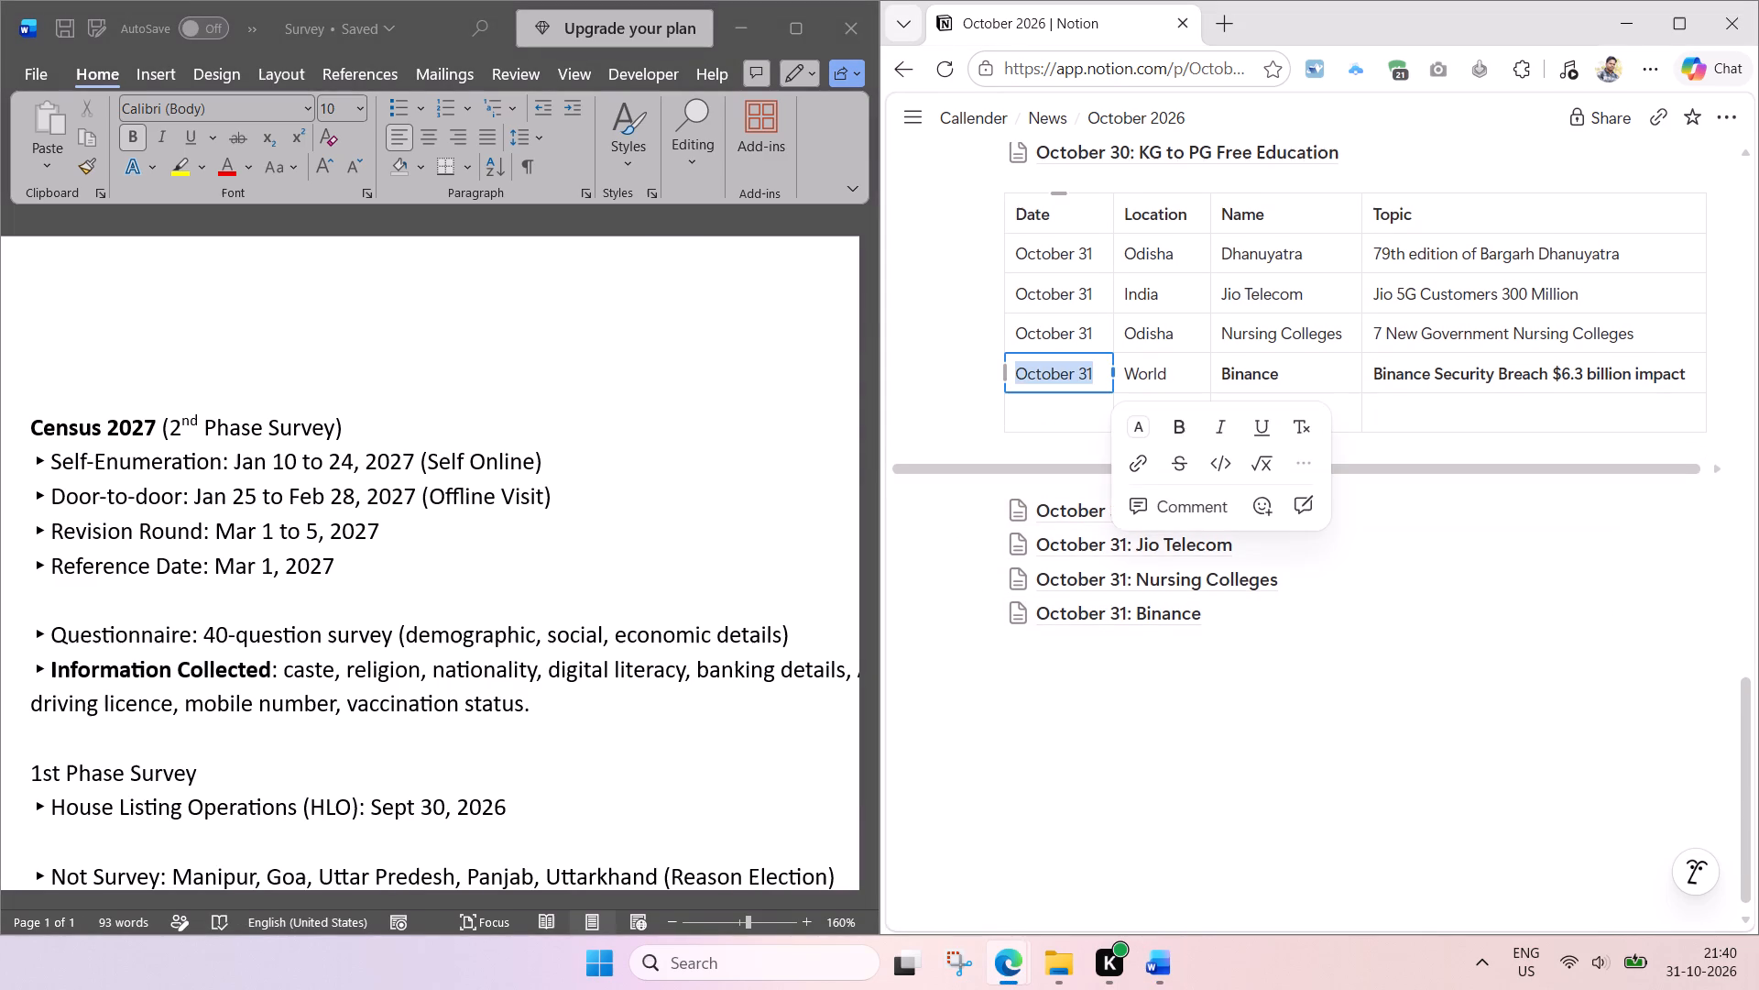
{"action": "key", "text": "ctrl+c"}
{"action": "left_click", "coordinate": [1051, 418]}
{"action": "key", "text": "ctrl+v"}
{"action": "key", "text": "Tab"}
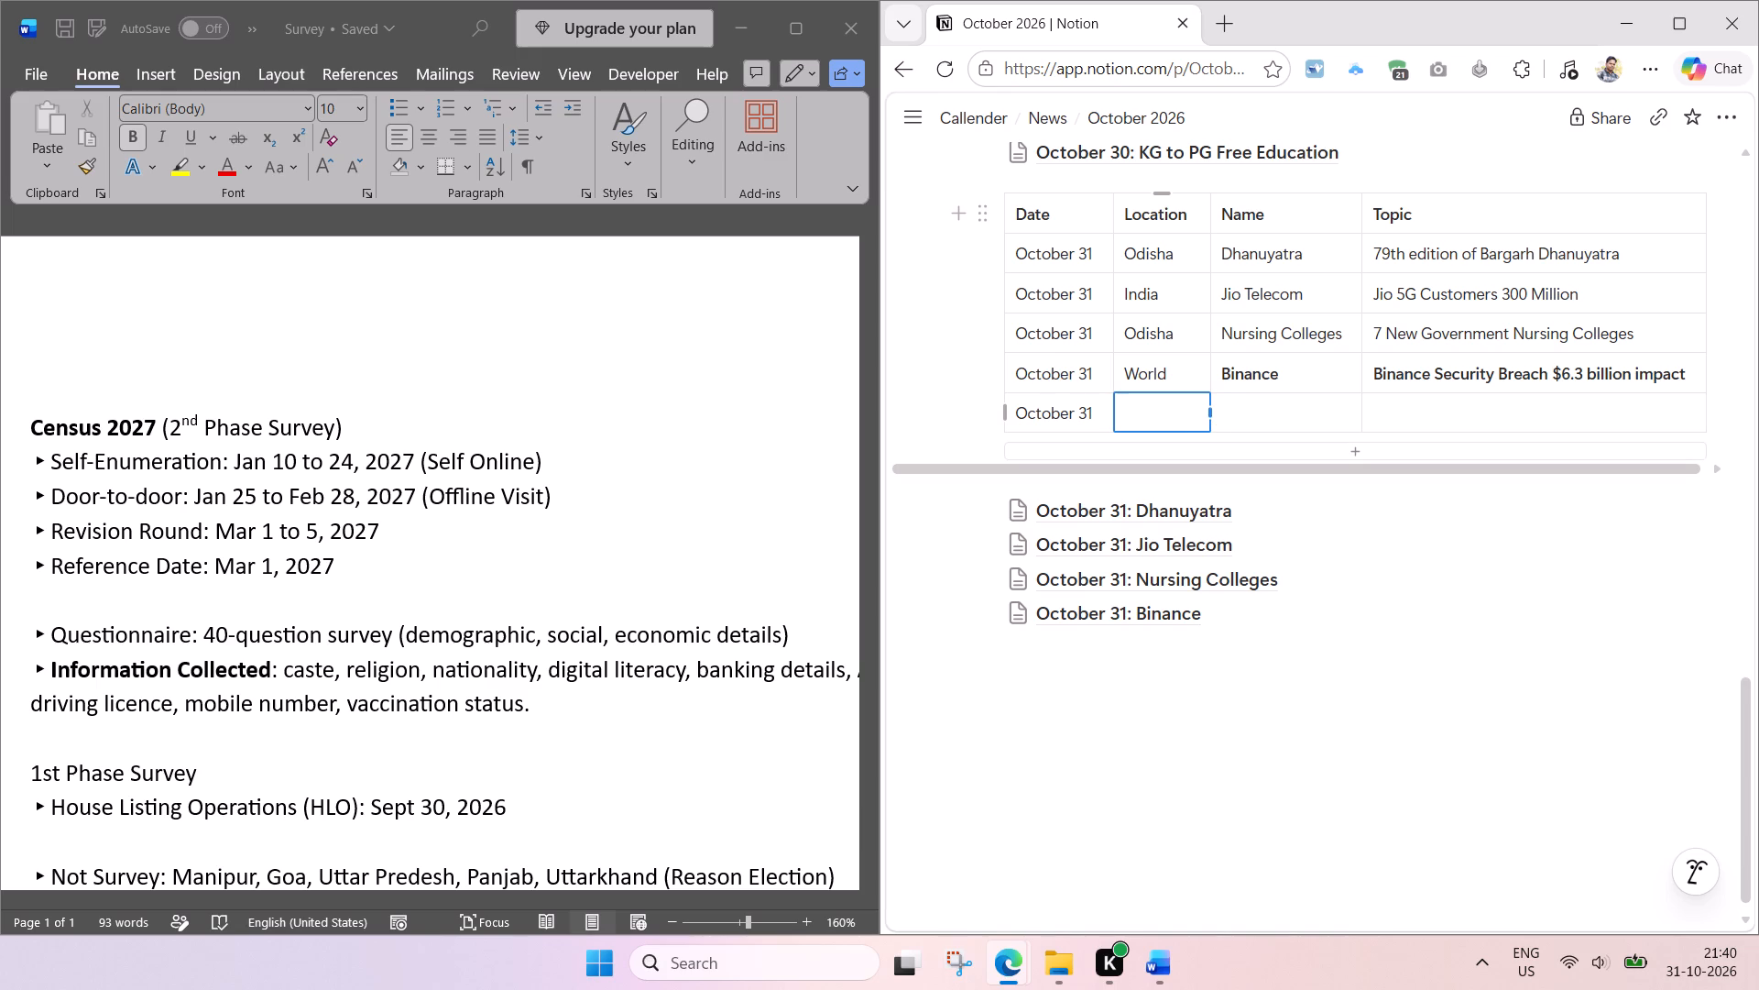
{"action": "type", "text": "India"}
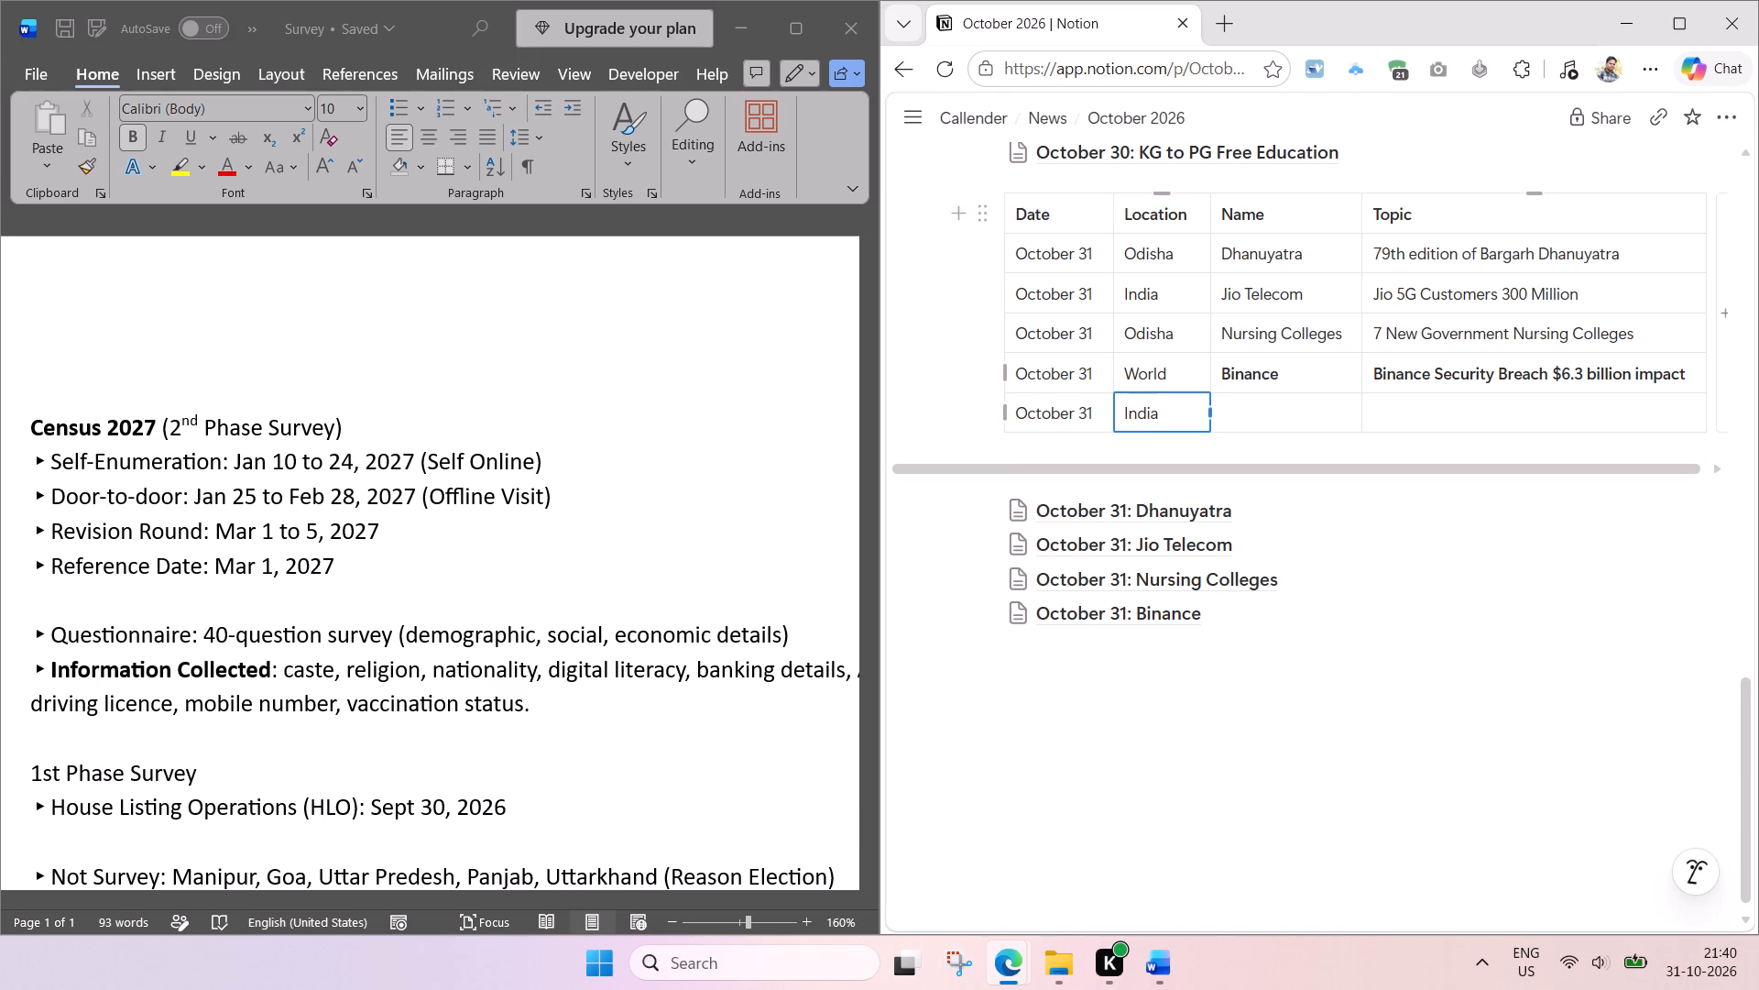
Remove the bold formatting from the Binance row's Name and Topic in the October 31 table.
{"action": "left_click_drag", "start_coordinate": [1164, 373], "coordinate": [1478, 379]}
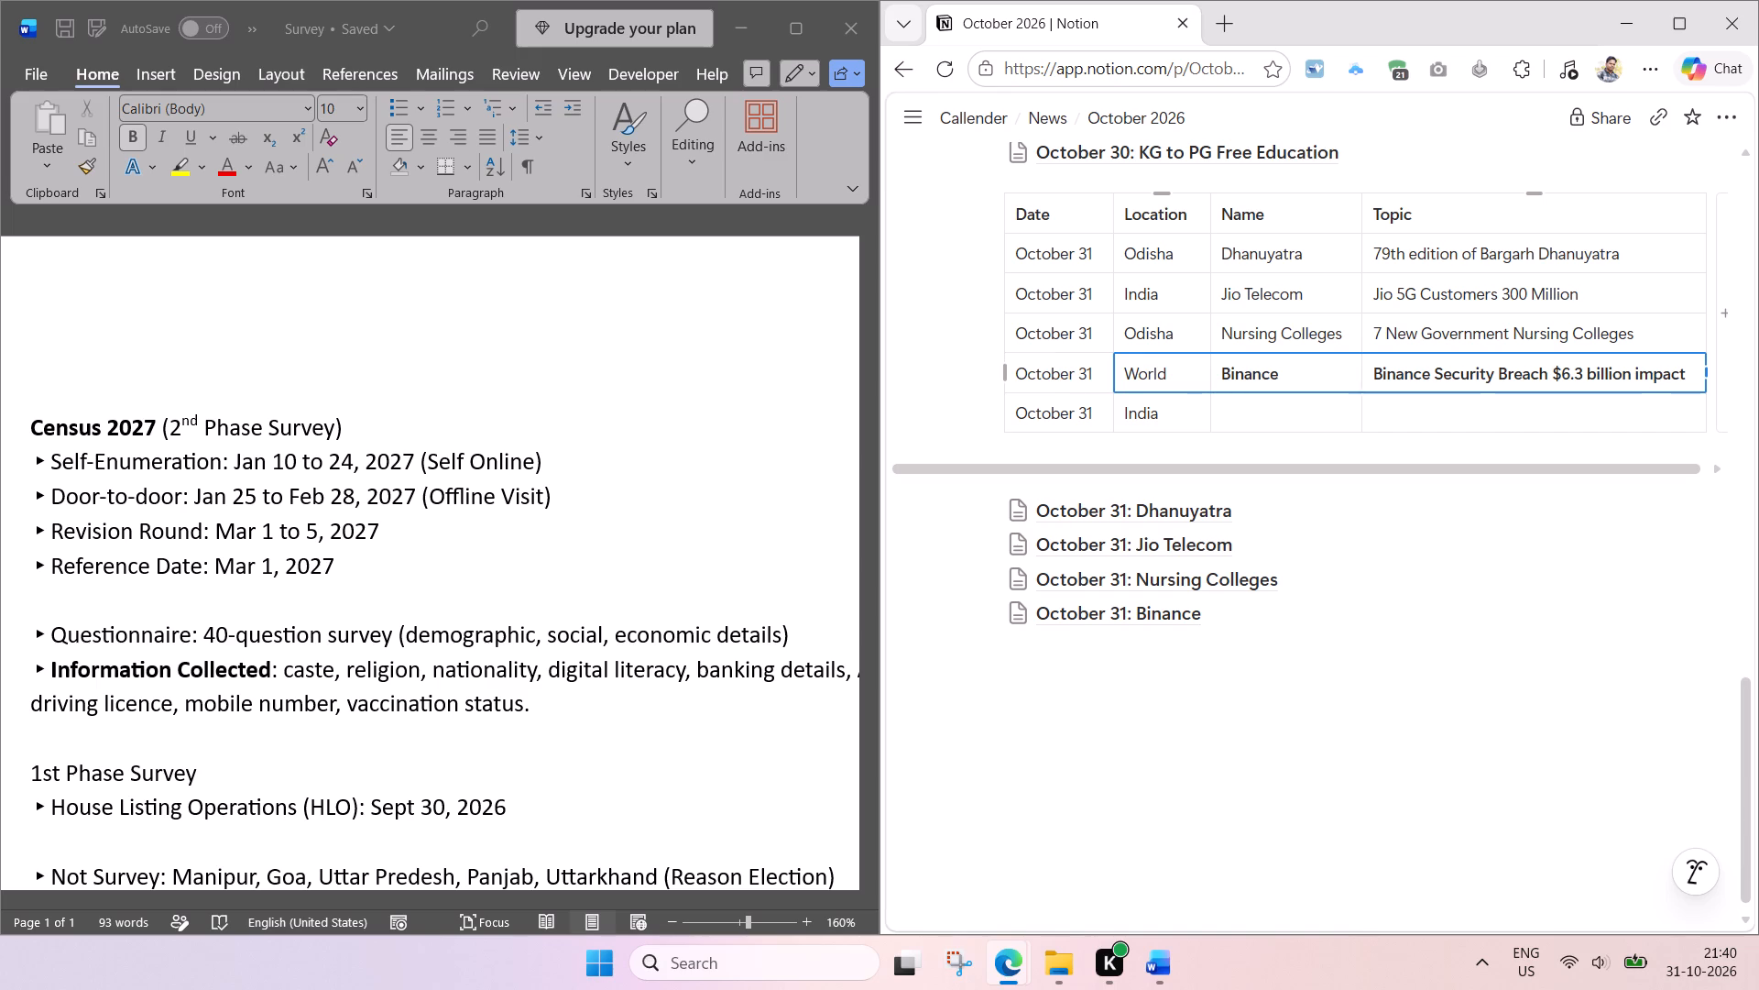
{"action": "key", "text": "ctrl+b"}
{"action": "key", "text": "ctrl+b"}
Append another empty row to the October 31 table and save the page.
{"action": "left_click", "coordinate": [1484, 451]}
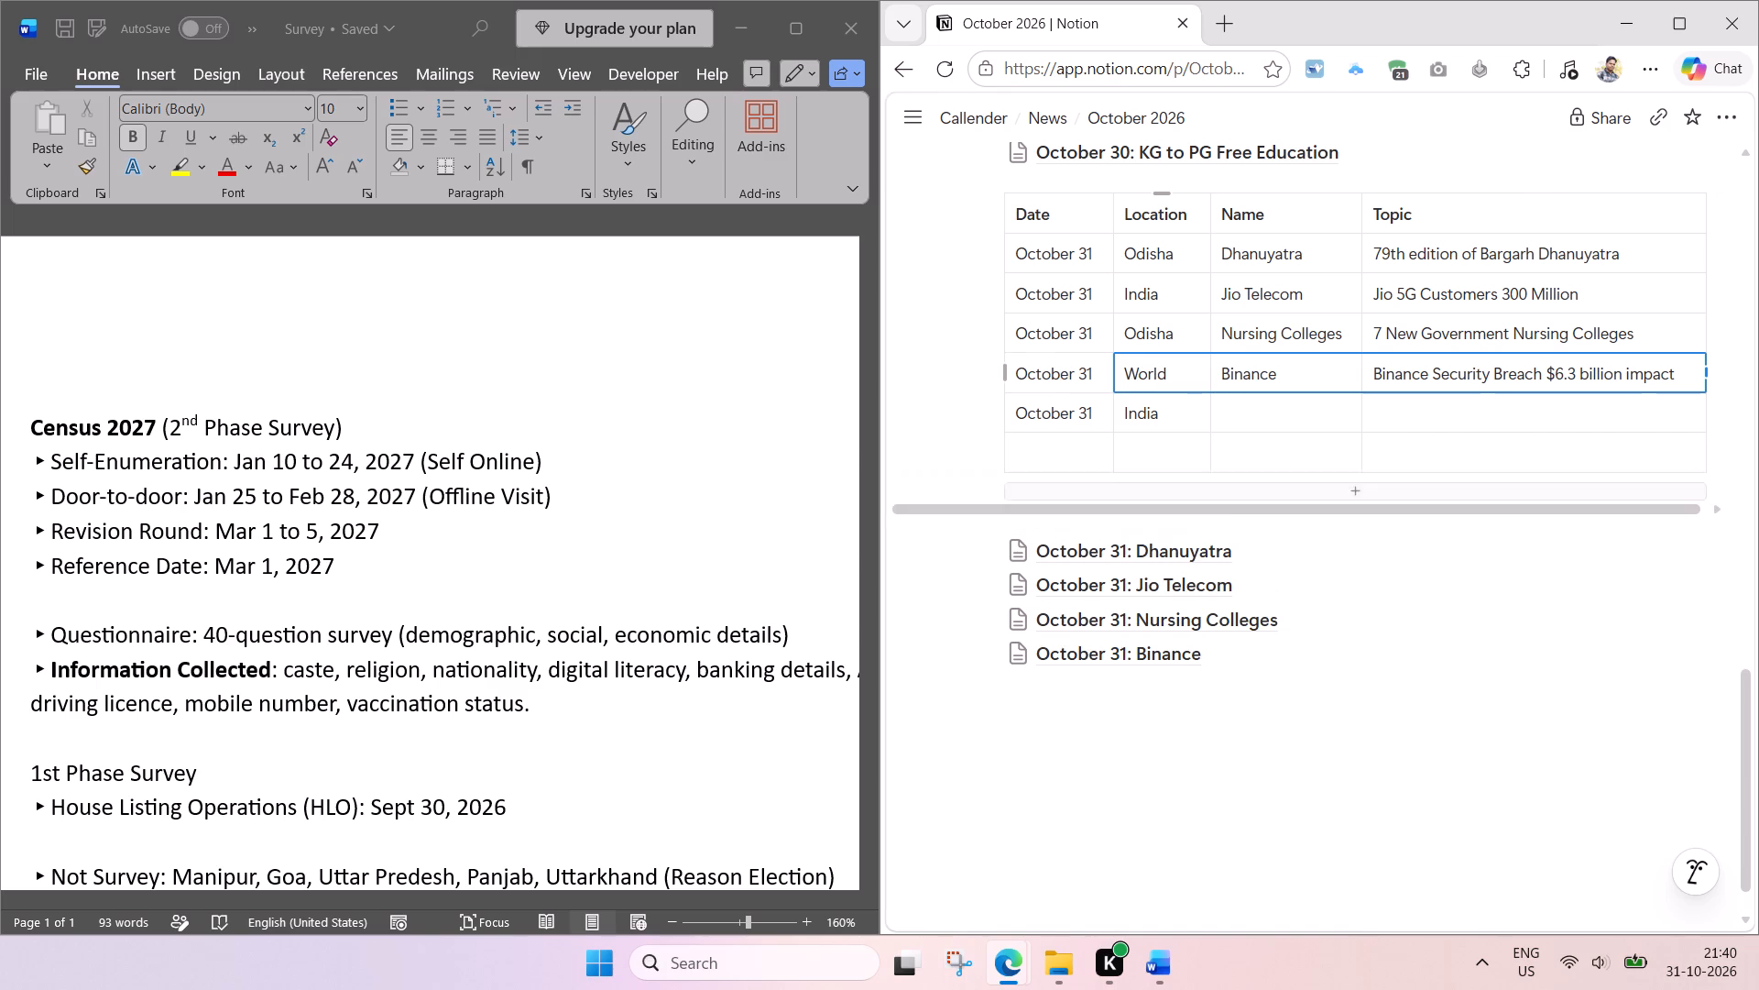
{"action": "key", "text": "ctrl+s"}
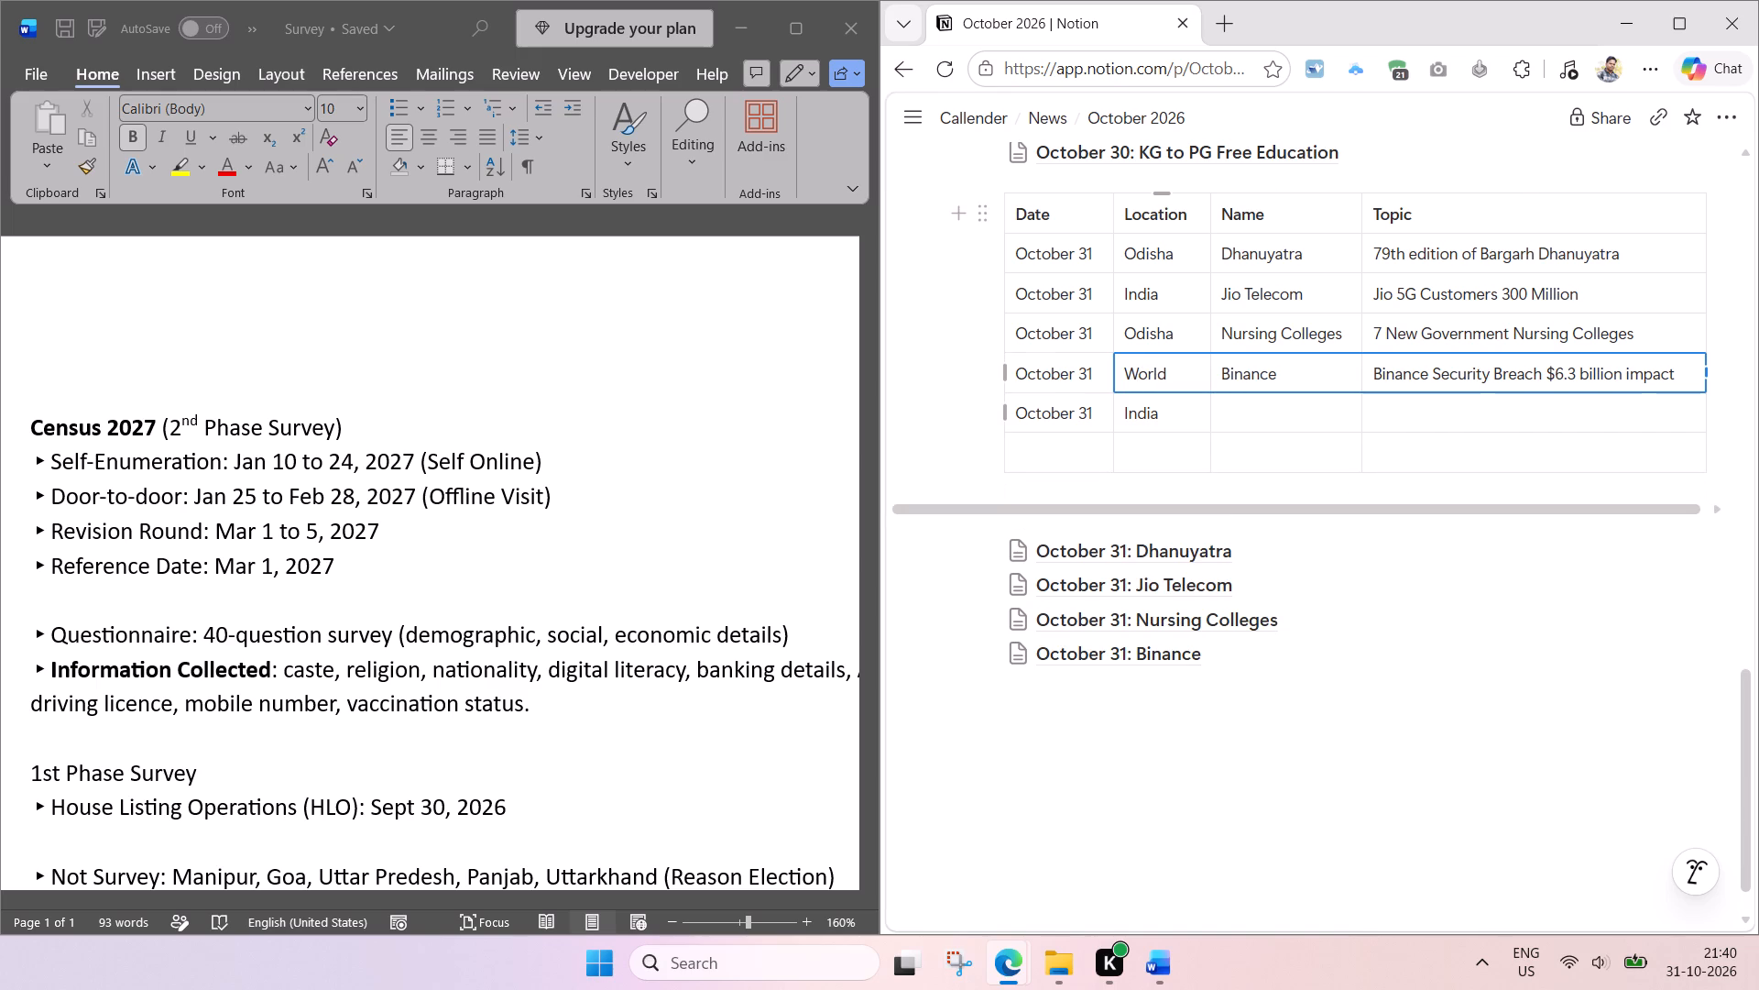
Reorder the October 31 table rows to Binance, the new India row, Jio Telecom, Dhanuyatra, and Nursing Colleges.
{"action": "left_click", "coordinate": [1170, 423]}
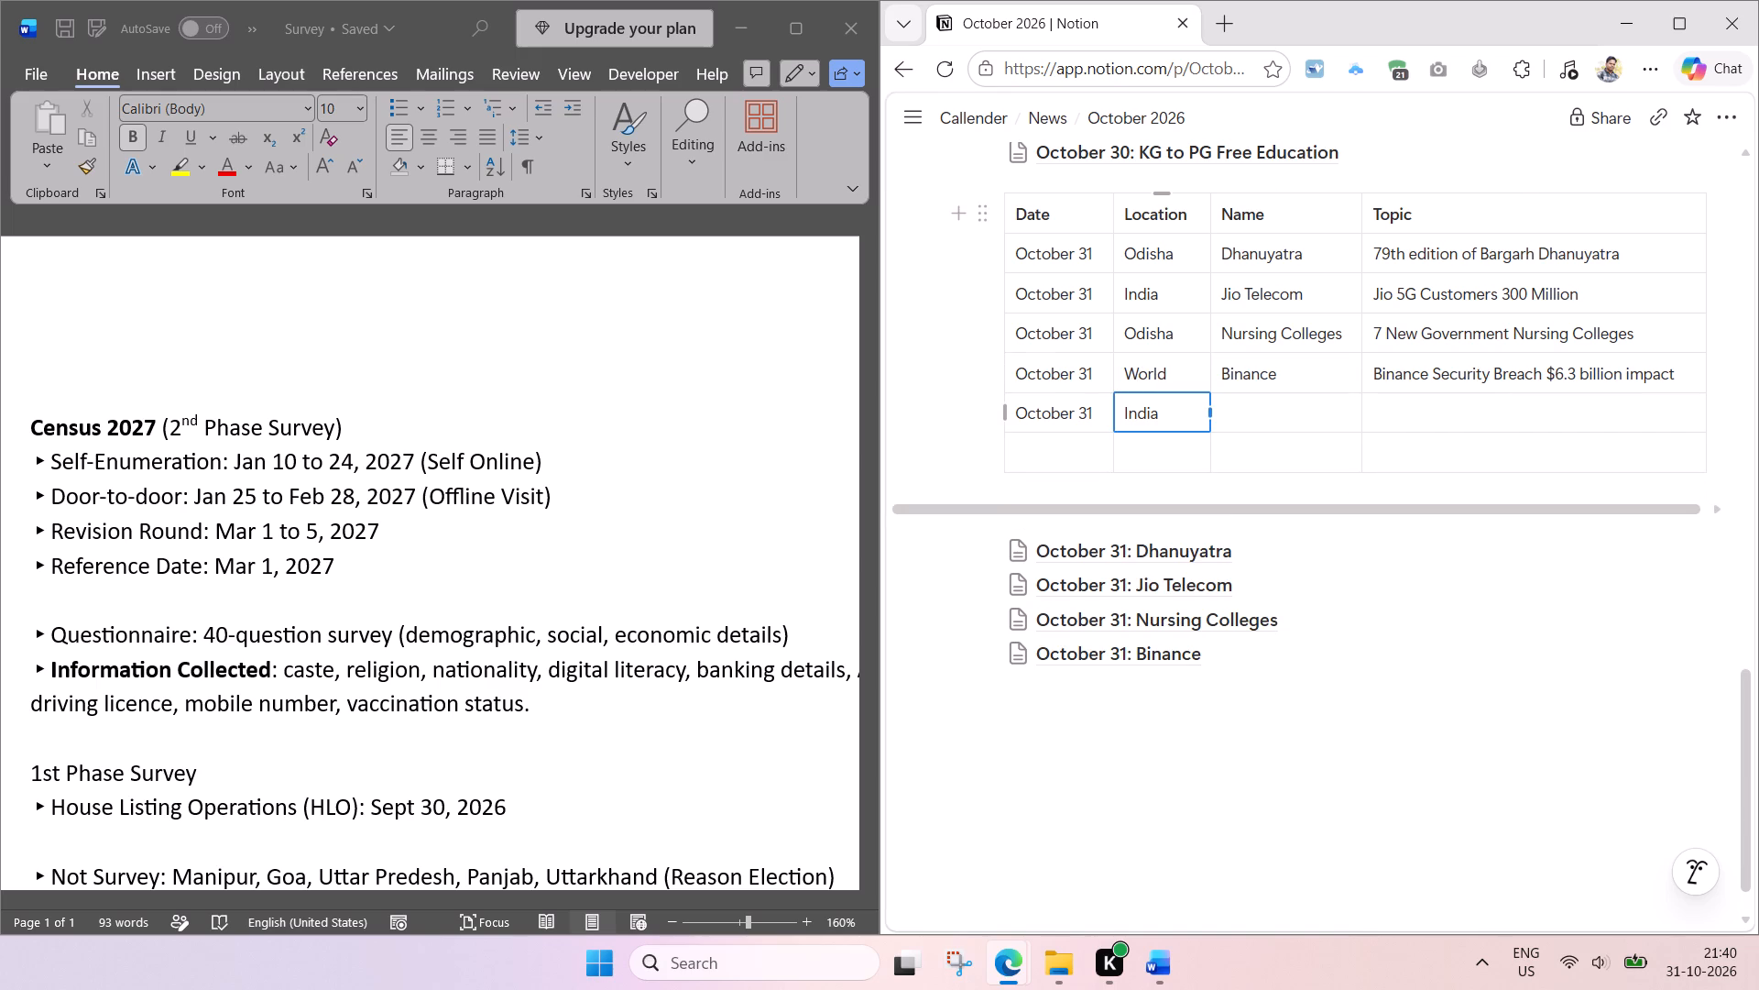
{"action": "left_click_drag", "start_coordinate": [1006, 372], "coordinate": [994, 324]}
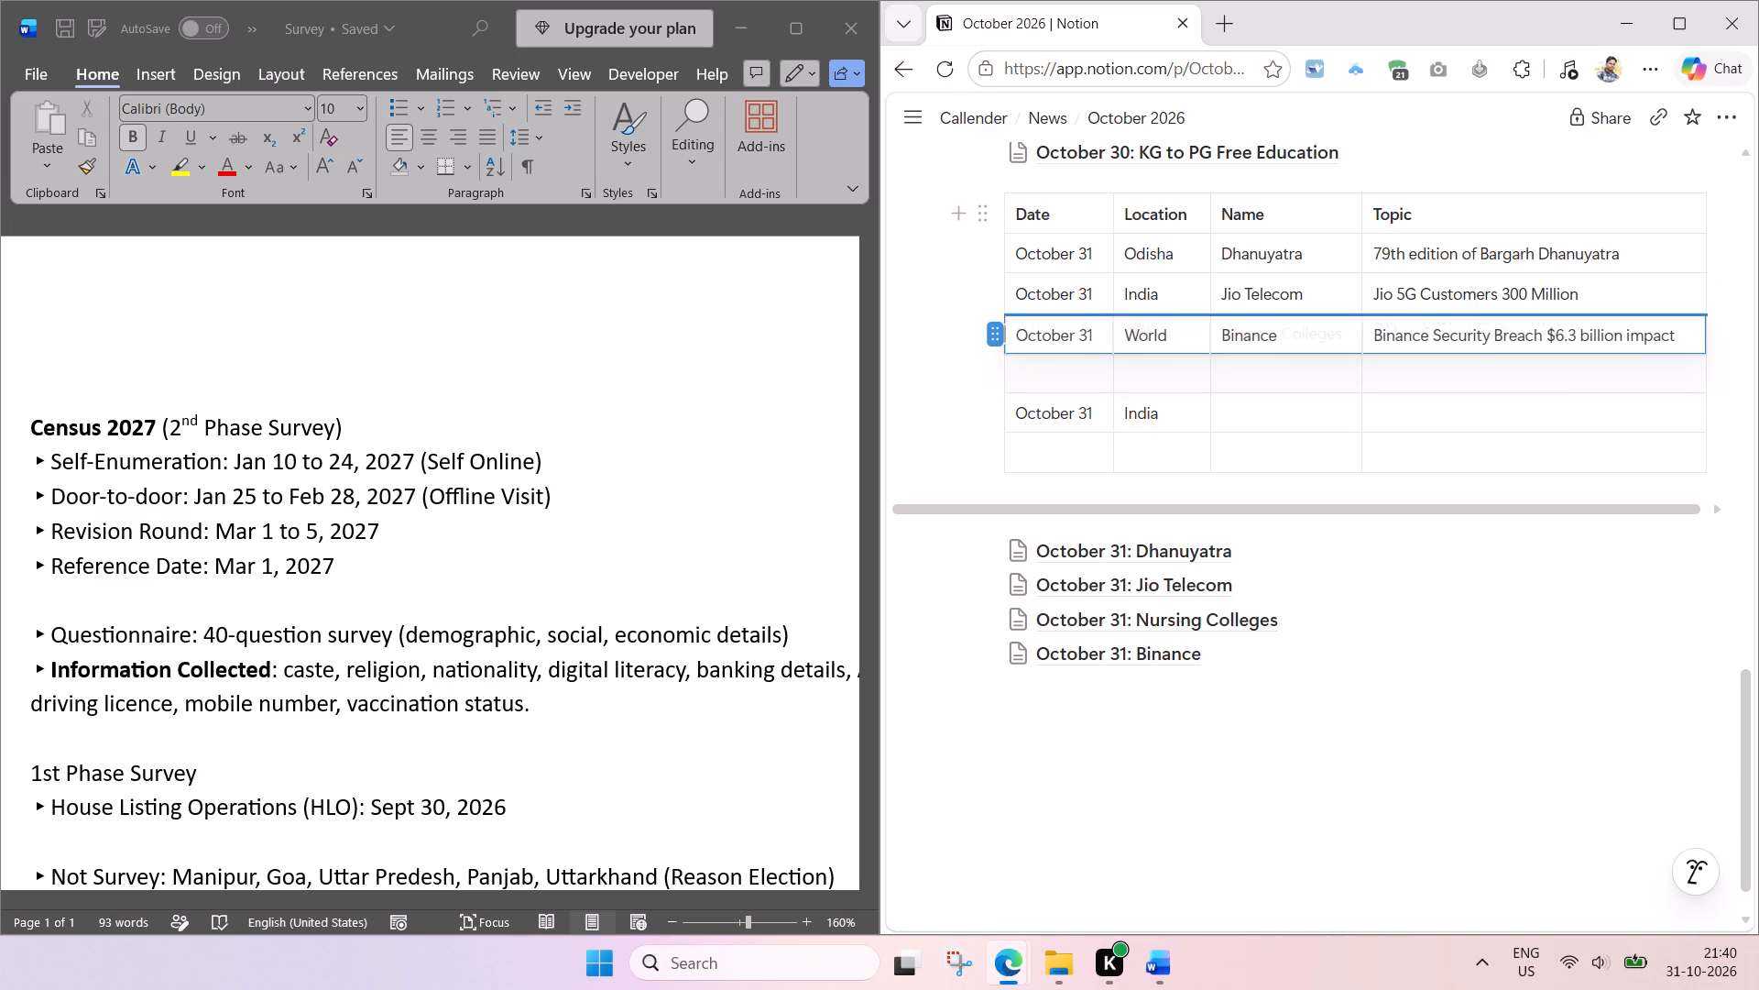
{"action": "left_click_drag", "start_coordinate": [994, 324], "coordinate": [989, 260]}
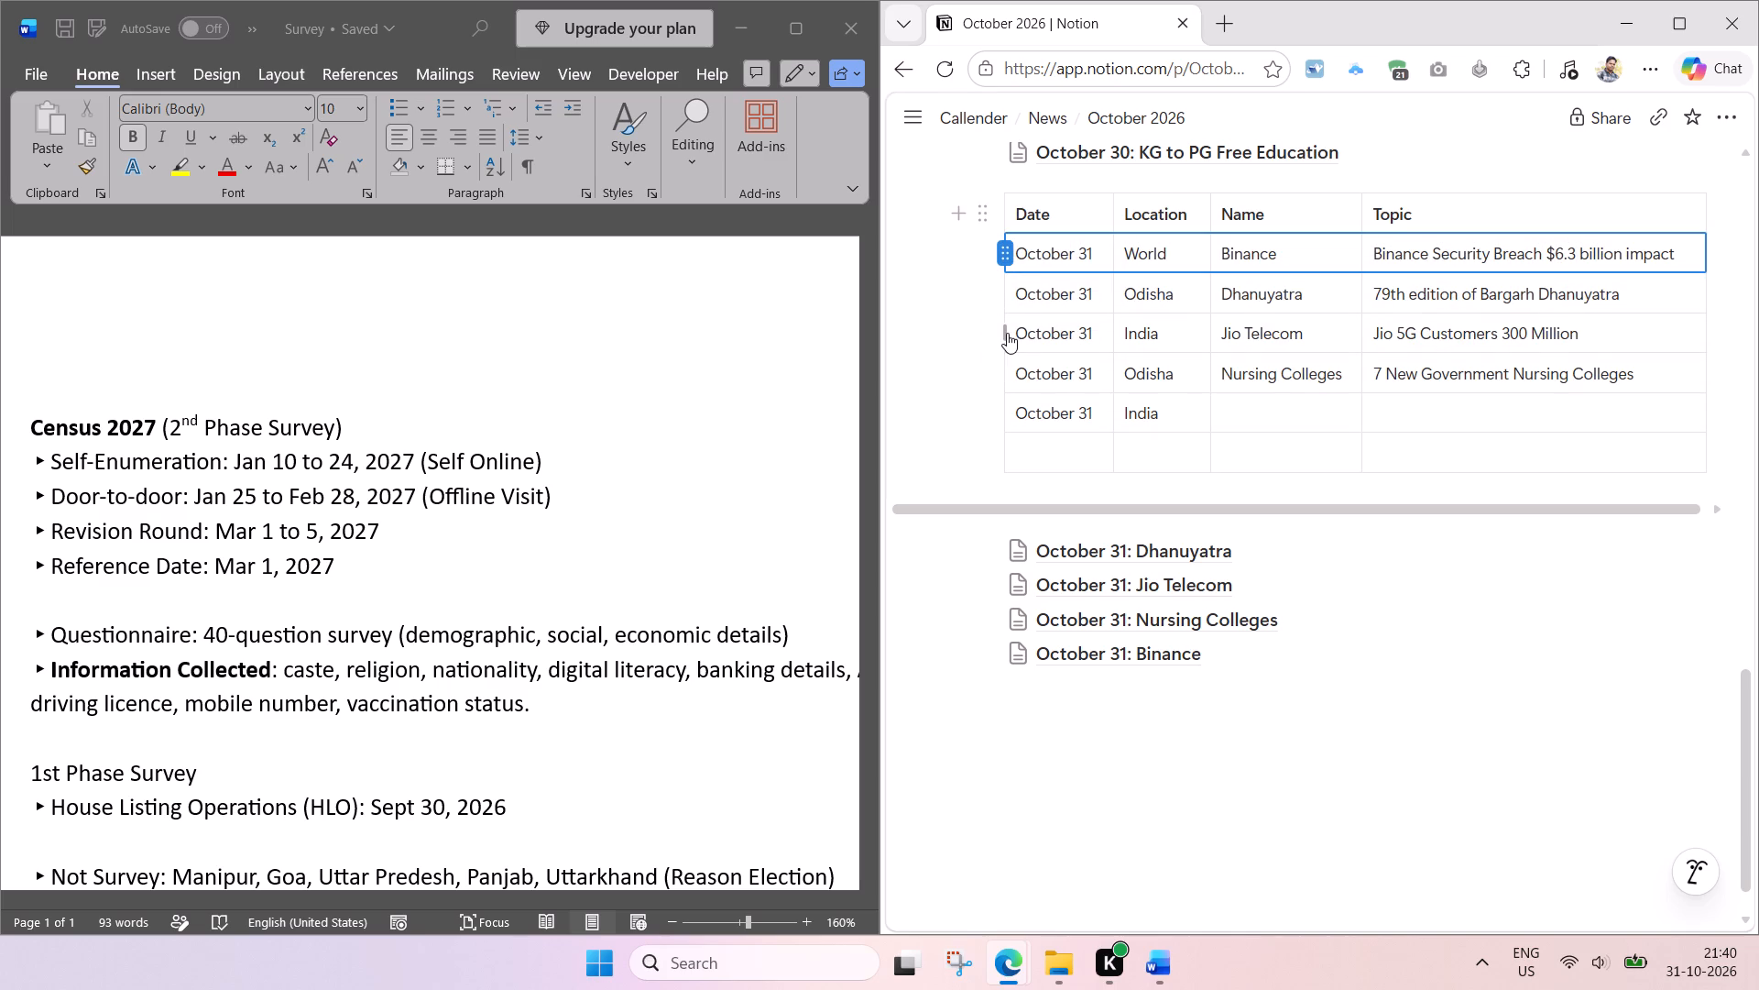
{"action": "left_click_drag", "start_coordinate": [1006, 332], "coordinate": [1000, 285]}
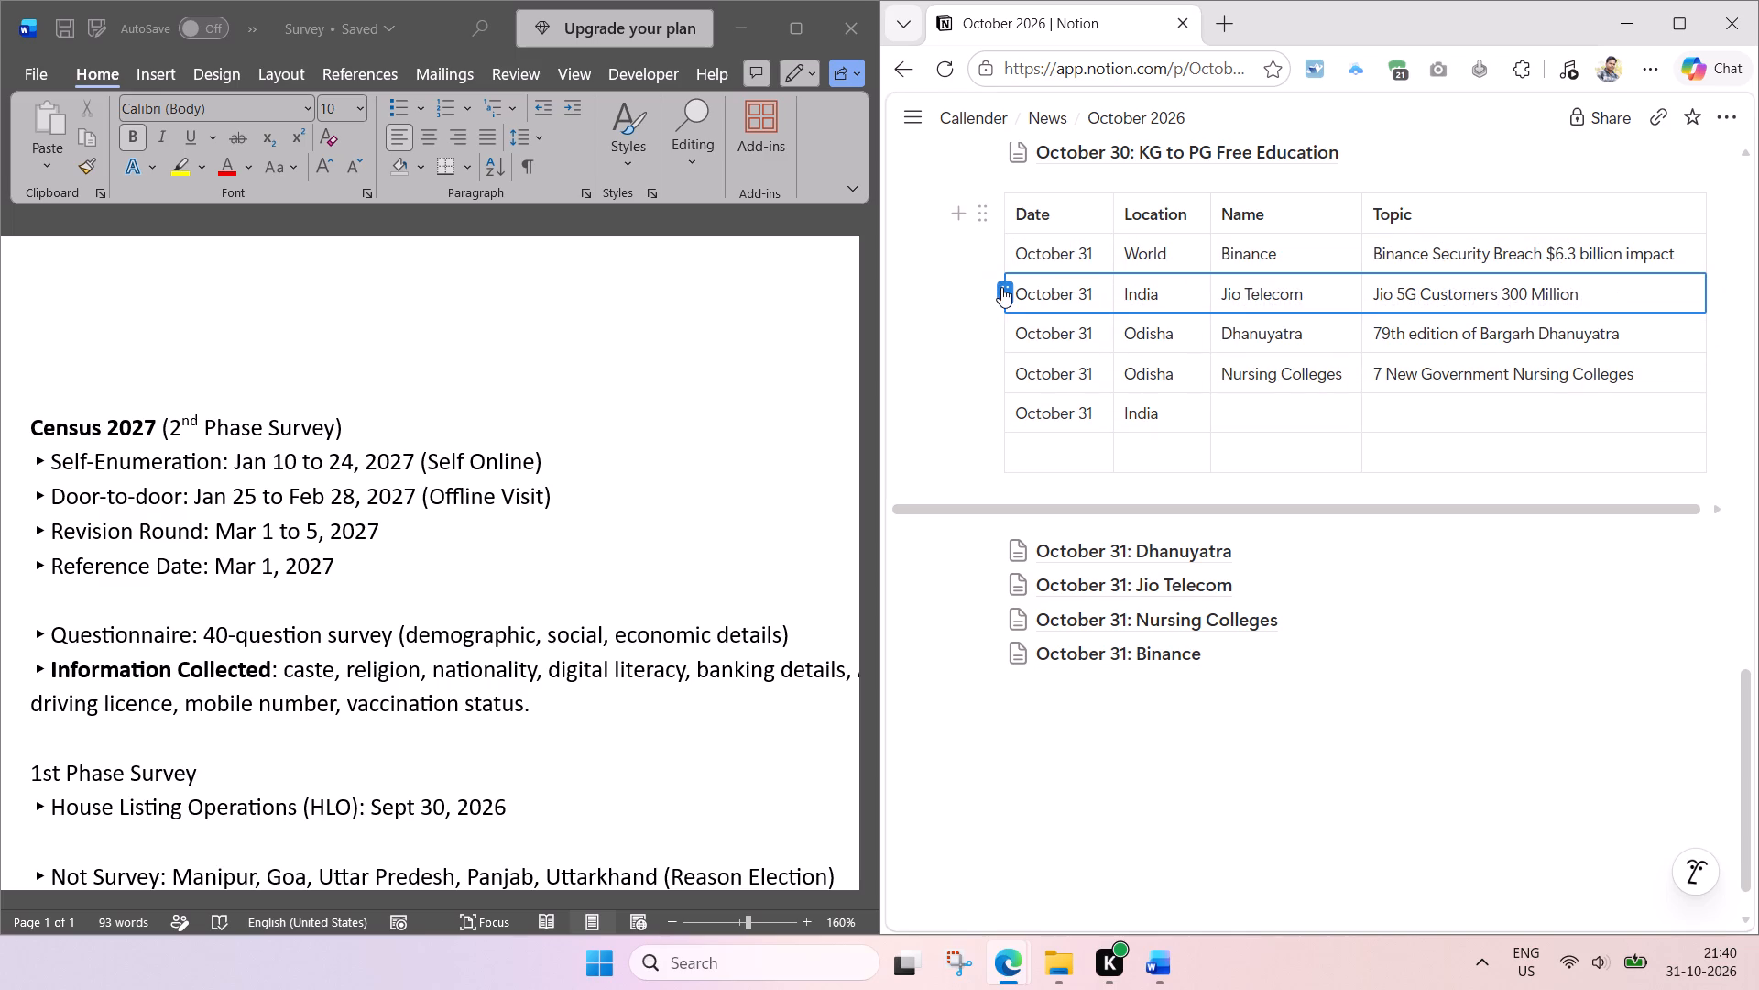
{"action": "left_click_drag", "start_coordinate": [1008, 413], "coordinate": [1001, 298]}
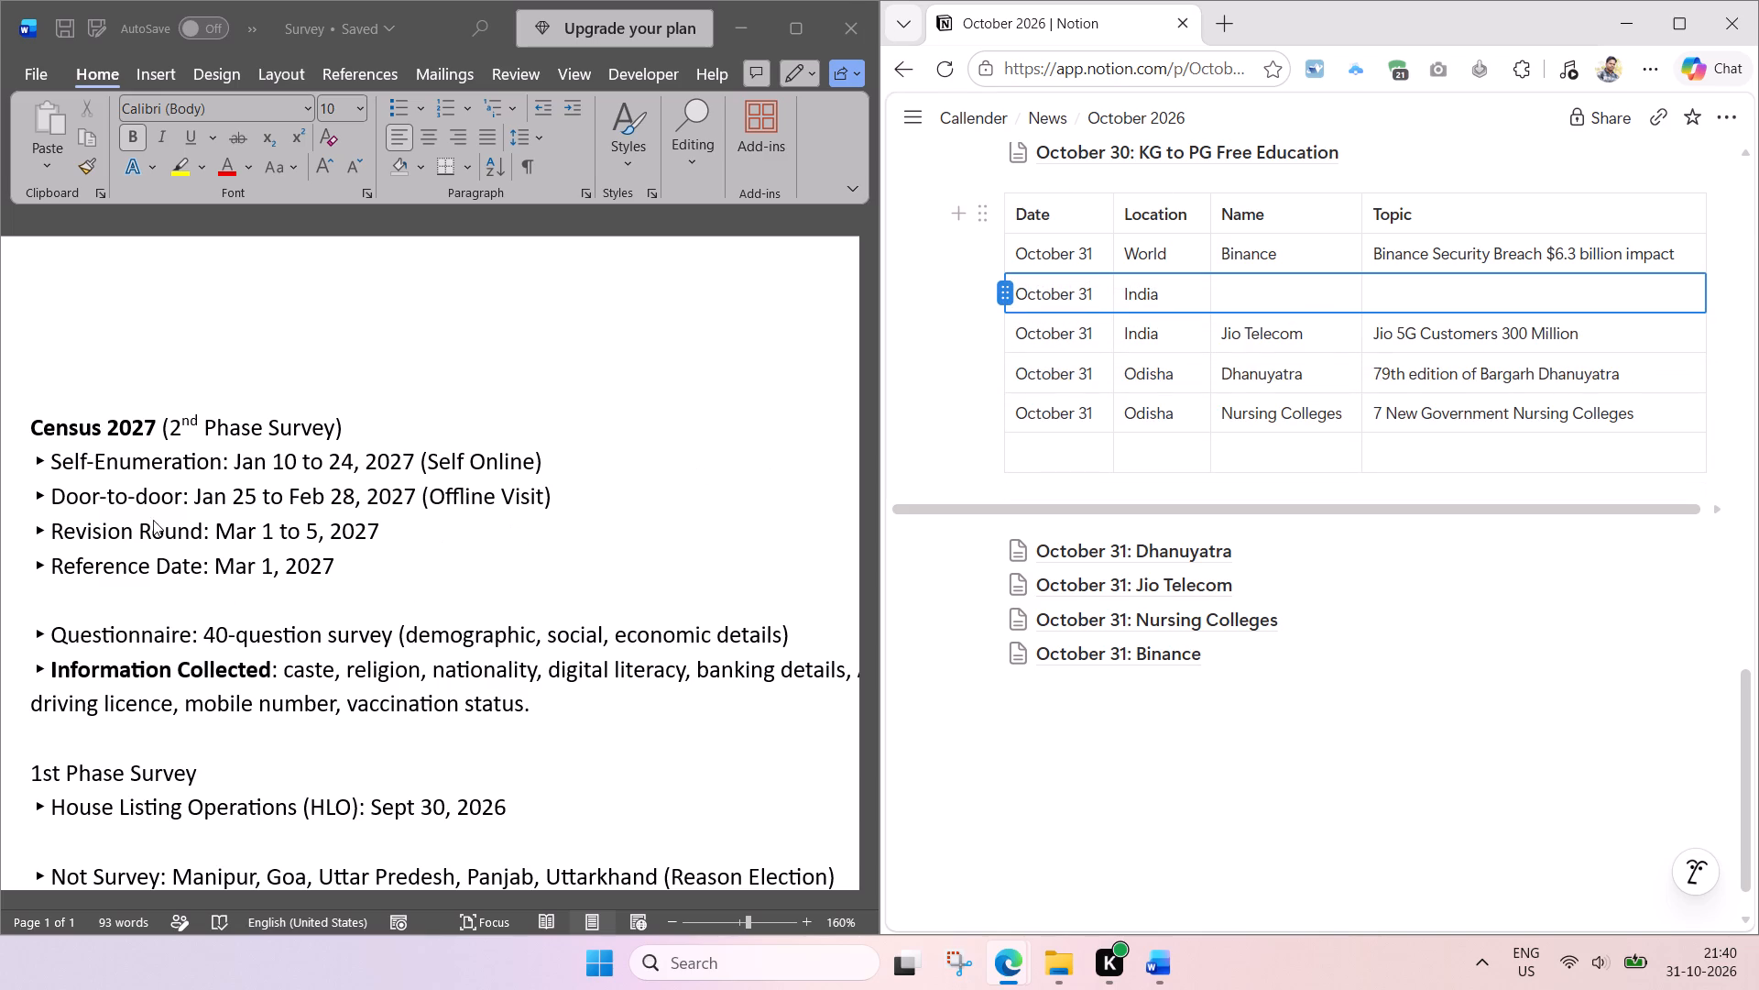
Copy "Census 2027" from the Survey document into the new India row's Name cell and remove its bold.
{"action": "left_click", "coordinate": [143, 435]}
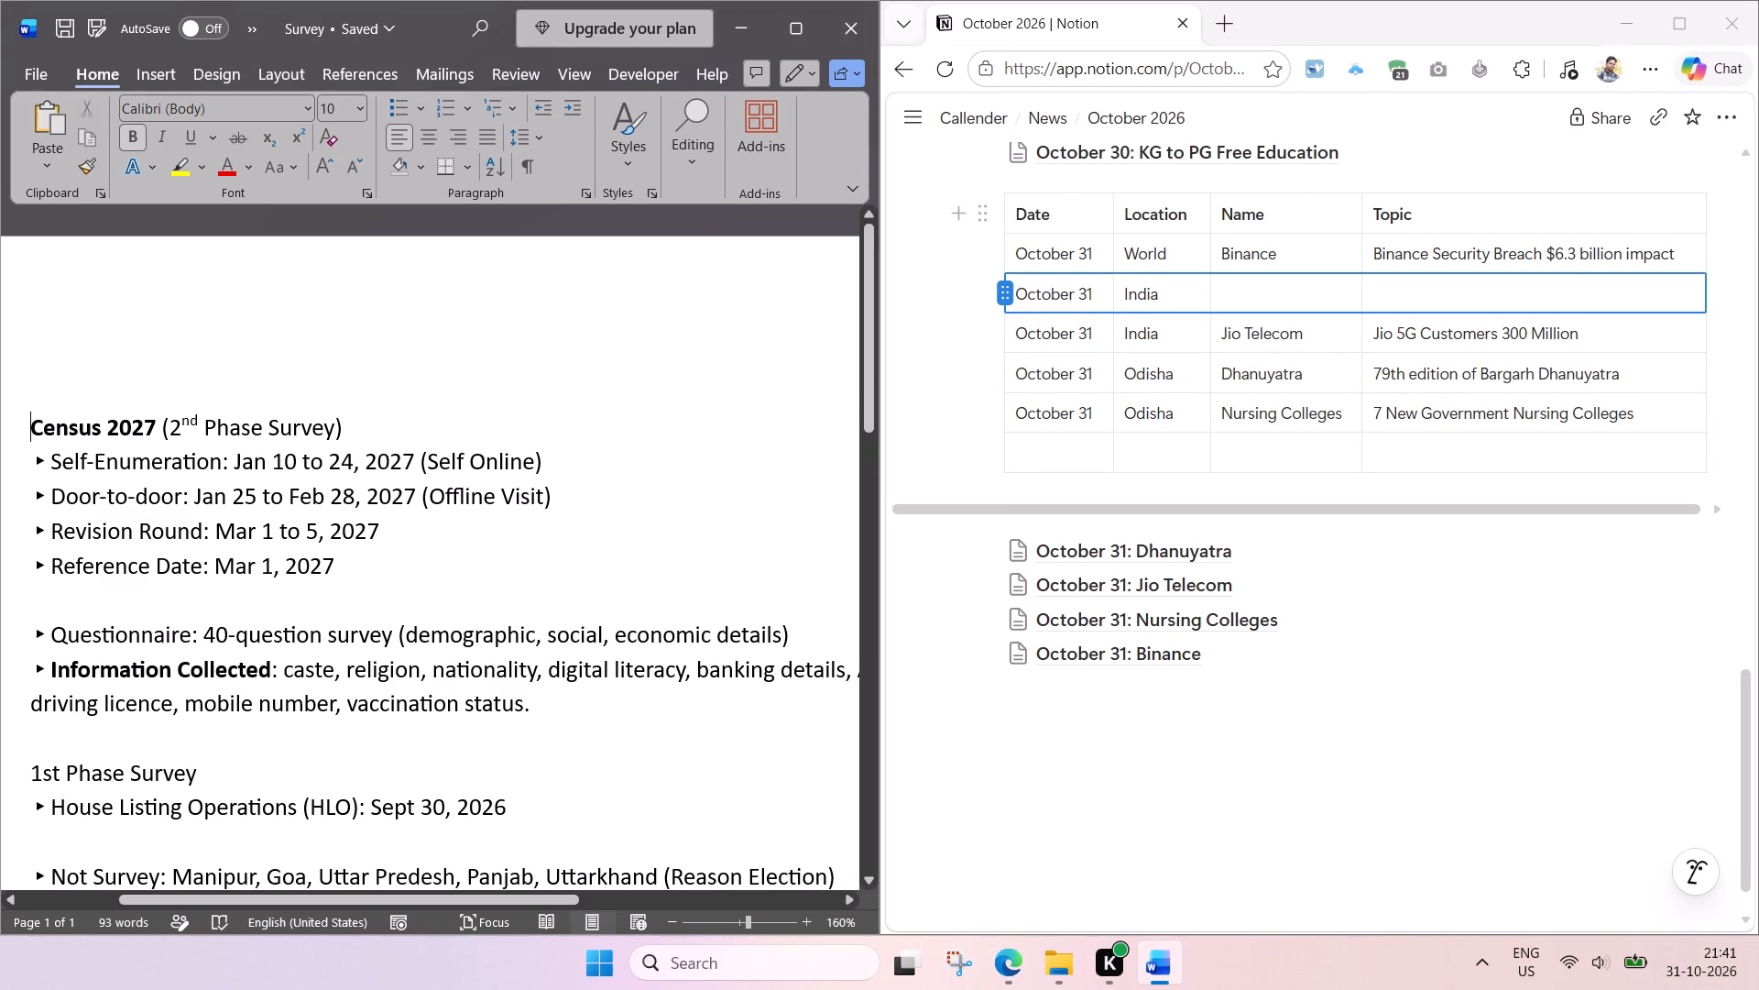
{"action": "left_click_drag", "start_coordinate": [160, 420], "coordinate": [40, 426]}
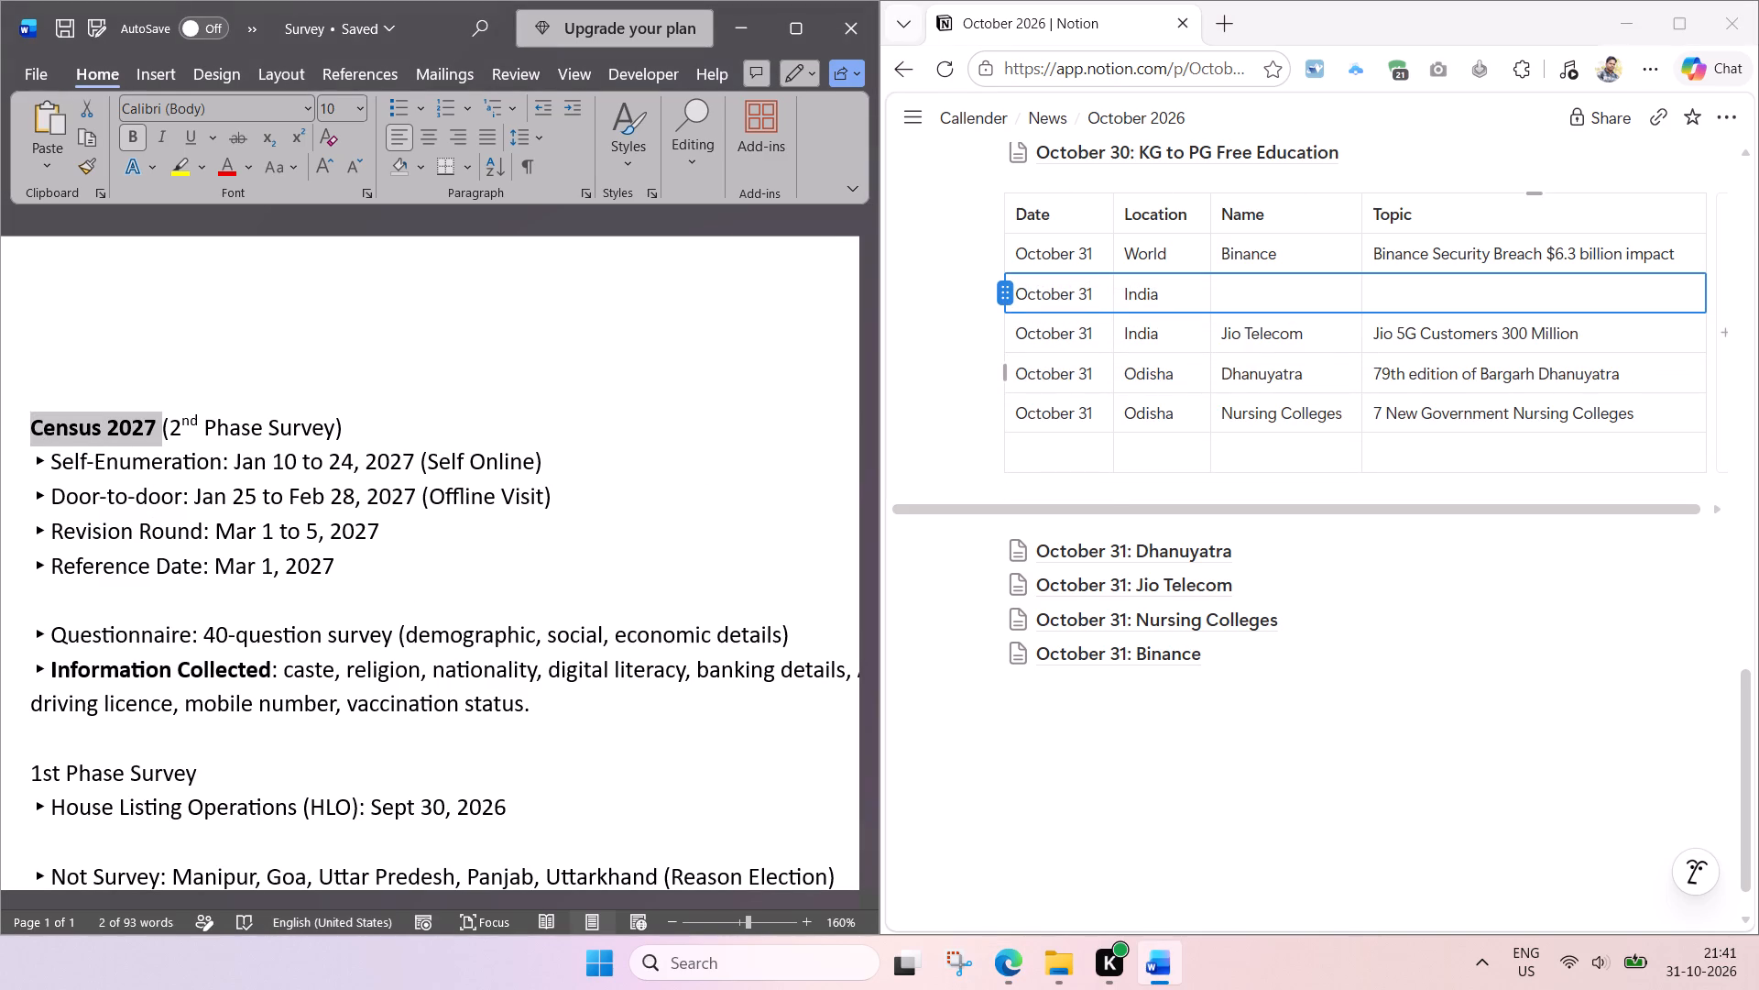
{"action": "key", "text": "ctrl+c"}
{"action": "left_click", "coordinate": [1237, 282]}
{"action": "key", "text": "ctrl+v"}
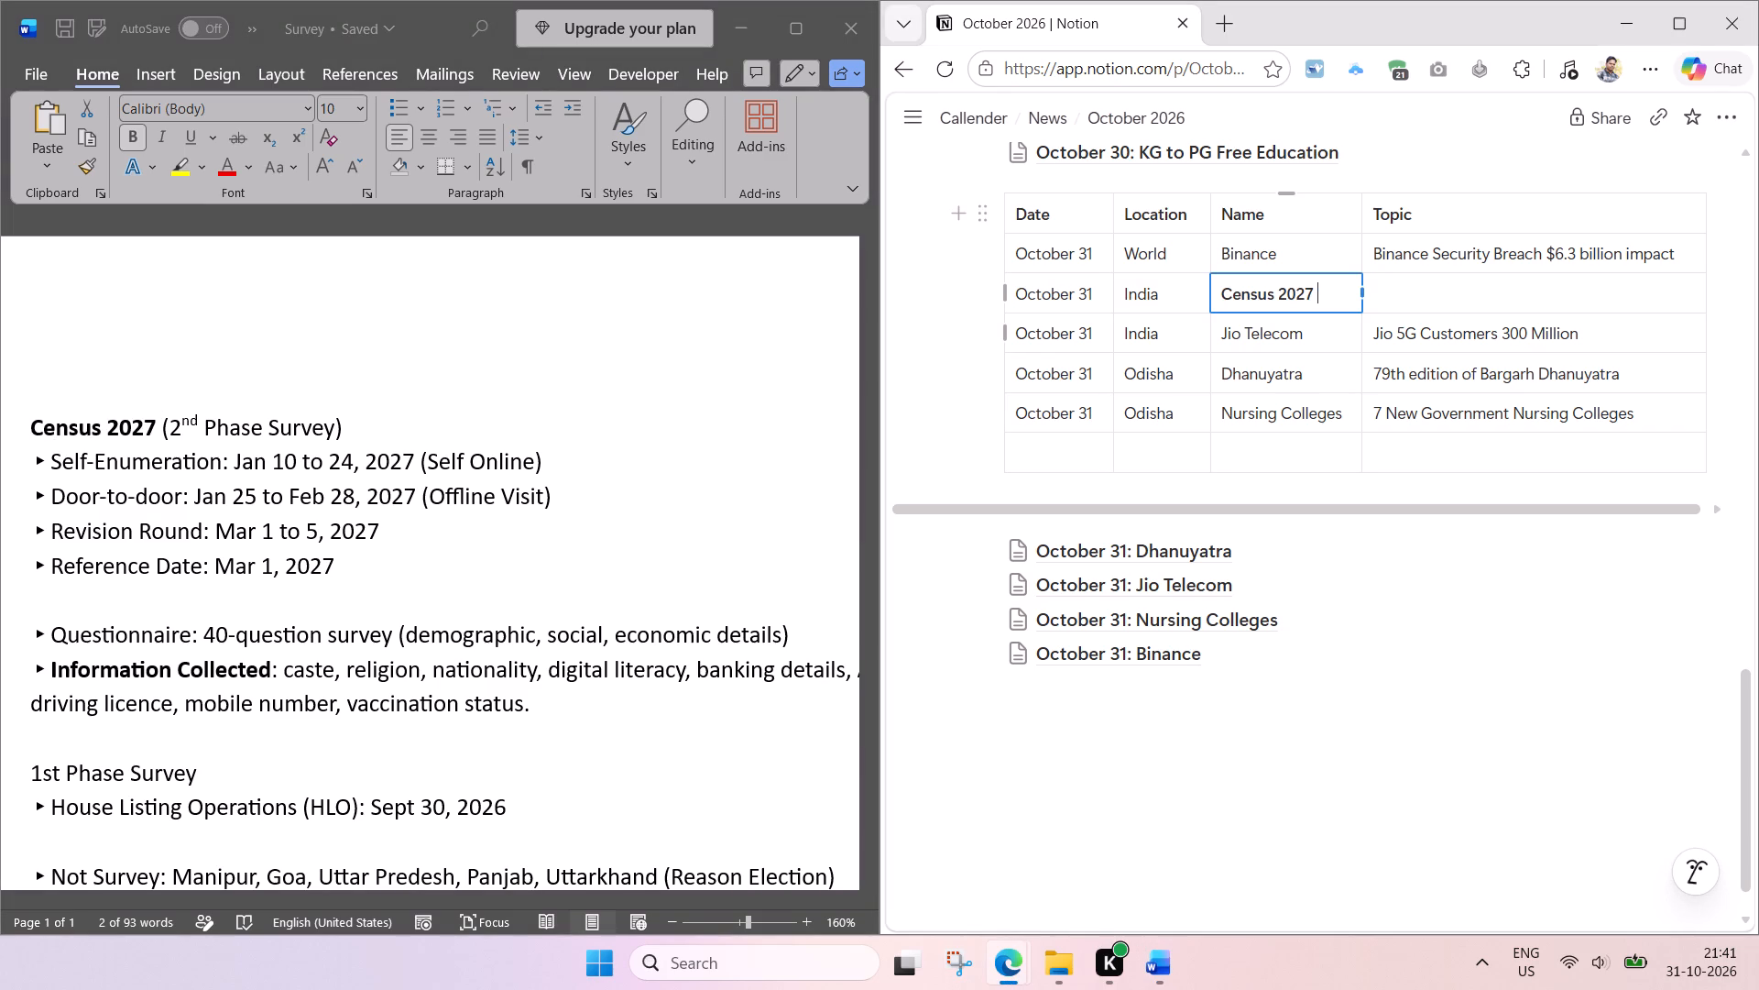
{"action": "key", "text": "ctrl+a"}
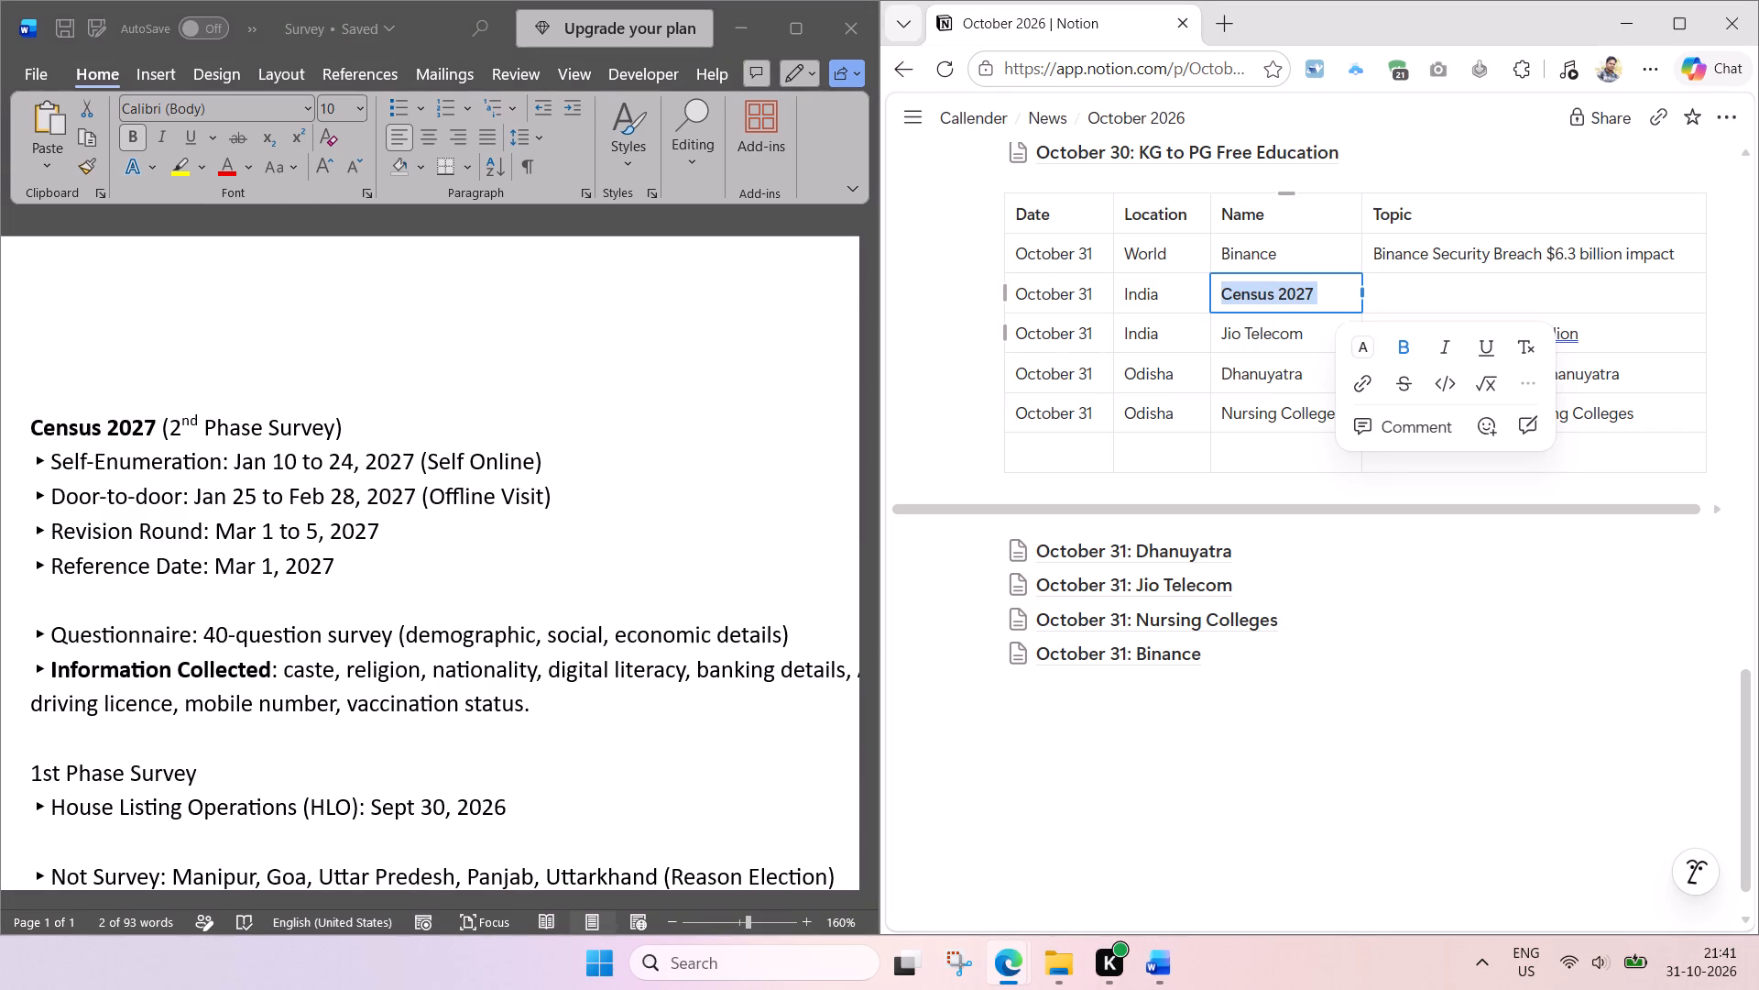
{"action": "key", "text": "ctrl+b"}
Fill the Census 2027 row's Topic with "2nd Phase Survey", copying "Phase Survey" from the Survey document.
{"action": "left_click", "coordinate": [1401, 284]}
{"action": "type", "text": "2nd"}
{"action": "key", "text": "space"}
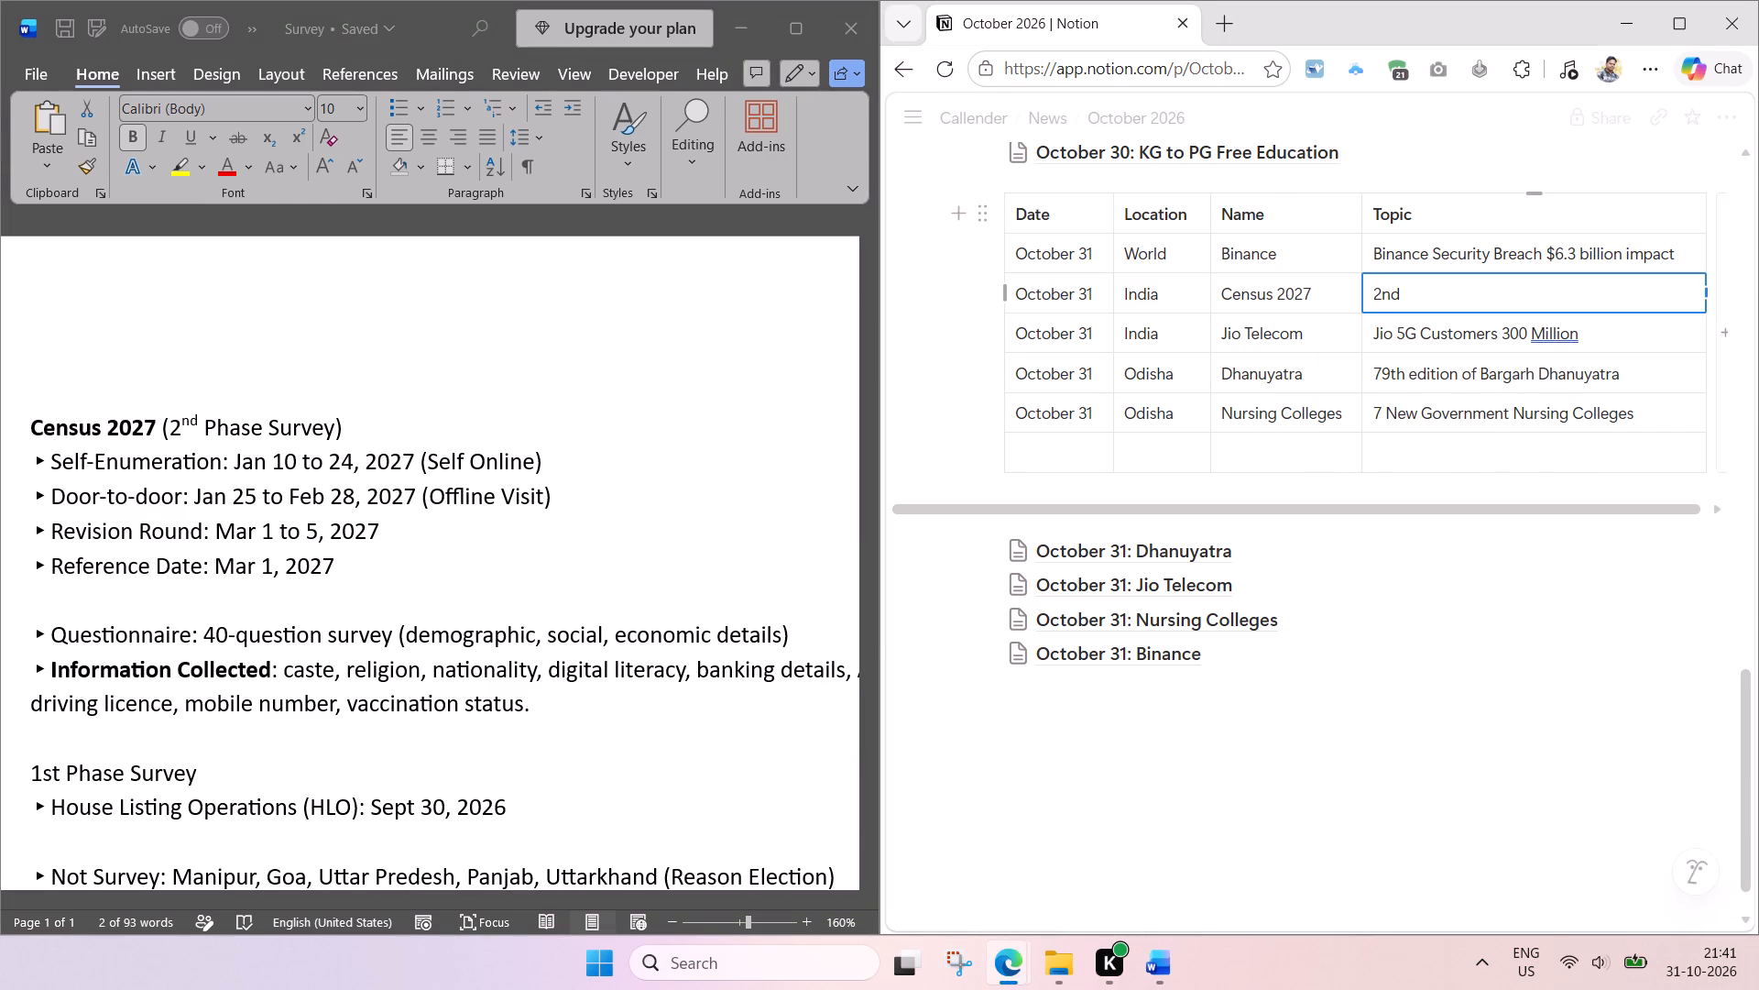
{"action": "left_click", "coordinate": [270, 425]}
{"action": "left_click_drag", "start_coordinate": [209, 417], "coordinate": [290, 416]}
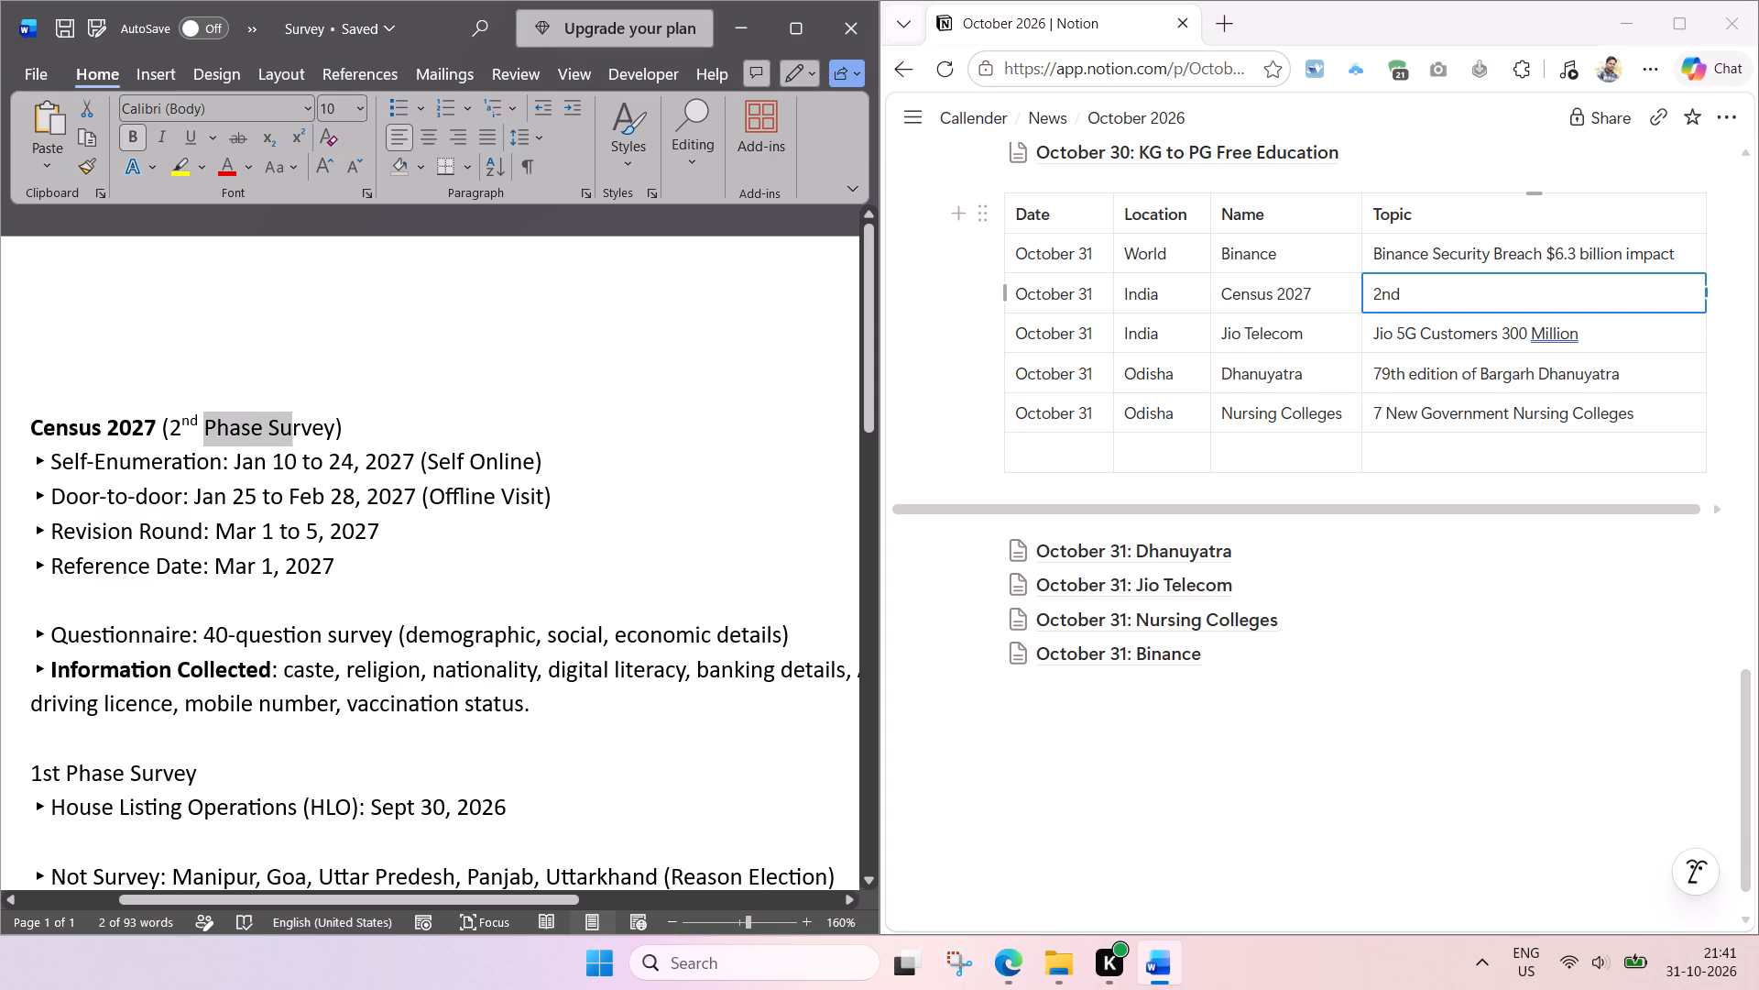
{"action": "left_click_drag", "start_coordinate": [290, 416], "coordinate": [314, 415]}
{"action": "key", "text": "ctrl+c"}
{"action": "left_click", "coordinate": [1433, 291]}
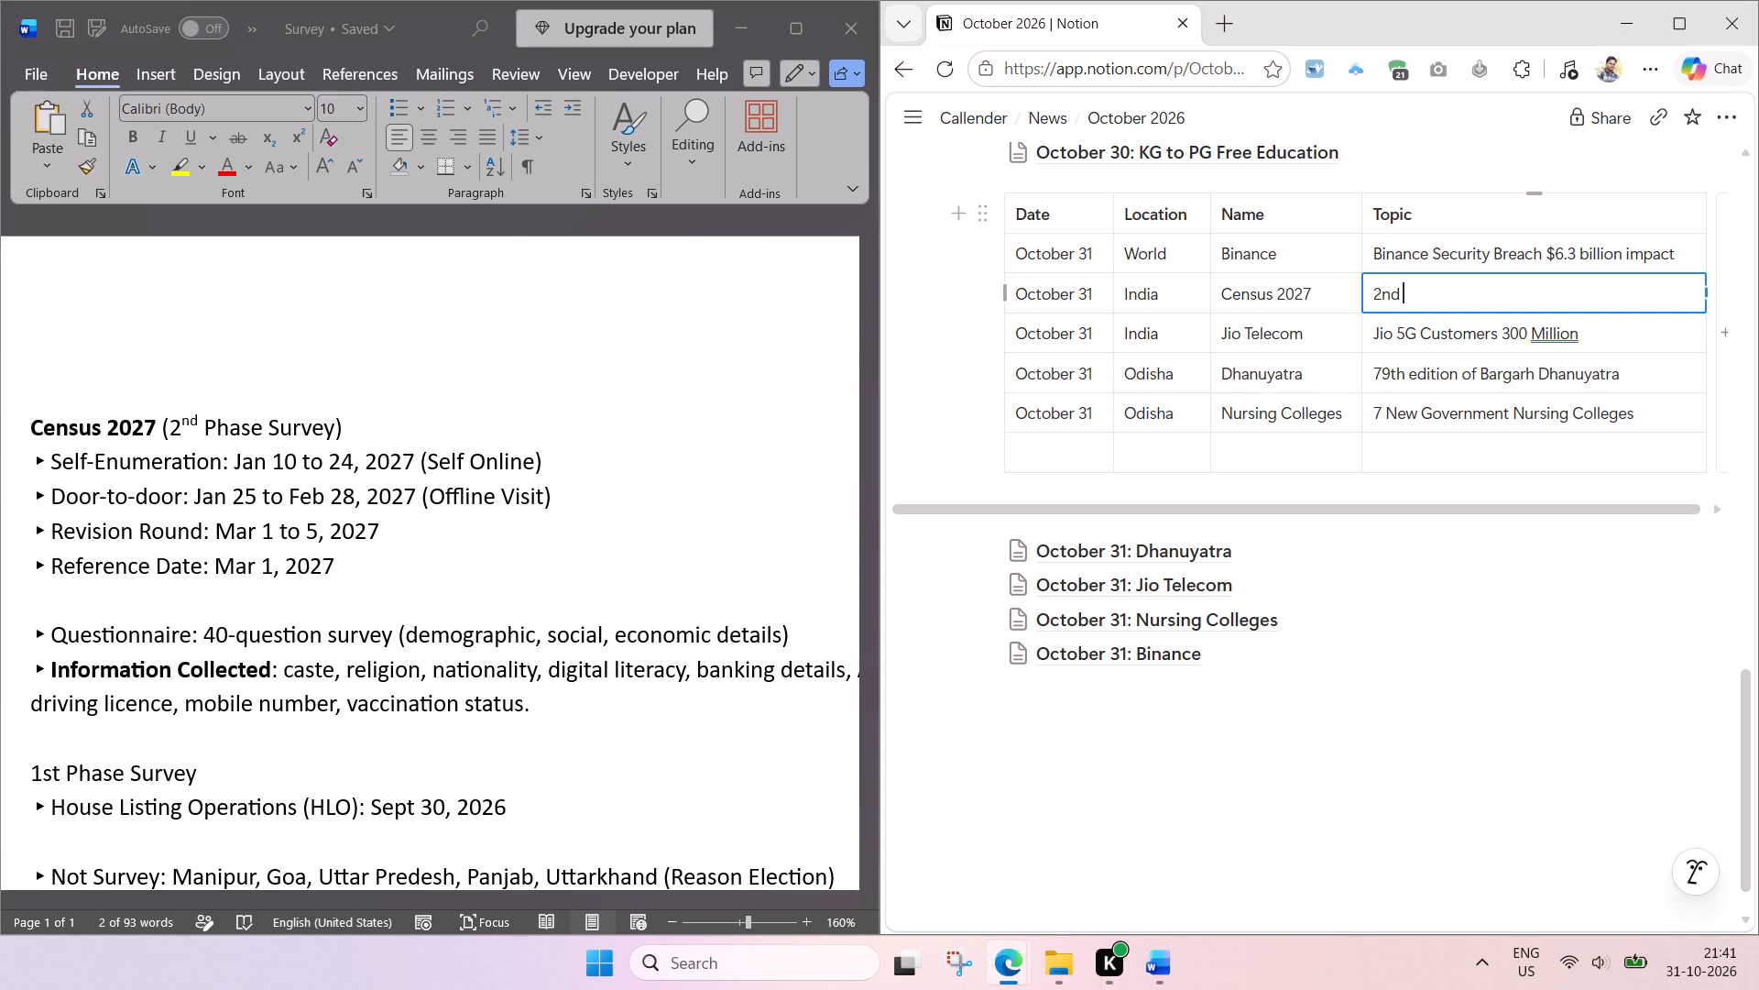
{"action": "key", "text": "ctrl+v"}
Look through the Survey document's census notes and their arrow-marked lines in Word.
{"action": "scroll", "coordinate": [427, 526], "scroll_direction": "down", "scroll_amount": 4}
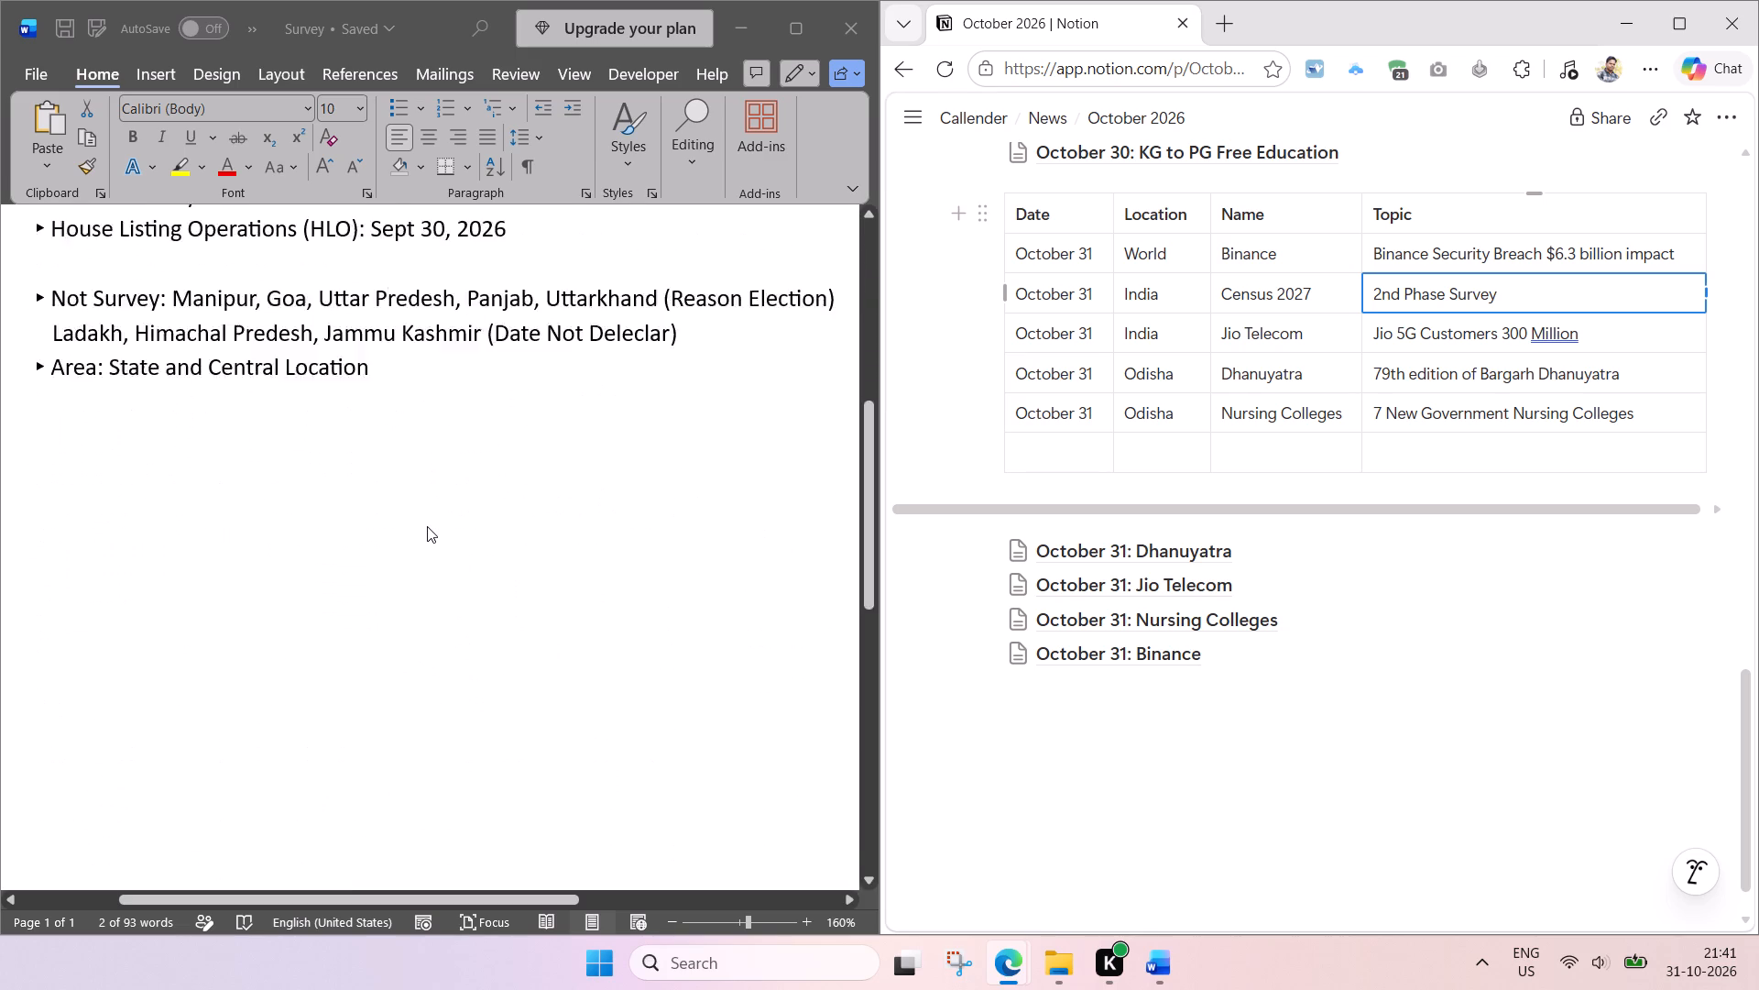
{"action": "scroll", "coordinate": [427, 526], "scroll_direction": "down", "scroll_amount": 1}
{"action": "scroll", "coordinate": [427, 526], "scroll_direction": "up", "scroll_amount": 5}
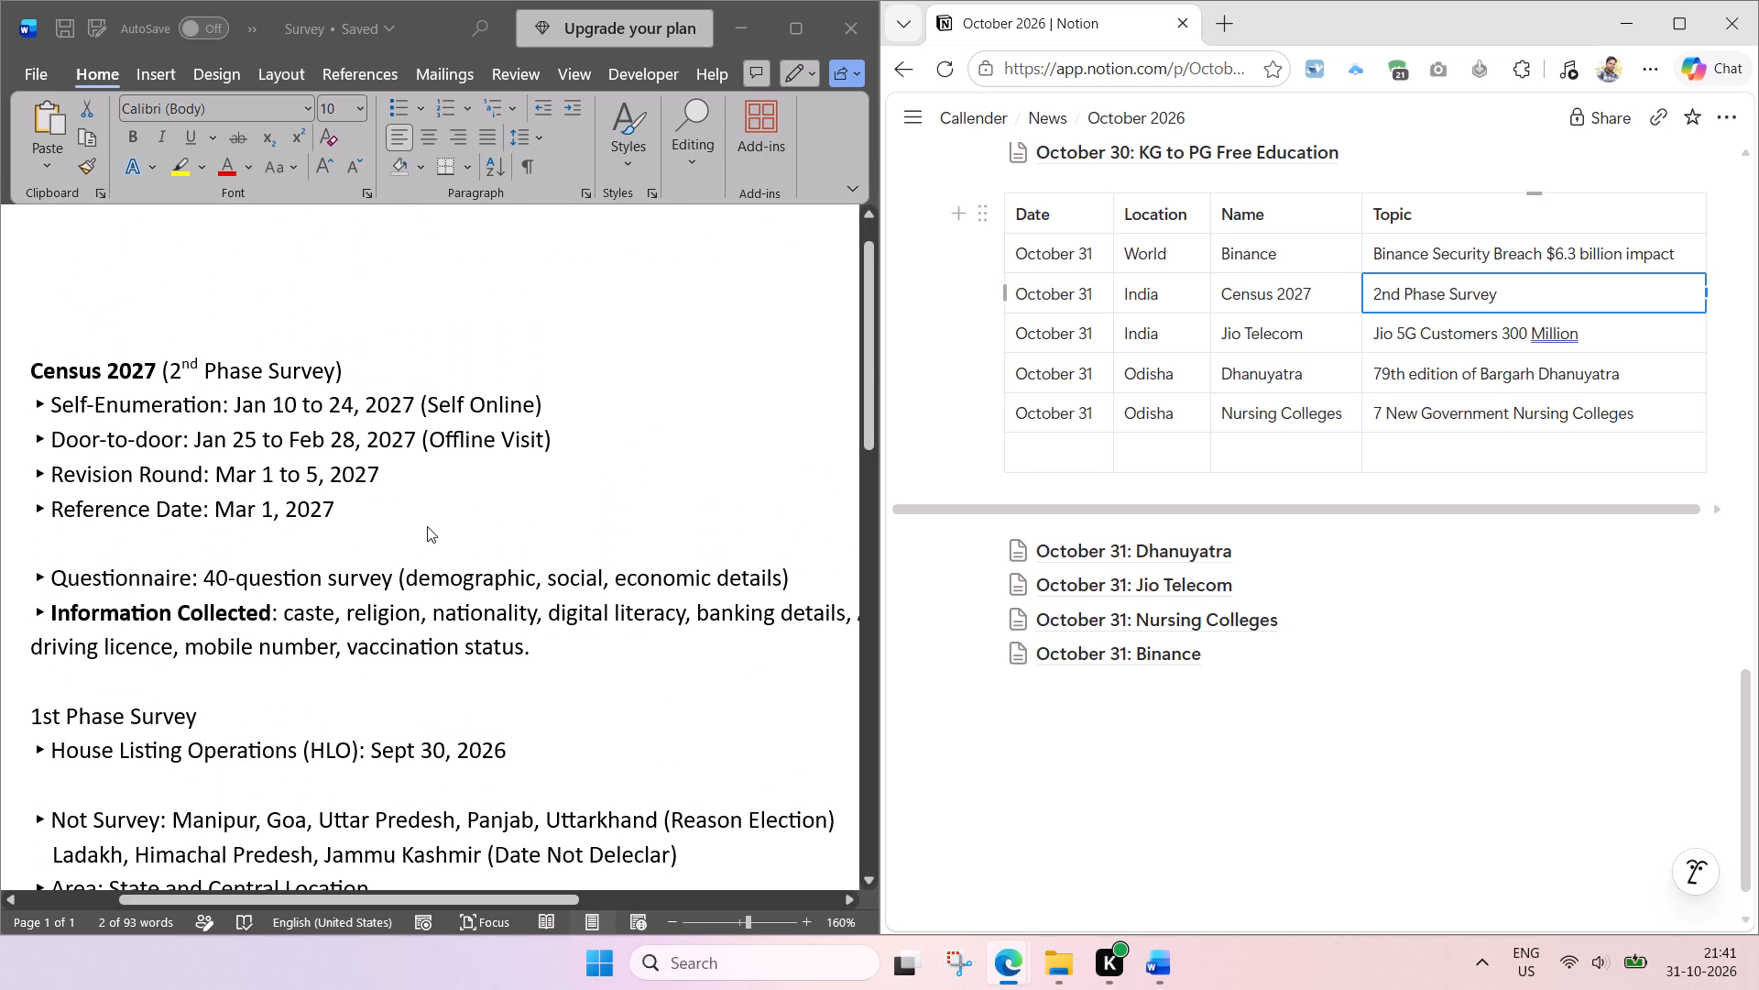
{"action": "scroll", "coordinate": [427, 526], "scroll_direction": "up", "scroll_amount": 1}
{"action": "left_click", "coordinate": [43, 406]}
{"action": "left_click_drag", "start_coordinate": [51, 402], "coordinate": [42, 402]}
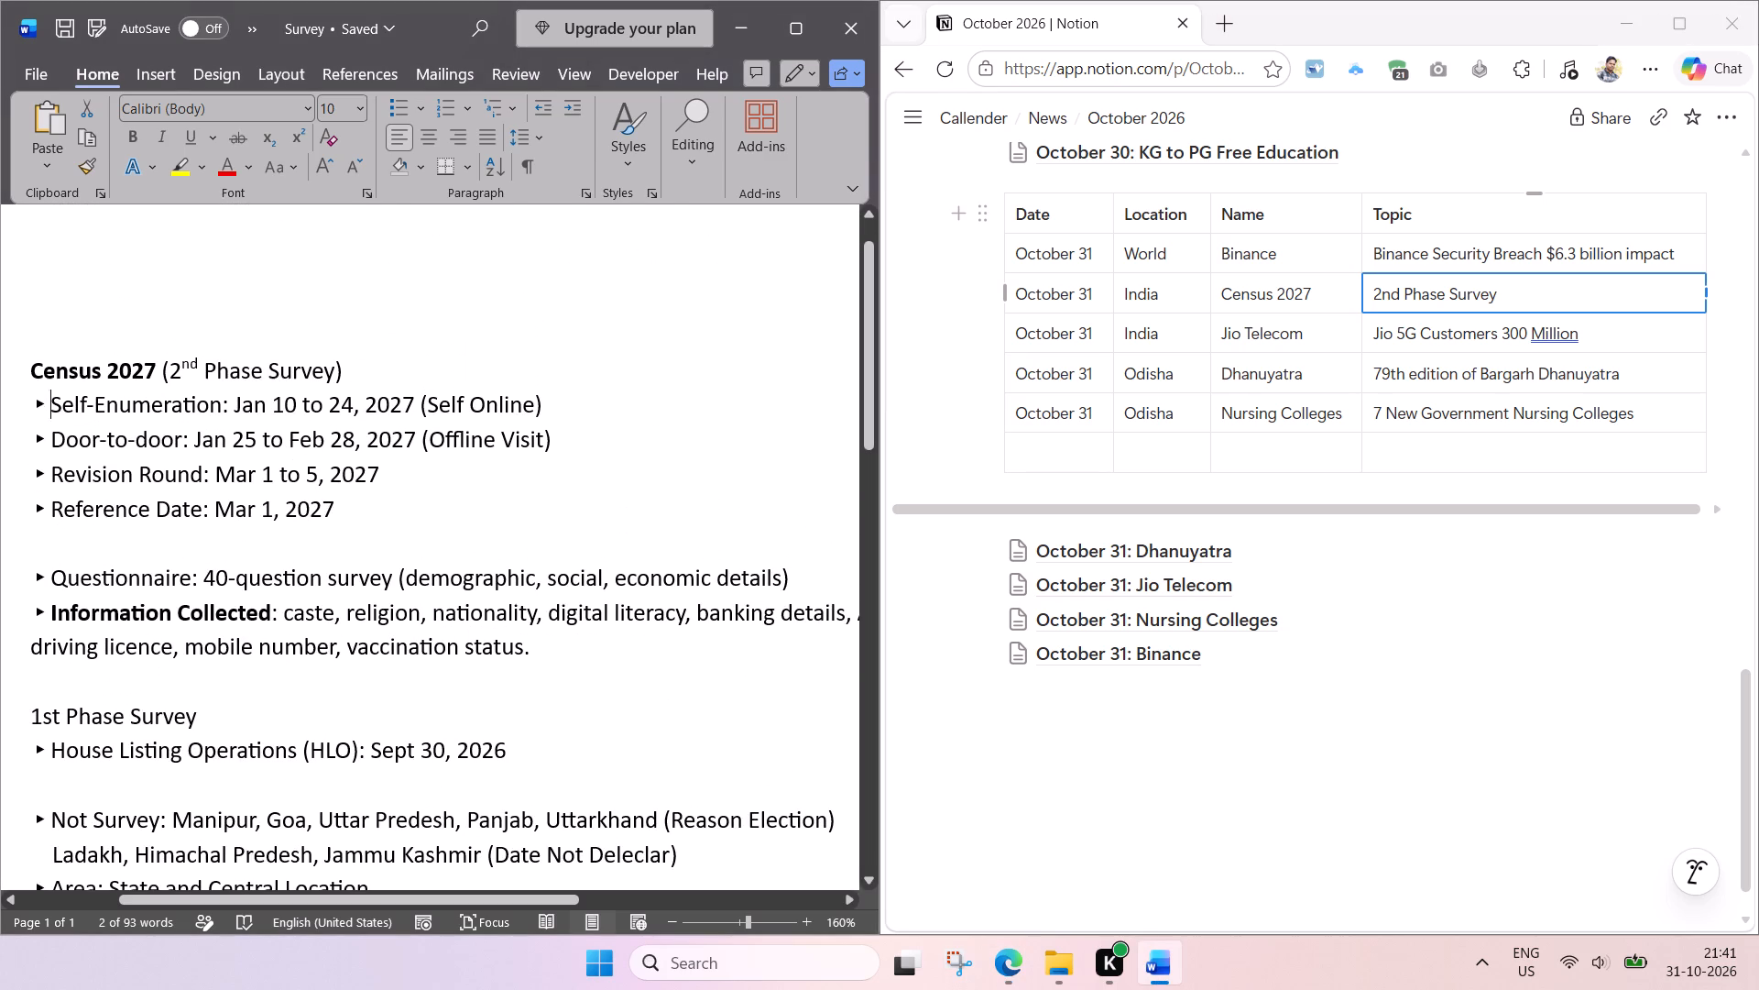
{"action": "left_click_drag", "start_coordinate": [42, 402], "coordinate": [19, 402]}
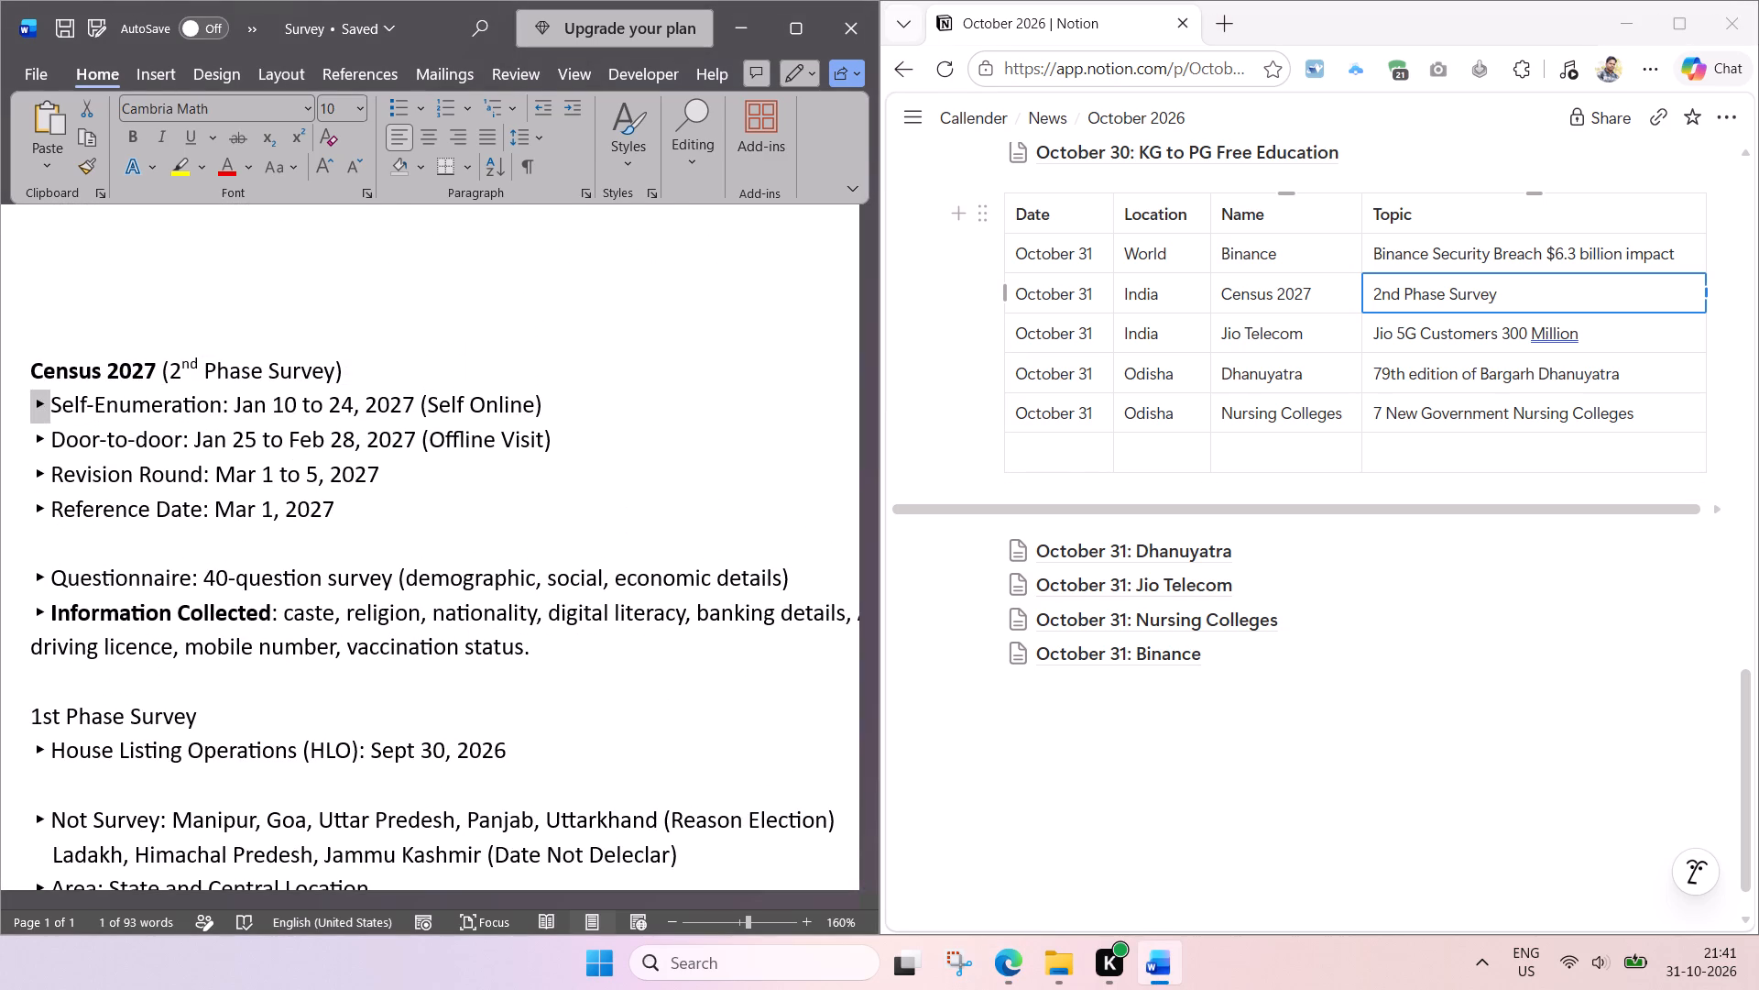
Duplicate the "October 31: Binance" subpage in Notion.
{"action": "left_click", "coordinate": [1323, 295]}
{"action": "left_click", "coordinate": [973, 656]}
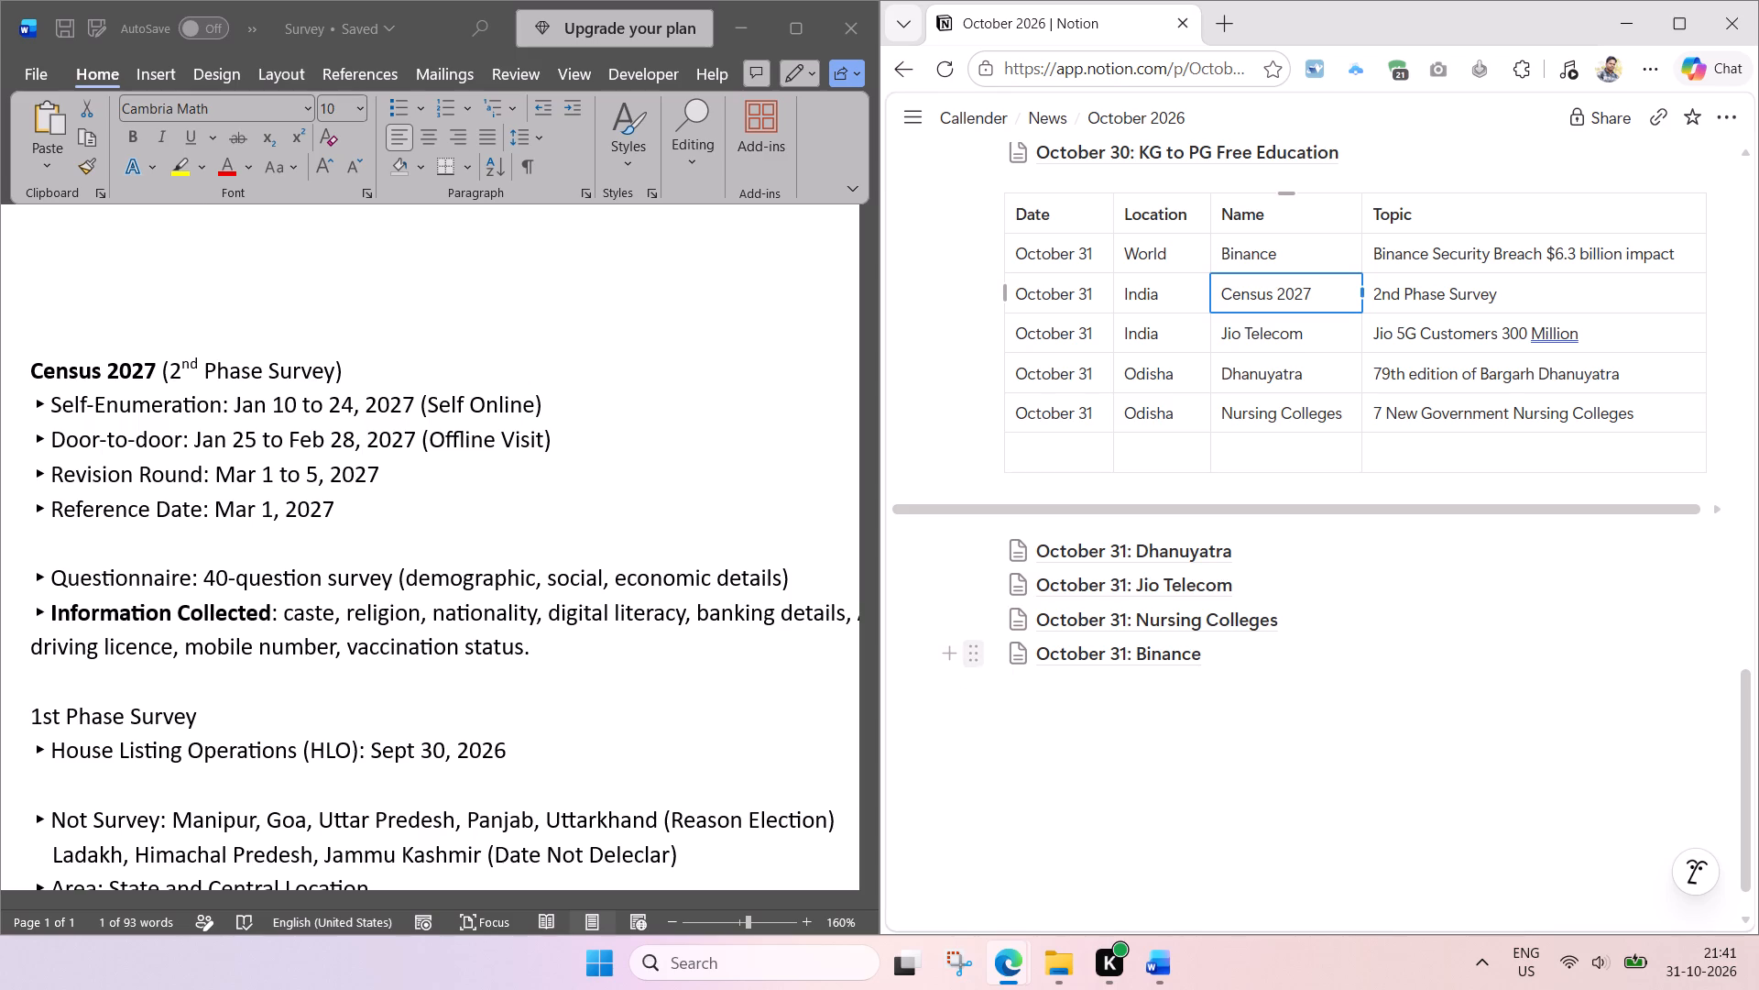
{"action": "left_click", "coordinate": [1066, 730]}
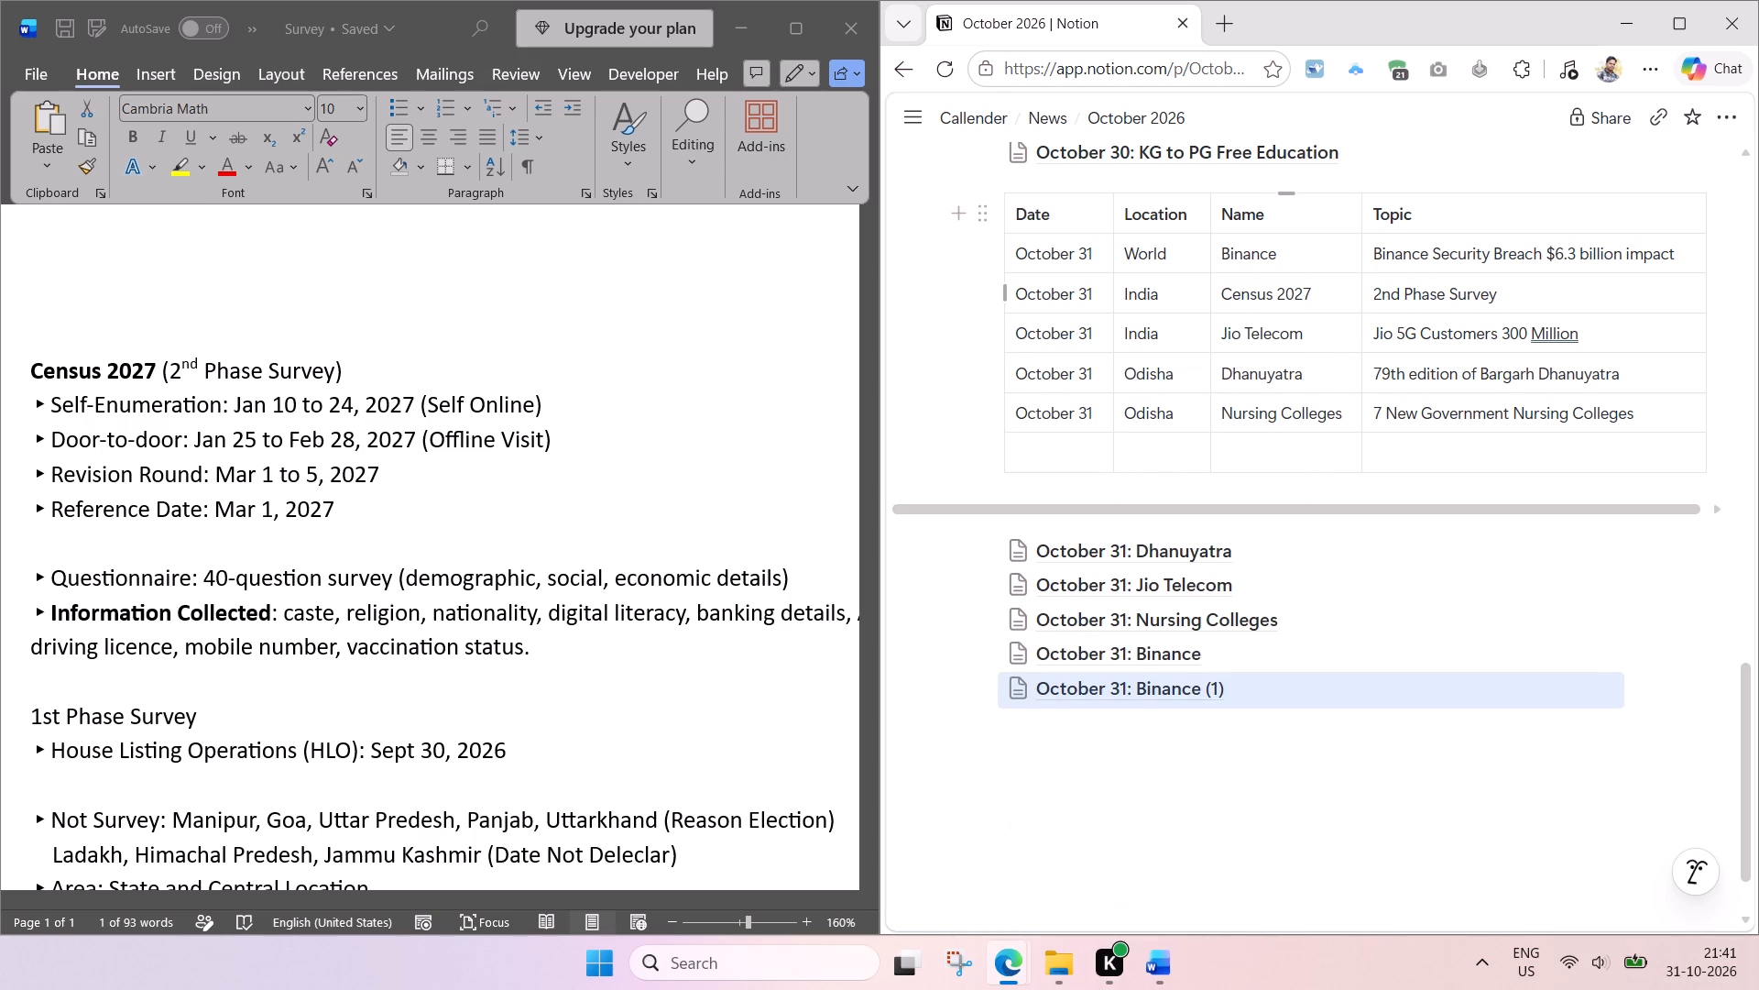
Retitle the duplicated Binance subpage "October 31: Census 2027", using the name copied from the table.
{"action": "left_click", "coordinate": [1332, 298]}
{"action": "key", "text": "ctrl+a"}
{"action": "key", "text": "ctrl+c"}
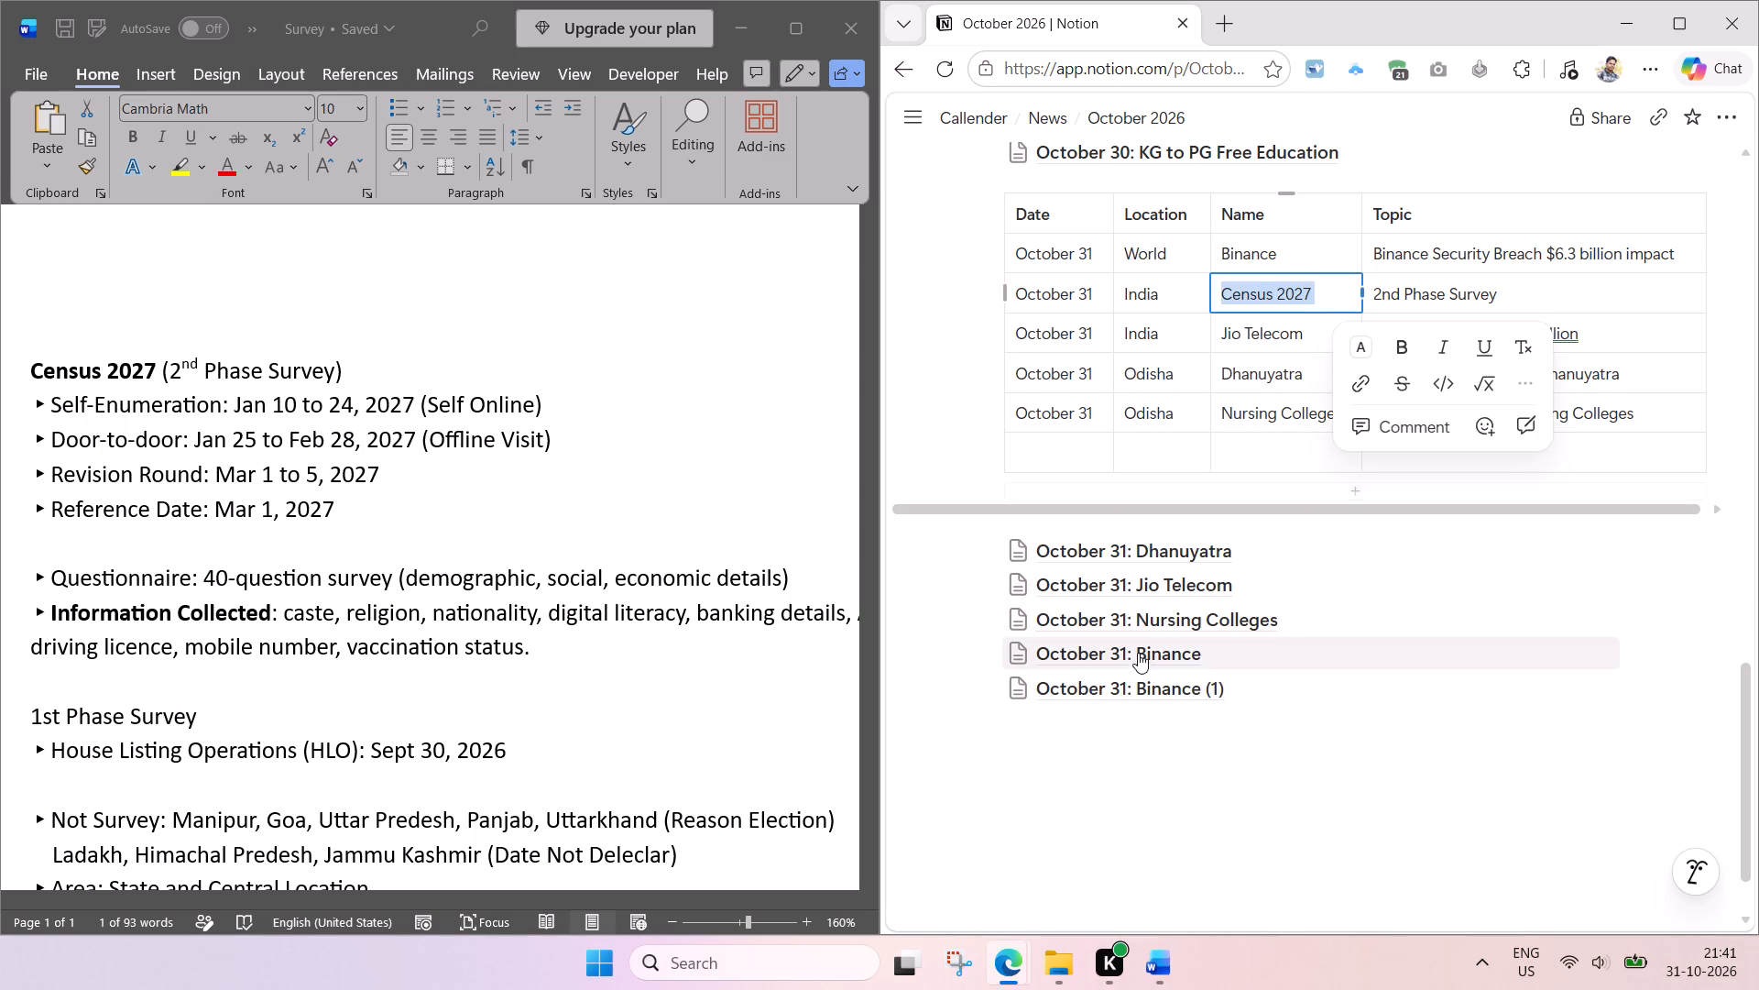
{"action": "left_click", "coordinate": [1165, 688]}
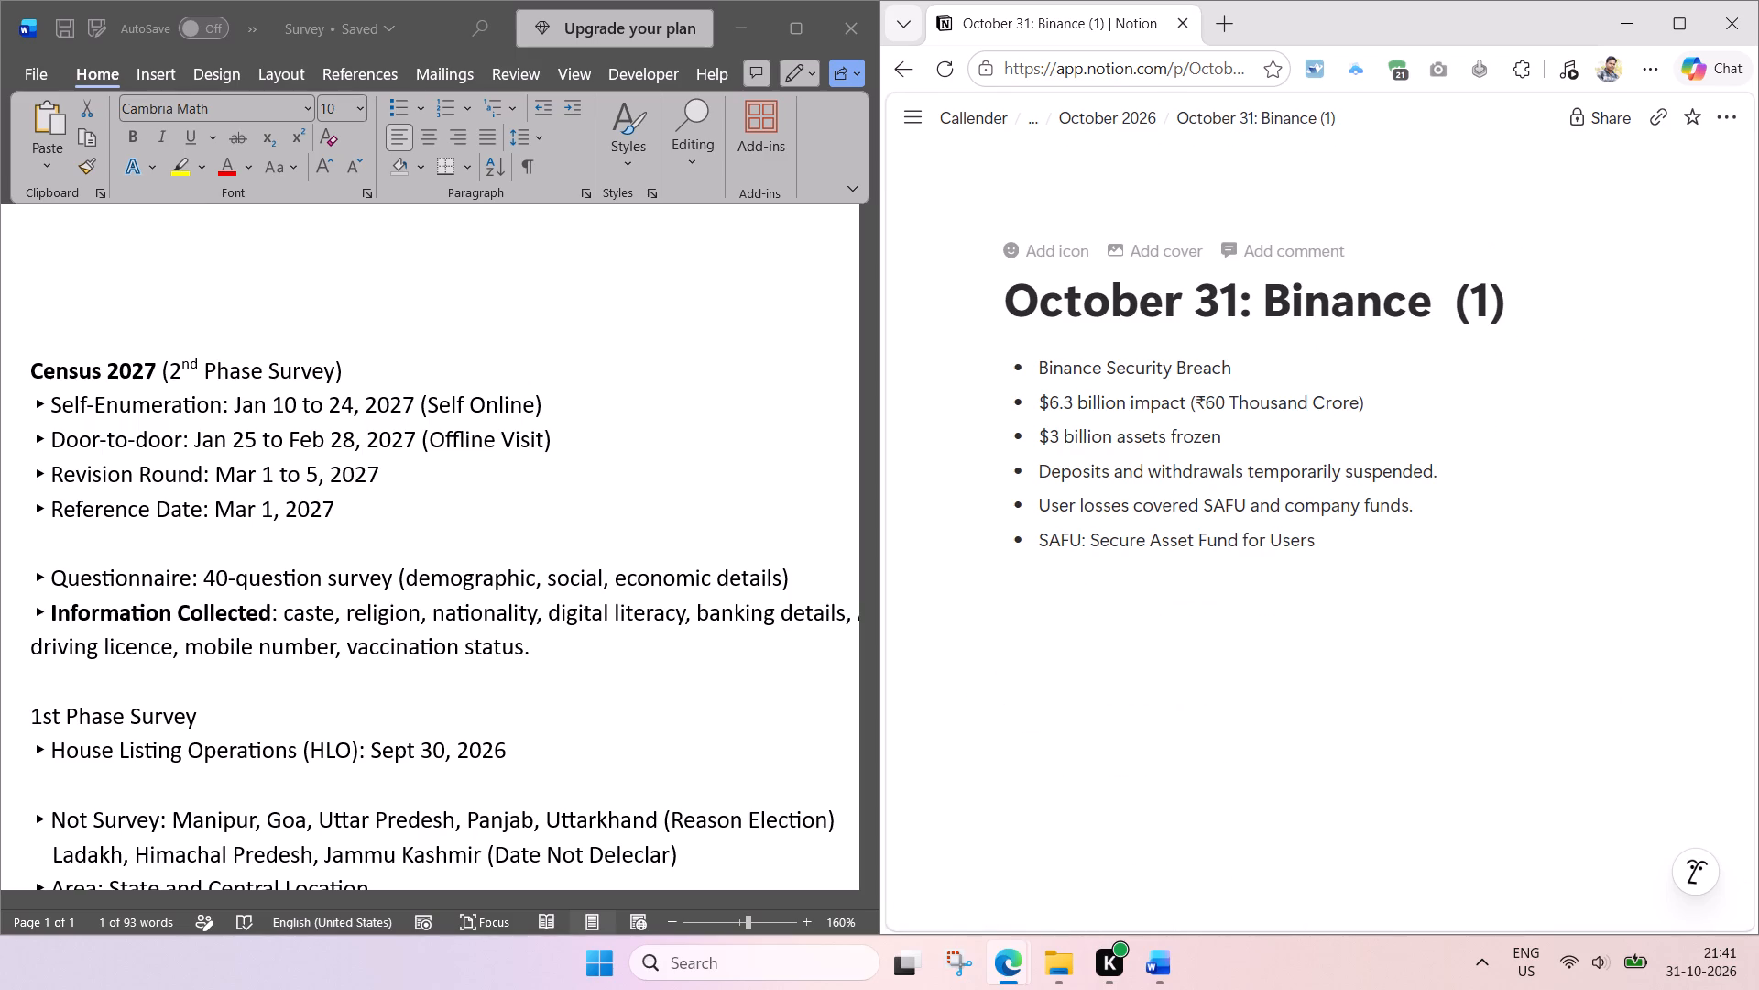
{"action": "left_click_drag", "start_coordinate": [1518, 296], "coordinate": [1271, 312]}
{"action": "key", "text": "ctrl+v"}
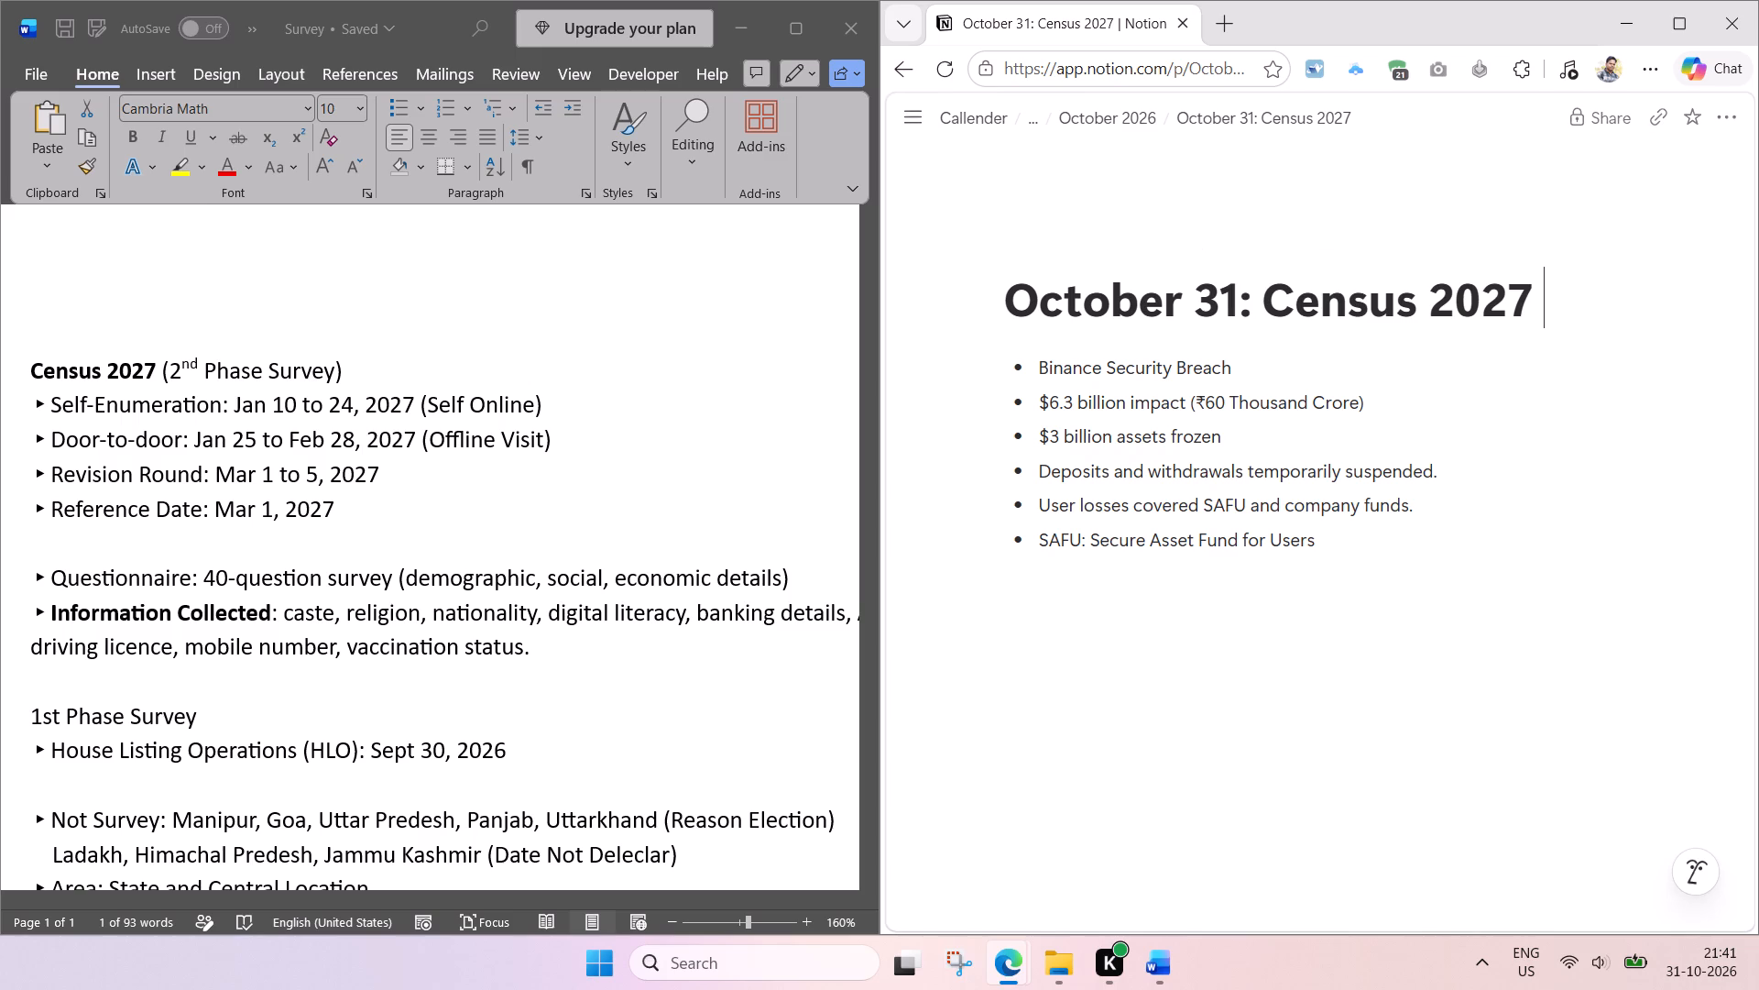
In the Survey document, remove the arrow markers before the Self-Enumeration, Door-to-door, Revision Round and Reference Date lines.
{"action": "left_click", "coordinate": [50, 401]}
{"action": "key", "text": "BackSpace"}
{"action": "left_click", "coordinate": [50, 442]}
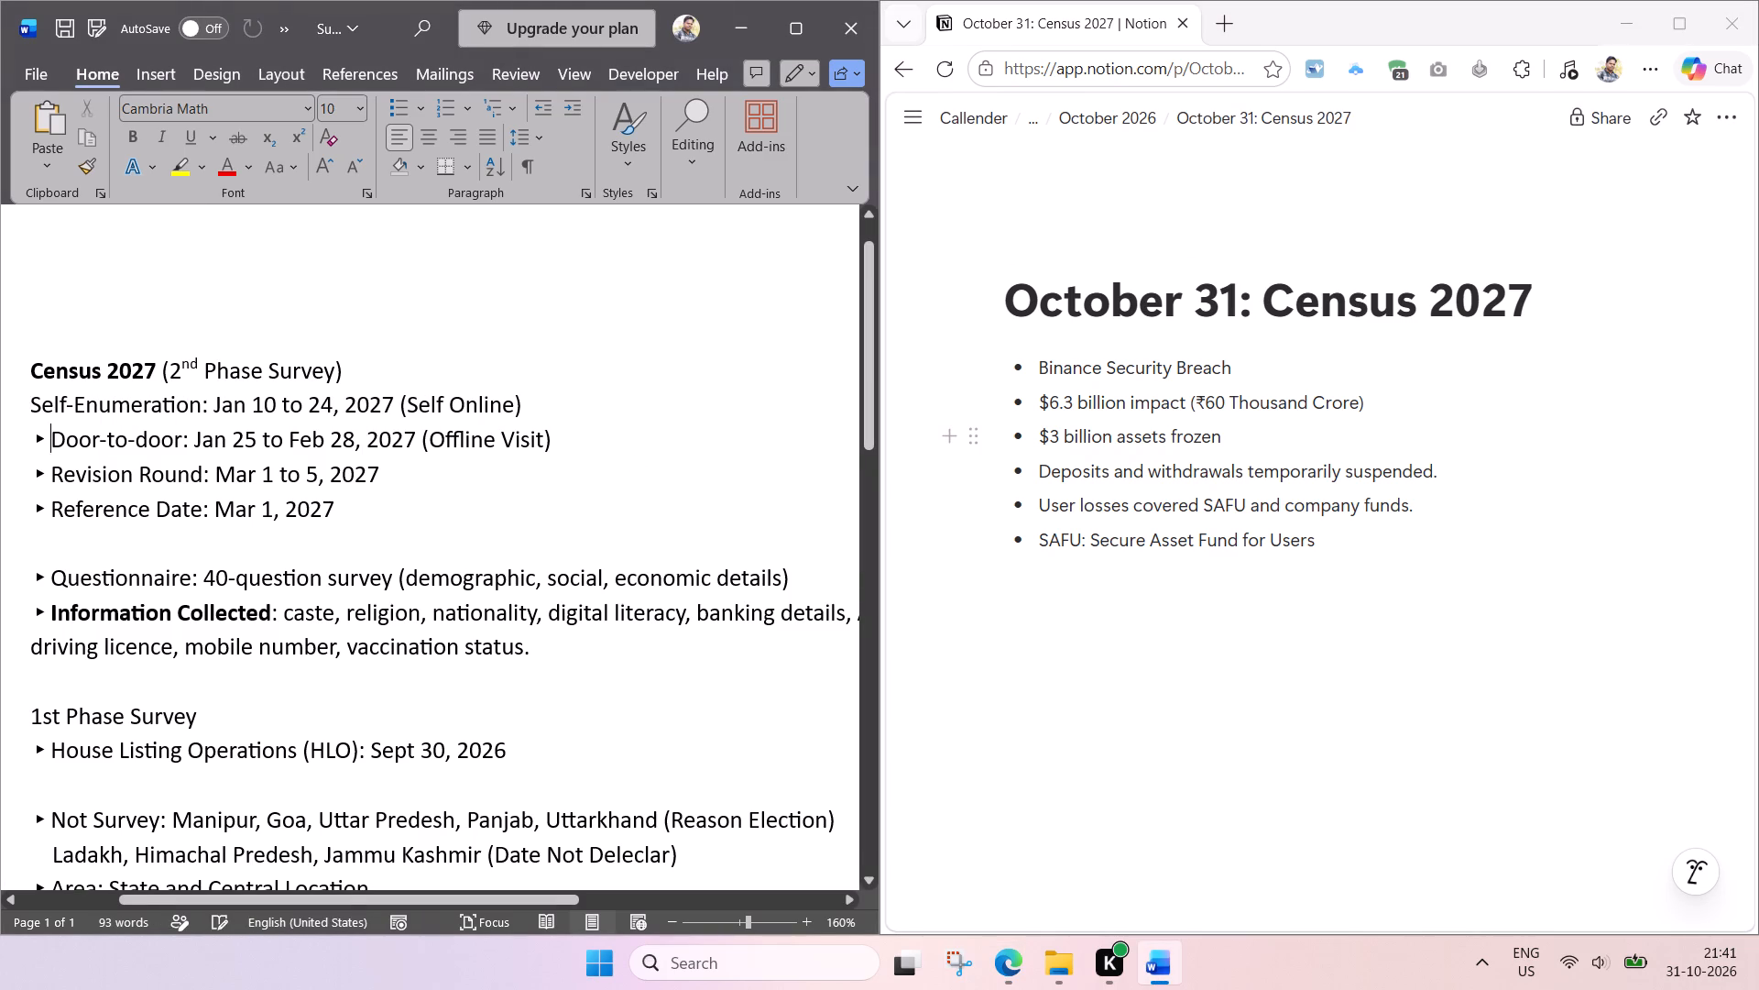
{"action": "key", "text": "BackSpace"}
{"action": "key", "text": "BackSpace"}
{"action": "key", "text": "ctrl+z"}
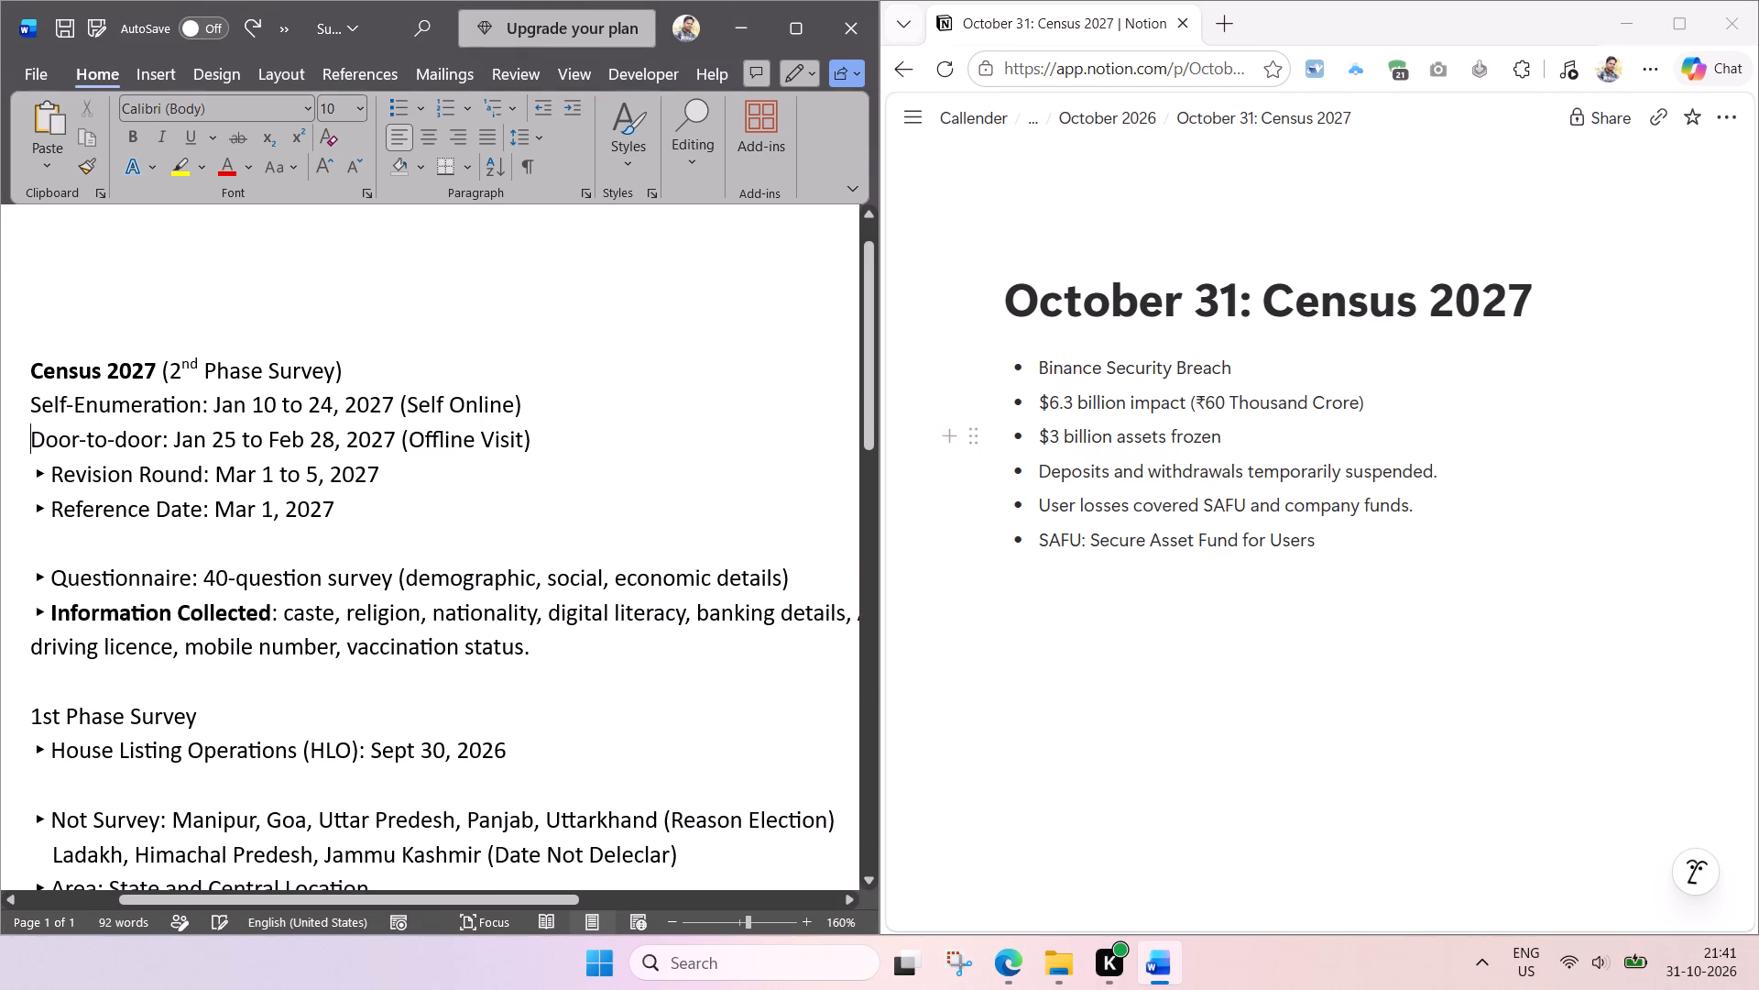
{"action": "left_click", "coordinate": [53, 472]}
{"action": "key", "text": "BackSpace"}
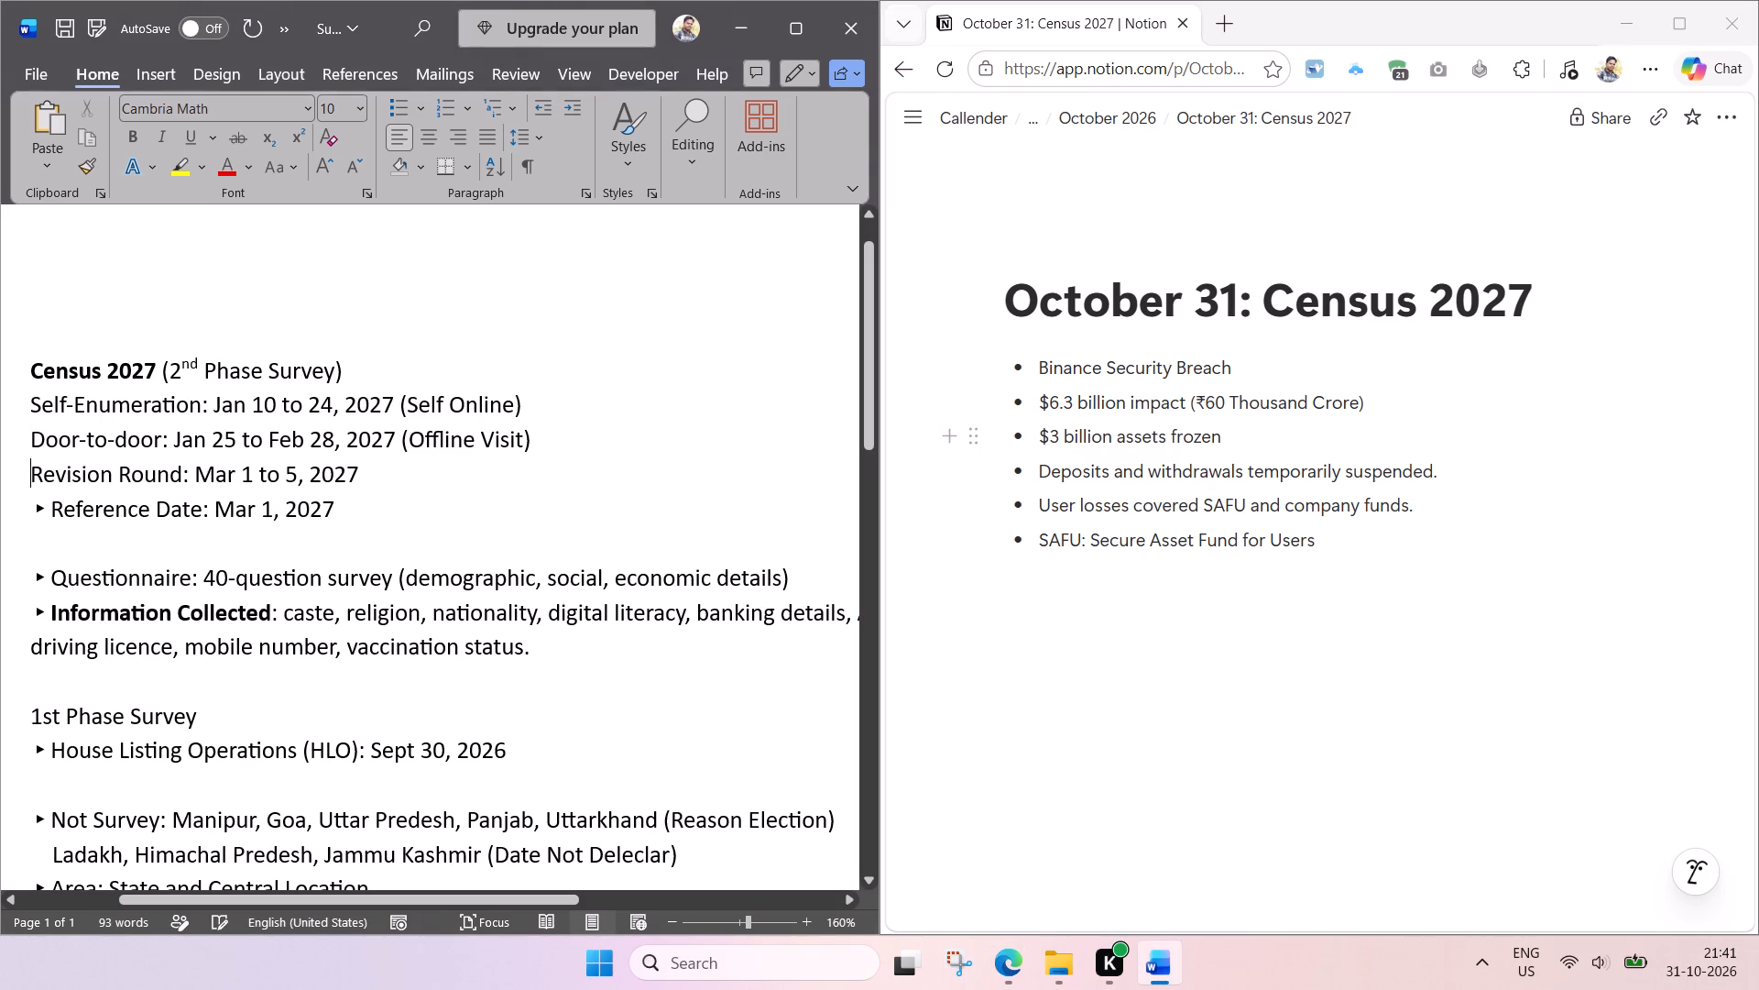
{"action": "left_click", "coordinate": [52, 507]}
{"action": "key", "text": "BackSpace"}
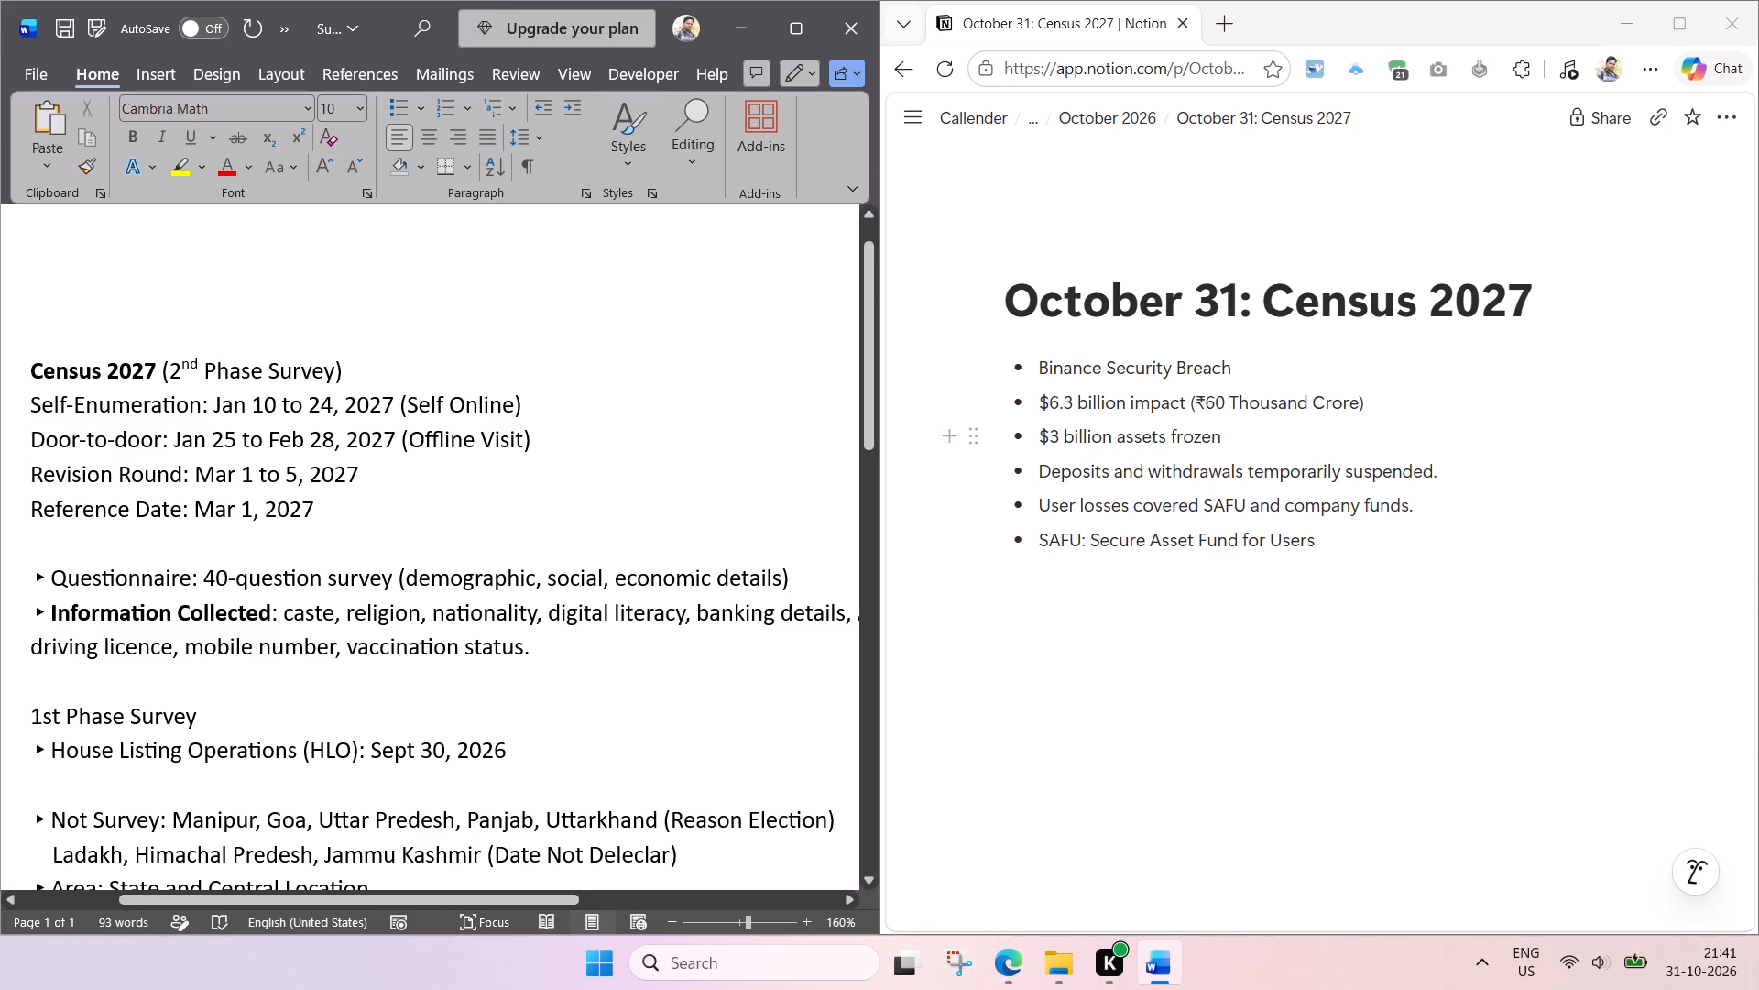
Retype the "nd" after the 2 in the Census 2027 heading line and make it normal text instead of superscript.
{"action": "left_click", "coordinate": [202, 366]}
{"action": "key", "text": "BackSpace"}
{"action": "key", "text": "BackSpace"}
{"action": "key", "text": "BackSpace"}
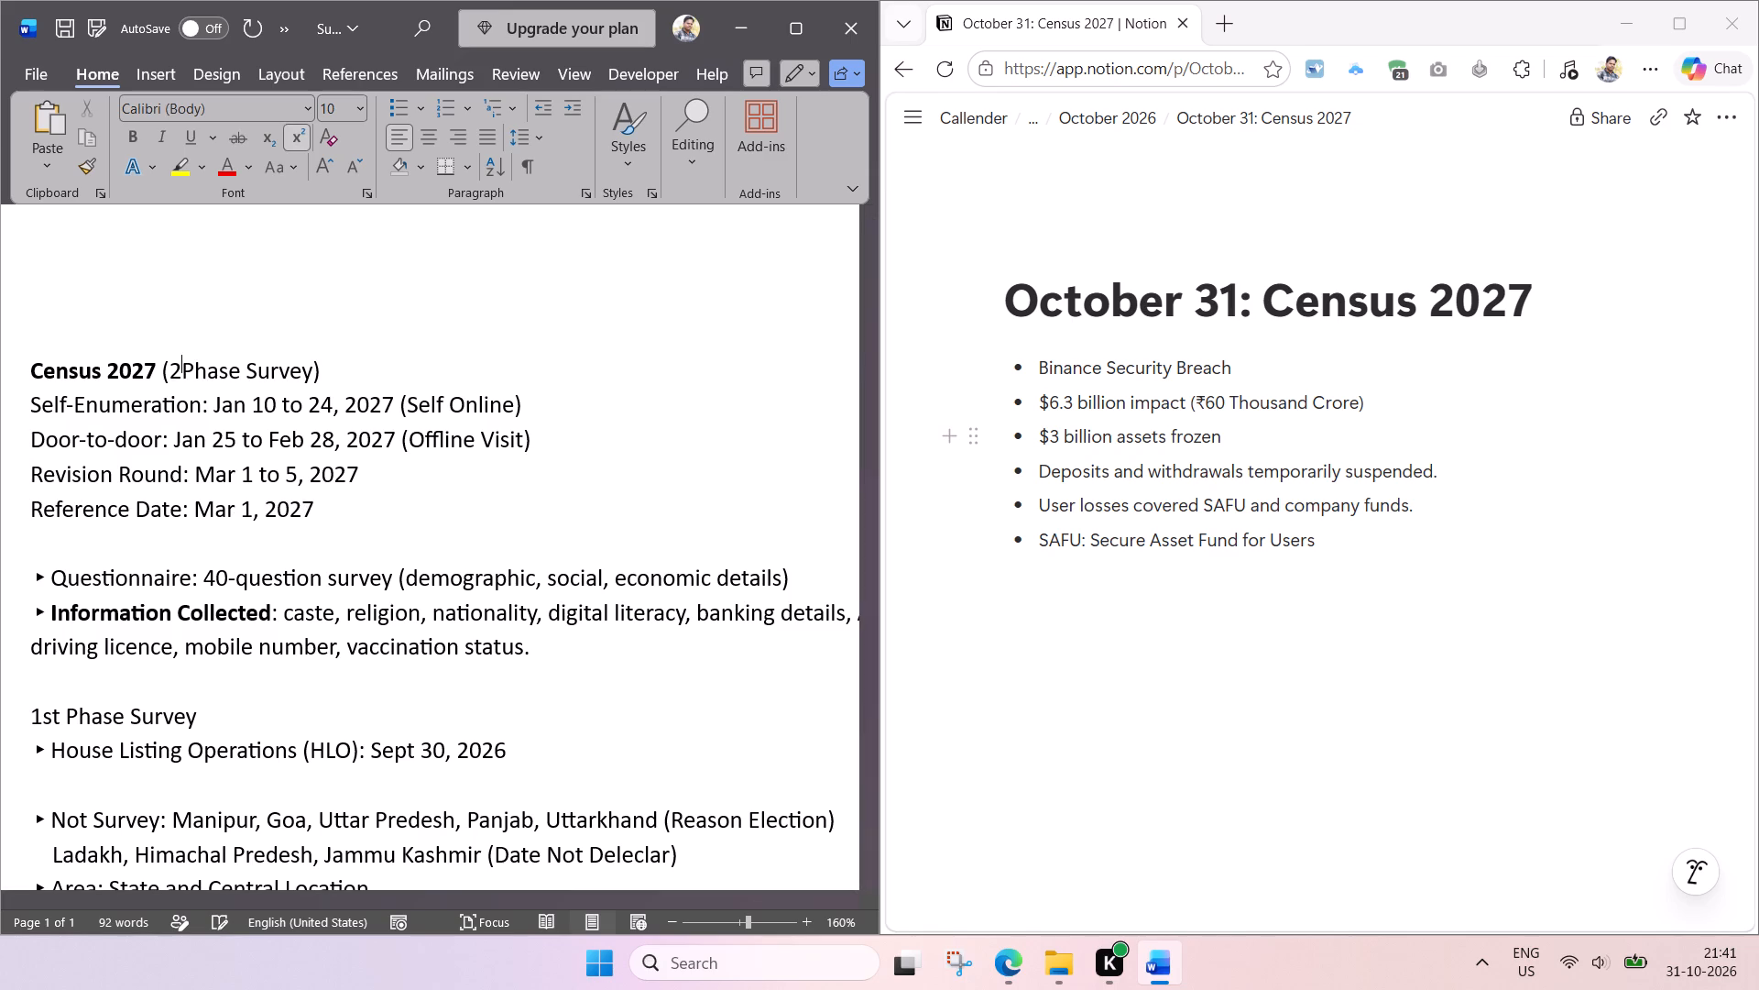
{"action": "type", "text": "nd"}
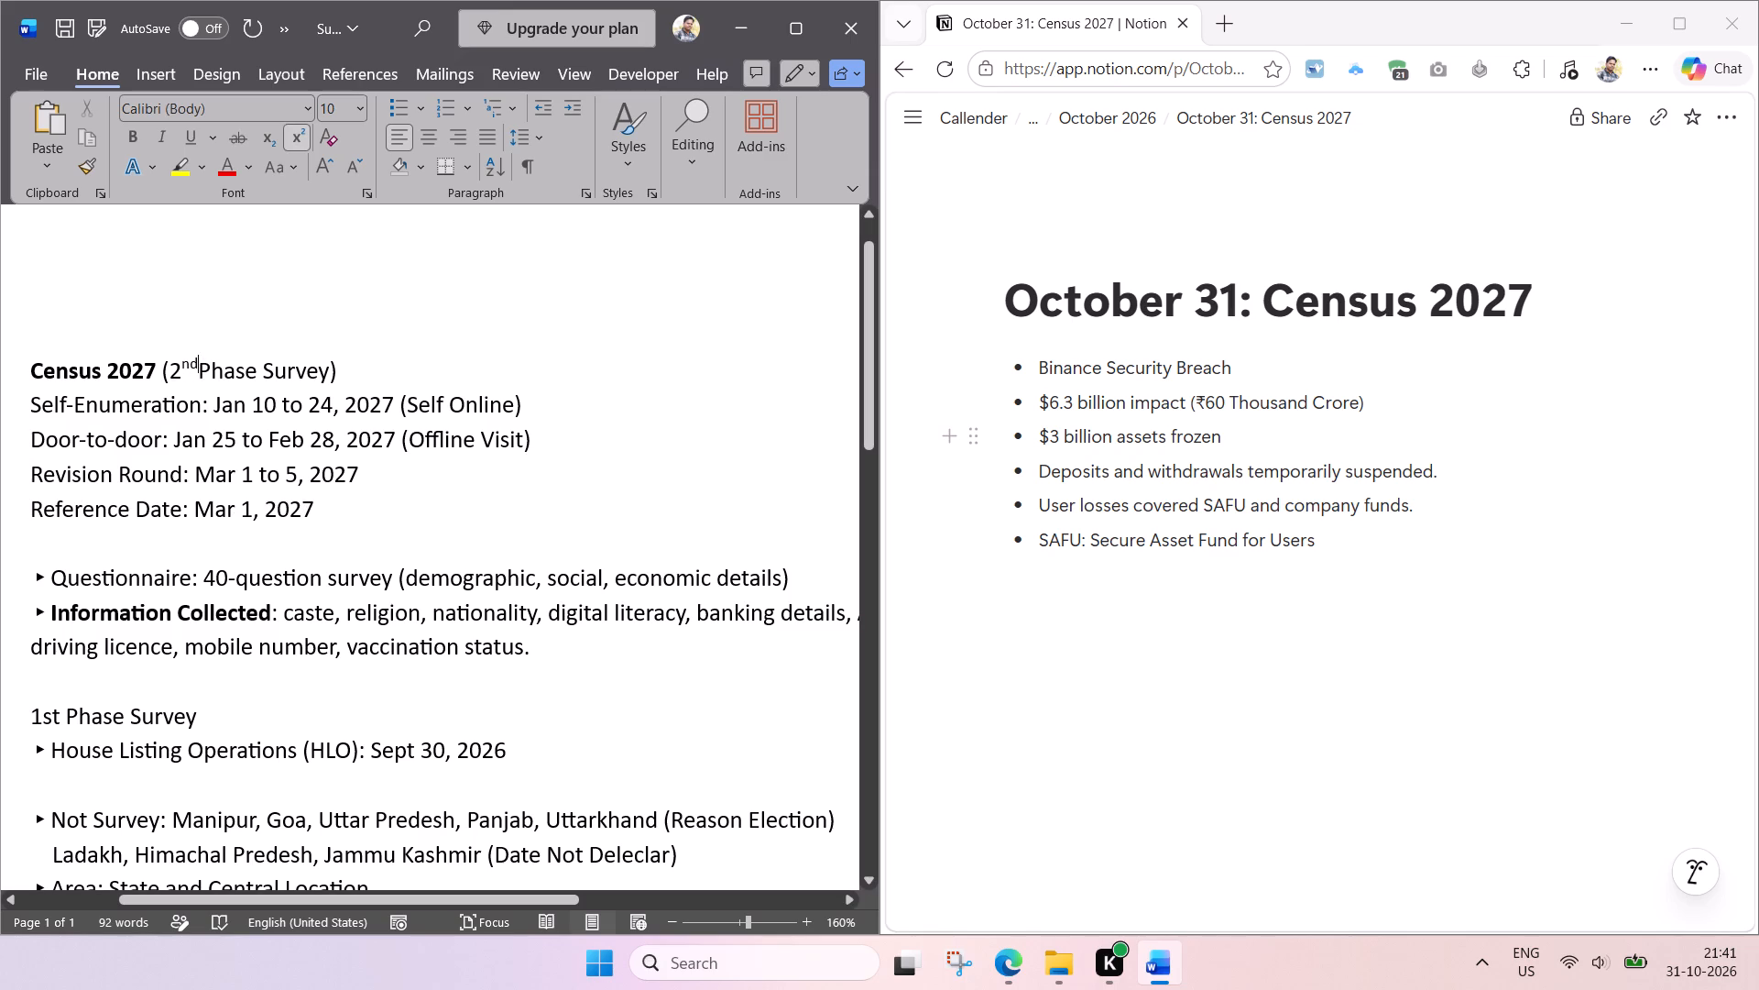
{"action": "left_click_drag", "start_coordinate": [198, 364], "coordinate": [179, 375]}
{"action": "left_click", "coordinate": [297, 135]}
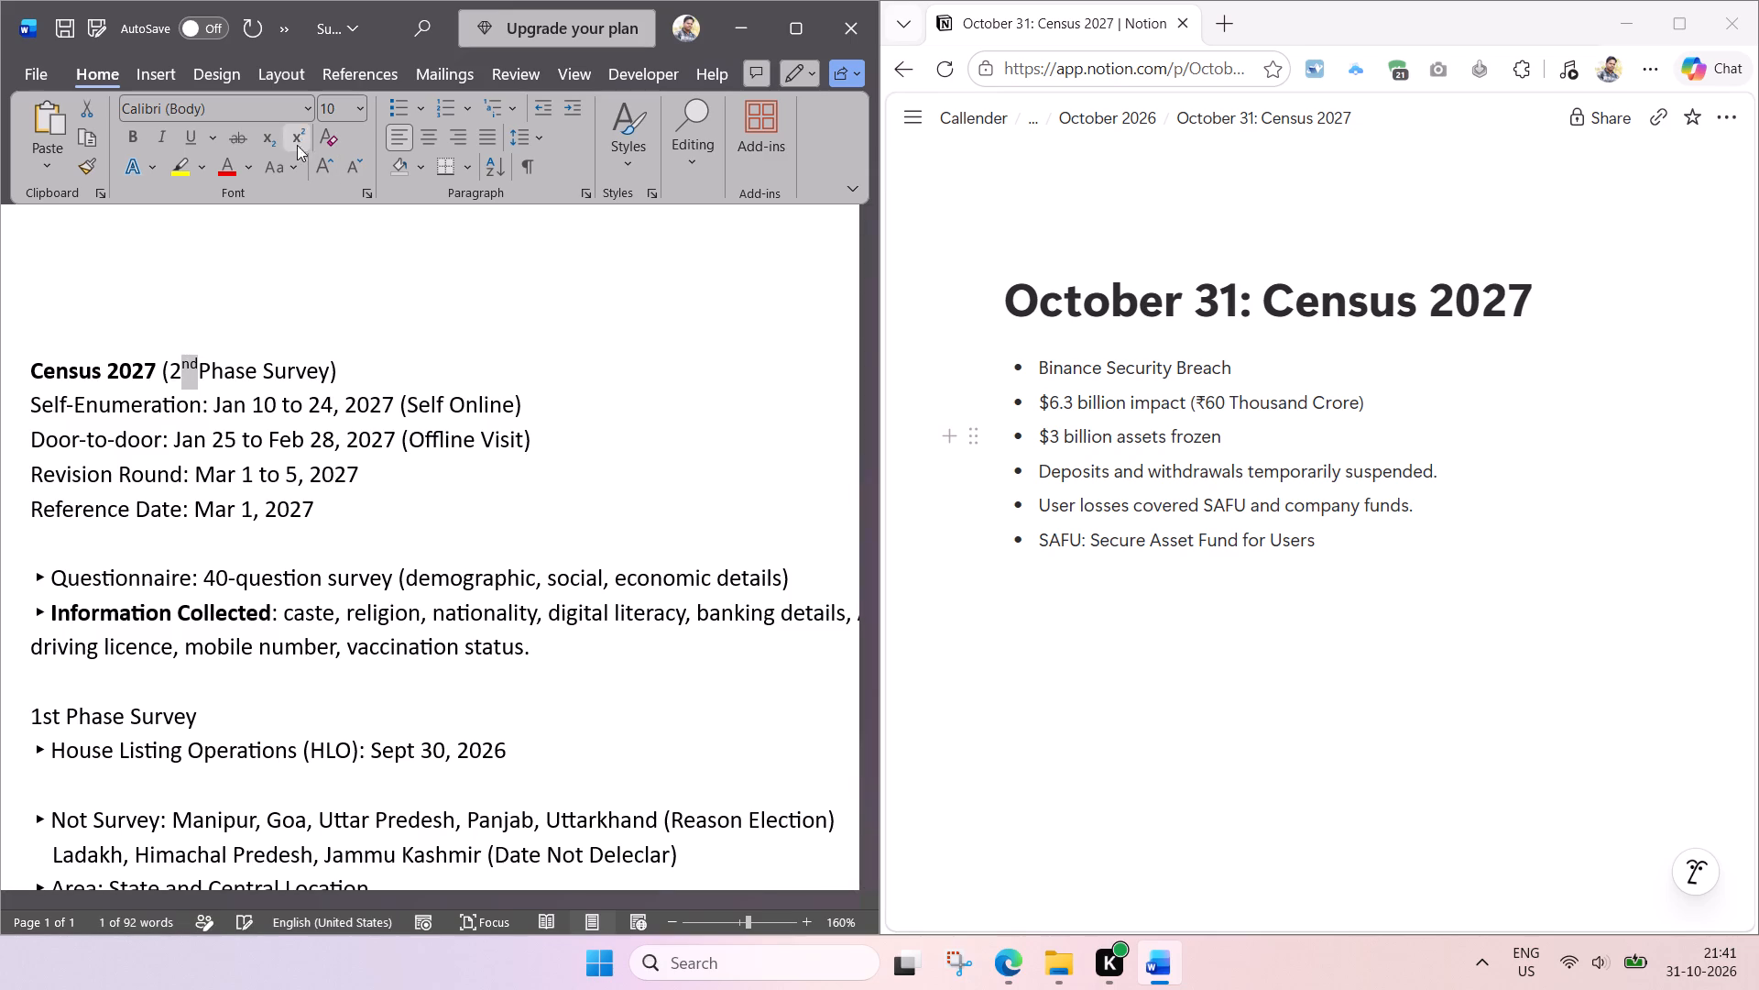
{"action": "left_click", "coordinate": [264, 351]}
Replace the Binance bullets on the Notion Census 2027 page with the heading and four date lines copied from the Survey document.
{"action": "left_click_drag", "start_coordinate": [316, 508], "coordinate": [234, 477]}
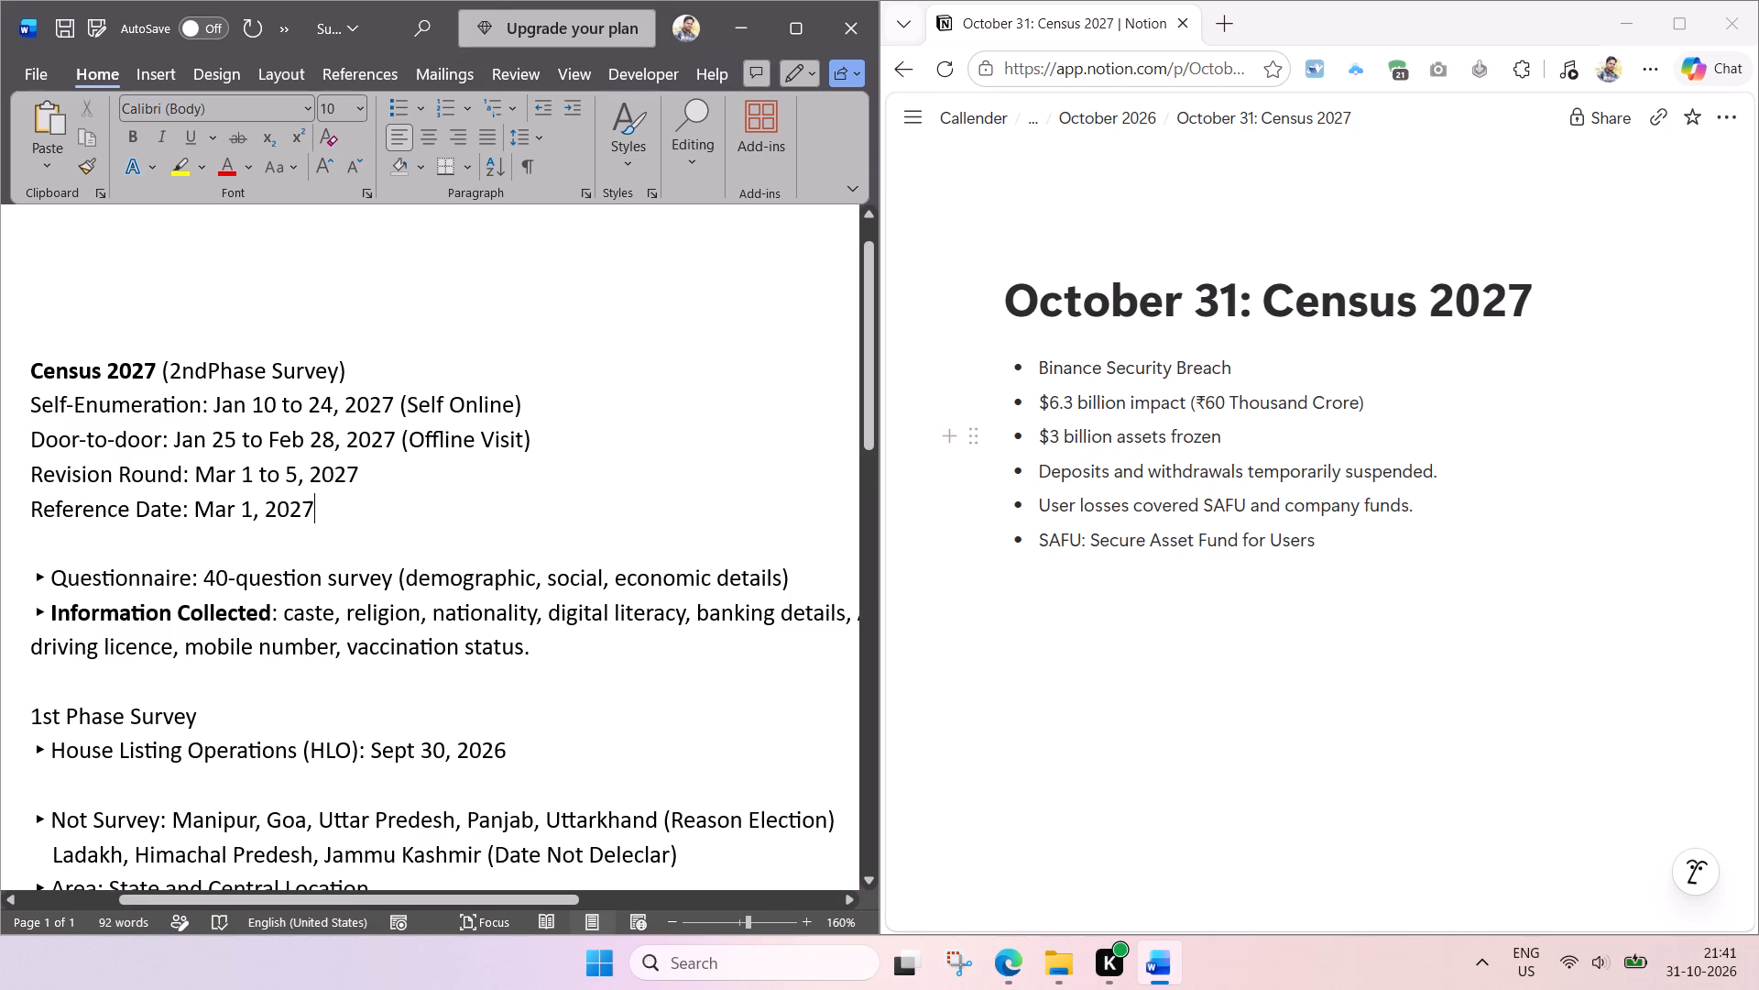
{"action": "left_click_drag", "start_coordinate": [234, 477], "coordinate": [18, 380]}
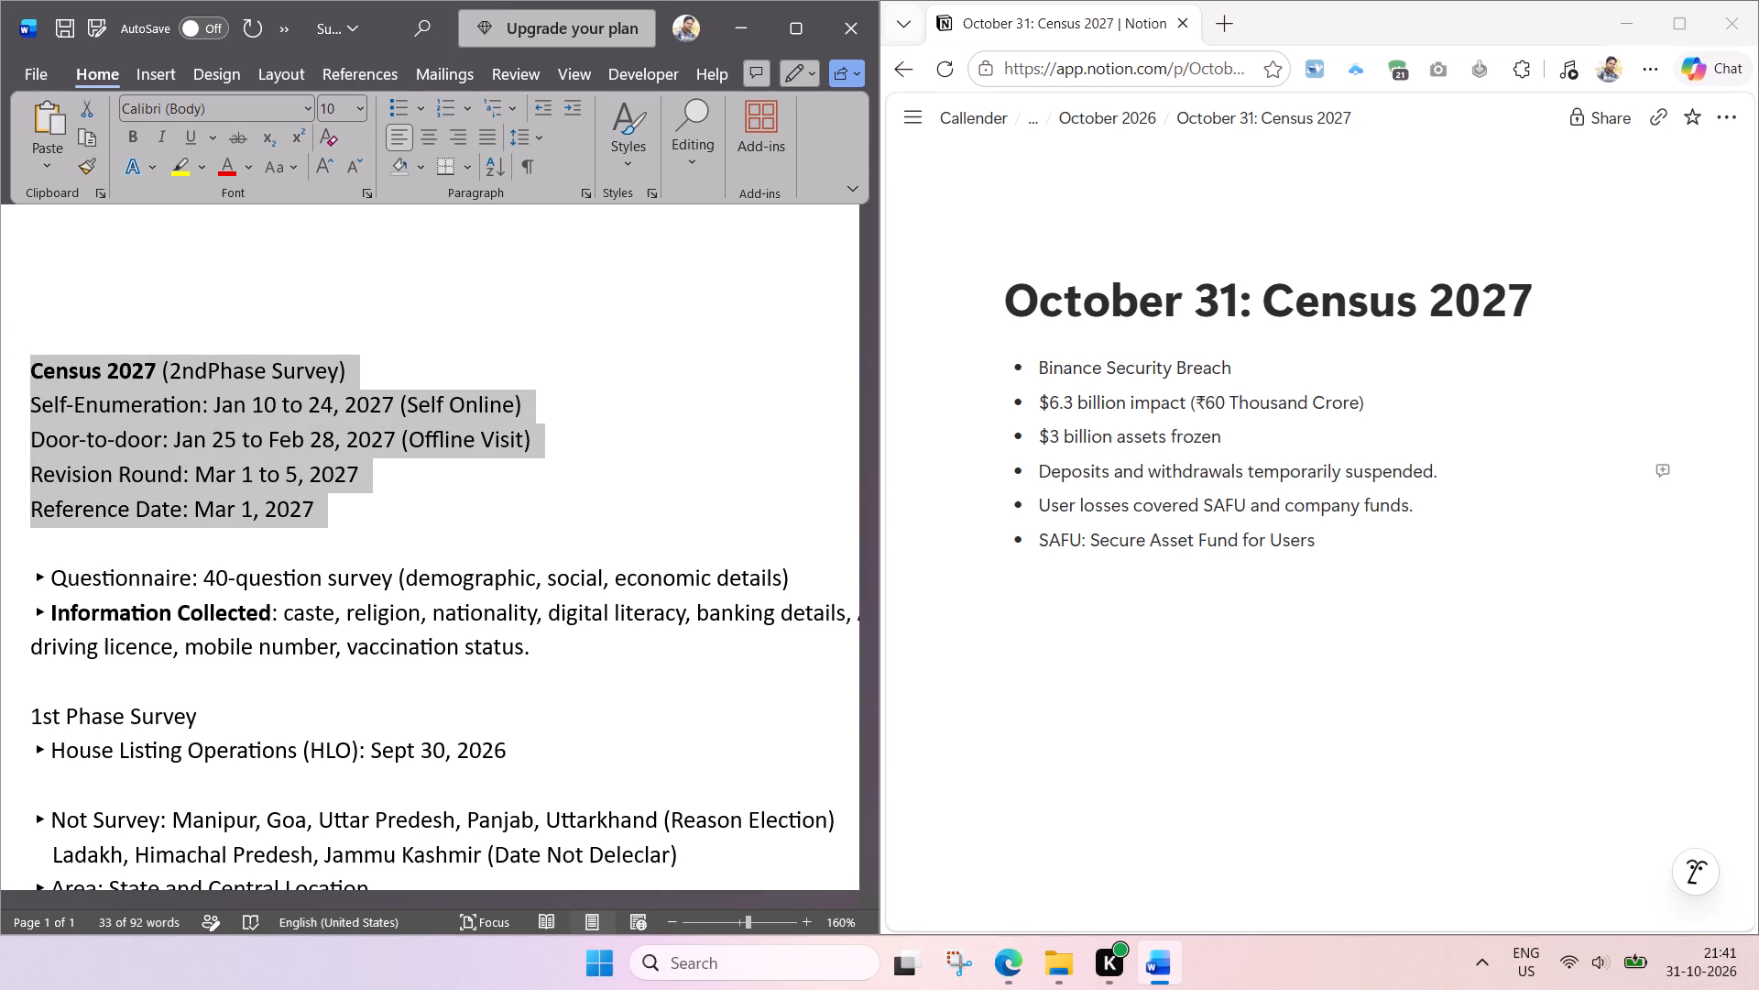
{"action": "key", "text": "ctrl+c"}
{"action": "left_click_drag", "start_coordinate": [1358, 546], "coordinate": [1055, 373]}
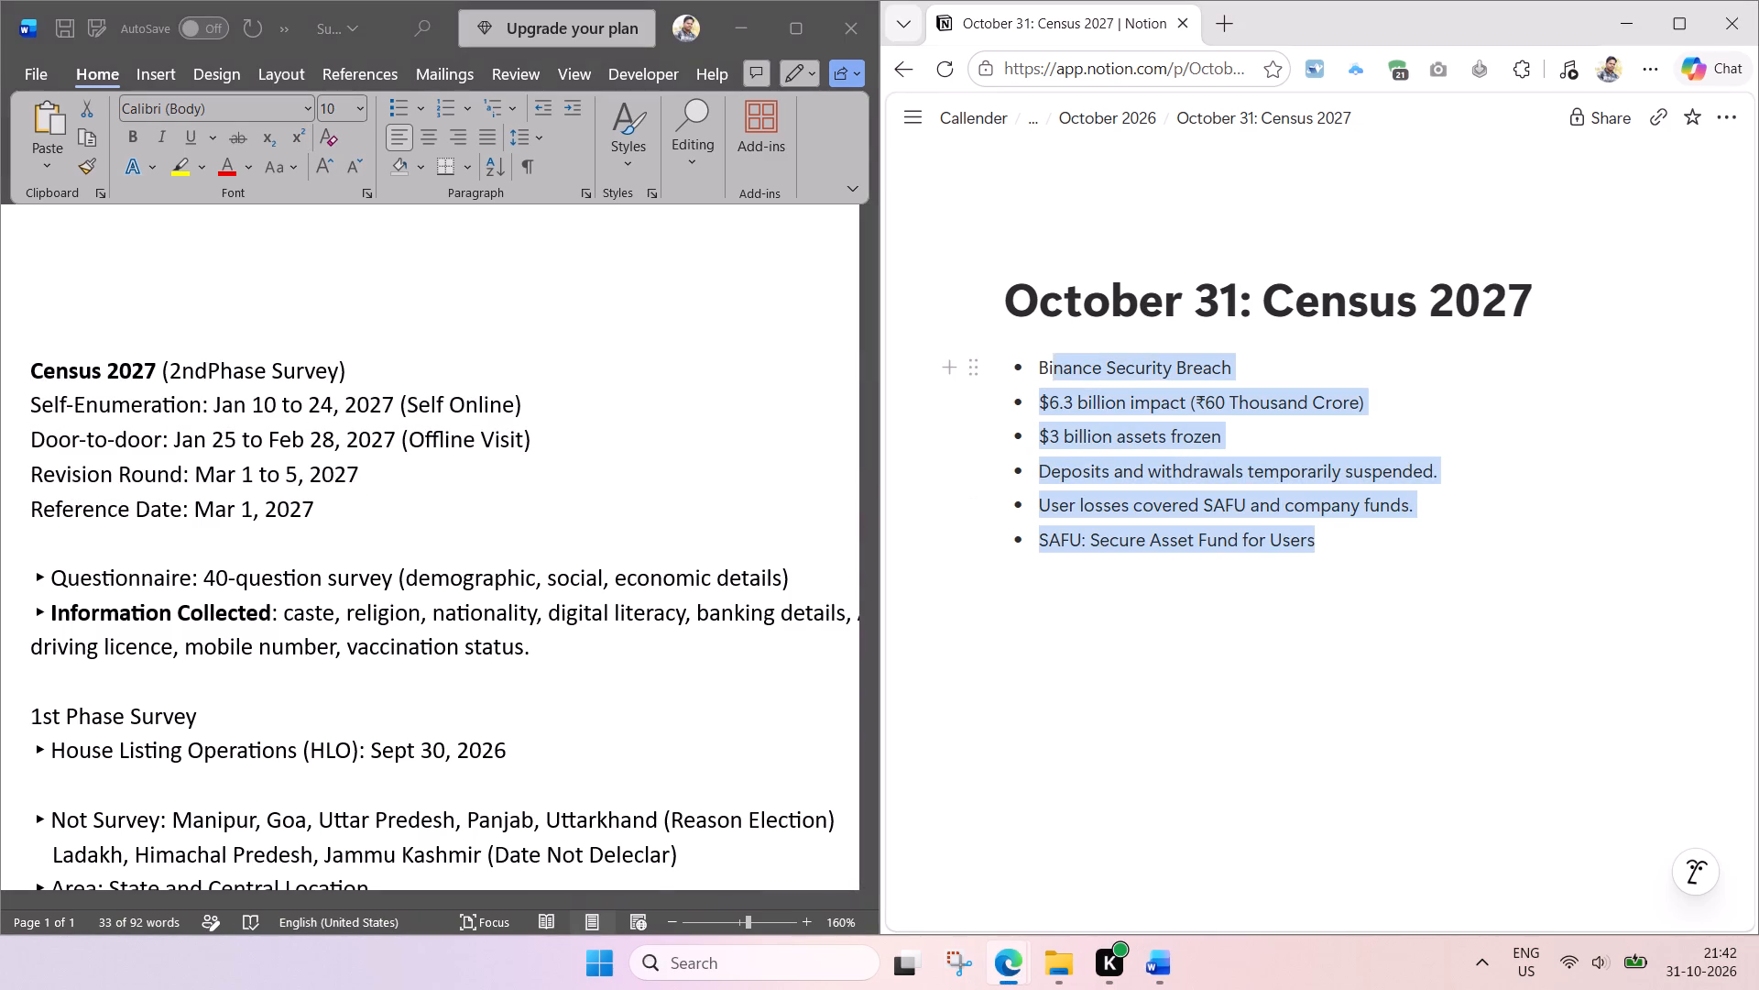
{"action": "left_click_drag", "start_coordinate": [1055, 373], "coordinate": [1033, 368]}
{"action": "key", "text": "BackSpace"}
{"action": "key", "text": "BackSpace"}
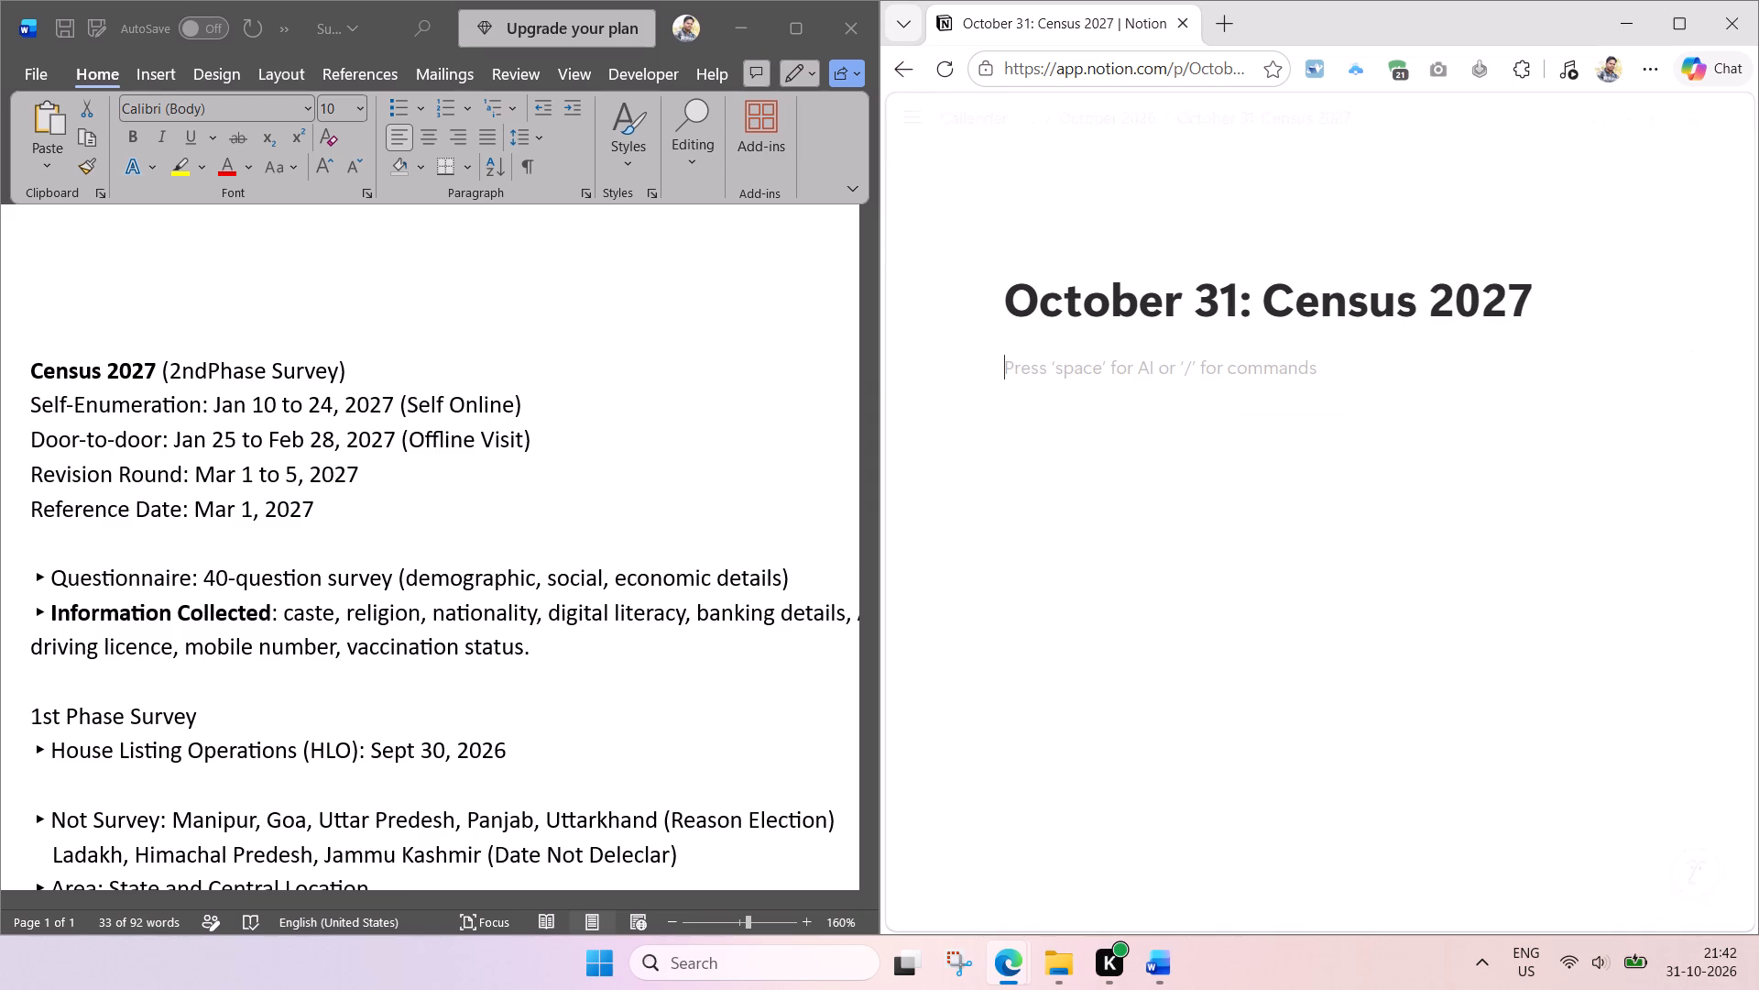
{"action": "key", "text": "ctrl+v"}
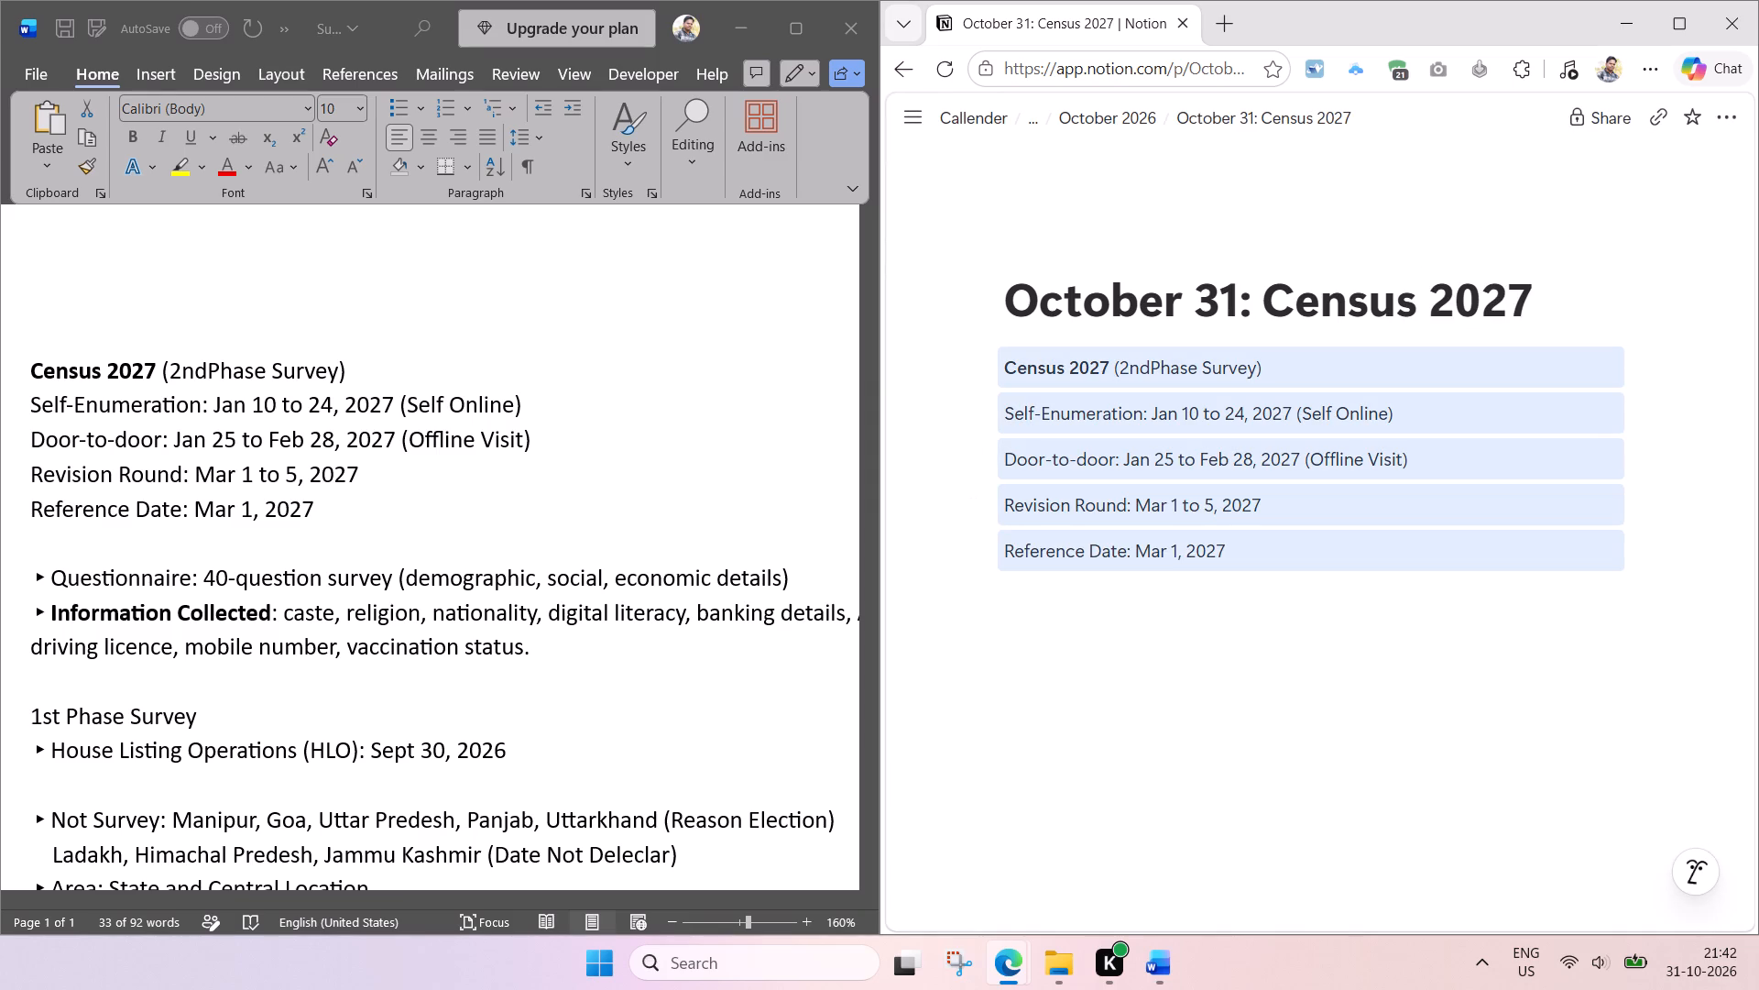
{"action": "left_click", "coordinate": [1131, 600]}
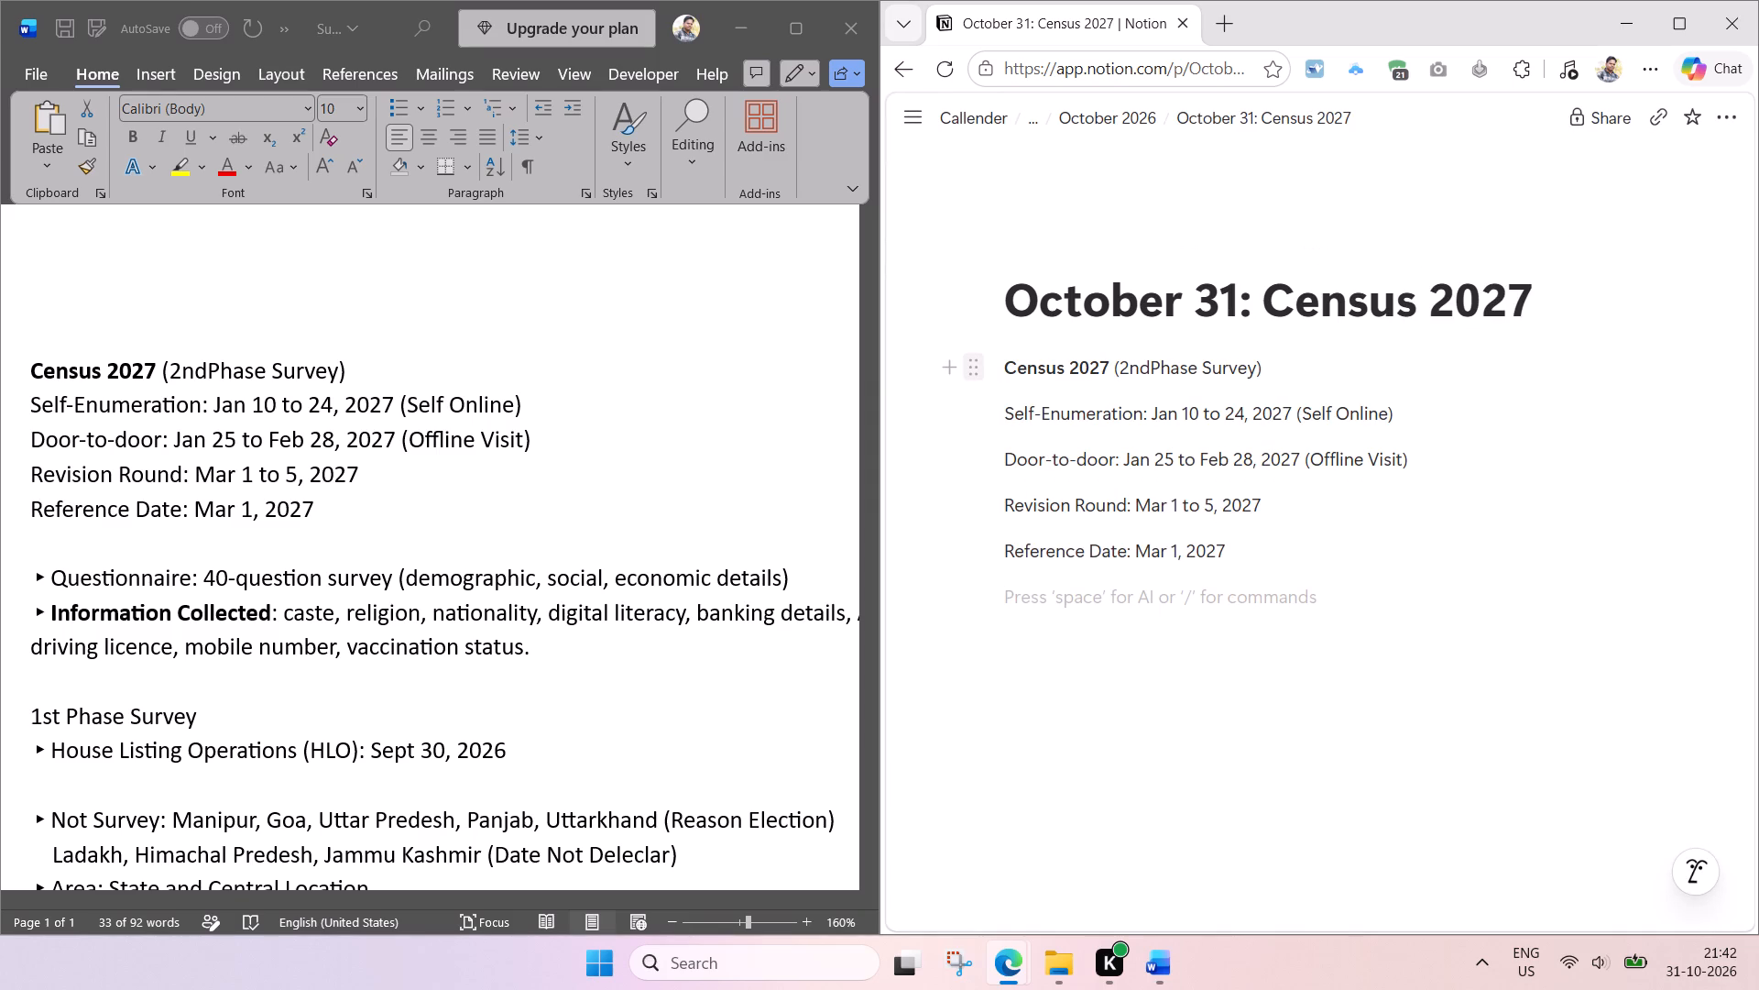
Turn the five pasted lines, from "Census 2027" to "Reference Date", into a bulleted list.
{"action": "left_click", "coordinate": [978, 366]}
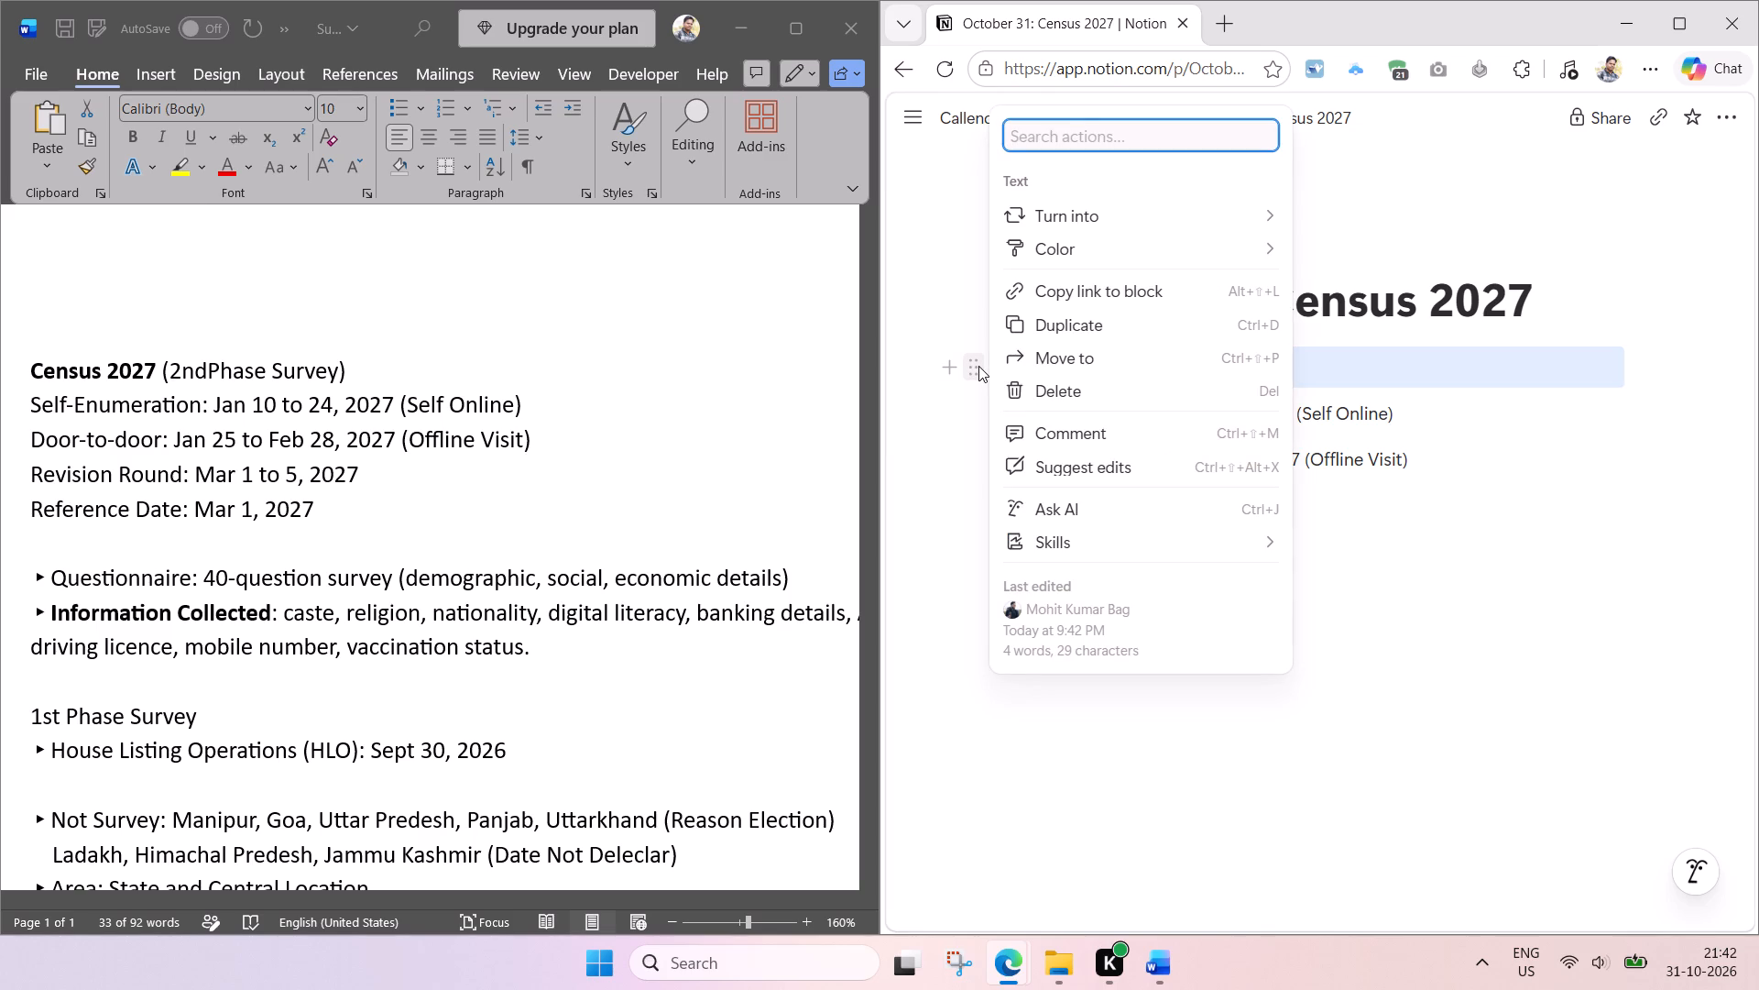
{"action": "left_click", "coordinate": [1362, 750]}
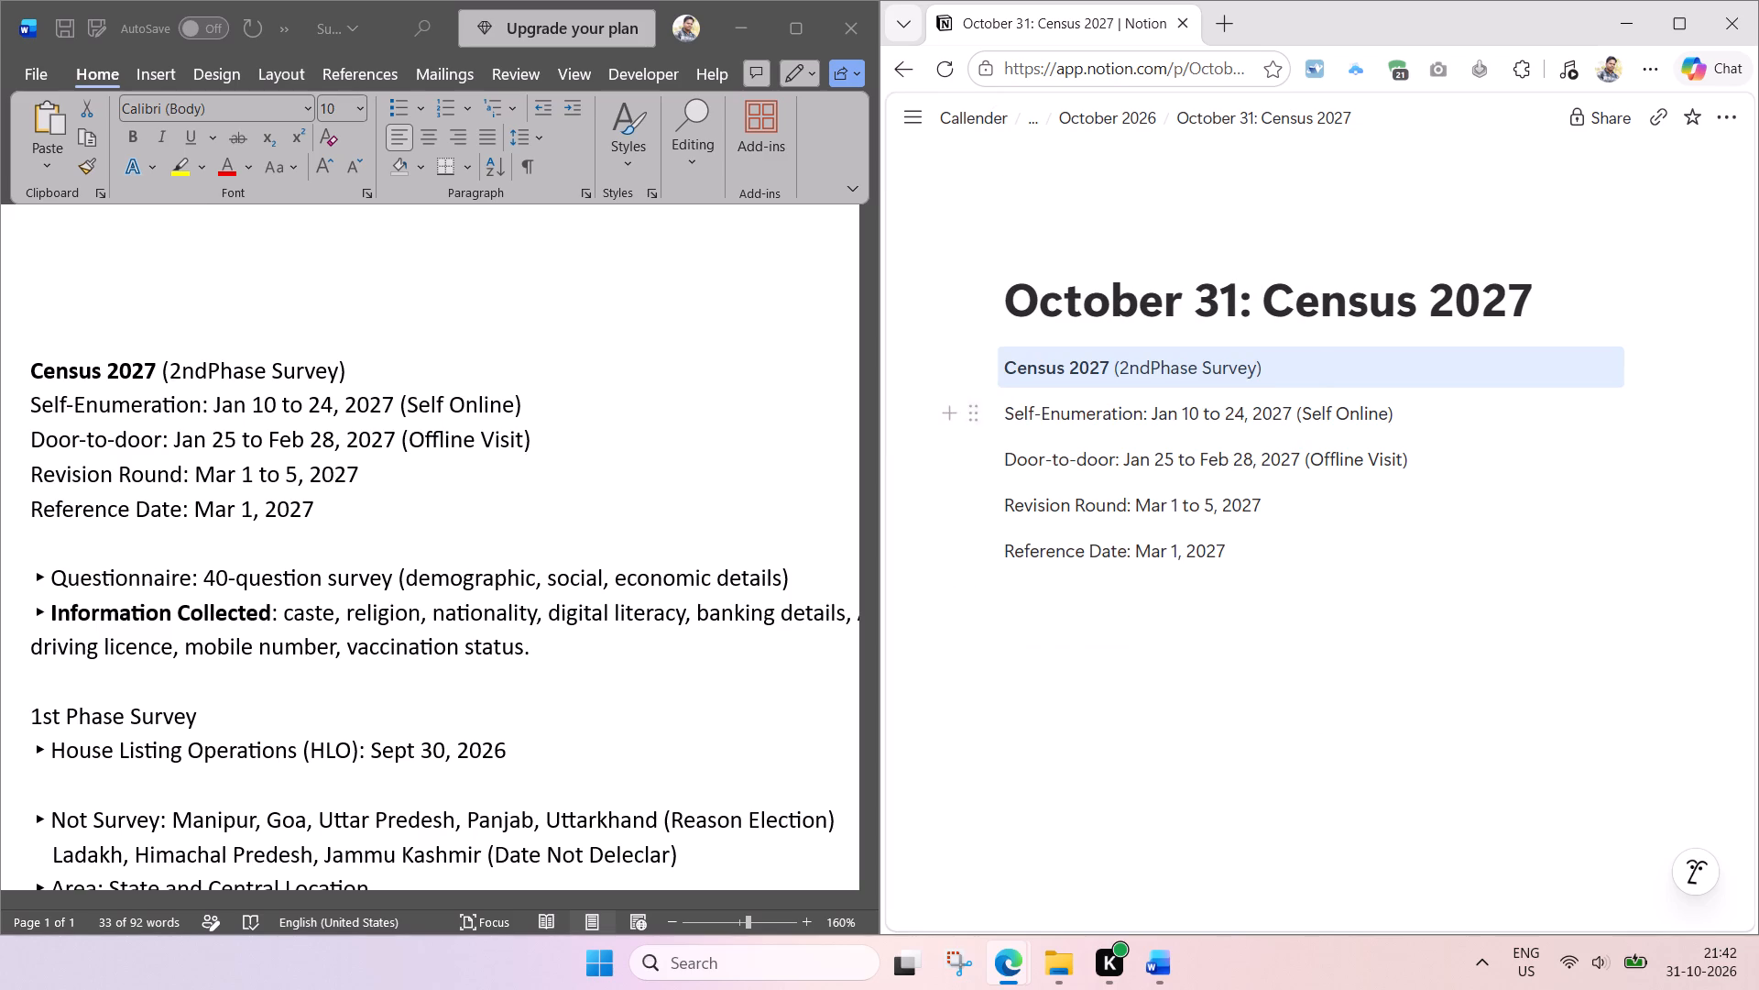
{"action": "left_click_drag", "start_coordinate": [921, 363], "coordinate": [1139, 560]}
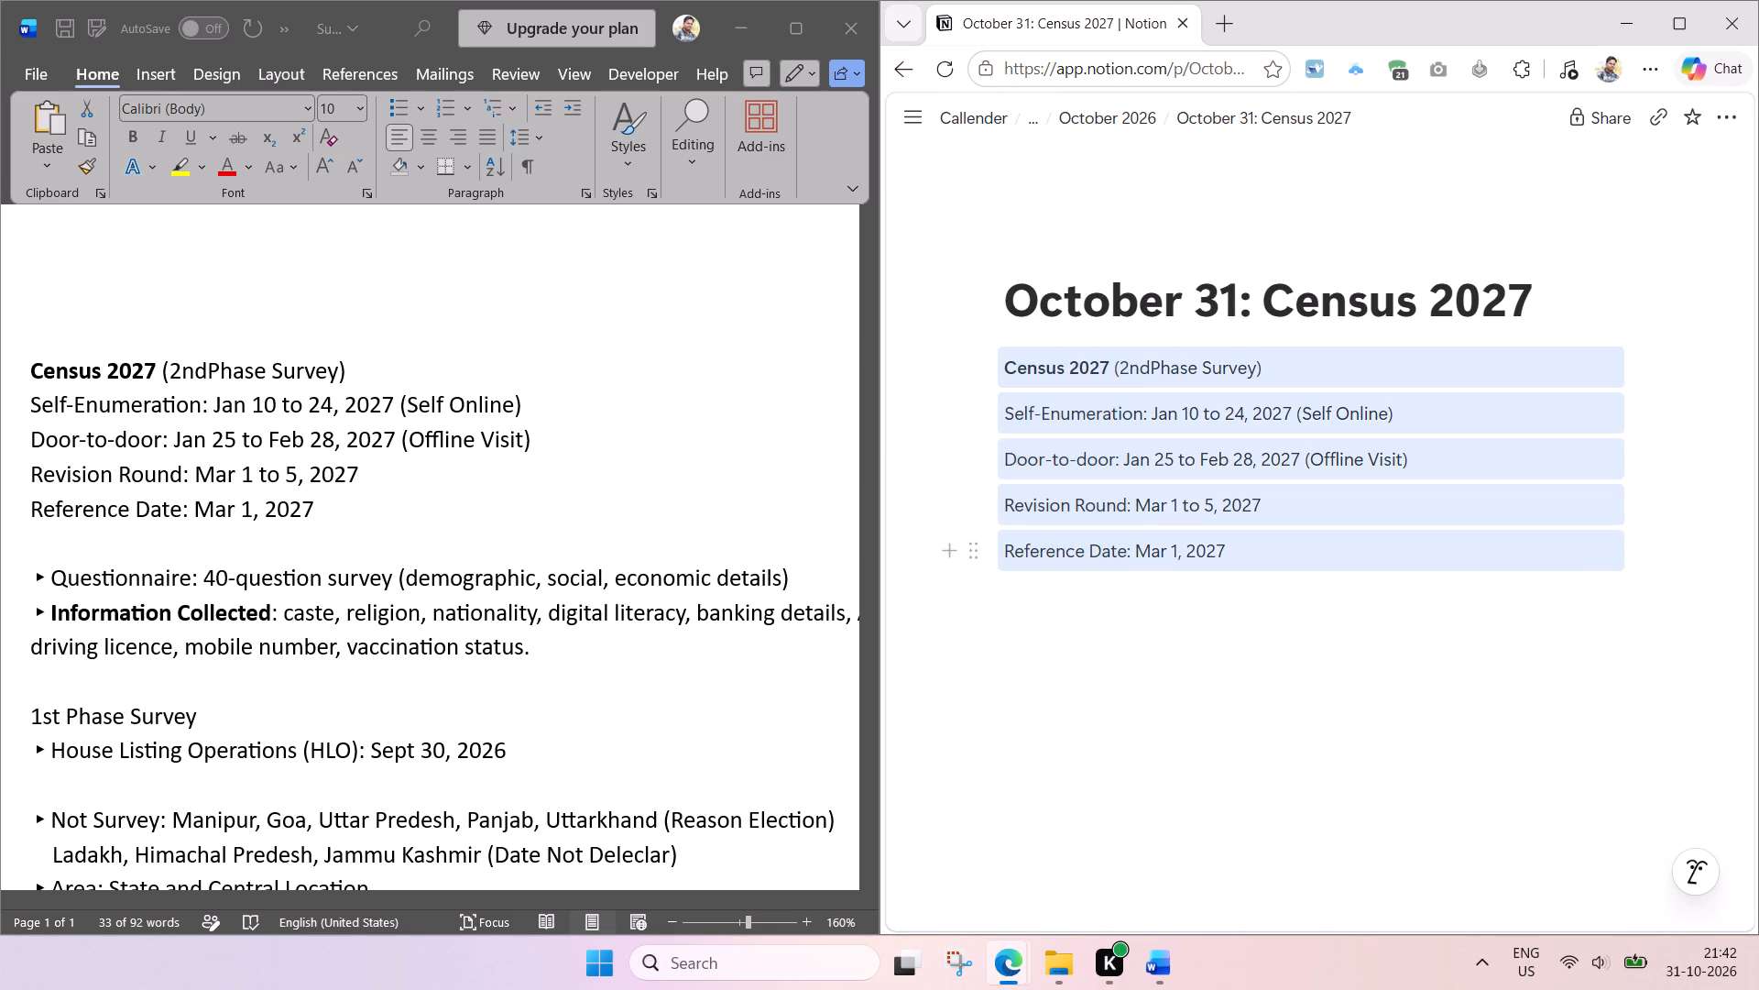
{"action": "left_click", "coordinate": [974, 373]}
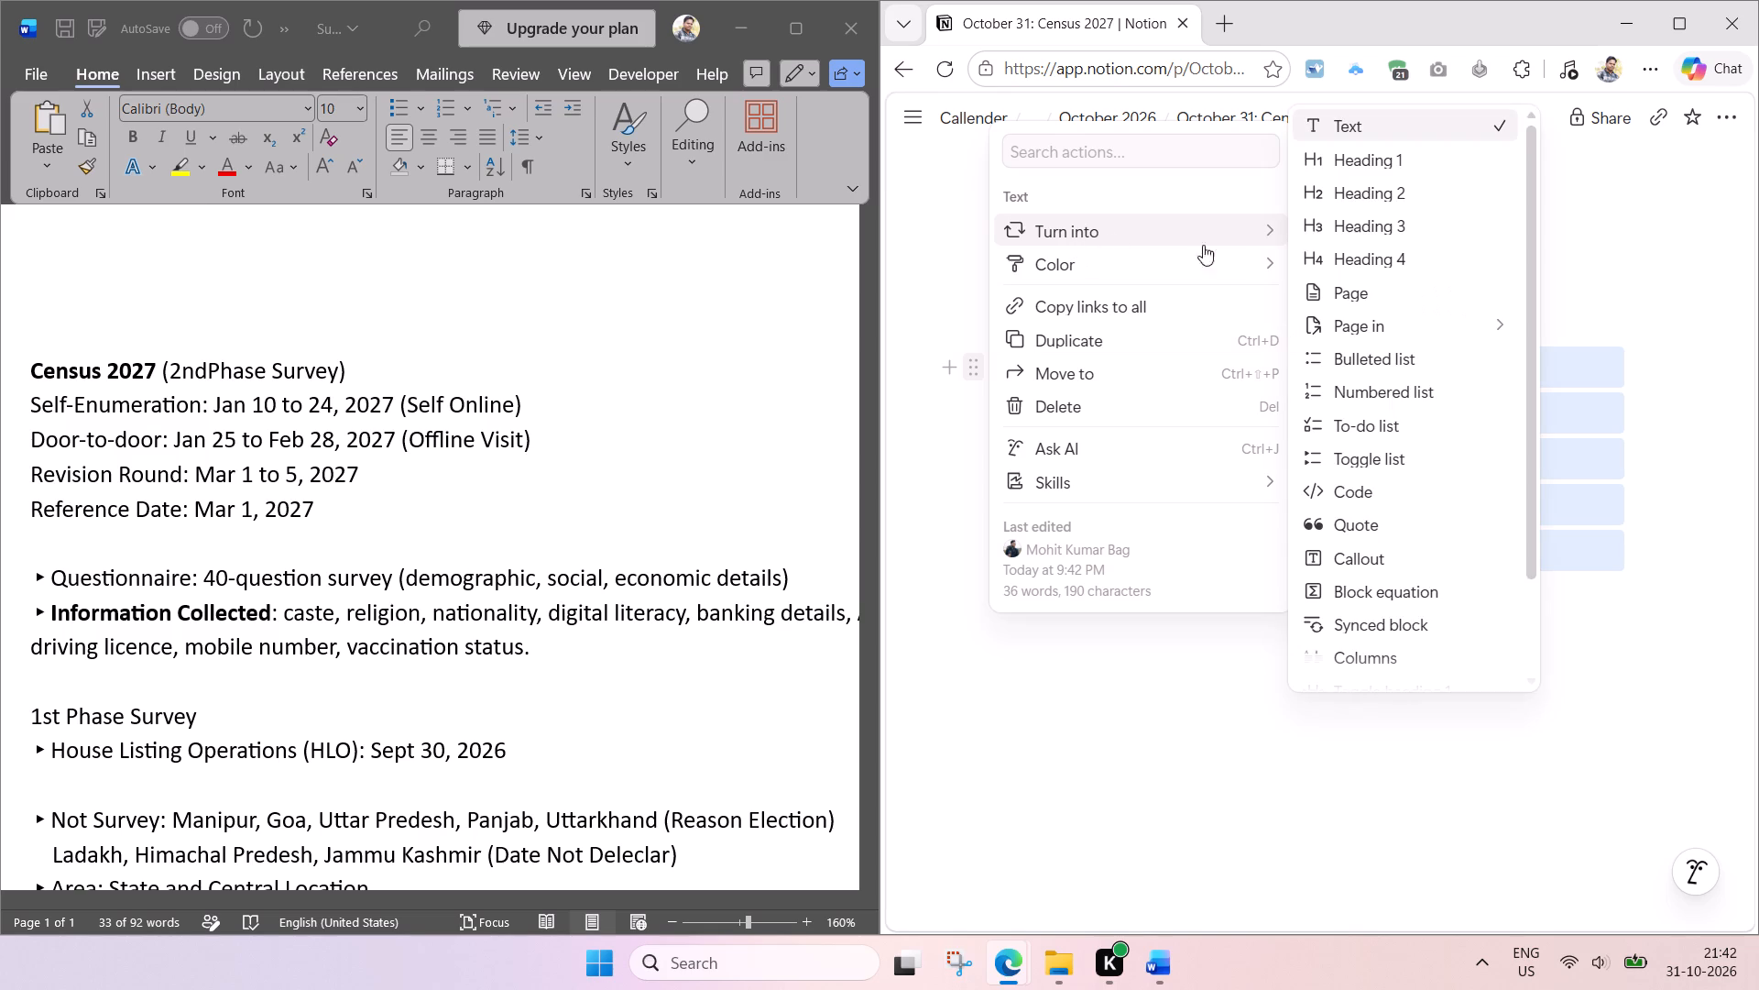
{"action": "left_click", "coordinate": [1363, 360]}
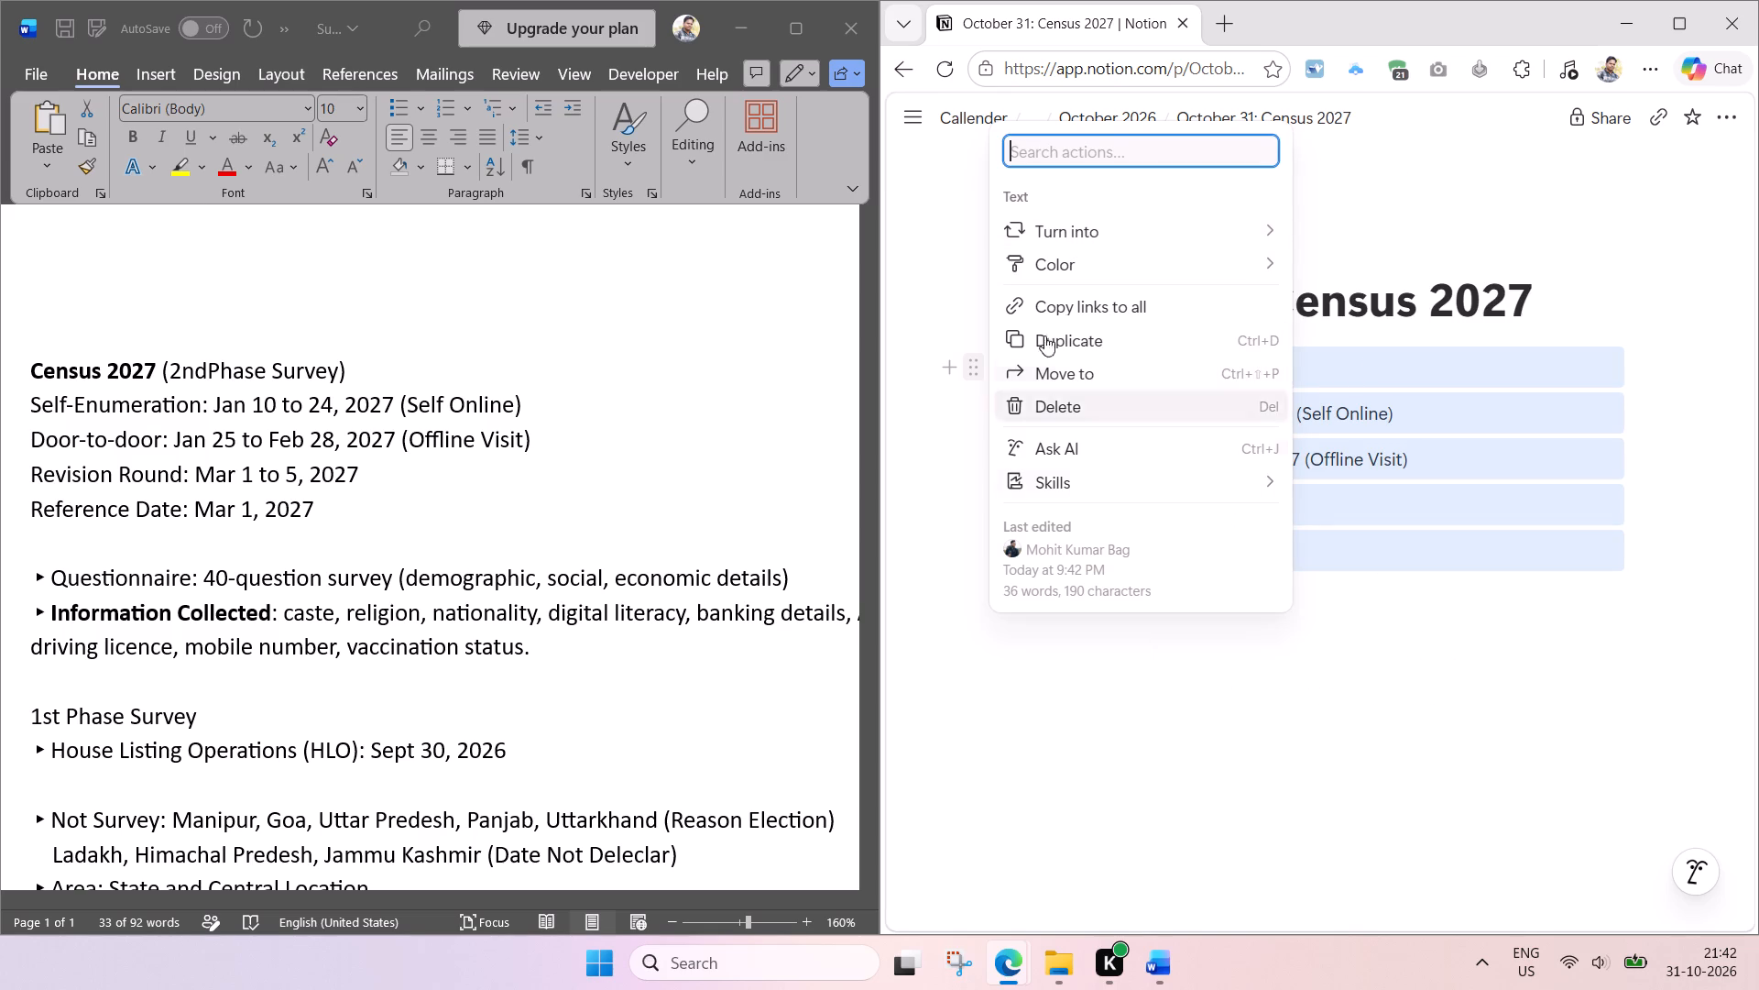
{"action": "left_click", "coordinate": [1094, 230]}
{"action": "left_click", "coordinate": [1352, 356]}
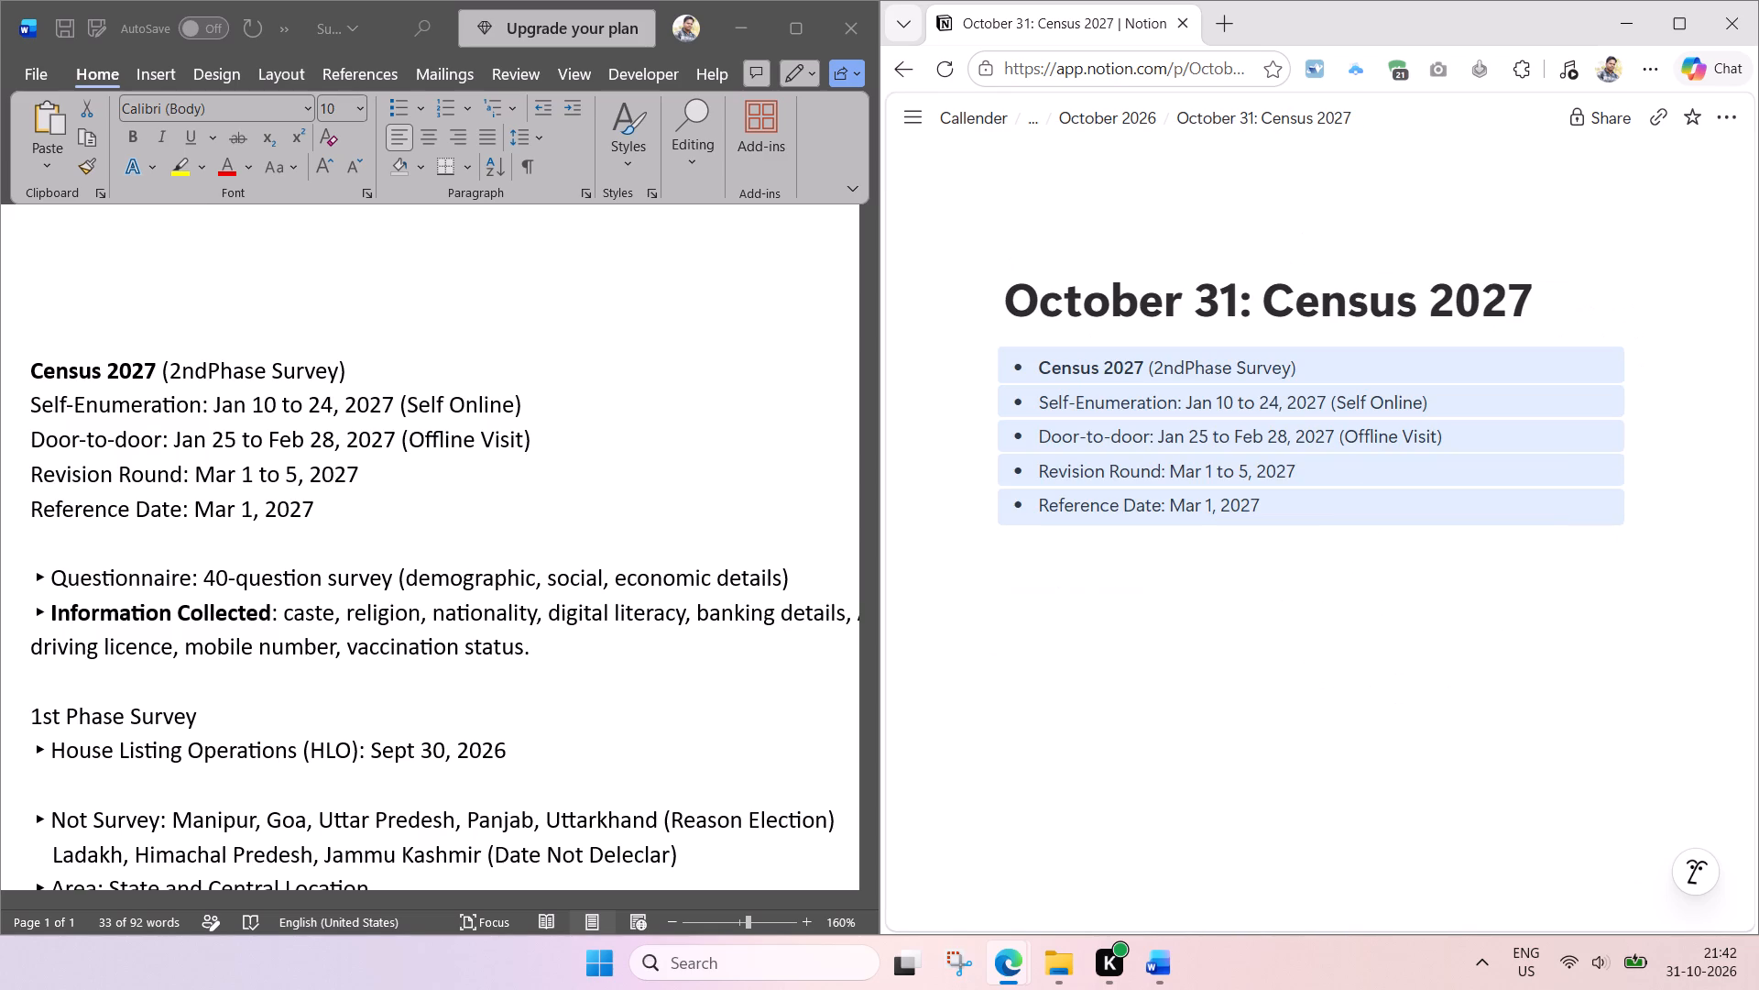
Insert a space between "2nd" and "Phase" in the first bullet and start a plain empty line below the list.
{"action": "left_click", "coordinate": [1151, 383]}
{"action": "left_click", "coordinate": [1186, 365]}
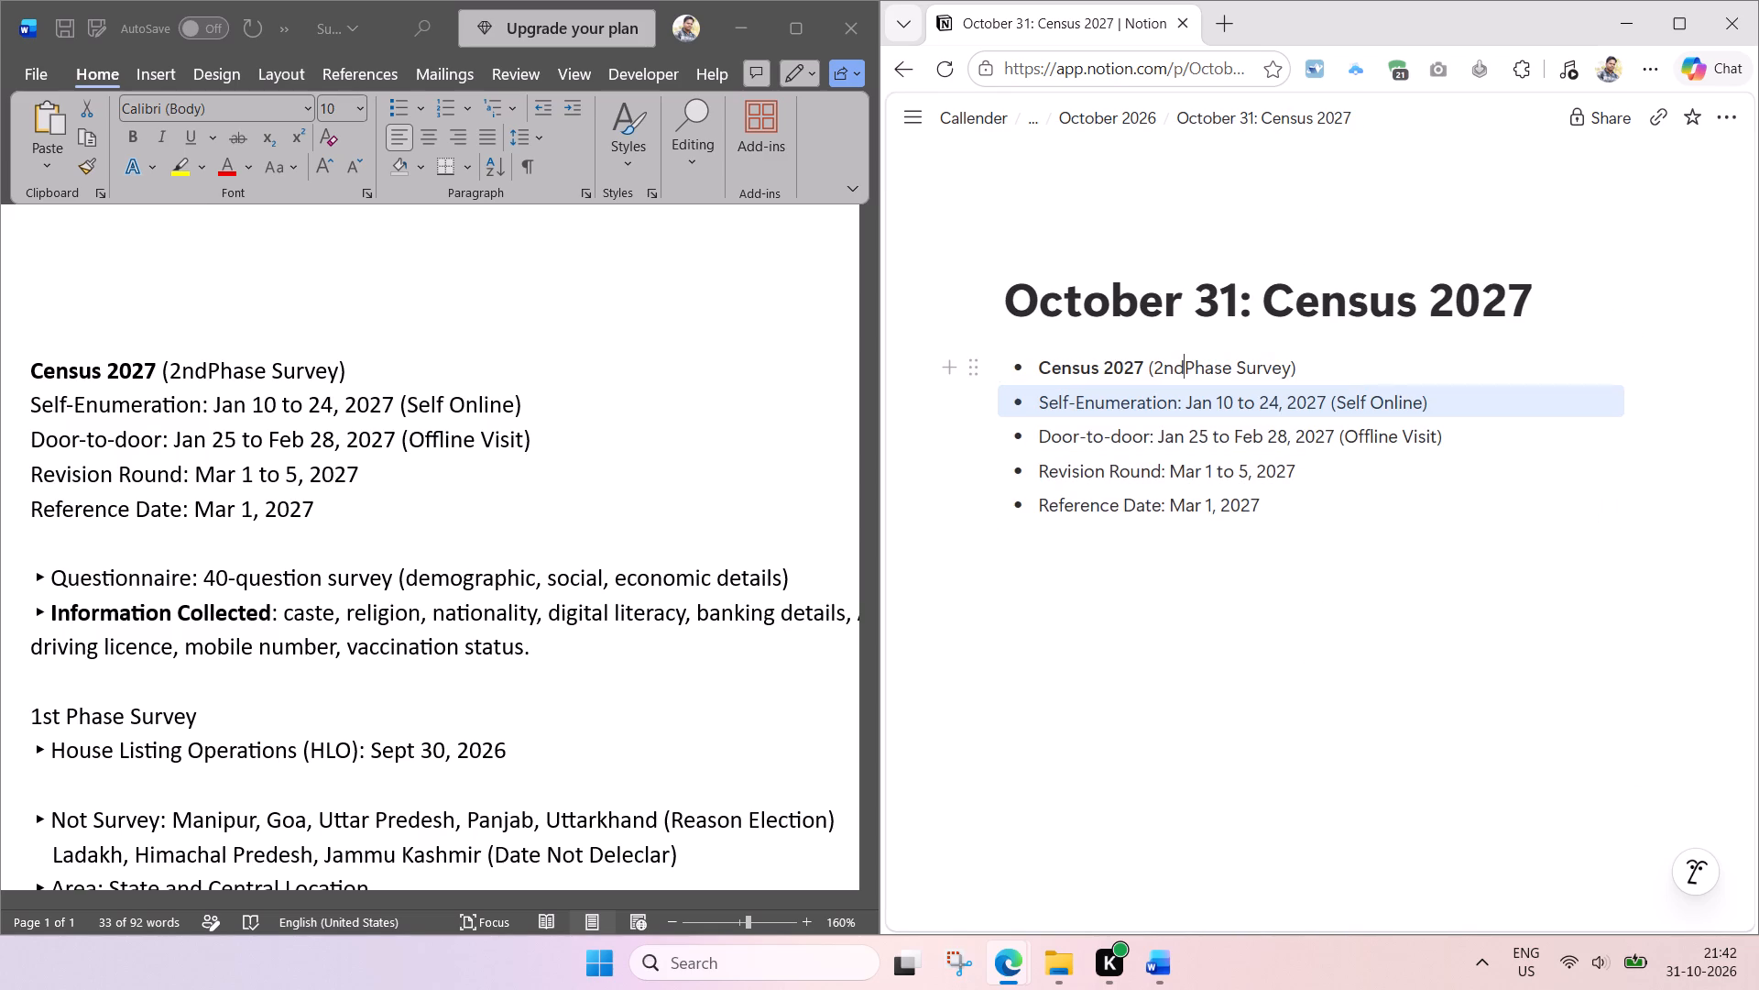
{"action": "key", "text": "space"}
{"action": "left_click", "coordinate": [1304, 509]}
{"action": "key", "text": "Return"}
{"action": "key", "text": "Return"}
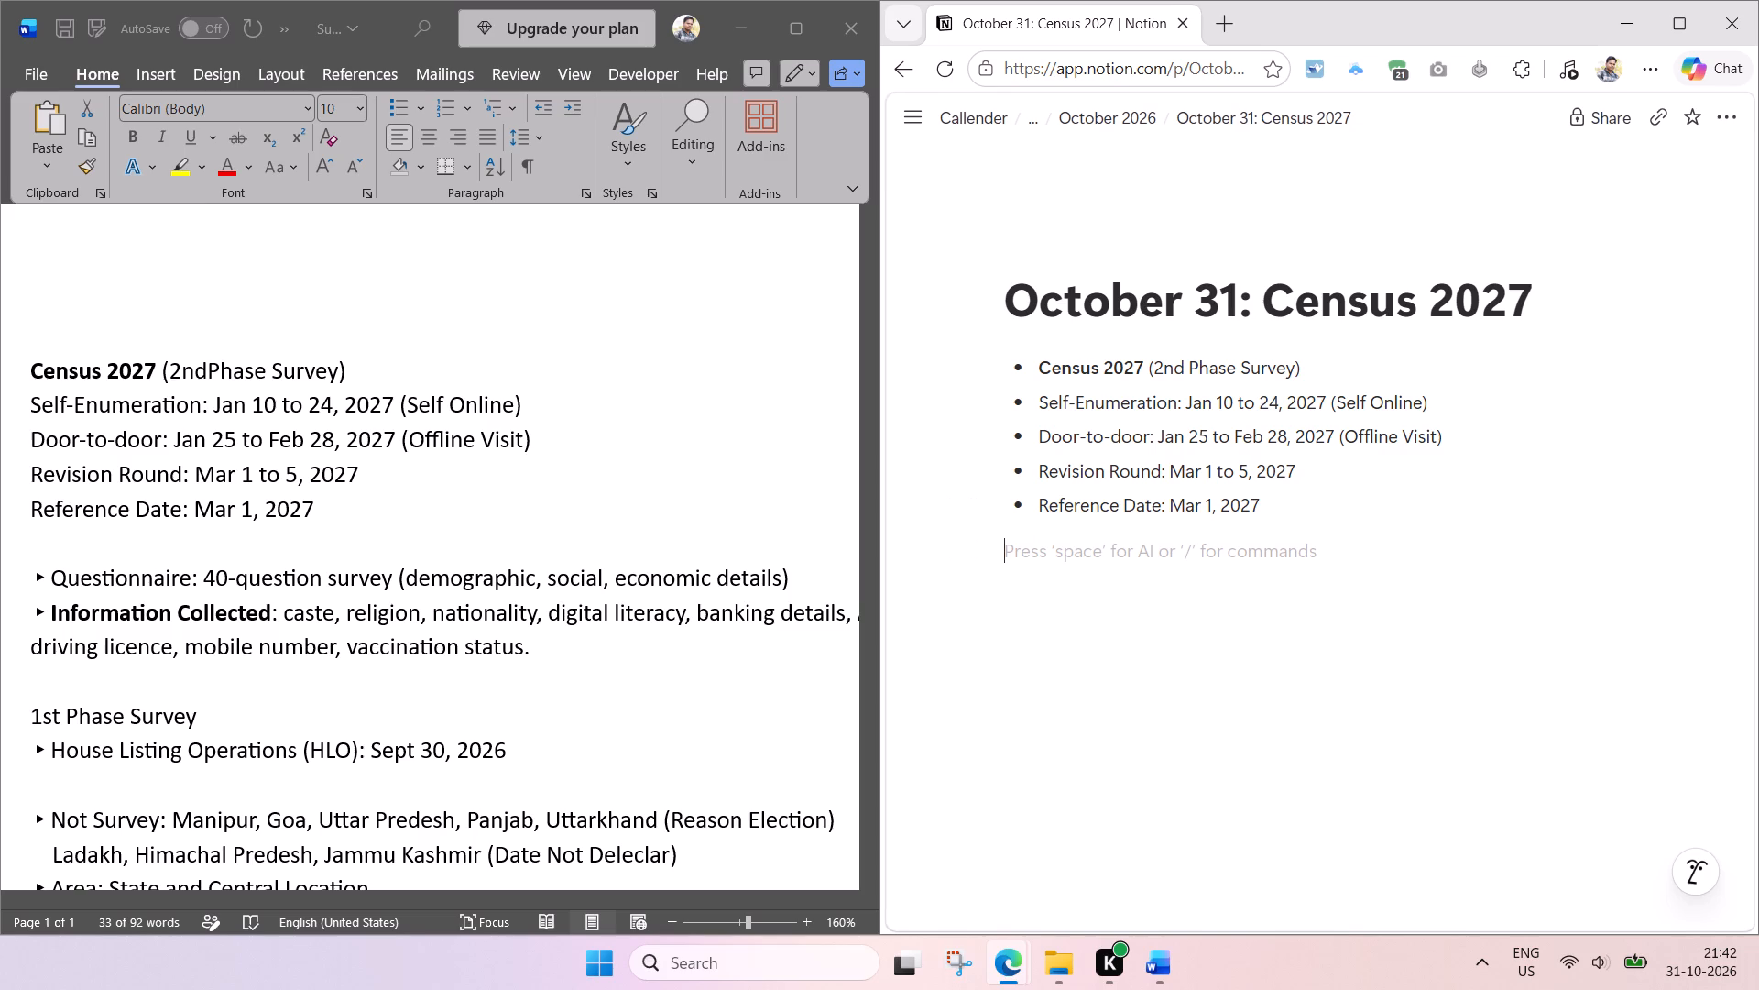
In the Survey document, remove the arrow markers before the House Listing Operations, Questionnaire and Information Collected lines.
{"action": "scroll", "coordinate": [475, 571], "scroll_direction": "down", "scroll_amount": 1}
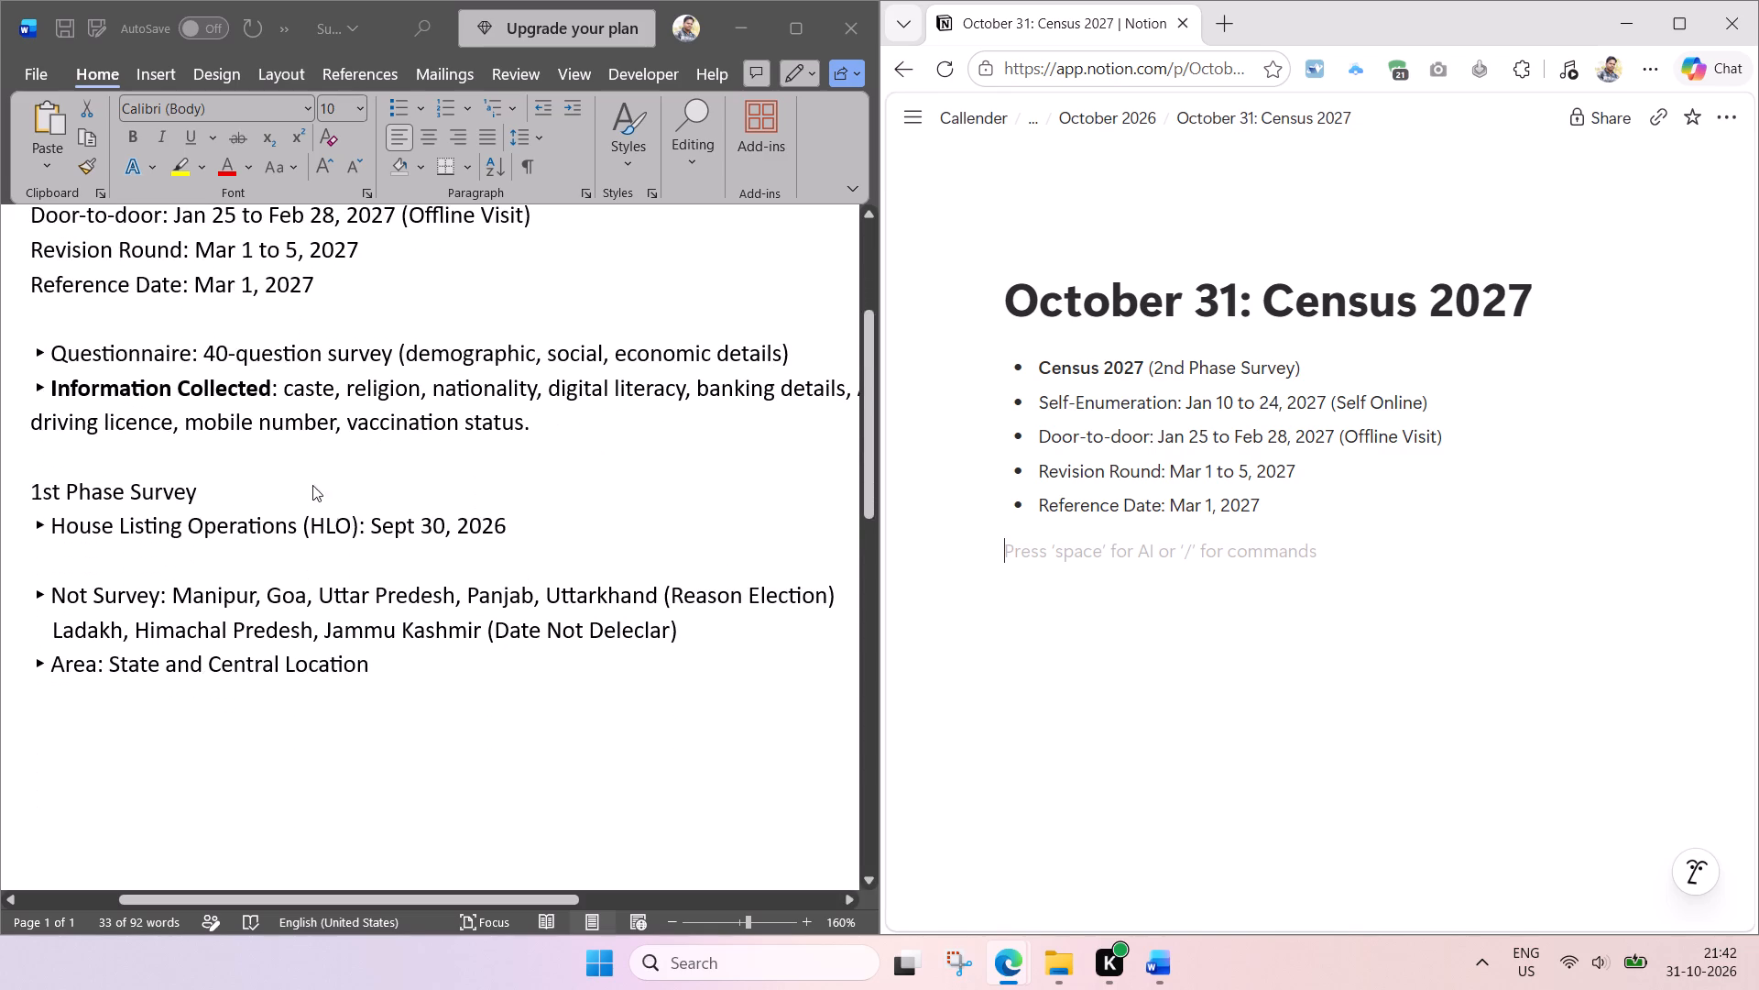
{"action": "scroll", "coordinate": [312, 485], "scroll_direction": "down", "scroll_amount": 1}
{"action": "left_click", "coordinate": [290, 456]}
{"action": "left_click", "coordinate": [520, 570]}
{"action": "left_click_drag", "start_coordinate": [521, 550], "coordinate": [162, 423]}
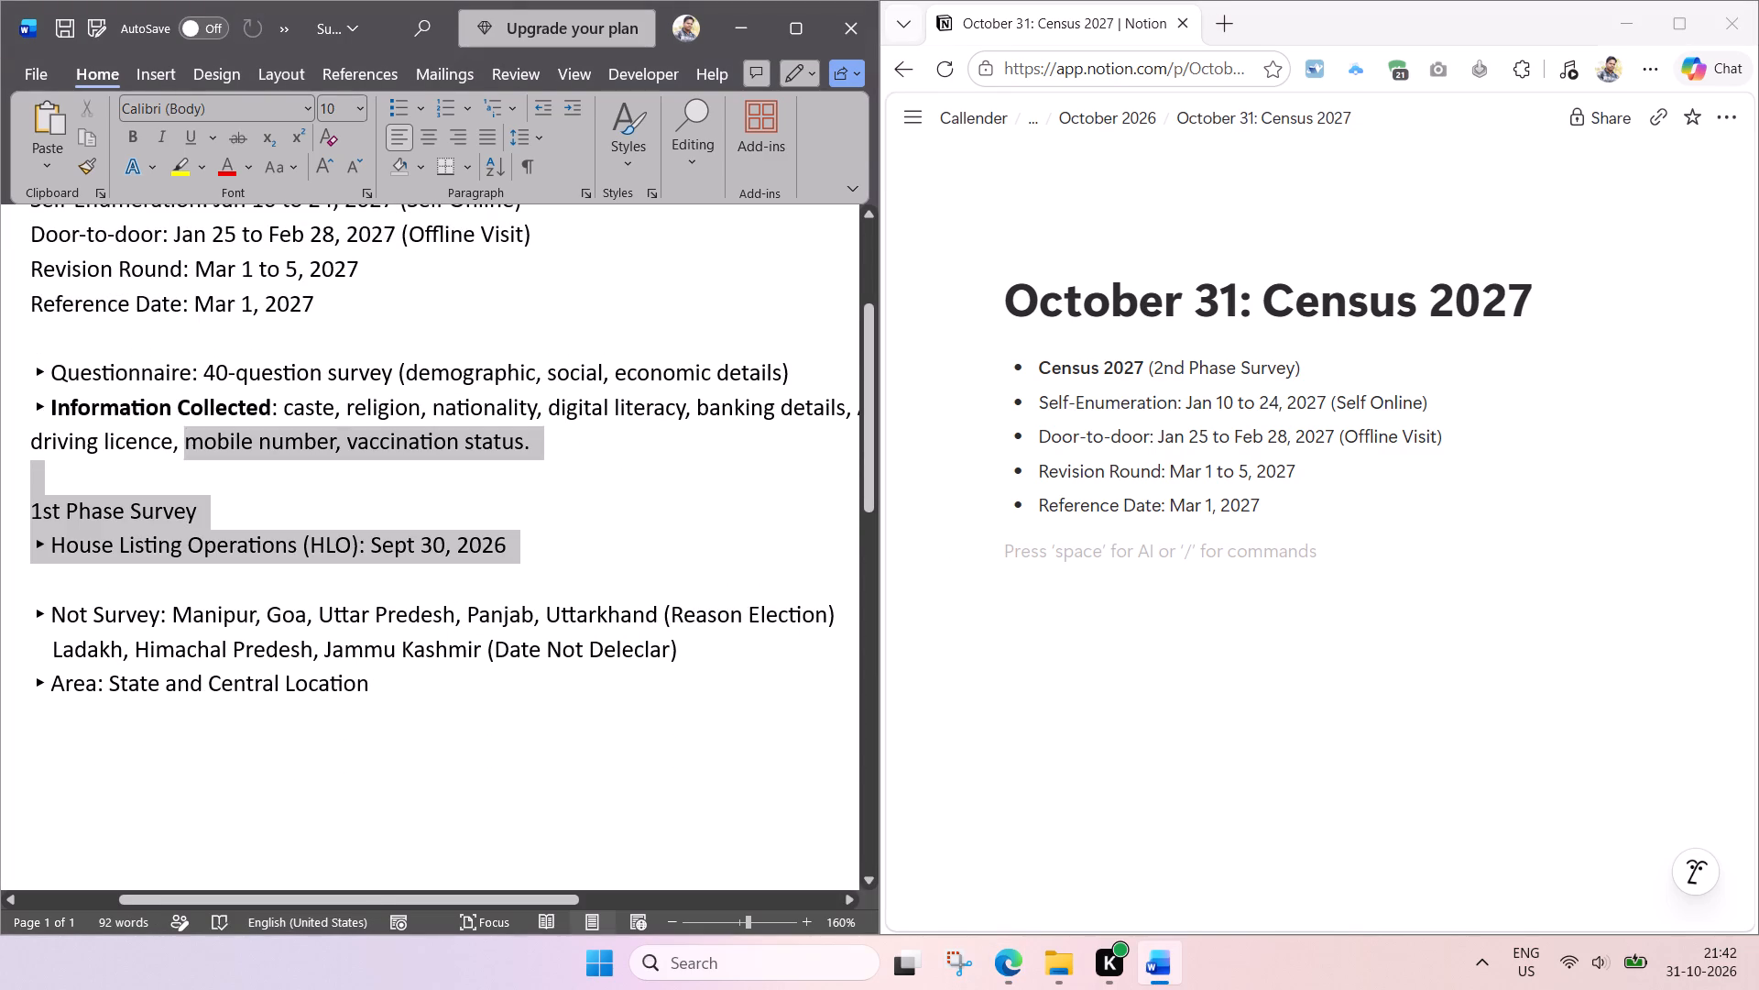
{"action": "left_click_drag", "start_coordinate": [162, 423], "coordinate": [68, 382]}
{"action": "left_click", "coordinate": [104, 457]}
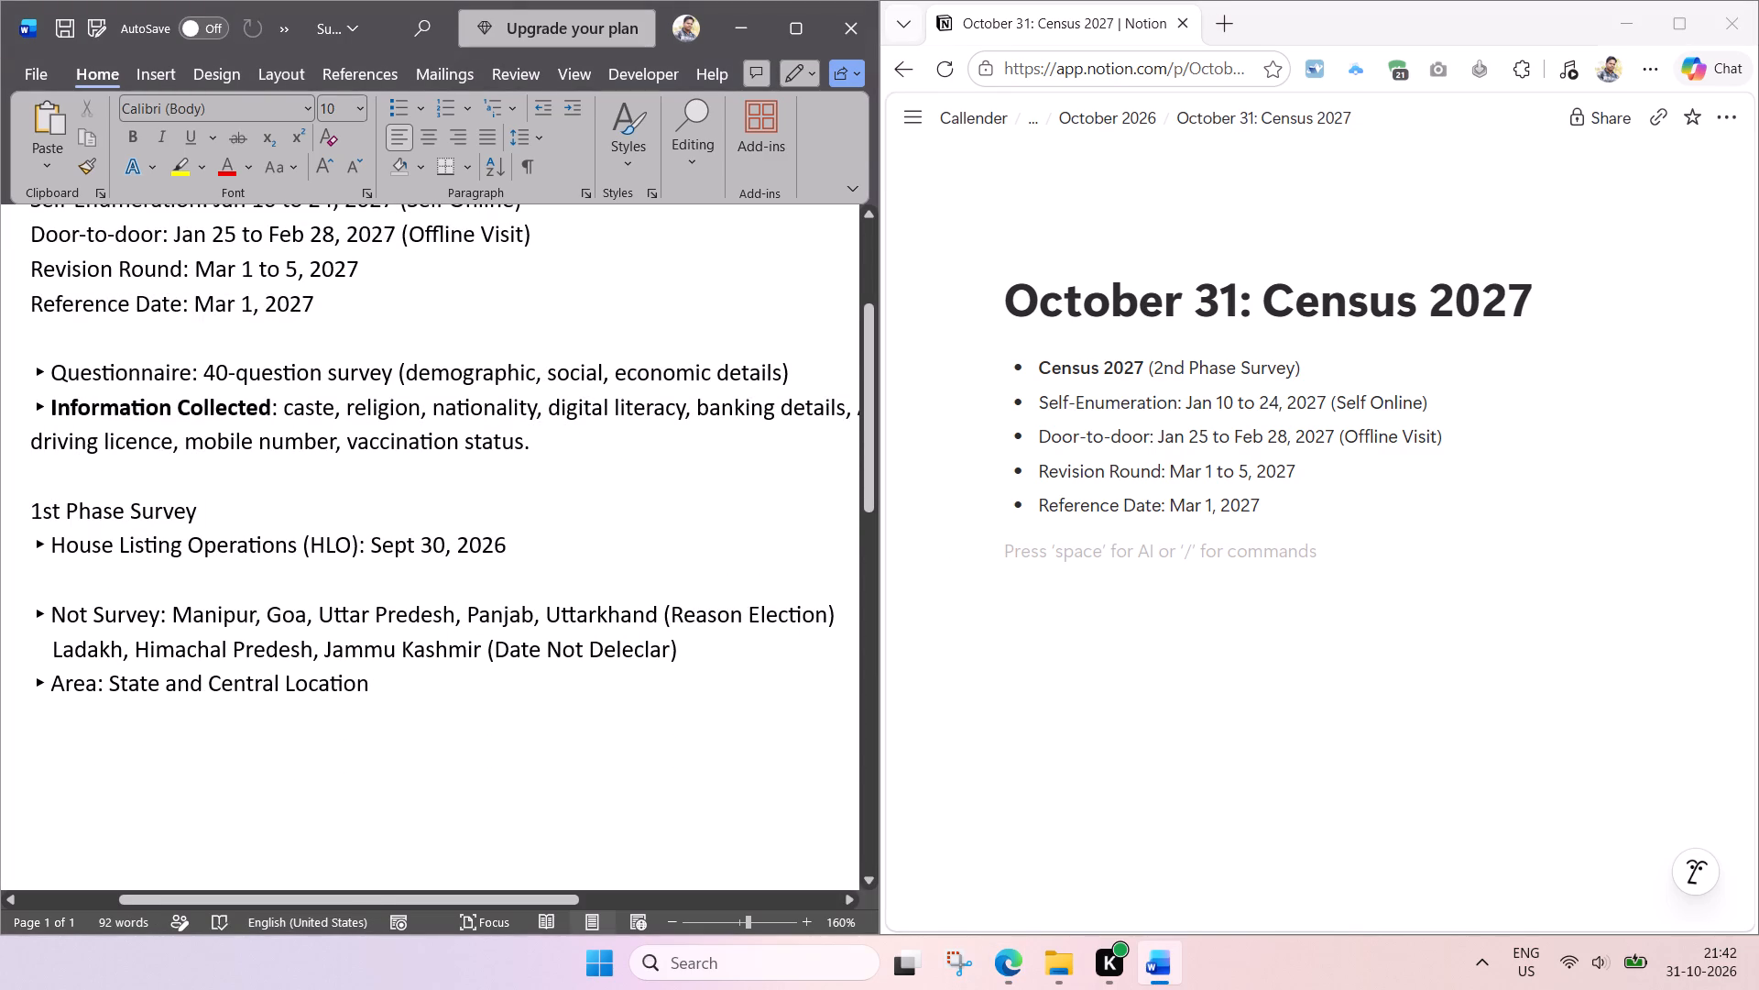
{"action": "left_click_drag", "start_coordinate": [49, 542], "coordinate": [15, 542]}
{"action": "key", "text": "BackSpace"}
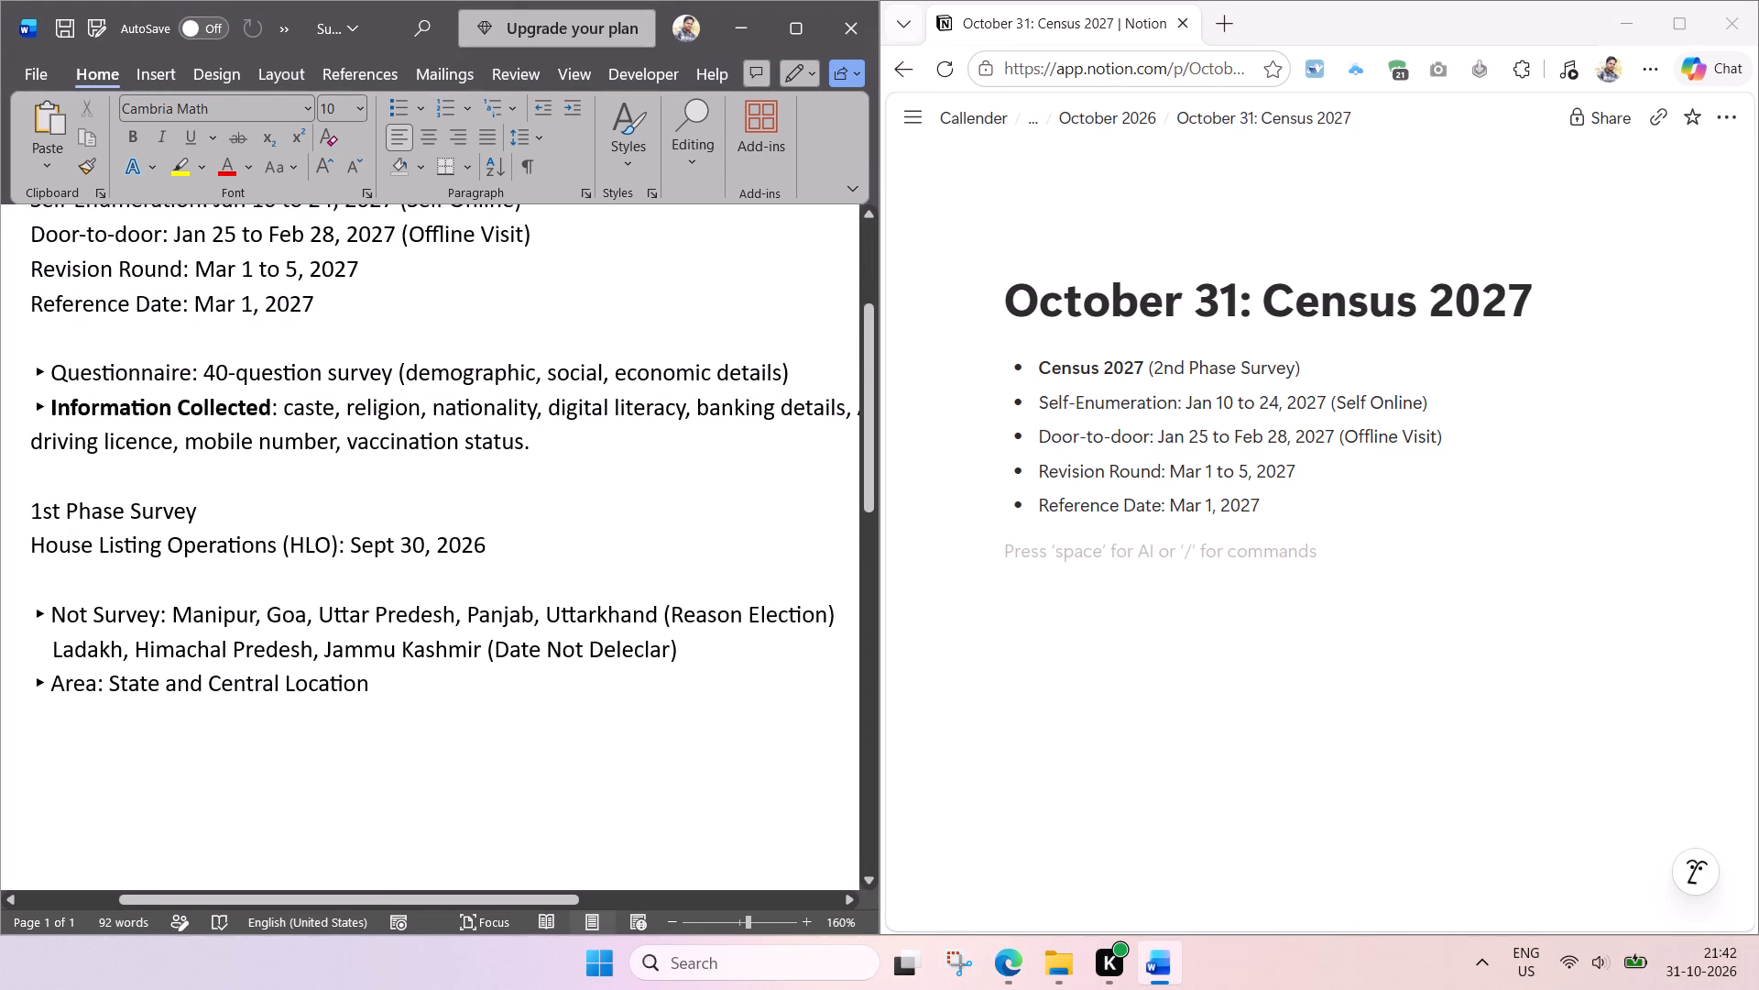
{"action": "left_click_drag", "start_coordinate": [53, 370], "coordinate": [0, 367]}
{"action": "key", "text": "BackSpace"}
{"action": "left_click_drag", "start_coordinate": [49, 402], "coordinate": [0, 401]}
{"action": "key", "text": "BackSpace"}
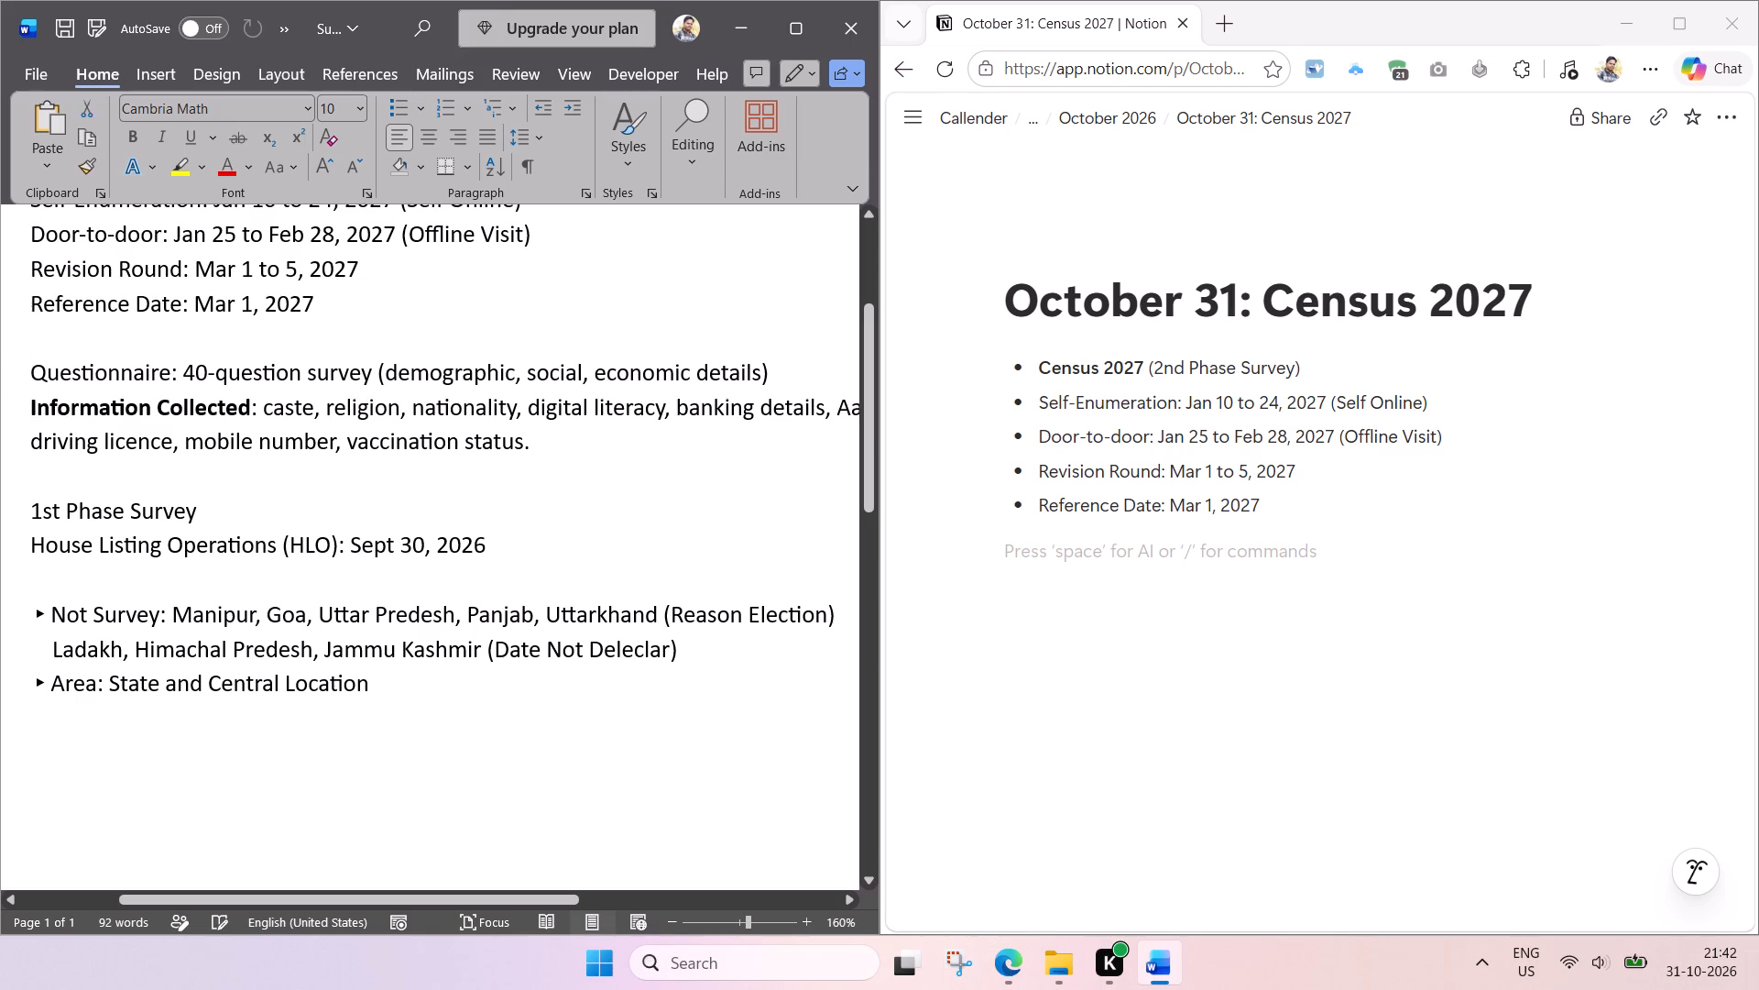
Remove the bold formatting from "Information Collected" in the Survey document.
{"action": "left_click_drag", "start_coordinate": [560, 448], "coordinate": [43, 373]}
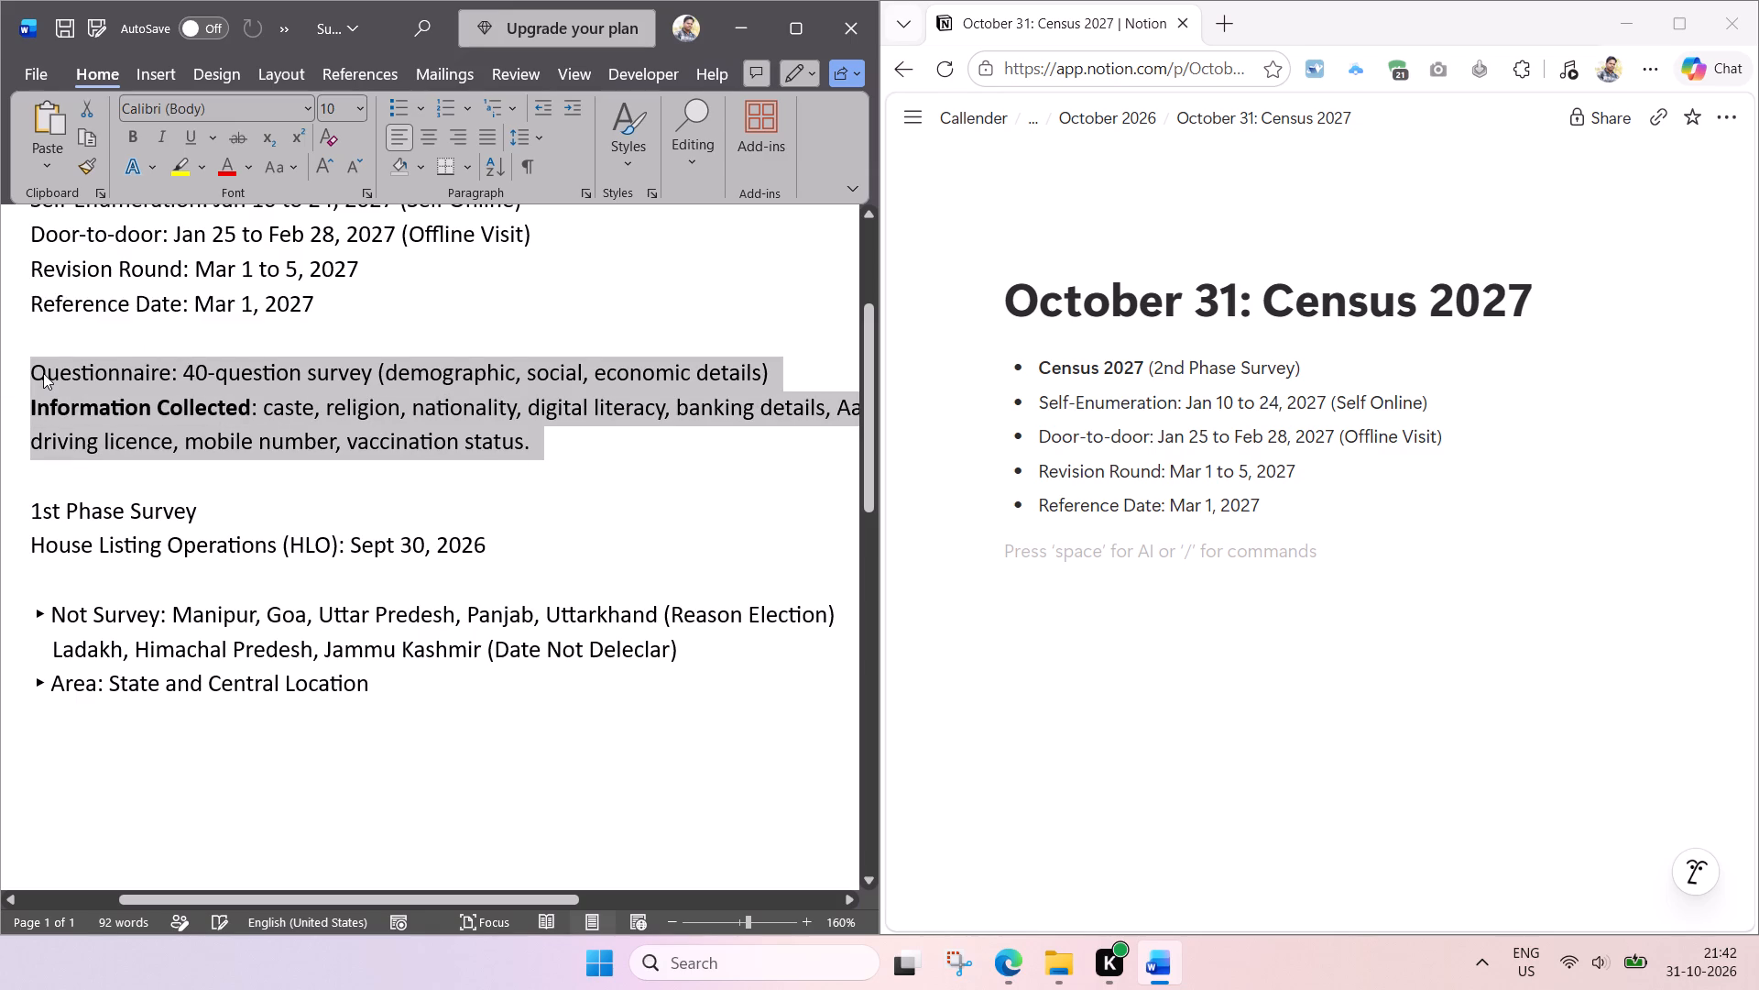
{"action": "key", "text": "ctrl+b"}
{"action": "key", "text": "ctrl+b"}
{"action": "left_click", "coordinate": [271, 412]}
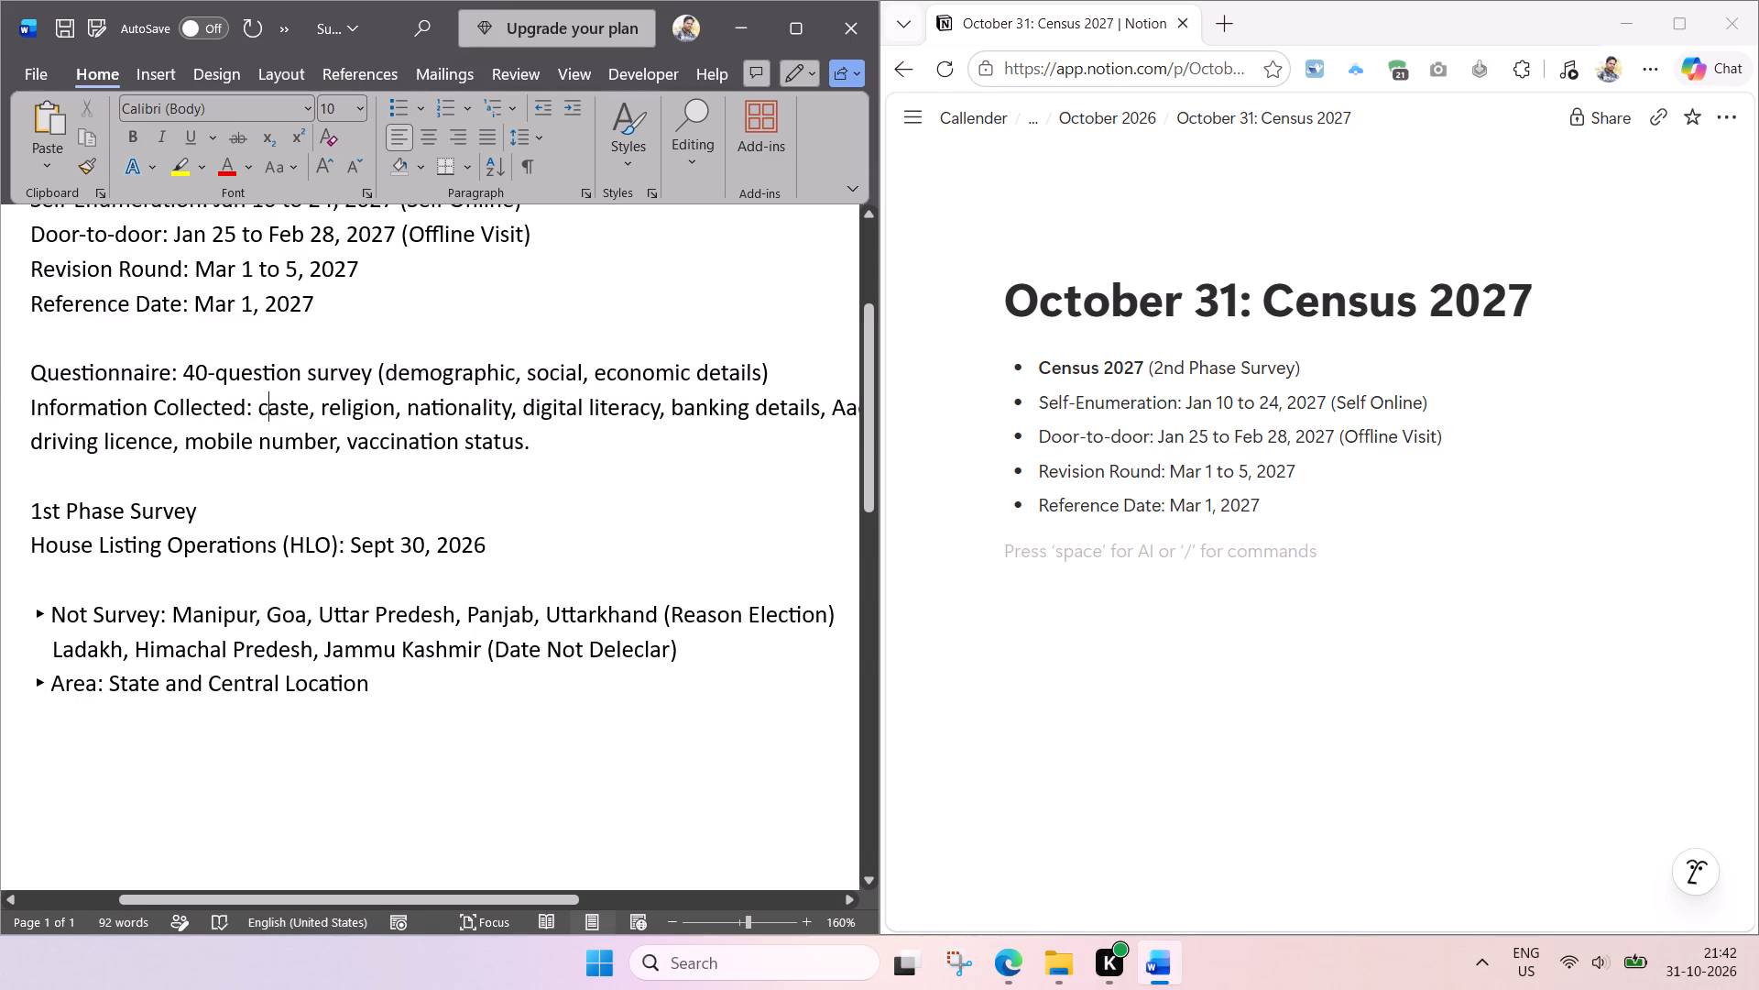
Copy the Survey text from "Questionnaire" through "House Listing Operations (HLO): Sept 30, 2026" and paste it below the Notion bullet list.
{"action": "left_click_drag", "start_coordinate": [502, 540], "coordinate": [236, 477]}
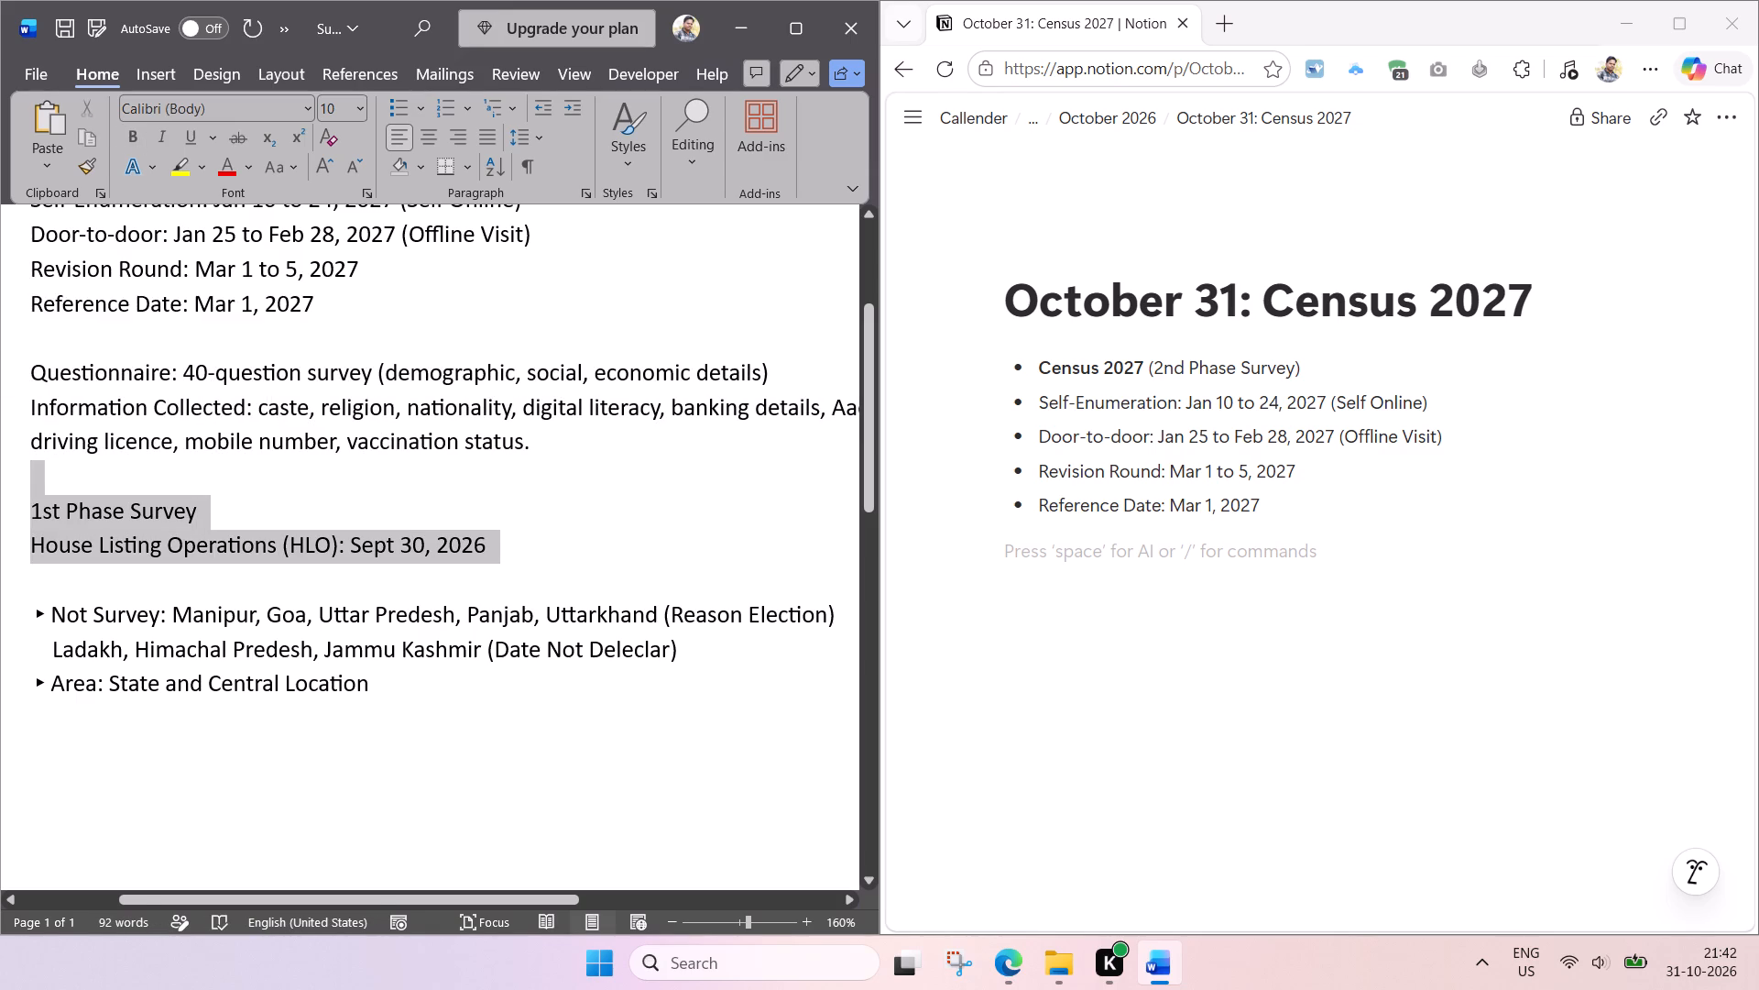
{"action": "left_click_drag", "start_coordinate": [236, 477], "coordinate": [45, 386]}
{"action": "key", "text": "ctrl+c"}
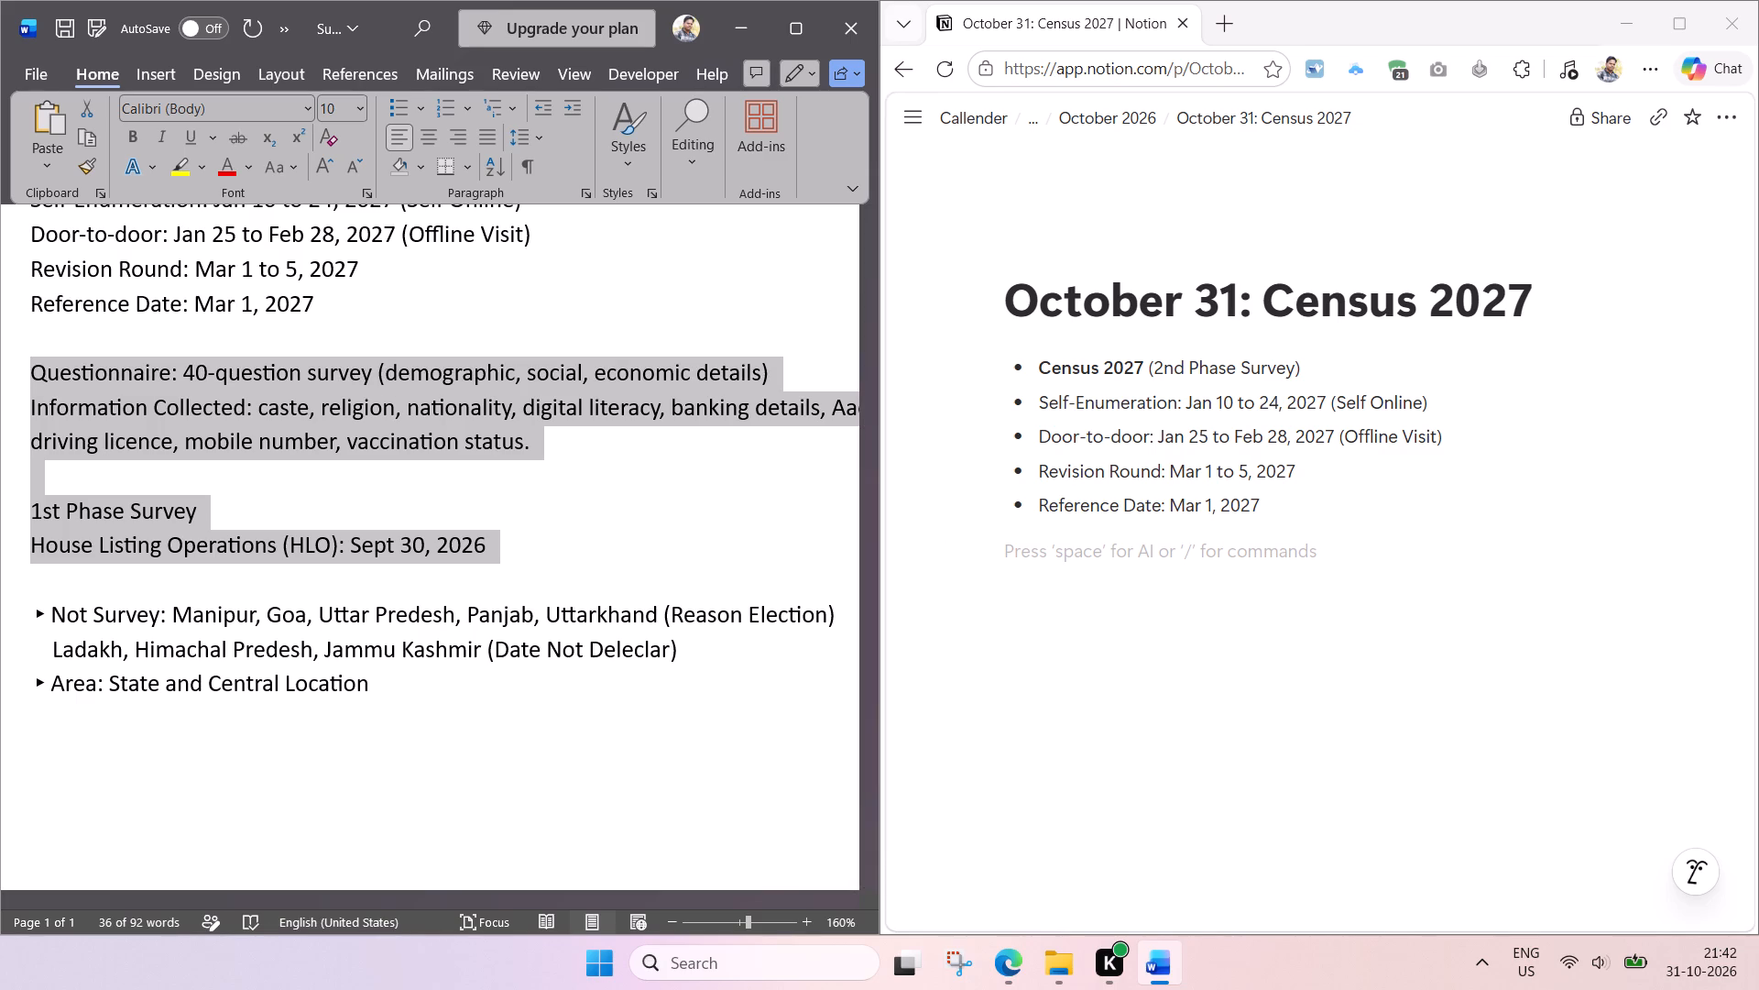
{"action": "left_click", "coordinate": [1112, 622]}
{"action": "key", "text": "ctrl+v"}
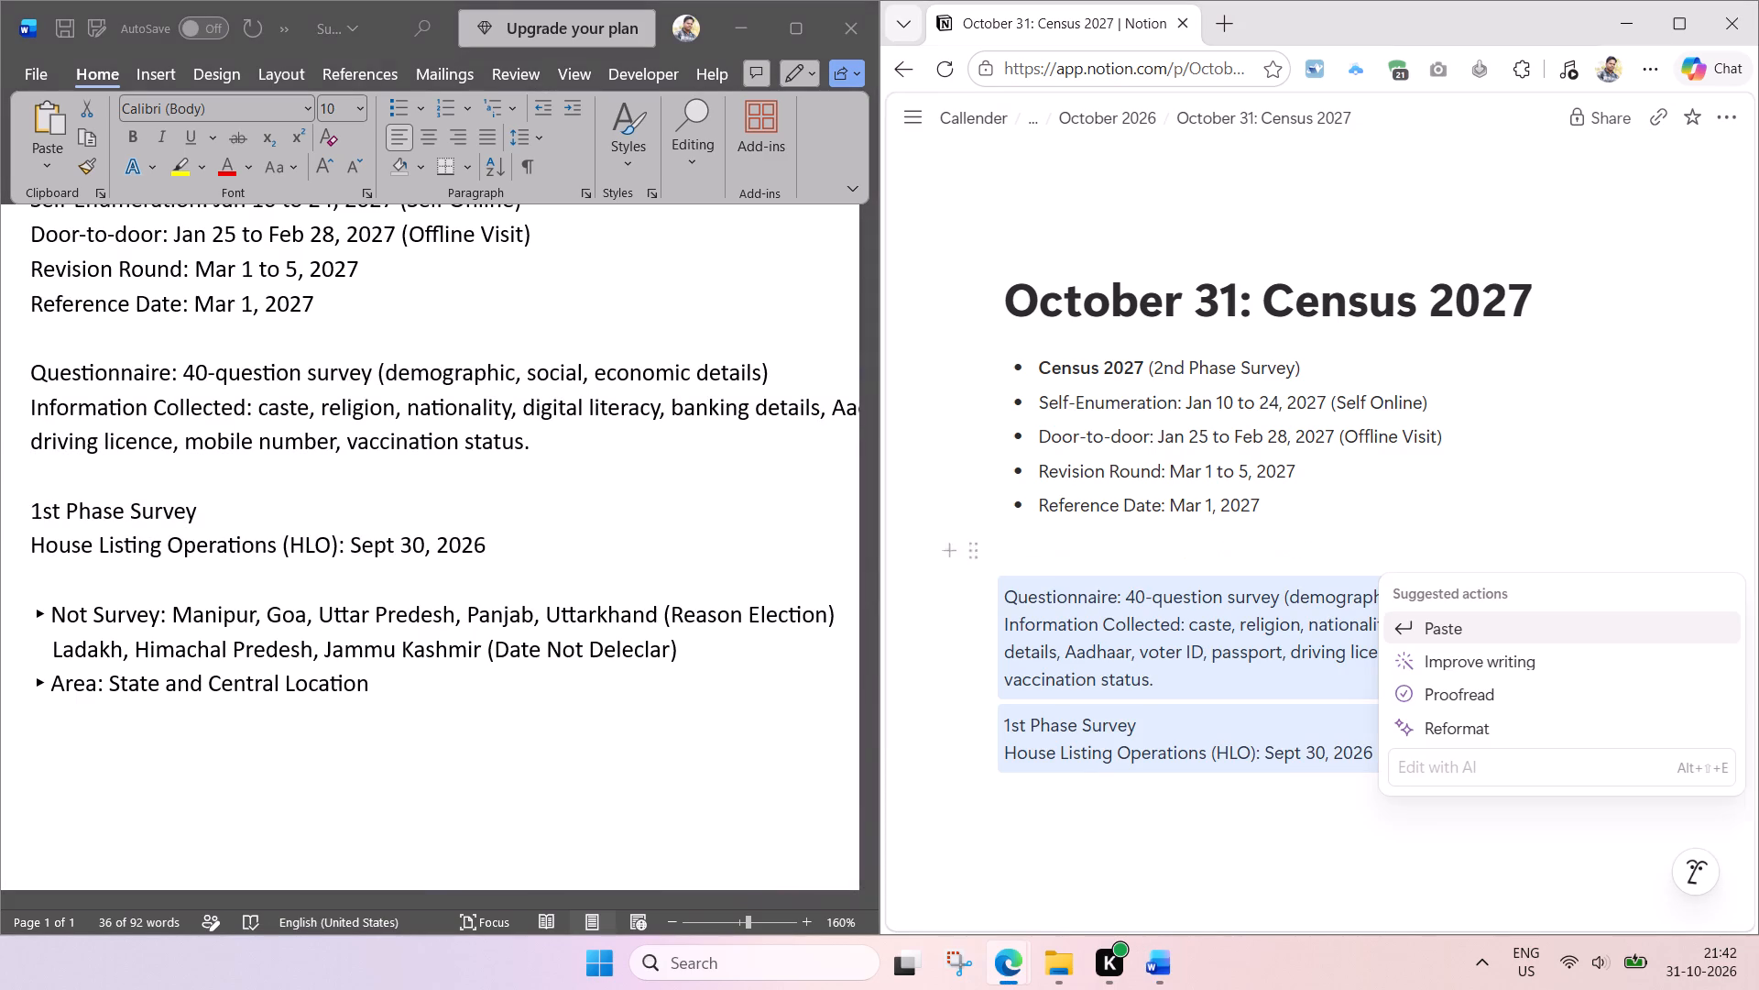
{"action": "scroll", "coordinate": [1196, 560], "scroll_direction": "down", "scroll_amount": 6}
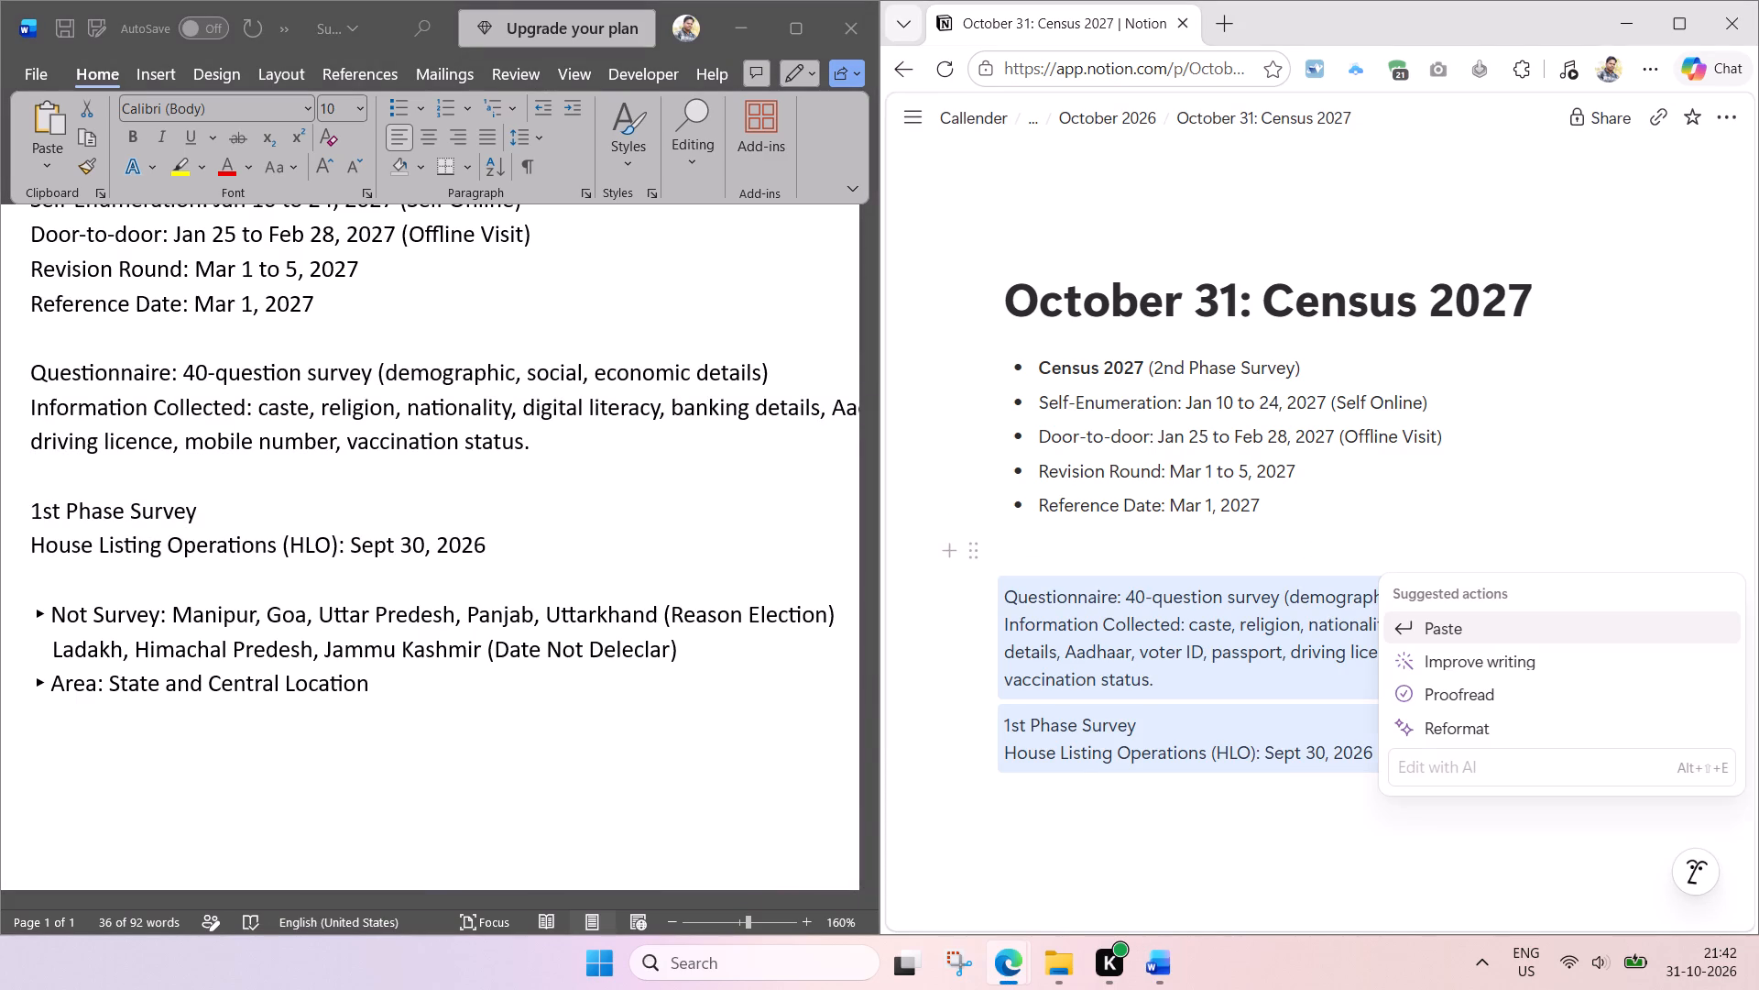
{"action": "left_click", "coordinate": [1357, 545]}
Turn the pasted Questionnaire and Information Collected block into a bulleted list item and delete the empty line above it.
{"action": "scroll", "coordinate": [1355, 555], "scroll_direction": "down", "scroll_amount": 3}
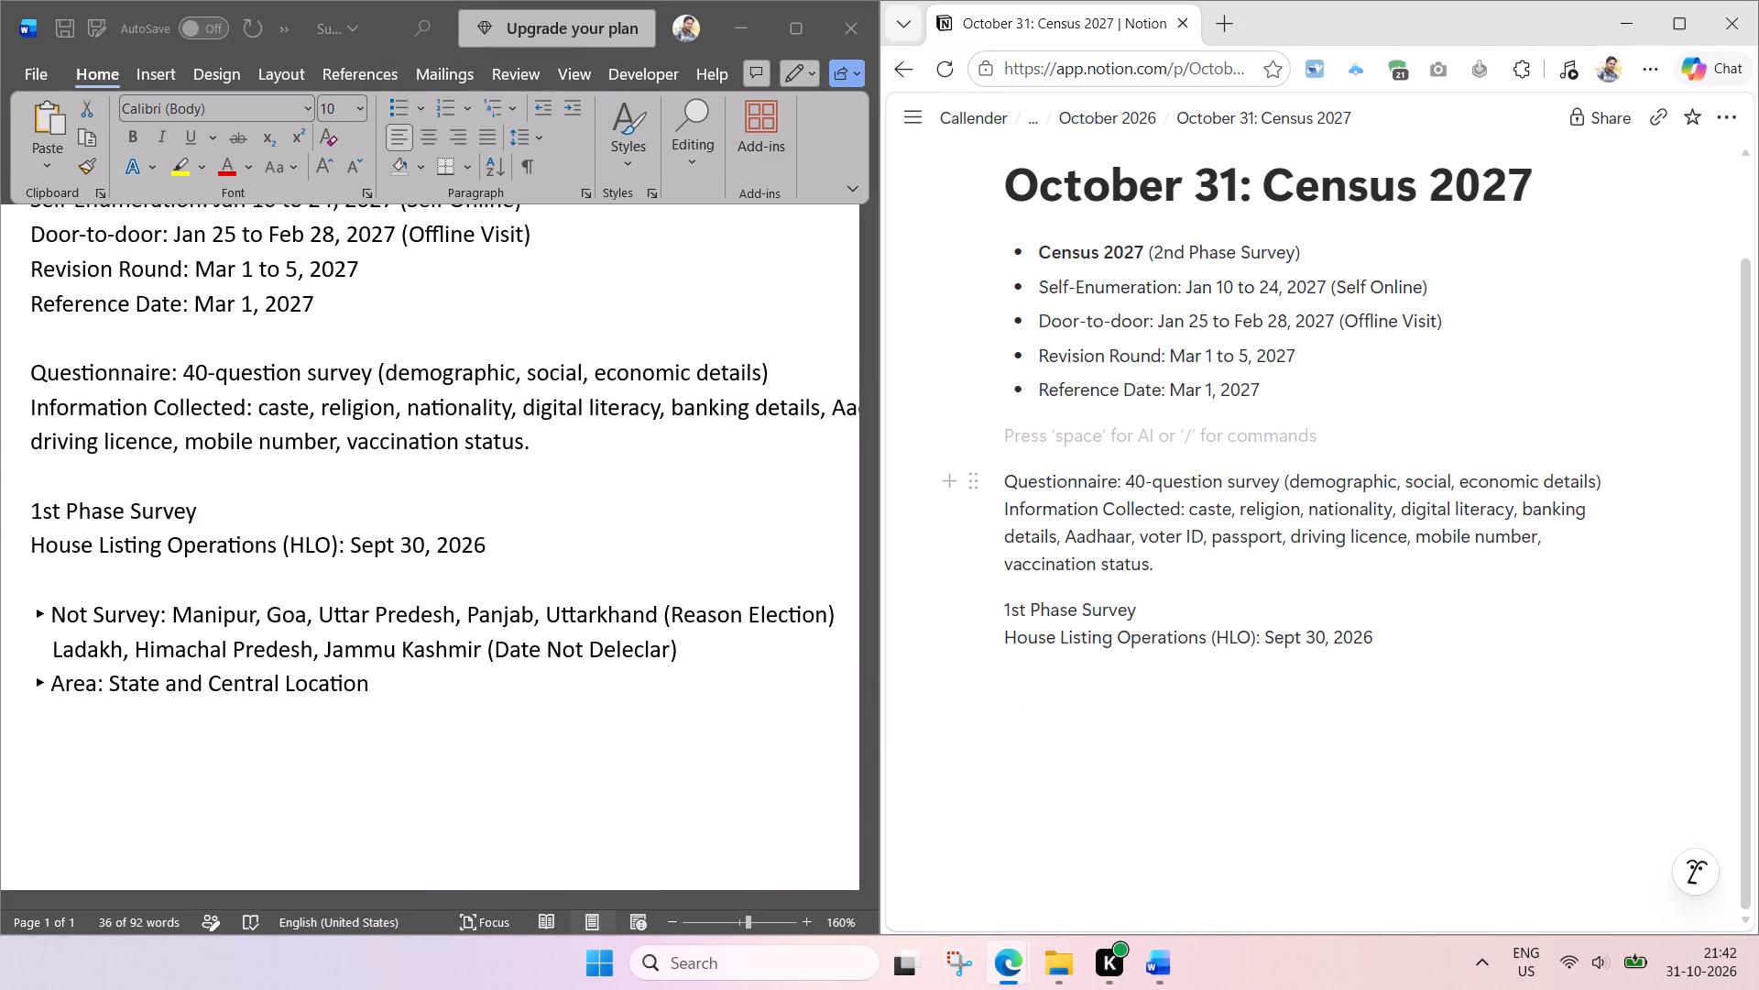
{"action": "left_click", "coordinate": [974, 485]}
{"action": "left_click", "coordinate": [1069, 308]}
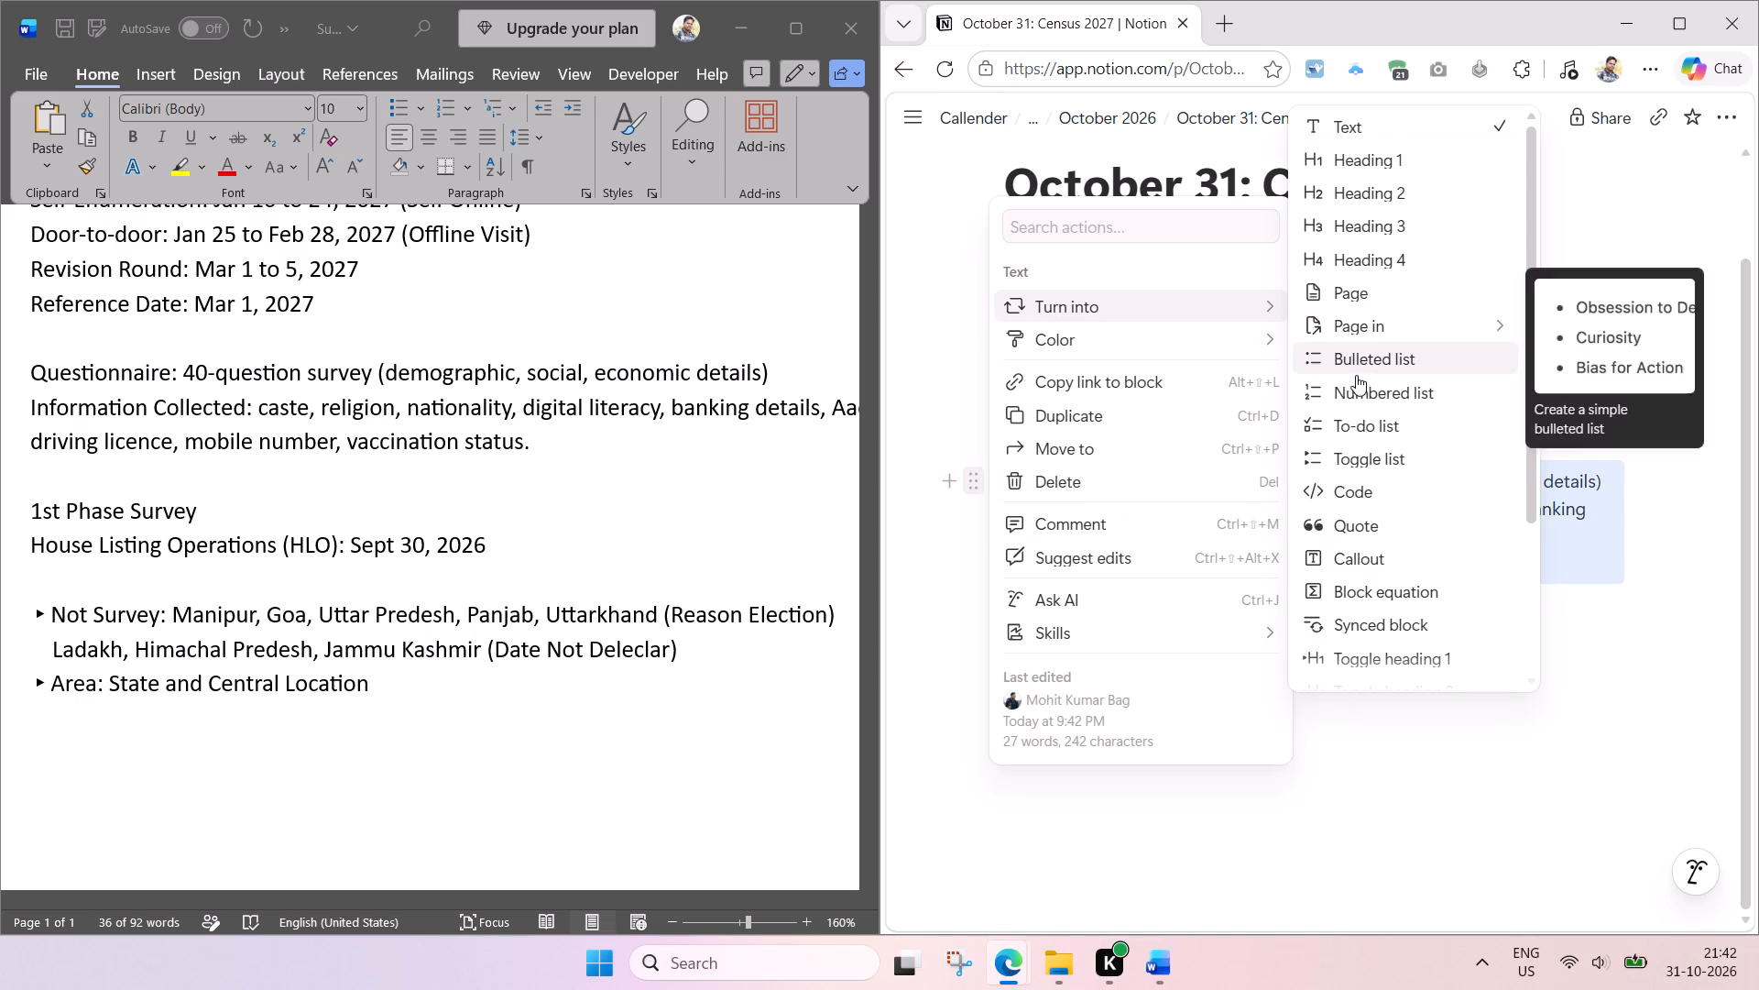
{"action": "left_click", "coordinate": [1355, 368]}
{"action": "left_click", "coordinate": [1116, 442]}
{"action": "key", "text": "BackSpace"}
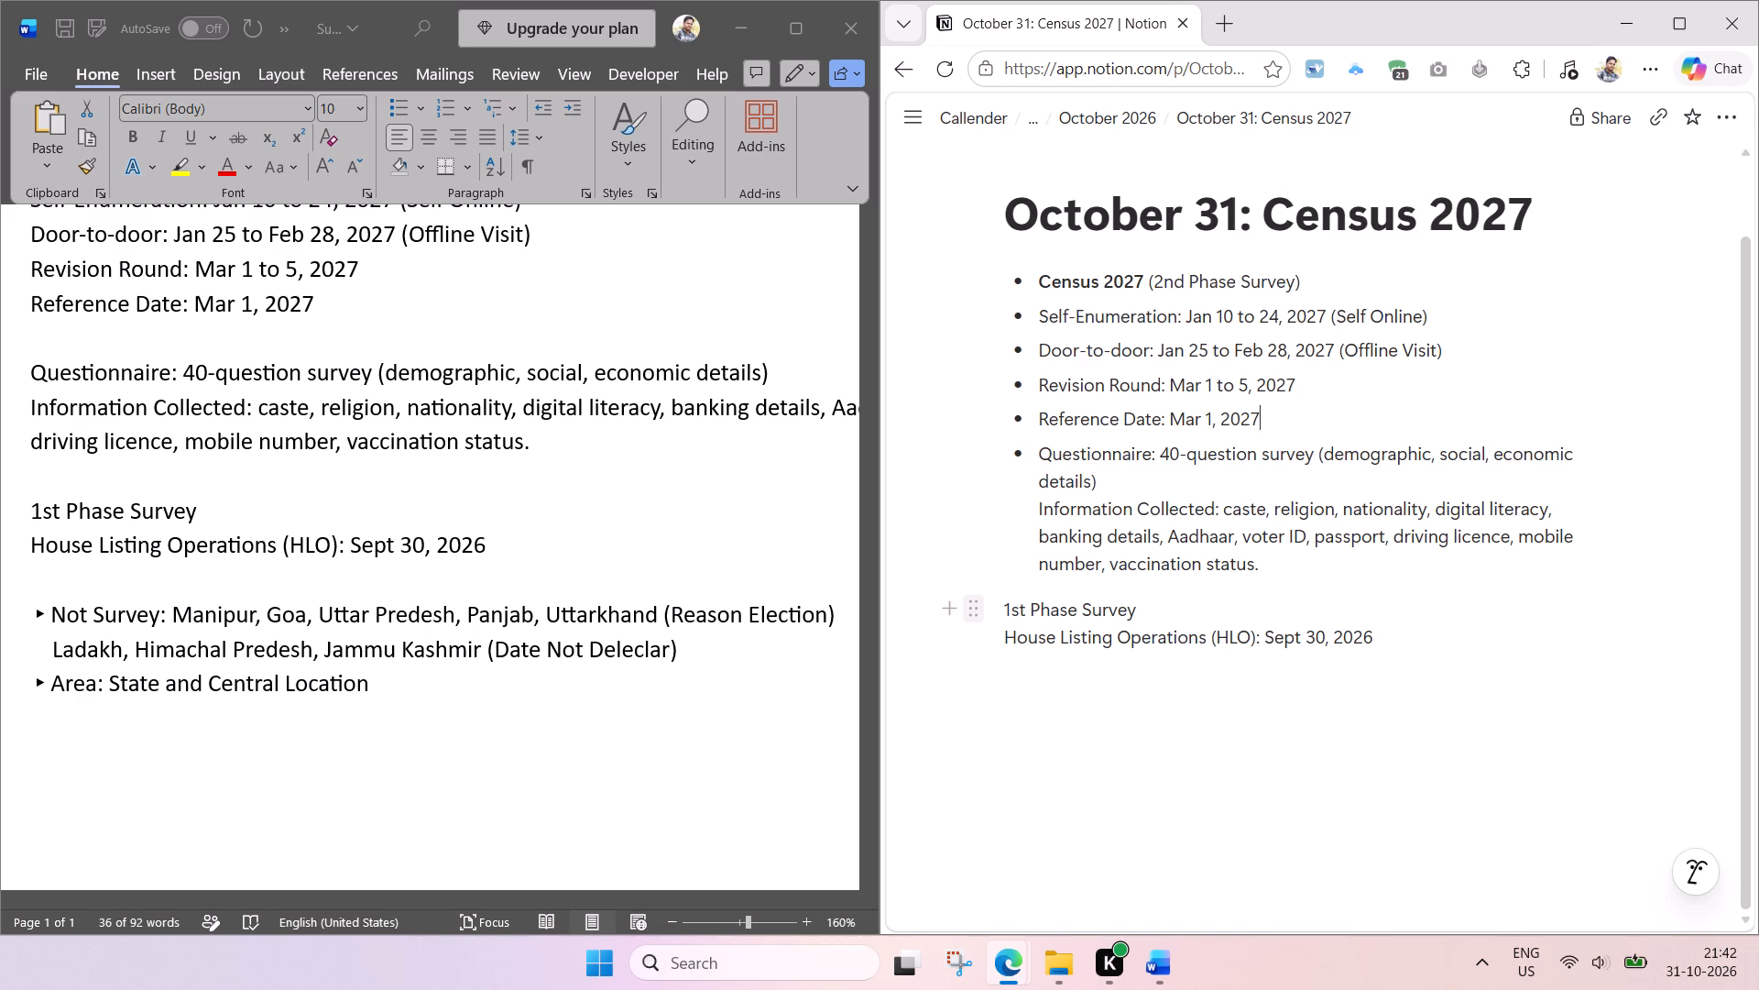
Turn the 1st Phase Survey block into a bulleted list item and add an empty text line below it.
{"action": "left_click", "coordinate": [980, 616]}
{"action": "left_click", "coordinate": [1341, 398]}
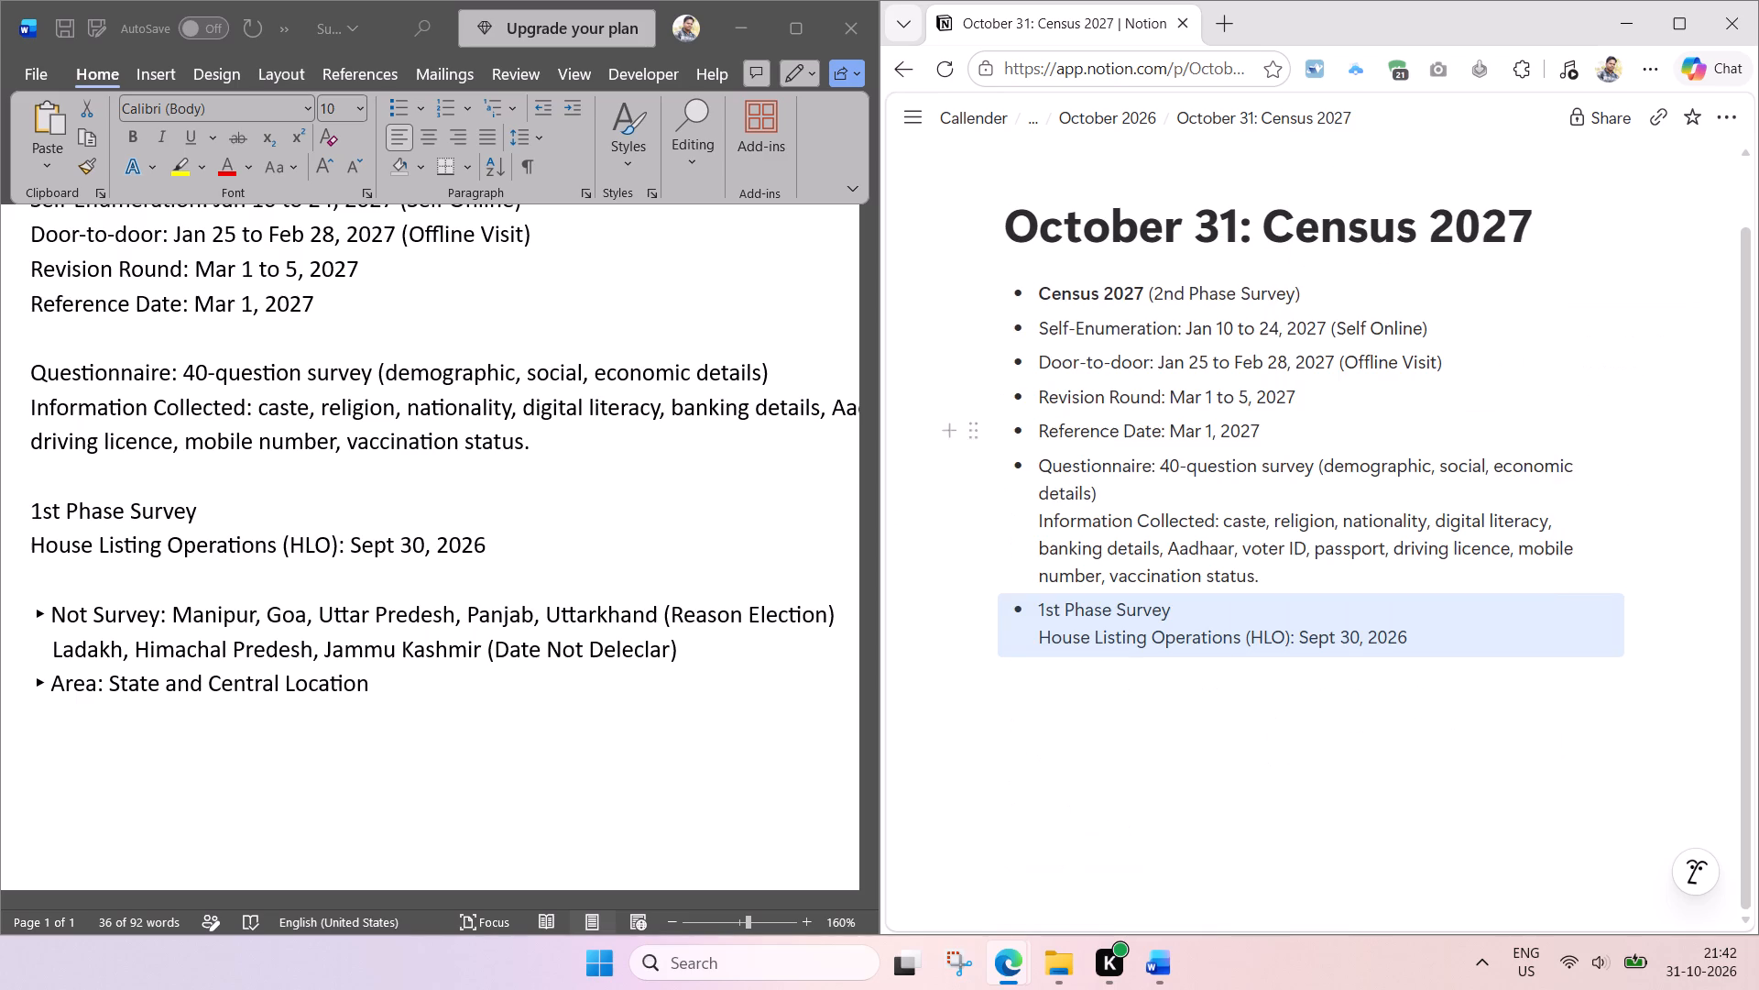
{"action": "left_click", "coordinate": [1415, 643]}
{"action": "key", "text": "Return"}
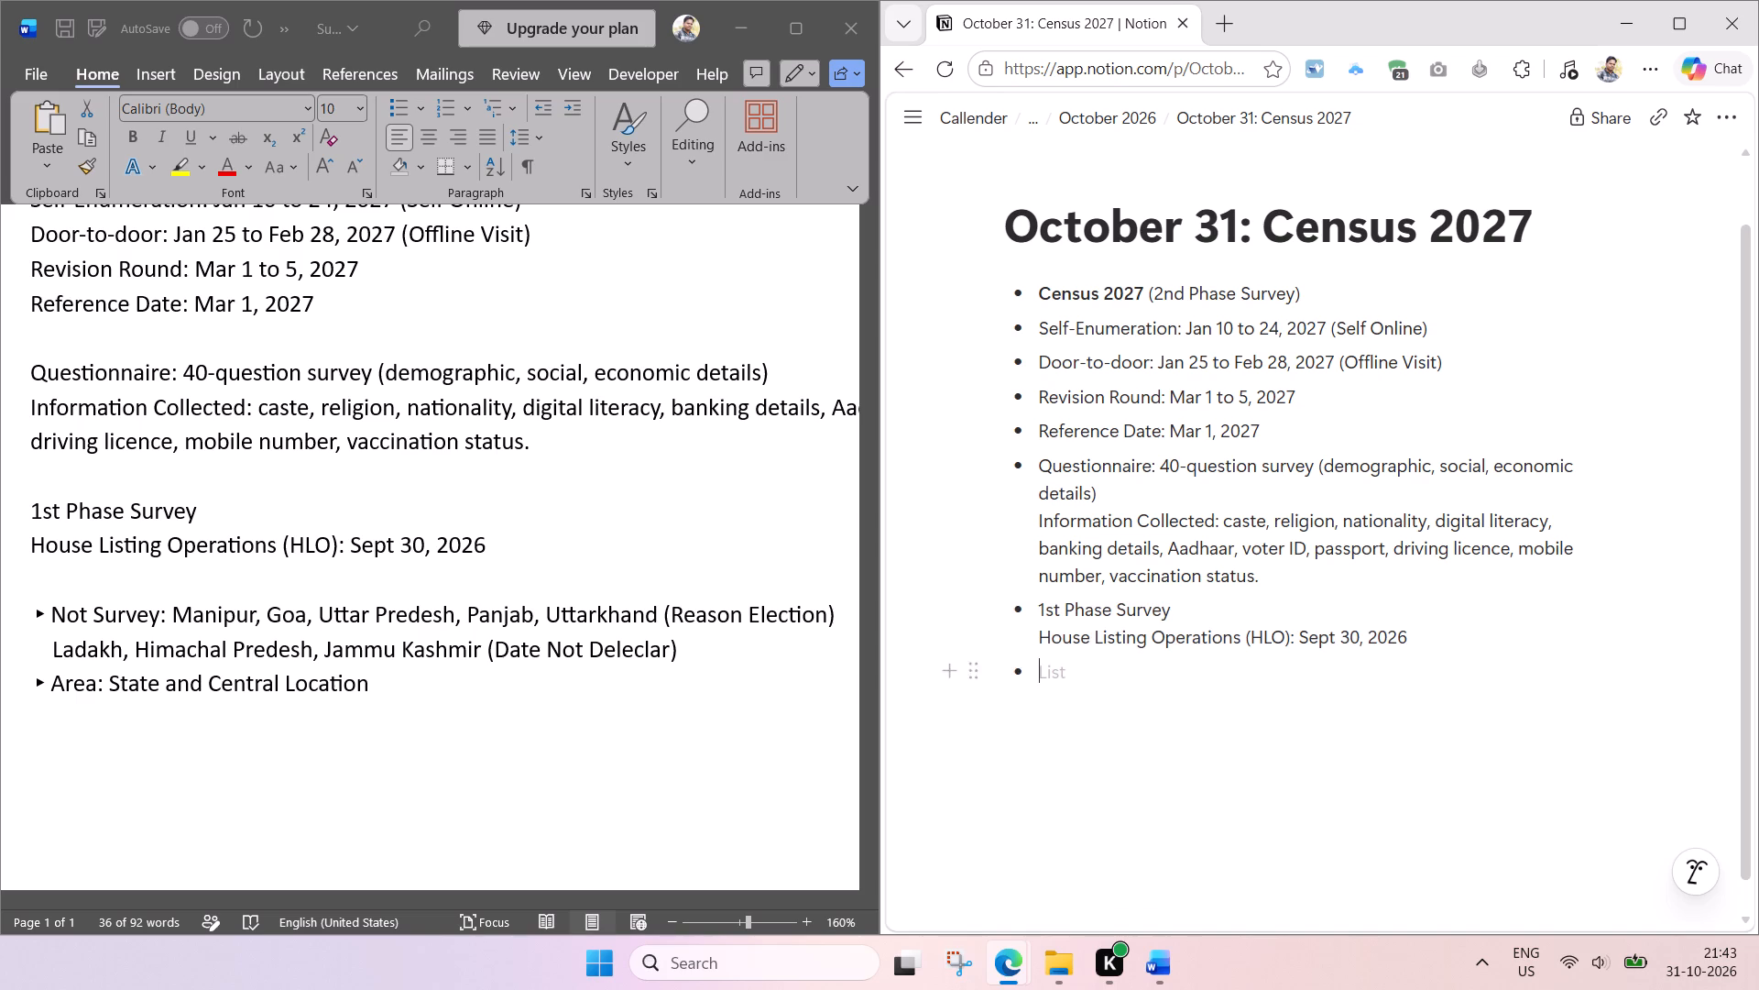
{"action": "key", "text": "Return"}
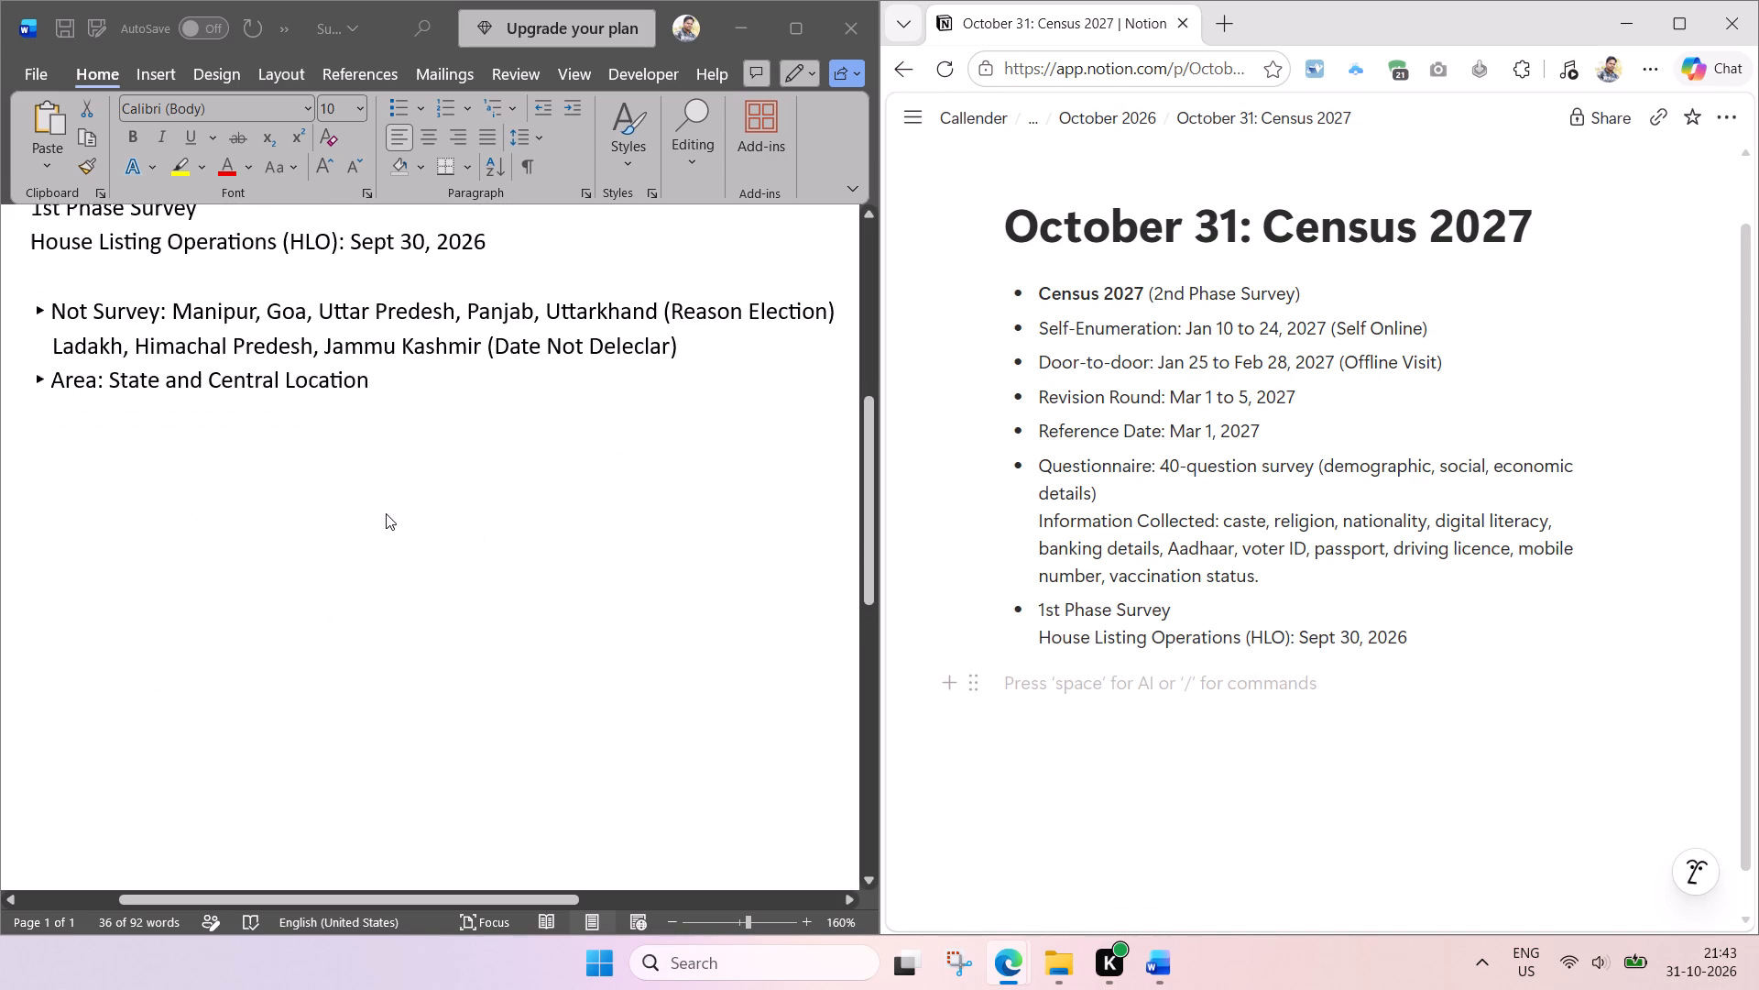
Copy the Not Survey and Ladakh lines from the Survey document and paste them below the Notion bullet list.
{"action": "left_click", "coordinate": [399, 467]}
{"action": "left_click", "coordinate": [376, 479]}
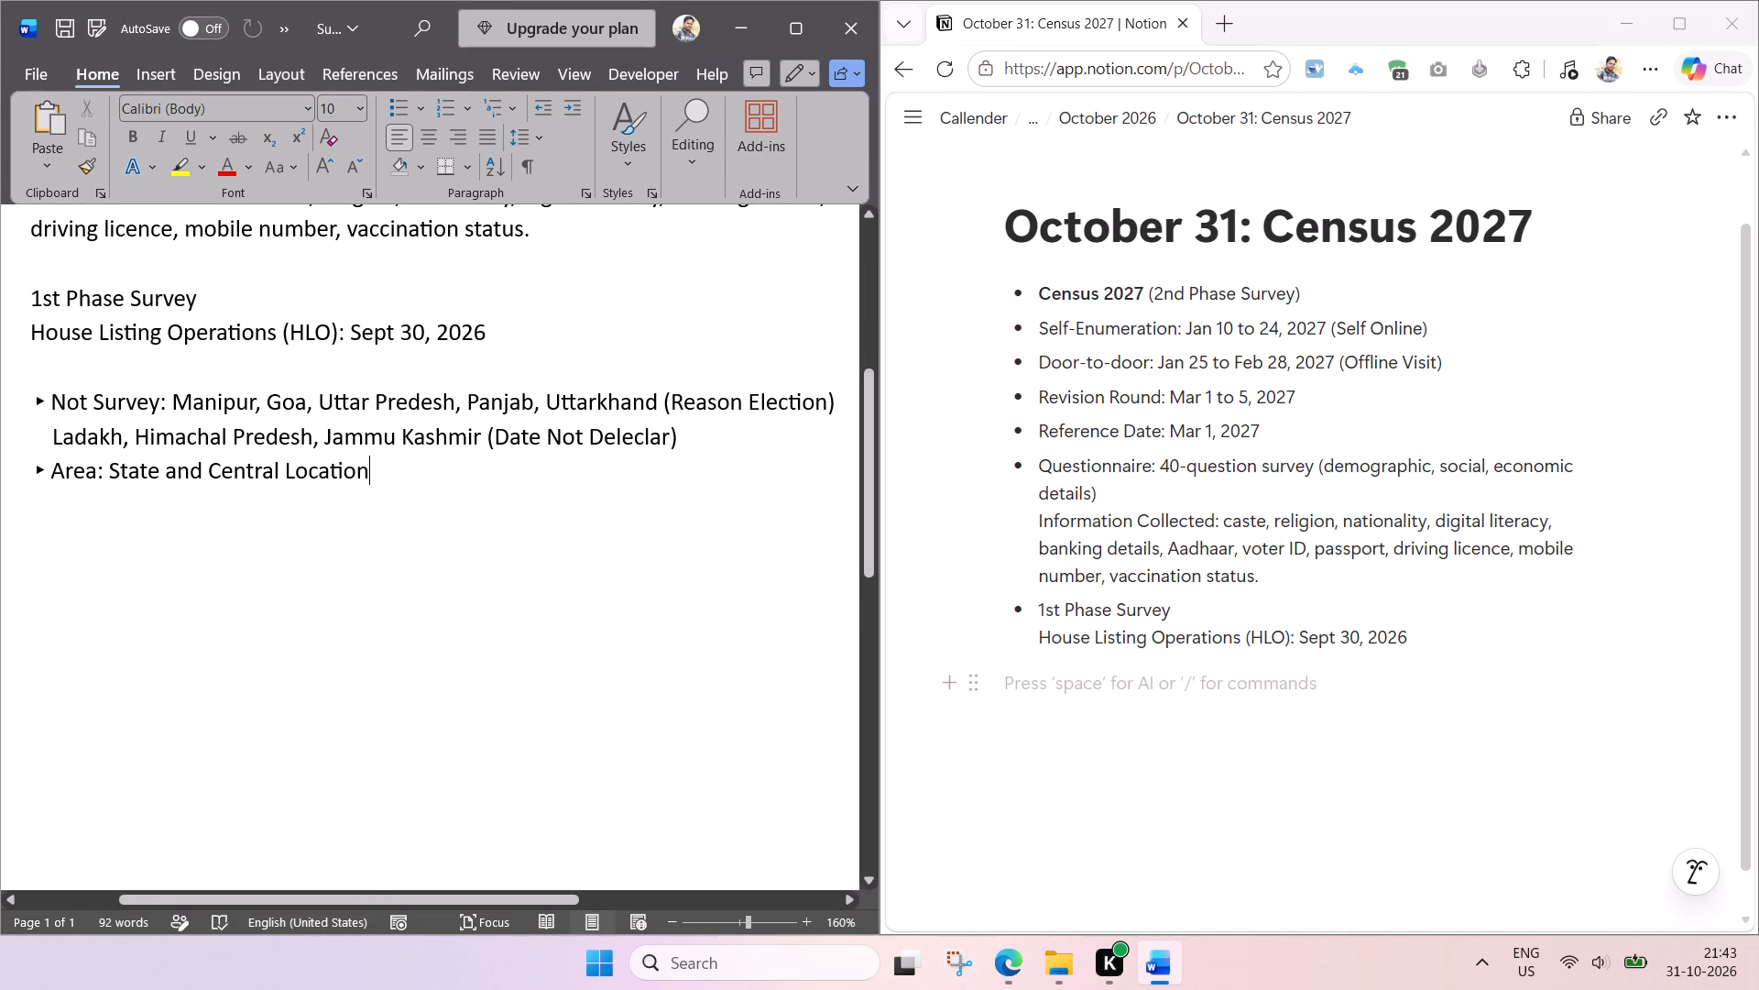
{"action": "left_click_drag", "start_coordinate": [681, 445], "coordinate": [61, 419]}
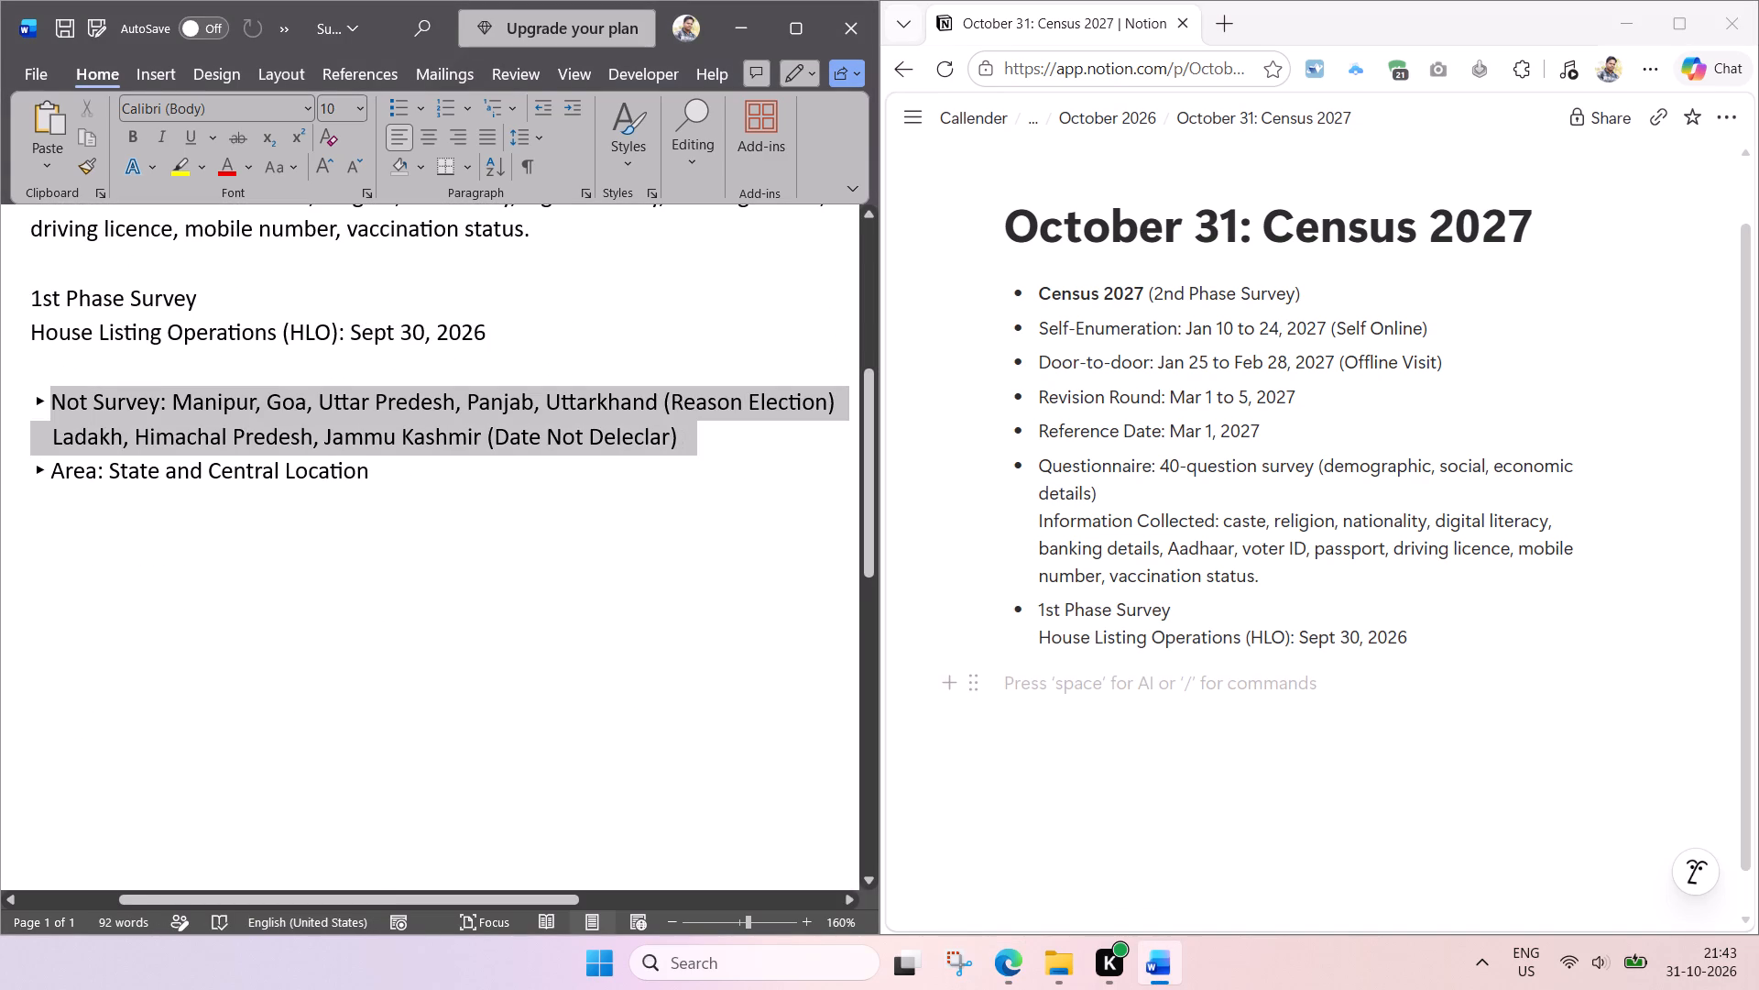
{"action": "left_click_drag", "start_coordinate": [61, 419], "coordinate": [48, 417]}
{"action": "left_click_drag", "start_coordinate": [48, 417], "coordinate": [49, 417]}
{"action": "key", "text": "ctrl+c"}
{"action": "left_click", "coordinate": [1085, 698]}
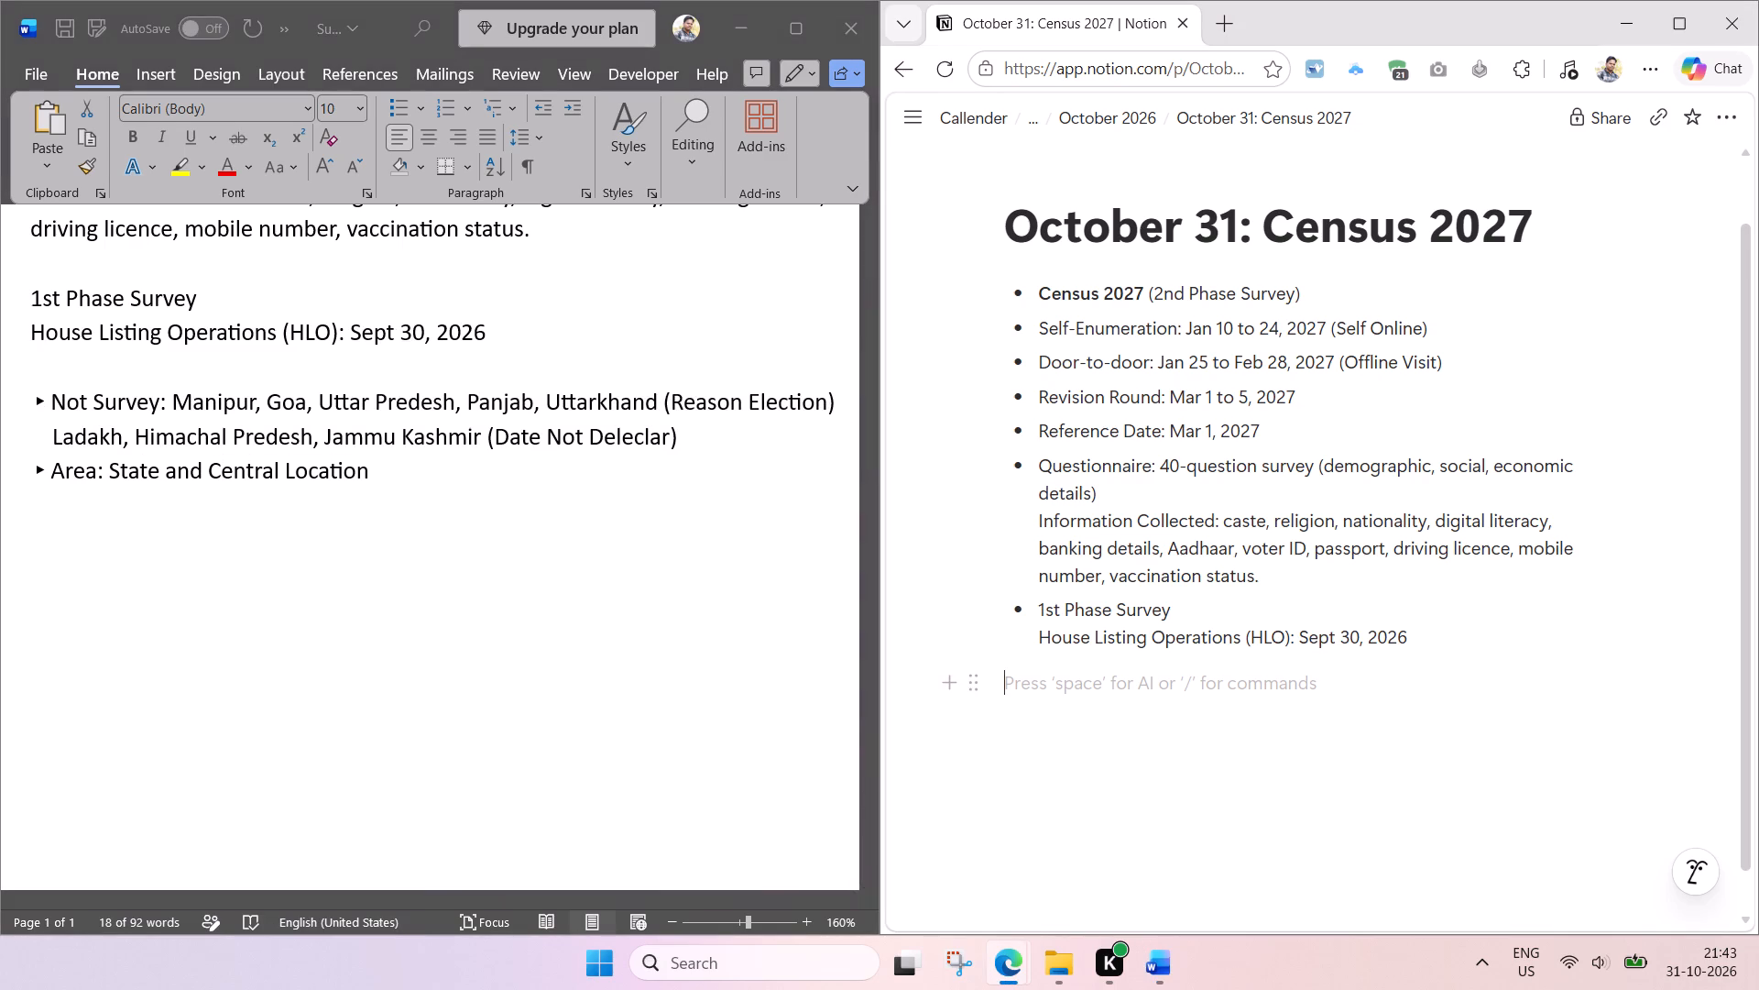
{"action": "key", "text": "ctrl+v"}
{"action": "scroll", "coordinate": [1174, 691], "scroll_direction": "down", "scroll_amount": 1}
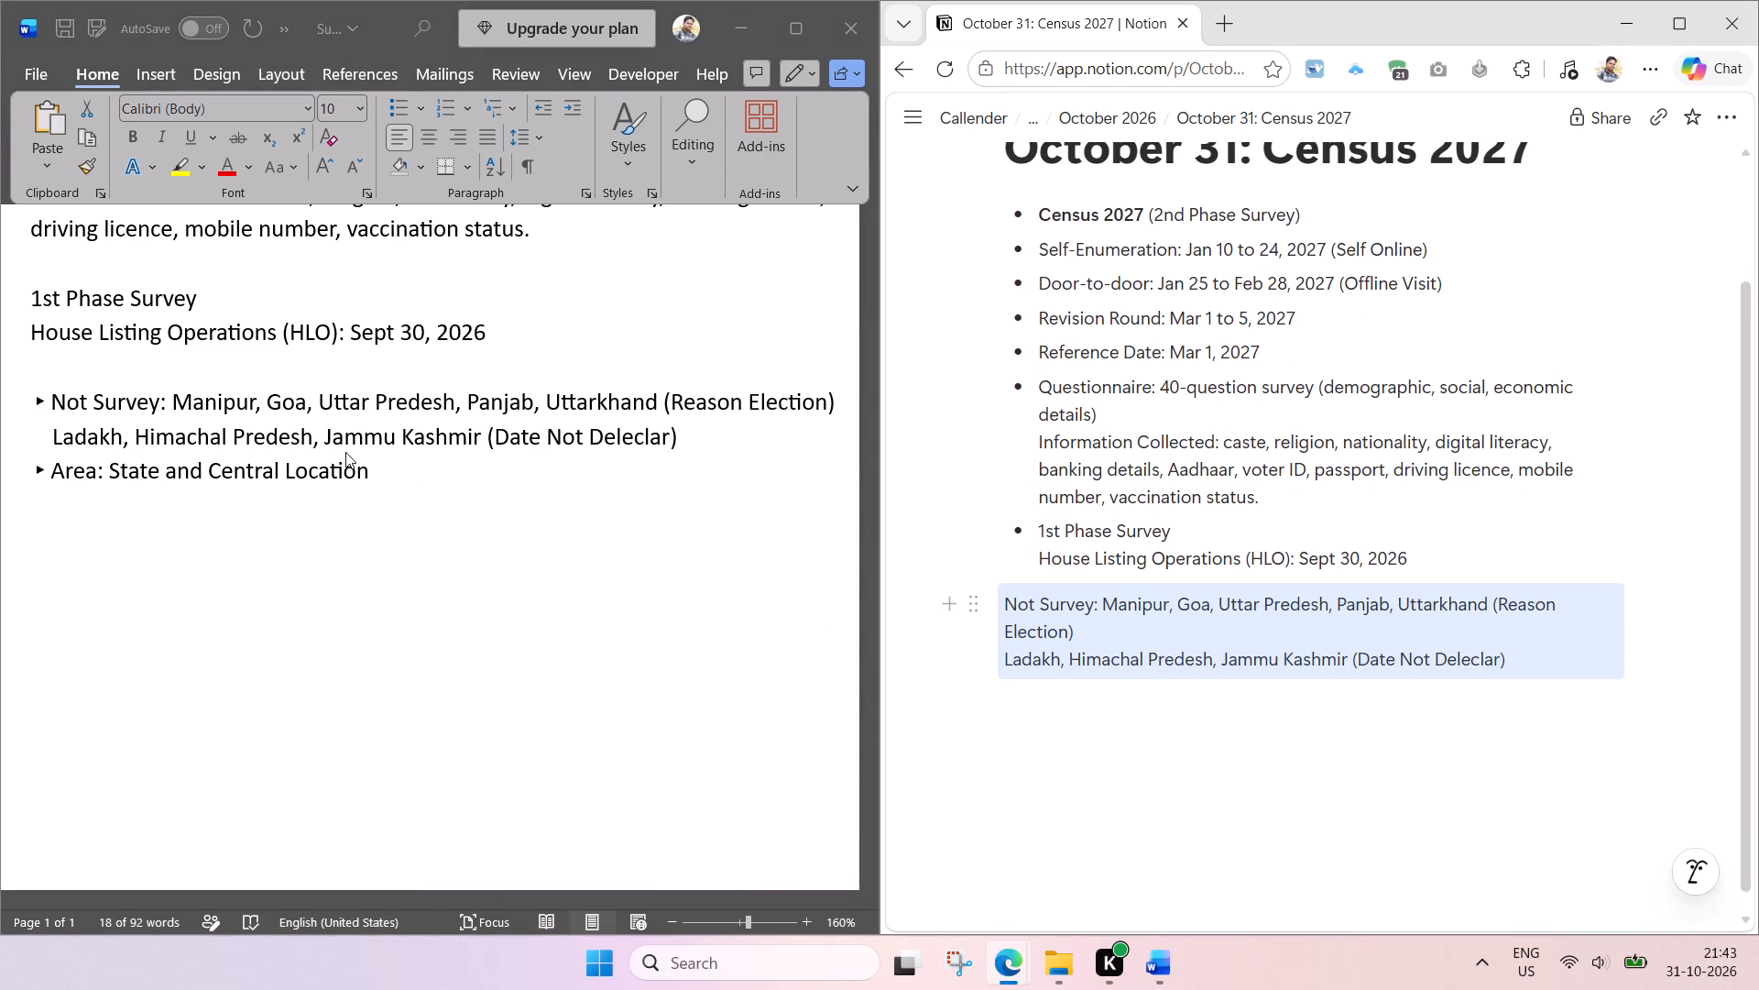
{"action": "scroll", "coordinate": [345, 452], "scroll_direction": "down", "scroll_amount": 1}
In the Survey document, move the text after "Not Survey:" onto its own indented line.
{"action": "left_click", "coordinate": [278, 419]}
{"action": "left_click", "coordinate": [174, 400]}
{"action": "key", "text": "Return"}
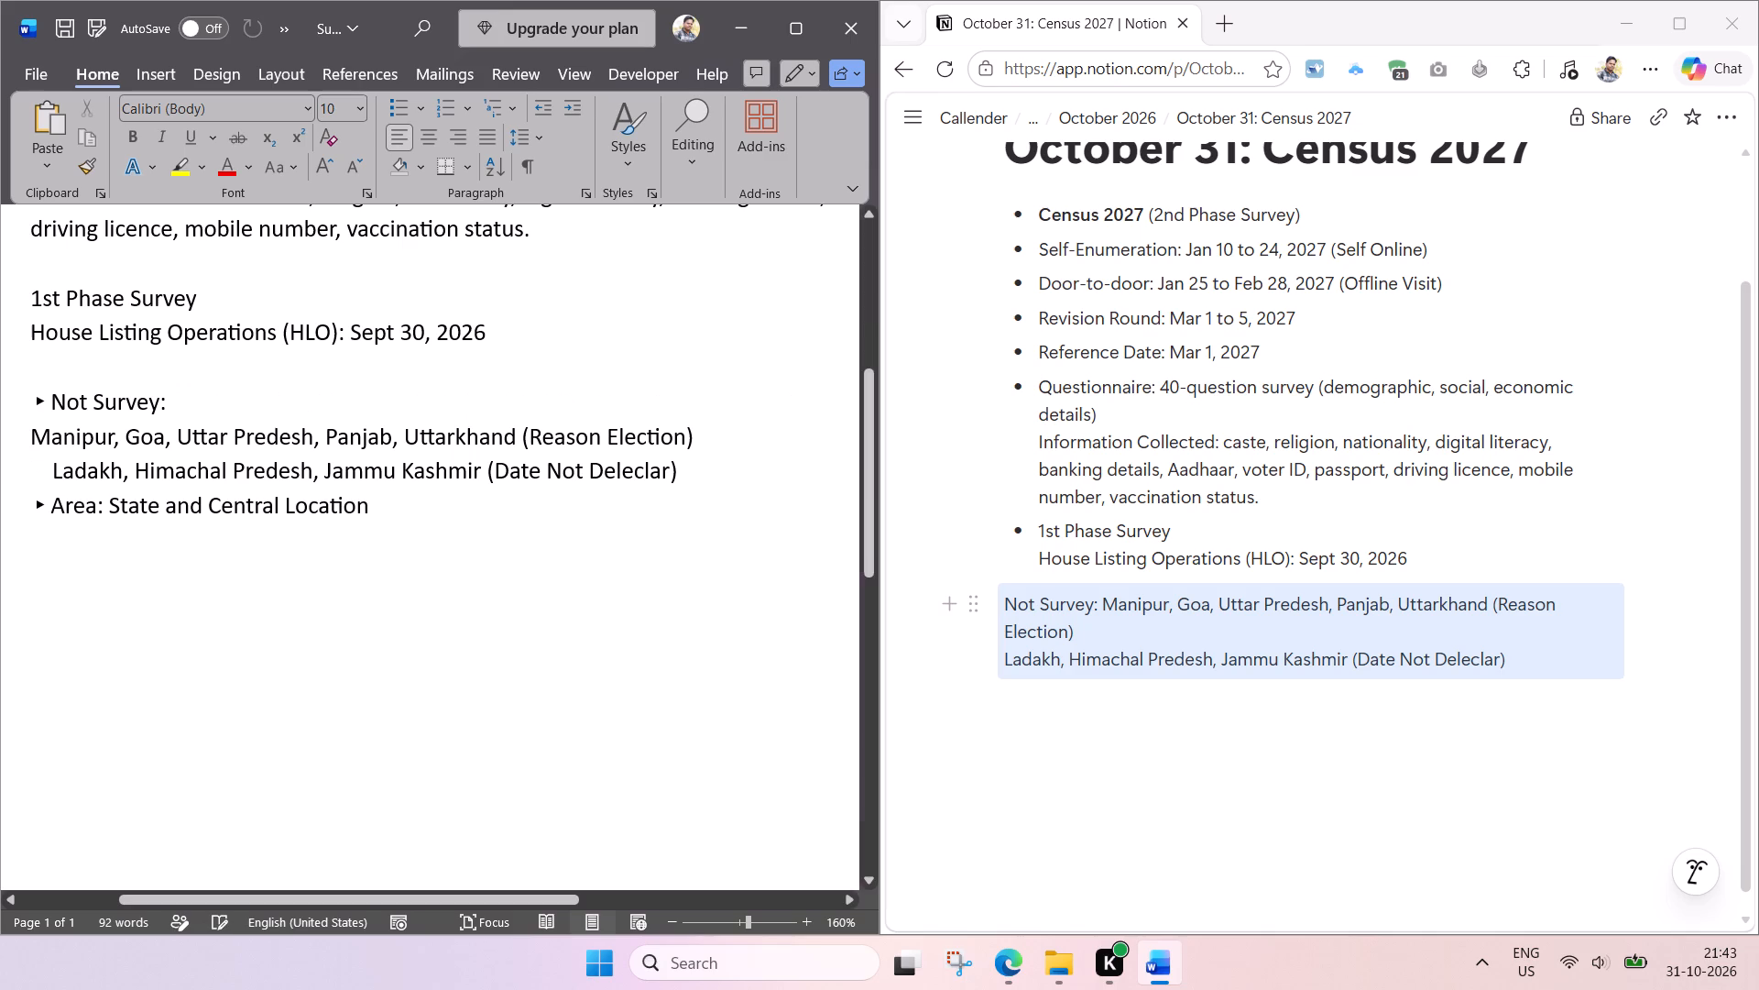
{"action": "key", "text": "space"}
{"action": "key", "text": "space"}
{"action": "key", "text": "space"}
{"action": "key", "text": "space"}
{"action": "key", "text": "space"}
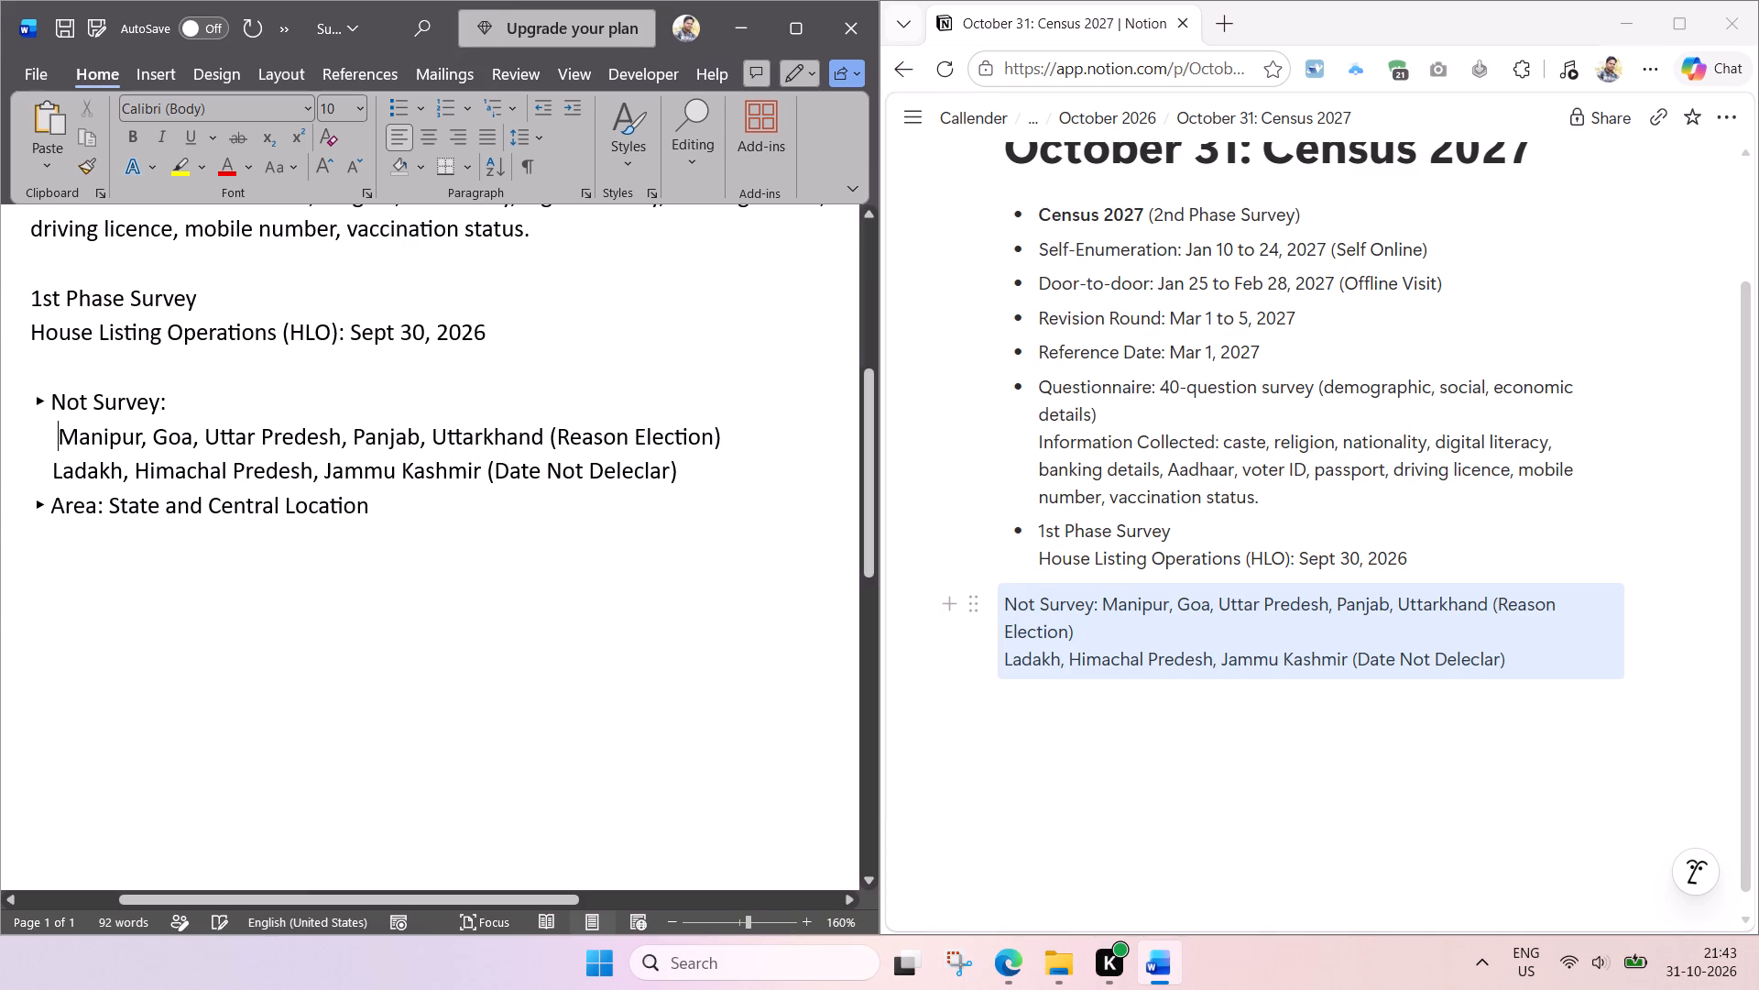
Remove the arrow marker before "Not Survey:" in the Survey document.
{"action": "left_click_drag", "start_coordinate": [56, 398], "coordinate": [12, 396]}
{"action": "left_click_drag", "start_coordinate": [12, 396], "coordinate": [12, 395]}
{"action": "key", "text": "BackSpace"}
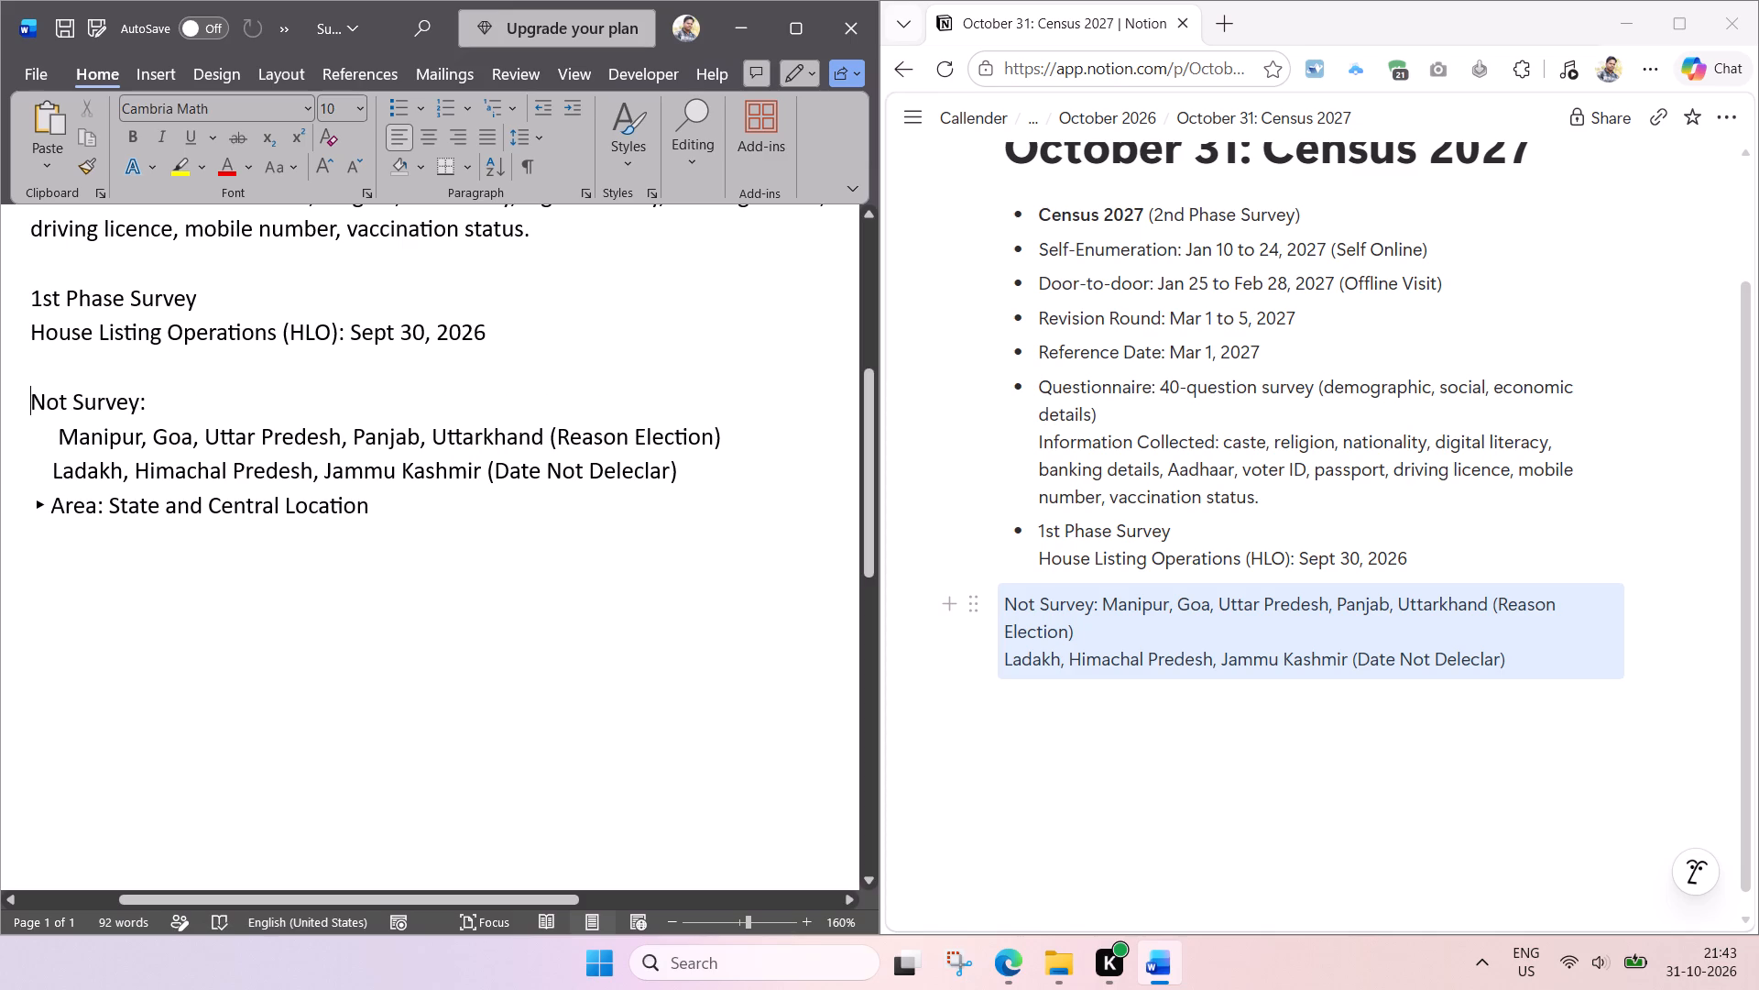
Replace the indentation before the Manipur and Ladakh lines with two spaces each.
{"action": "double_click", "coordinate": [45, 436]}
{"action": "key", "text": "BackSpace"}
{"action": "key", "text": "space"}
{"action": "key", "text": "space"}
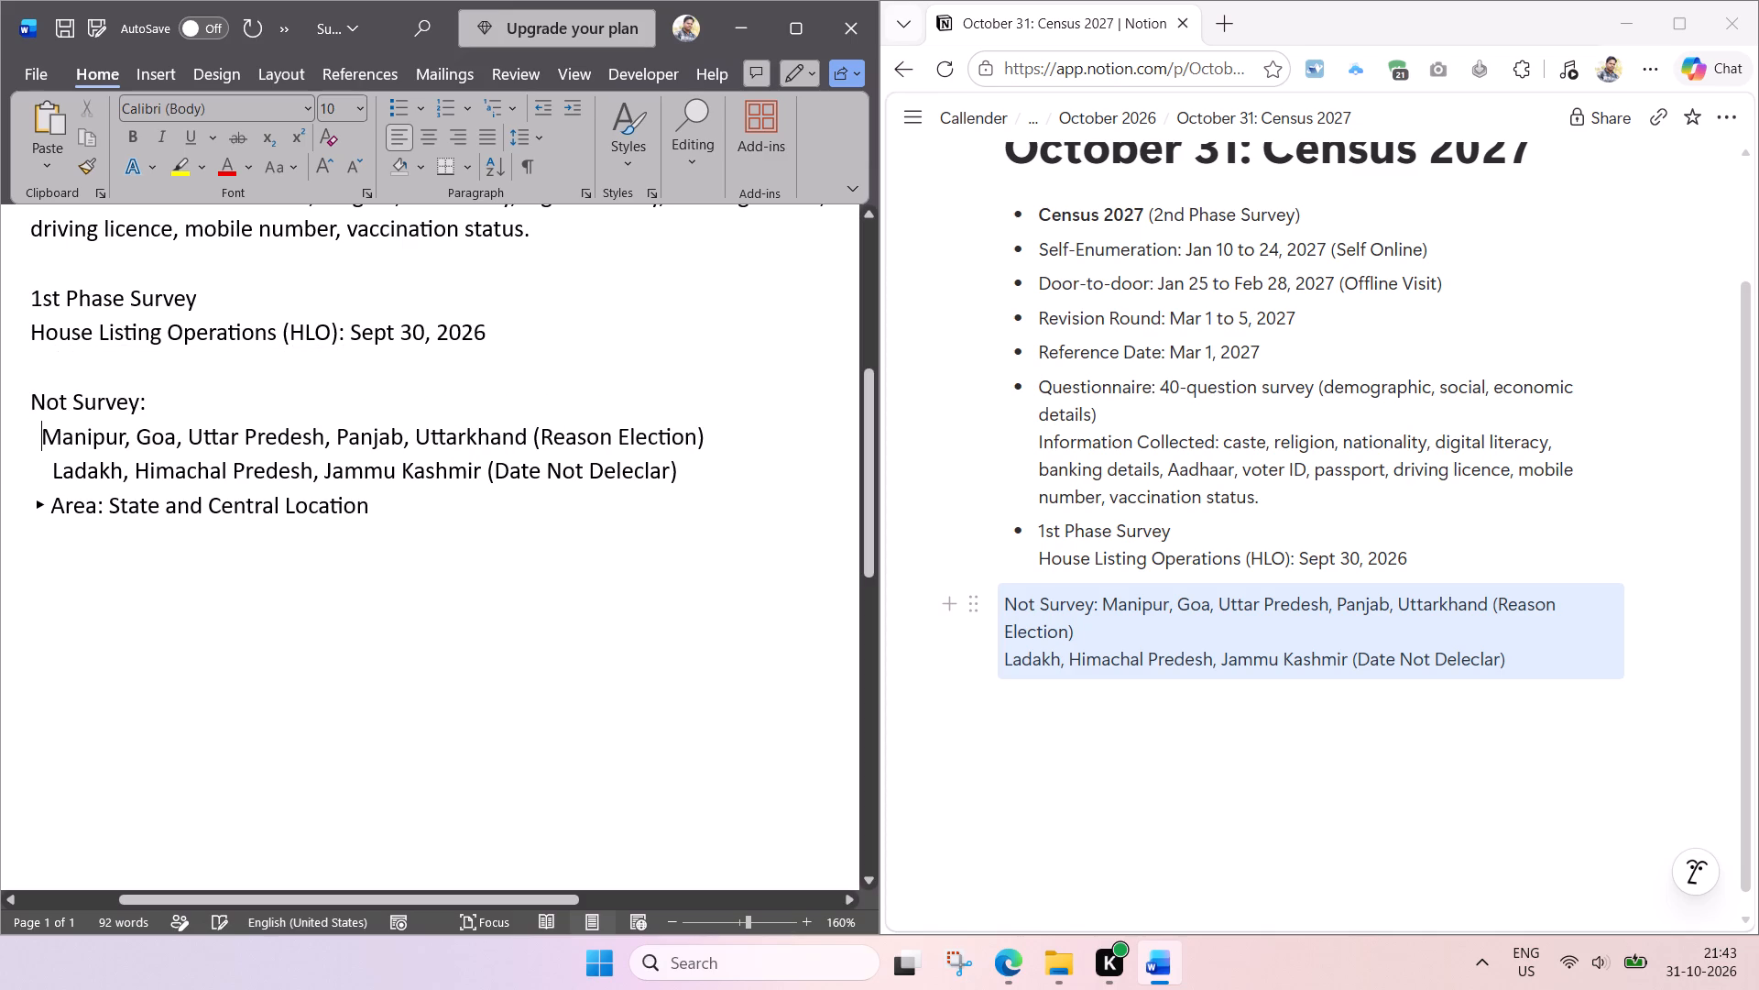
{"action": "double_click", "coordinate": [48, 472]}
{"action": "key", "text": "BackSpace"}
{"action": "key", "text": "space"}
{"action": "key", "text": "space"}
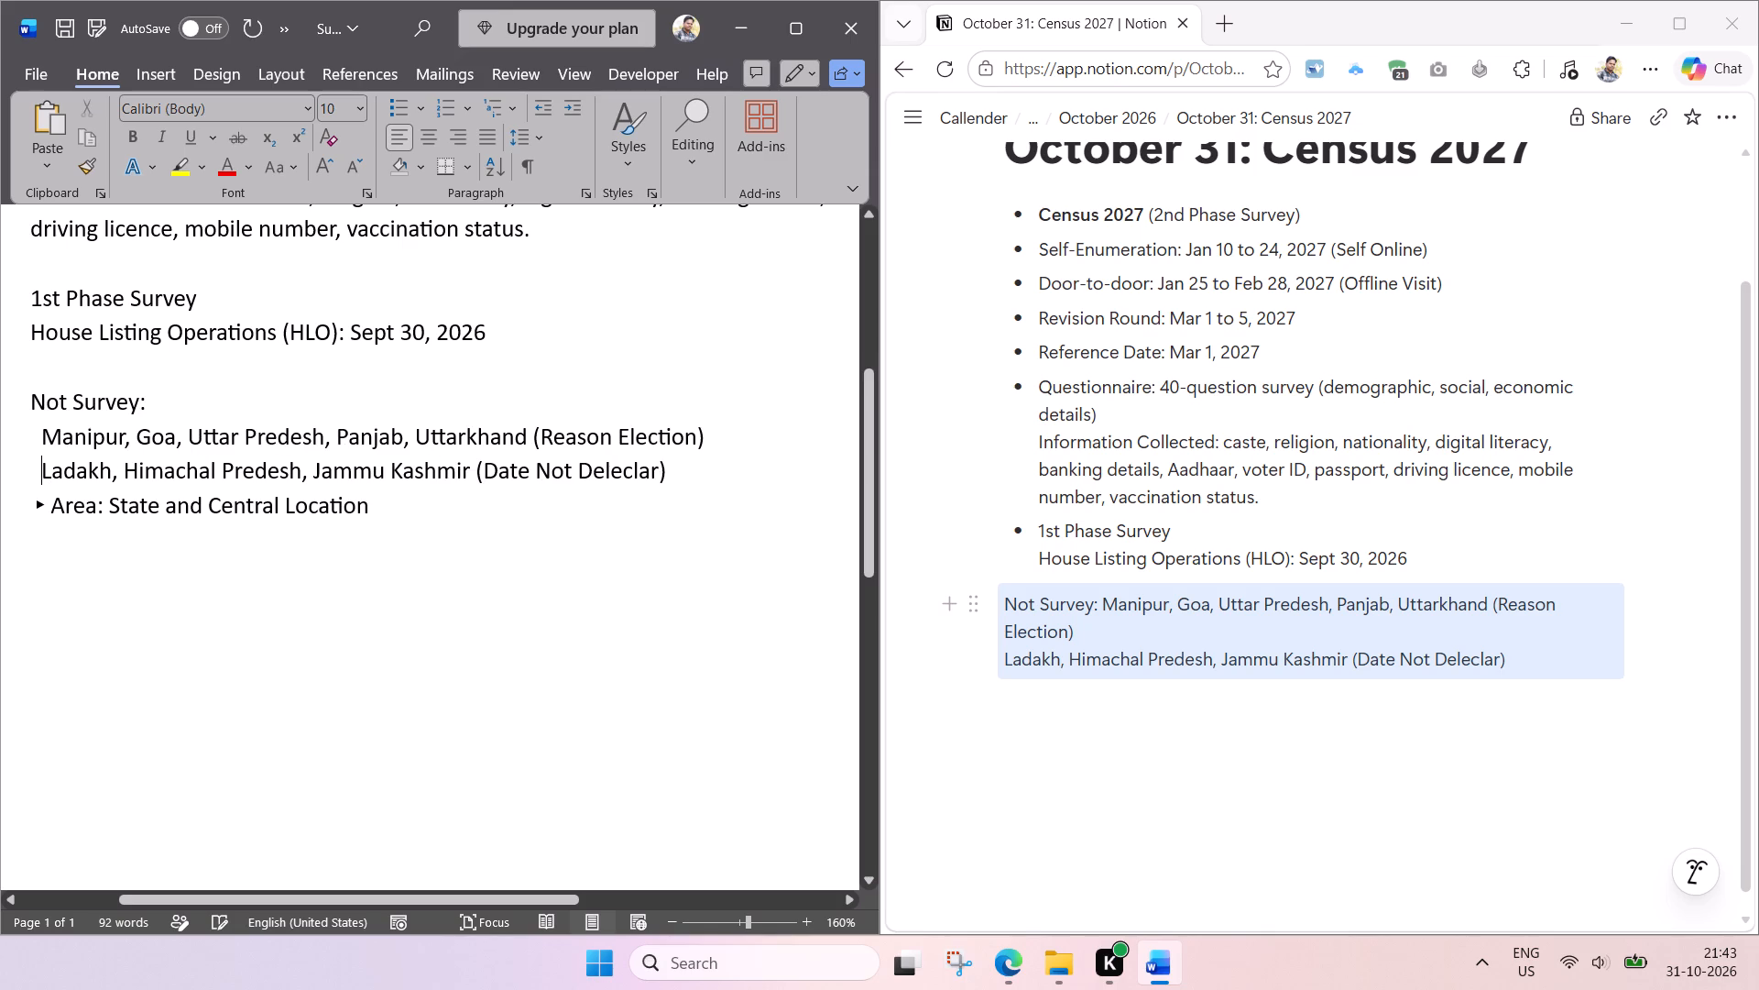
Copy the reformatted three-line Not Survey block and paste it into Notion in place of the earlier pasted version.
{"action": "left_click_drag", "start_coordinate": [674, 482], "coordinate": [44, 409]}
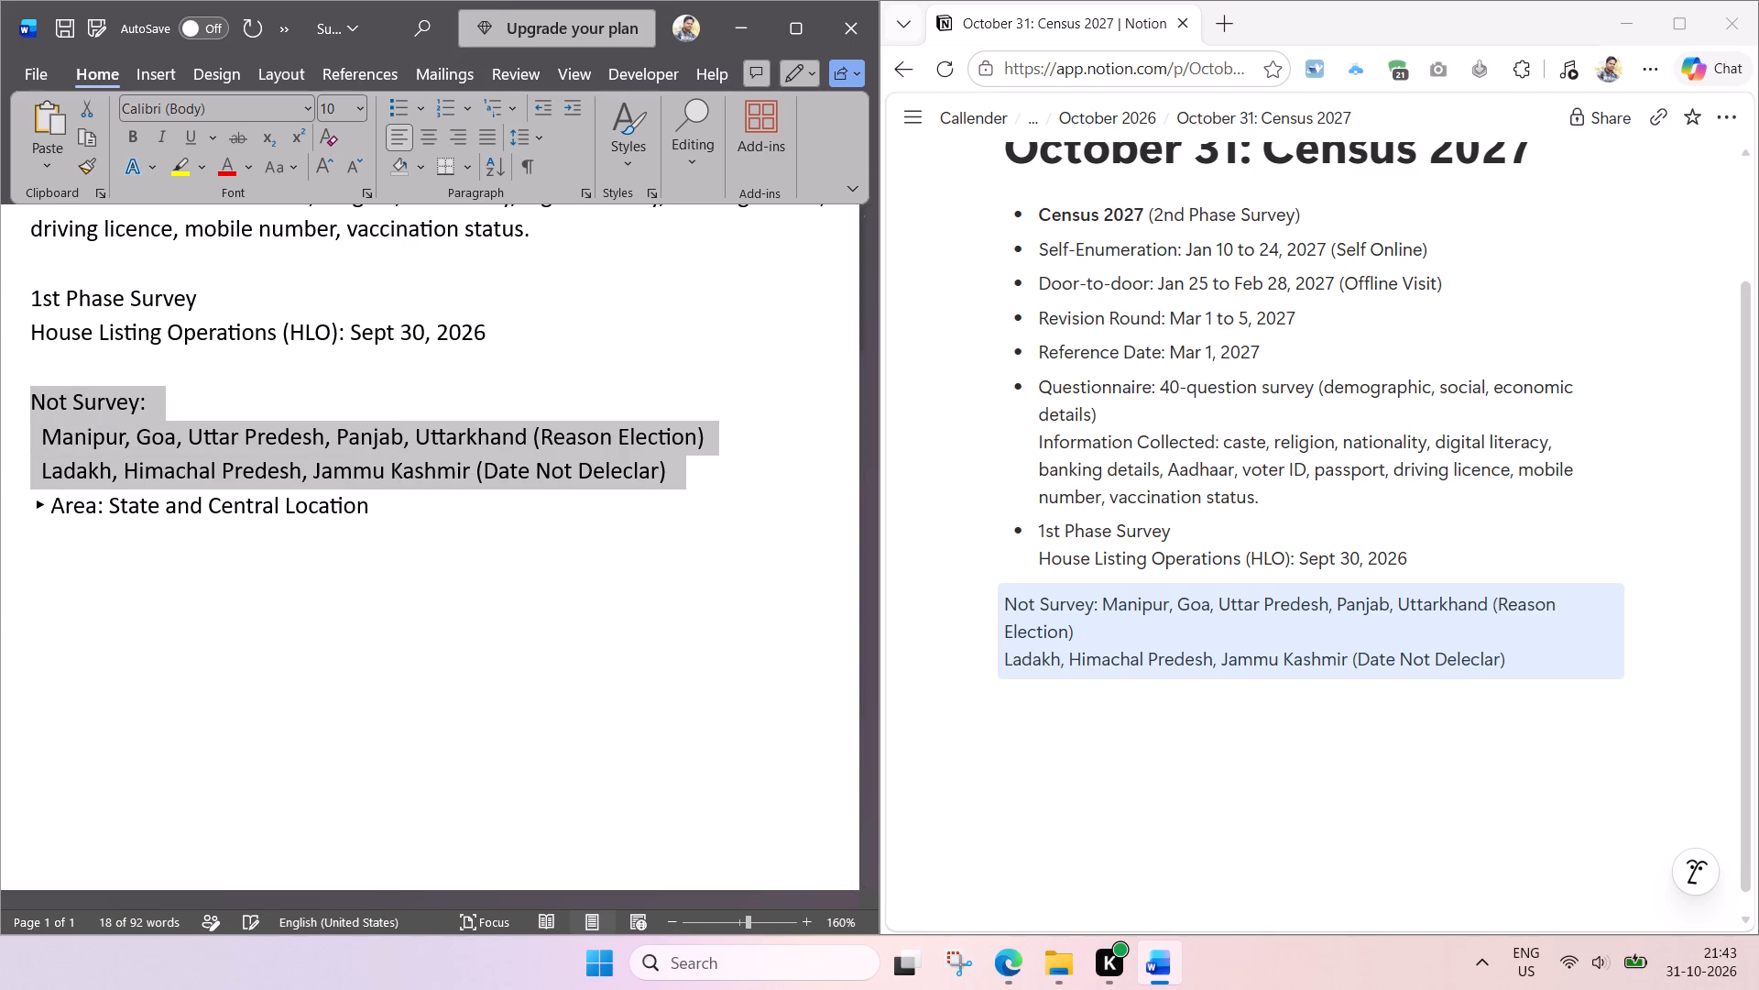
{"action": "key", "text": "ctrl+c"}
{"action": "left_click", "coordinate": [1222, 665]}
{"action": "key", "text": "ctrl+z"}
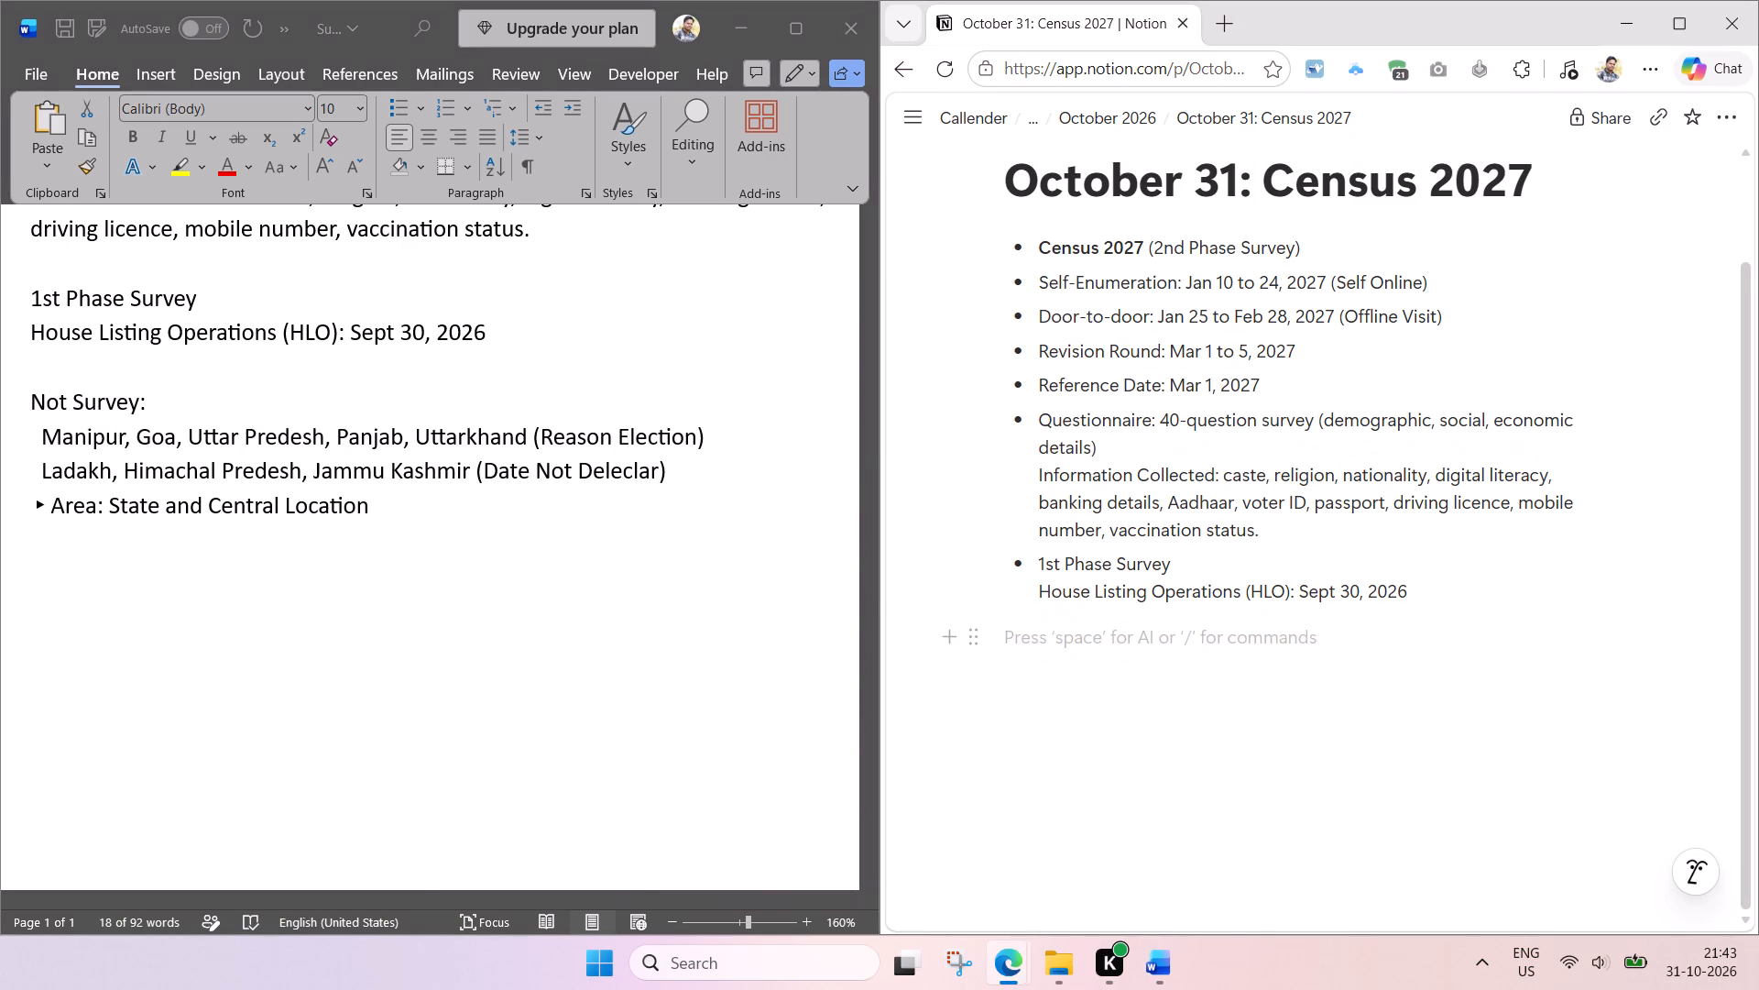
{"action": "key", "text": "ctrl+v"}
Turn the pasted Not Survey block into a bulleted list item and start an empty line below it.
{"action": "left_click", "coordinate": [975, 605]}
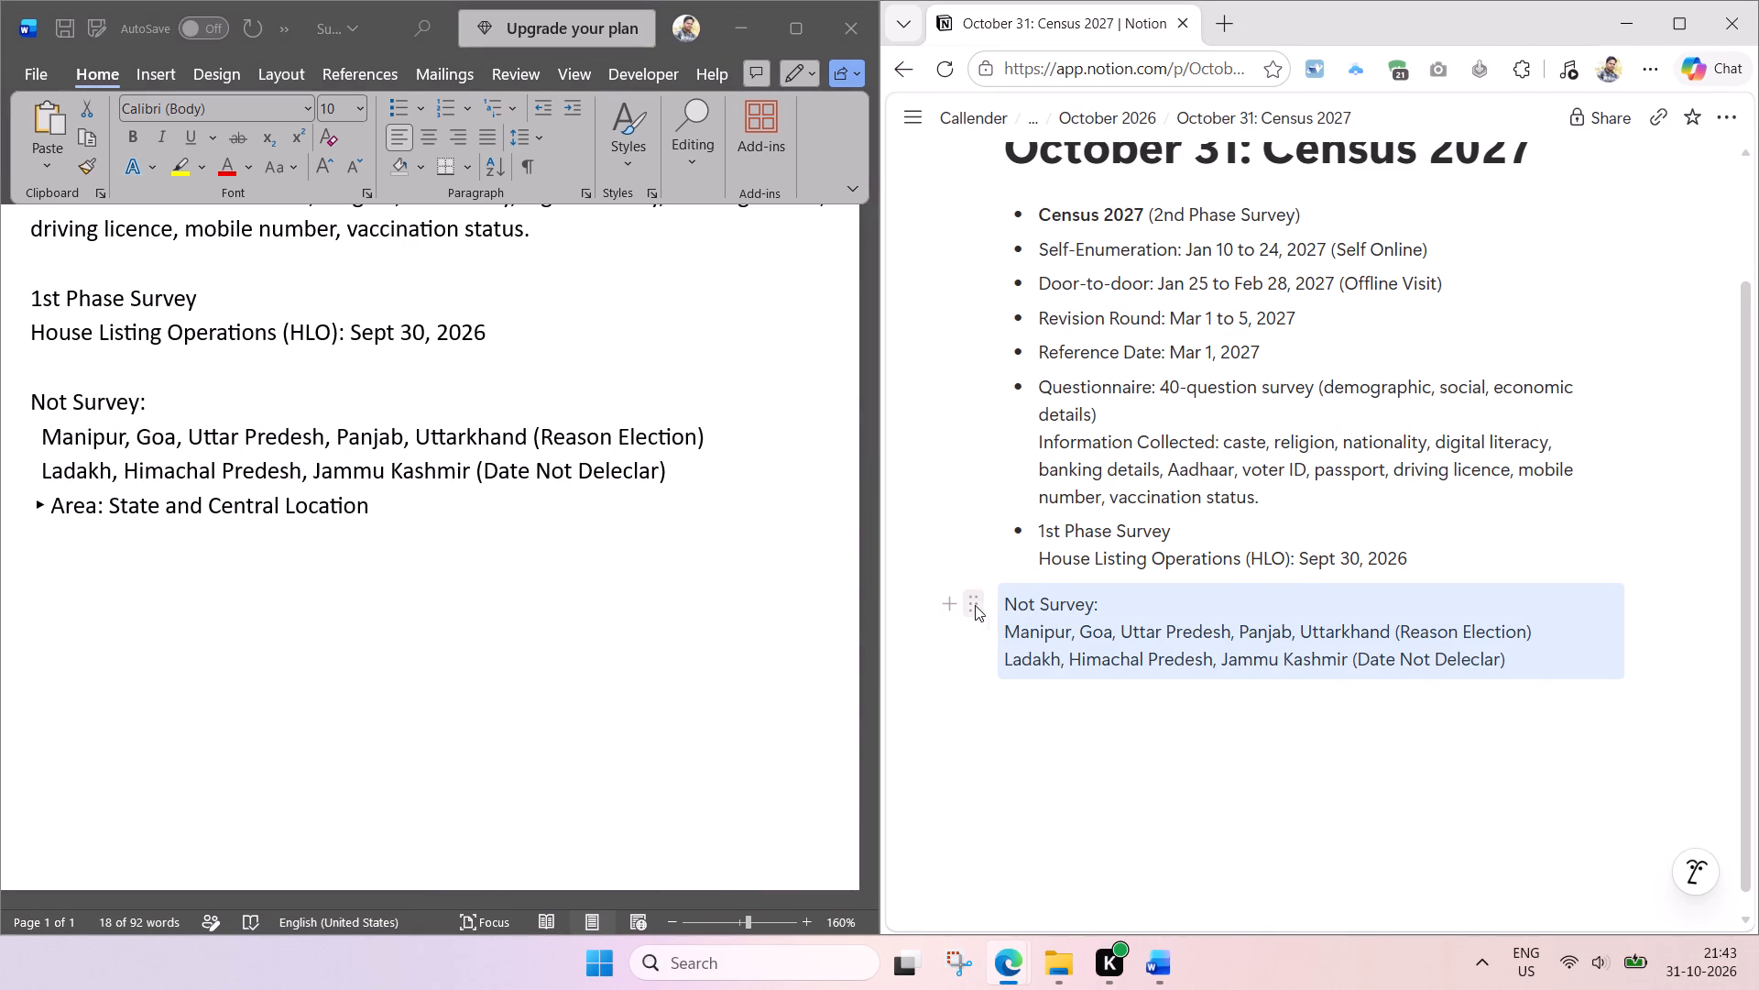
{"action": "left_click", "coordinate": [1365, 379]}
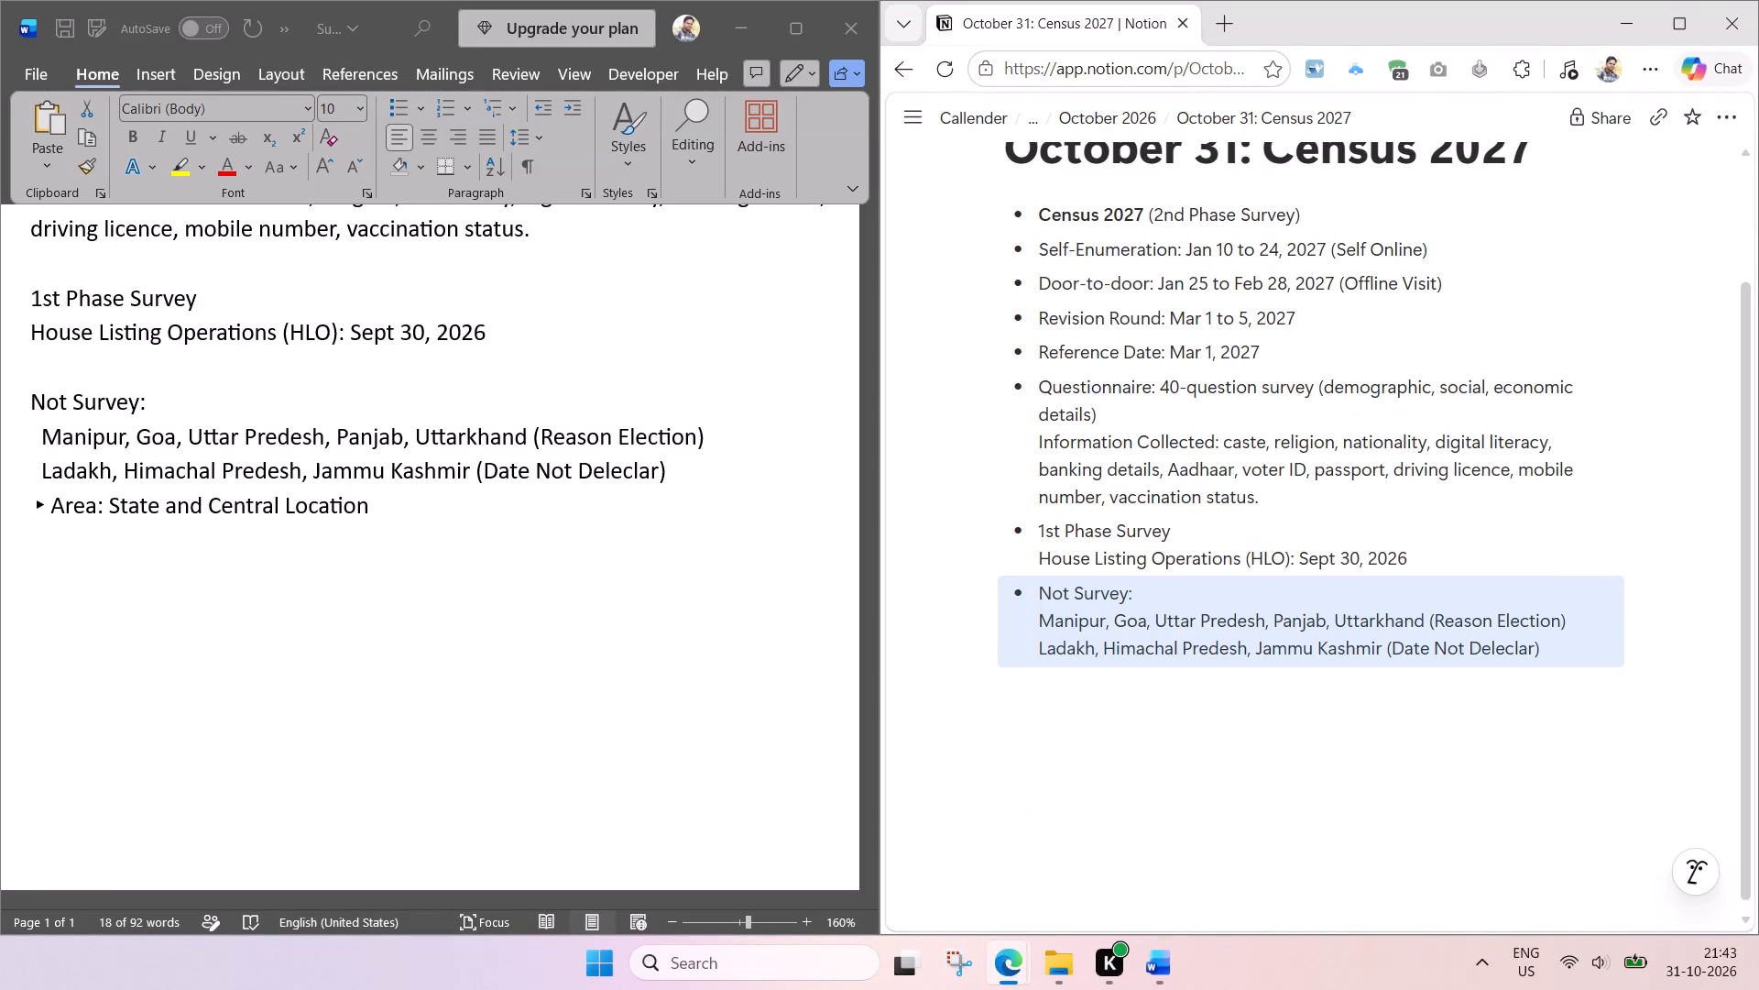
{"action": "left_click", "coordinate": [1120, 720]}
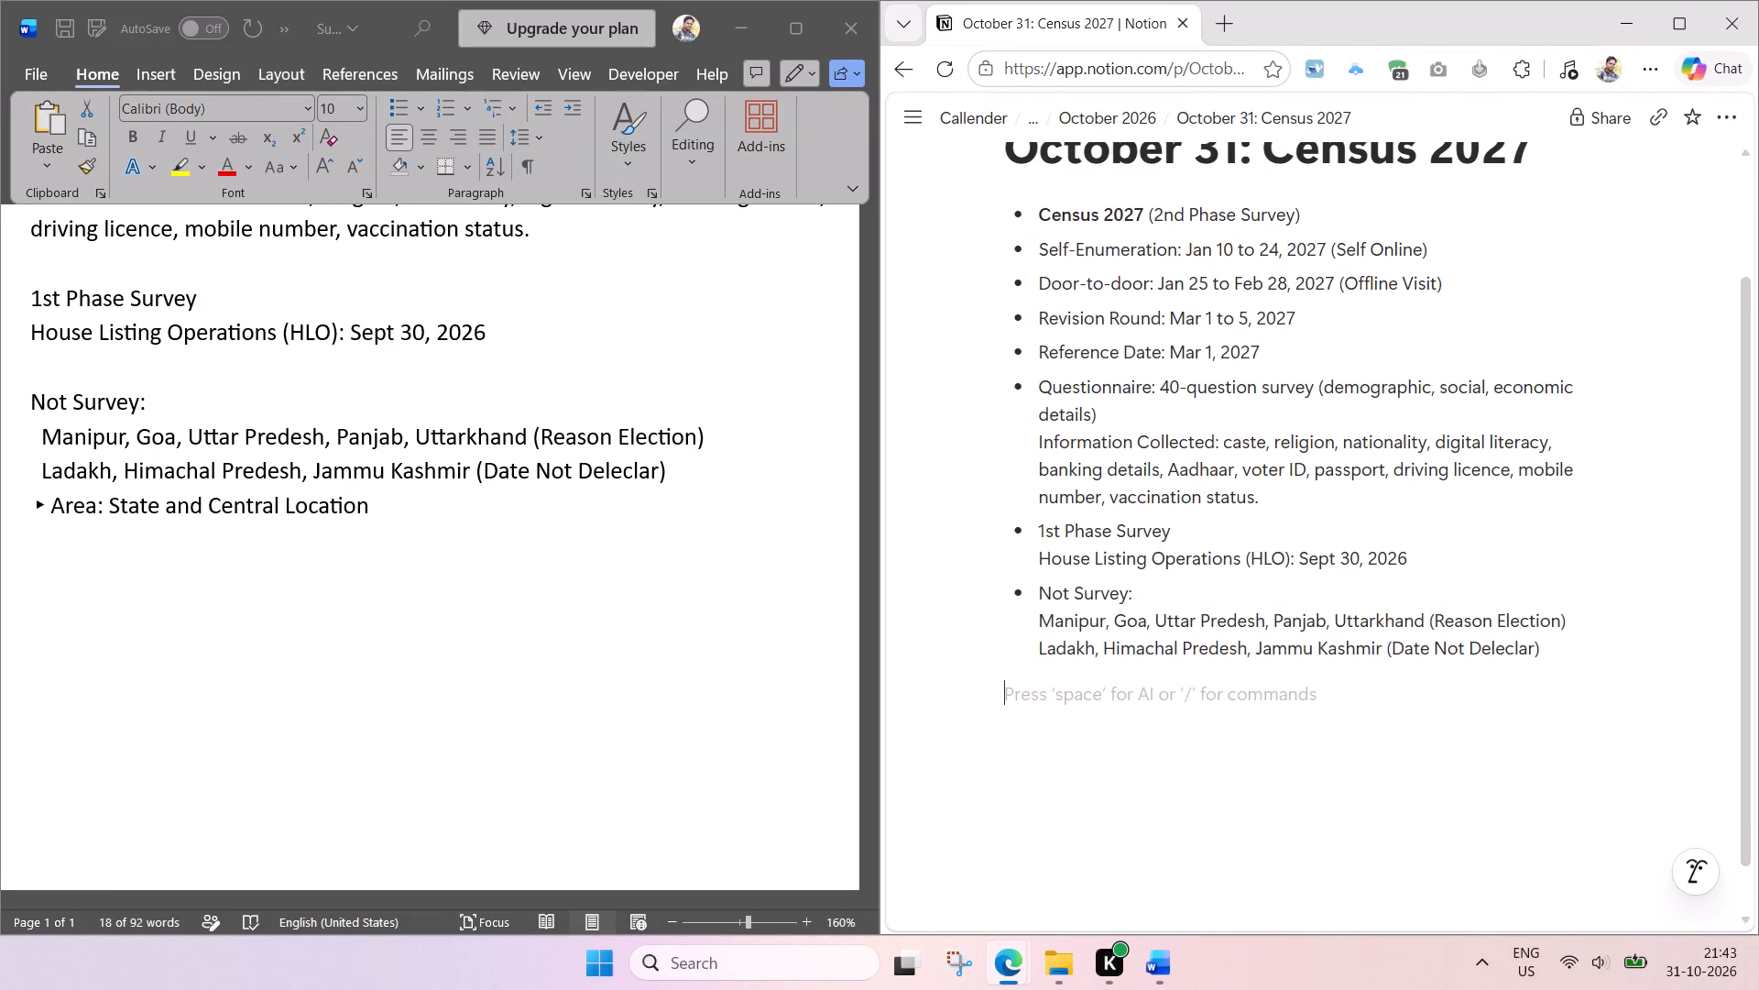
Close the Survey document without saving its changes and delete the Survey file from the Oct 31 Screenshot folder.
{"action": "left_click", "coordinate": [846, 30]}
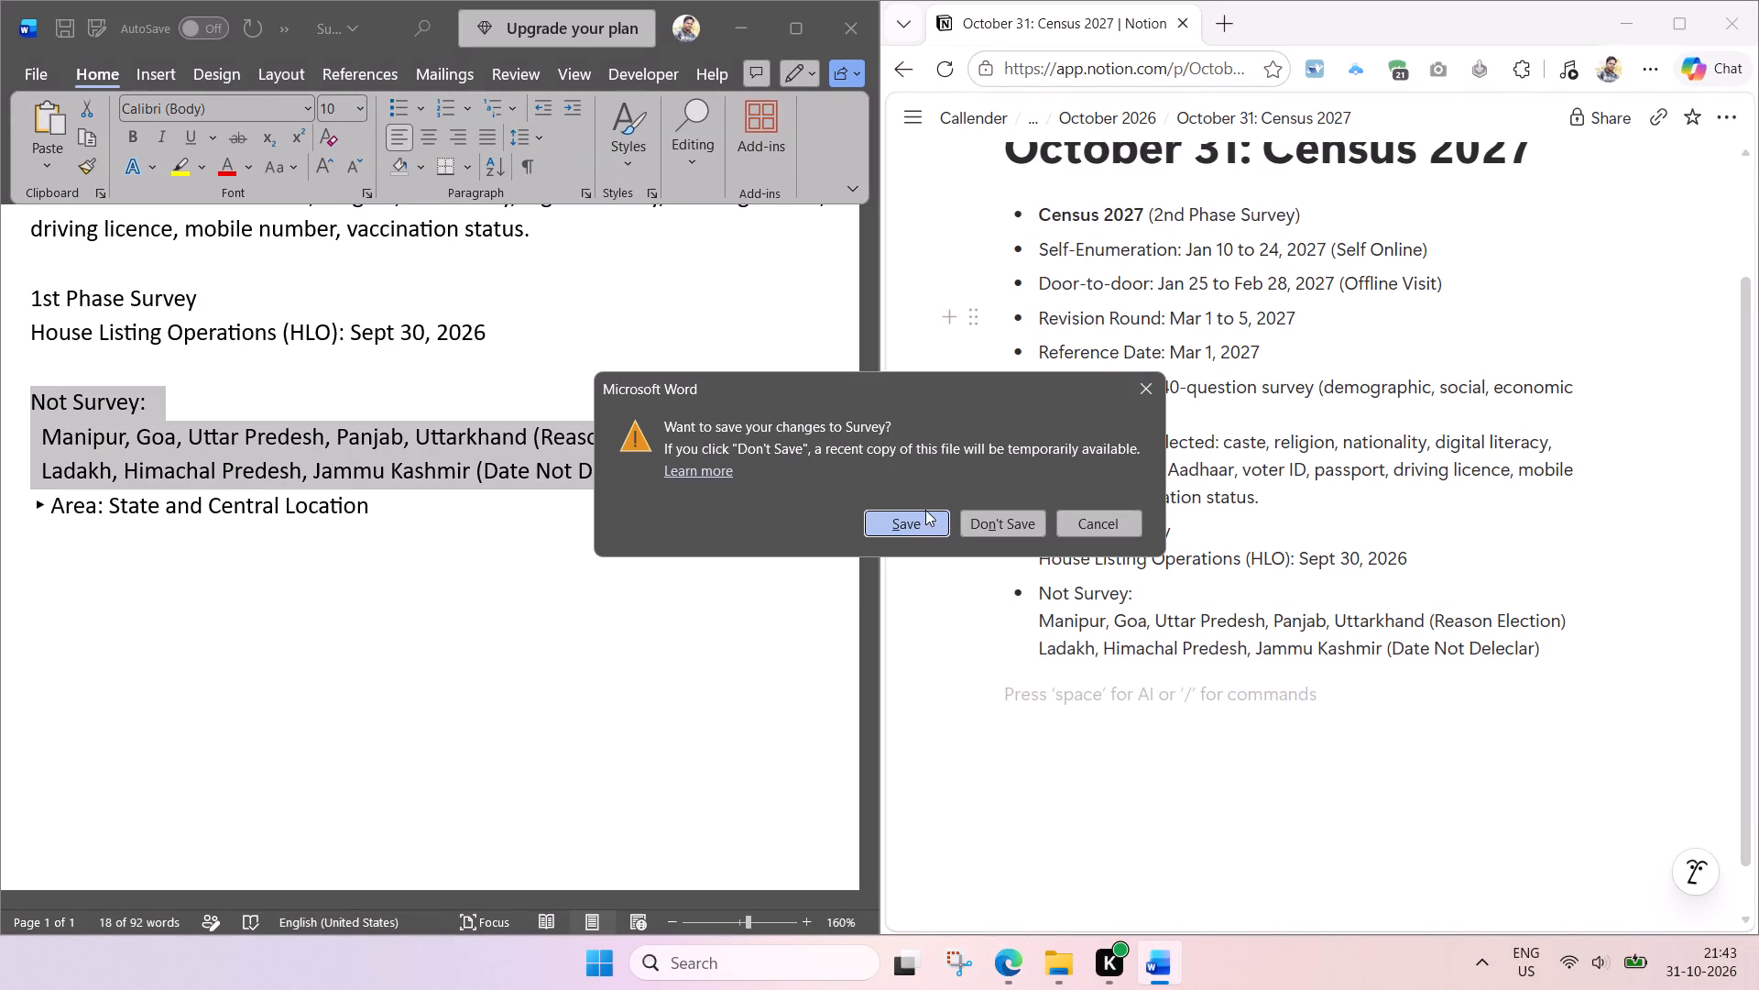
{"action": "left_click", "coordinate": [1004, 520]}
{"action": "left_click", "coordinate": [356, 405]}
{"action": "left_click", "coordinate": [341, 318]}
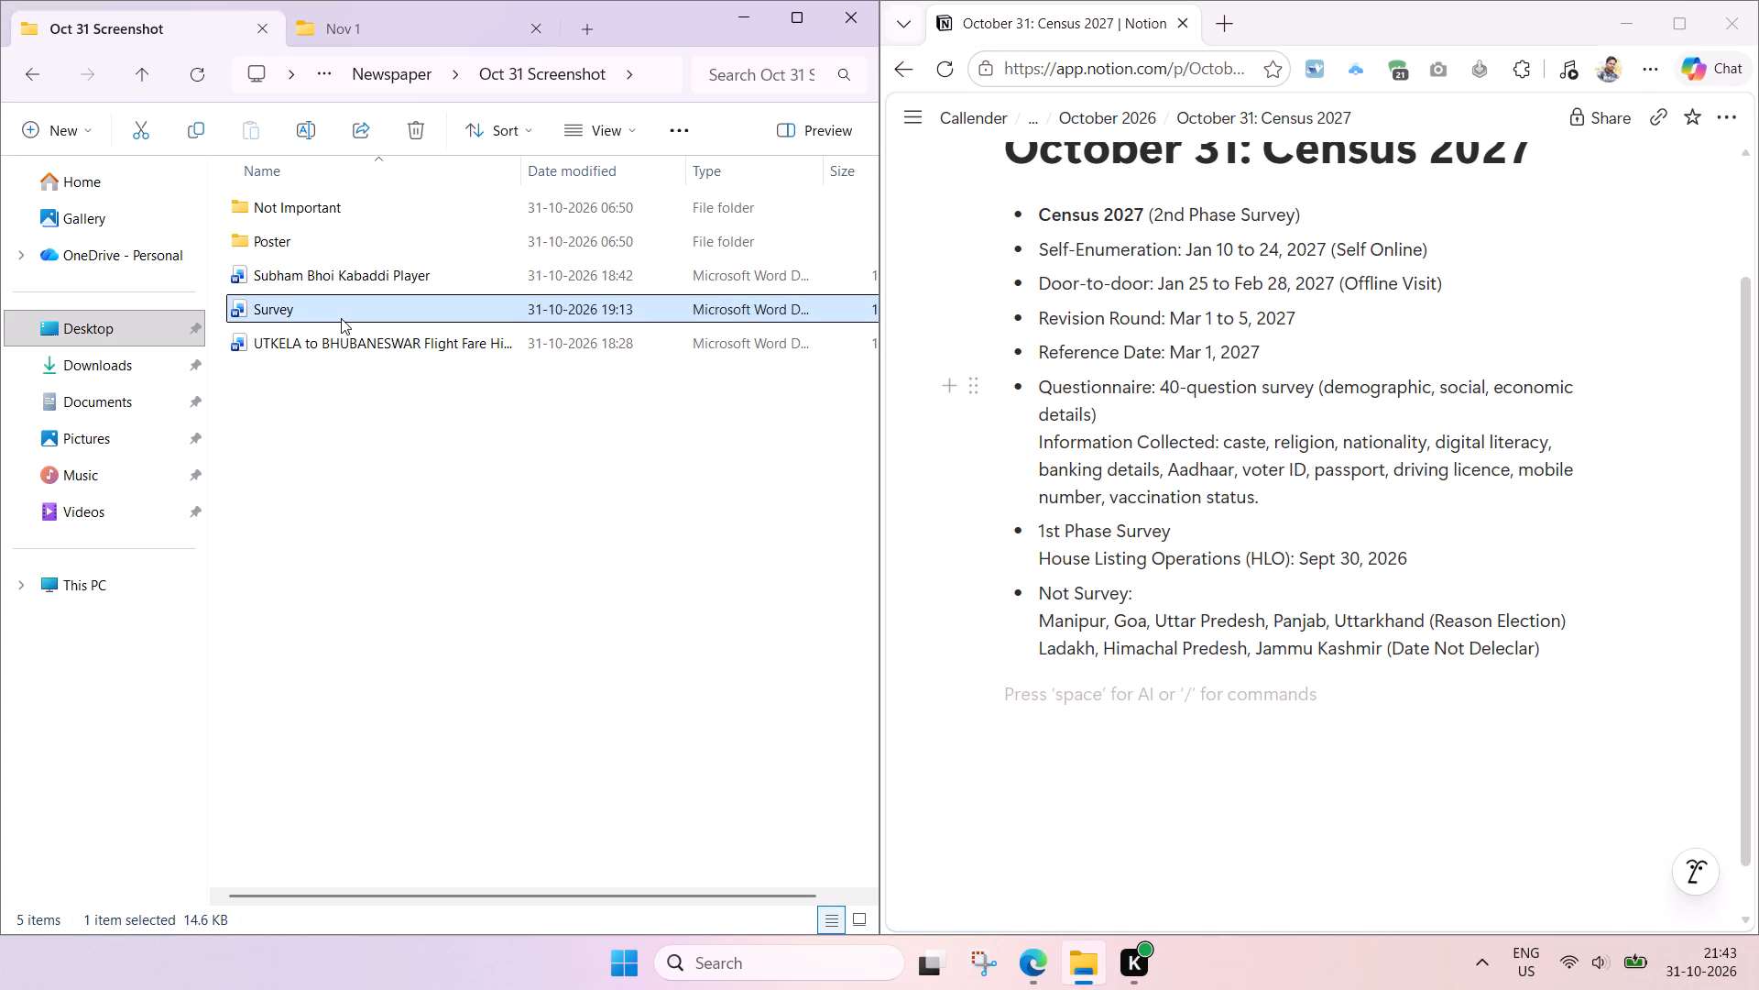
{"action": "key", "text": "Delete"}
On the October 2026 page, reorder the October 31 page links to Binance, Census 2027, Jio Telecom, Nursing Colleges, Dhanuyatra.
{"action": "left_click", "coordinate": [1319, 729]}
{"action": "scroll", "coordinate": [1325, 717], "scroll_direction": "up", "scroll_amount": 5}
{"action": "left_click", "coordinate": [1076, 111]}
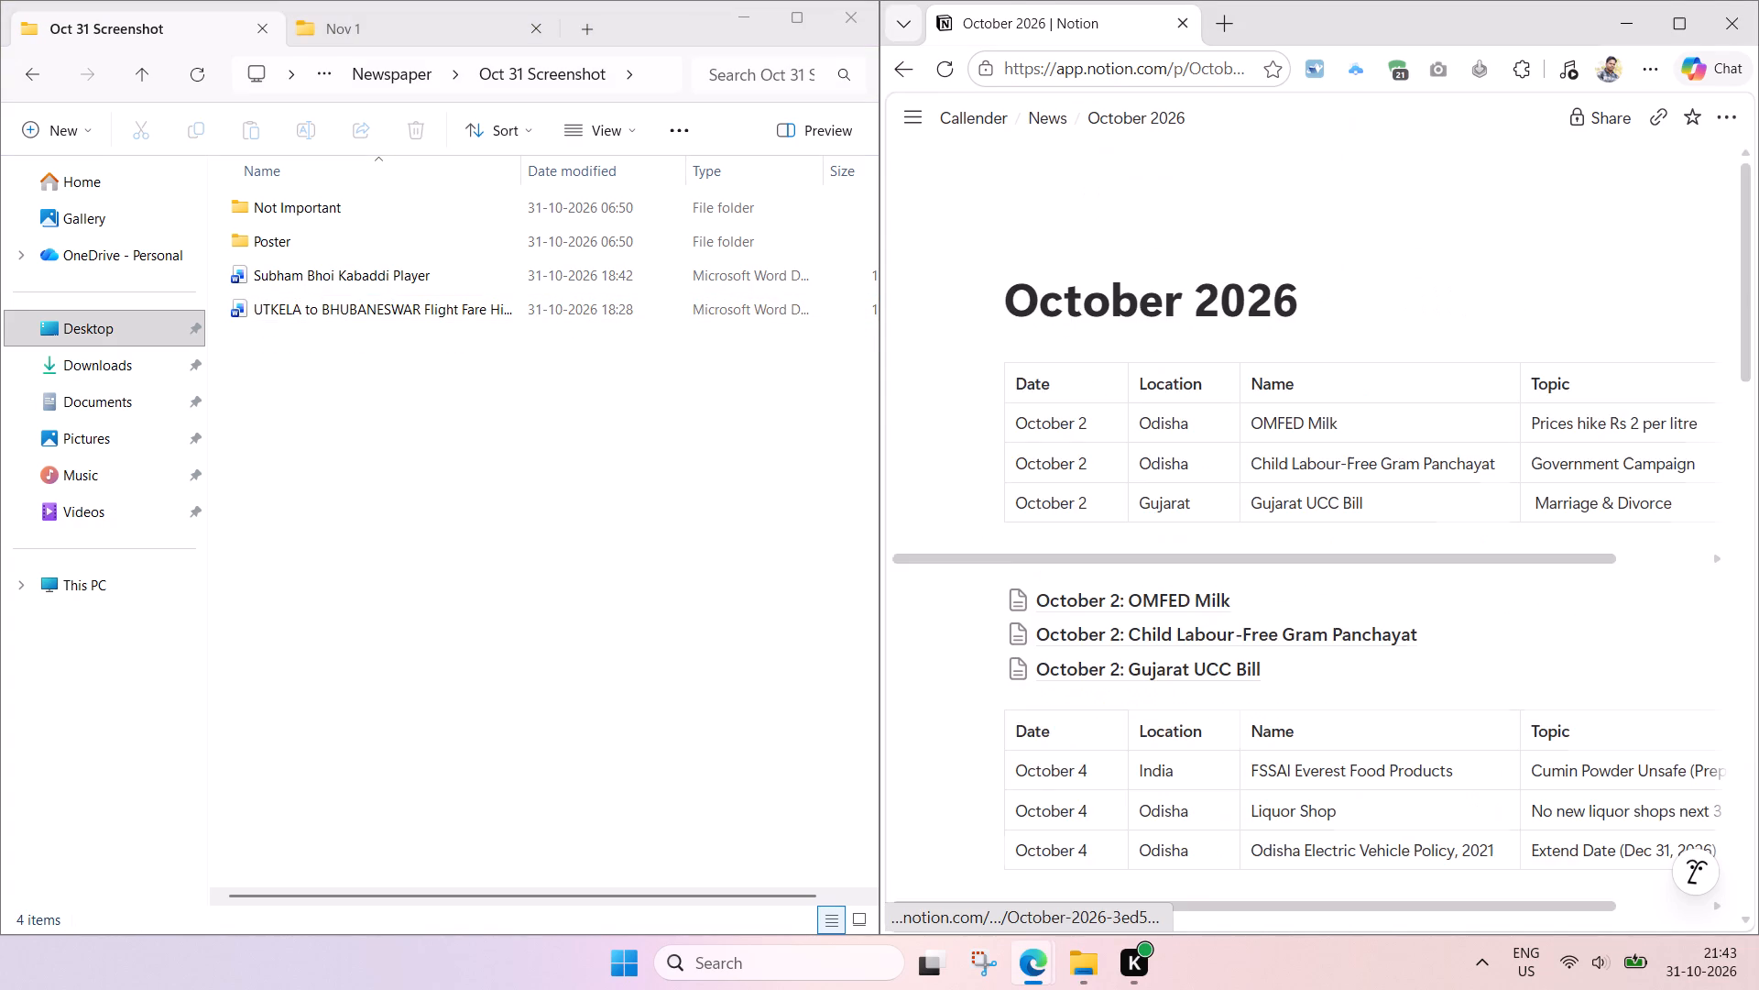
{"action": "scroll", "coordinate": [1201, 789], "scroll_direction": "down", "scroll_amount": 5}
{"action": "scroll", "coordinate": [1402, 989], "scroll_direction": "down", "scroll_amount": 3}
{"action": "scroll", "coordinate": [1339, 860], "scroll_direction": "down", "scroll_amount": 6}
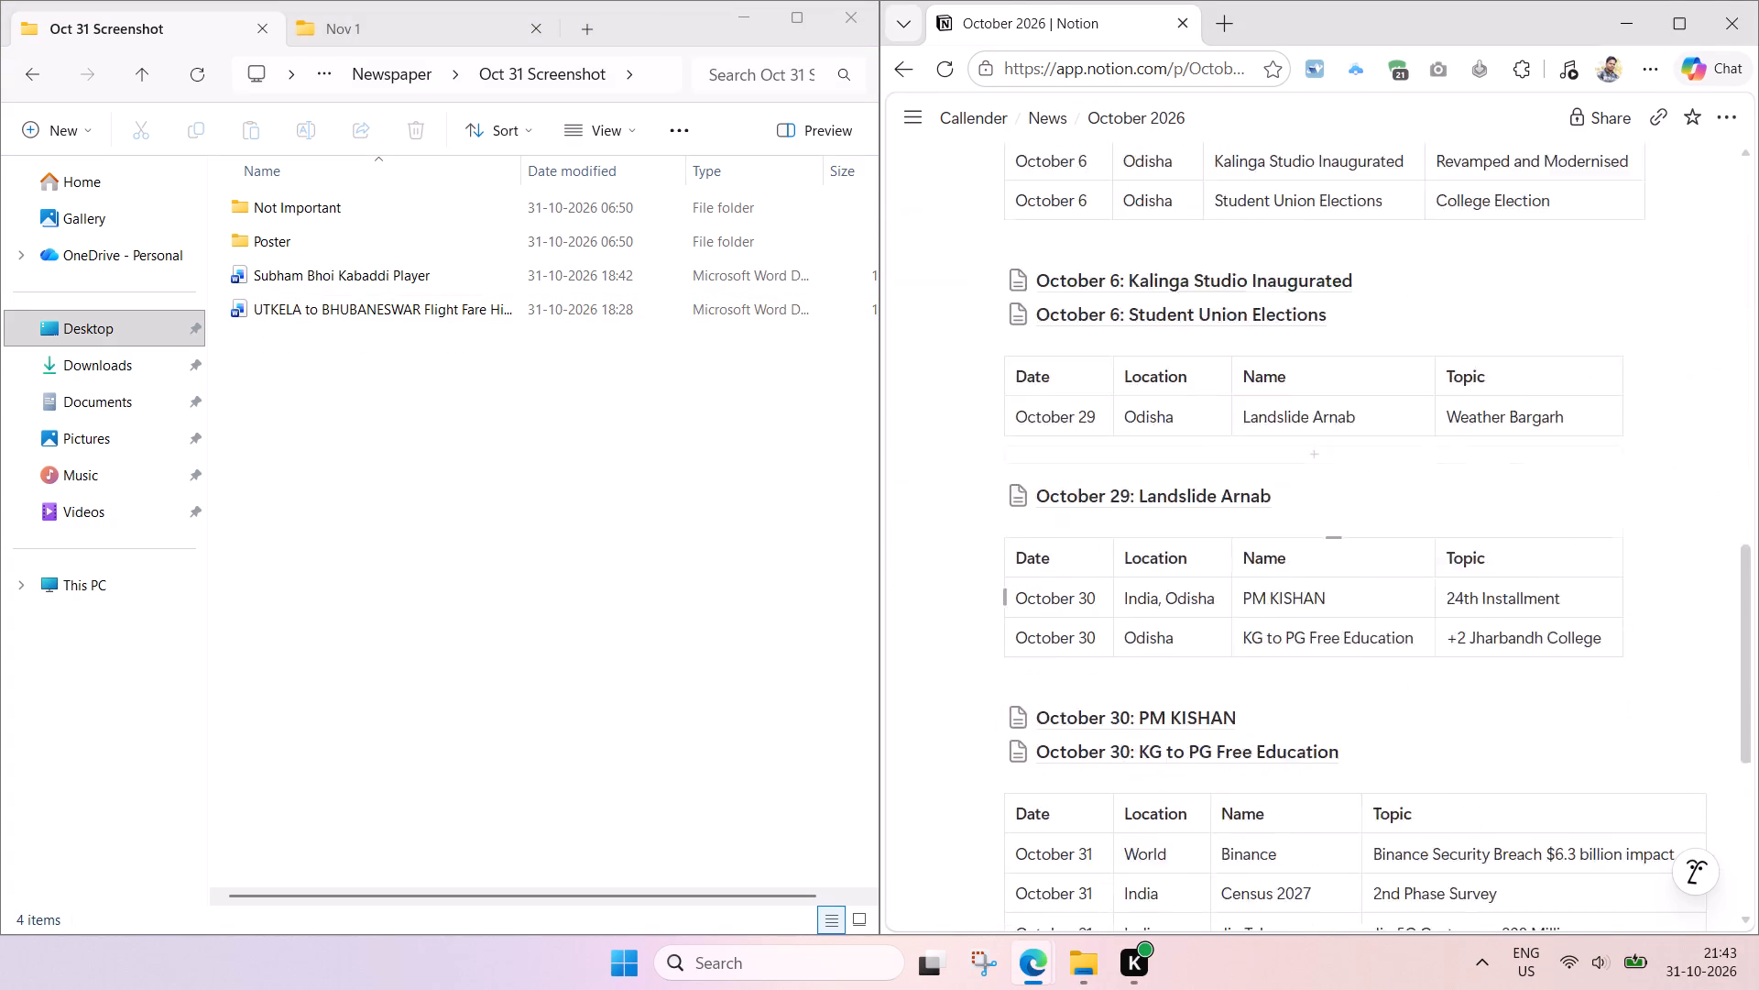
{"action": "scroll", "coordinate": [1277, 687], "scroll_direction": "down", "scroll_amount": 5}
{"action": "scroll", "coordinate": [1284, 666], "scroll_direction": "up", "scroll_amount": 1}
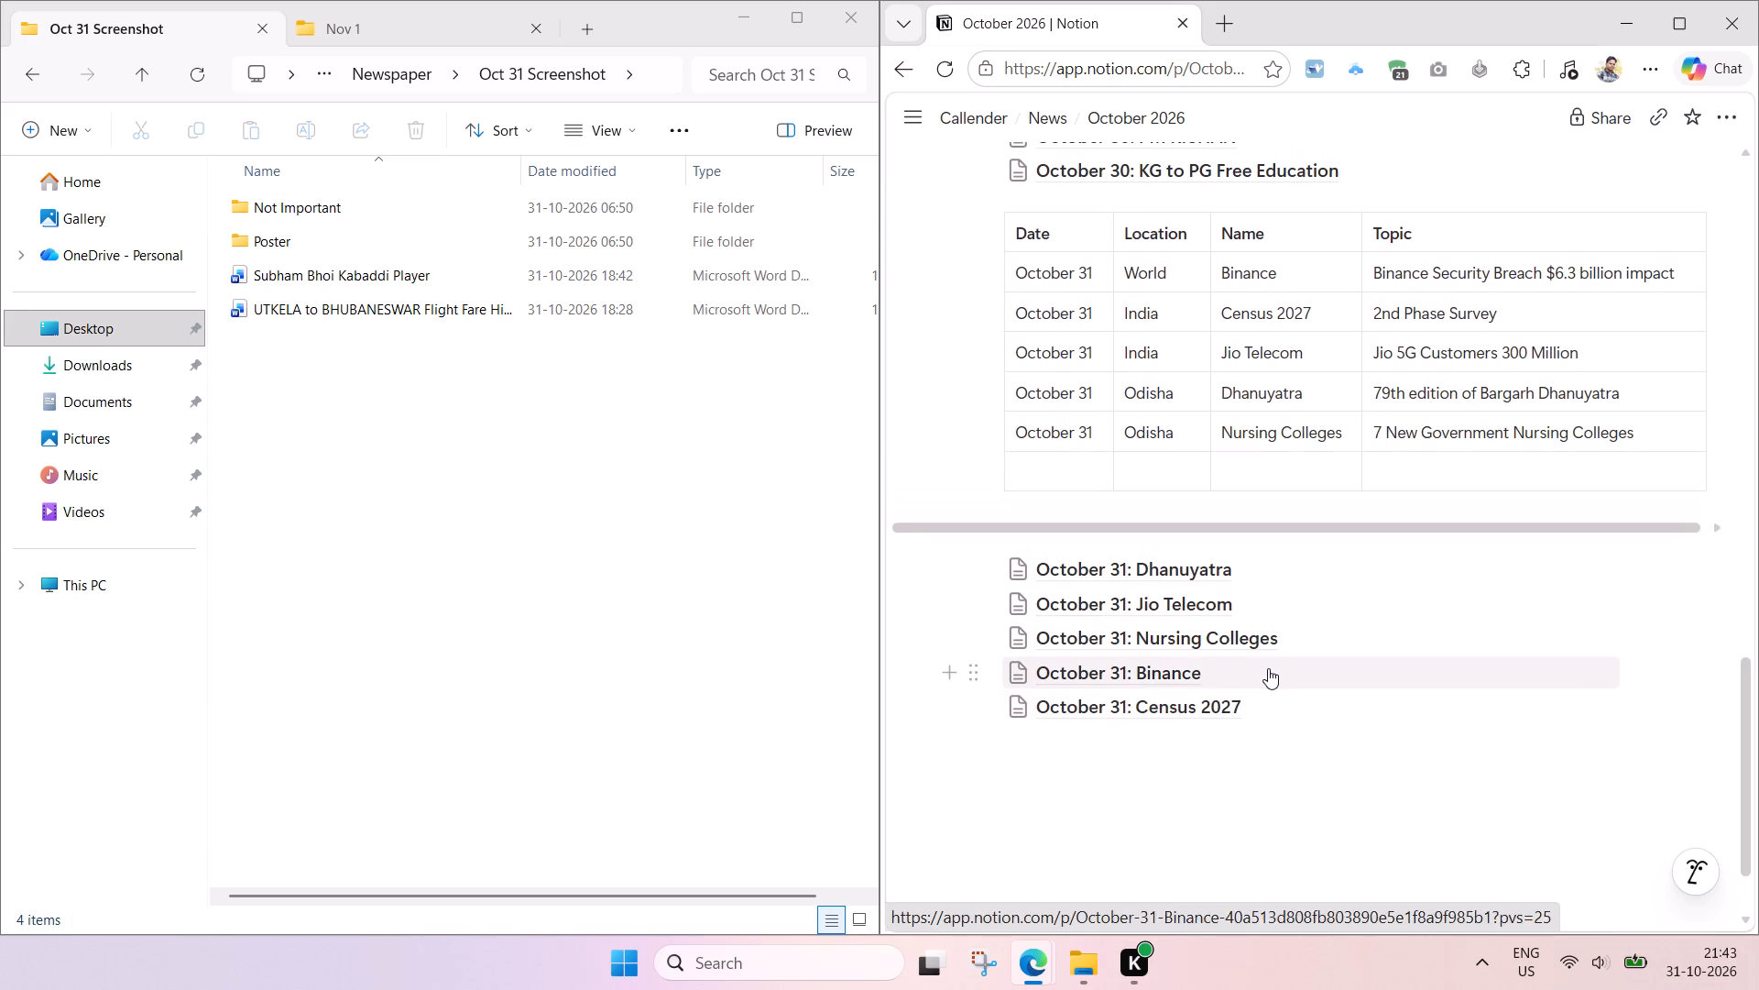
{"action": "left_click_drag", "start_coordinate": [979, 676], "coordinate": [978, 609]}
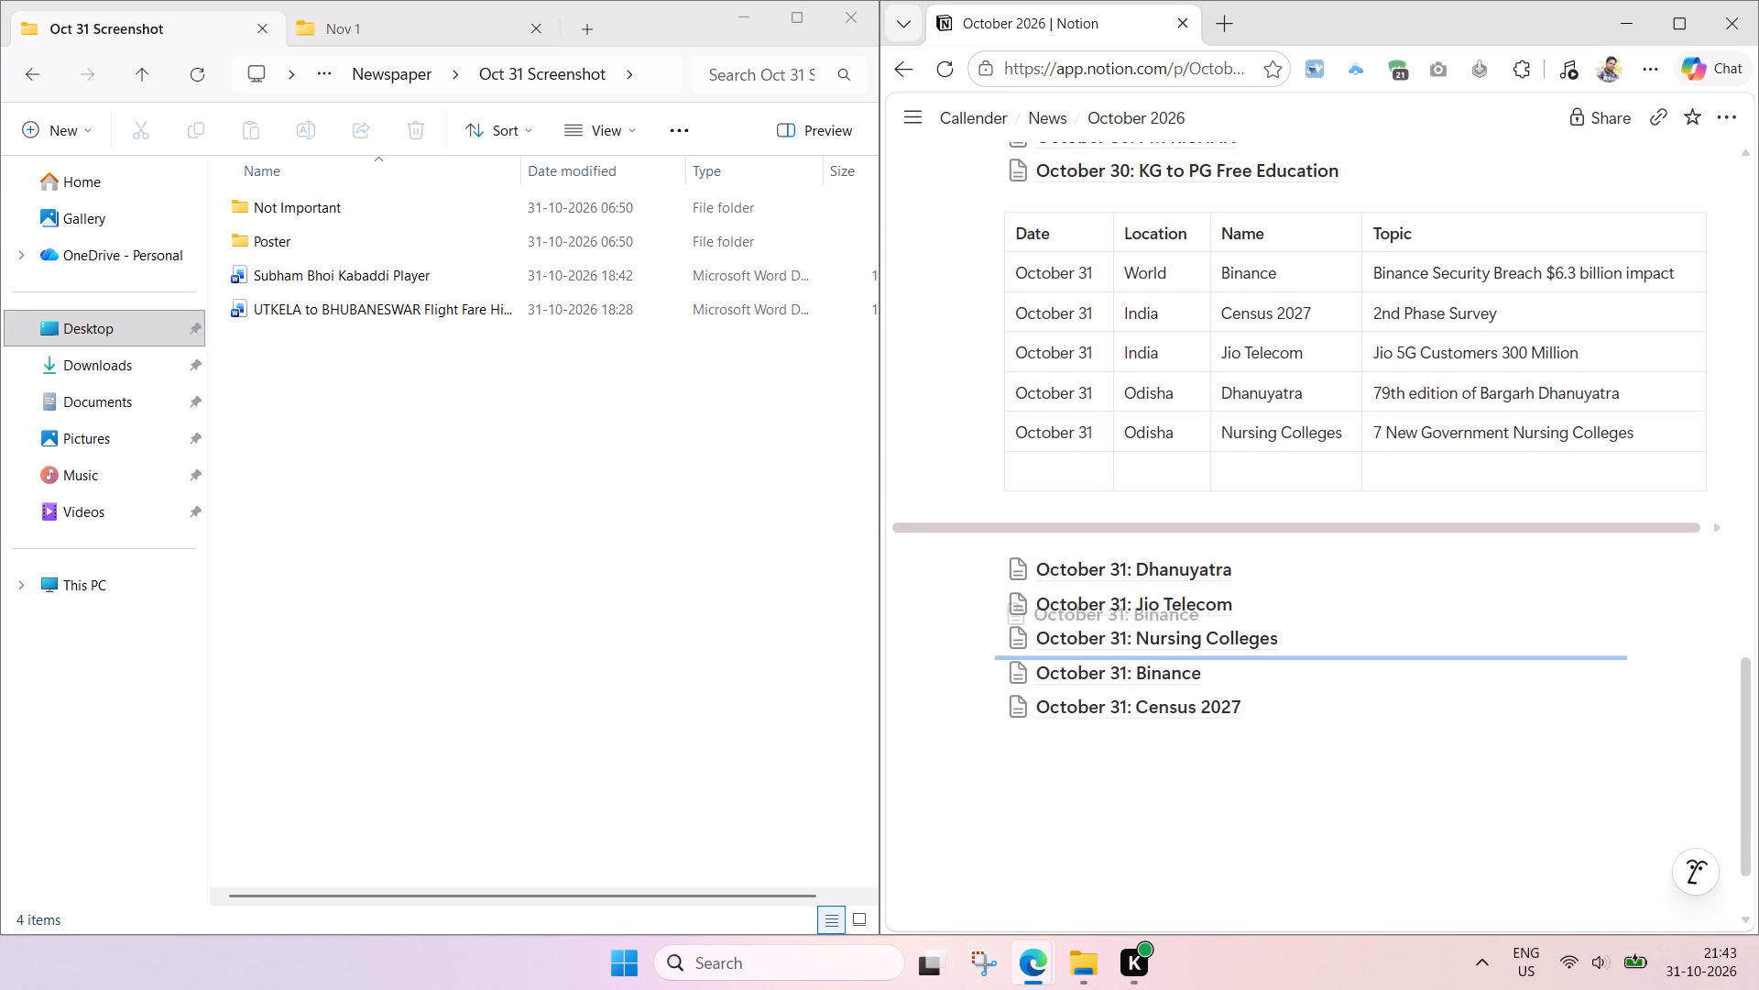
{"action": "left_click_drag", "start_coordinate": [978, 609], "coordinate": [977, 577]}
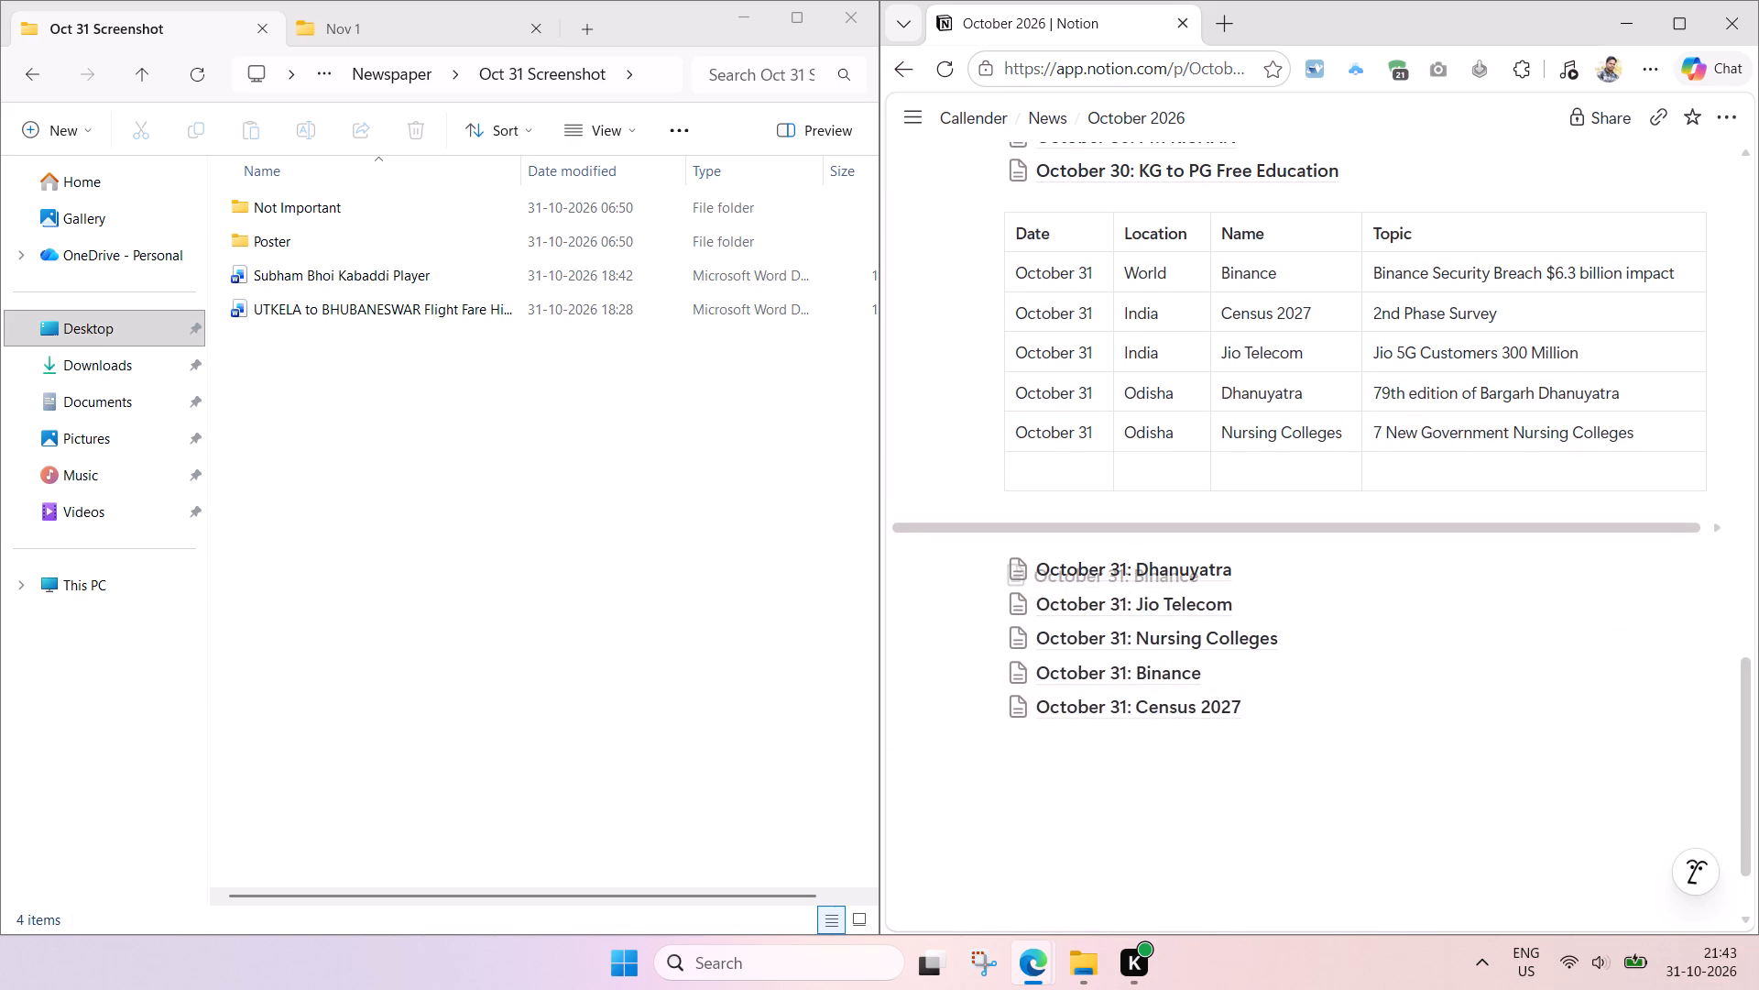
{"action": "left_click_drag", "start_coordinate": [977, 577], "coordinate": [977, 578]}
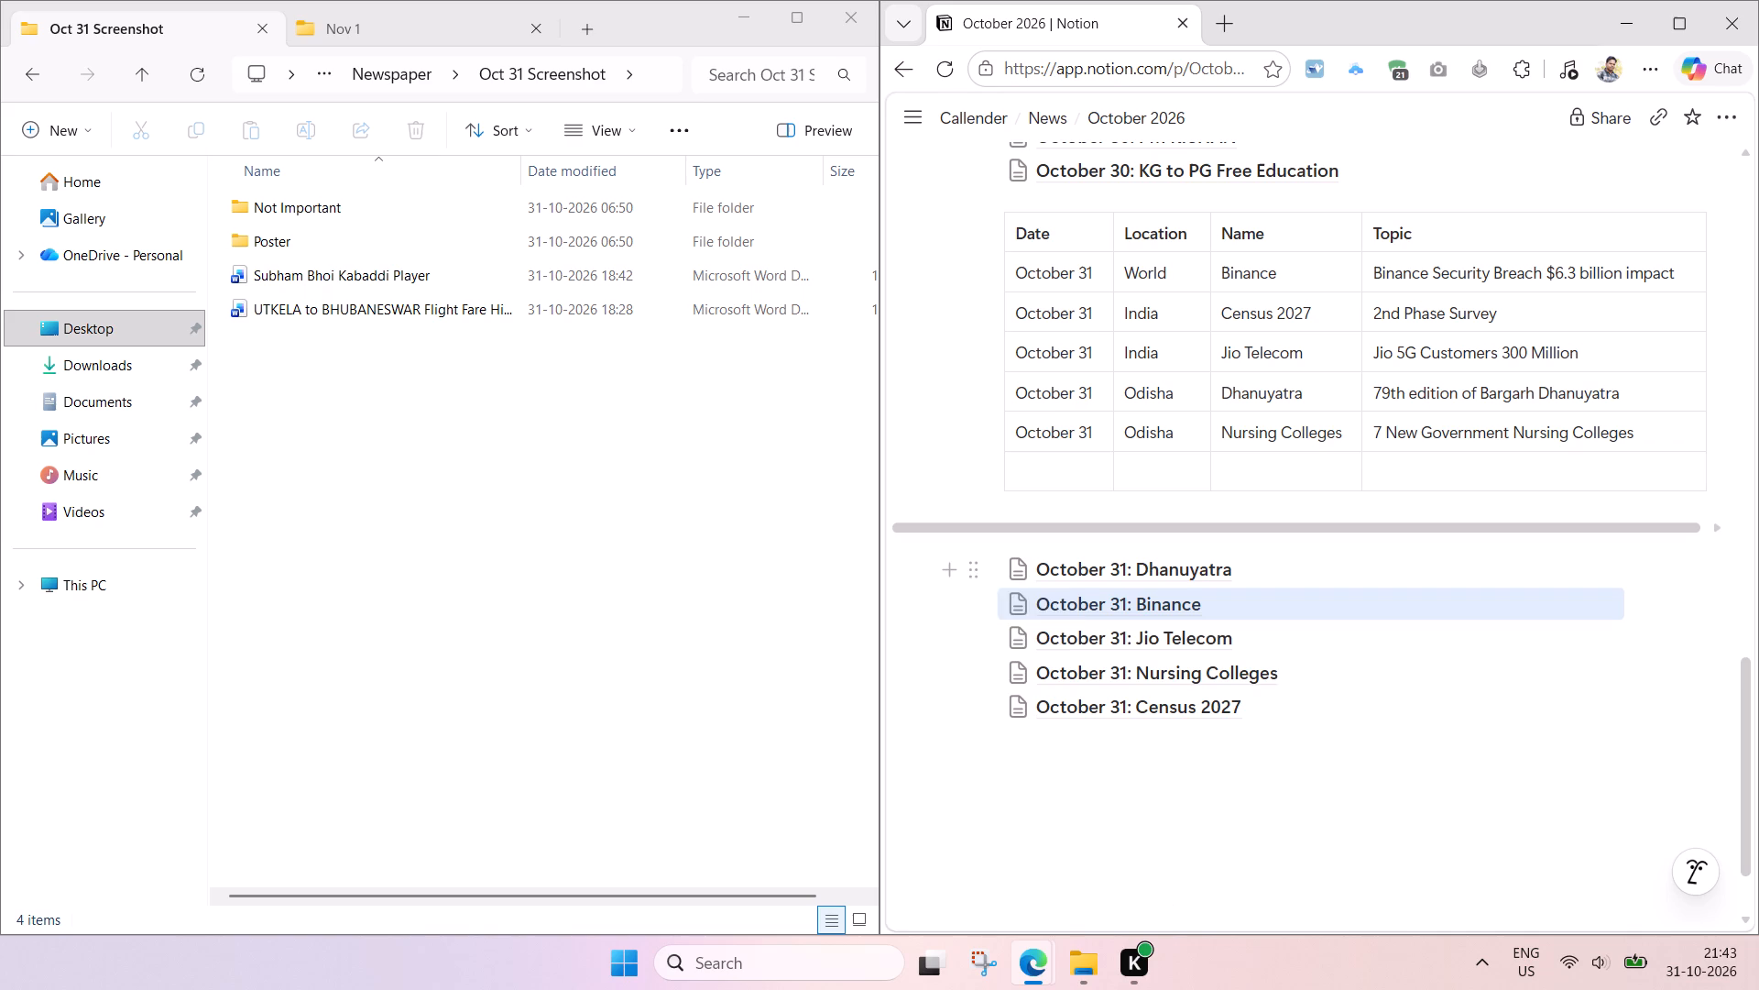
{"action": "left_click_drag", "start_coordinate": [971, 574], "coordinate": [1019, 732]}
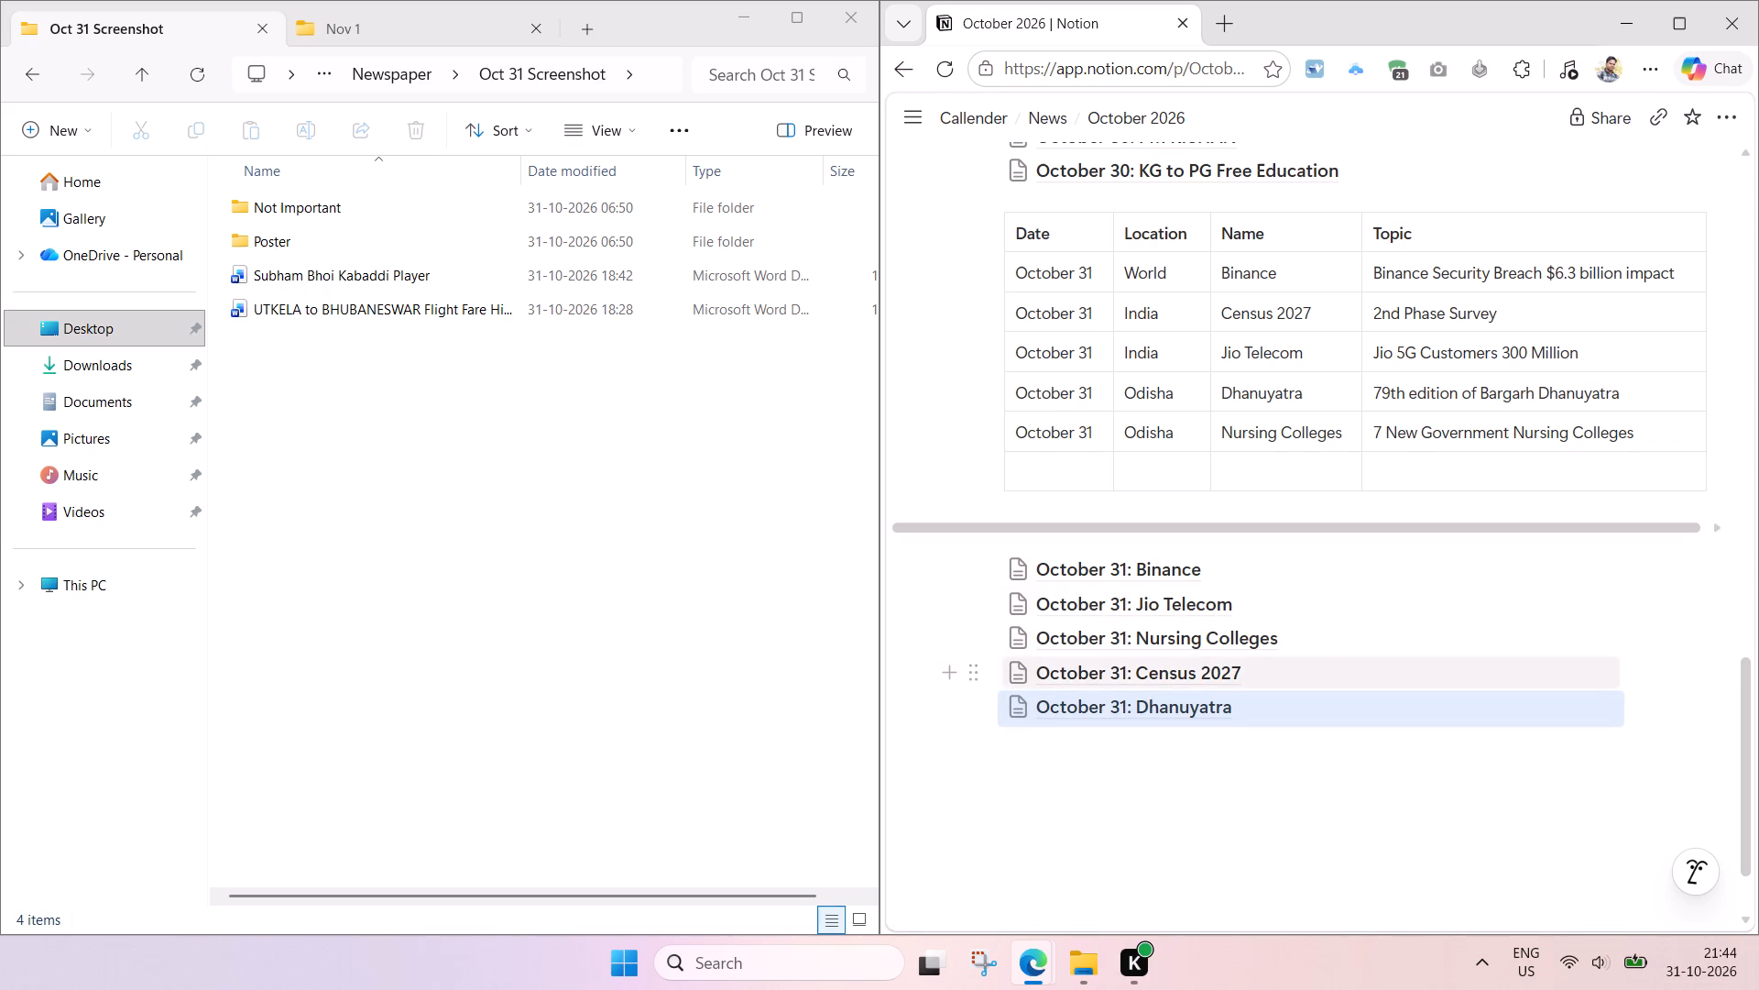
{"action": "left_click_drag", "start_coordinate": [972, 670], "coordinate": [973, 598]}
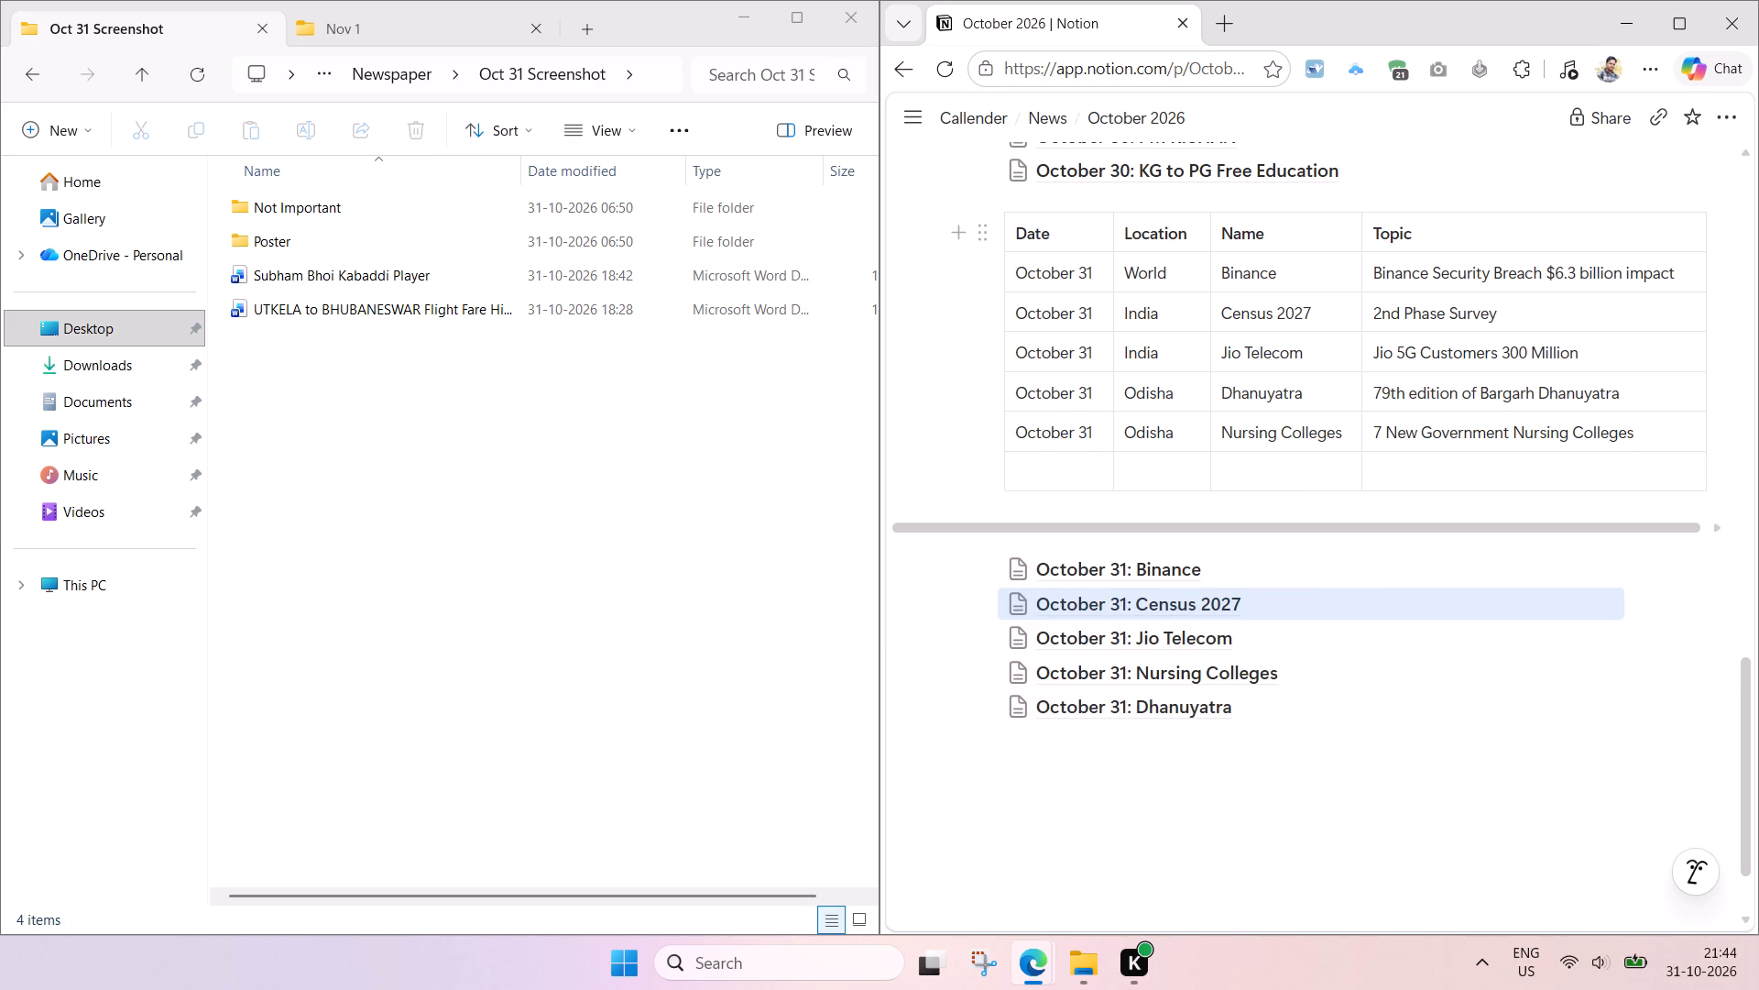
Move the Dhanuyatra row below the Nursing Colleges row in the October 31 table and save.
{"action": "left_click_drag", "start_coordinate": [1006, 387], "coordinate": [1006, 444]}
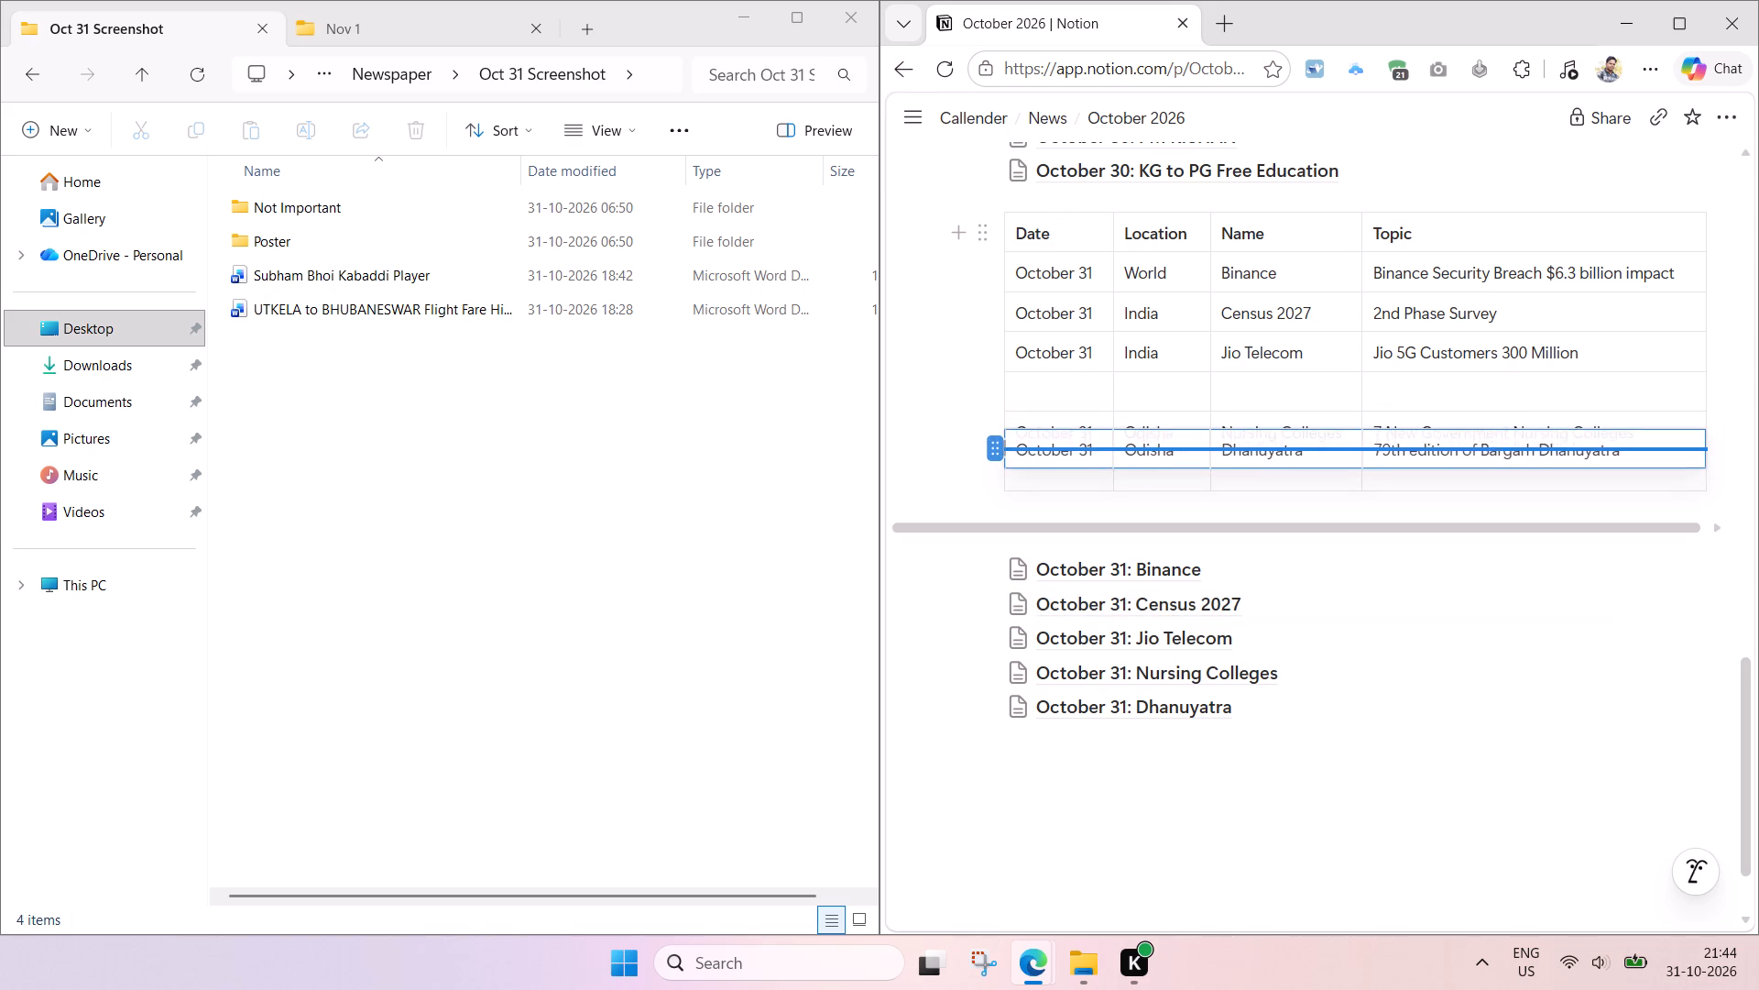
{"action": "left_click_drag", "start_coordinate": [1006, 444], "coordinate": [1005, 452]}
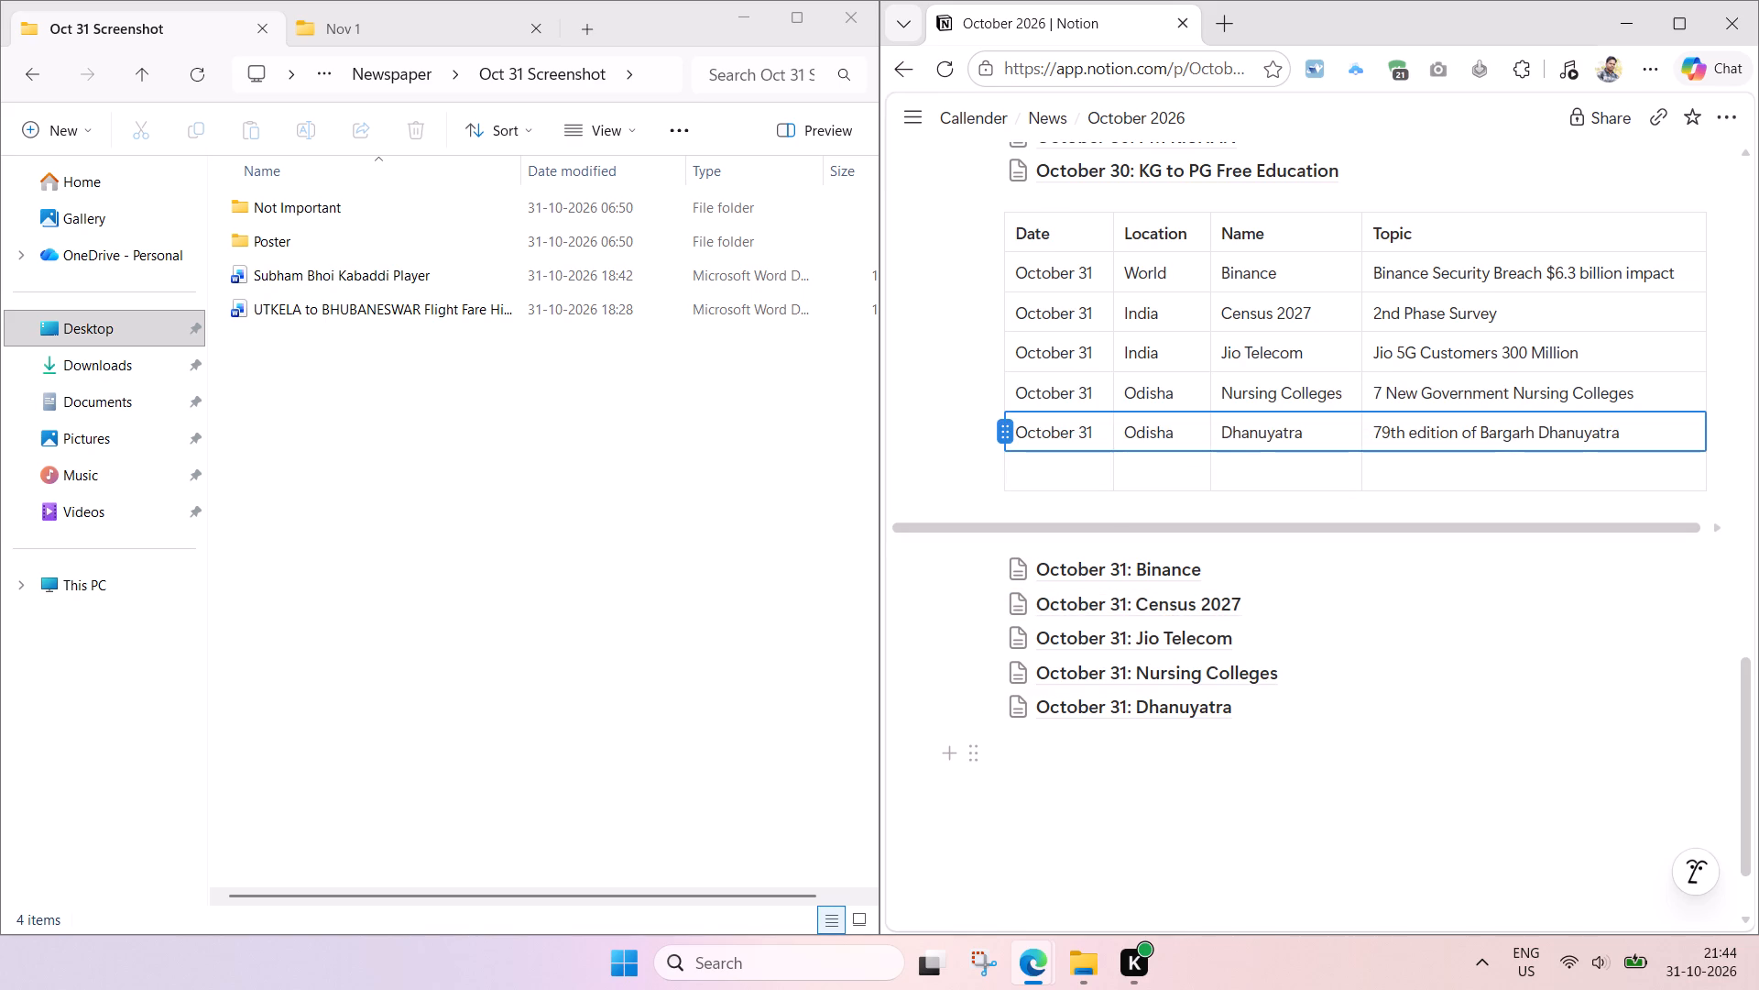
{"action": "key", "text": "ctrl+s"}
Open the Kabaddi Player document from the Oct 31 Screenshot folder and snap it side by side with Notion.
{"action": "left_click", "coordinate": [384, 271]}
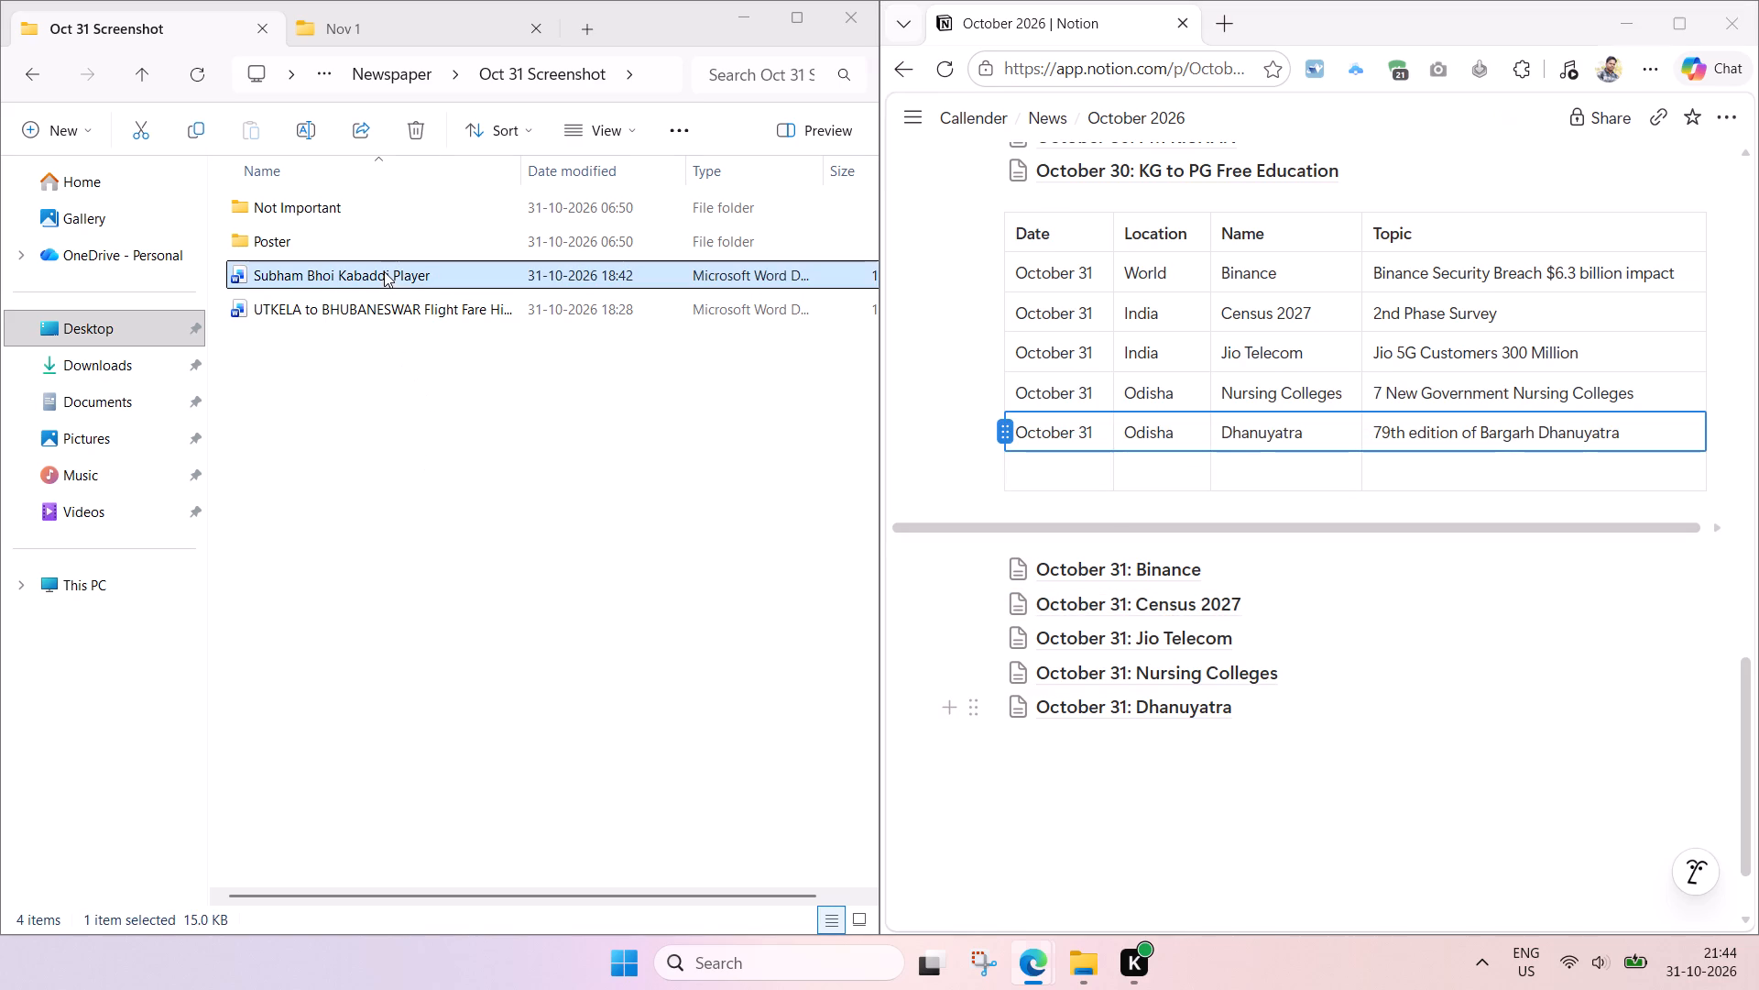
{"action": "double_click", "coordinate": [466, 277]}
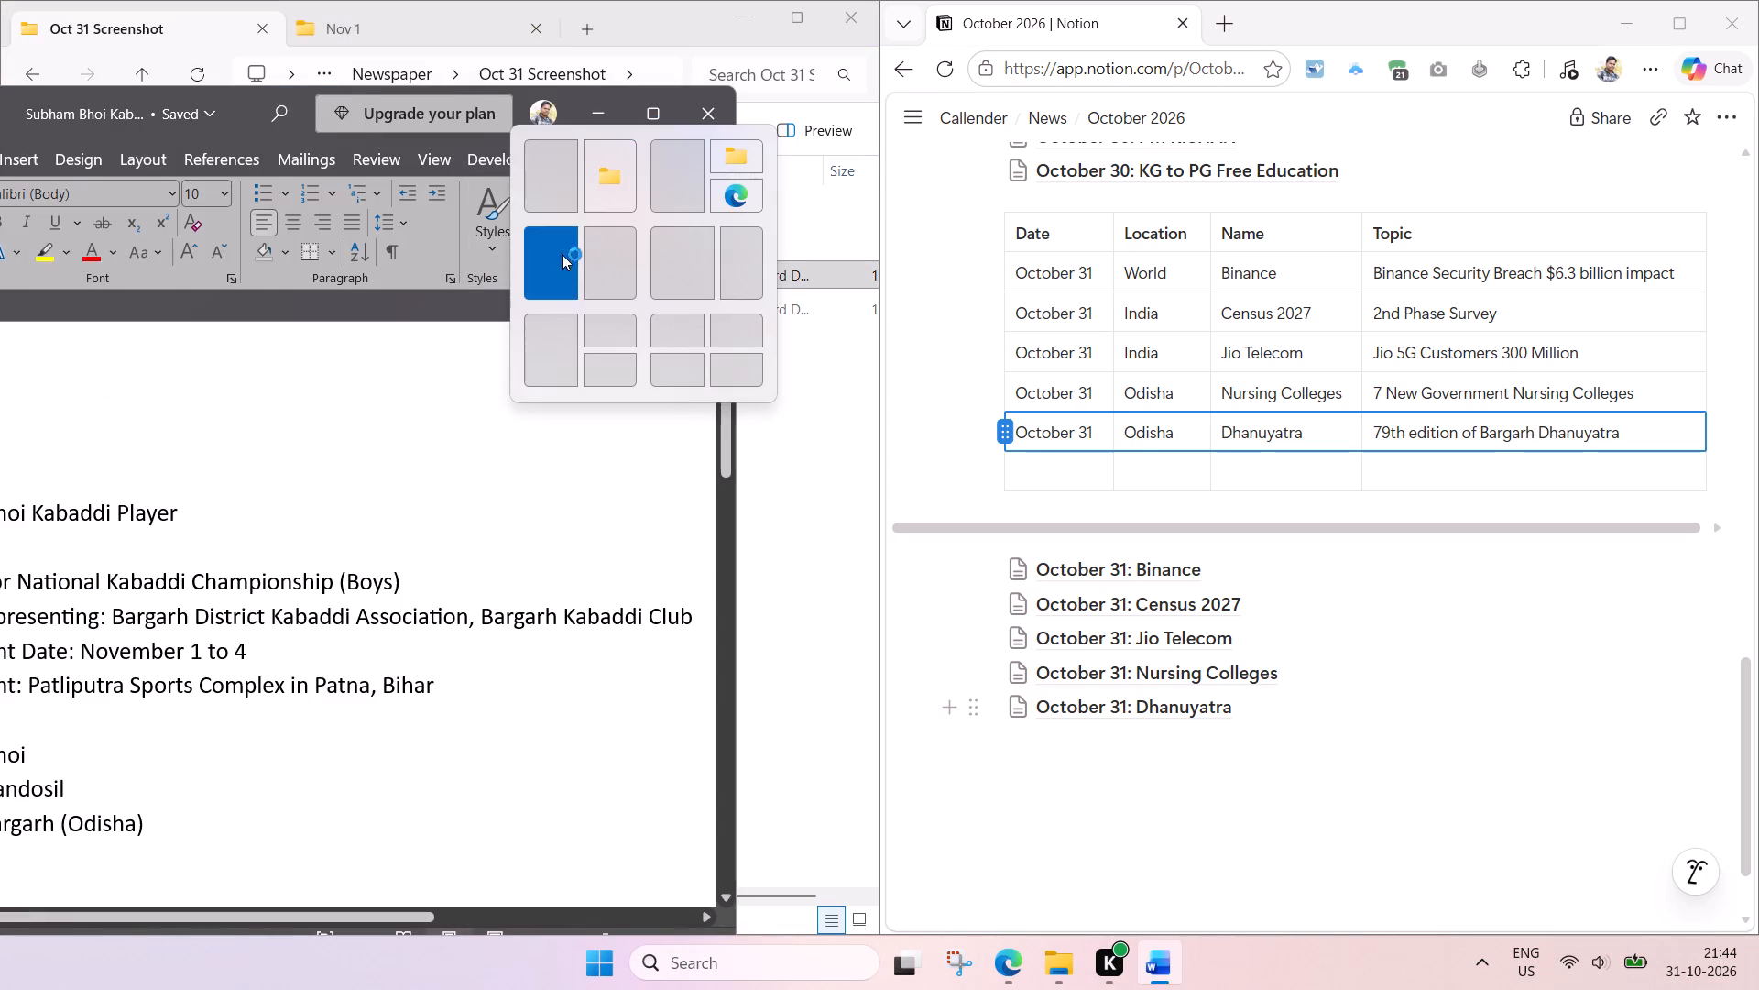
{"action": "left_click", "coordinate": [562, 254]}
{"action": "left_click", "coordinate": [349, 427]}
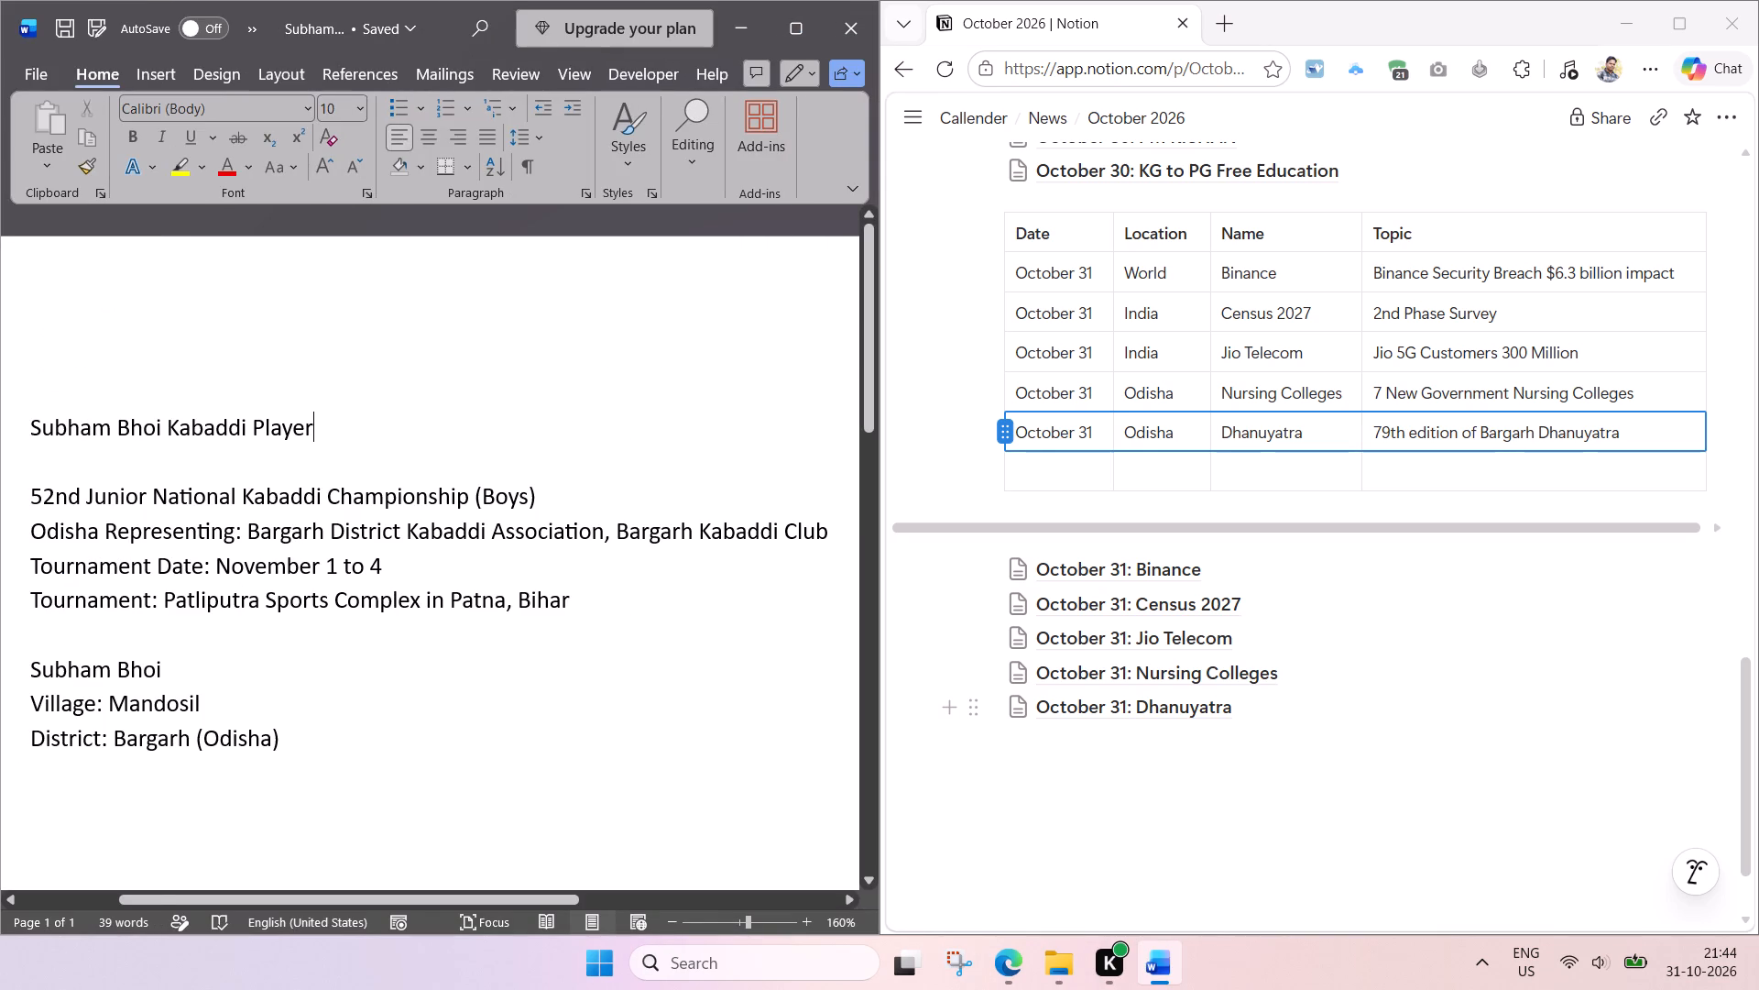
Fill the empty October 31 table row with the kabaddi player's name from Word, the date October 31 and the location Odisha.
{"action": "key", "text": "ctrl+a"}
{"action": "left_click_drag", "start_coordinate": [333, 424], "coordinate": [60, 429]}
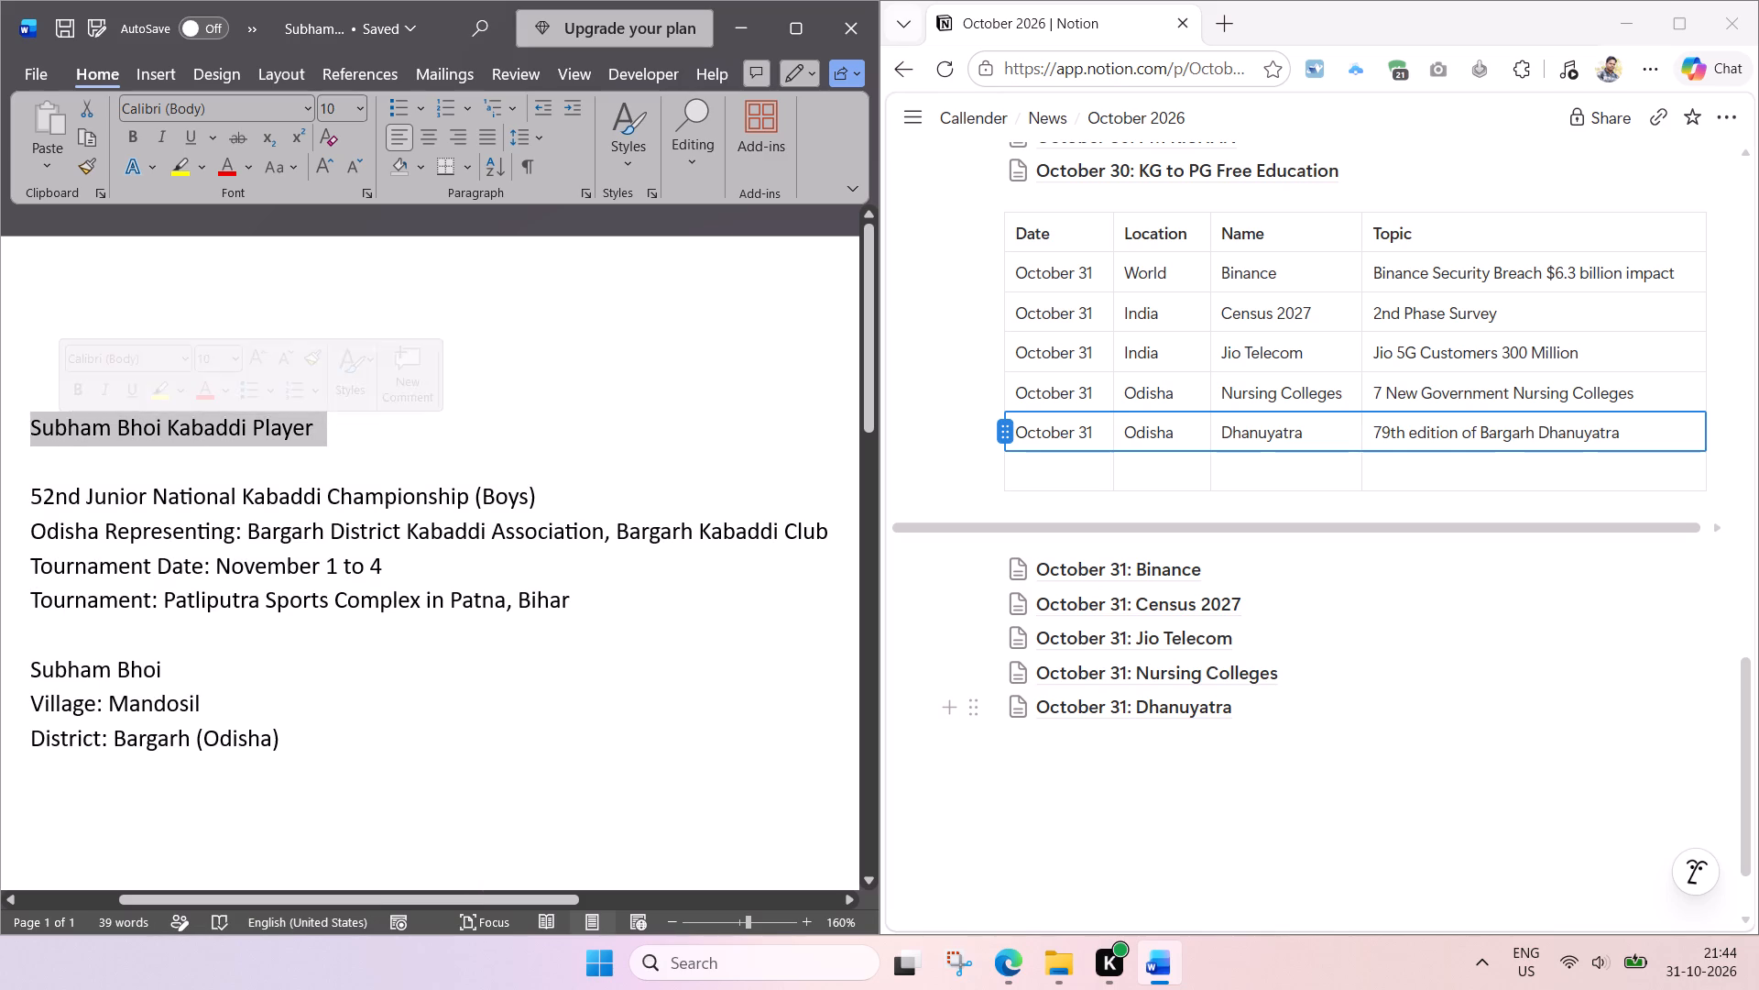
{"action": "left_click", "coordinate": [147, 490]}
{"action": "left_click_drag", "start_coordinate": [158, 432], "coordinate": [48, 430]}
{"action": "key", "text": "ctrl+c"}
{"action": "left_click", "coordinate": [1071, 470]}
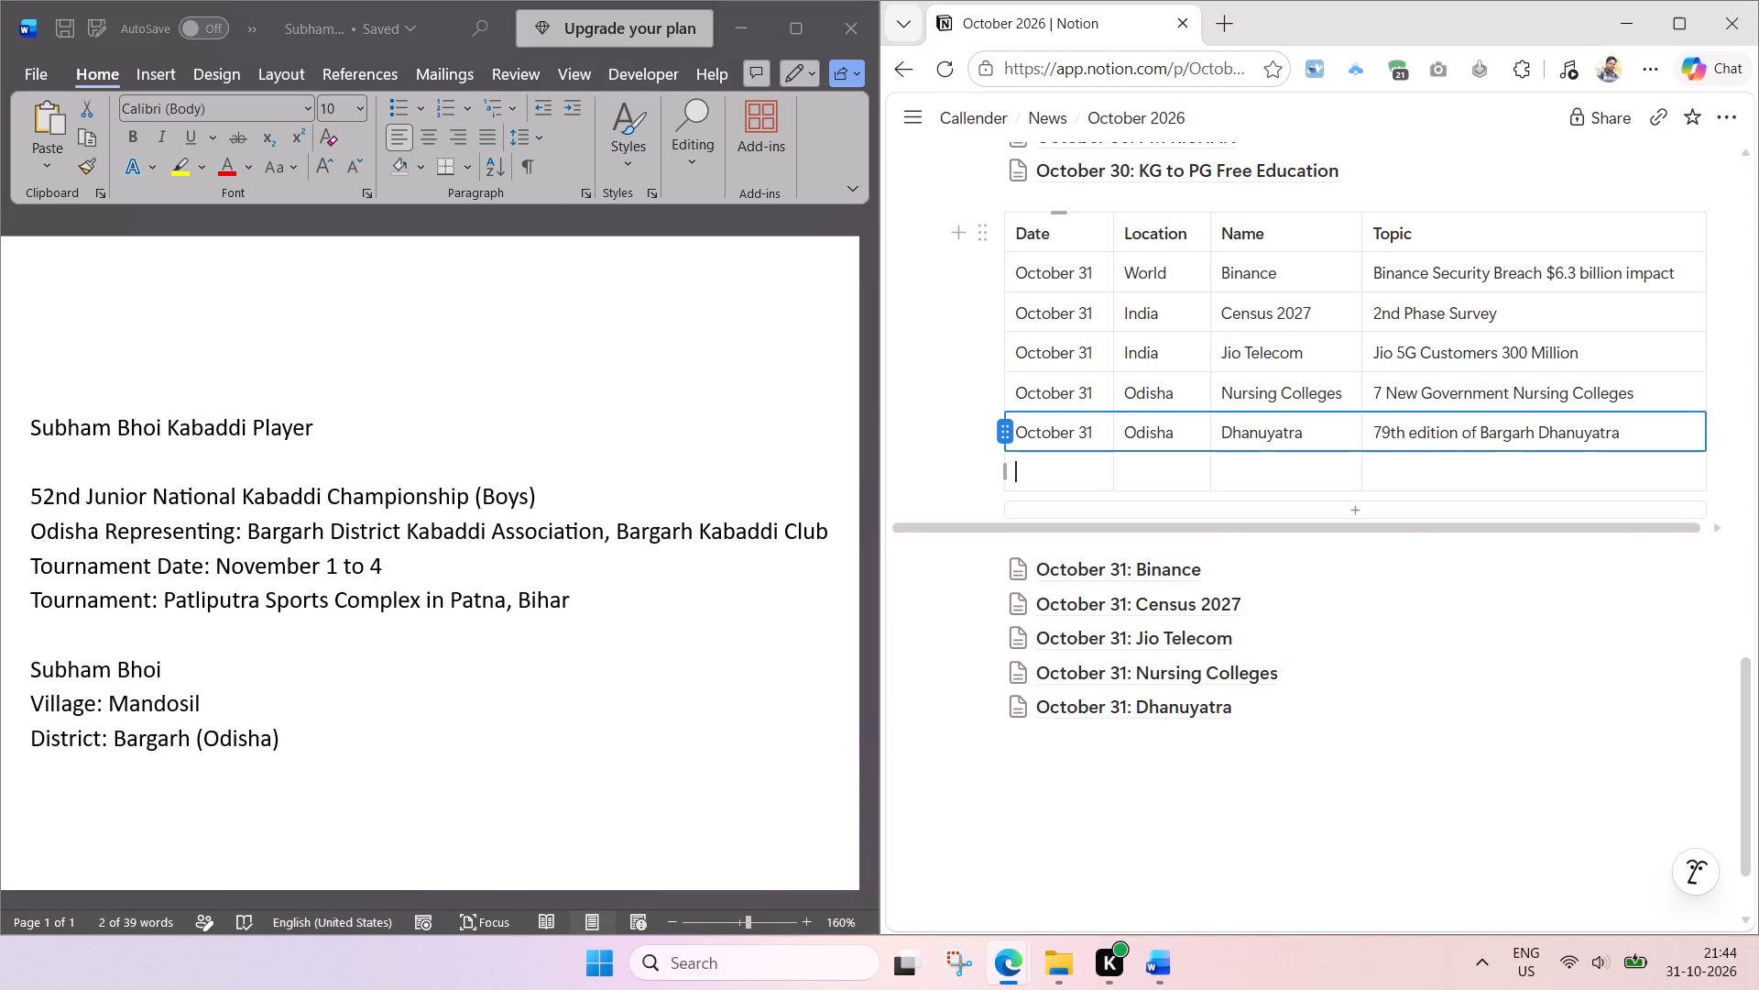
{"action": "left_click", "coordinate": [1259, 471]}
{"action": "key", "text": "ctrl+v"}
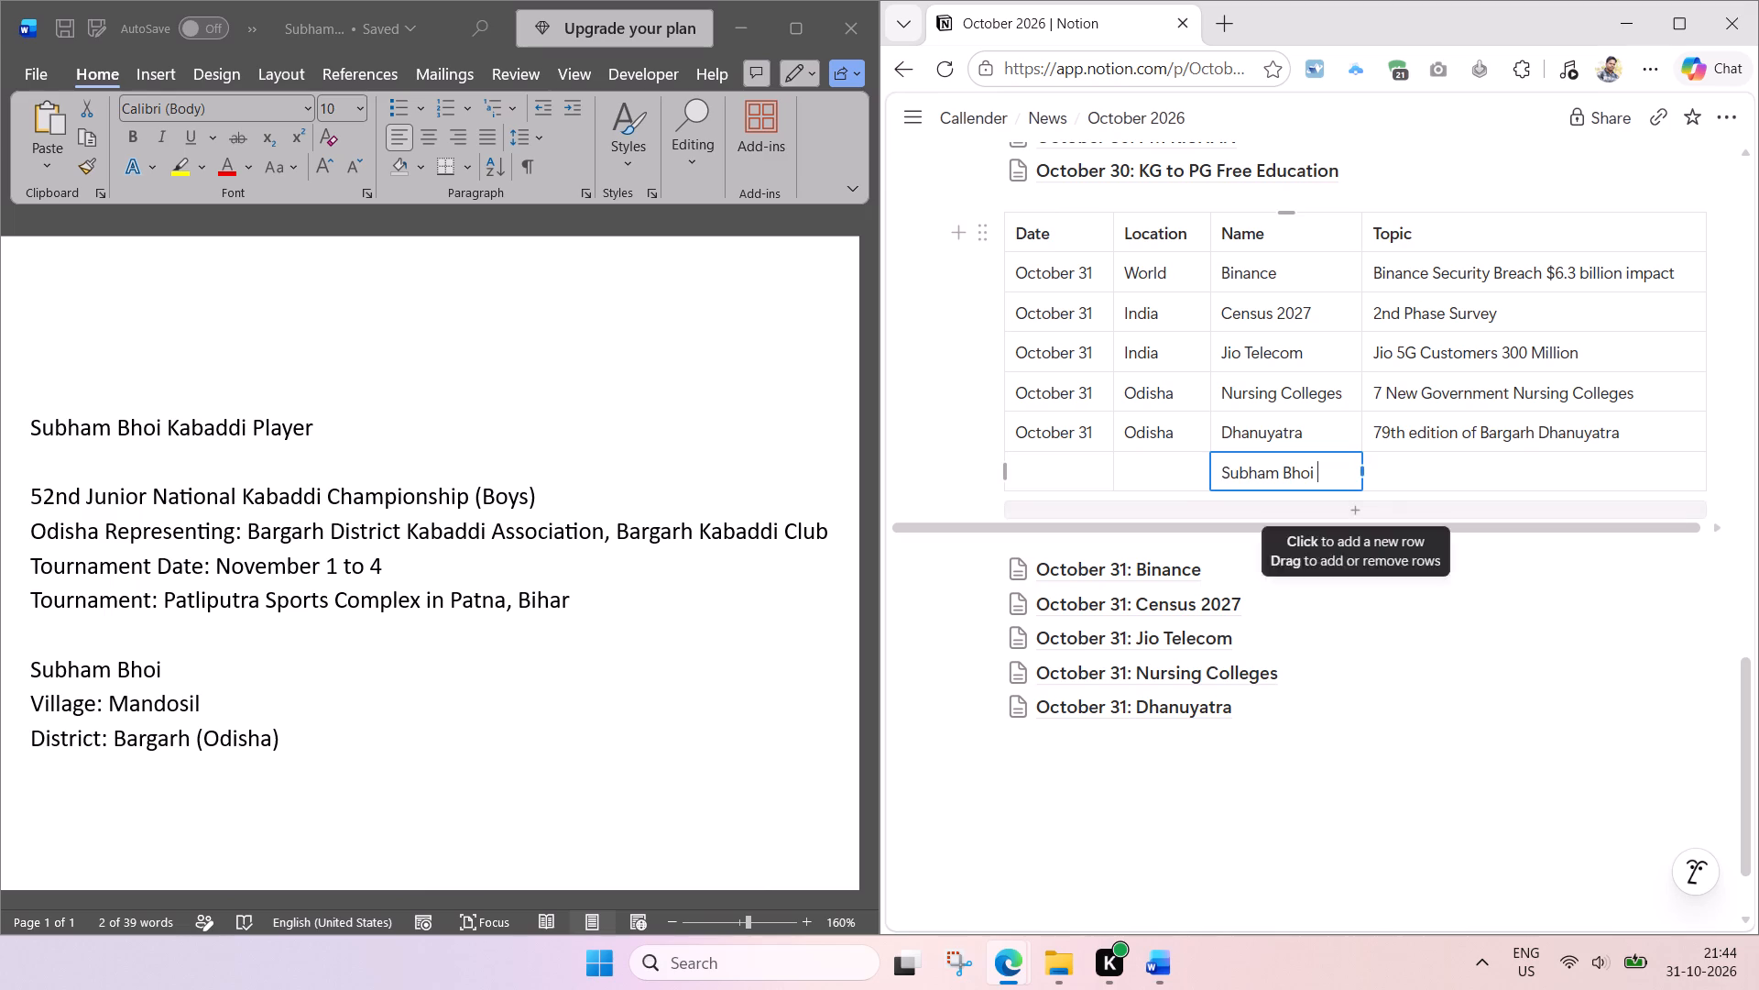
{"action": "left_click_drag", "start_coordinate": [1182, 428], "coordinate": [1033, 432]}
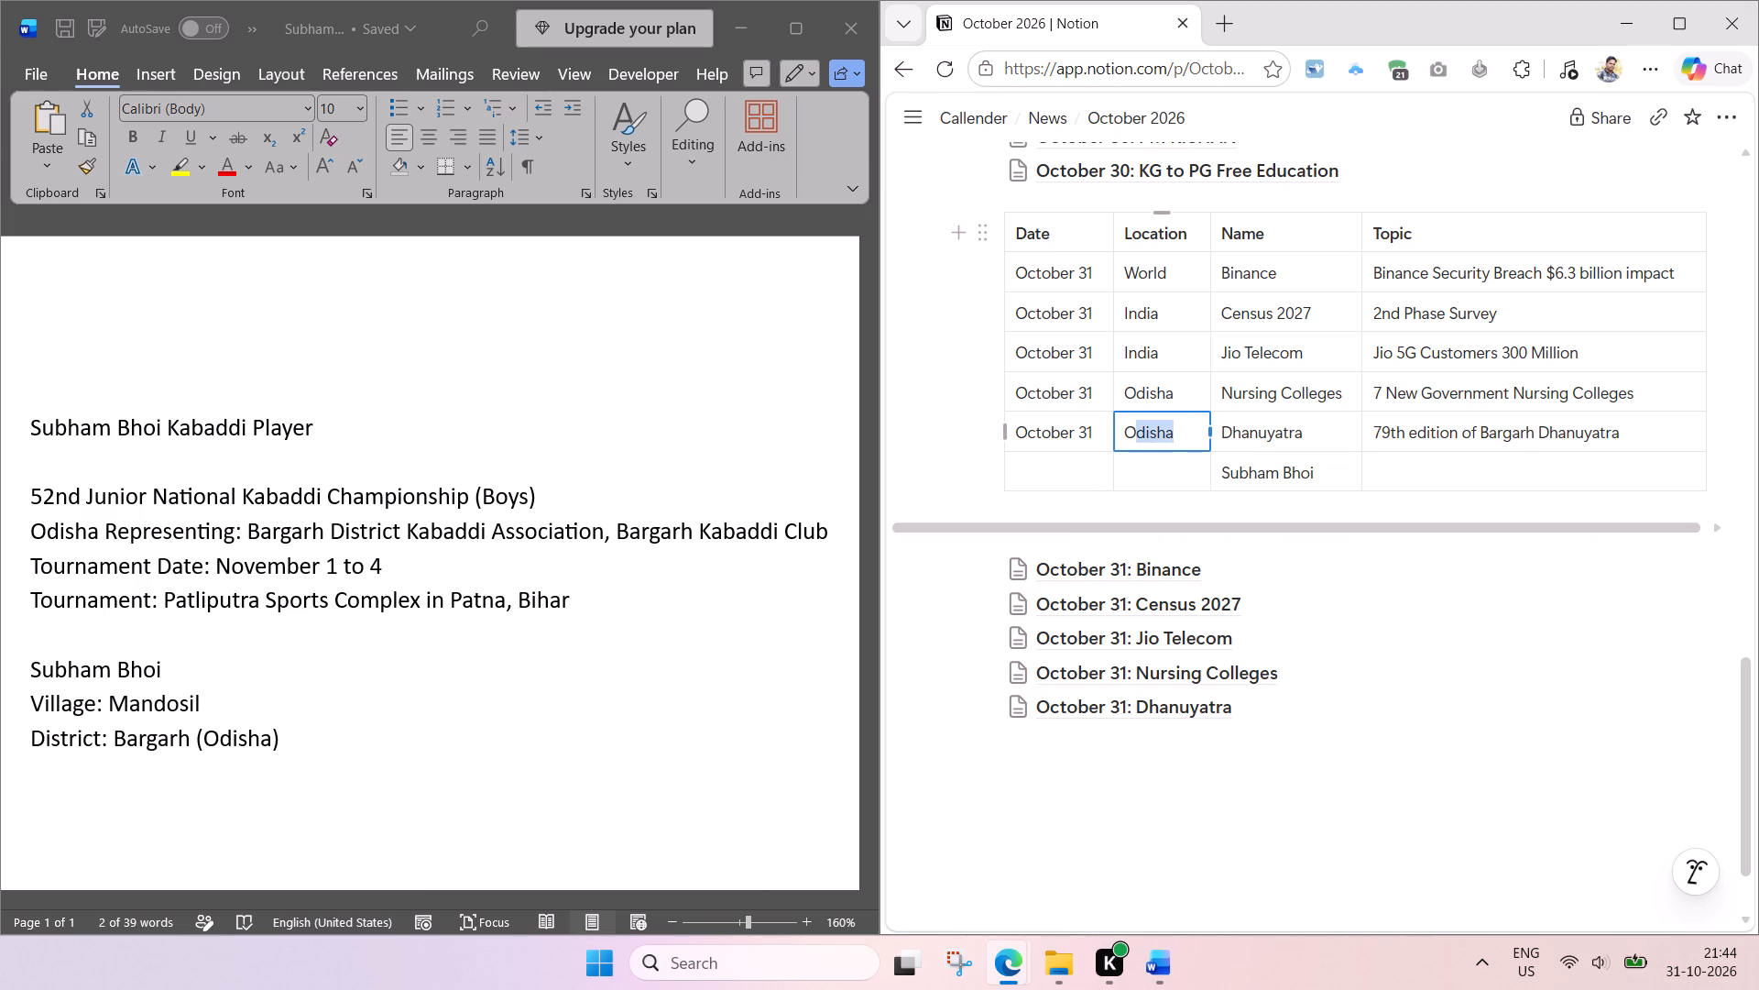
{"action": "key", "text": "ctrl+c"}
{"action": "left_click", "coordinate": [1075, 475]}
{"action": "key", "text": "ctrl+v"}
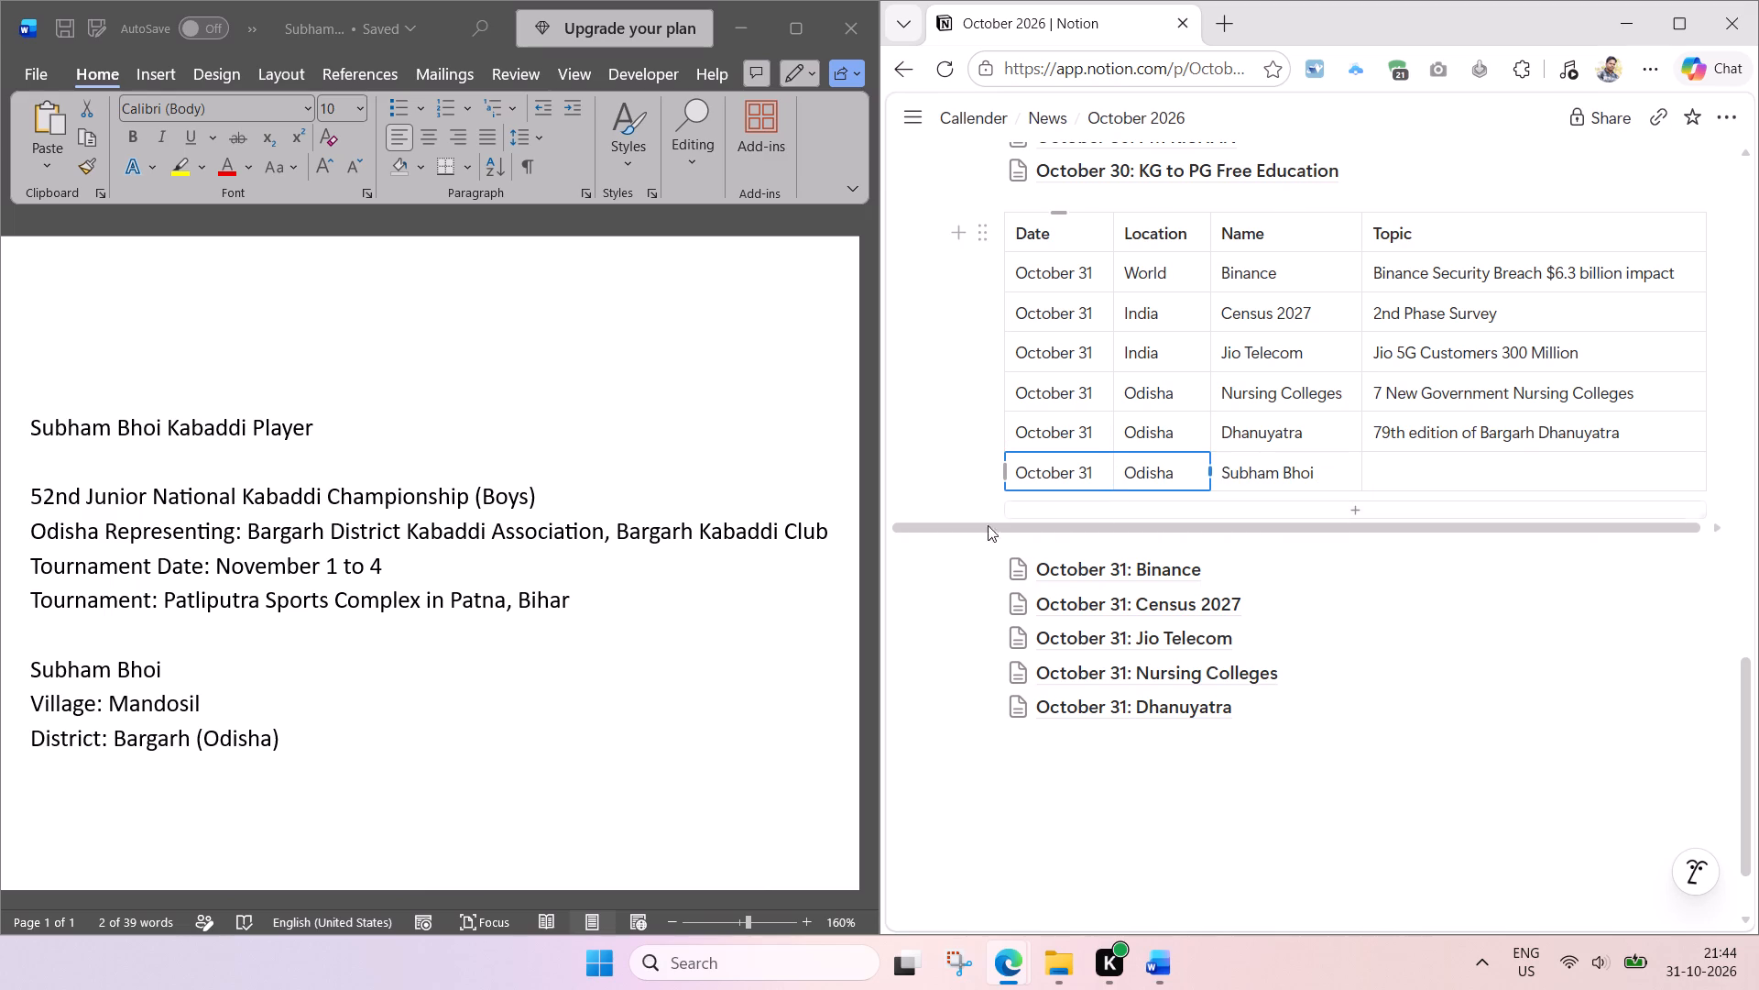
Copy "52nd Junior National Kabaddi Championship (Boys)" from the Word document into the Topic cell of the kabaddi player's row.
{"action": "left_click", "coordinate": [541, 492]}
{"action": "left_click_drag", "start_coordinate": [542, 495], "coordinate": [51, 494]}
{"action": "key", "text": "ctrl+c"}
{"action": "left_click", "coordinate": [1546, 483]}
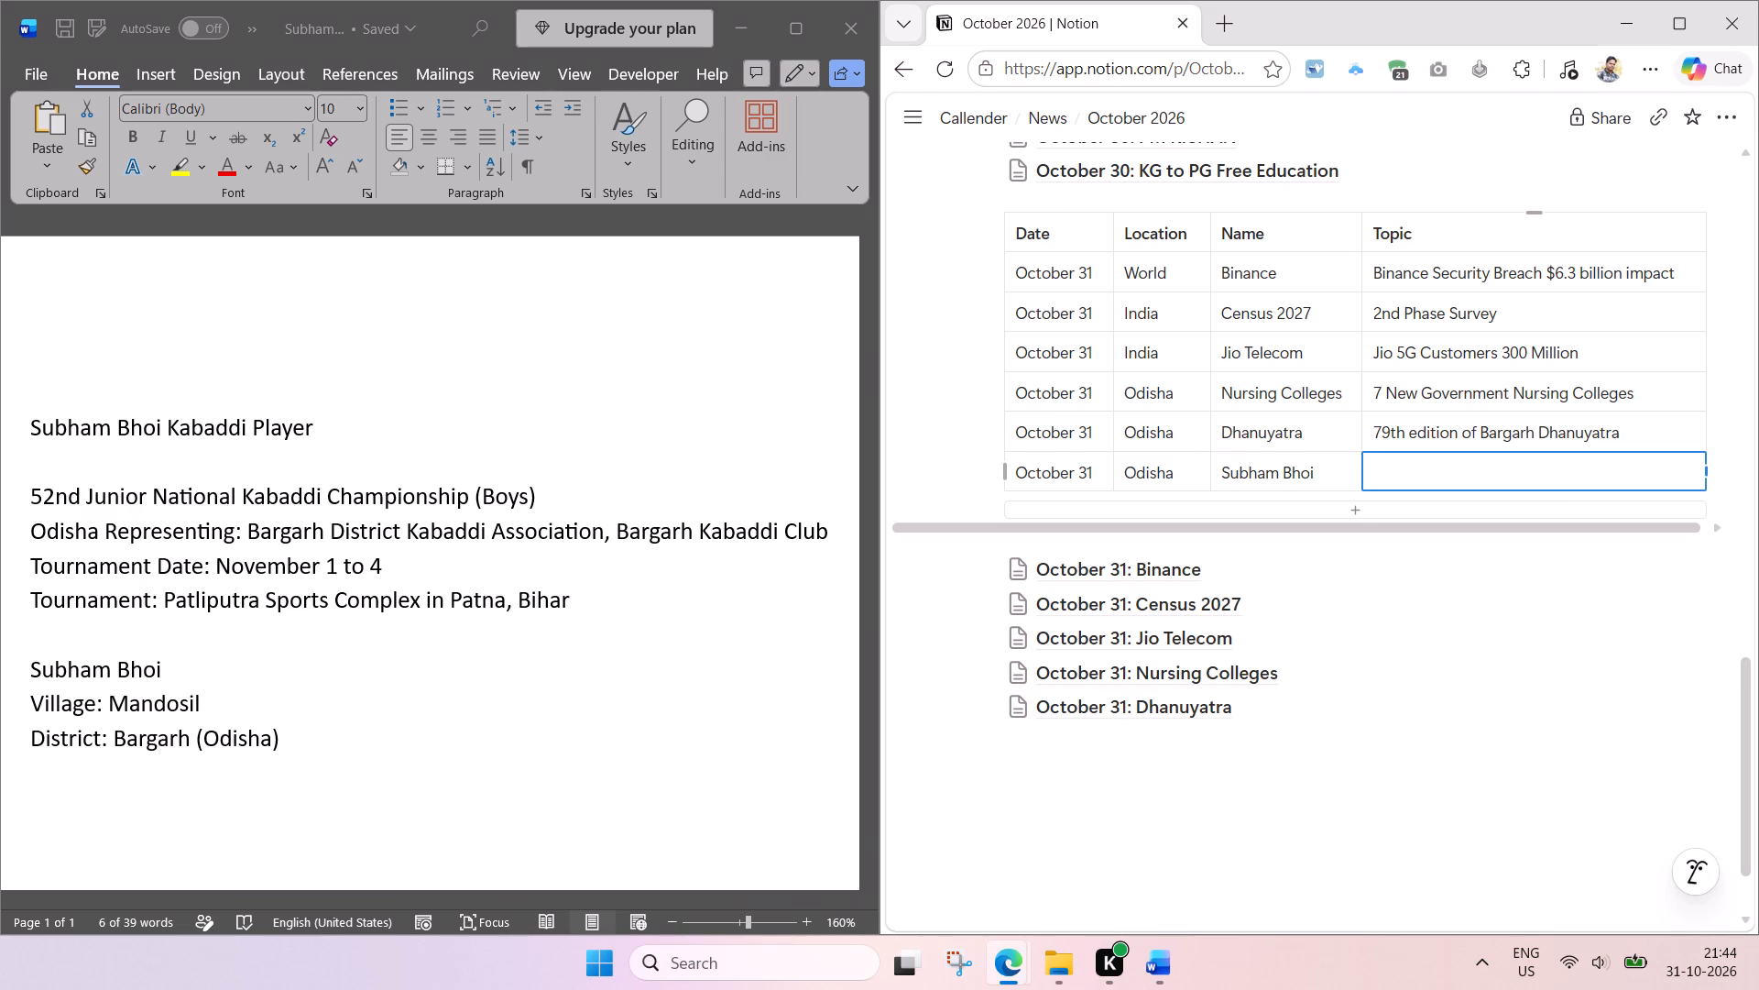
{"action": "key", "text": "ctrl+v"}
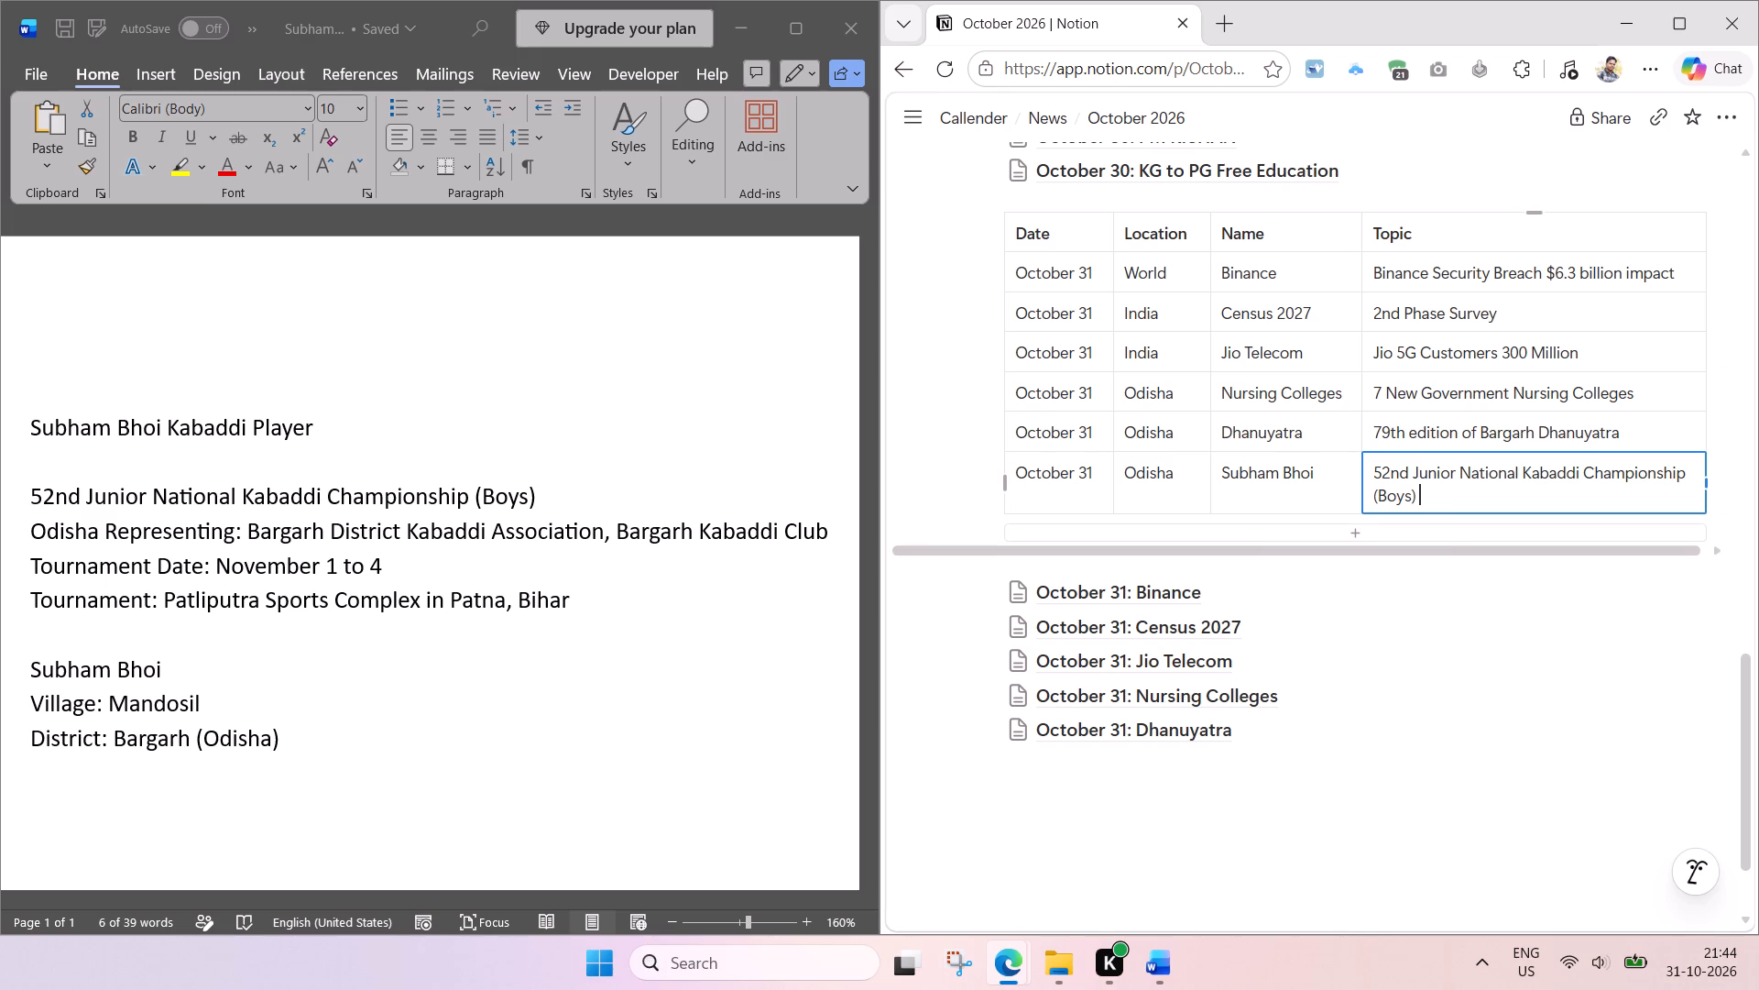
{"action": "left_click", "coordinate": [1327, 478]}
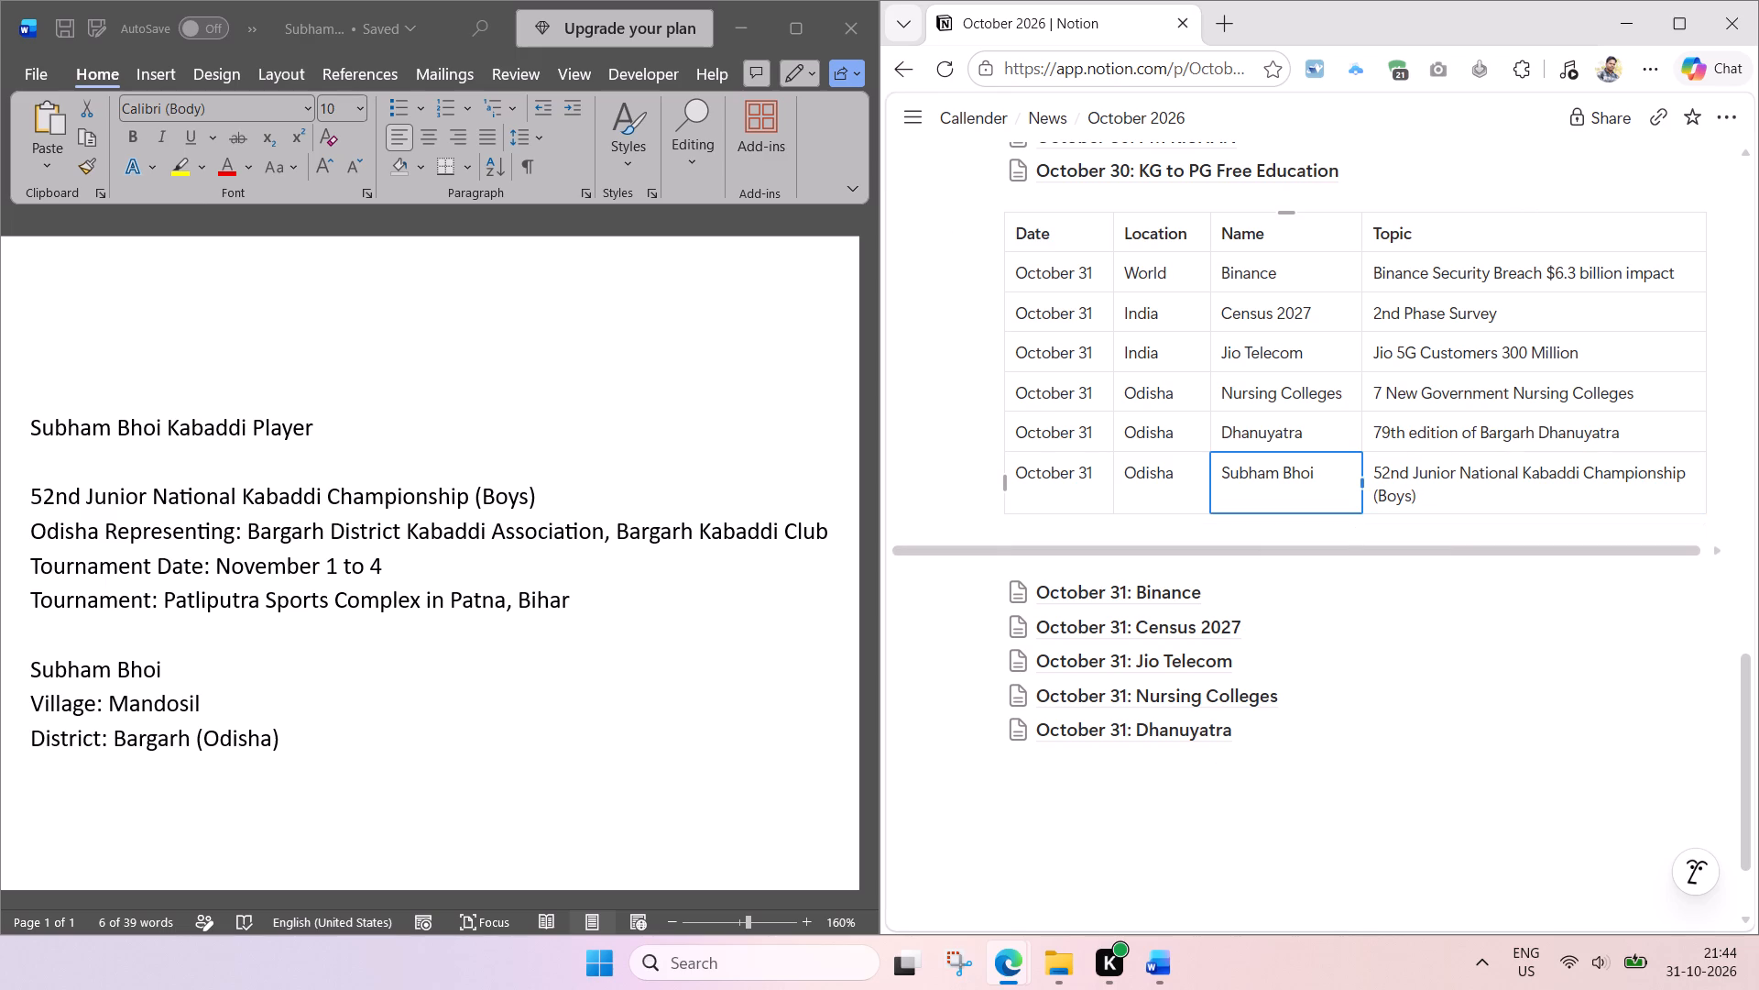
Duplicate the October 31: Dhanuyatra page and replace Dhanuyatra (1) in the copy's title with the kabaddi player's name.
{"action": "left_click", "coordinate": [972, 733]}
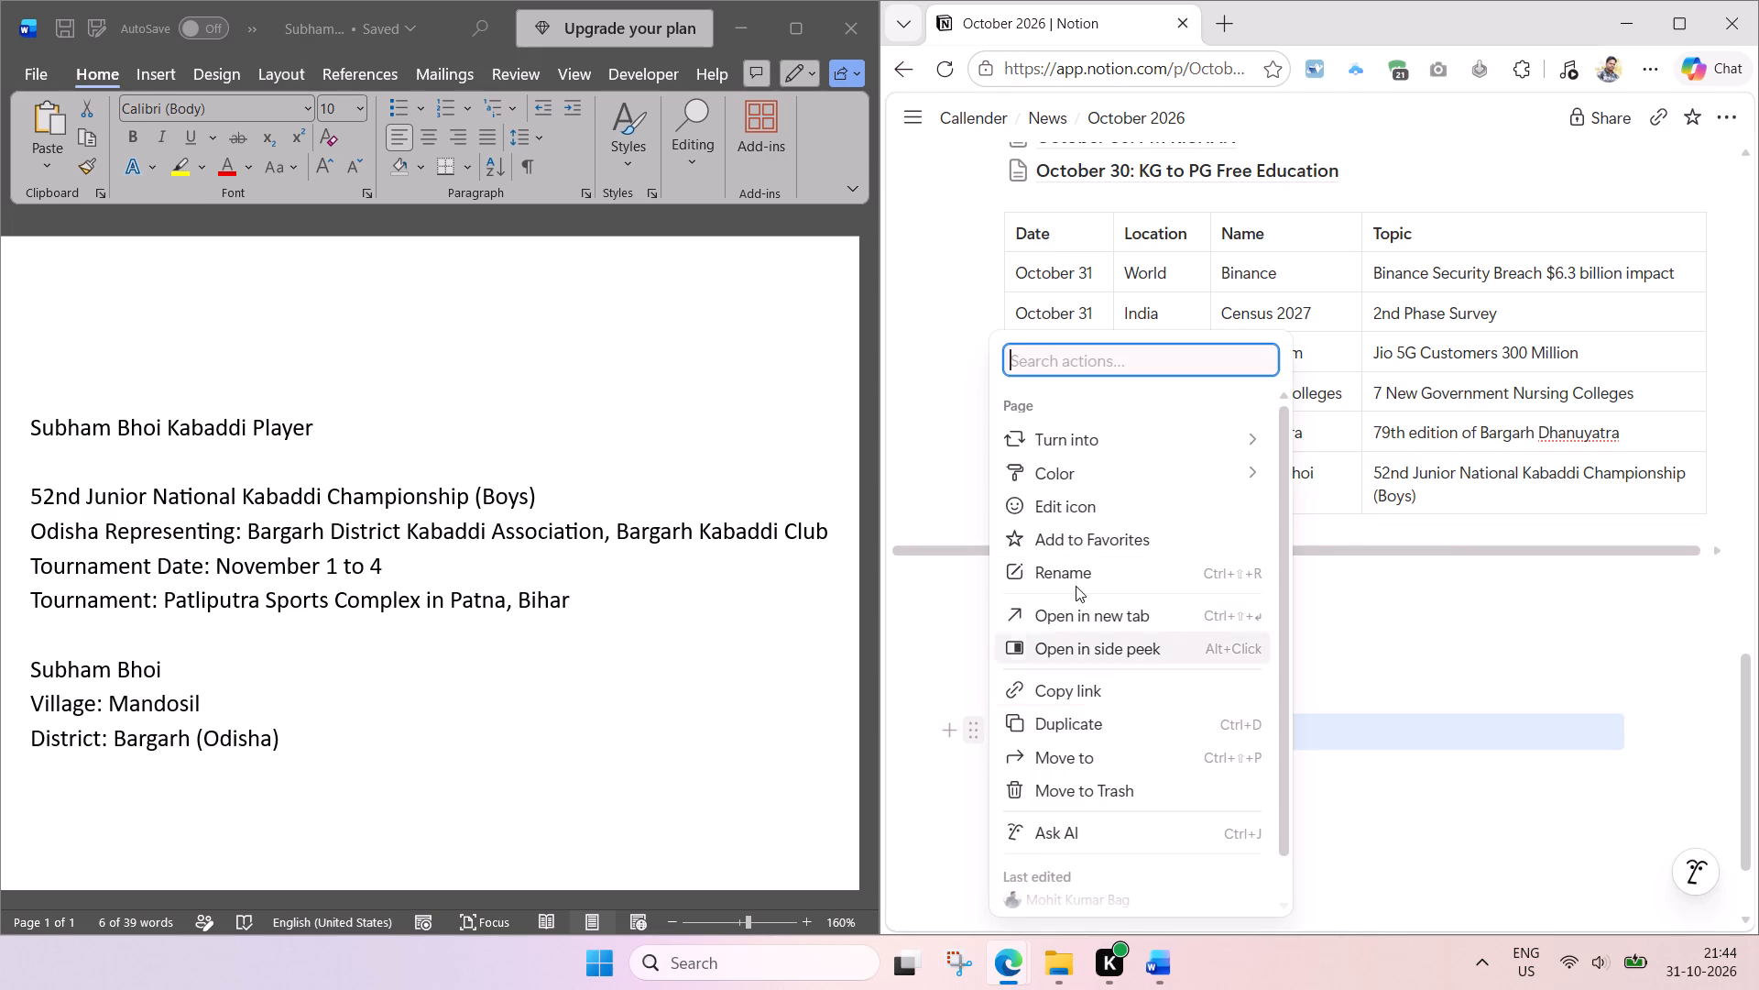
{"action": "left_click", "coordinate": [1073, 716]}
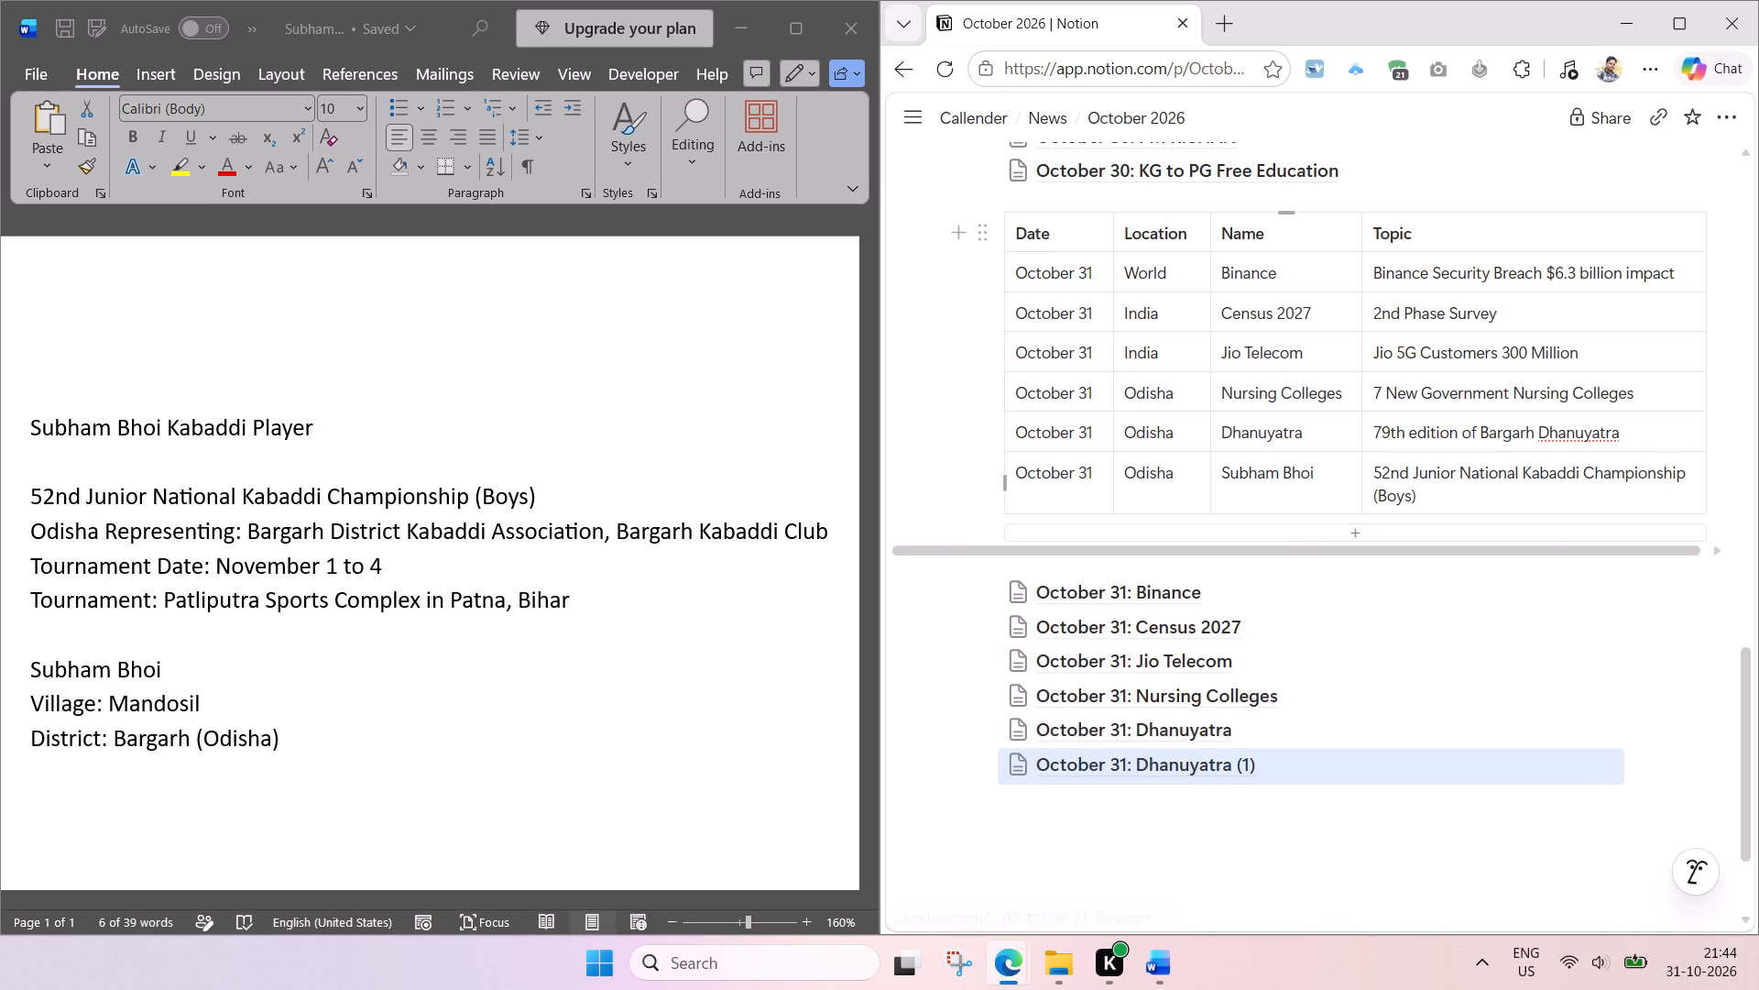
{"action": "left_click", "coordinate": [1318, 481]}
{"action": "key", "text": "ctrl+a"}
{"action": "key", "text": "ctrl+c"}
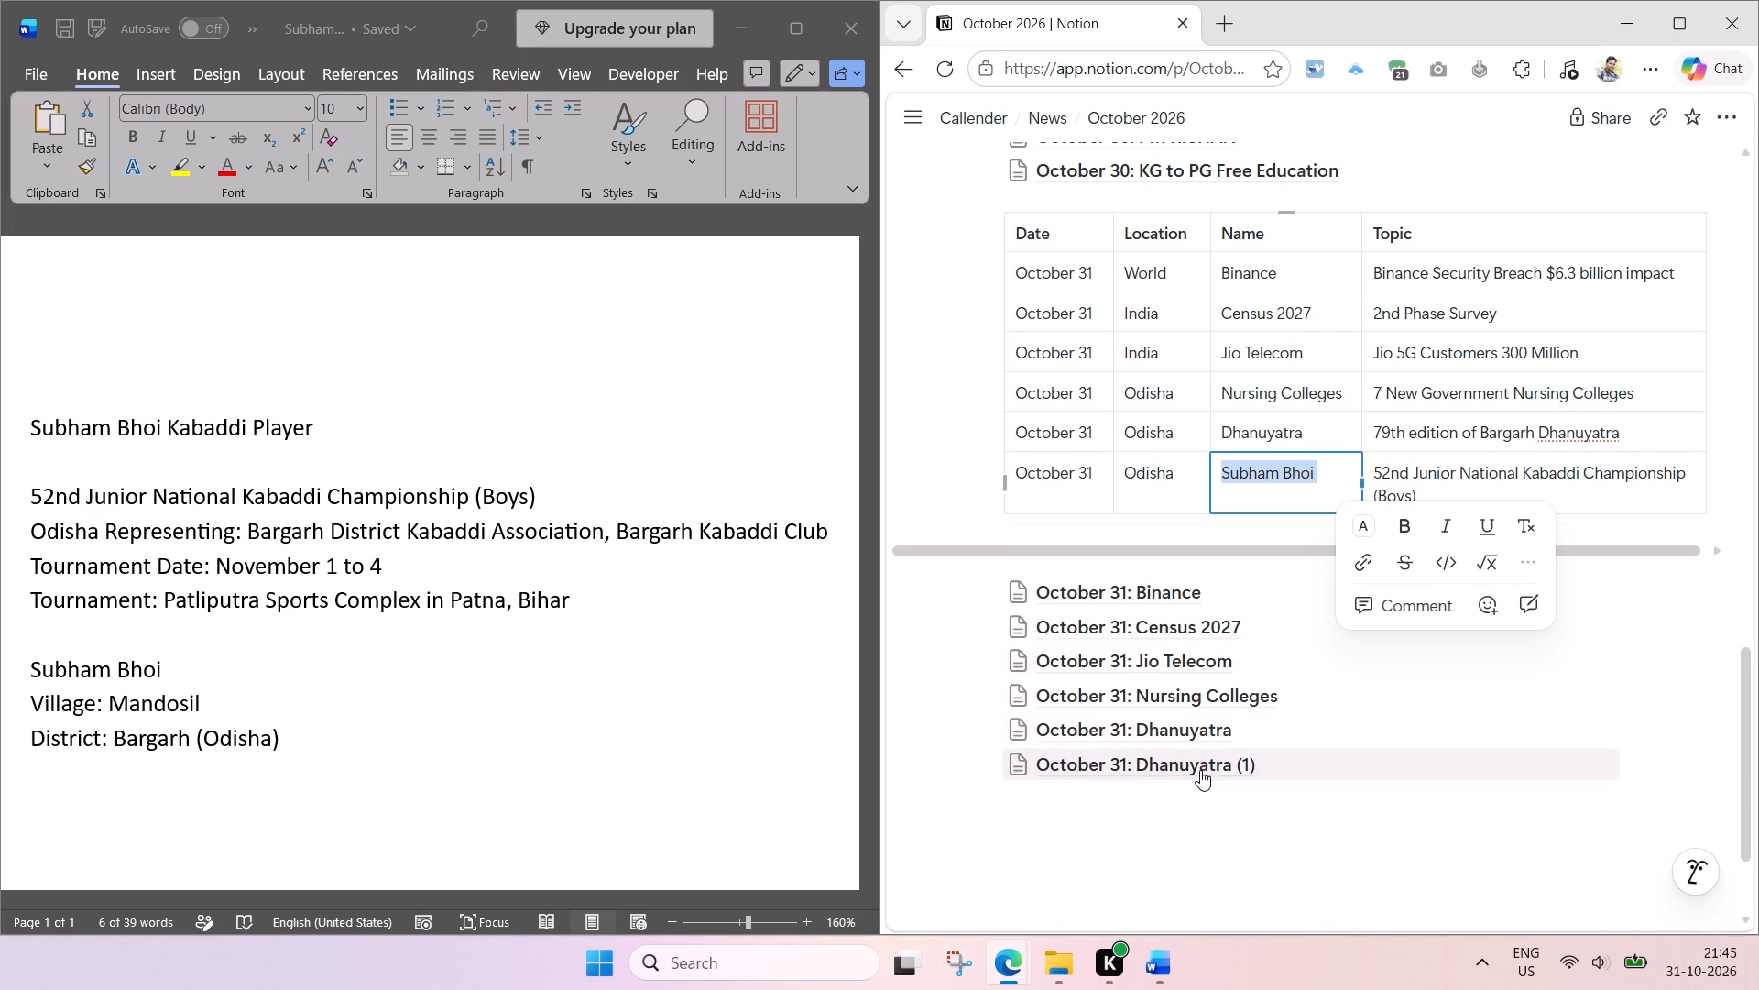
{"action": "left_click", "coordinate": [1200, 770]}
{"action": "left_click_drag", "start_coordinate": [1601, 300], "coordinate": [1308, 313]}
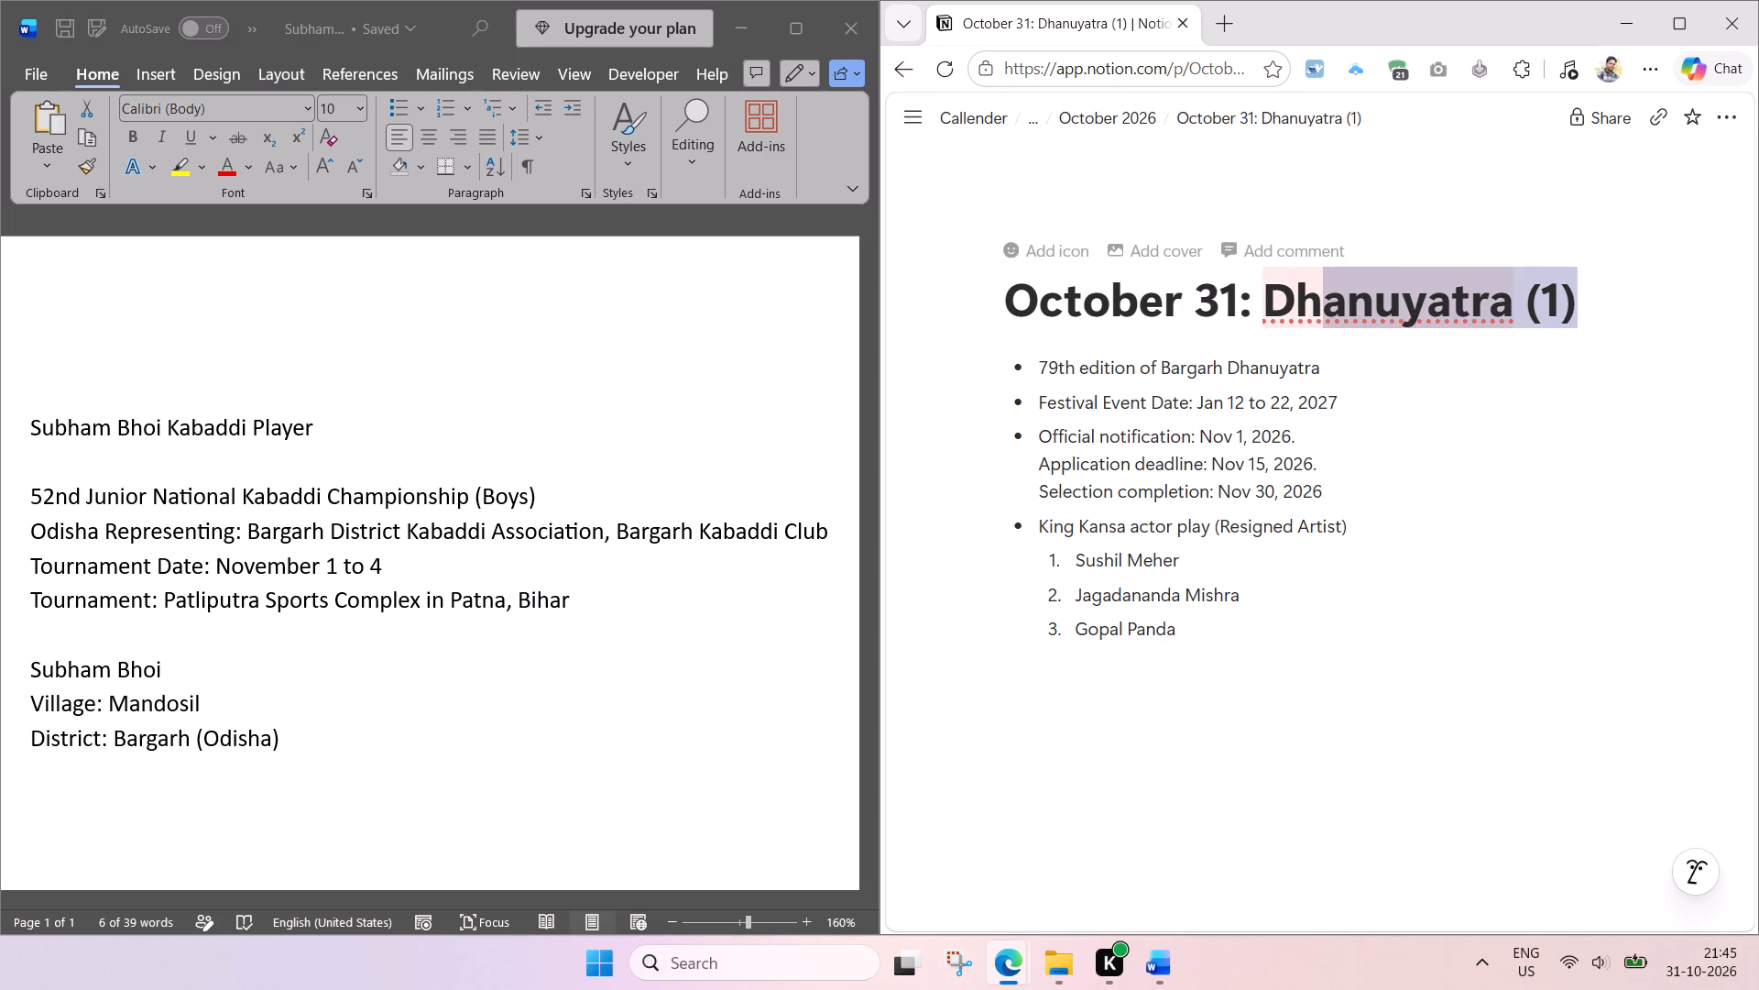
{"action": "left_click_drag", "start_coordinate": [1308, 313], "coordinate": [1266, 318]}
{"action": "key", "text": "ctrl+v"}
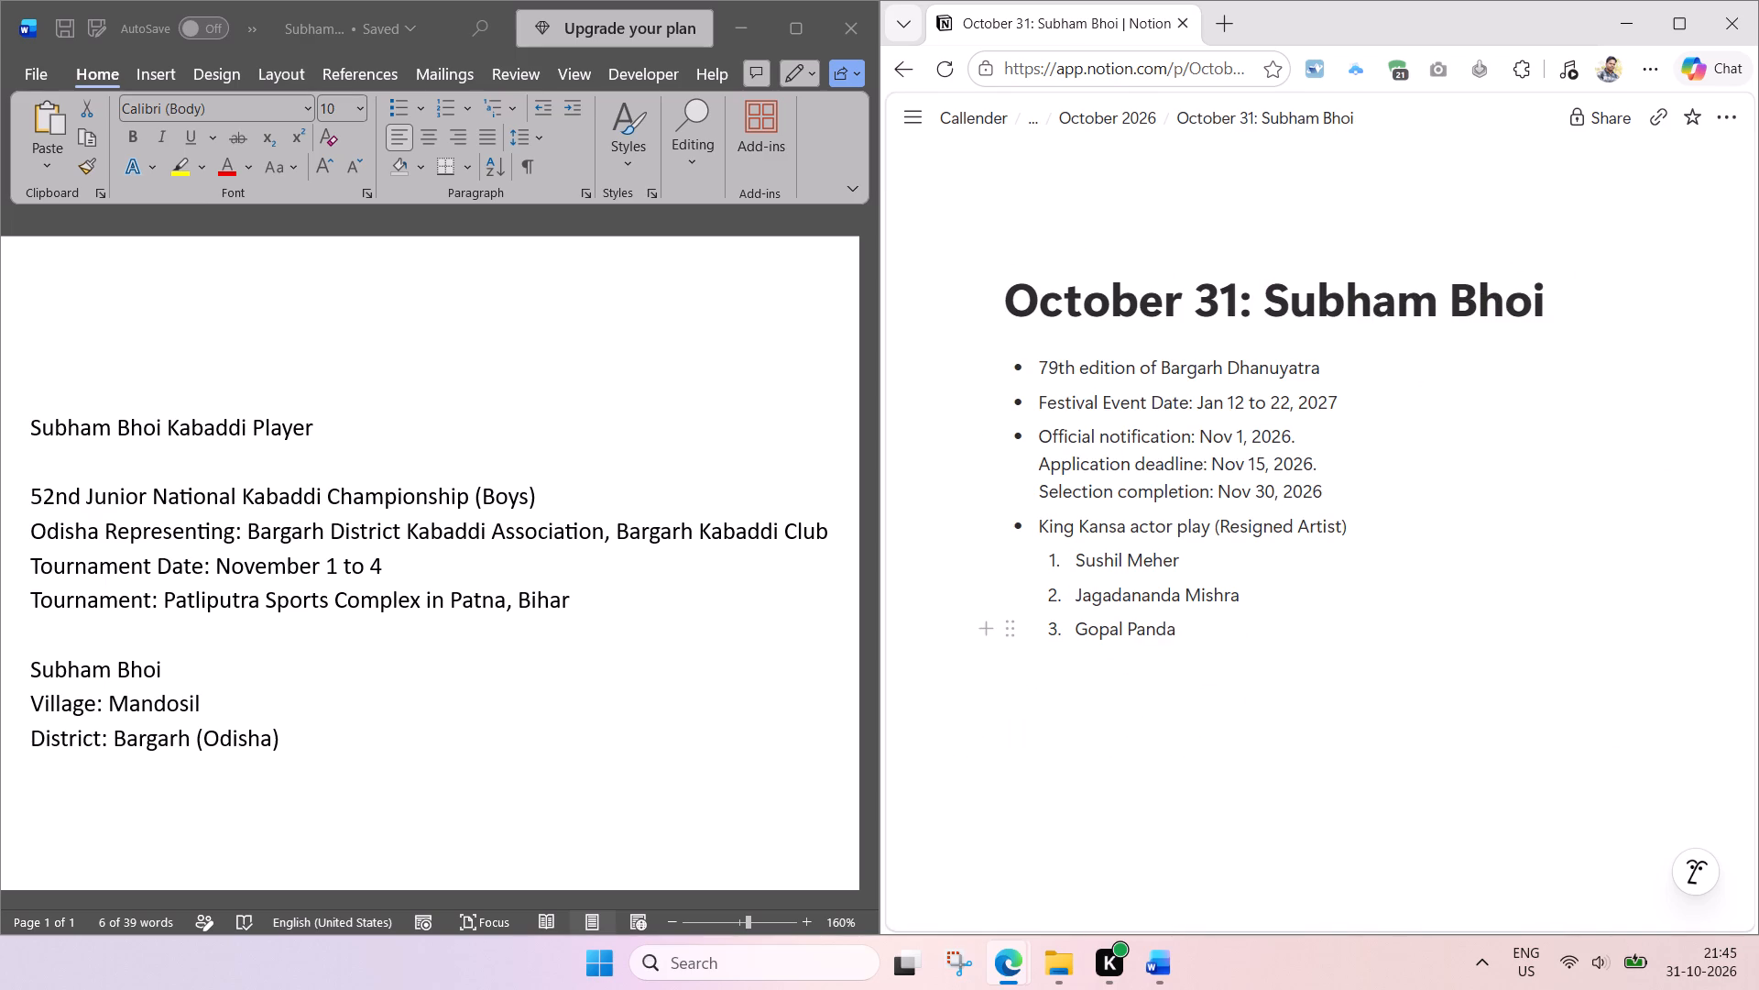
Replace the duplicated page's body with the Word notes from the 52nd Junior National Kabaddi Championship line through District: Bargarh (Odisha).
{"action": "left_click_drag", "start_coordinate": [1342, 636], "coordinate": [1062, 411]}
{"action": "left_click", "coordinate": [1217, 711]}
{"action": "left_click_drag", "start_coordinate": [1277, 721], "coordinate": [1006, 361]}
{"action": "key", "text": "Delete"}
{"action": "left_click", "coordinate": [424, 368]}
{"action": "scroll", "coordinate": [423, 368], "scroll_direction": "right", "scroll_amount": 1}
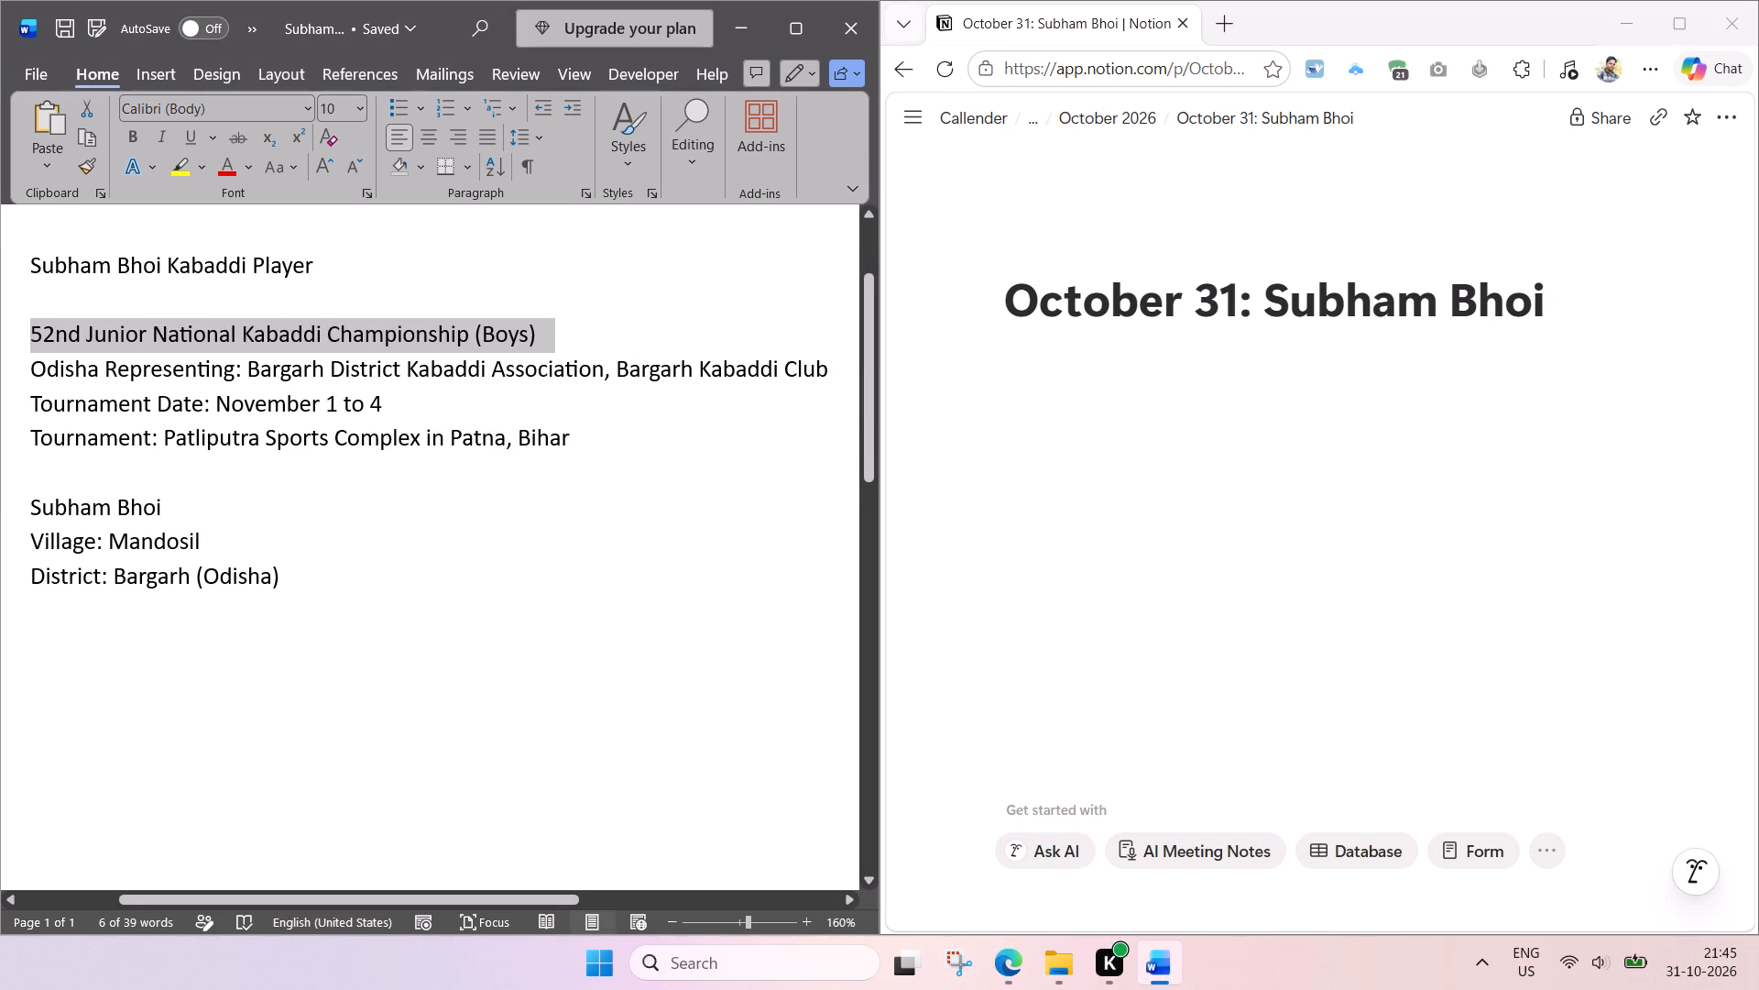
{"action": "scroll", "coordinate": [385, 531], "scroll_direction": "right", "scroll_amount": 1}
{"action": "left_click", "coordinate": [336, 569]}
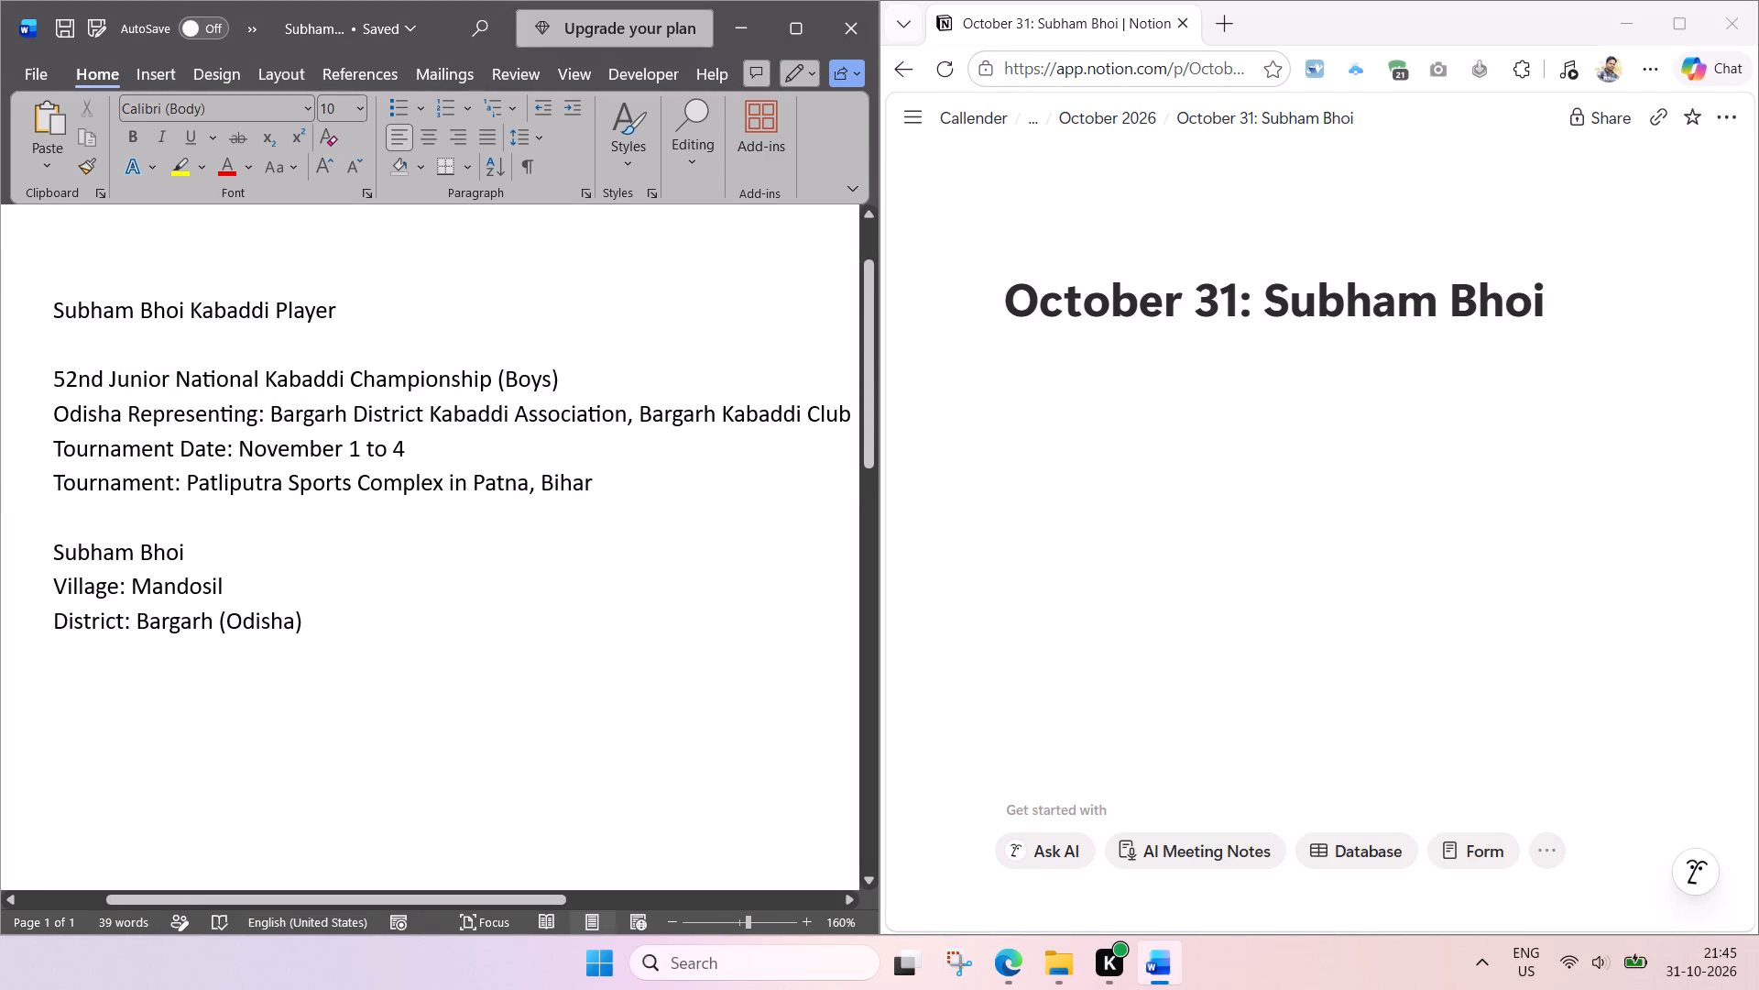
{"action": "left_click_drag", "start_coordinate": [311, 631], "coordinate": [84, 379]}
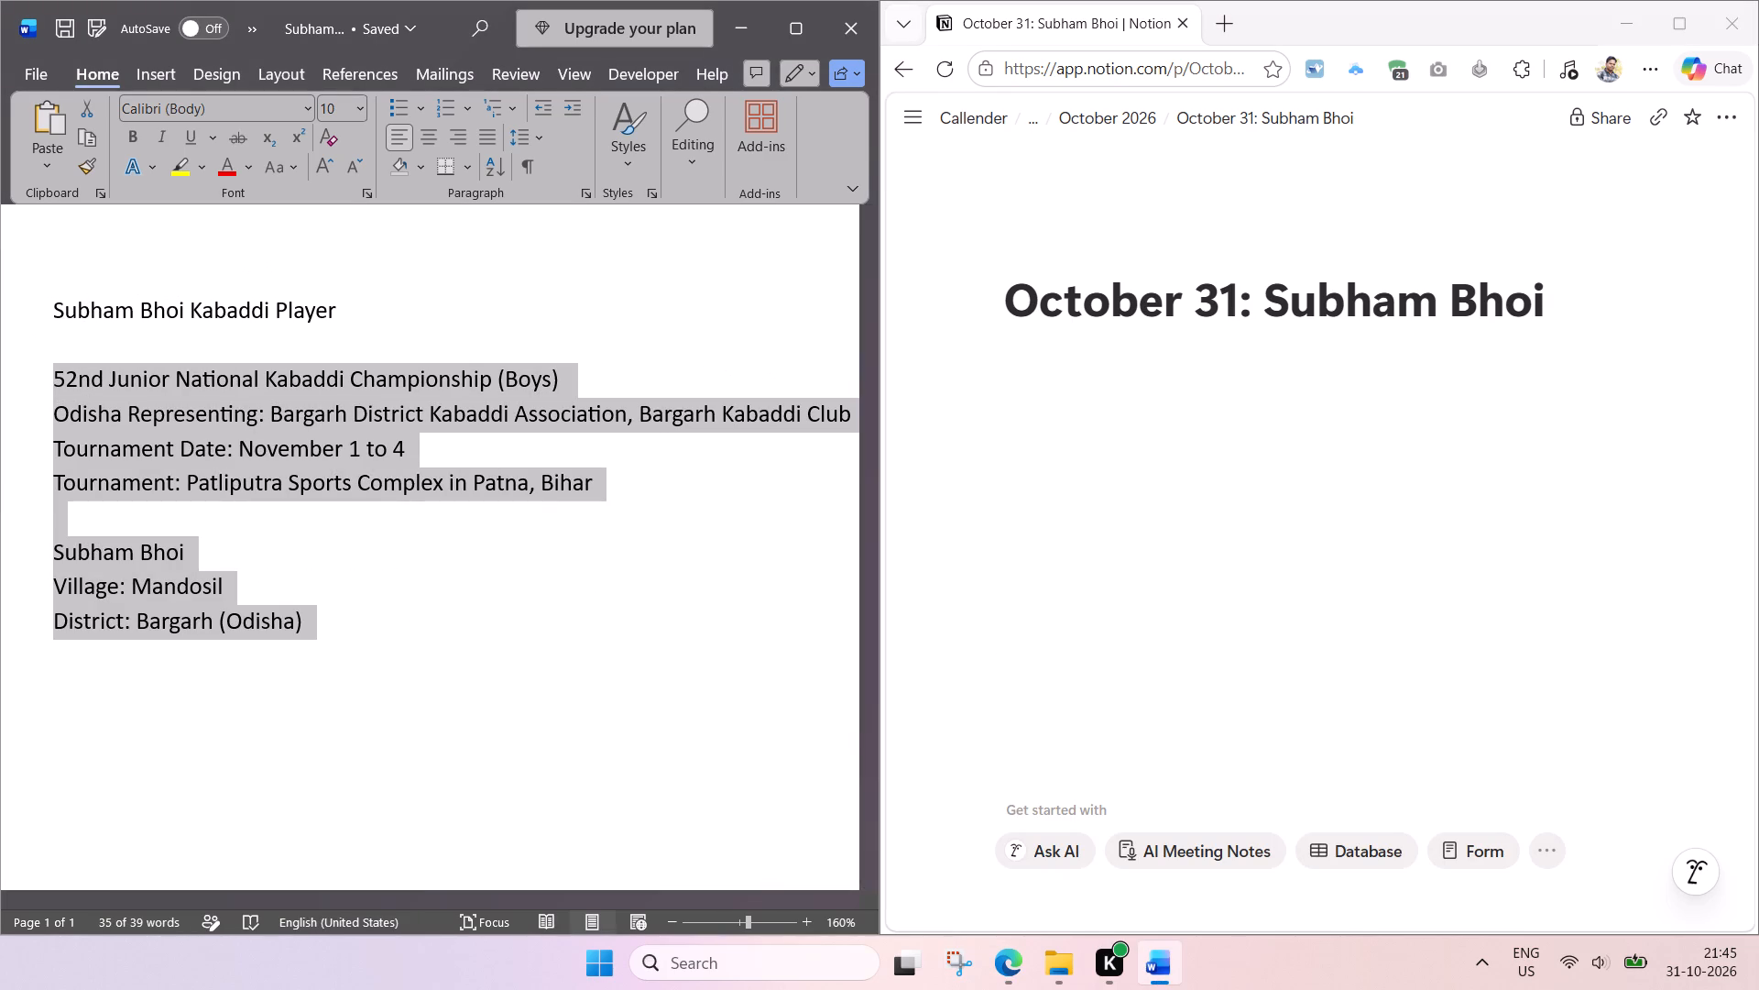
{"action": "key", "text": "ctrl+c"}
{"action": "left_click", "coordinate": [1125, 386]}
{"action": "key", "text": "ctrl+v"}
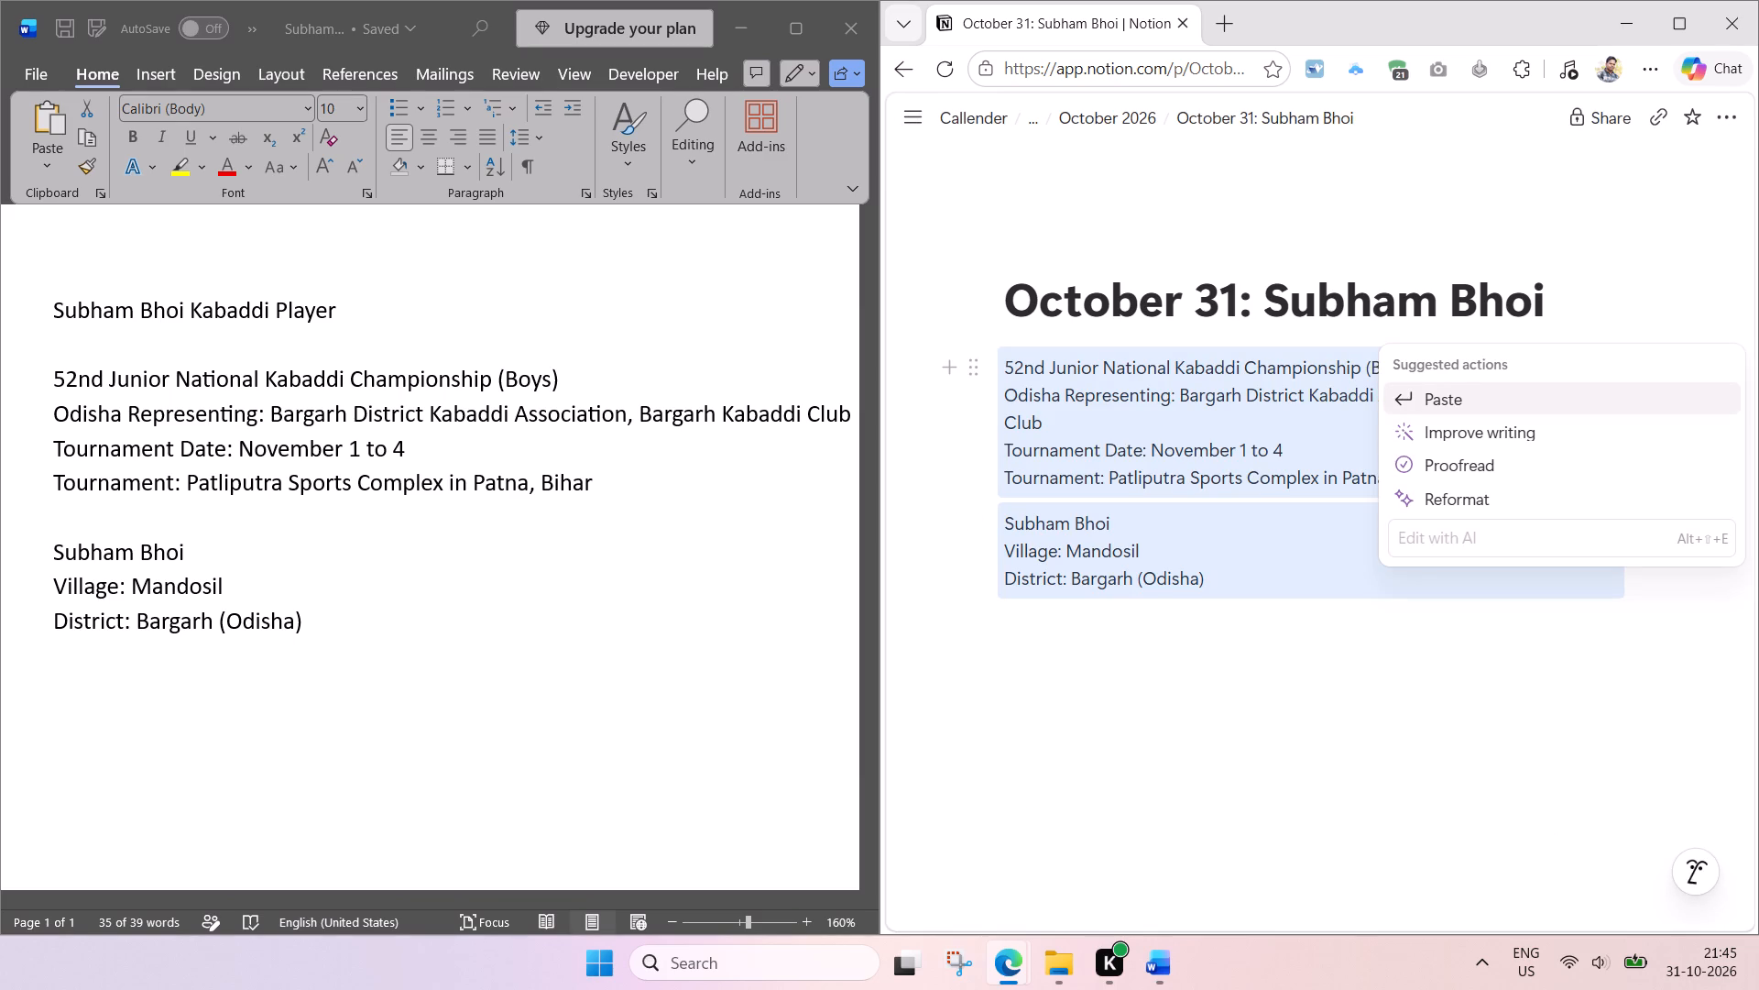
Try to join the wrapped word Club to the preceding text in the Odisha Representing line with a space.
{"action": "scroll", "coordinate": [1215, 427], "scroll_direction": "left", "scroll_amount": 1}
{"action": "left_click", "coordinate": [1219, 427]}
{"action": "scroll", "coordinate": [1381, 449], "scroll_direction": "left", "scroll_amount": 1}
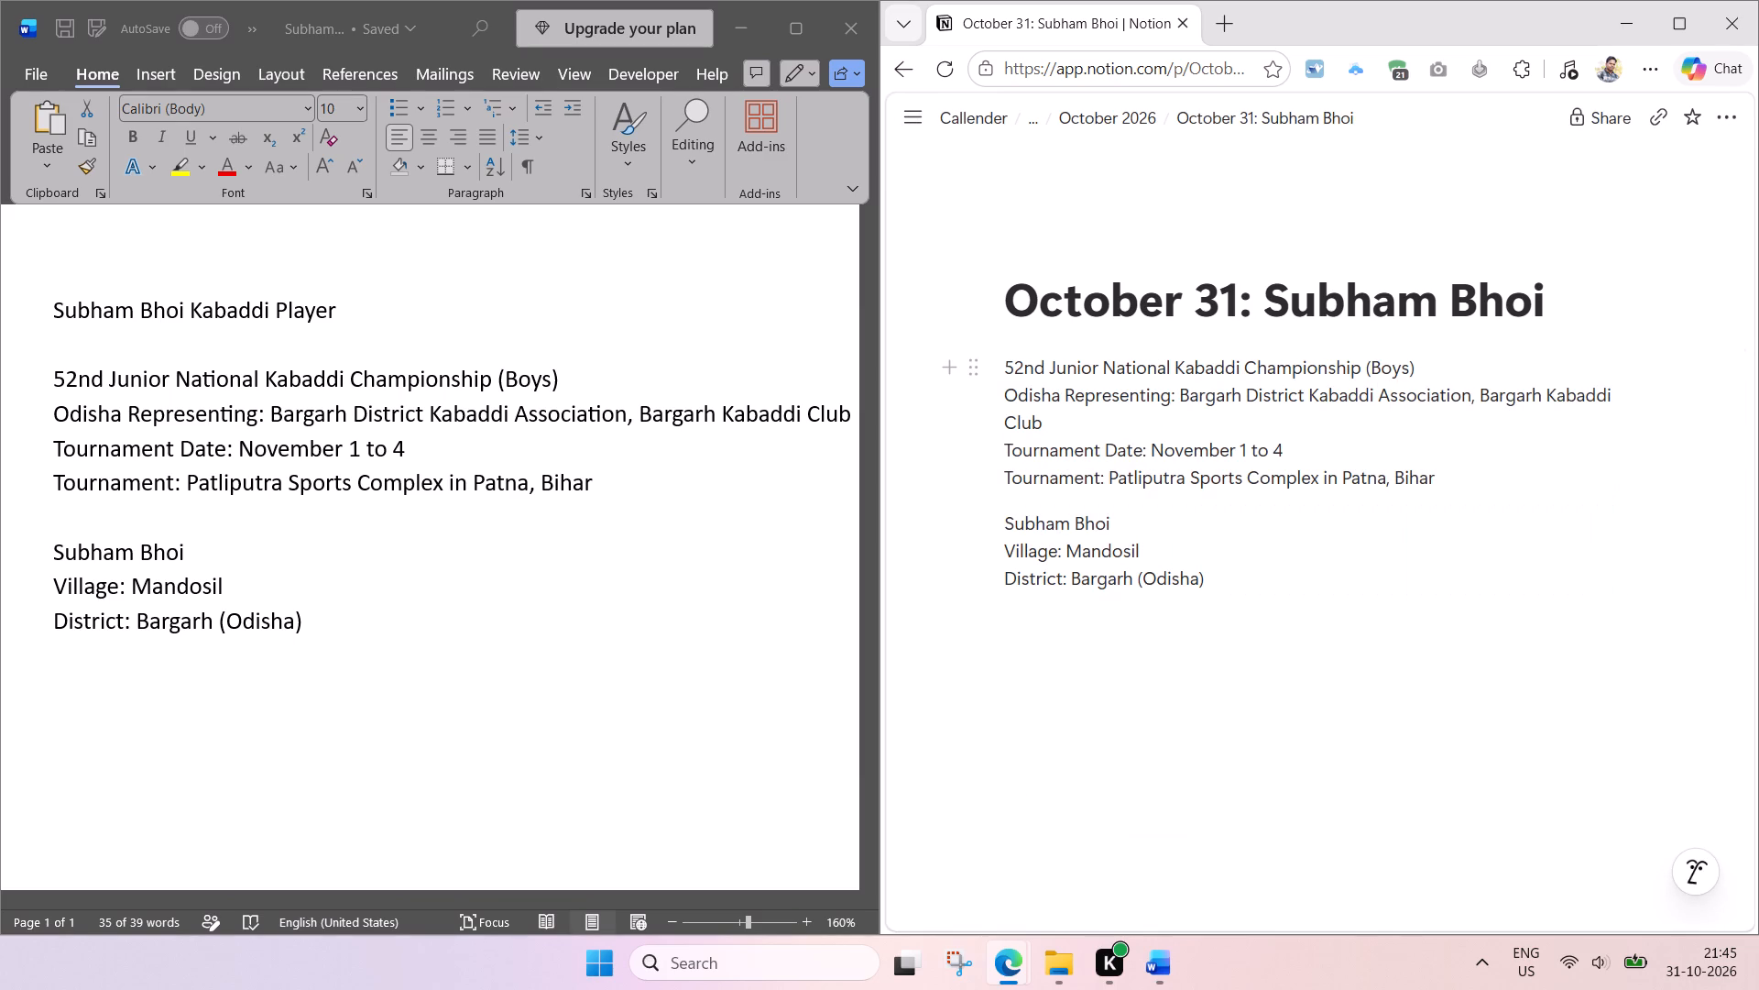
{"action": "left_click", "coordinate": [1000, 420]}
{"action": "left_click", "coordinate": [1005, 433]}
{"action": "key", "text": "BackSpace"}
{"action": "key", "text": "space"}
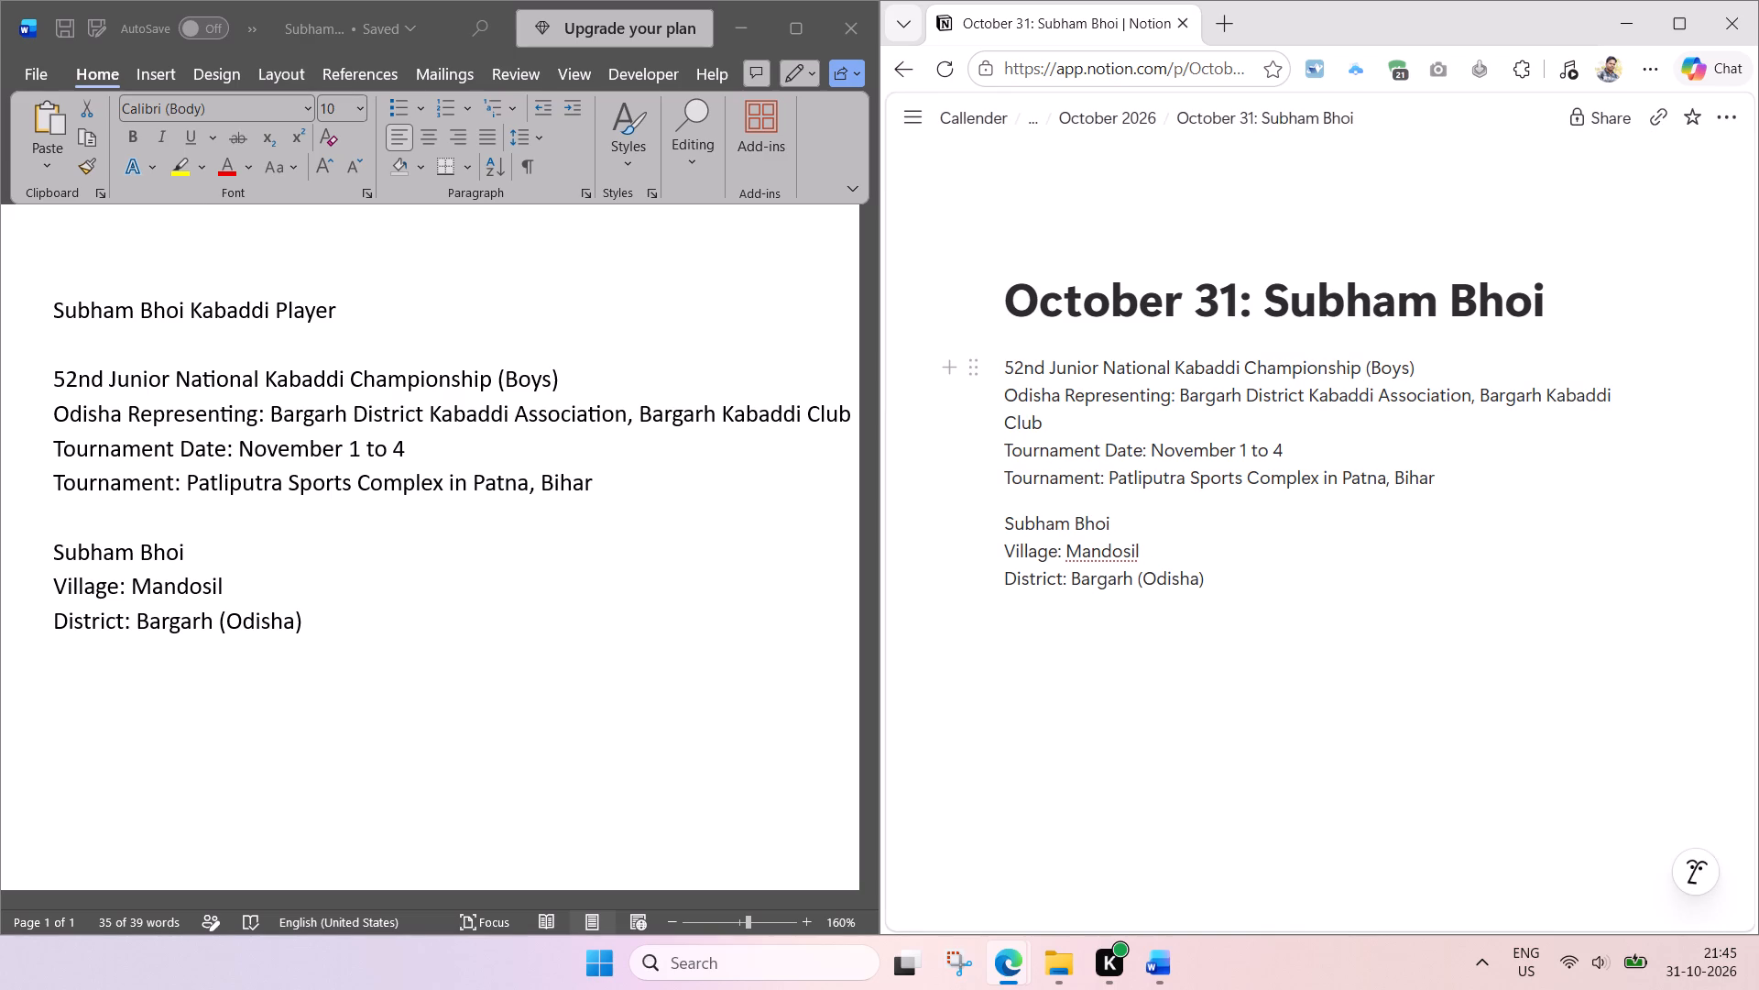
Turn both pasted text blocks on the kabaddi player's page into a bulleted list.
{"action": "left_click_drag", "start_coordinate": [919, 364], "coordinate": [1197, 610]}
{"action": "left_click", "coordinate": [975, 374]}
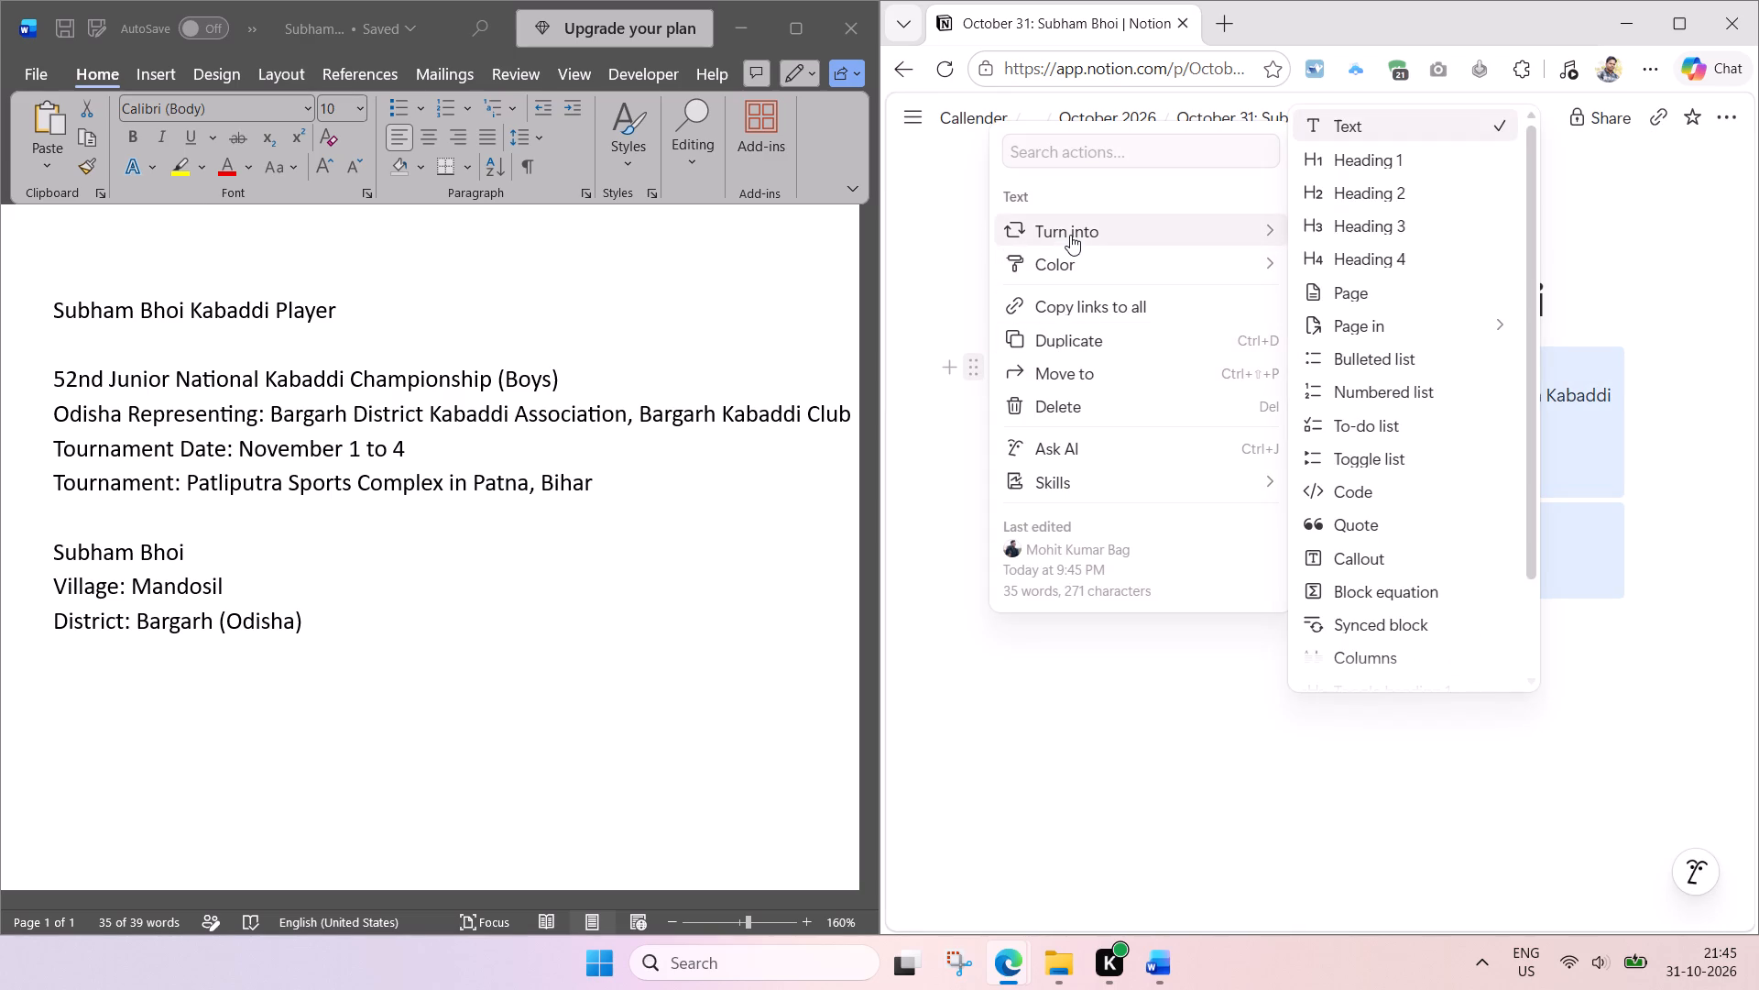
{"action": "left_click", "coordinate": [1361, 349]}
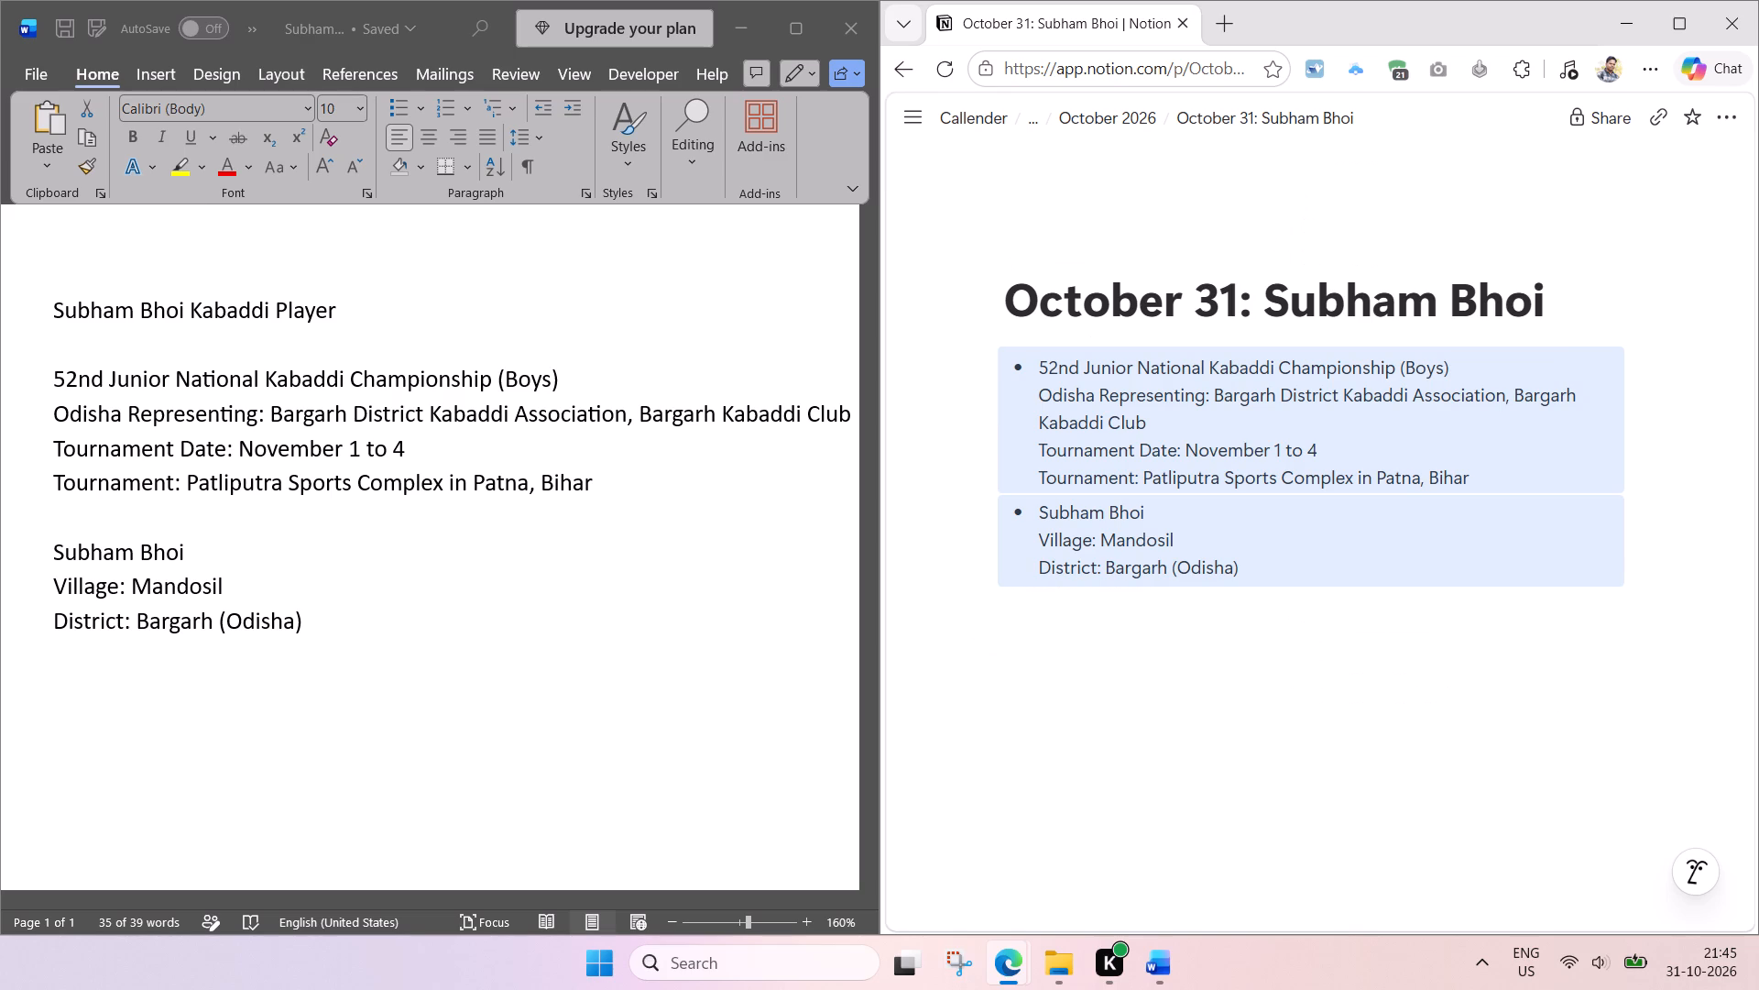
{"action": "left_click", "coordinate": [1201, 631]}
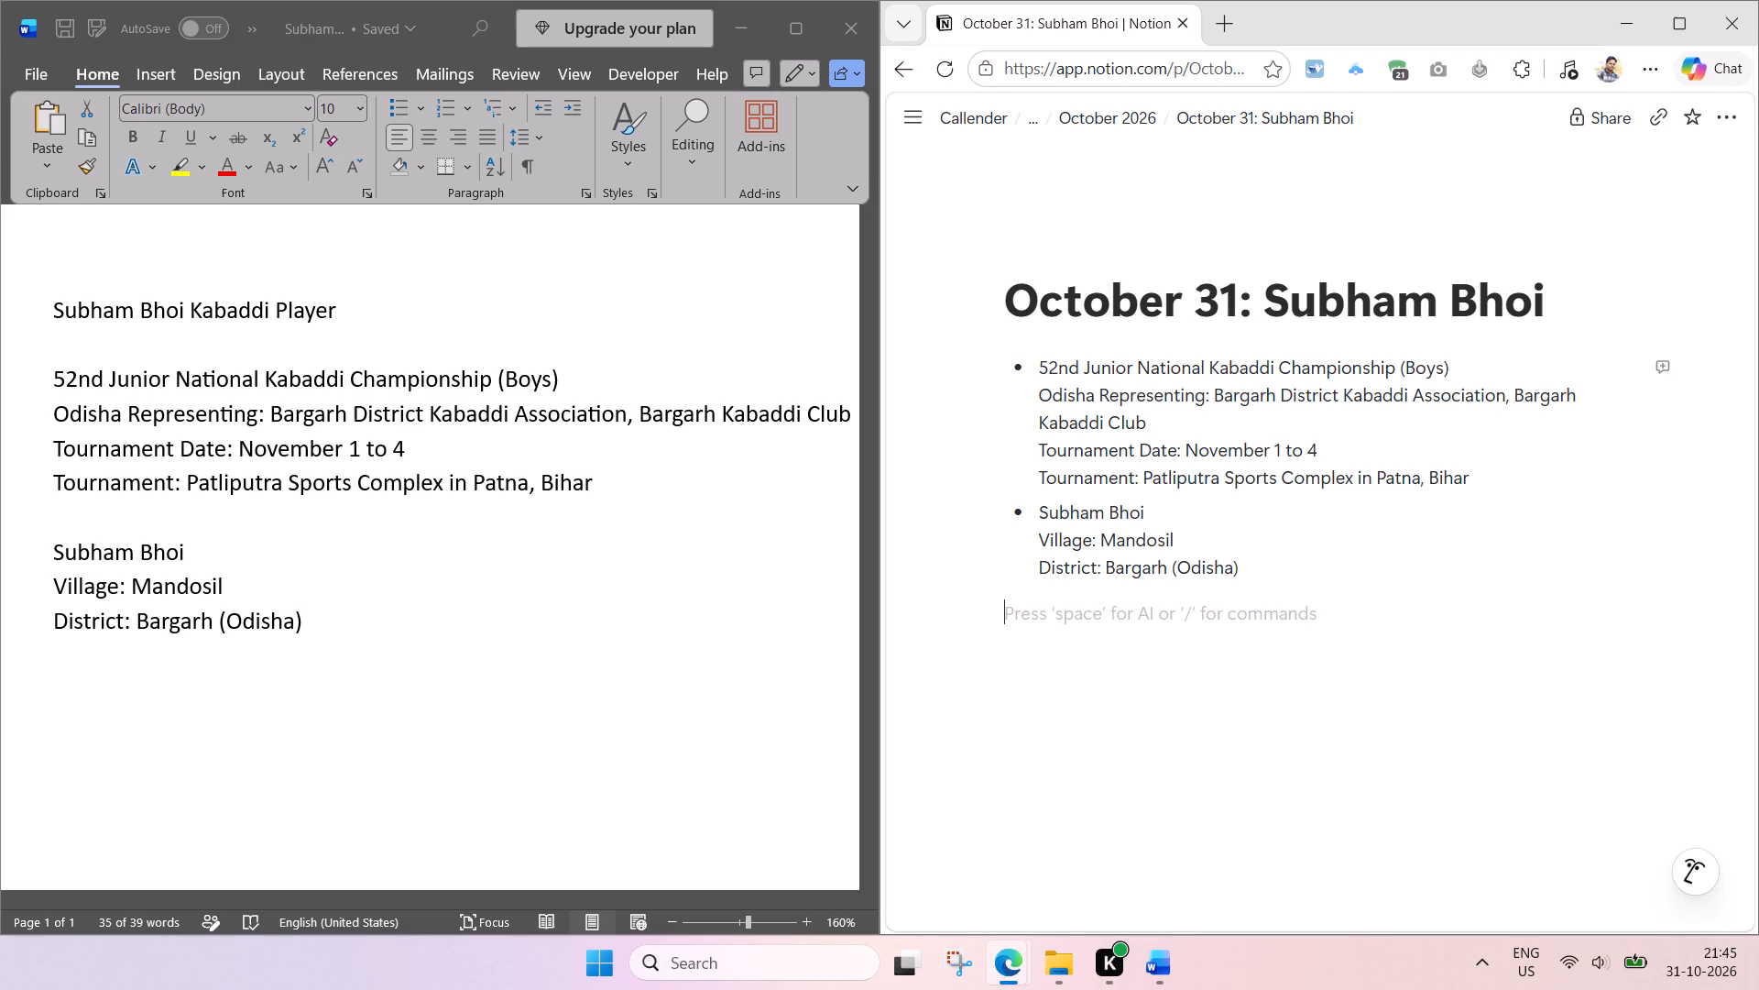
Split the first bullet so the championship, Odisha Representing, Tournament Date and Tournament lines each become their own bullet.
{"action": "left_click", "coordinate": [1466, 377]}
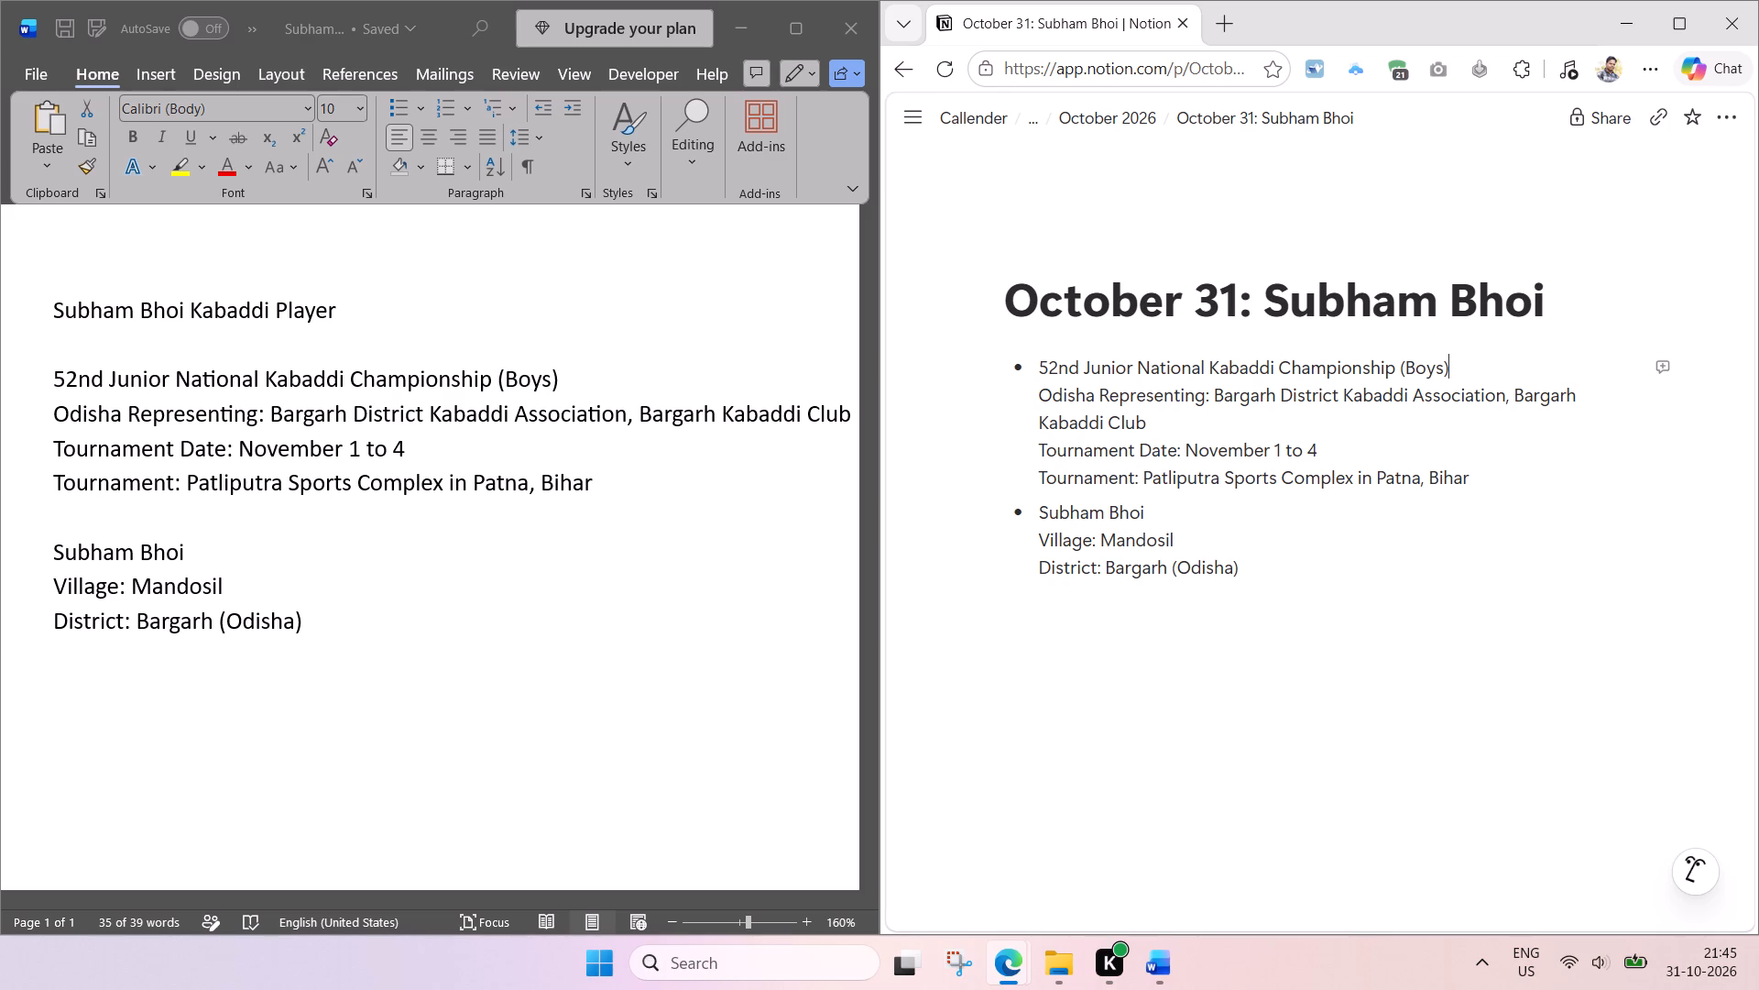
{"action": "key", "text": "Return"}
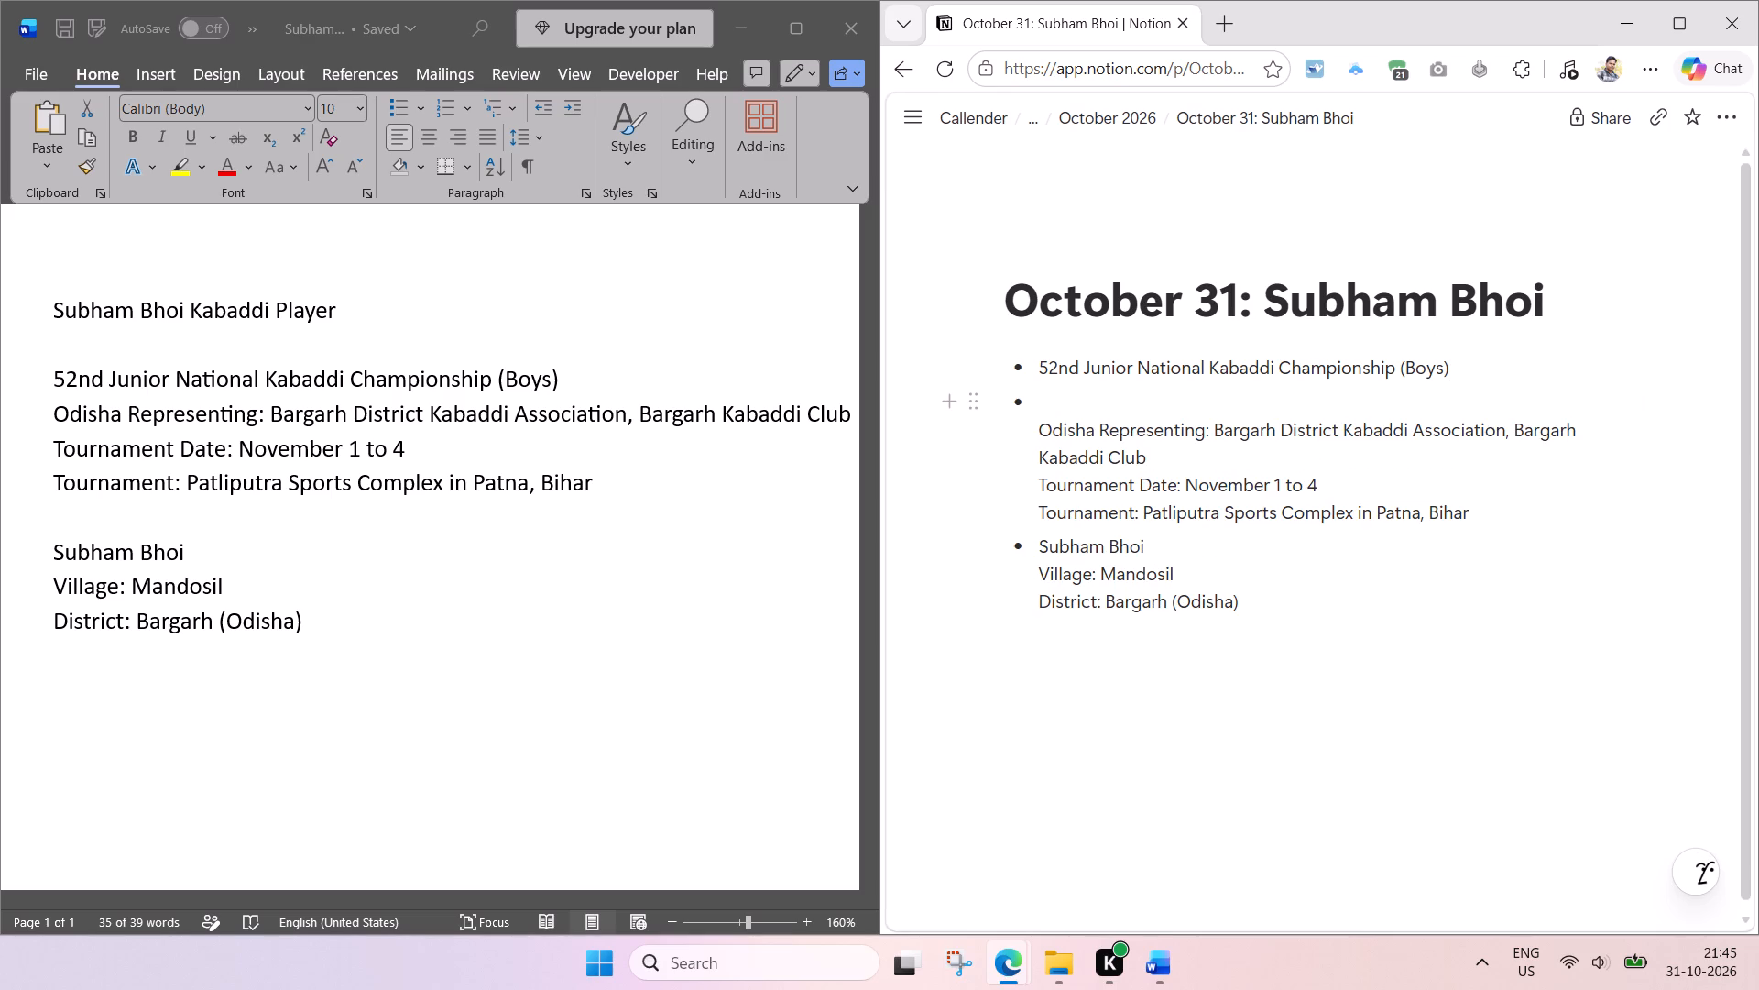
{"action": "left_click", "coordinate": [1036, 424]}
{"action": "key", "text": "BackSpace"}
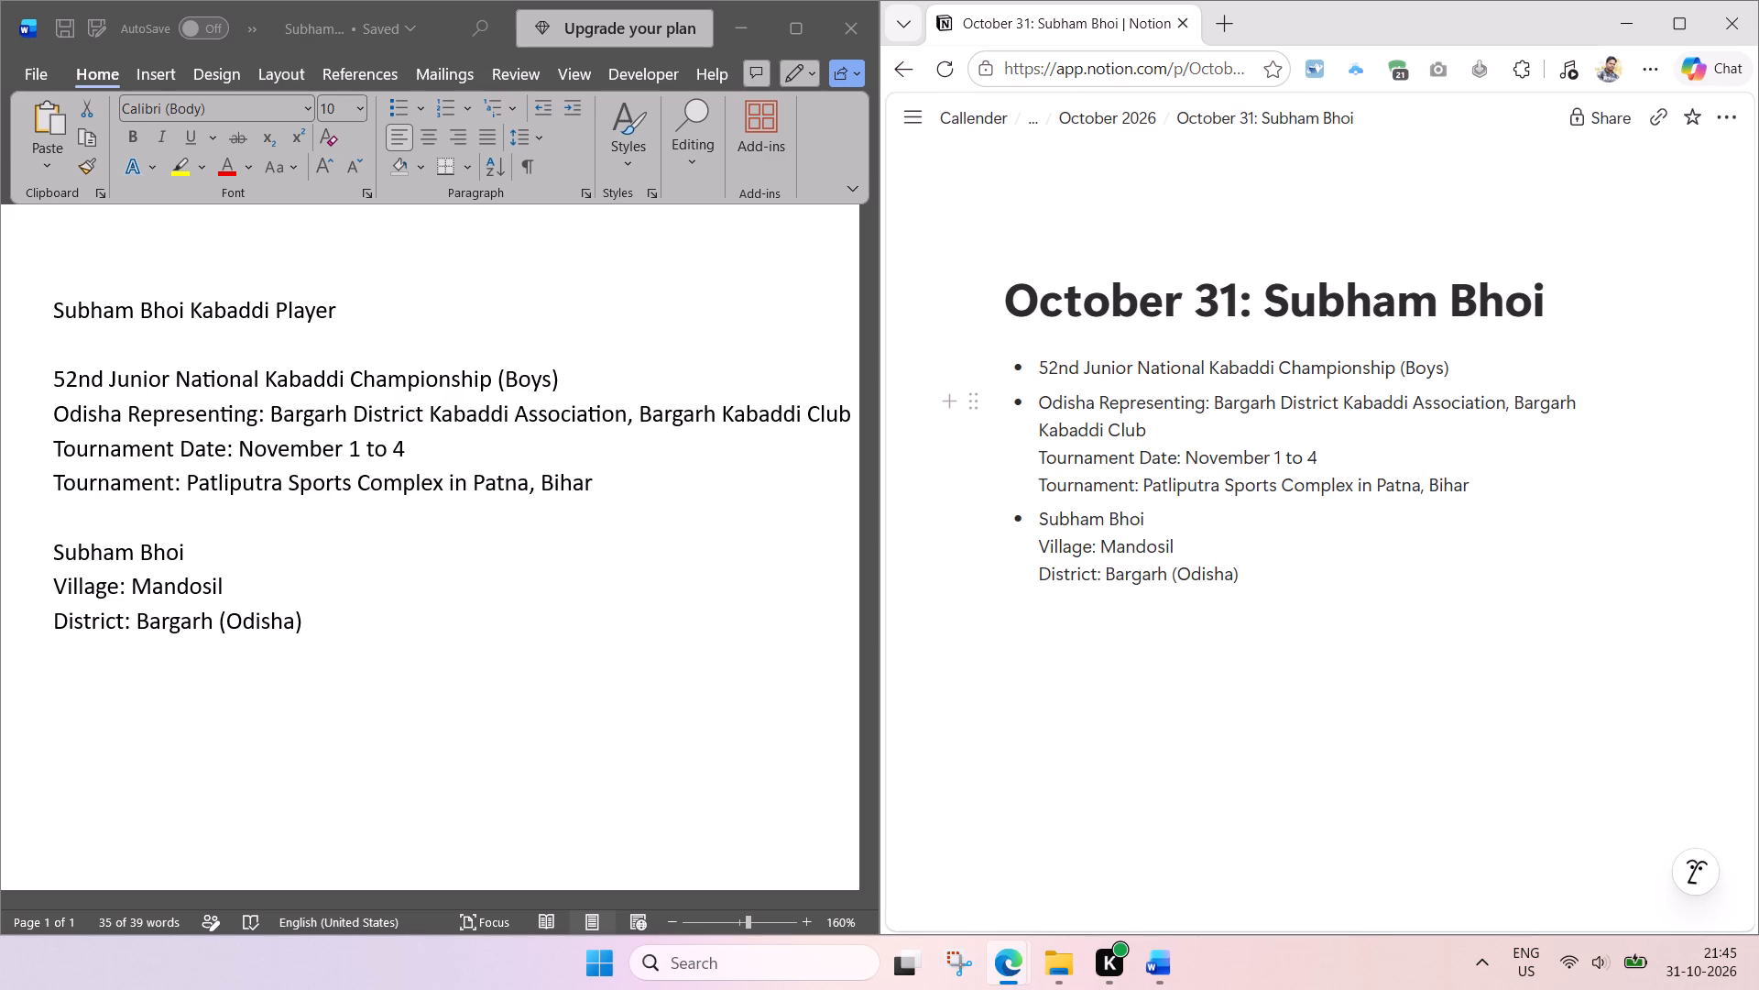
{"action": "left_click", "coordinate": [1219, 437]}
{"action": "key", "text": "Return"}
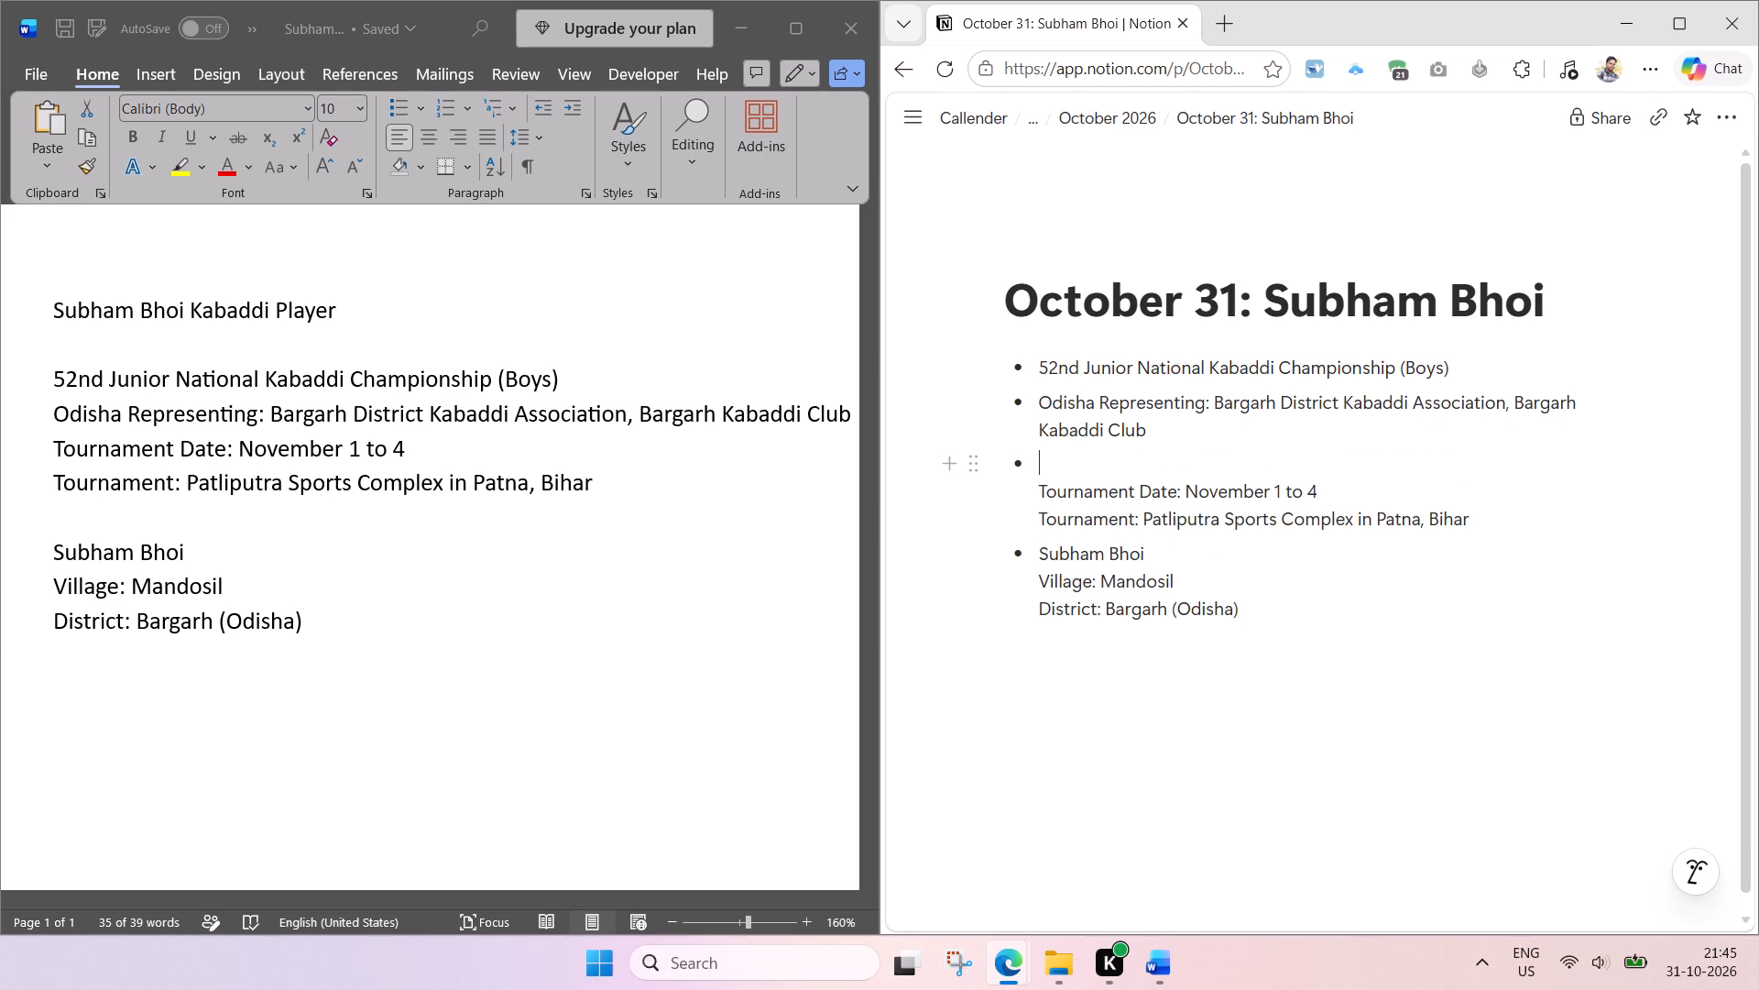
{"action": "left_click", "coordinate": [1038, 489]}
{"action": "key", "text": "BackSpace"}
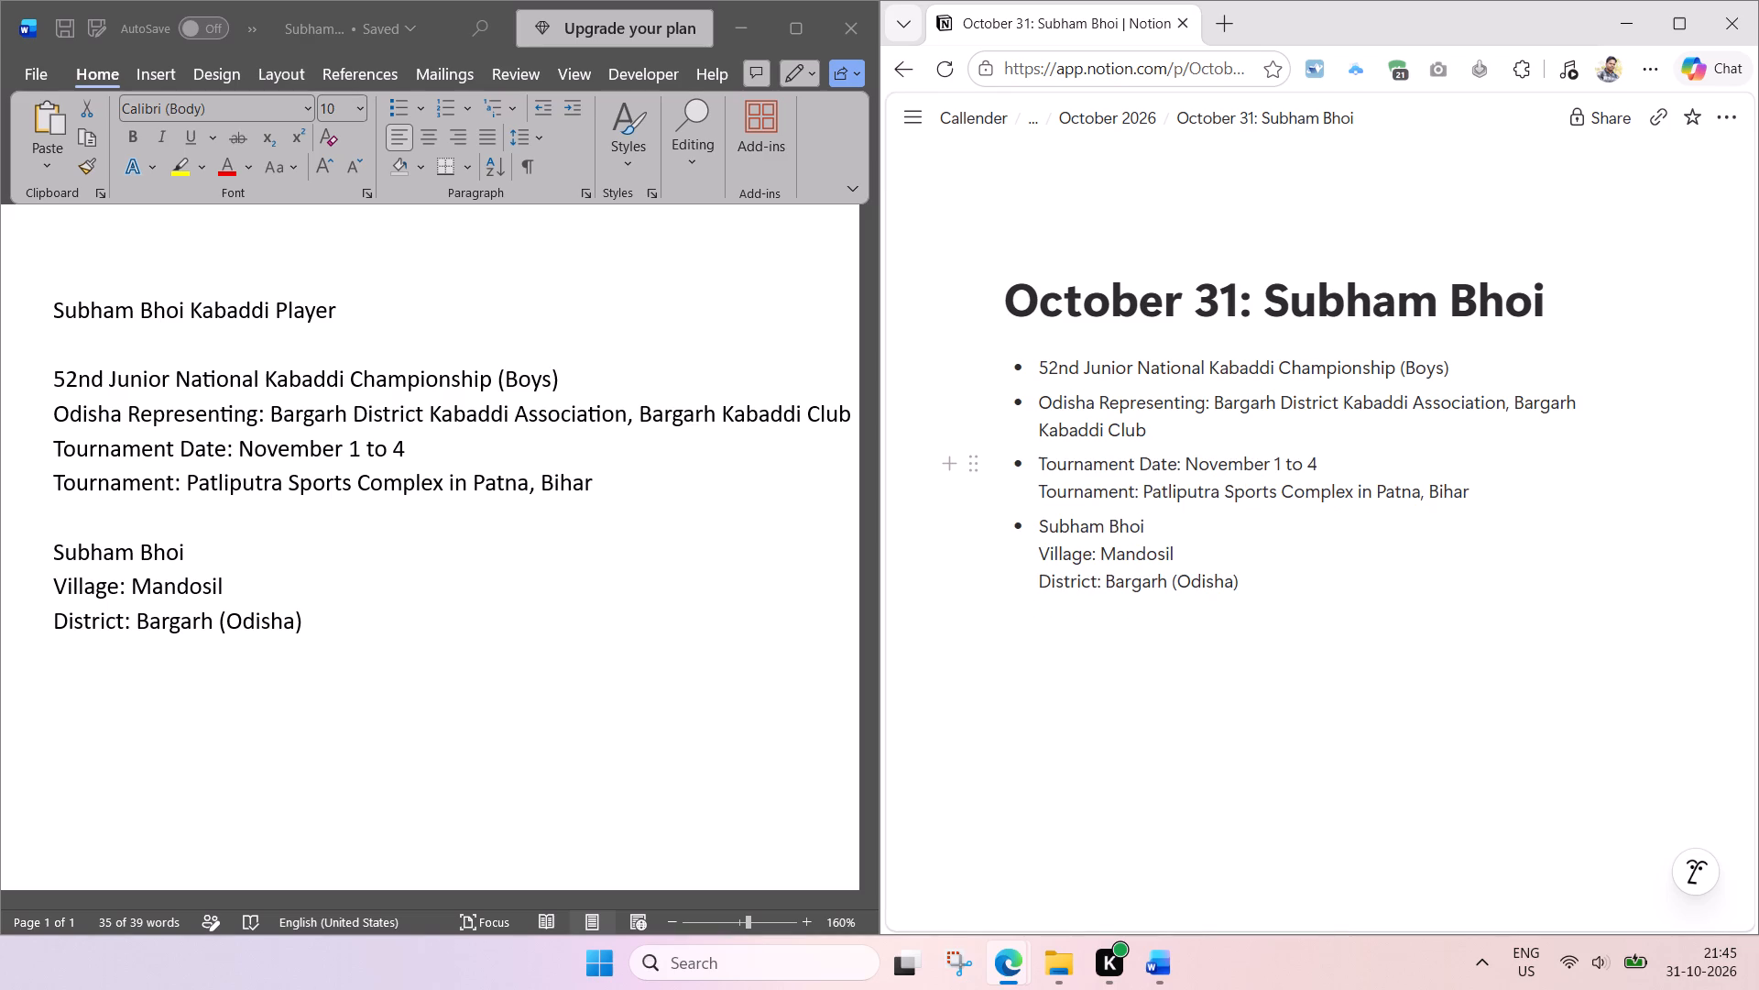
{"action": "left_click", "coordinate": [1360, 462]}
{"action": "key", "text": "Return"}
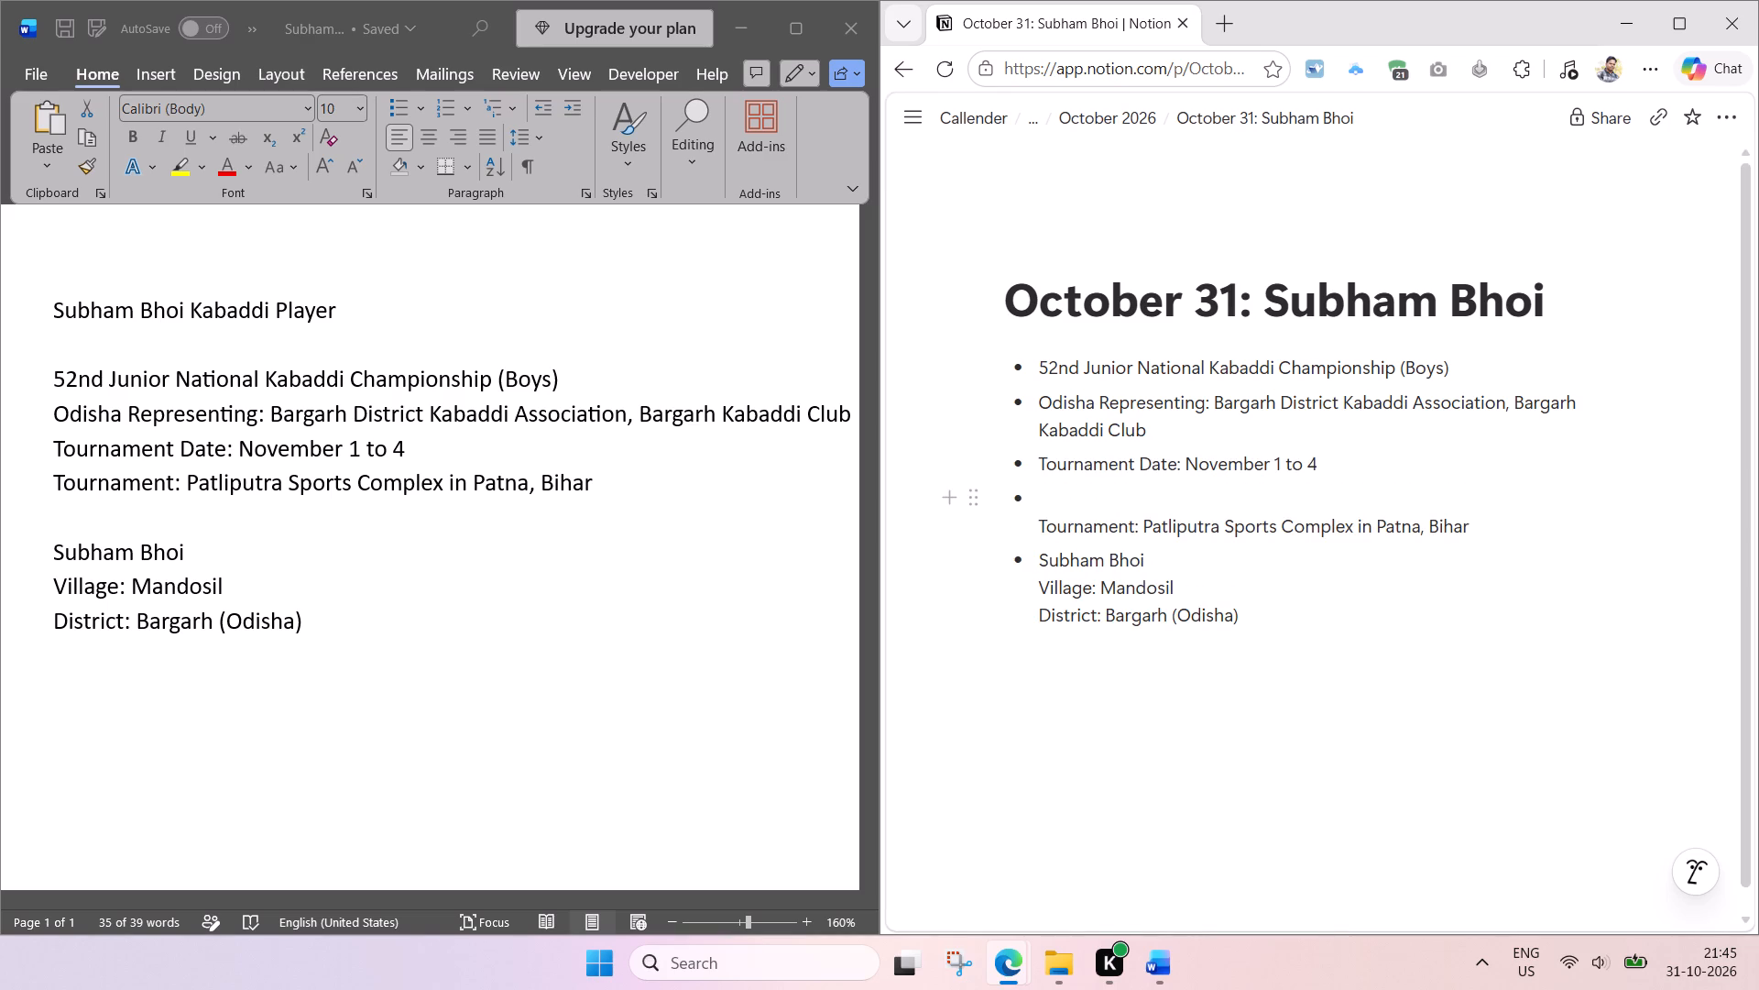
{"action": "left_click", "coordinate": [1032, 522]}
{"action": "key", "text": "BackSpace"}
{"action": "left_click", "coordinate": [942, 465]}
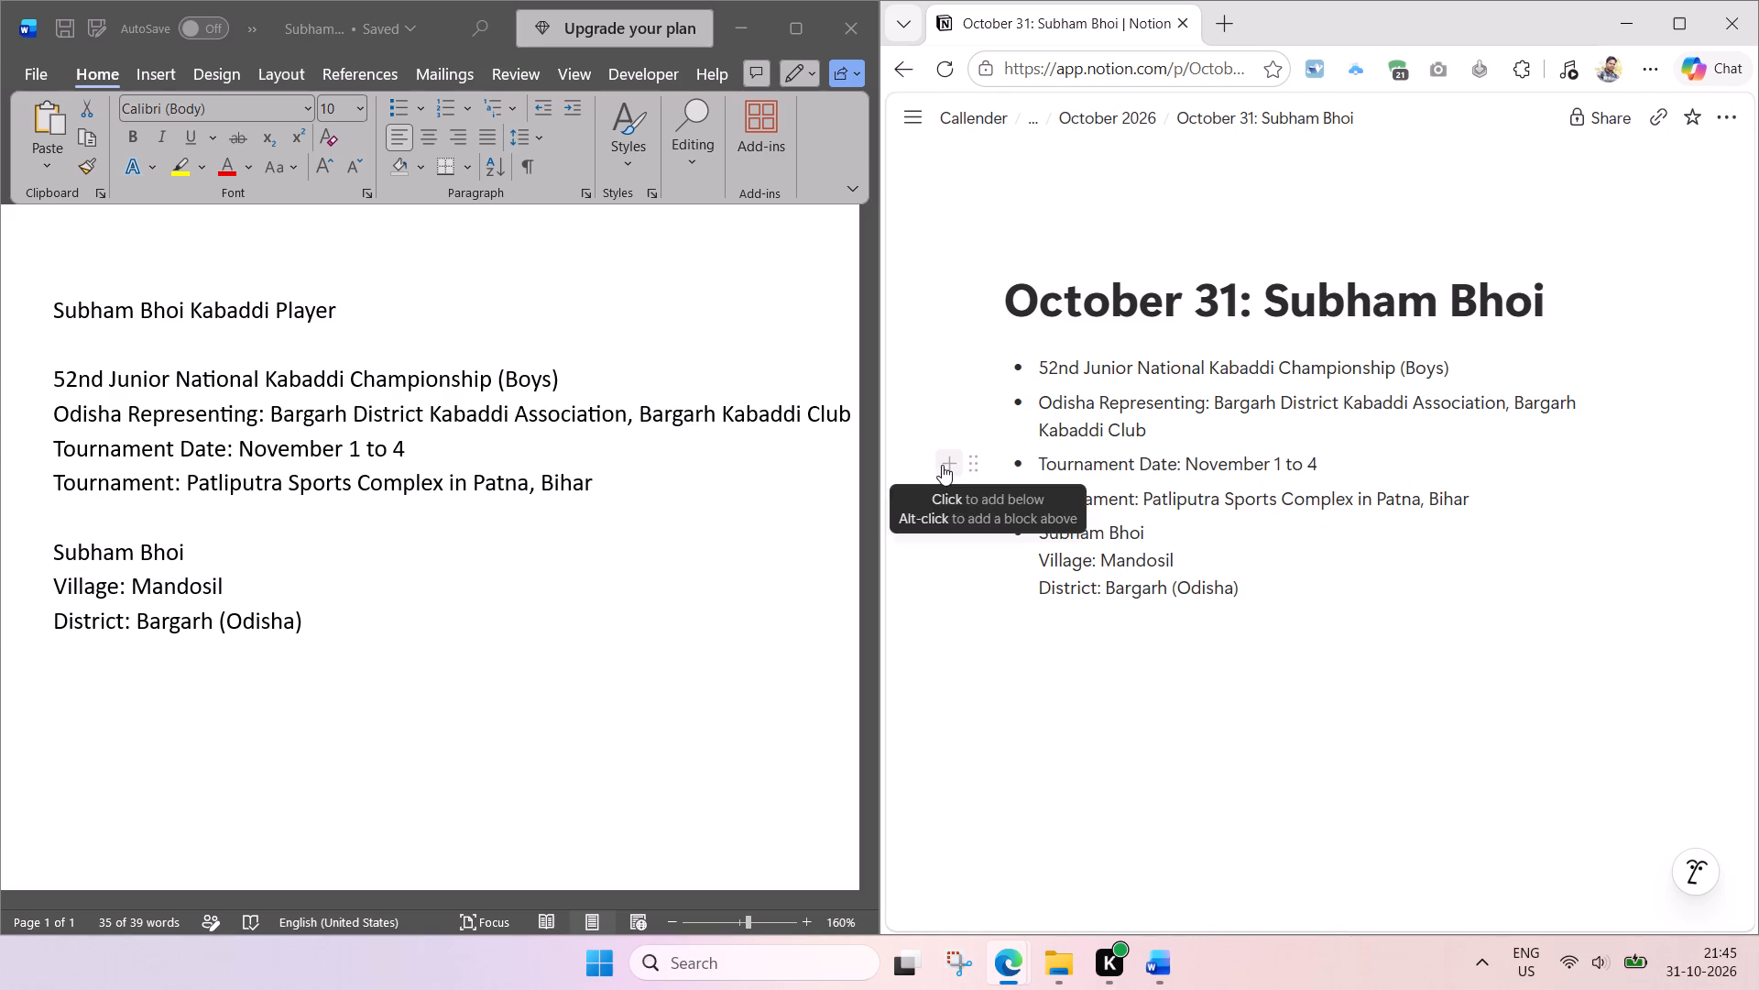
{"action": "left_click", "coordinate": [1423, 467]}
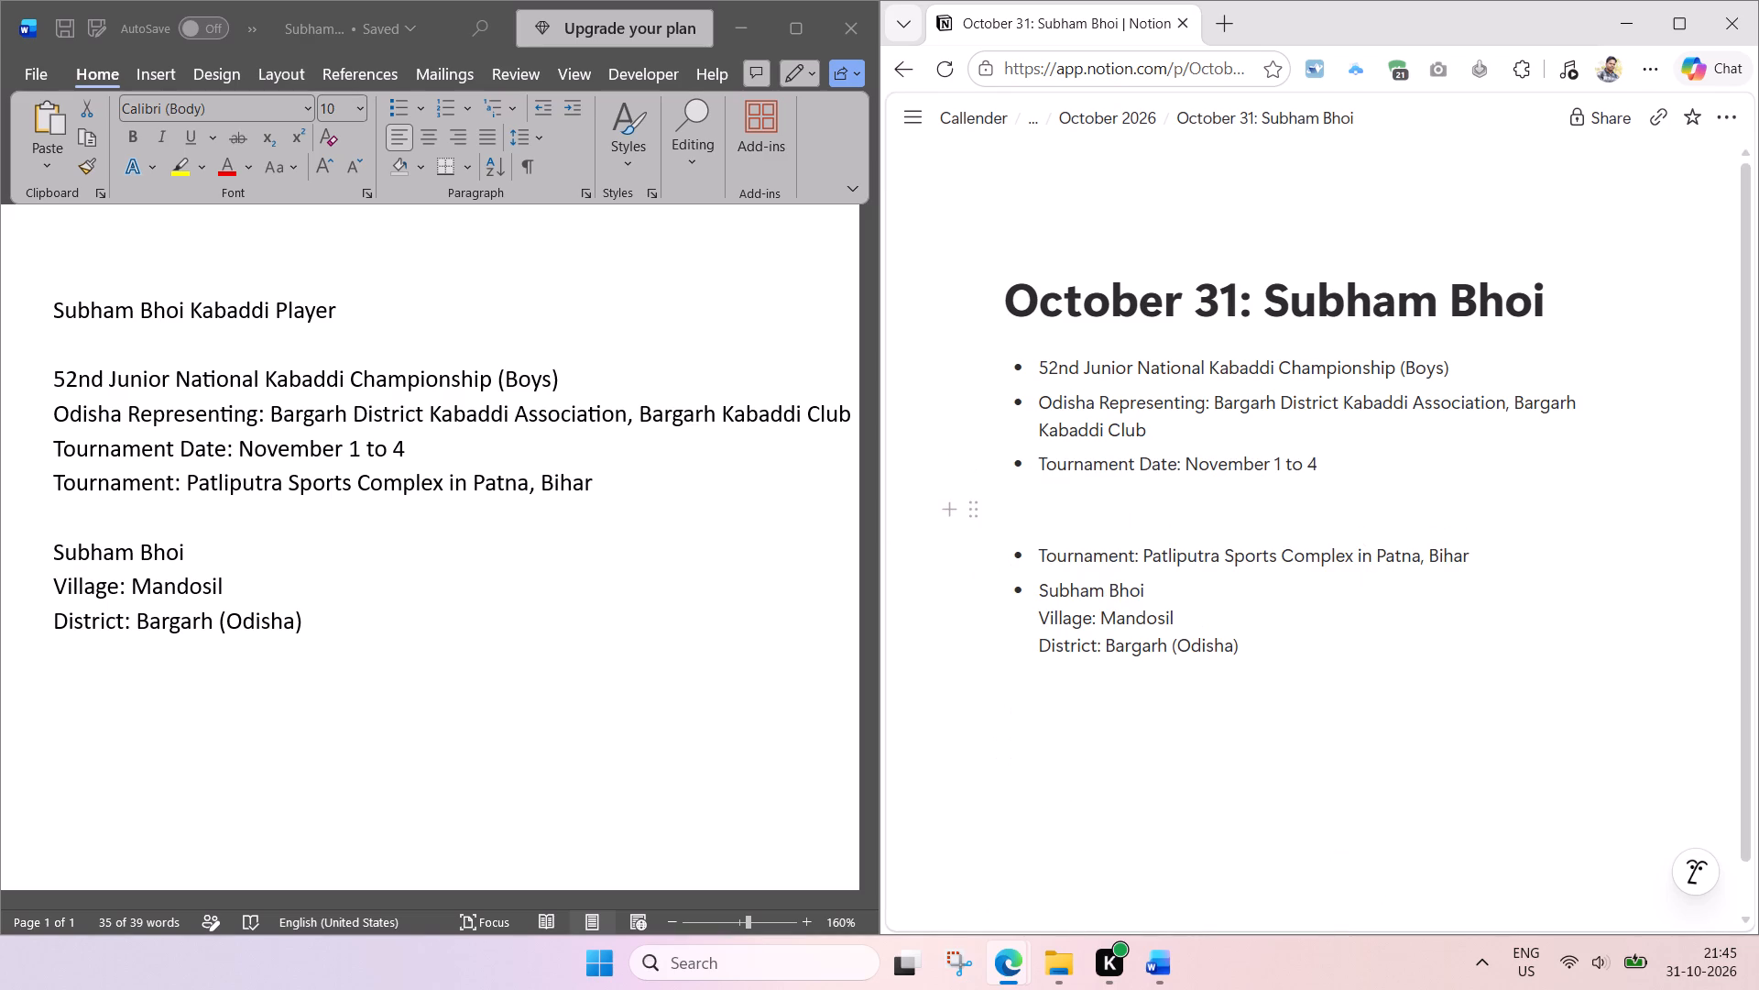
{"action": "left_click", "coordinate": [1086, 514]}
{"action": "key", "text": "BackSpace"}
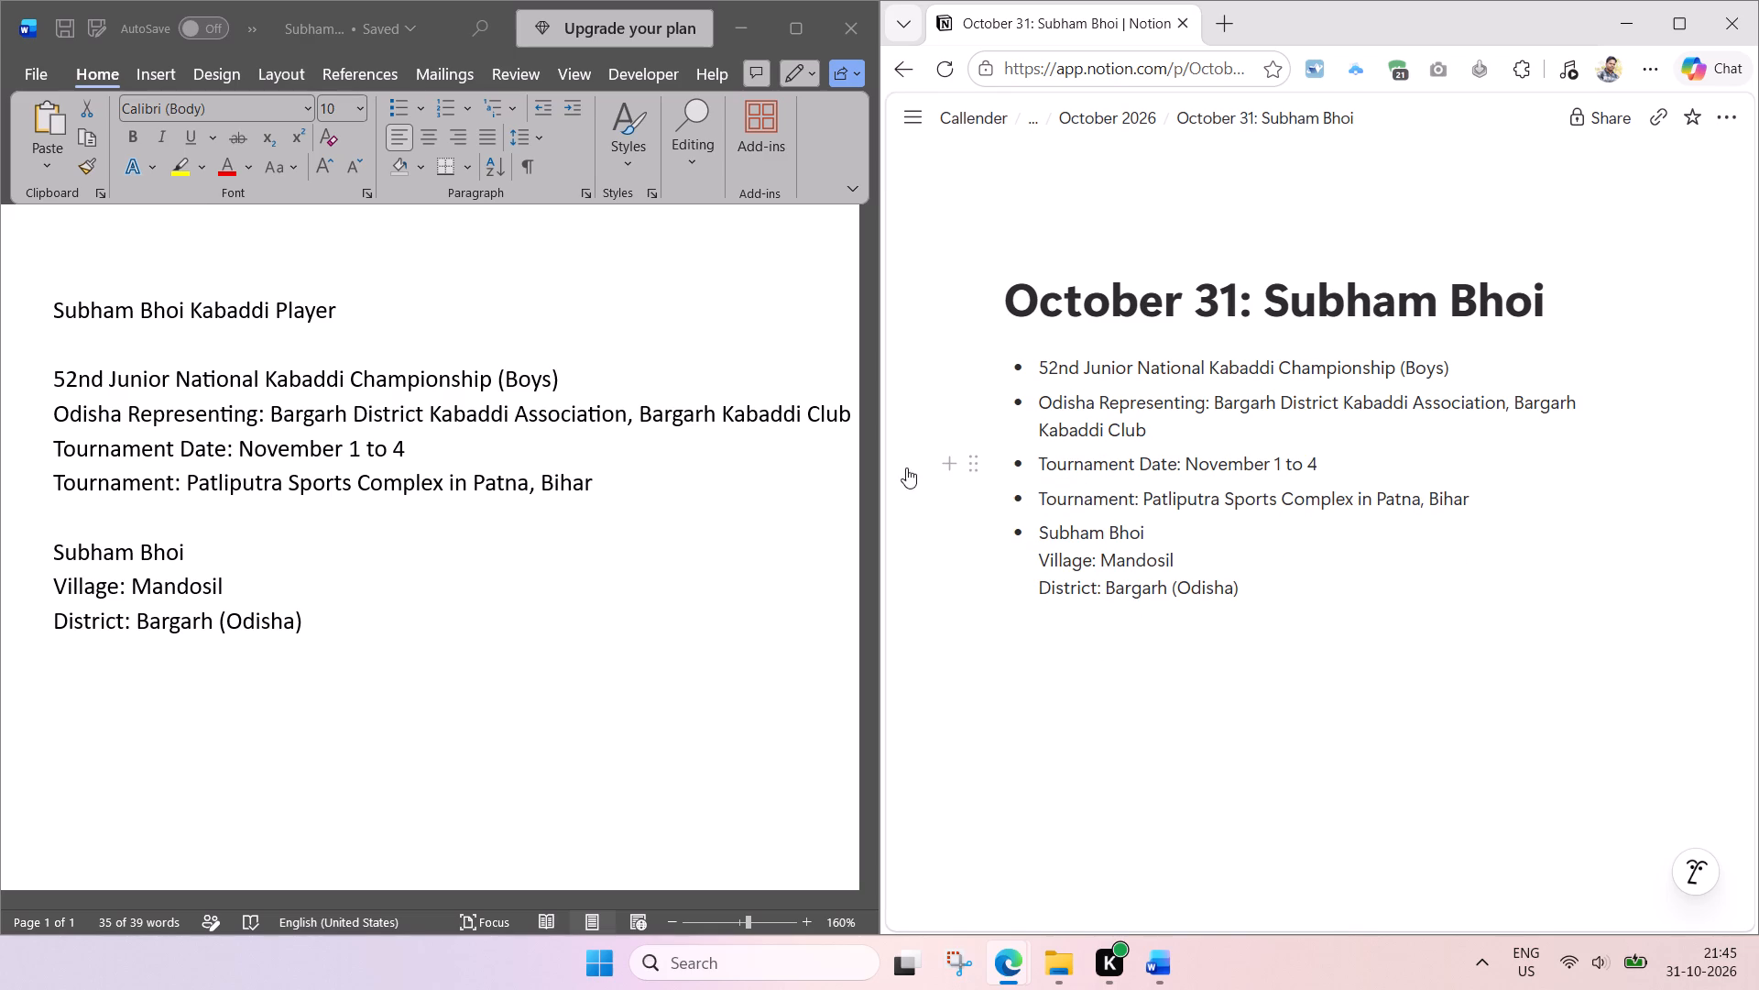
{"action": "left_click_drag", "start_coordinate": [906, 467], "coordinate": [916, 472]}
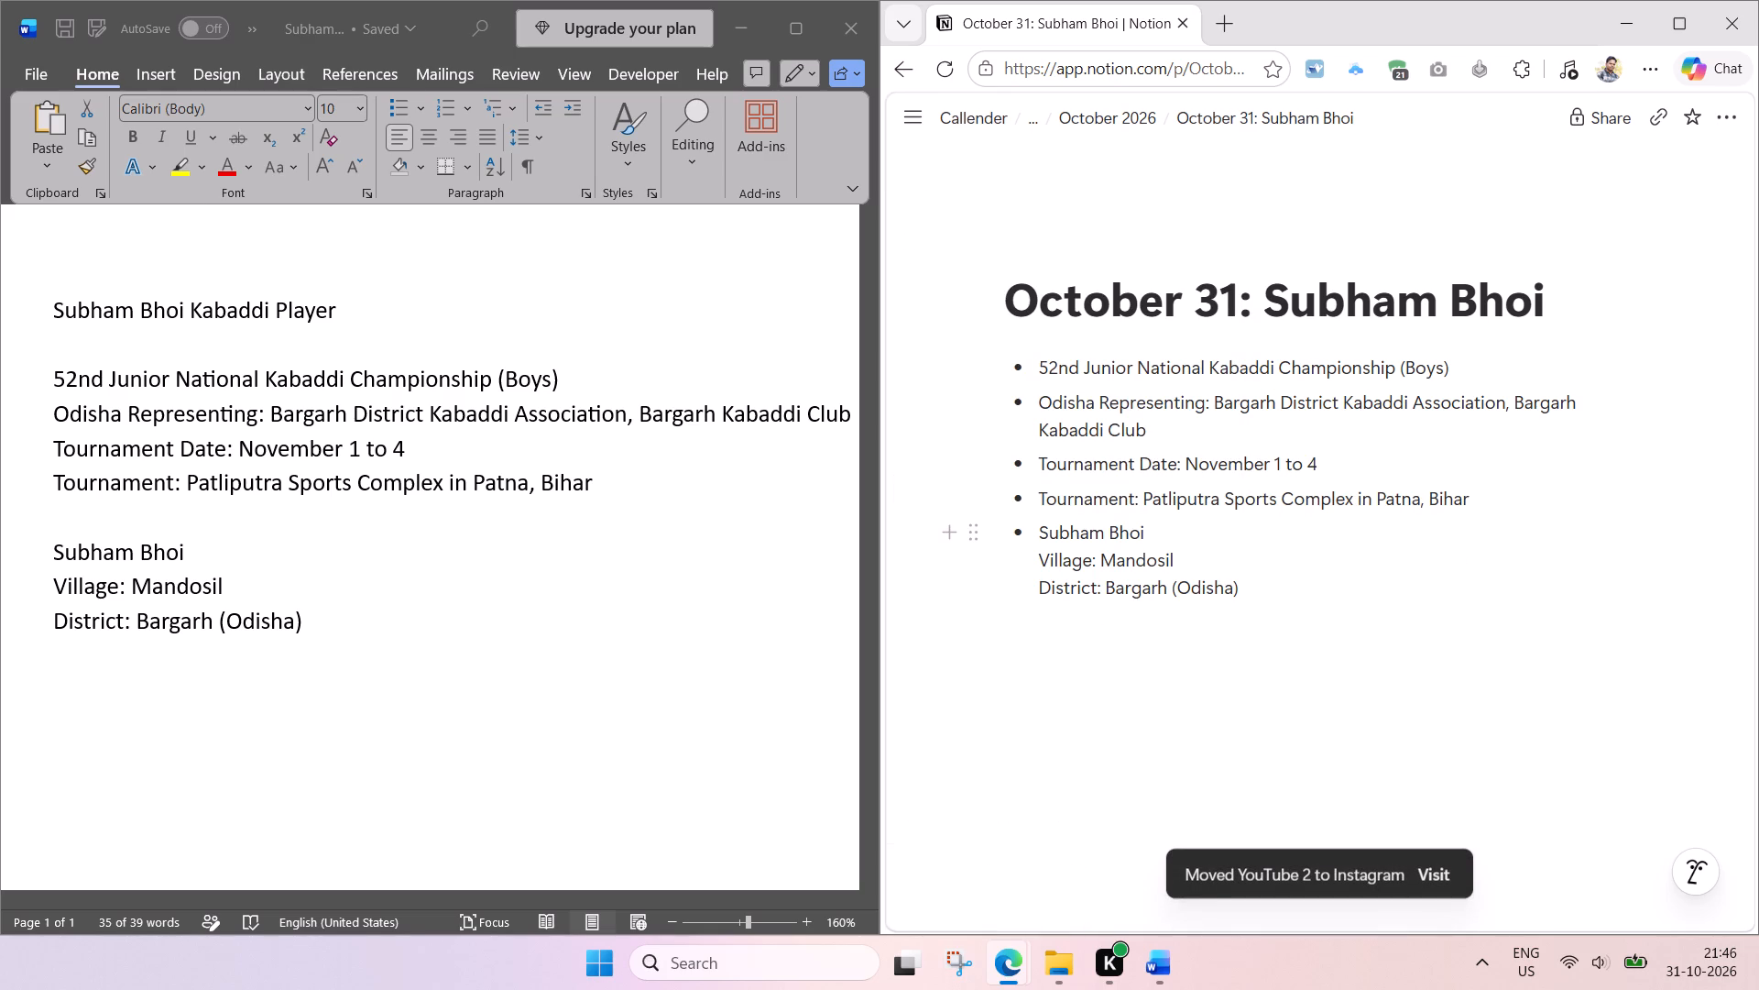
Move the YouTube 2 page out of Instagram back into the Private section, placing it between YouTube 1 and Instagram.
{"action": "left_click", "coordinate": [1437, 863]}
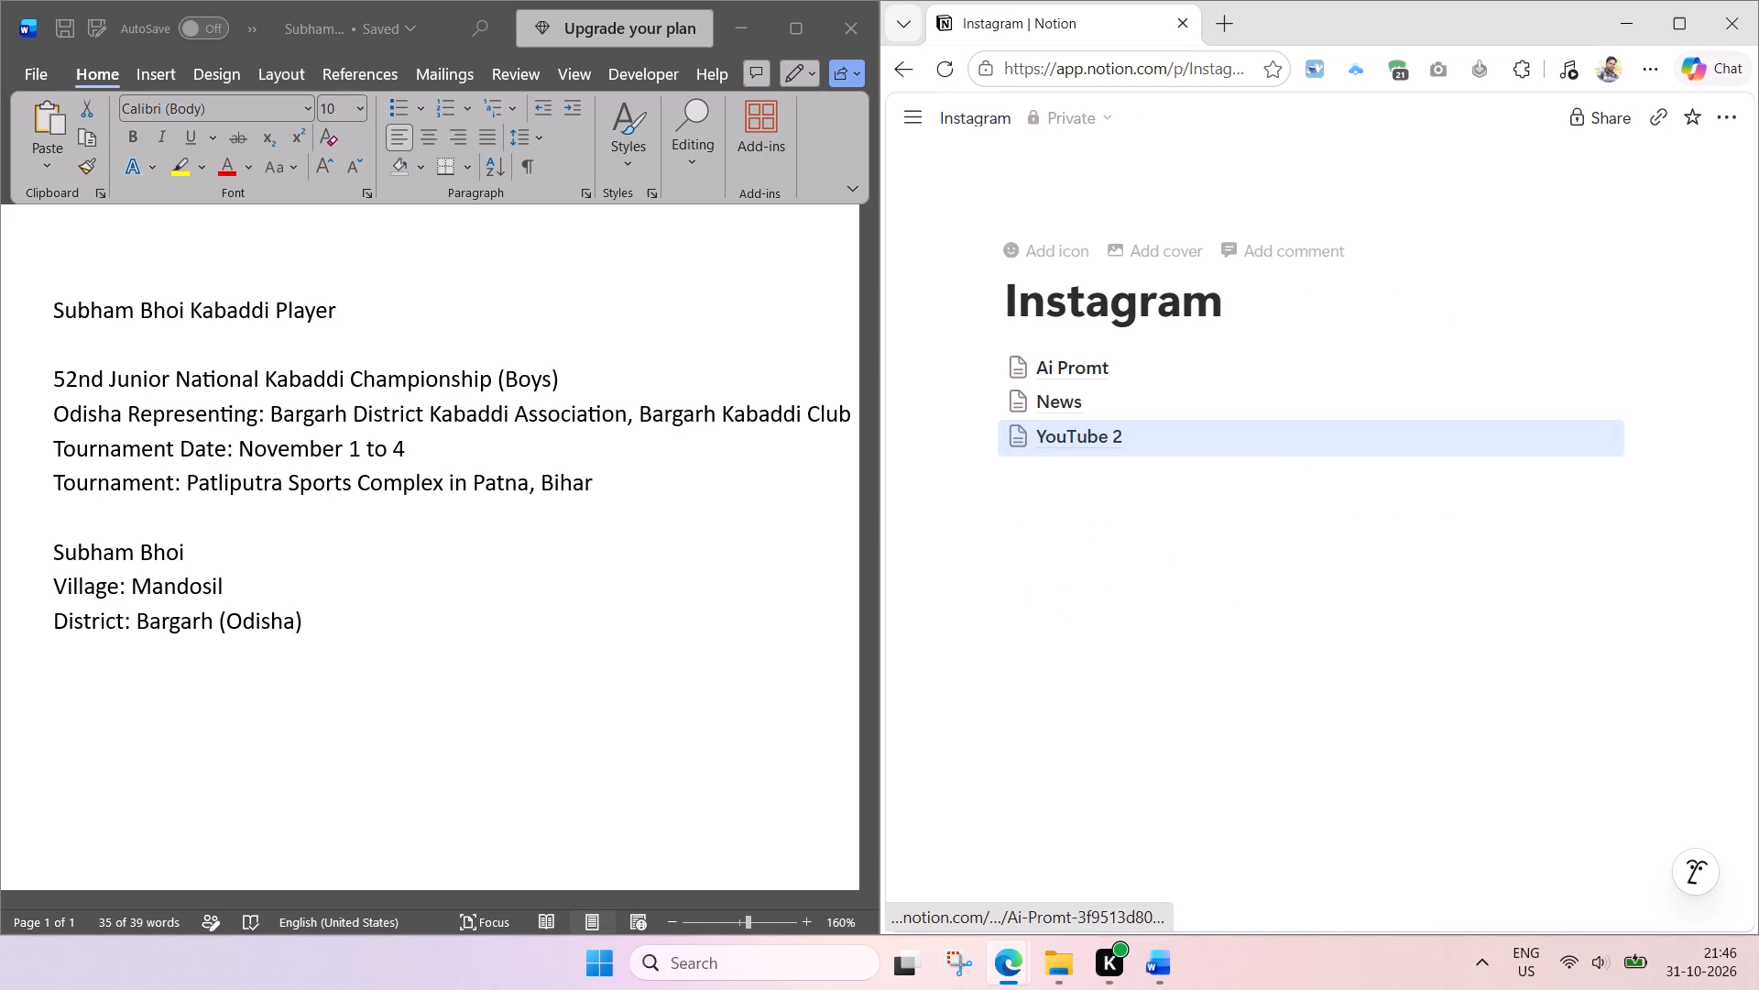
{"action": "left_click", "coordinate": [919, 126]}
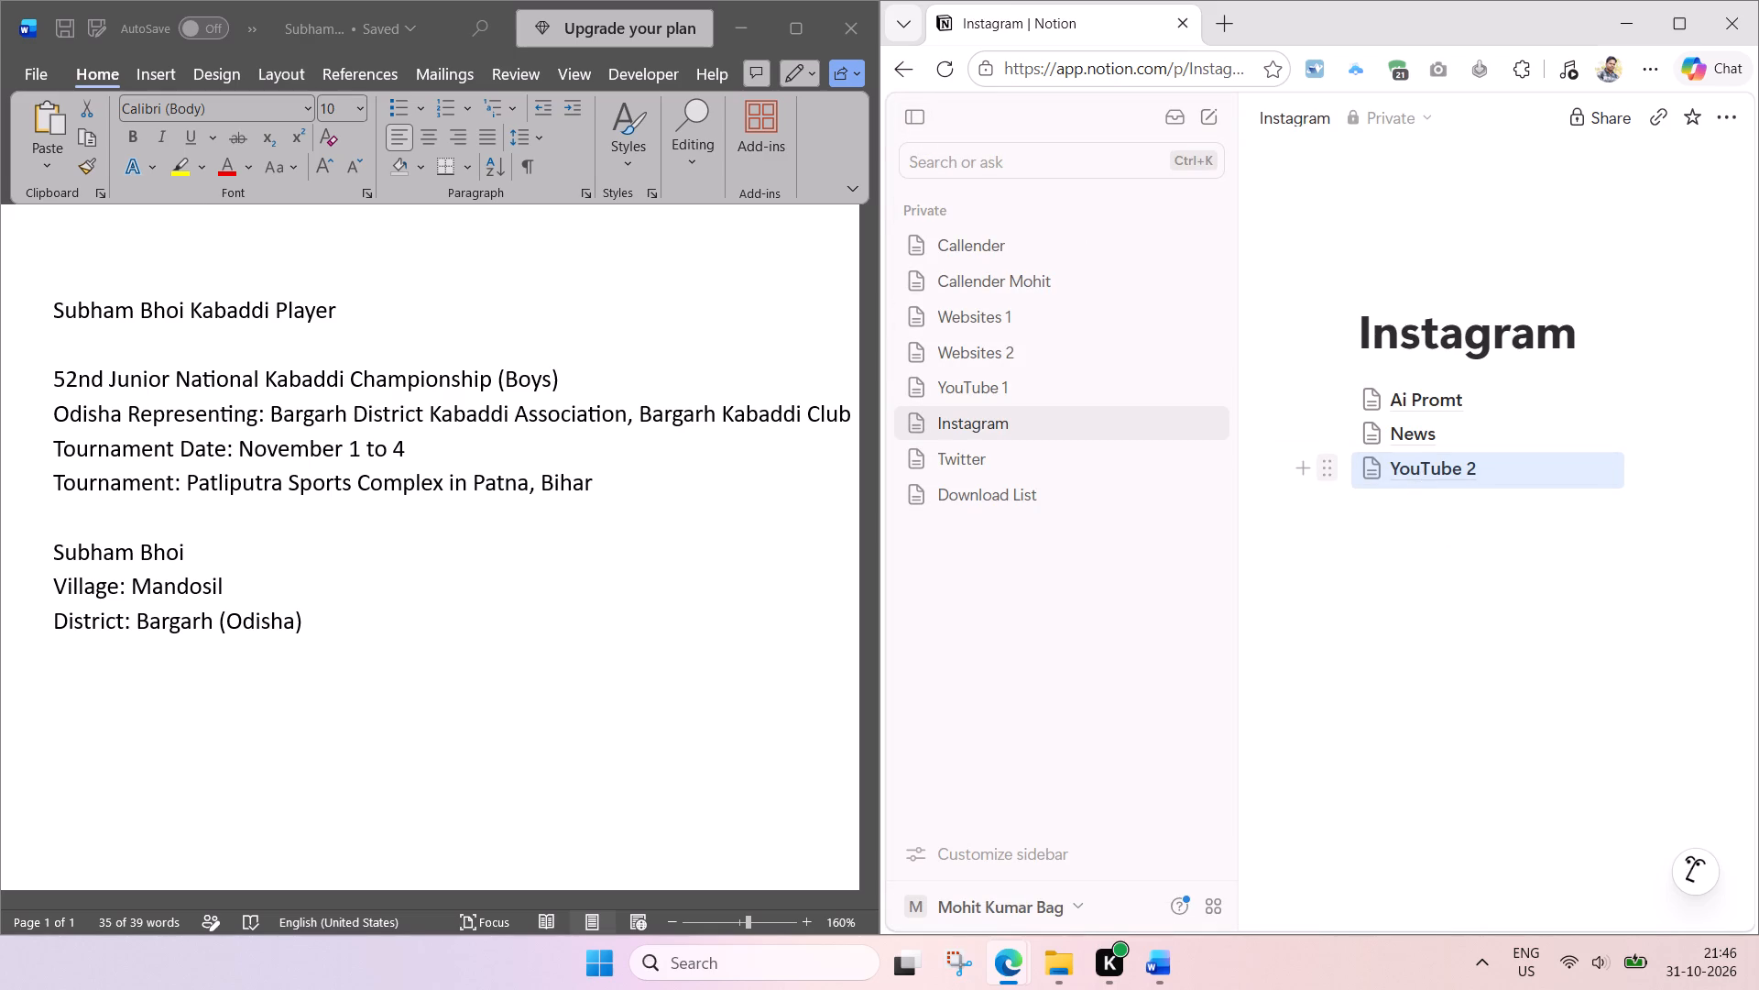
{"action": "left_click_drag", "start_coordinate": [1331, 470], "coordinate": [1020, 540]}
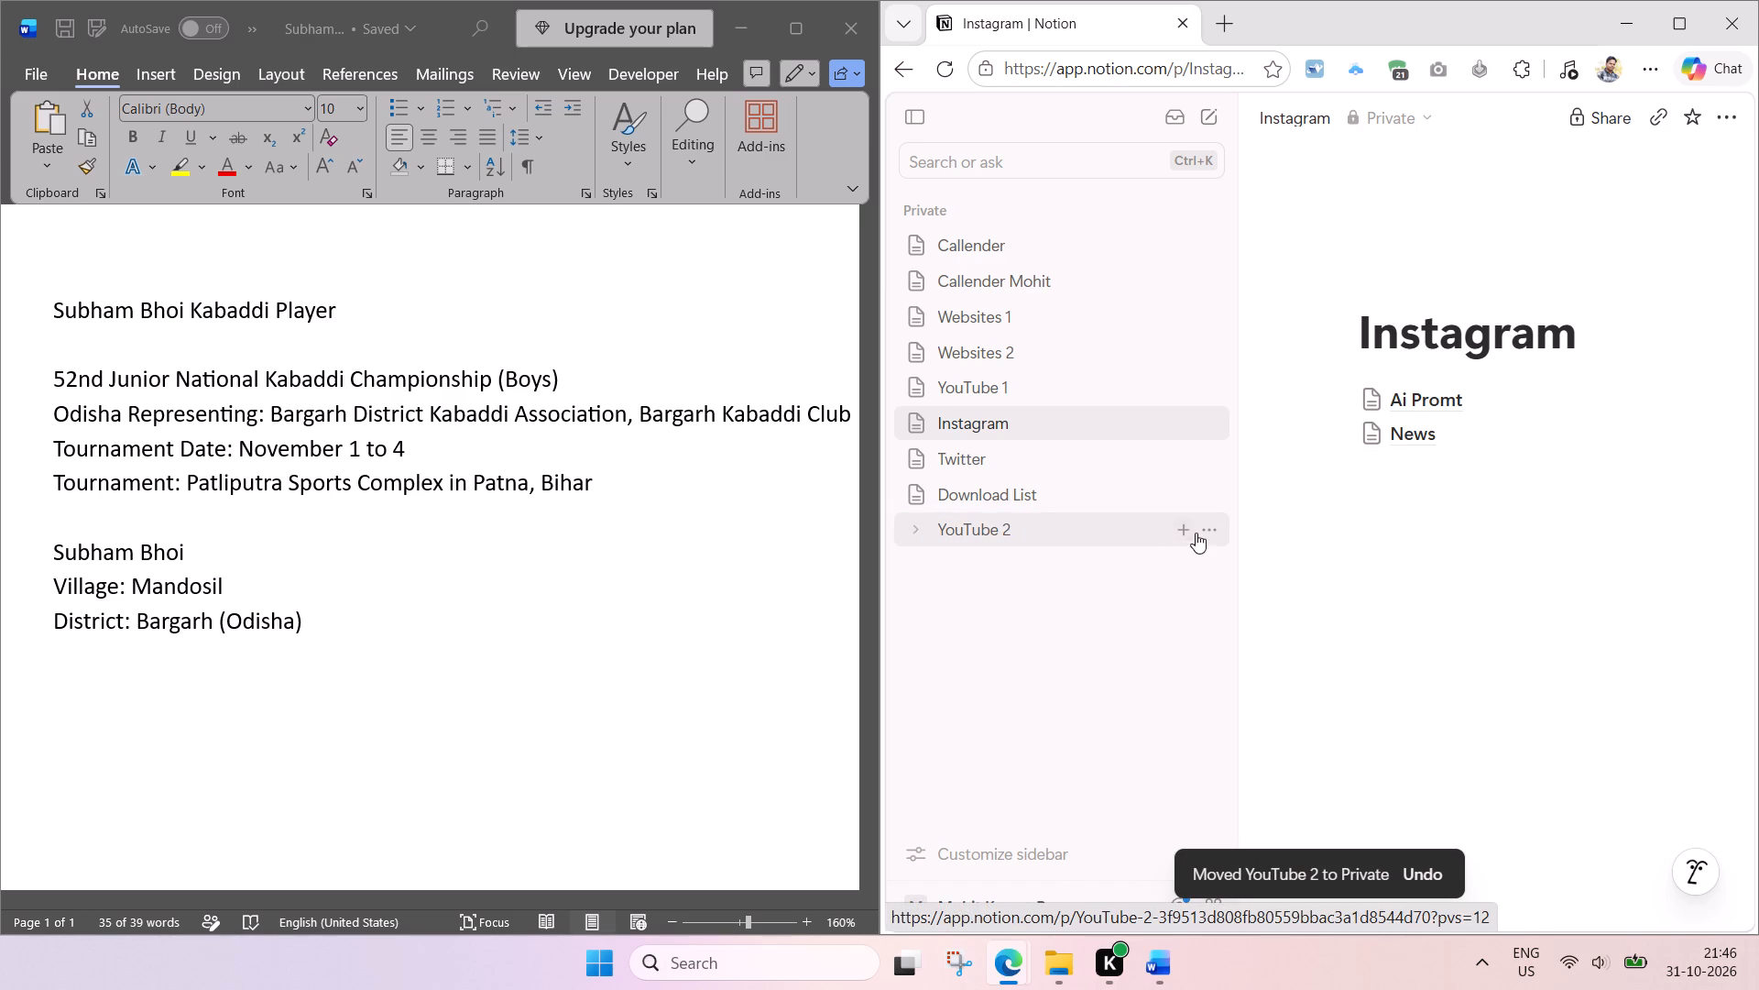
{"action": "left_click_drag", "start_coordinate": [1213, 531], "coordinate": [1197, 420]}
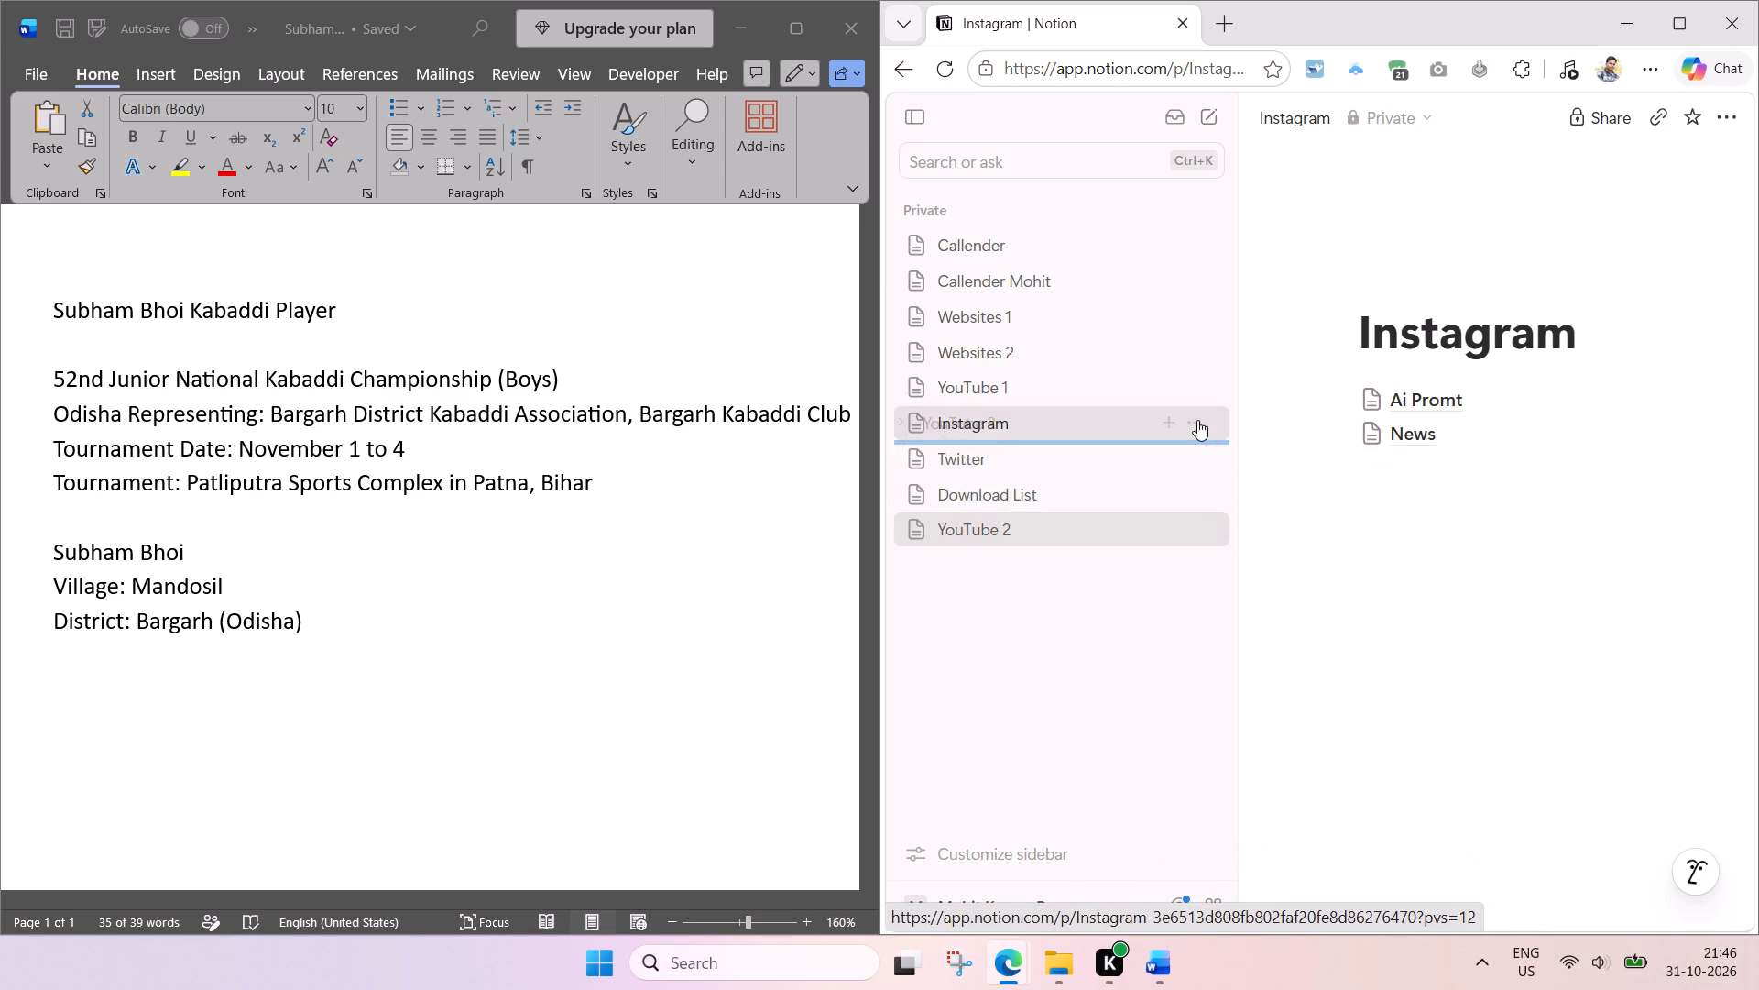
{"action": "left_click_drag", "start_coordinate": [1197, 420], "coordinate": [1197, 405]}
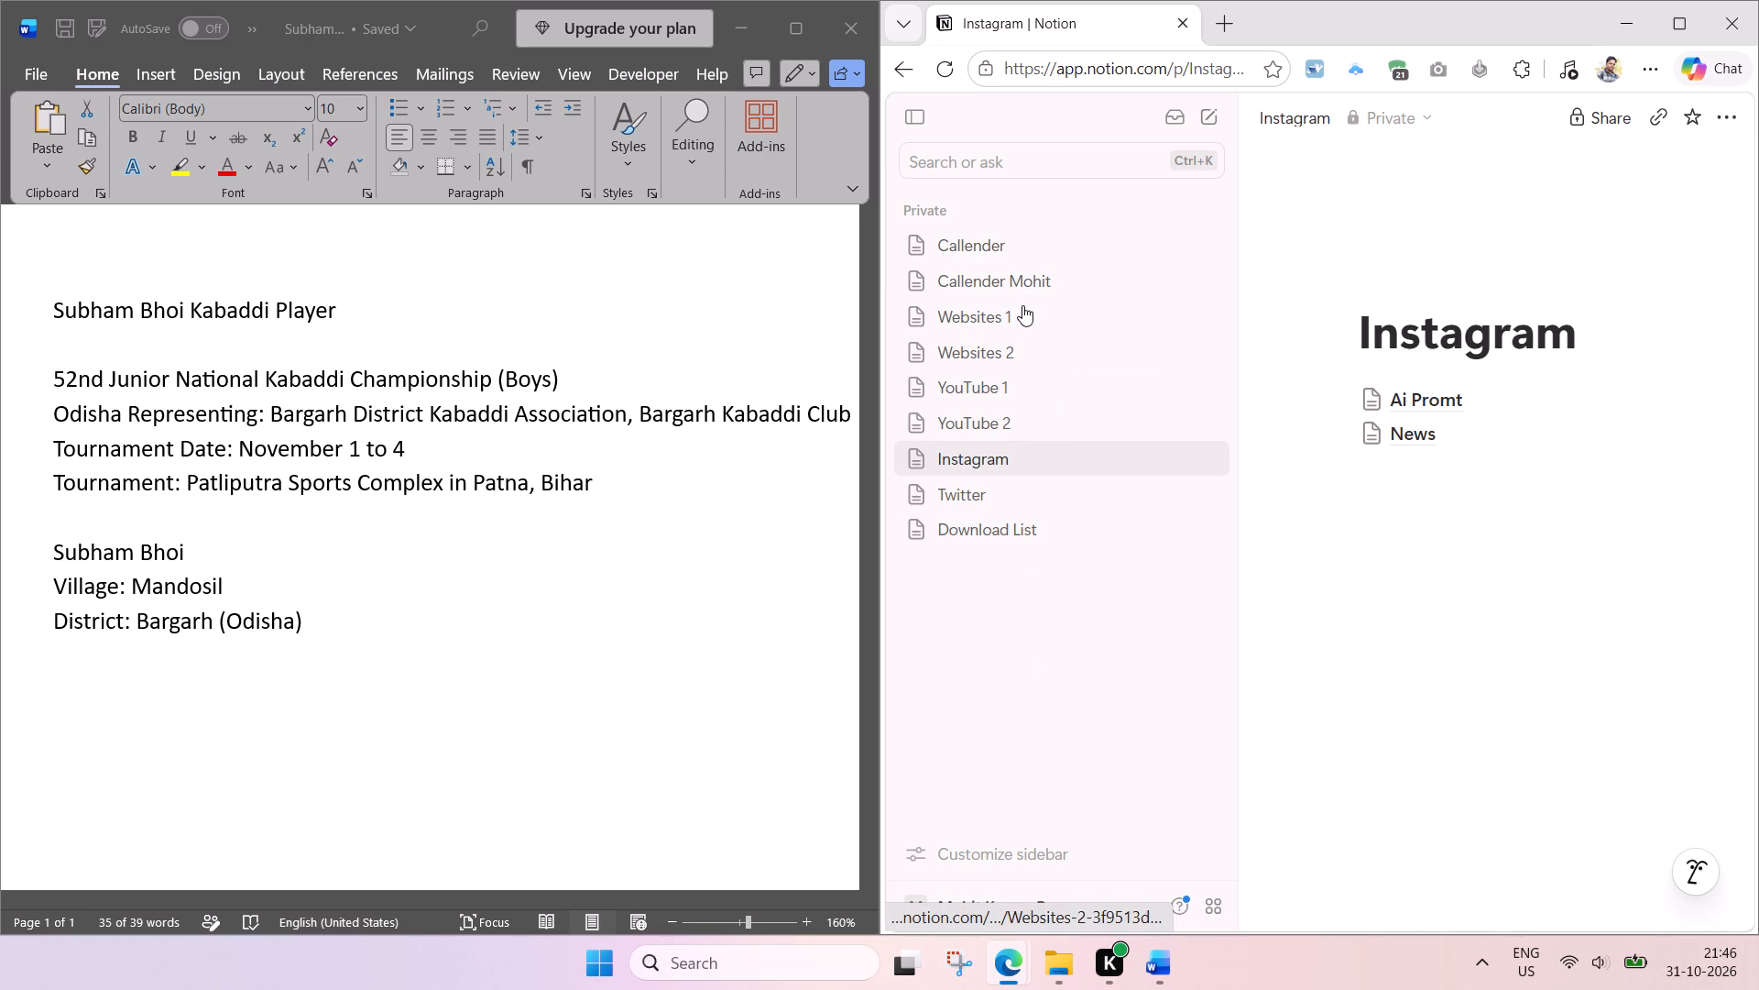
Open the October 2026 page under News in Callender.
{"action": "left_click", "coordinate": [997, 249]}
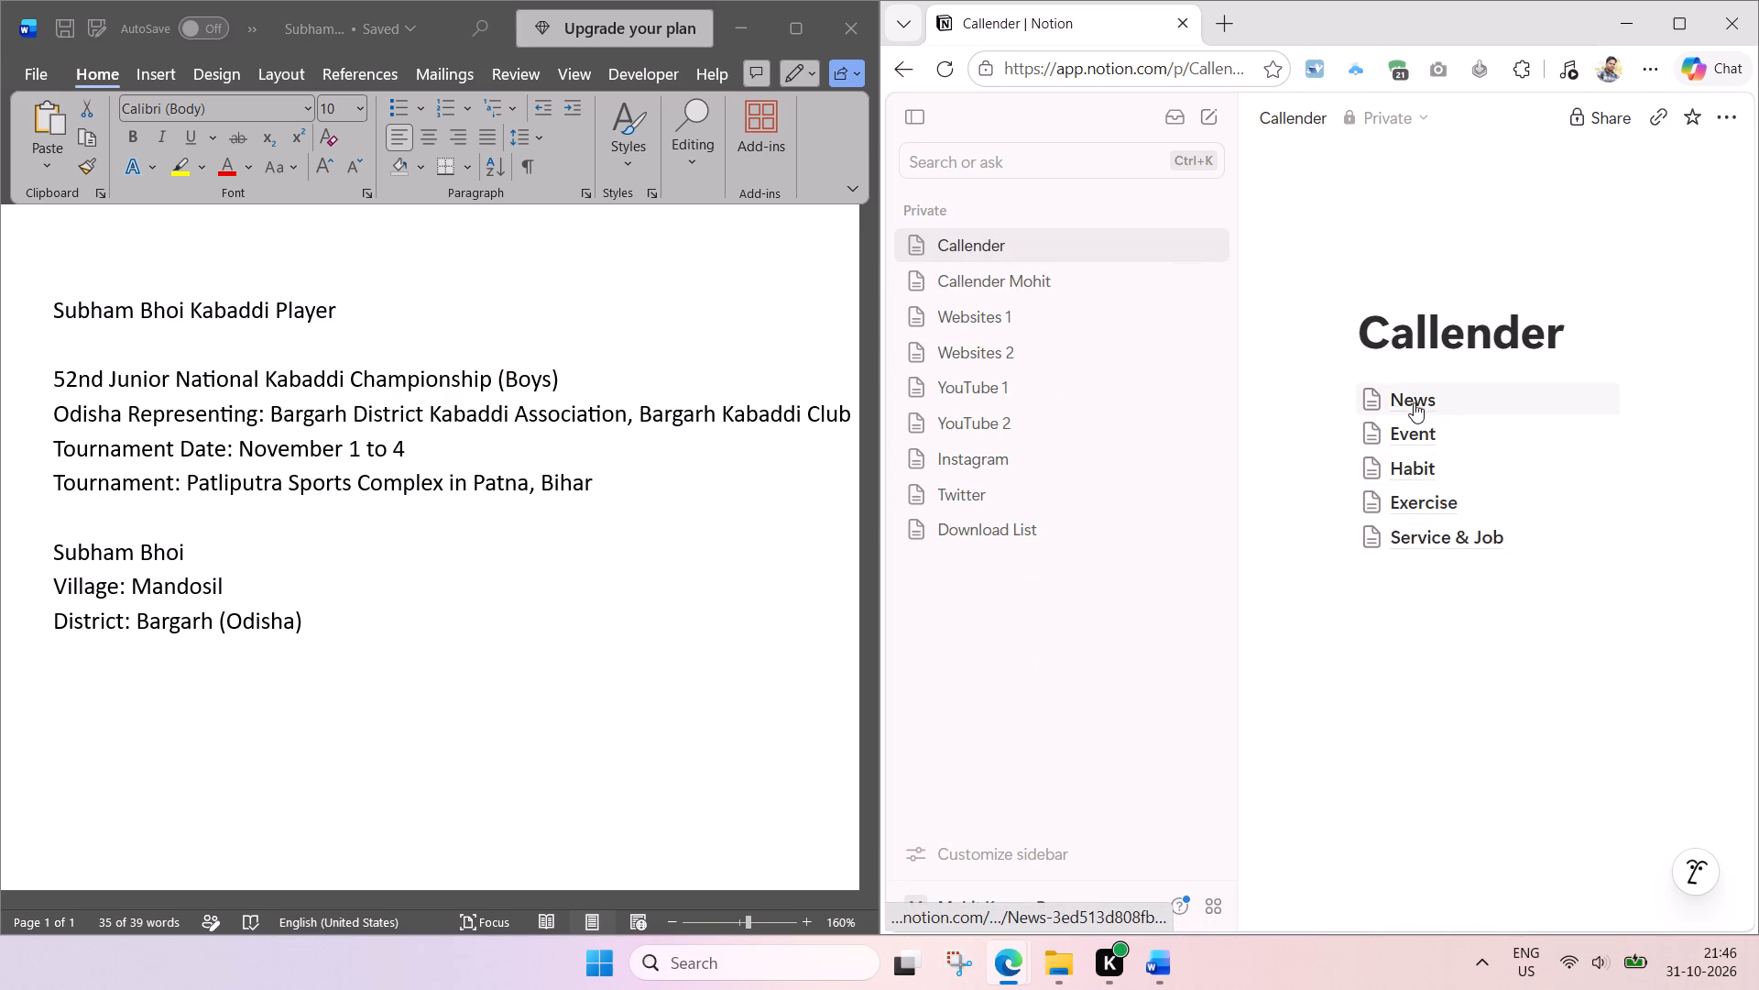
{"action": "left_click", "coordinate": [1414, 401]}
{"action": "left_click", "coordinate": [1418, 401]}
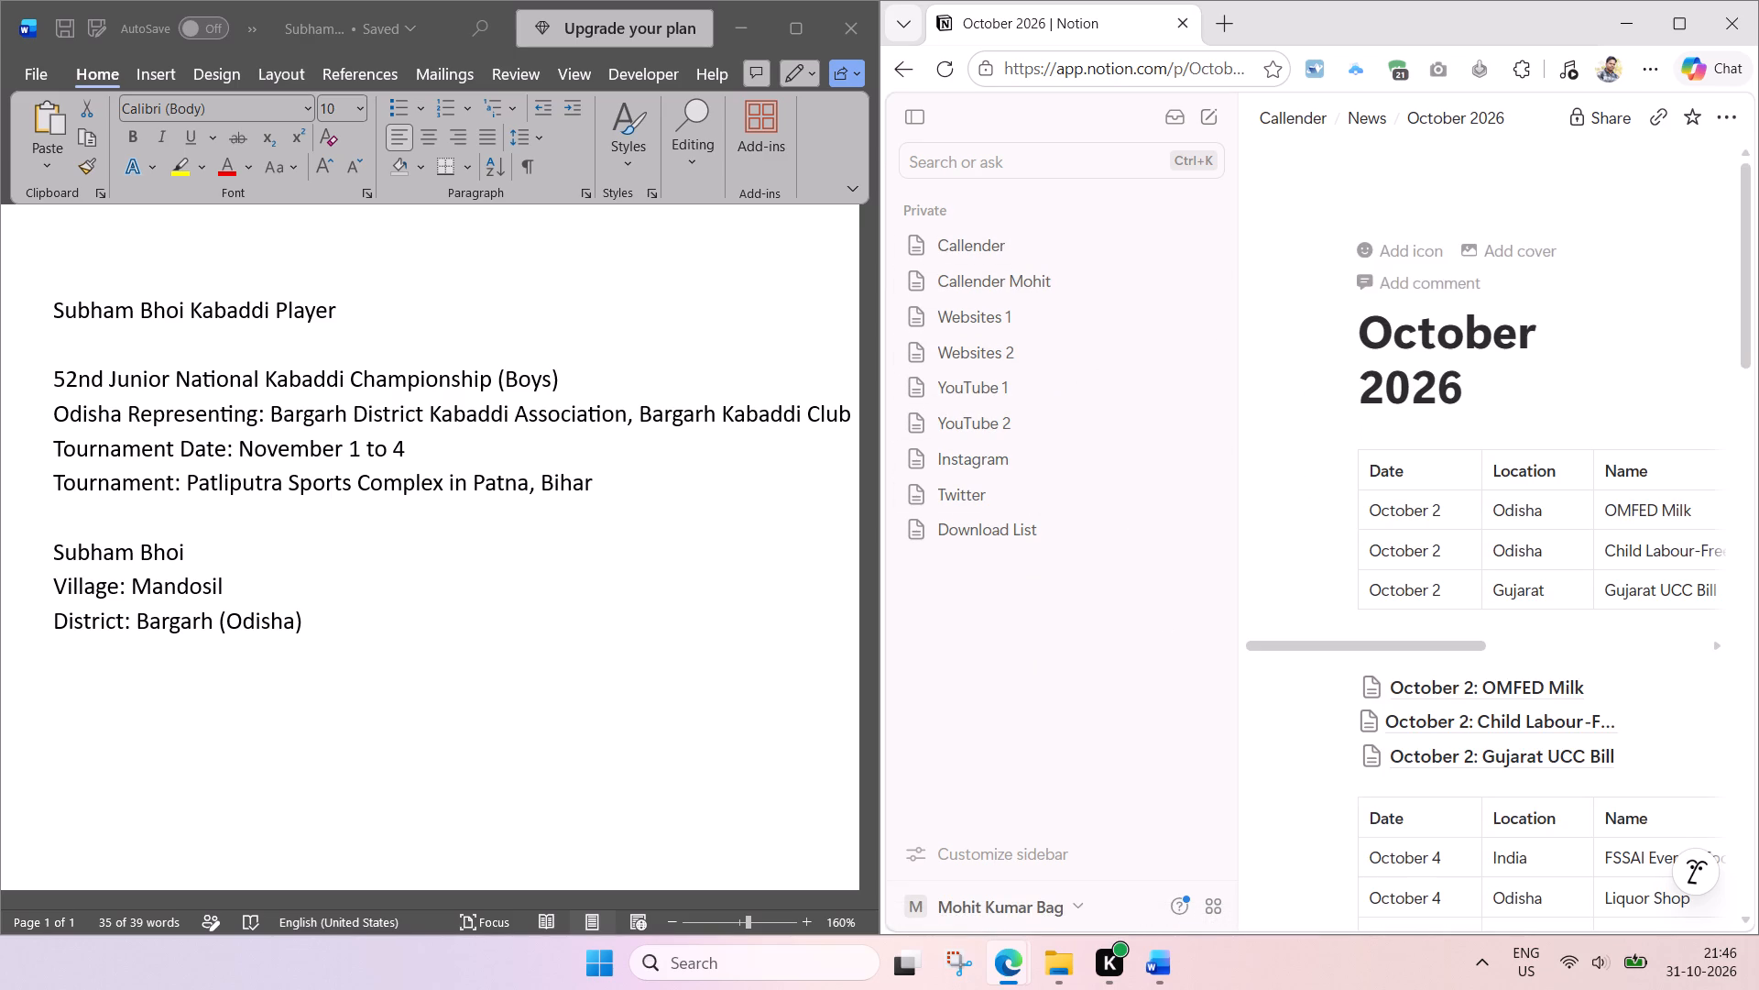
Hide the sidebar and reopen the kabaddi player's October 31 page from the end of the October 2026 page.
{"action": "left_click", "coordinate": [922, 118]}
{"action": "scroll", "coordinate": [1291, 678], "scroll_direction": "down", "scroll_amount": 4}
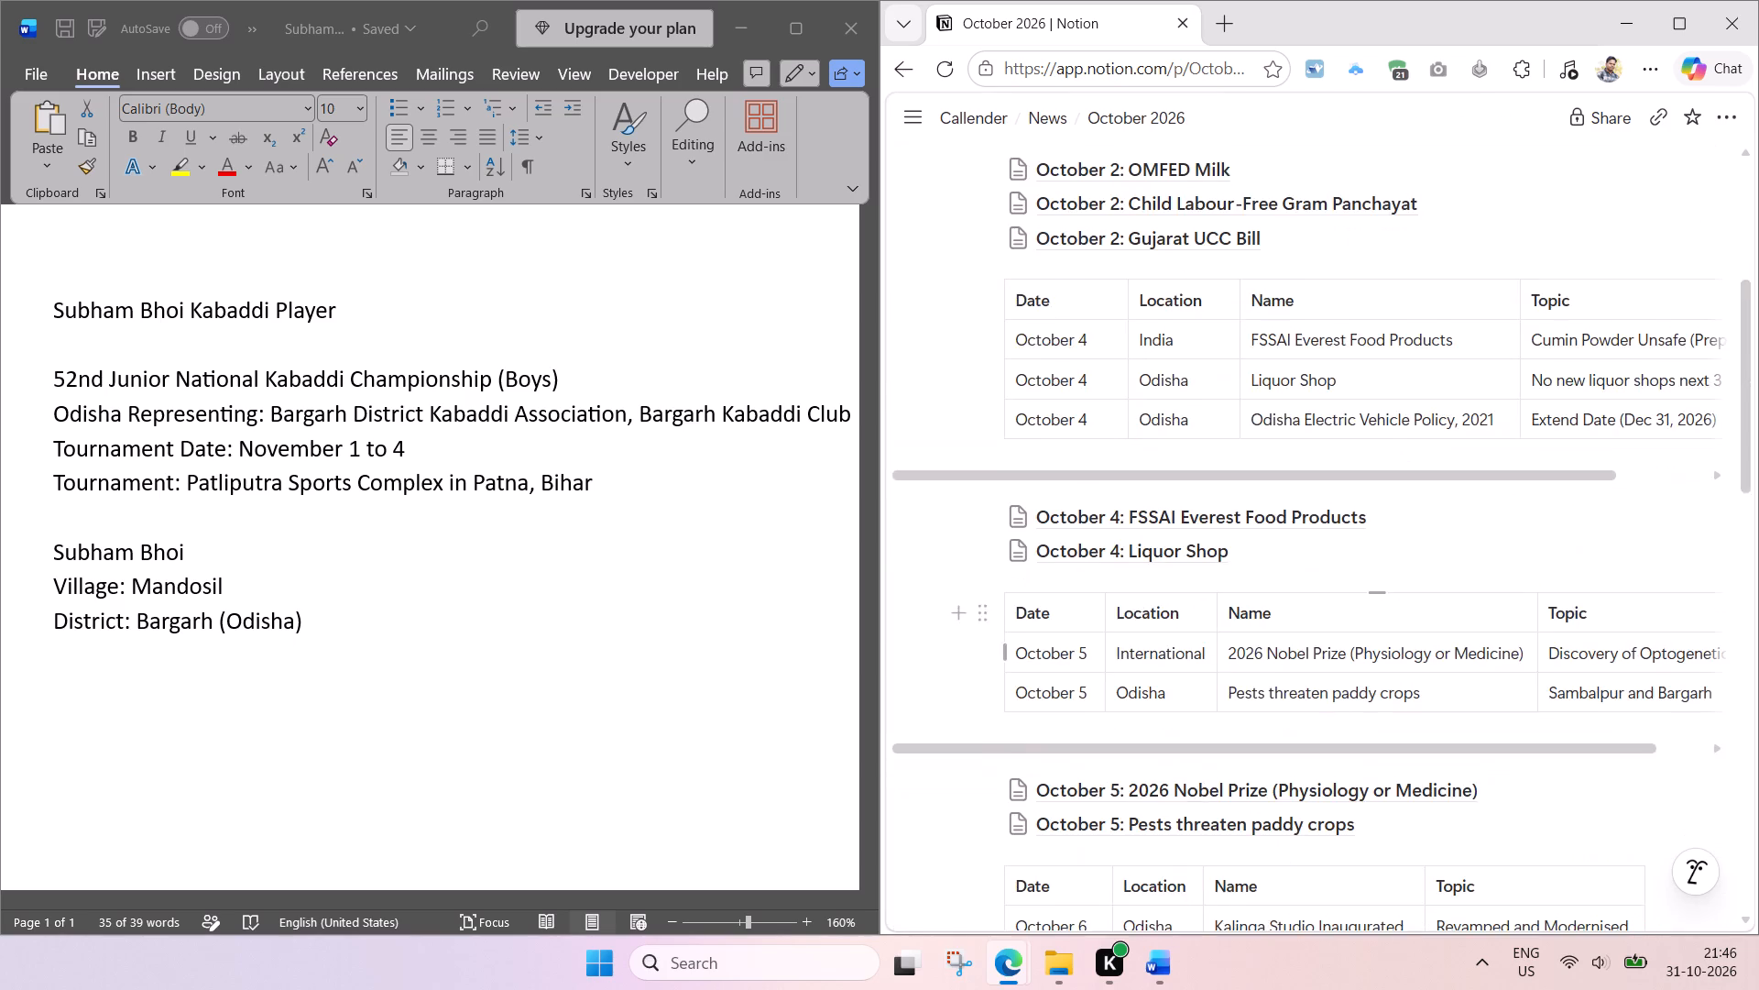
{"action": "scroll", "coordinate": [1256, 632], "scroll_direction": "down", "scroll_amount": 7}
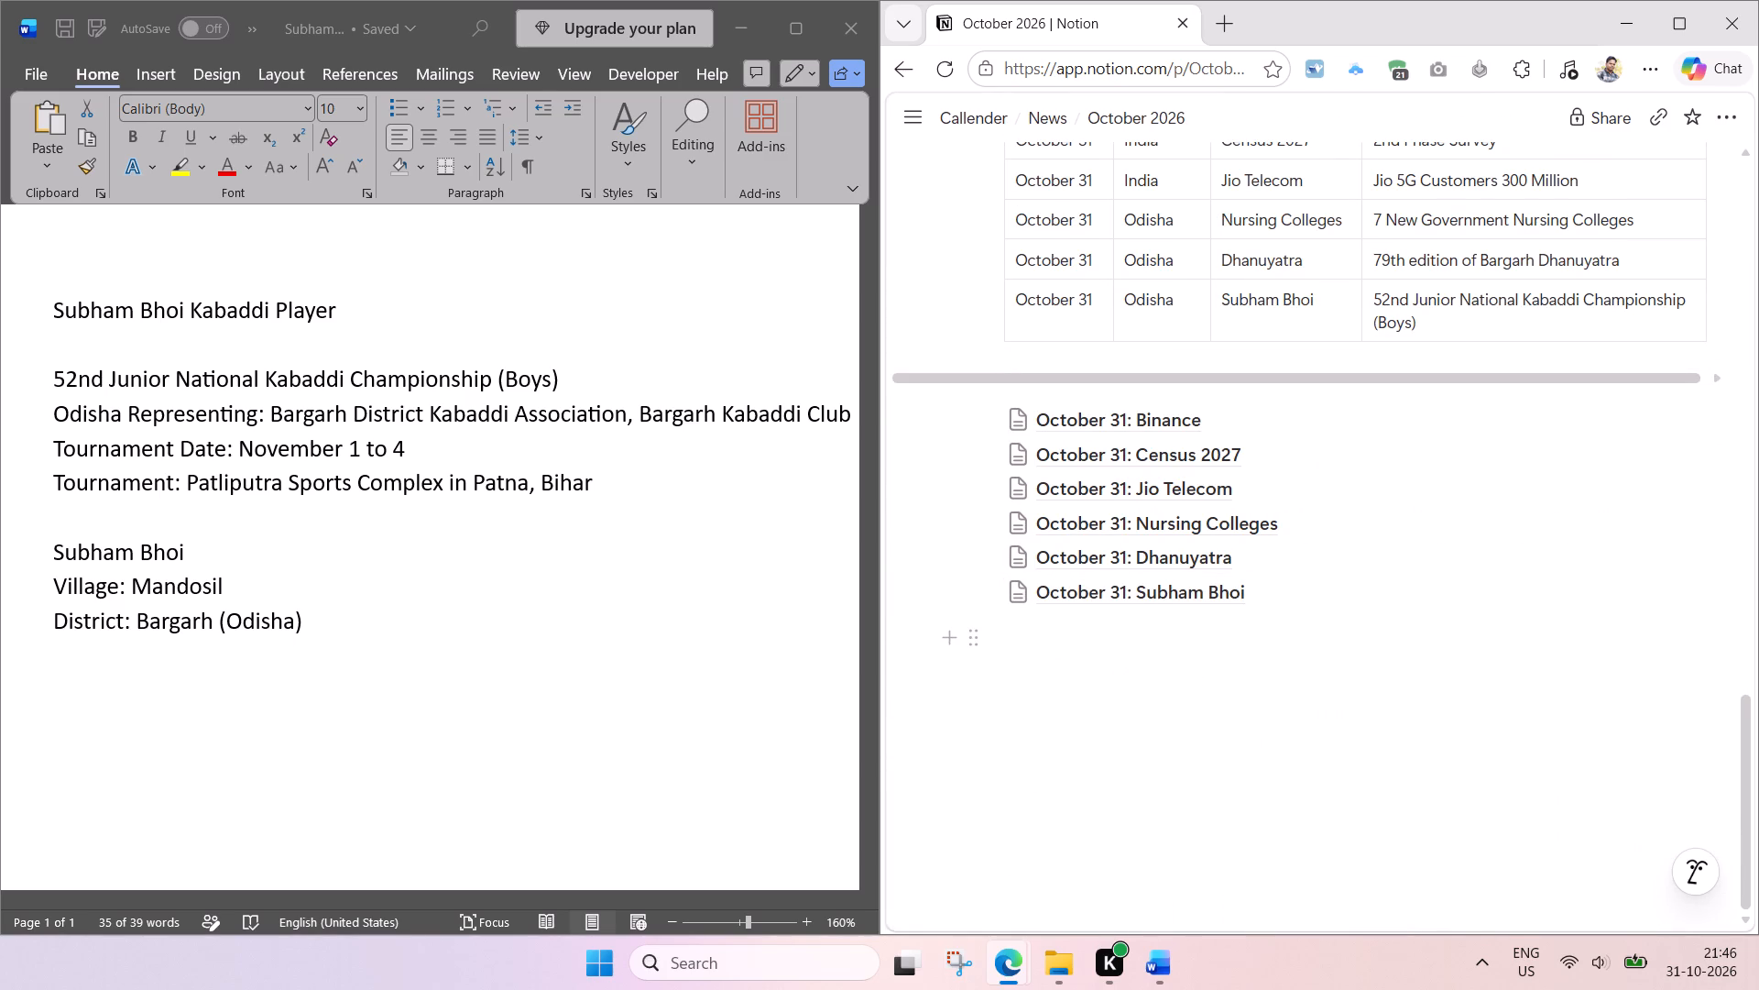
{"action": "scroll", "coordinate": [1163, 620], "scroll_direction": "up", "scroll_amount": 1}
{"action": "left_click", "coordinate": [1152, 648]}
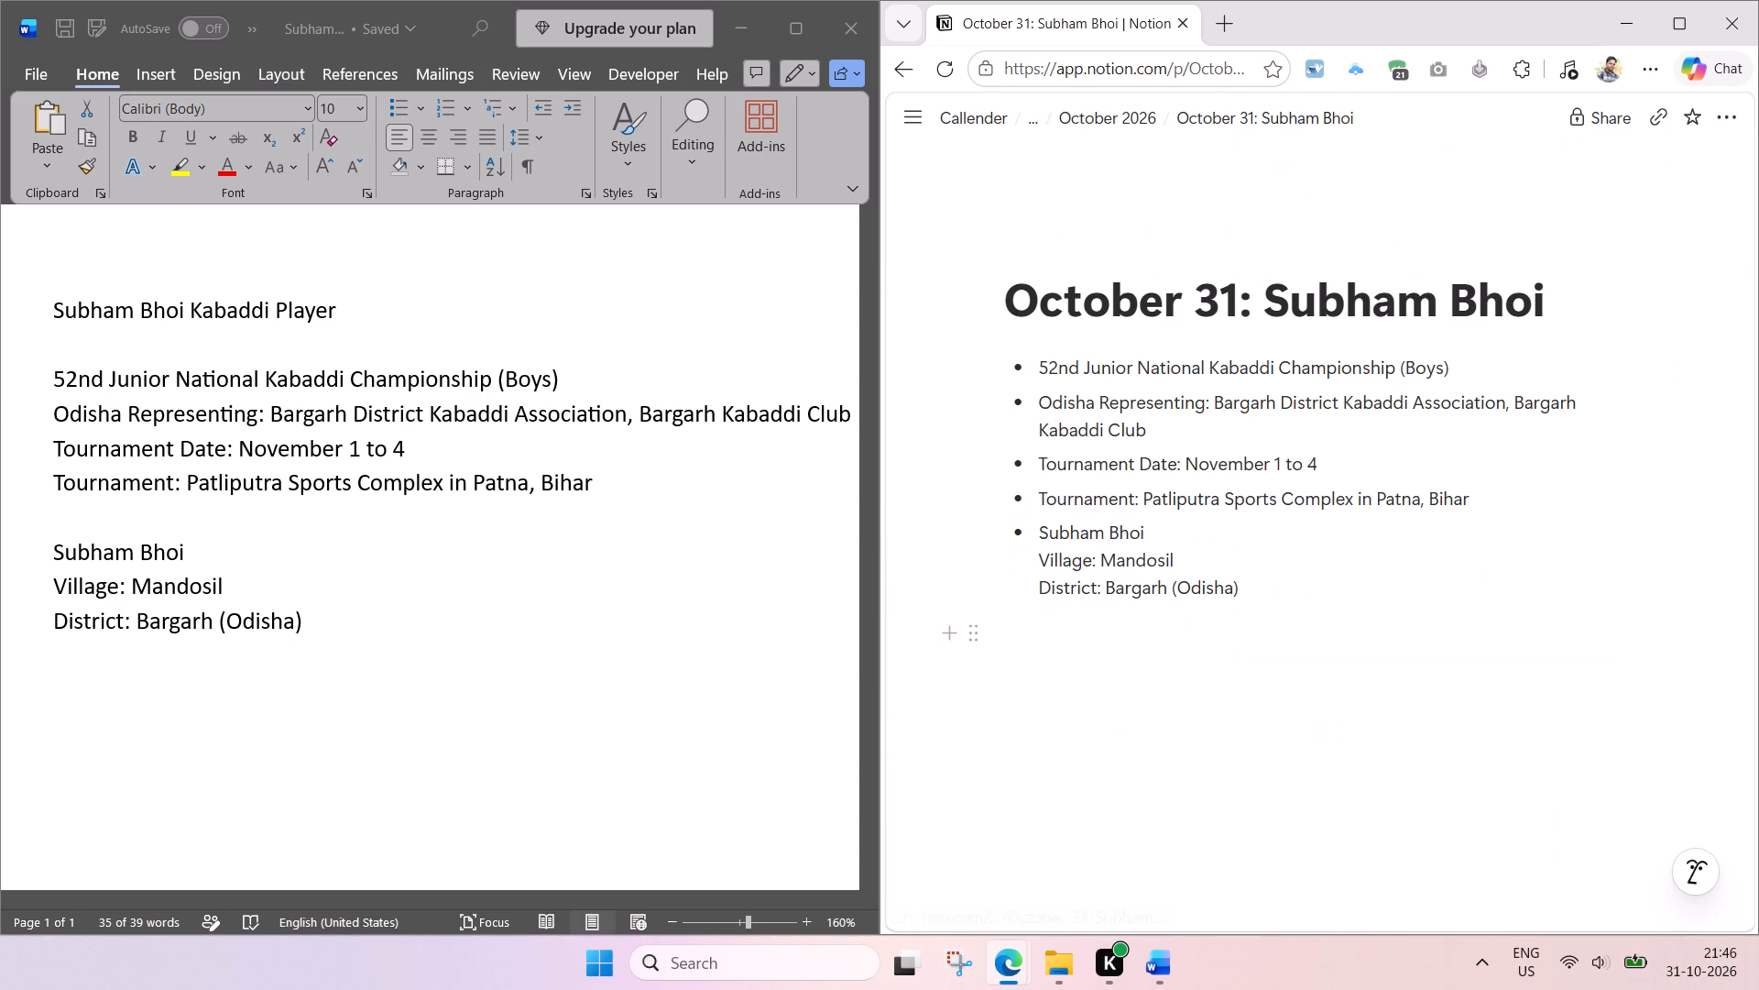
Move the Tournament Date and Tournament bullets above the Odisha Representing bullet on the kabaddi player's page and save.
{"action": "left_click_drag", "start_coordinate": [976, 466], "coordinate": [978, 442]}
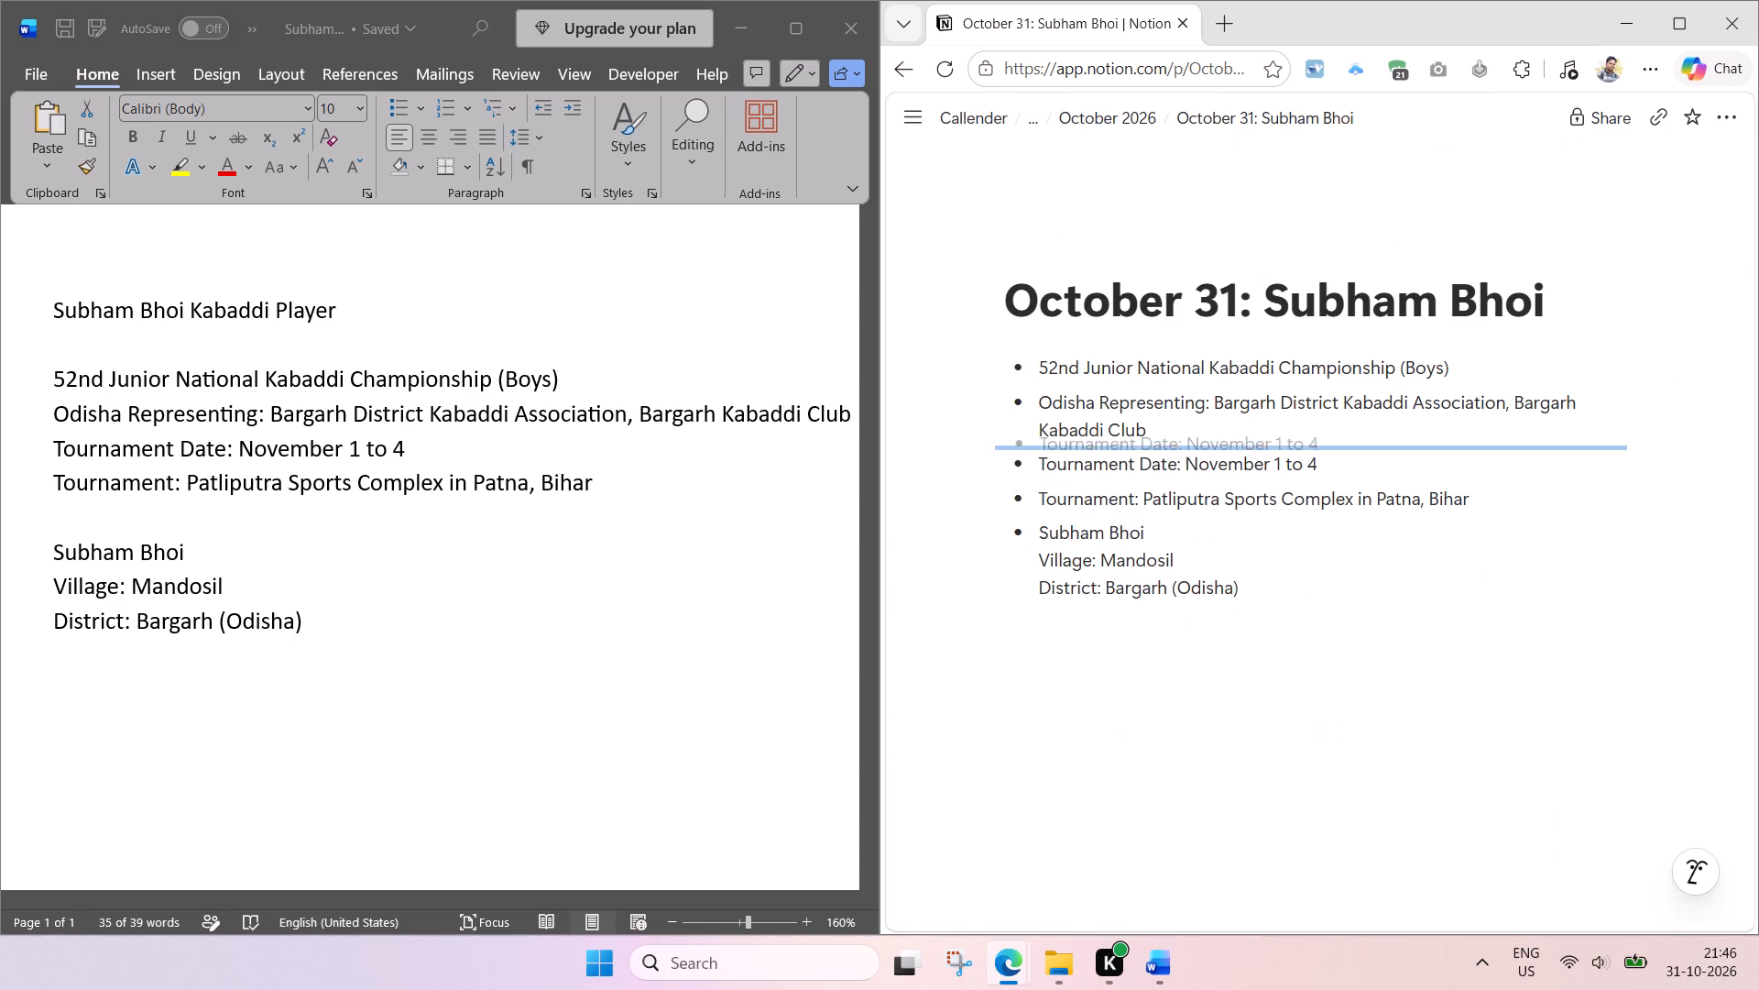
{"action": "left_click_drag", "start_coordinate": [978, 442], "coordinate": [976, 387]}
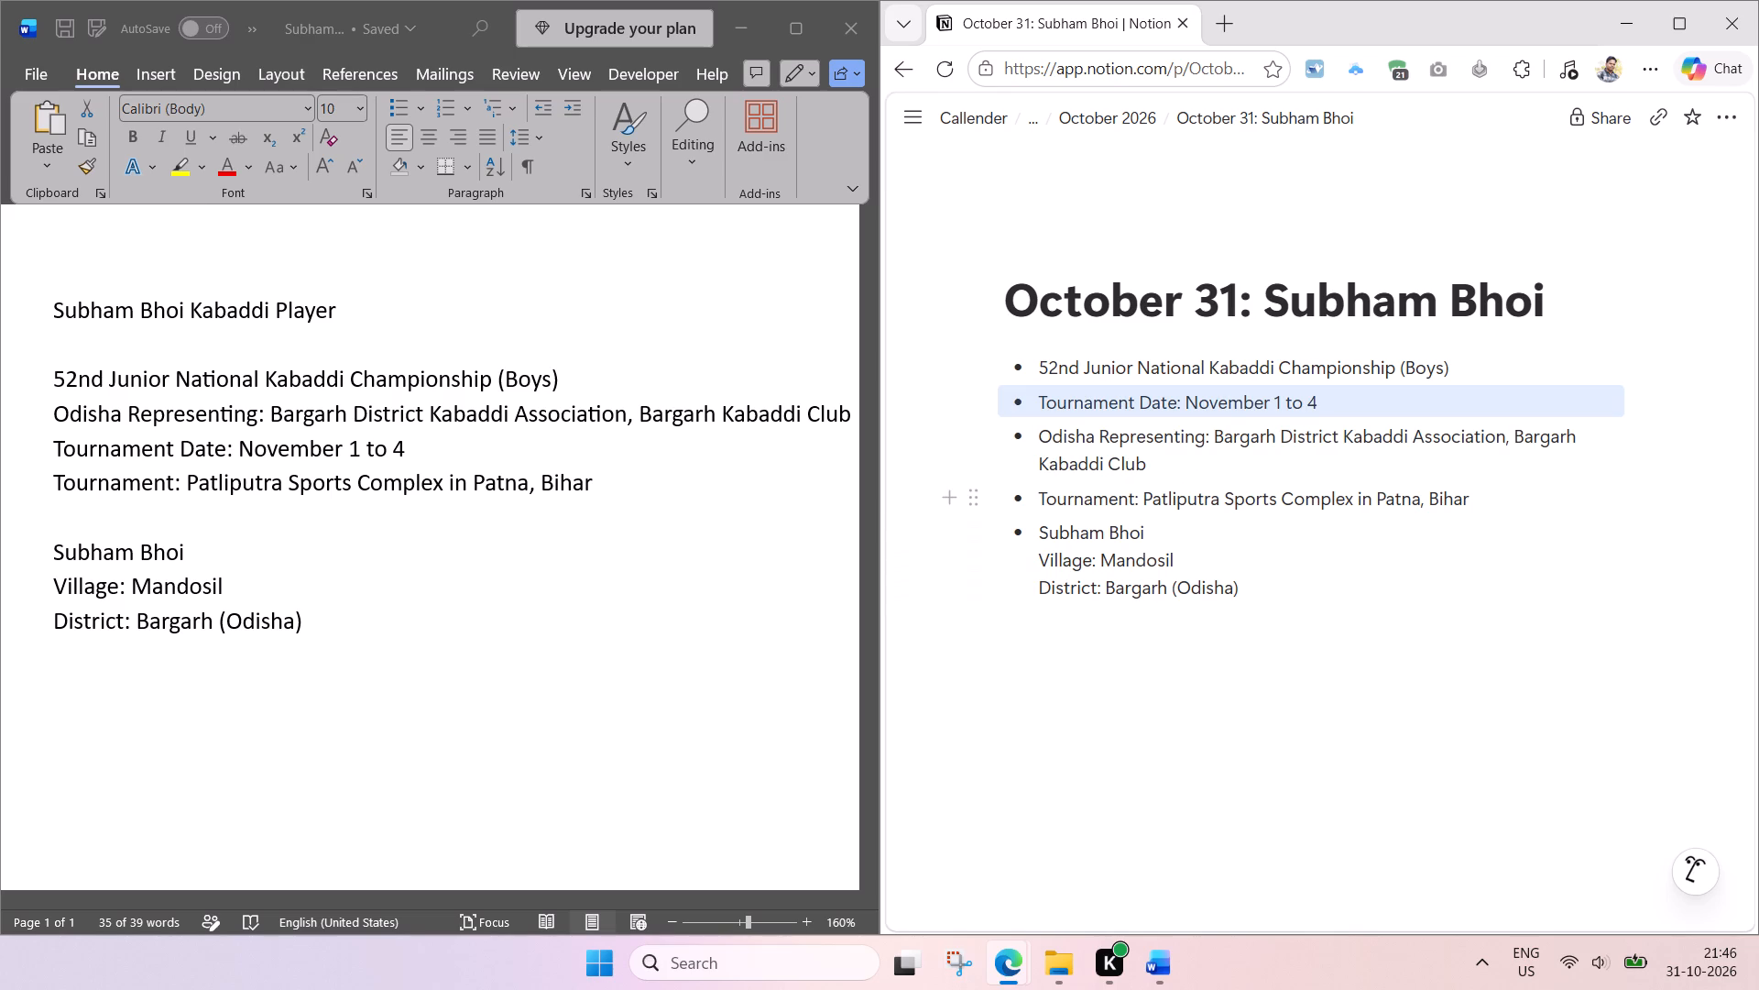
{"action": "left_click_drag", "start_coordinate": [977, 499], "coordinate": [978, 423]}
{"action": "key", "text": "ctrl+s"}
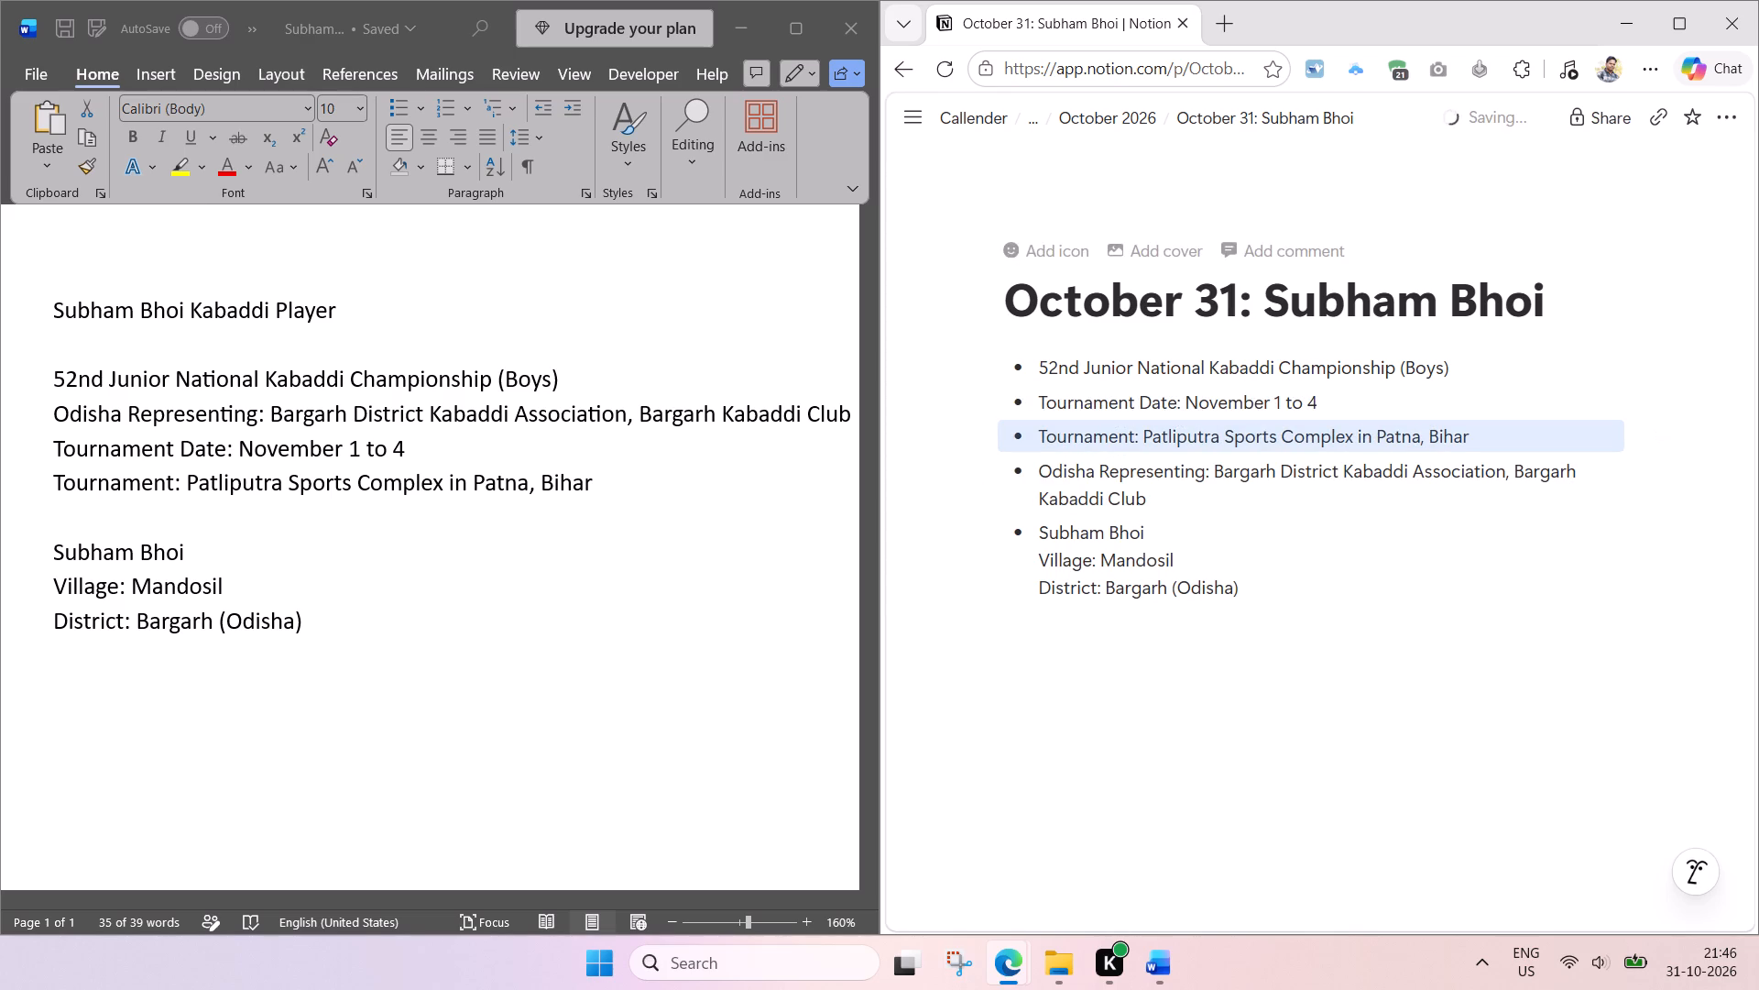
Return to the October 2026 page, close the kabaddi player's Word document and delete its file from the Oct 31 Screenshot folder.
{"action": "left_click", "coordinate": [1137, 120]}
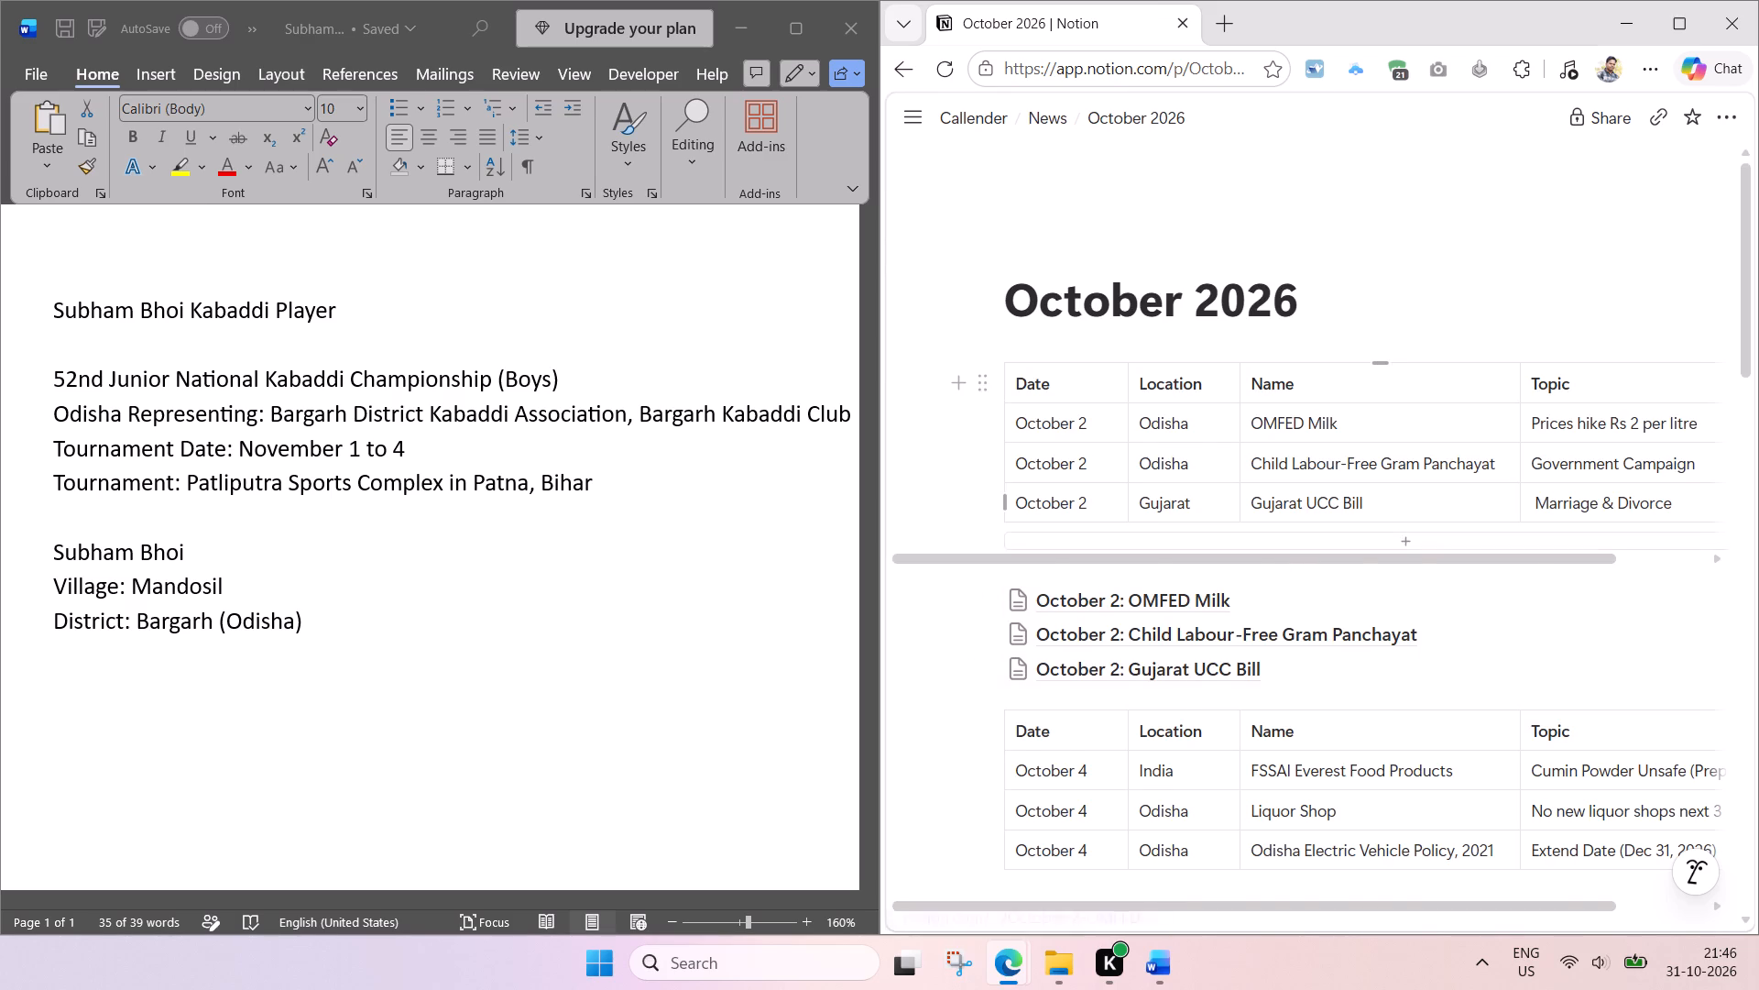
{"action": "scroll", "coordinate": [1378, 508], "scroll_direction": "down", "scroll_amount": 9}
{"action": "left_click", "coordinate": [847, 29]}
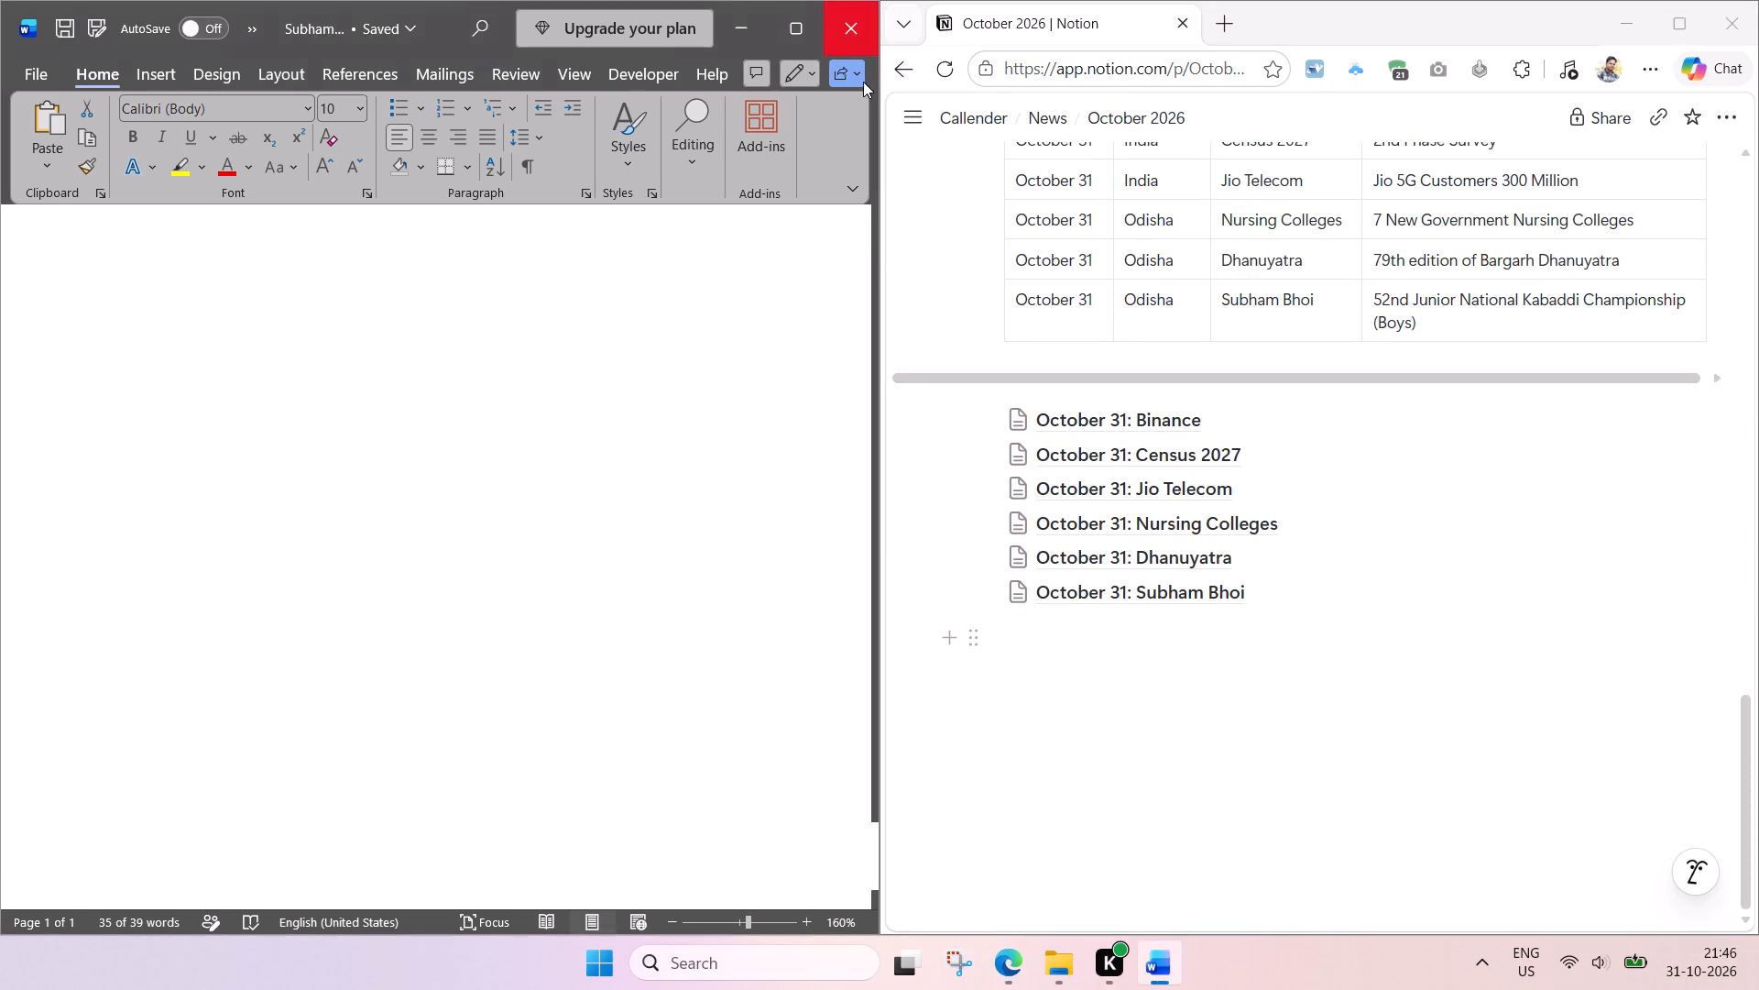
{"action": "left_click", "coordinate": [419, 424]}
{"action": "left_click", "coordinate": [362, 281]}
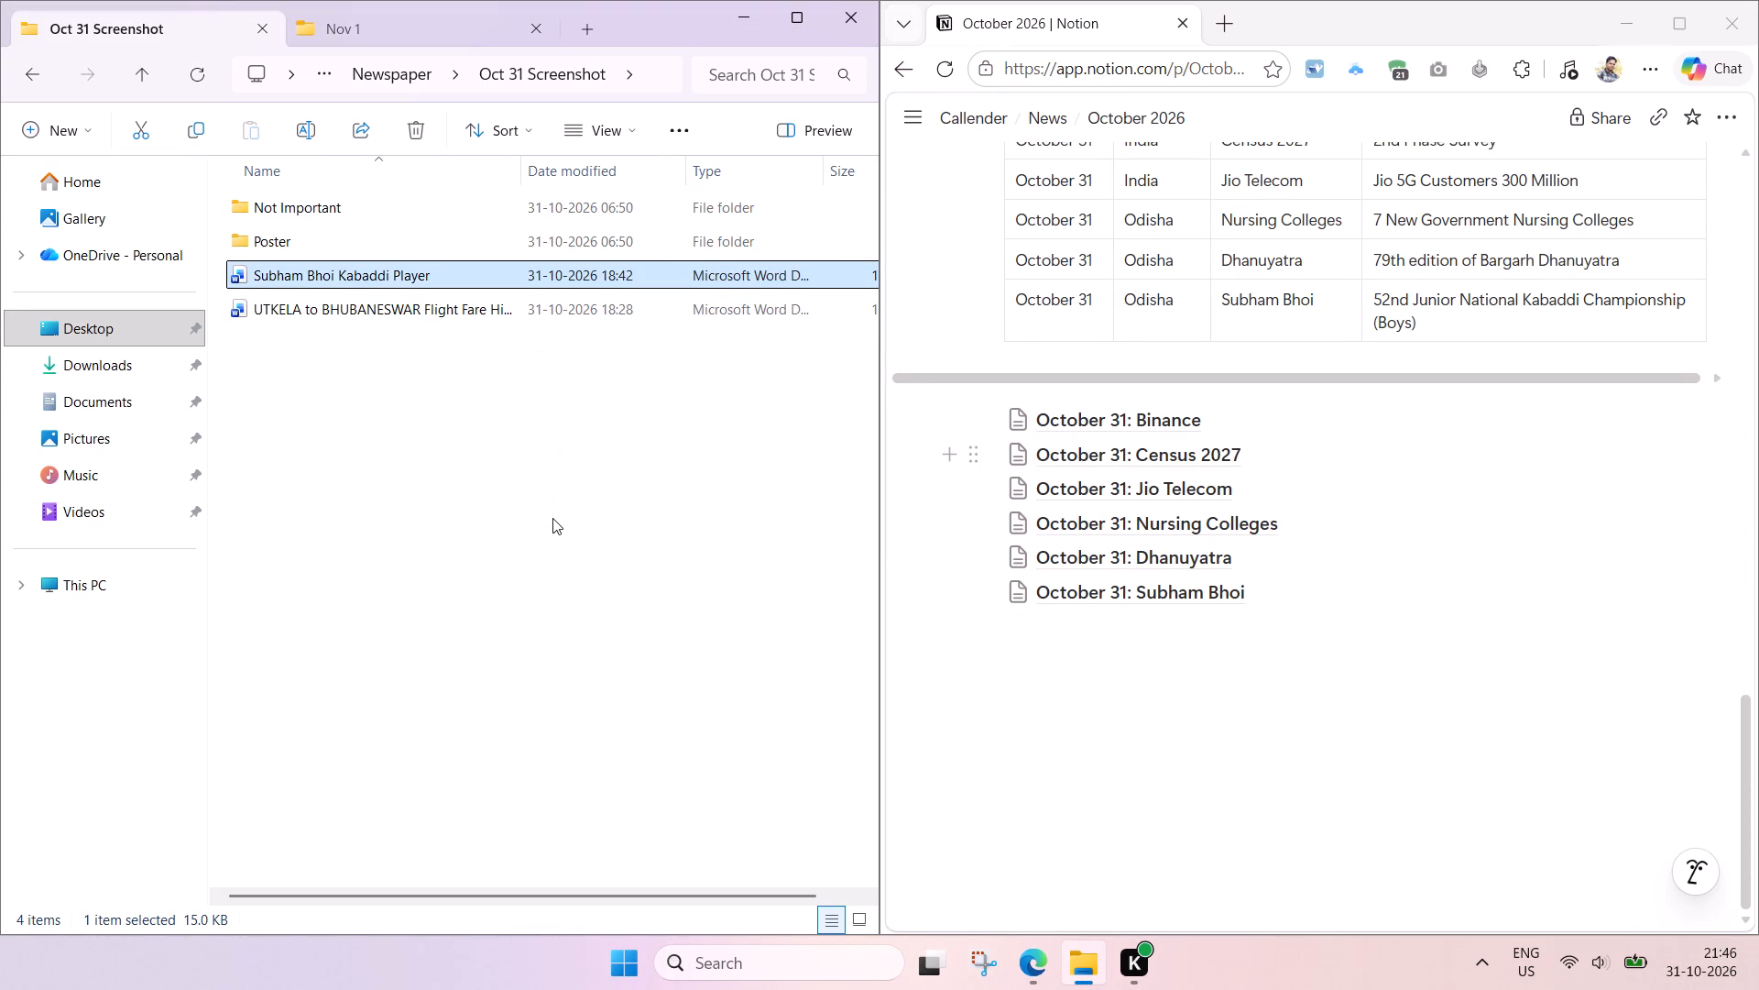
{"action": "key", "text": "Delete"}
Open the UTKELA to BHUBANESWAR flight fare document from the Oct 31 Screenshot folder in Word.
{"action": "left_click", "coordinate": [411, 391]}
{"action": "left_click", "coordinate": [458, 281]}
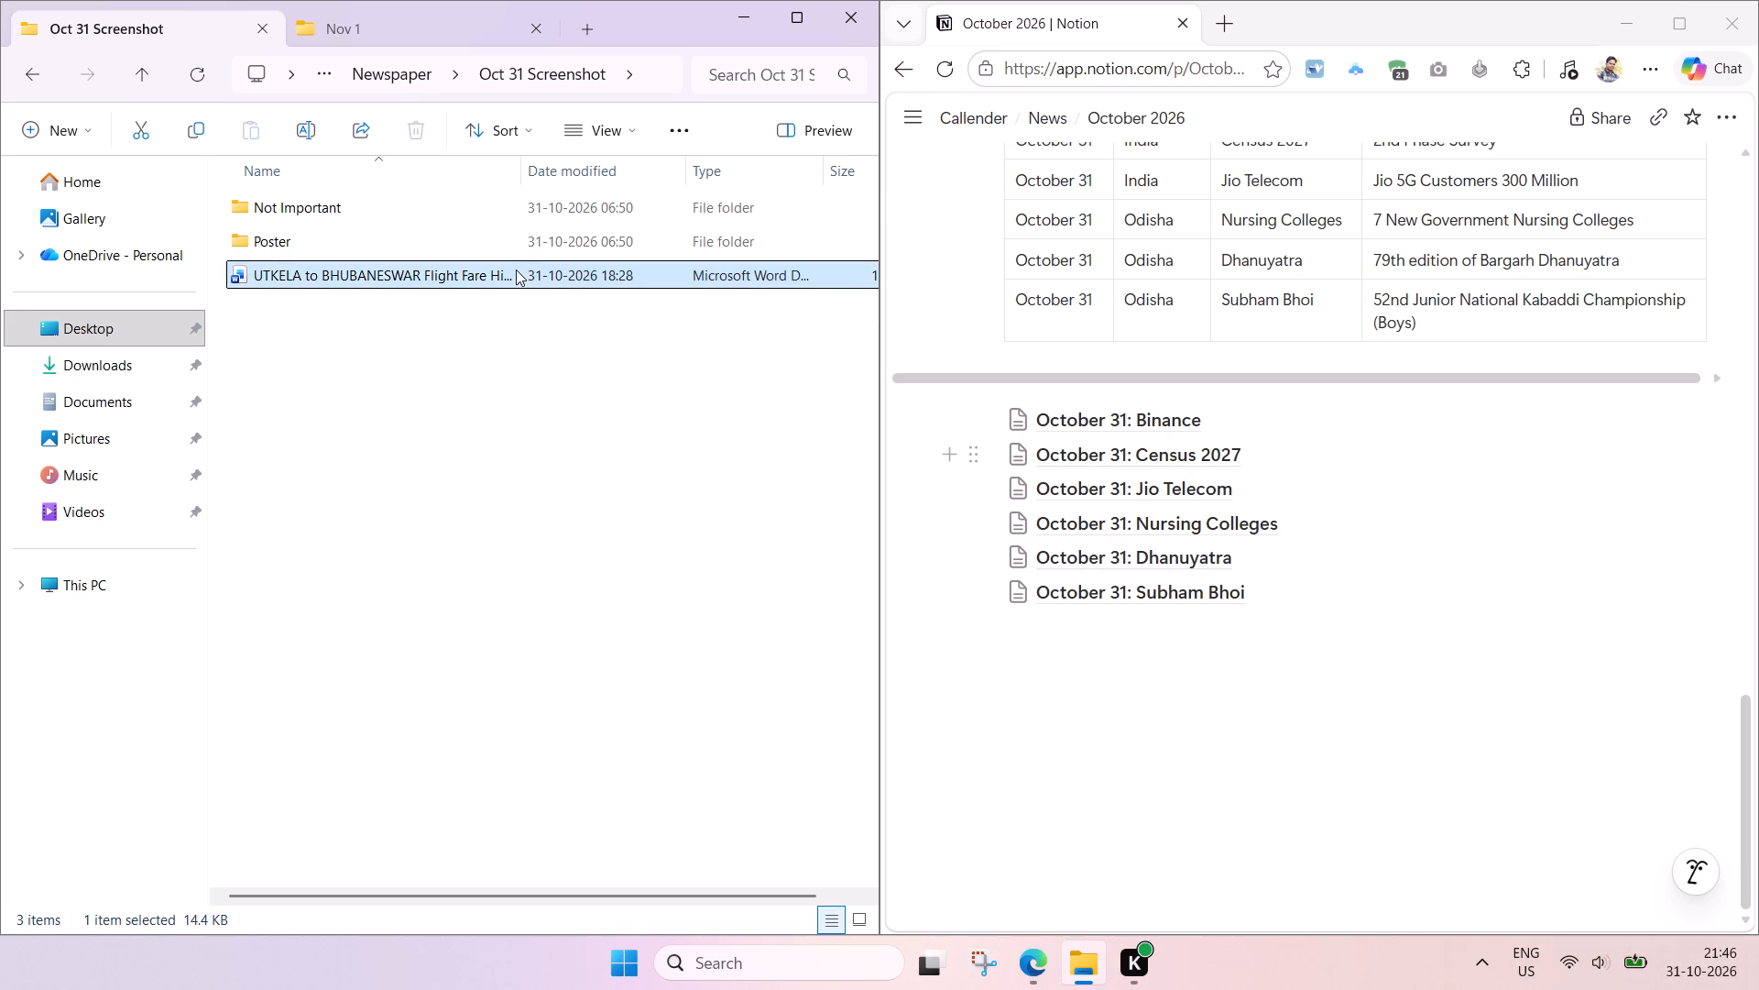
{"action": "double_click", "coordinate": [516, 269]}
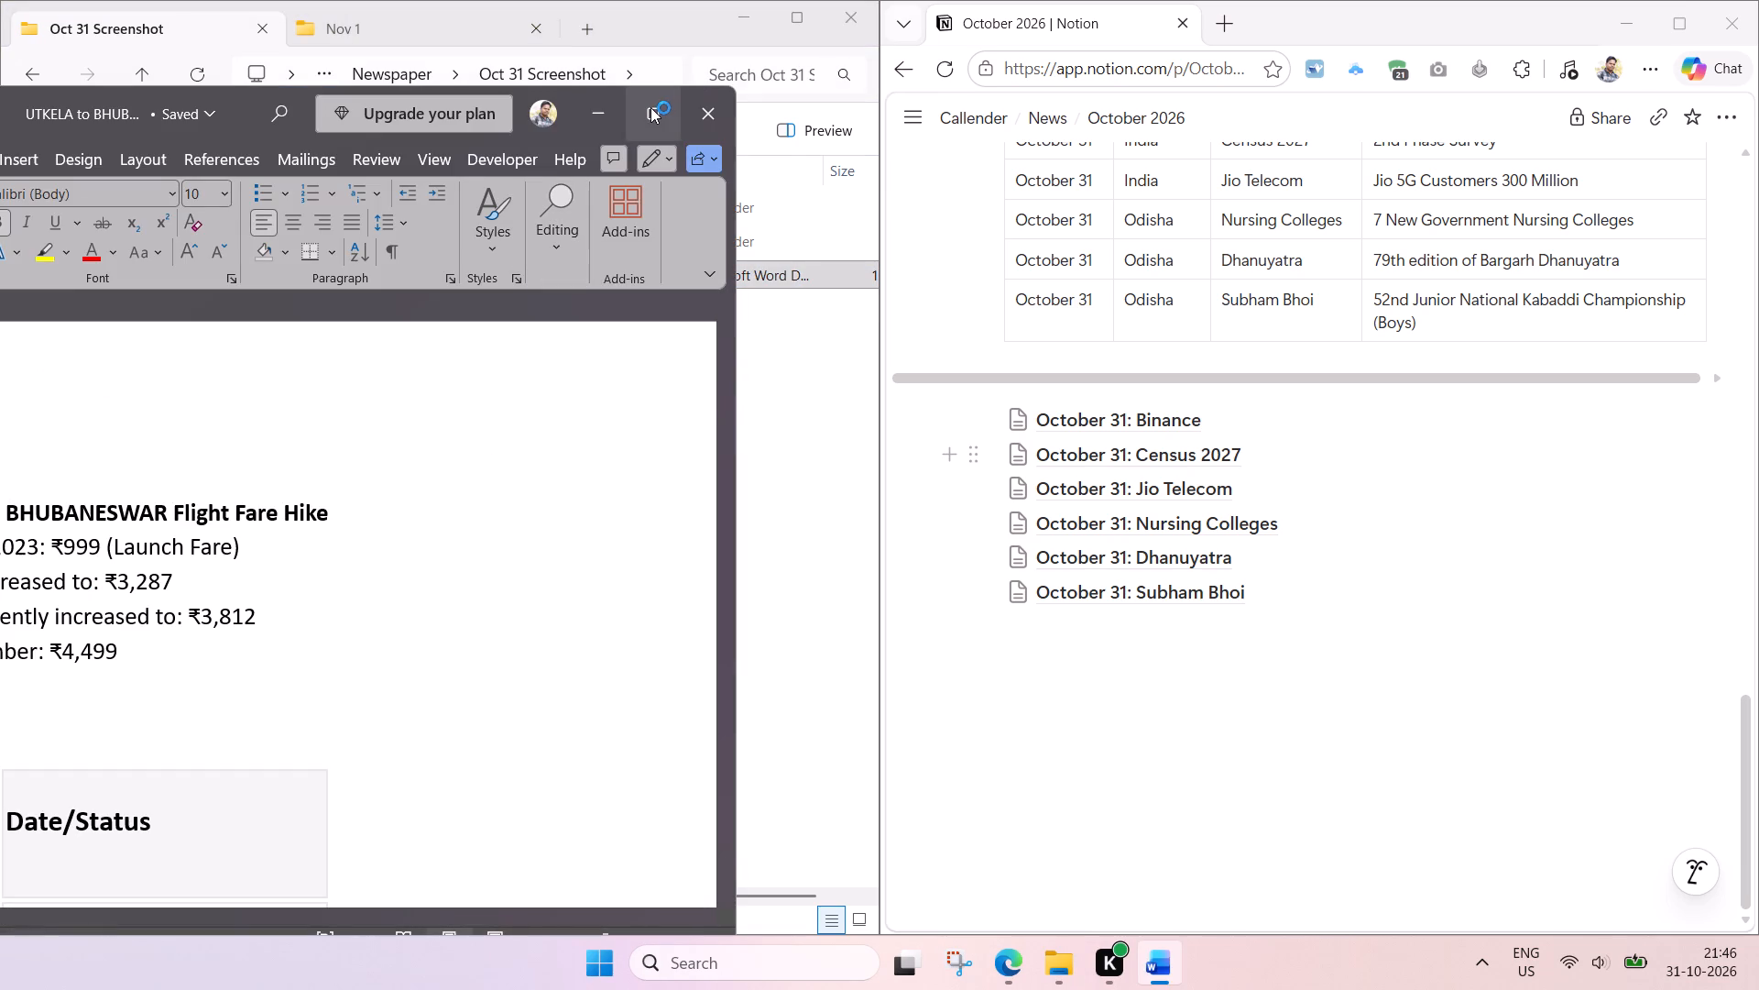
{"action": "left_click", "coordinate": [566, 245]}
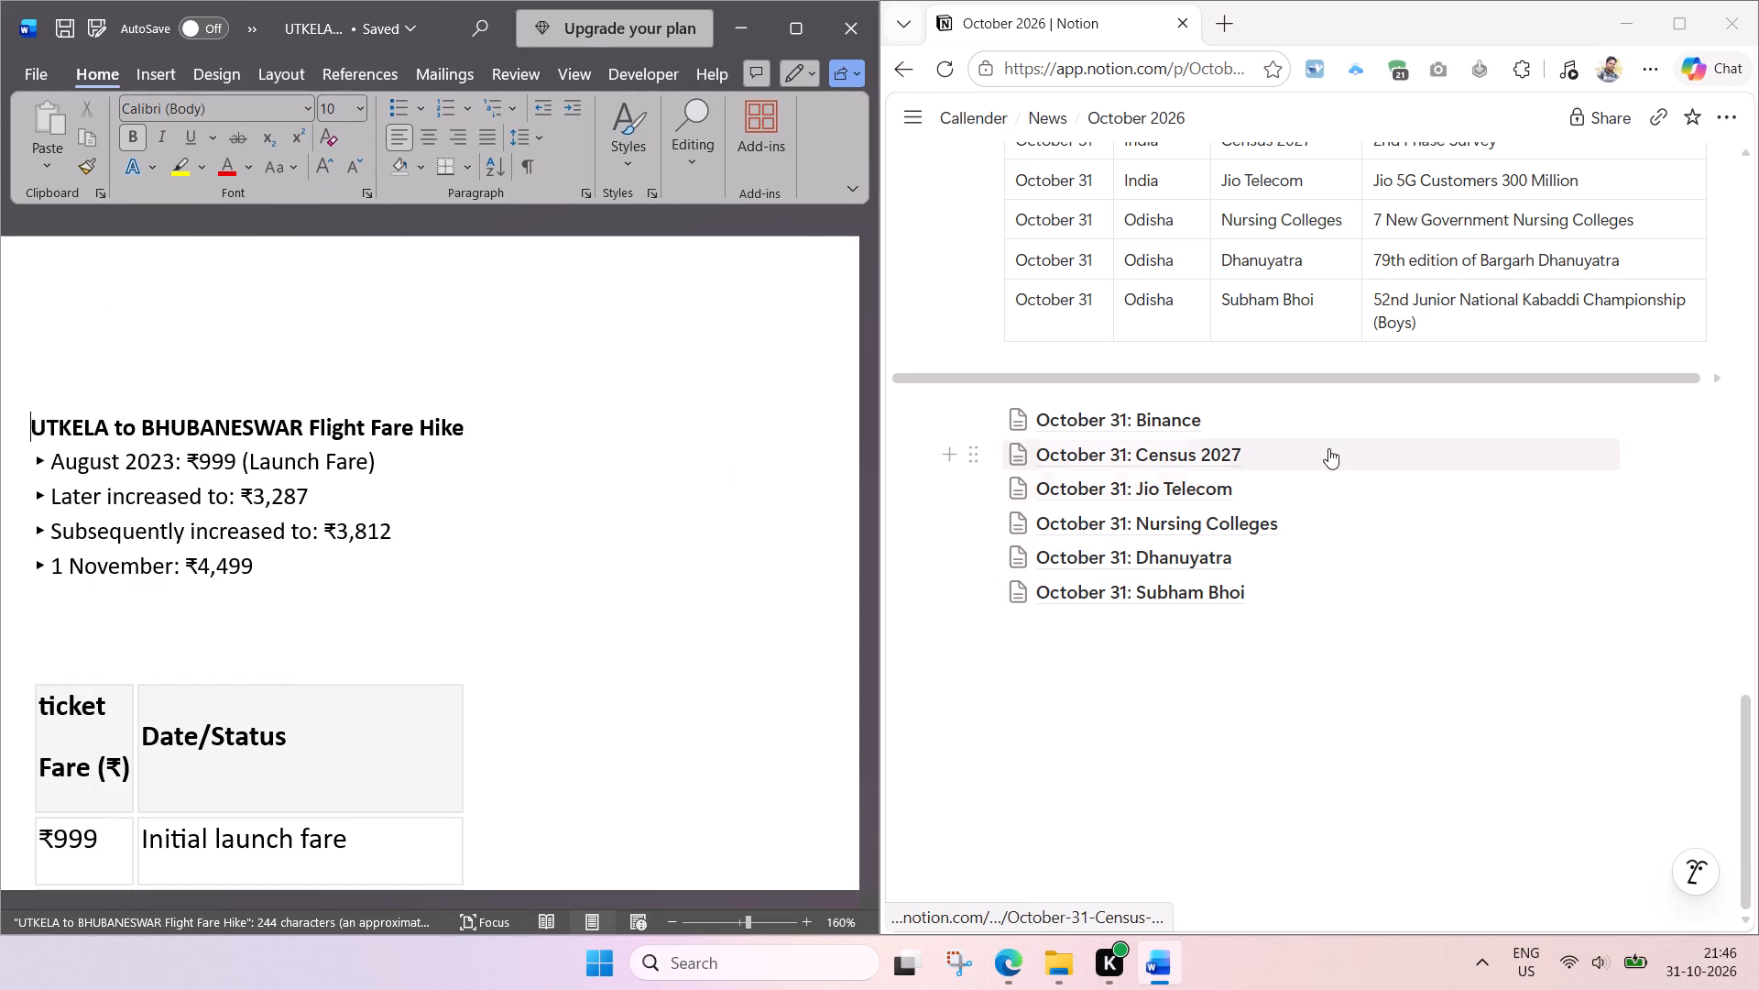
Add a row at the end of the October 31 table and copy the date October 31 into it.
{"action": "scroll", "coordinate": [1328, 446], "scroll_direction": "up", "scroll_amount": 1}
{"action": "scroll", "coordinate": [1273, 353], "scroll_direction": "up", "scroll_amount": 2}
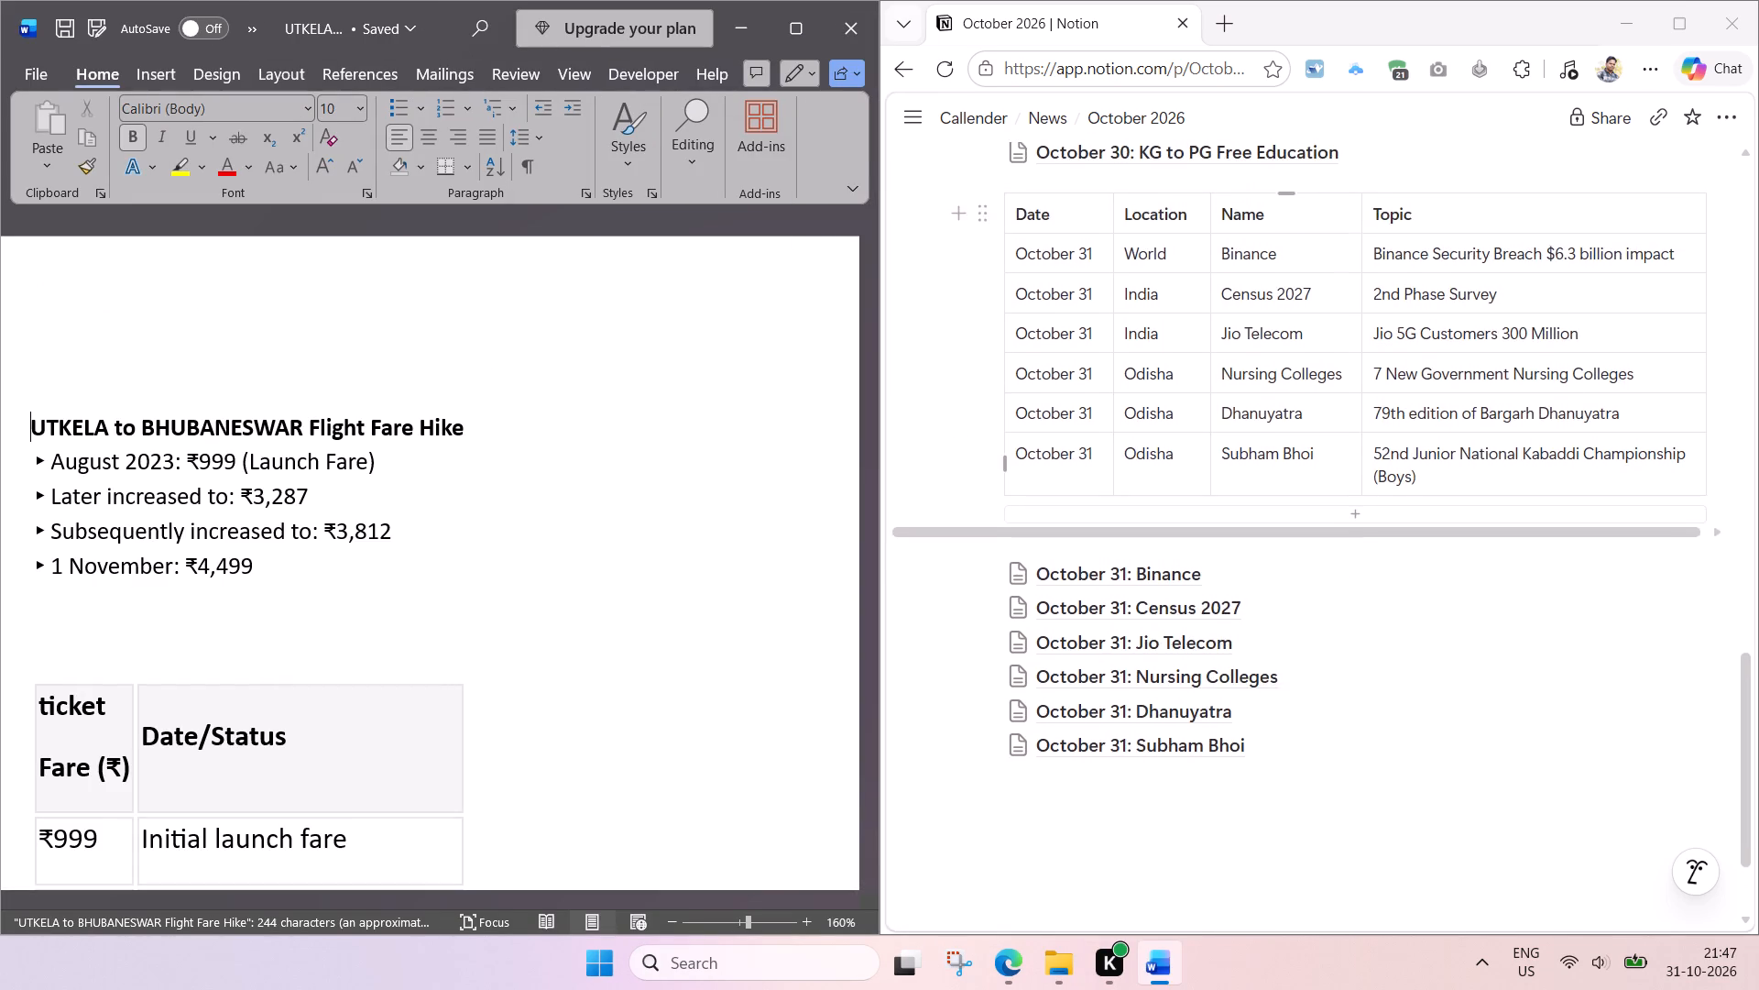
{"action": "scroll", "coordinate": [1339, 496], "scroll_direction": "up", "scroll_amount": 1}
{"action": "left_click", "coordinate": [1361, 592]}
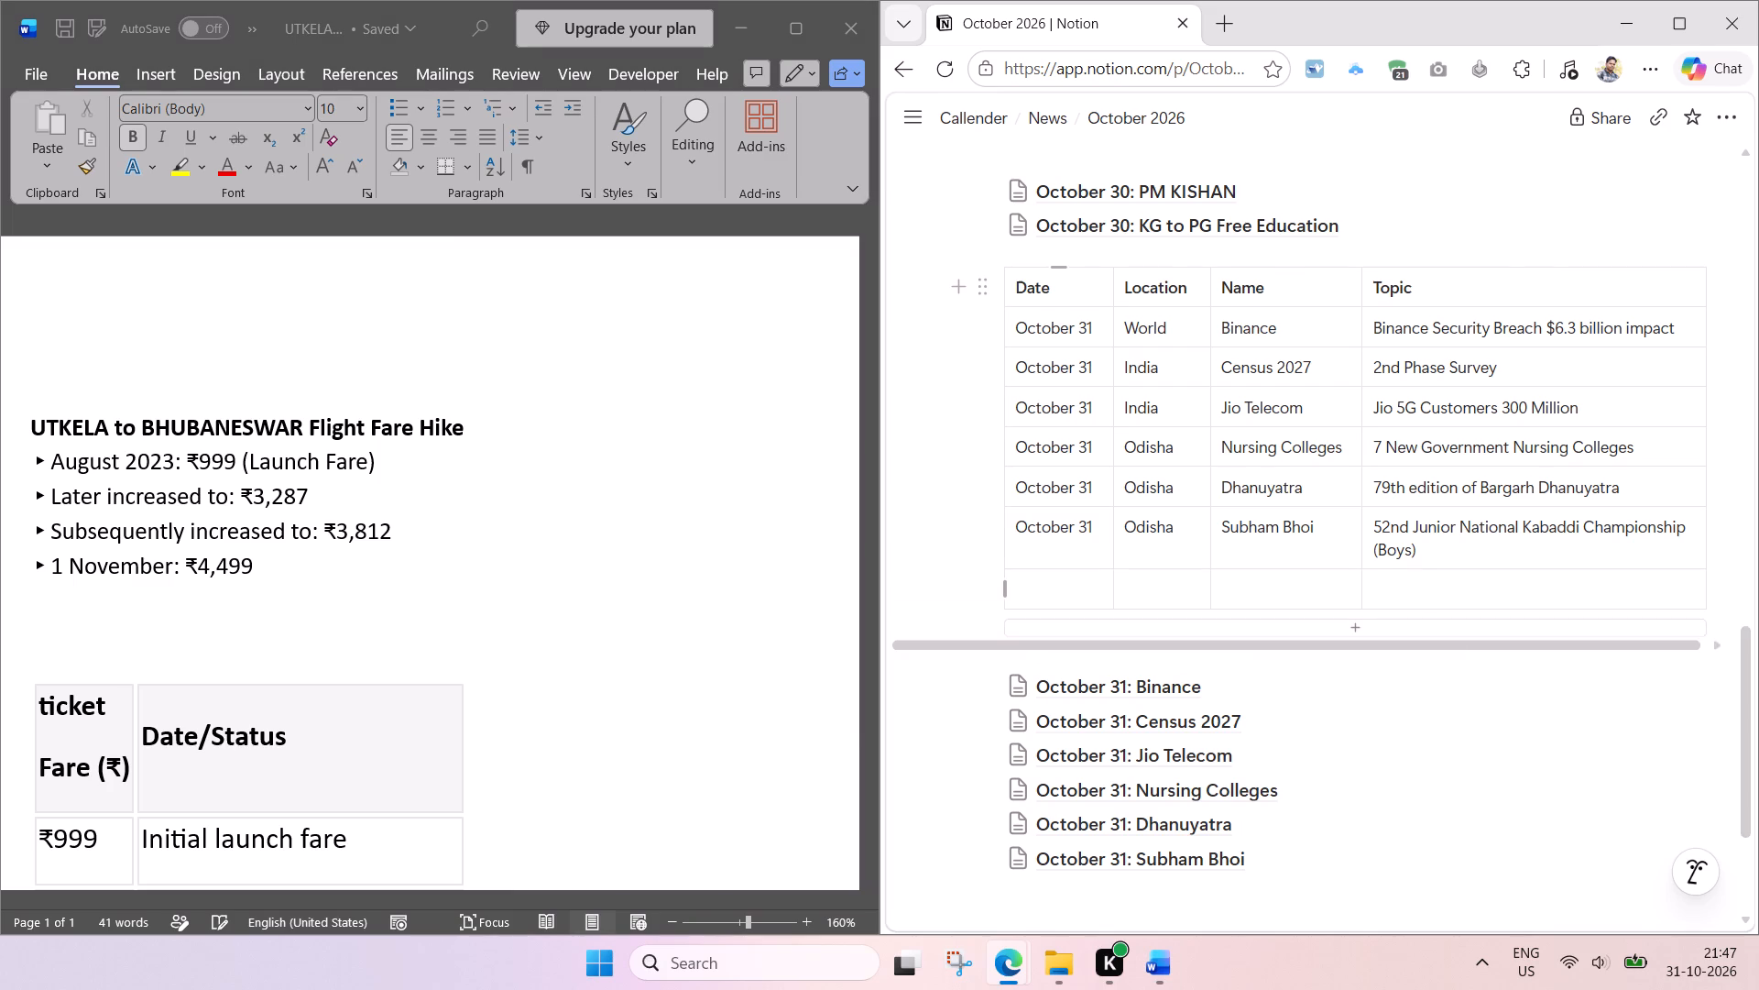
{"action": "left_click", "coordinate": [1103, 539]}
{"action": "key", "text": "ctrl+a"}
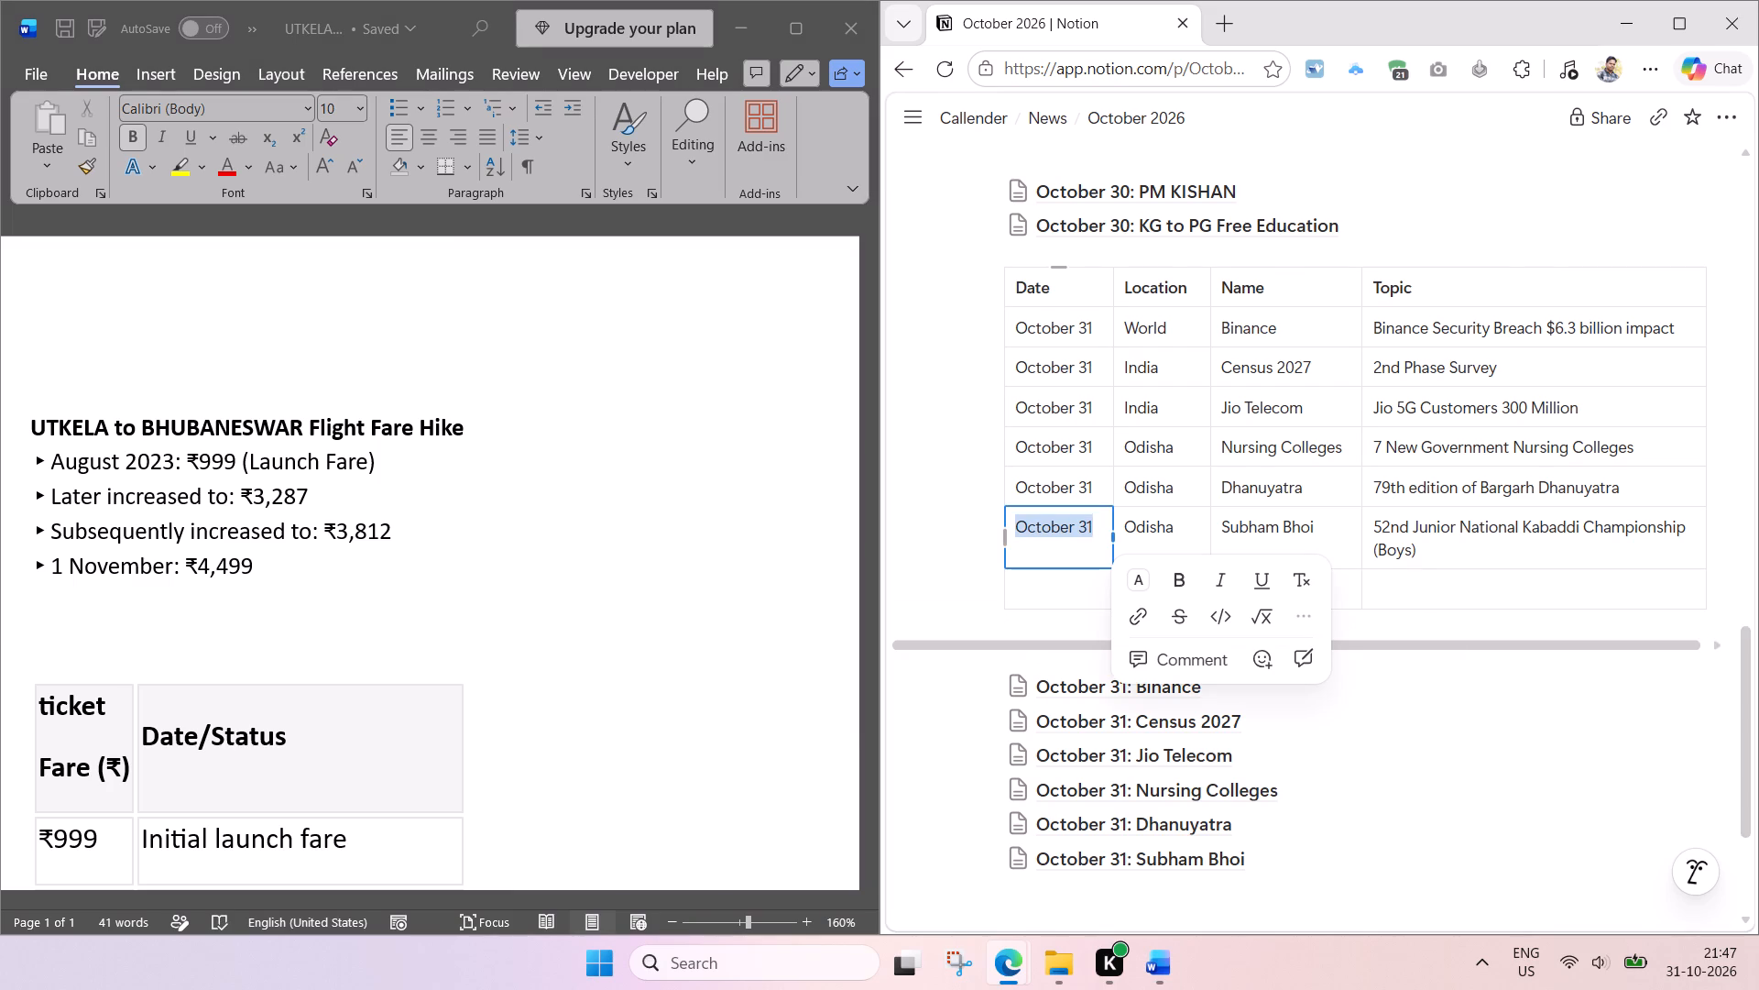
{"action": "key", "text": "ctrl+c"}
{"action": "left_click", "coordinate": [1075, 592]}
{"action": "key", "text": "ctrl+v"}
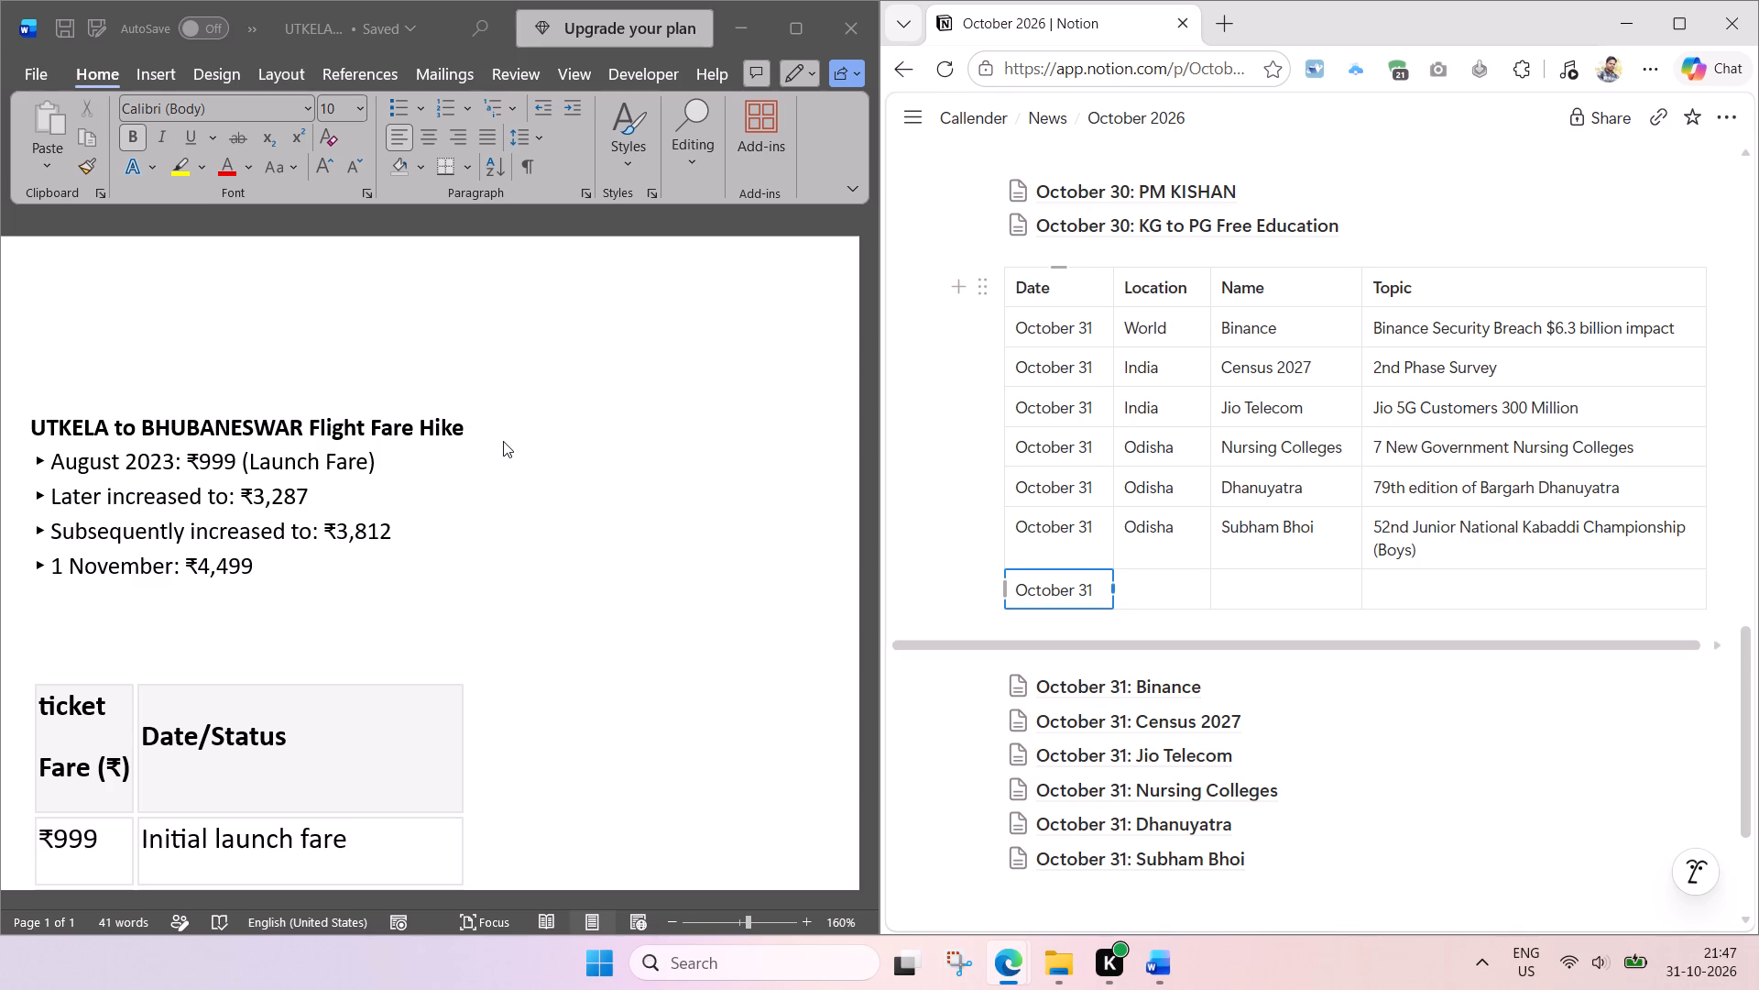
Copy Flight Fare Hike from the Word heading into the new row's Name cell.
{"action": "left_click", "coordinate": [475, 428]}
{"action": "left_click", "coordinate": [463, 431]}
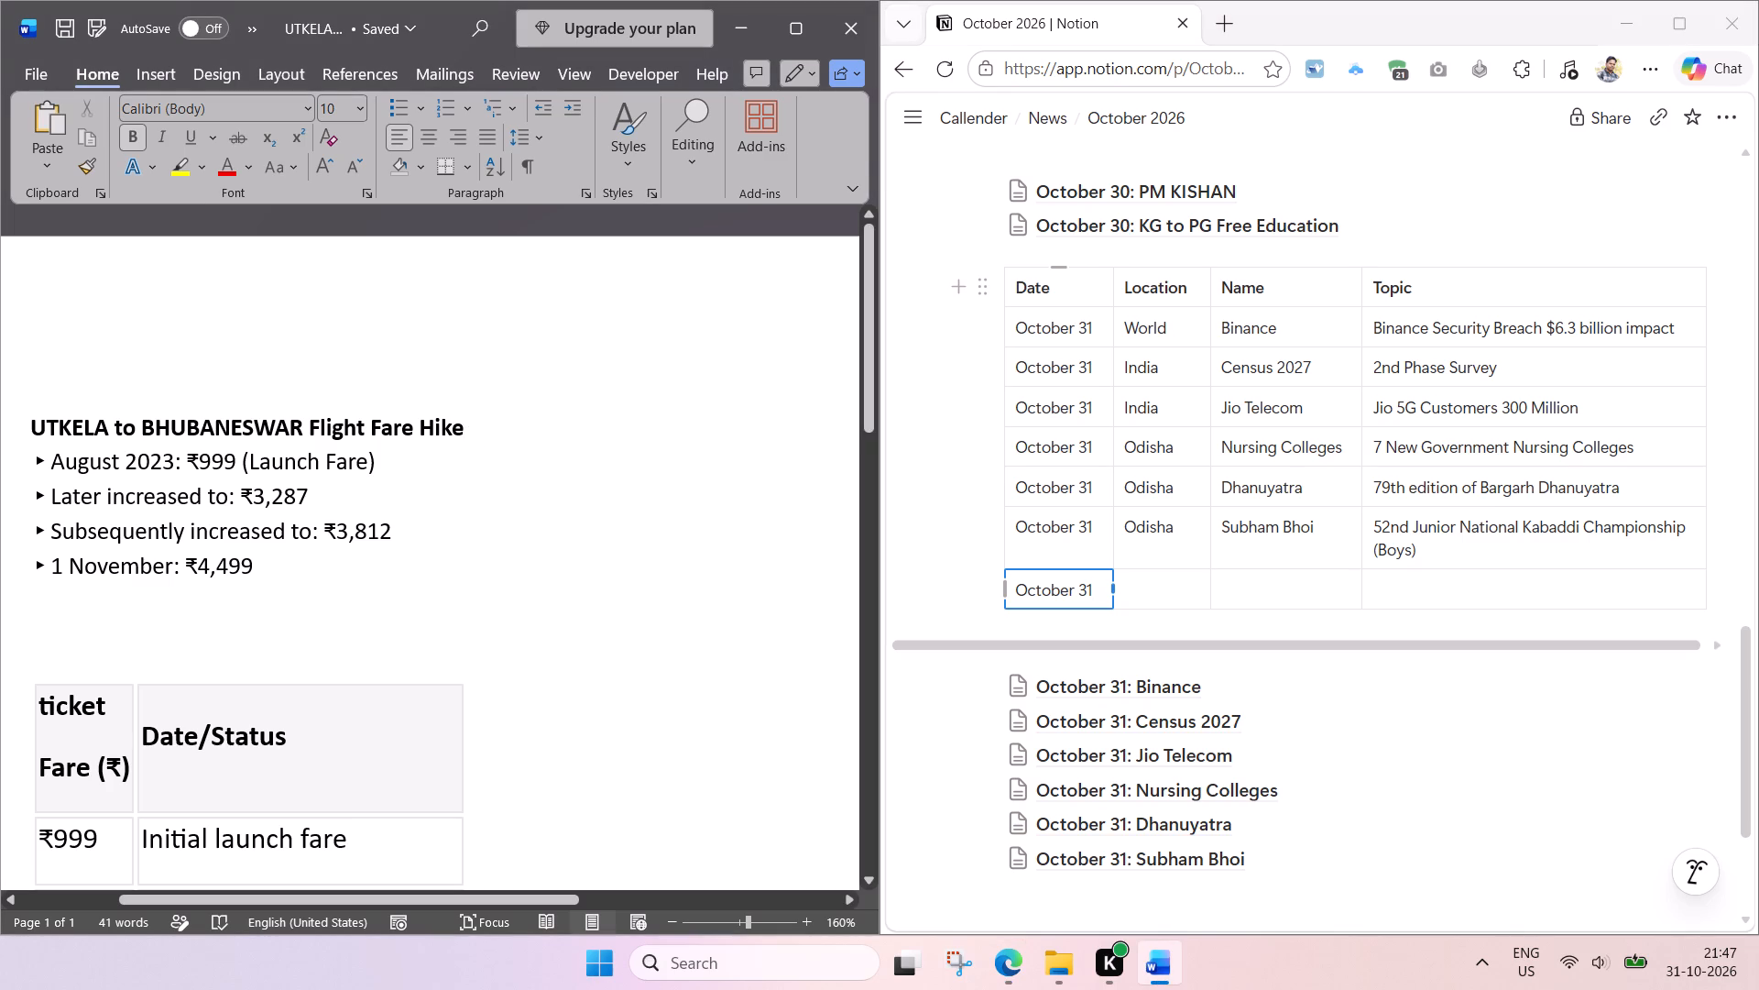
{"action": "left_click_drag", "start_coordinate": [473, 425], "coordinate": [334, 434]}
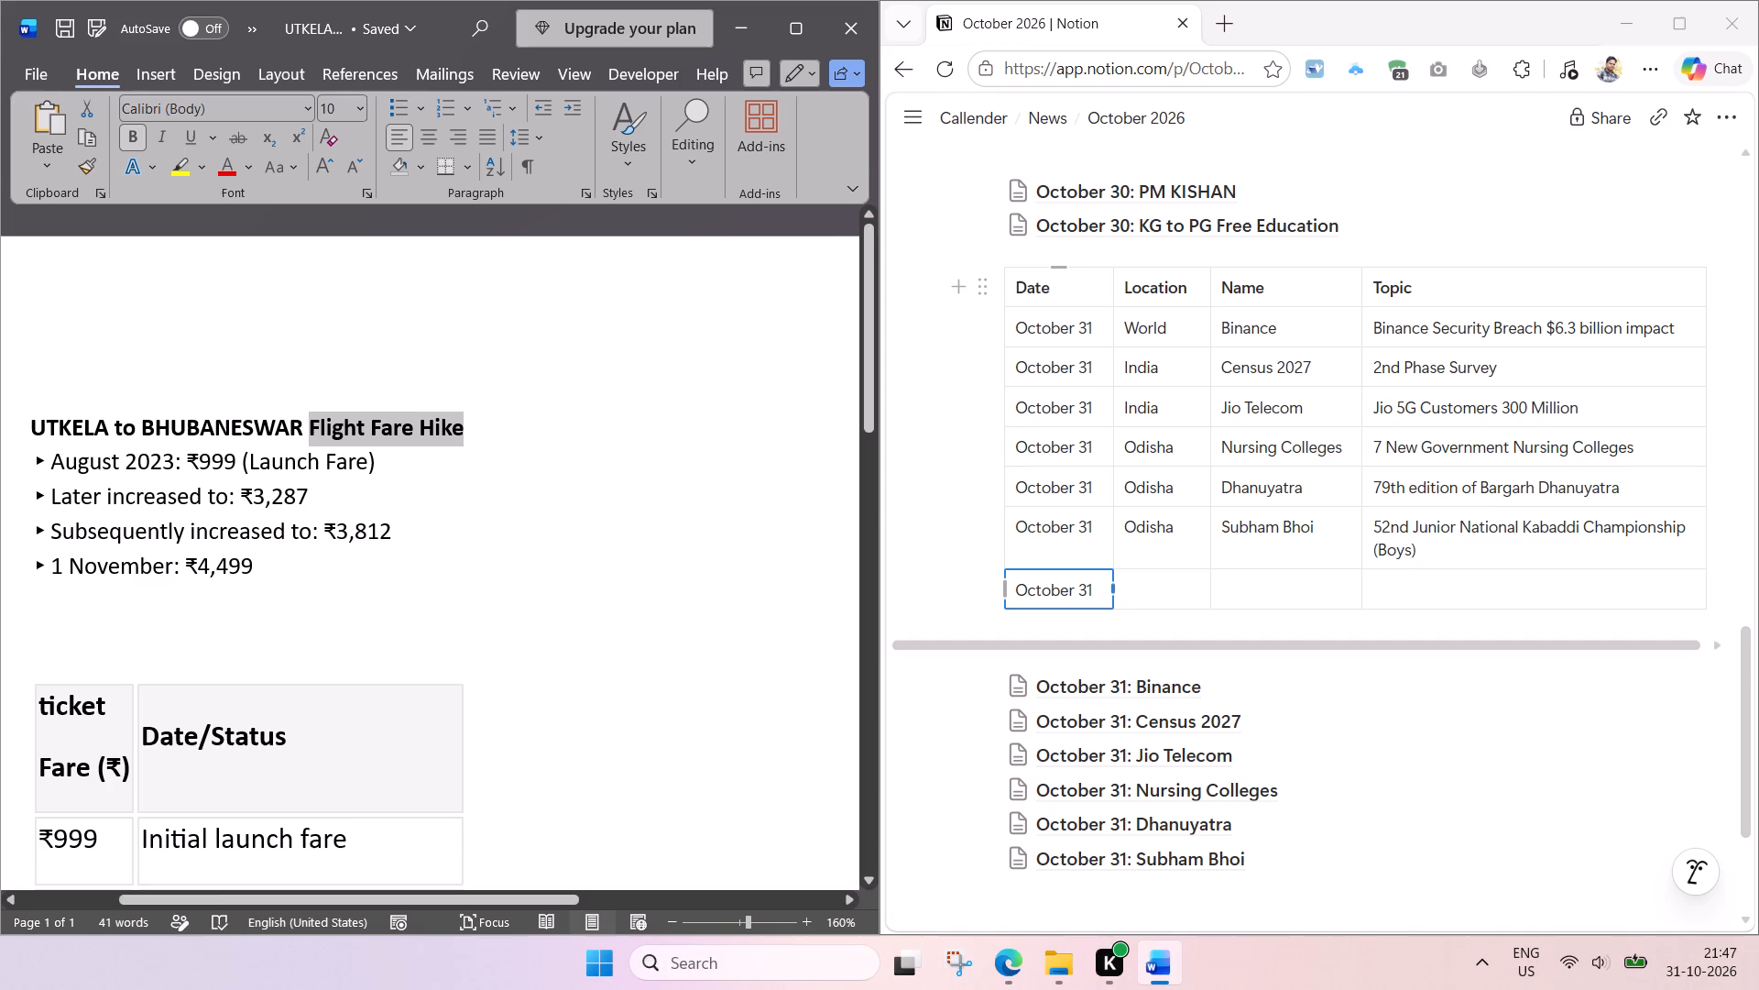
{"action": "key", "text": "ctrl+c"}
{"action": "left_click", "coordinate": [1267, 588]}
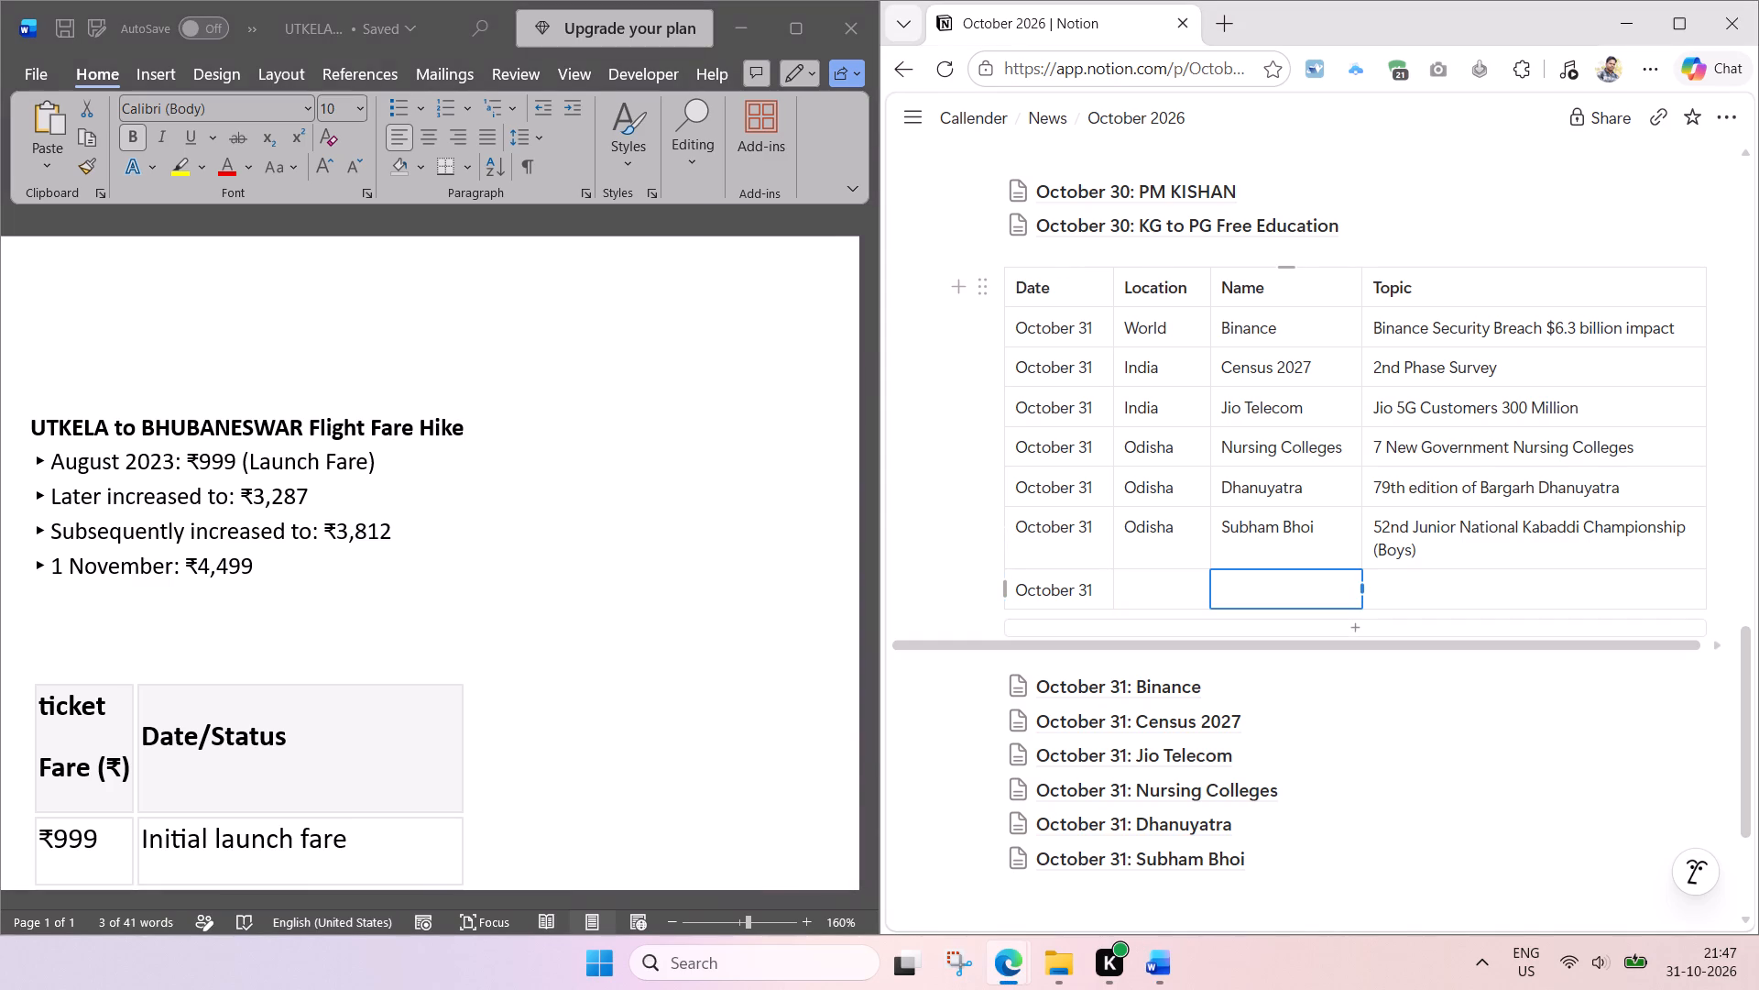
{"action": "key", "text": "ctrl+v"}
Copy UTKELA to BHUBANESWAR from the Word heading into the new row's Topic cell.
{"action": "left_click", "coordinate": [217, 434]}
{"action": "left_click", "coordinate": [300, 421]}
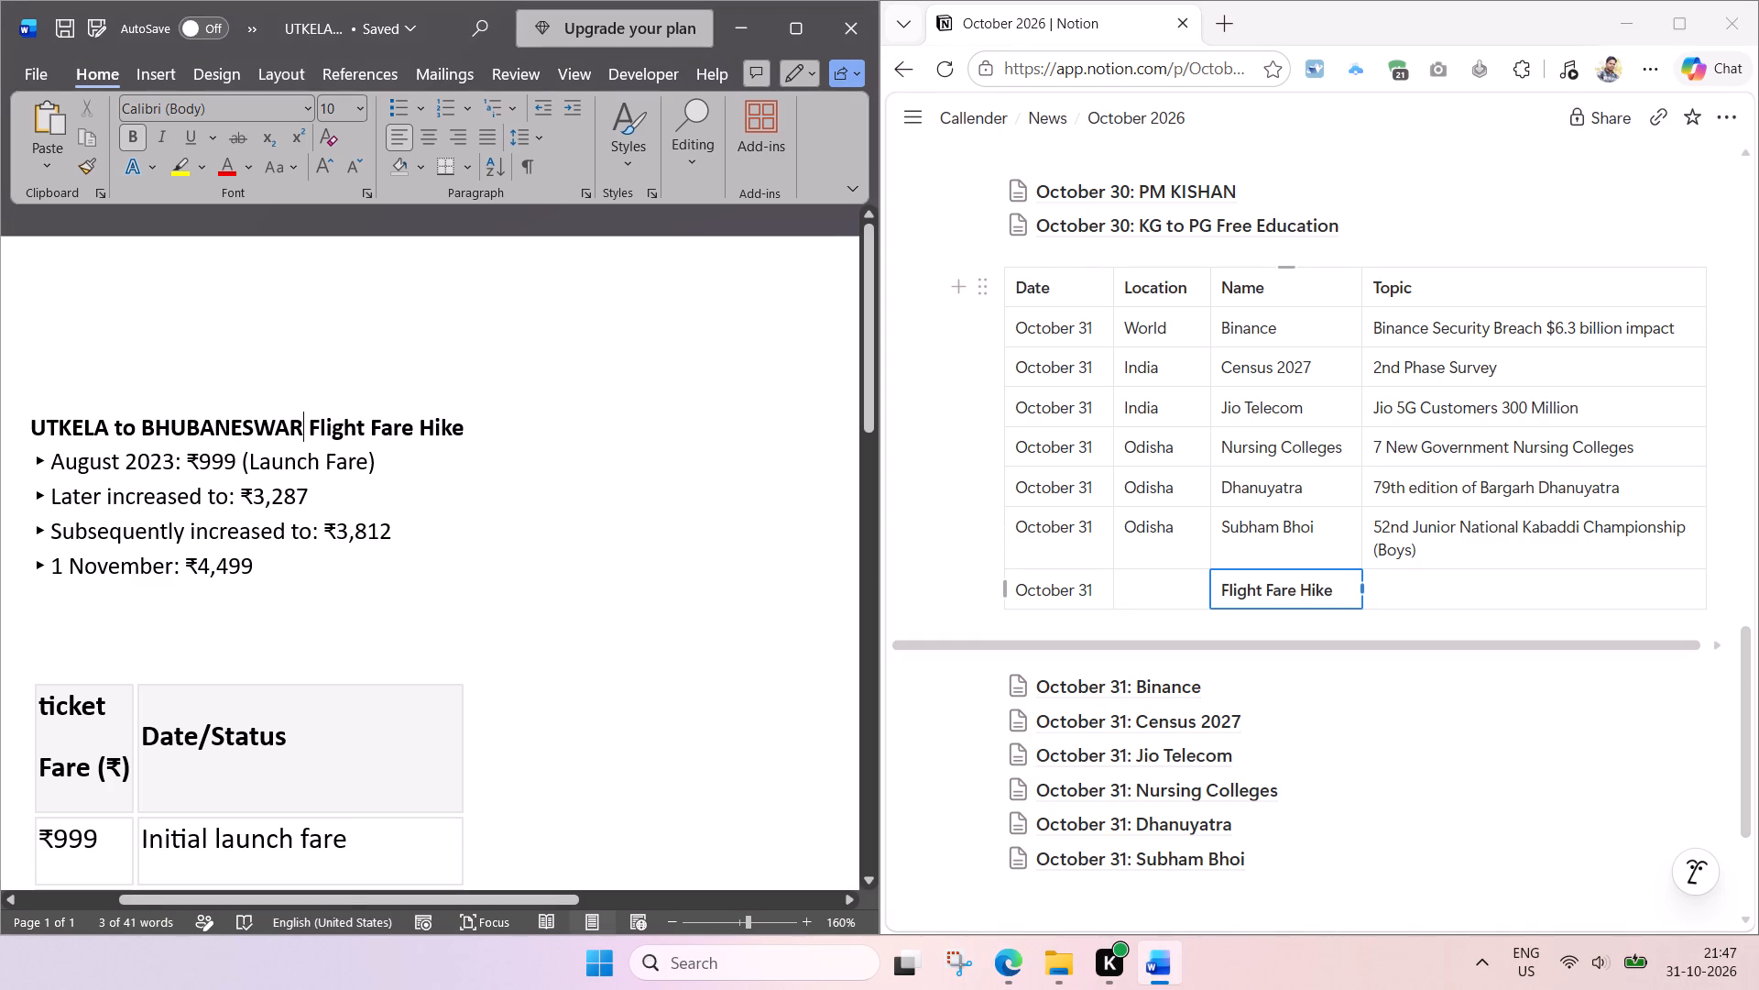
{"action": "left_click_drag", "start_coordinate": [300, 426], "coordinate": [31, 426]}
{"action": "key", "text": "ctrl+c"}
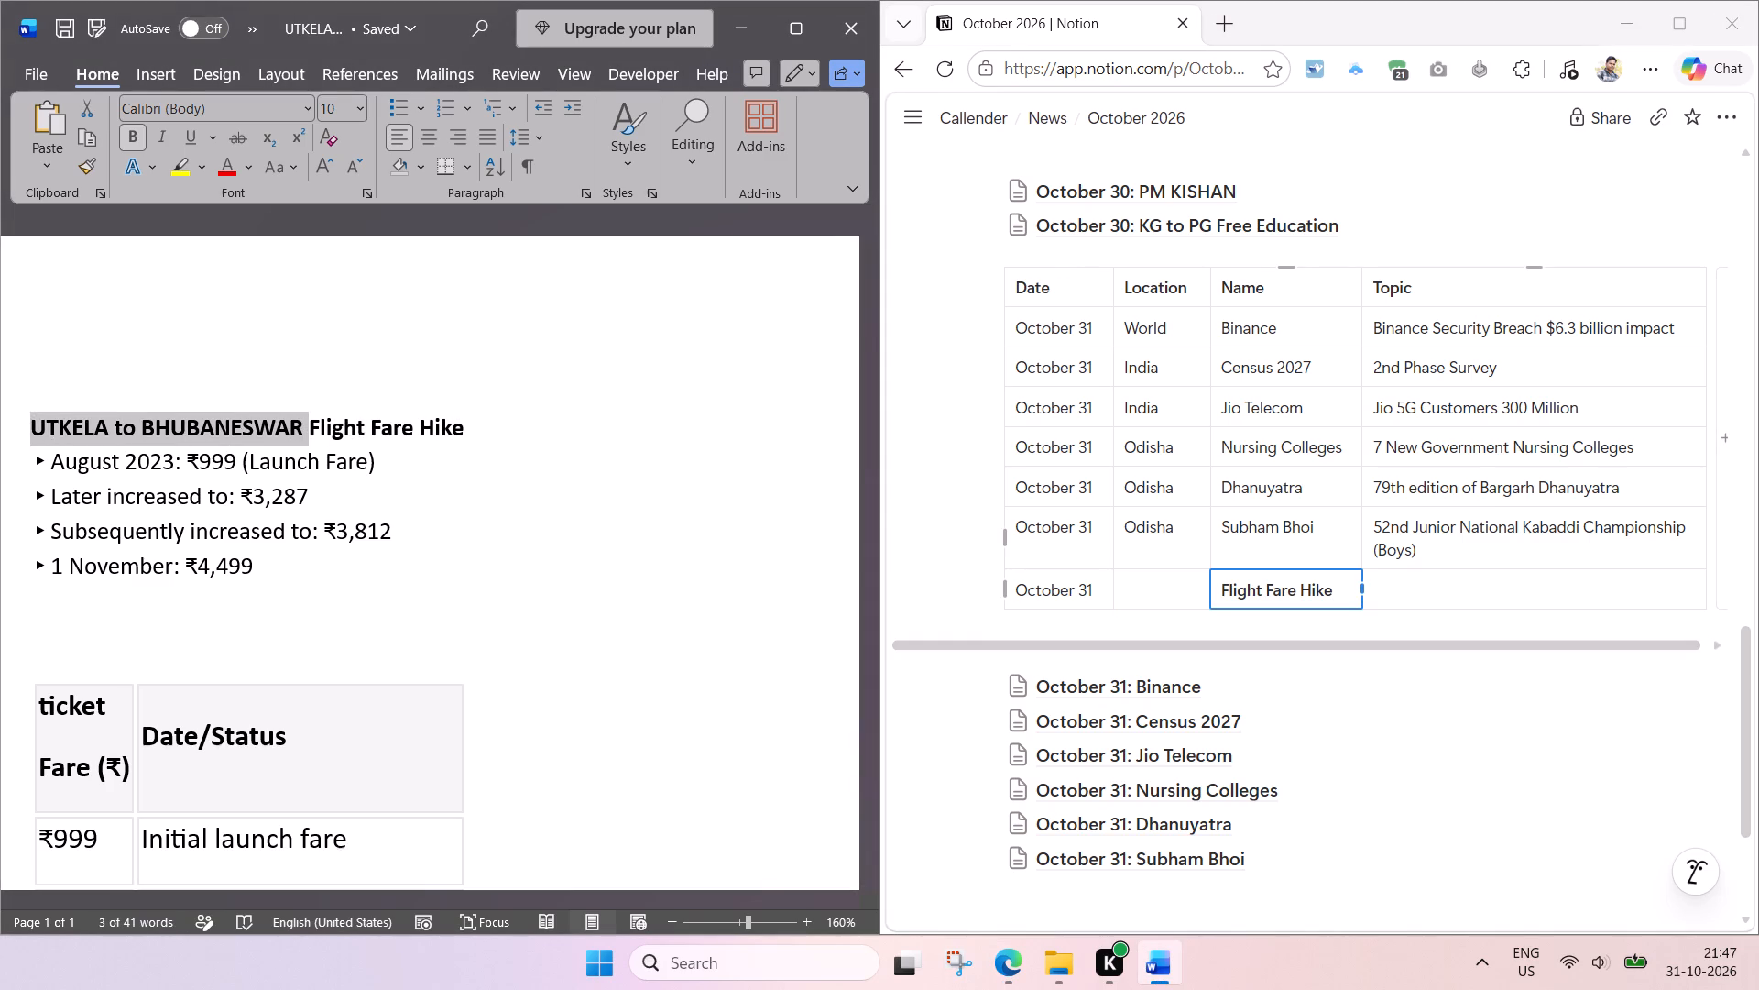
{"action": "left_click", "coordinate": [1481, 577]}
{"action": "key", "text": "ctrl+v"}
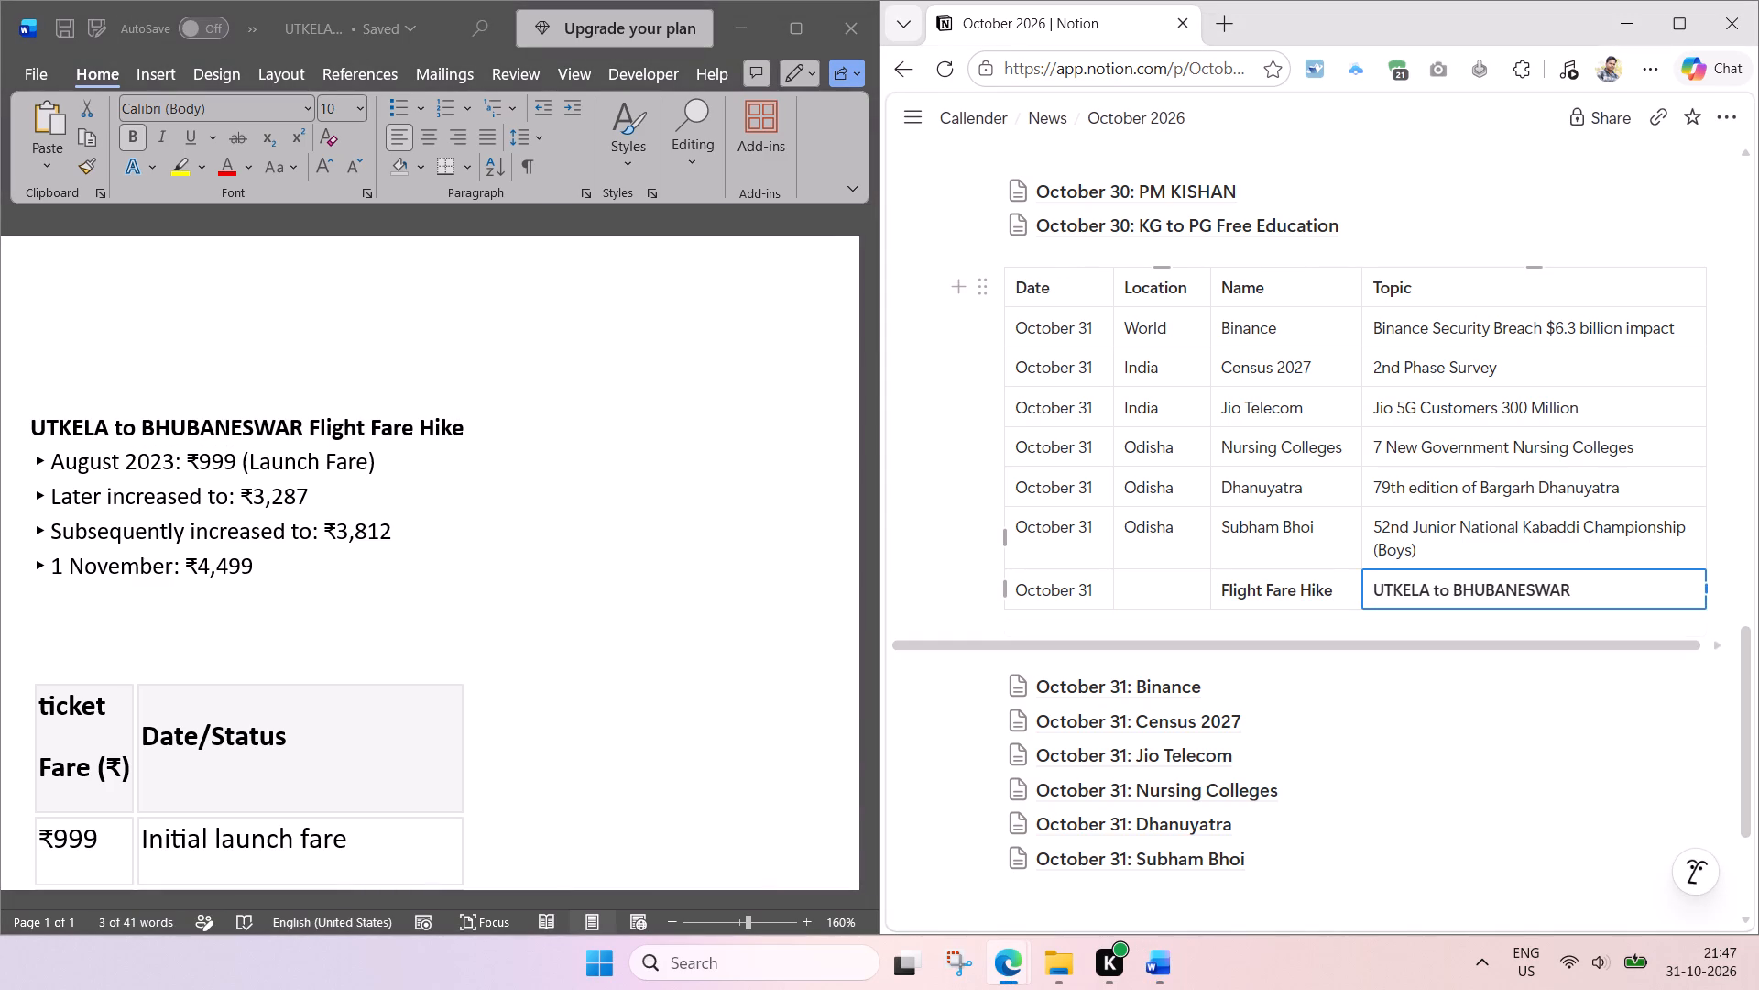
Copy the location Odisha from the kabaddi player's row into the Flight Fare Hike row.
{"action": "left_click", "coordinate": [1185, 527]}
{"action": "key", "text": "ctrl+c"}
{"action": "left_click", "coordinate": [1171, 586]}
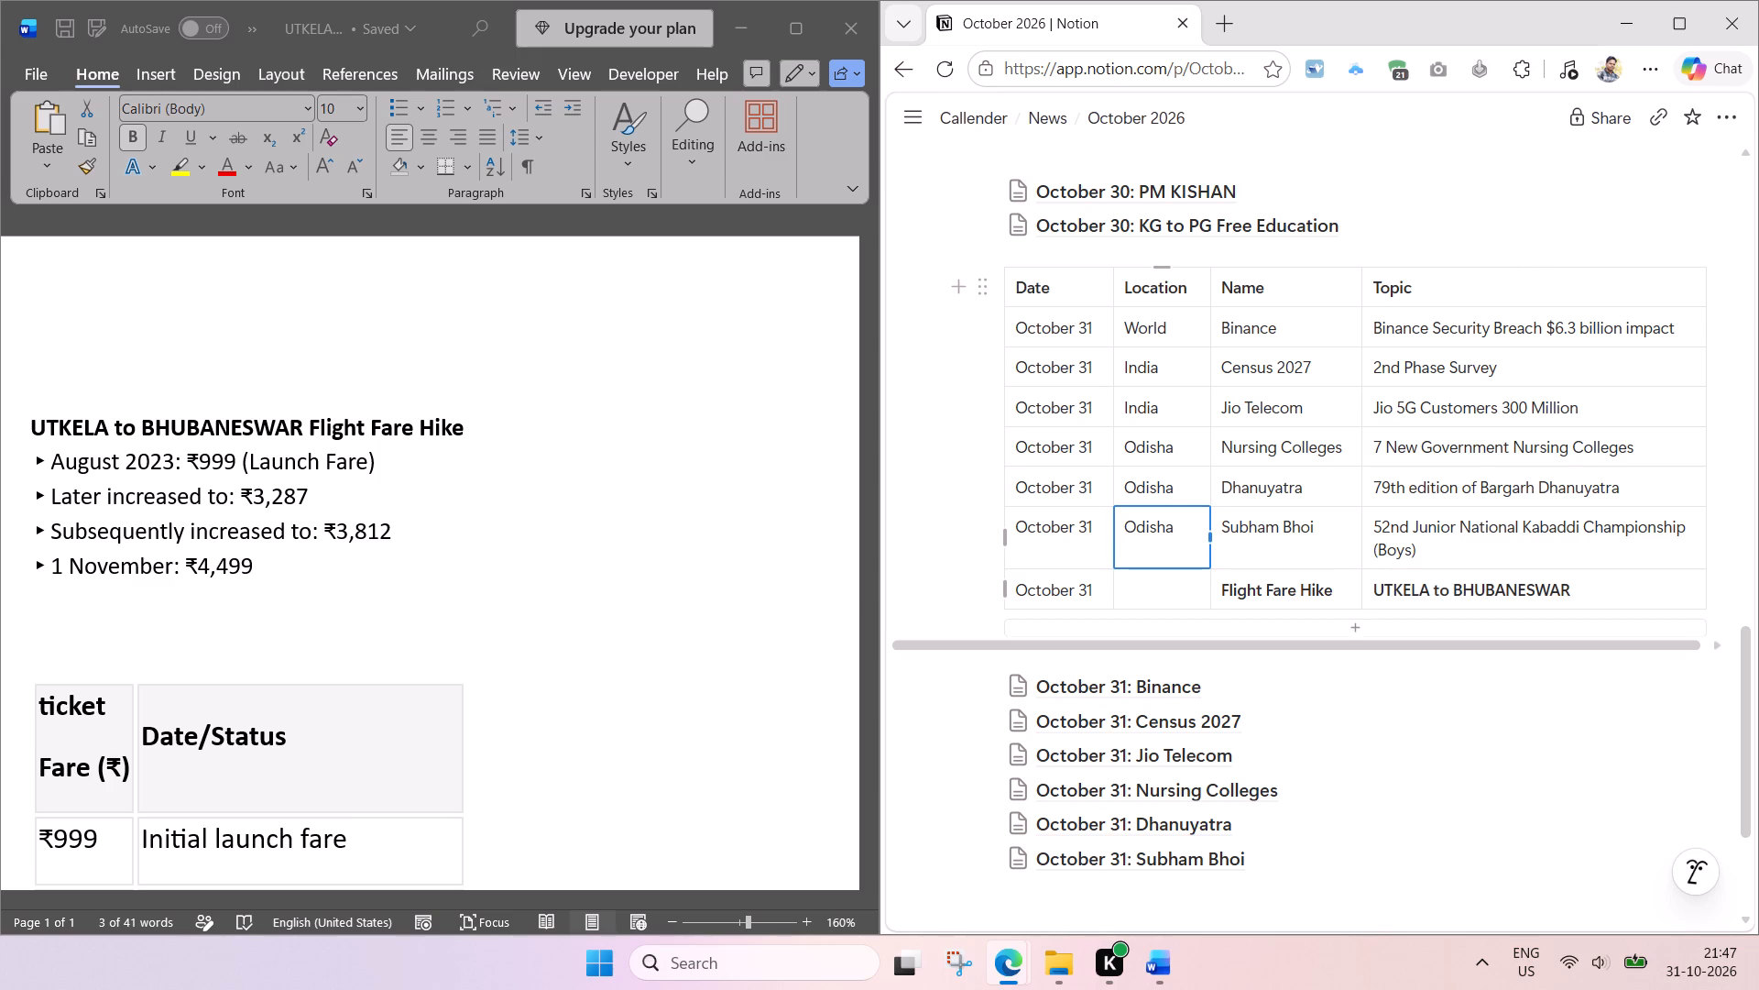
{"action": "key", "text": "ctrl+v"}
Remove the bold formatting from the whole Flight Fare Hike row.
{"action": "left_click_drag", "start_coordinate": [1032, 579], "coordinate": [1460, 591]}
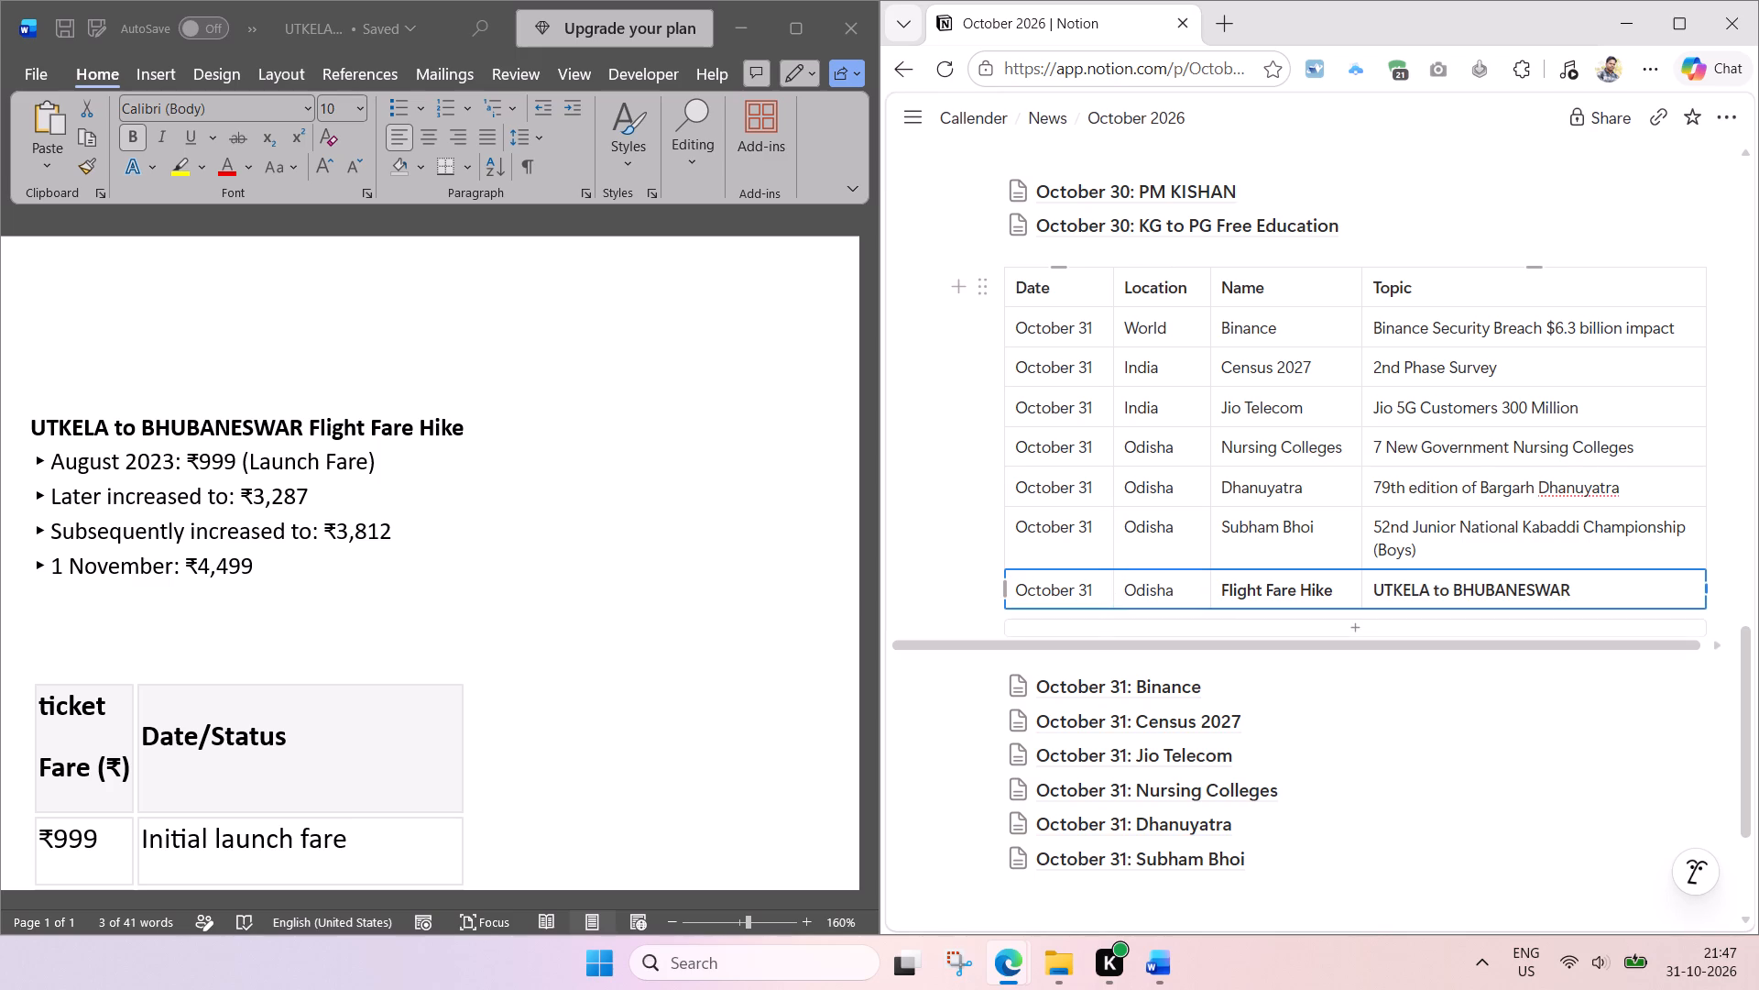
{"action": "left_click_drag", "start_coordinate": [1460, 591], "coordinate": [1464, 591]}
{"action": "key", "text": "ctrl+b"}
{"action": "key", "text": "ctrl+b"}
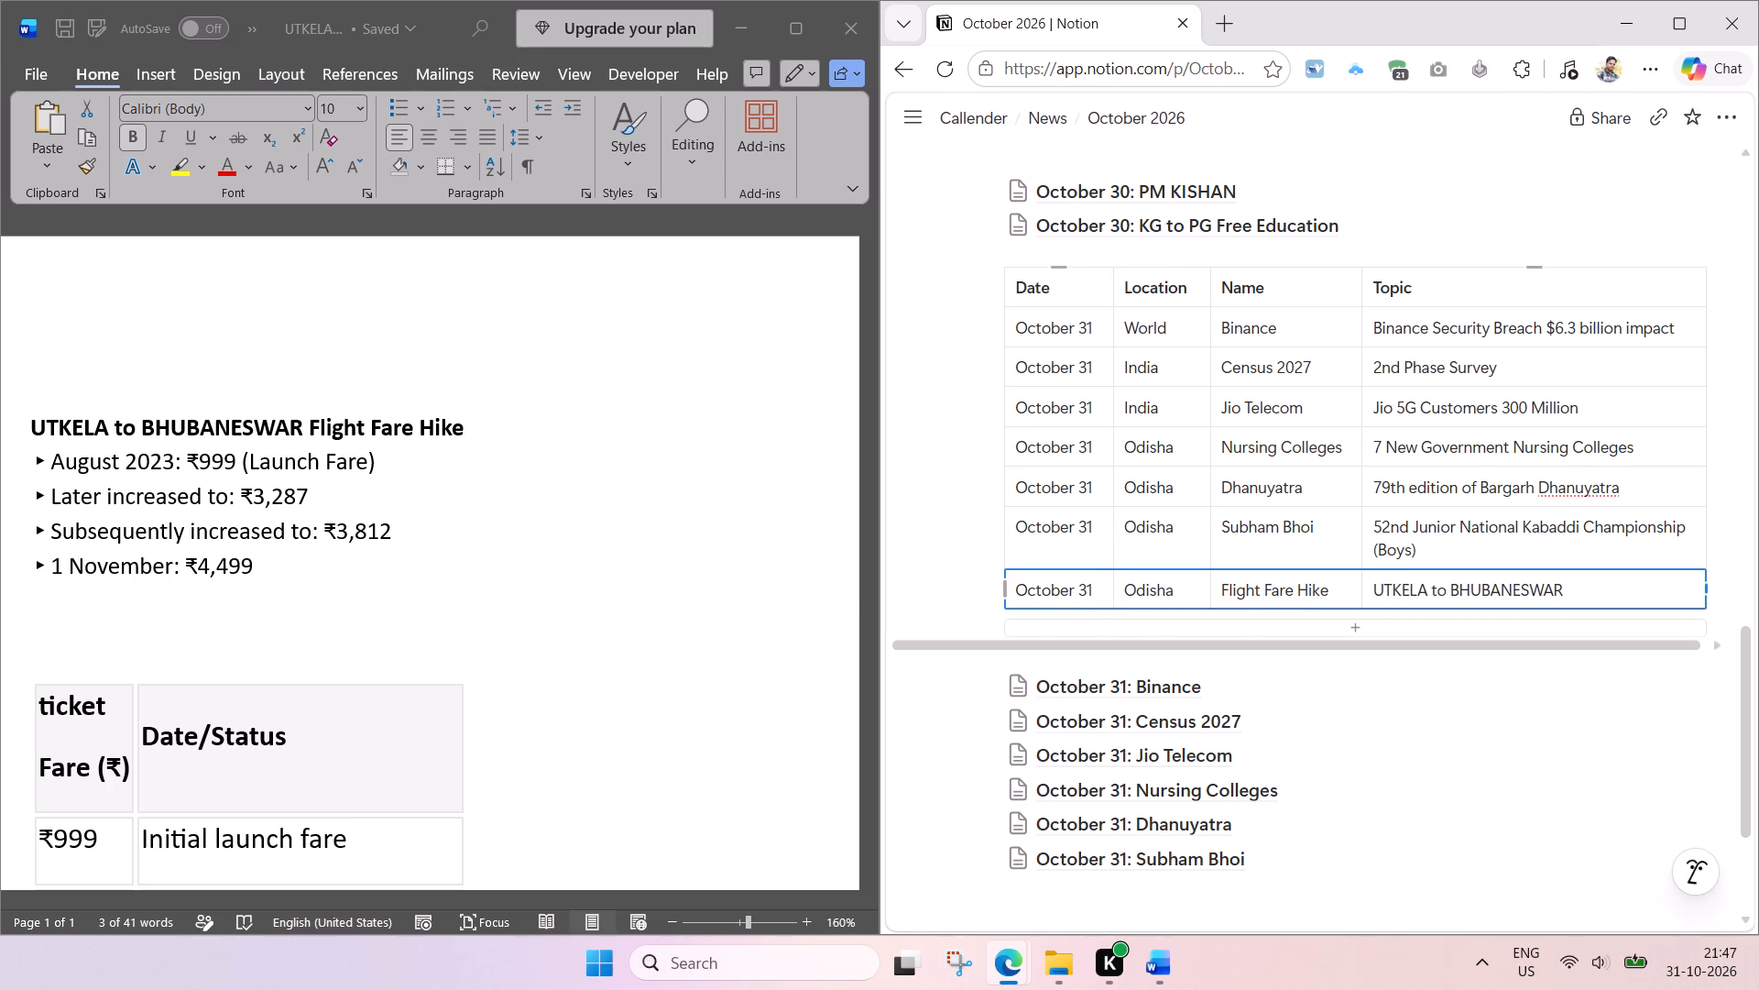
{"action": "left_click", "coordinate": [1283, 592]}
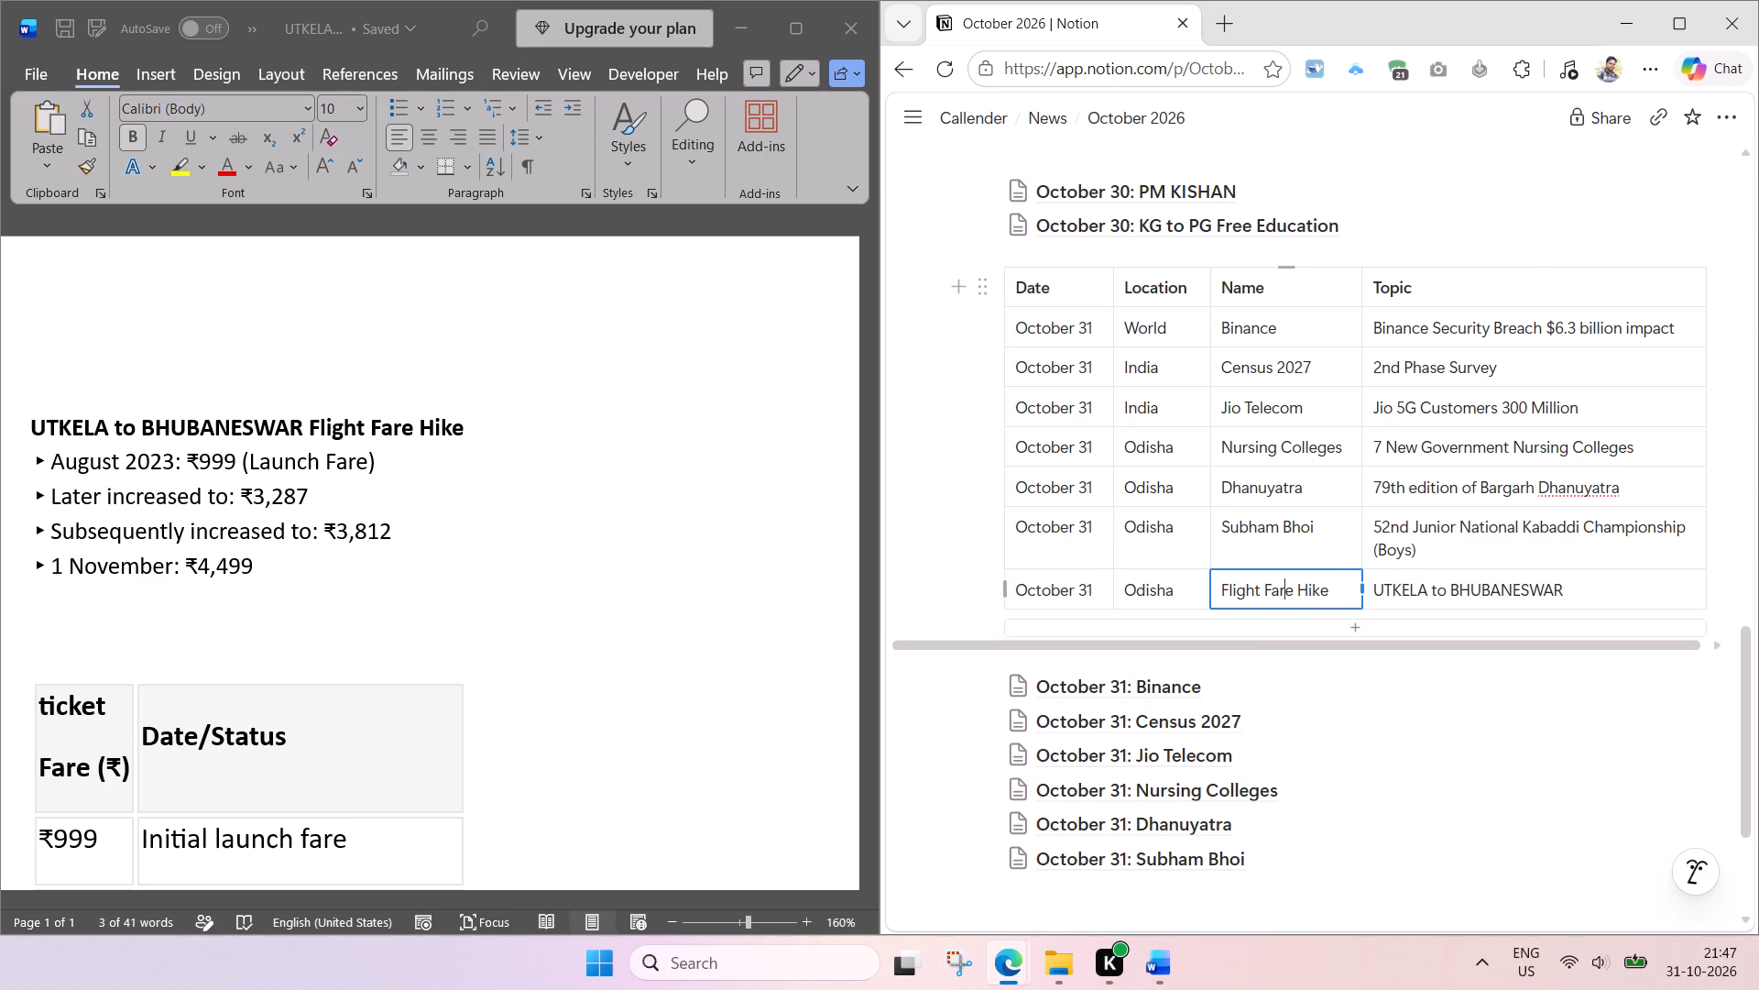
Duplicate the kabaddi player's October 31 page at the end of the October 31 page list.
{"action": "scroll", "coordinate": [1164, 575], "scroll_direction": "down", "scroll_amount": 3}
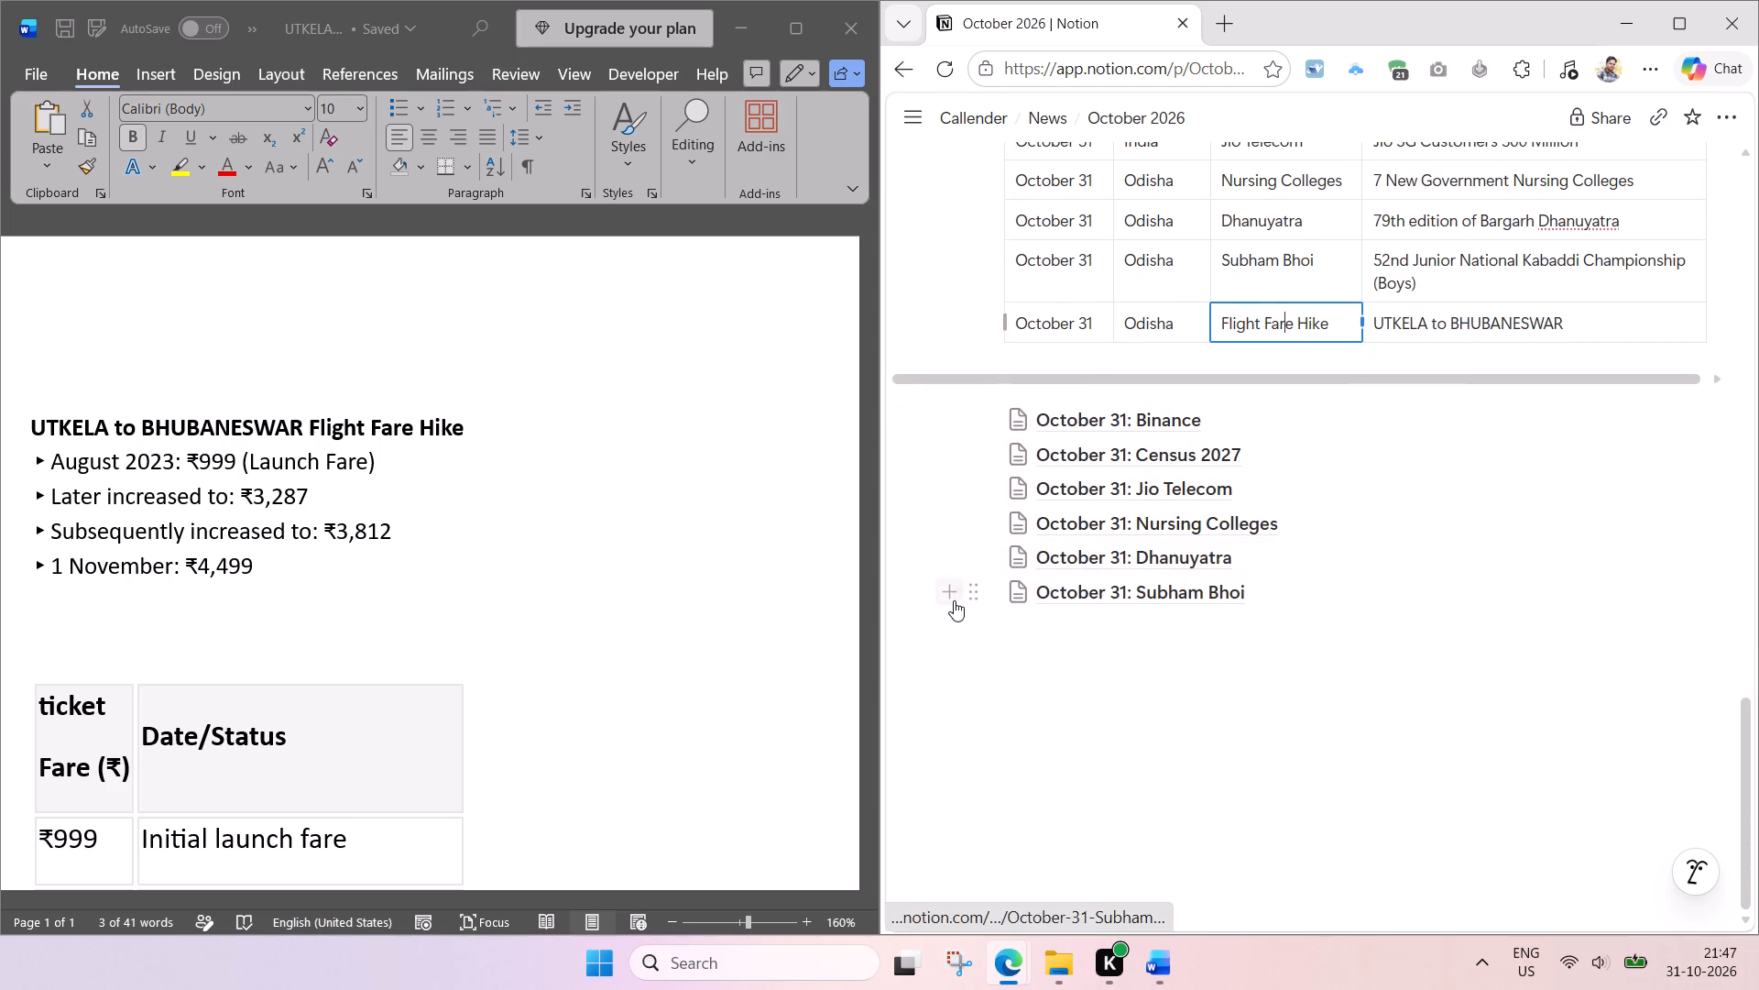
{"action": "left_click", "coordinate": [965, 592]}
{"action": "left_click", "coordinate": [1068, 686]}
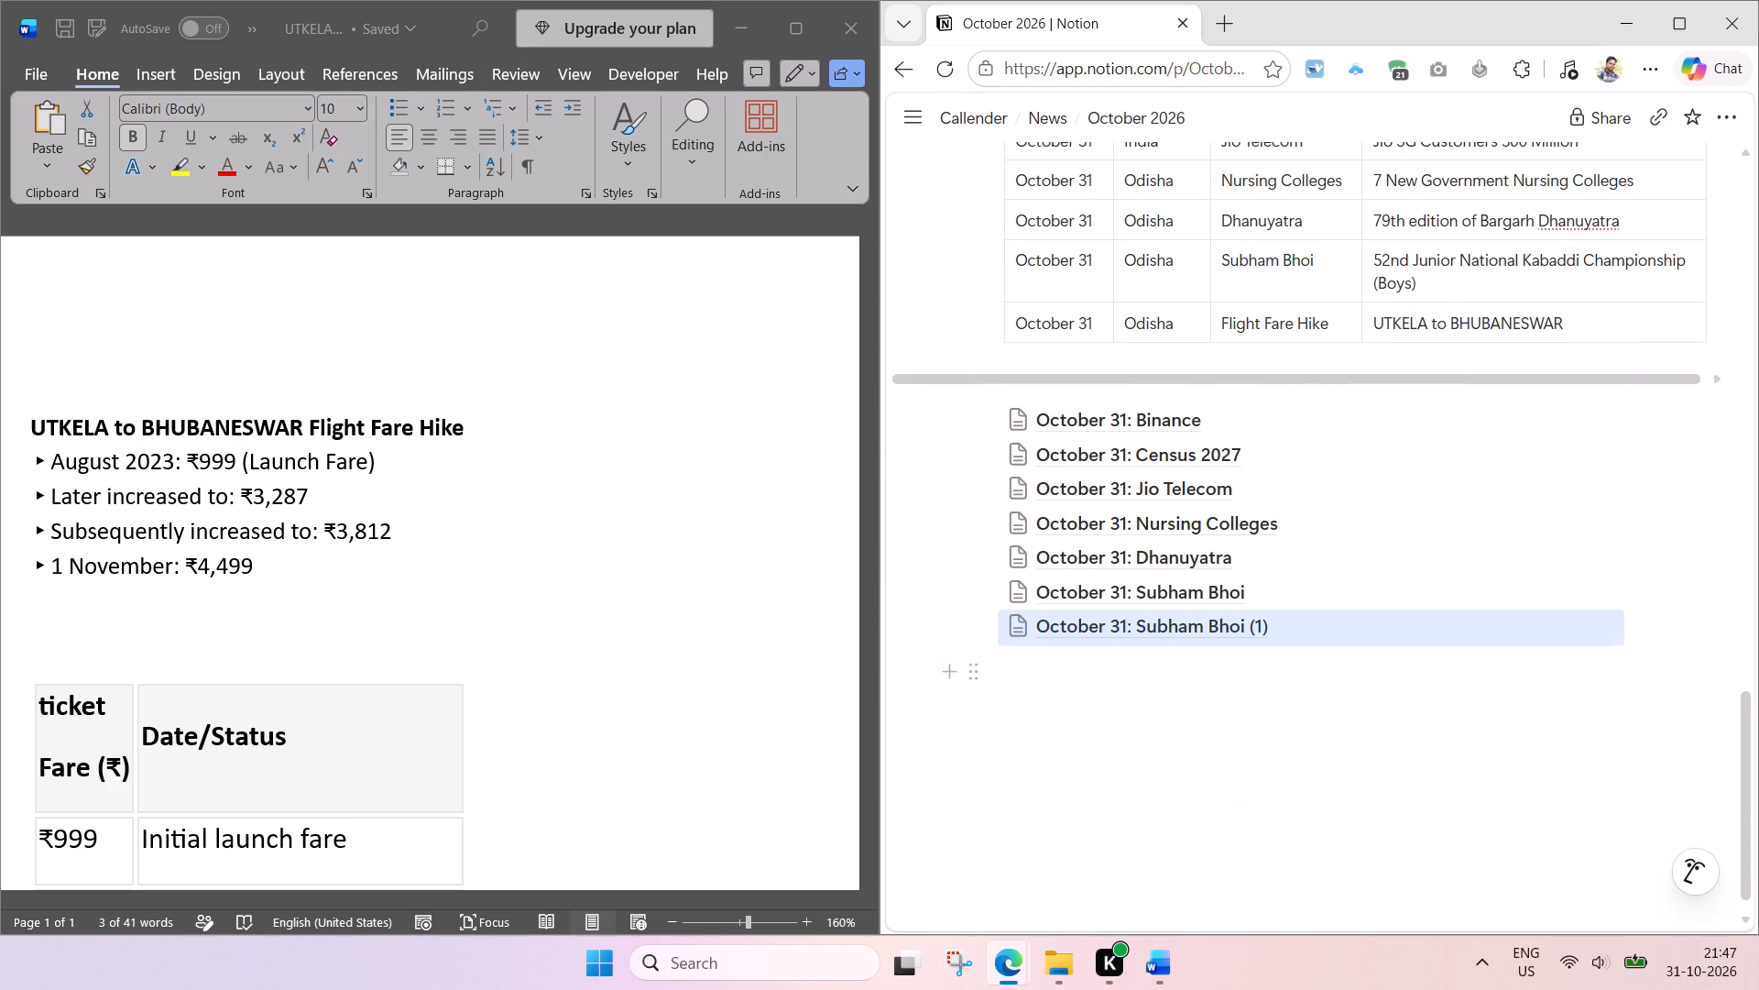
Retitle the duplicated page October 31: Flight Fare Hike, using the name copied from the table.
{"action": "left_click", "coordinate": [1329, 323]}
{"action": "key", "text": "ctrl+a"}
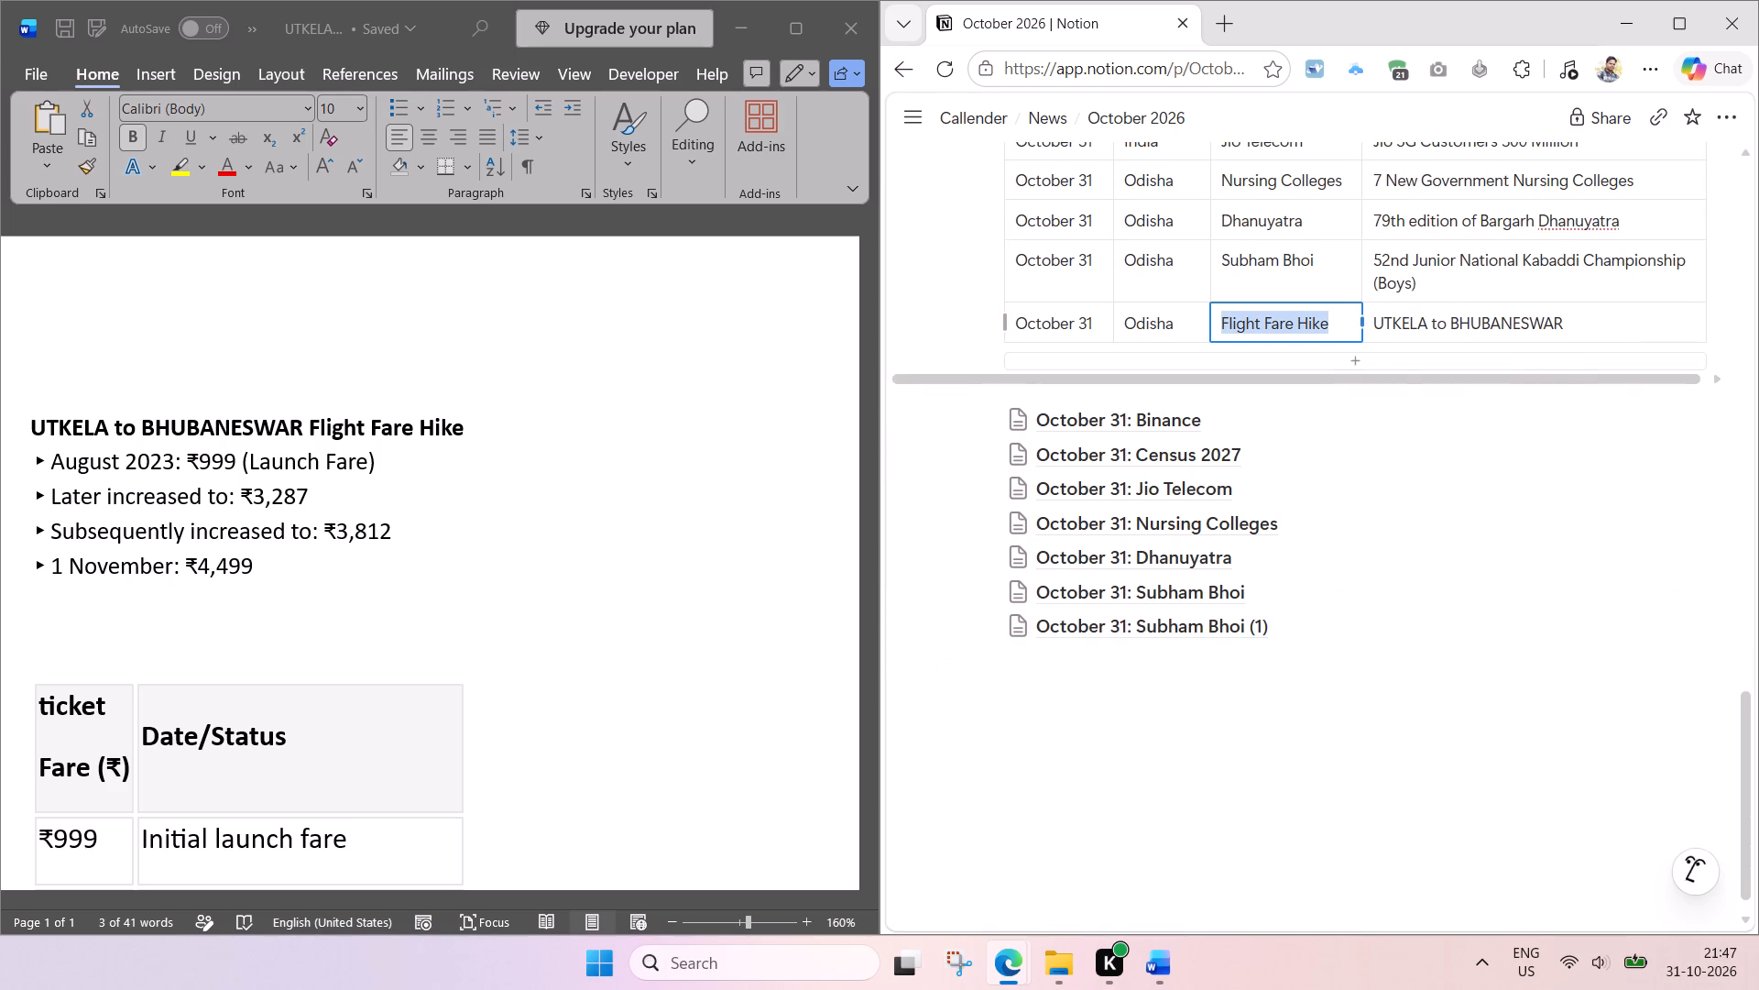
{"action": "key", "text": "ctrl+c"}
{"action": "left_click", "coordinate": [1238, 635]}
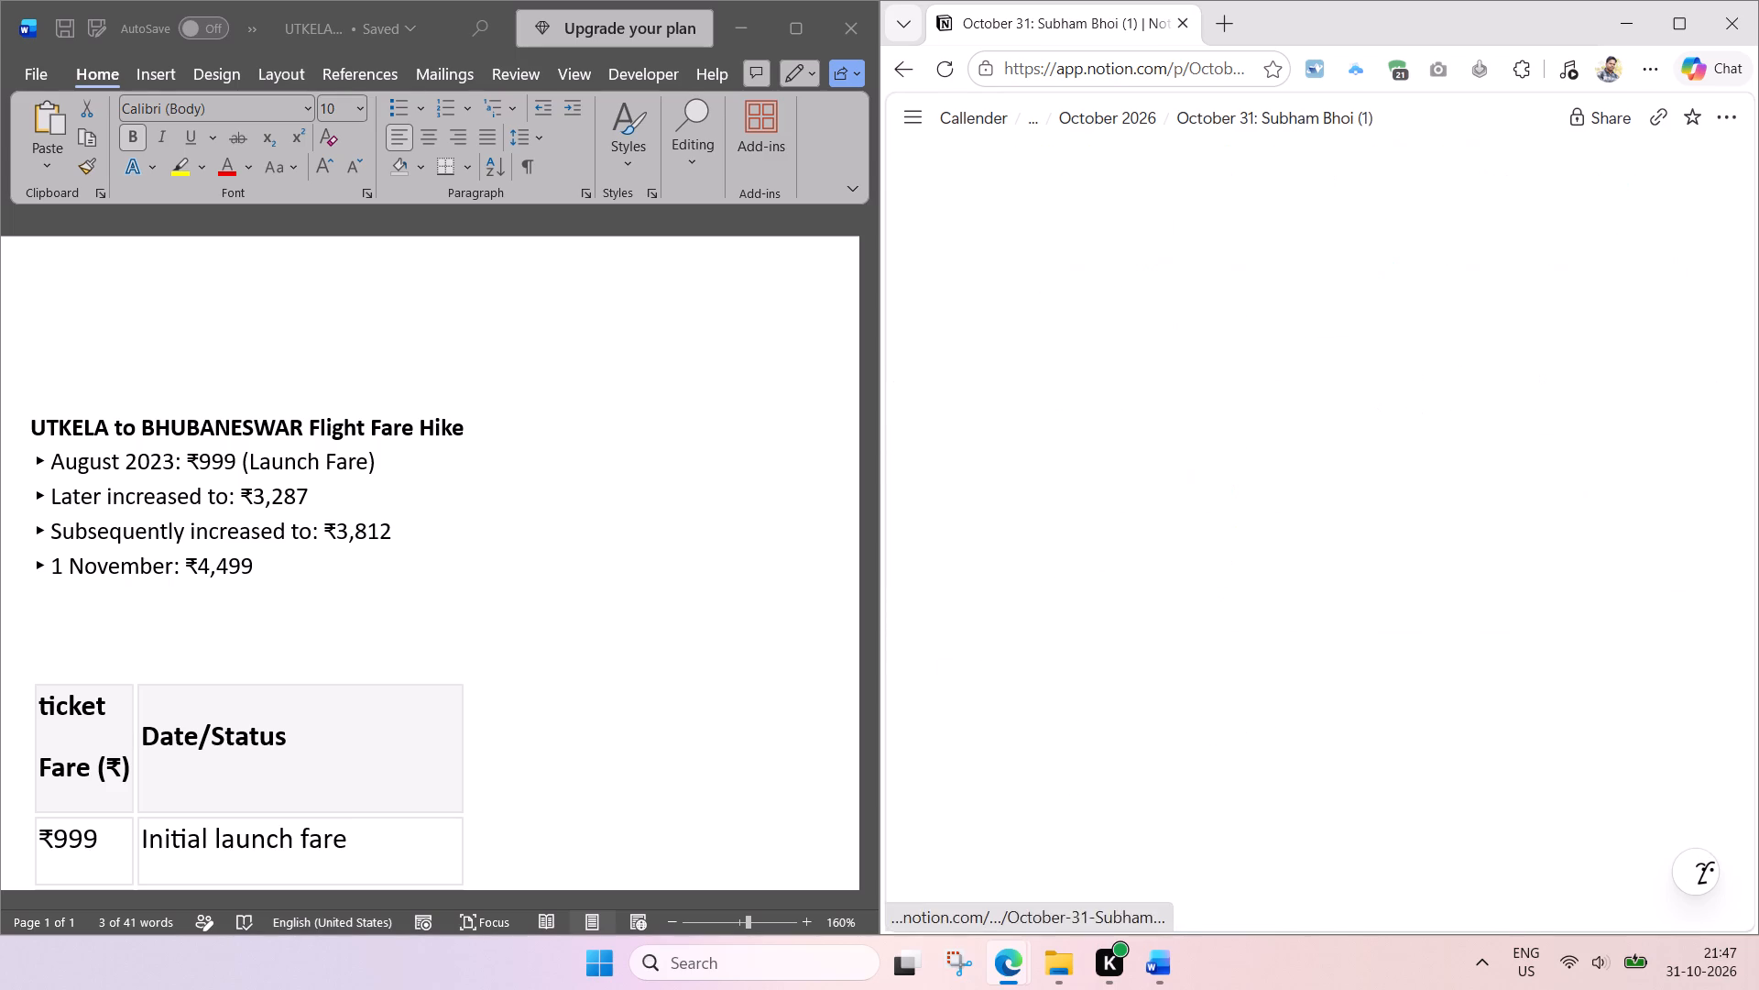
{"action": "left_click_drag", "start_coordinate": [1632, 294], "coordinate": [1315, 302]}
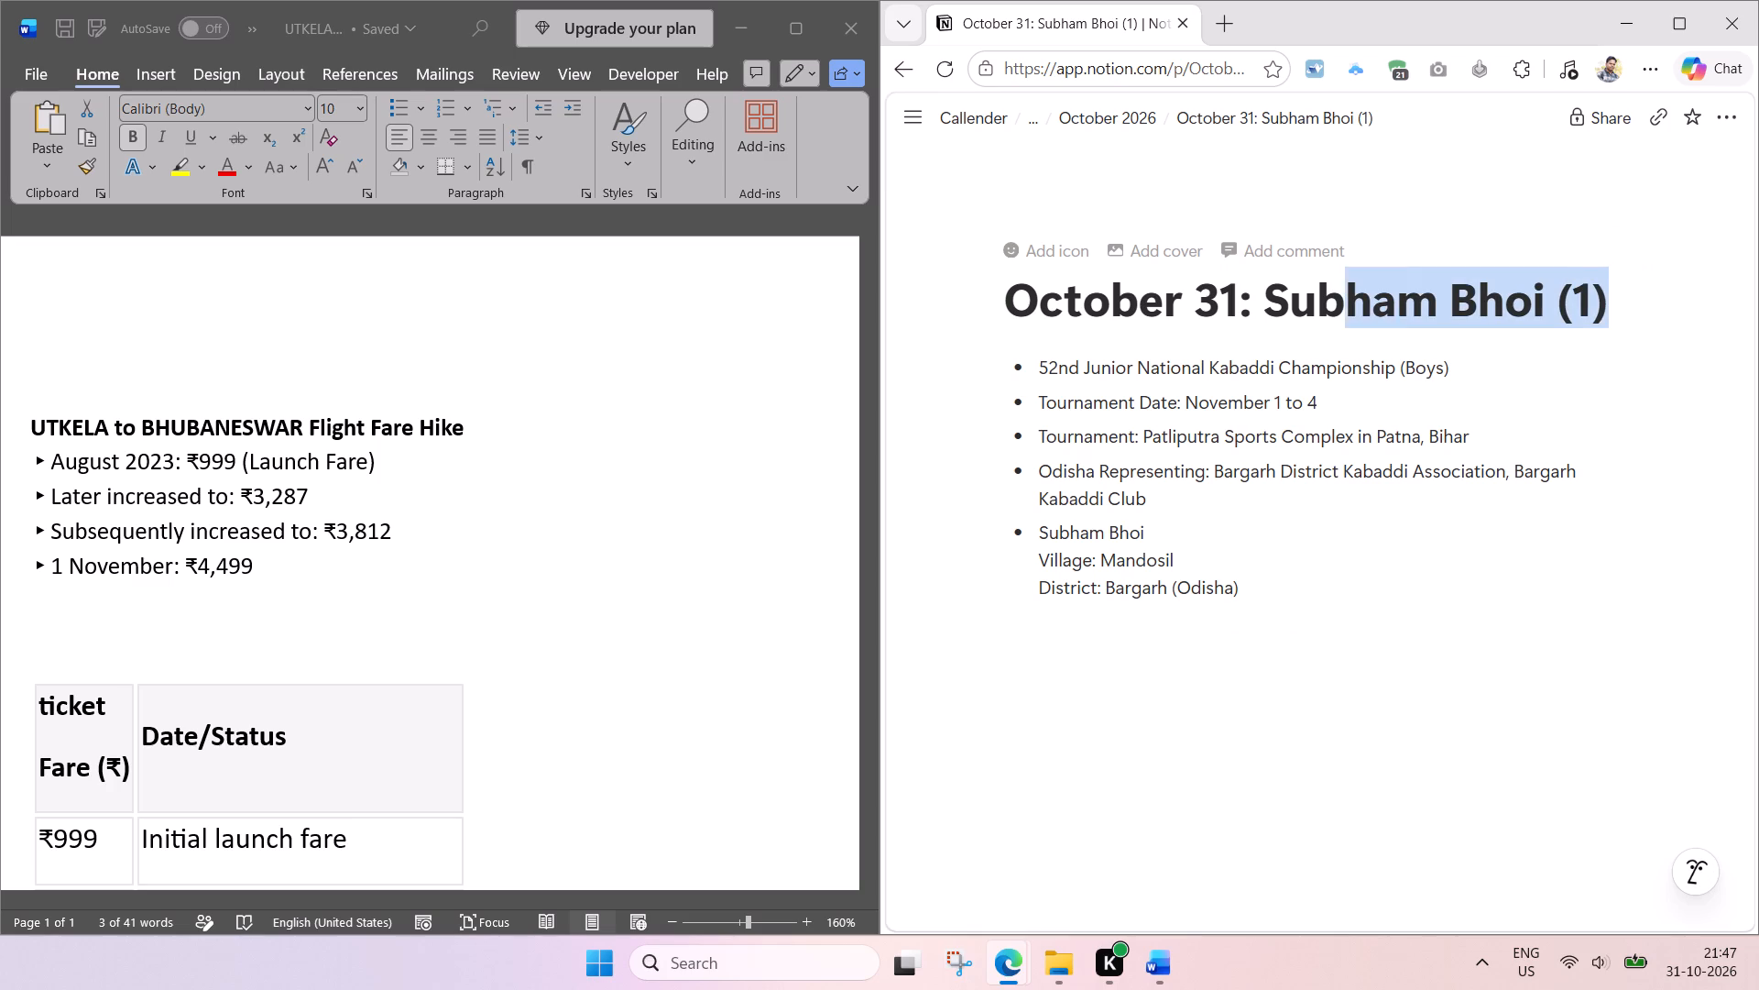
{"action": "left_click_drag", "start_coordinate": [1315, 302], "coordinate": [1263, 306]}
{"action": "key", "text": "ctrl+v"}
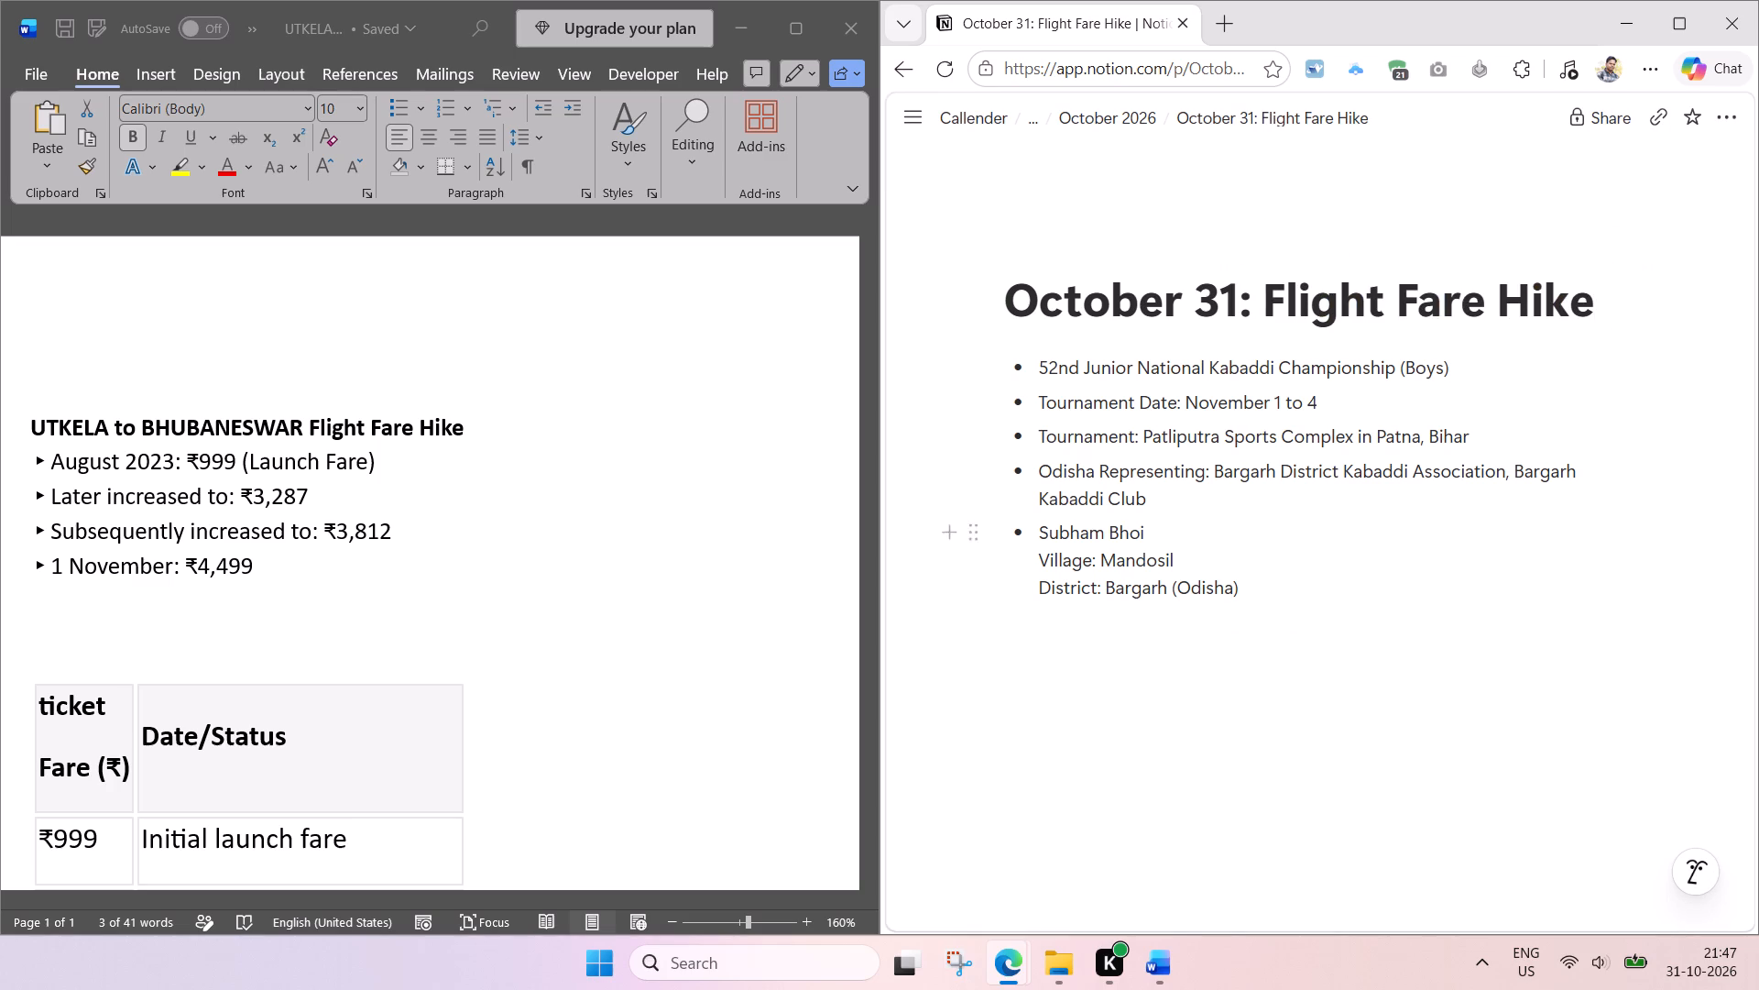
Clear all the copied kabaddi content from the Flight Fare Hike page, including the leftover empty bullet.
{"action": "left_click_drag", "start_coordinate": [1333, 632], "coordinate": [1026, 381]}
{"action": "key", "text": "BackSpace"}
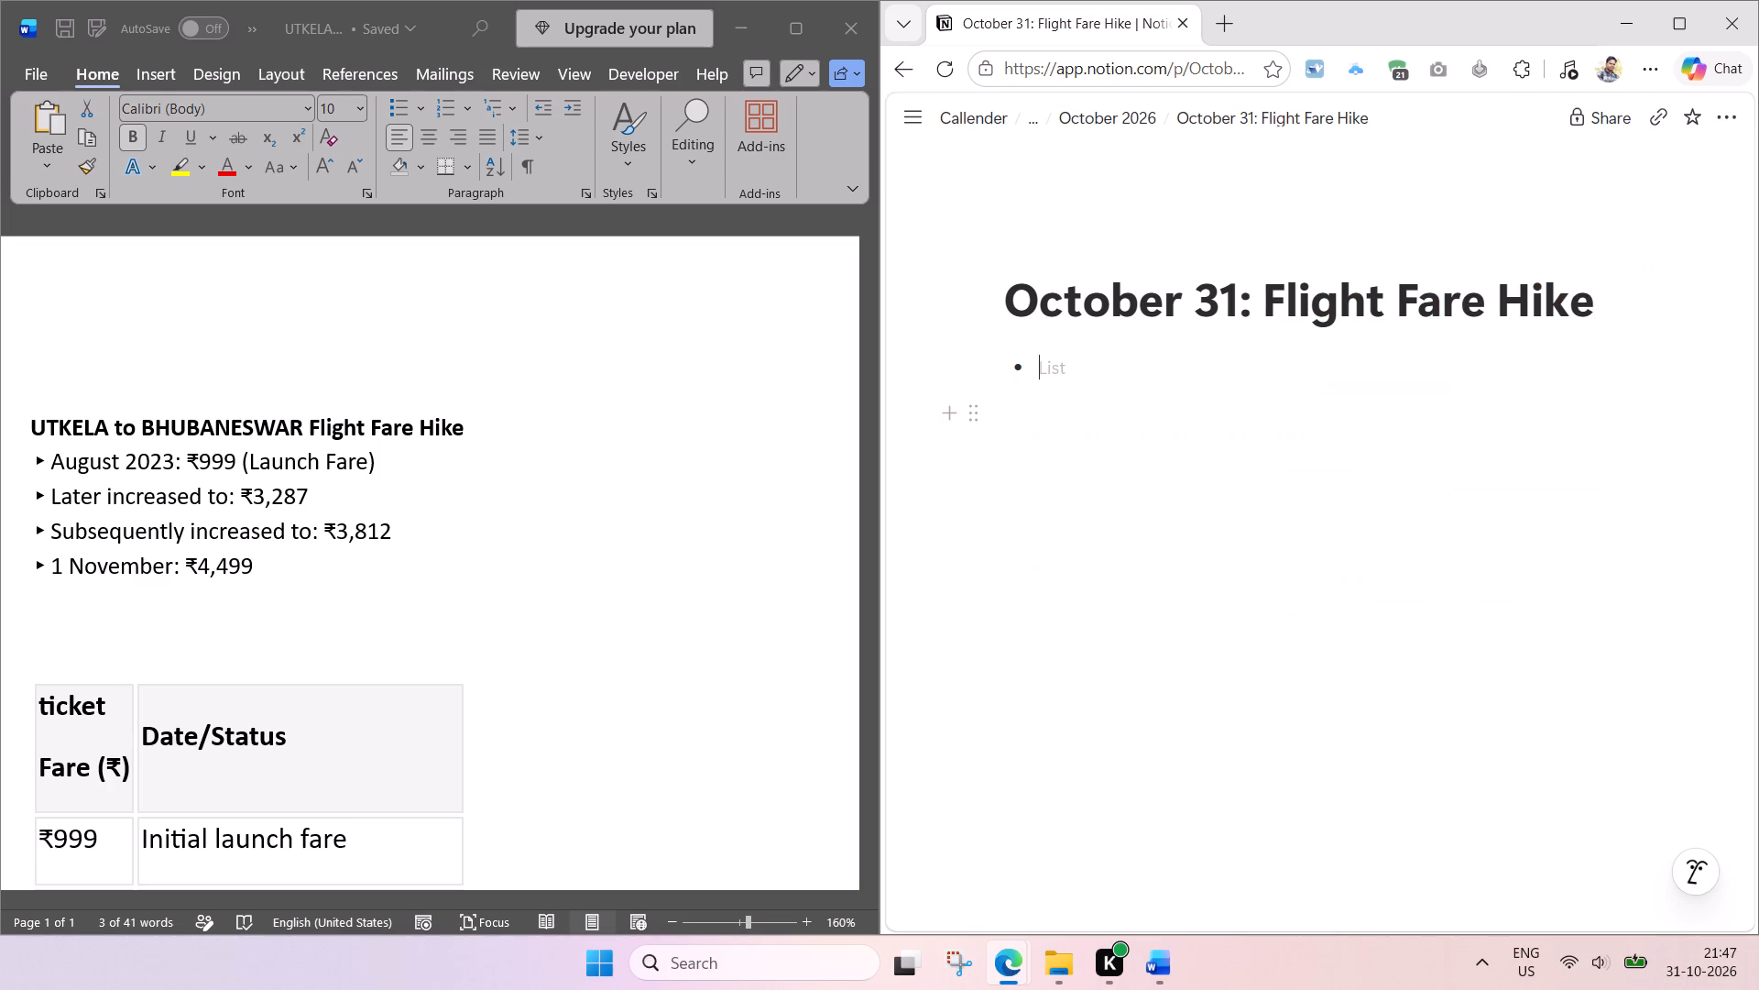
{"action": "key", "text": "BackSpace"}
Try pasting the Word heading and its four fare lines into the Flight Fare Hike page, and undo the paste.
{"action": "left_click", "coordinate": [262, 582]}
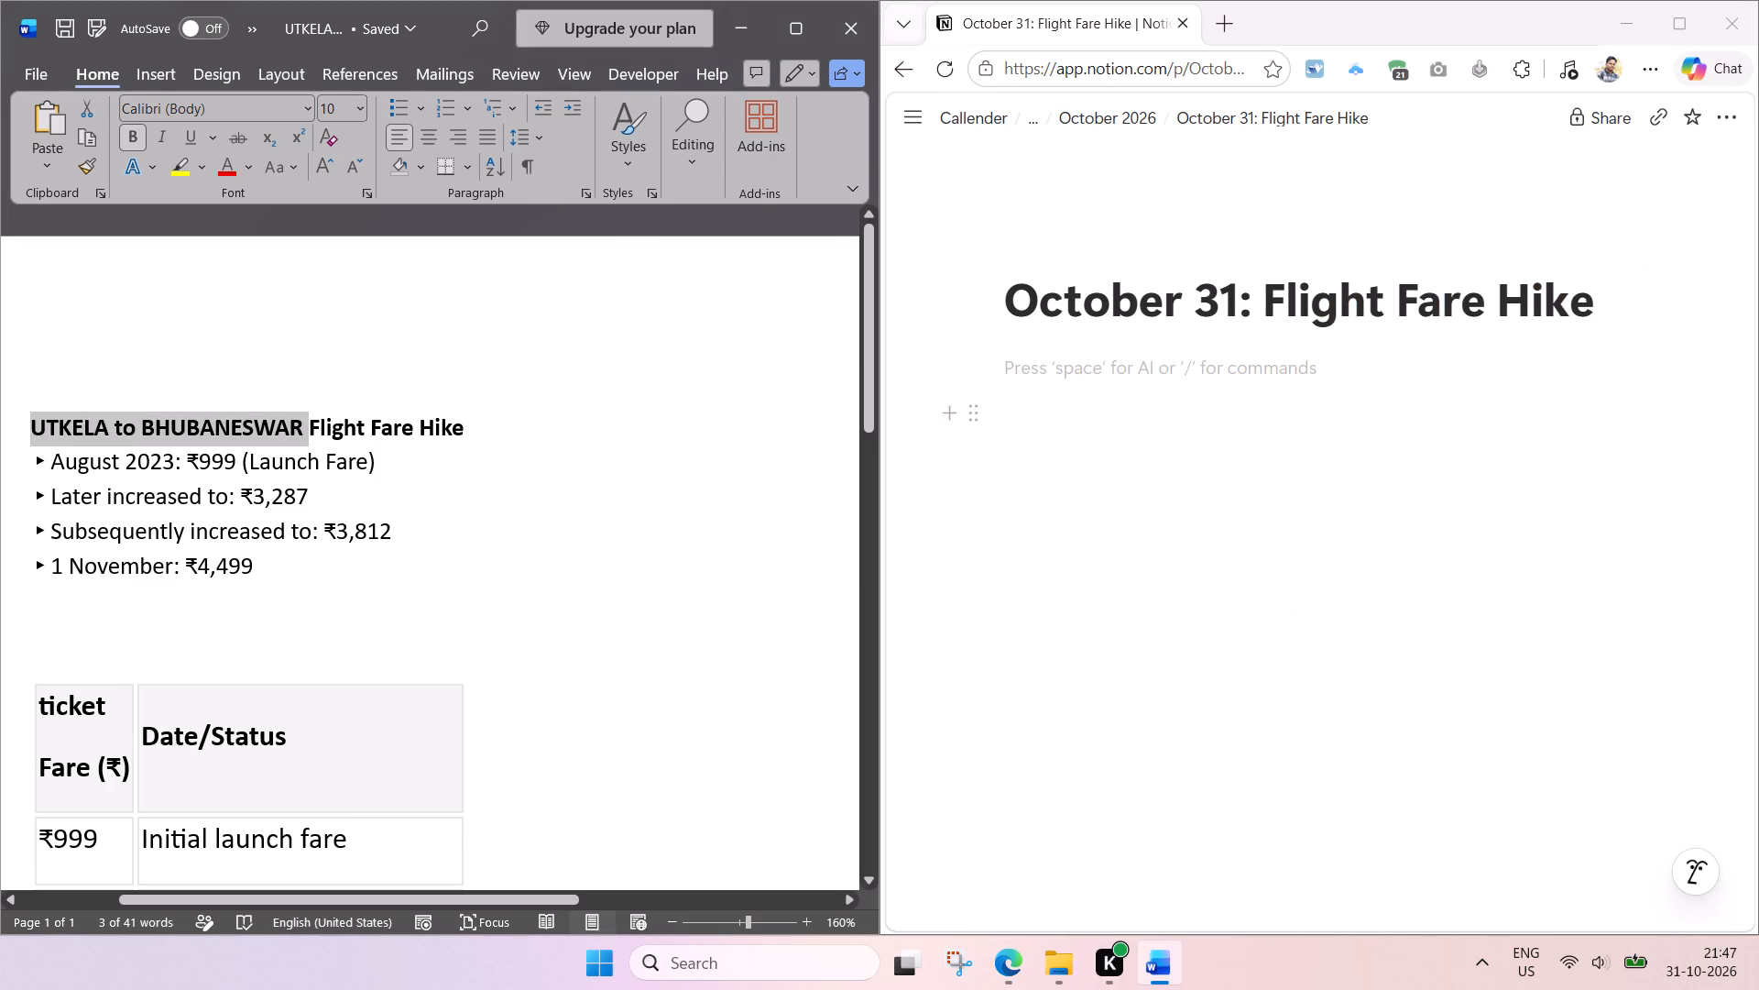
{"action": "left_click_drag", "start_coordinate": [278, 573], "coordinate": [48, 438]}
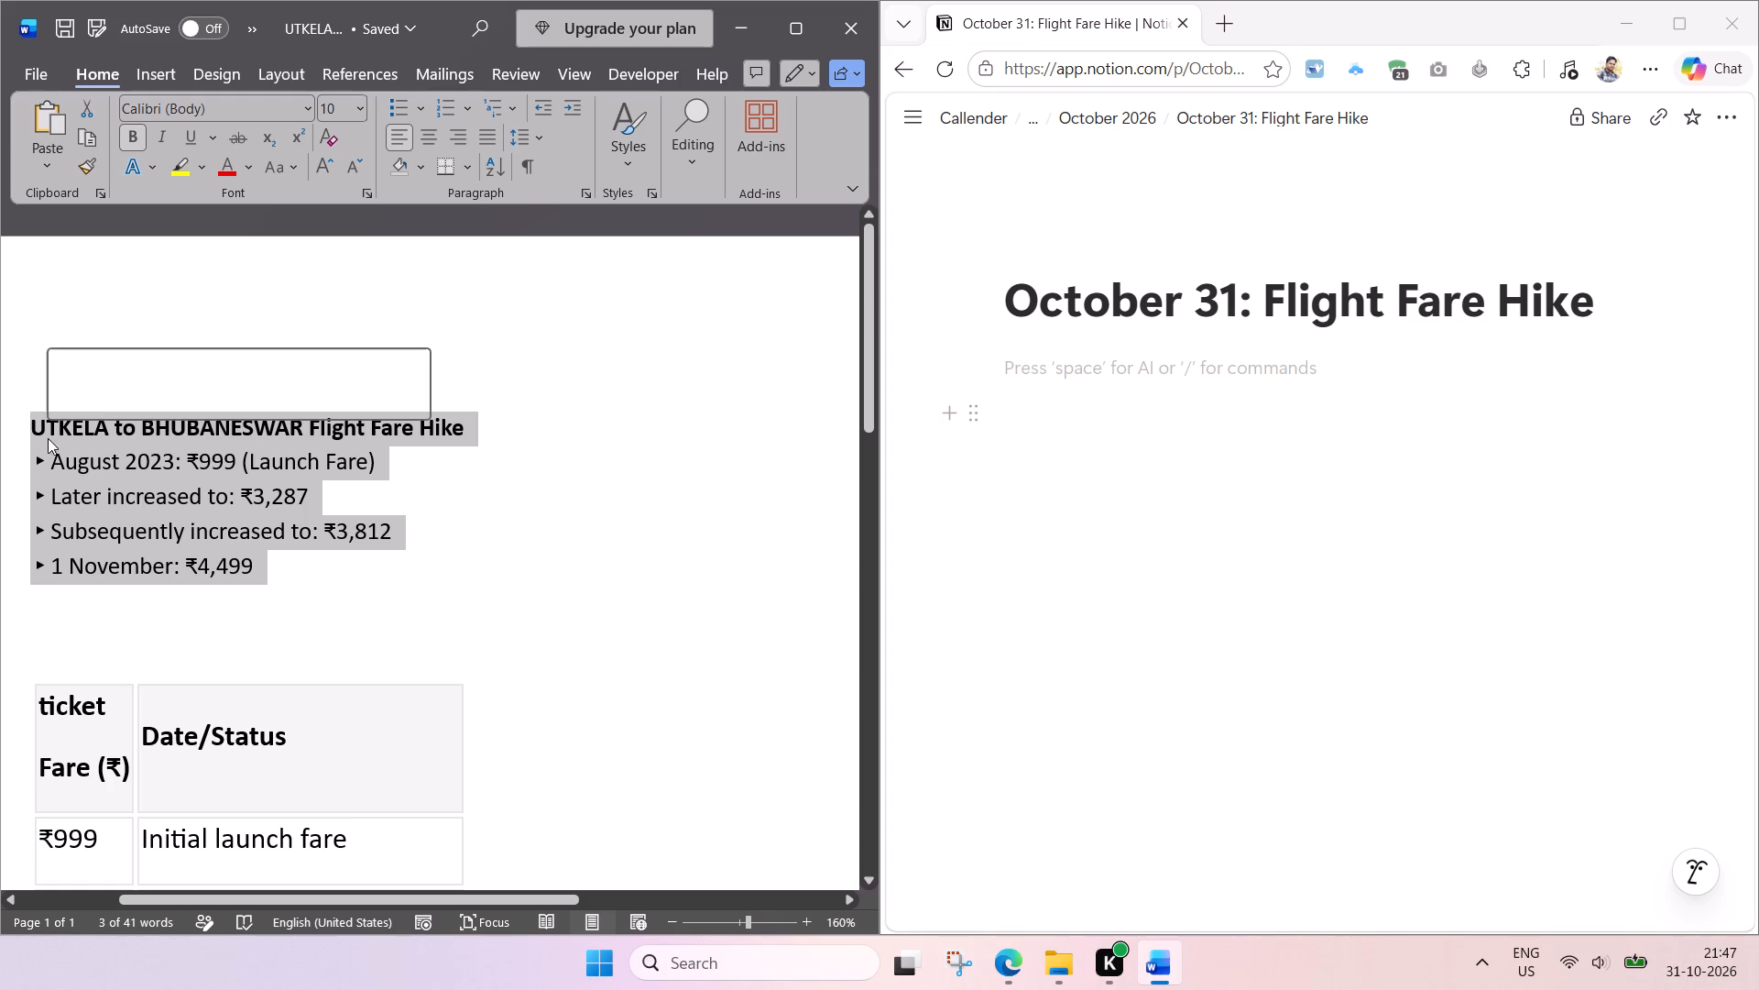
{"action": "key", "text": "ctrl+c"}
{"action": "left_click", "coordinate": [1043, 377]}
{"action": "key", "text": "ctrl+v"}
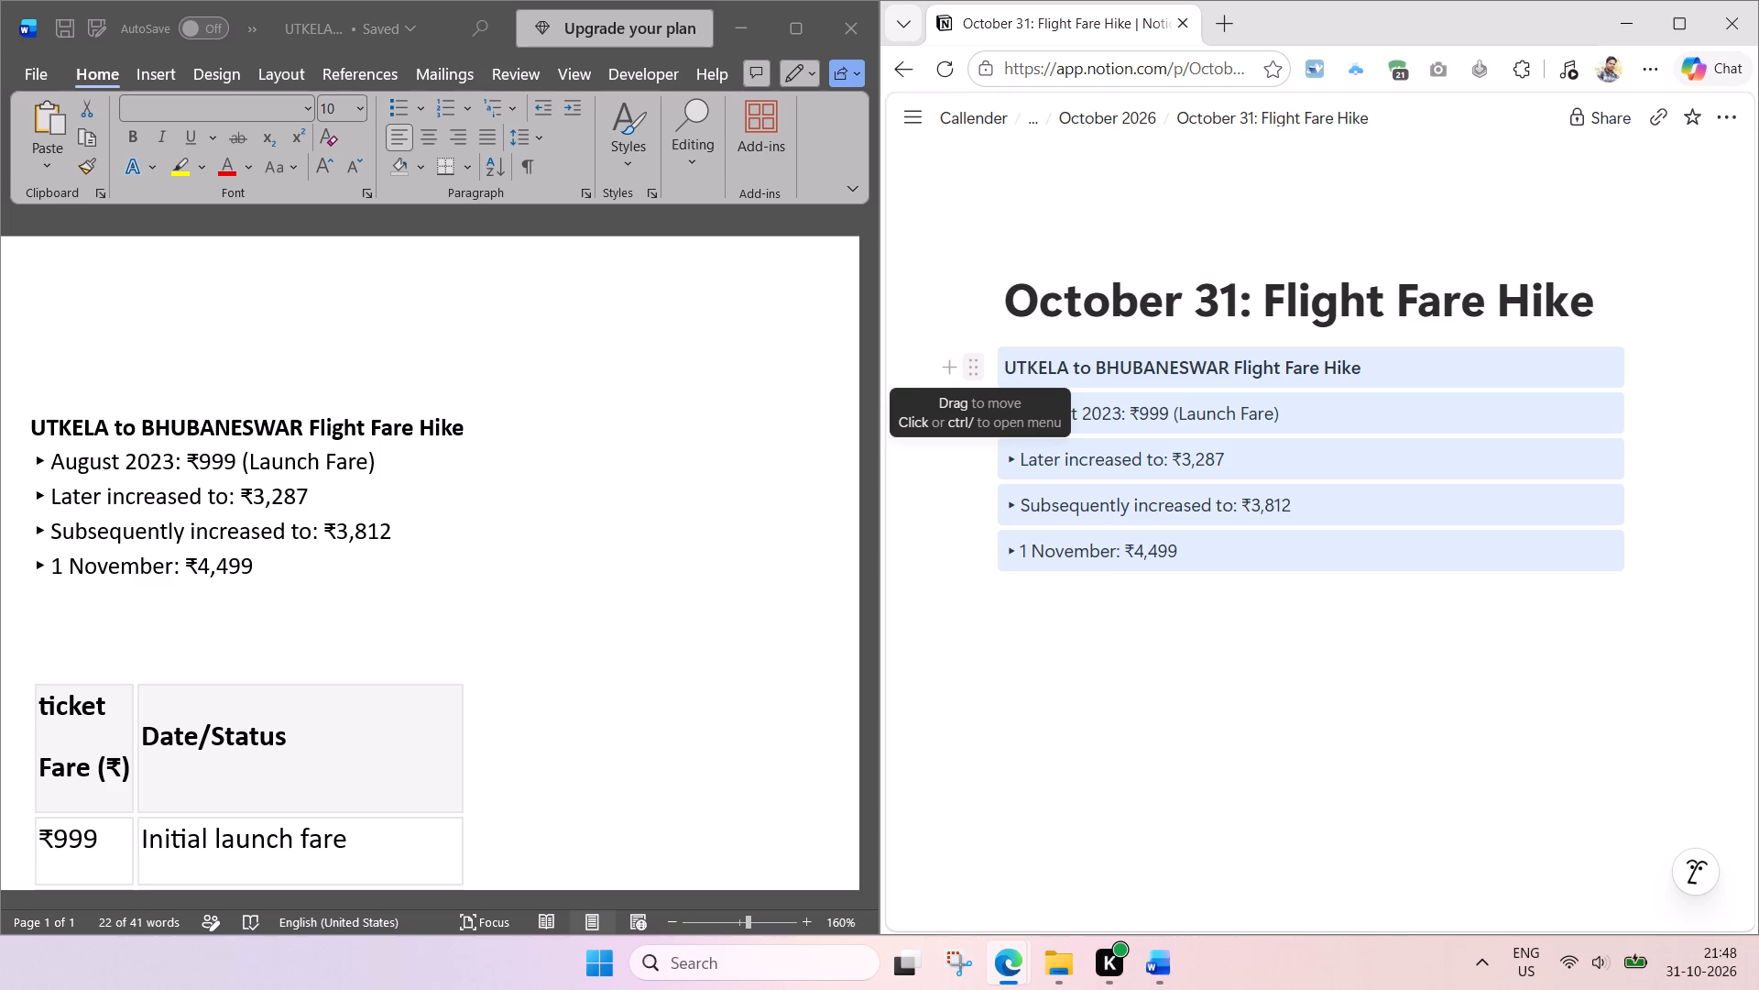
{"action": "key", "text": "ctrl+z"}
Copy the Word heading UTKELA to BHUBANESWAR Flight Fare Hike into the Notion page body and remove its bold formatting.
{"action": "left_click", "coordinate": [574, 459]}
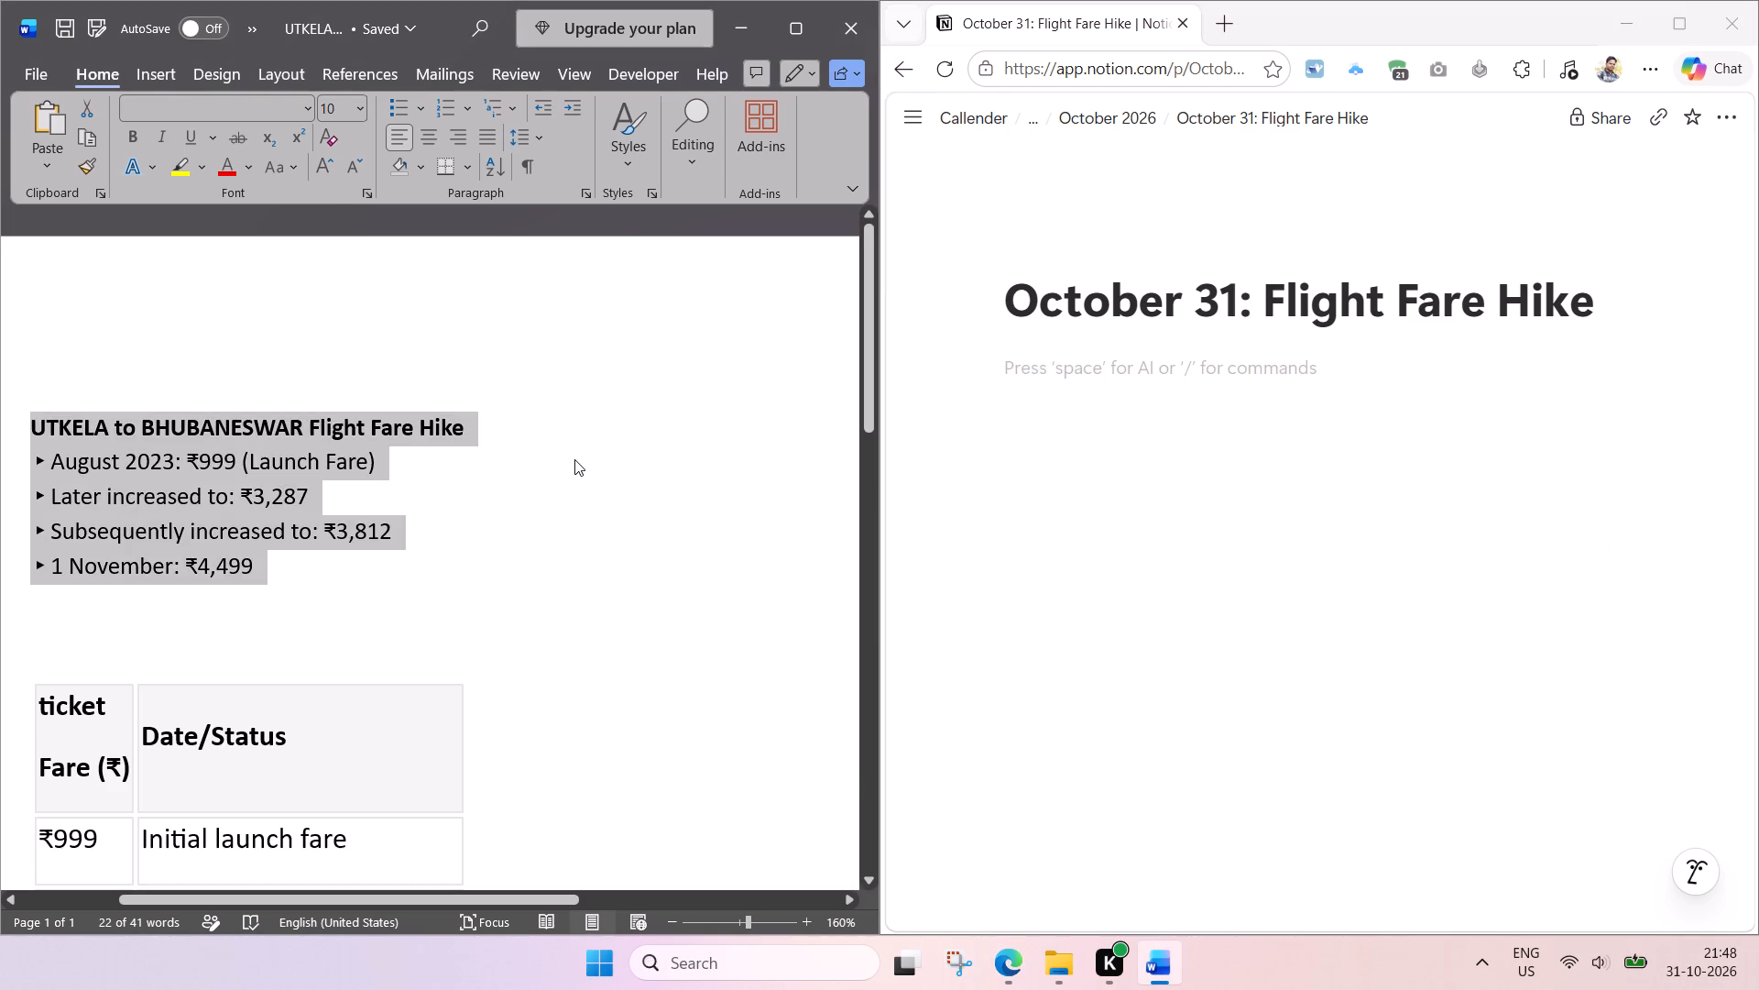
{"action": "scroll", "coordinate": [574, 459], "scroll_direction": "right", "scroll_amount": 1}
{"action": "scroll", "coordinate": [535, 448], "scroll_direction": "up", "scroll_amount": 1}
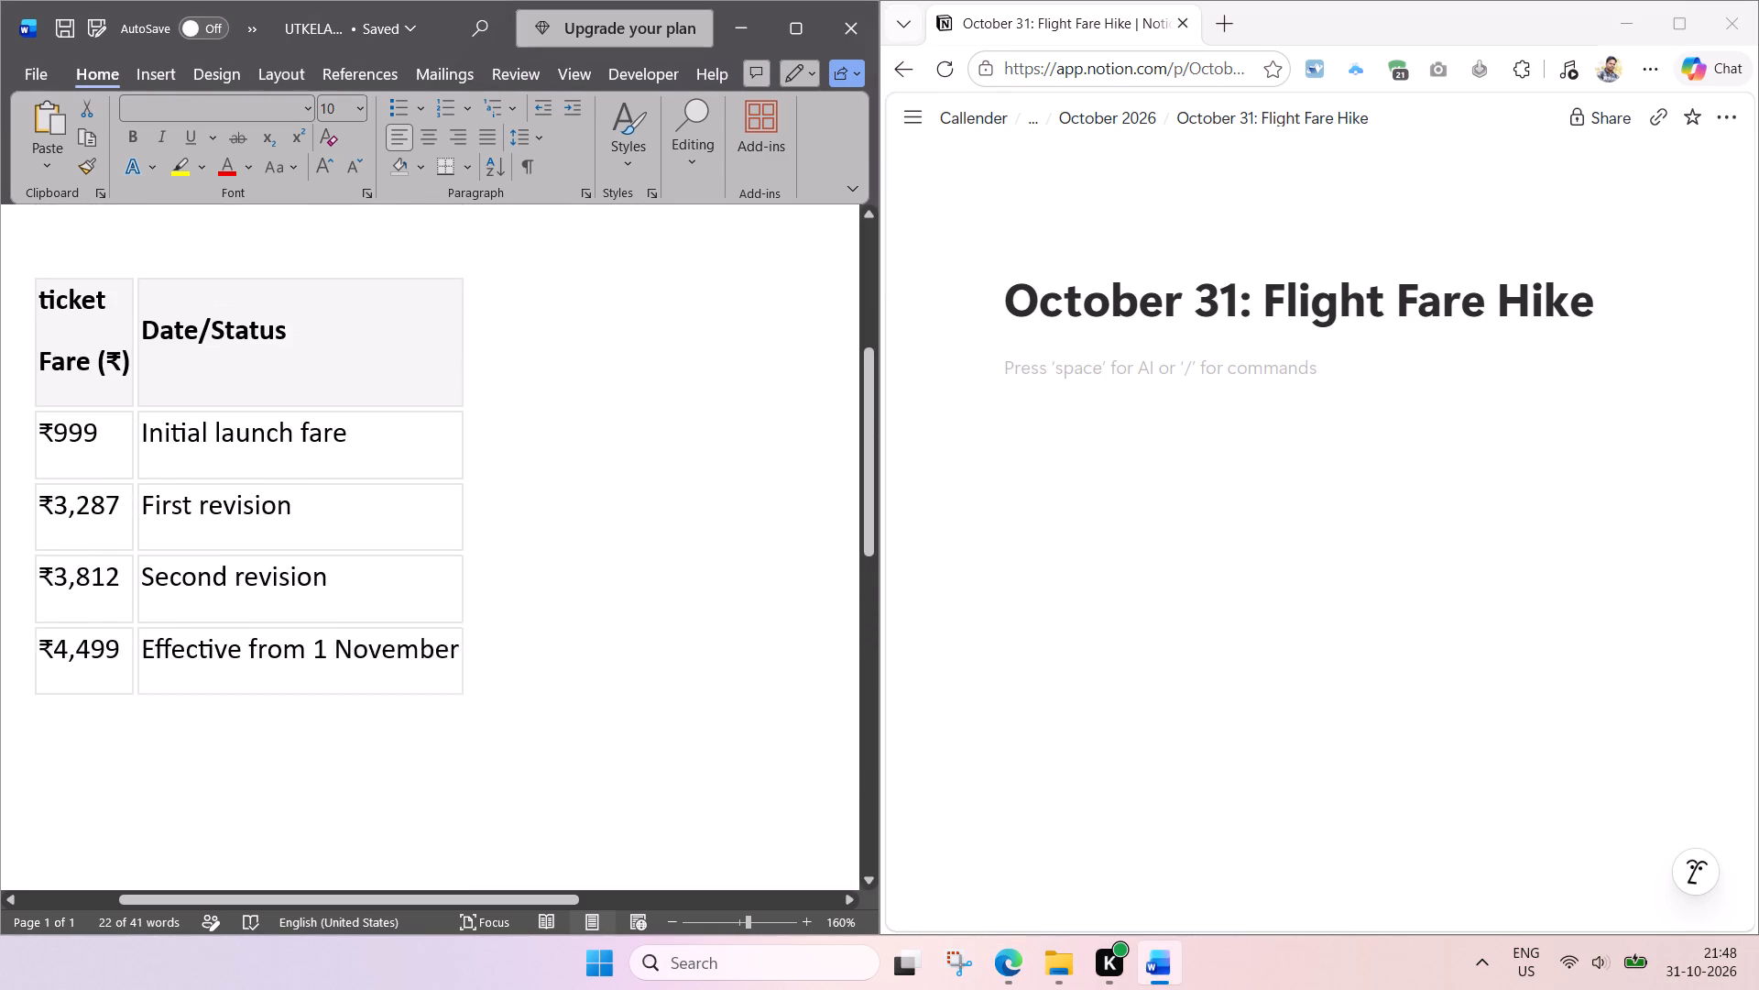
{"action": "scroll", "coordinate": [535, 469], "scroll_direction": "up", "scroll_amount": 2}
{"action": "scroll", "coordinate": [522, 466], "scroll_direction": "down", "scroll_amount": 1}
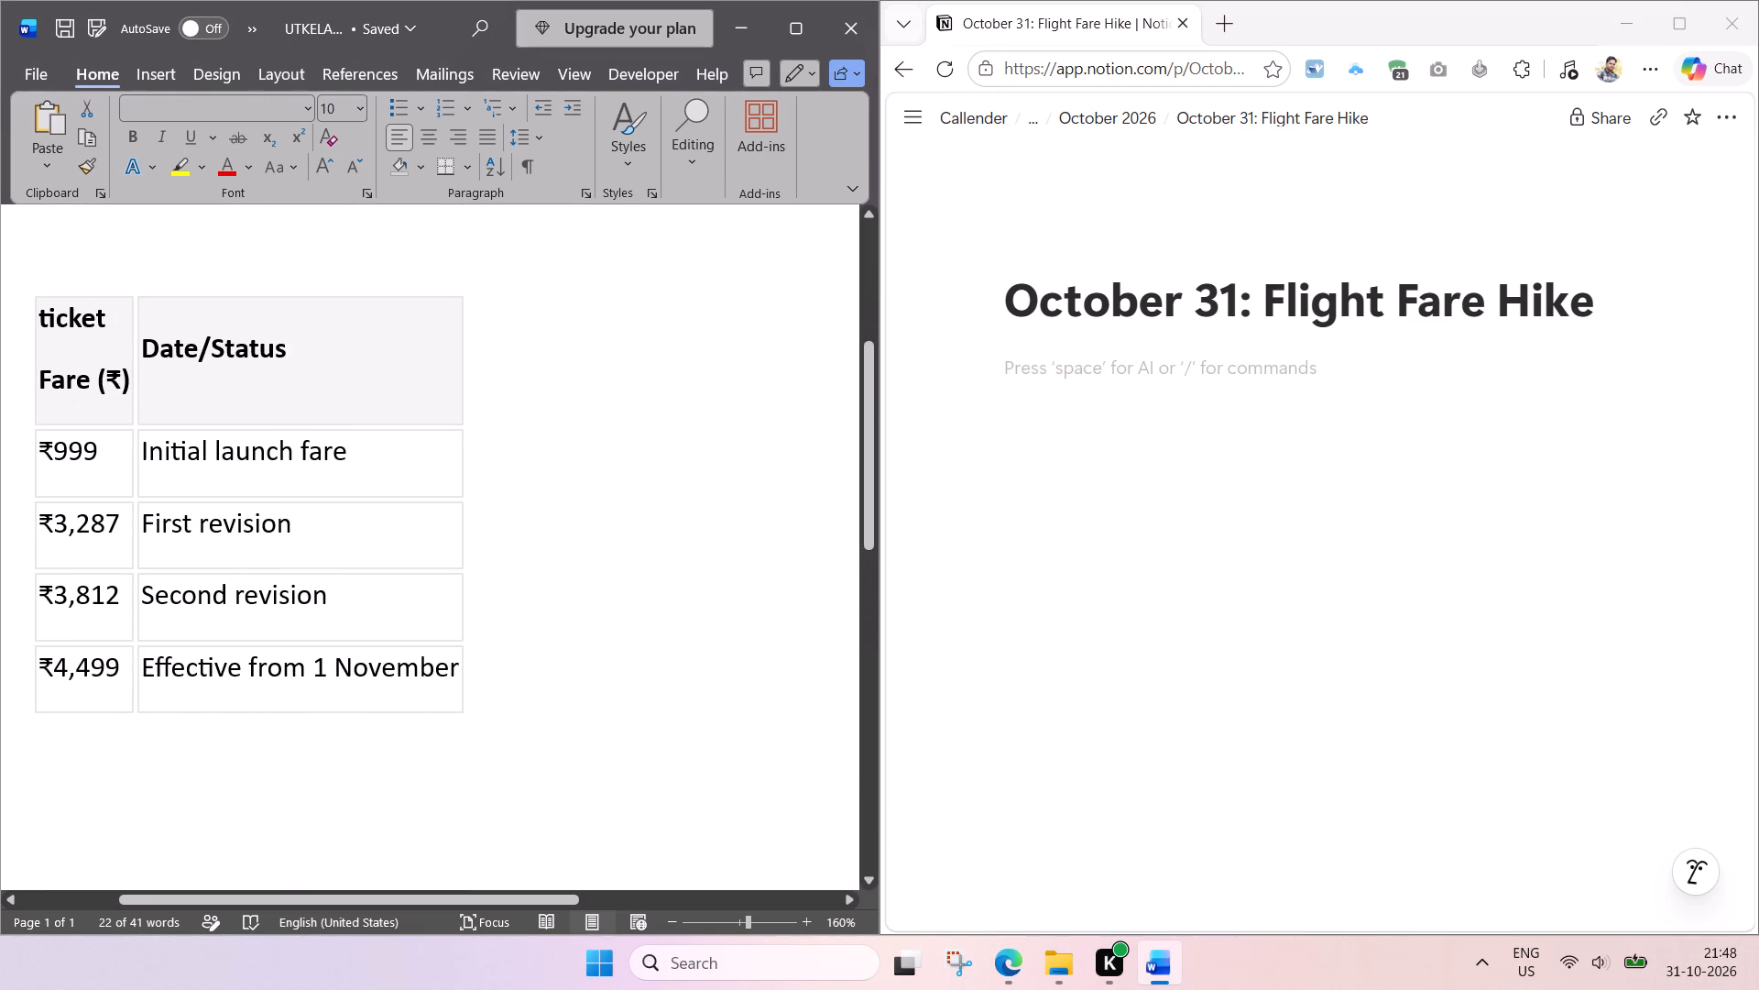
{"action": "scroll", "coordinate": [522, 466], "scroll_direction": "down", "scroll_amount": 1, "text": "ctrl"}
{"action": "scroll", "coordinate": [714, 437], "scroll_direction": "up", "scroll_amount": 1}
{"action": "left_click", "coordinate": [428, 446]}
{"action": "left_click_drag", "start_coordinate": [452, 405], "coordinate": [45, 408]}
{"action": "key", "text": "ctrl+c"}
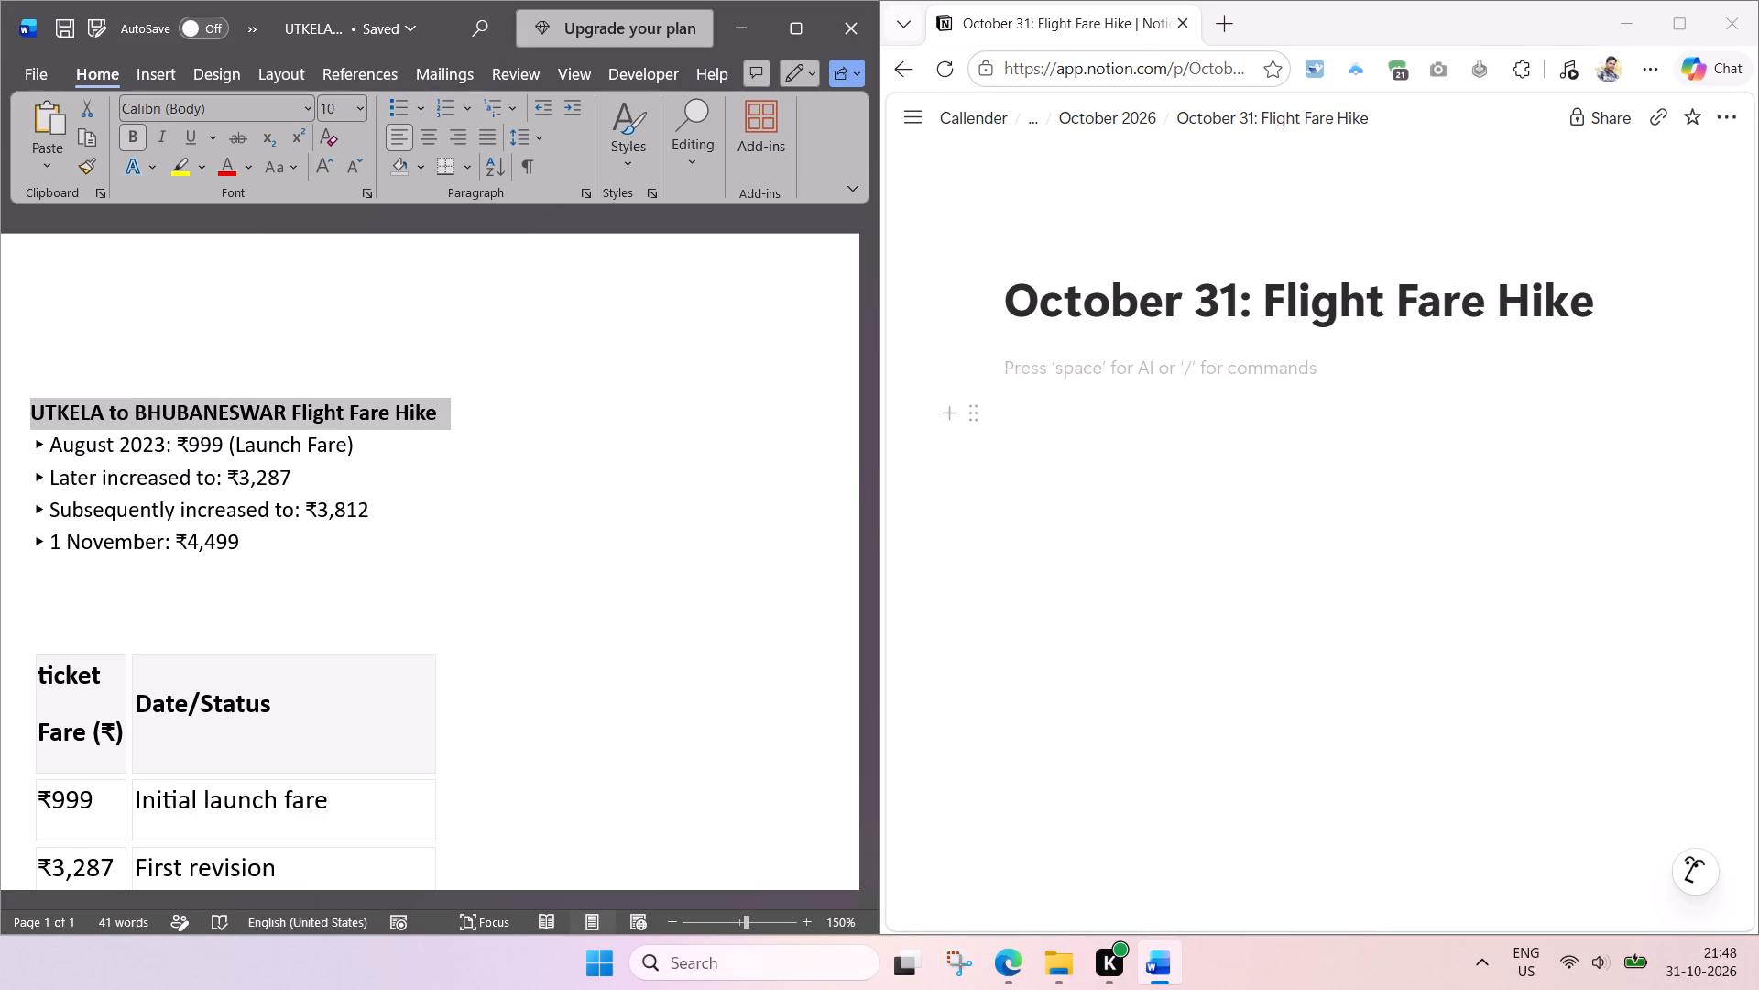
{"action": "left_click", "coordinate": [1185, 368]}
{"action": "key", "text": "ctrl+v"}
{"action": "key", "text": "ctrl+a"}
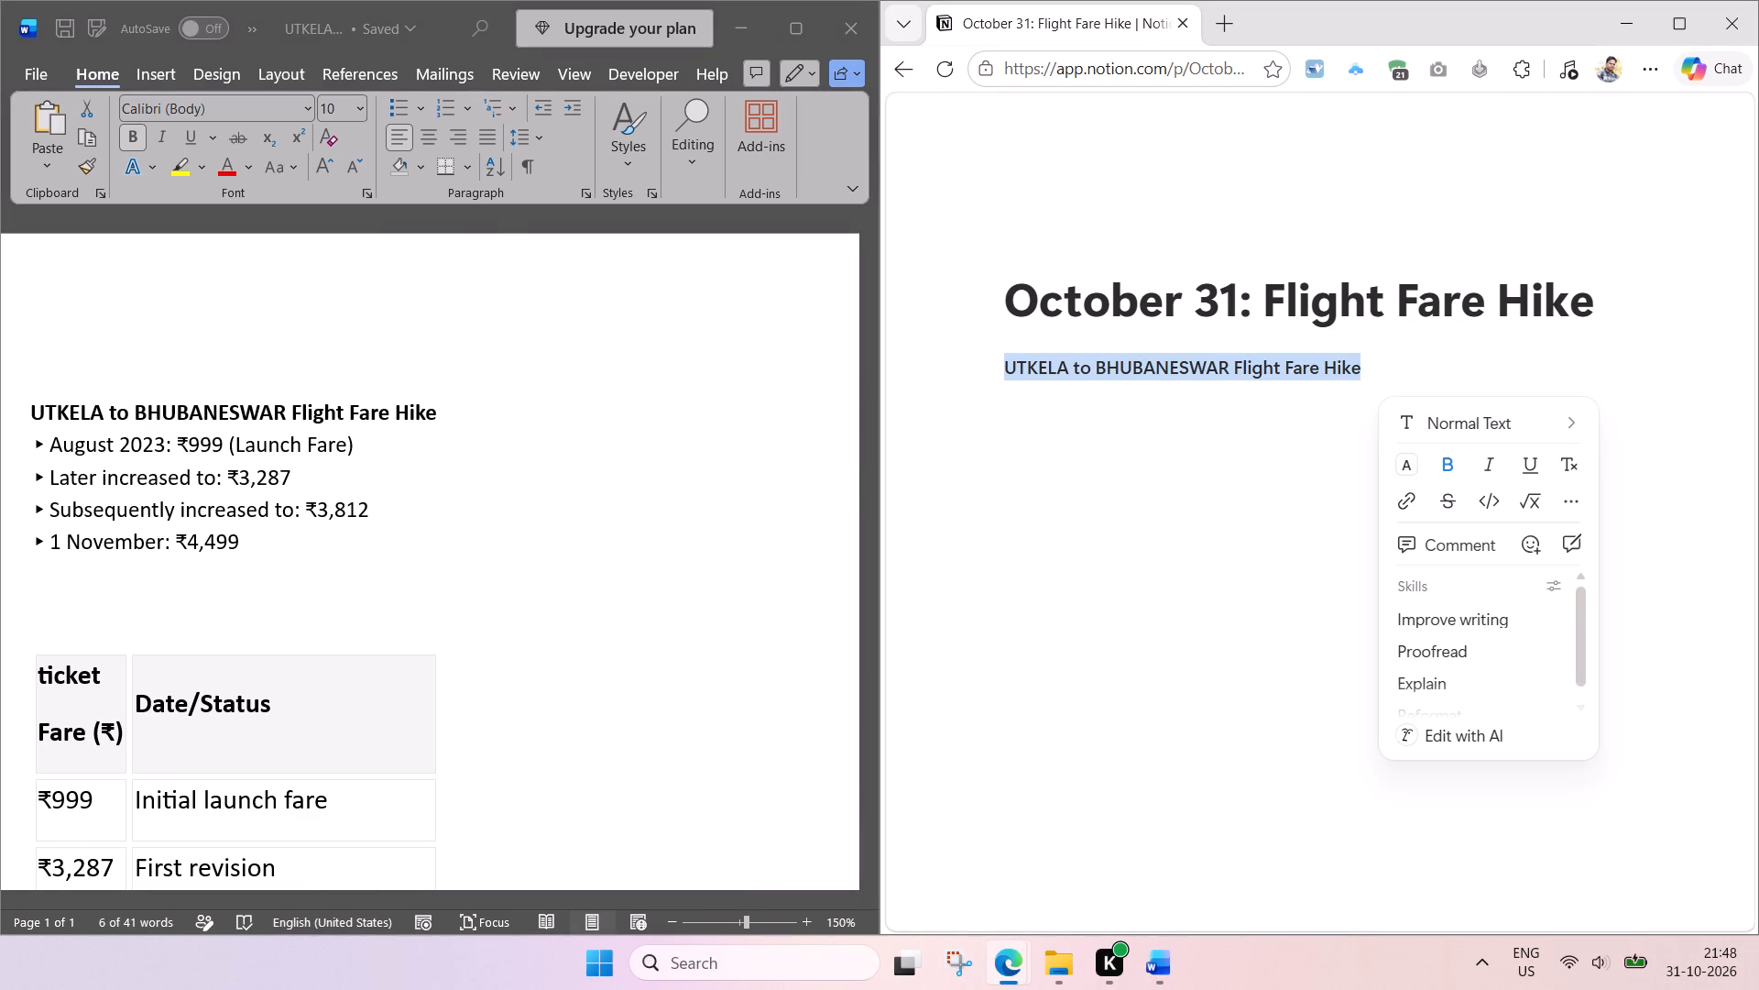
{"action": "key", "text": "ctrl+b"}
Insert a simple table beneath the UTKELA to BHUBANESWAR Flight Fare Hike line.
{"action": "left_click", "coordinate": [1053, 418]}
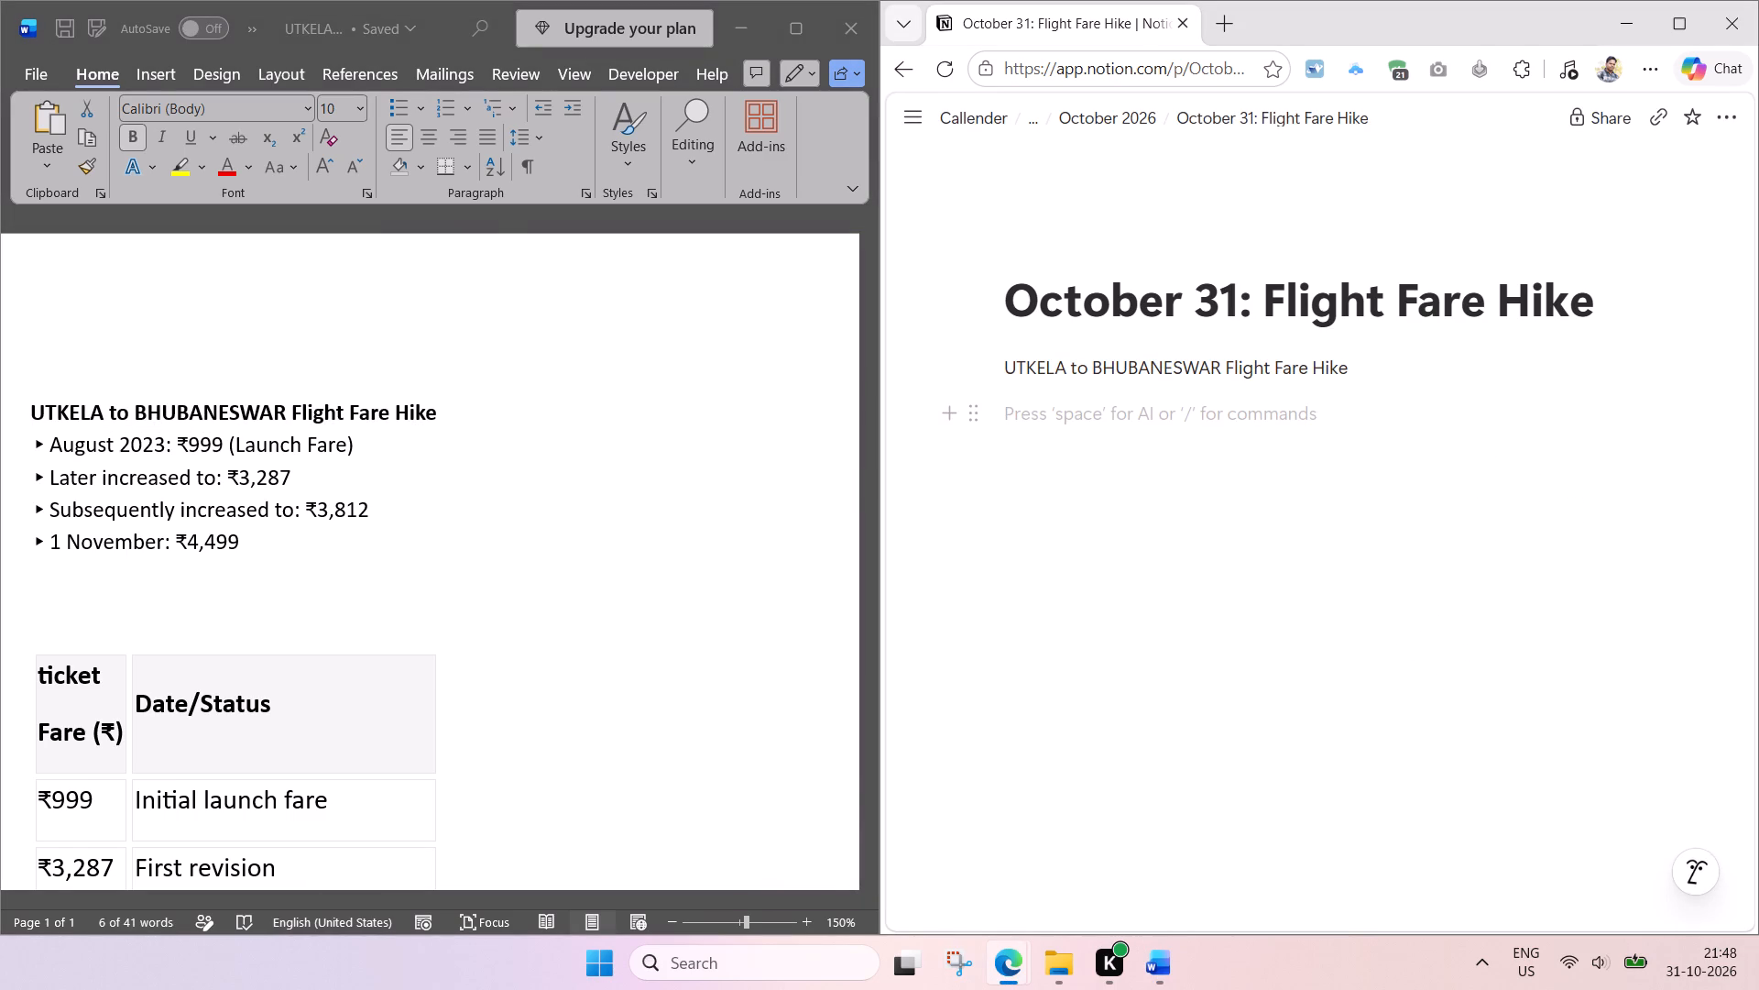
{"action": "type", "text": "/tab"}
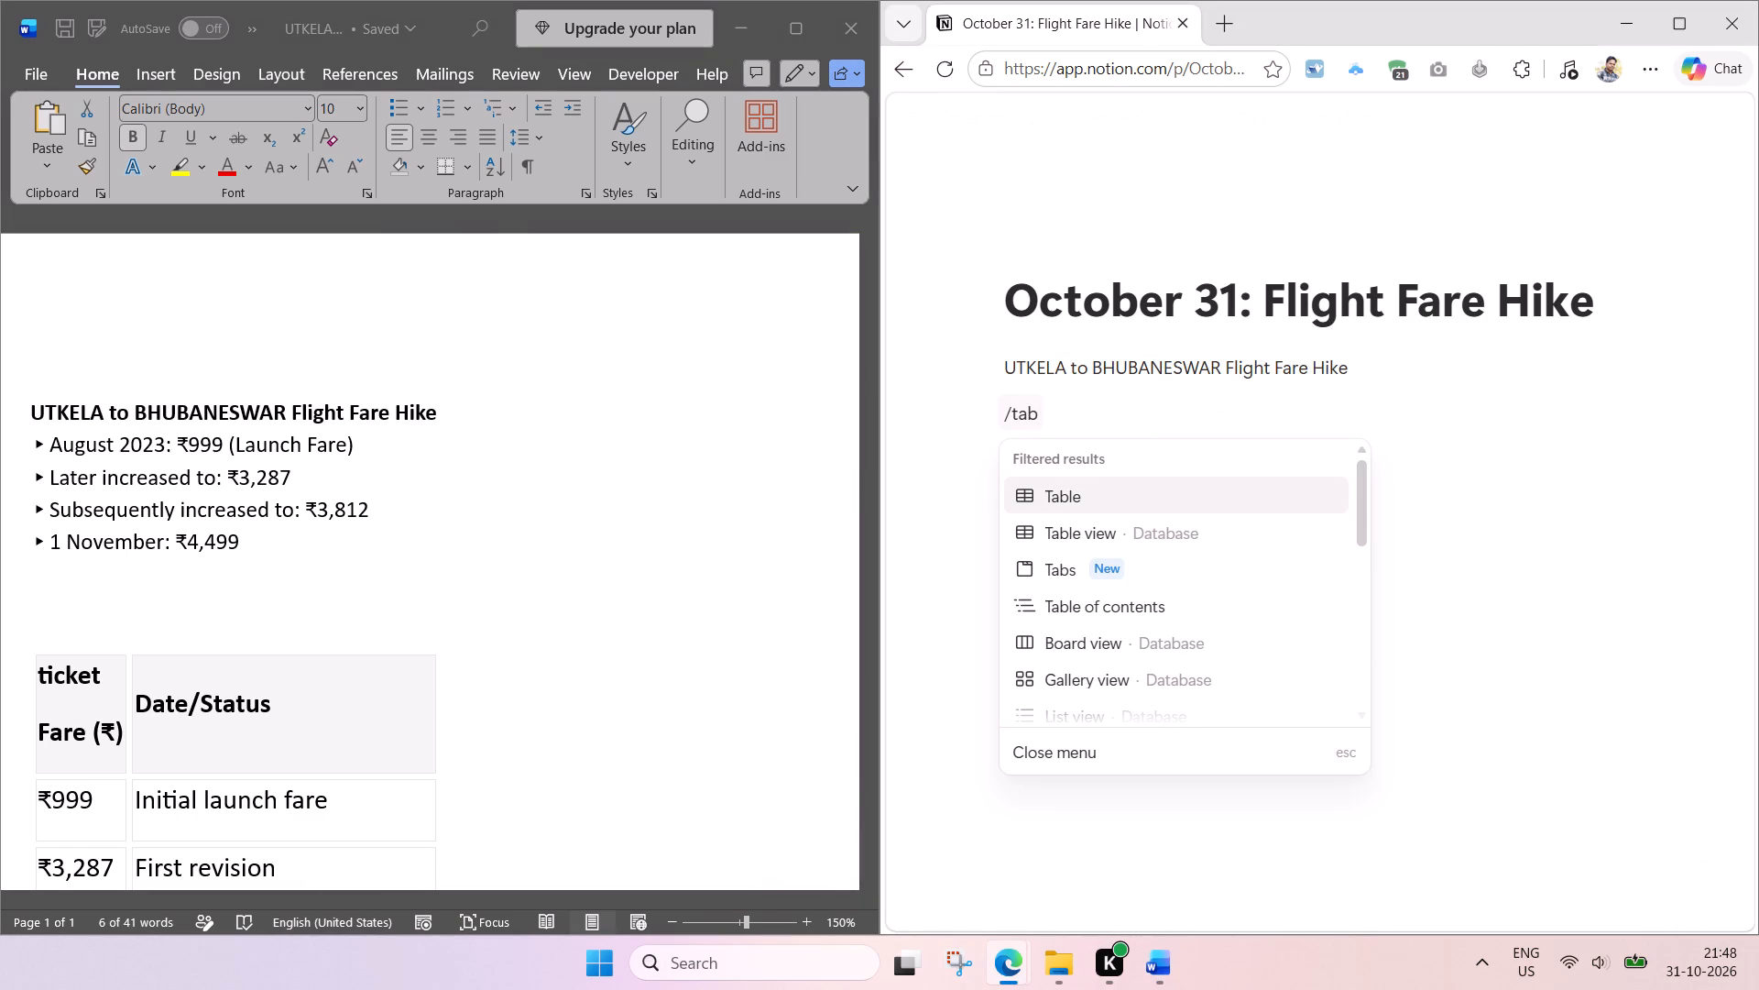
{"action": "key", "text": "space"}
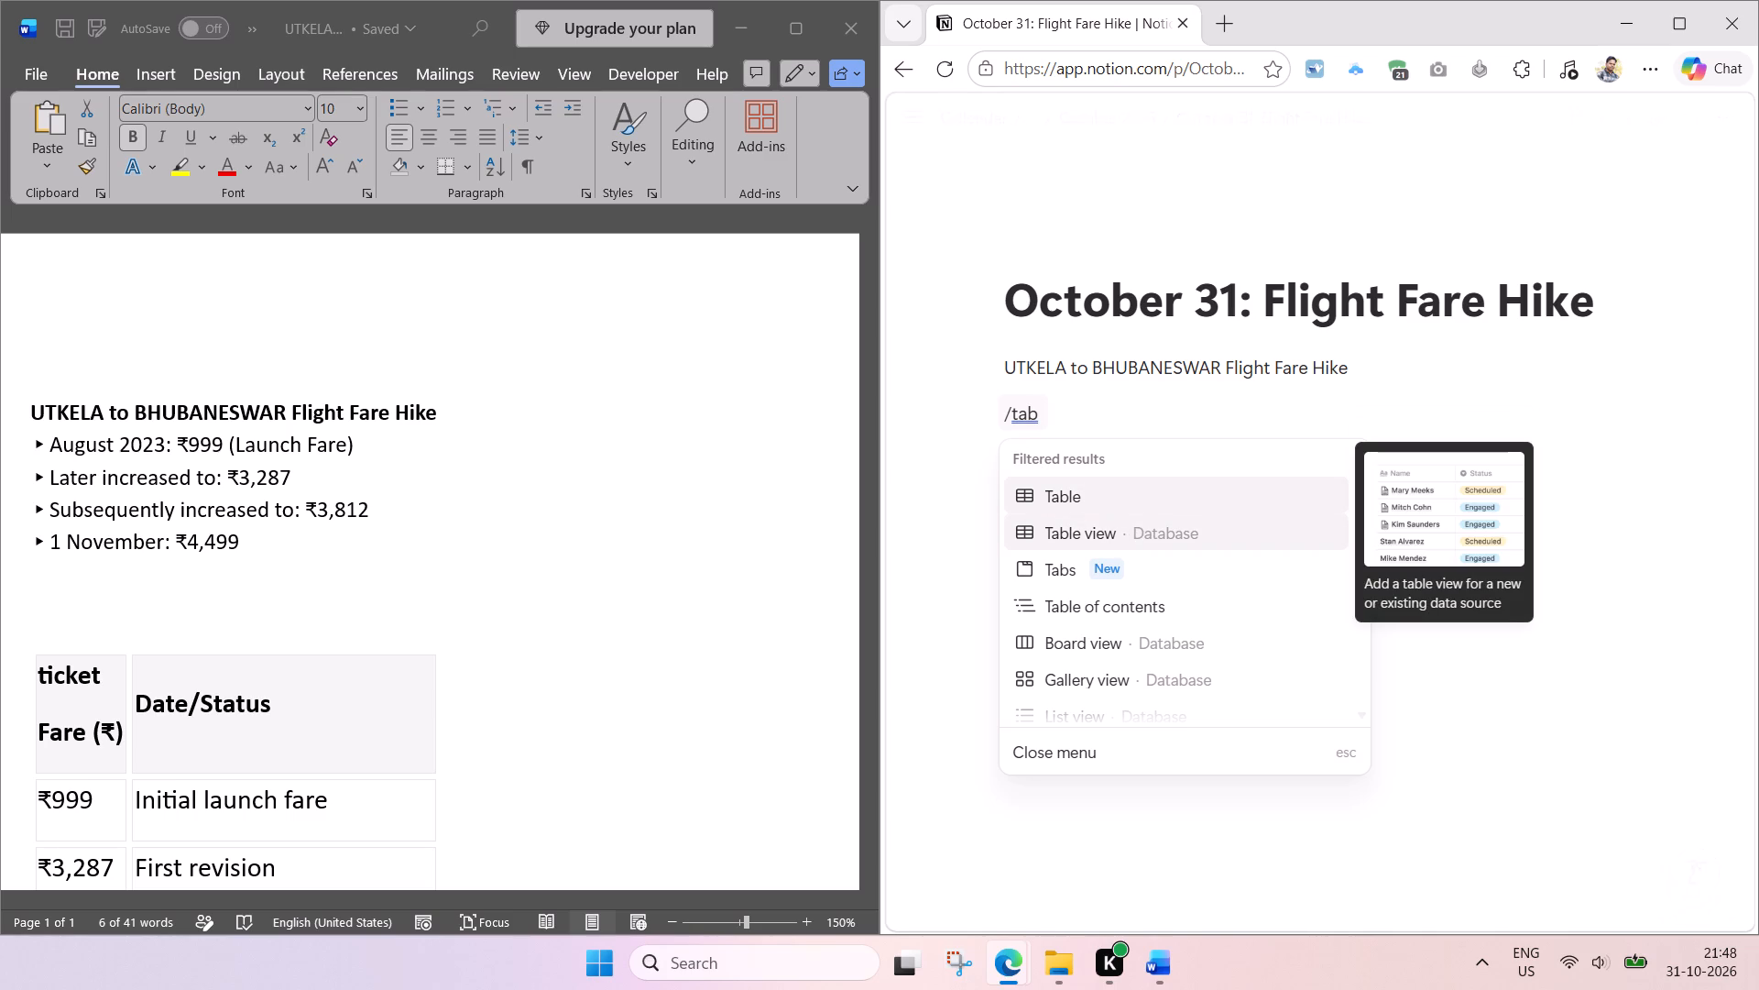
{"action": "key", "text": "BackSpace"}
{"action": "left_click", "coordinate": [1114, 492]}
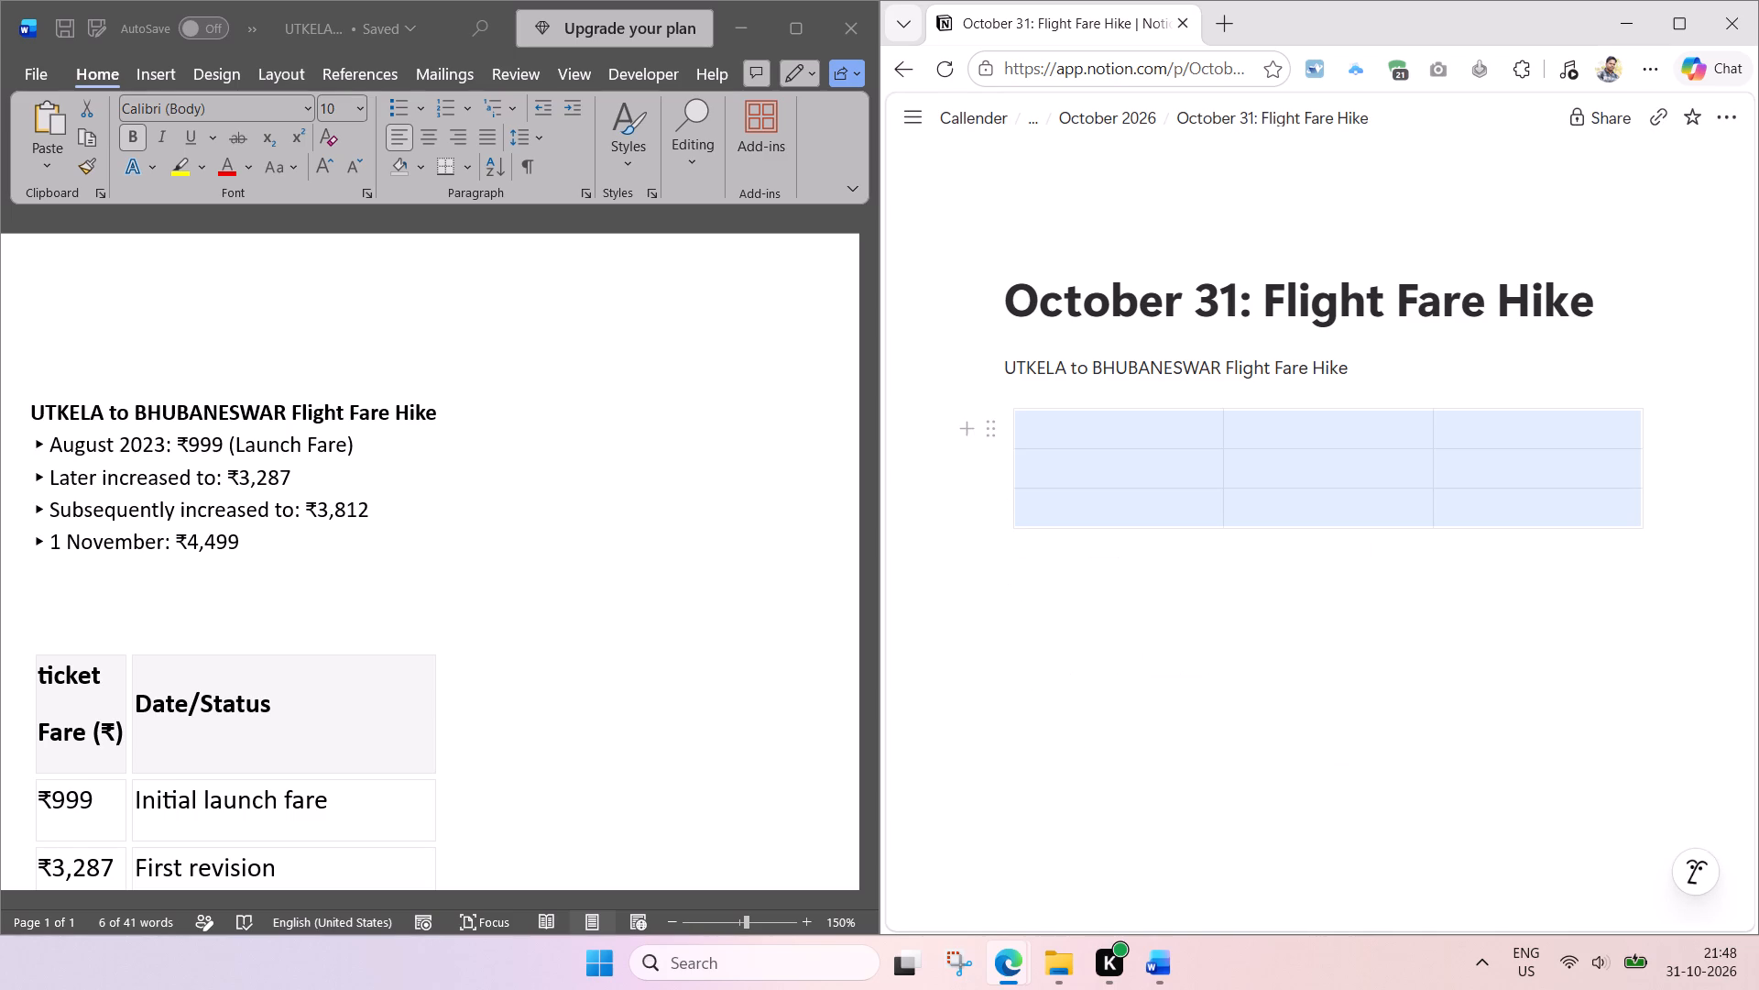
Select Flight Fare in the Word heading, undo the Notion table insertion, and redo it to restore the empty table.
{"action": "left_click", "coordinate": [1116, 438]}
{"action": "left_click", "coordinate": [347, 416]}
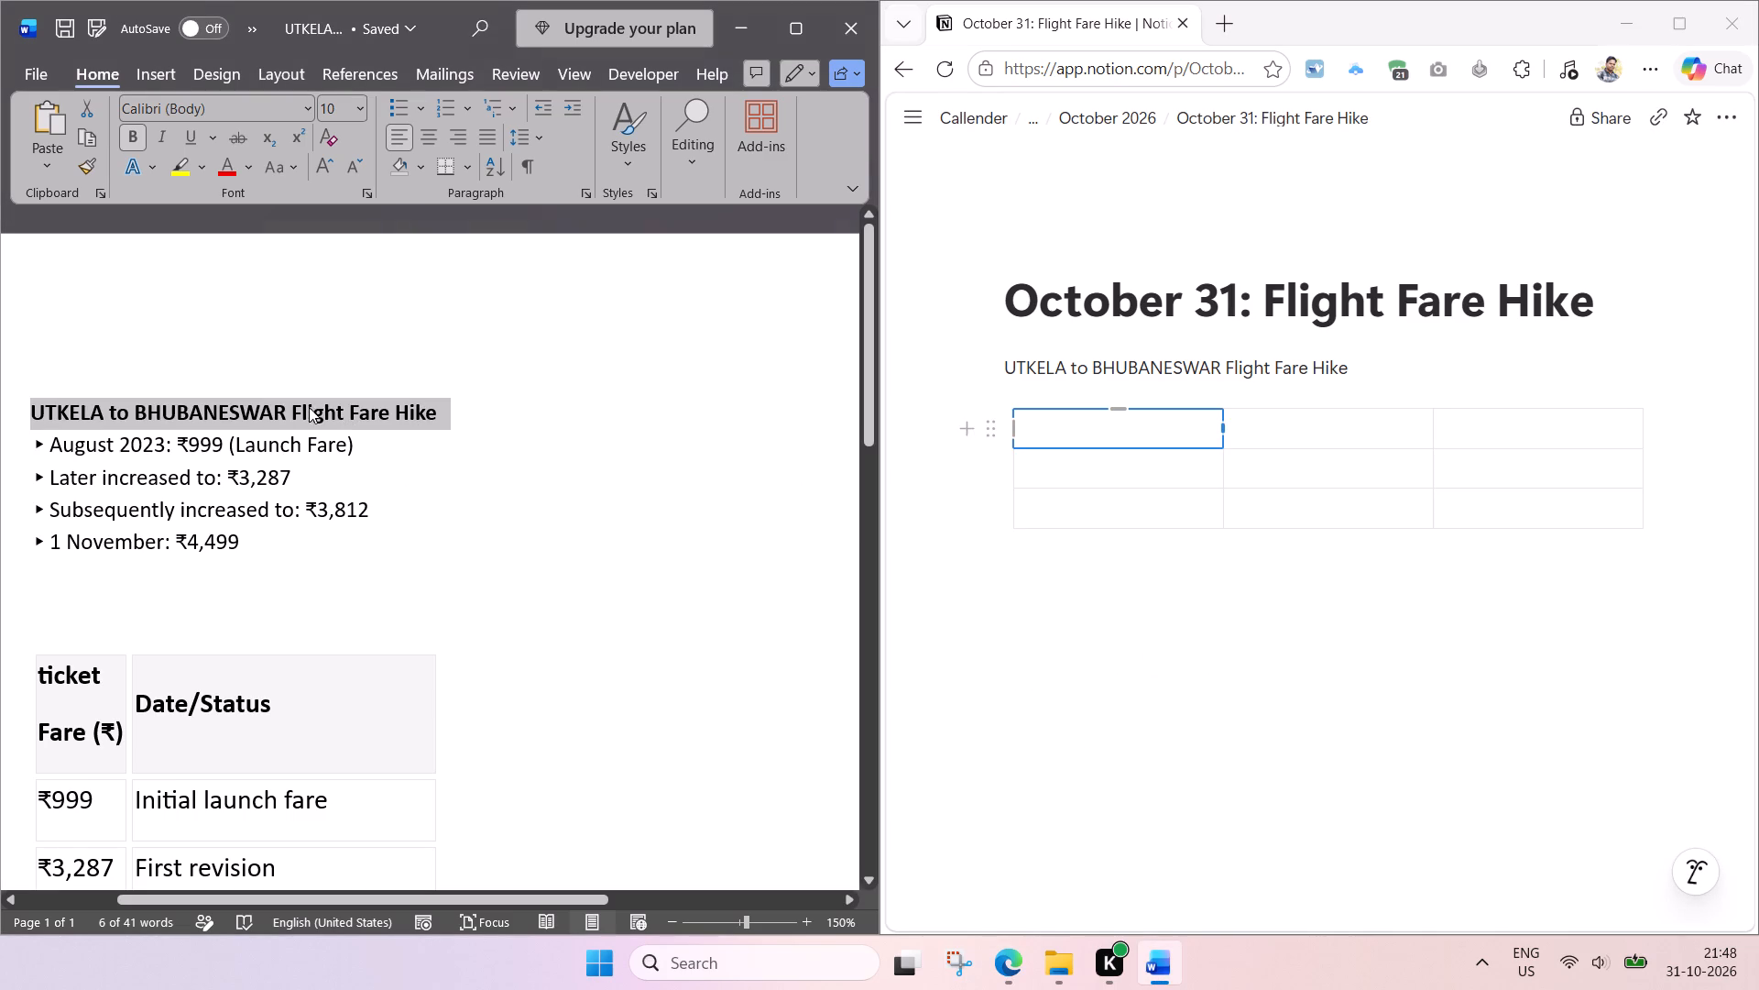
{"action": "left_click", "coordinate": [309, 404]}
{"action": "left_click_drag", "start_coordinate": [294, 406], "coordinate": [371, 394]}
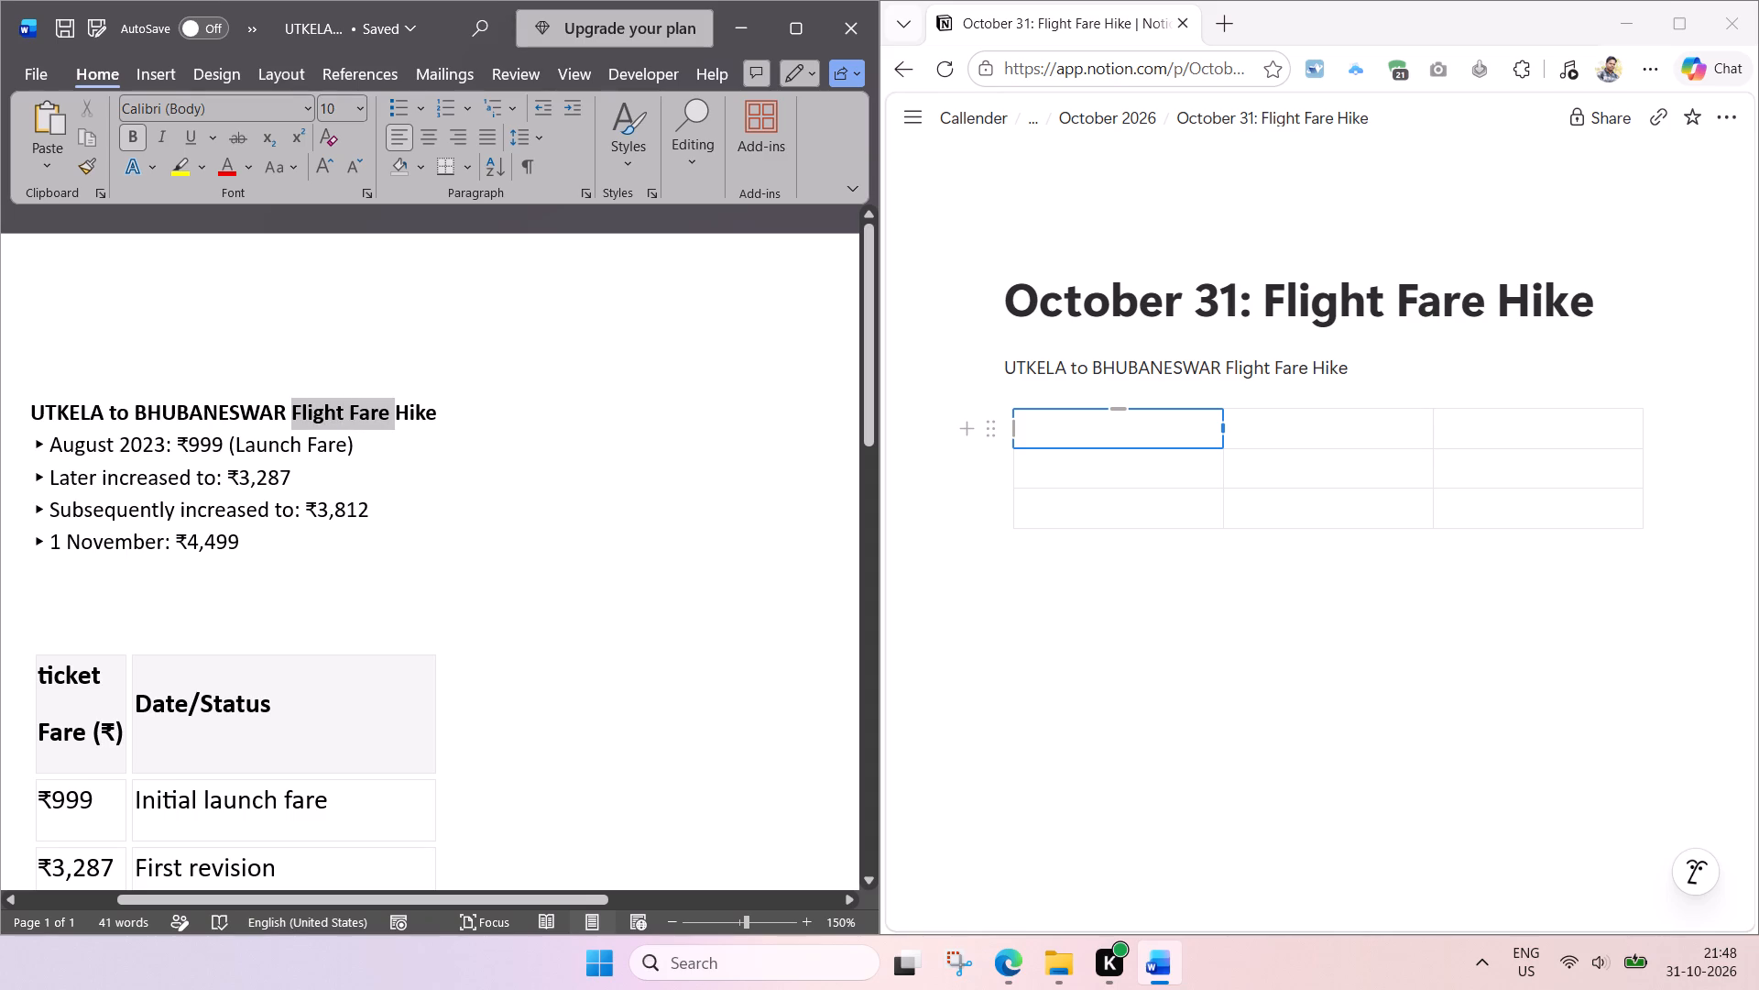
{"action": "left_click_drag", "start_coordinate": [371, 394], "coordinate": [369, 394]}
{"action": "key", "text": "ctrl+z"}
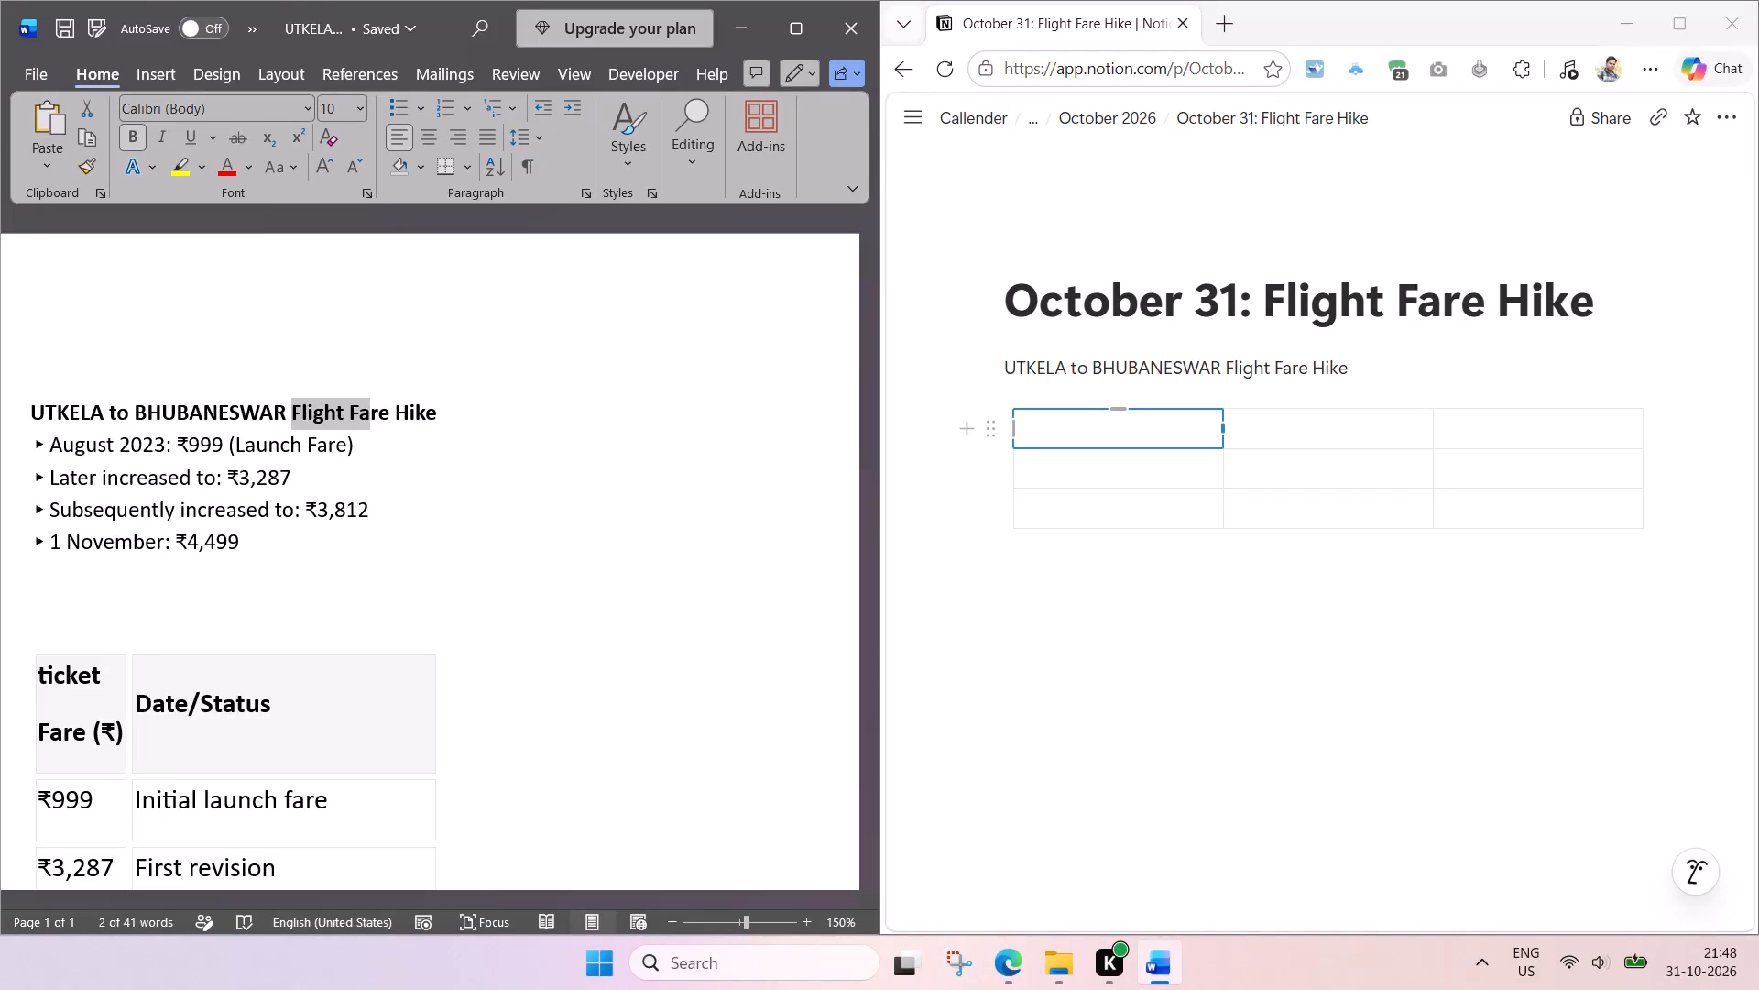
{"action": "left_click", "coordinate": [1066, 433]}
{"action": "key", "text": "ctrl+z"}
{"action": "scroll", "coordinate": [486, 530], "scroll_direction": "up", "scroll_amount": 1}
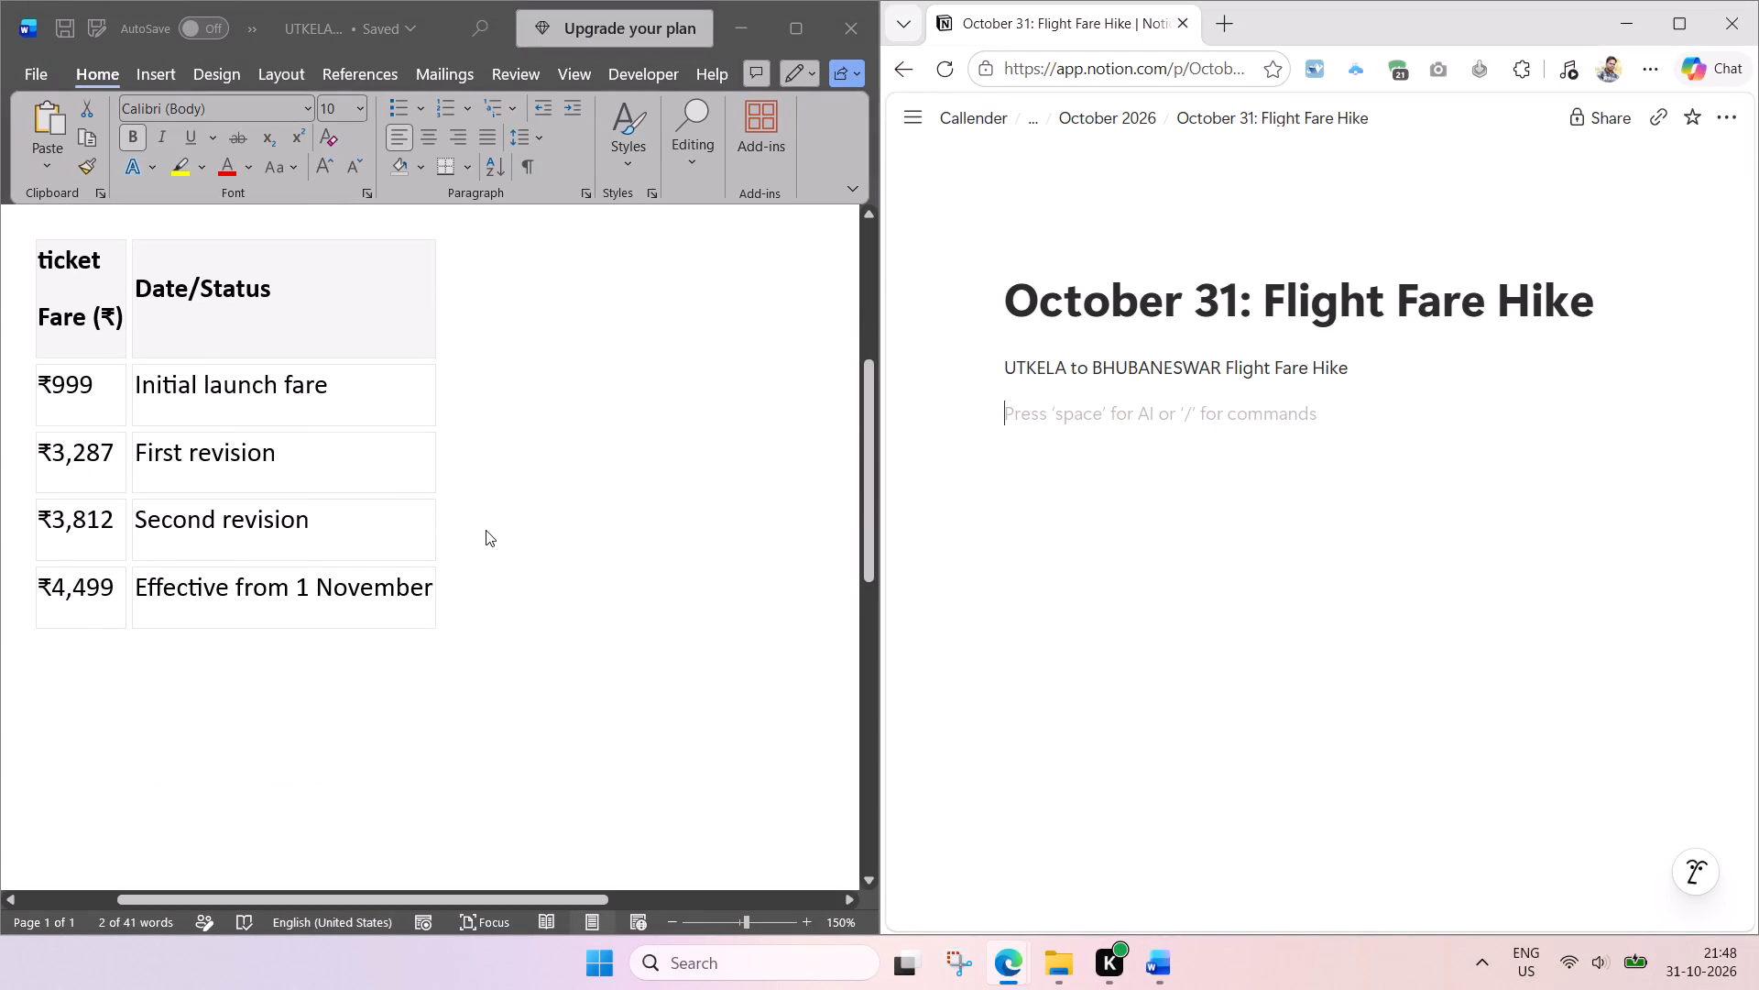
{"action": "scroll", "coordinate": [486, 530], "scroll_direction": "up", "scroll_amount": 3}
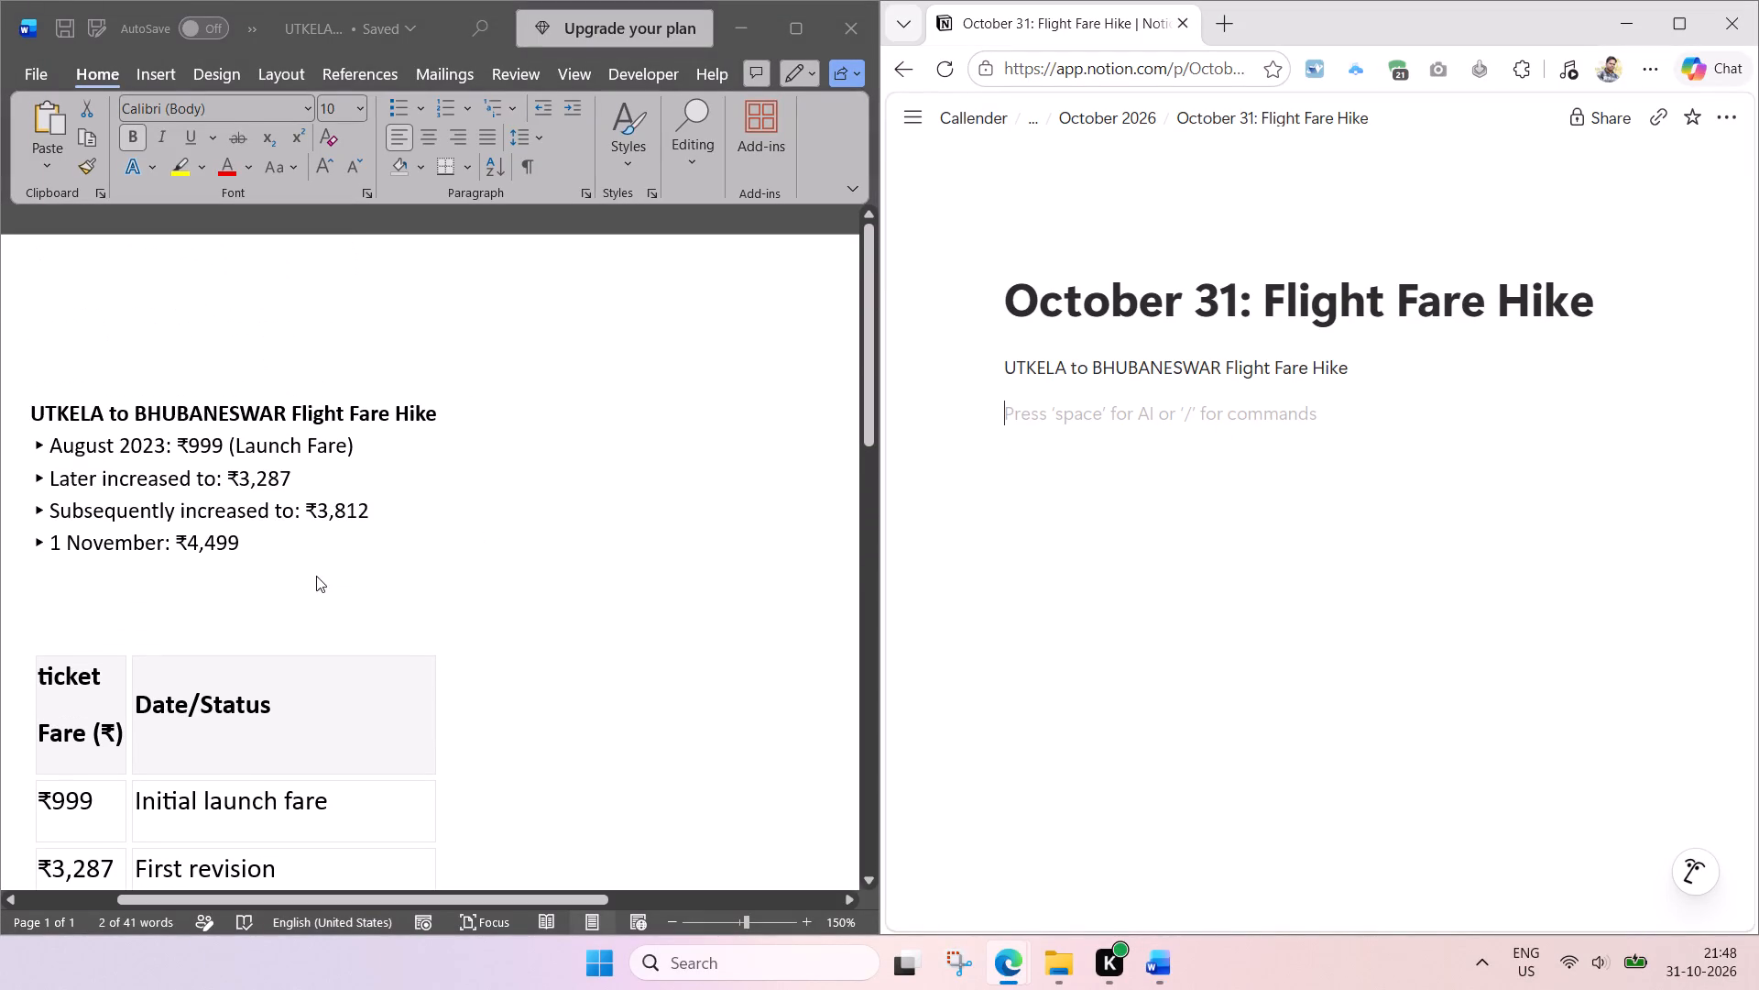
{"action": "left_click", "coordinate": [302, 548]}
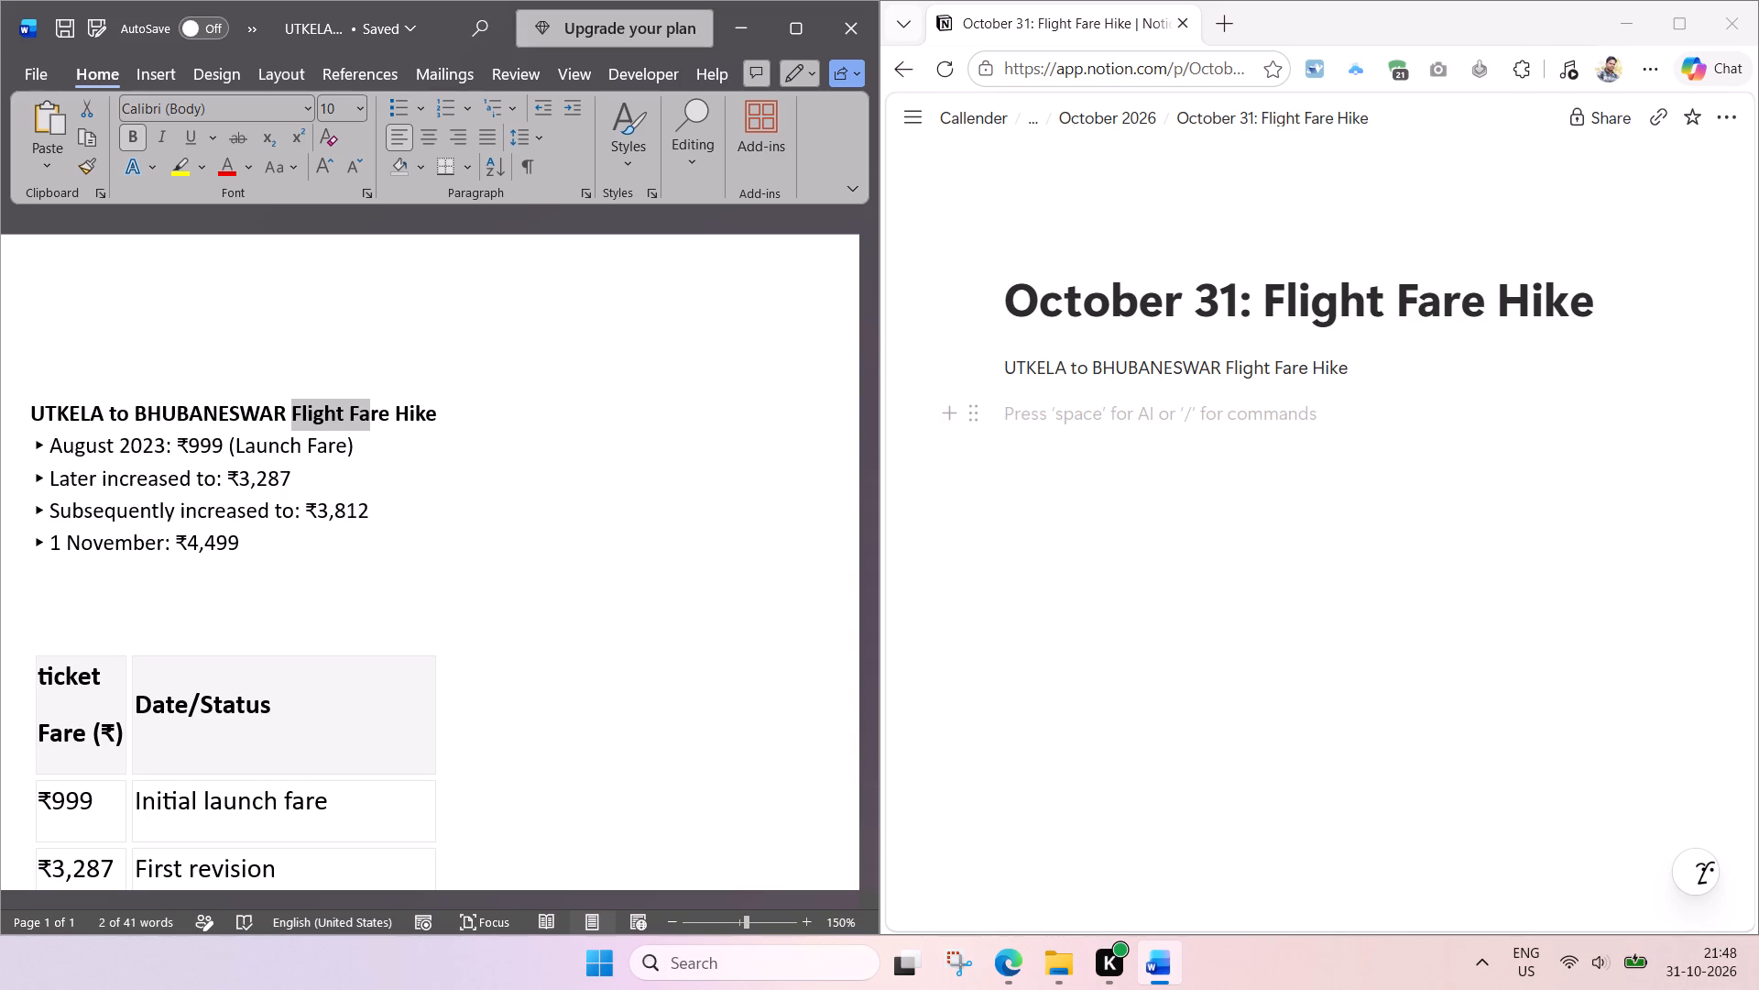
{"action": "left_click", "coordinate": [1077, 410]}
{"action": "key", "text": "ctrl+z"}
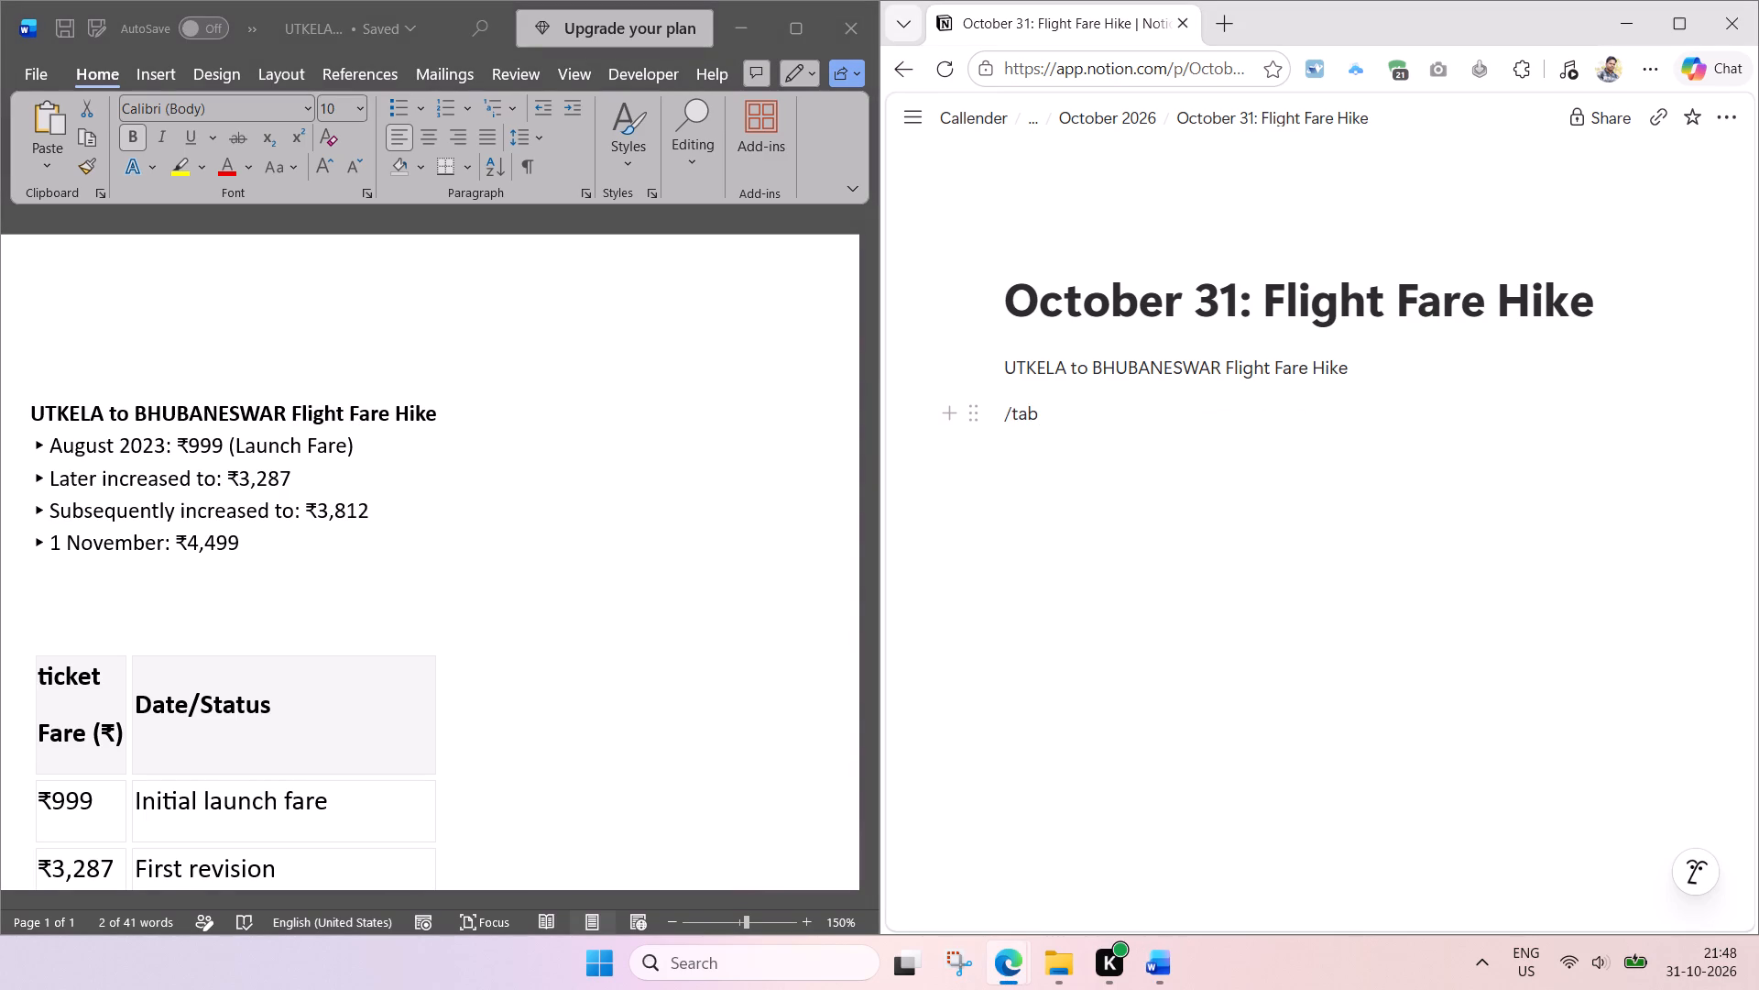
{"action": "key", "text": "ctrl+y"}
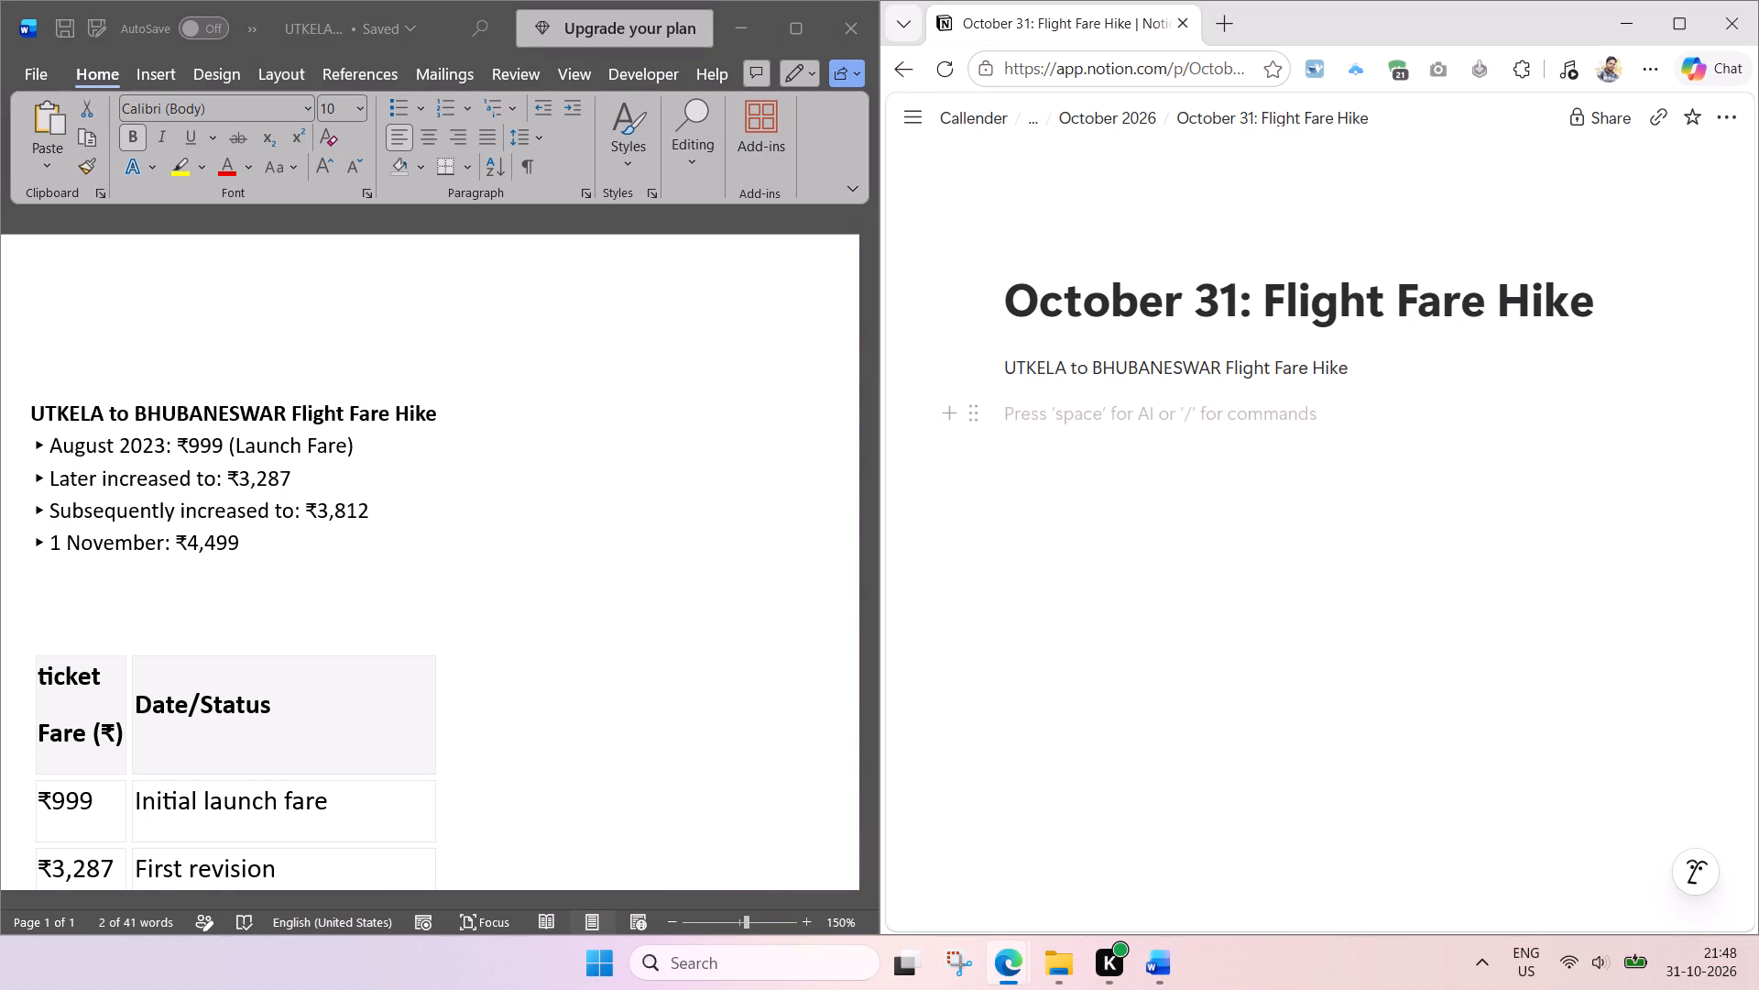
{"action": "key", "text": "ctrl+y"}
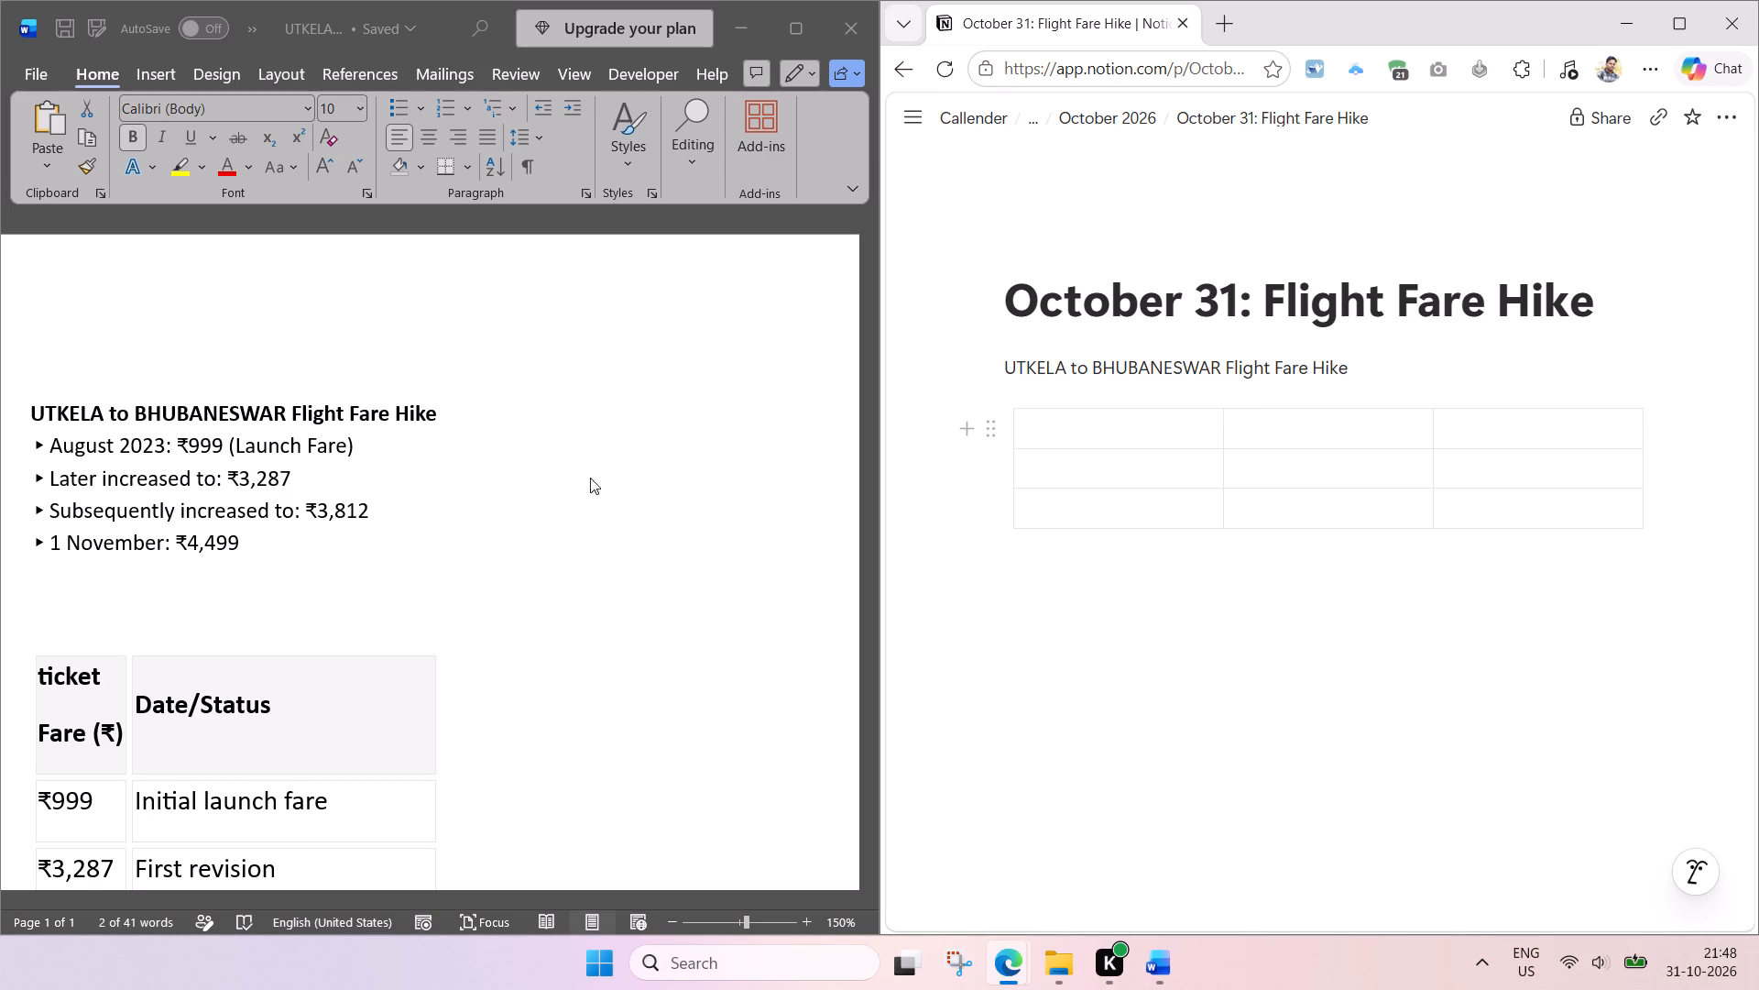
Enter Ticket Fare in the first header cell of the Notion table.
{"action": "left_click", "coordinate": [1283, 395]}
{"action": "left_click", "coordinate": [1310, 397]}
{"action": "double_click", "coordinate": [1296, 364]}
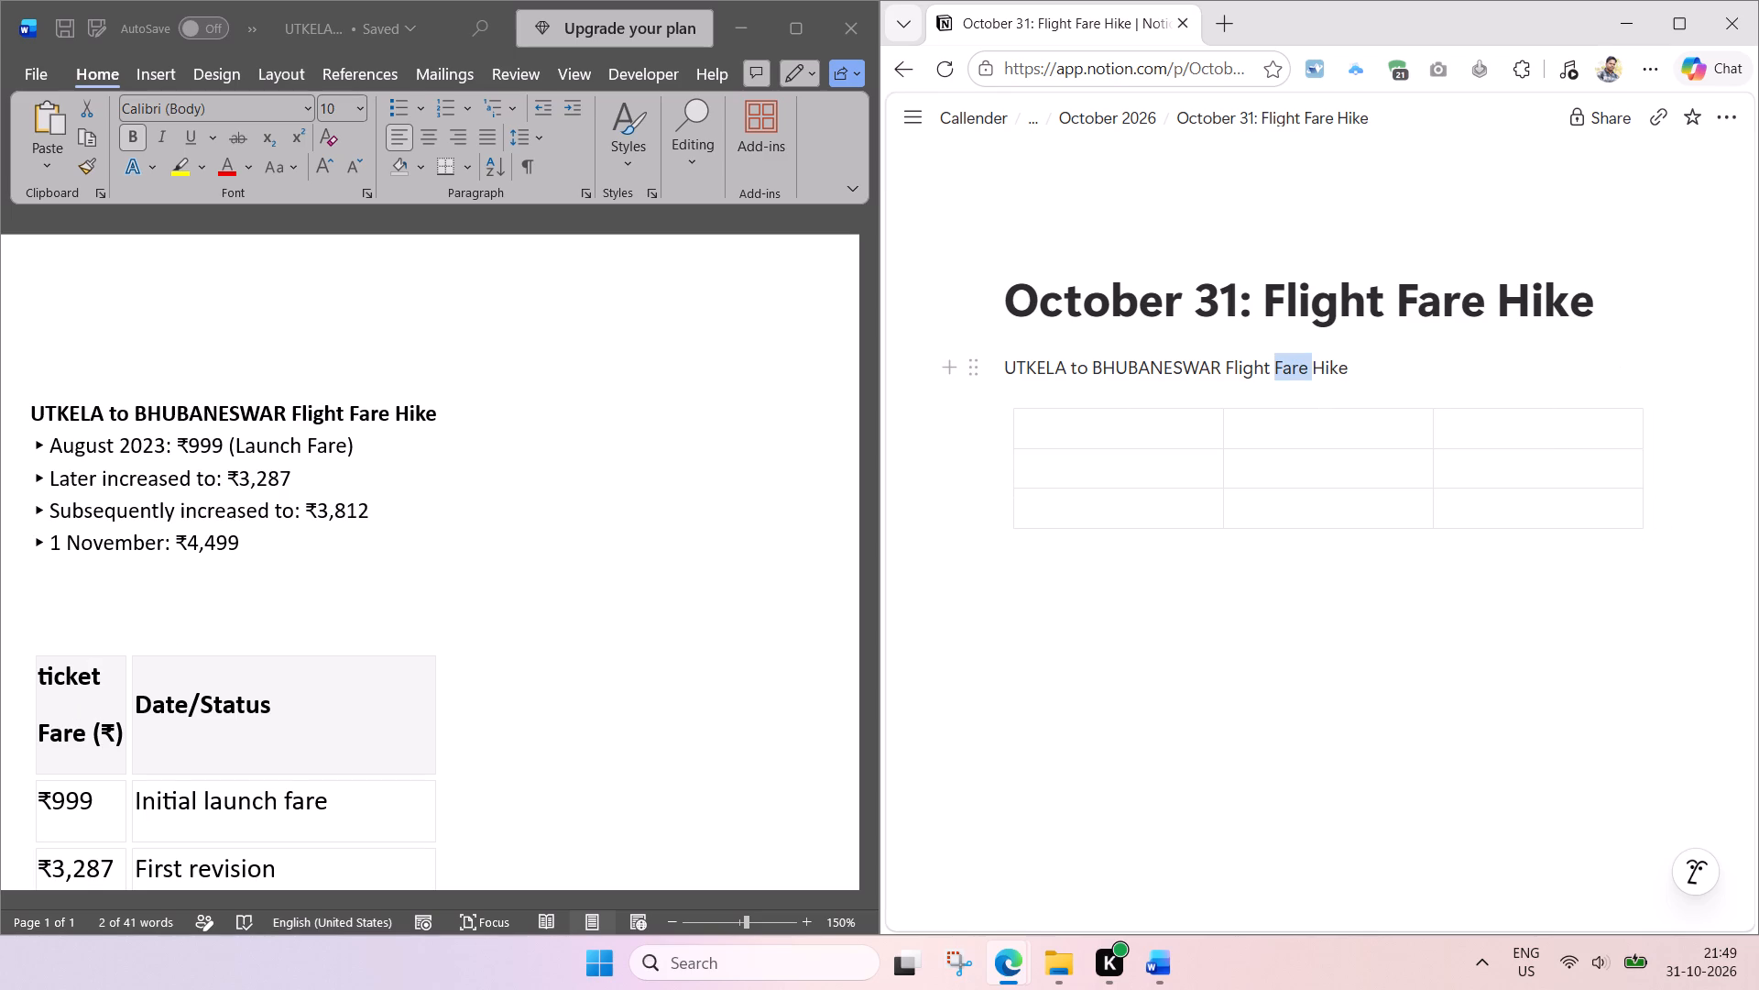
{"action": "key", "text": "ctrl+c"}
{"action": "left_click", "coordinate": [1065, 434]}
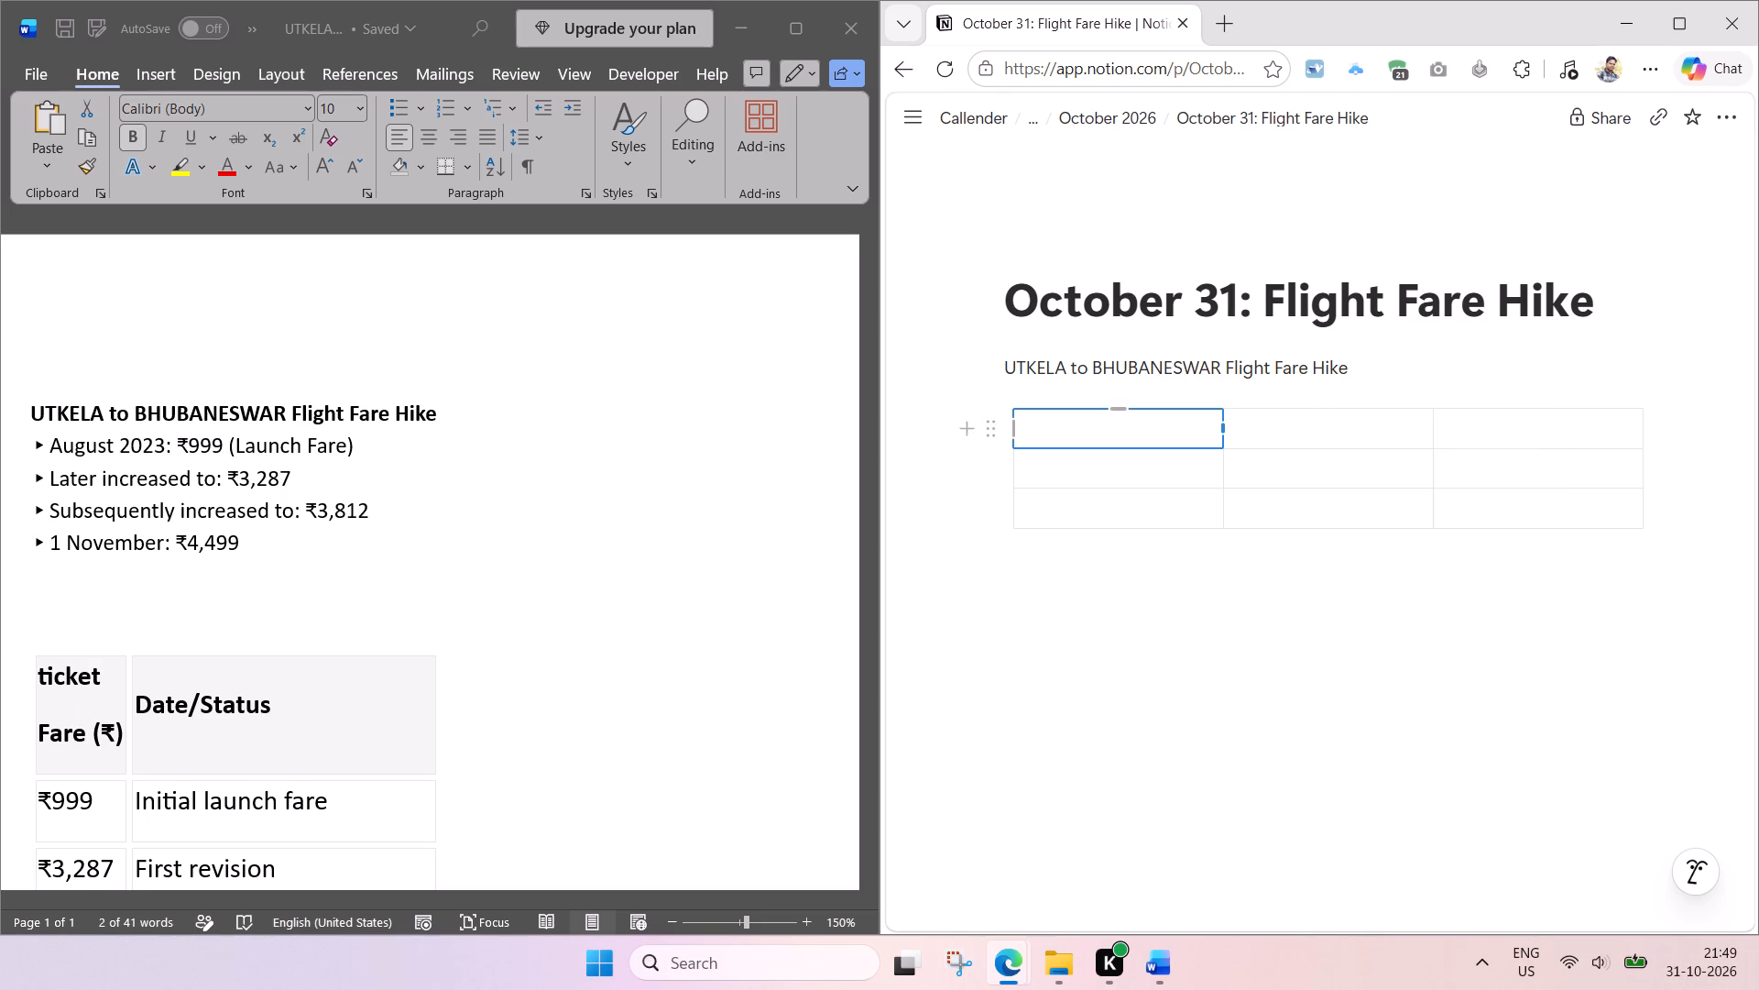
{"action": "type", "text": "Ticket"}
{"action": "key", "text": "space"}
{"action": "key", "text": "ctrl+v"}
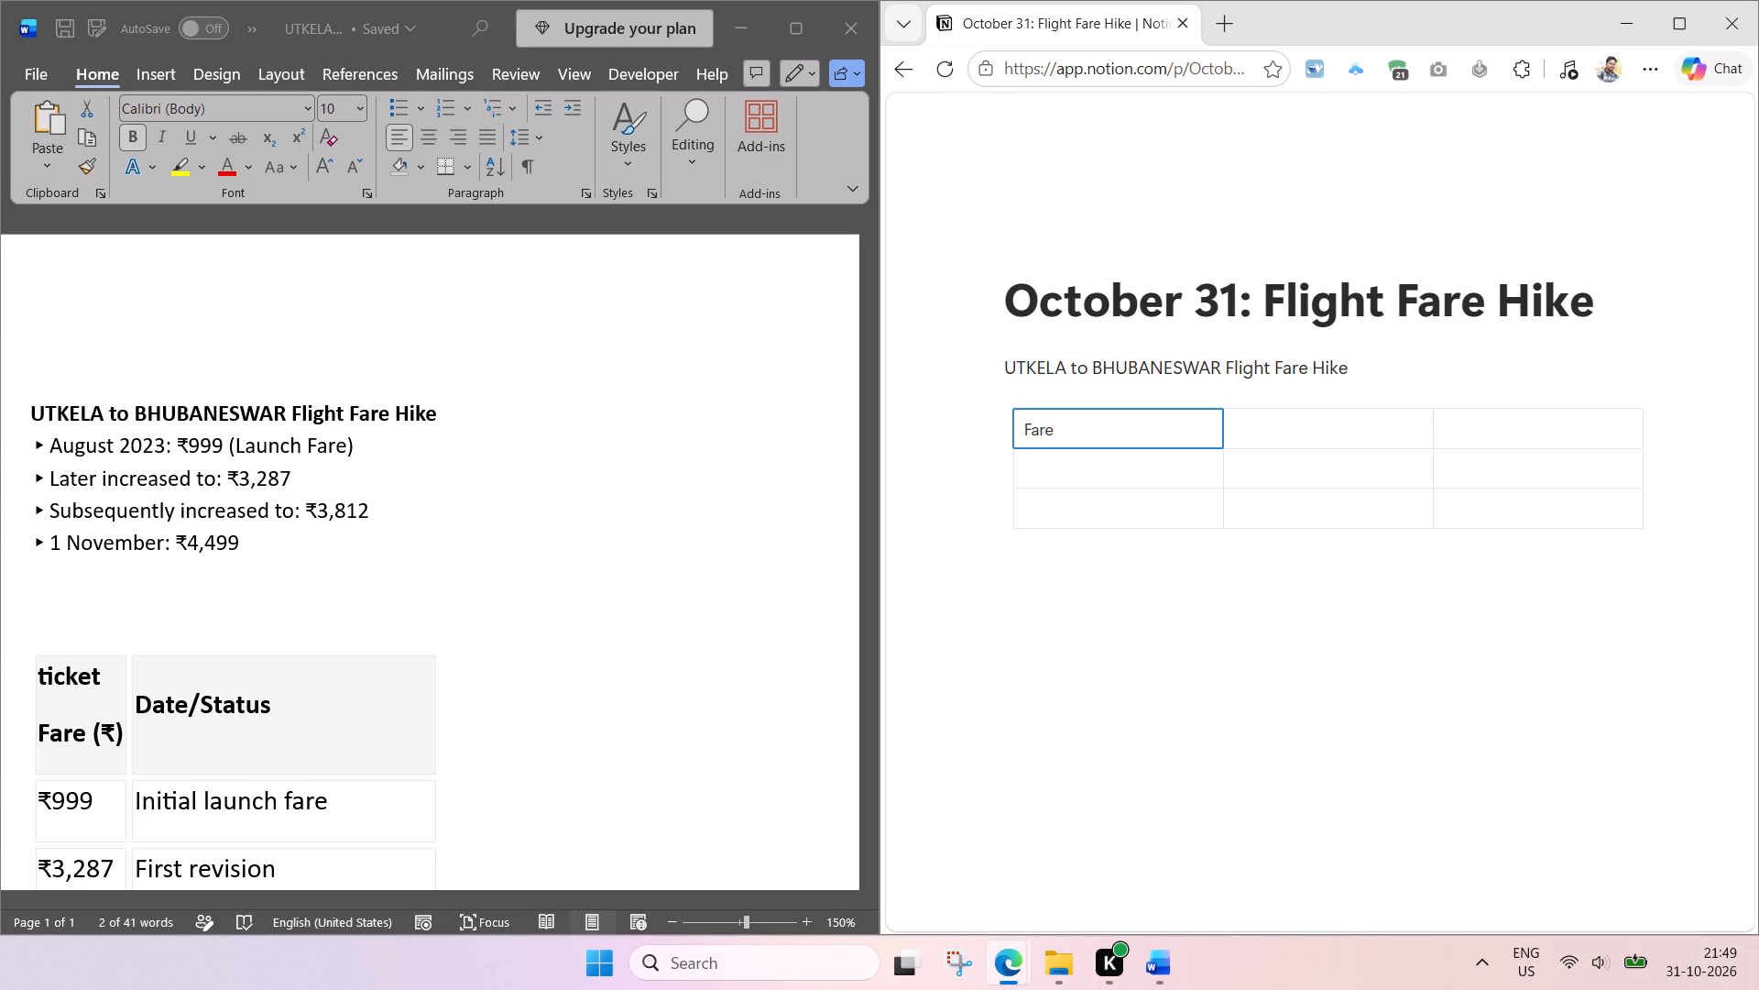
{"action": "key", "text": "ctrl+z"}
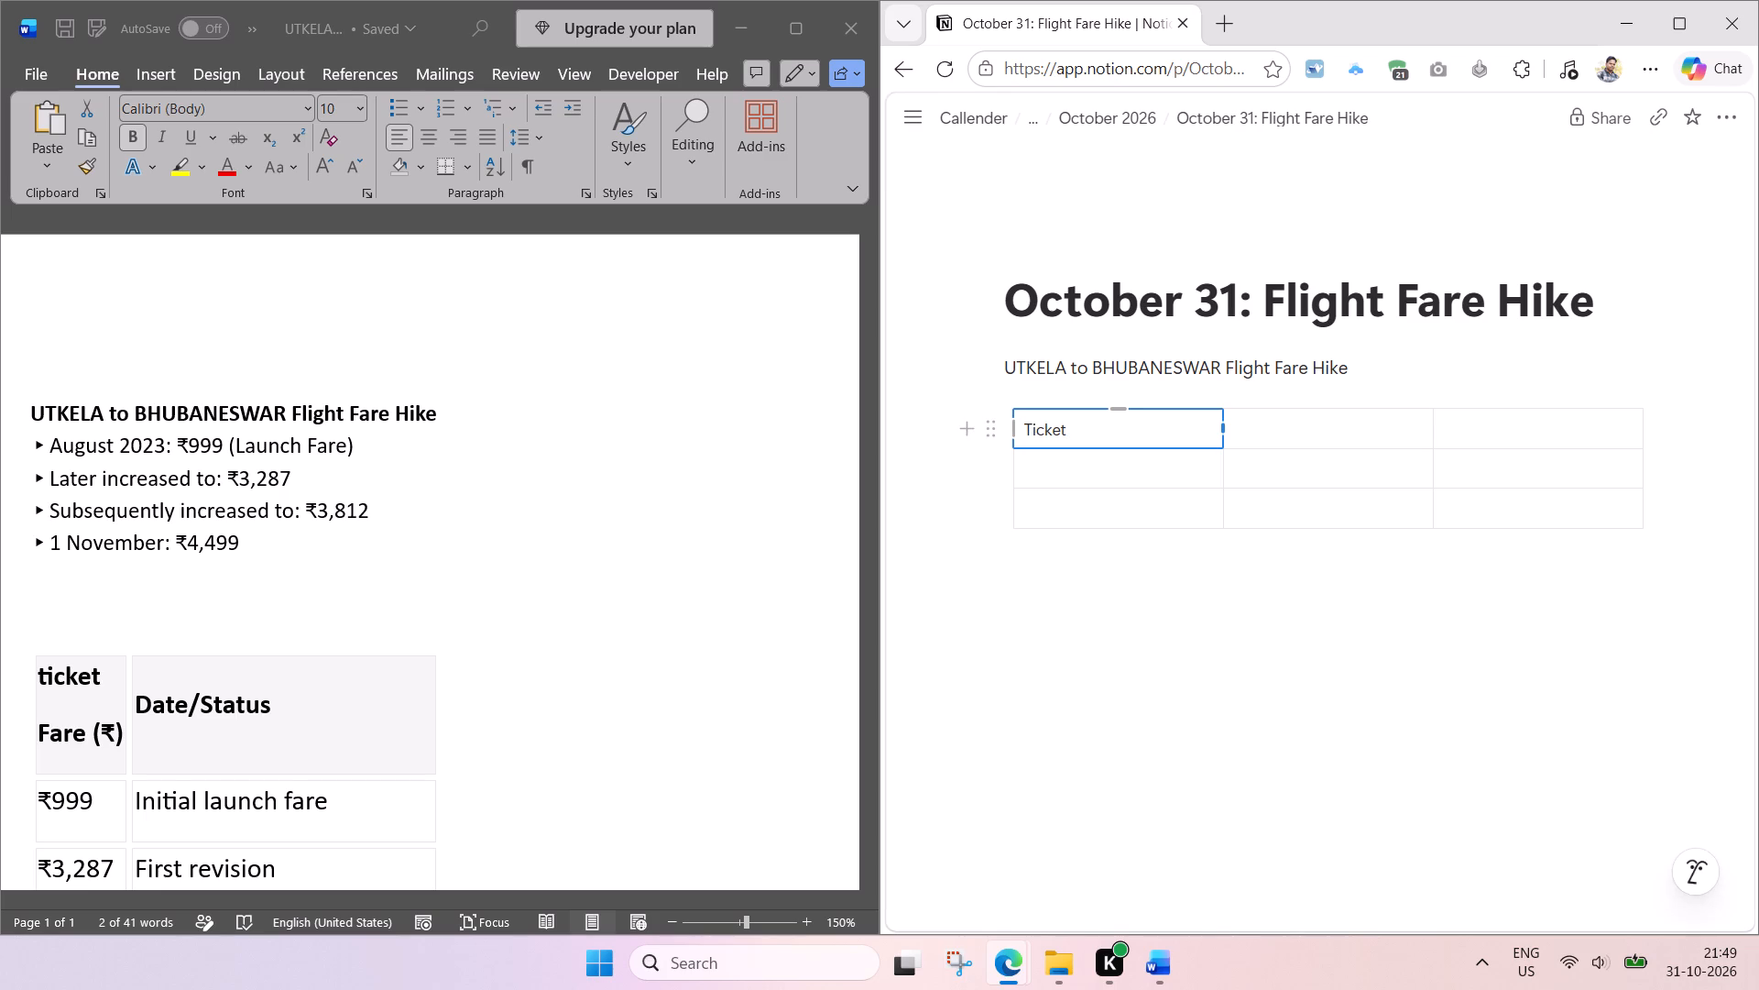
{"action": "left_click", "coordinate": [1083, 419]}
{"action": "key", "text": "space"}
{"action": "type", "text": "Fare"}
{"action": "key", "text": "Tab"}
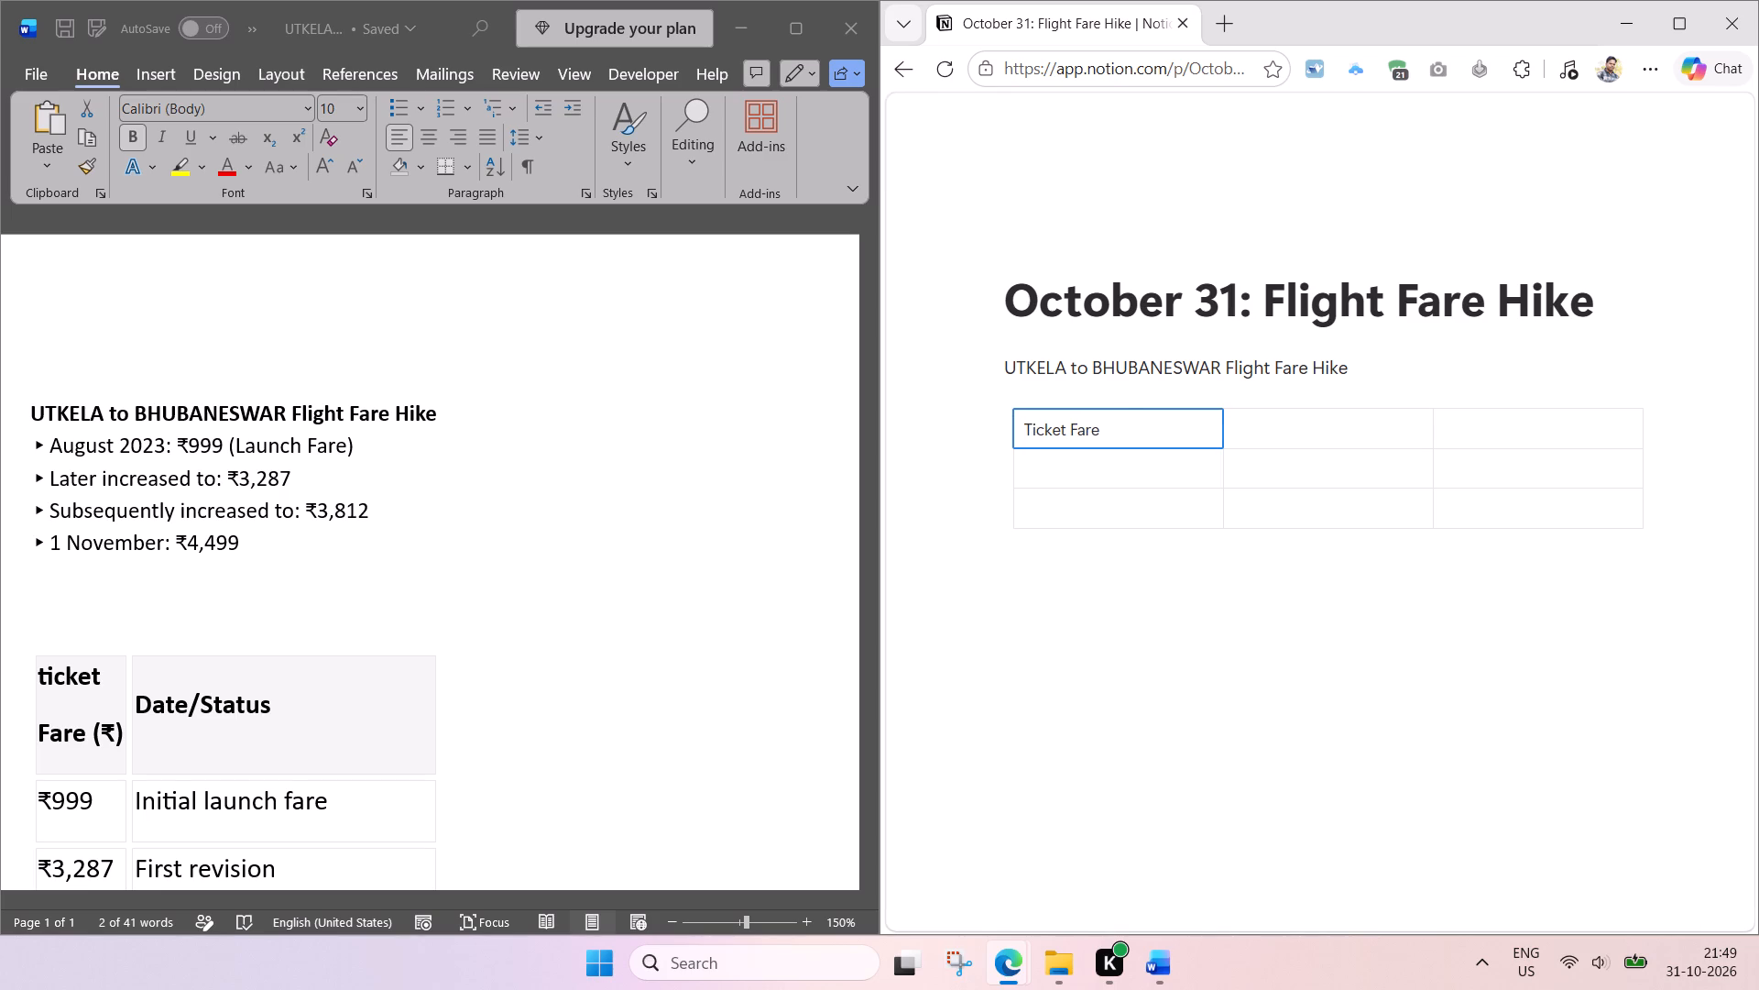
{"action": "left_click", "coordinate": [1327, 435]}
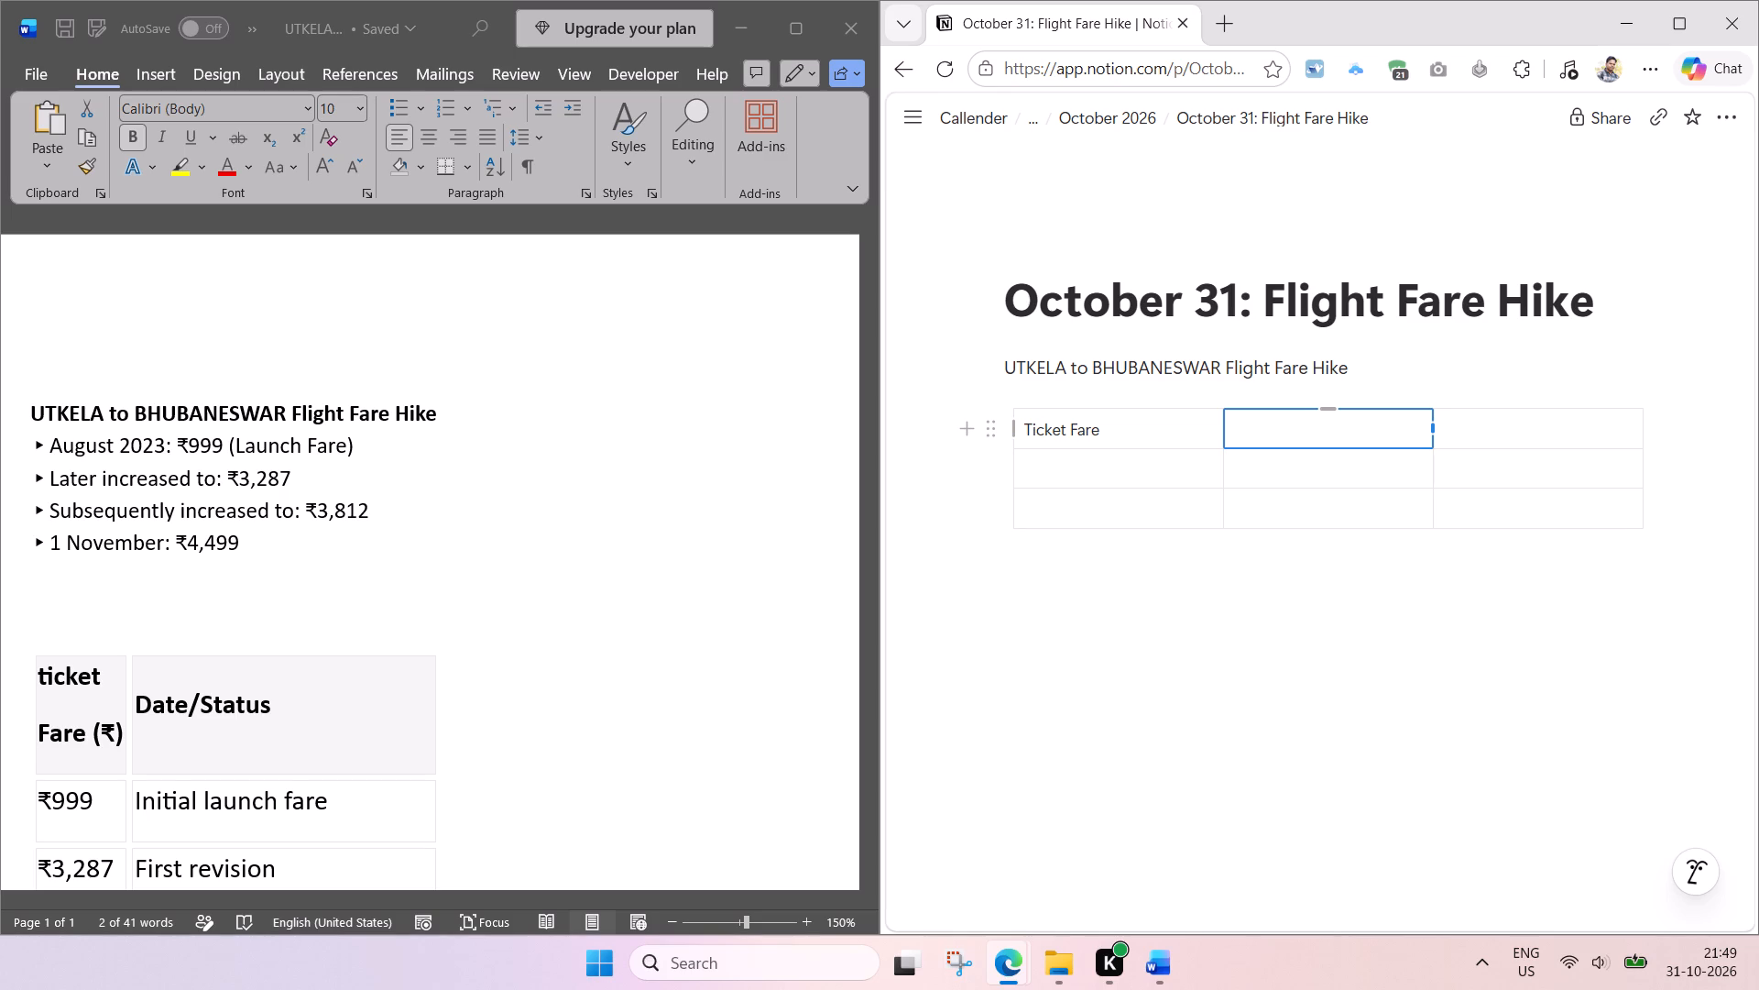
Replace the first header cell's text with Date and enter Ticket Price in the second header cell.
{"action": "double_click", "coordinate": [1085, 431]}
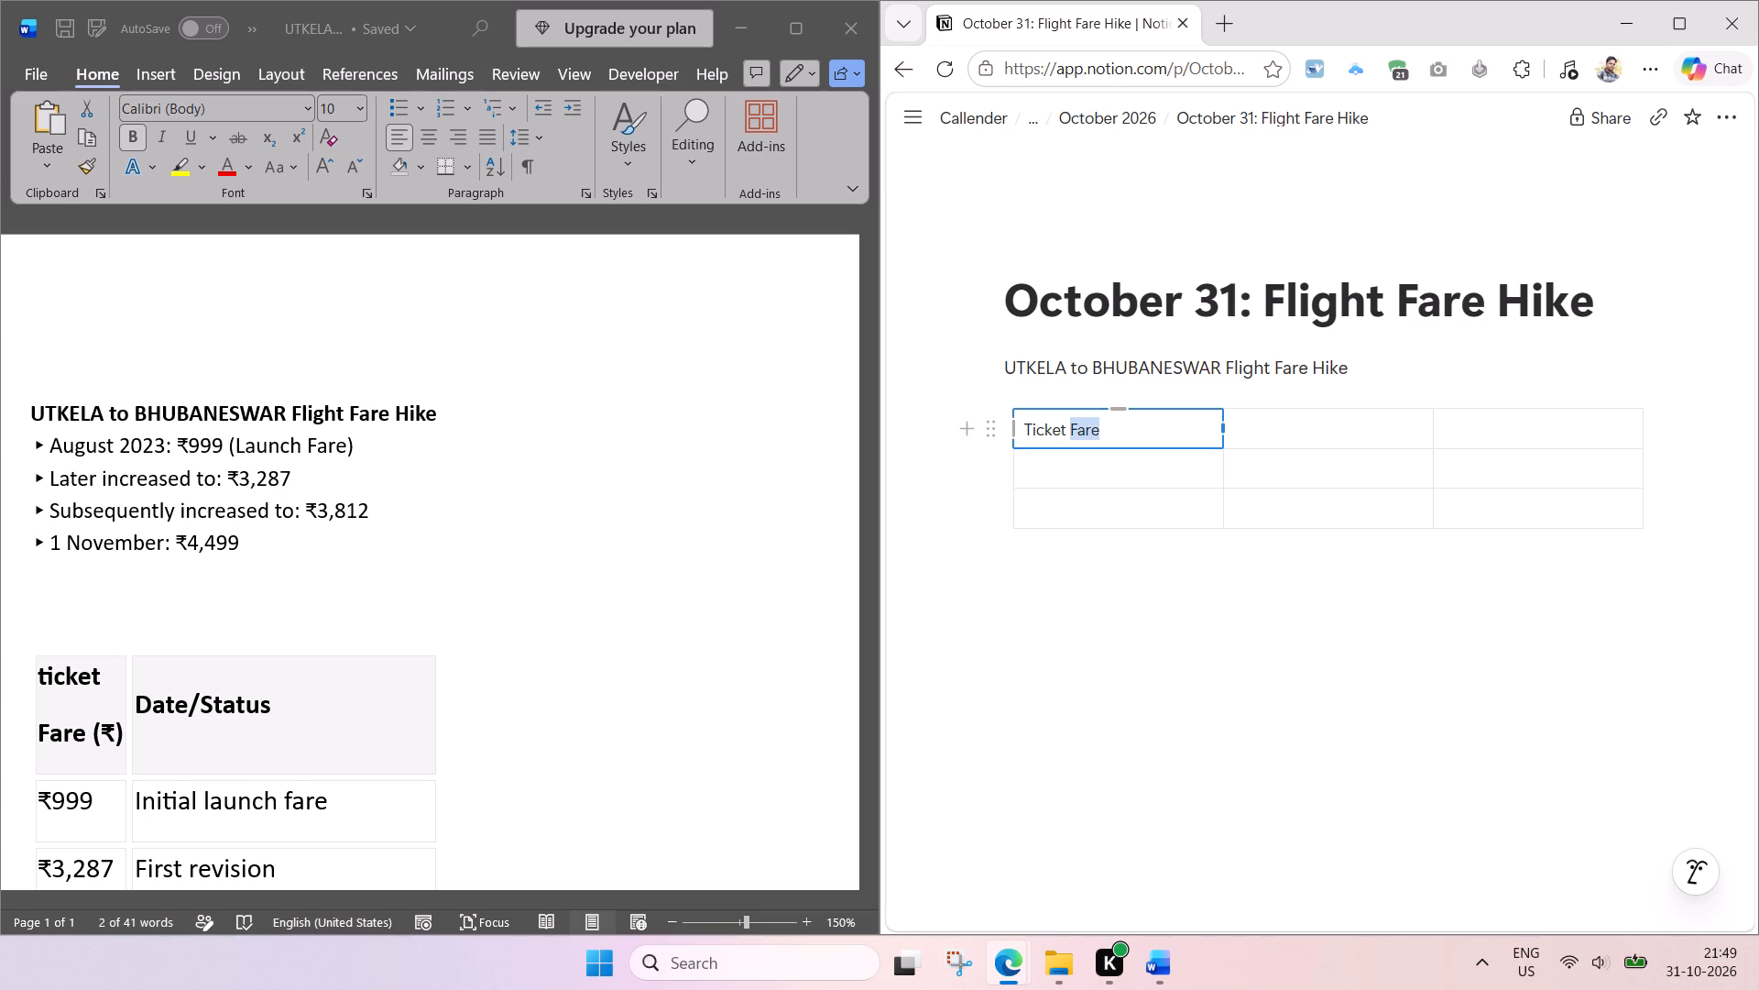
{"action": "key", "text": "BackSpace"}
{"action": "left_click_drag", "start_coordinate": [1079, 434], "coordinate": [1016, 435]}
{"action": "type", "text": "Date"}
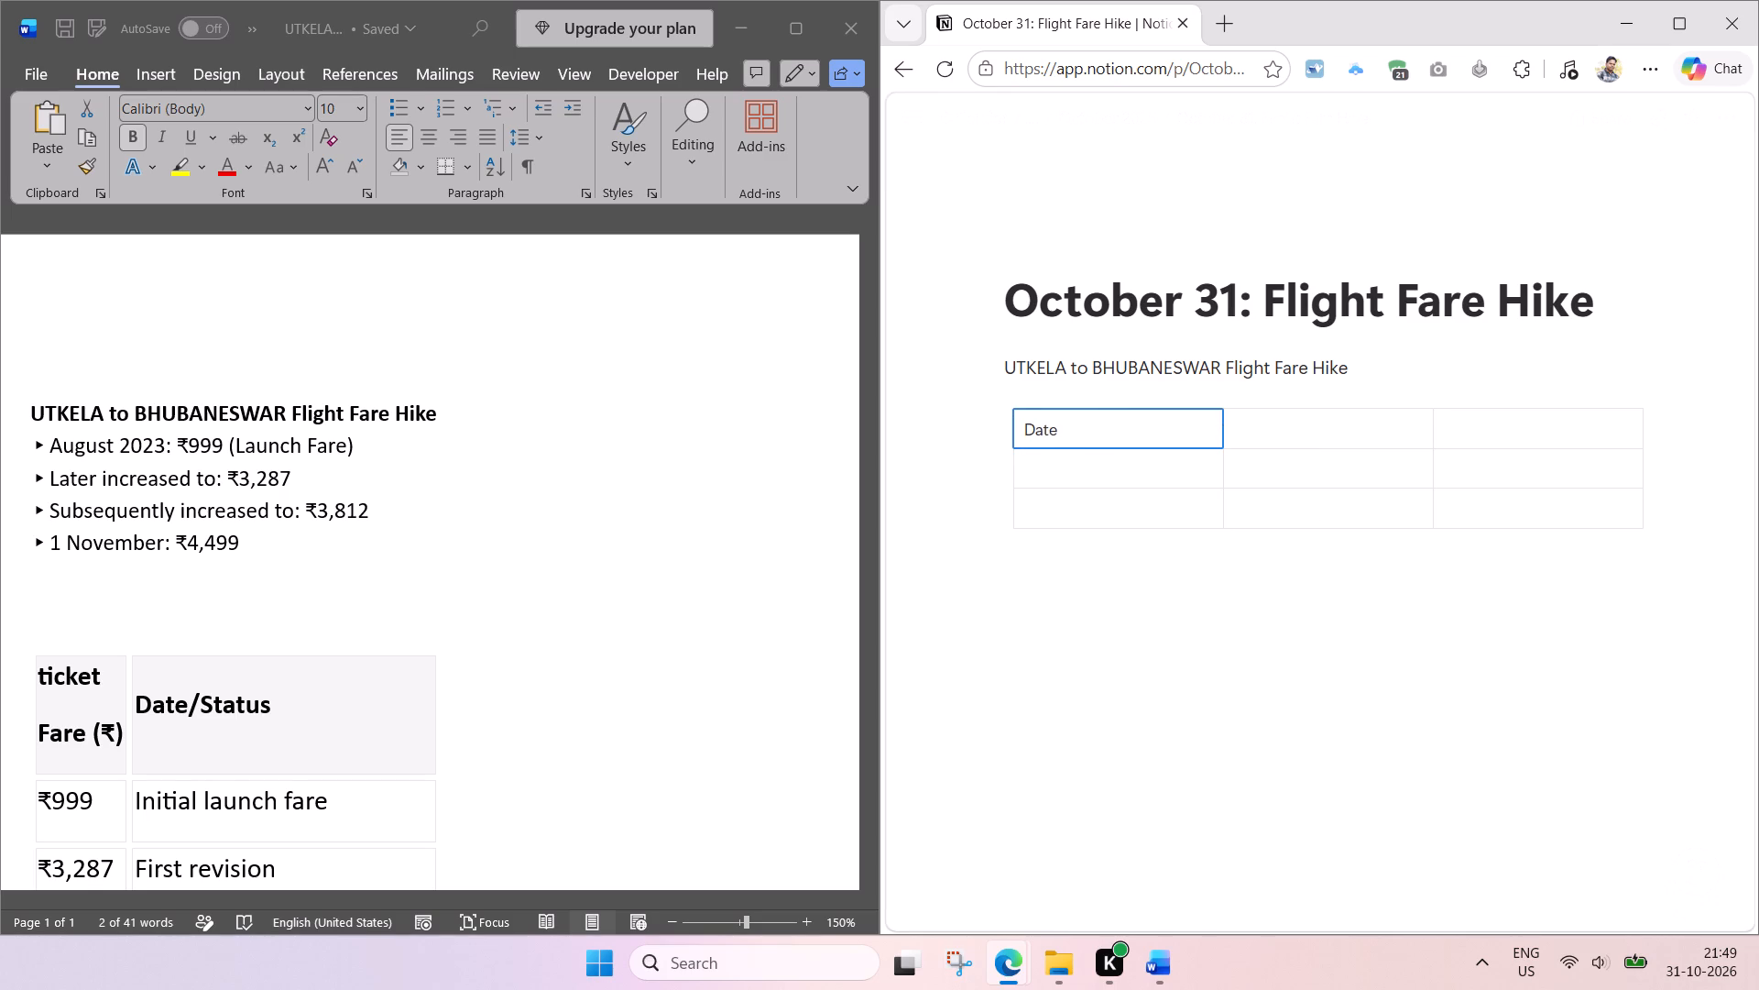
{"action": "key", "text": "Tab"}
{"action": "key", "text": "Tab"}
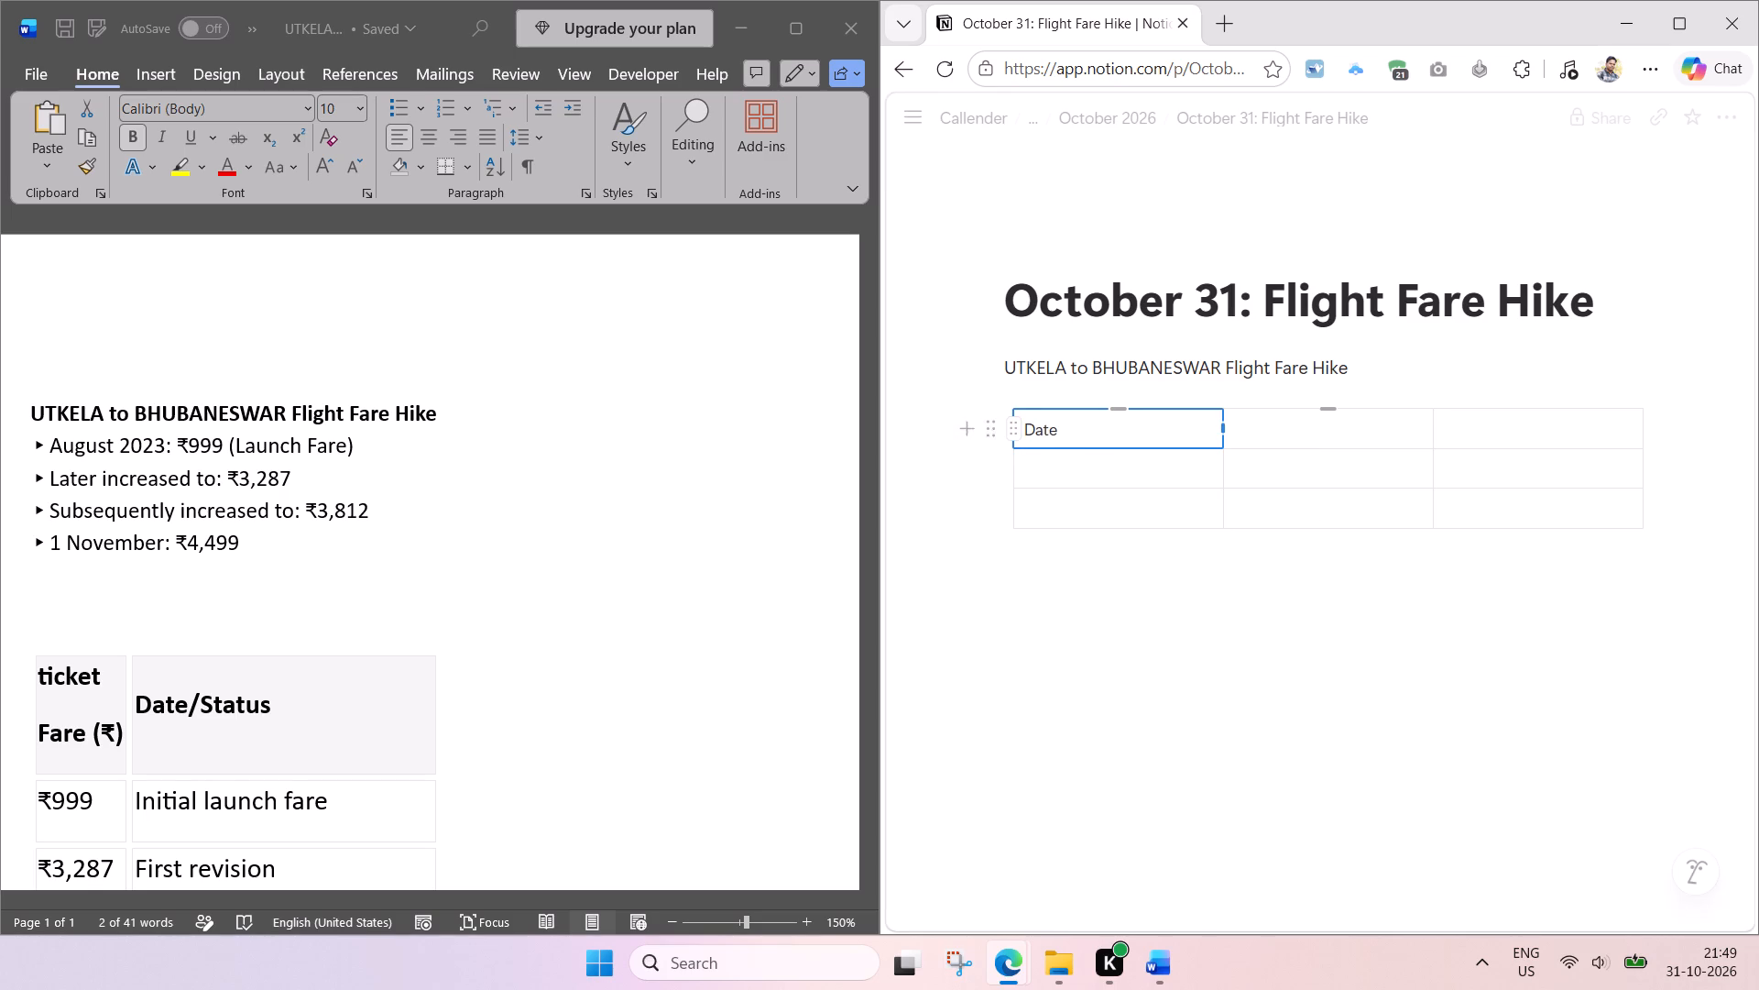
{"action": "left_click", "coordinate": [1325, 421]}
{"action": "type", "text": "Ticket Price"}
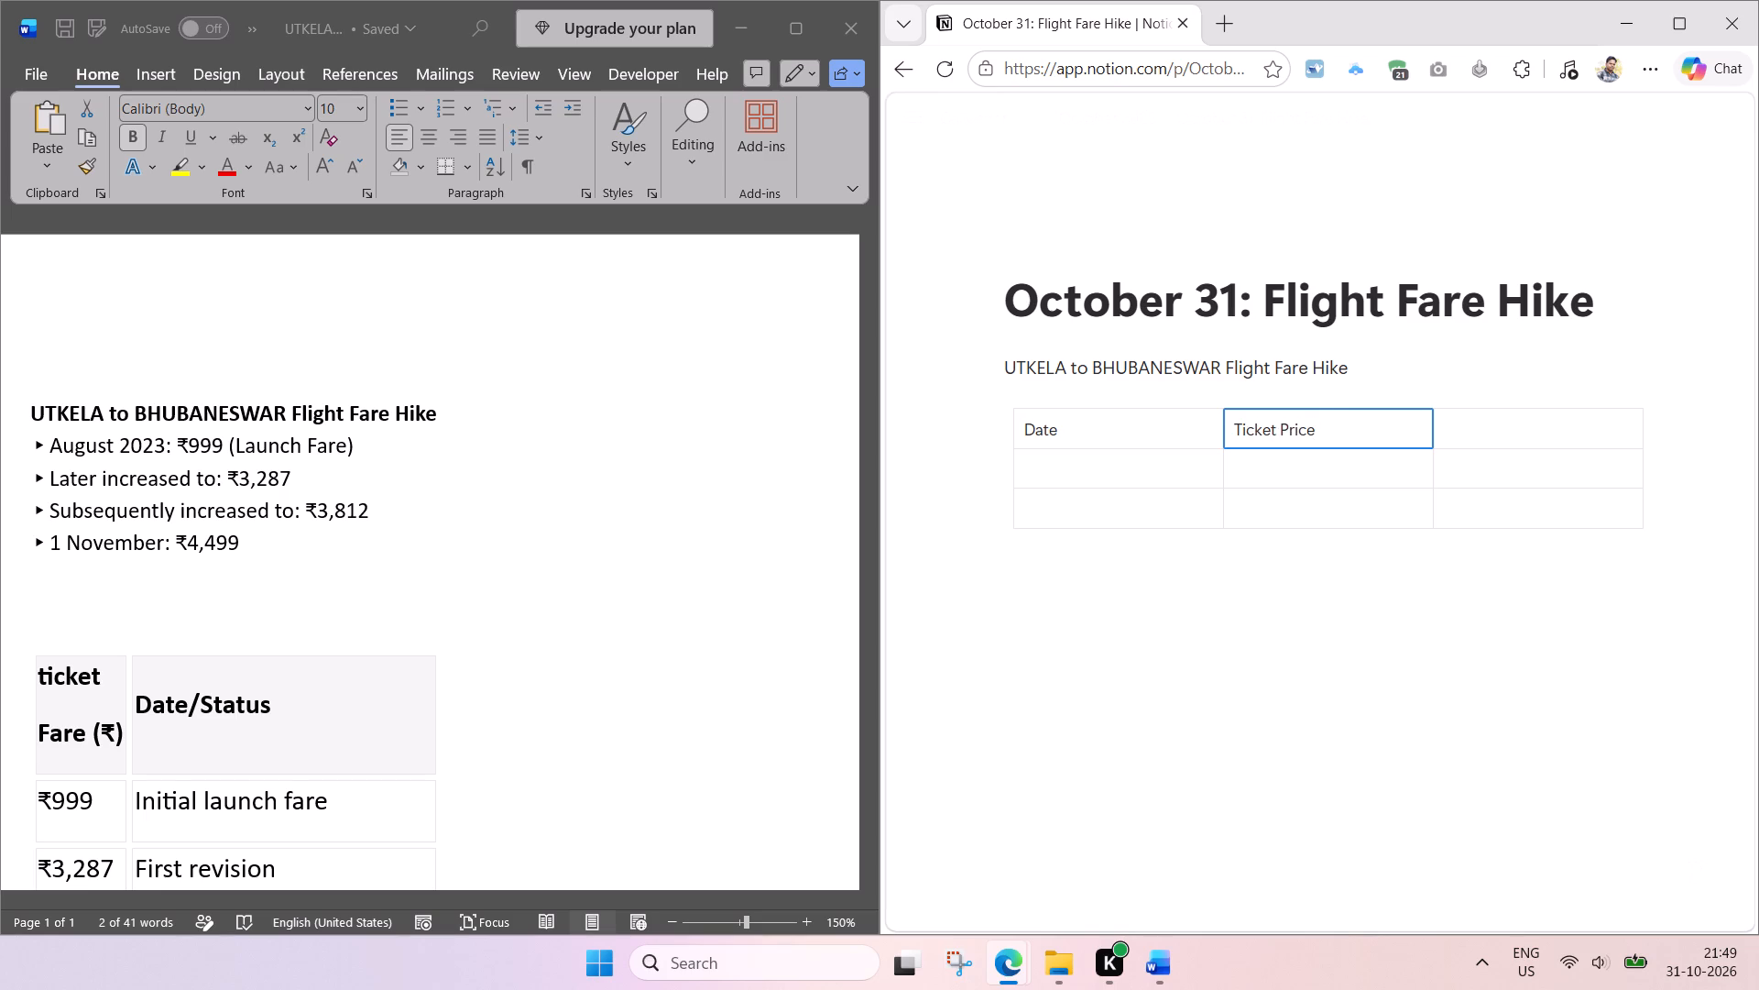
Delete the empty third column of the table.
{"action": "left_click", "coordinate": [1539, 407]}
{"action": "left_click", "coordinate": [1539, 407]}
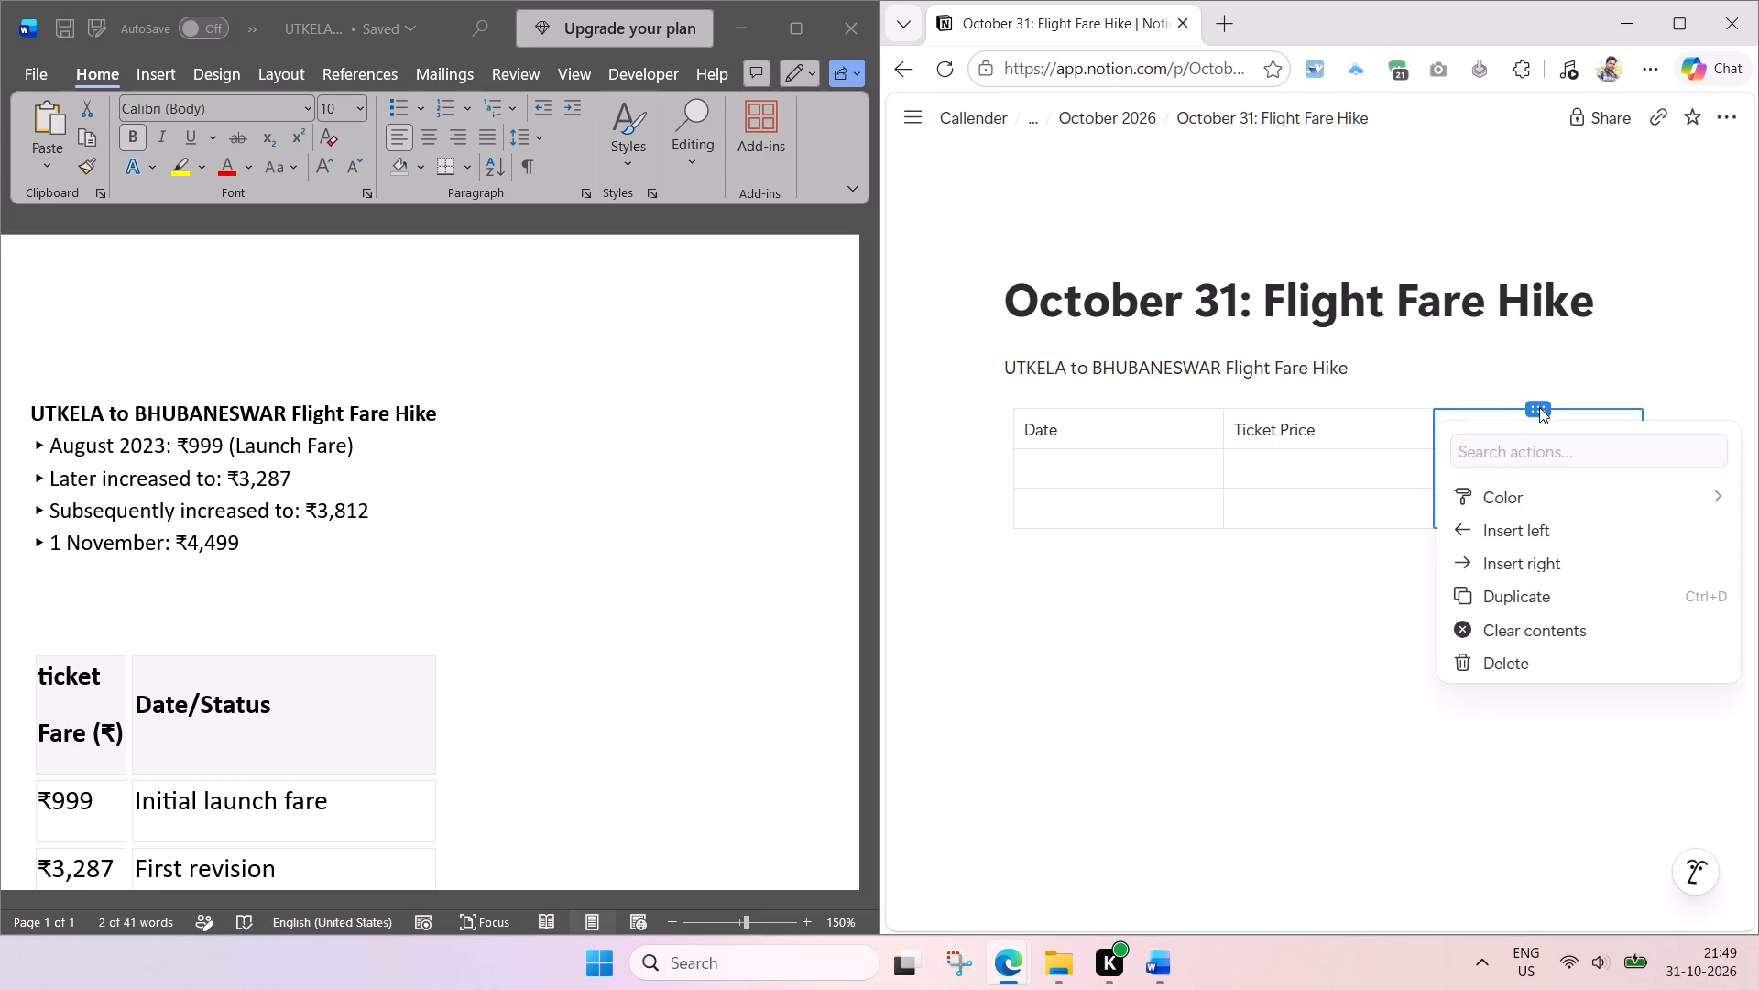
{"action": "key", "text": "Delete"}
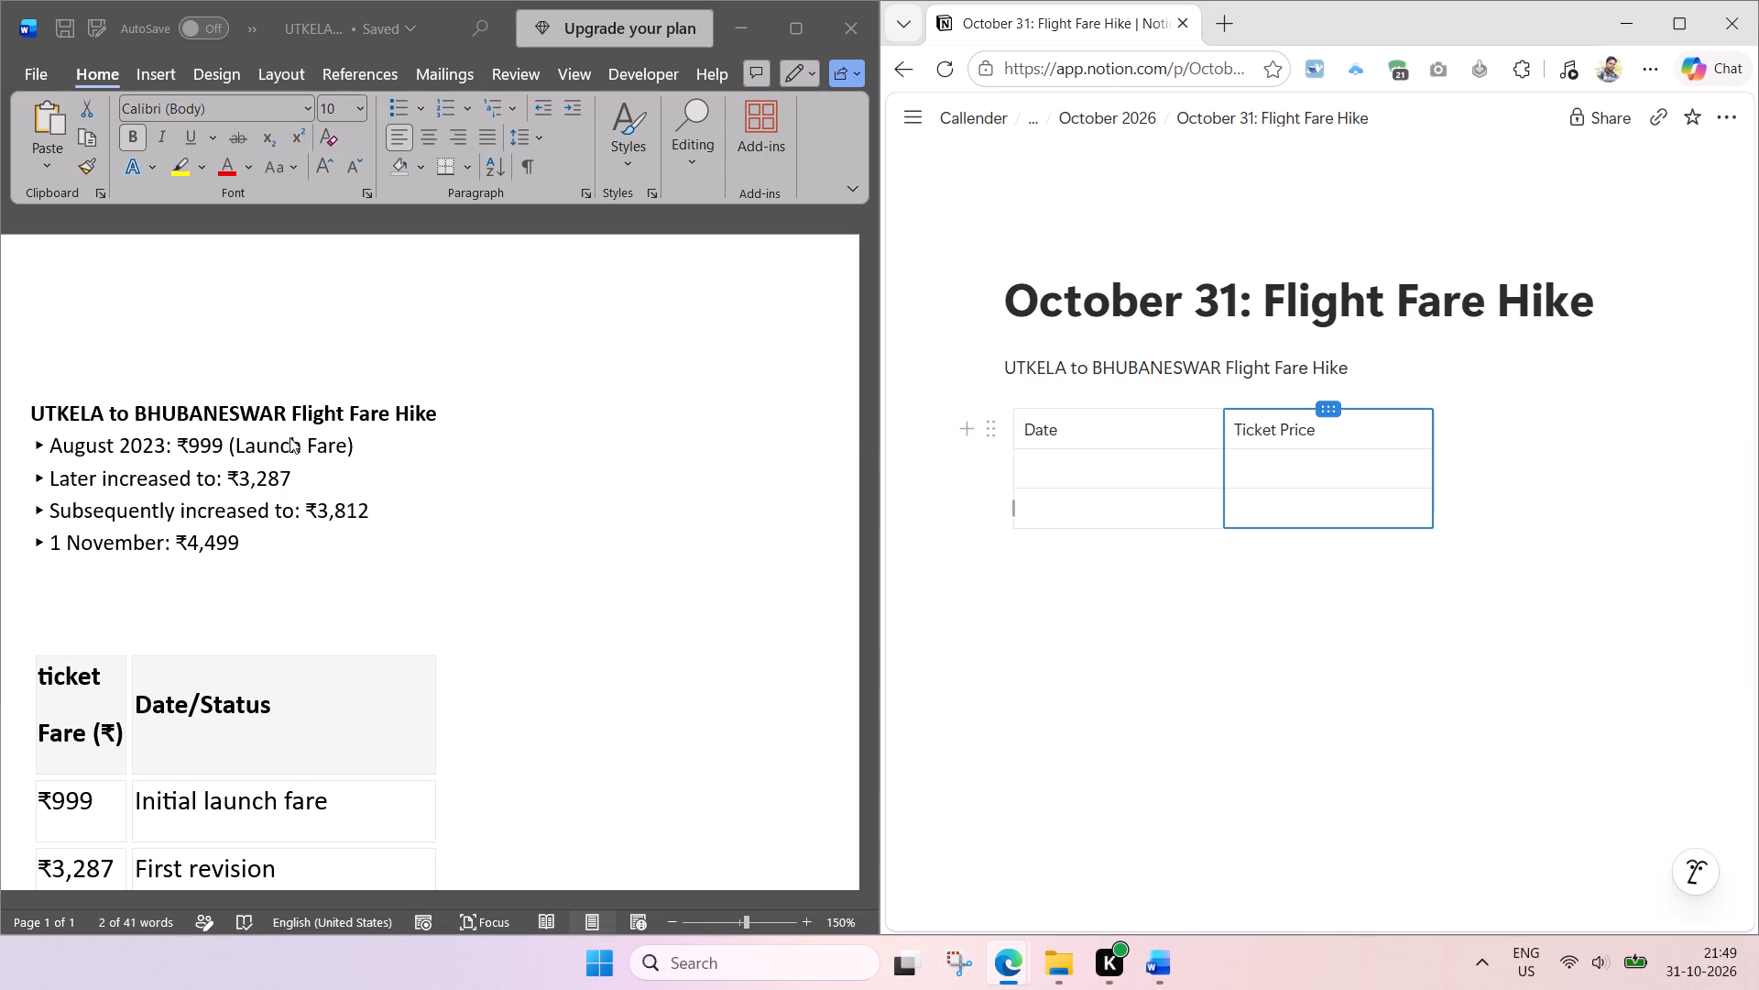
Fill the first cell under Date with August 2023 (Launch Fare), copying both parts from the Word fare line.
{"action": "left_click", "coordinate": [290, 437]}
{"action": "left_click", "coordinate": [169, 456]}
{"action": "left_click_drag", "start_coordinate": [164, 441], "coordinate": [62, 445]}
{"action": "key", "text": "ctrl+c"}
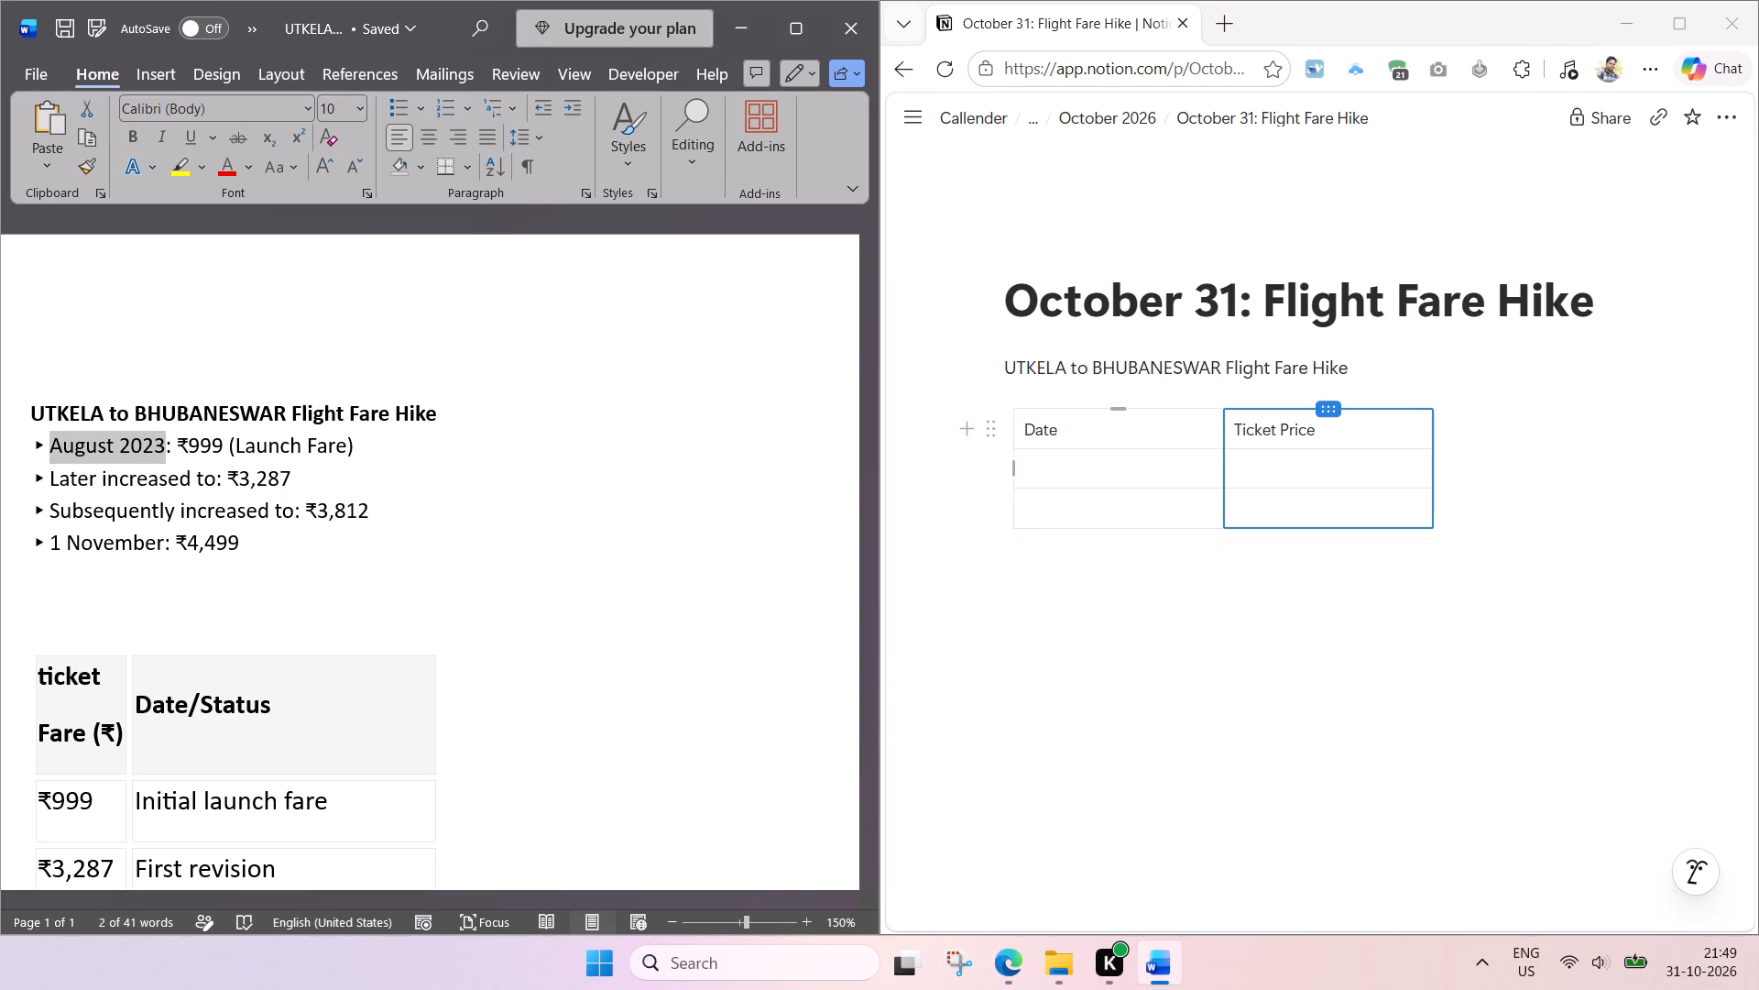
{"action": "left_click", "coordinate": [1182, 471]}
{"action": "key", "text": "ctrl+v"}
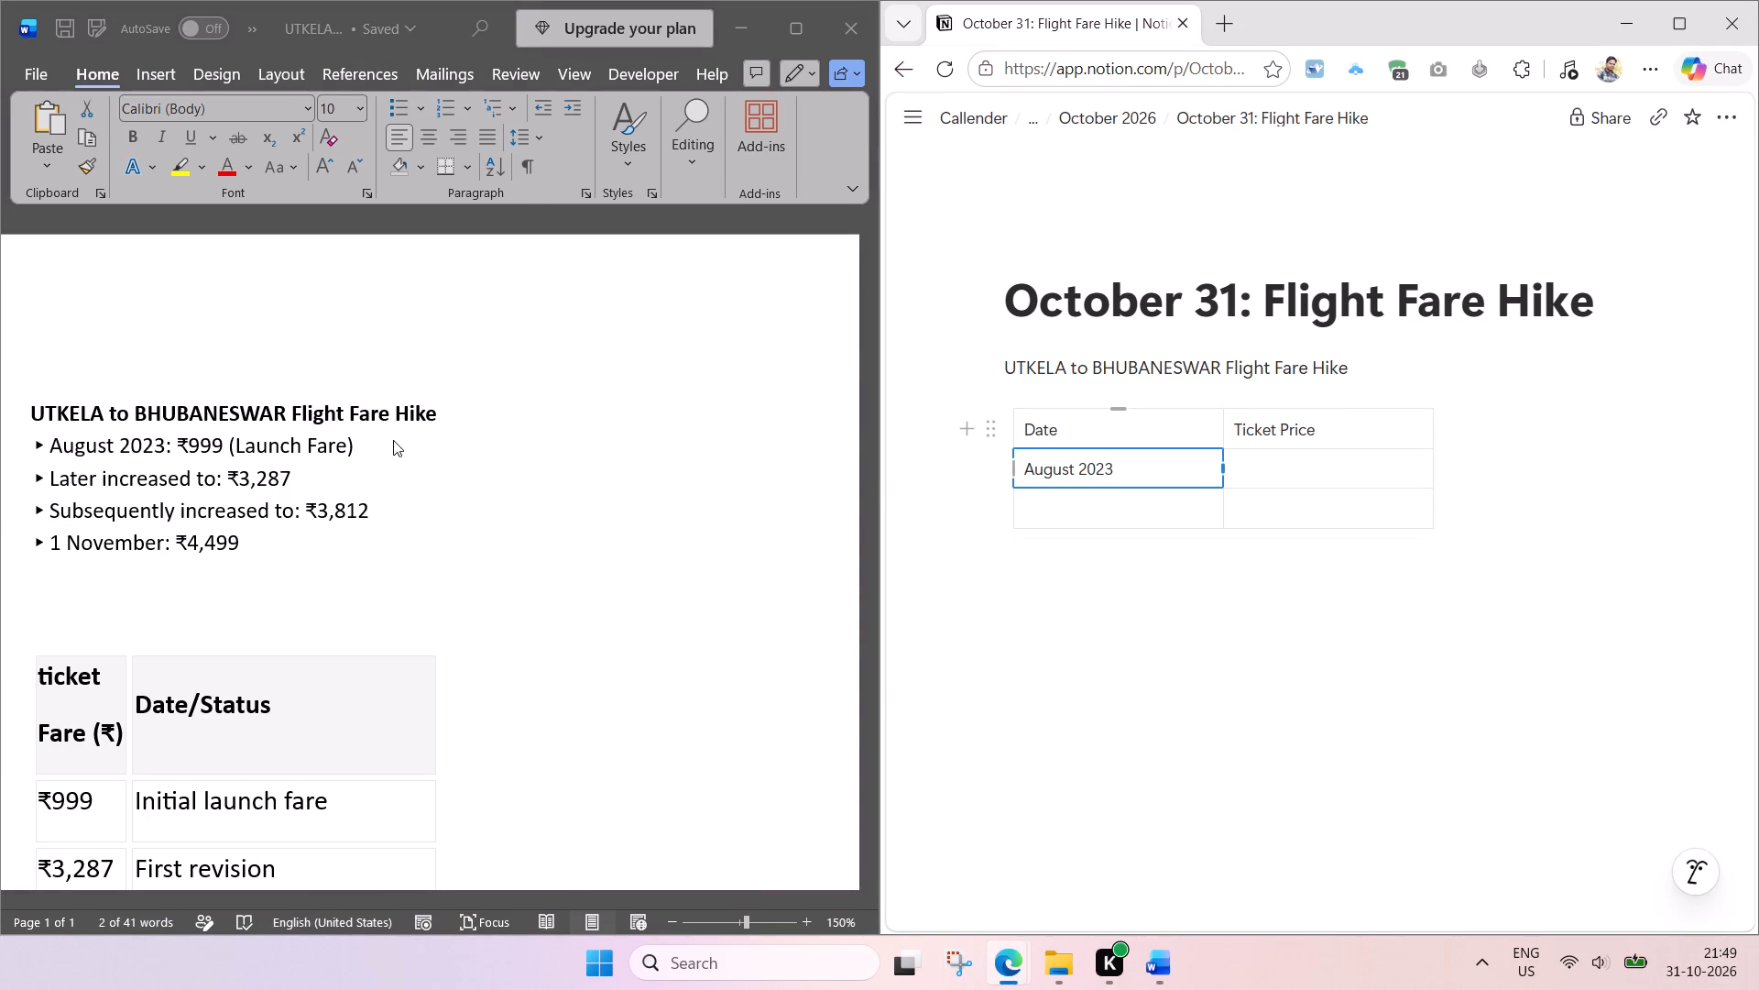
{"action": "left_click", "coordinate": [375, 438]}
{"action": "left_click_drag", "start_coordinate": [356, 445], "coordinate": [227, 449]}
{"action": "key", "text": "ctrl+c"}
{"action": "left_click", "coordinate": [1136, 464]}
{"action": "key", "text": "ctrl+v"}
{"action": "left_click", "coordinate": [1112, 470]}
{"action": "key", "text": "space"}
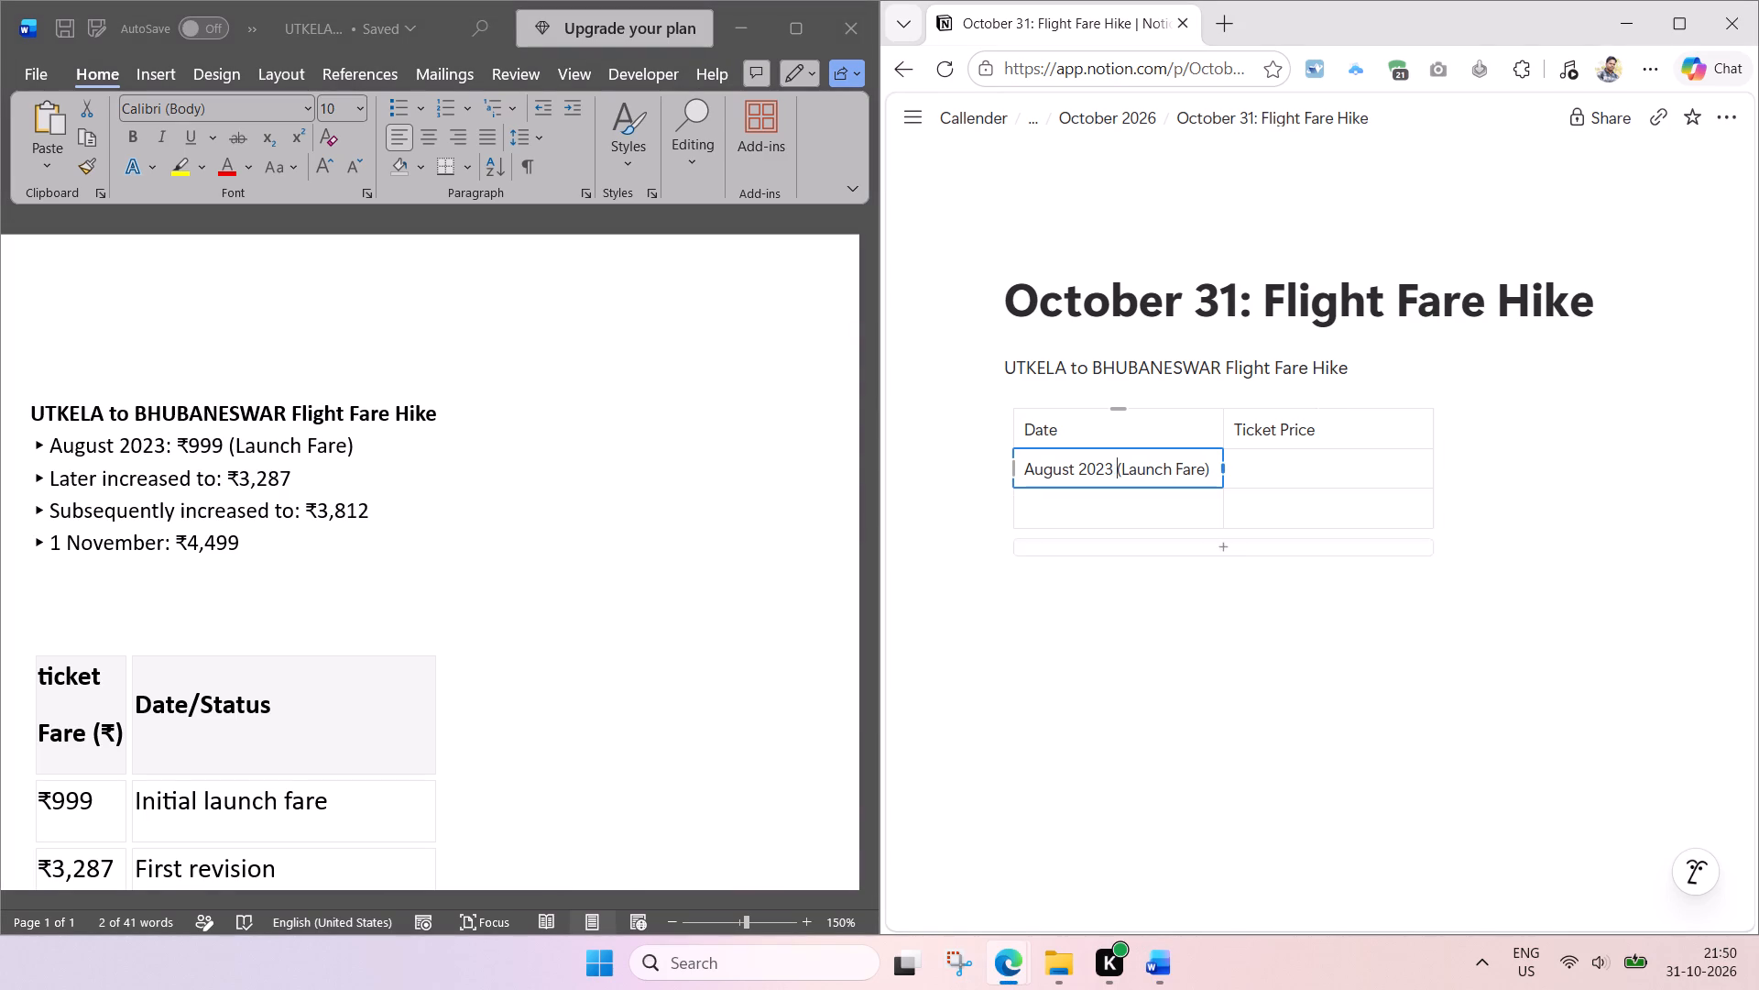
Add two more empty rows at the bottom of the Notion fare table.
{"action": "left_click", "coordinate": [1223, 555]}
{"action": "left_click", "coordinate": [1222, 589]}
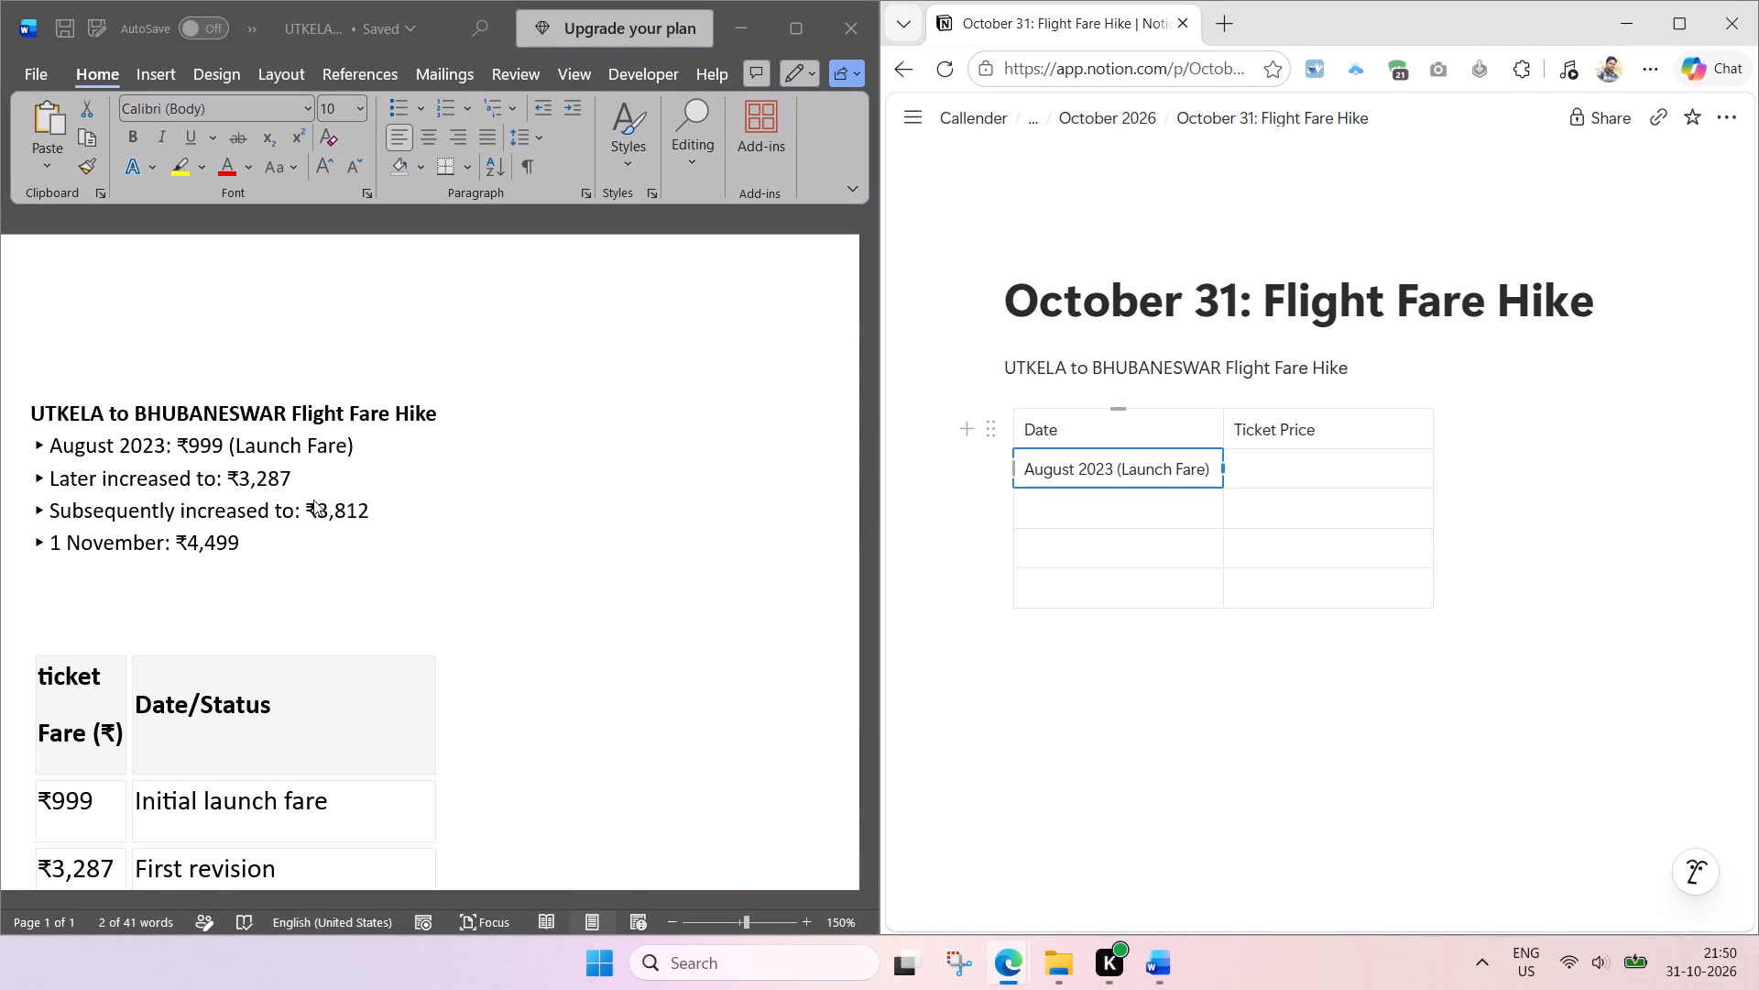
Copy ₹999 from the August 2023 line in Word into the Ticket Price cell of the table's August 2023 row.
{"action": "left_click", "coordinate": [231, 475]}
{"action": "double_click", "coordinate": [209, 450]}
{"action": "left_click", "coordinate": [209, 450]}
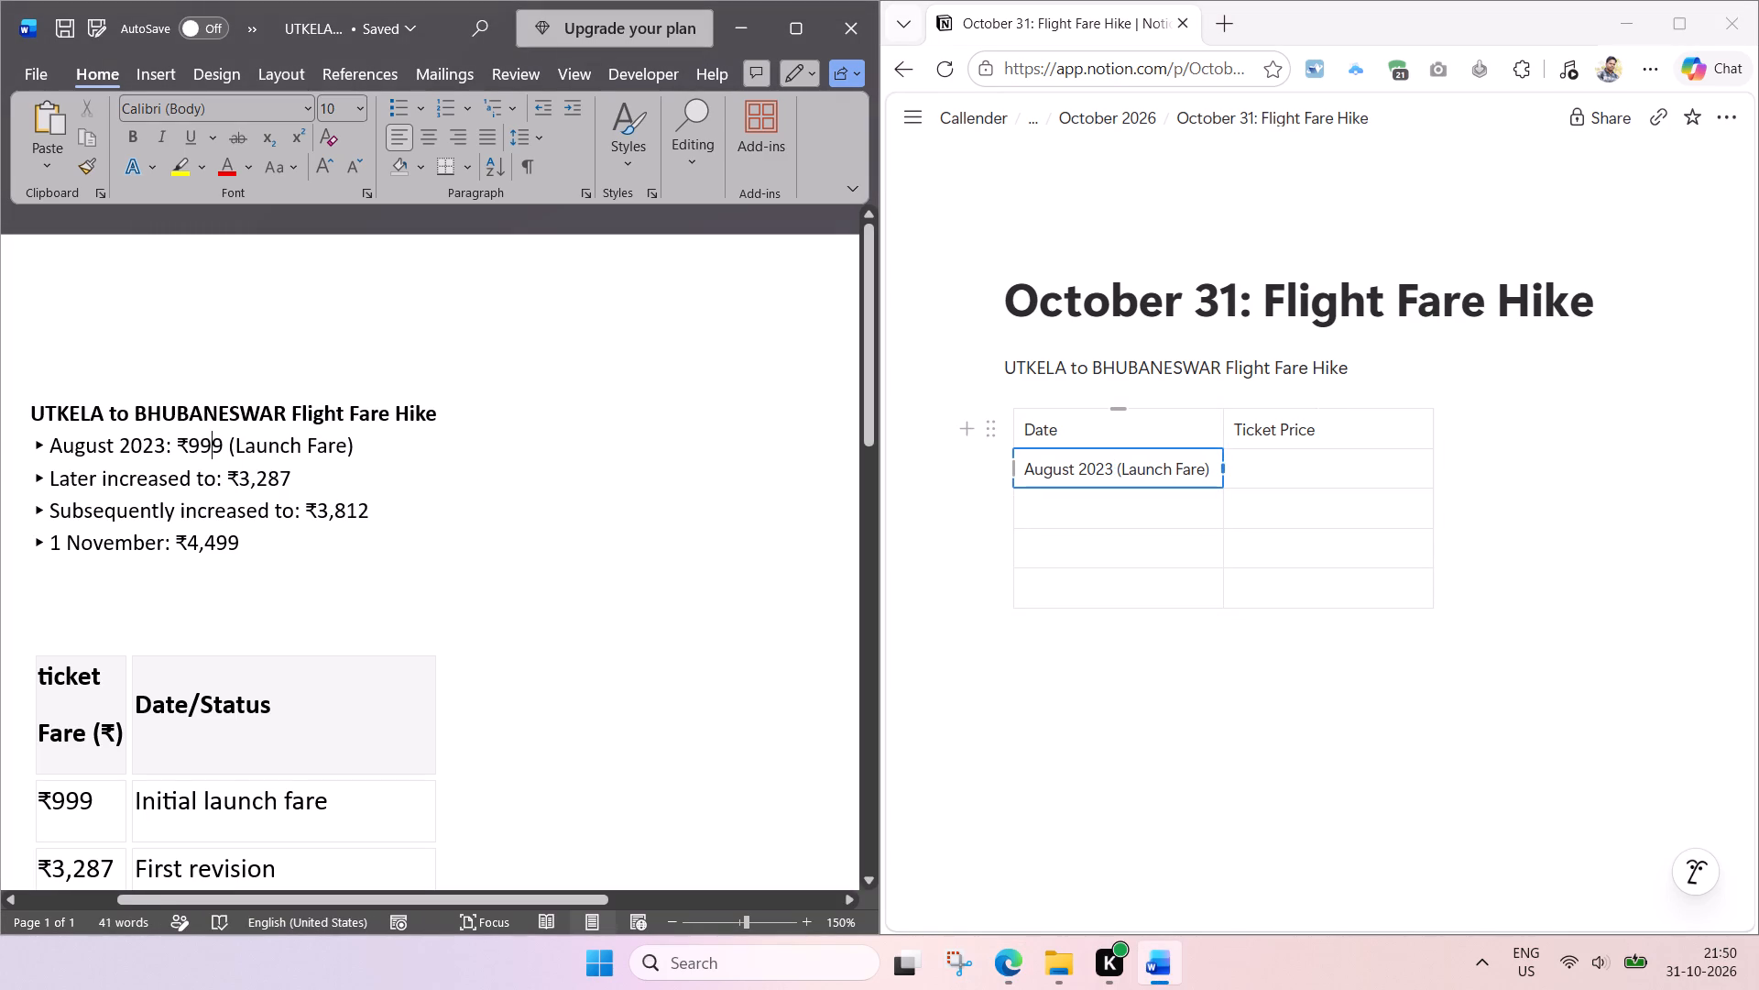
{"action": "left_click_drag", "start_coordinate": [219, 445], "coordinate": [179, 447]}
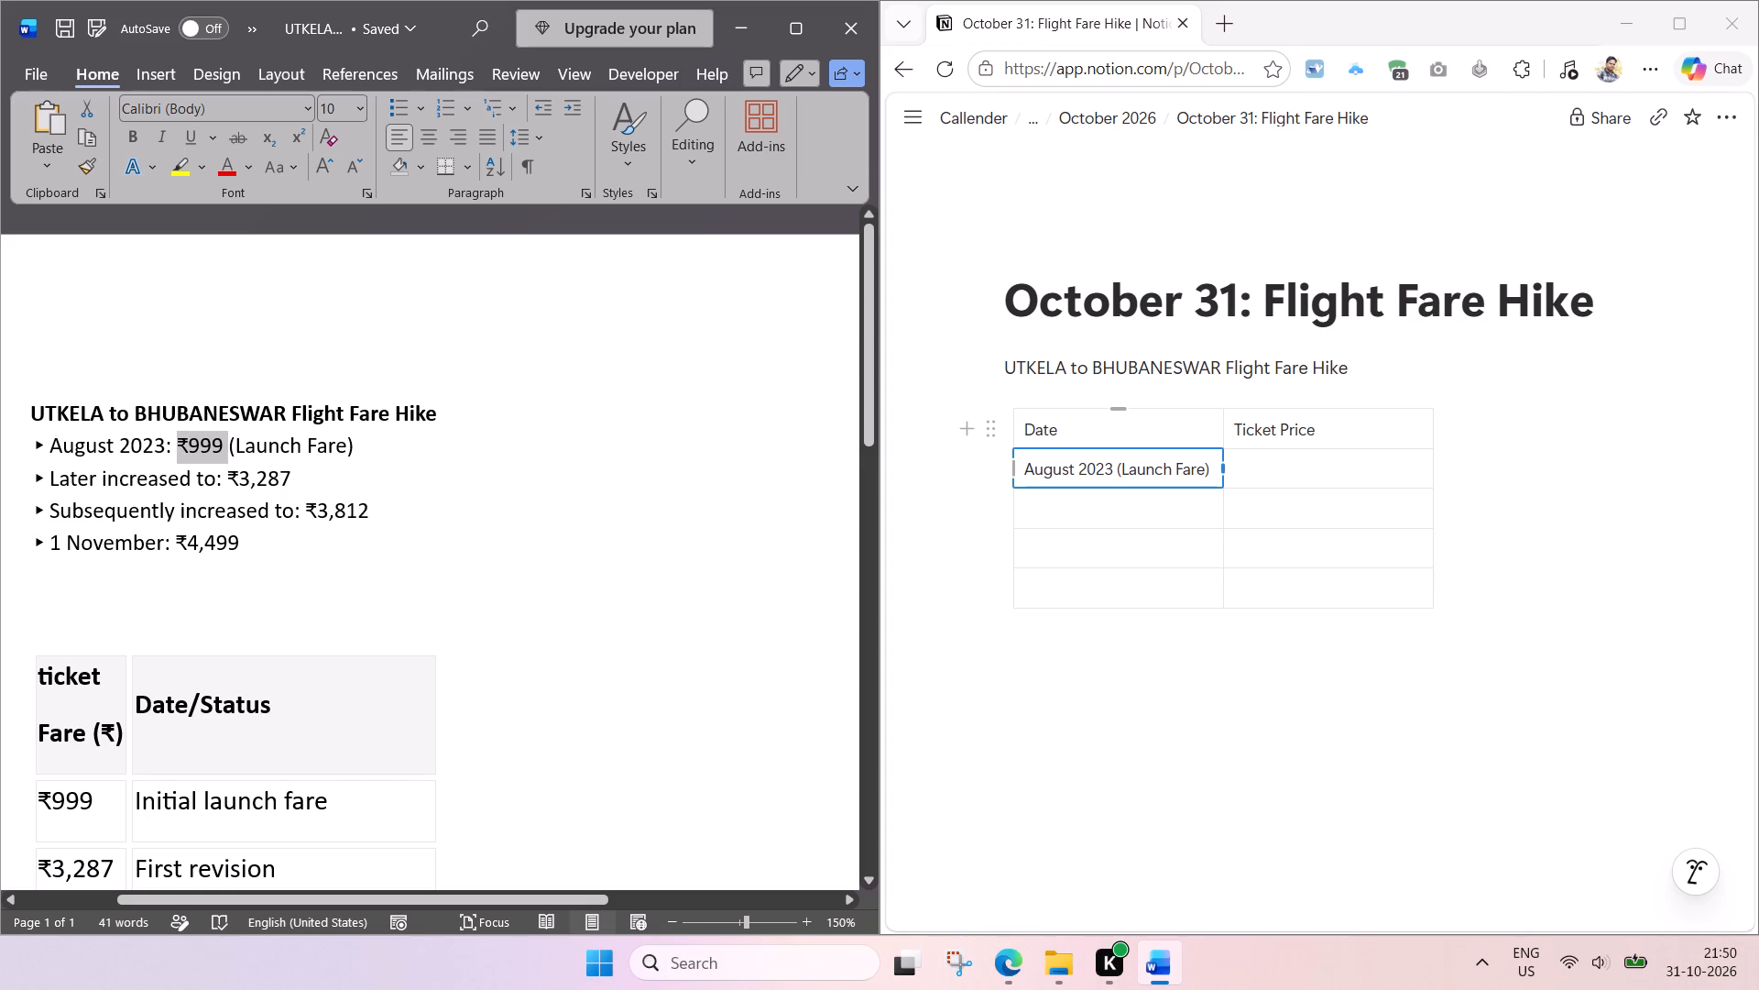
{"action": "key", "text": "ctrl+c"}
{"action": "left_click", "coordinate": [1252, 470]}
{"action": "key", "text": "ctrl+v"}
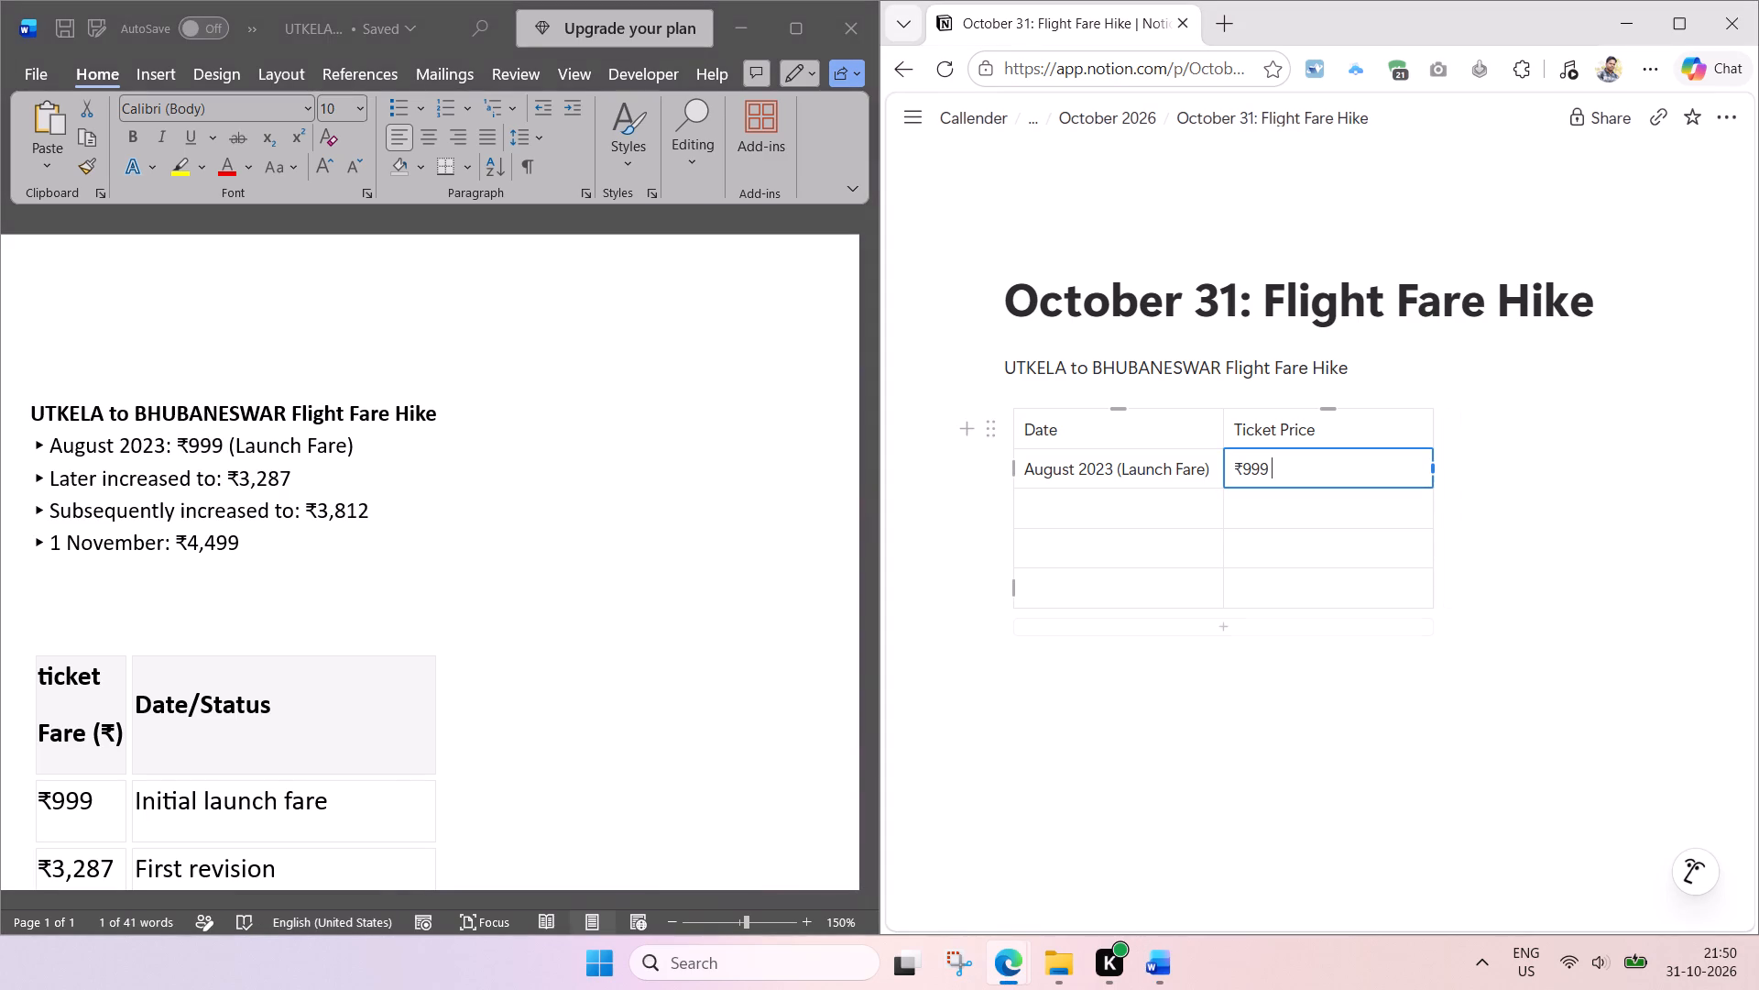
Fill the table's next row with Later increased to and ₹3,287, copied from the Word fare list.
{"action": "left_click", "coordinate": [129, 476]}
{"action": "left_click", "coordinate": [187, 483]}
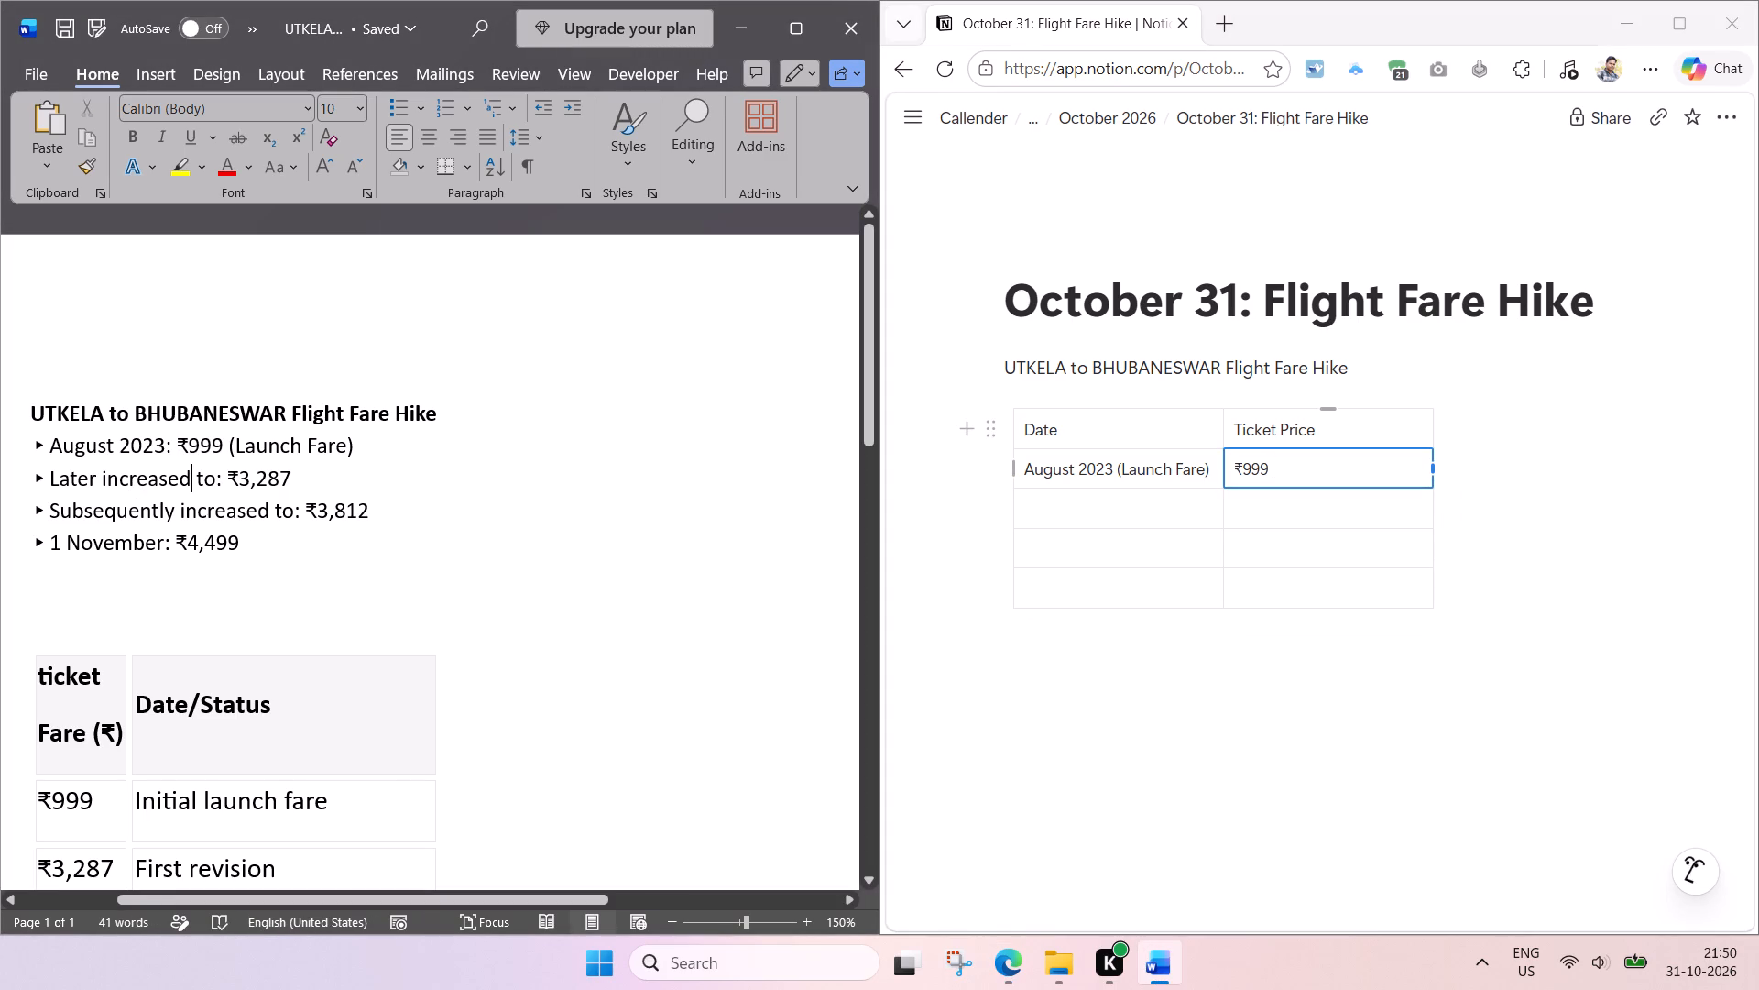
{"action": "left_click_drag", "start_coordinate": [217, 477], "coordinate": [46, 481]}
{"action": "key", "text": "ctrl+c"}
{"action": "left_click", "coordinate": [1116, 512]}
{"action": "key", "text": "ctrl+v"}
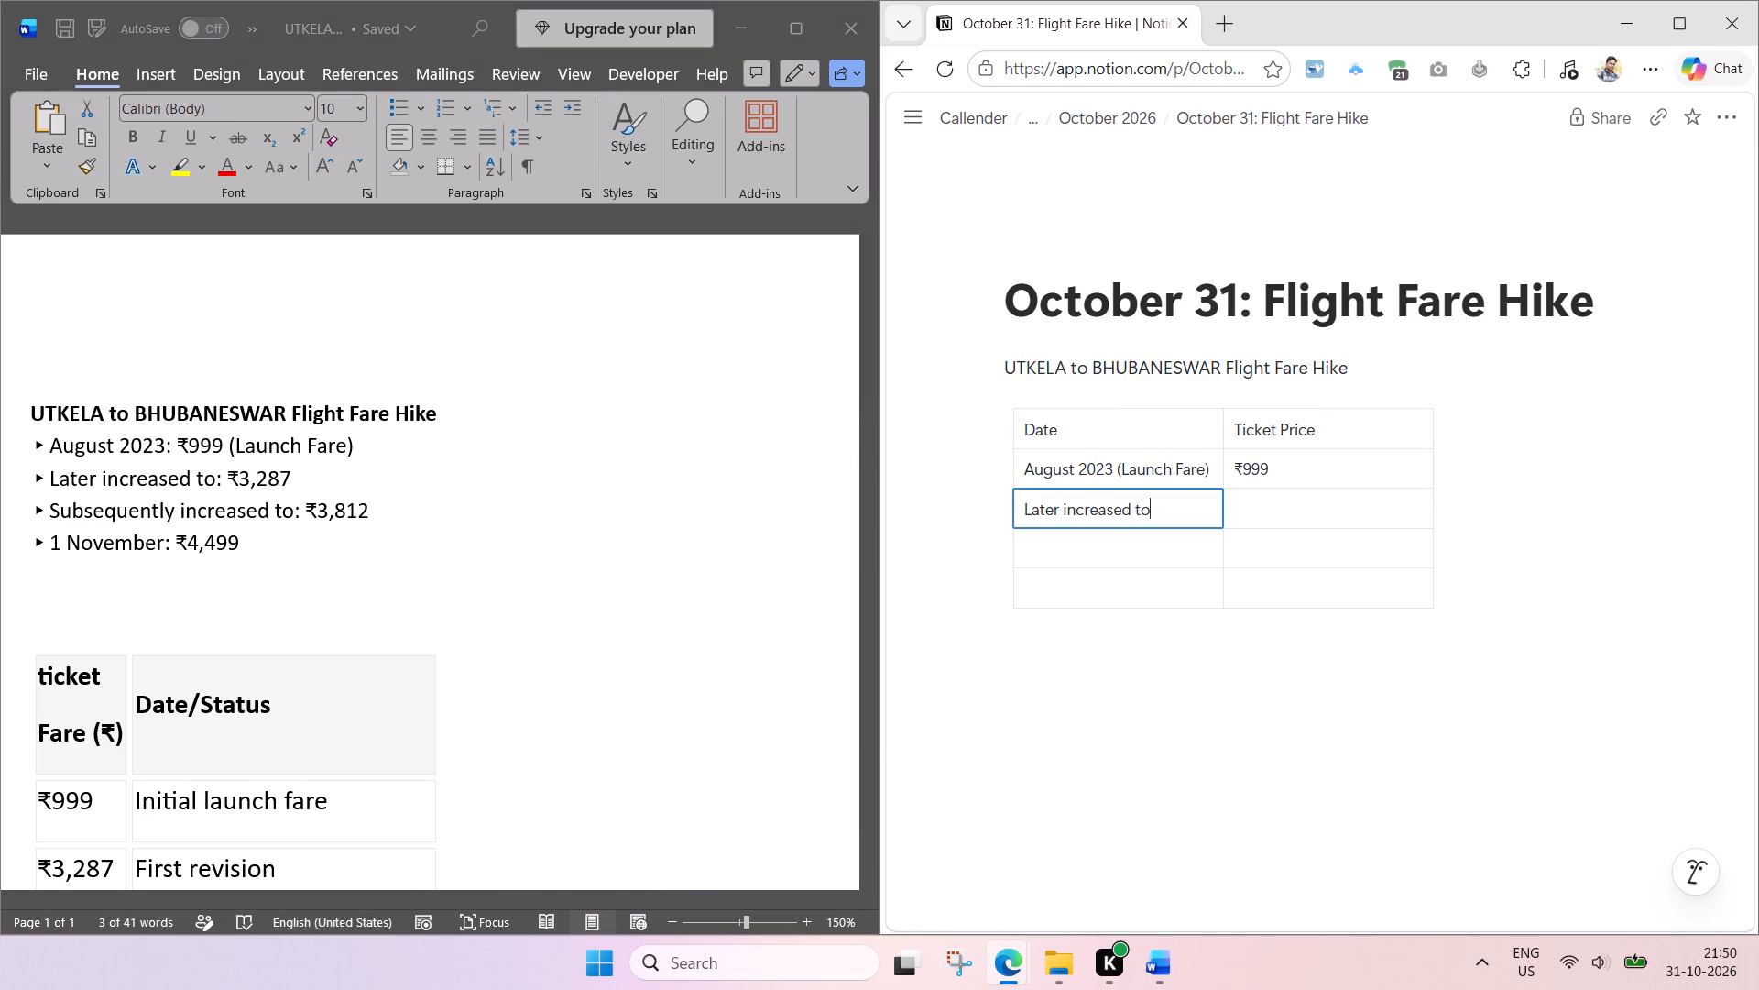
{"action": "left_click", "coordinate": [291, 472]}
{"action": "left_click_drag", "start_coordinate": [308, 473], "coordinate": [230, 481]}
{"action": "key", "text": "ctrl+c"}
{"action": "left_click", "coordinate": [1293, 509]}
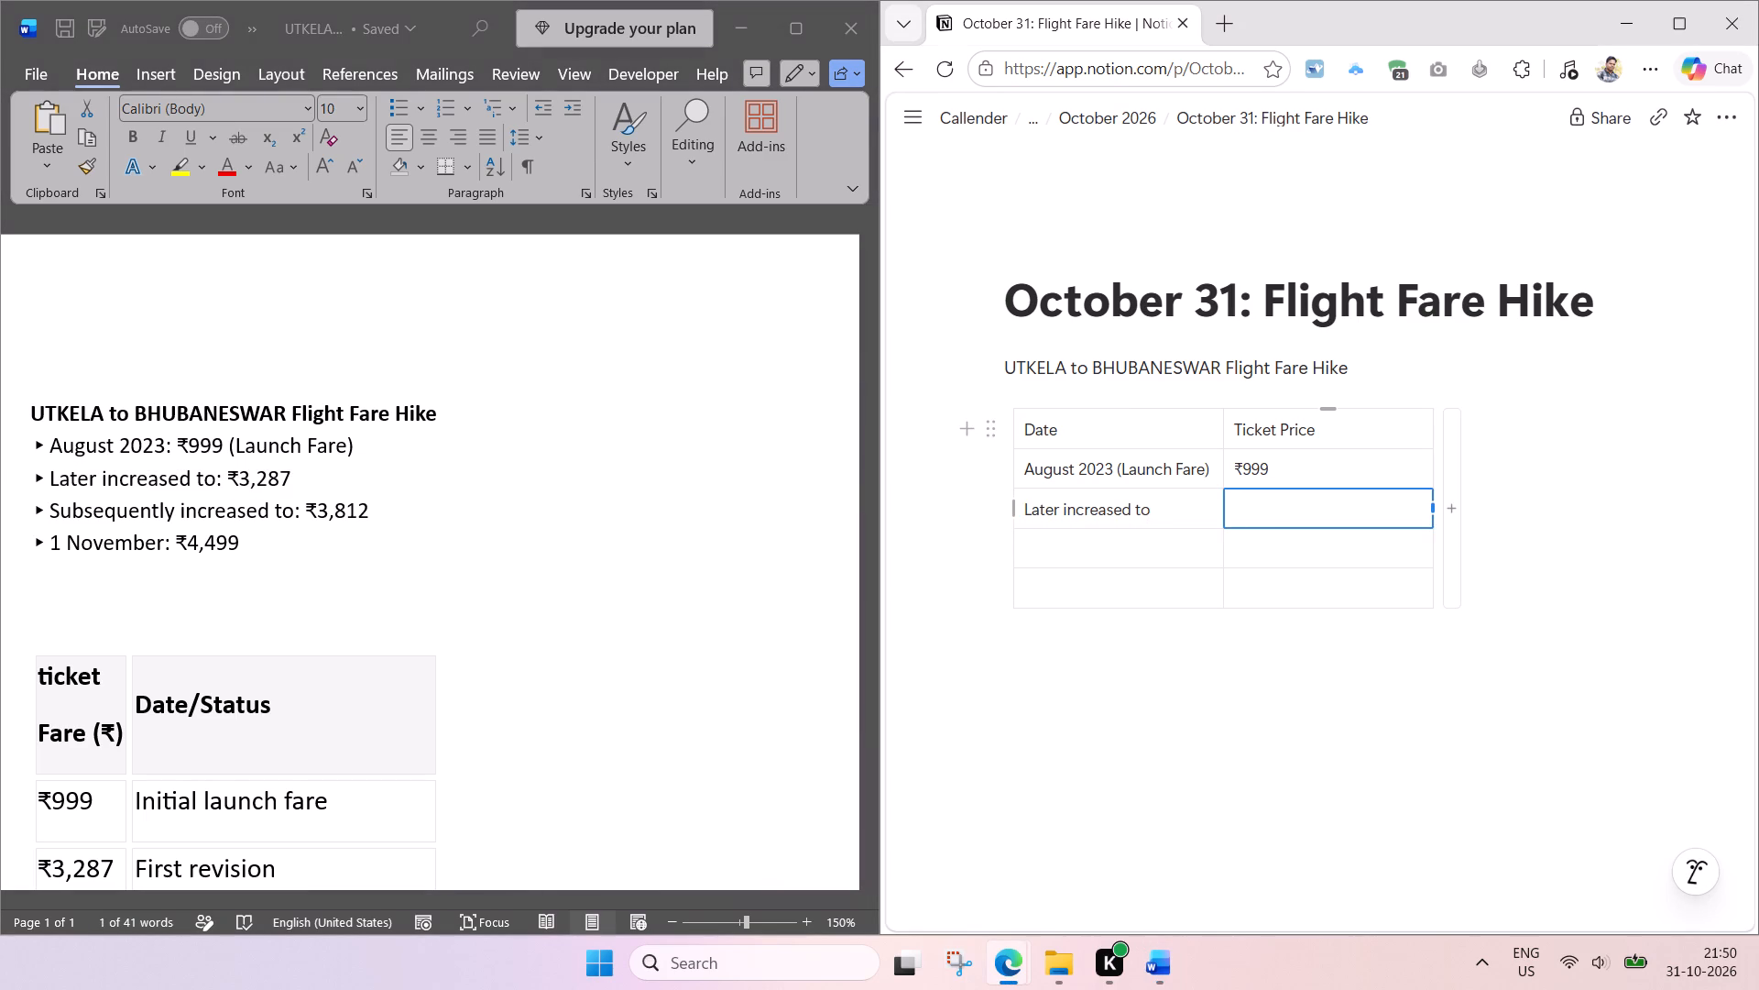
{"action": "key", "text": "ctrl+v"}
Fill the following table row with Subsequently increased to and ₹3,812, copied from the Word fare list.
{"action": "left_click", "coordinate": [240, 504]}
{"action": "left_click", "coordinate": [277, 521]}
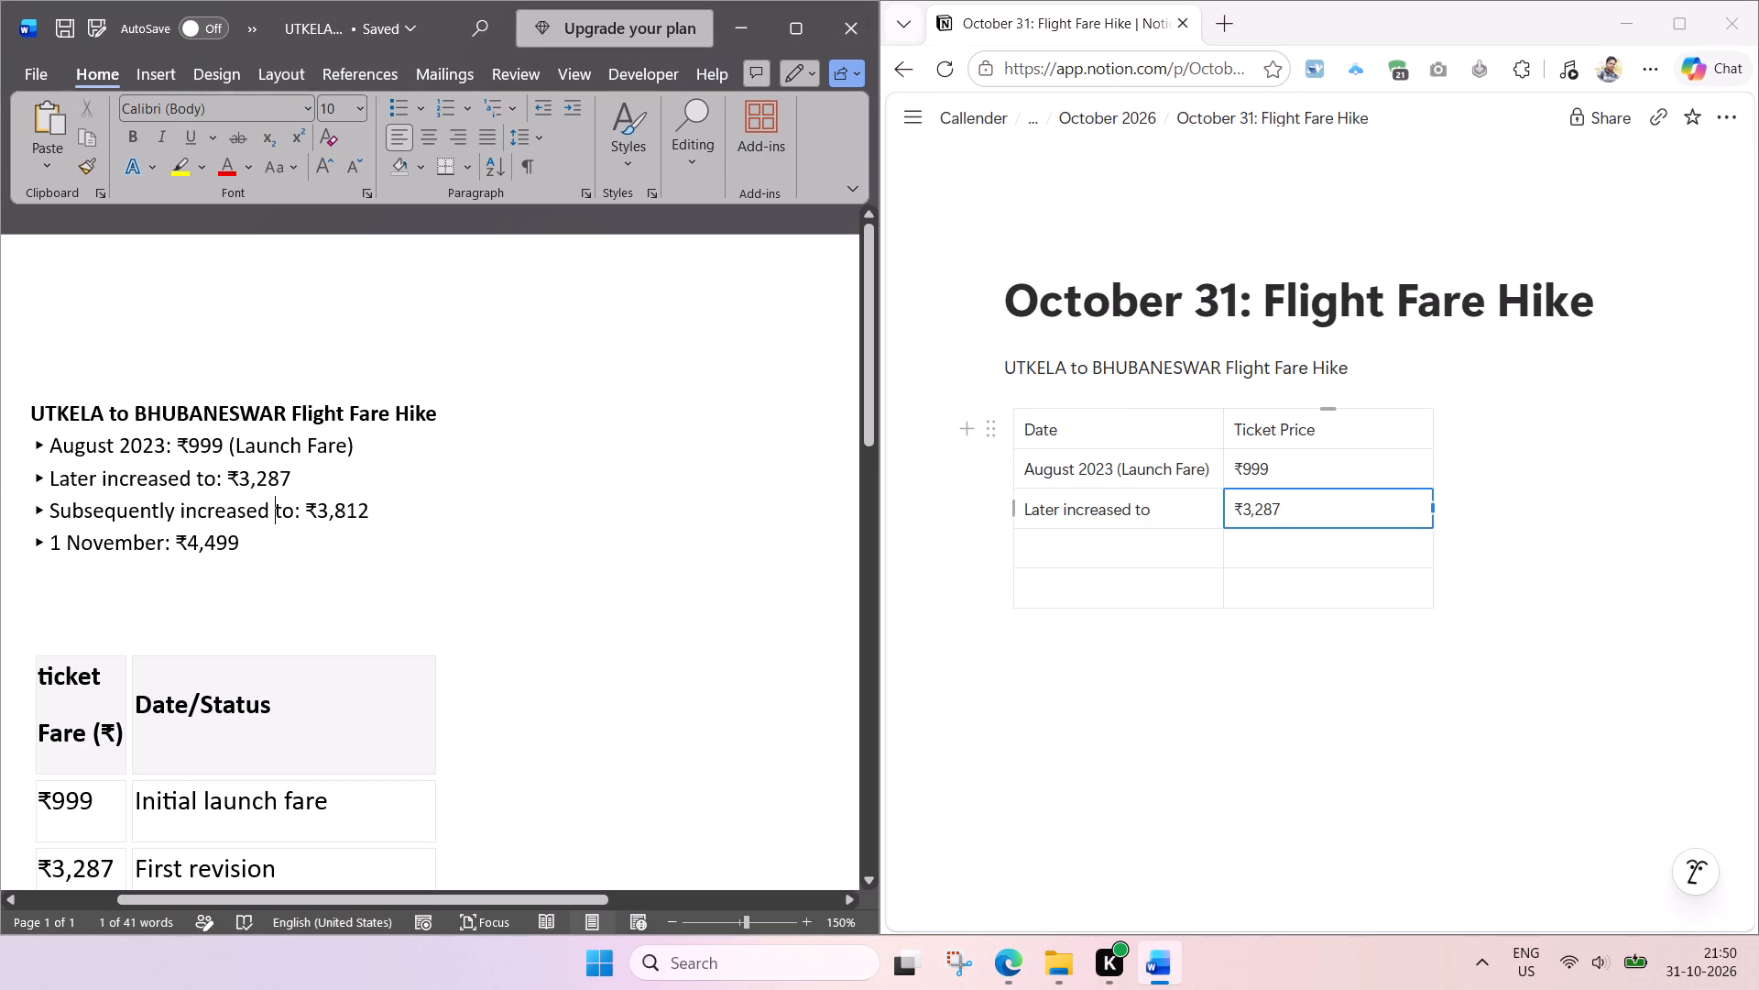
{"action": "left_click_drag", "start_coordinate": [294, 511], "coordinate": [113, 508]}
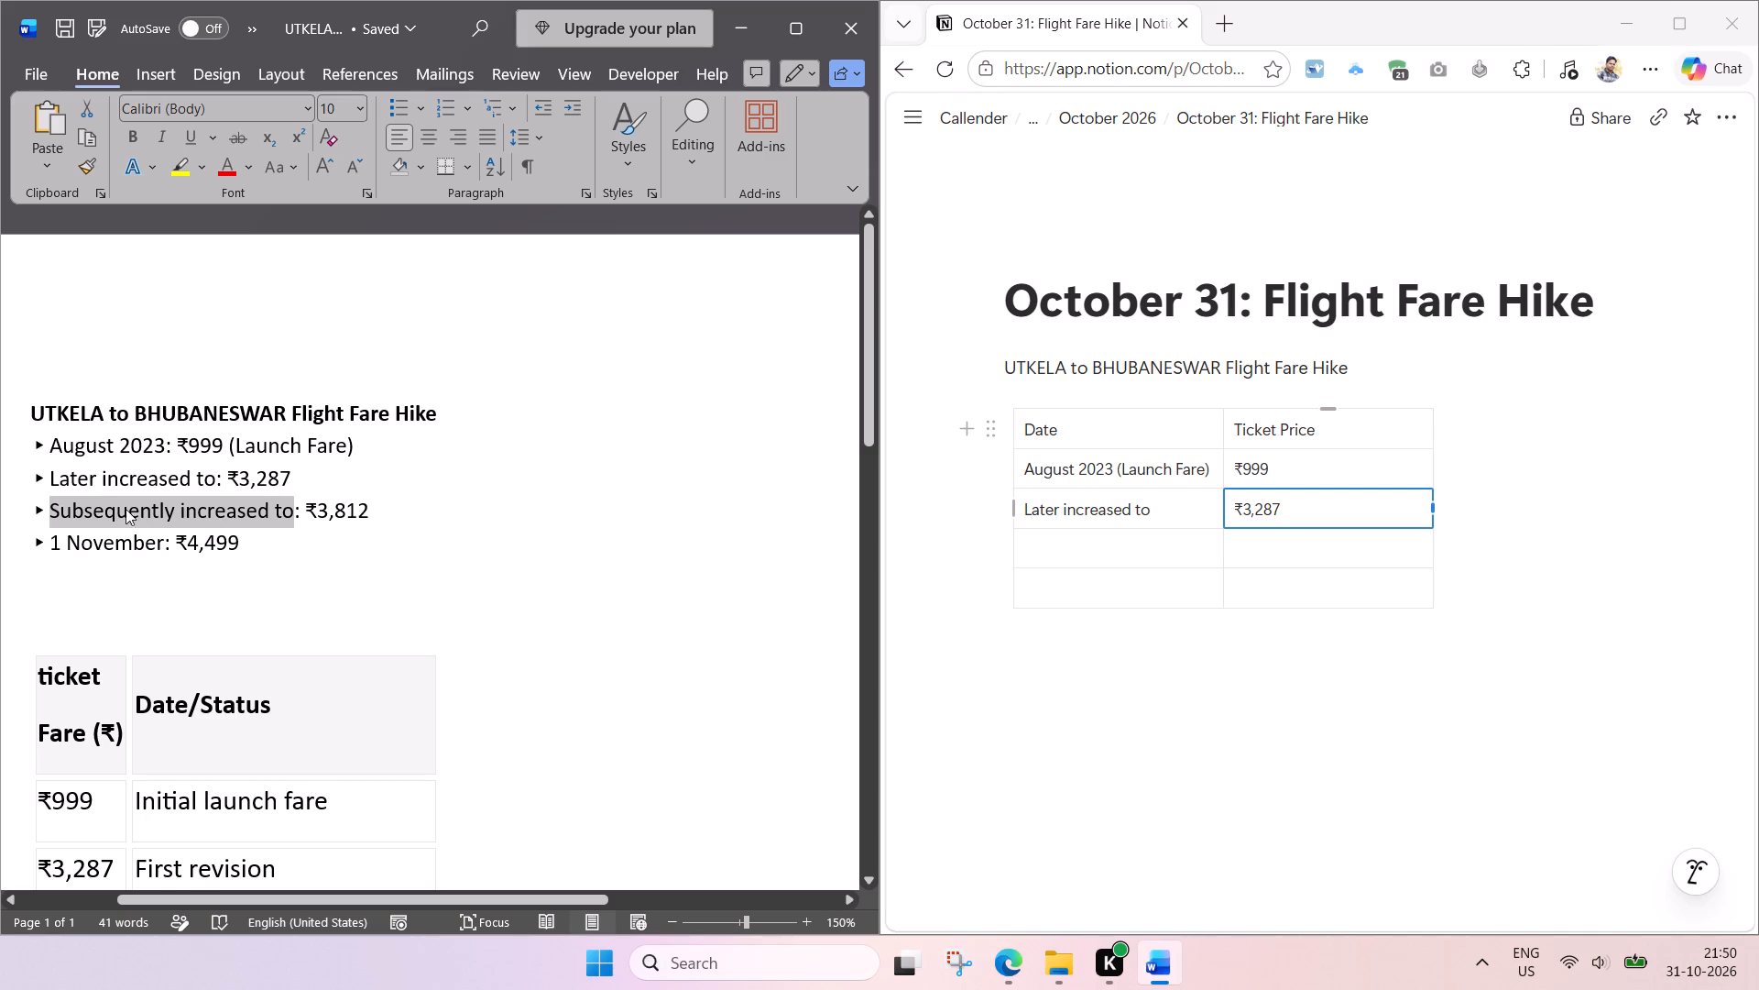
{"action": "key", "text": "ctrl+c"}
{"action": "left_click", "coordinate": [1128, 550]}
{"action": "key", "text": "ctrl+v"}
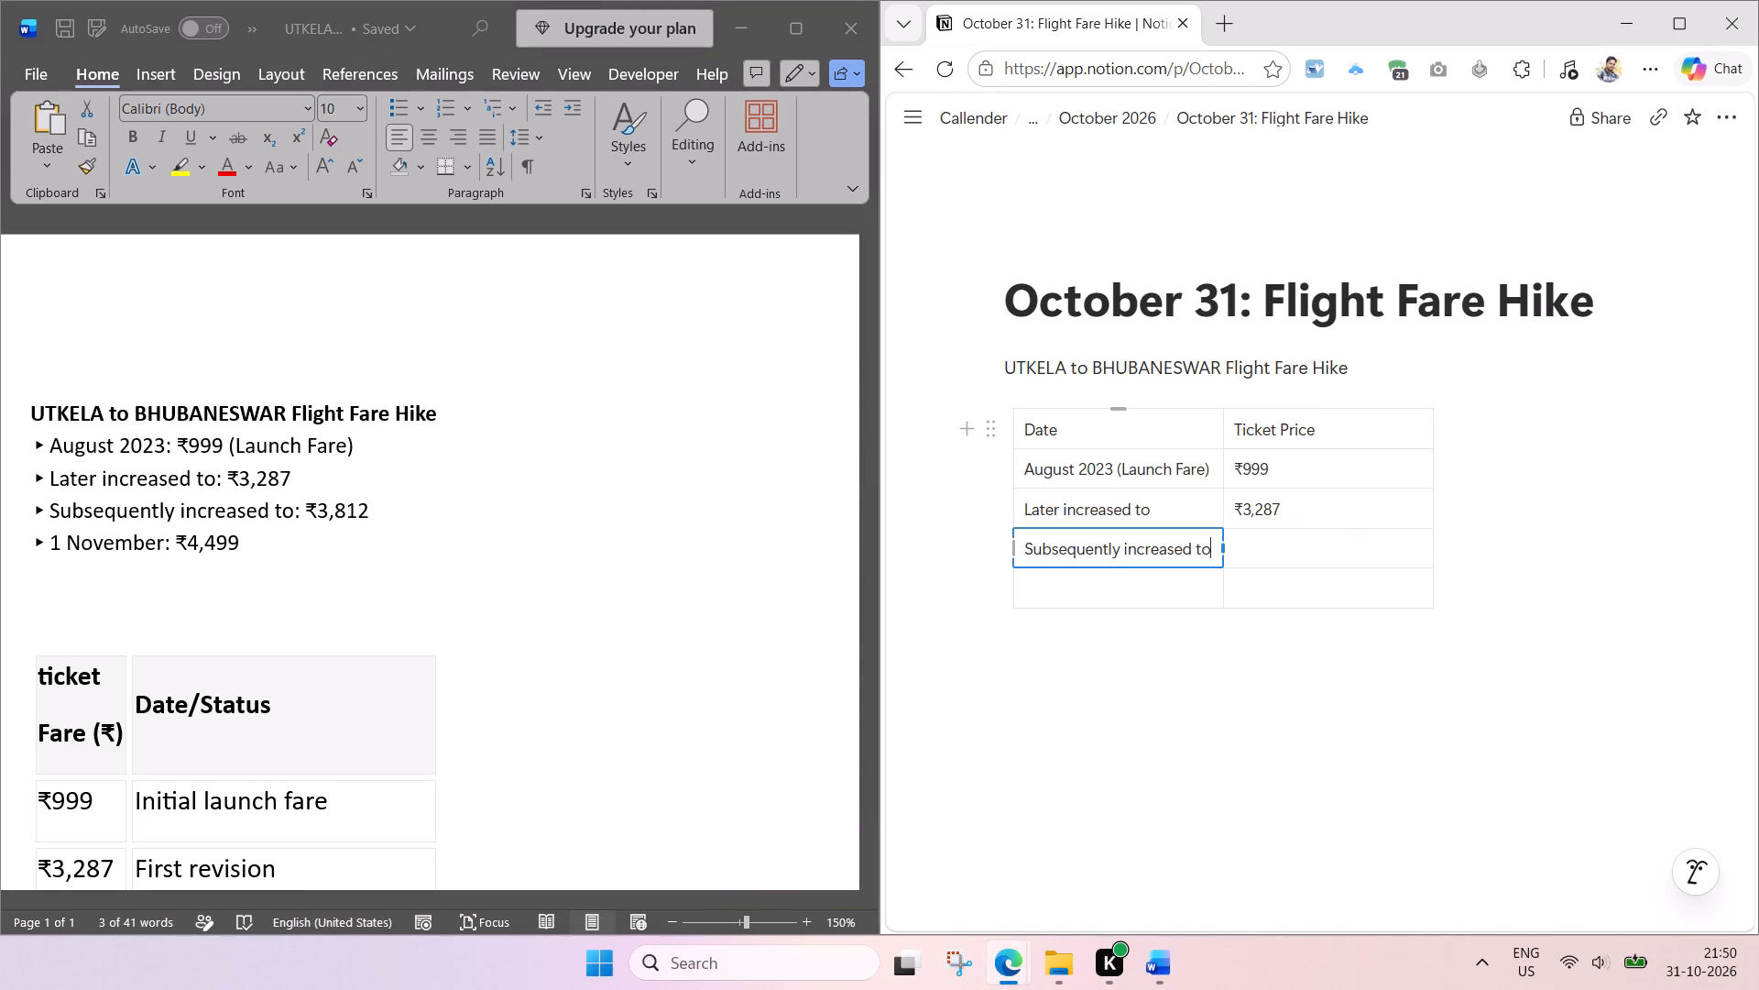
{"action": "left_click", "coordinate": [421, 513]}
{"action": "left_click", "coordinate": [373, 519]}
{"action": "left_click_drag", "start_coordinate": [371, 516], "coordinate": [329, 522]}
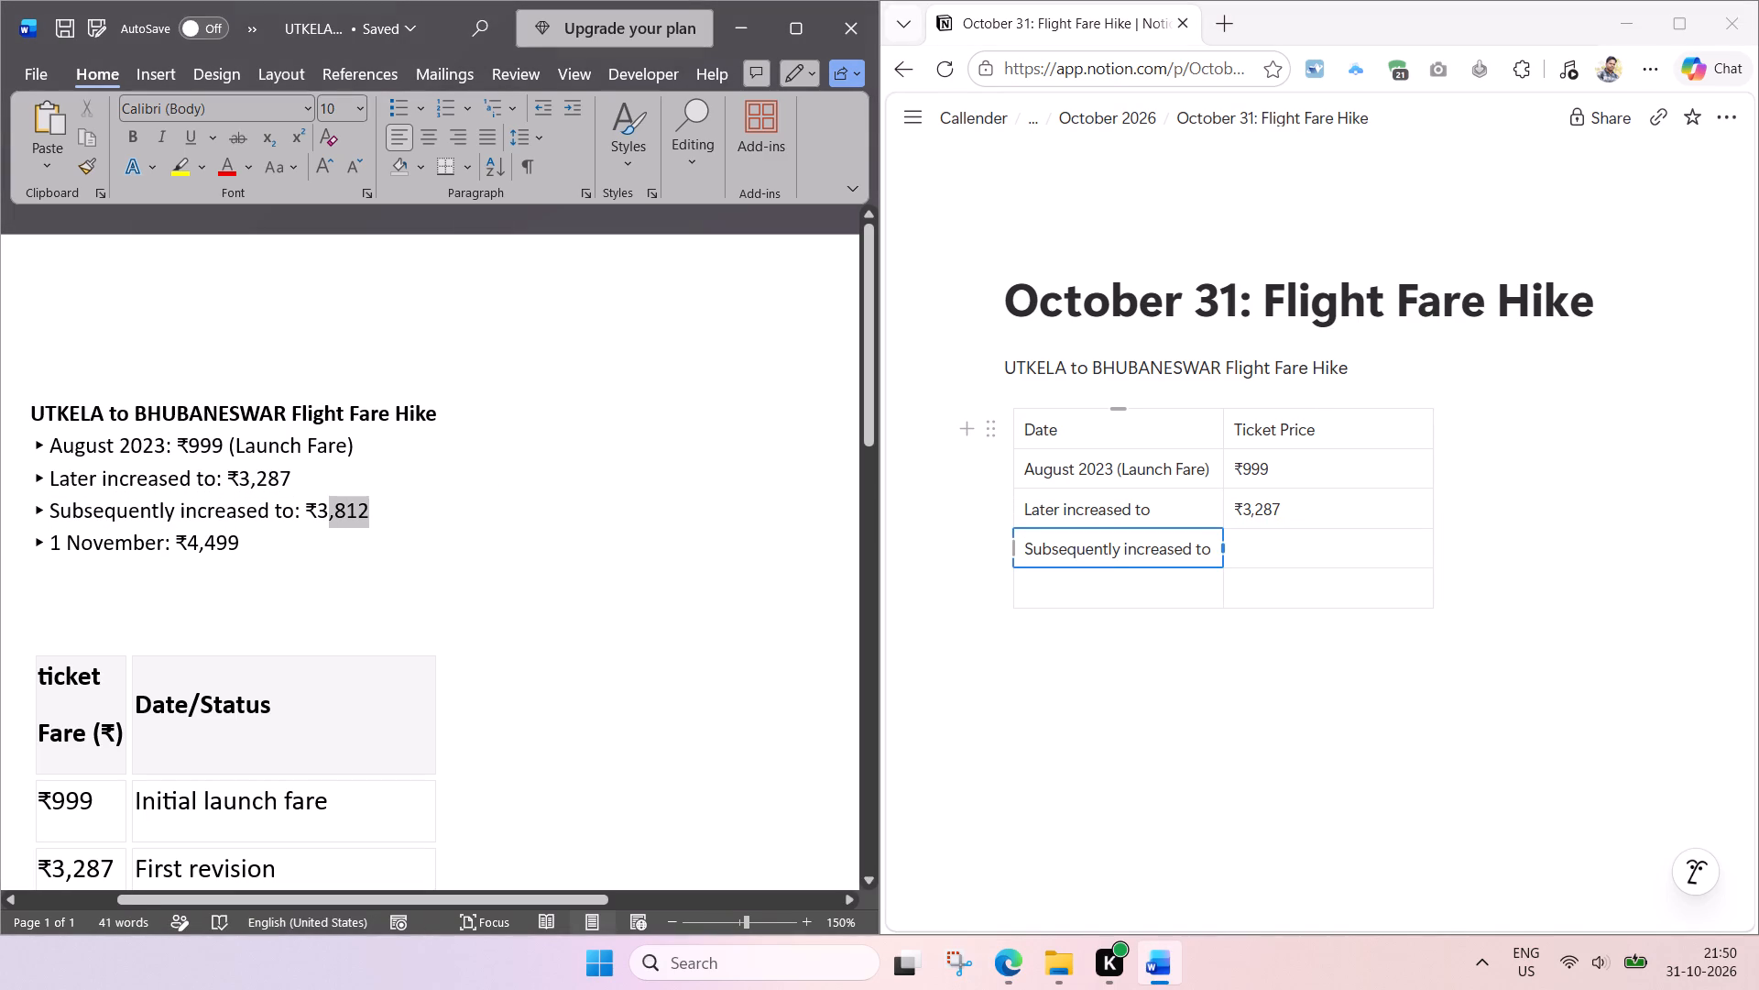
{"action": "left_click_drag", "start_coordinate": [329, 522], "coordinate": [310, 522]}
{"action": "key", "text": "ctrl+c"}
{"action": "left_click", "coordinate": [1283, 542]}
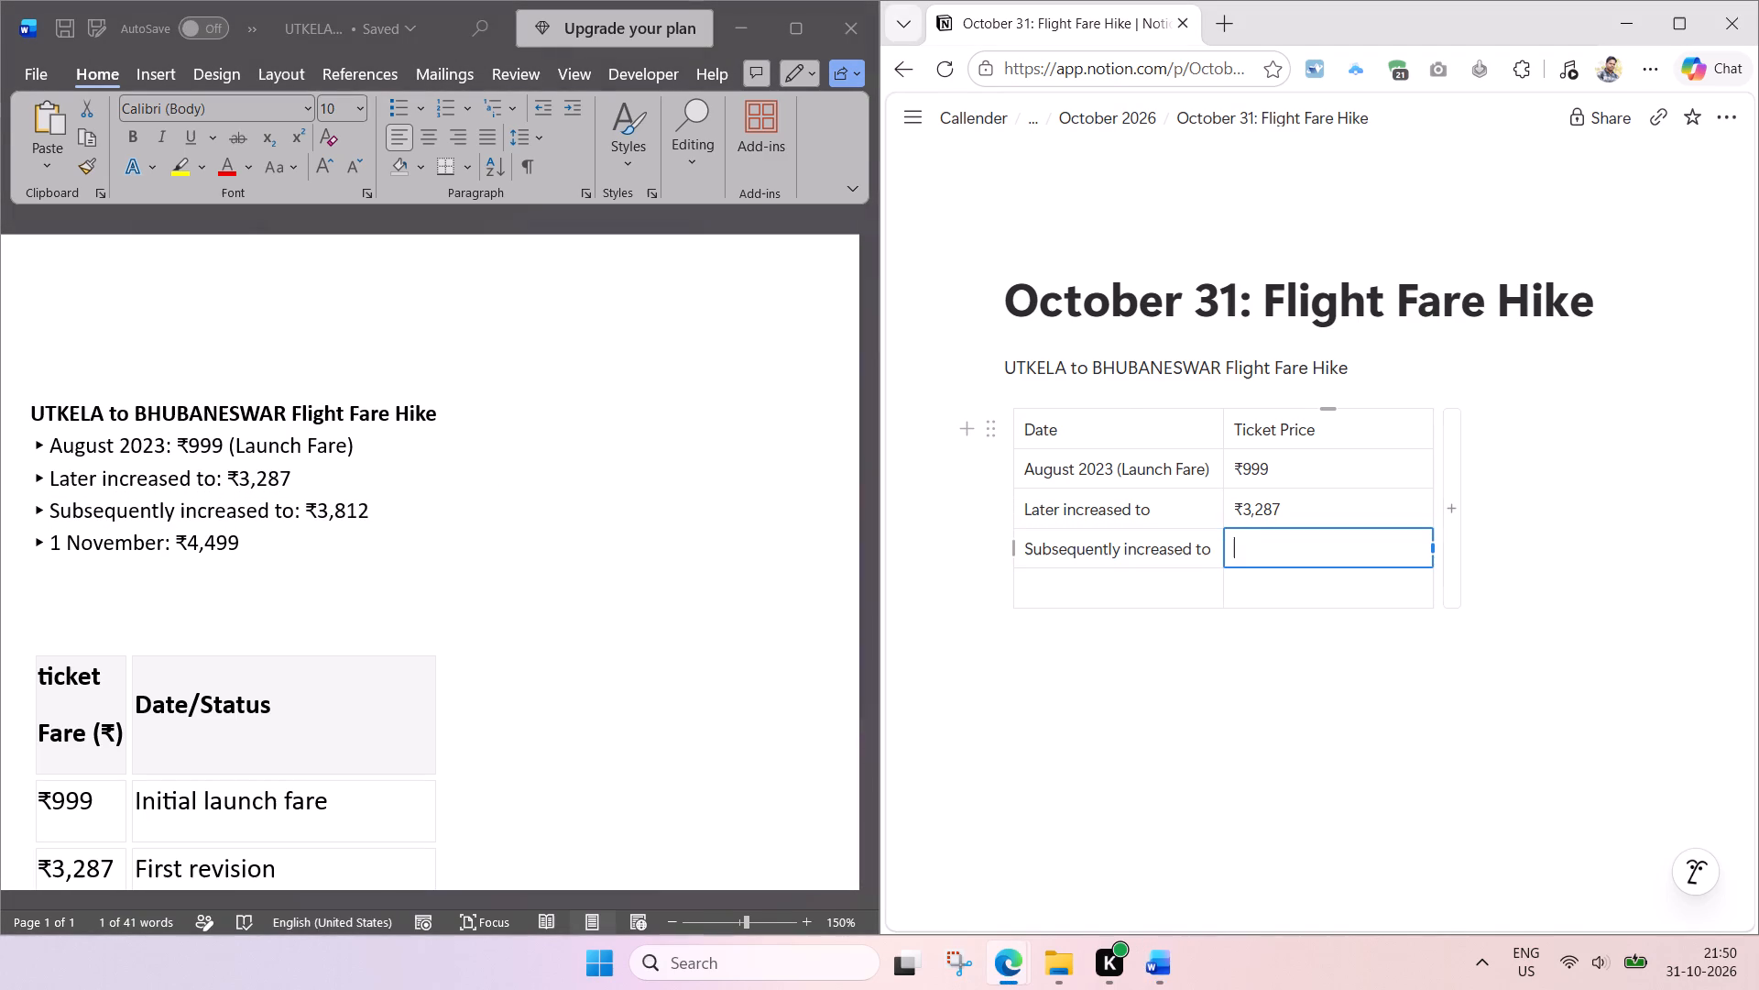
{"action": "key", "text": "ctrl+v"}
Fill the last table row with 1 November and ₹4,499 from the Word fare list, and save the page.
{"action": "left_click", "coordinate": [259, 549]}
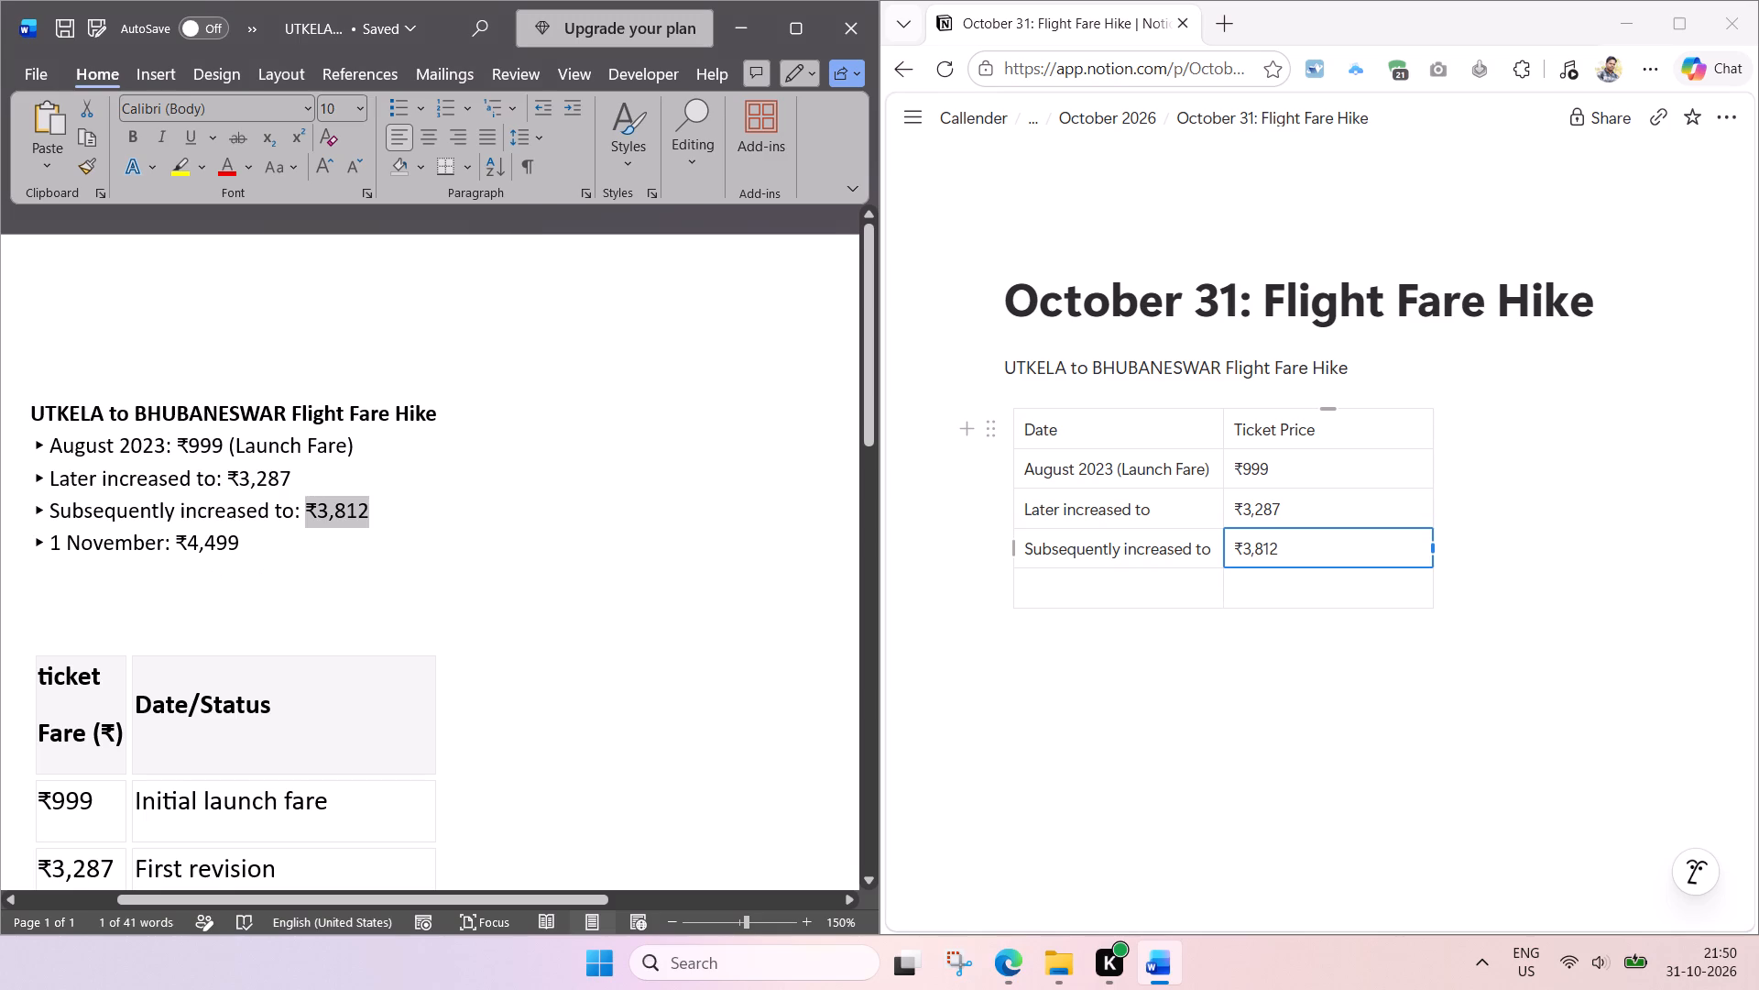
{"action": "left_click", "coordinate": [235, 541]}
{"action": "left_click_drag", "start_coordinate": [162, 542], "coordinate": [53, 547]}
{"action": "key", "text": "ctrl+c"}
{"action": "left_click", "coordinate": [1090, 589]}
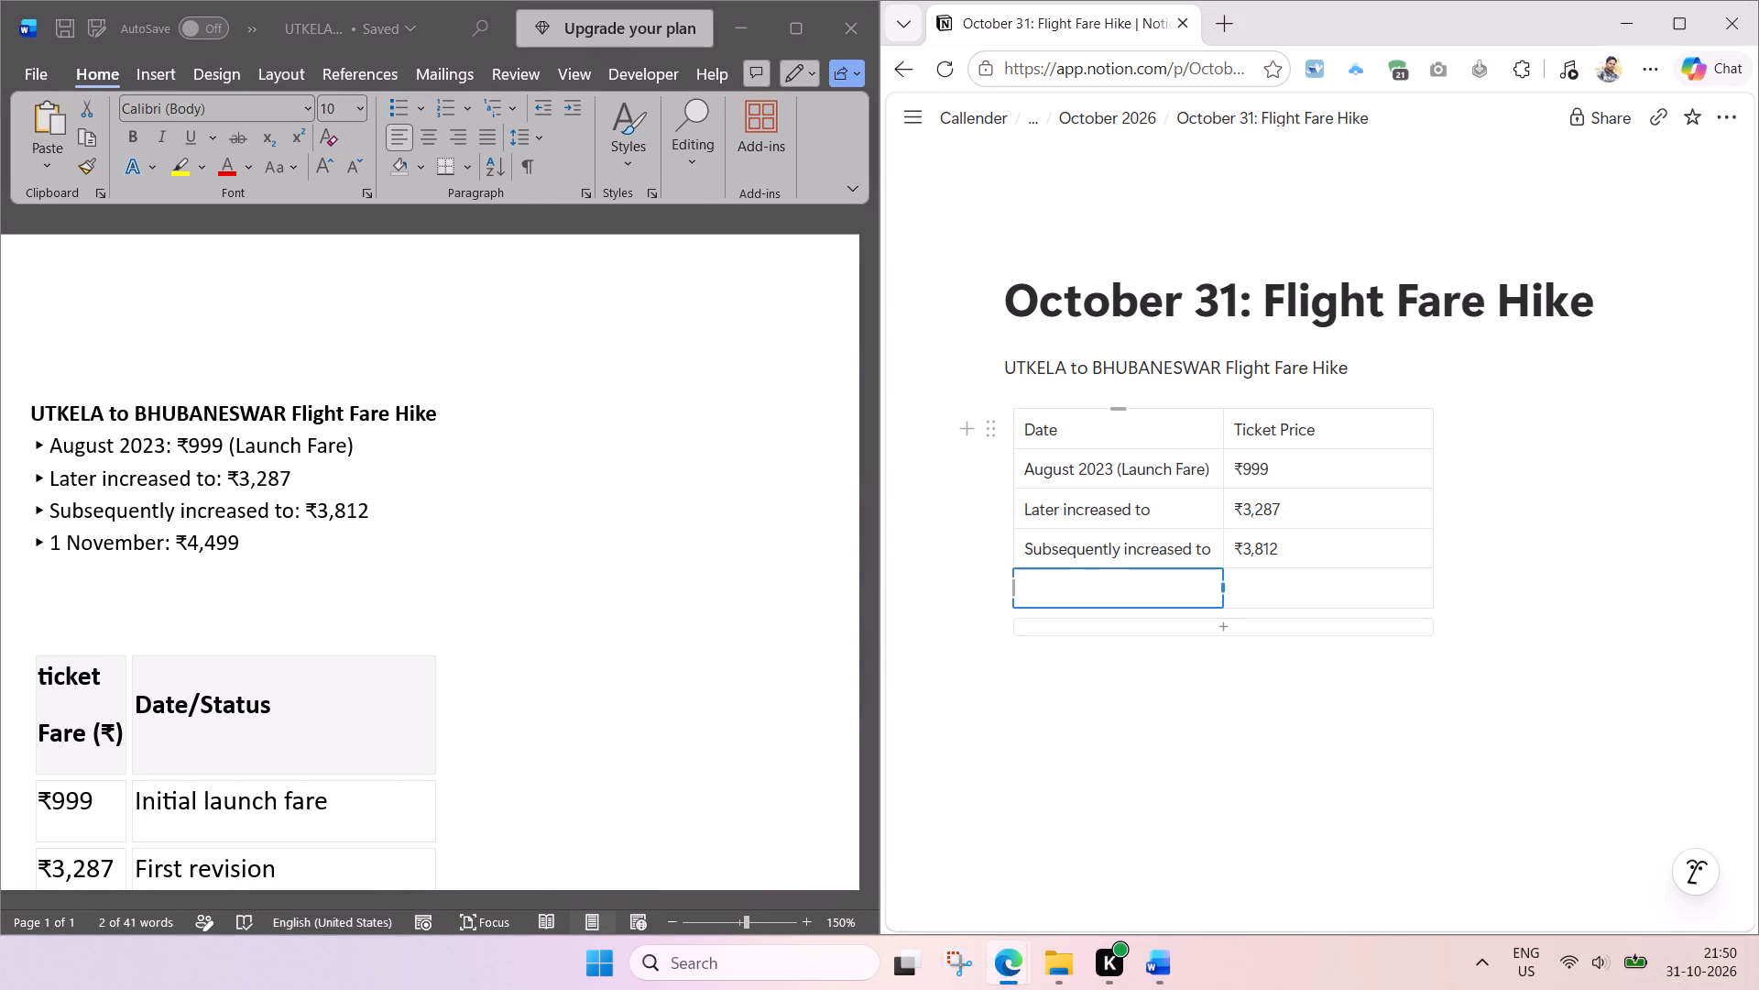
{"action": "key", "text": "ctrl+v"}
{"action": "left_click", "coordinate": [242, 538]}
{"action": "left_click", "coordinate": [240, 546]}
{"action": "left_click_drag", "start_coordinate": [250, 545], "coordinate": [175, 549]}
{"action": "key", "text": "ctrl+c"}
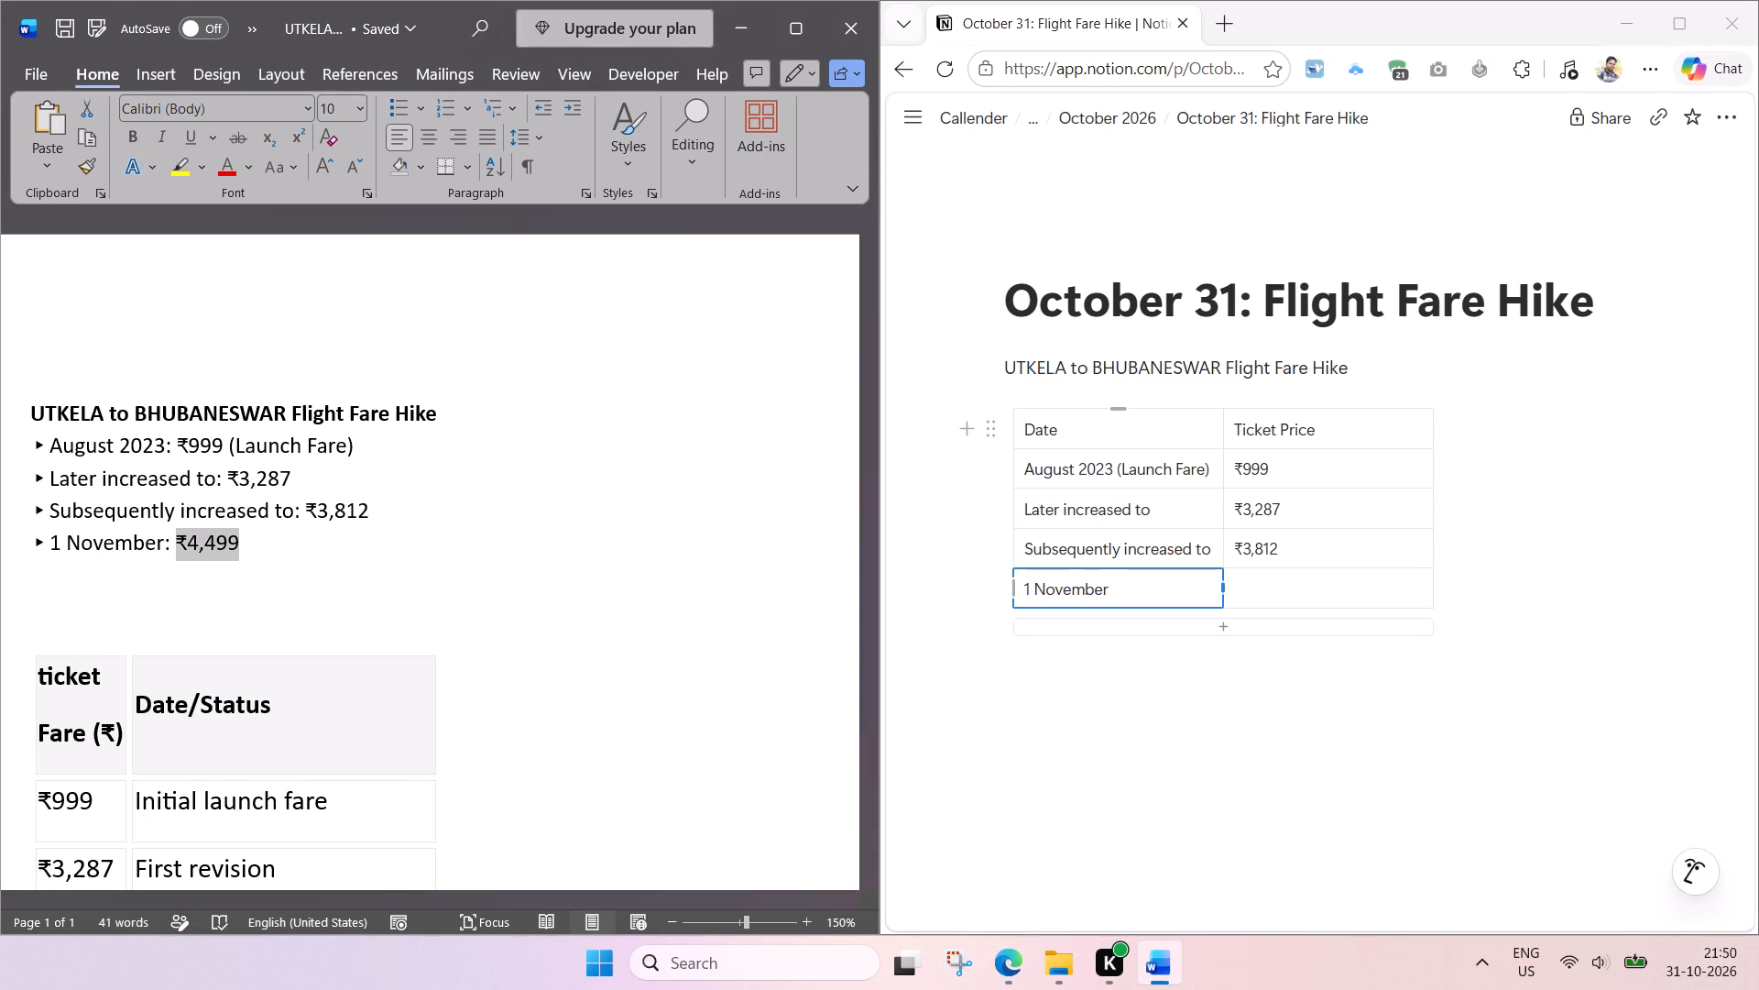
{"action": "left_click", "coordinate": [1254, 581]}
{"action": "key", "text": "ctrl+v"}
{"action": "left_click", "coordinate": [1233, 699]}
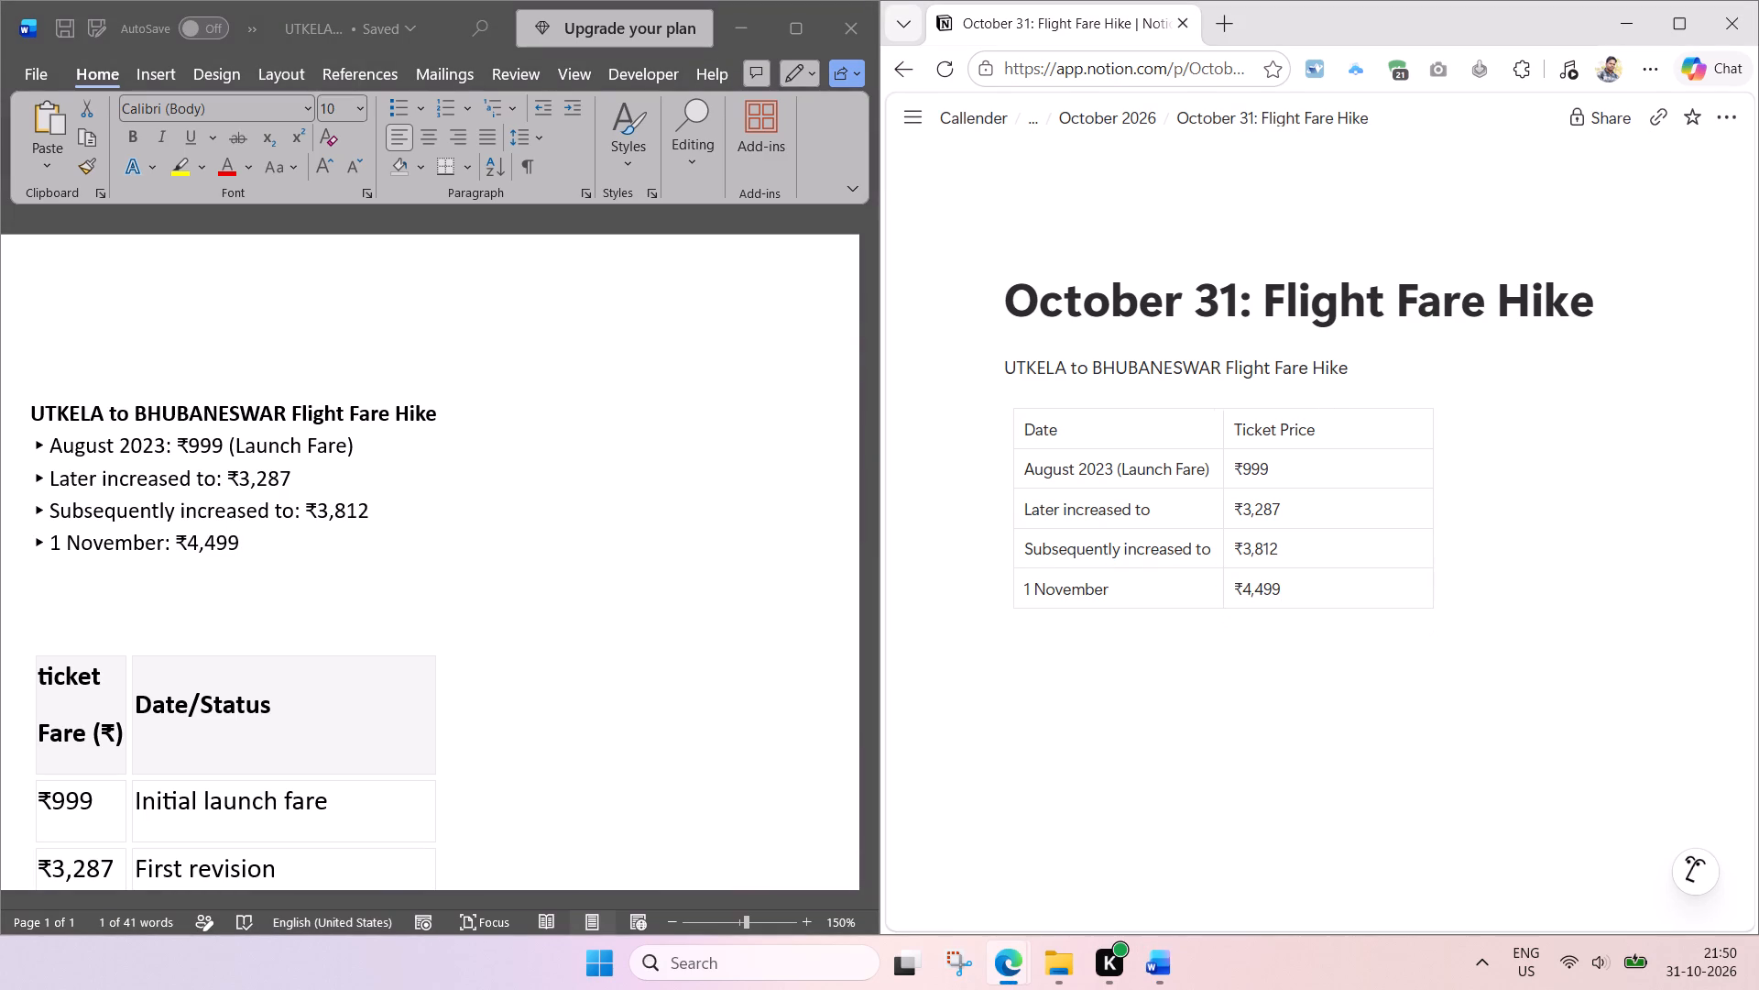
{"action": "key", "text": "ctrl+s"}
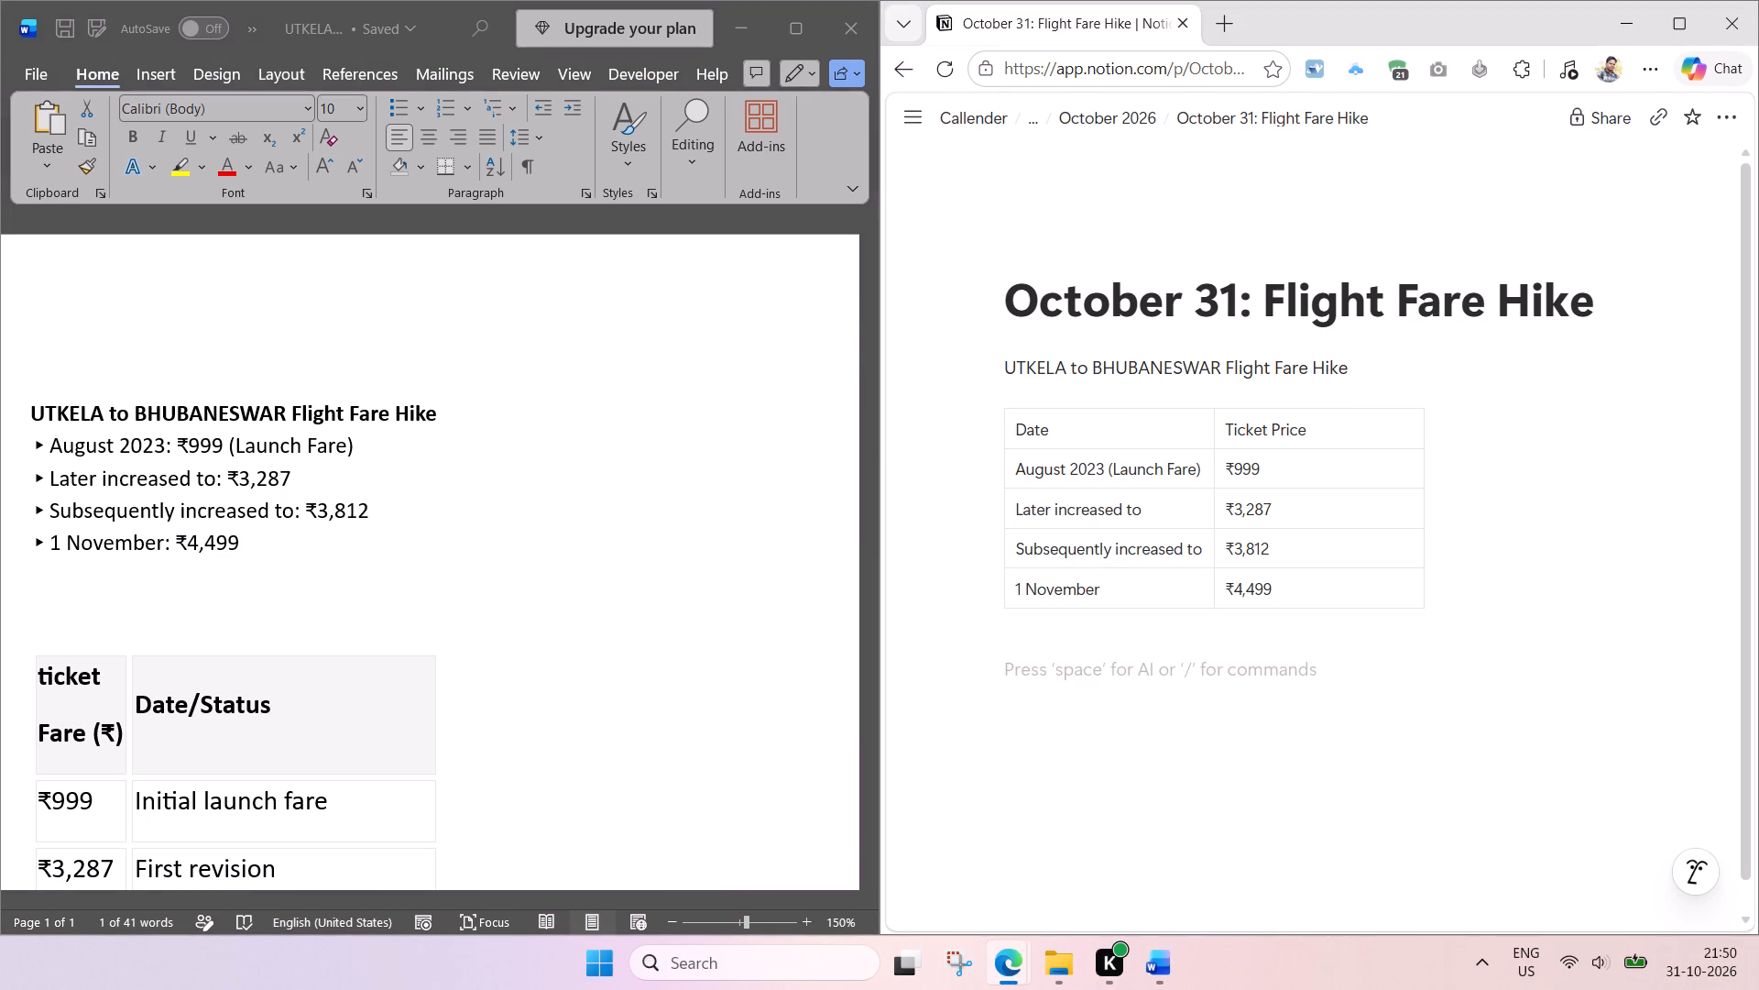
Make the table headers Date and Ticket Price bold and save the page.
{"action": "left_click_drag", "start_coordinate": [1331, 423], "coordinate": [1091, 425]}
{"action": "key", "text": "ctrl+b"}
{"action": "left_click", "coordinate": [1516, 760]}
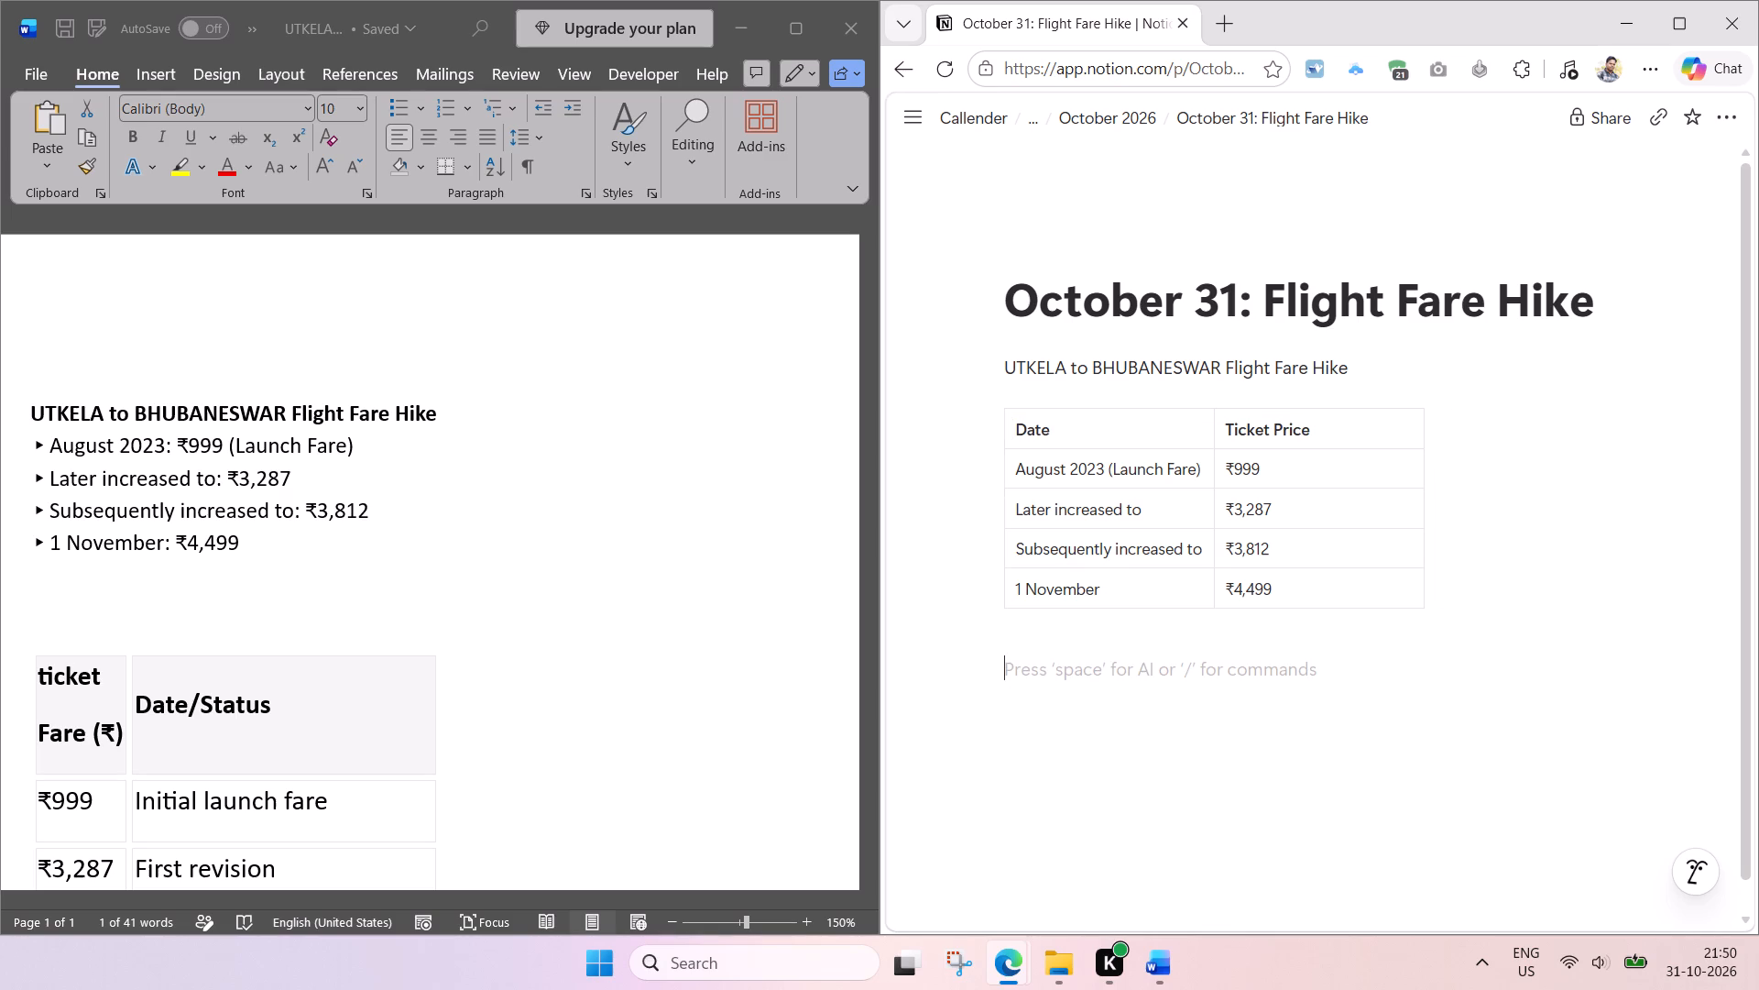
{"action": "key", "text": "ctrl+s"}
Close the Word document and delete the UTKELA to BHUBANESWAR Flight Fare Hike file from the Oct 31 Screenshot folder.
{"action": "left_click", "coordinate": [847, 27]}
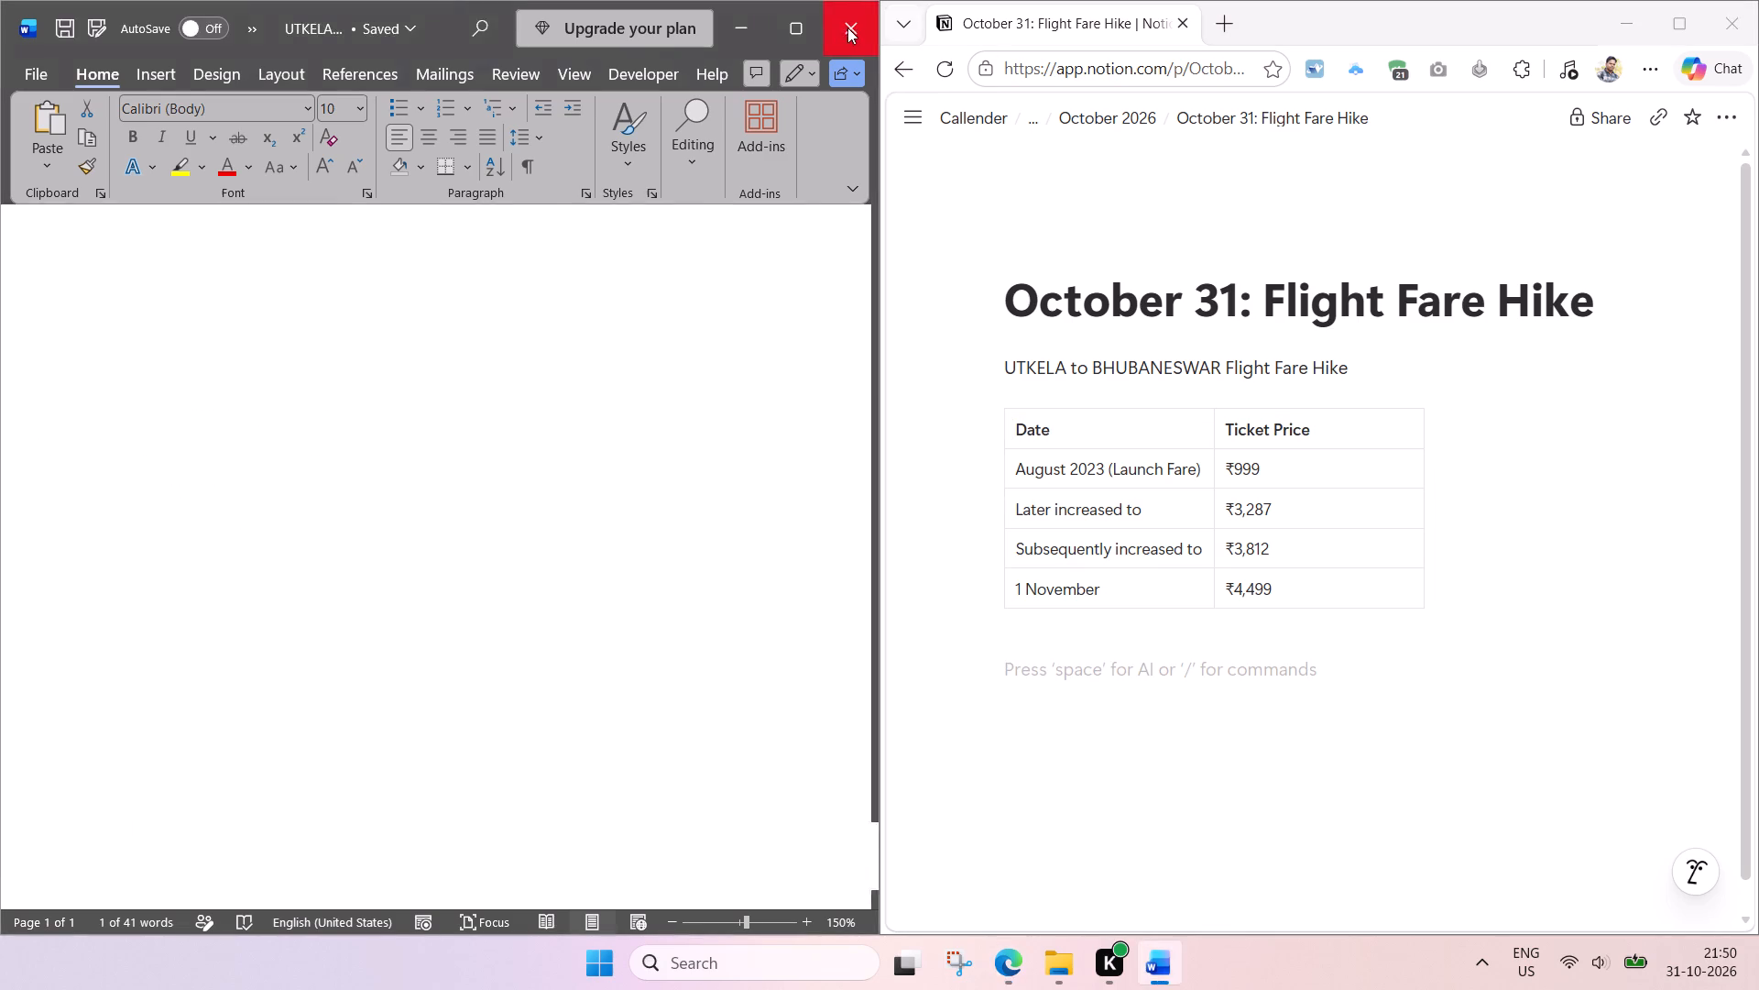
{"action": "left_click", "coordinate": [464, 346]}
{"action": "left_click", "coordinate": [308, 282]}
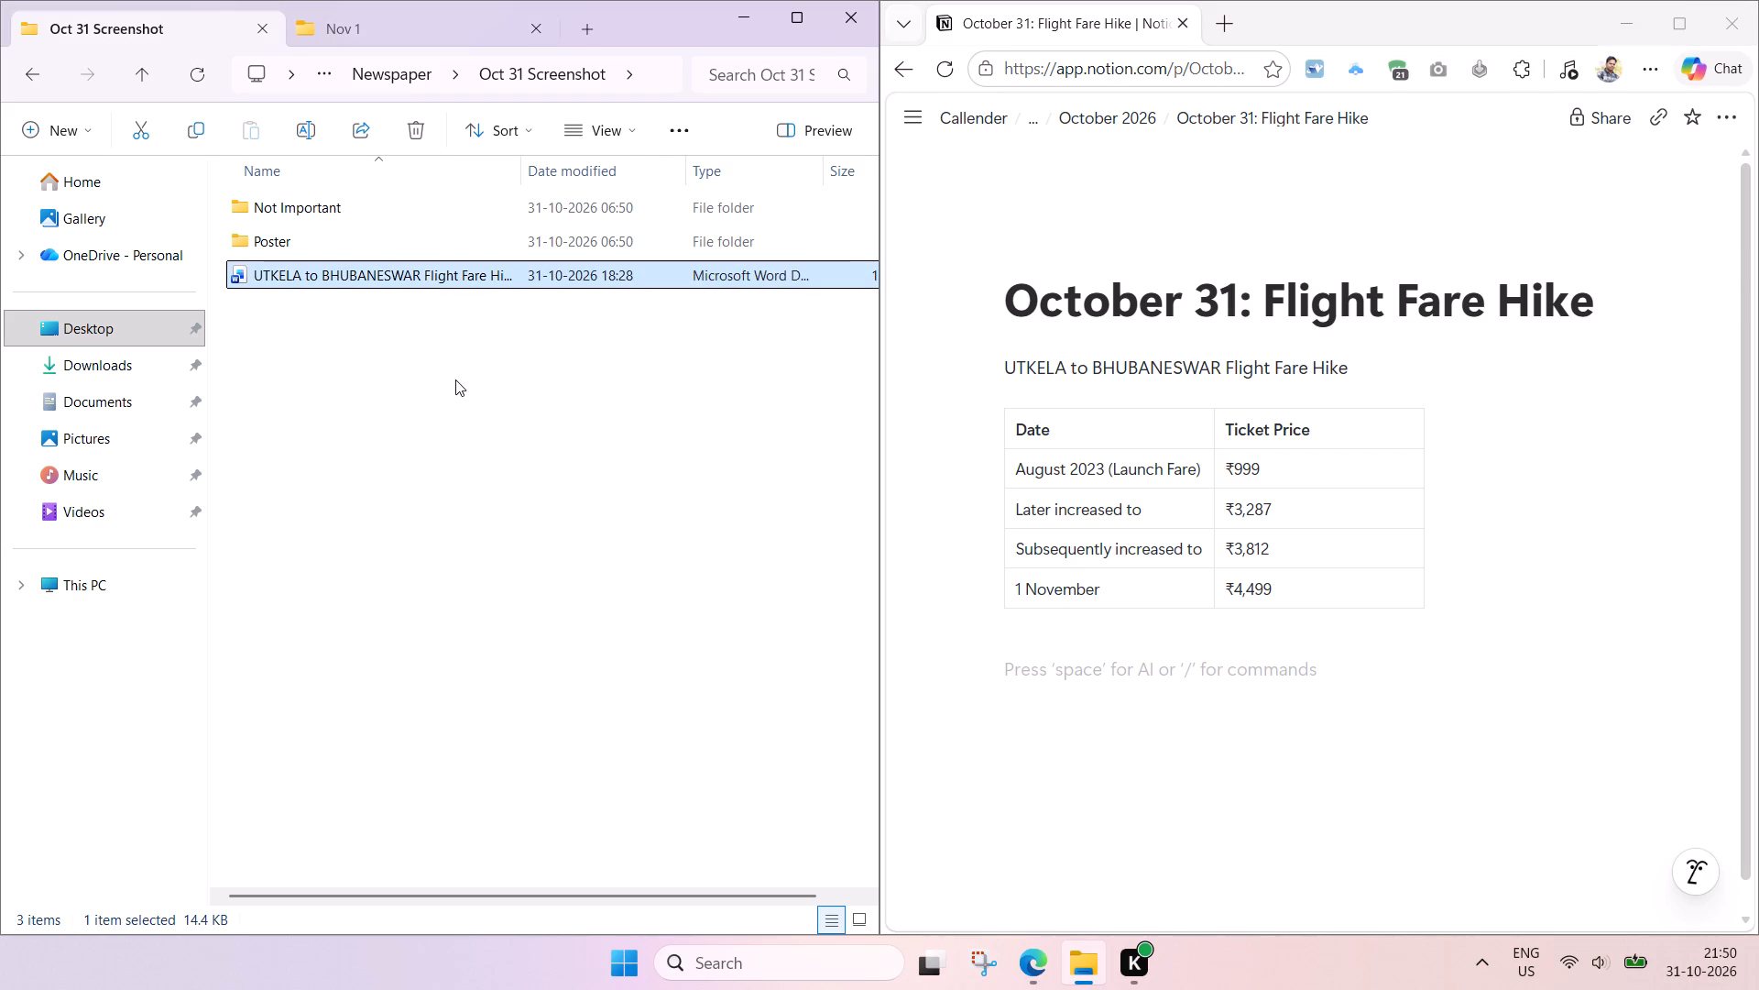
{"action": "key", "text": "Delete"}
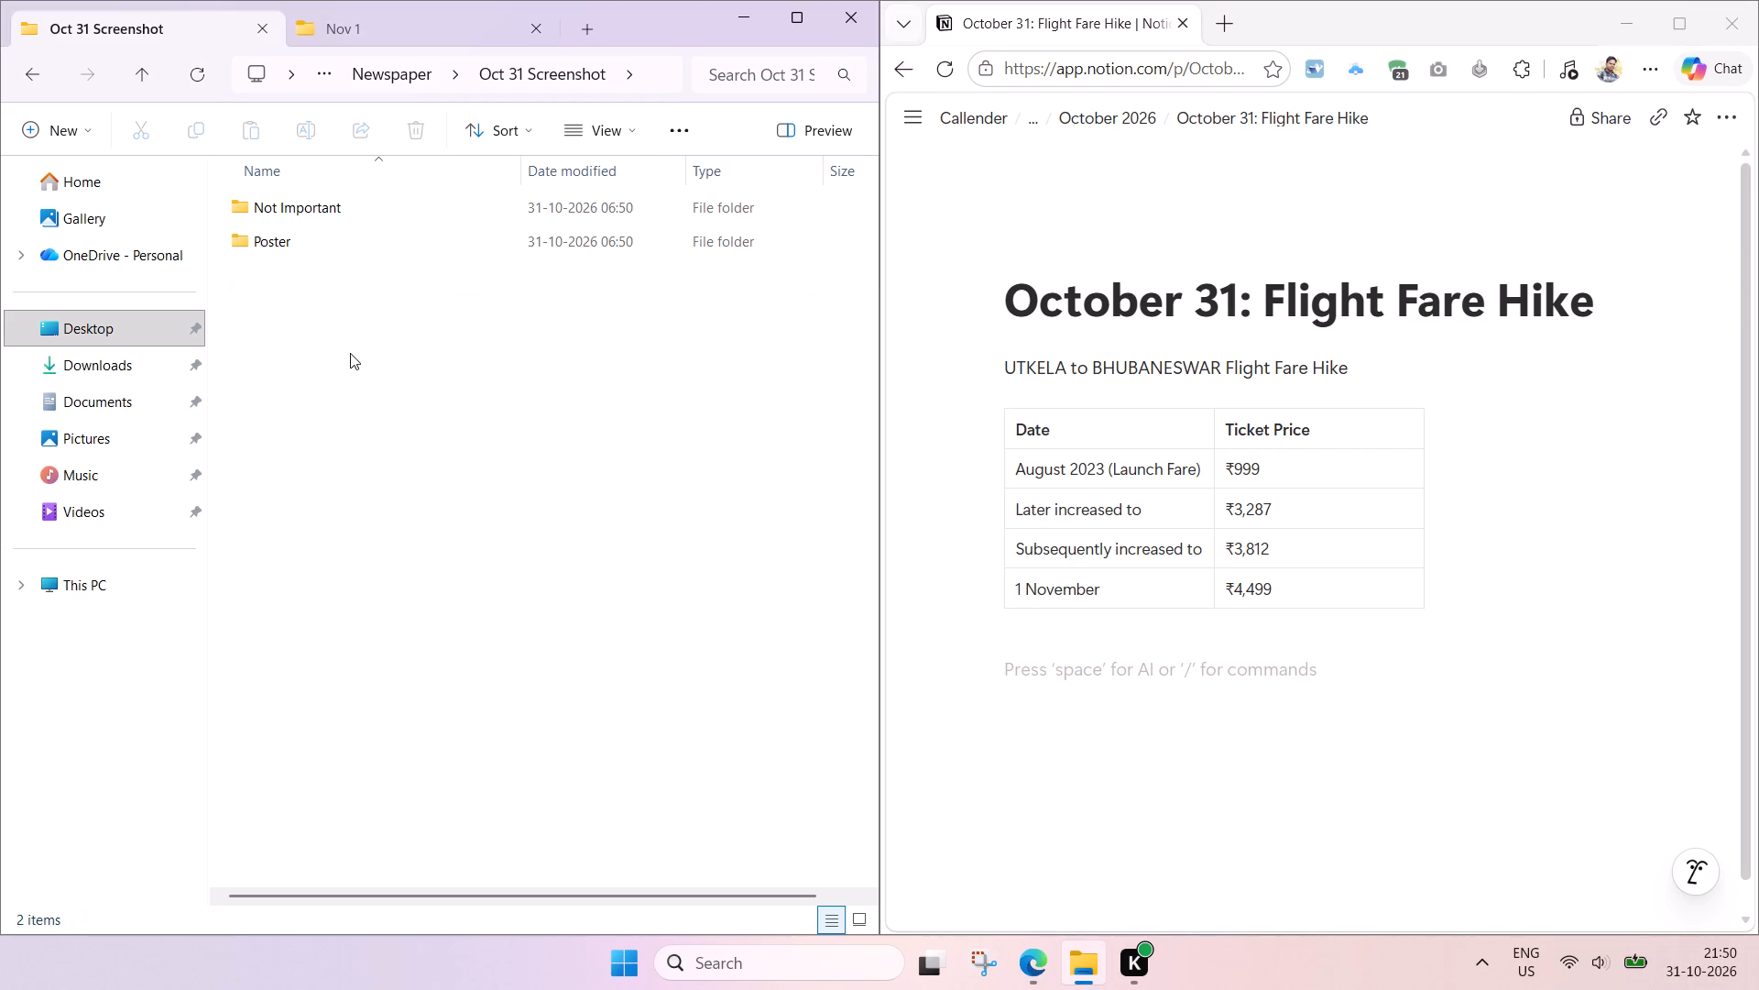
{"action": "left_click", "coordinate": [350, 353]}
Open the October 2026 page in Notion and review its dated news tables and page links.
{"action": "left_click", "coordinate": [1116, 108]}
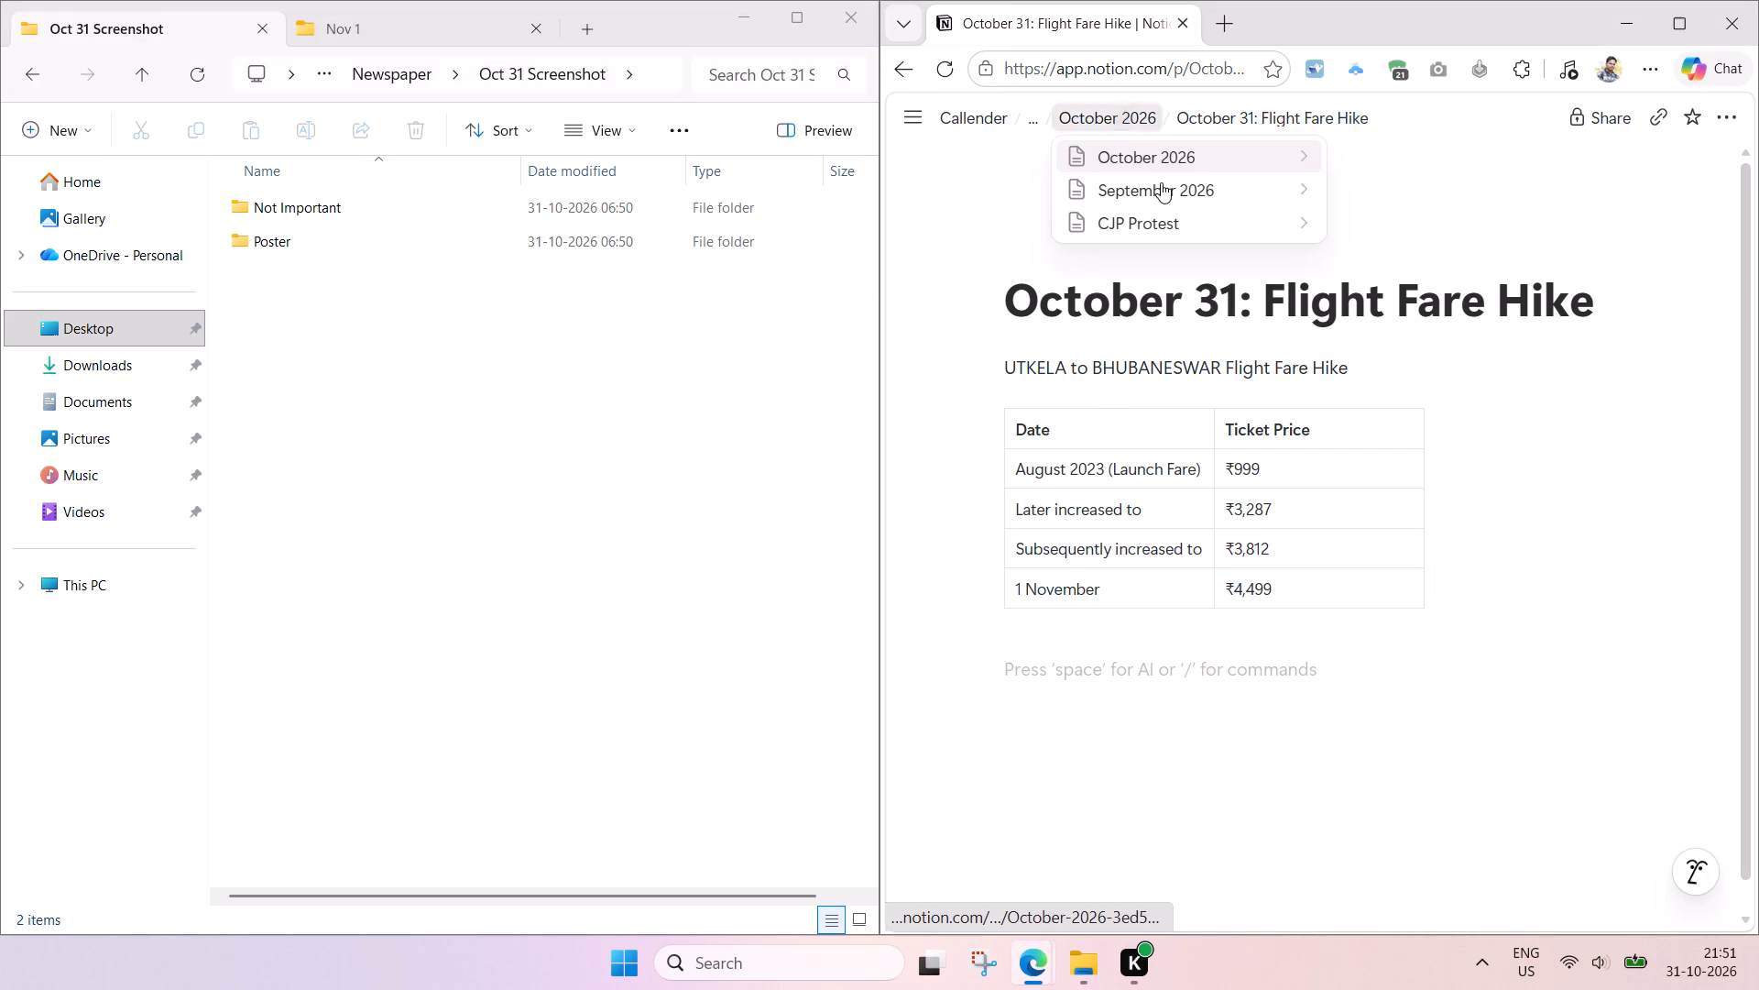
{"action": "scroll", "coordinate": [1258, 528], "scroll_direction": "down", "scroll_amount": 8}
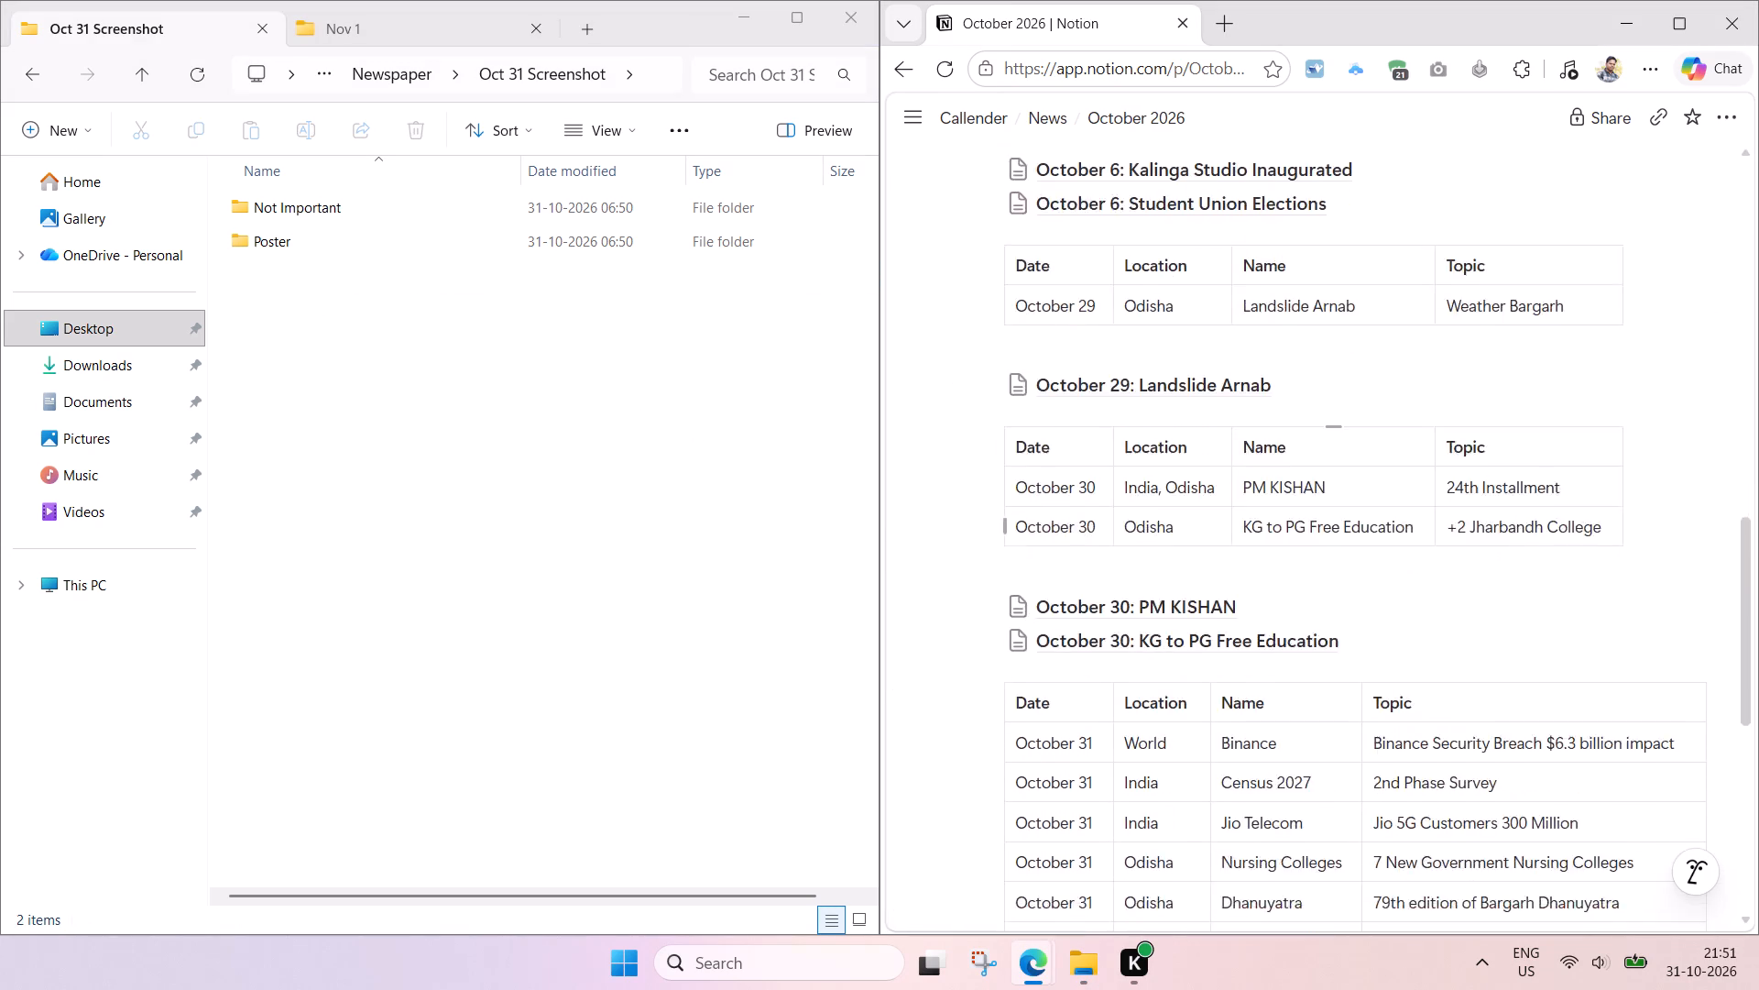
{"action": "scroll", "coordinate": [1235, 542], "scroll_direction": "down", "scroll_amount": 7}
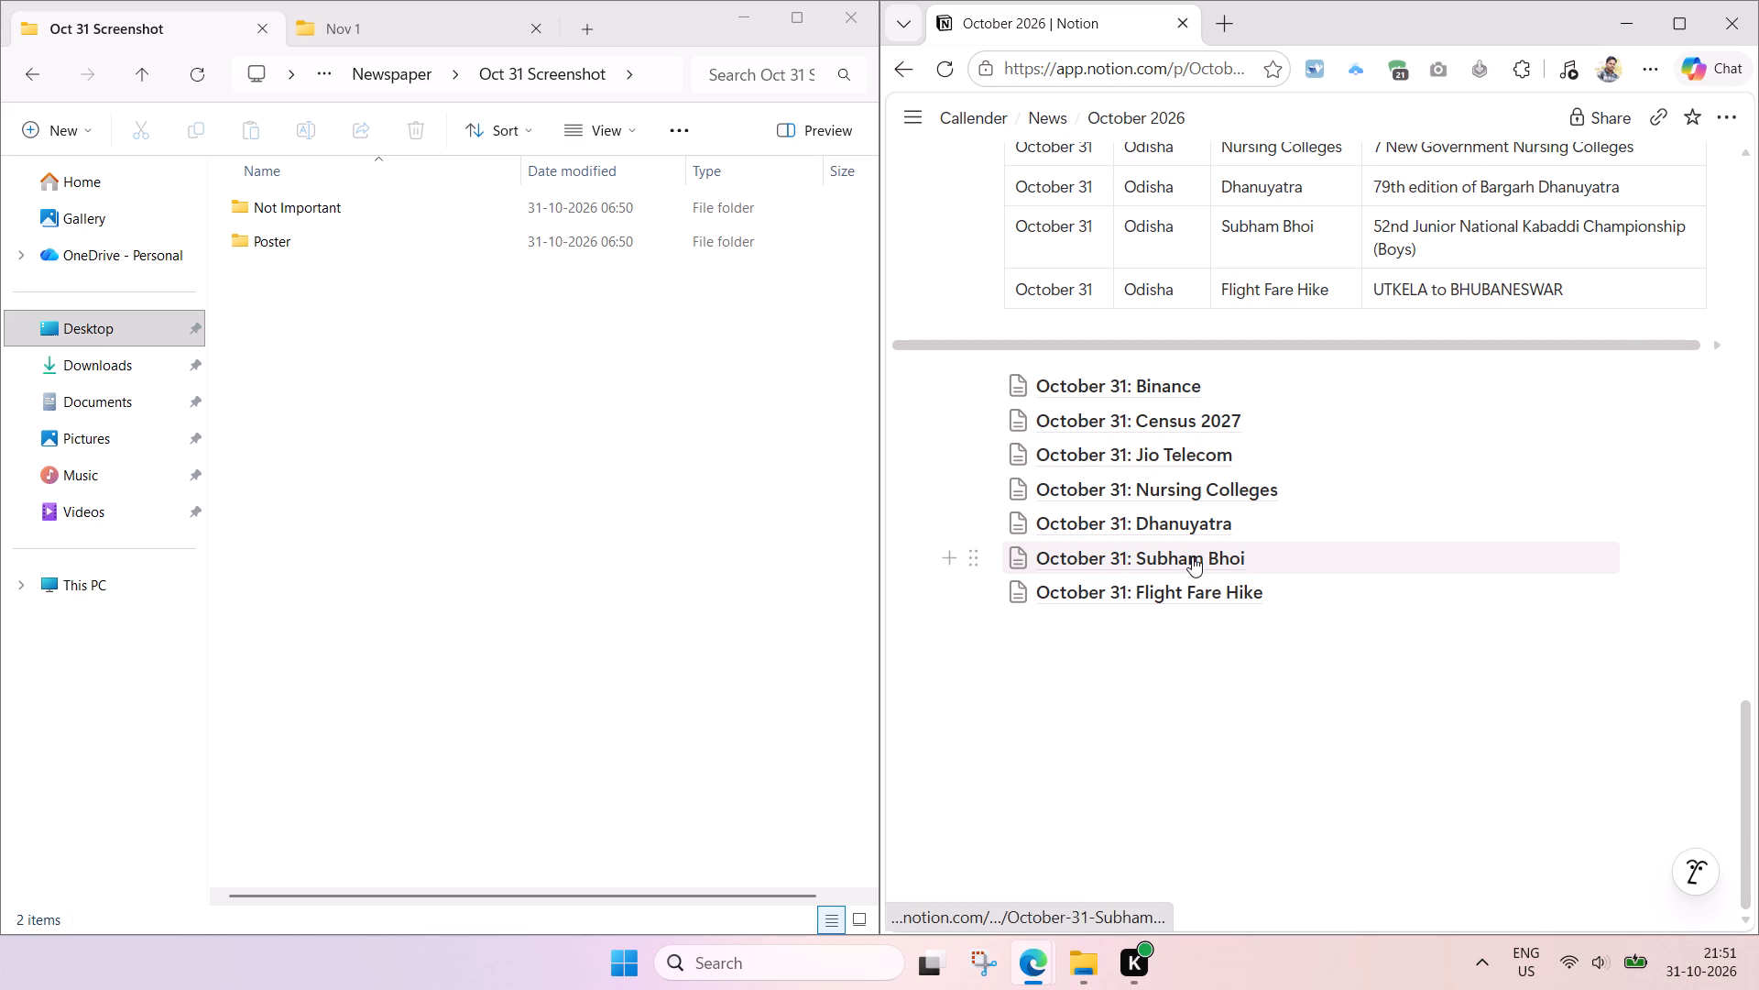
{"action": "scroll", "coordinate": [1305, 765], "scroll_direction": "up", "scroll_amount": 4}
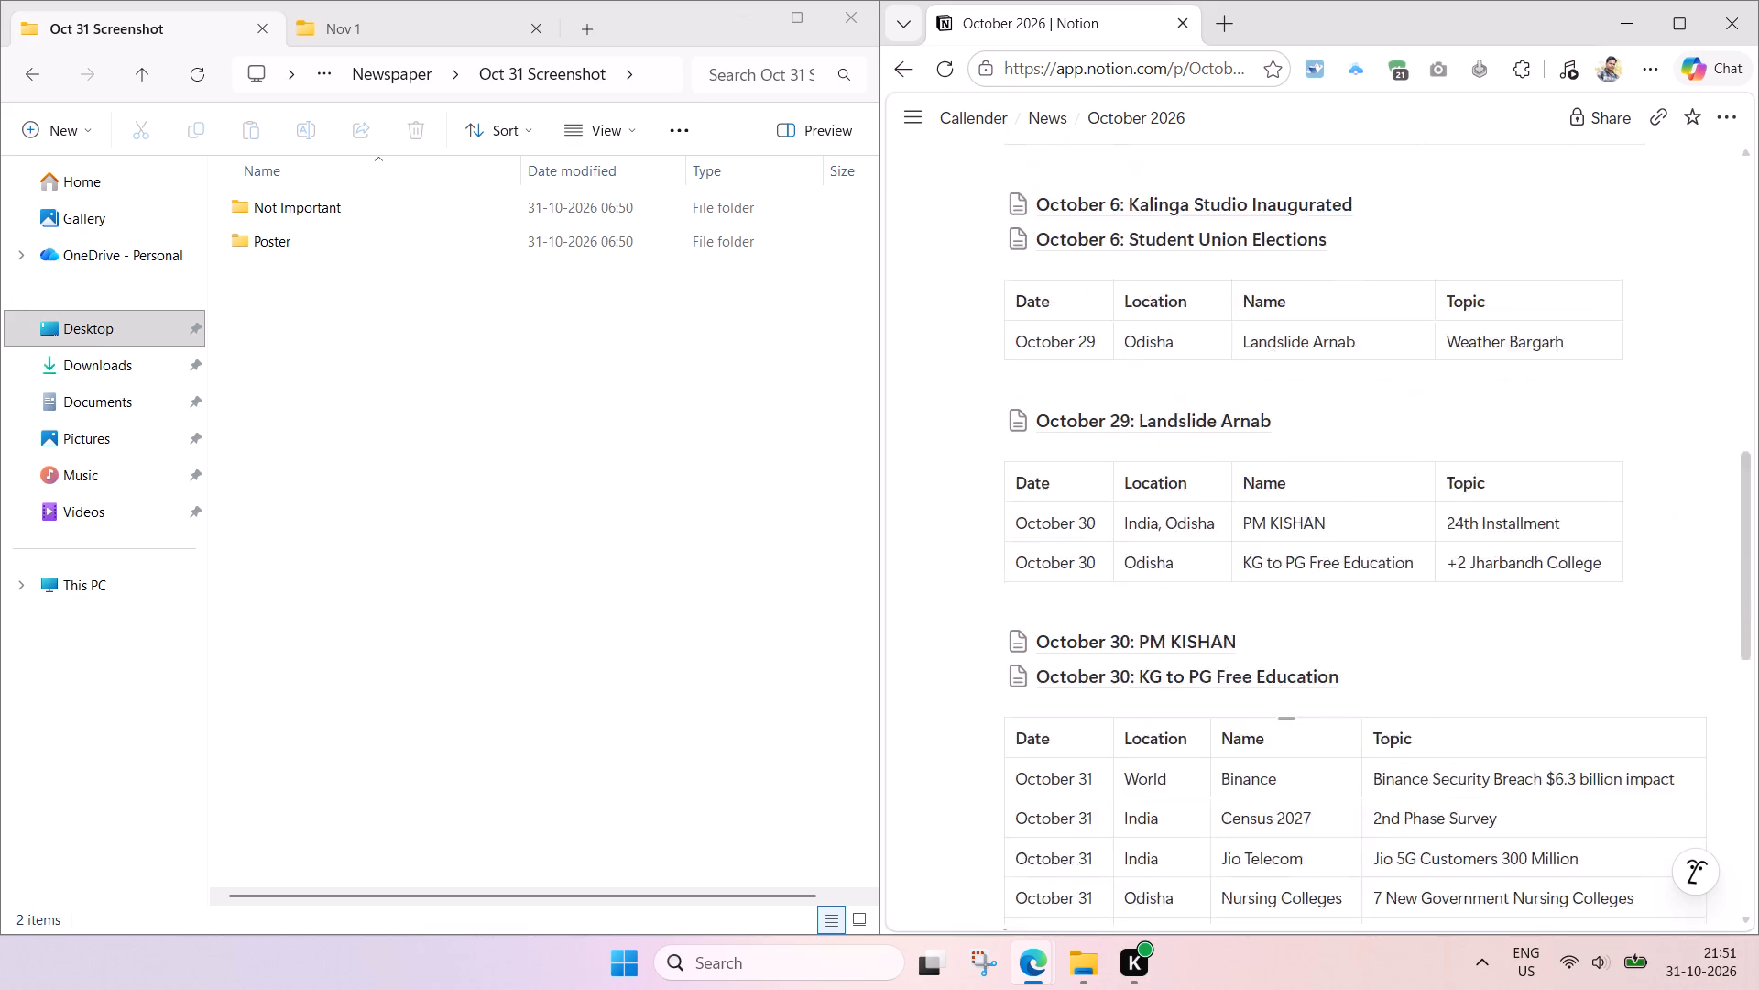
{"action": "scroll", "coordinate": [1260, 651], "scroll_direction": "down", "scroll_amount": 5}
{"action": "scroll", "coordinate": [1229, 589], "scroll_direction": "up", "scroll_amount": 8}
{"action": "scroll", "coordinate": [1196, 467], "scroll_direction": "down", "scroll_amount": 3}
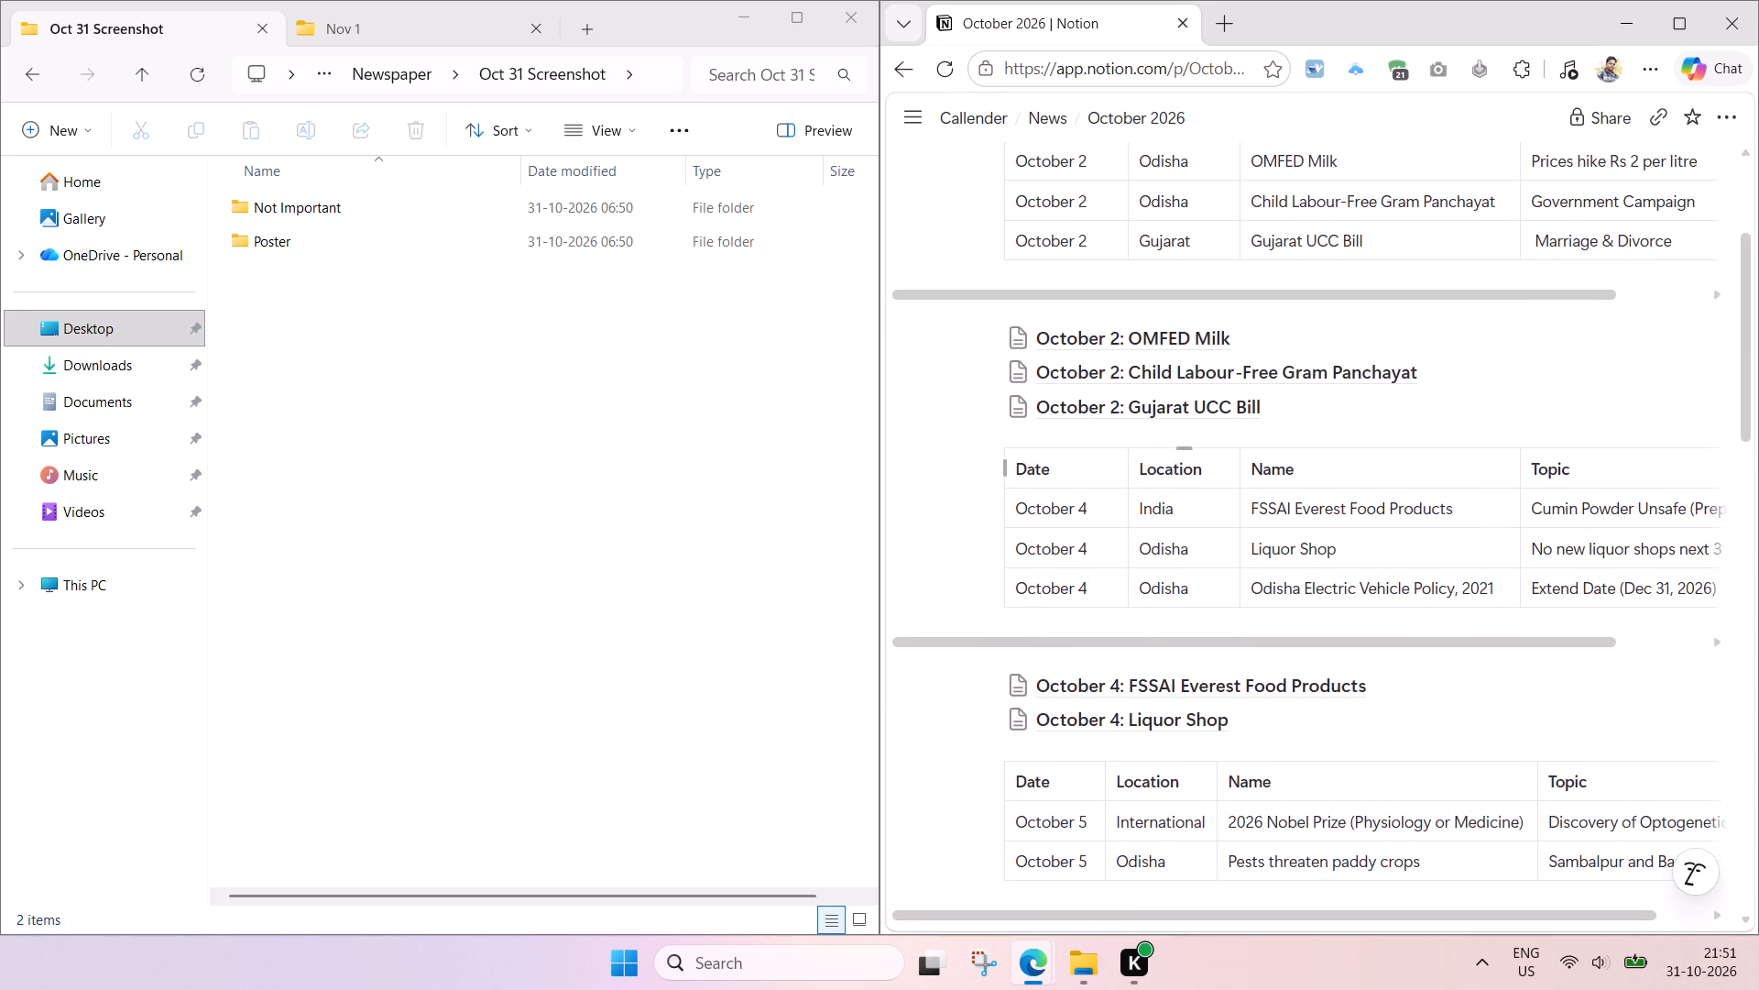
{"action": "scroll", "coordinate": [1196, 461], "scroll_direction": "down", "scroll_amount": 5}
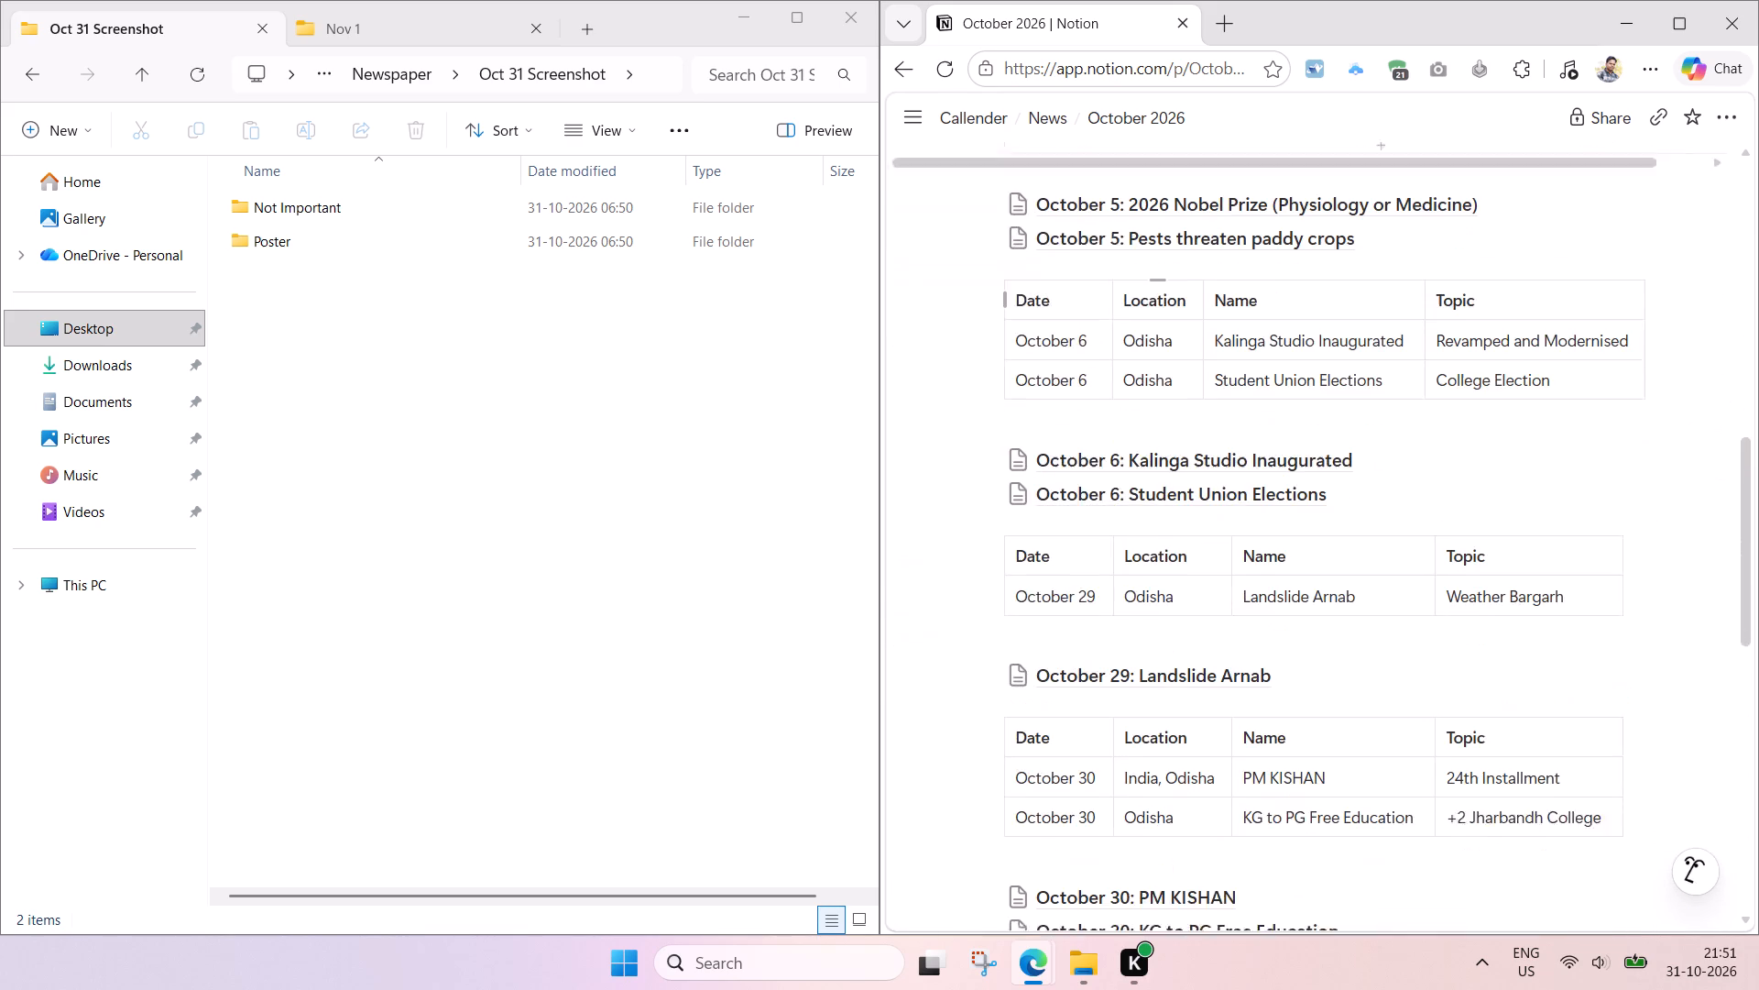
{"action": "scroll", "coordinate": [1196, 461], "scroll_direction": "down", "scroll_amount": 7}
{"action": "scroll", "coordinate": [1118, 511], "scroll_direction": "up", "scroll_amount": 4}
Copy the October 31 table and the page links from Binance to Dhanuyatra onto new lines directly under the News page title.
{"action": "left_click_drag", "start_coordinate": [921, 225], "coordinate": [960, 271]}
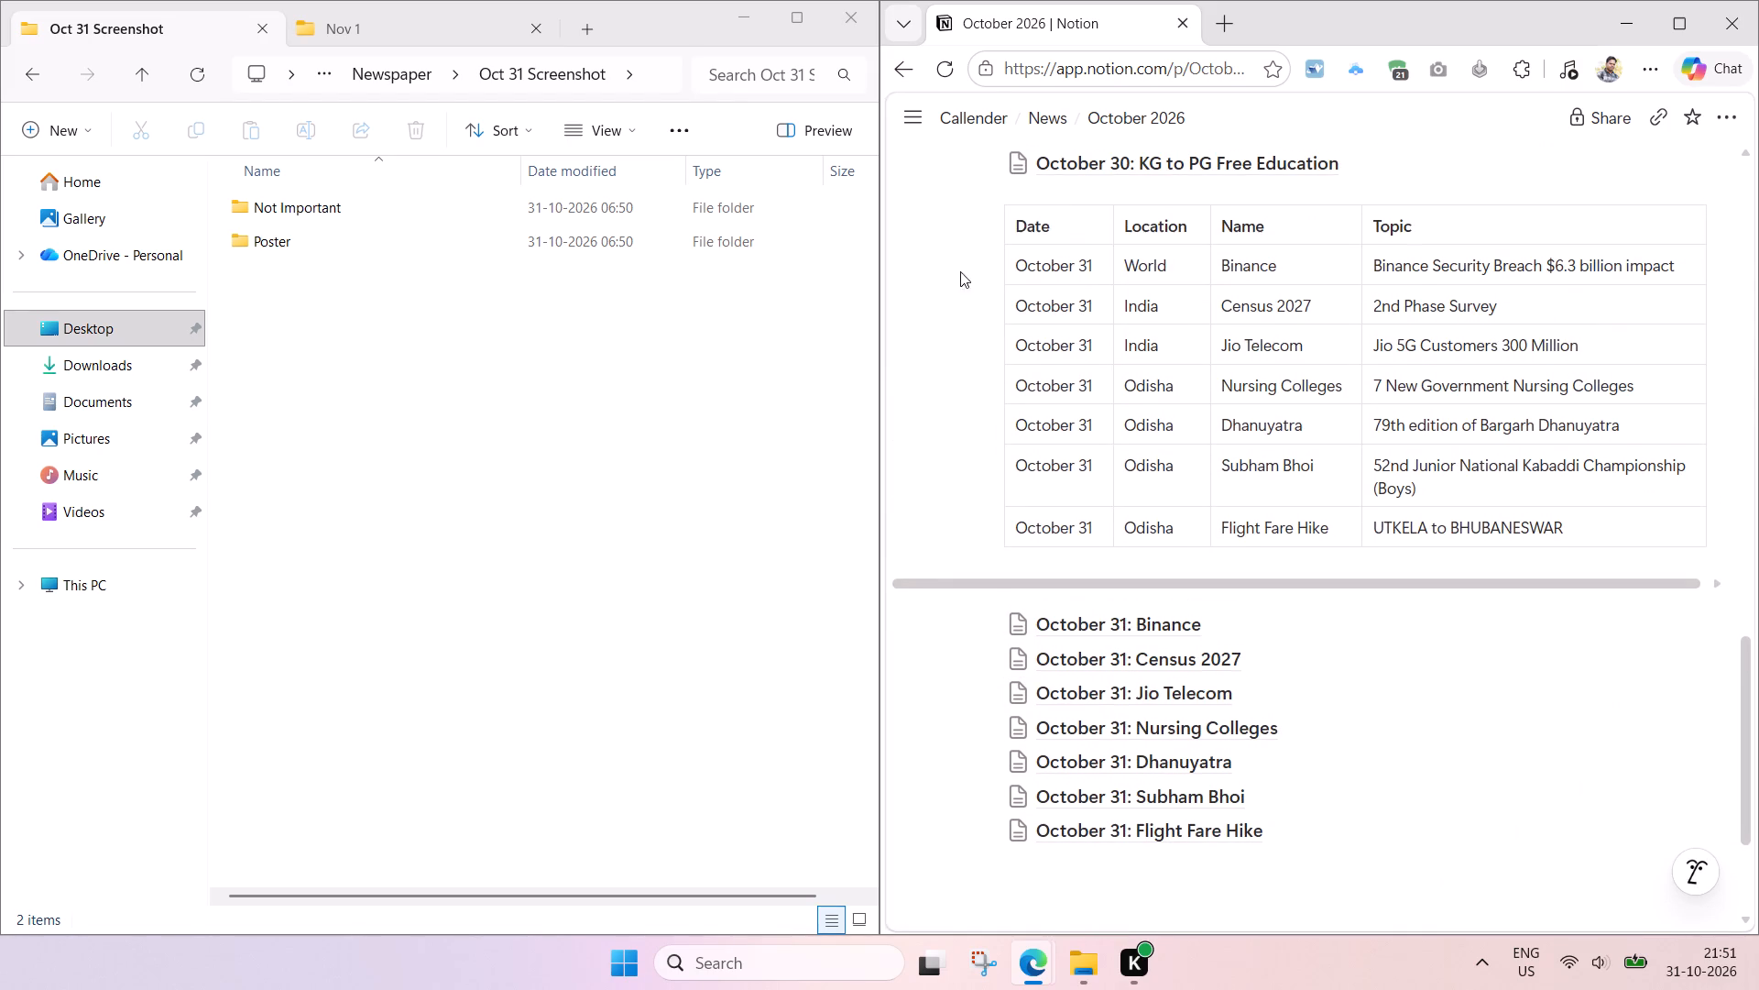
{"action": "left_click_drag", "start_coordinate": [960, 271], "coordinate": [1238, 748]}
{"action": "key", "text": "ctrl+c"}
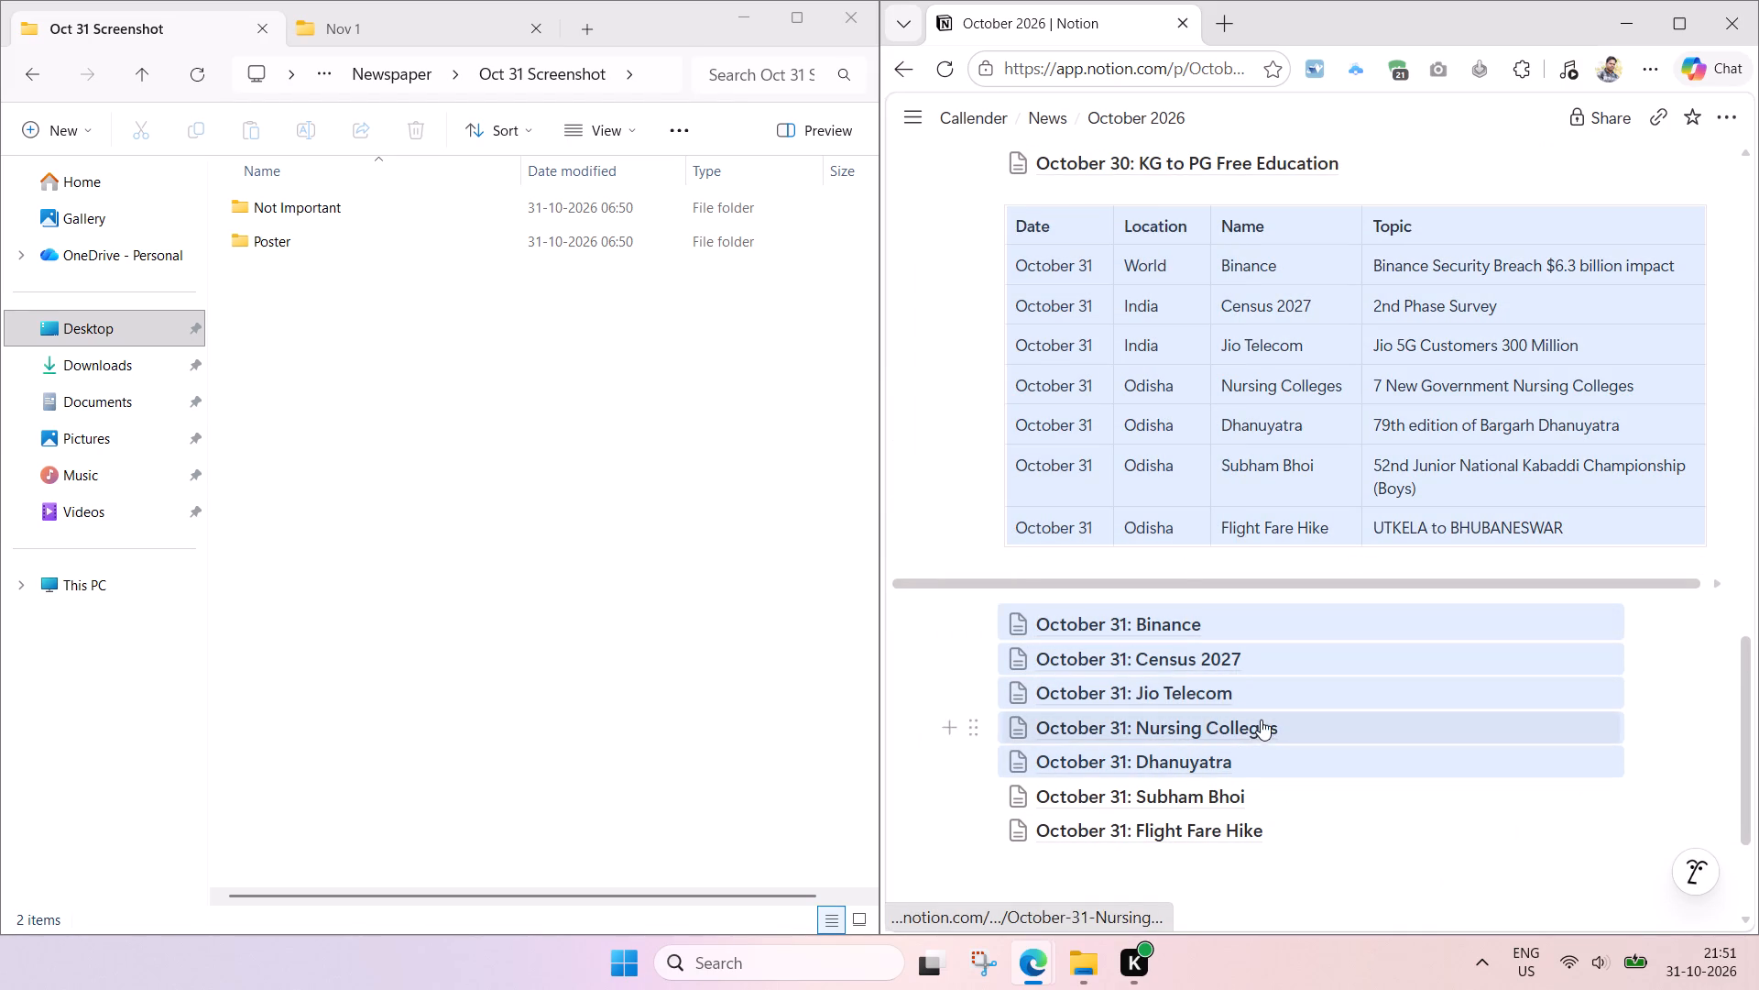
{"action": "left_click", "coordinate": [1051, 115]}
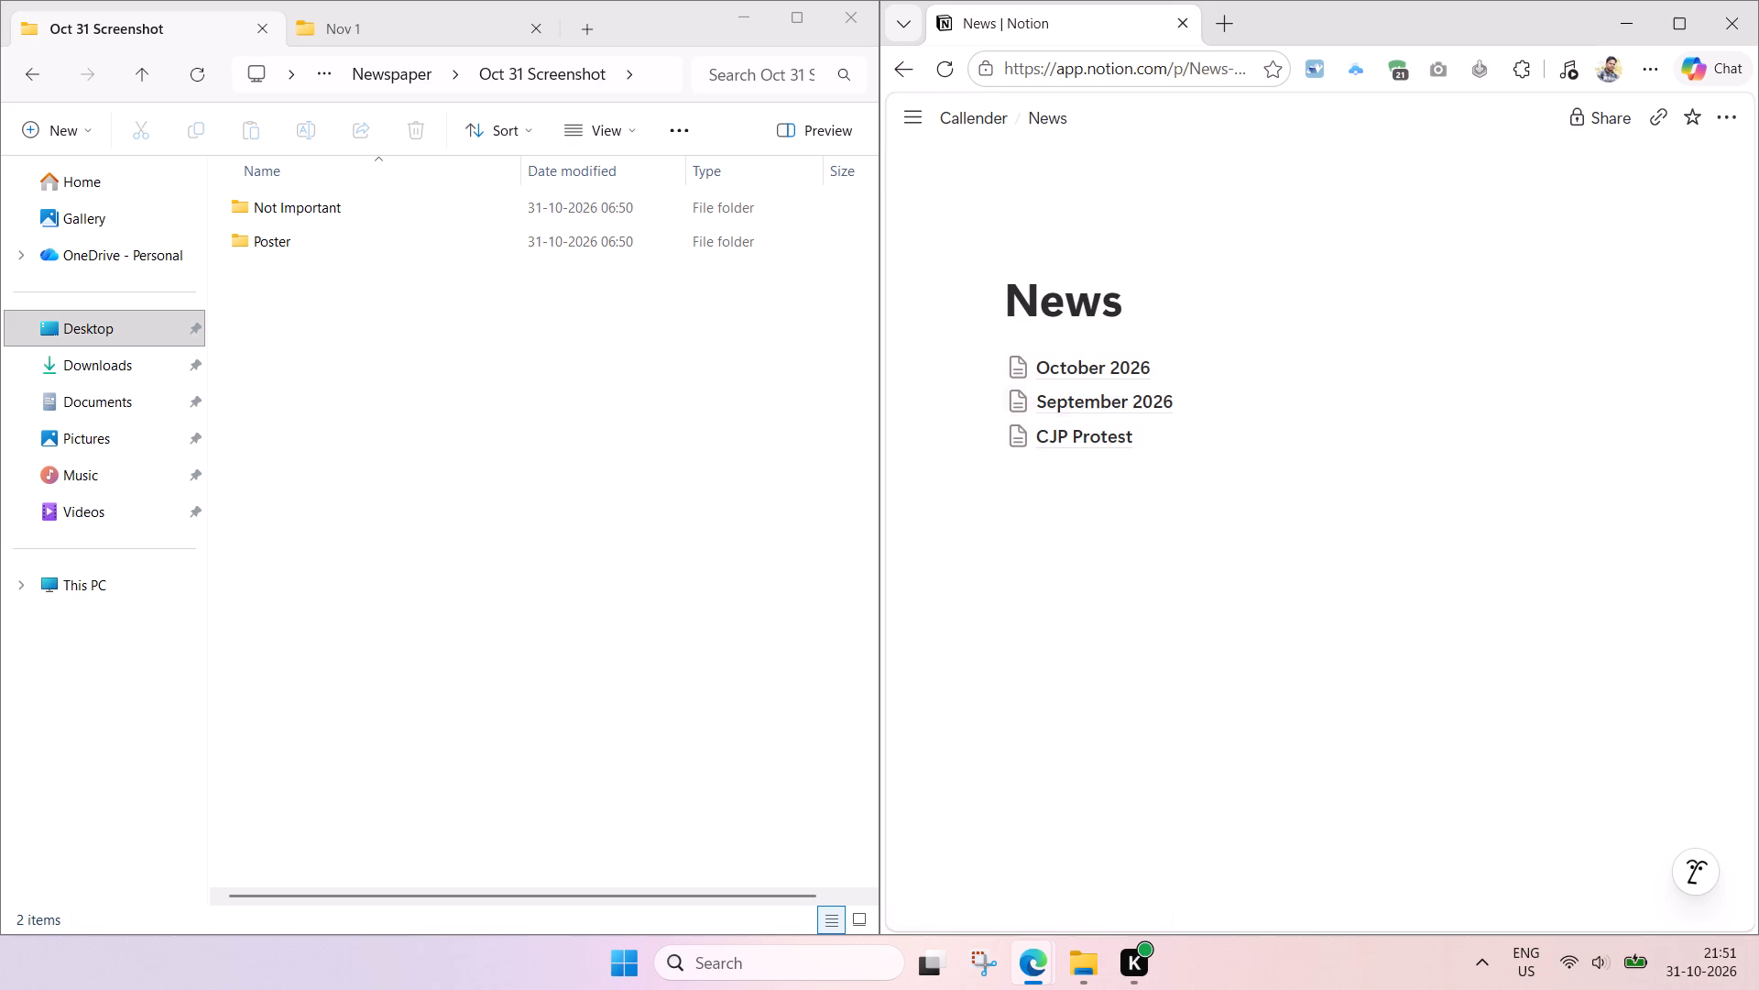
{"action": "left_click", "coordinate": [1138, 302]}
{"action": "key", "text": "Return"}
{"action": "key", "text": "Return"}
{"action": "key", "text": "Return"}
{"action": "key", "text": "Return"}
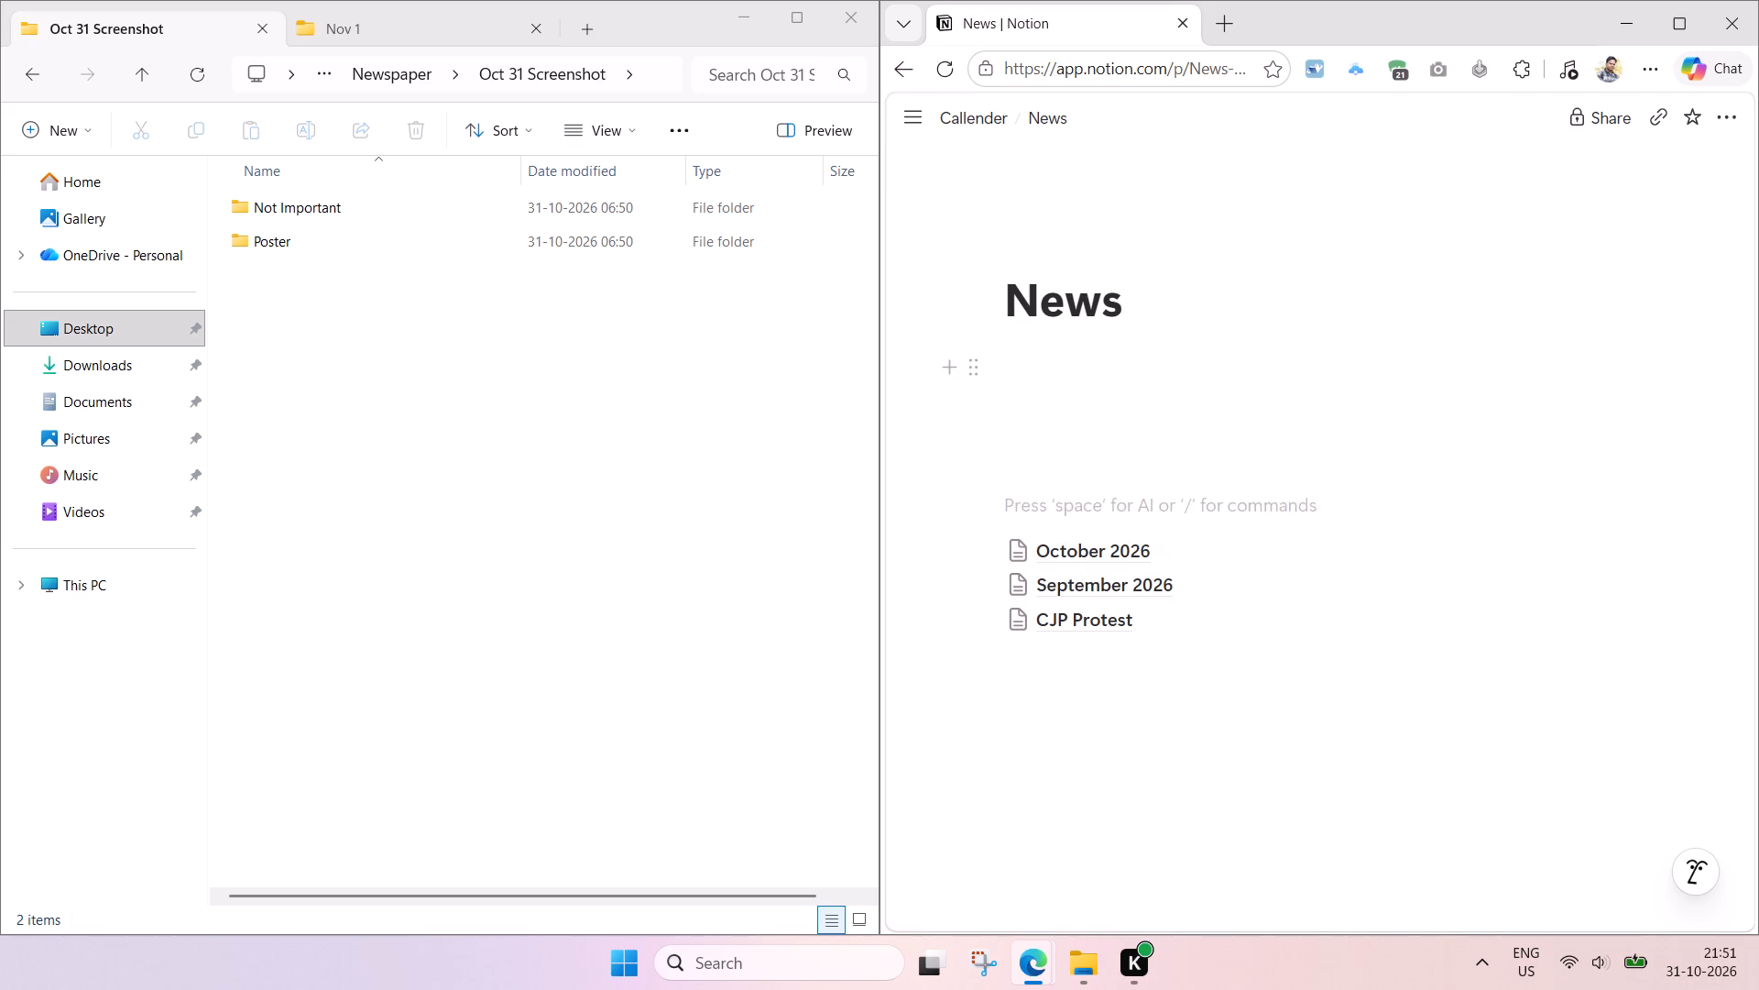
{"action": "left_click", "coordinate": [1051, 368]}
{"action": "key", "text": "ctrl+v"}
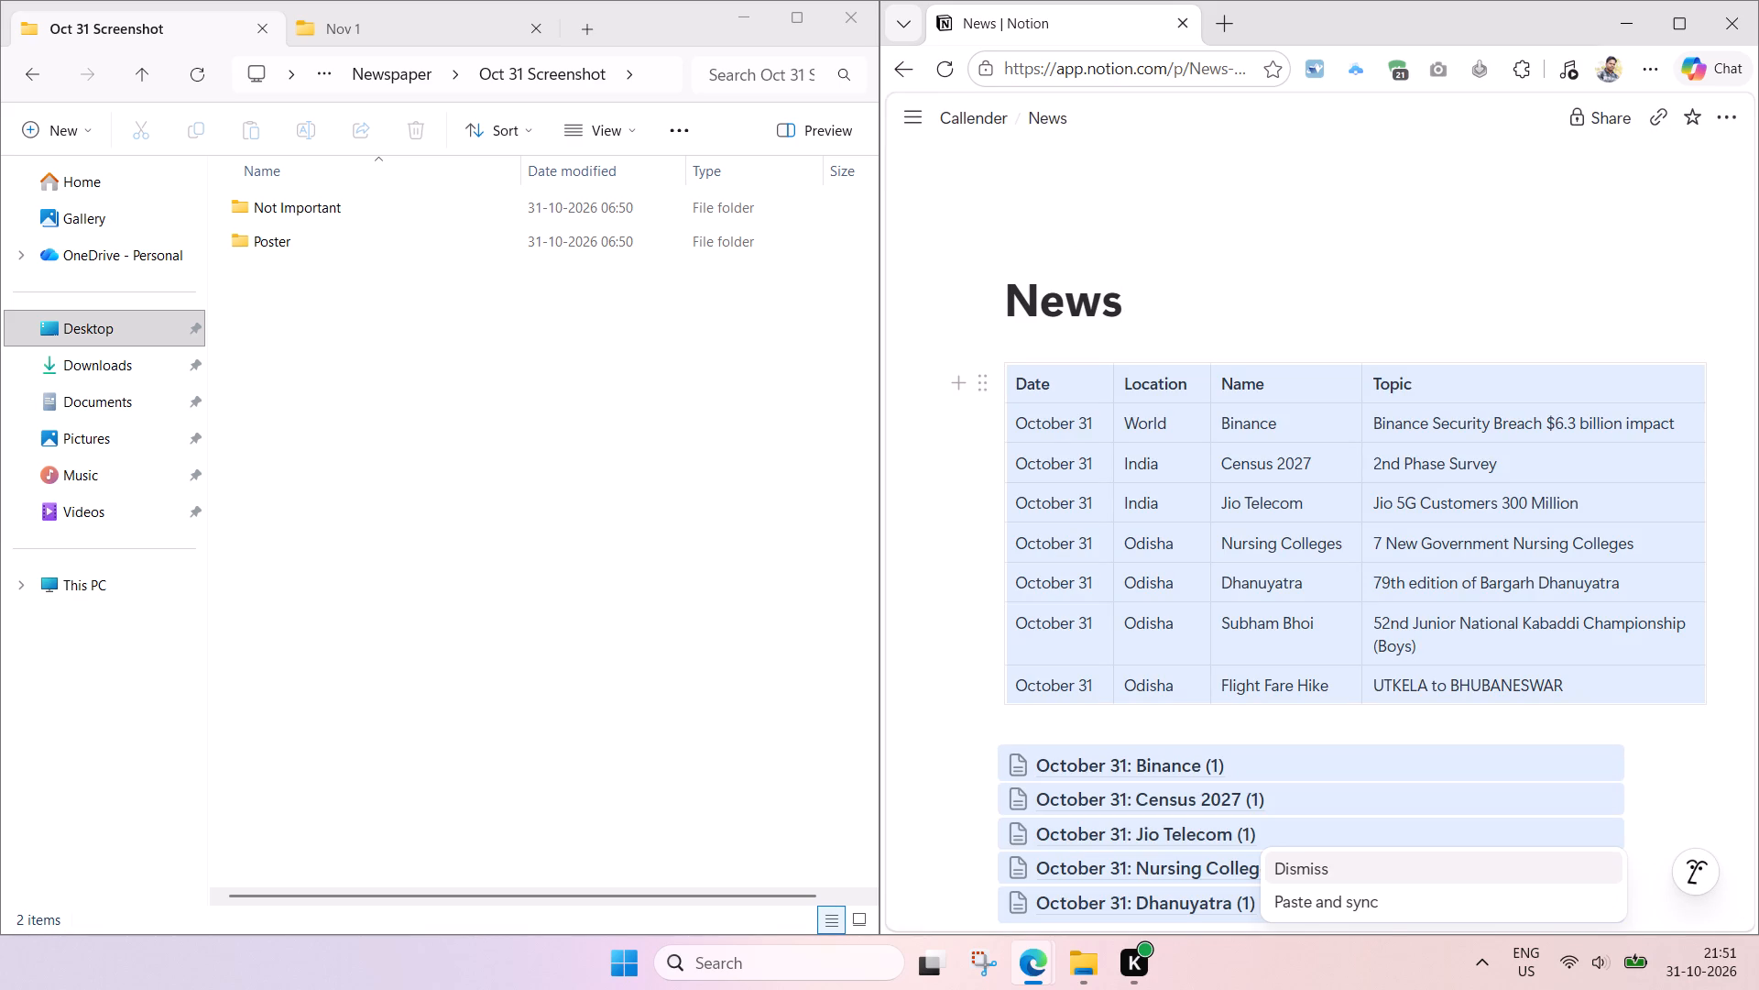
{"action": "left_click", "coordinate": [1170, 541]}
Delete the copied News table's rows from Census 2027 to Flight Fare Hike and clear the contents of the Binance row.
{"action": "left_click", "coordinate": [1008, 466]}
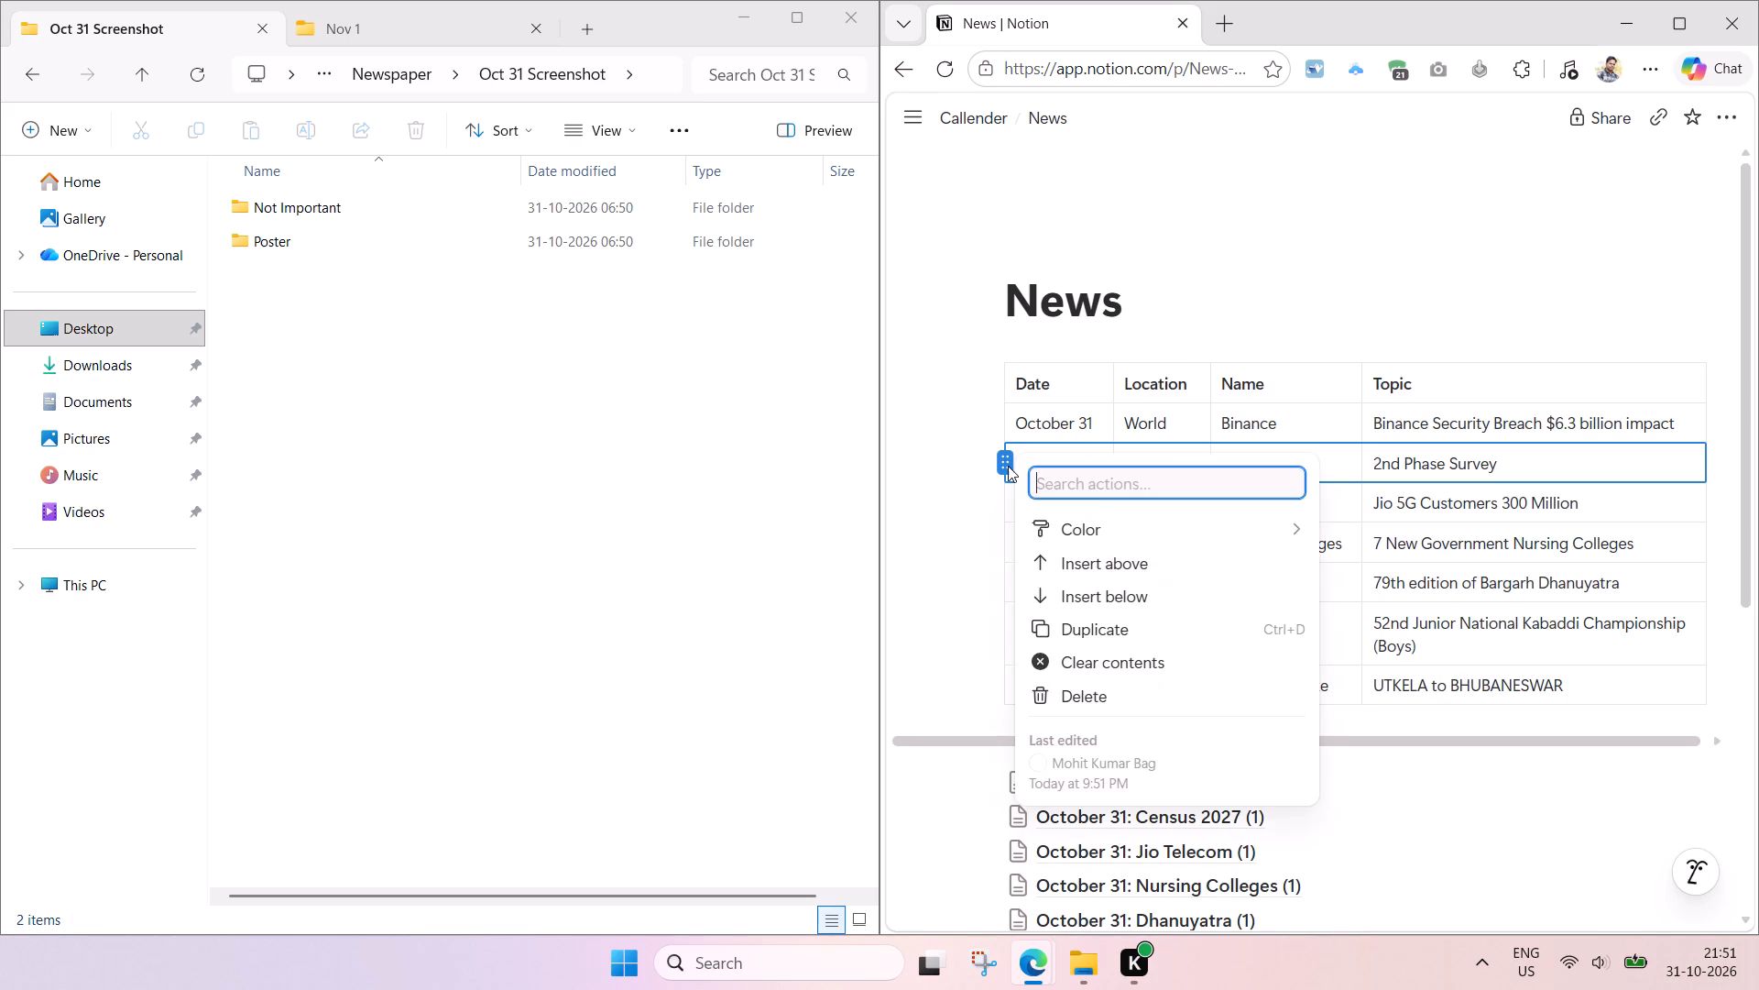
{"action": "left_click", "coordinate": [1008, 466]}
{"action": "key", "text": "Delete"}
{"action": "key", "text": "Delete"}
{"action": "key", "text": "Delete"}
{"action": "key", "text": "Delete"}
{"action": "key", "text": "Delete"}
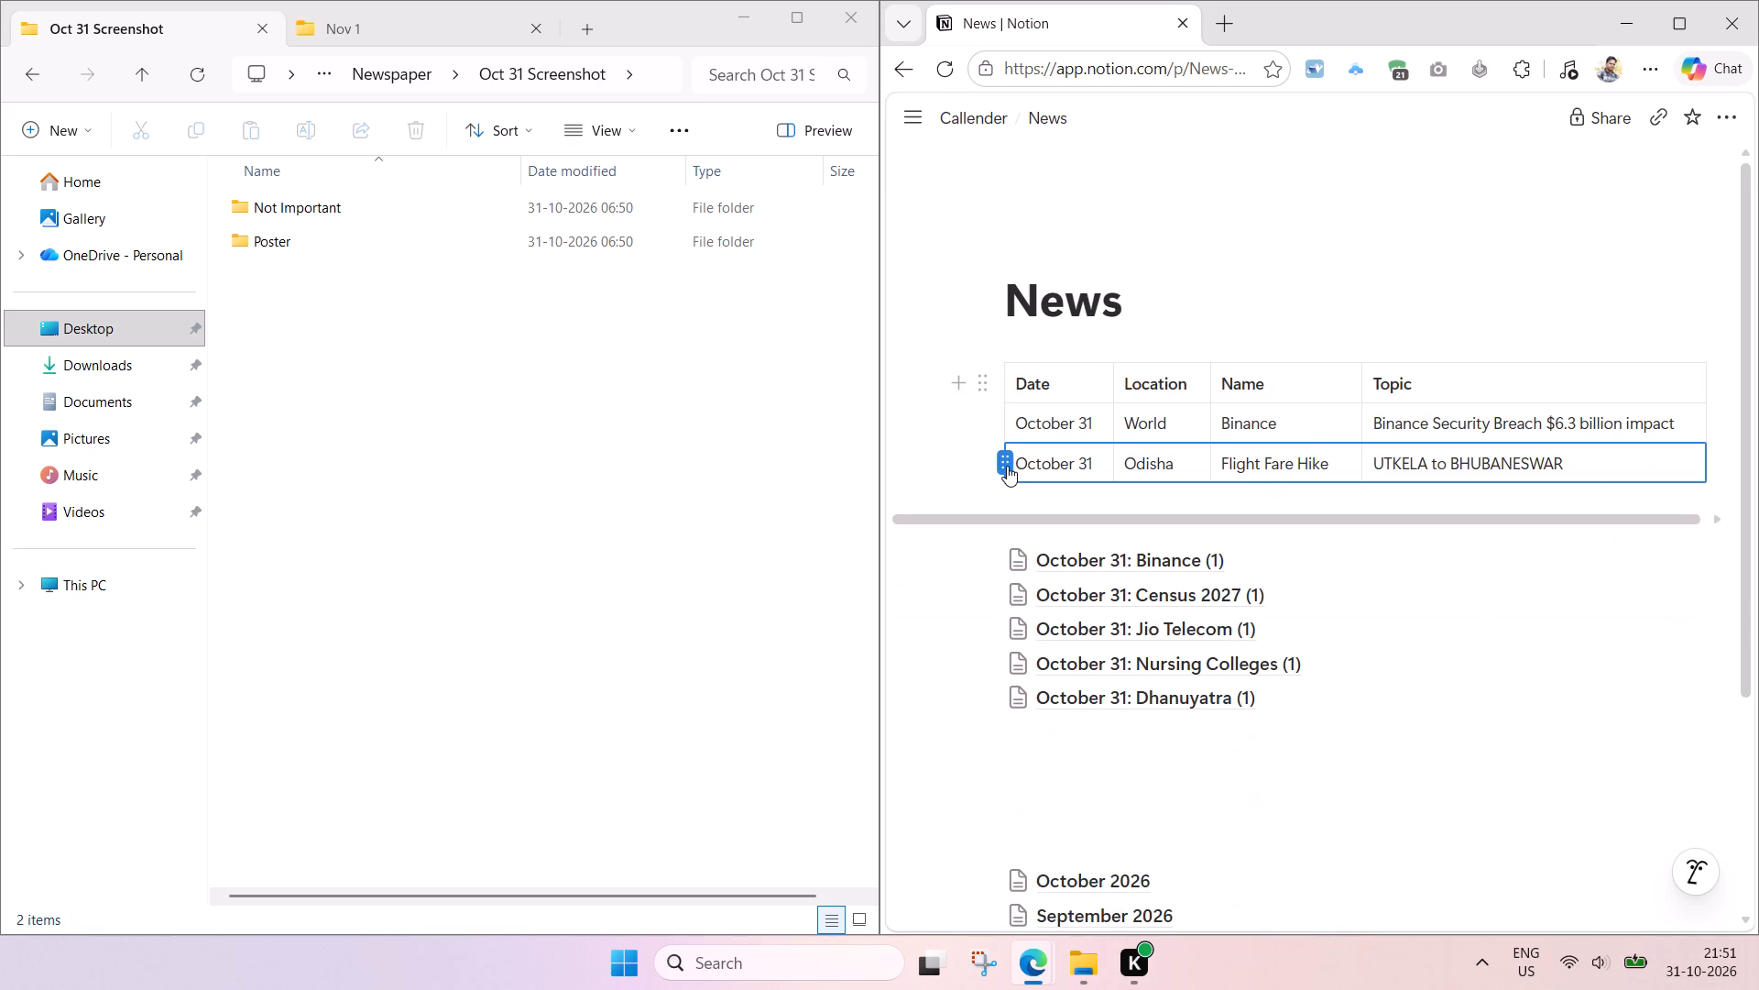
{"action": "key", "text": "Delete"}
{"action": "left_click", "coordinate": [1028, 418]}
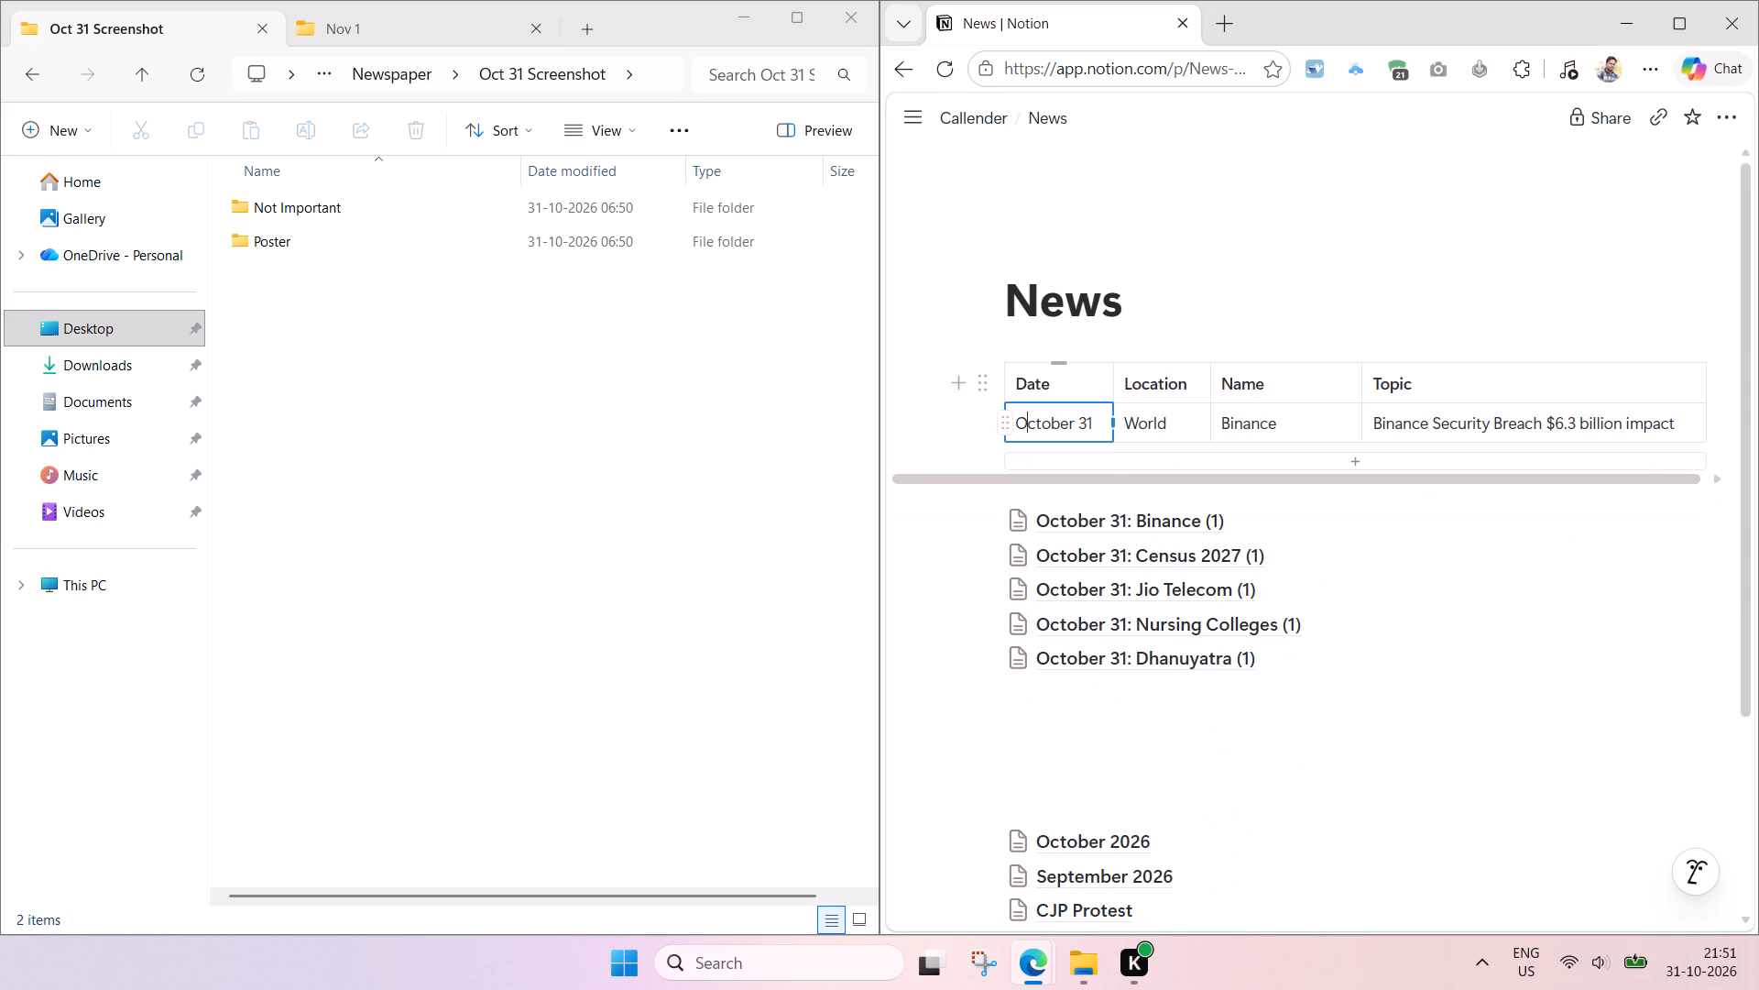
{"action": "left_click_drag", "start_coordinate": [1017, 416], "coordinate": [1435, 449]}
{"action": "key", "text": "Delete"}
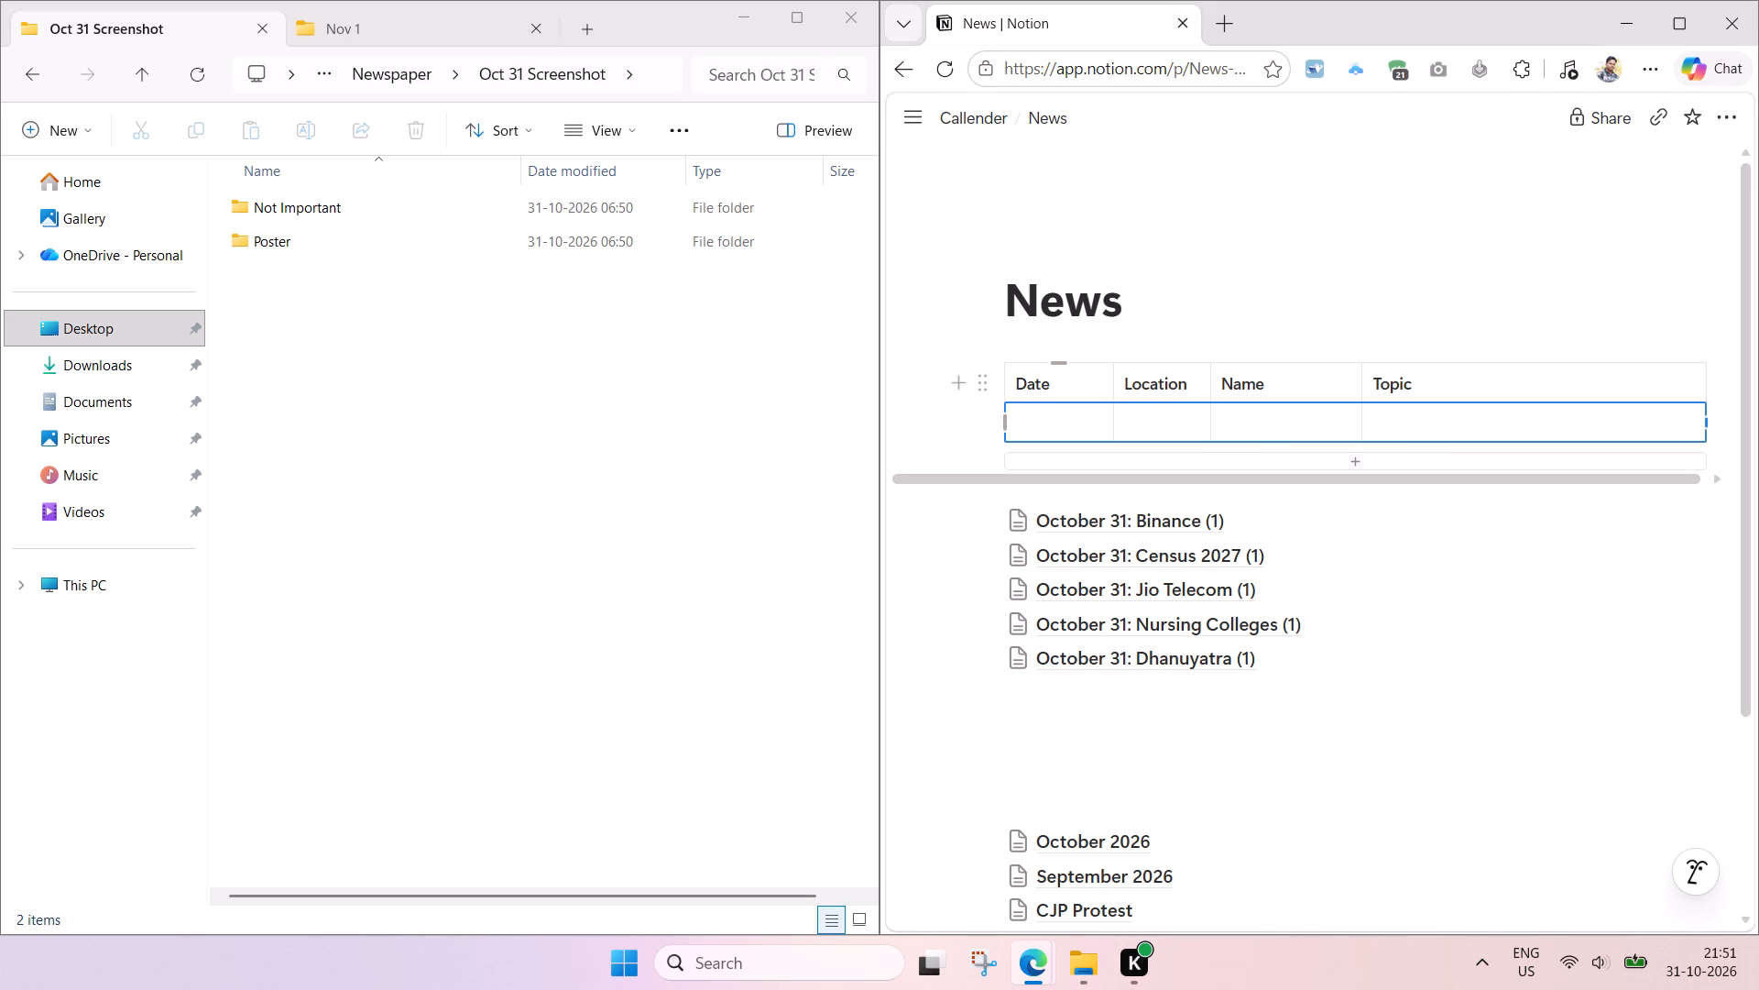
Move the copied Census 2027, Jio Telecom, Nursing Colleges and Dhanuyatra pages under the News table to Trash.
{"action": "left_click", "coordinate": [970, 556]}
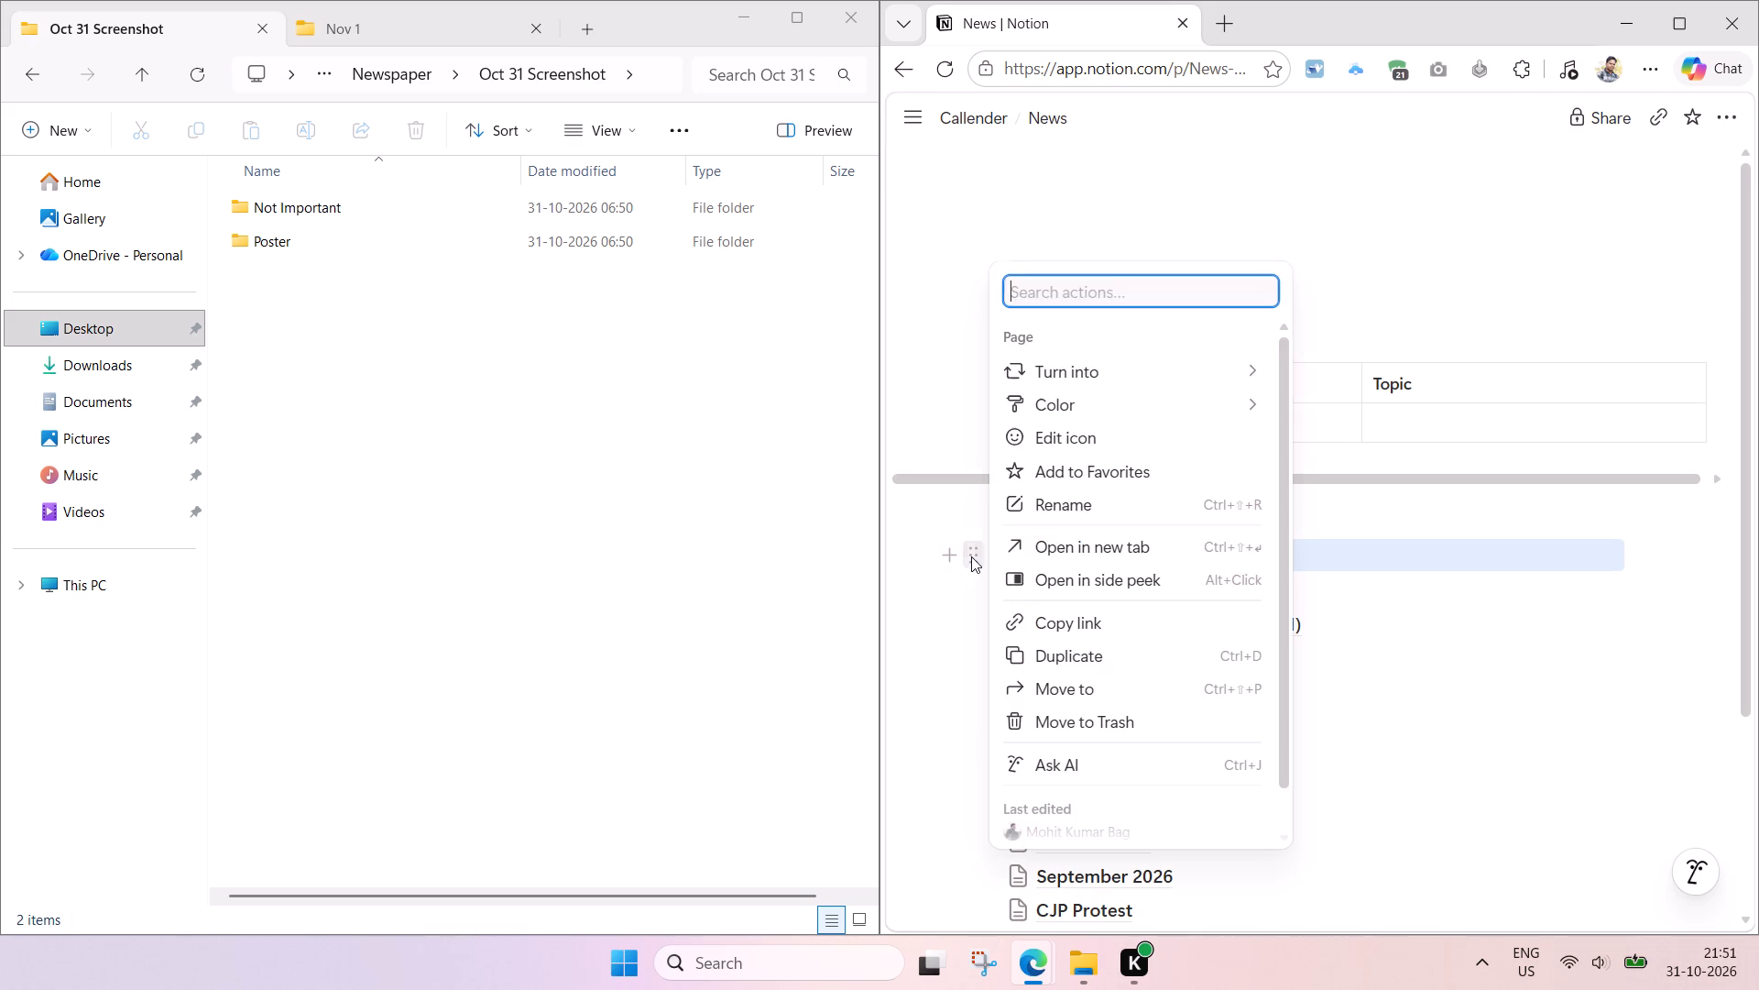
{"action": "left_click", "coordinate": [971, 556]}
{"action": "key", "text": "Delete"}
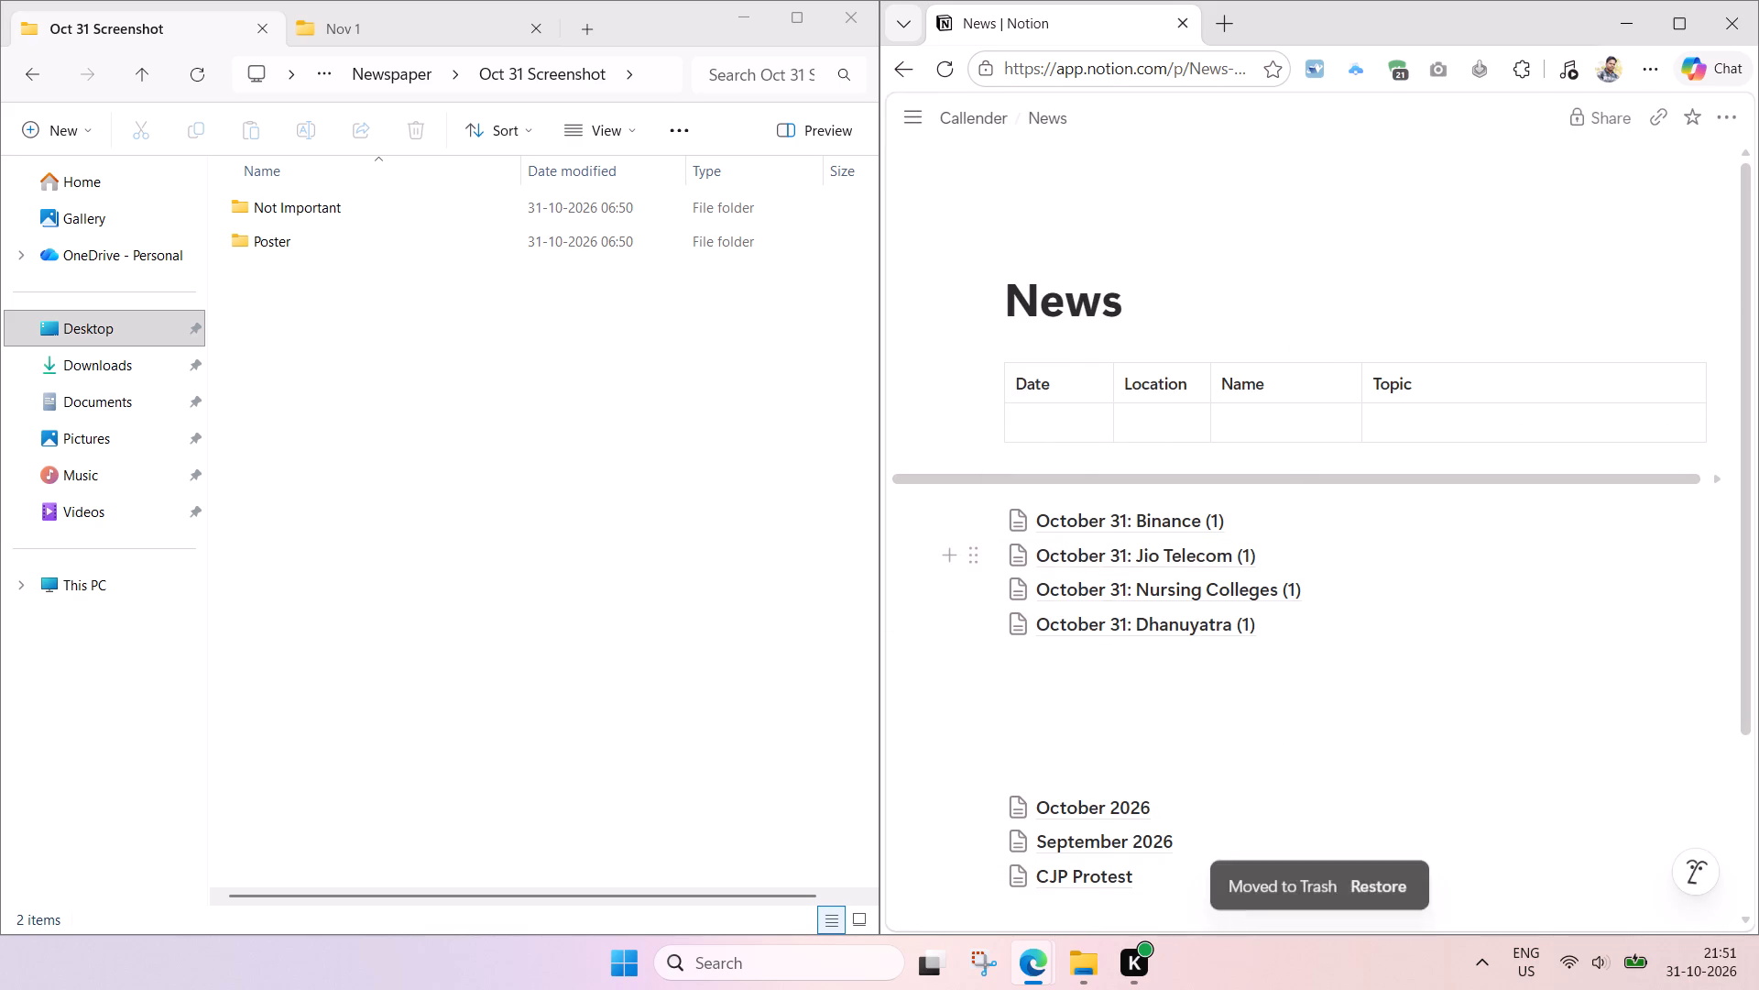
{"action": "left_click", "coordinate": [980, 556]}
{"action": "key", "text": "Delete"}
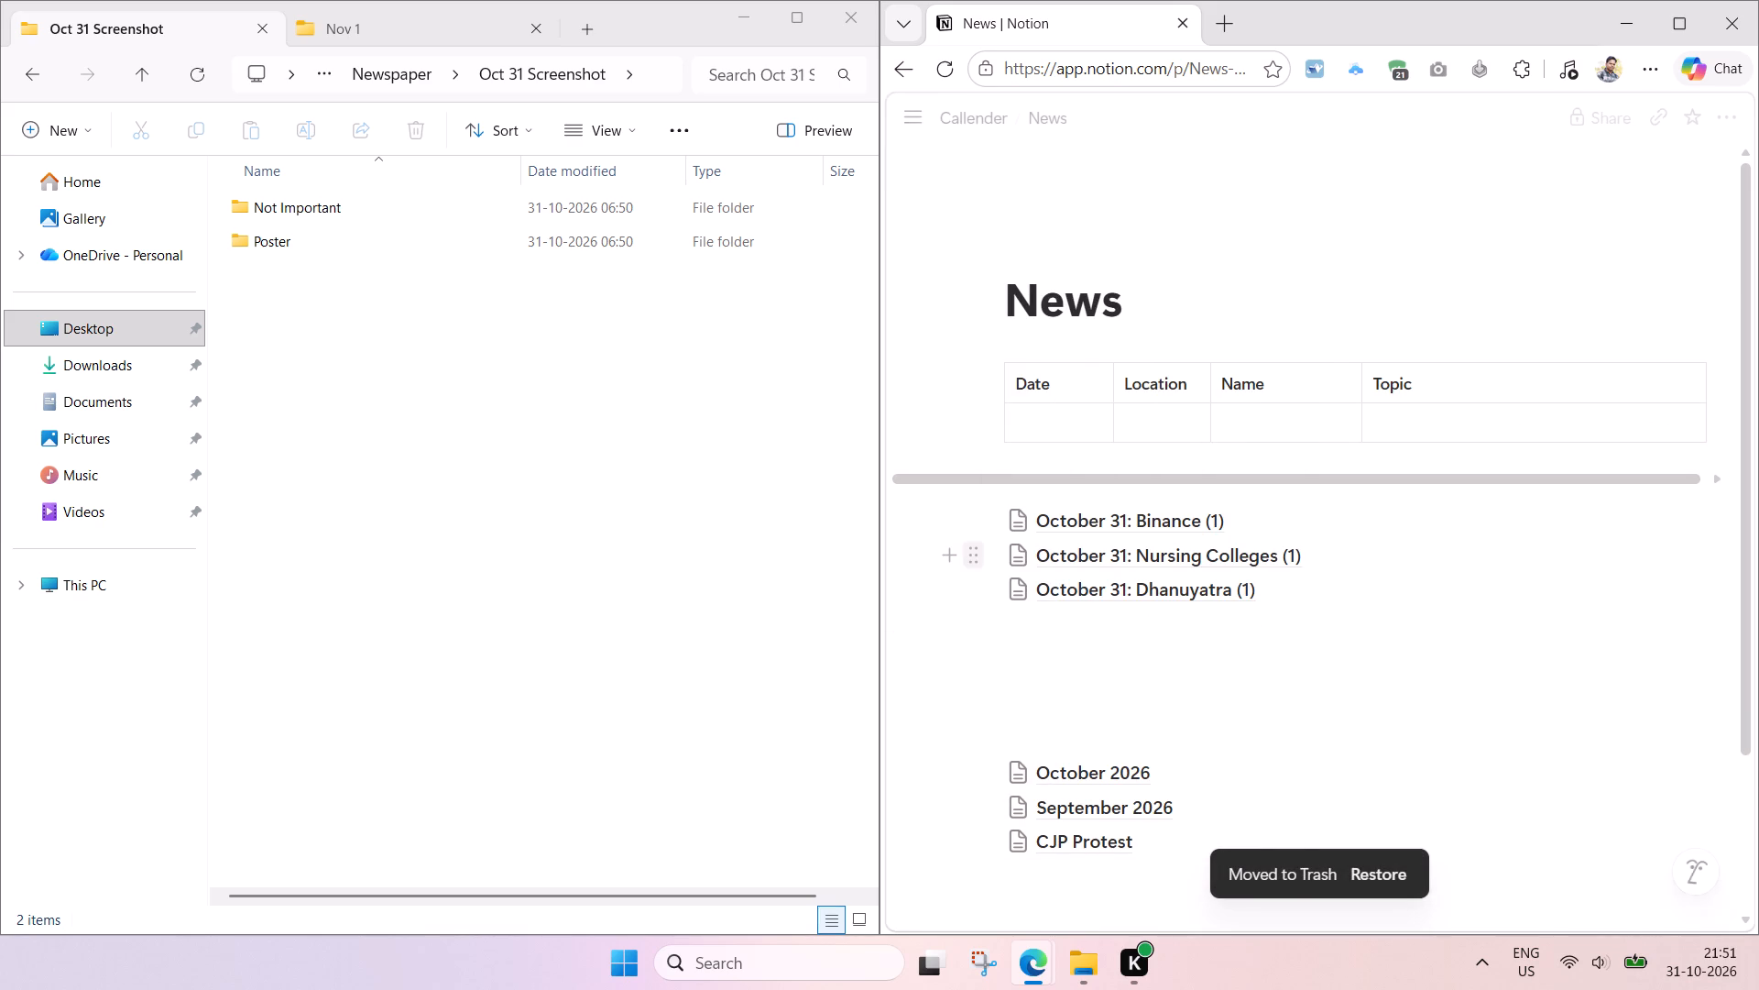
{"action": "left_click", "coordinate": [978, 555]}
{"action": "key", "text": "Delete"}
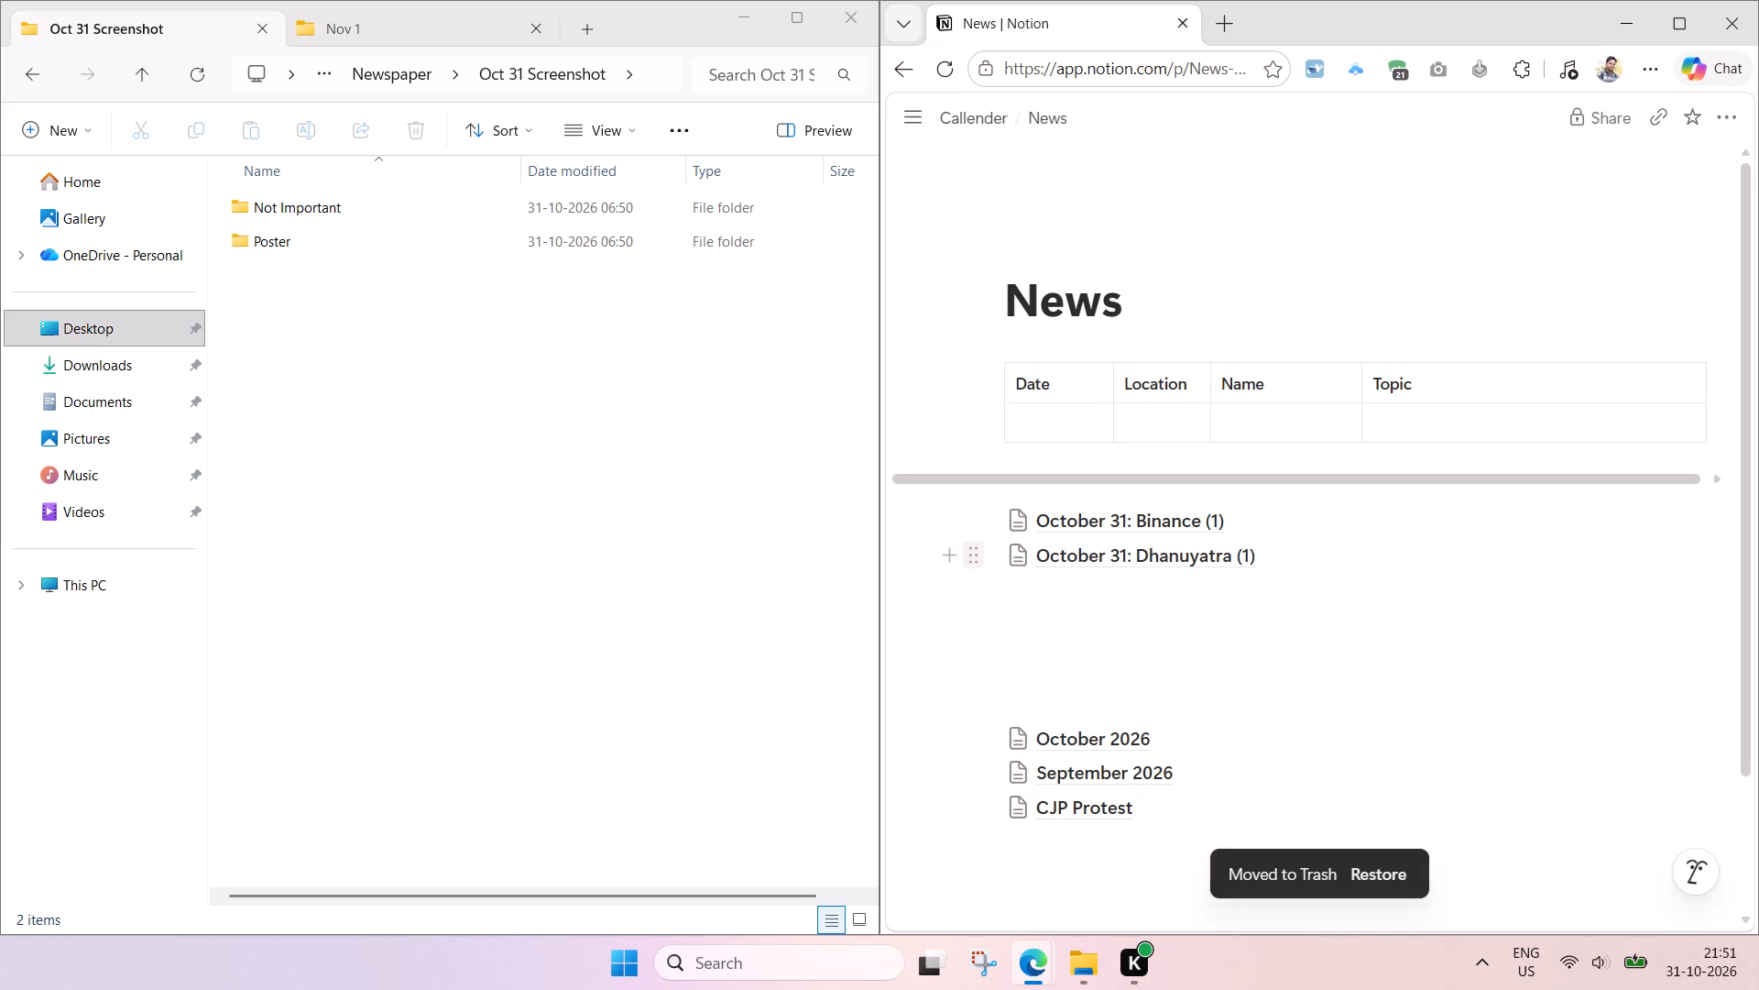
{"action": "left_click", "coordinate": [978, 556]}
{"action": "key", "text": "Delete"}
Enter November 1 in the Date cell of the empty News table row.
{"action": "left_click", "coordinate": [1078, 429]}
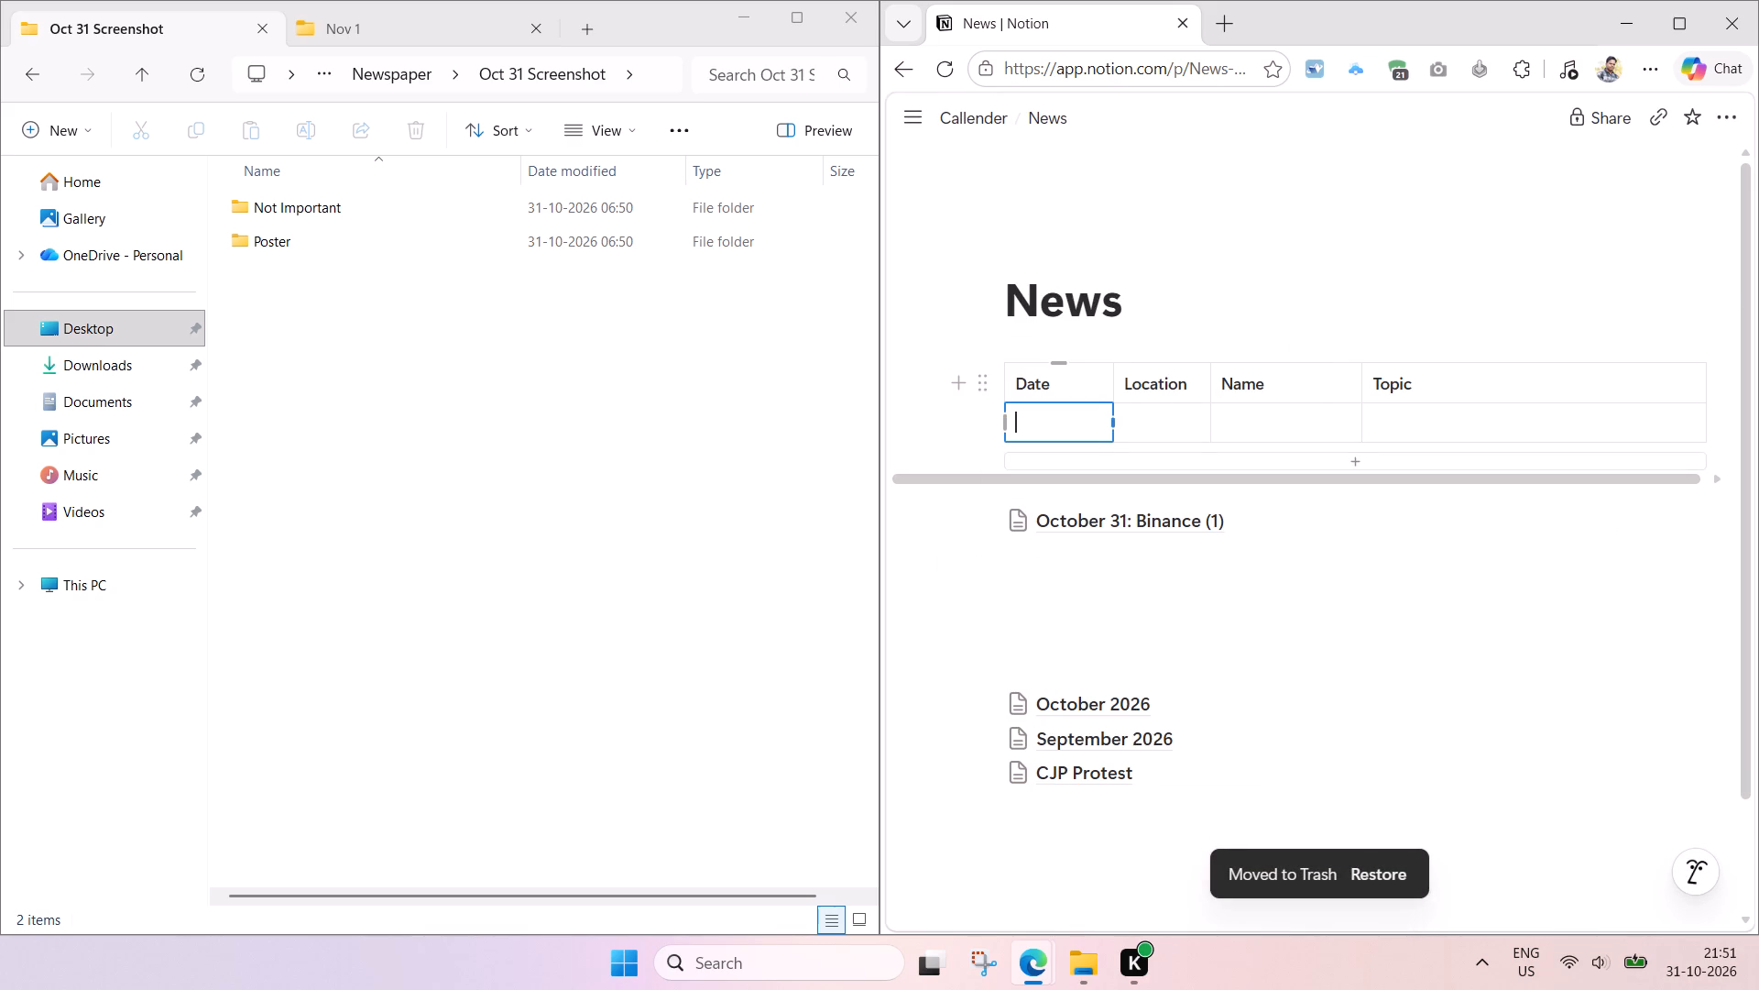
{"action": "type", "text": "November 1"}
Retitle the copied October 31: Binance (1) page as "November 1: ", reusing the date from the table.
{"action": "key", "text": "ctrl+a"}
{"action": "key", "text": "ctrl+c"}
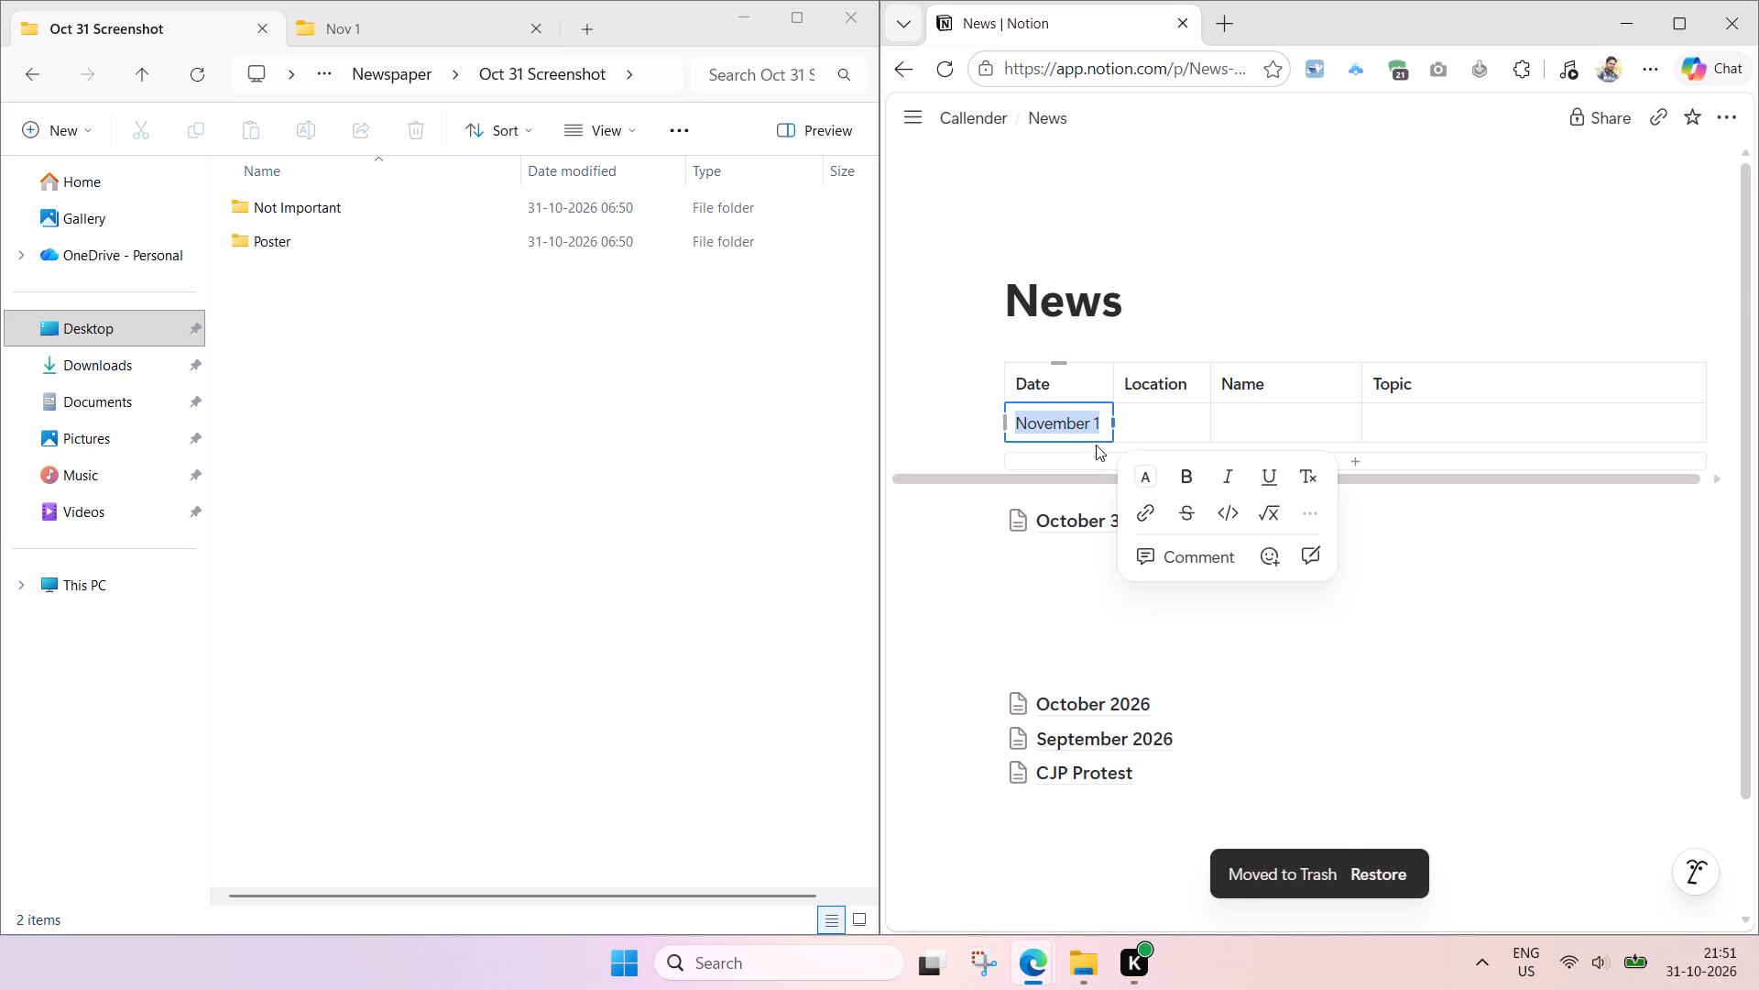
{"action": "left_click", "coordinate": [1084, 520]}
{"action": "left_click", "coordinate": [1258, 309]}
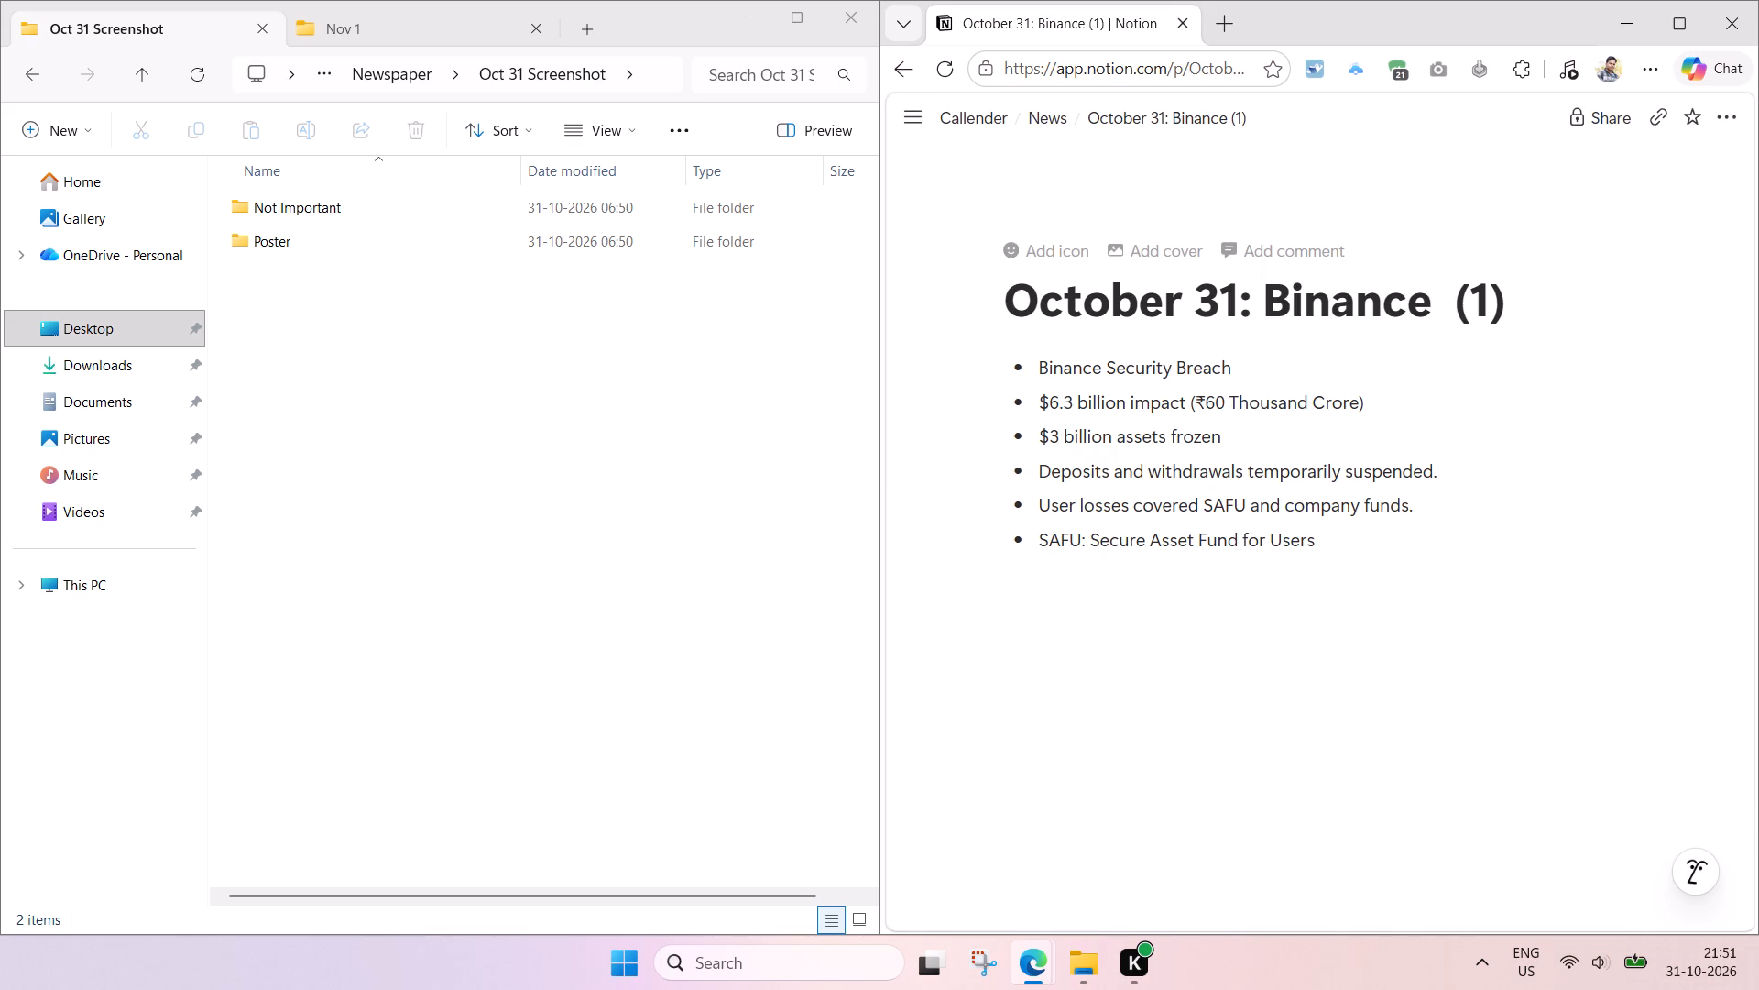
{"action": "key", "text": "ctrl+a"}
{"action": "key", "text": "ctrl+v"}
{"action": "type", "text": ":"}
{"action": "key", "text": "space"}
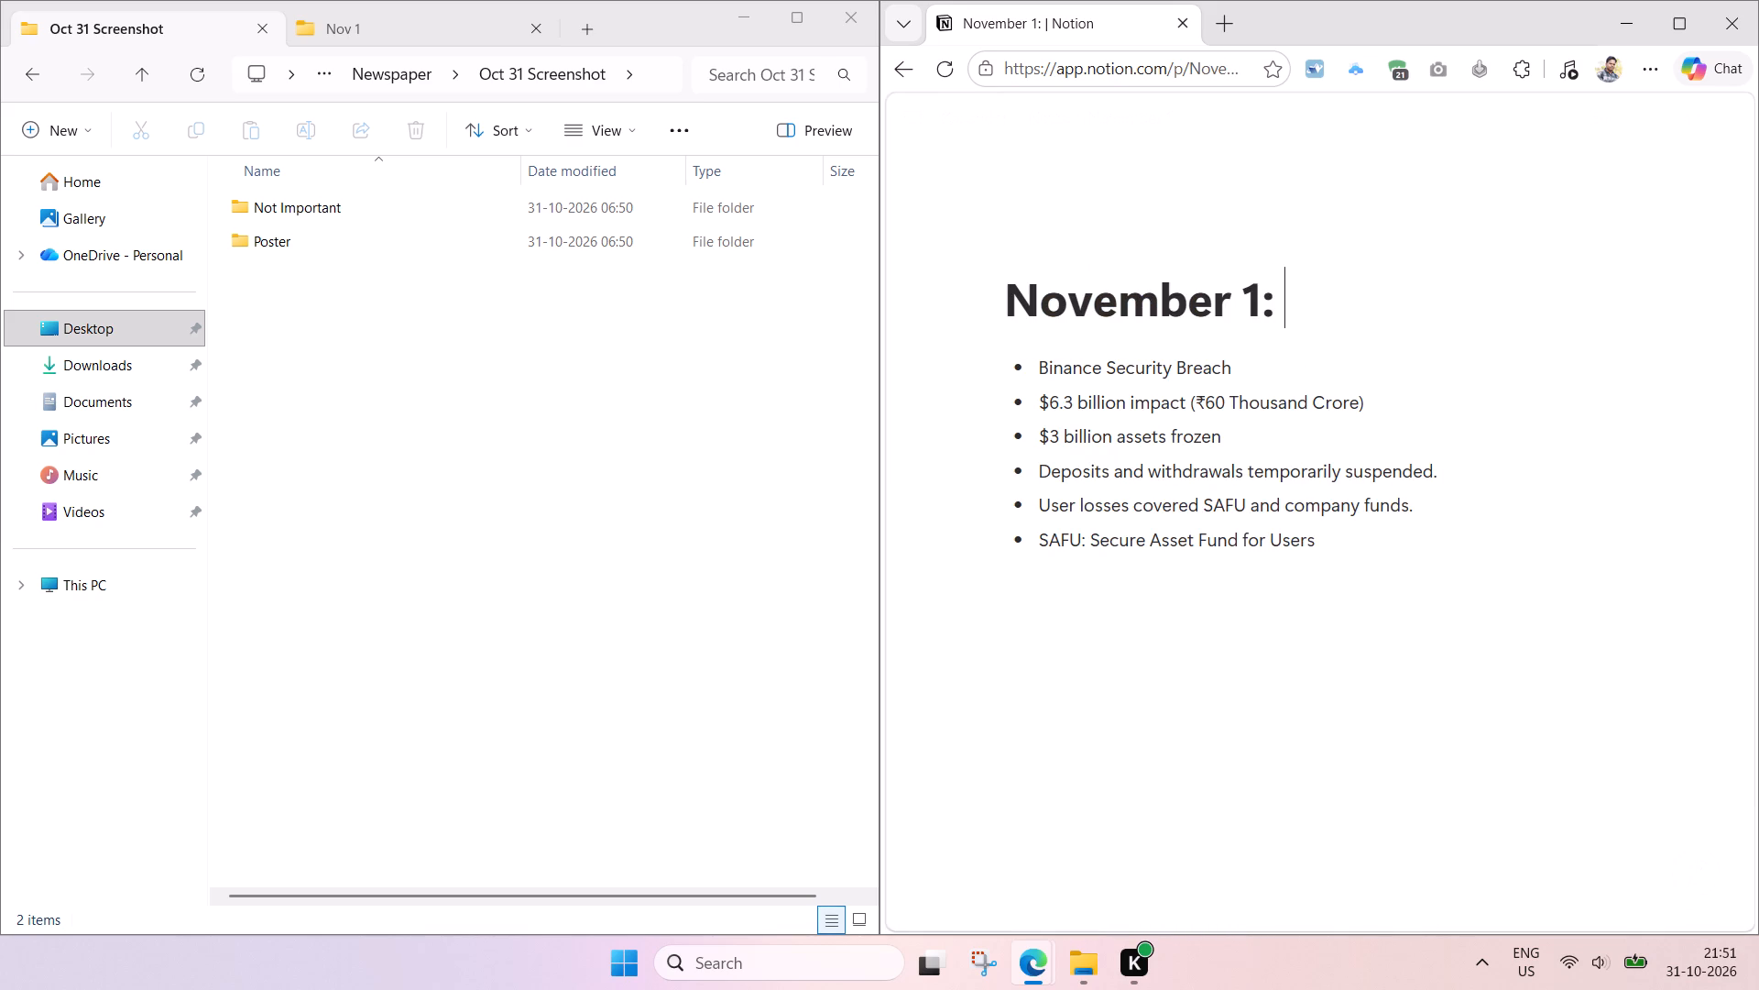
Delete all the Binance bullet points from the November 1 page, then return to the News page and save it.
{"action": "left_click_drag", "start_coordinate": [1343, 562], "coordinate": [1043, 386]}
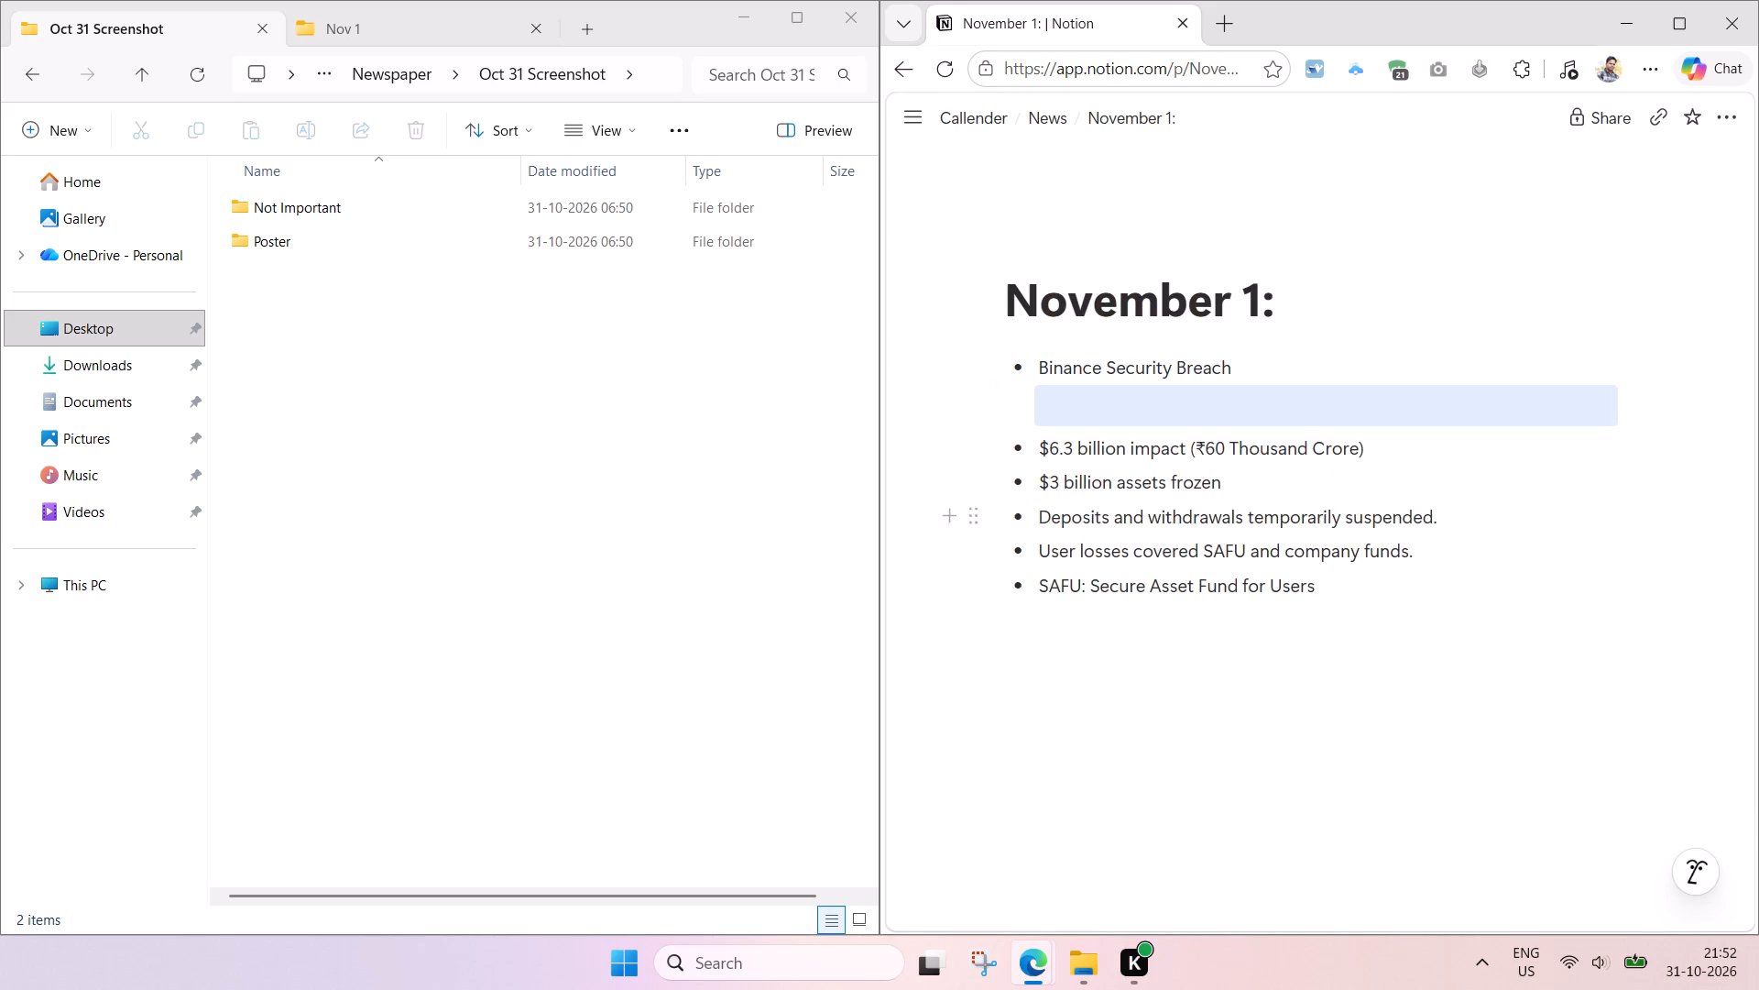
{"action": "left_click_drag", "start_coordinate": [935, 362], "coordinate": [1275, 590]}
{"action": "left_click_drag", "start_coordinate": [1415, 644], "coordinate": [1000, 368]}
{"action": "key", "text": "BackSpace"}
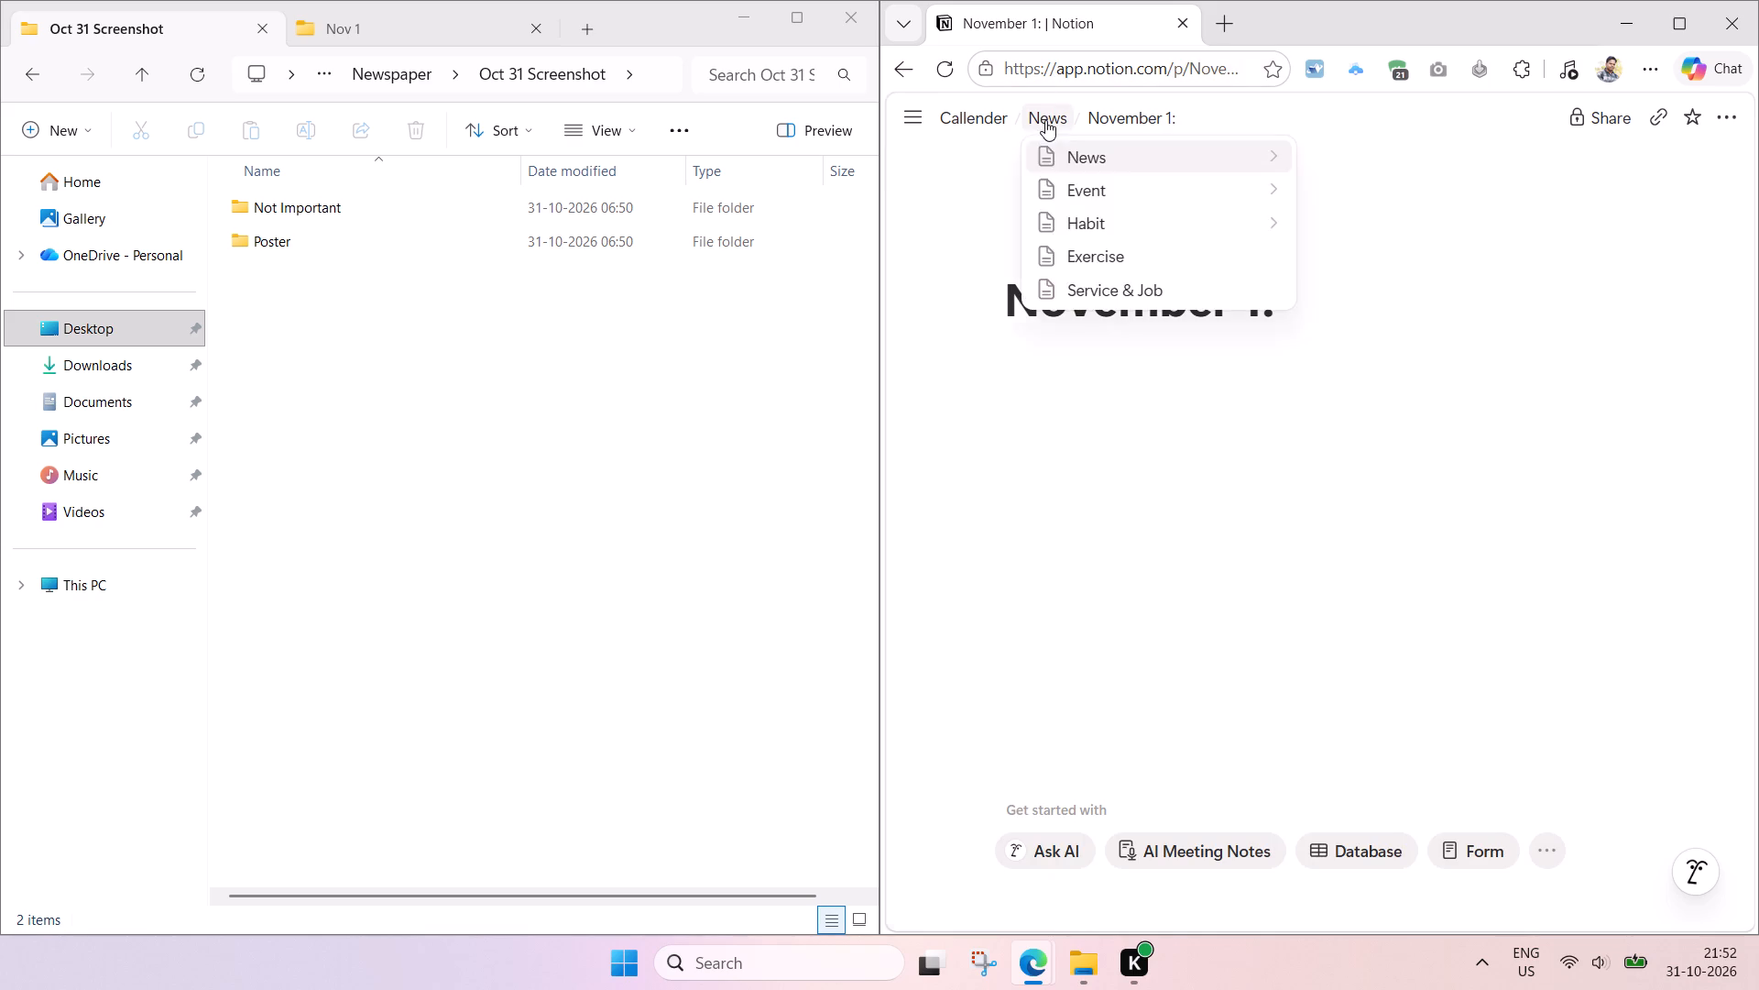
{"action": "left_click", "coordinate": [1045, 120]}
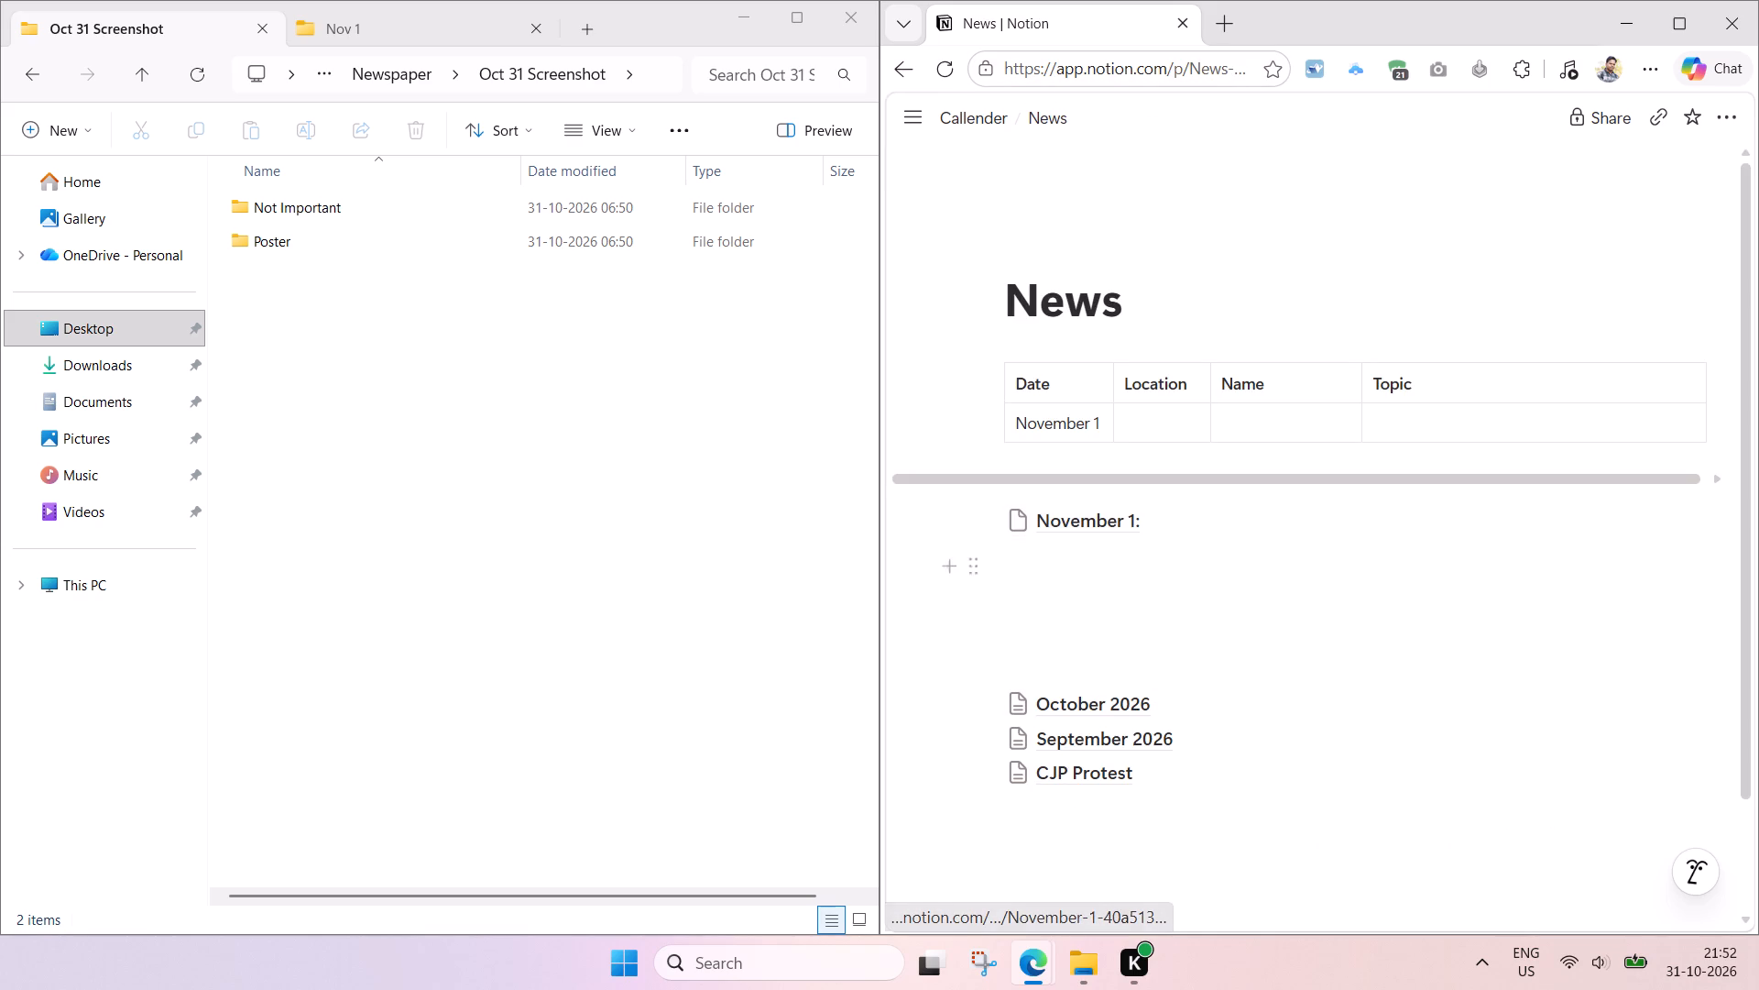
{"action": "key", "text": "ctrl+s"}
Switch to File Explorer and close the Oct 31 Screenshot folder.
{"action": "left_click", "coordinate": [405, 367]}
{"action": "left_click", "coordinate": [267, 29]}
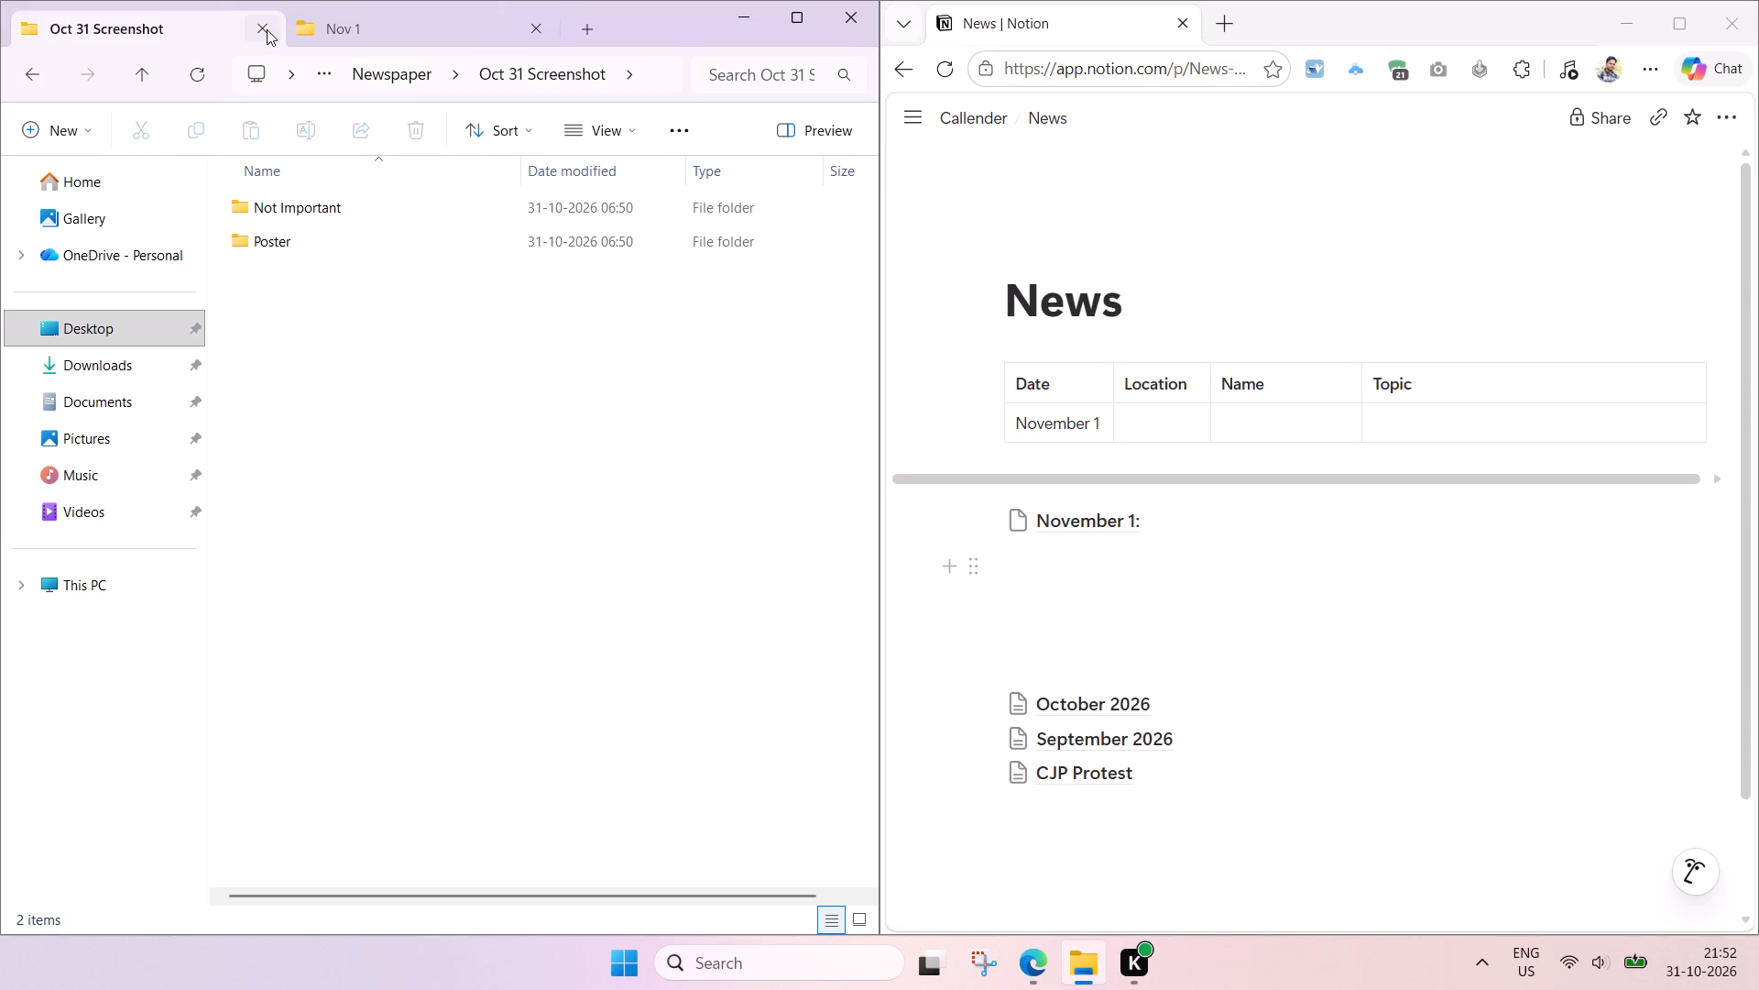
Preview the documents in the Nov 1 folder and open Odisha Assembly Winter Session in Word, tiled beside the Notion page.
{"action": "left_click", "coordinate": [399, 529]}
{"action": "left_click", "coordinate": [305, 214]}
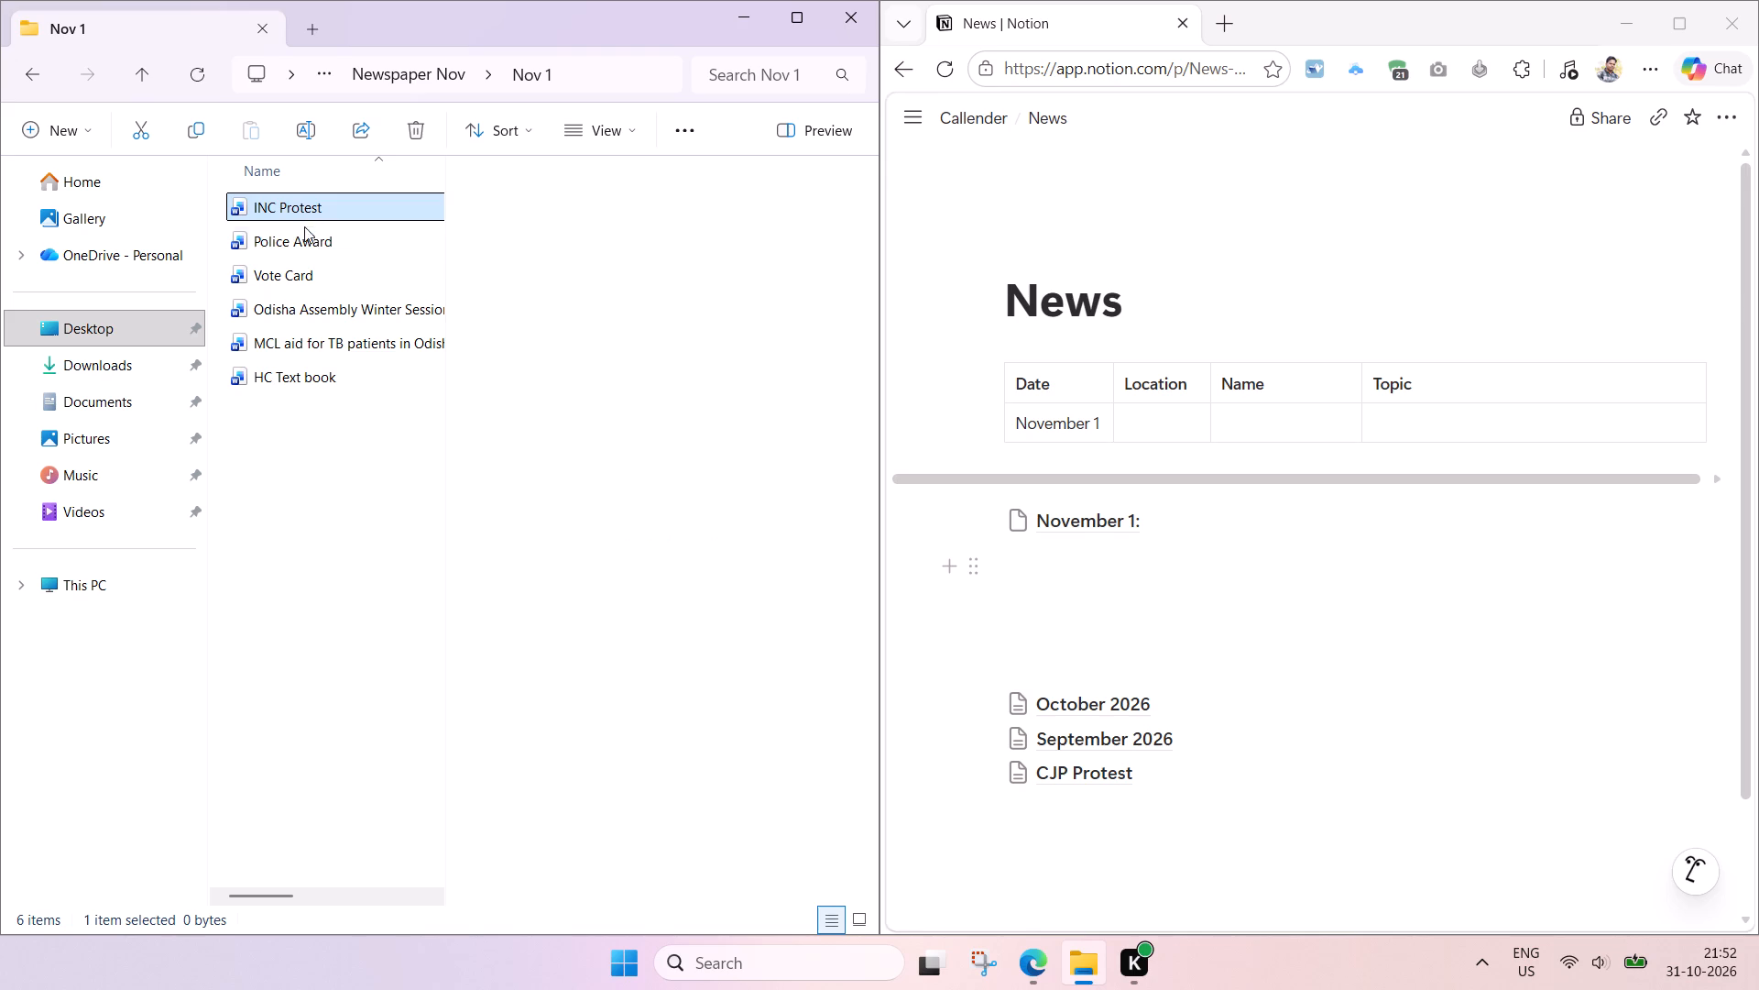
{"action": "left_click", "coordinate": [306, 236]}
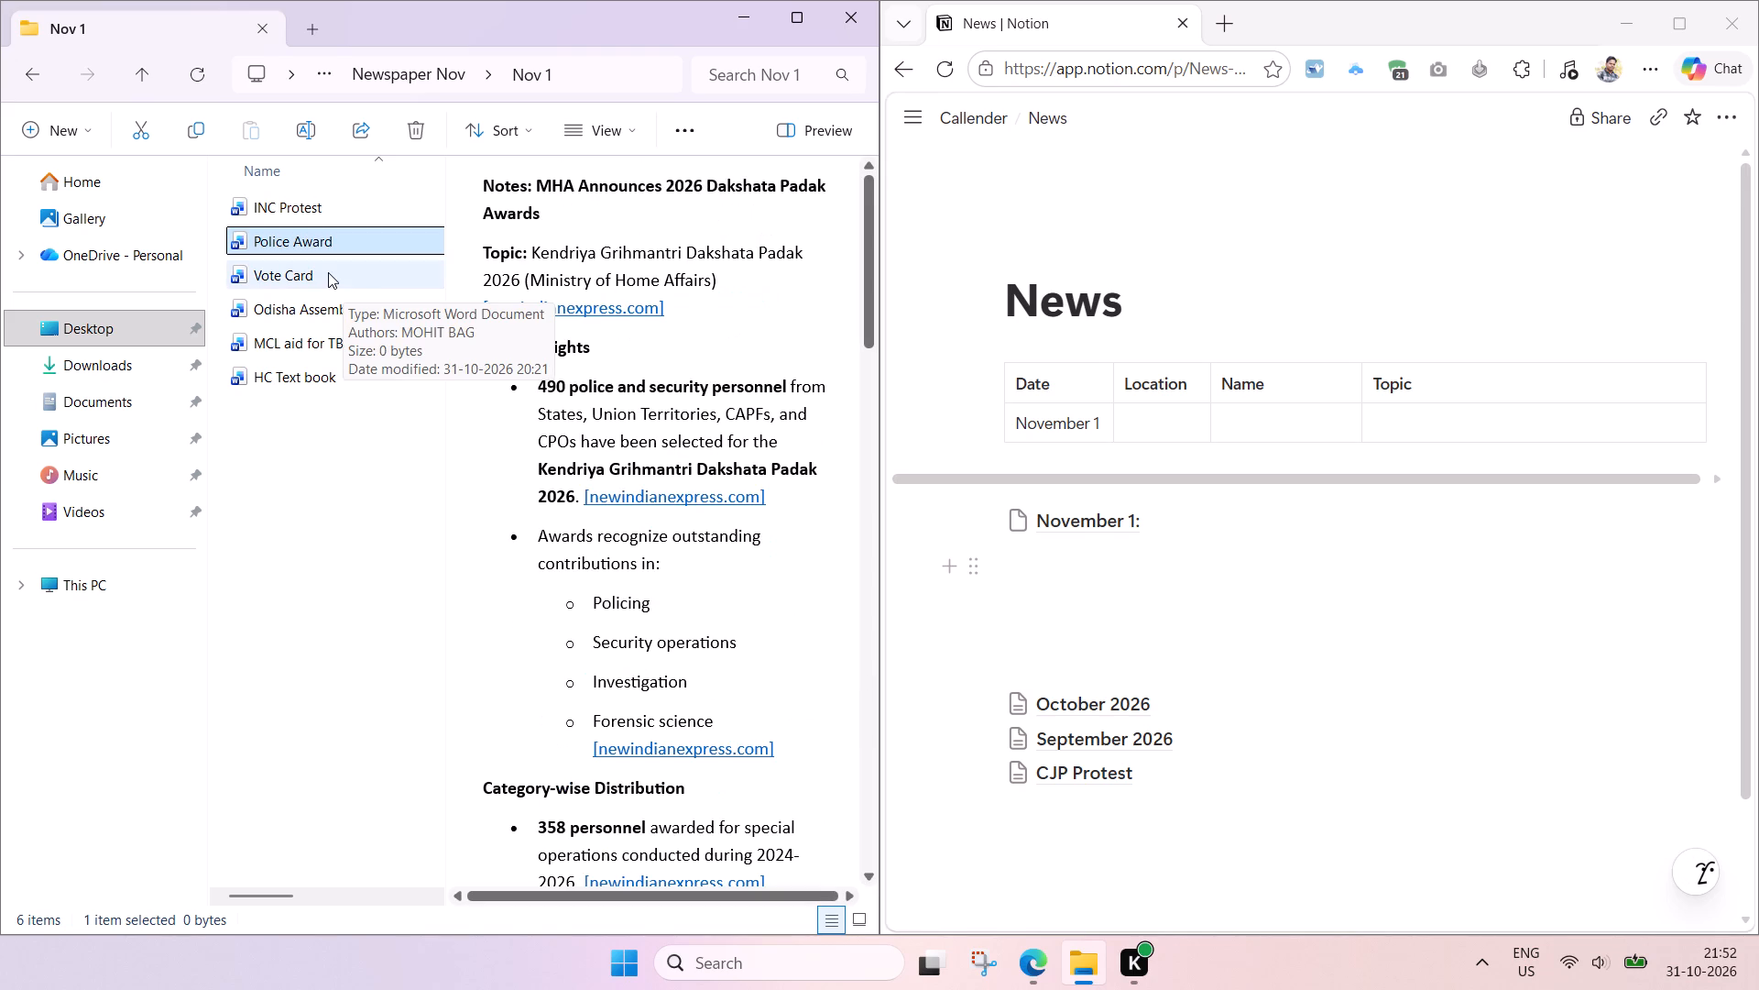
{"action": "left_click", "coordinate": [328, 272]}
{"action": "left_click", "coordinate": [333, 317]}
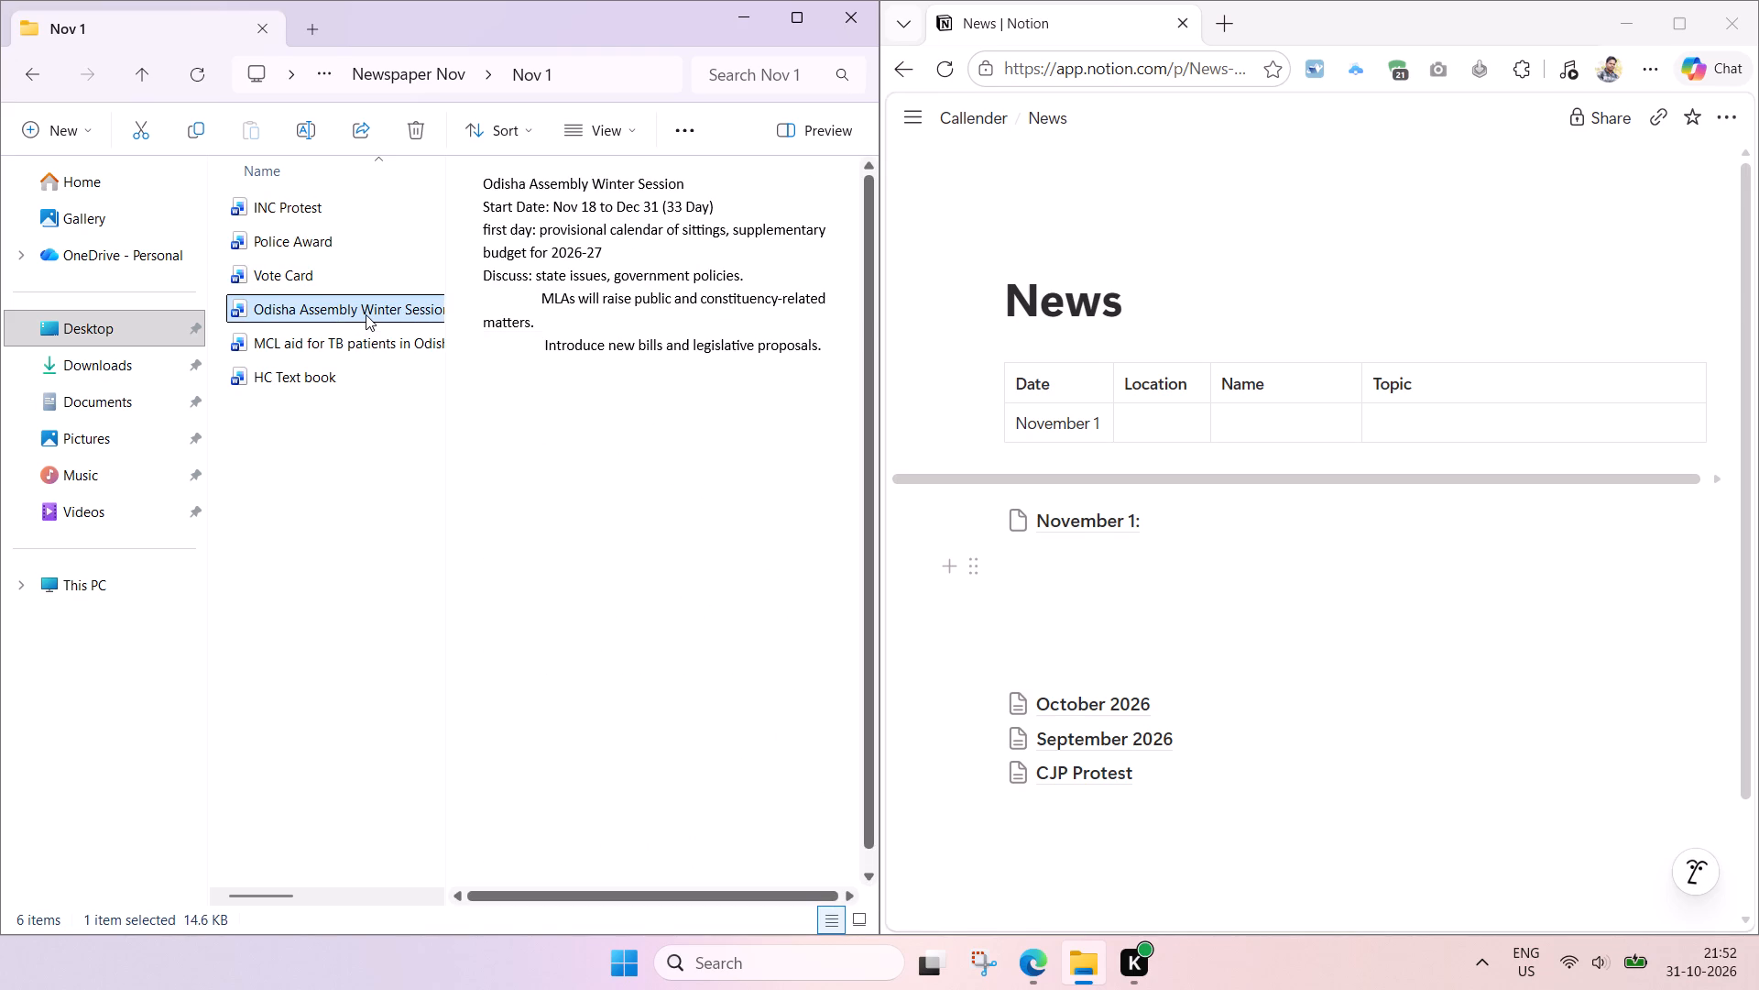
{"action": "double_click", "coordinate": [366, 314]}
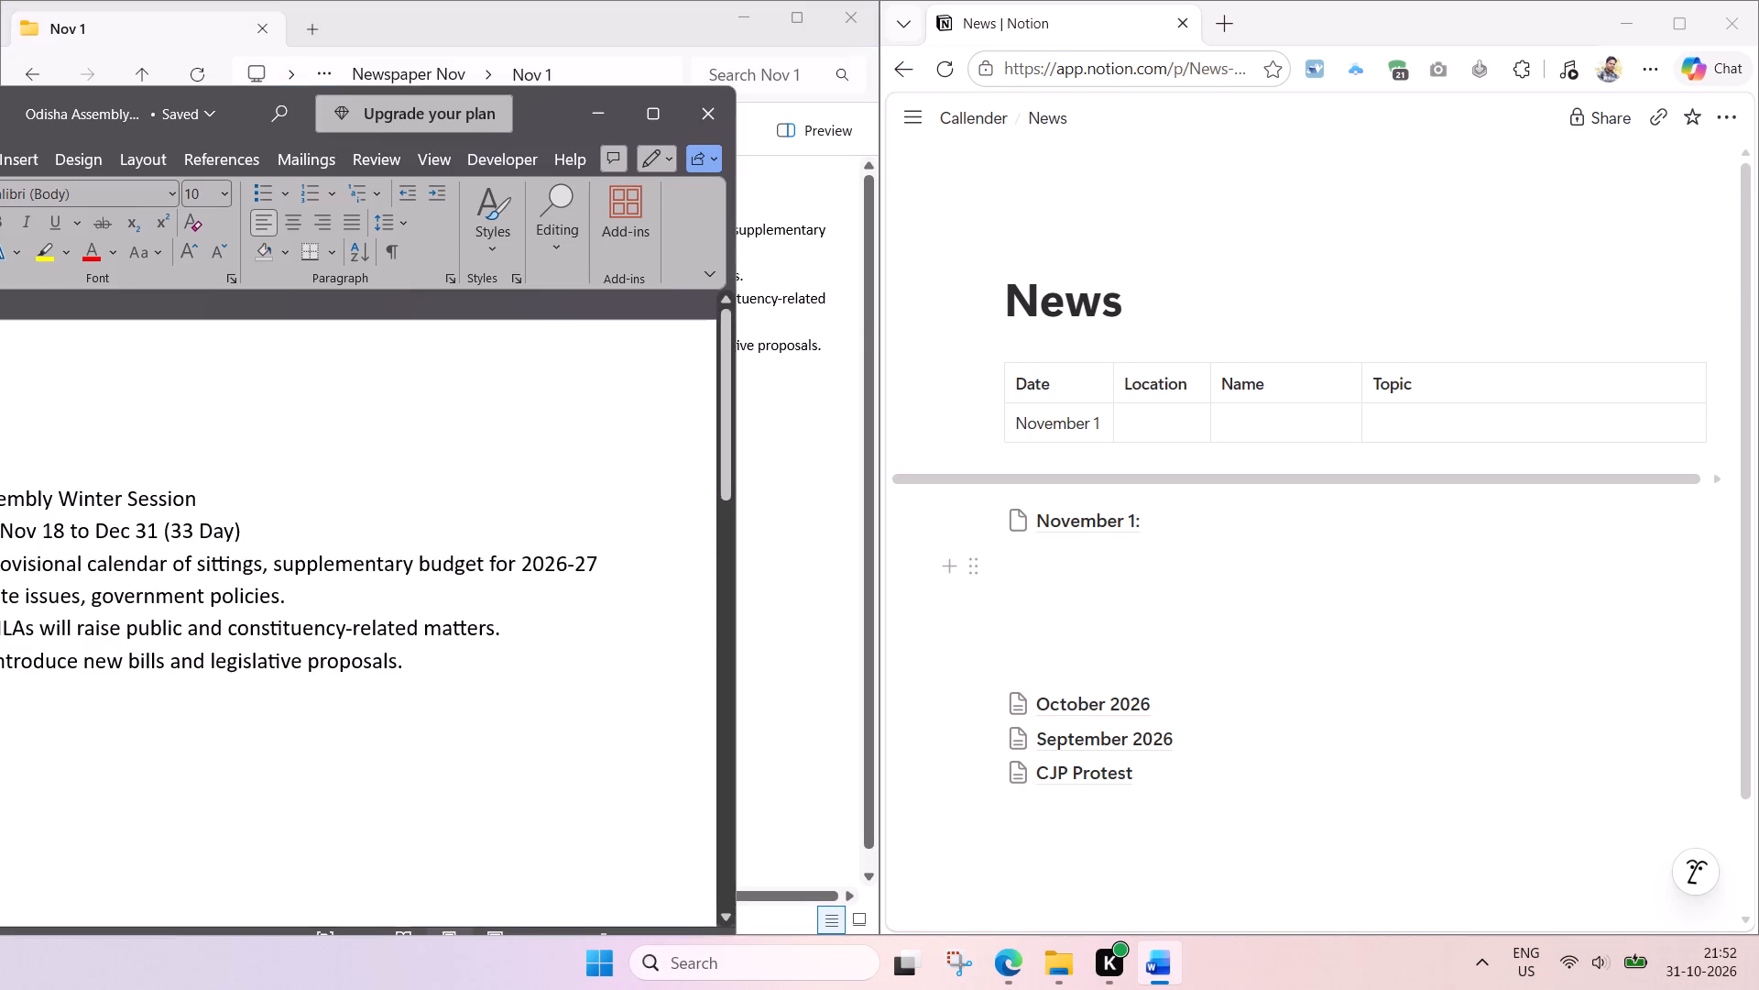
{"action": "left_click", "coordinate": [585, 249]}
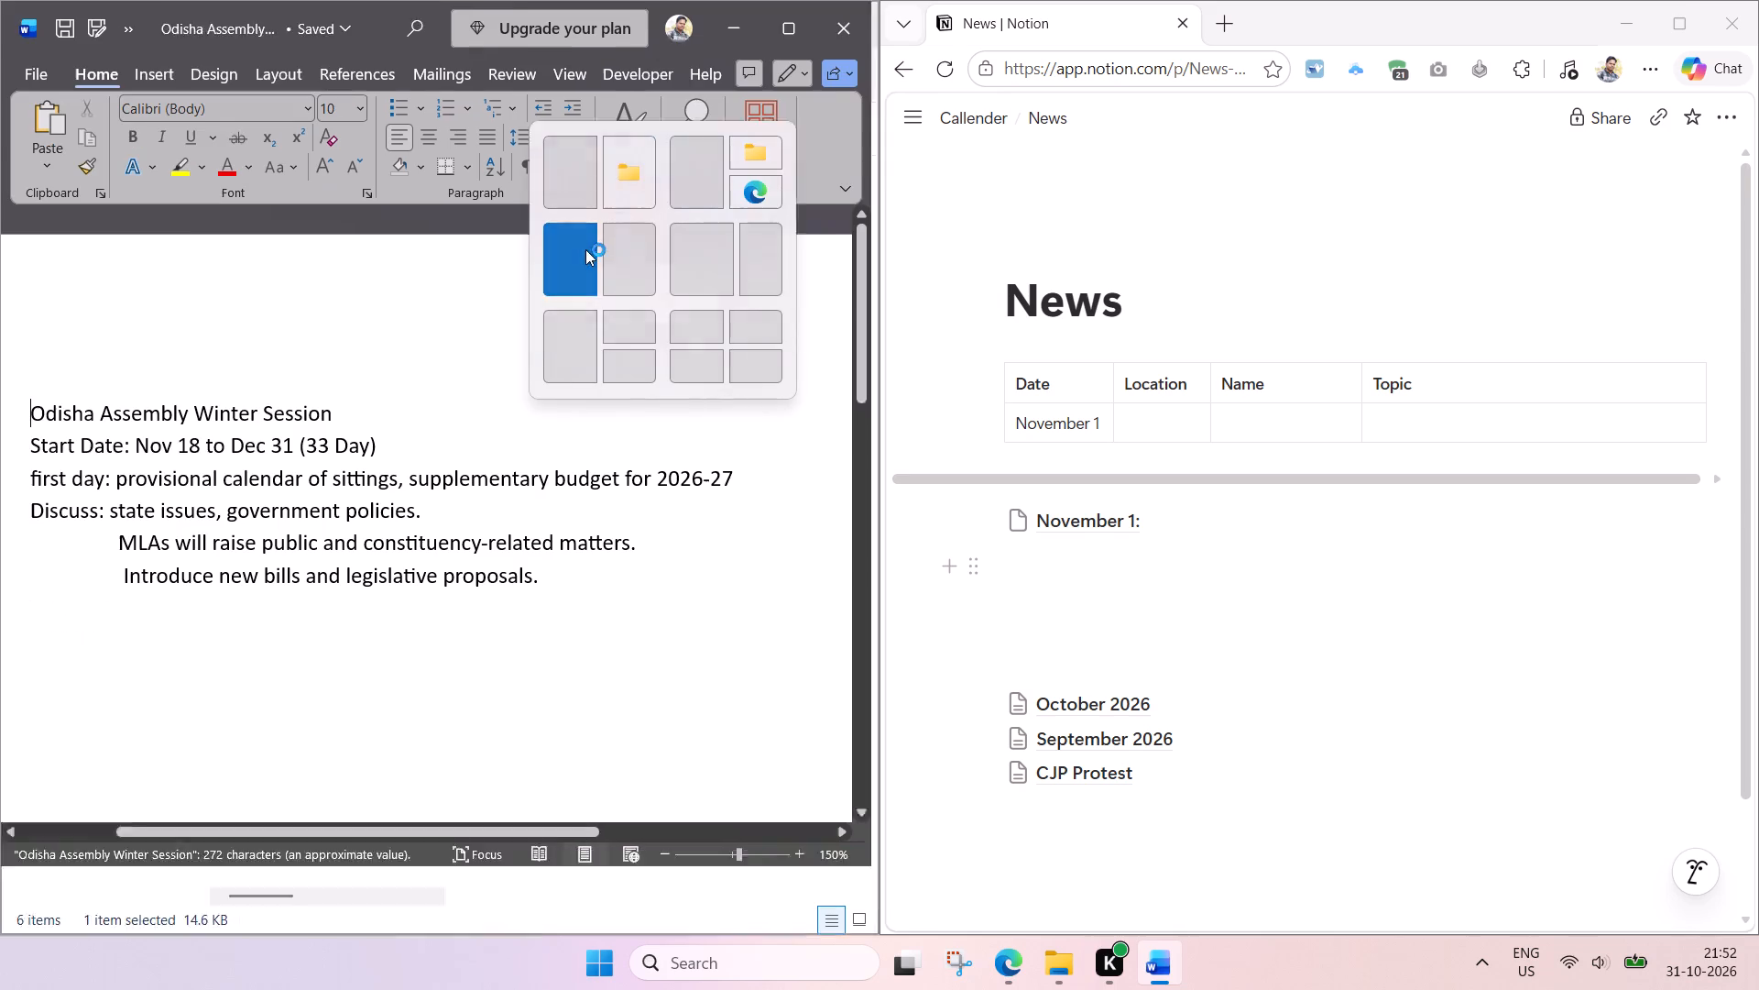
{"action": "left_click", "coordinate": [552, 403]}
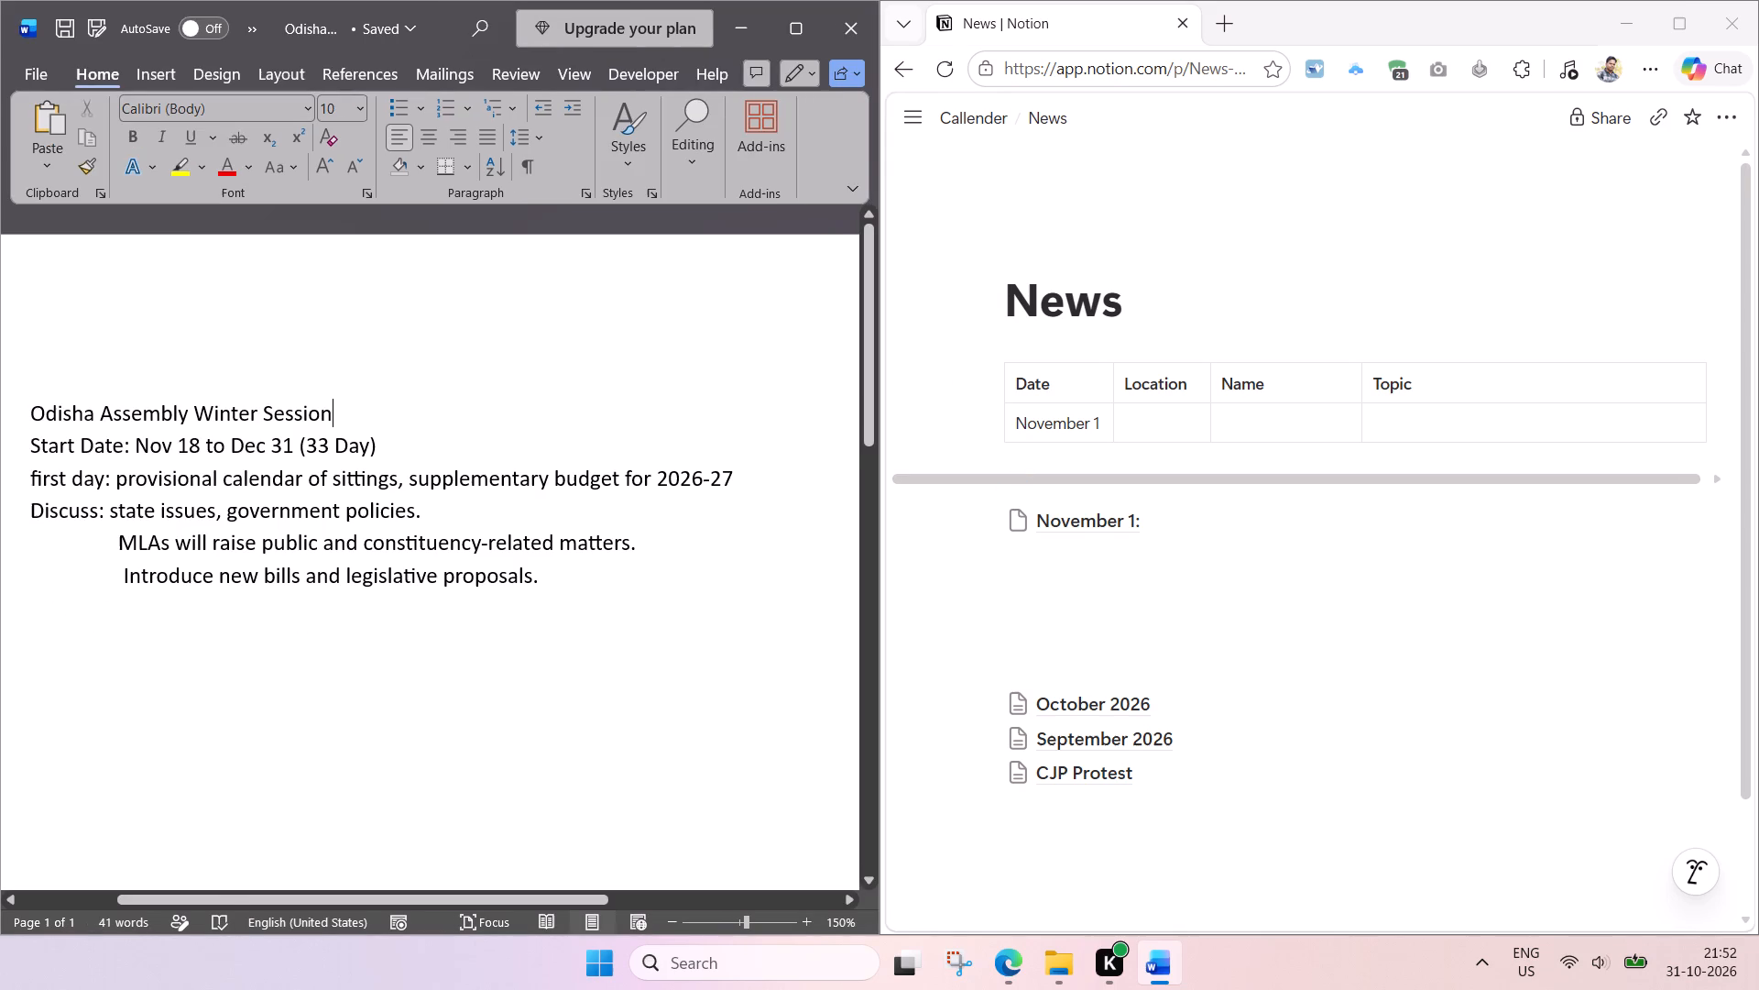
Fill the November 1 row with location Odisha and the name Assembly Winter Session, copied from the Word heading.
{"action": "left_click", "coordinate": [1154, 418]}
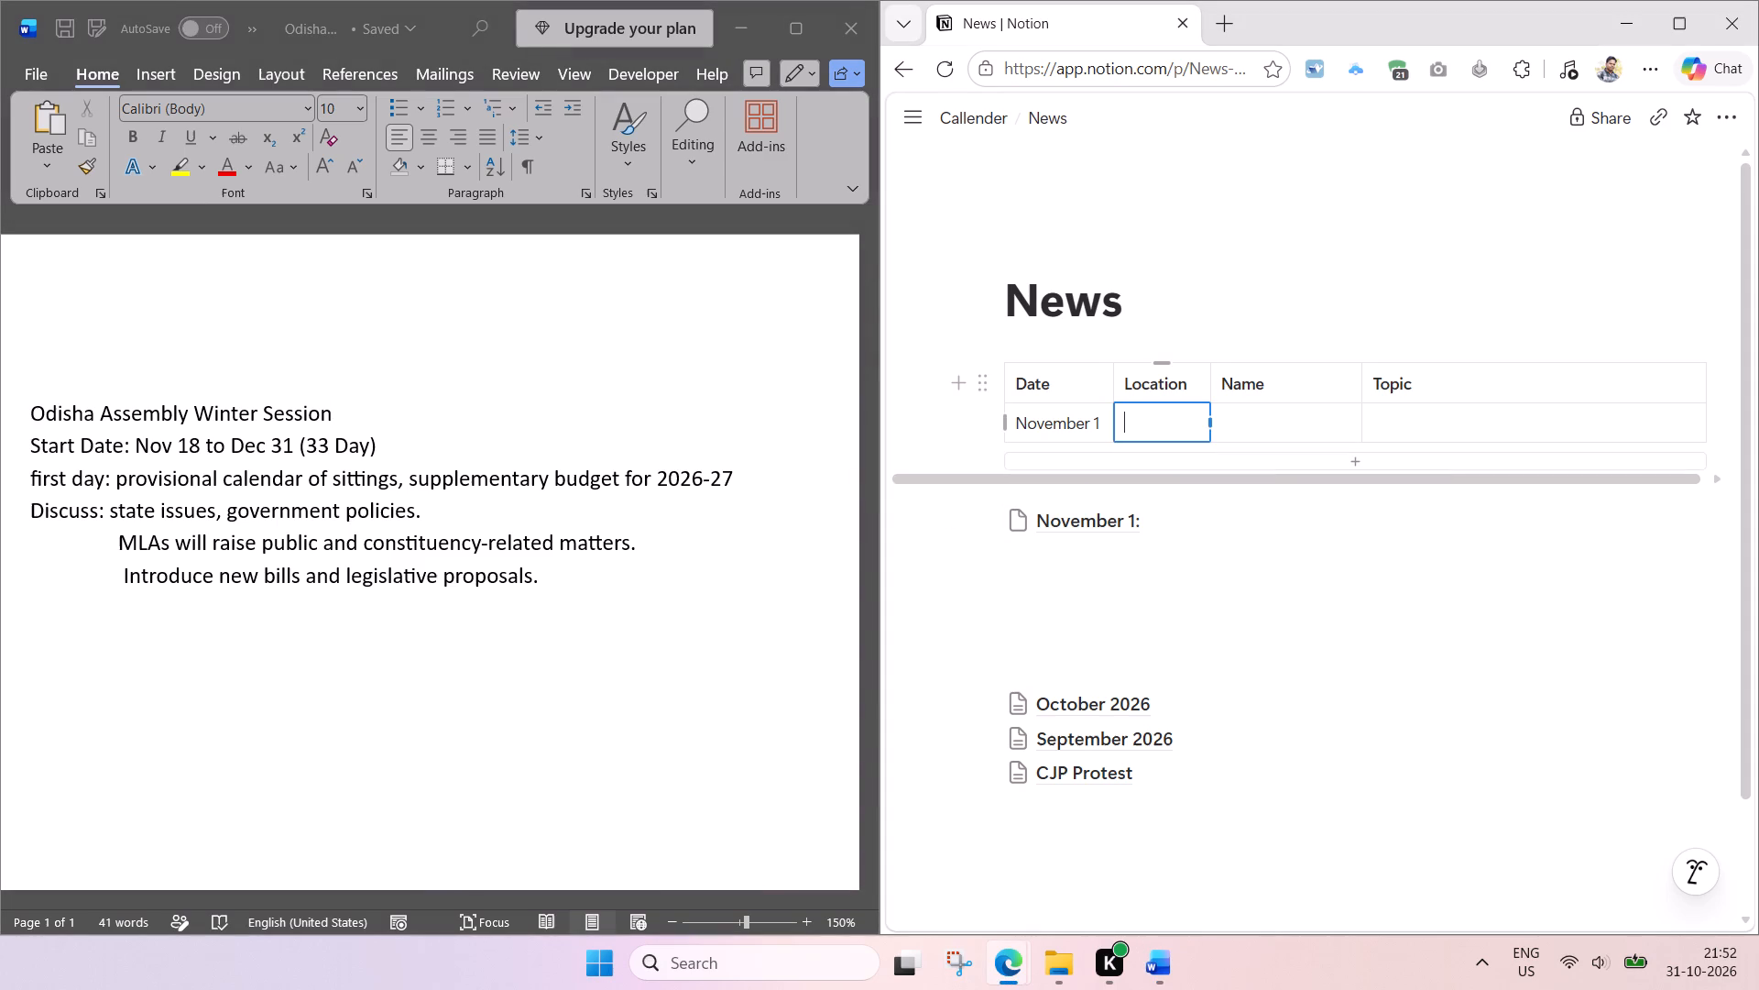
{"action": "type", "text": "Odisha"}
{"action": "key", "text": "Tab"}
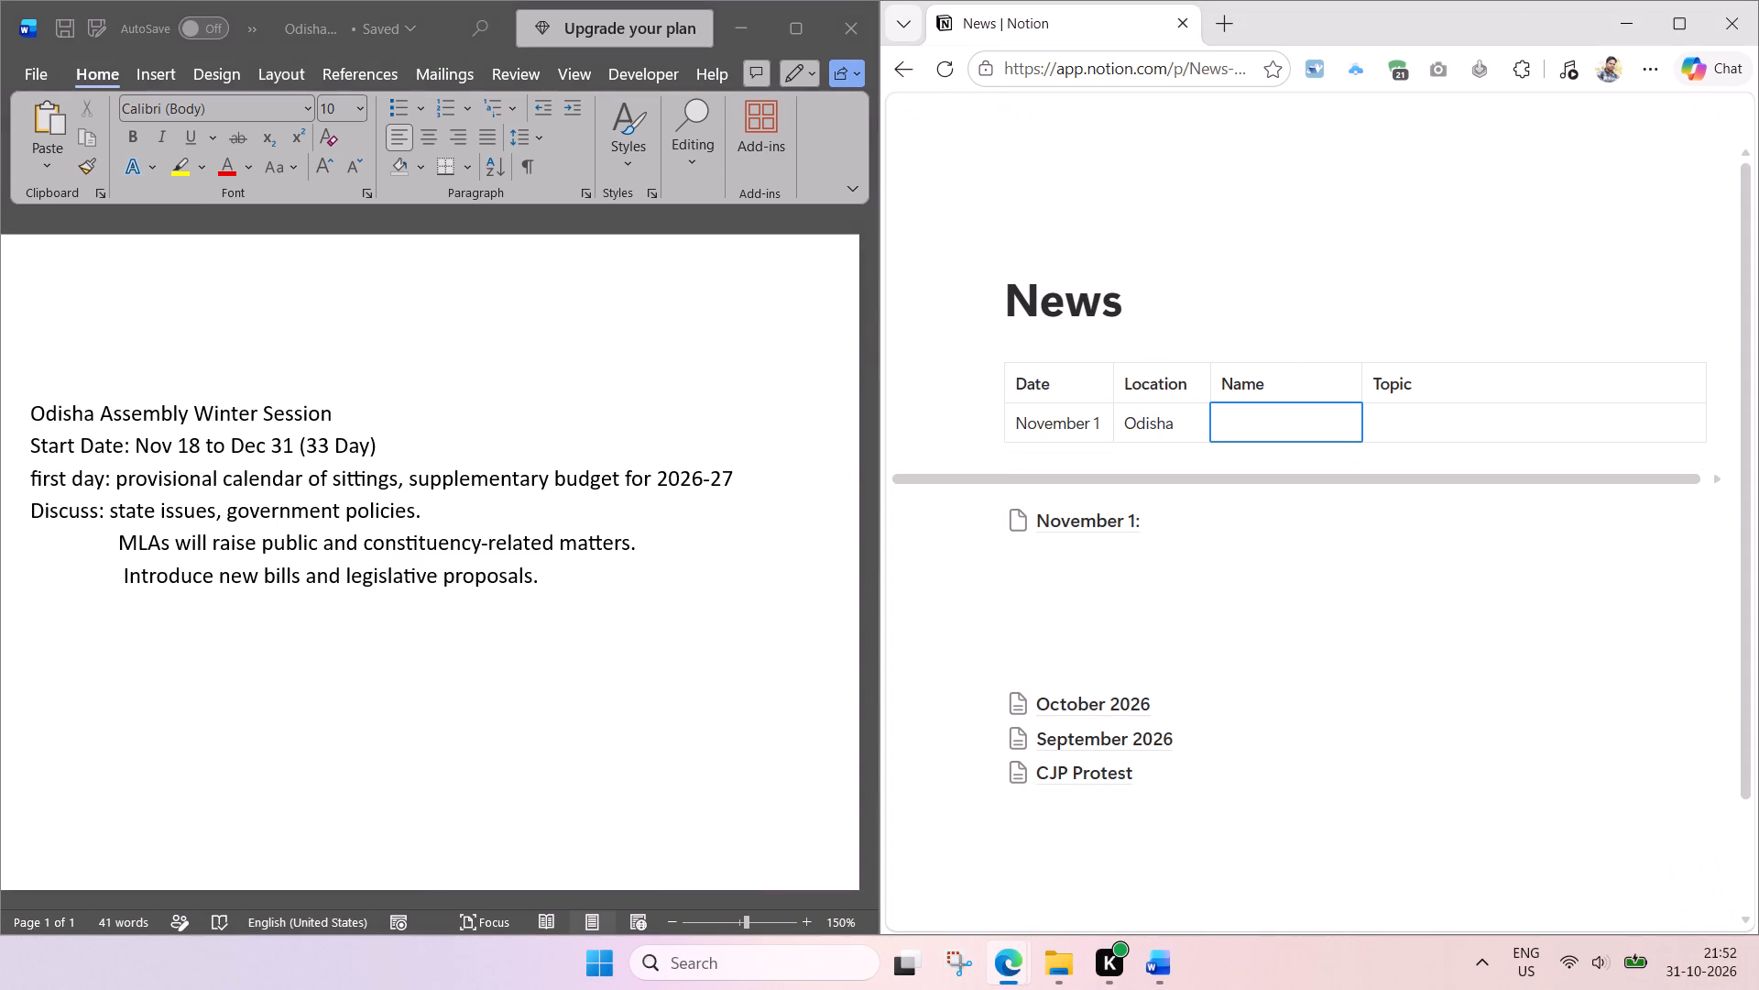
{"action": "left_click", "coordinate": [327, 430]}
{"action": "left_click_drag", "start_coordinate": [339, 414], "coordinate": [244, 411]}
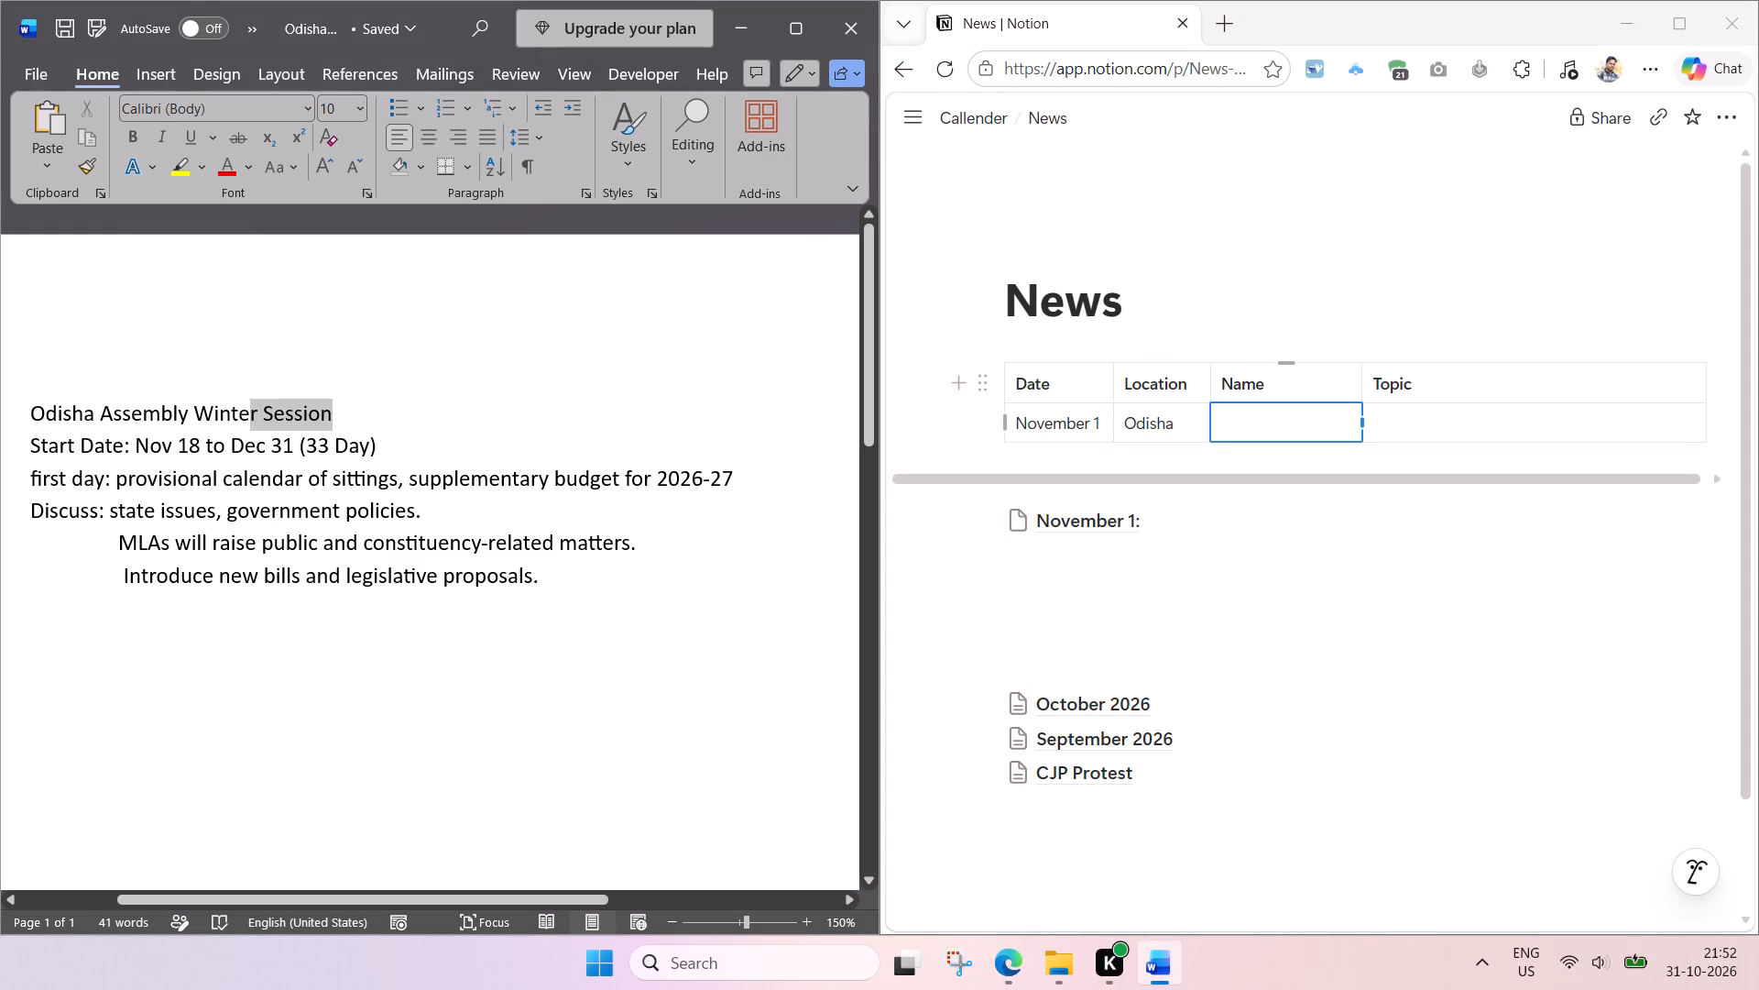
{"action": "left_click_drag", "start_coordinate": [244, 411], "coordinate": [146, 414]}
{"action": "key", "text": "ctrl+c"}
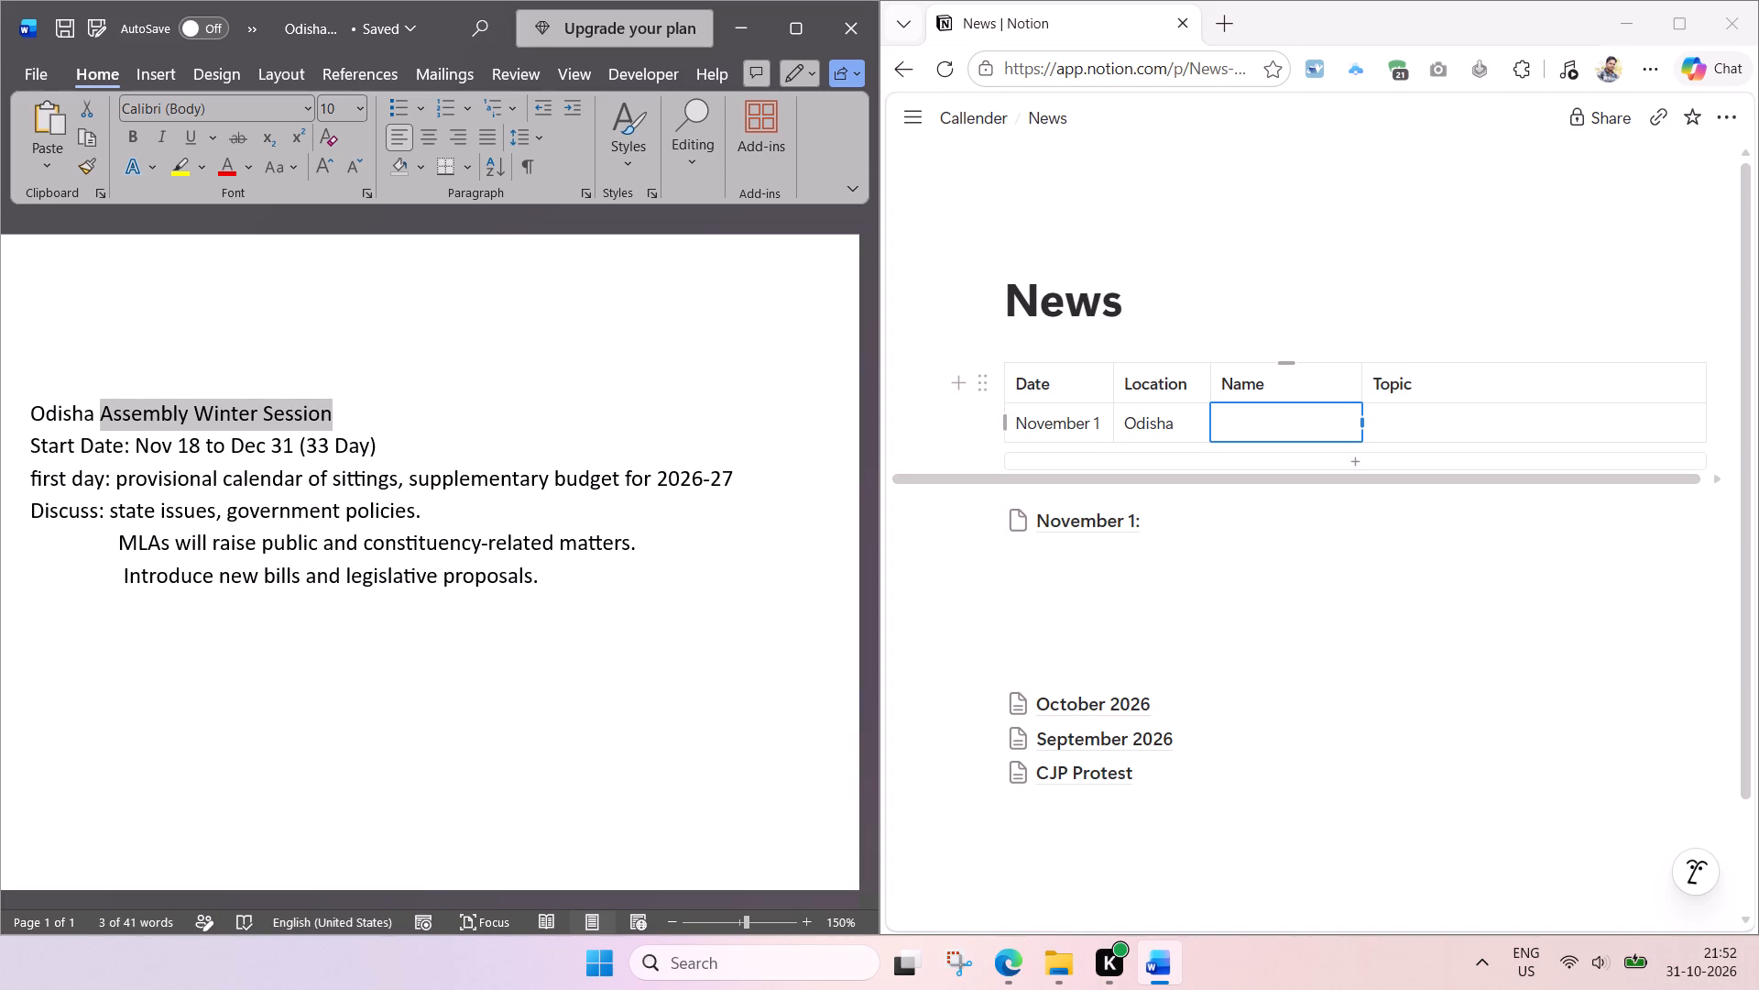
{"action": "left_click", "coordinate": [1280, 425]}
{"action": "key", "text": "ctrl+v"}
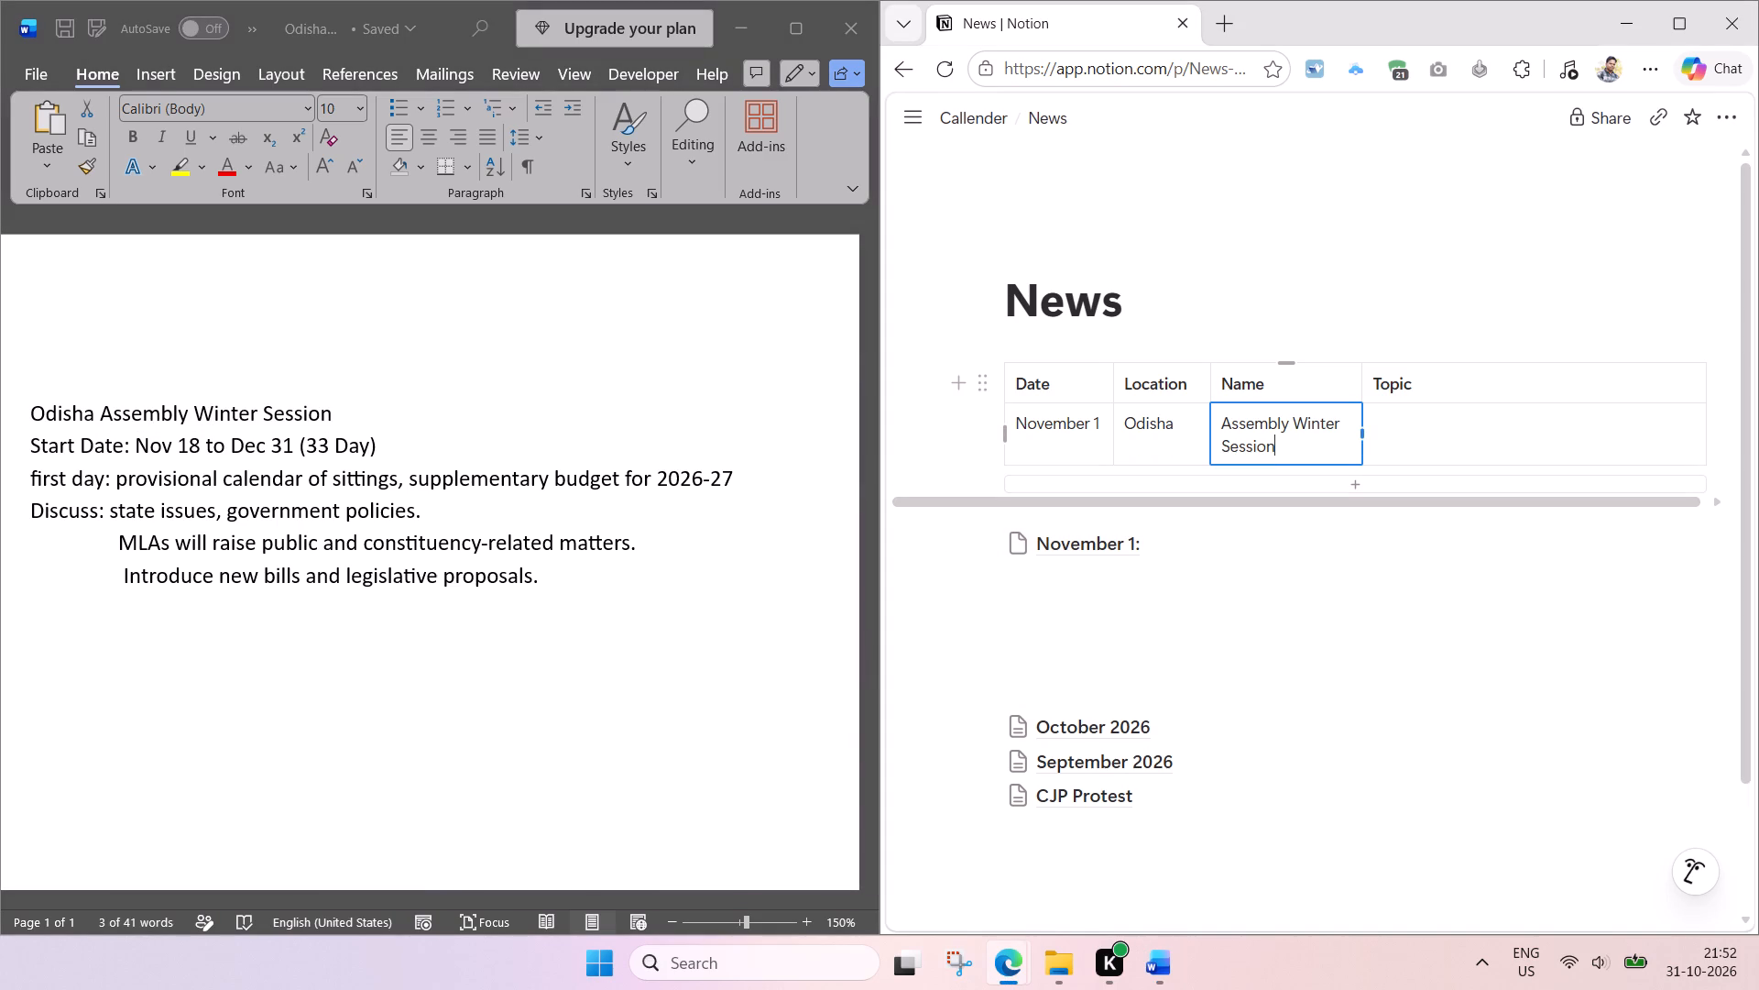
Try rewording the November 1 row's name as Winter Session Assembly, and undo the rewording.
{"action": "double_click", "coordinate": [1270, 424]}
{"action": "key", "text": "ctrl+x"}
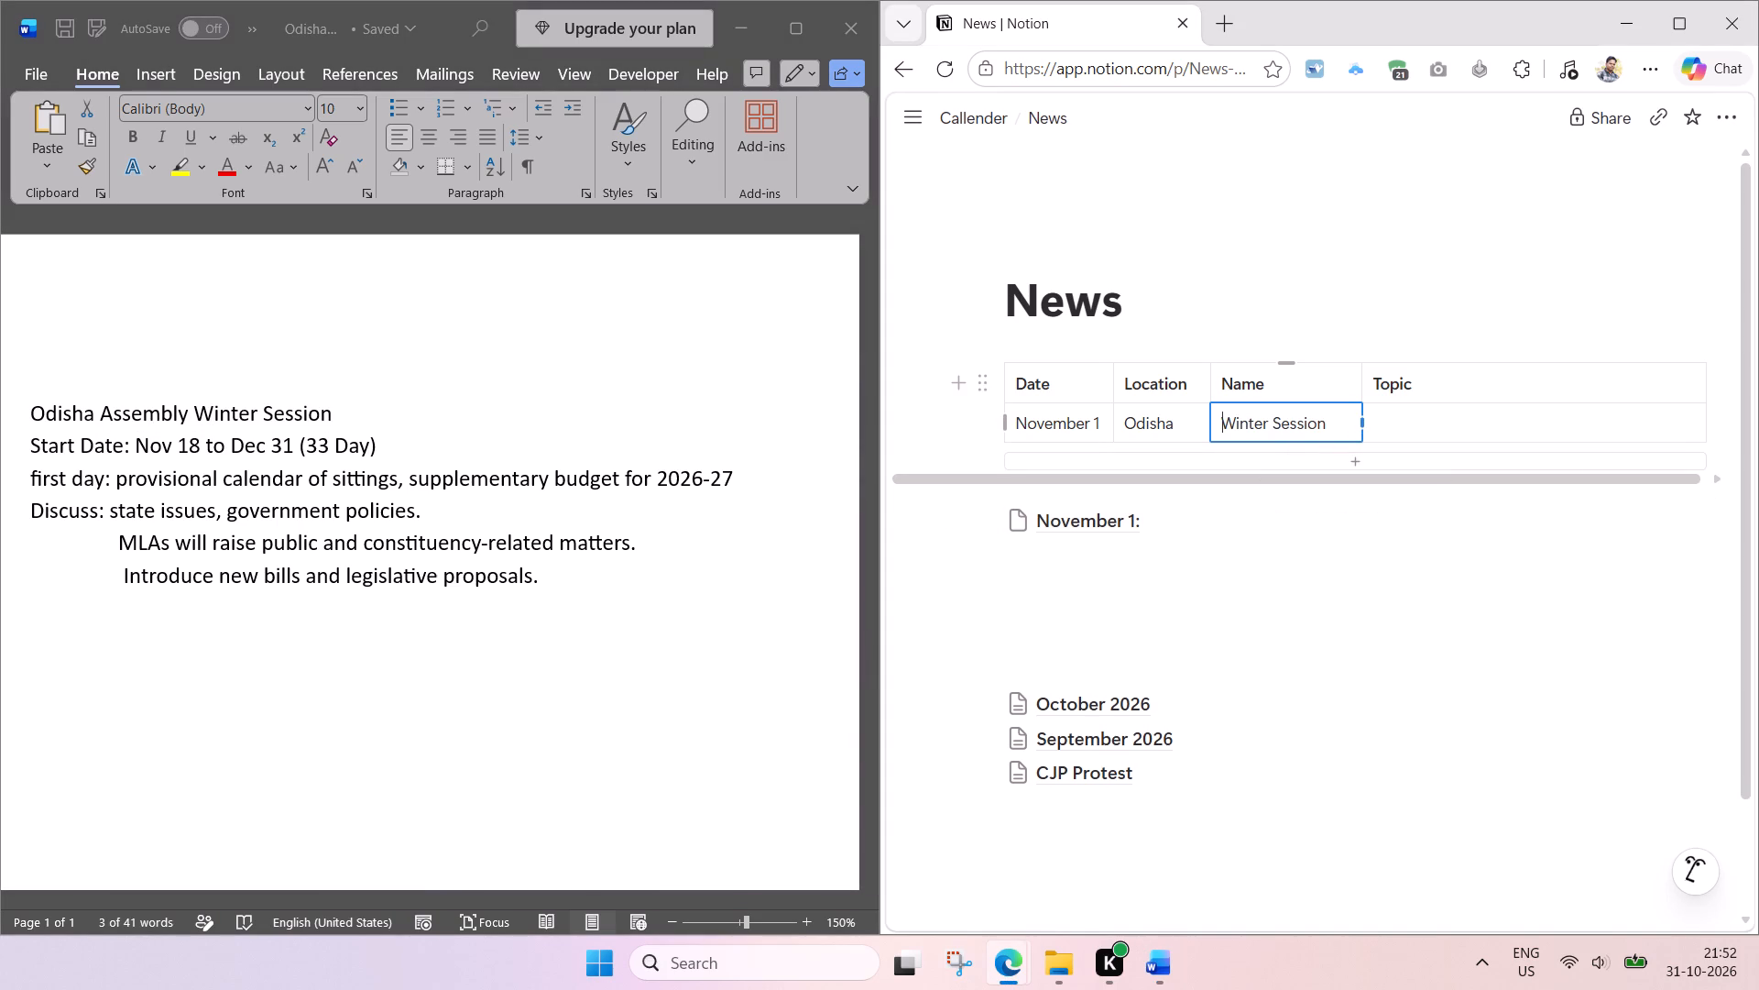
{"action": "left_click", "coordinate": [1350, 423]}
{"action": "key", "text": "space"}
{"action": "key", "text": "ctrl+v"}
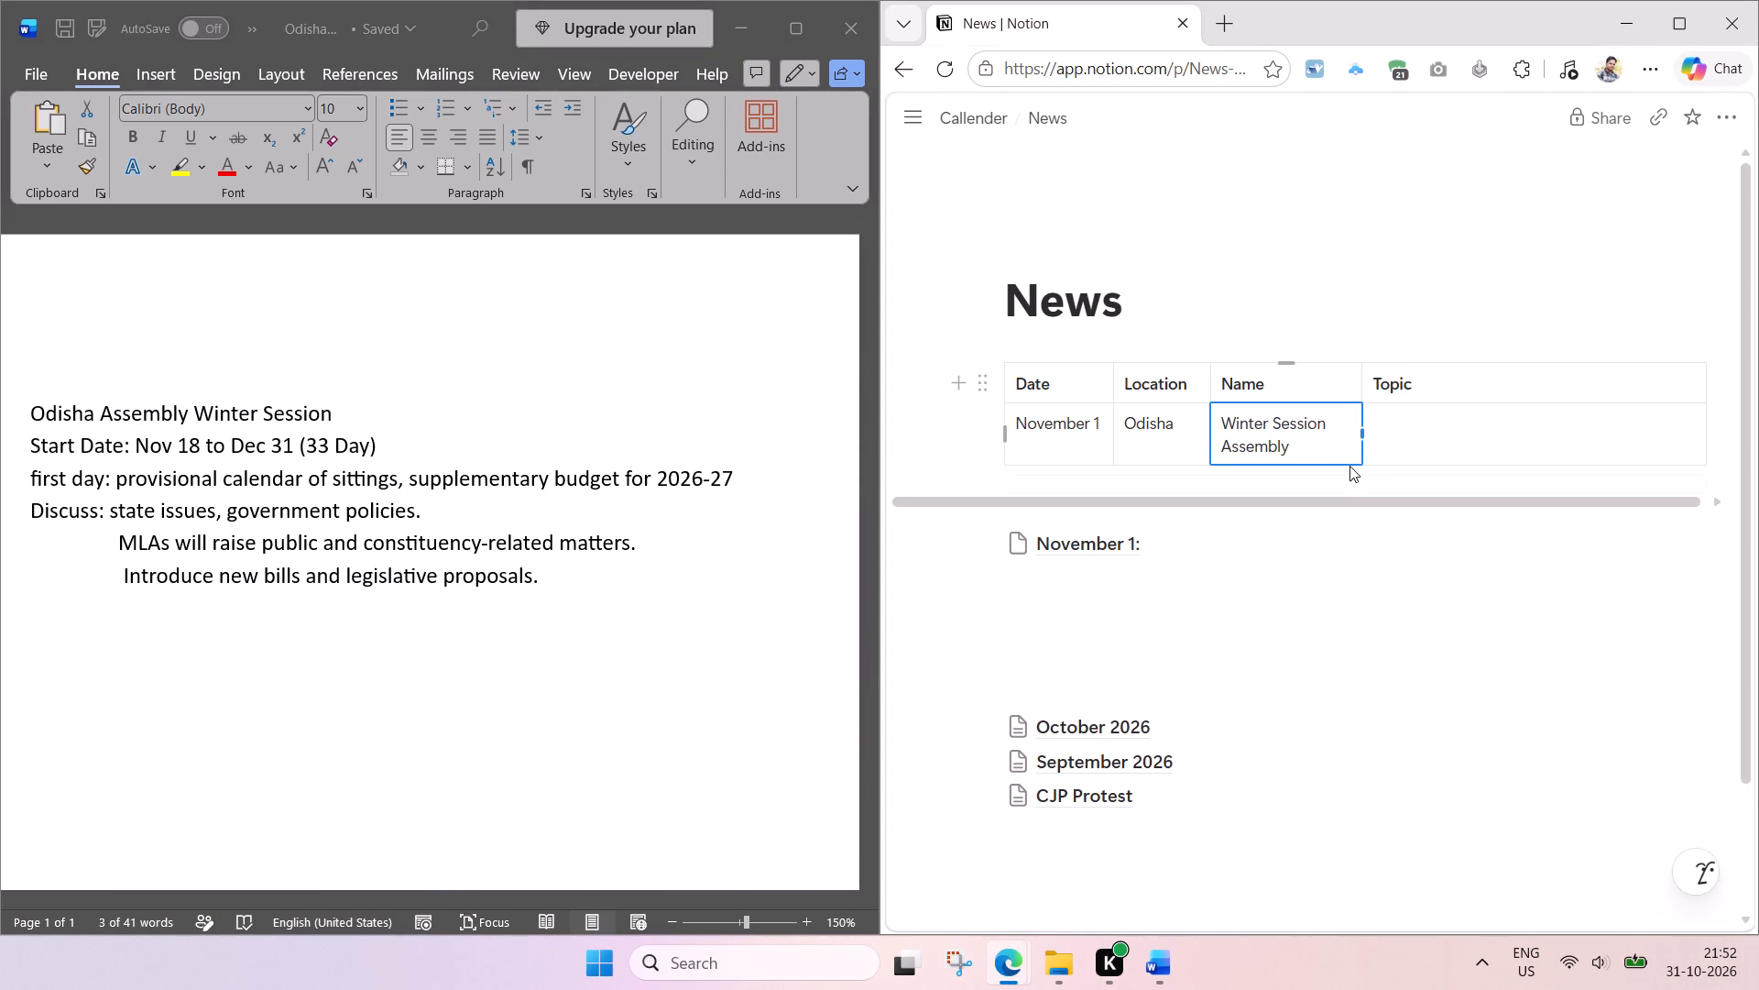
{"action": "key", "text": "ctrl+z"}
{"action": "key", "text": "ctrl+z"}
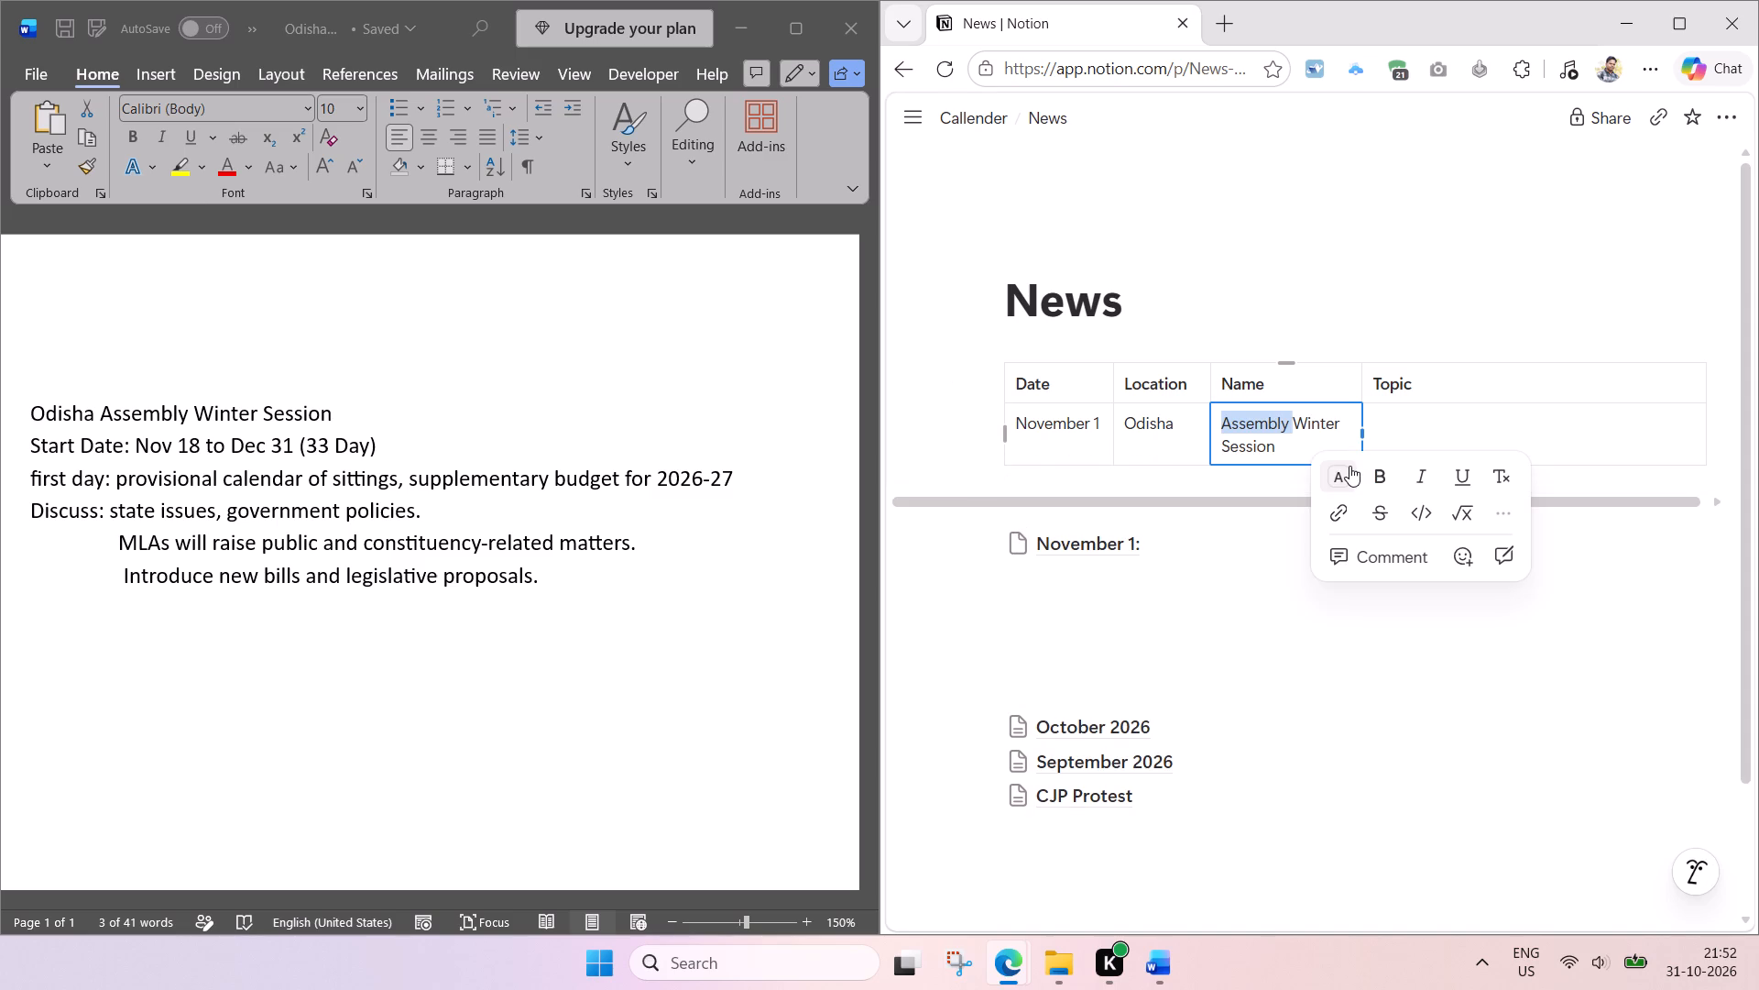
Widen the Name column of the News table so that Assembly Winter Session fits on one line.
{"action": "left_click", "coordinate": [1306, 435]}
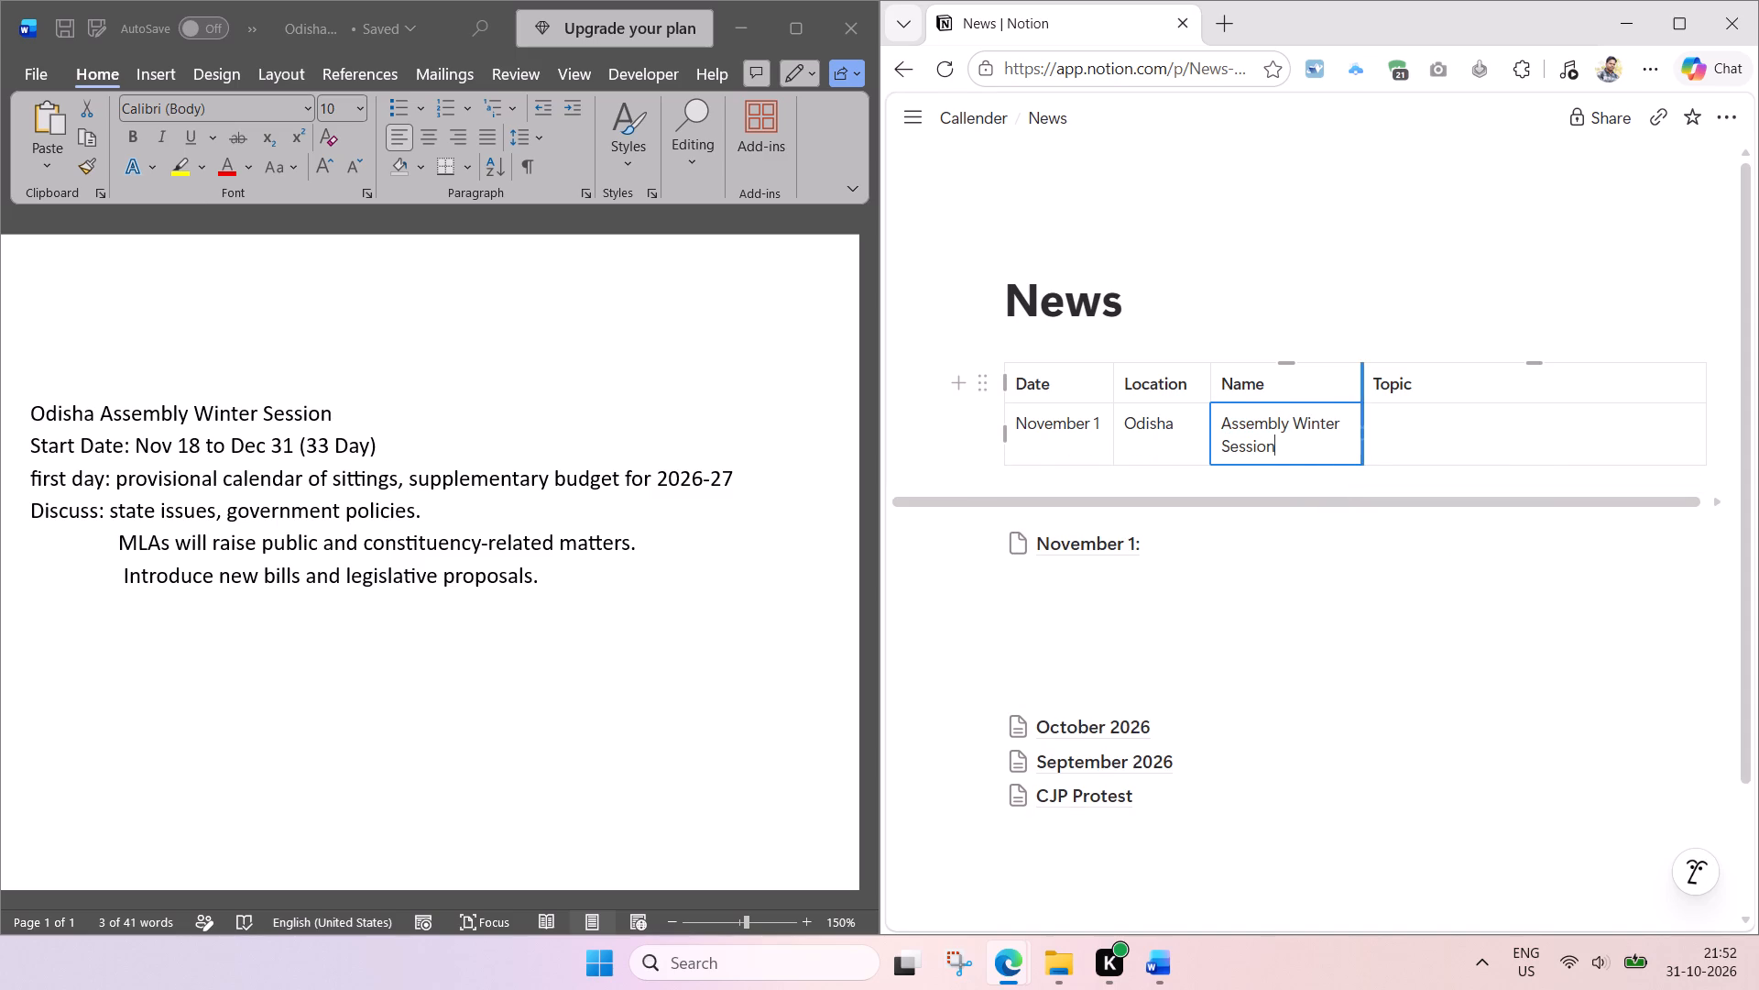
{"action": "left_click_drag", "start_coordinate": [1363, 376], "coordinate": [1404, 368]}
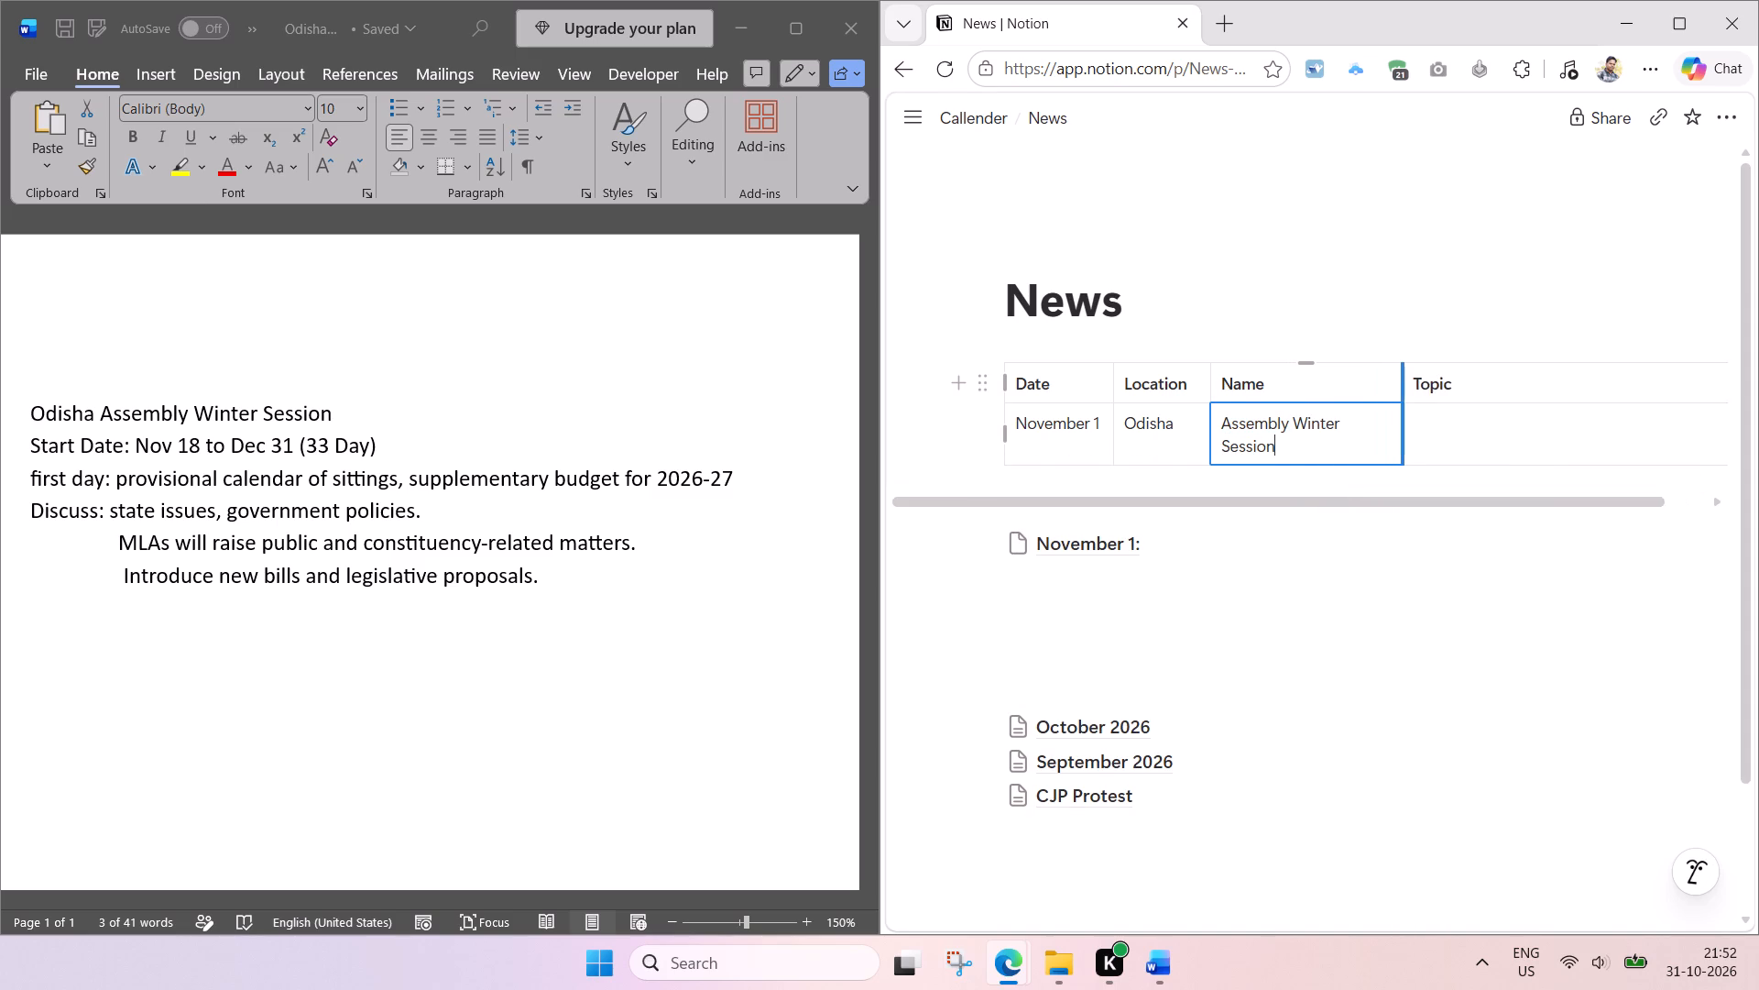
{"action": "left_click_drag", "start_coordinate": [1404, 368], "coordinate": [1414, 368]}
Copy the name Assembly Winter Session into the Topic cell of the November 1 row.
{"action": "left_click", "coordinate": [1393, 424]}
{"action": "key", "text": "ctrl+a"}
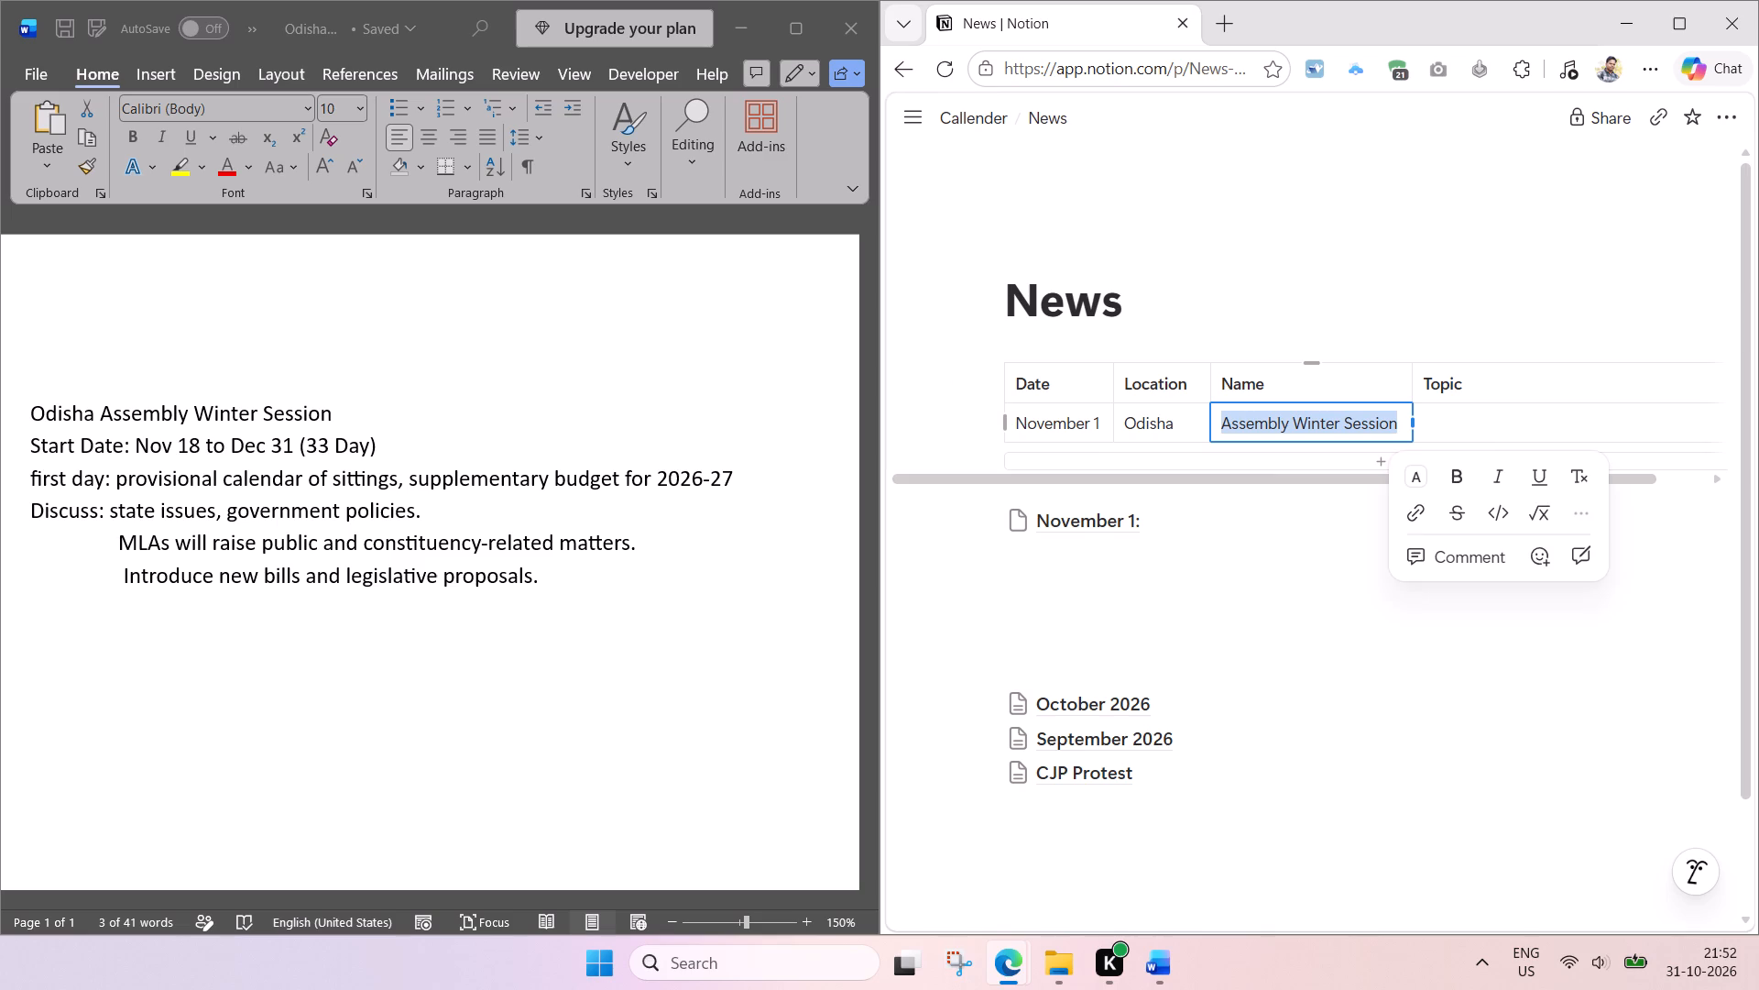
{"action": "key", "text": "ctrl+c"}
{"action": "left_click", "coordinate": [1459, 422]}
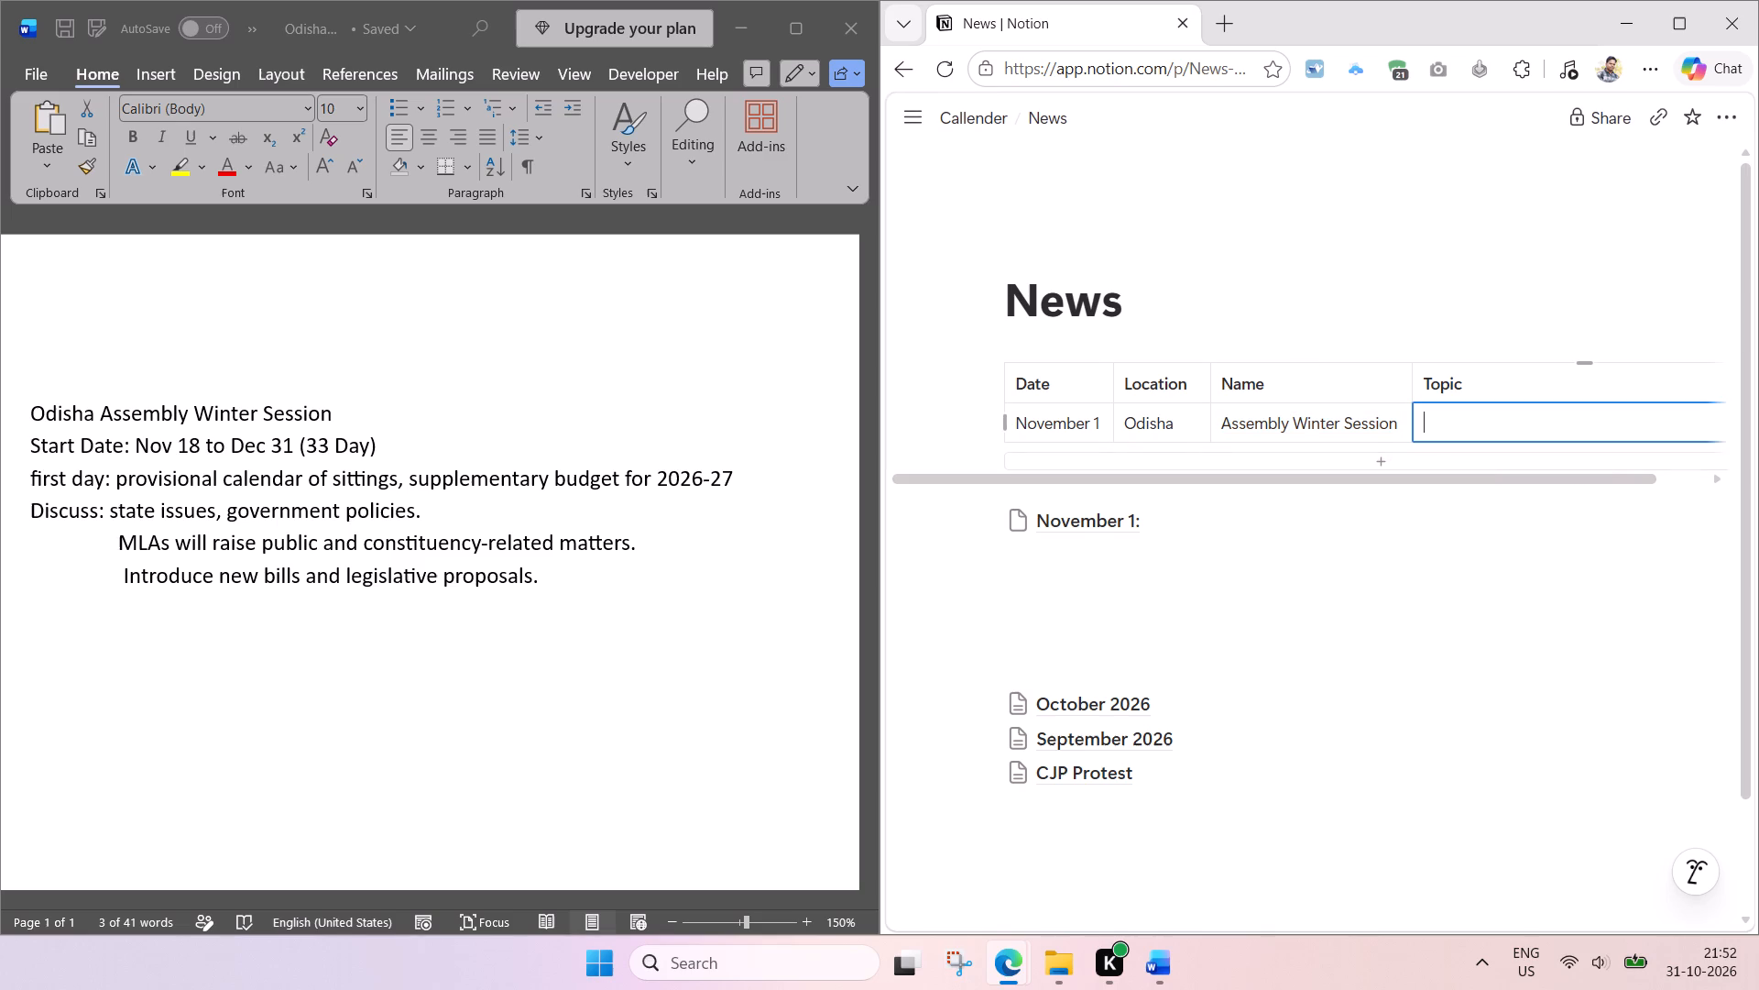
{"action": "key", "text": "ctrl+v"}
Delete Winter Session from the November 1 row's Name cell so the name is just Assembly.
{"action": "left_click_drag", "start_coordinate": [1399, 423], "coordinate": [1295, 429]}
{"action": "key", "text": "BackSpace"}
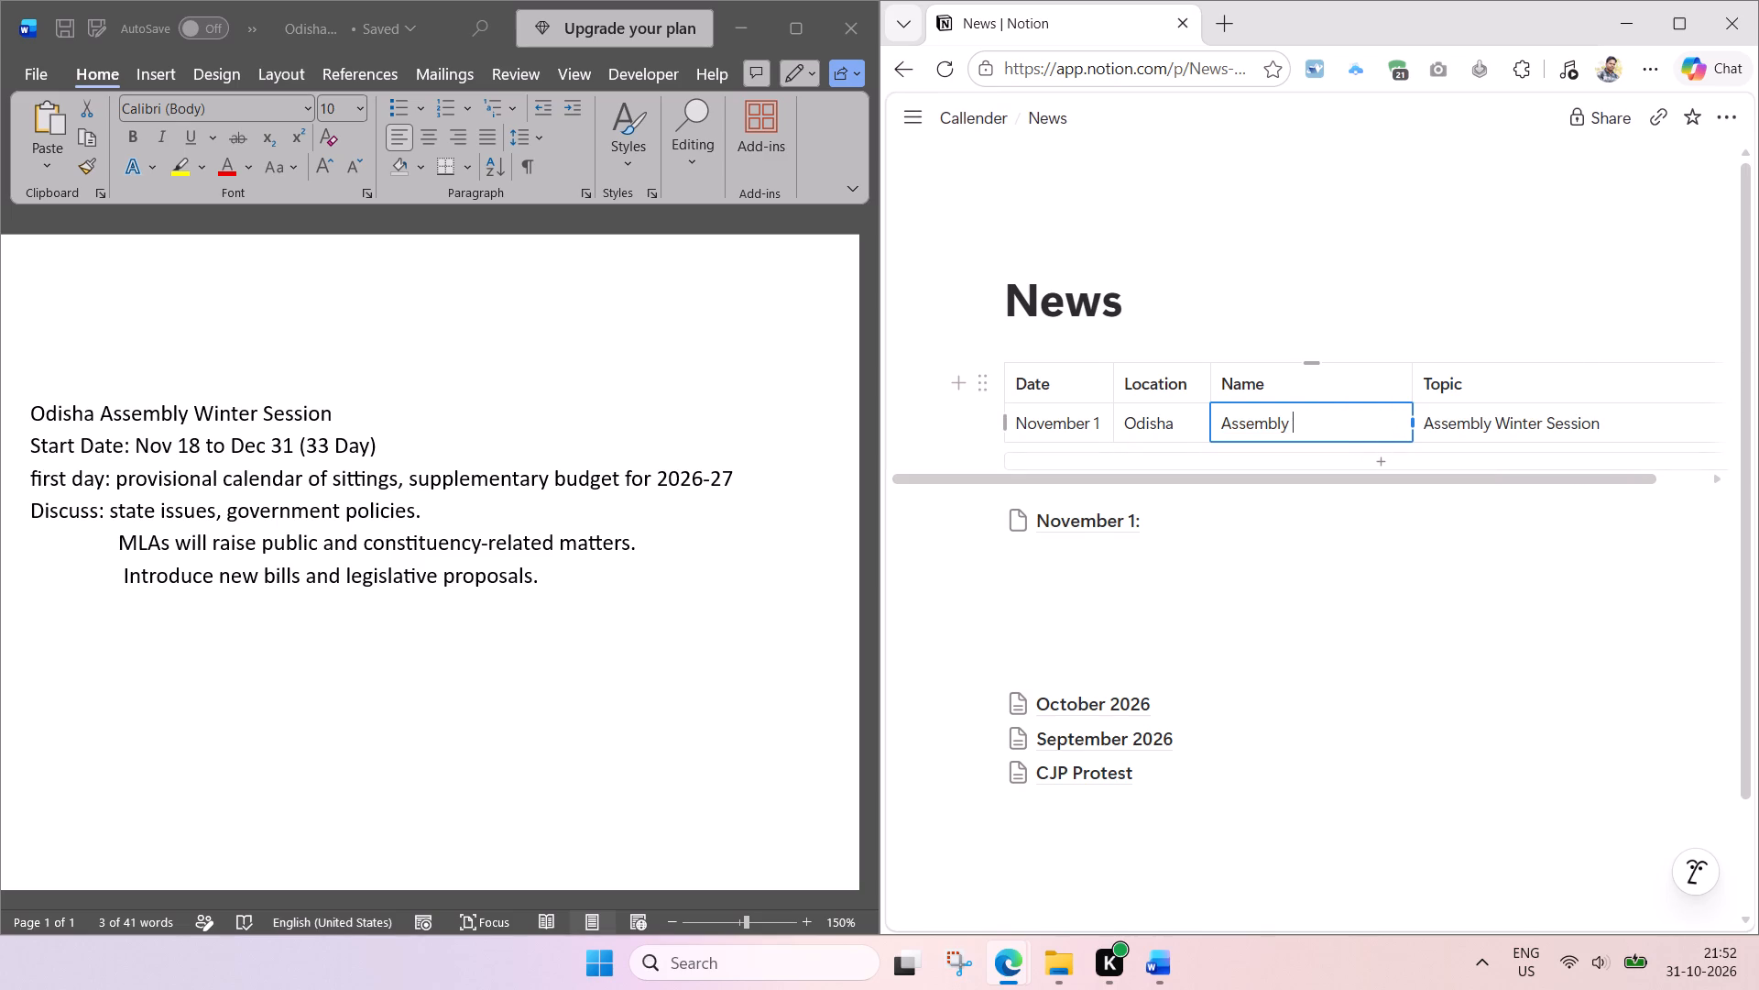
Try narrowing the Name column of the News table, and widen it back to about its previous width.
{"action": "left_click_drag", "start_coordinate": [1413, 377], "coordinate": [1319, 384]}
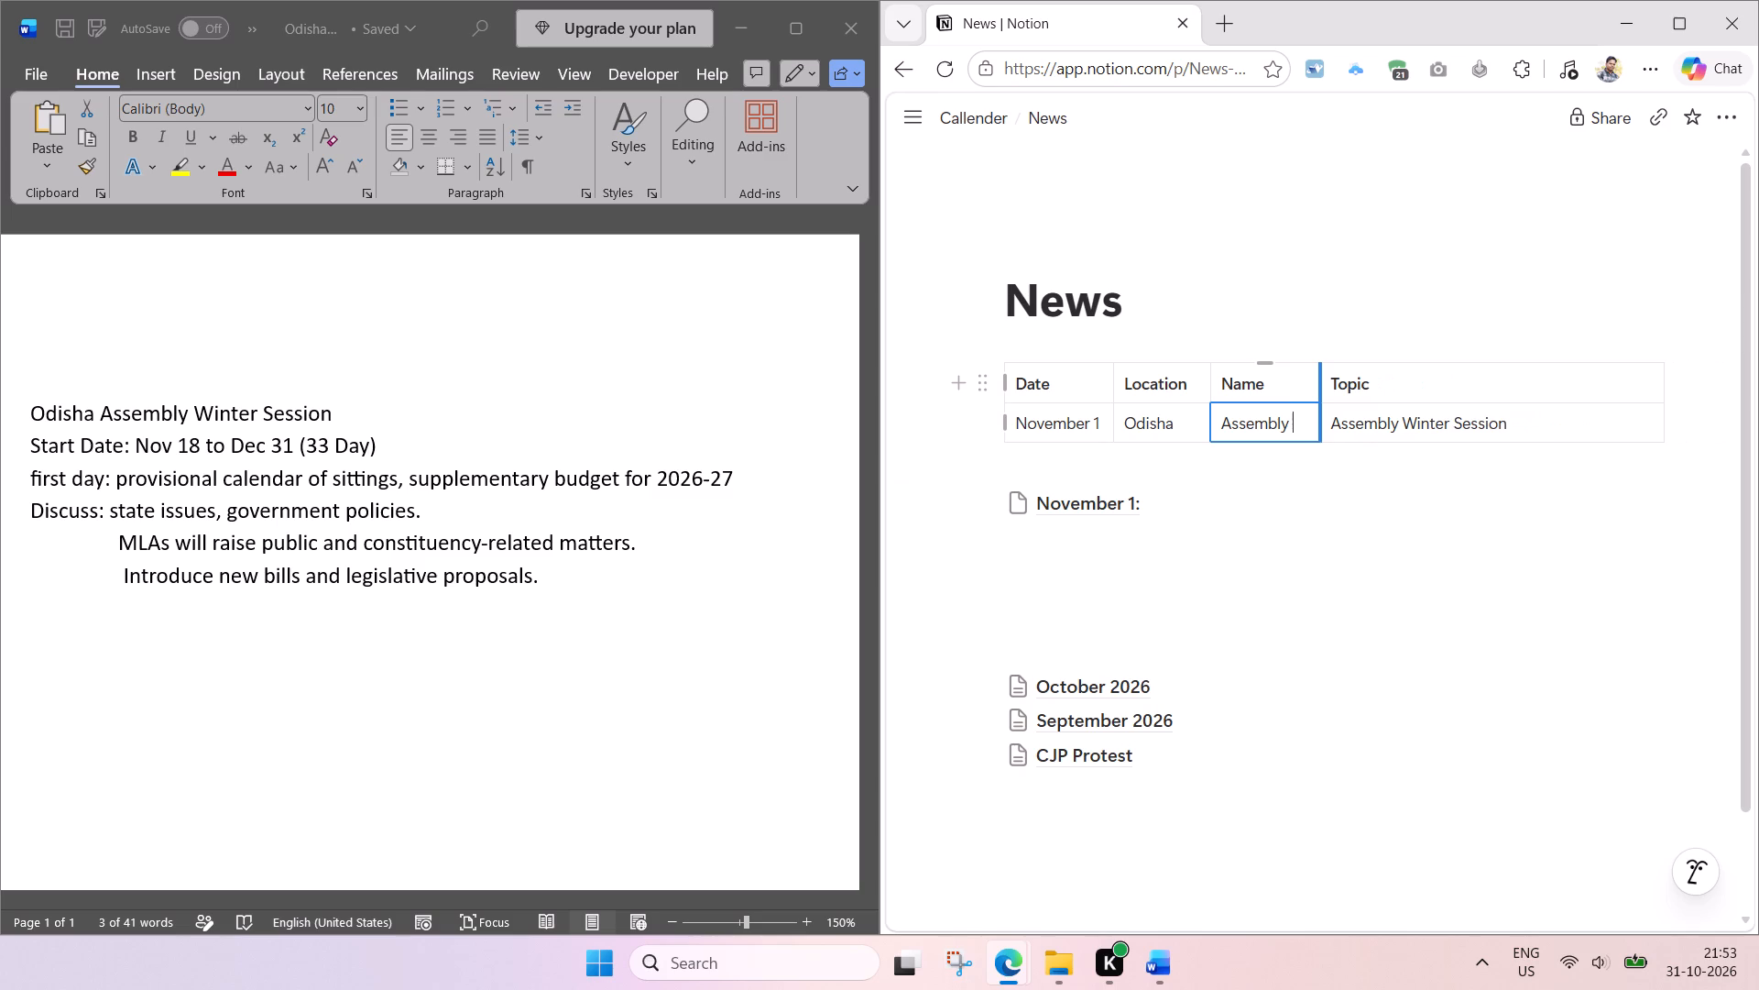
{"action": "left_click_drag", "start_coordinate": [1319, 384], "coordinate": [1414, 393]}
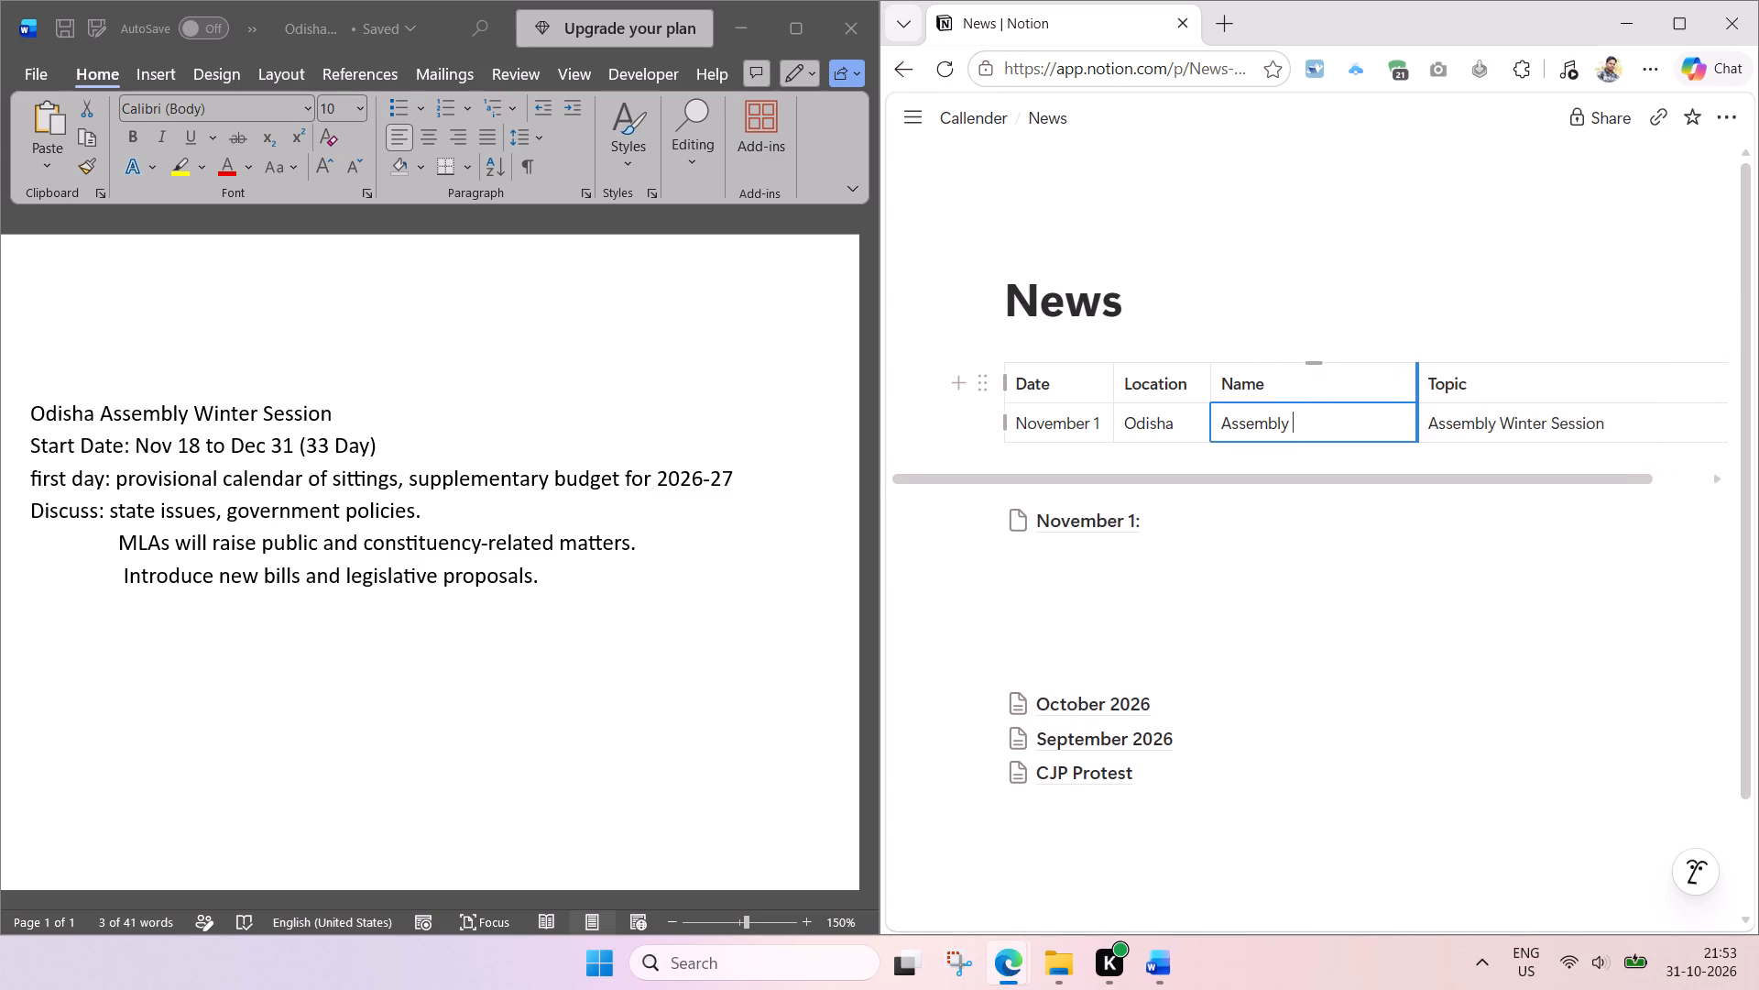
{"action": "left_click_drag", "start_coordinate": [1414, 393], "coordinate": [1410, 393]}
Put Odisha, copied from the Location cell, in front of the November 1 row's name to make it Odisha Assembly.
{"action": "left_click", "coordinate": [1316, 424]}
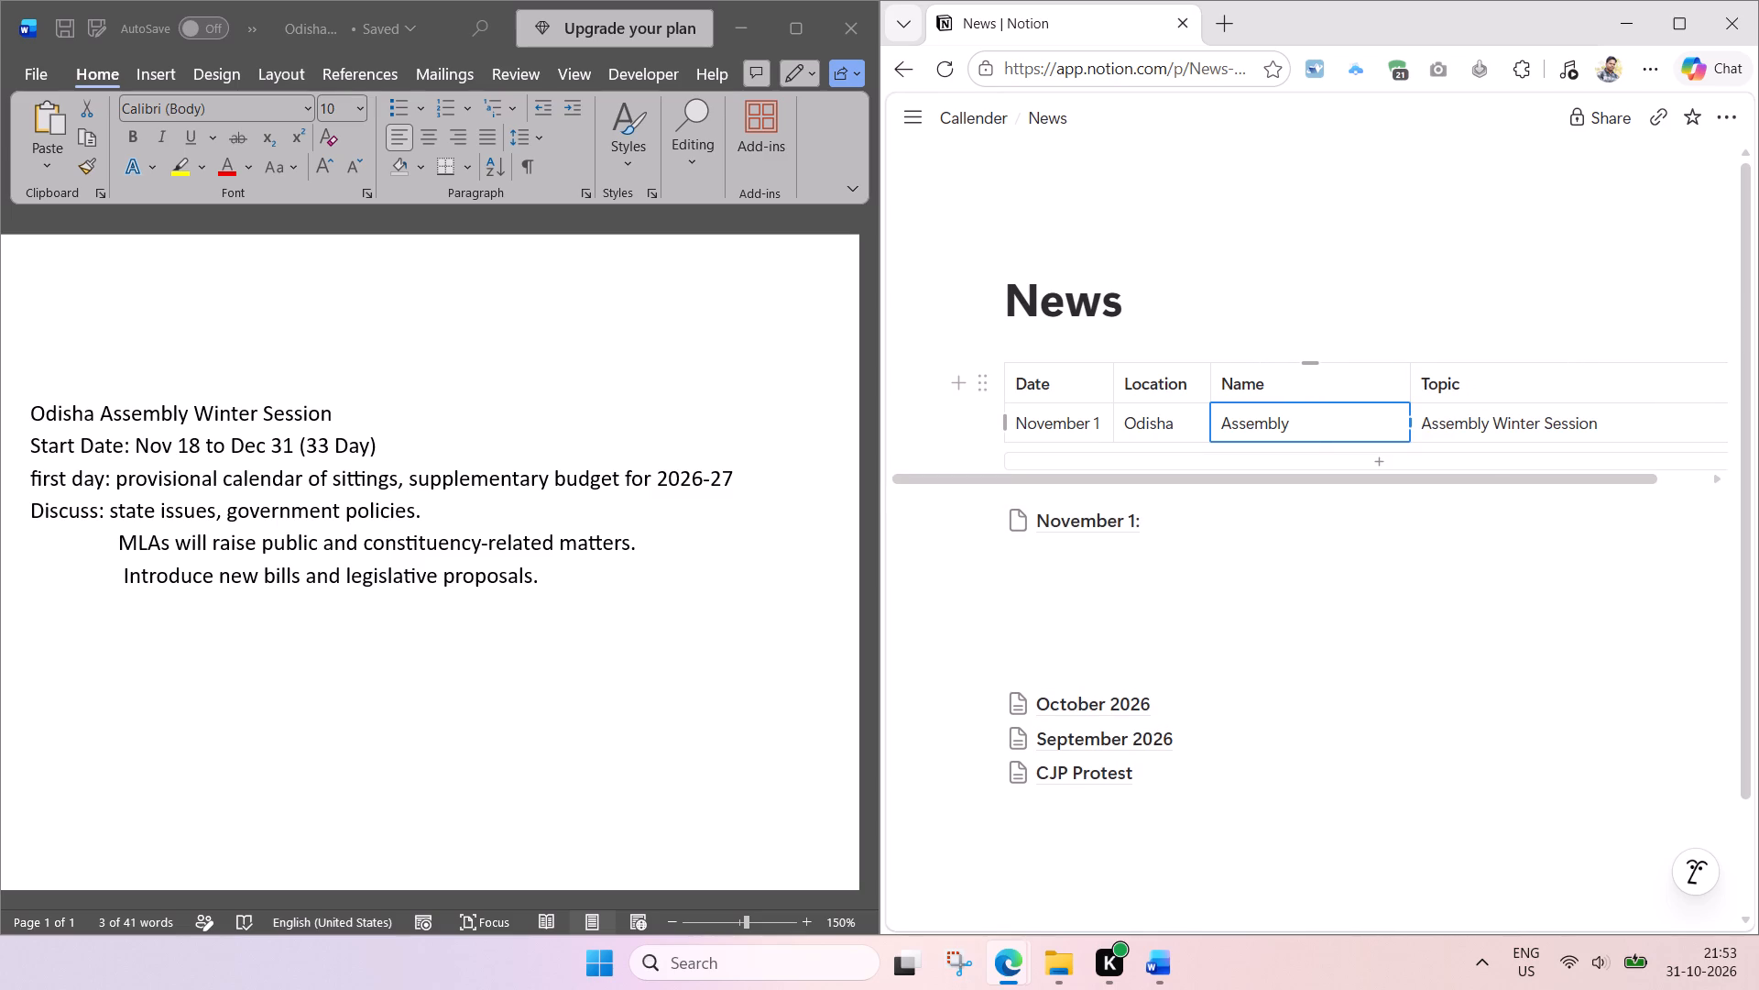
{"action": "key", "text": "ctrl+a"}
{"action": "left_click", "coordinate": [1170, 419]}
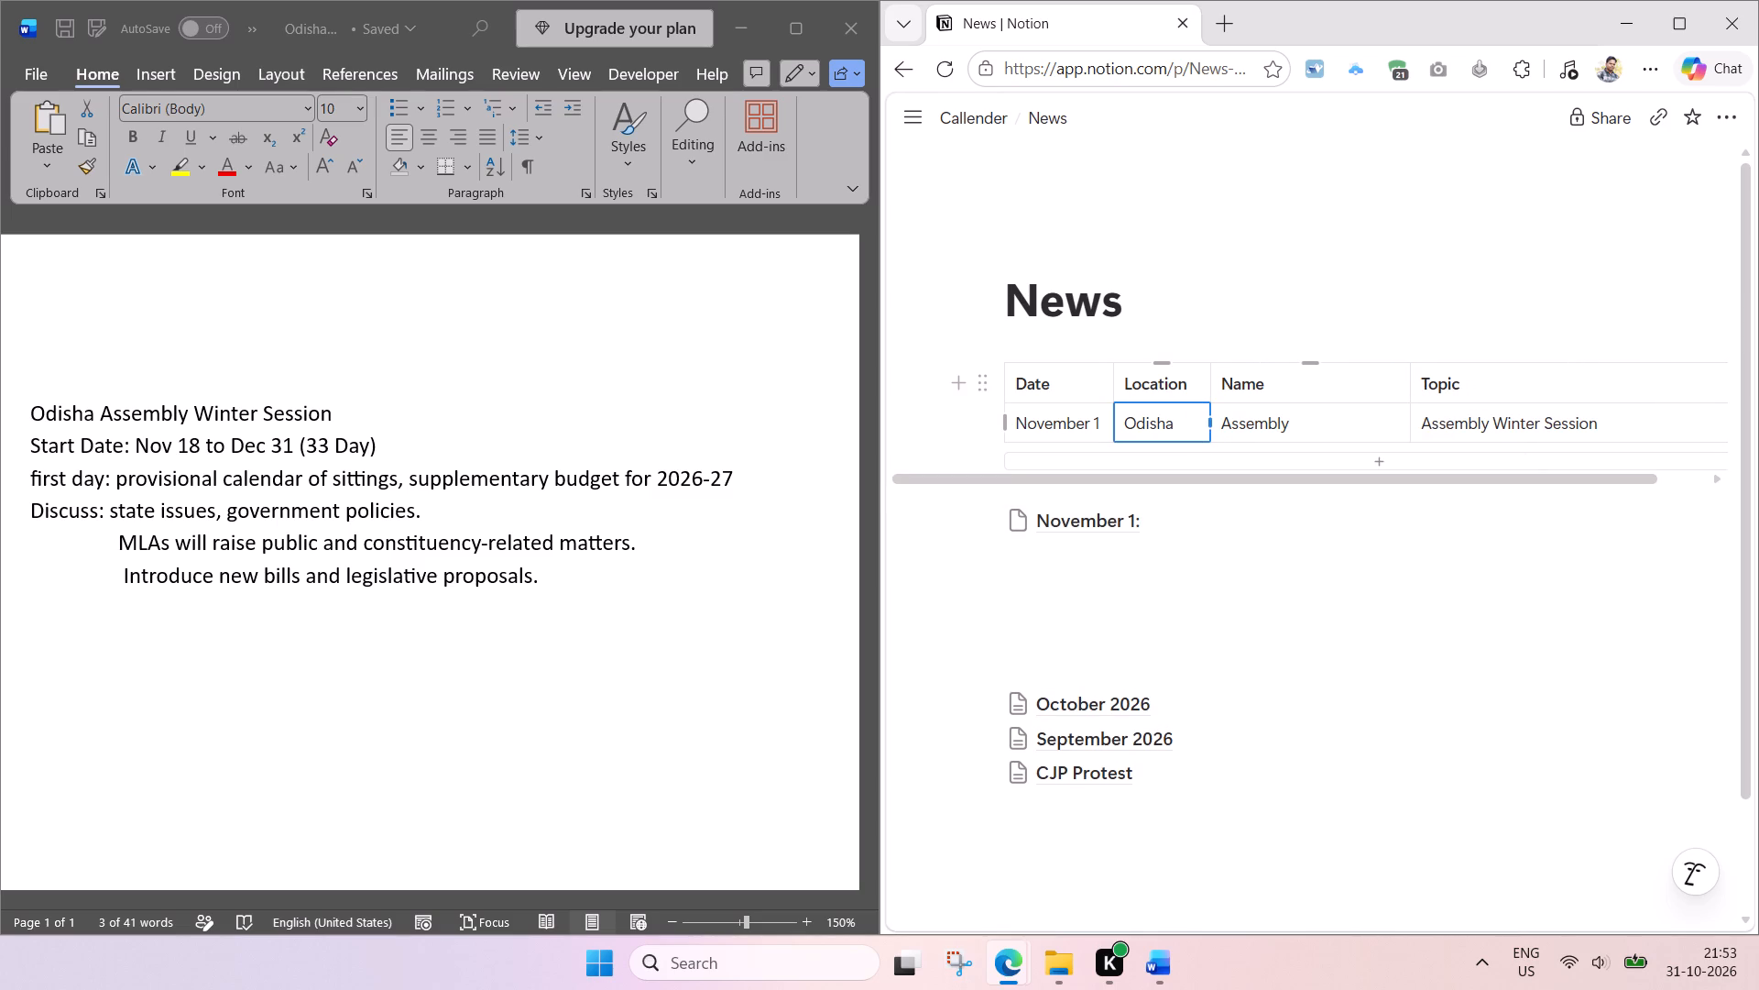
{"action": "double_click", "coordinate": [1156, 422]}
{"action": "key", "text": "ctrl+c"}
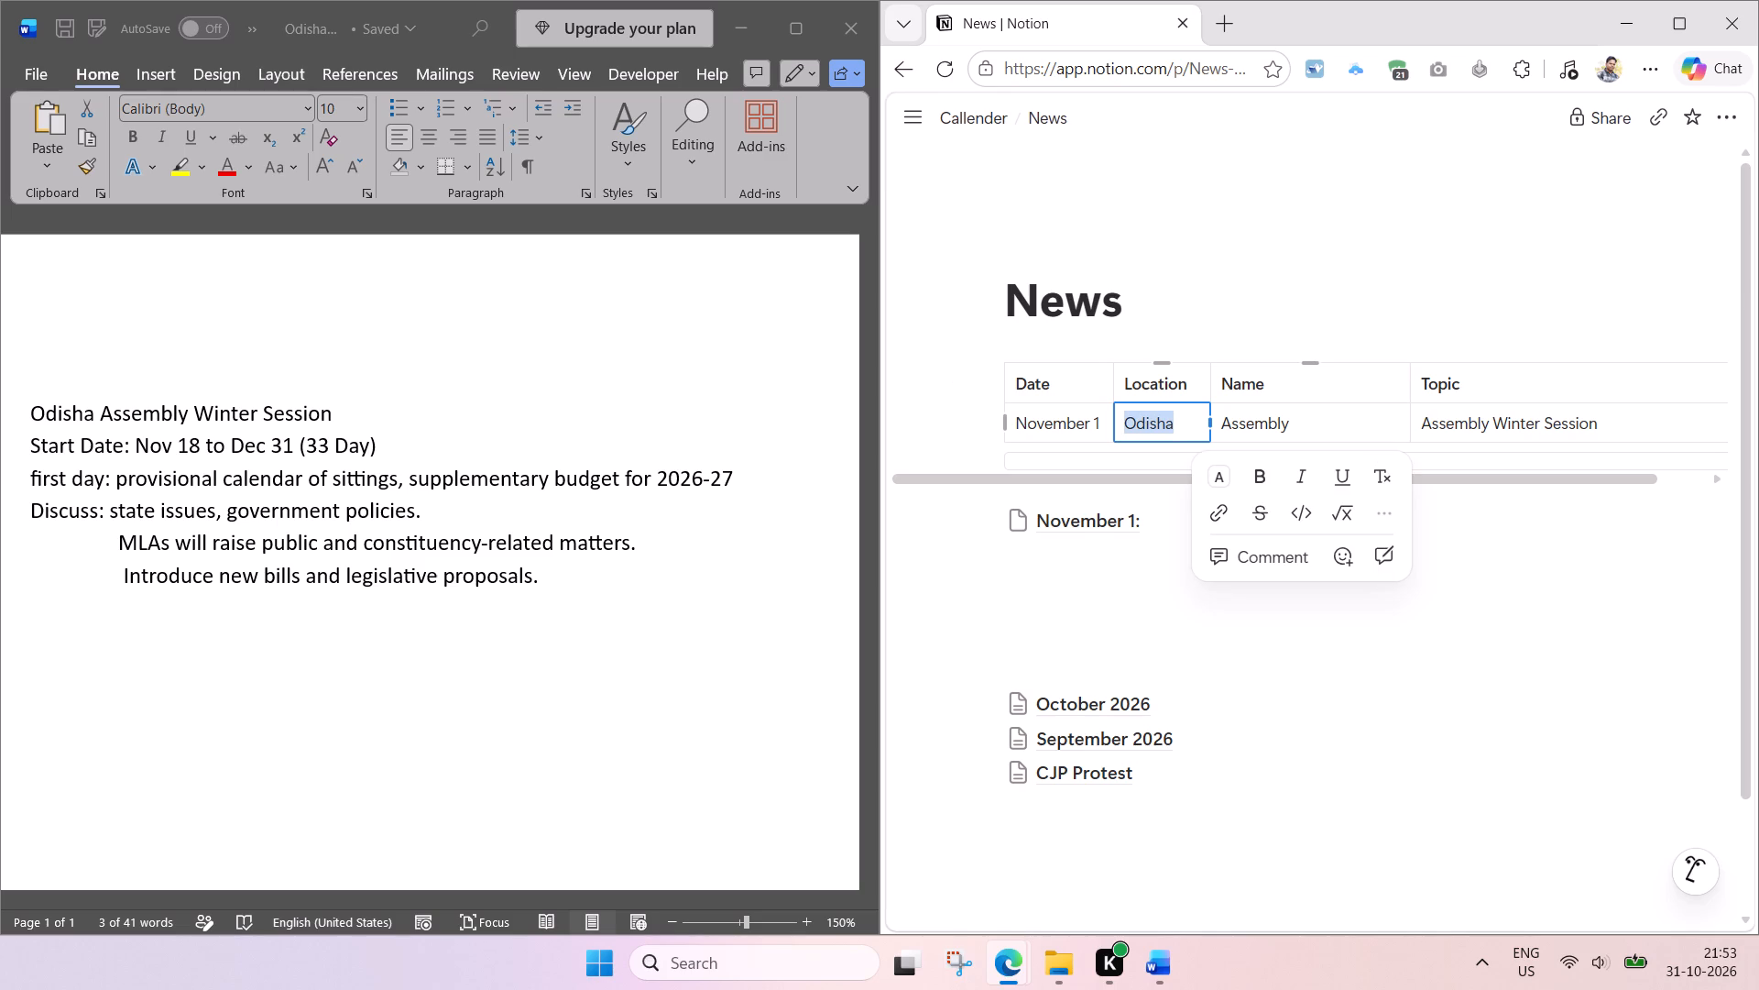
{"action": "left_click", "coordinate": [1221, 423]}
{"action": "key", "text": "ctrl+v"}
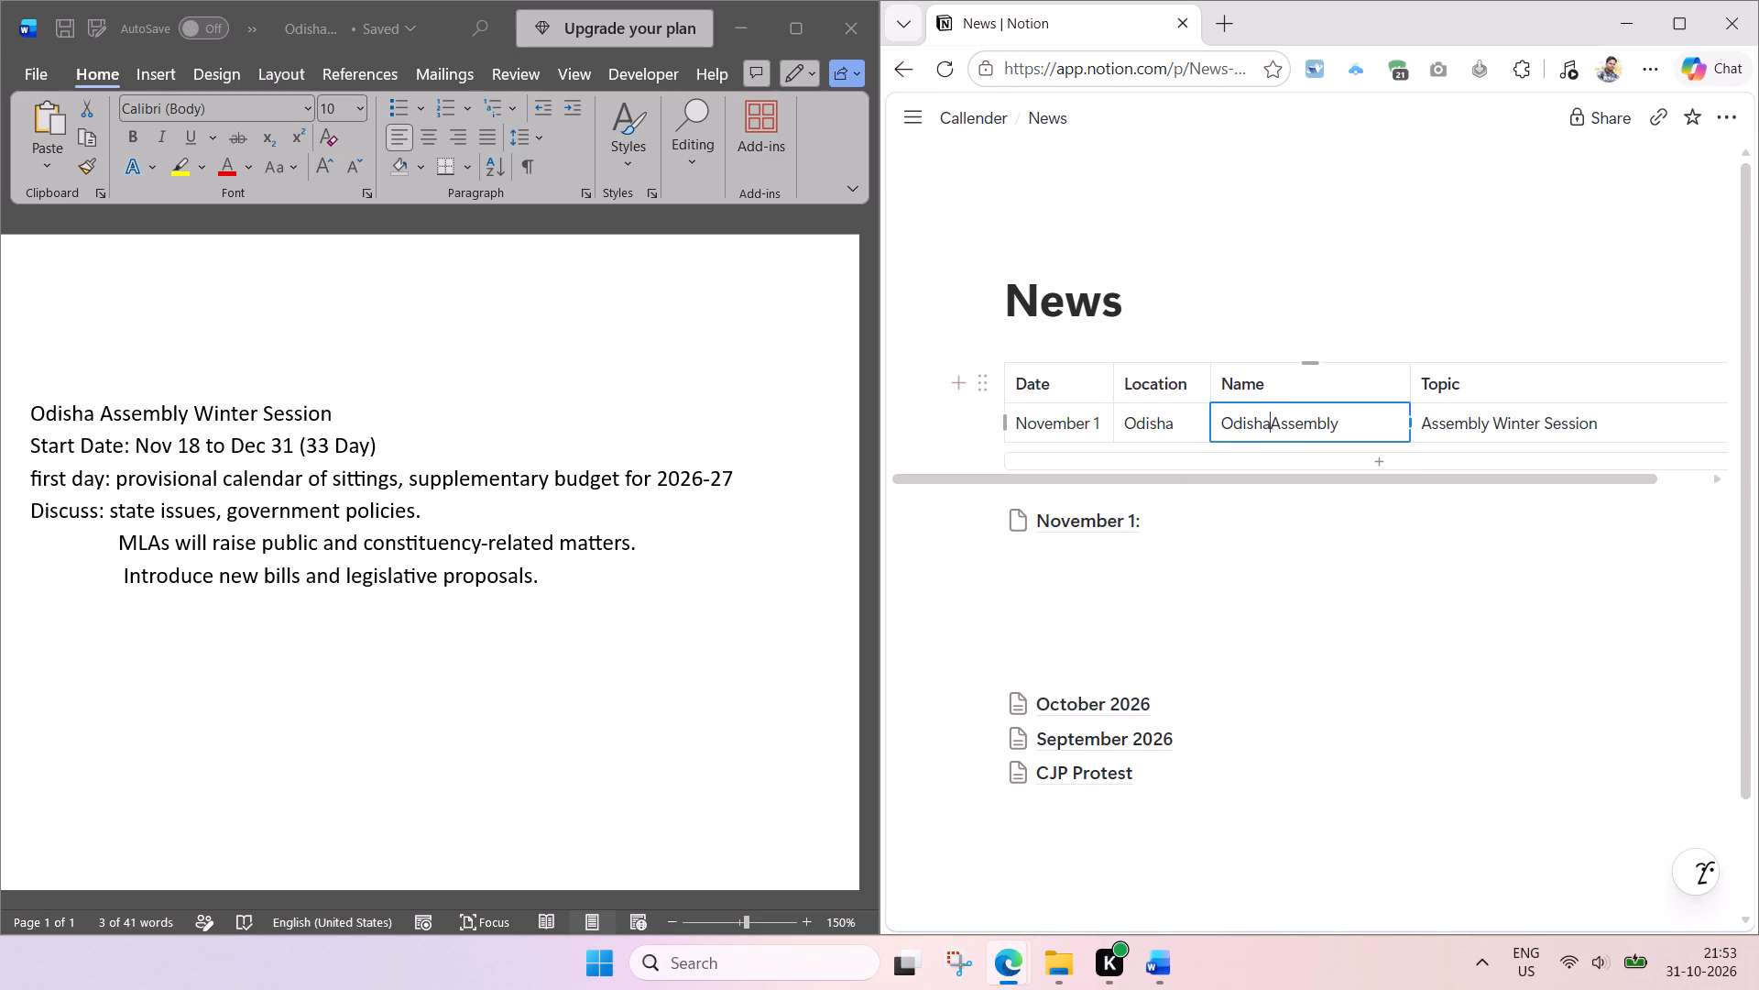
{"action": "key", "text": "space"}
Append the name Odisha Assembly, copied from the table, to the title of the November 1: page.
{"action": "left_click", "coordinate": [1352, 423]}
{"action": "key", "text": "ctrl+a"}
{"action": "key", "text": "ctrl+c"}
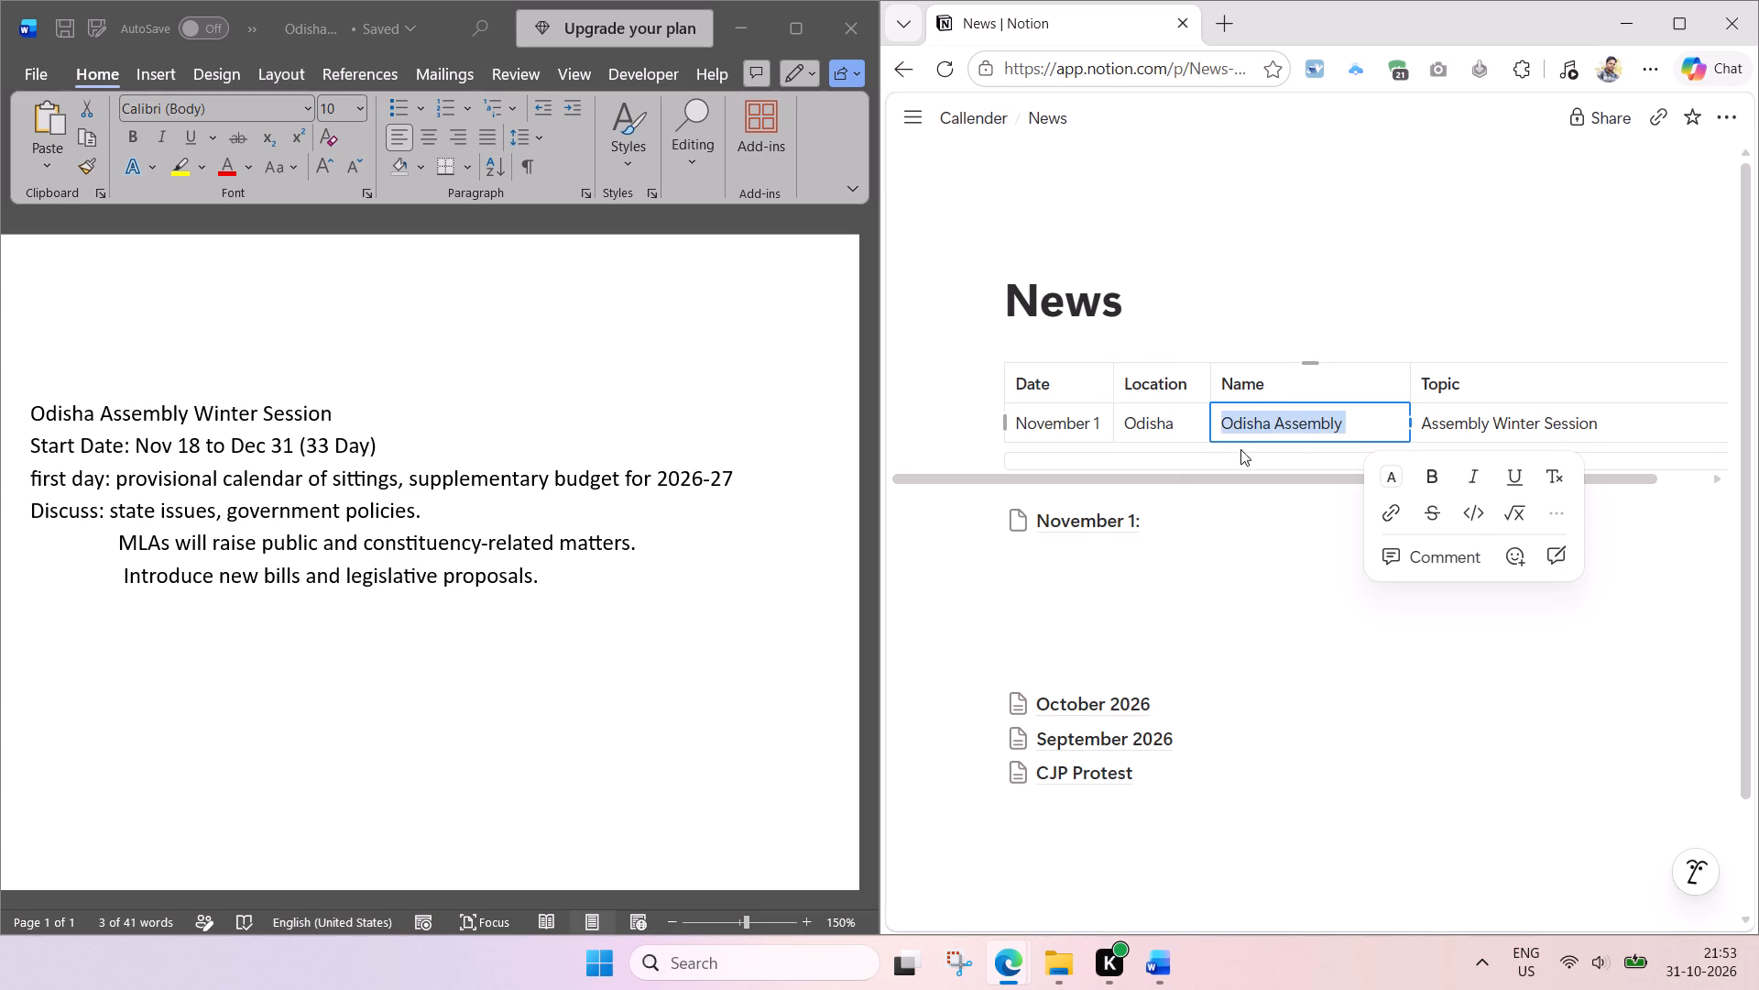
{"action": "left_click", "coordinate": [1117, 520]}
{"action": "left_click", "coordinate": [1301, 309]}
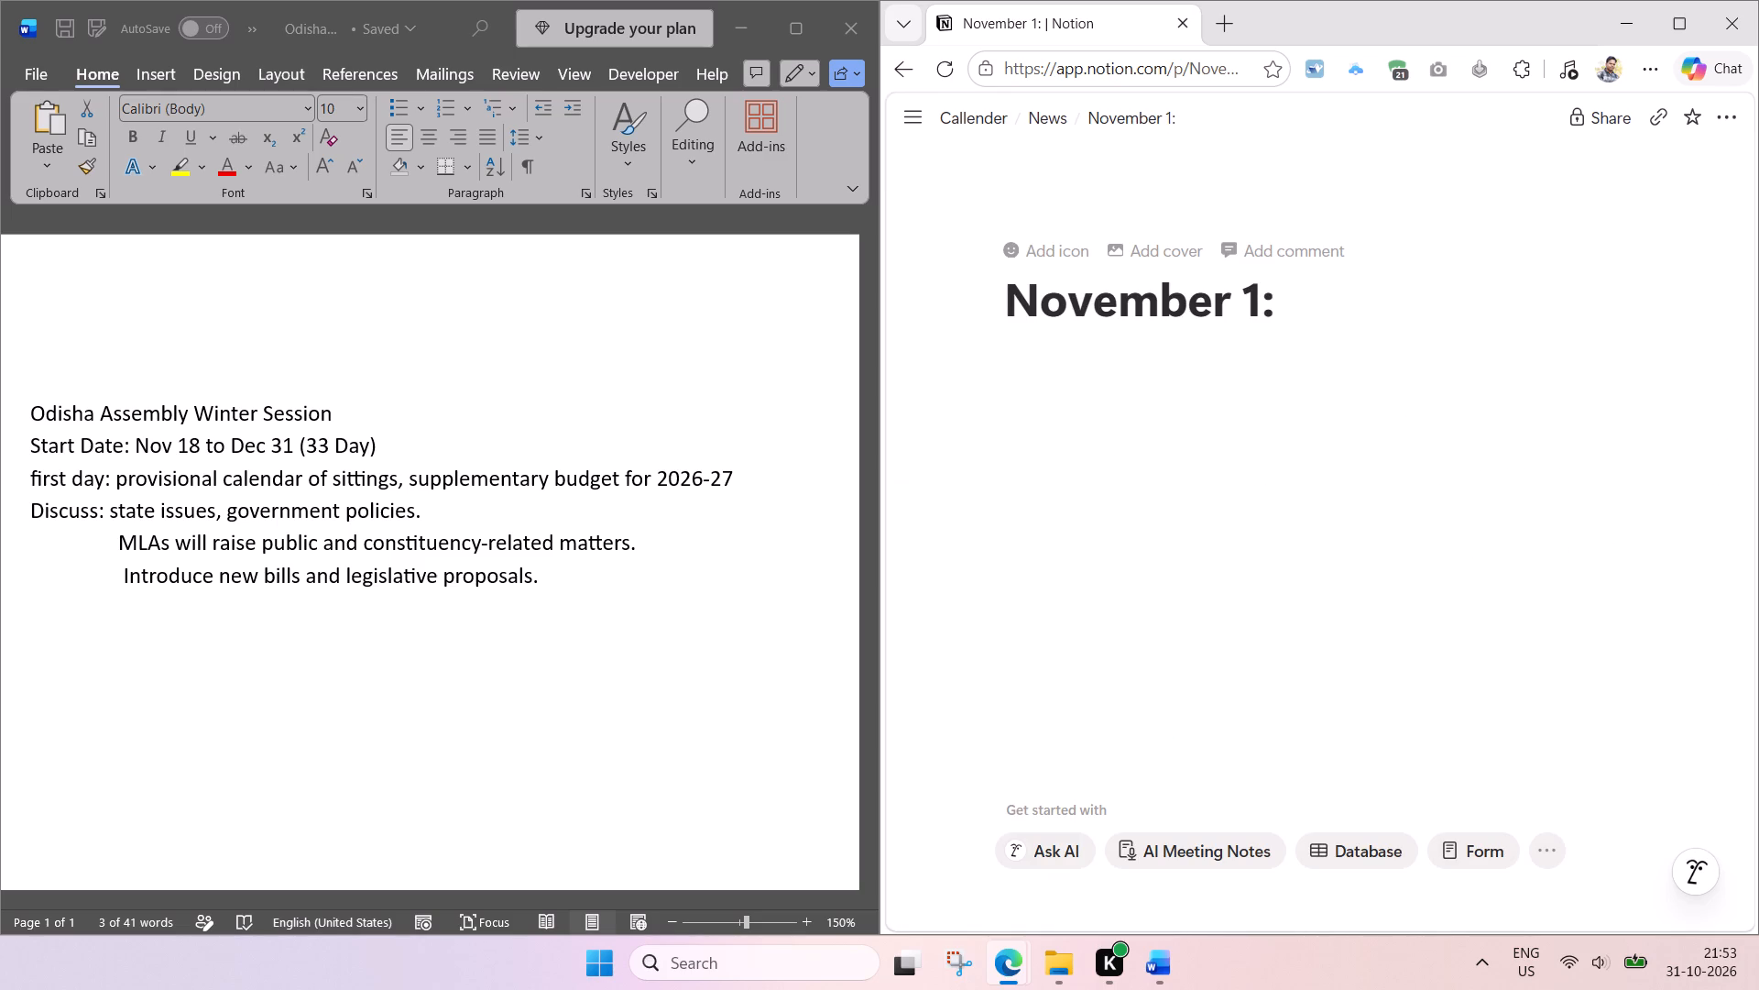
{"action": "key", "text": "ctrl+v"}
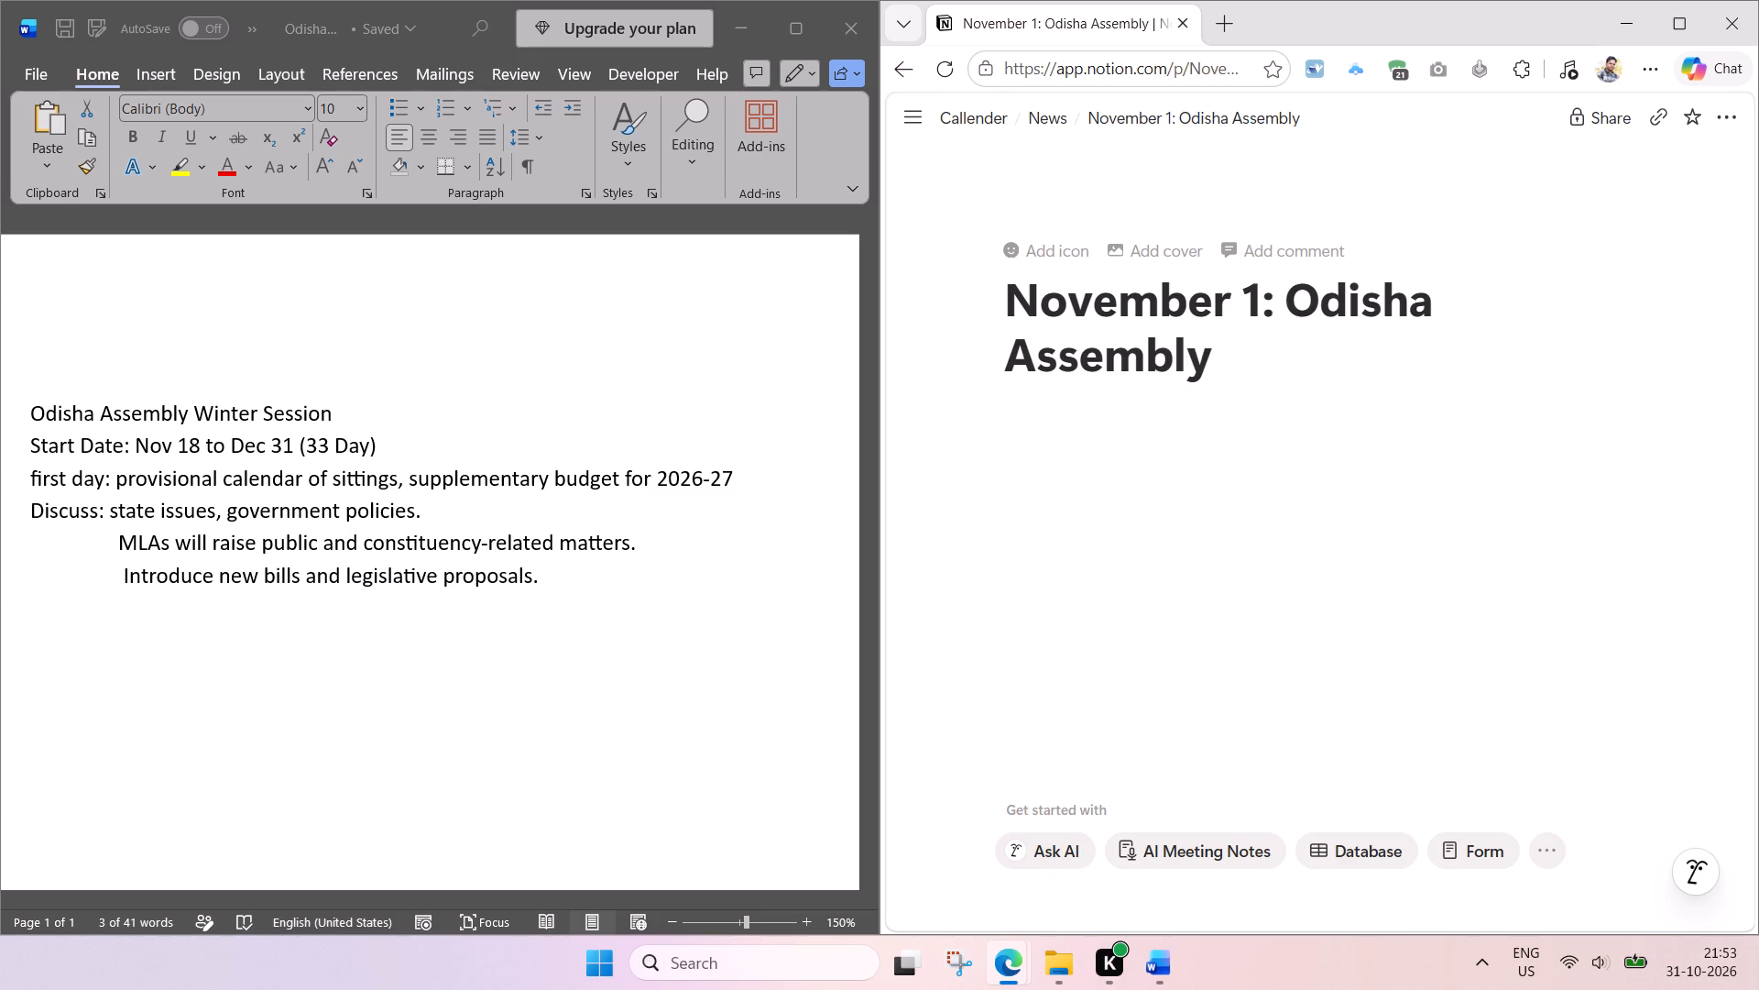
{"action": "key", "text": "Return"}
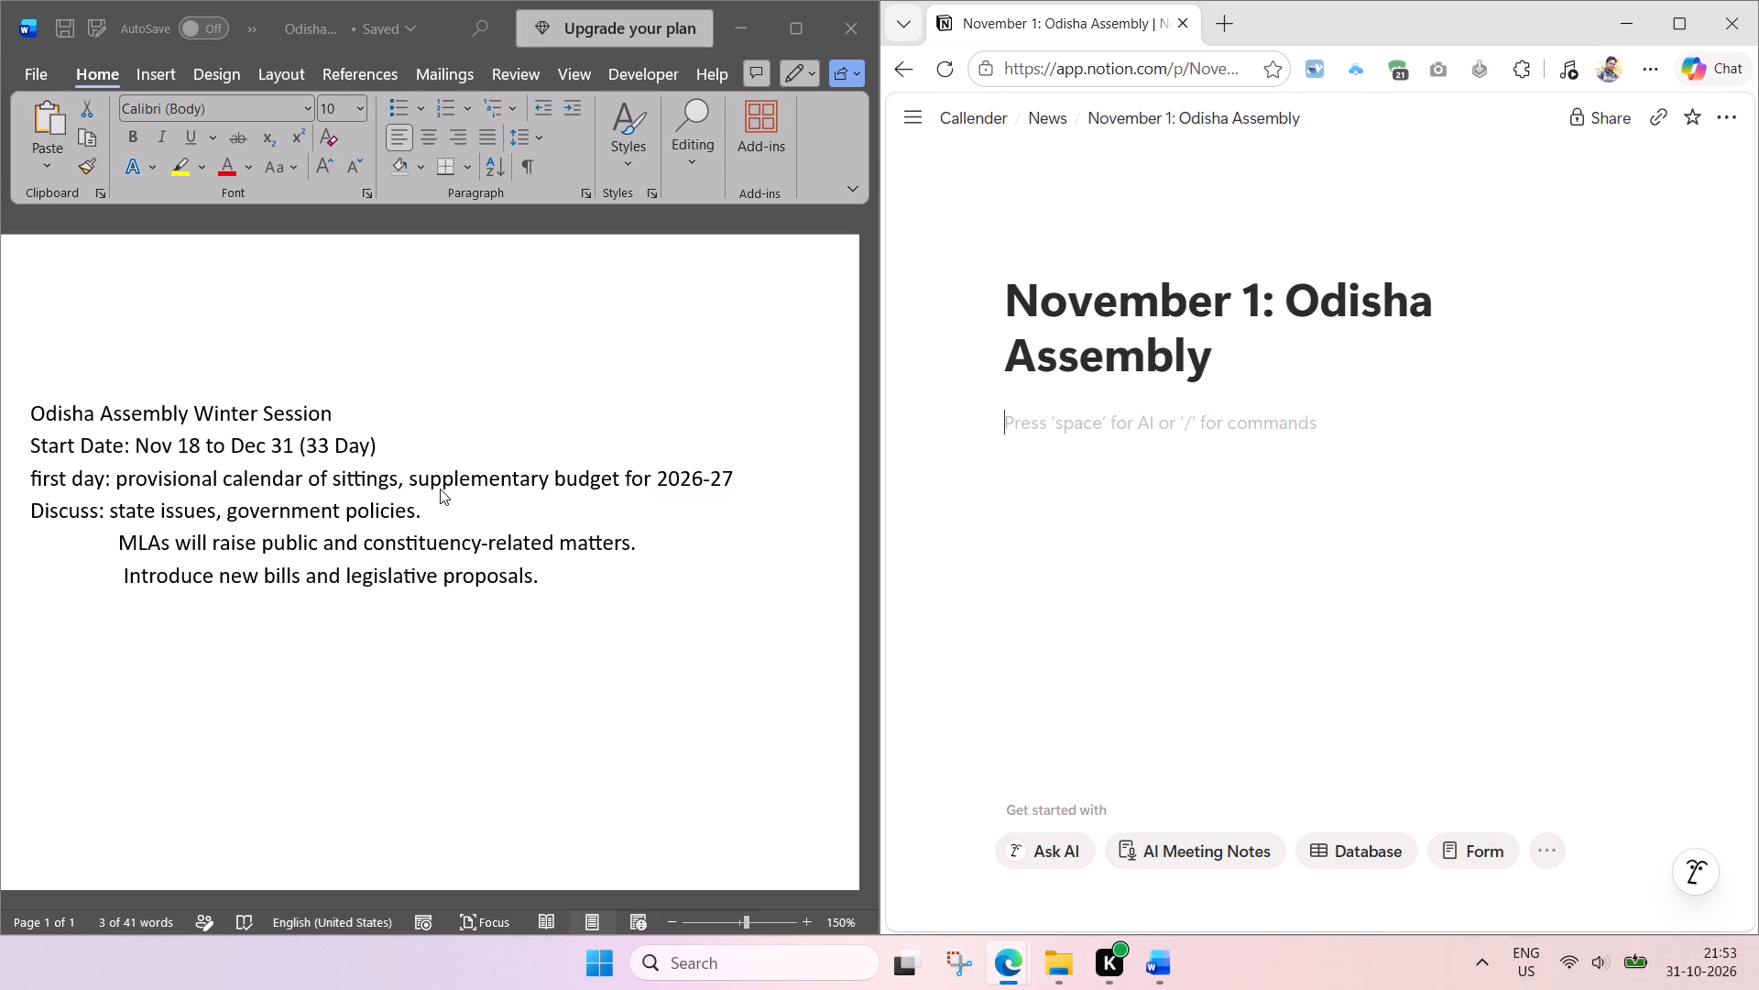
Copy the Odisha Assembly Winter Session heading and the Start Date line from the Word notes into the page body.
{"action": "left_click", "coordinate": [414, 444]}
{"action": "left_click", "coordinate": [385, 440]}
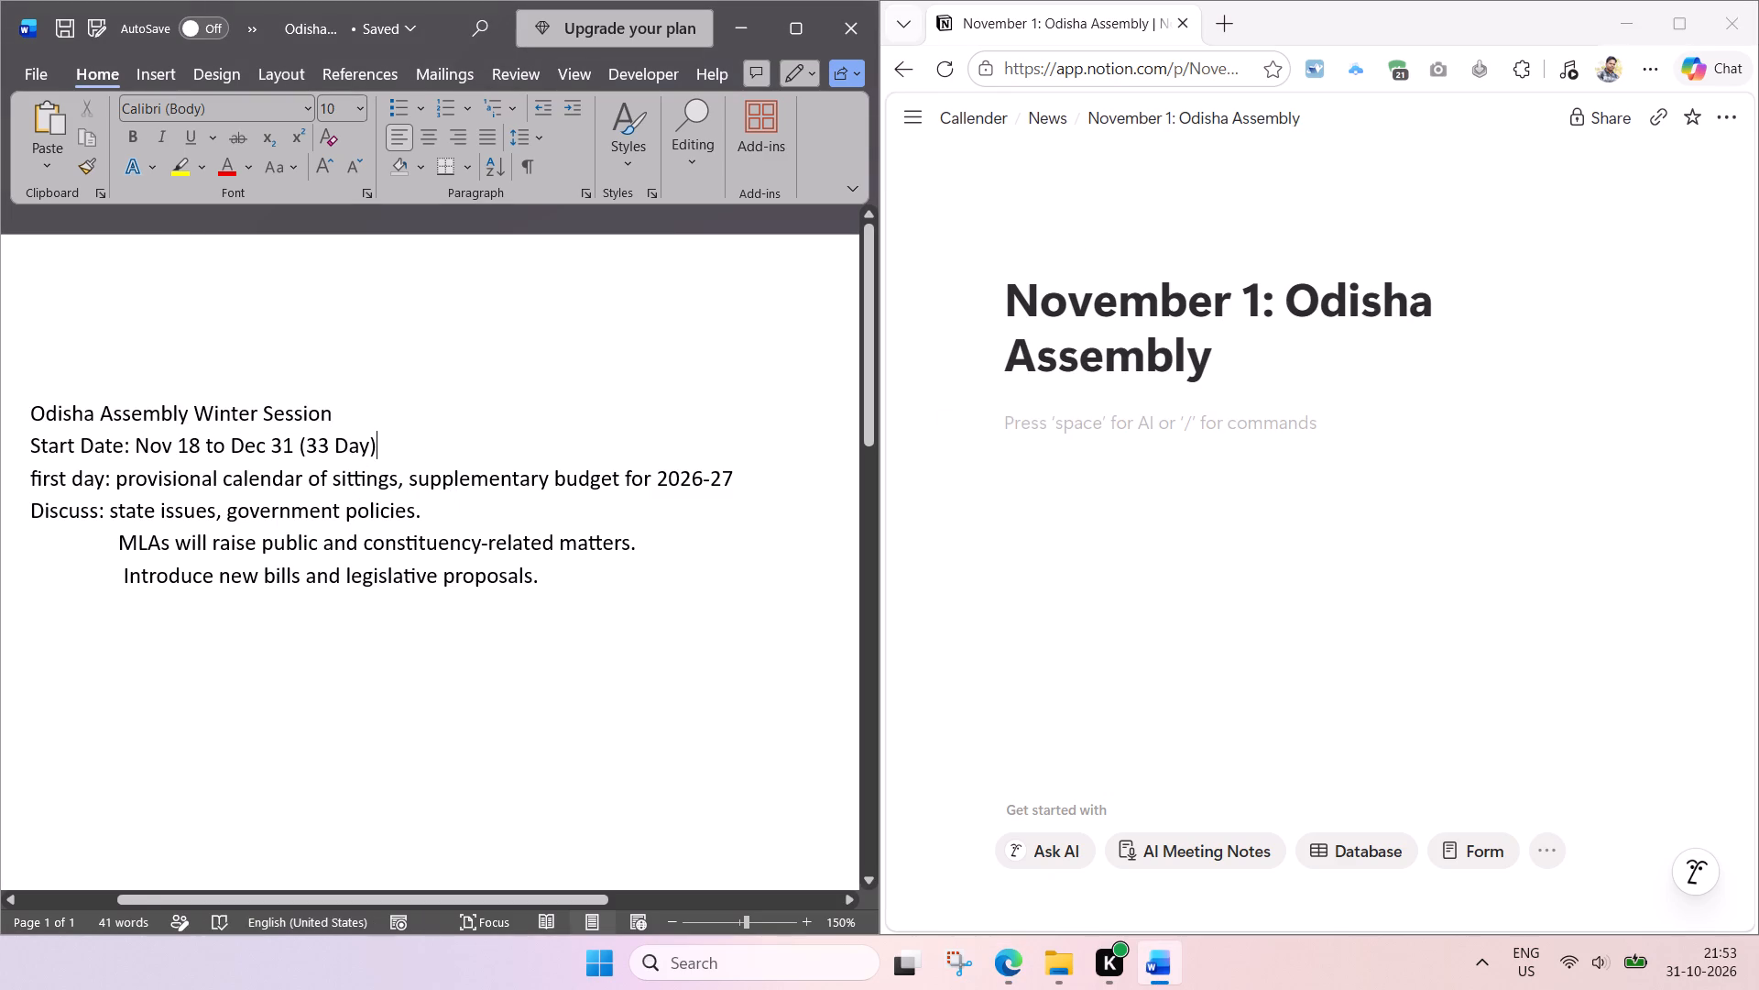
{"action": "left_click_drag", "start_coordinate": [400, 448], "coordinate": [195, 428]}
{"action": "left_click", "coordinate": [247, 479]}
{"action": "left_click_drag", "start_coordinate": [391, 444], "coordinate": [28, 405]}
{"action": "key", "text": "ctrl+c"}
{"action": "left_click", "coordinate": [1087, 422]}
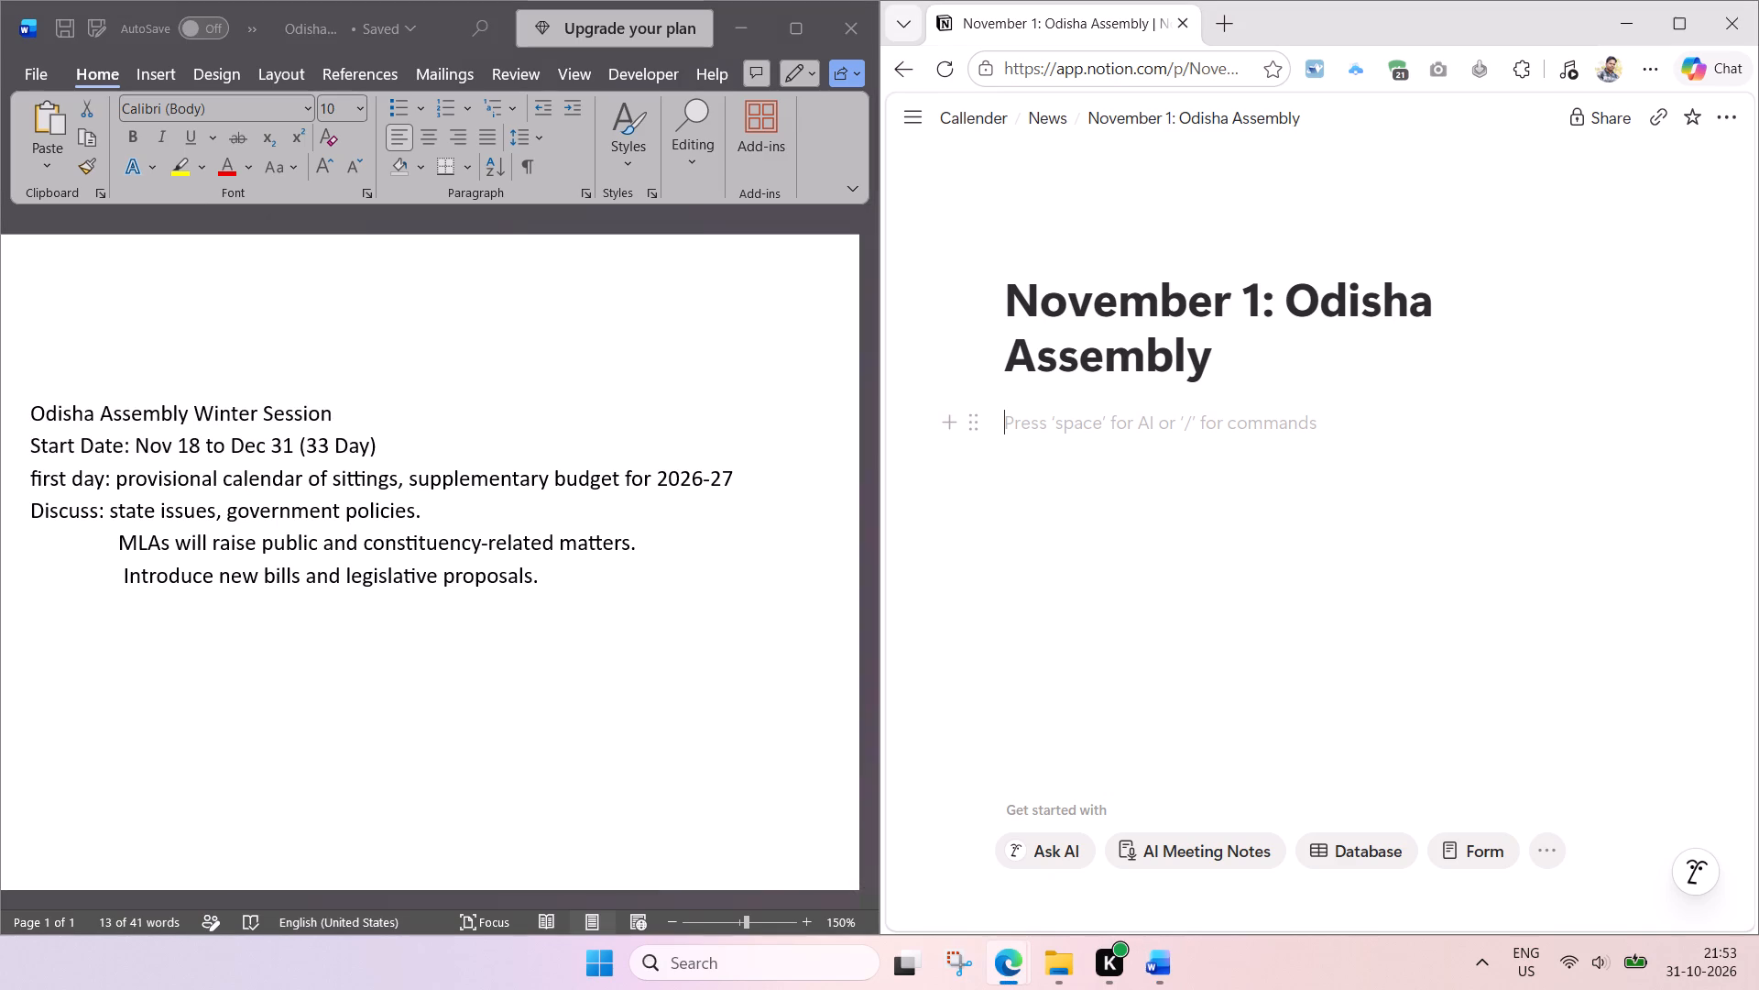
{"action": "key", "text": "ctrl+v"}
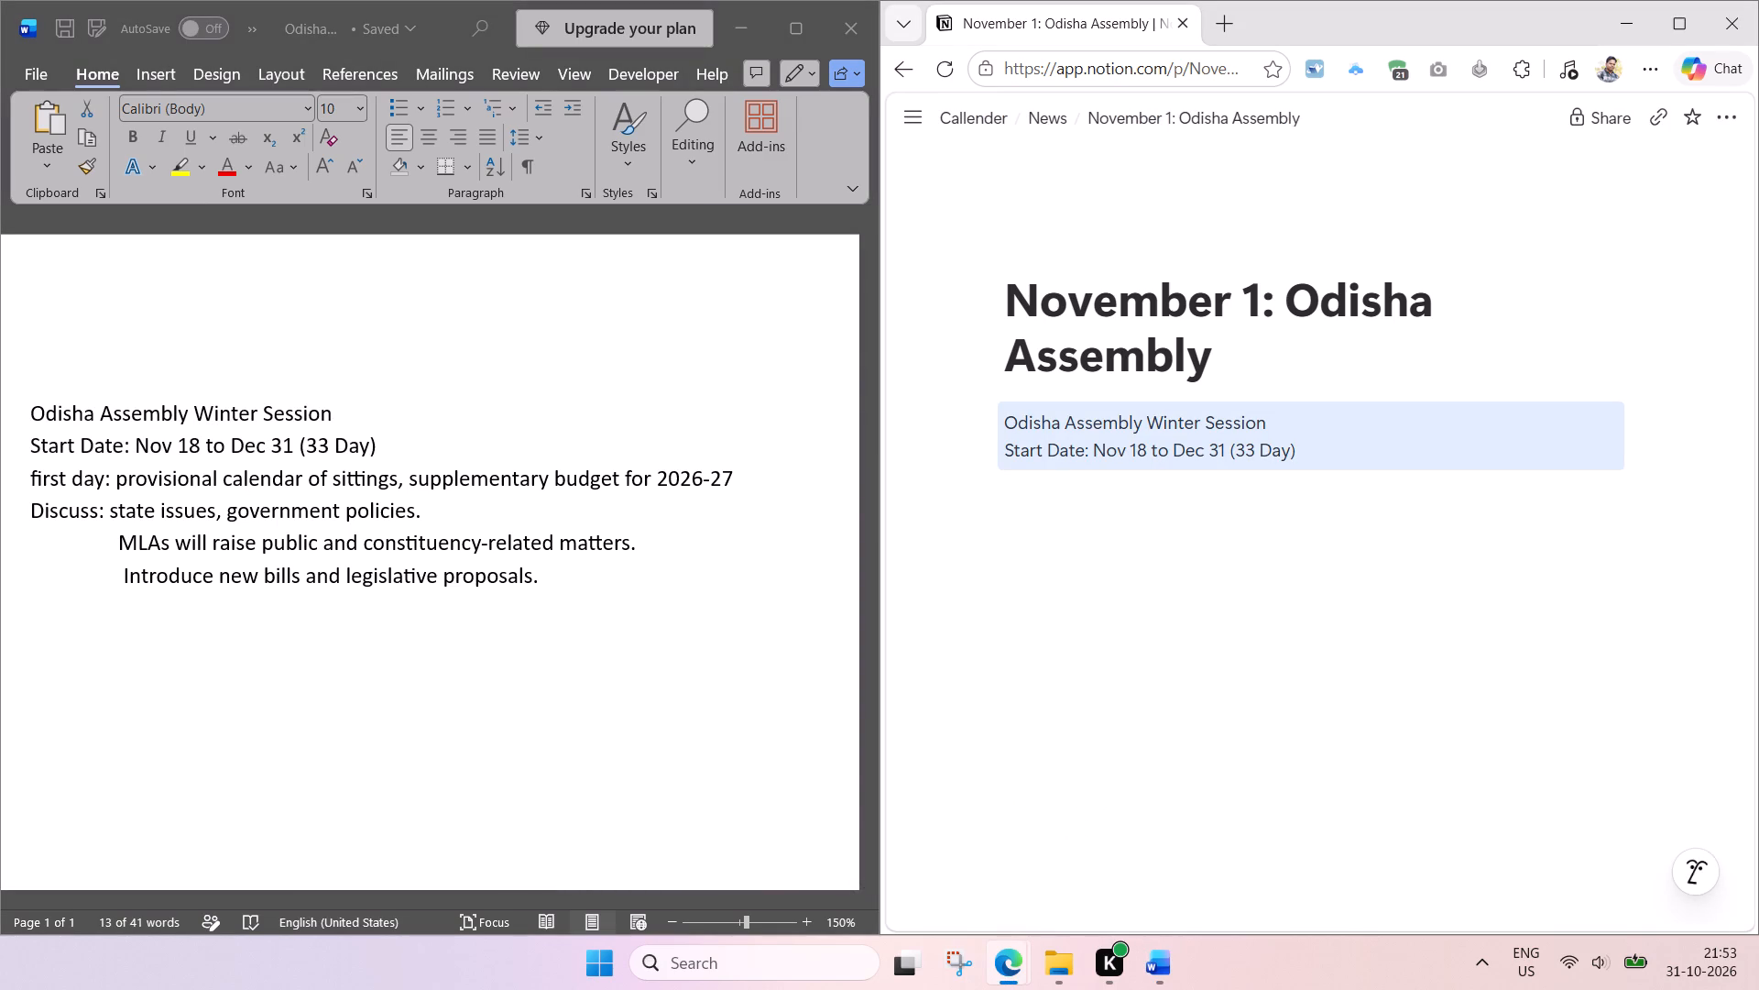
{"action": "left_click", "coordinate": [1132, 508]}
Separate the heading and the Start Date line into two blocks and turn them into a bulleted list.
{"action": "left_click", "coordinate": [1276, 424]}
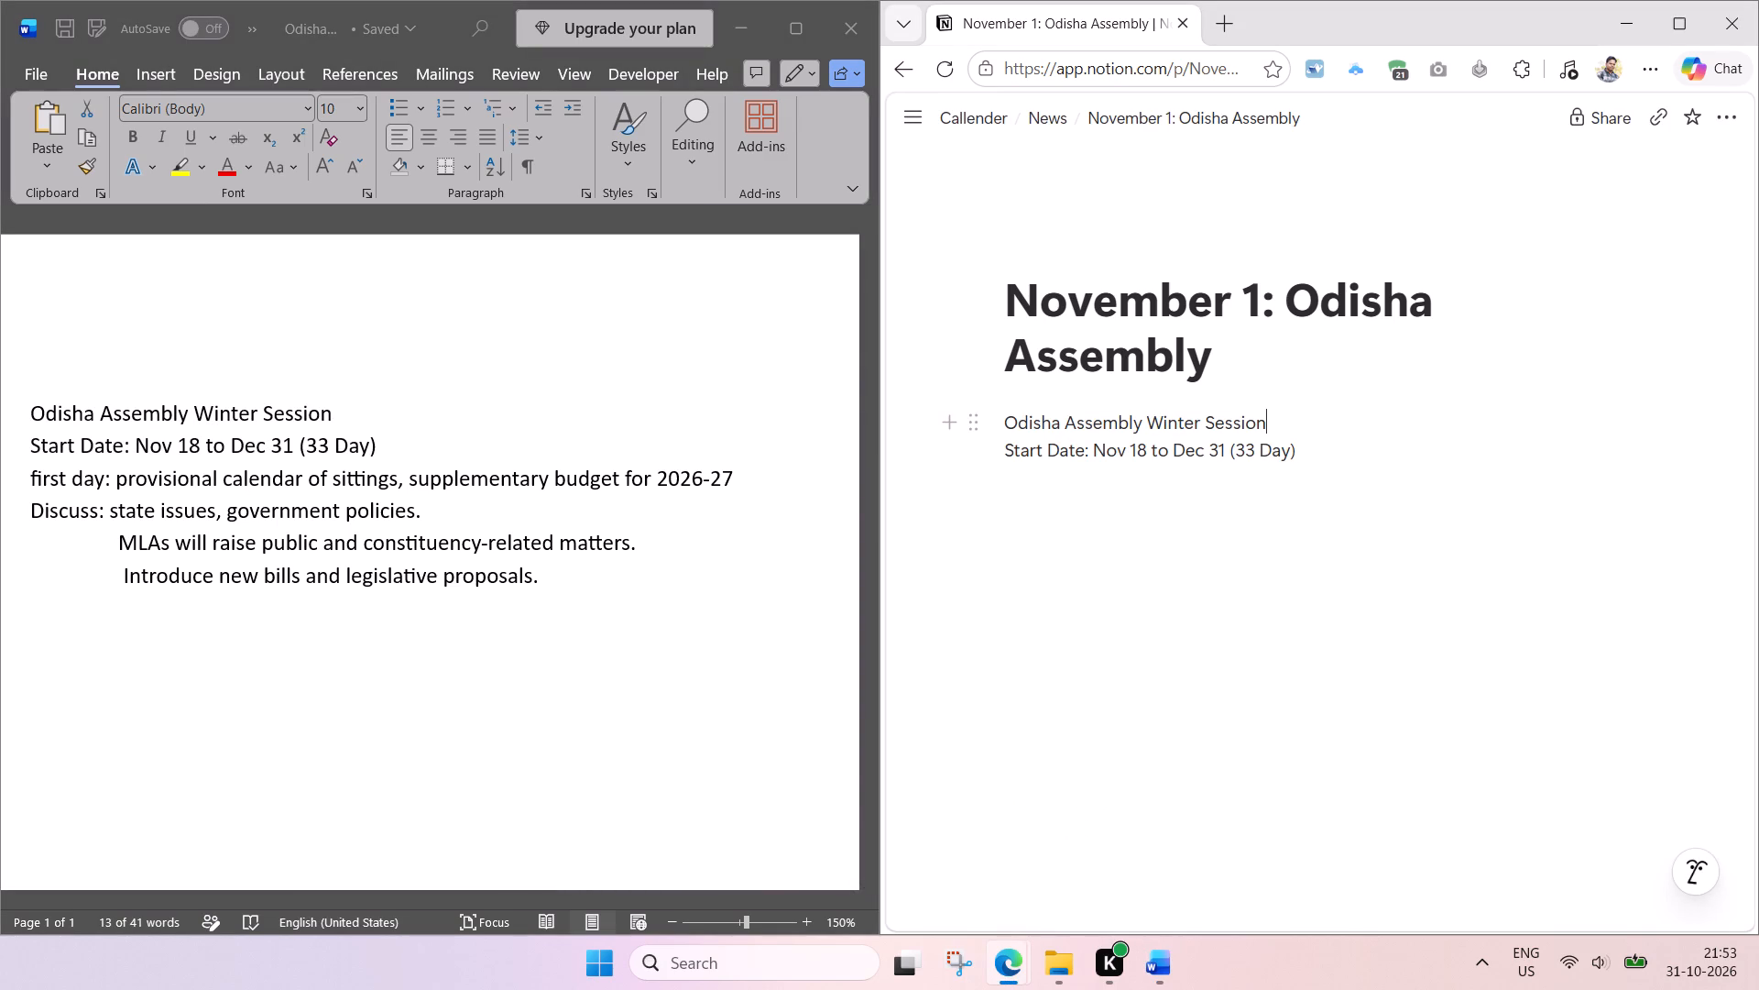
{"action": "key", "text": "Return"}
{"action": "key", "text": "BackSpace"}
{"action": "key", "text": "Return"}
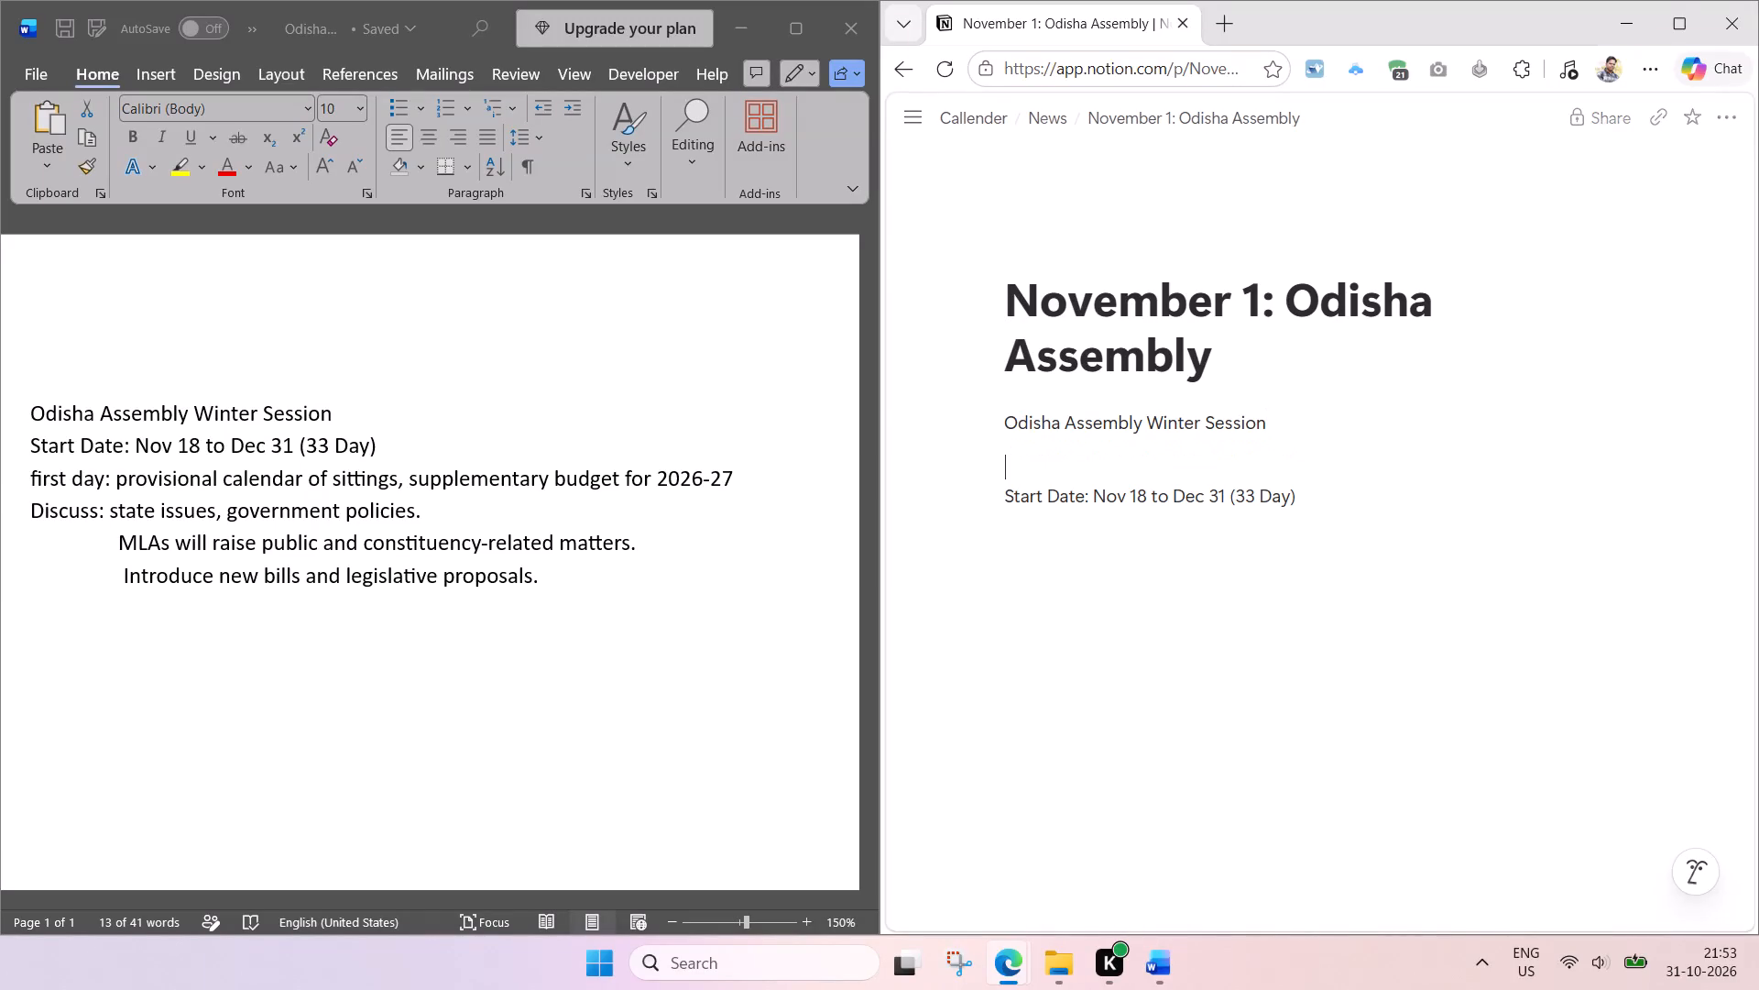
{"action": "left_click_drag", "start_coordinate": [921, 423], "coordinate": [1097, 530]}
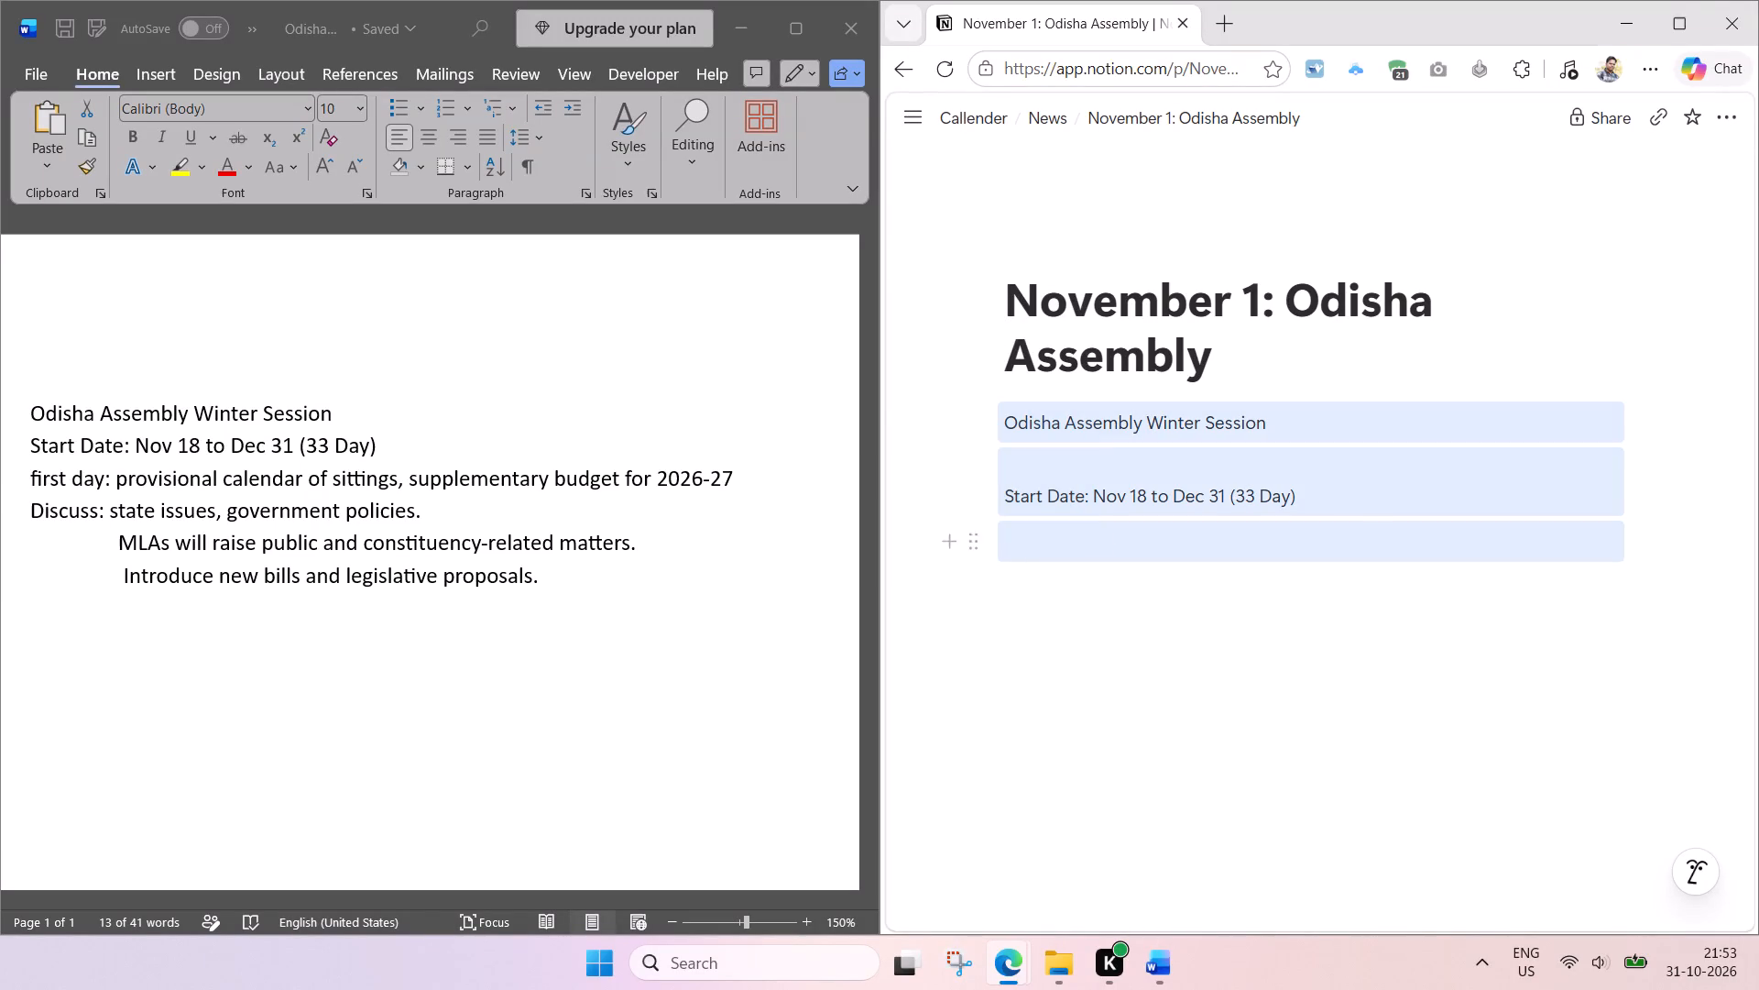
{"action": "left_click", "coordinate": [981, 427]}
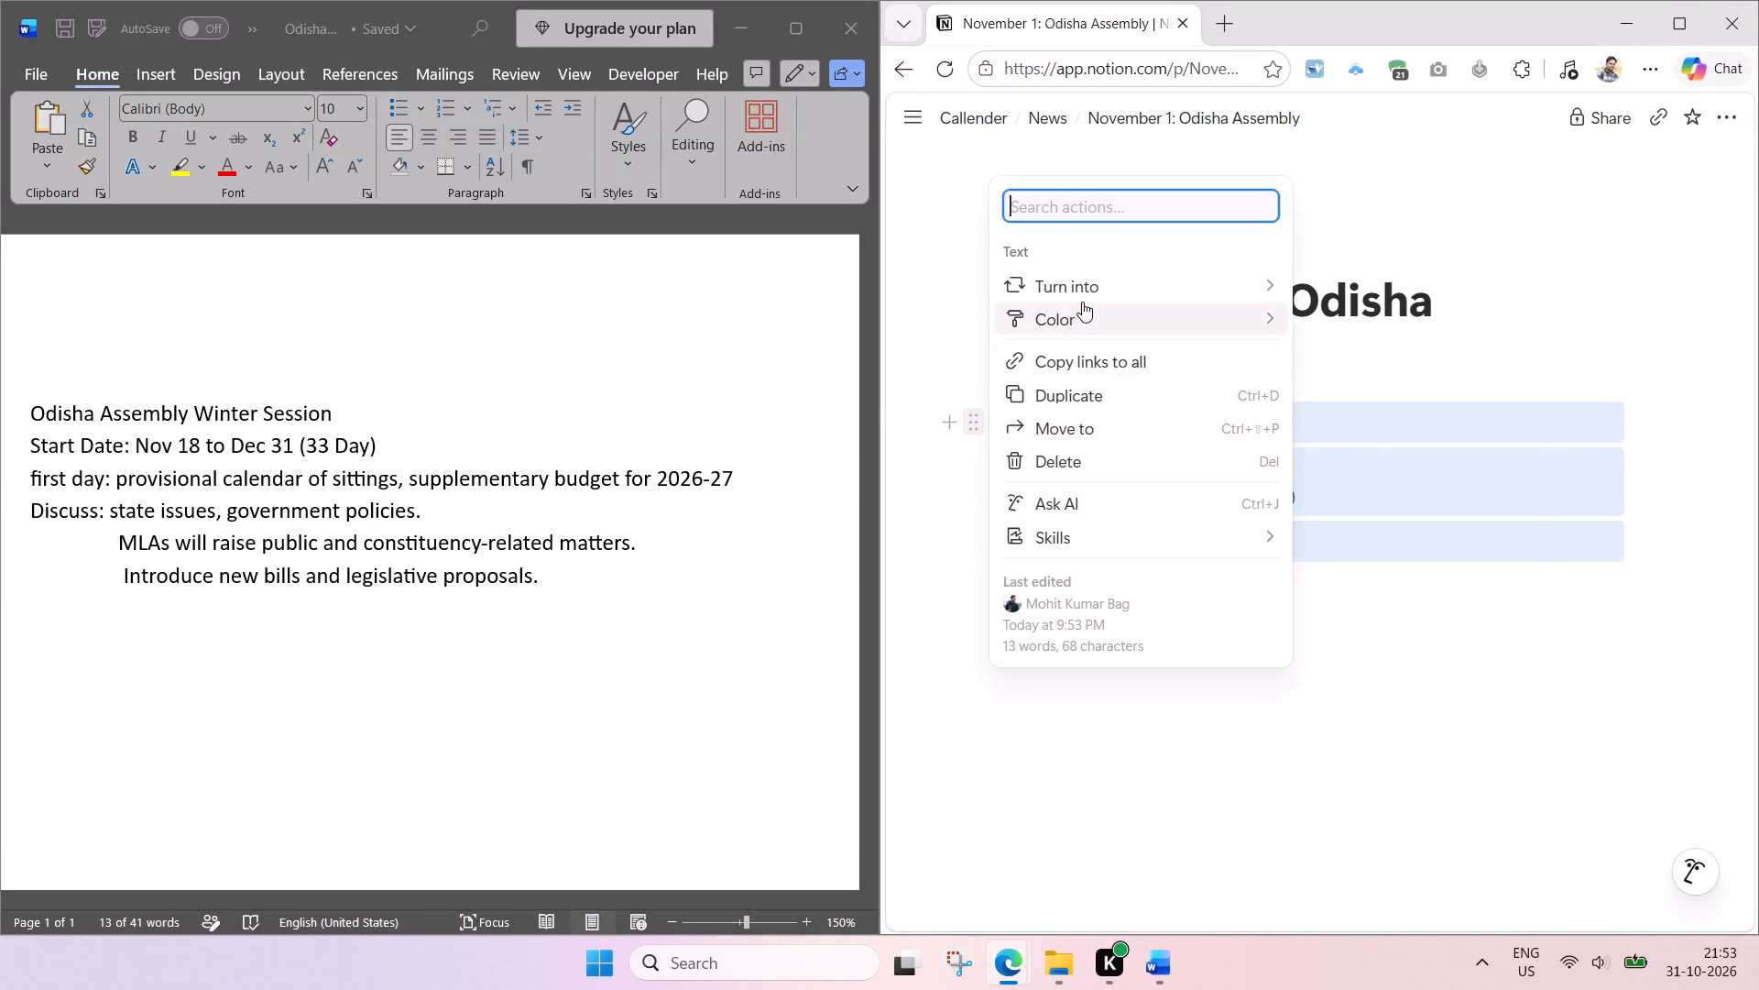
{"action": "left_click", "coordinate": [1326, 351]}
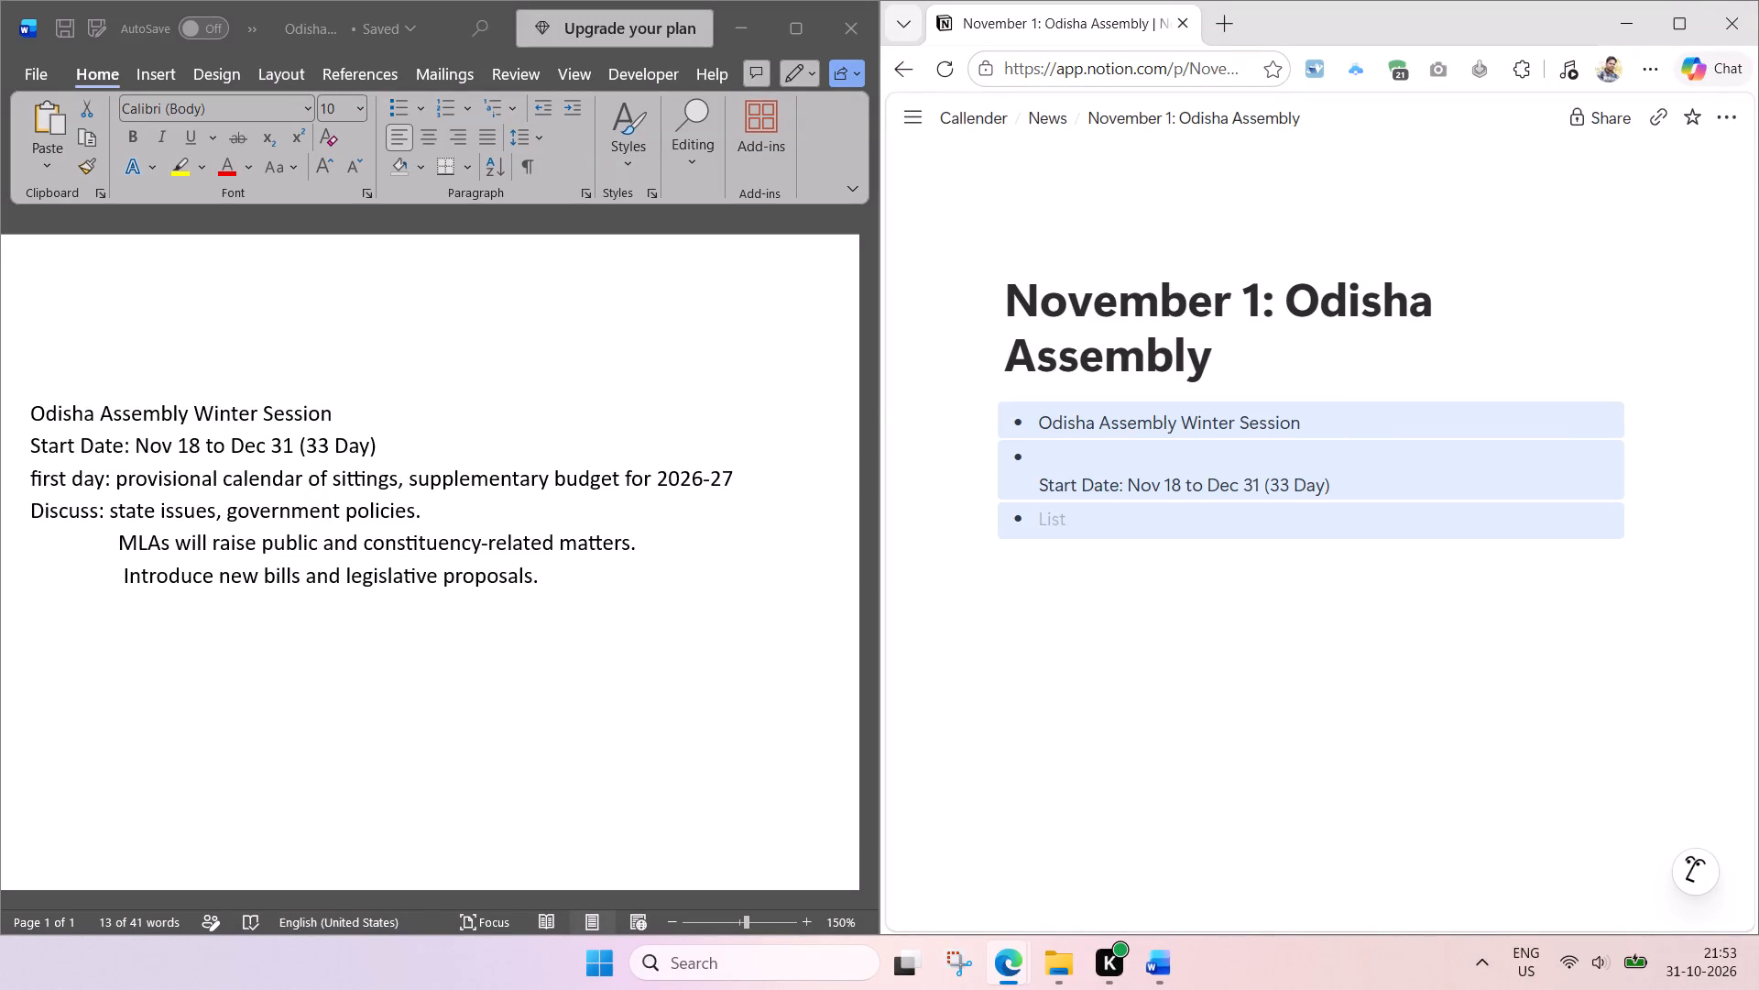
{"action": "left_click", "coordinate": [1130, 553]}
Remove the blank line before Start Date and the empty bullet at the end of the list.
{"action": "left_click", "coordinate": [1038, 486]}
{"action": "key", "text": "BackSpace"}
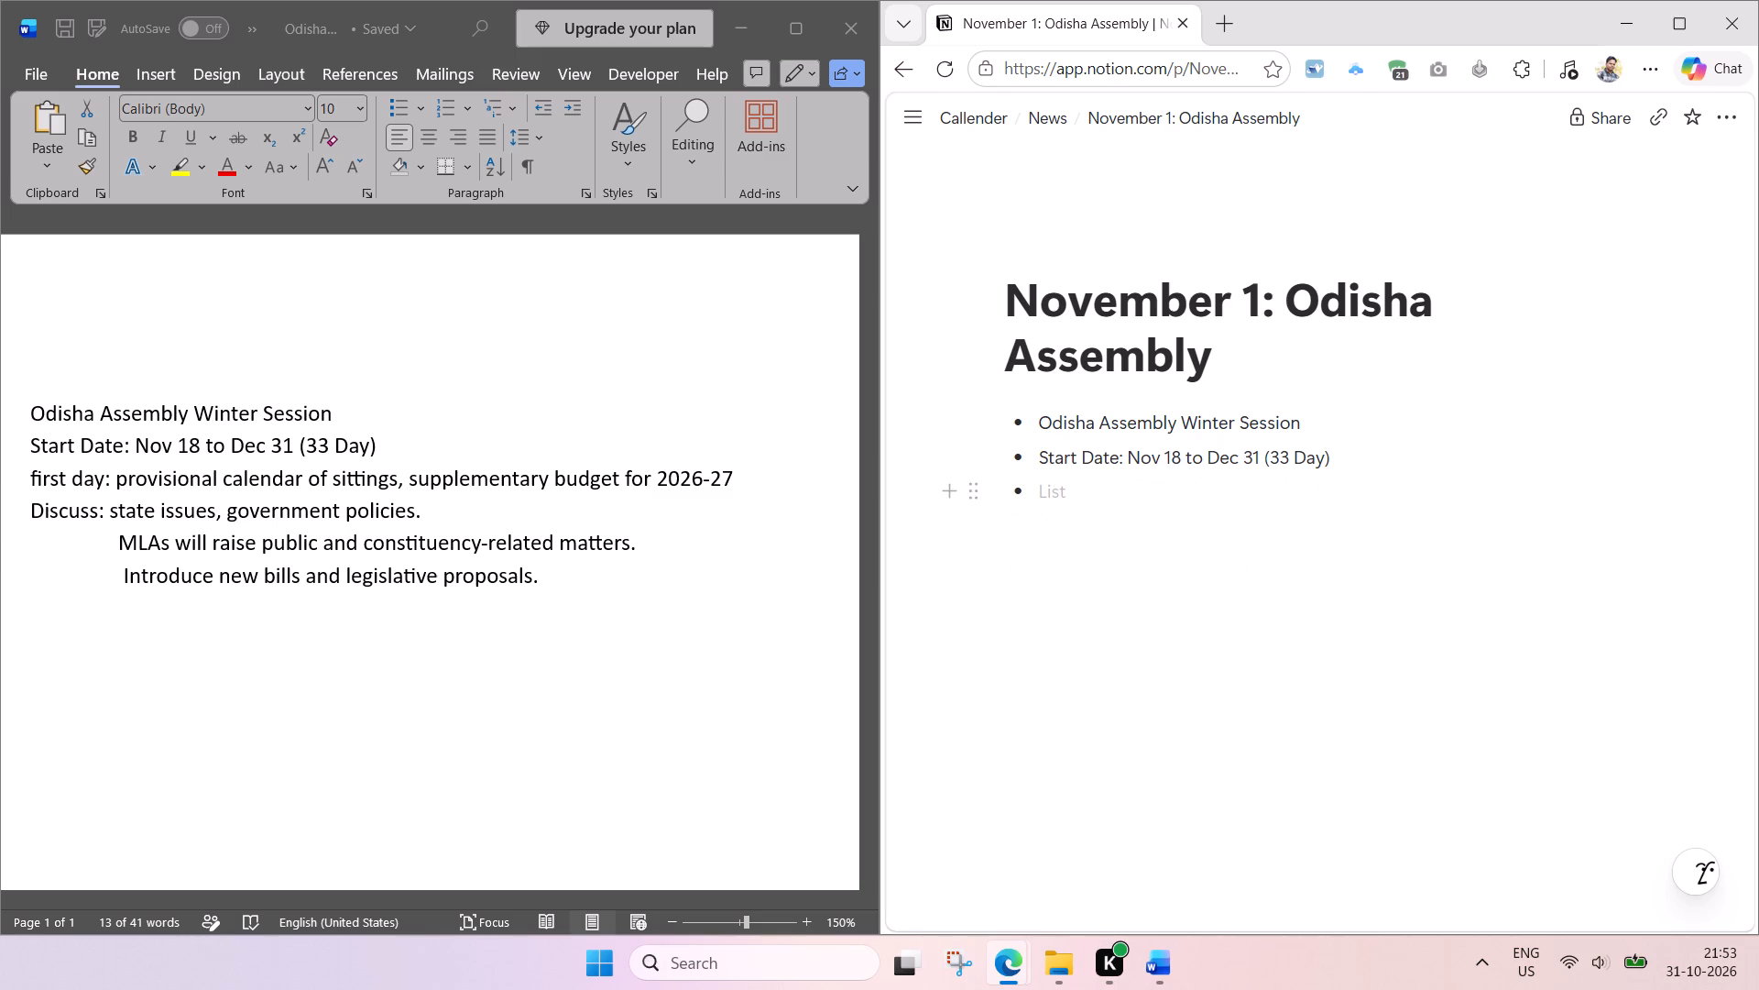
{"action": "left_click", "coordinate": [1076, 500]}
{"action": "key", "text": "BackSpace"}
{"action": "key", "text": "BackSpace"}
Add the line "1st Day: Provisional calendar of sittings, supplementary budget for 2026-27" below the list, using the text from the Word notes.
{"action": "left_click", "coordinate": [1124, 490]}
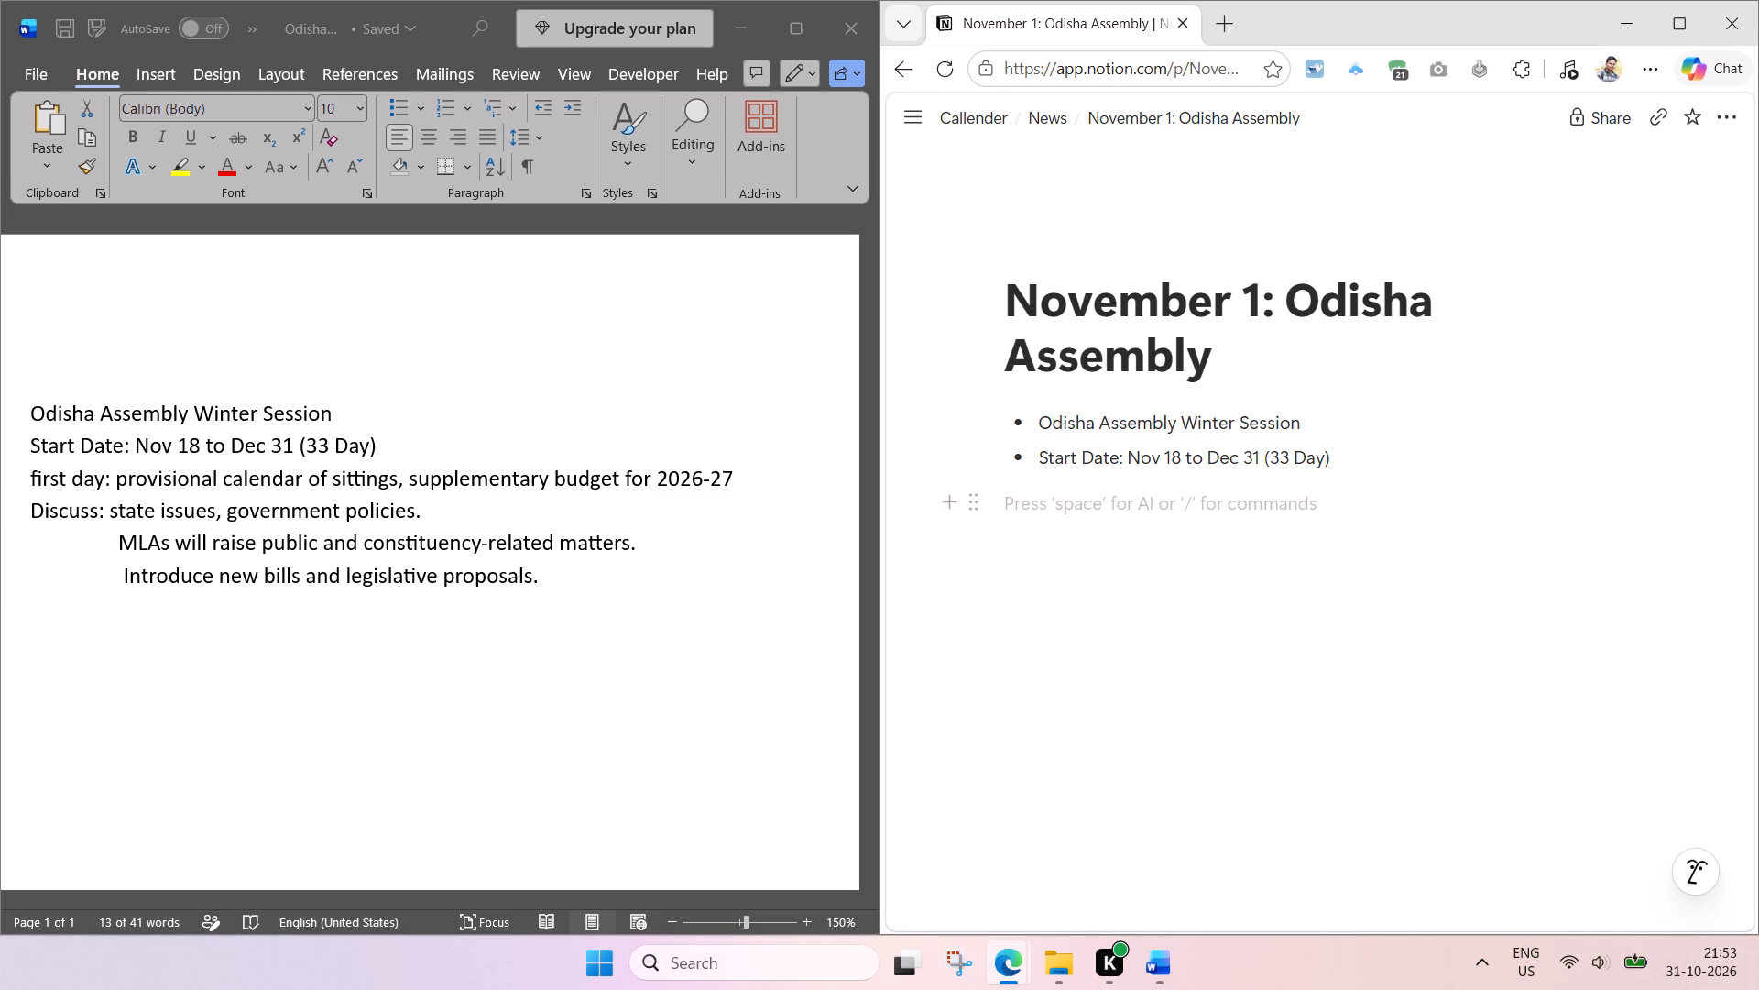
{"action": "key", "text": "1"}
{"action": "type", "text": "st"}
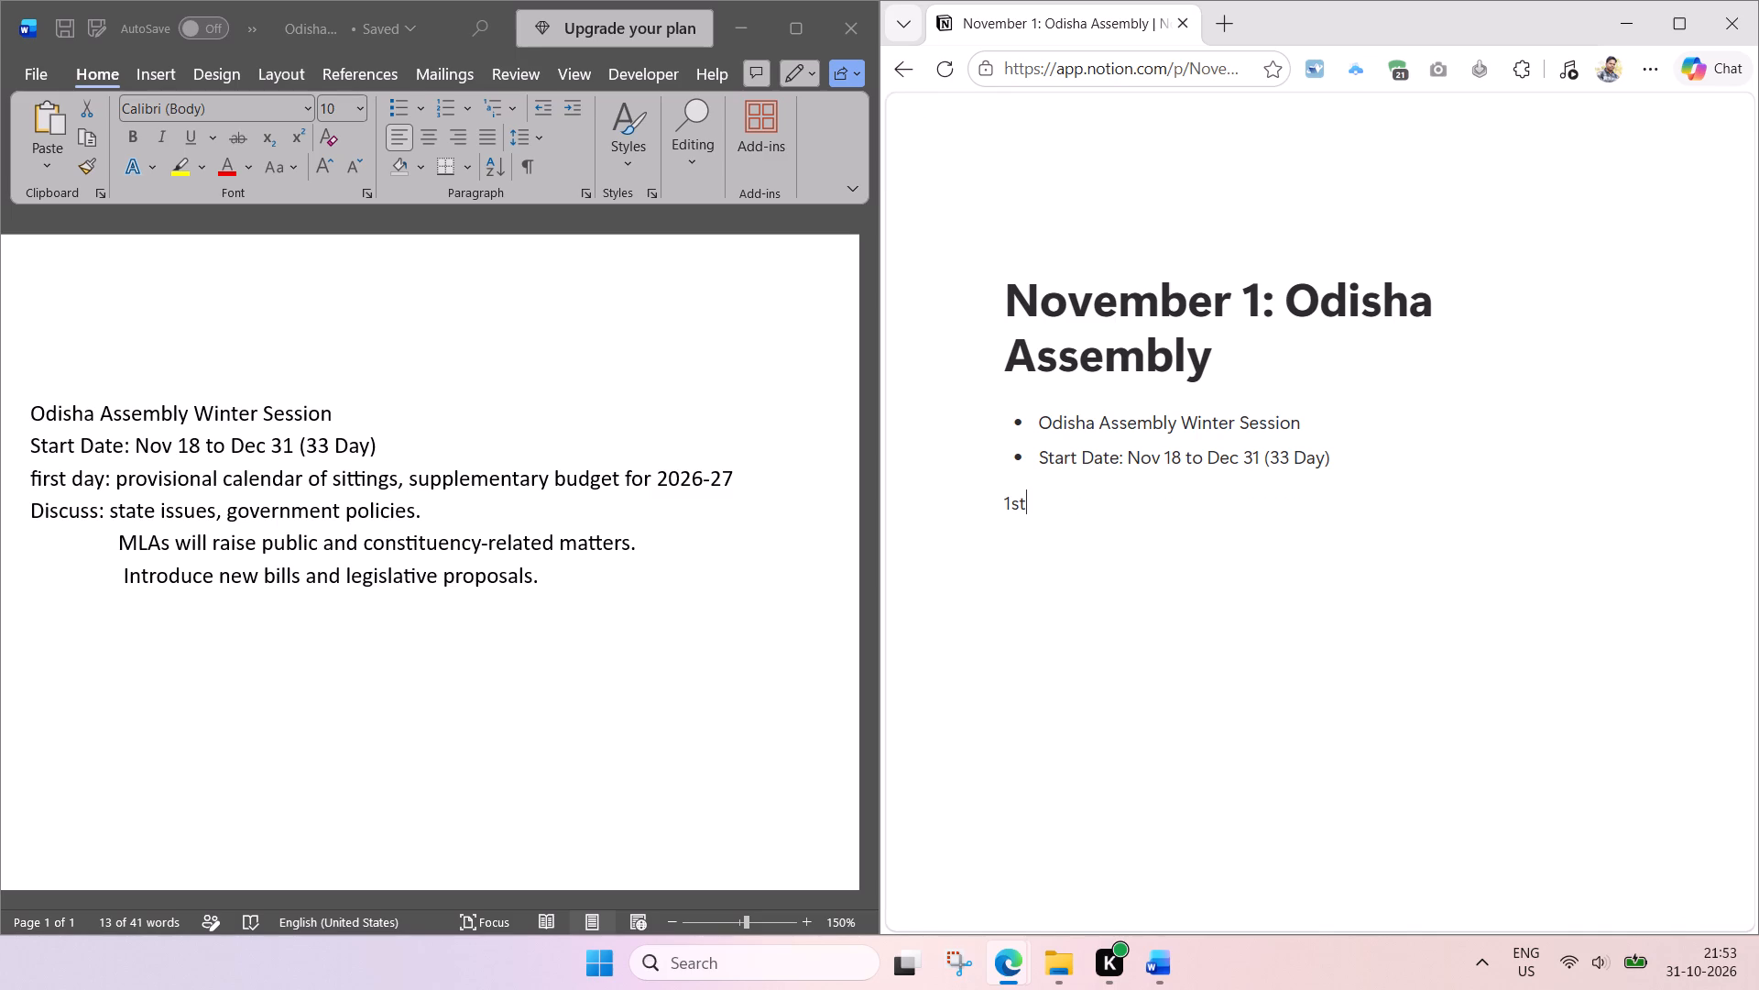
{"action": "key", "text": "space"}
{"action": "type", "text": "Day:"}
{"action": "key", "text": "space"}
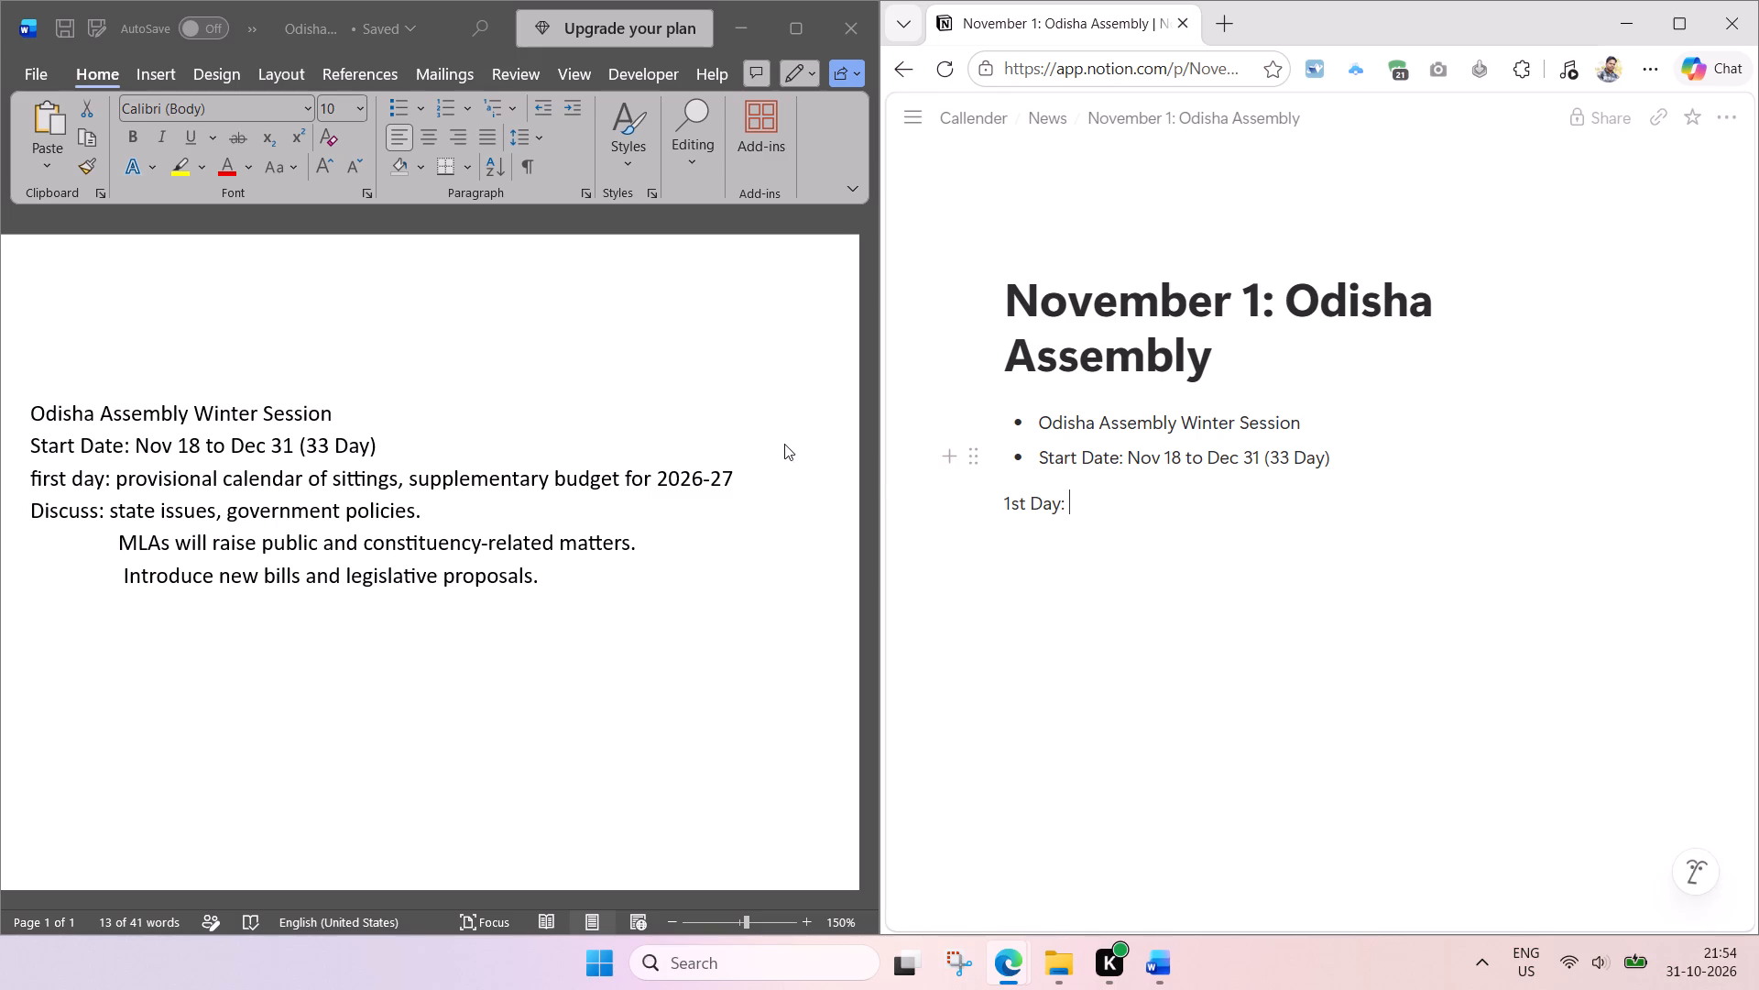
{"action": "left_click", "coordinate": [725, 477]}
{"action": "left_click_drag", "start_coordinate": [740, 478], "coordinate": [194, 490]}
{"action": "key", "text": "ctrl+c"}
{"action": "left_click", "coordinate": [1094, 500]}
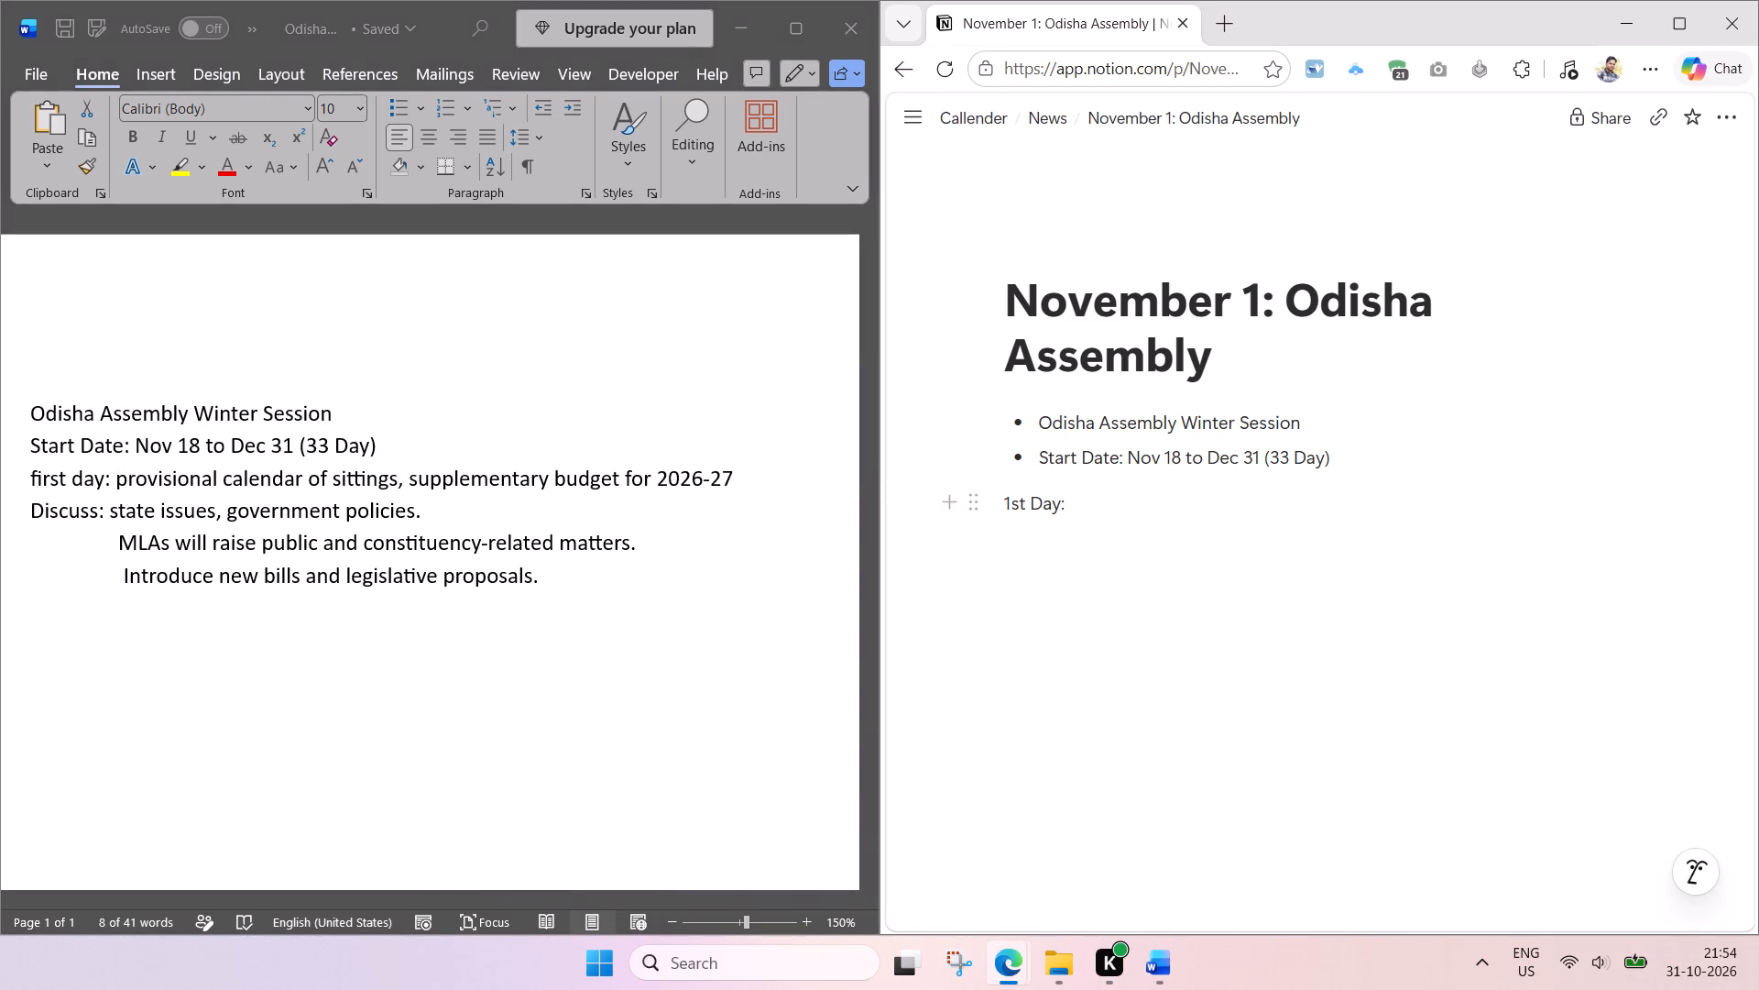
{"action": "key", "text": "ctrl+v"}
{"action": "left_click", "coordinate": [1076, 504]}
{"action": "key", "text": "BackSpace"}
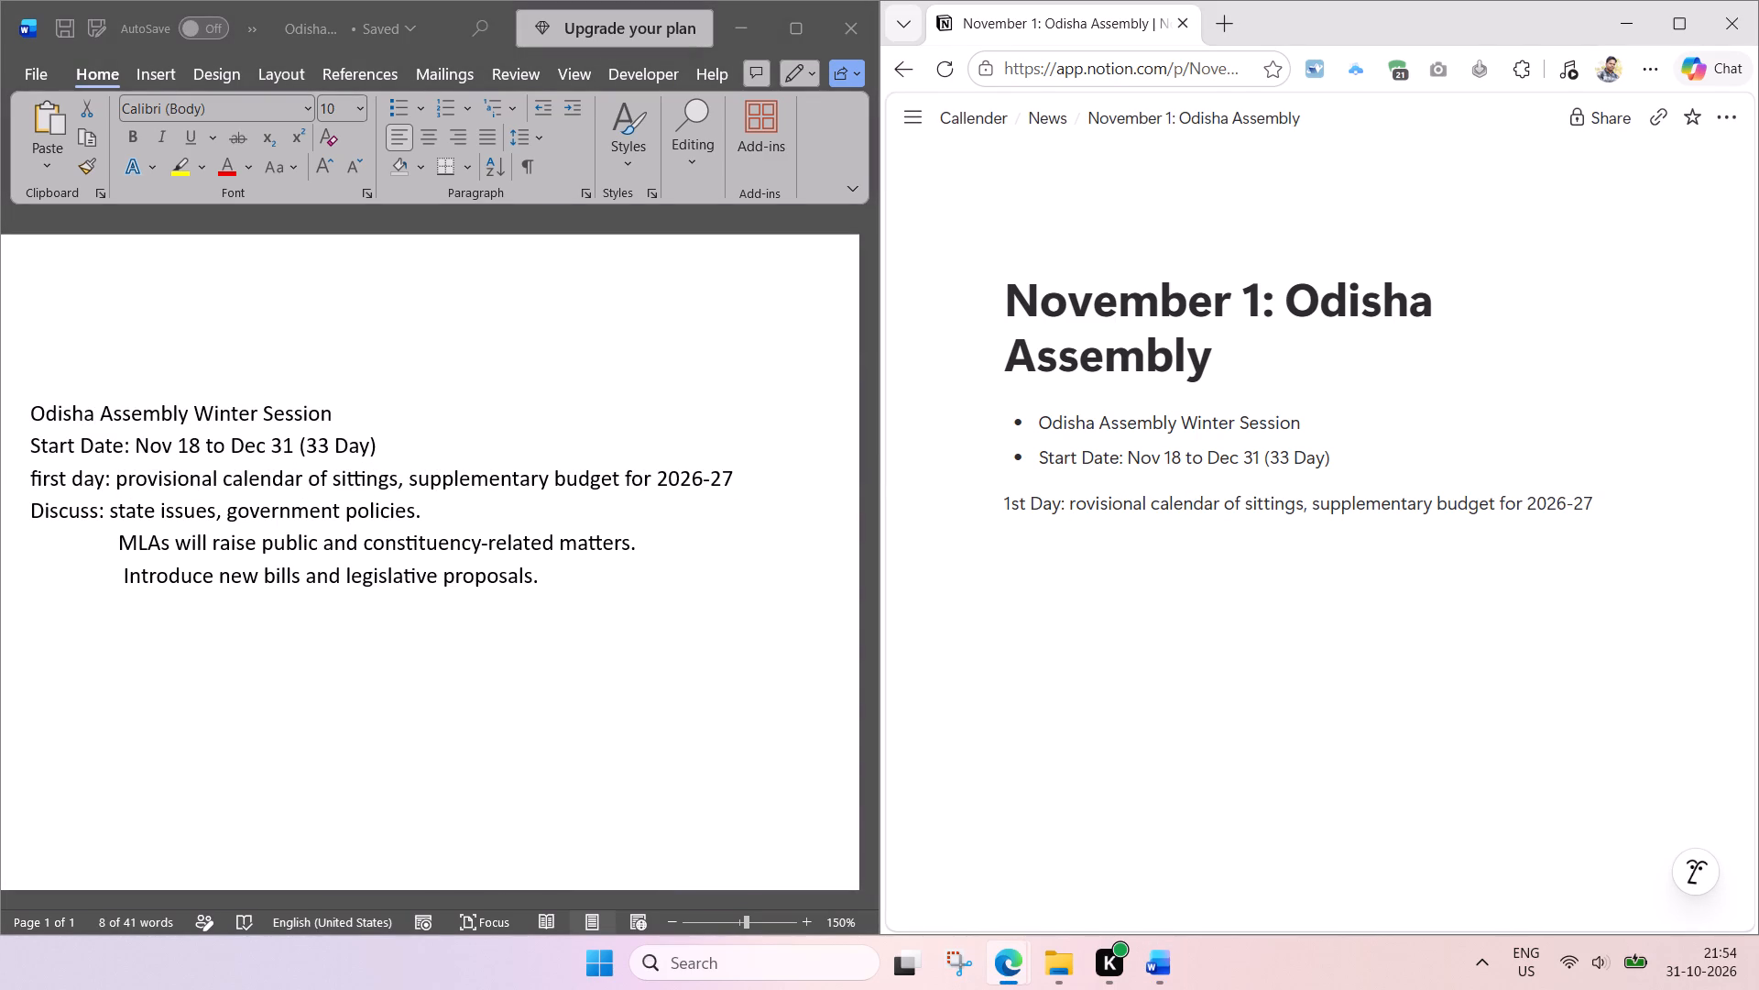
{"action": "key", "text": "shift+p"}
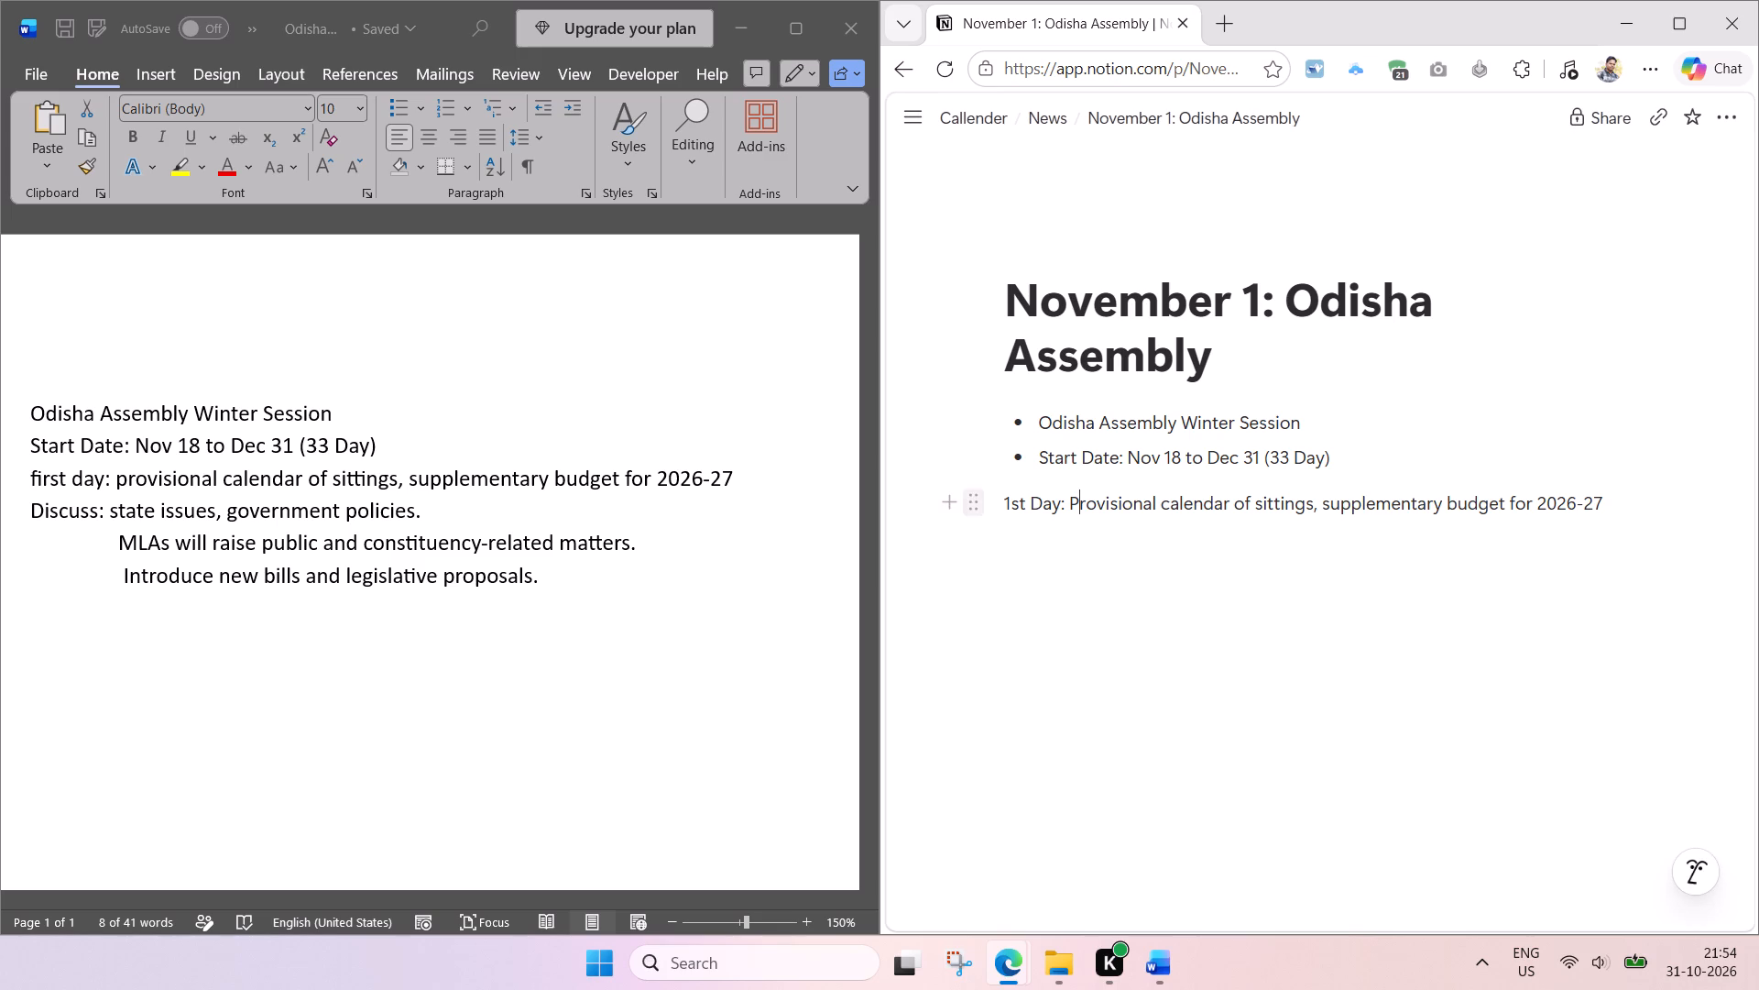
Nest the 1st Day line under the Start Date bullet.
{"action": "left_click_drag", "start_coordinate": [976, 505], "coordinate": [1054, 472]}
{"action": "left_click", "coordinate": [1063, 567]}
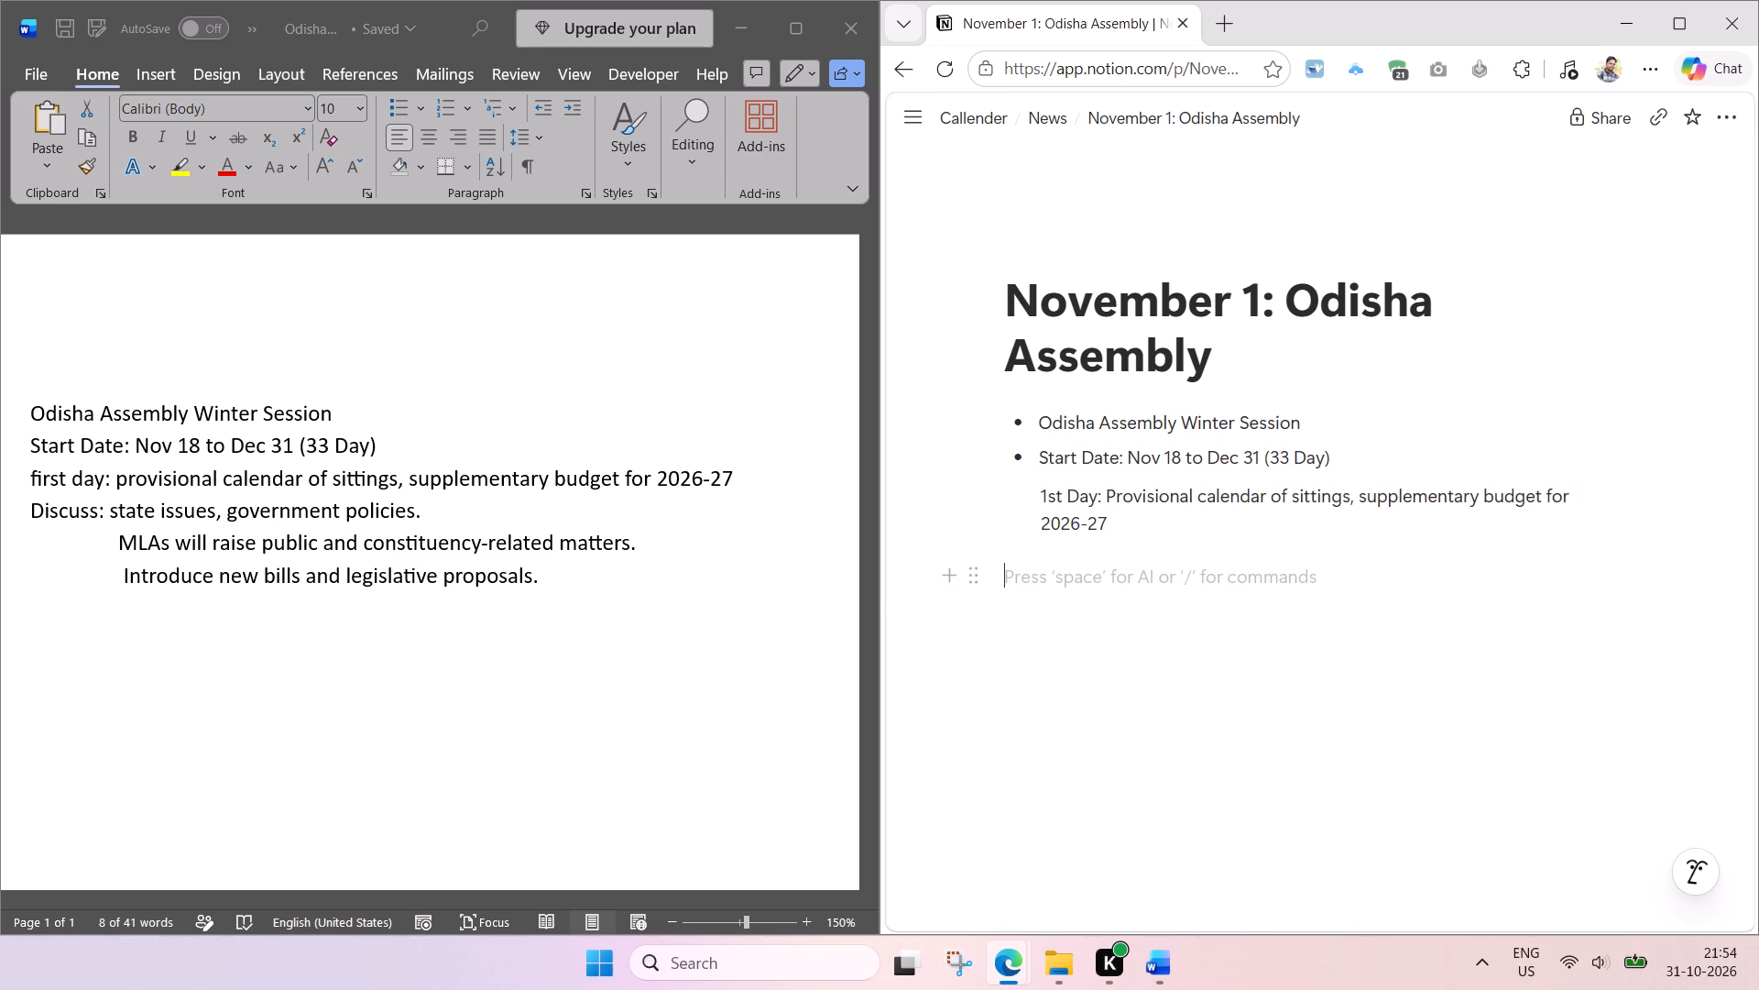
Copy the three Discuss lines, through legislative proposals, from the Word notes to the end of the Notion page.
{"action": "left_click", "coordinate": [104, 506]}
{"action": "left_click", "coordinate": [100, 513]}
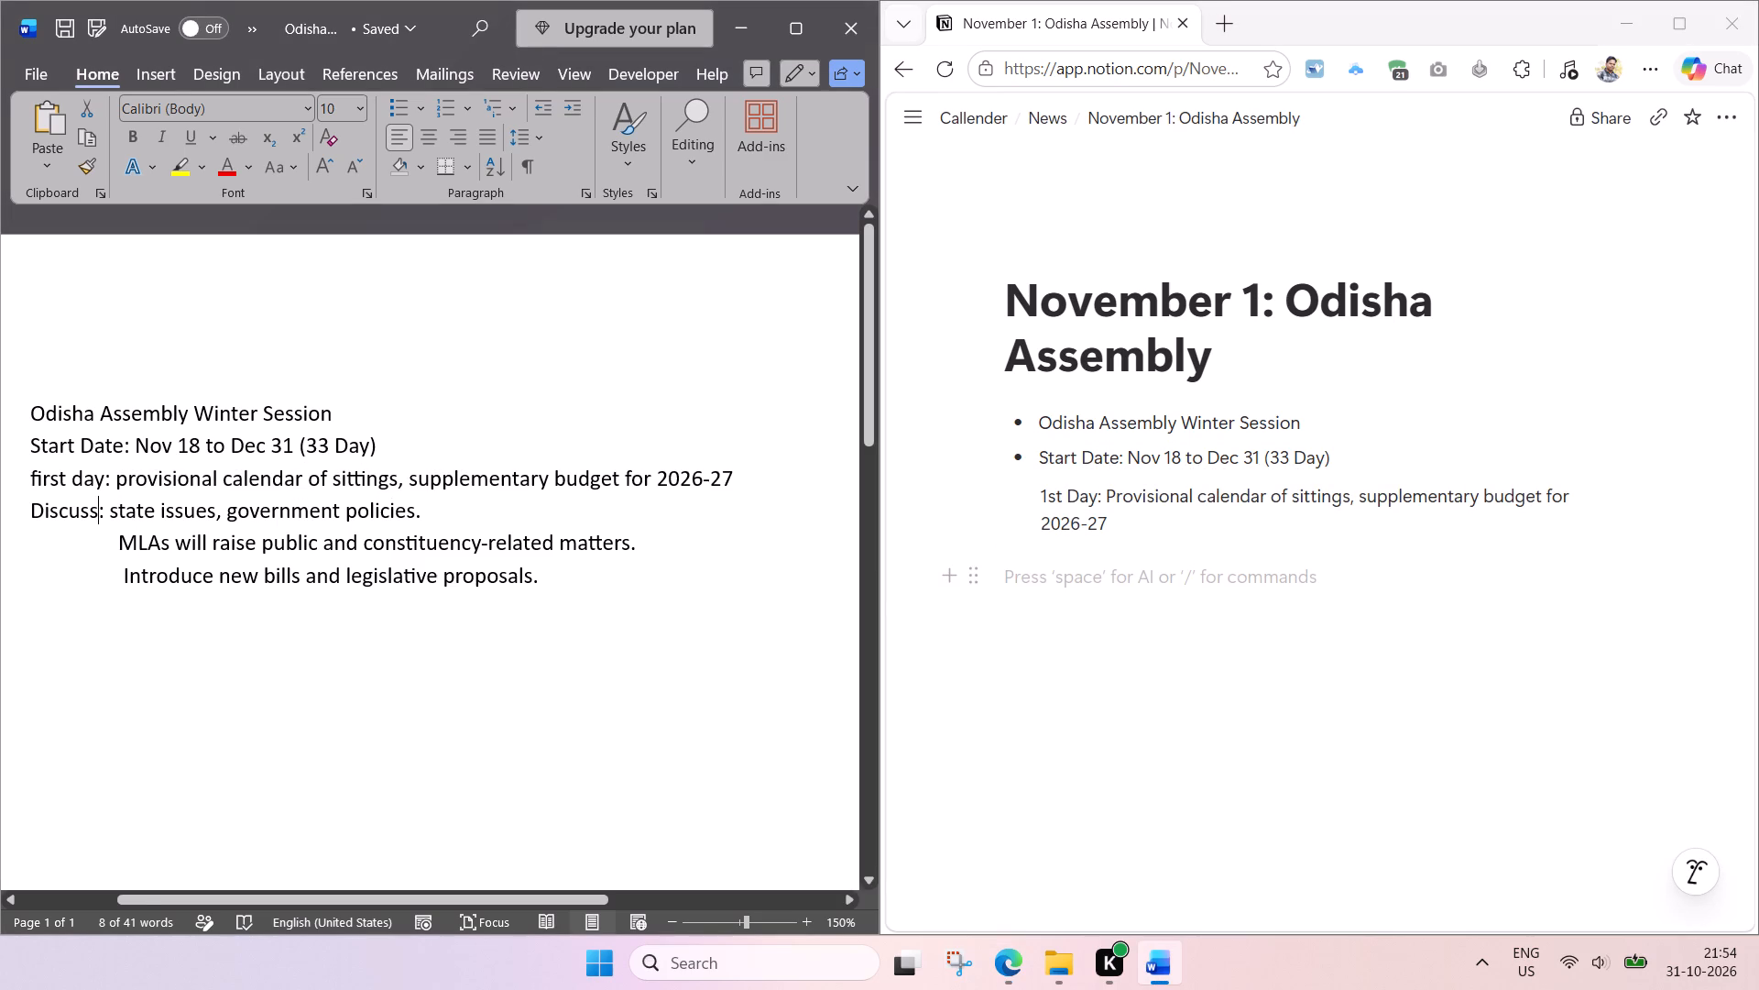
{"action": "left_click_drag", "start_coordinate": [563, 580], "coordinate": [35, 516]}
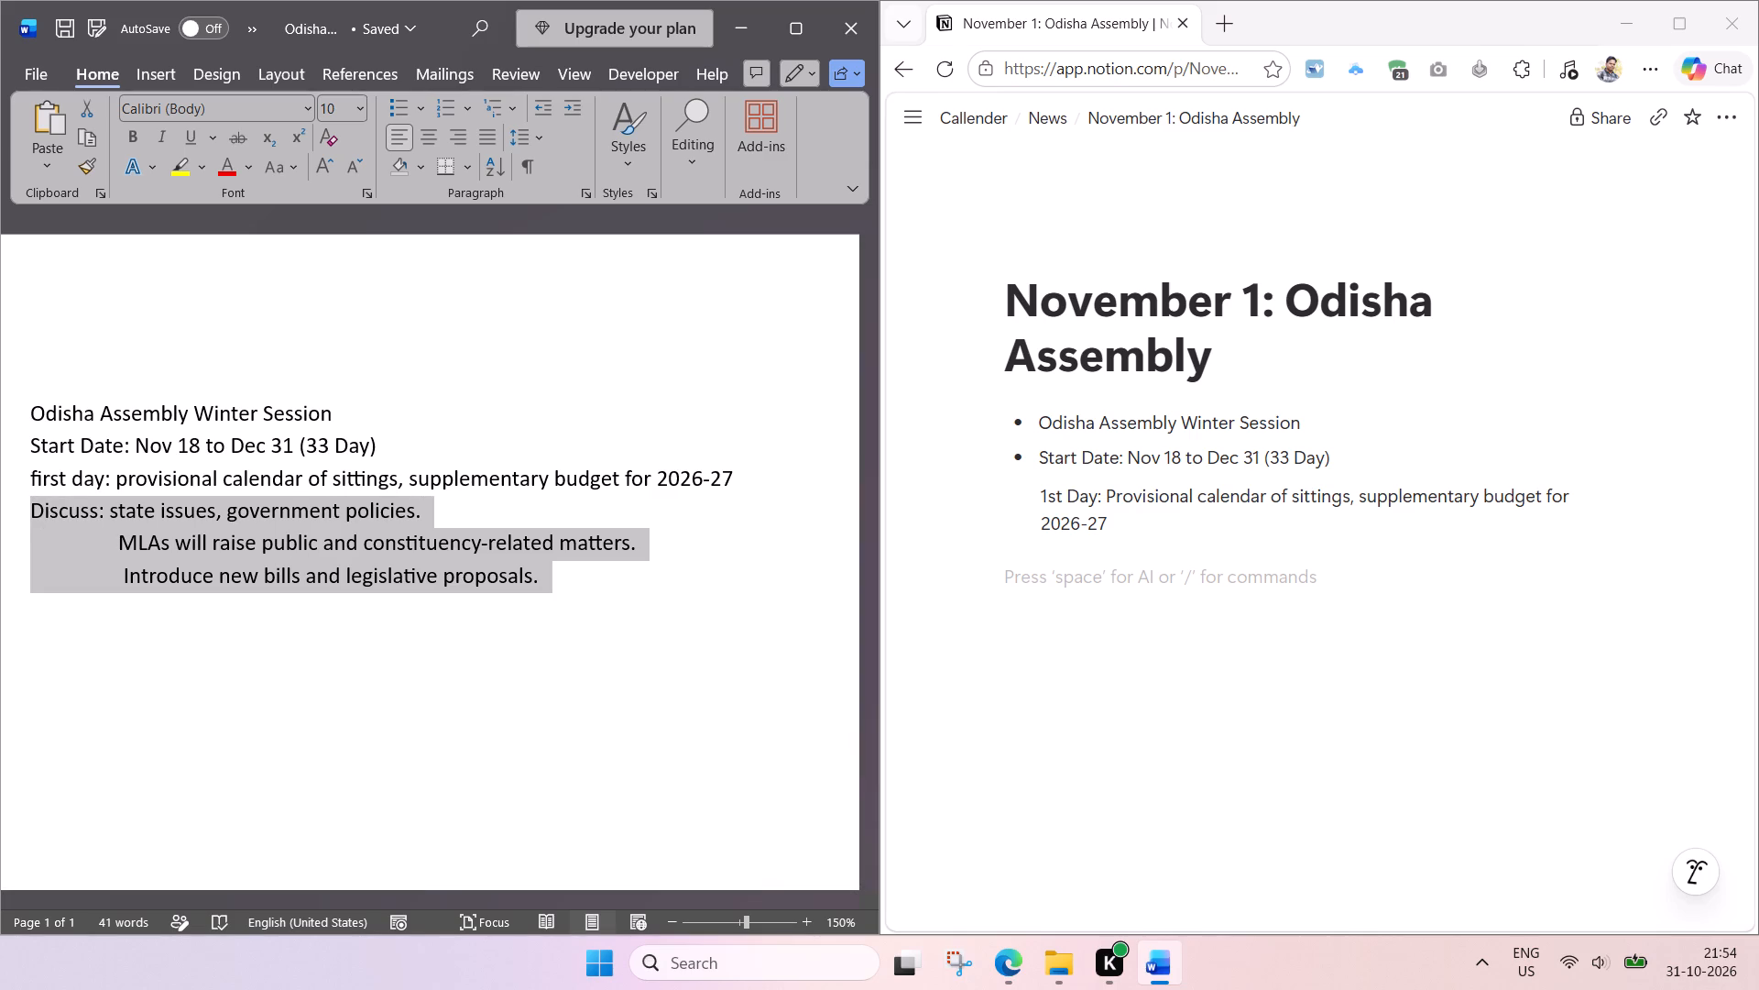
{"action": "key", "text": "ctrl+c"}
{"action": "left_click", "coordinate": [1104, 570]}
{"action": "key", "text": "ctrl+v"}
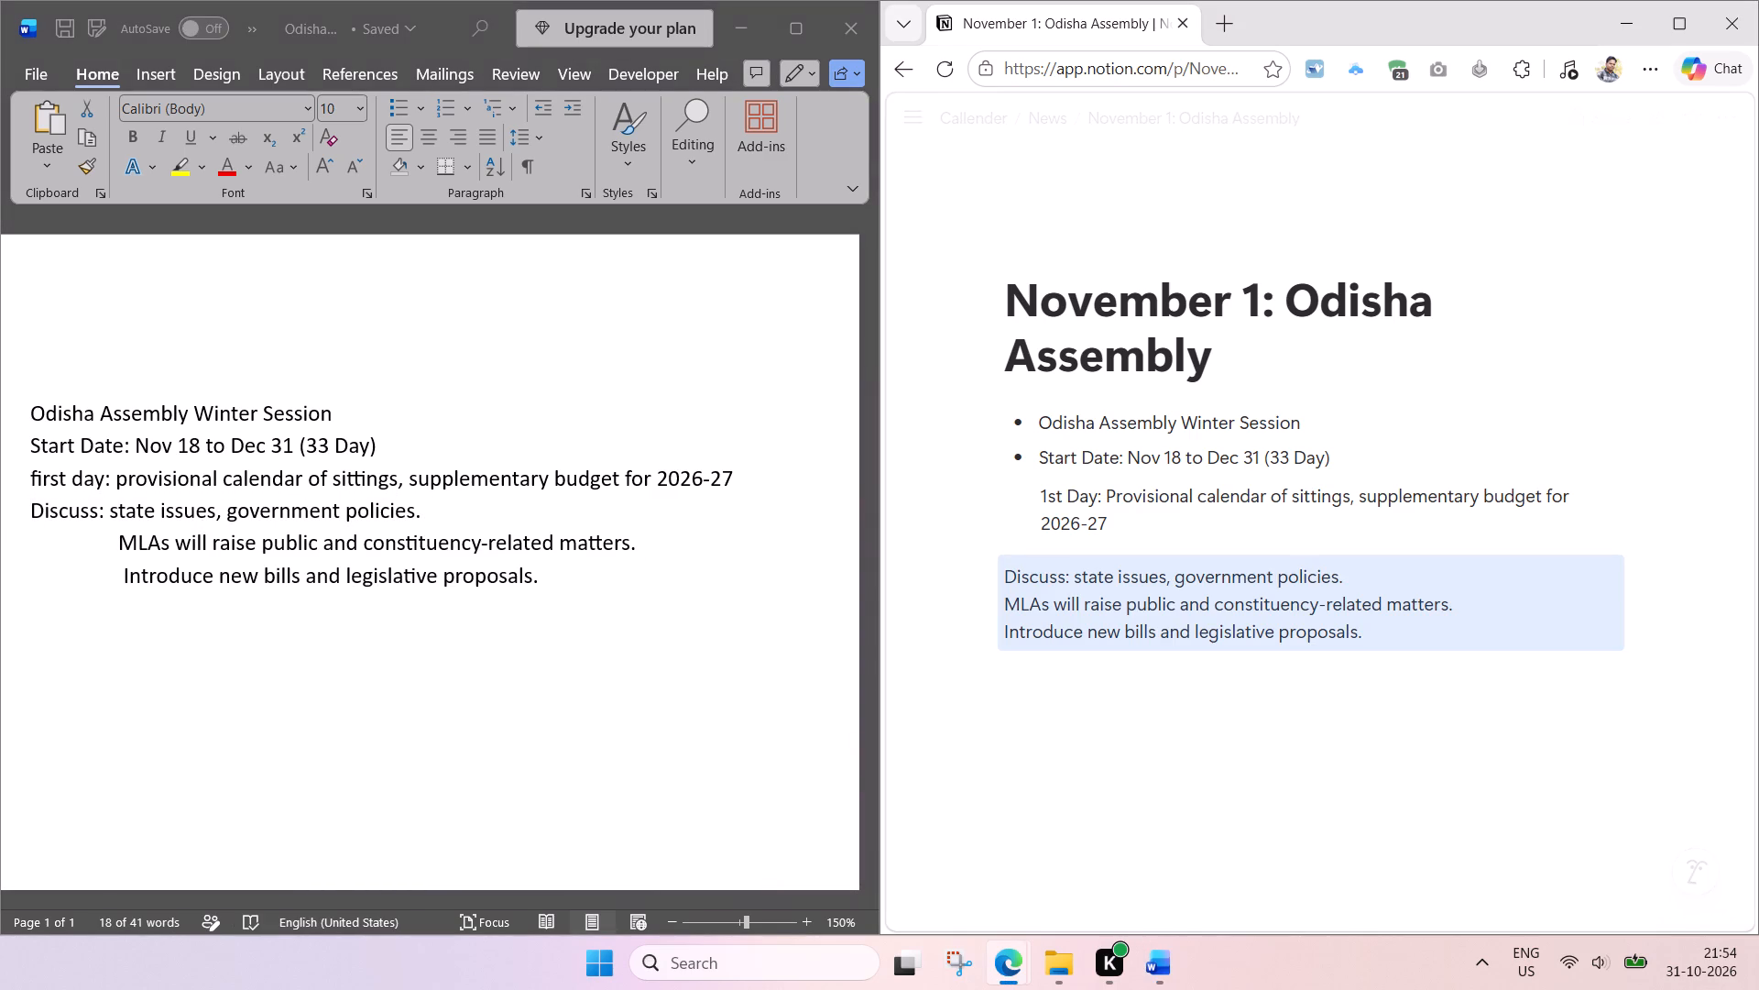
Turn the pasted Discuss block into a bulleted list item and save.
{"action": "left_click", "coordinate": [975, 581]}
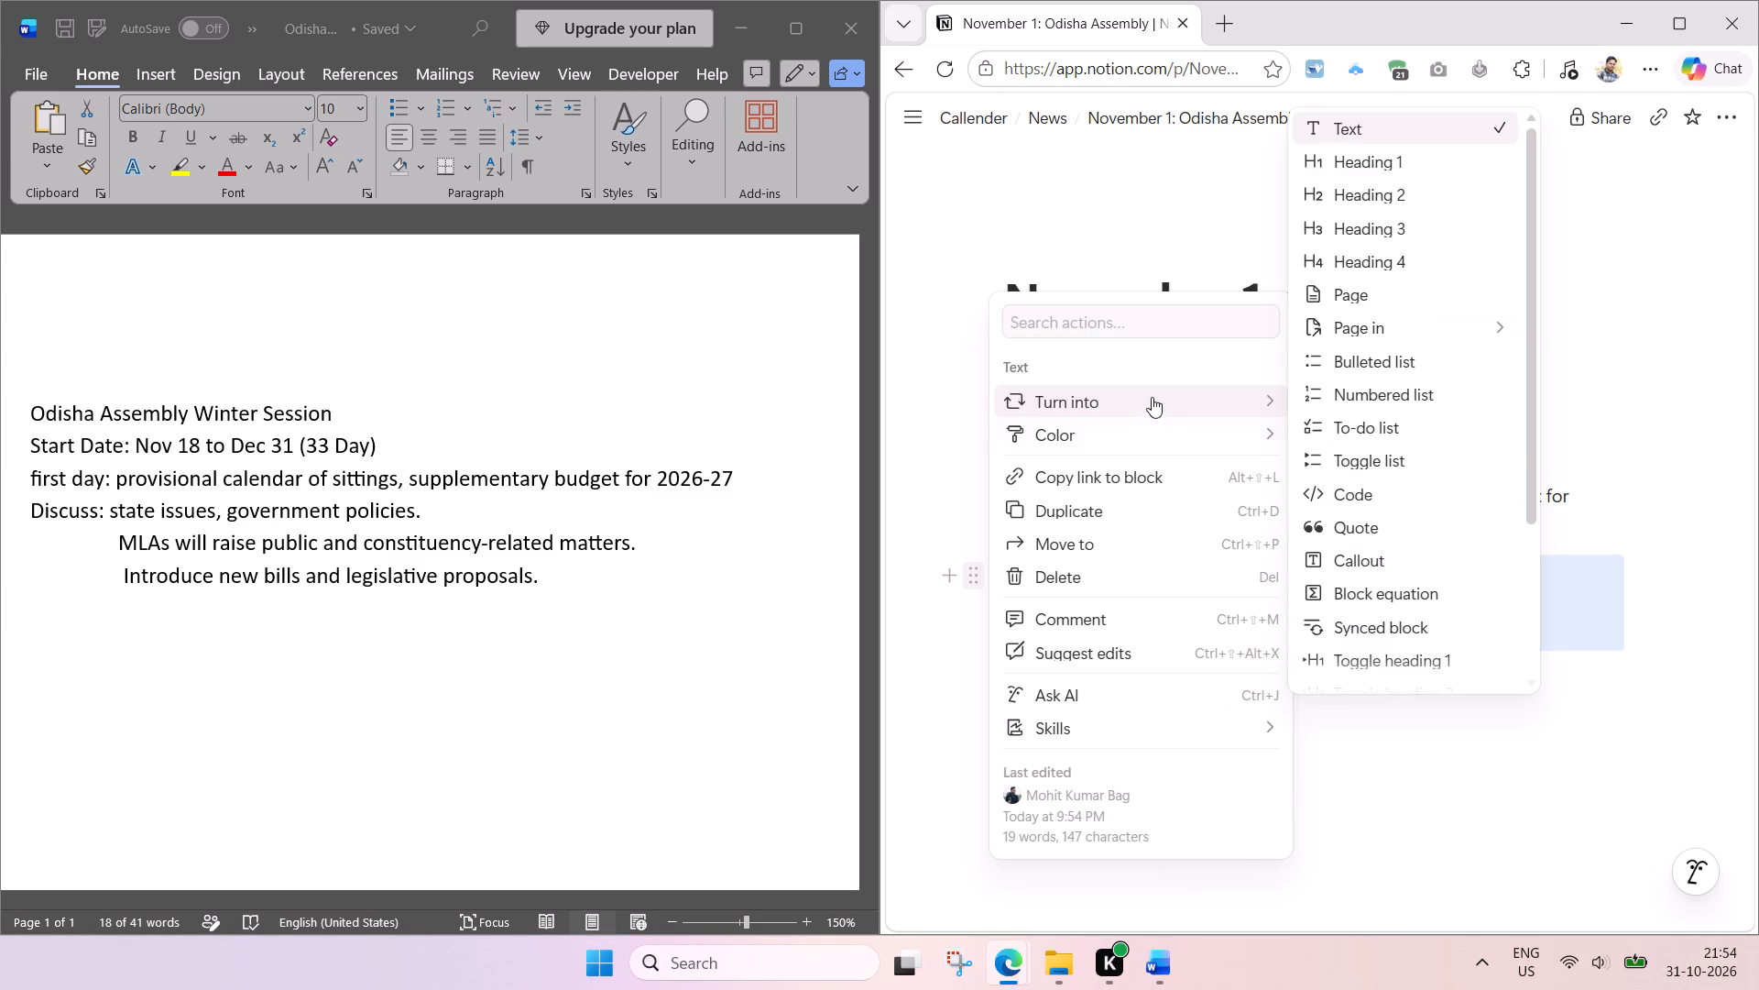
{"action": "left_click", "coordinate": [1358, 372]}
{"action": "left_click", "coordinate": [1255, 760]}
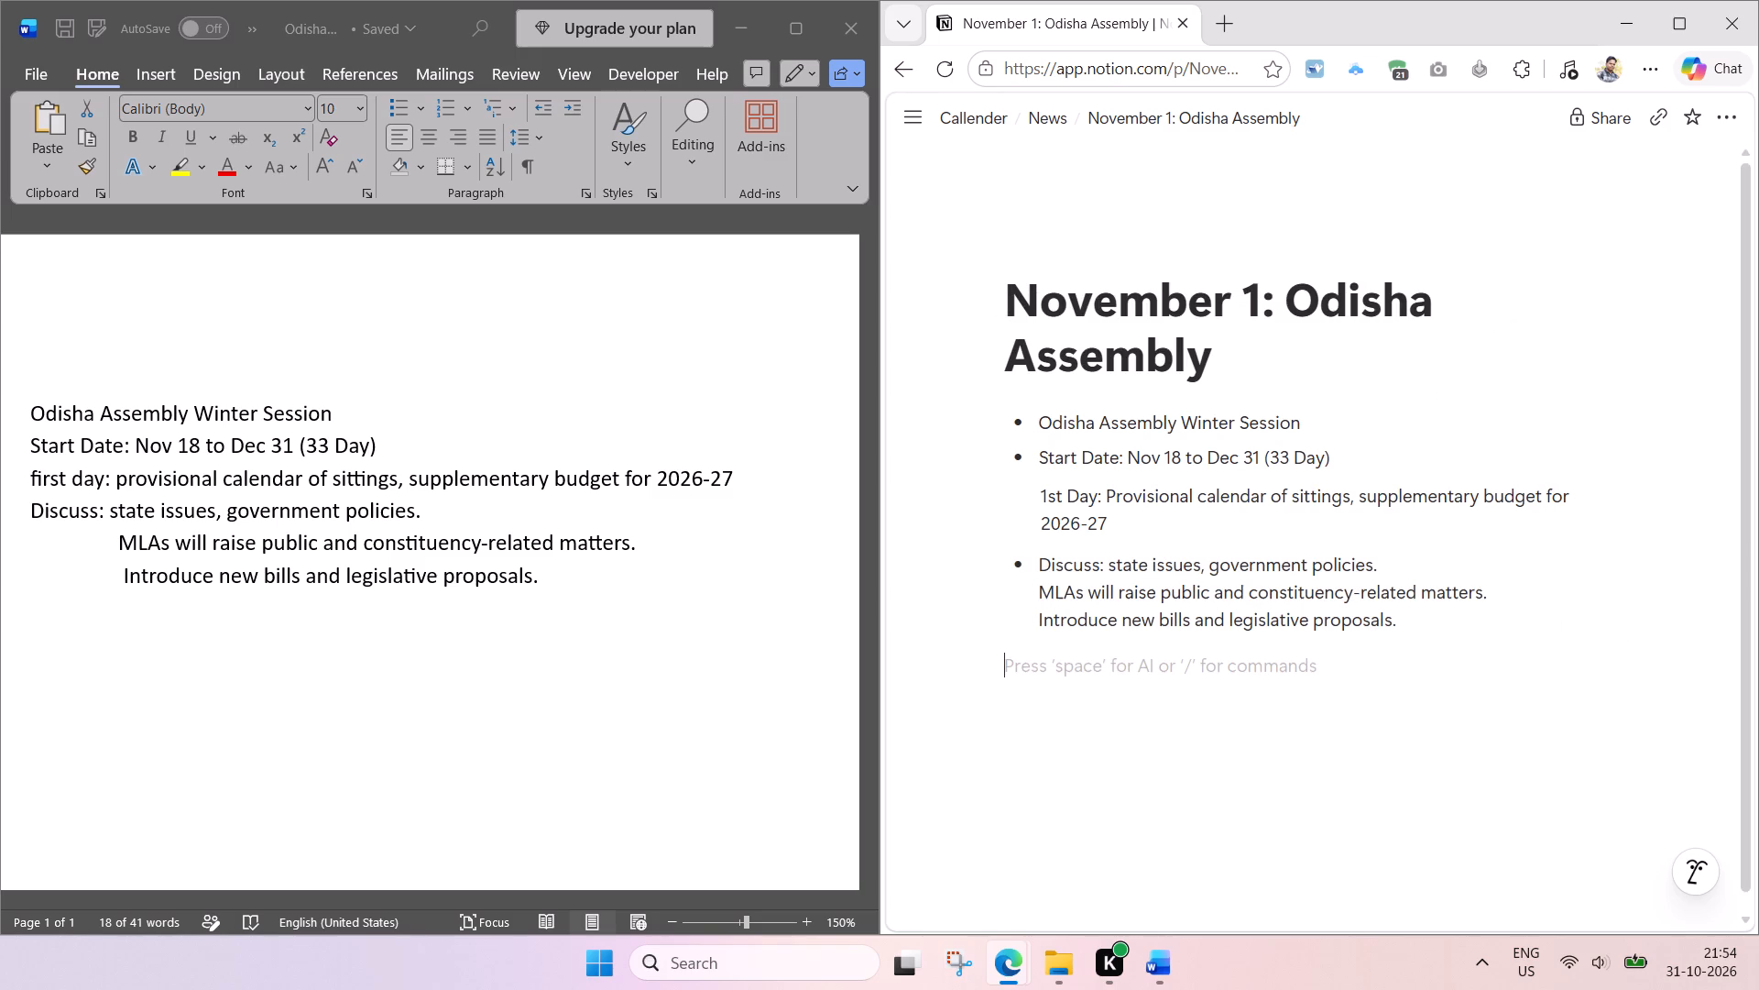
{"action": "key", "text": "ctrl+s"}
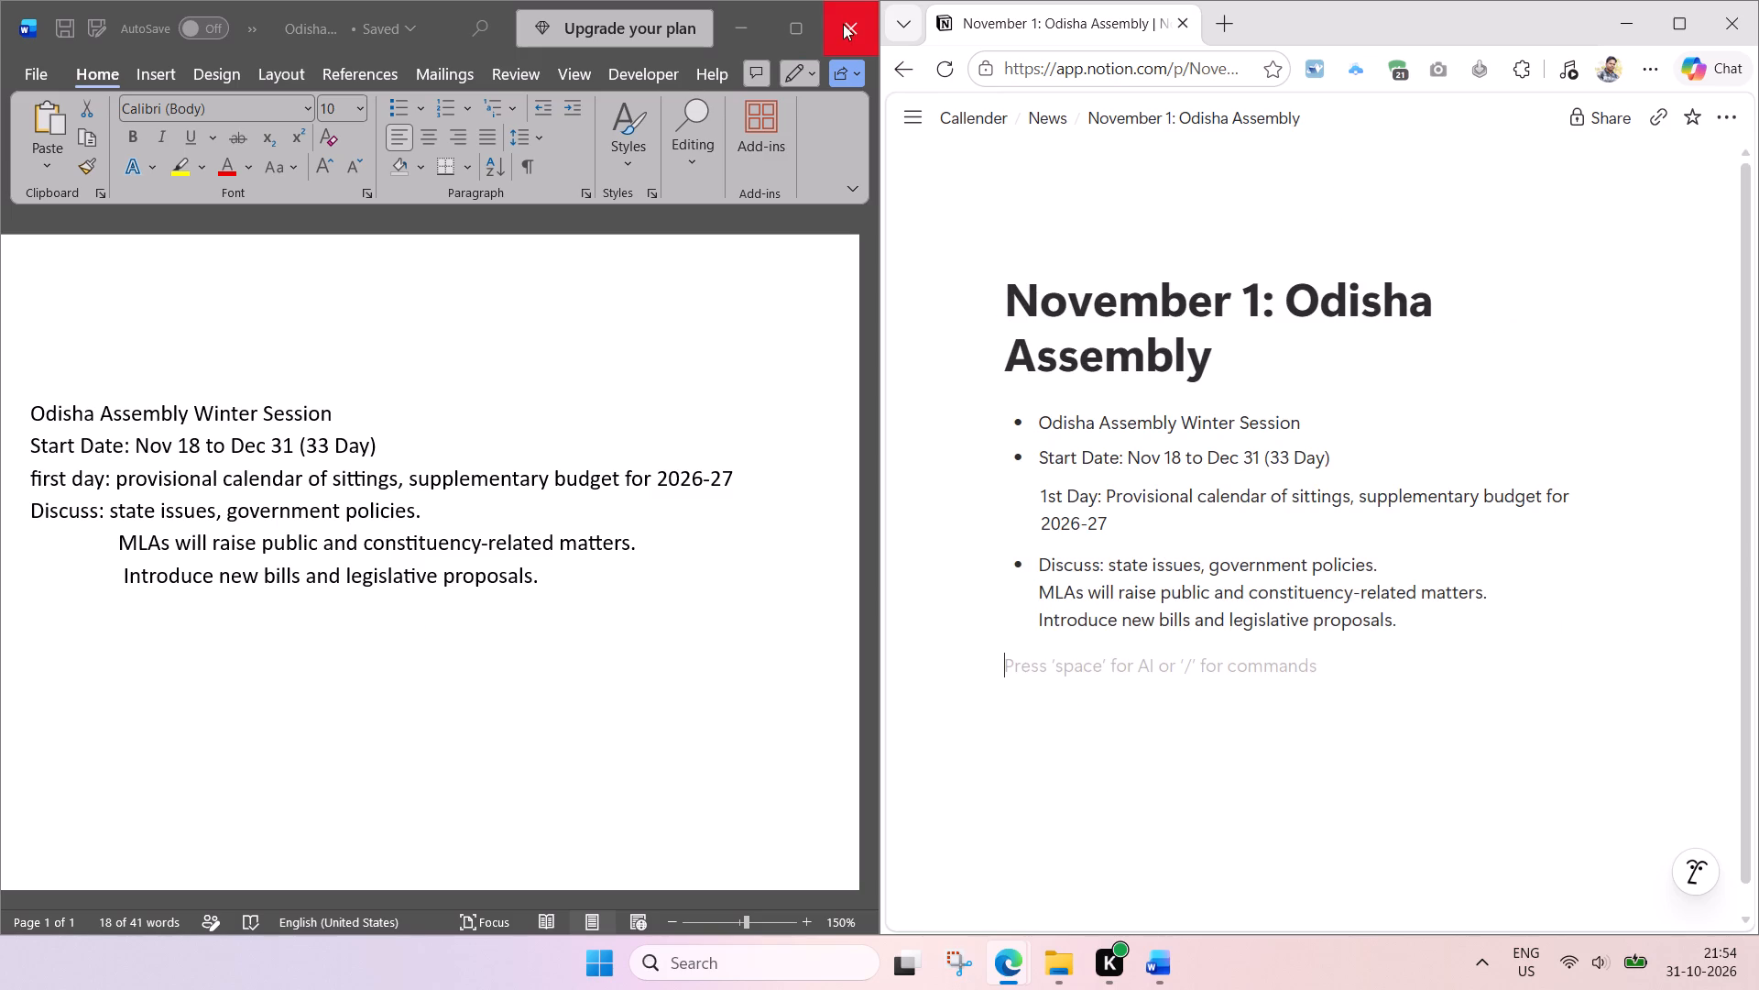
Close the Odisha Assembly Word notes and delete the Odisha Assembly Winter Session file from the Nov 1 folder.
{"action": "left_click", "coordinate": [843, 31]}
{"action": "left_click", "coordinate": [295, 445]}
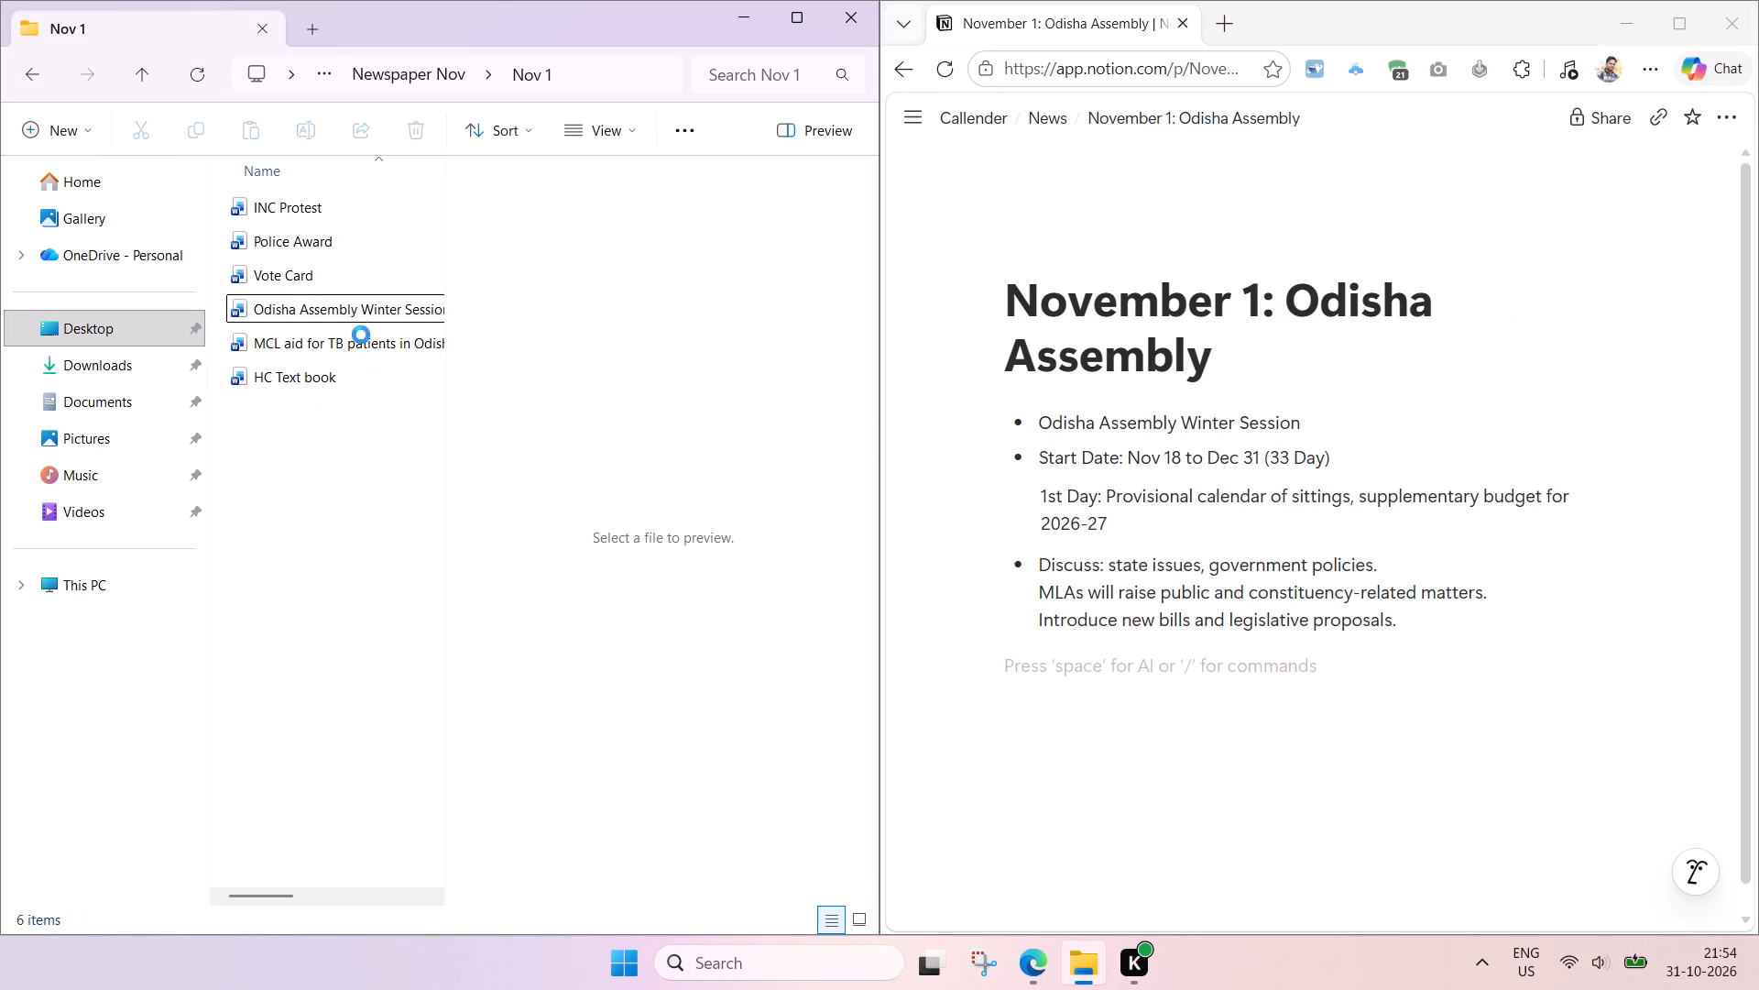
{"action": "left_click", "coordinate": [362, 316]}
{"action": "key", "text": "Delete"}
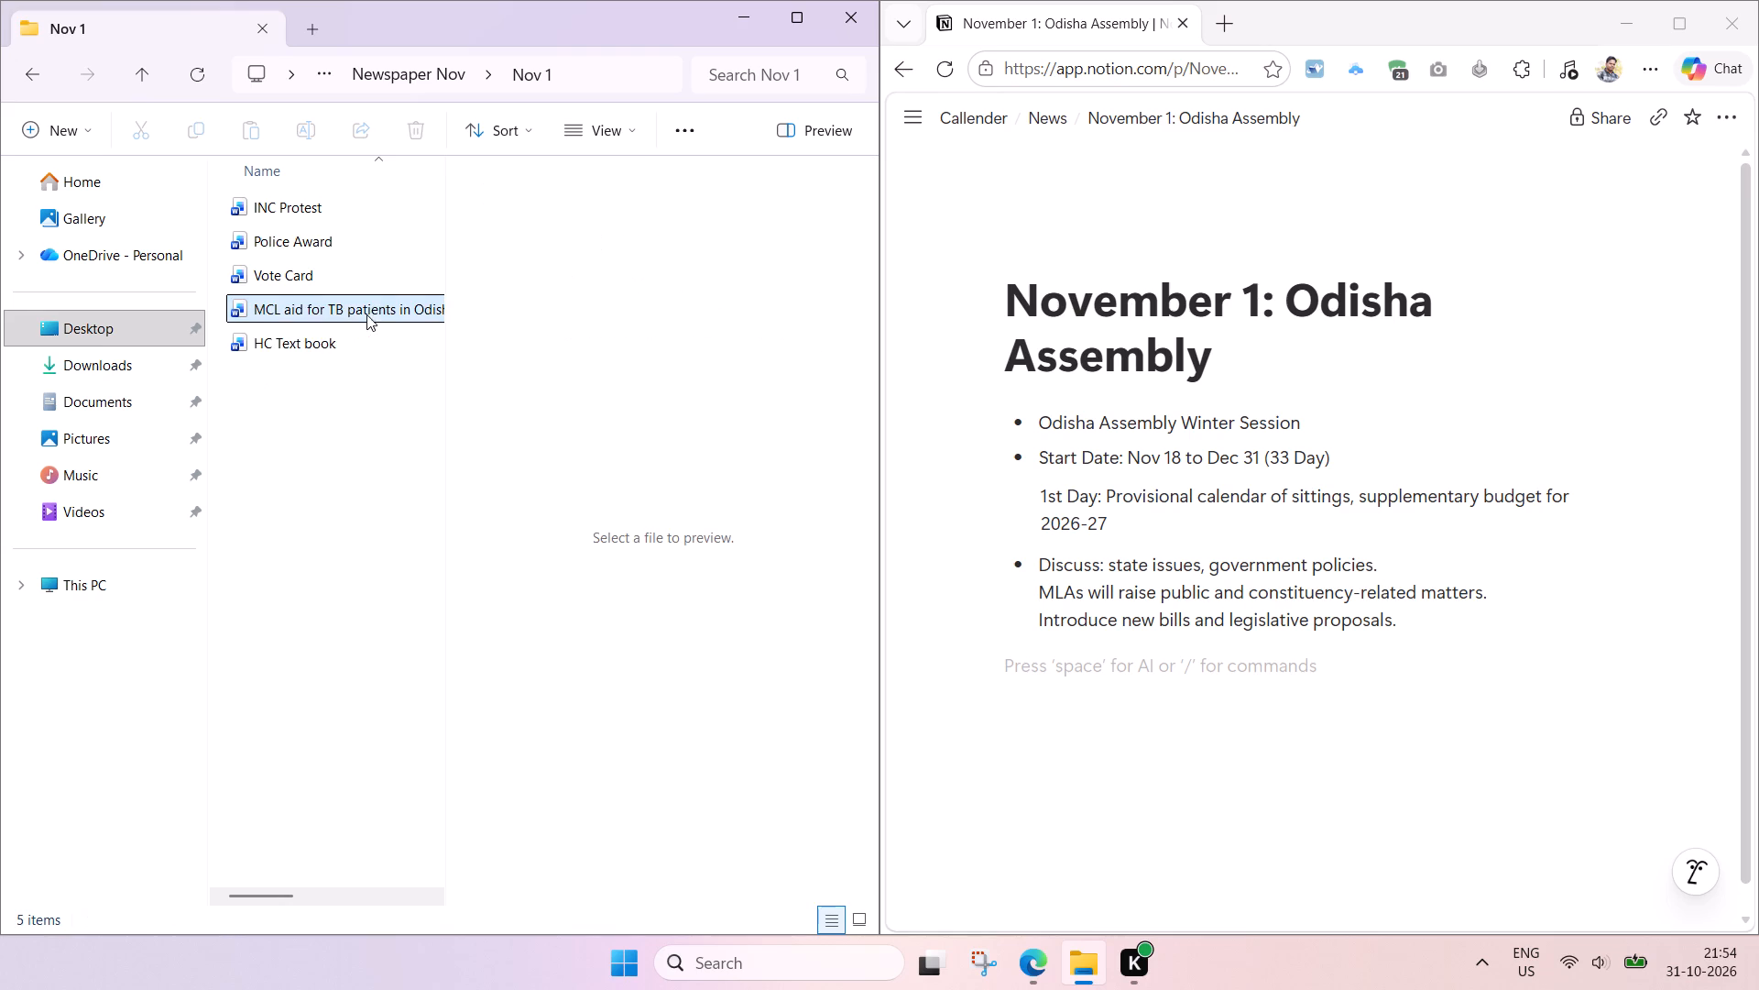
Preview the HC Text book file, return to the News page, and add a table row dated November 1 by copying the existing date.
{"action": "left_click", "coordinate": [307, 340]}
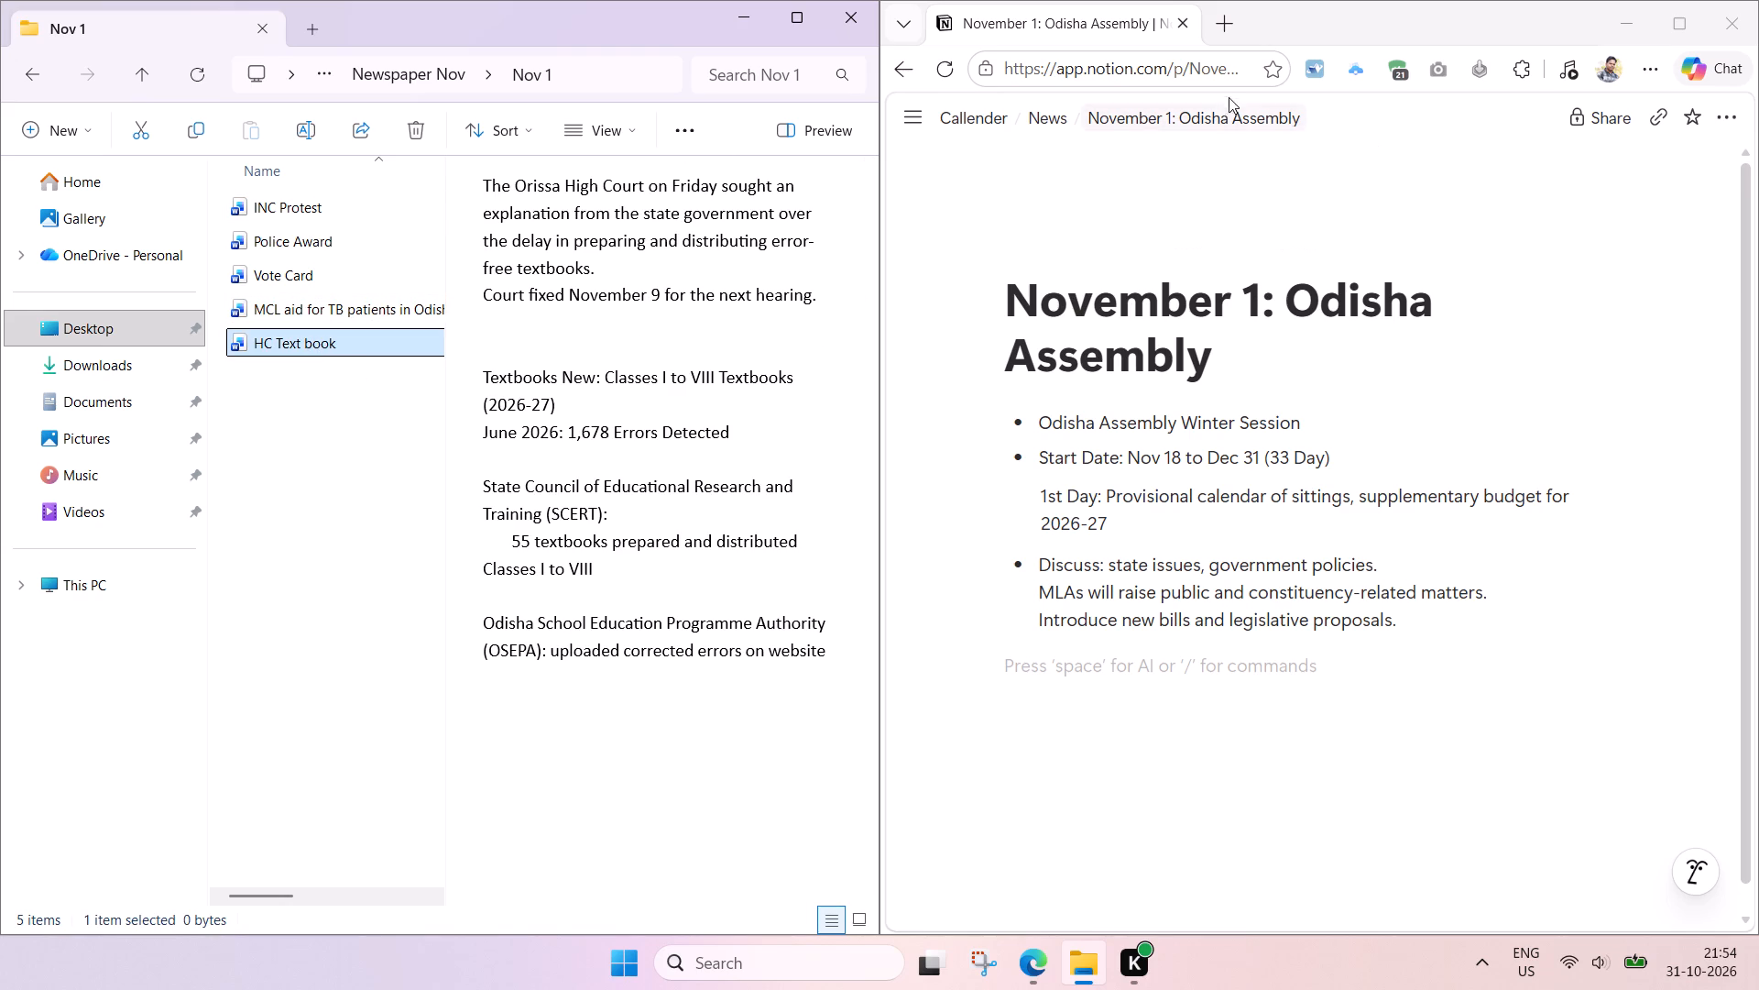
{"action": "left_click", "coordinate": [1054, 124]}
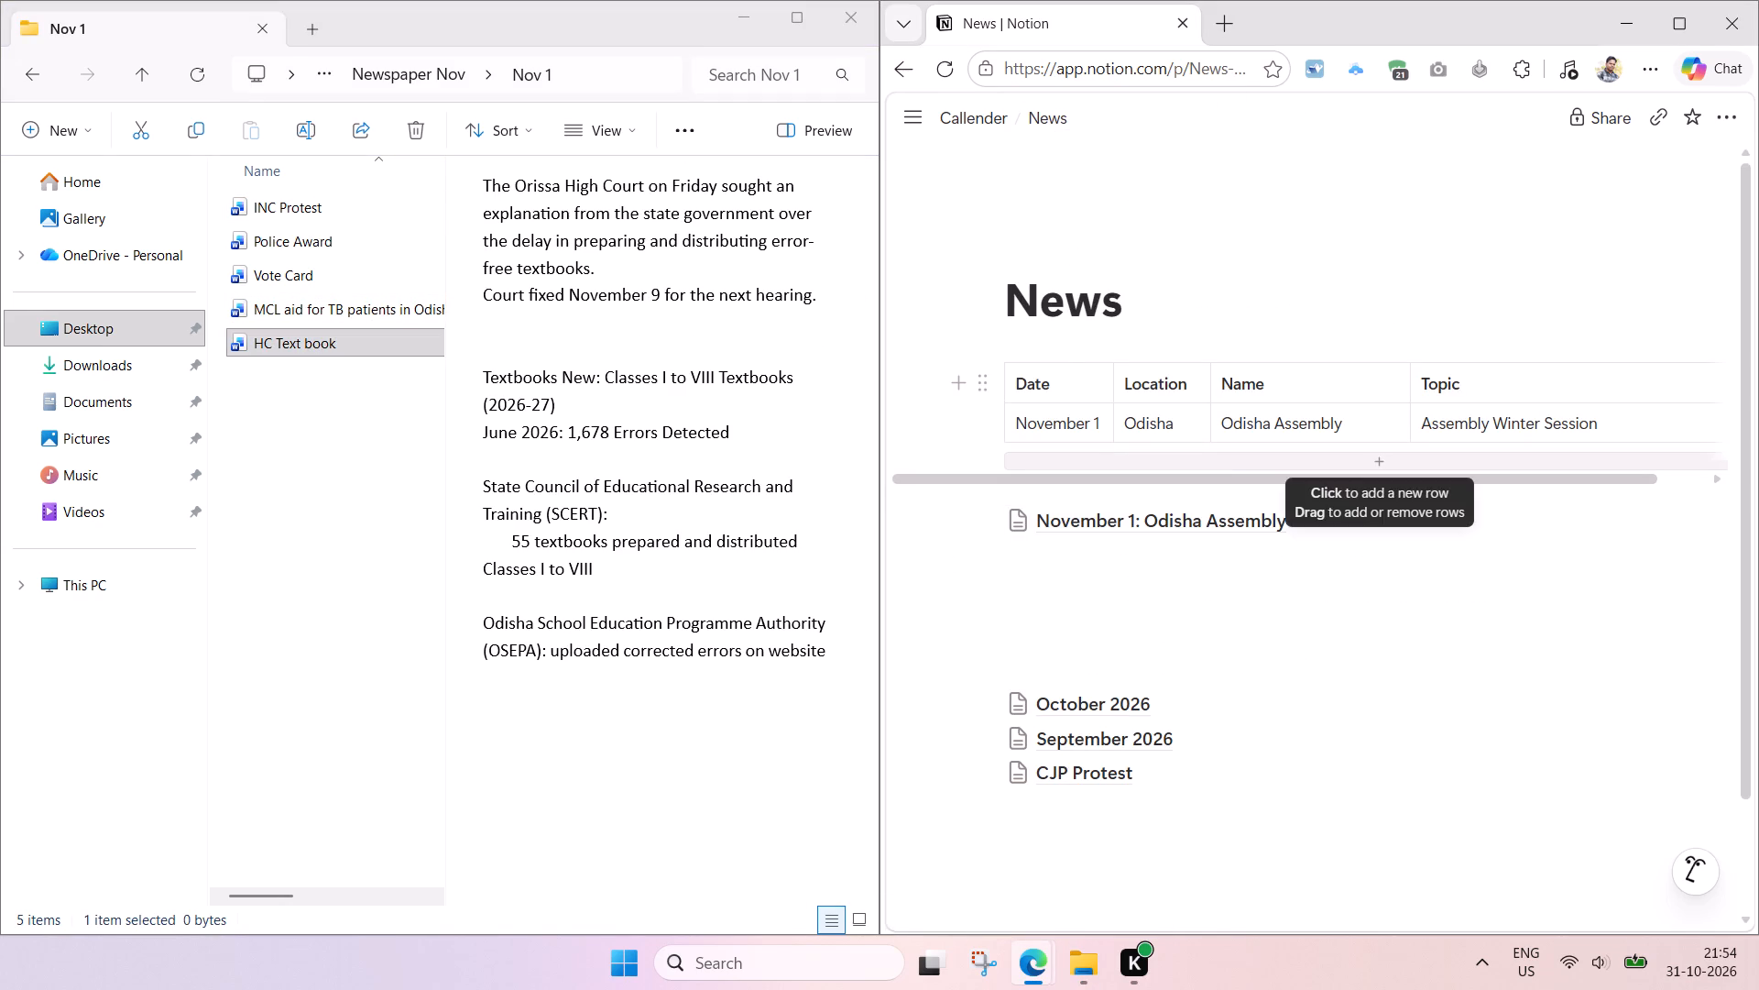
{"action": "left_click", "coordinate": [1229, 454]}
{"action": "left_click", "coordinate": [1094, 423]}
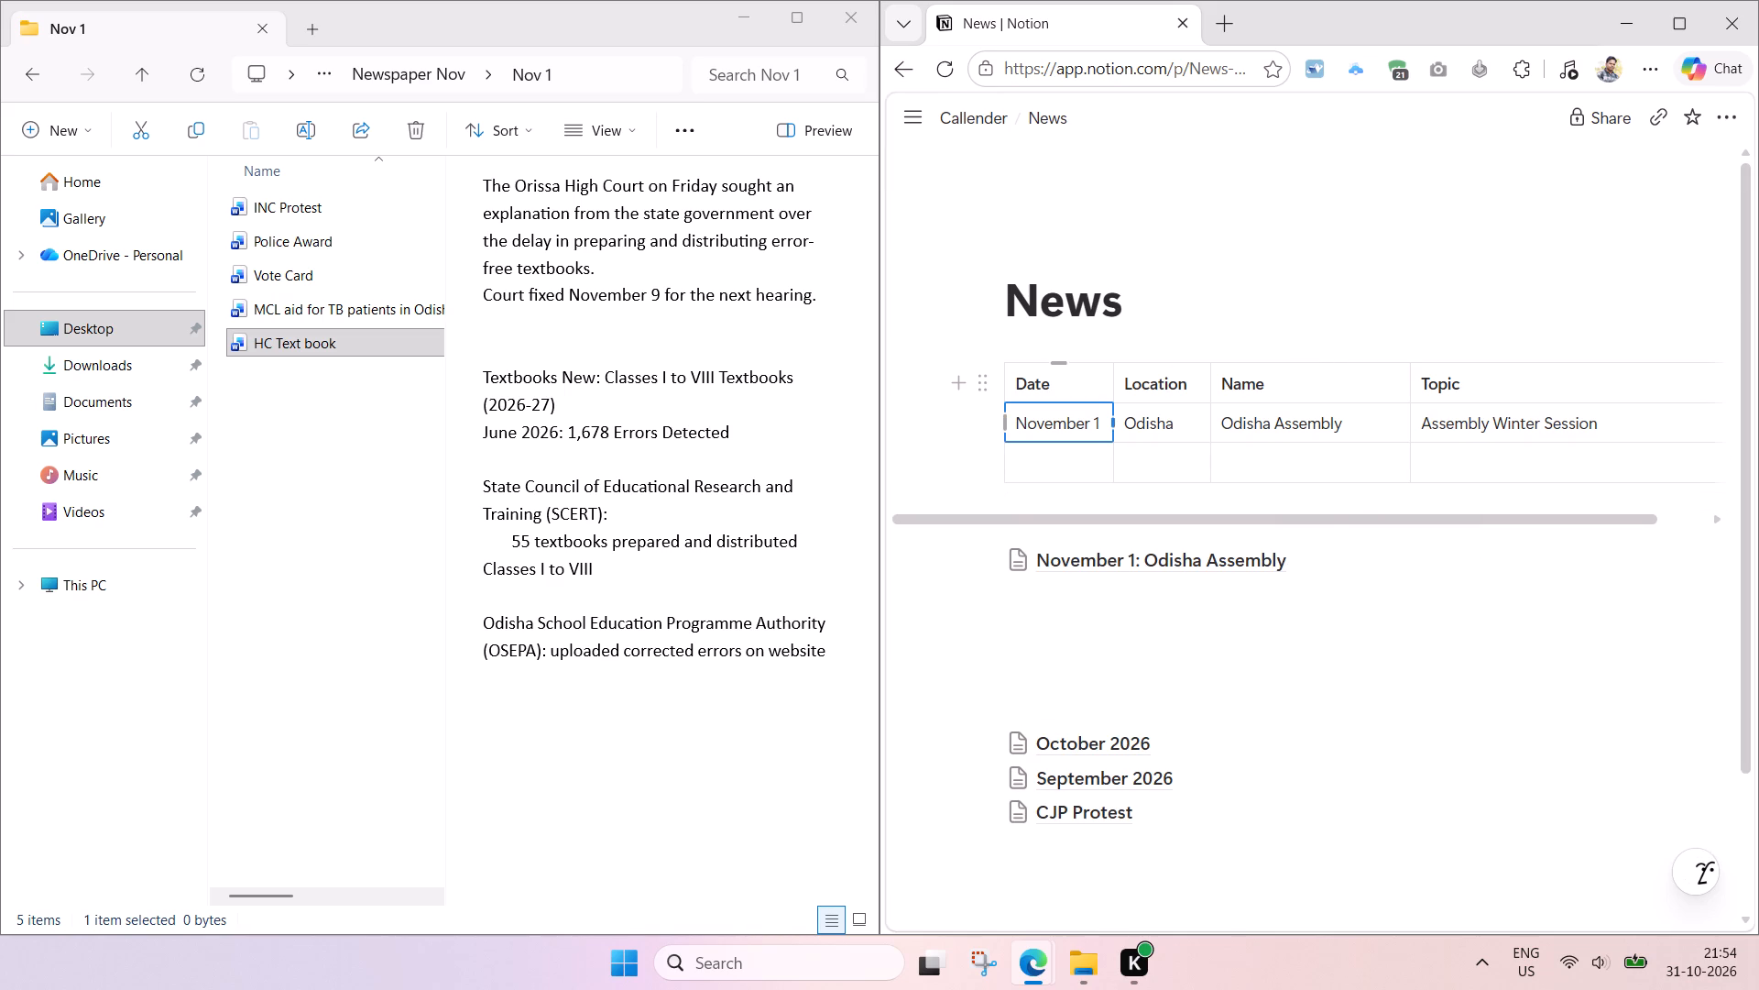
{"action": "key", "text": "ctrl+a"}
{"action": "key", "text": "ctrl+c"}
{"action": "left_click", "coordinate": [1077, 474]}
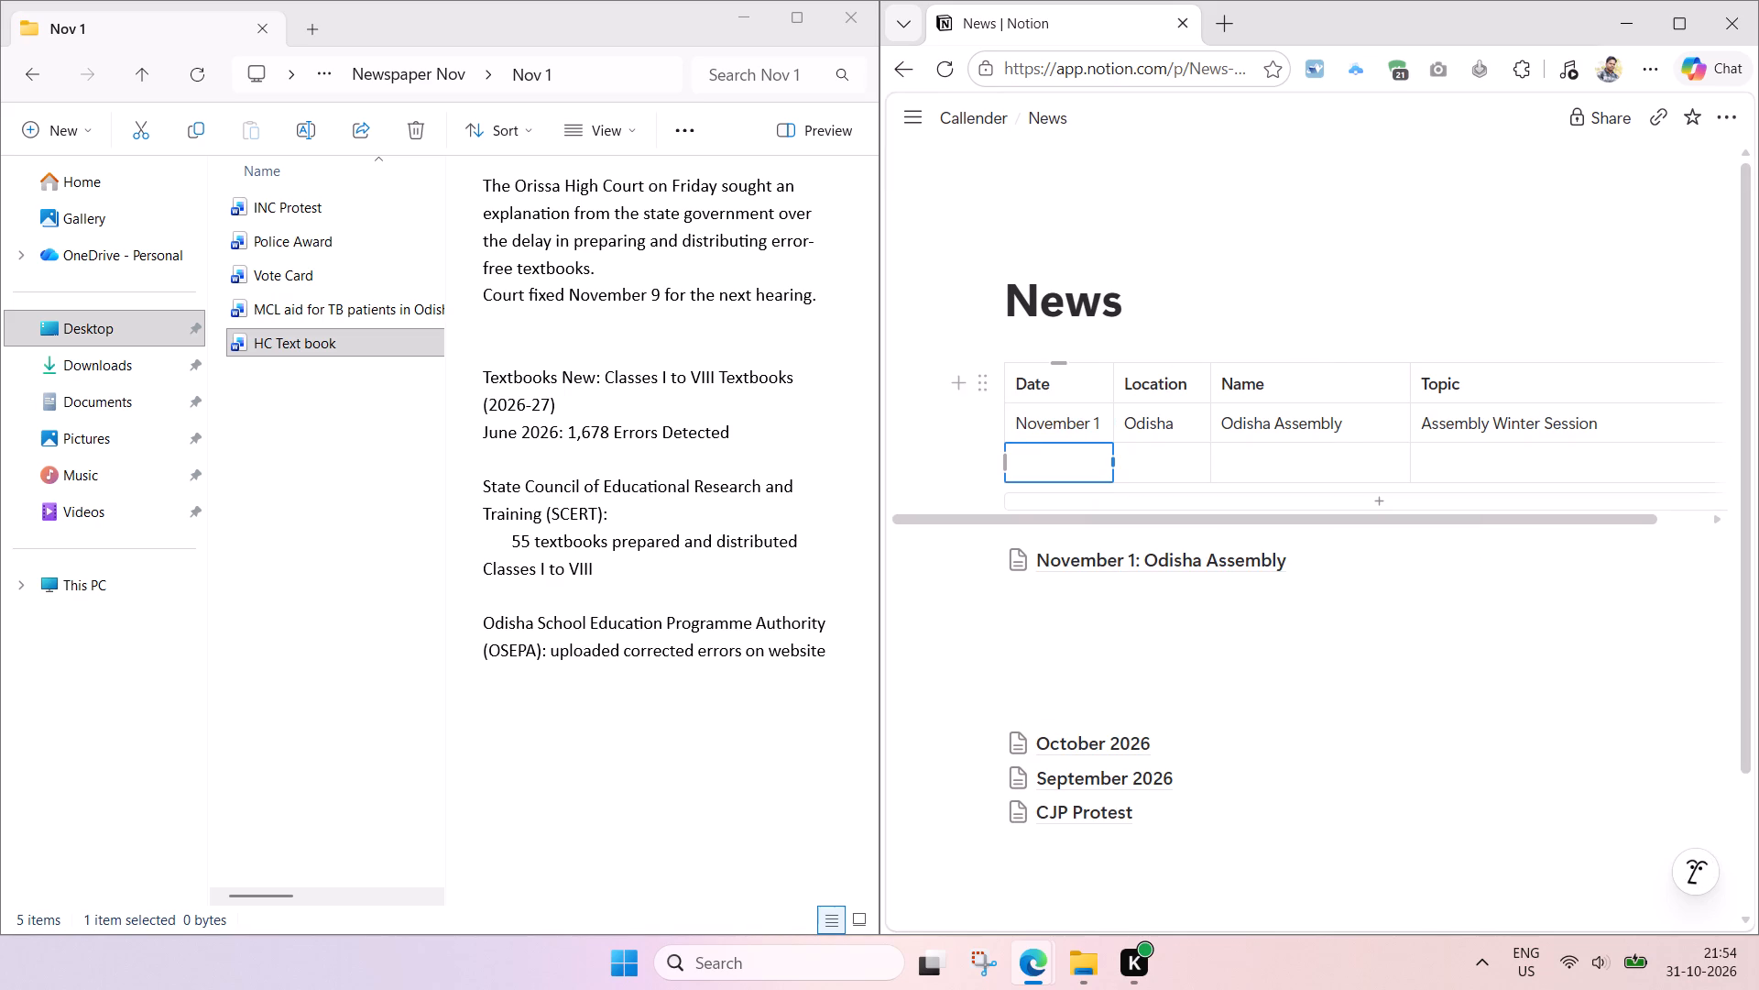
{"action": "key", "text": "ctrl+v"}
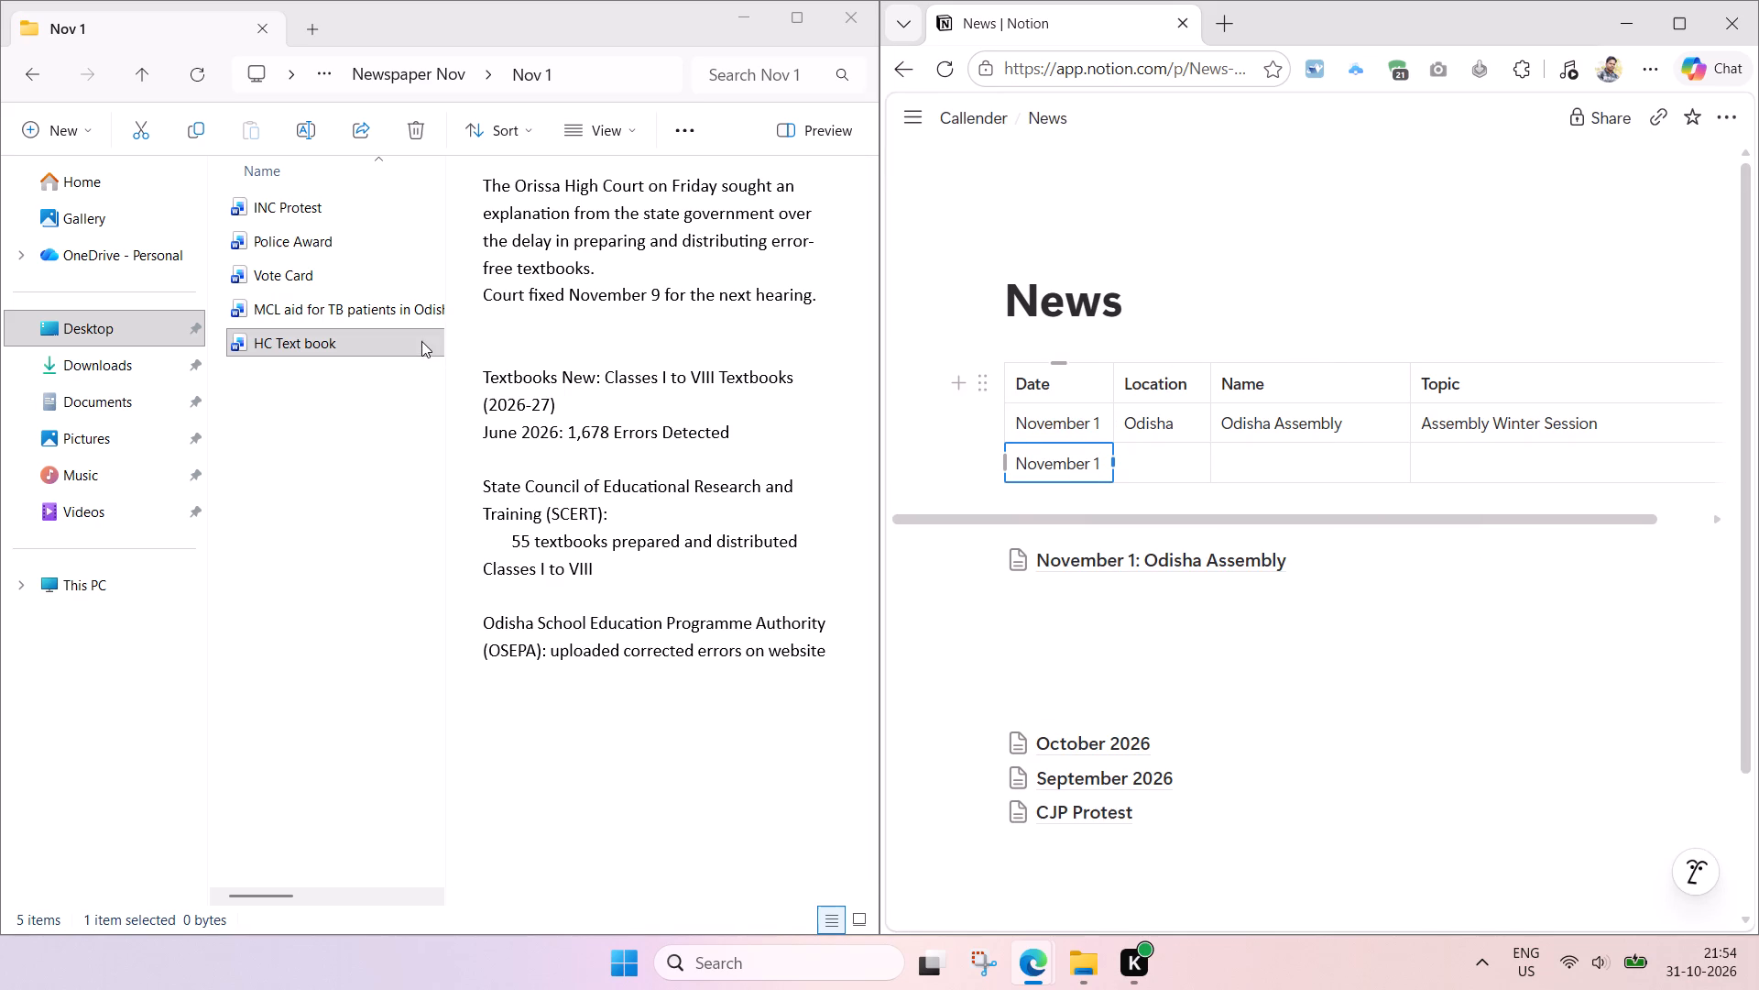
Open the HC Text book document in Word and snap it beside the Notion window.
{"action": "double_click", "coordinate": [421, 340]}
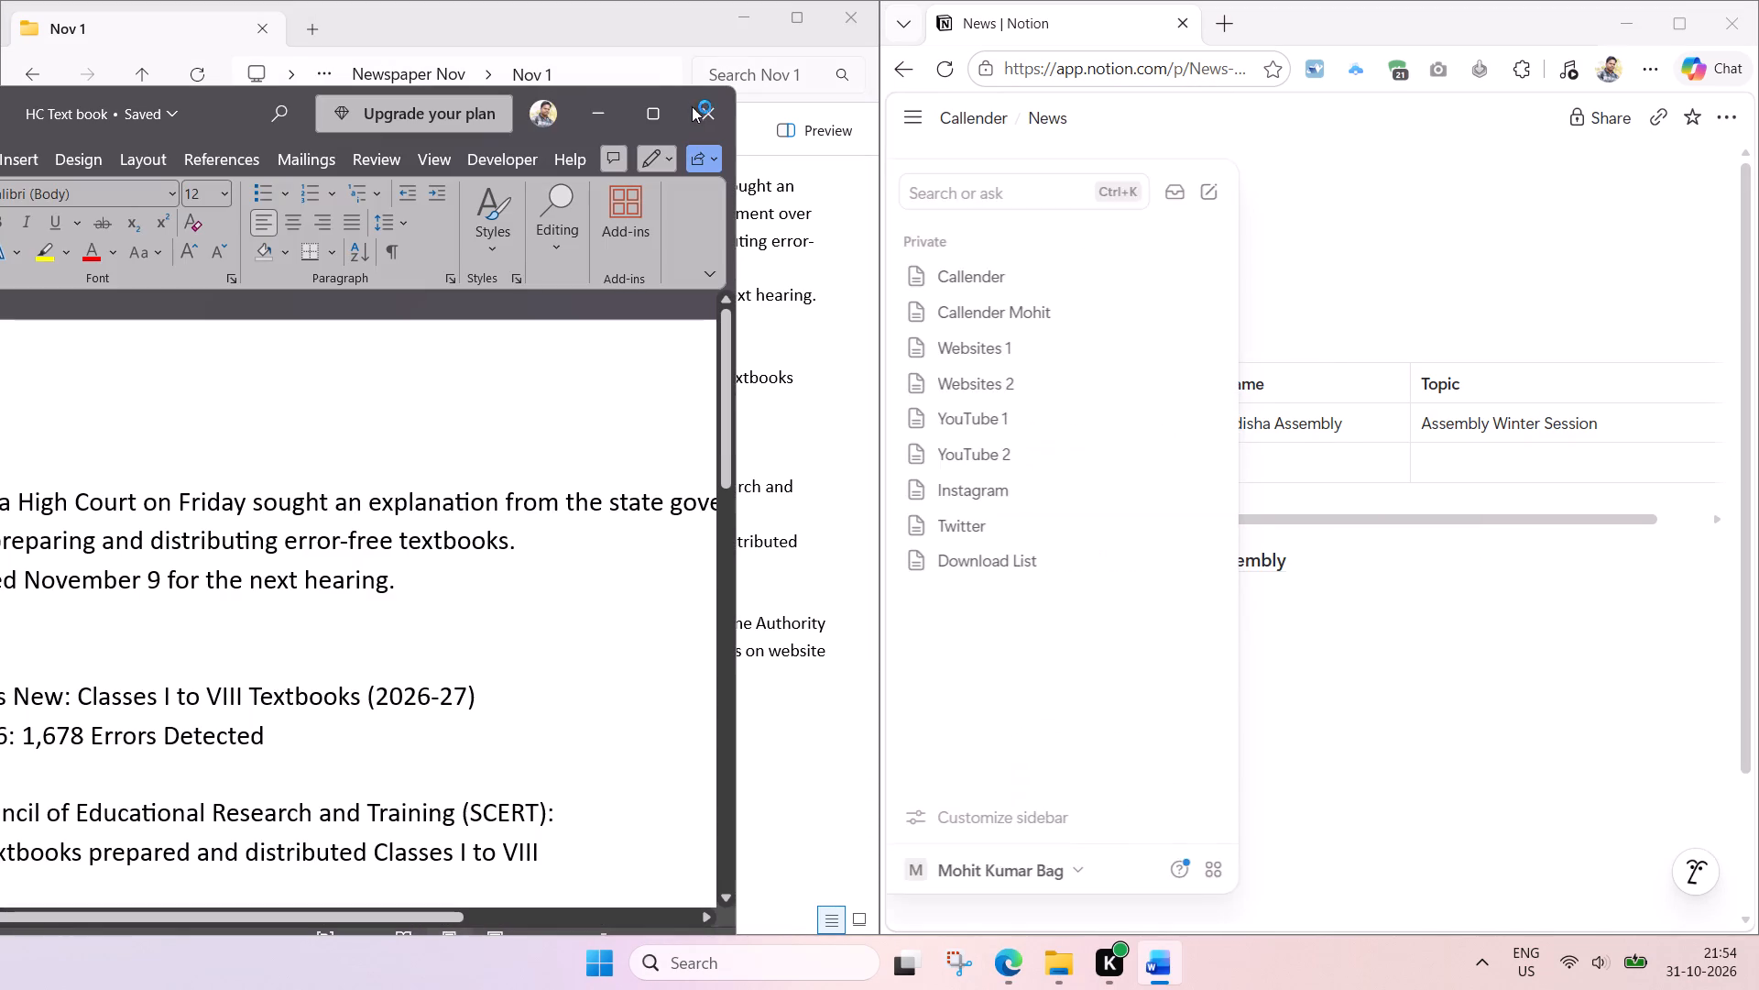
{"action": "left_click", "coordinate": [591, 247]}
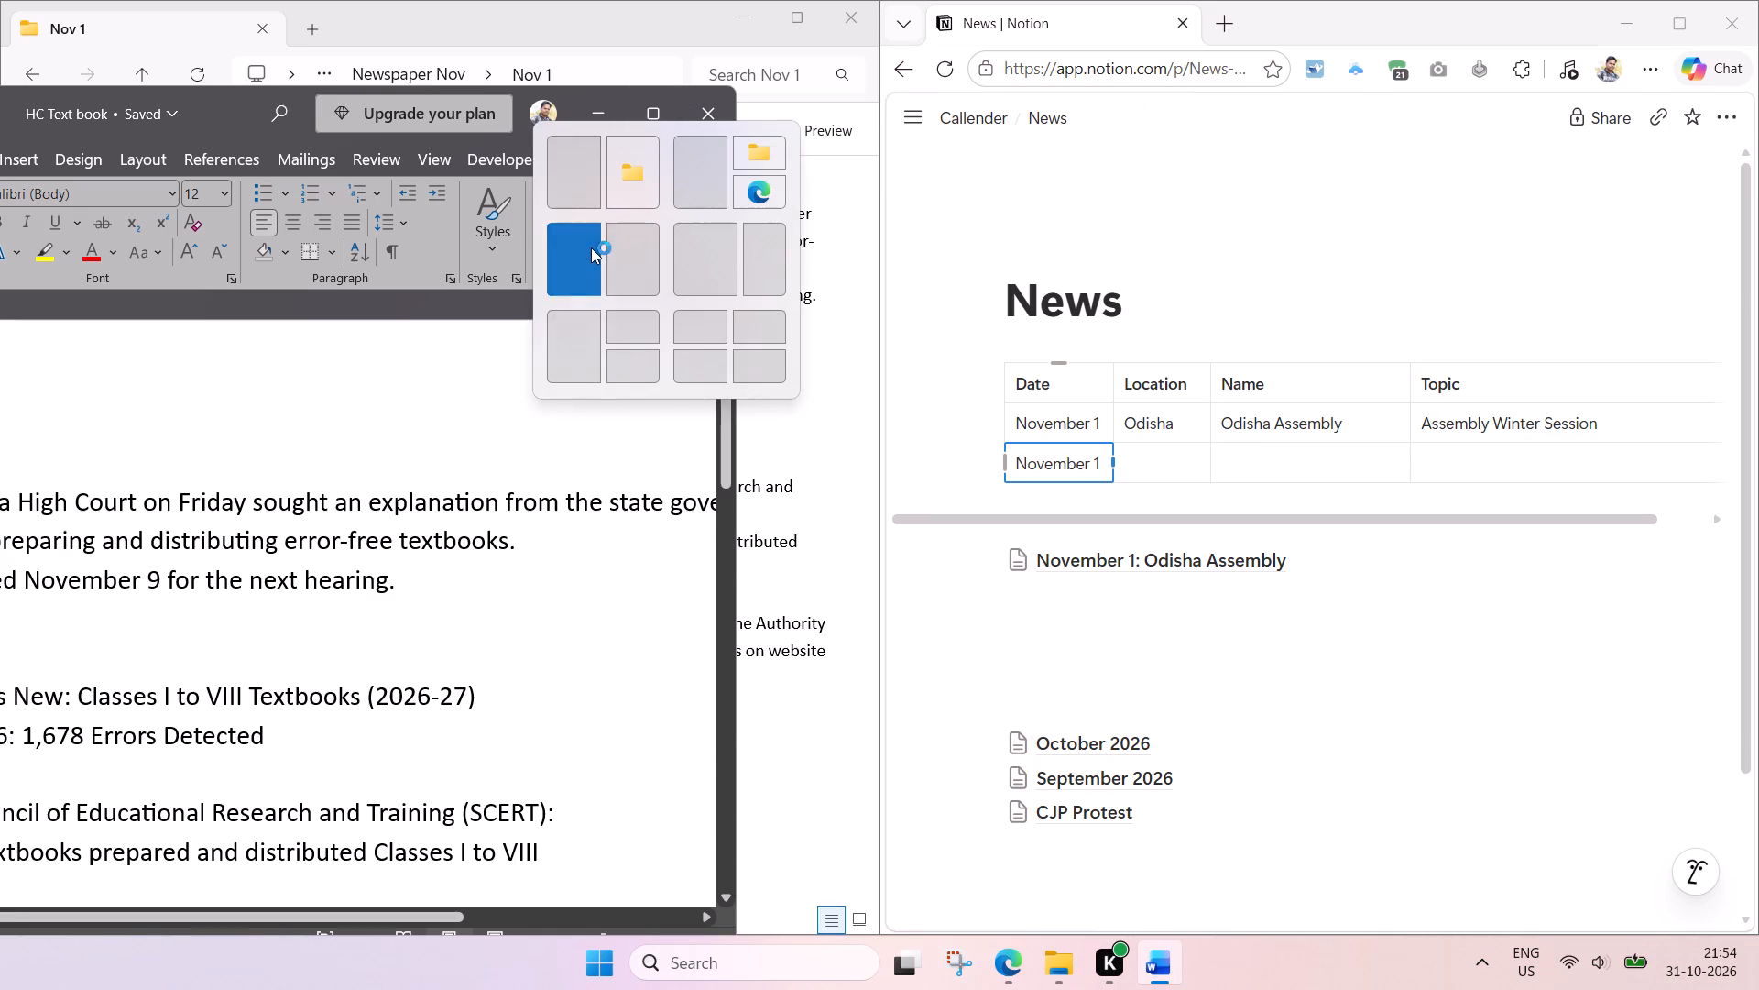
{"action": "left_click", "coordinate": [411, 537]}
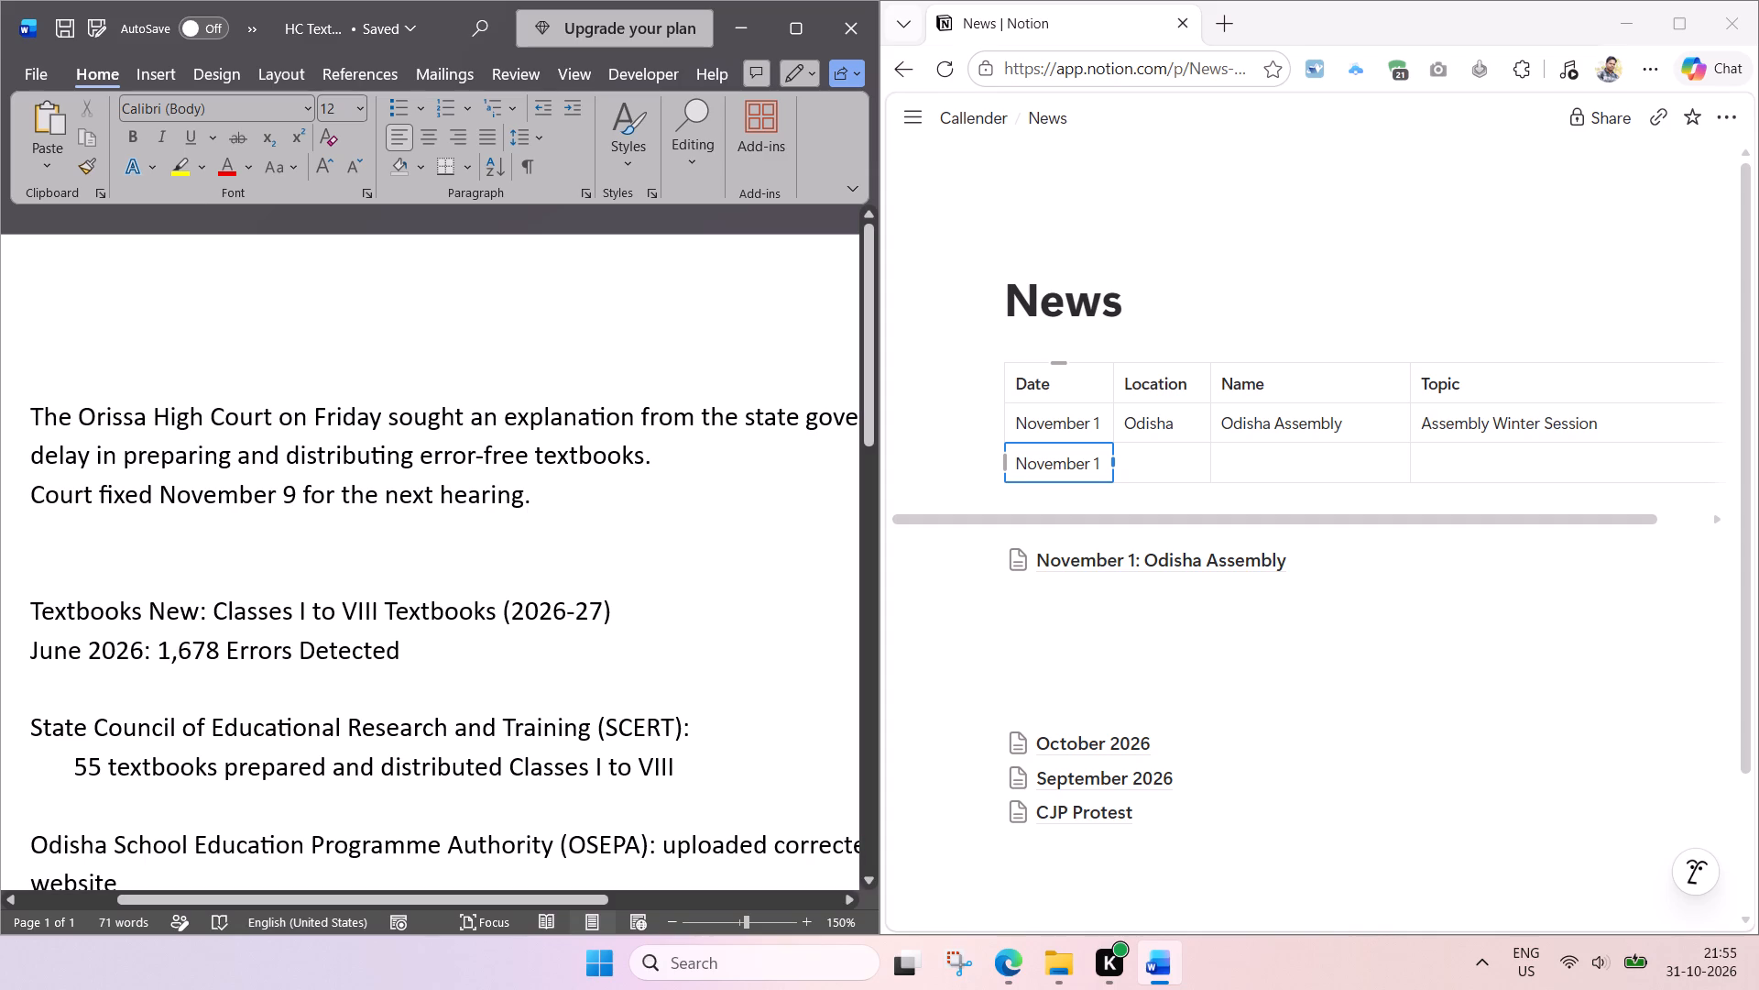
Fill the new row's Location with Odisha and its Name with "Orissa High Court" copied from the Word notes.
{"action": "left_click_drag", "start_coordinate": [278, 415], "coordinate": [102, 421]}
{"action": "key", "text": "ctrl+c"}
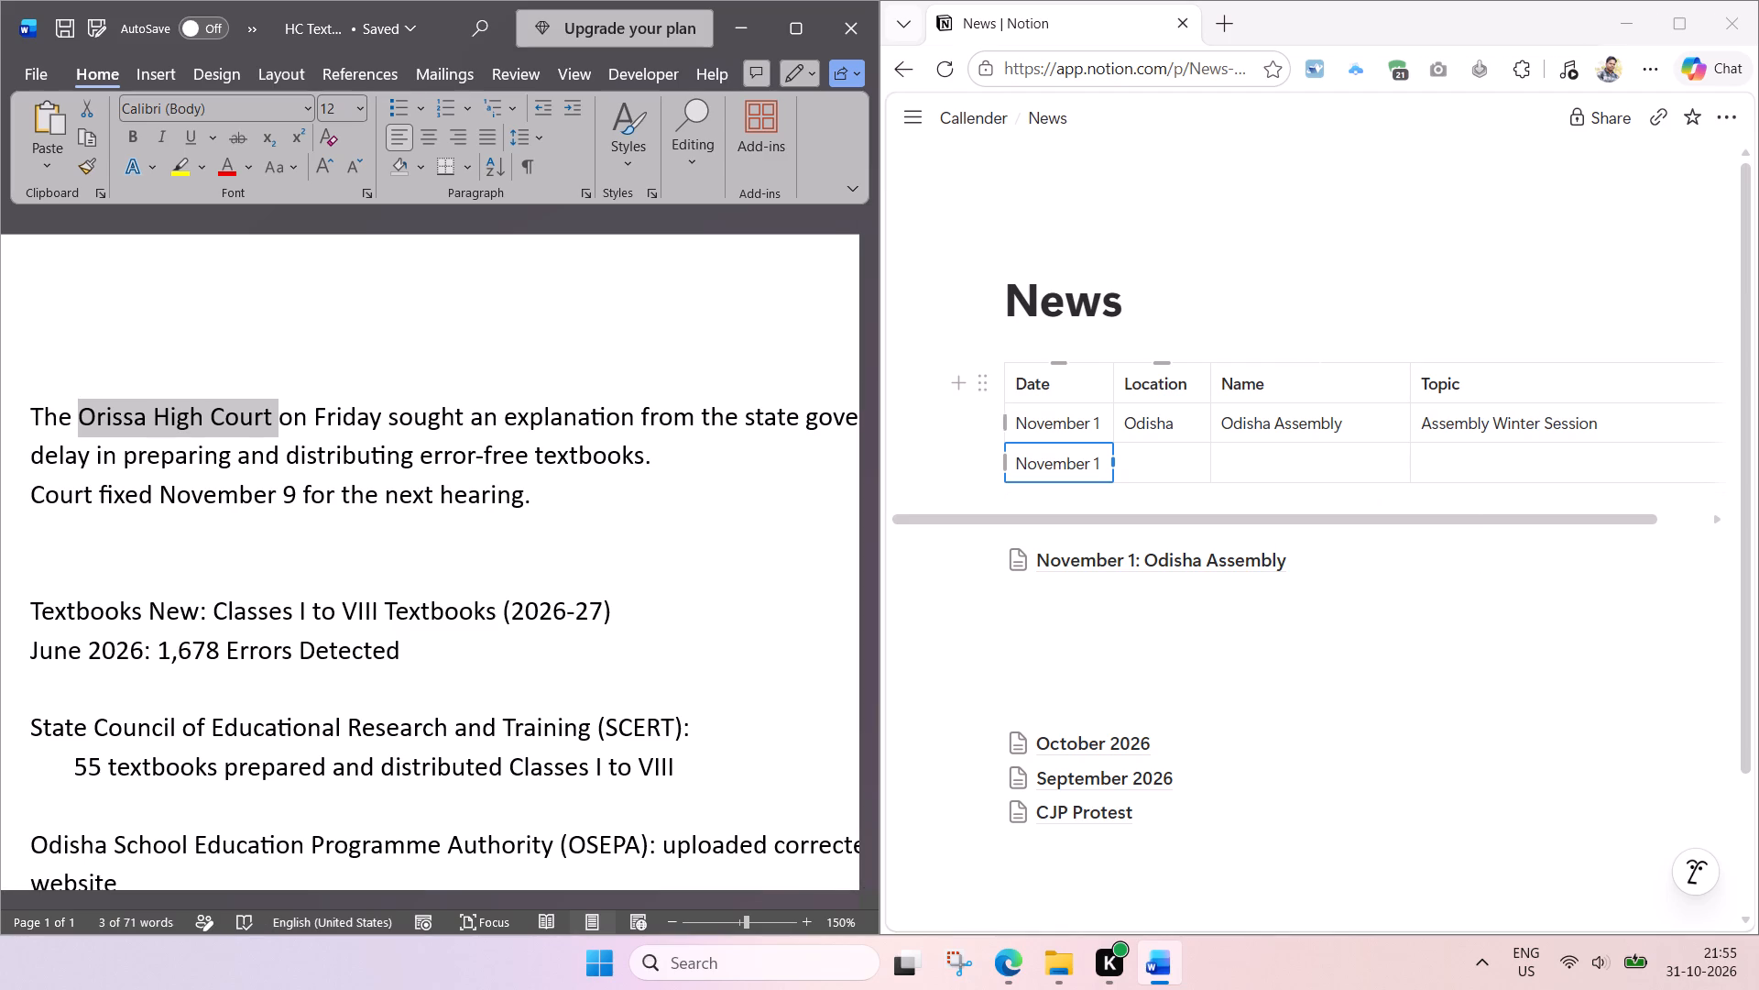
{"action": "left_click", "coordinate": [1188, 448]}
{"action": "type", "text": "Odisha"}
{"action": "key", "text": "Tab"}
{"action": "key", "text": "ctrl+v"}
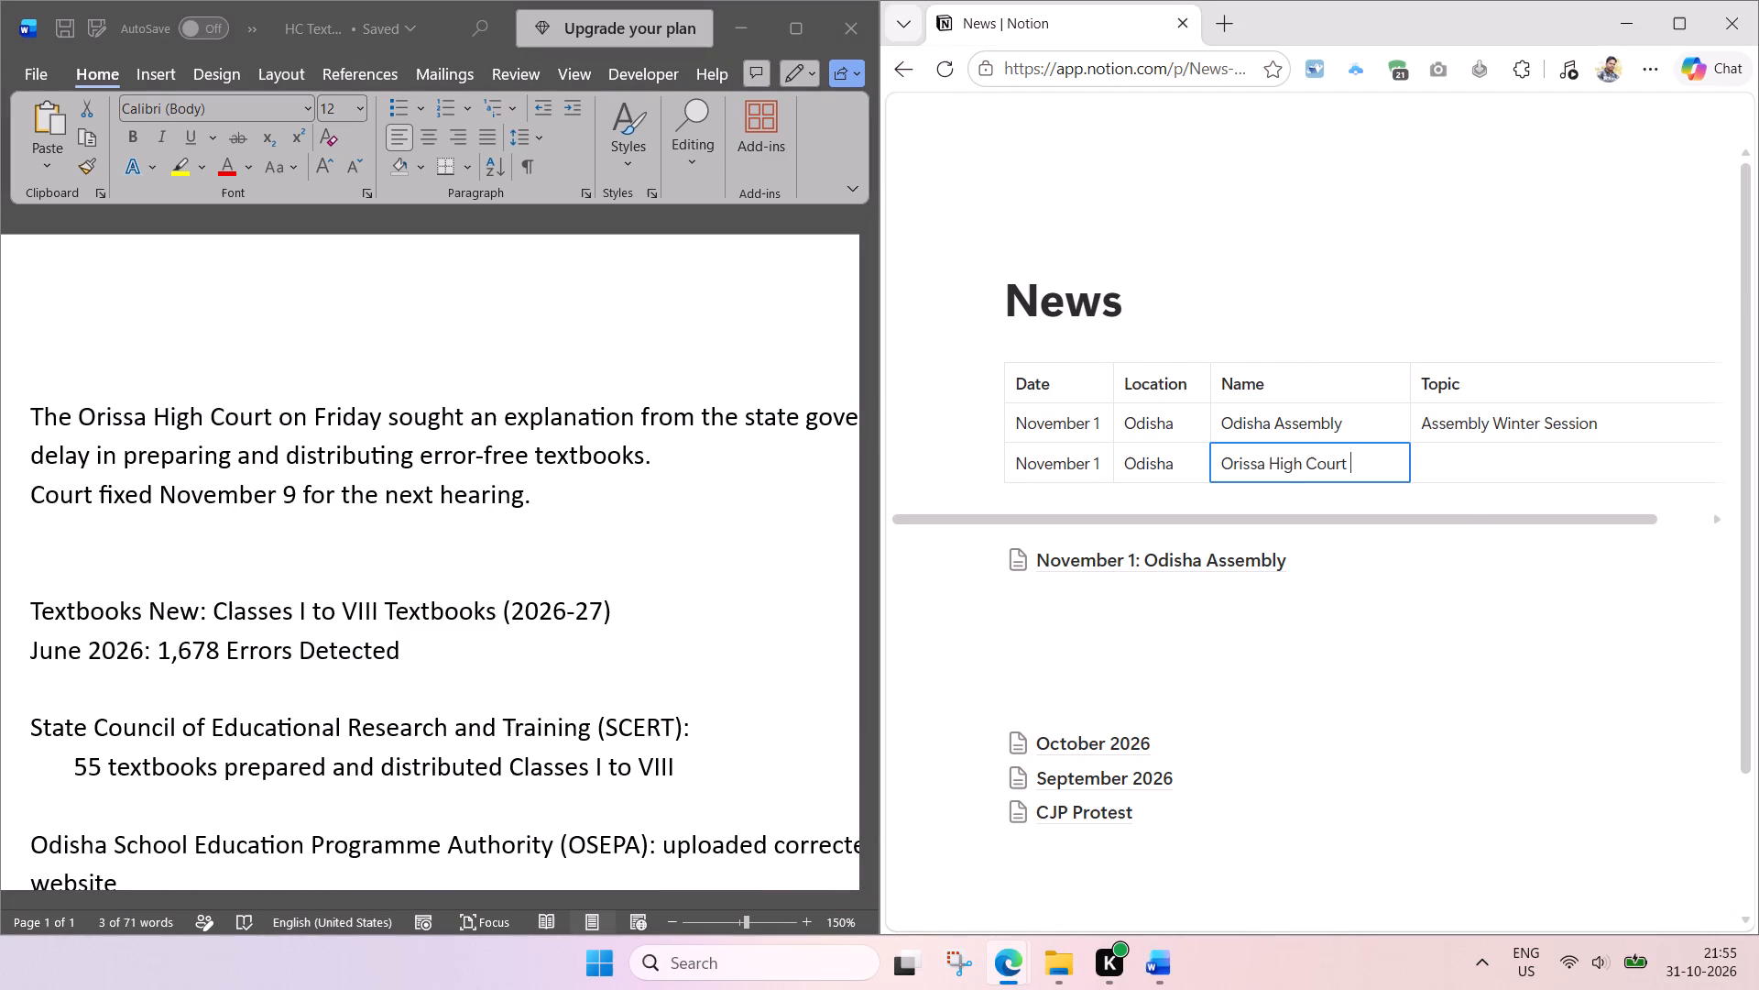
{"action": "key", "text": "BackSpace"}
{"action": "key", "text": "Tab"}
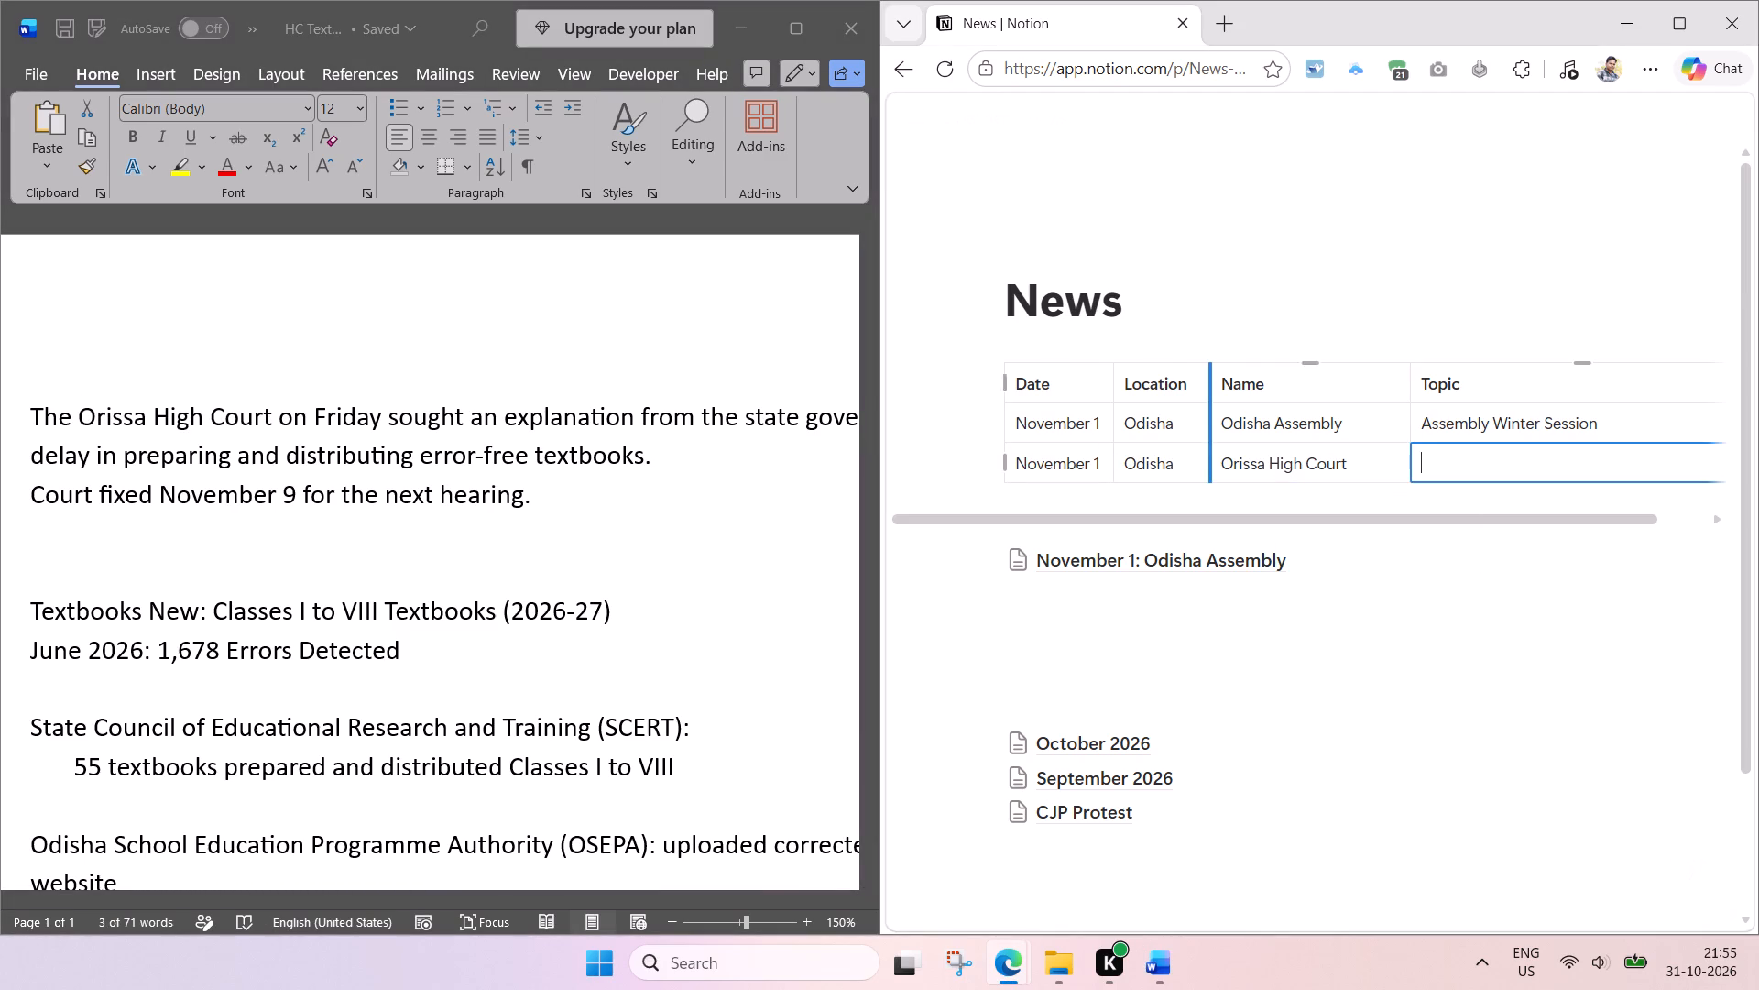
Copy "error-free textbooks" from the Word notes into the new row's Topic and capitalize it as "Error-free textbooks".
{"action": "left_click", "coordinate": [521, 464]}
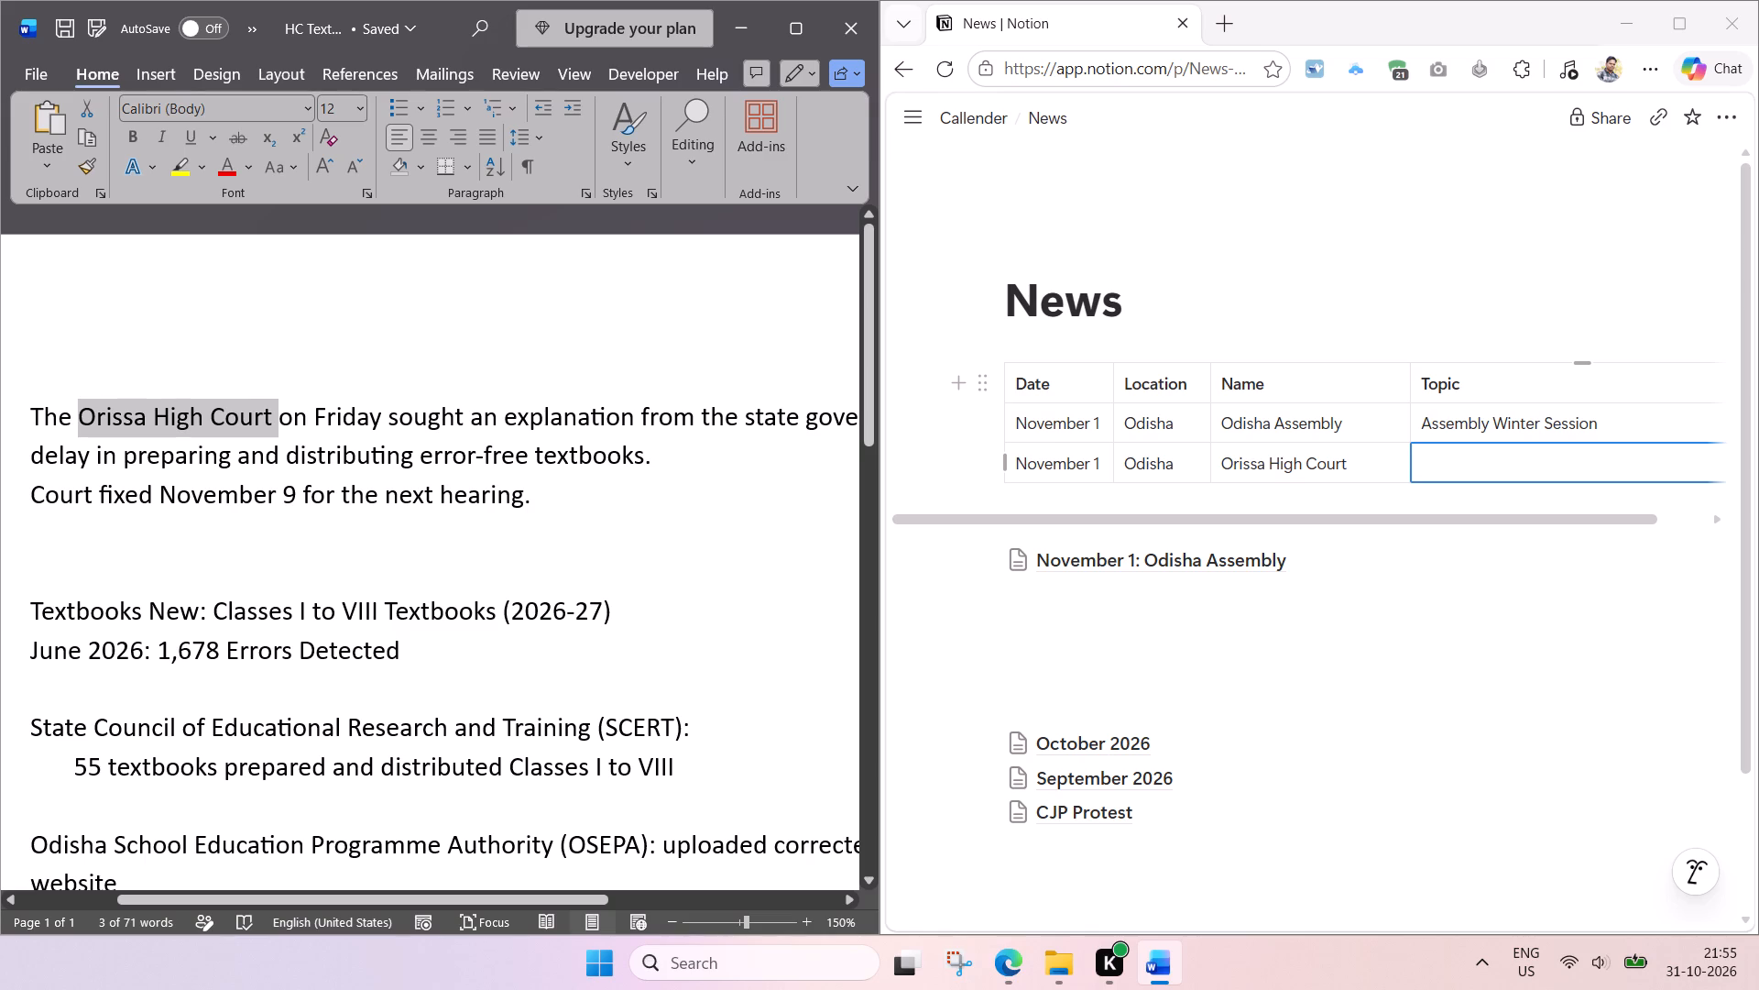
{"action": "left_click_drag", "start_coordinate": [426, 454], "coordinate": [604, 451]}
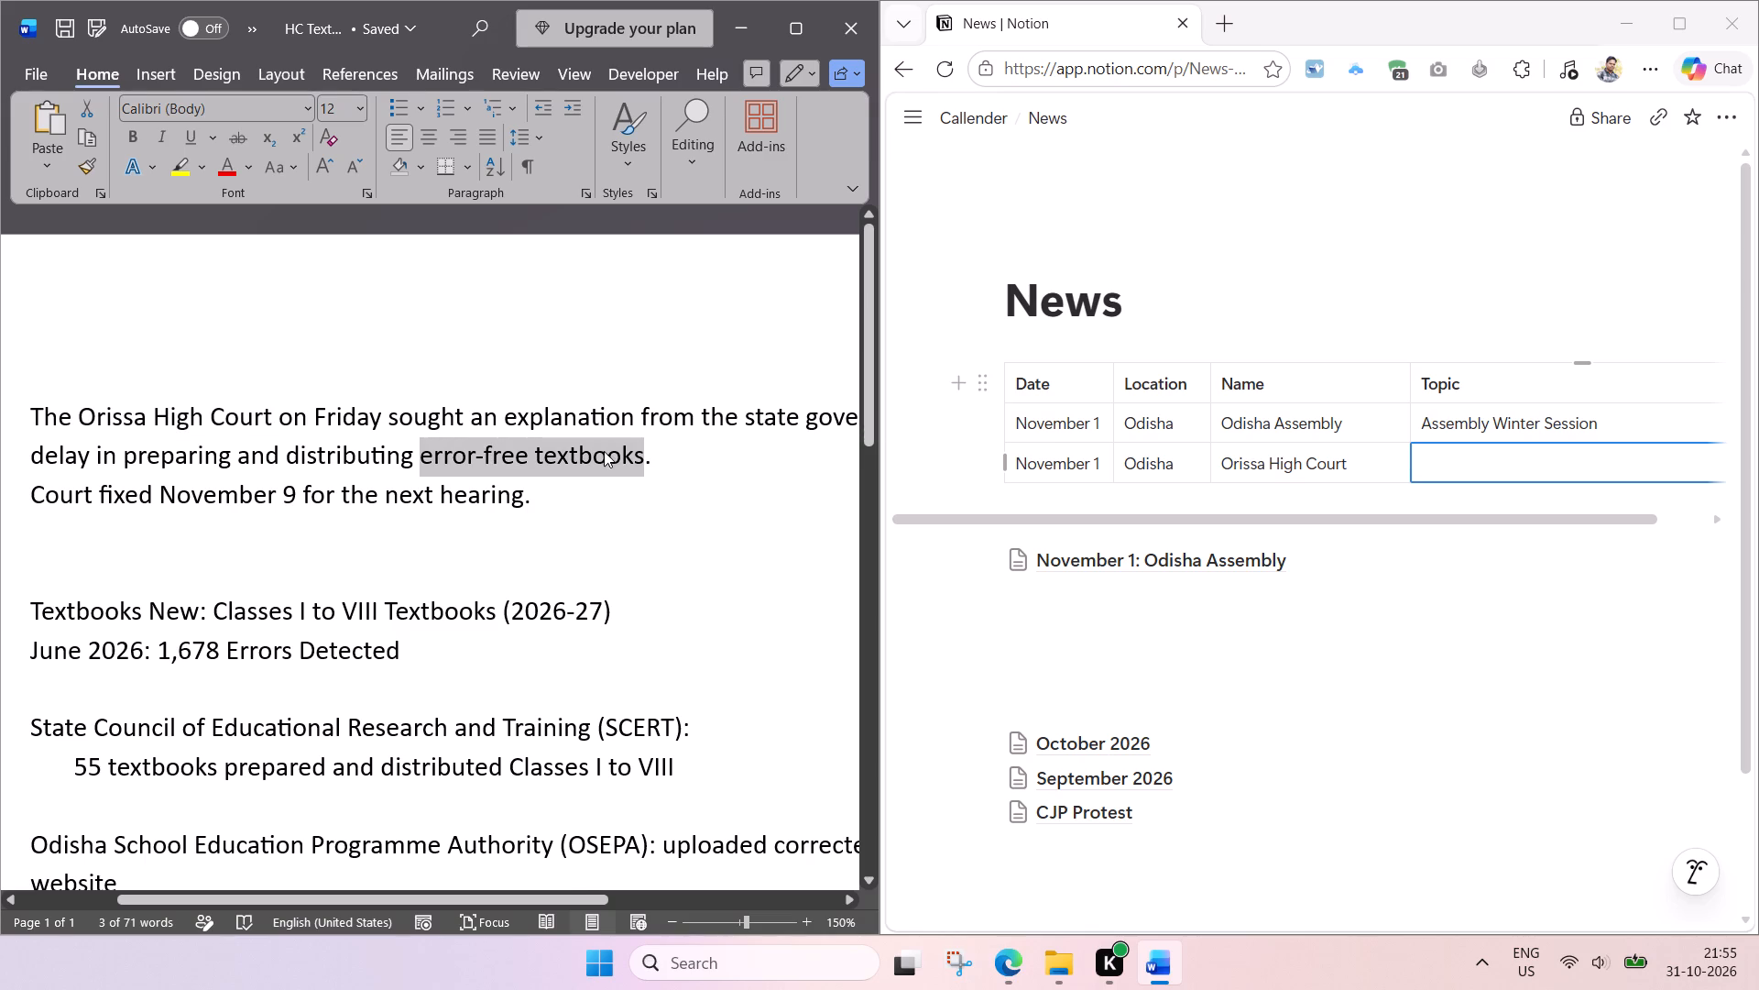
{"action": "key", "text": "ctrl+c"}
{"action": "left_click", "coordinate": [1509, 458]}
{"action": "key", "text": "ctrl+v"}
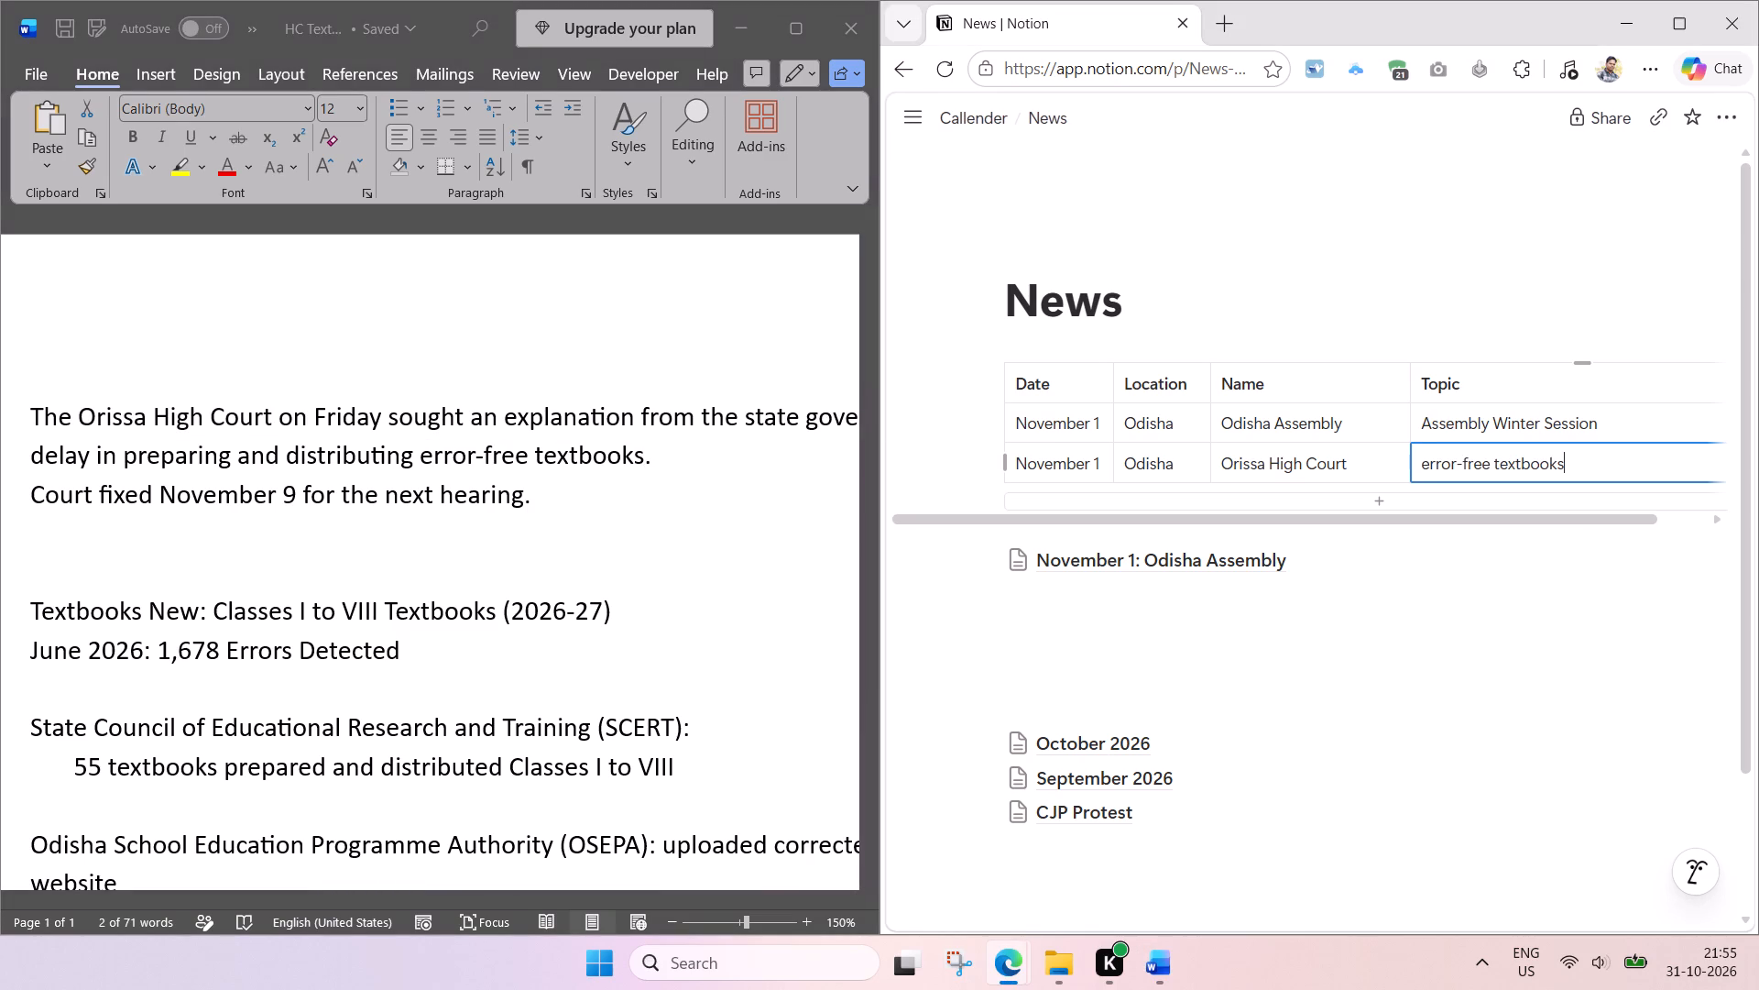
{"action": "left_click", "coordinate": [1430, 461]}
{"action": "key", "text": "BackSpace"}
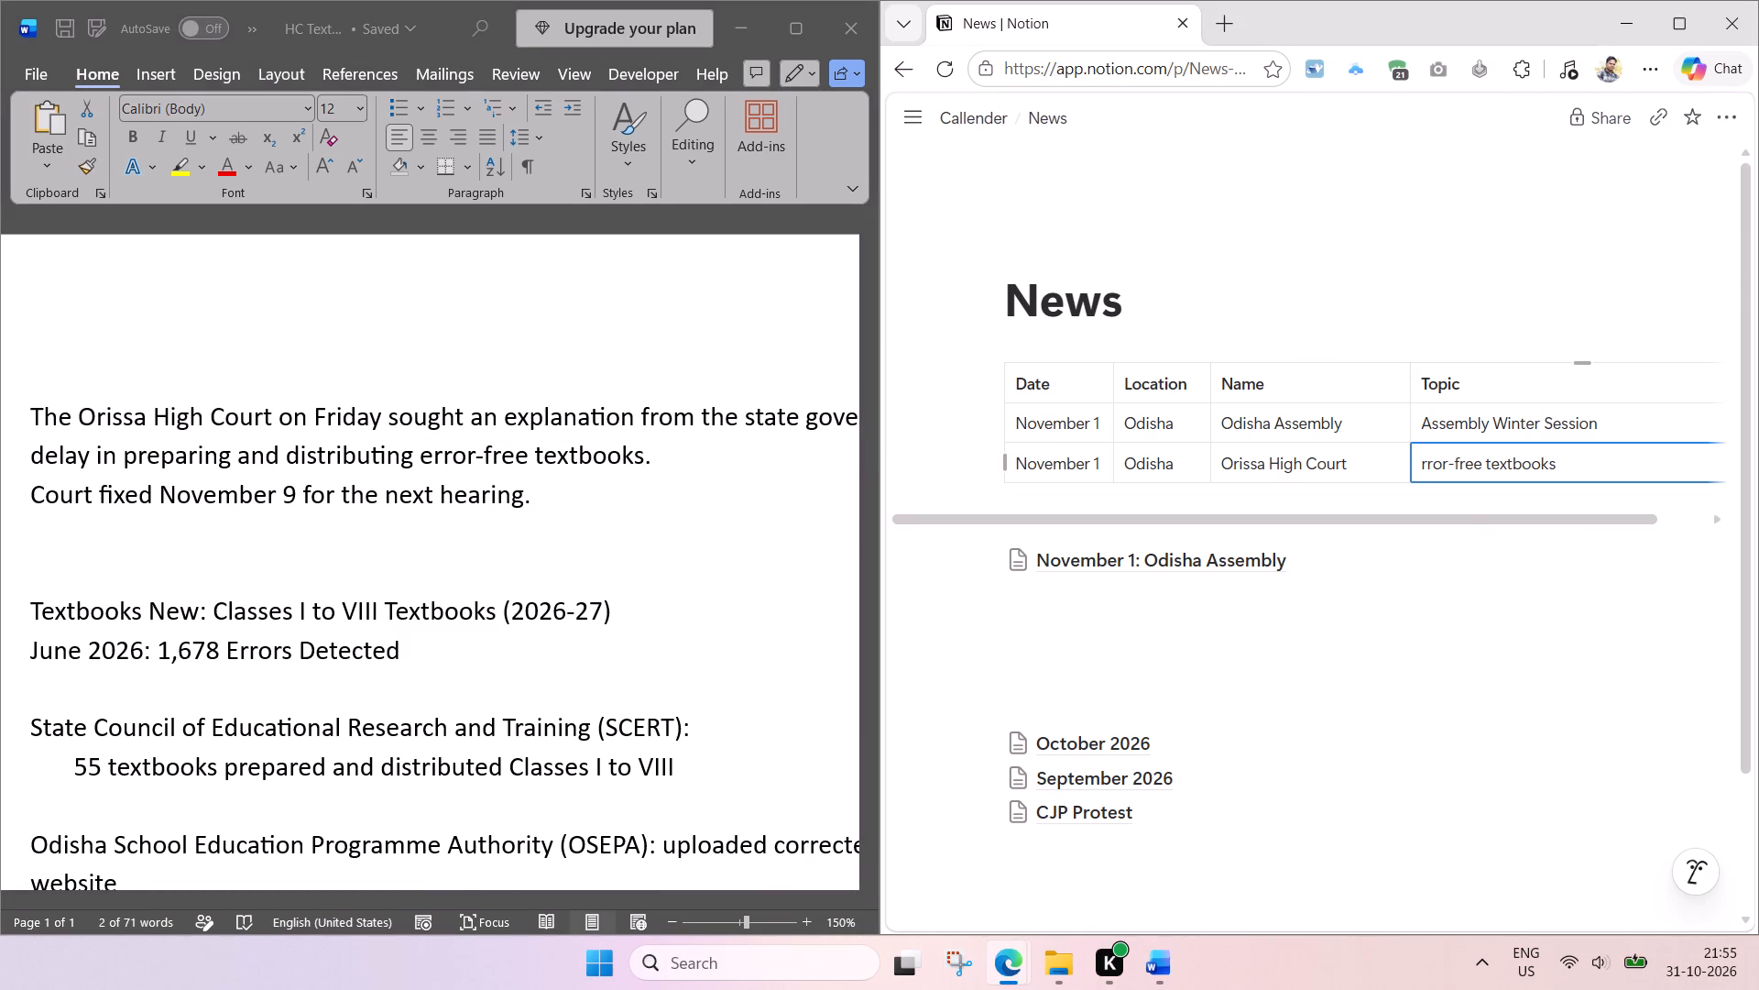
{"action": "key", "text": "shift+e"}
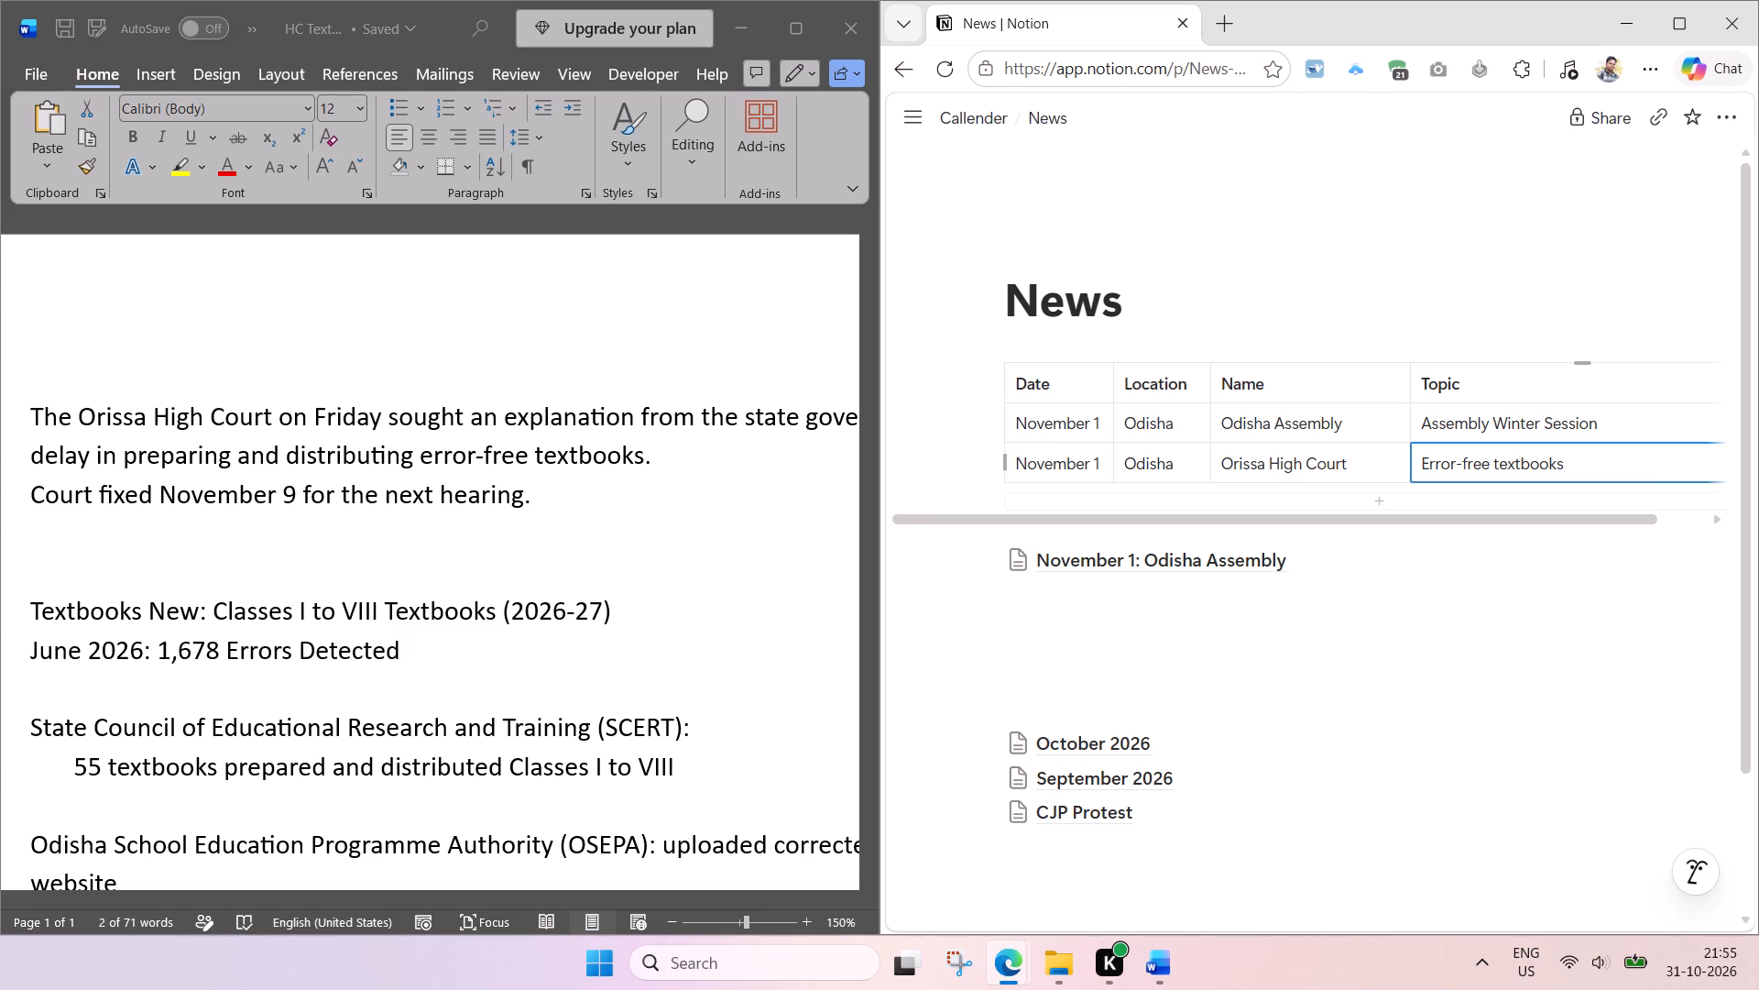
Duplicate the November 1: Odisha Assembly page on the News page.
{"action": "left_click", "coordinate": [1398, 462]}
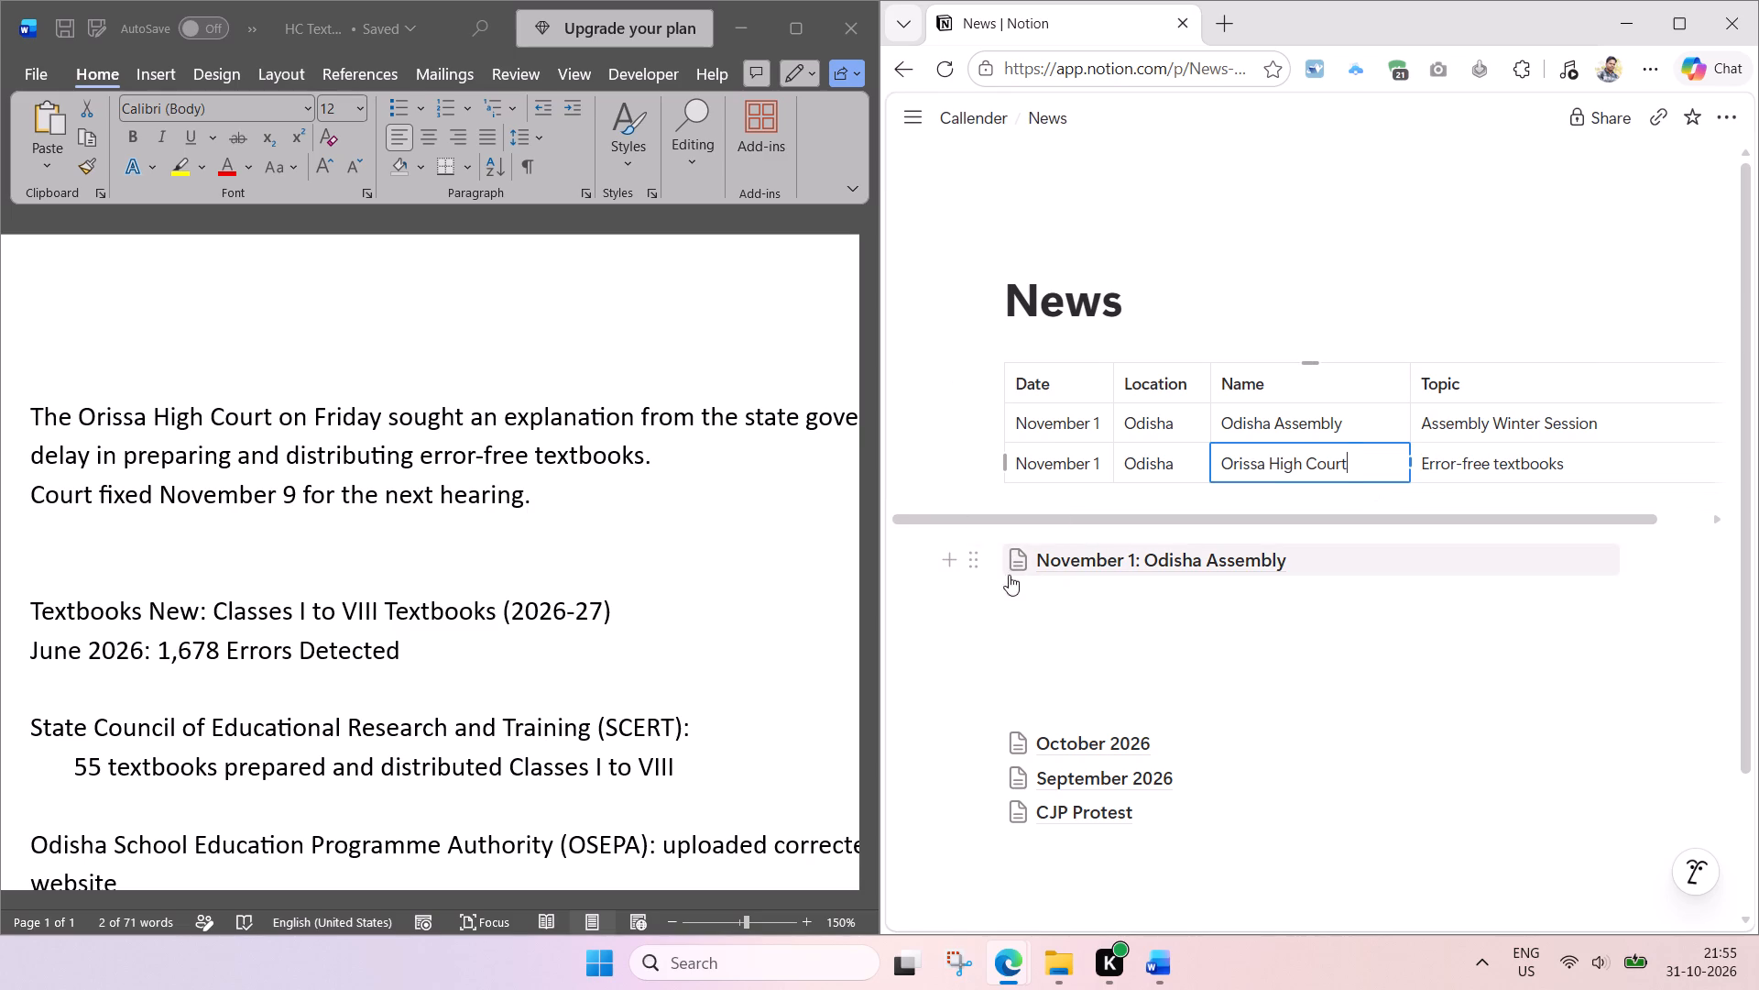
{"action": "left_click", "coordinate": [983, 564]}
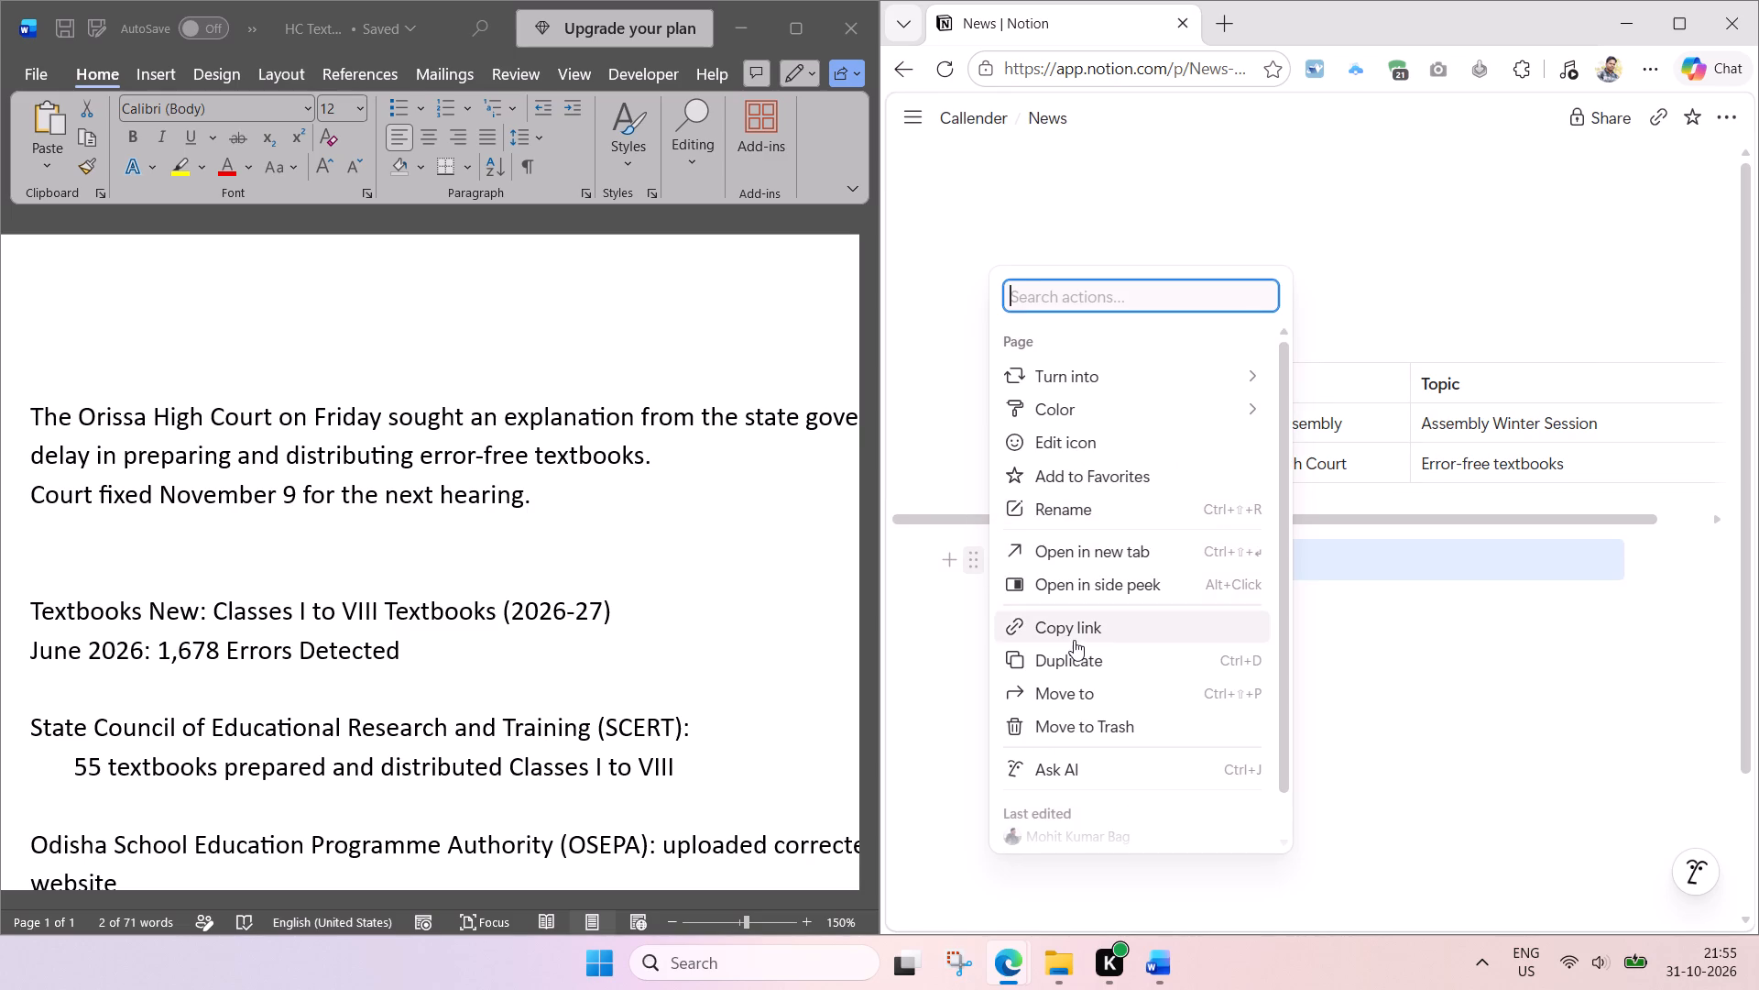
{"action": "left_click", "coordinate": [1074, 658]}
Open the duplicated page and retitle it "November 1: Orissa High Court", reusing the Name text from the new table row.
{"action": "left_click", "coordinate": [1342, 466]}
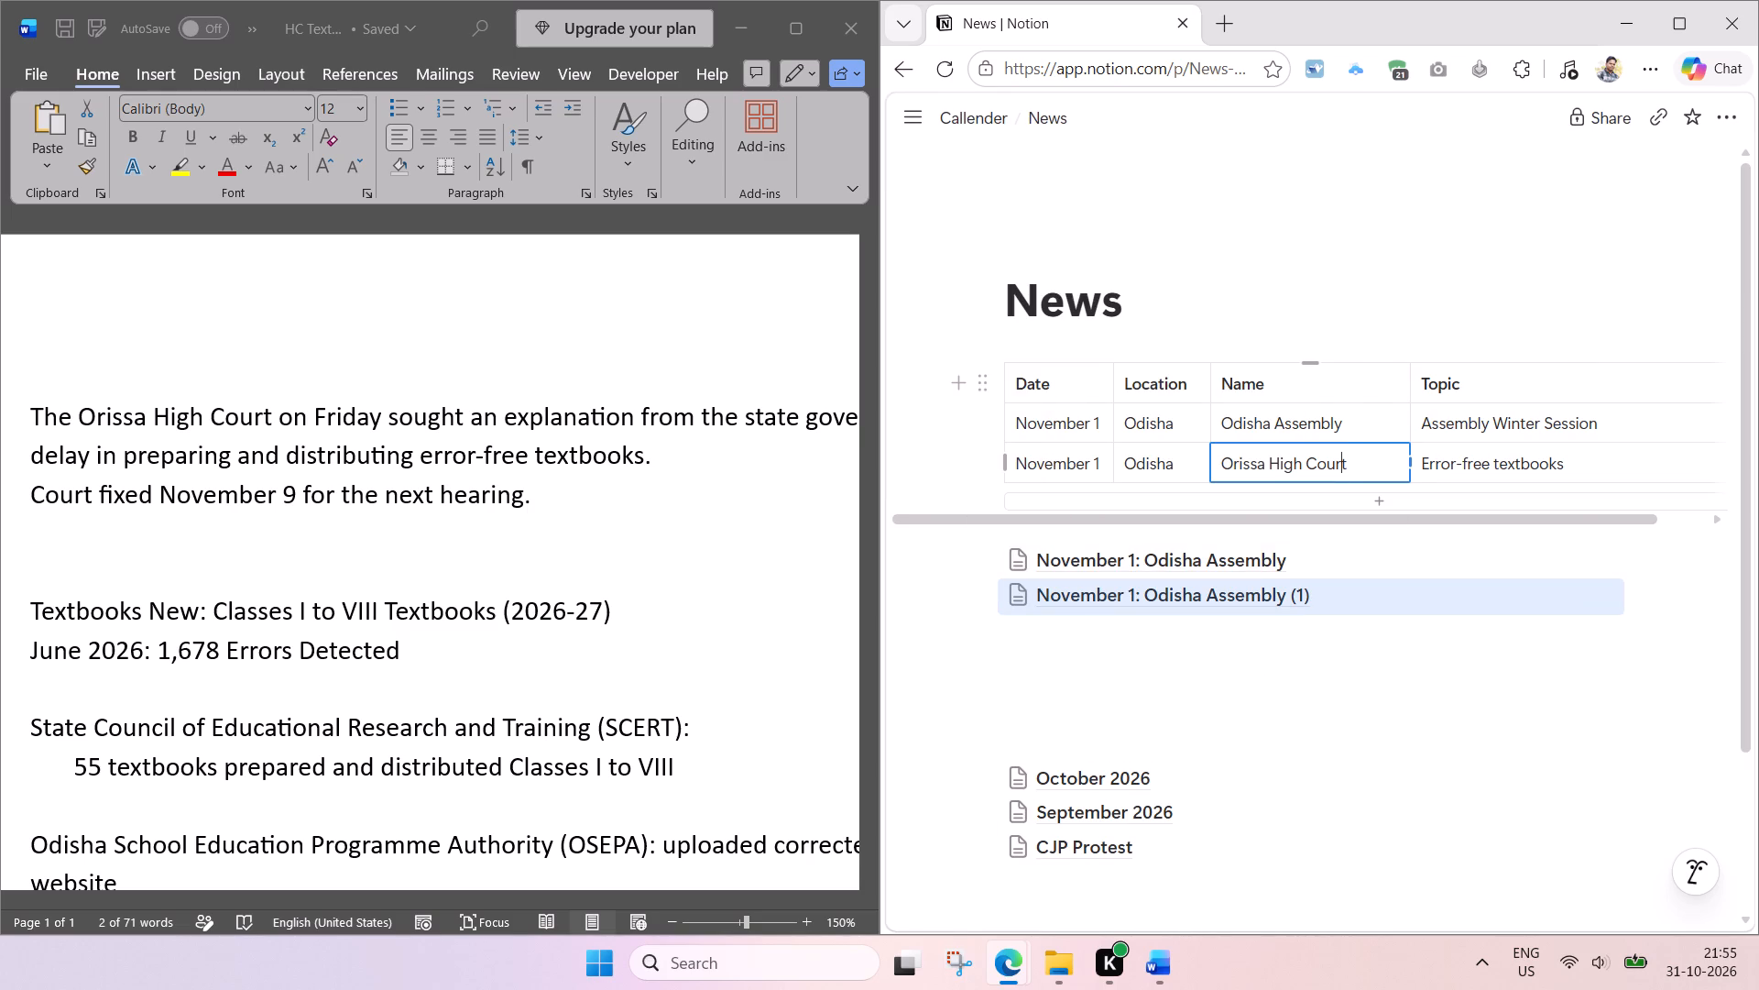
{"action": "left_click", "coordinate": [1356, 464]}
{"action": "key", "text": "ctrl+a"}
{"action": "key", "text": "ctrl+c"}
{"action": "left_click", "coordinate": [1203, 595]}
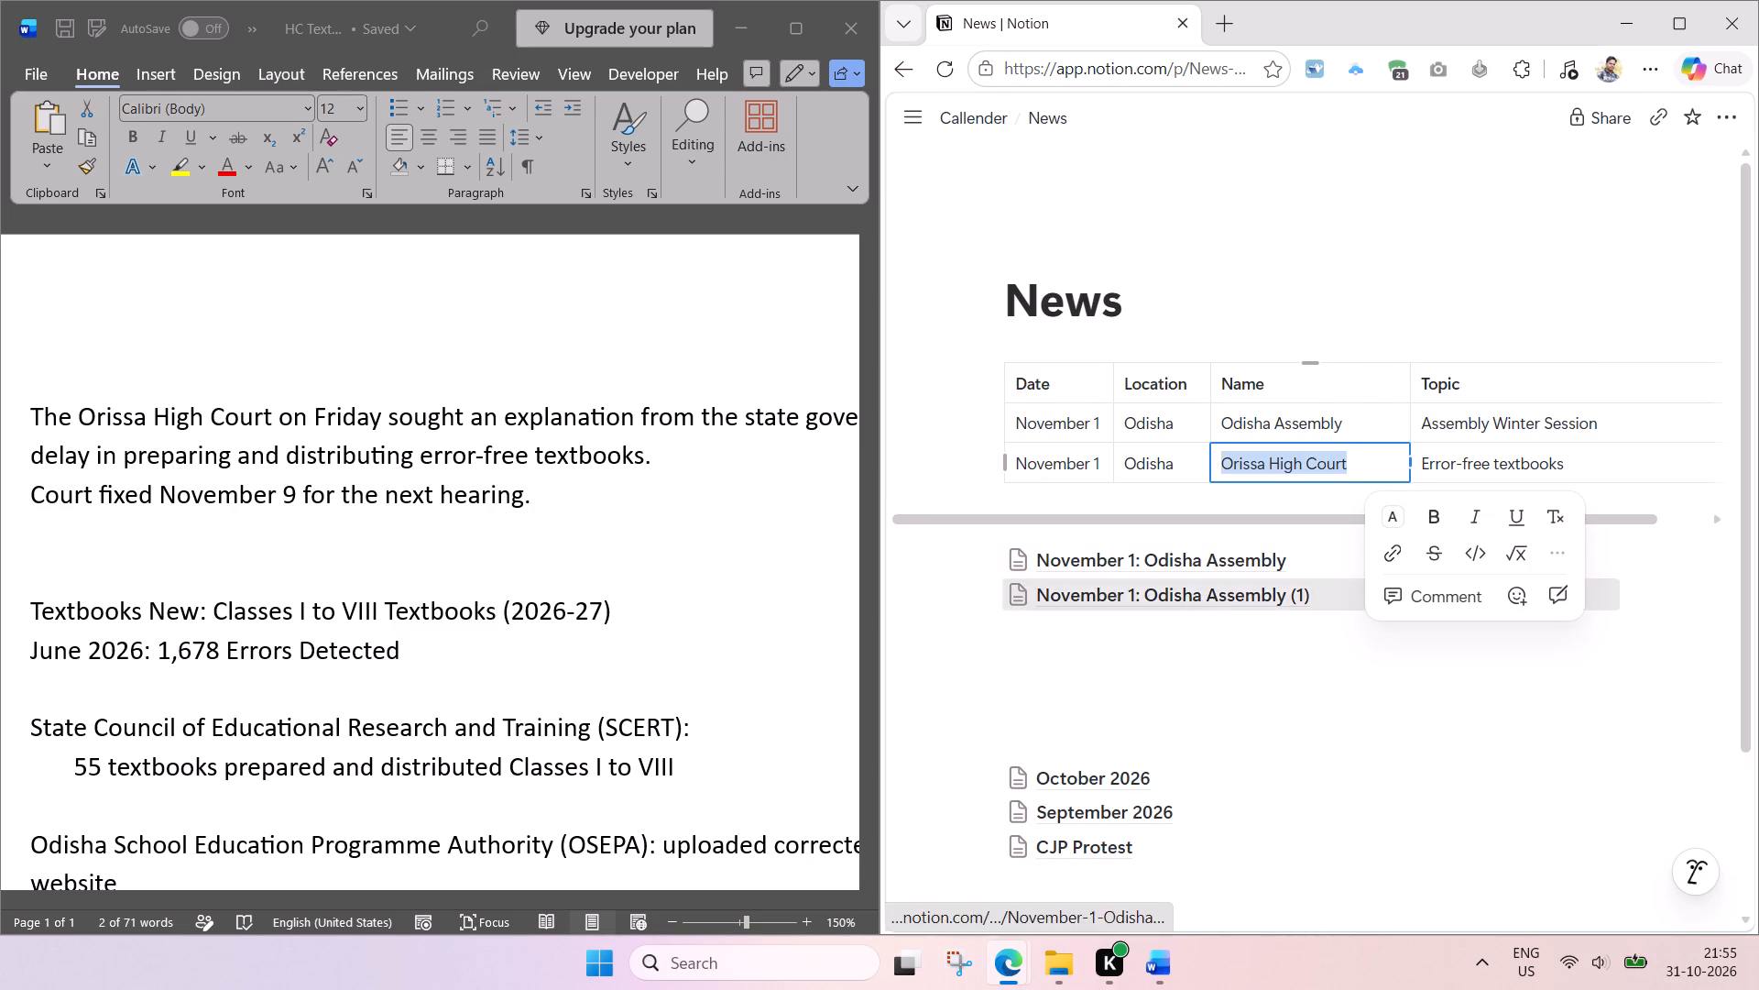
{"action": "left_click_drag", "start_coordinate": [1304, 366], "coordinate": [1304, 308]}
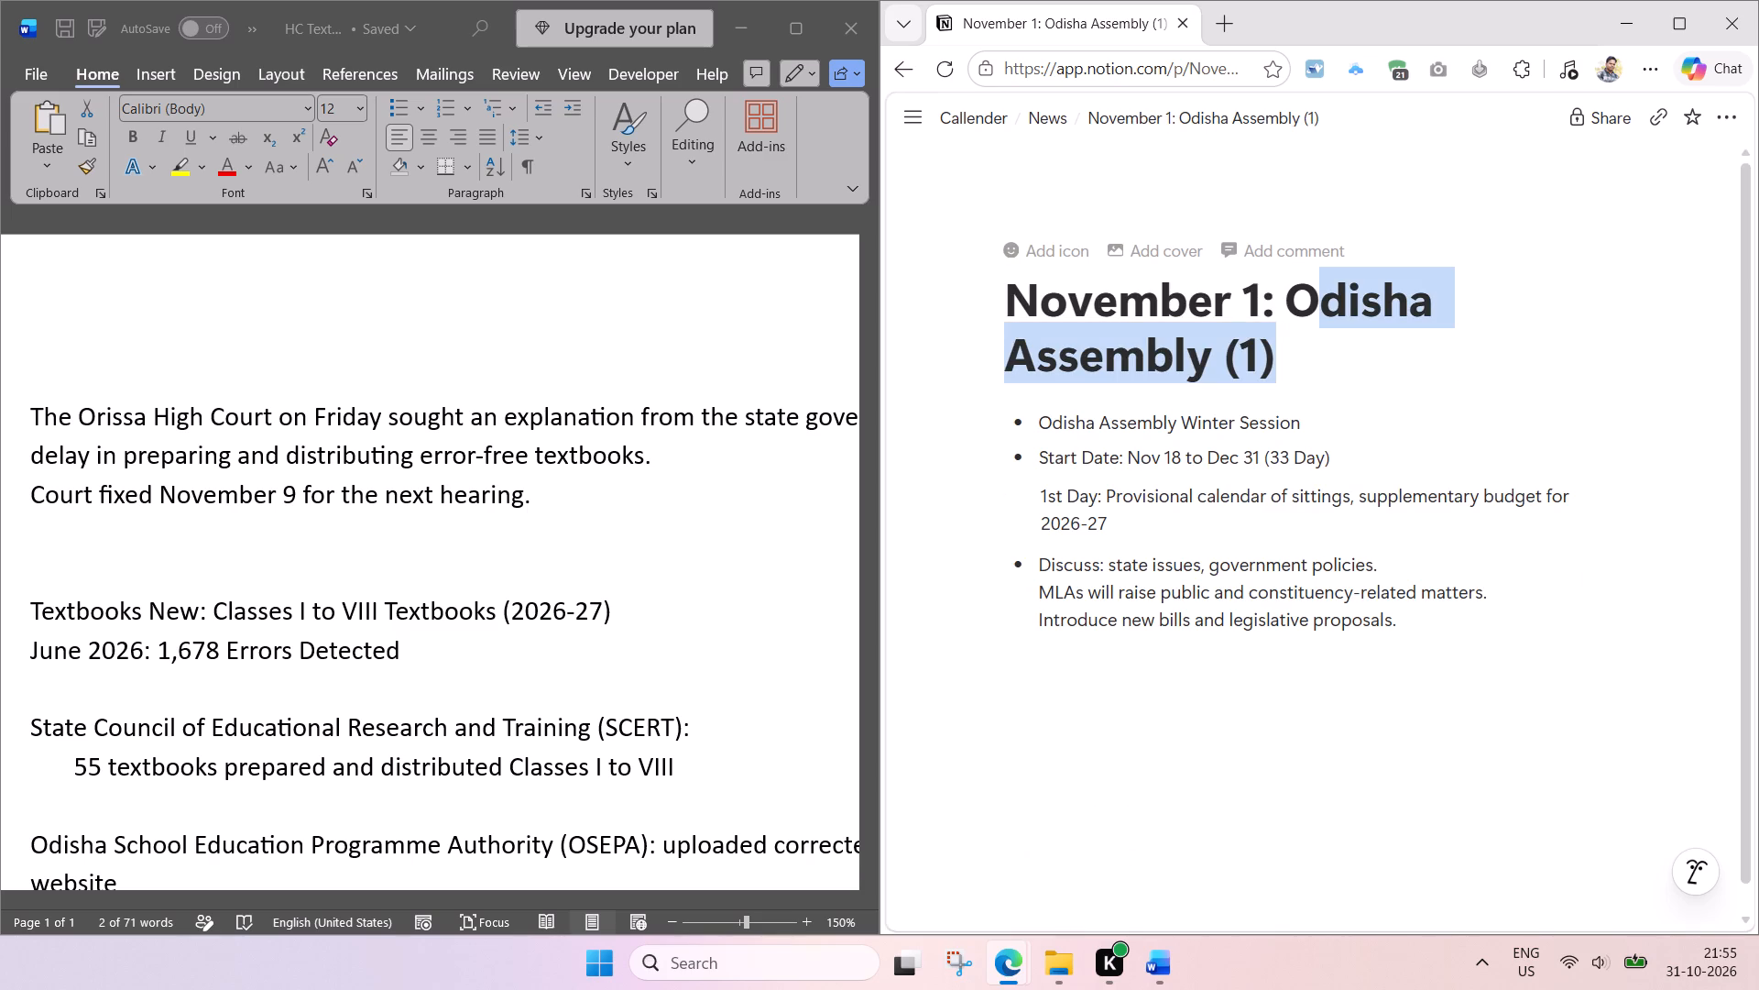
{"action": "left_click_drag", "start_coordinate": [1304, 308], "coordinate": [1292, 312]}
{"action": "key", "text": "ctrl+v"}
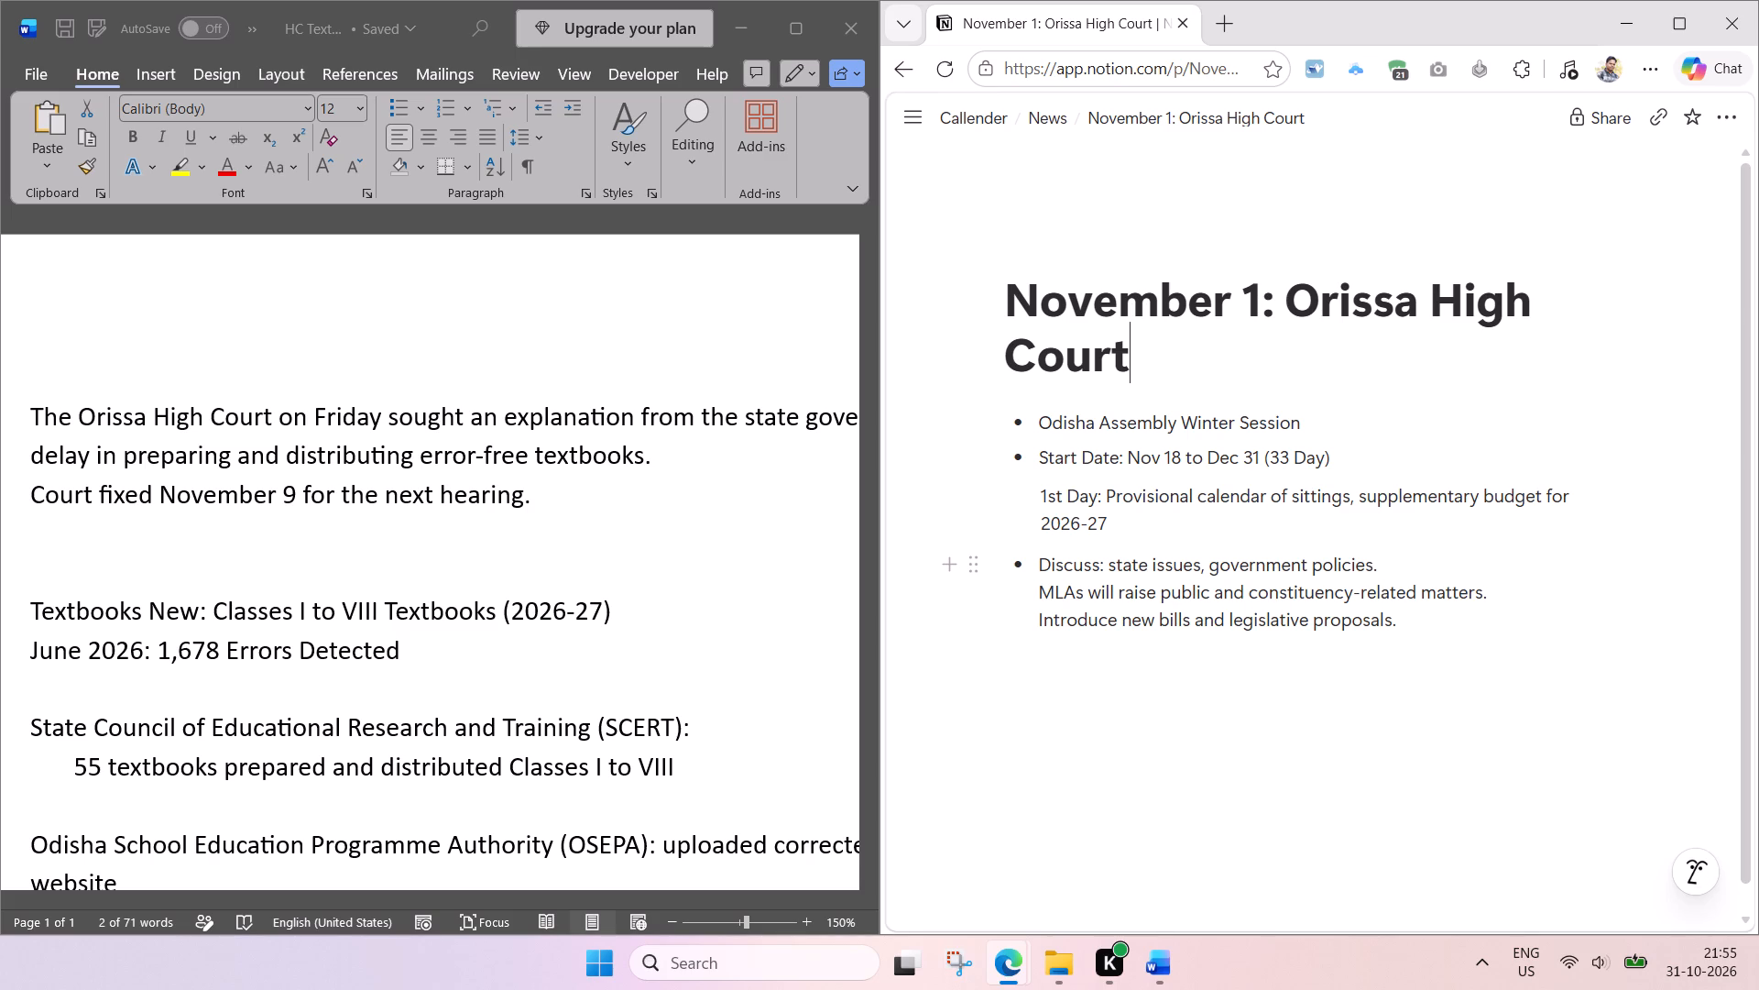
Clear the old Assembly notes from the Orissa High Court page and start an empty line under the title.
{"action": "left_click_drag", "start_coordinate": [1489, 673], "coordinate": [1001, 413]}
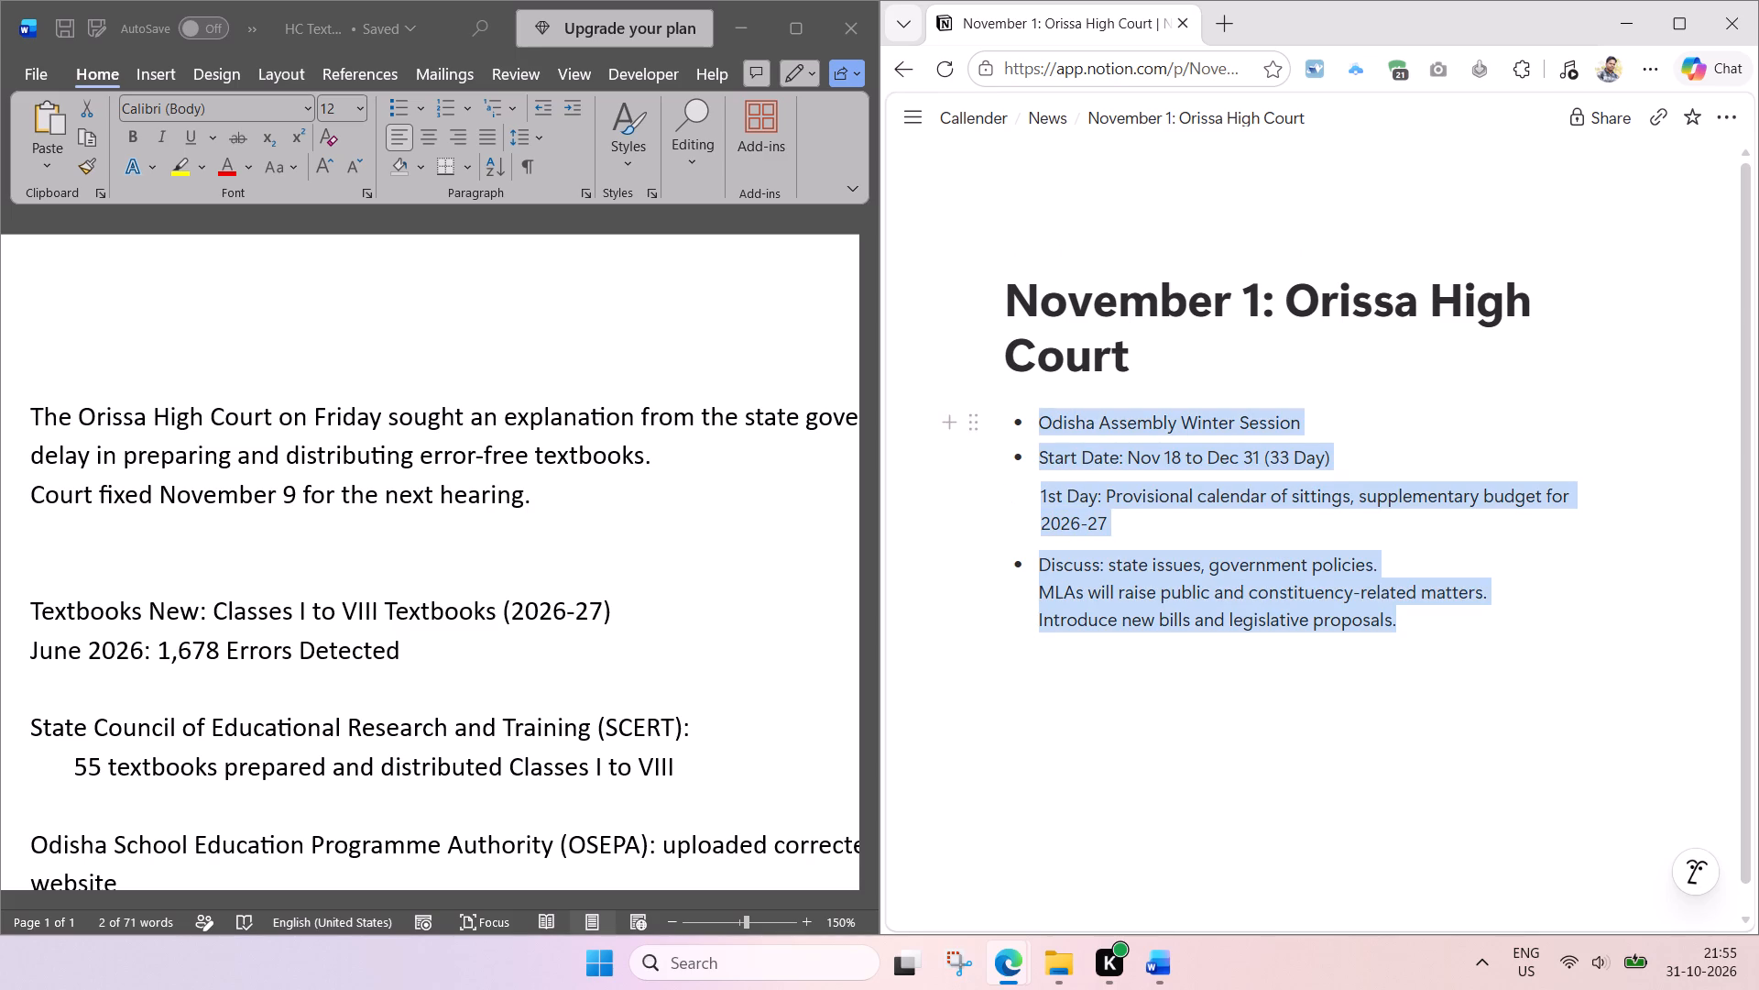
{"action": "key", "text": "BackSpace"}
{"action": "key", "text": "BackSpace"}
{"action": "key", "text": "BackSpace"}
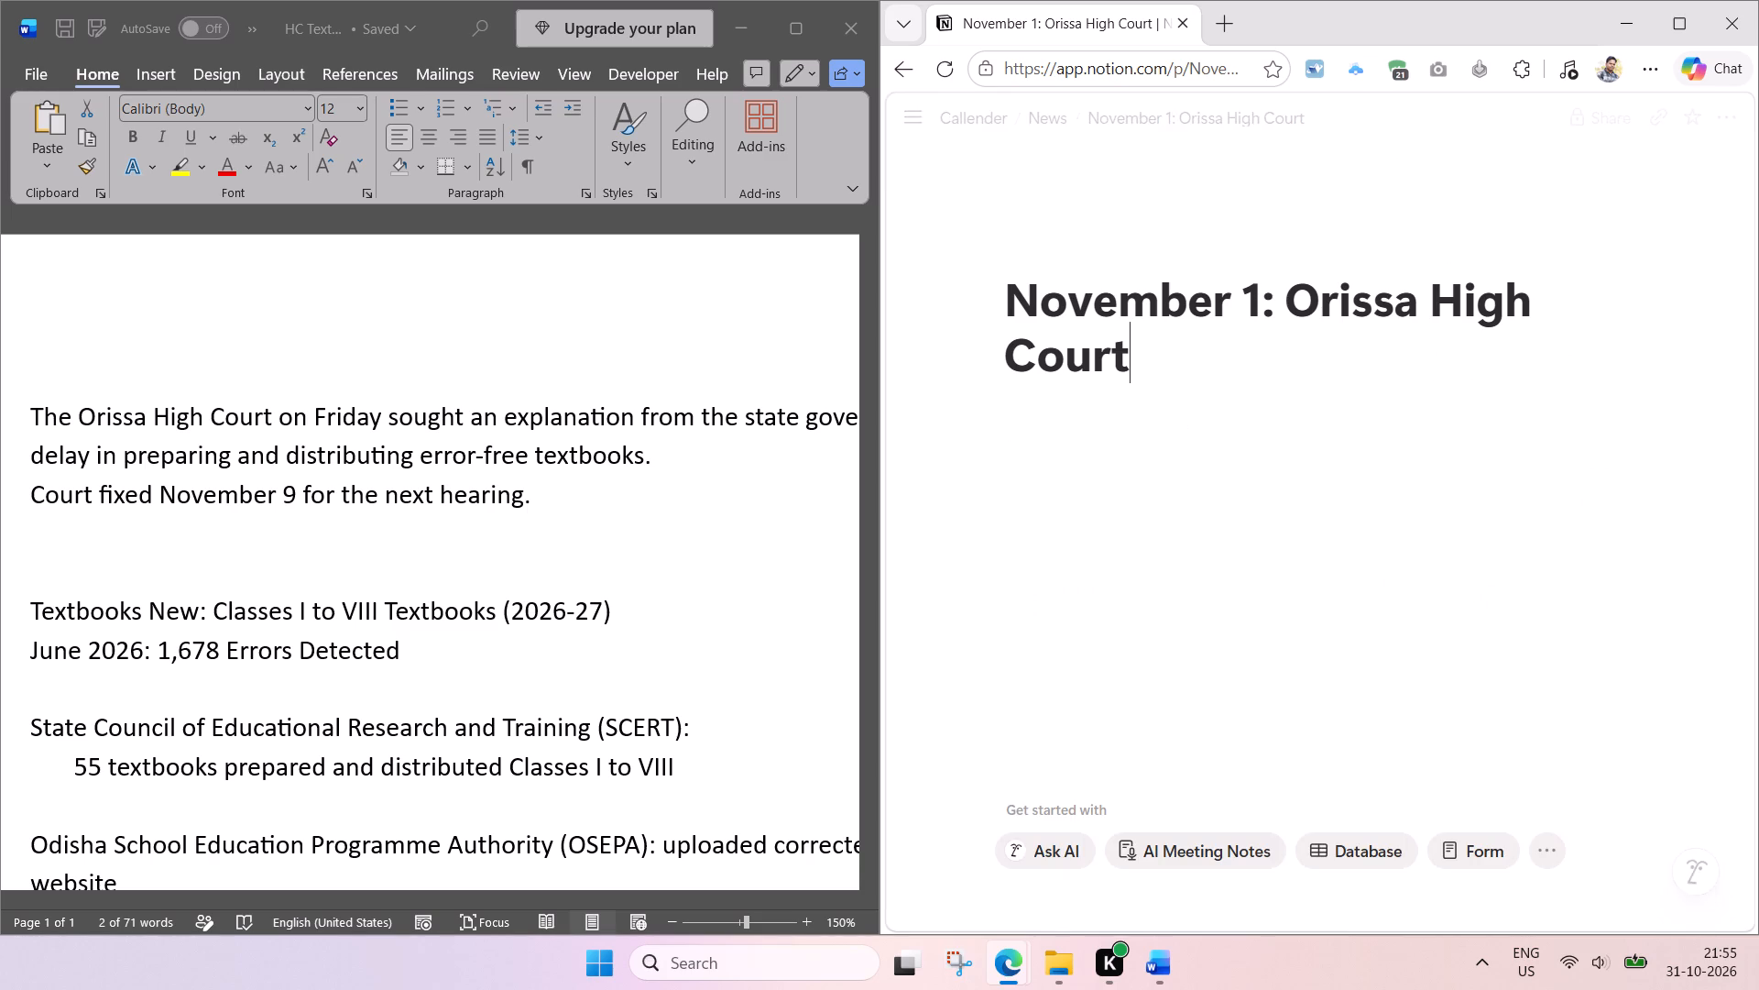
{"action": "key", "text": "Return"}
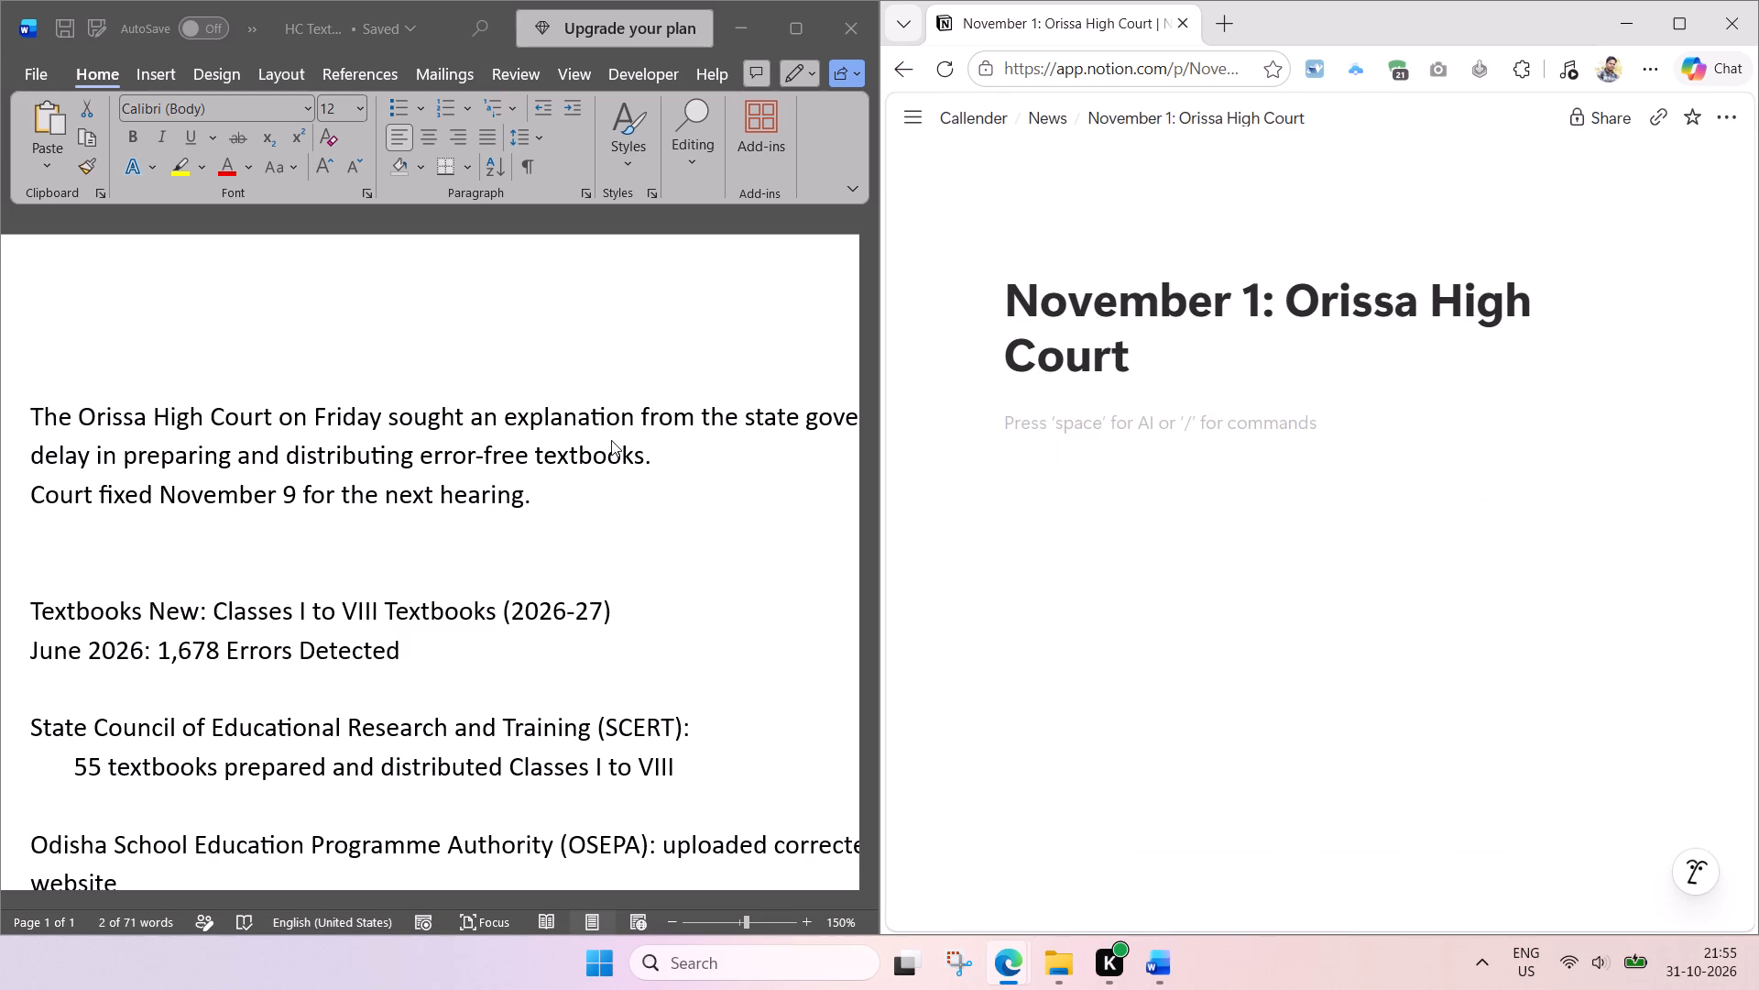
Copy the Word notes' opening sentence about the Orissa High Court seeking an explanation into the body of the Notion page.
{"action": "scroll", "coordinate": [611, 440], "scroll_direction": "down", "scroll_amount": 2}
{"action": "scroll", "coordinate": [398, 506], "scroll_direction": "up", "scroll_amount": 1}
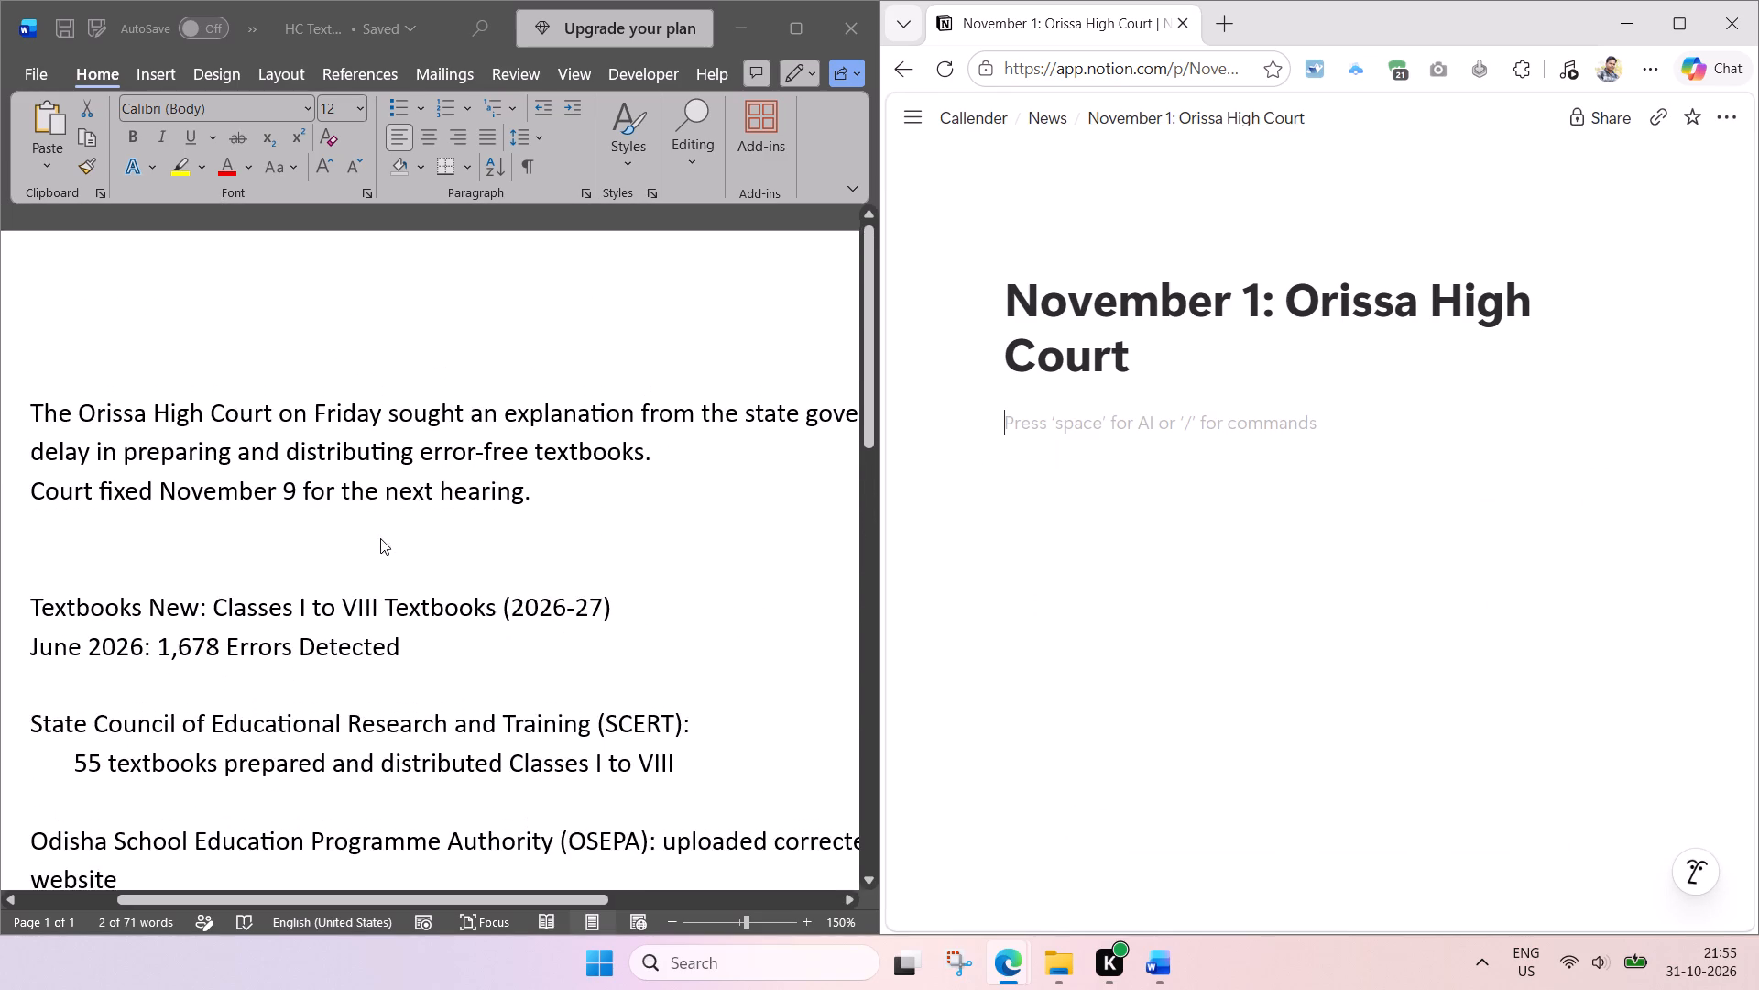
{"action": "scroll", "coordinate": [380, 538], "scroll_direction": "up", "scroll_amount": 1}
{"action": "scroll", "coordinate": [608, 500], "scroll_direction": "left", "scroll_amount": 1}
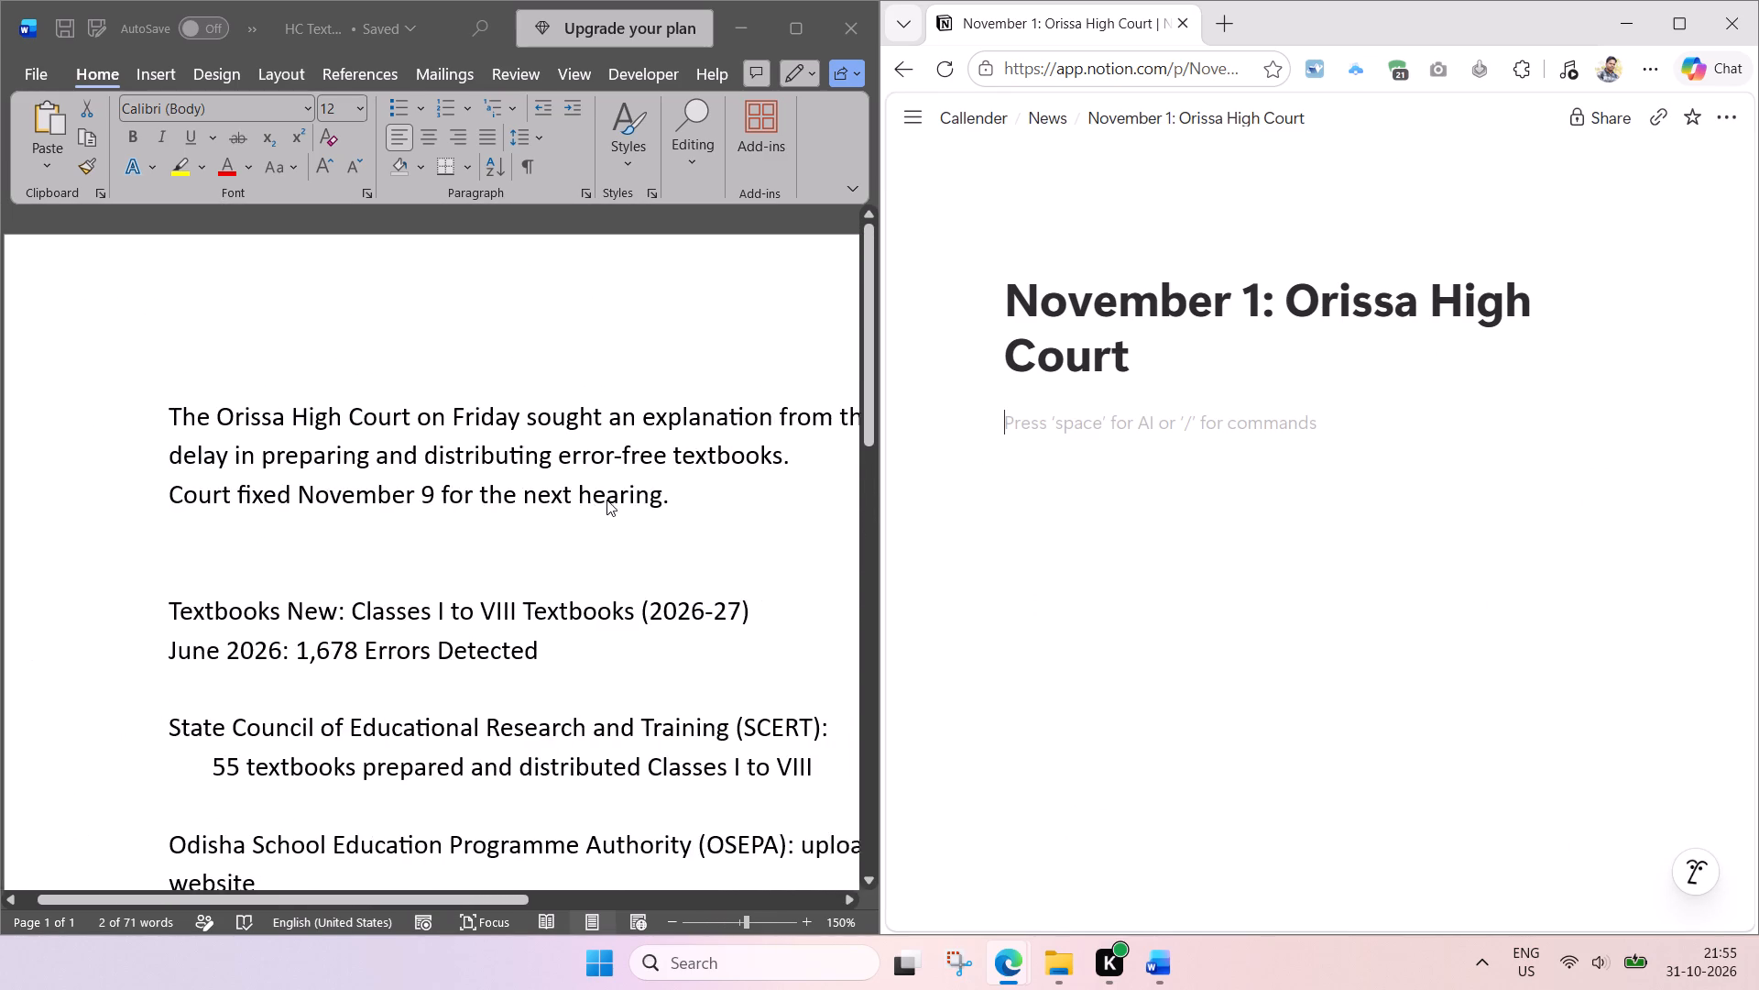
{"action": "scroll", "coordinate": [606, 500], "scroll_direction": "left", "scroll_amount": 1}
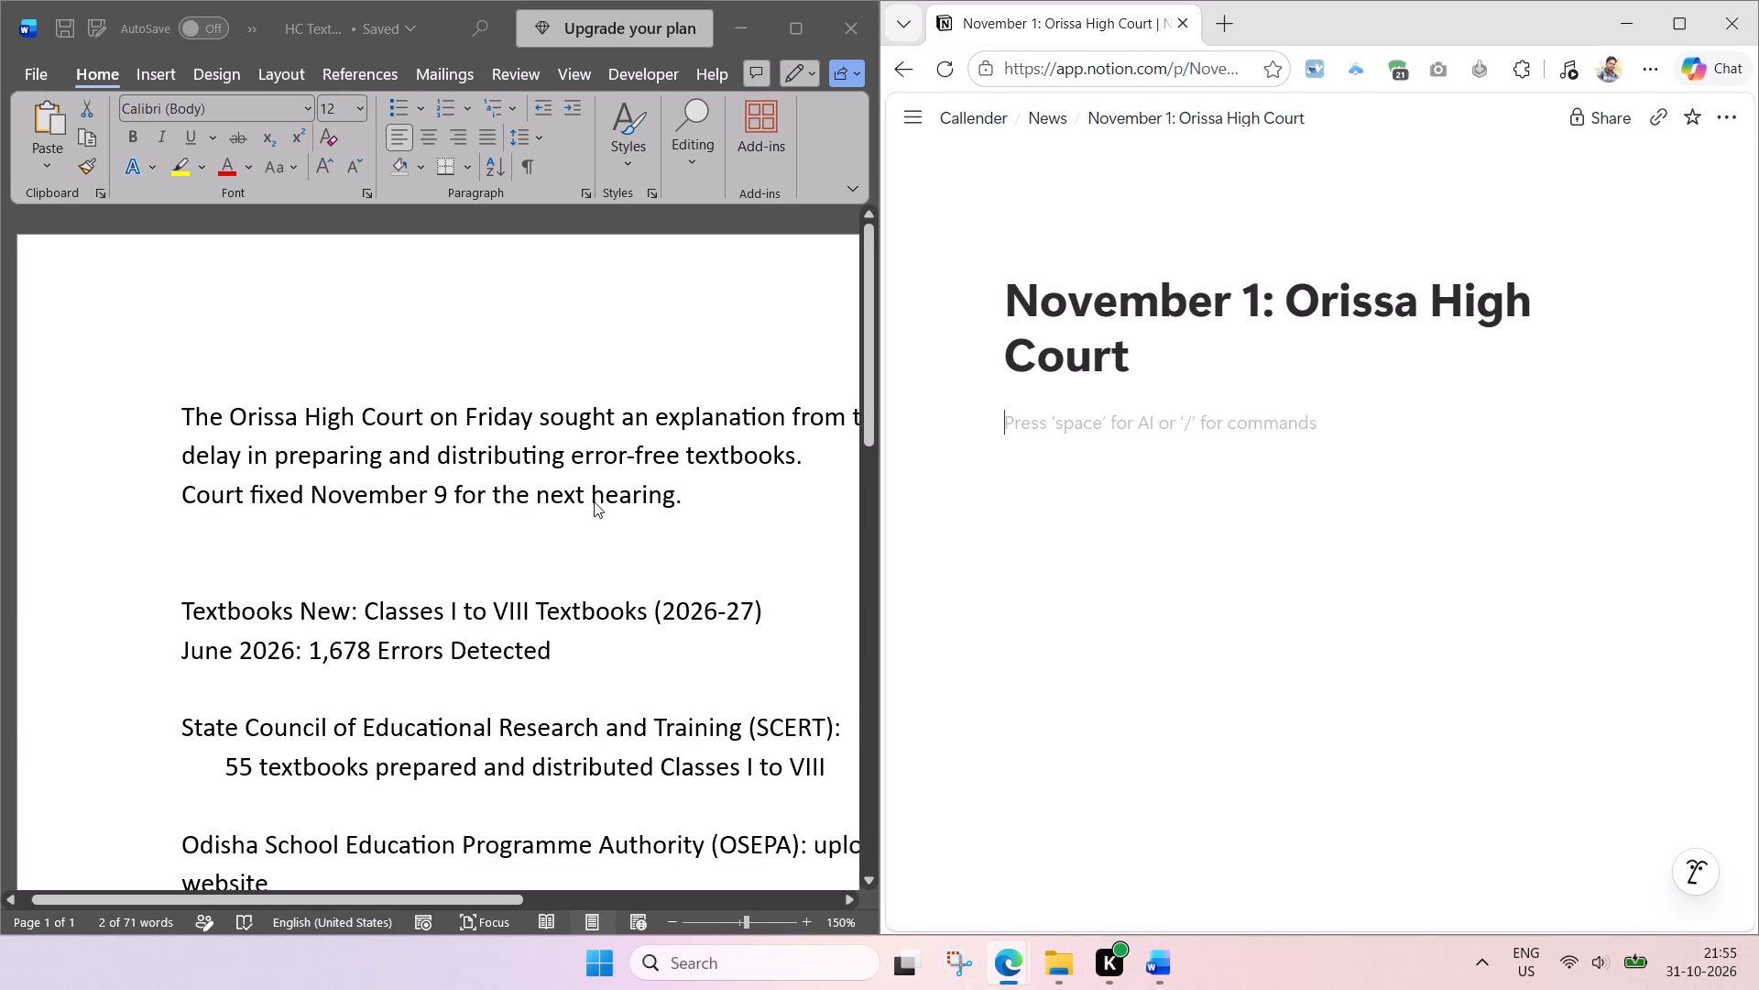
{"action": "scroll", "coordinate": [594, 501], "scroll_direction": "left", "scroll_amount": 1}
{"action": "left_click", "coordinate": [630, 495]}
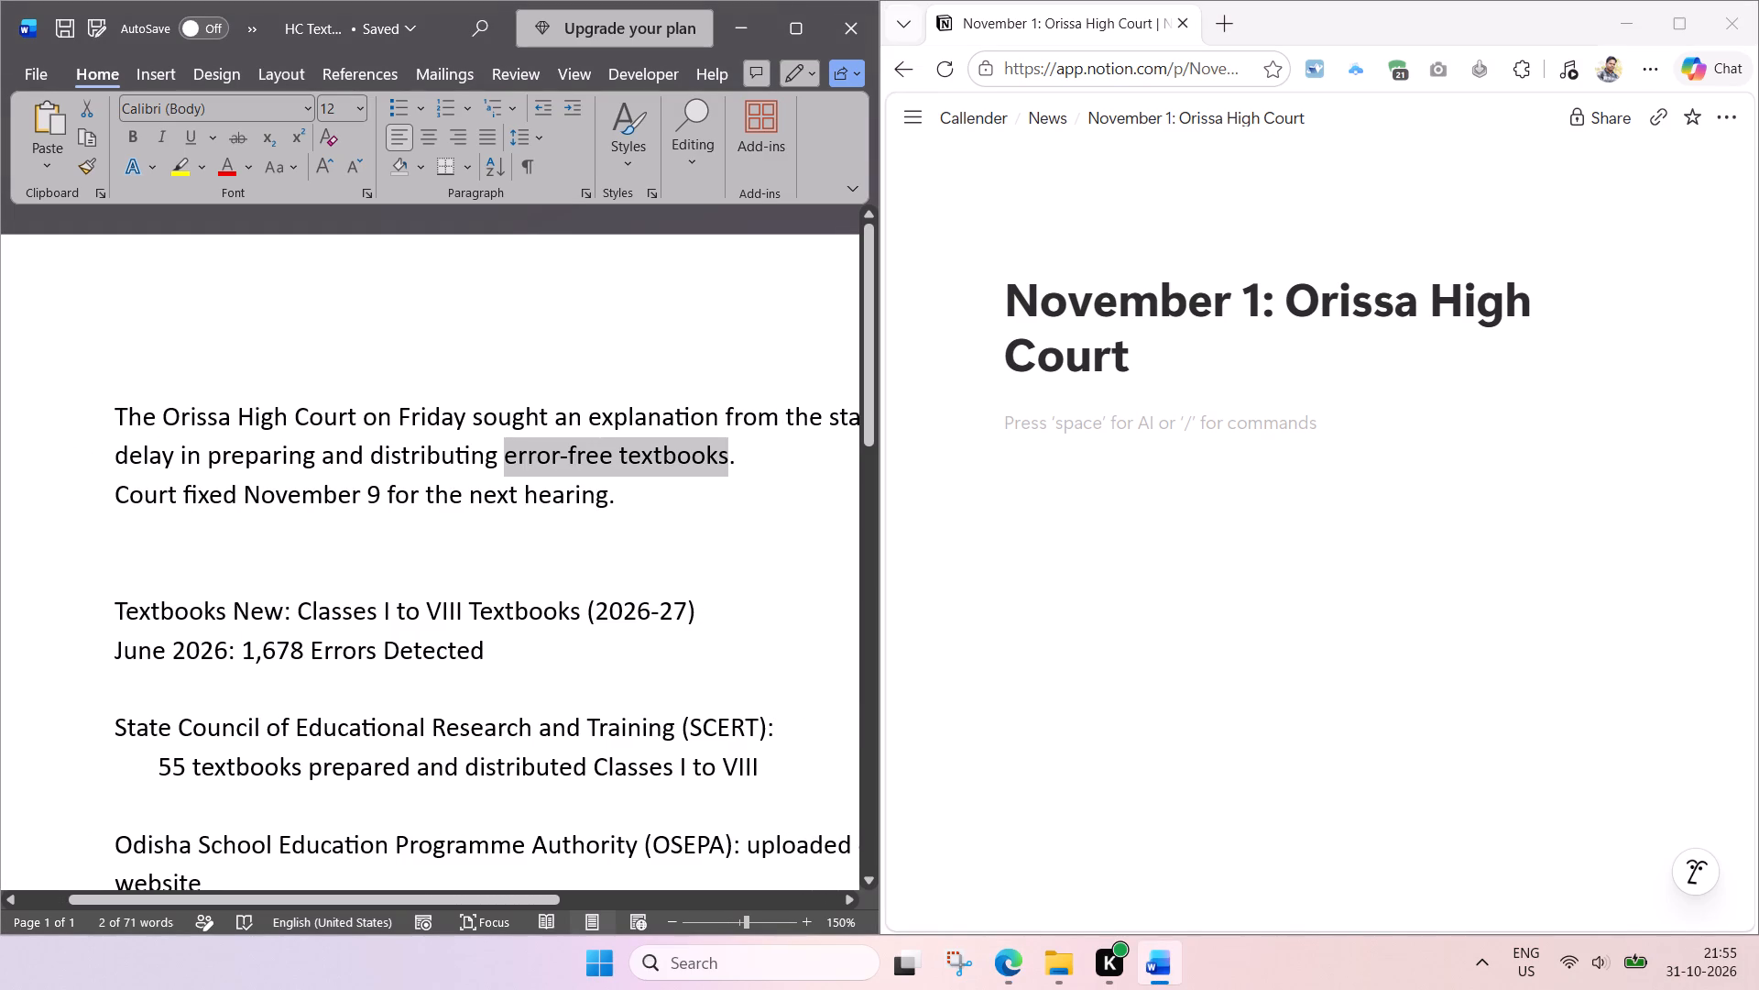
{"action": "left_click", "coordinate": [377, 512]}
{"action": "left_click_drag", "start_coordinate": [747, 457], "coordinate": [735, 455]}
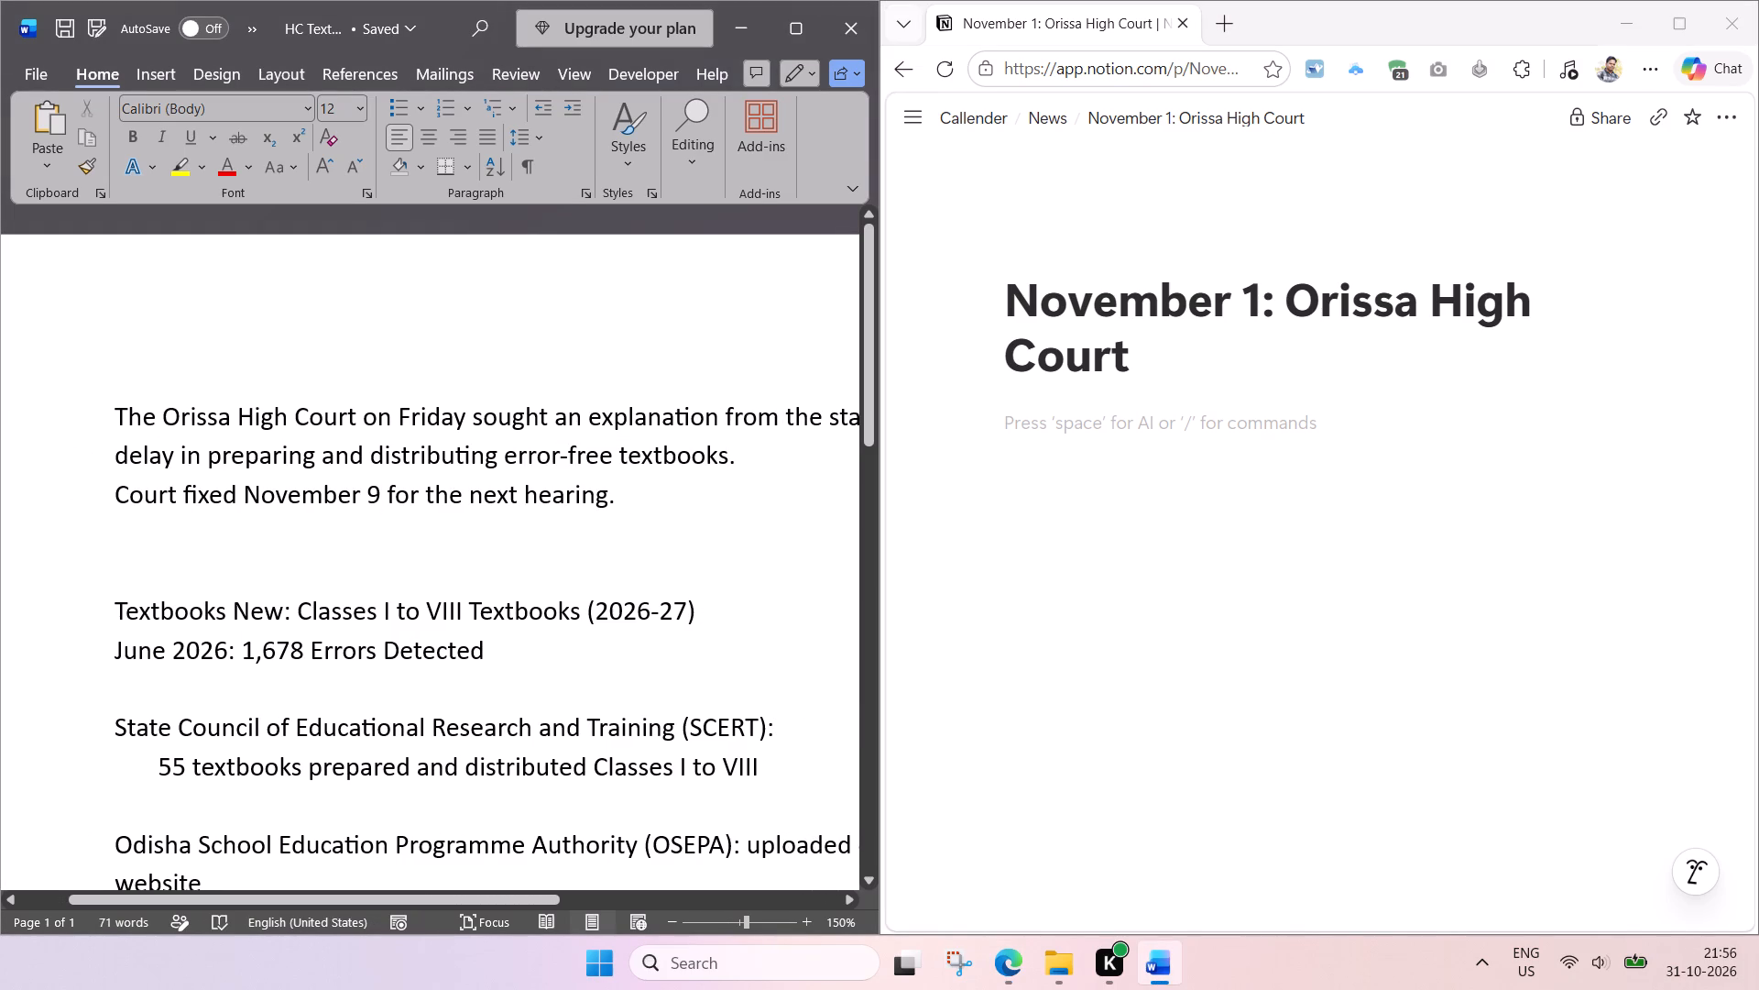
{"action": "left_click_drag", "start_coordinate": [735, 455], "coordinate": [96, 410]}
{"action": "key", "text": "ctrl+c"}
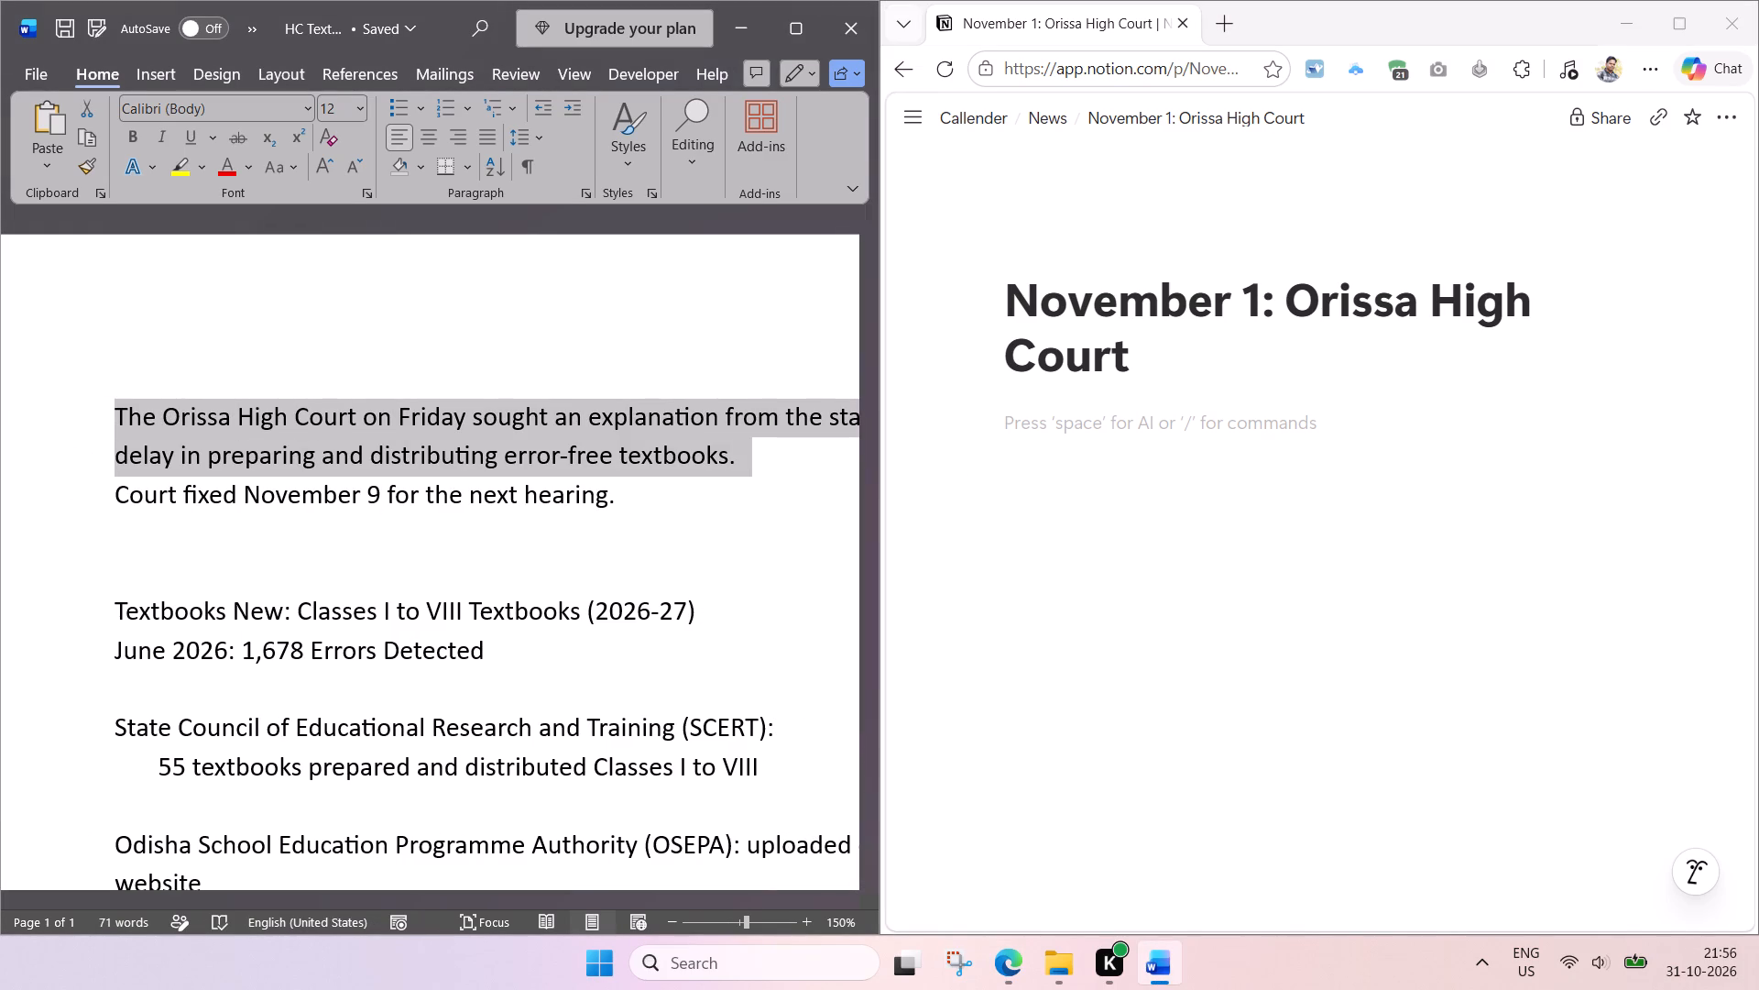
{"action": "left_click", "coordinate": [1089, 430]}
{"action": "key", "text": "ctrl+v"}
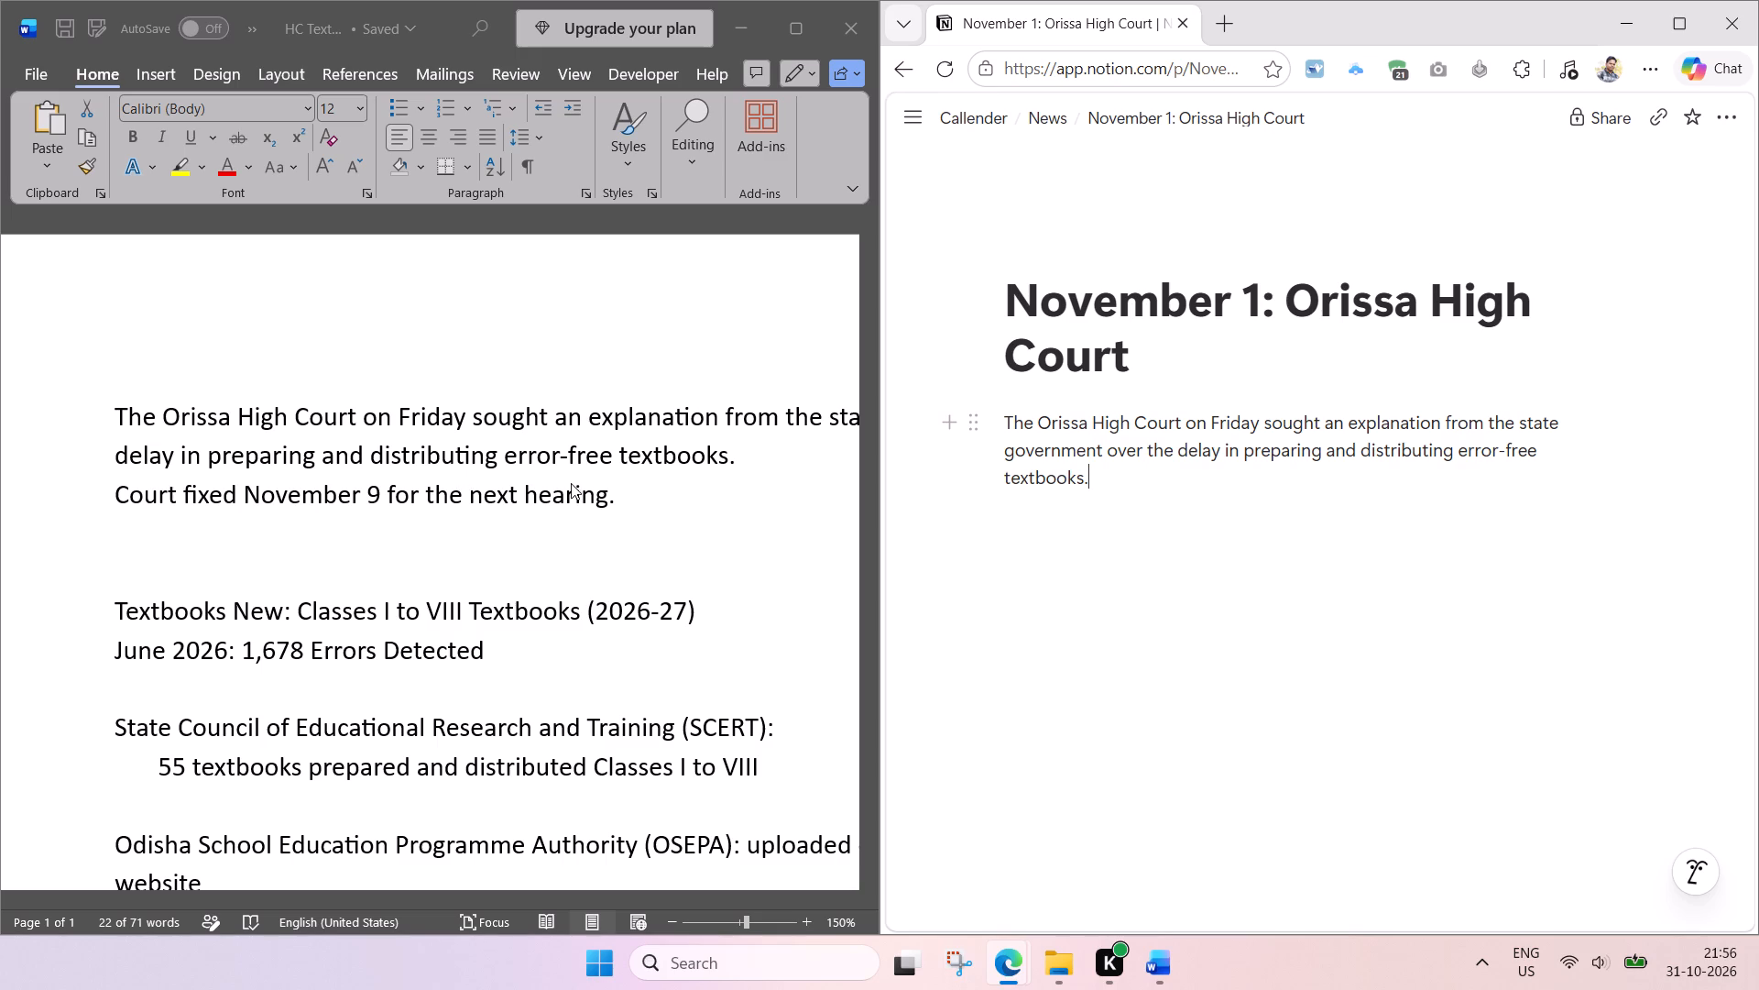
Copy the Word sentence "Court fixed November 9 for the next hearing." into a new line under the opening sentence on the Notion page.
{"action": "left_click", "coordinate": [593, 490]}
{"action": "left_click", "coordinate": [634, 492]}
{"action": "left_click_drag", "start_coordinate": [623, 496], "coordinate": [221, 498]}
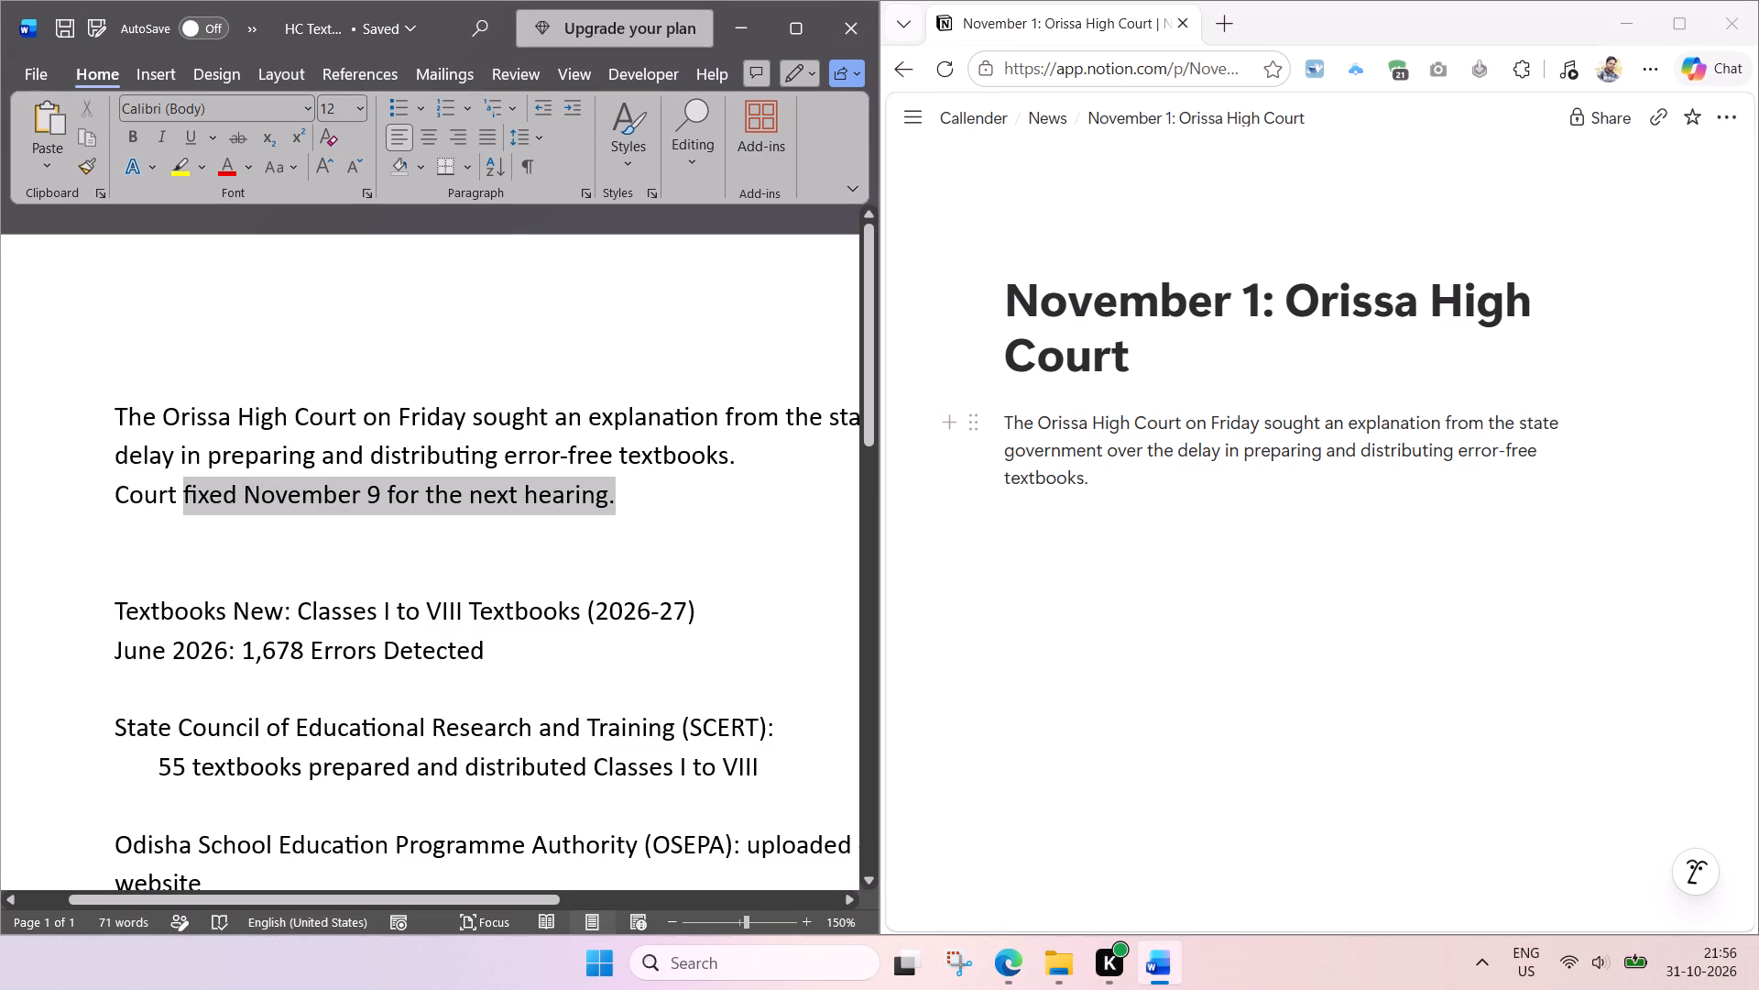
{"action": "left_click_drag", "start_coordinate": [221, 498], "coordinate": [155, 500]}
{"action": "key", "text": "ctrl+c"}
{"action": "left_click", "coordinate": [1042, 511]}
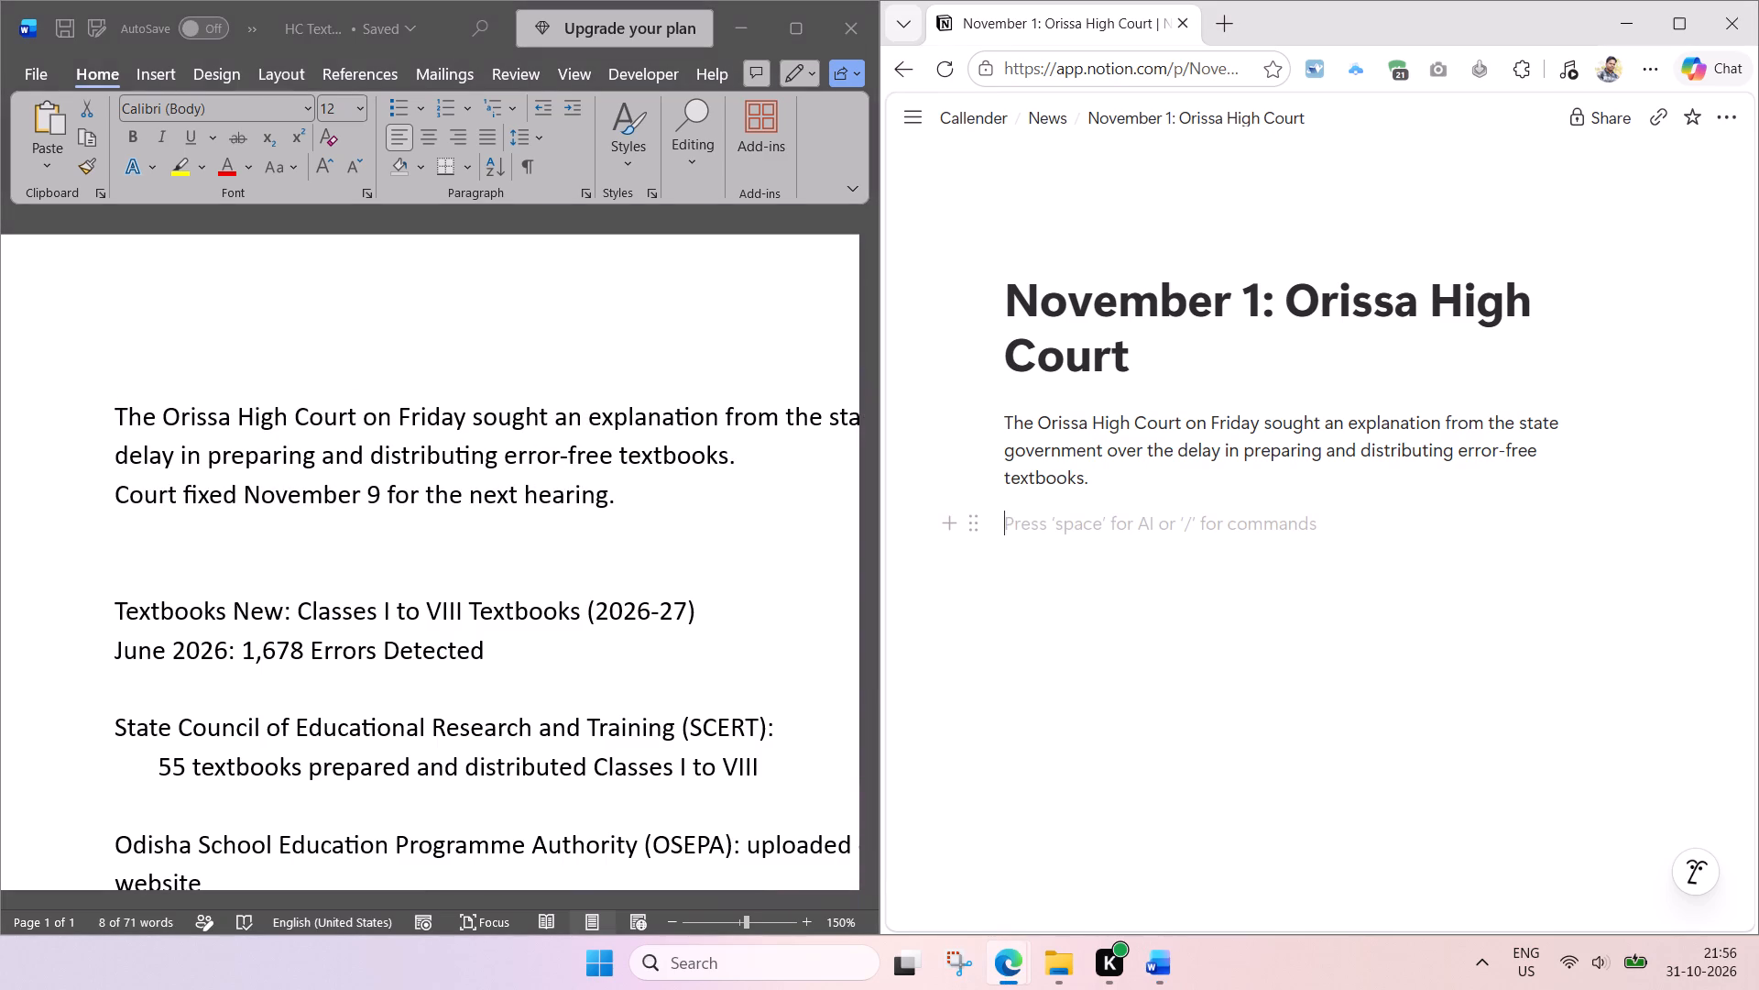
{"action": "key", "text": "ctrl+v"}
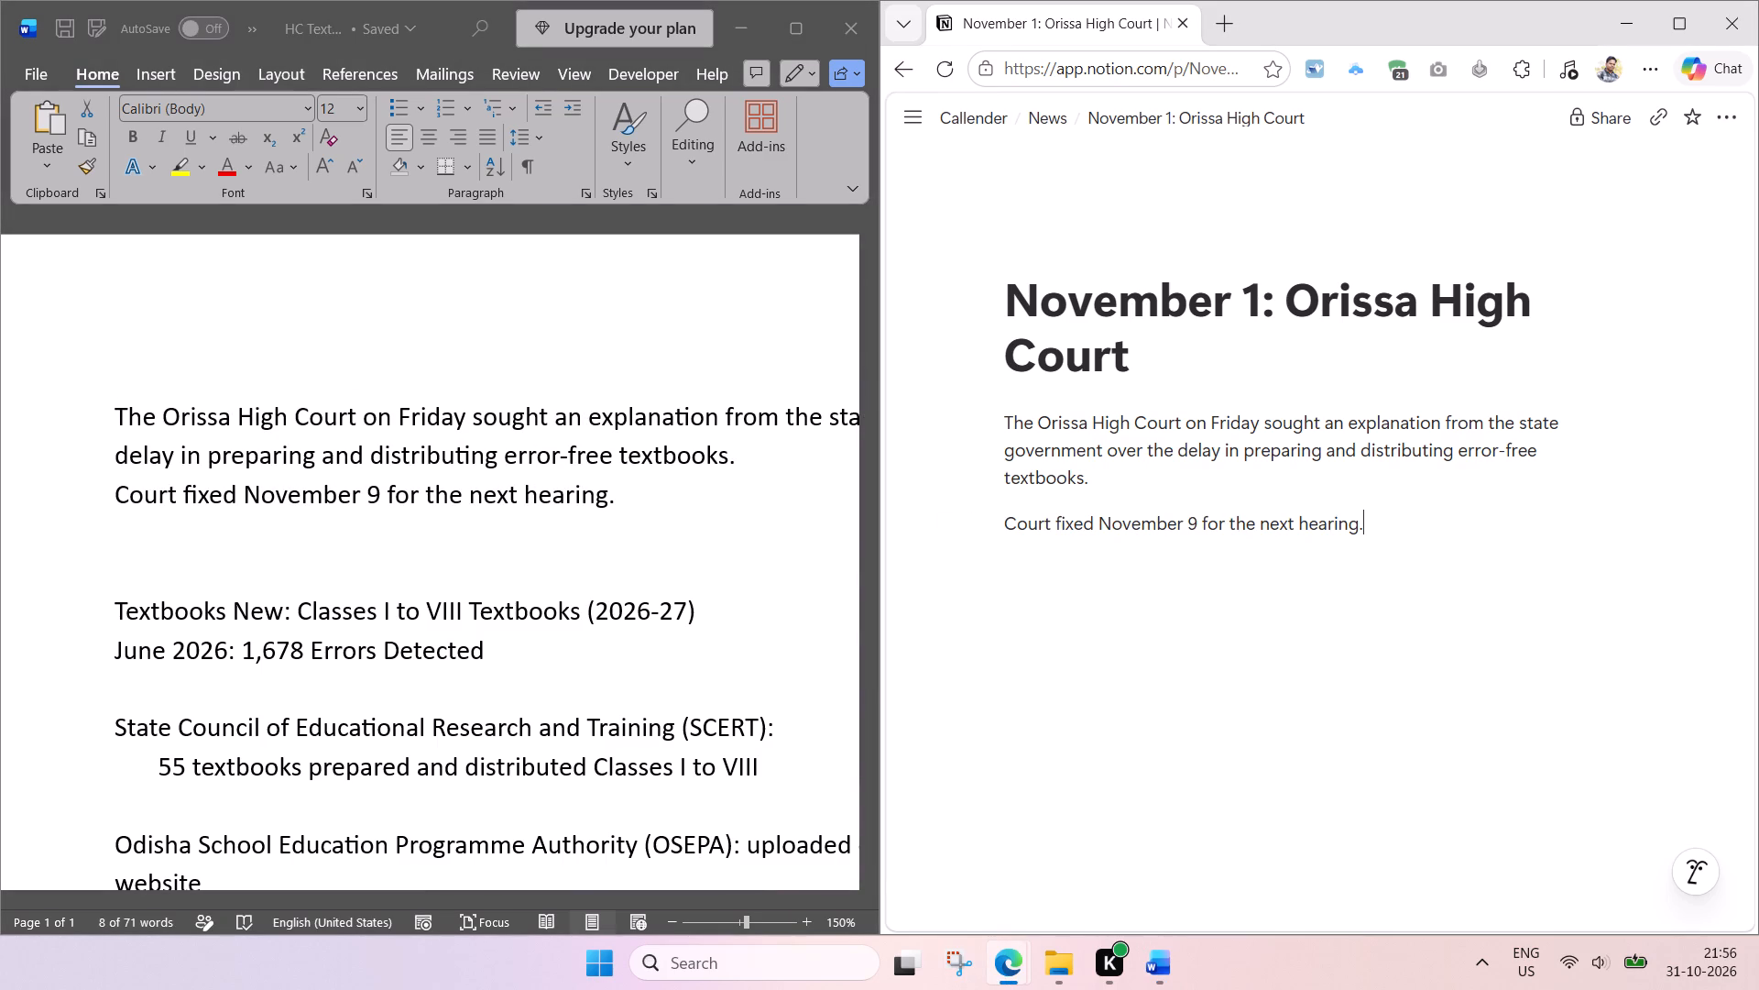
Copy the Word lines on the new Classes I to VIII textbooks and the June 2026 errors below the hearing sentence in Notion.
{"action": "scroll", "coordinate": [1083, 577], "scroll_direction": "down", "scroll_amount": 1}
{"action": "left_click", "coordinate": [521, 574]}
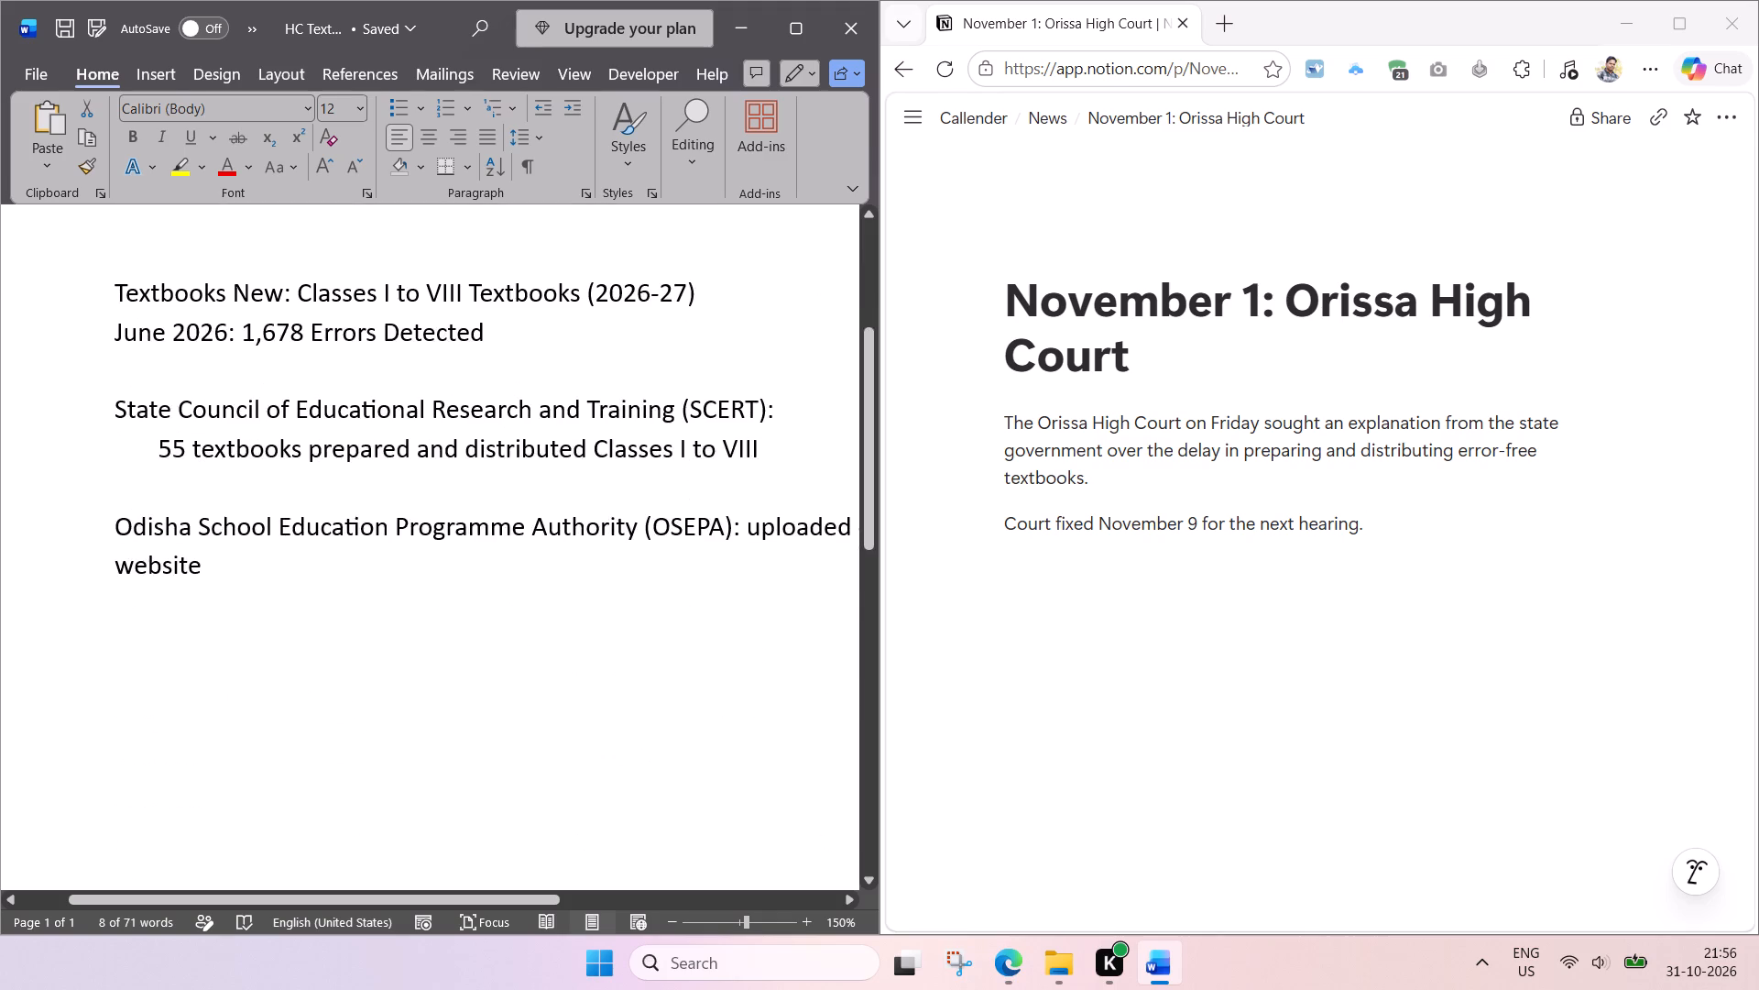
{"action": "left_click", "coordinate": [545, 475]}
{"action": "left_click_drag", "start_coordinate": [514, 472], "coordinate": [214, 445]}
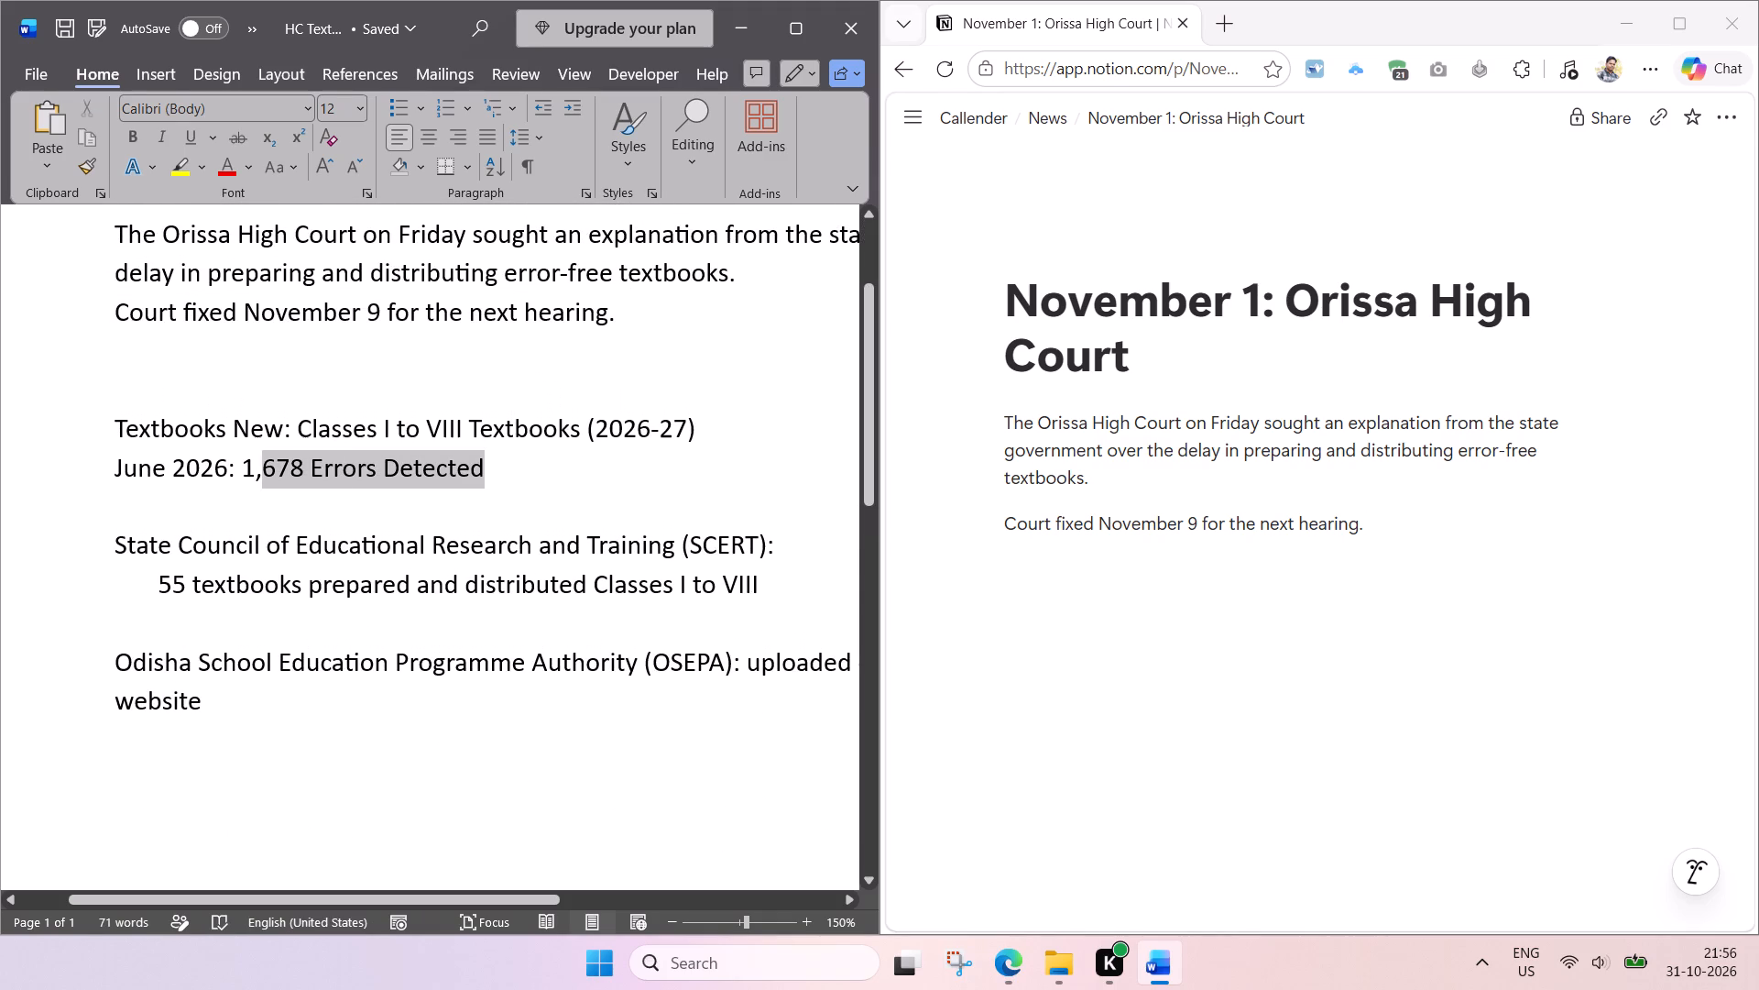
{"action": "left_click_drag", "start_coordinate": [214, 445], "coordinate": [139, 441]}
{"action": "key", "text": "ctrl+c"}
{"action": "left_click", "coordinate": [1102, 576]}
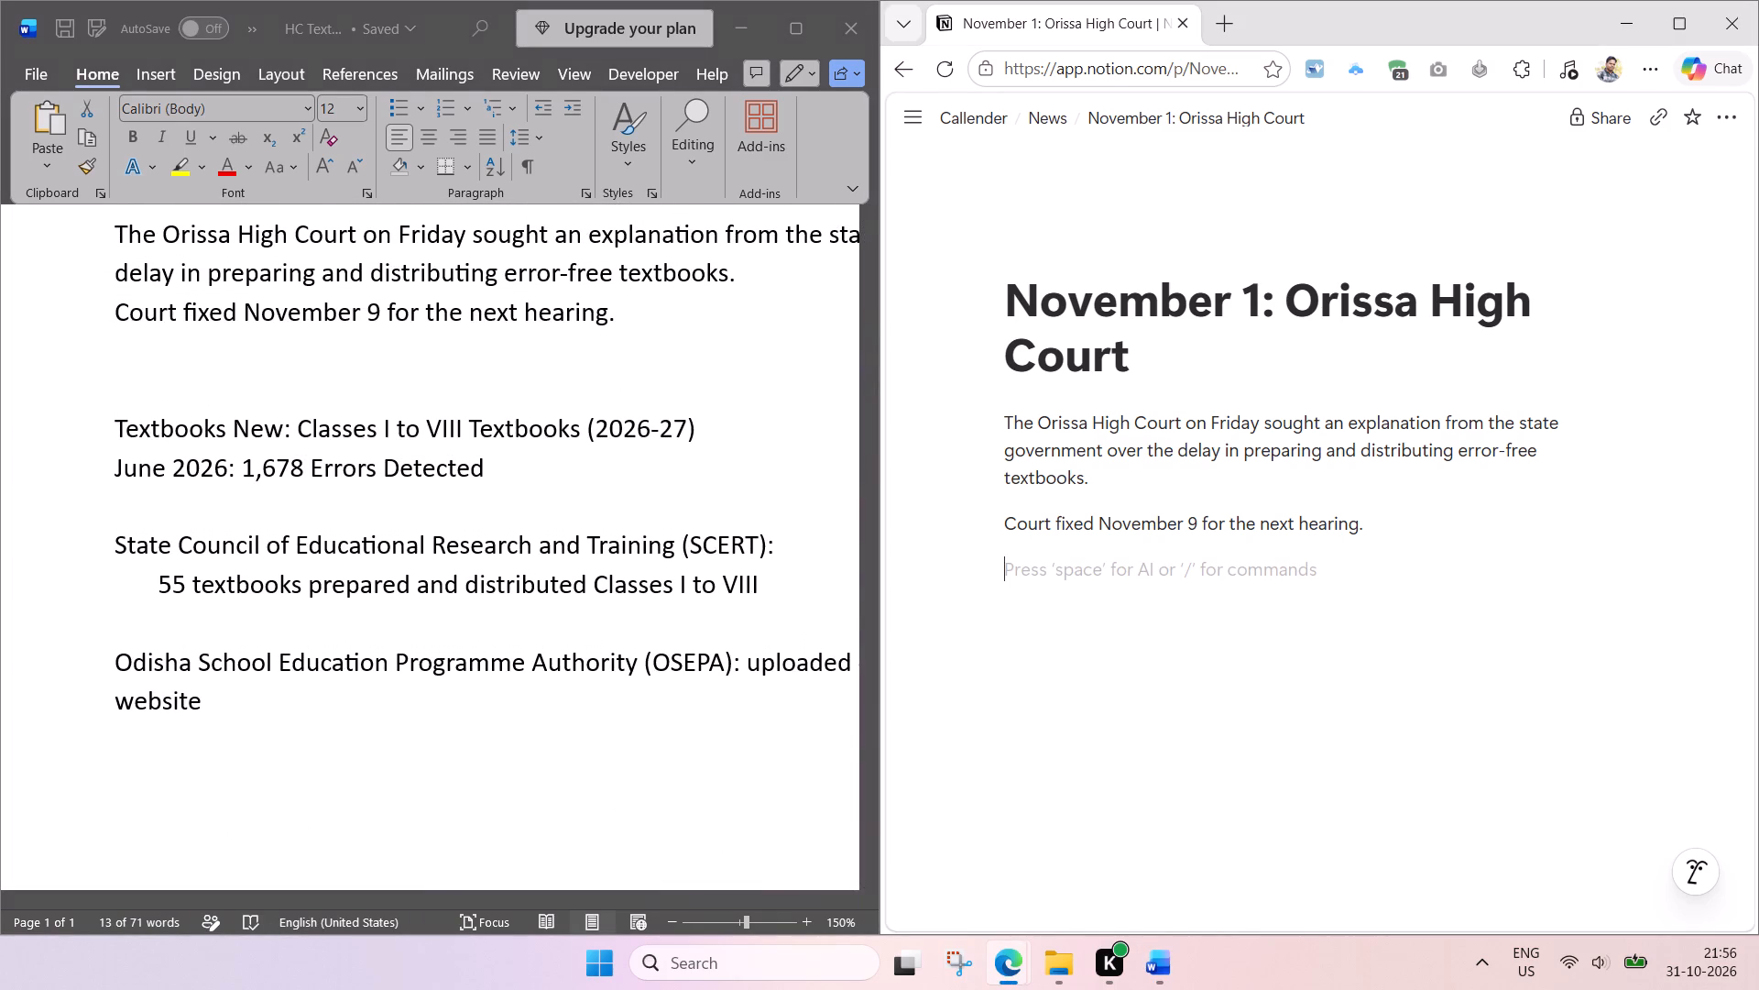
{"action": "key", "text": "ctrl+v"}
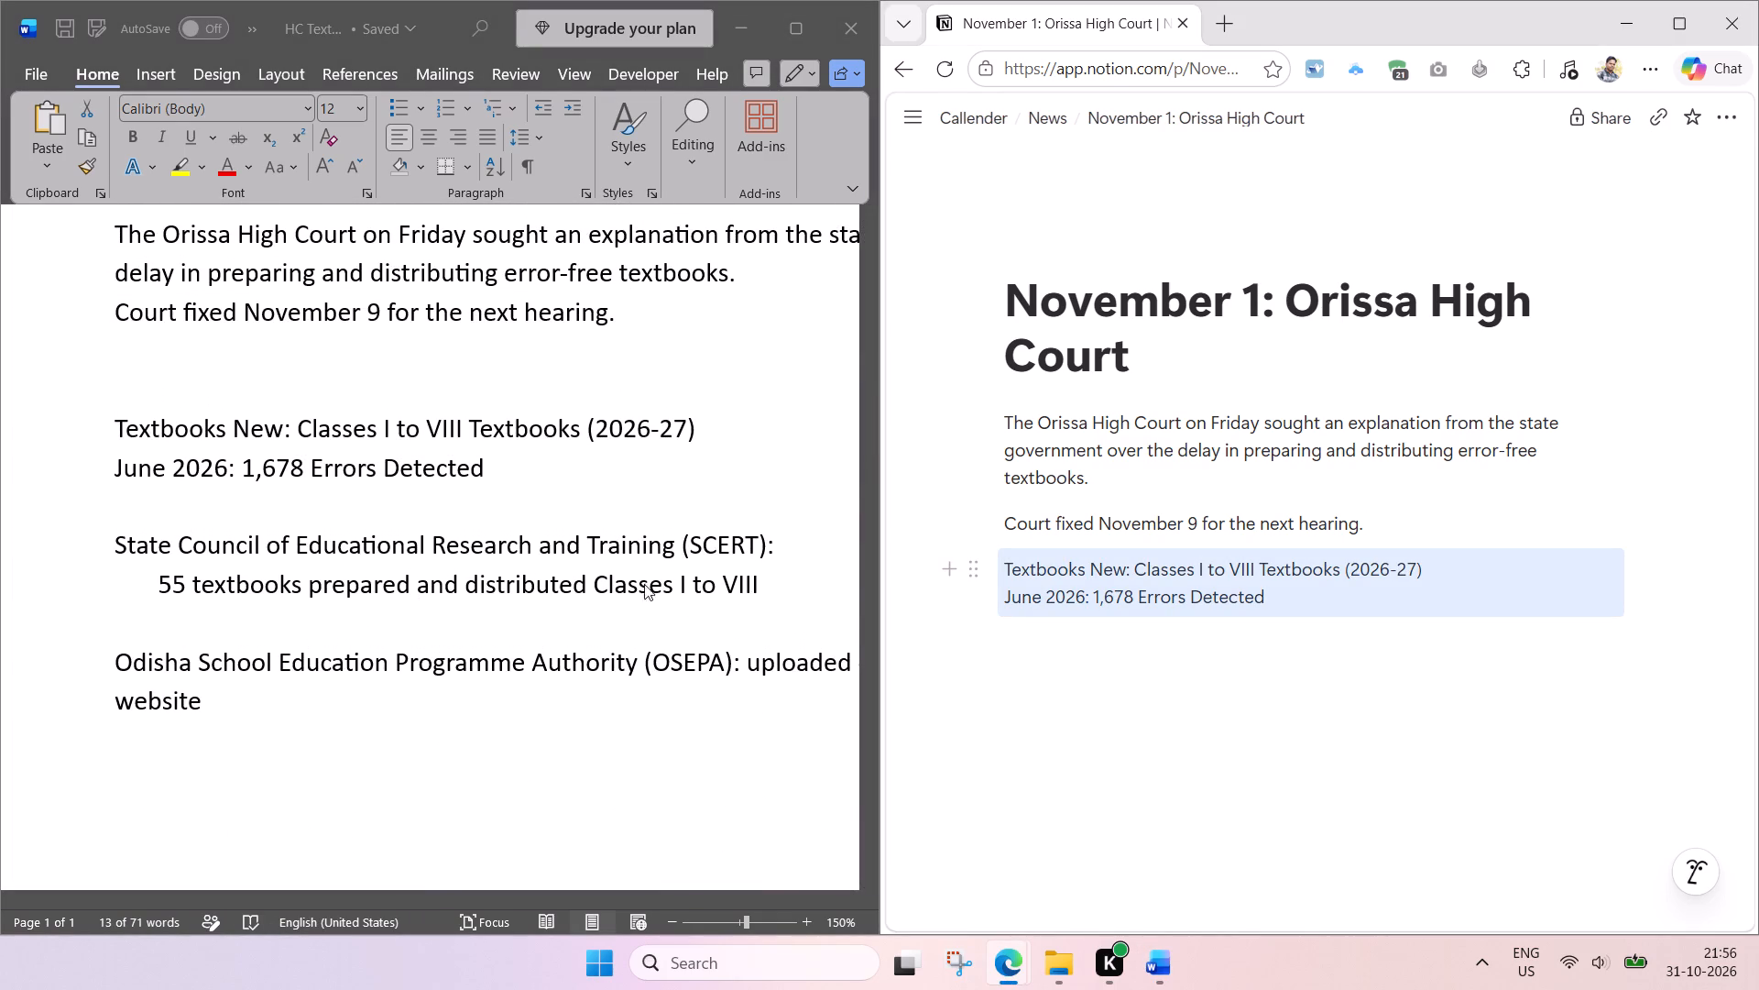
Copy the remaining Word notes on SCERT and OSEPA to the end of the Orissa High Court page.
{"action": "left_click", "coordinate": [670, 580]}
{"action": "left_click", "coordinate": [769, 580]}
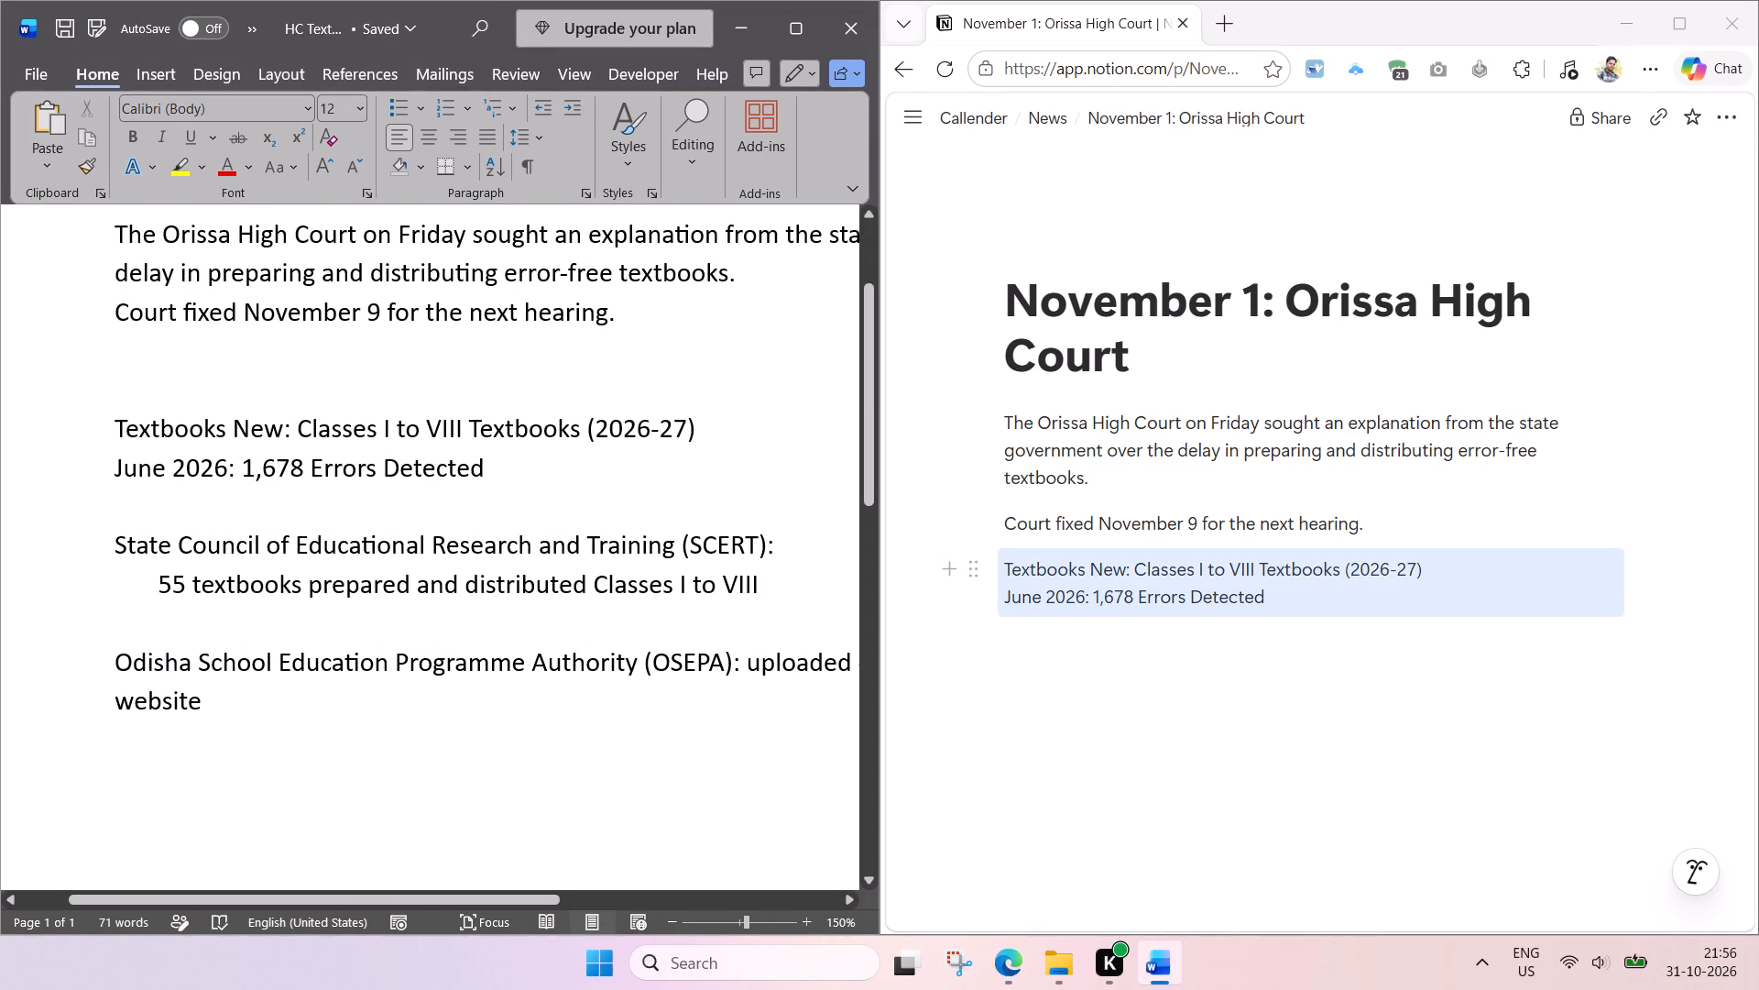
{"action": "left_click_drag", "start_coordinate": [234, 700], "coordinate": [115, 559]}
{"action": "key", "text": "ctrl+c"}
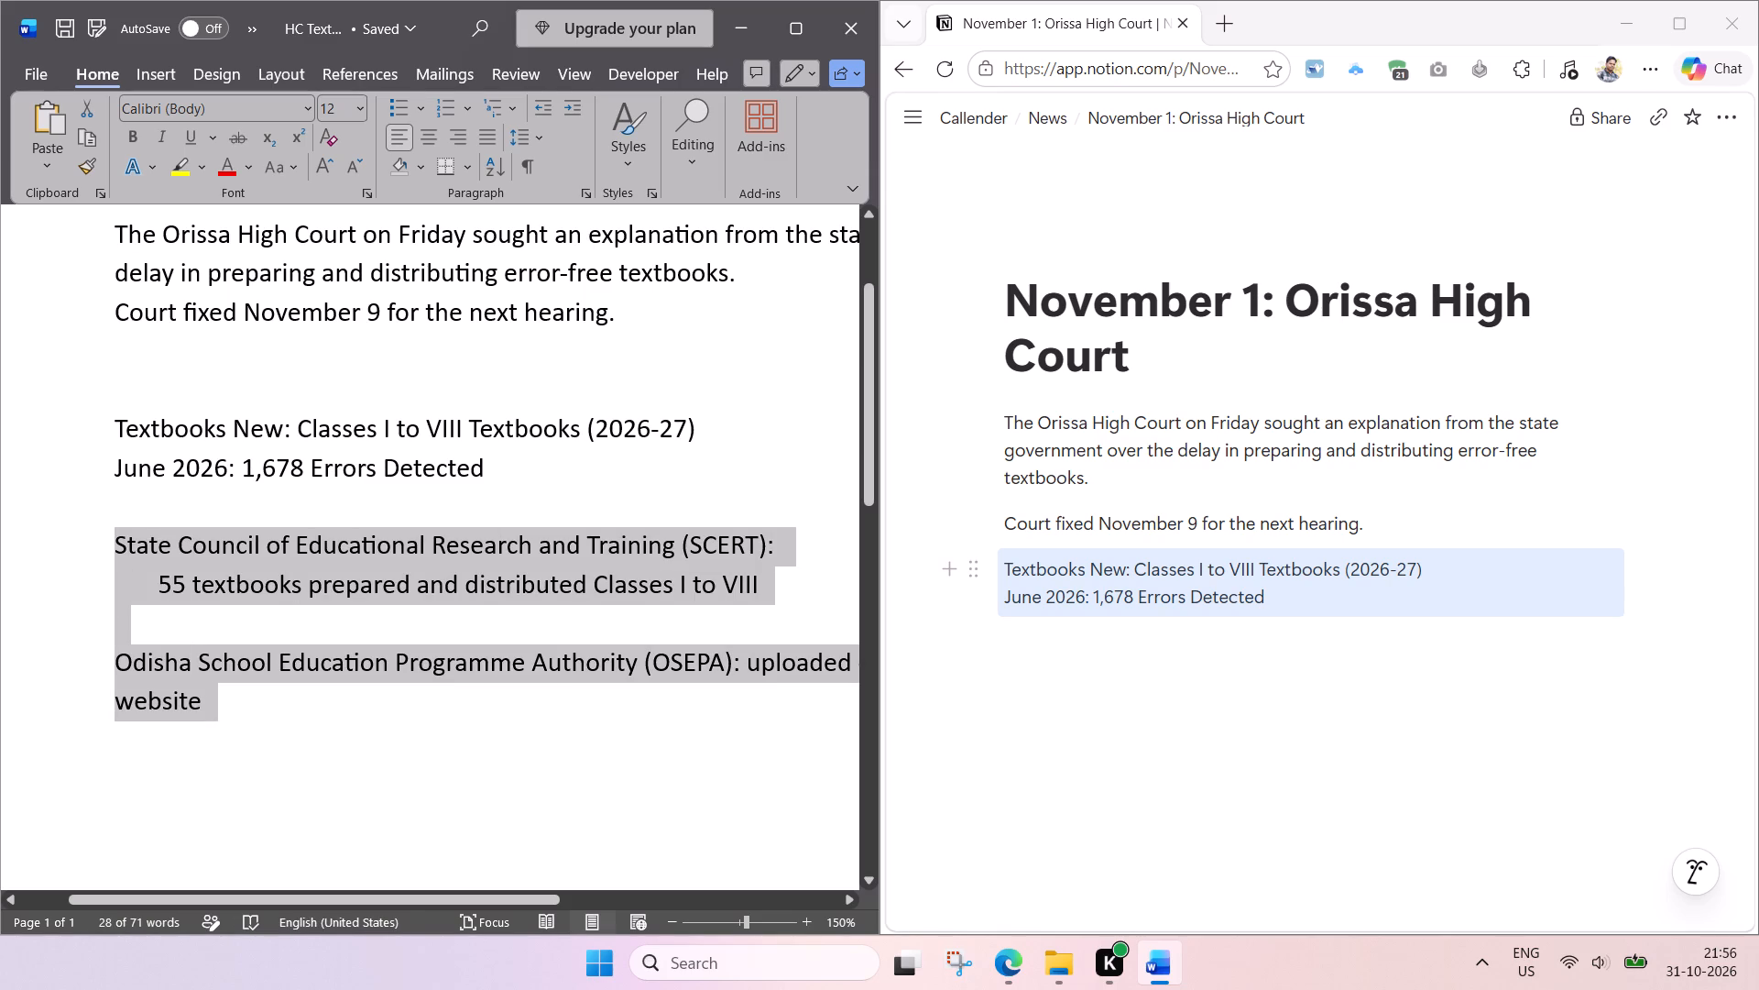
{"action": "left_click", "coordinate": [1077, 644]}
{"action": "key", "text": "ctrl+v"}
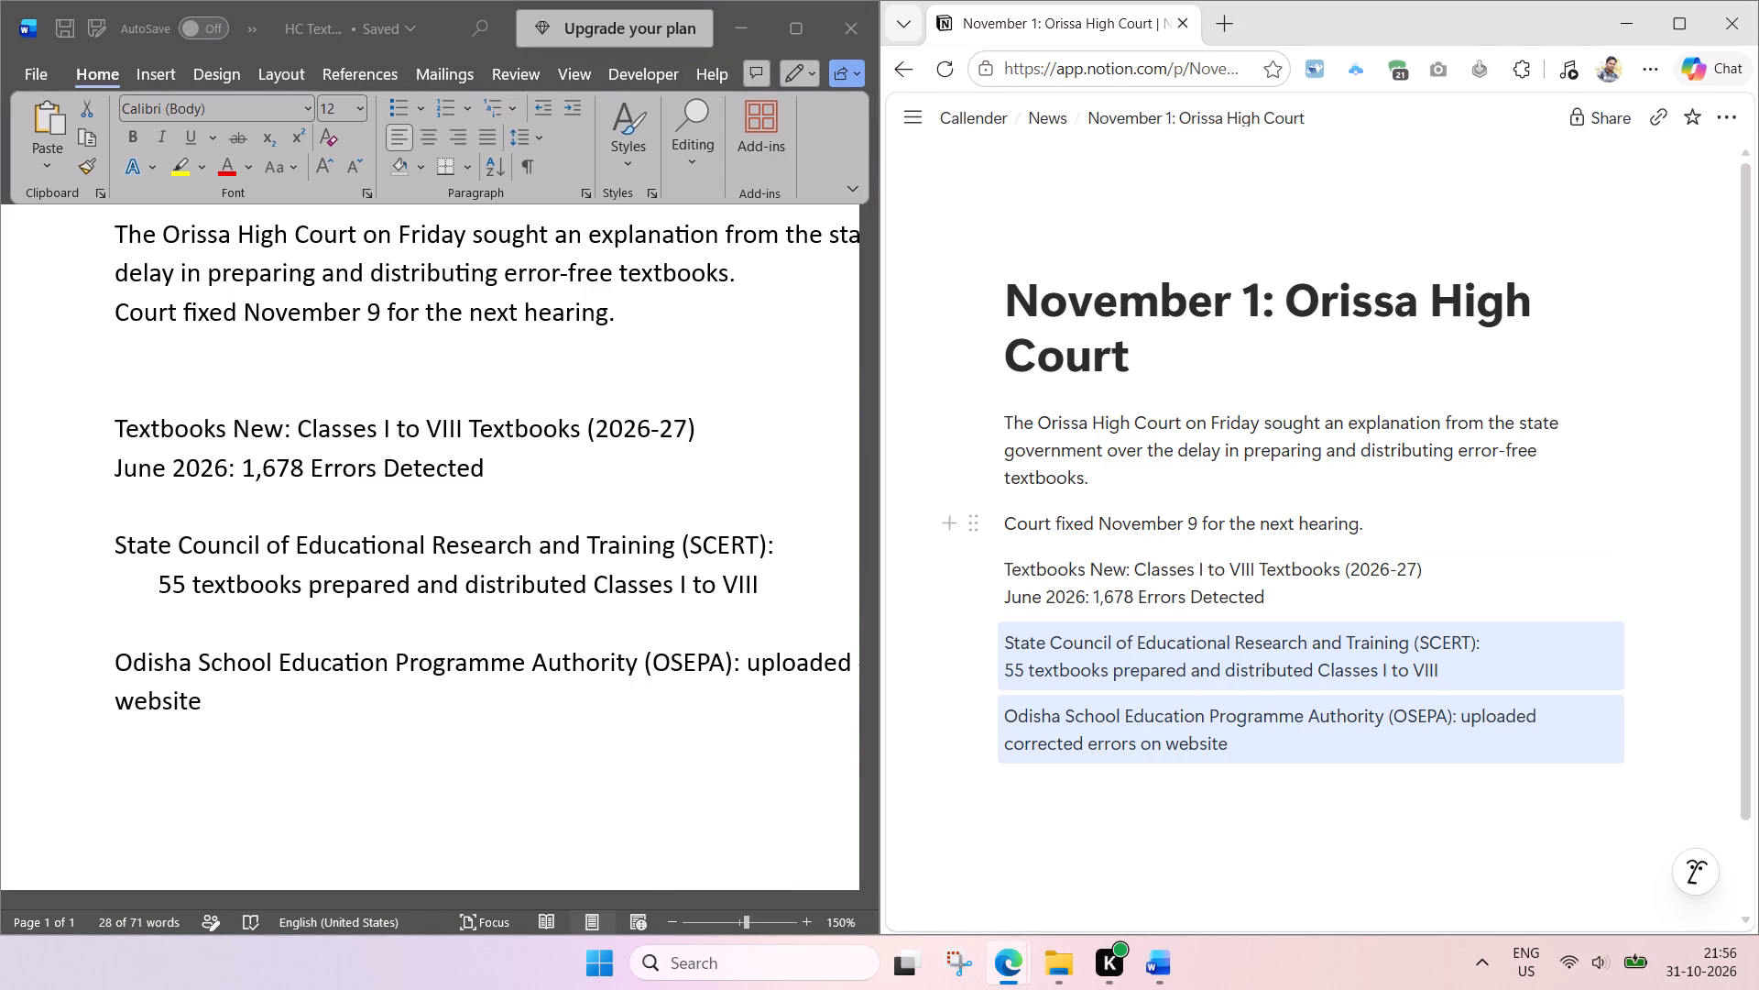
Turn all the text blocks on the Orissa High Court page into a bulleted list.
{"action": "left_click_drag", "start_coordinate": [921, 424], "coordinate": [1190, 771]}
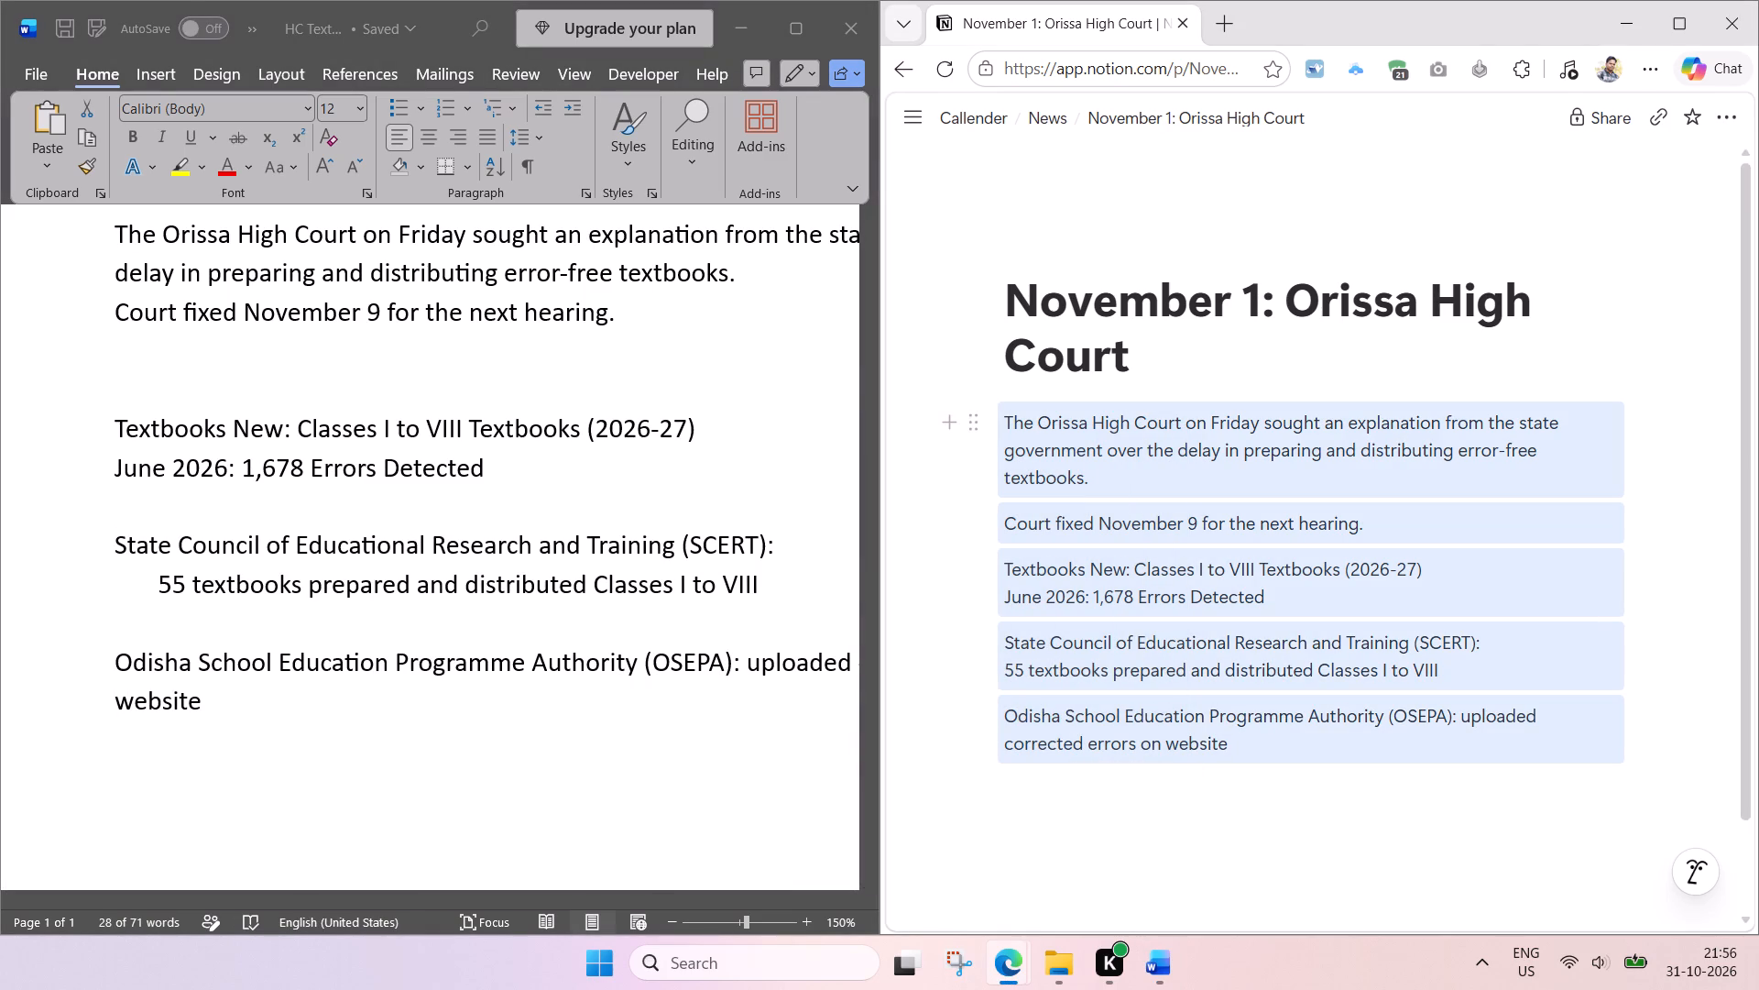
{"action": "left_click", "coordinate": [983, 422]}
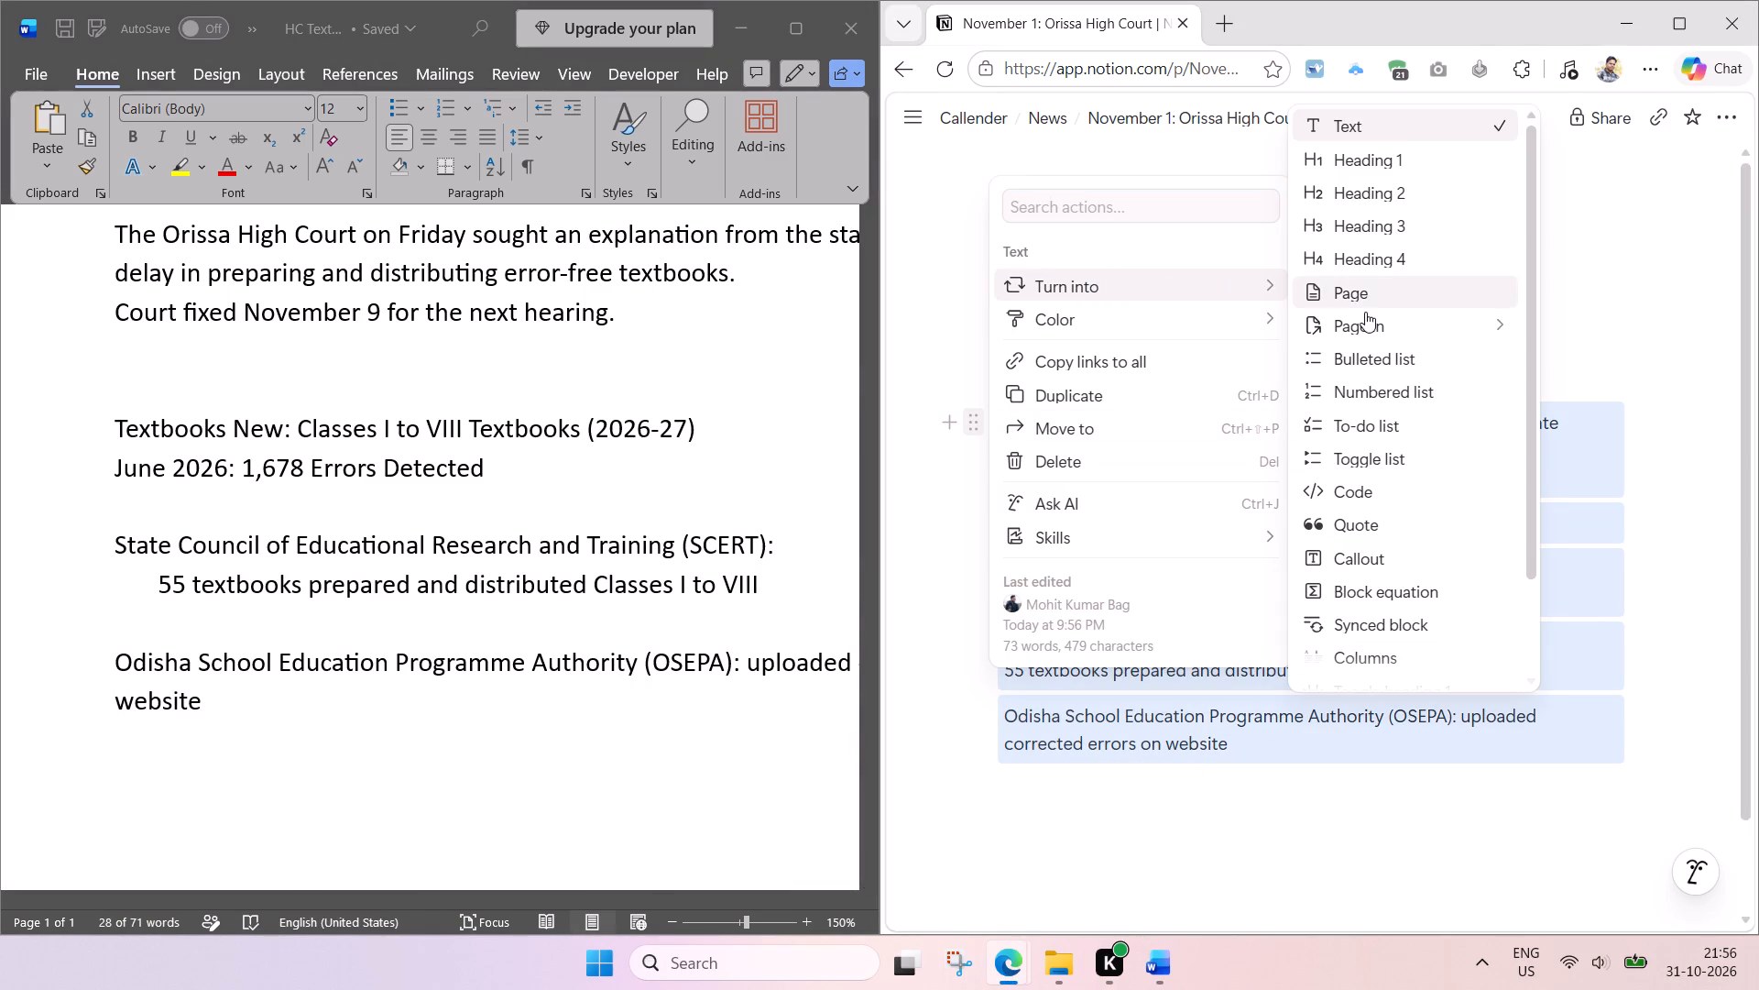
{"action": "left_click", "coordinate": [1359, 354]}
{"action": "left_click", "coordinate": [1272, 750]}
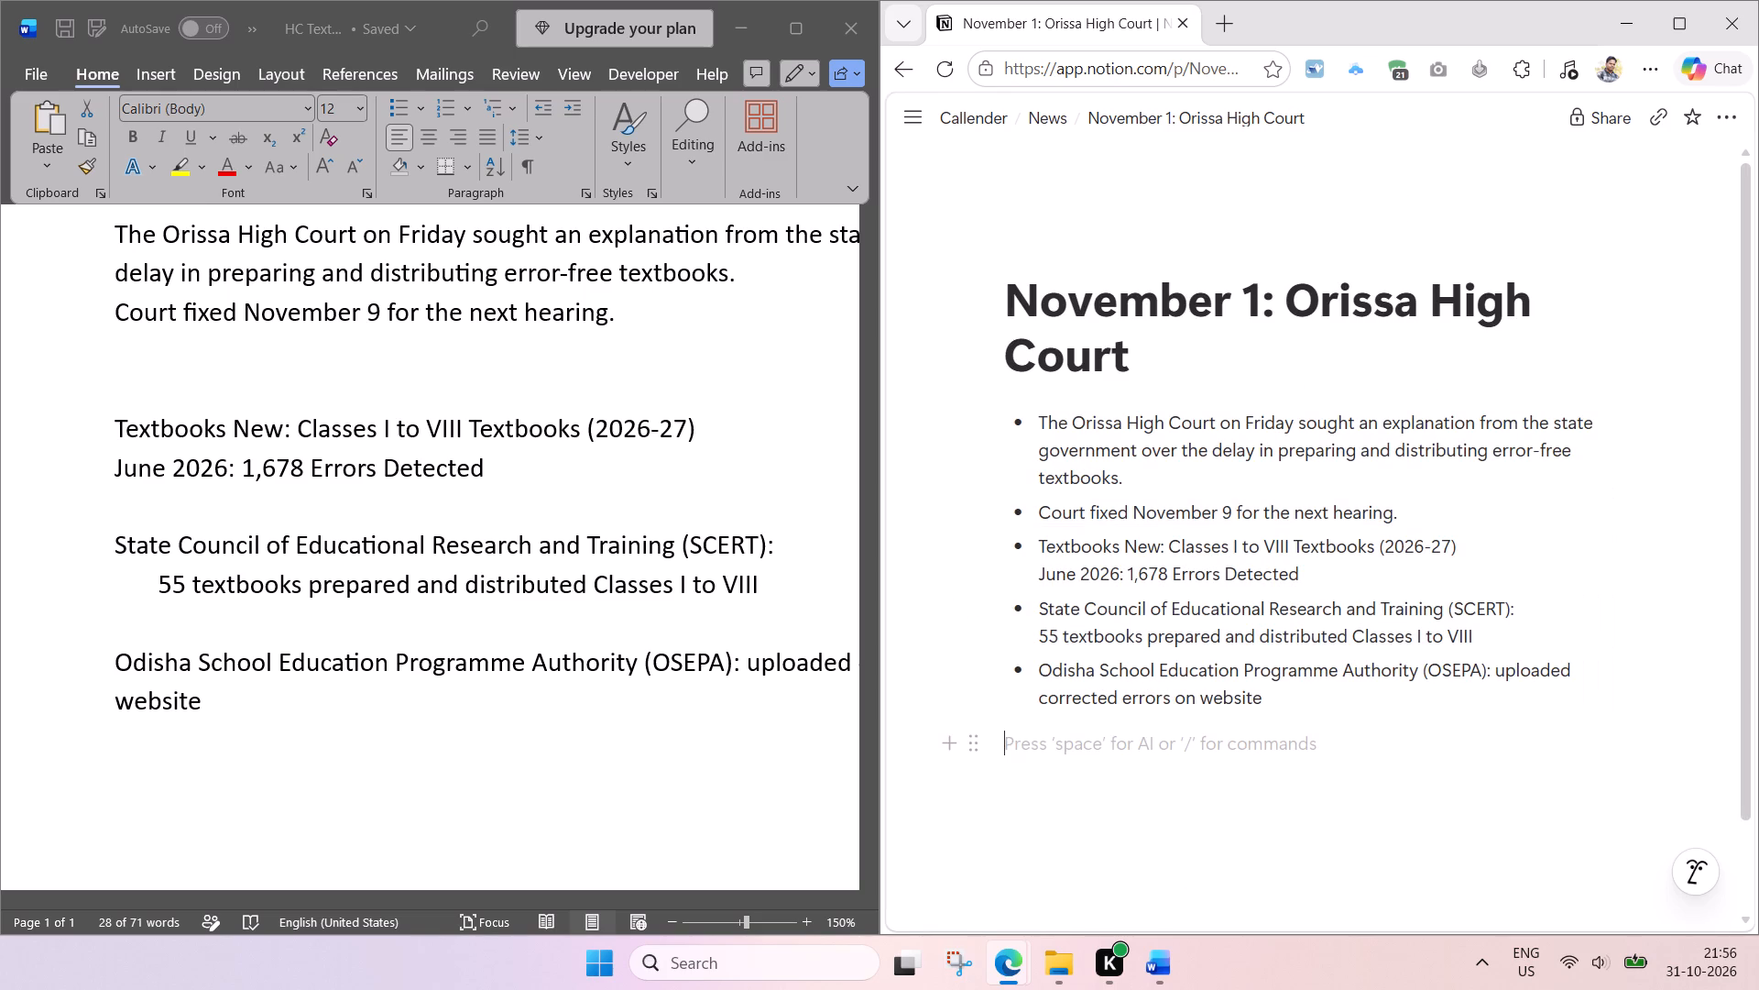
{"action": "key", "text": "ctrl+s"}
Return to the parent News page in Notion.
{"action": "left_click", "coordinate": [1129, 115]}
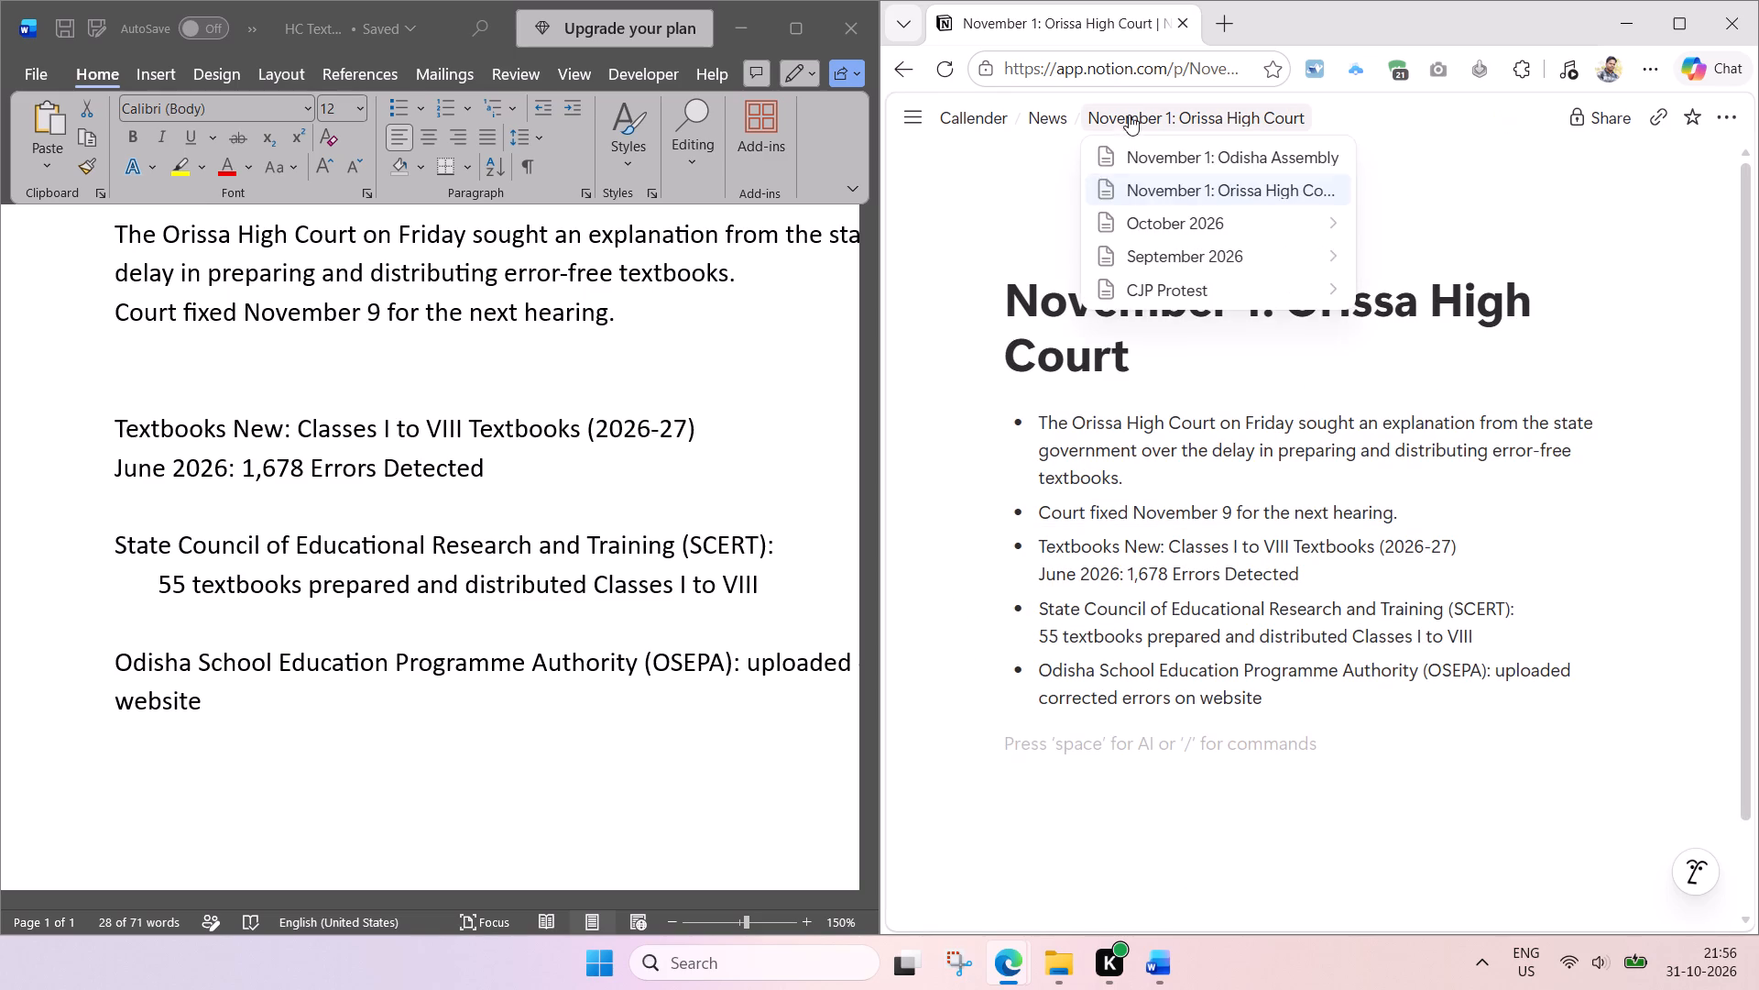
{"action": "left_click", "coordinate": [1053, 125]}
{"action": "left_click", "coordinate": [1053, 124]}
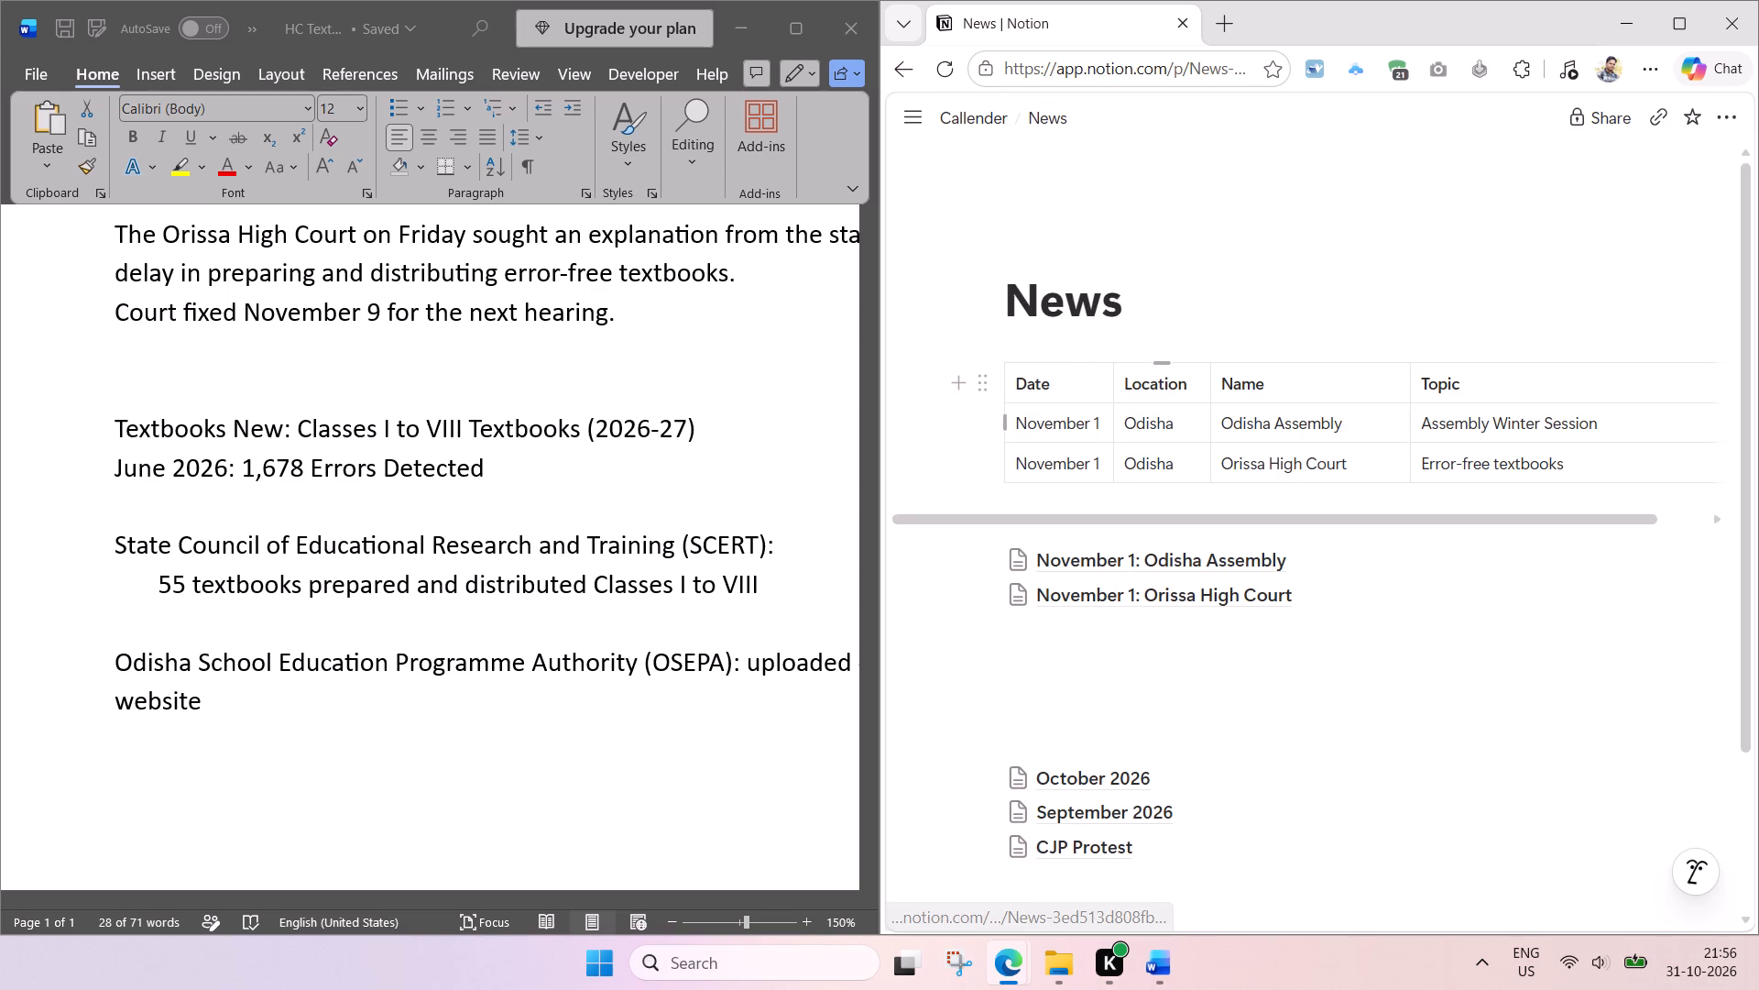
Close the HC Text book document in Word and delete its file from the Nov 1 folder.
{"action": "left_click", "coordinate": [846, 21]}
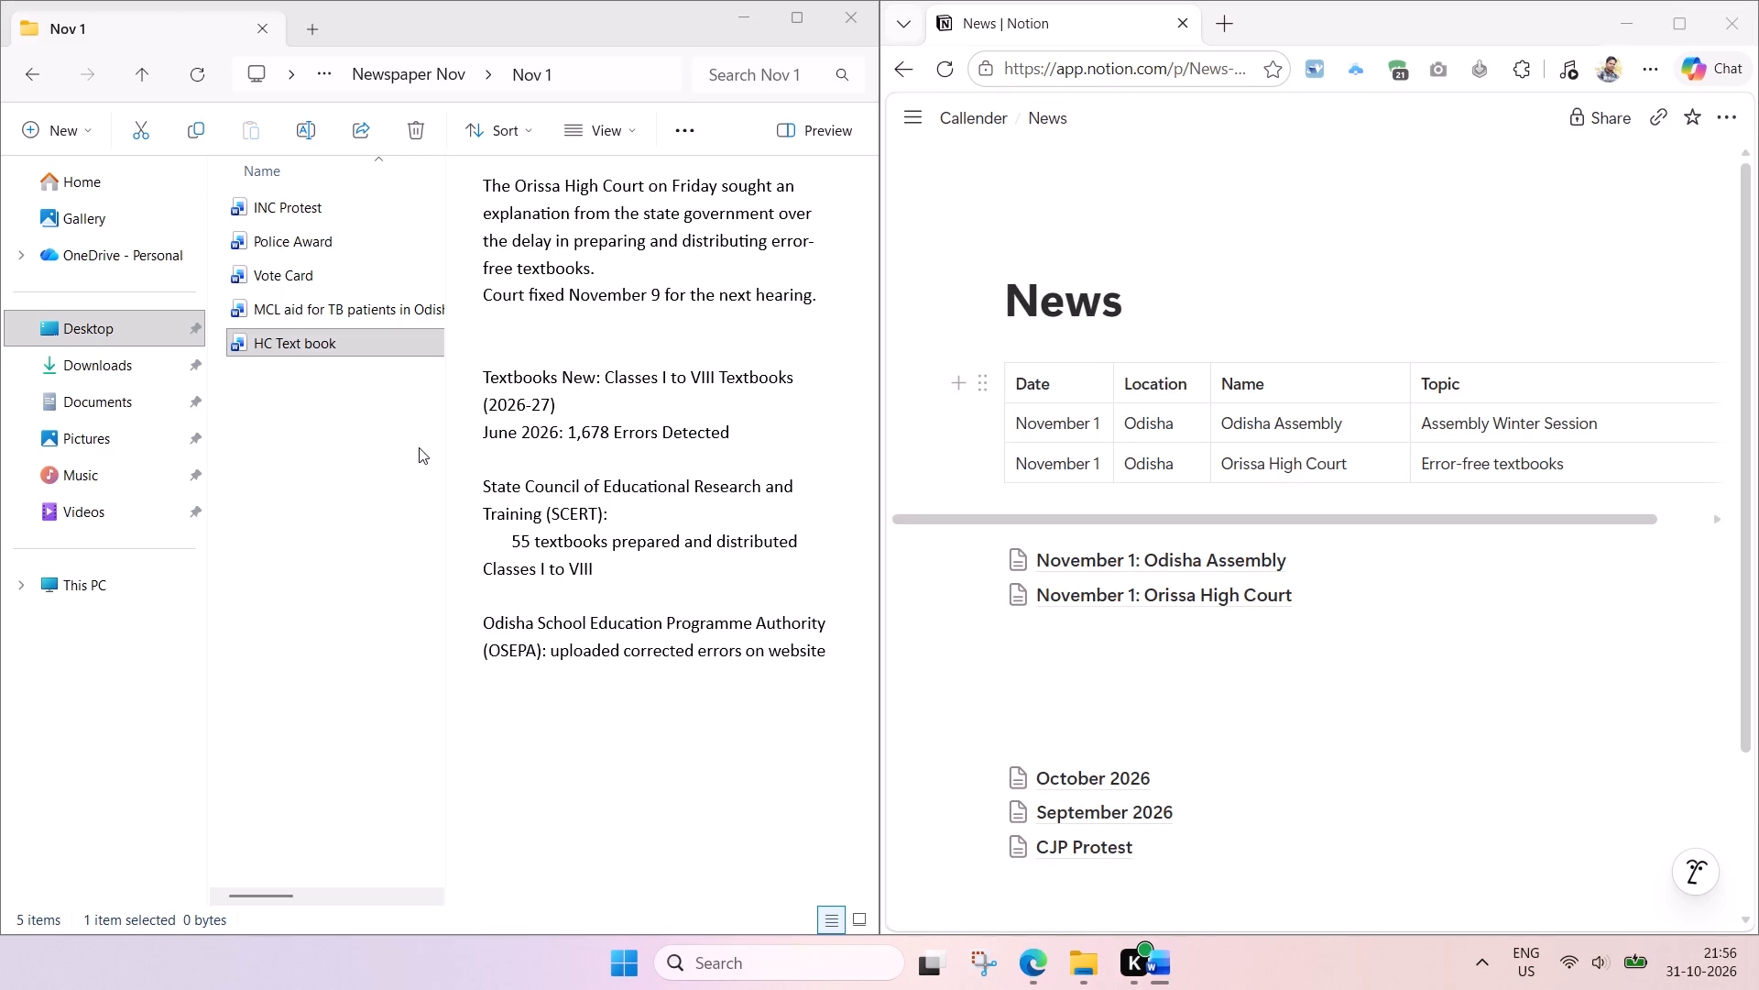
{"action": "left_click", "coordinate": [401, 439]}
{"action": "left_click", "coordinate": [347, 339]}
{"action": "key", "text": "Delete"}
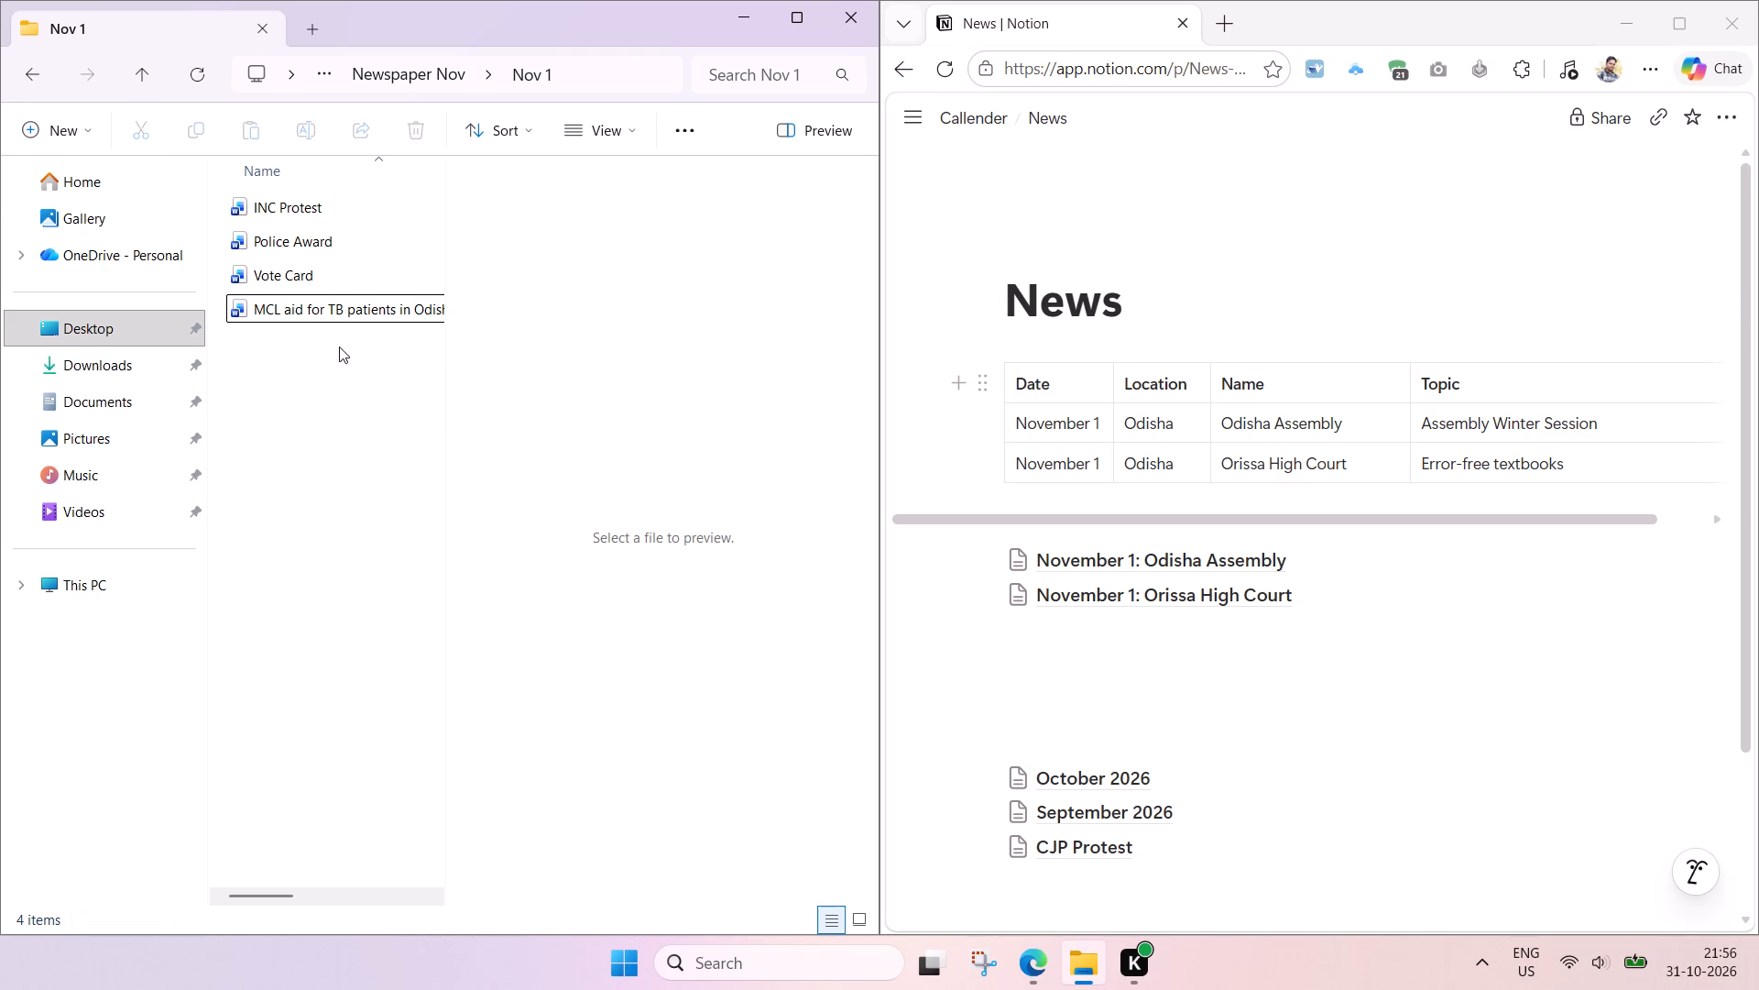
Preview the MCL aid for TB patients file, and read through the Vote Card notes in the Nov 1 folder.
{"action": "left_click", "coordinate": [312, 311]}
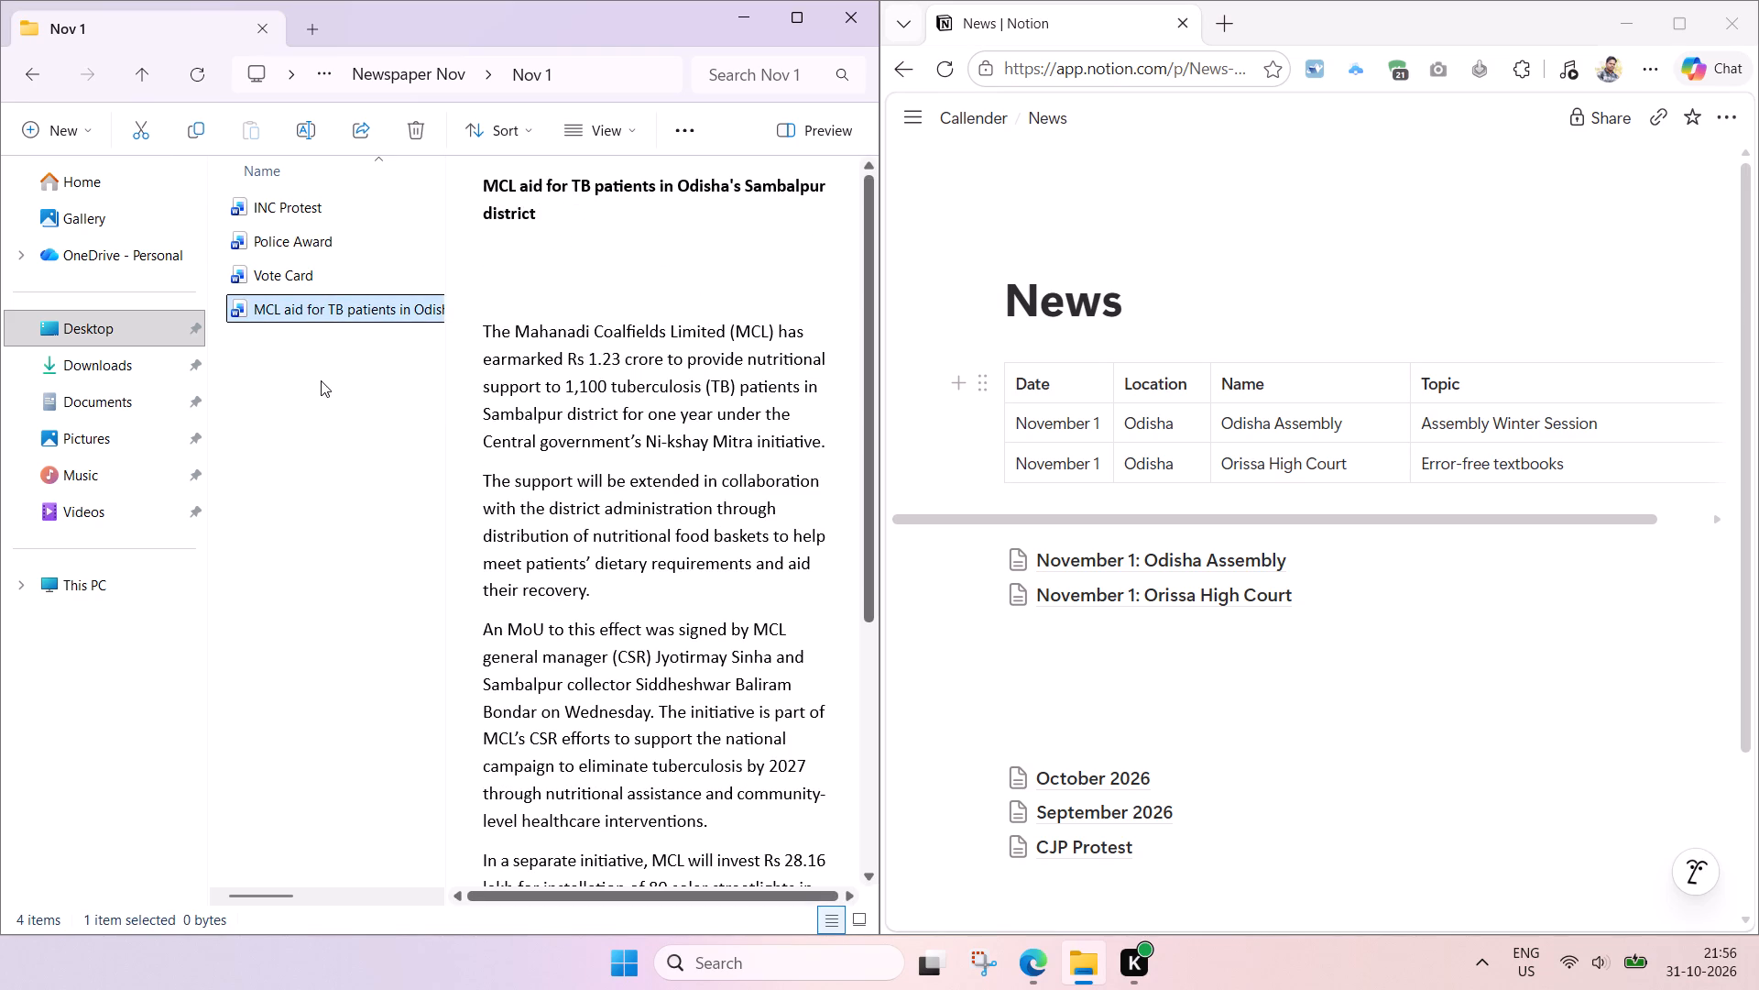
{"action": "left_click", "coordinate": [331, 281]}
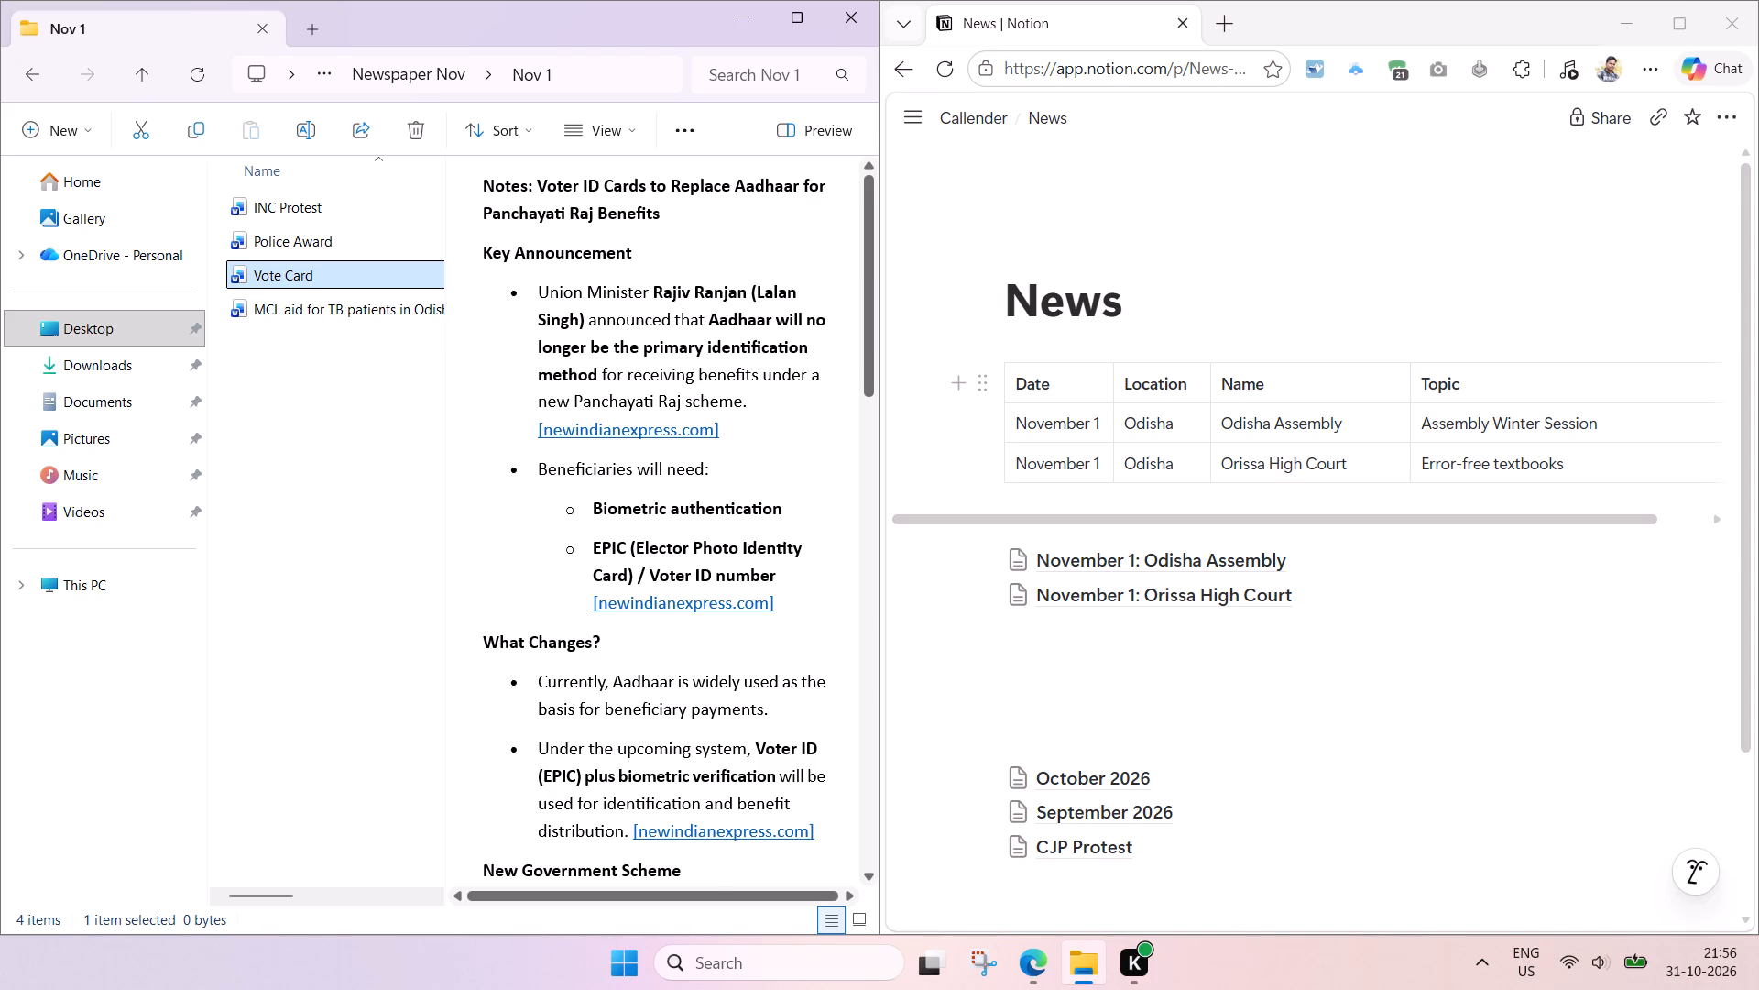
{"action": "scroll", "coordinate": [717, 498], "scroll_direction": "down", "scroll_amount": 7}
{"action": "scroll", "coordinate": [717, 498], "scroll_direction": "up", "scroll_amount": 5}
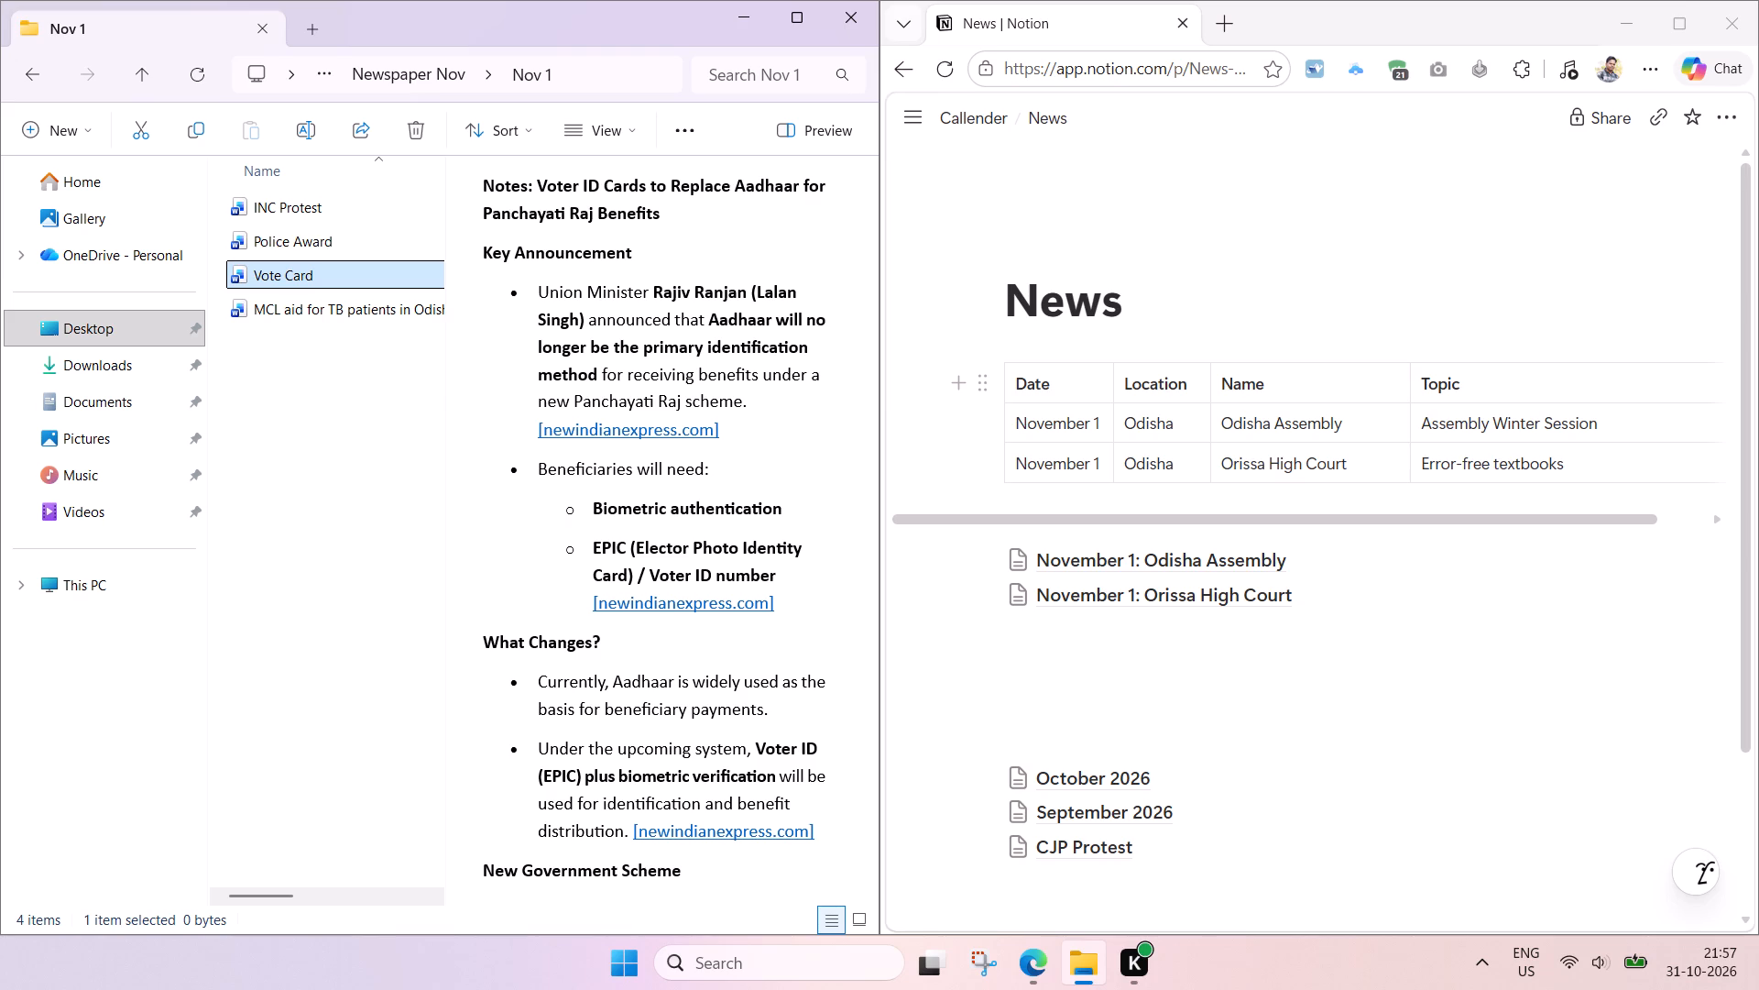
{"action": "scroll", "coordinate": [746, 328], "scroll_direction": "down", "scroll_amount": 1}
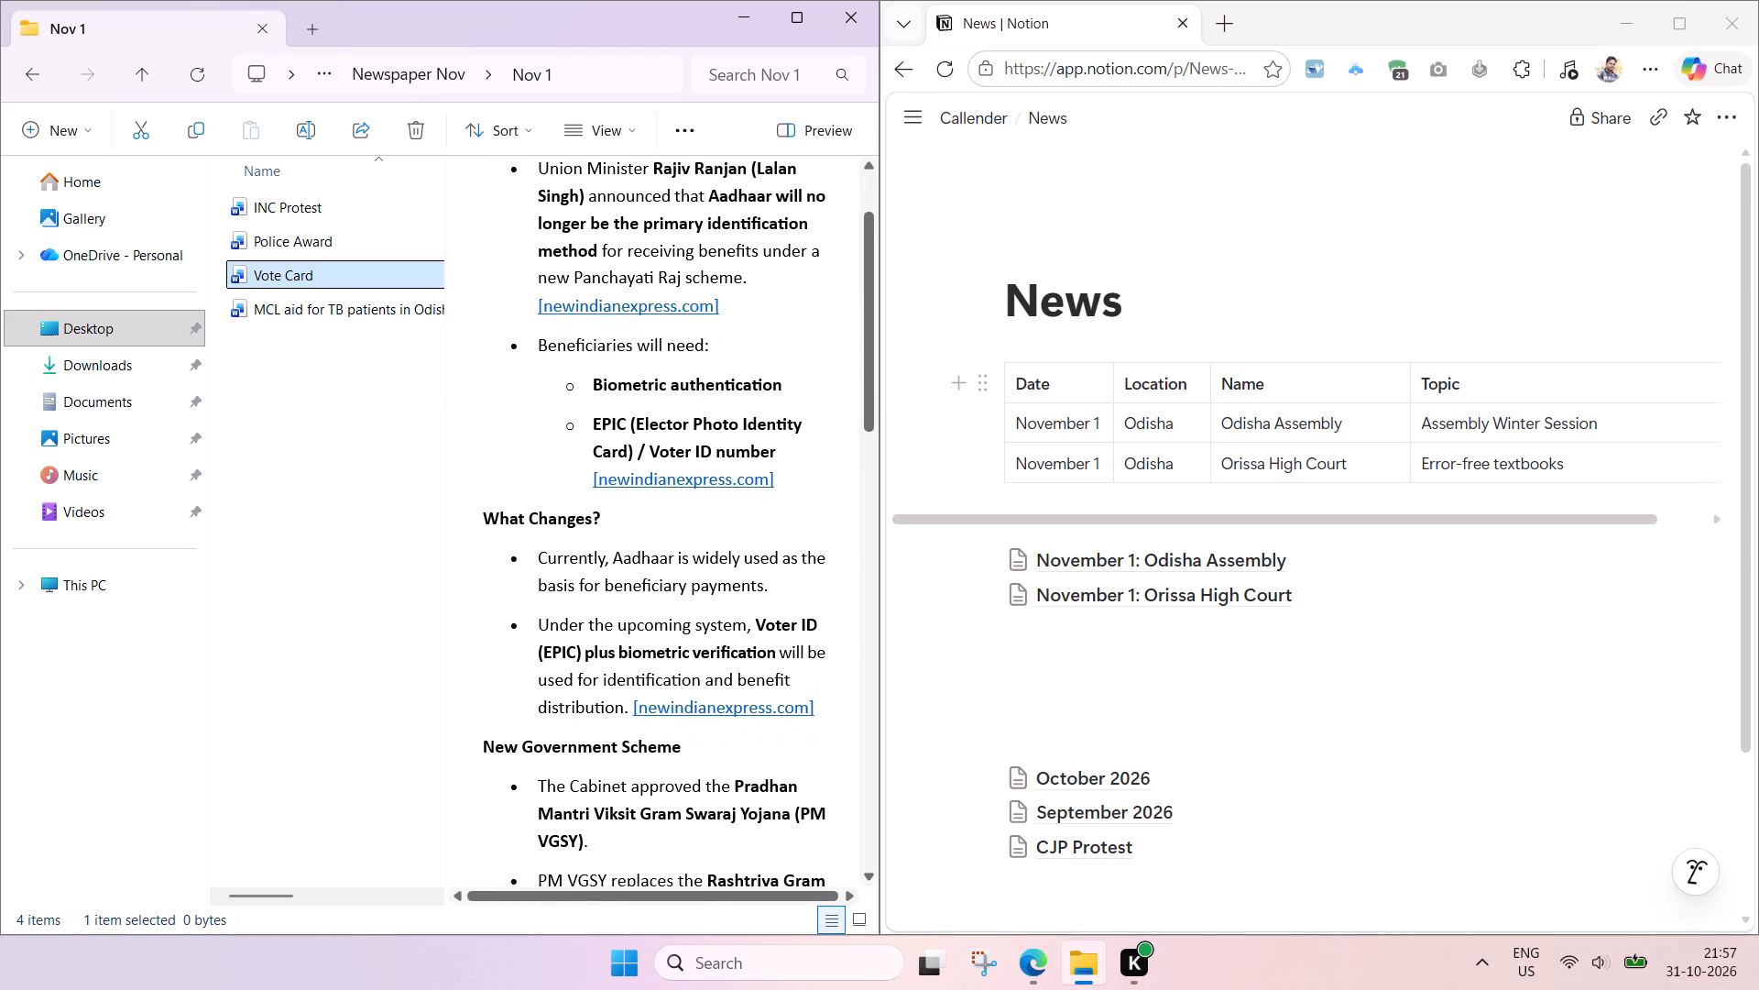
{"action": "scroll", "coordinate": [746, 328], "scroll_direction": "down", "scroll_amount": 1}
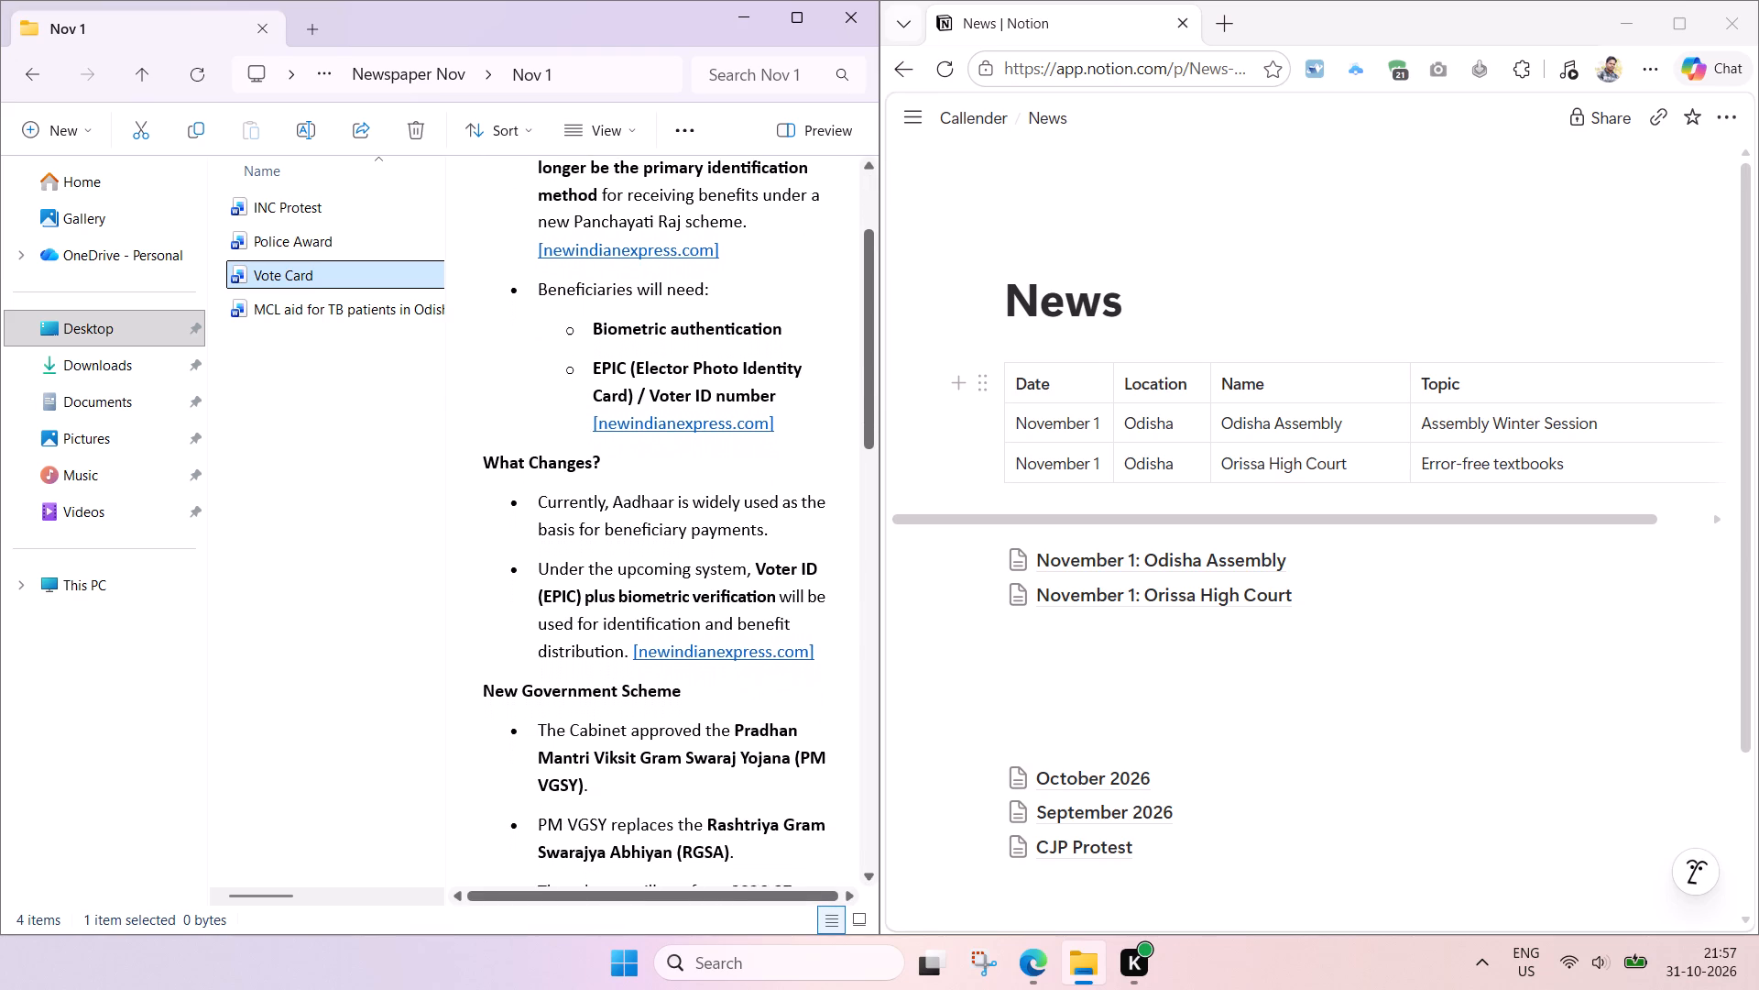
{"action": "scroll", "coordinate": [746, 328], "scroll_direction": "down", "scroll_amount": 2}
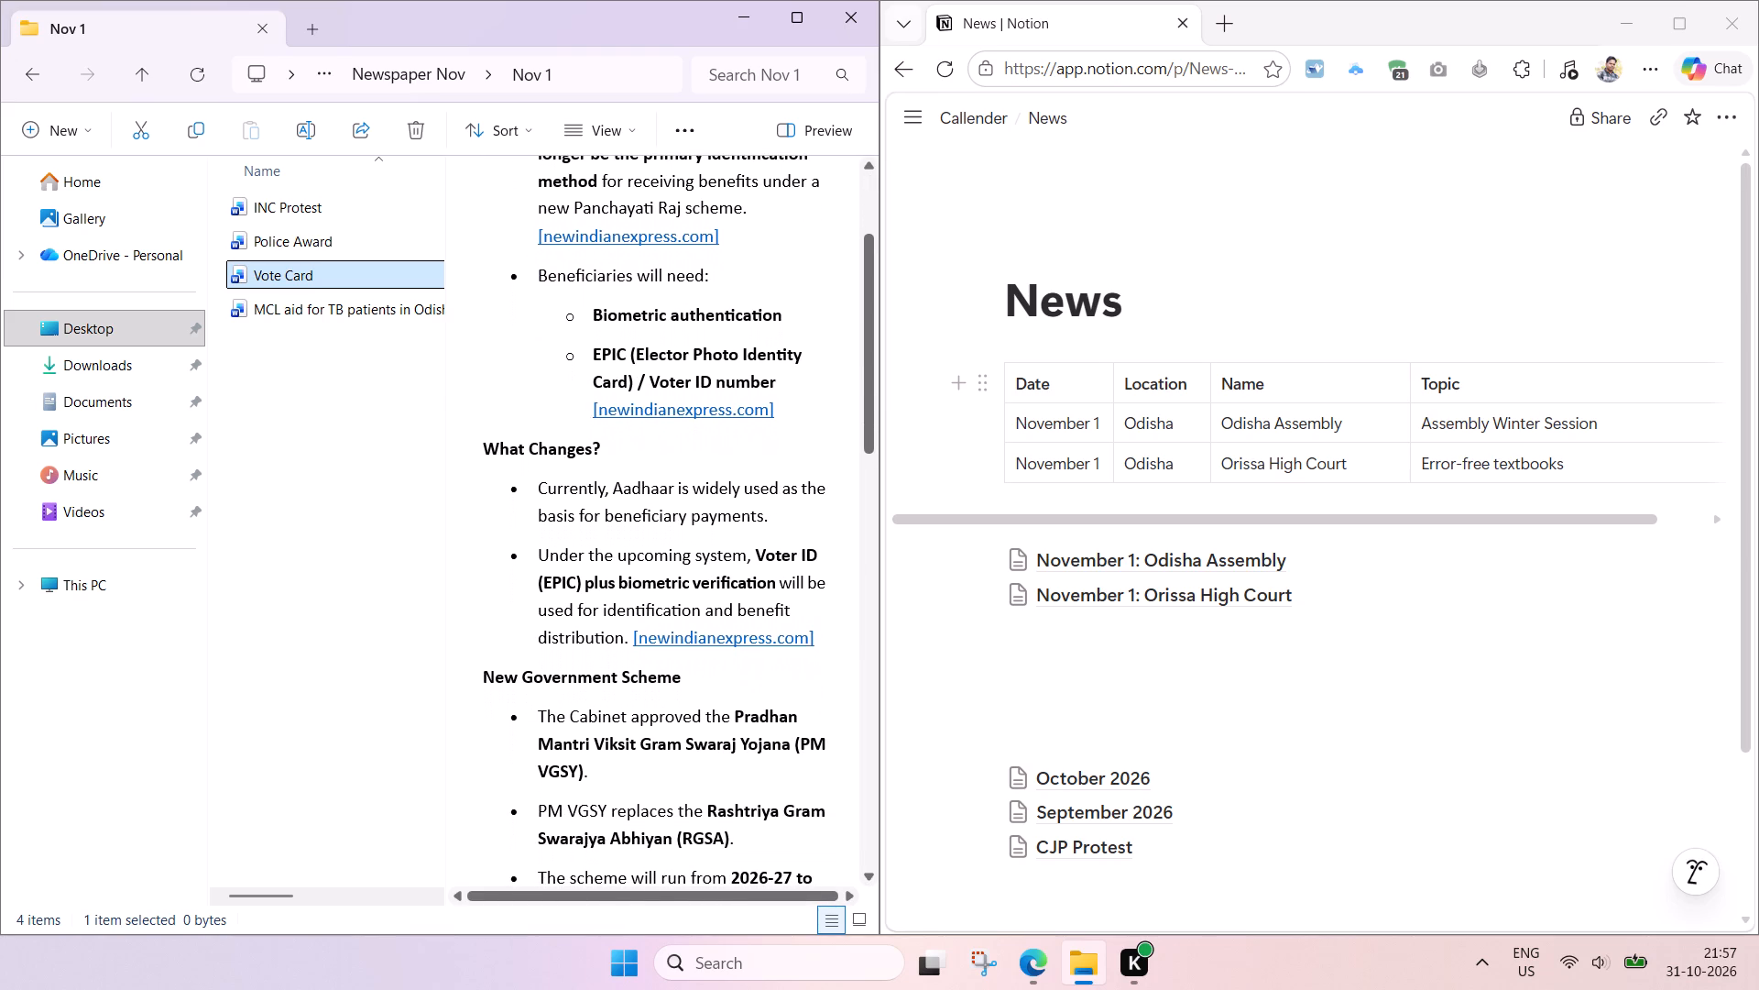
{"action": "scroll", "coordinate": [746, 328], "scroll_direction": "down", "scroll_amount": 3}
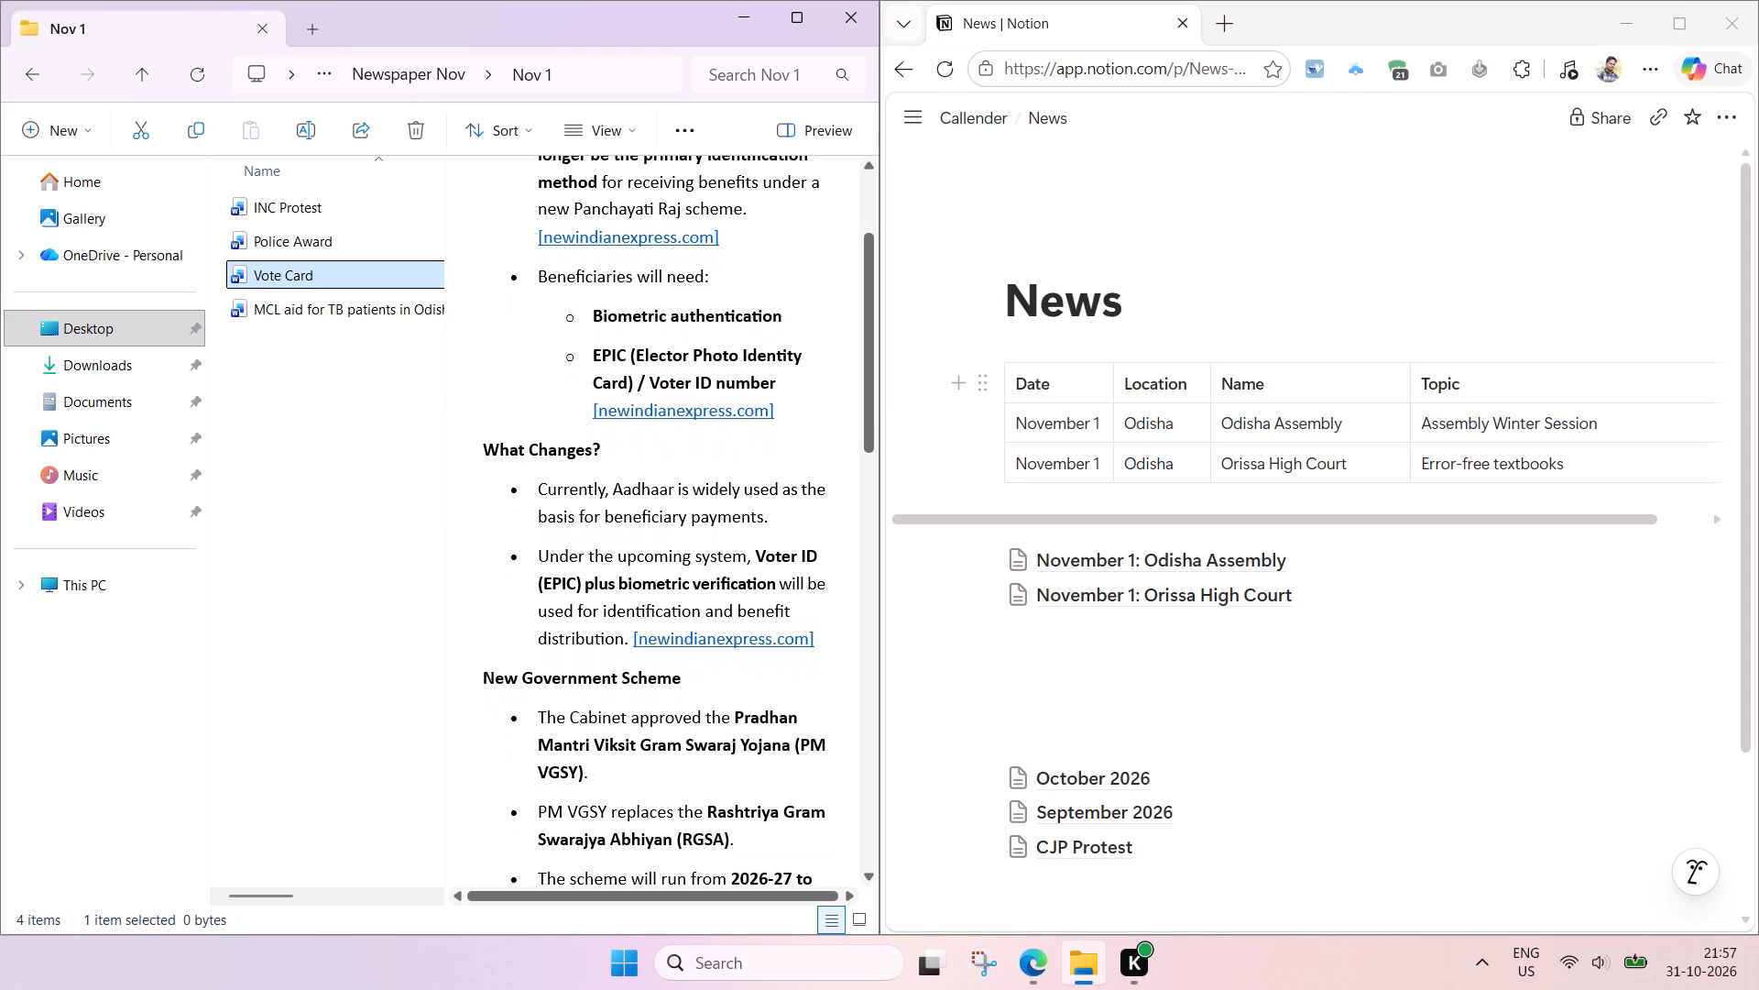
{"action": "scroll", "coordinate": [746, 328], "scroll_direction": "down", "scroll_amount": 1}
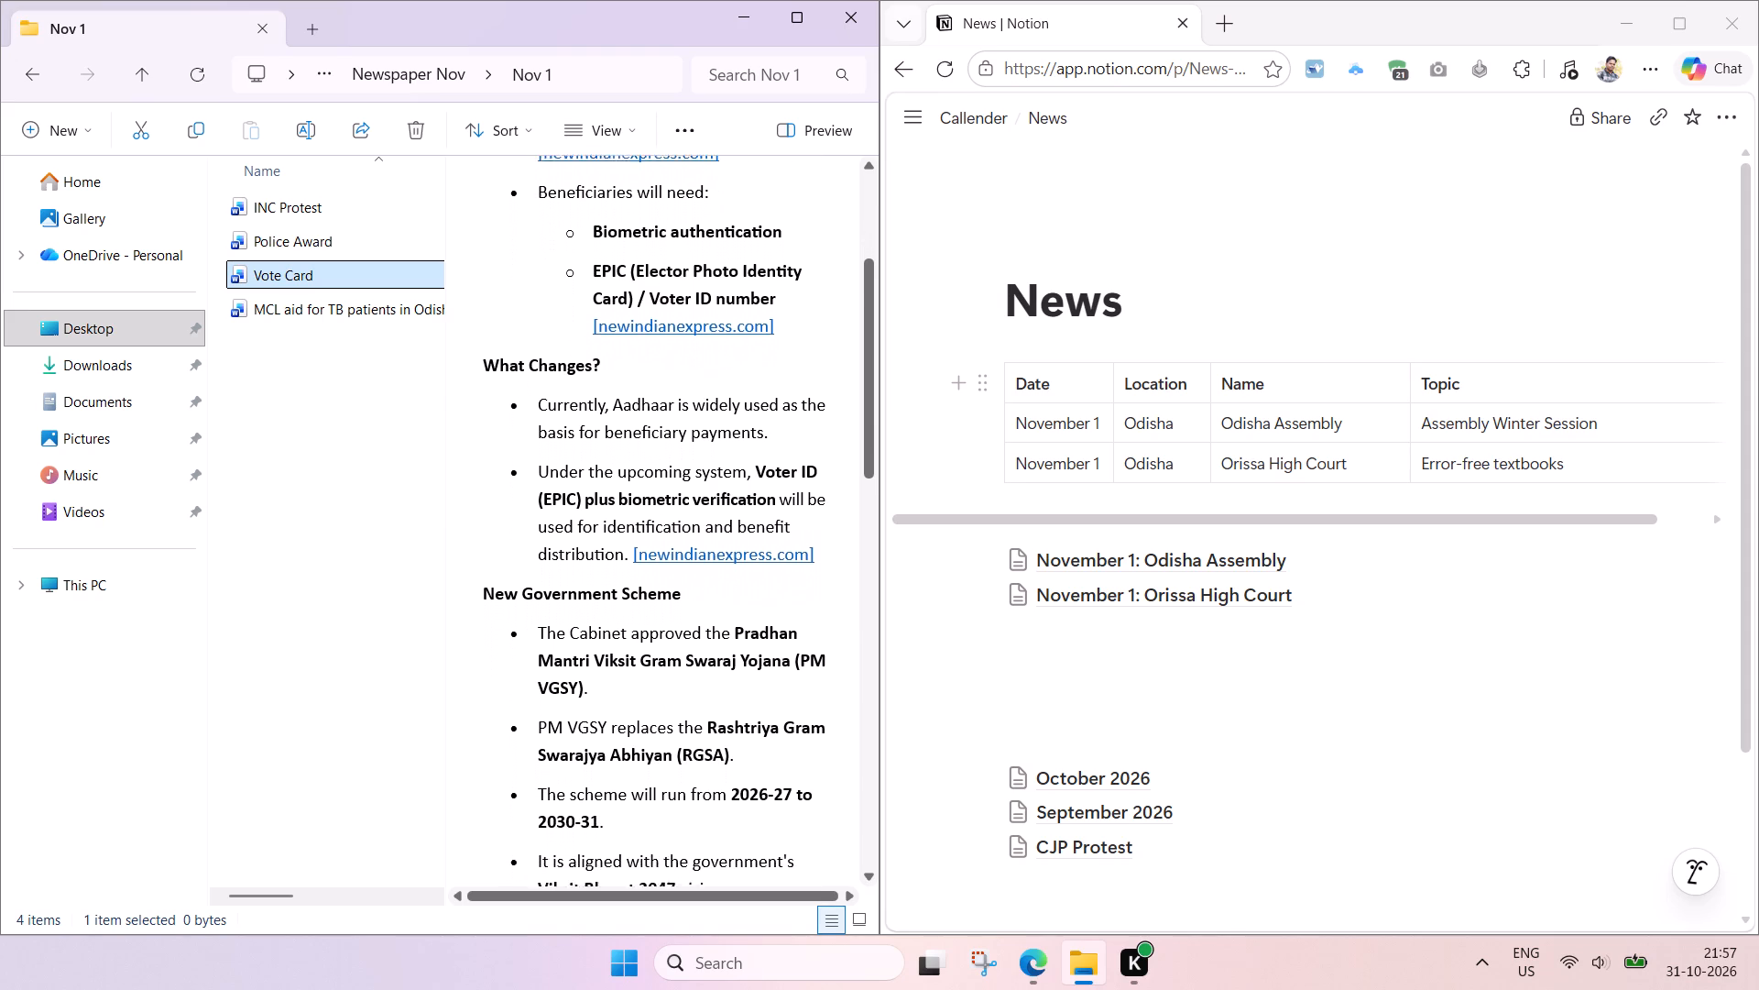
{"action": "scroll", "coordinate": [746, 328], "scroll_direction": "down", "scroll_amount": 1}
{"action": "scroll", "coordinate": [746, 328], "scroll_direction": "up", "scroll_amount": 1}
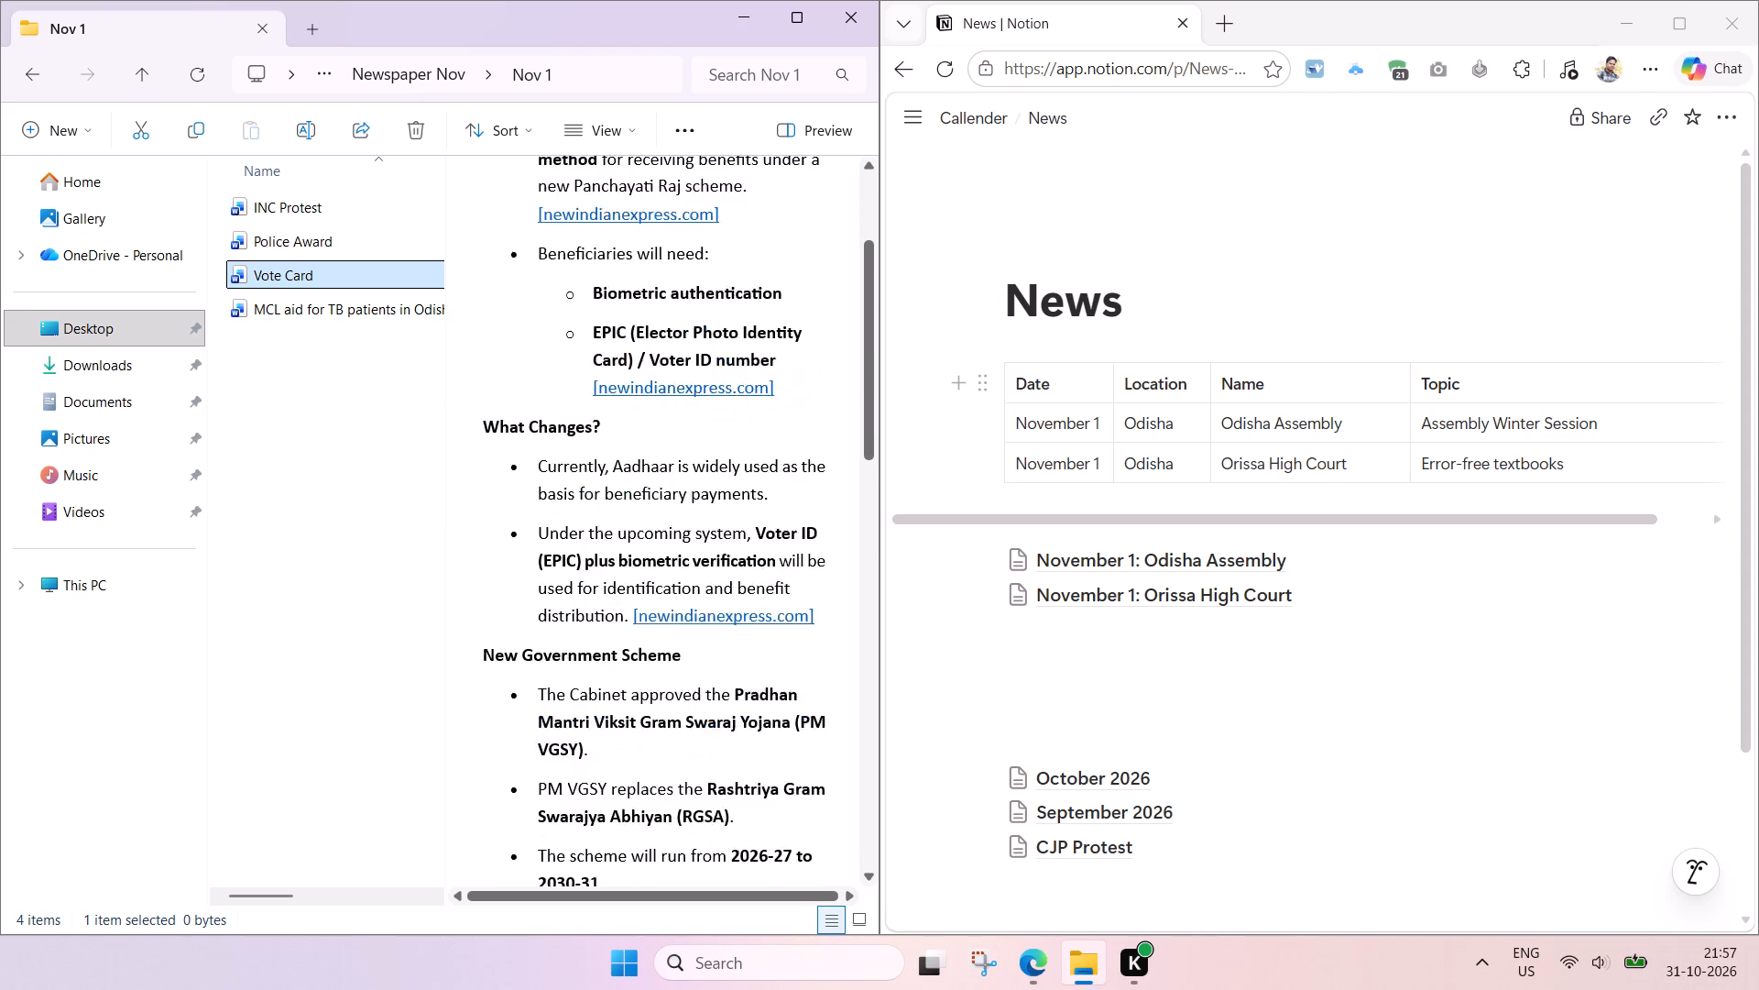
{"action": "scroll", "coordinate": [746, 328], "scroll_direction": "up", "scroll_amount": 2}
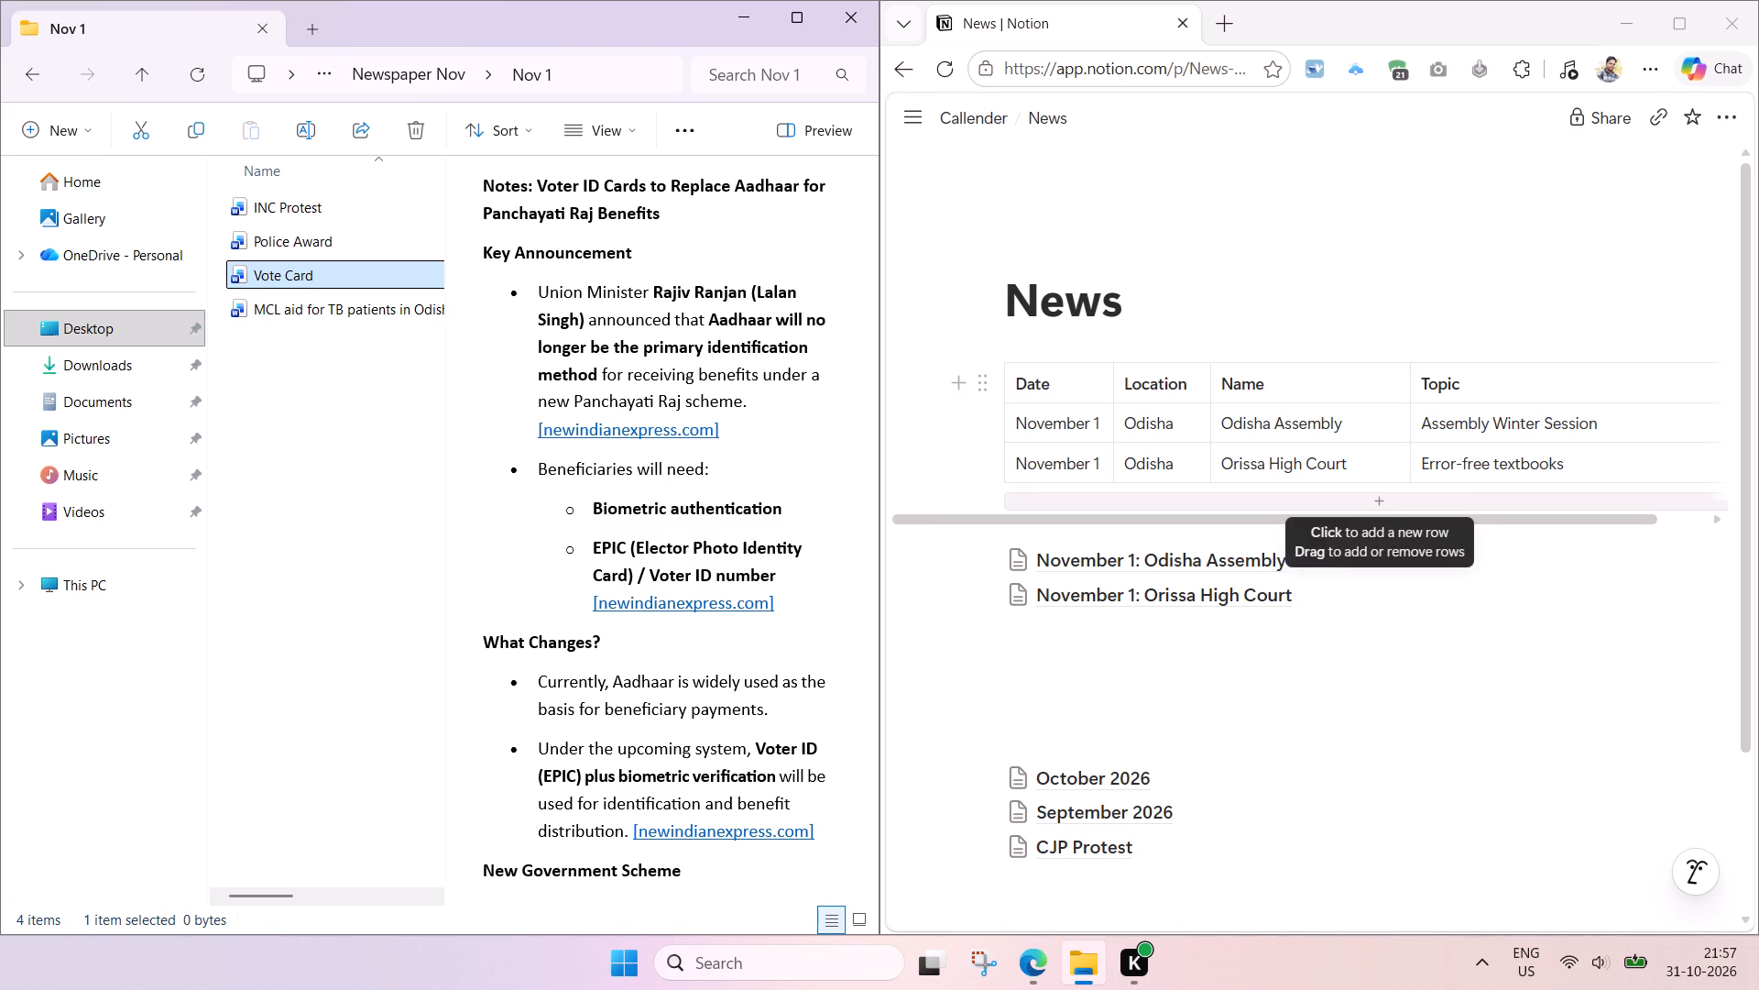
Add a new row to the News table and fill its Date with "November 1", copied from the row above.
{"action": "left_click", "coordinate": [1384, 503]}
{"action": "left_click", "coordinate": [1099, 467]}
{"action": "key", "text": "ctrl+a"}
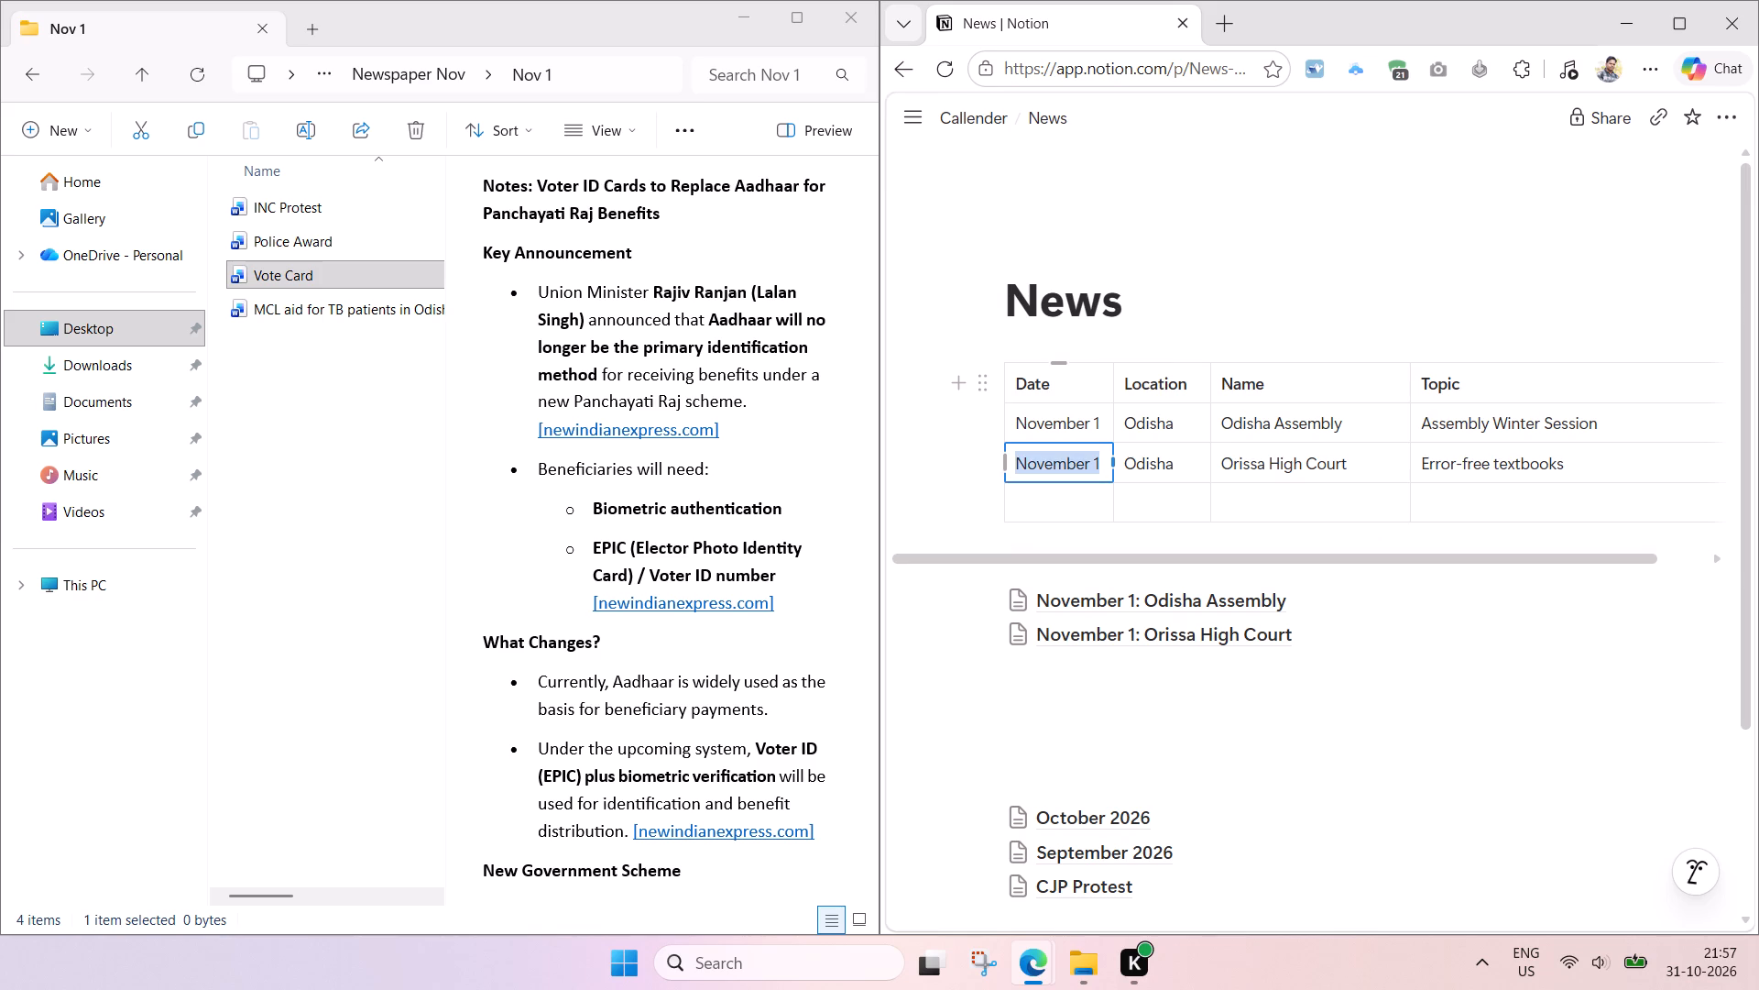
{"action": "key", "text": "ctrl+c"}
{"action": "left_click", "coordinate": [1076, 498]}
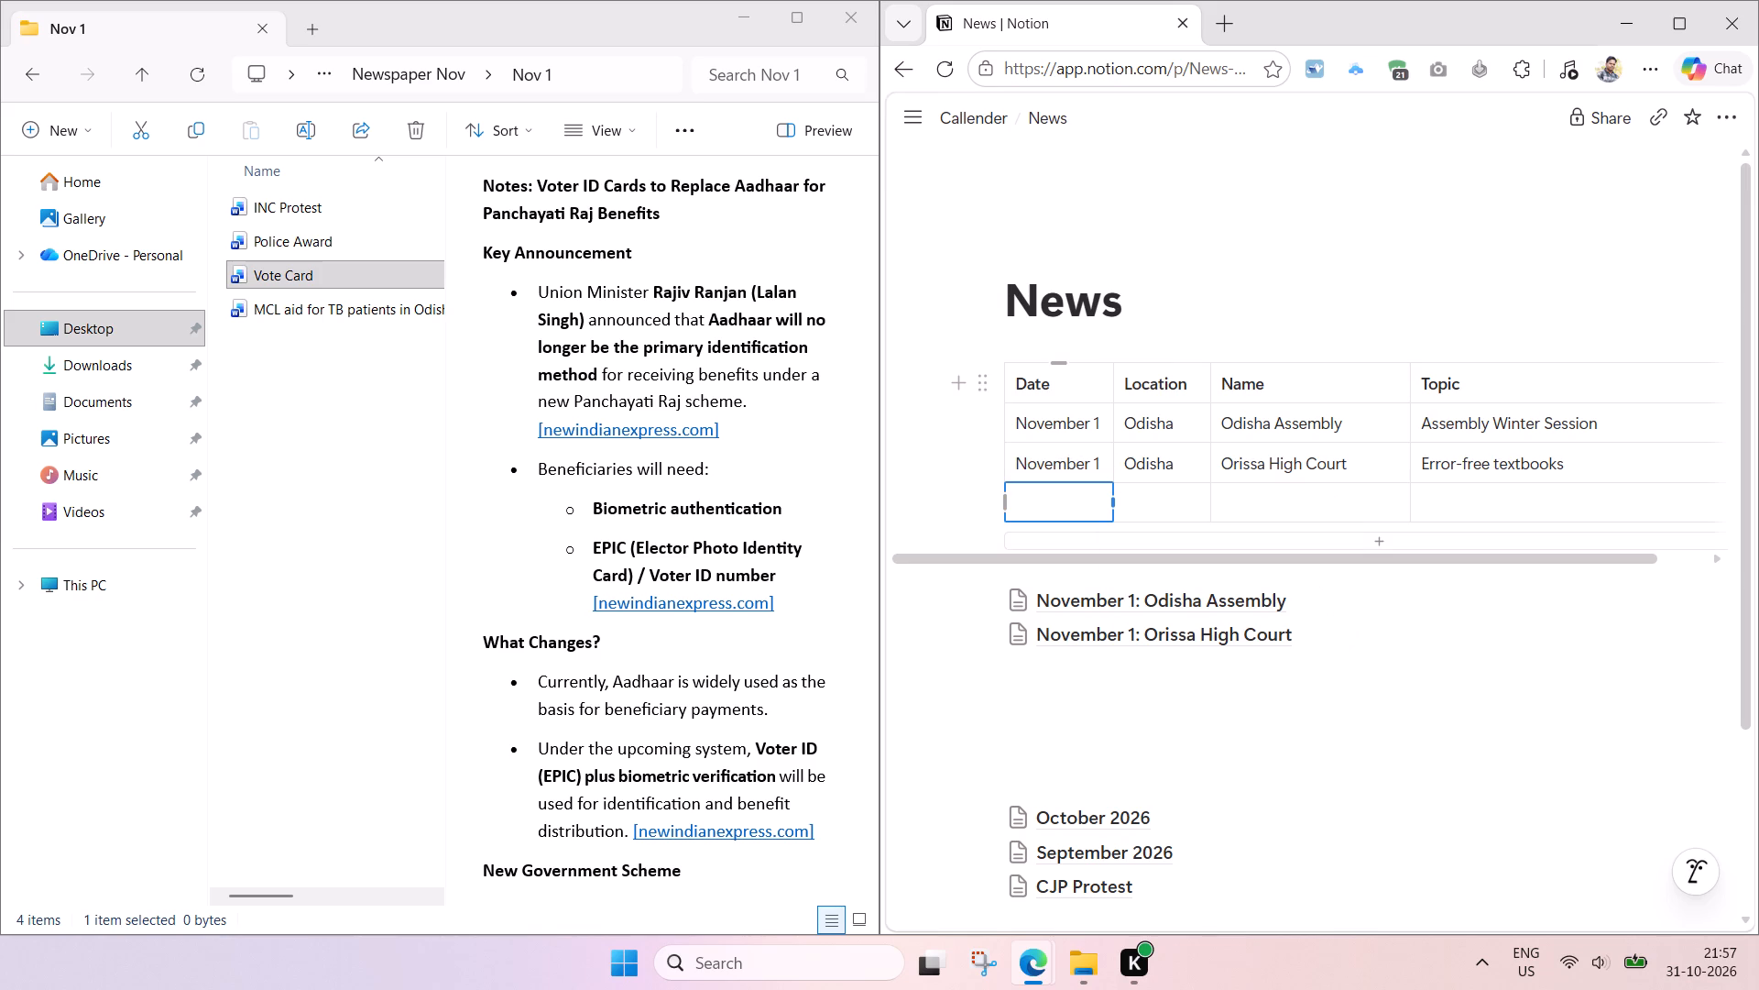
{"action": "key", "text": "ctrl+v"}
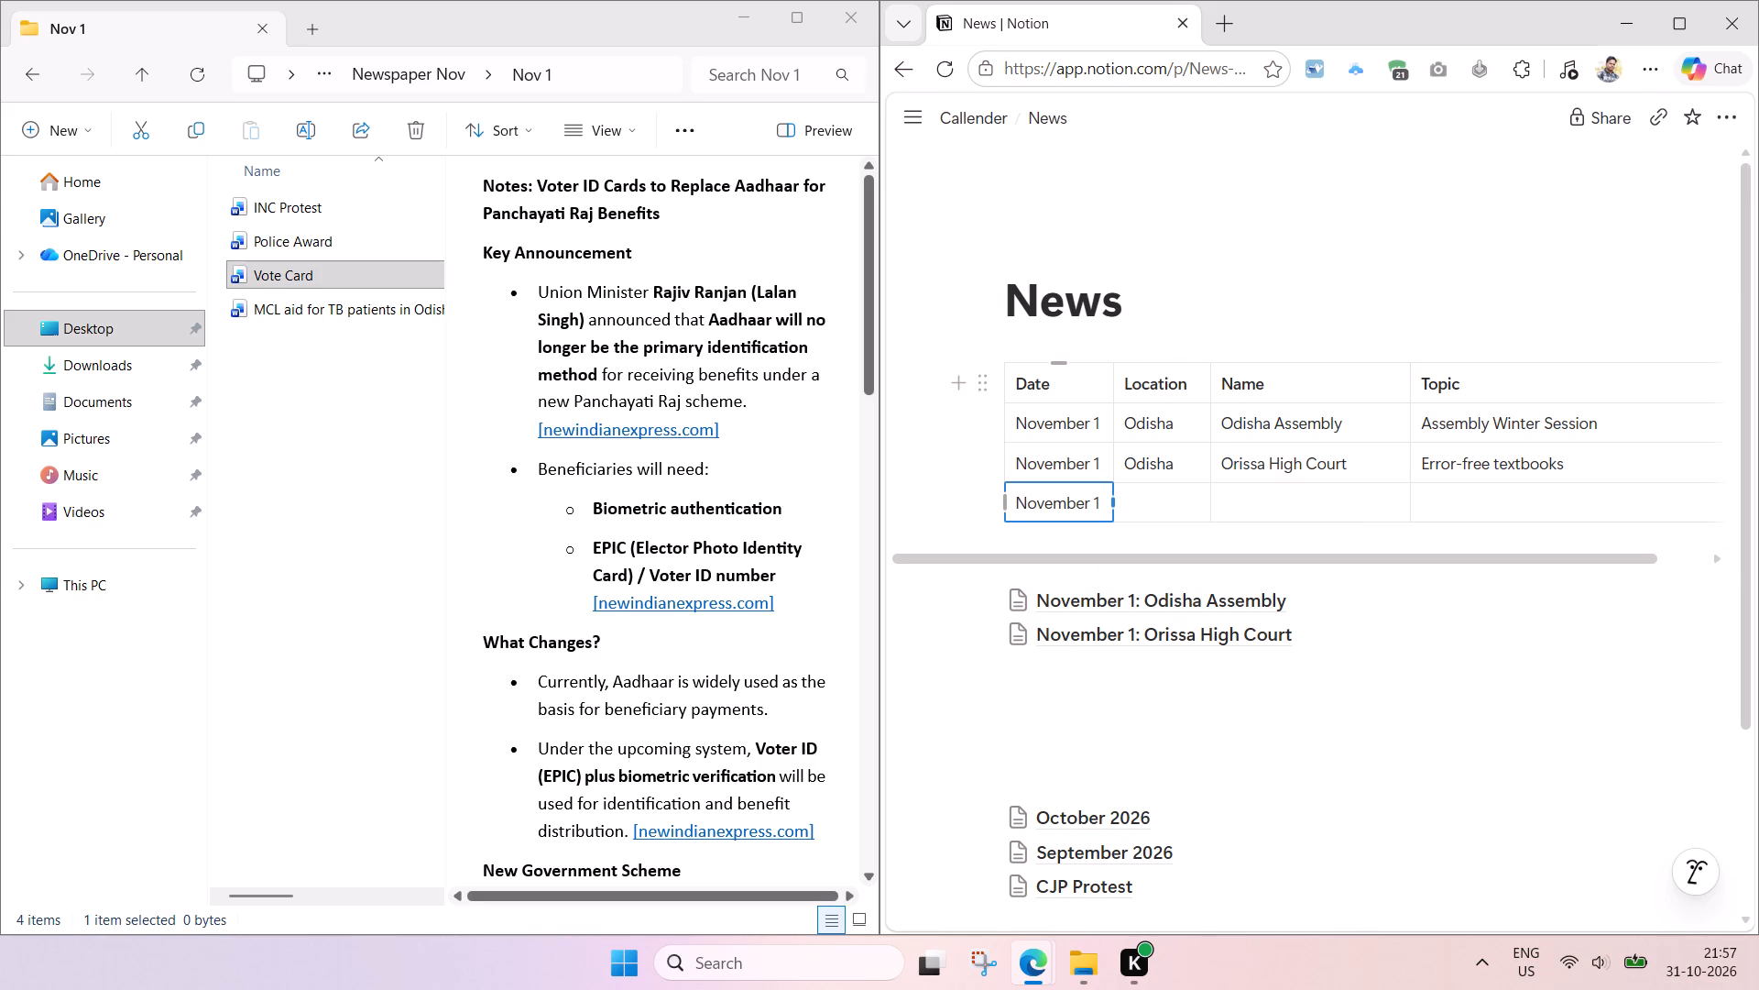
Review the Vote Card preview, open the file in Word, and fit its window beside the Notion page.
{"action": "scroll", "coordinate": [797, 440], "scroll_direction": "left", "scroll_amount": 1}
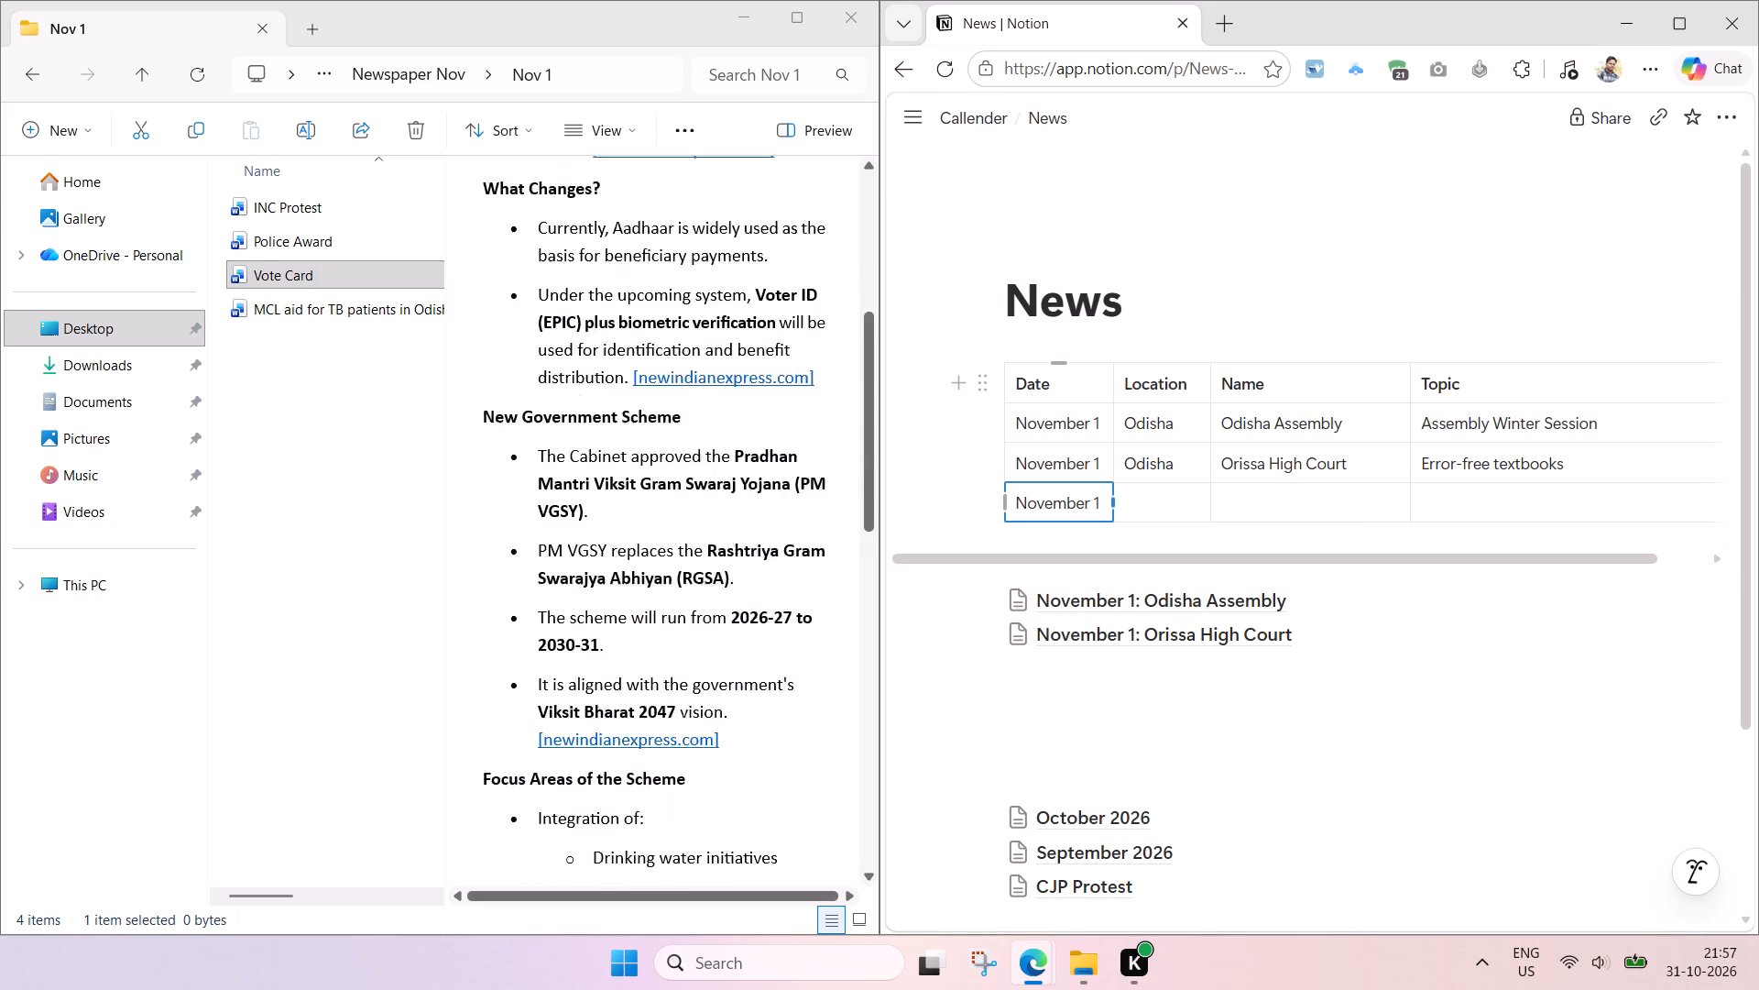
{"action": "scroll", "coordinate": [797, 440], "scroll_direction": "left", "scroll_amount": 1}
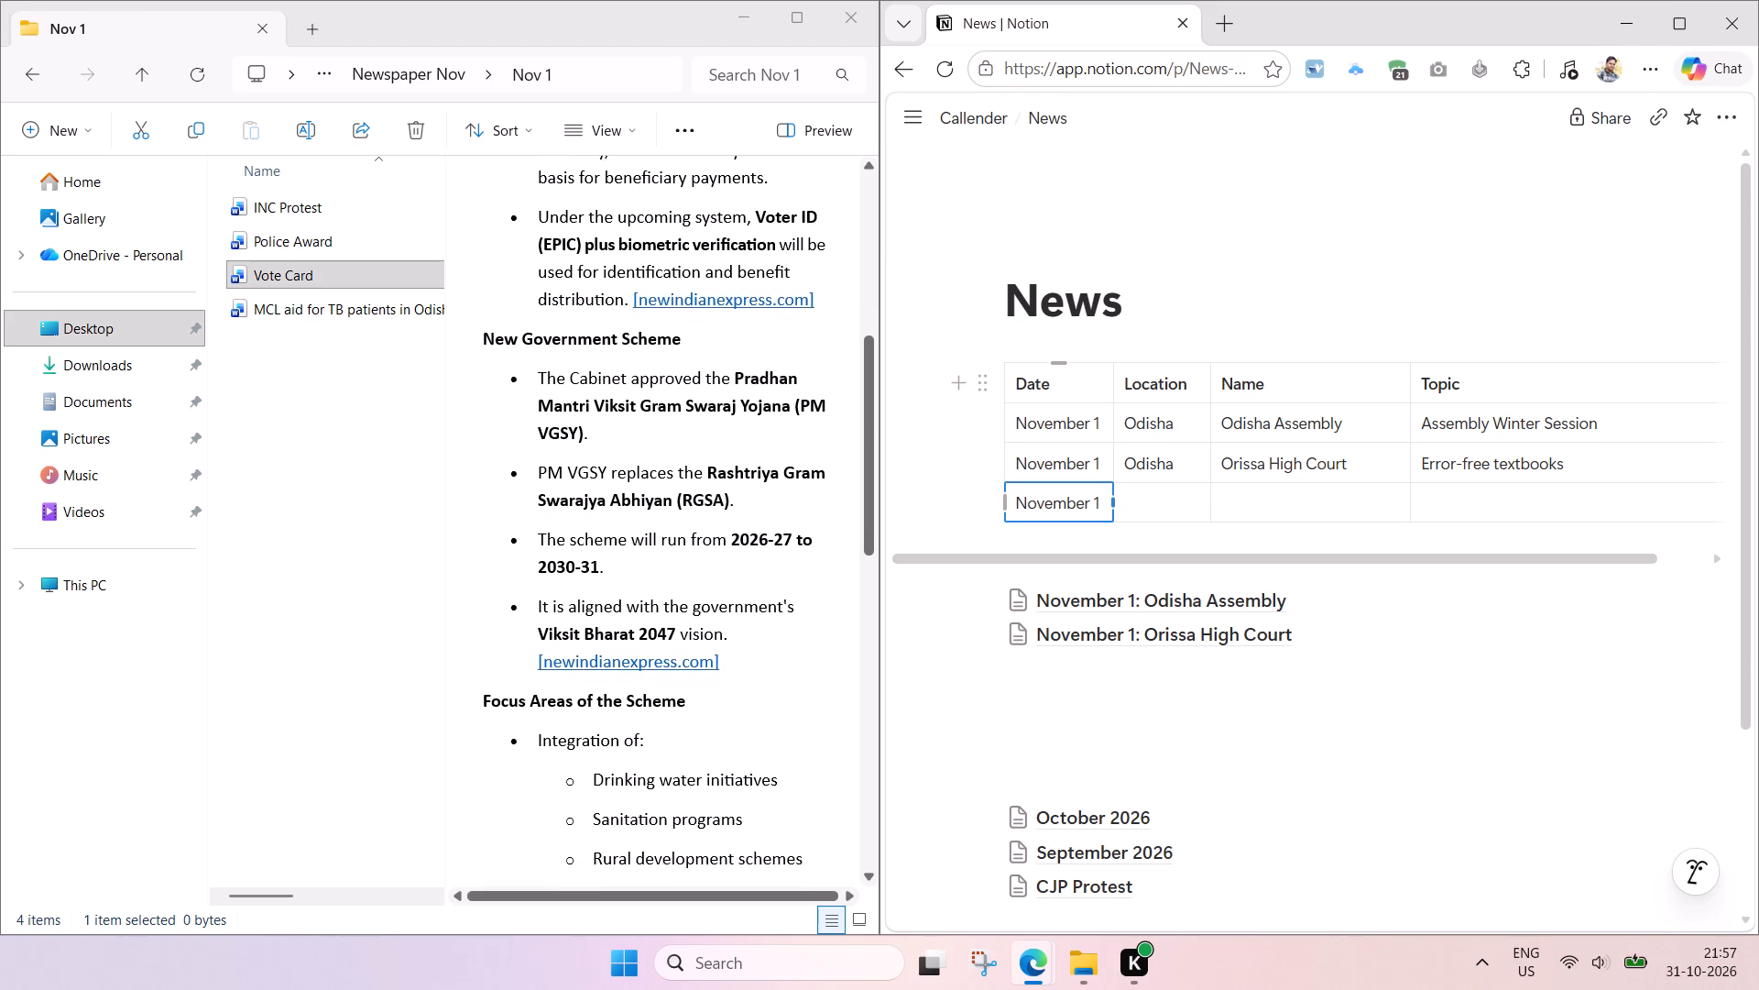
{"action": "scroll", "coordinate": [797, 440], "scroll_direction": "left", "scroll_amount": 1}
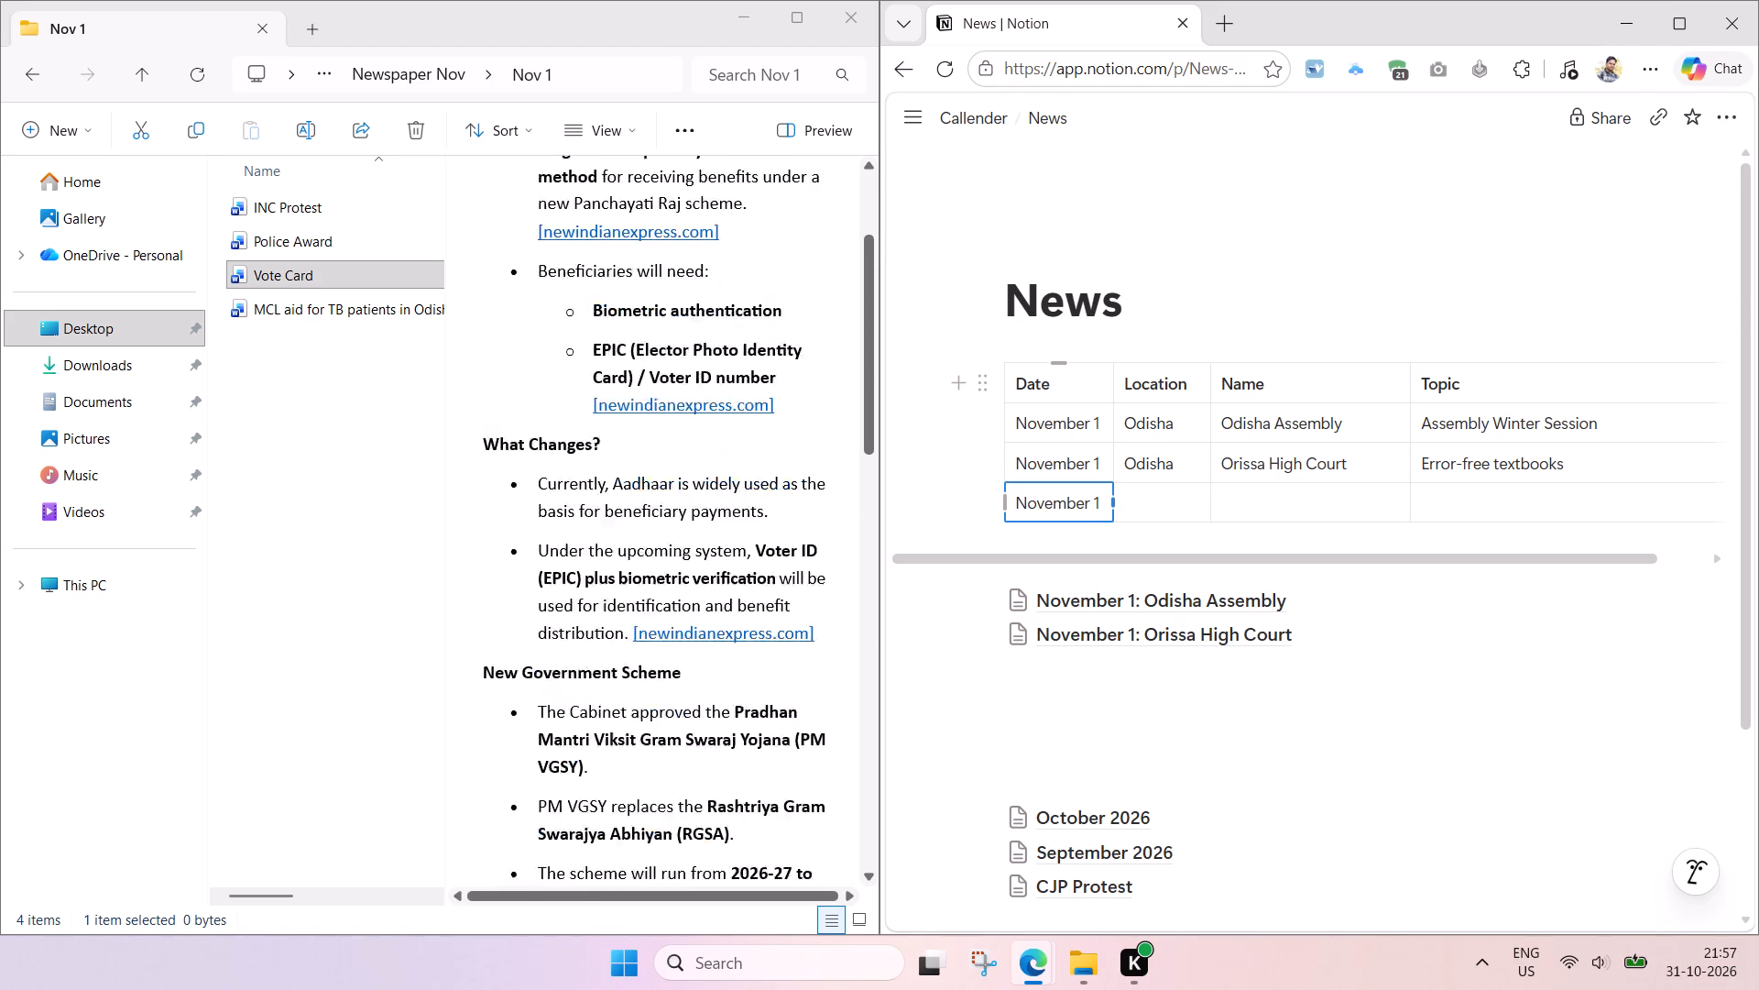
{"action": "scroll", "coordinate": [797, 440], "scroll_direction": "left", "scroll_amount": 1}
{"action": "double_click", "coordinate": [412, 273]}
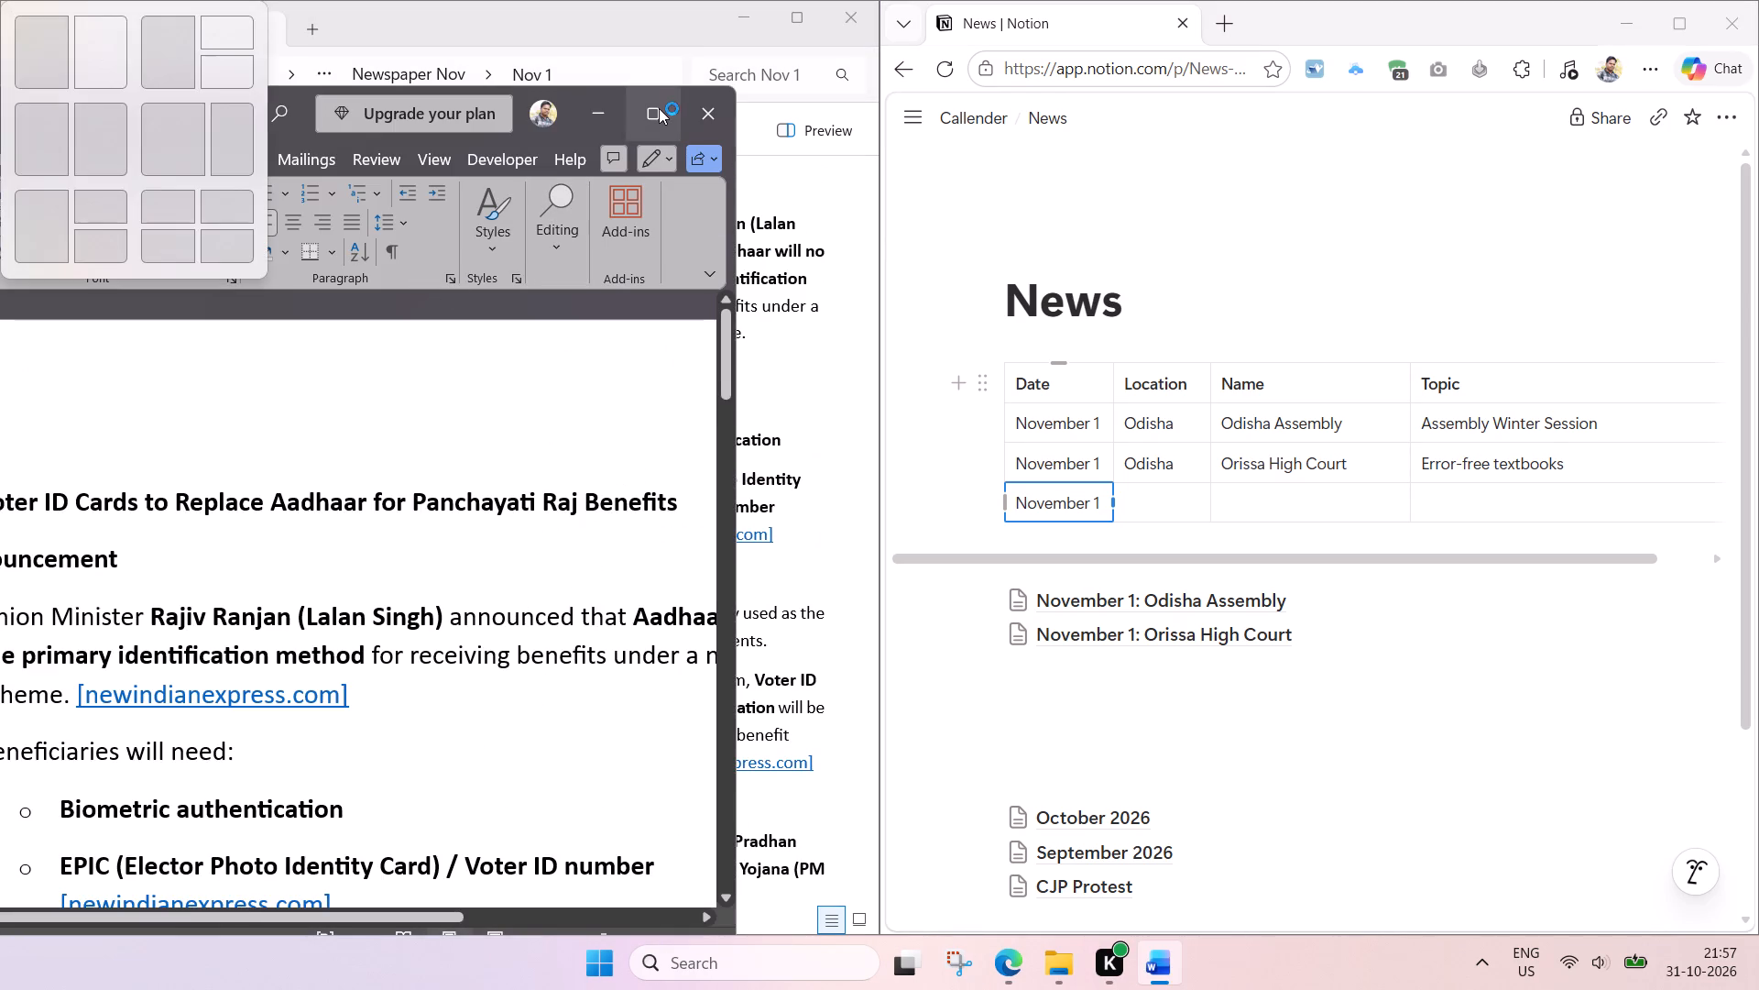
{"action": "left_click", "coordinate": [577, 260]}
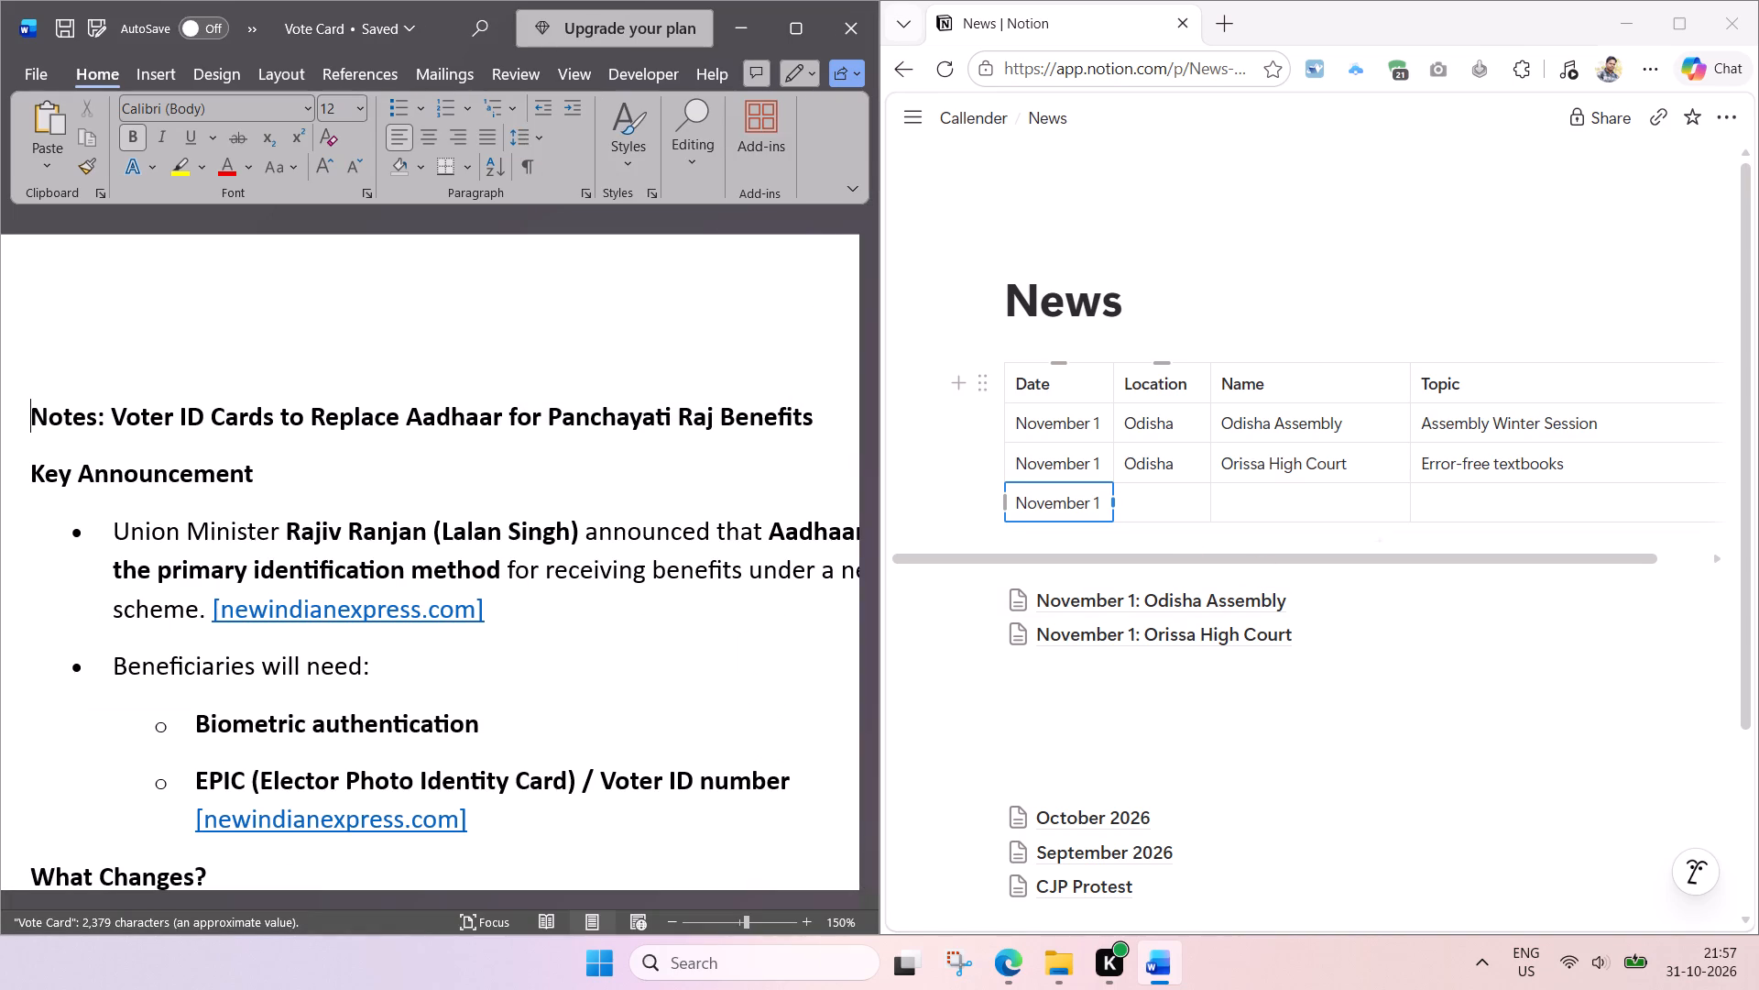
Set the Location of the new November 1 row in the News table to "India".
{"action": "left_click", "coordinate": [1137, 506]}
{"action": "type", "text": "India"}
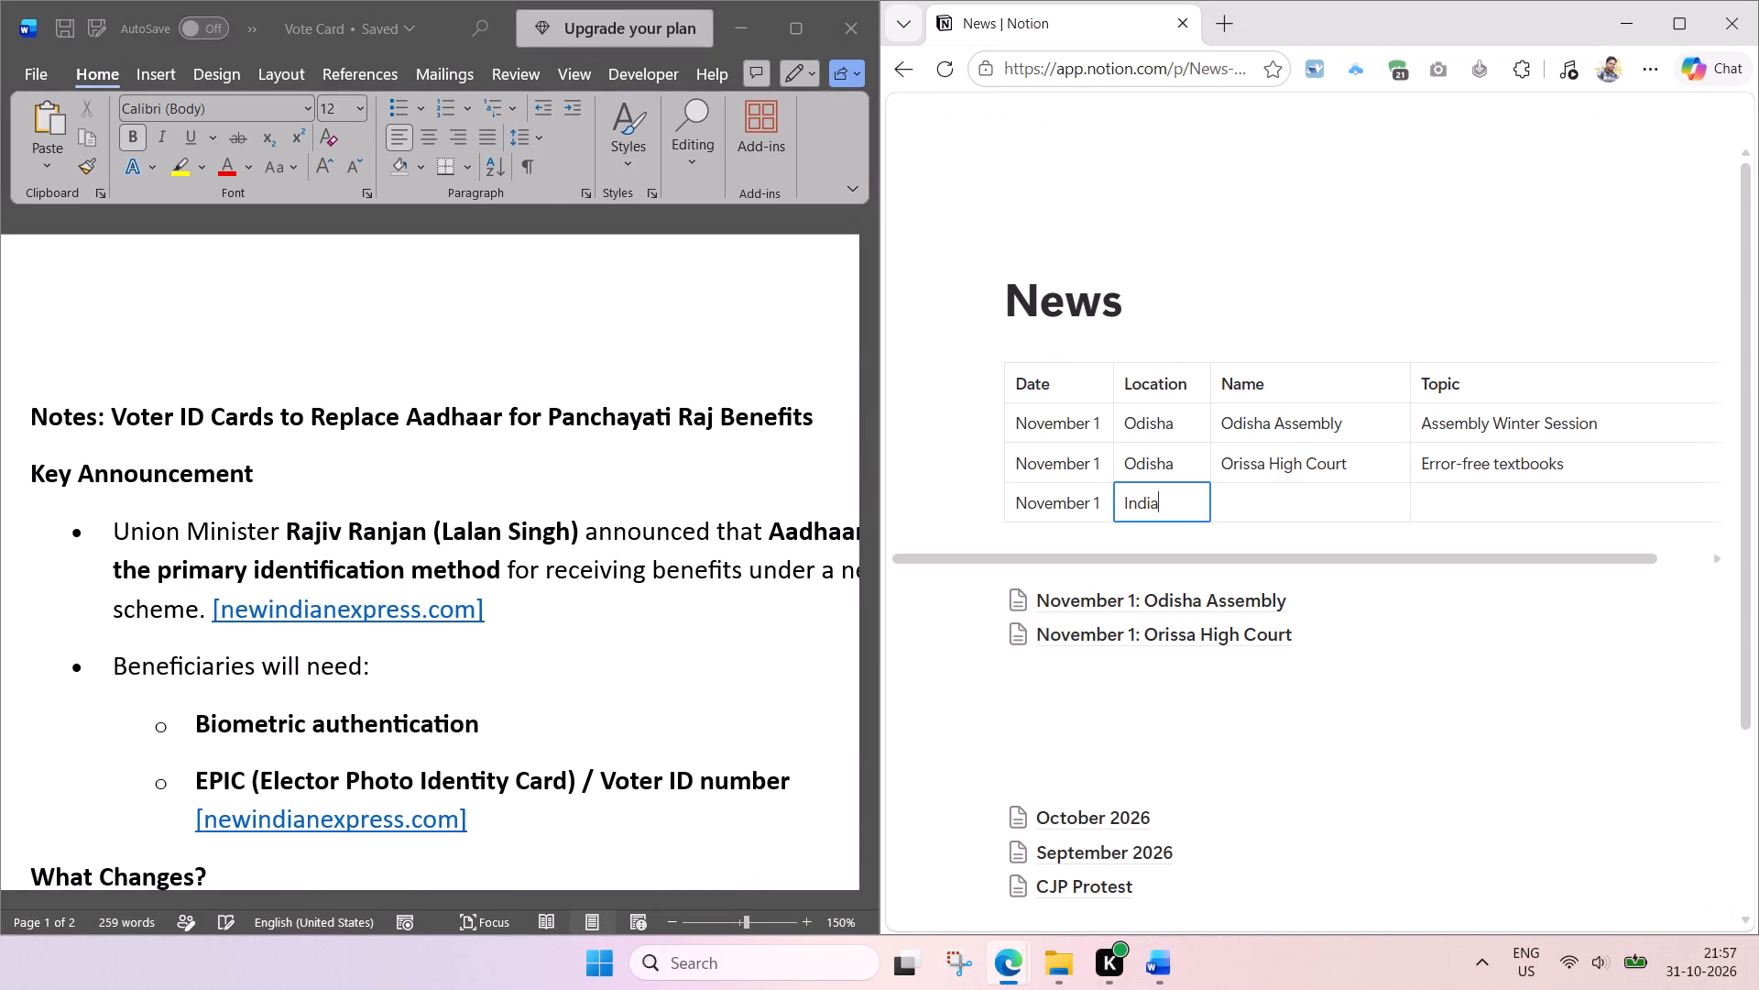
{"action": "key", "text": "Tab"}
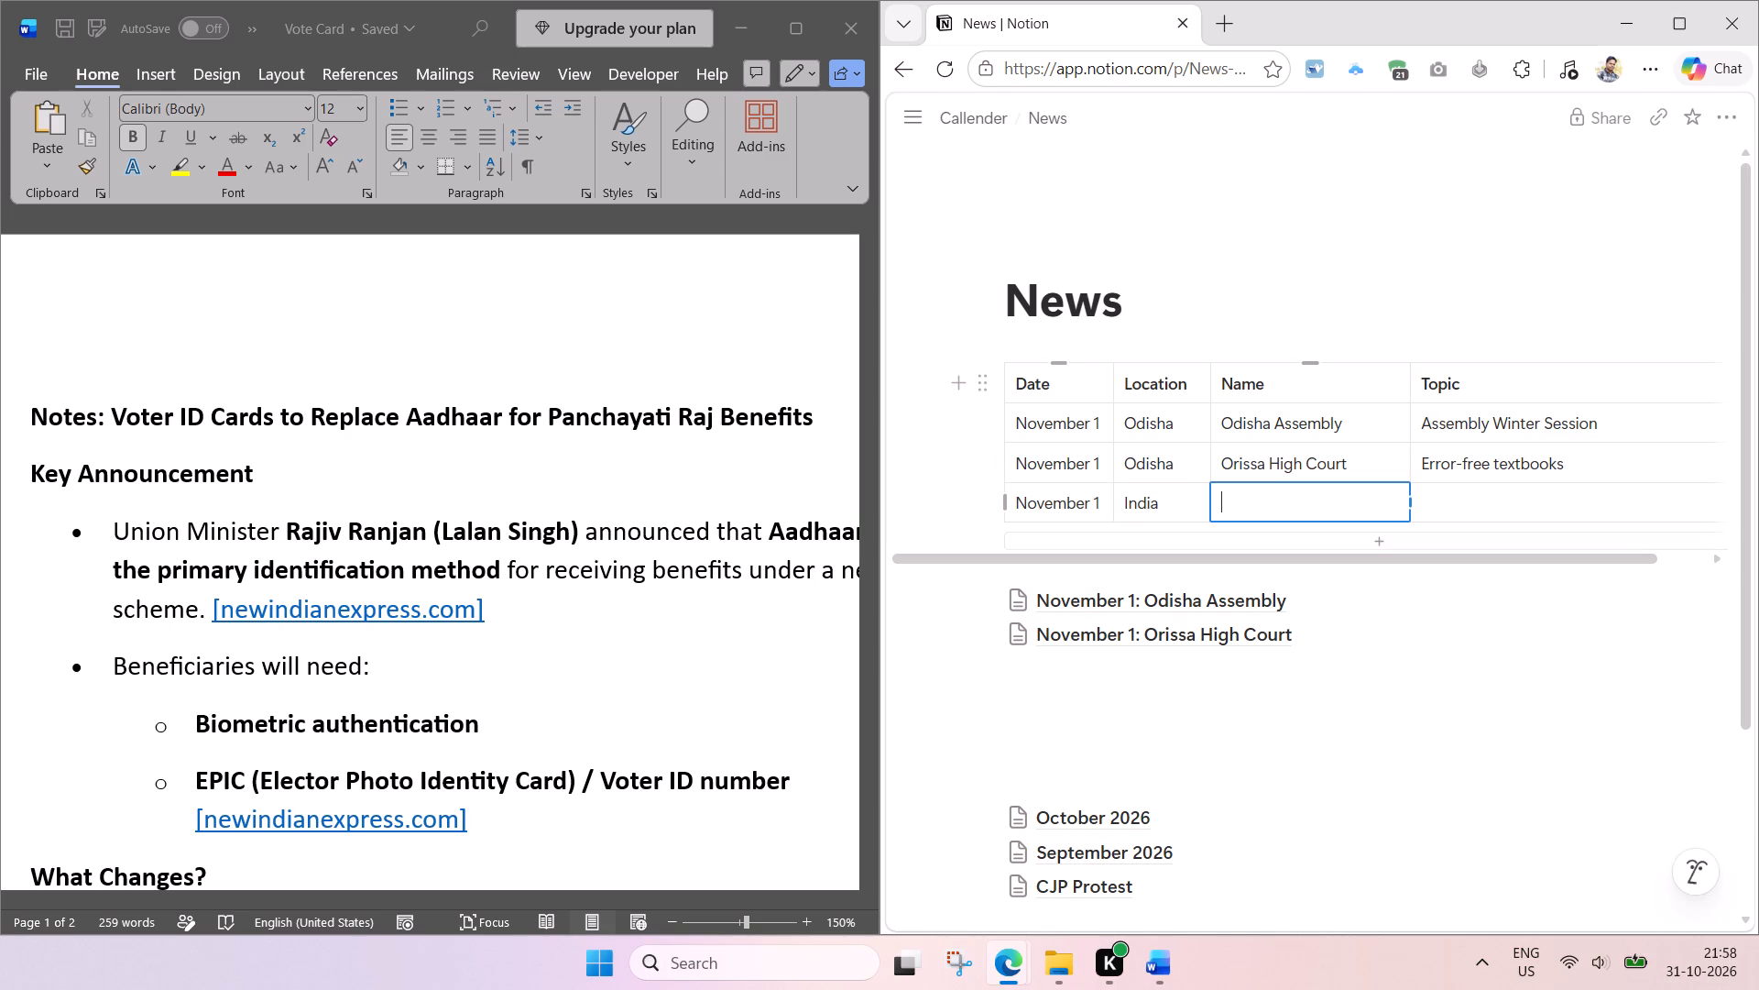
Copy "Voter ID Cards to Replace Aadhaar for Panchayati Raj Benefits" from the Word heading into the new row's Name and Topic cells.
{"action": "left_click", "coordinate": [461, 417]}
{"action": "left_click", "coordinate": [797, 414]}
{"action": "left_click_drag", "start_coordinate": [820, 417], "coordinate": [186, 405]}
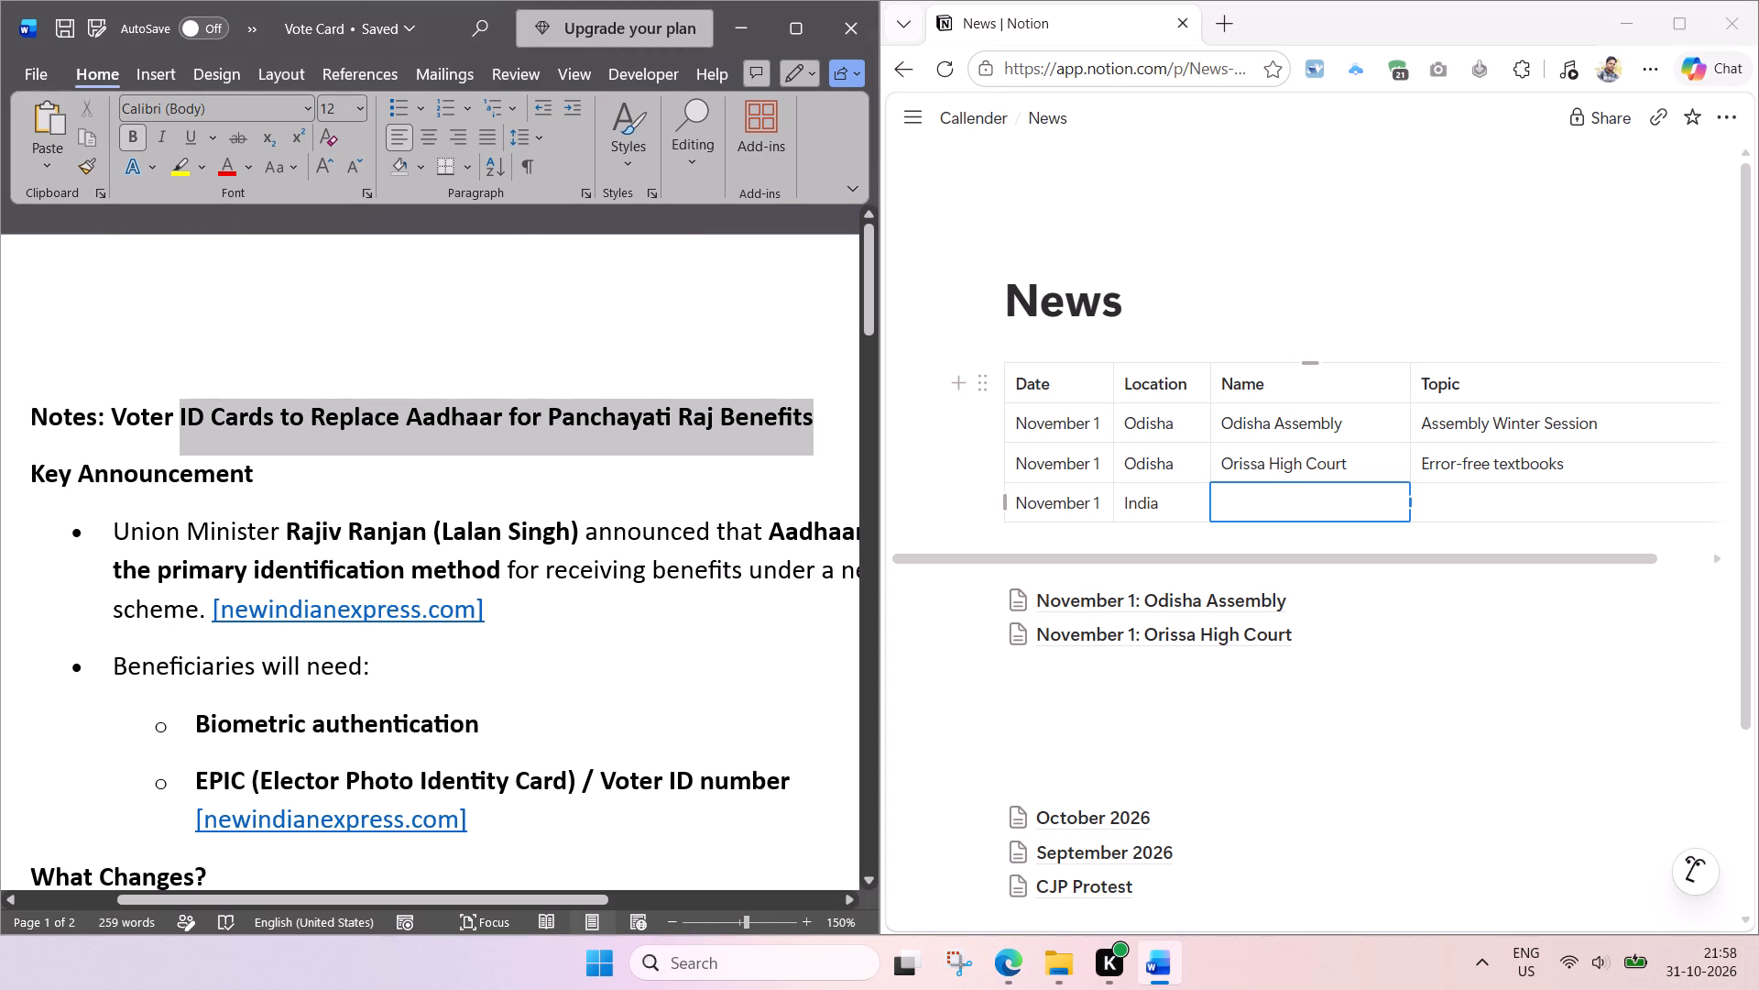
{"action": "left_click_drag", "start_coordinate": [186, 405], "coordinate": [132, 412]}
{"action": "key", "text": "ctrl+c"}
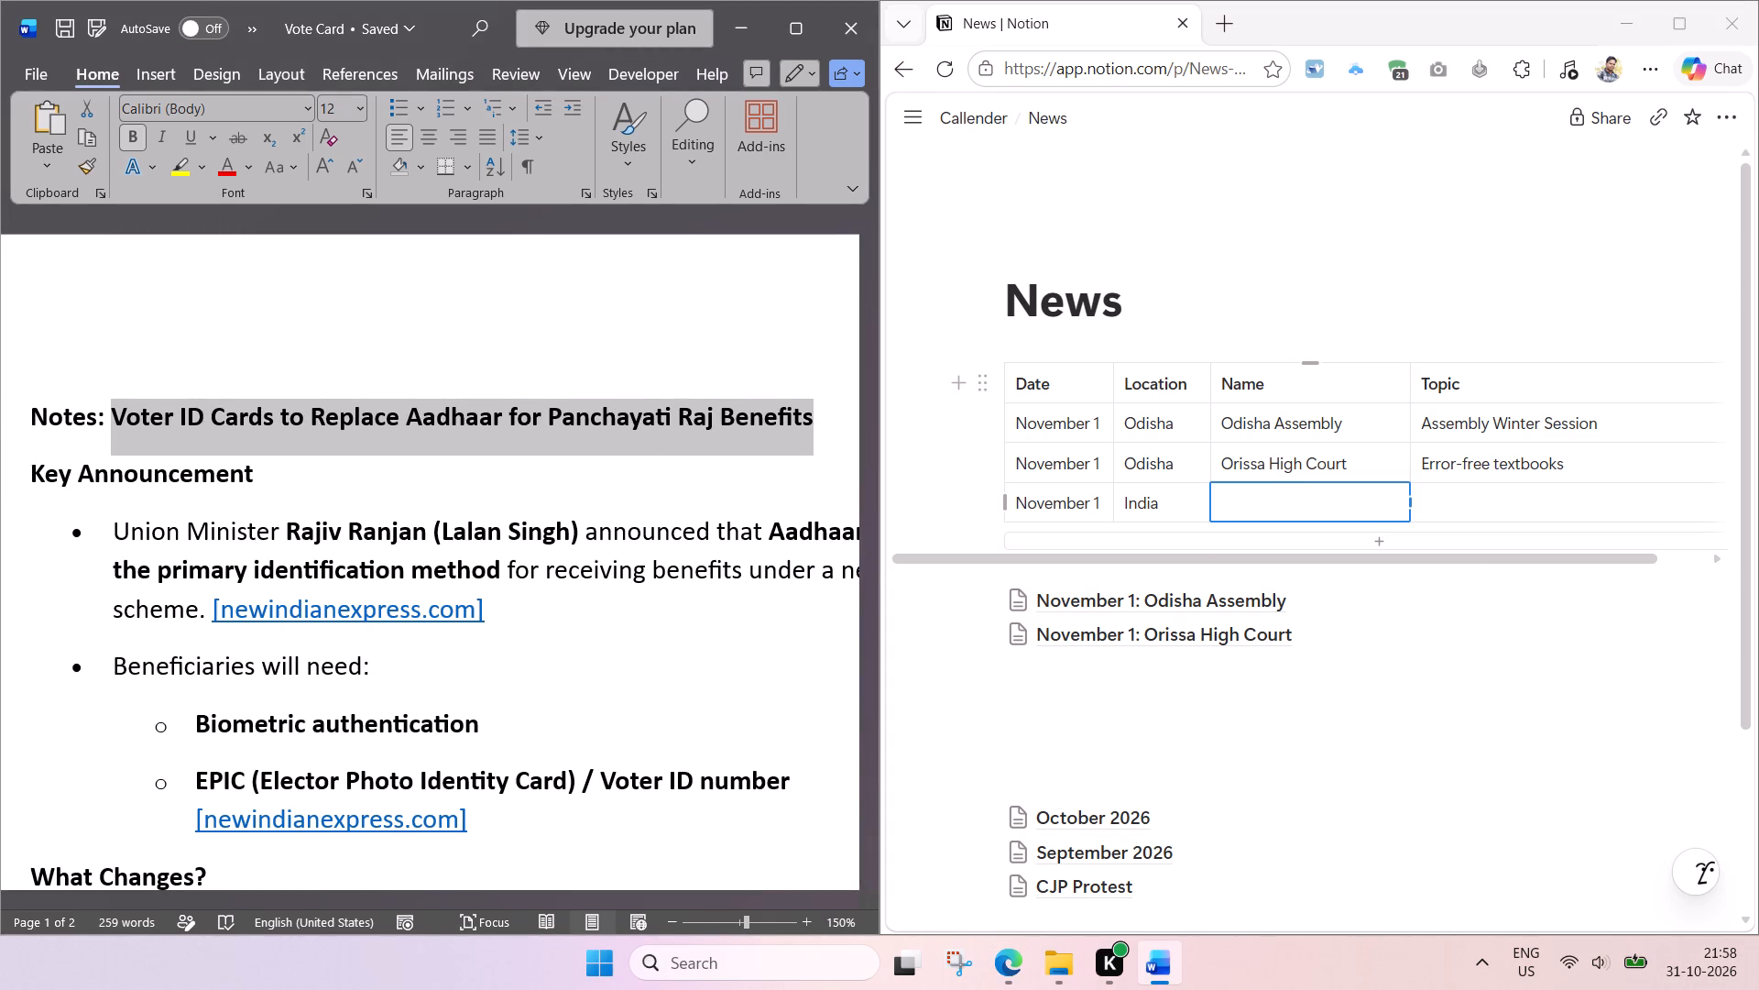
{"action": "left_click", "coordinate": [1287, 501]}
{"action": "key", "text": "ctrl+v"}
{"action": "left_click", "coordinate": [1483, 502]}
{"action": "key", "text": "ctrl+v"}
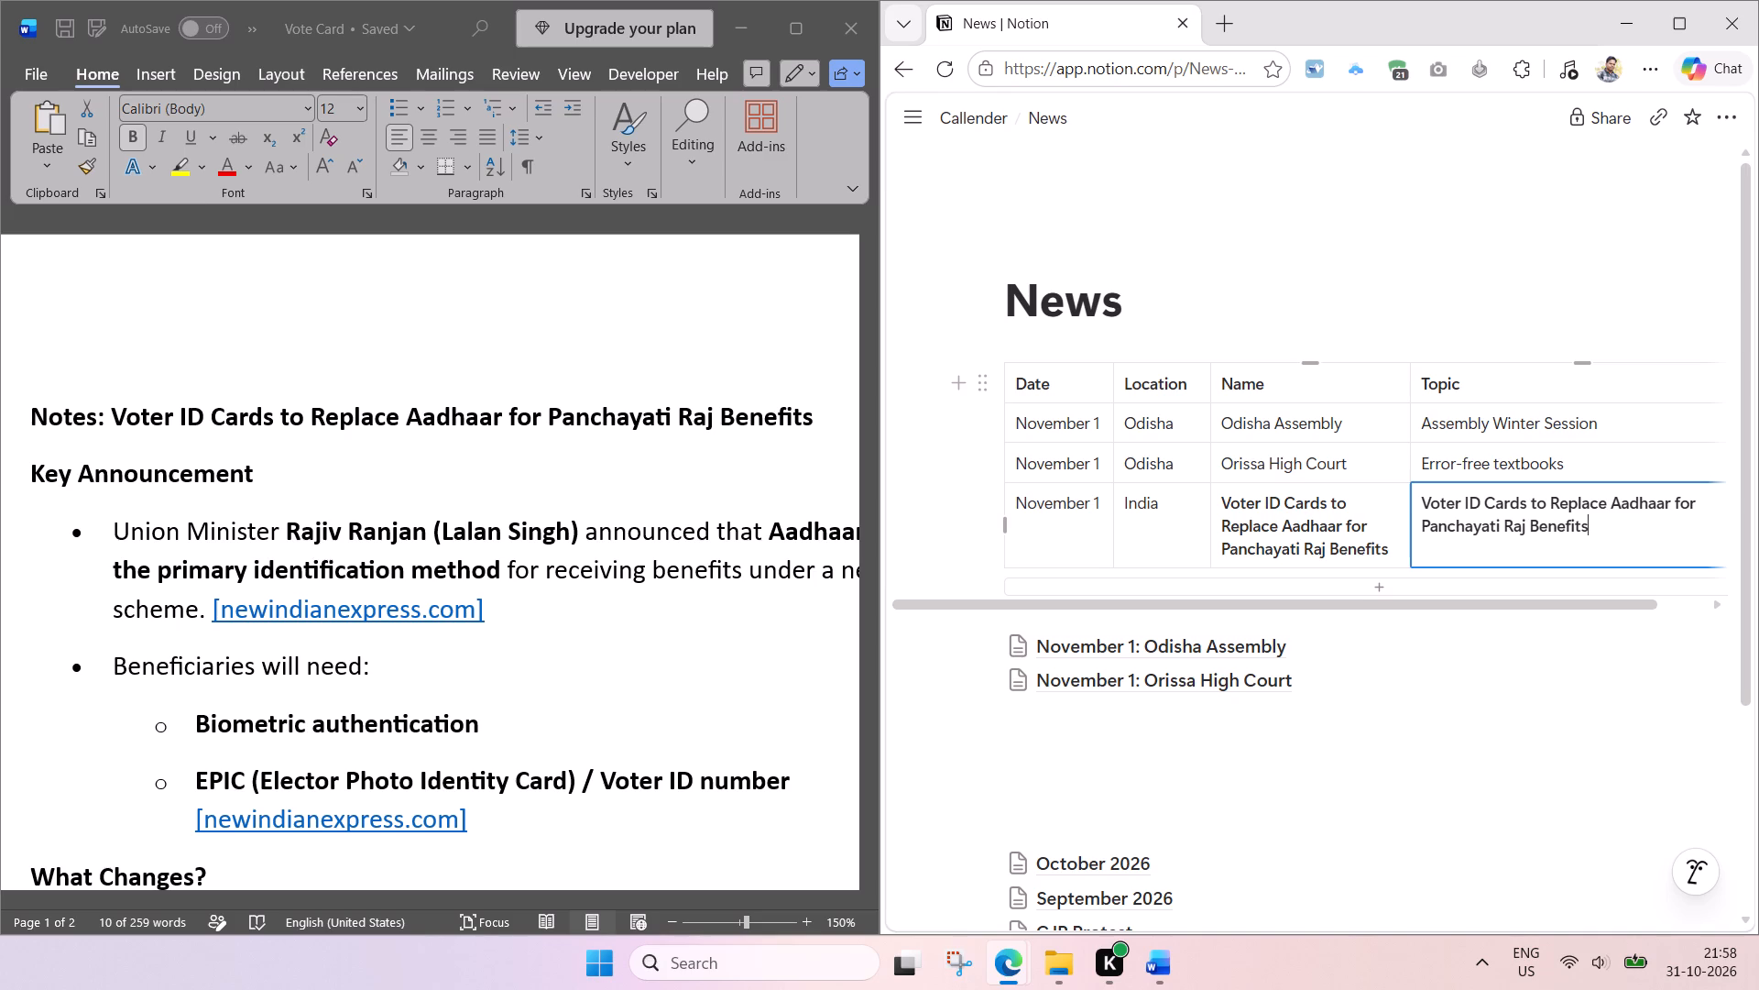
Shorten the row's Name to non-bold "Voter ID Cards to Replace Aadhaar", widening the Name column to fit it on one line.
{"action": "left_click_drag", "start_coordinate": [1341, 525], "coordinate": [1391, 562]}
{"action": "key", "text": "BackSpace"}
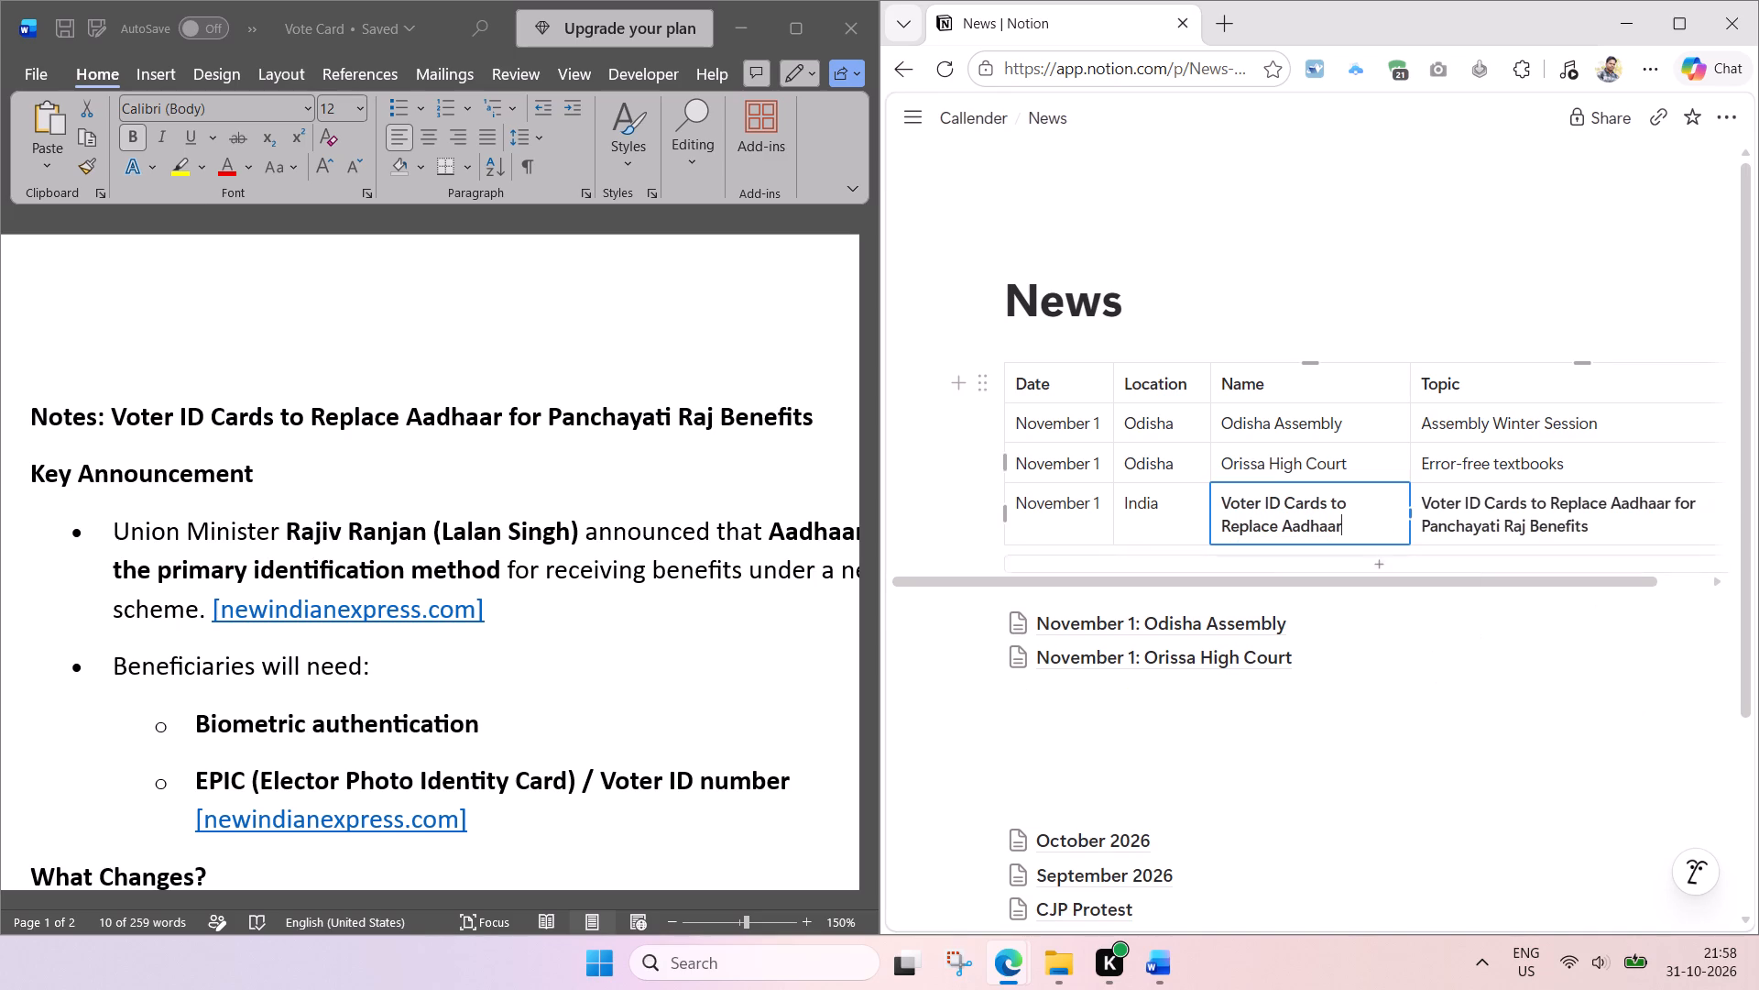
{"action": "left_click_drag", "start_coordinate": [1409, 381], "coordinate": [1478, 383]}
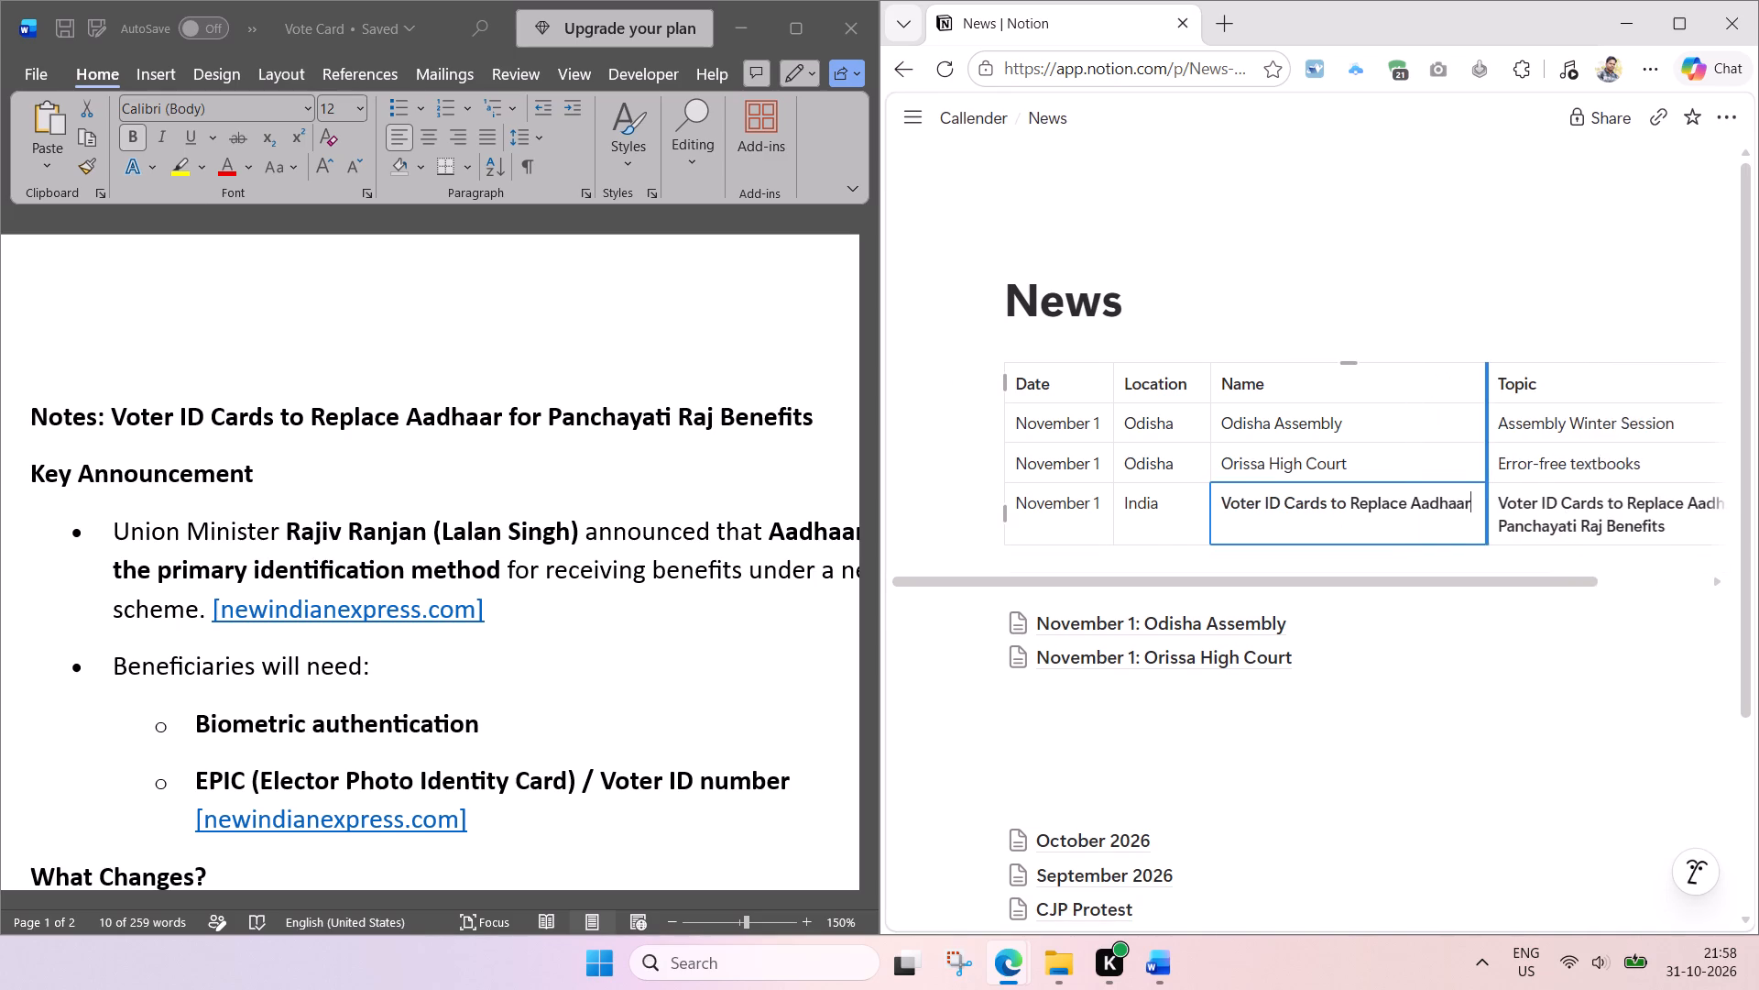
{"action": "left_click_drag", "start_coordinate": [1478, 383], "coordinate": [1488, 383]}
{"action": "key", "text": "ctrl+a"}
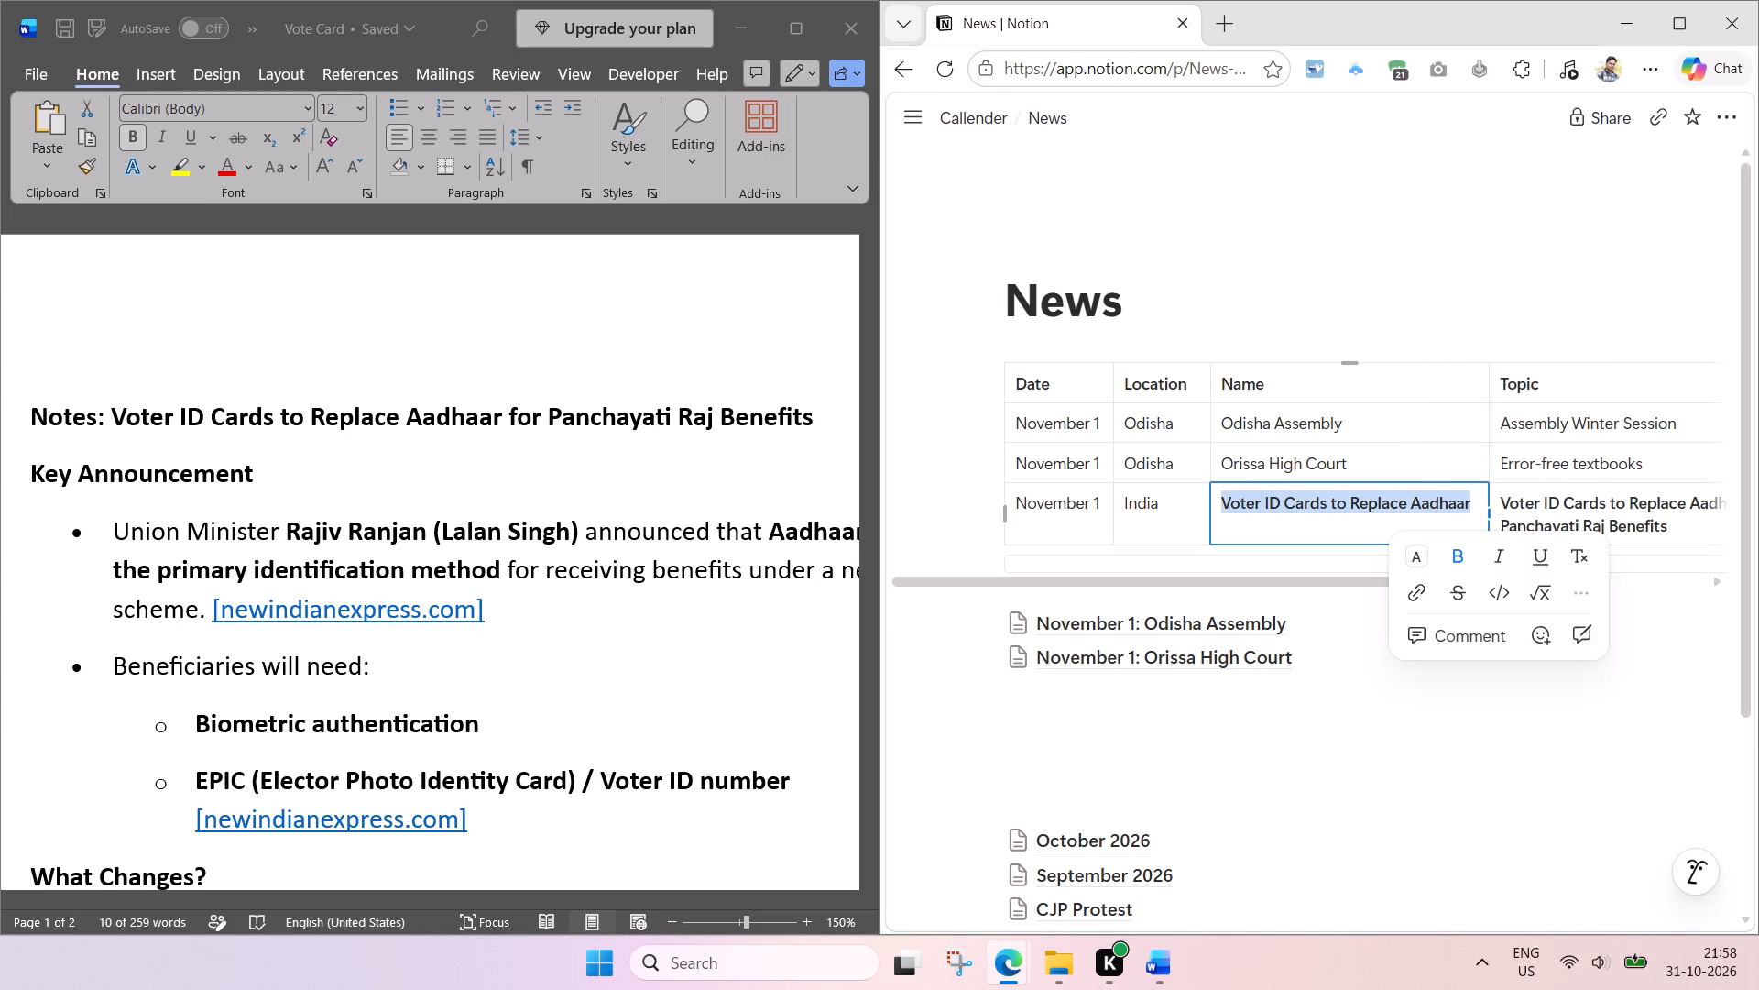
{"action": "key", "text": "ctrl+b"}
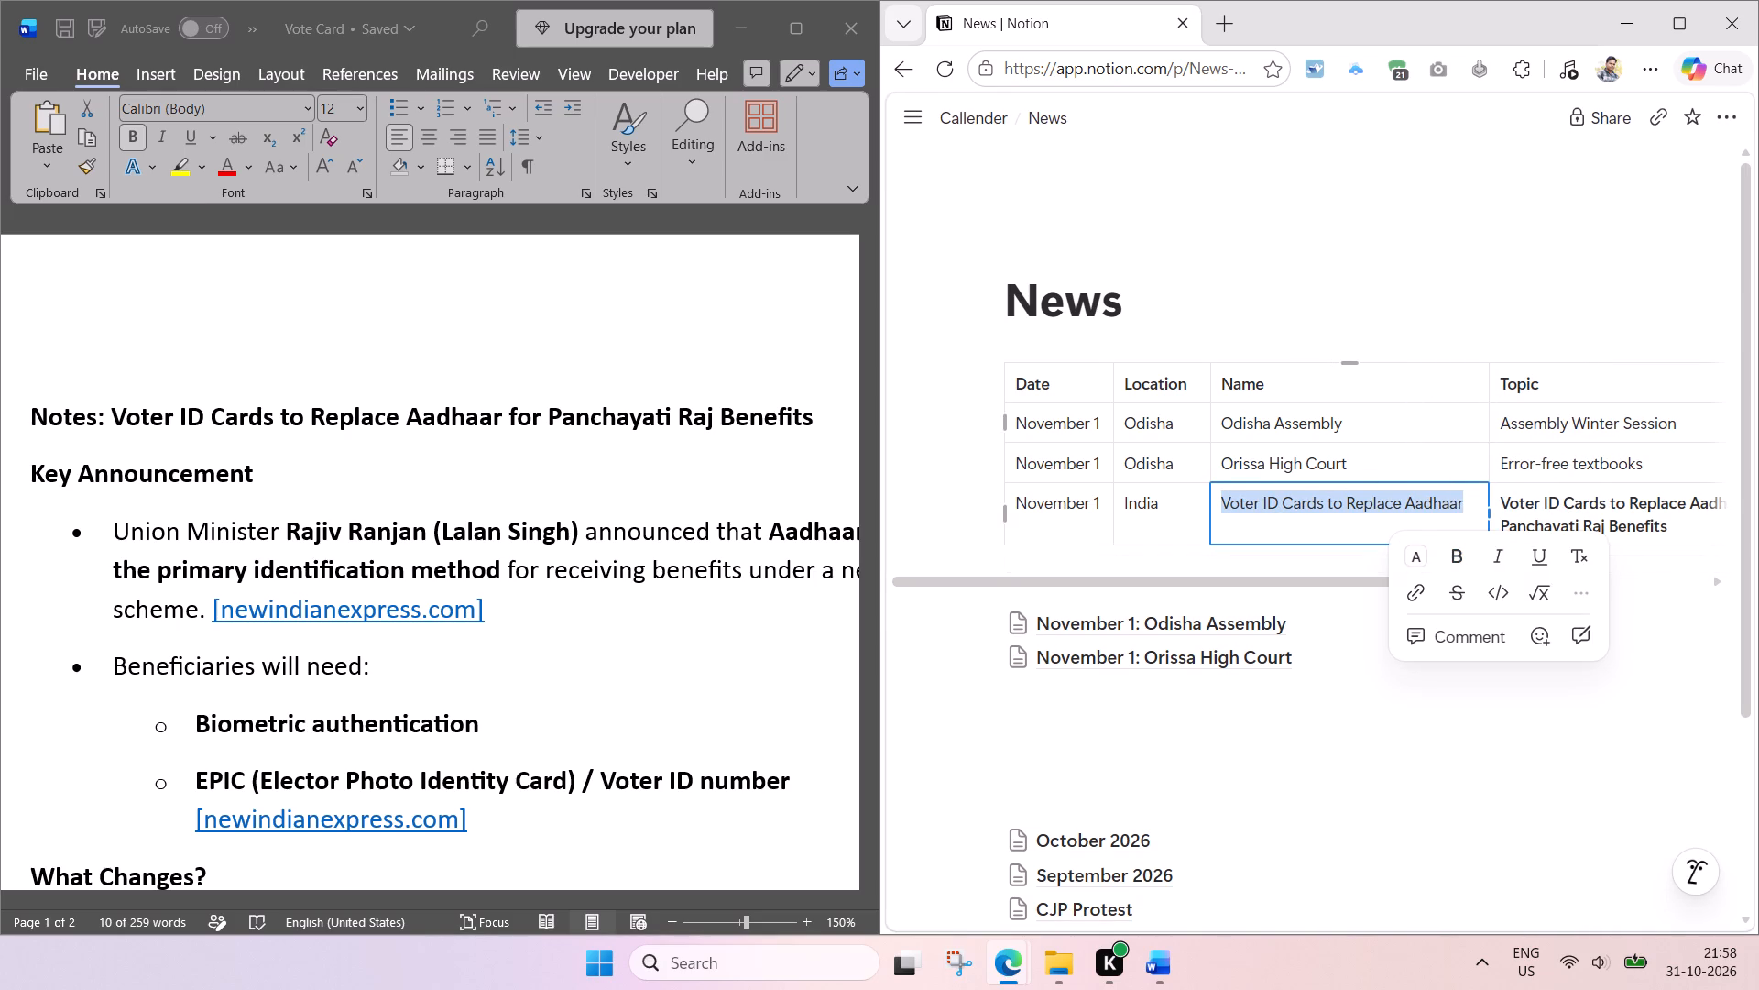
Trim the new row's Topic text to "Panchayati Raj Benefits".
{"action": "scroll", "coordinate": [1482, 427], "scroll_direction": "left", "scroll_amount": 2}
{"action": "left_click", "coordinate": [1692, 514]}
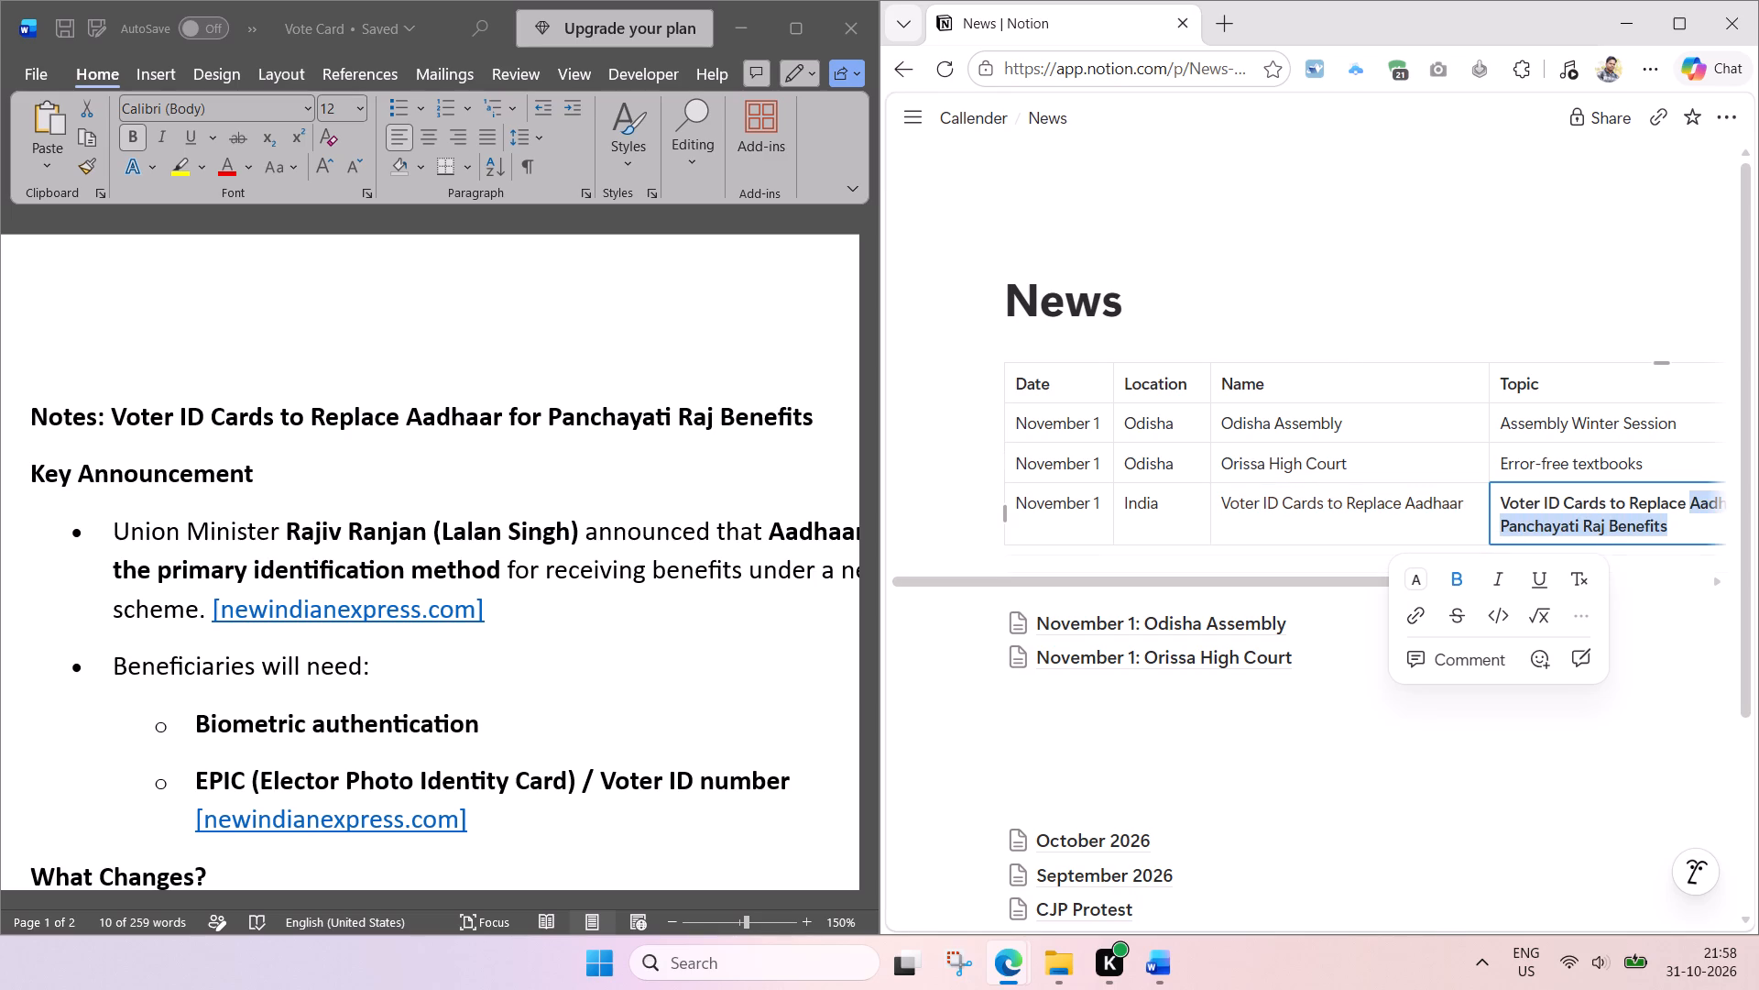
{"action": "left_click", "coordinate": [1669, 520]}
{"action": "left_click_drag", "start_coordinate": [1684, 502], "coordinate": [1491, 496]}
{"action": "key", "text": "BackSpace"}
{"action": "left_click_drag", "start_coordinate": [1589, 498], "coordinate": [1460, 501]}
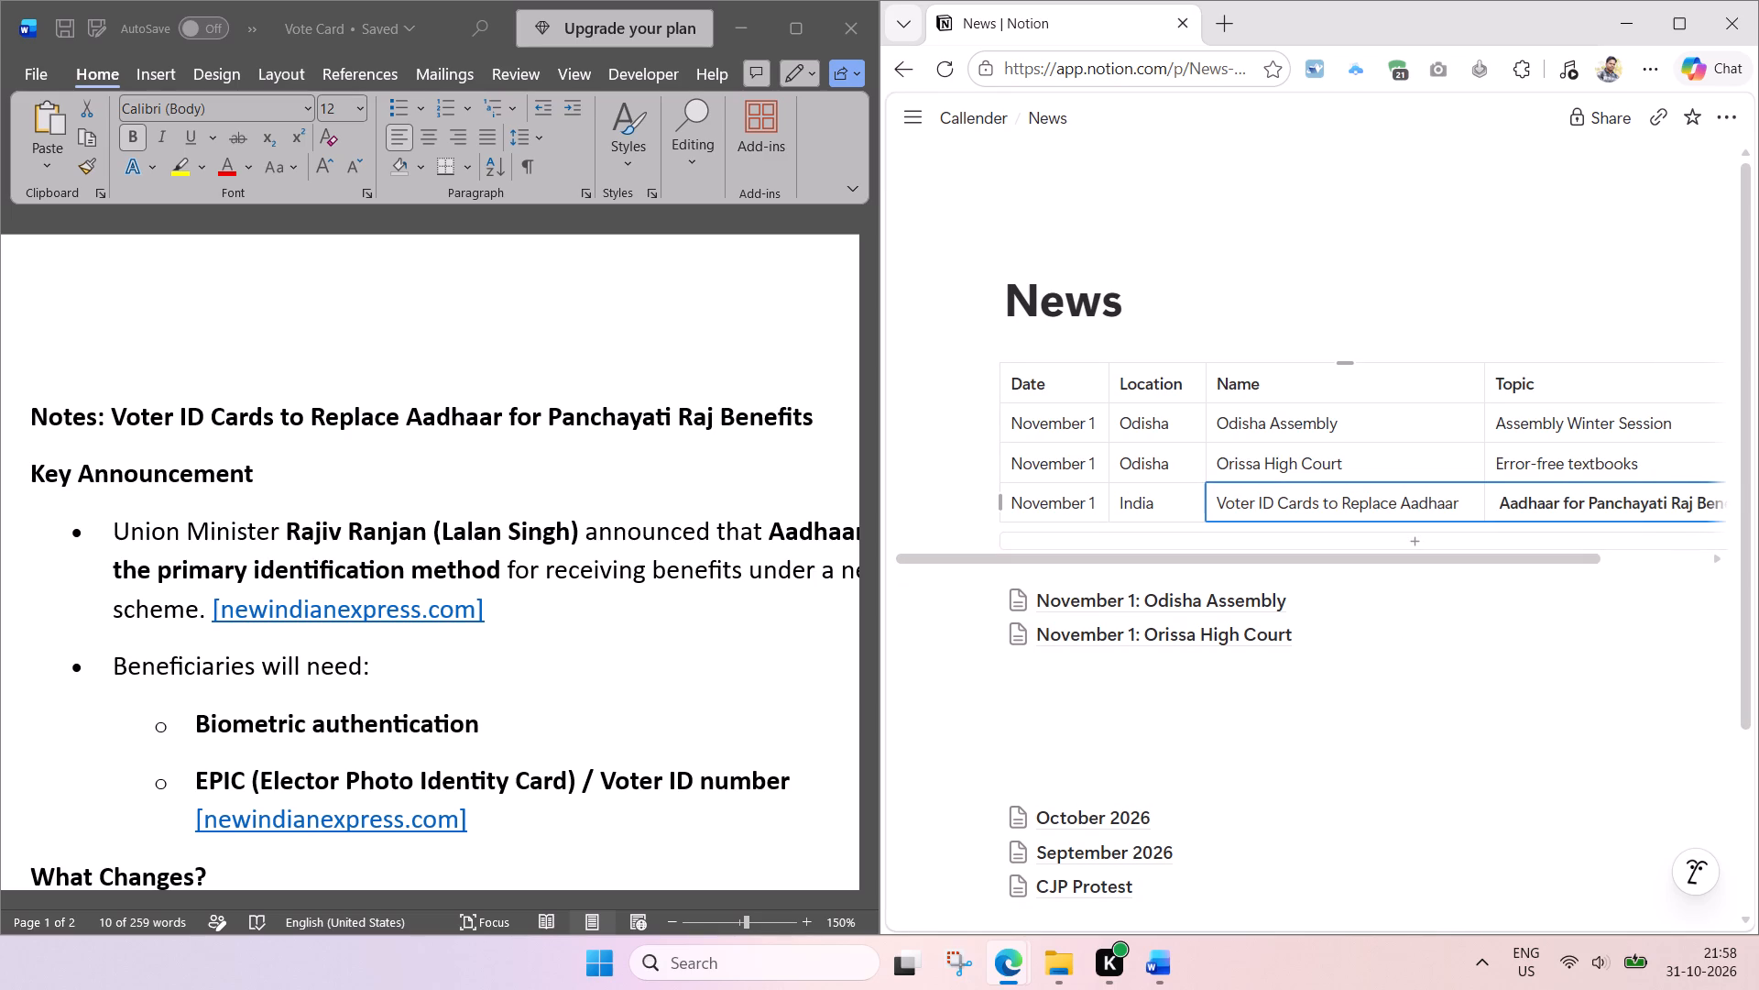
{"action": "left_click", "coordinate": [1593, 499]}
{"action": "left_click_drag", "start_coordinate": [1588, 499], "coordinate": [1521, 501]}
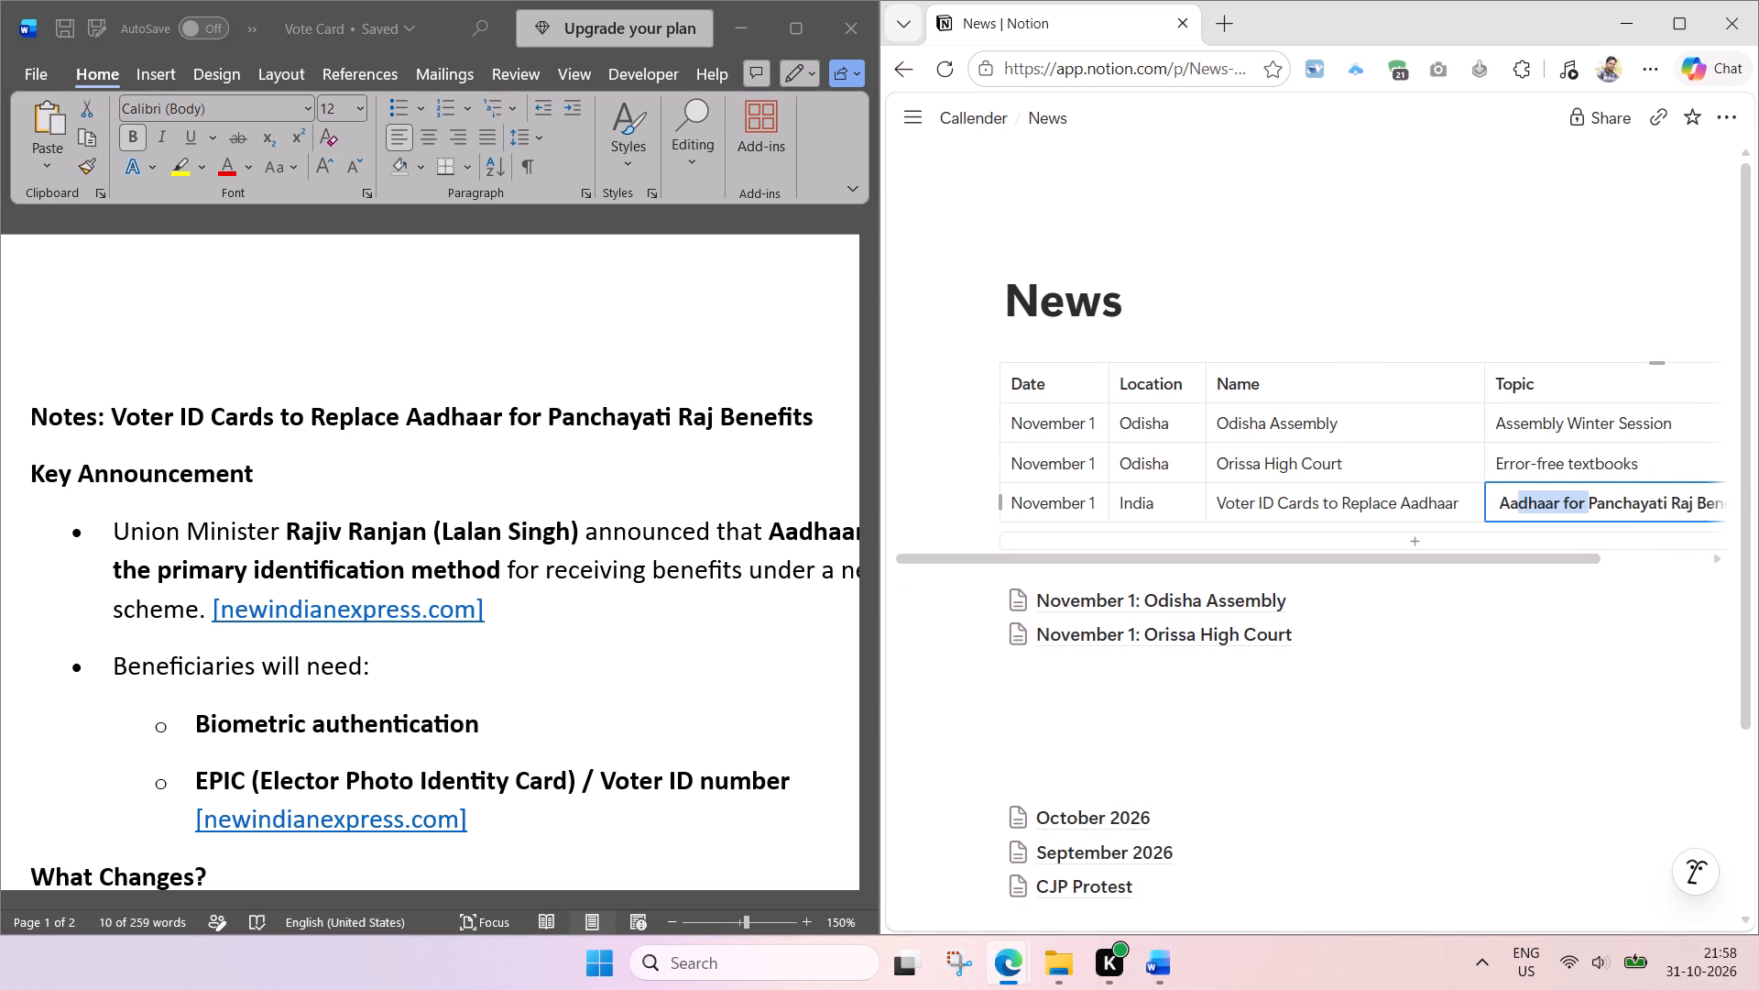
{"action": "left_click_drag", "start_coordinate": [1521, 501], "coordinate": [1500, 501]}
{"action": "key", "text": "BackSpace"}
Narrow the Topic and Name columns so the whole News table fits the page width.
{"action": "scroll", "coordinate": [1716, 431], "scroll_direction": "left", "scroll_amount": 1}
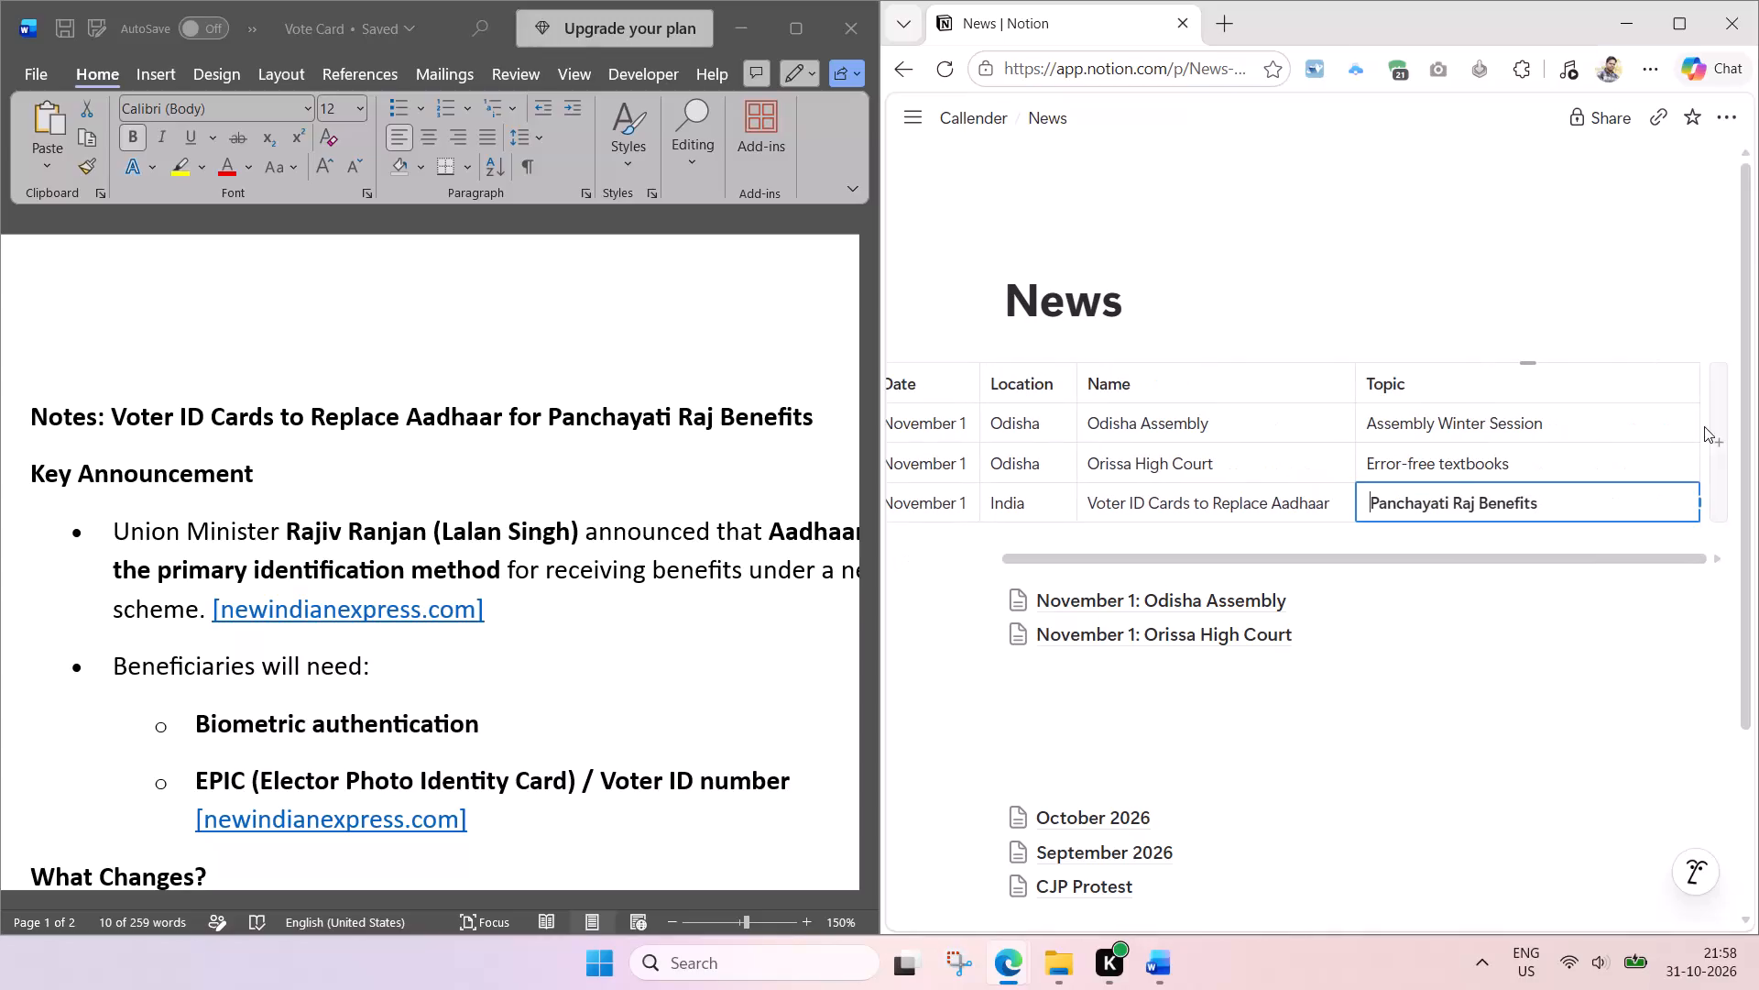
{"action": "scroll", "coordinate": [1704, 426], "scroll_direction": "left", "scroll_amount": 2}
{"action": "left_click_drag", "start_coordinate": [1700, 386], "coordinate": [1592, 401]}
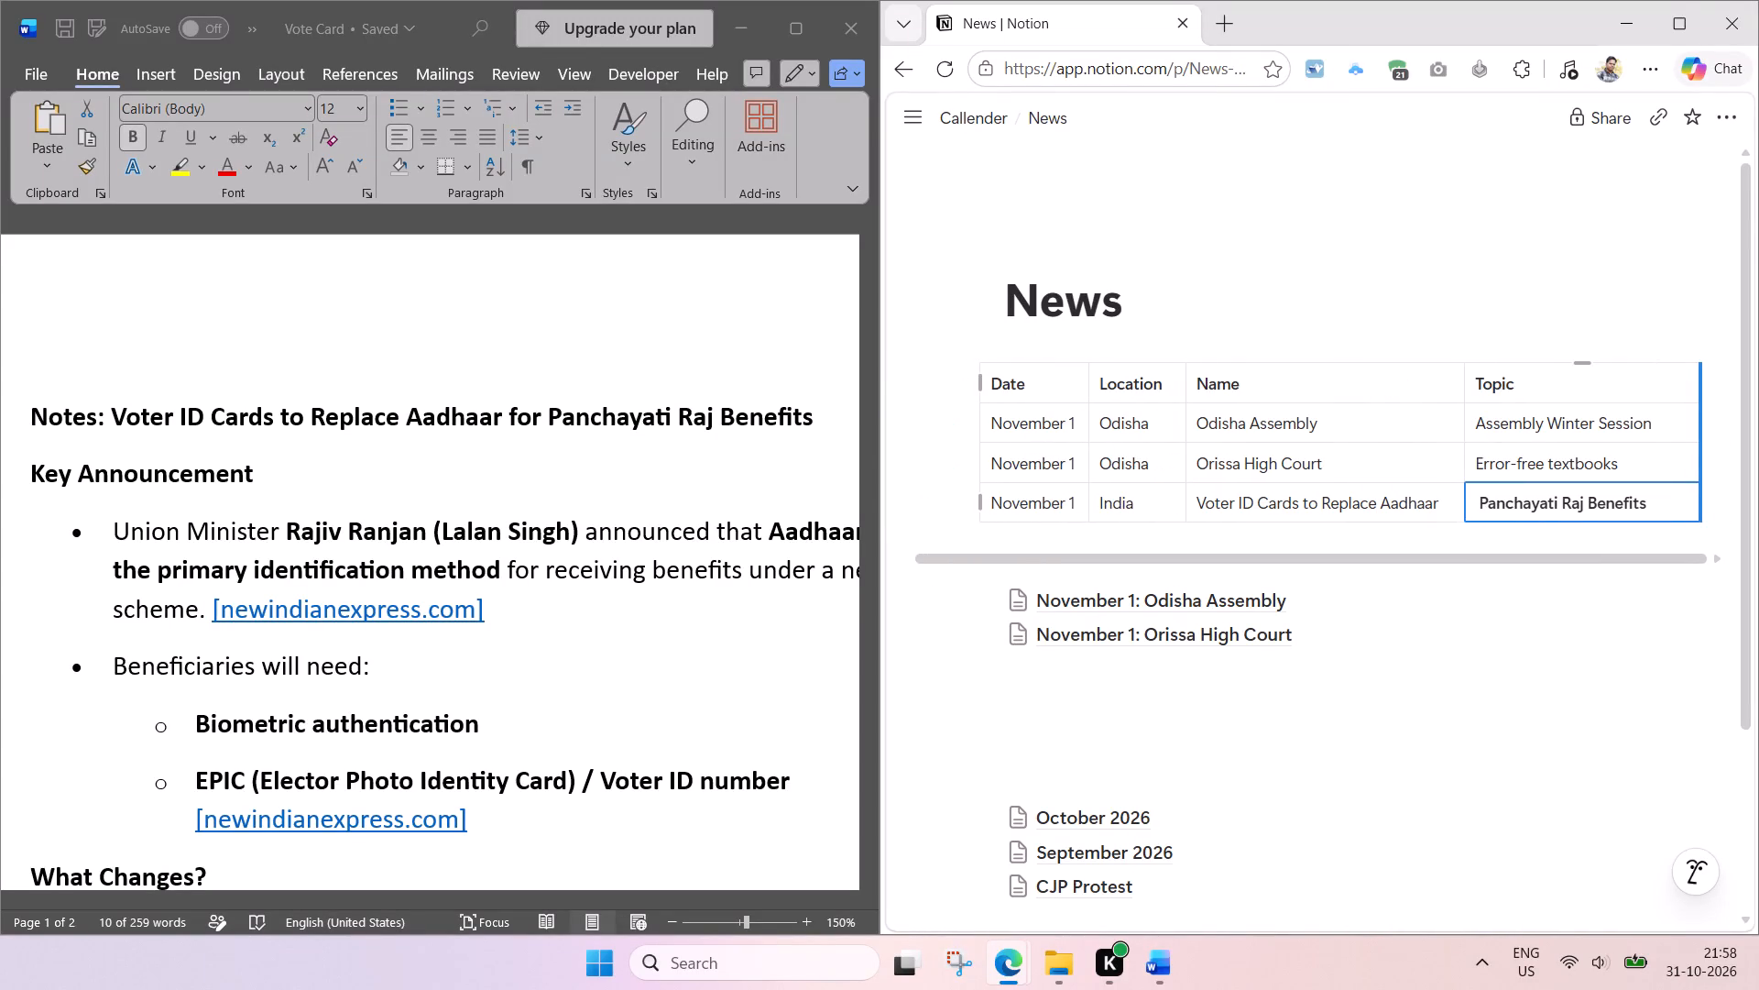
{"action": "left_click_drag", "start_coordinate": [1592, 401], "coordinate": [1559, 404]}
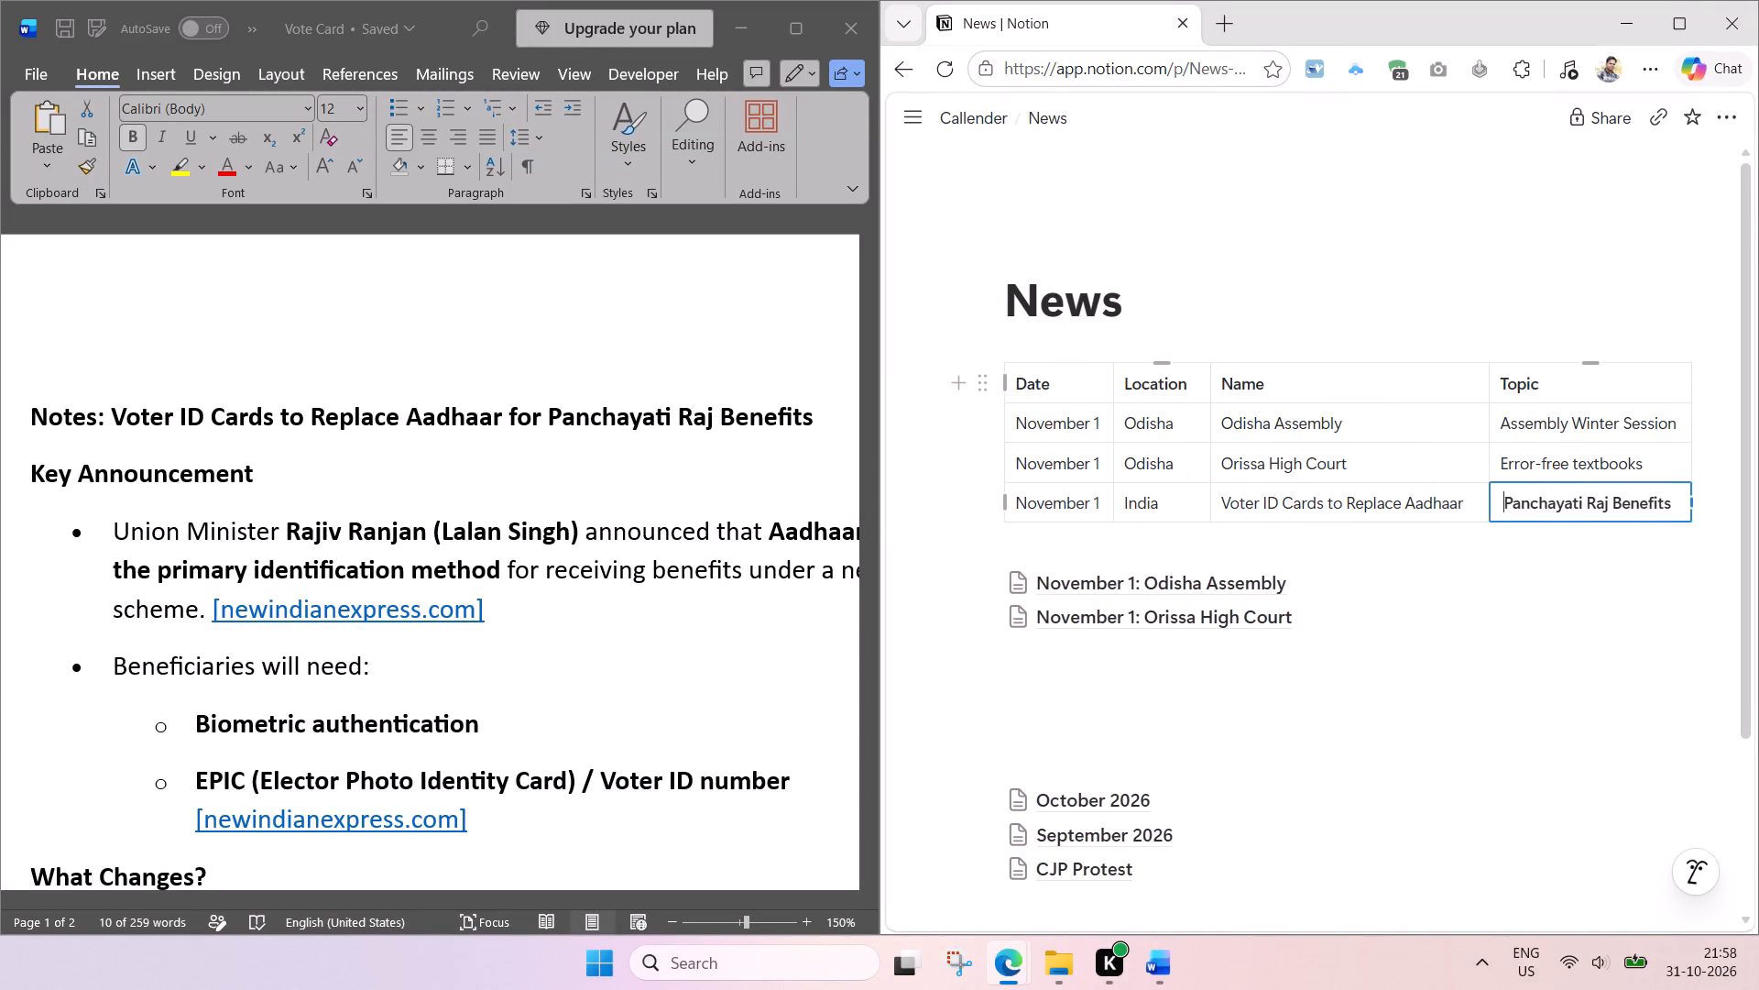
{"action": "left_click_drag", "start_coordinate": [1209, 386], "coordinate": [1211, 392]}
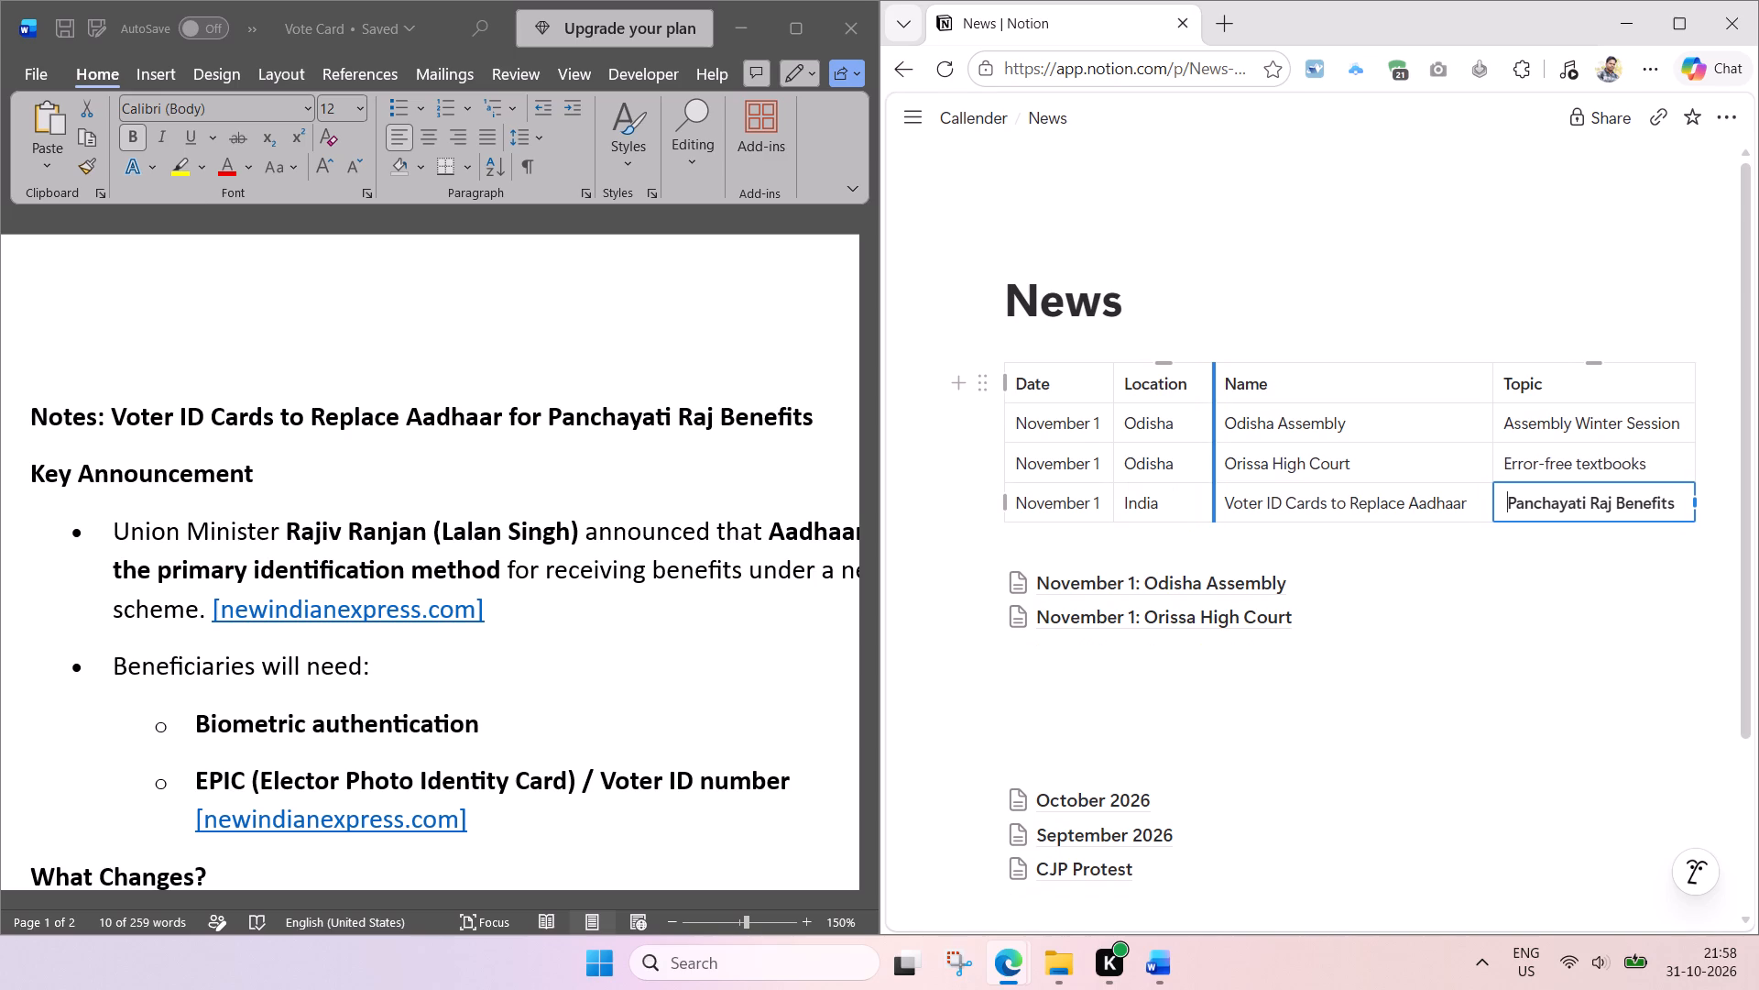
{"action": "left_click_drag", "start_coordinate": [1211, 392], "coordinate": [1209, 394]}
{"action": "left_click_drag", "start_coordinate": [1488, 389], "coordinate": [1473, 389]}
Duplicate the November 1: Orissa High Court page and retitle the copy "November 1: Voter ID Cards to Replace Aadhaar" using the copied Name text.
{"action": "left_click", "coordinate": [978, 616]}
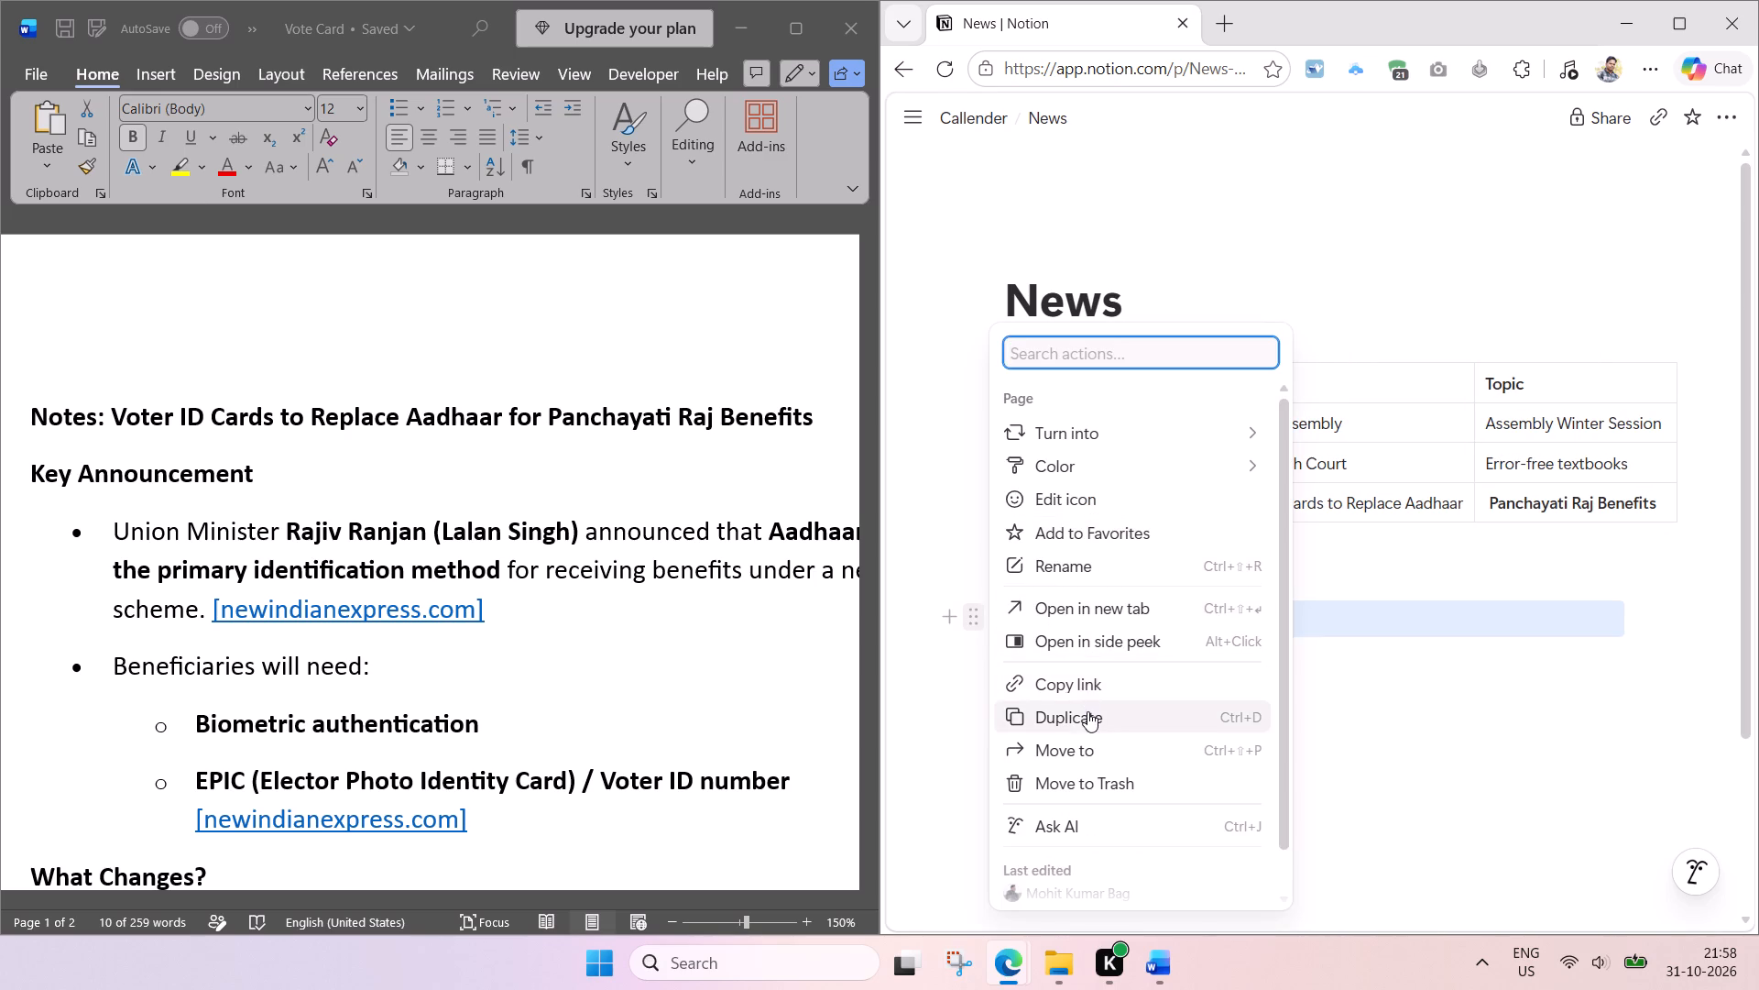
{"action": "left_click", "coordinate": [1087, 711]}
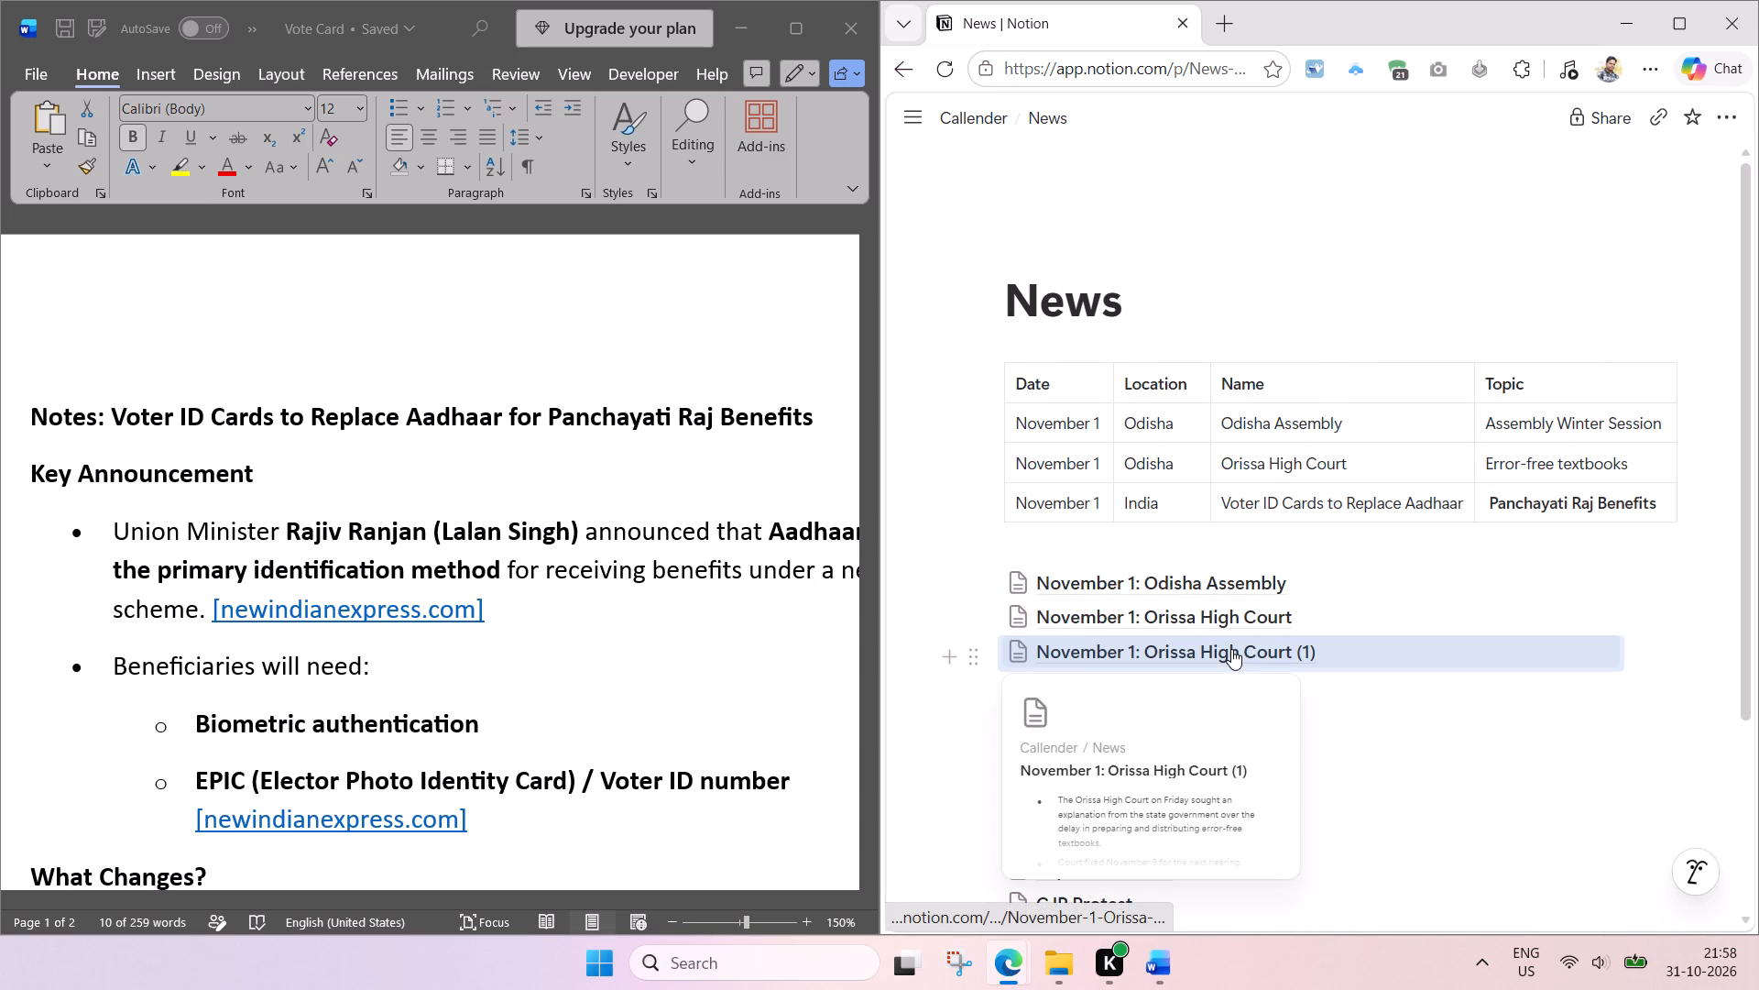
{"action": "left_click", "coordinate": [1403, 503]}
{"action": "key", "text": "ctrl+a"}
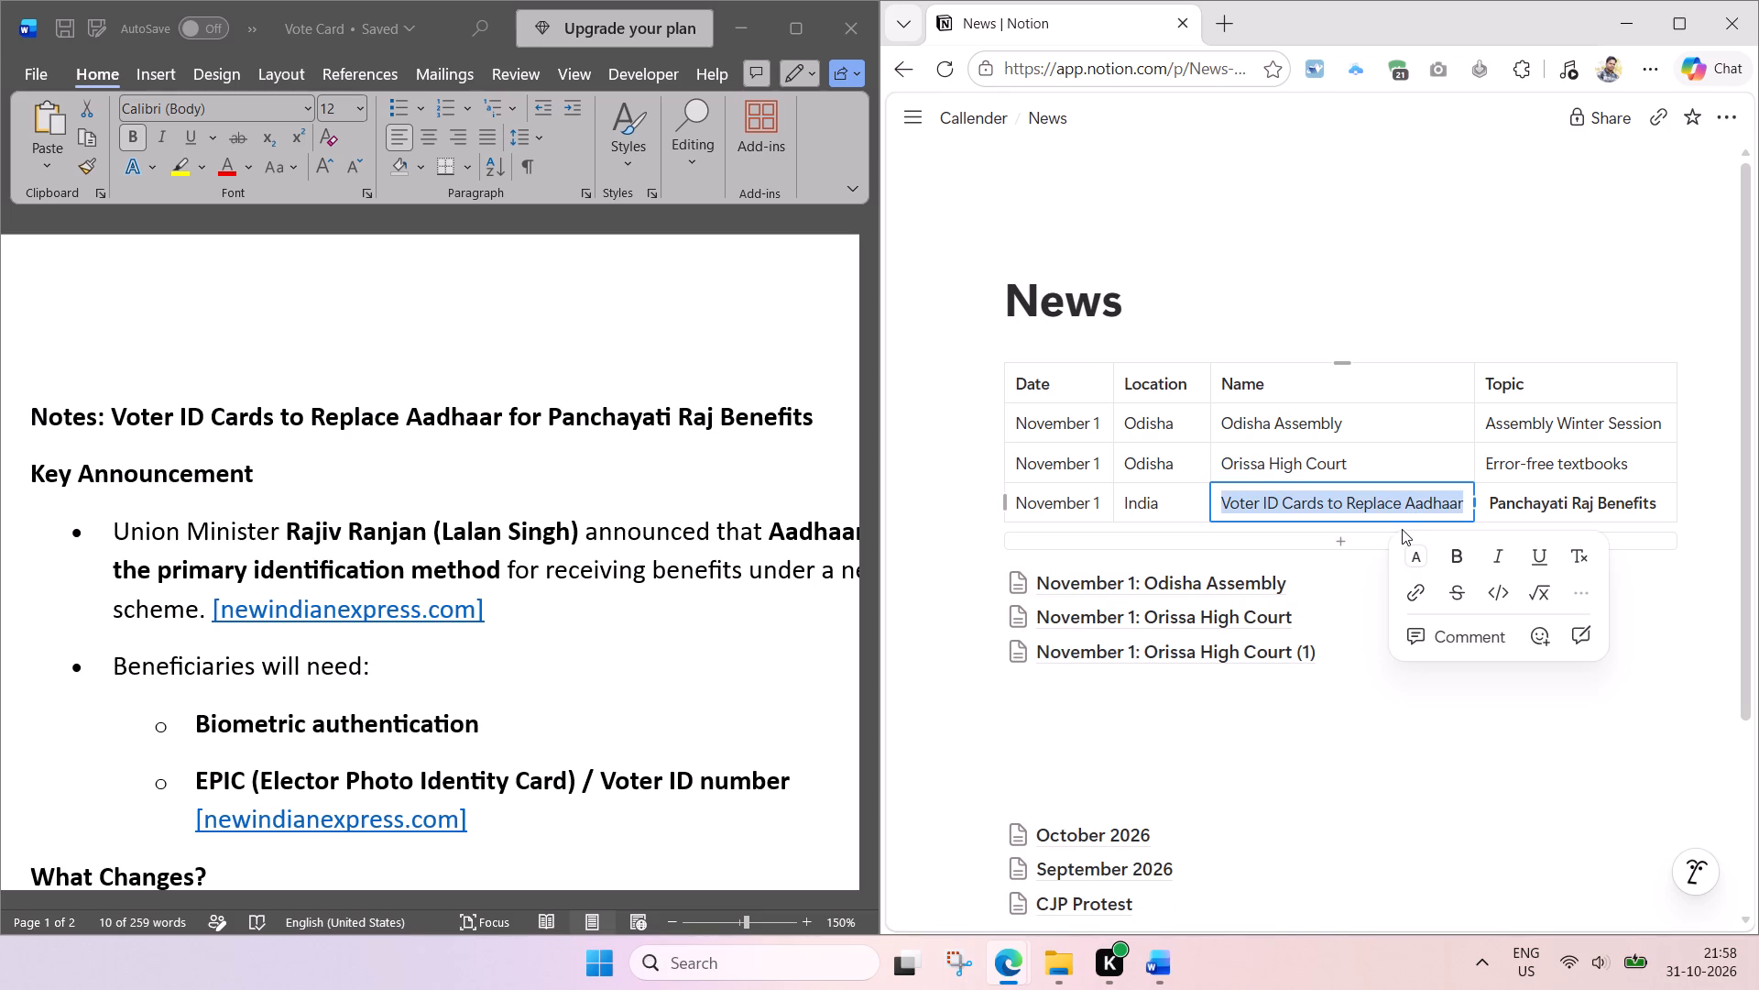
{"action": "key", "text": "ctrl+c"}
{"action": "left_click", "coordinate": [1211, 660]}
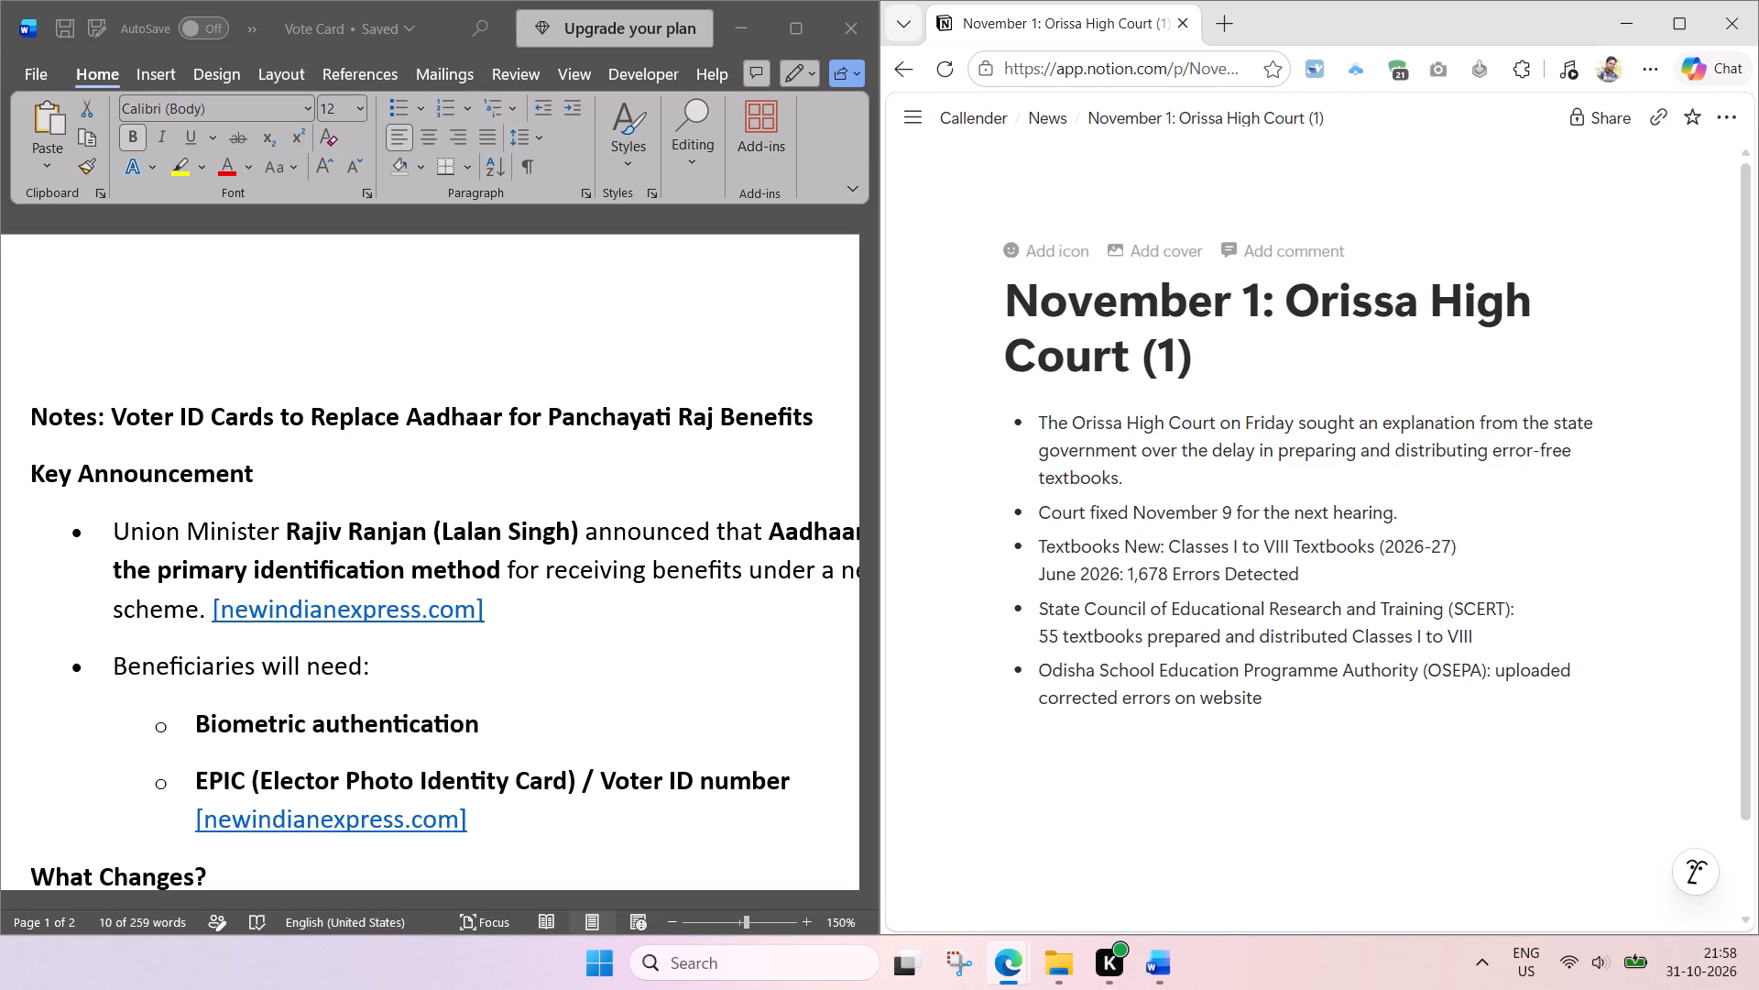
{"action": "left_click_drag", "start_coordinate": [1286, 303], "coordinate": [1311, 349]}
{"action": "key", "text": "ctrl+v"}
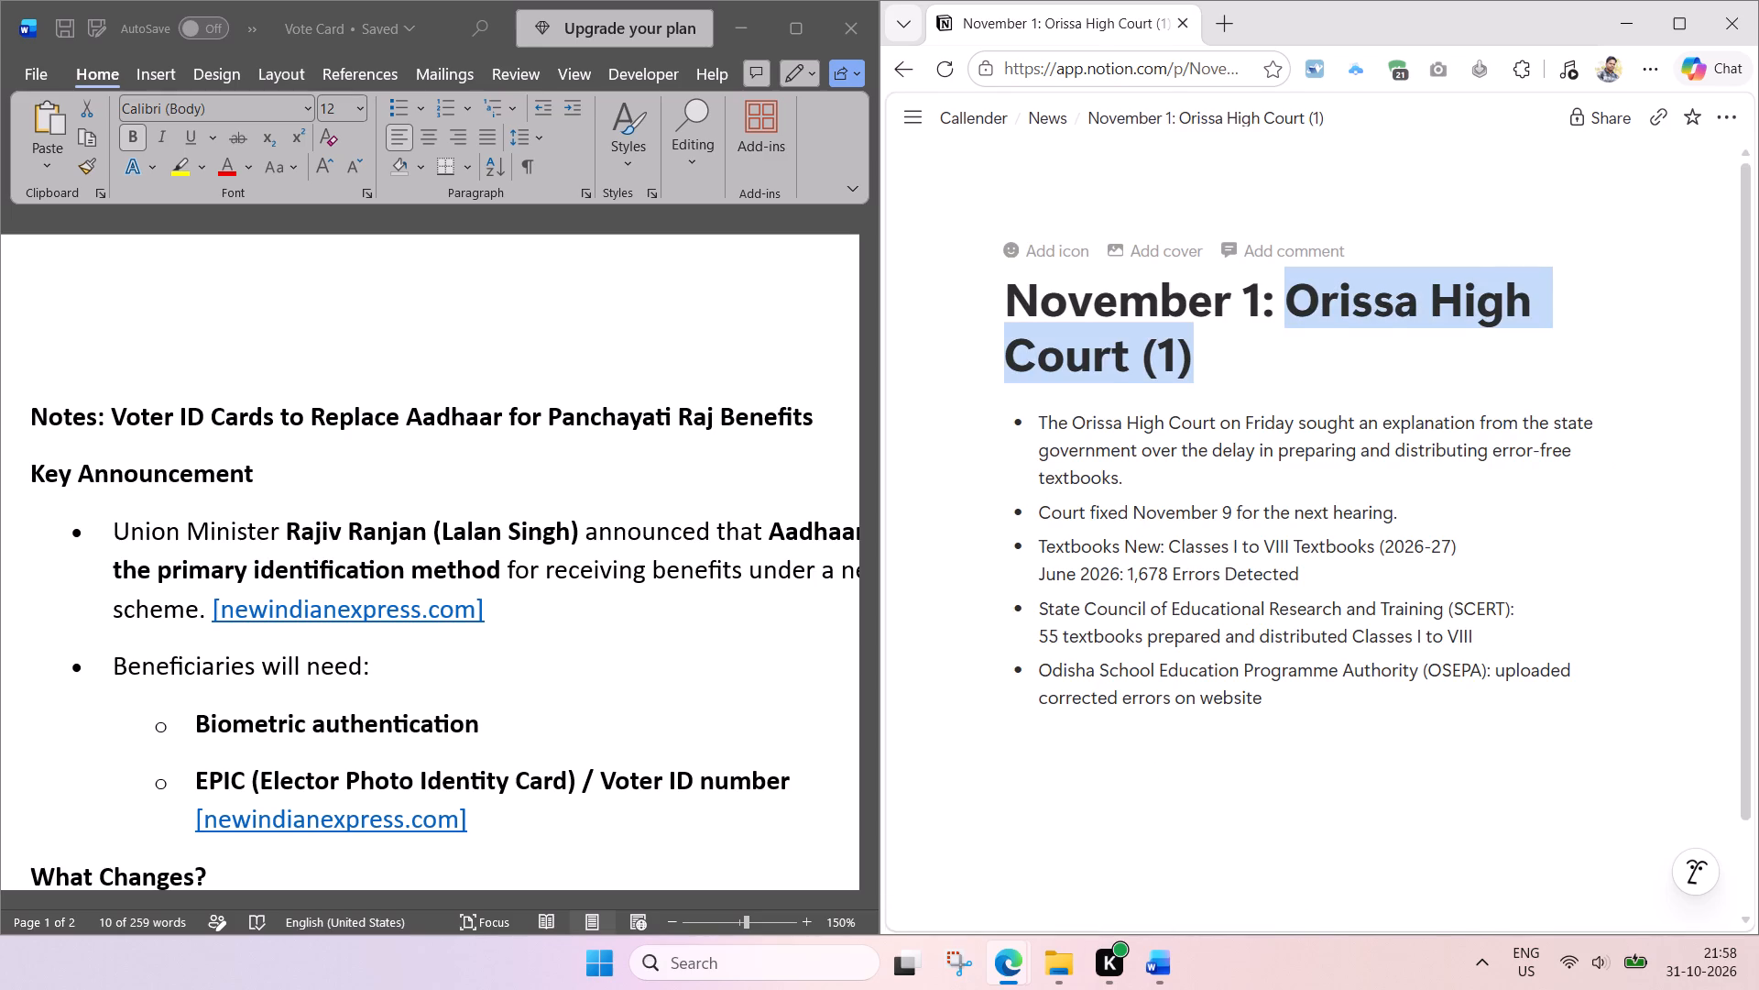
Clear the old Orissa High Court bullet text from the duplicated page's body.
{"action": "left_click_drag", "start_coordinate": [1355, 745], "coordinate": [1021, 442]}
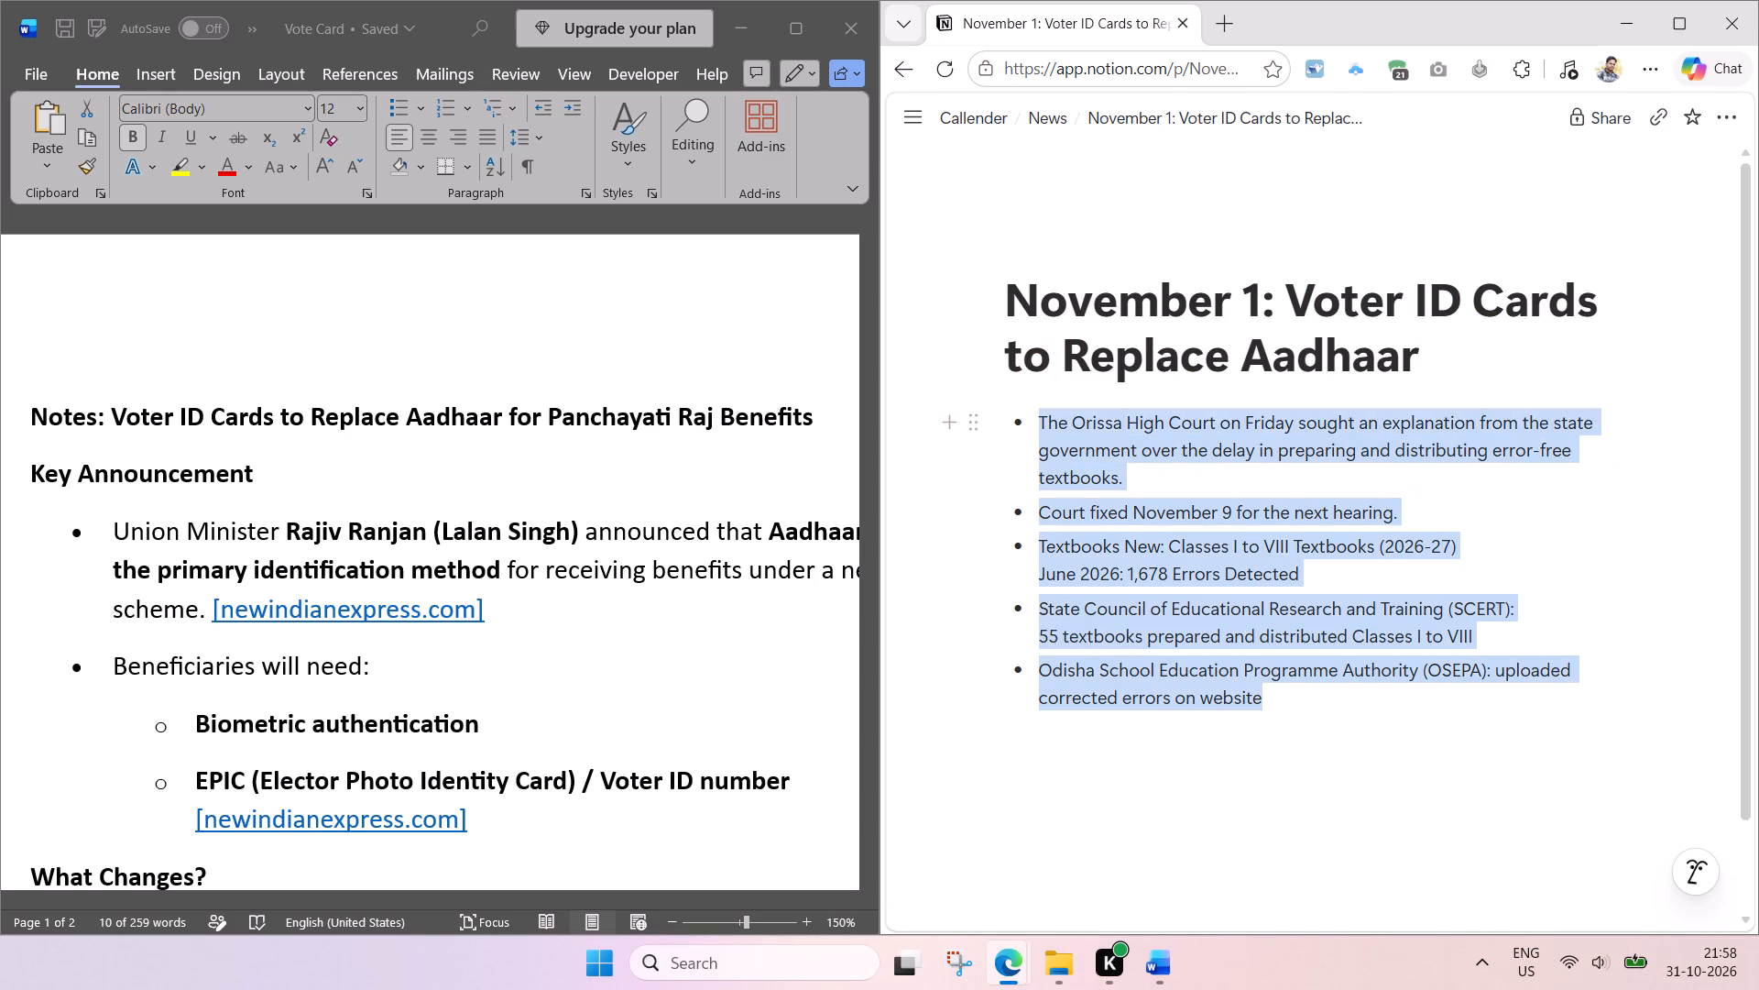
{"action": "left_click_drag", "start_coordinate": [1021, 442], "coordinate": [1017, 429]}
{"action": "key", "text": "BackSpace"}
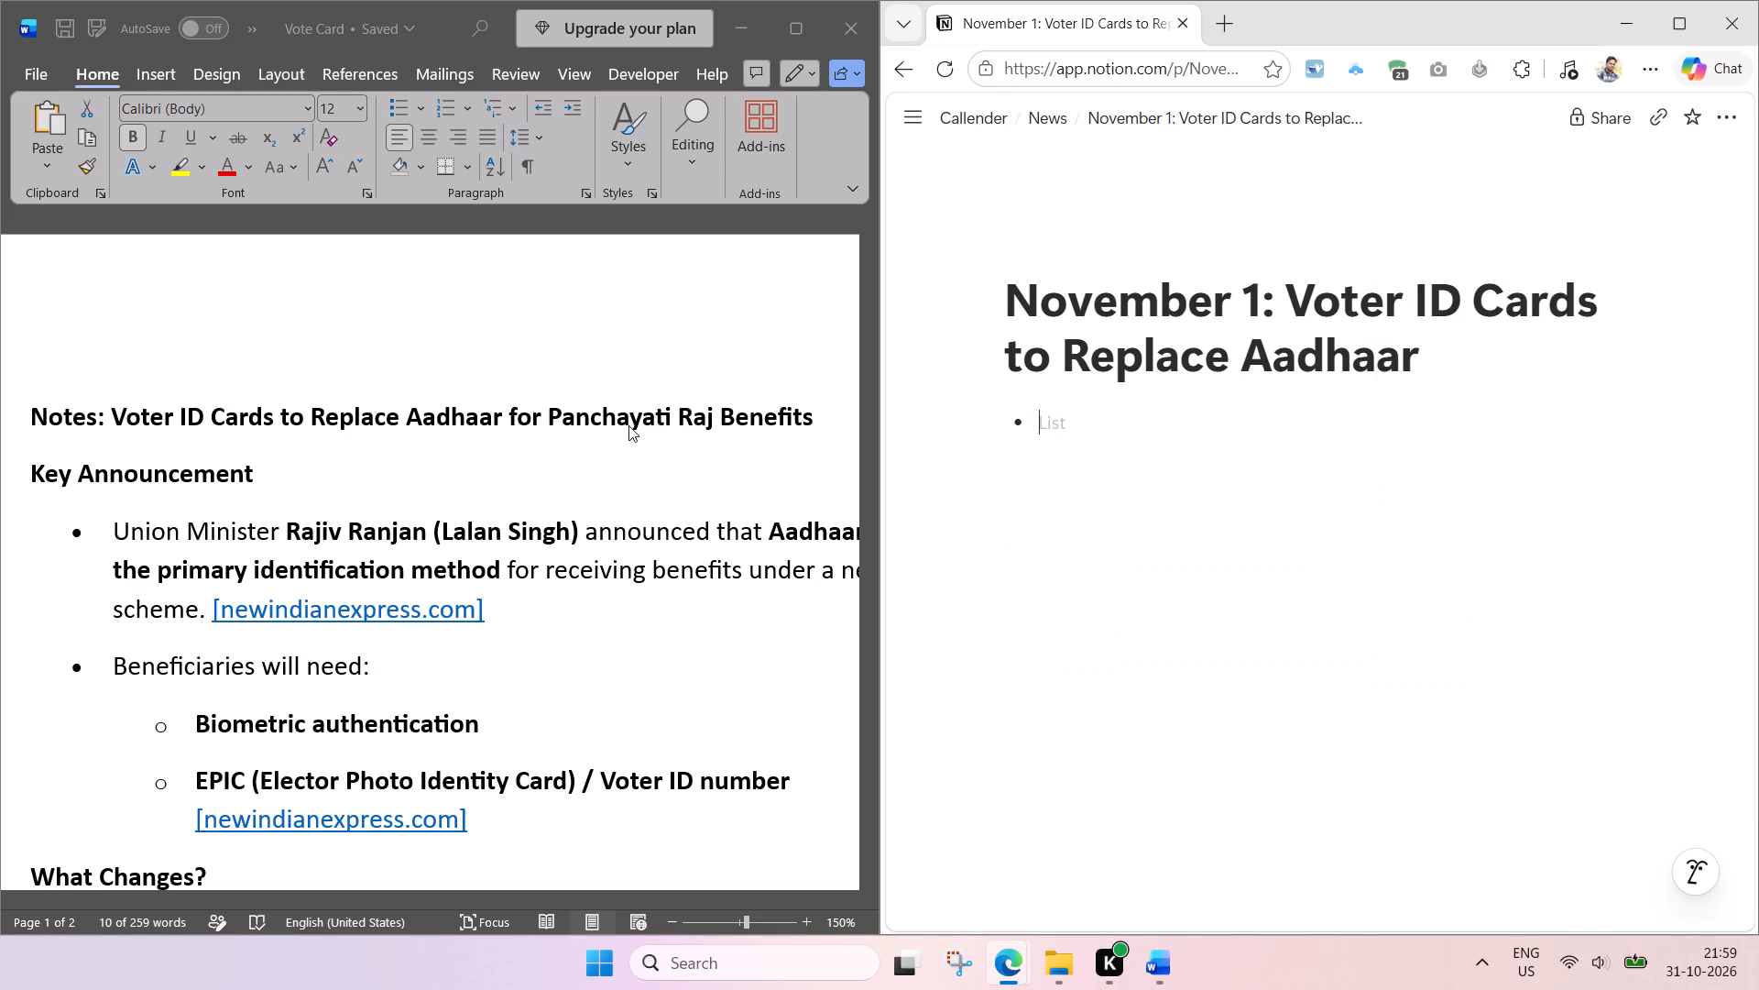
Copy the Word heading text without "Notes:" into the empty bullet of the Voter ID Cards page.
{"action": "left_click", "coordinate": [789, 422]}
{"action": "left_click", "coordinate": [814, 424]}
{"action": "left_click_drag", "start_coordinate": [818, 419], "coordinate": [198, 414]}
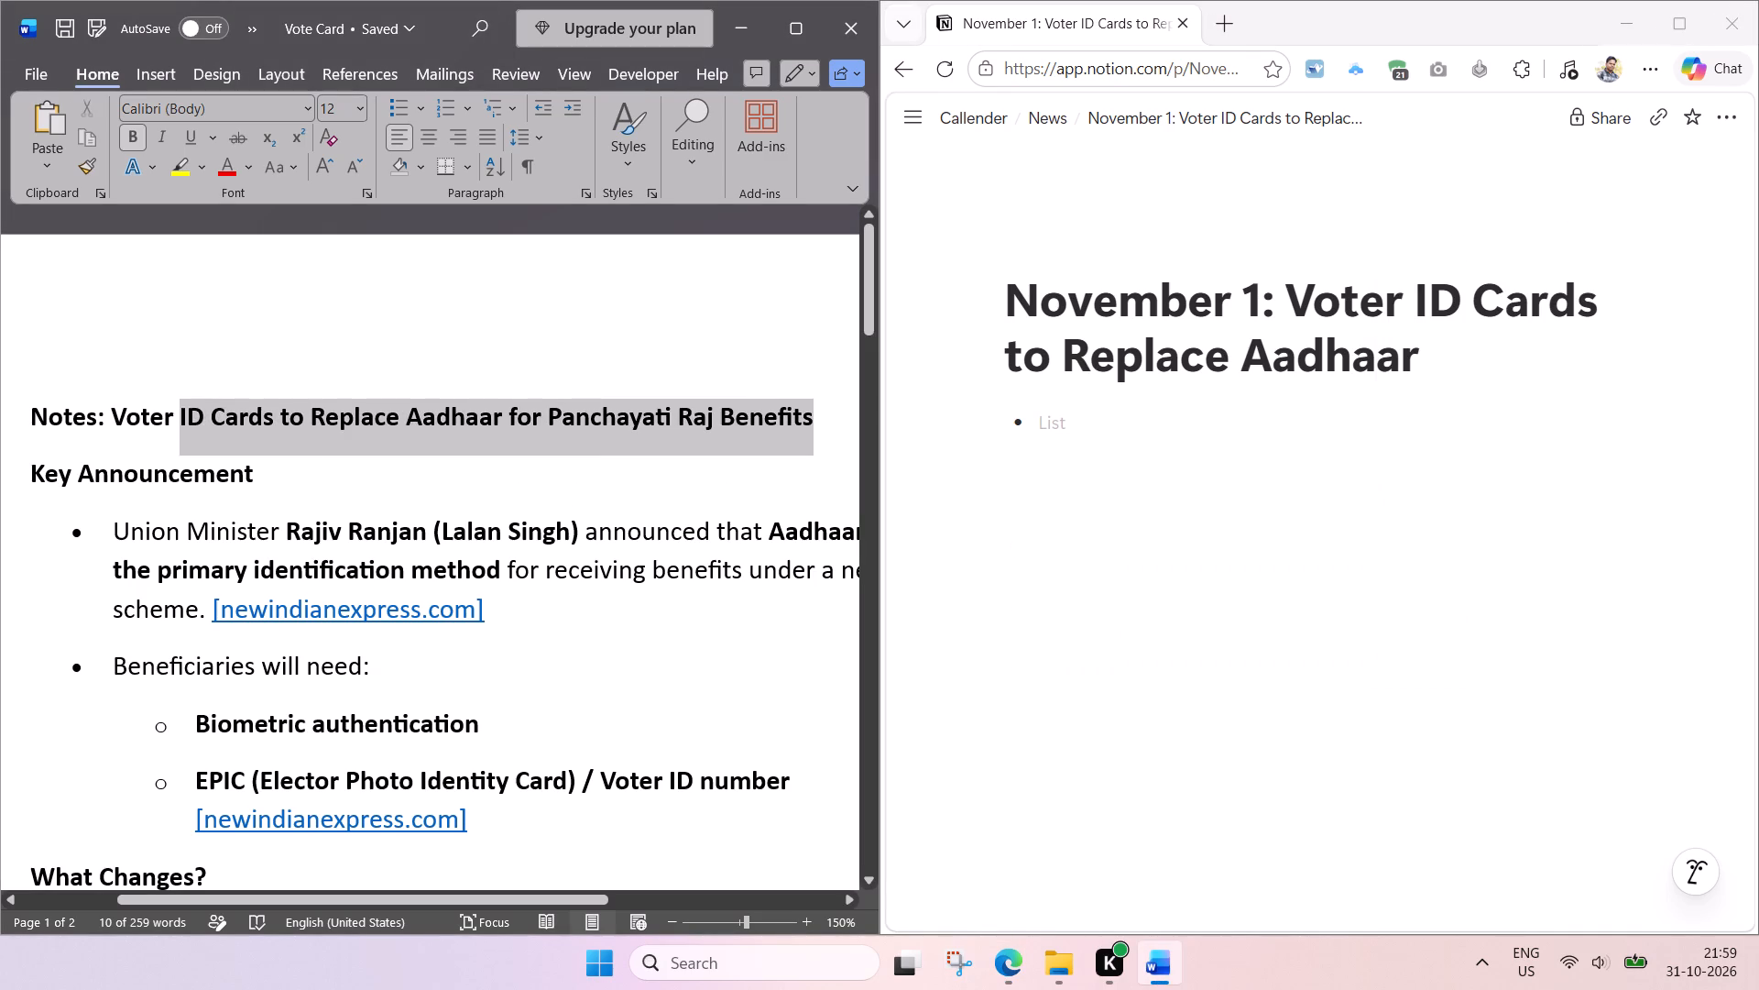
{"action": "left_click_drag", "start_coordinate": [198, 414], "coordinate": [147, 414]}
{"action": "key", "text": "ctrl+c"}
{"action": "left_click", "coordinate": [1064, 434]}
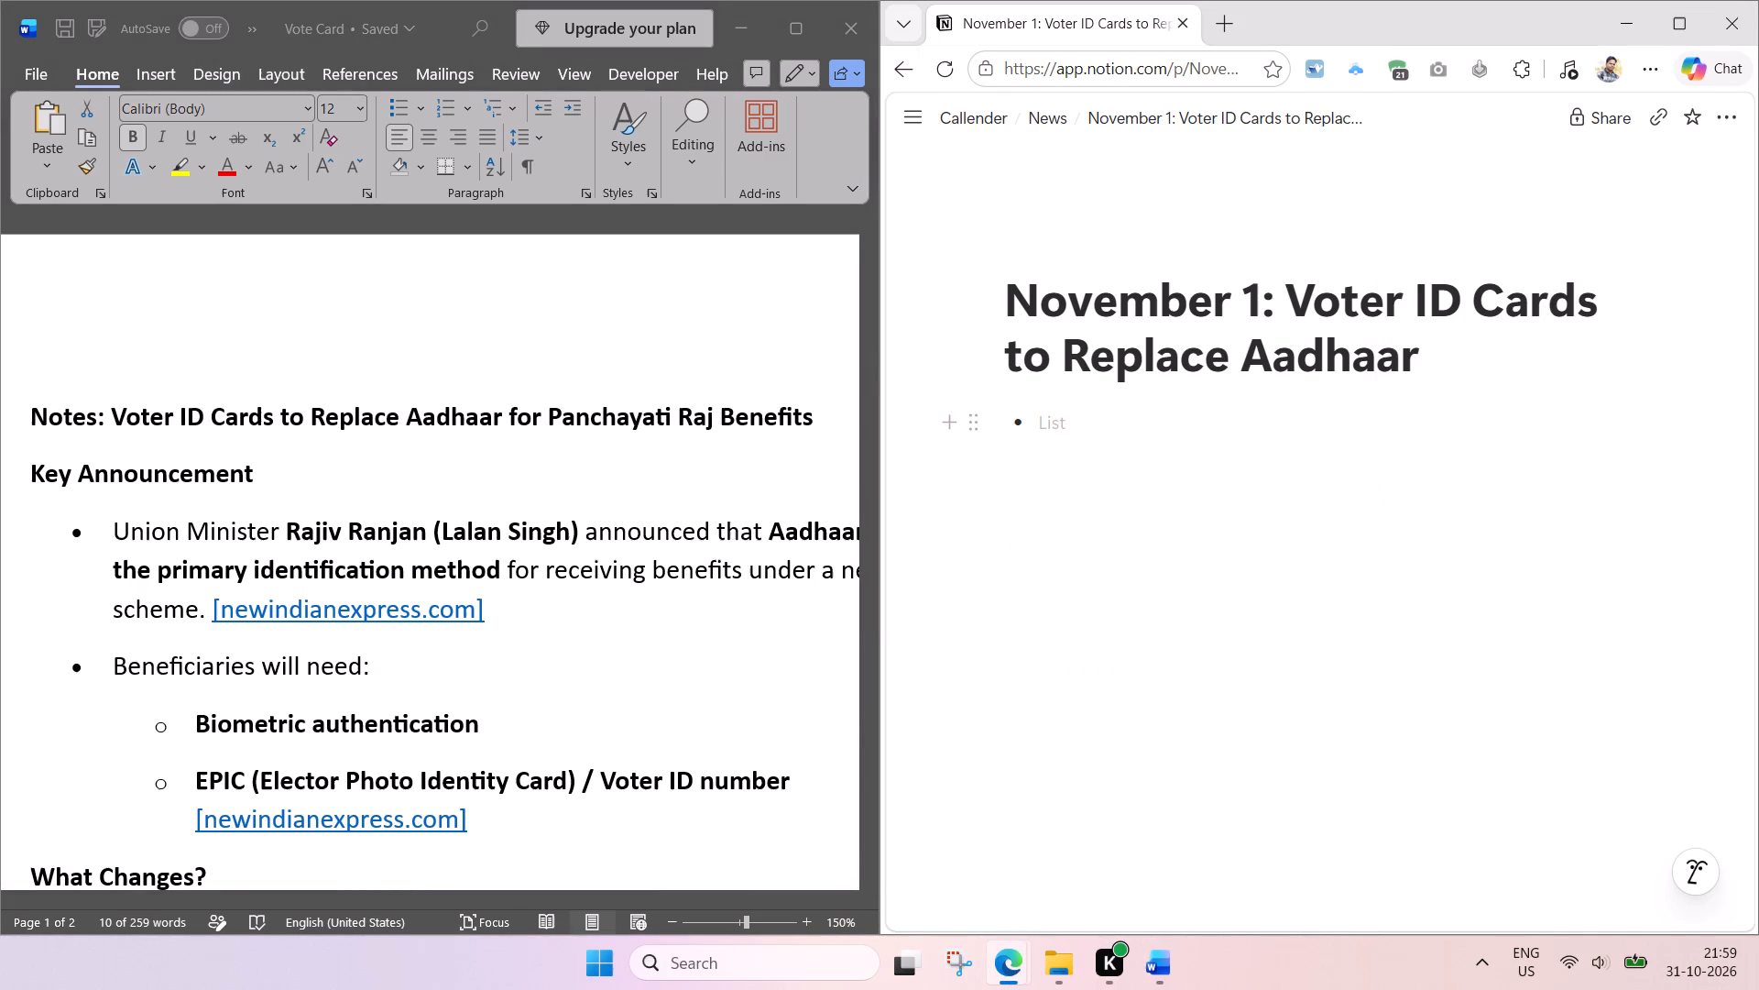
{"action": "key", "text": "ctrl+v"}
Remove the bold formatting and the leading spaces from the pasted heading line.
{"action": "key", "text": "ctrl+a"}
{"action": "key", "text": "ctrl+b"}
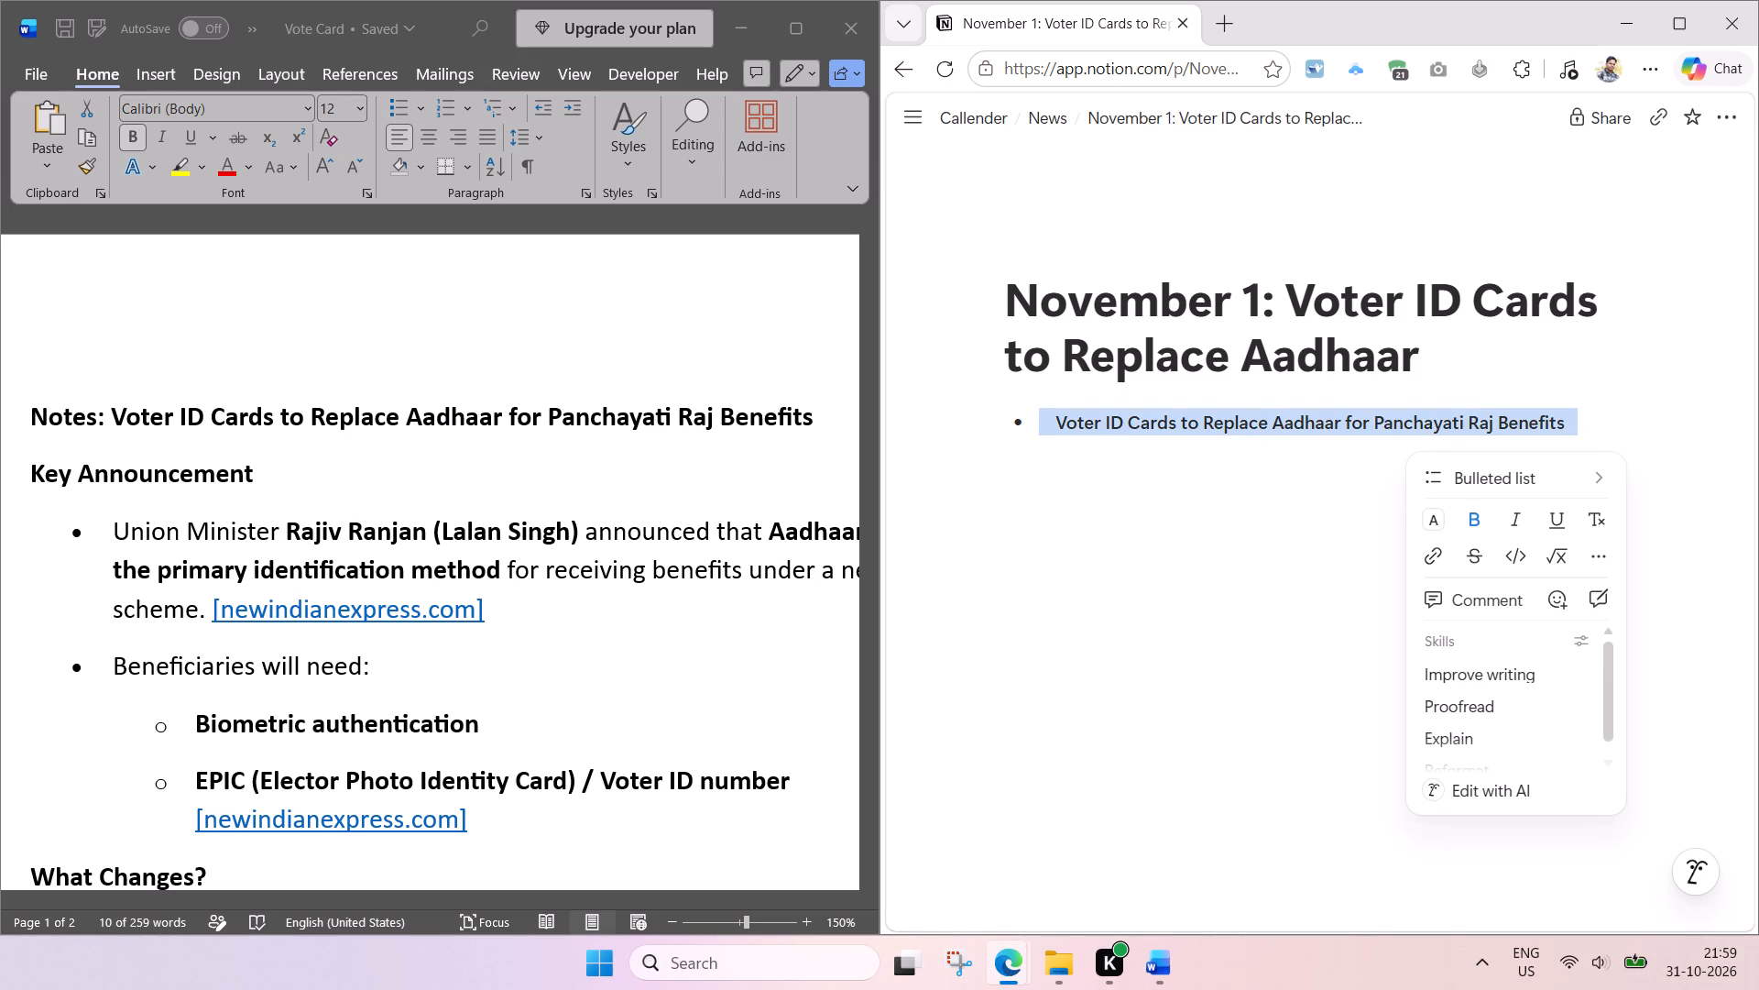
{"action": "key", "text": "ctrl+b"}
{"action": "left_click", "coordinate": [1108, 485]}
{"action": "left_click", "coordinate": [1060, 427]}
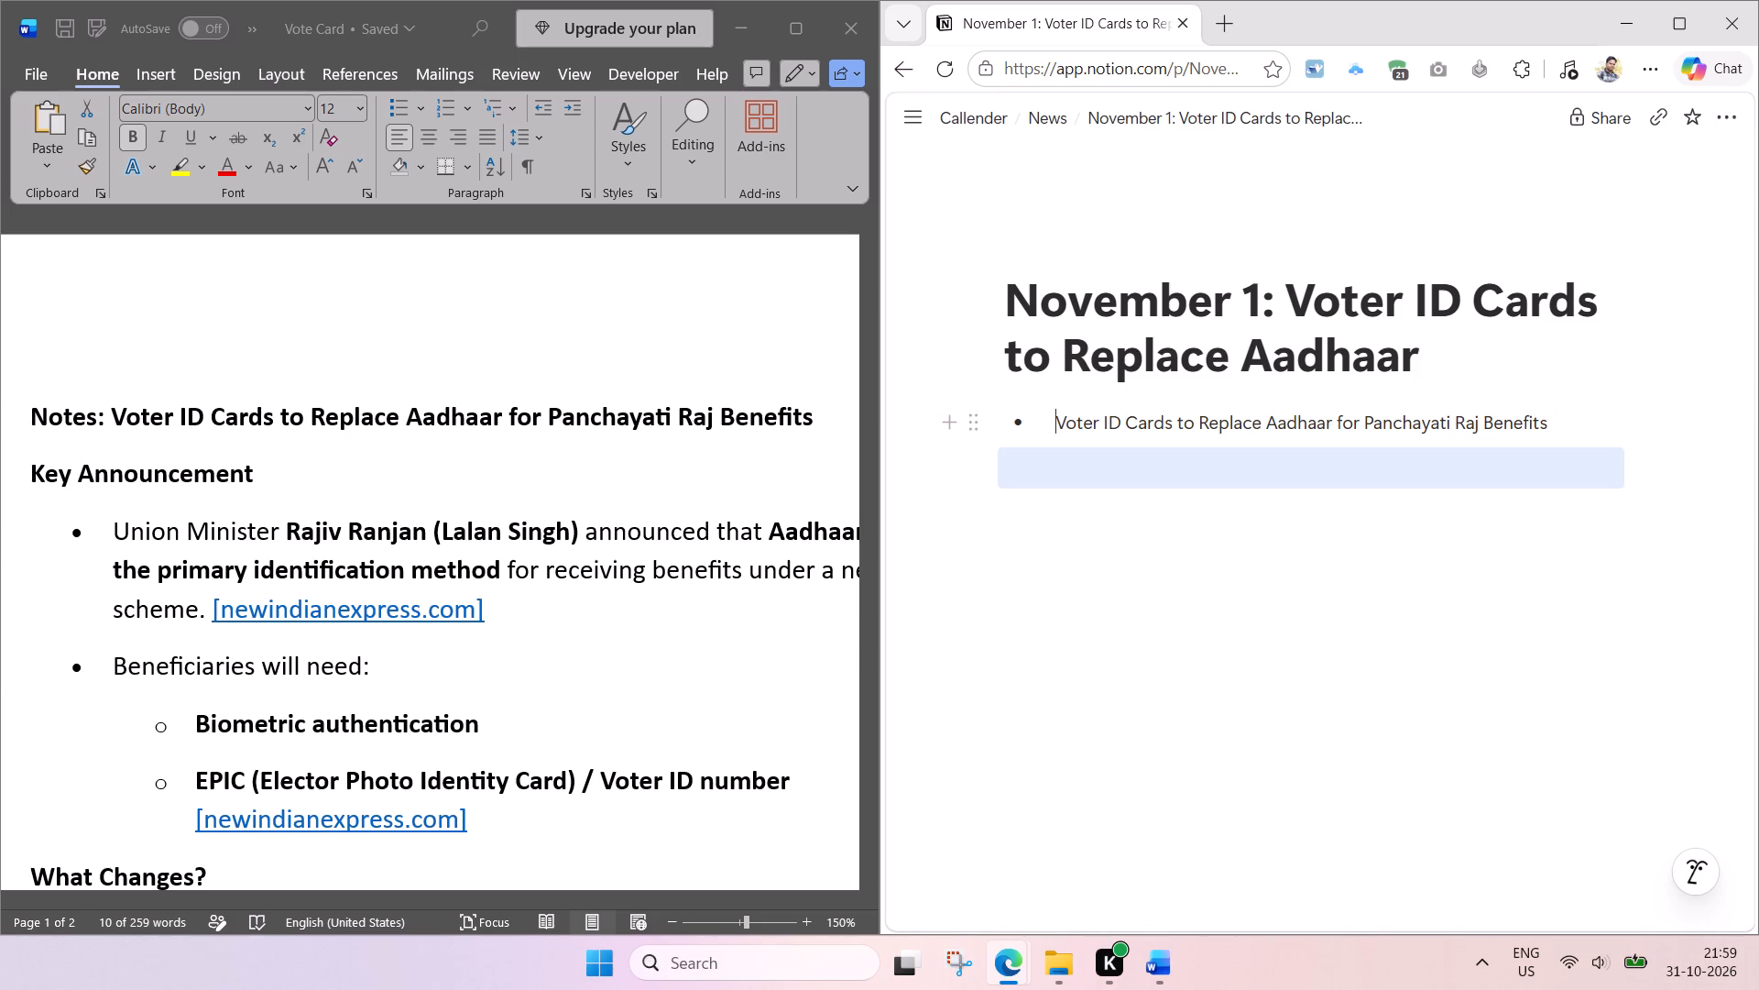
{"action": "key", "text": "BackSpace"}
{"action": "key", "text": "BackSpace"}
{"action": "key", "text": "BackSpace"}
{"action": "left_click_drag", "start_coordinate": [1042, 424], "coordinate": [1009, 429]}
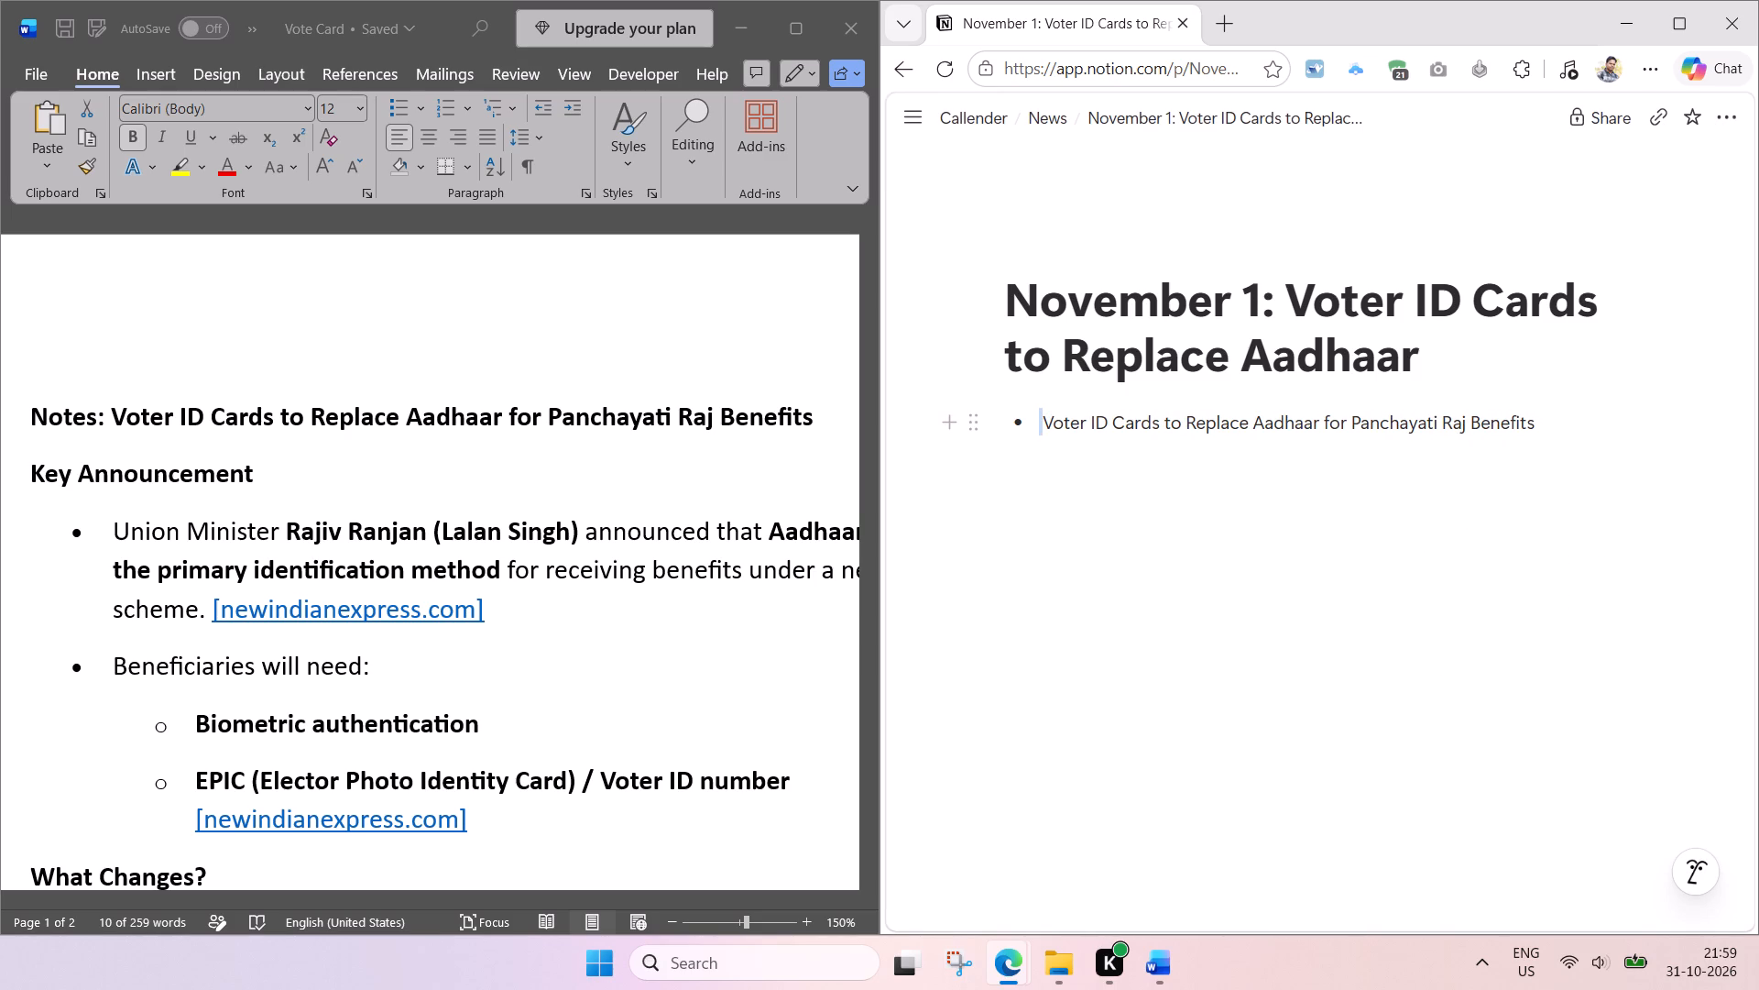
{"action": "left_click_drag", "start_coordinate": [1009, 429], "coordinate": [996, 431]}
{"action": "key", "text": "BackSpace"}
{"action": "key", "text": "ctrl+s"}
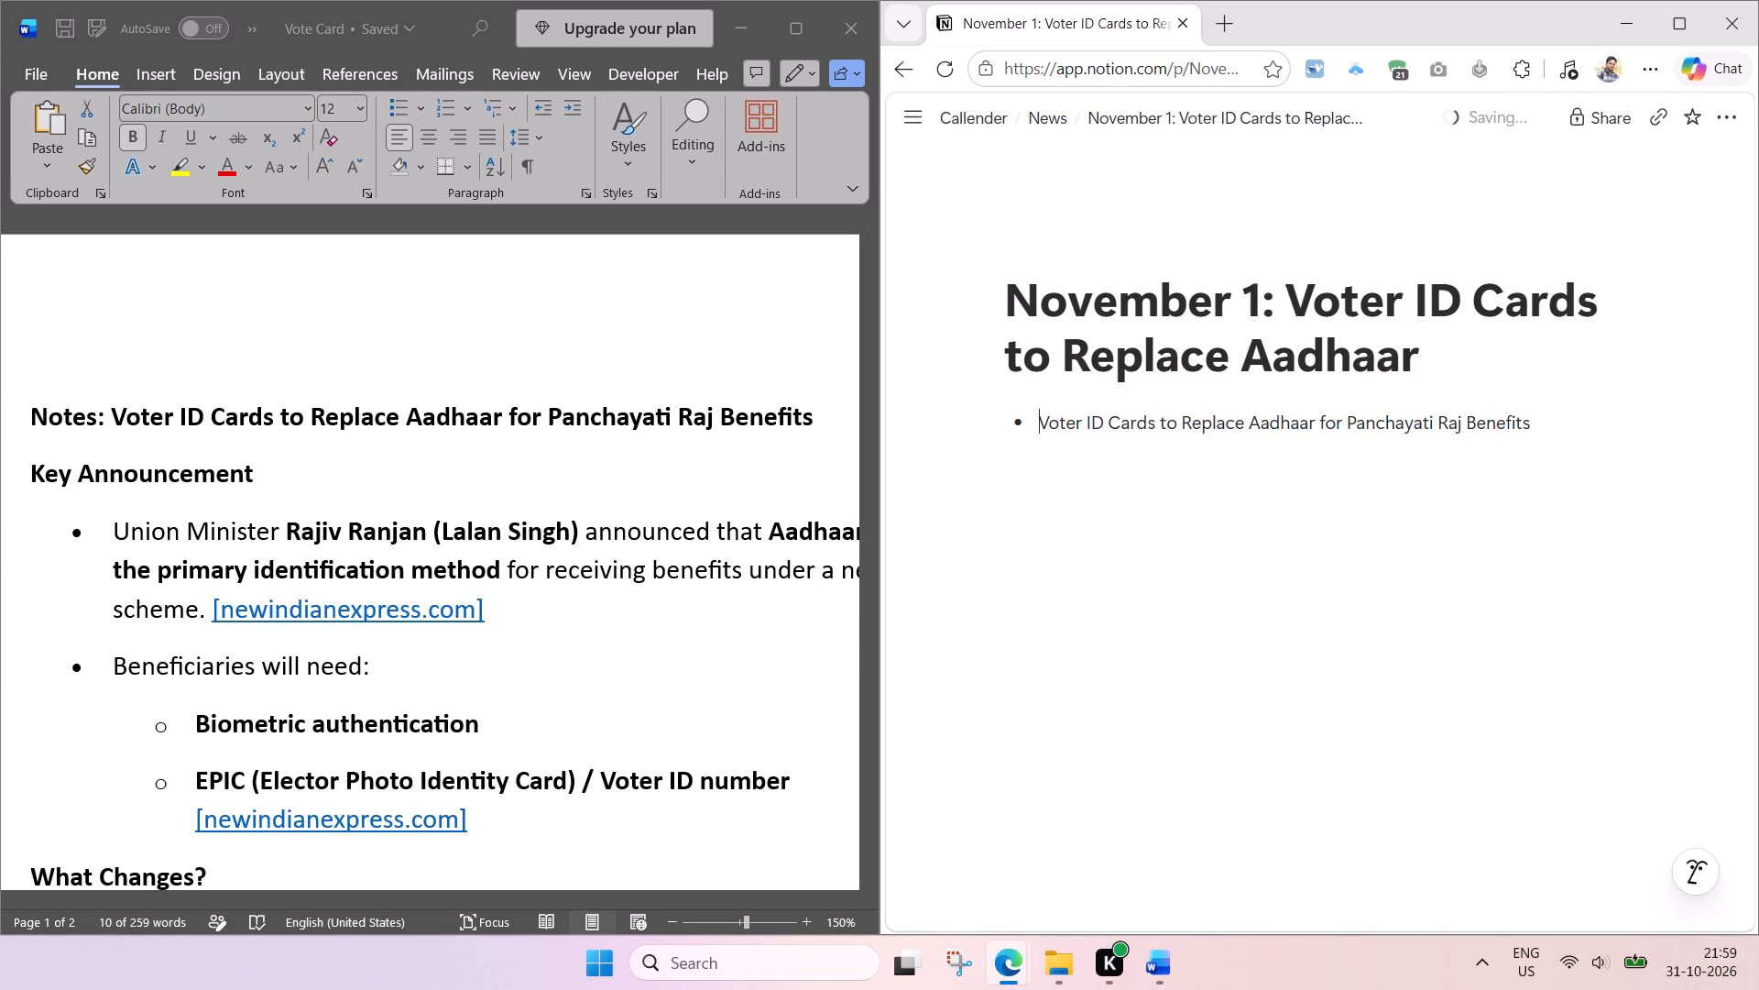
Turn the bulleted line on the Voter ID Cards page into plain text.
{"action": "left_click_drag", "start_coordinate": [1041, 427], "coordinate": [989, 432]}
{"action": "key", "text": "BackSpace"}
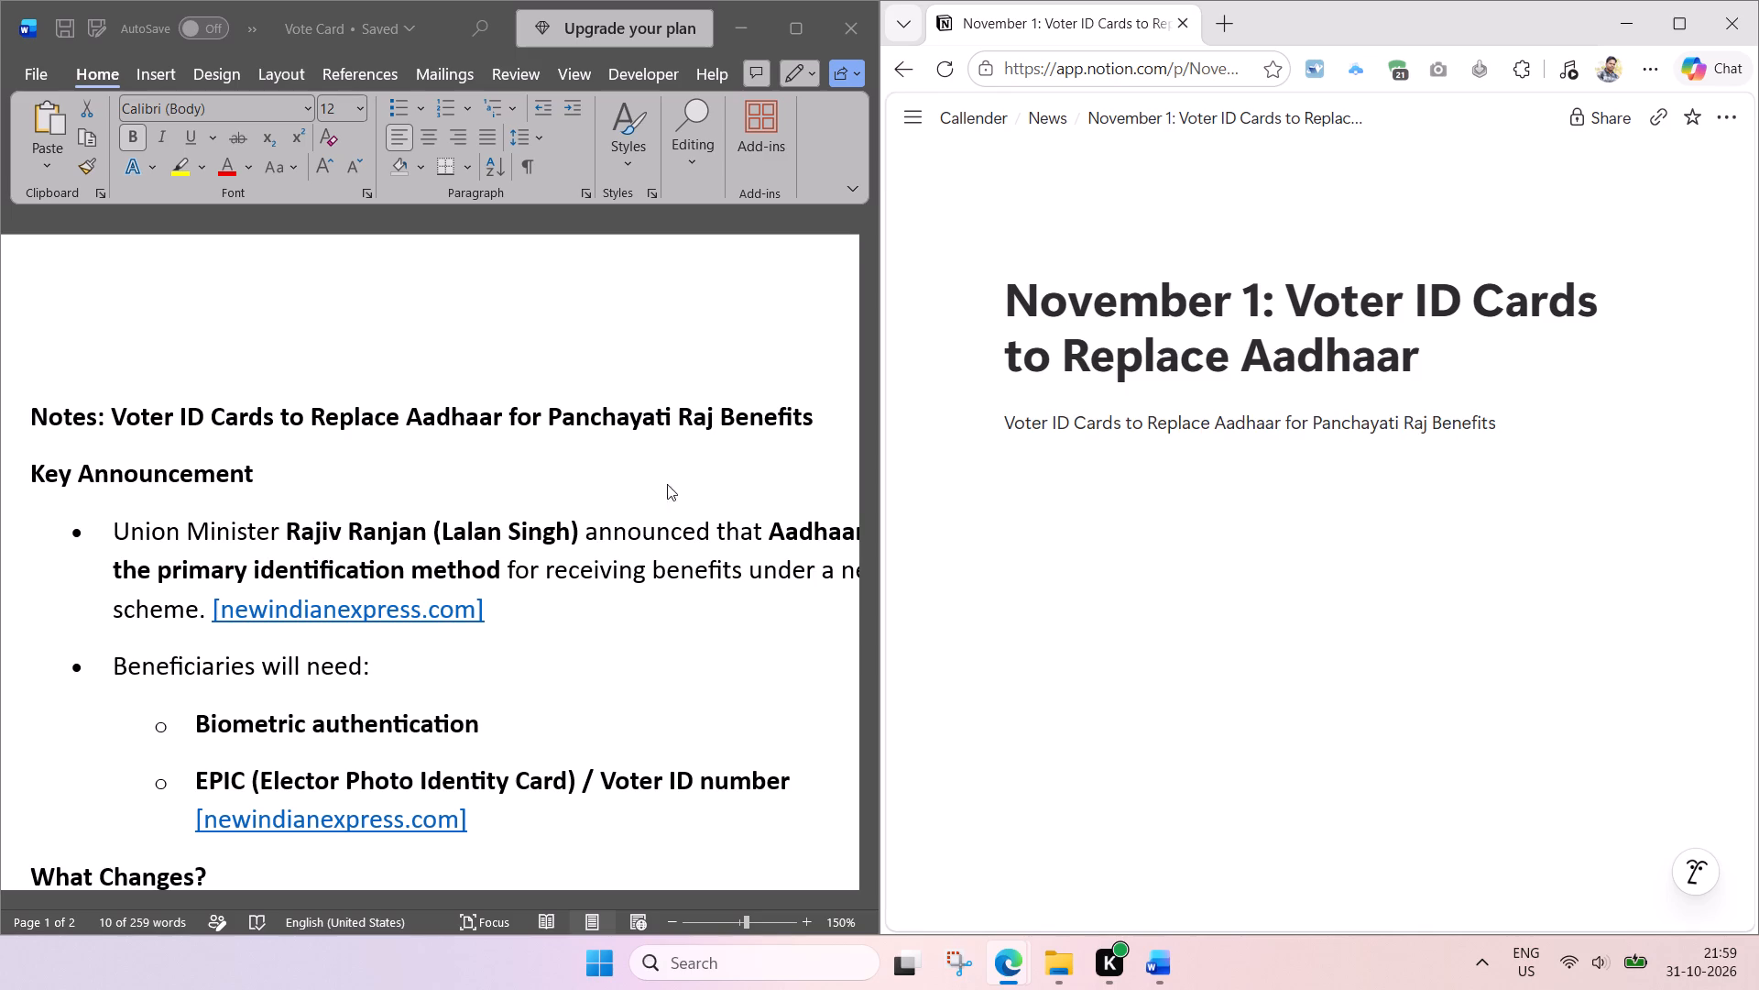
Replace the page's body line with the Union Minister announcement sentence copied from Key Announcement in Word, leaving out its source link.
{"action": "scroll", "coordinate": [605, 489], "scroll_direction": "down", "scroll_amount": 1}
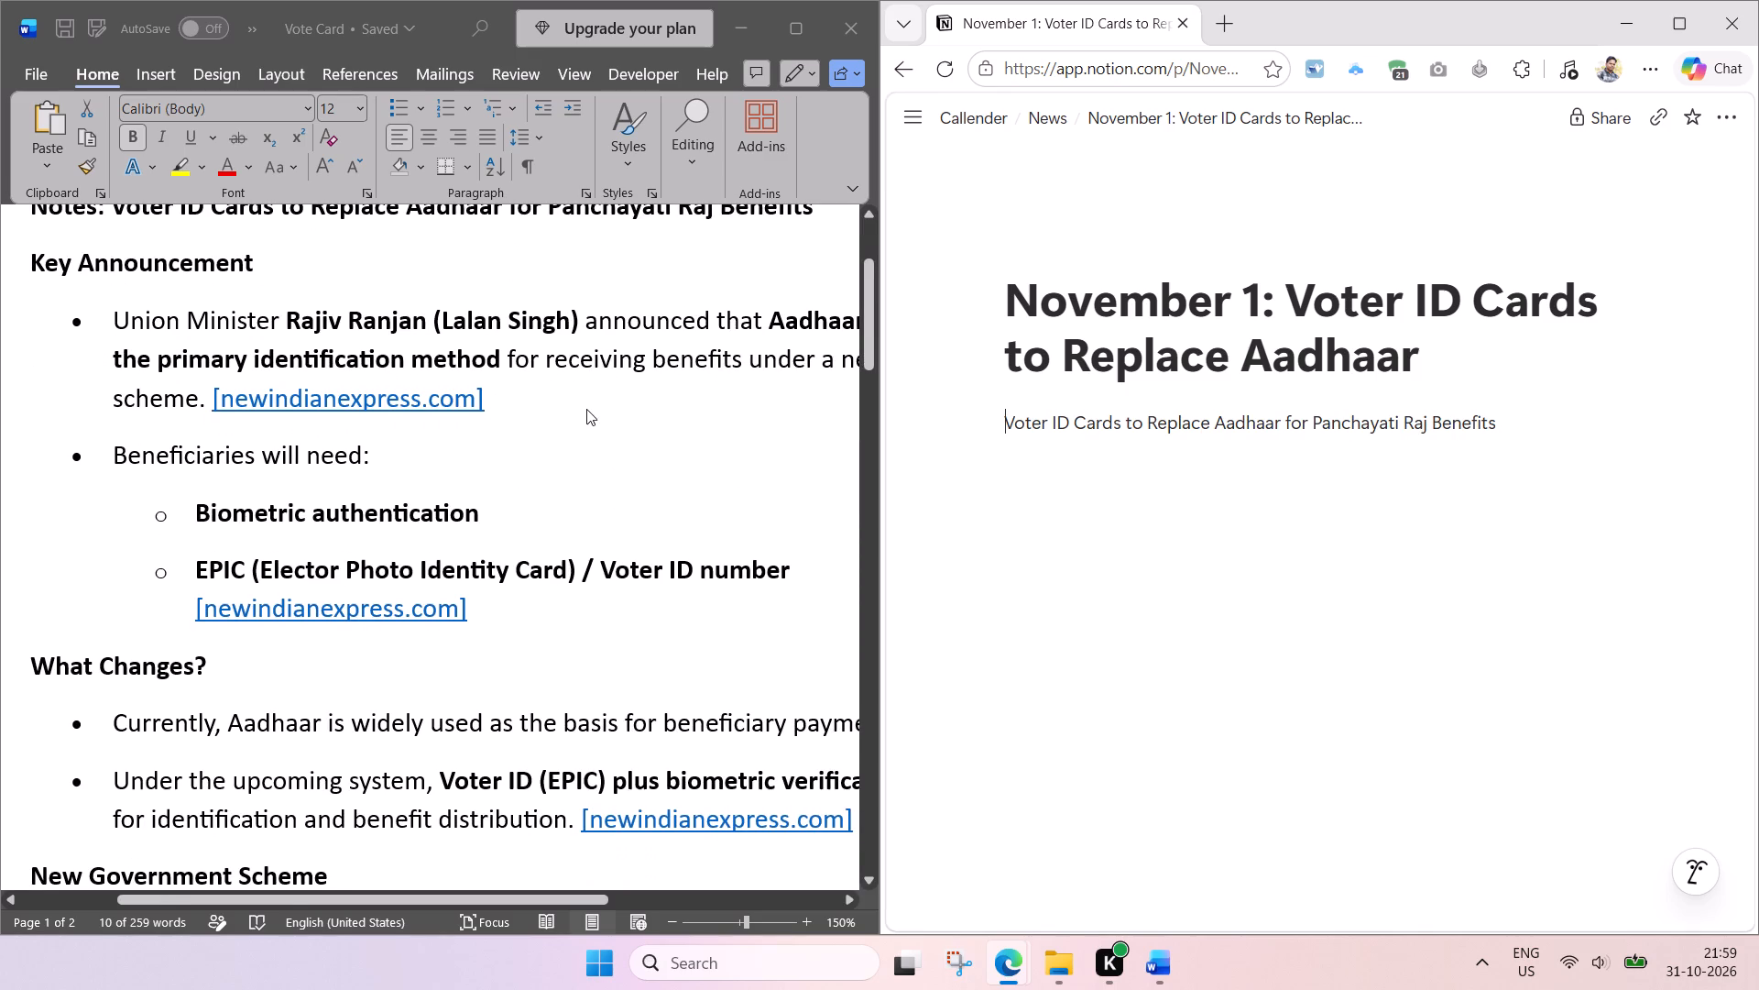
{"action": "scroll", "coordinate": [760, 440], "scroll_direction": "up", "scroll_amount": 1}
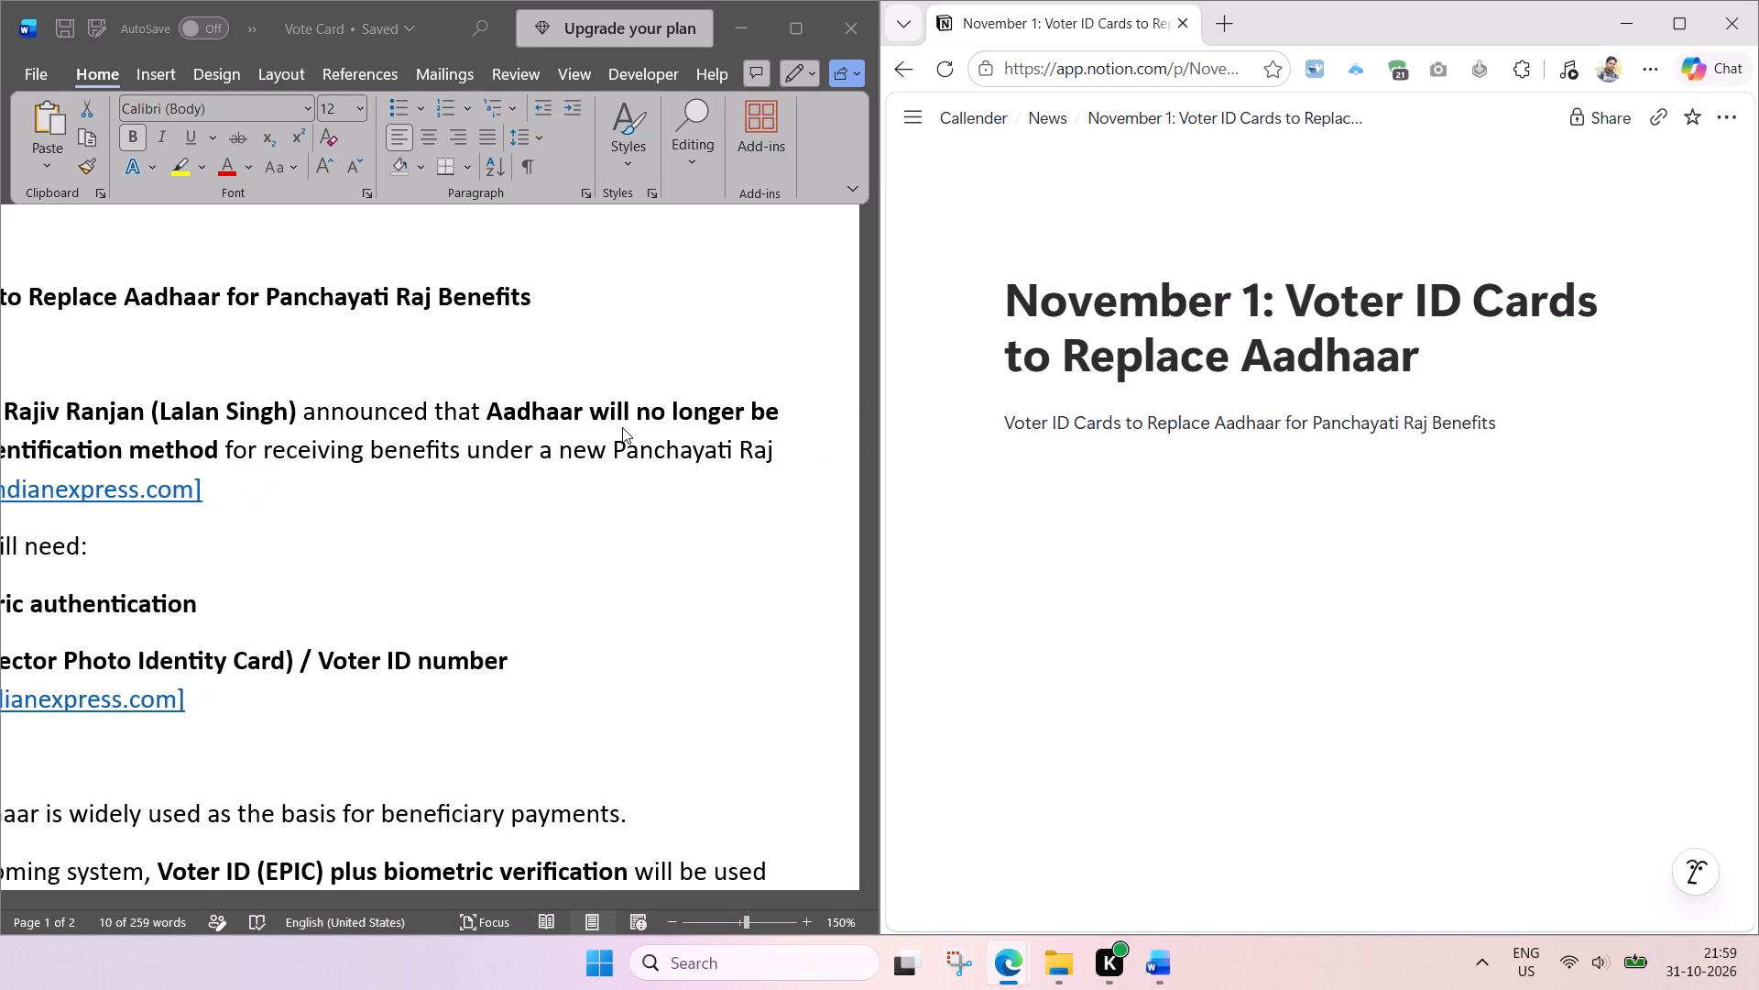
{"action": "left_click", "coordinate": [154, 483]}
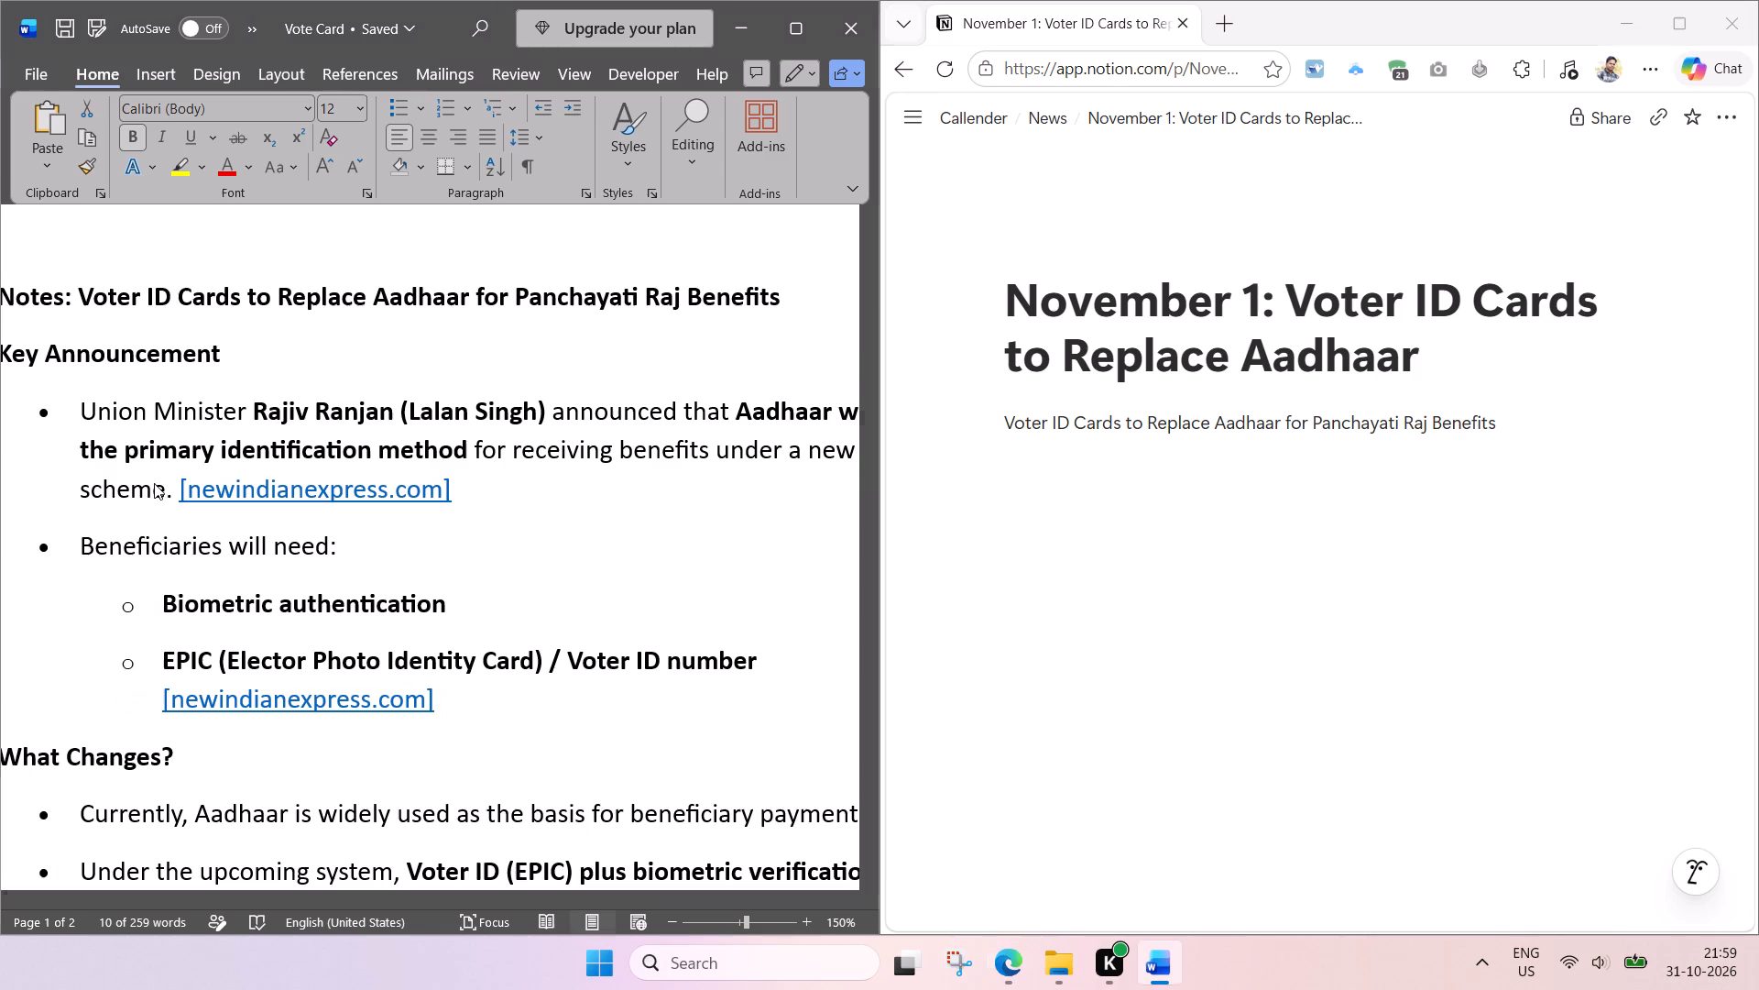
{"action": "left_click", "coordinate": [153, 496]}
{"action": "left_click_drag", "start_coordinate": [163, 490], "coordinate": [107, 418]}
{"action": "key", "text": "ctrl+c"}
{"action": "left_click", "coordinate": [1098, 433]}
{"action": "key", "text": "ctrl+a"}
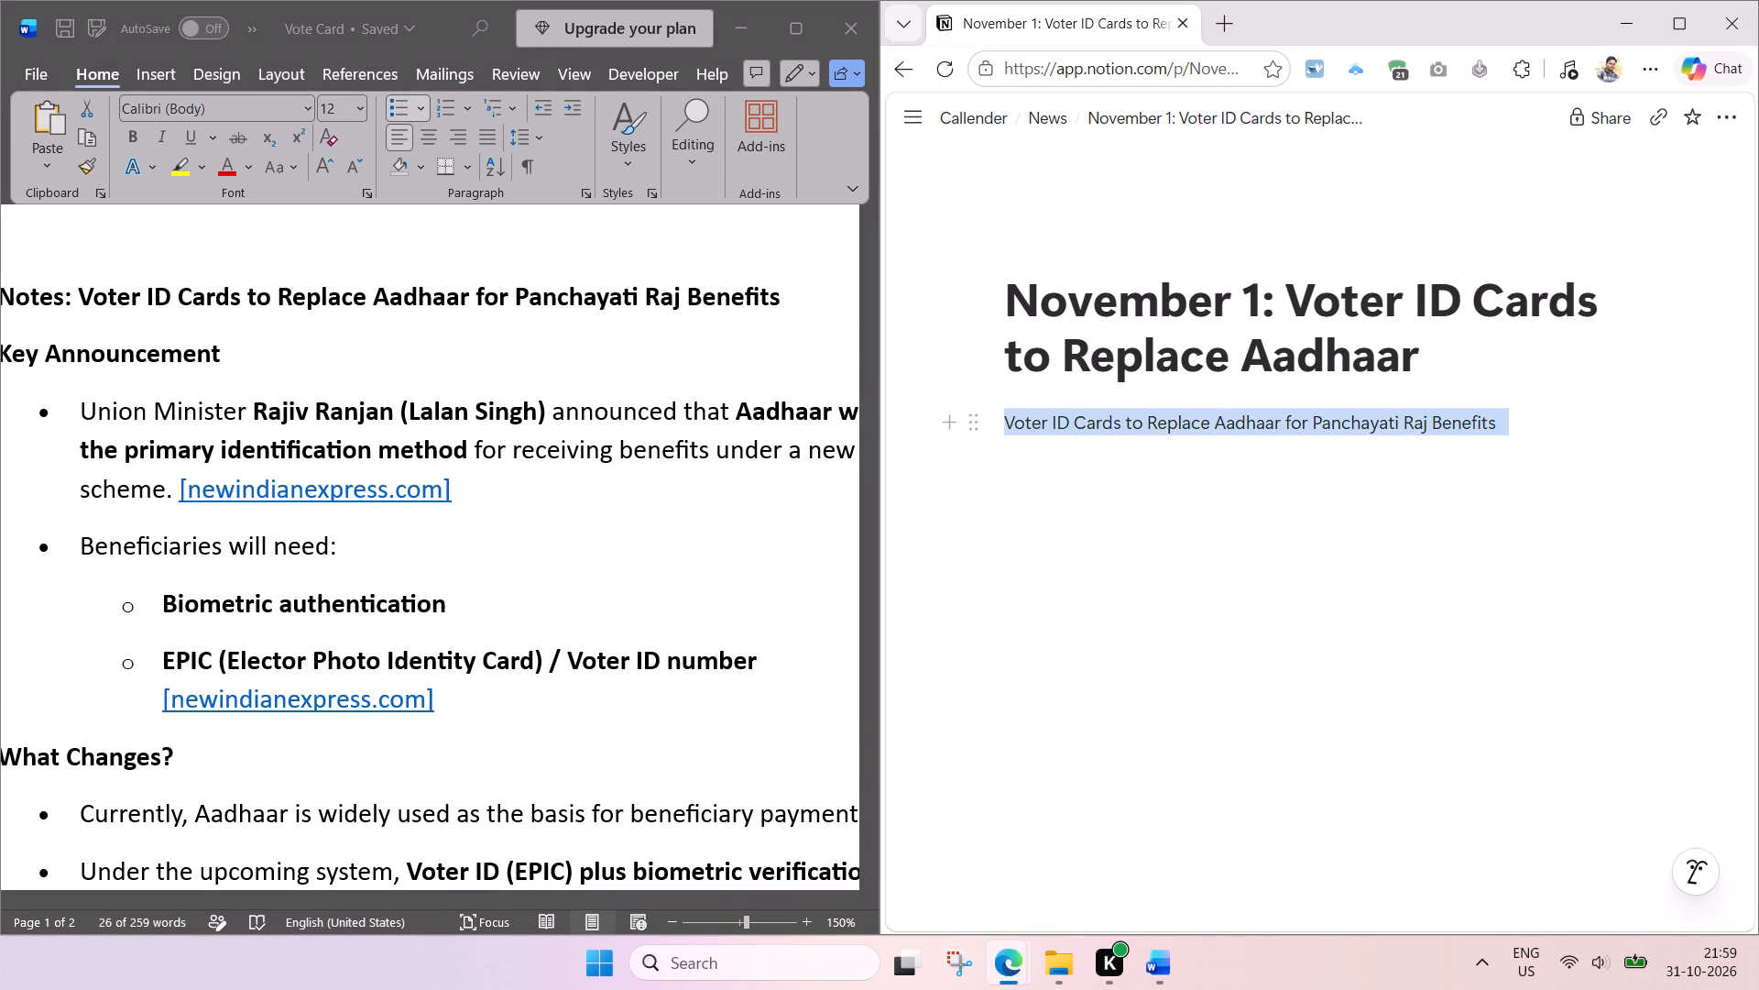
{"action": "key", "text": "ctrl+v"}
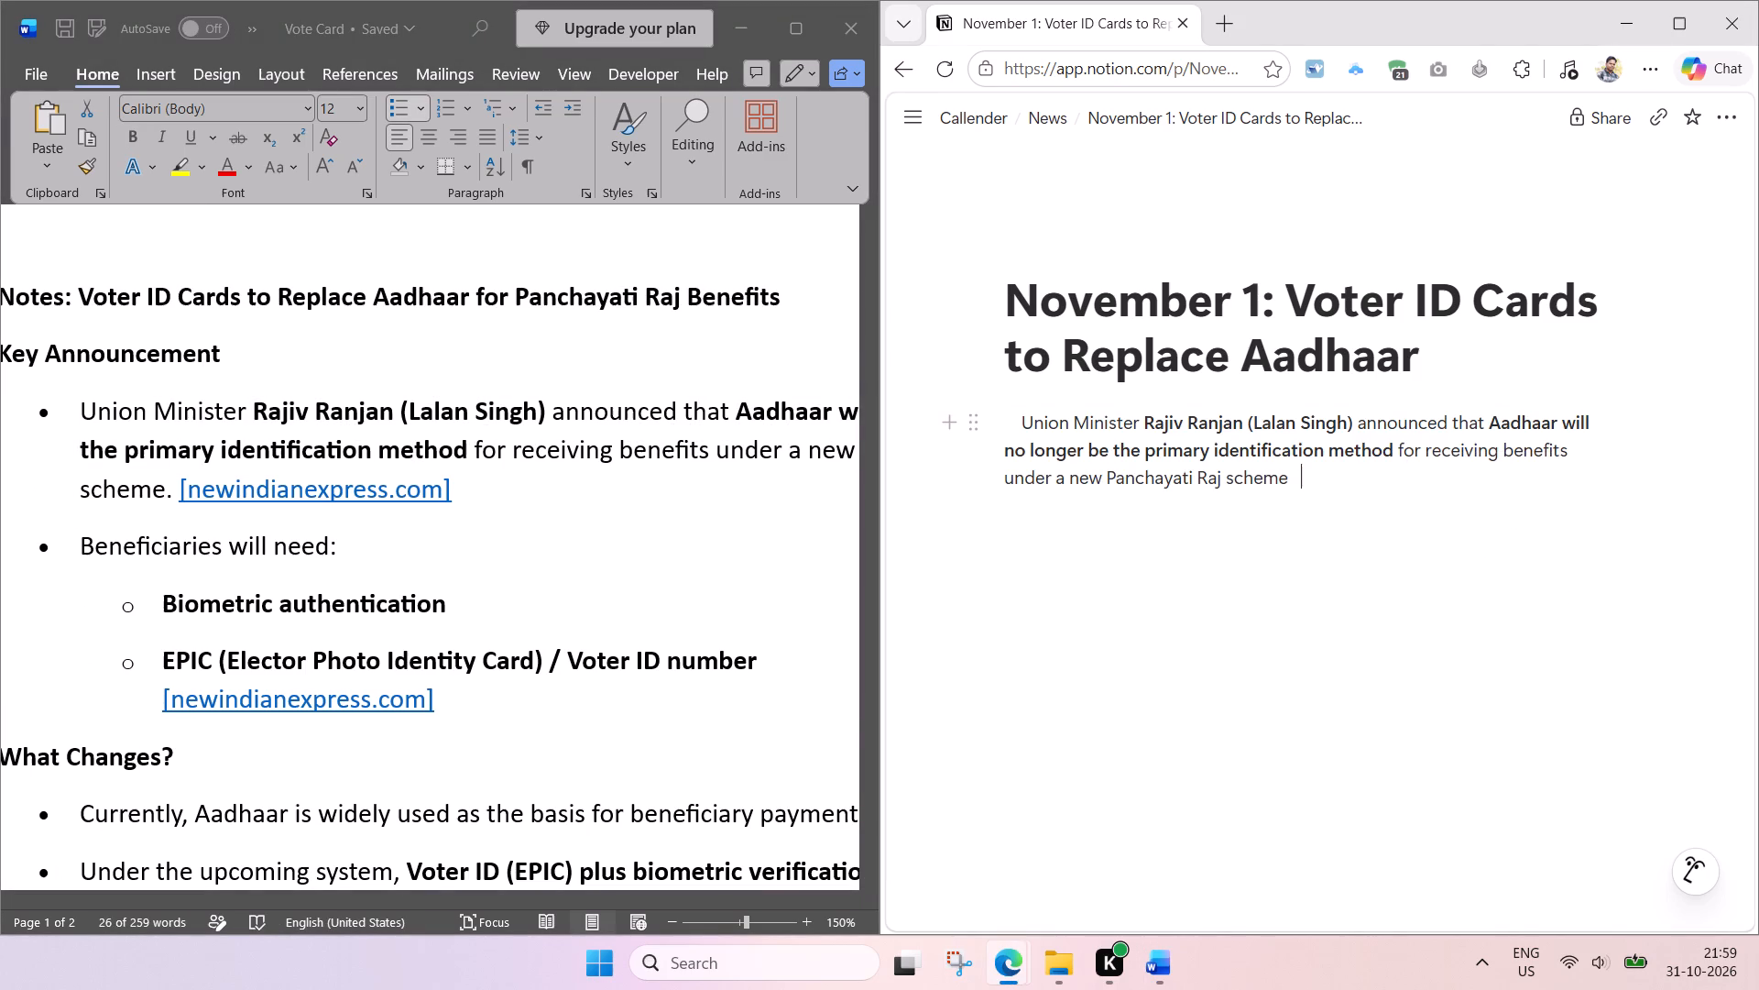
Remove the leading space and all bold formatting from the pasted Union Minister paragraph.
{"action": "double_click", "coordinate": [1014, 423]}
{"action": "key", "text": "BackSpace"}
{"action": "left_click", "coordinate": [1245, 478]}
{"action": "key", "text": "ctrl+a"}
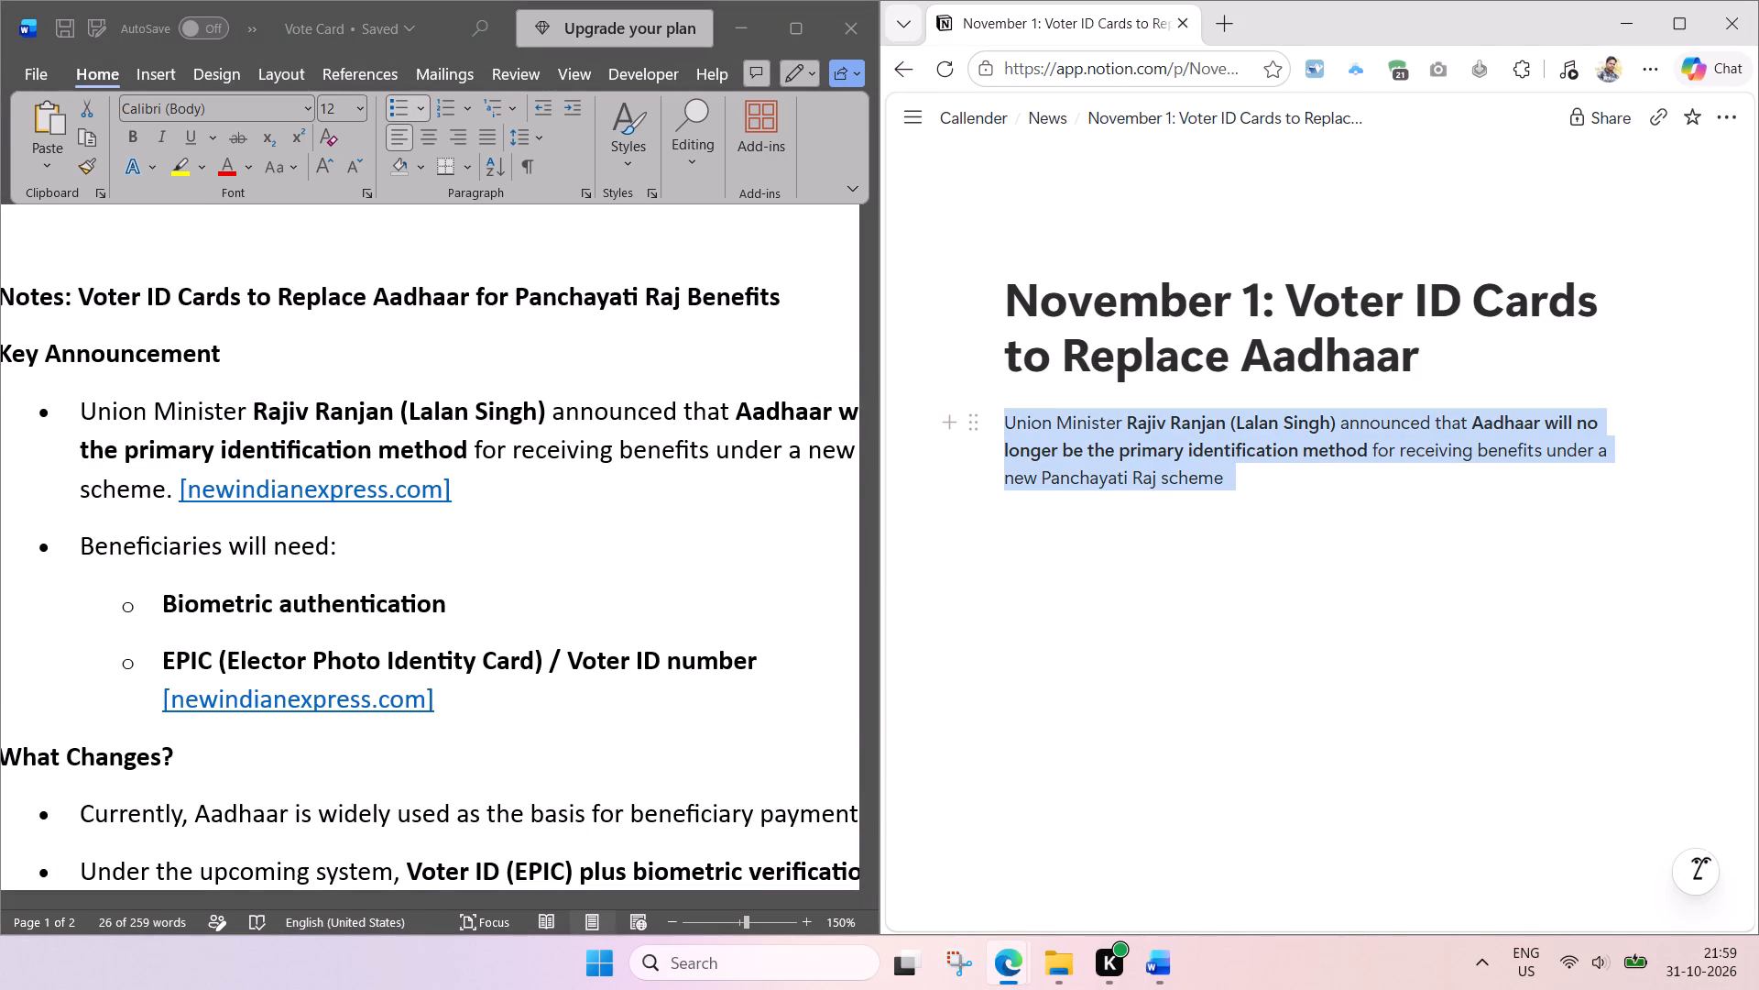
{"action": "key", "text": "ctrl+b"}
{"action": "key", "text": "ctrl+b"}
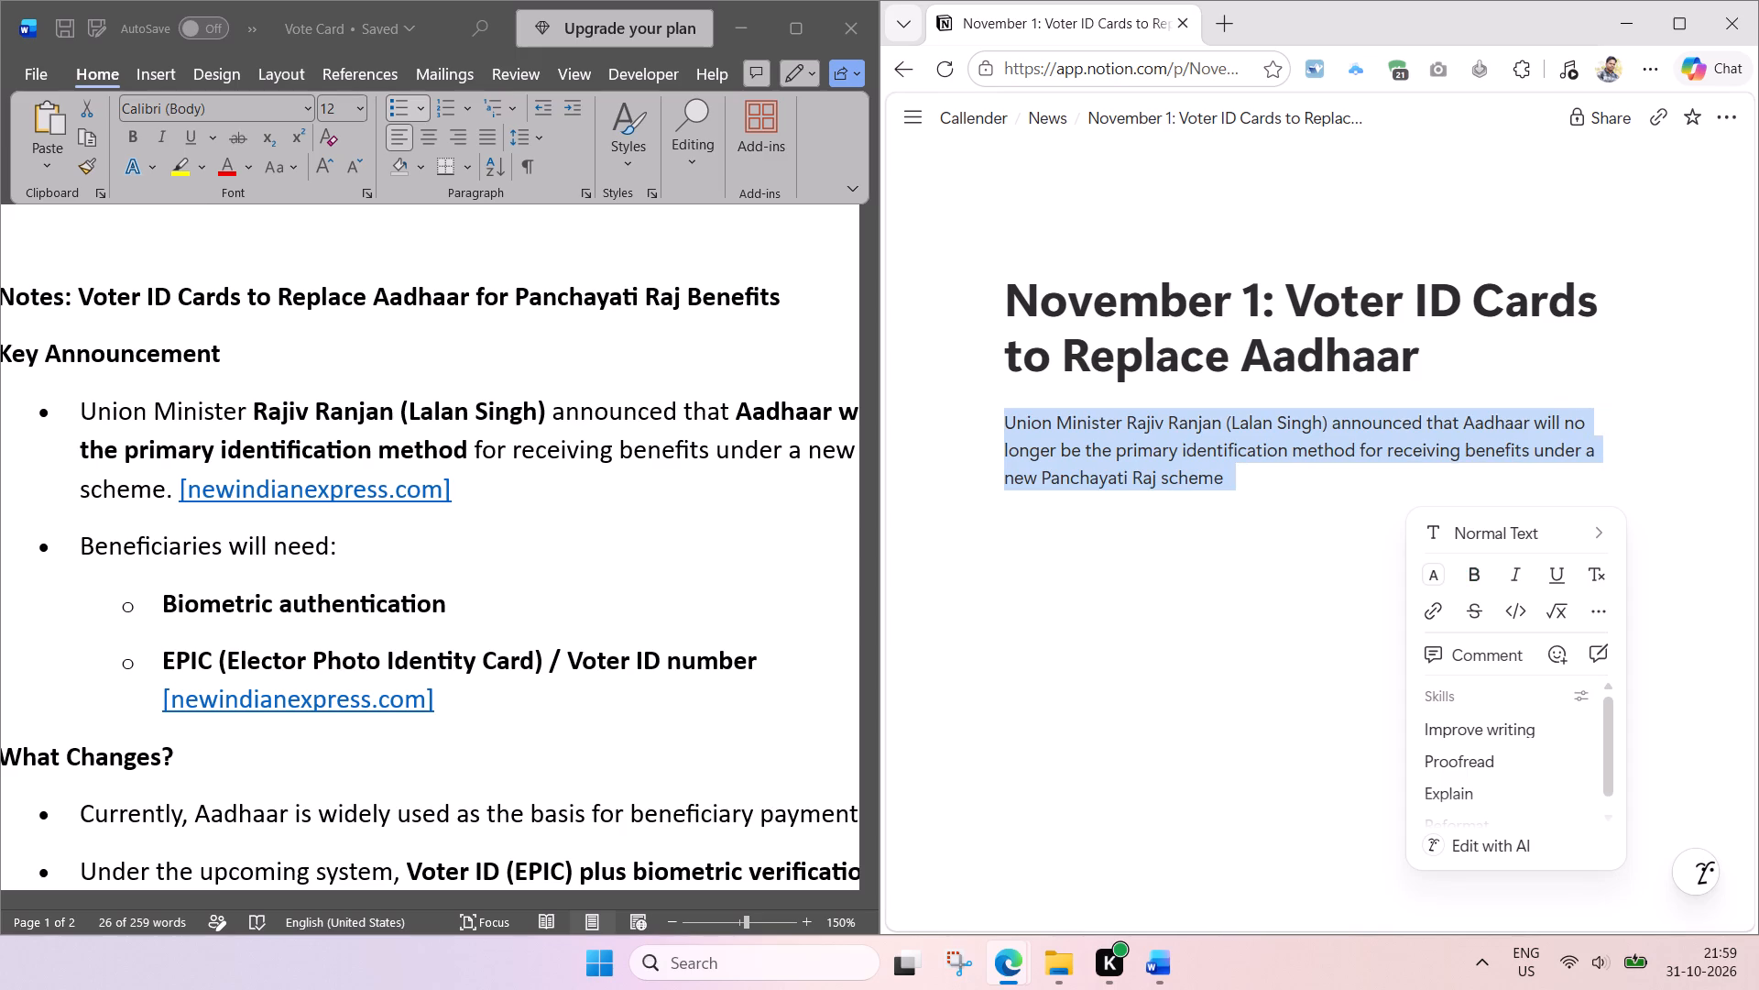
Add an empty block below the Union Minister paragraph on the Notion page and save.
{"action": "left_click", "coordinate": [1266, 481], "text": "ctrl"}
{"action": "key", "text": "Return"}
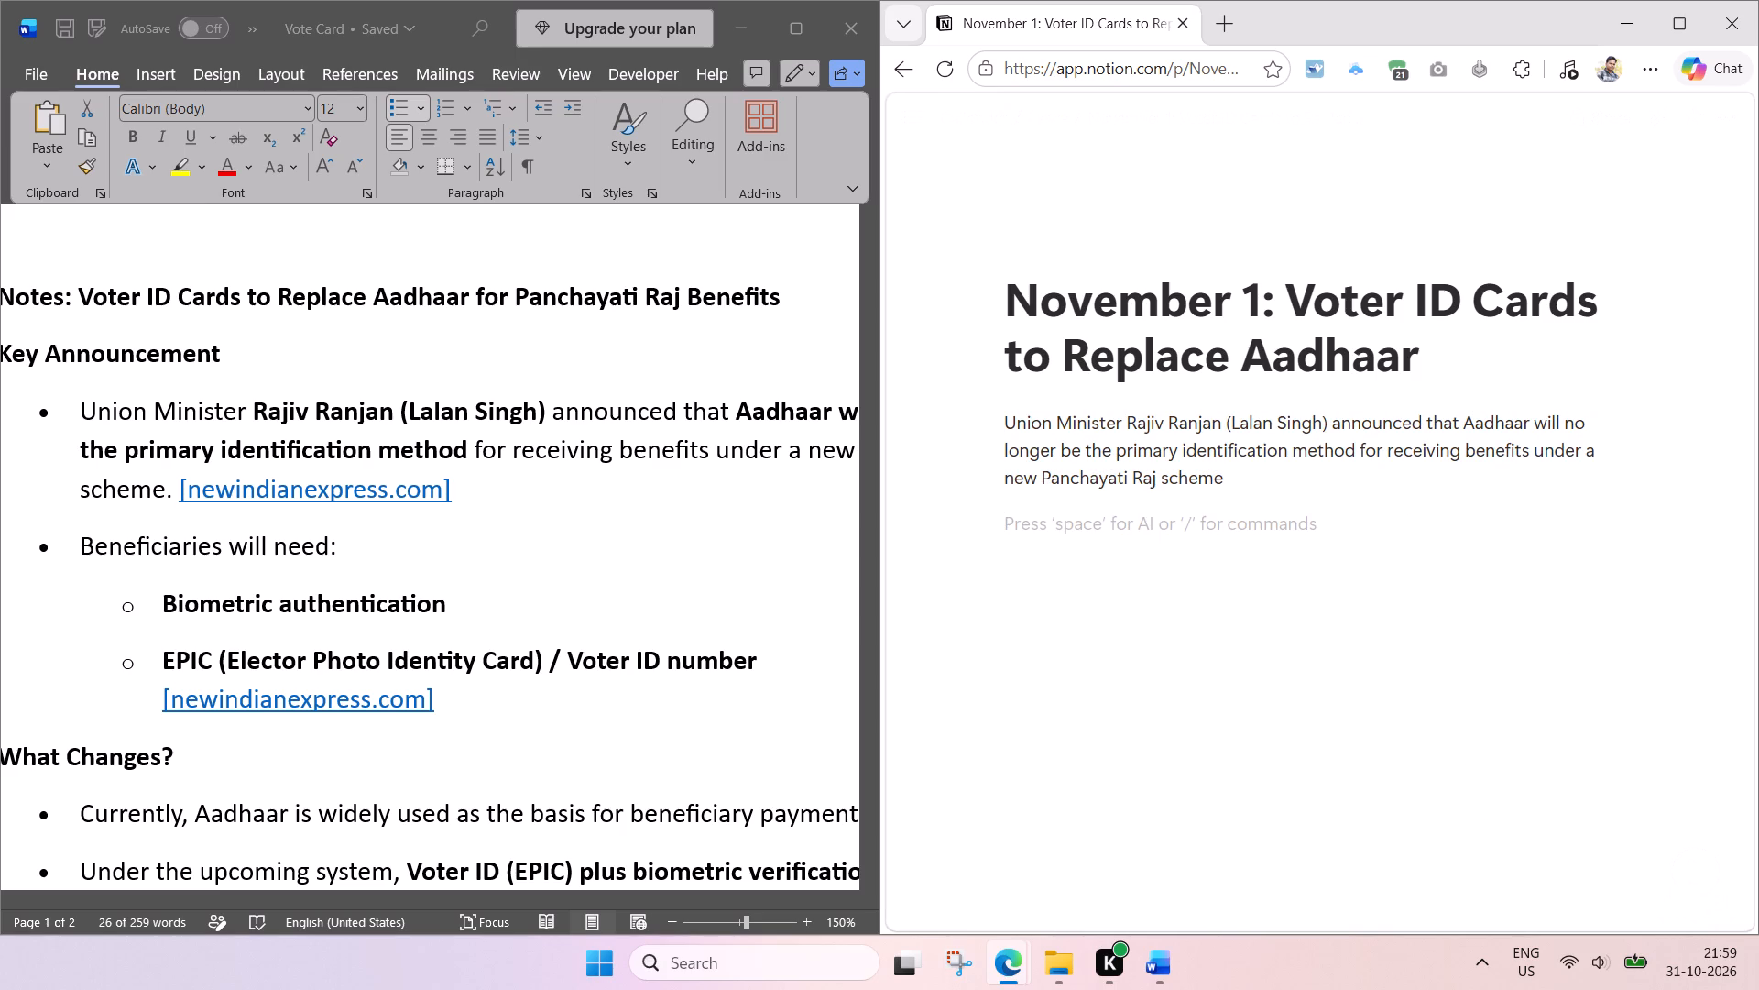
{"action": "key", "text": "ctrl+s"}
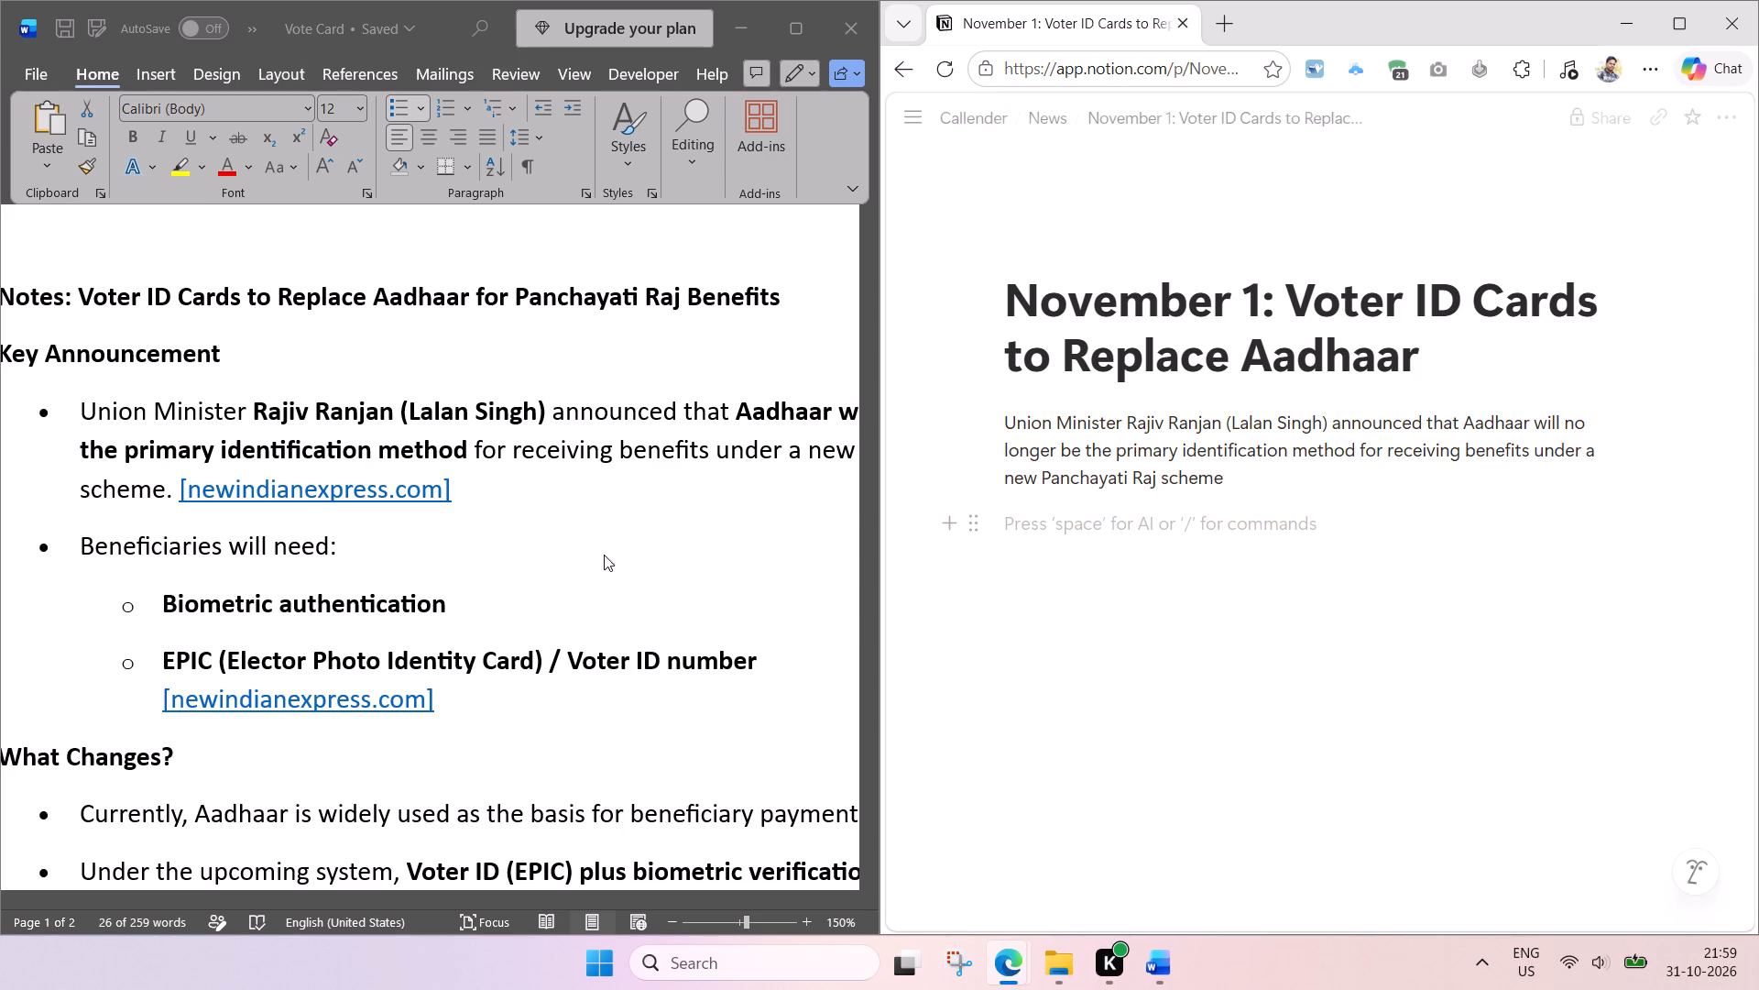
Read through the Word notes from Key Announcement to Focus Areas of the Scheme for the next content to copy.
{"action": "scroll", "coordinate": [569, 489], "scroll_direction": "down", "scroll_amount": 1}
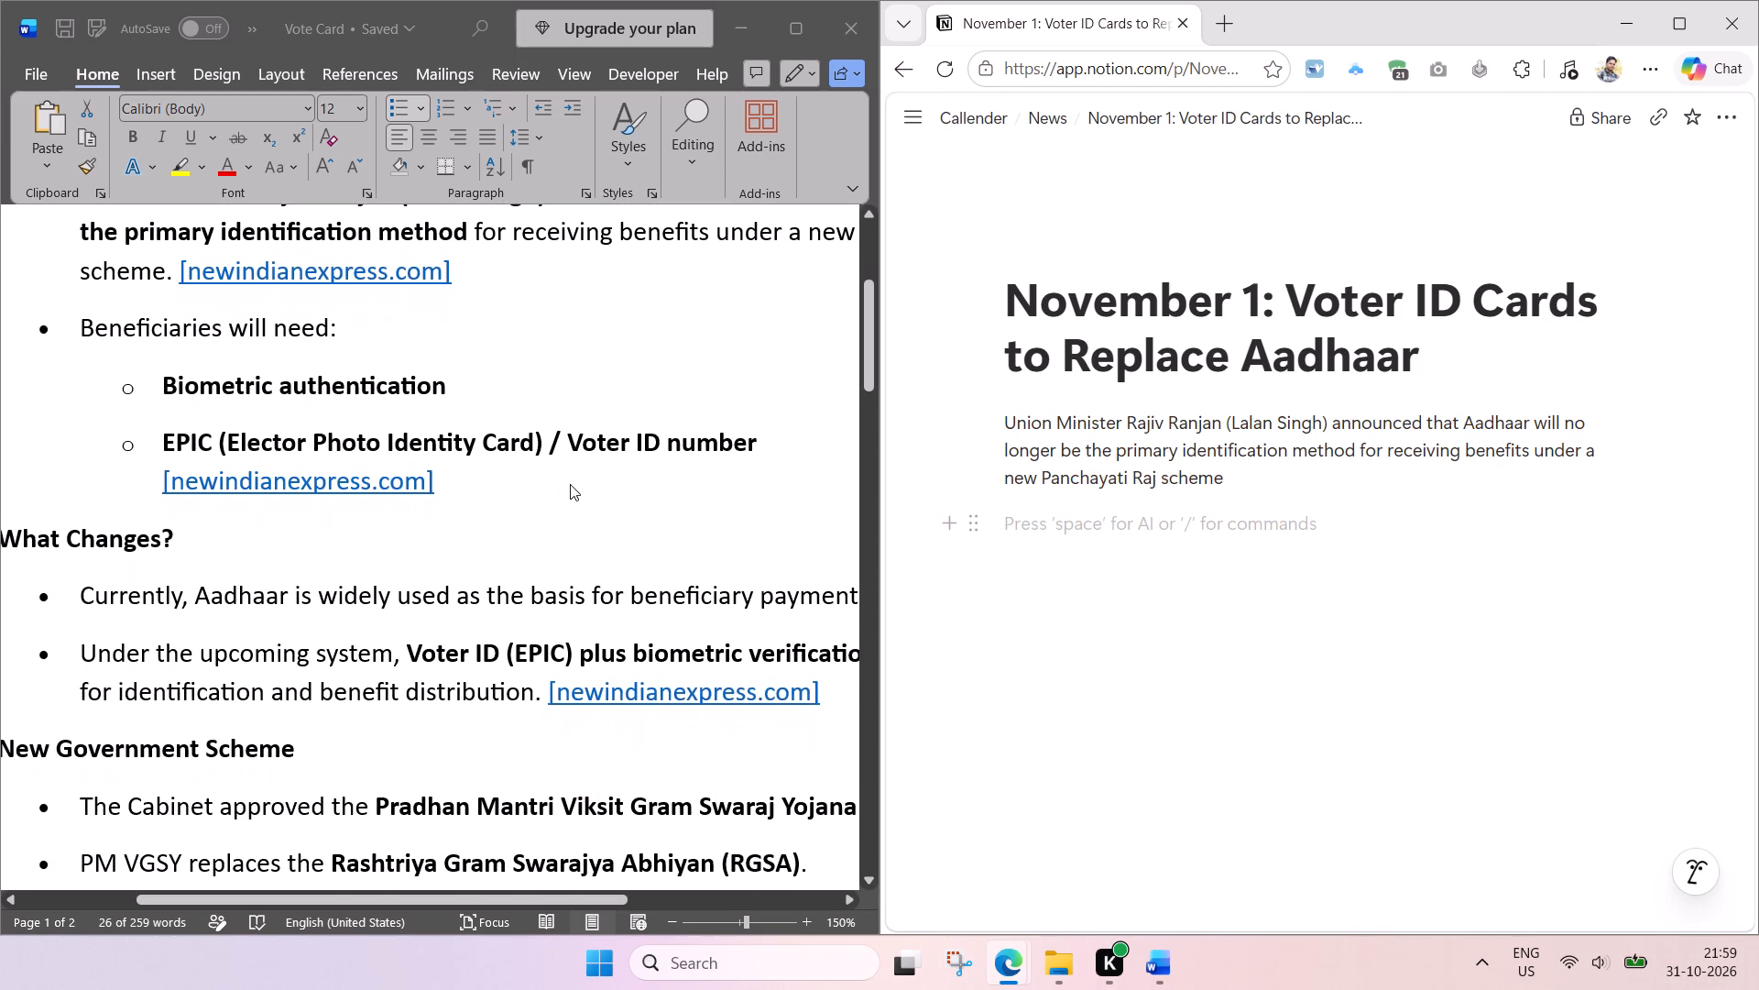
{"action": "scroll", "coordinate": [570, 484], "scroll_direction": "down", "scroll_amount": 2}
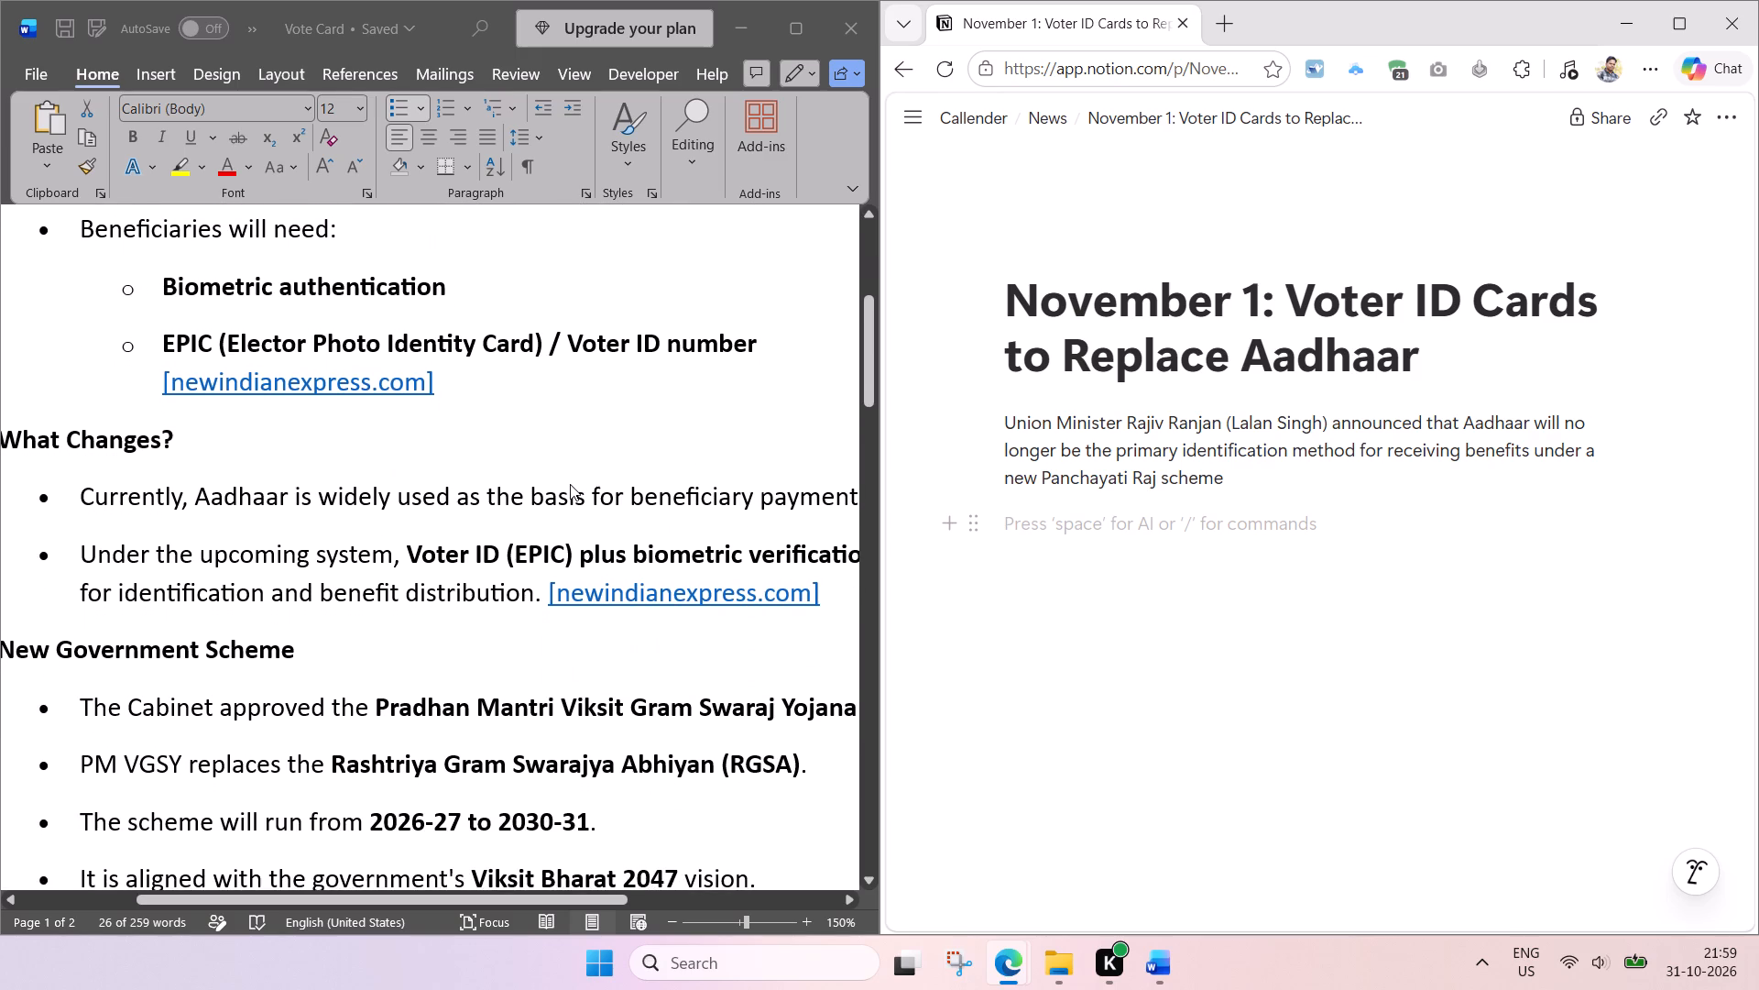
{"action": "scroll", "coordinate": [570, 484], "scroll_direction": "down", "scroll_amount": 1}
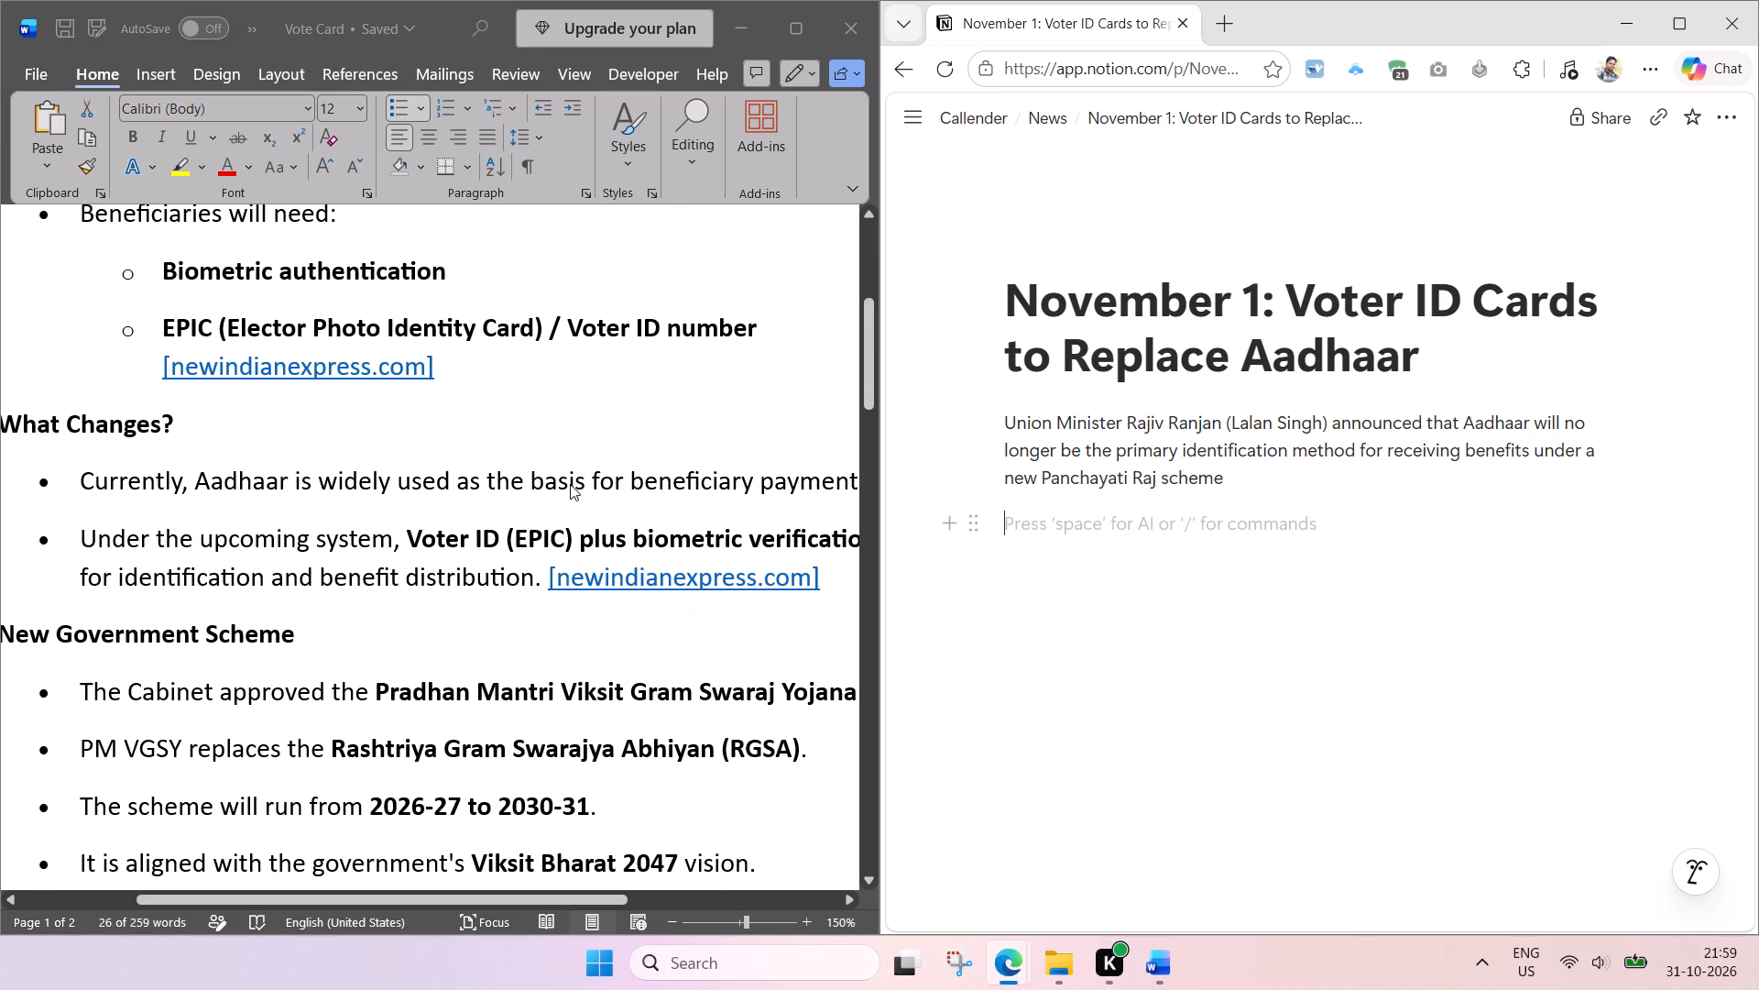
{"action": "scroll", "coordinate": [570, 484], "scroll_direction": "right", "scroll_amount": 1}
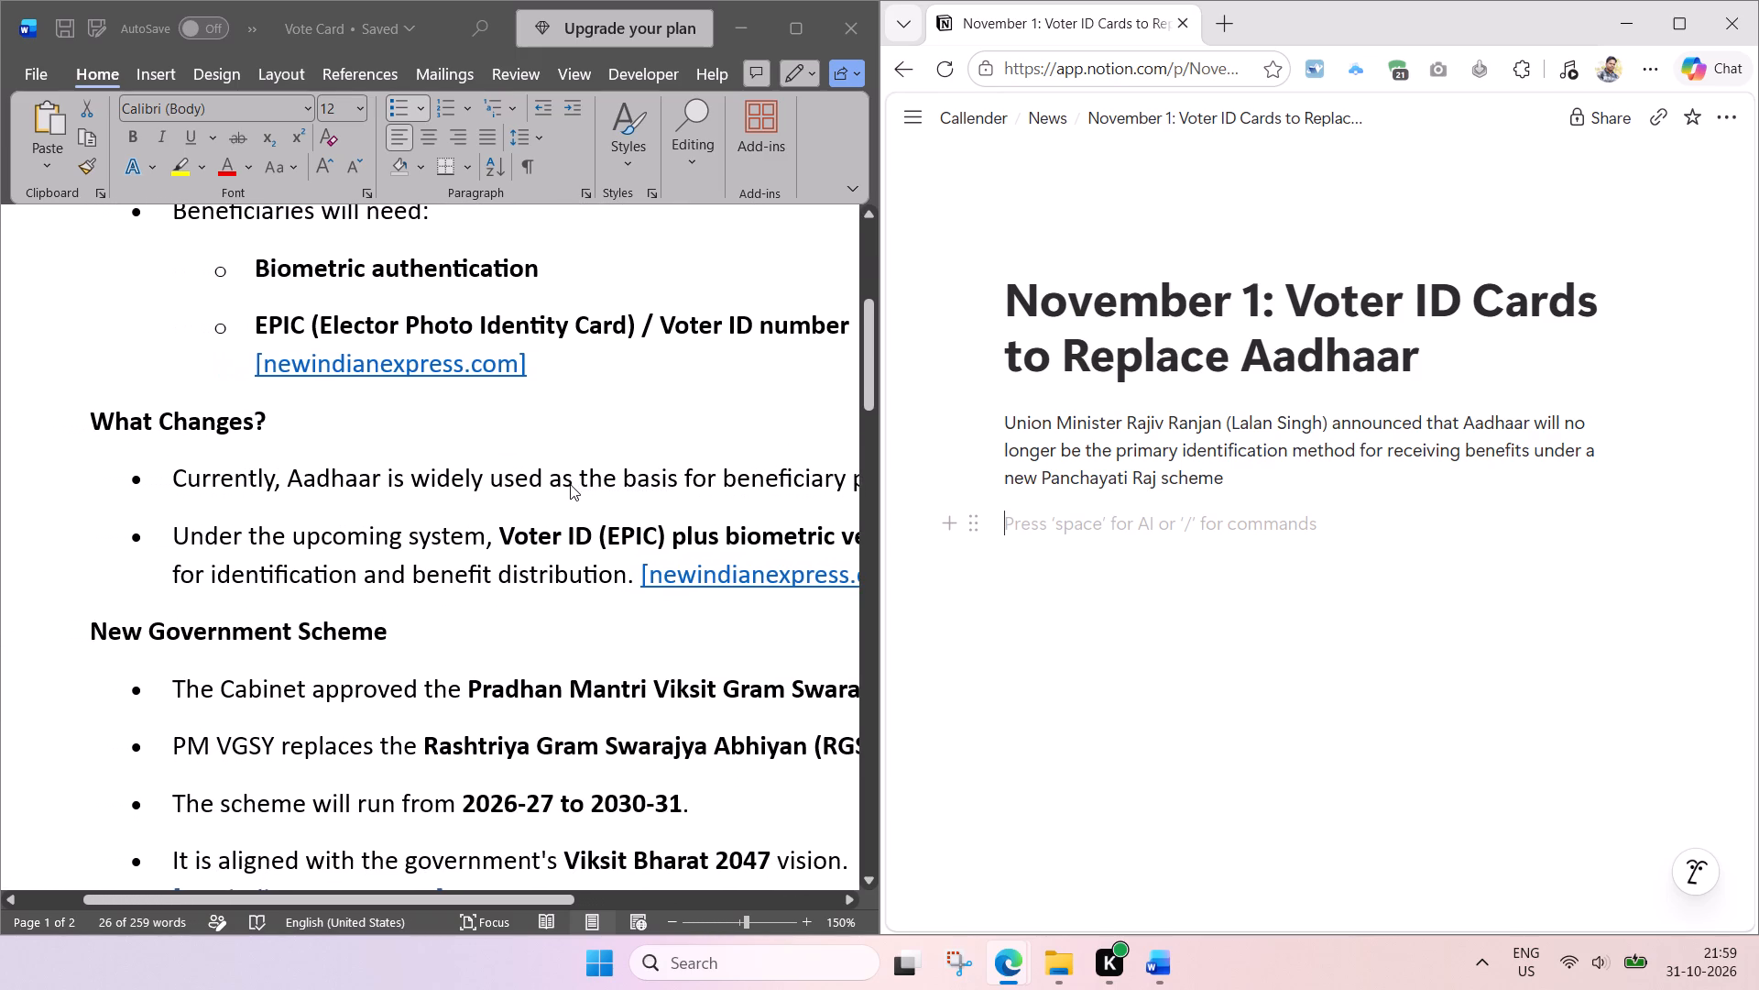
{"action": "scroll", "coordinate": [569, 473], "scroll_direction": "down", "scroll_amount": 1, "text": "ctrl"}
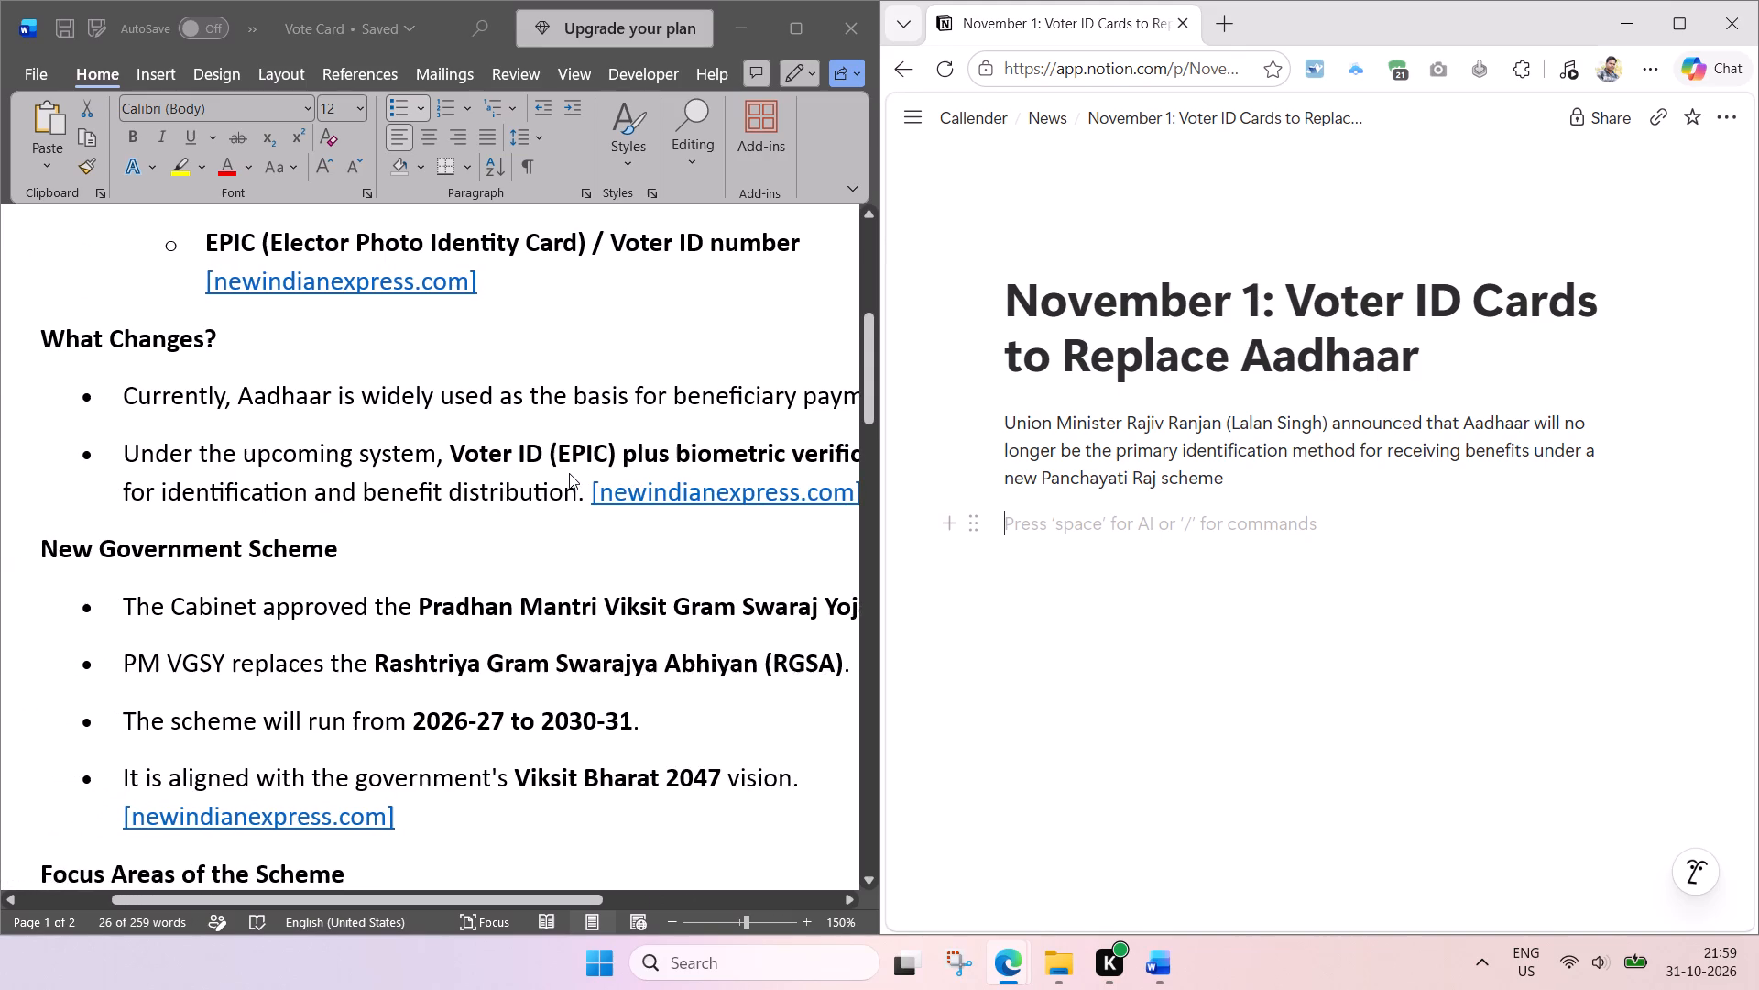
{"action": "scroll", "coordinate": [569, 473], "scroll_direction": "down", "scroll_amount": 1, "text": "ctrl"}
{"action": "scroll", "coordinate": [712, 578], "scroll_direction": "up", "scroll_amount": 1}
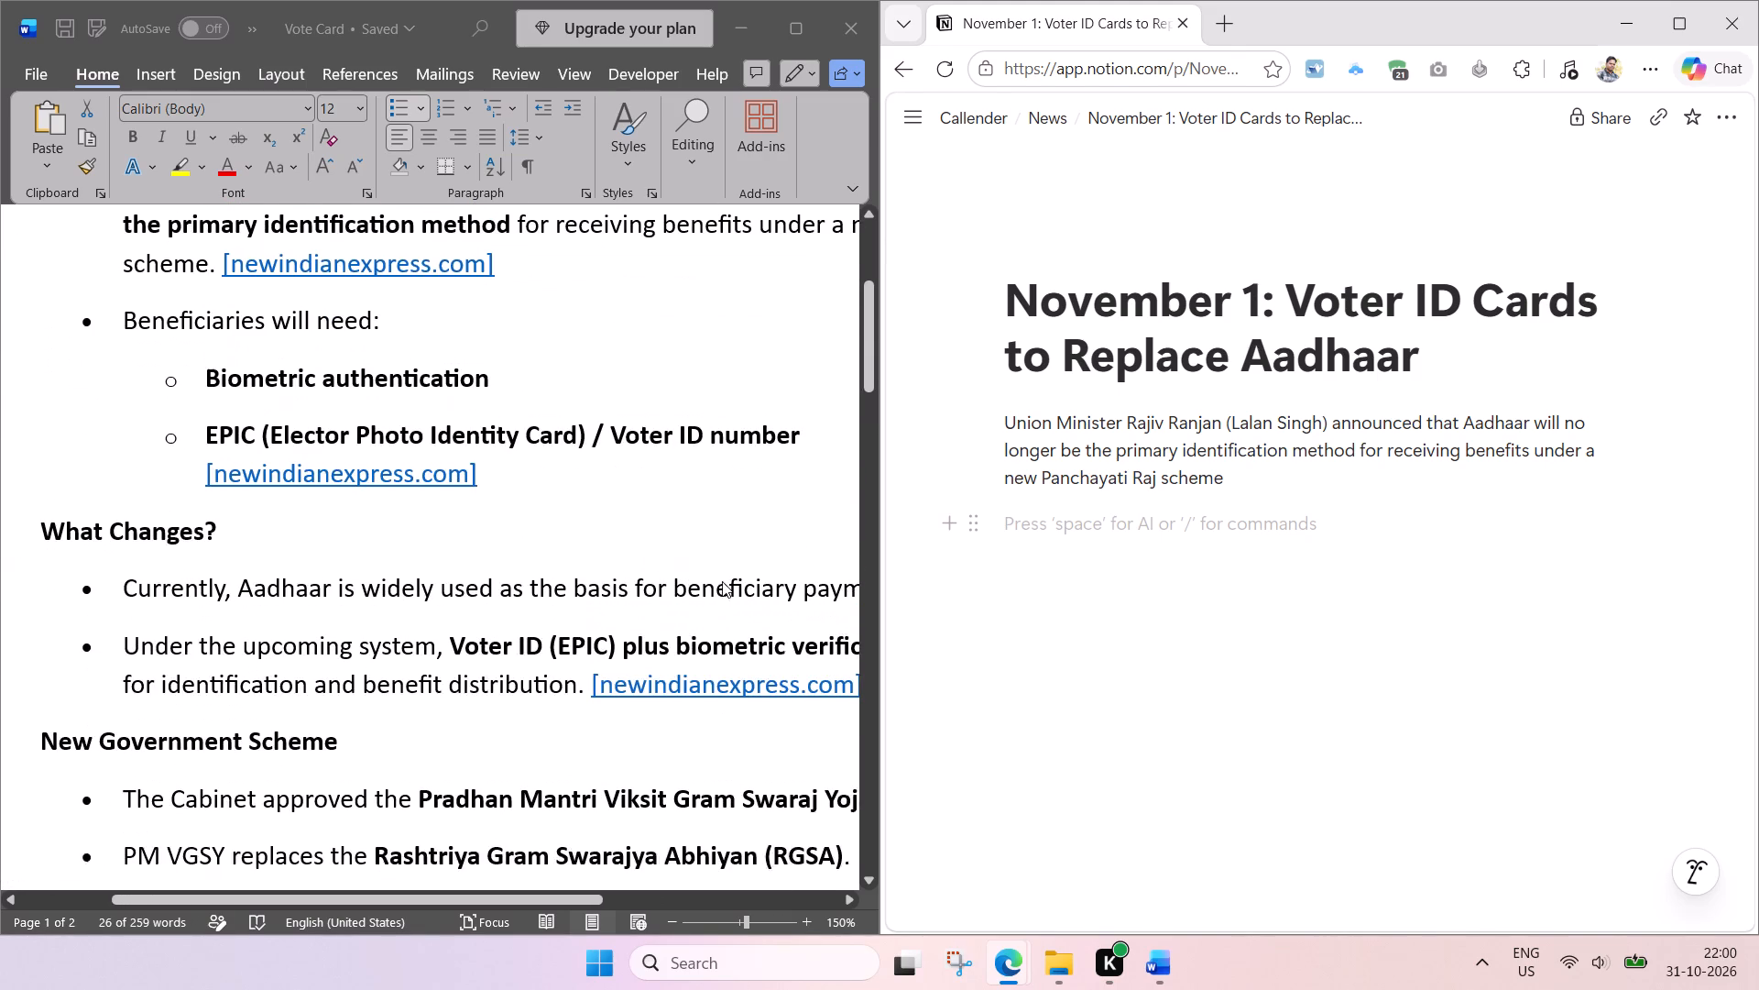
{"action": "scroll", "coordinate": [722, 581], "scroll_direction": "up", "scroll_amount": 3}
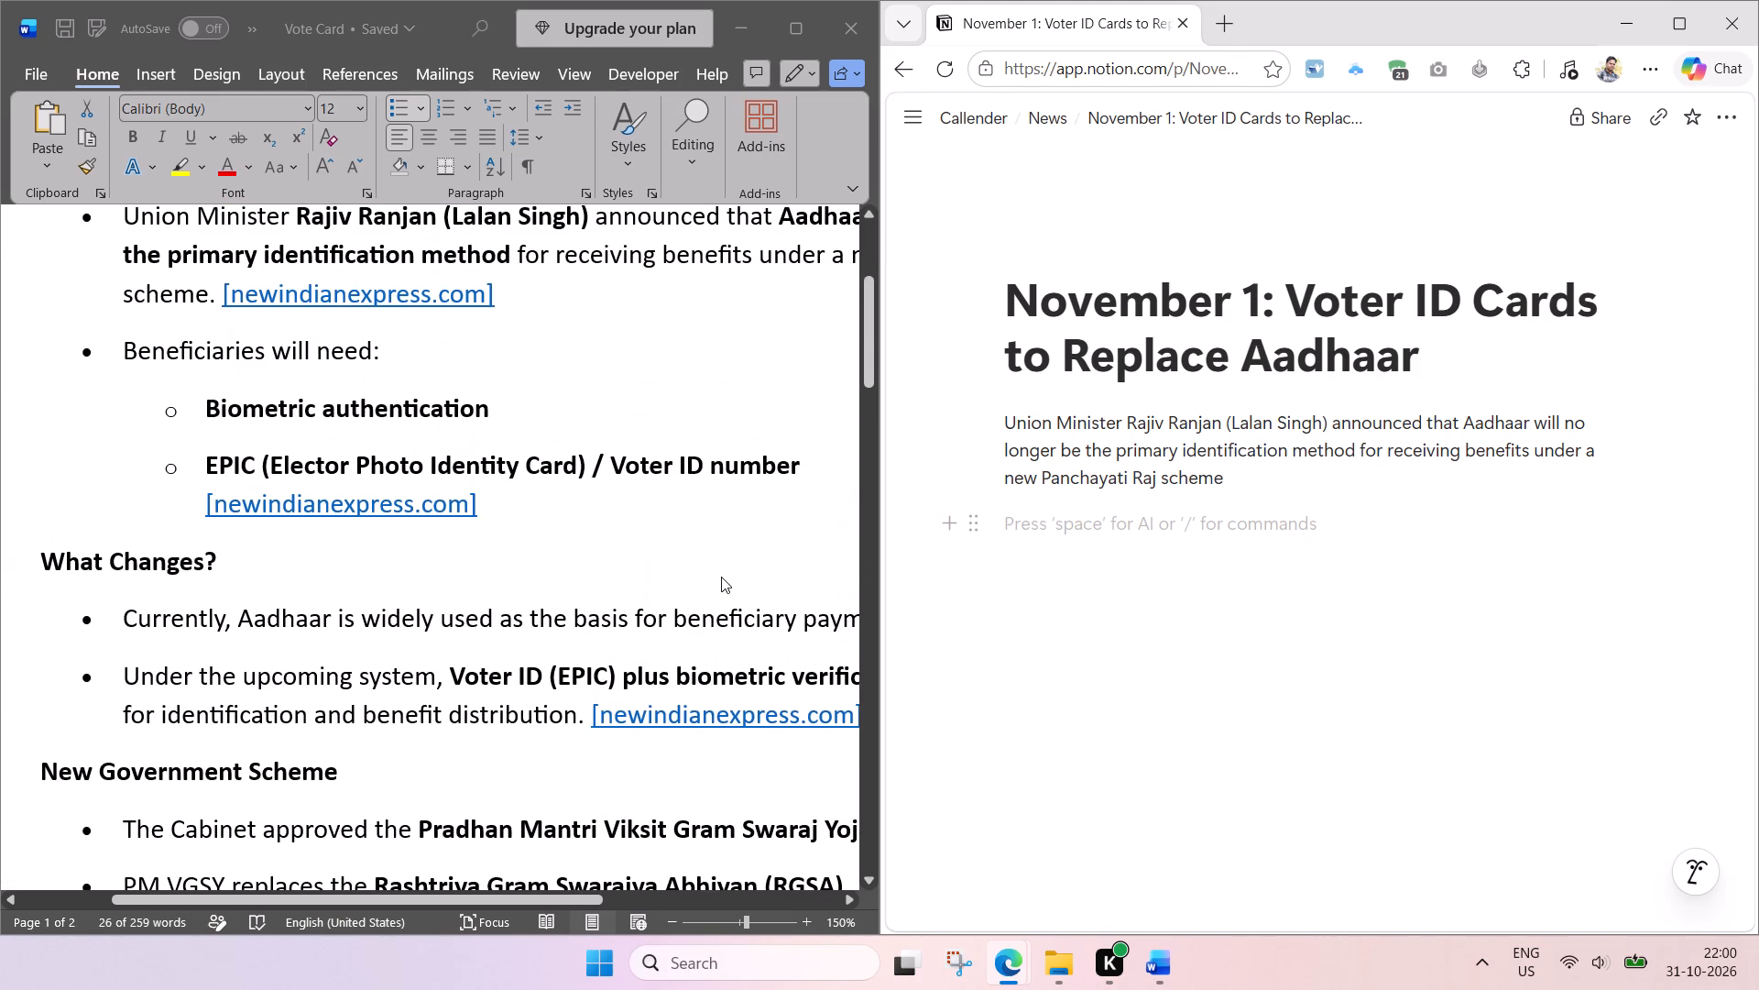
{"action": "scroll", "coordinate": [721, 577], "scroll_direction": "up", "scroll_amount": 1}
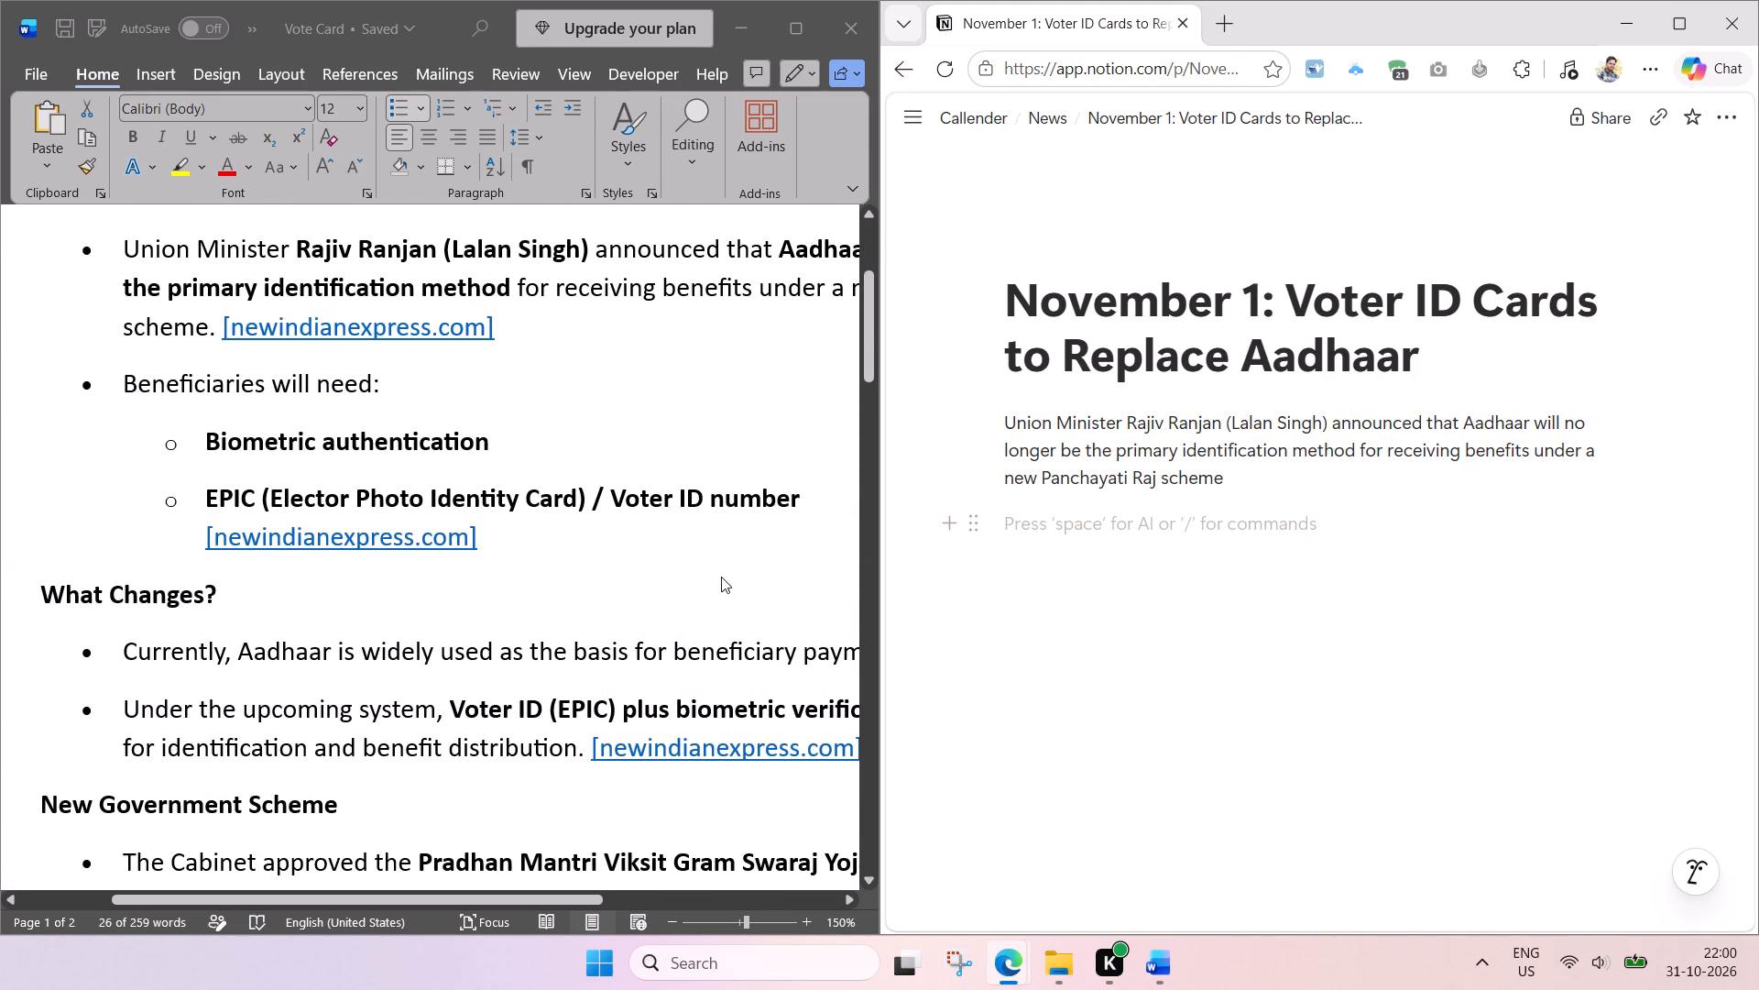
{"action": "scroll", "coordinate": [721, 577], "scroll_direction": "up", "scroll_amount": 1}
In Word, format all of the notes text at font size 10 and remove the space after paragraphs.
{"action": "left_click", "coordinate": [381, 376]}
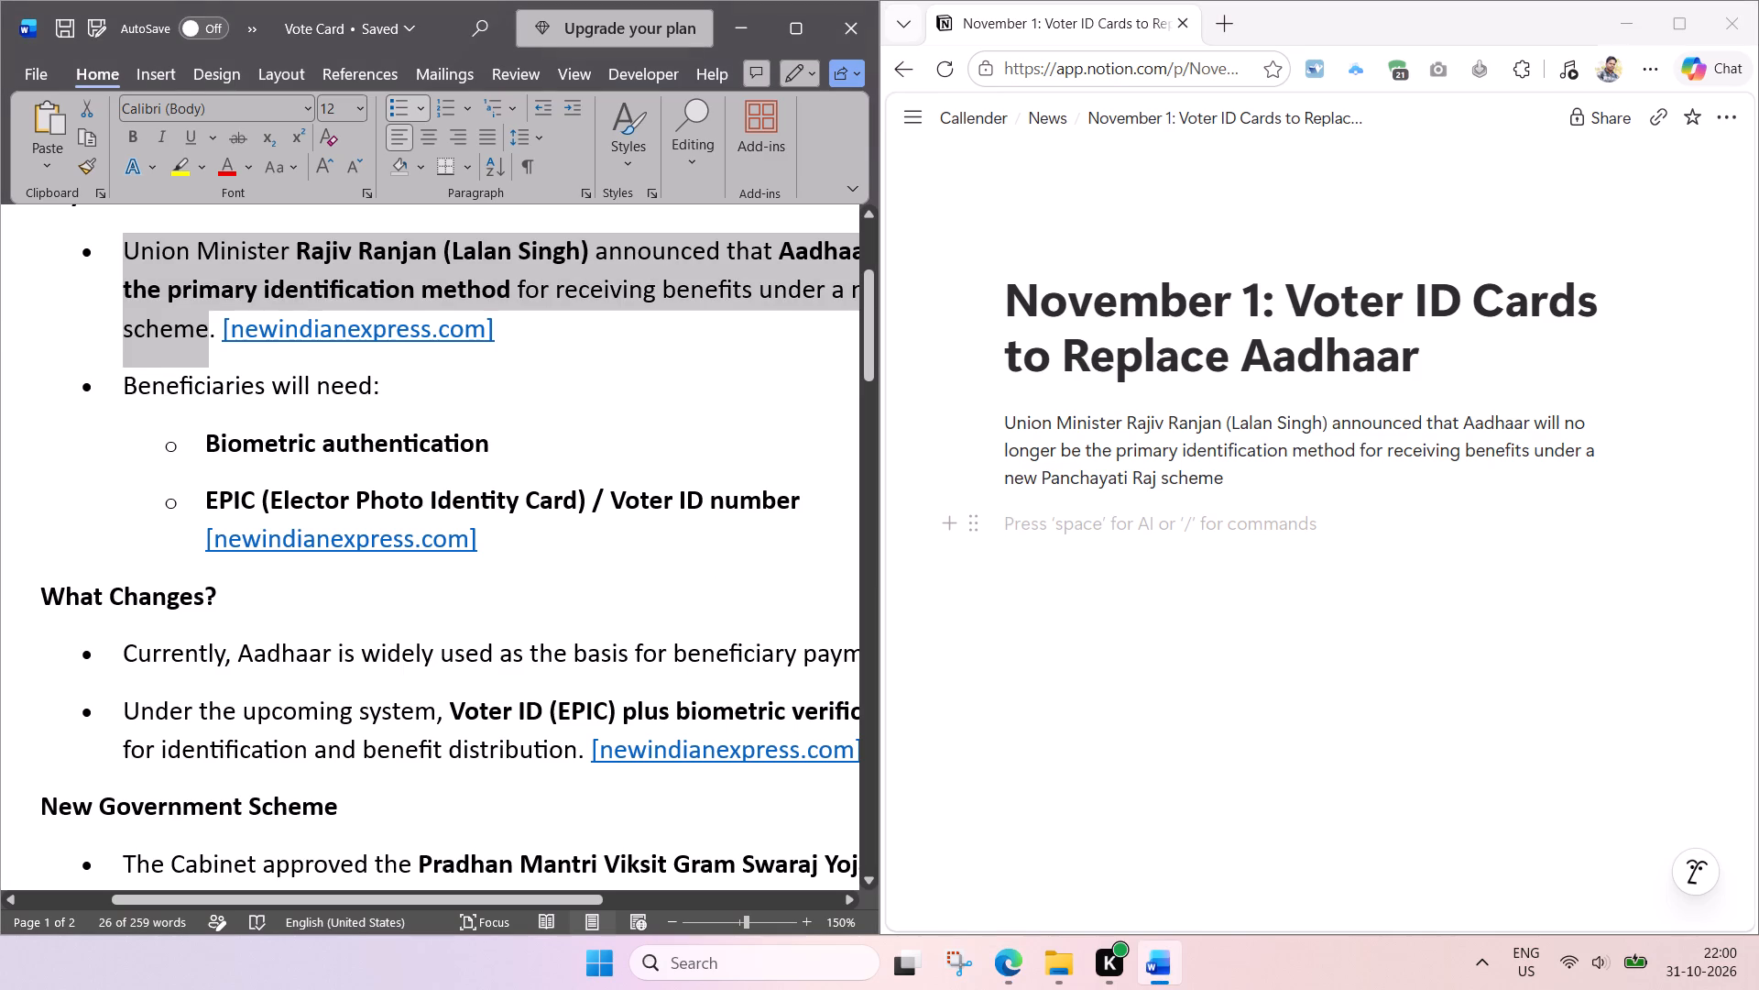
{"action": "left_click", "coordinate": [388, 384]}
{"action": "left_click_drag", "start_coordinate": [391, 388], "coordinate": [141, 391]}
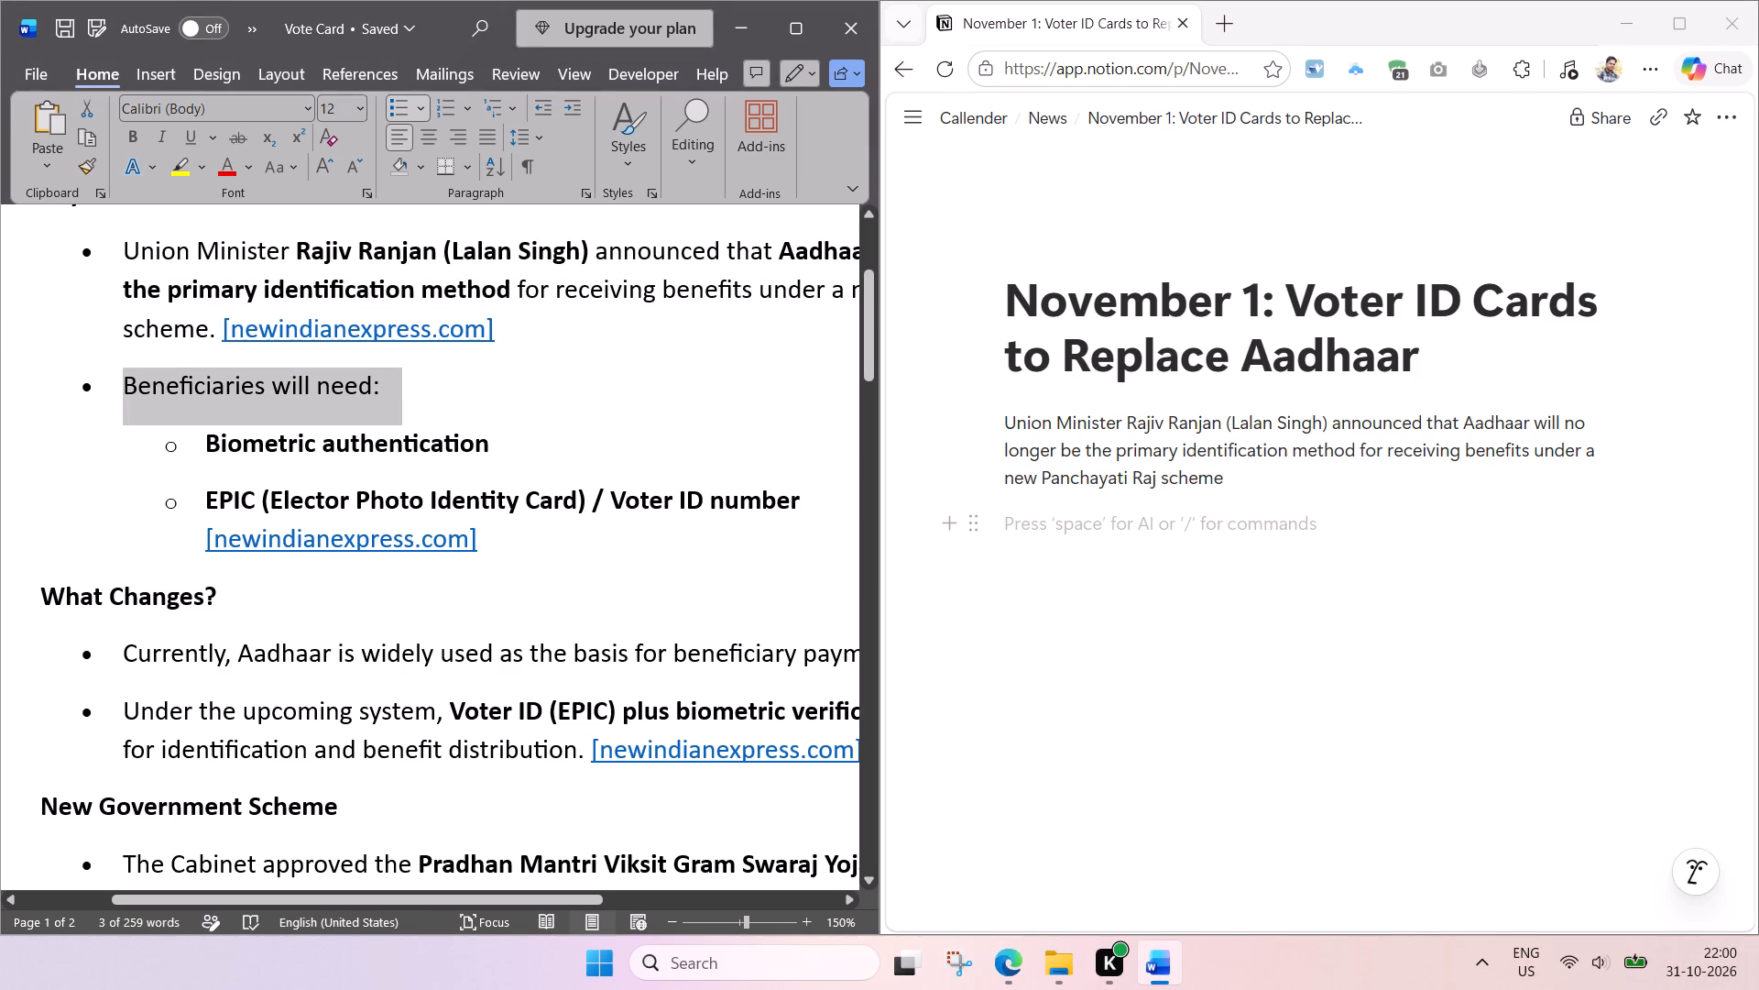
{"action": "key", "text": "ctrl+a"}
{"action": "left_click", "coordinate": [357, 112]}
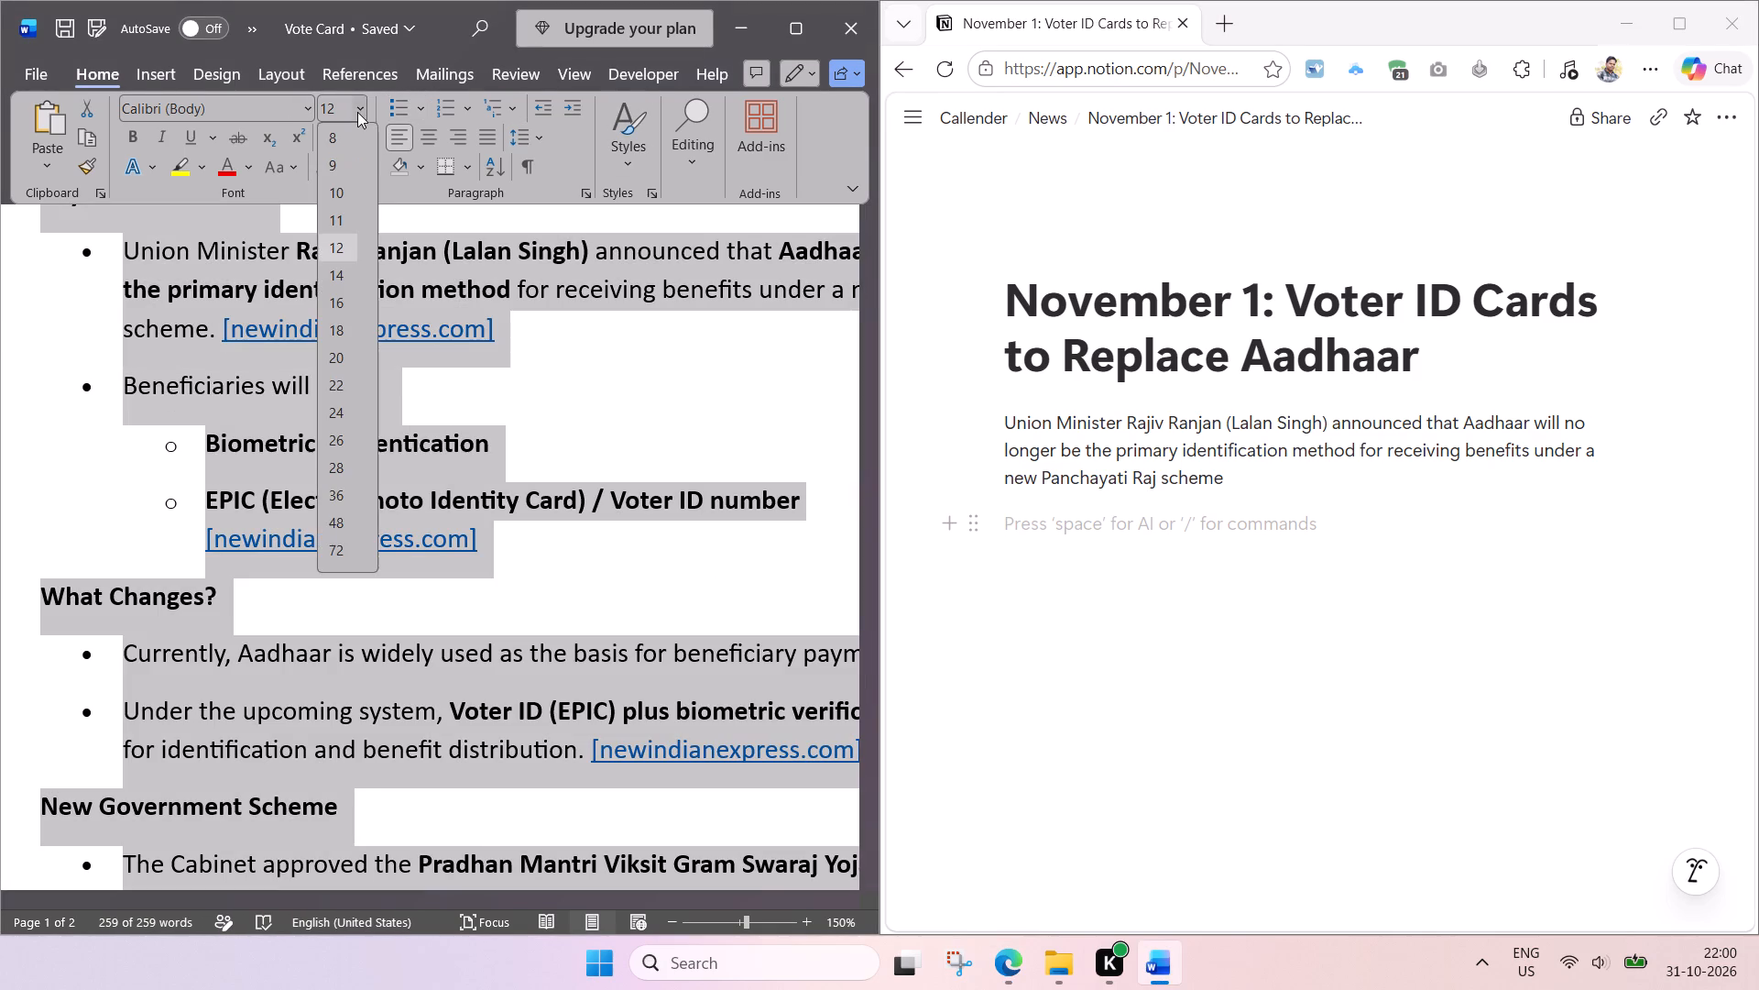
{"action": "left_click", "coordinate": [342, 192]}
{"action": "left_click", "coordinate": [552, 137]}
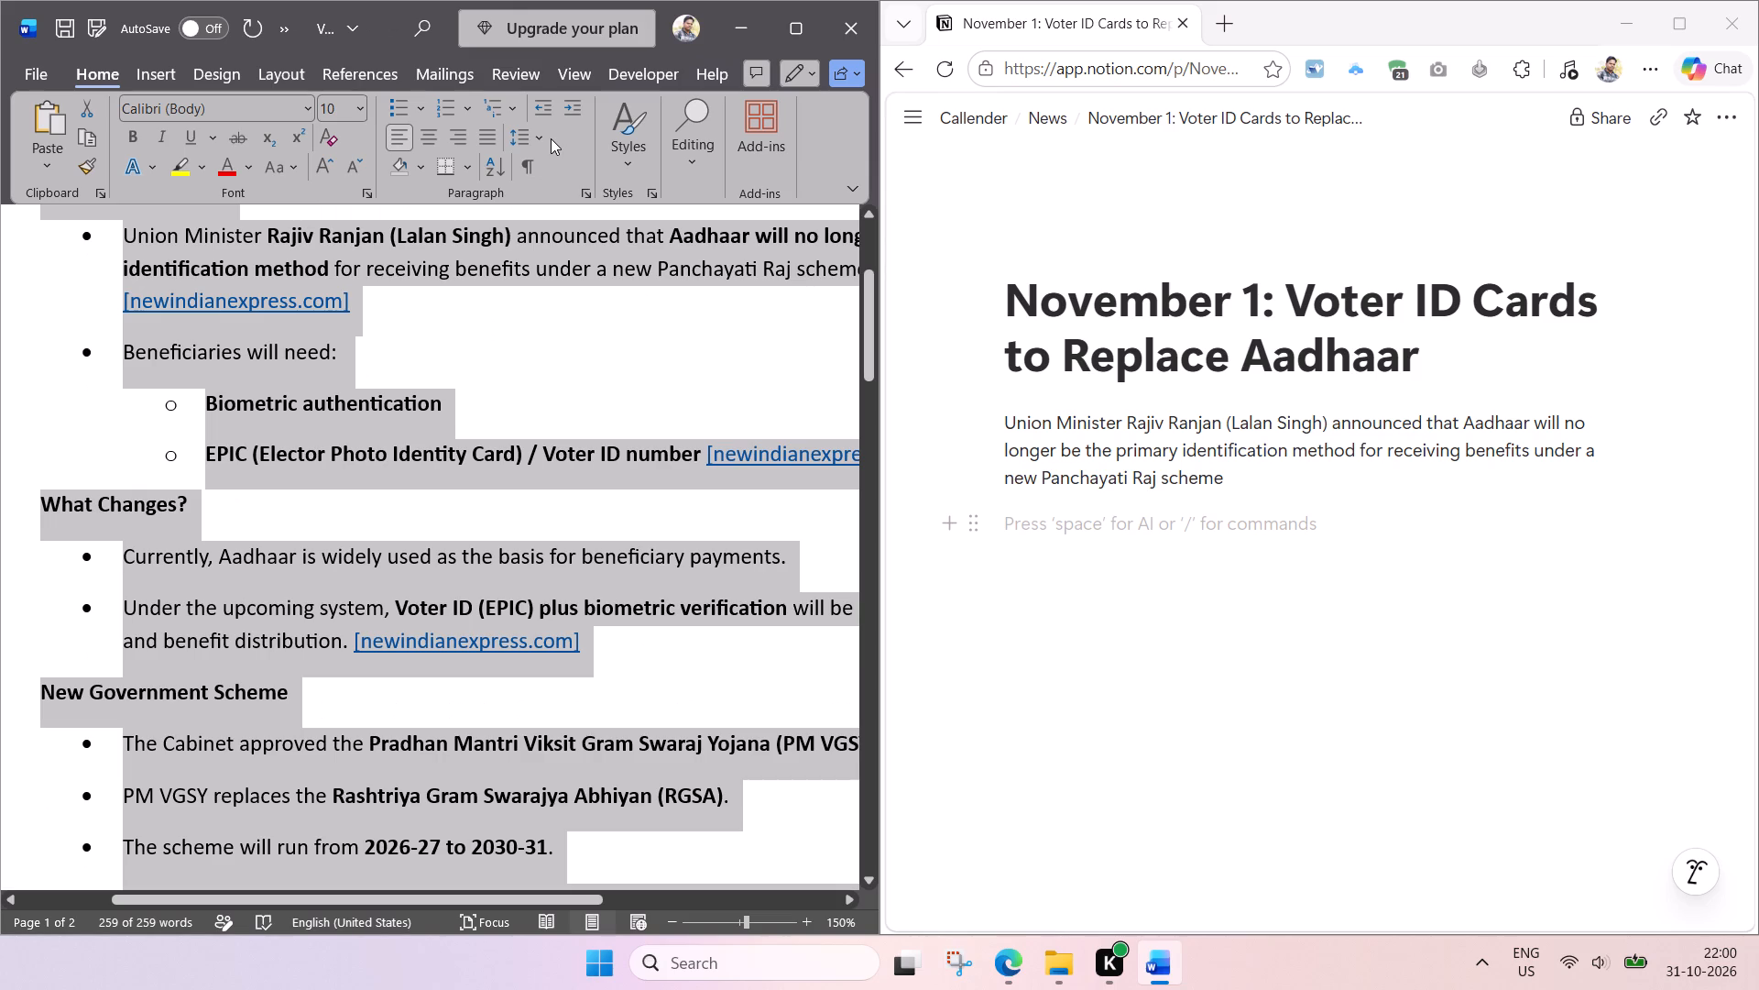
{"action": "left_click", "coordinate": [549, 139]}
{"action": "left_click", "coordinate": [557, 411]}
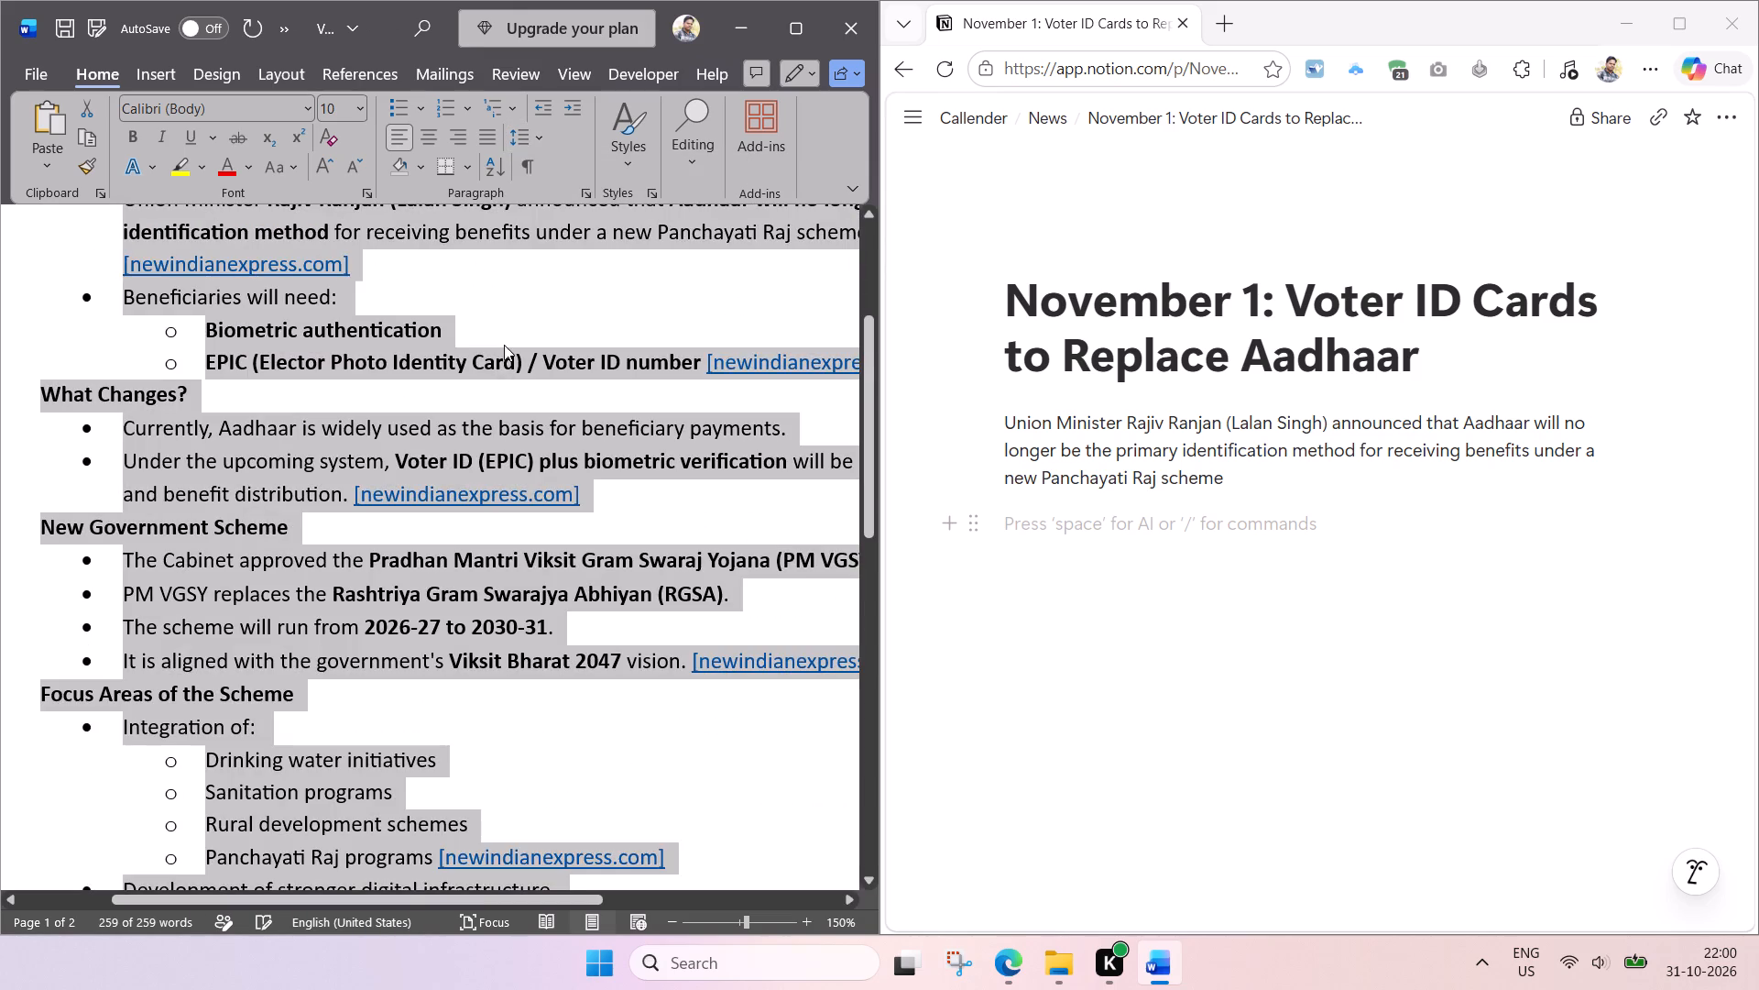
Remove the bullets and indents from the "Beneficiaries will need:", "Biometric authentication" and "EPIC (Elector Photo Identity Card) / Voter ID number" lines.
{"action": "left_click", "coordinate": [505, 342]}
{"action": "left_click", "coordinate": [203, 330]}
{"action": "key", "text": "BackSpace"}
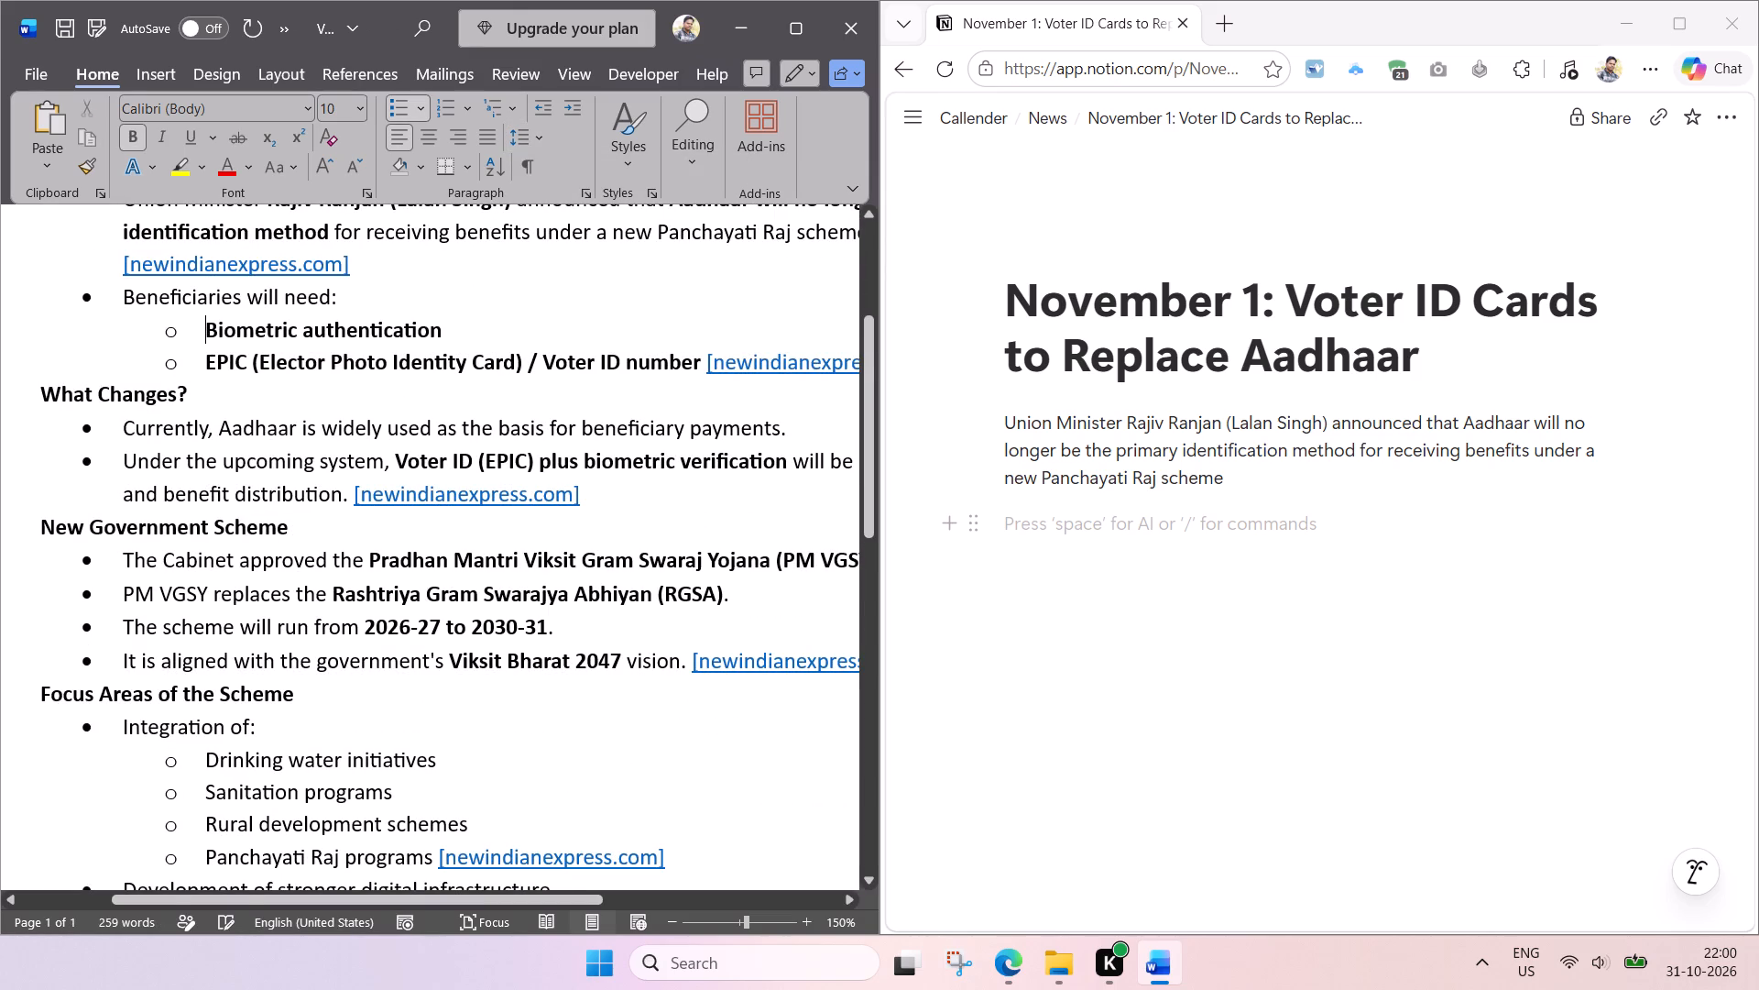
{"action": "key", "text": "BackSpace"}
{"action": "left_click", "coordinate": [202, 365]}
{"action": "key", "text": "BackSpace"}
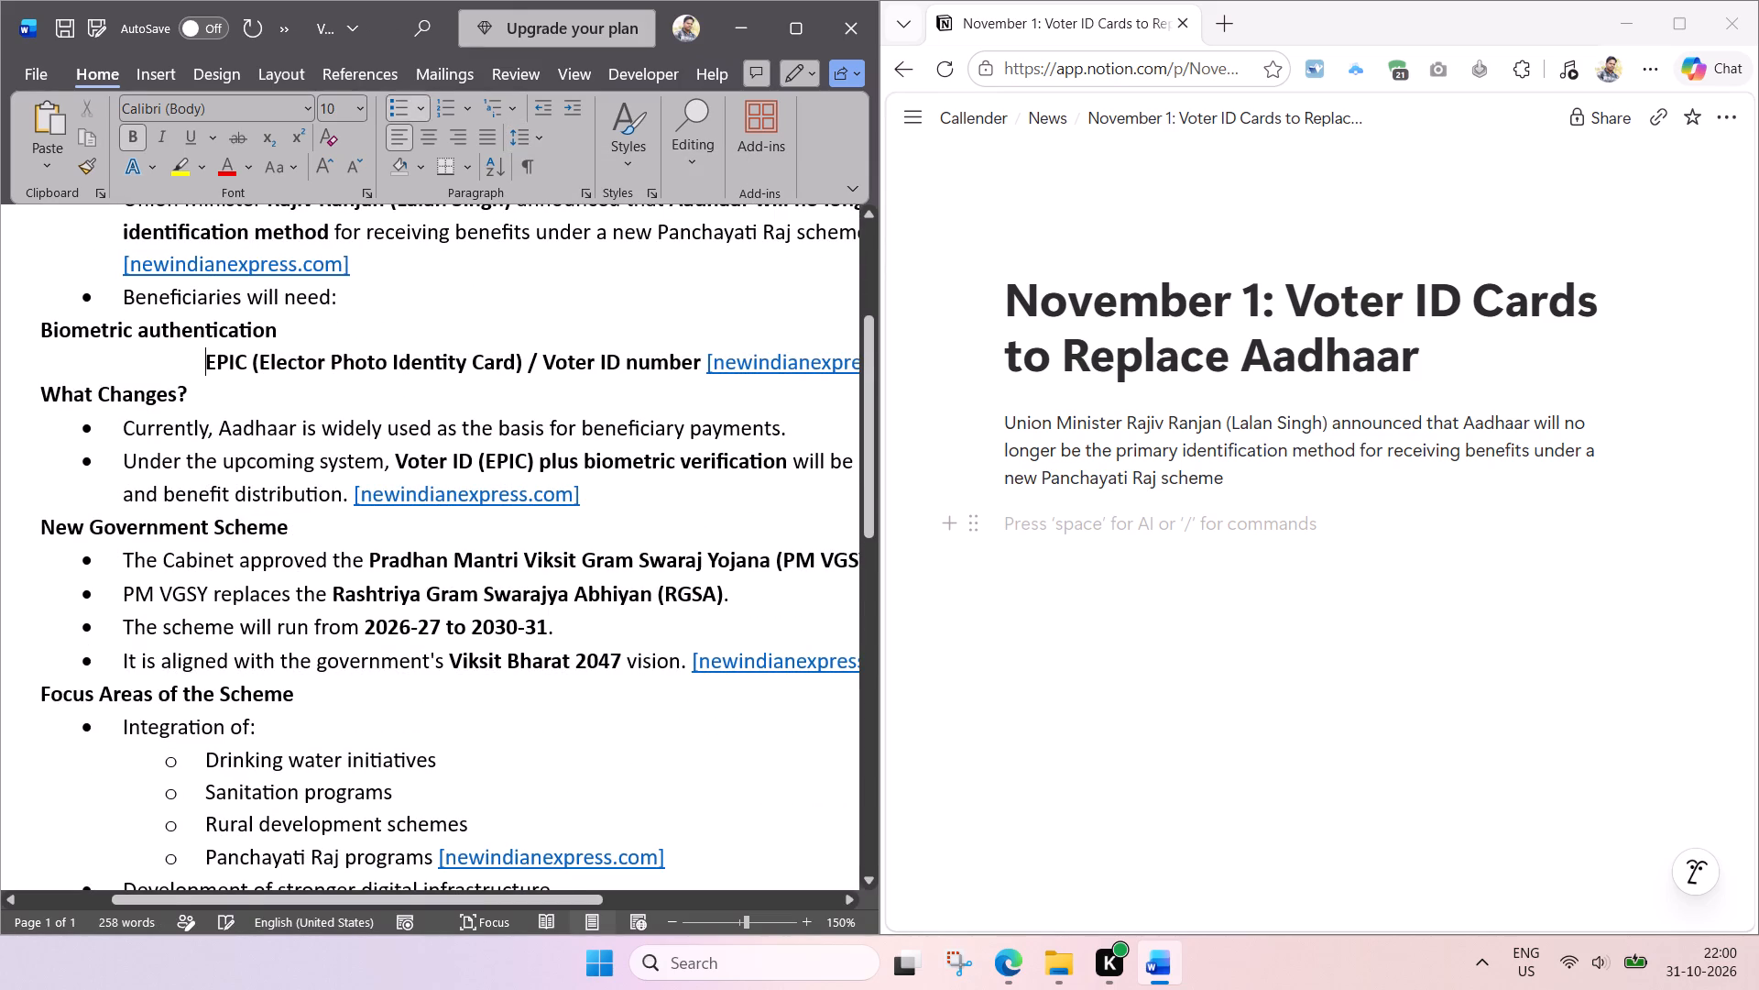
{"action": "key", "text": "BackSpace"}
{"action": "left_click_drag", "start_coordinate": [123, 300], "coordinate": [2, 294]}
{"action": "key", "text": "BackSpace"}
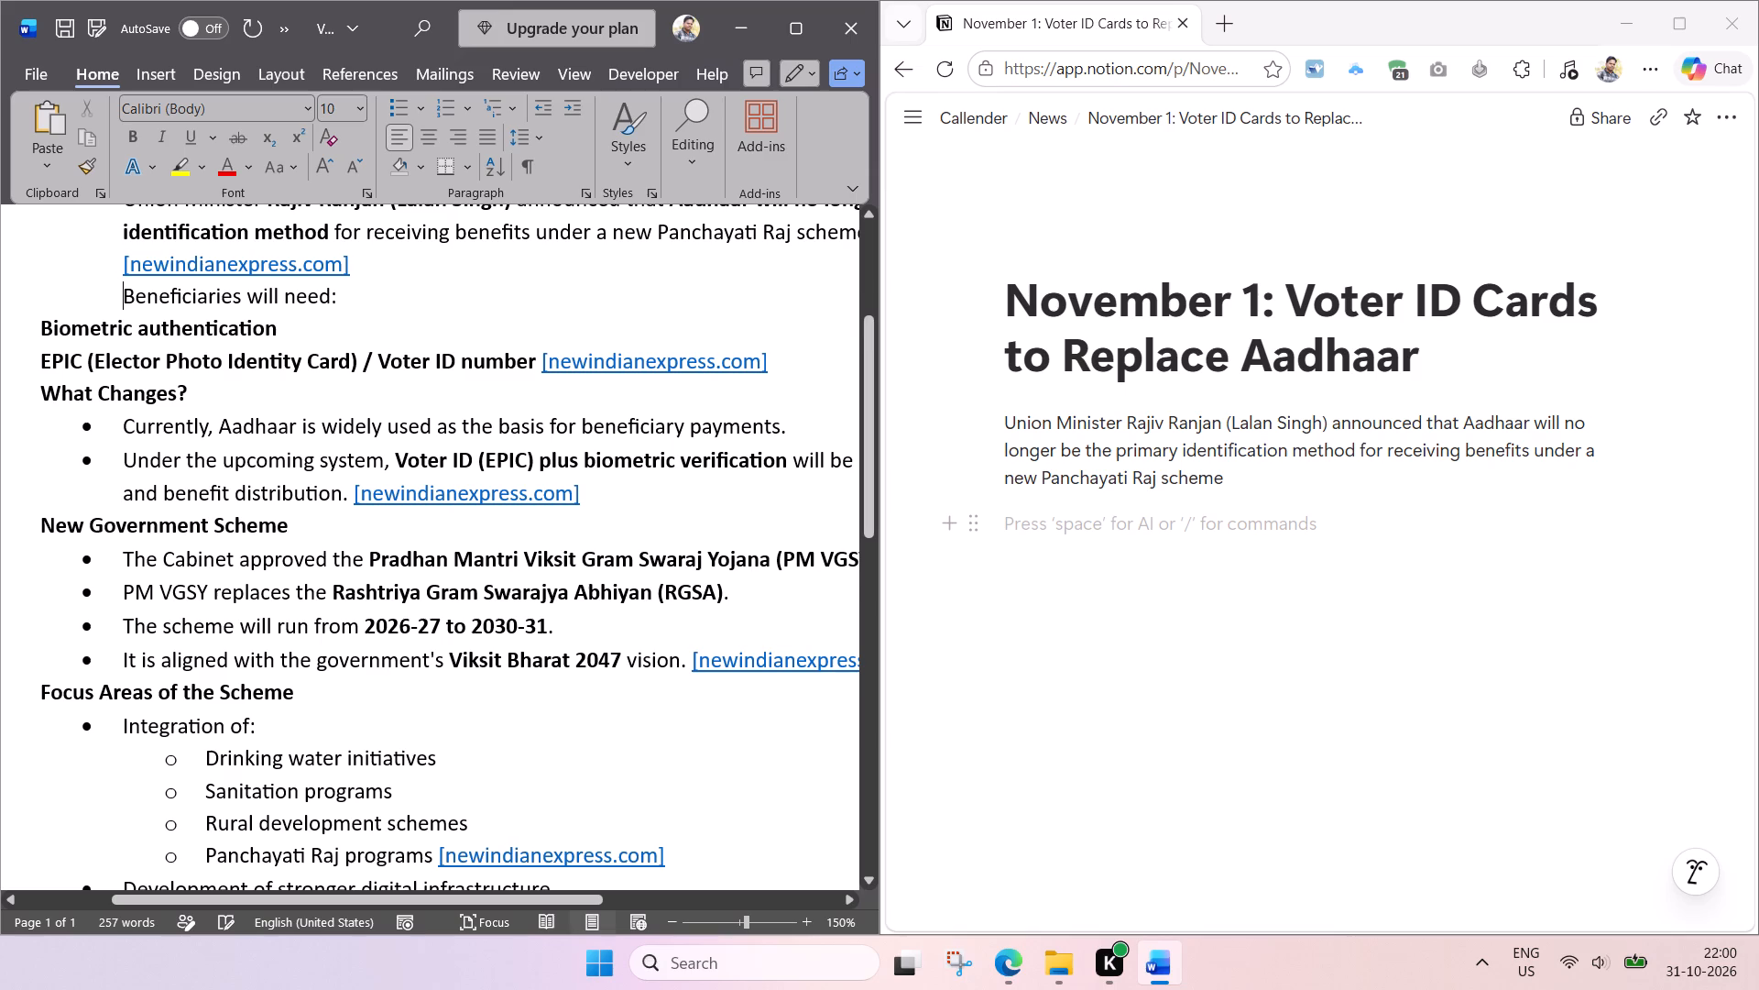
{"action": "key", "text": "BackSpace"}
{"action": "key", "text": "BackSpace"}
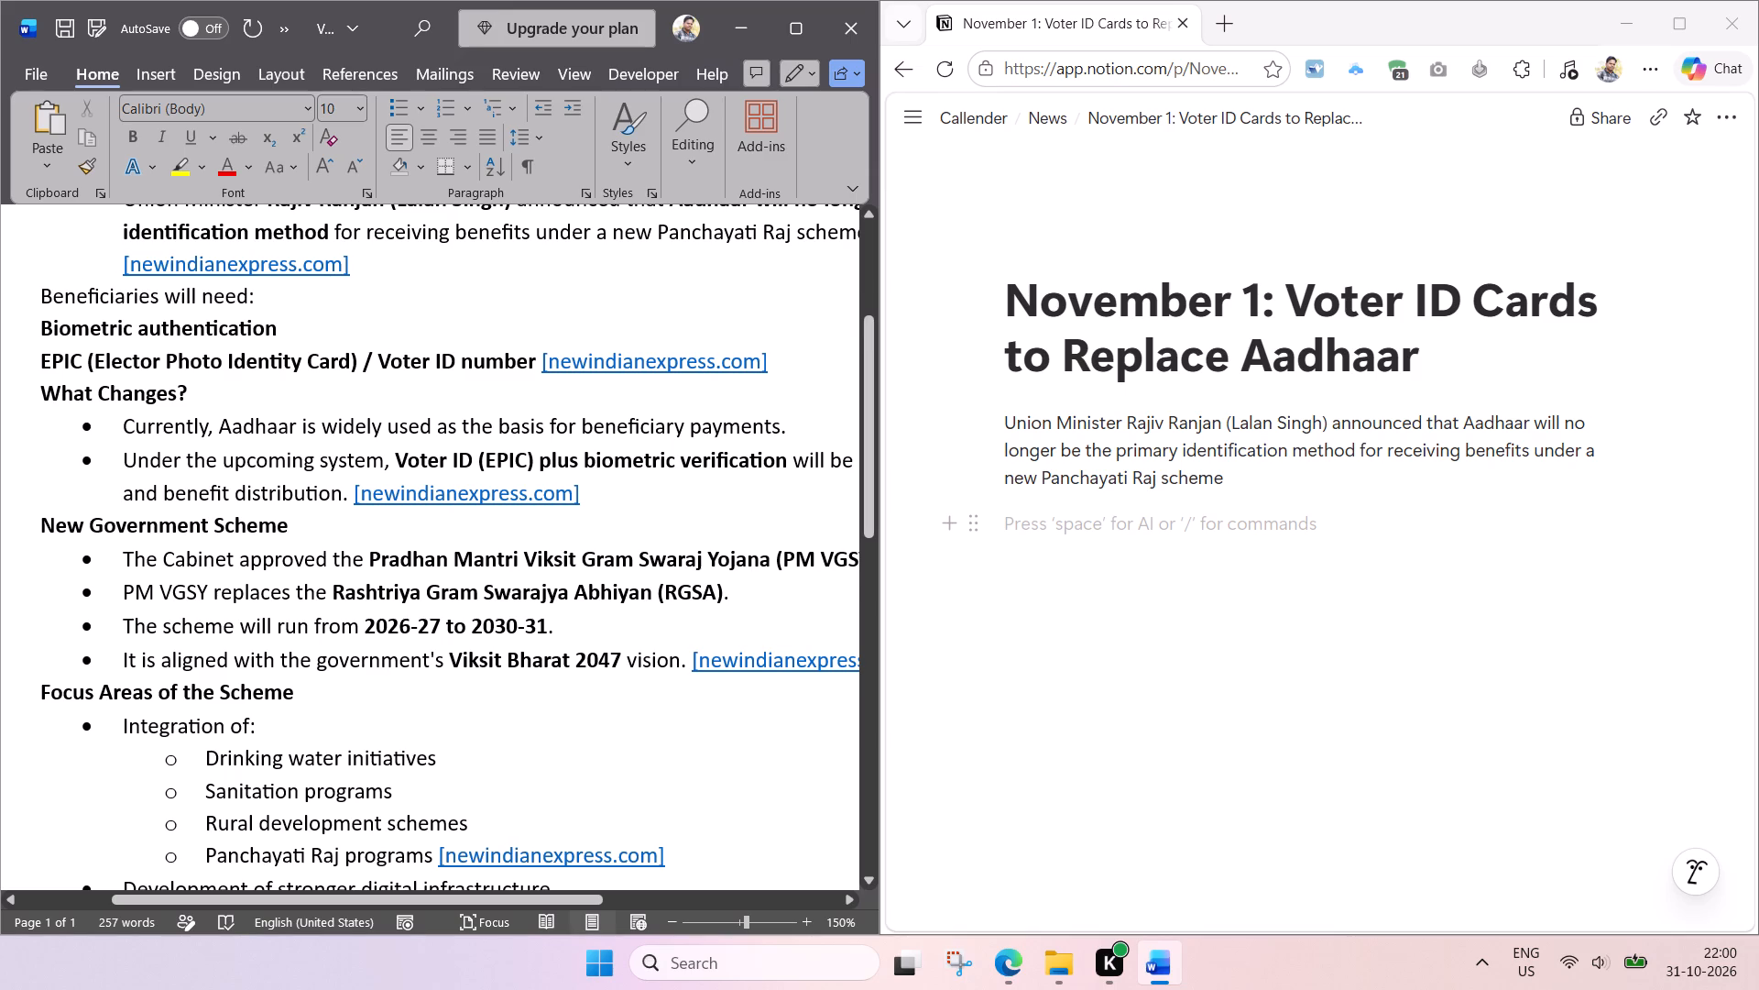
Delete the newindianexpress.com link after the EPIC / Voter ID number line and insert a blank line before "What Changes?".
{"action": "left_click_drag", "start_coordinate": [781, 360], "coordinate": [554, 369]}
{"action": "key", "text": "BackSpace"}
{"action": "key", "text": "BackSpace"}
{"action": "key", "text": "BackSpace"}
{"action": "key", "text": "BackSpace"}
{"action": "key", "text": "BackSpace"}
{"action": "key", "text": "Return"}
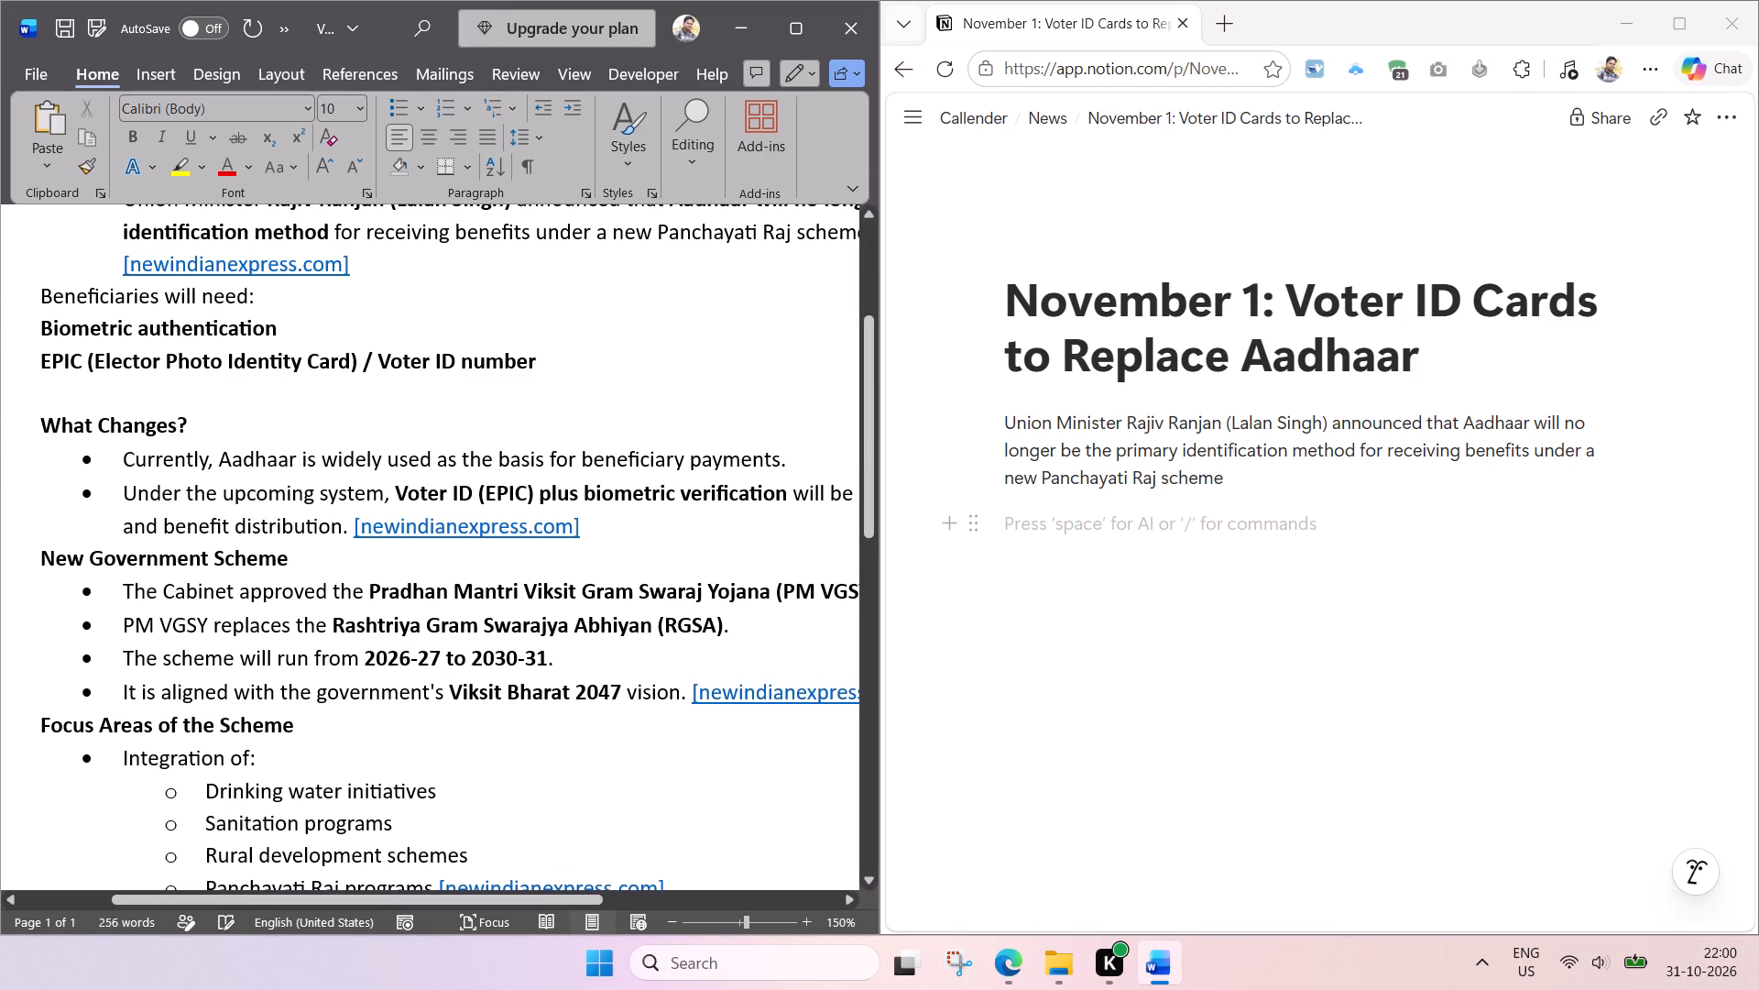
Make the three lines from "Beneficiaries will need:" to the EPIC line uniformly non-bold.
{"action": "left_click_drag", "start_coordinate": [544, 368], "coordinate": [97, 295]}
{"action": "key", "text": "ctrl+b"}
{"action": "key", "text": "ctrl+b"}
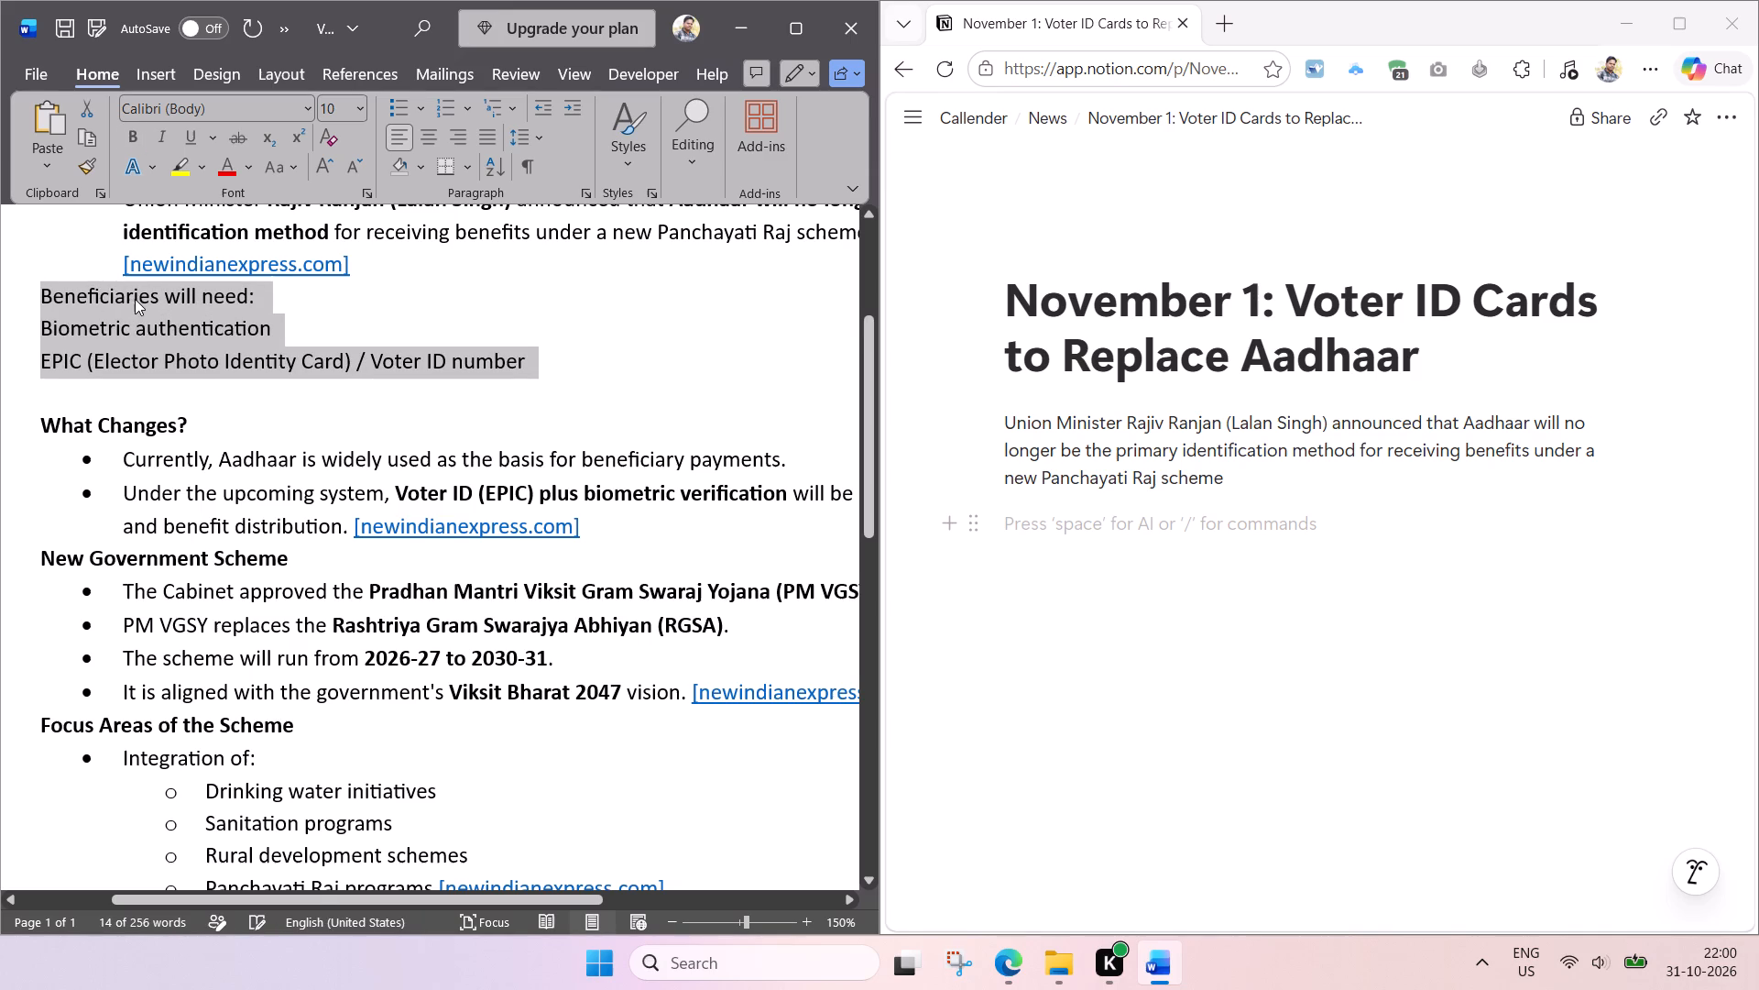
Copy the three beneficiary requirement lines from Word into the empty block of the Notion page.
{"action": "key", "text": "ctrl+v"}
{"action": "key", "text": "ctrl+z"}
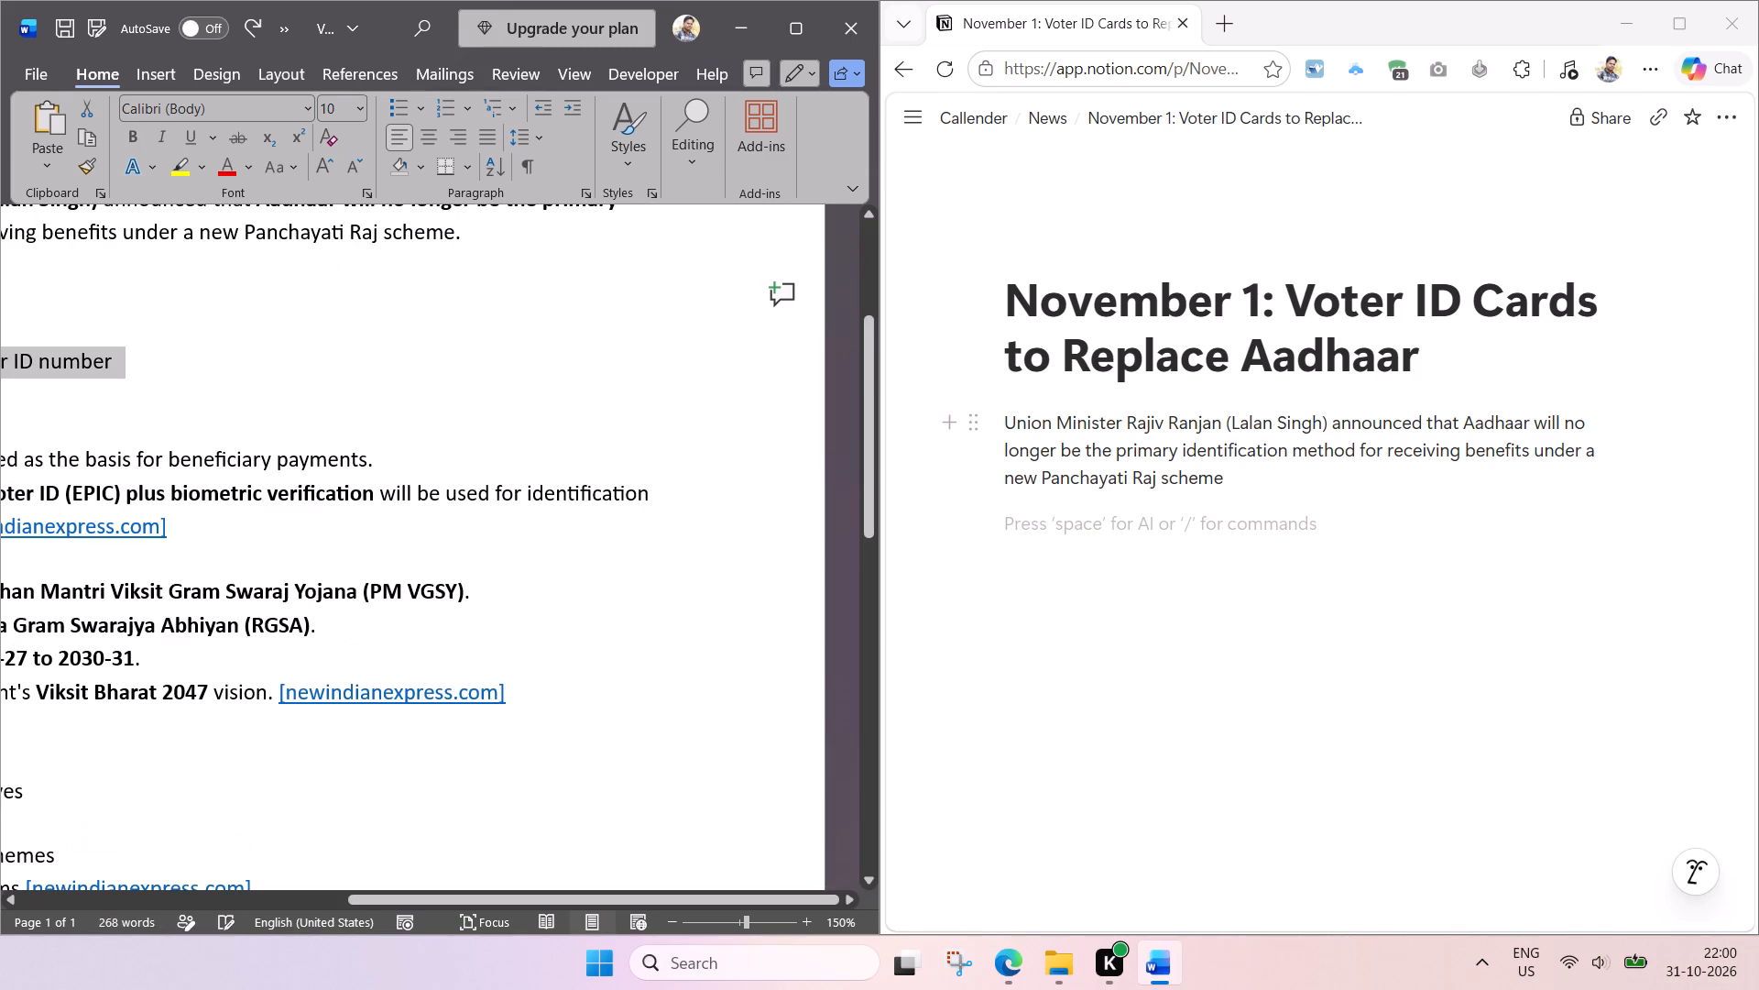
{"action": "scroll", "coordinate": [340, 368], "scroll_direction": "right", "scroll_amount": 8}
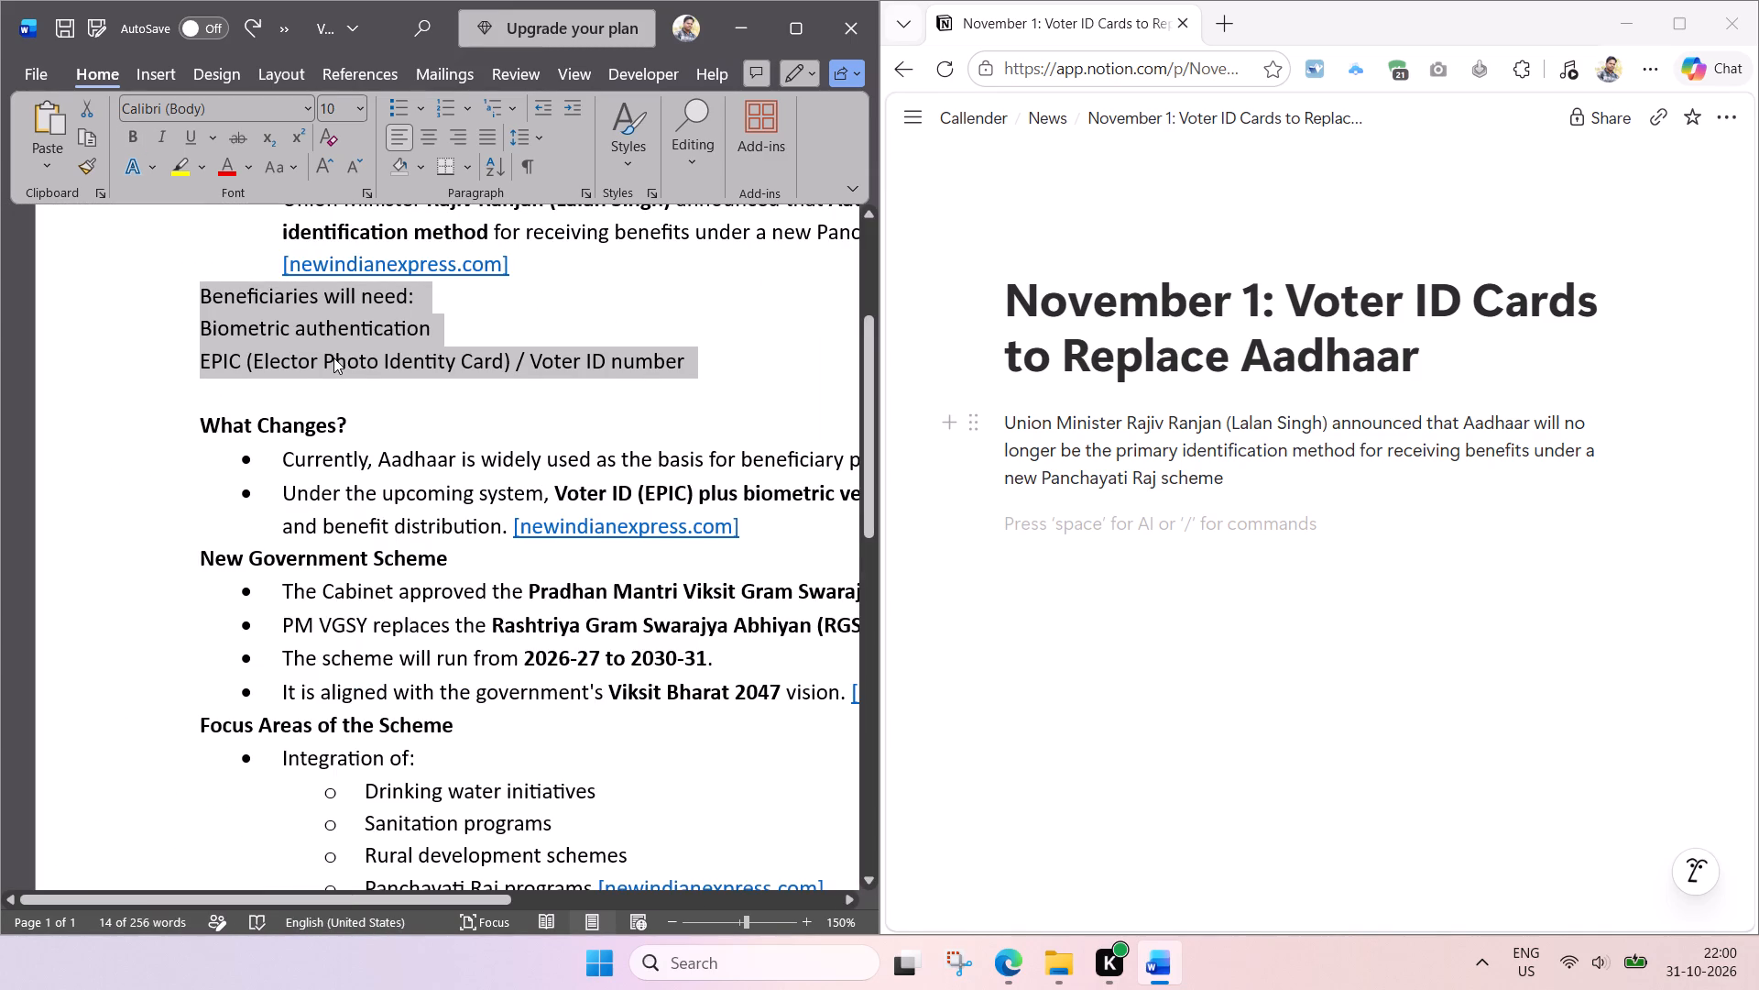
{"action": "key", "text": "ctrl+c"}
{"action": "left_click", "coordinate": [1133, 533]}
{"action": "key", "text": "ctrl+v"}
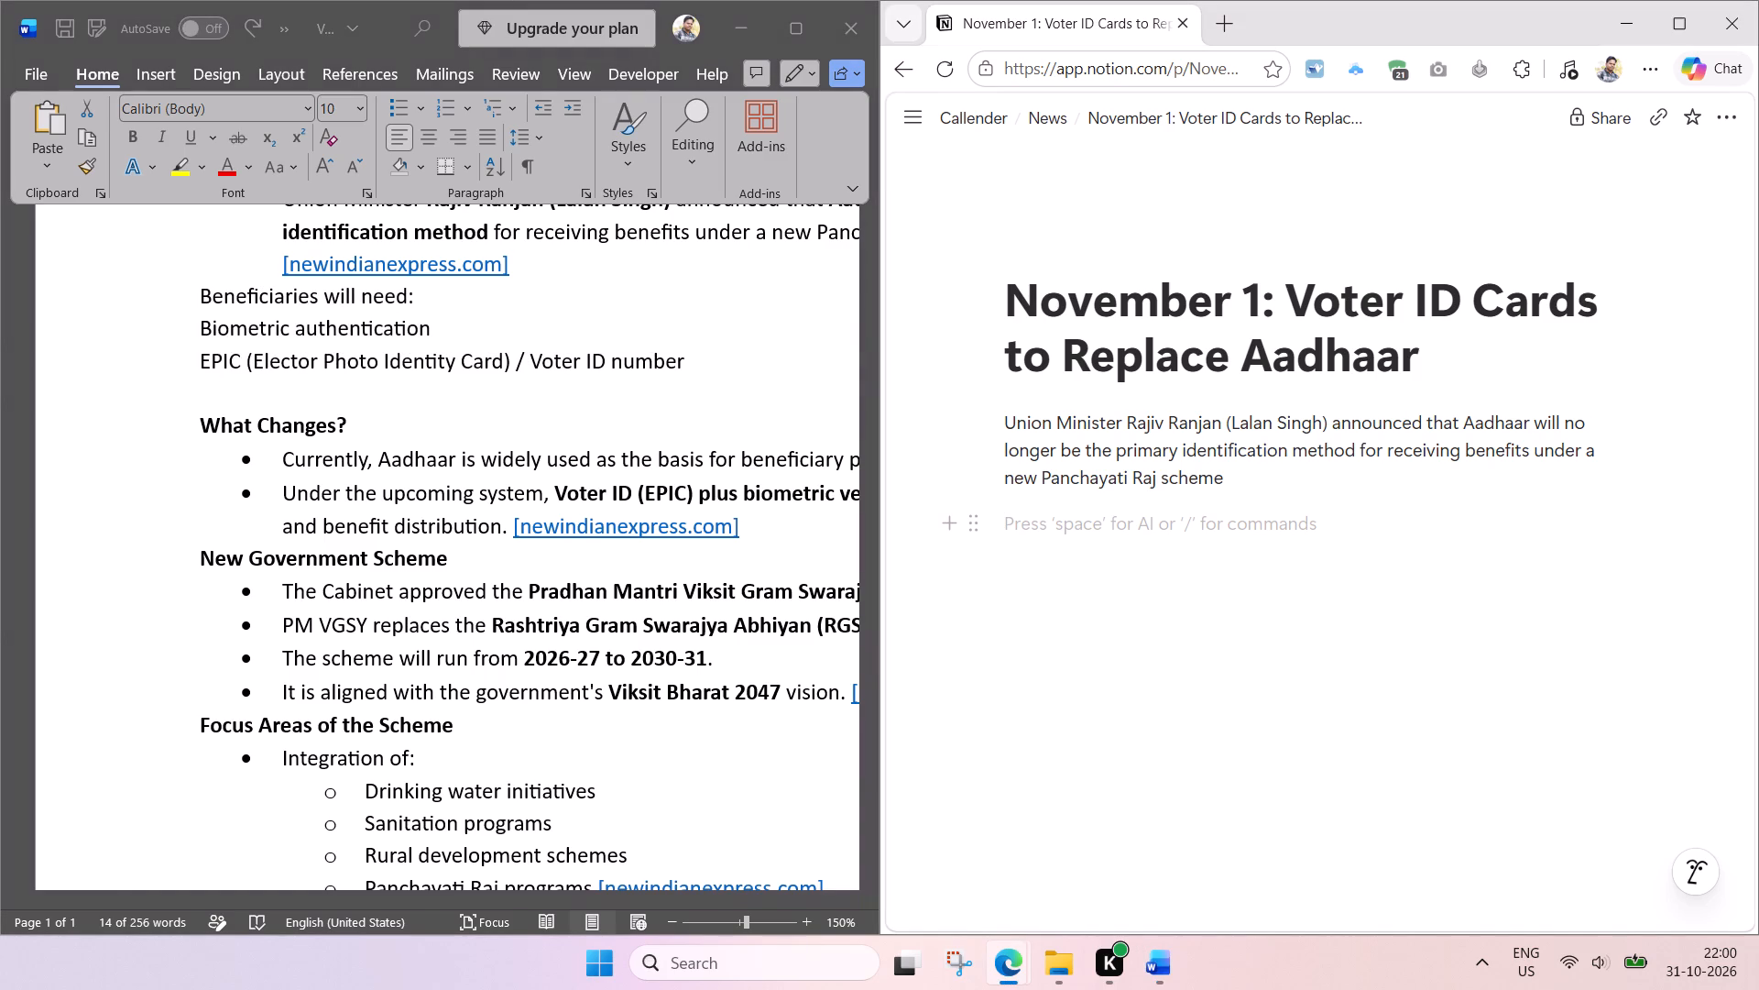
Turn the pasted beneficiaries block into a bulleted list item and start an empty block below it.
{"action": "left_click", "coordinate": [979, 529]}
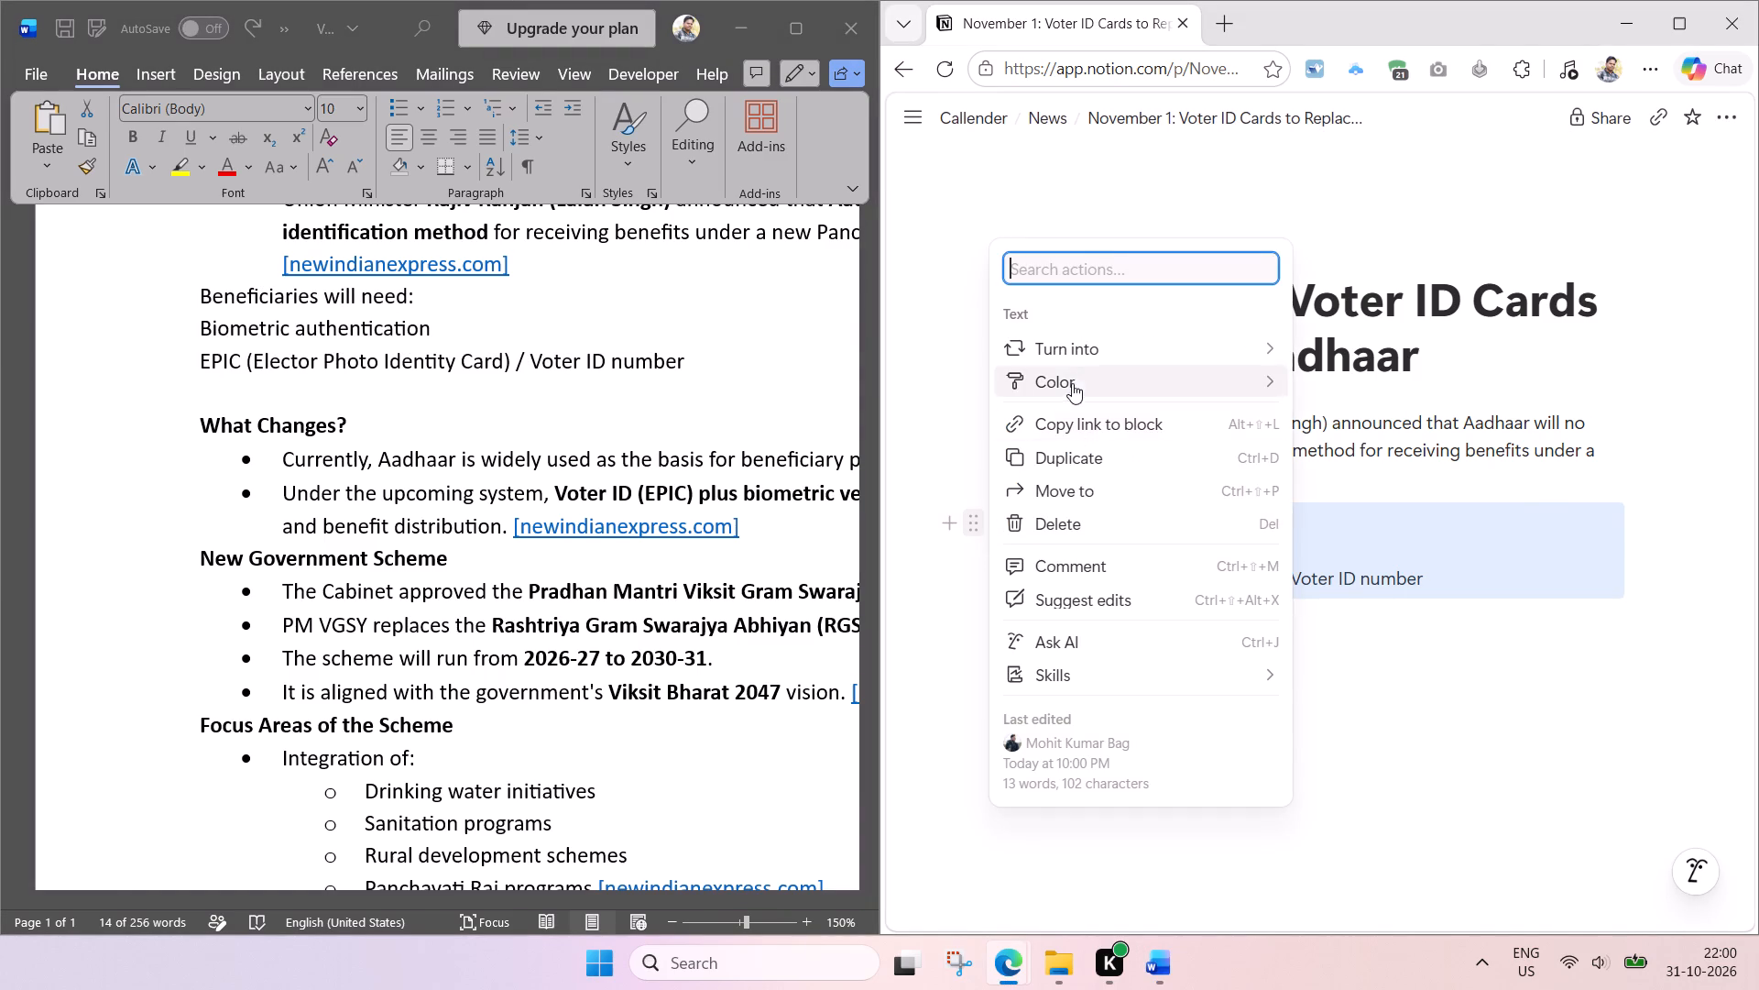
{"action": "left_click", "coordinate": [1318, 354]}
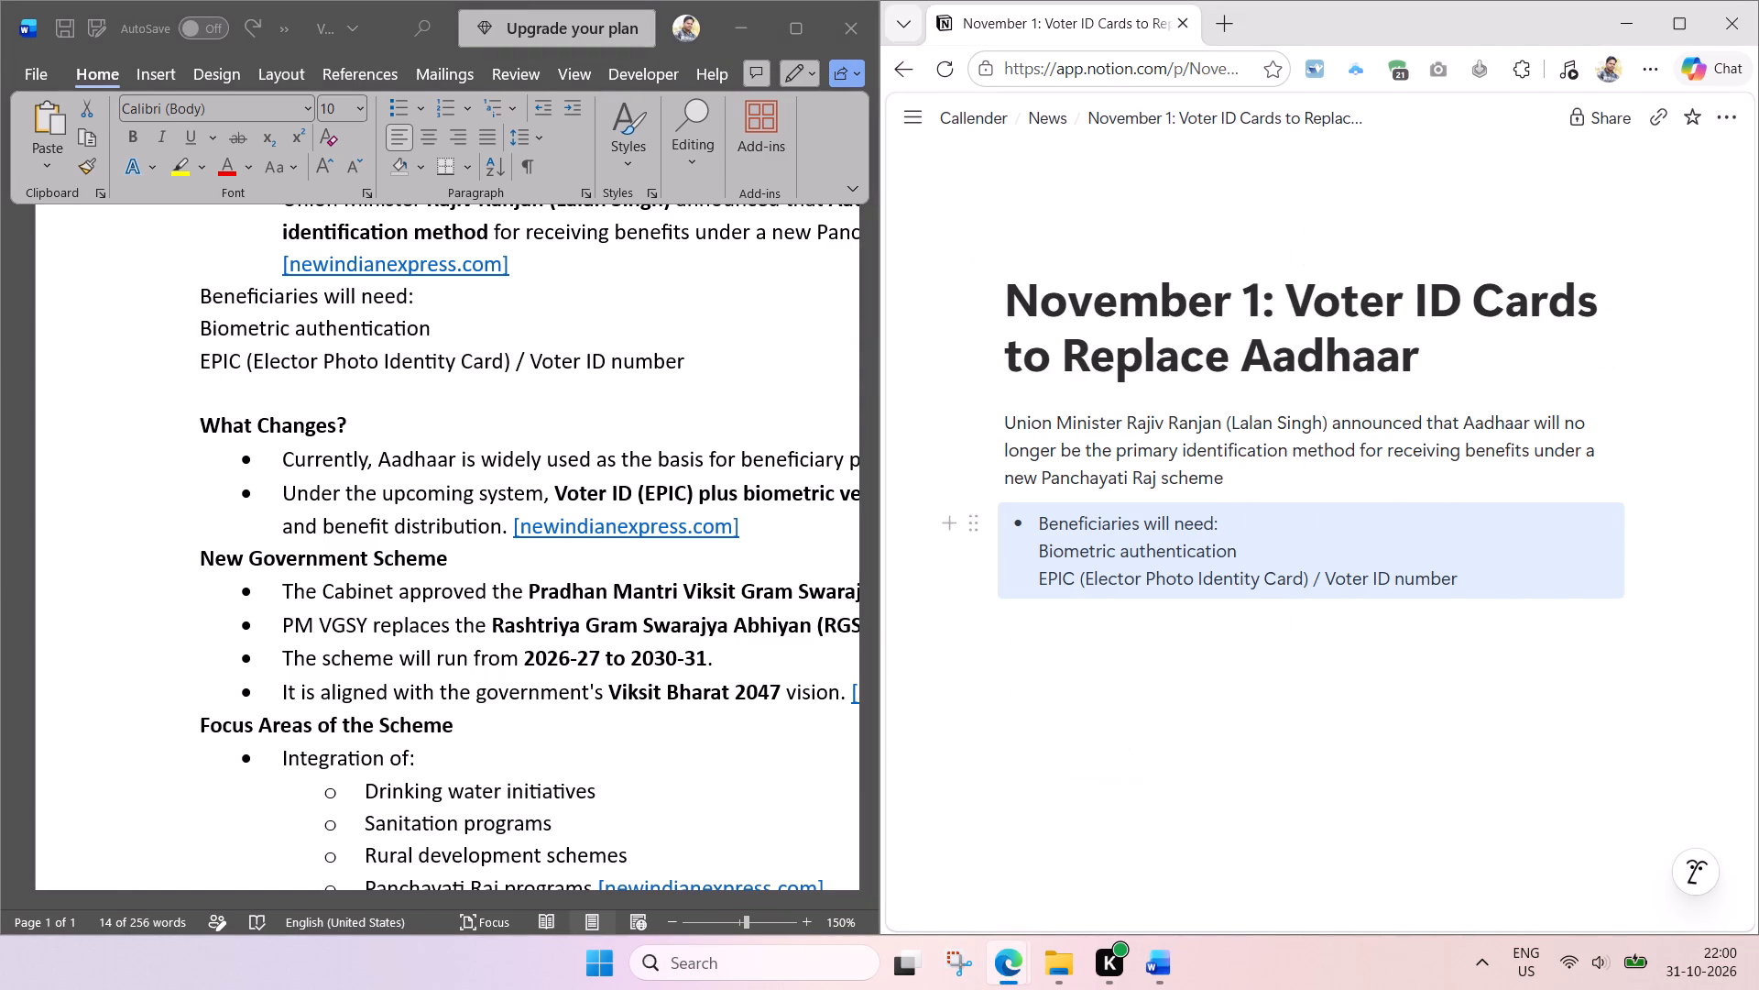
{"action": "left_click", "coordinate": [1170, 637]}
Under "What Changes?" in Word, delete everything before "Voter ID (EPIC) plus biometric verification" and remove that line's bullet and indent.
{"action": "scroll", "coordinate": [1208, 698], "scroll_direction": "down", "scroll_amount": 2}
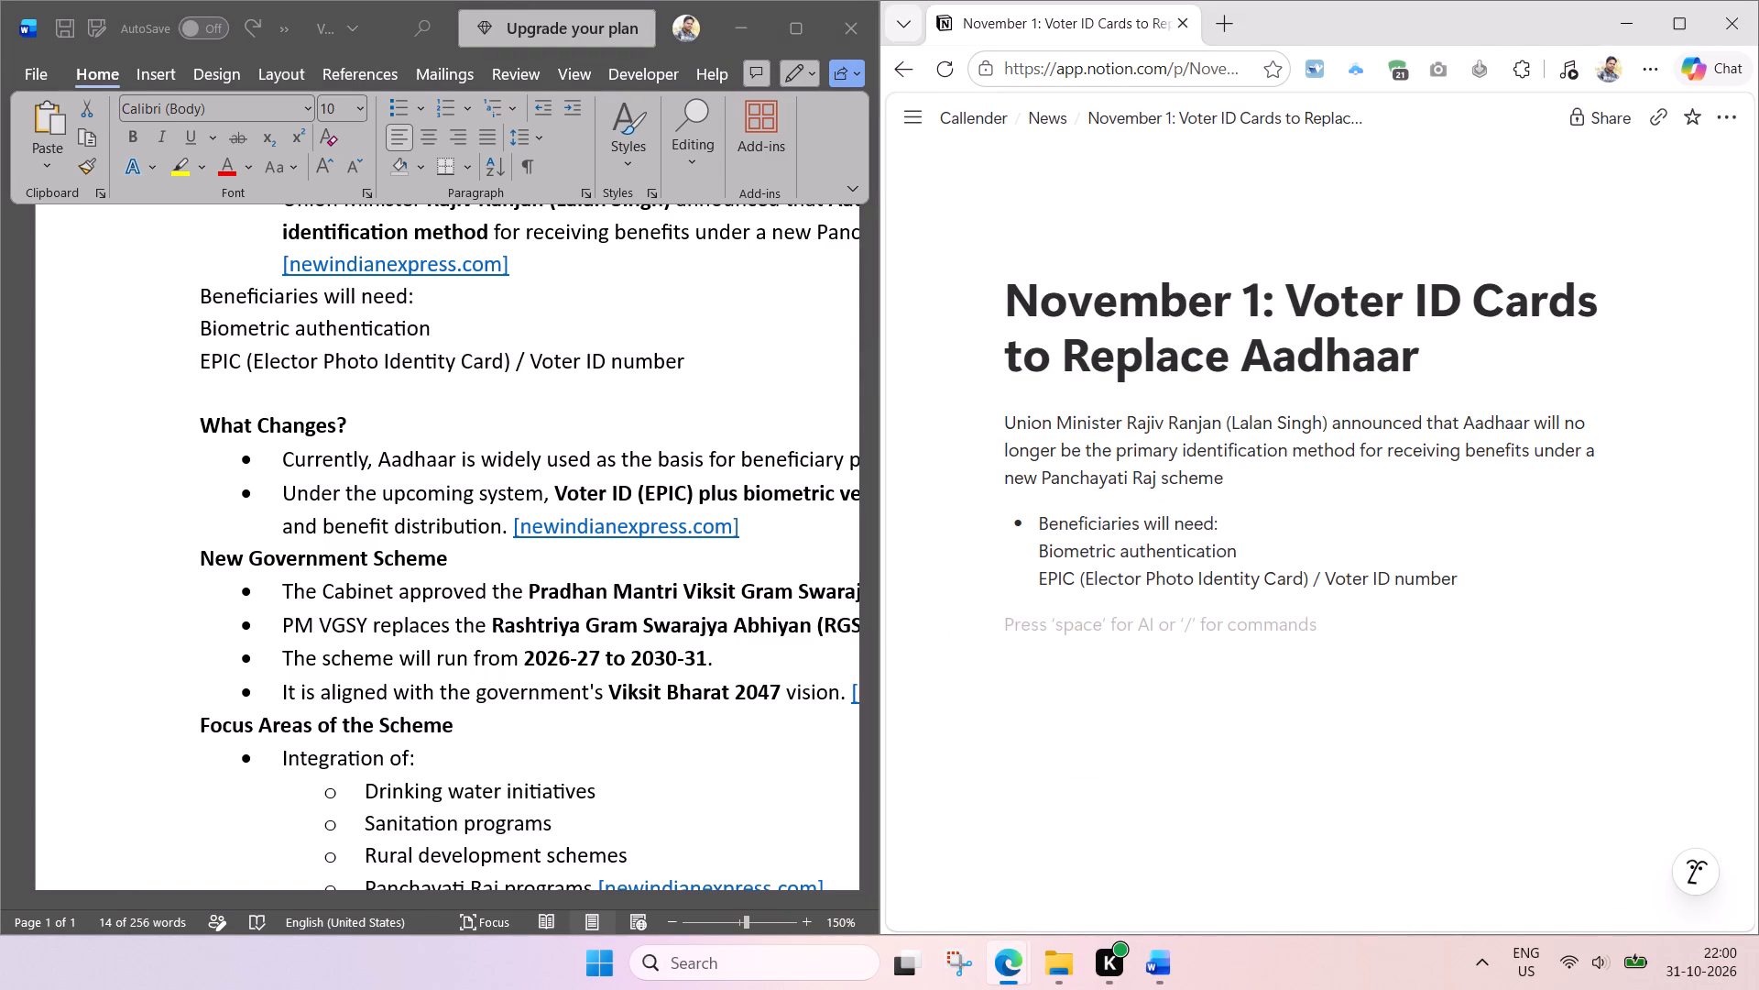
{"action": "scroll", "coordinate": [471, 451], "scroll_direction": "left", "scroll_amount": 1}
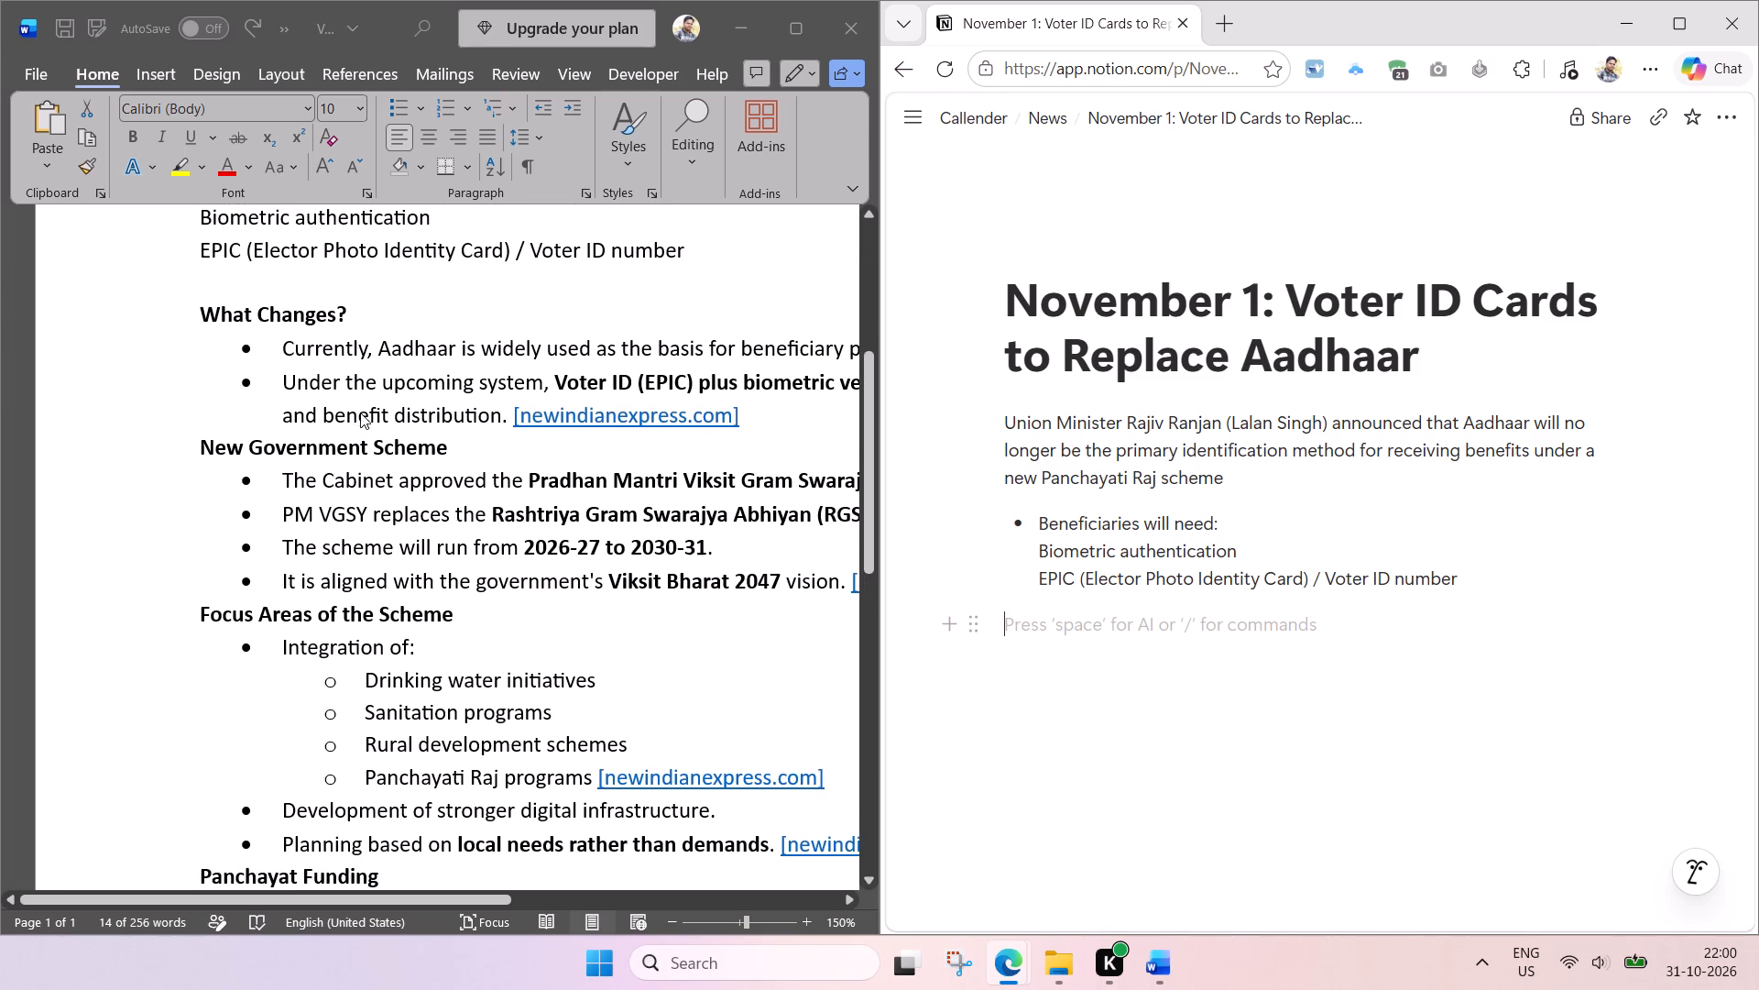
{"action": "scroll", "coordinate": [374, 397], "scroll_direction": "left", "scroll_amount": 1}
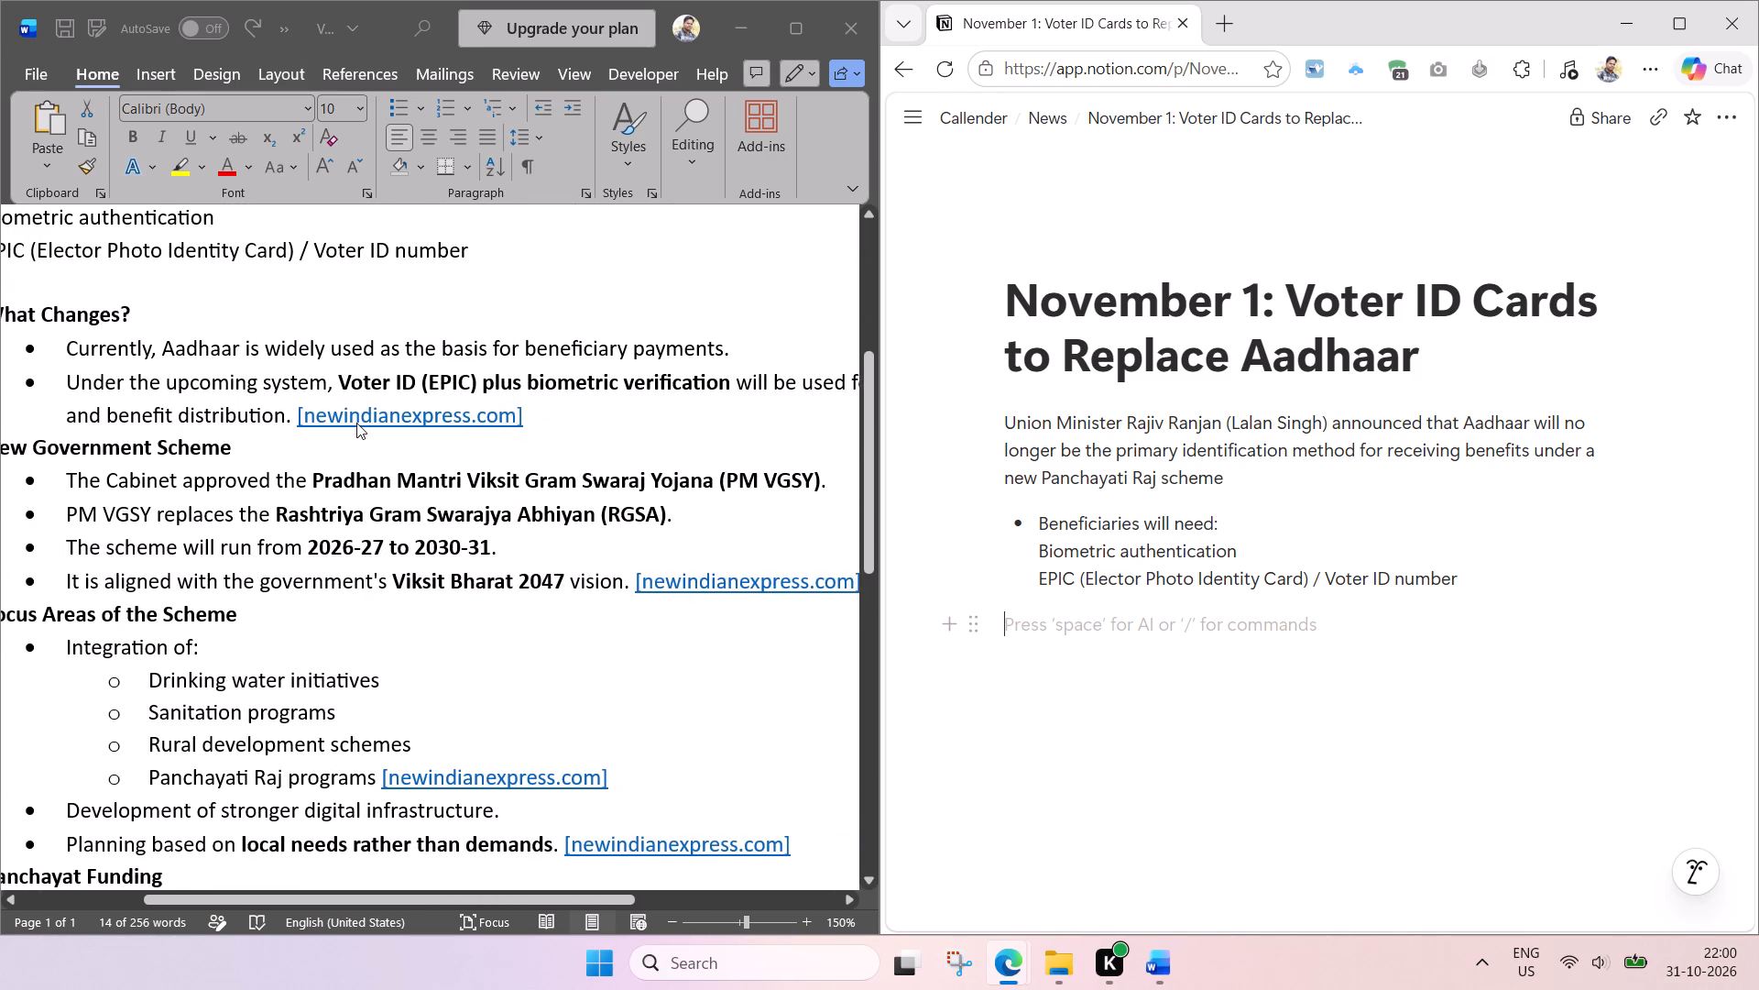
{"action": "scroll", "coordinate": [356, 423], "scroll_direction": "left", "scroll_amount": 1}
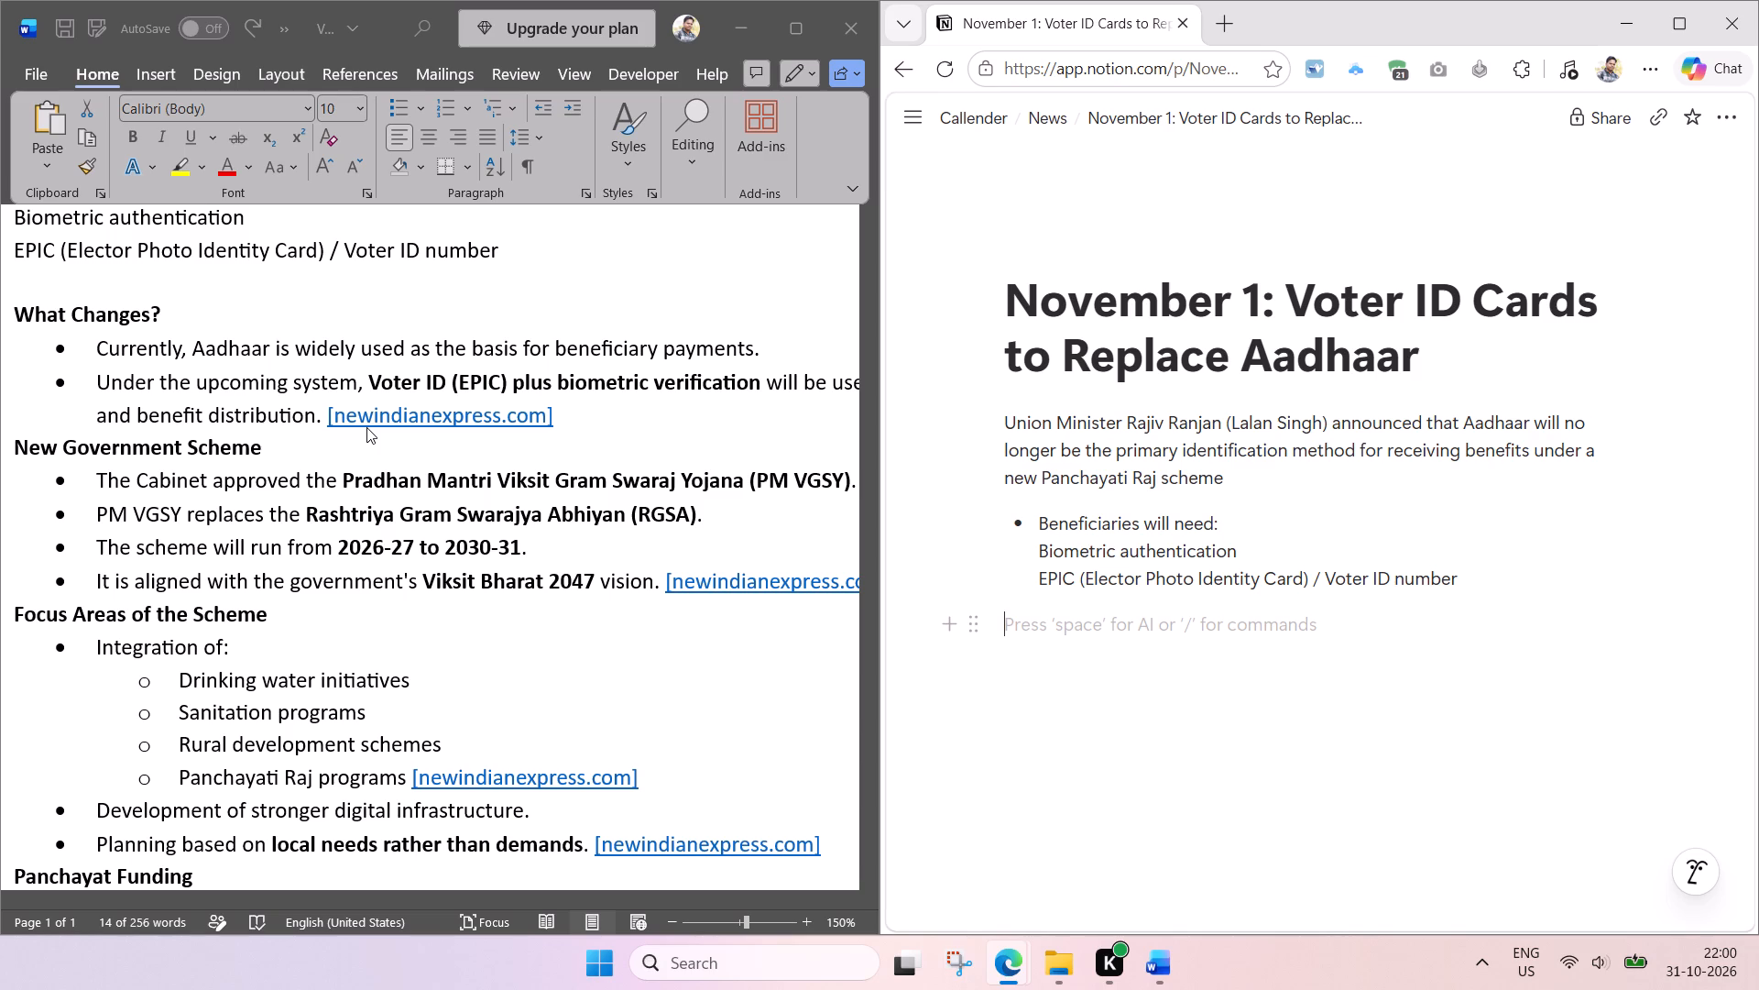
{"action": "left_click", "coordinate": [355, 374]}
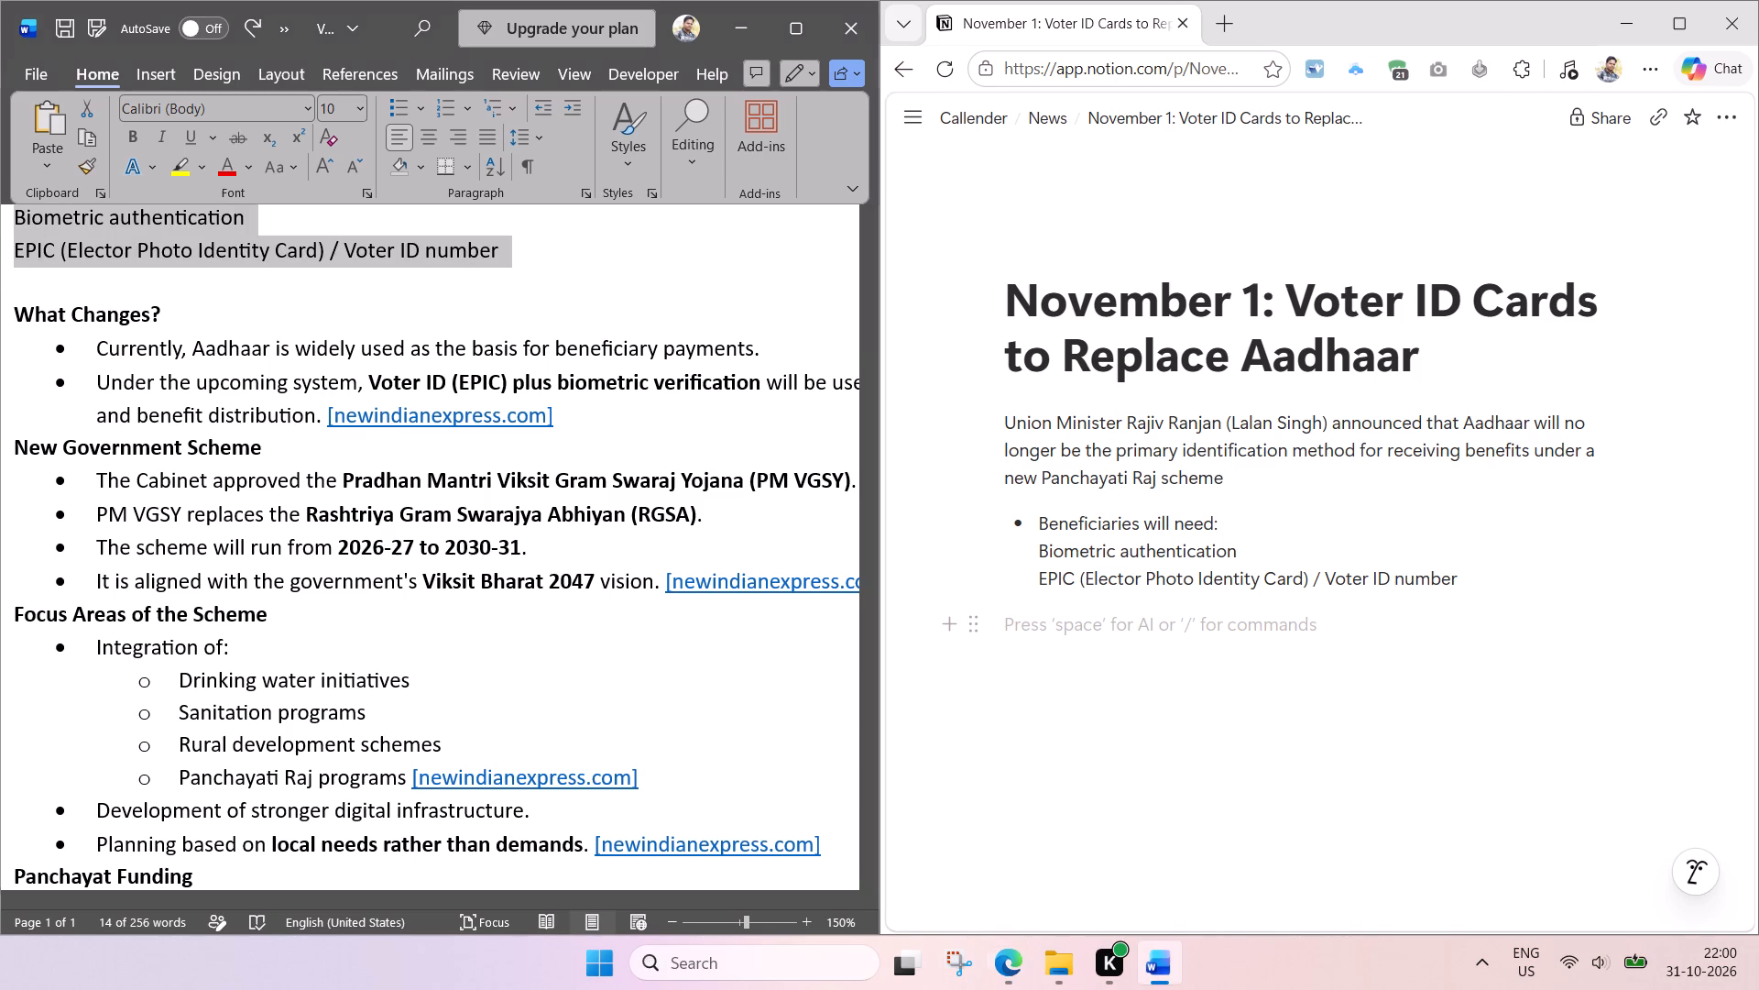
{"action": "left_click", "coordinate": [297, 384]}
{"action": "left_click_drag", "start_coordinate": [371, 381], "coordinate": [142, 361]}
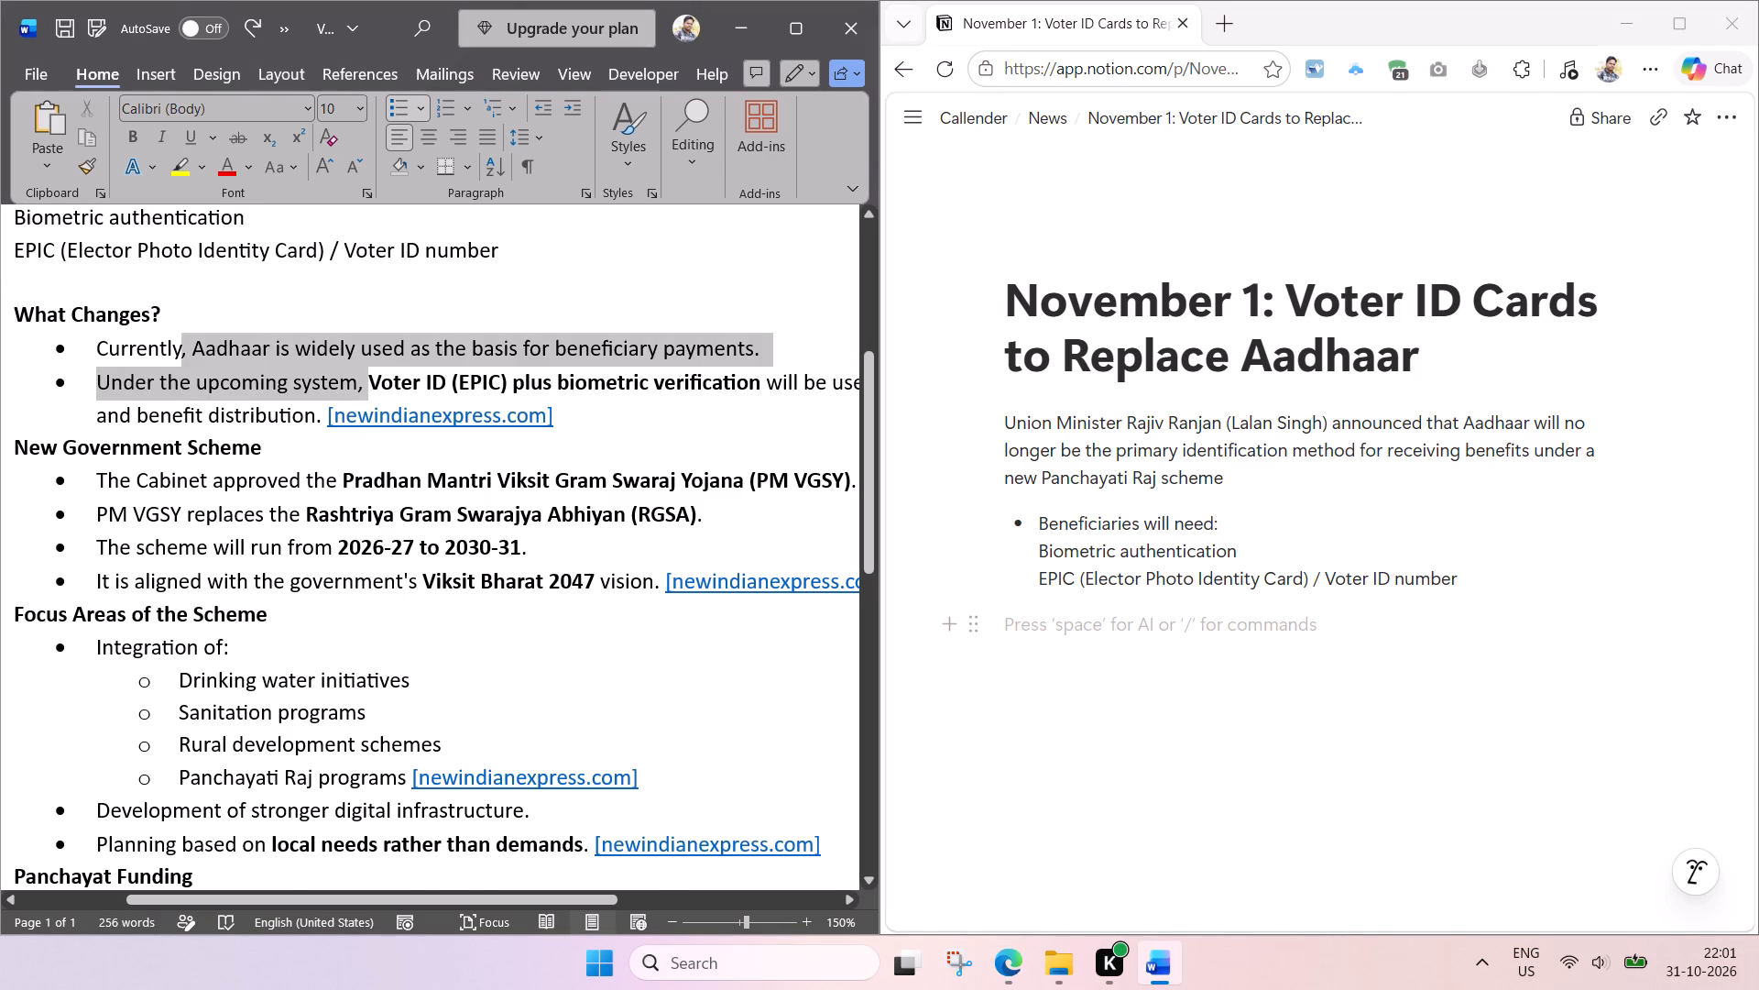
{"action": "left_click_drag", "start_coordinate": [142, 361], "coordinate": [95, 357]}
{"action": "key", "text": "BackSpace"}
{"action": "key", "text": "BackSpace"}
{"action": "key", "text": "BackSpace"}
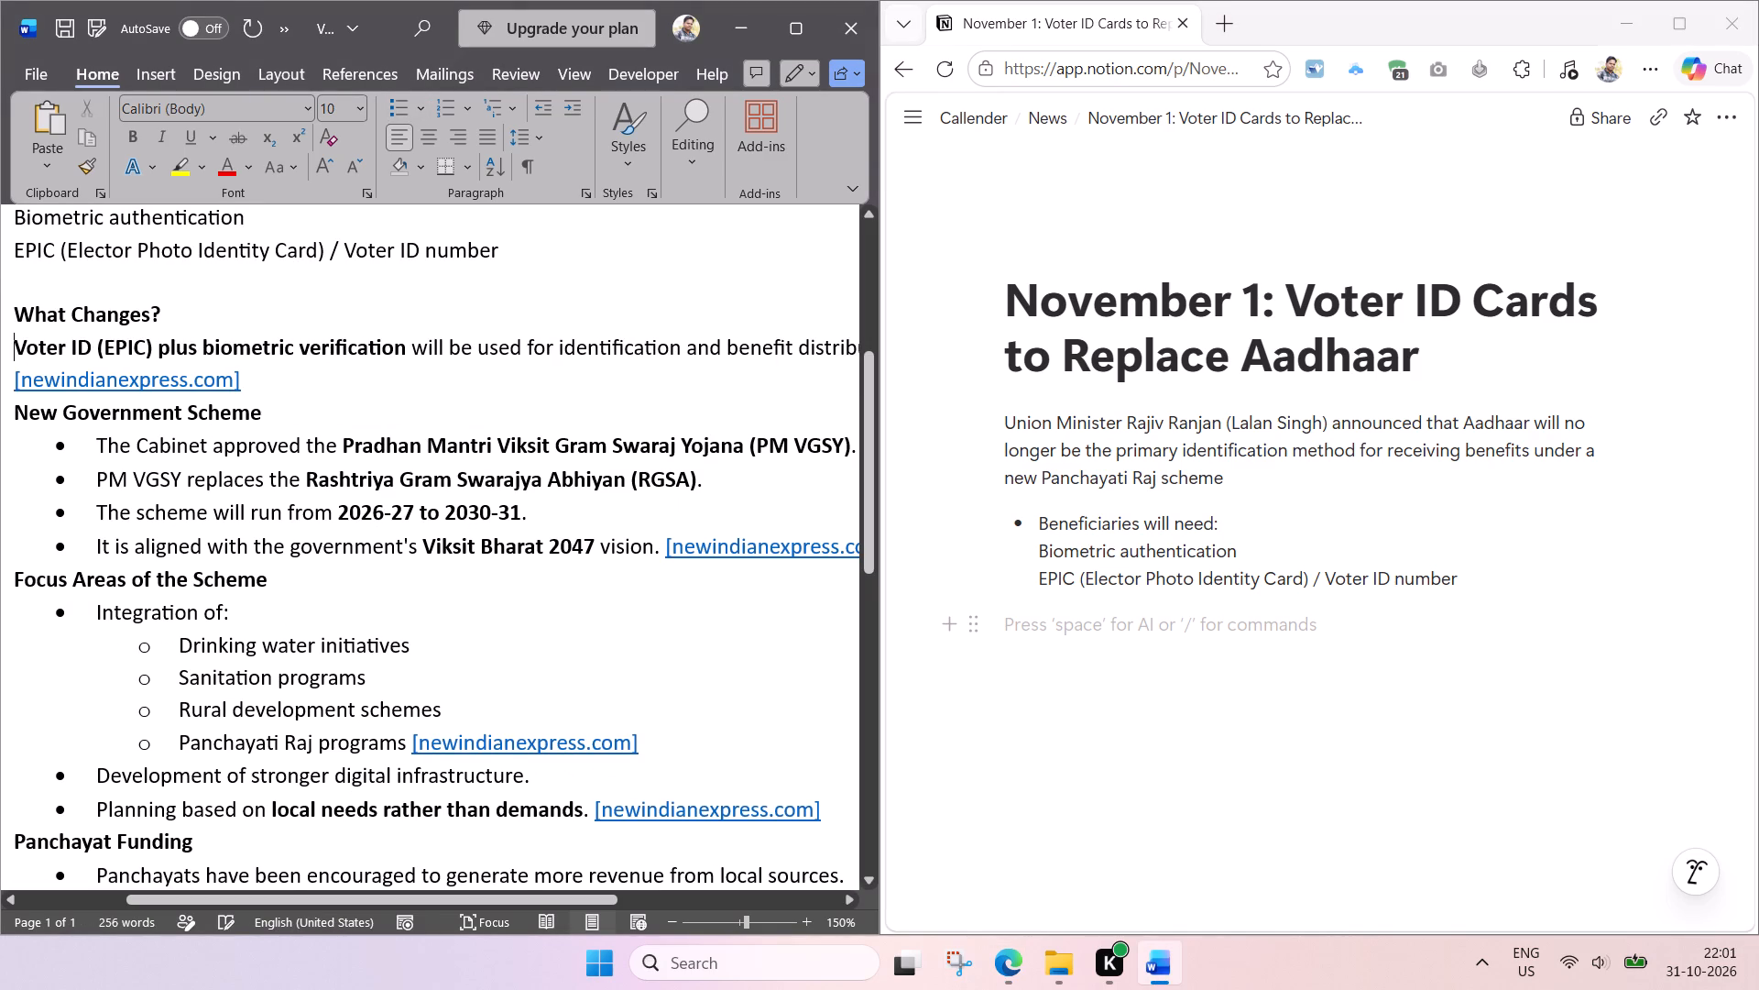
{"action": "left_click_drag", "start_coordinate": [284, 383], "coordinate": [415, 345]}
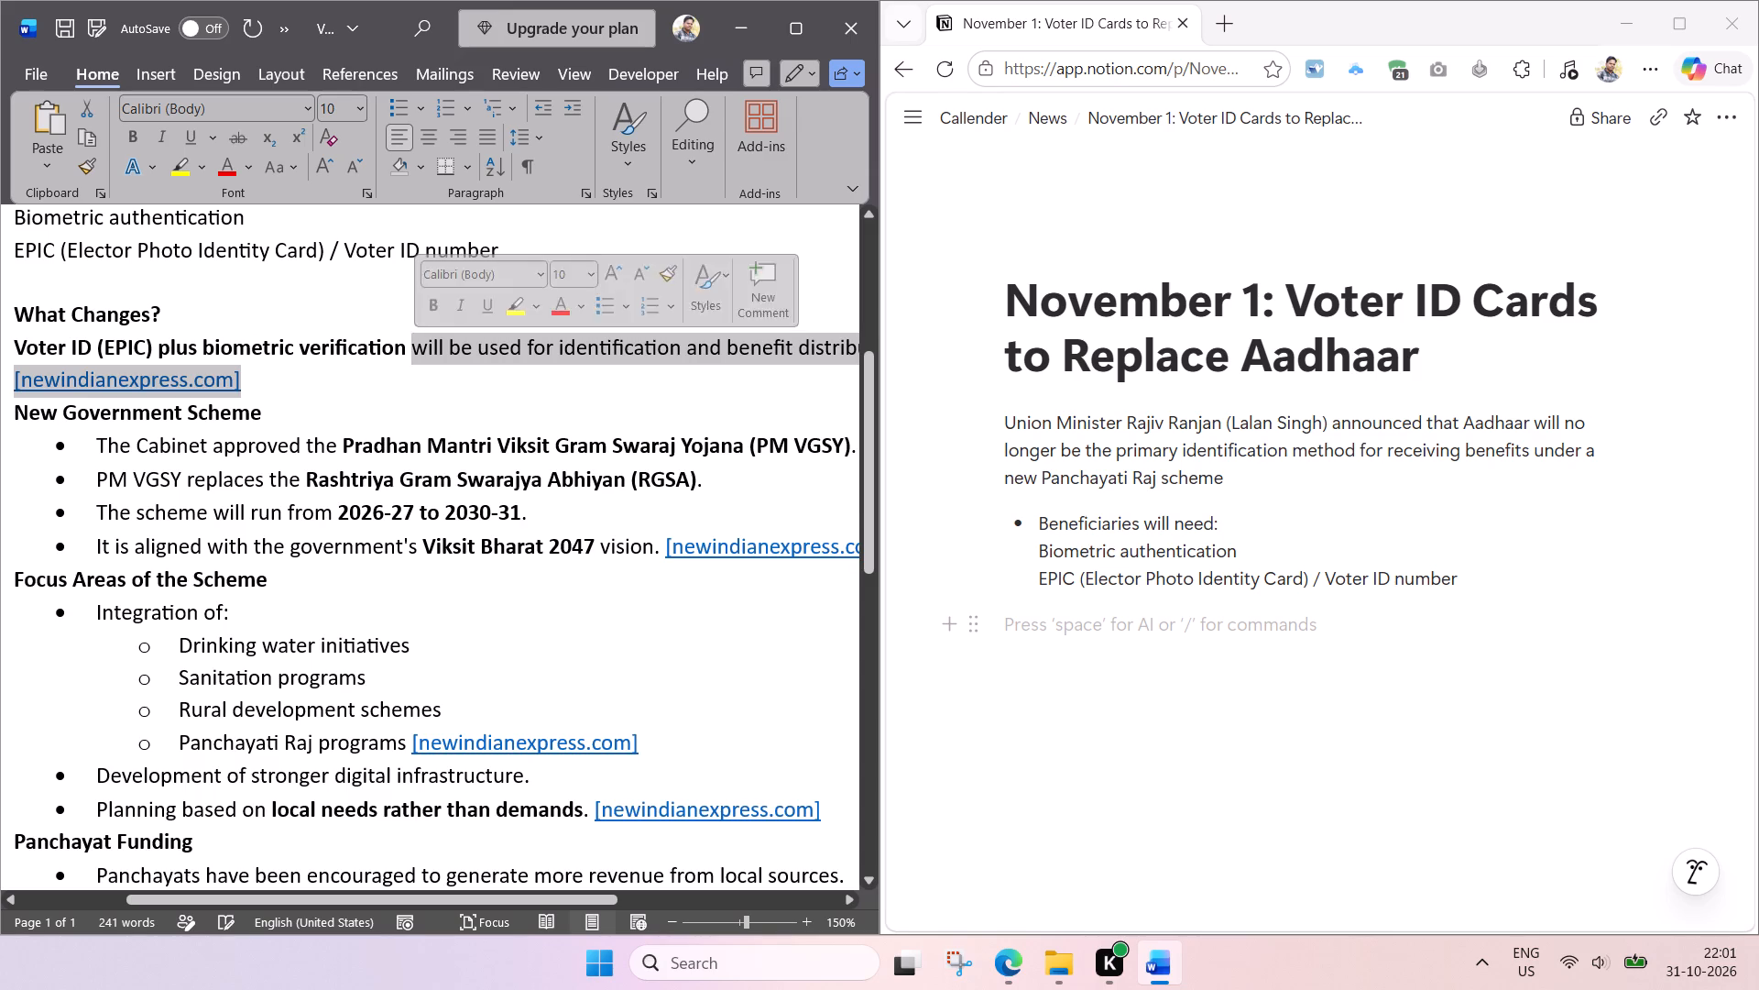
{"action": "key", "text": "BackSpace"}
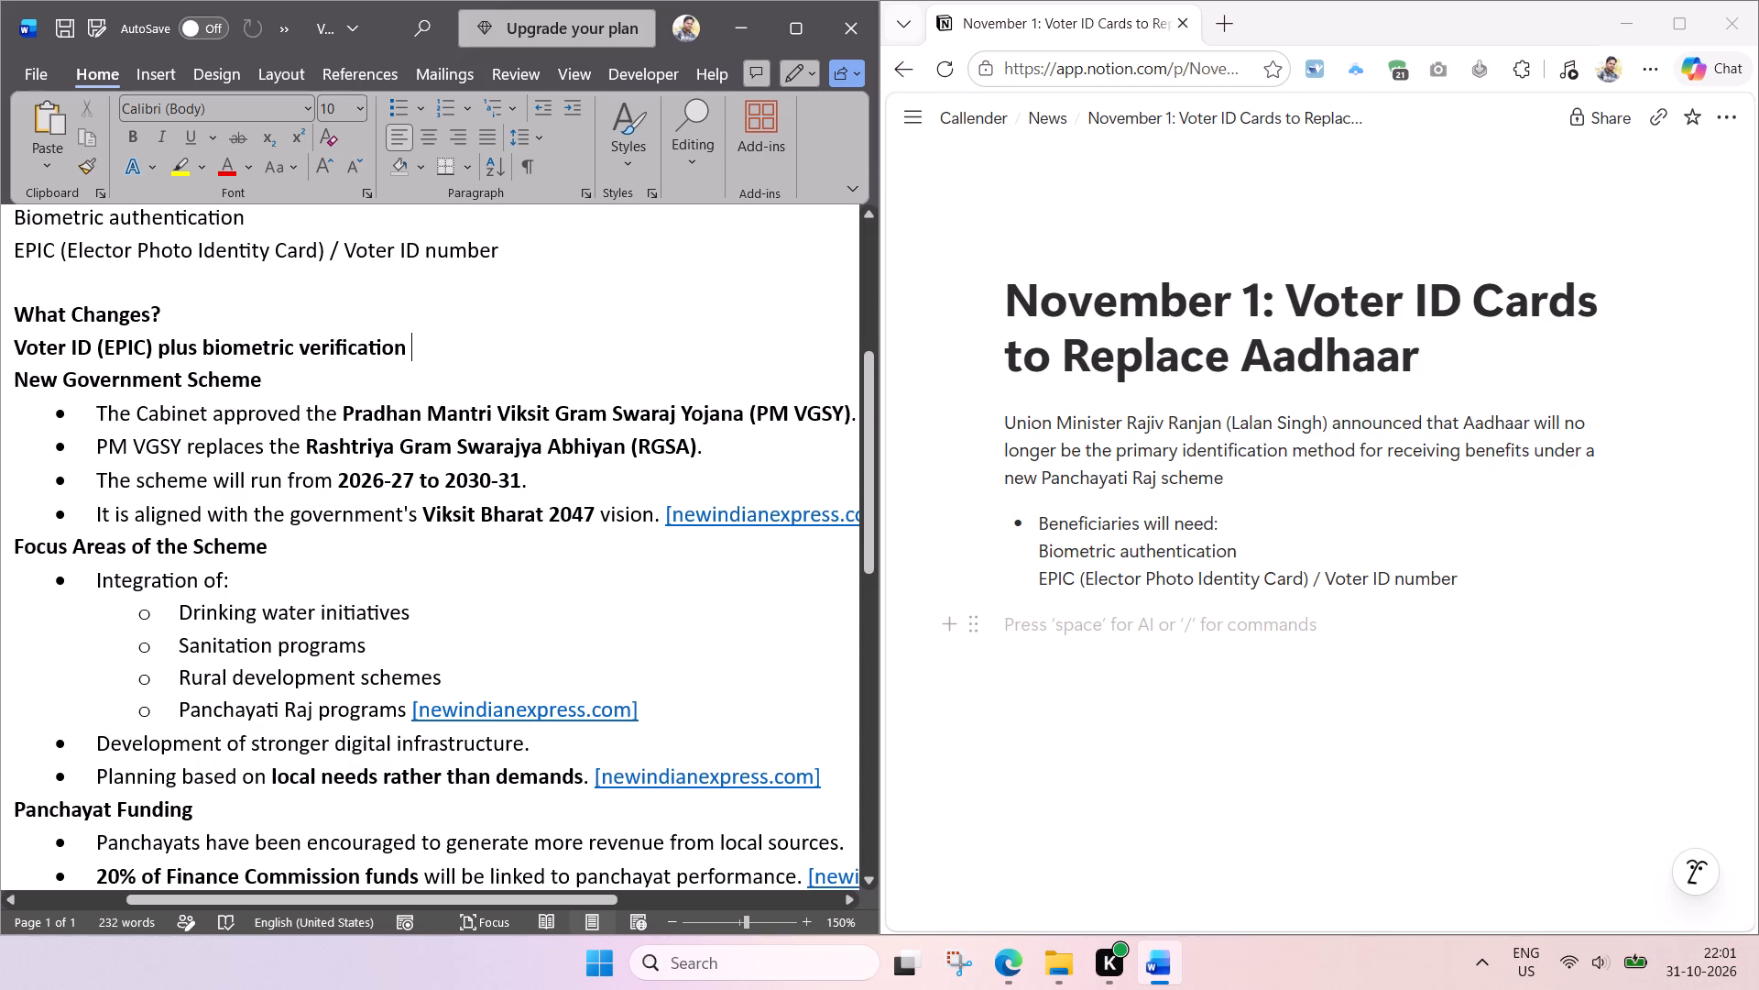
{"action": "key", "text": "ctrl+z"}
In the Word line under "What Changes?", replace "will be" with an opening parenthesis directly before "used for identification".
{"action": "scroll", "coordinate": [554, 383], "scroll_direction": "left", "scroll_amount": 2}
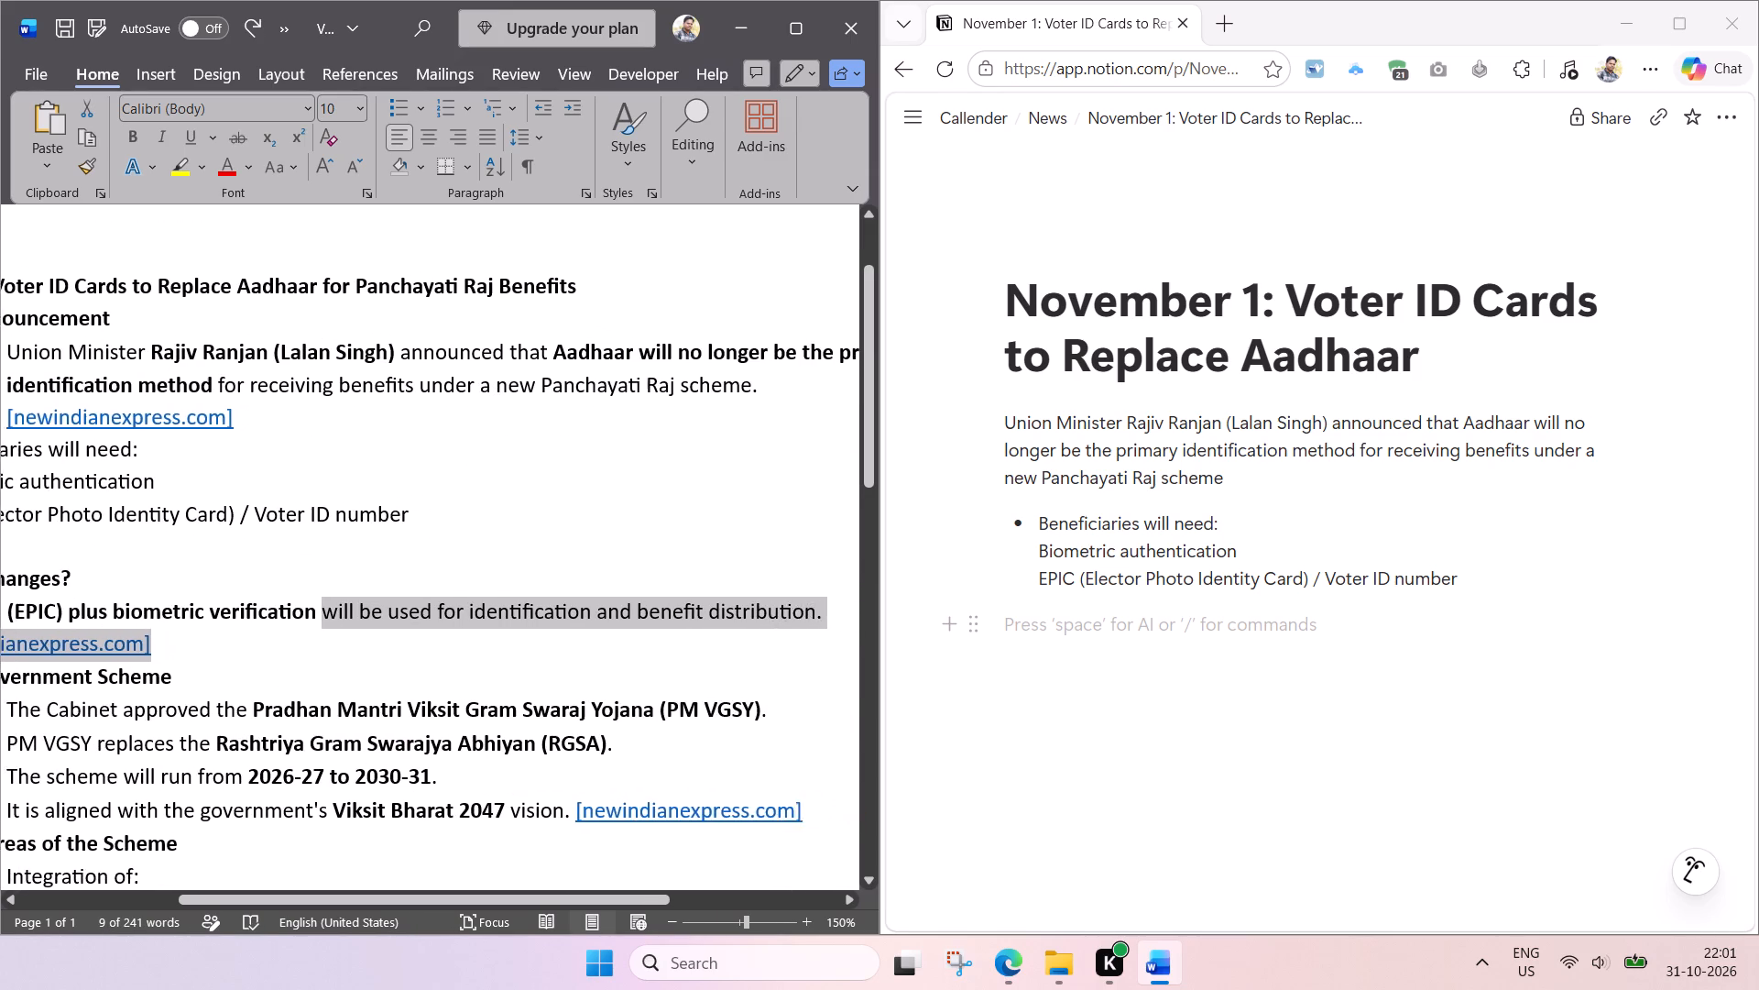
{"action": "scroll", "coordinate": [518, 424], "scroll_direction": "left", "scroll_amount": 1}
{"action": "left_click", "coordinate": [508, 534]}
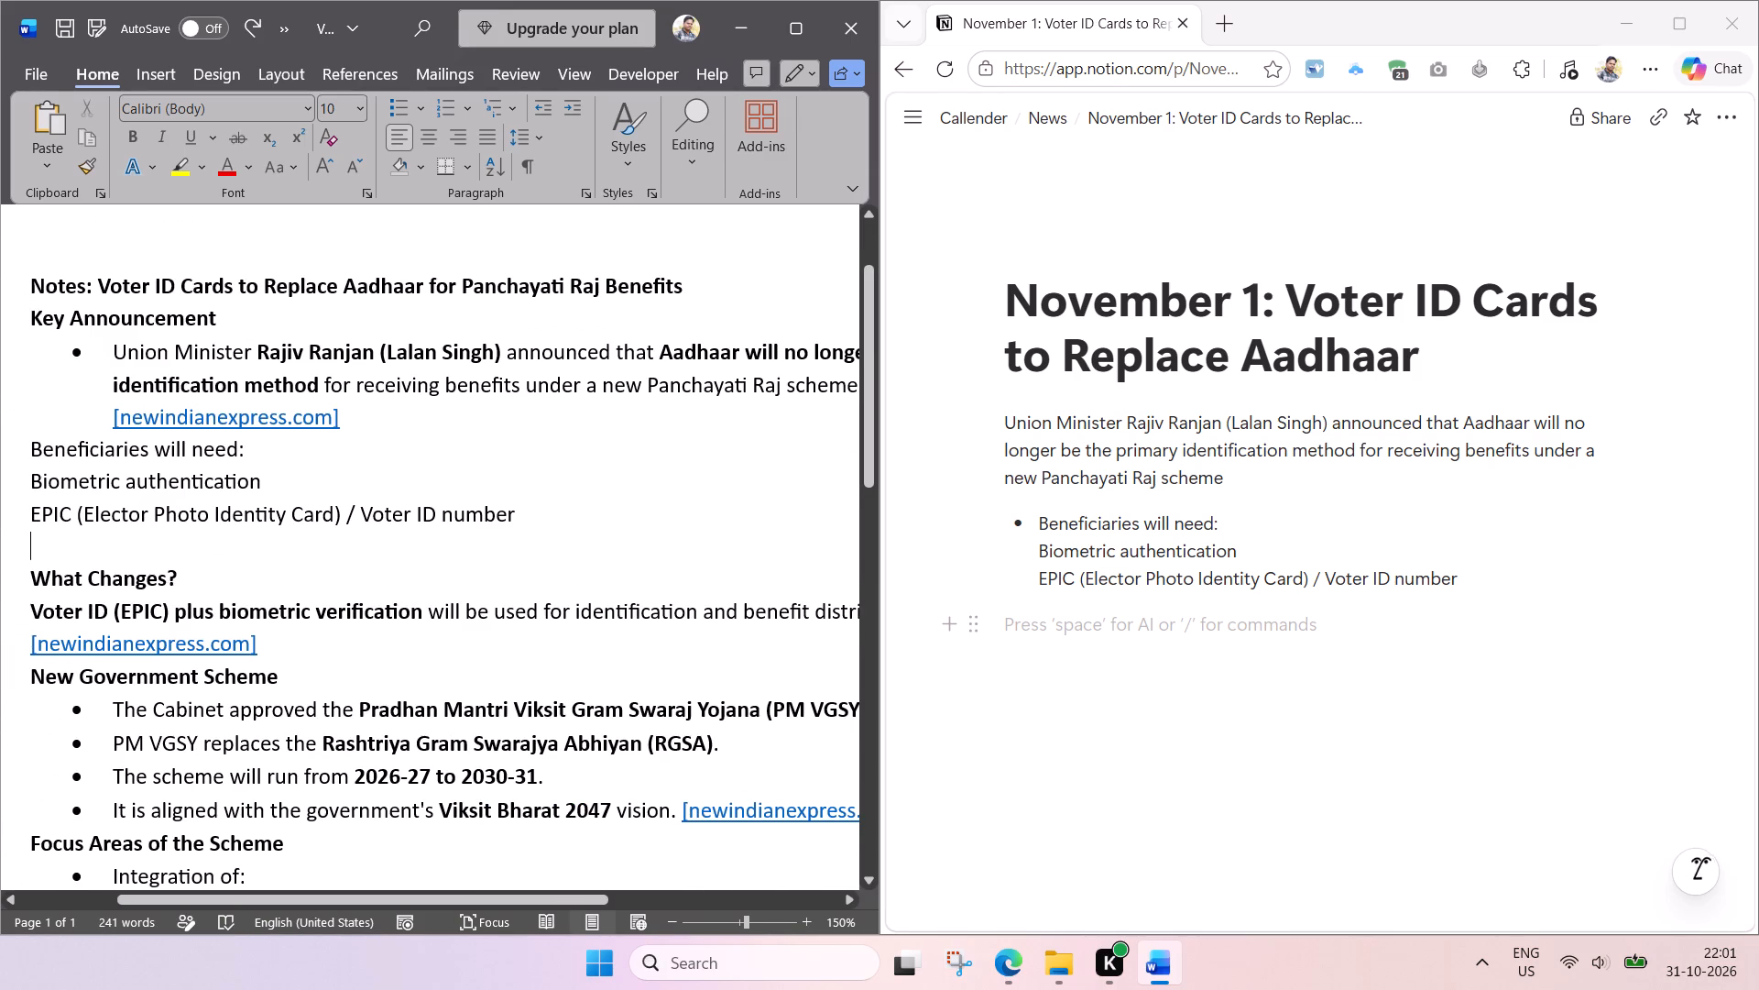
{"action": "scroll", "coordinate": [508, 534], "scroll_direction": "right", "scroll_amount": 1}
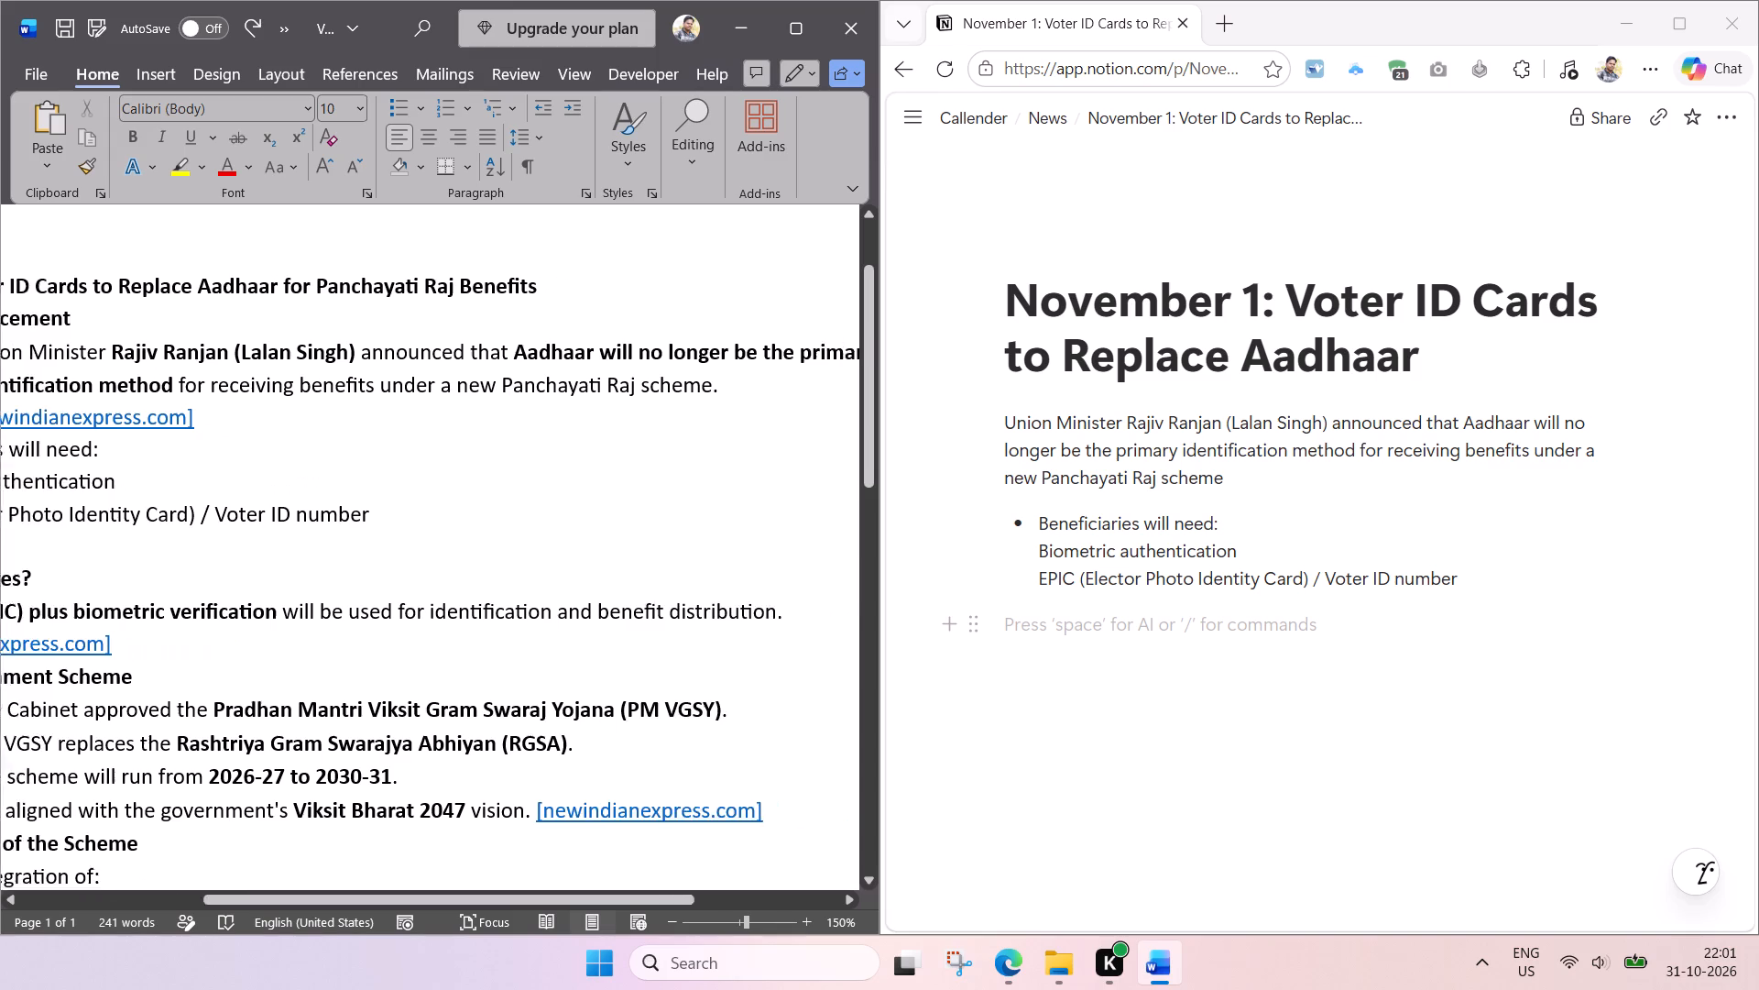
{"action": "scroll", "coordinate": [508, 534], "scroll_direction": "right", "scroll_amount": 2}
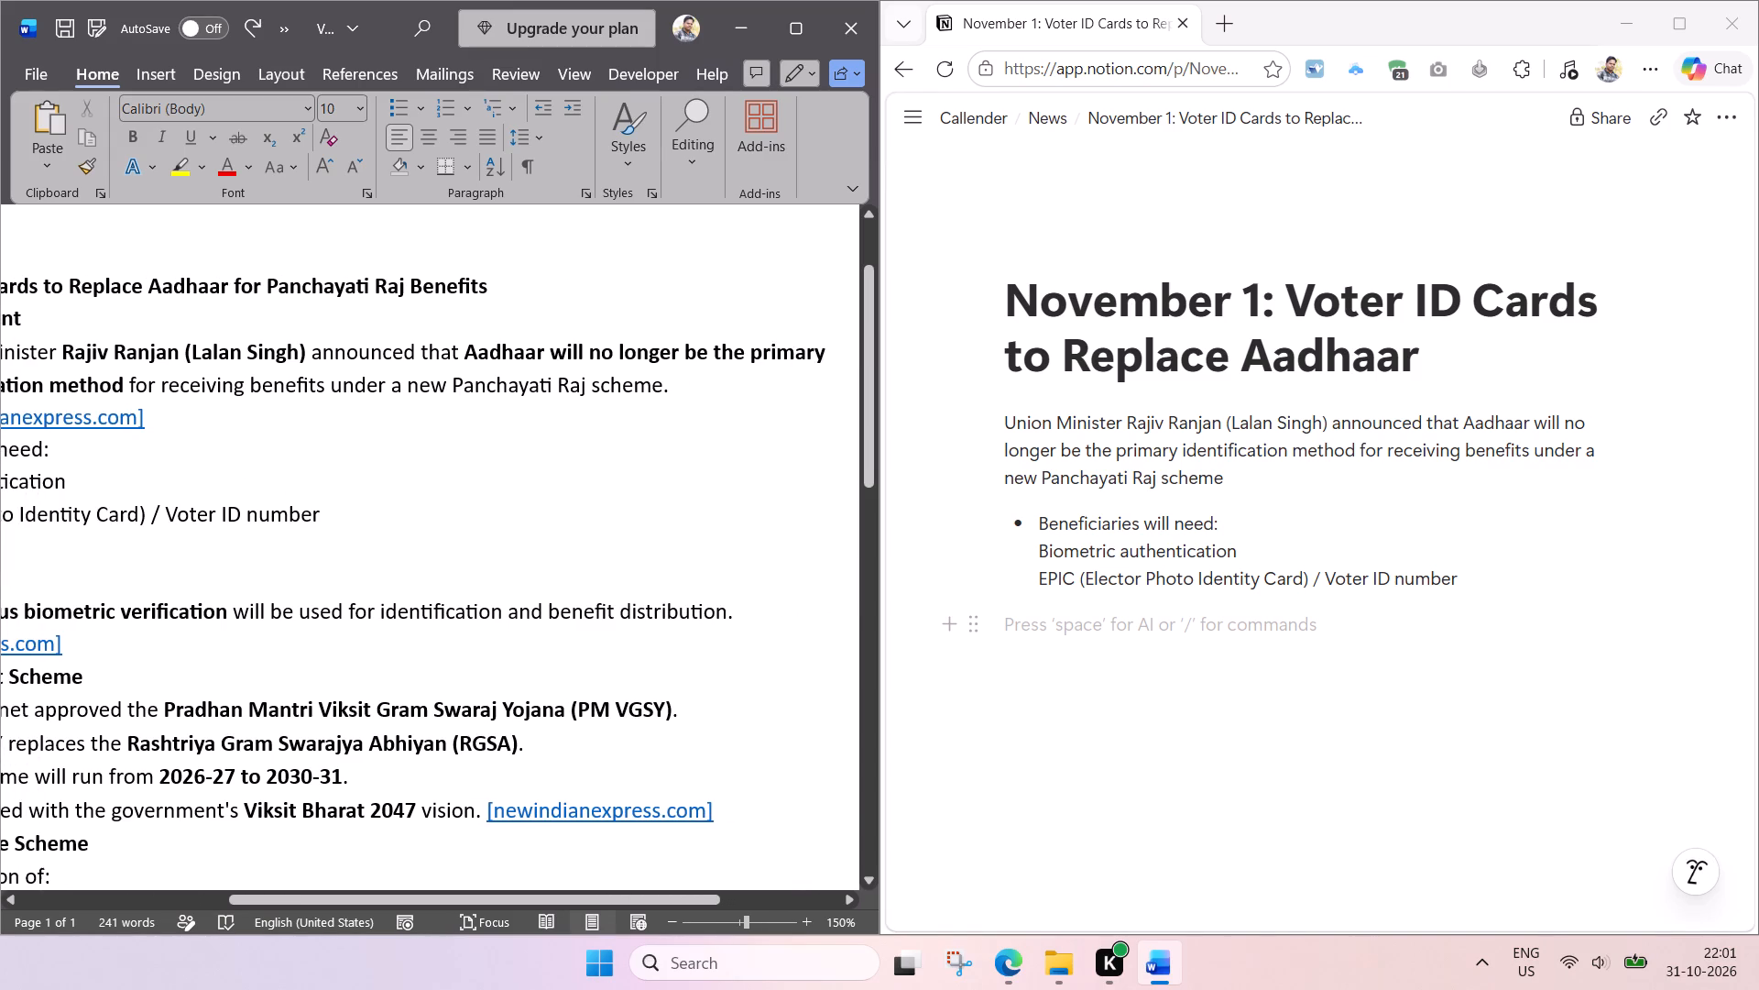
{"action": "scroll", "coordinate": [508, 534], "scroll_direction": "right", "scroll_amount": 1}
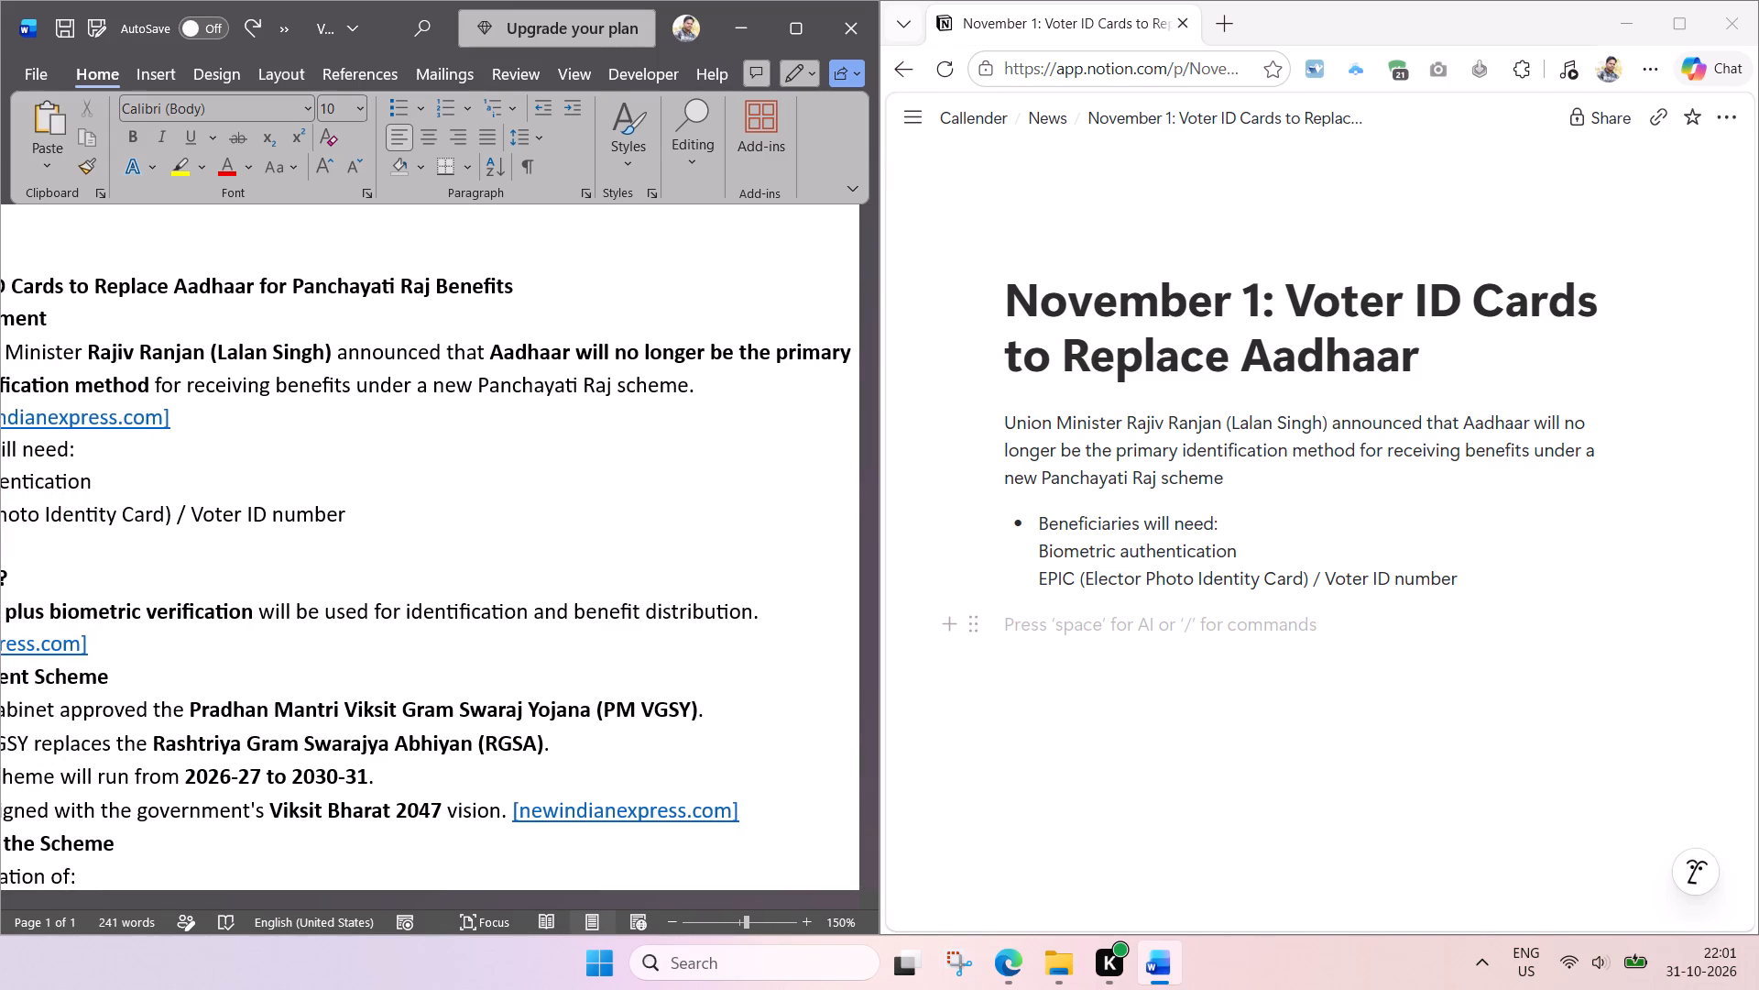
{"action": "scroll", "coordinate": [508, 534], "scroll_direction": "right", "scroll_amount": 1}
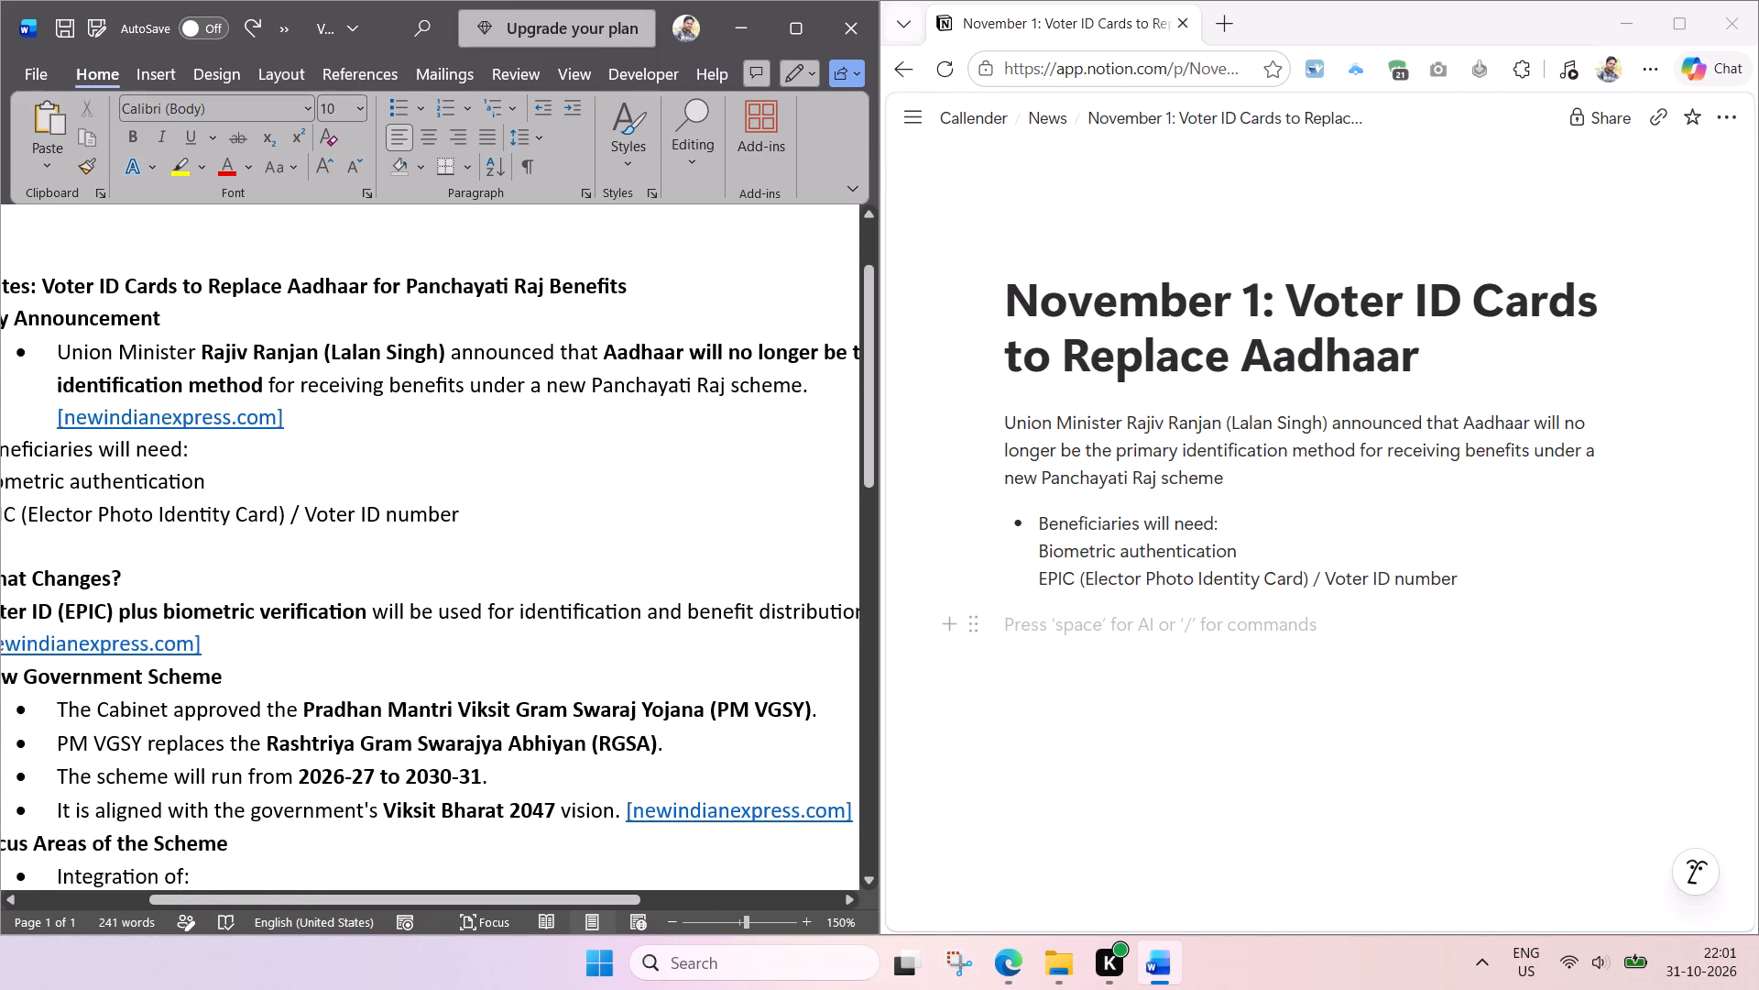
{"action": "scroll", "coordinate": [515, 615], "scroll_direction": "right", "scroll_amount": 1}
{"action": "scroll", "coordinate": [510, 620], "scroll_direction": "left", "scroll_amount": 1}
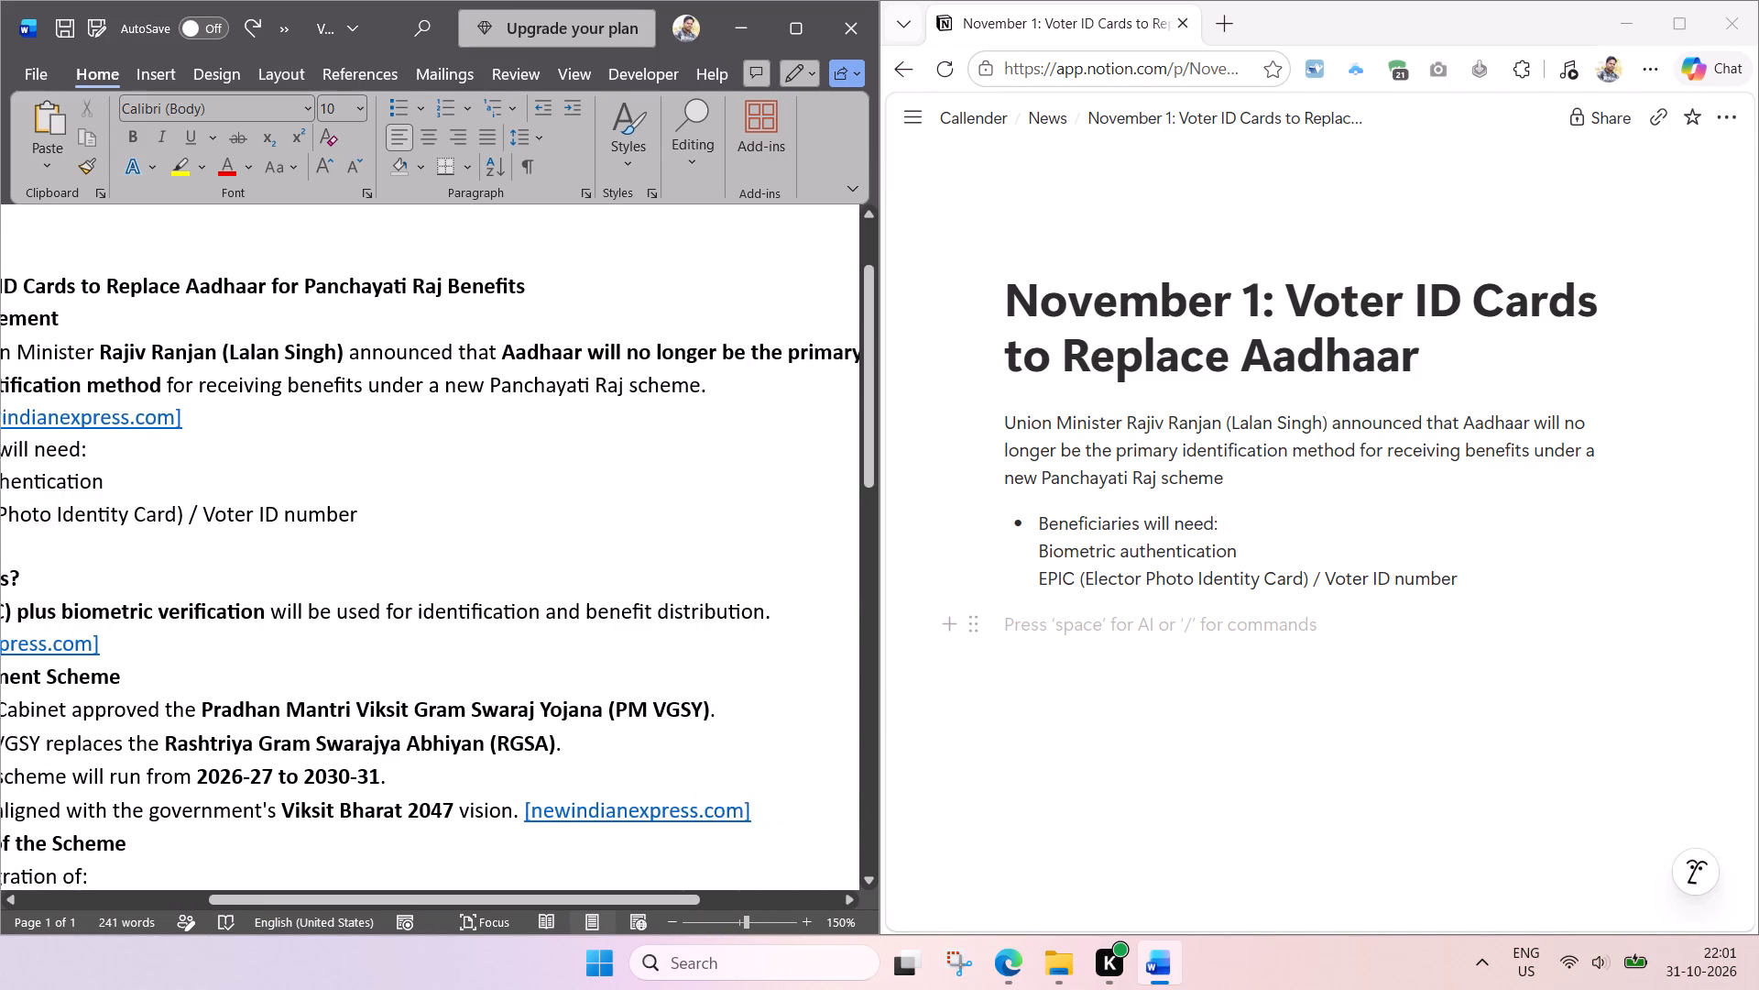
{"action": "scroll", "coordinate": [510, 620], "scroll_direction": "left", "scroll_amount": 1}
{"action": "scroll", "coordinate": [733, 621], "scroll_direction": "left", "scroll_amount": 1}
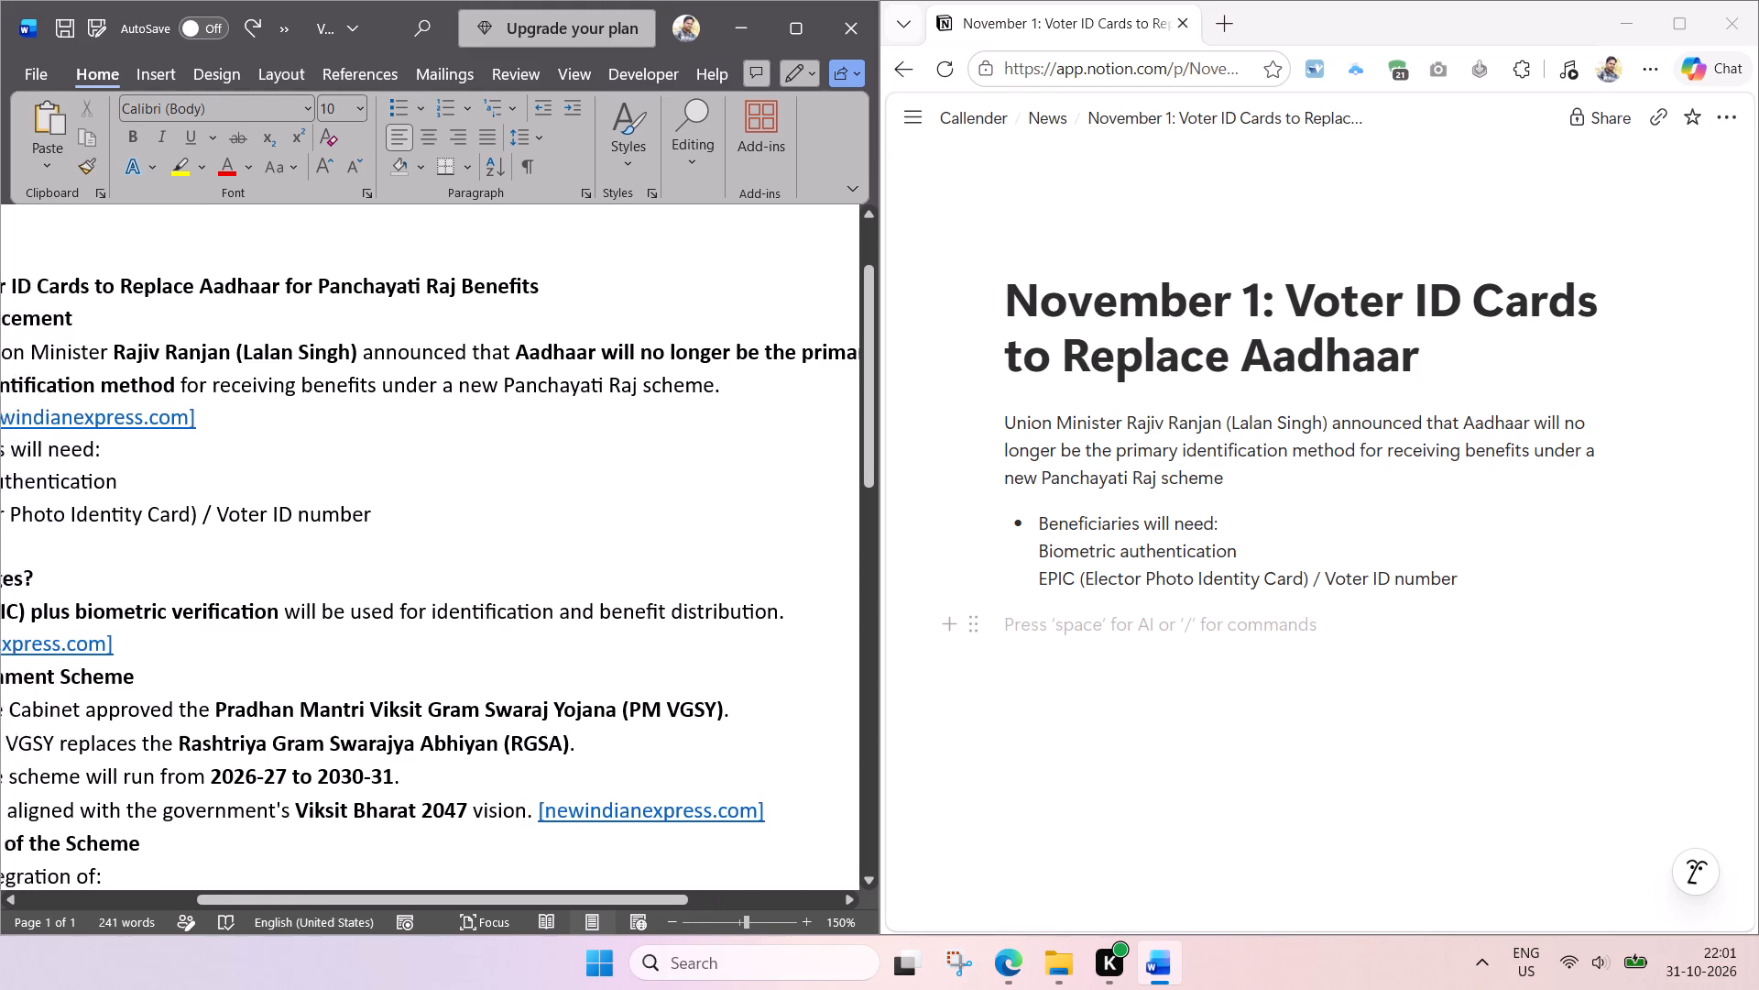
{"action": "scroll", "coordinate": [731, 620], "scroll_direction": "left", "scroll_amount": 1}
{"action": "scroll", "coordinate": [509, 625], "scroll_direction": "left", "scroll_amount": 1}
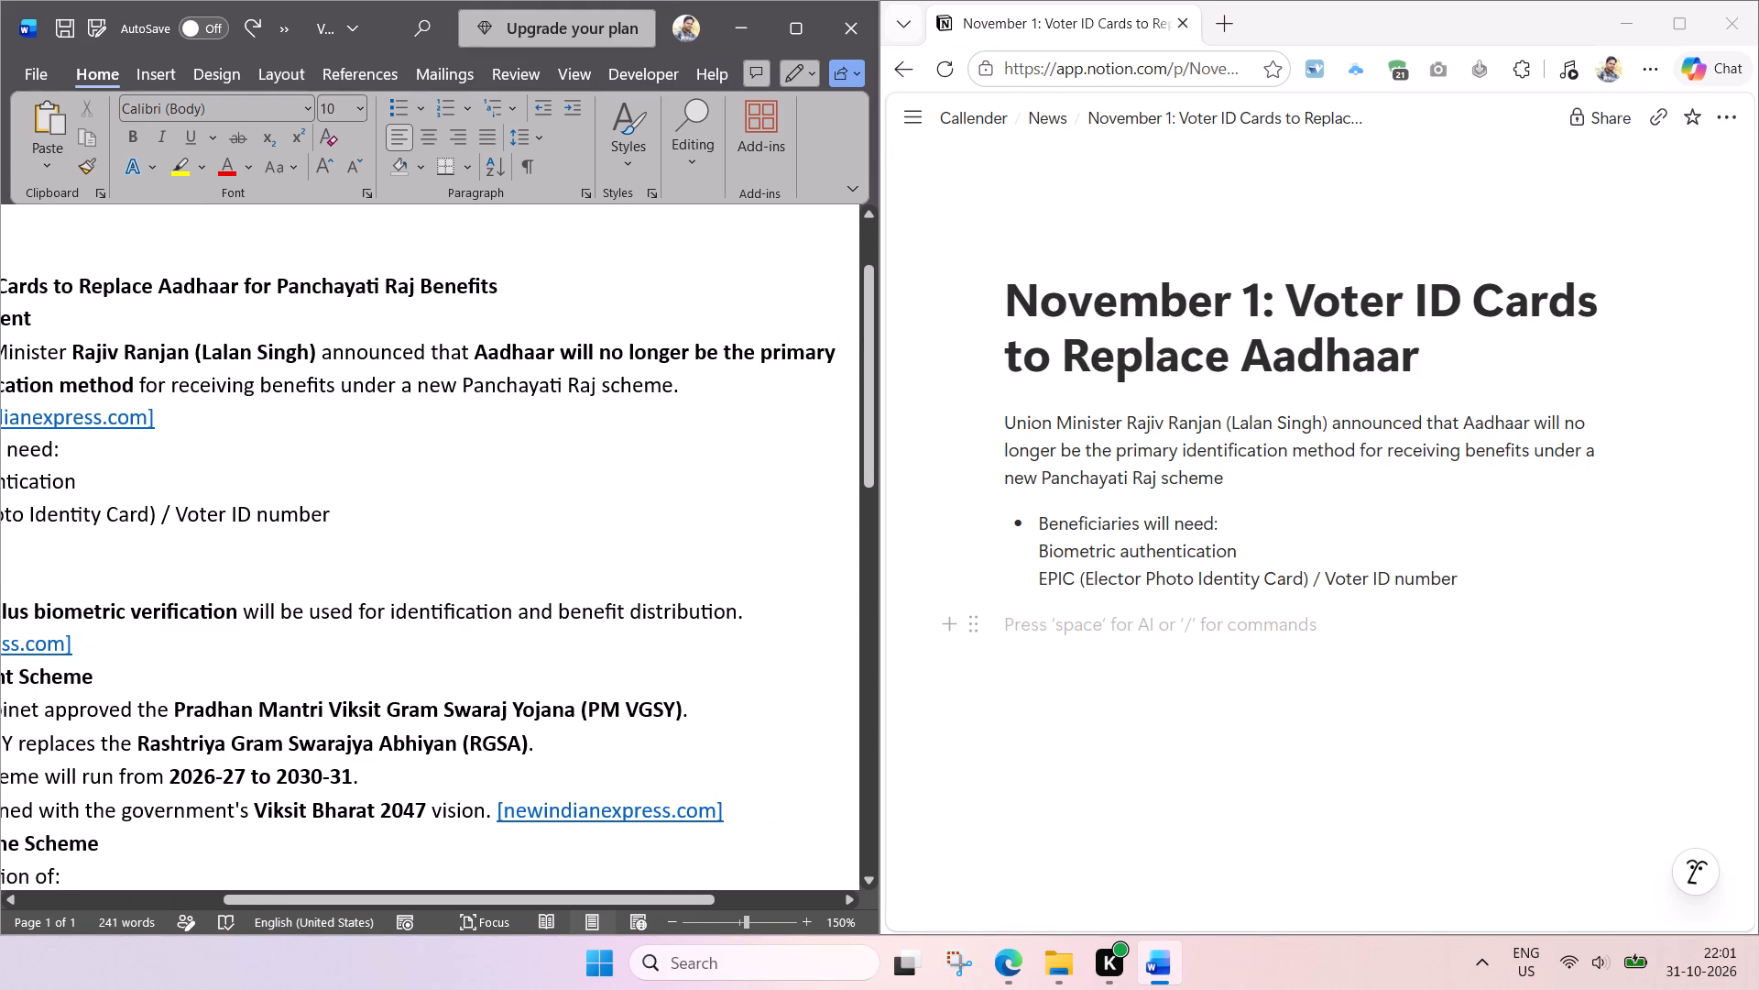
{"action": "scroll", "coordinate": [493, 627], "scroll_direction": "left", "scroll_amount": 1}
{"action": "left_click_drag", "start_coordinate": [360, 609], "coordinate": [356, 610]}
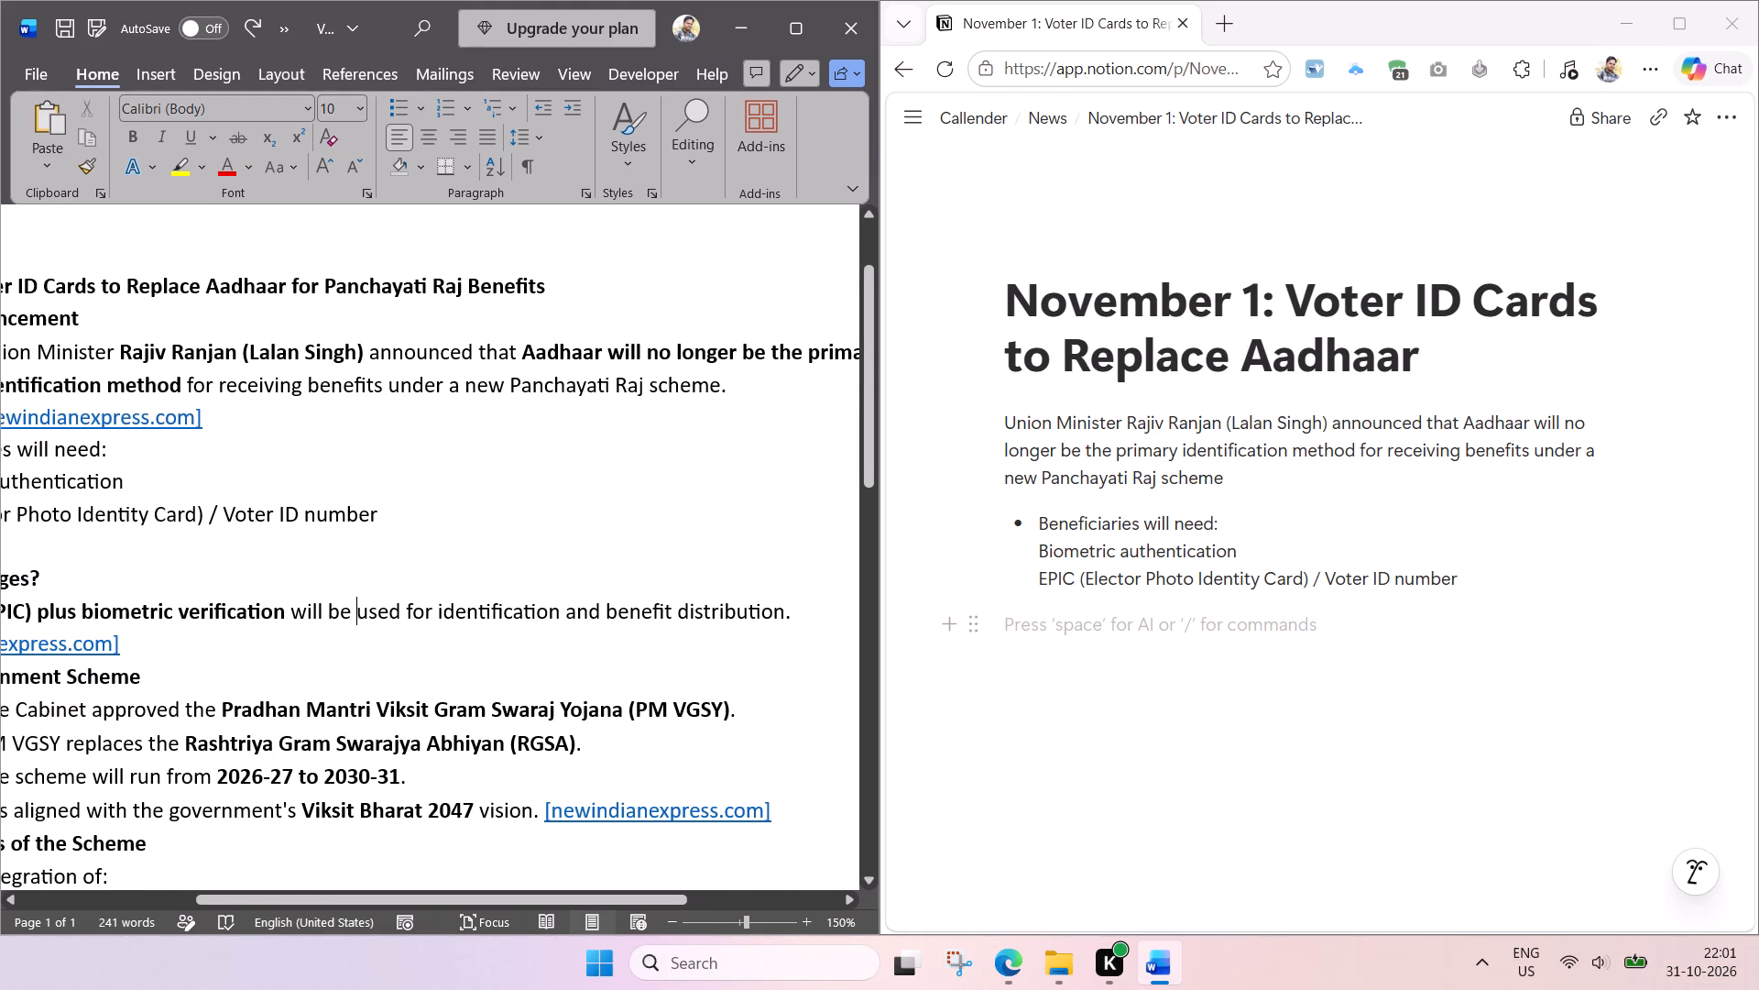
{"action": "left_click_drag", "start_coordinate": [356, 610], "coordinate": [301, 613]}
{"action": "key", "text": "BackSpace"}
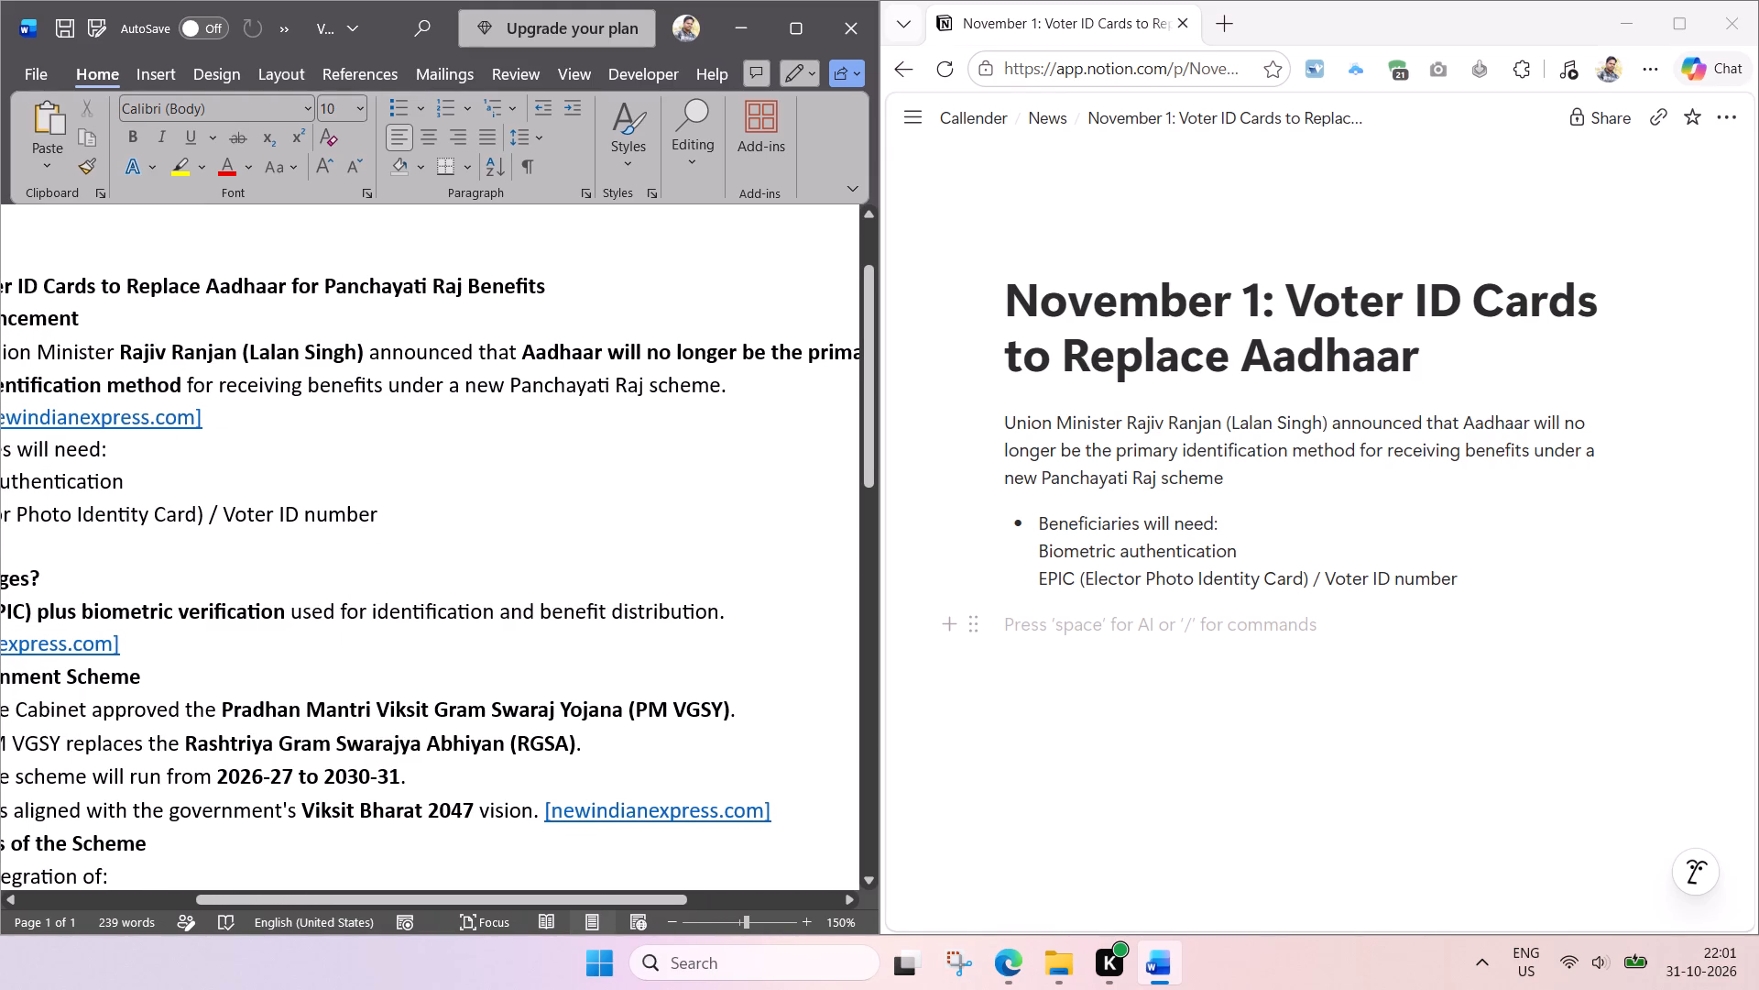
{"action": "key", "text": "shift+parenleft"}
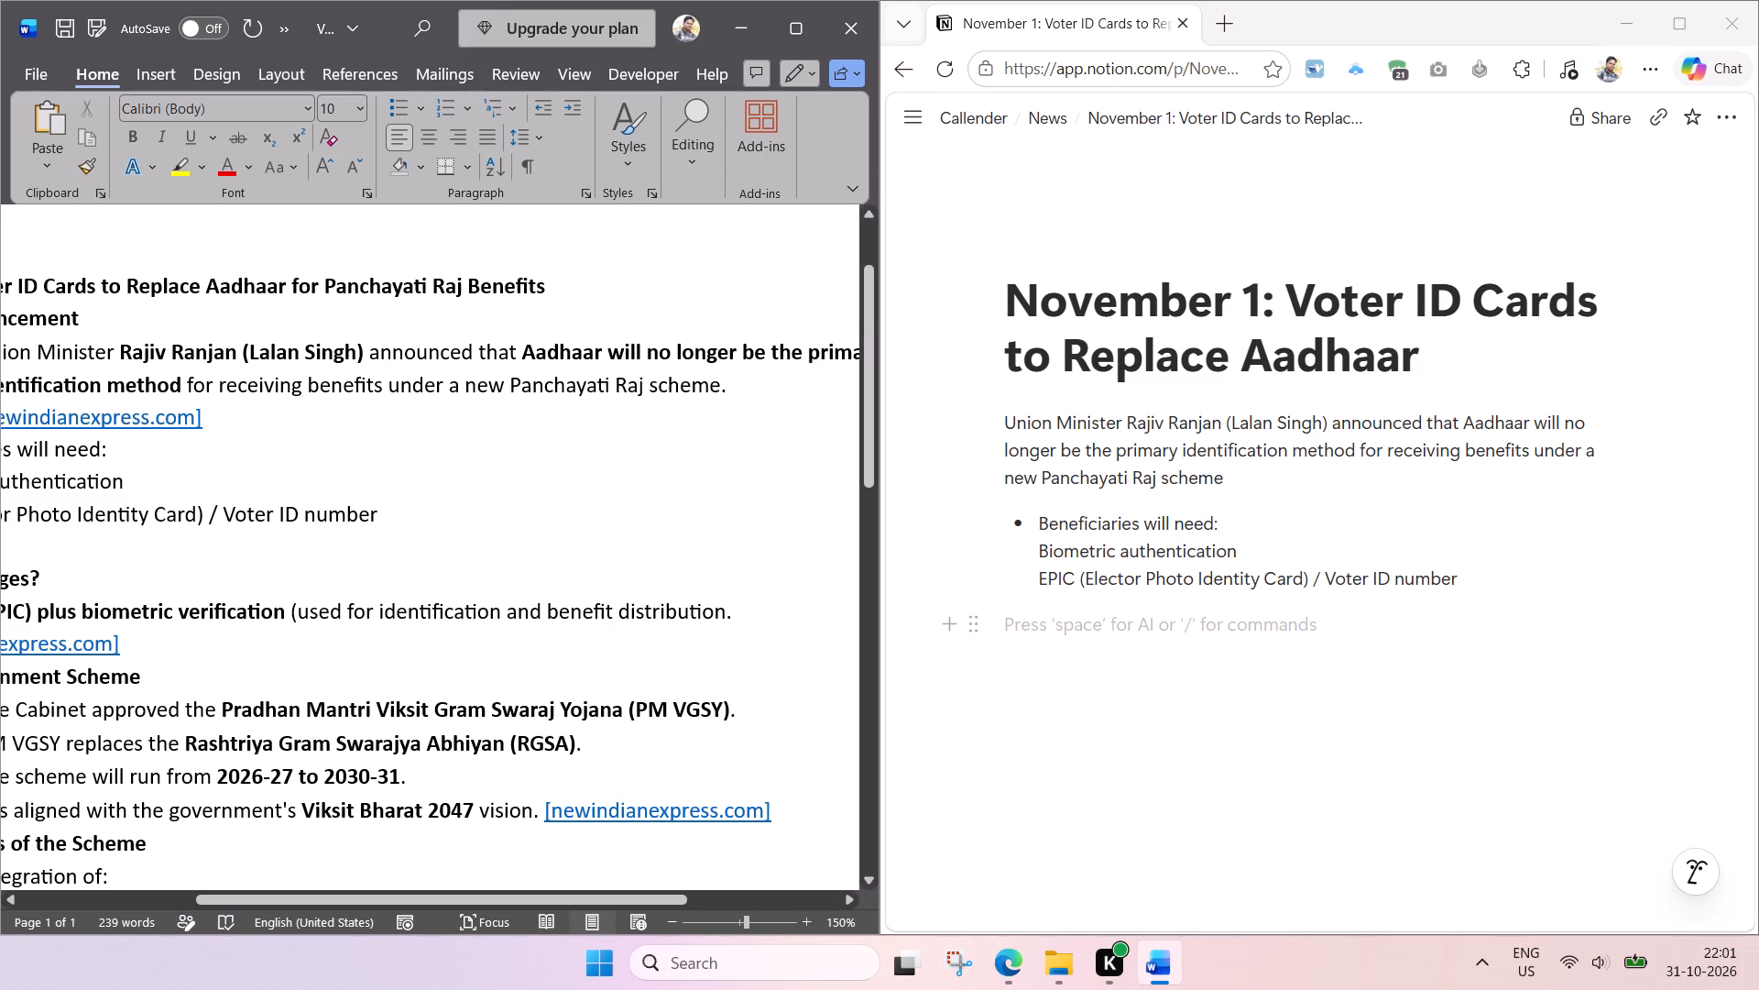
Replace "and" after "identification" with a comma, end the line as "benefit distribution)" without the full stop, and put the source link on its own line.
{"action": "left_click_drag", "start_coordinate": [549, 614], "coordinate": [510, 623]}
{"action": "key", "text": "BackSpace"}
{"action": "key", "text": "BackSpace"}
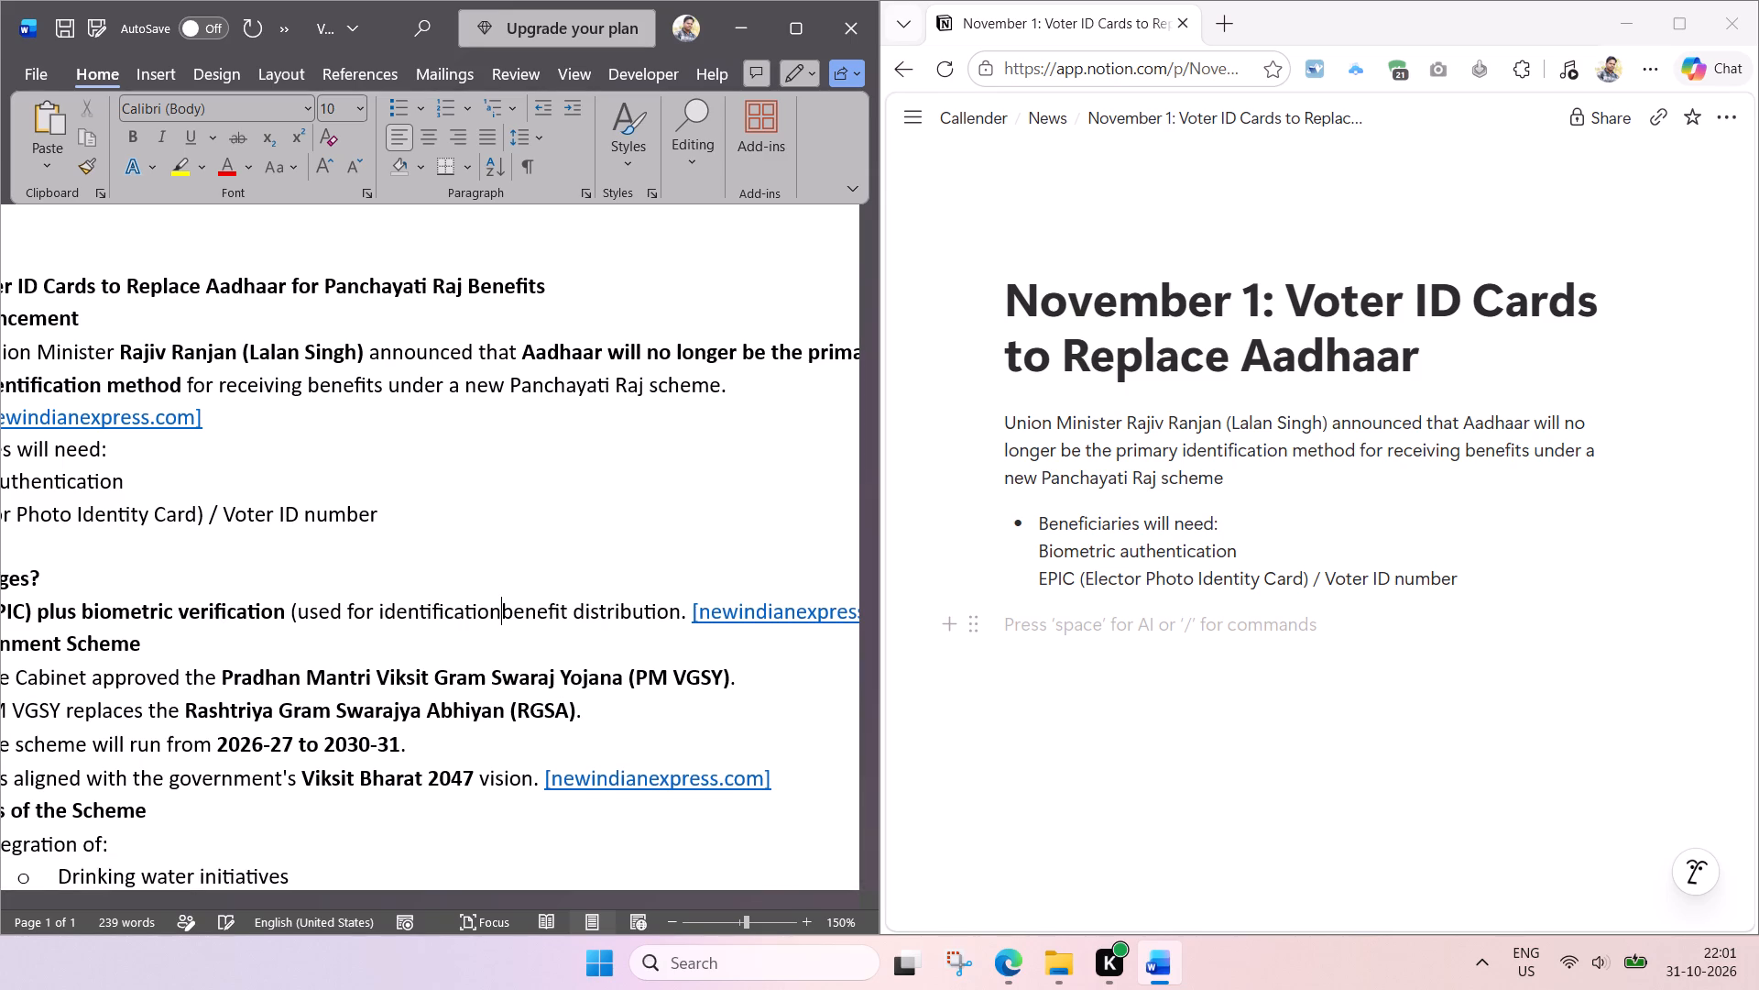
{"action": "type", "text": ","}
{"action": "key", "text": "space"}
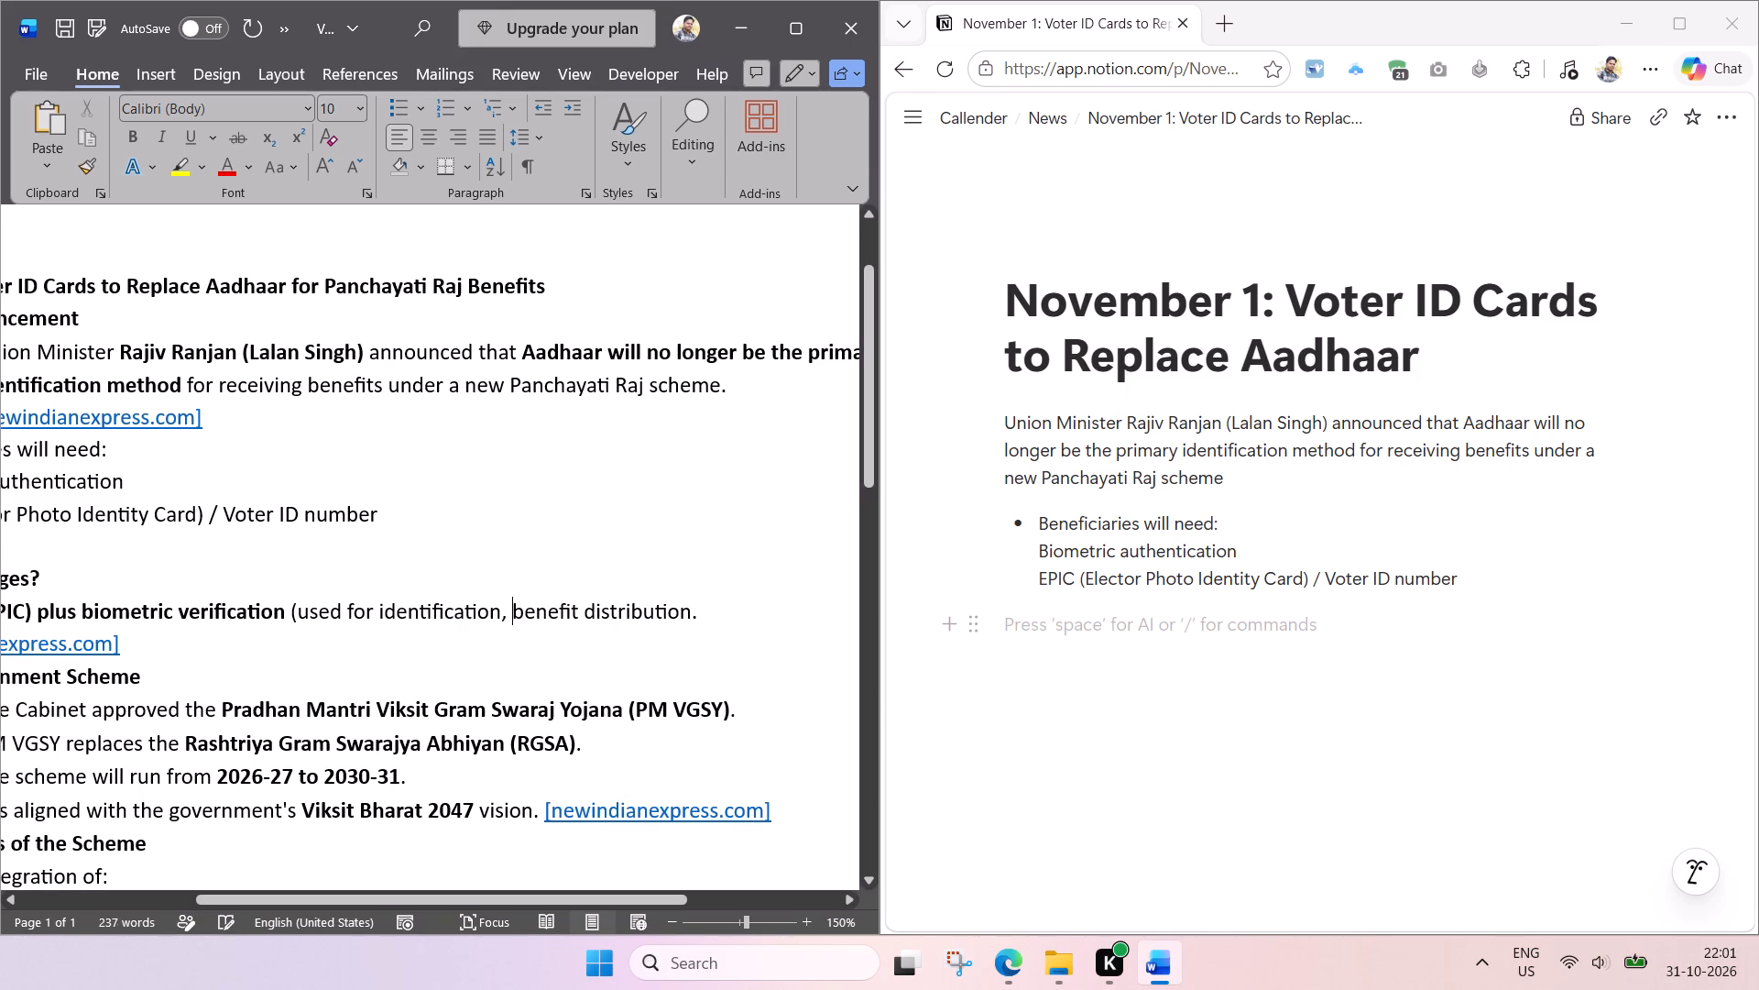
{"action": "left_click", "coordinate": [700, 609]}
{"action": "key", "text": "BackSpace"}
{"action": "key", "text": "BackSpace"}
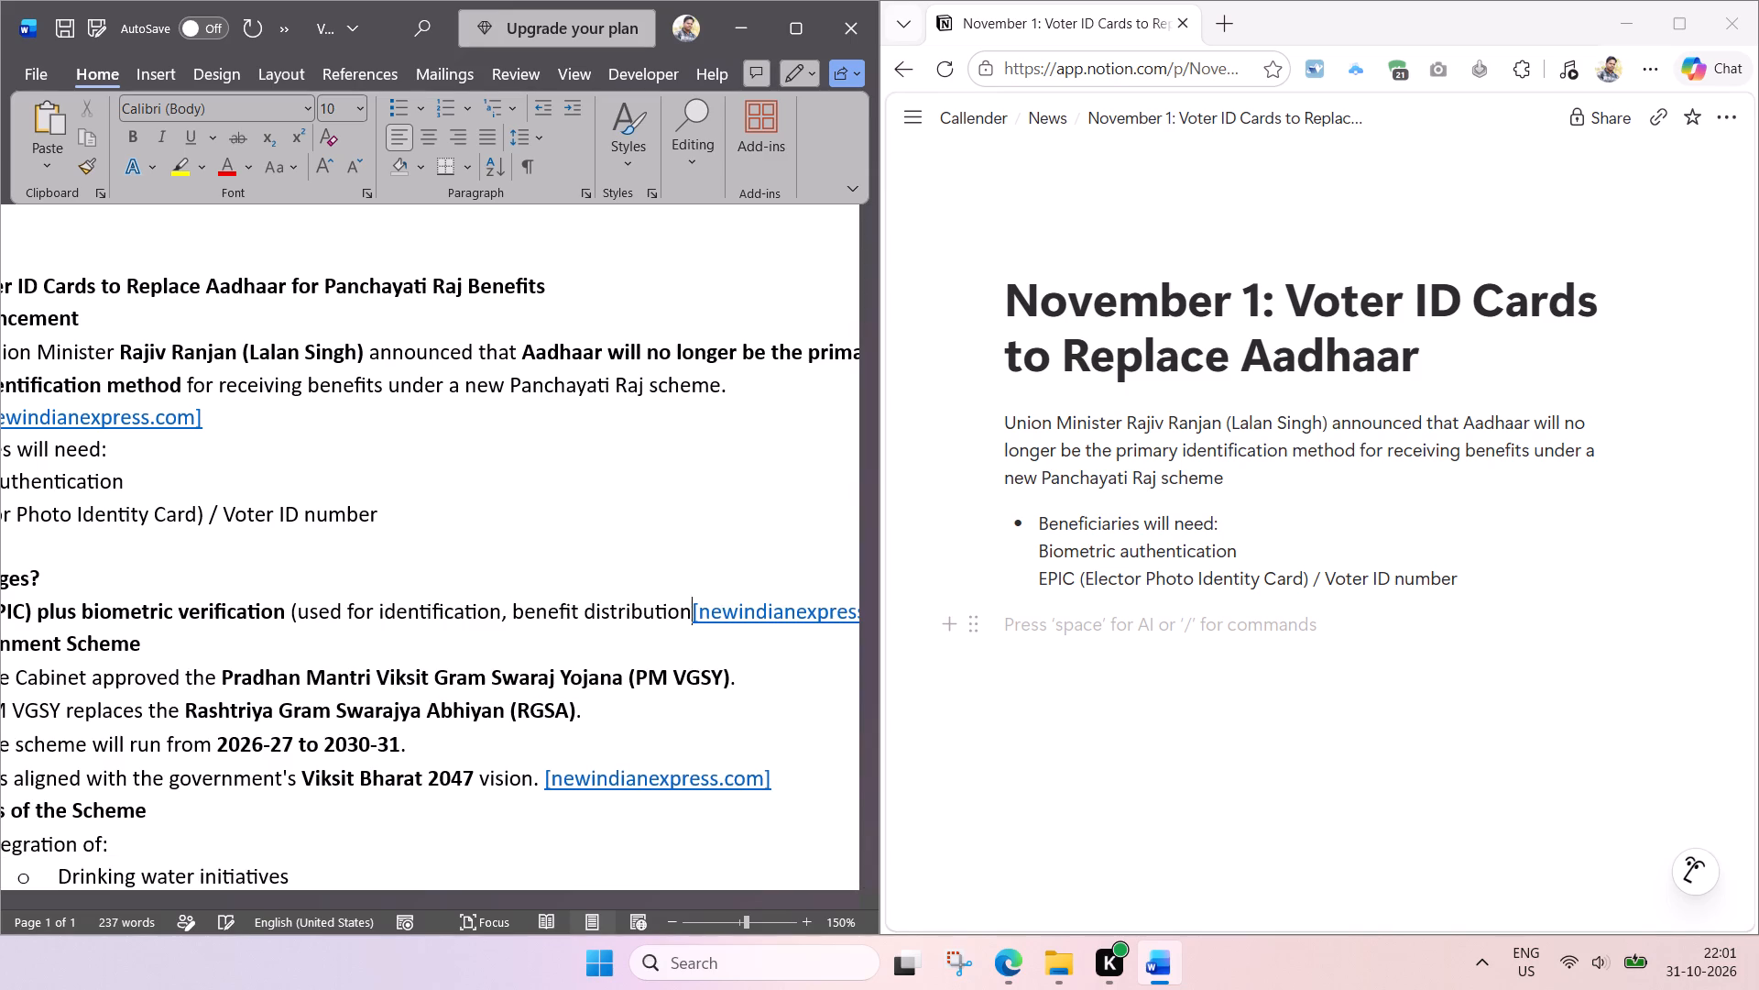
{"action": "key", "text": "shift+parenright"}
{"action": "key", "text": "Return"}
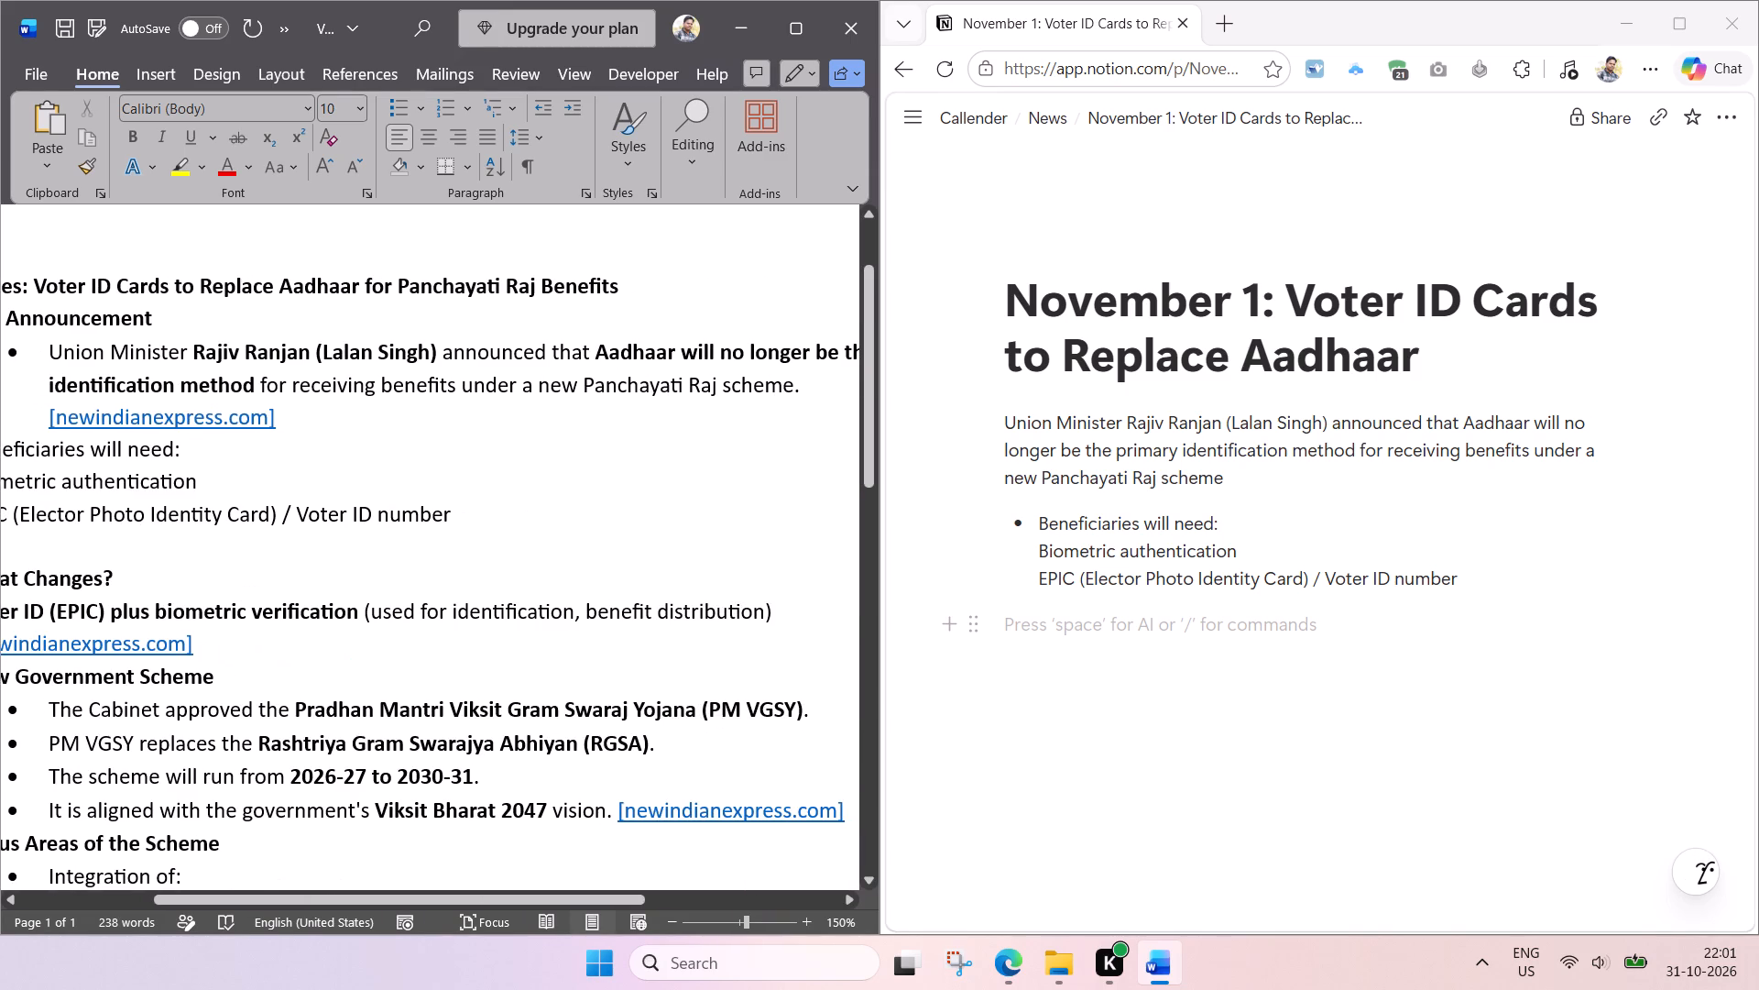
Make the "What Changes?" heading and the Voter ID line below it non-bold and copy both into the empty block of the Notion page.
{"action": "left_click_drag", "start_coordinate": [787, 610], "coordinate": [6, 579]}
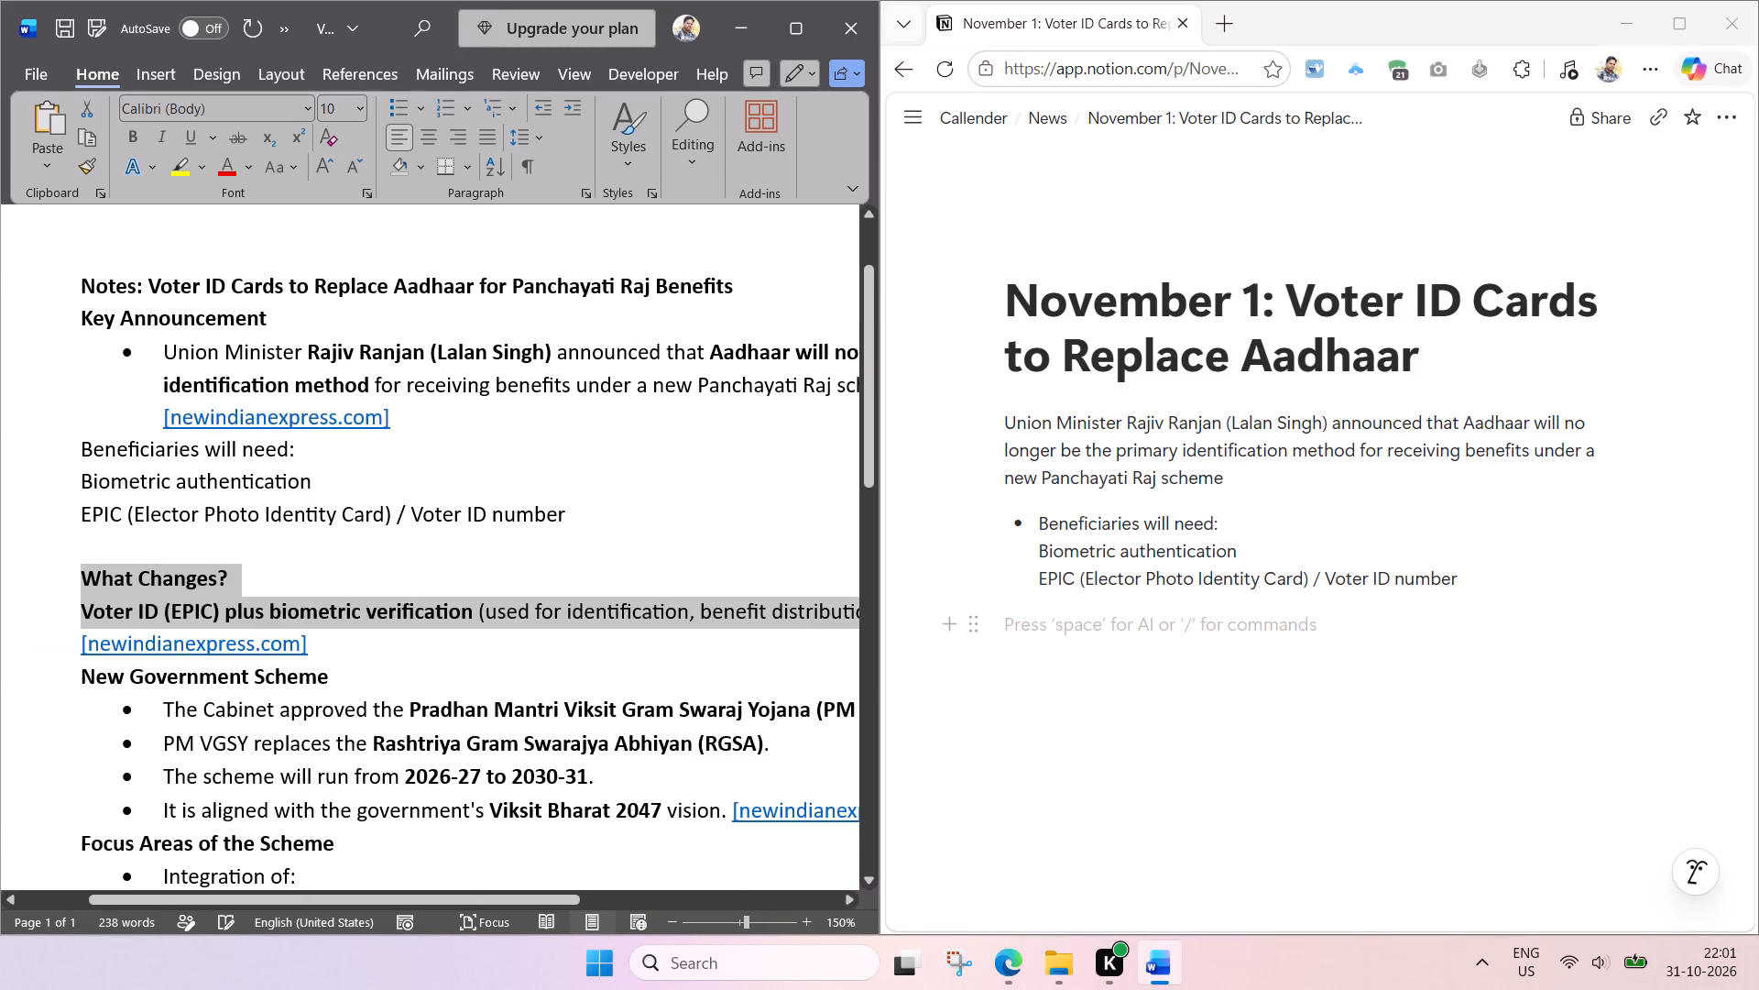
{"action": "key", "text": "ctrl+b"}
{"action": "key", "text": "ctrl+c"}
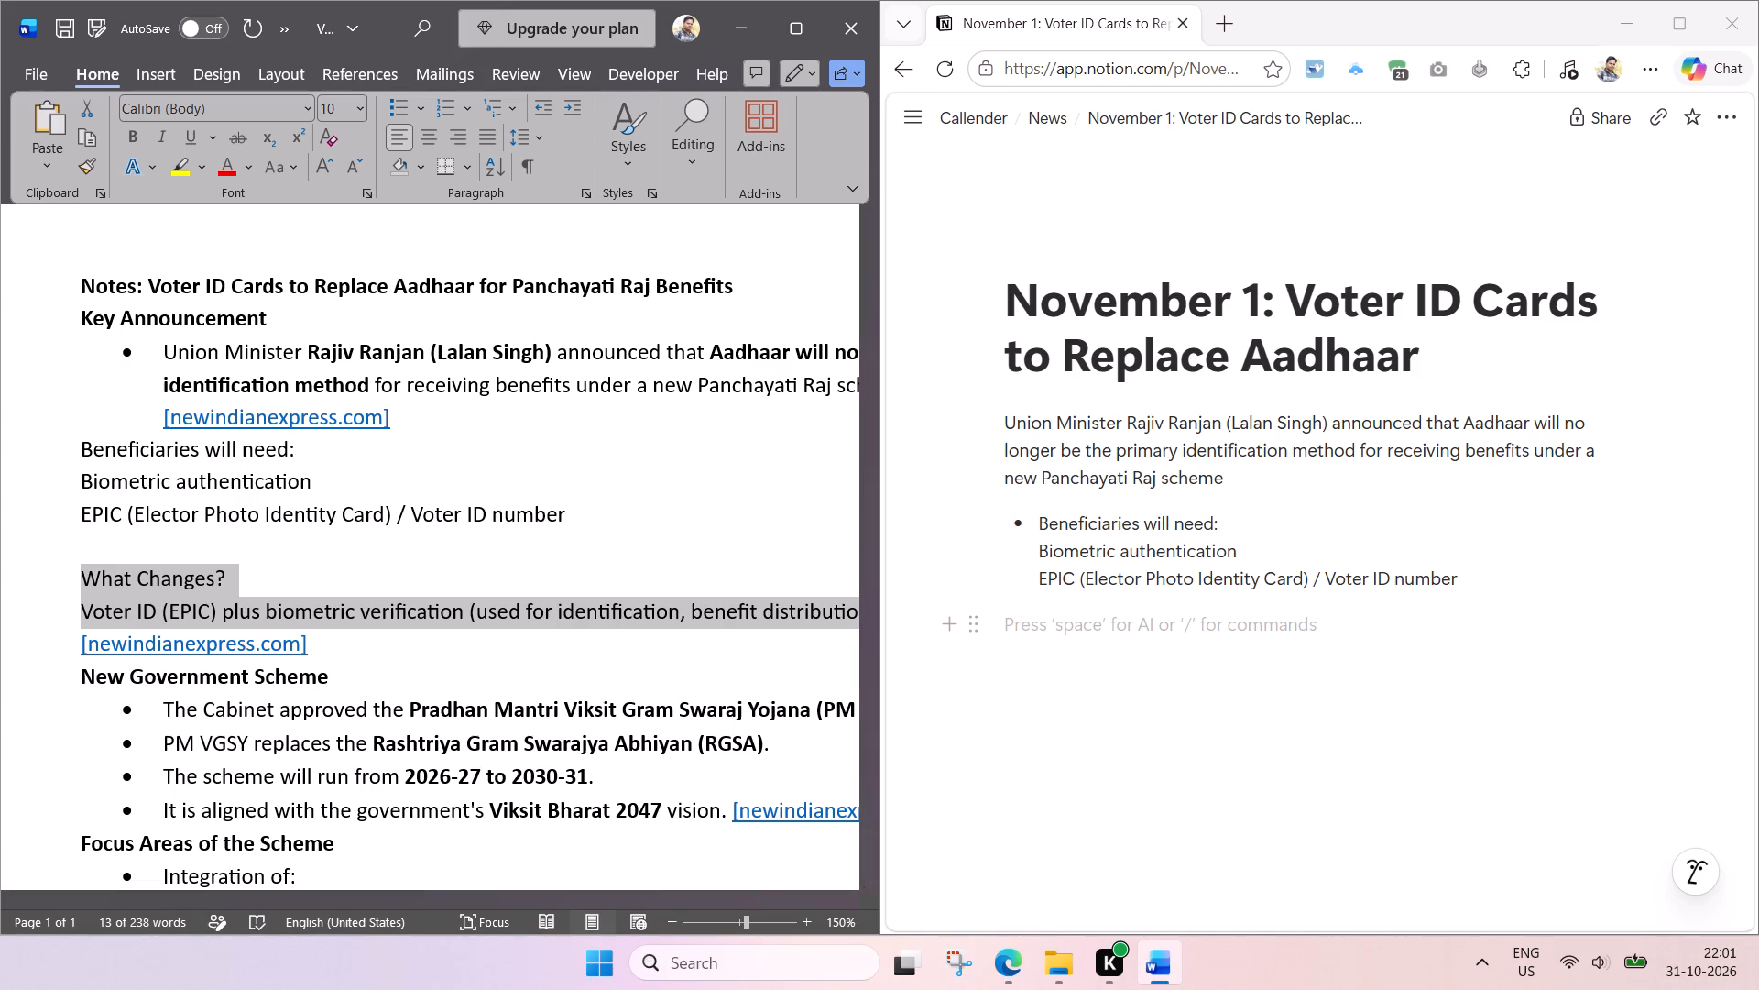
{"action": "left_click", "coordinate": [1120, 643]}
{"action": "key", "text": "ctrl+v"}
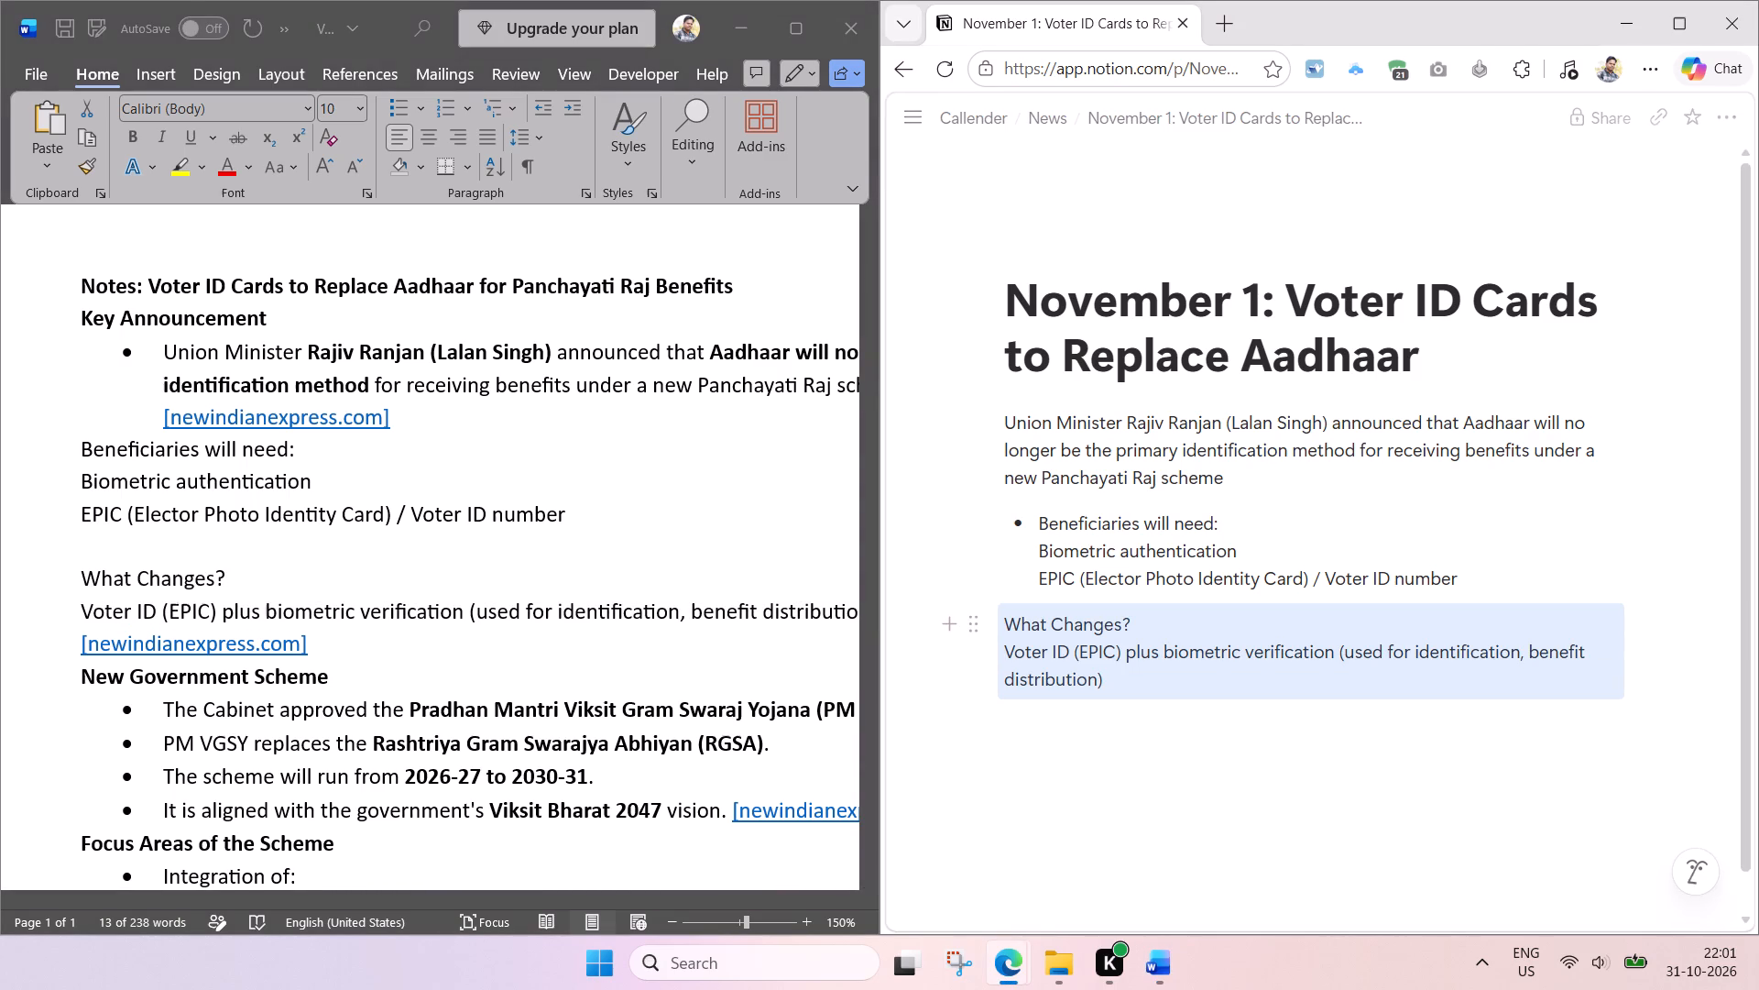
Turn the pasted "What Changes?" block into a bulleted list item, start an empty block below it and save.
{"action": "left_click", "coordinate": [970, 624]}
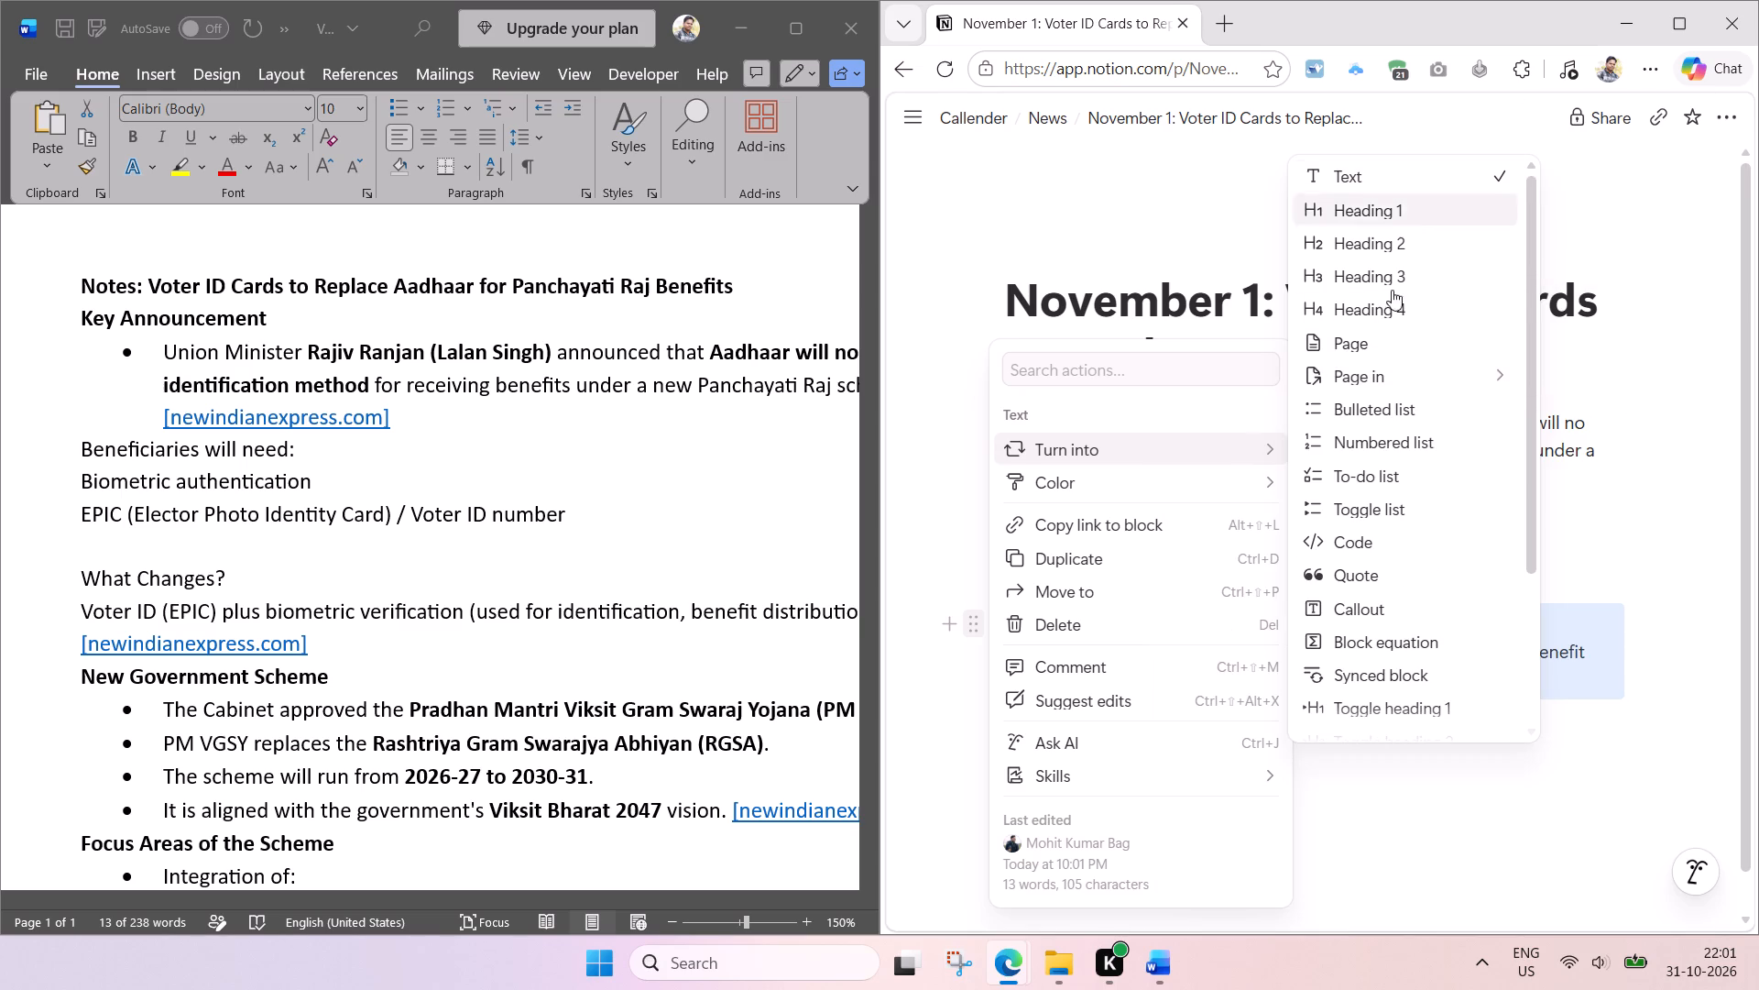
{"action": "left_click", "coordinate": [1385, 401]}
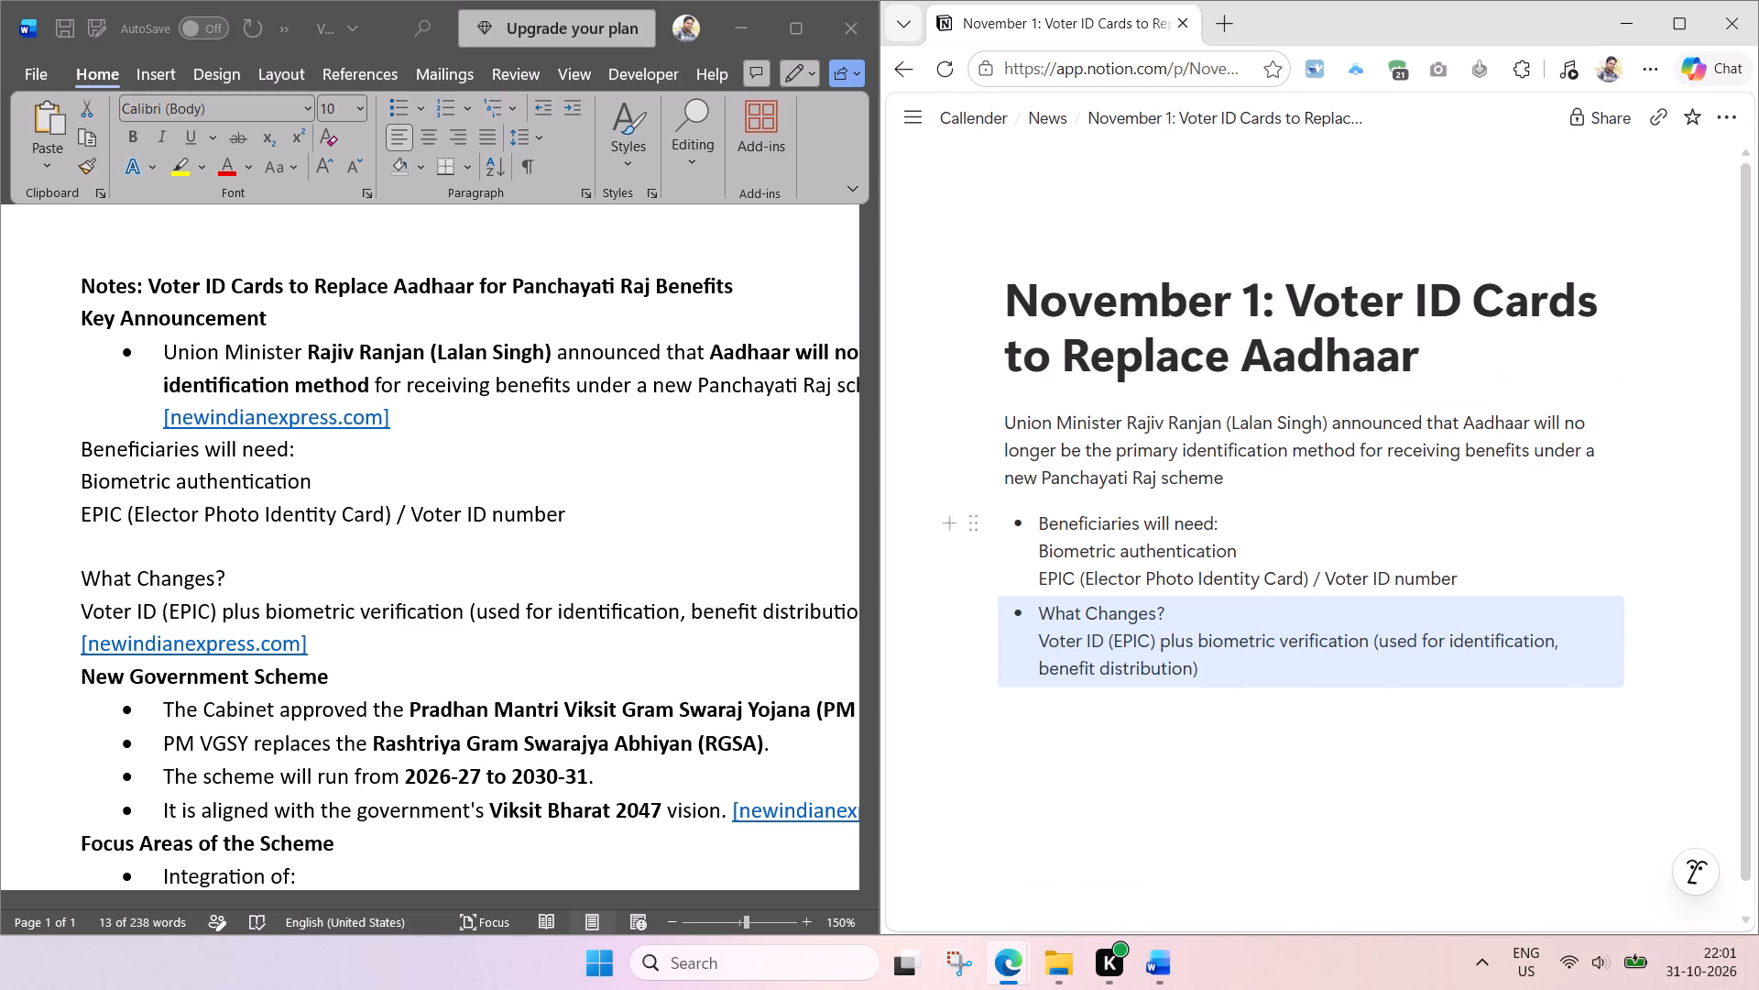
{"action": "left_click", "coordinate": [1185, 753]}
{"action": "key", "text": "ctrl+s"}
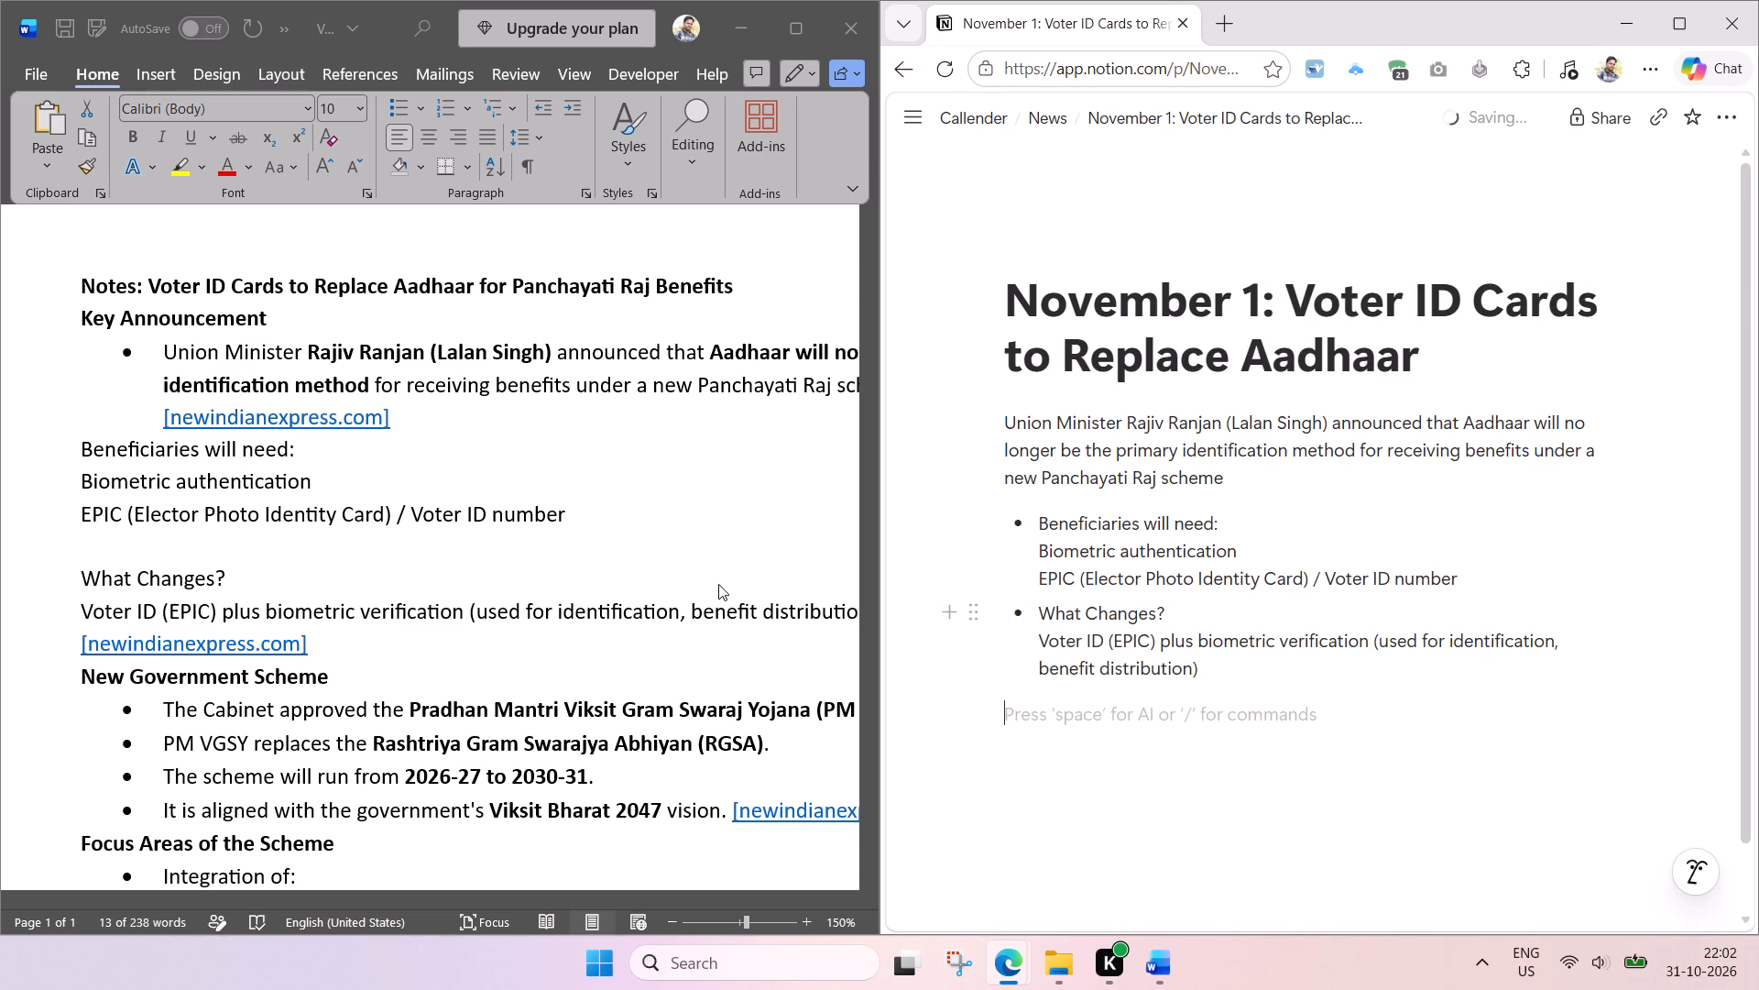
Read through the New Government Scheme, Focus Areas of the Scheme and Panchayat Funding sections of the Word notes.
{"action": "left_click", "coordinate": [406, 615]}
{"action": "scroll", "coordinate": [432, 615], "scroll_direction": "down", "scroll_amount": 1}
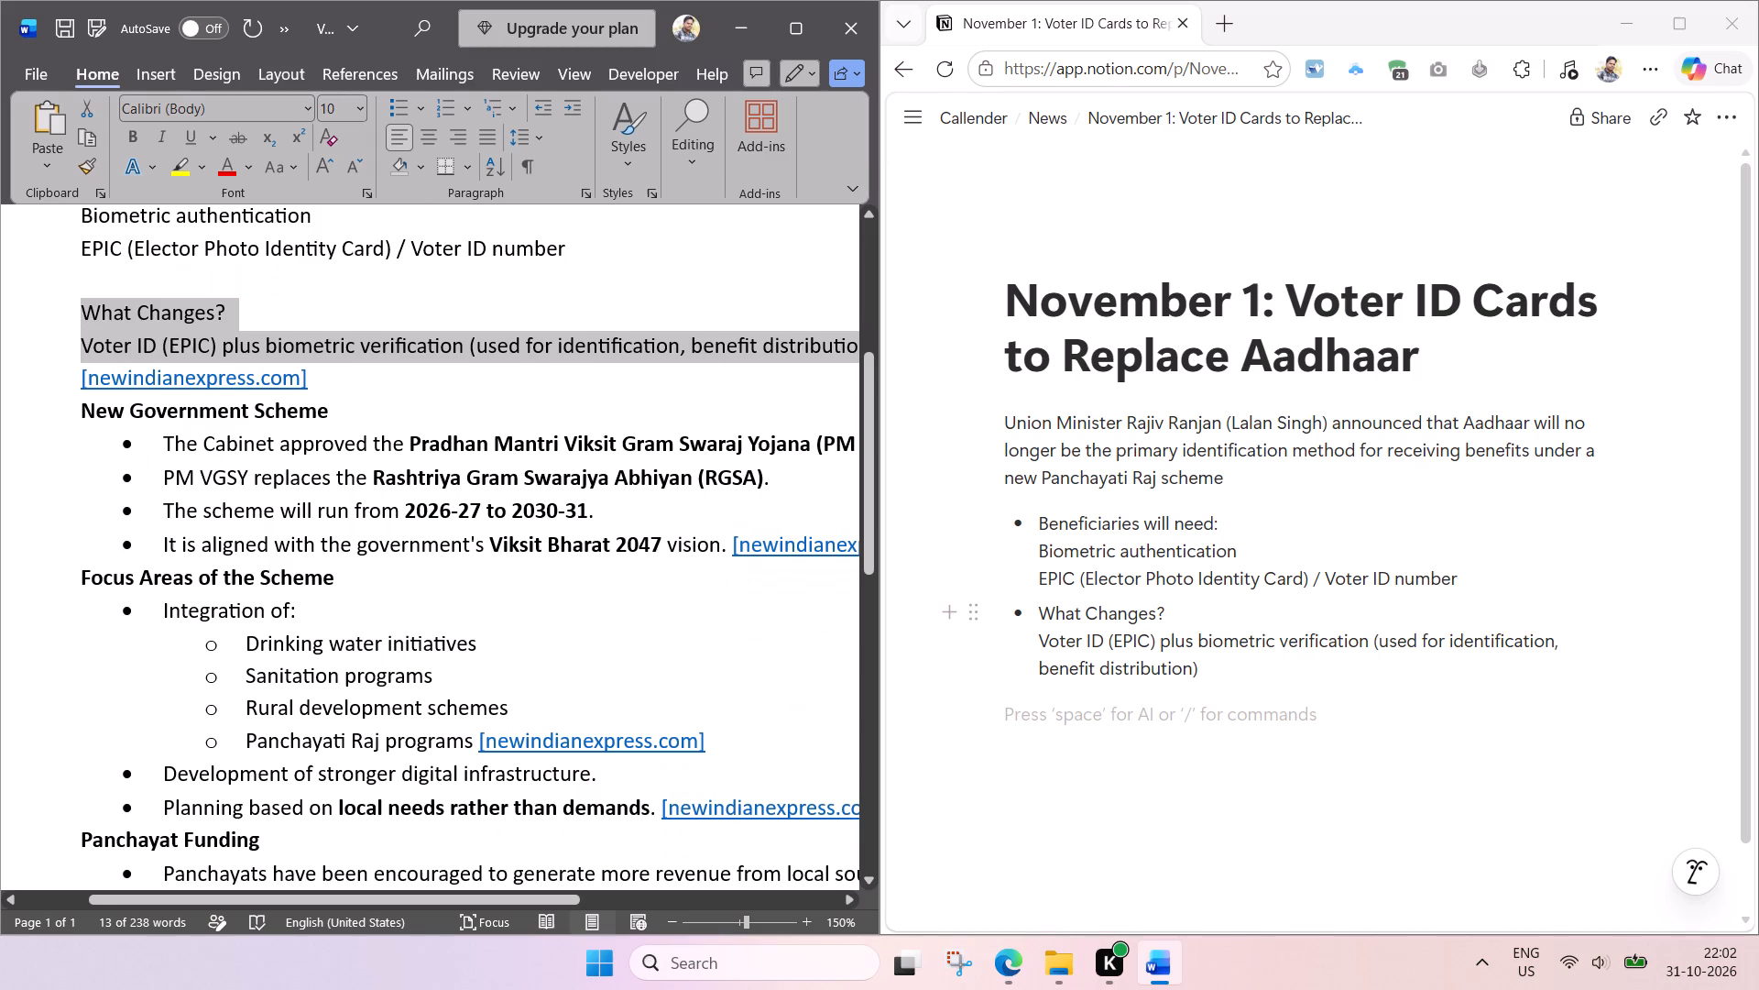
{"action": "scroll", "coordinate": [453, 607], "scroll_direction": "down", "scroll_amount": 1}
{"action": "scroll", "coordinate": [456, 604], "scroll_direction": "left", "scroll_amount": 1}
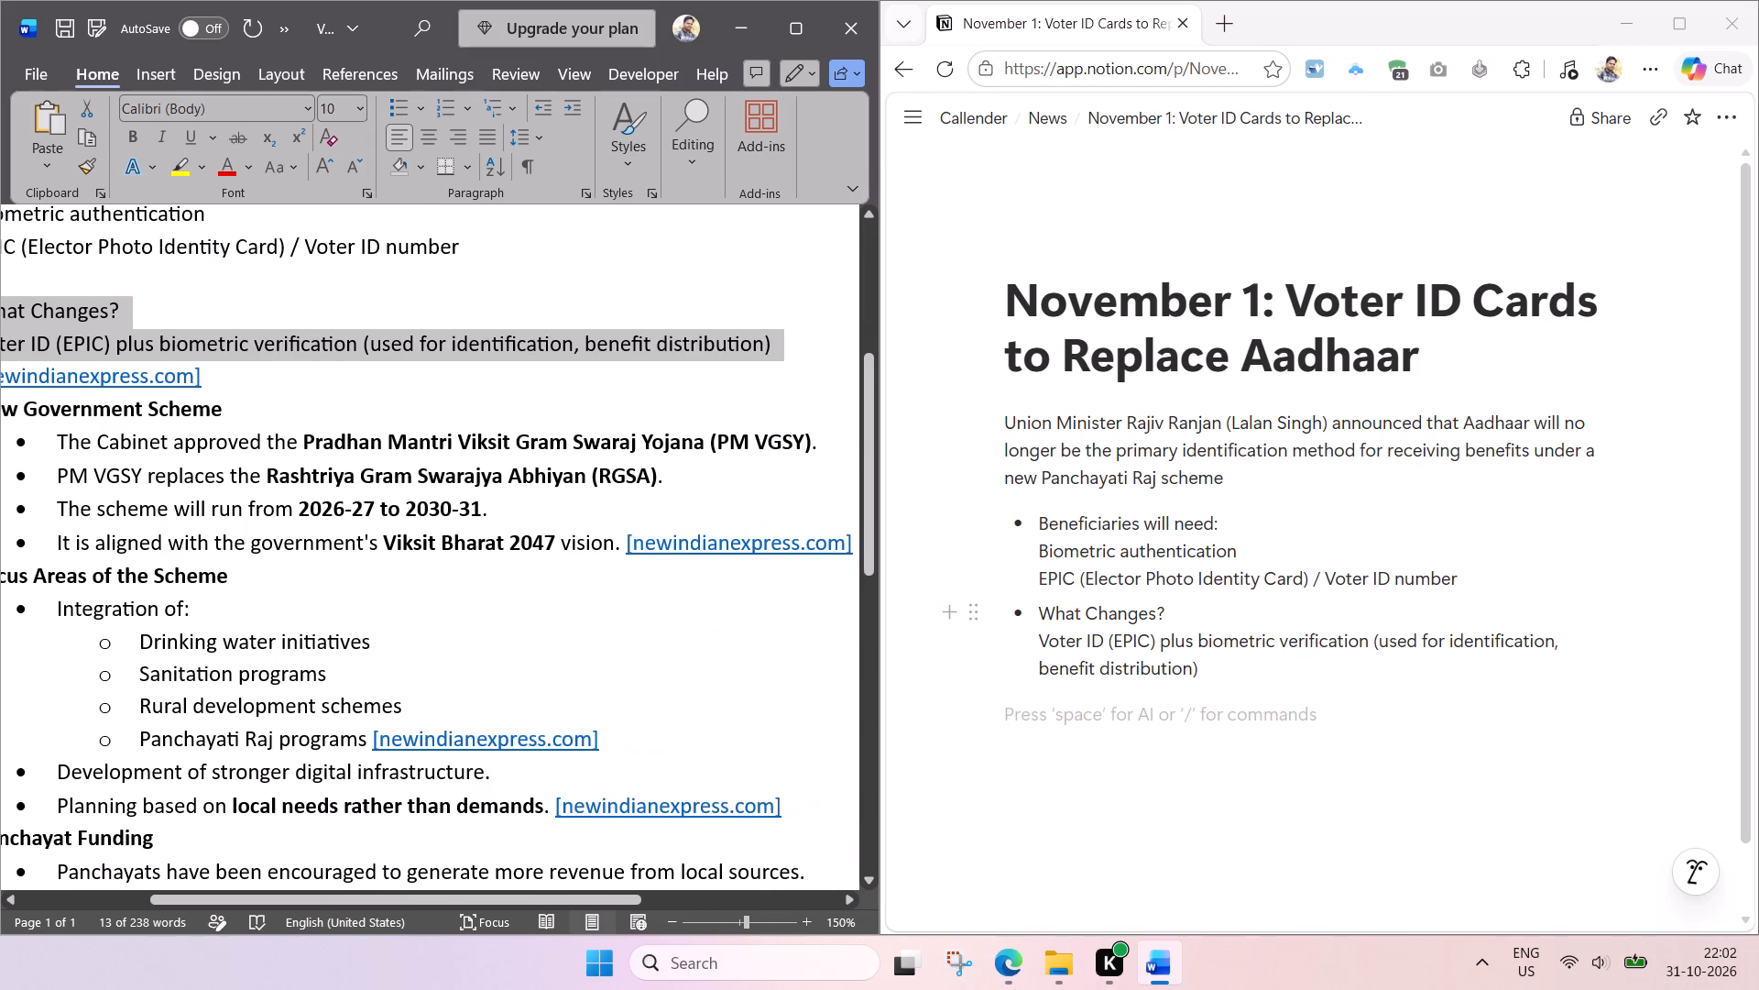
{"action": "scroll", "coordinate": [458, 599], "scroll_direction": "left", "scroll_amount": 2}
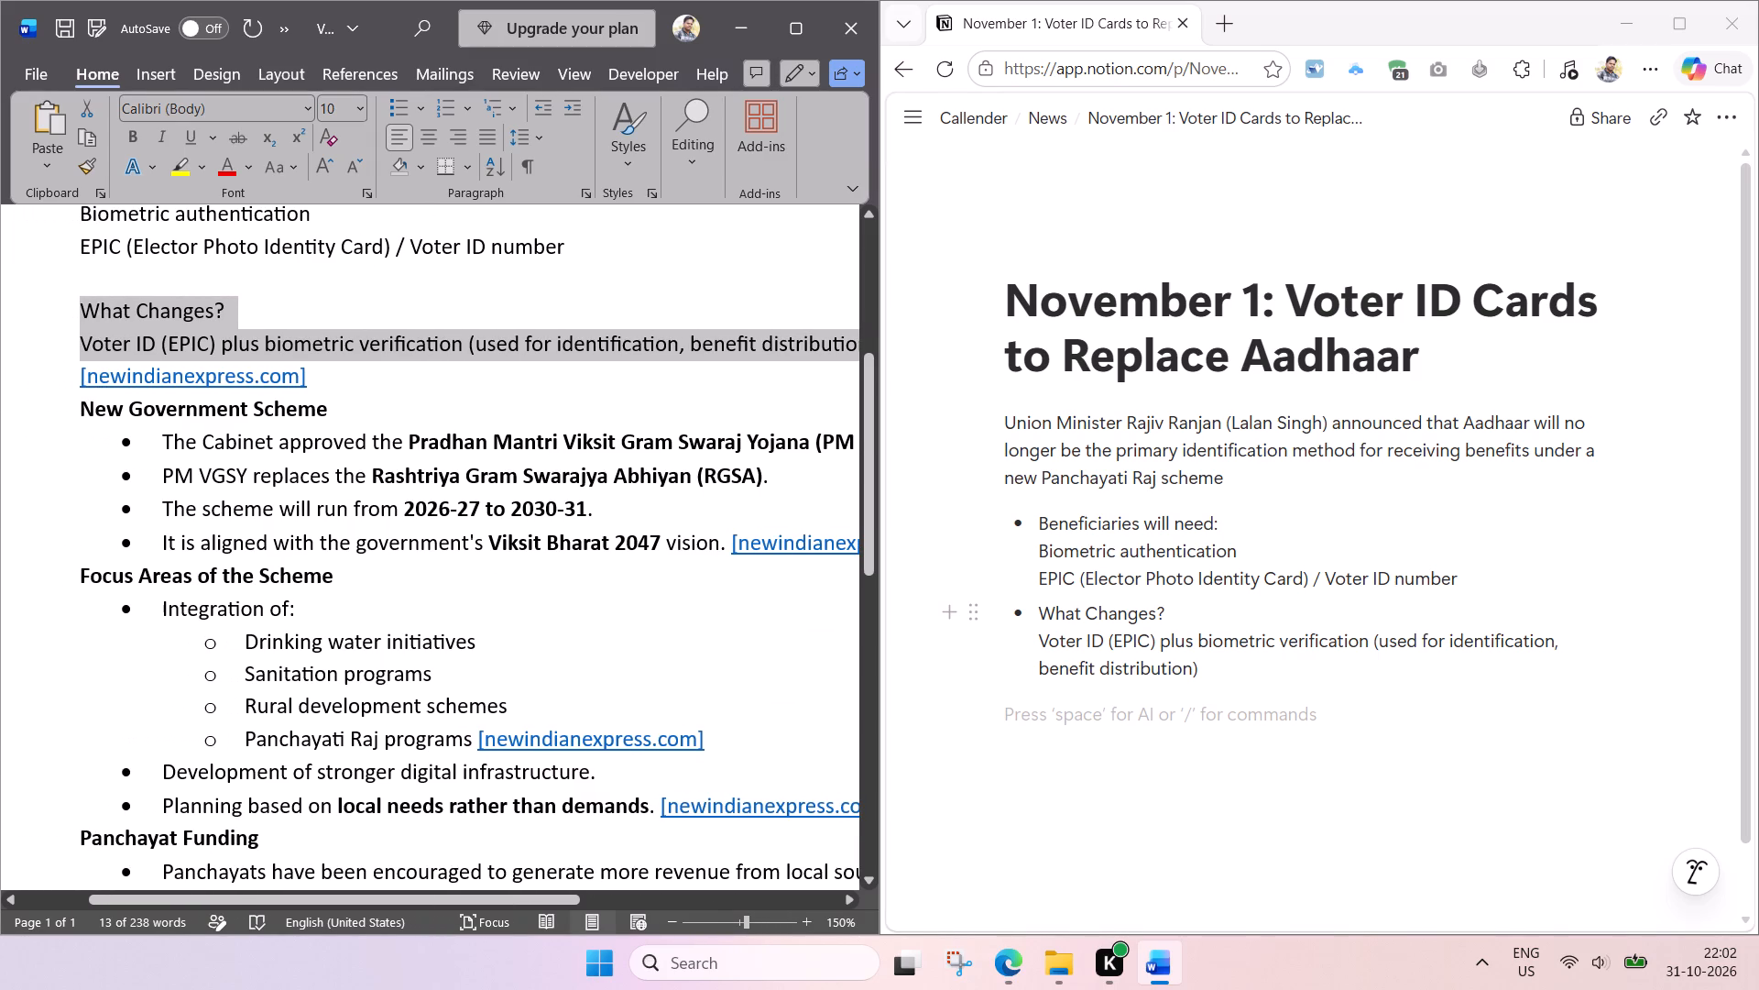
{"action": "scroll", "coordinate": [458, 599], "scroll_direction": "left", "scroll_amount": 2}
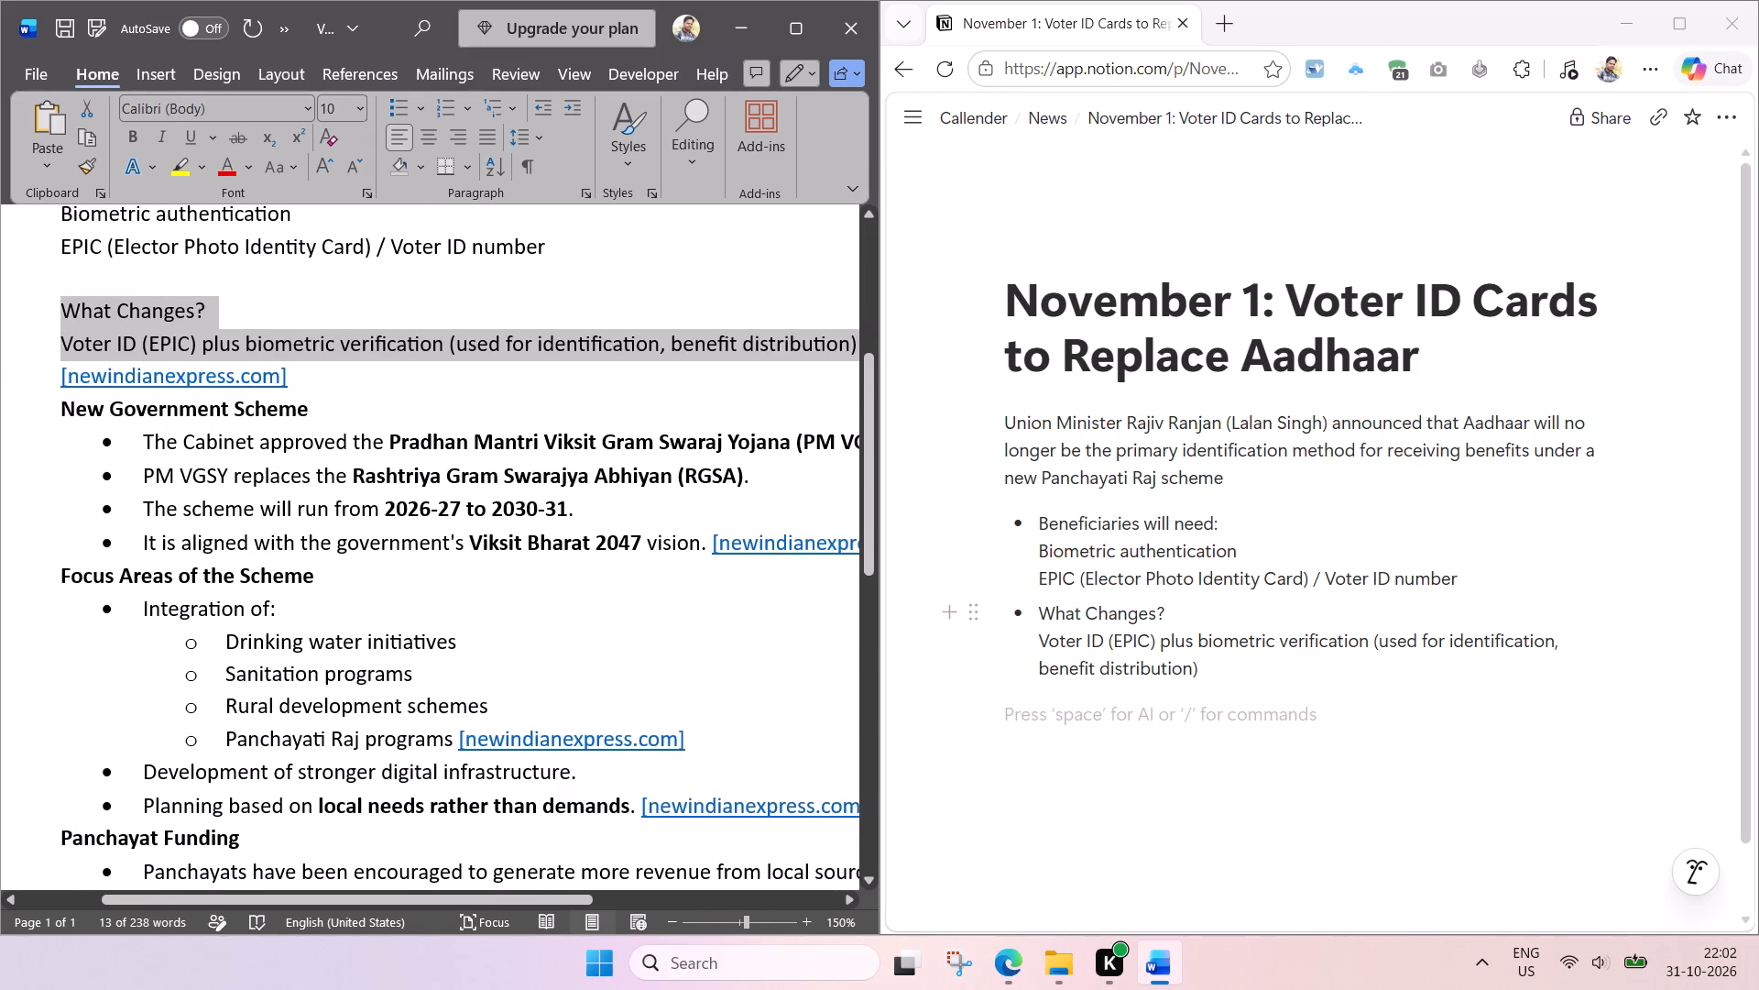
{"action": "scroll", "coordinate": [458, 599], "scroll_direction": "left", "scroll_amount": 1}
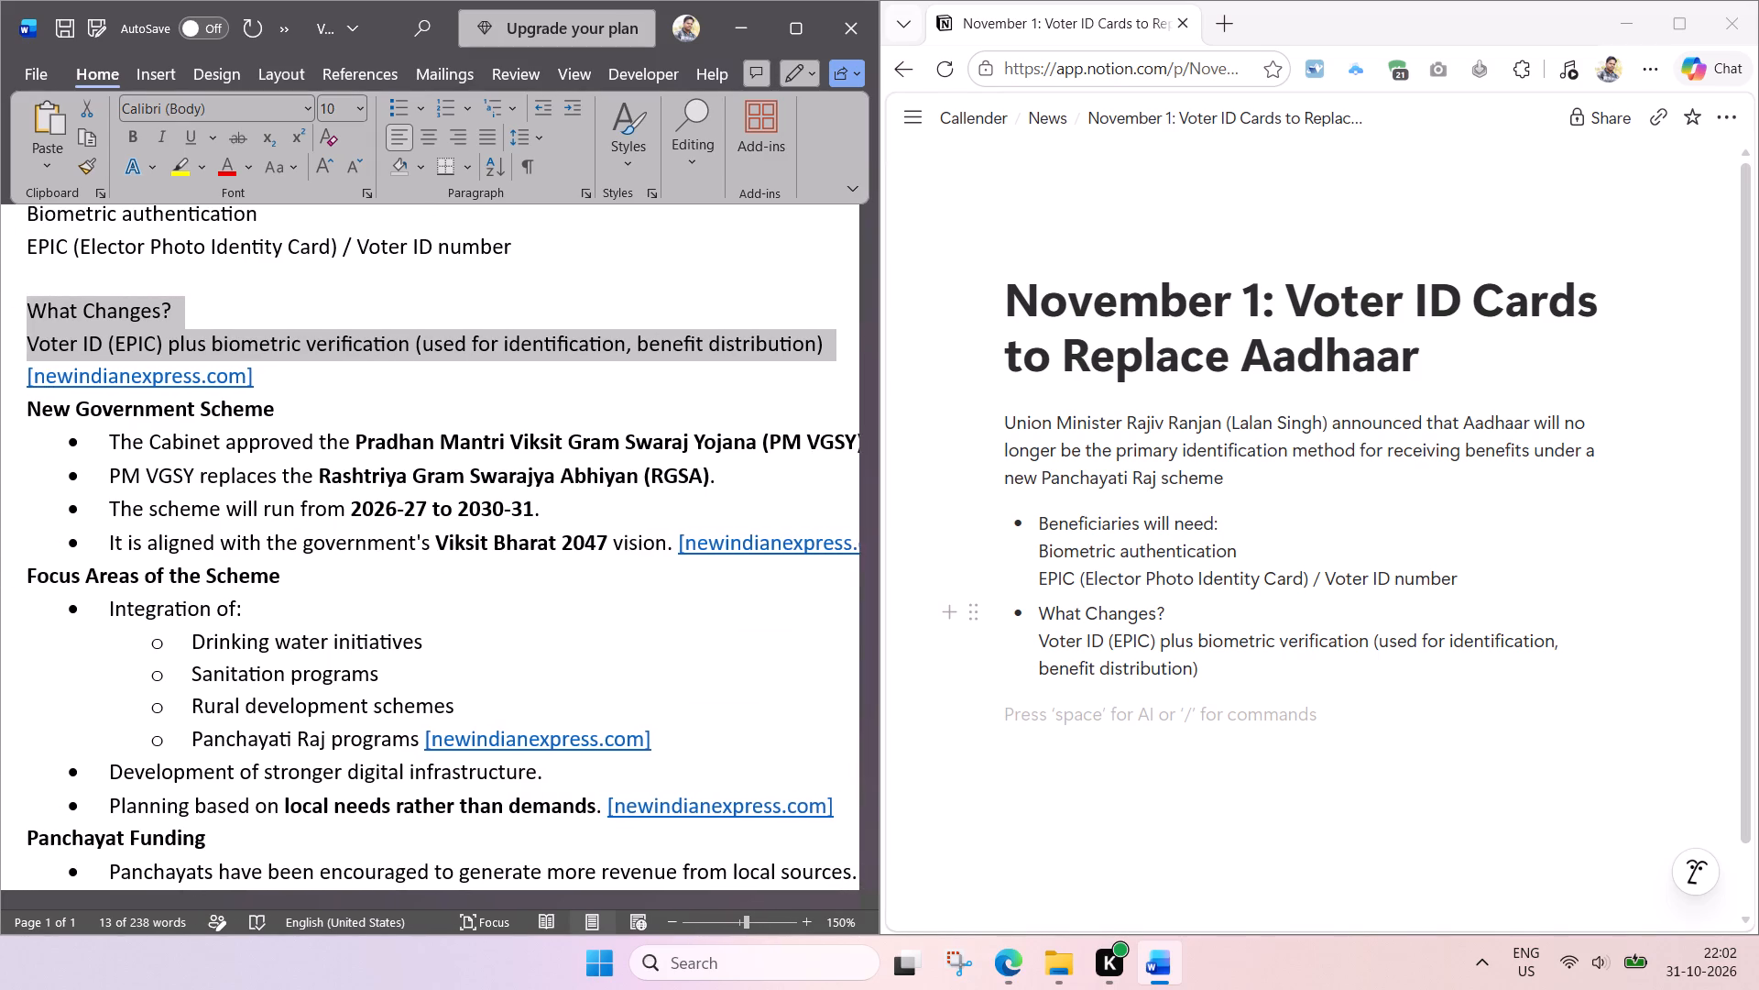
{"action": "scroll", "coordinate": [458, 599], "scroll_direction": "left", "scroll_amount": 1}
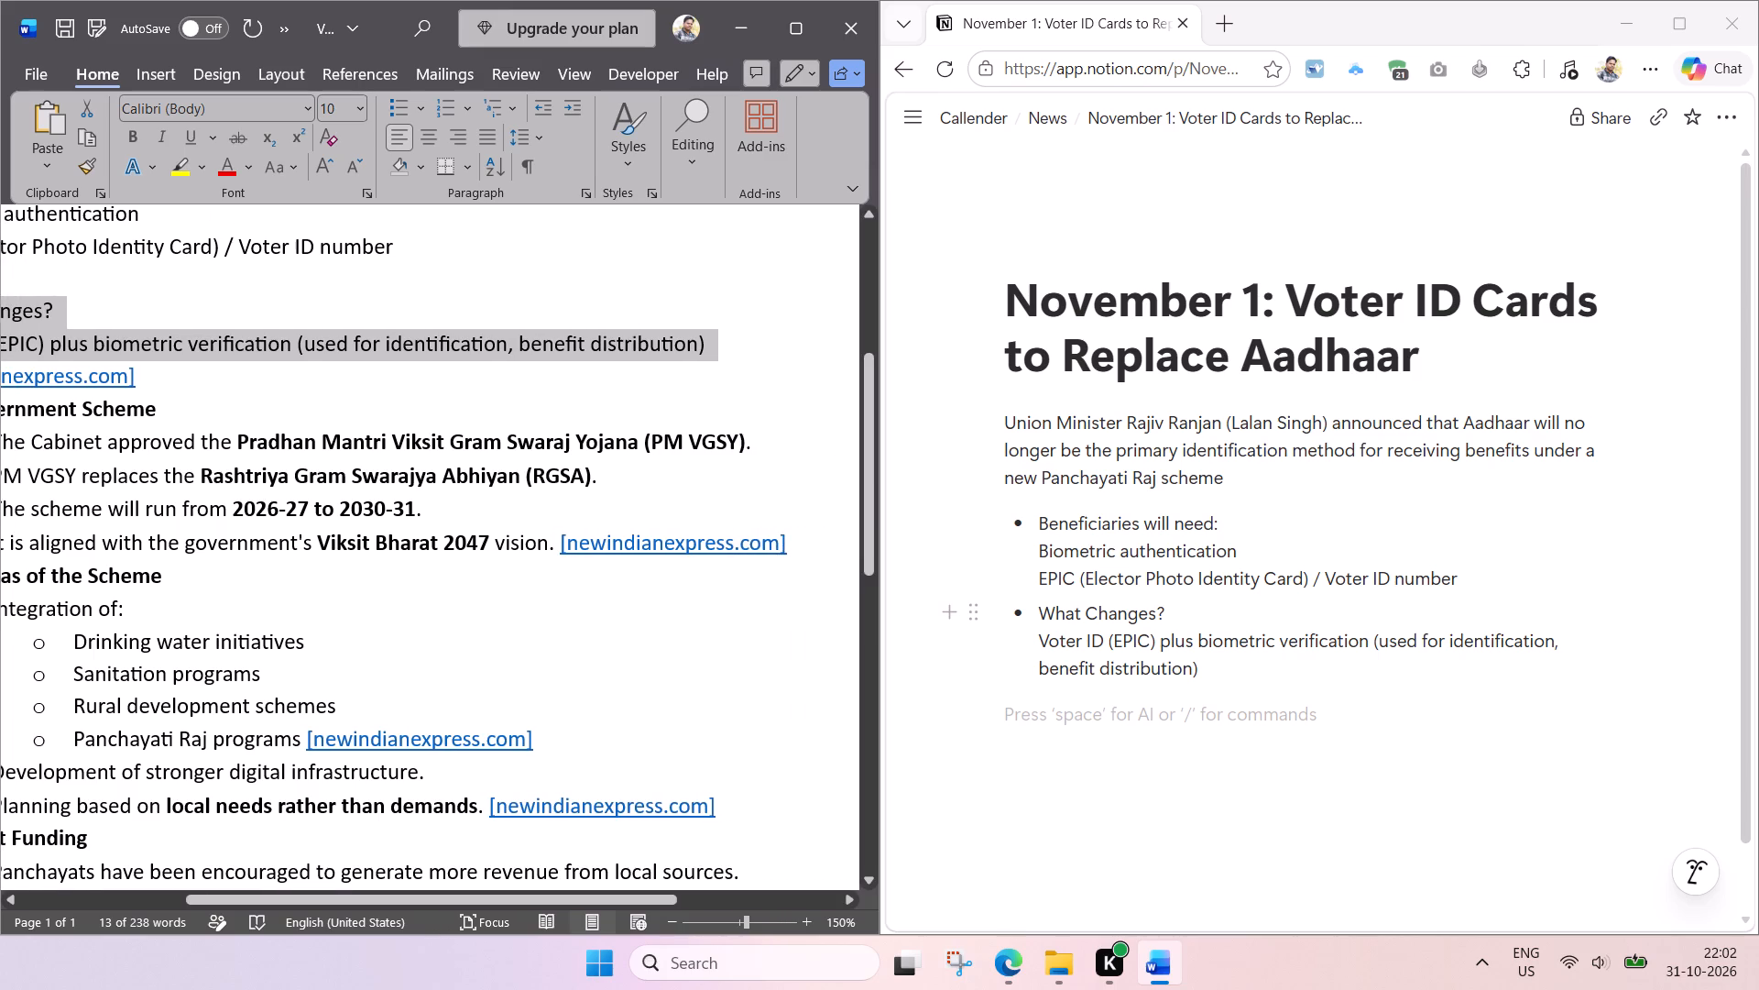
{"action": "scroll", "coordinate": [471, 610], "scroll_direction": "left", "scroll_amount": 1}
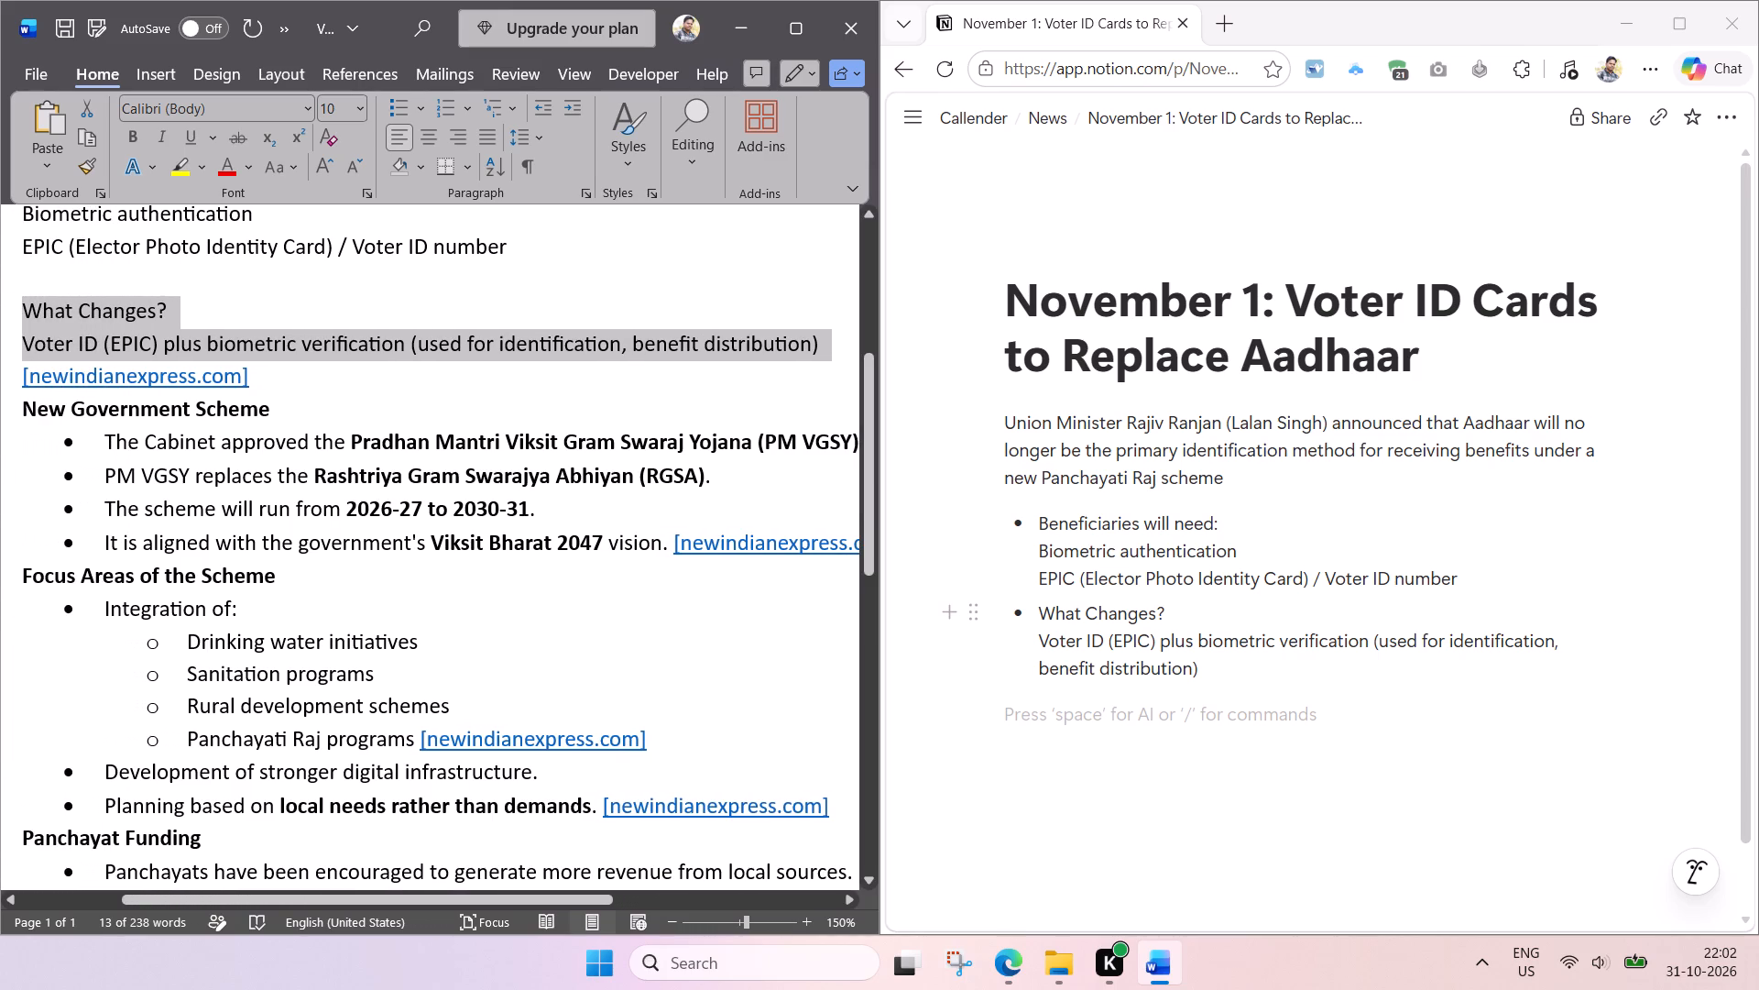
{"action": "scroll", "coordinate": [471, 610], "scroll_direction": "left", "scroll_amount": 2}
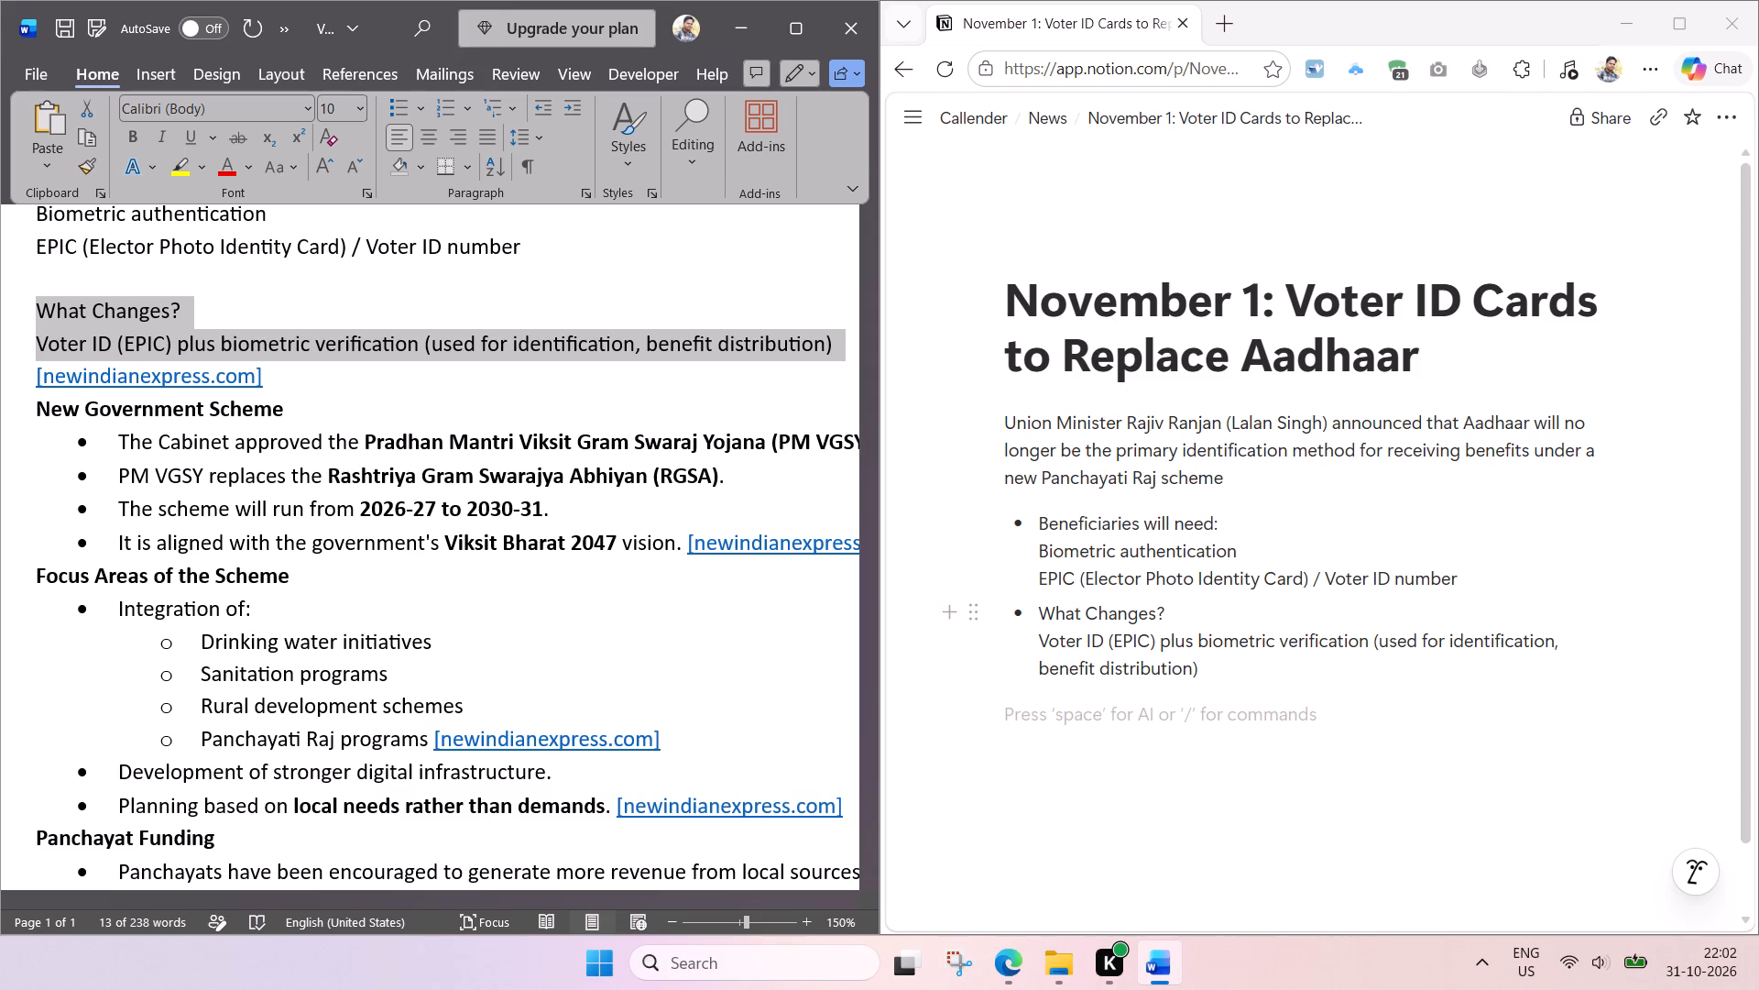
{"action": "scroll", "coordinate": [471, 610], "scroll_direction": "down", "scroll_amount": 1}
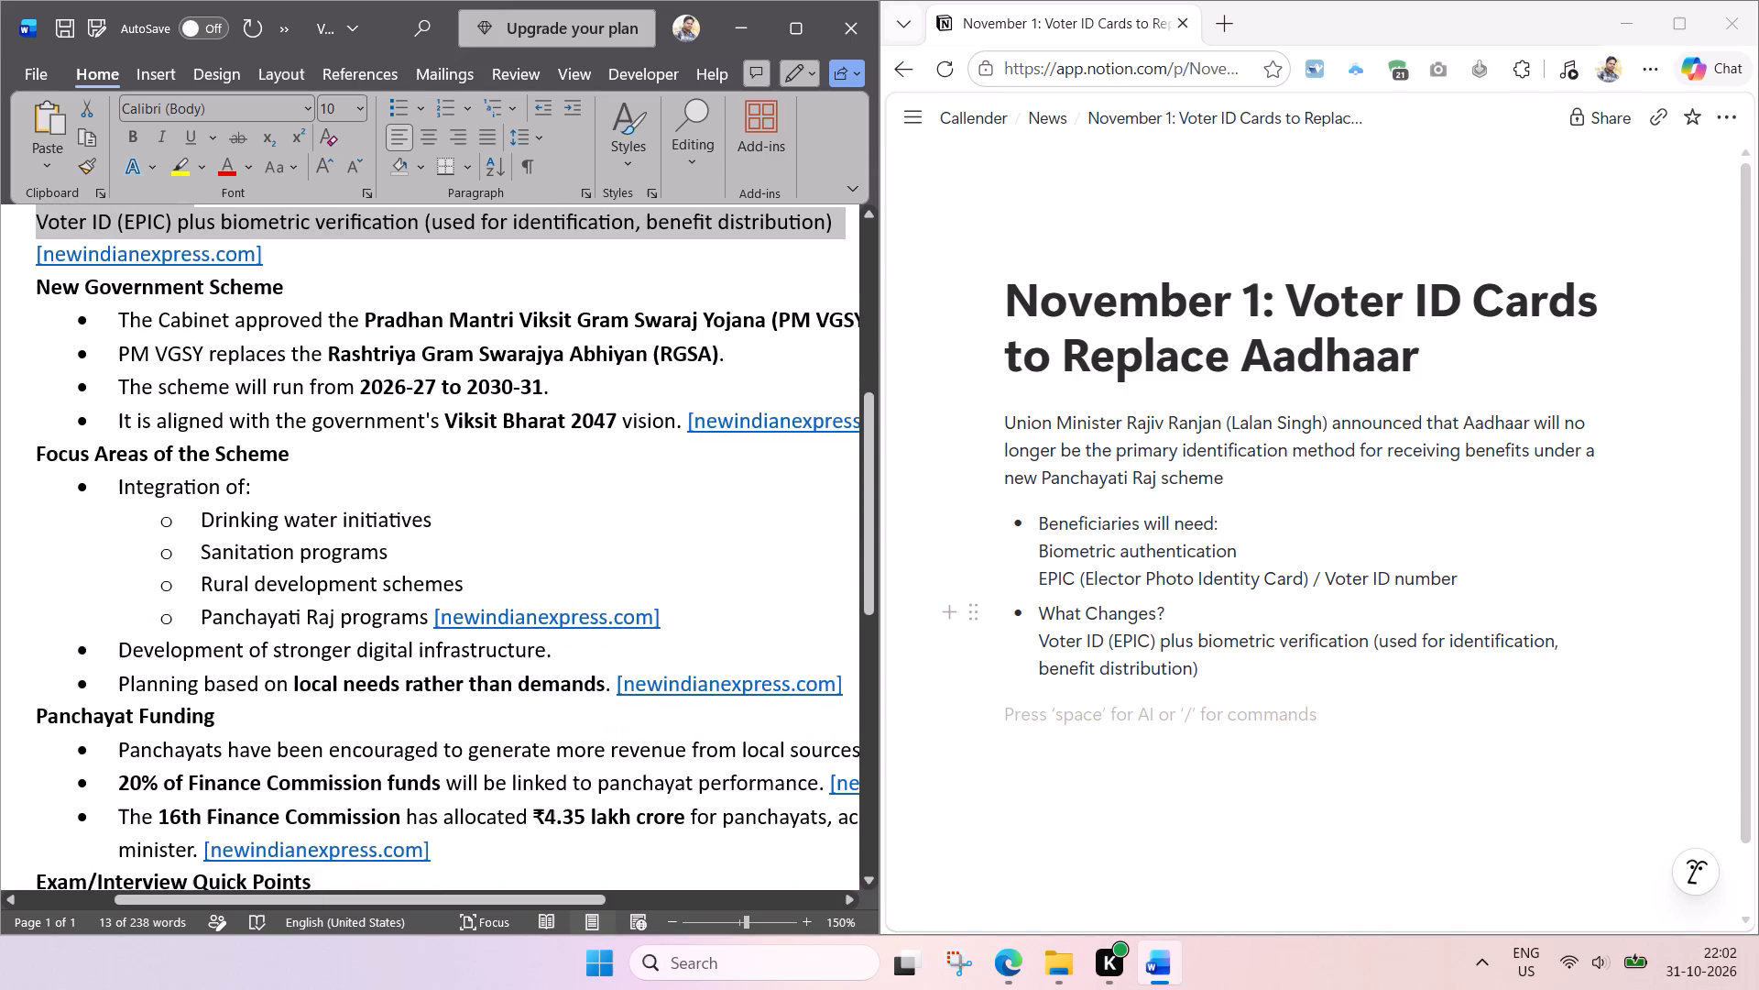
{"action": "scroll", "coordinate": [471, 610], "scroll_direction": "down", "scroll_amount": 1}
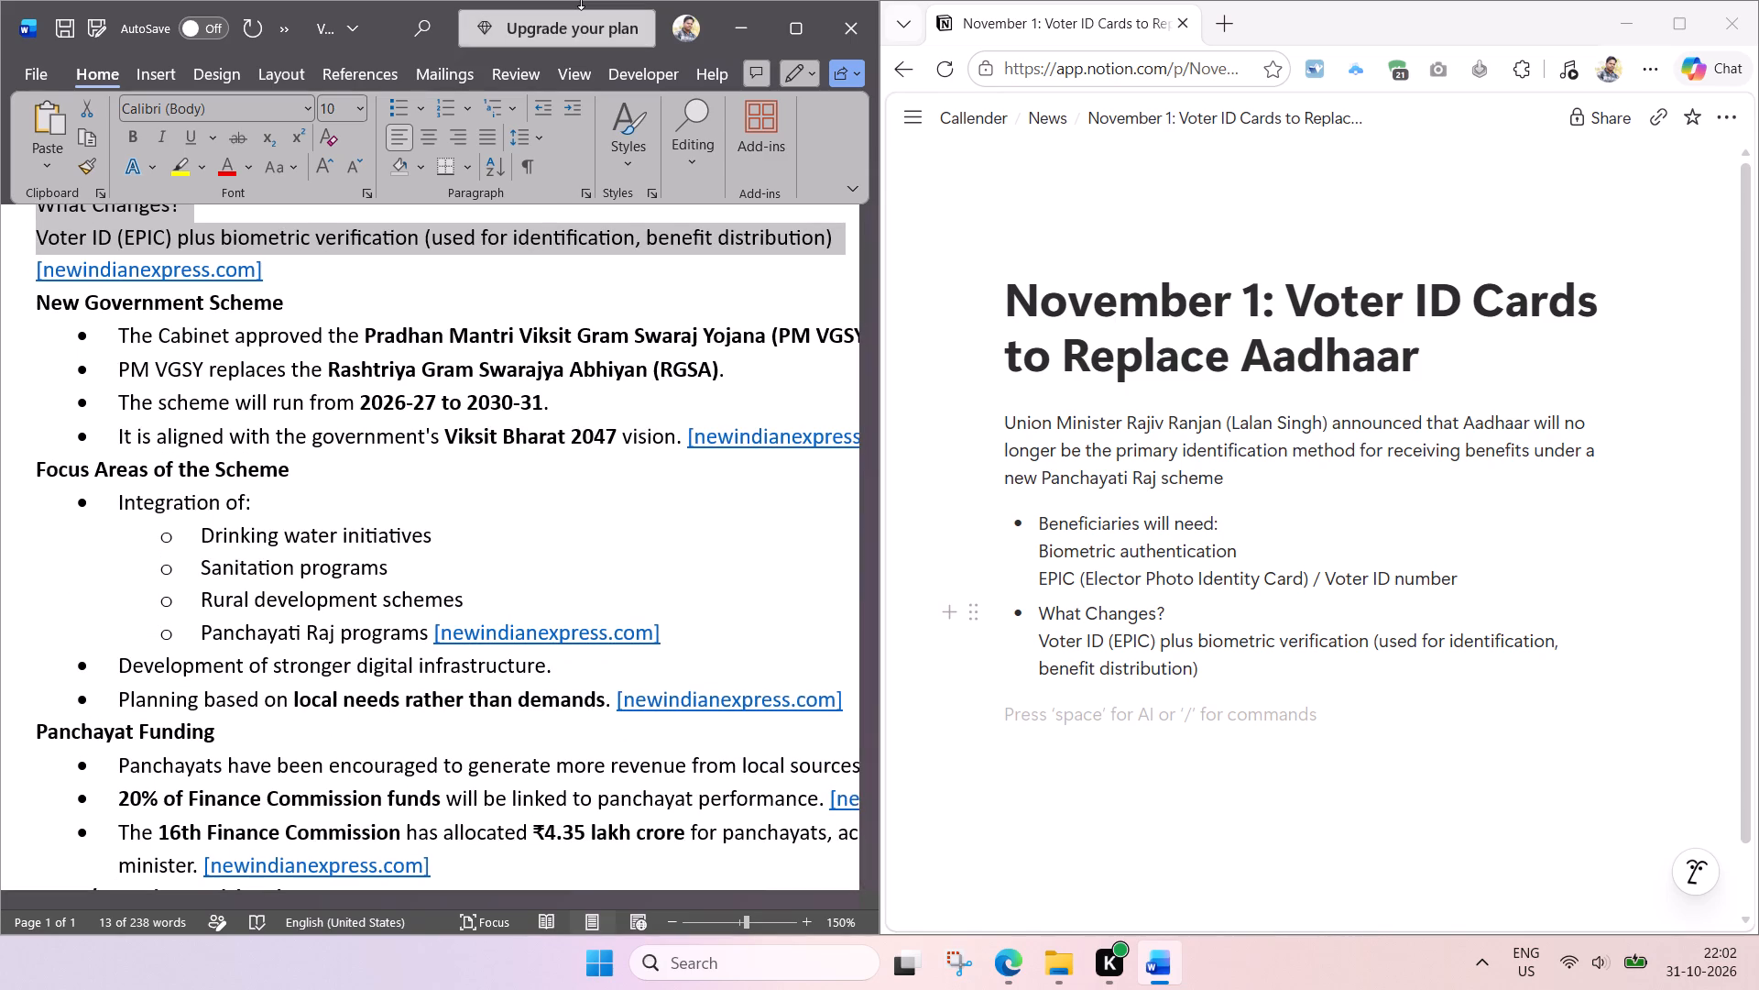
{"action": "left_click", "coordinate": [564, 379]}
{"action": "left_click_drag", "start_coordinate": [564, 401], "coordinate": [244, 331]}
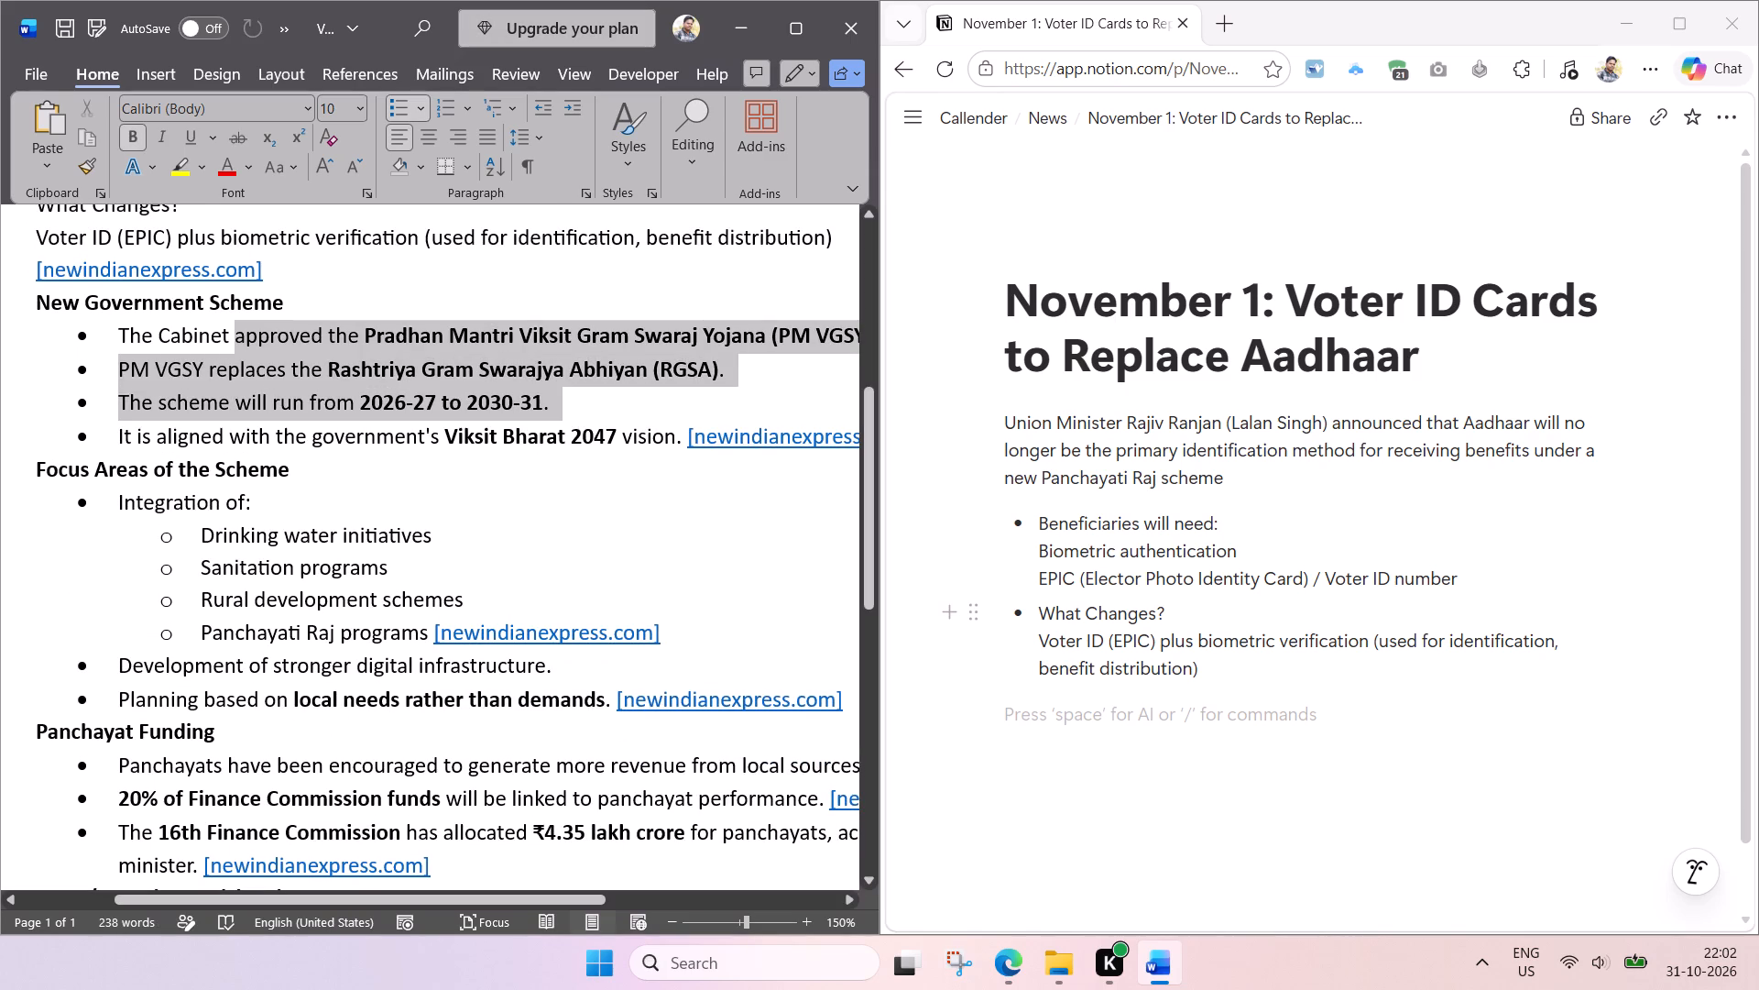
{"action": "left_click_drag", "start_coordinate": [244, 331], "coordinate": [222, 326]}
{"action": "left_click", "coordinate": [253, 376]}
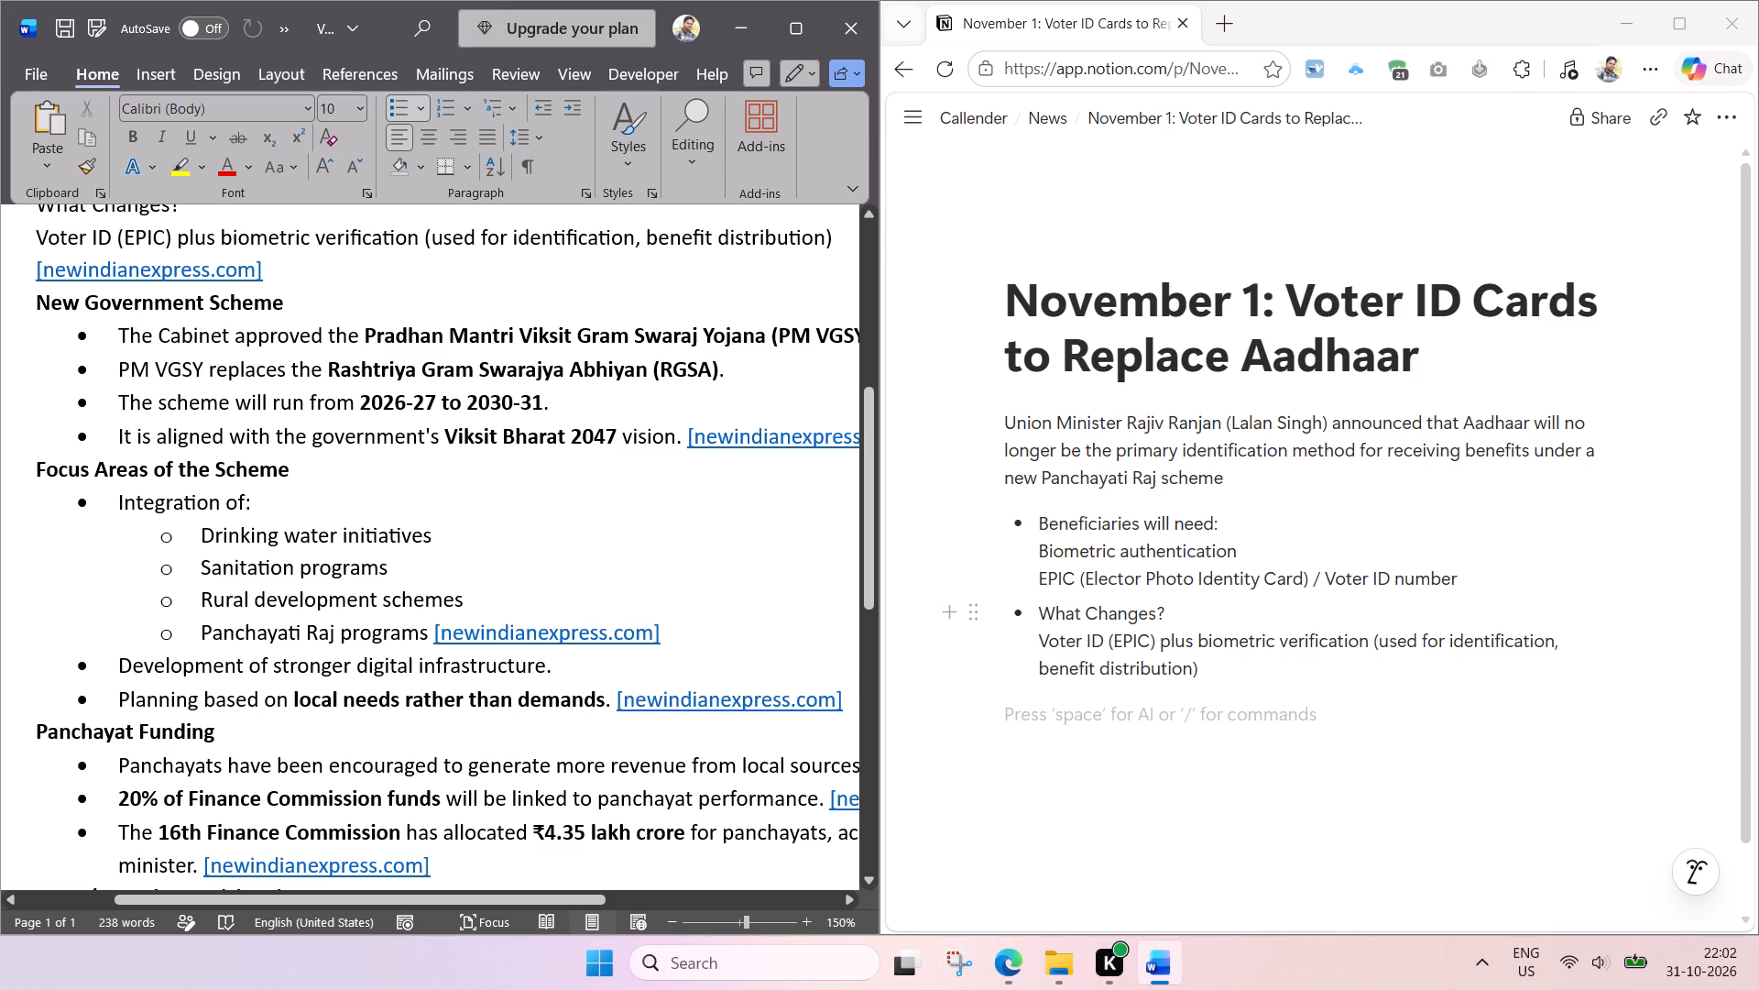
{"action": "scroll", "coordinate": [411, 360], "scroll_direction": "left", "scroll_amount": 2}
{"action": "scroll", "coordinate": [497, 302], "scroll_direction": "right", "scroll_amount": 1}
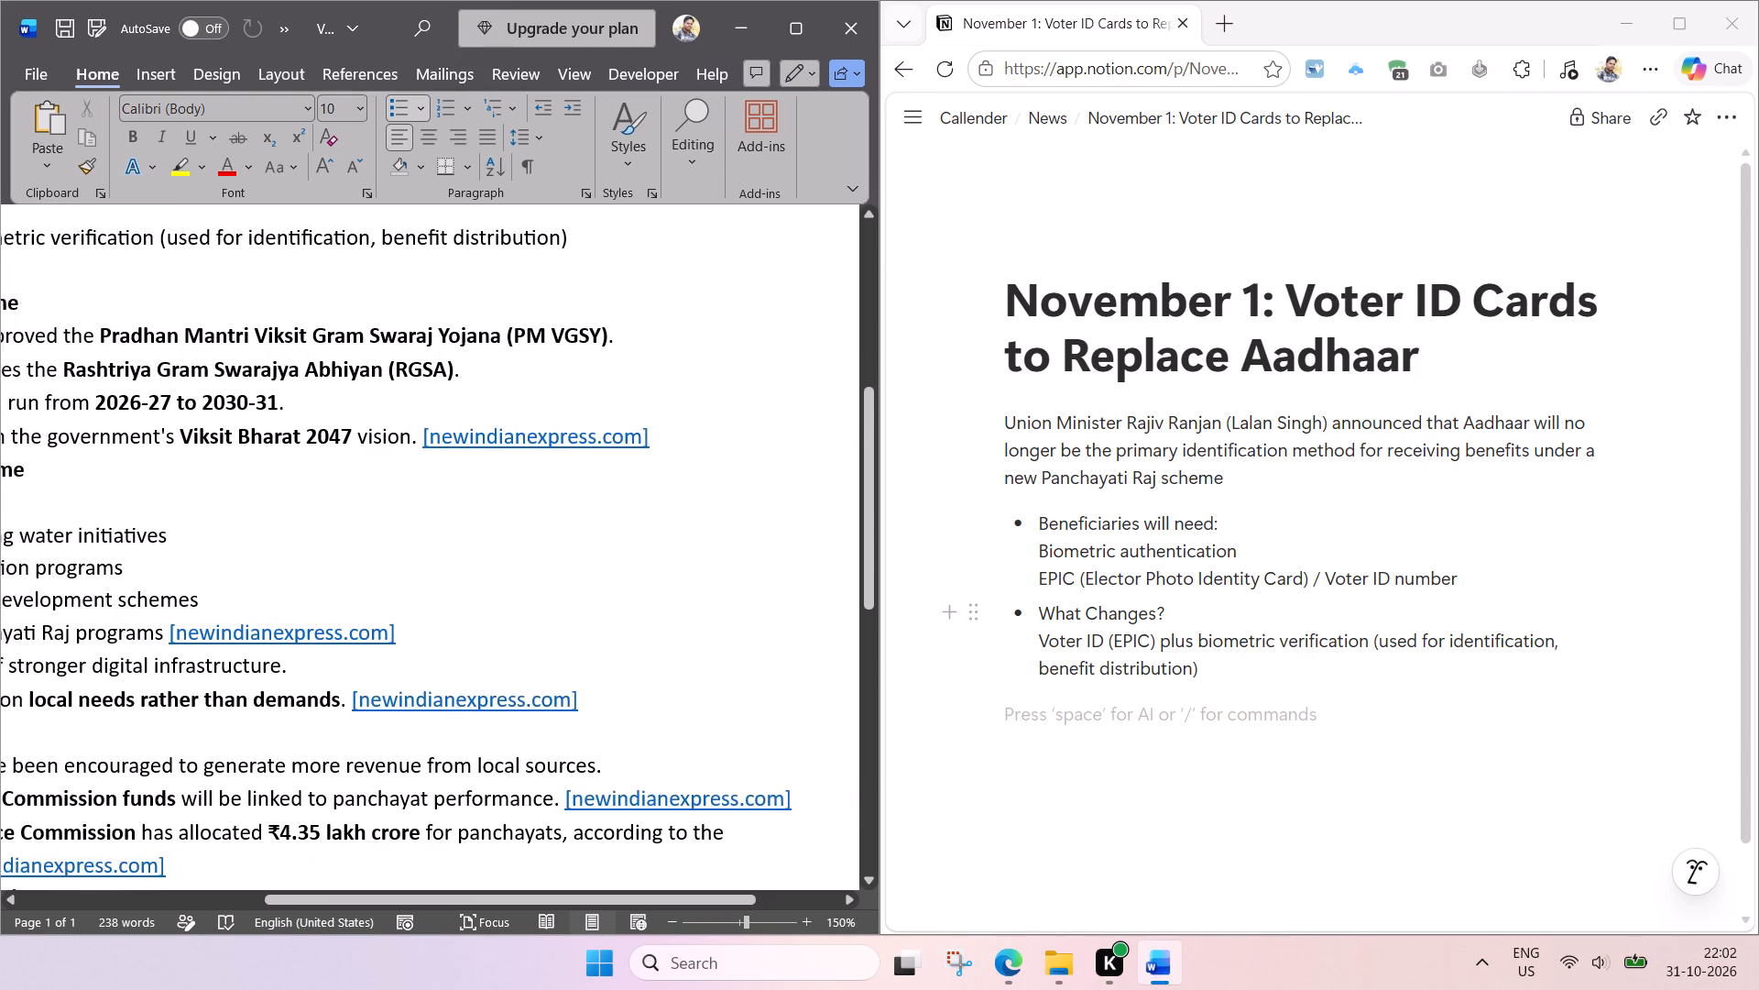
{"action": "scroll", "coordinate": [557, 401], "scroll_direction": "right", "scroll_amount": 1}
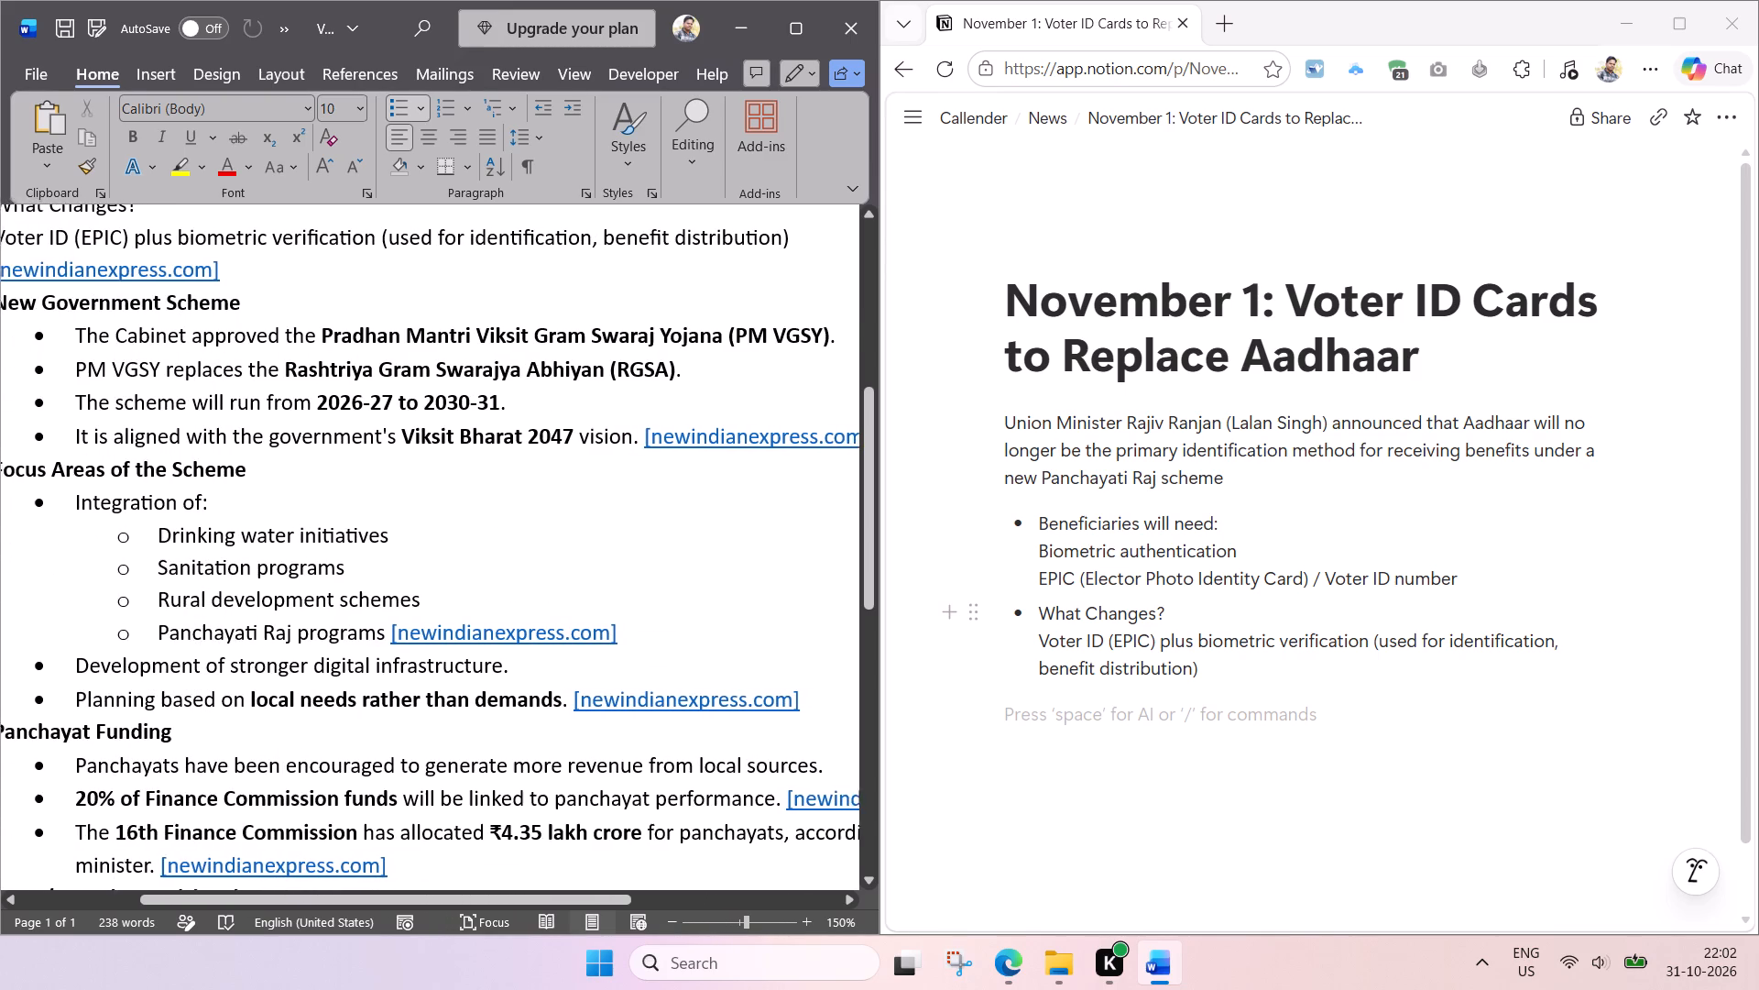
{"action": "scroll", "coordinate": [557, 400], "scroll_direction": "right", "scroll_amount": 1}
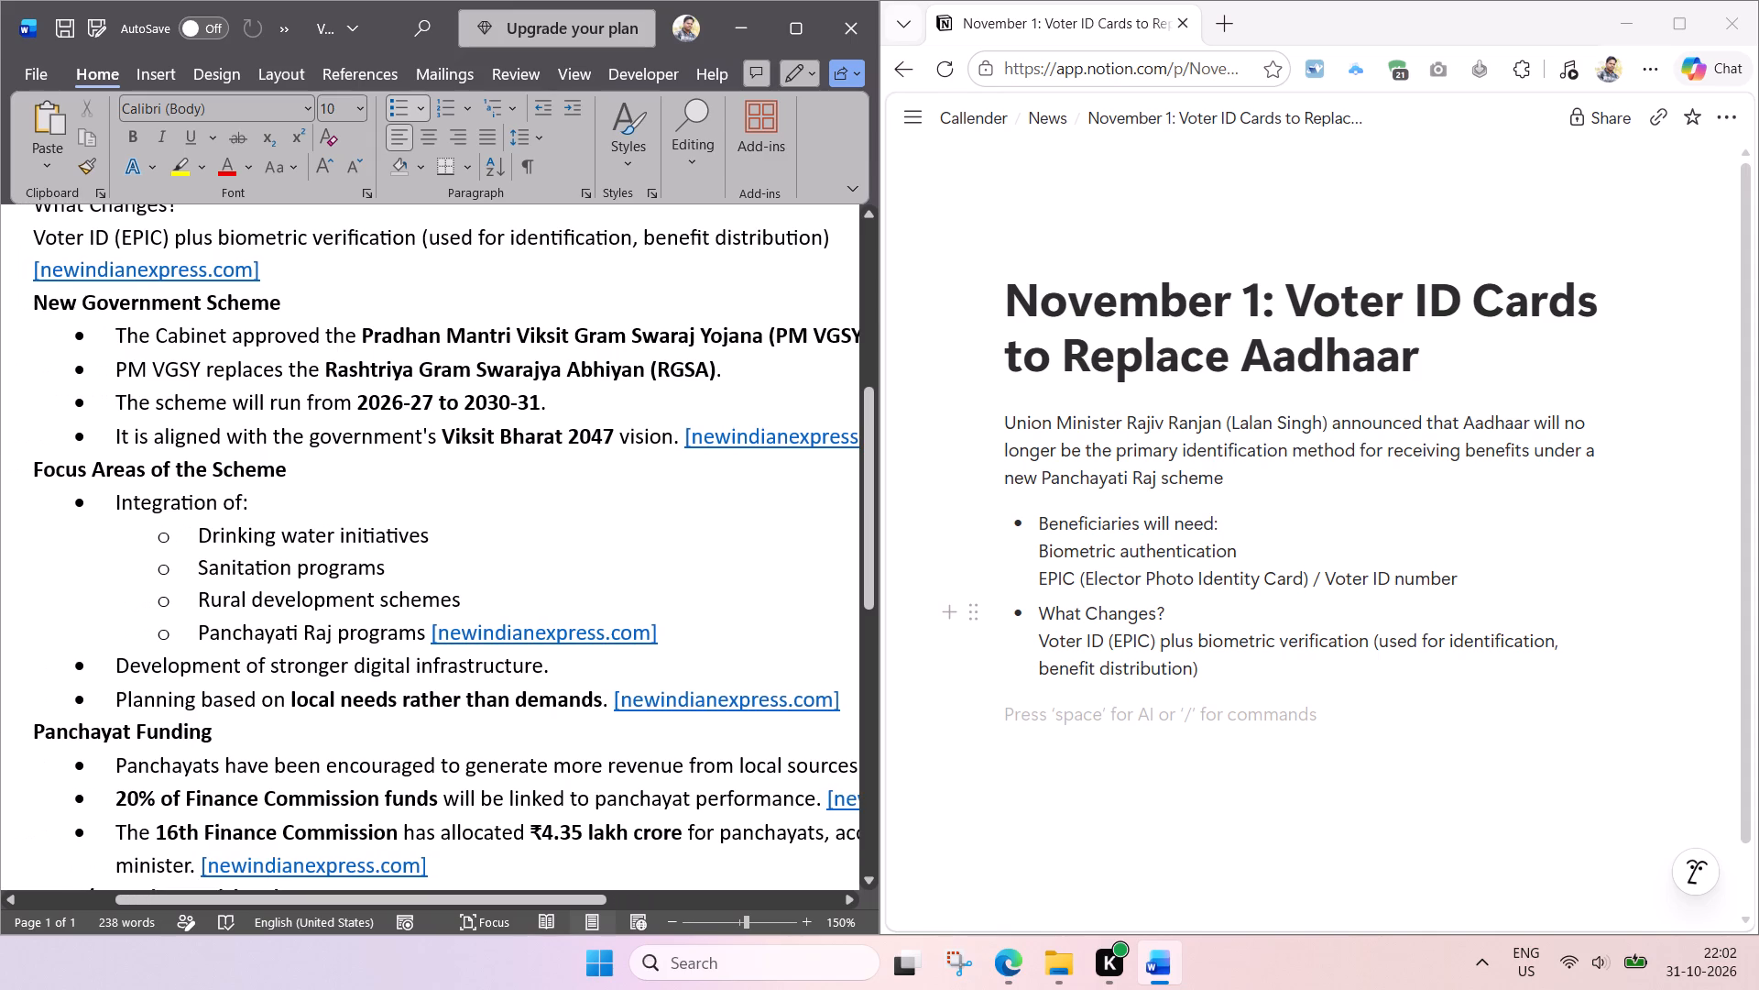
{"action": "scroll", "coordinate": [376, 348], "scroll_direction": "right", "scroll_amount": 1}
In the Cabinet line under "New Government Scheme", remove the bullet, indent and leading "The", and delete "the" before "Pradhan Mantri".
{"action": "left_click_drag", "start_coordinate": [158, 333], "coordinate": [57, 333]}
{"action": "key", "text": "BackSpace"}
{"action": "key", "text": "BackSpace"}
{"action": "key", "text": "BackSpace"}
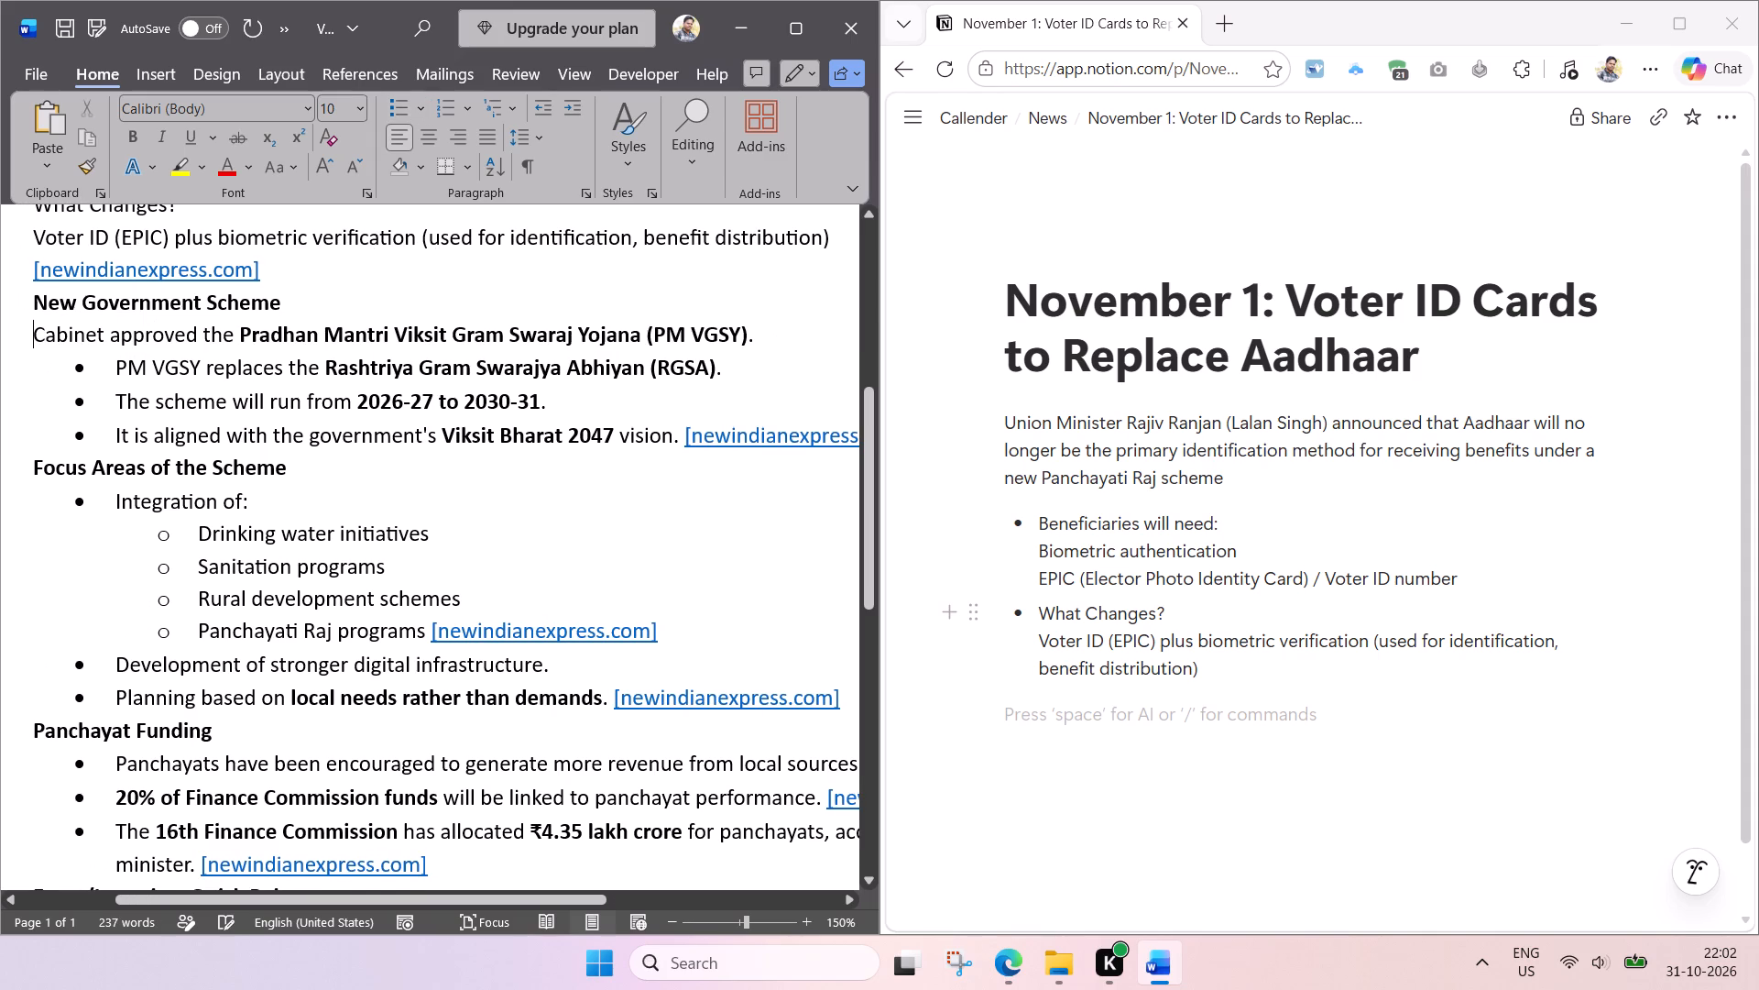
{"action": "left_click_drag", "start_coordinate": [242, 334], "coordinate": [212, 340]}
{"action": "left_click_drag", "start_coordinate": [212, 340], "coordinate": [205, 340]}
{"action": "key", "text": "BackSpace"}
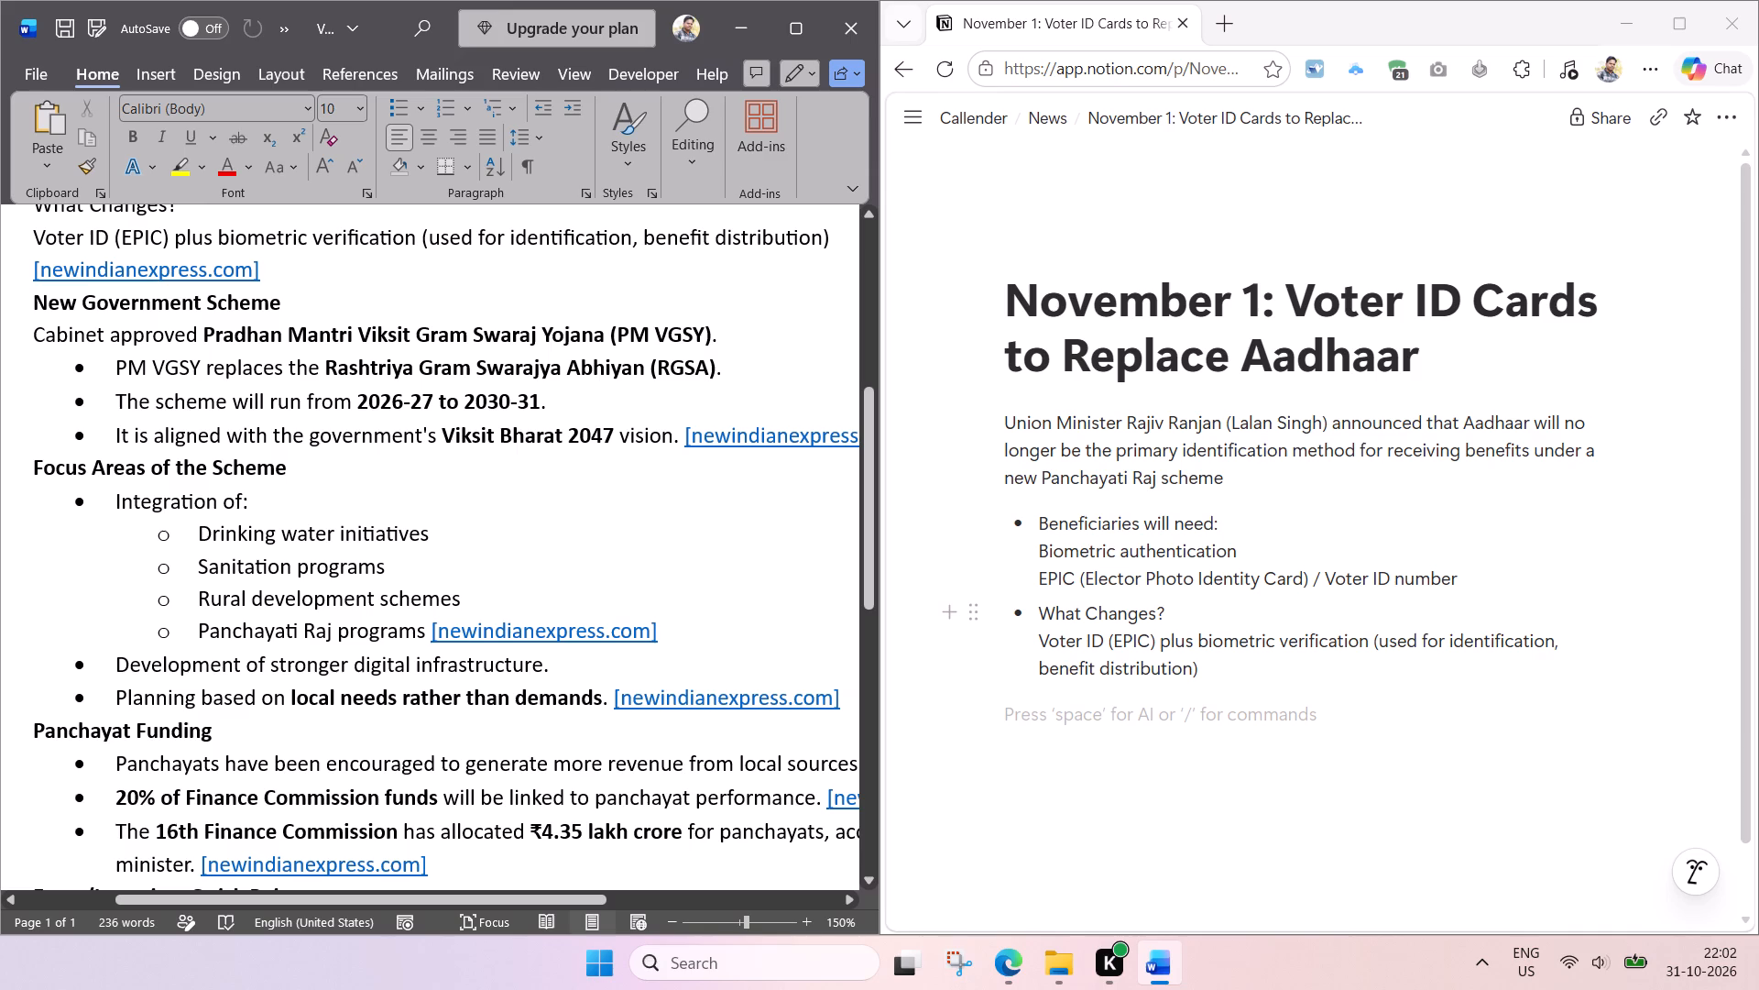
Remove the bullet and indent from the "PM VGSY replaces" line and the "The scheme will run from" line.
{"action": "left_click", "coordinate": [116, 365]}
{"action": "key", "text": "BackSpace"}
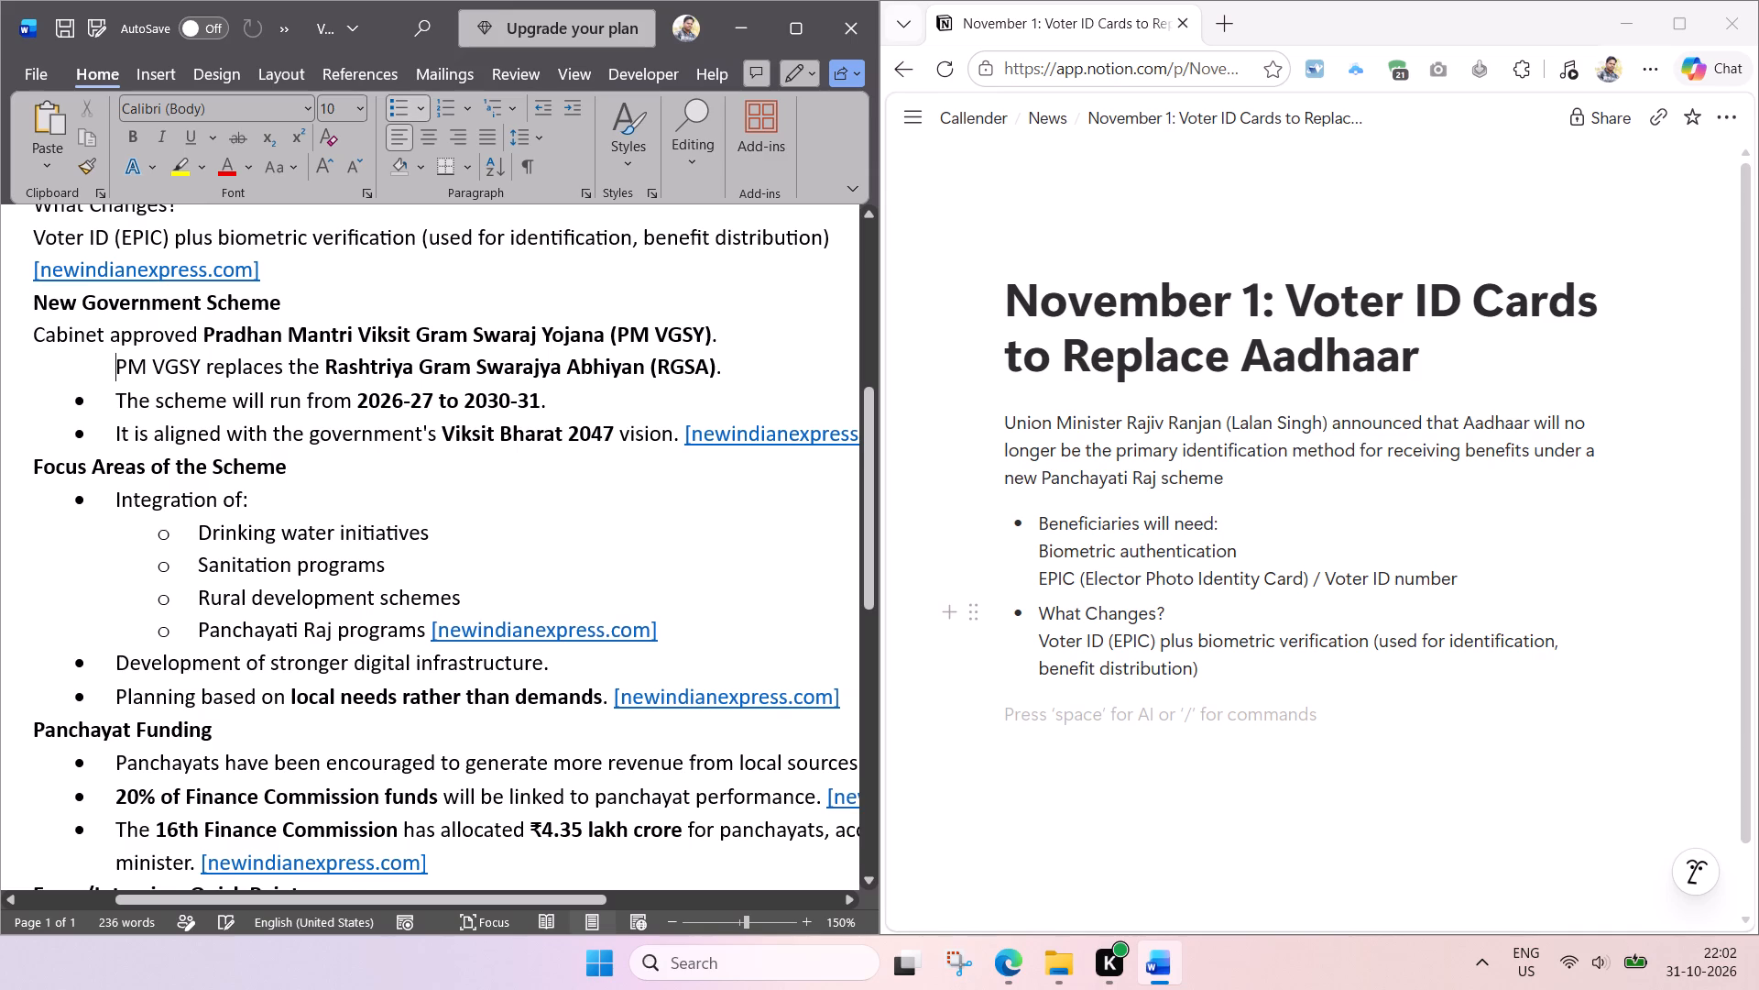
{"action": "key", "text": "BackSpace"}
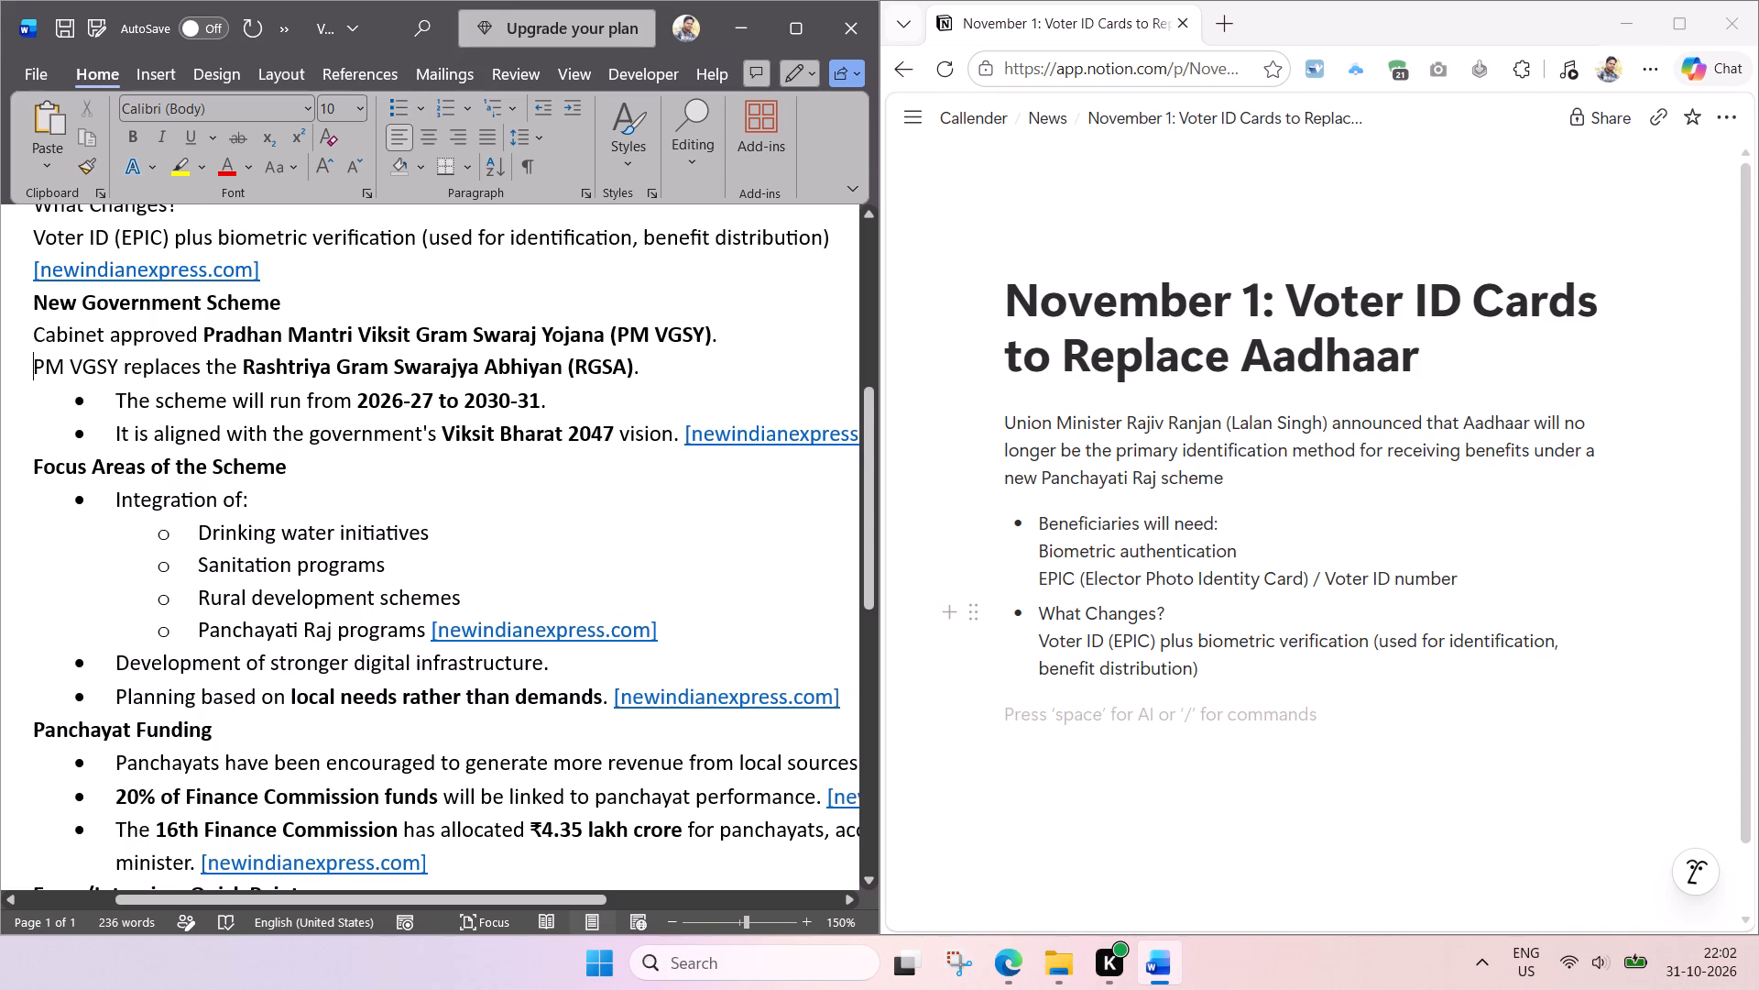
{"action": "left_click", "coordinate": [117, 399]}
{"action": "key", "text": "BackSpace"}
{"action": "key", "text": "BackSpace"}
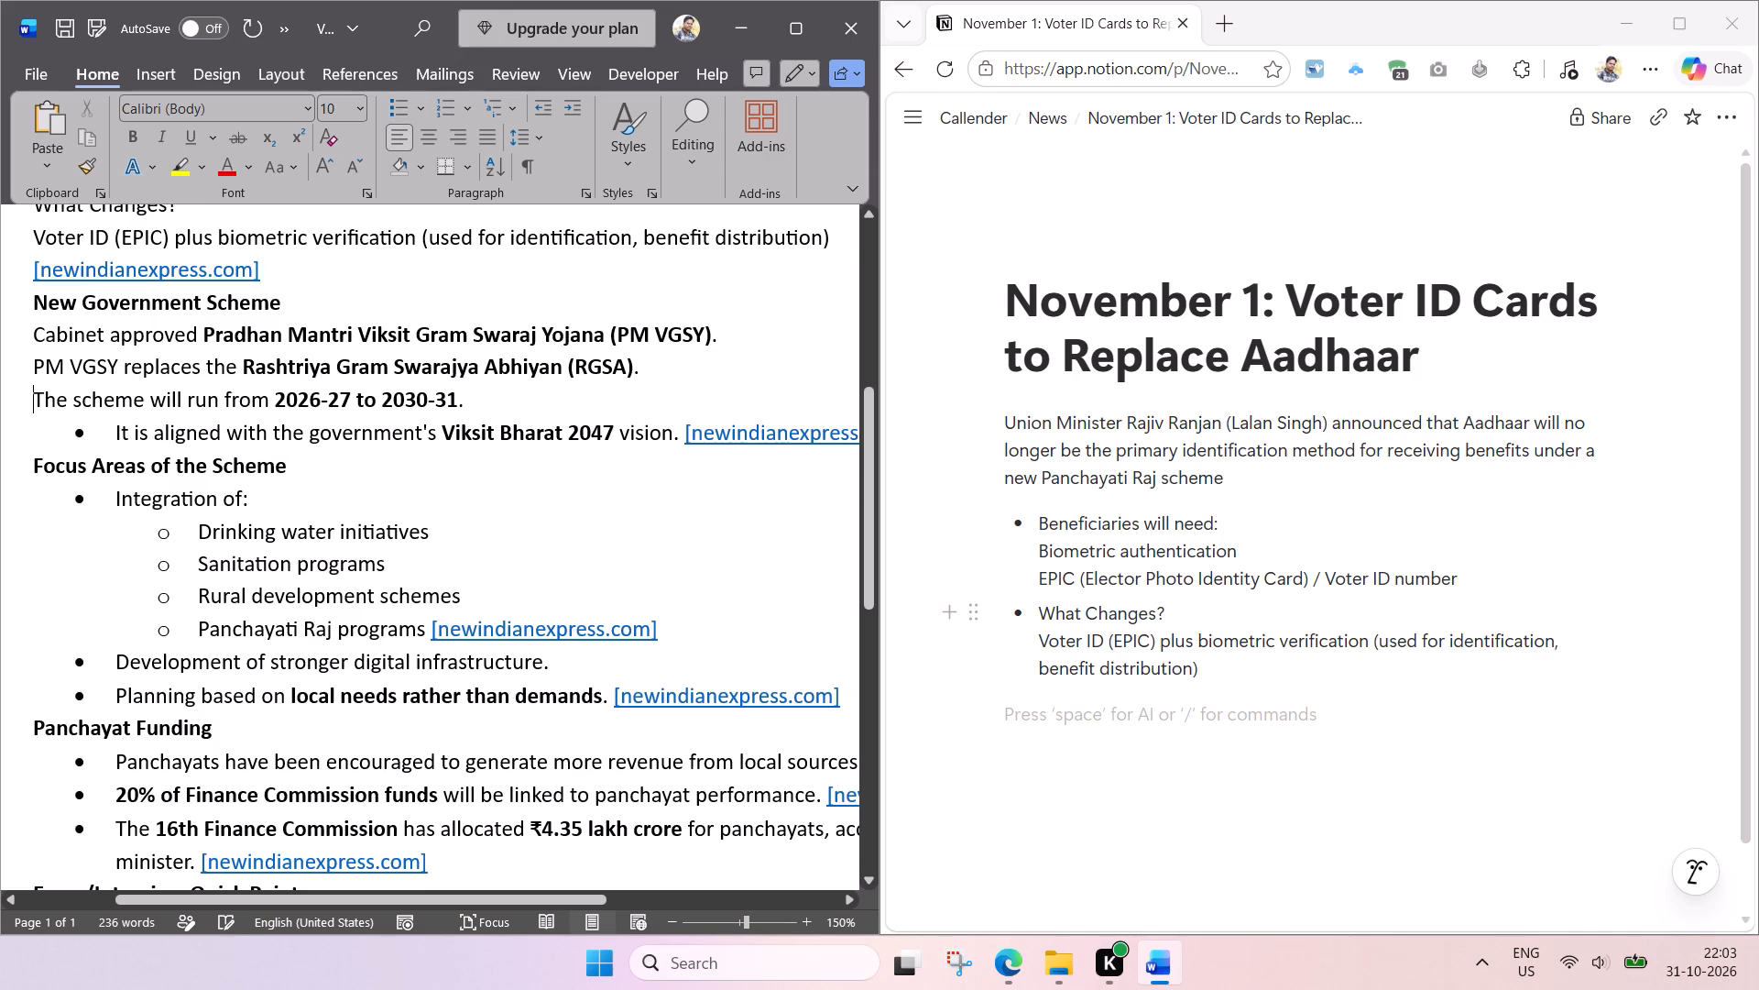
Delete "The" from the start of the scheme period line and capitalise its first word as "Scheme".
{"action": "left_click_drag", "start_coordinate": [82, 400], "coordinate": [5, 401]}
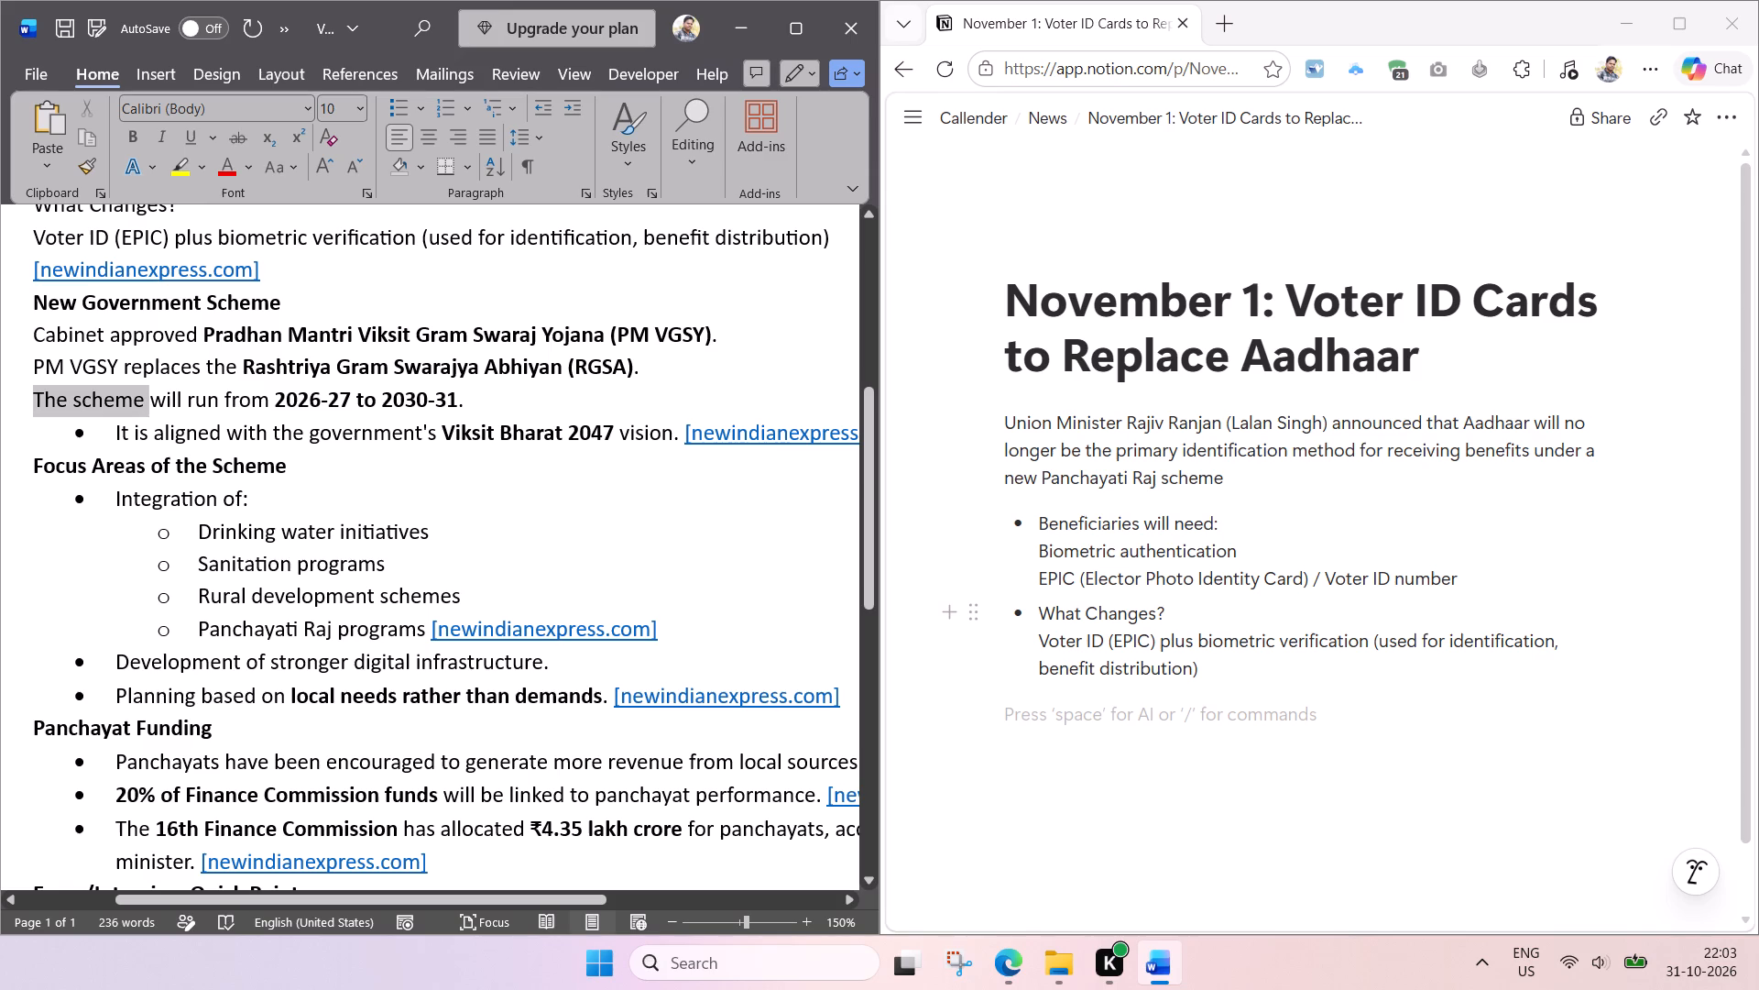
{"action": "left_click_drag", "start_coordinate": [5, 401], "coordinate": [3, 401]}
{"action": "left_click", "coordinate": [89, 405]}
{"action": "left_click_drag", "start_coordinate": [81, 394], "coordinate": [37, 398]}
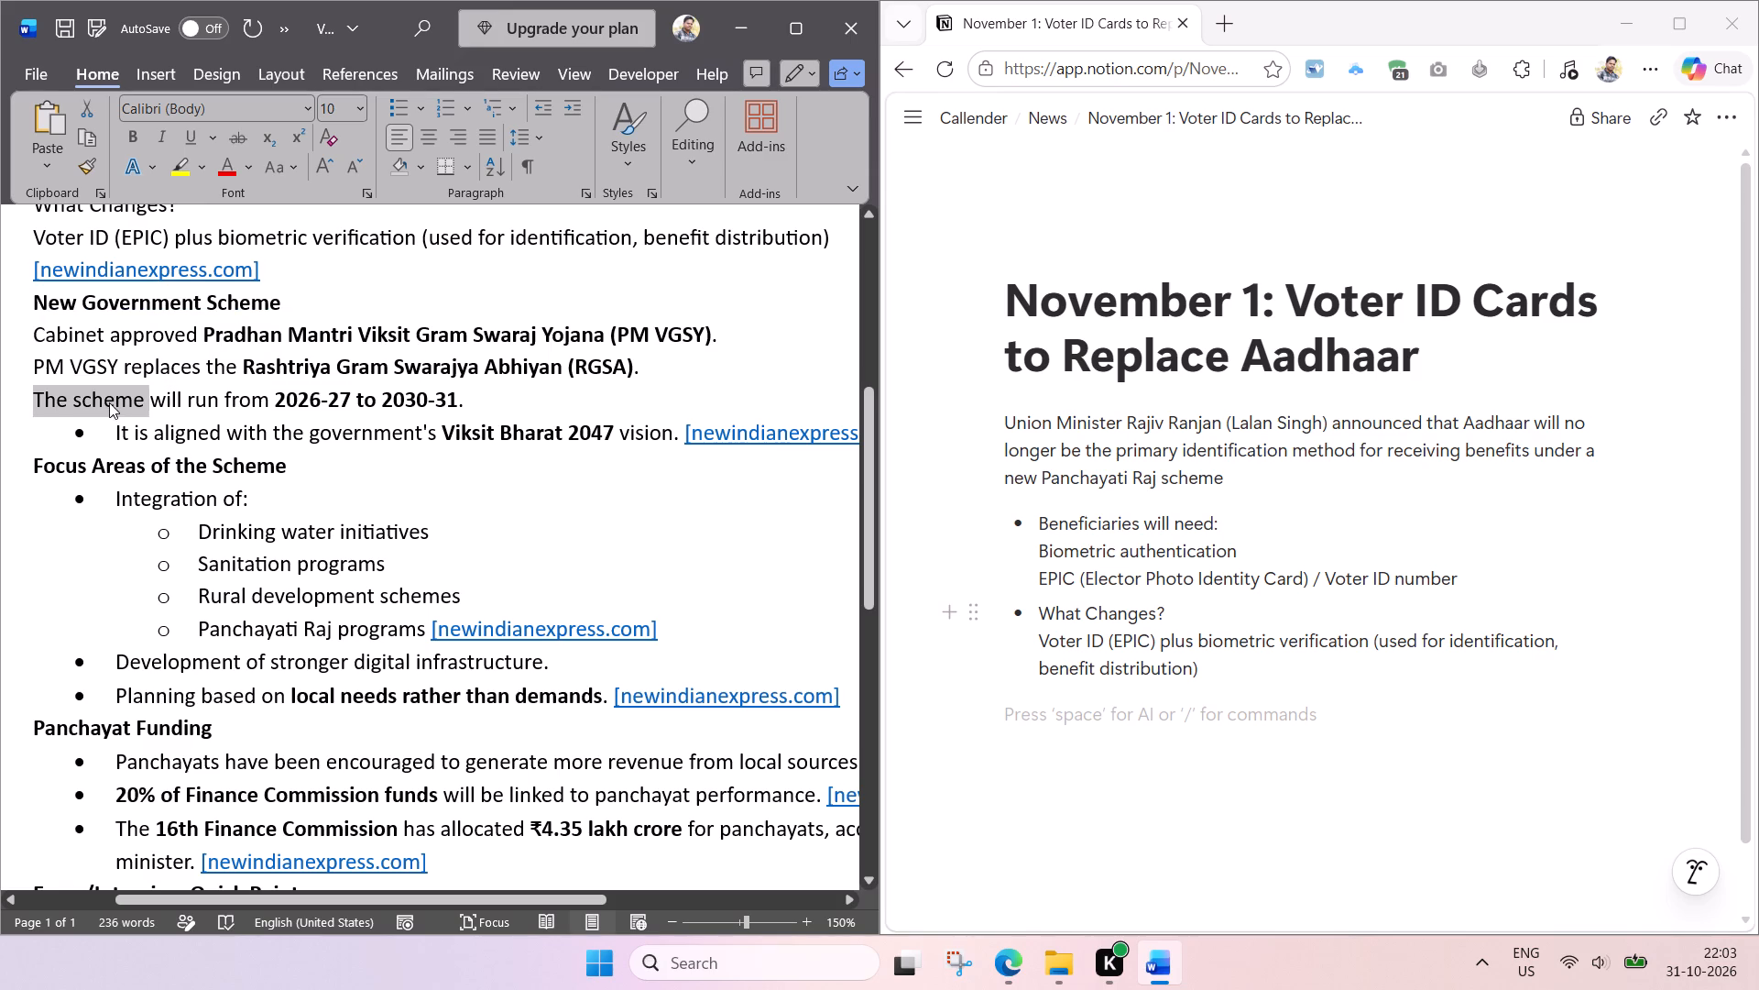
{"action": "left_click", "coordinate": [109, 402]}
{"action": "double_click", "coordinate": [82, 393]}
{"action": "left_click", "coordinate": [81, 396]}
{"action": "key", "text": "BackSpace"}
{"action": "key", "text": "BackSpace"}
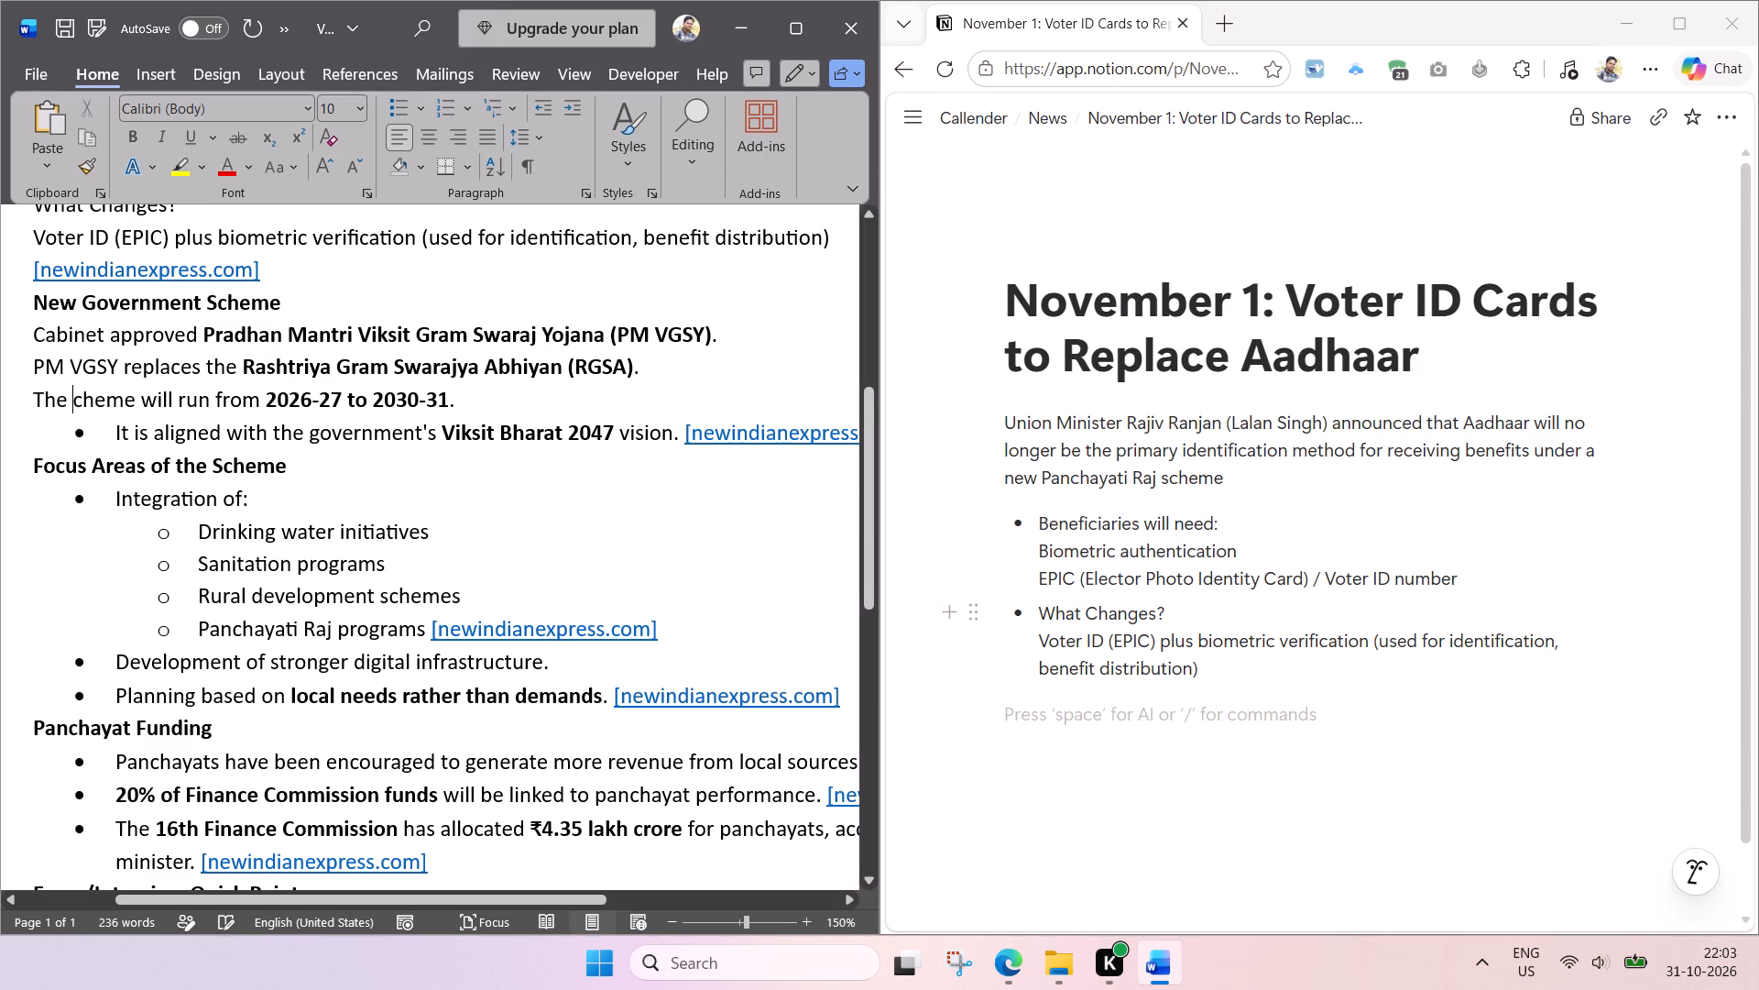
{"action": "key", "text": "BackSpace"}
{"action": "key", "text": "BackSpace"}
{"action": "key", "text": "BackSpace"}
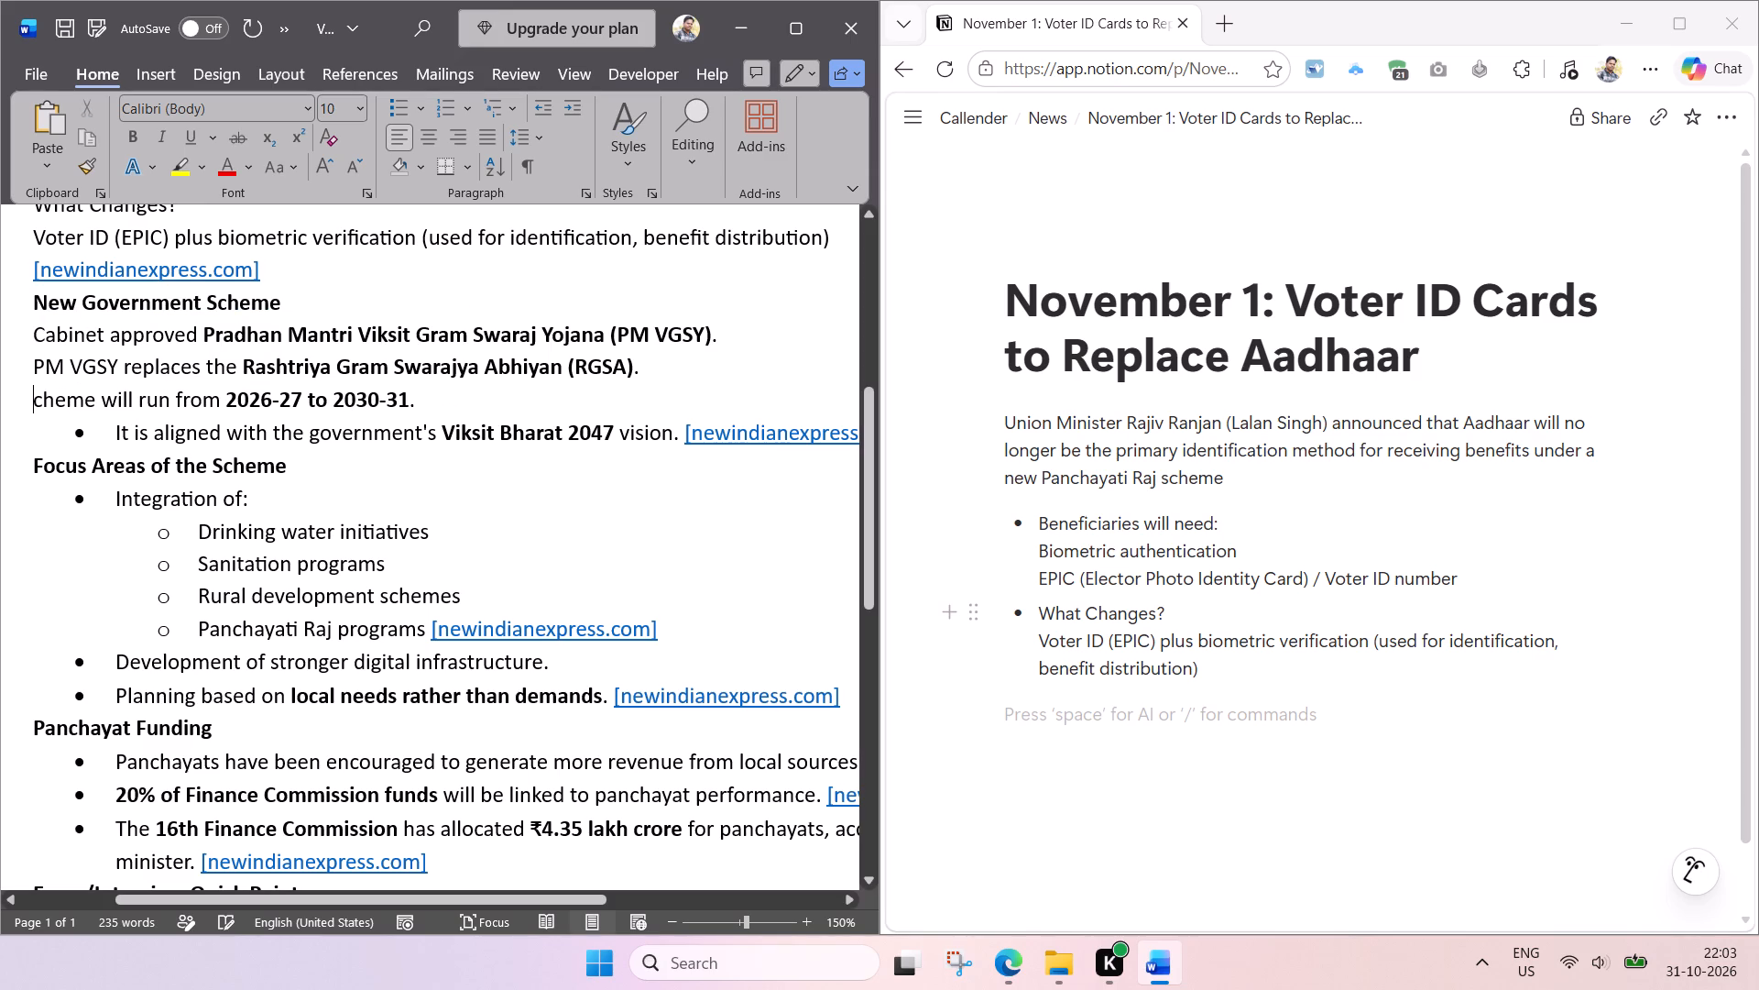
{"action": "key", "text": "shift+s"}
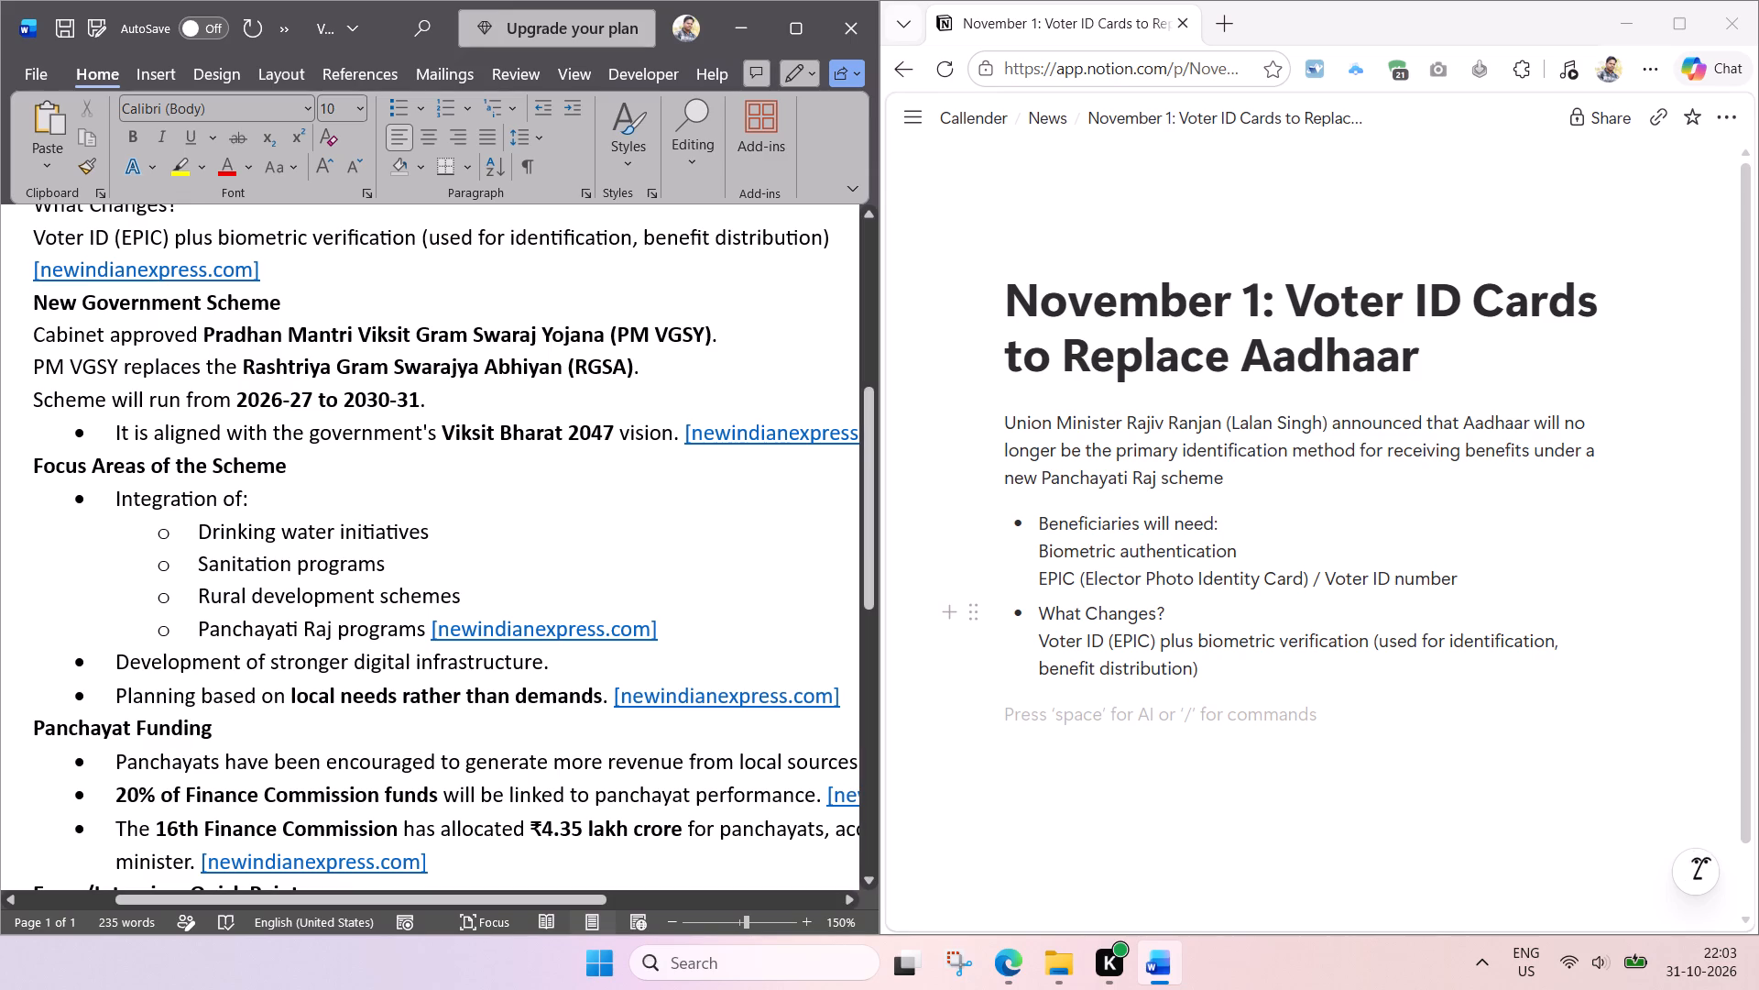
Replace "will run" with "Run" in the scheme period line so it reads "Scheme Run from".
{"action": "left_click", "coordinate": [157, 400]}
{"action": "key", "text": "BackSpace"}
{"action": "key", "text": "BackSpace"}
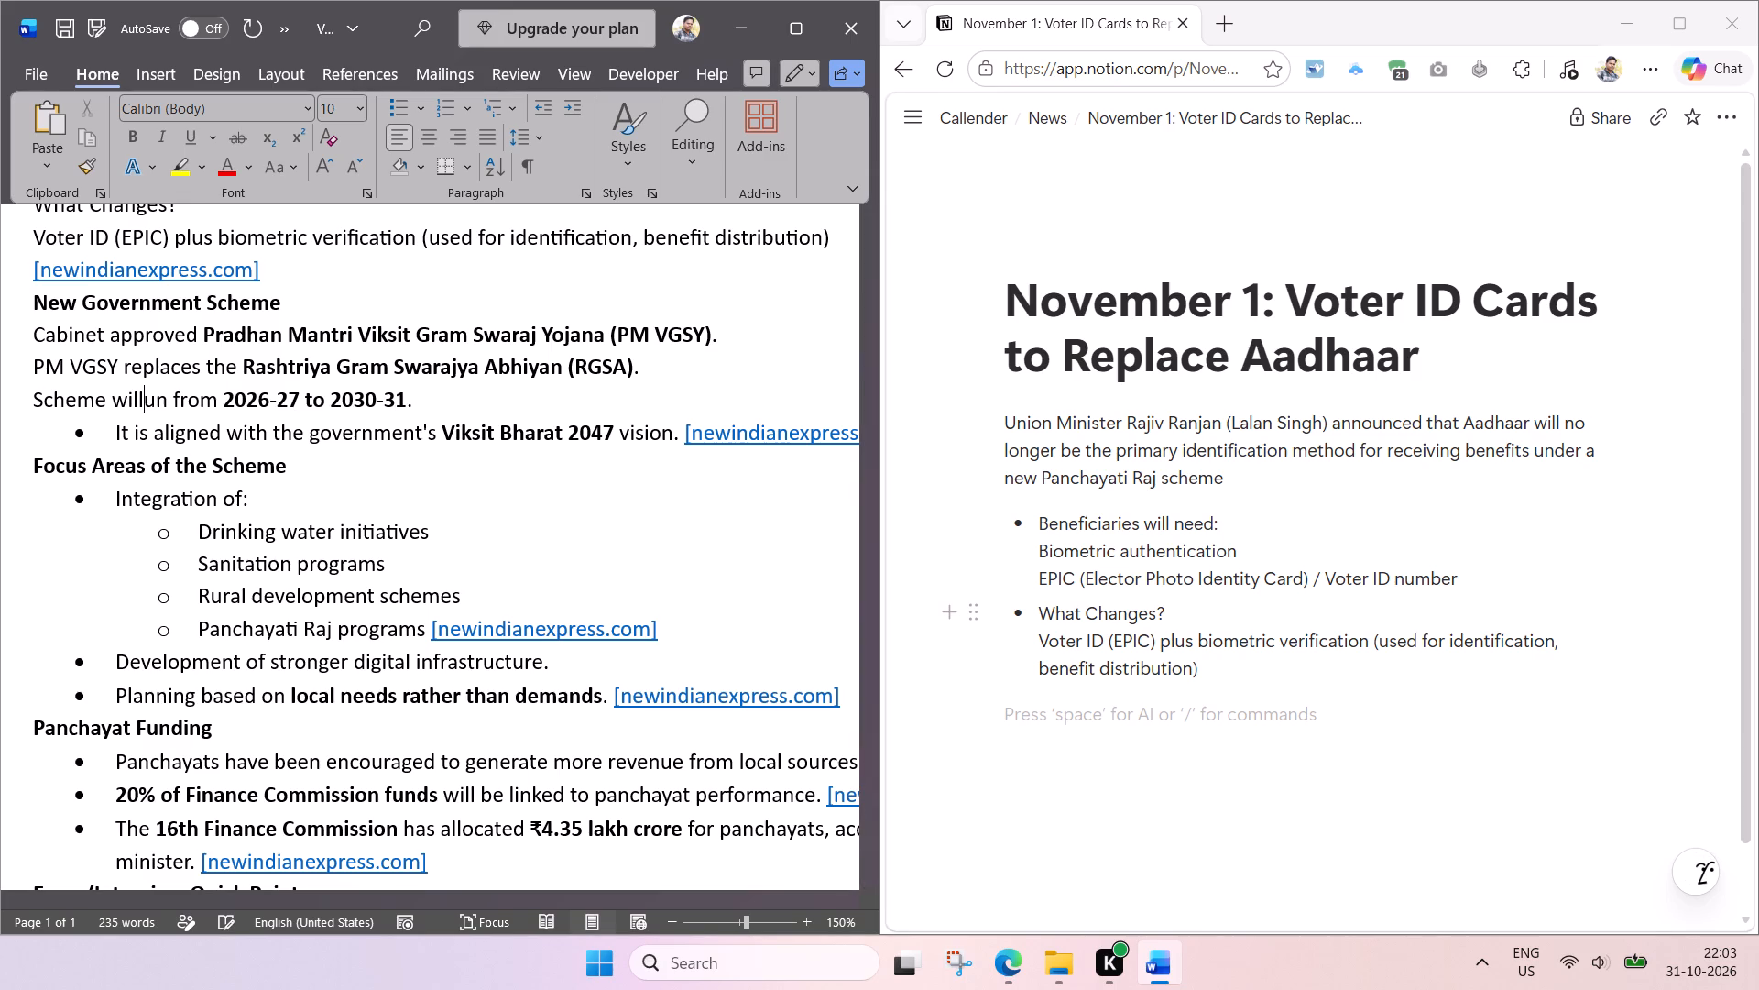
{"action": "key", "text": "BackSpace"}
{"action": "key", "text": "BackSpace"}
{"action": "key", "text": "BackSpace"}
{"action": "key", "text": "BackSpace"}
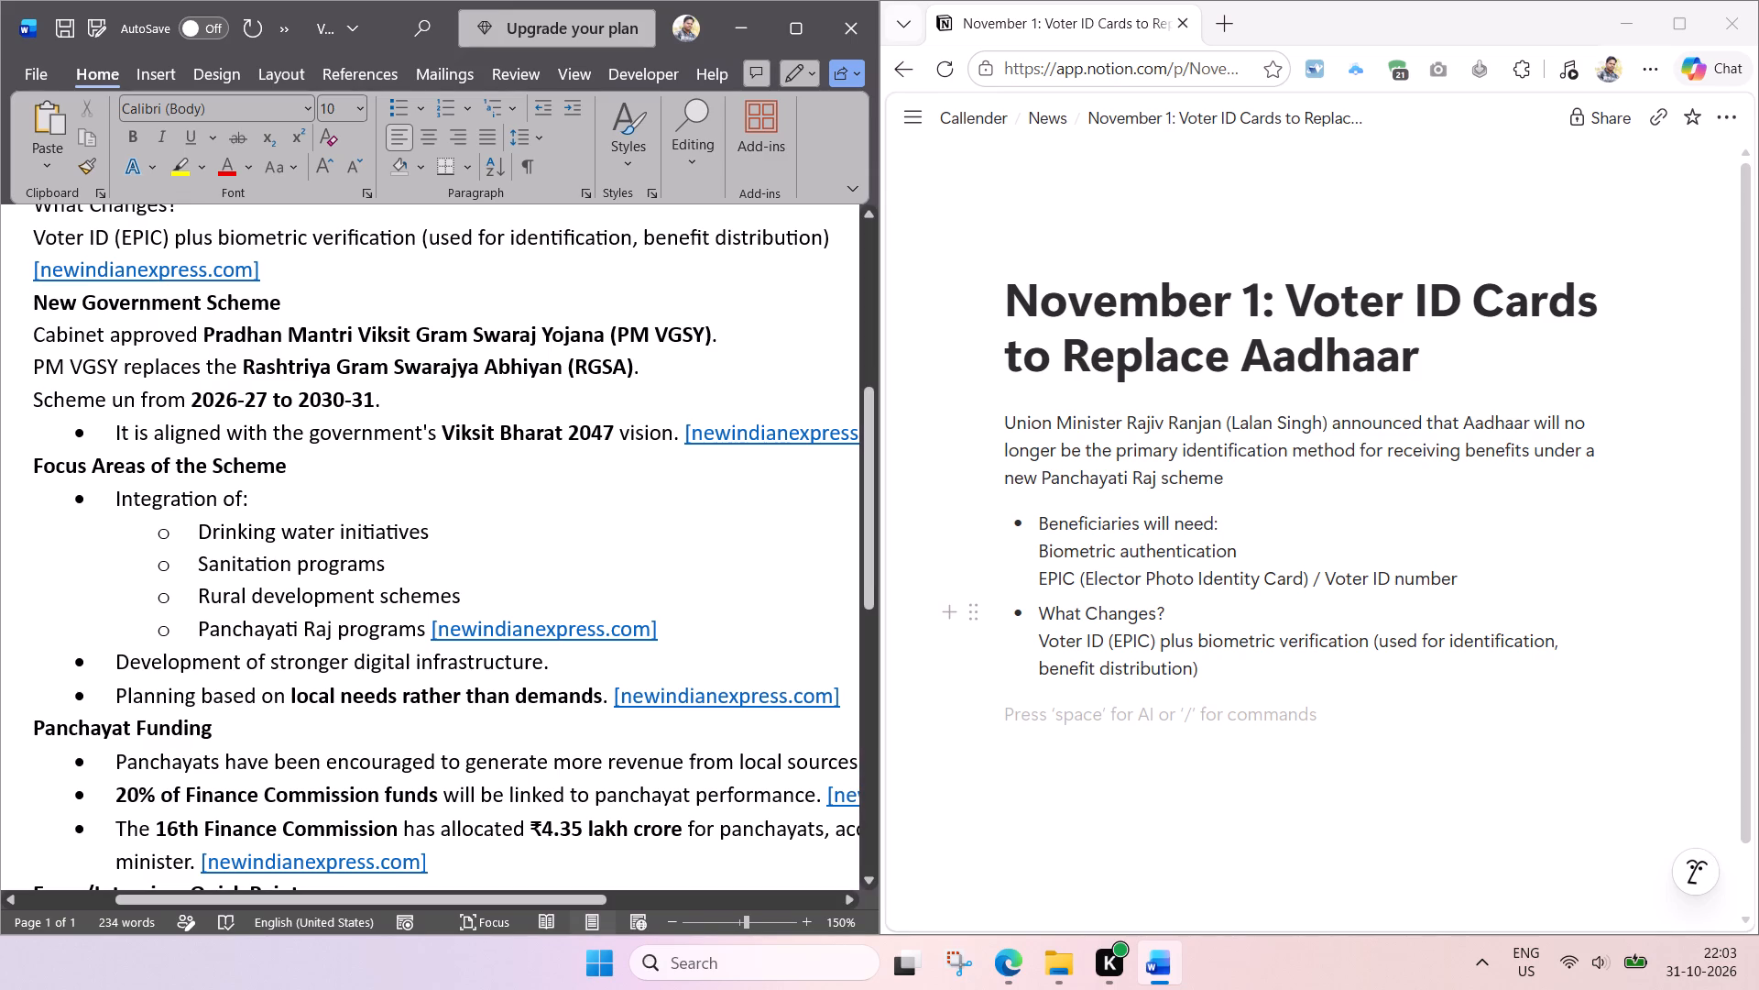
{"action": "key", "text": "shift+r"}
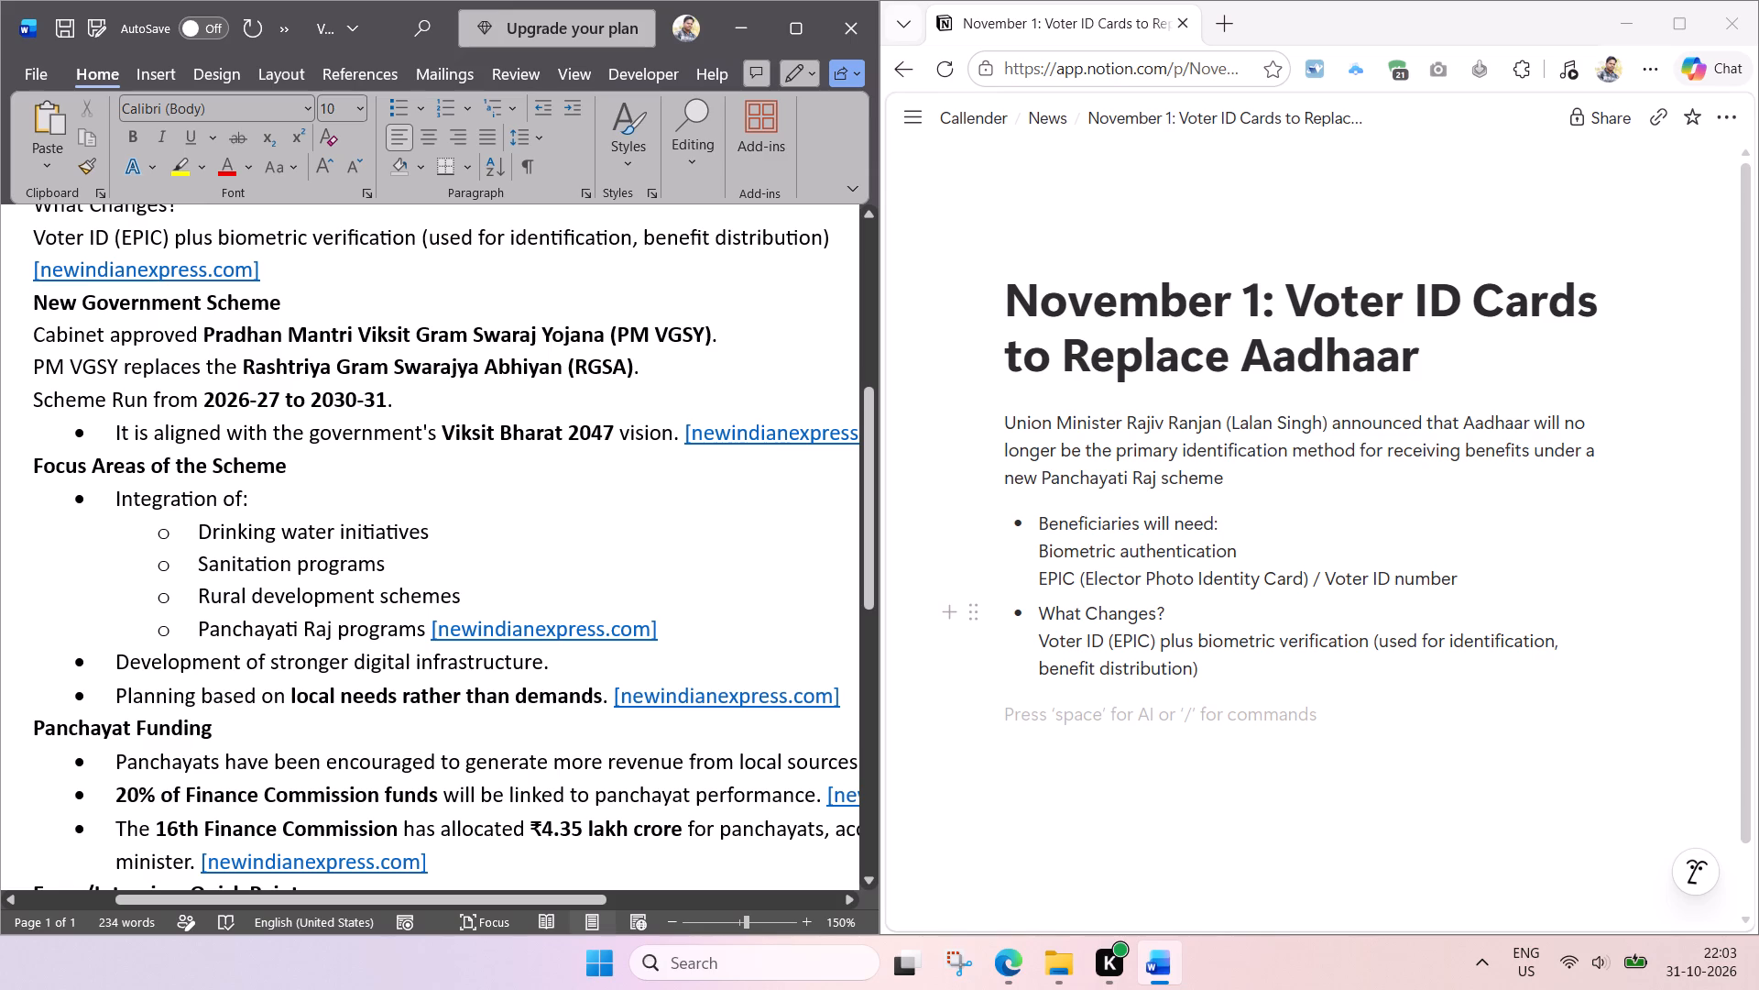
Replace the year range and closing full stop of the "Scheme Run from" line with "2027 to 2031".
{"action": "left_click_drag", "start_coordinate": [391, 399], "coordinate": [302, 404]}
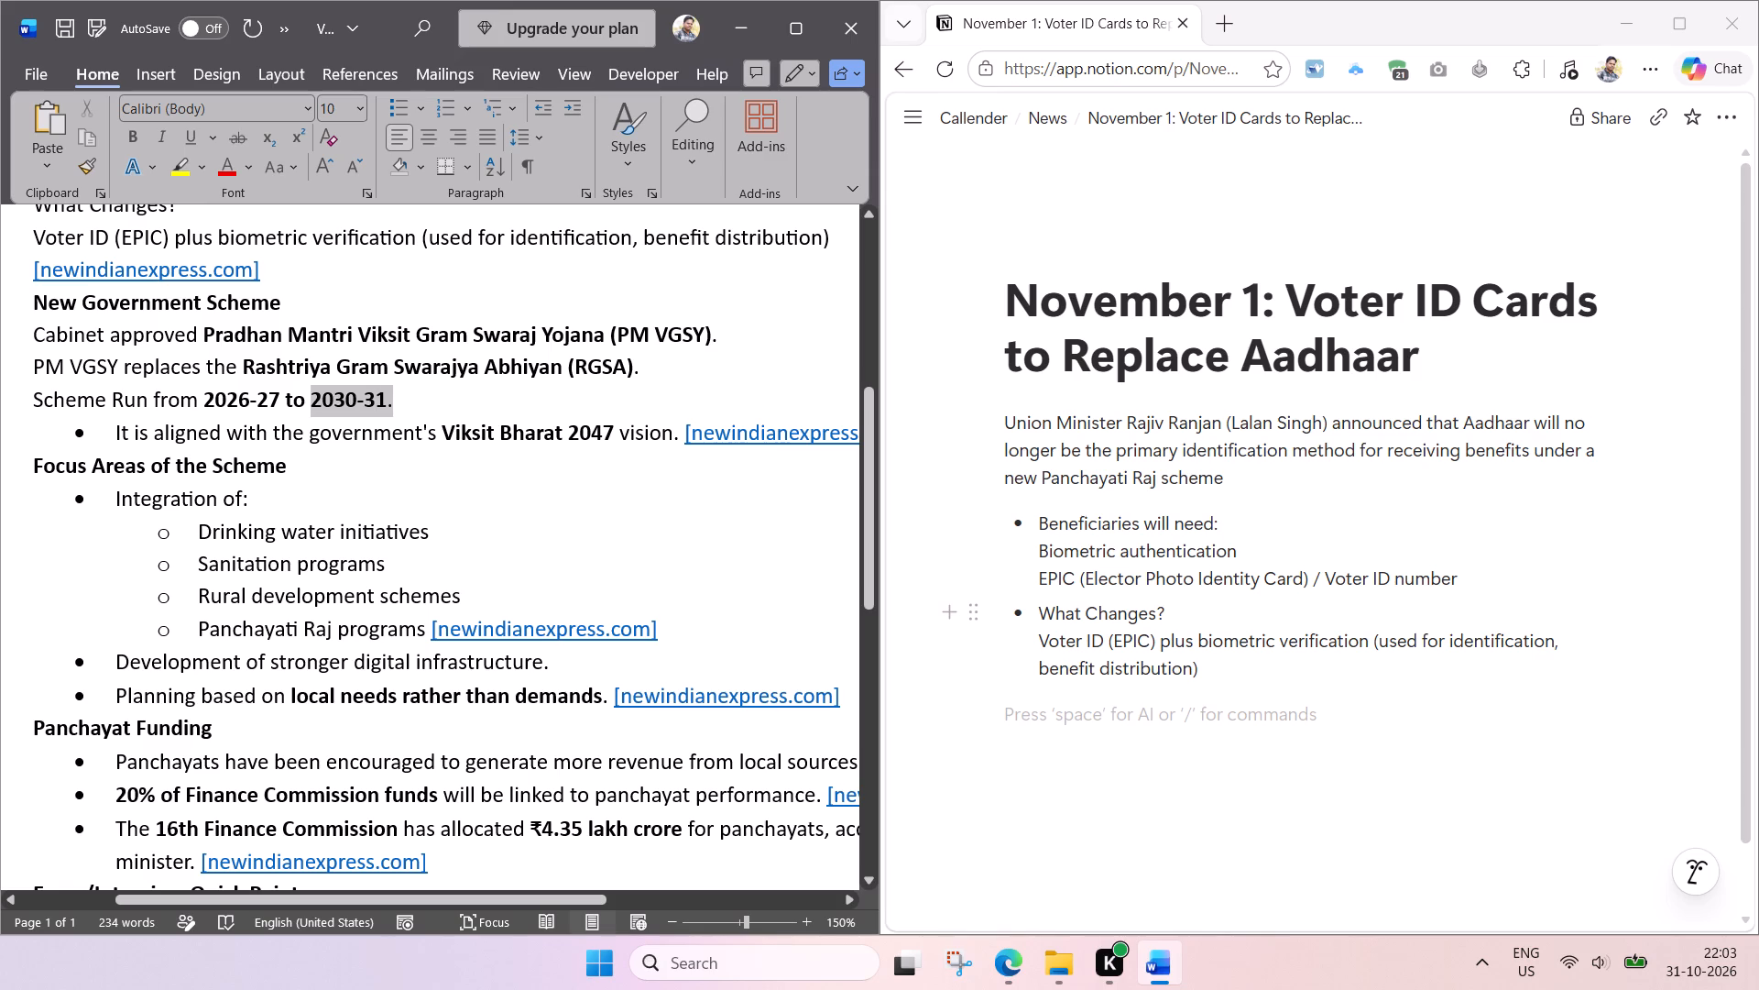
{"action": "left_click_drag", "start_coordinate": [302, 404], "coordinate": [219, 405]}
{"action": "type", "text": "2027 to 2031"}
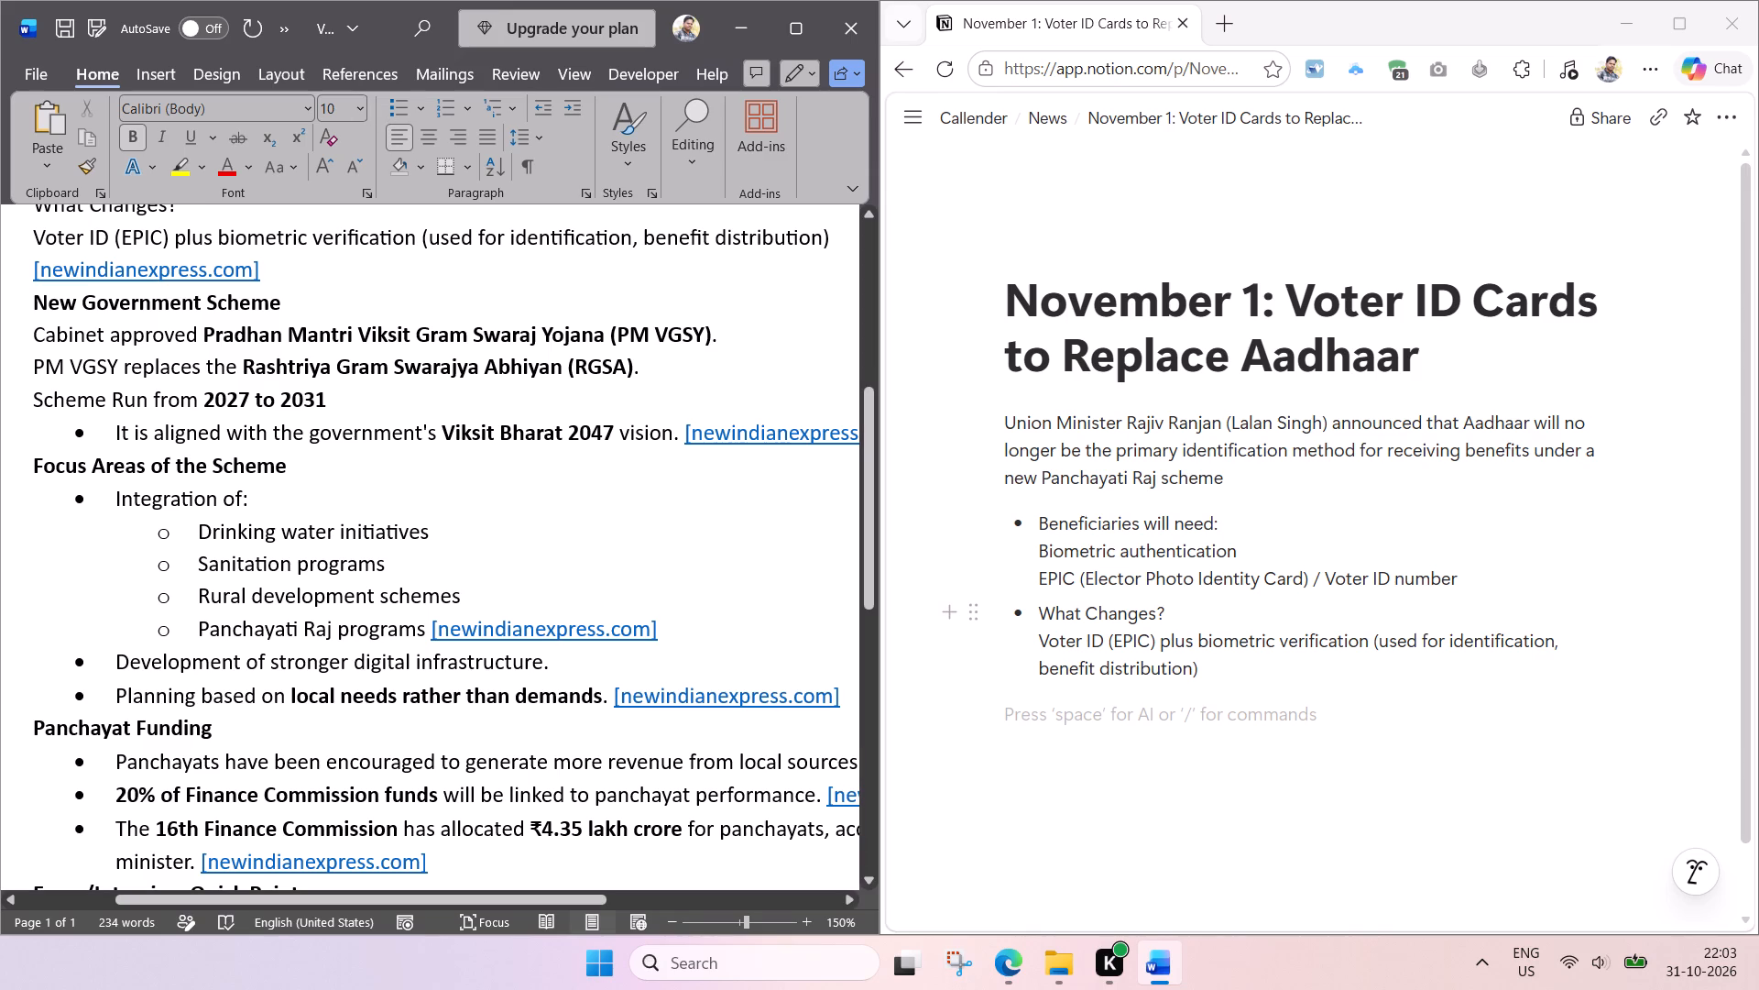
Make the "New Government Scheme" heading and the three lines below it non-bold.
{"action": "left_click_drag", "start_coordinate": [353, 400], "coordinate": [28, 312]}
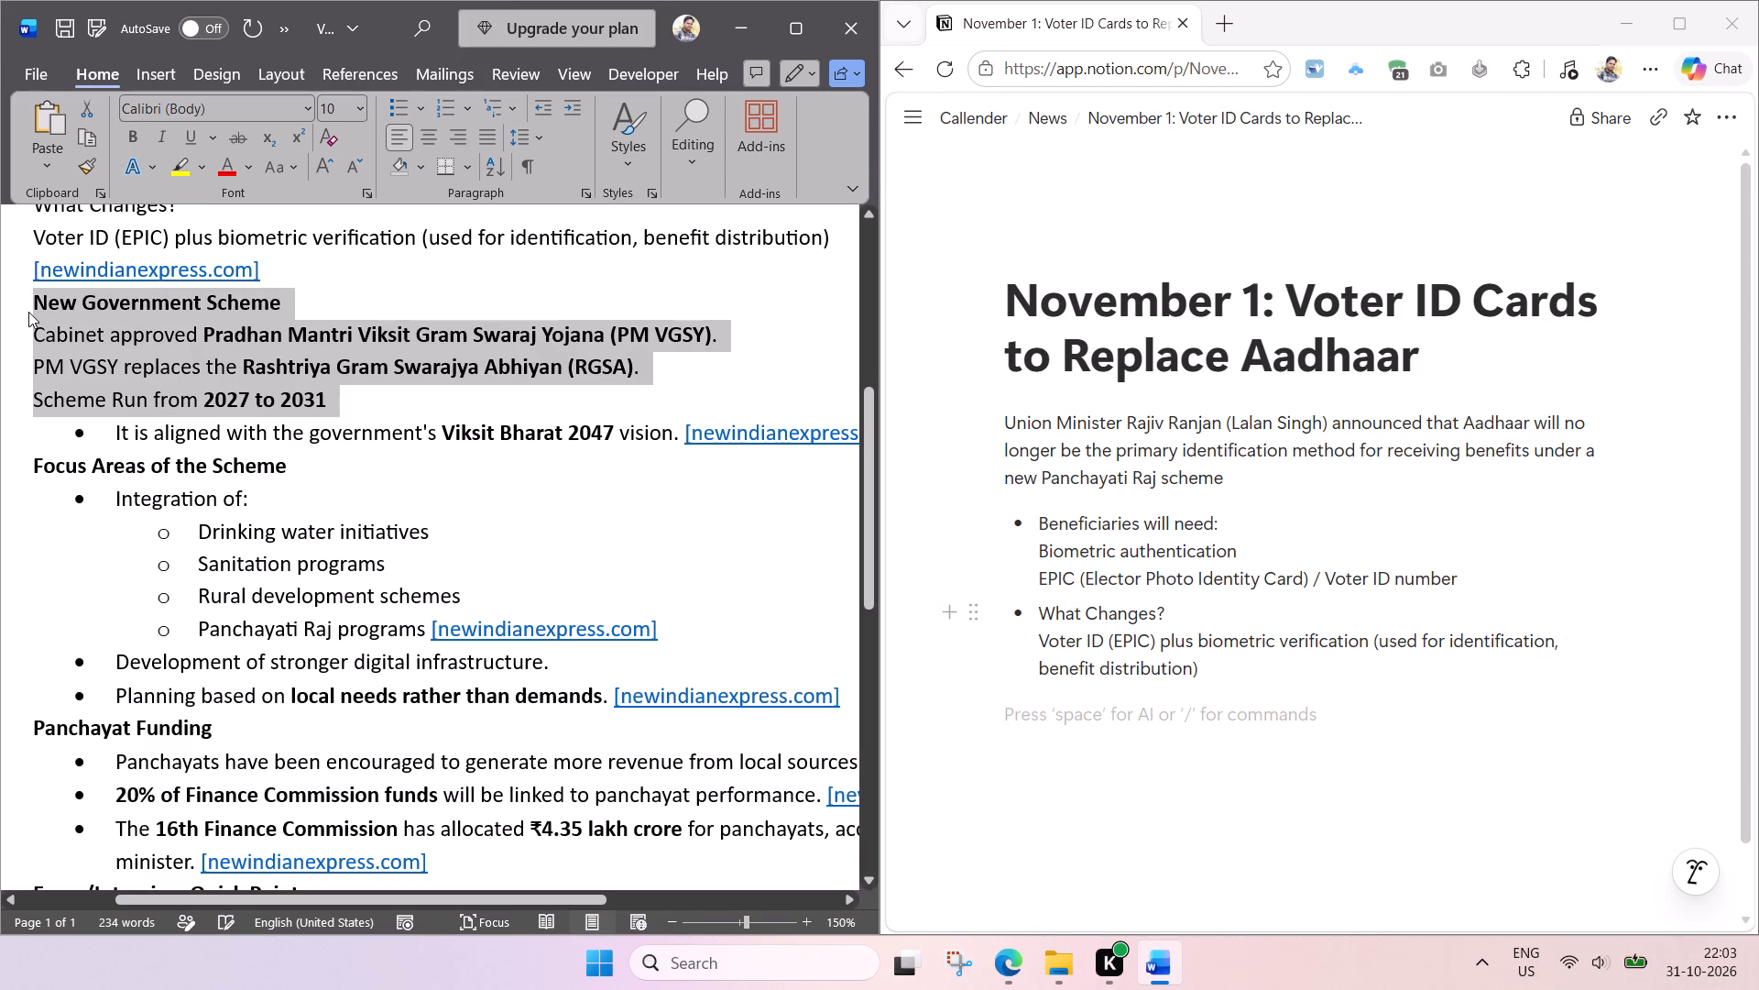
{"action": "key", "text": "ctrl+b"}
{"action": "key", "text": "ctrl+b"}
{"action": "key", "text": "ctrl+b"}
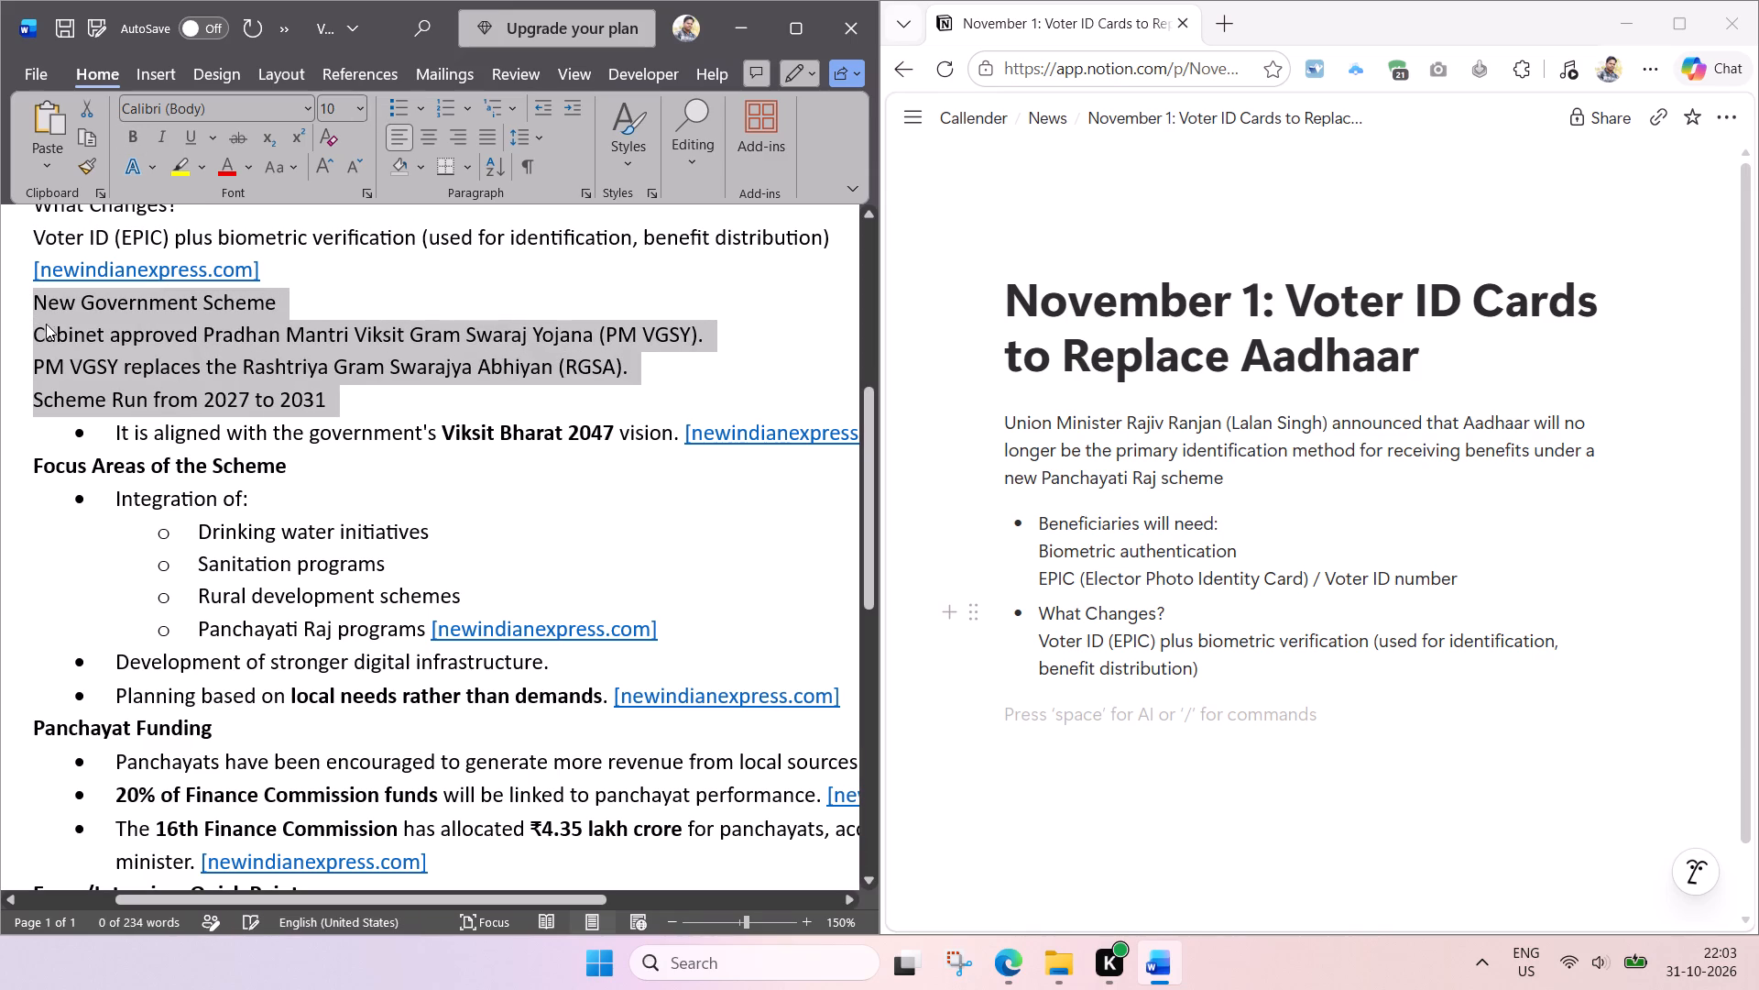
Copy the "New Government Scheme" heading and its three lines into the Notion page and turn the block into a bulleted list item.
{"action": "key", "text": "ctrl+c"}
{"action": "left_click", "coordinate": [1211, 731]}
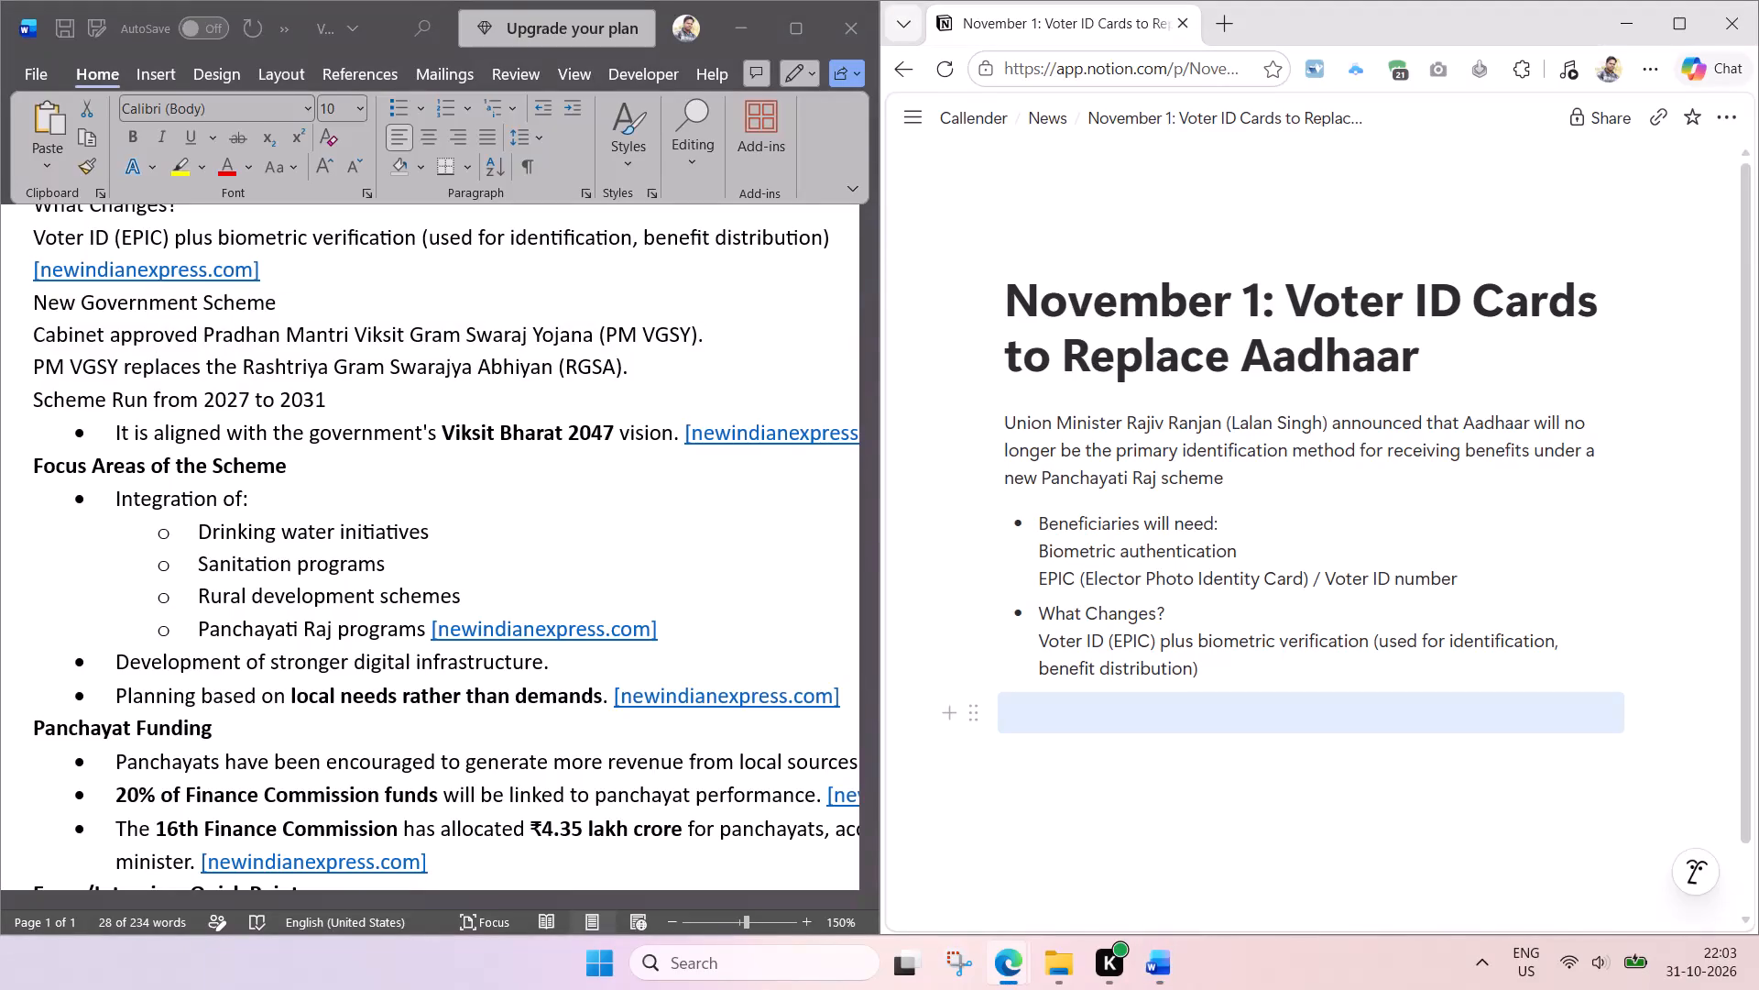
{"action": "key", "text": "ctrl+v"}
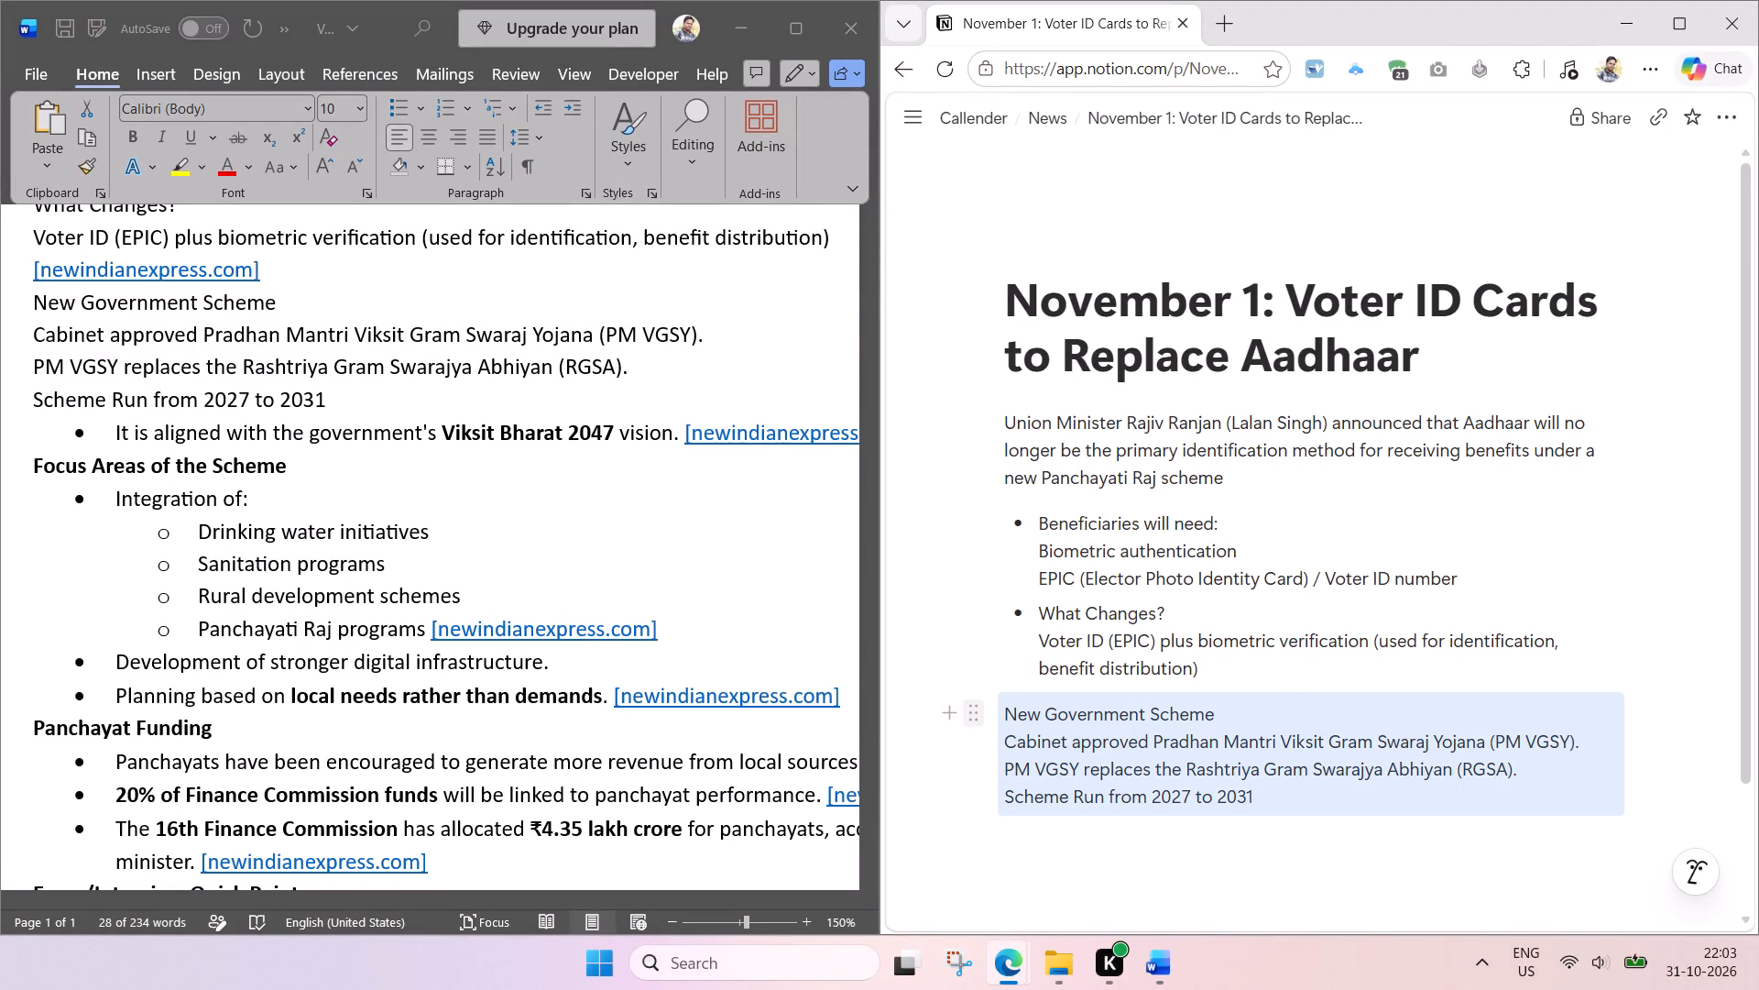
{"action": "left_click", "coordinate": [978, 720]}
{"action": "left_click", "coordinate": [1098, 469]}
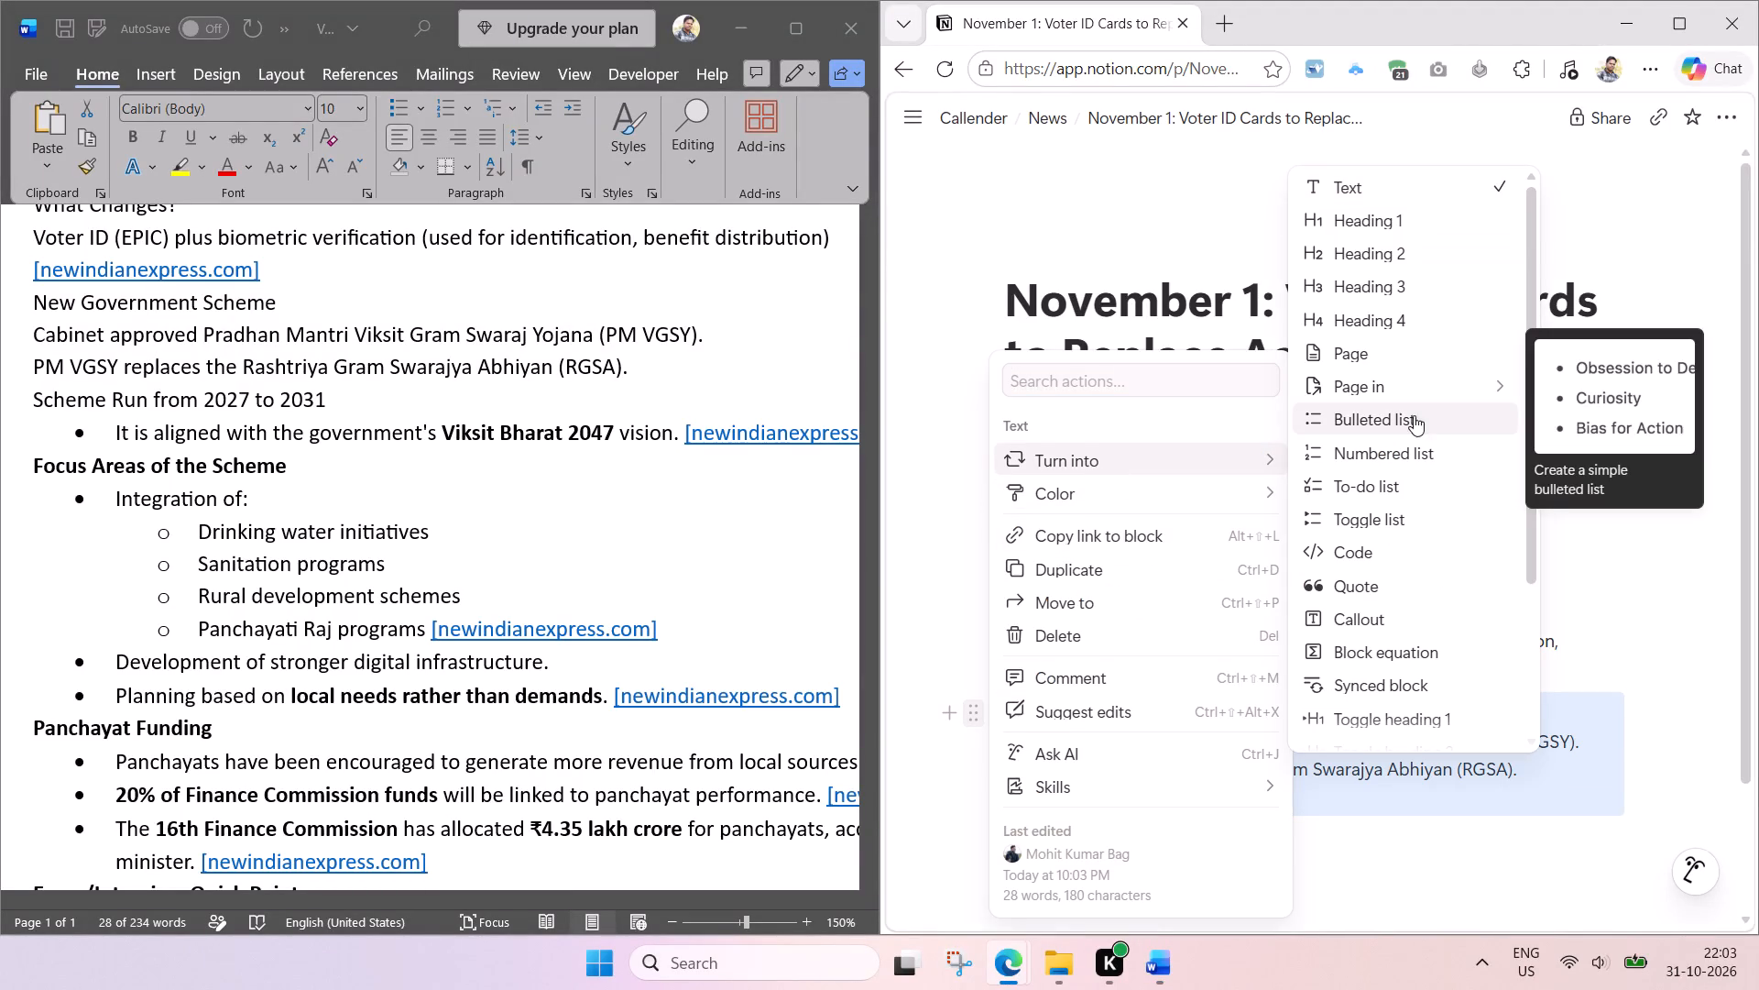
{"action": "left_click", "coordinate": [1394, 417]}
{"action": "scroll", "coordinate": [1347, 633], "scroll_direction": "down", "scroll_amount": 2}
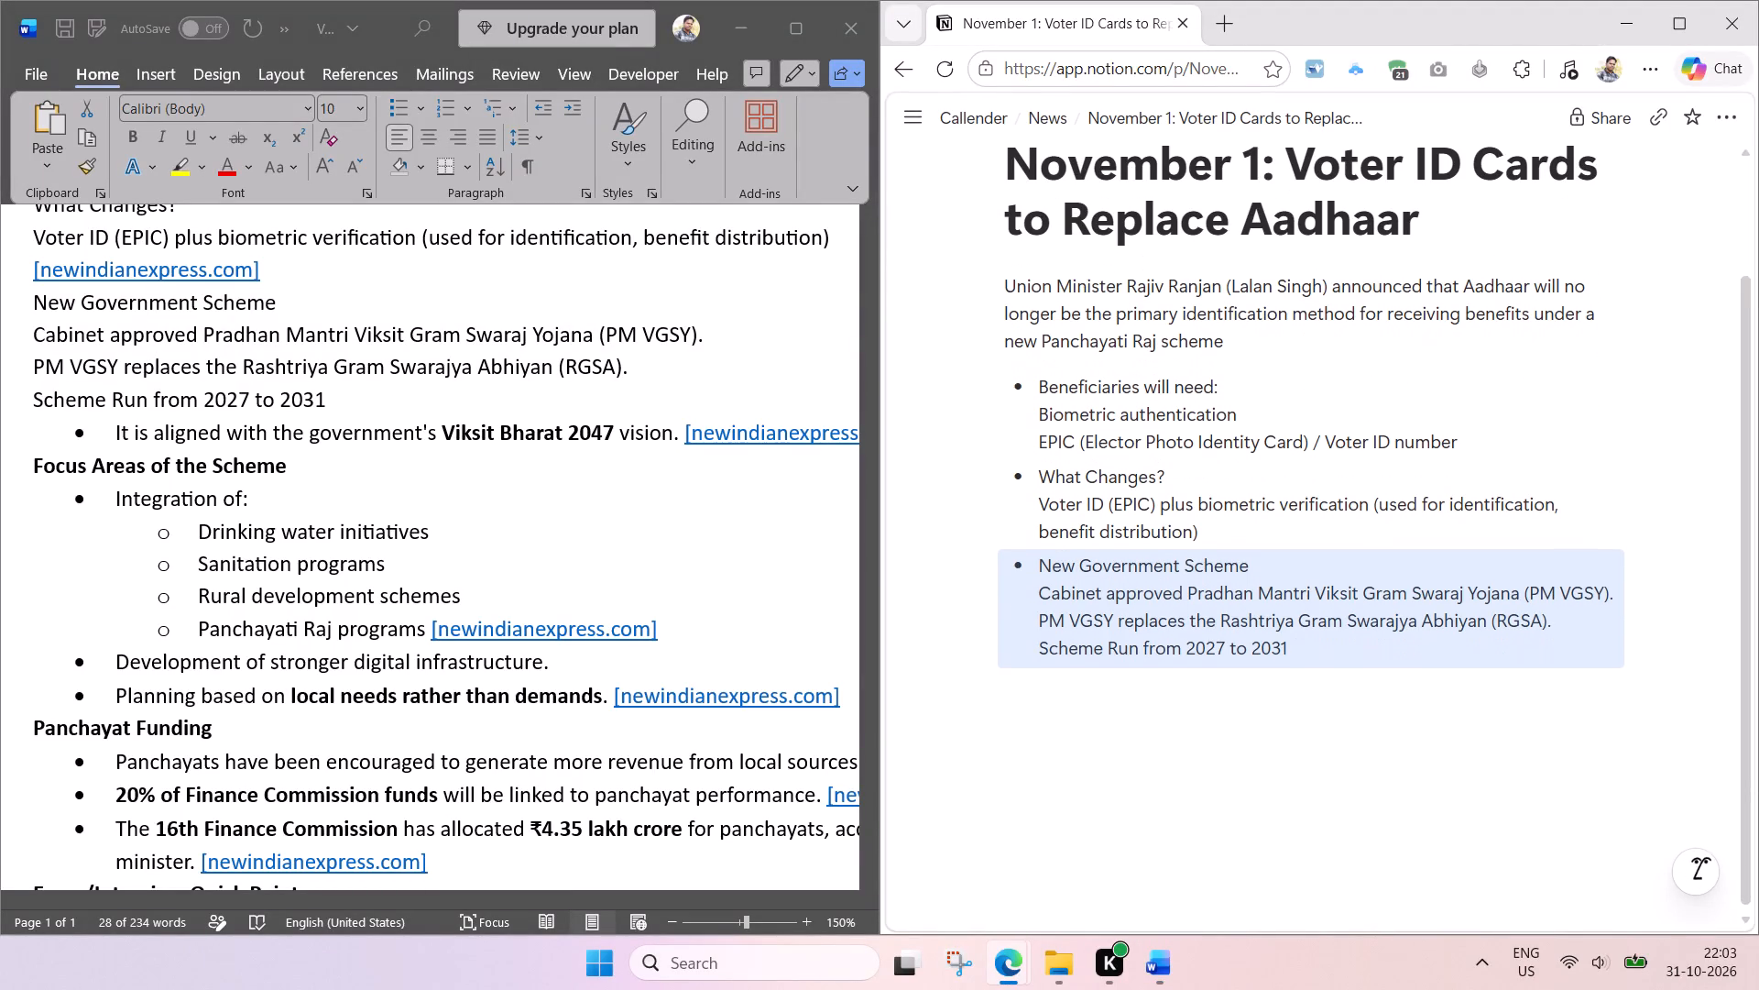
{"action": "left_click", "coordinate": [1289, 708]}
Copy "Validity" from the Exam/Interview Quick Points and append it in parentheses to the Notion line "Scheme Run from 2027 to 2031".
{"action": "scroll", "coordinate": [310, 599], "scroll_direction": "down", "scroll_amount": 1}
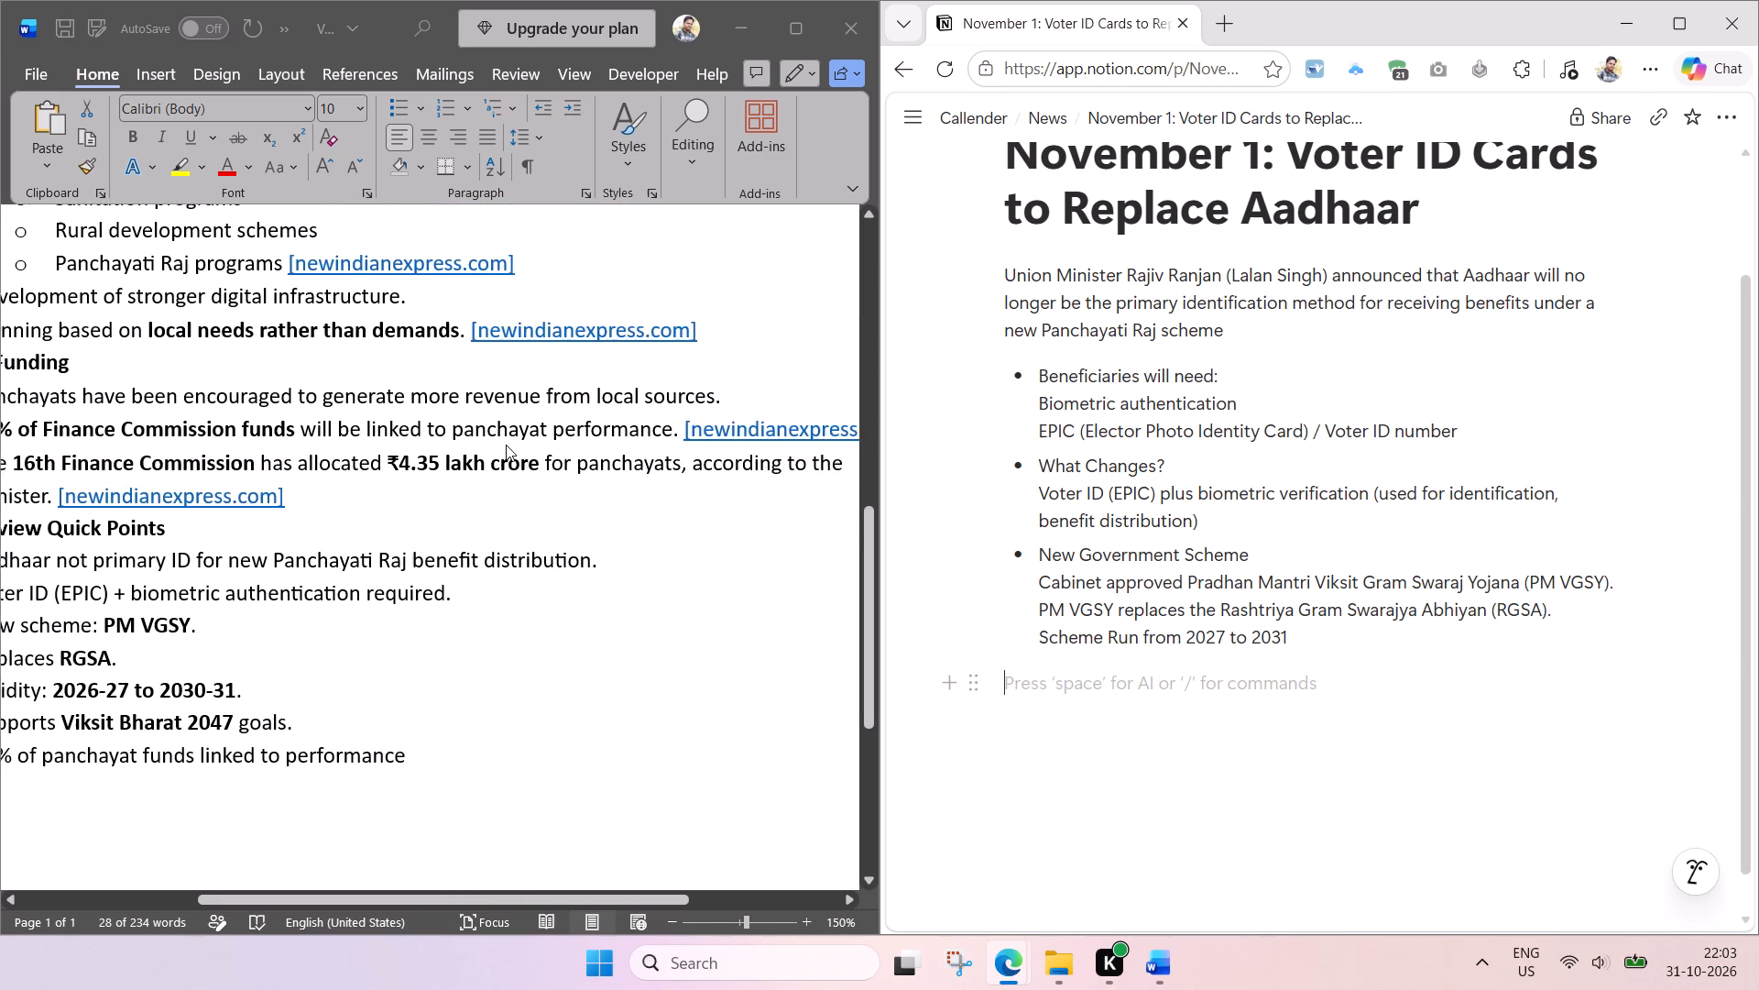
{"action": "scroll", "coordinate": [506, 445], "scroll_direction": "left", "scroll_amount": 1}
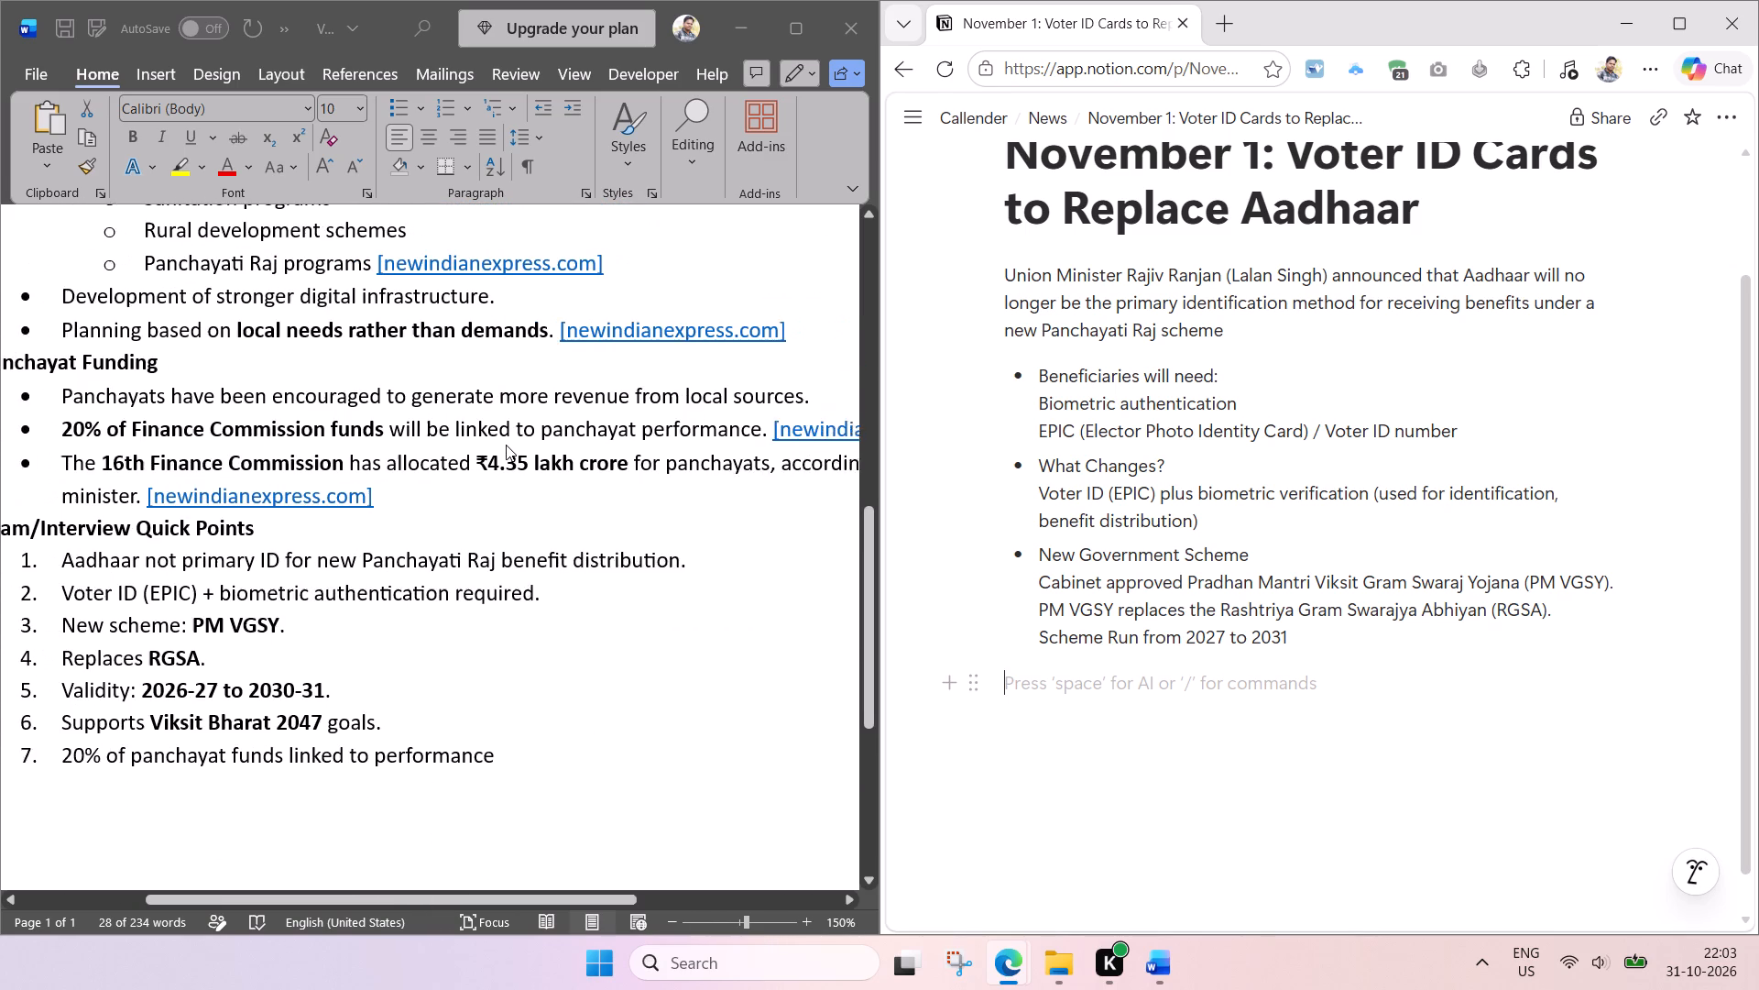
{"action": "scroll", "coordinate": [506, 445], "scroll_direction": "left", "scroll_amount": 1}
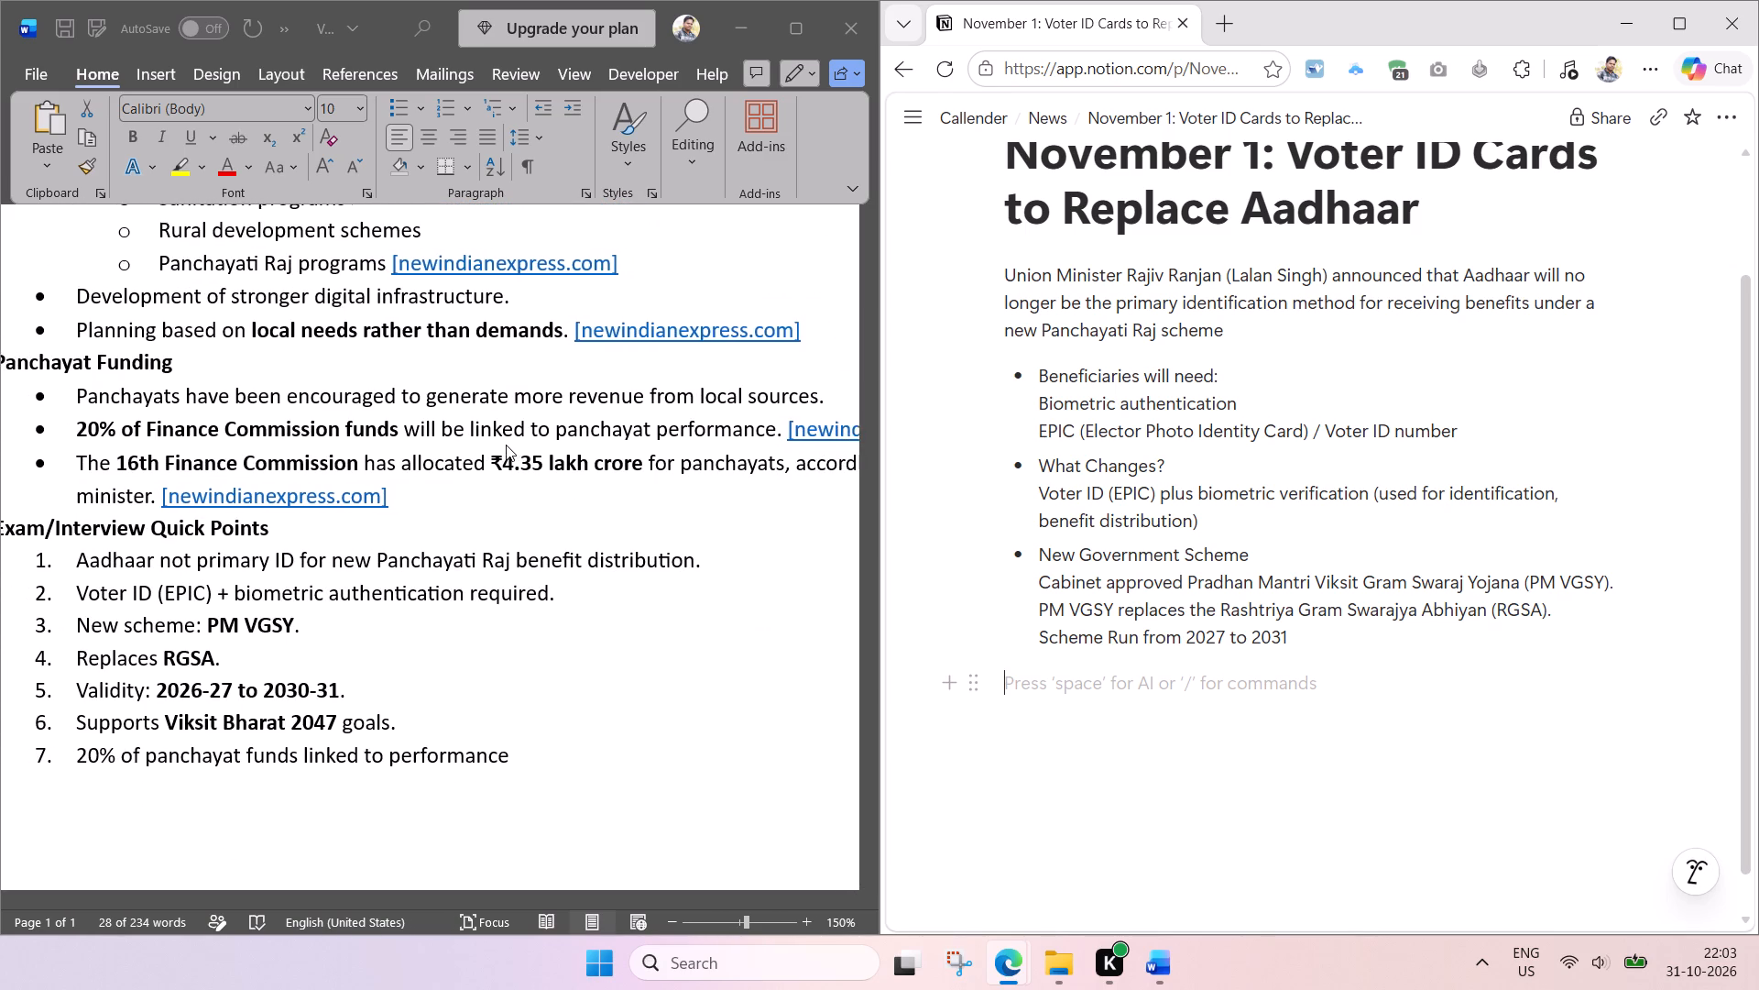
{"action": "scroll", "coordinate": [506, 445], "scroll_direction": "left", "scroll_amount": 1}
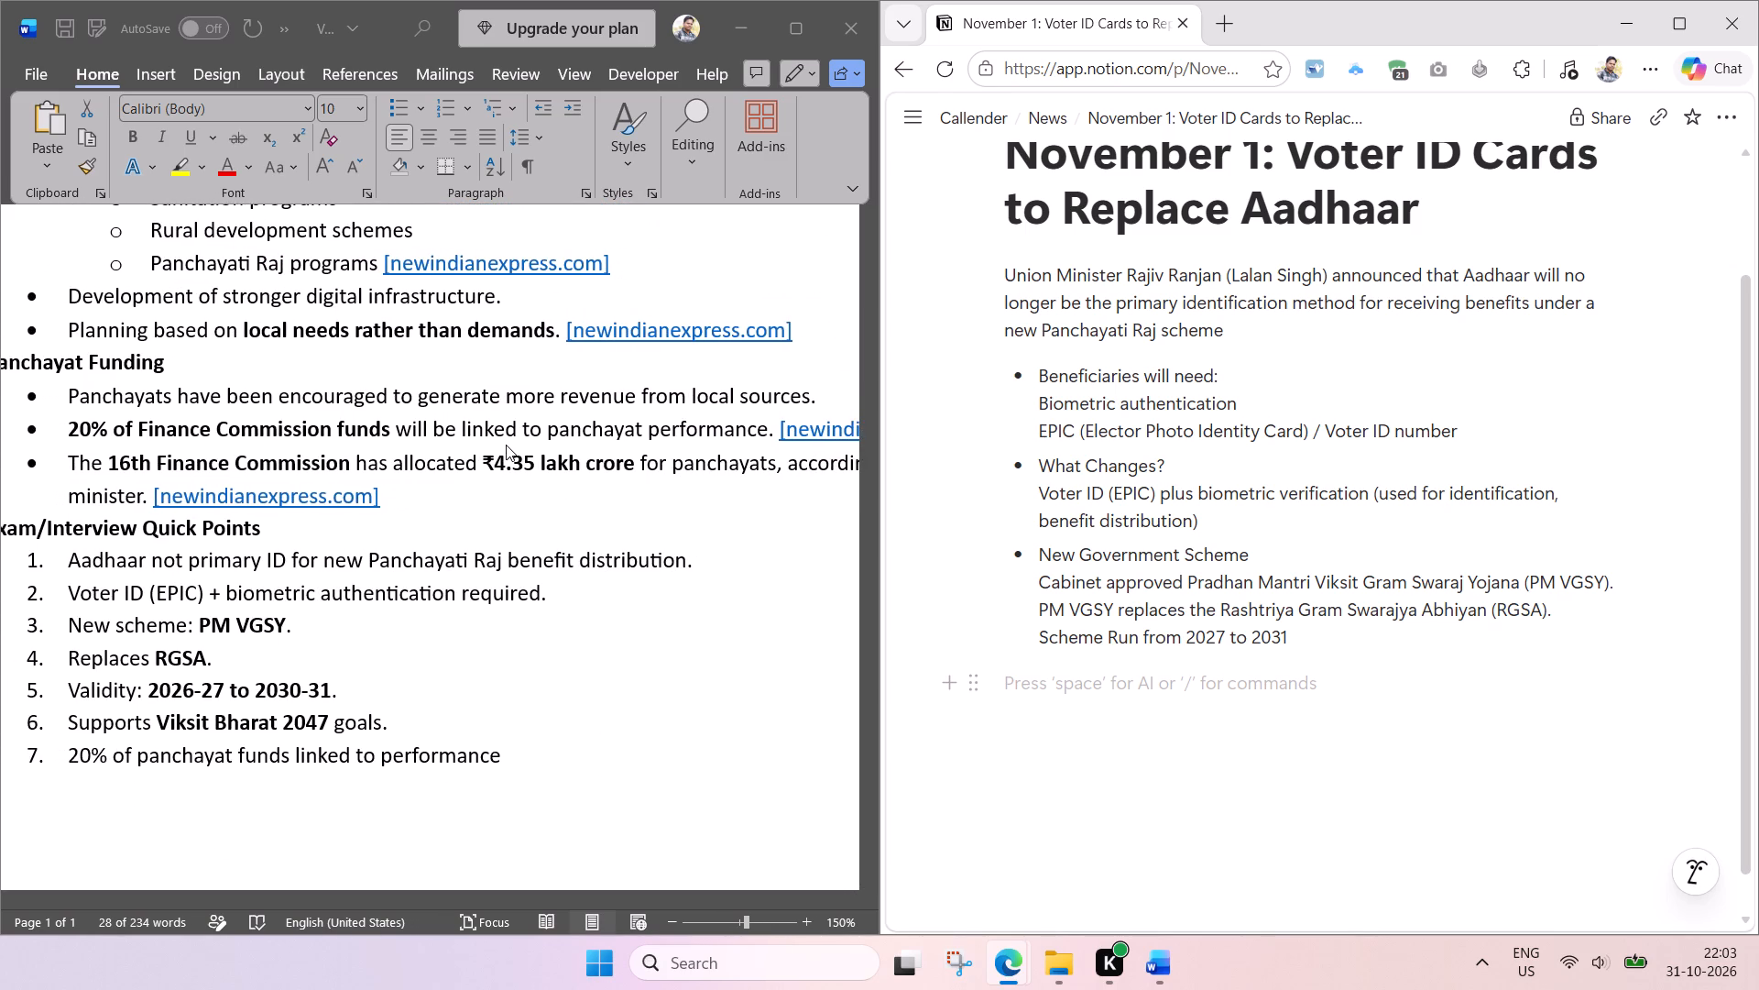
{"action": "scroll", "coordinate": [506, 445], "scroll_direction": "down", "scroll_amount": 2}
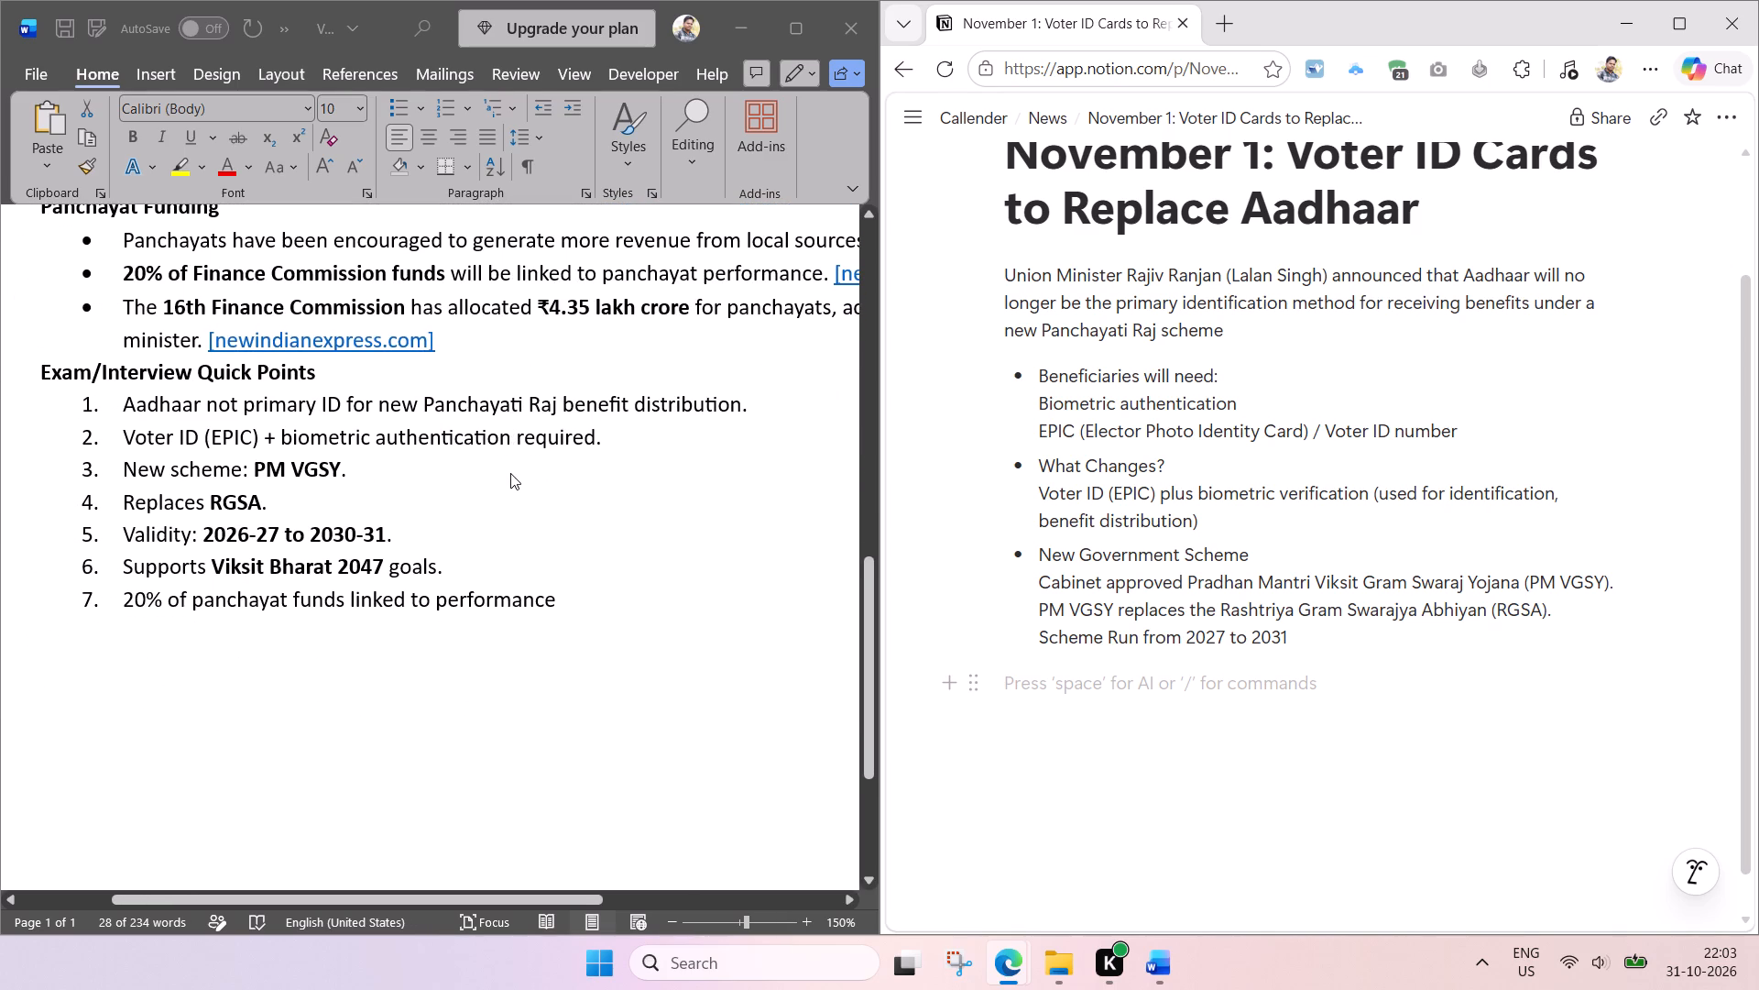
{"action": "scroll", "coordinate": [510, 473], "scroll_direction": "down", "scroll_amount": 1}
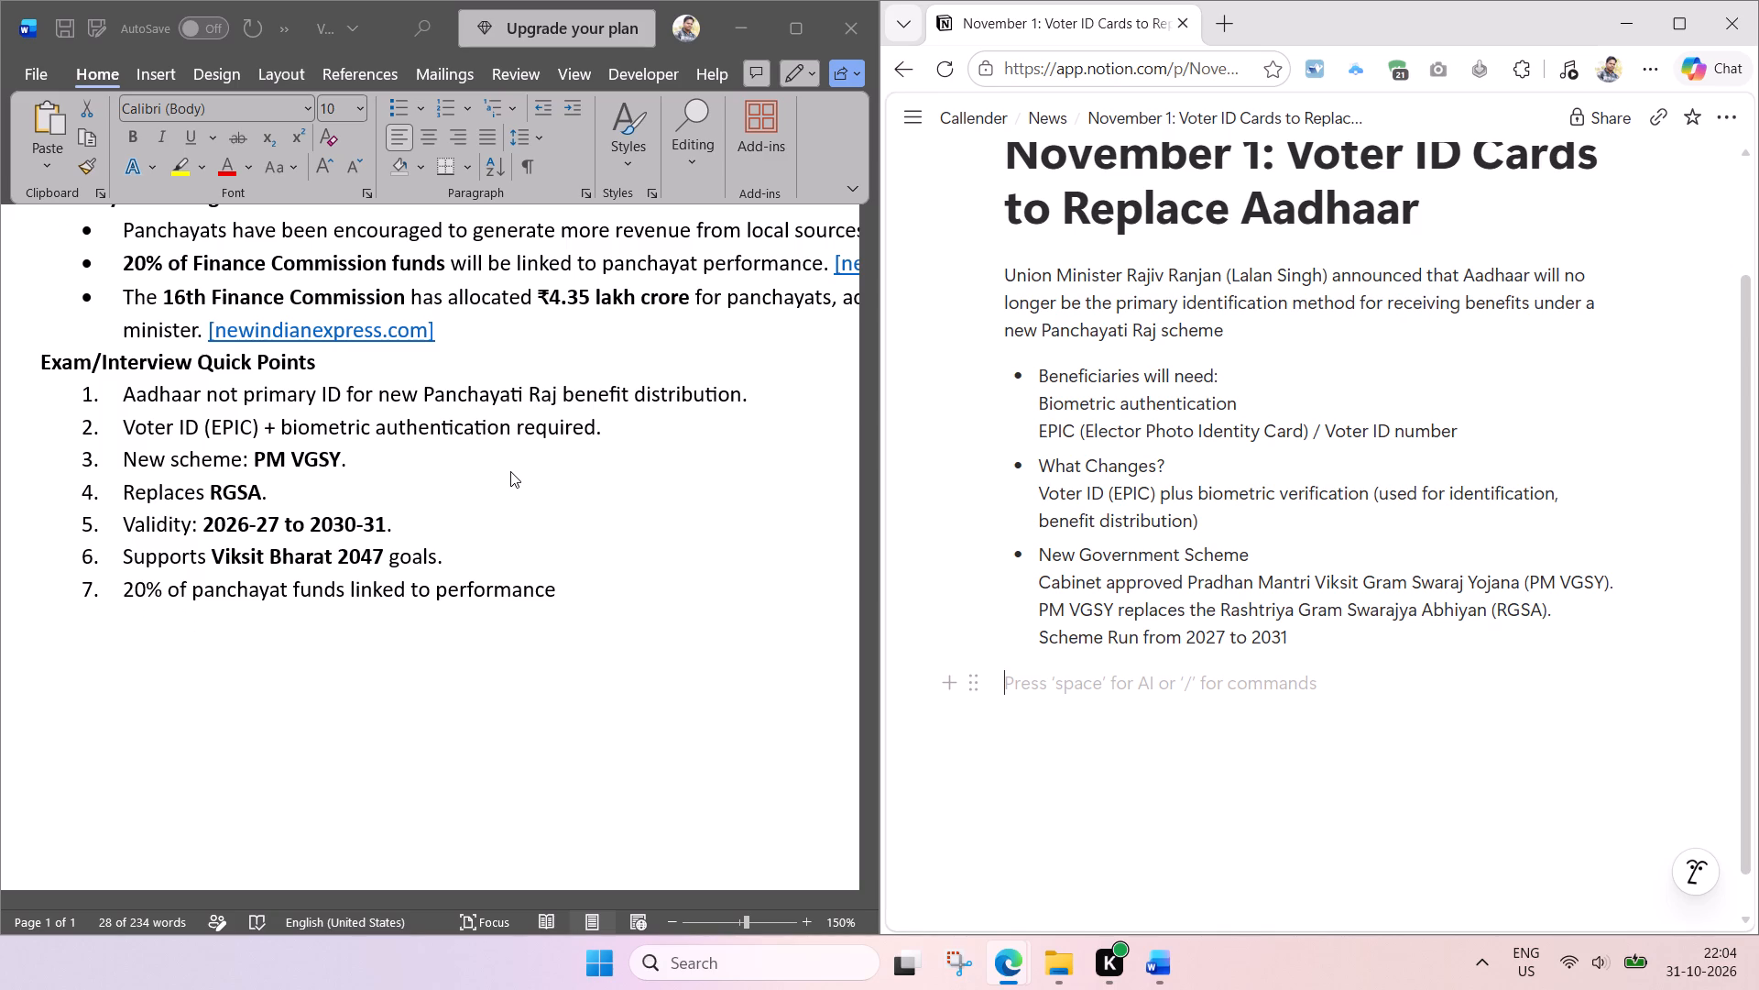
{"action": "left_click", "coordinate": [129, 504]}
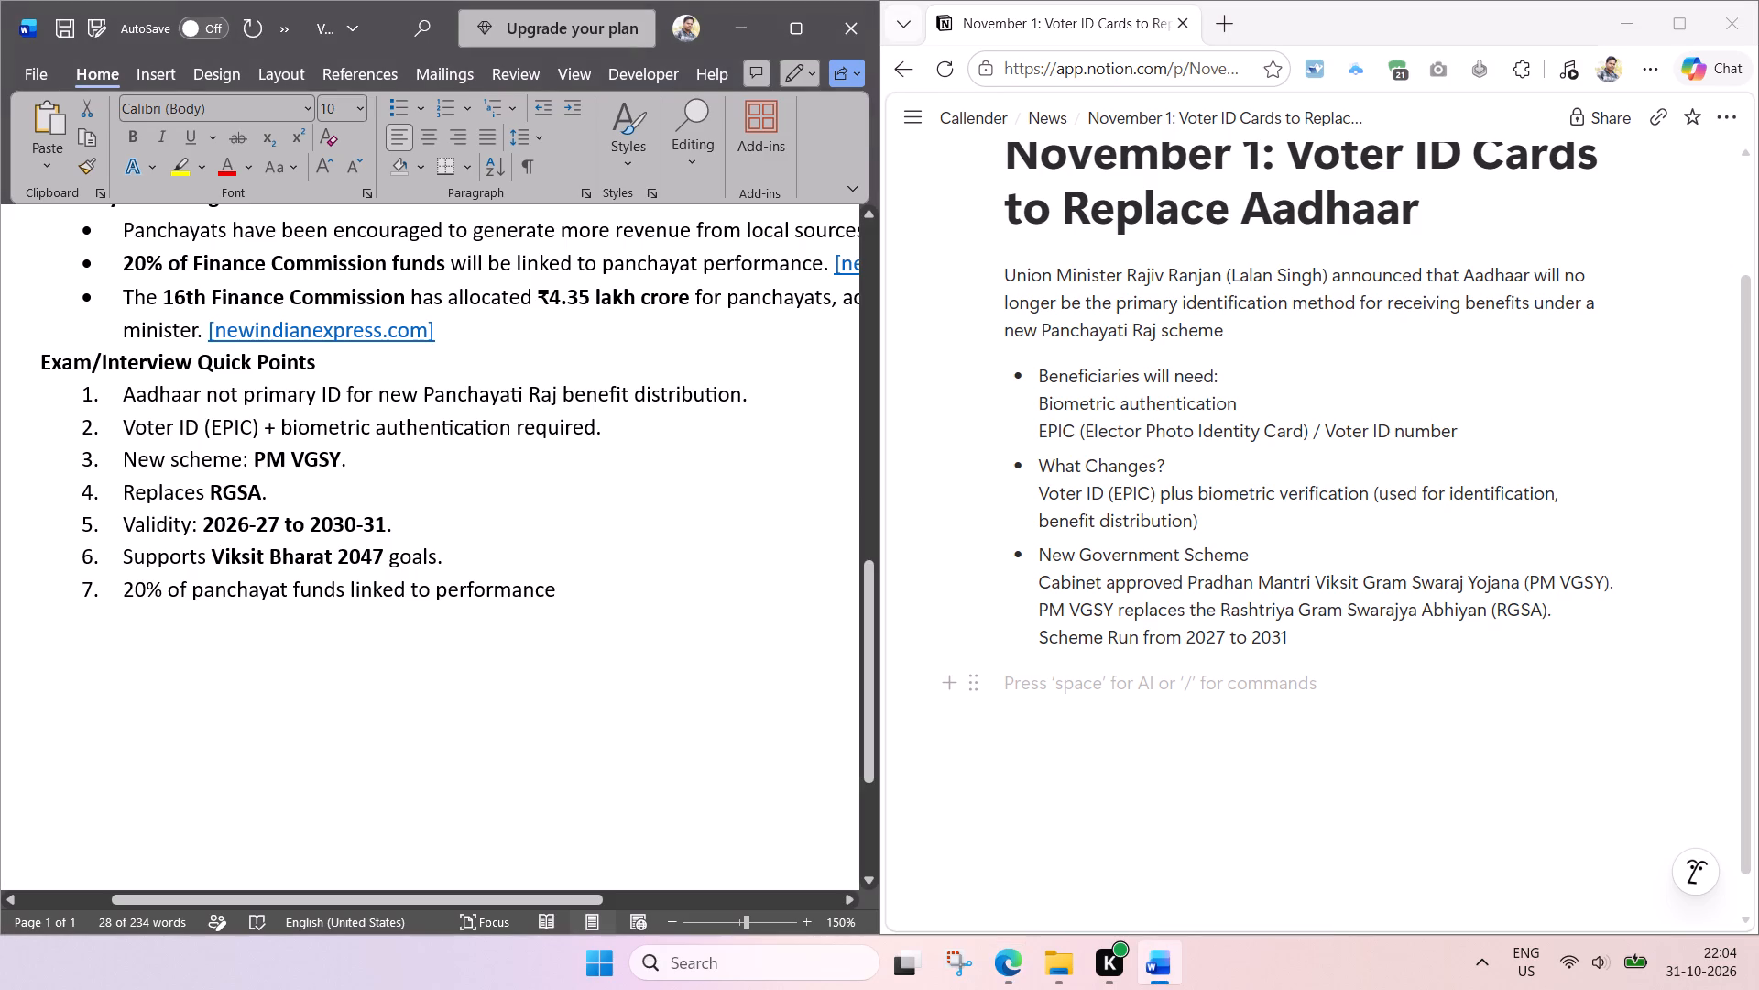
{"action": "double_click", "coordinate": [142, 522]}
{"action": "key", "text": "ctrl+c"}
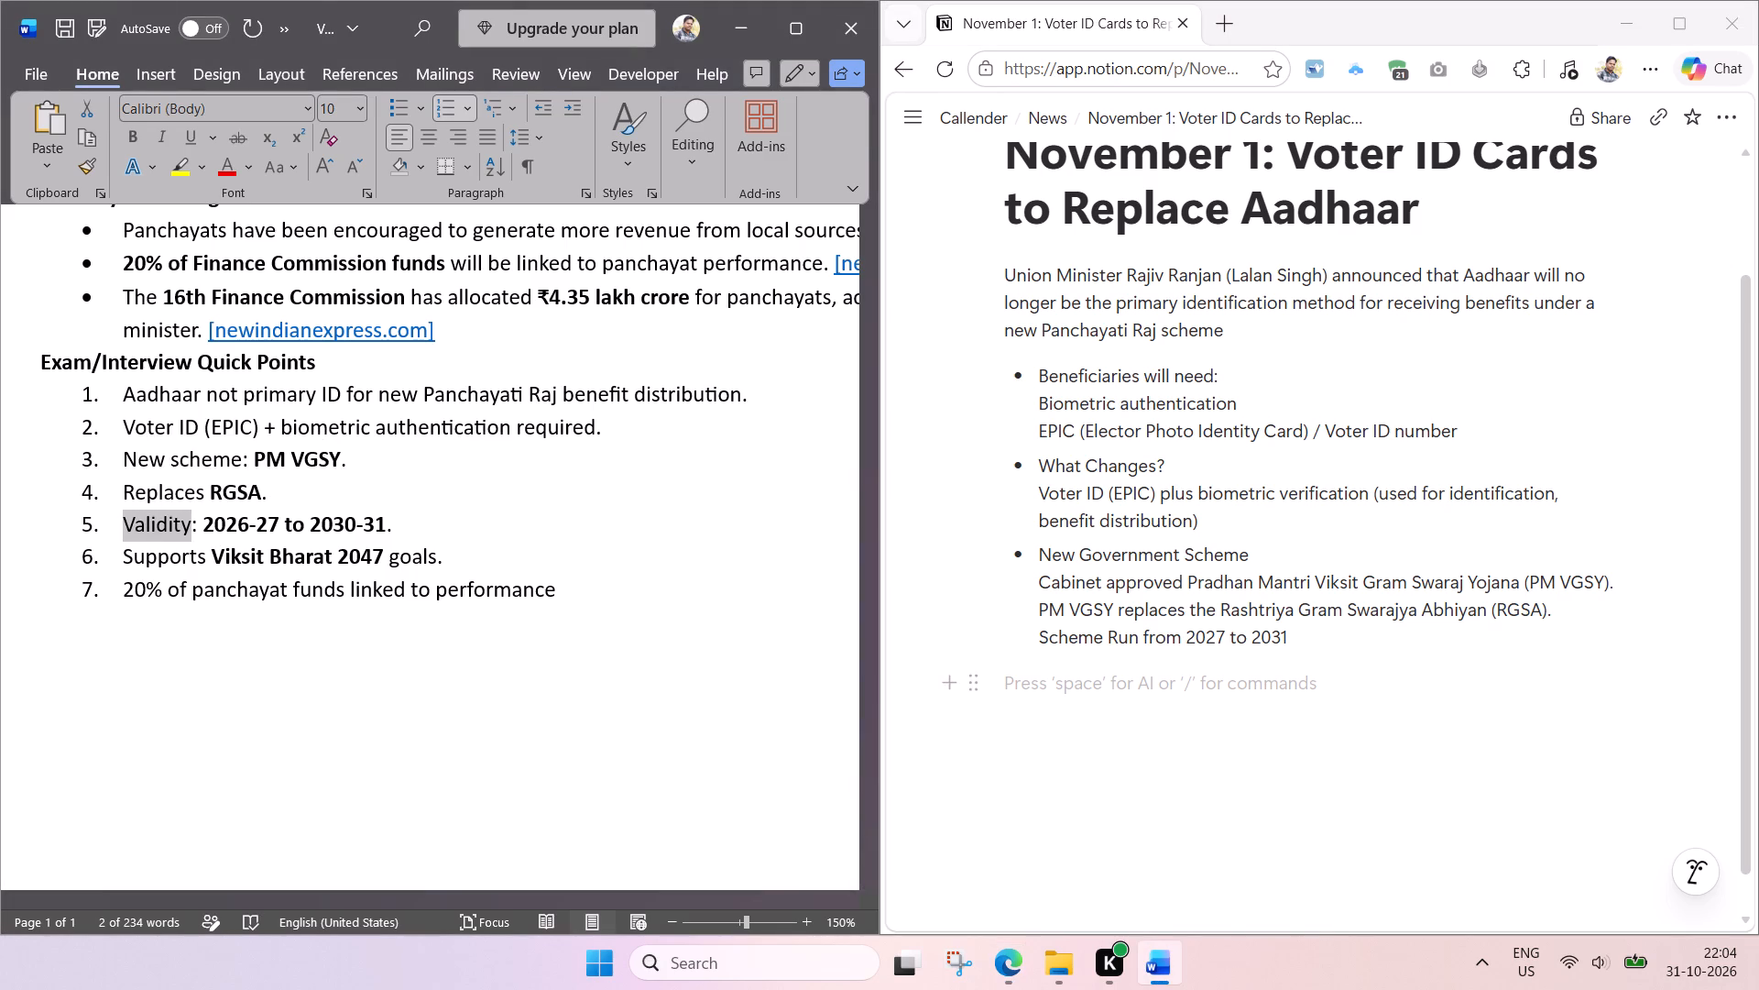
{"action": "left_click", "coordinate": [1338, 643]}
{"action": "key", "text": "space"}
{"action": "type", "text": "("}
{"action": "key", "text": "ctrl+v"}
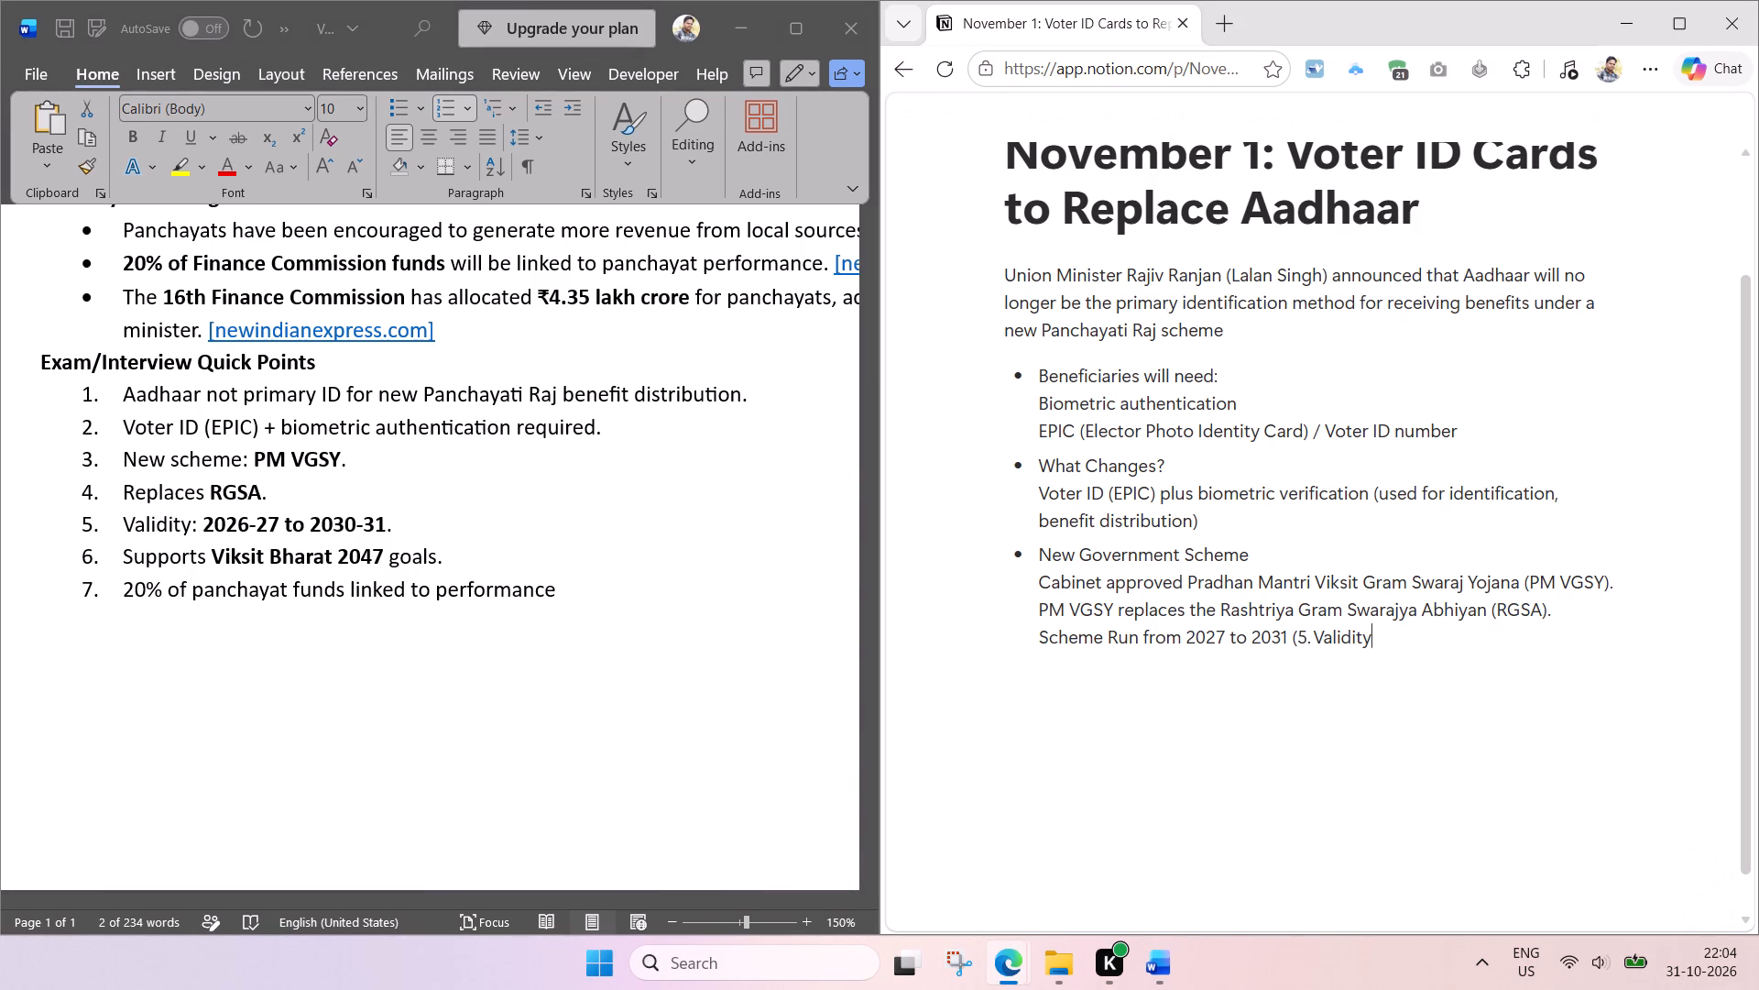
{"action": "key", "text": "shift+parenright"}
Remove the stray list number and extra spacing before "Validity" so the scheme line ends with "(Validity)".
{"action": "left_click", "coordinate": [1311, 637]}
{"action": "key", "text": "BackSpace"}
{"action": "key", "text": "BackSpace"}
{"action": "left_click", "coordinate": [1316, 639]}
{"action": "key", "text": "BackSpace"}
{"action": "key", "text": "BackSpace"}
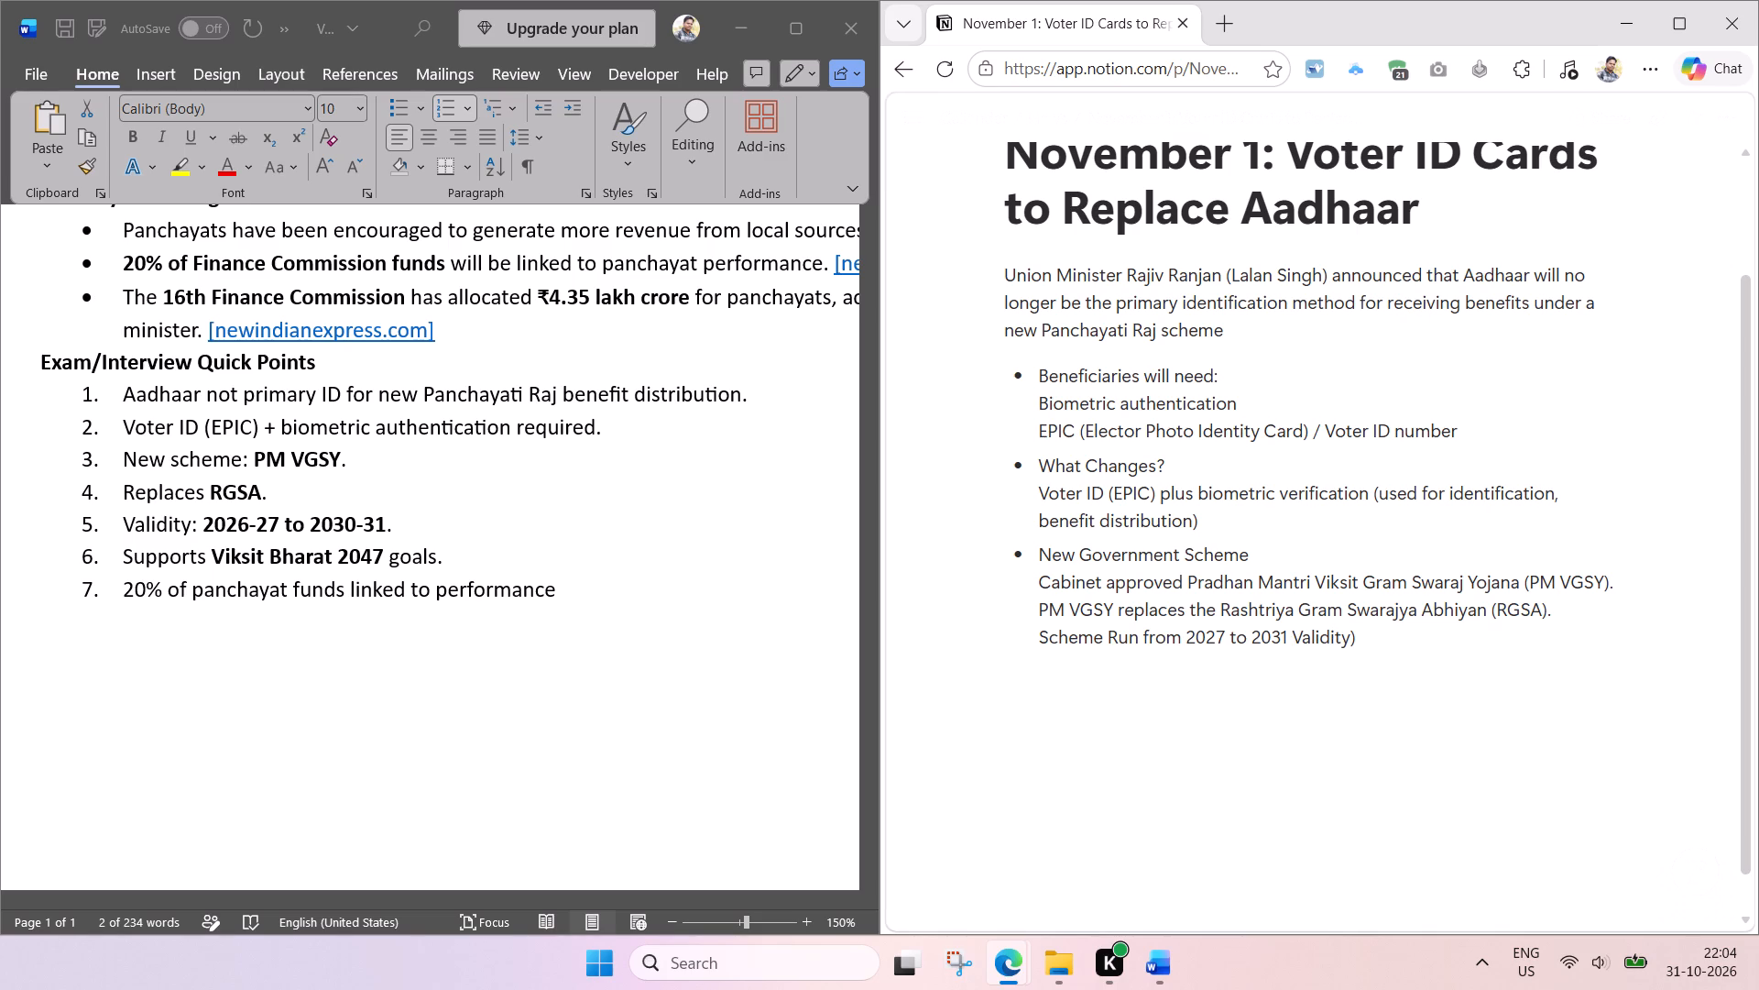
{"action": "key", "text": "shift+parenleft"}
{"action": "key", "text": "ctrl+s"}
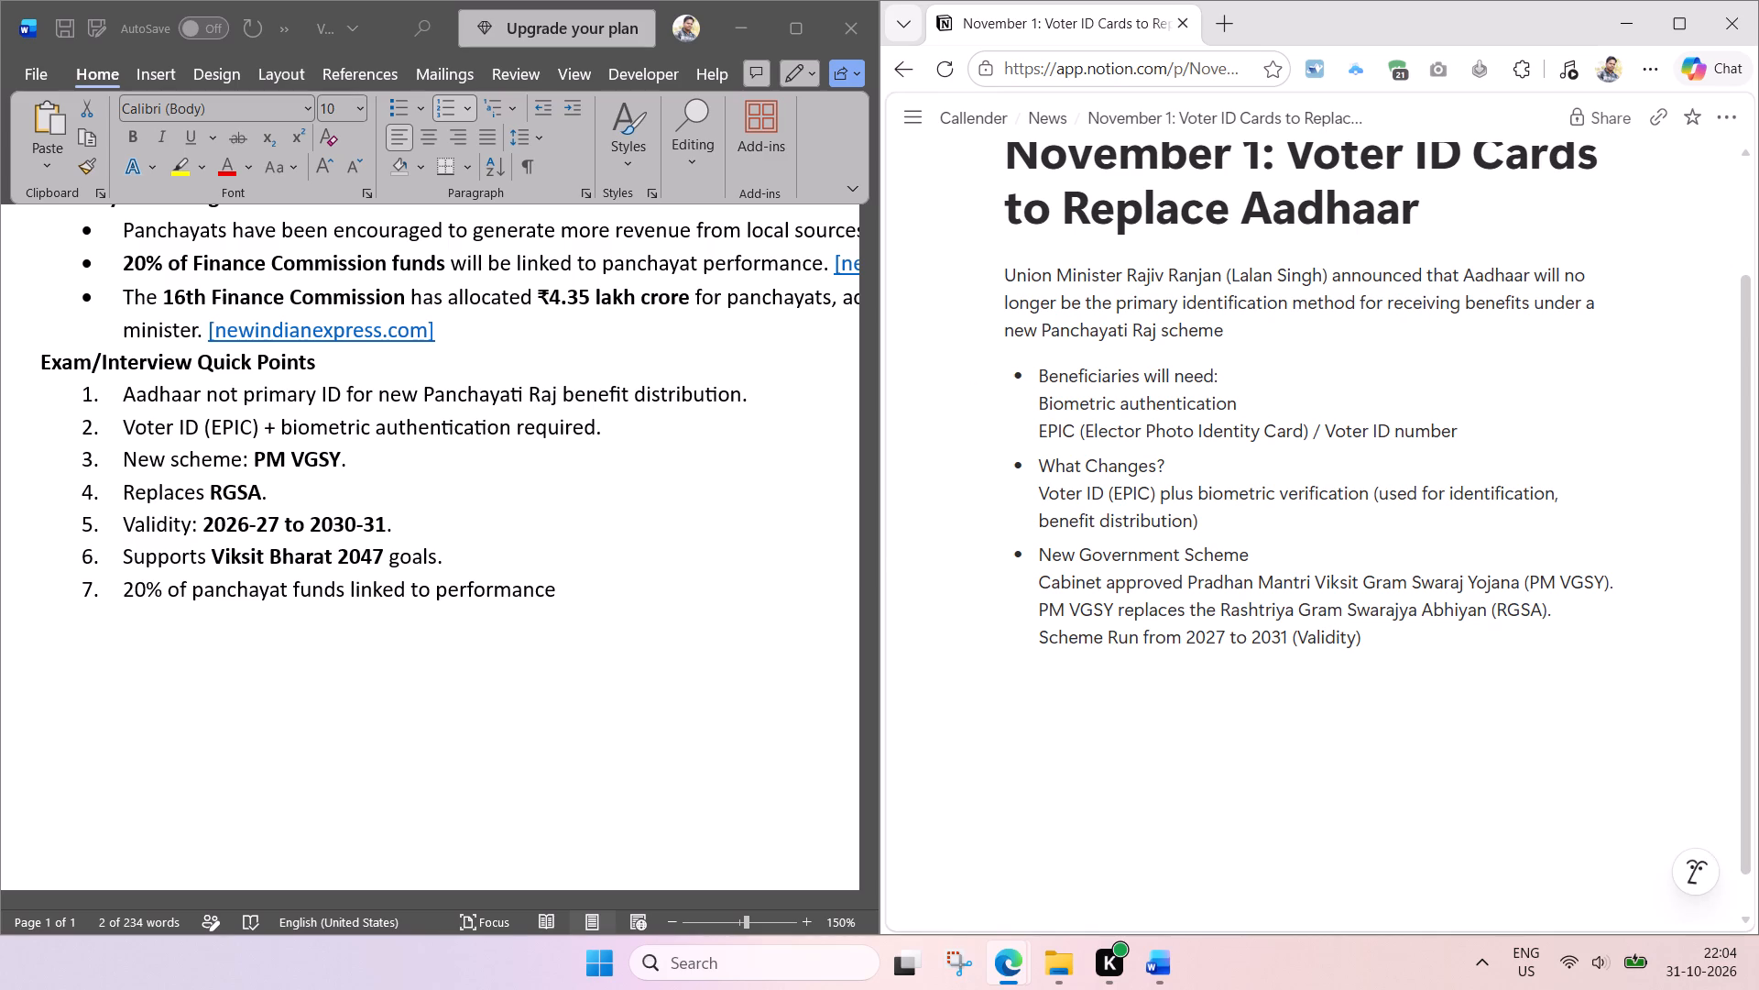
Close the Vote Card document in Word without saving its changes.
{"action": "left_click", "coordinate": [854, 25]}
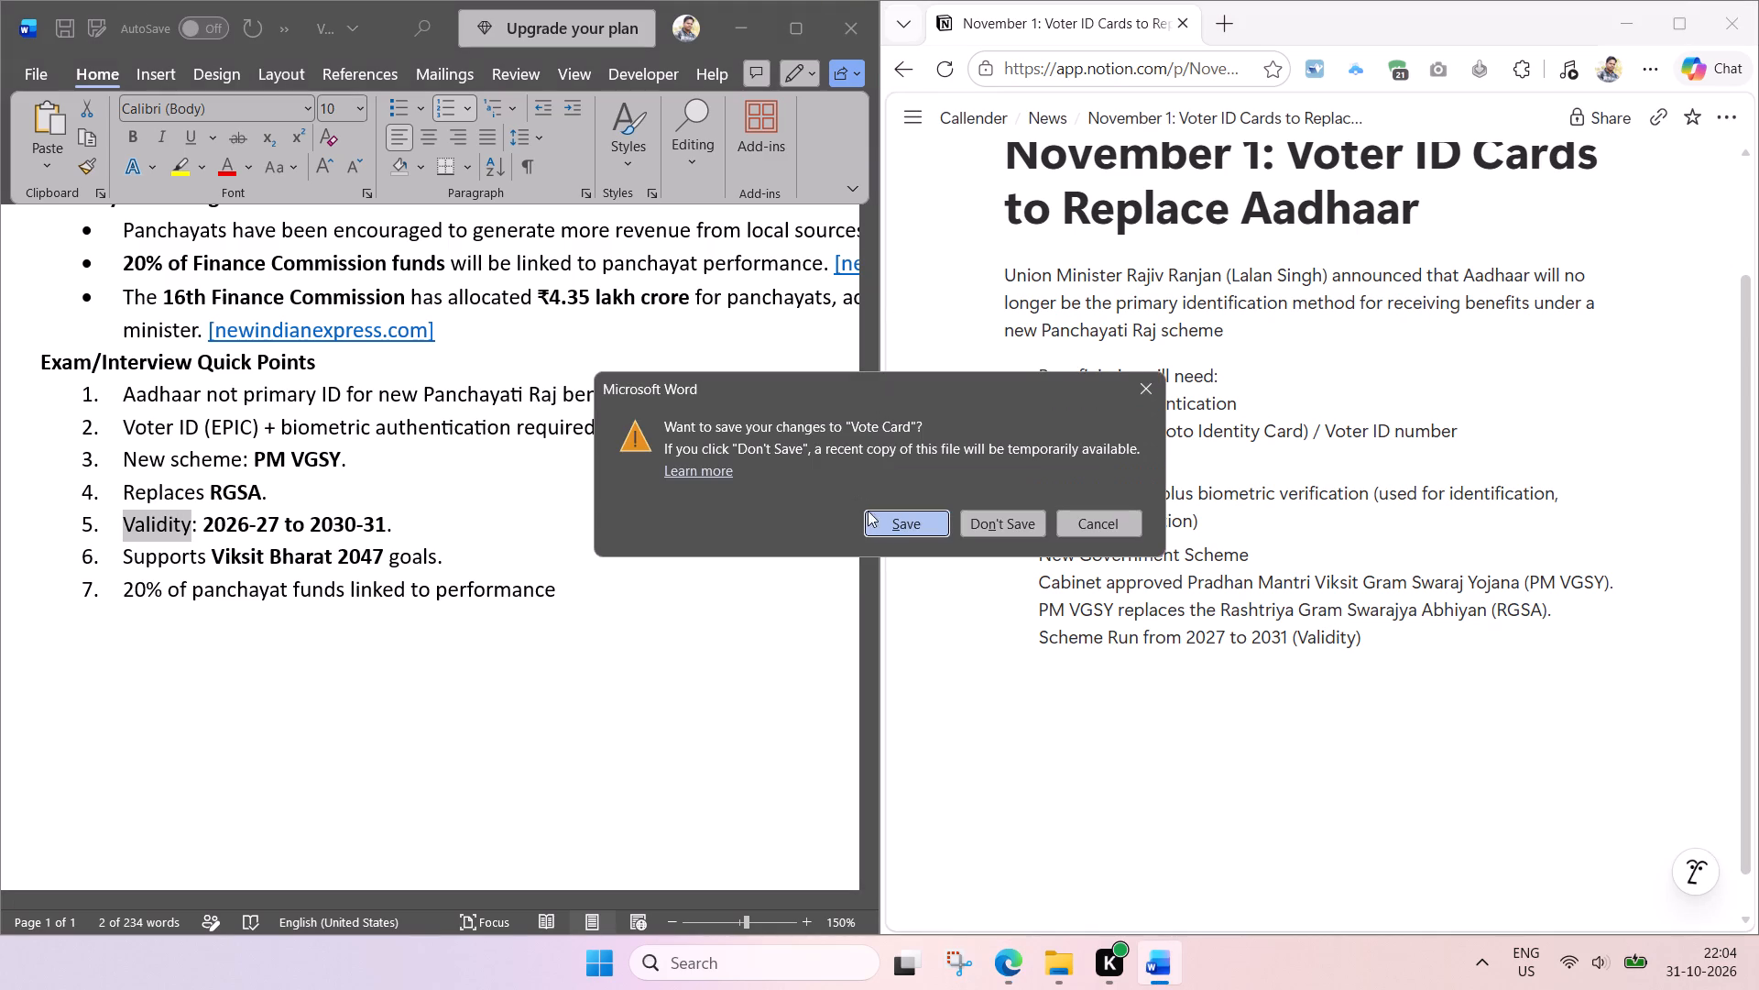
{"action": "left_click", "coordinate": [992, 526]}
Delete the Vote Card file from the Nov 1 folder in File Explorer.
{"action": "left_click", "coordinate": [386, 391]}
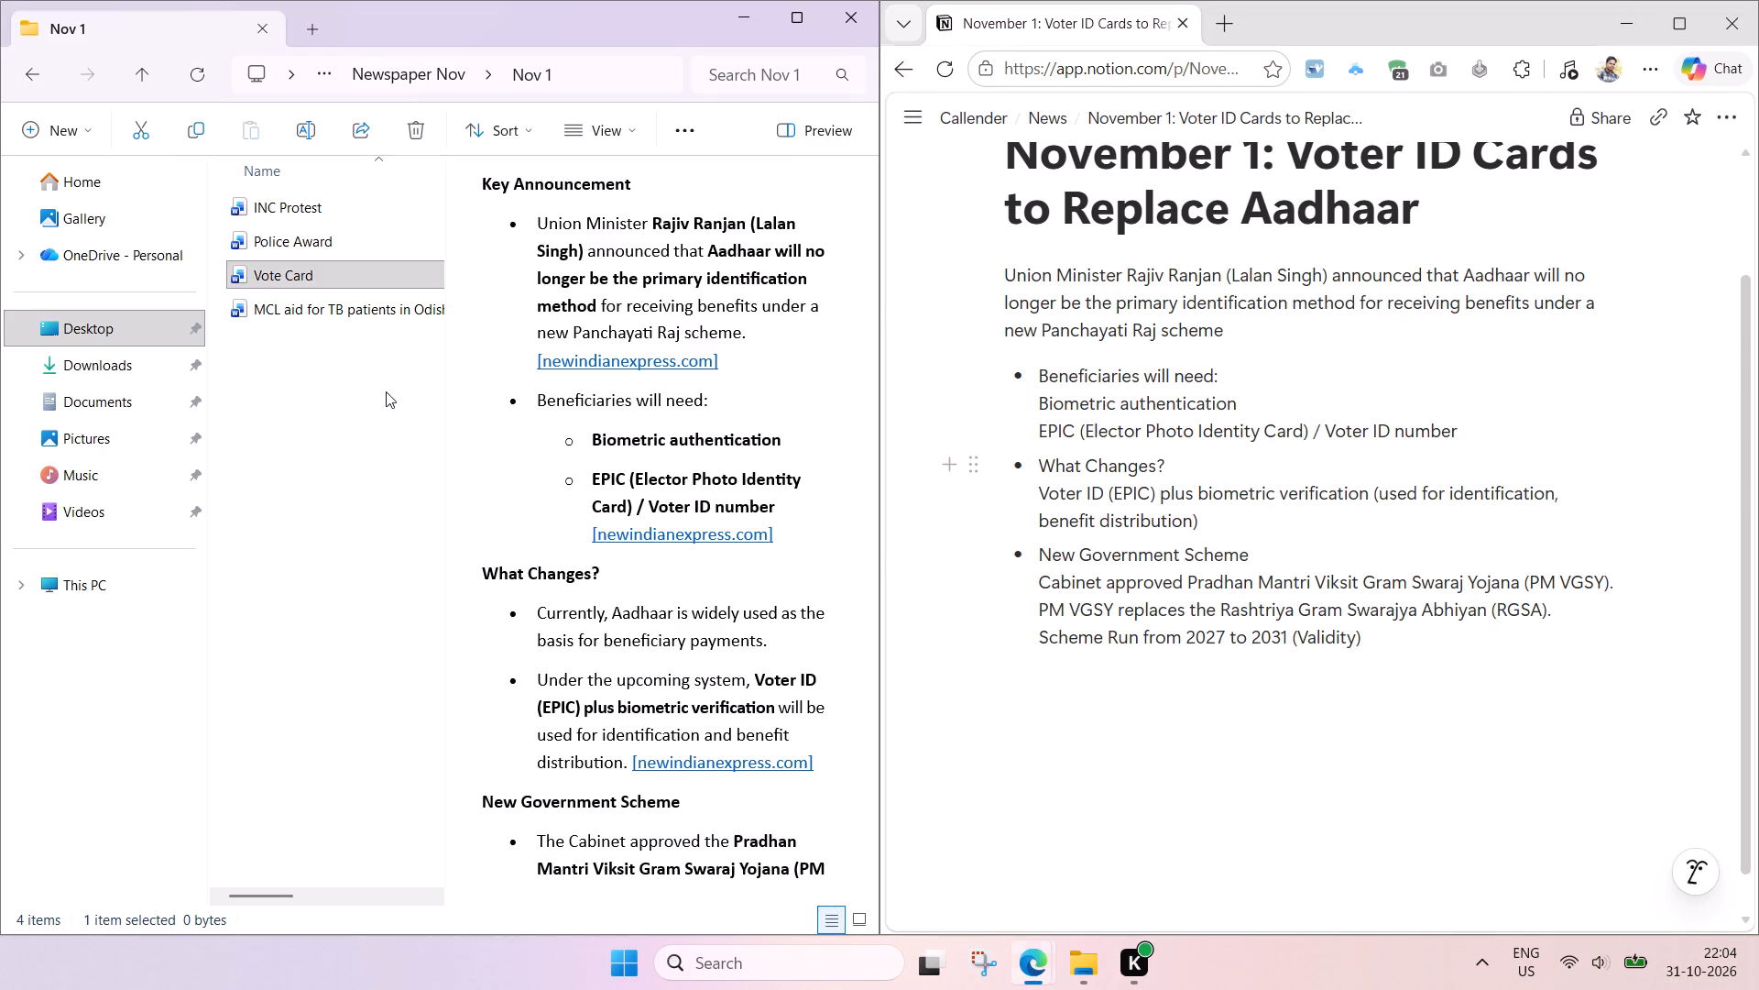
{"action": "left_click", "coordinate": [336, 288]}
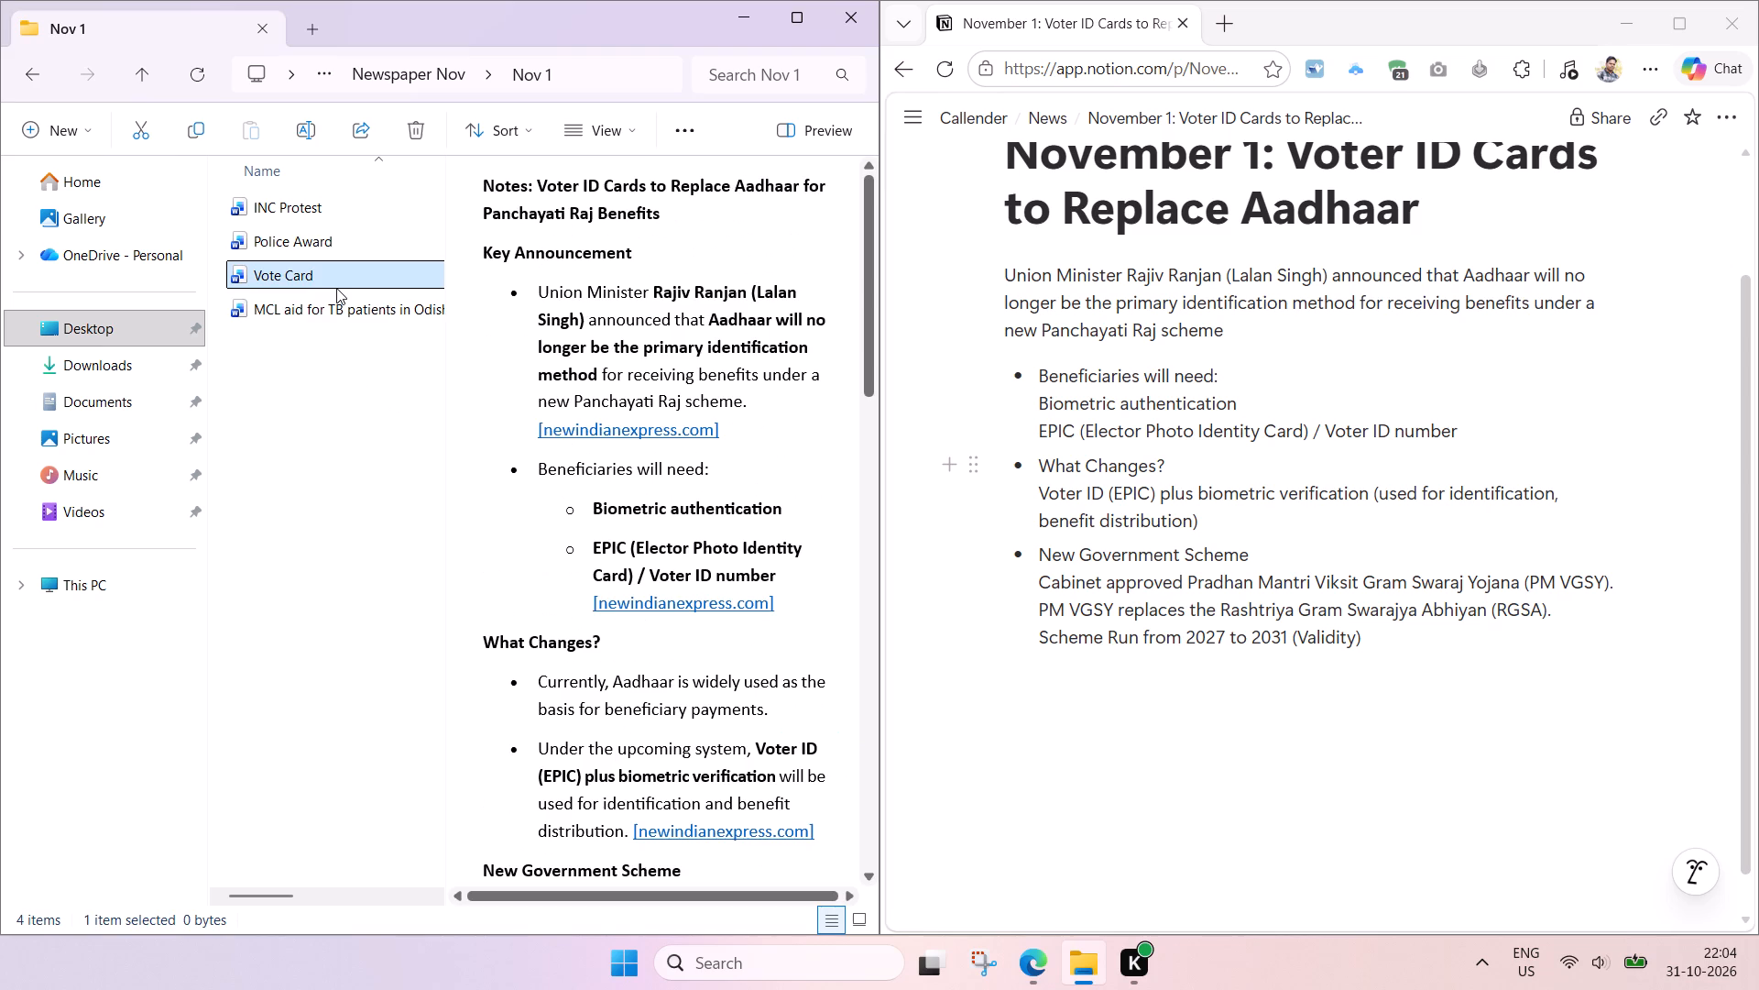
{"action": "key", "text": "Delete"}
{"action": "left_click", "coordinate": [352, 410]}
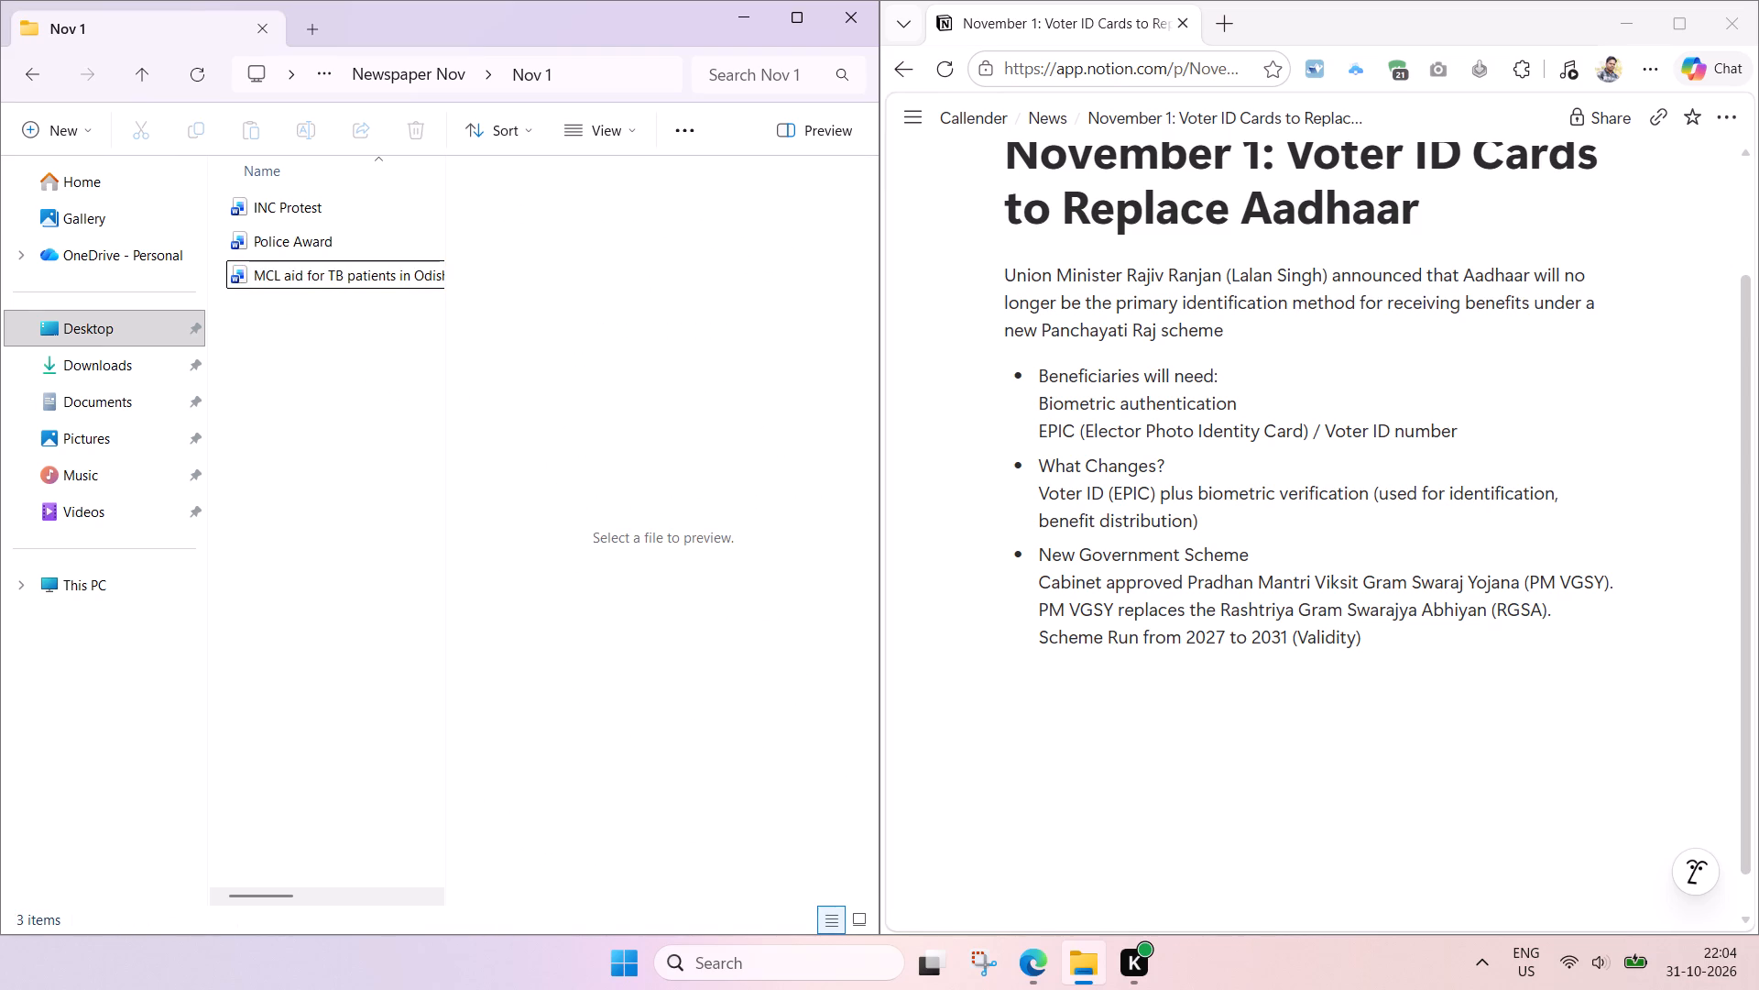
Return to the parent News page in Notion.
{"action": "scroll", "coordinate": [1163, 136], "scroll_direction": "up", "scroll_amount": 11}
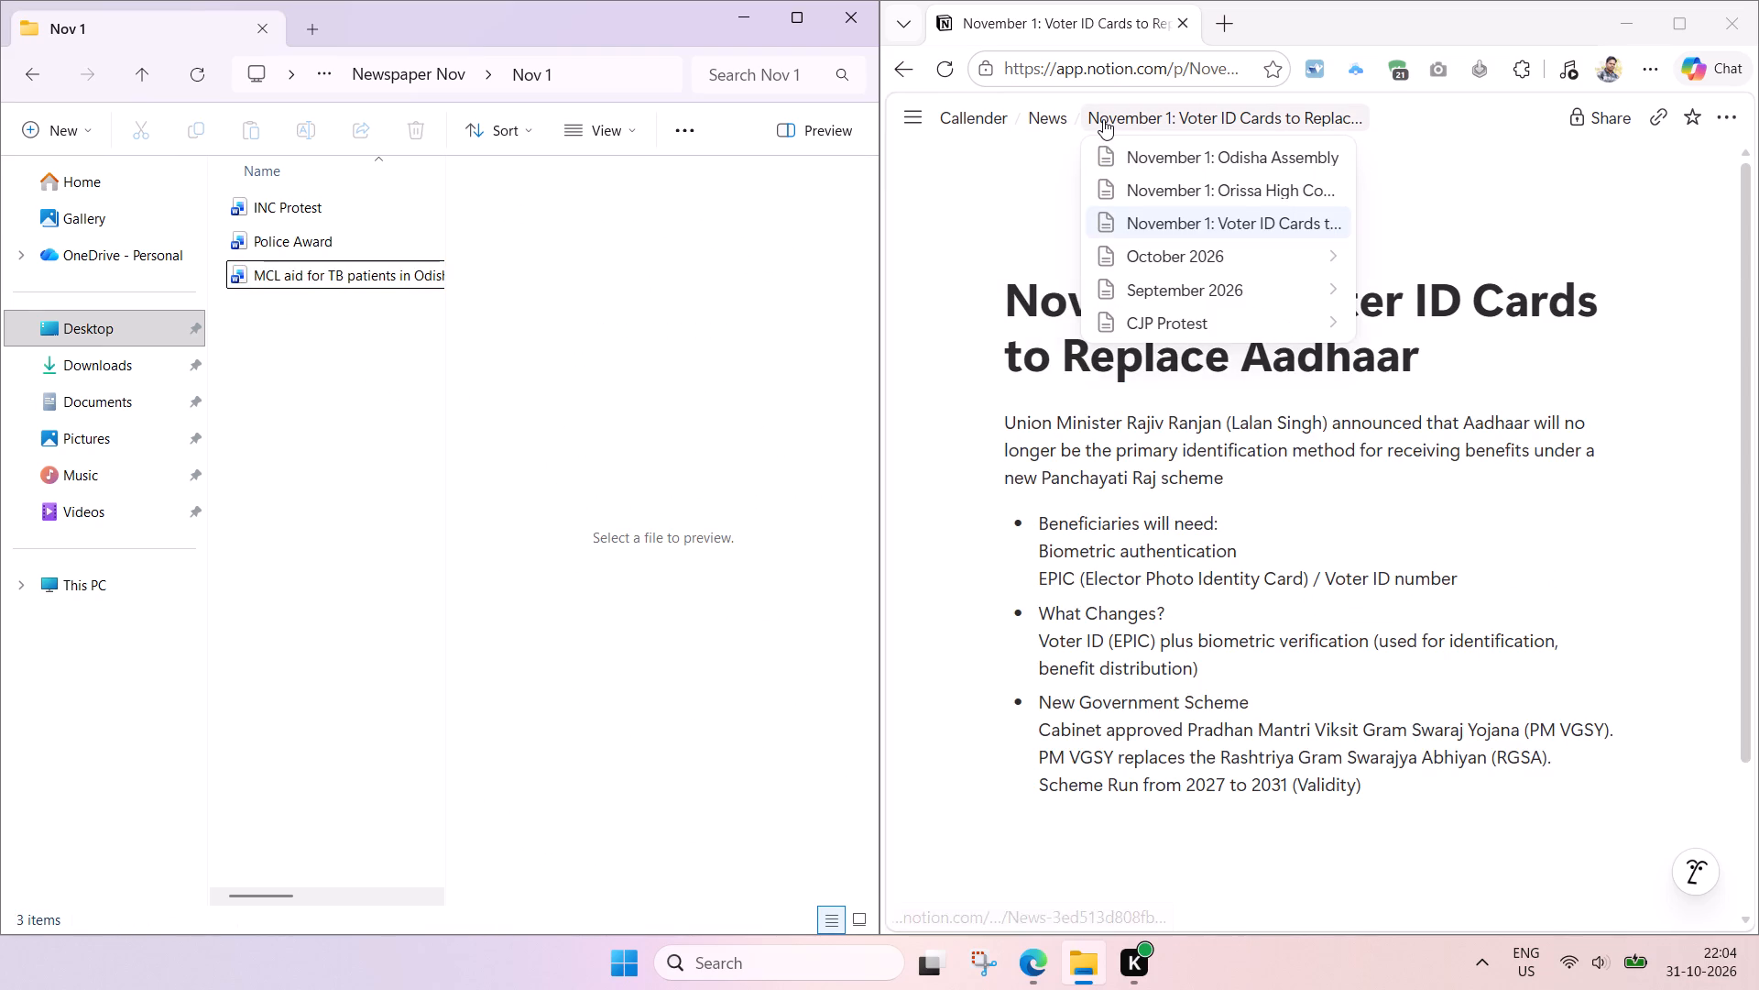
{"action": "left_click", "coordinate": [1038, 117]}
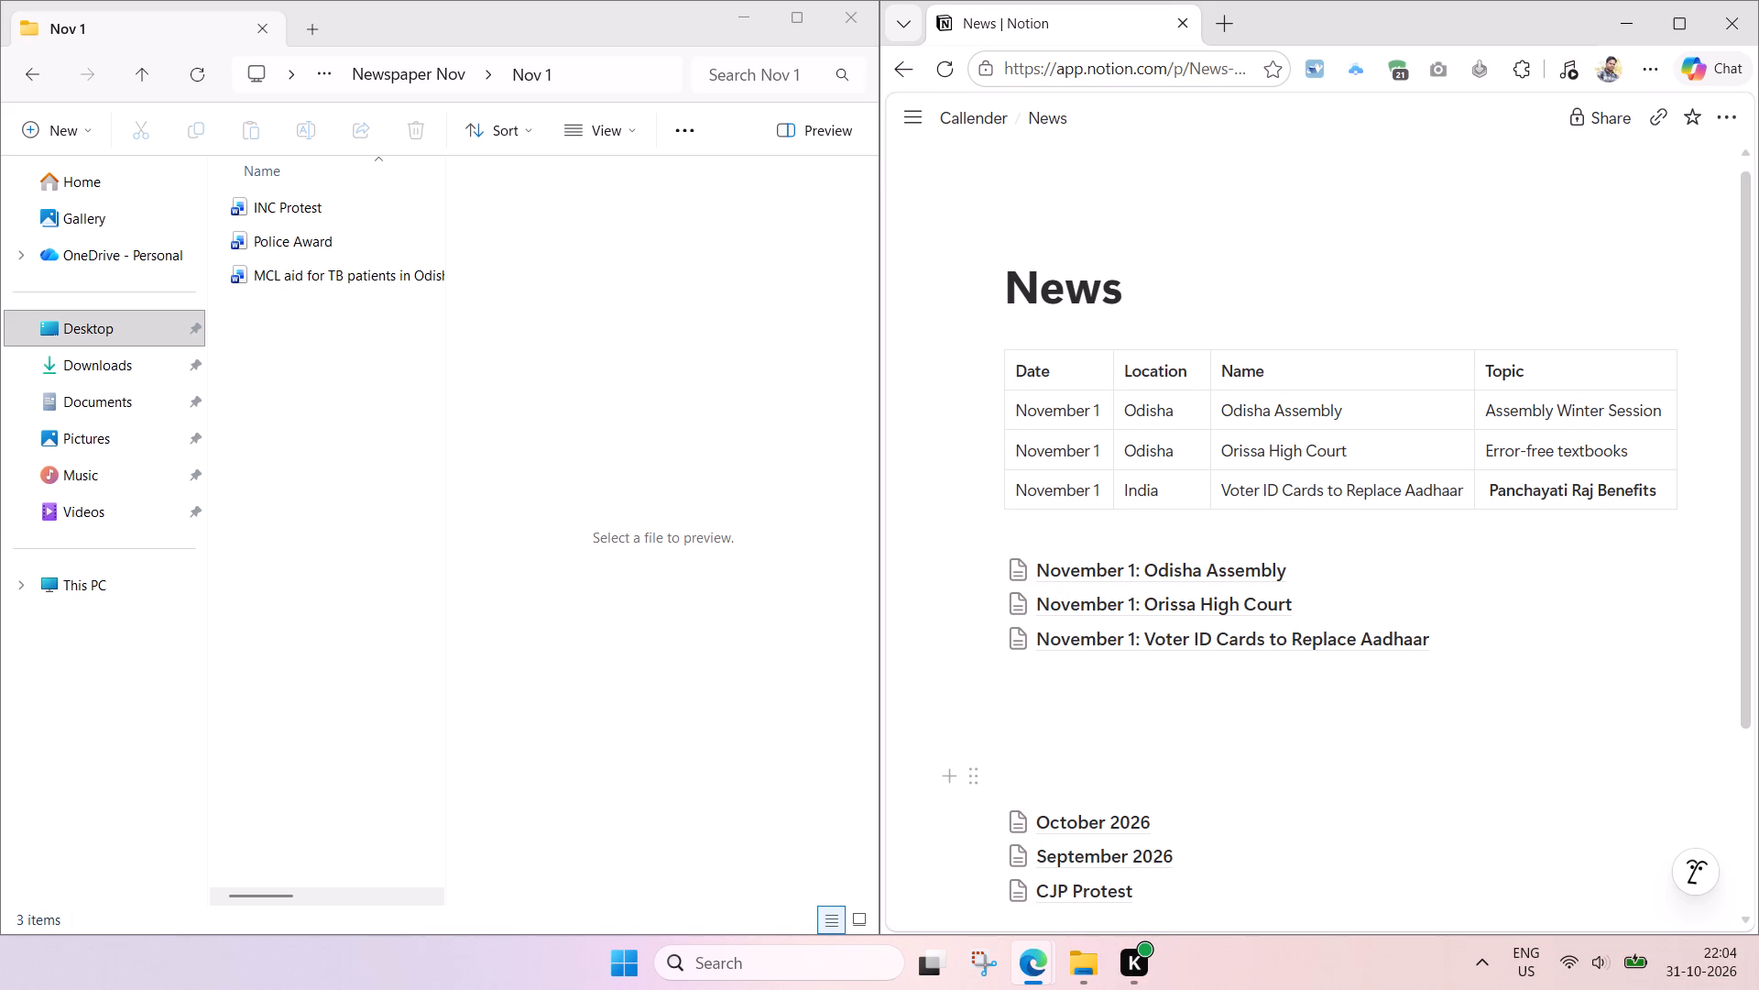
Insert a divider above the October 2026 page link and remove the empty line between them.
{"action": "scroll", "coordinate": [1288, 764], "scroll_direction": "up", "scroll_amount": 1}
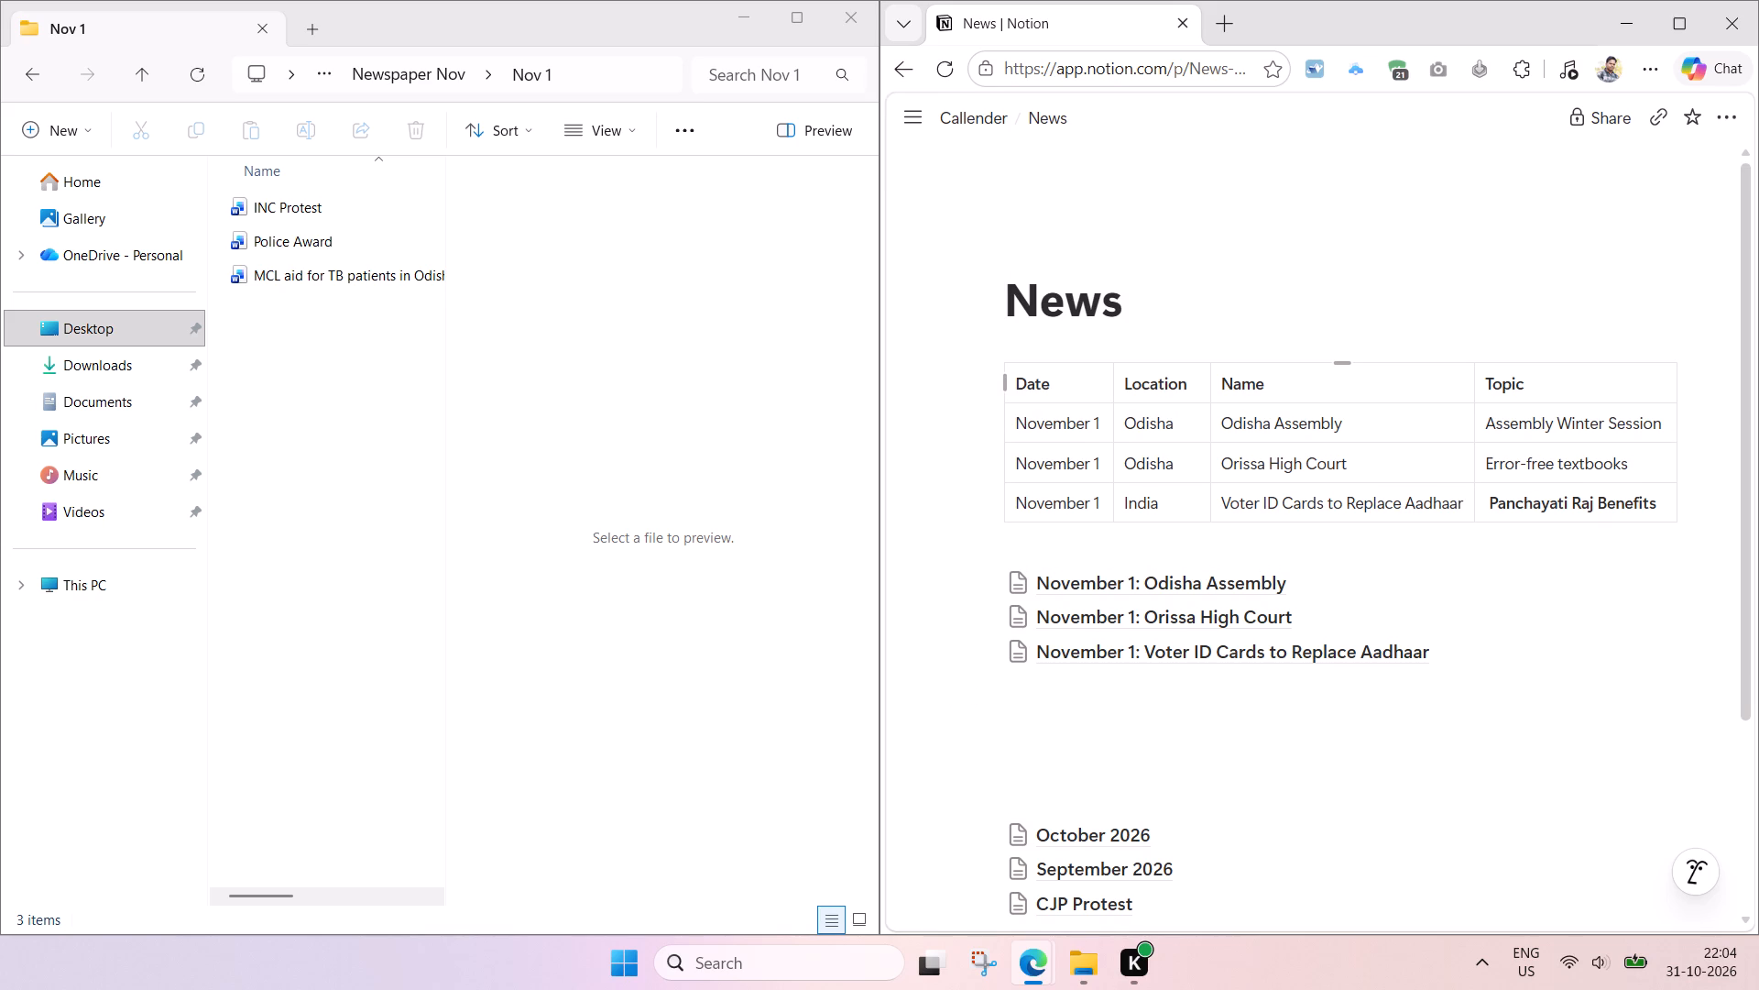
{"action": "left_click", "coordinate": [1032, 785]}
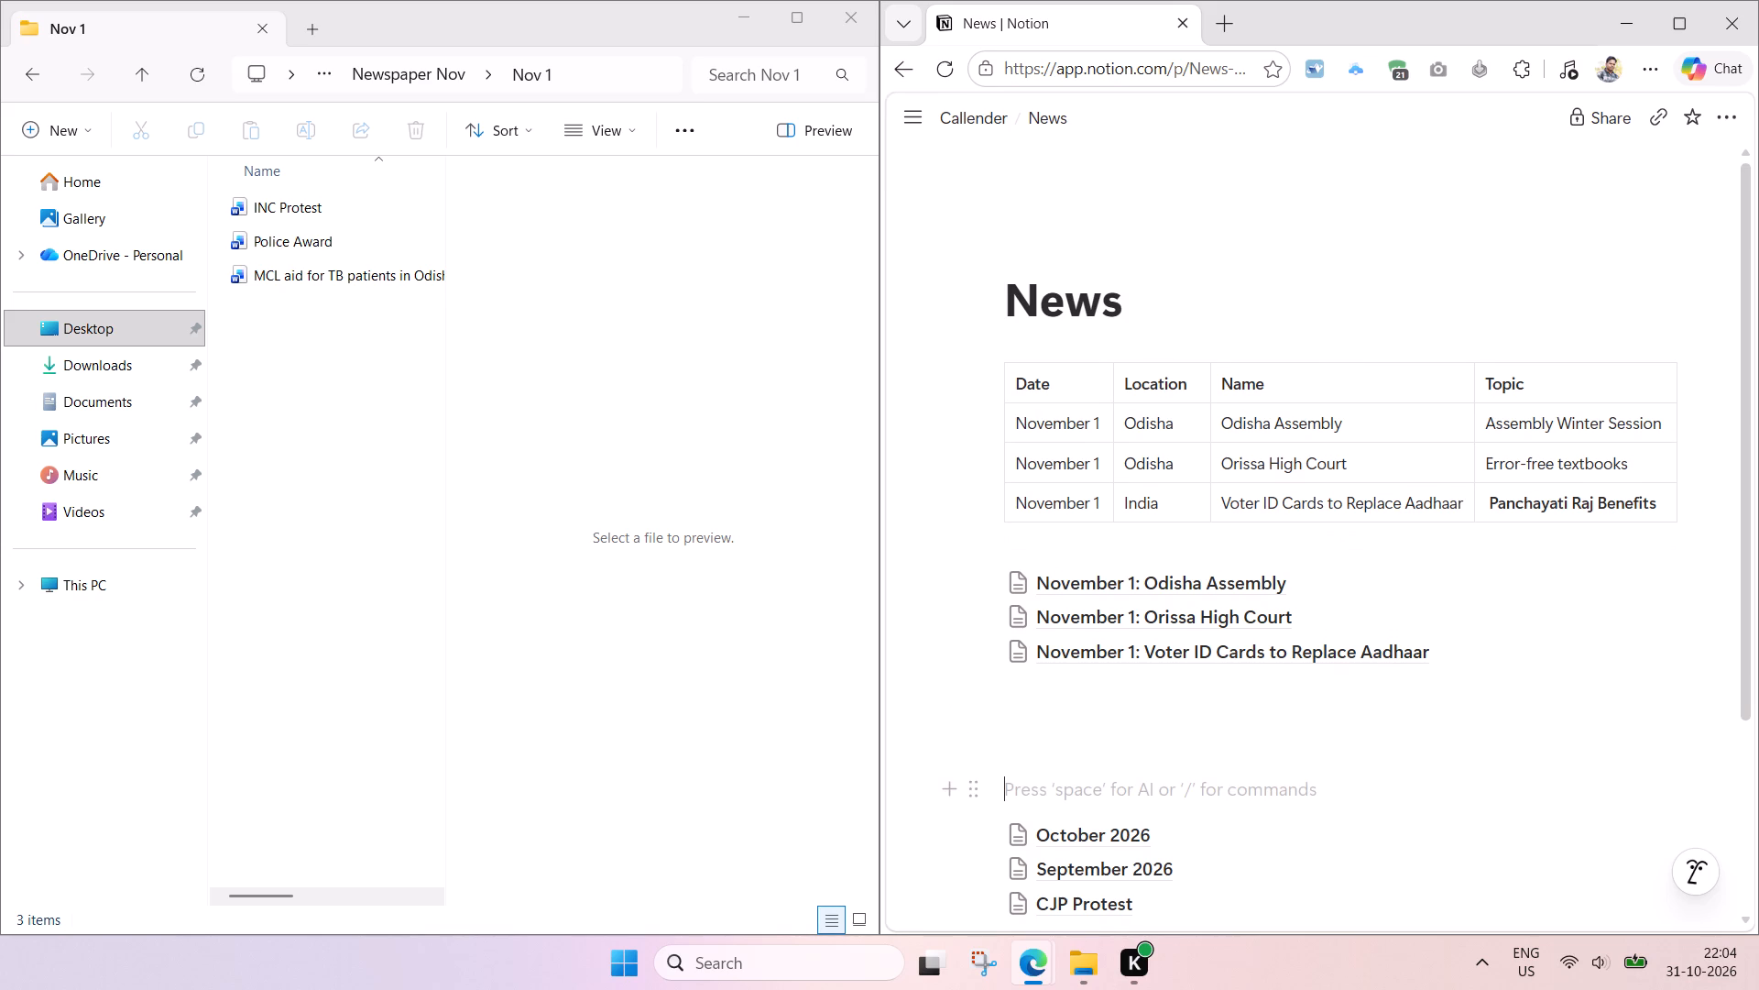
{"action": "key", "text": "slash"}
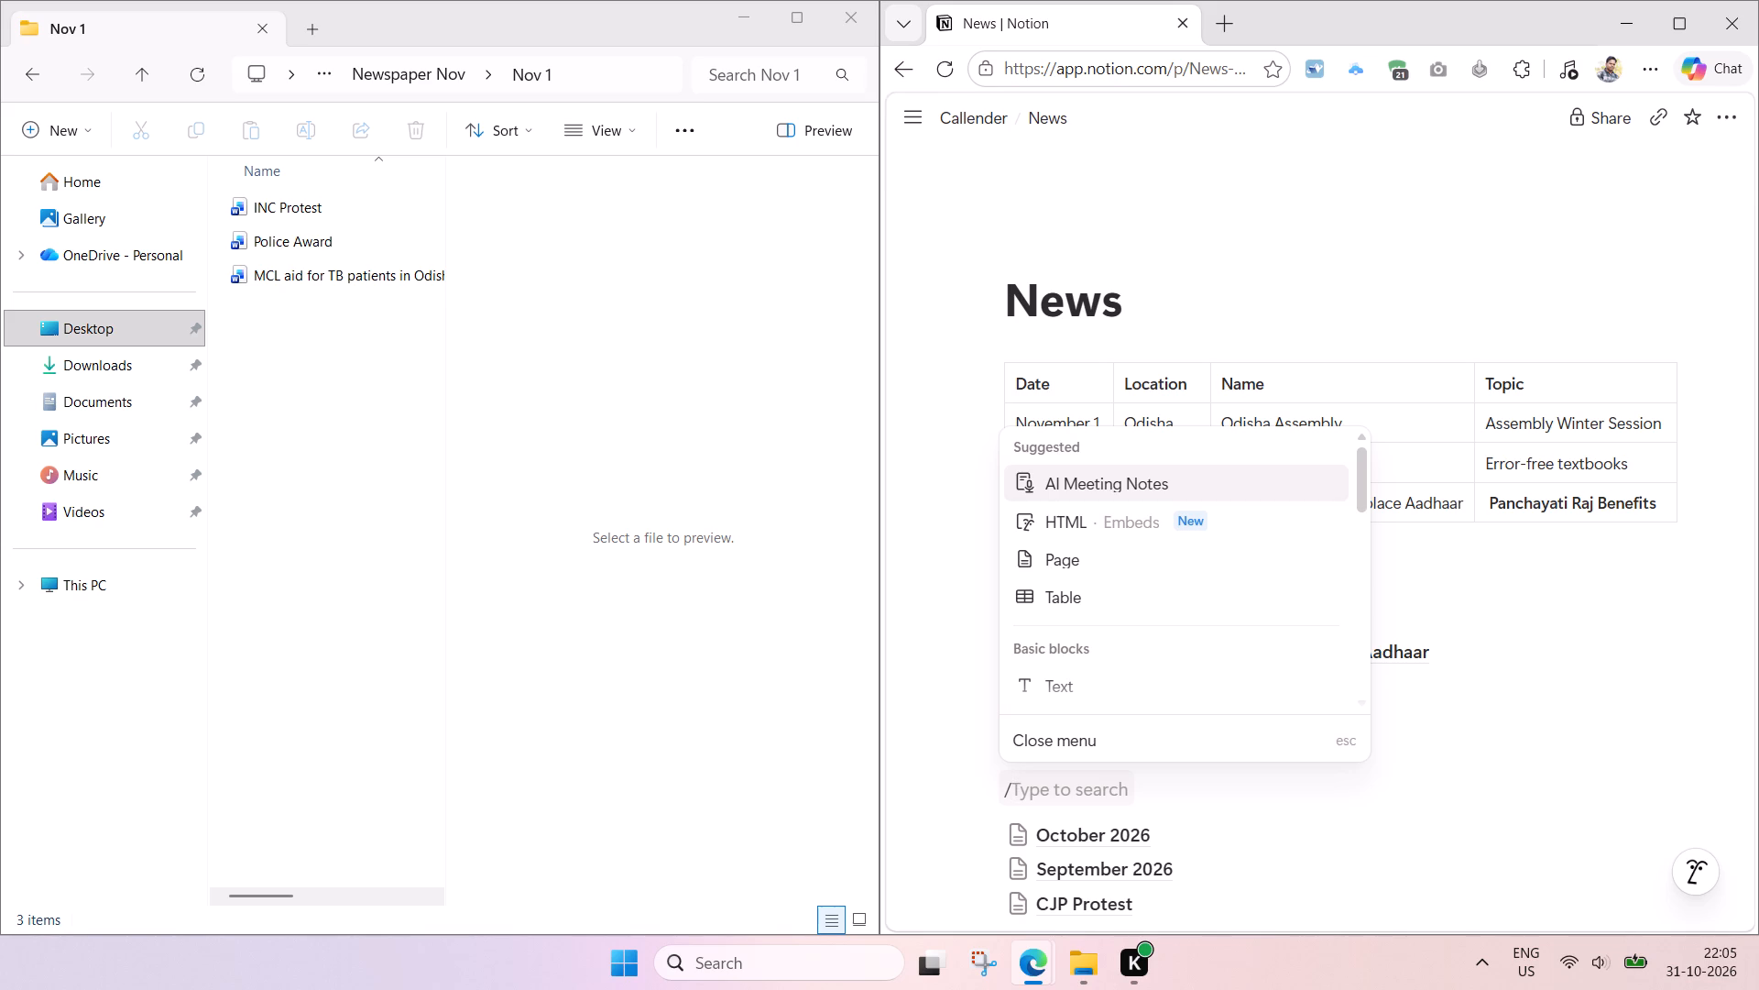
{"action": "left_click_drag", "start_coordinate": [1362, 484], "coordinate": [1362, 495]}
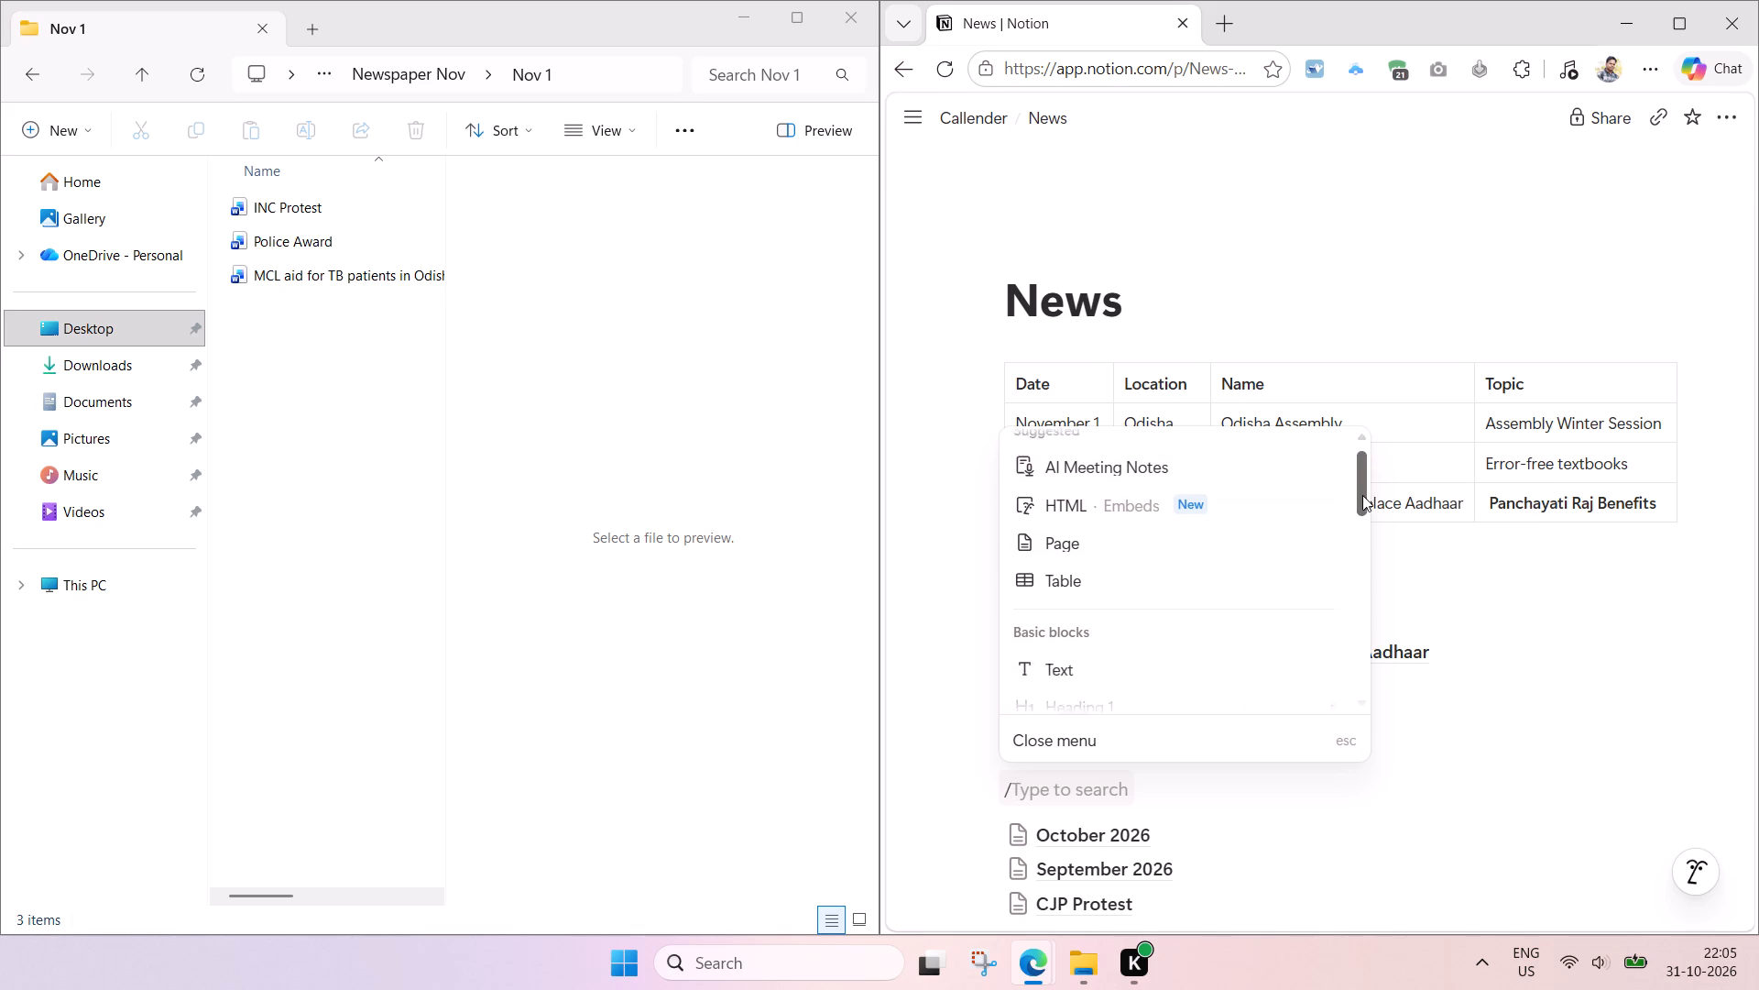
{"action": "left_click_drag", "start_coordinate": [1362, 495], "coordinate": [1361, 599]}
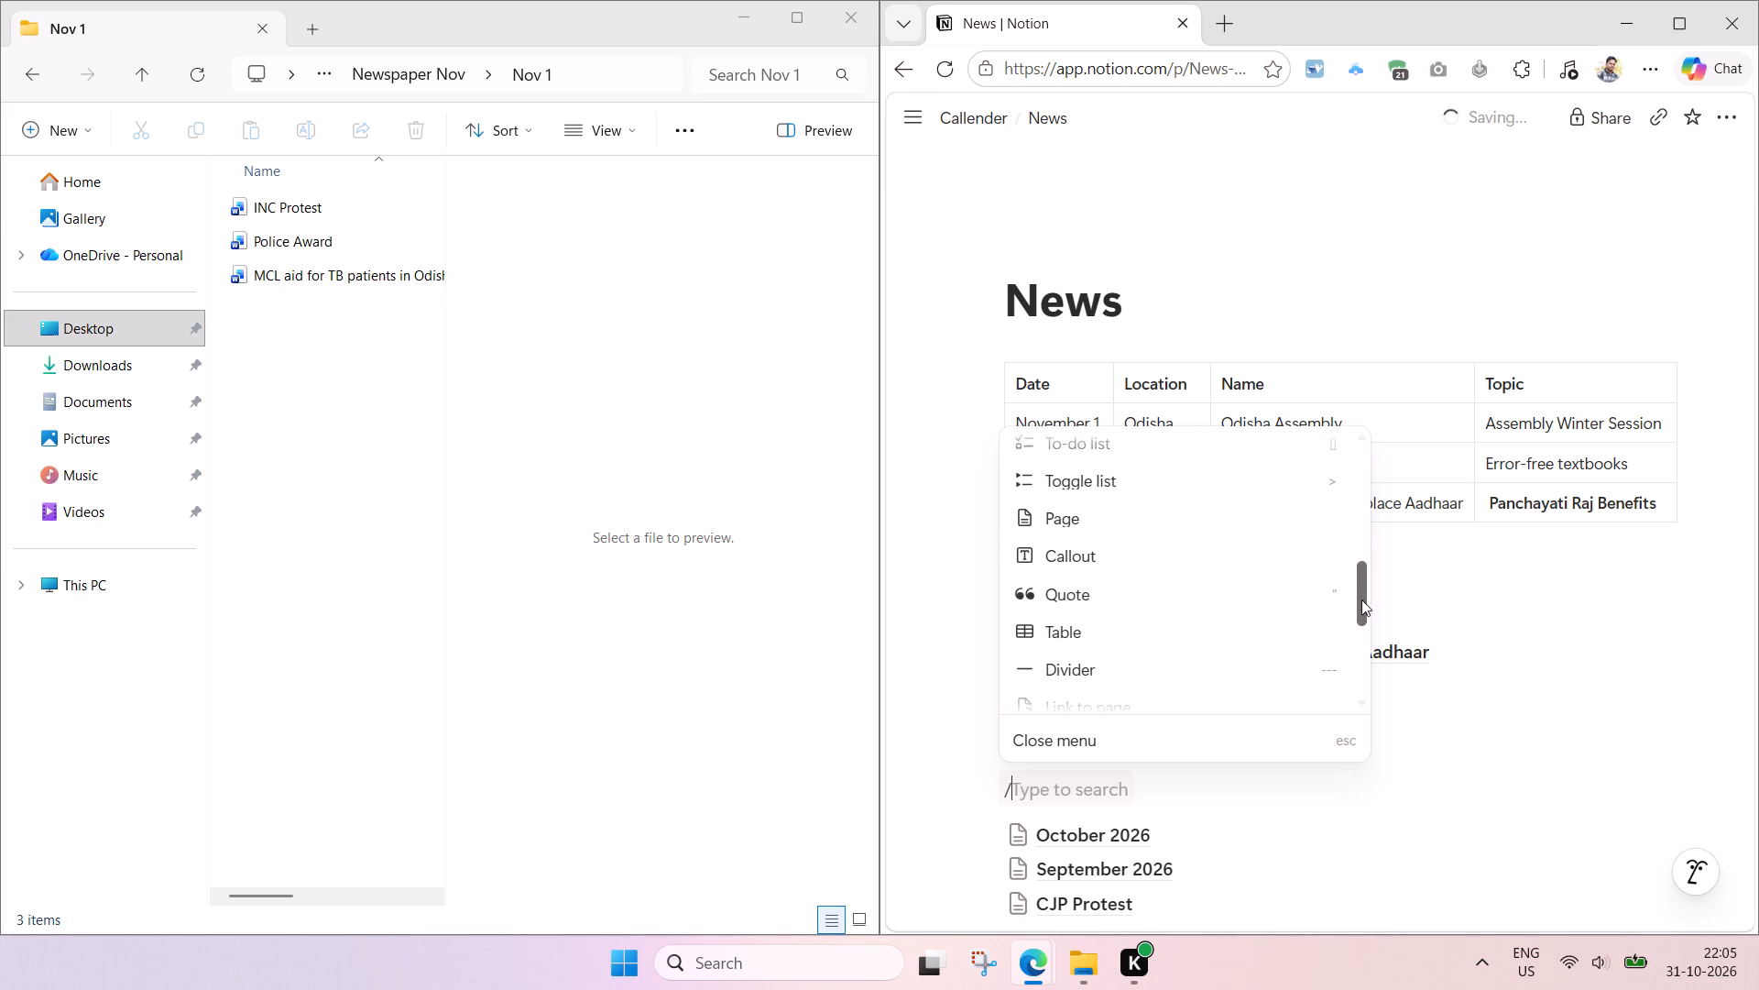
{"action": "left_click_drag", "start_coordinate": [1361, 599], "coordinate": [1358, 608]}
{"action": "left_click", "coordinate": [1091, 638]}
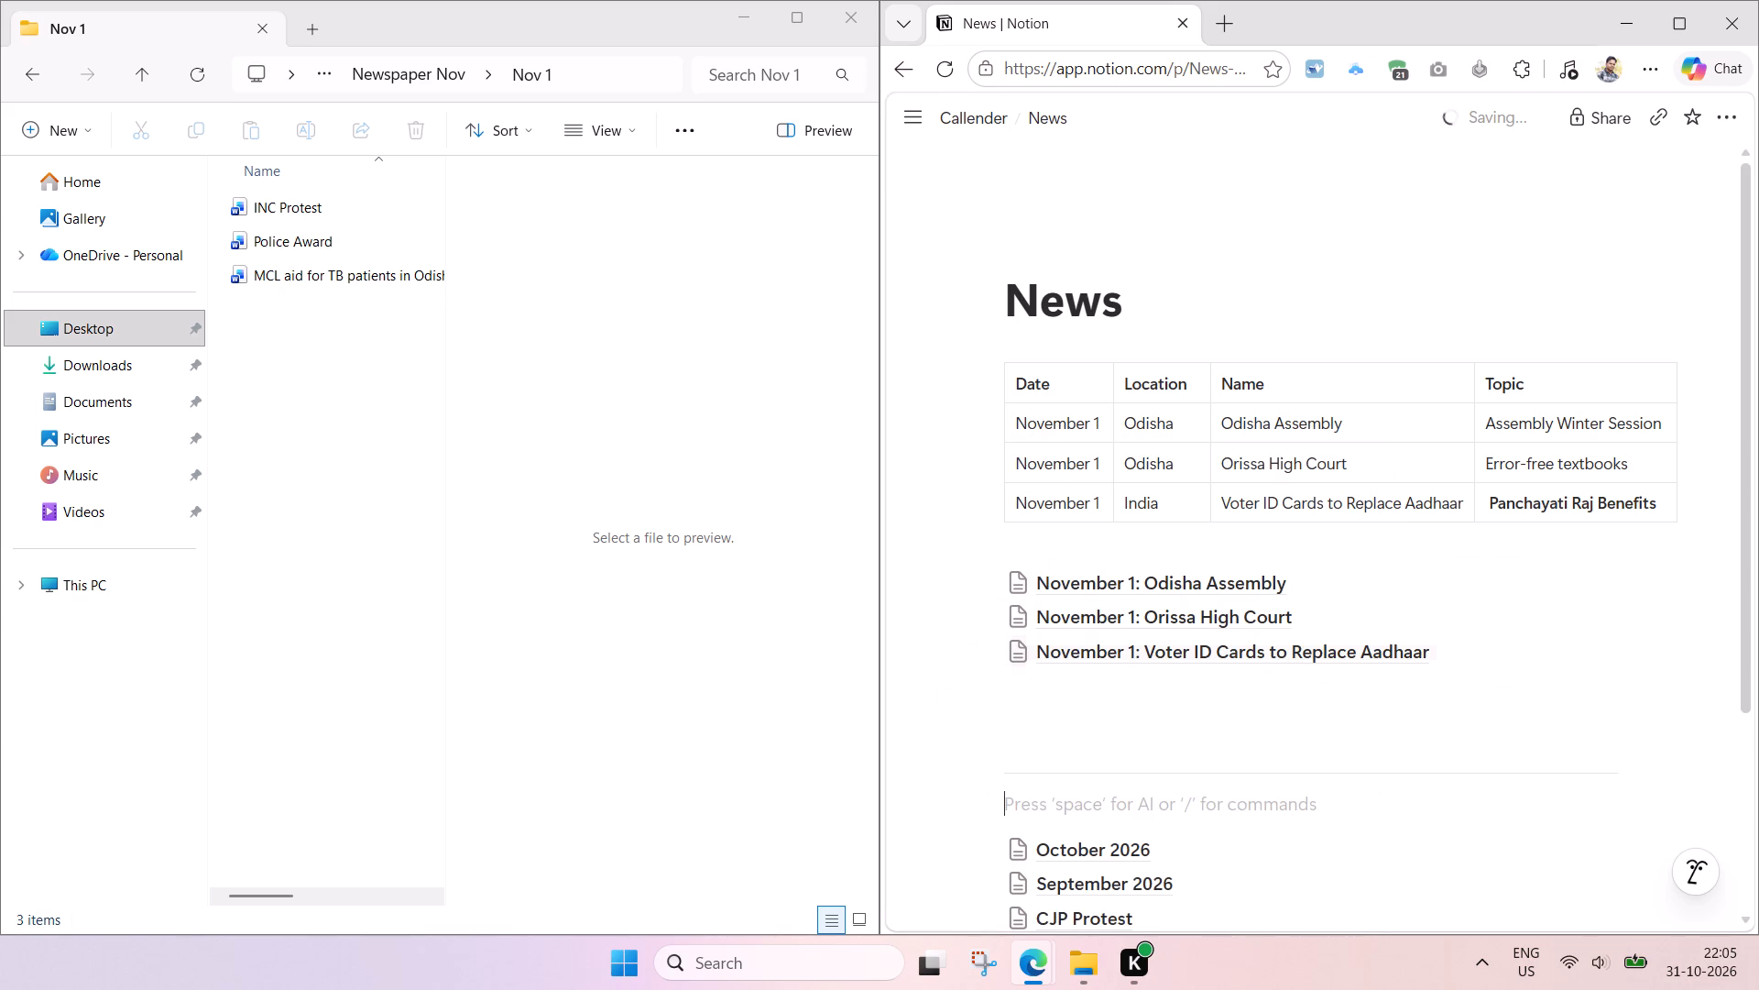
{"action": "left_click", "coordinate": [1039, 811]}
{"action": "key", "text": "BackSpace"}
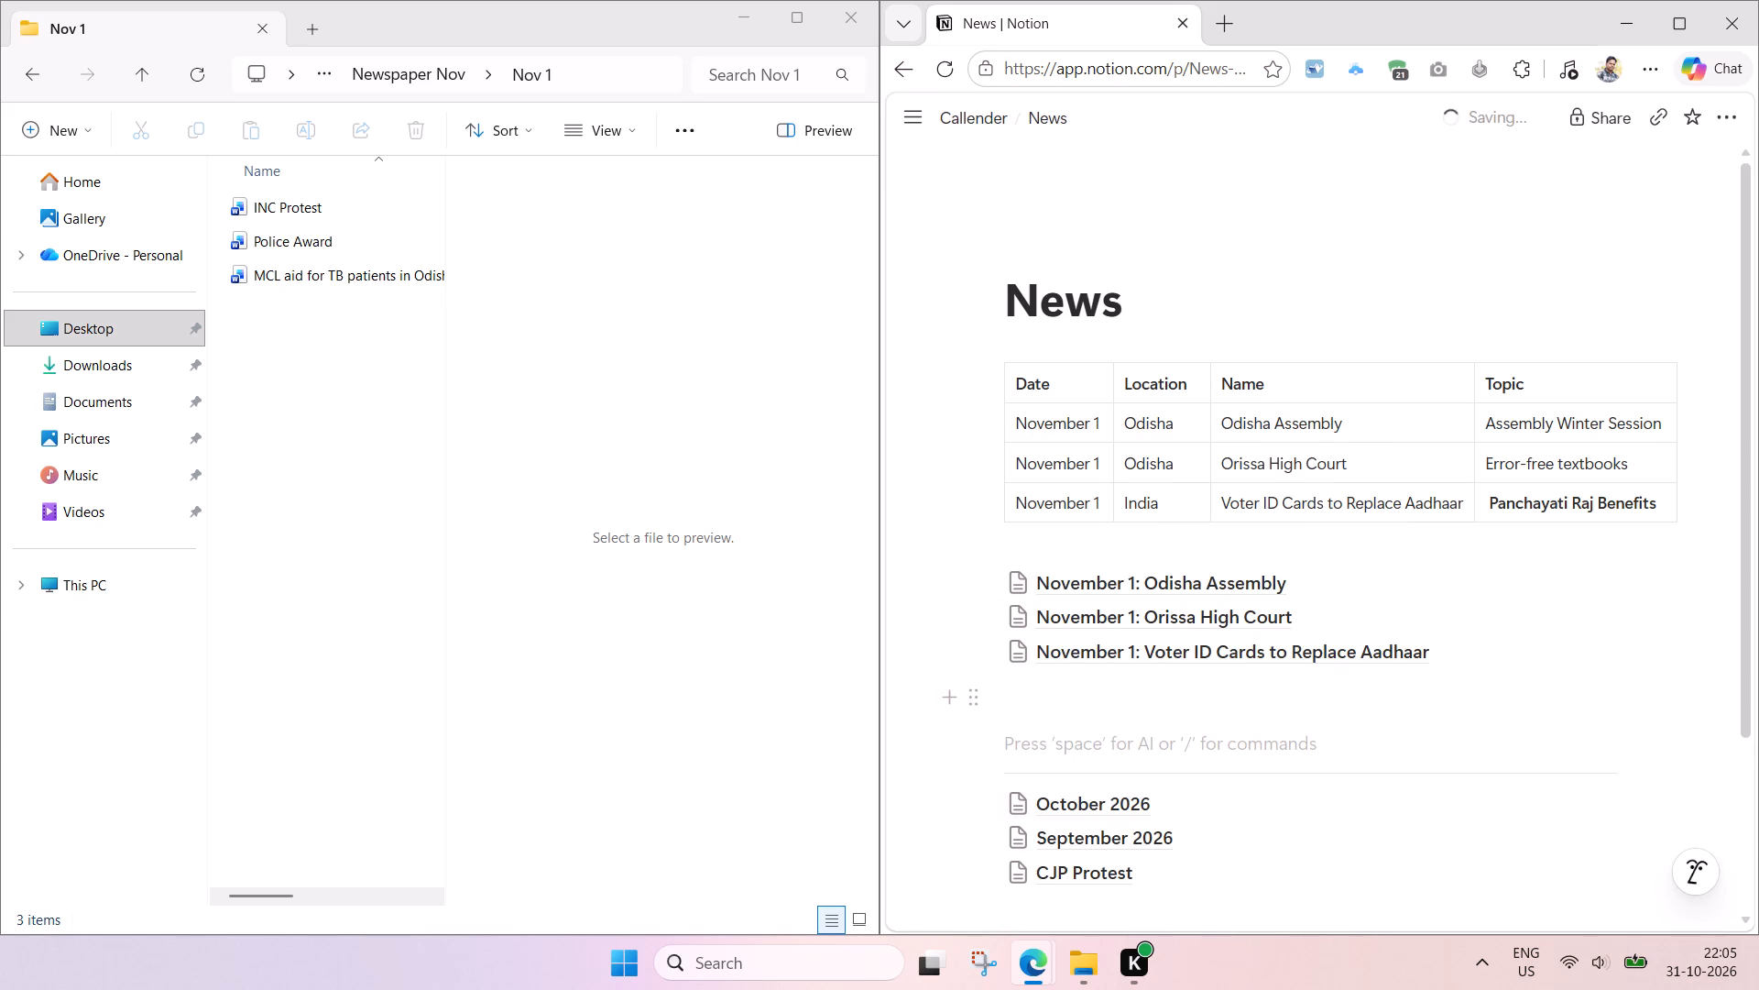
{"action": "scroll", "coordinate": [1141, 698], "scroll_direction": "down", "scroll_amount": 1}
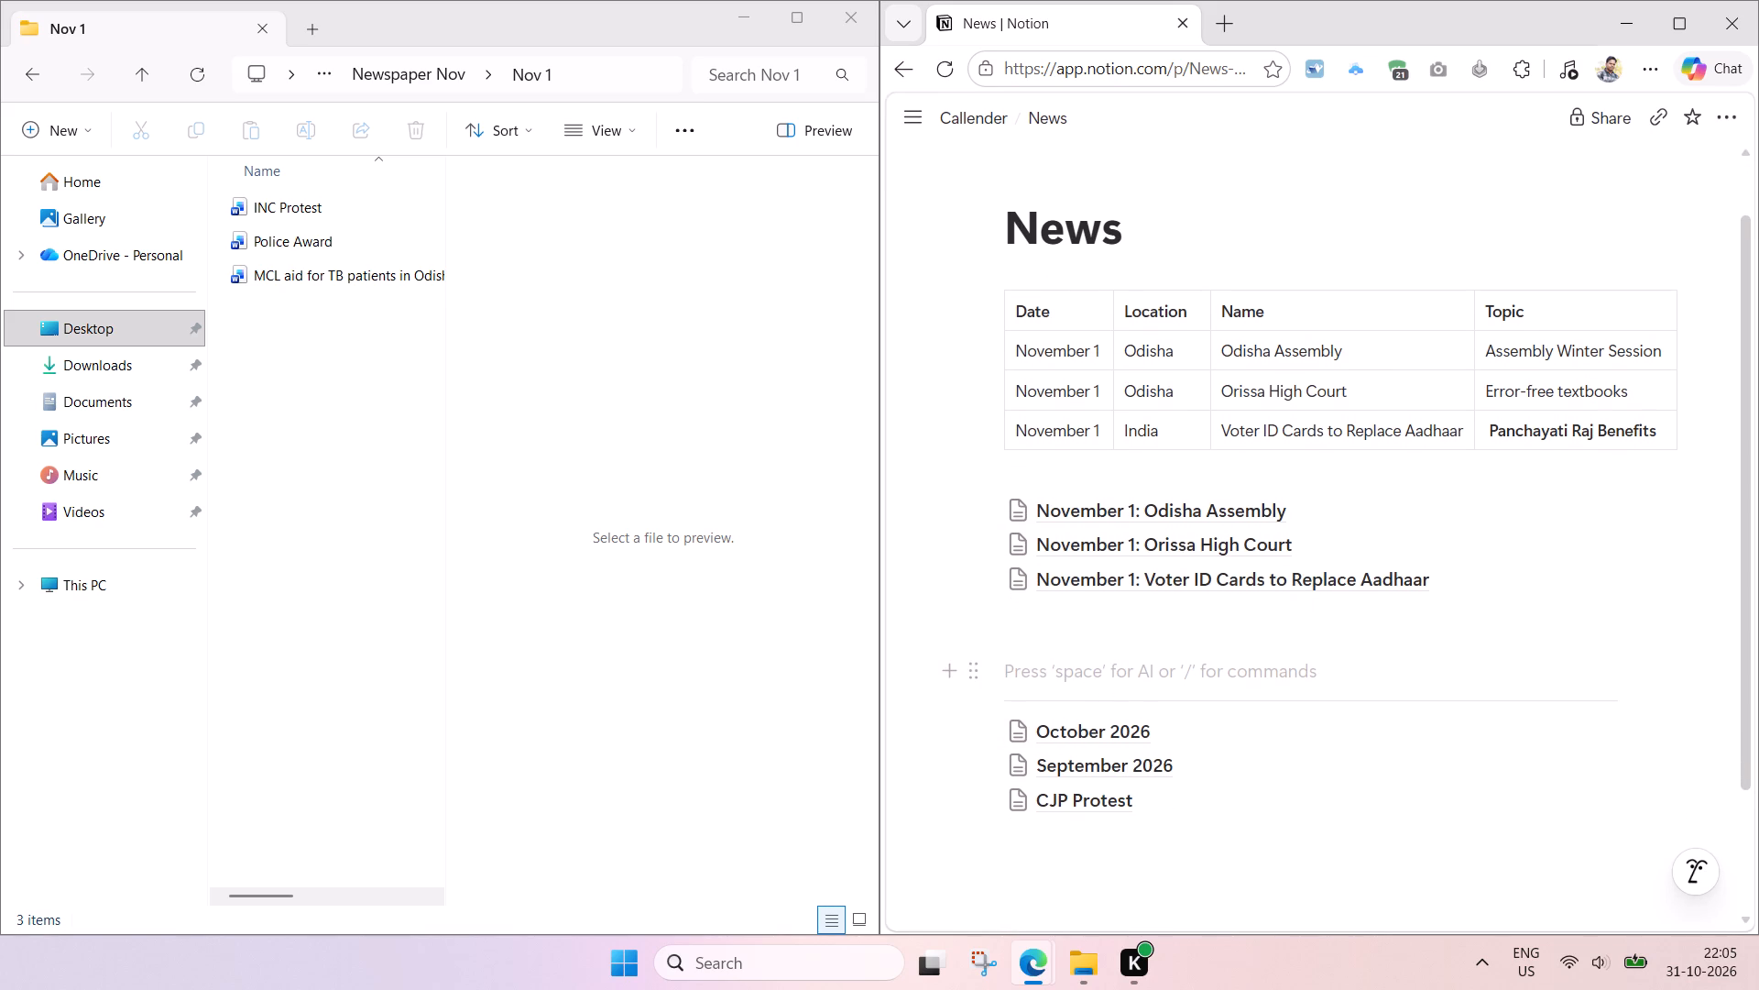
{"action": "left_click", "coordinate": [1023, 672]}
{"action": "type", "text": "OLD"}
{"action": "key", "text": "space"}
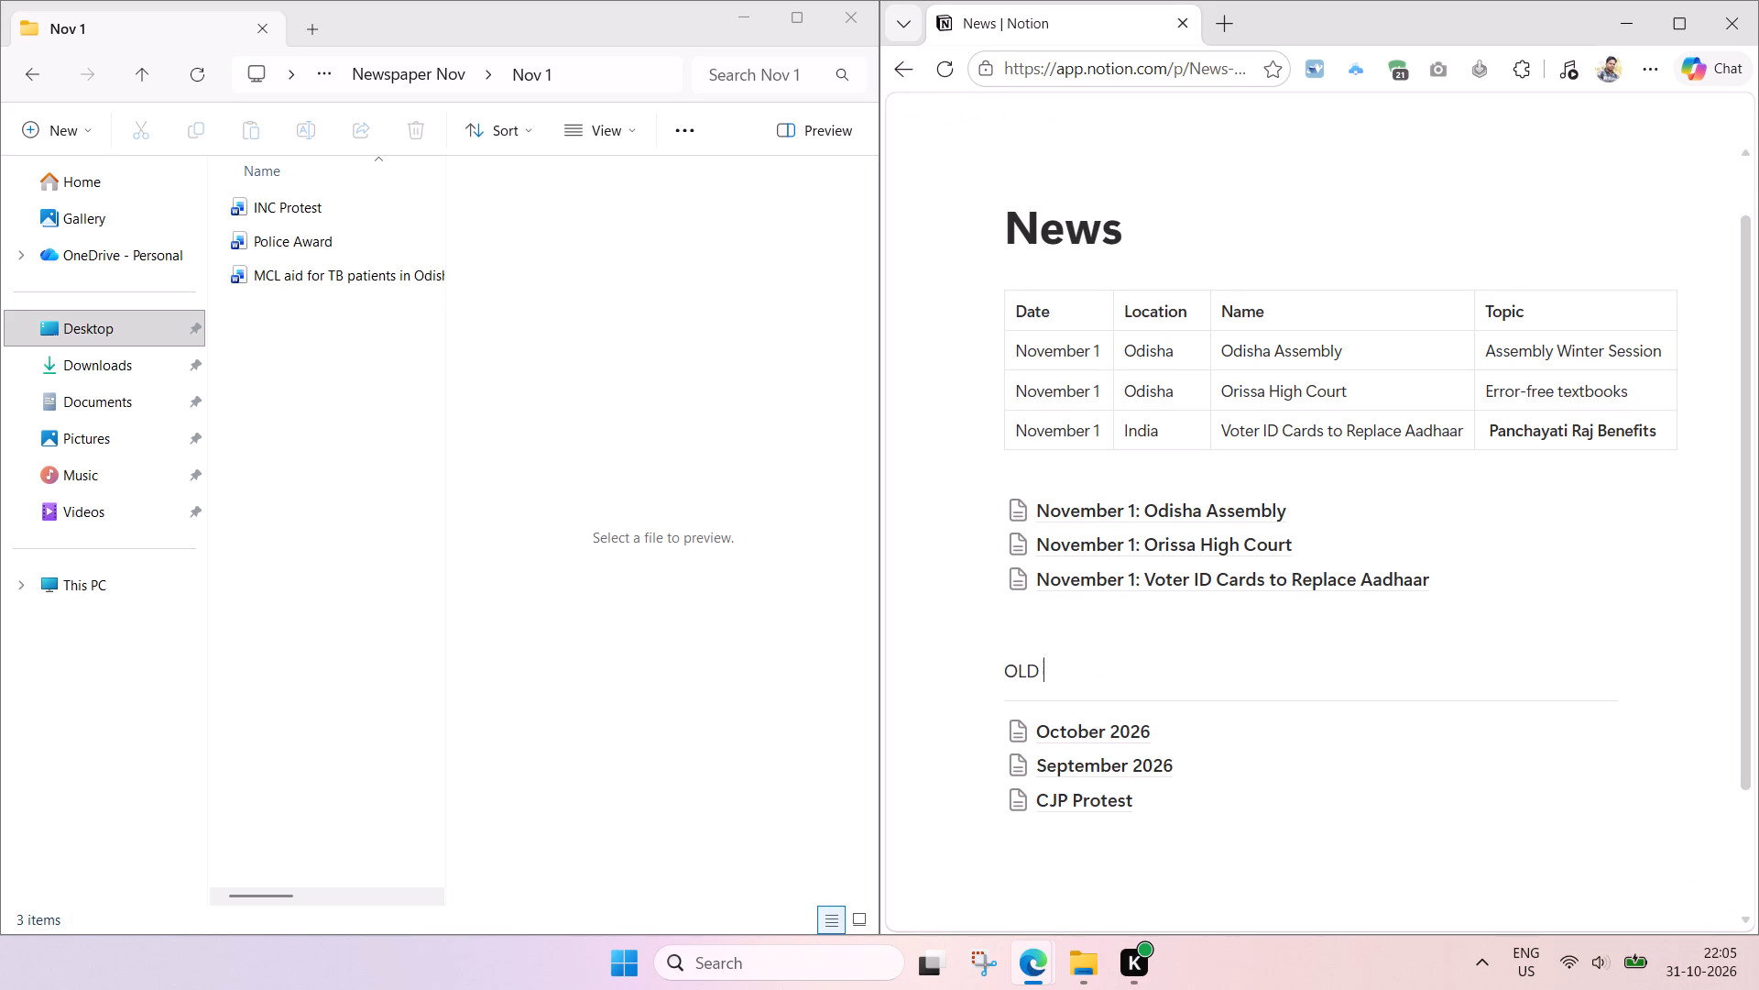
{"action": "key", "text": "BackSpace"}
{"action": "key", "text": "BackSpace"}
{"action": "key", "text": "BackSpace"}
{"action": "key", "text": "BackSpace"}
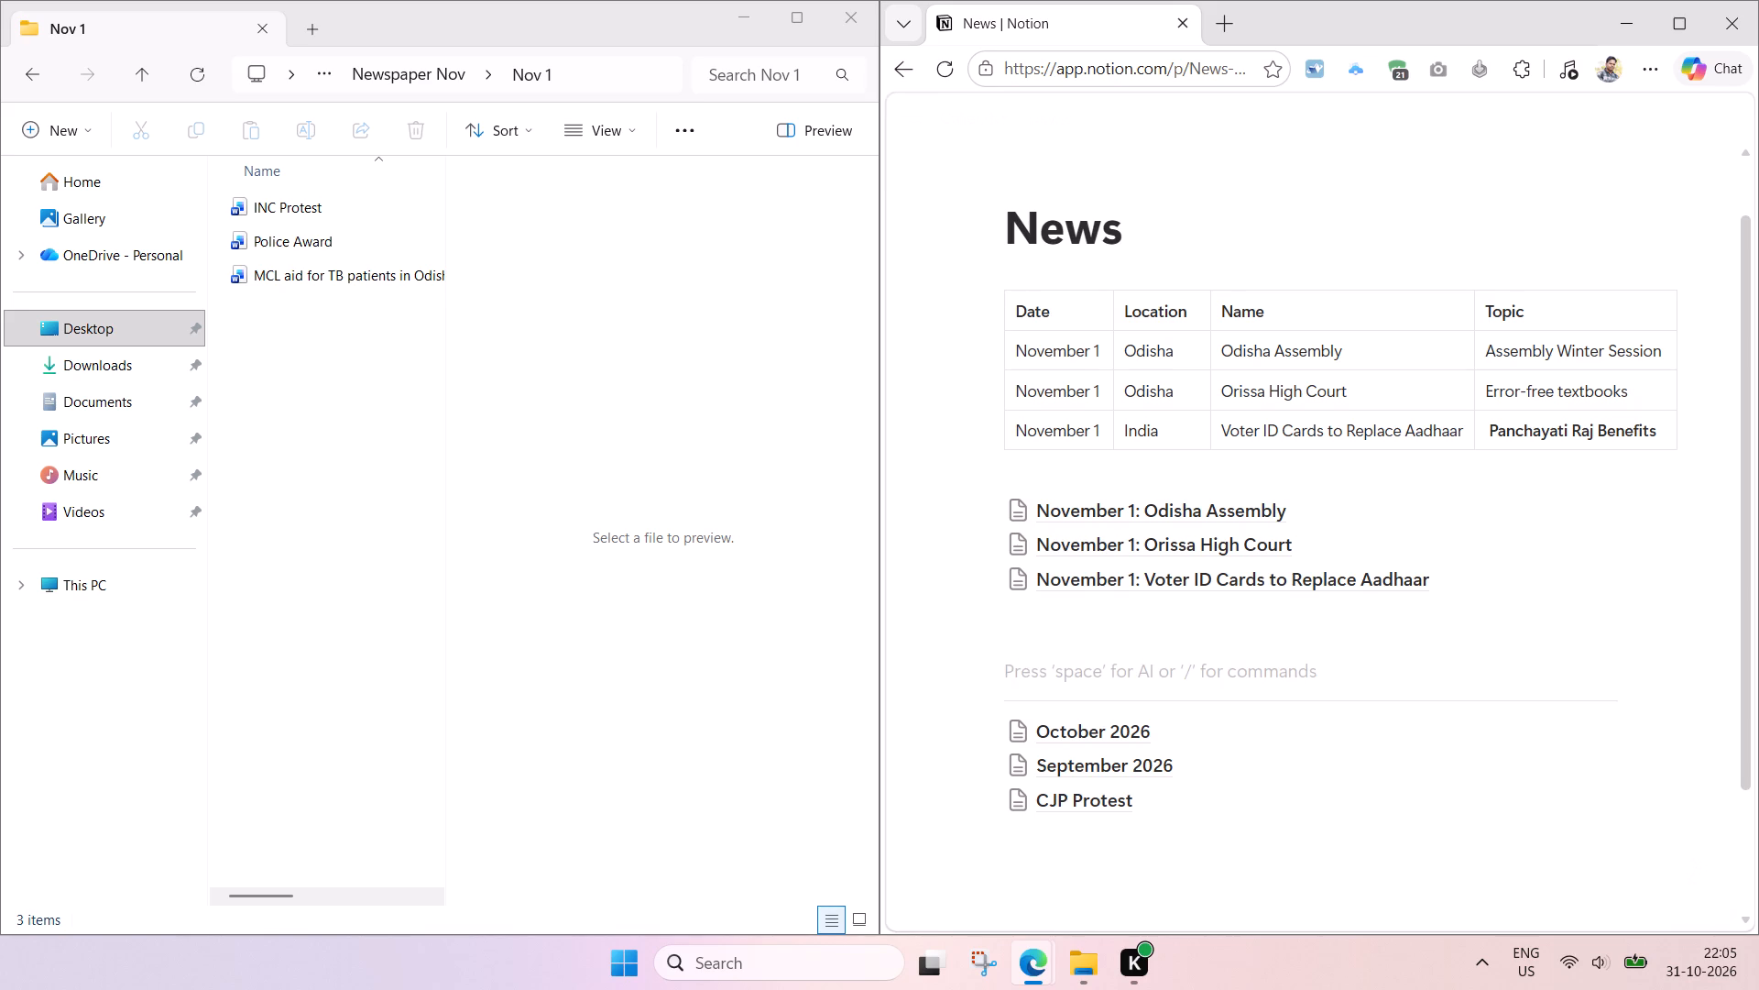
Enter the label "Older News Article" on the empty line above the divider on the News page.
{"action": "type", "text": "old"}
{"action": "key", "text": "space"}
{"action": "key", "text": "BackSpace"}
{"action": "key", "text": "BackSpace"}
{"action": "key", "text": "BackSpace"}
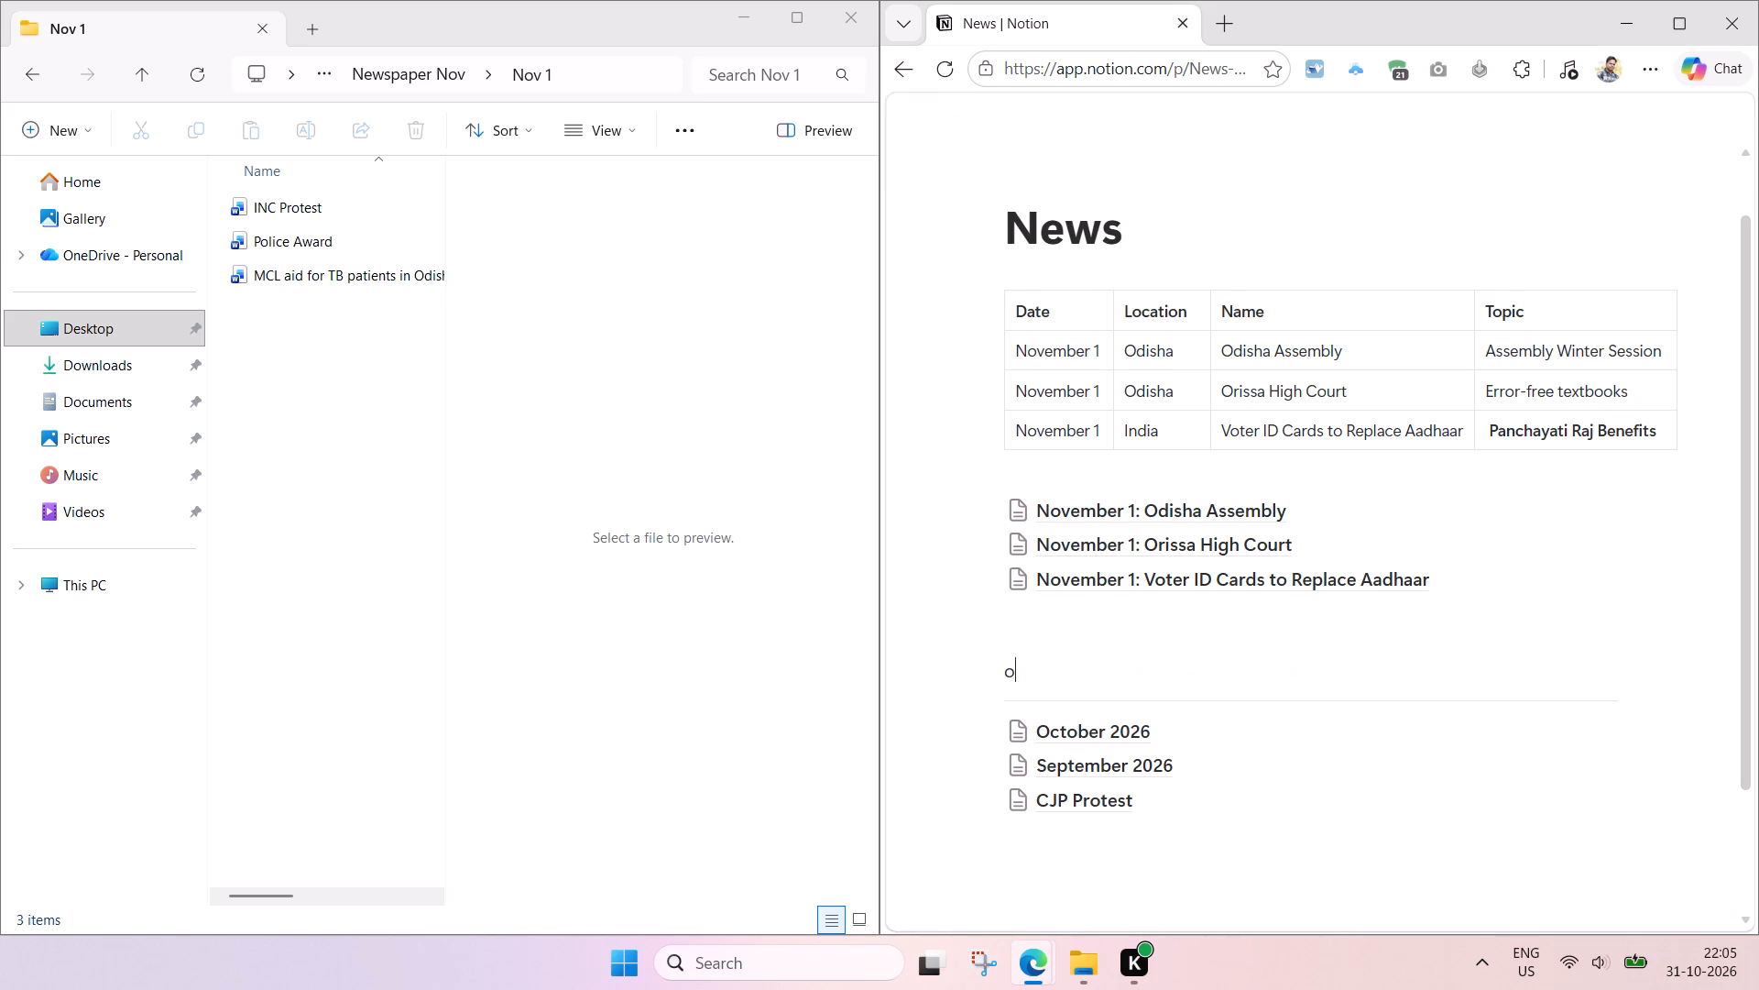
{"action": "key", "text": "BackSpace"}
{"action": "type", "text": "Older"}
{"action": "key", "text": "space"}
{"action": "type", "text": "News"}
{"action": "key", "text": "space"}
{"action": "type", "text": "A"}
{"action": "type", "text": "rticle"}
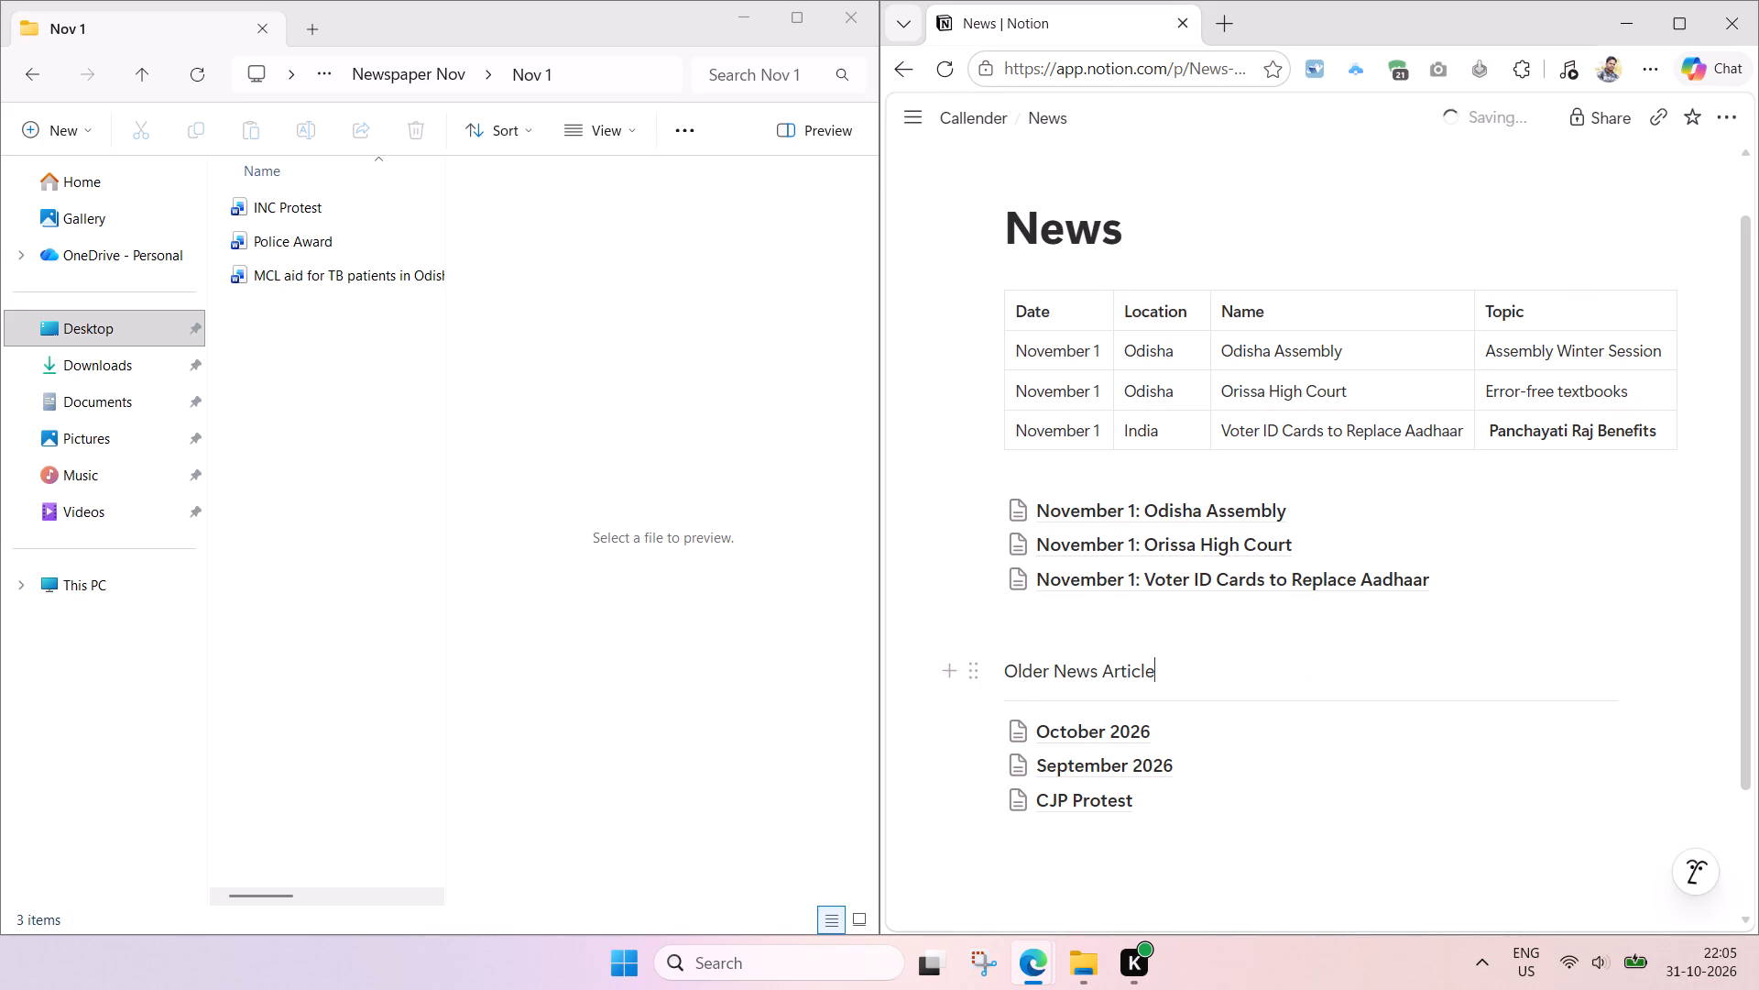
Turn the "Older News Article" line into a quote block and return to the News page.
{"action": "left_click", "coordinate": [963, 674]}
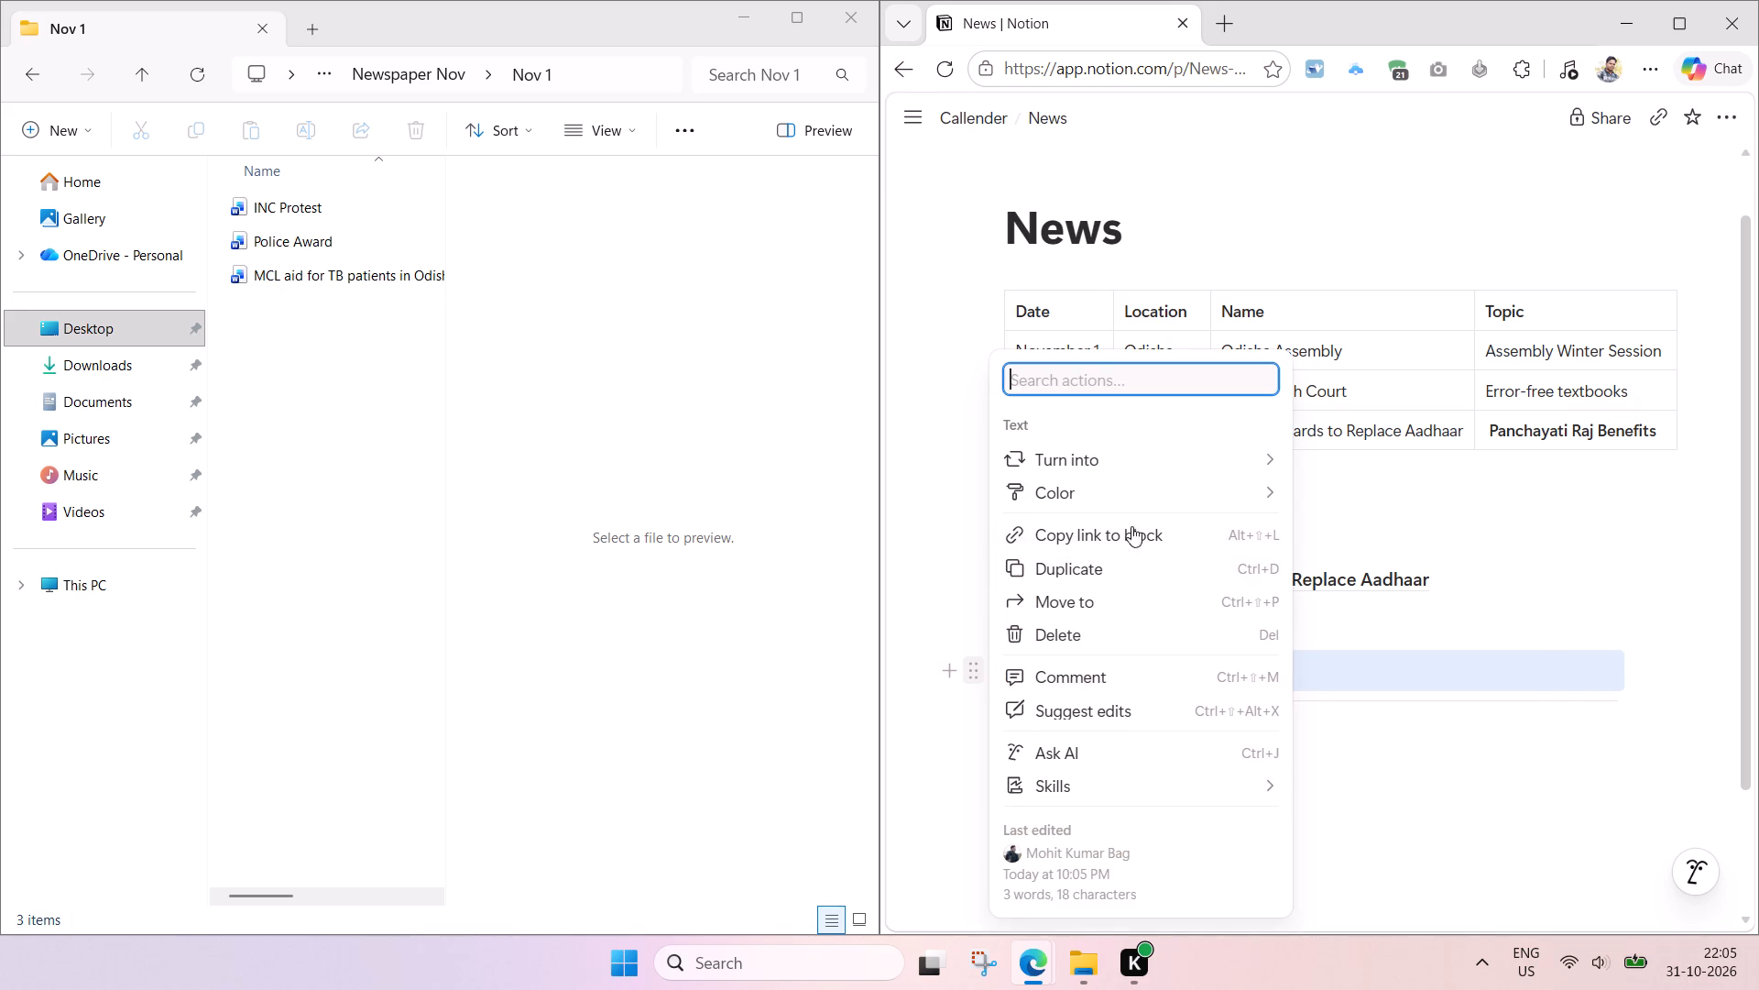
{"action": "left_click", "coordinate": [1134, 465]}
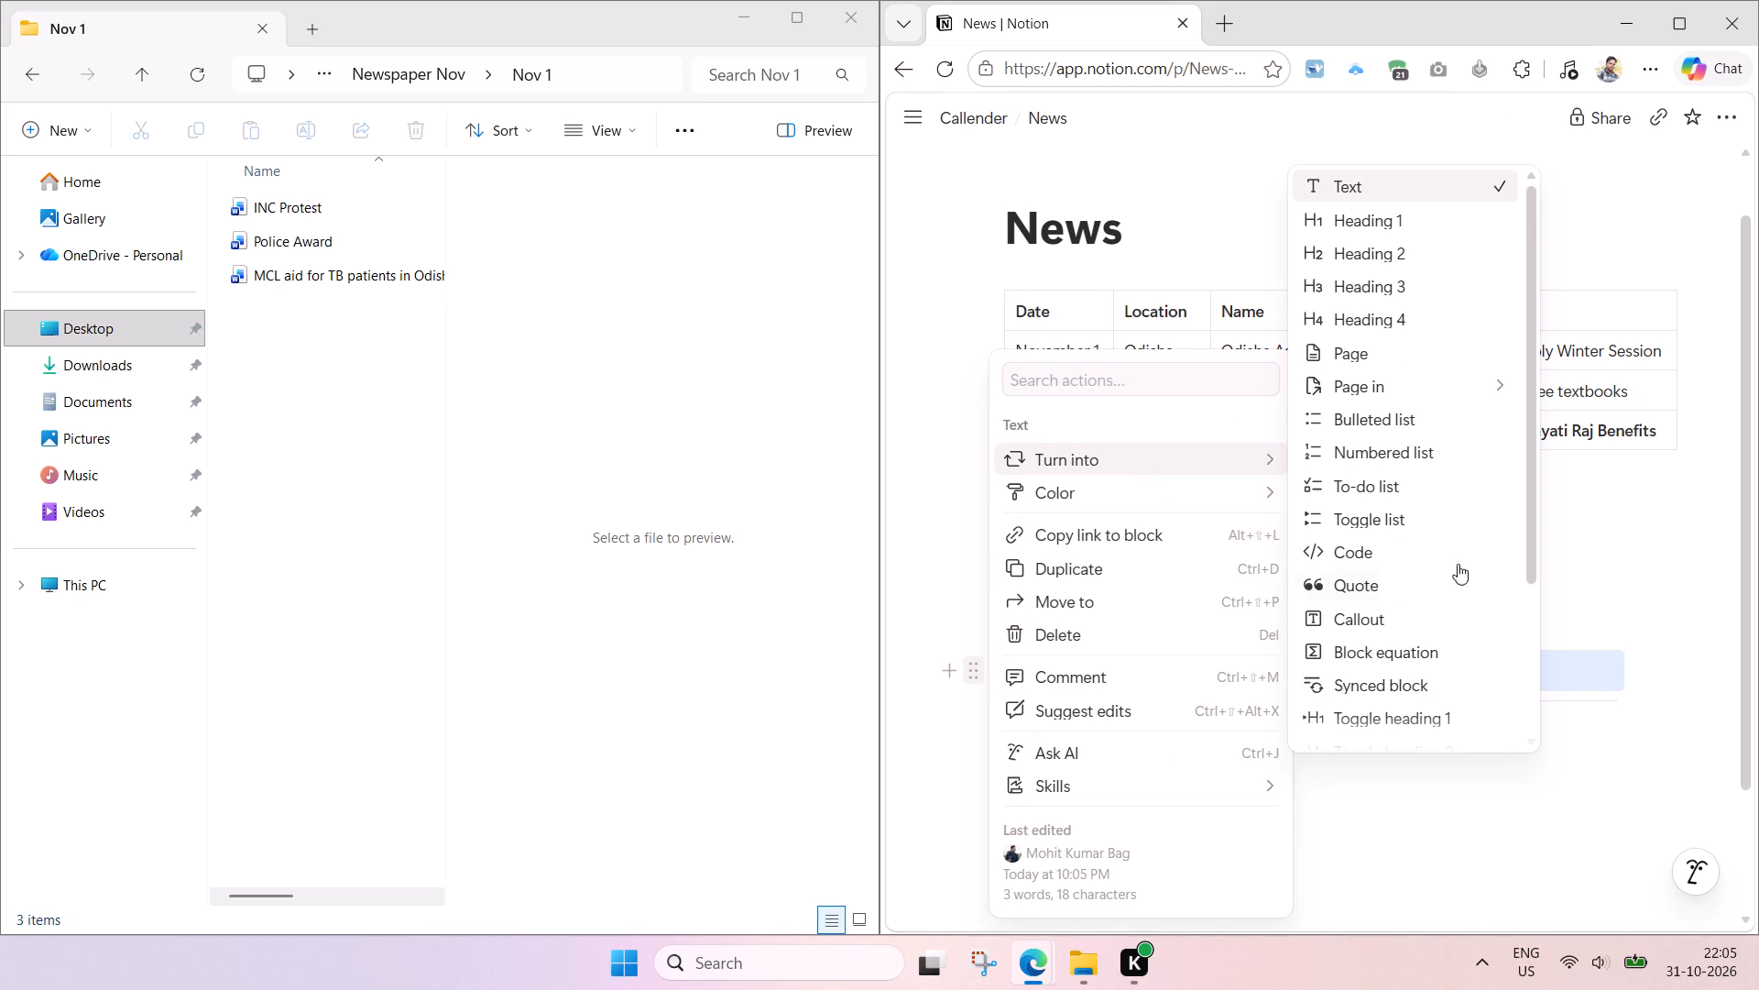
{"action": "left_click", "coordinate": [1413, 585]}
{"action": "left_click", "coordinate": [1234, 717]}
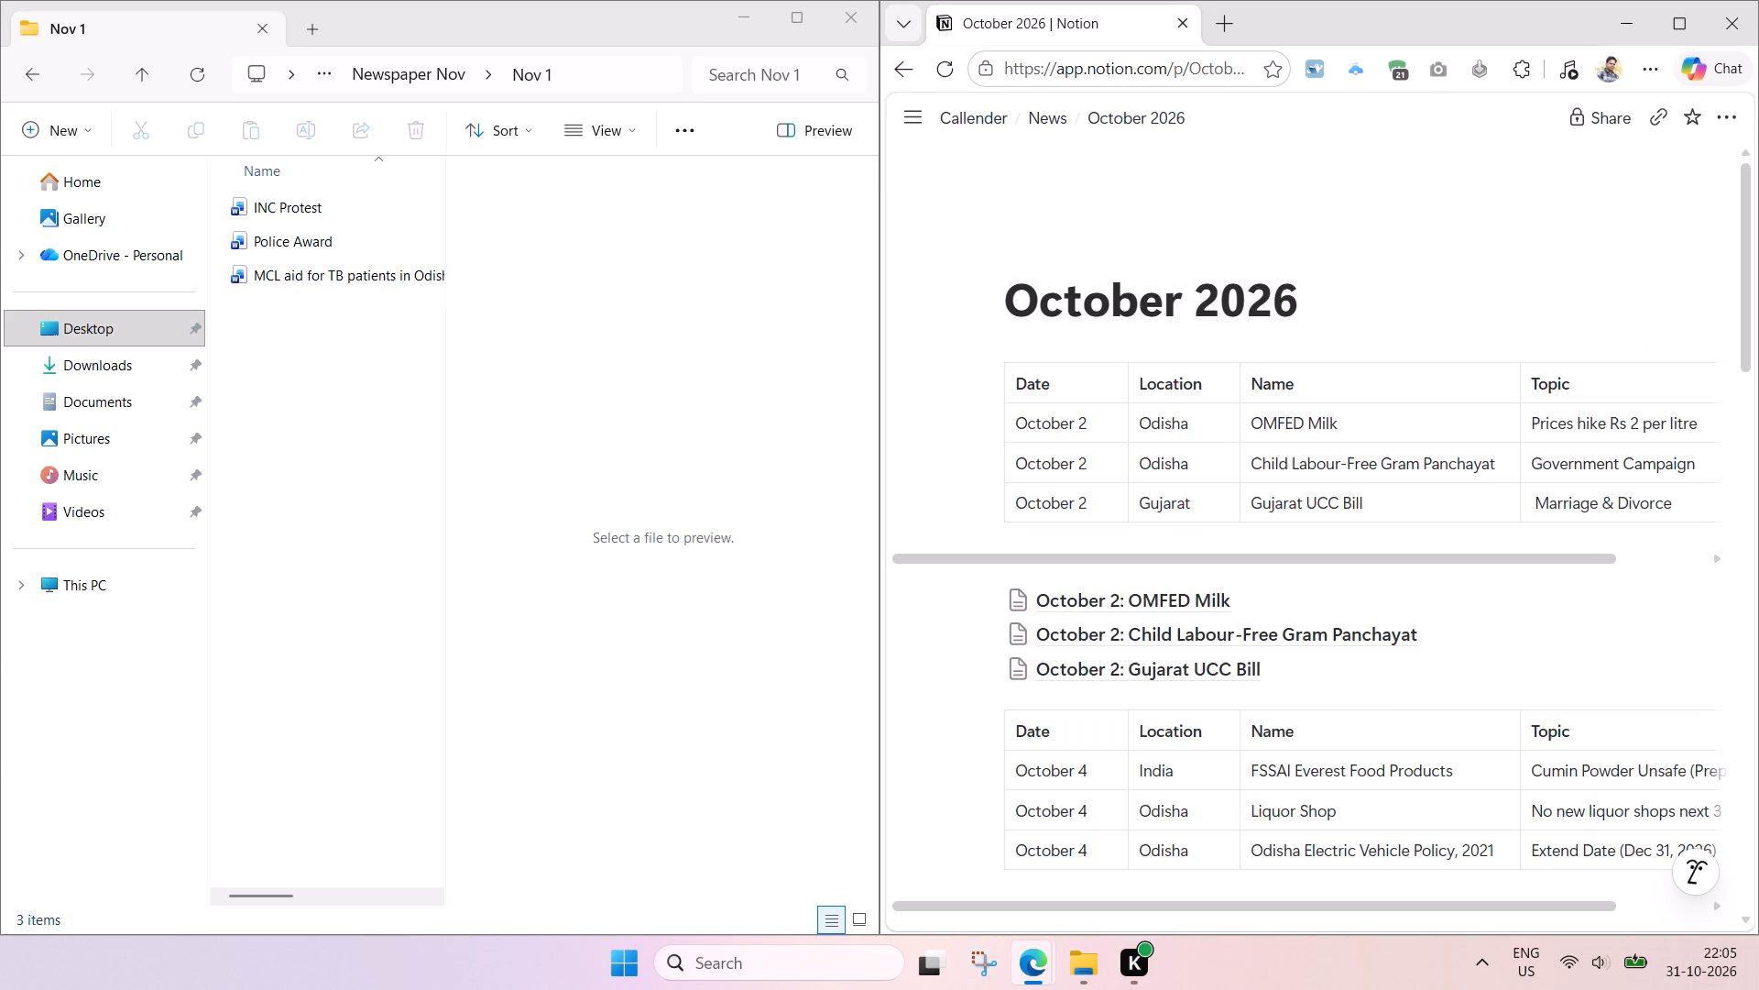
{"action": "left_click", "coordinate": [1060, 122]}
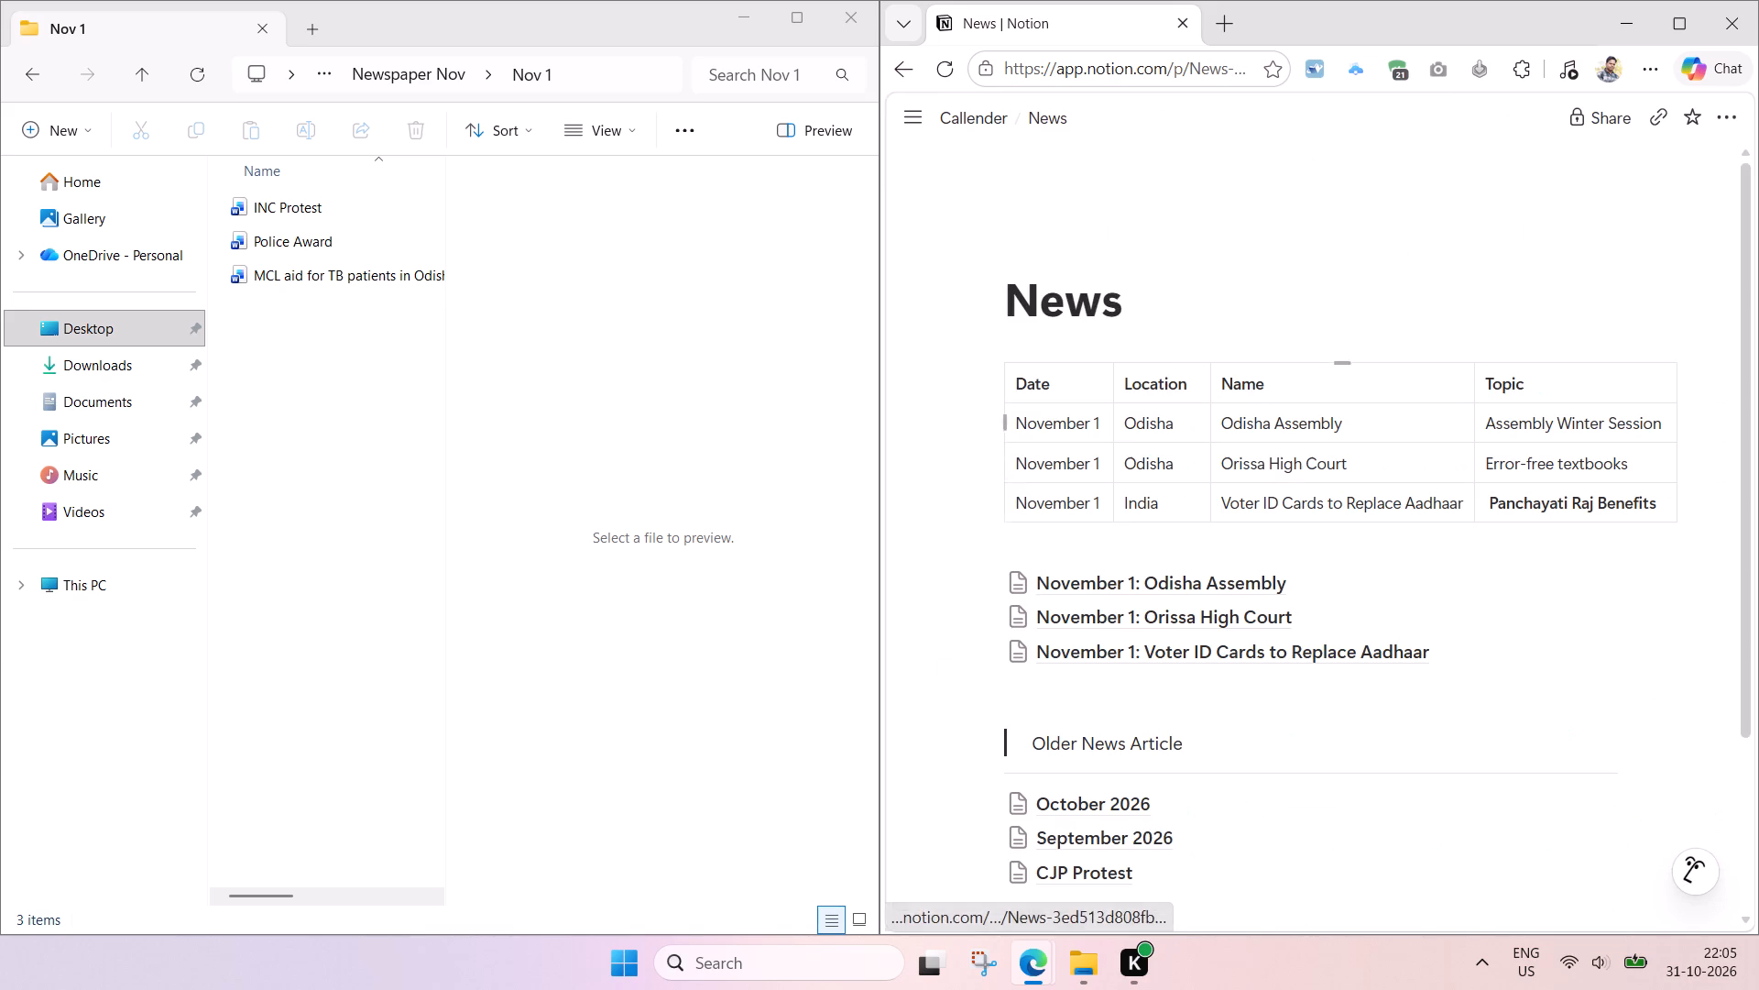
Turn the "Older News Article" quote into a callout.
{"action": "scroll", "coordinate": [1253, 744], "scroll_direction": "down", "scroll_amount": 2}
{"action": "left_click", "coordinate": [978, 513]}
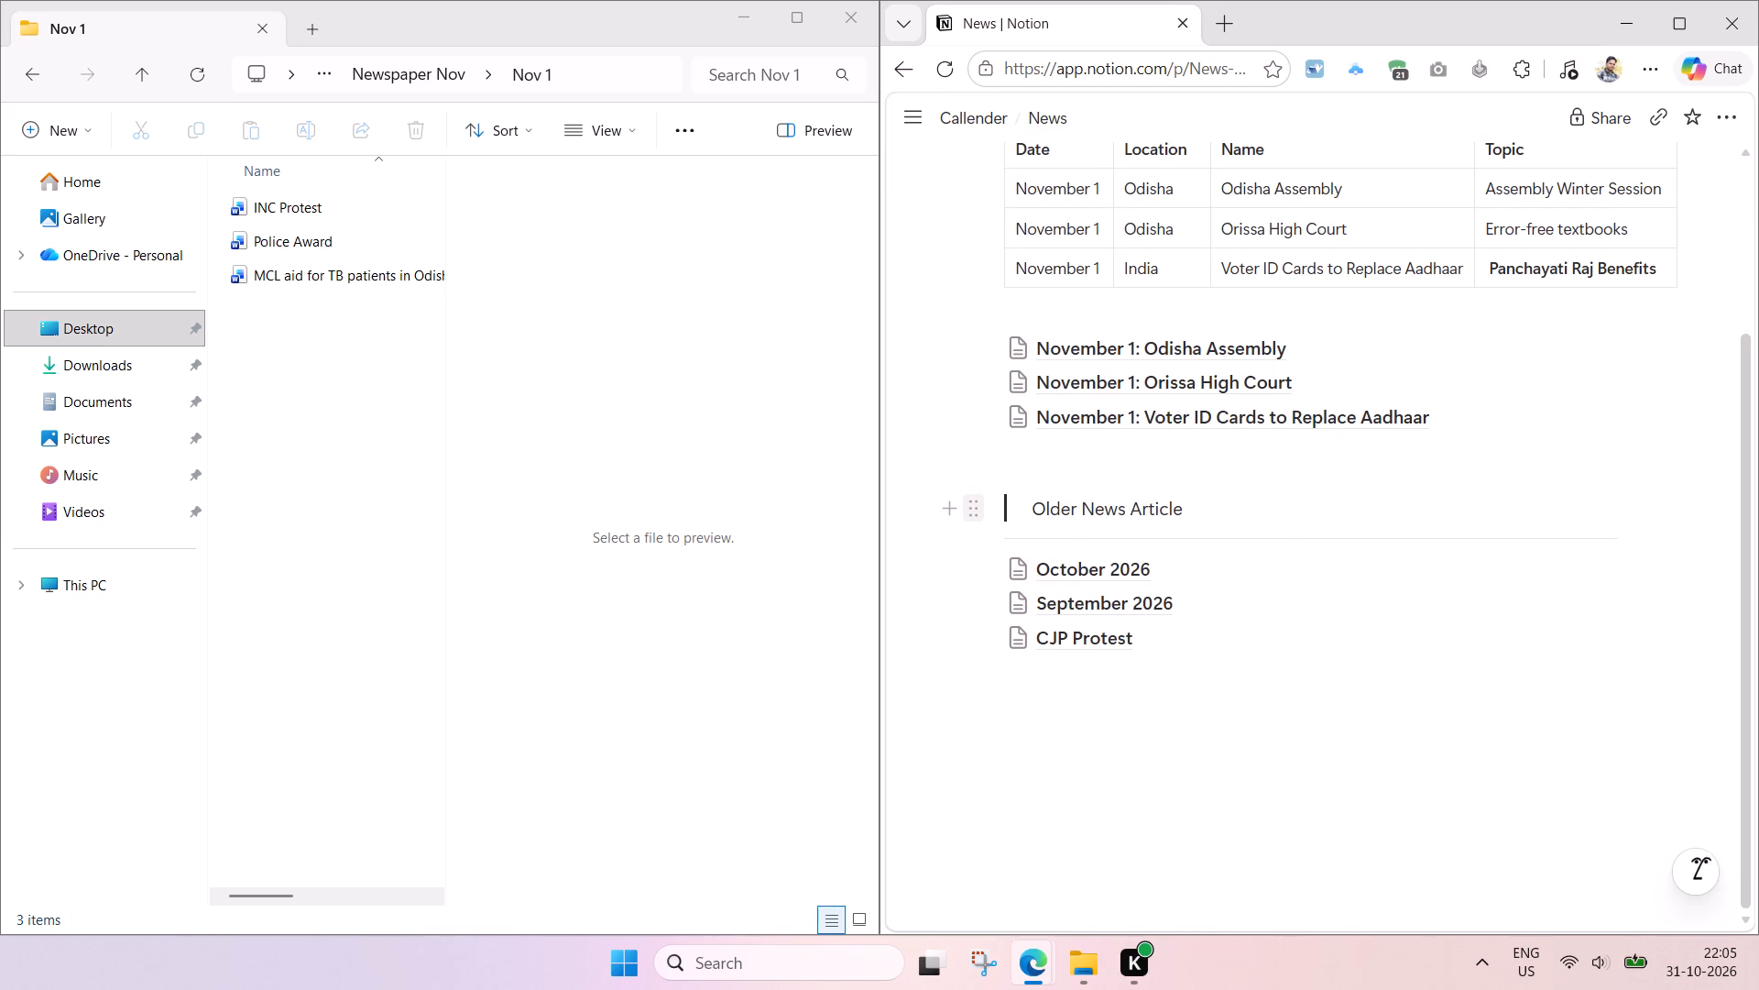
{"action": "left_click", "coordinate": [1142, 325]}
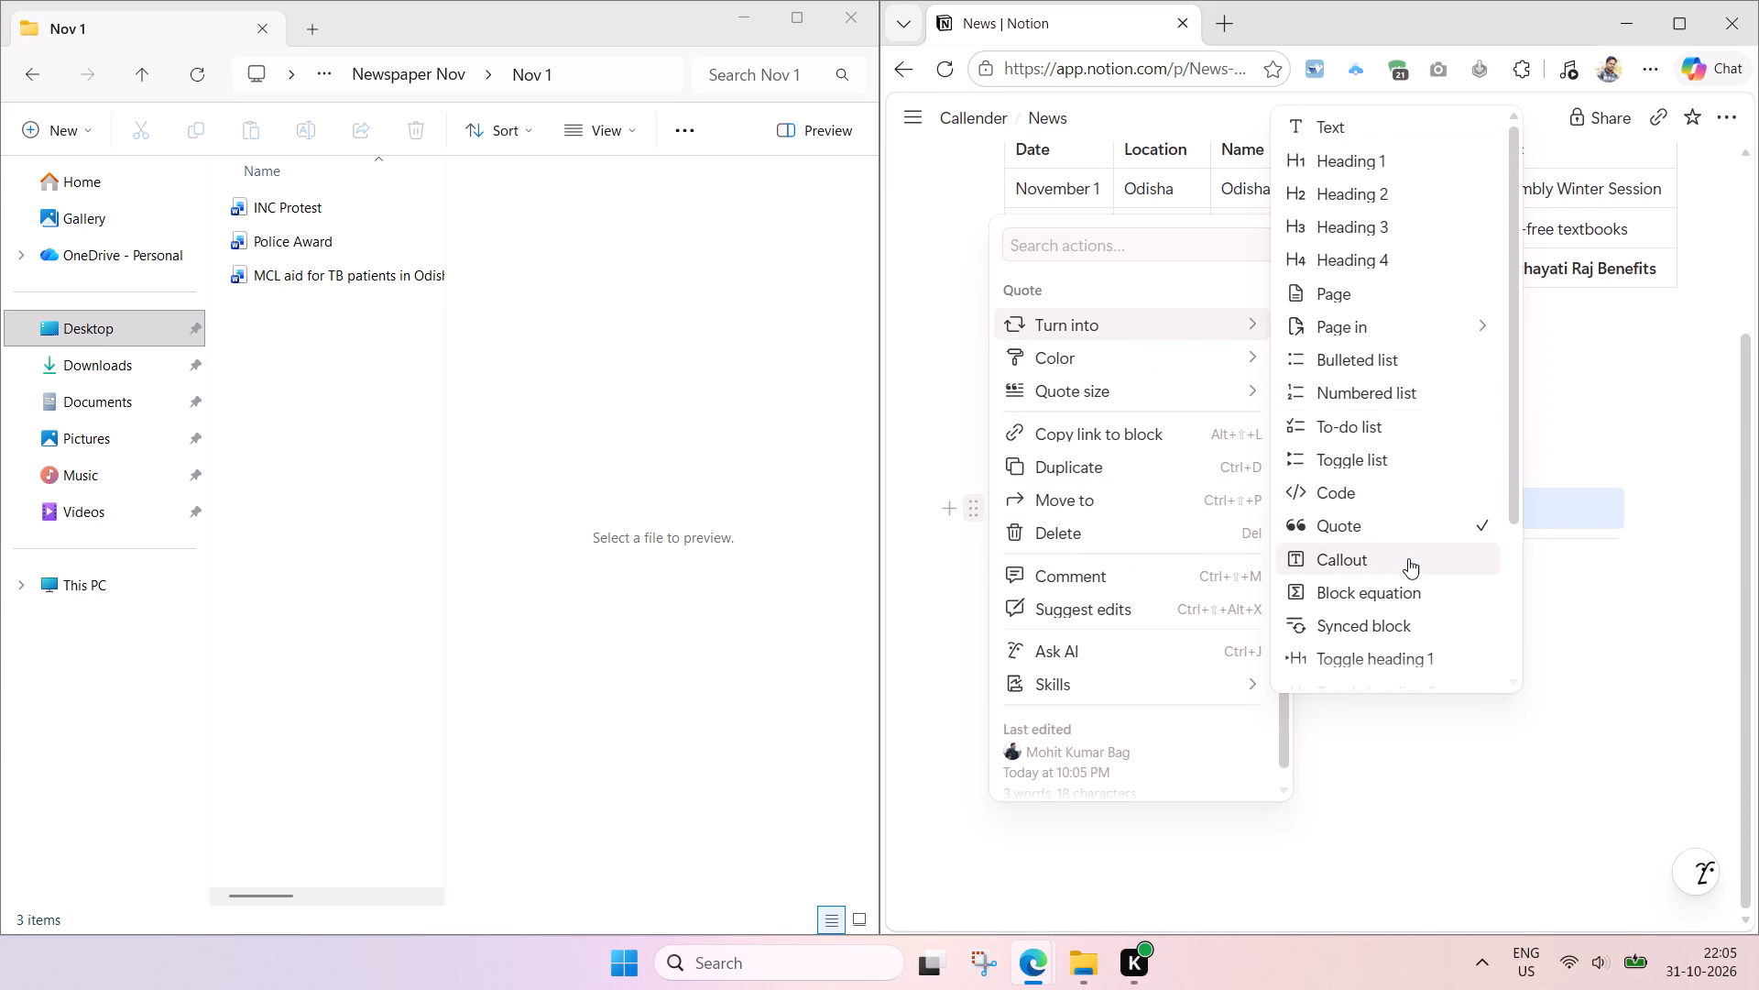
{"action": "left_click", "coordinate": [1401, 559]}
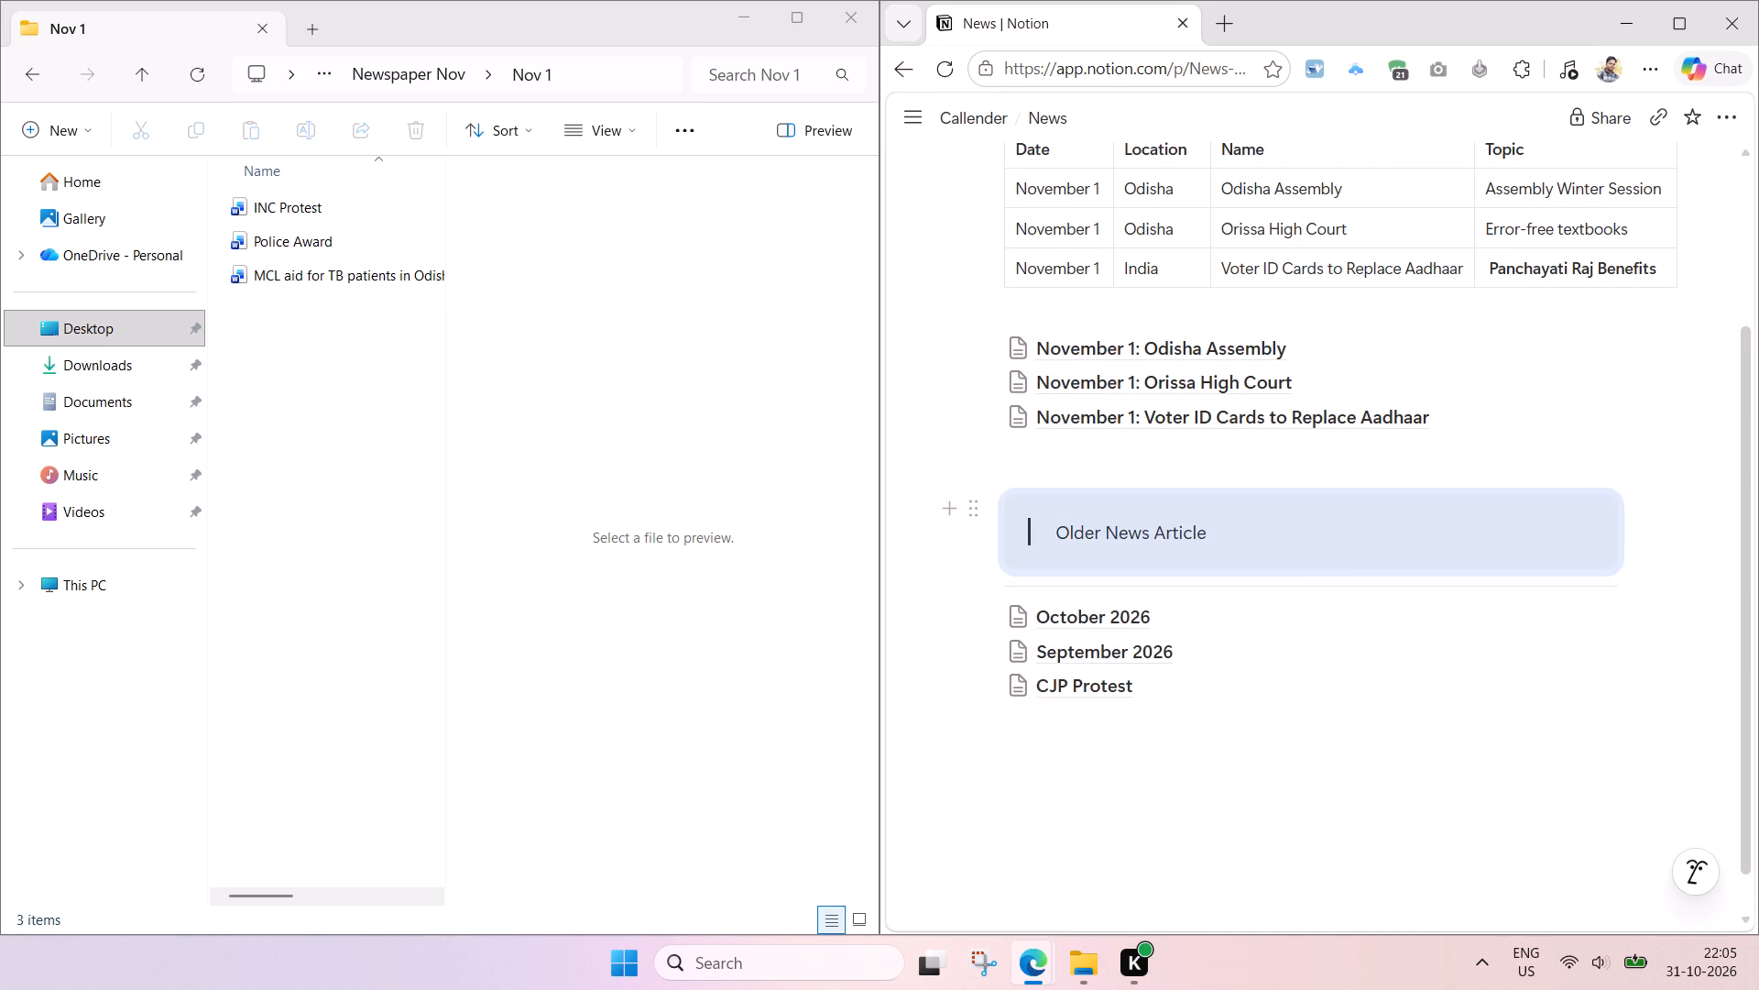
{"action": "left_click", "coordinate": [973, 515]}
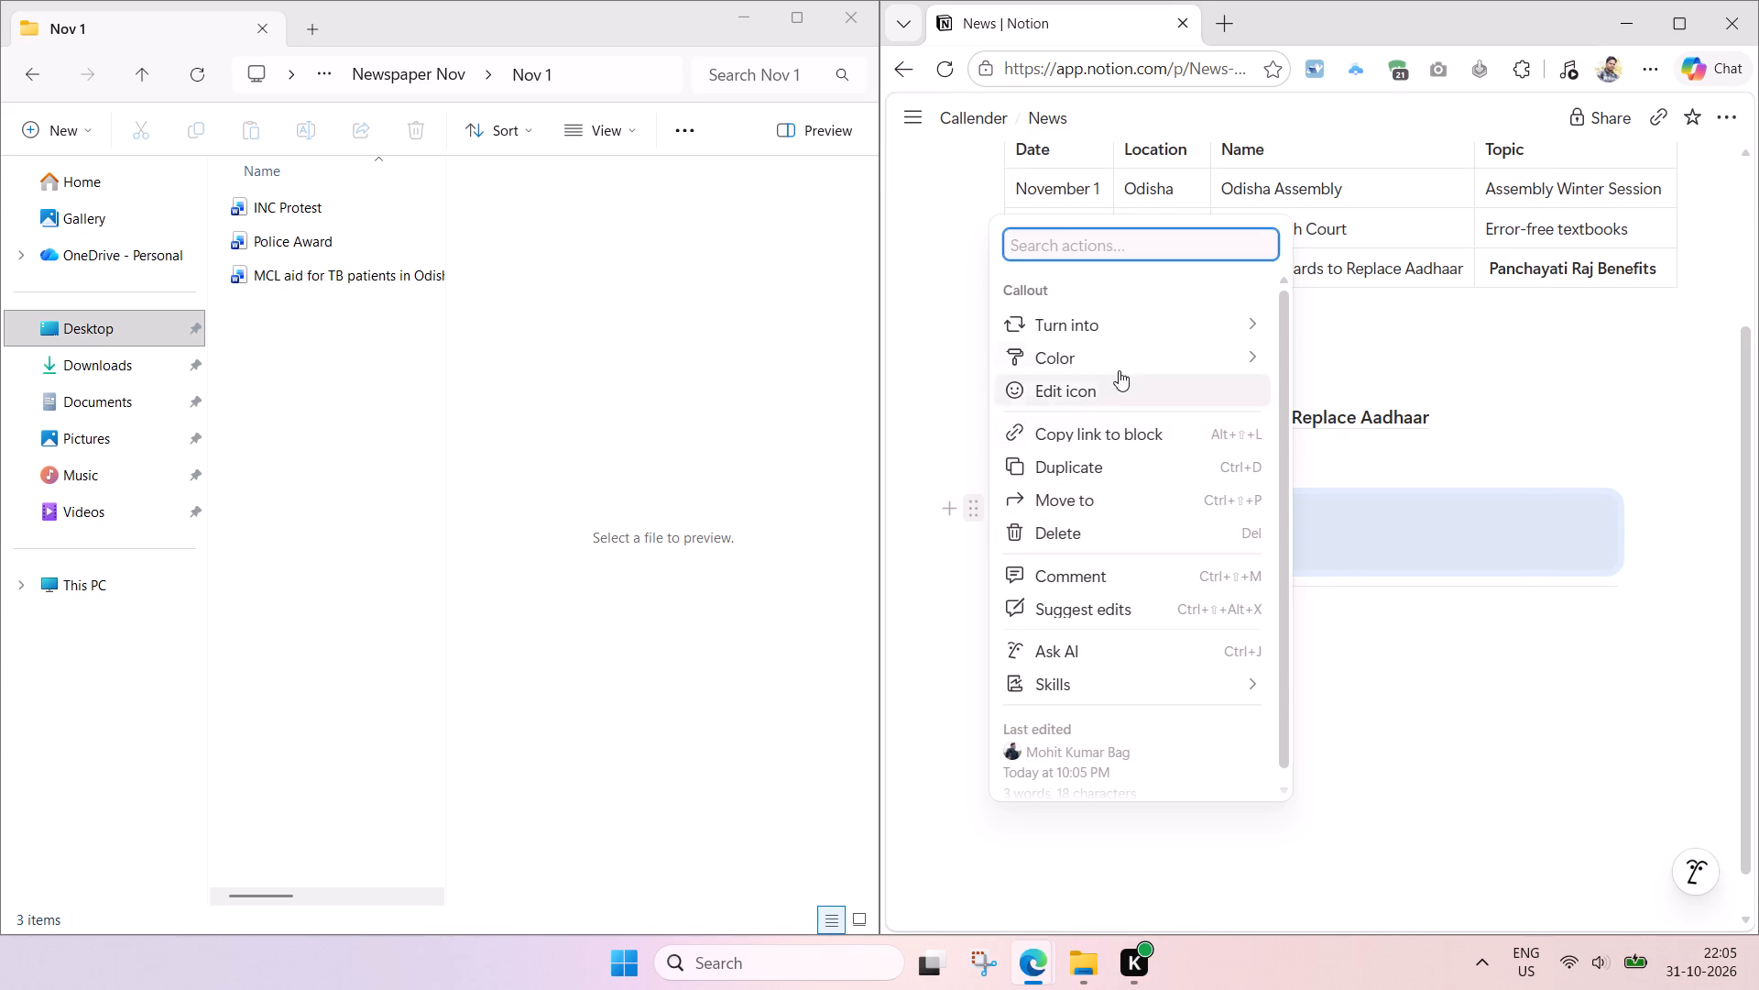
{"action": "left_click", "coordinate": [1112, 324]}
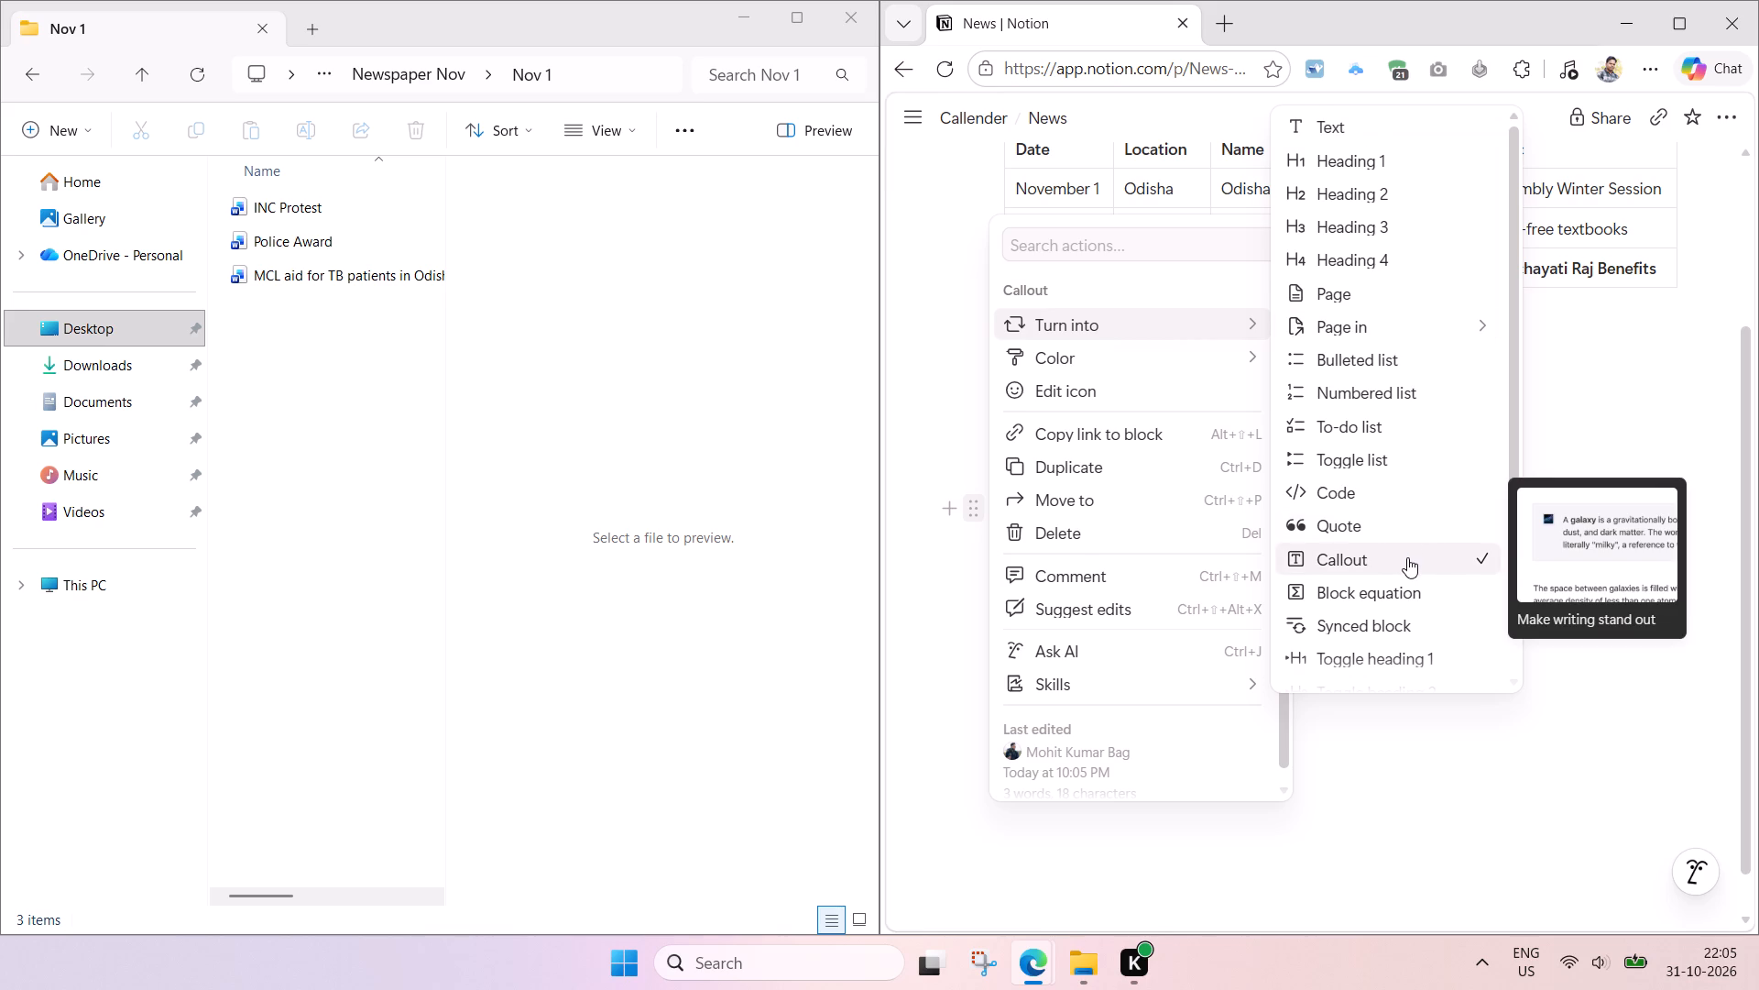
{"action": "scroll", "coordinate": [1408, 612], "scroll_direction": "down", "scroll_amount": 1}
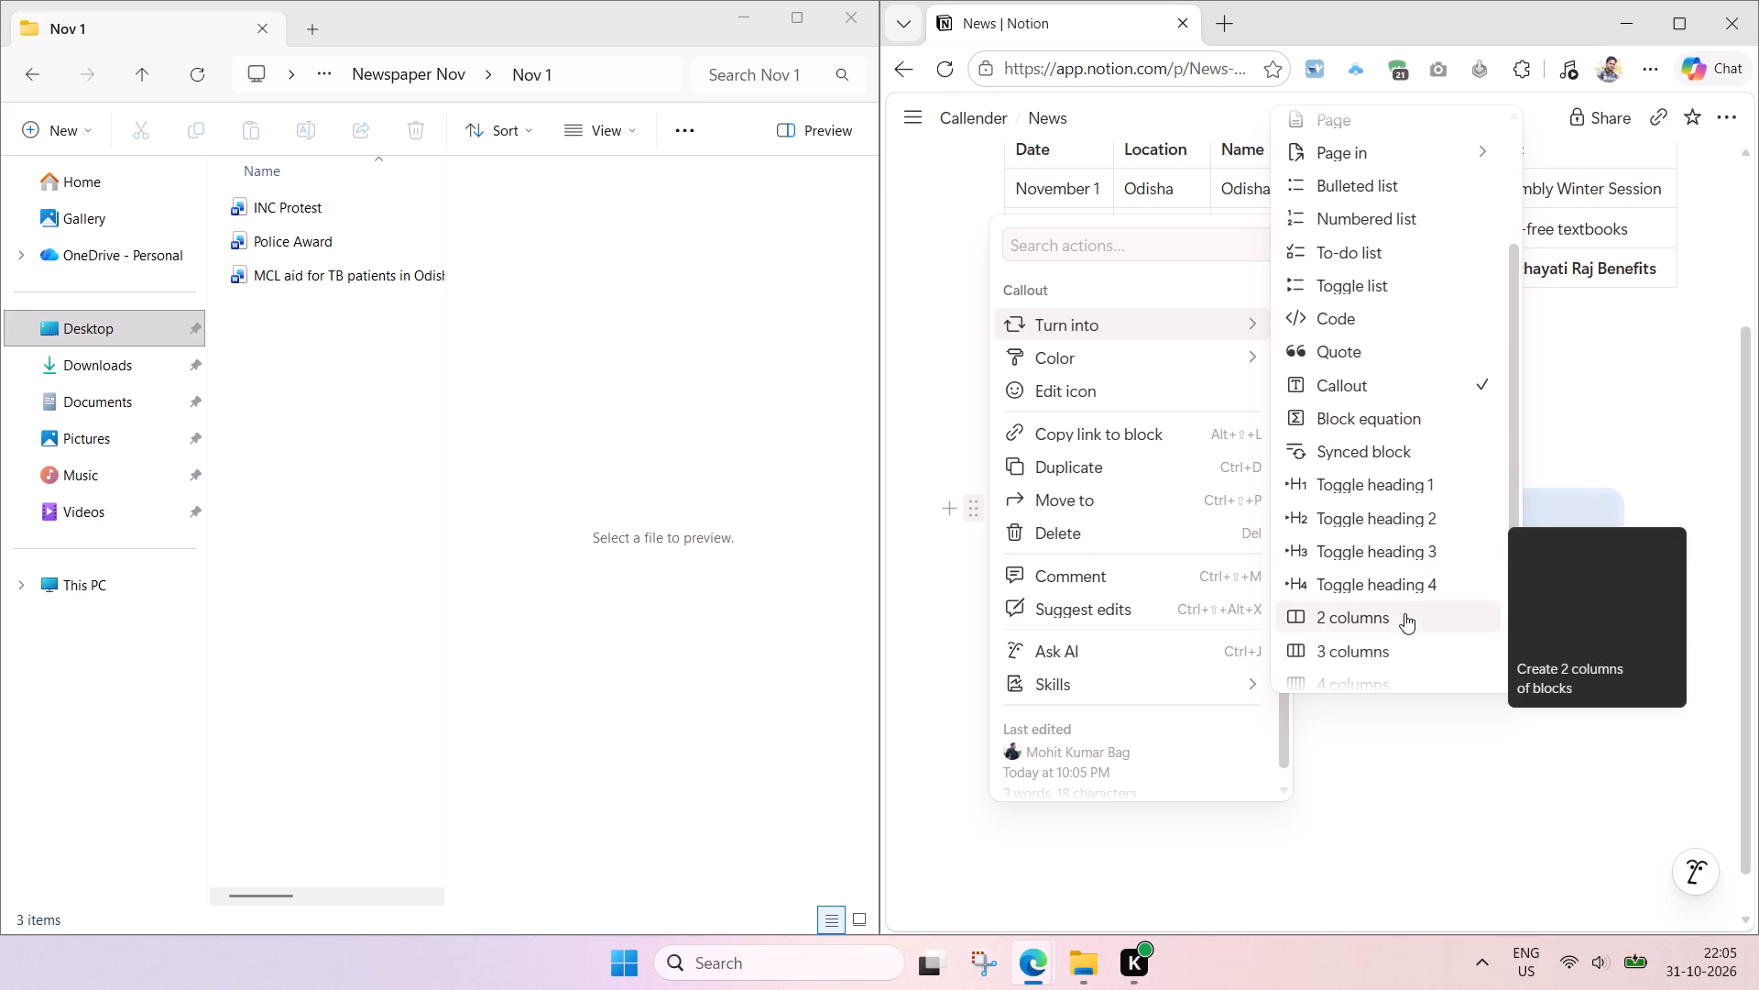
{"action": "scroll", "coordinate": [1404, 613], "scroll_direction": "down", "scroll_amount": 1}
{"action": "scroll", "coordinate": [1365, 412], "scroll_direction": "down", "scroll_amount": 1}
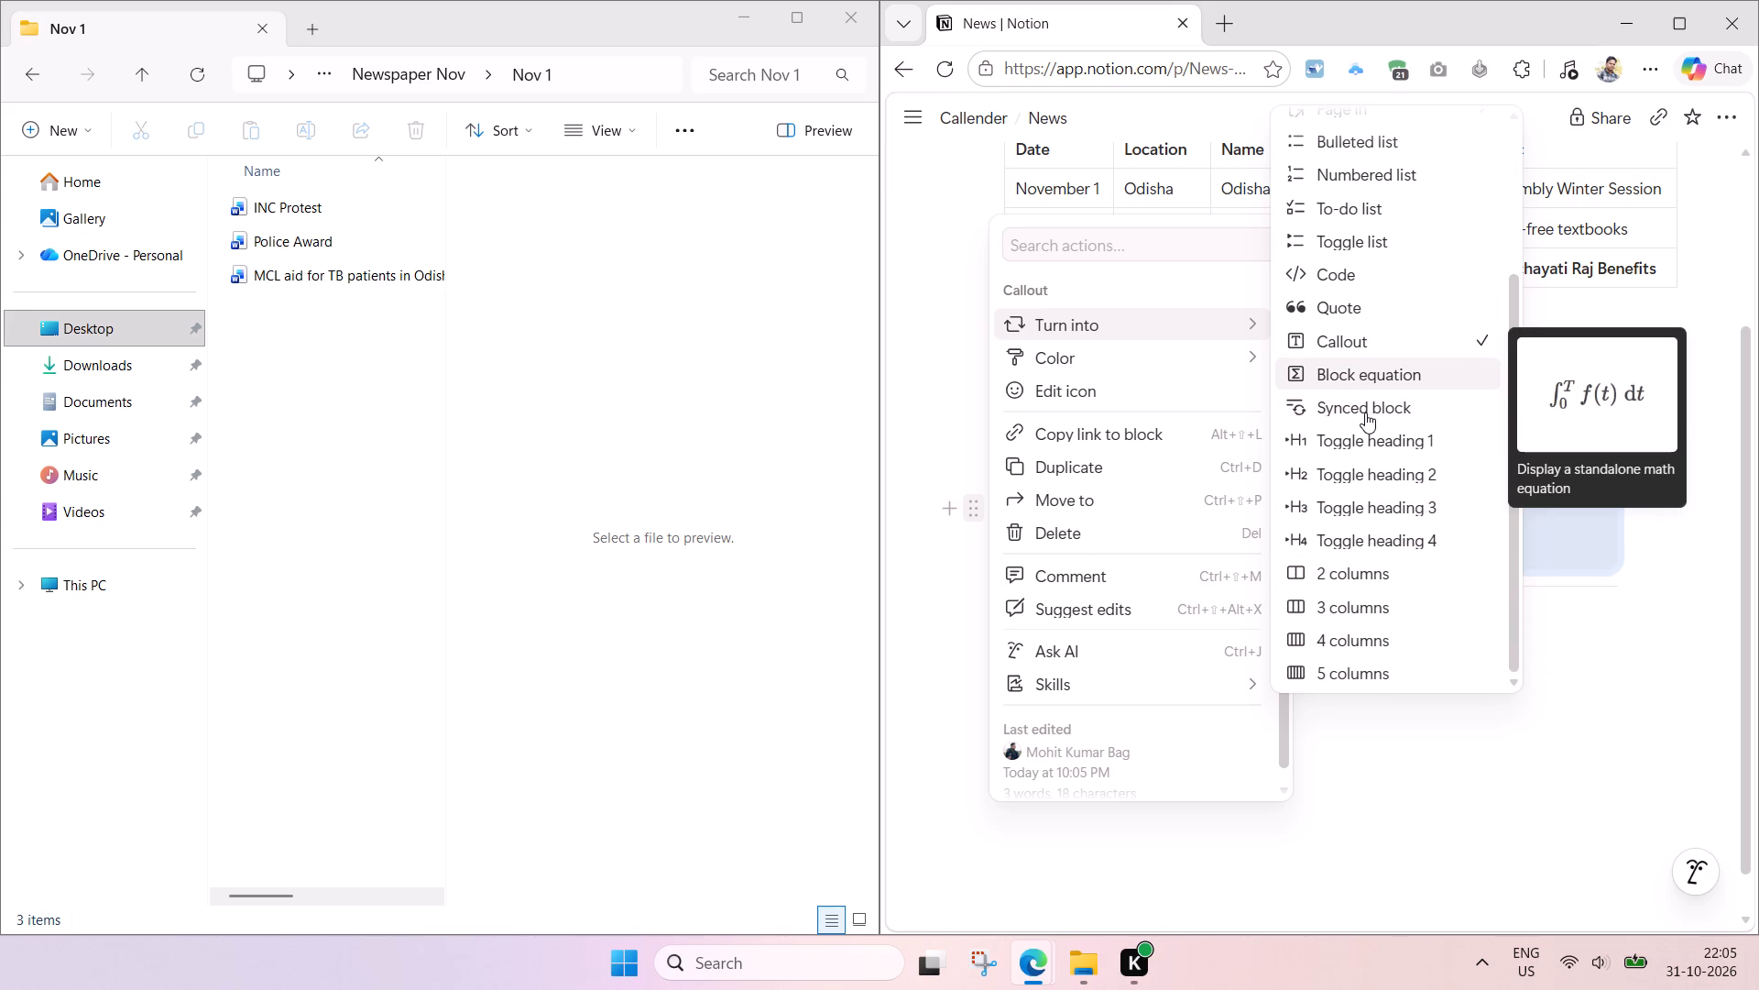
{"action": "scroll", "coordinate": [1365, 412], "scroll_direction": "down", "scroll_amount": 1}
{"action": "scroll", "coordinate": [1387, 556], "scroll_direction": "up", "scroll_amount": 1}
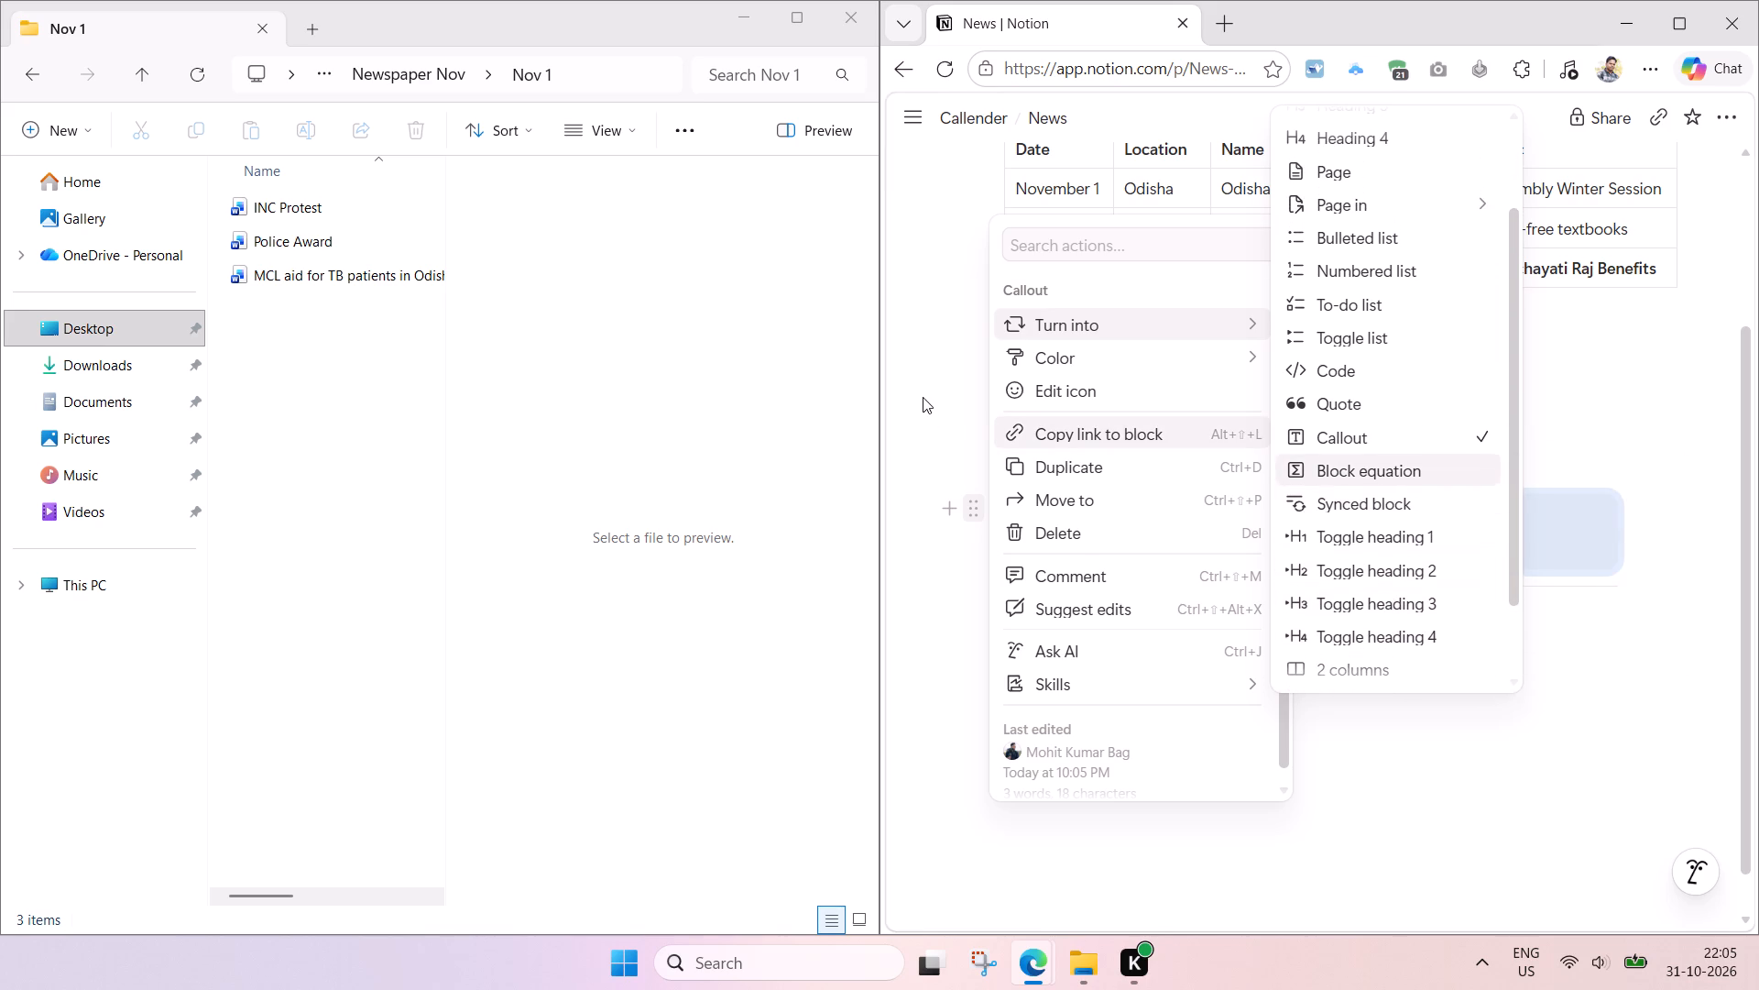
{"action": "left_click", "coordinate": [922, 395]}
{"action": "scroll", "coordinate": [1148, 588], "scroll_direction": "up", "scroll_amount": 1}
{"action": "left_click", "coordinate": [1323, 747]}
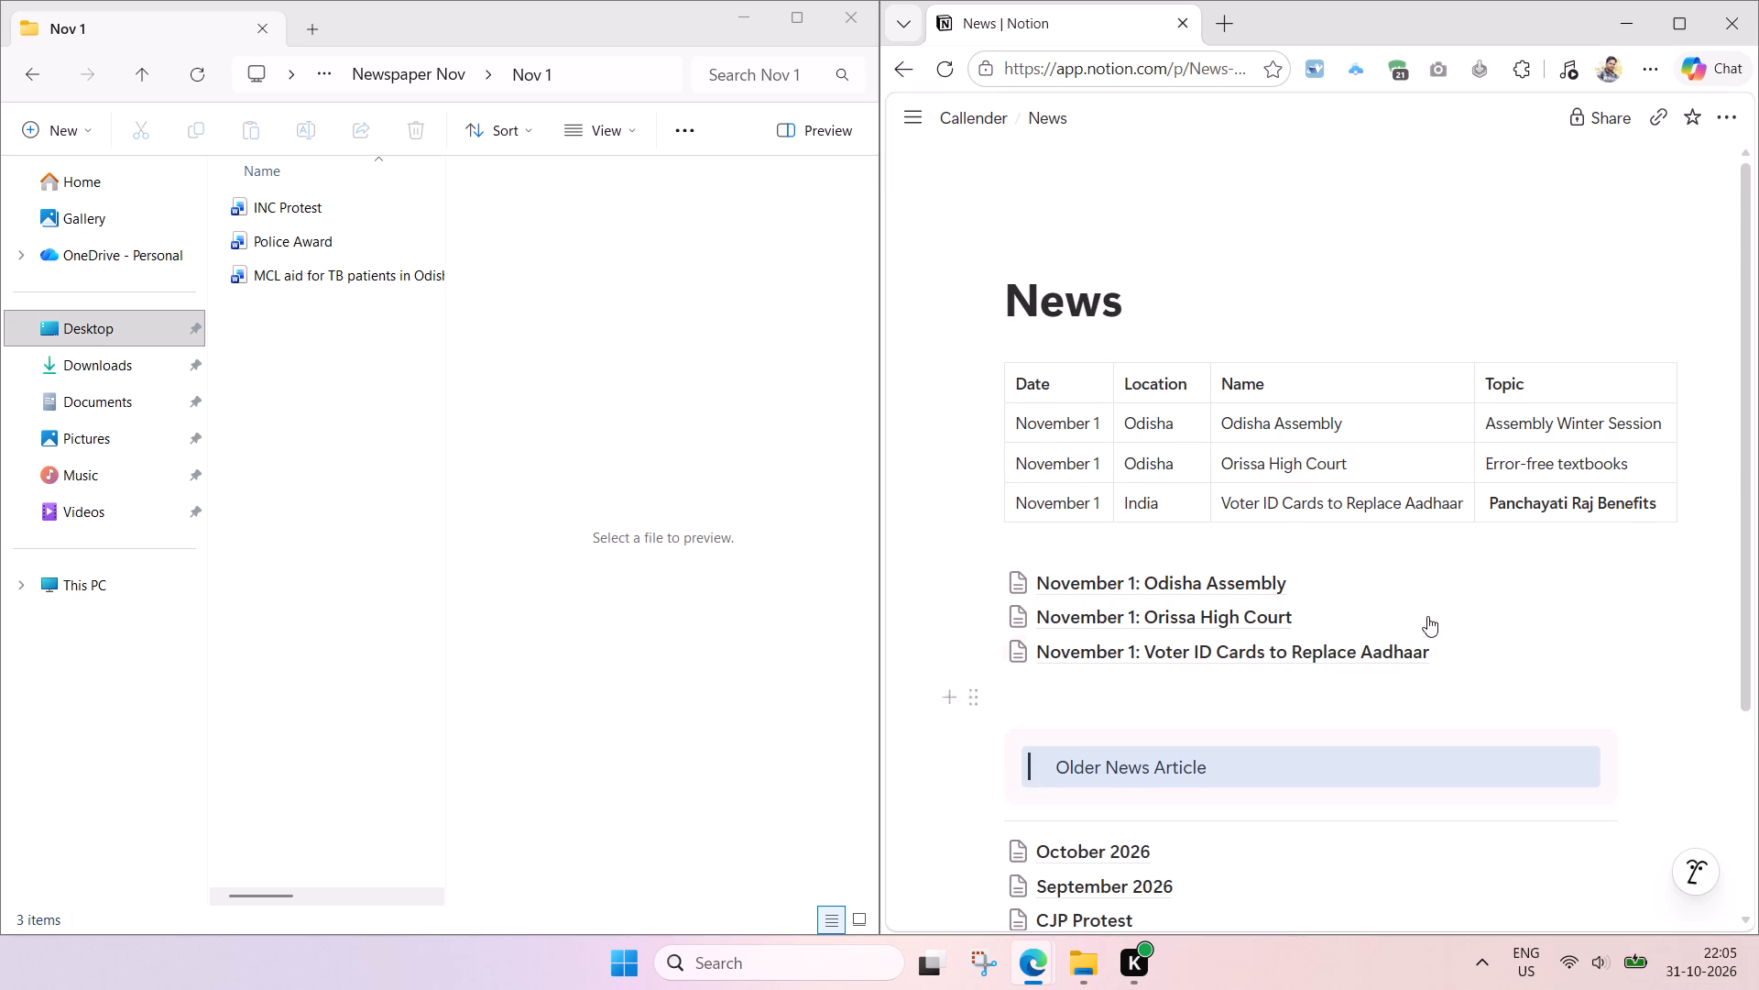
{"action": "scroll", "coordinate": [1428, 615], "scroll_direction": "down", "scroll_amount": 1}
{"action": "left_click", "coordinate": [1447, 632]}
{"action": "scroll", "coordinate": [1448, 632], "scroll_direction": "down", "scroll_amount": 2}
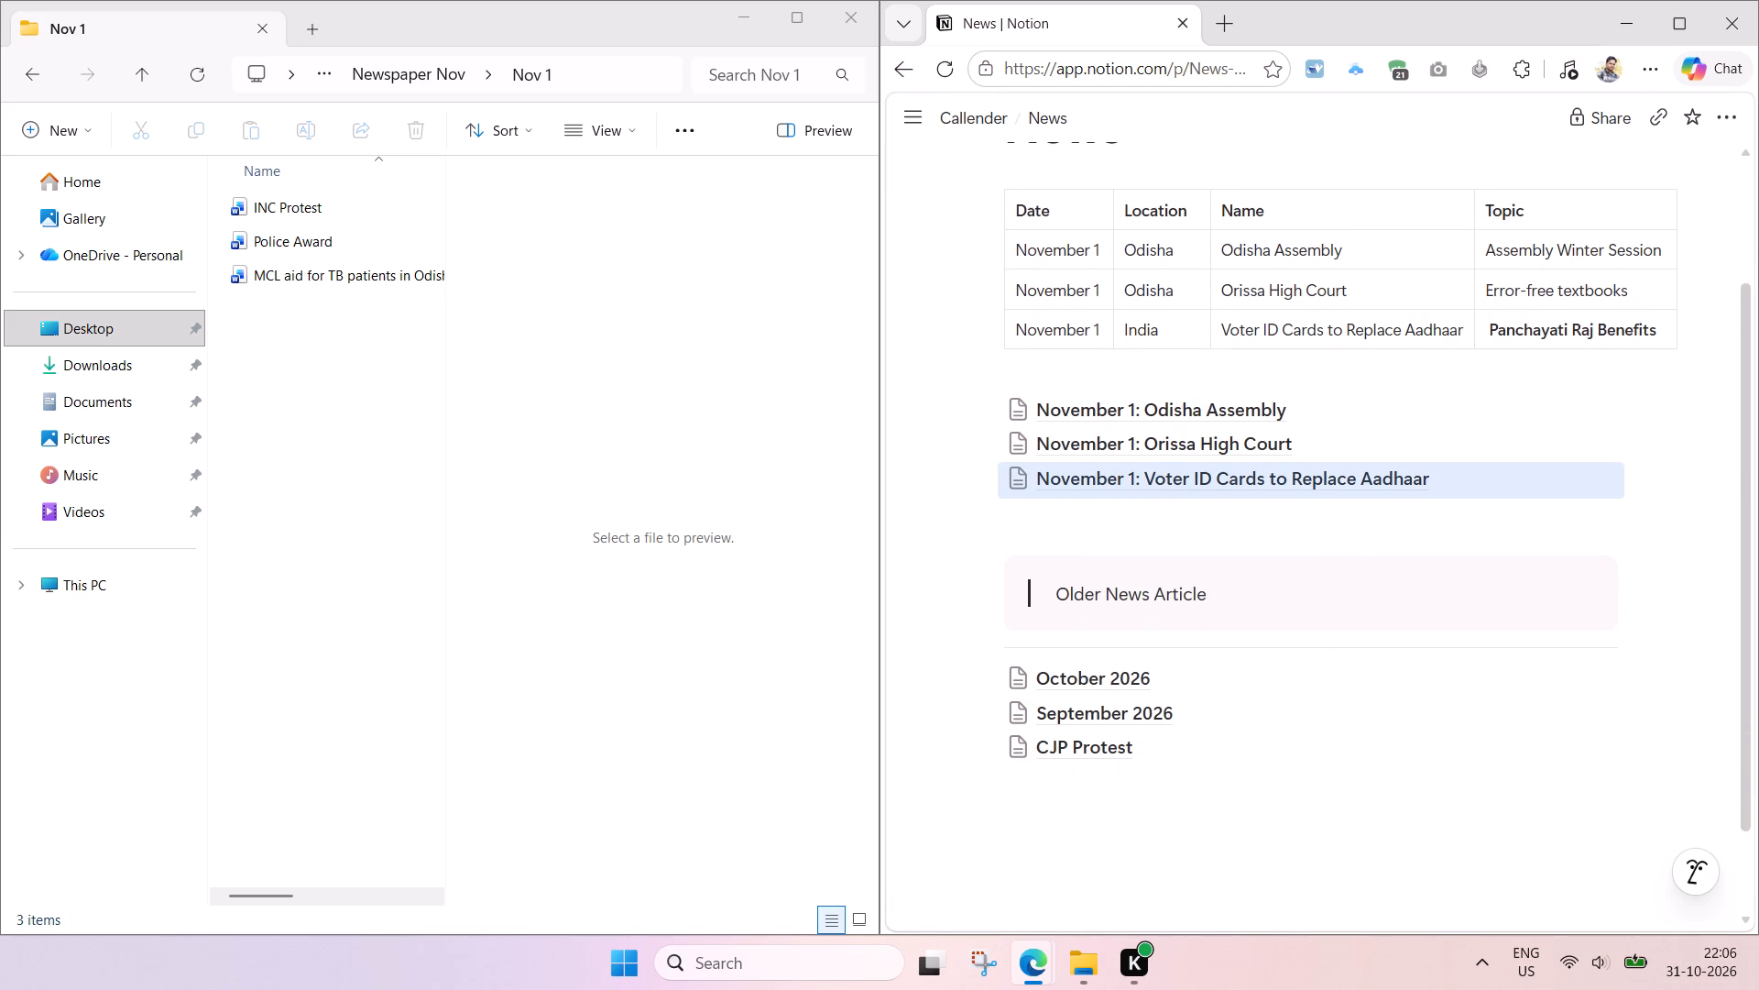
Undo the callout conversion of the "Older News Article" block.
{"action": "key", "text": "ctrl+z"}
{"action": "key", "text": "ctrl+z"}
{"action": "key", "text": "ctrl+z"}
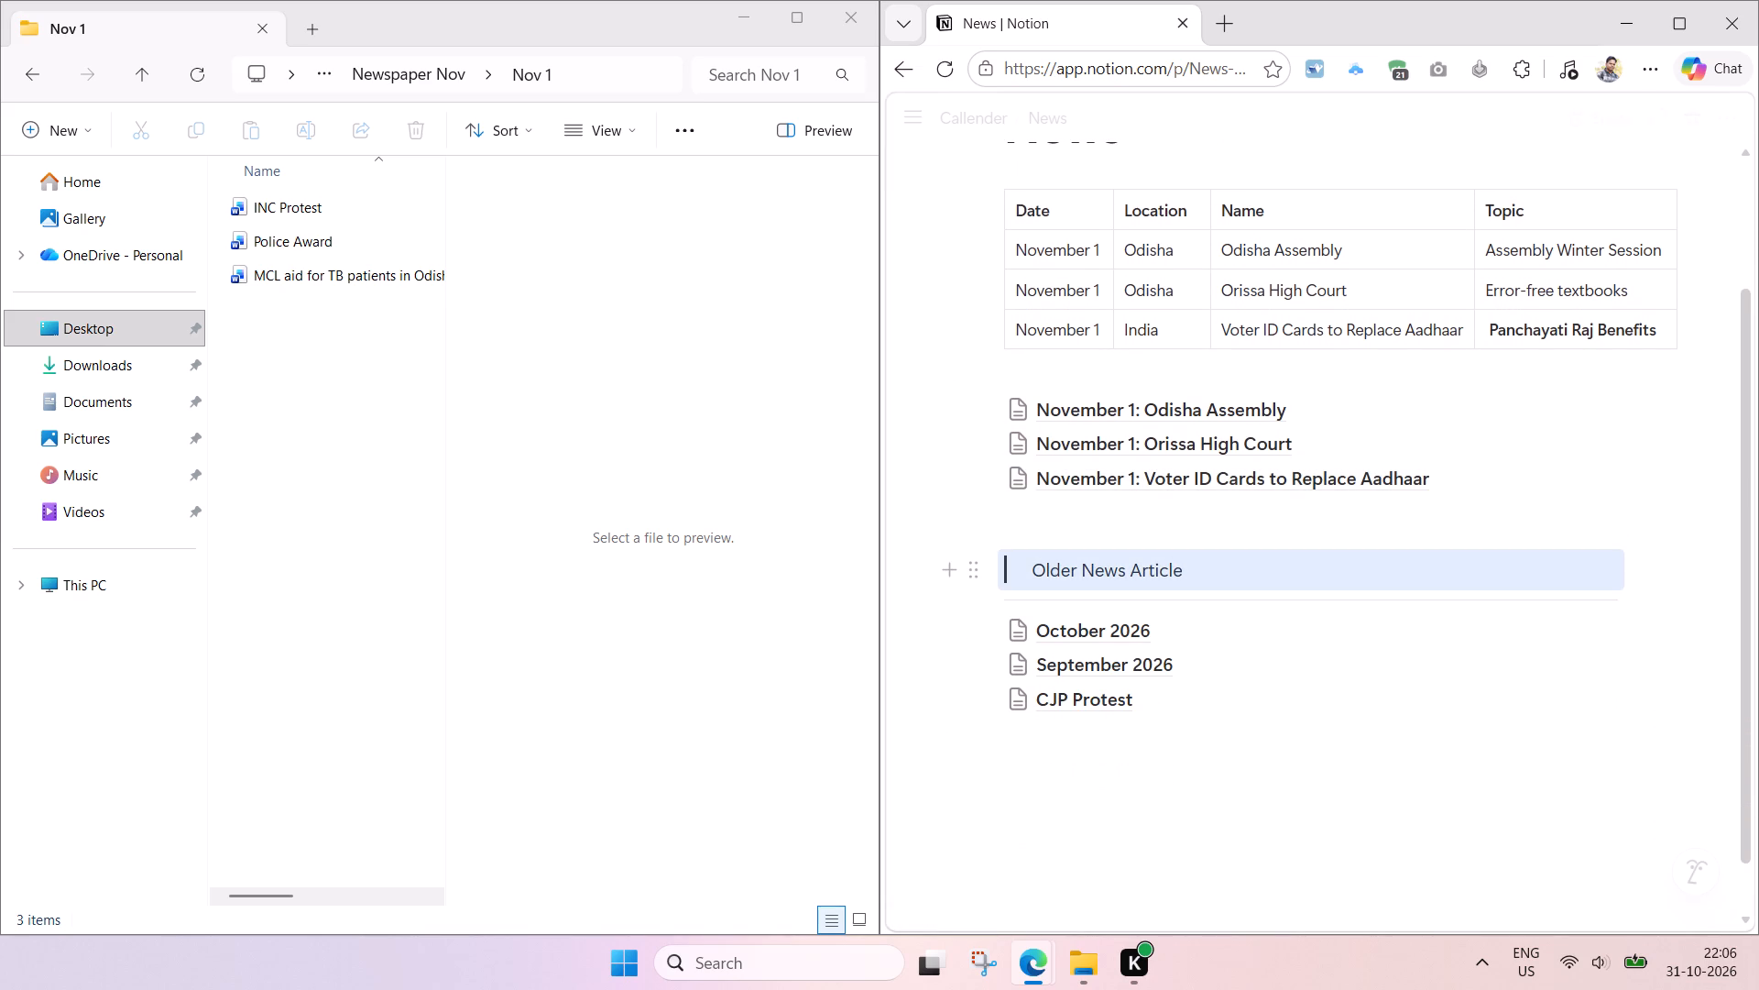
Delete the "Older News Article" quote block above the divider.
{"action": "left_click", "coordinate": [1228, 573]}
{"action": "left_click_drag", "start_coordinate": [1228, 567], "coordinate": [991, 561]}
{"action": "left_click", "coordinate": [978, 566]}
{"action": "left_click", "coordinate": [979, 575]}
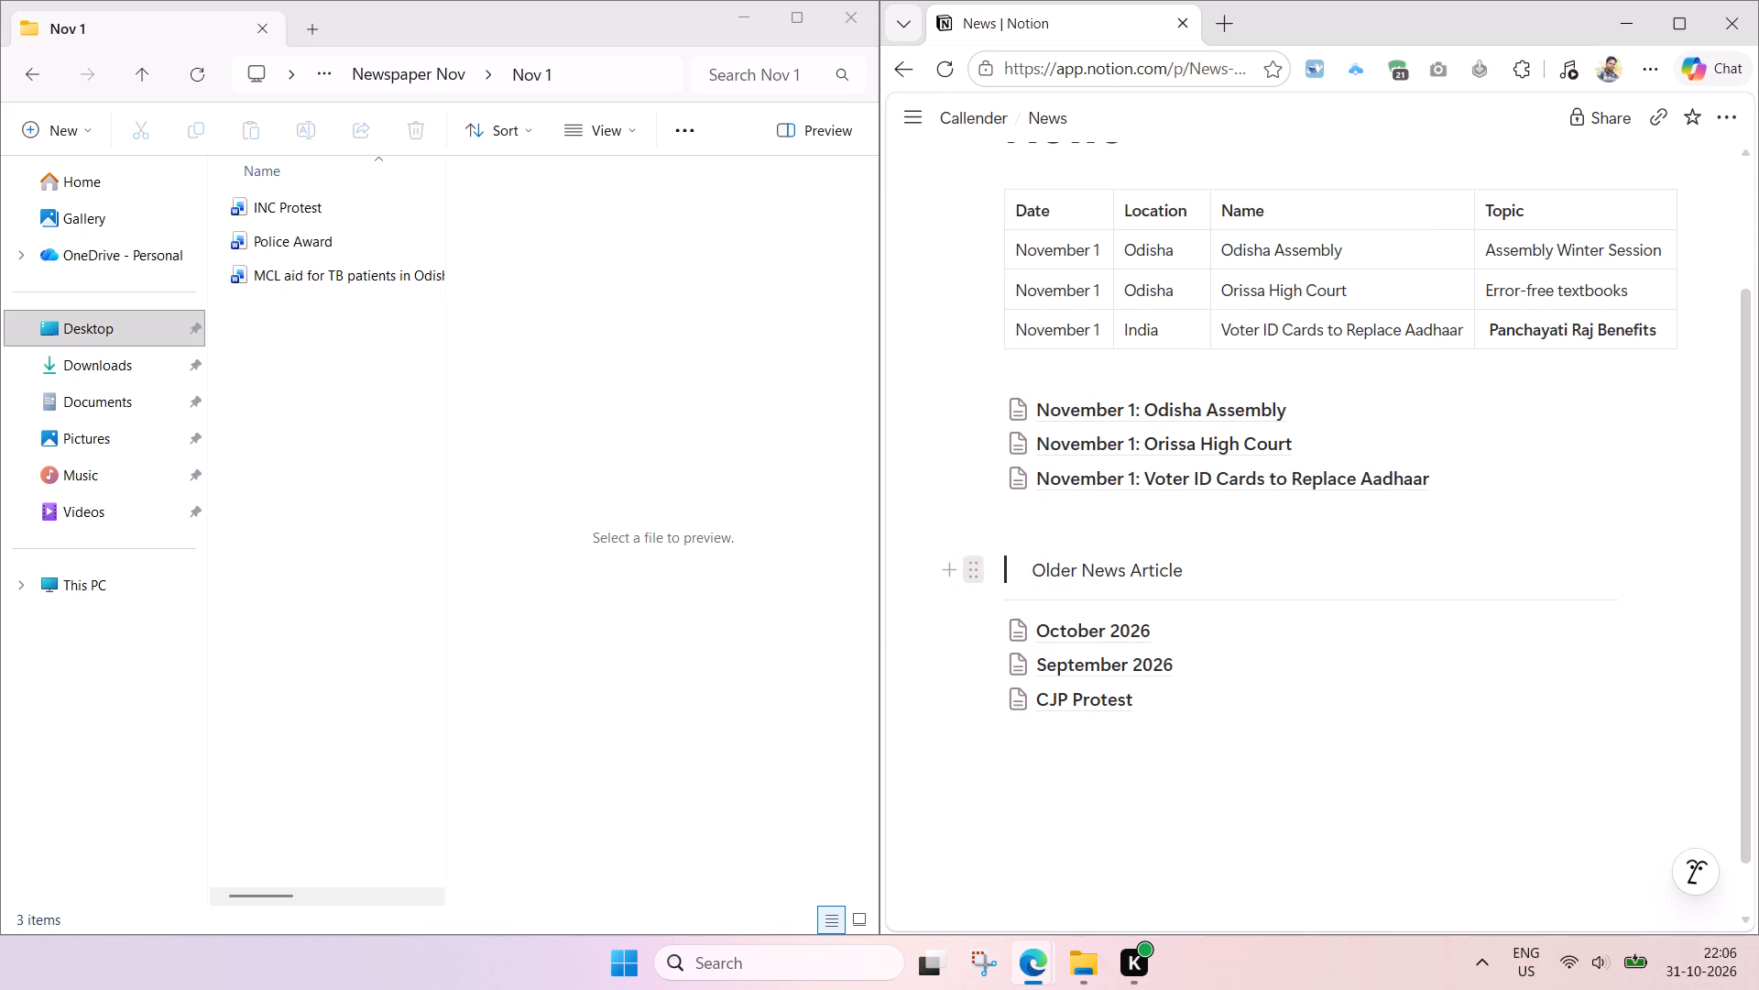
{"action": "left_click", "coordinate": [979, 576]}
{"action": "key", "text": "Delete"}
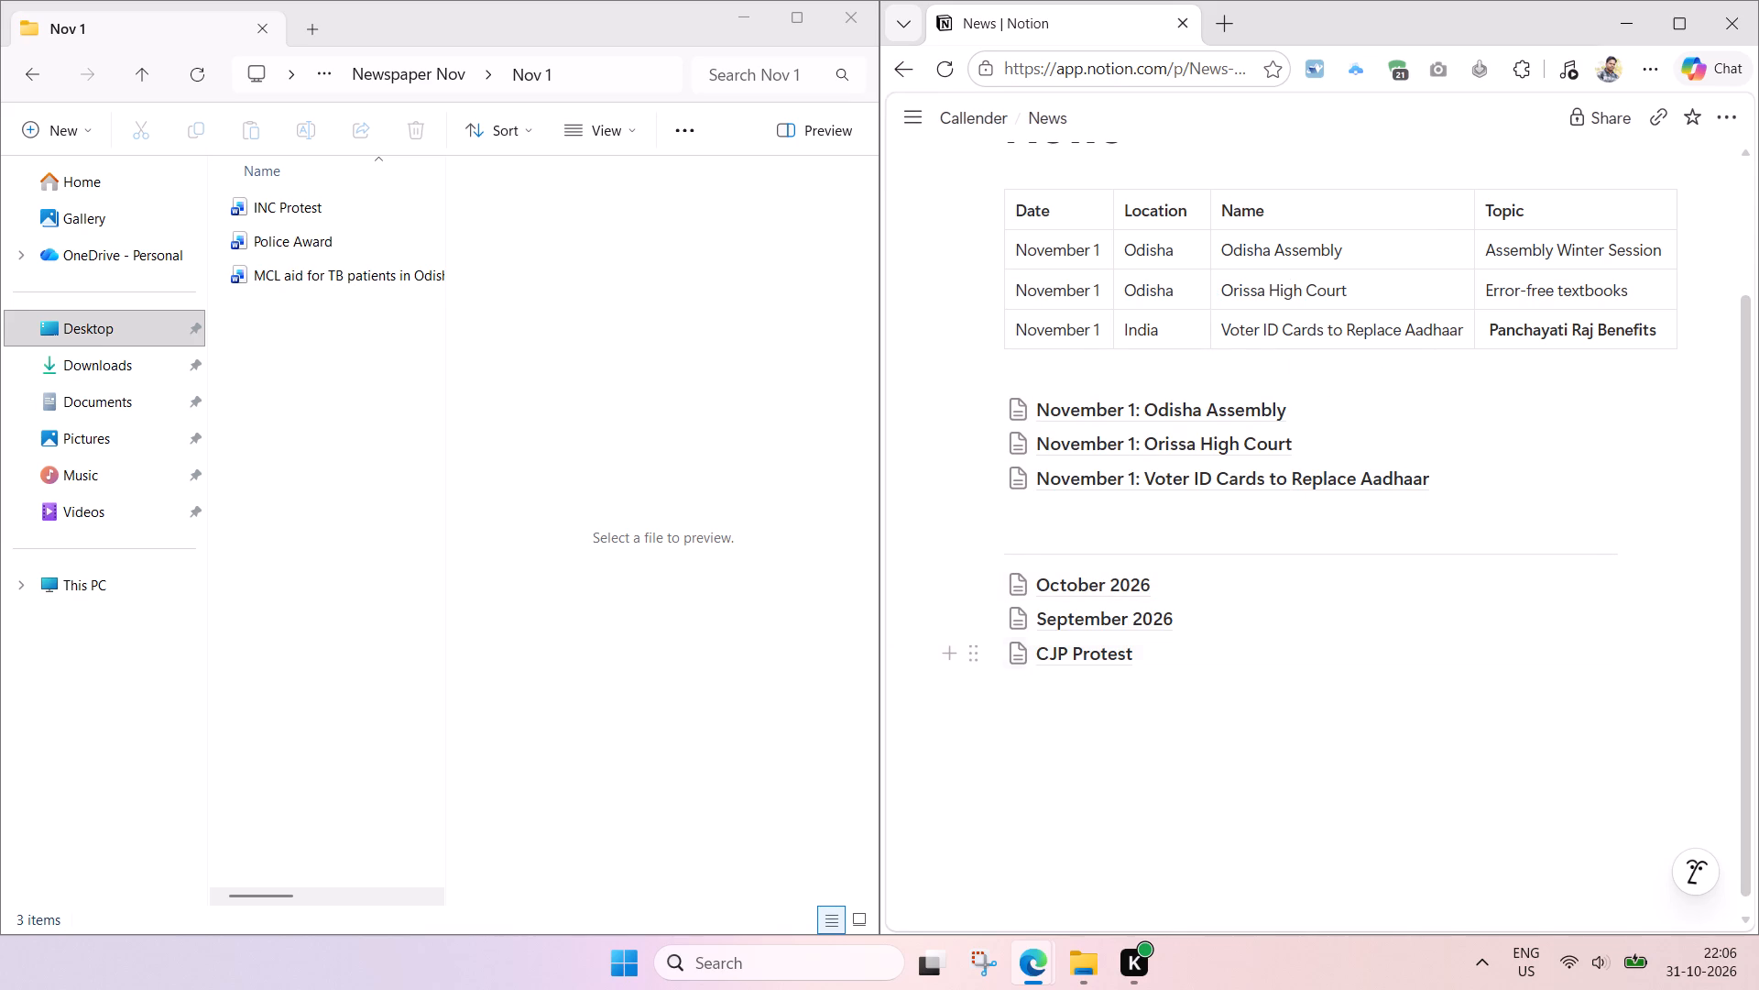
Add three more empty lines between the November 1 page links and the divider.
{"action": "left_click", "coordinate": [1069, 525]}
{"action": "key", "text": "Return"}
{"action": "key", "text": "Return"}
{"action": "key", "text": "Return"}
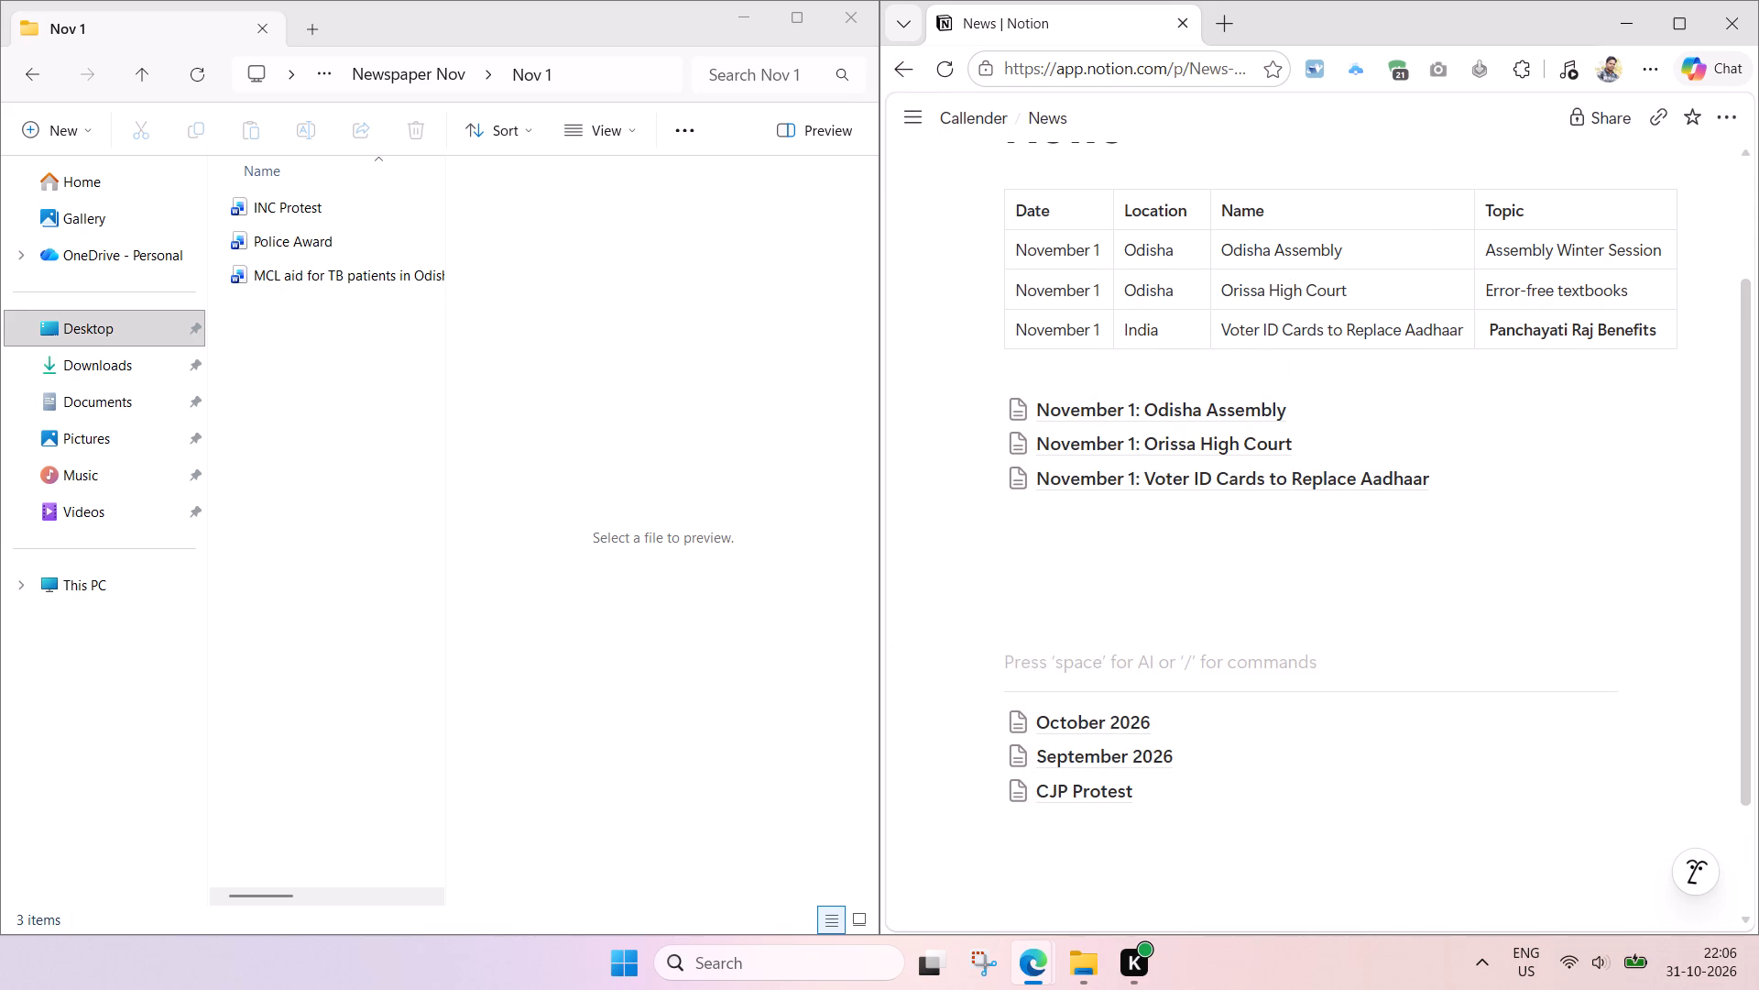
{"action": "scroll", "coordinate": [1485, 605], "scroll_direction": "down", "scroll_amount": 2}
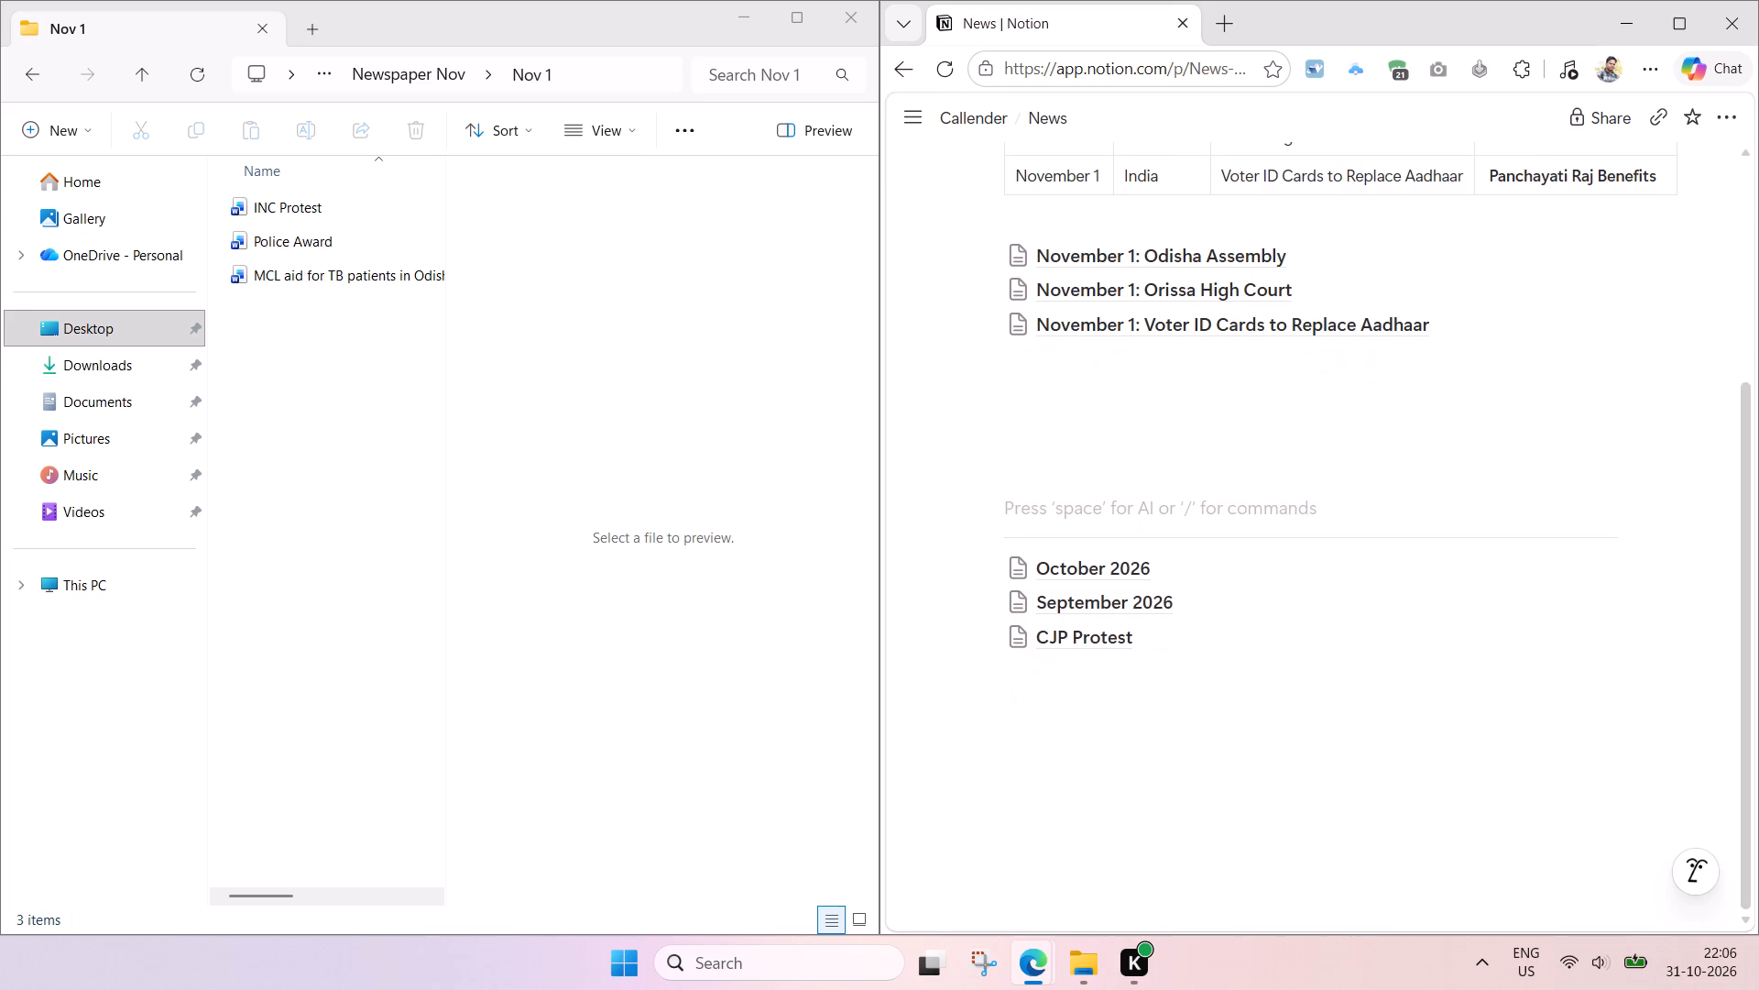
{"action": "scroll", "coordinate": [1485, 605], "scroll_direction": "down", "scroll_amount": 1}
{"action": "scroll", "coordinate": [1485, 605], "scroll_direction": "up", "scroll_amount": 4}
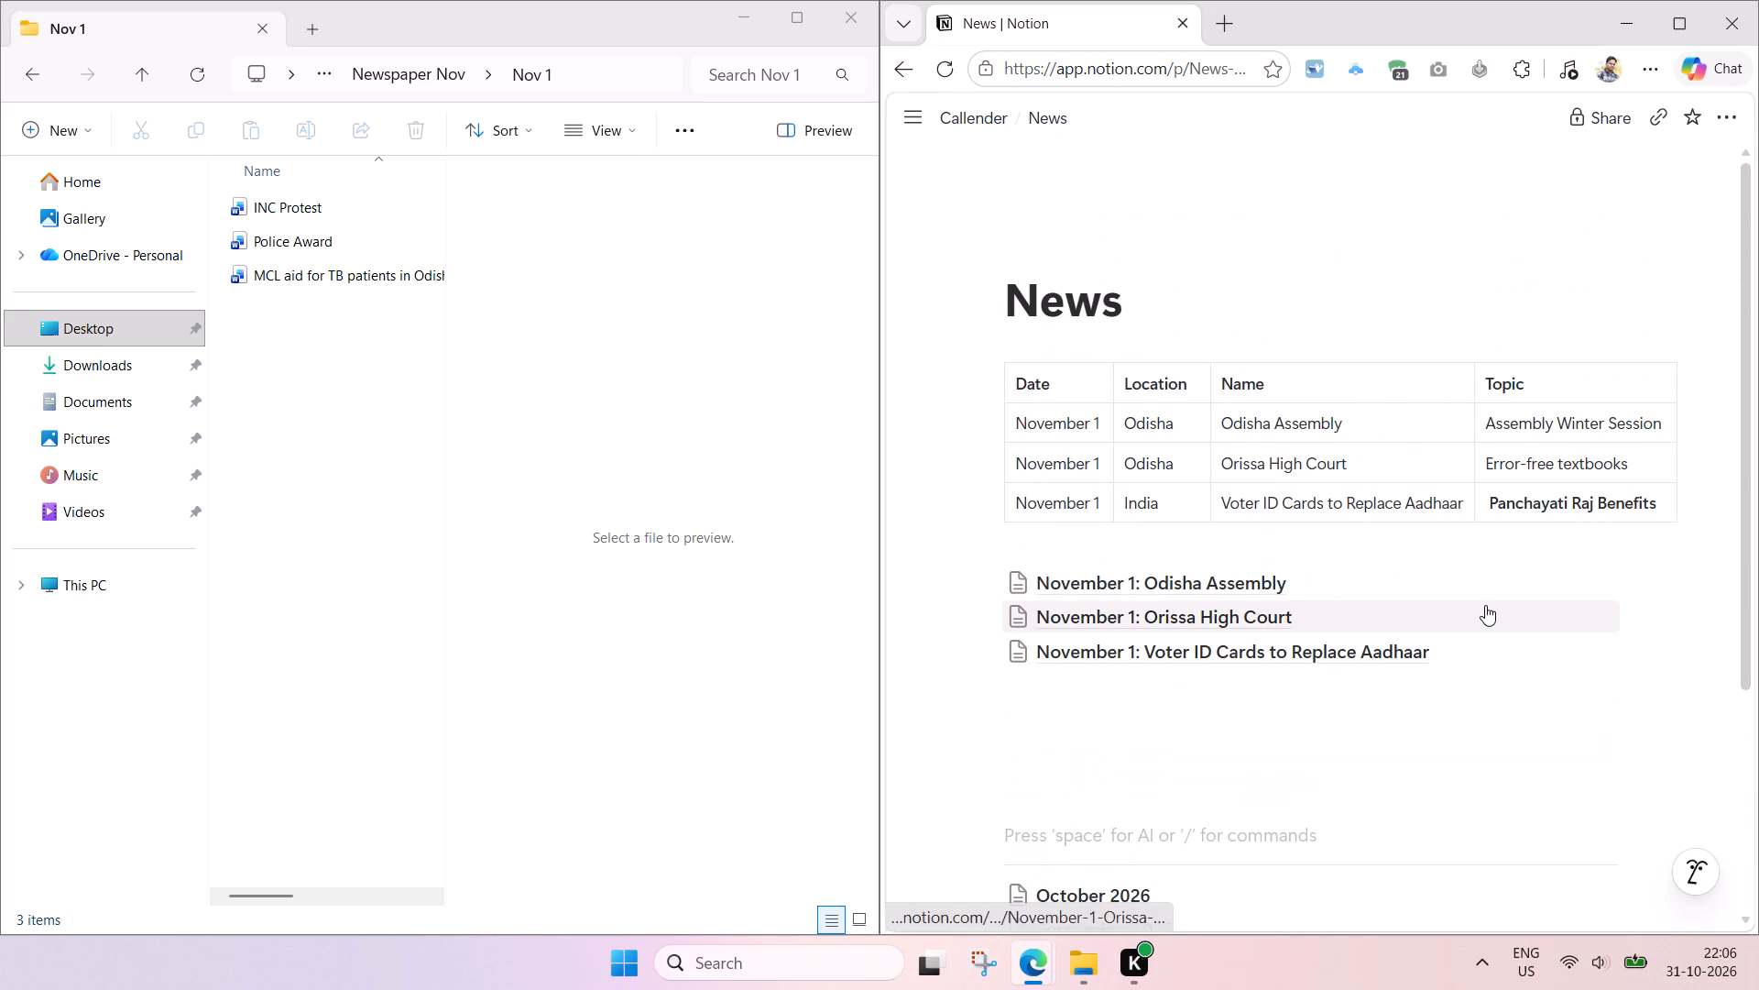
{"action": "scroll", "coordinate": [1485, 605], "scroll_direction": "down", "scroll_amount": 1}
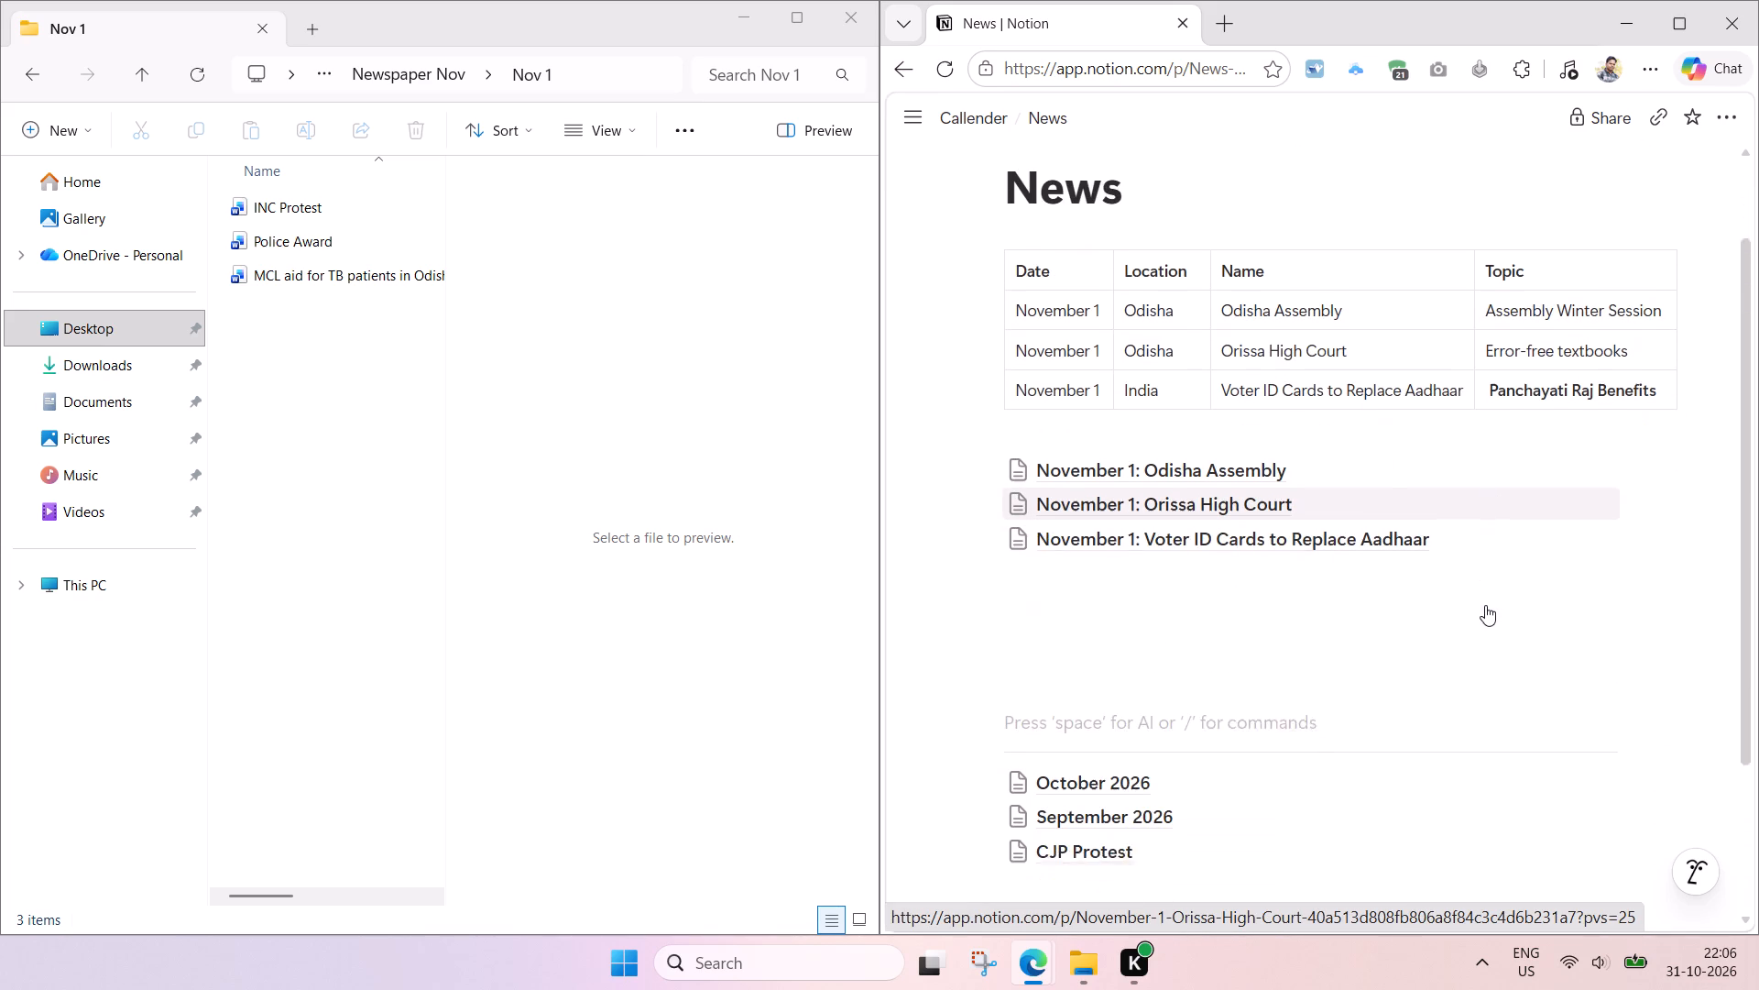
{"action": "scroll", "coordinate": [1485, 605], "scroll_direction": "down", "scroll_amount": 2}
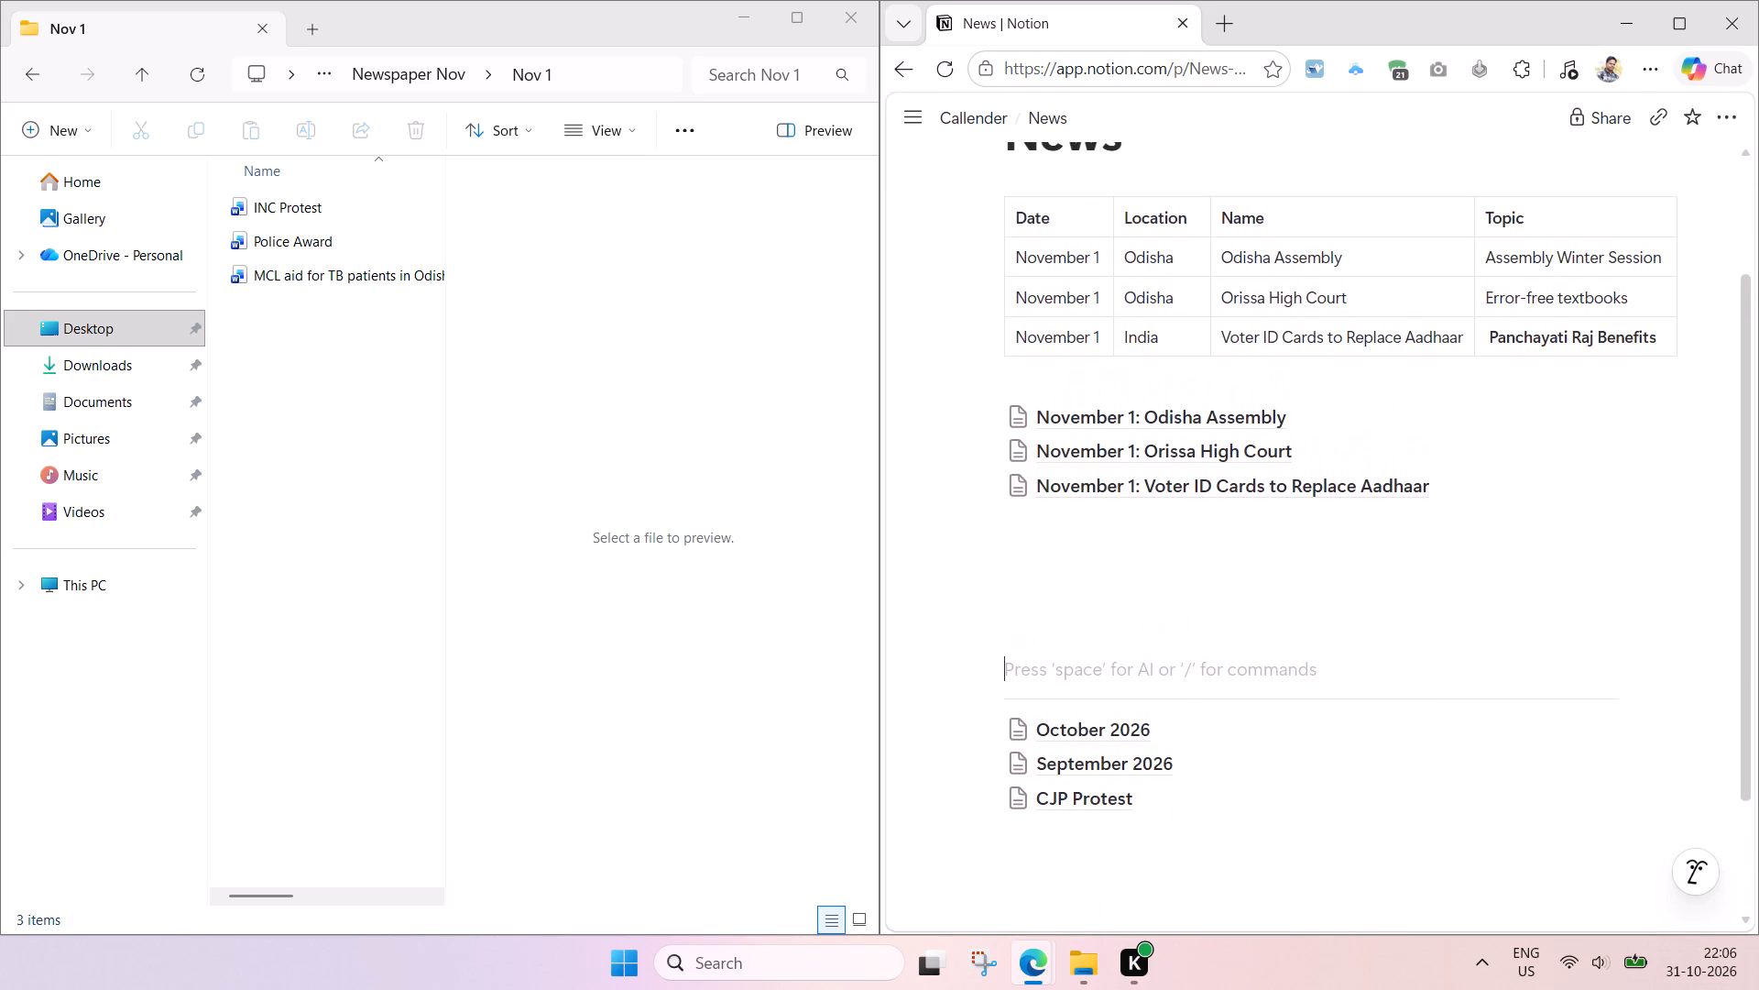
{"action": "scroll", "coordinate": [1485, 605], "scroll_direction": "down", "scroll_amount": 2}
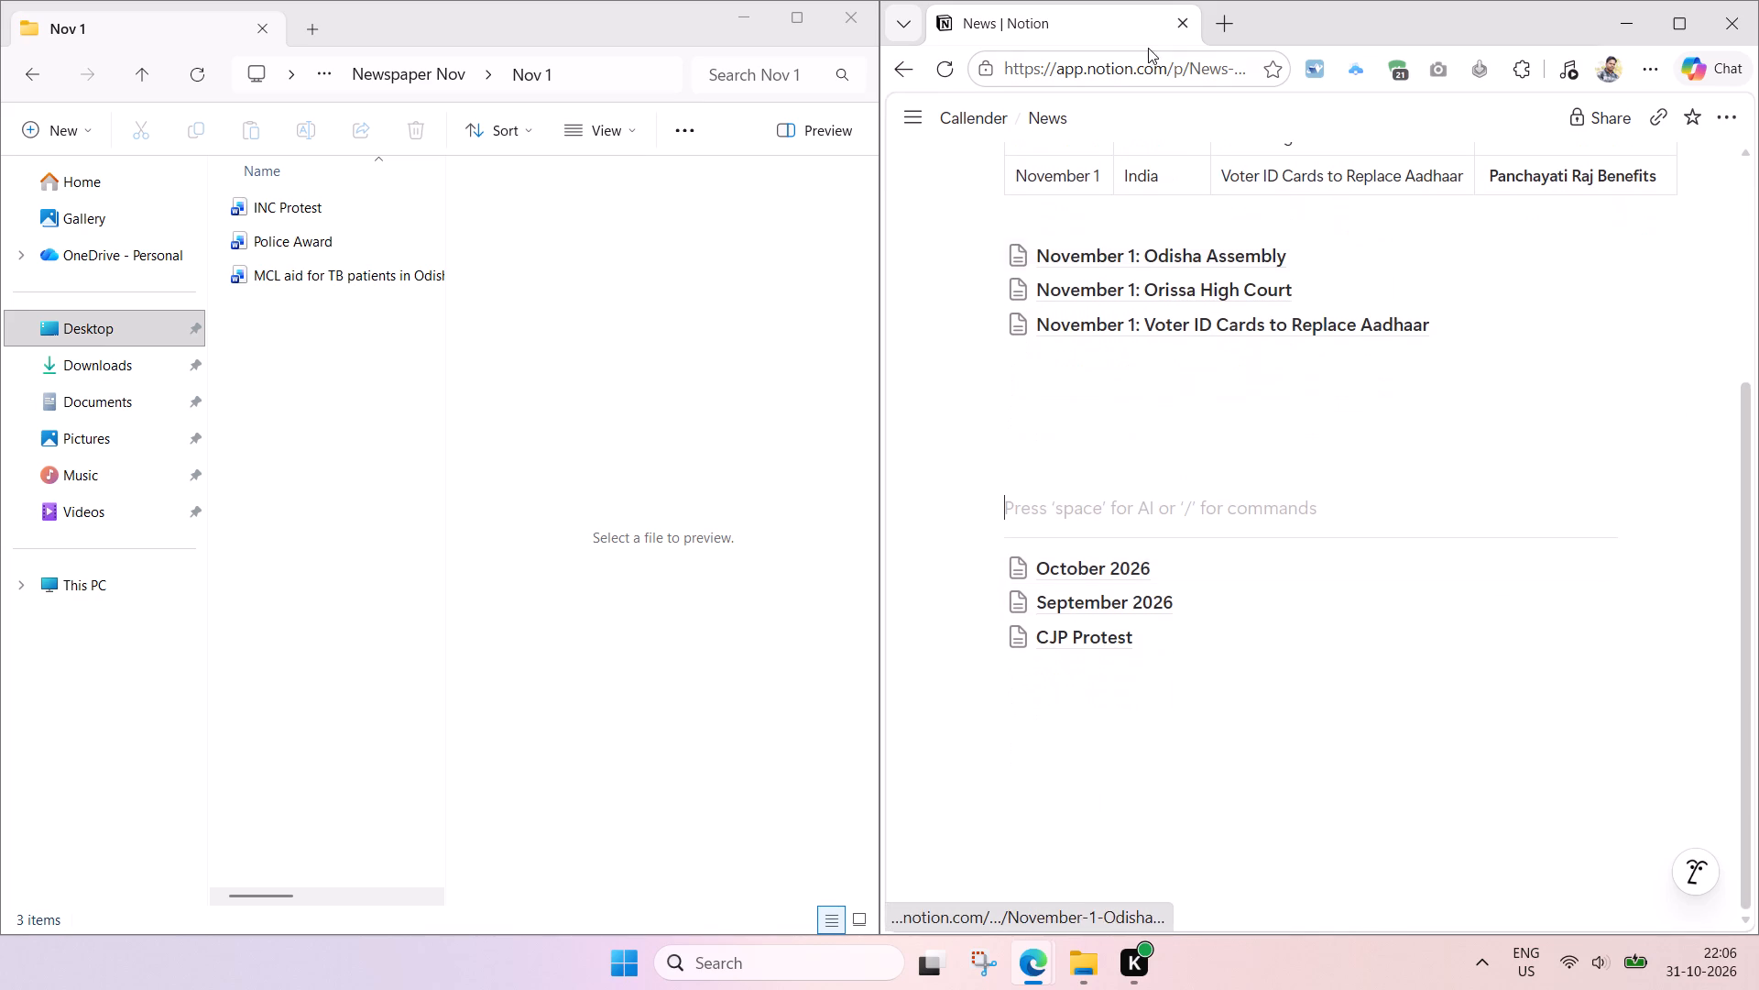
Open the October 2026 page to examine its title, and return to the News page.
{"action": "left_click", "coordinate": [1072, 665]}
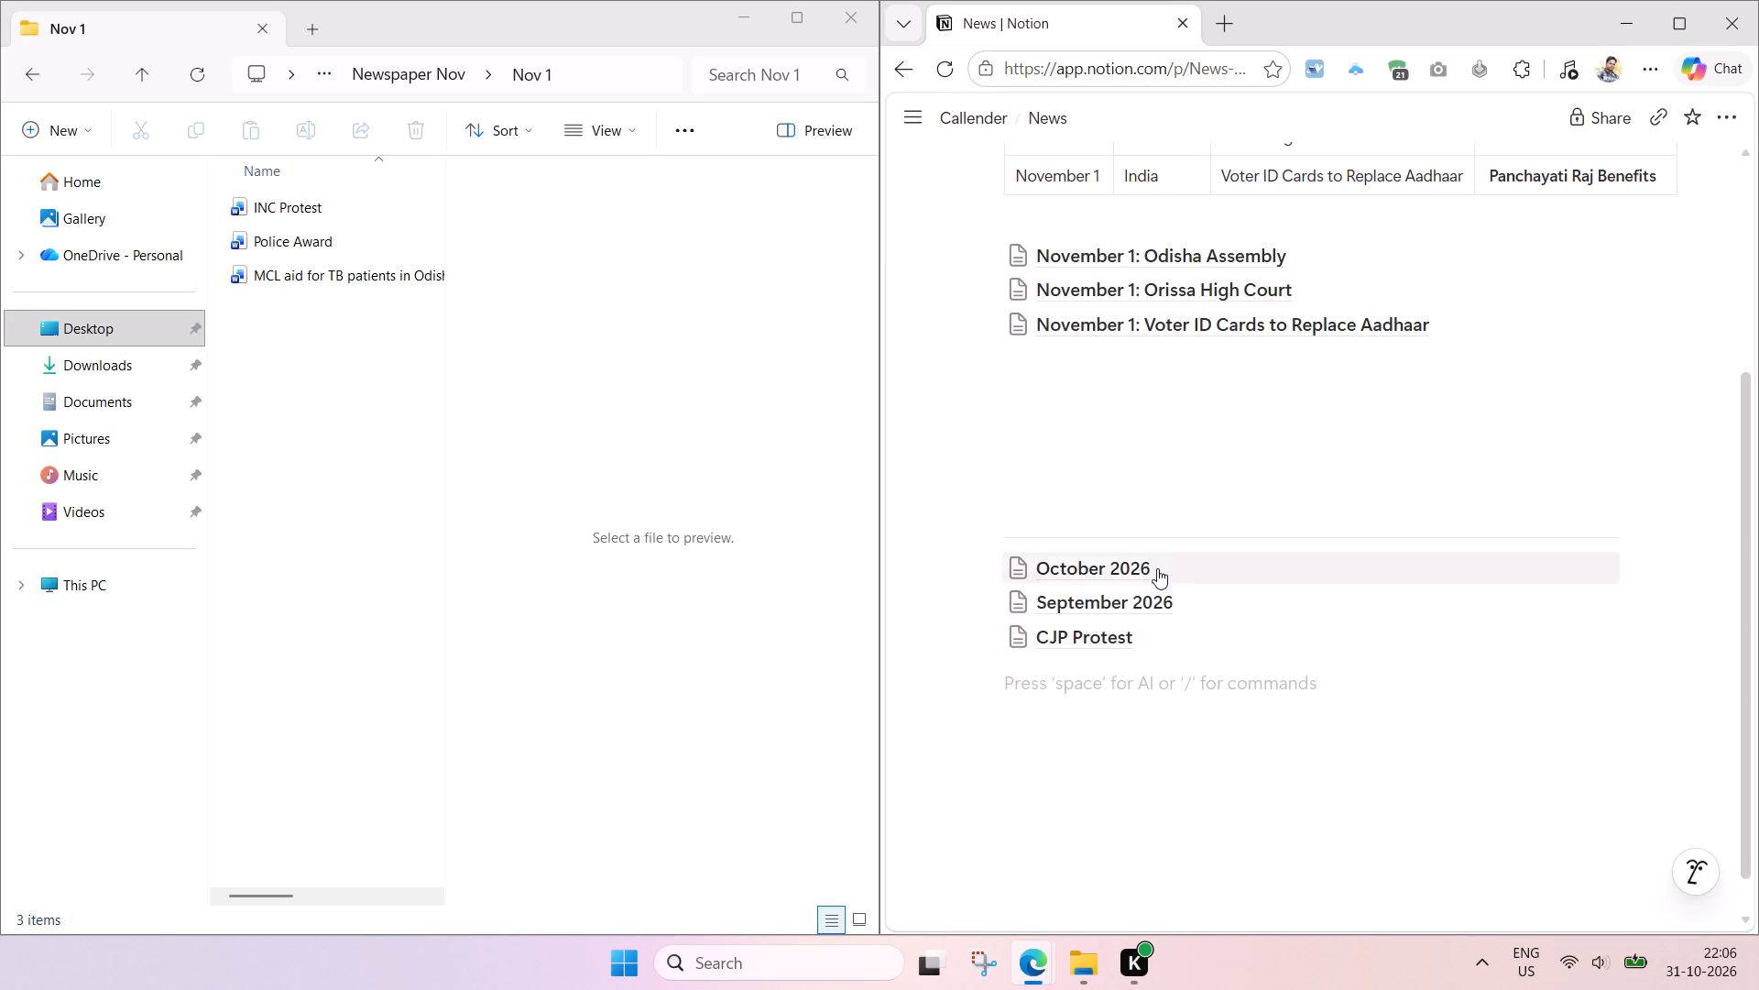
{"action": "left_click", "coordinate": [1168, 556]}
{"action": "left_click", "coordinate": [1324, 304]}
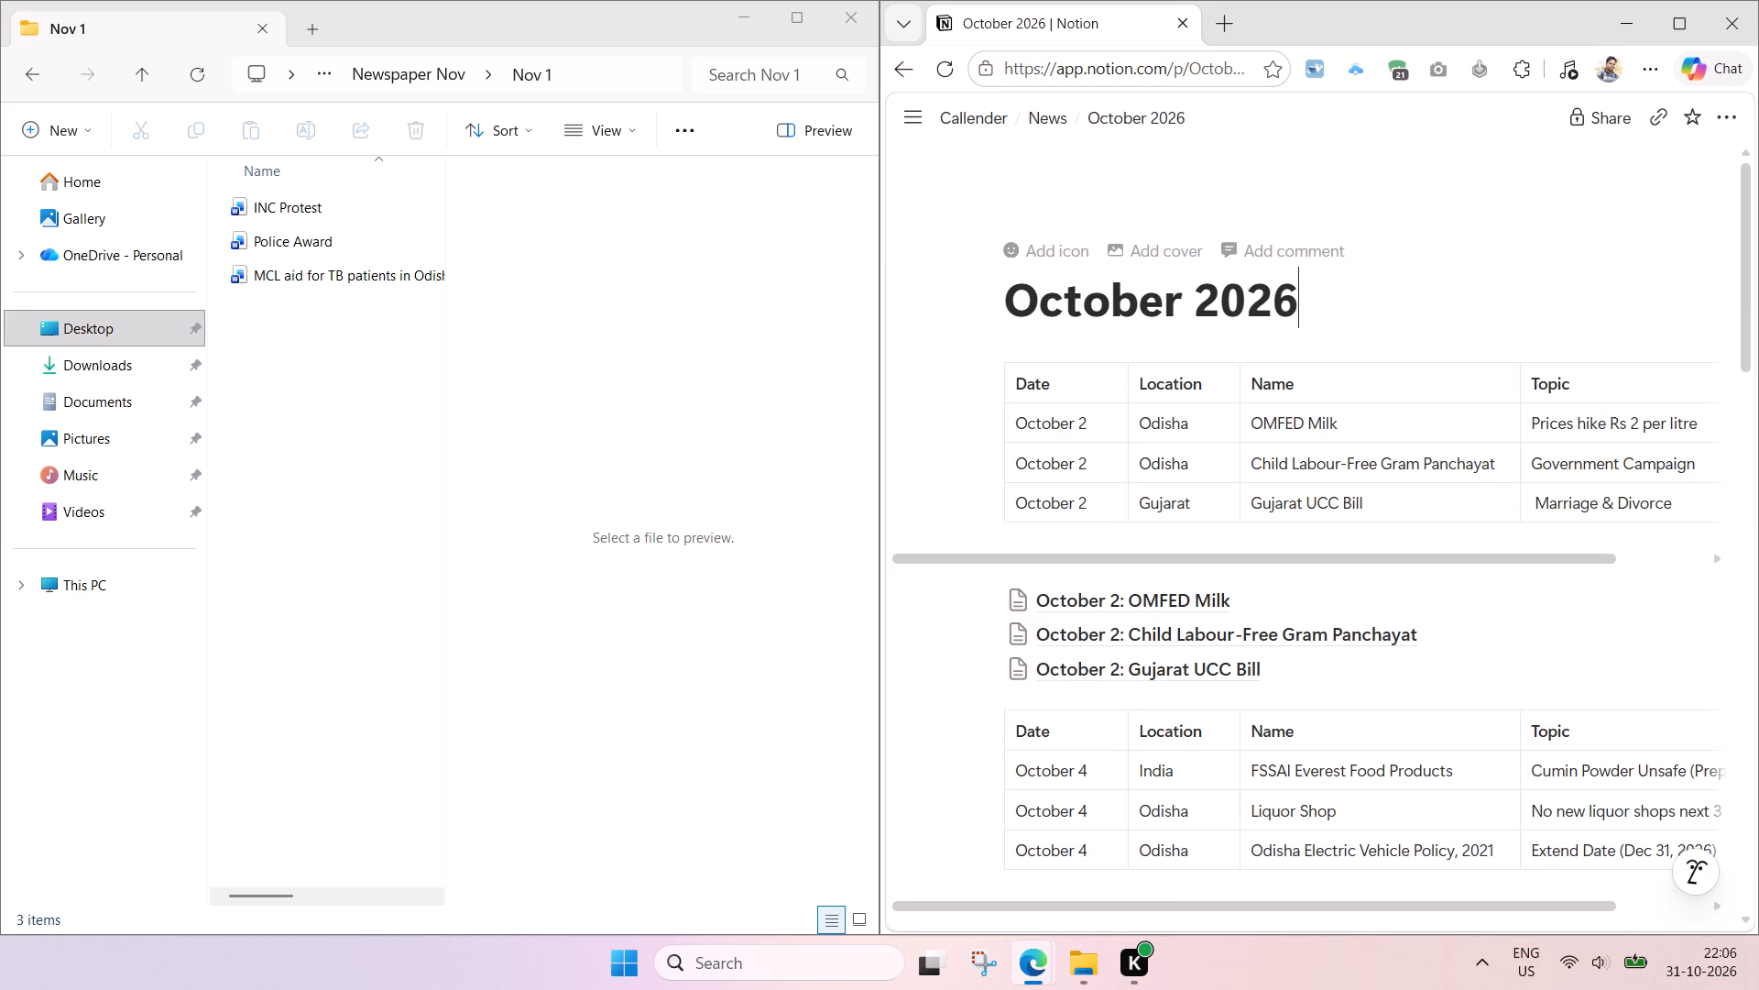
{"action": "left_click", "coordinate": [1060, 115]}
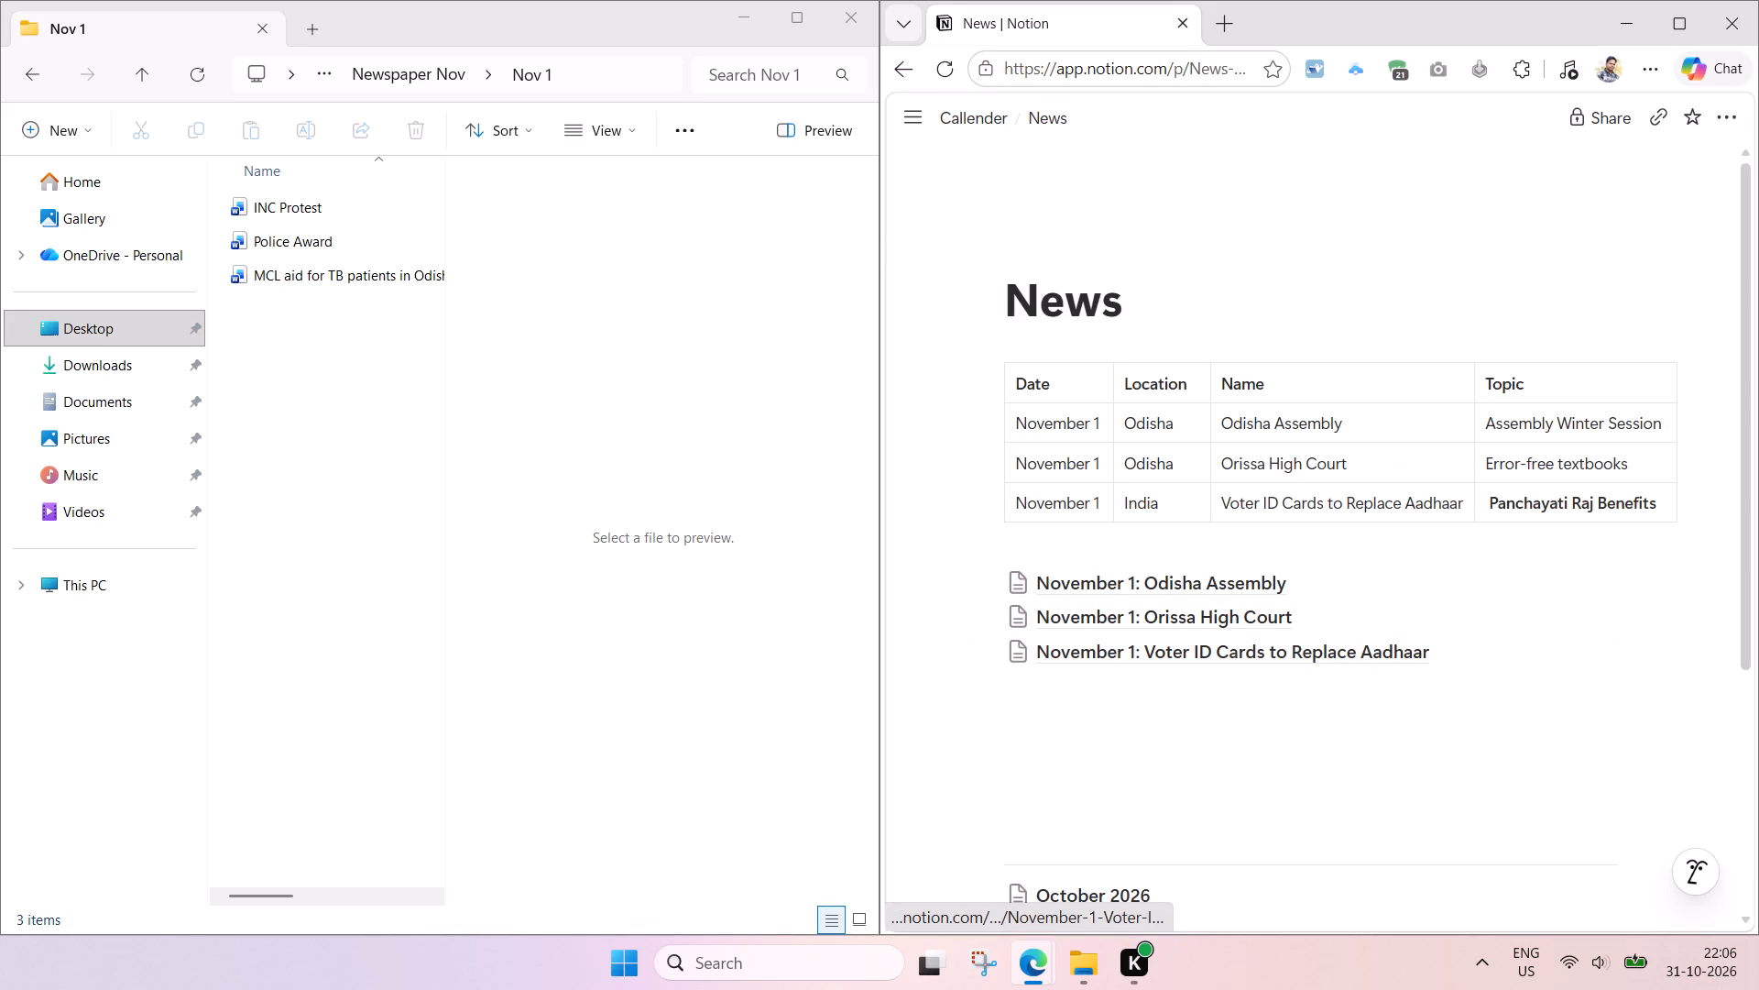
Create a subpage titled "November 2026" below the CJP Protest link and return to the News page.
{"action": "left_click", "coordinate": [1077, 689]}
{"action": "scroll", "coordinate": [1230, 808], "scroll_direction": "down", "scroll_amount": 2}
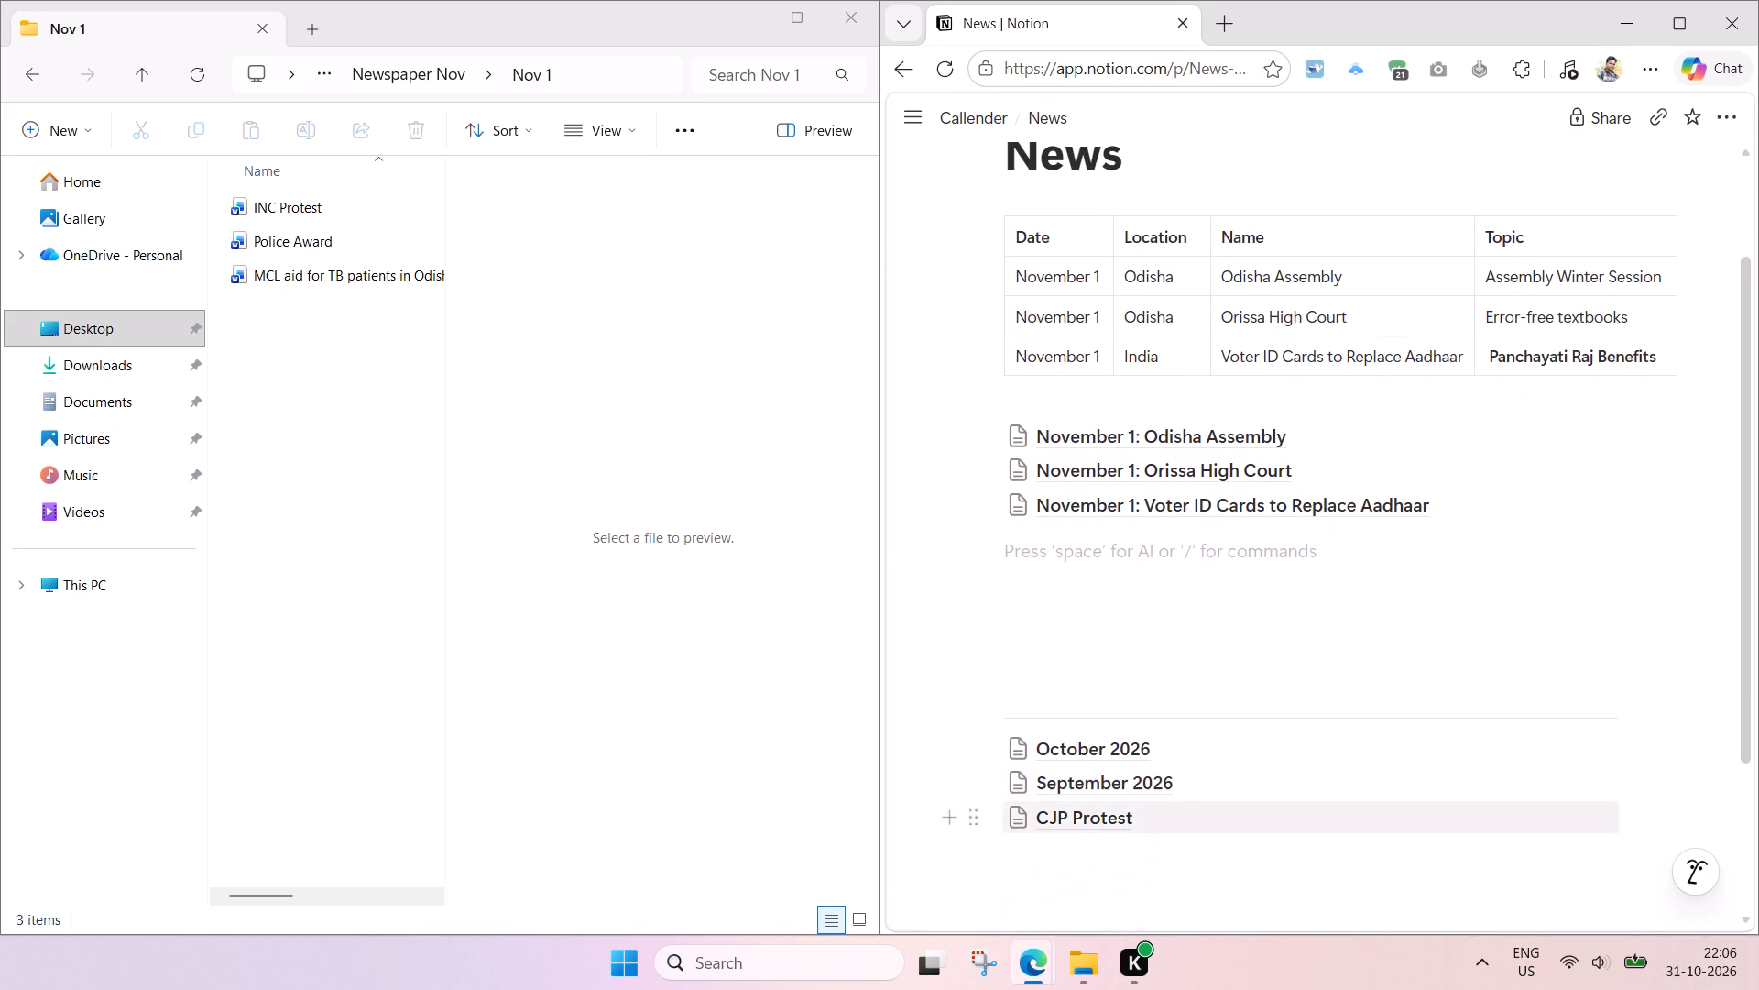
{"action": "left_click", "coordinate": [1045, 846]}
{"action": "type", "text": "/page"}
{"action": "key", "text": "Return"}
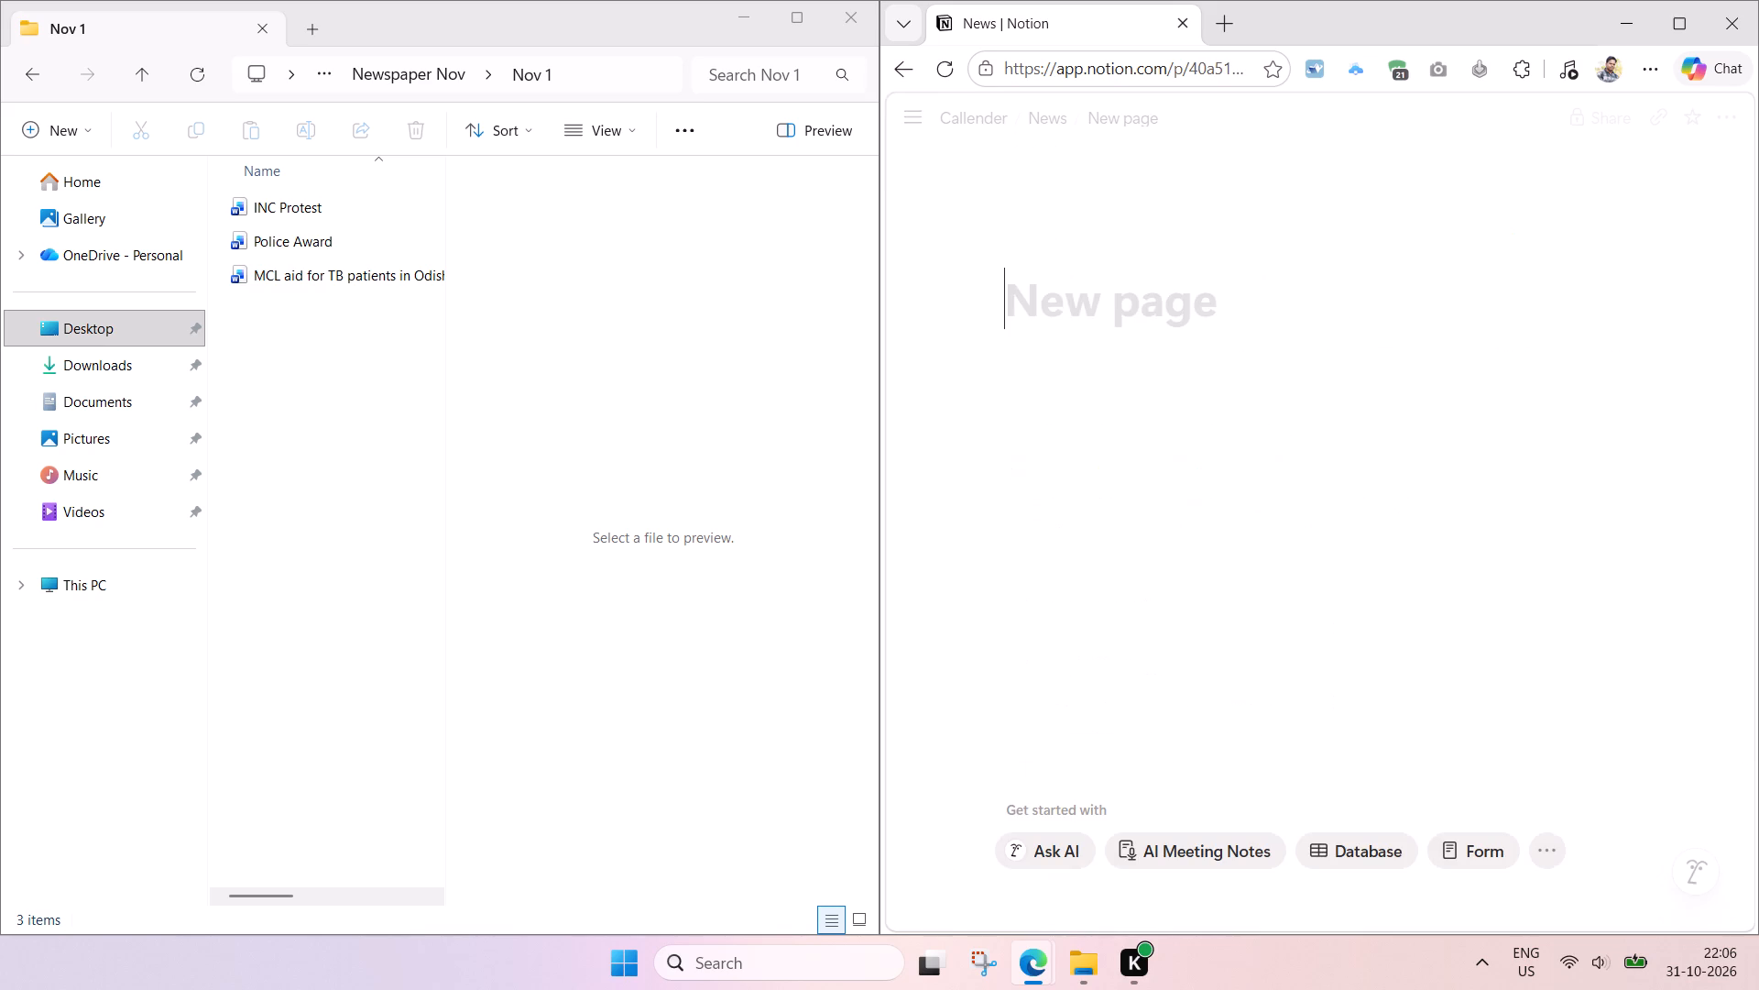
{"action": "type", "text": "November 2026"}
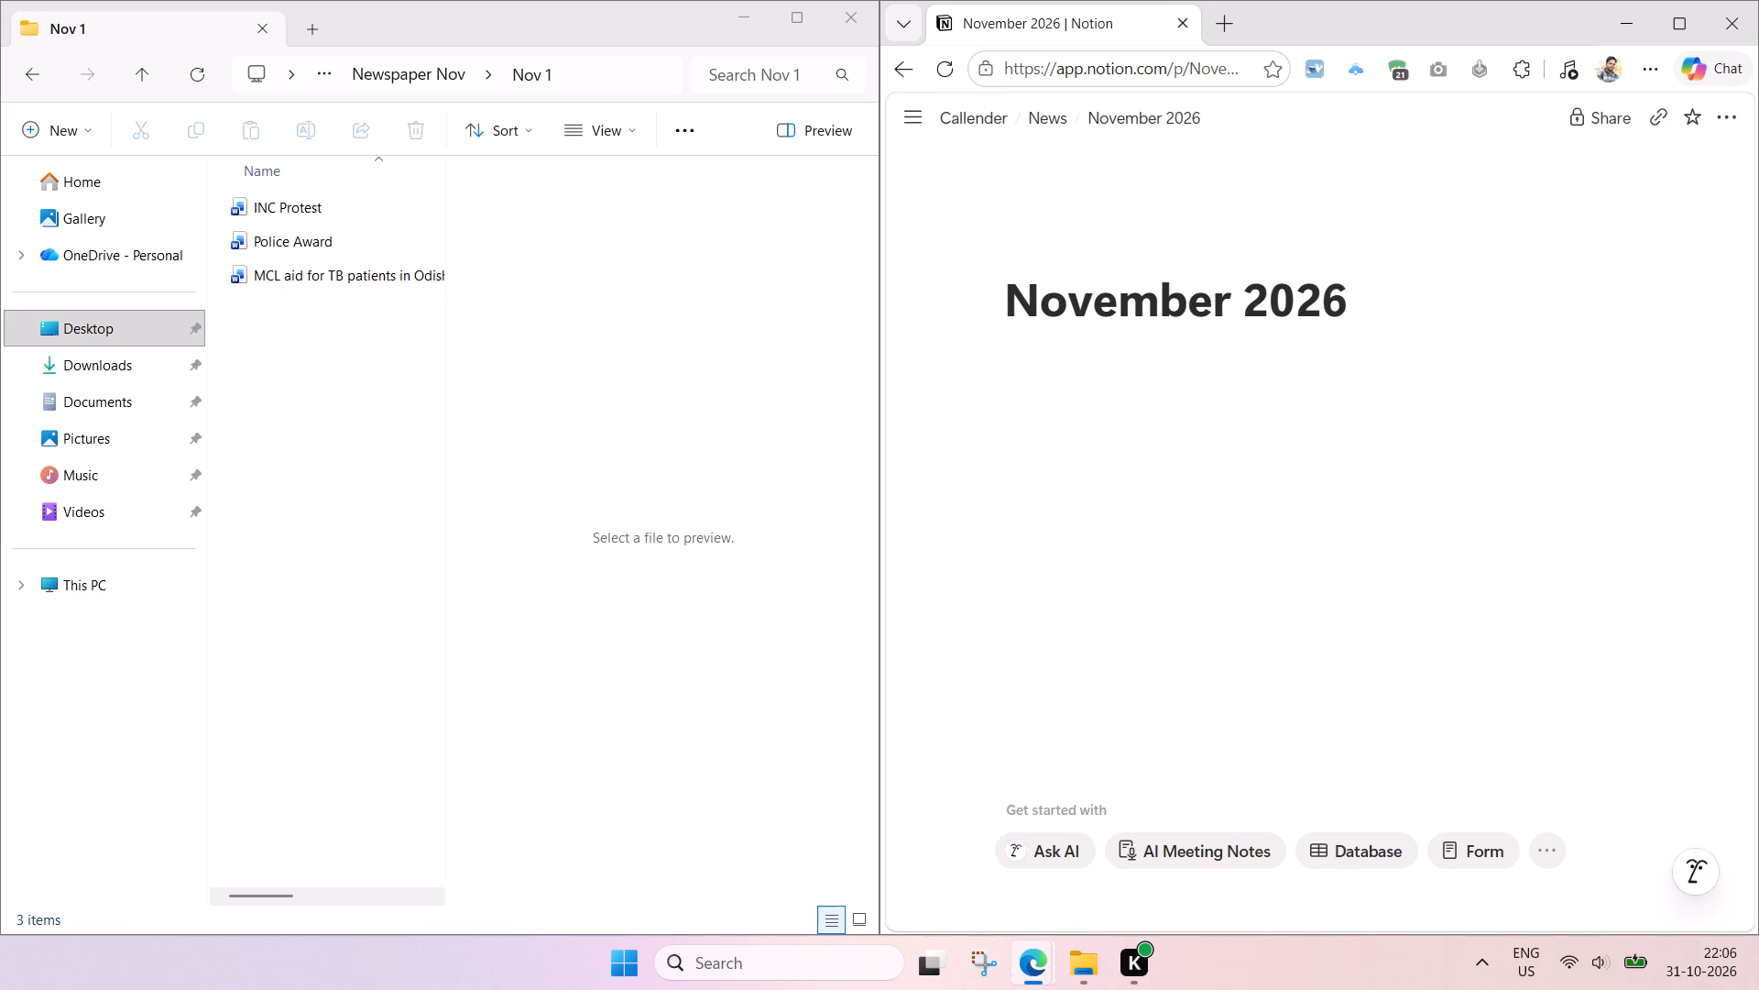
{"action": "left_click", "coordinate": [1039, 118]}
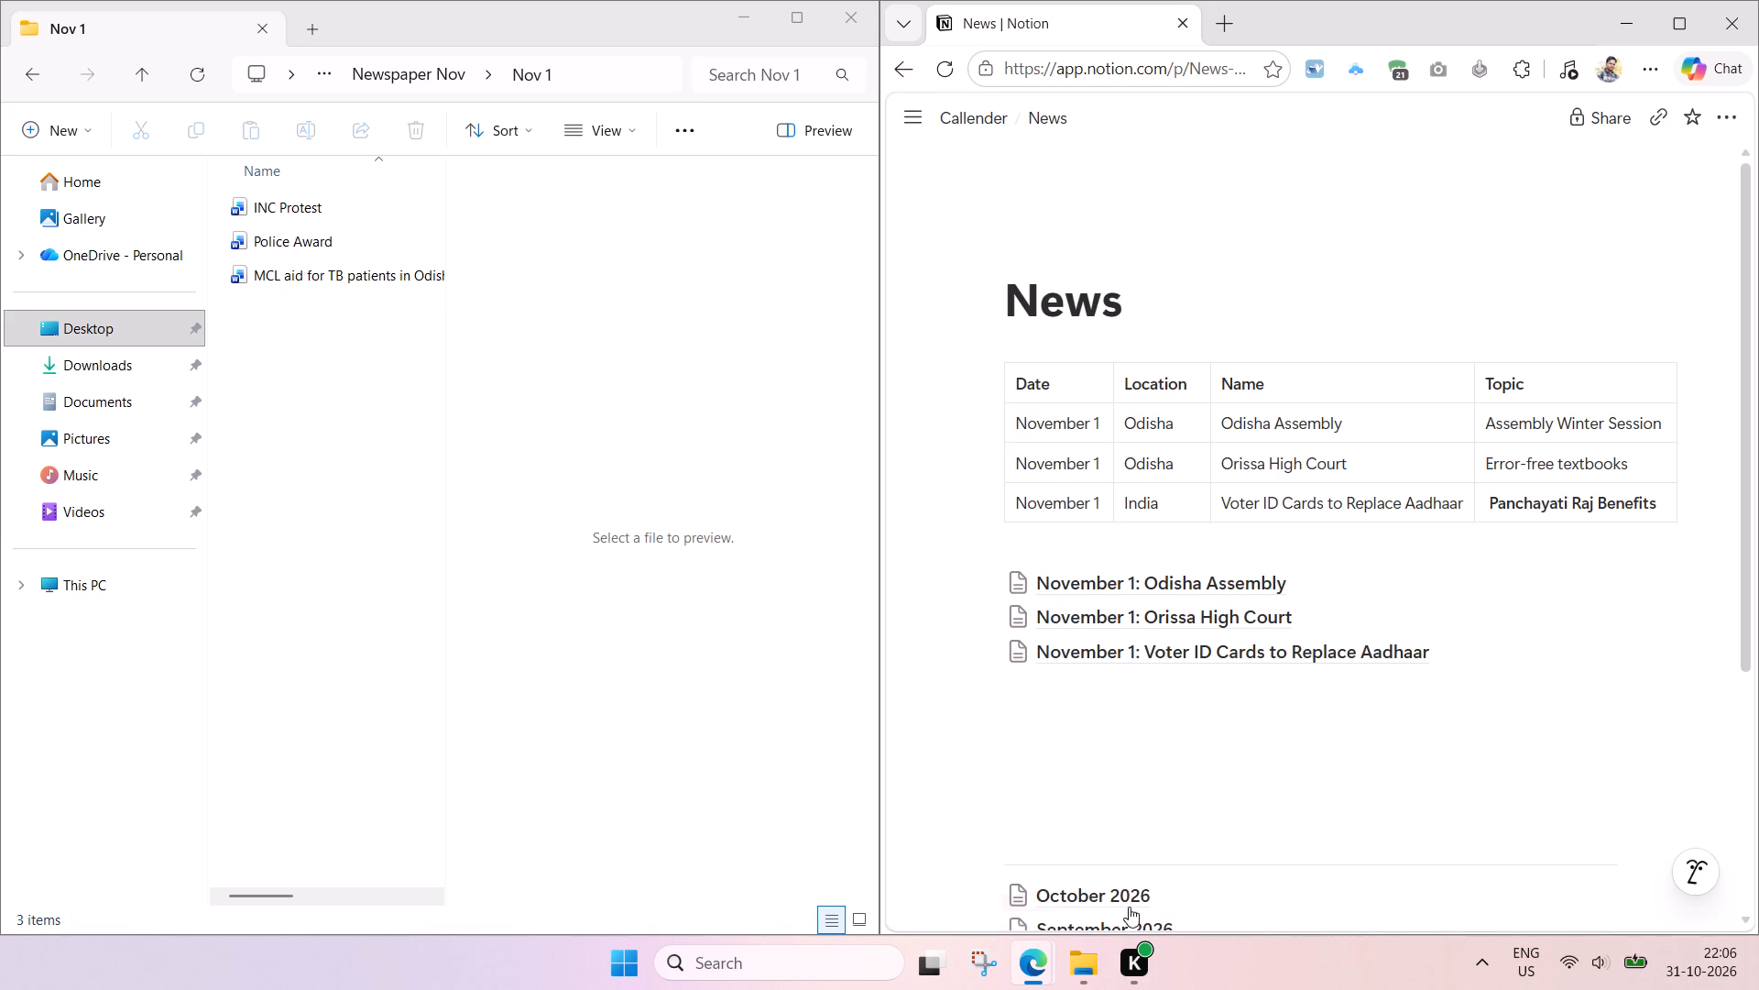
Delete the divider above the October 2026 link on the News page.
{"action": "left_click", "coordinate": [973, 870]}
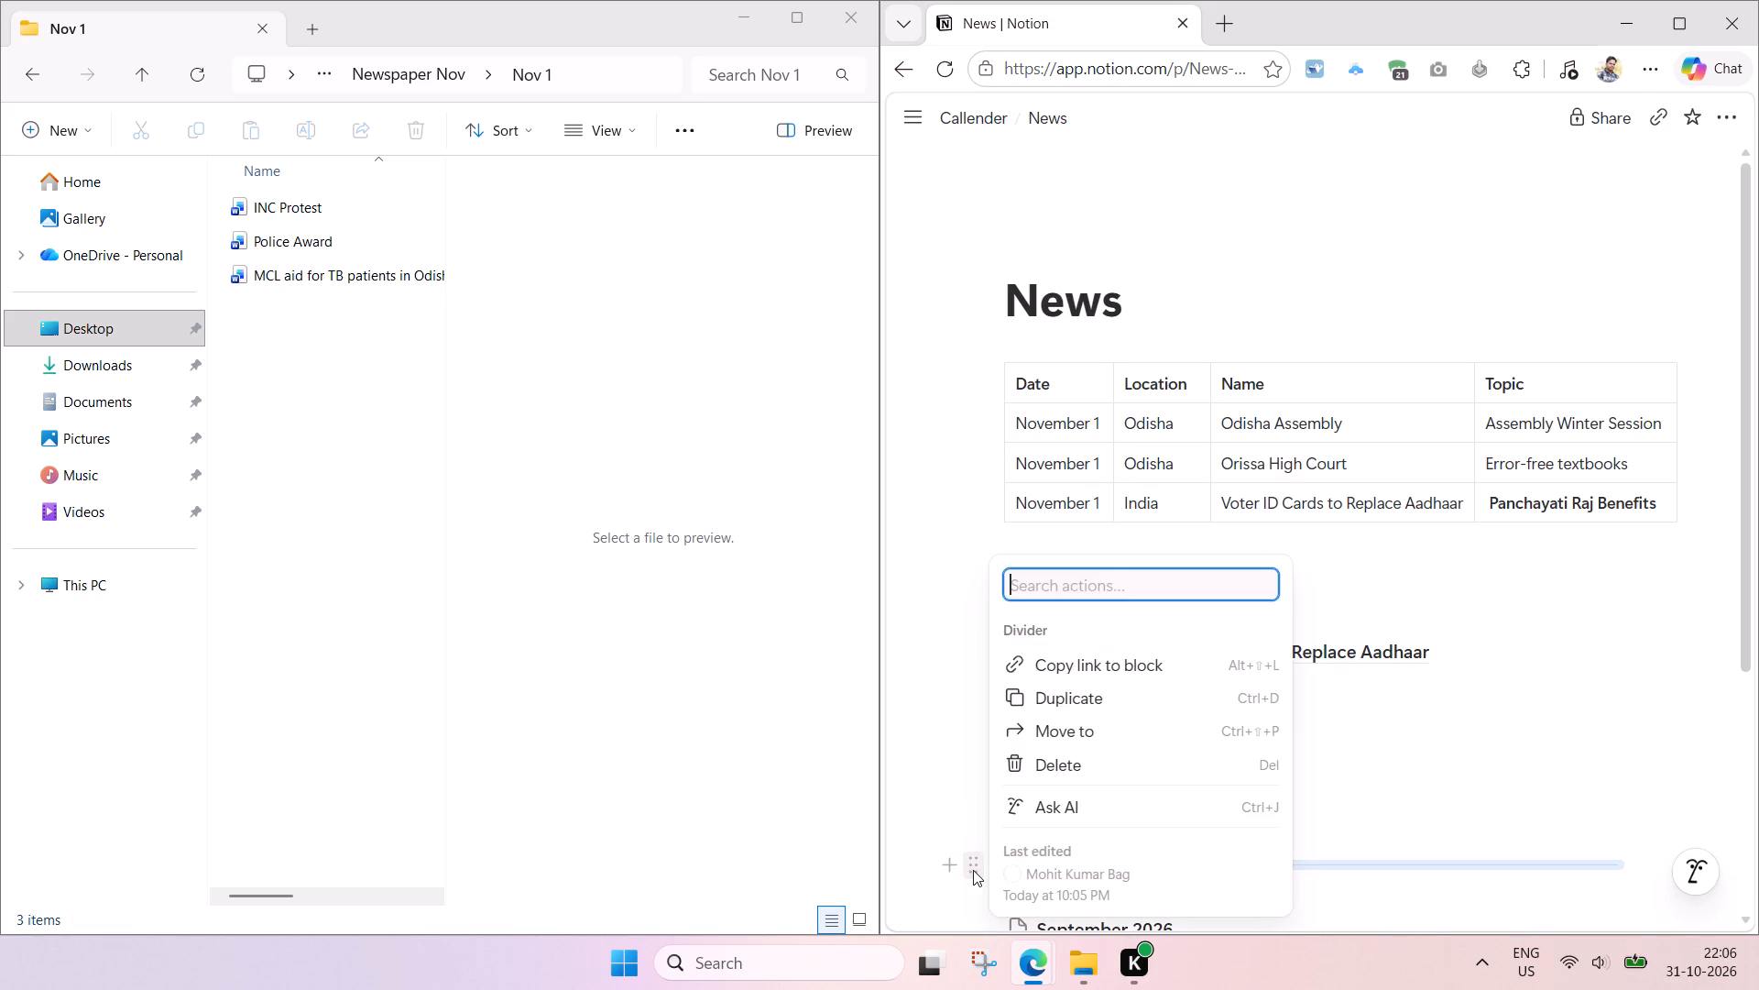
{"action": "left_click", "coordinate": [973, 870]}
{"action": "key", "text": "Delete"}
Move the news table and the three November 1 page links into the November 2026 subpage.
{"action": "scroll", "coordinate": [1153, 643], "scroll_direction": "down", "scroll_amount": 1}
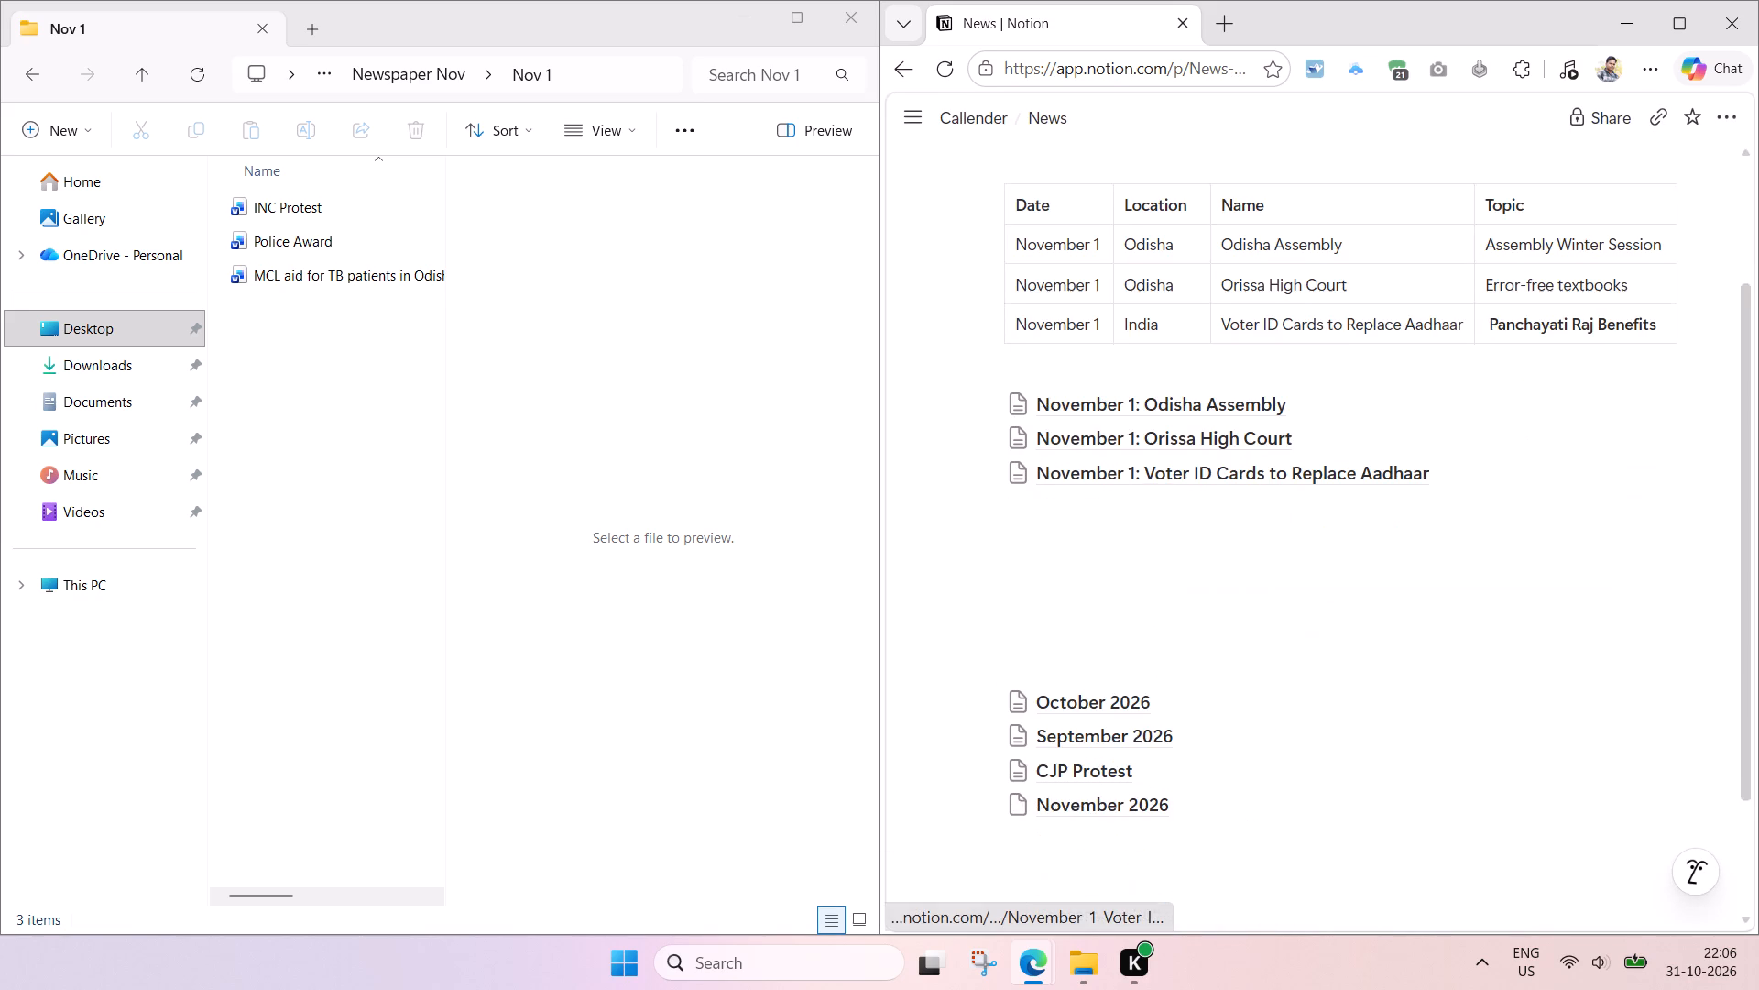
{"action": "scroll", "coordinate": [1124, 610], "scroll_direction": "down", "scroll_amount": 1}
{"action": "scroll", "coordinate": [927, 208], "scroll_direction": "up", "scroll_amount": 1}
{"action": "left_click_drag", "start_coordinate": [913, 235], "coordinate": [1071, 341]}
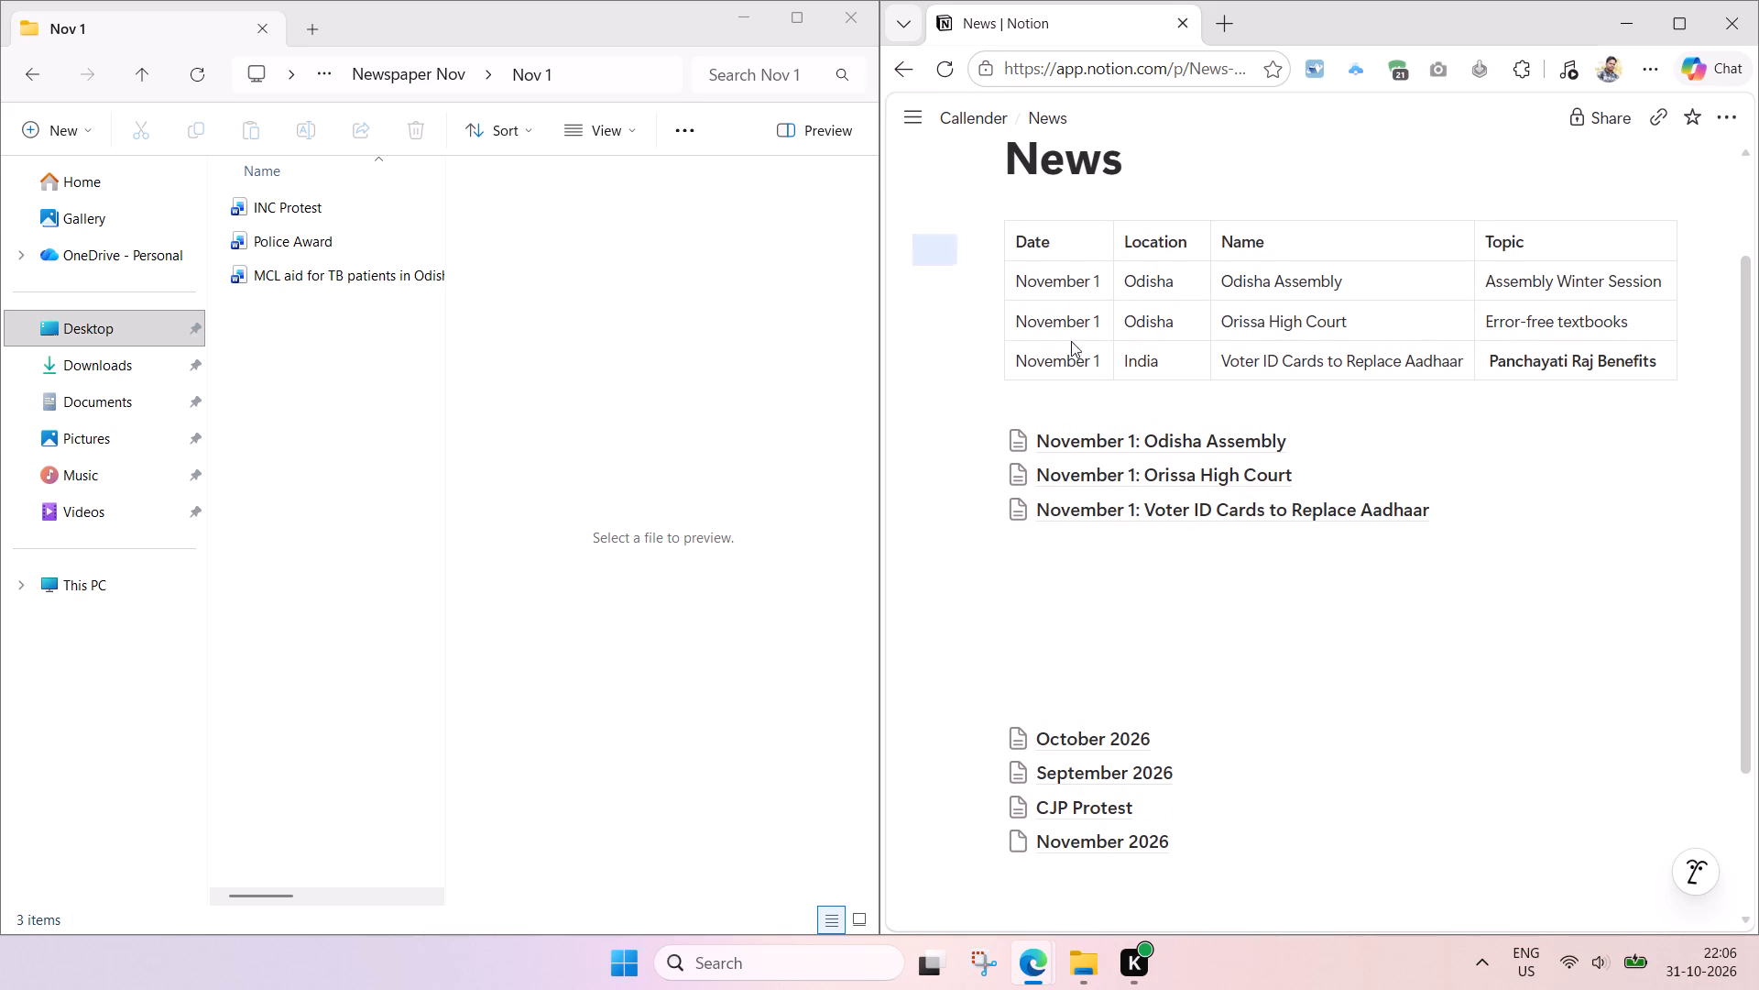
{"action": "left_click_drag", "start_coordinate": [1071, 341], "coordinate": [1246, 514]}
{"action": "scroll", "coordinate": [986, 253], "scroll_direction": "down", "scroll_amount": 1}
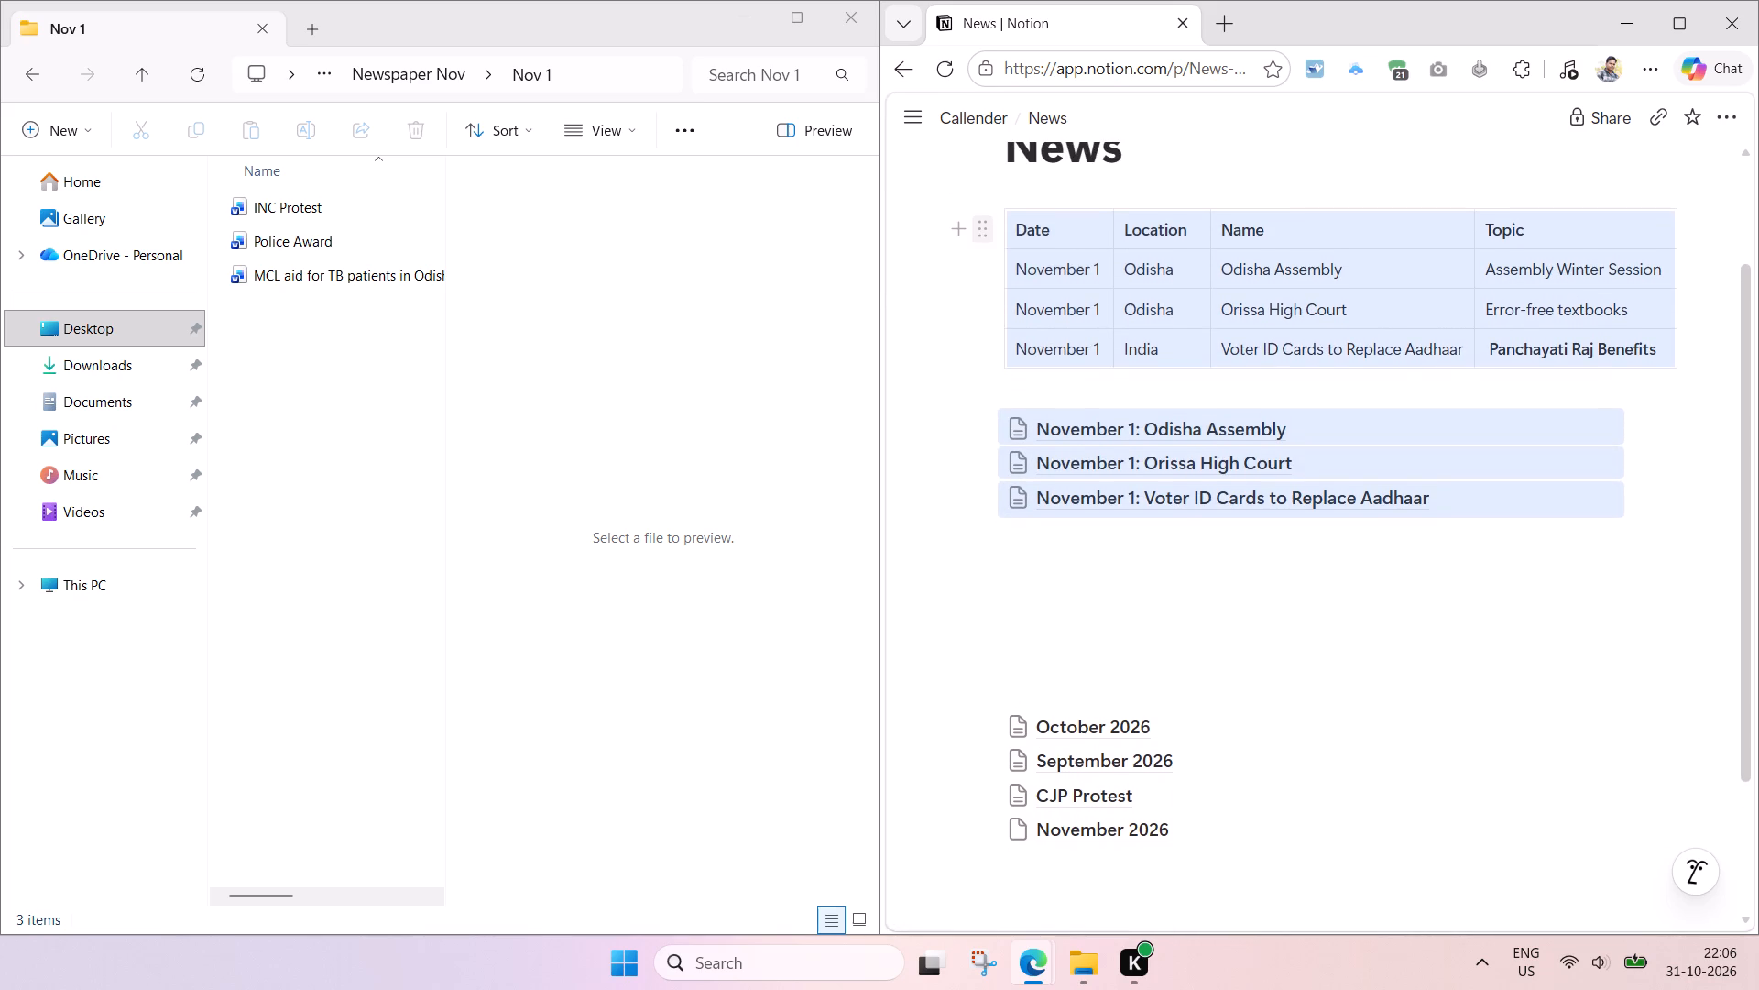
{"action": "left_click_drag", "start_coordinate": [986, 234], "coordinate": [1080, 823]}
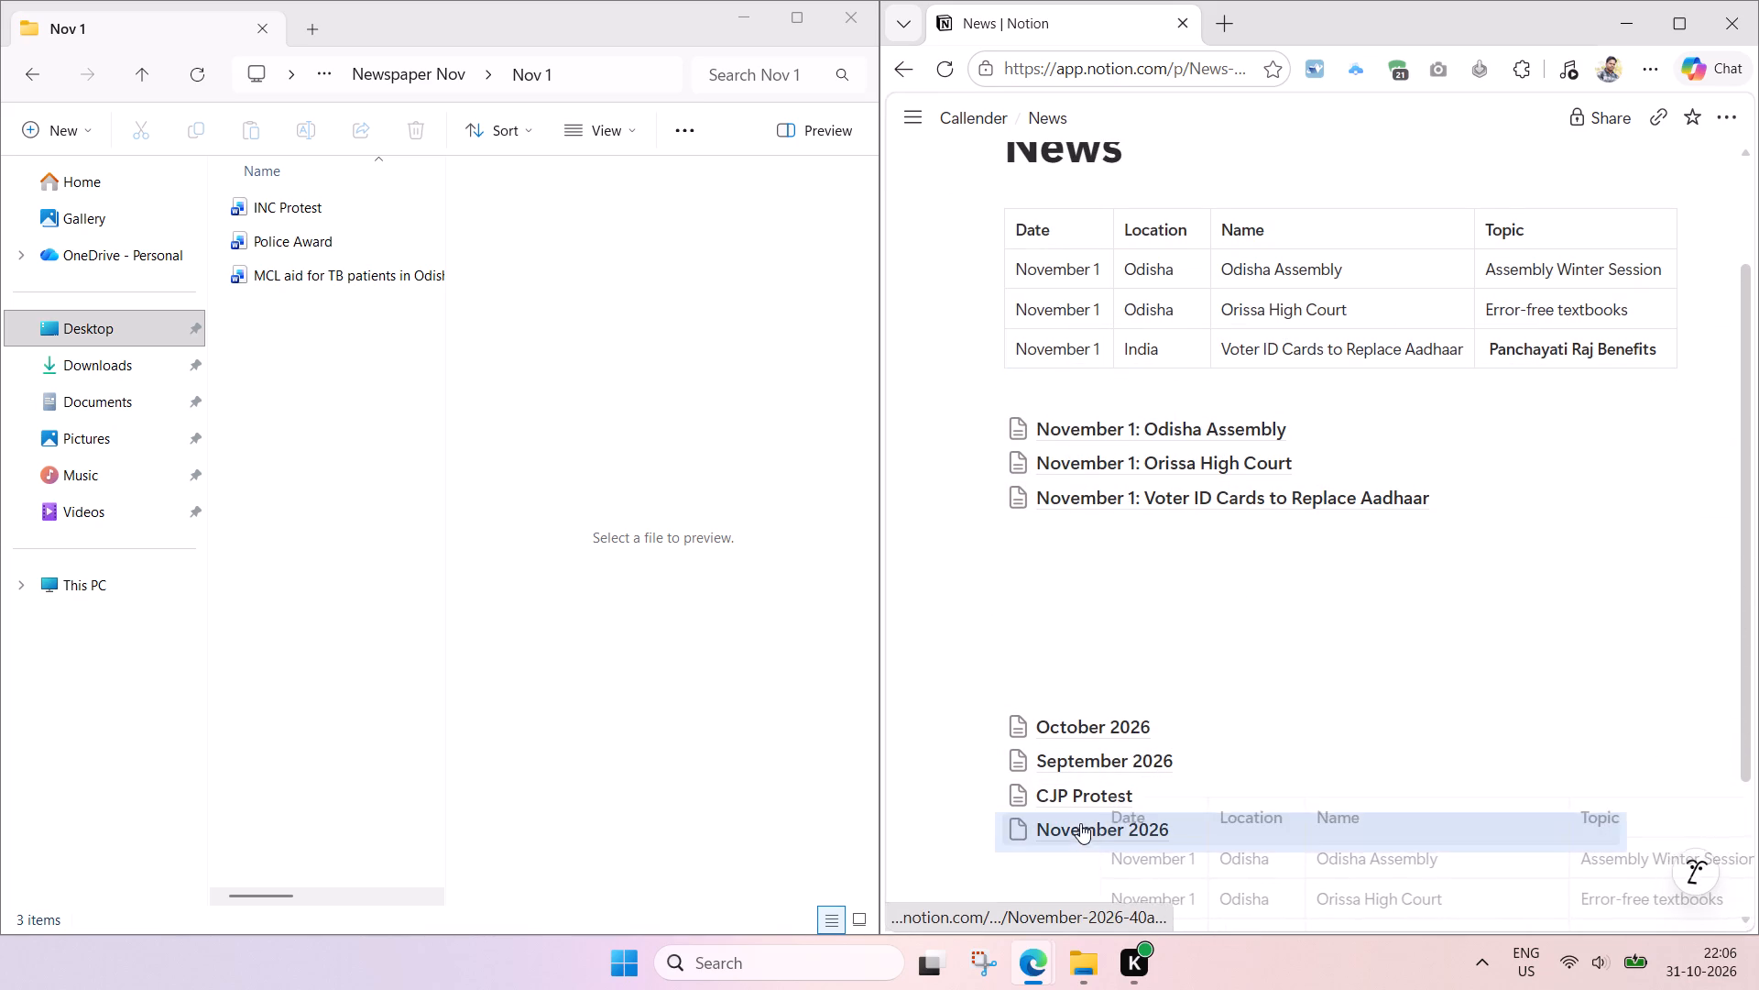
{"action": "left_click_drag", "start_coordinate": [1080, 823], "coordinate": [1080, 827]}
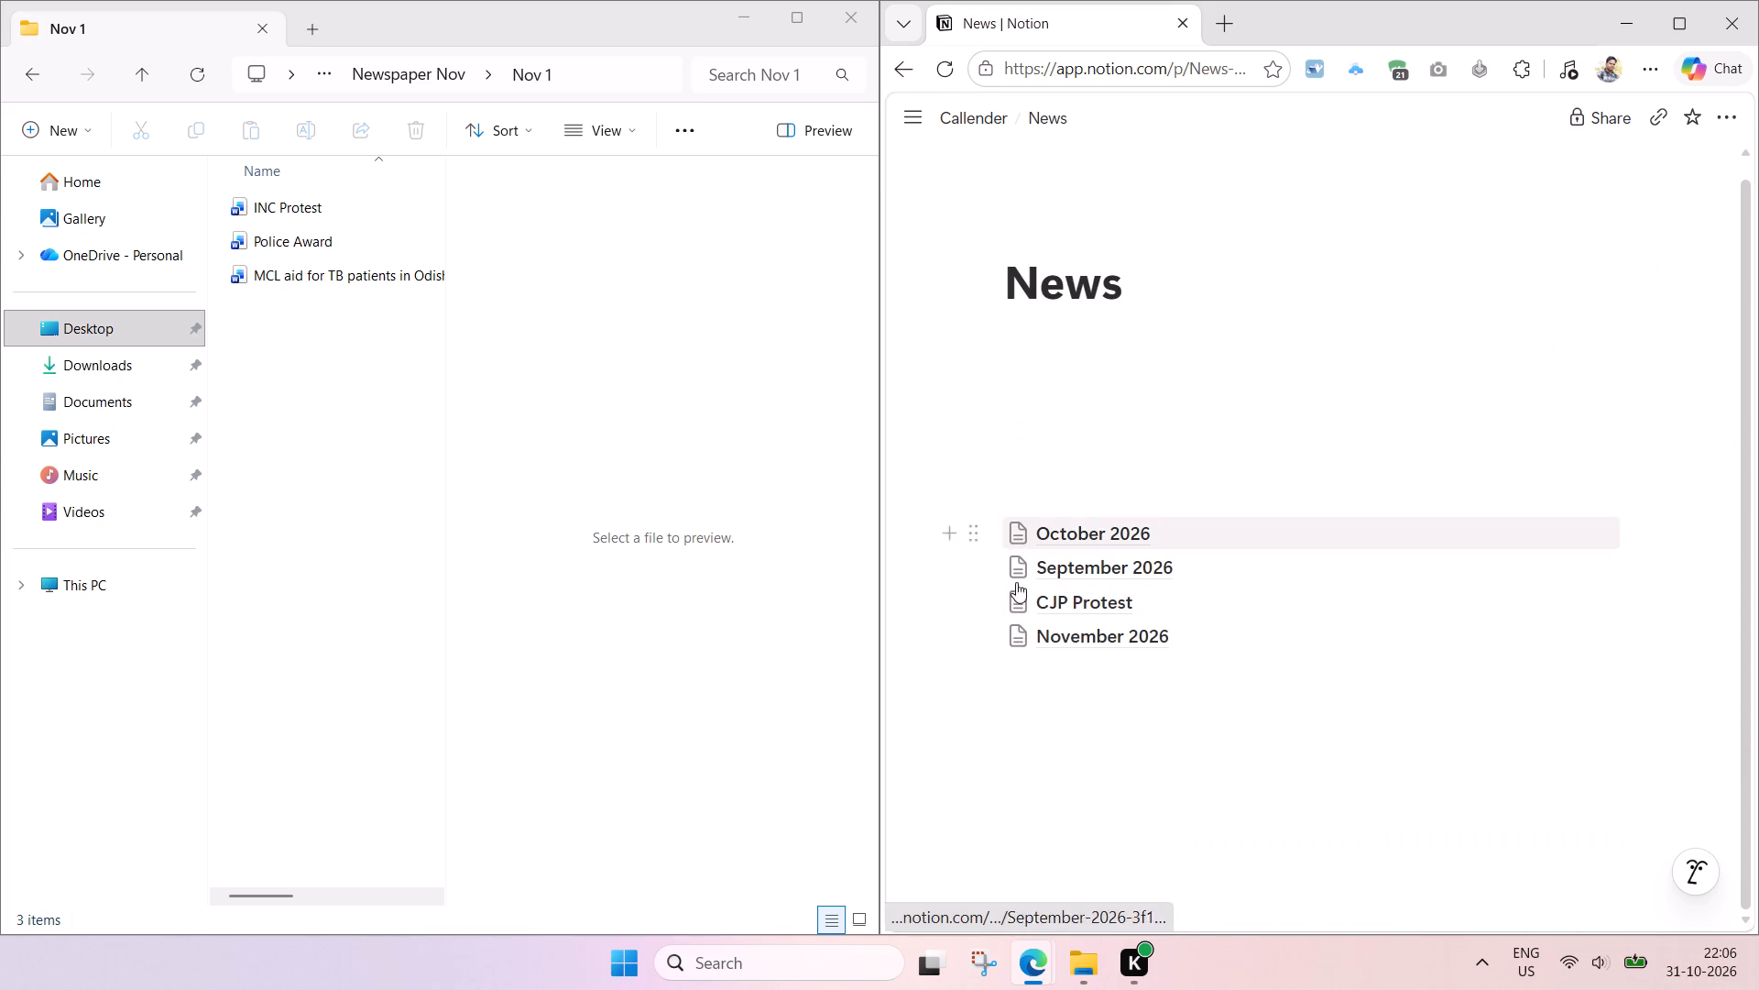
Move the November 2026 link to the top of the News page, directly below the title.
{"action": "left_click_drag", "start_coordinate": [975, 639], "coordinate": [968, 339]}
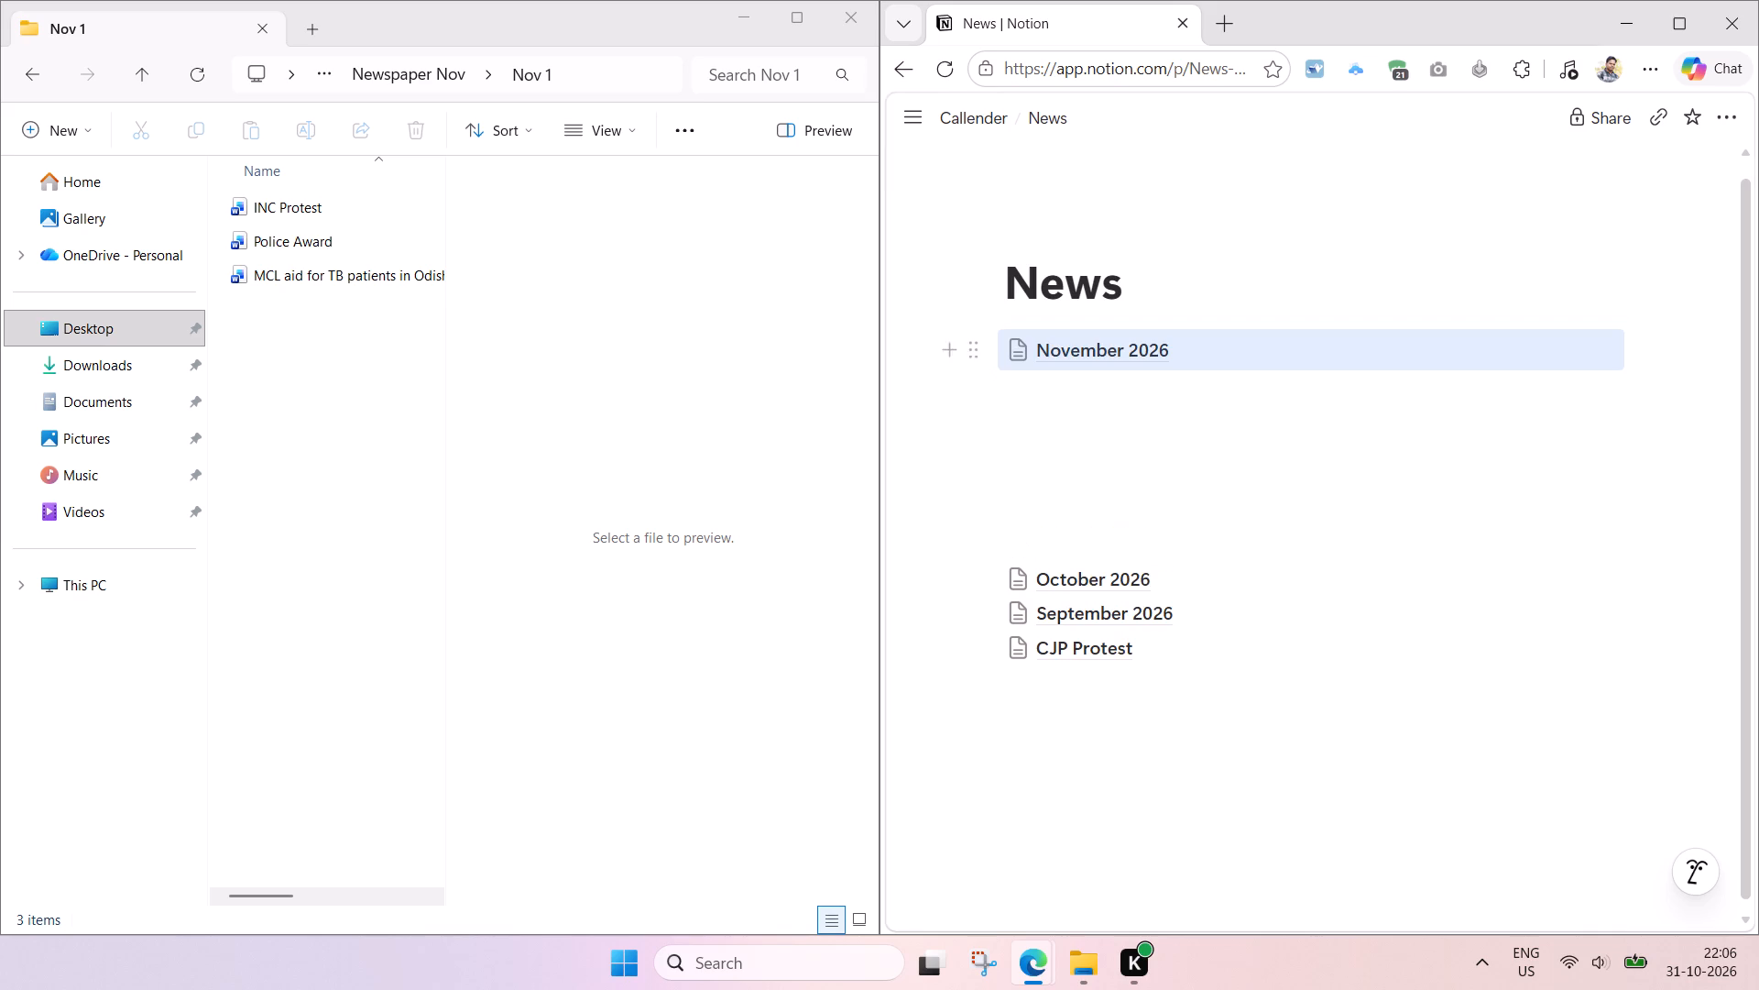
Delete the empty lines between the November 2026 and October 2026 links.
{"action": "left_click_drag", "start_coordinate": [915, 380], "coordinate": [1083, 544]}
{"action": "key", "text": "BackSpace"}
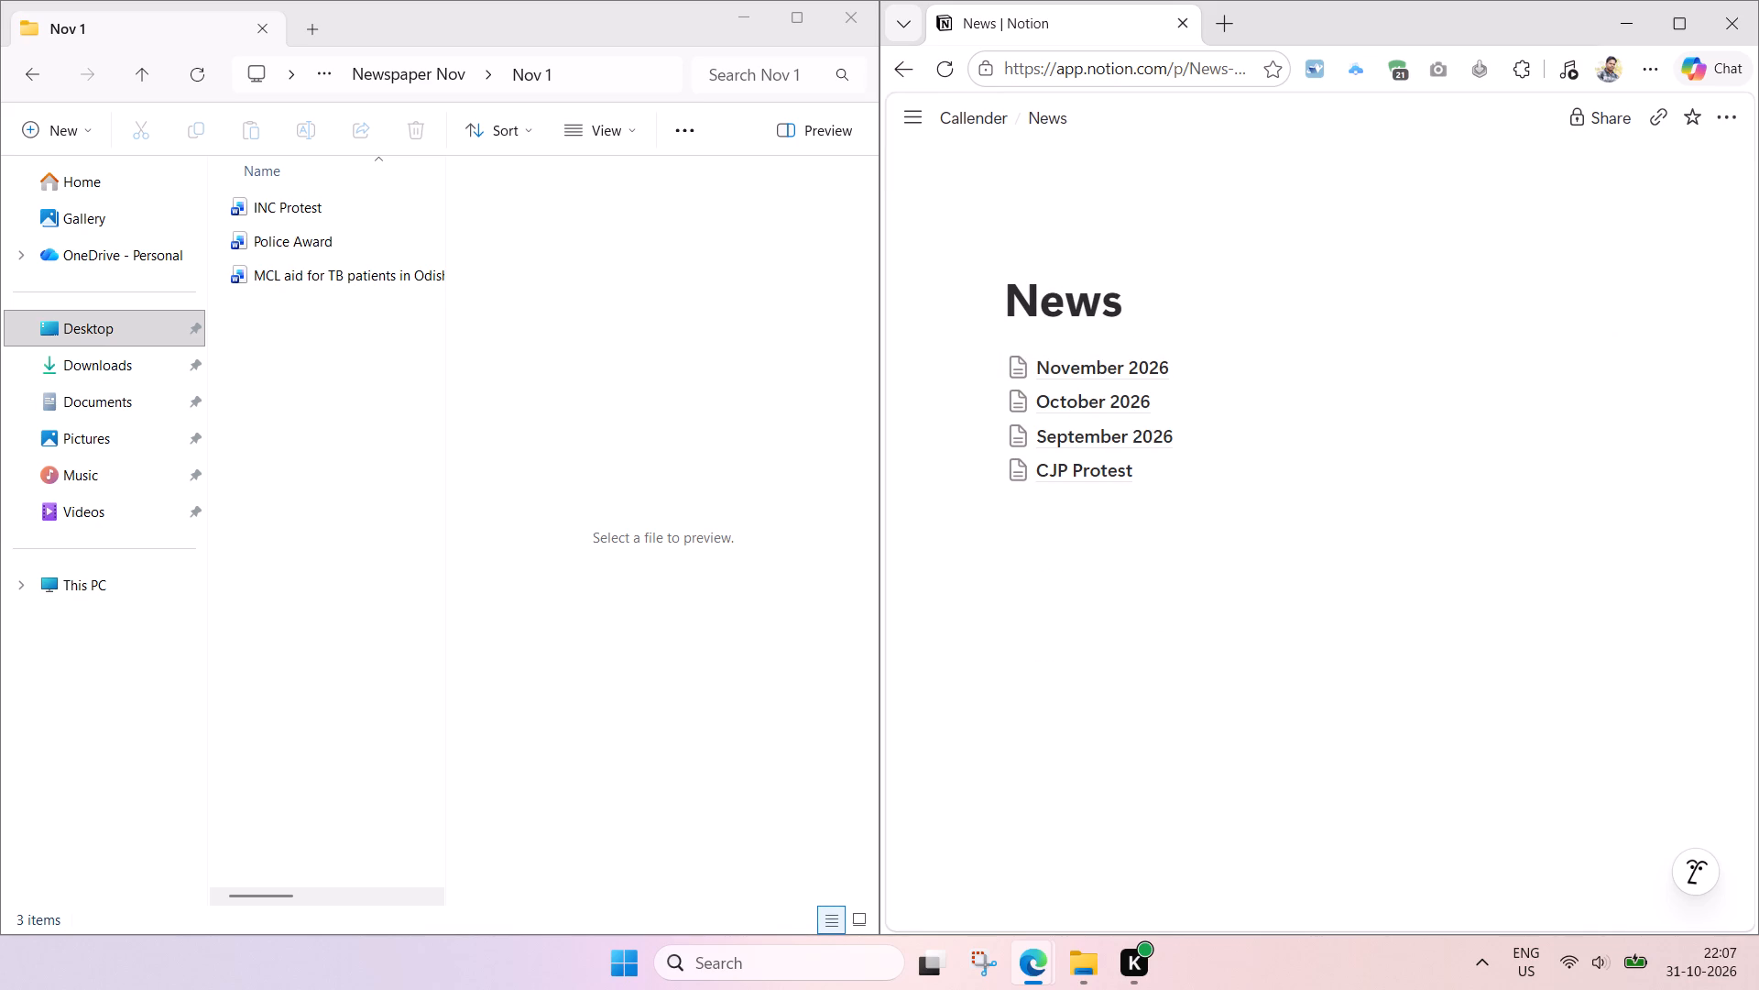
On the November 2026 page, add a table row for the INC Protest note with date November 1 and location India.
{"action": "left_click", "coordinate": [1084, 372]}
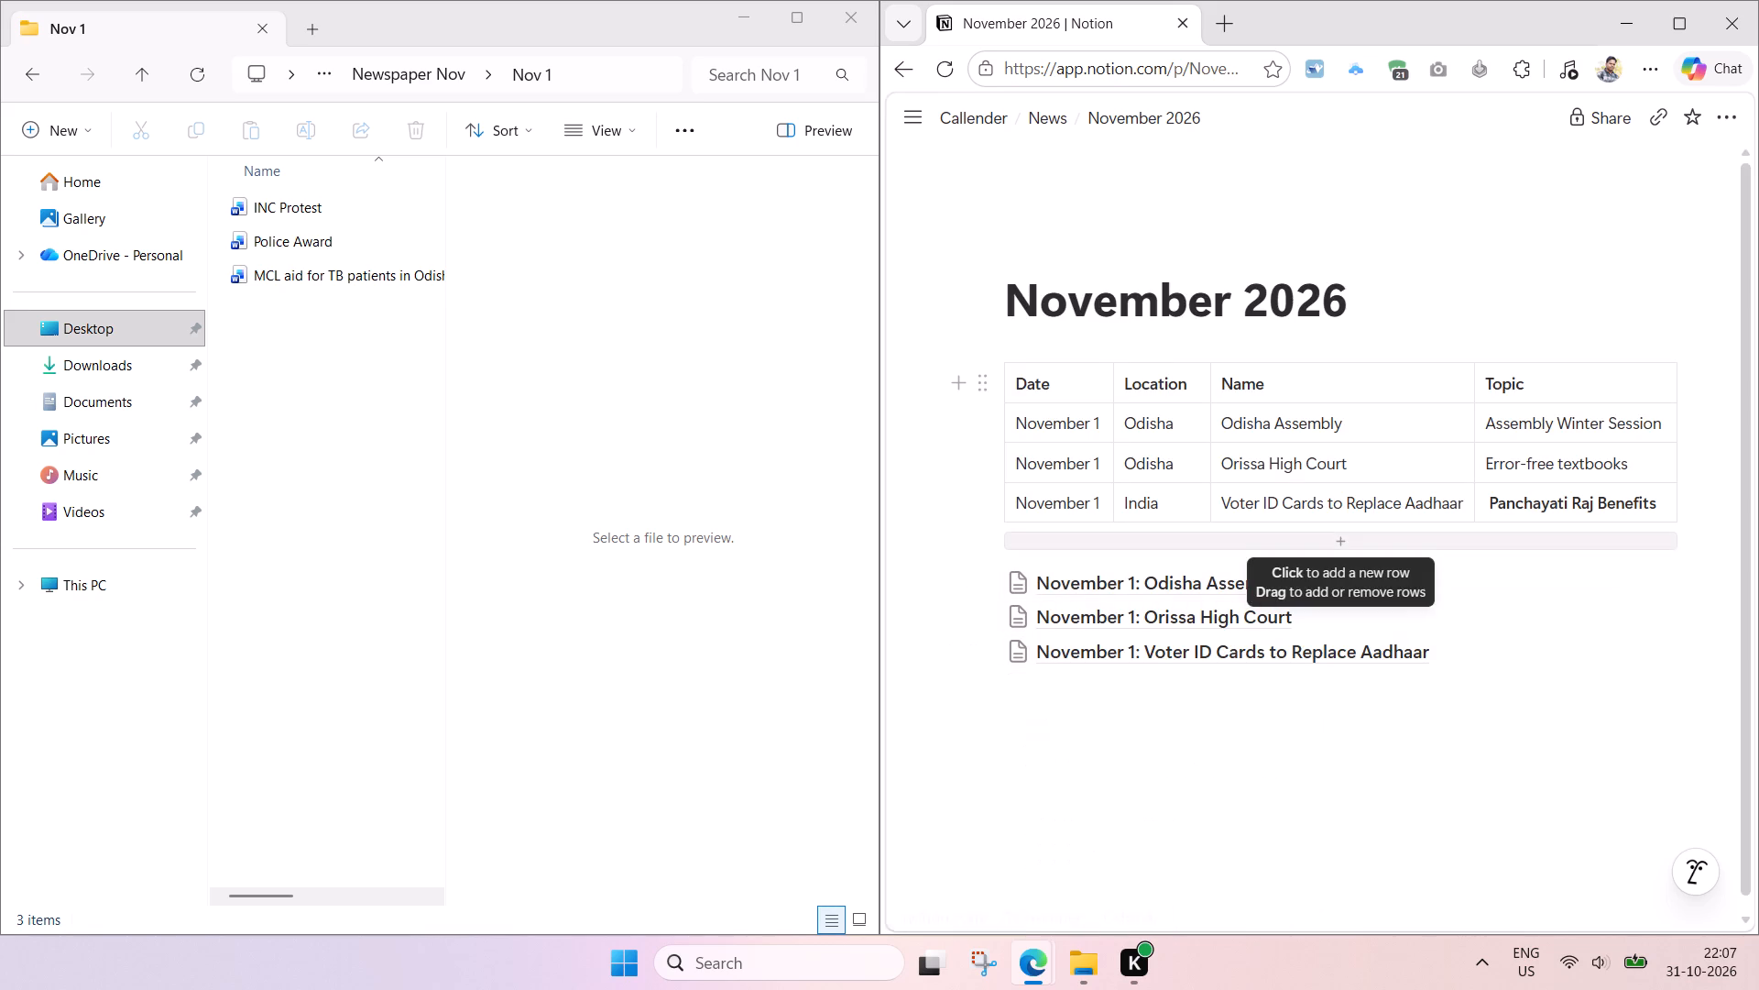
{"action": "left_click", "coordinate": [307, 244]}
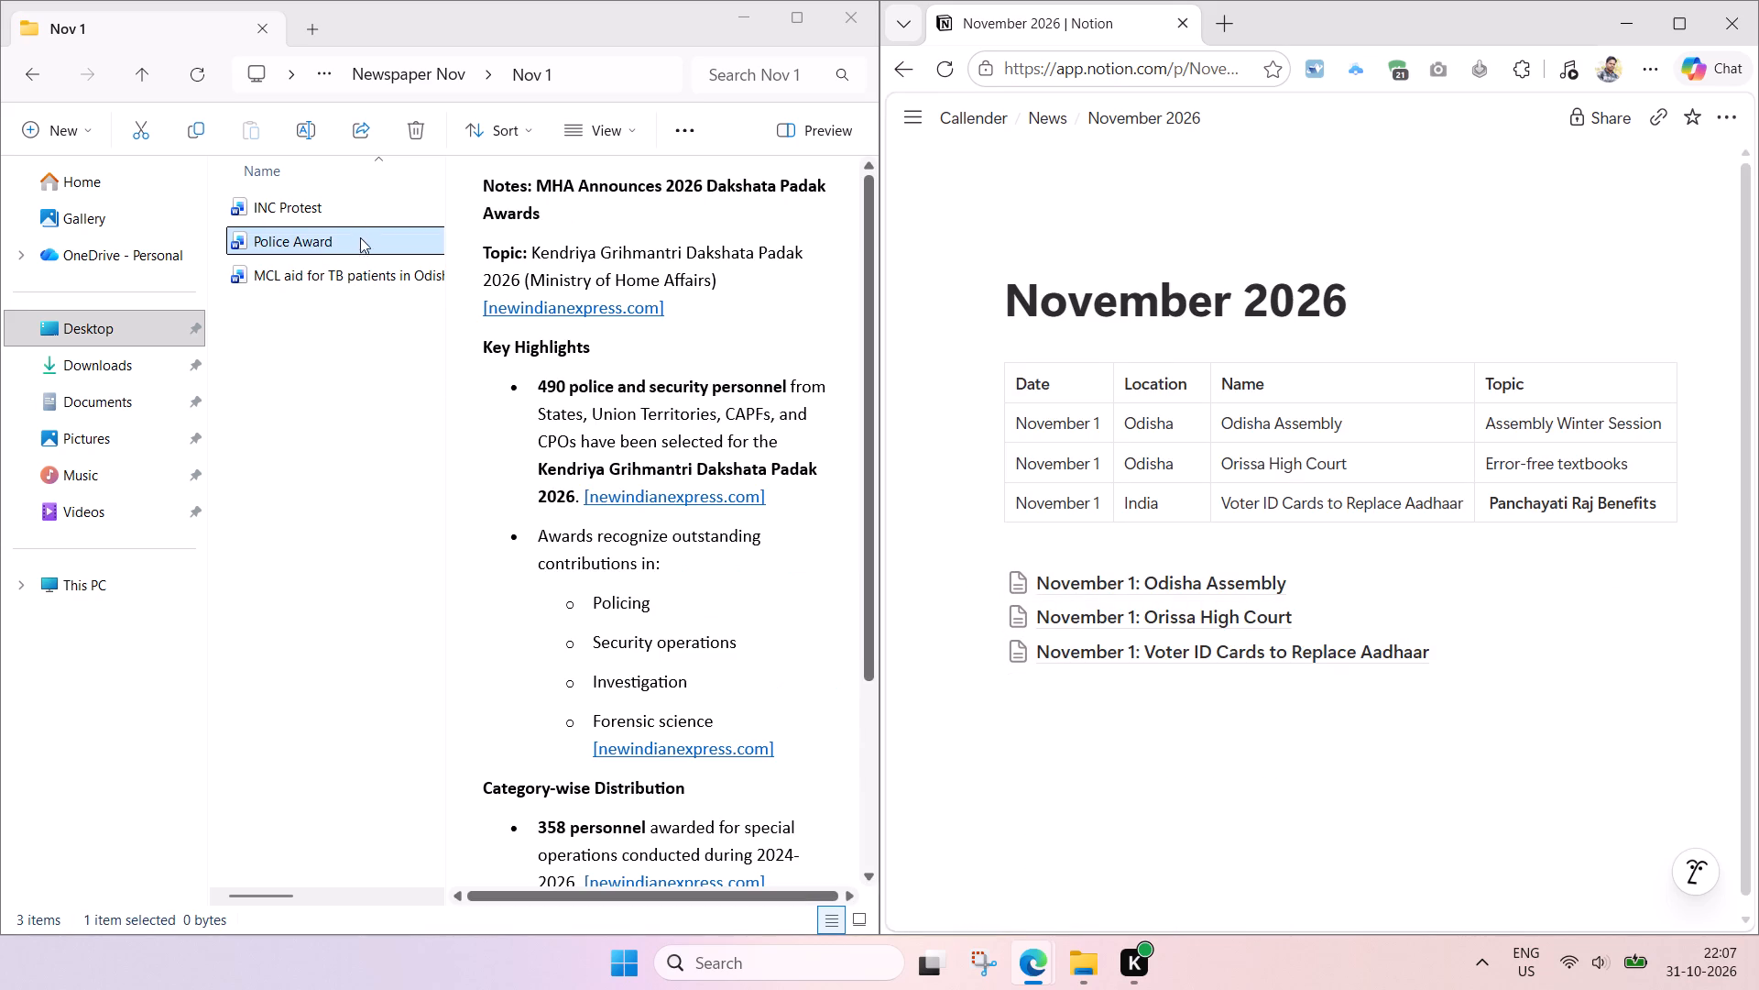
{"action": "left_click", "coordinate": [346, 210]}
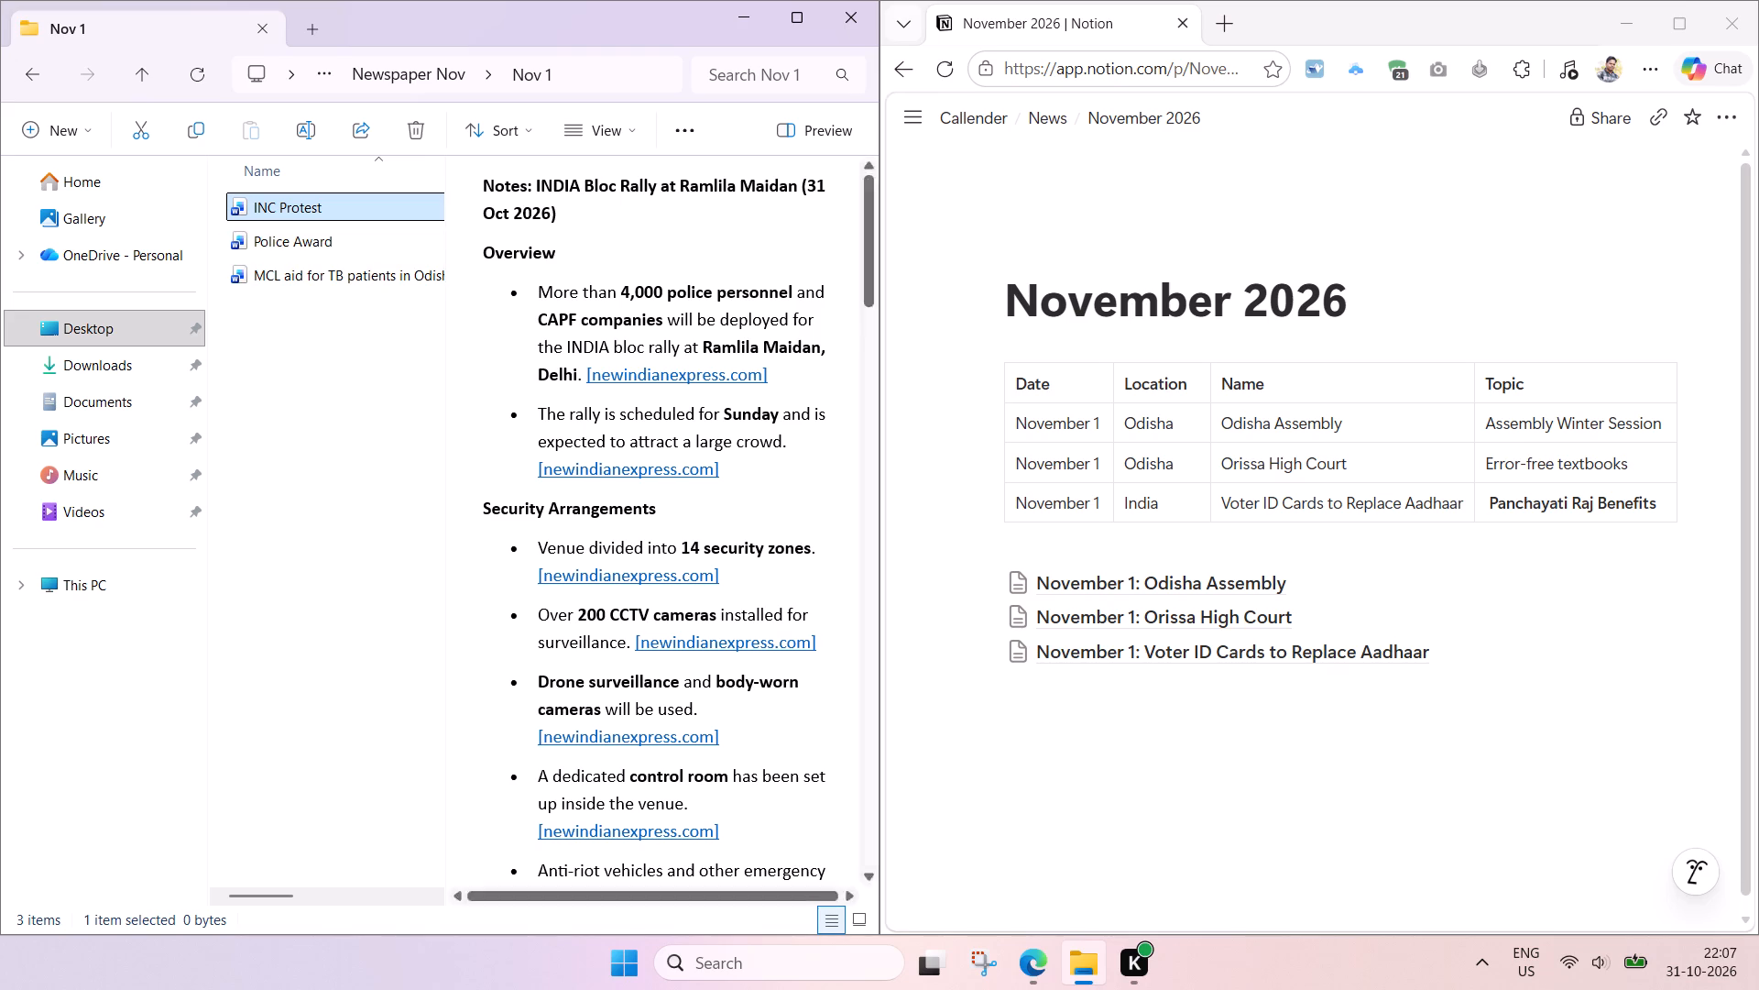
{"action": "left_click", "coordinate": [1252, 540]}
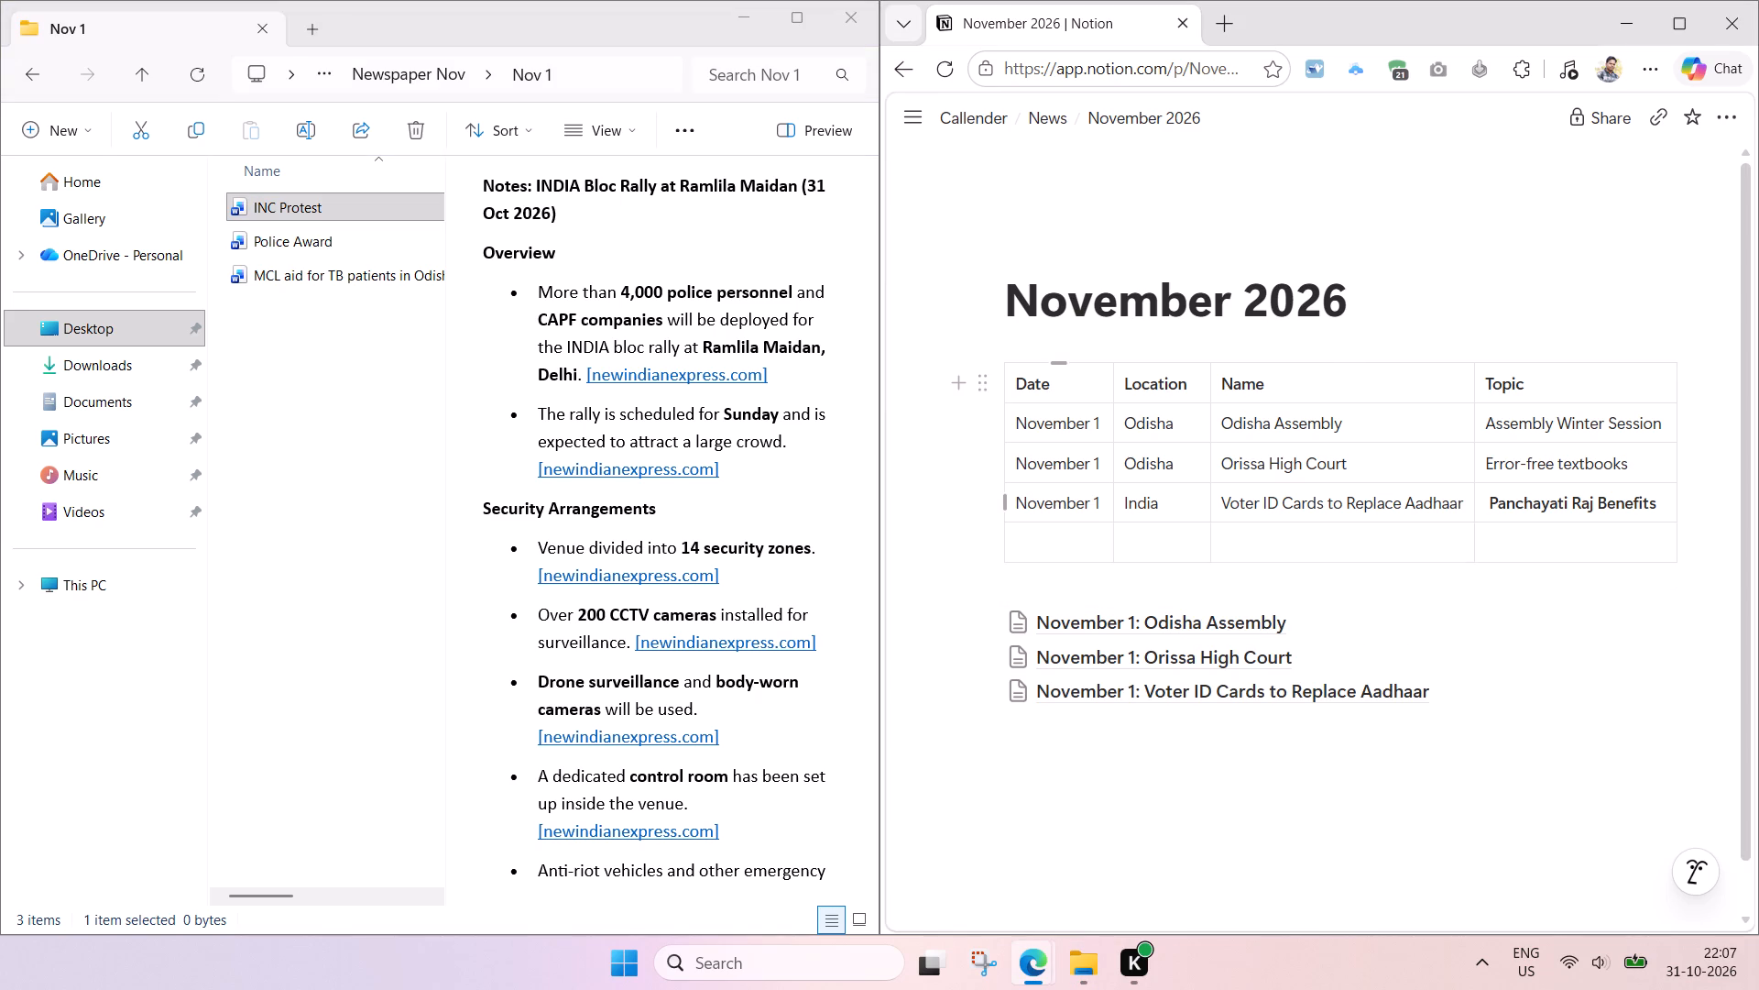
{"action": "left_click", "coordinate": [1069, 505]}
{"action": "key", "text": "ctrl+a"}
{"action": "key", "text": "ctrl+c"}
{"action": "left_click", "coordinate": [1087, 541]}
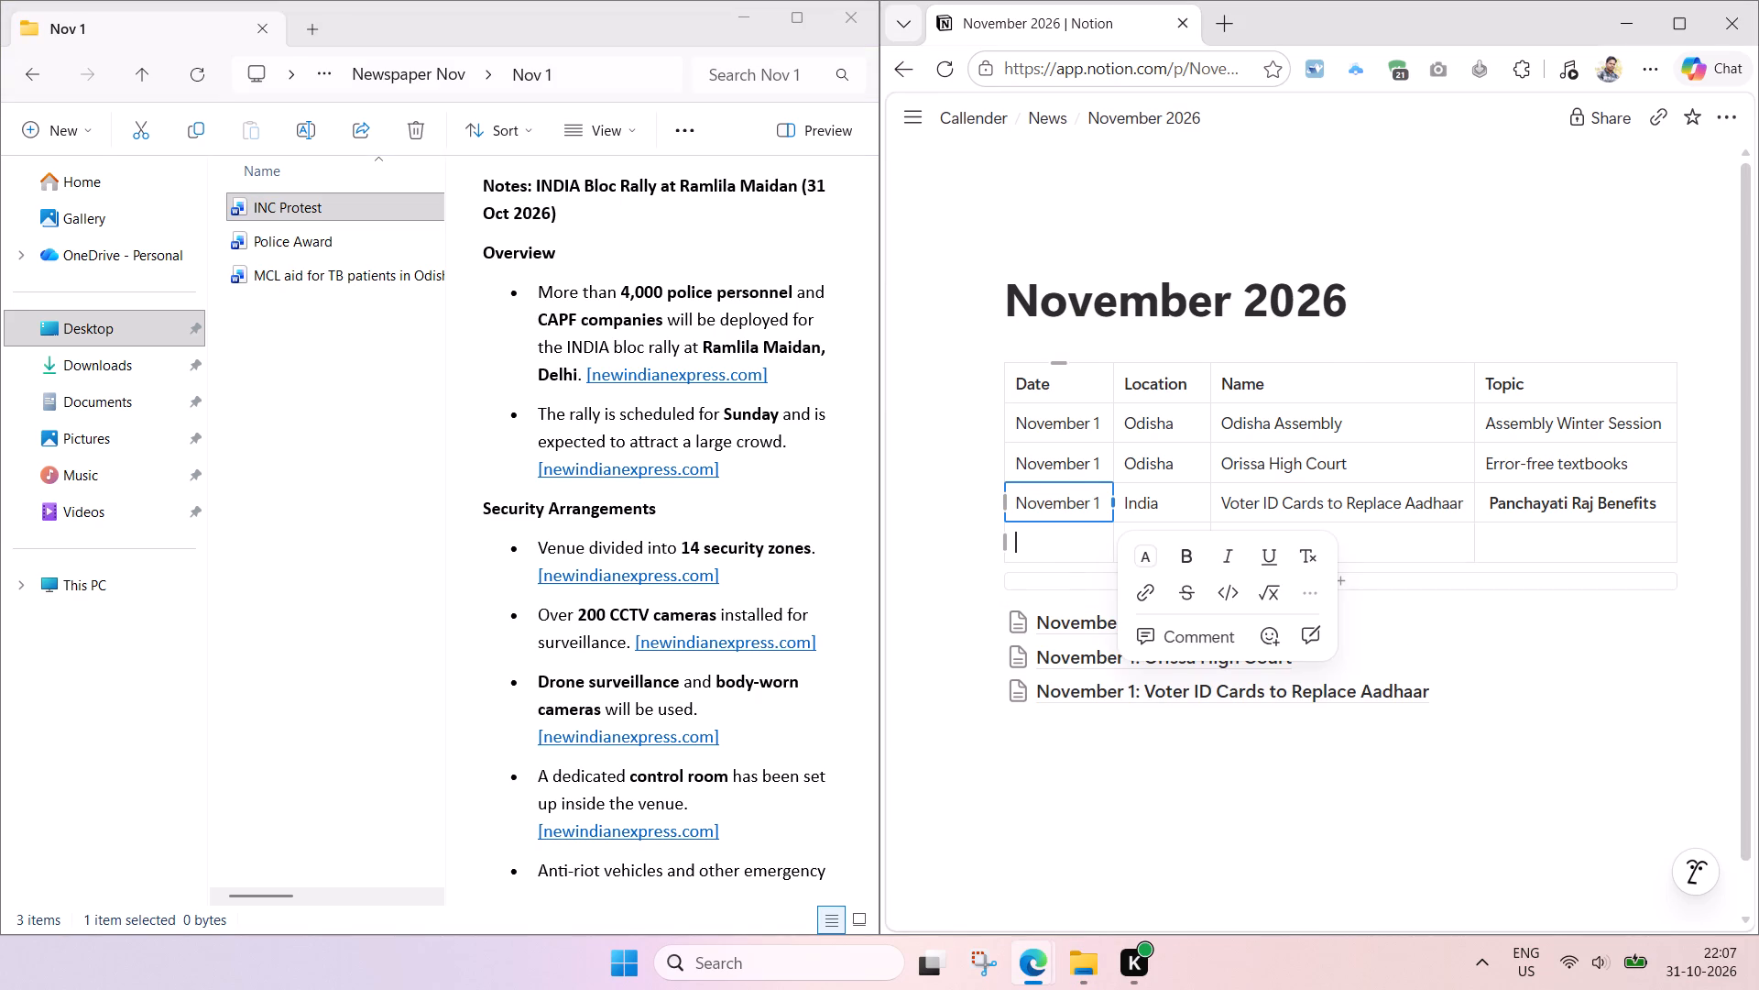
{"action": "key", "text": "ctrl+v"}
{"action": "left_click", "coordinate": [1185, 538]}
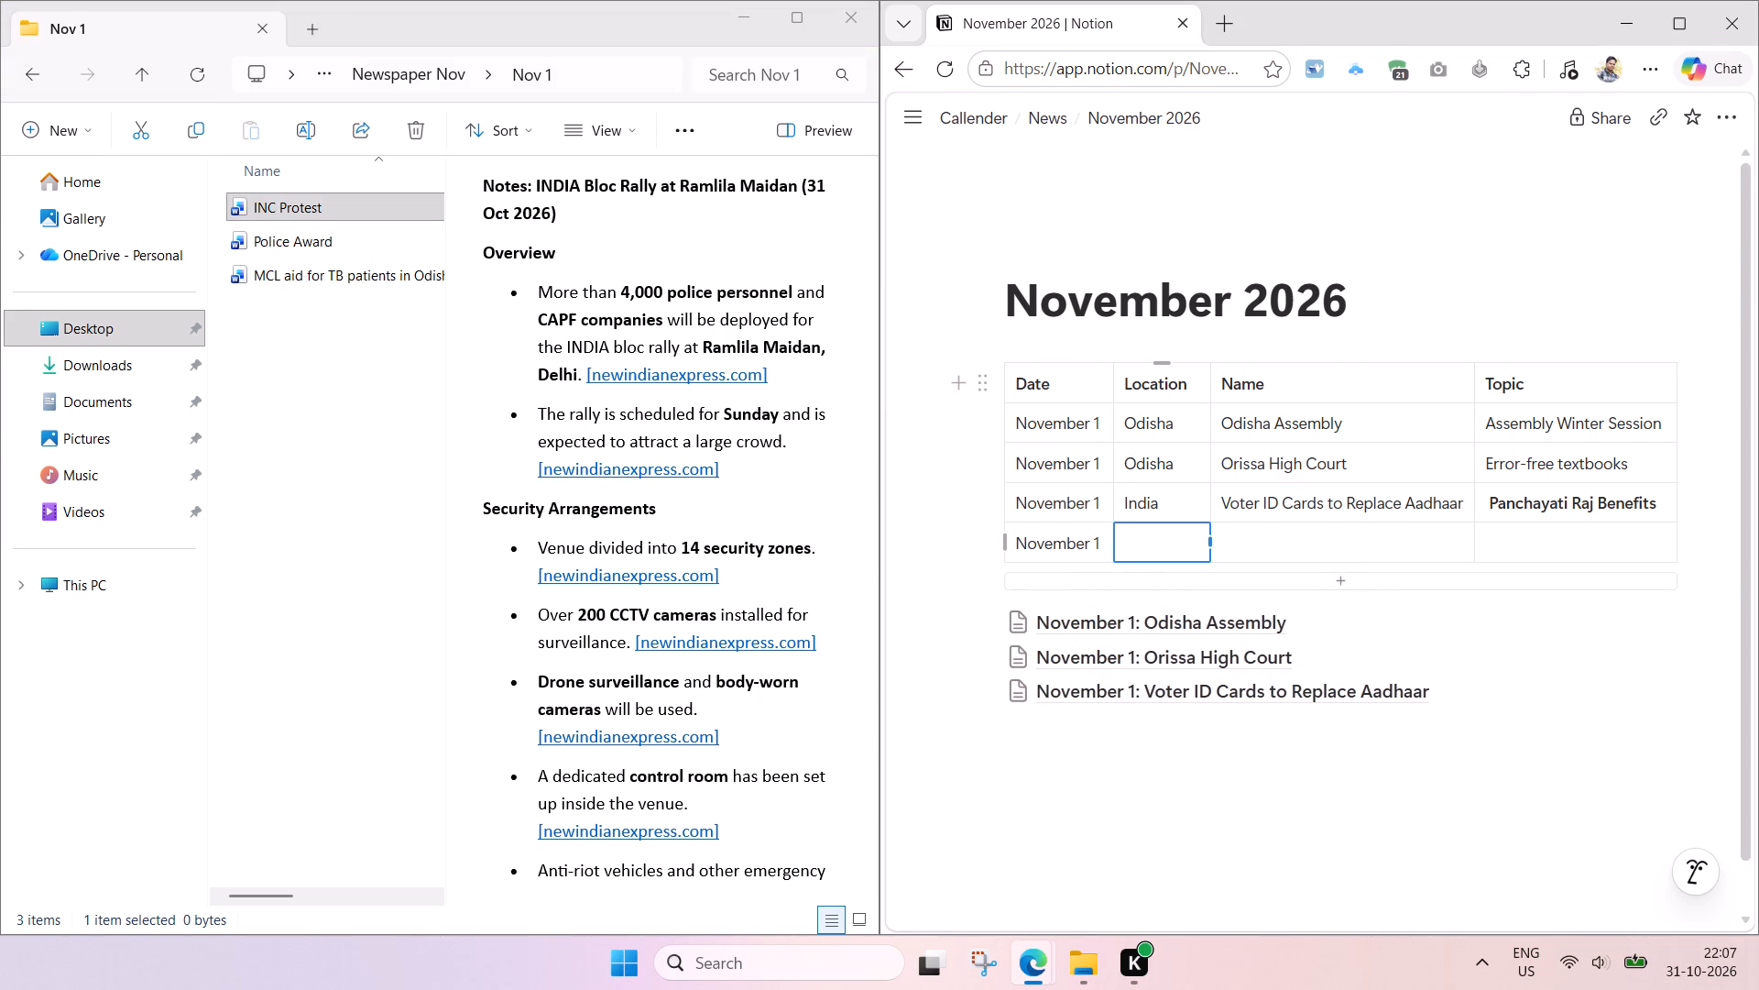
{"action": "type", "text": "India"}
{"action": "key", "text": "Tab"}
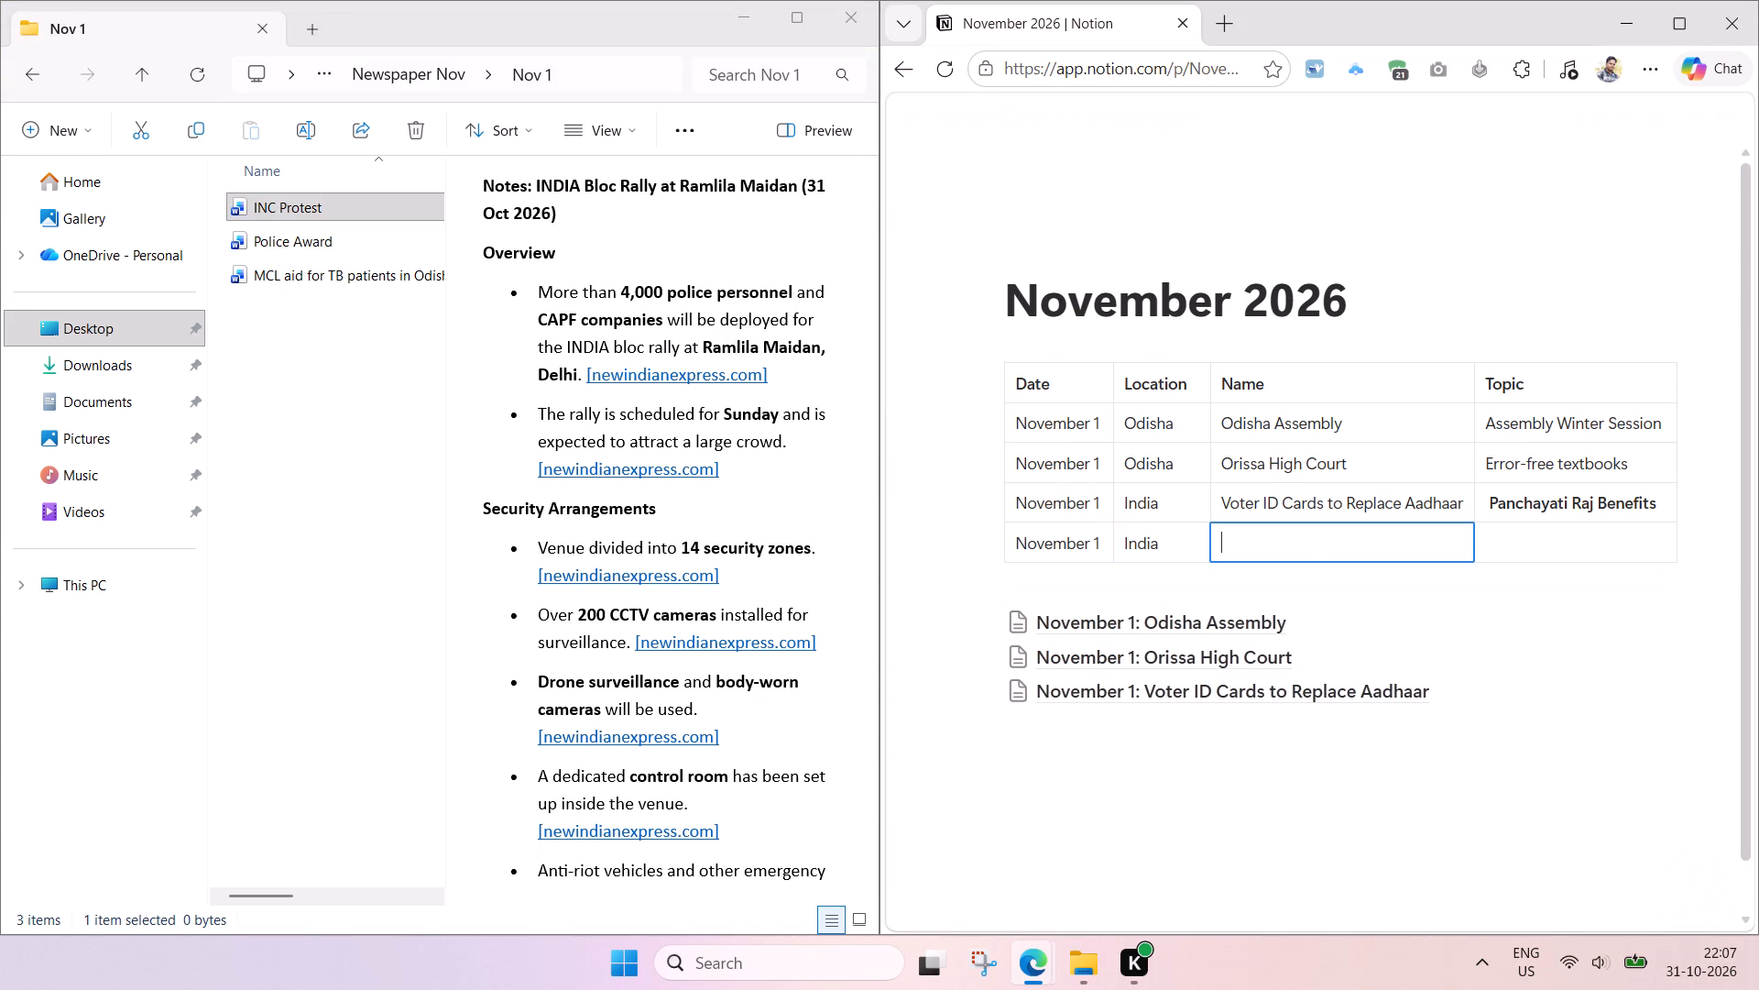
Open the INC Protest document in Word and enter "Congress Rally" as the new row's name in the Notion table.
{"action": "double_click", "coordinate": [372, 213]}
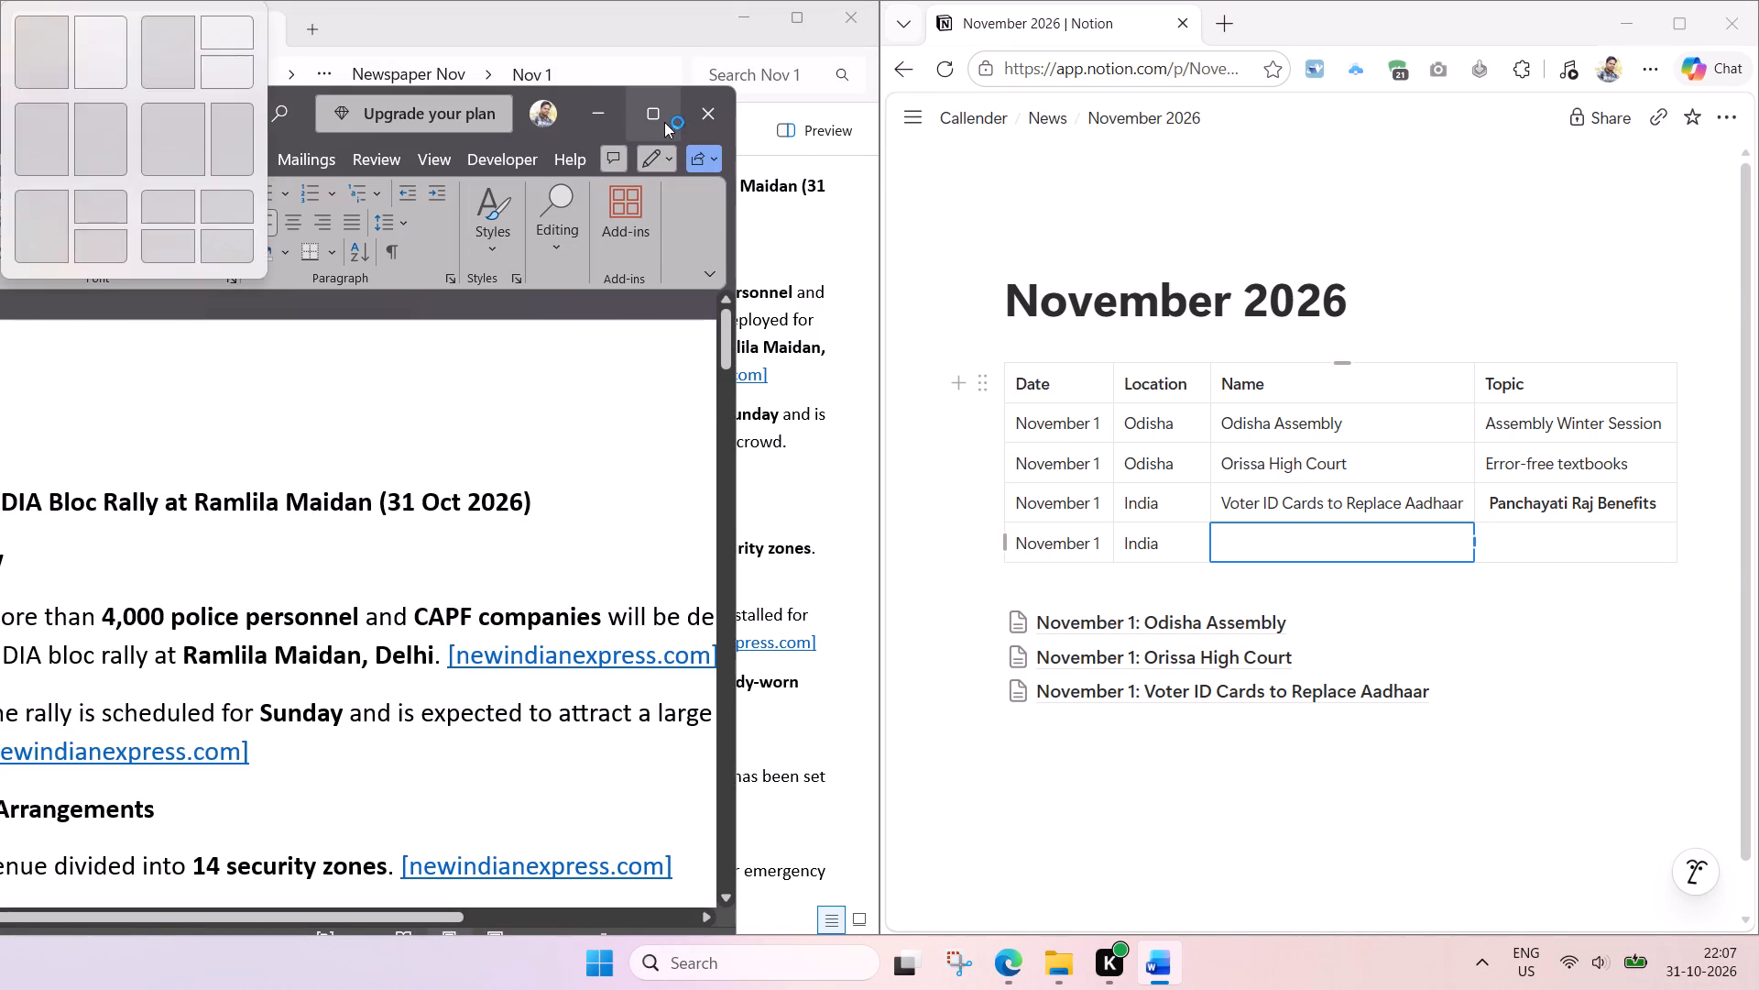
{"action": "left_click", "coordinate": [573, 260]}
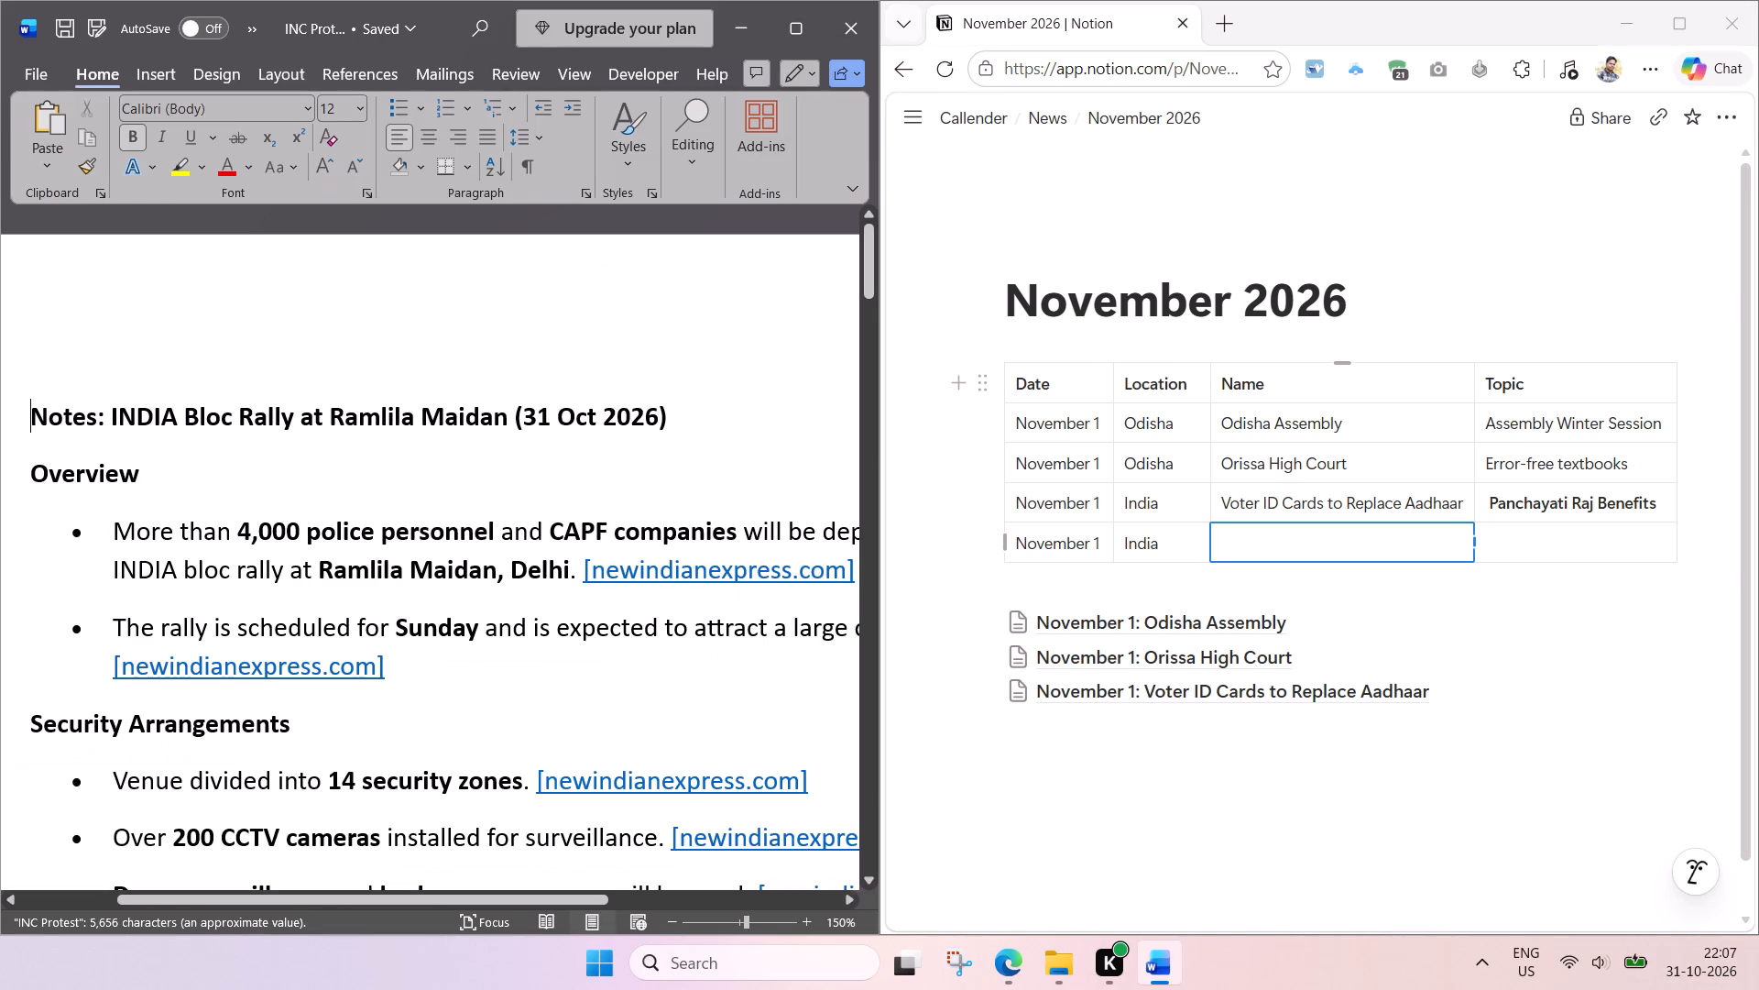
{"action": "scroll", "coordinate": [382, 423], "scroll_direction": "right", "scroll_amount": 1}
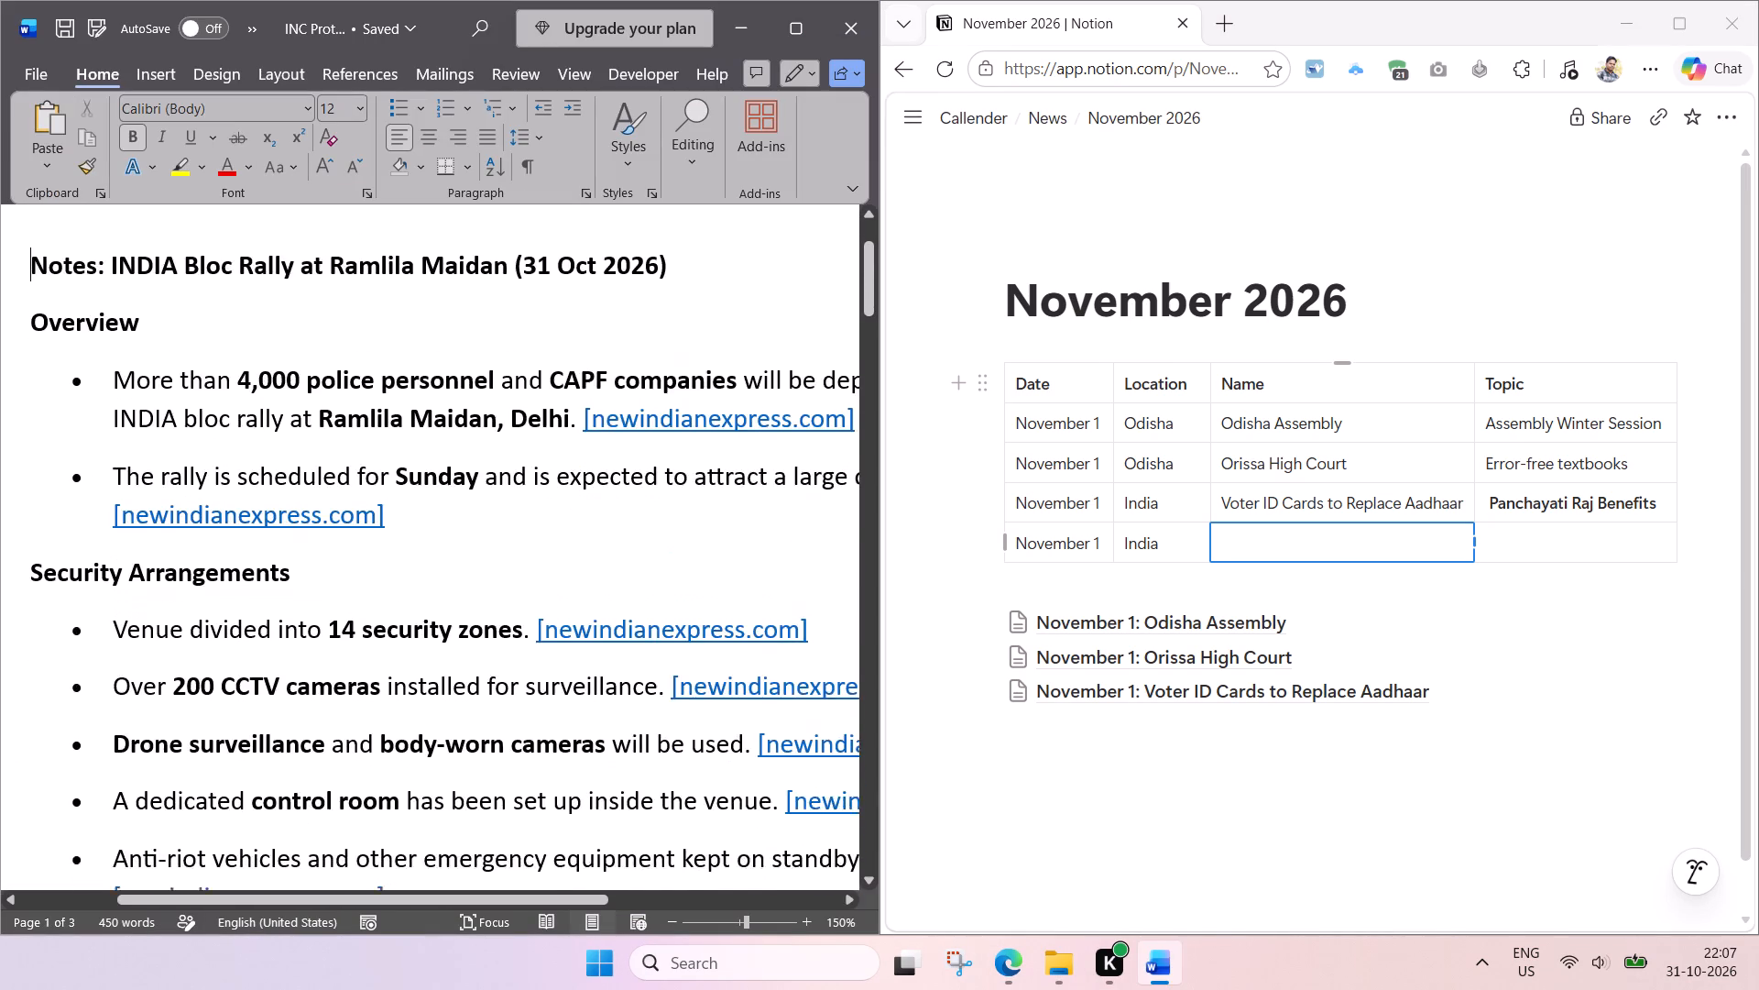
{"action": "scroll", "coordinate": [389, 425], "scroll_direction": "right", "scroll_amount": 2}
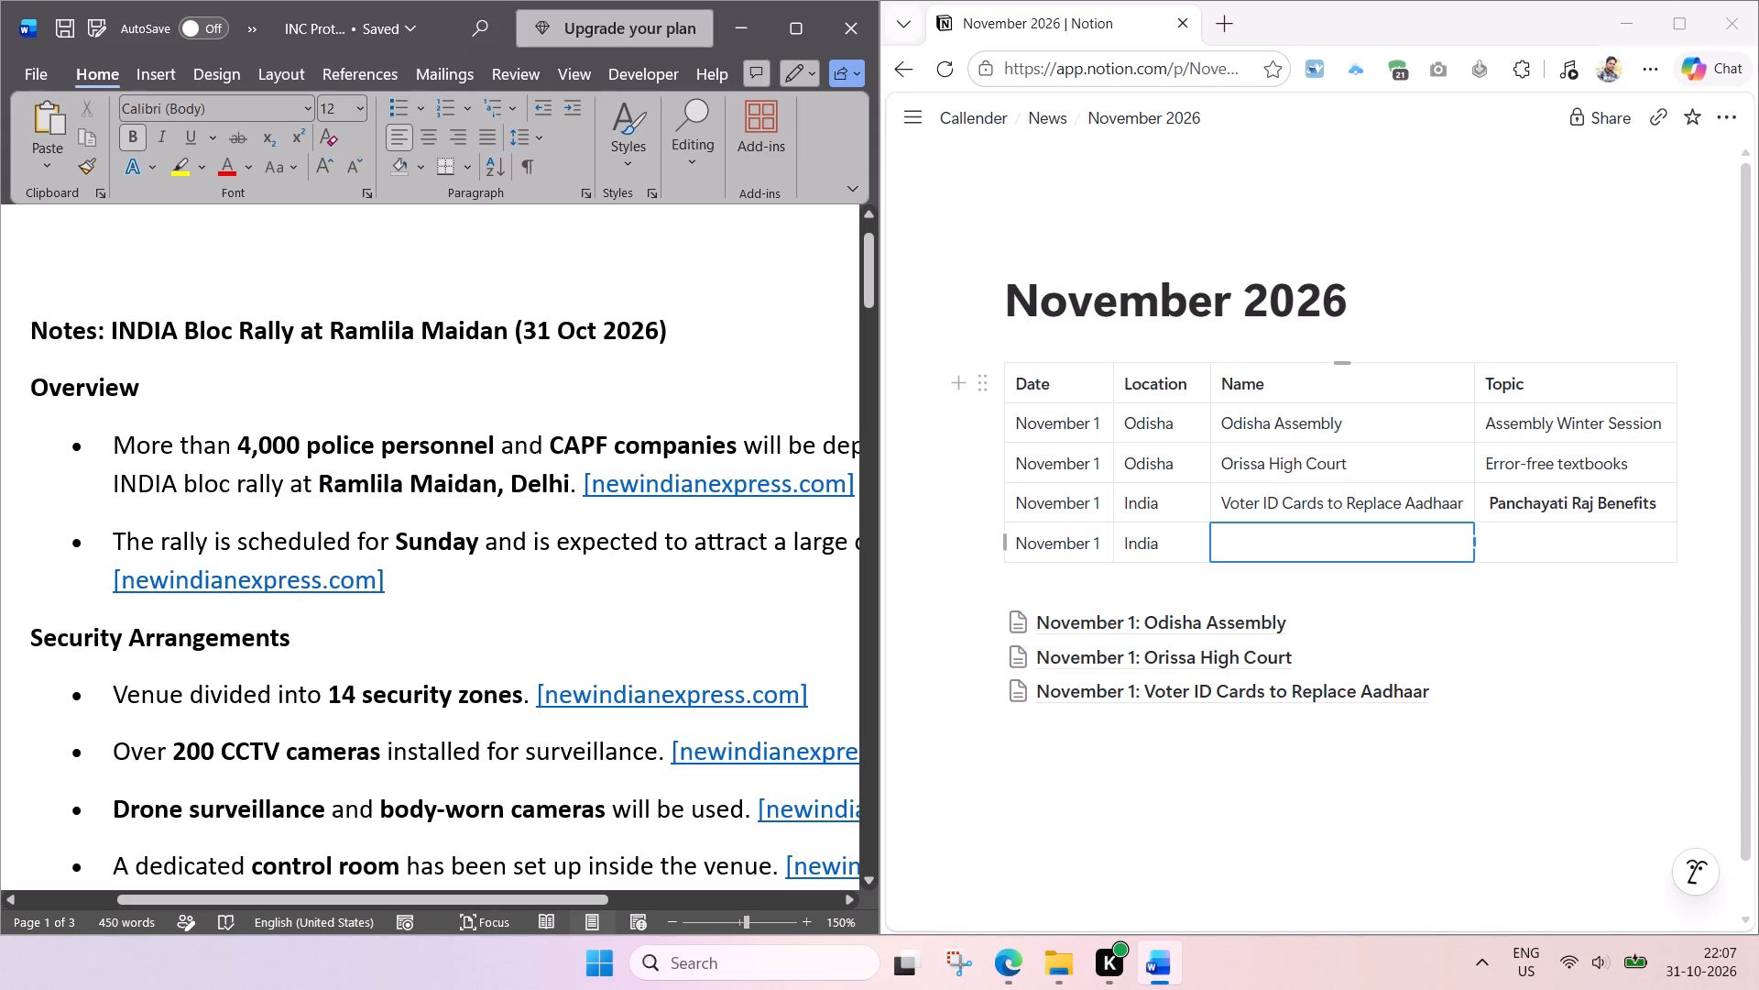
{"action": "double_click", "coordinate": [269, 331]}
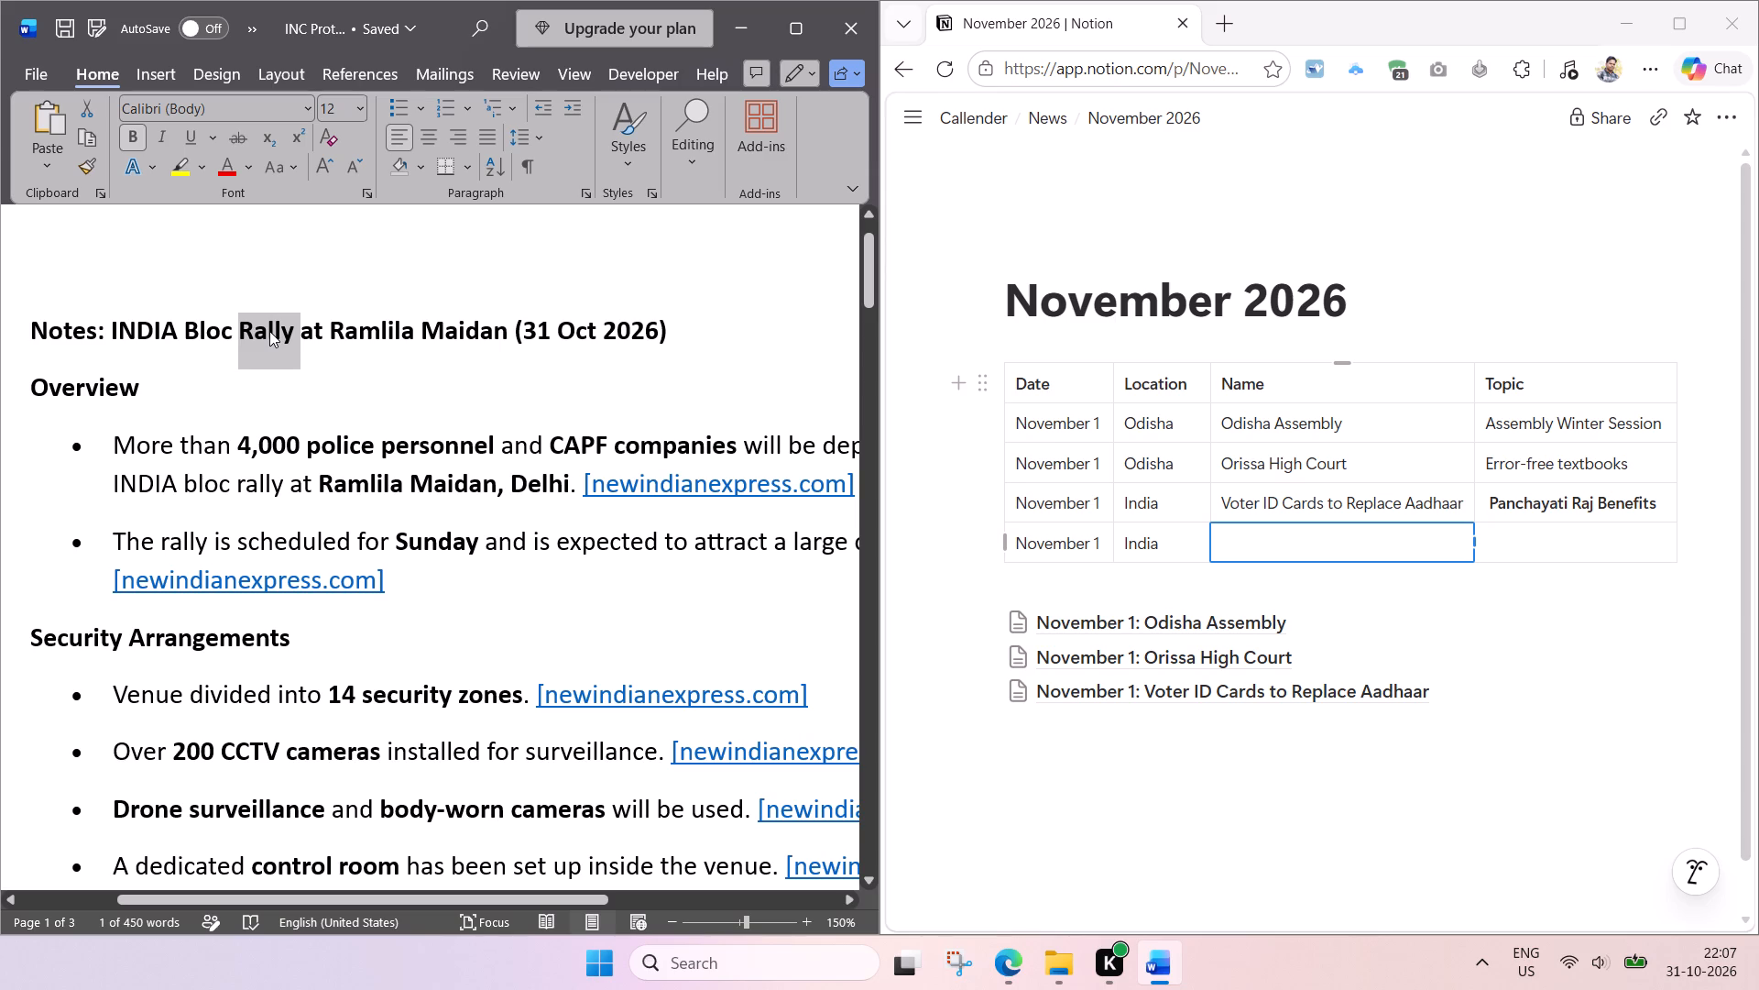
{"action": "key", "text": "ctrl+c"}
{"action": "left_click", "coordinate": [1256, 533]}
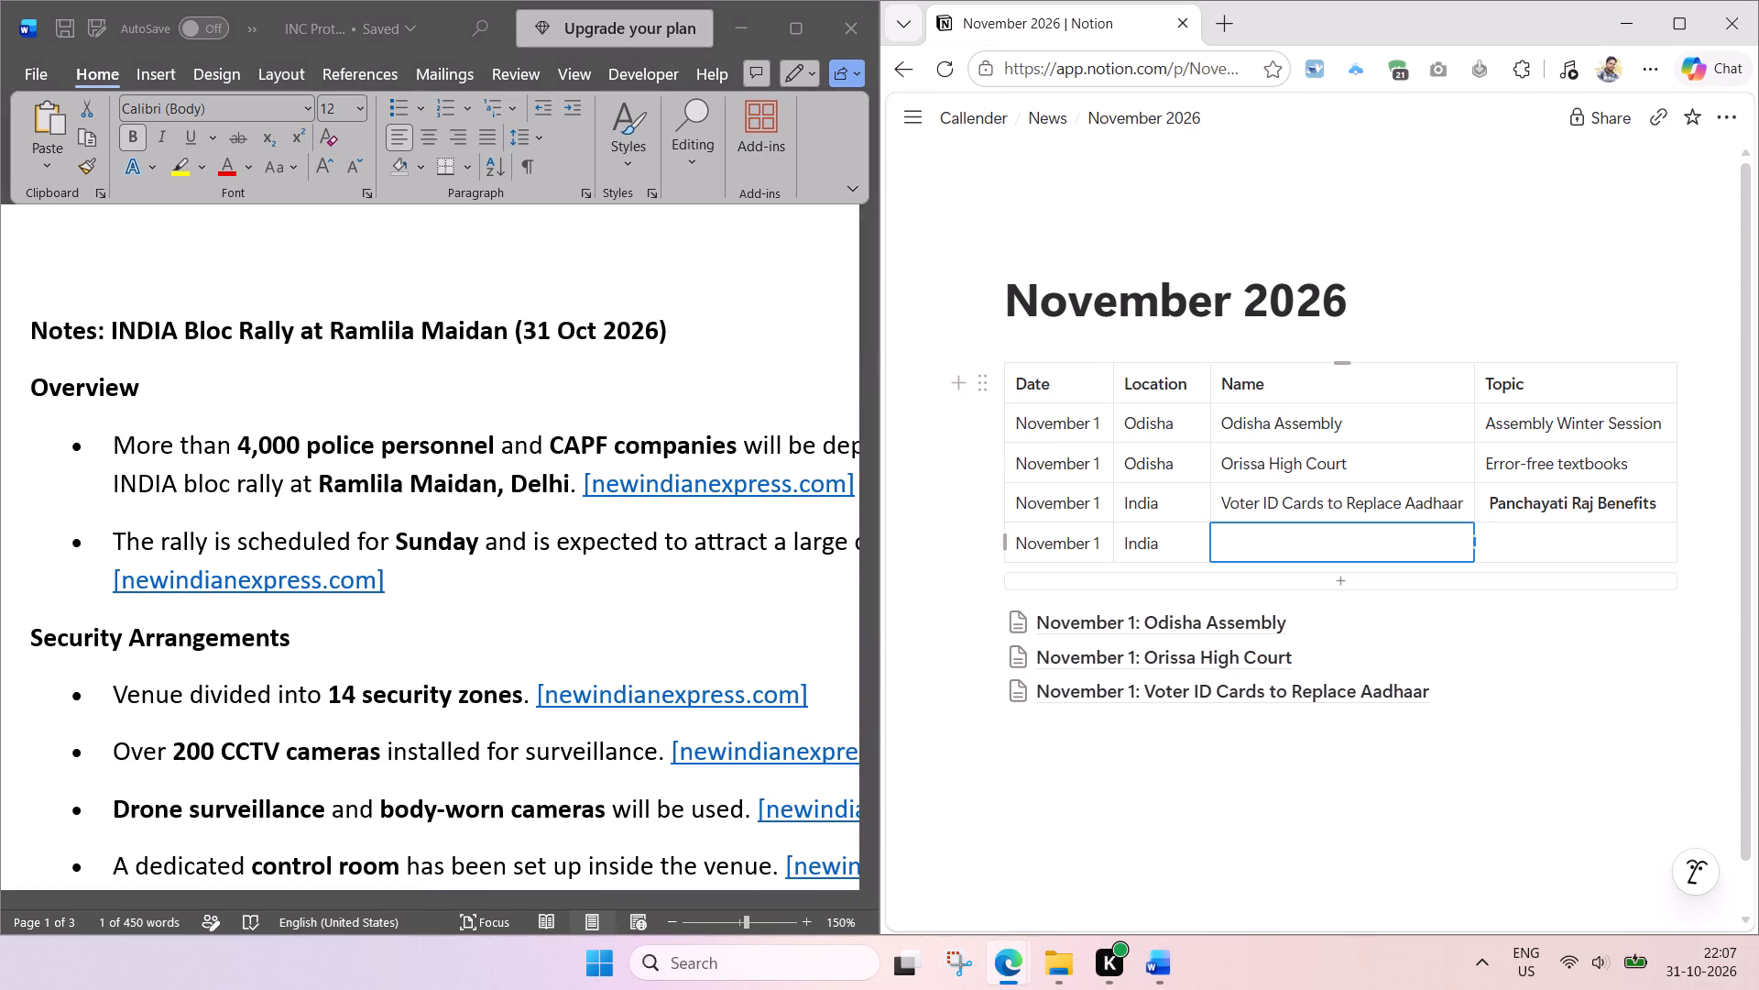
{"action": "type", "text": "Congre"}
{"action": "type", "text": "ss"}
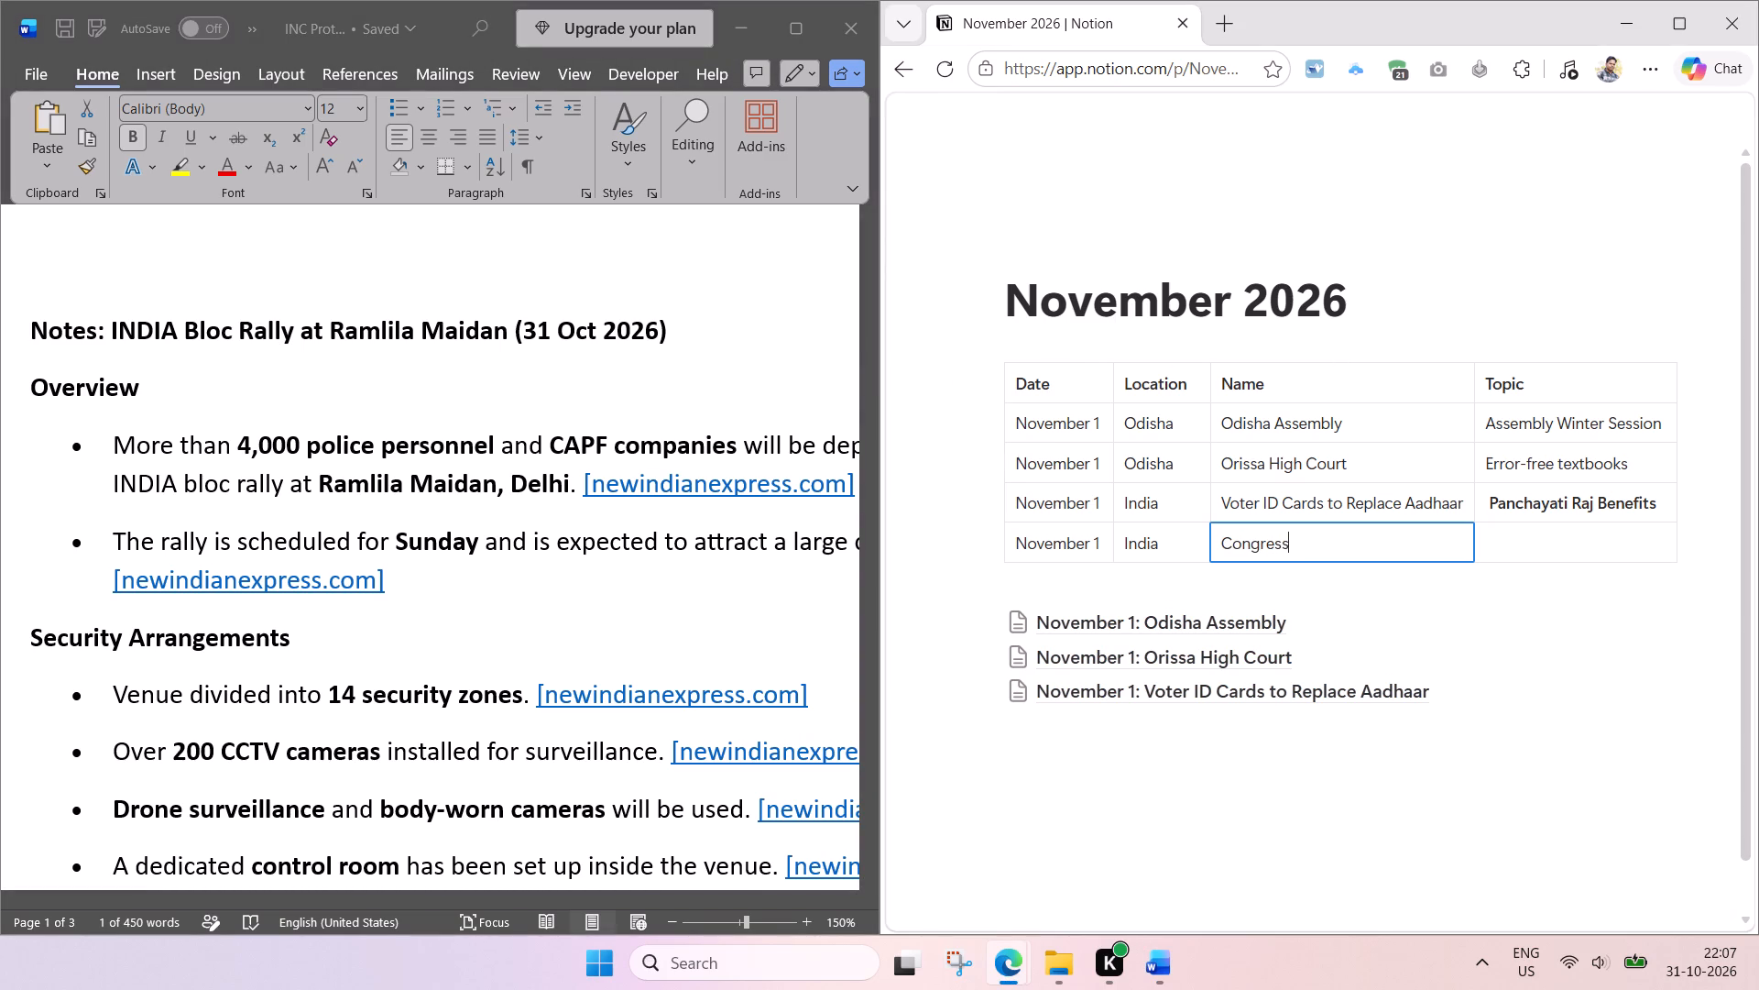
{"action": "key", "text": "space"}
{"action": "type", "text": "Rally"}
{"action": "key", "text": "Tab"}
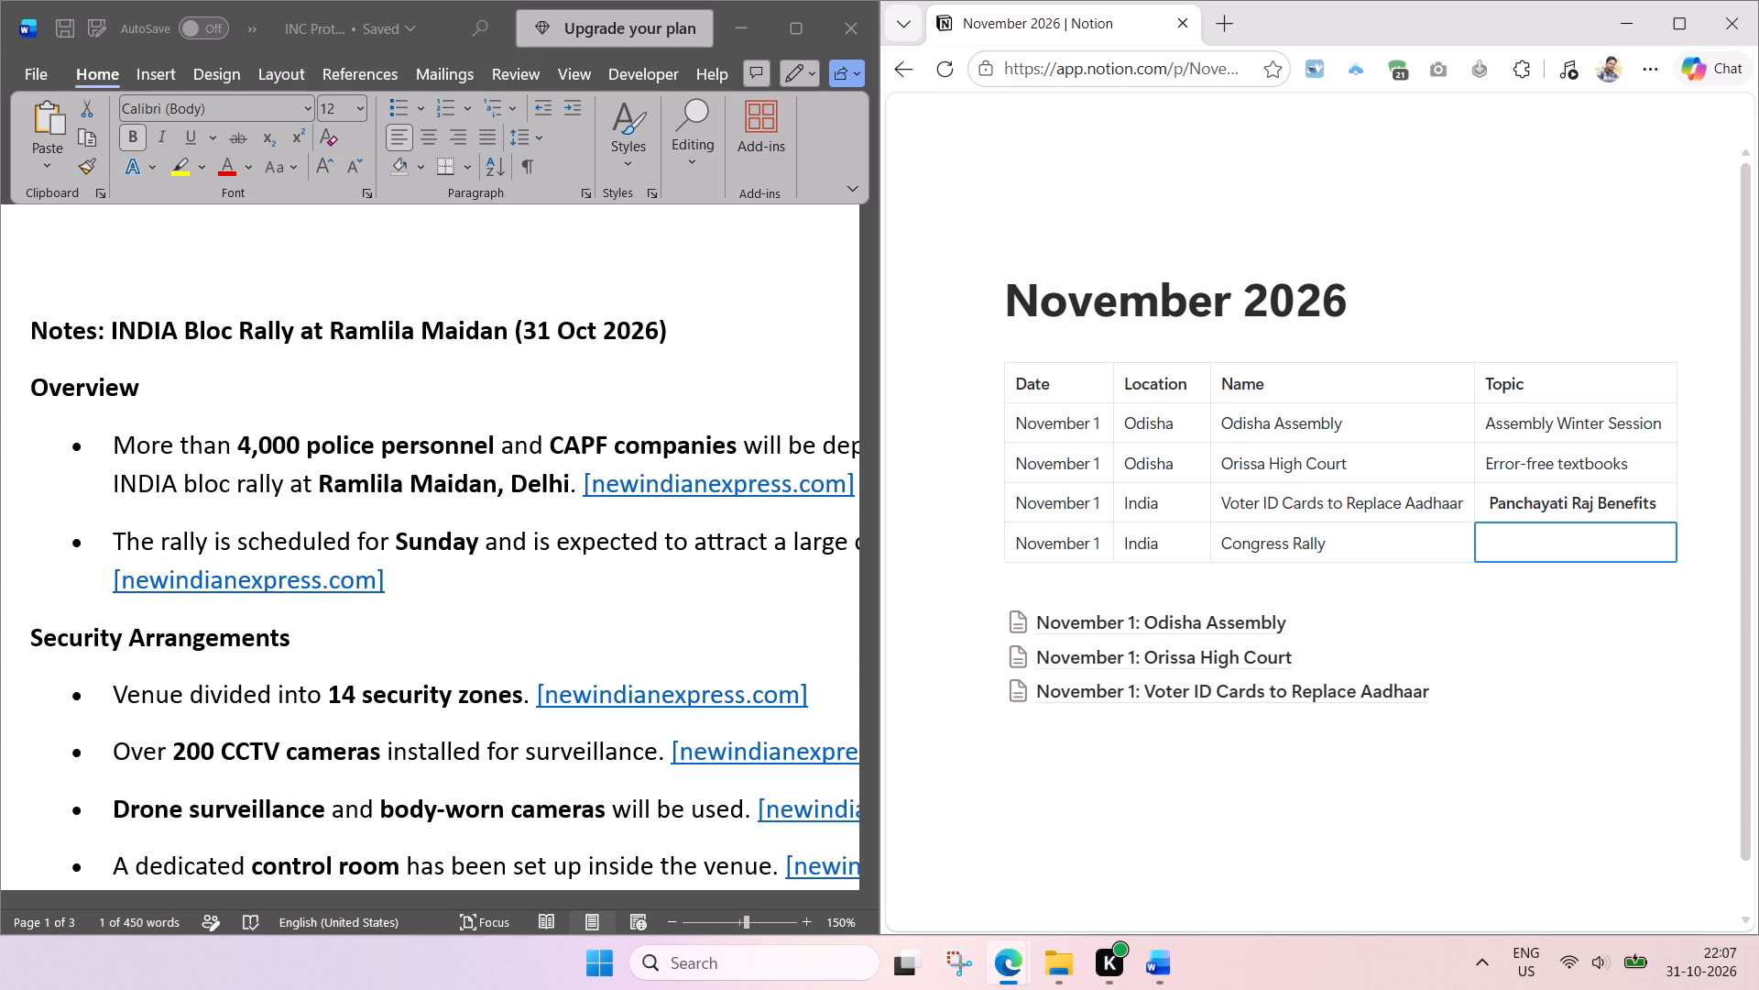
Copy "INDIA Bloc" from the document heading into the Congress Rally row's Topic cell, without the leading colon.
{"action": "key", "text": "ctrl+v"}
{"action": "key", "text": "ctrl+z"}
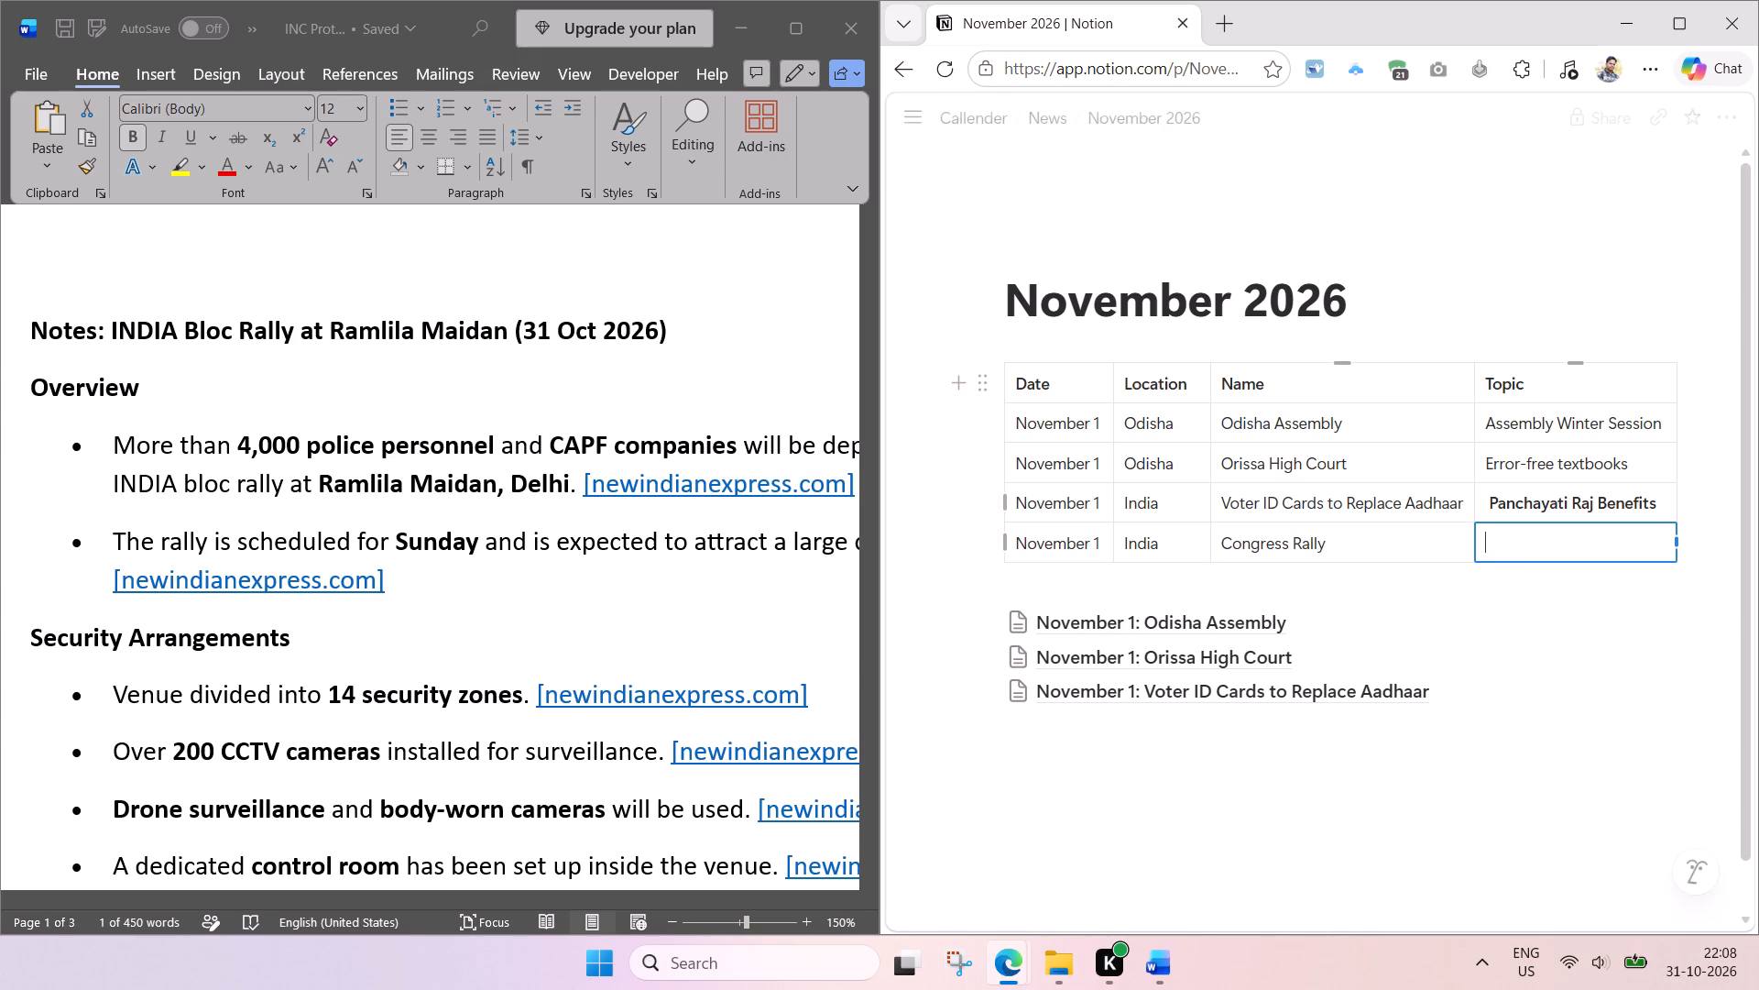
{"action": "left_click", "coordinate": [267, 328]}
{"action": "left_click", "coordinate": [258, 346]}
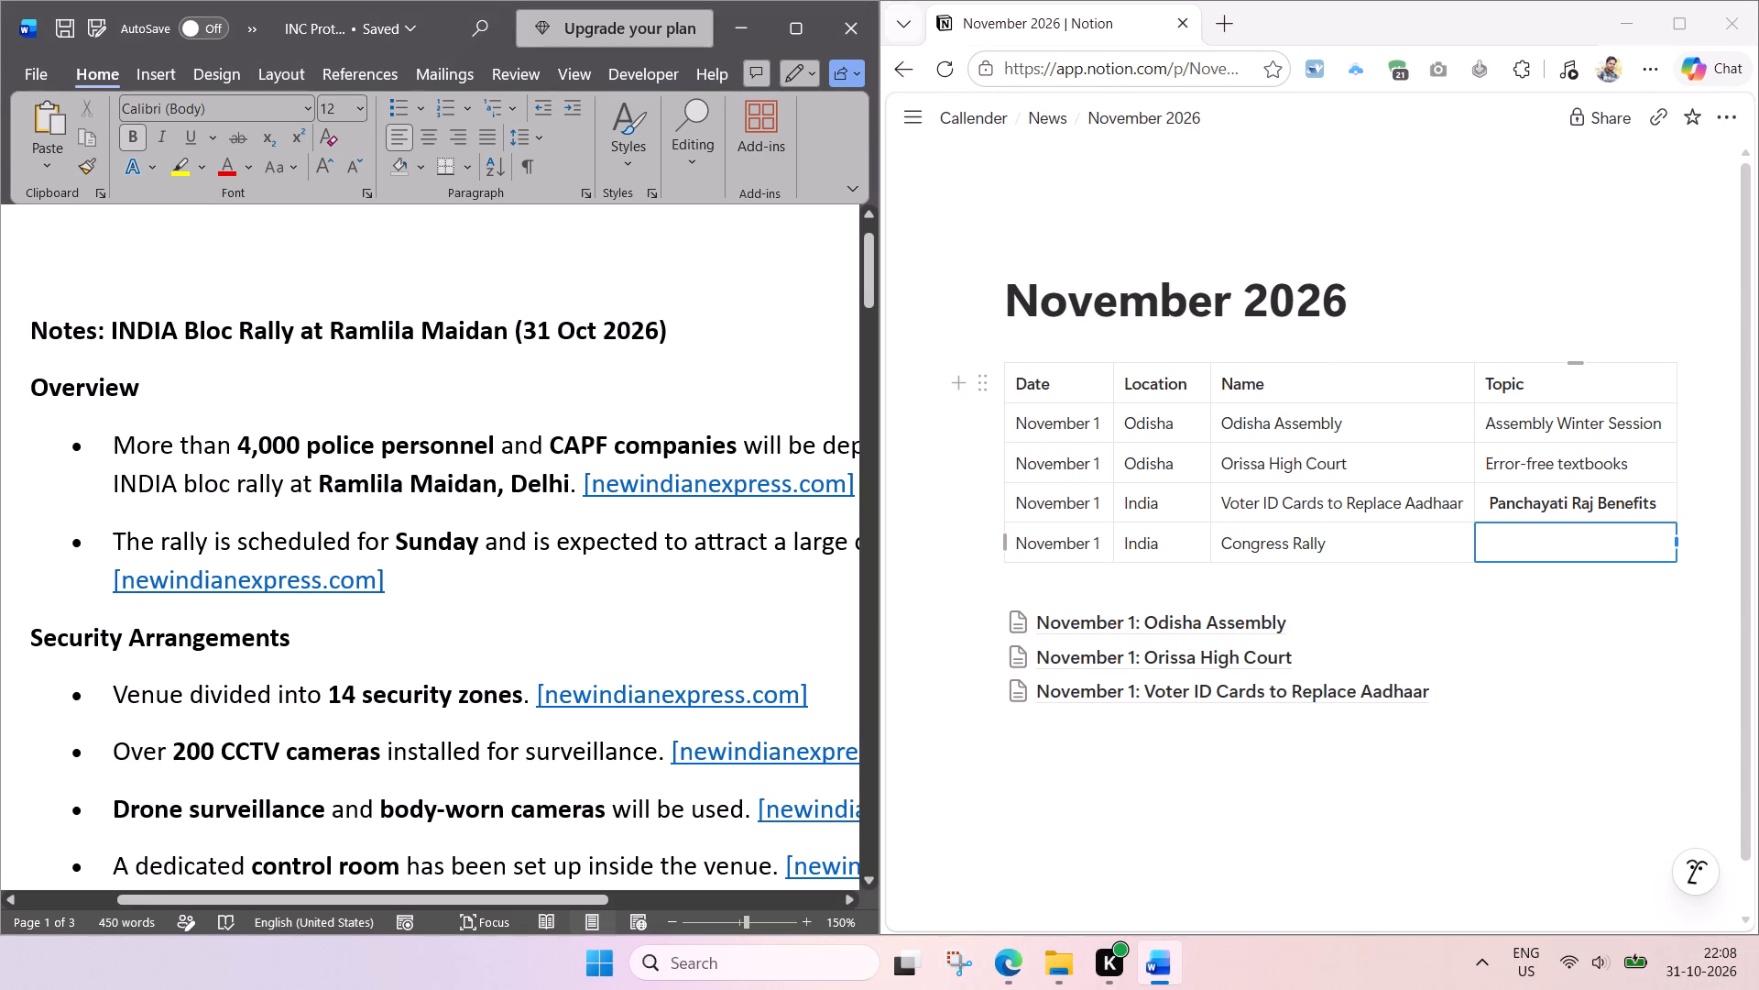
{"action": "left_click_drag", "start_coordinate": [107, 326], "coordinate": [212, 327]}
{"action": "key", "text": "ctrl+c"}
{"action": "left_click", "coordinate": [1543, 544]}
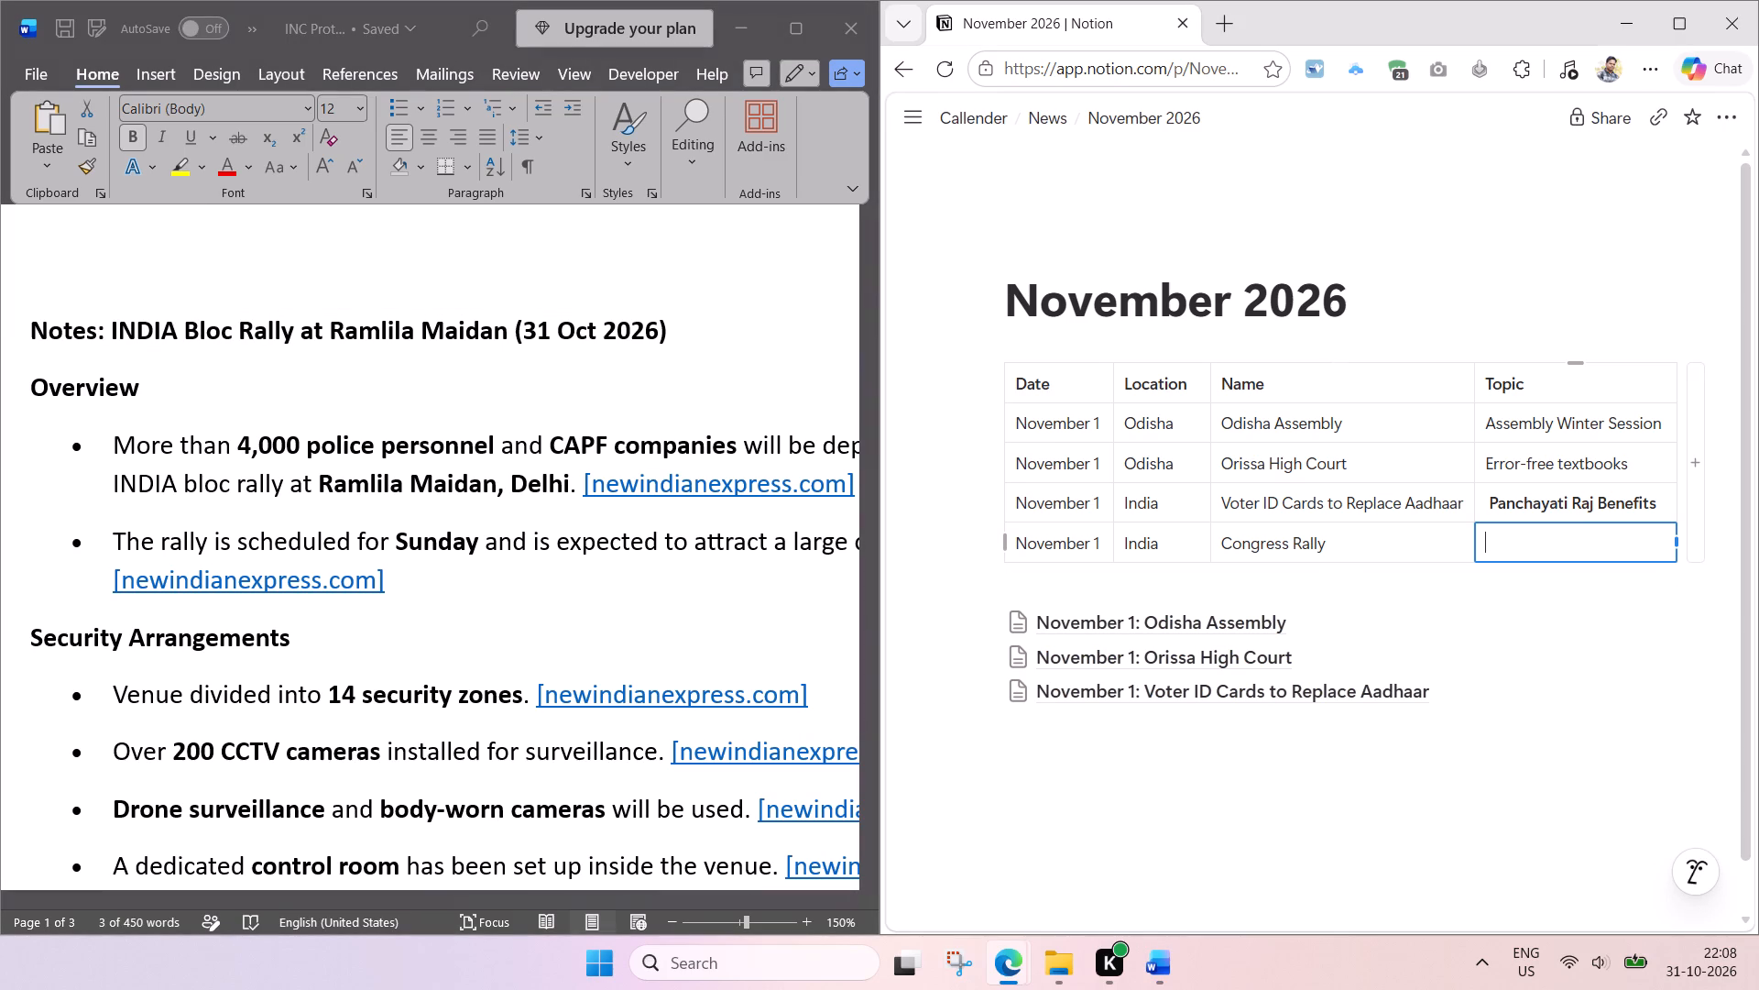
{"action": "key", "text": "ctrl+v"}
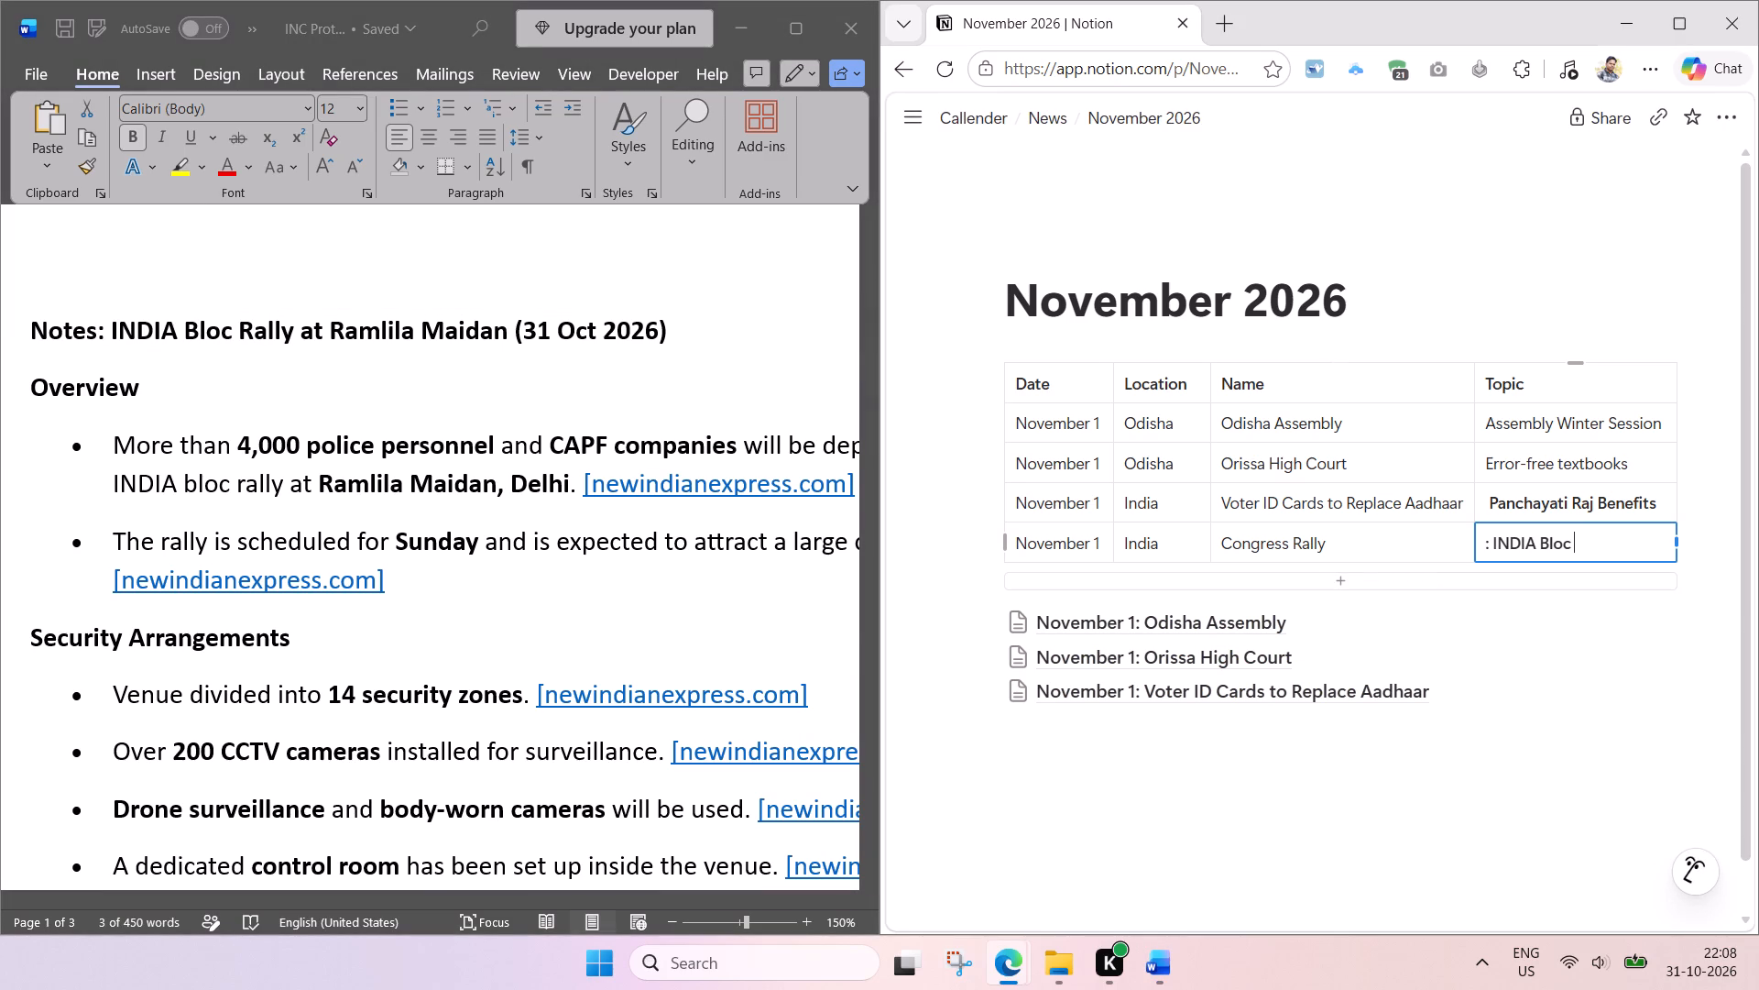
{"action": "left_click", "coordinate": [1492, 548]}
{"action": "key", "text": "BackSpace"}
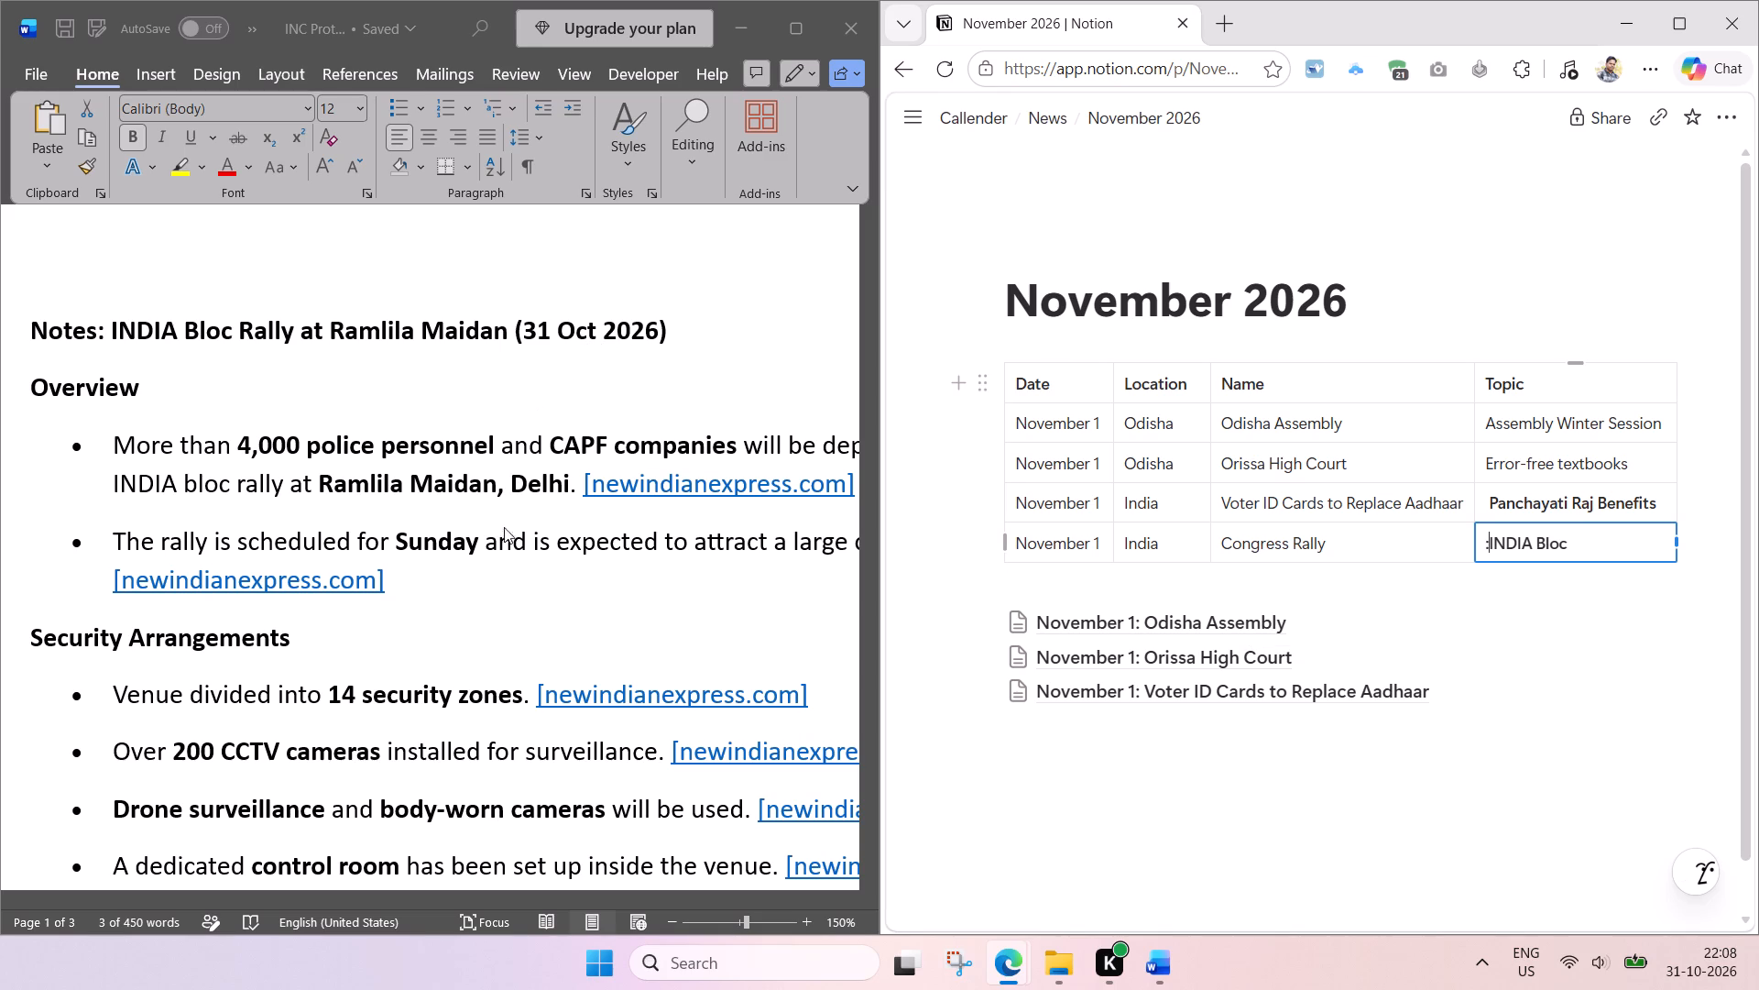
{"action": "scroll", "coordinate": [477, 518], "scroll_direction": "down", "scroll_amount": 1}
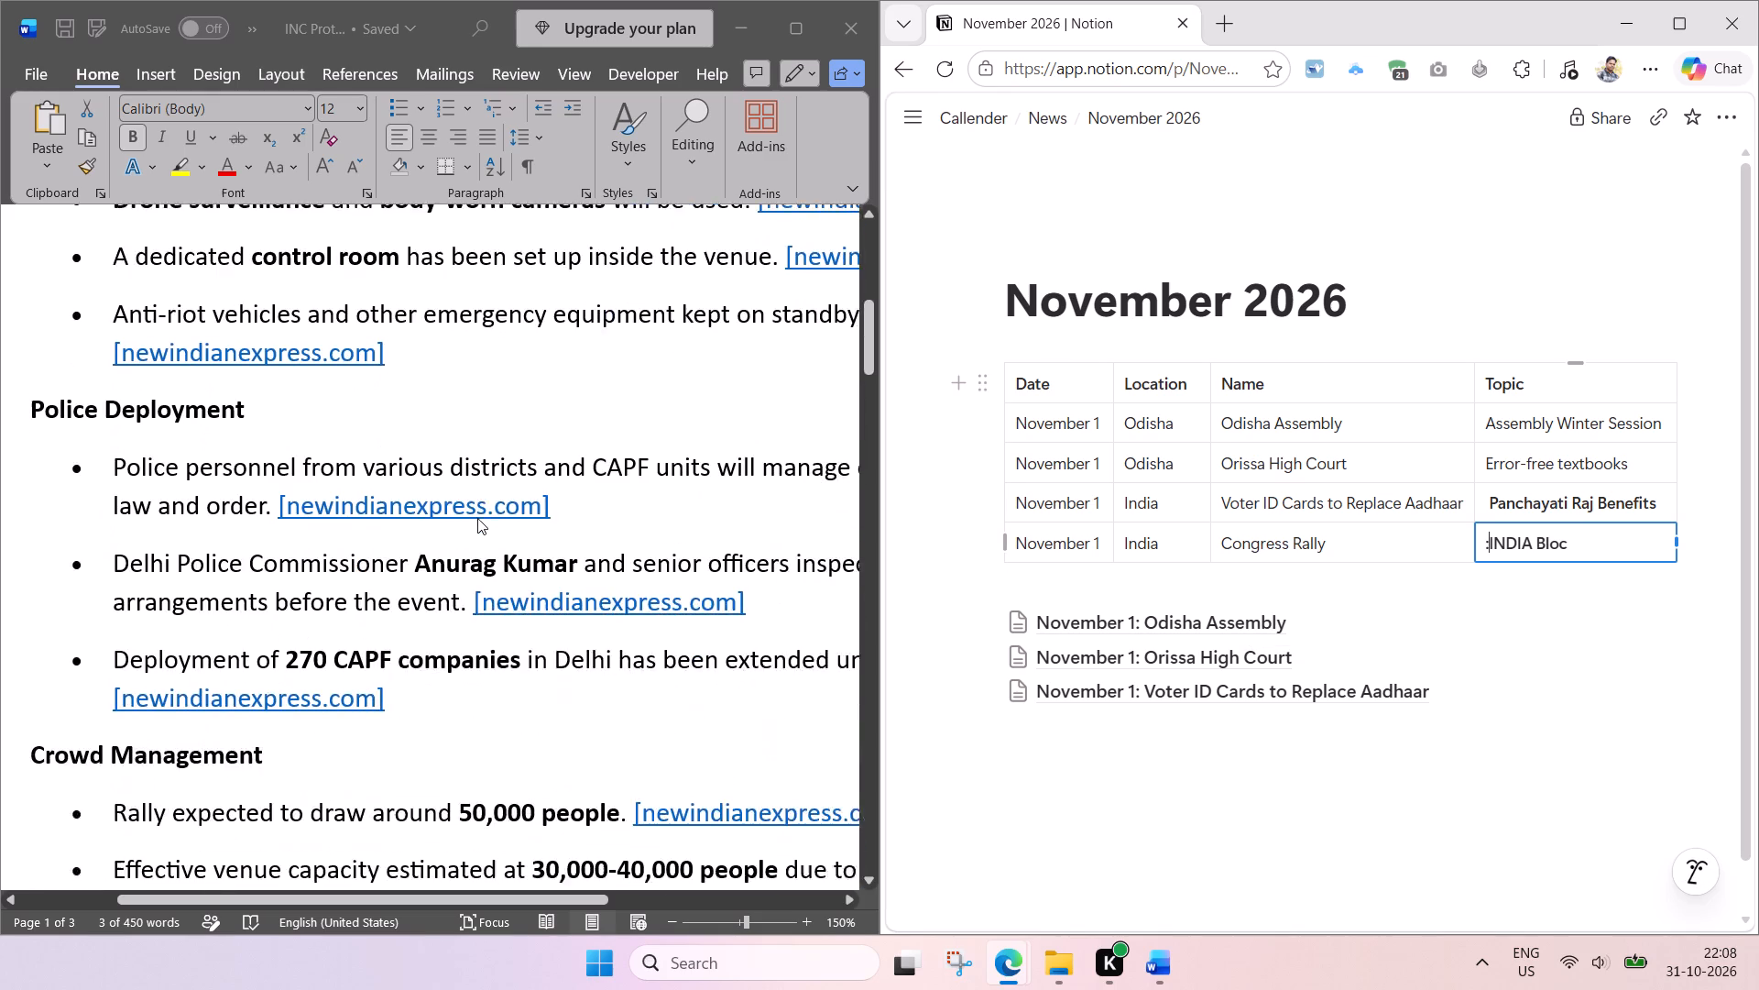
{"action": "scroll", "coordinate": [477, 518], "scroll_direction": "down", "scroll_amount": 1}
{"action": "left_click", "coordinate": [1588, 547]}
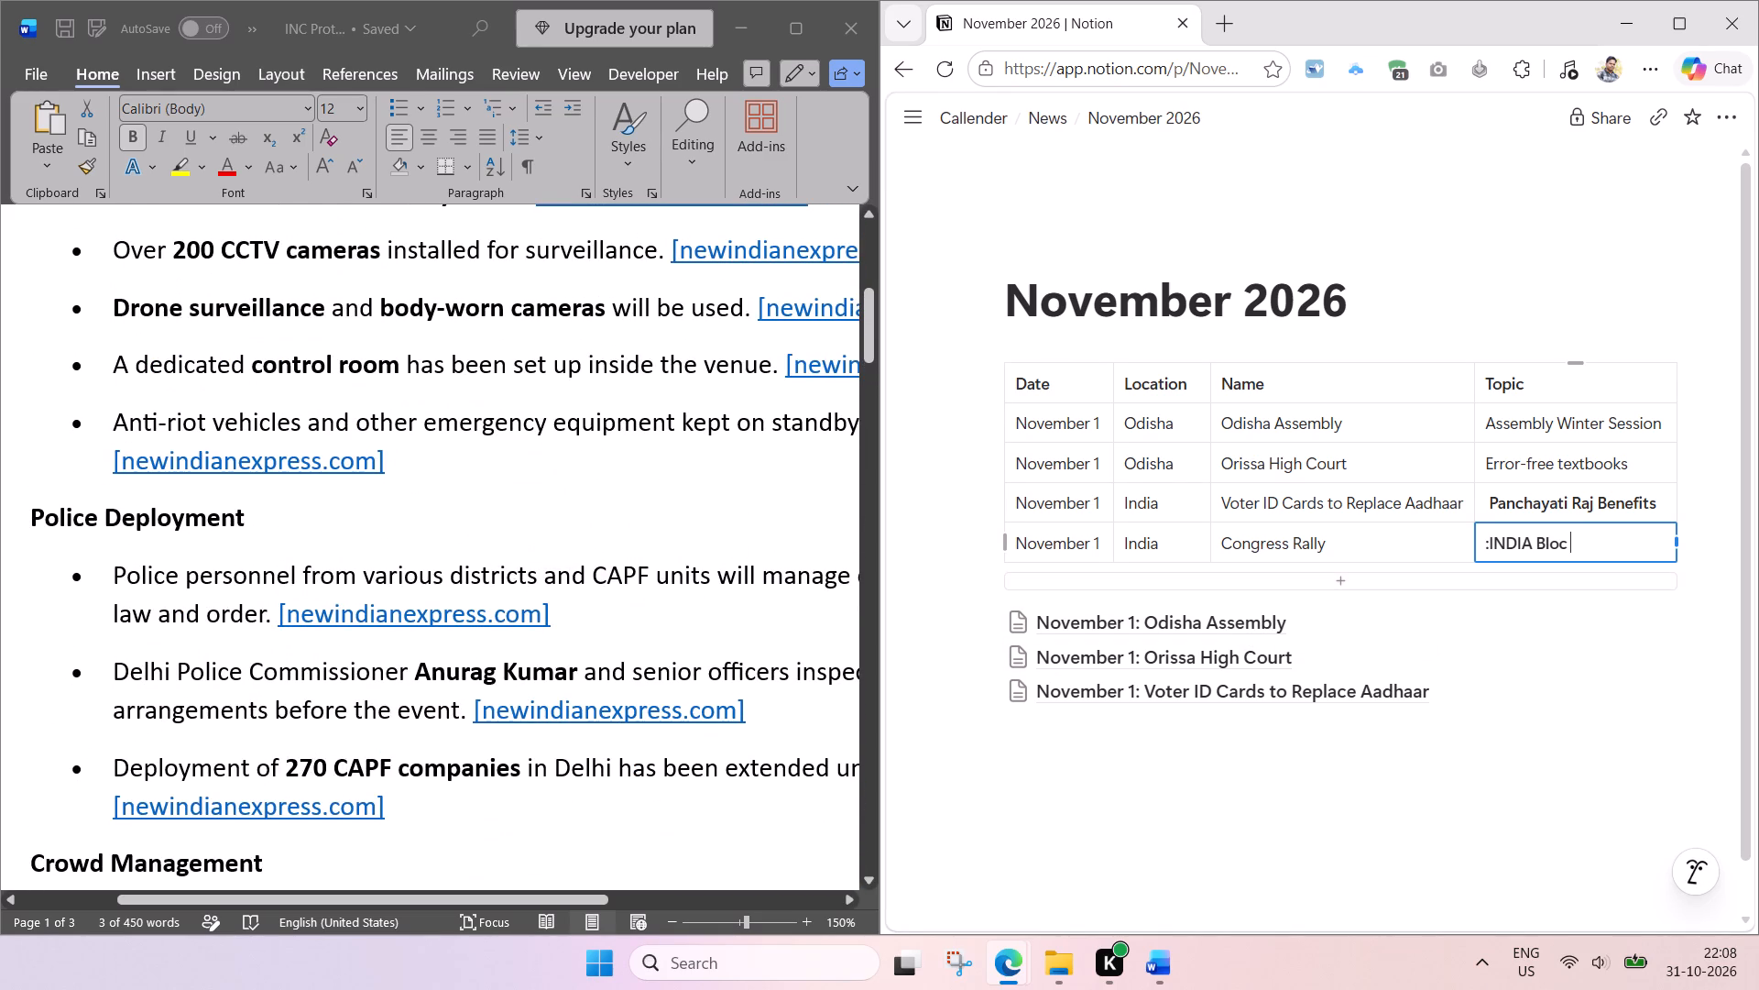
{"action": "left_click", "coordinate": [1489, 544]}
{"action": "key", "text": "BackSpace"}
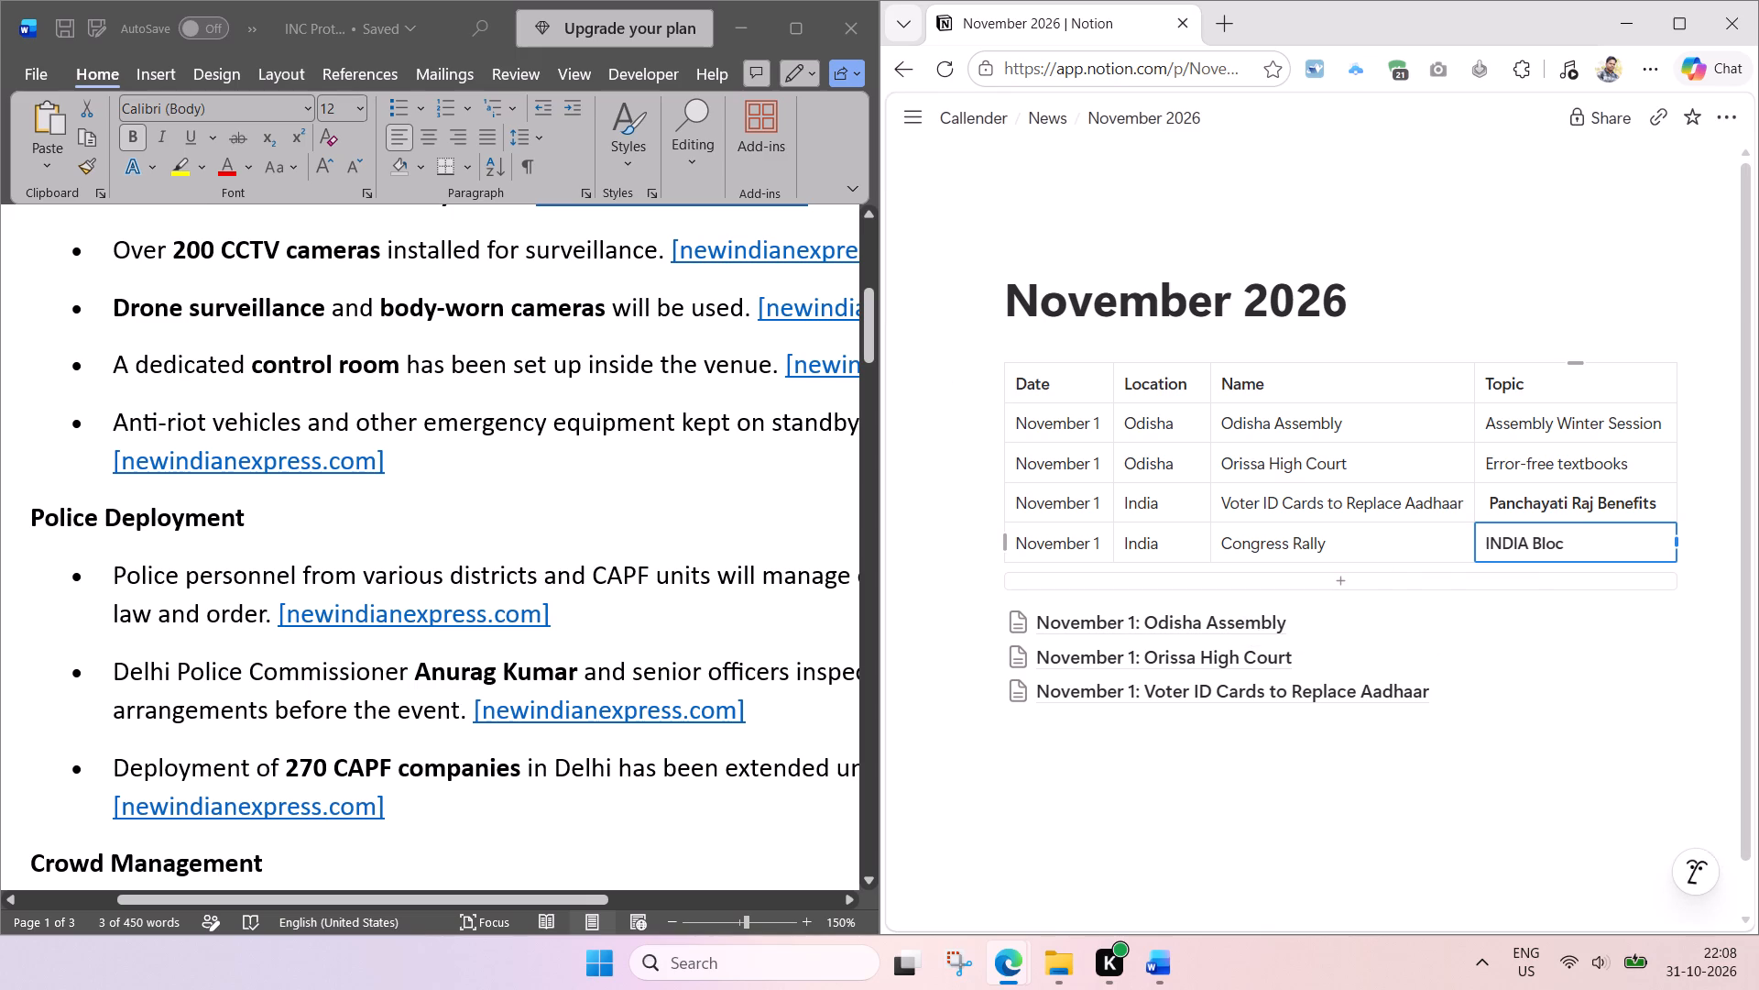
Extend the Congress Rally topic to "INDIA Bloc Nov 1" and remove its bold formatting.
{"action": "left_click", "coordinate": [1600, 546]}
{"action": "type", "text": "No"}
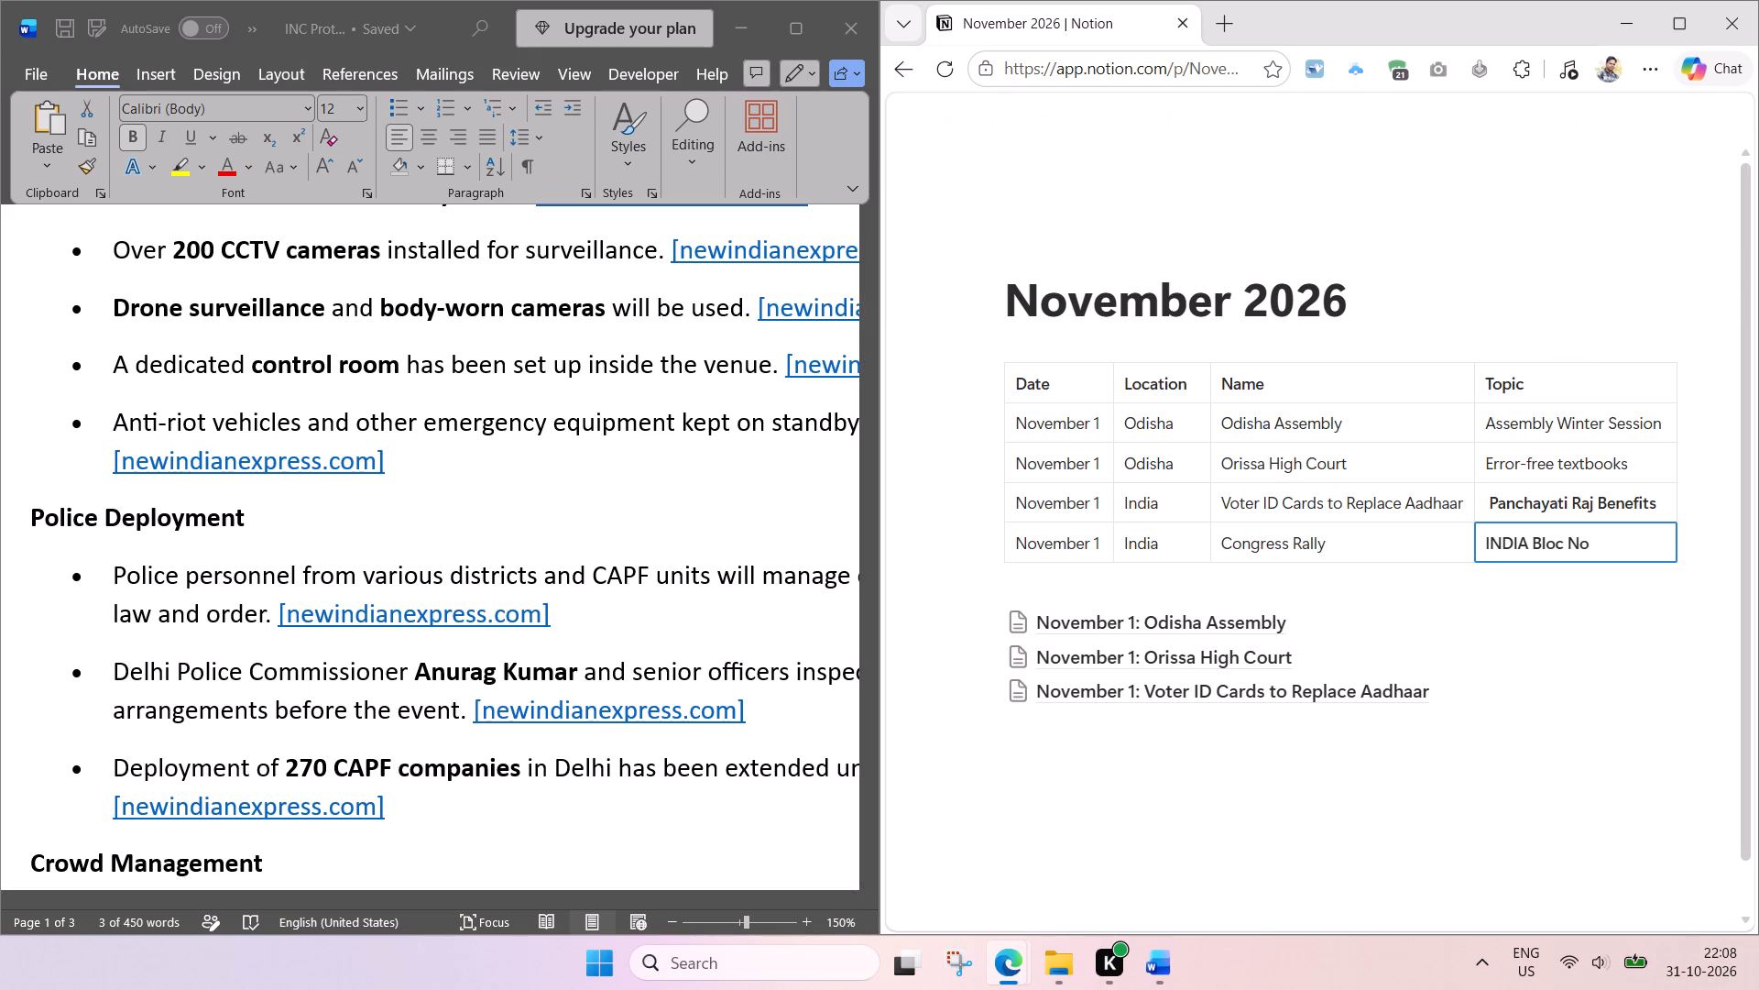
{"action": "key", "text": "v"}
{"action": "key", "text": "space"}
{"action": "type", "text": "1"}
{"action": "key", "text": "ctrl+a"}
{"action": "key", "text": "ctrl+b"}
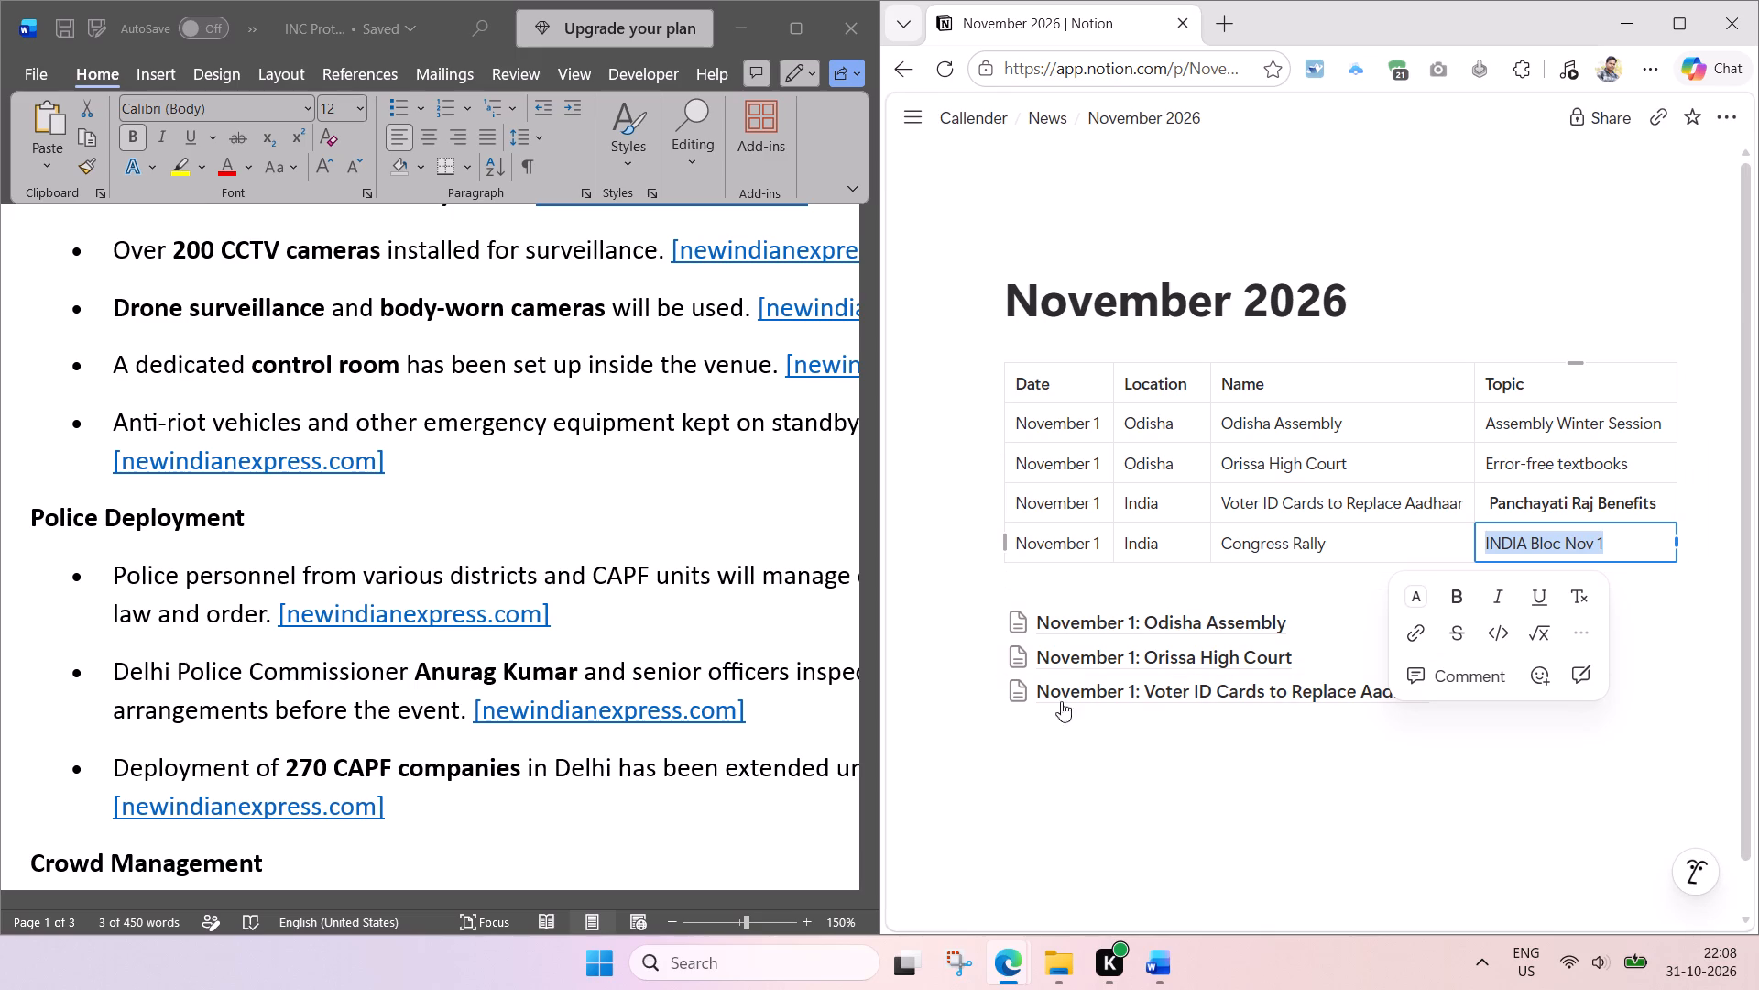
Duplicate the "November 1: Voter ID Cards to Replace Aadhaar" subpage on the November 2026 page.
{"action": "left_click", "coordinate": [986, 692]}
{"action": "left_click", "coordinate": [983, 695]}
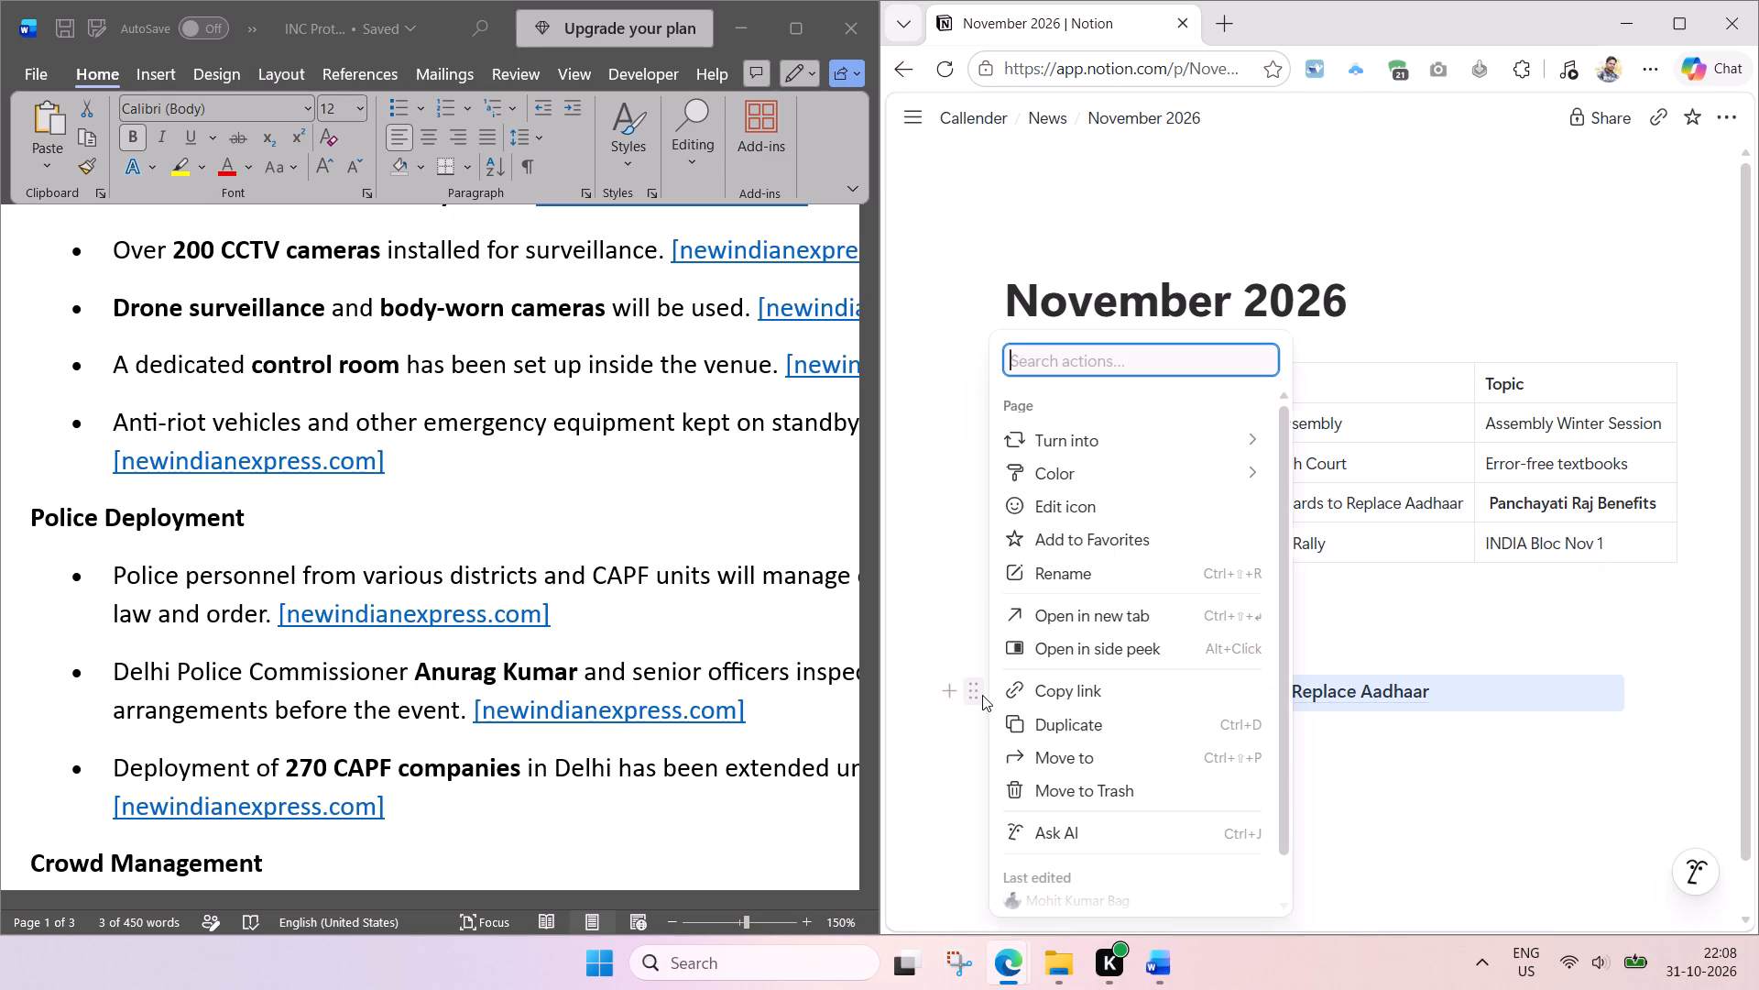
{"action": "left_click", "coordinate": [1076, 722]}
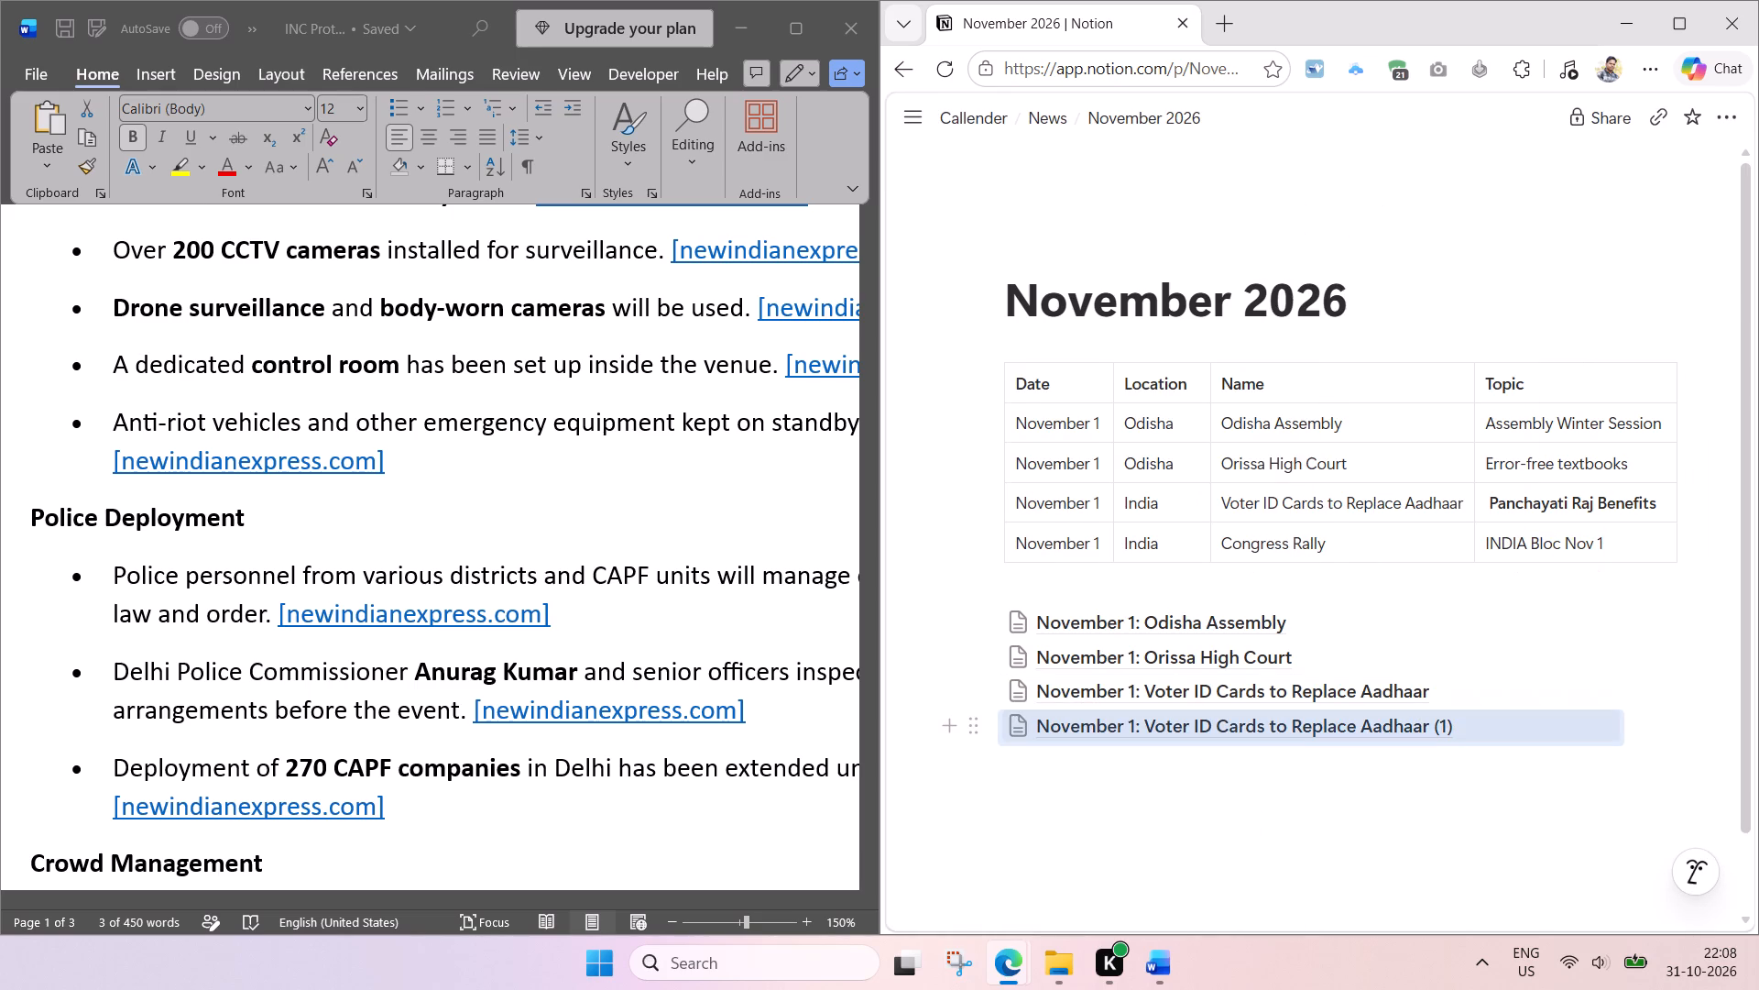
In the last table row, extend the name to "Congress Rally Nov 1" and shorten the topic to "INDIA Bloc".
{"action": "left_click", "coordinate": [1373, 544]}
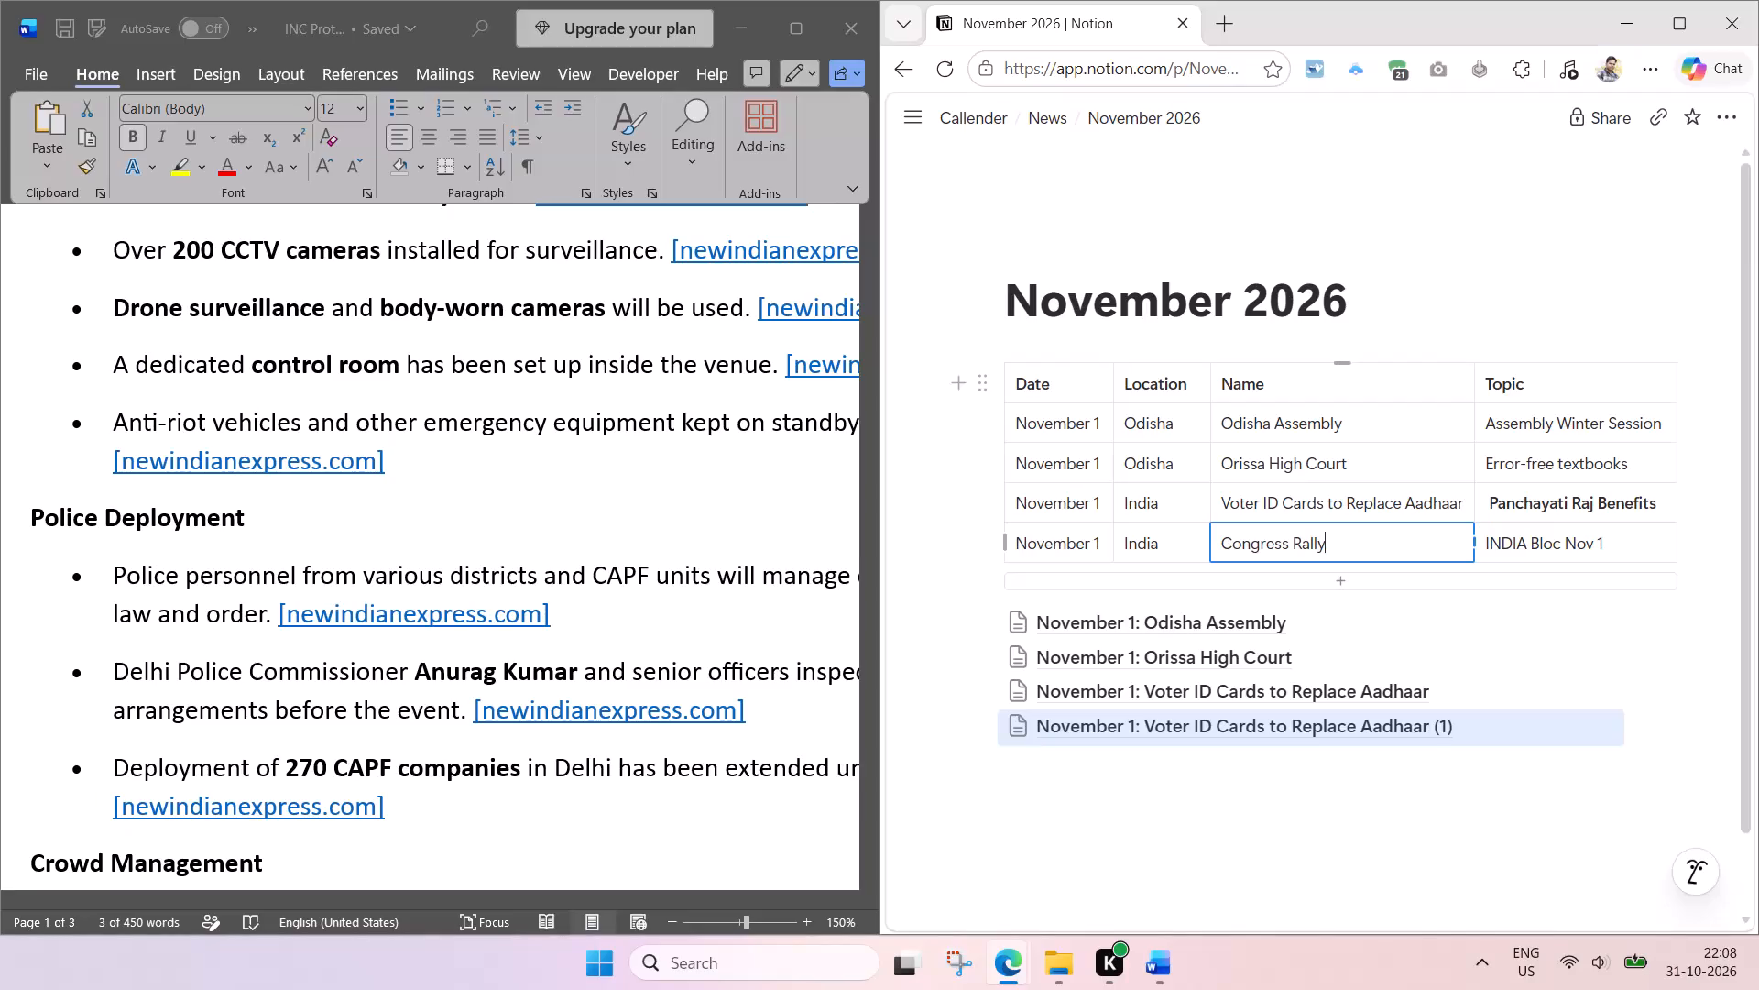
{"action": "key", "text": "ctrl+a"}
{"action": "key", "text": "ctrl+c"}
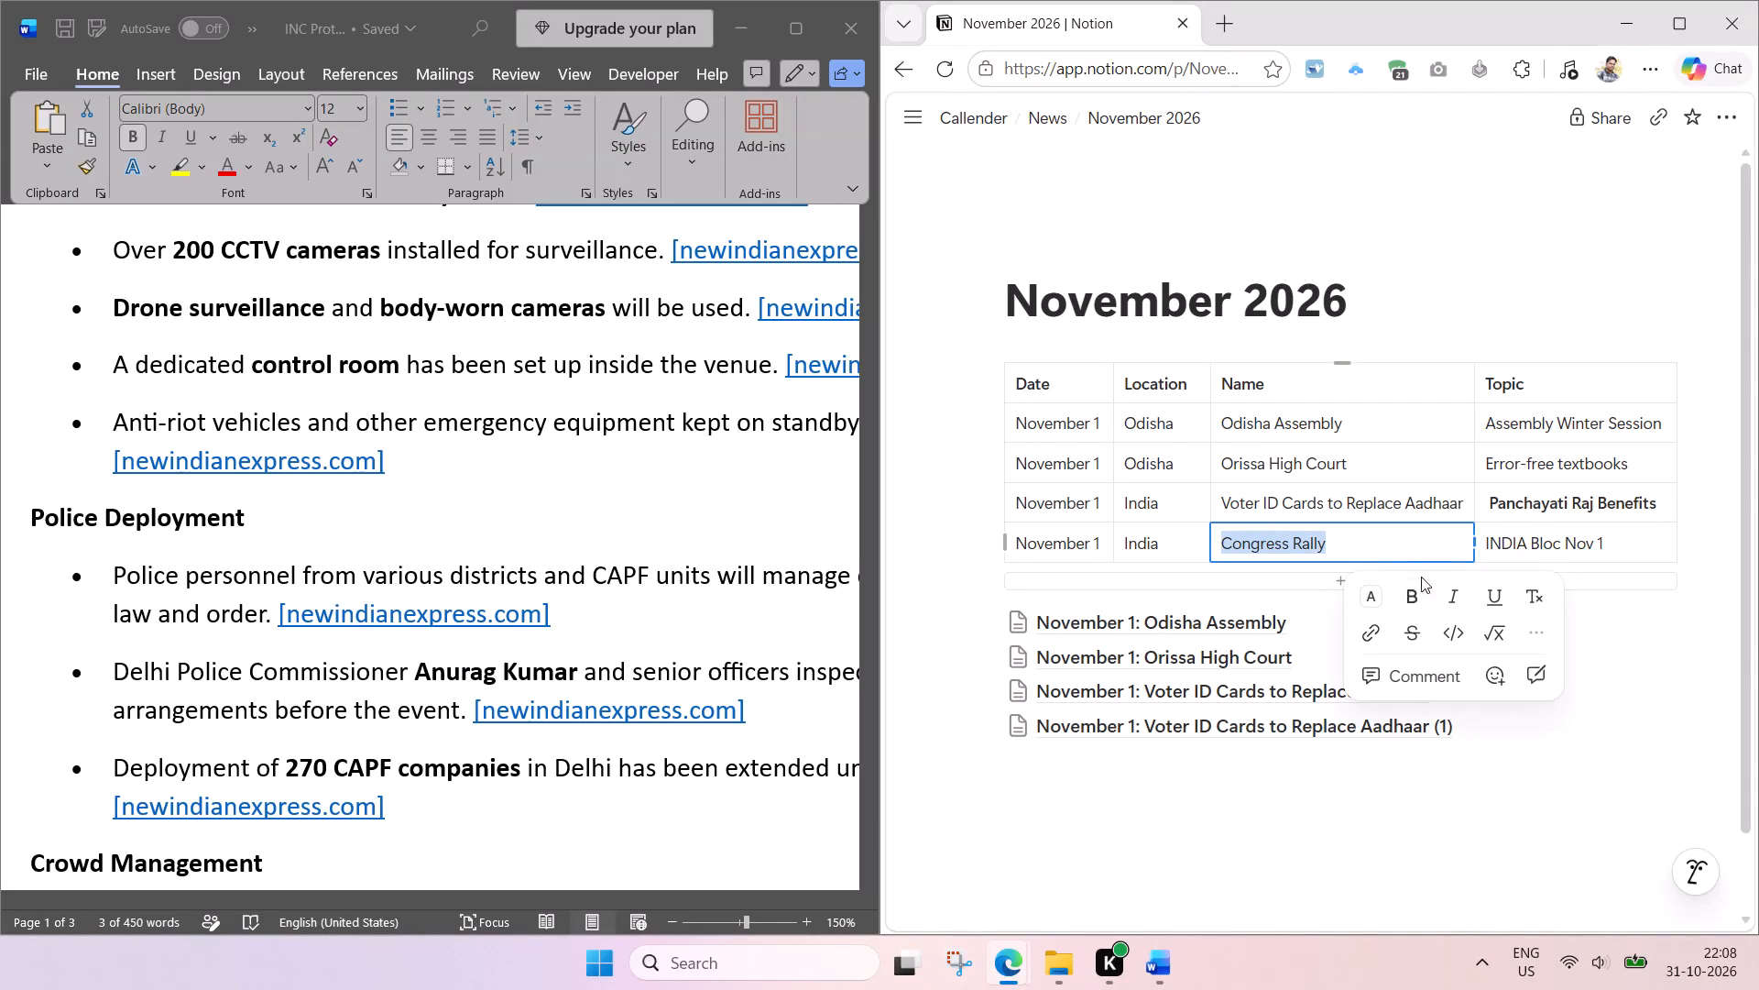
{"action": "left_click", "coordinate": [1371, 537]}
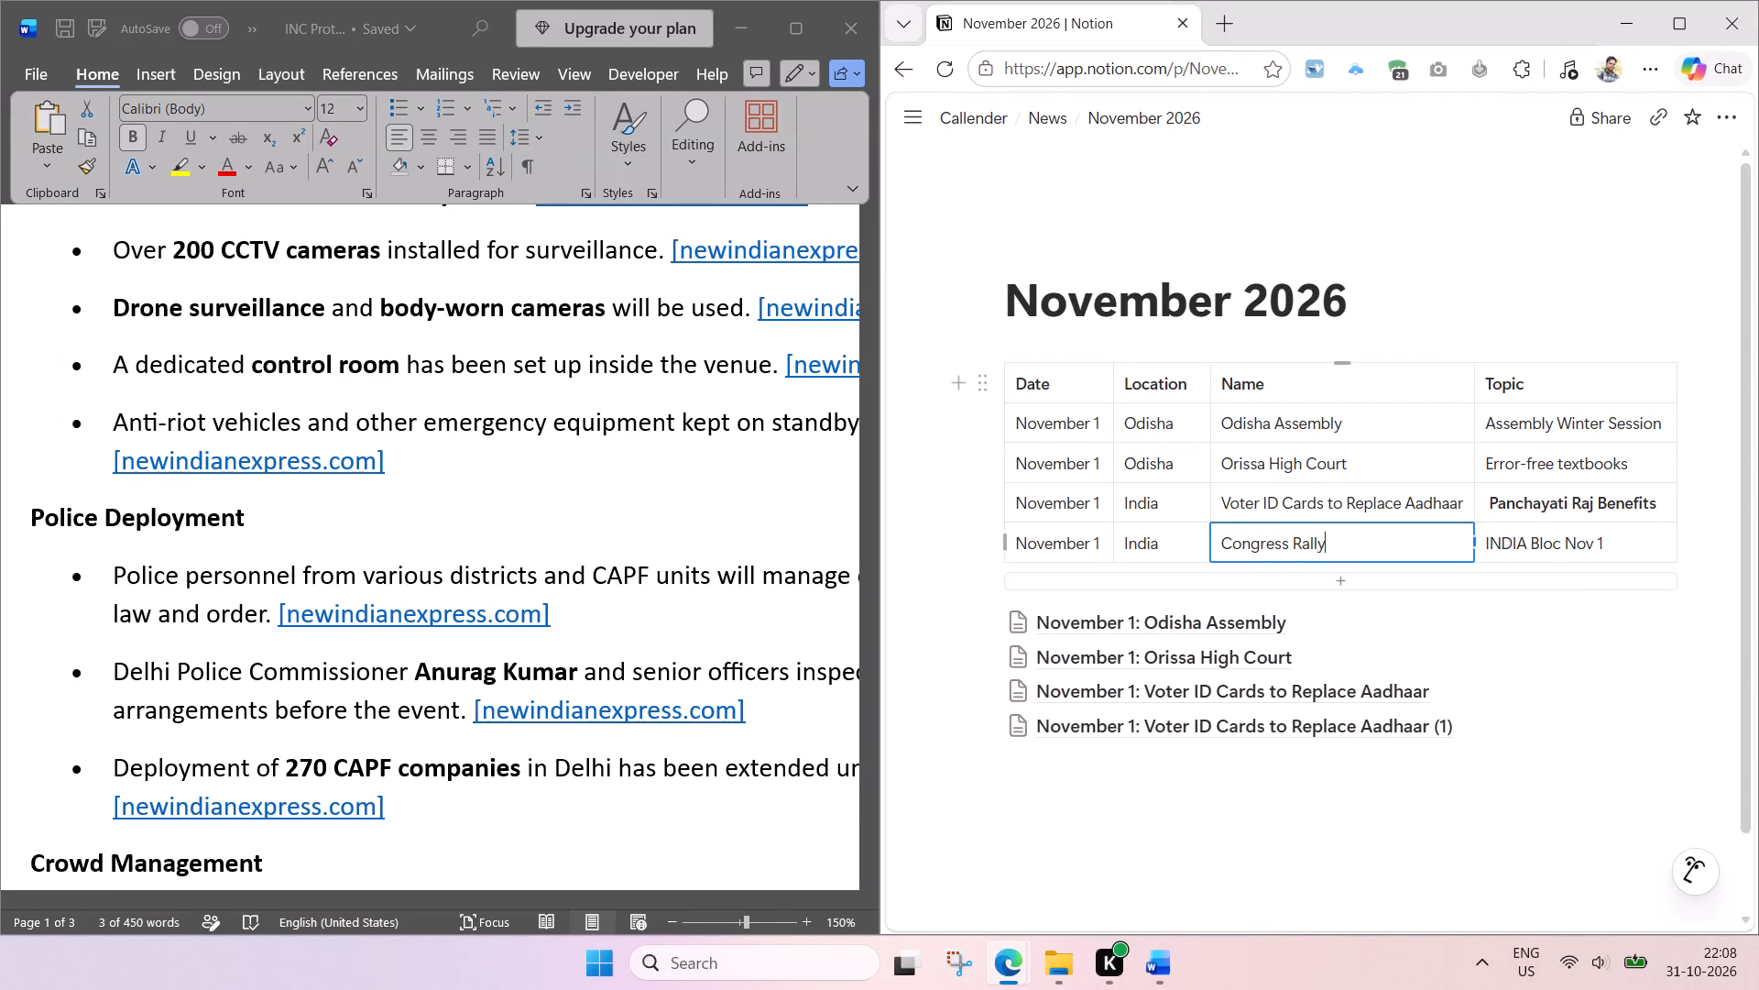
{"action": "key", "text": "space"}
{"action": "type", "text": "Nov 1"}
{"action": "left_click", "coordinate": [1621, 542]}
{"action": "key", "text": "BackSpace"}
{"action": "key", "text": "BackSpace"}
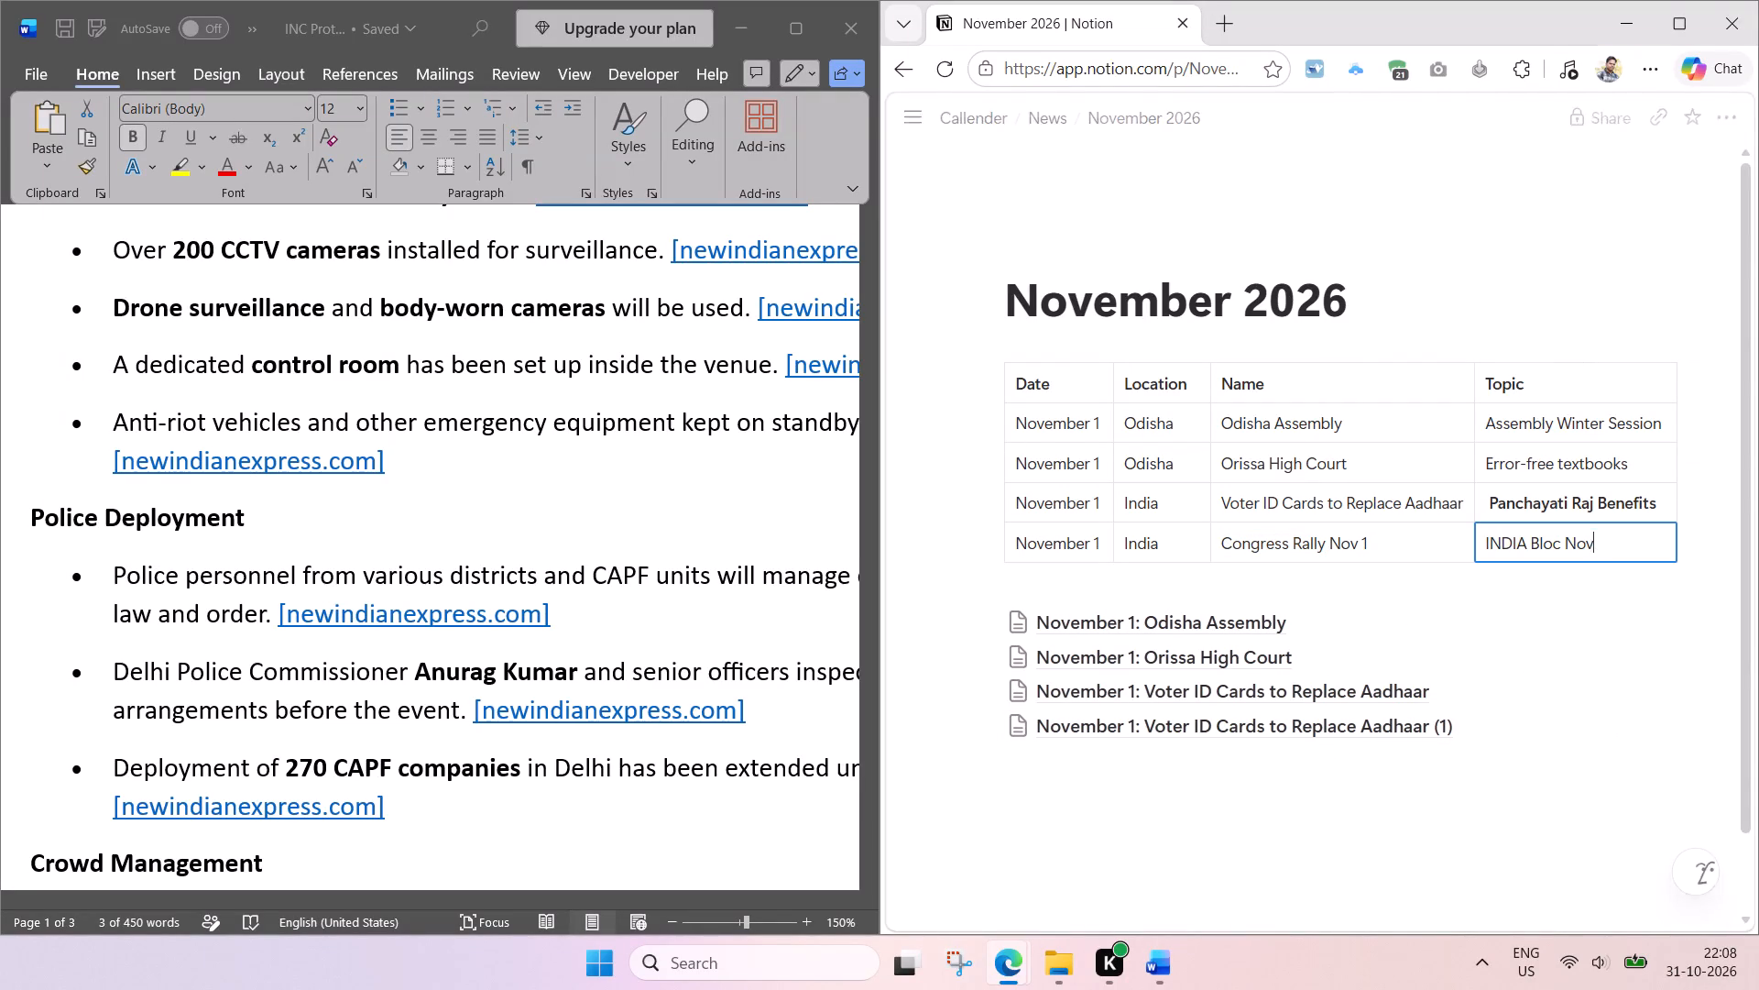
{"action": "key", "text": "BackSpace"}
{"action": "key", "text": "BackSpace"}
{"action": "key", "text": "BackSpace"}
{"action": "key", "text": "BackSpace"}
Copy the row's name into the duplicated page's title, making it "November 1: Congress Rally Nov 1".
{"action": "left_click", "coordinate": [1404, 543]}
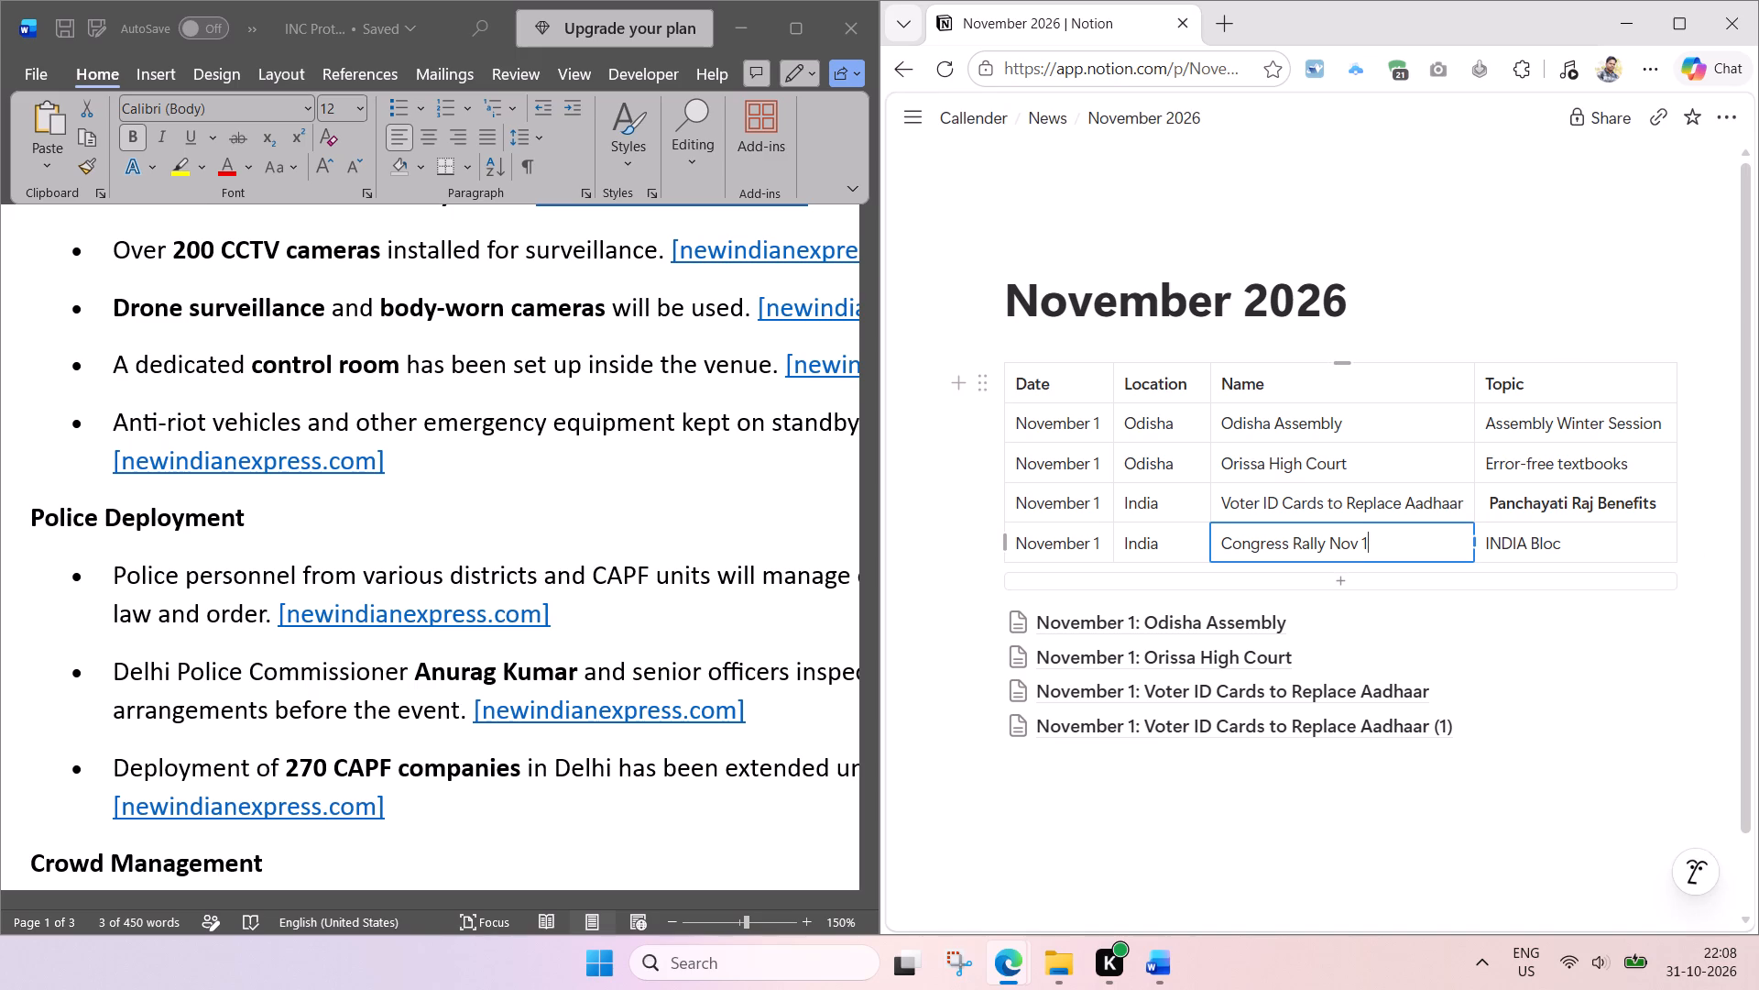
{"action": "key", "text": "ctrl+a"}
{"action": "key", "text": "ctrl+c"}
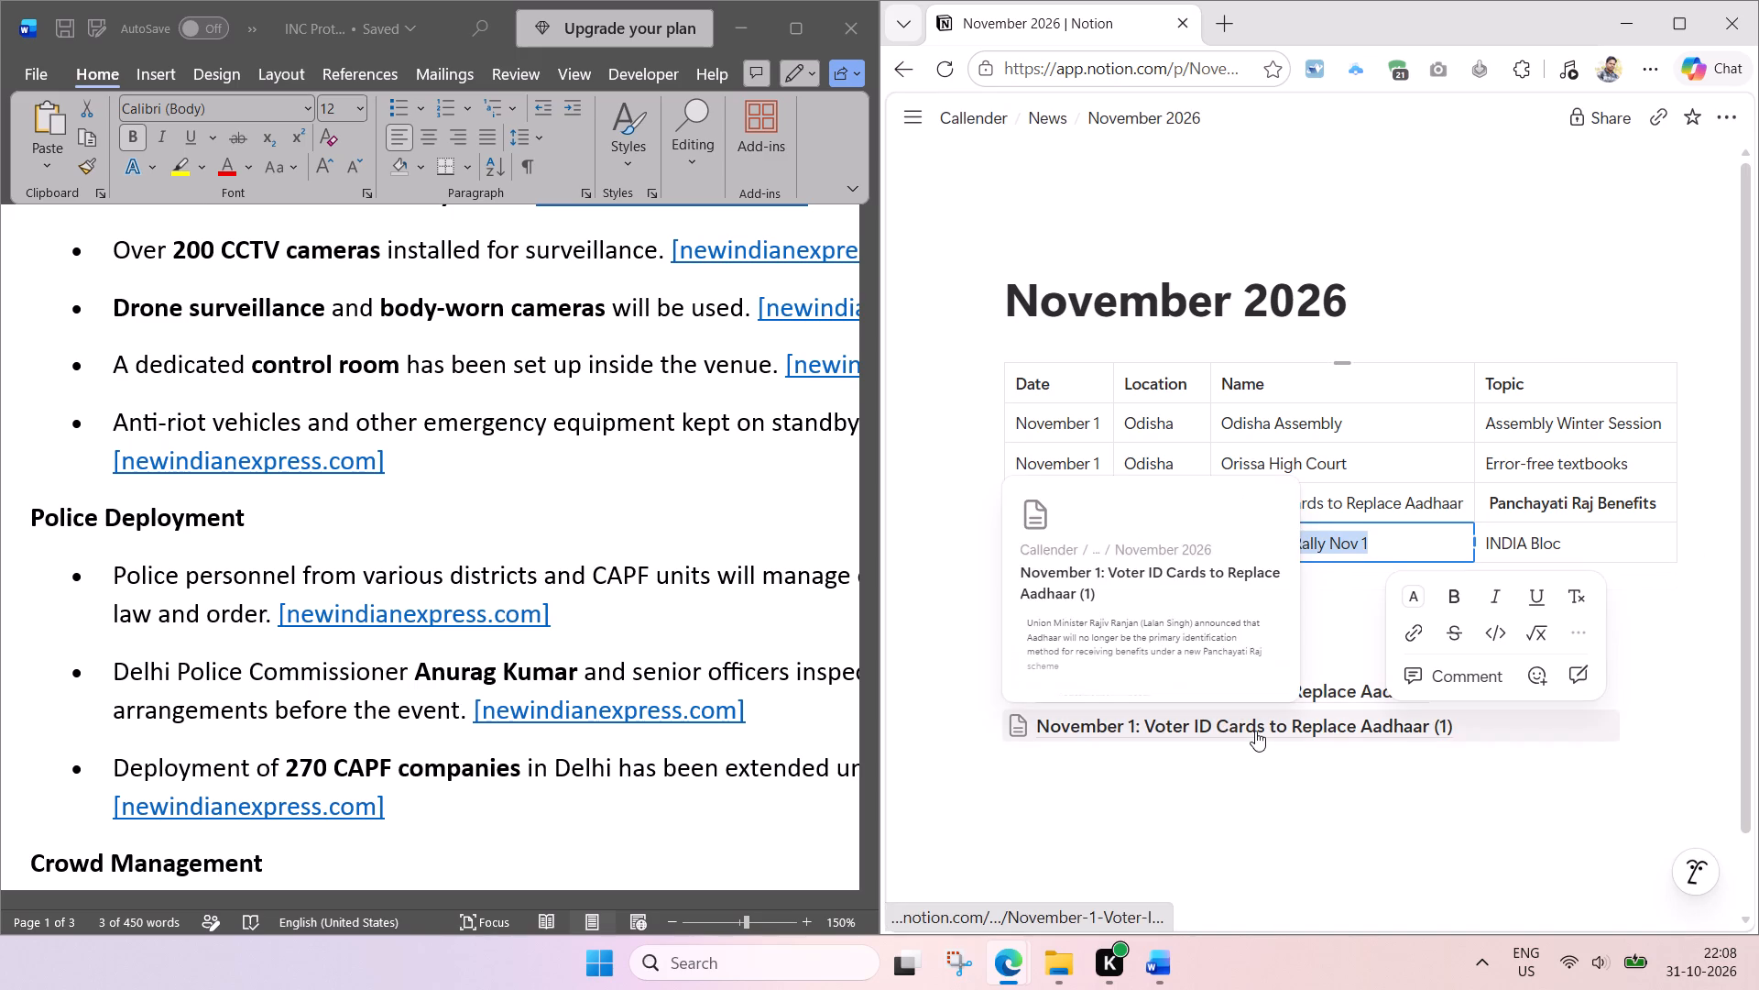
{"action": "left_click", "coordinate": [1255, 731]}
{"action": "left_click_drag", "start_coordinate": [1501, 359], "coordinate": [1311, 313]}
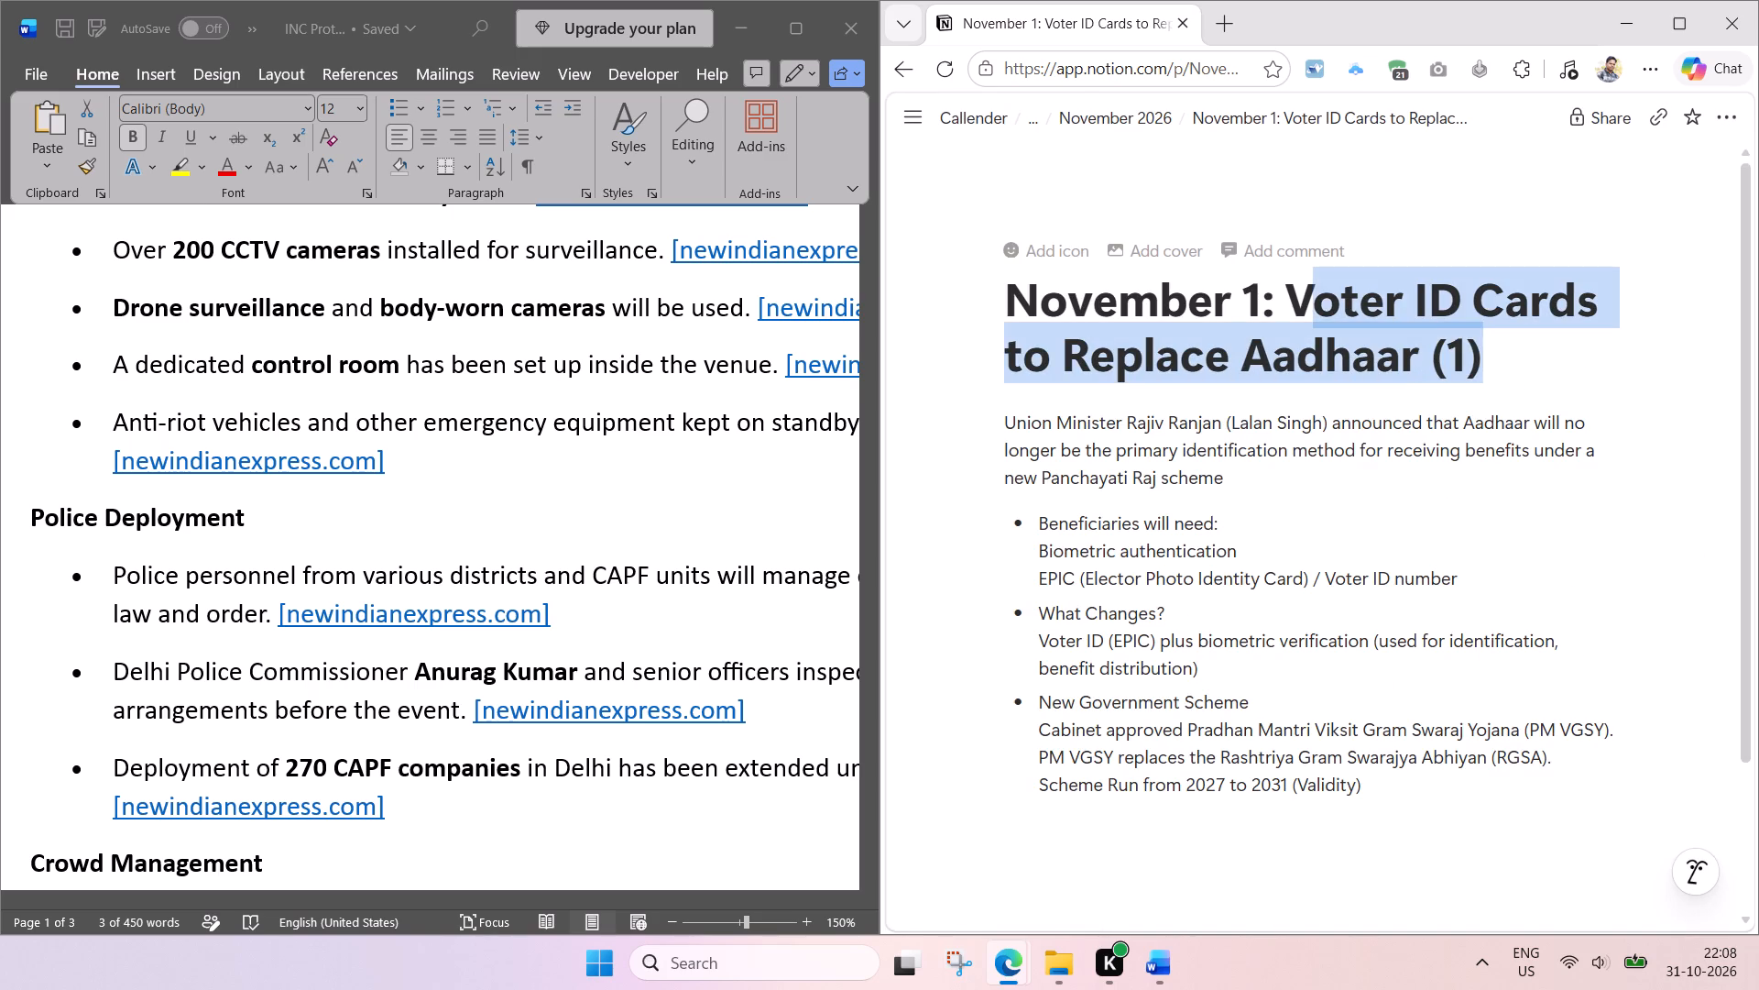
{"action": "left_click_drag", "start_coordinate": [1311, 313], "coordinate": [1293, 310]}
{"action": "key", "text": "ctrl+v"}
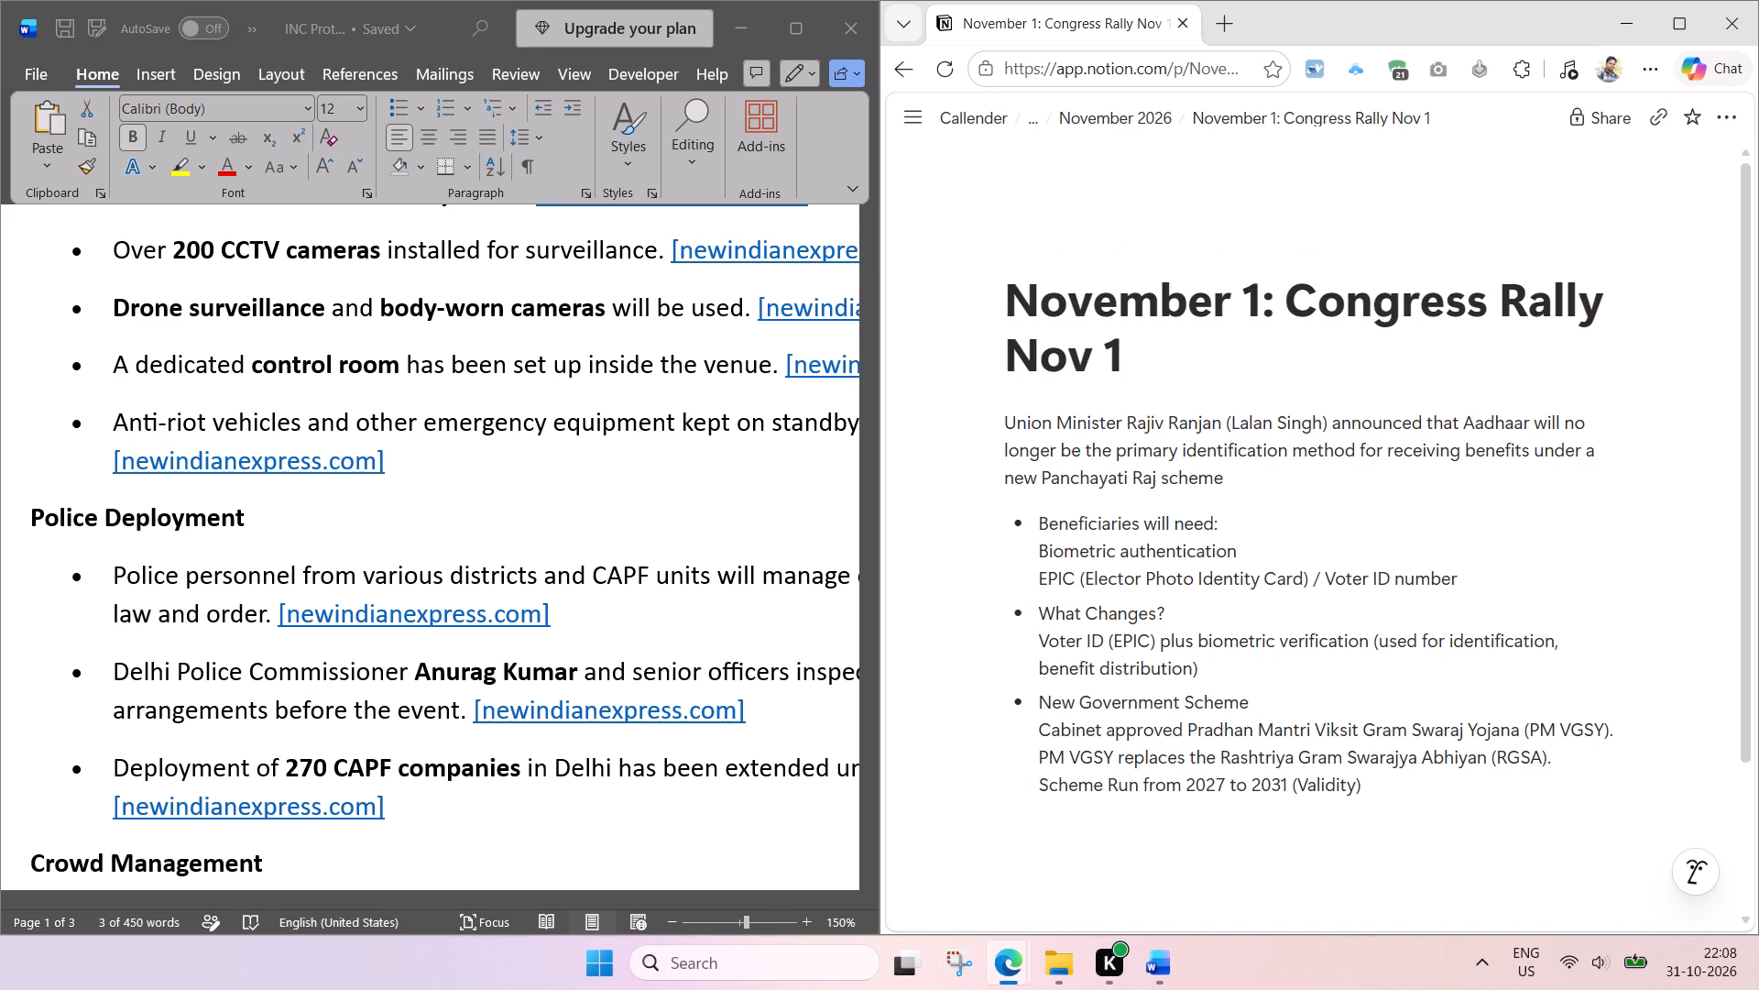
Delete all the Voter ID body content from the Congress Rally page.
{"action": "left_click_drag", "start_coordinate": [1411, 810], "coordinate": [1076, 448]}
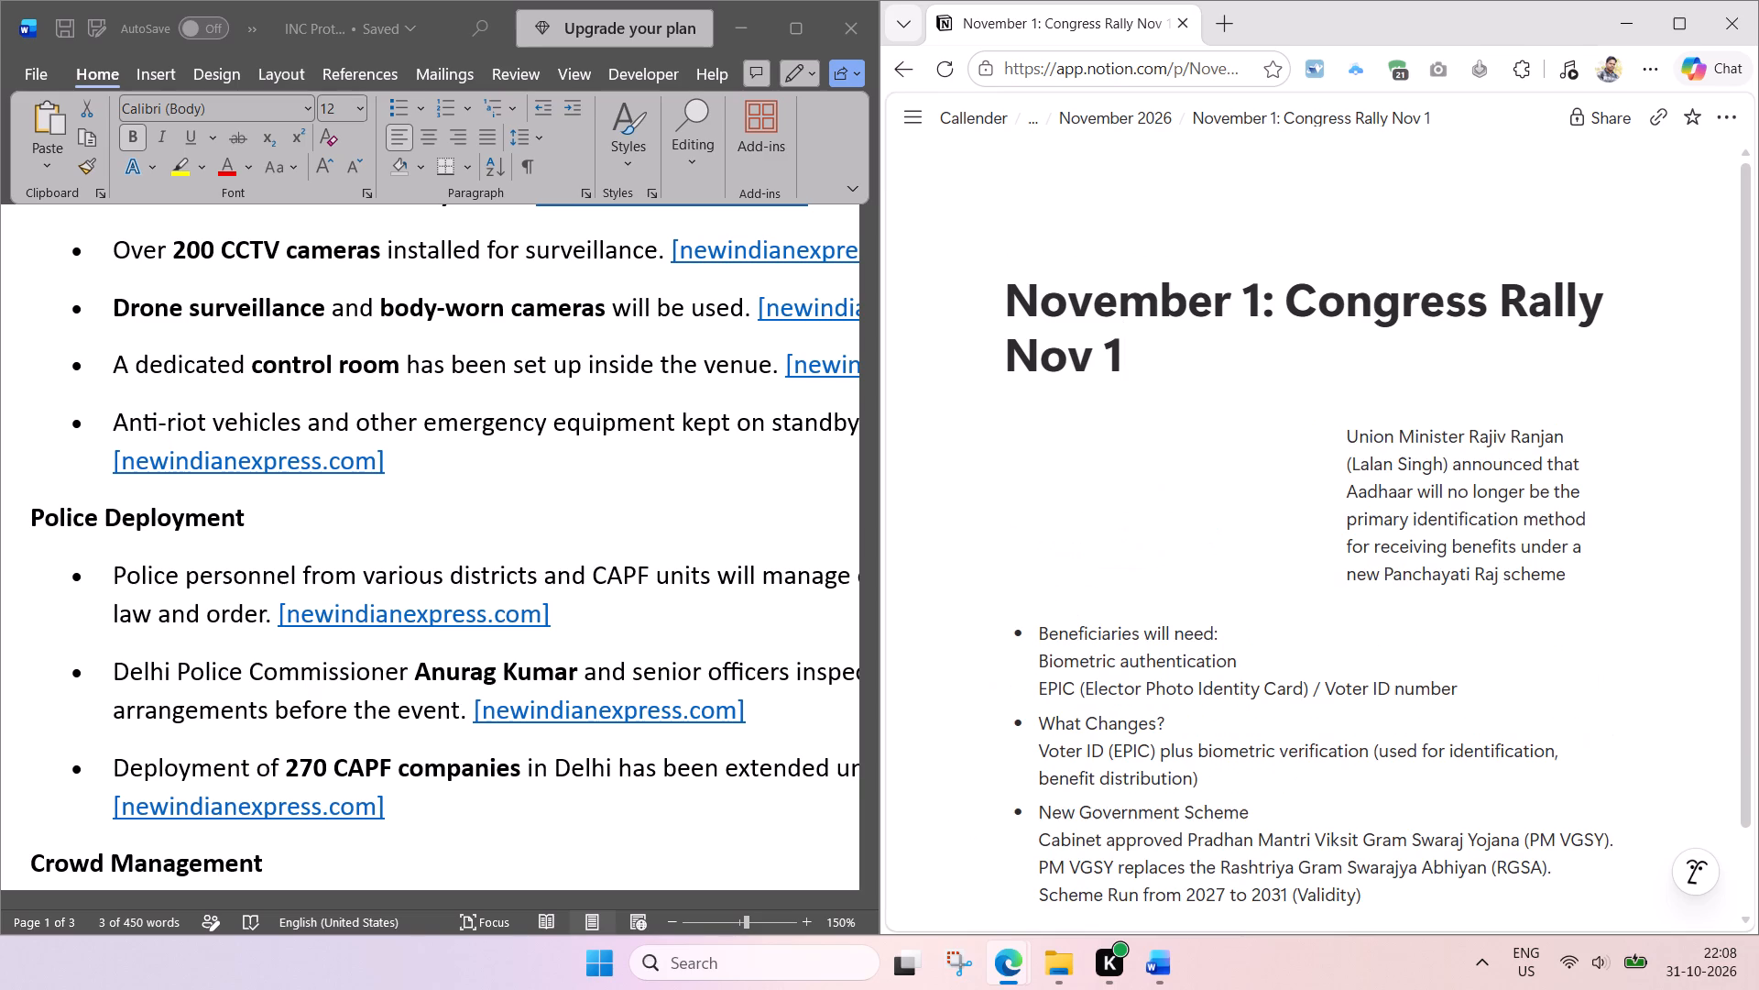
{"action": "key", "text": "BackSpace"}
{"action": "left_click_drag", "start_coordinate": [929, 402], "coordinate": [1183, 603]}
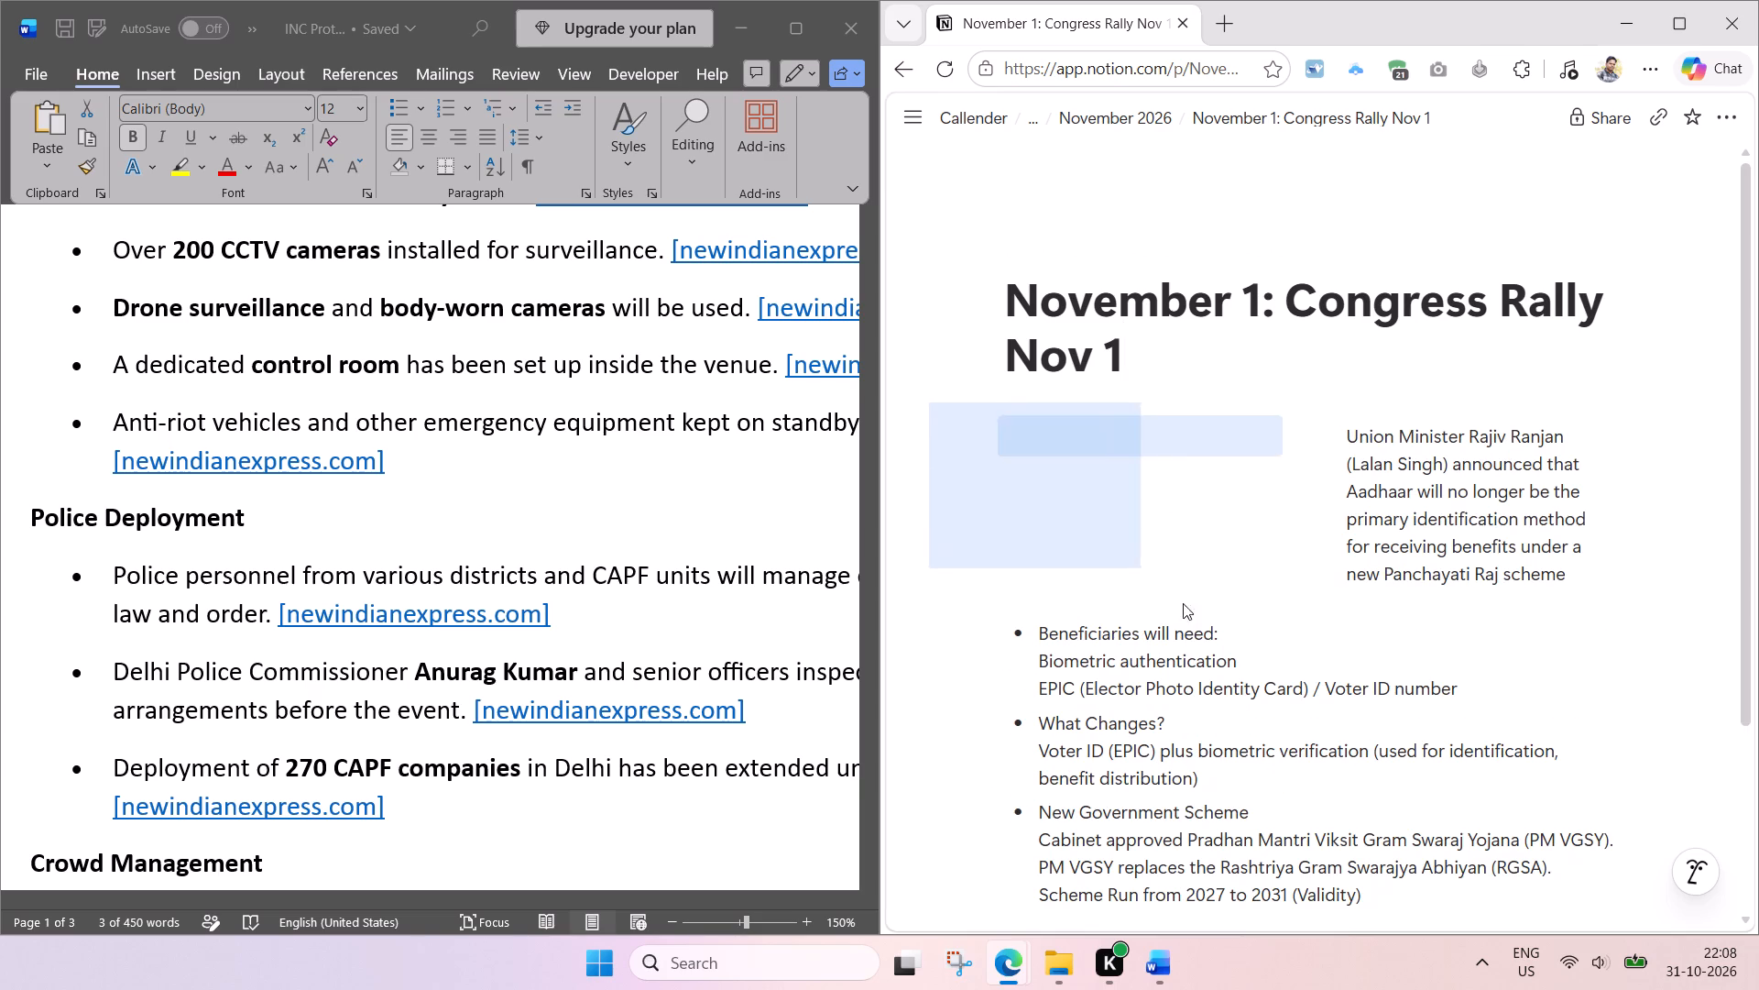
{"action": "left_click_drag", "start_coordinate": [1183, 603], "coordinate": [1489, 894]}
{"action": "key", "text": "Delete"}
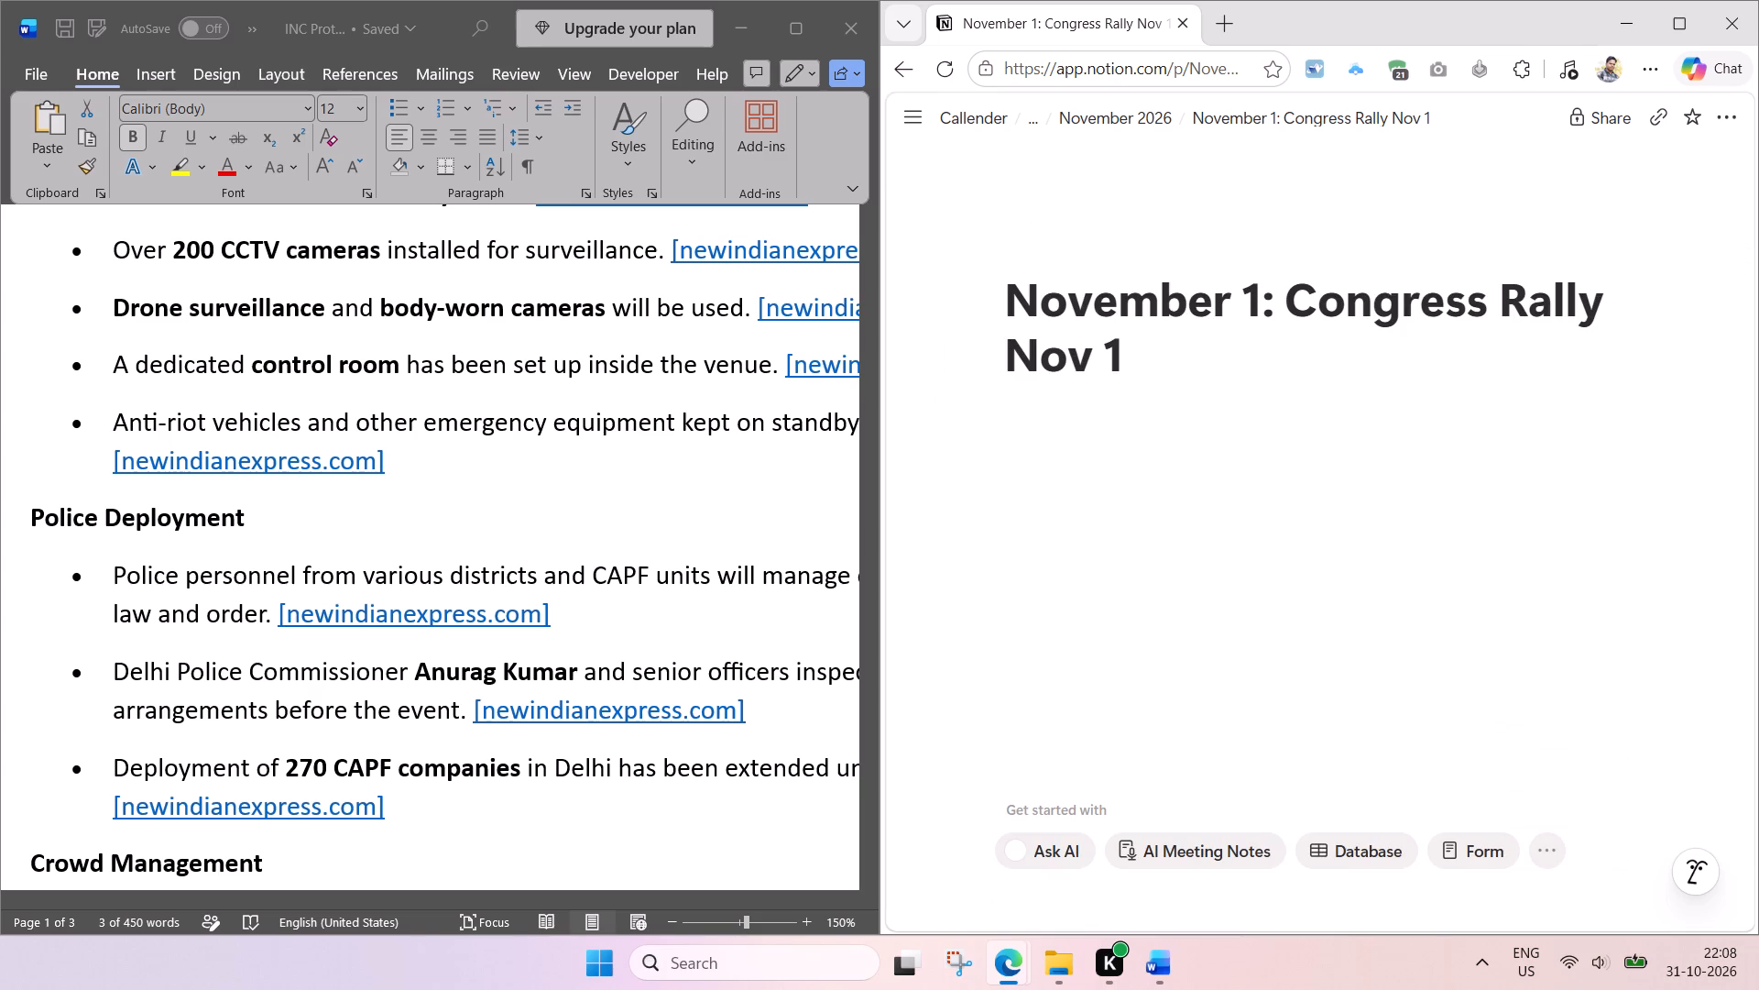
Copy "INDIA Bloc Rally at Ramlila Maidan" from the Word heading into the Congress Rally page body and trim the trailing spaces.
{"action": "scroll", "coordinate": [405, 314], "scroll_direction": "up", "scroll_amount": 3}
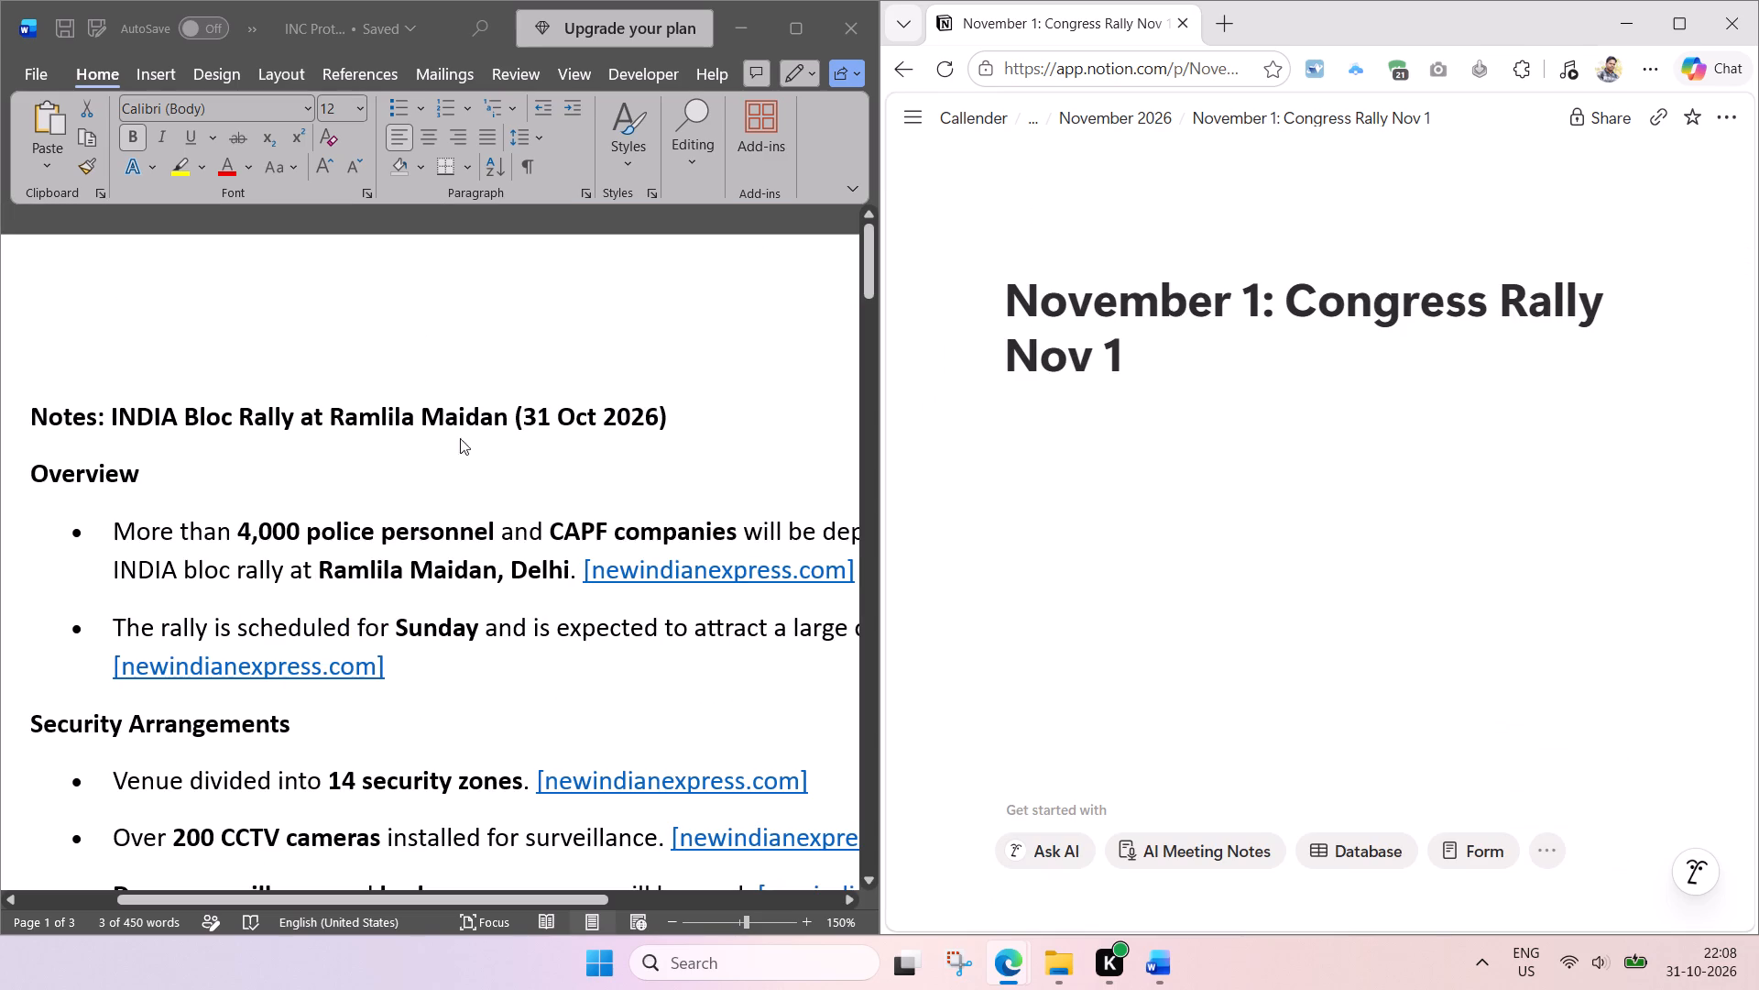
{"action": "left_click", "coordinate": [664, 413]}
{"action": "left_click", "coordinate": [683, 409]}
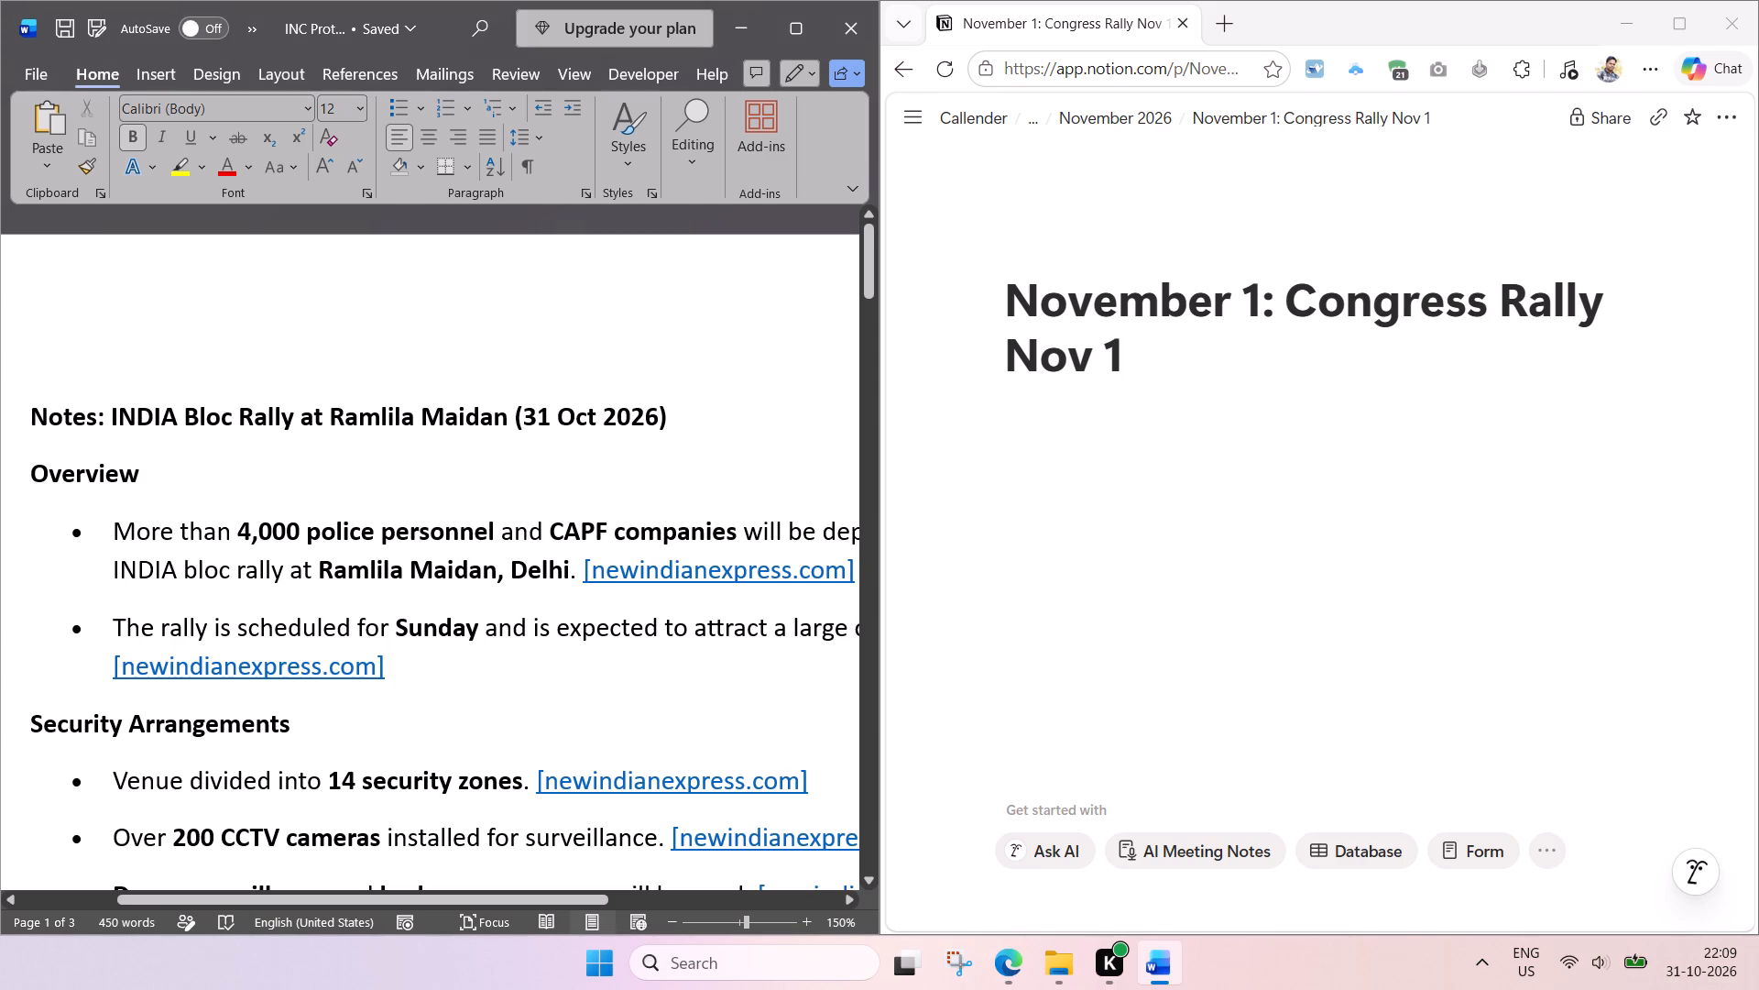
{"action": "left_click_drag", "start_coordinate": [506, 412], "coordinate": [149, 416]}
{"action": "key", "text": "ctrl+c"}
{"action": "left_click", "coordinate": [1087, 407]}
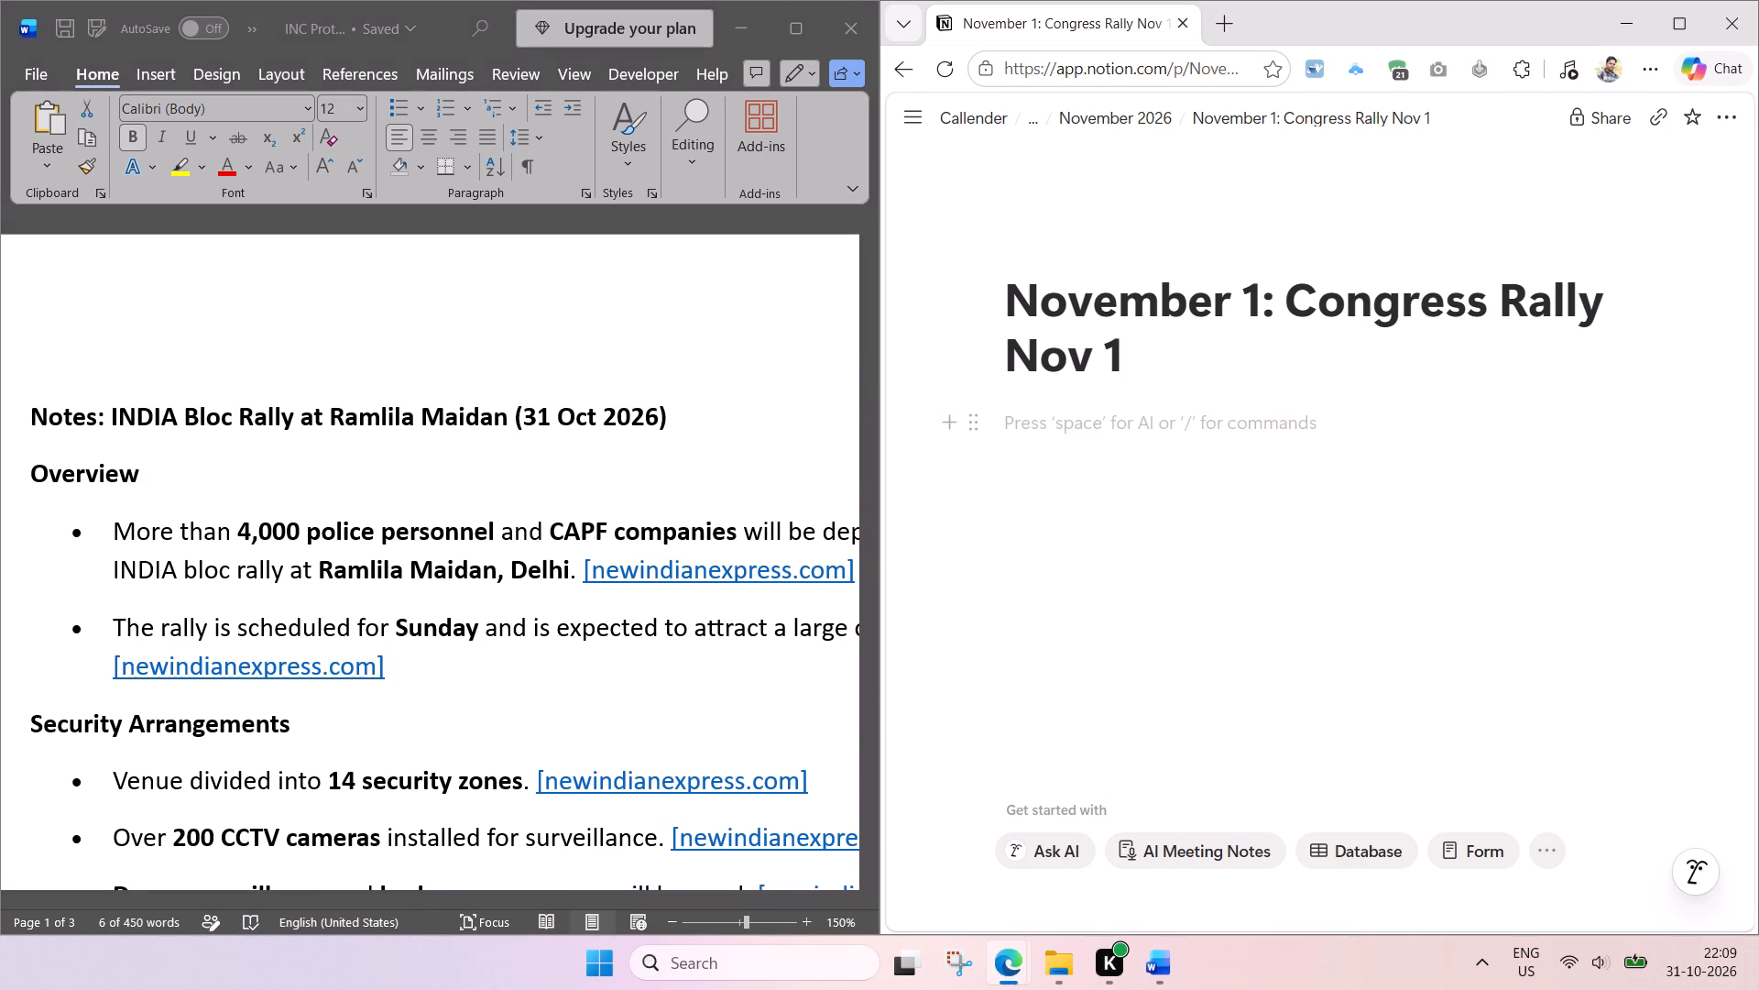
{"action": "key", "text": "ctrl+v"}
{"action": "key", "text": "BackSpace"}
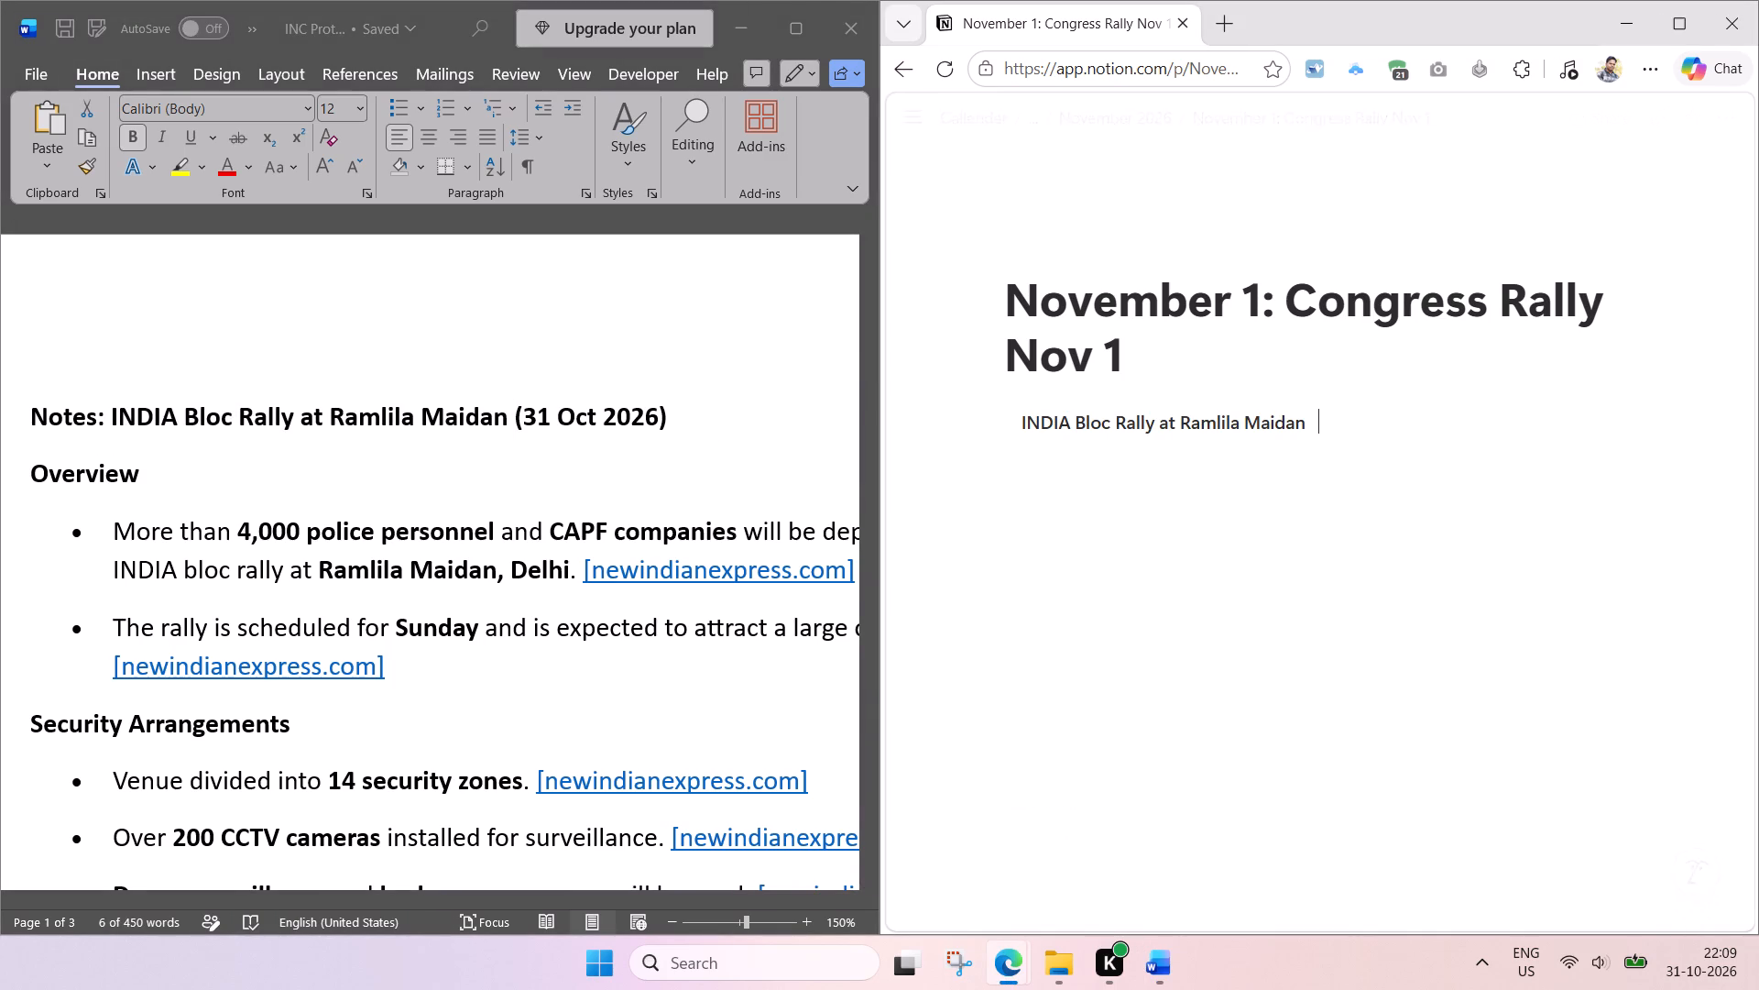
{"action": "key", "text": "BackSpace"}
{"action": "key", "text": "BackSpace"}
{"action": "key", "text": "BackSpace"}
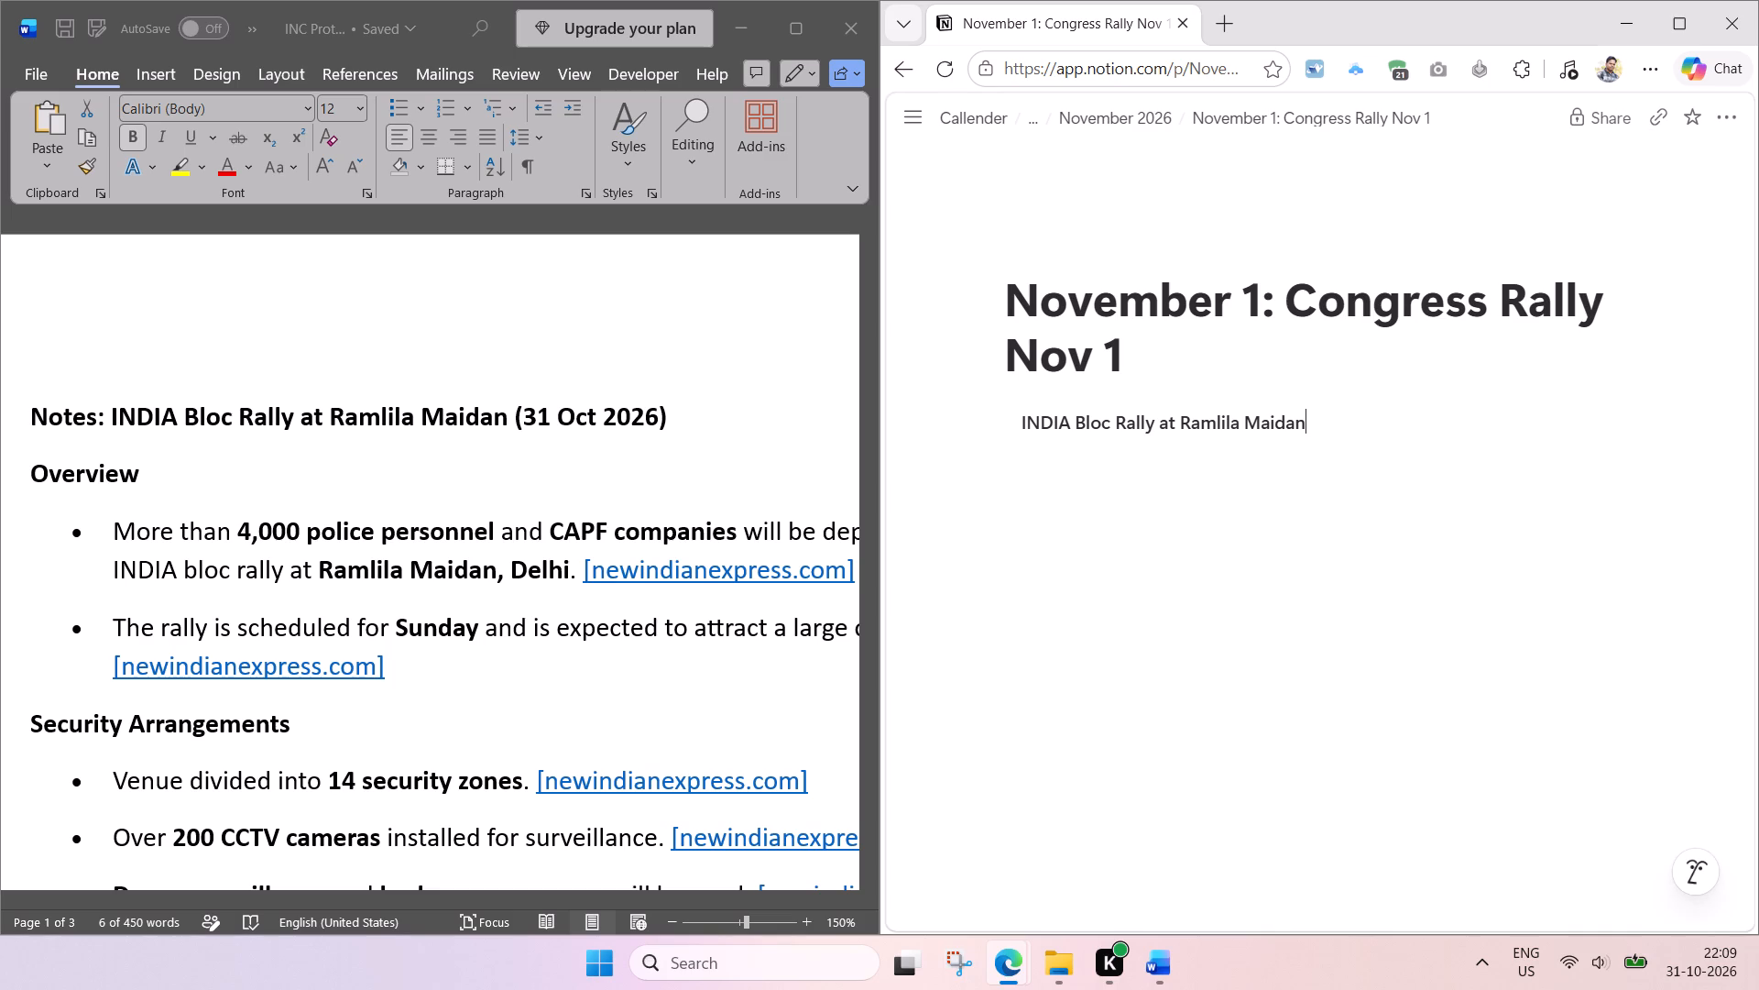
Remove the bold formatting and the leading spaces from the "INDIA Bloc Rally at Ramlila Maidan" line.
{"action": "key", "text": "ctrl+a"}
{"action": "key", "text": "ctrl+b"}
{"action": "key", "text": "ctrl+b"}
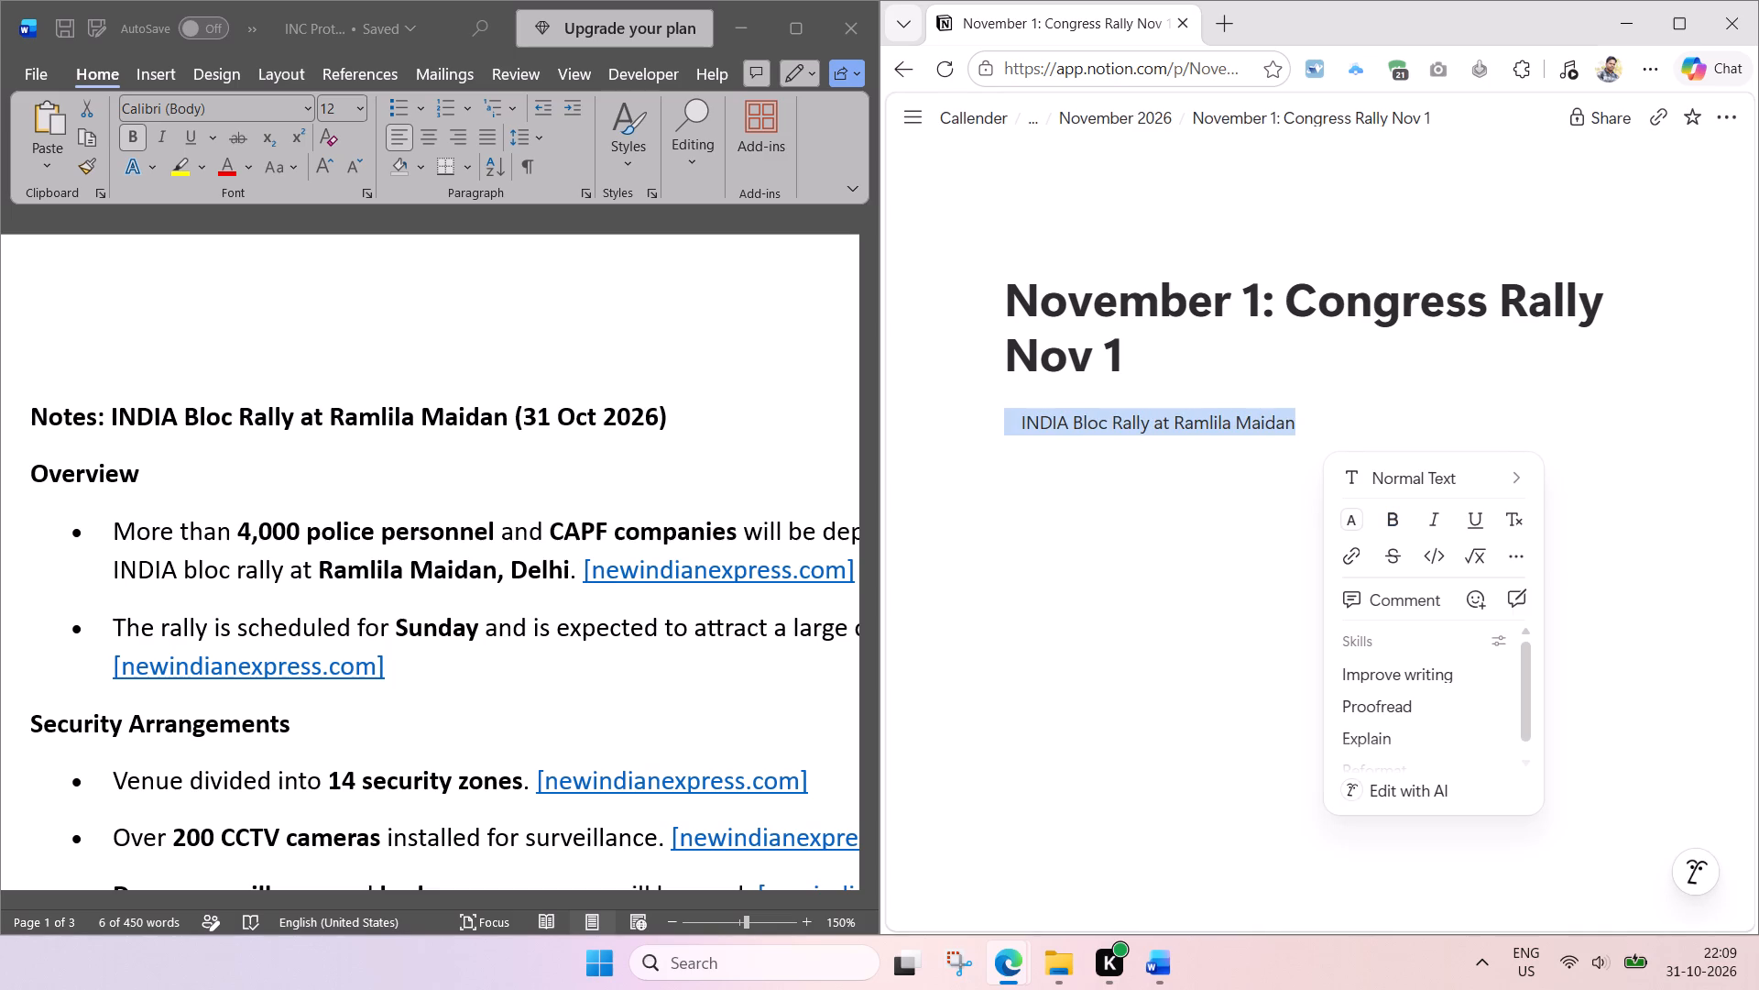
{"action": "left_click", "coordinate": [1179, 460]}
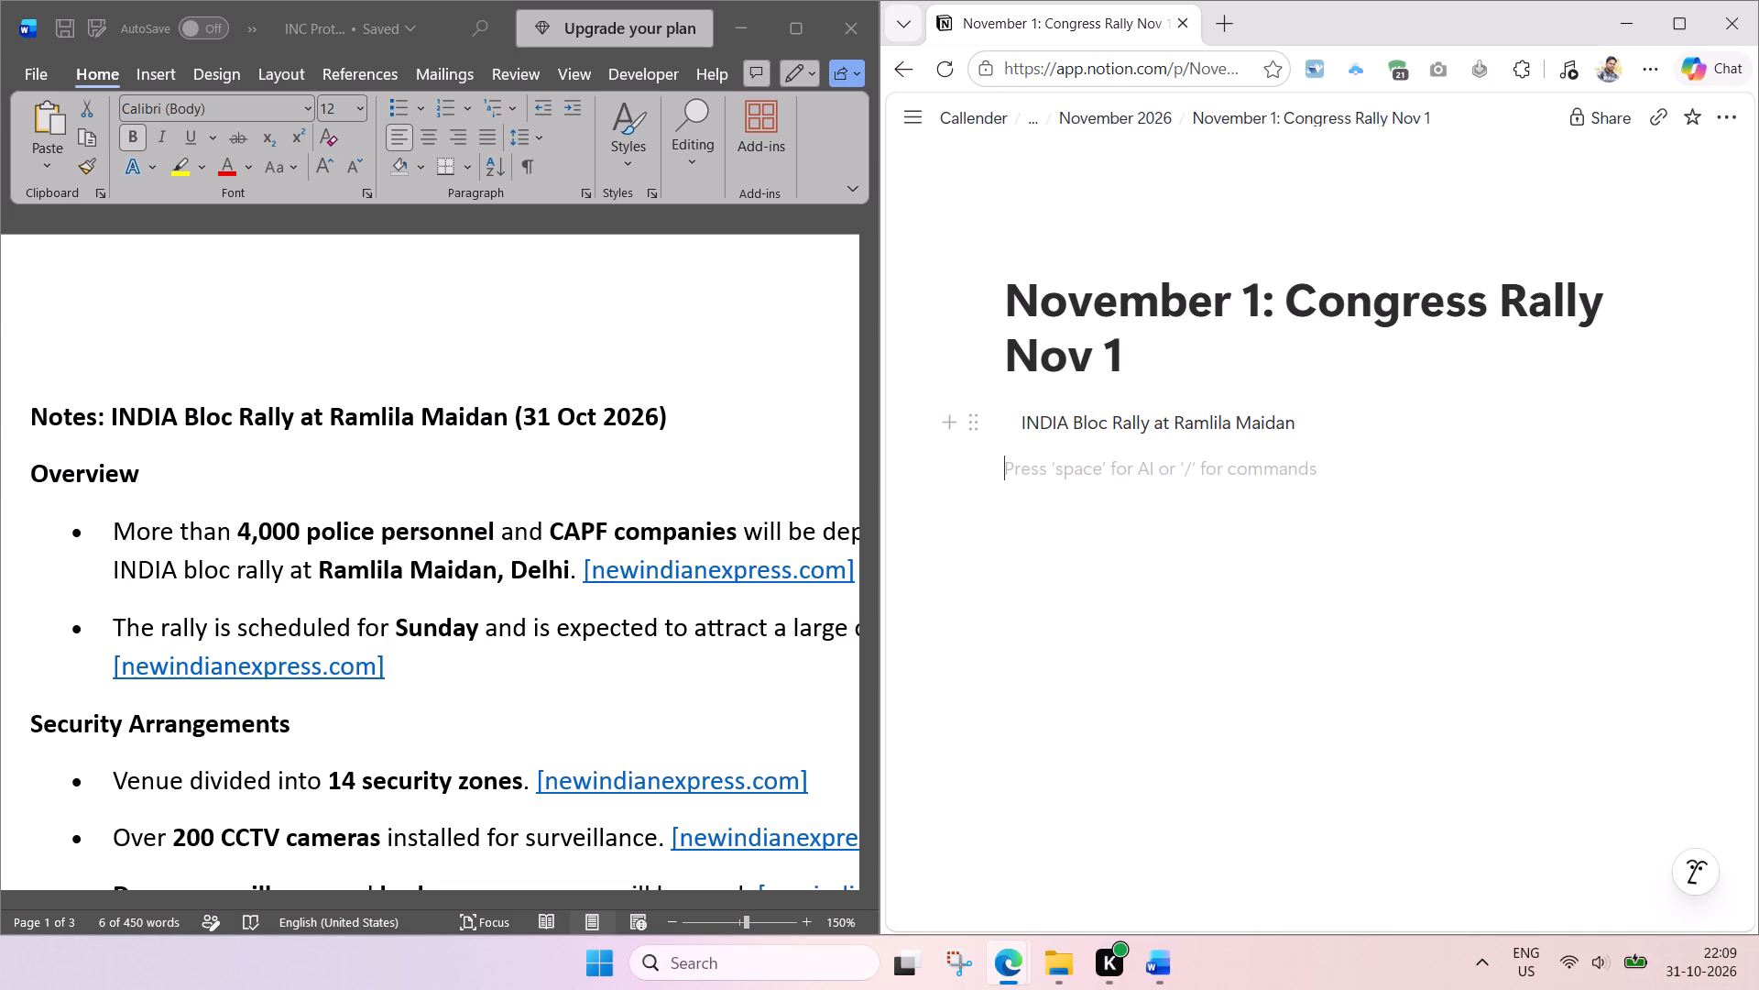
{"action": "left_click", "coordinate": [1021, 423]}
{"action": "key", "text": "BackSpace"}
{"action": "key", "text": "BackSpace"}
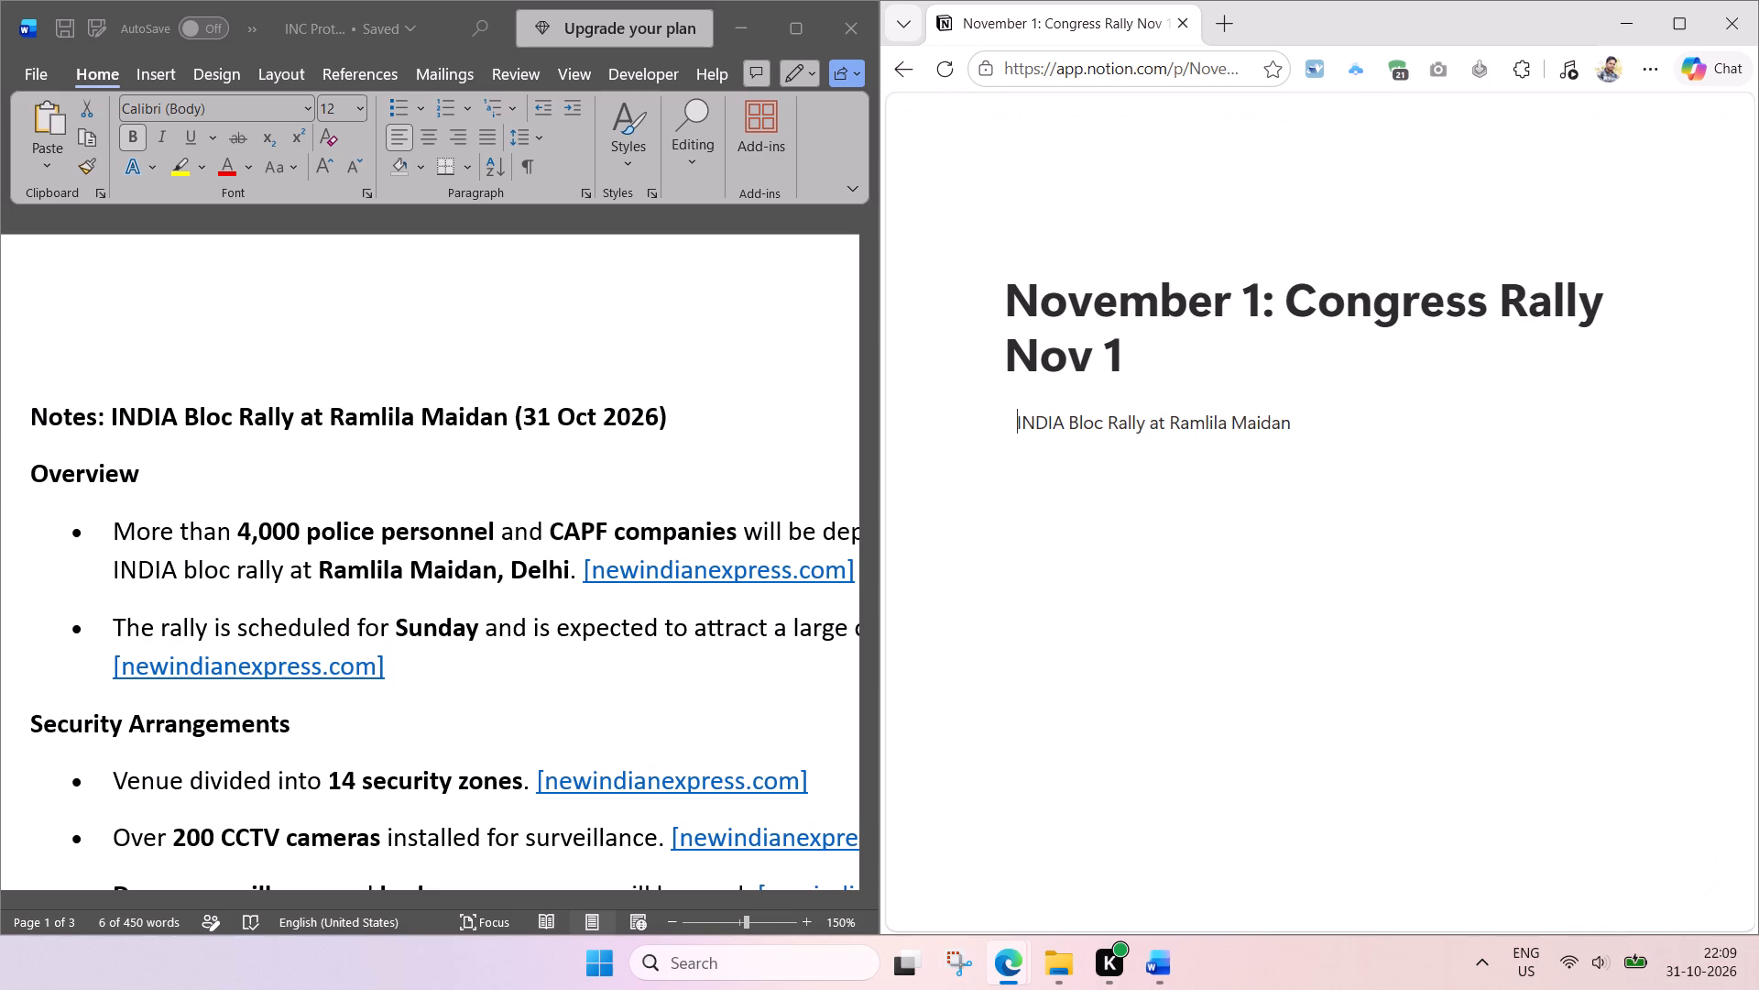
{"action": "key", "text": "BackSpace"}
{"action": "key", "text": "BackSpace"}
{"action": "key", "text": "BackSpace"}
{"action": "key", "text": "Return"}
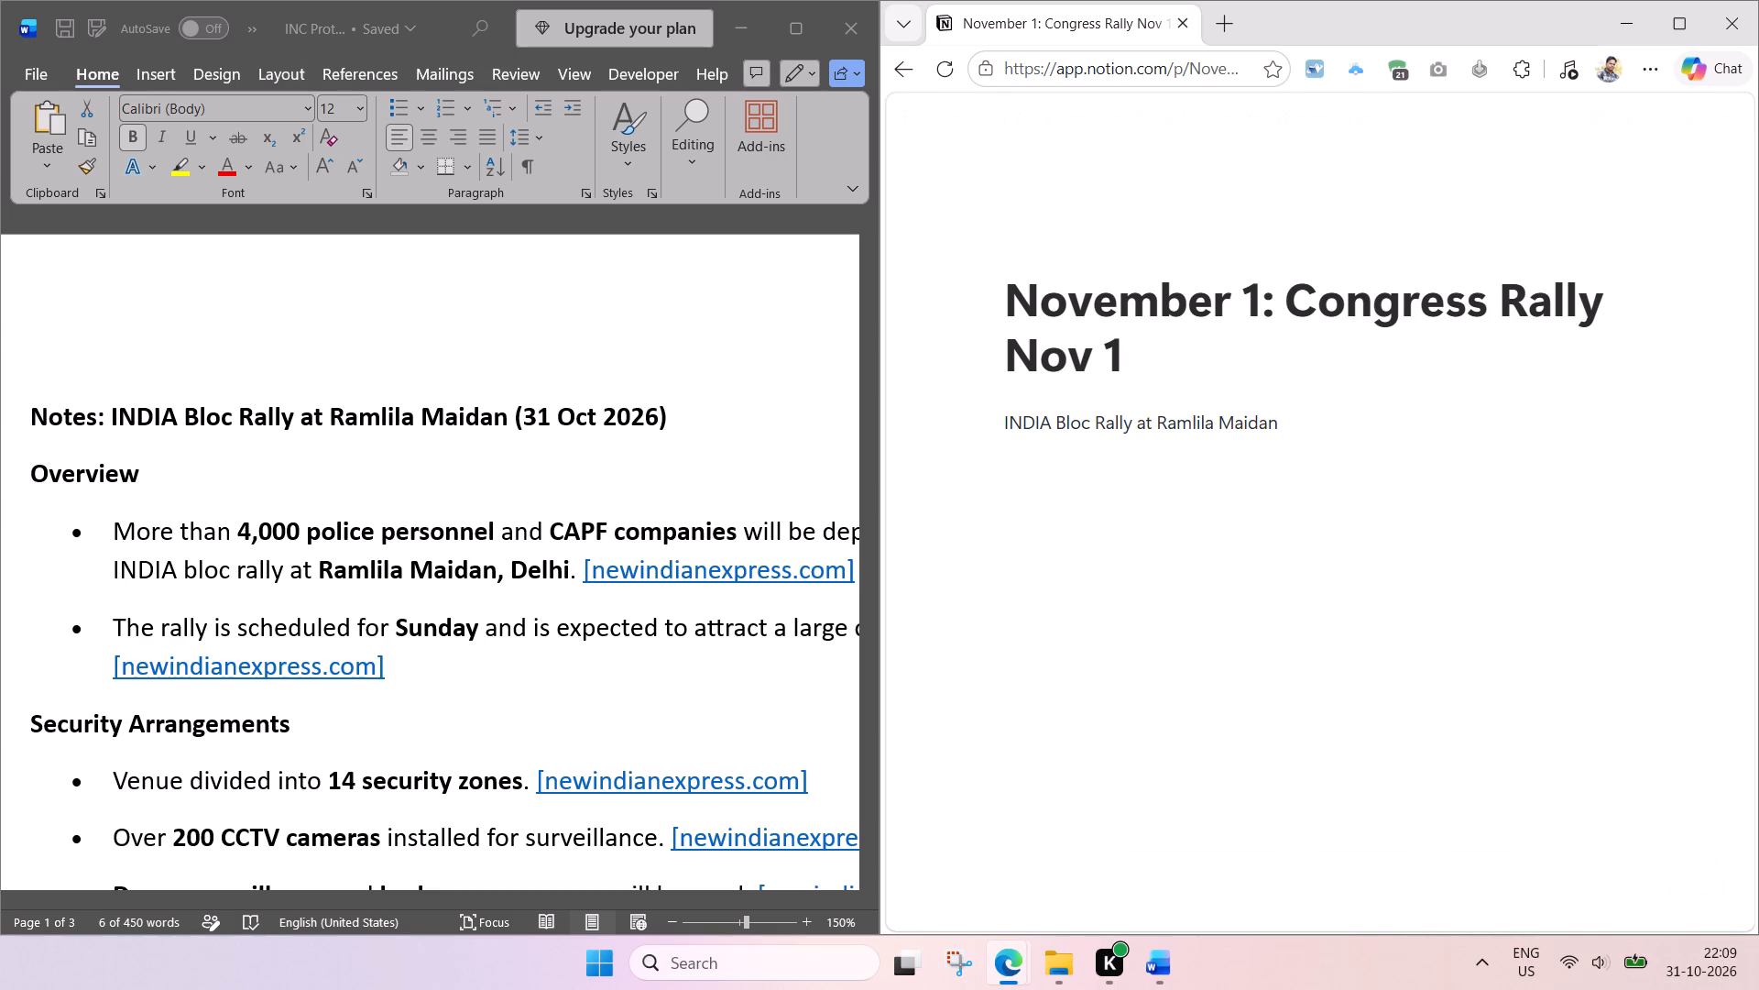
{"action": "key", "text": "ctrl+s"}
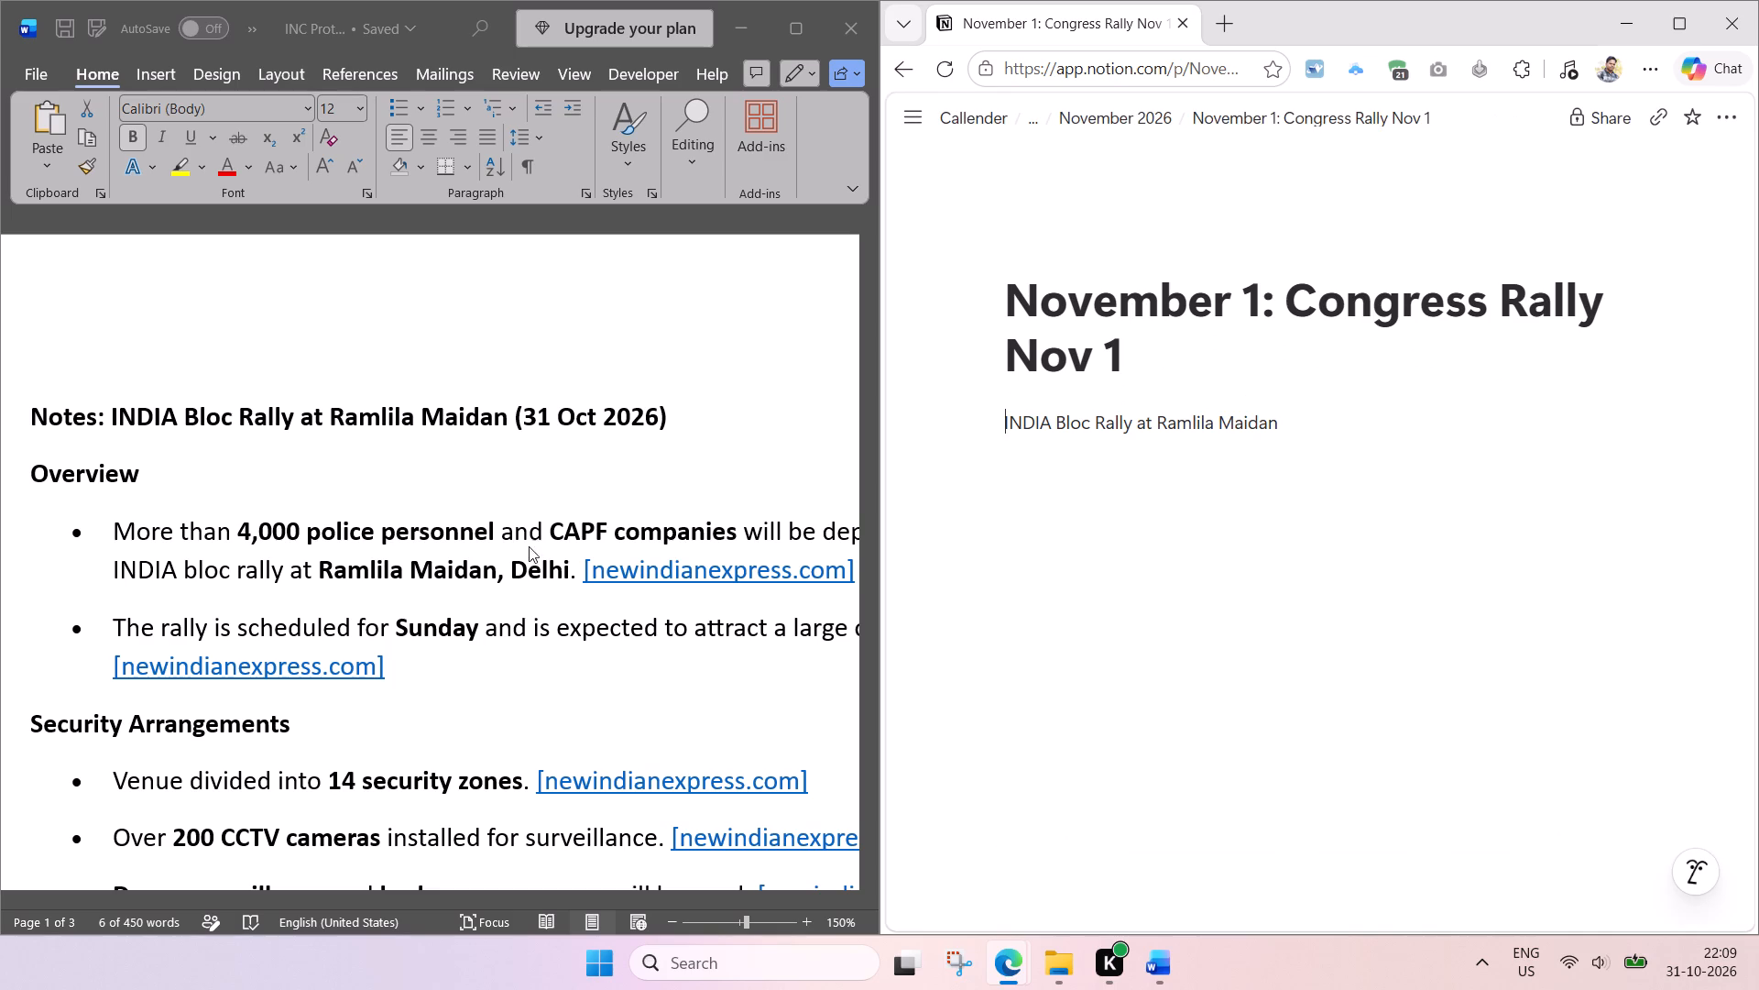
Read through the Word notes on the INDIA Bloc rally, from the Overview down to the Short Notes section.
{"action": "scroll", "coordinate": [507, 506], "scroll_direction": "down", "scroll_amount": 1}
{"action": "scroll", "coordinate": [507, 480], "scroll_direction": "down", "scroll_amount": 2, "text": "ctrl"}
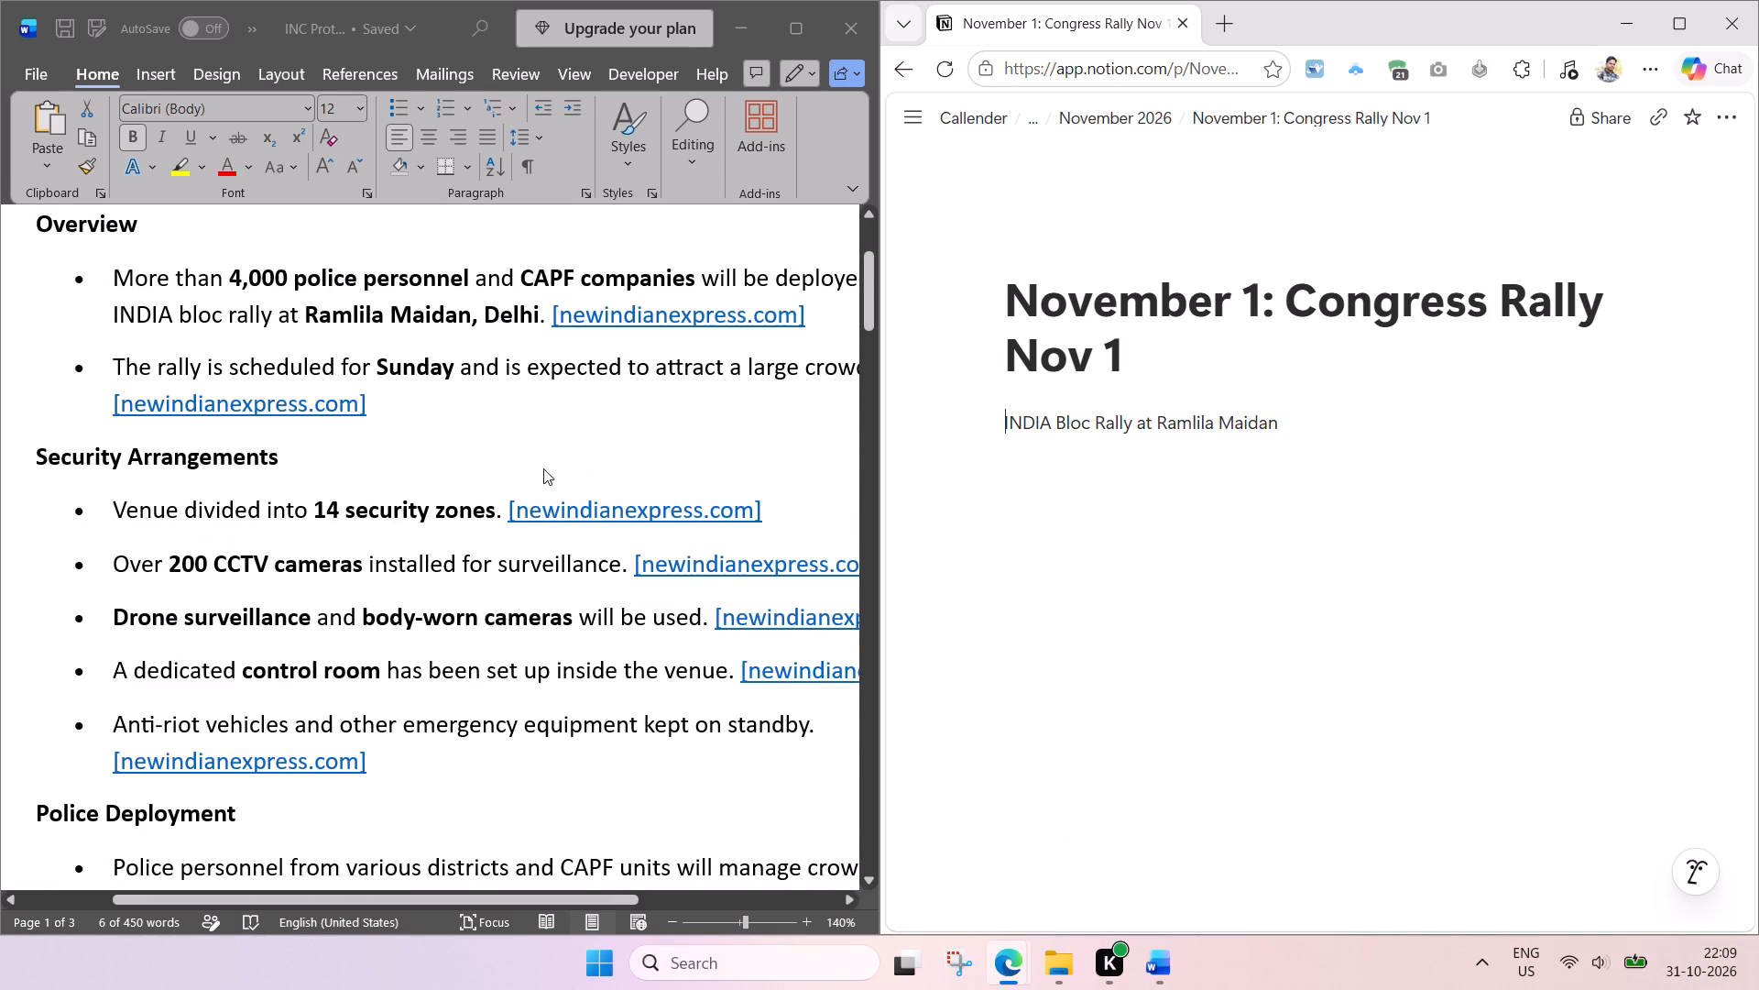
{"action": "scroll", "coordinate": [562, 454], "scroll_direction": "up", "scroll_amount": 1}
{"action": "scroll", "coordinate": [562, 454], "scroll_direction": "down", "scroll_amount": 1}
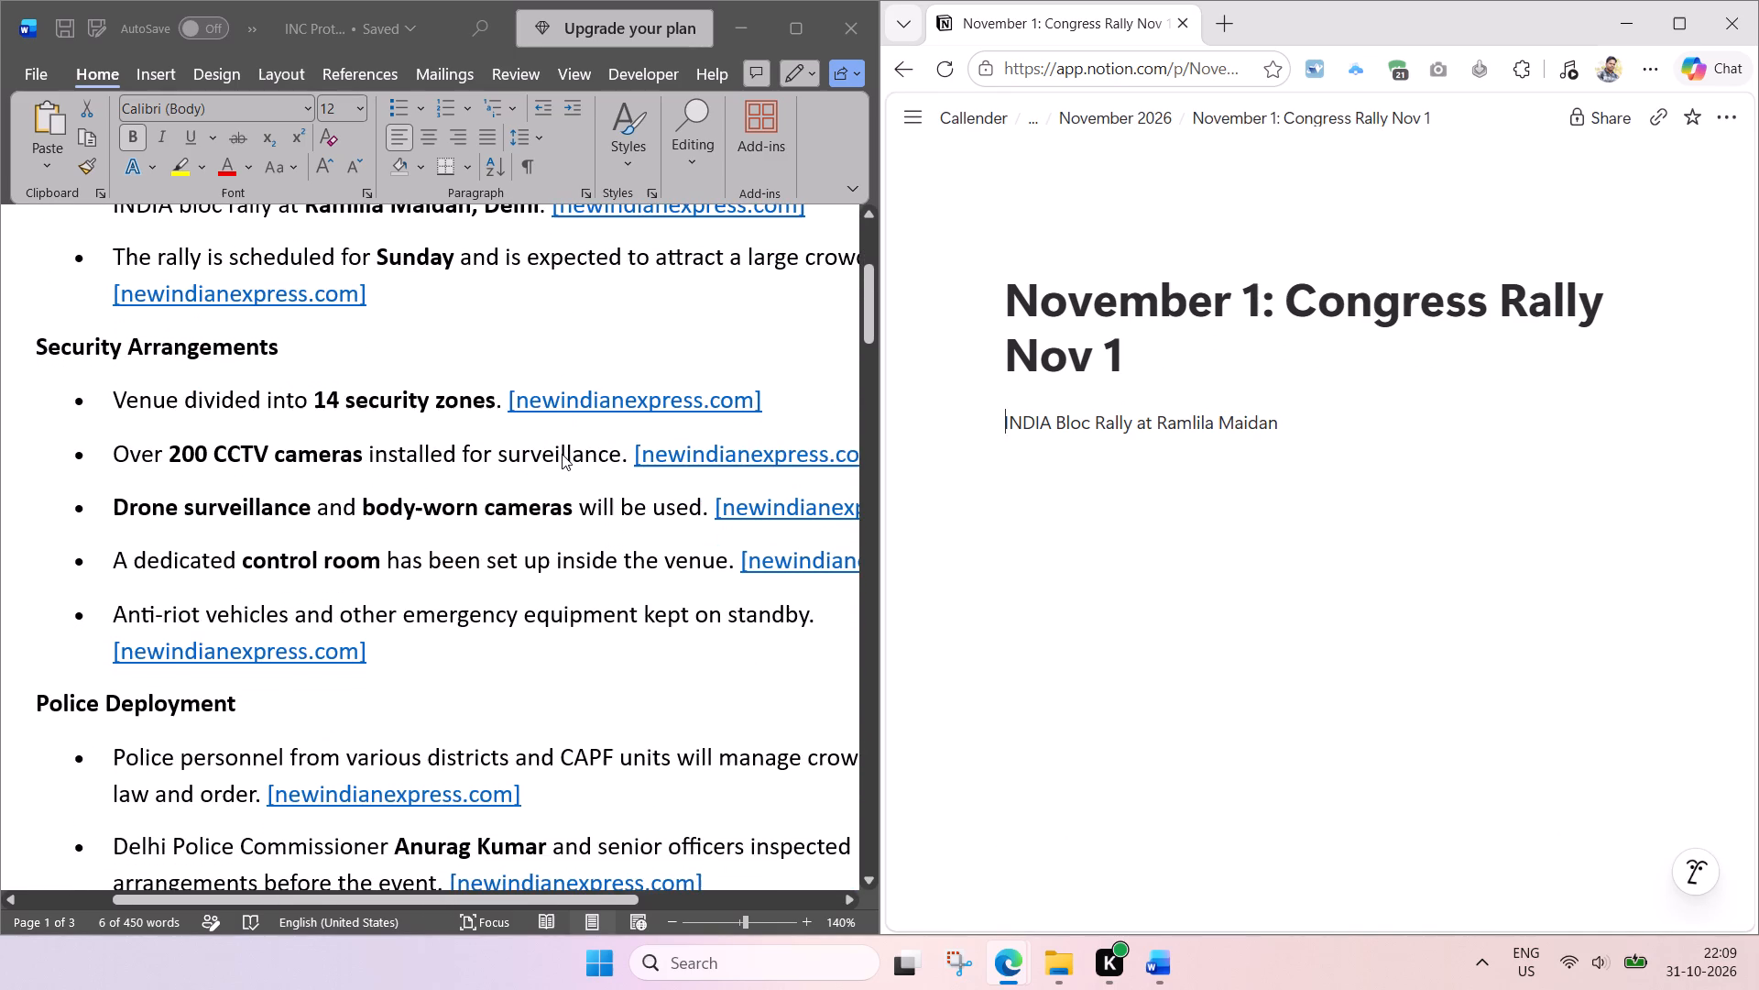
{"action": "scroll", "coordinate": [562, 454], "scroll_direction": "down", "scroll_amount": 1}
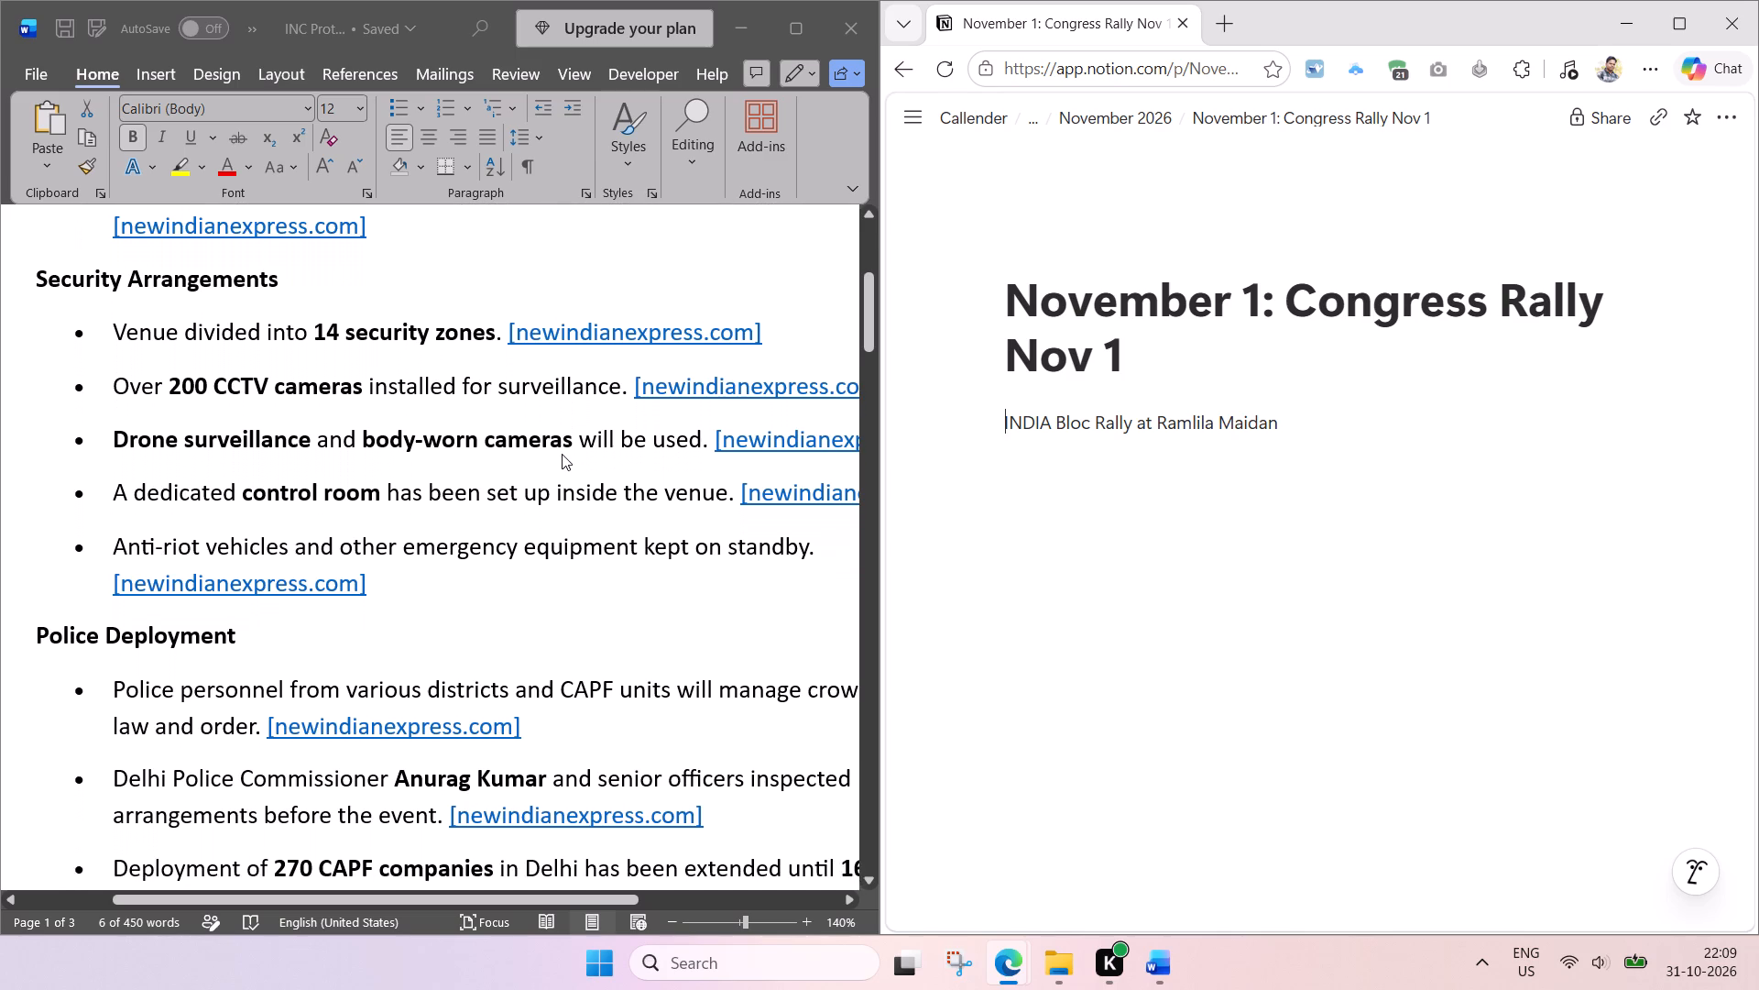
{"action": "scroll", "coordinate": [562, 454], "scroll_direction": "down", "scroll_amount": 2}
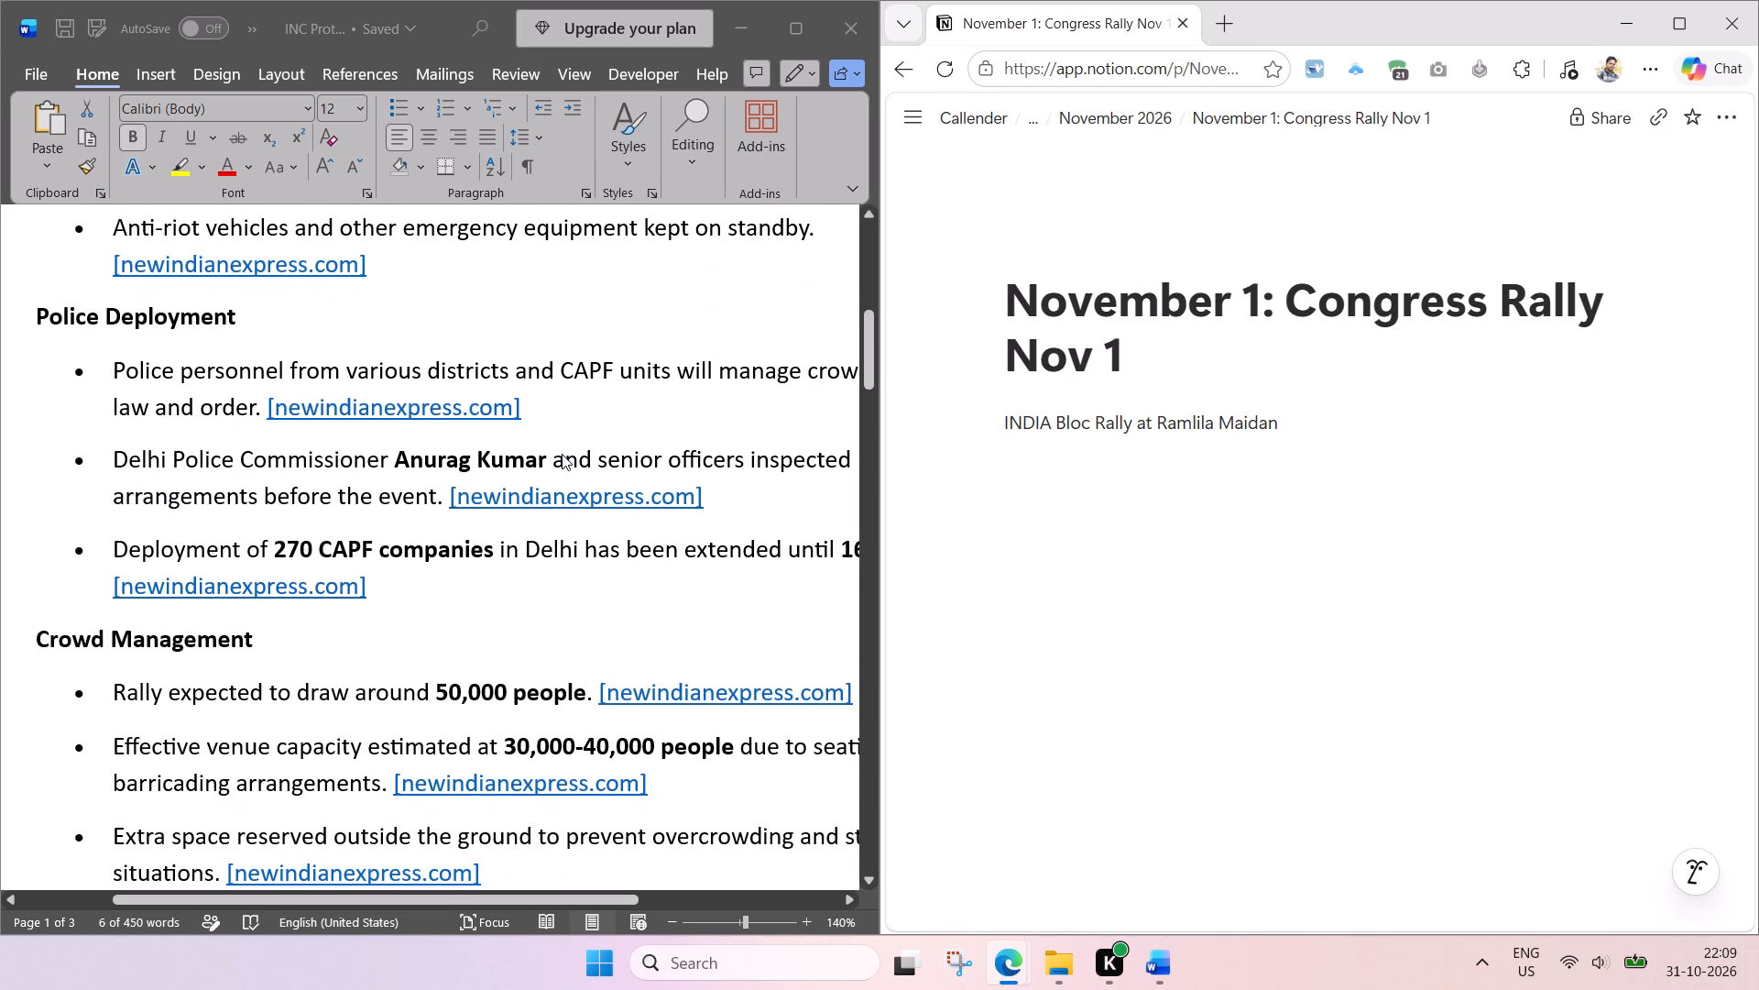
{"action": "scroll", "coordinate": [562, 454], "scroll_direction": "left", "scroll_amount": 1}
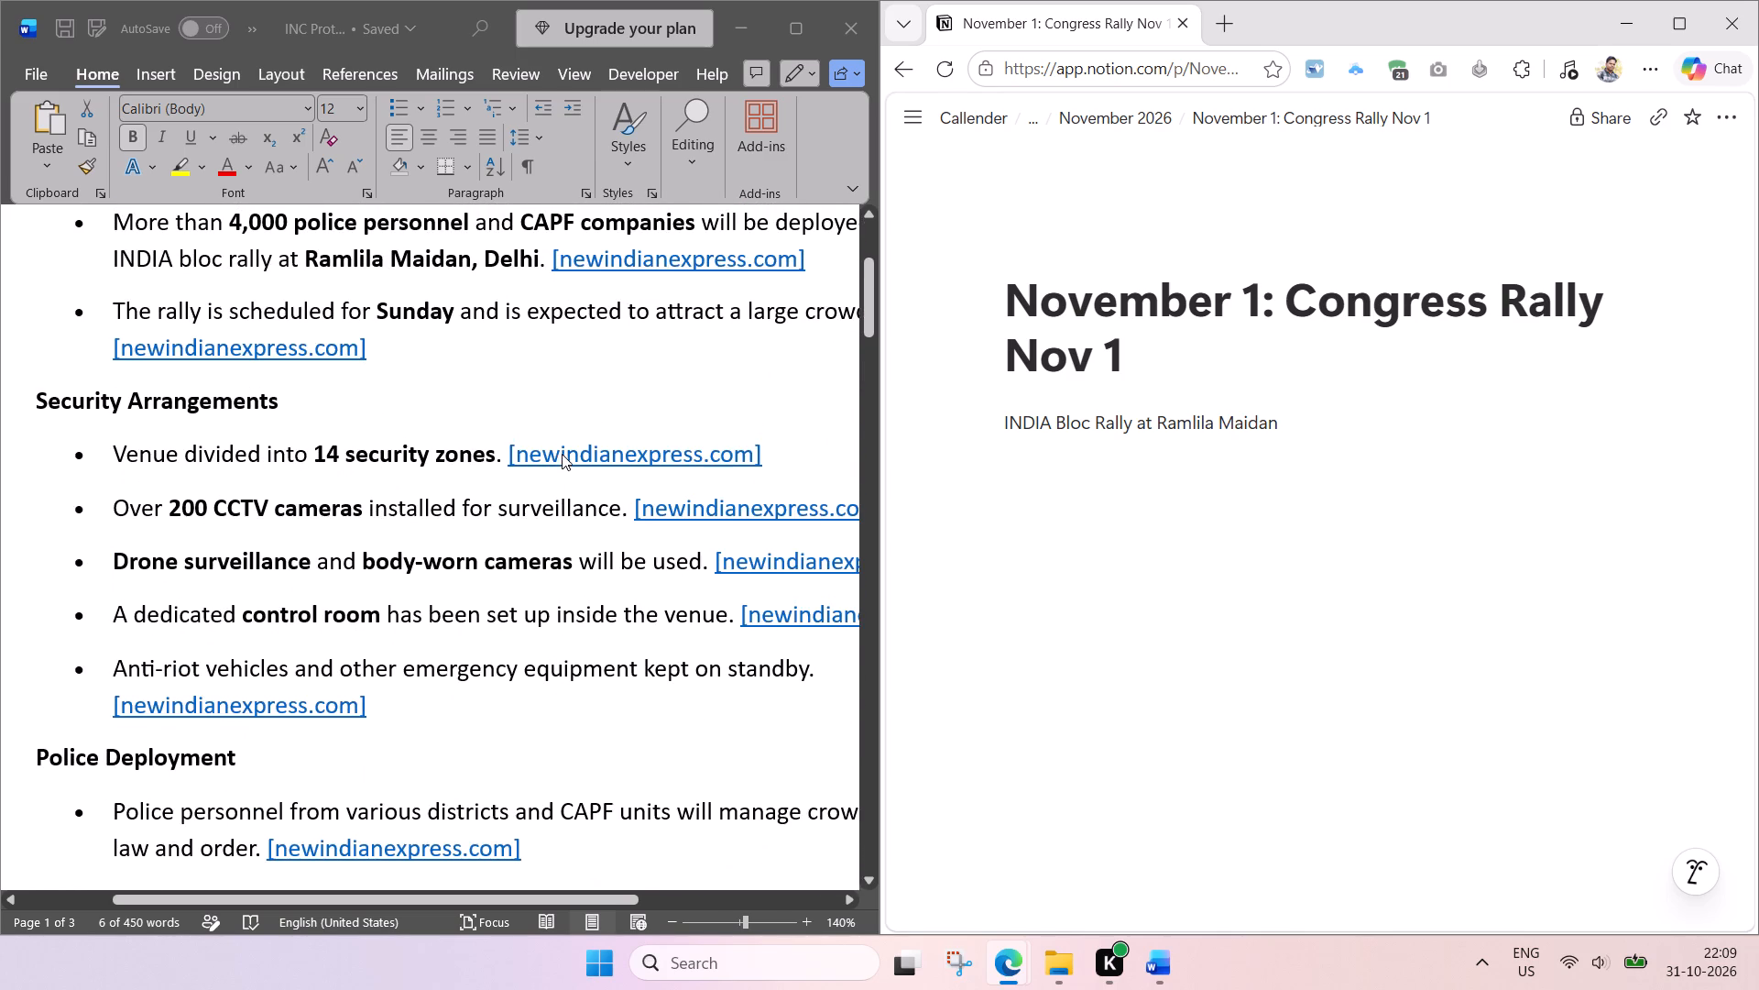
{"action": "scroll", "coordinate": [562, 454], "scroll_direction": "left", "scroll_amount": 1}
{"action": "scroll", "coordinate": [562, 454], "scroll_direction": "down", "scroll_amount": 3}
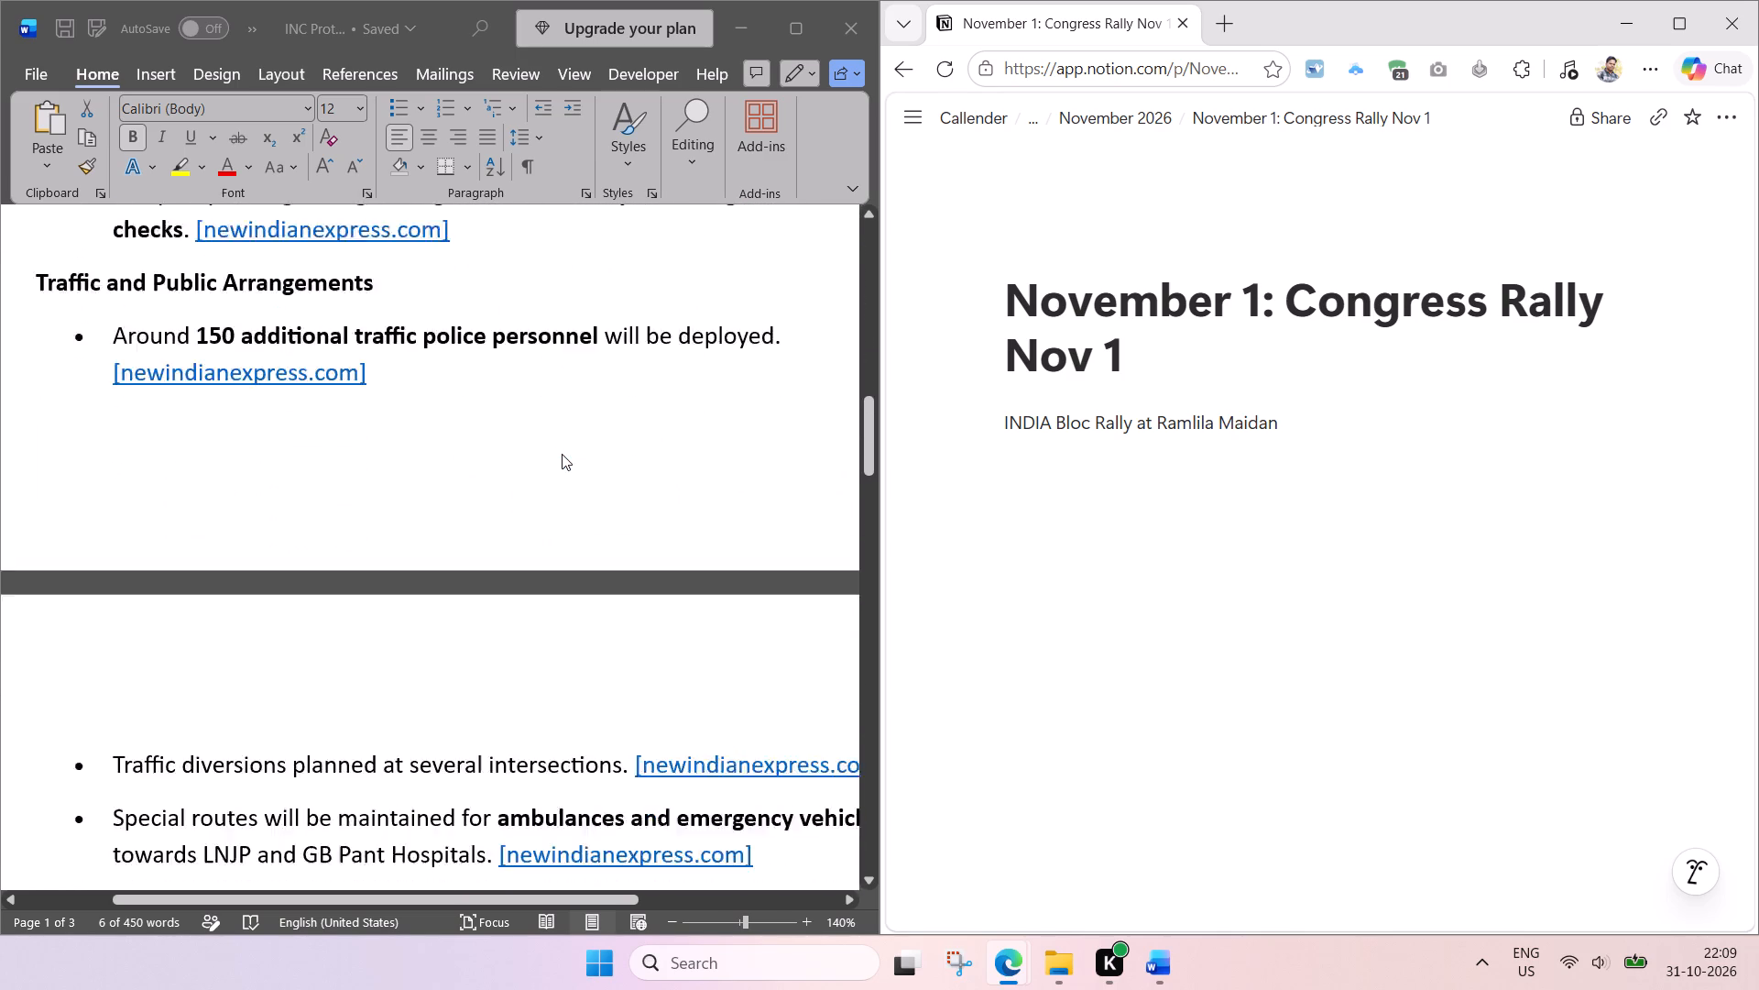
{"action": "scroll", "coordinate": [562, 454], "scroll_direction": "down", "scroll_amount": 4}
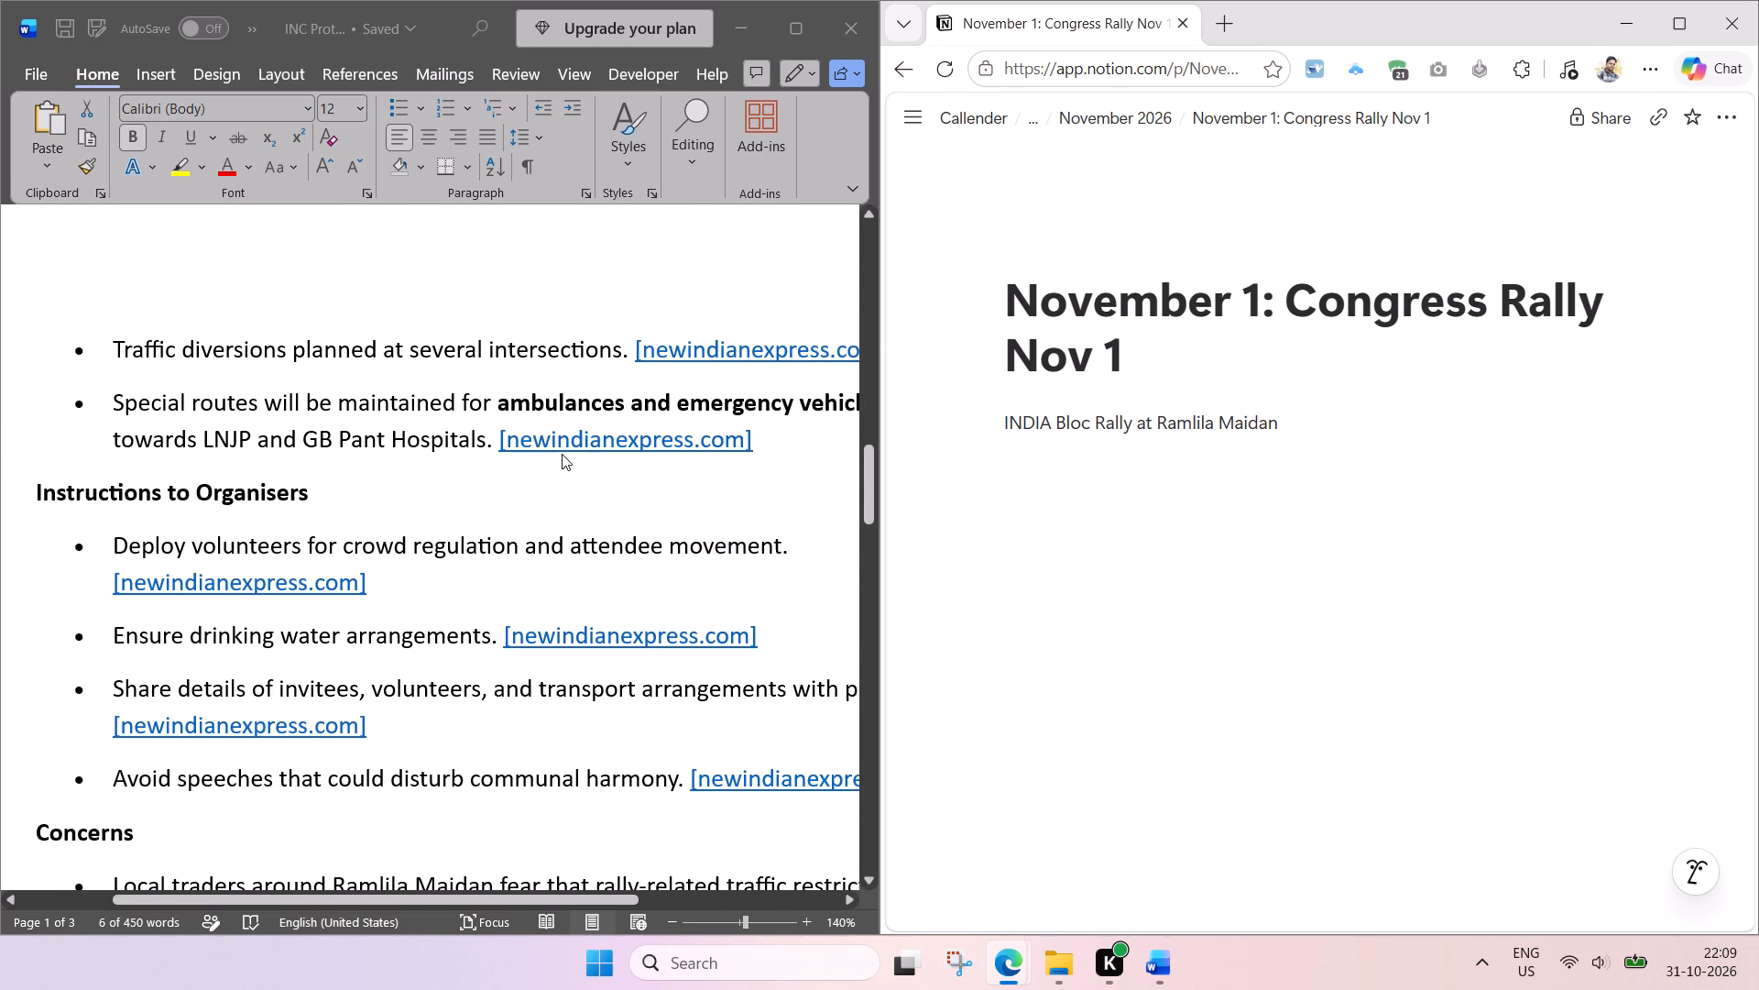
{"action": "scroll", "coordinate": [562, 454], "scroll_direction": "down", "scroll_amount": 1}
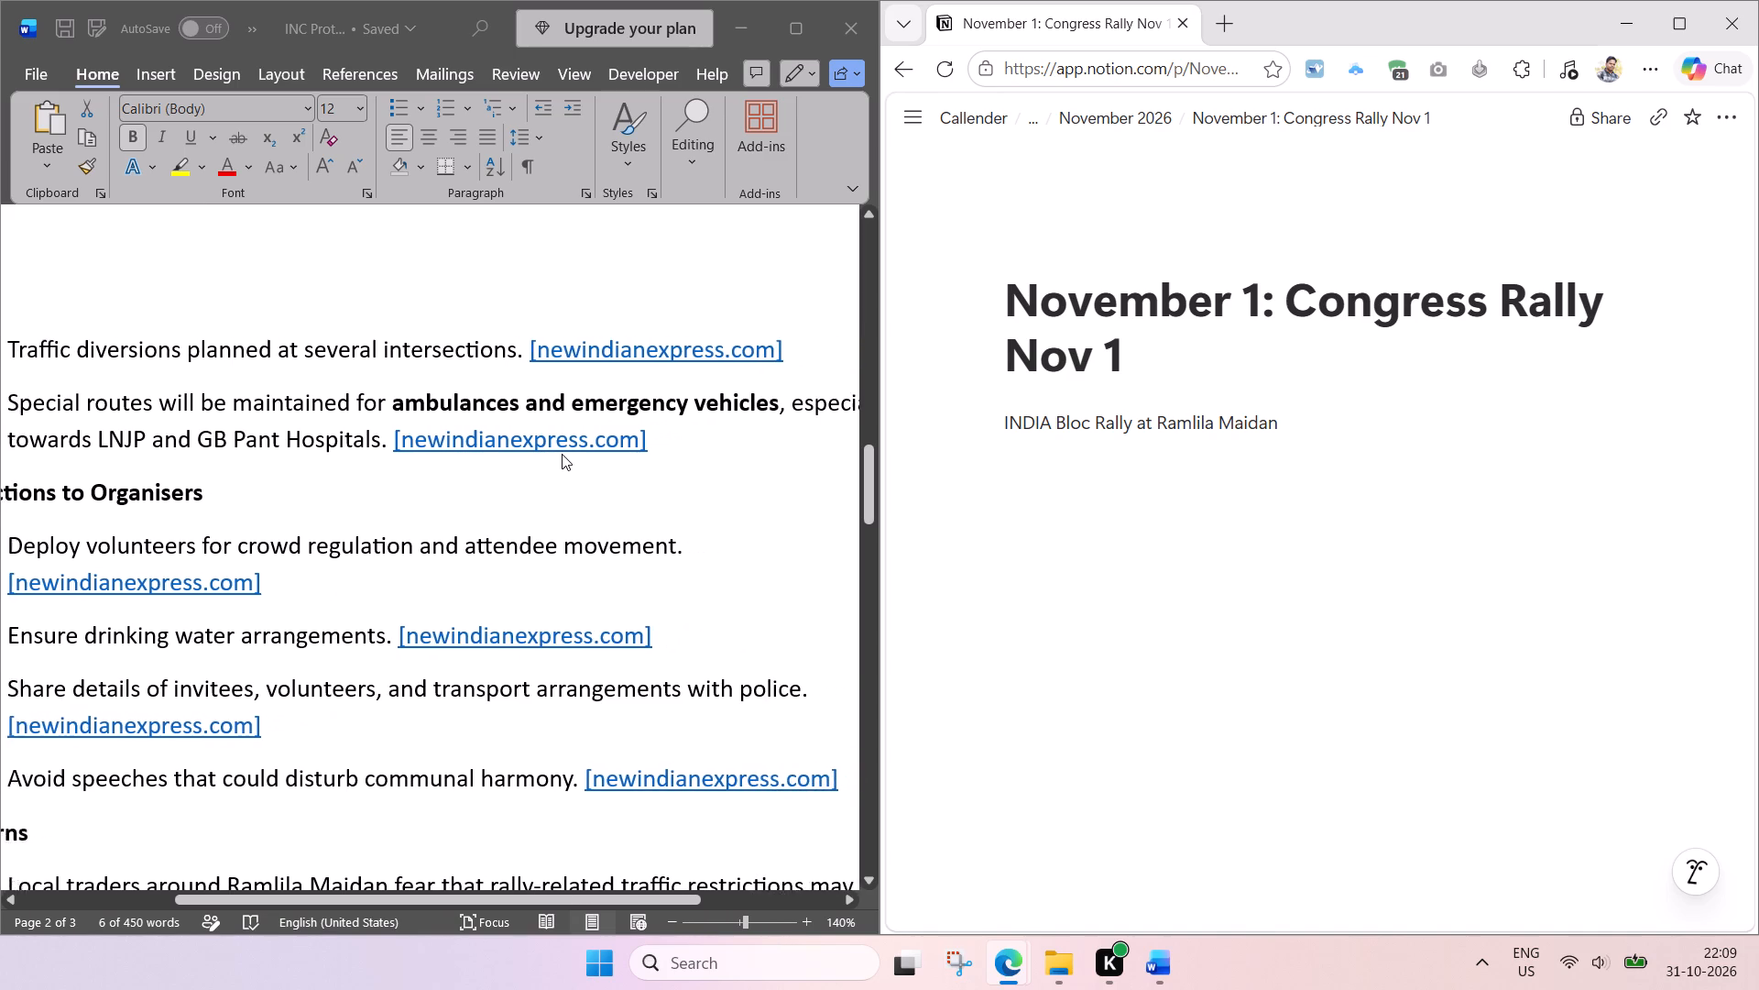
{"action": "scroll", "coordinate": [562, 454], "scroll_direction": "down", "scroll_amount": 1}
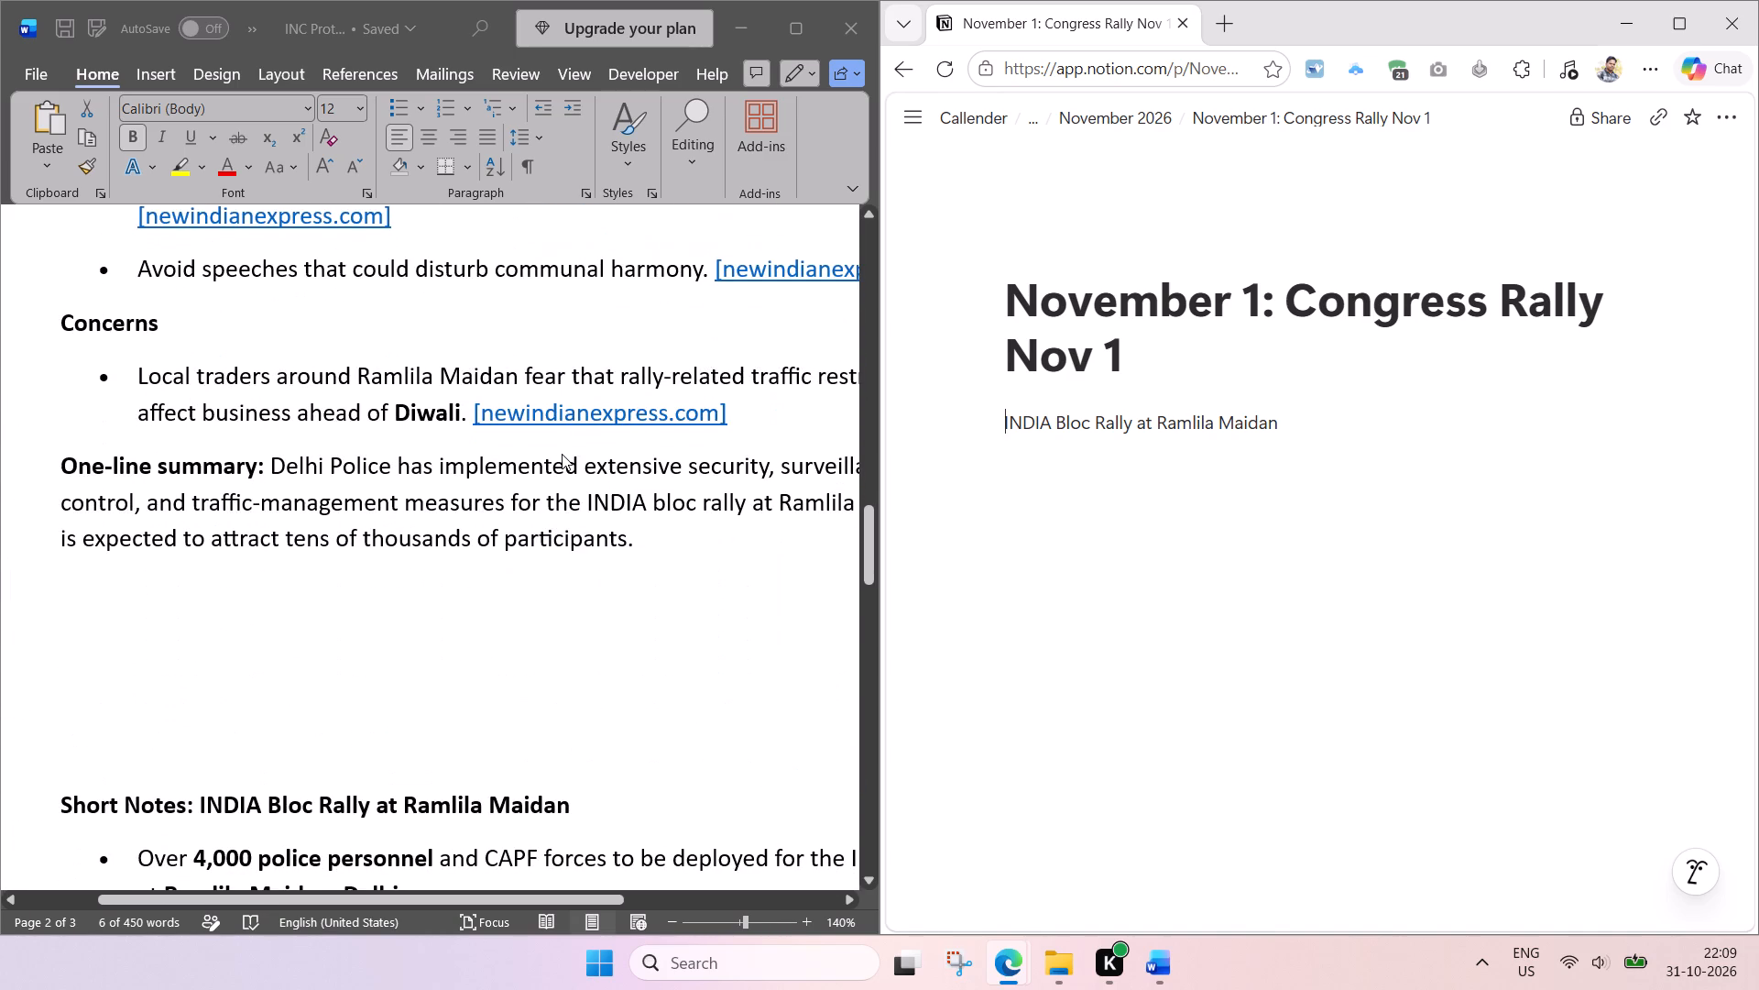
{"action": "scroll", "coordinate": [562, 454], "scroll_direction": "down", "scroll_amount": 1}
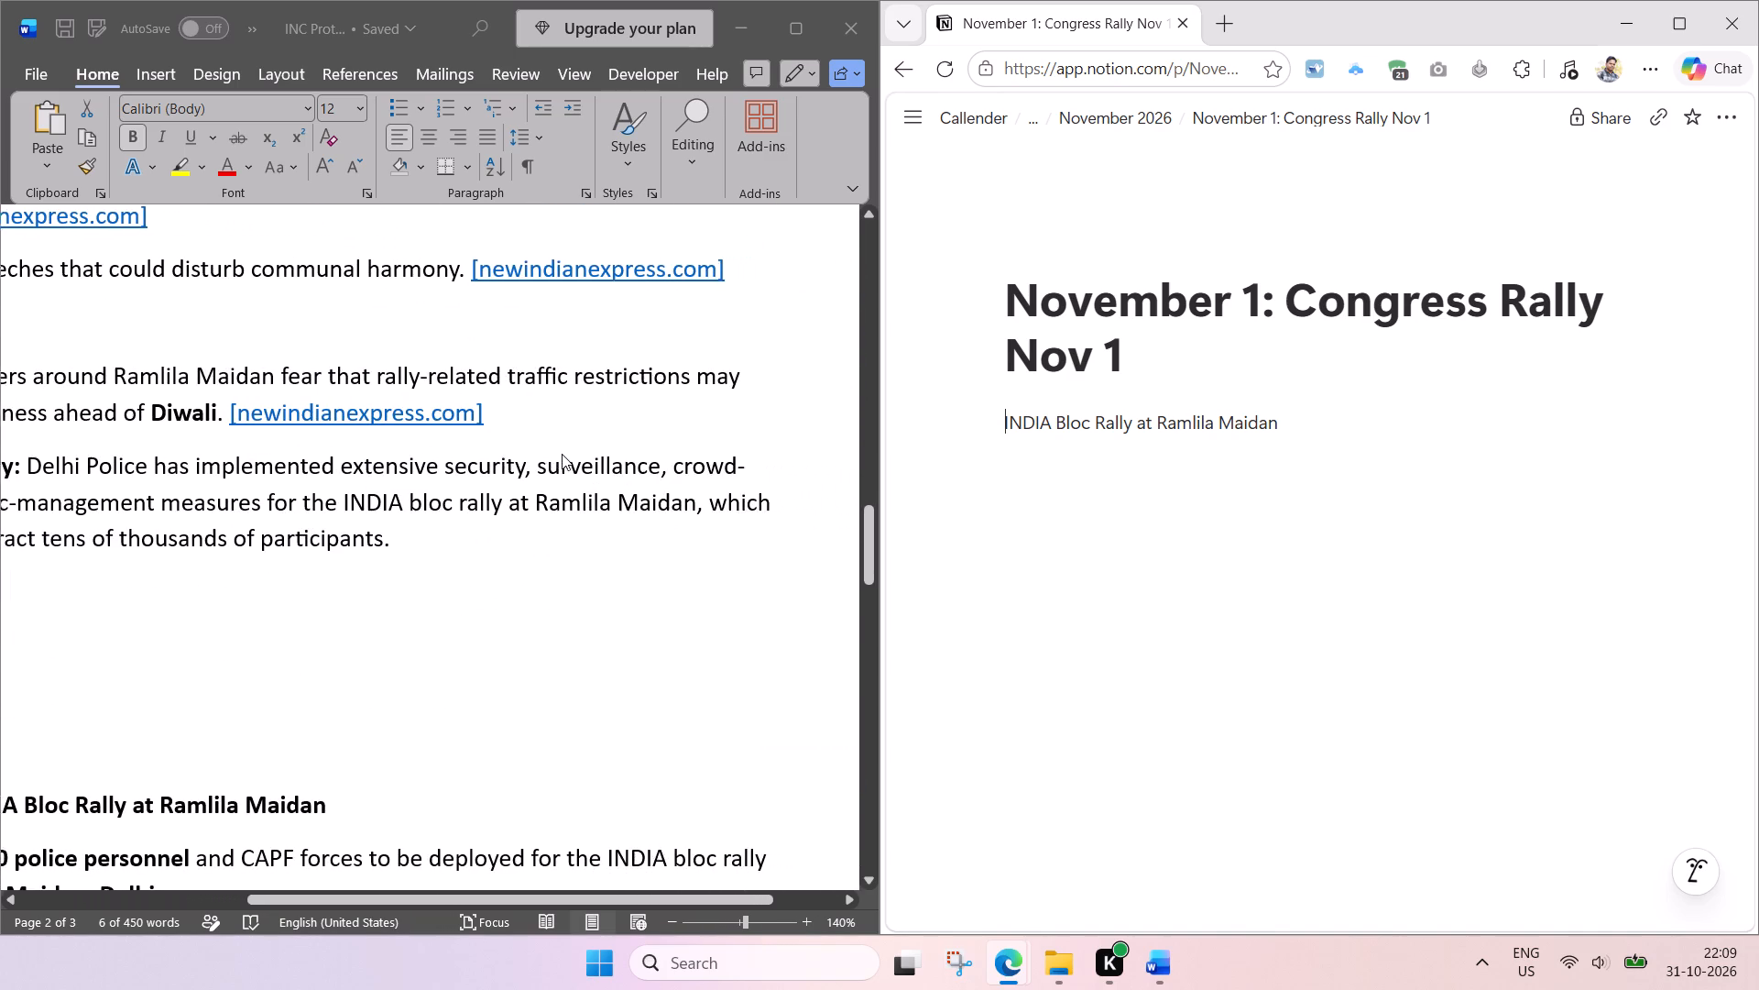
{"action": "scroll", "coordinate": [562, 454], "scroll_direction": "down", "scroll_amount": 1}
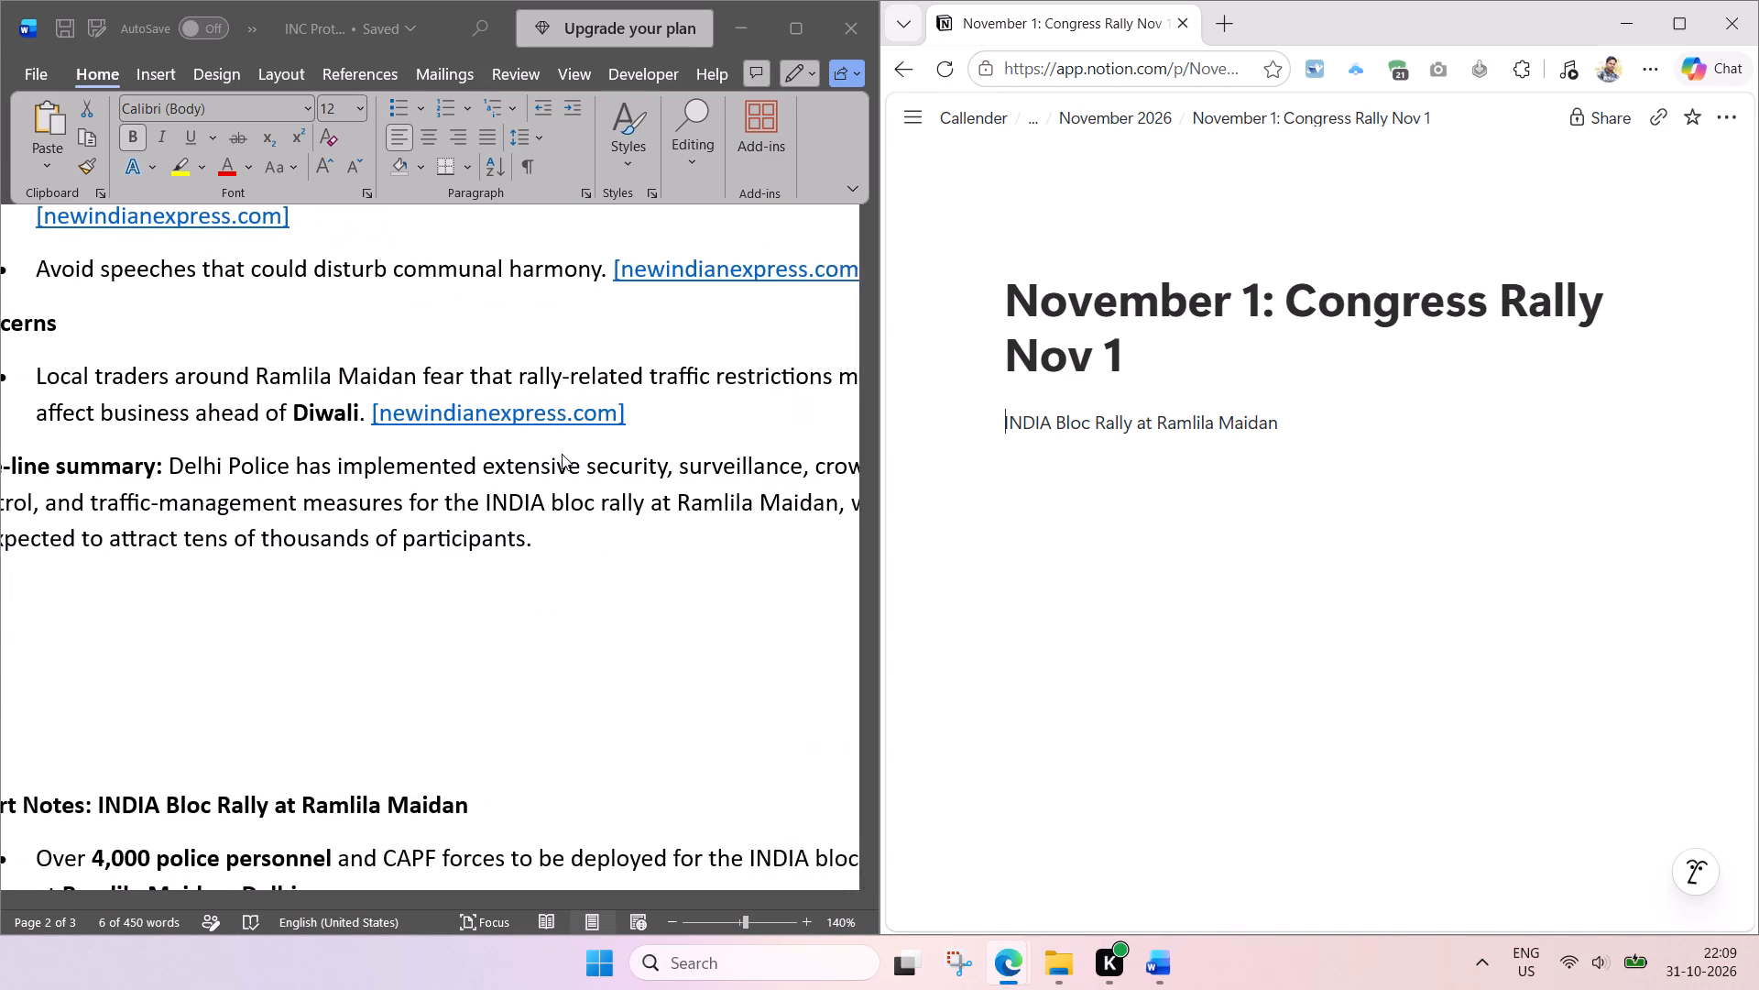
{"action": "scroll", "coordinate": [562, 454], "scroll_direction": "down", "scroll_amount": 1}
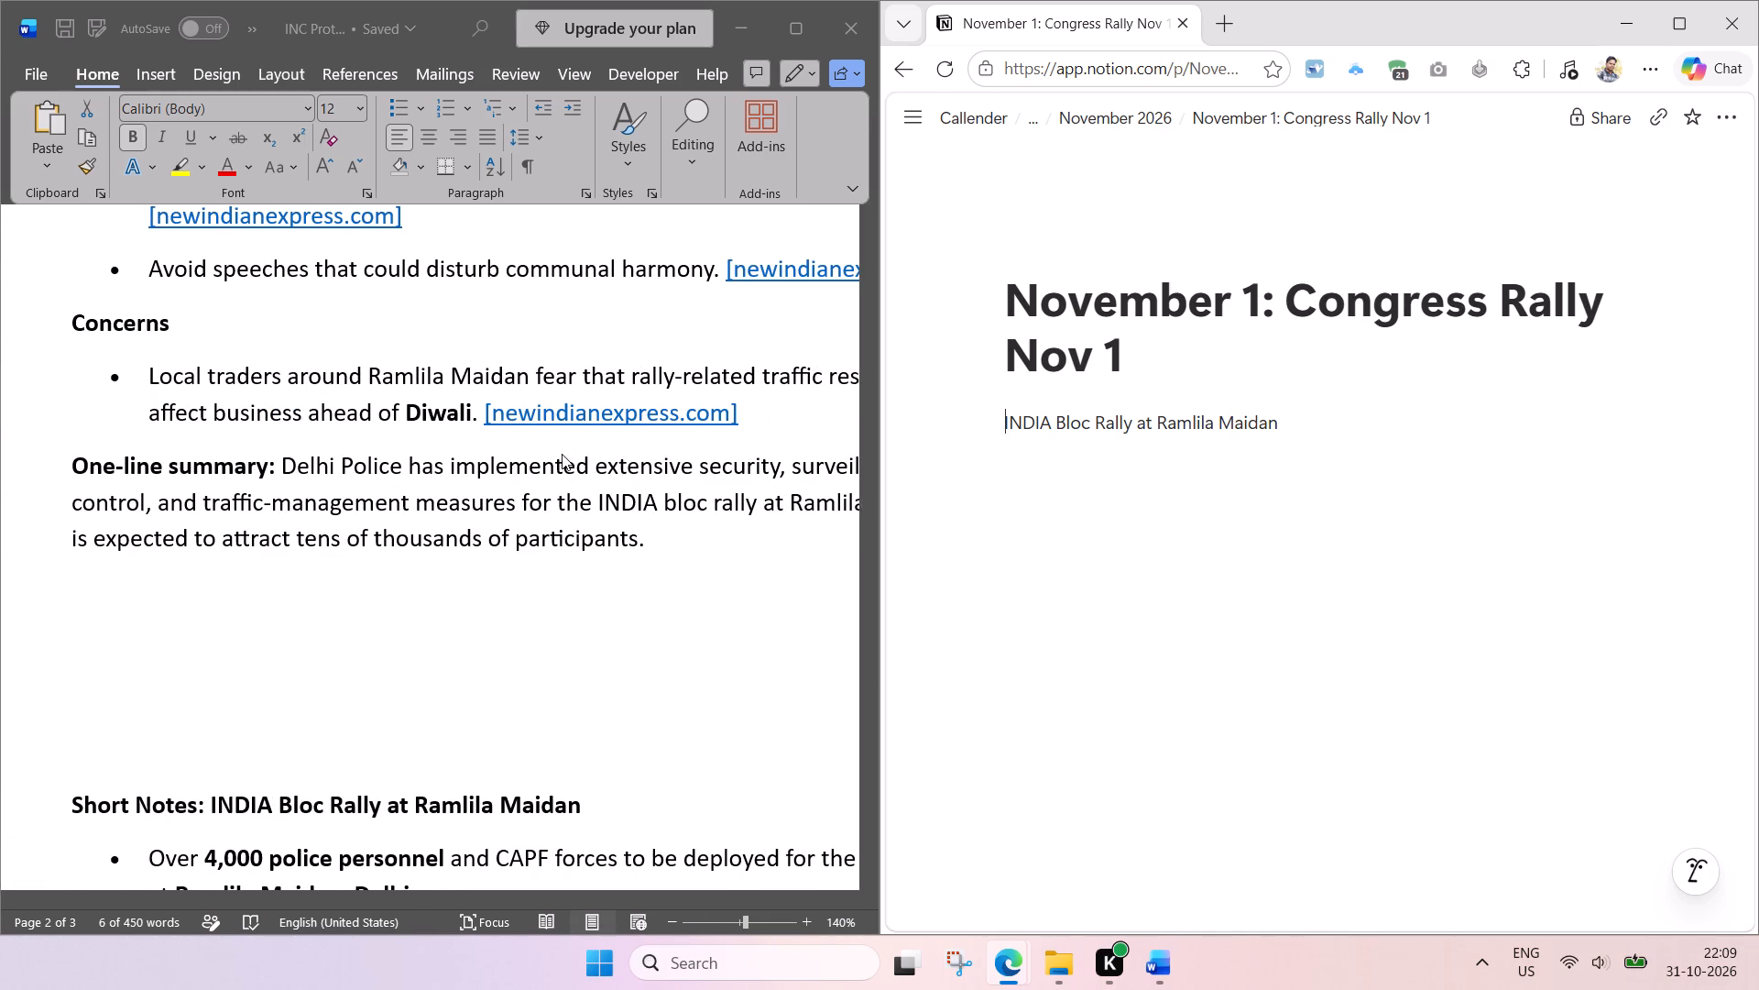
{"action": "scroll", "coordinate": [562, 454], "scroll_direction": "down", "scroll_amount": 2}
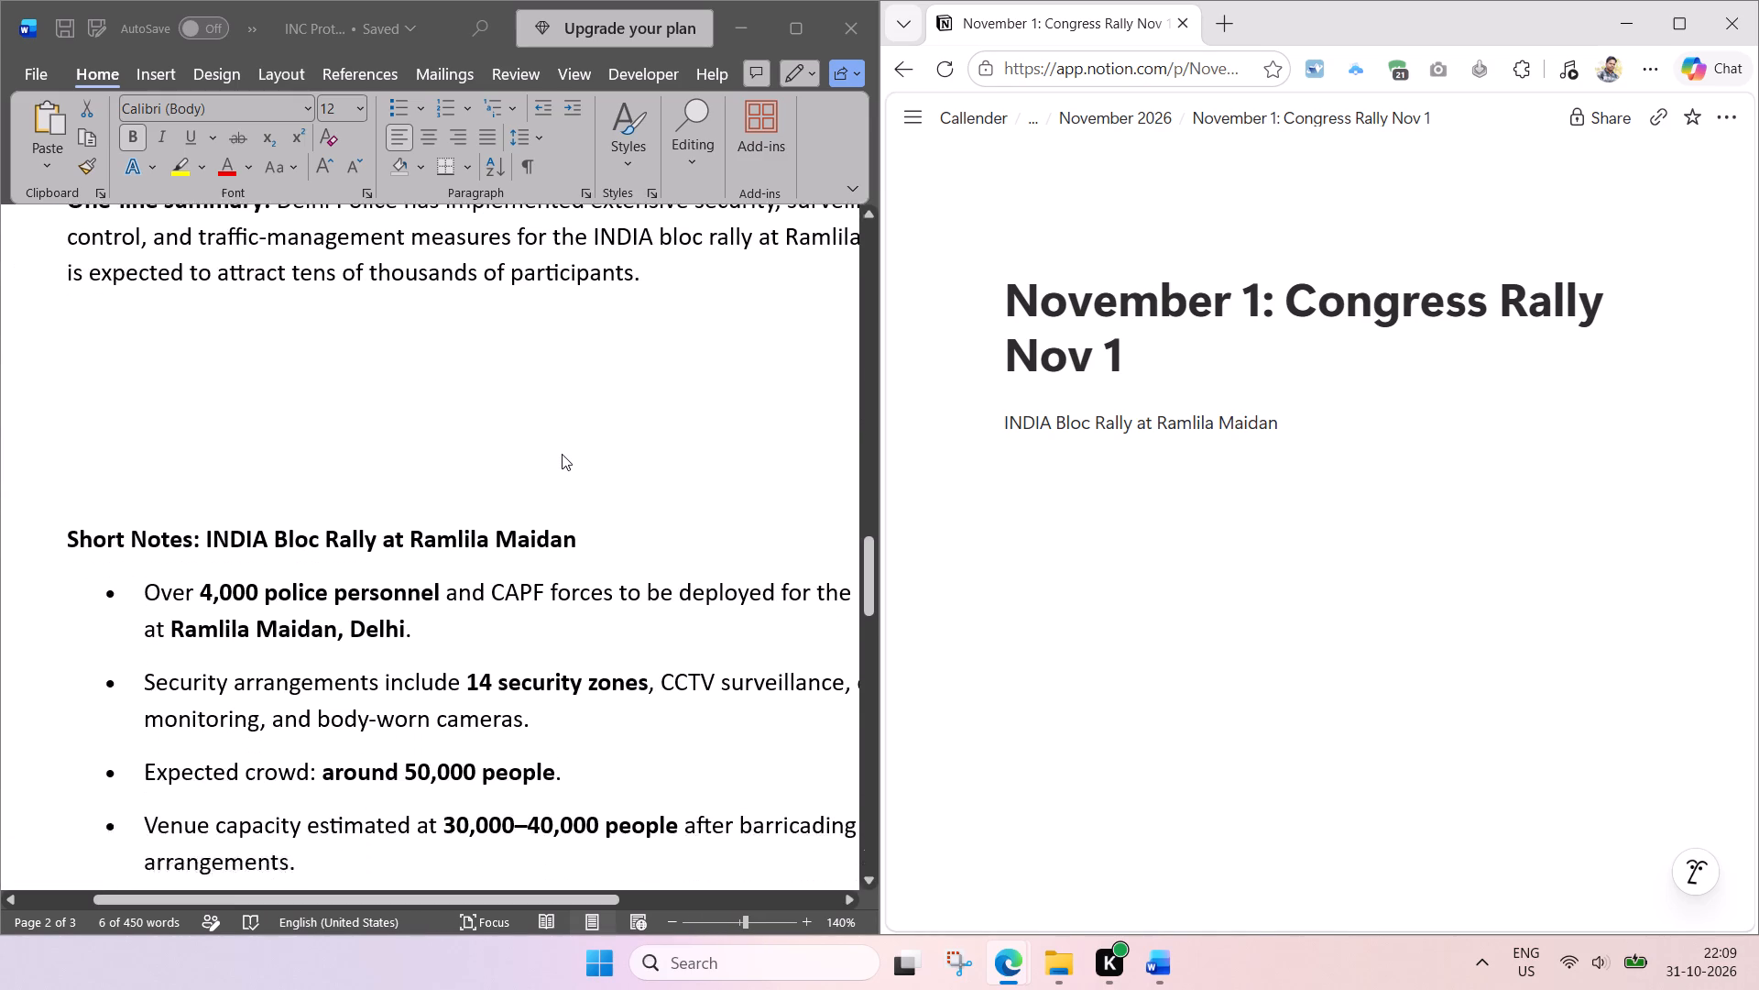
{"action": "scroll", "coordinate": [562, 454], "scroll_direction": "down", "scroll_amount": 2}
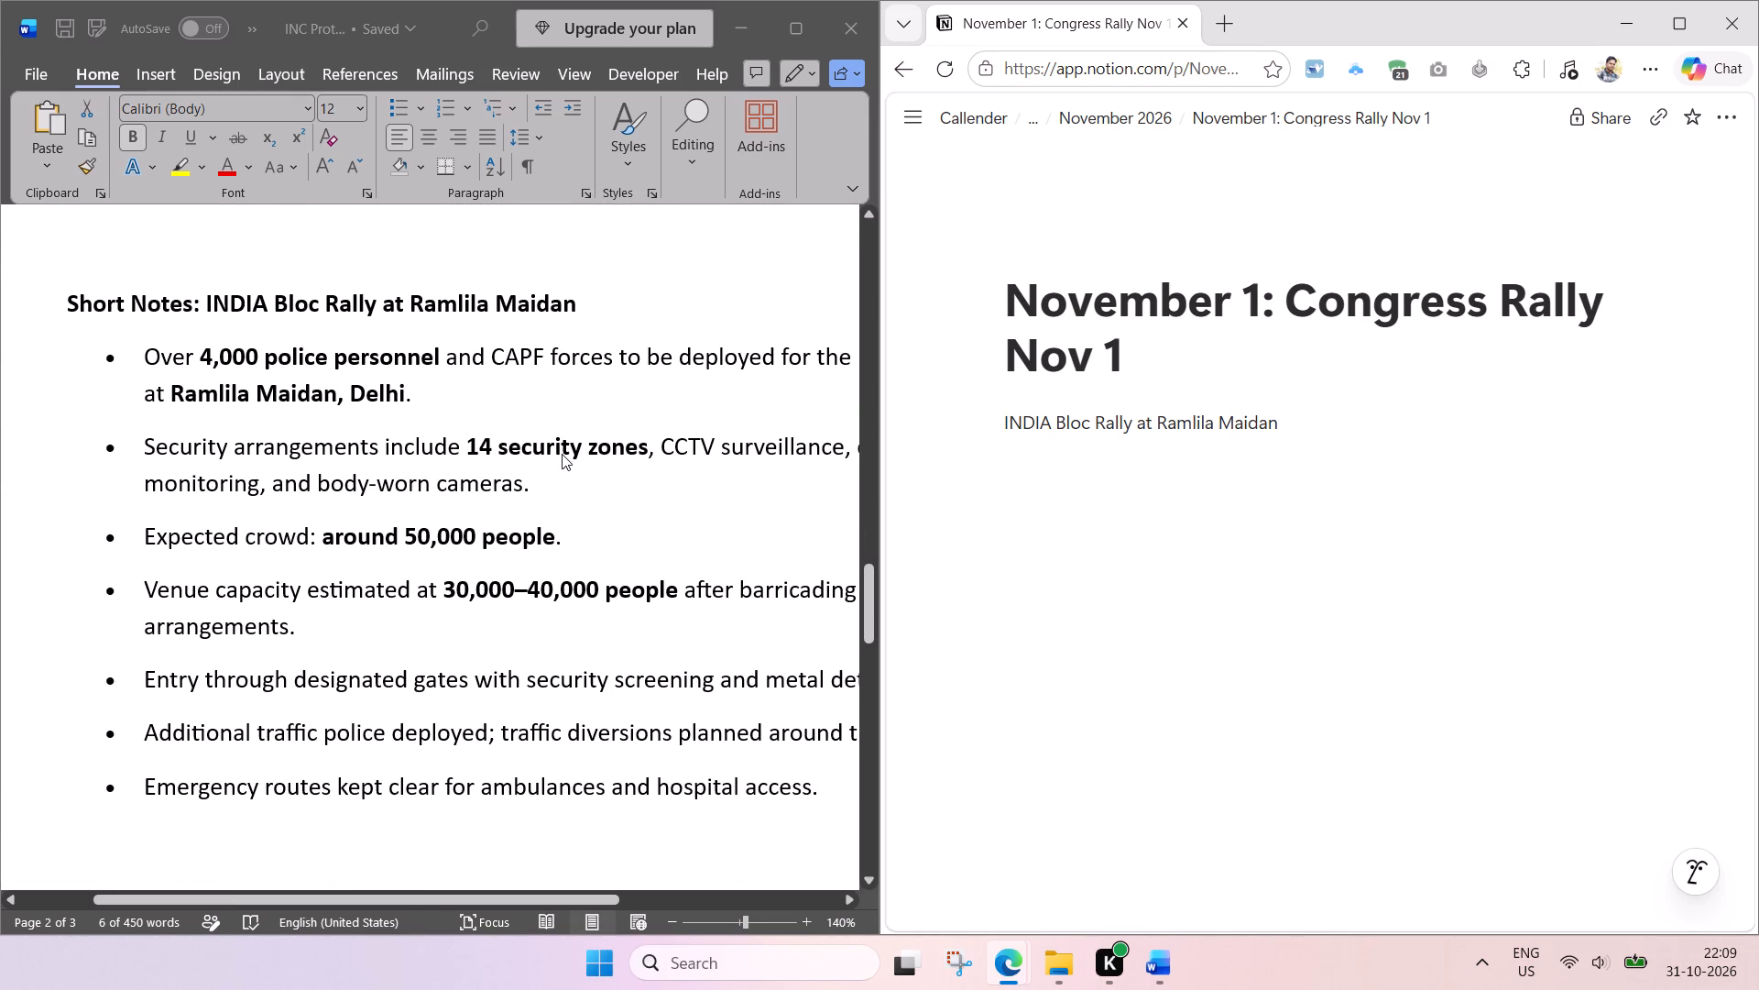
{"action": "scroll", "coordinate": [562, 454], "scroll_direction": "down", "scroll_amount": 1}
{"action": "scroll", "coordinate": [562, 454], "scroll_direction": "left", "scroll_amount": 1}
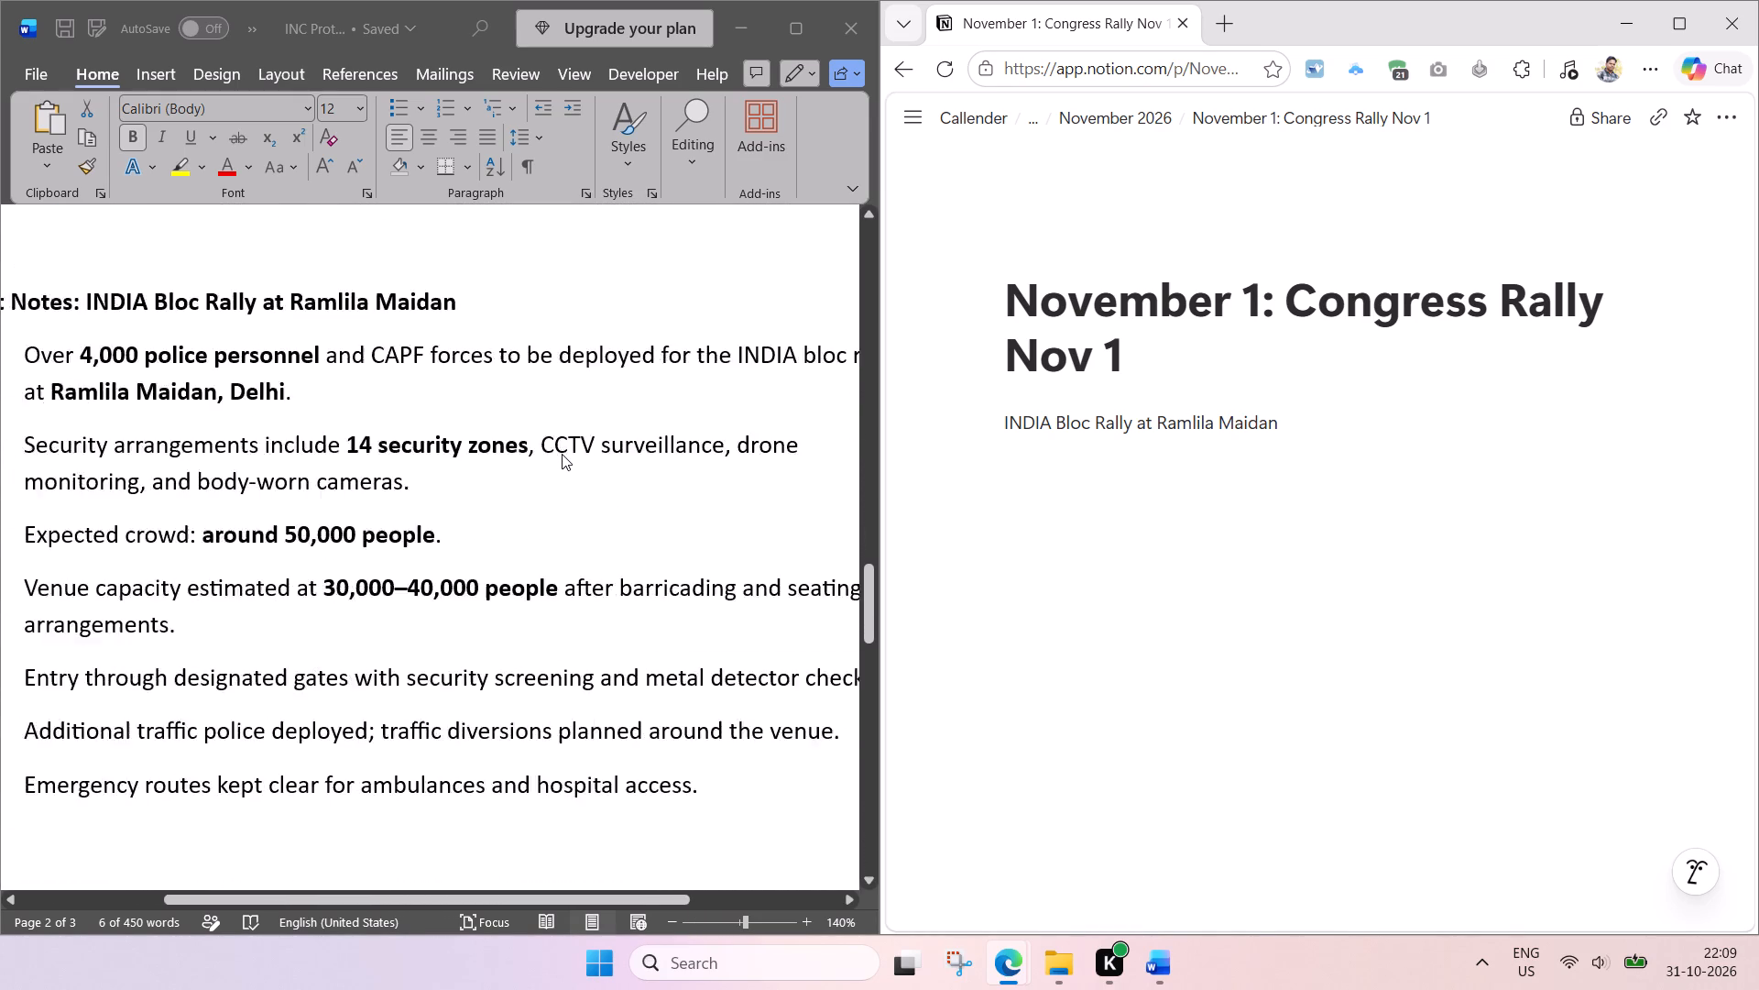
{"action": "scroll", "coordinate": [562, 454], "scroll_direction": "left", "scroll_amount": 1}
Go back through the Word notes to the beginning and examine the Overview section for the rally's scheduled day.
{"action": "scroll", "coordinate": [562, 454], "scroll_direction": "up", "scroll_amount": 3}
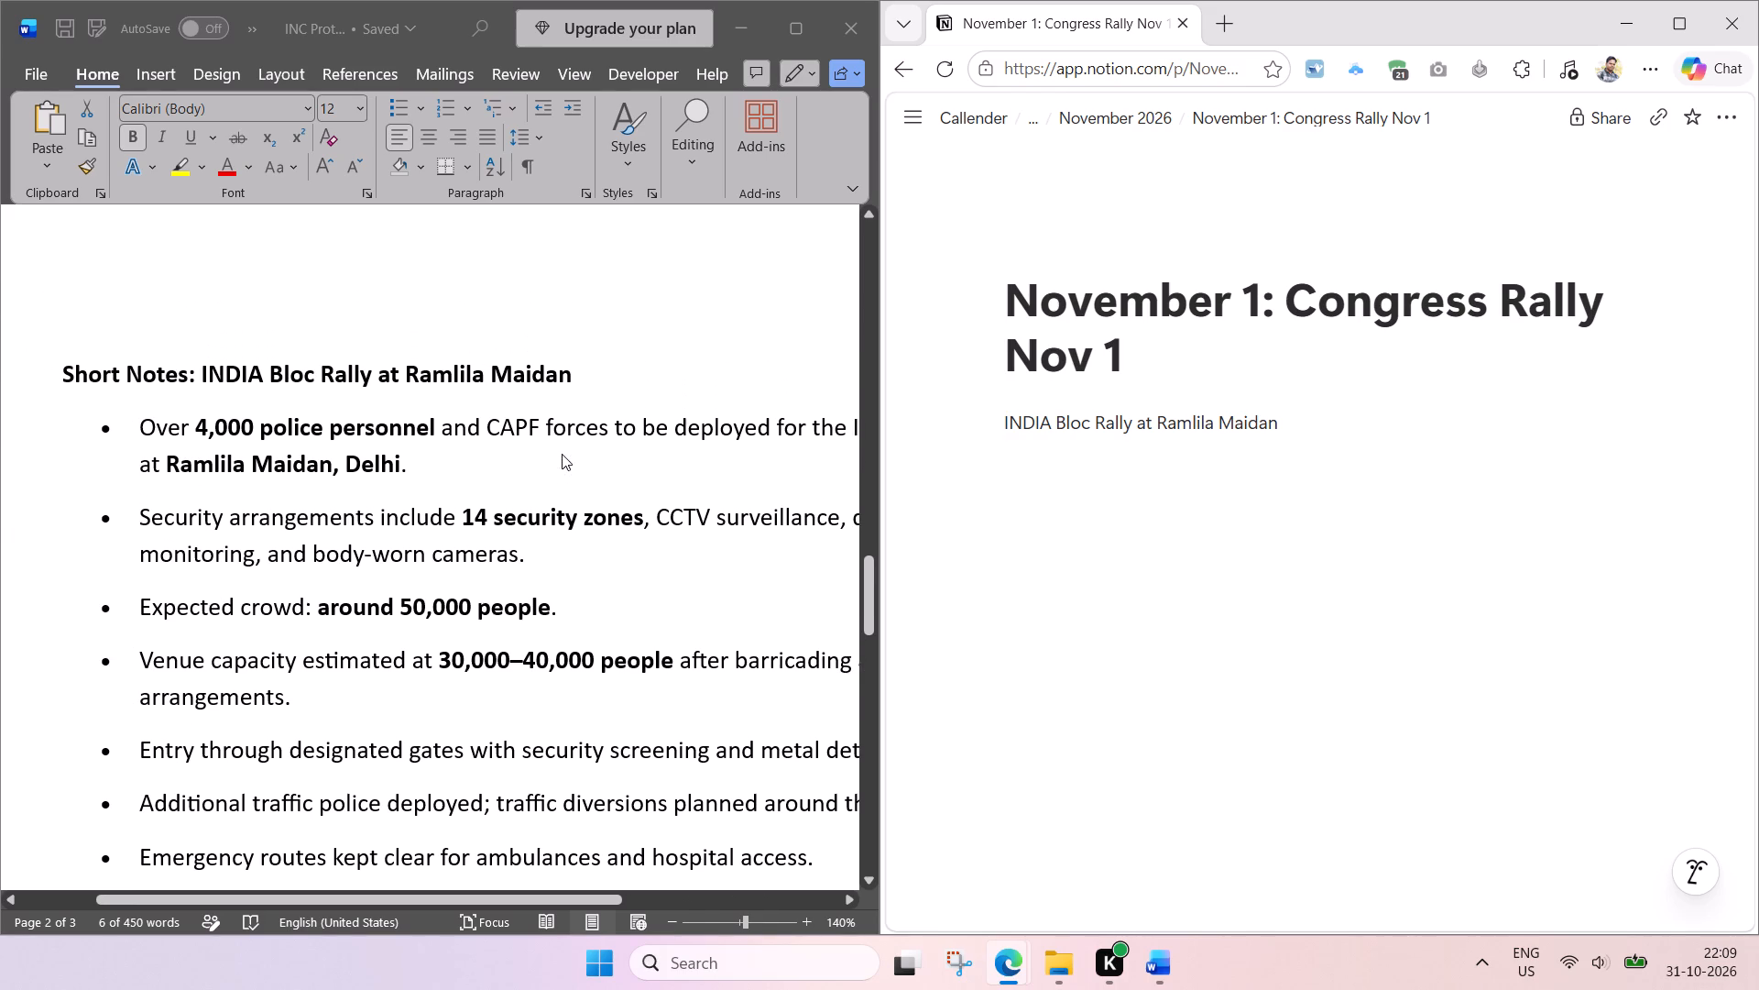
{"action": "scroll", "coordinate": [562, 454], "scroll_direction": "up", "scroll_amount": 6}
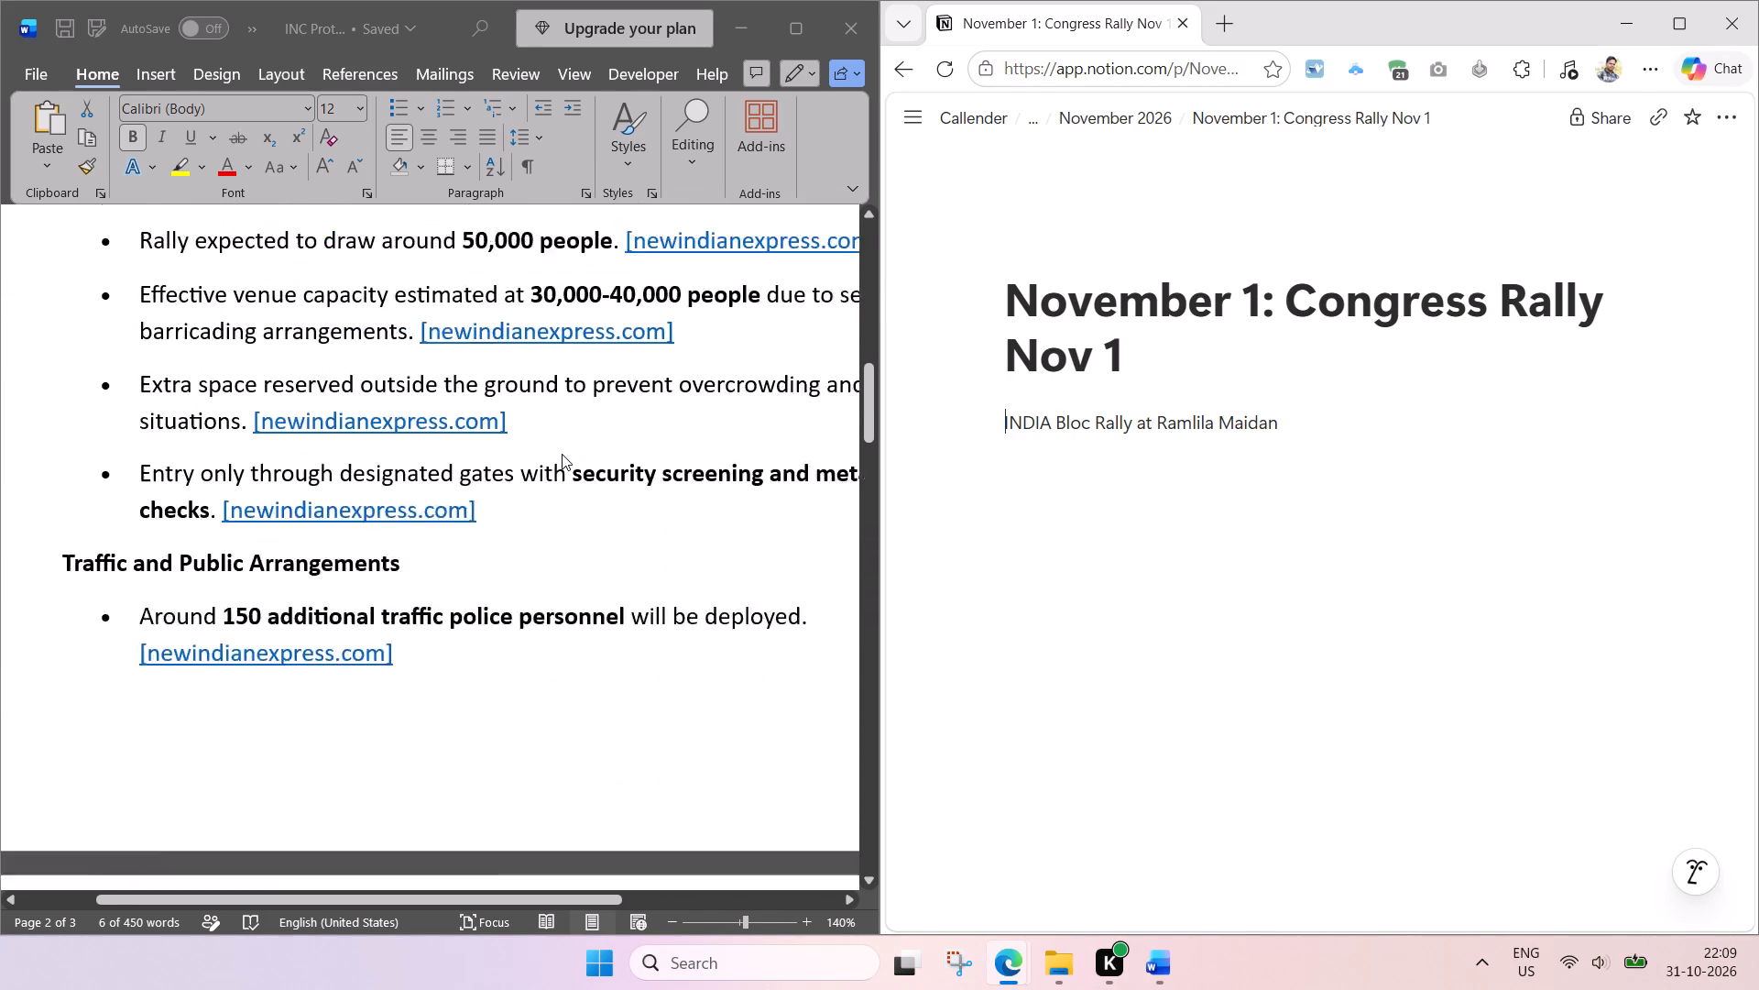
{"action": "scroll", "coordinate": [562, 454], "scroll_direction": "up", "scroll_amount": 6}
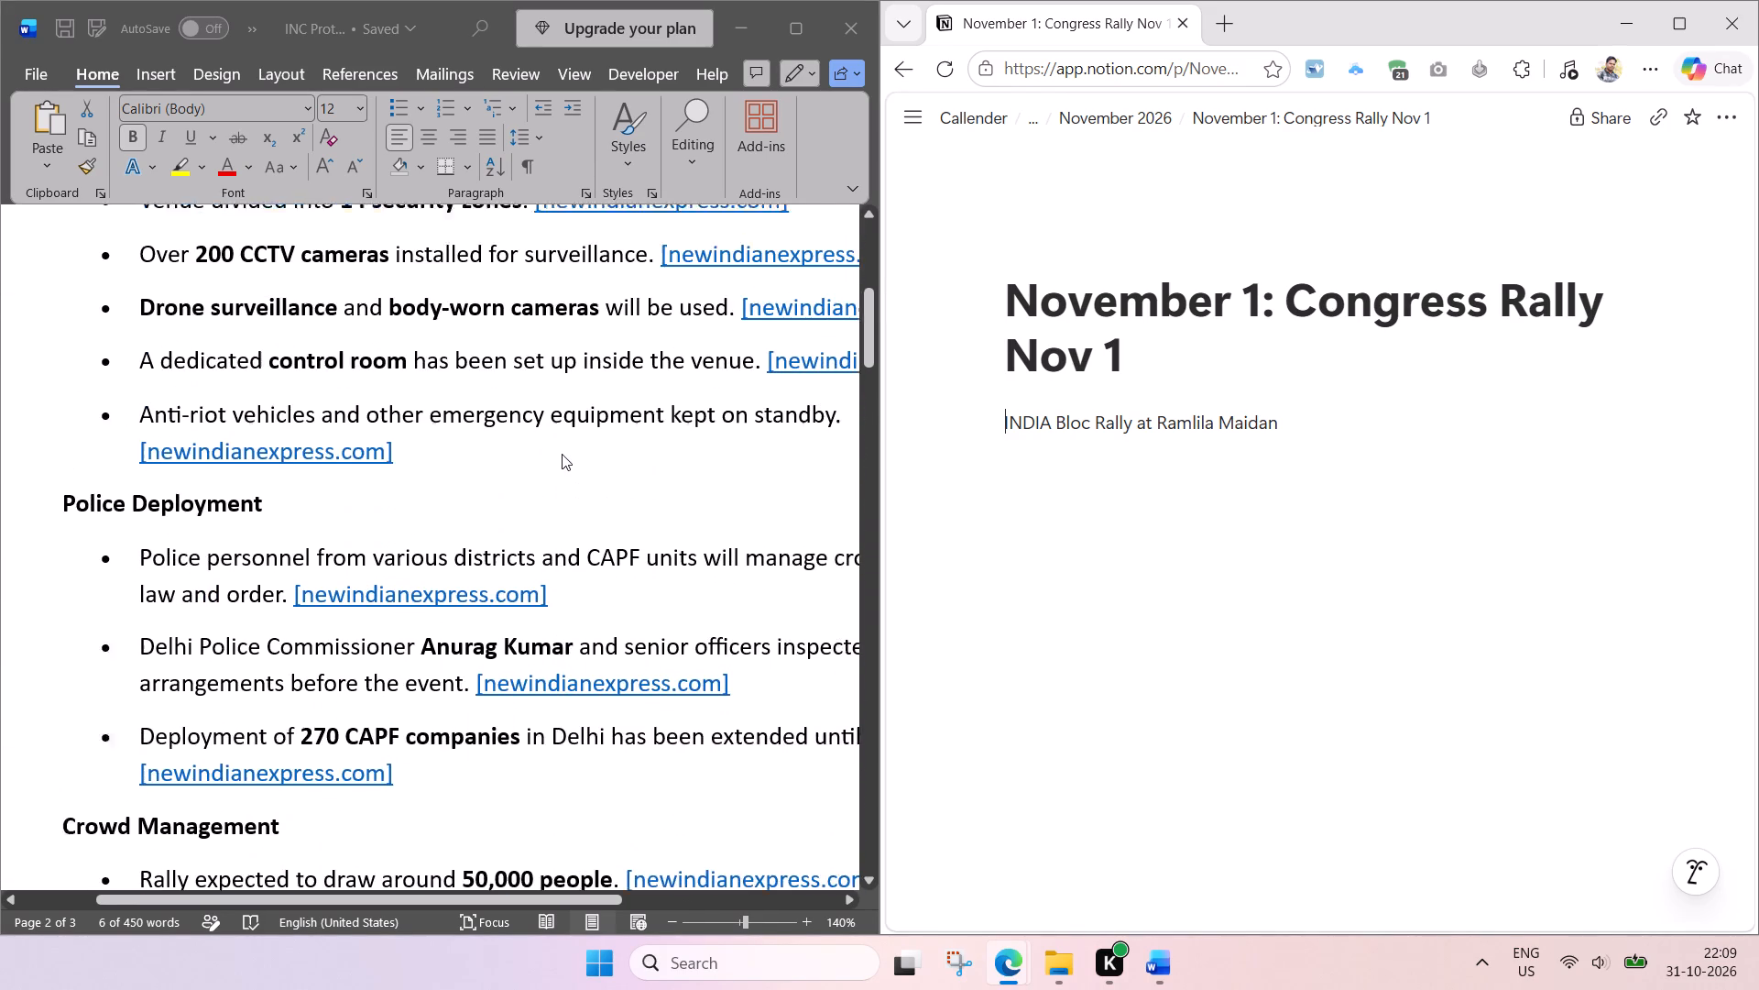
{"action": "scroll", "coordinate": [562, 454], "scroll_direction": "up", "scroll_amount": 1}
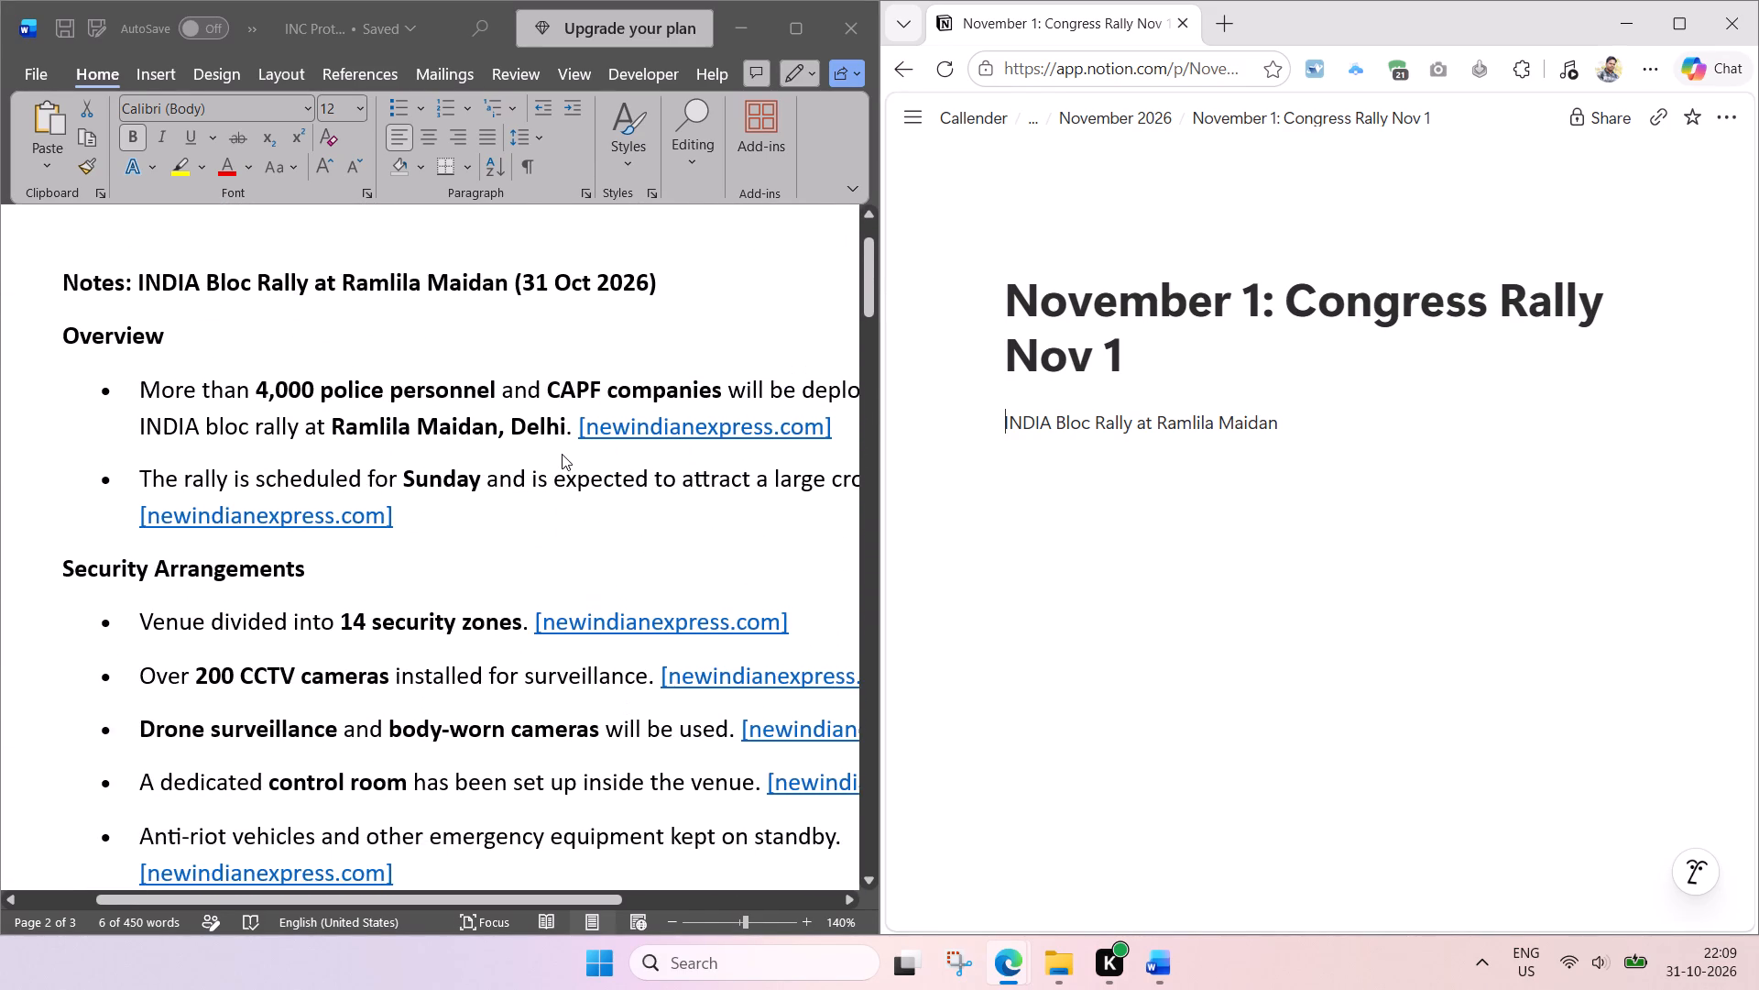
{"action": "scroll", "coordinate": [562, 454], "scroll_direction": "left", "scroll_amount": 1}
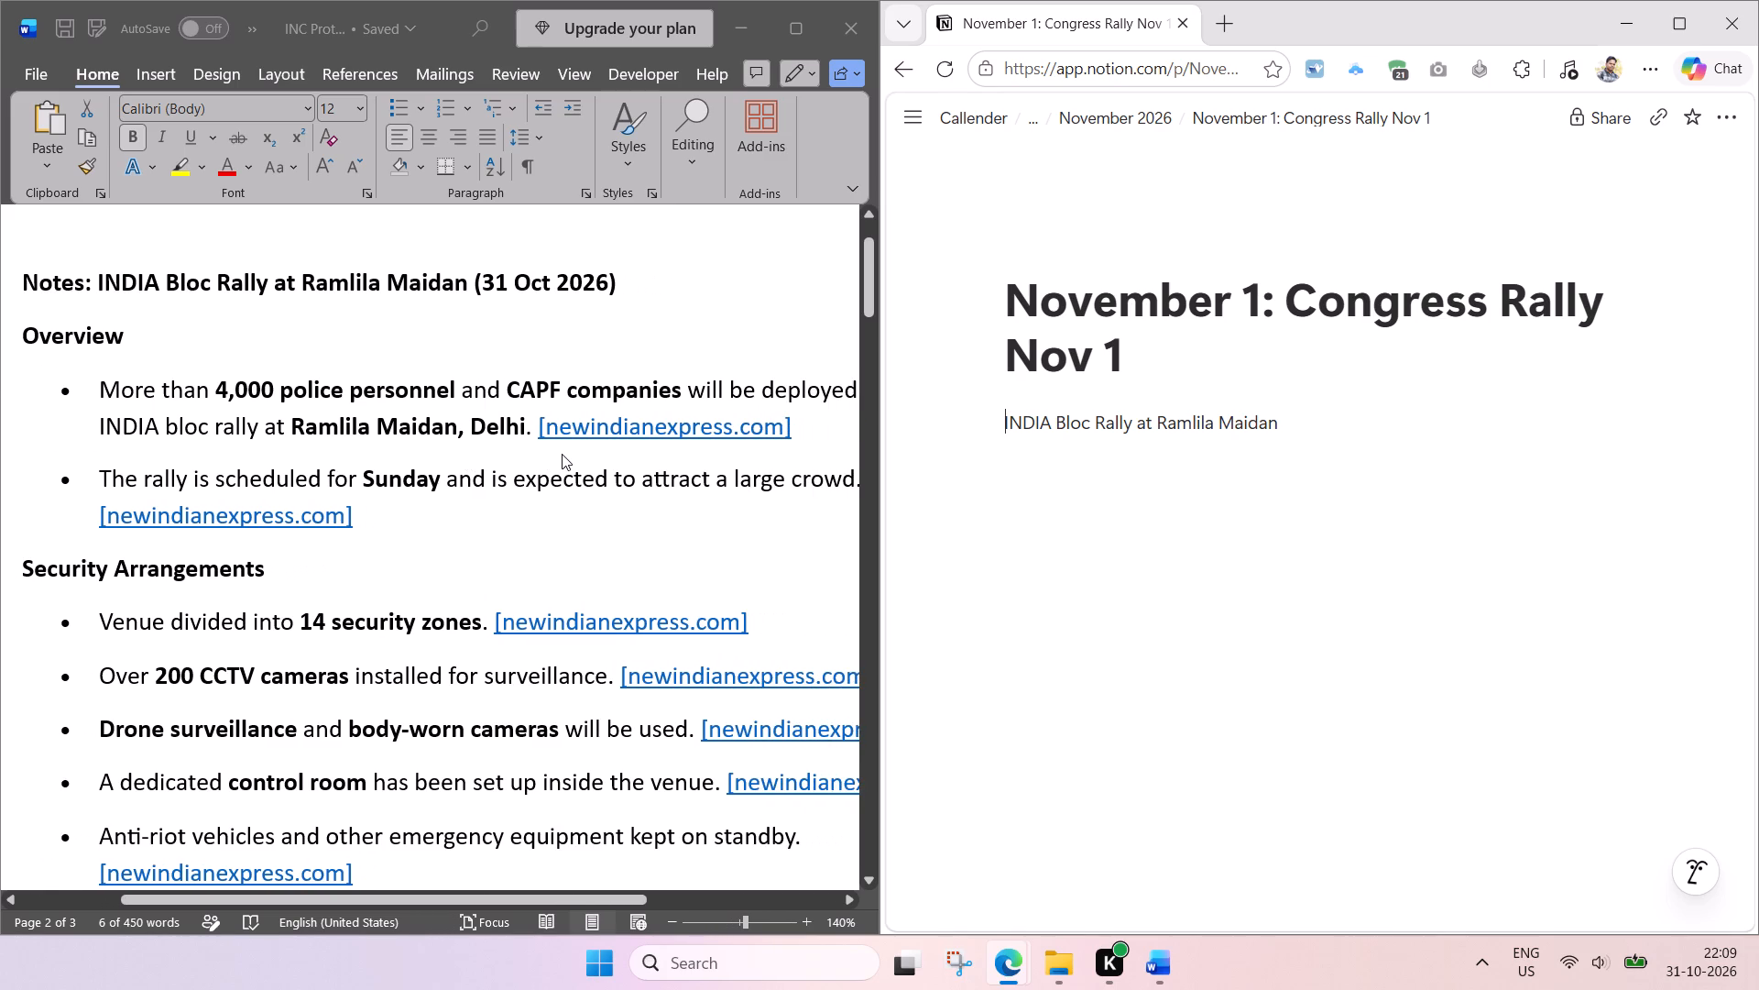
{"action": "scroll", "coordinate": [562, 454], "scroll_direction": "left", "scroll_amount": 2}
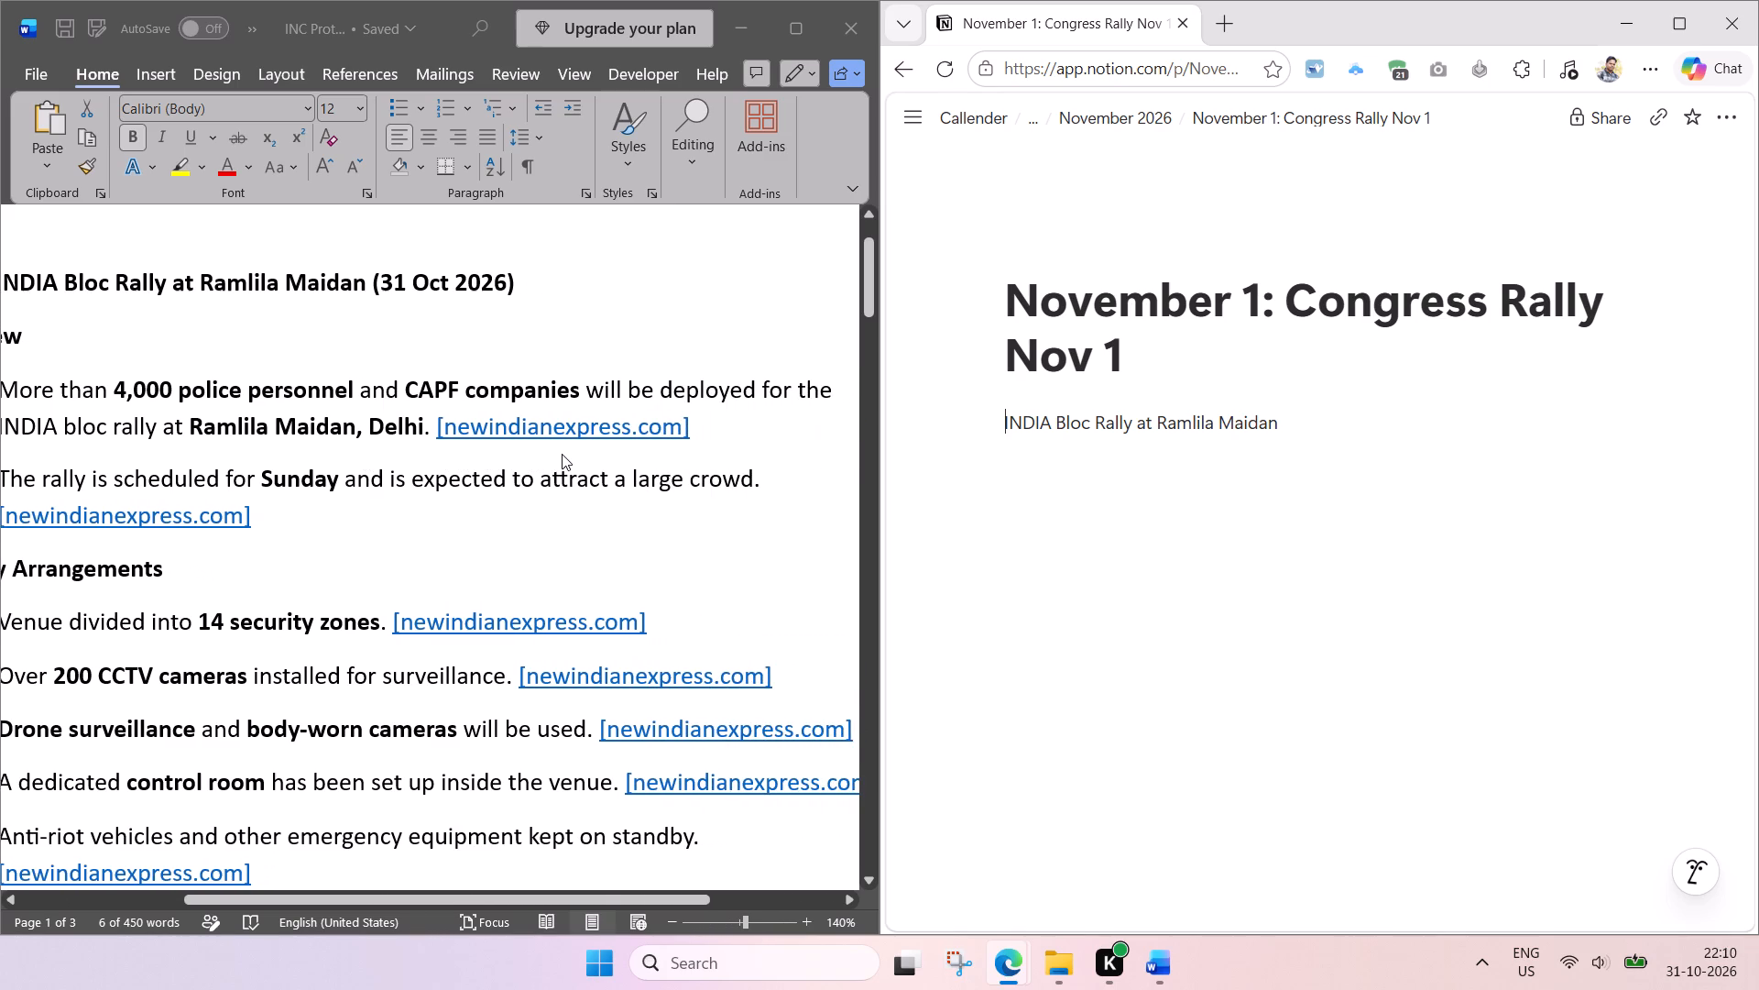
{"action": "scroll", "coordinate": [562, 454], "scroll_direction": "left", "scroll_amount": 1}
{"action": "scroll", "coordinate": [562, 454], "scroll_direction": "right", "scroll_amount": 1}
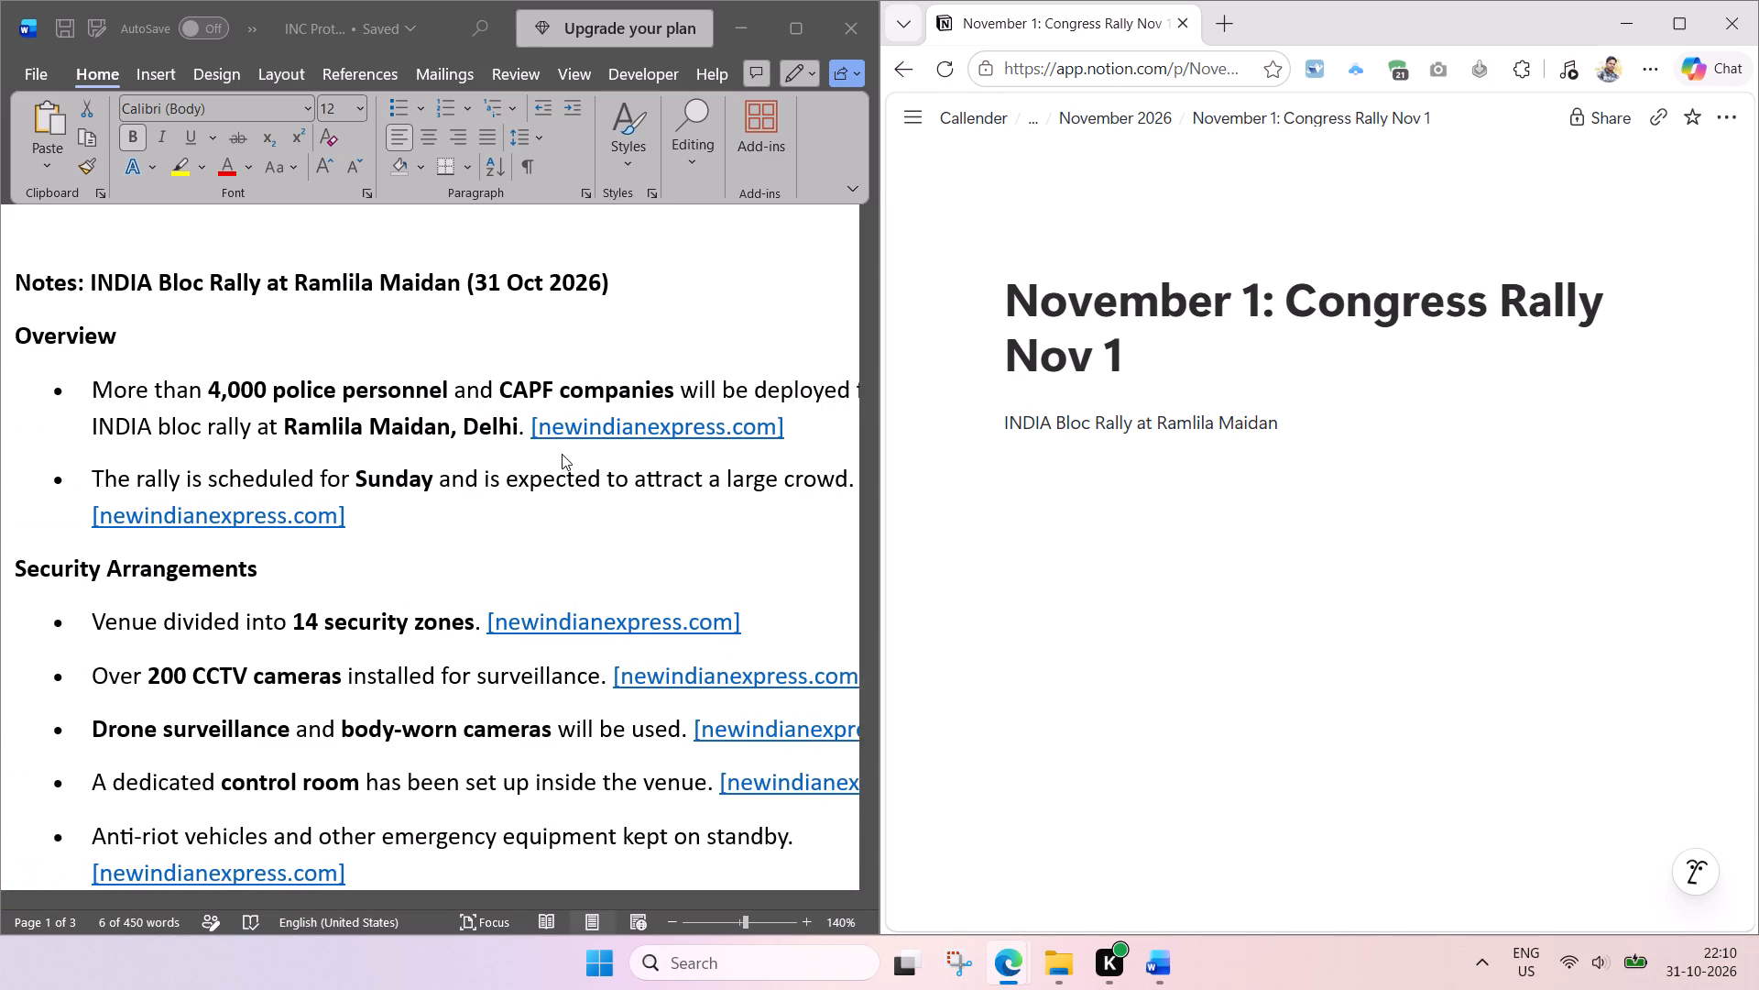
{"action": "scroll", "coordinate": [562, 454], "scroll_direction": "right", "scroll_amount": 1}
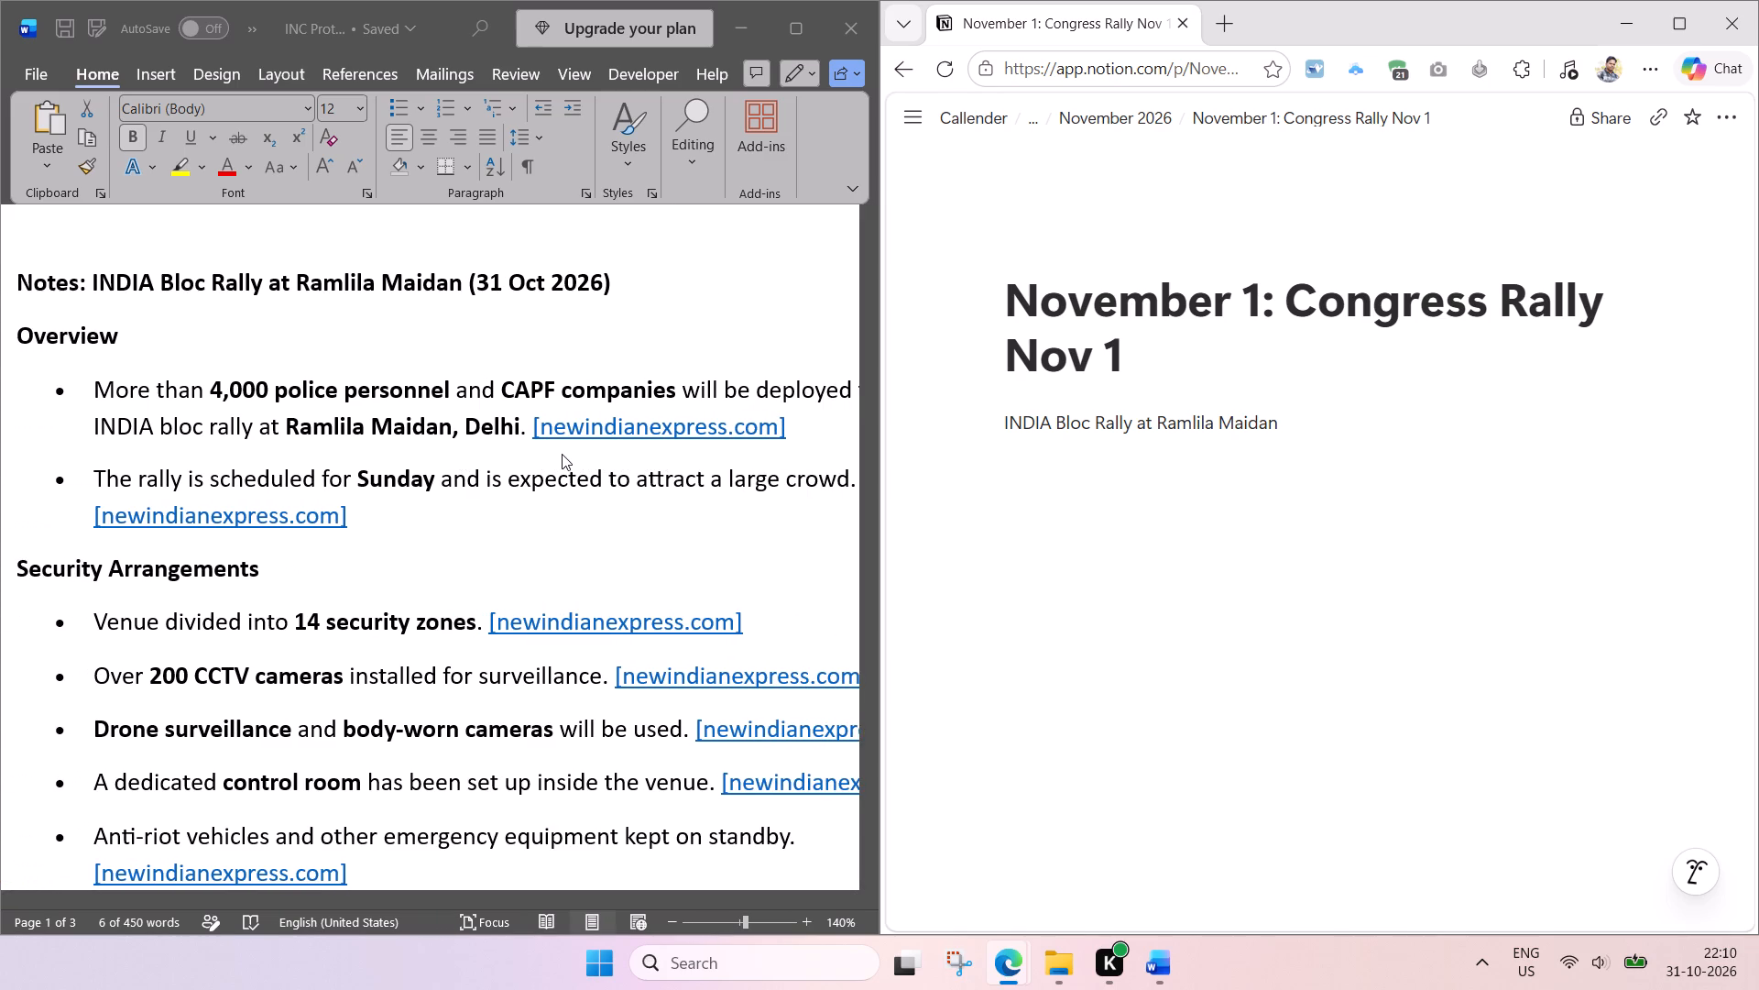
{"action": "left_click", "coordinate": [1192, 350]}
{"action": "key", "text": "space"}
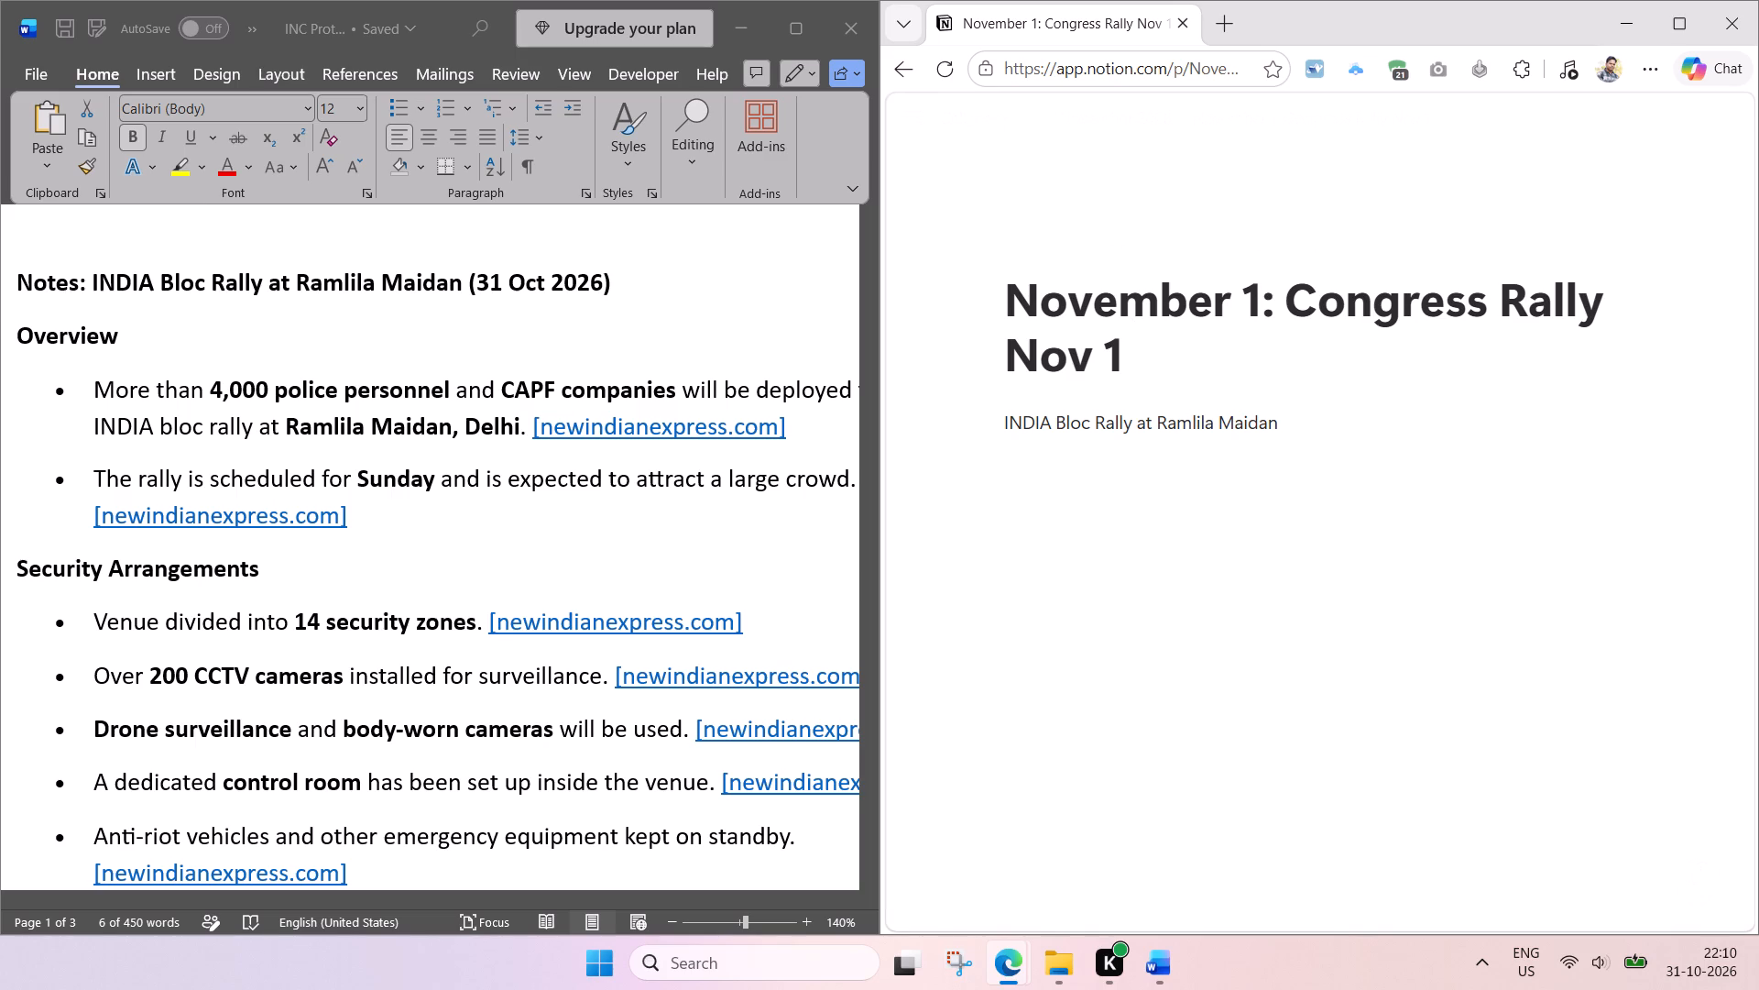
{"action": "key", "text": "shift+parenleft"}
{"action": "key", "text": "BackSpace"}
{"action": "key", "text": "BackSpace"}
Append "Nov 1 (Sunday)" to the "INDIA Bloc Rally at Ramlila Maidan" line in the Congress Rally page body.
{"action": "left_click", "coordinate": [1332, 421]}
{"action": "key", "text": "space"}
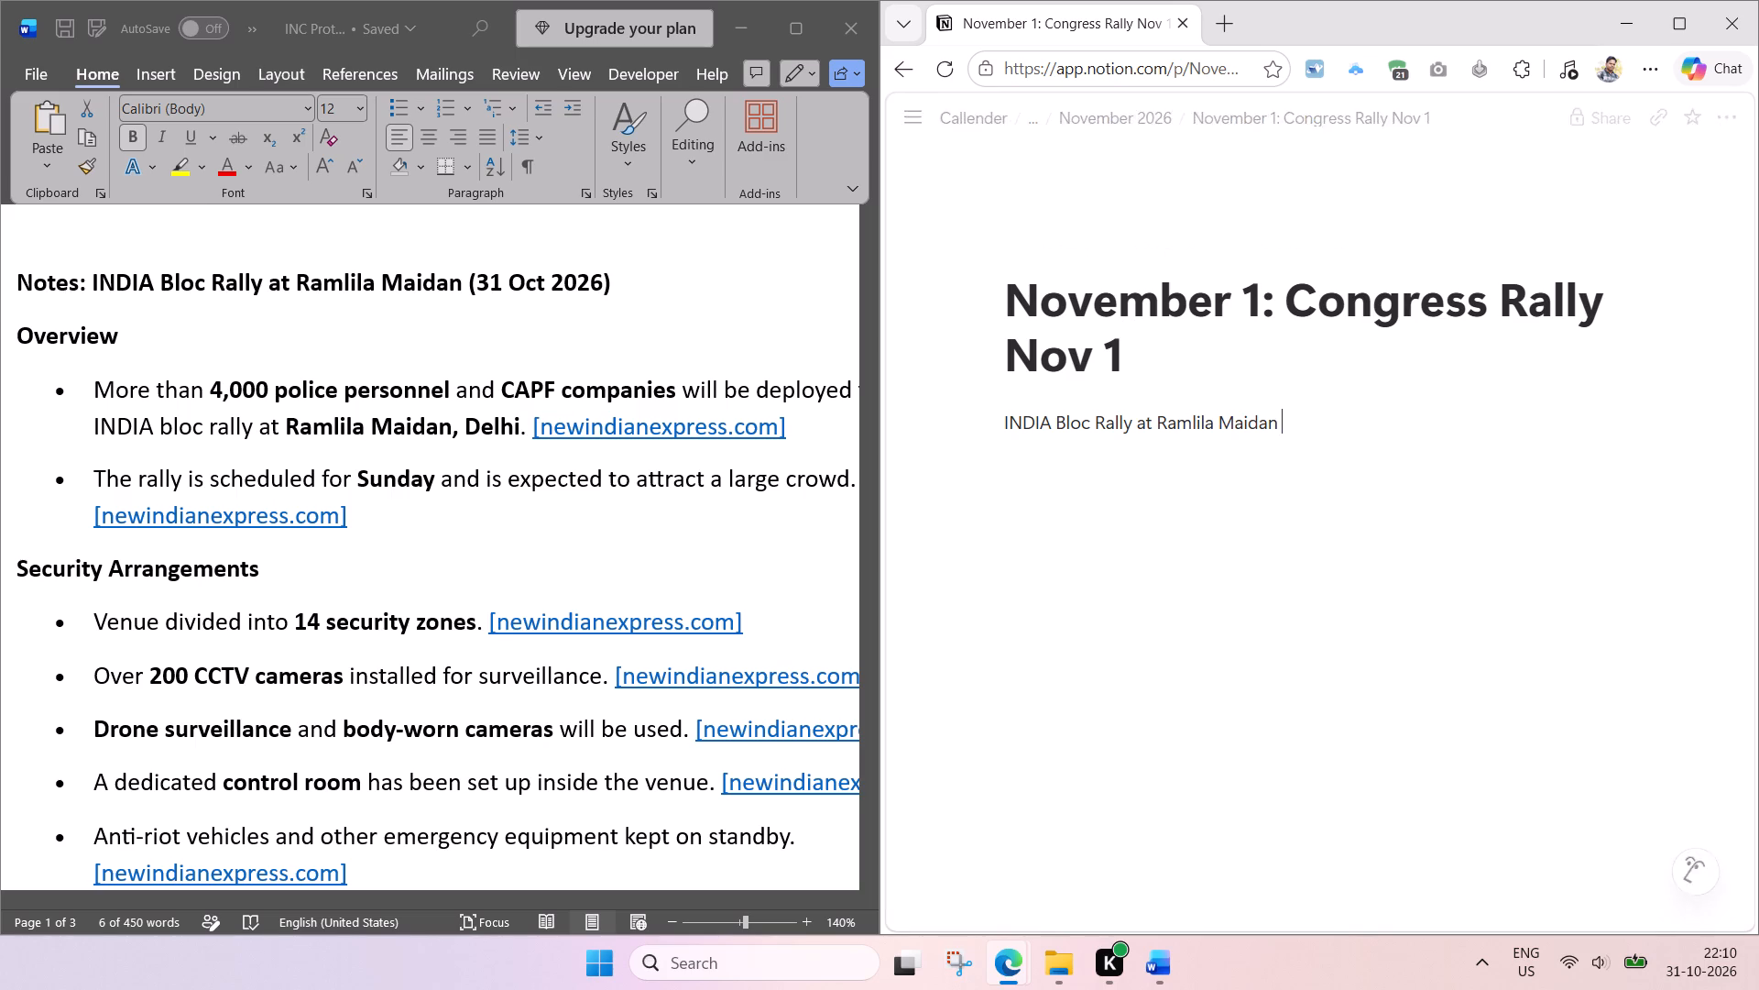
{"action": "type", "text": "Nov 1 9Sunday)"}
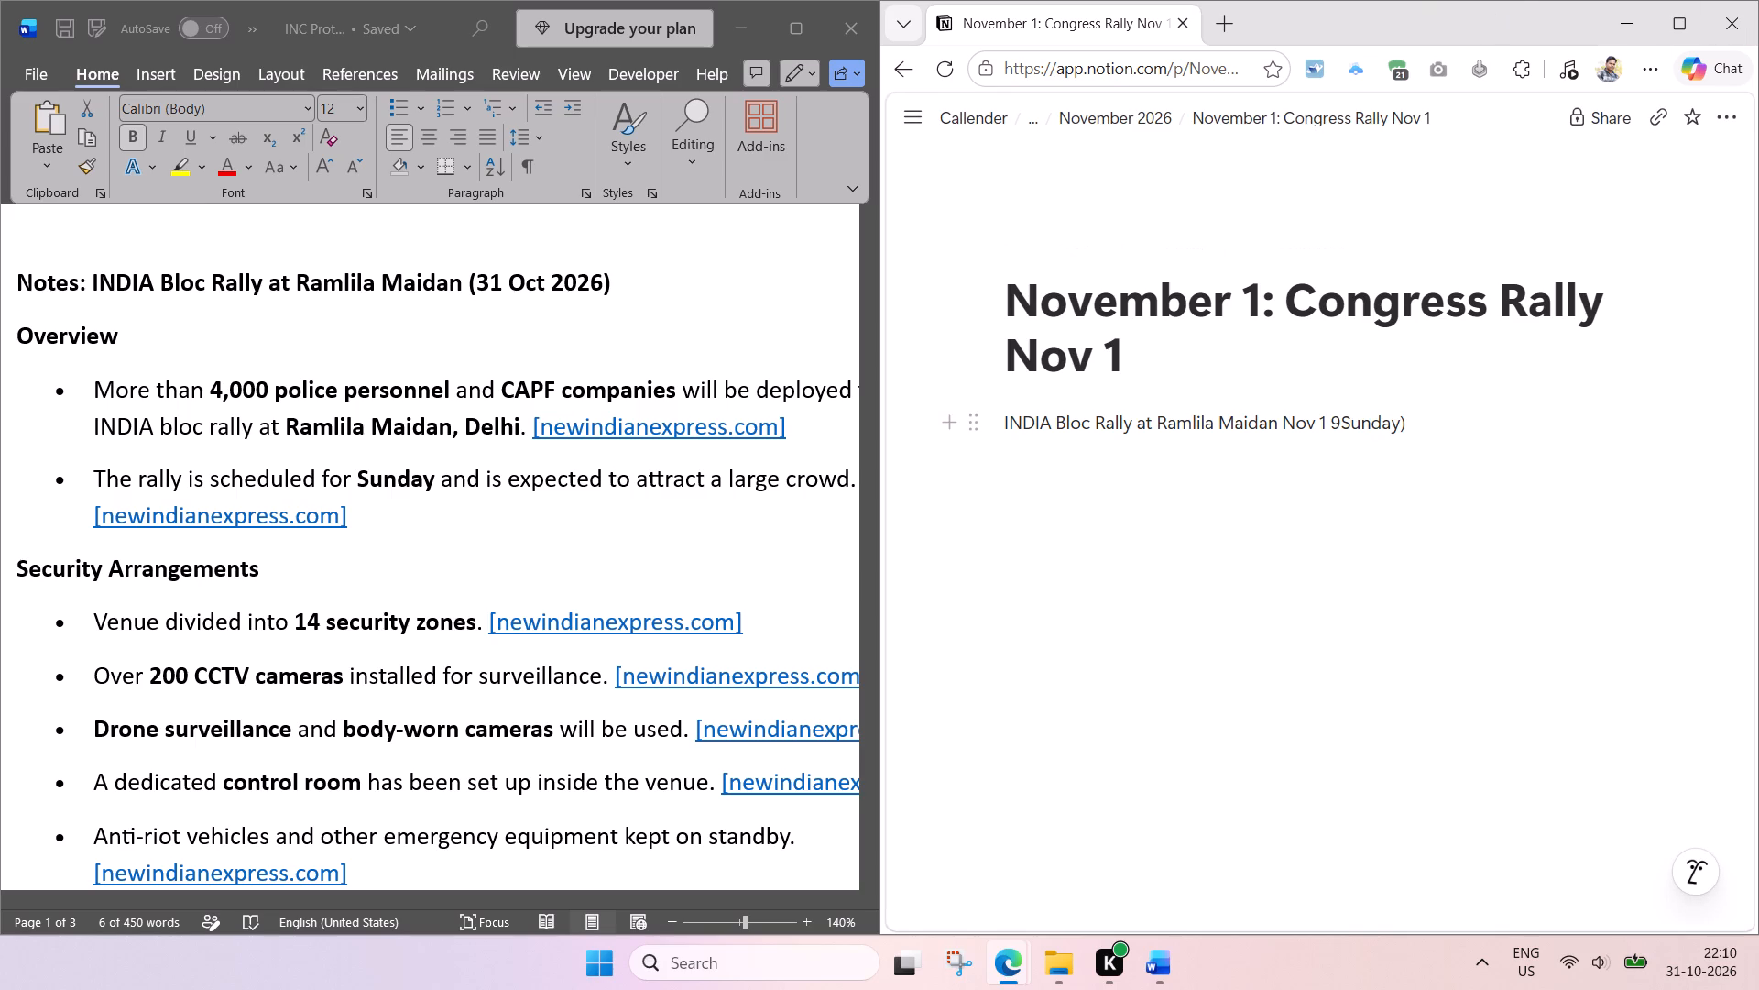
{"action": "left_click", "coordinate": [1346, 425]}
{"action": "key", "text": "BackSpace"}
{"action": "key", "text": "BackSpace"}
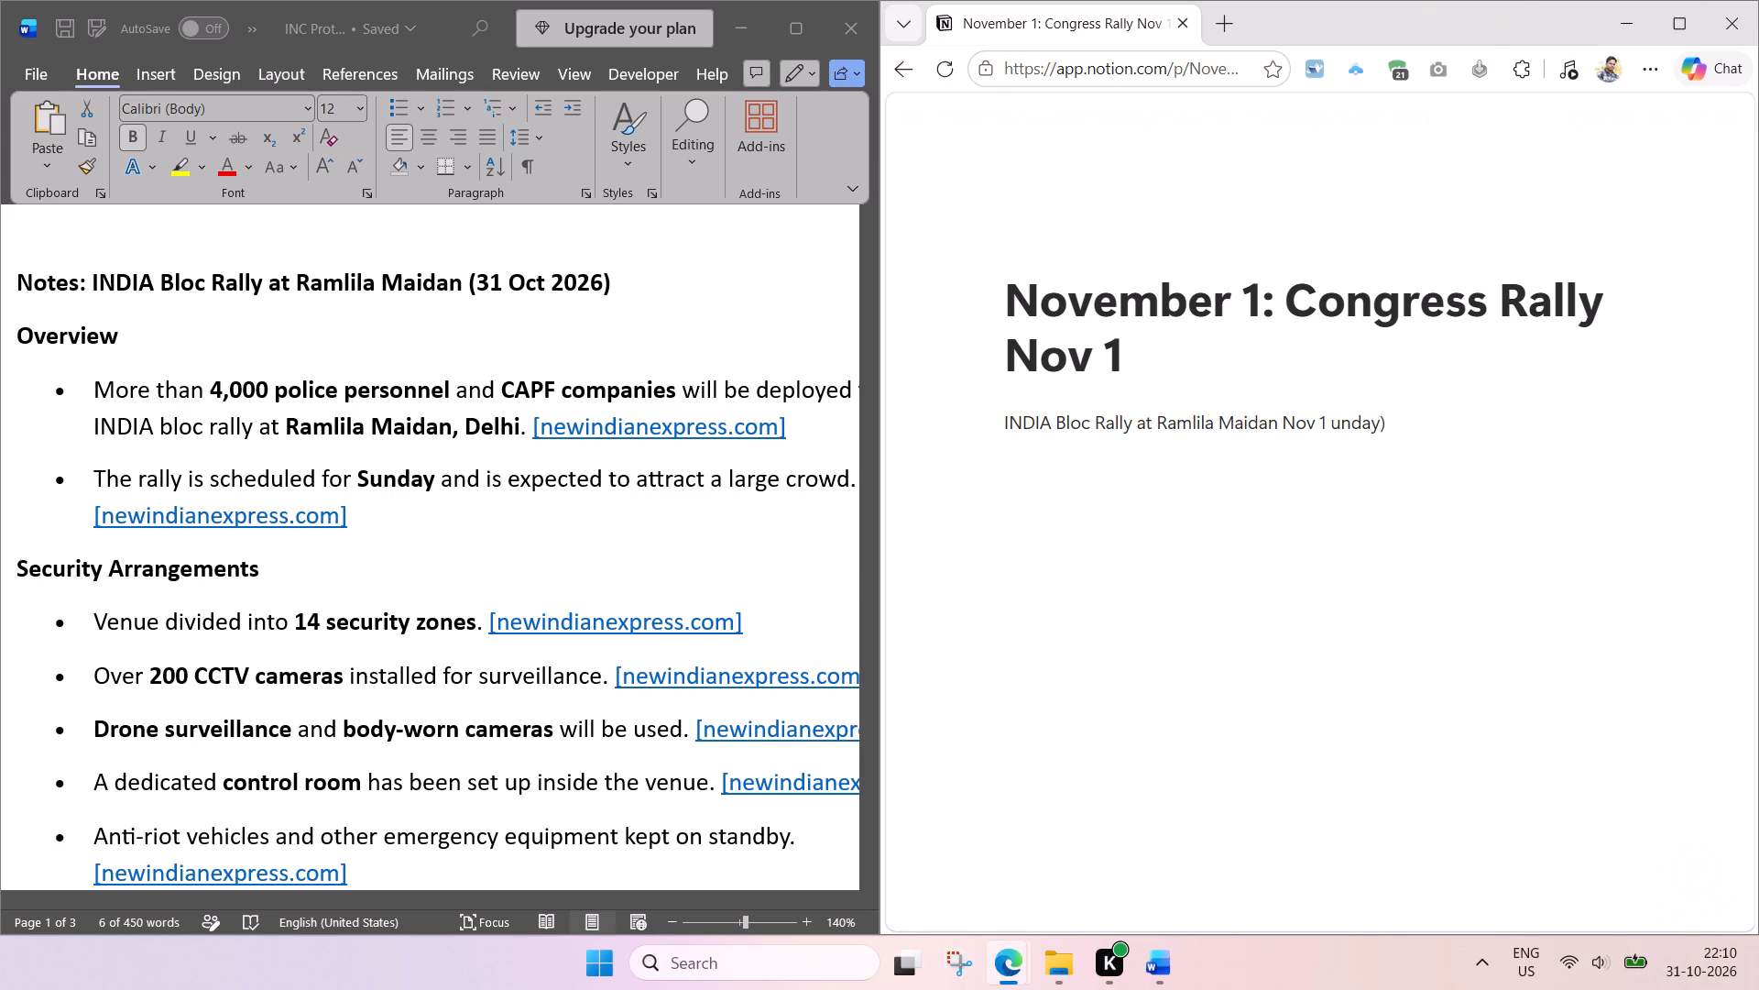
{"action": "type", "text": "9S"}
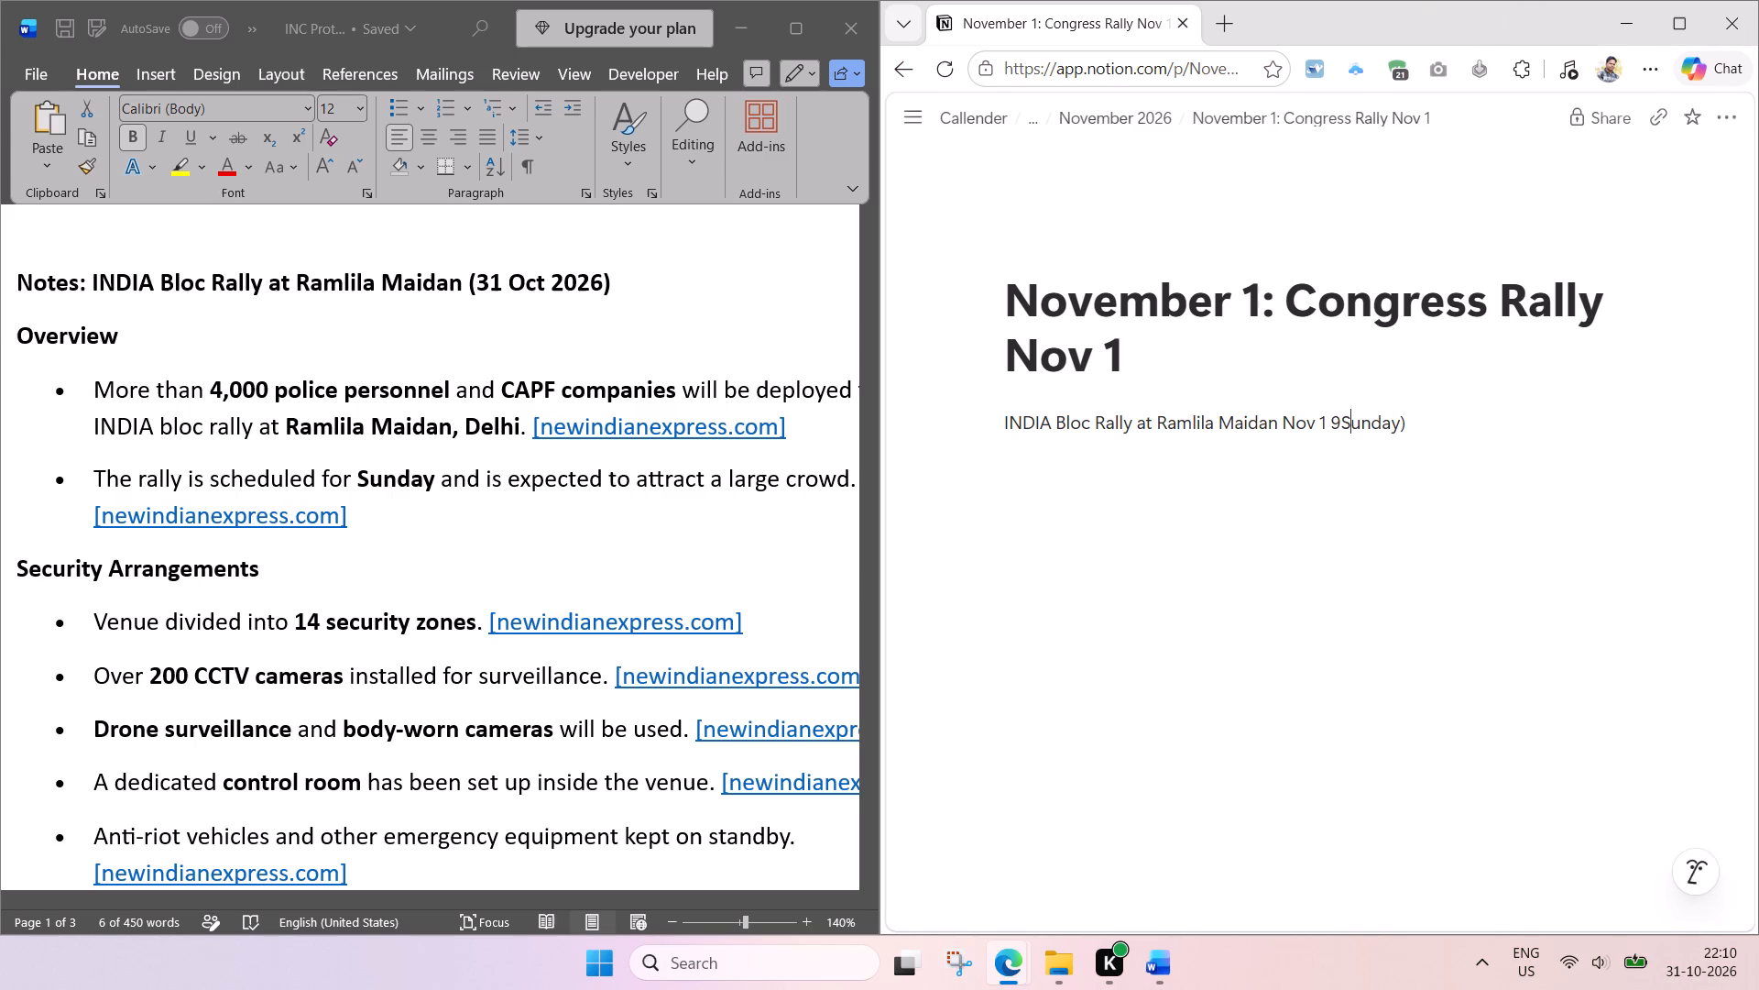
{"action": "key", "text": "BackSpace"}
{"action": "key", "text": "BackSpace"}
{"action": "key", "text": "shift+parenleft"}
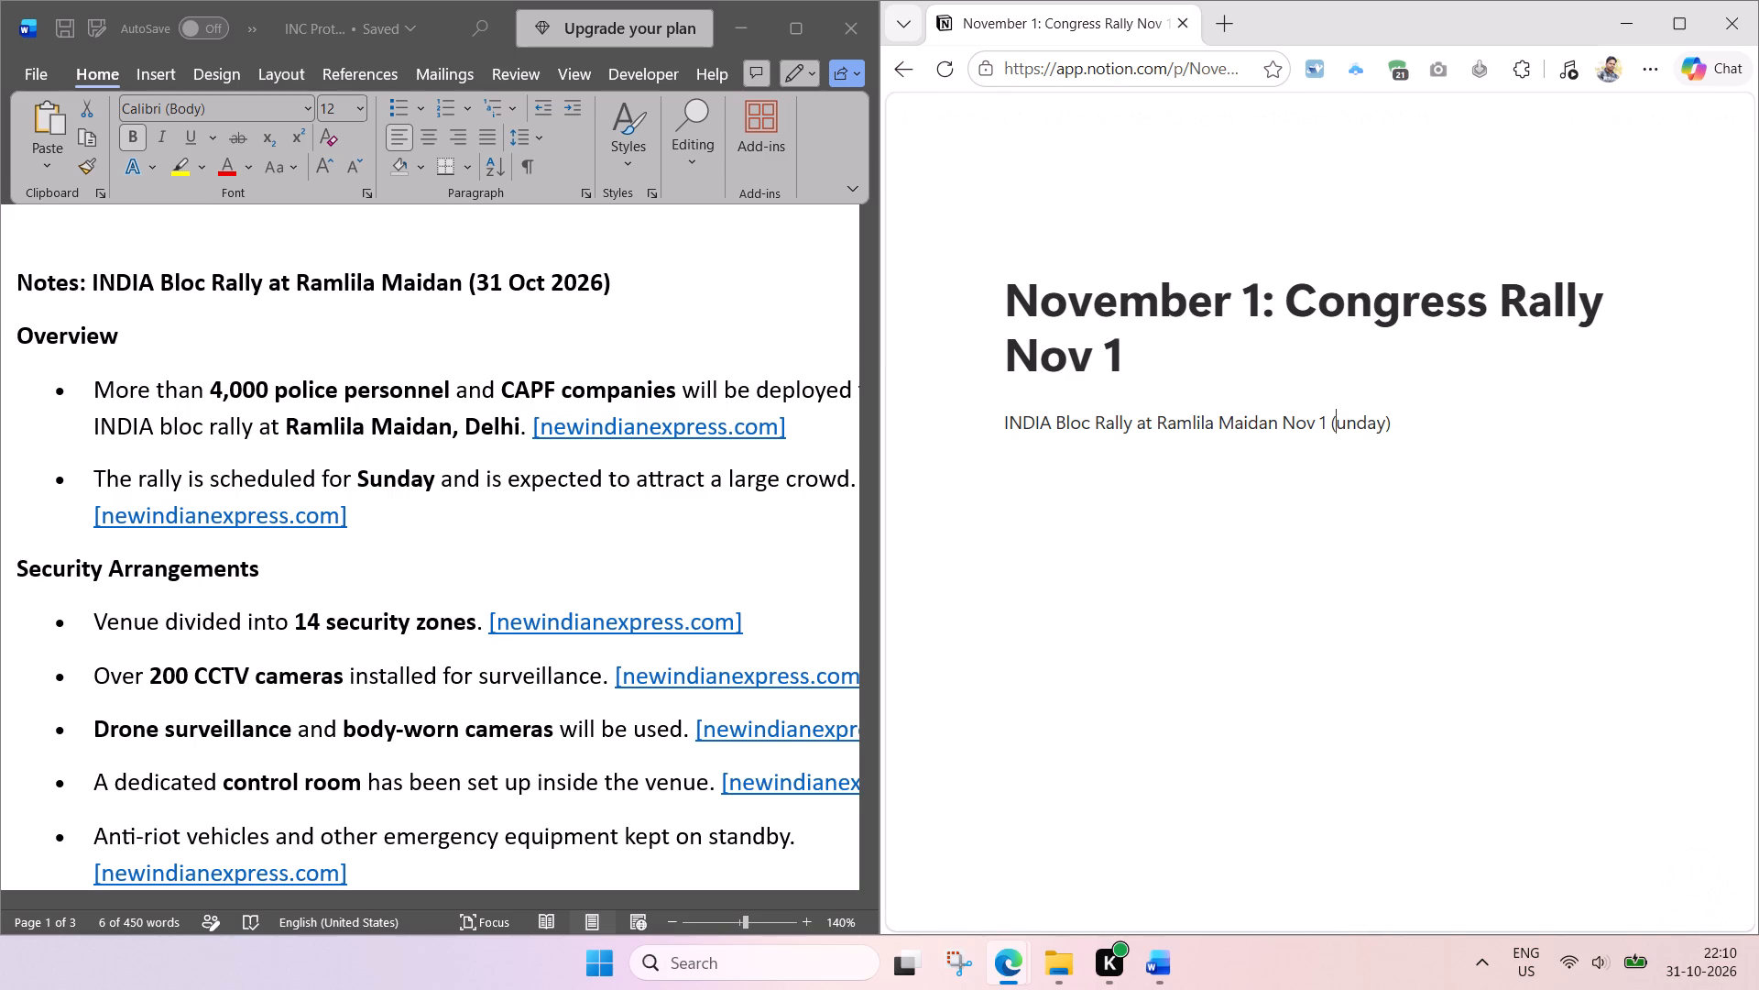
{"action": "key", "text": "shift+s"}
{"action": "key", "text": "ctrl+s"}
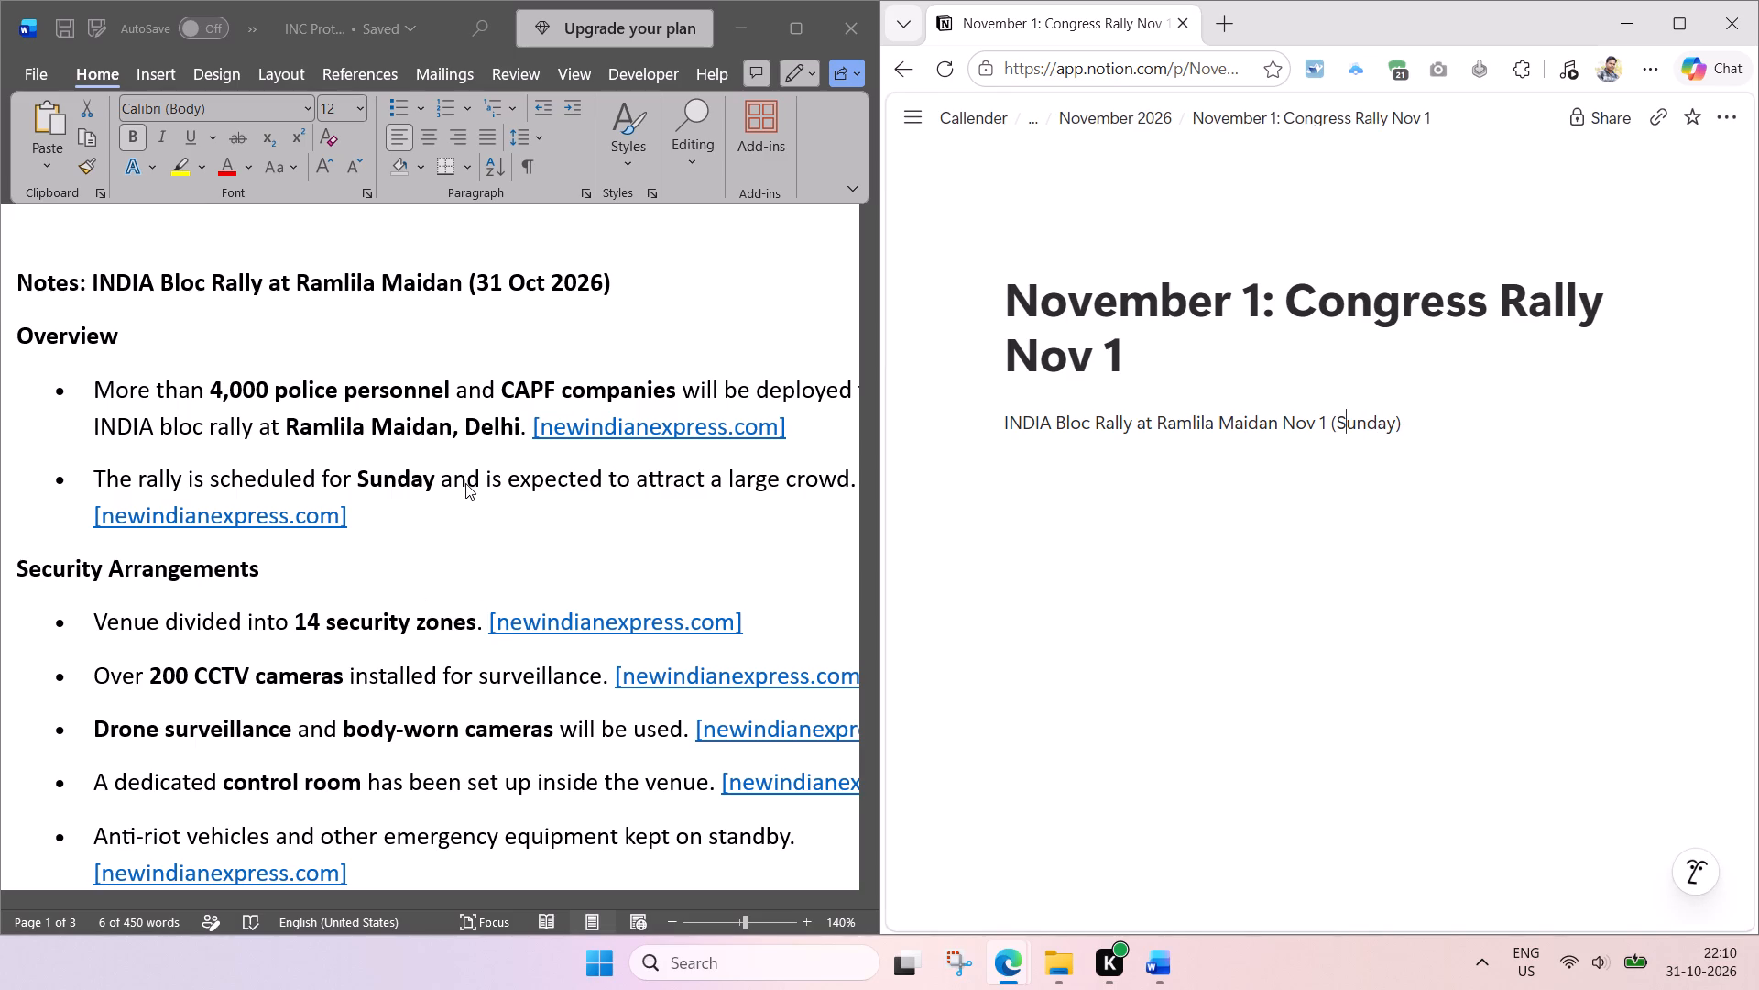
Add an empty text block below the "INDIA Bloc Rally at Ramlila Maidan Nov 1 (Sunday)" line on the Congress Rally page.
{"action": "scroll", "coordinate": [421, 515], "scroll_direction": "down", "scroll_amount": 1}
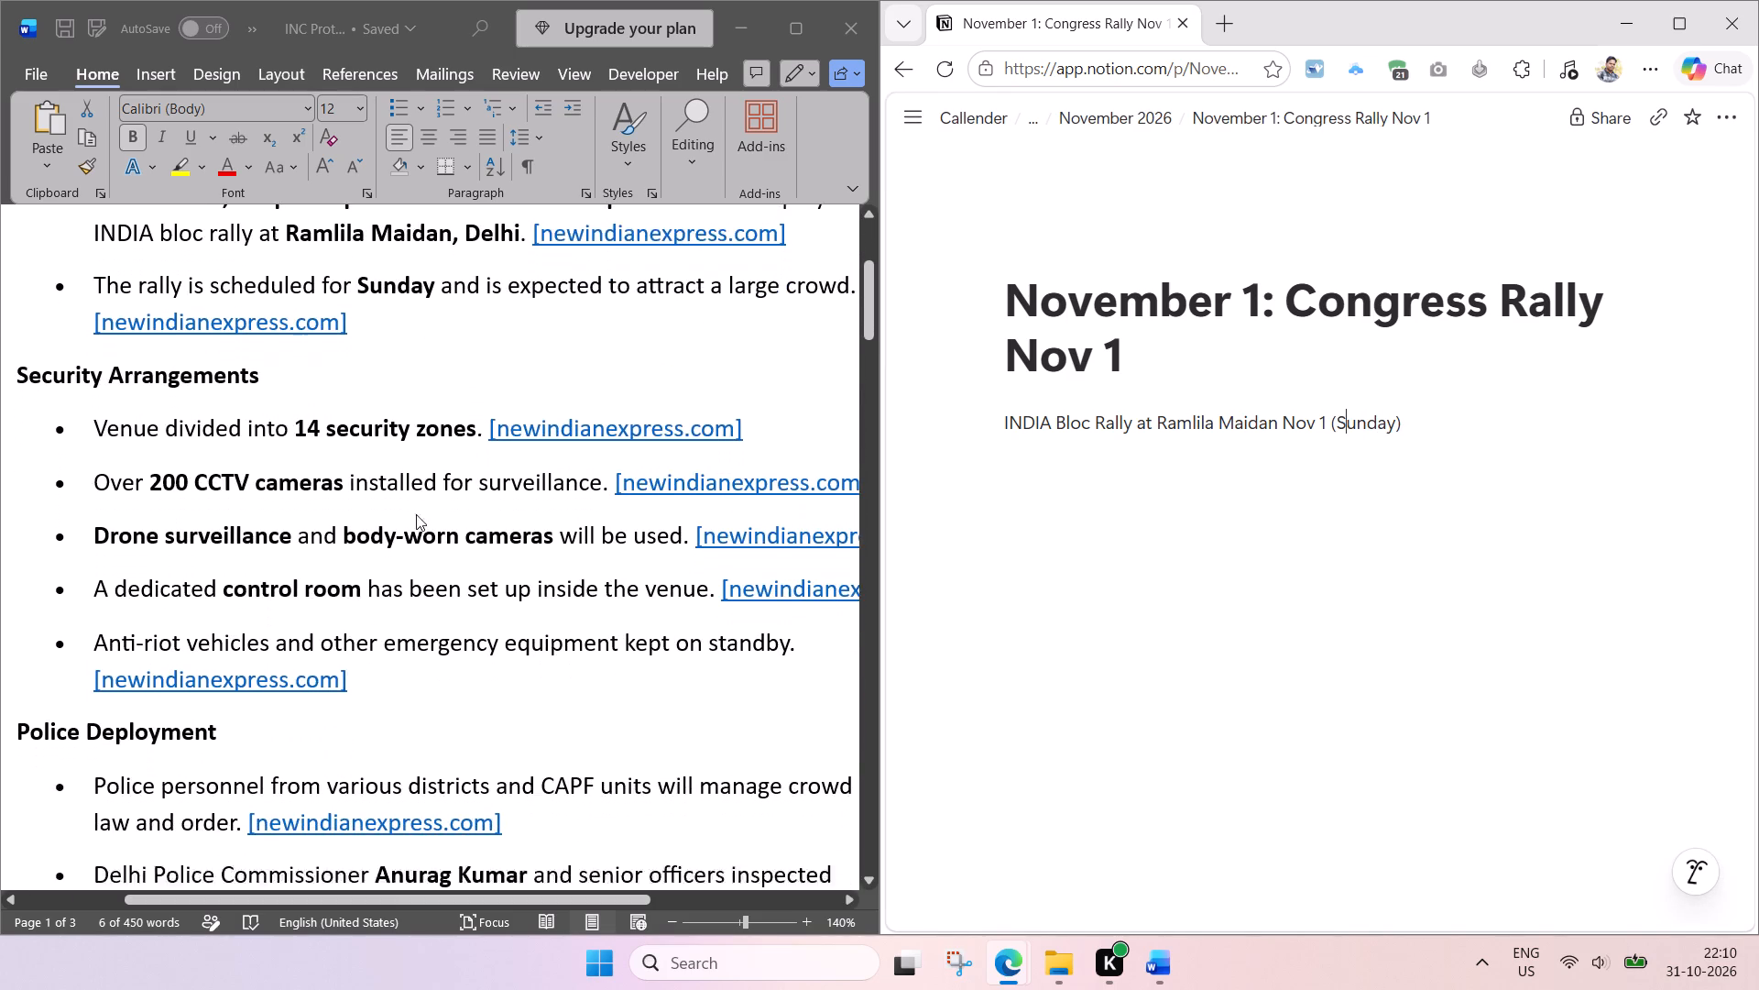
{"action": "scroll", "coordinate": [416, 514], "scroll_direction": "down", "scroll_amount": 1}
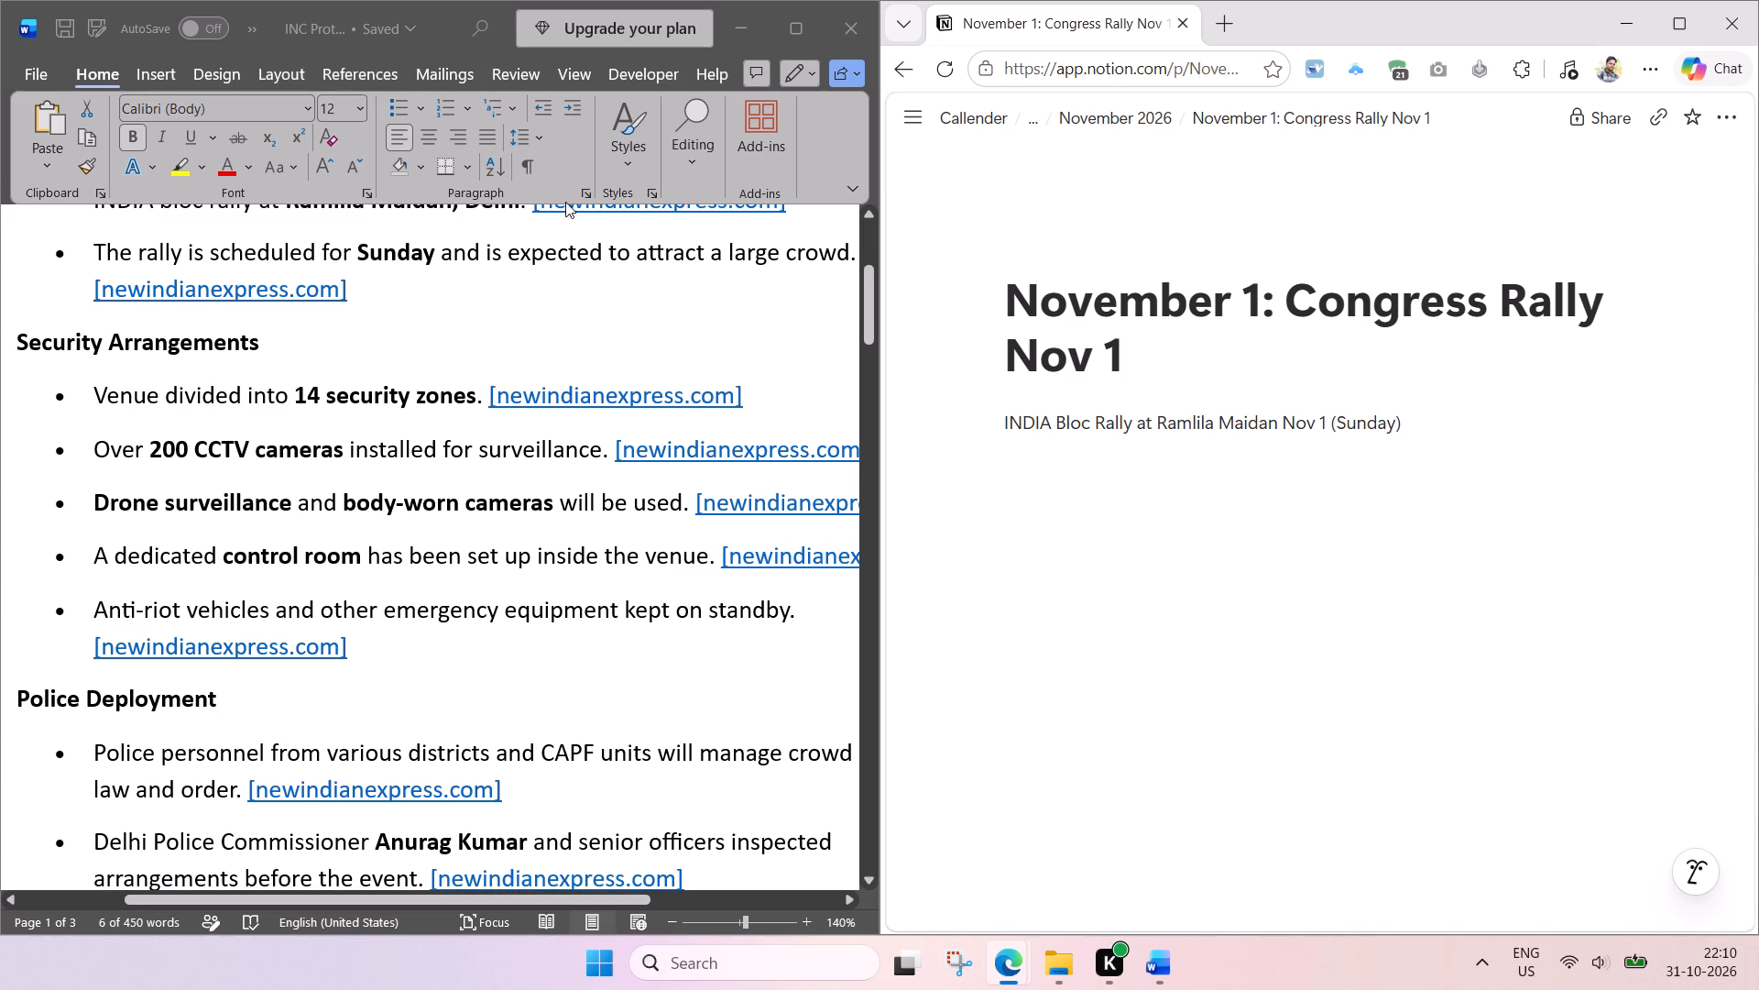
{"action": "key", "text": "ctrl+a"}
{"action": "left_click", "coordinate": [1429, 540]}
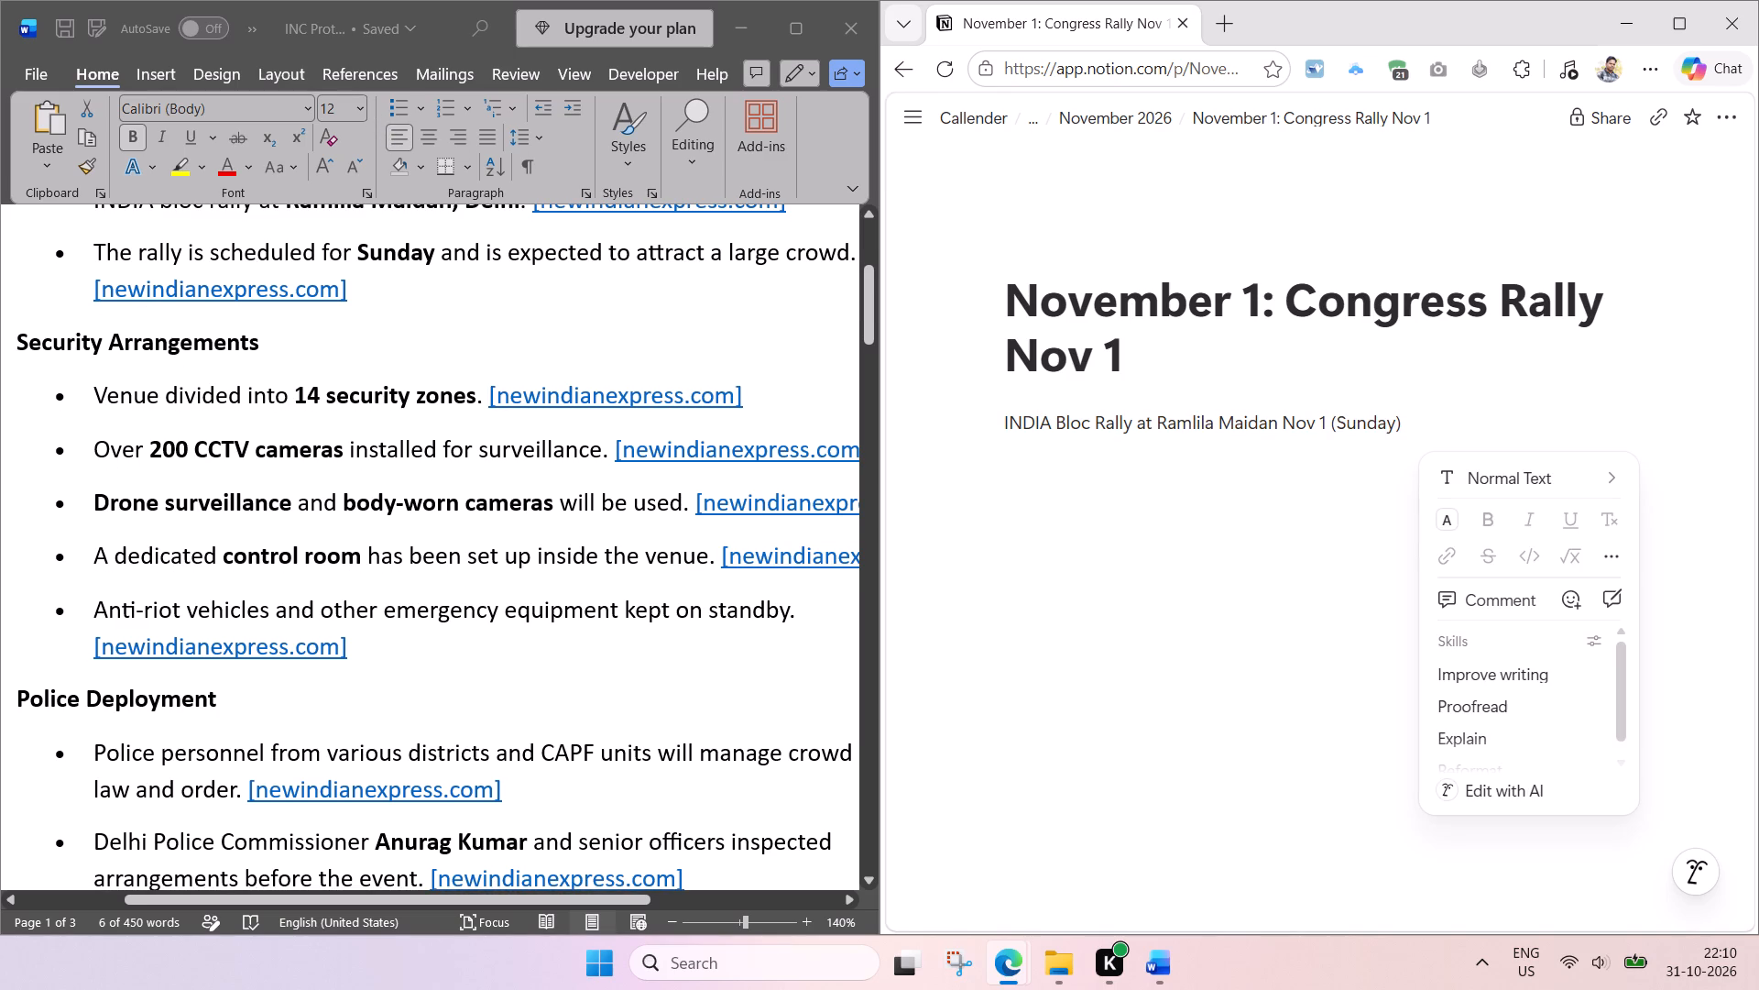
{"action": "left_click", "coordinate": [1285, 507]}
Switch to Word, set all the text of the rally notes to font size 10, and remove the space after paragraphs.
{"action": "left_click", "coordinate": [667, 464]}
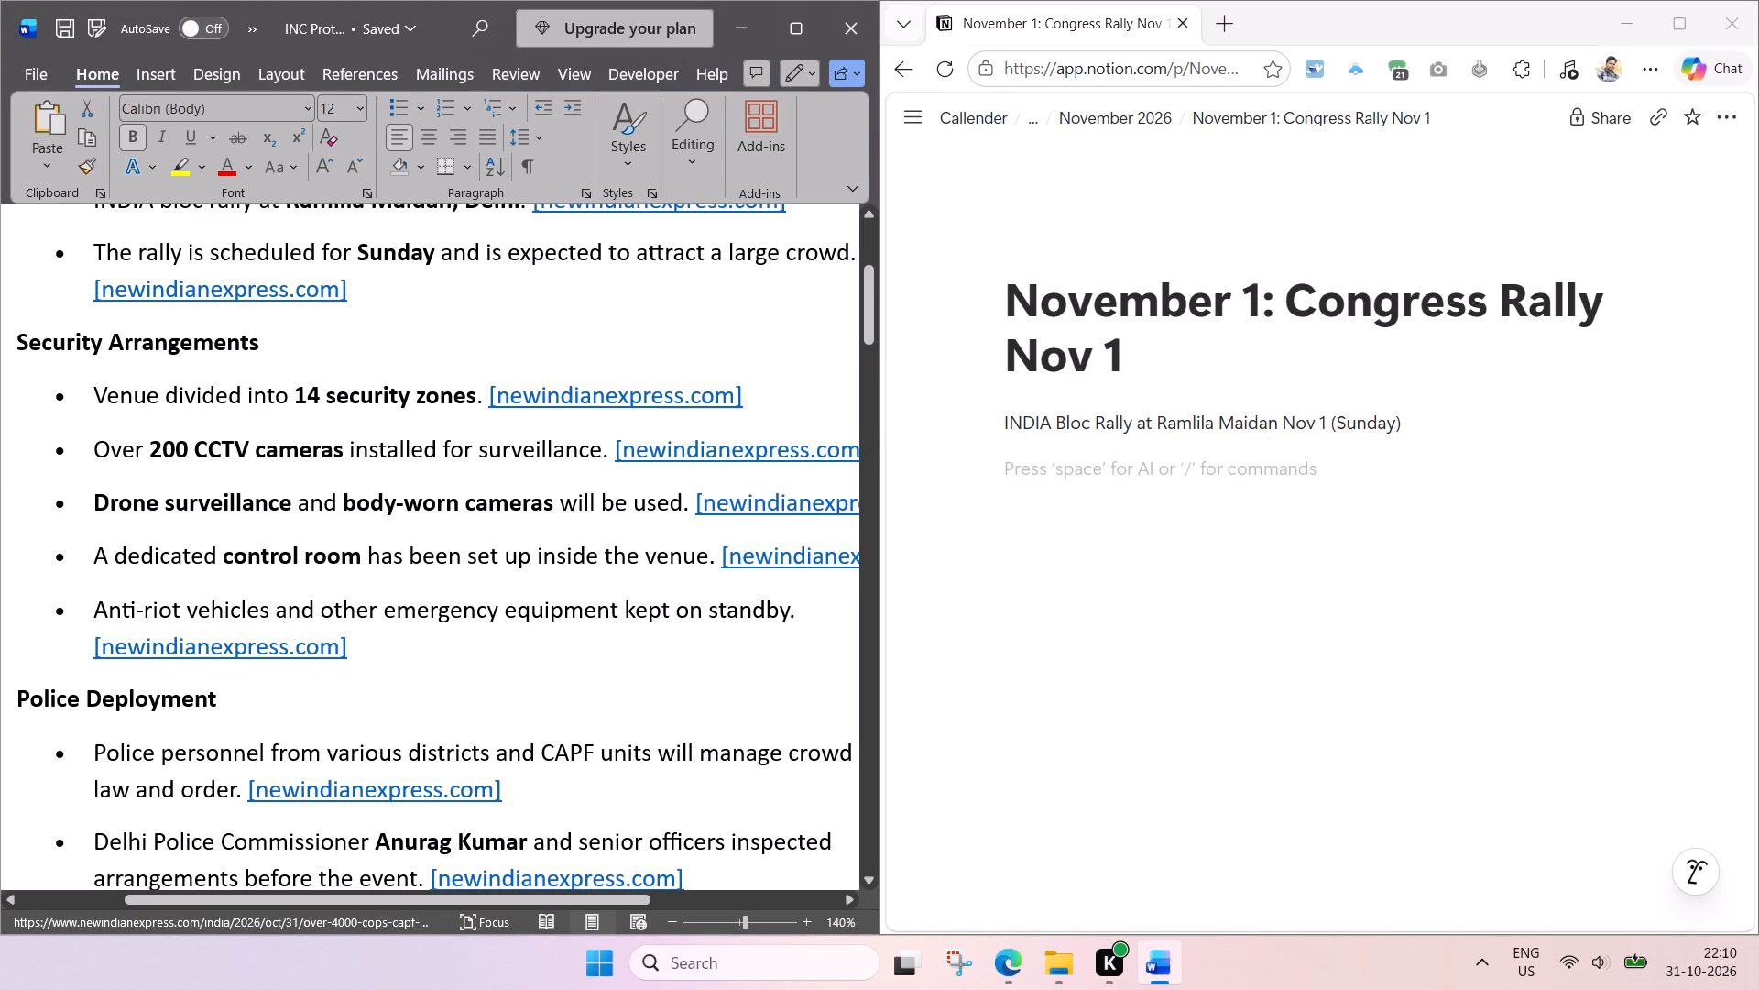
{"action": "left_click", "coordinate": [753, 342]}
{"action": "key", "text": "ctrl+a"}
{"action": "left_click", "coordinate": [364, 107]}
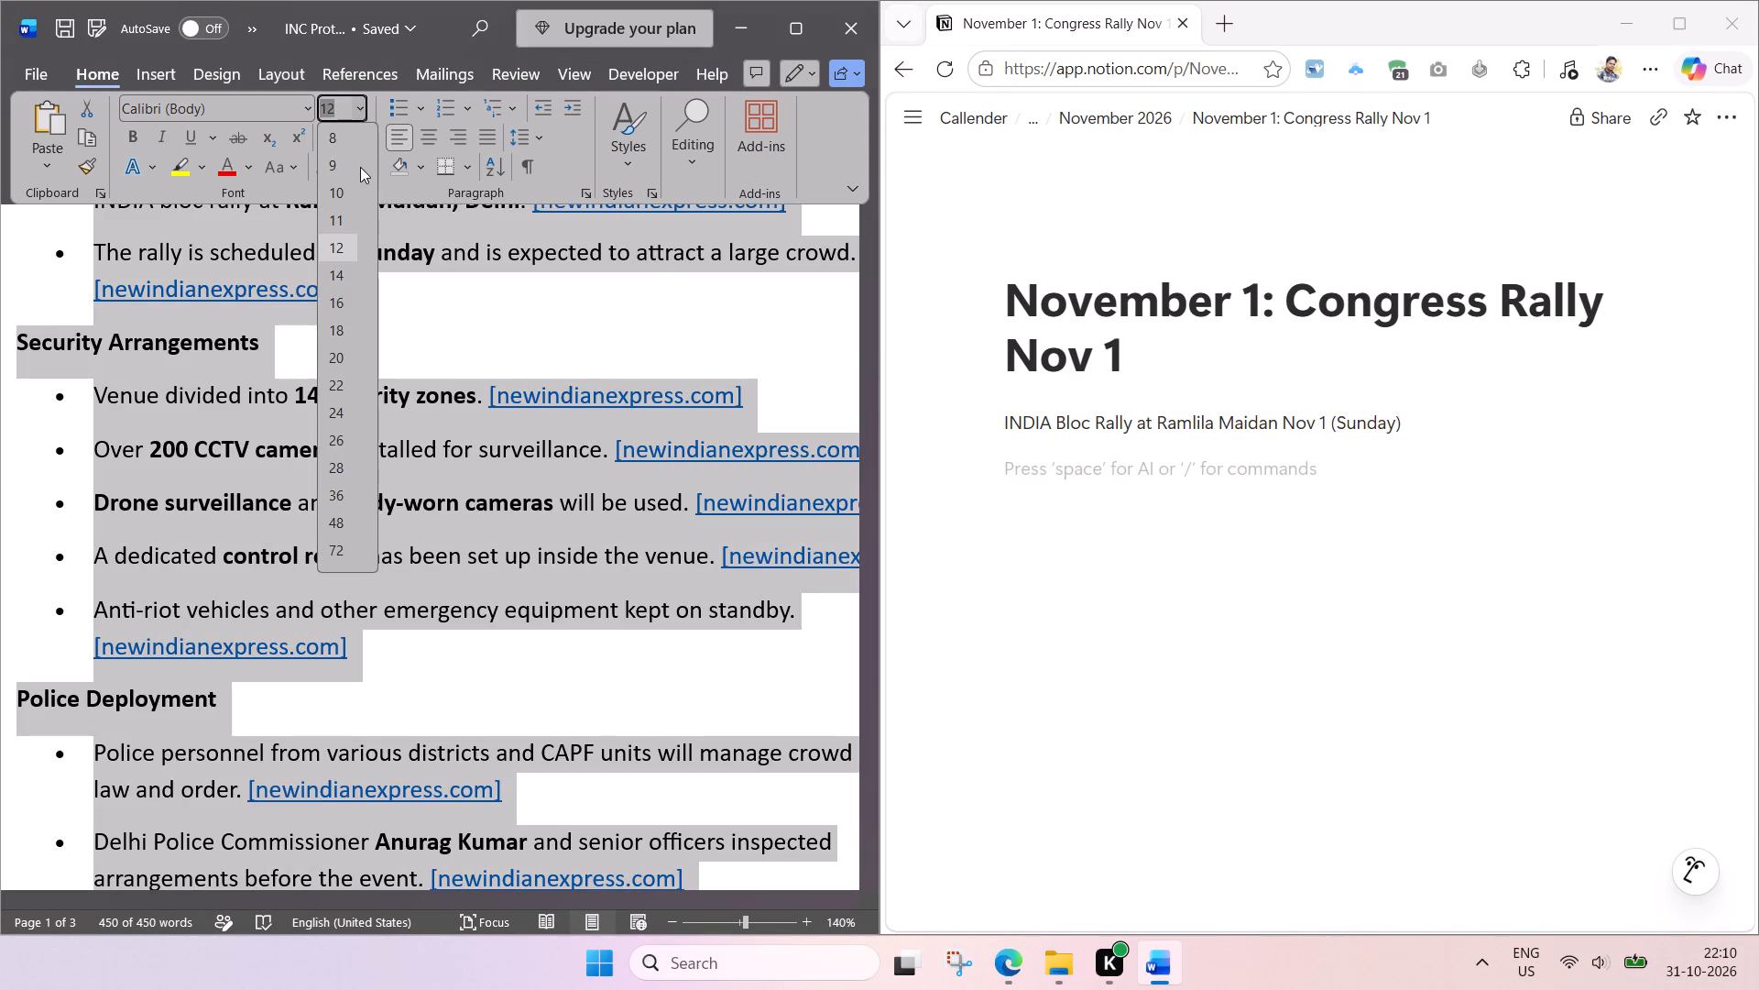
{"action": "left_click", "coordinate": [355, 192]}
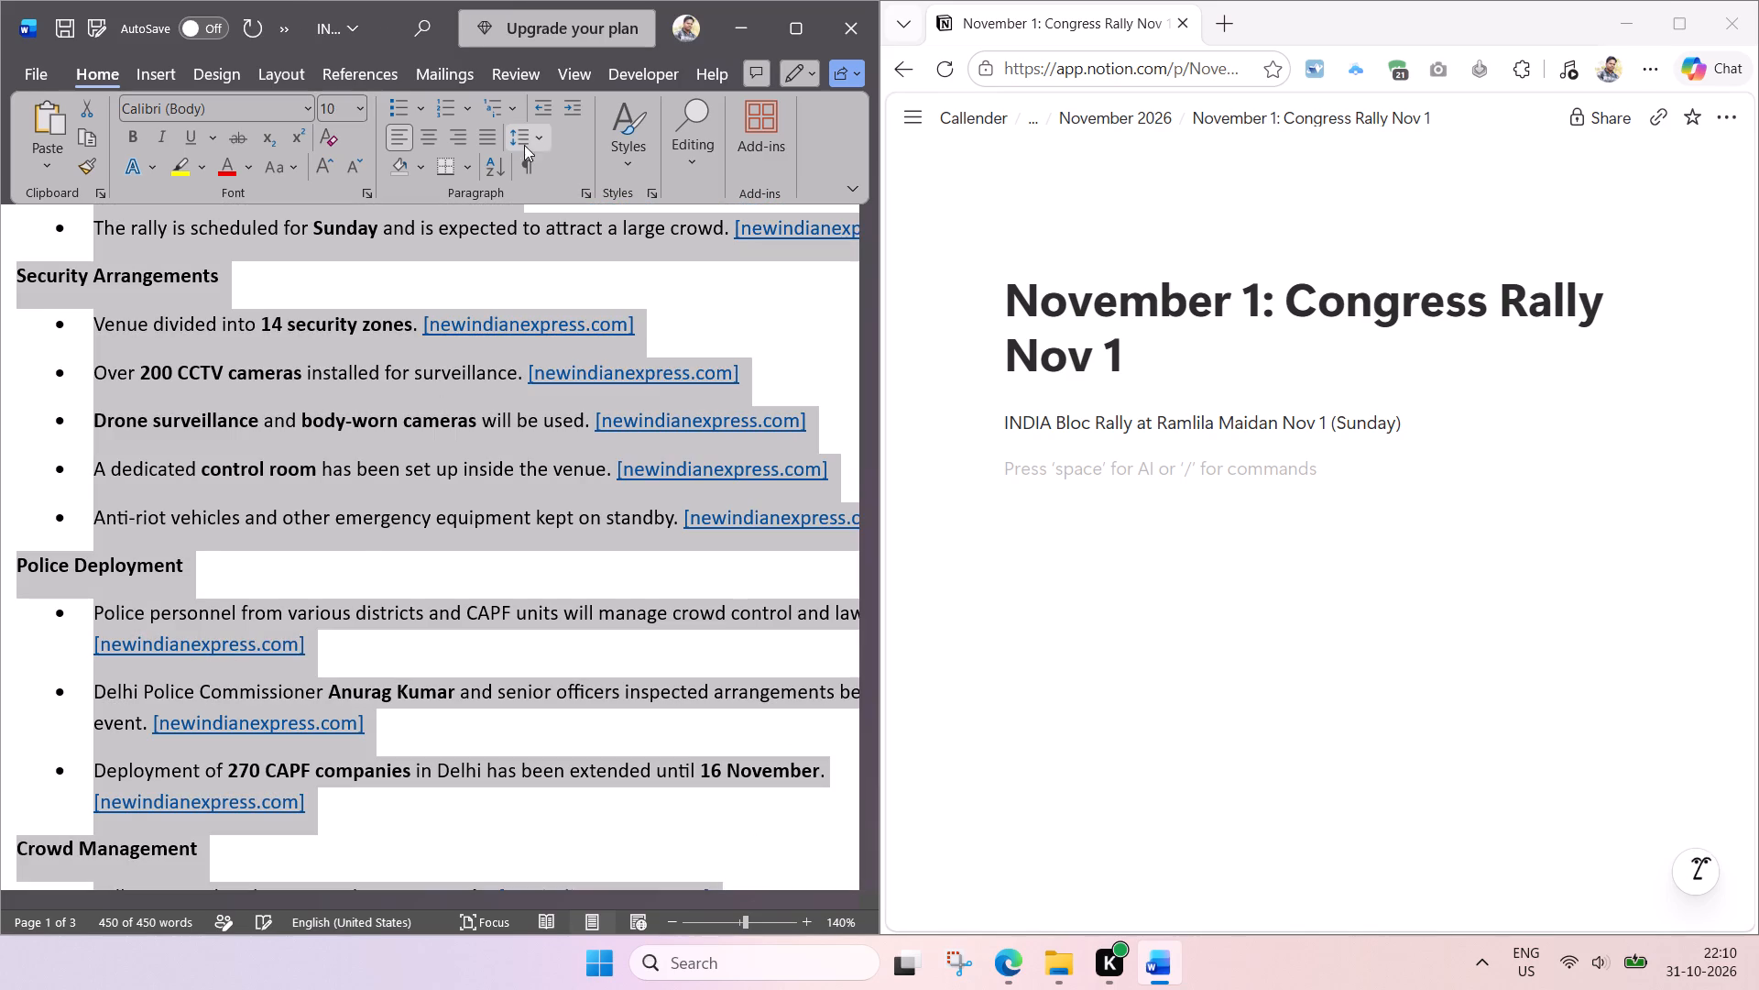
{"action": "left_click", "coordinate": [541, 142]}
{"action": "left_click", "coordinate": [589, 418]}
{"action": "left_click", "coordinate": [509, 414]}
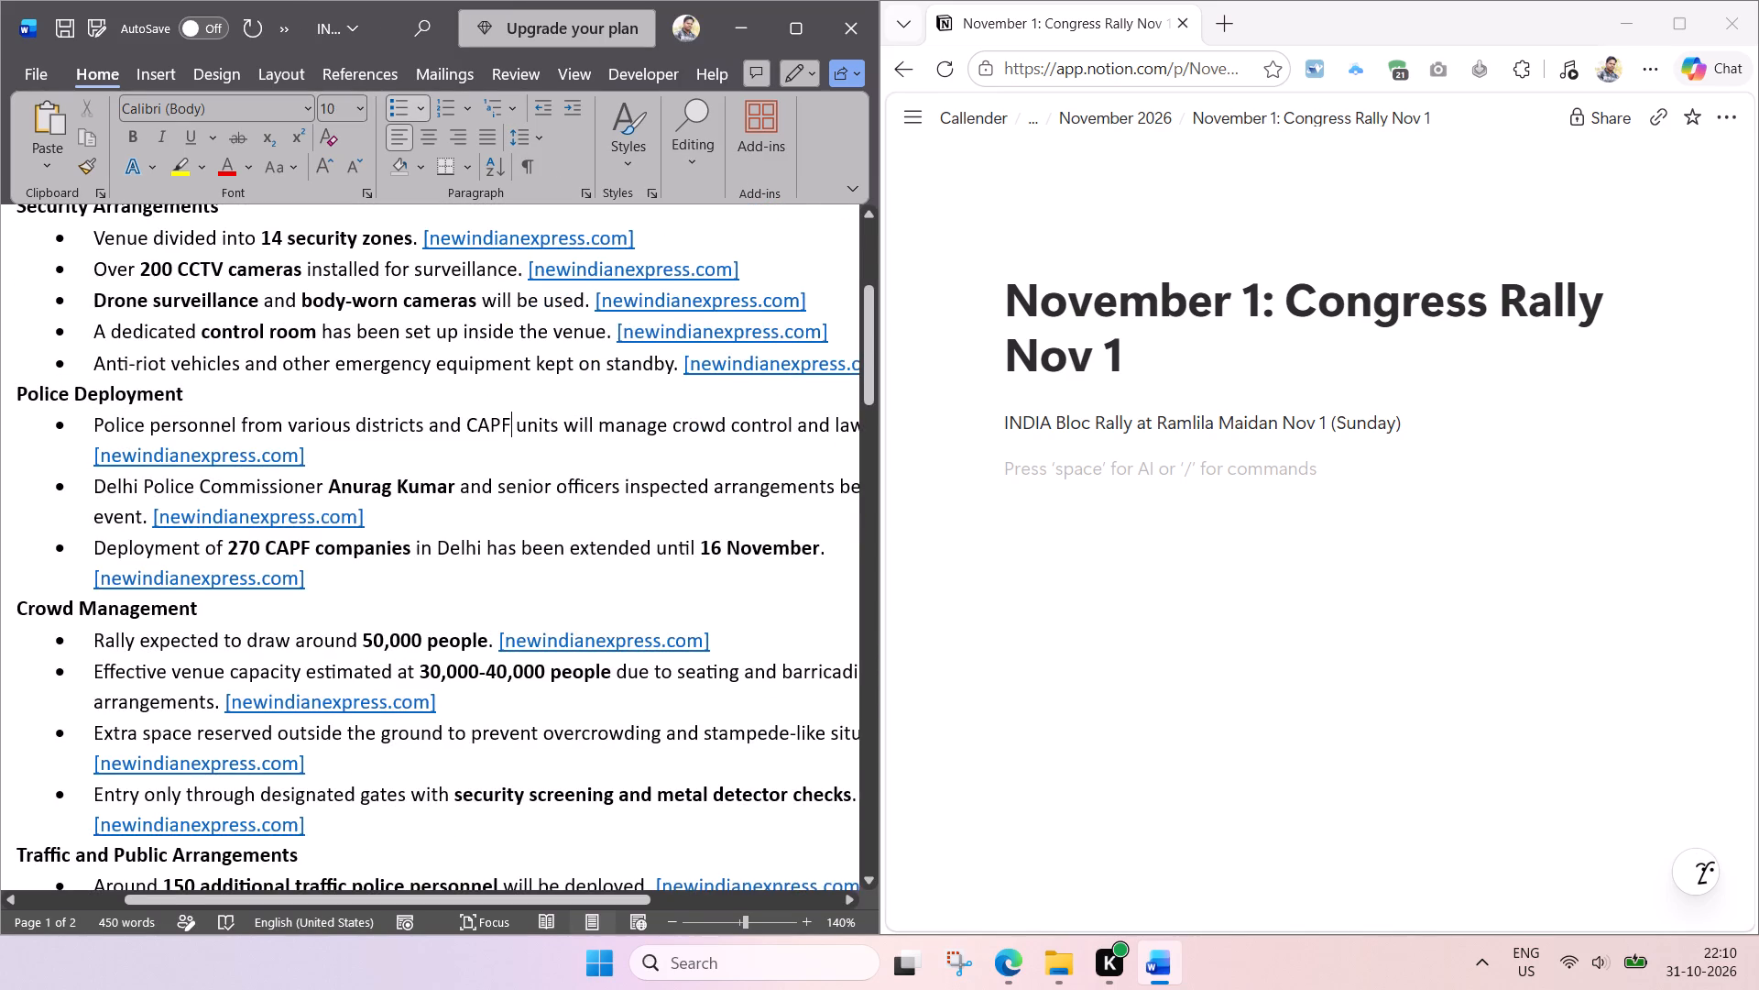
Remove the bullets and indents from the first three Security Arrangements points, and delete "Over" before "200 CCTV cameras".
{"action": "scroll", "coordinate": [443, 444], "scroll_direction": "up", "scroll_amount": 1}
{"action": "scroll", "coordinate": [447, 522], "scroll_direction": "up", "scroll_amount": 2, "text": "ctrl"}
{"action": "scroll", "coordinate": [489, 559], "scroll_direction": "right", "scroll_amount": 1}
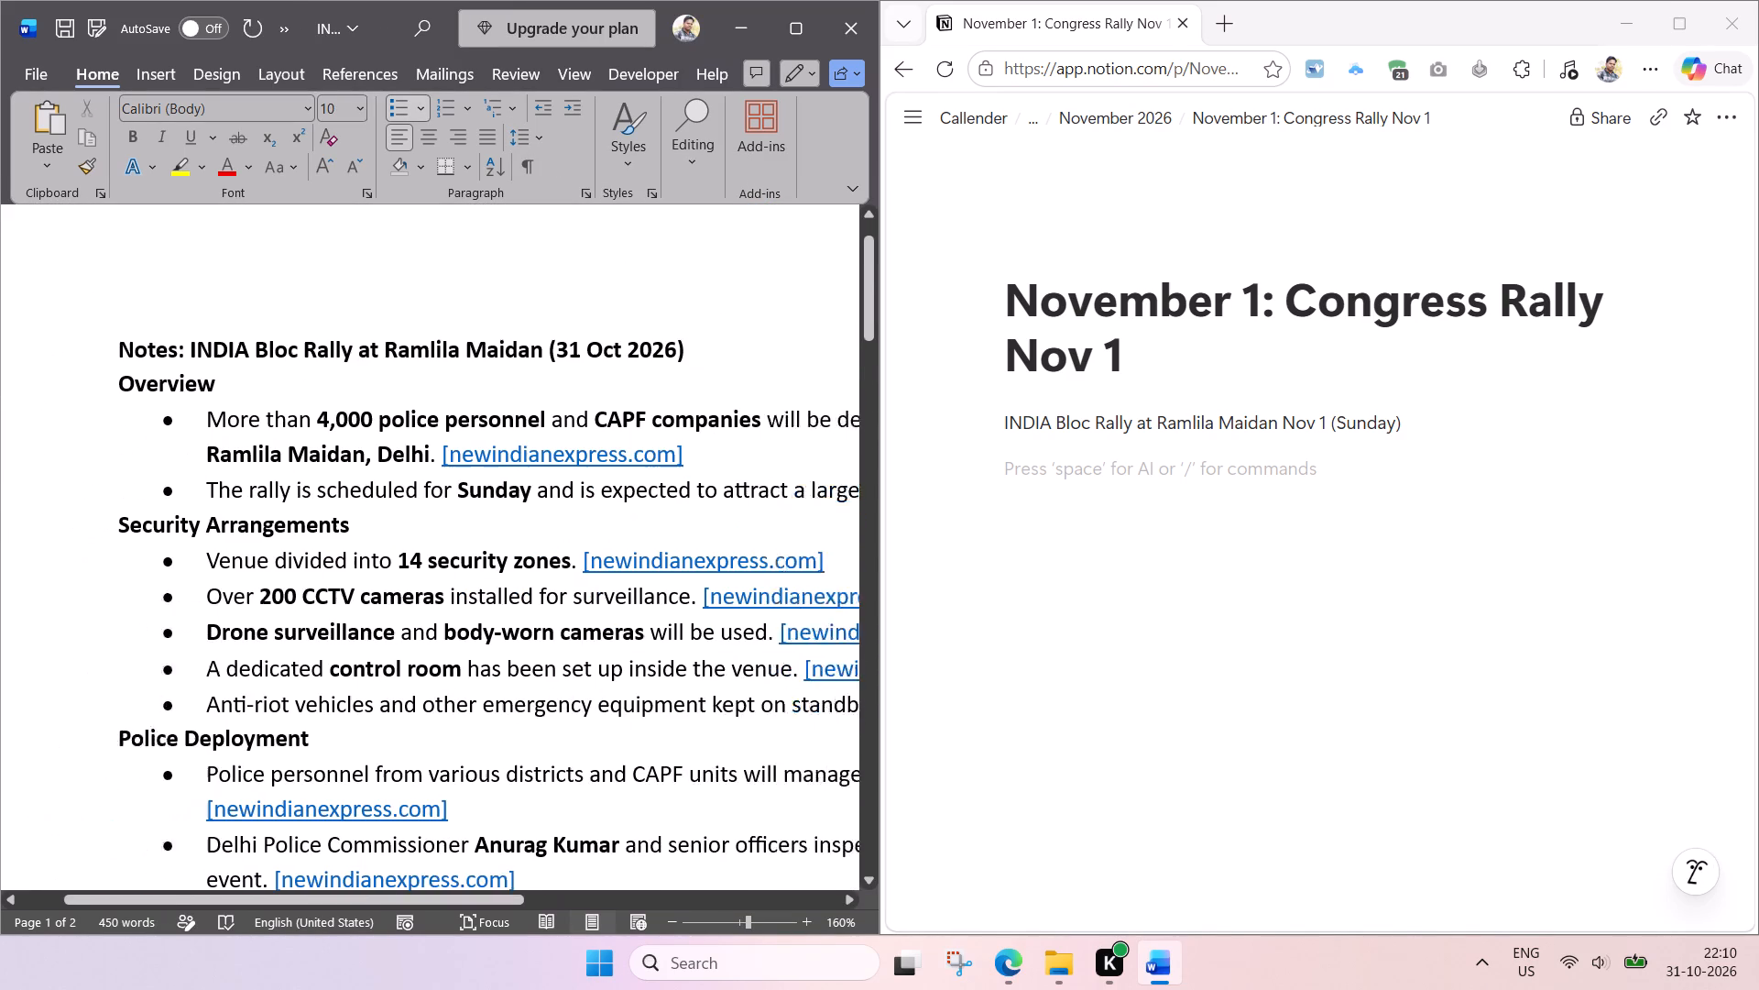
{"action": "scroll", "coordinate": [487, 559], "scroll_direction": "right", "scroll_amount": 1}
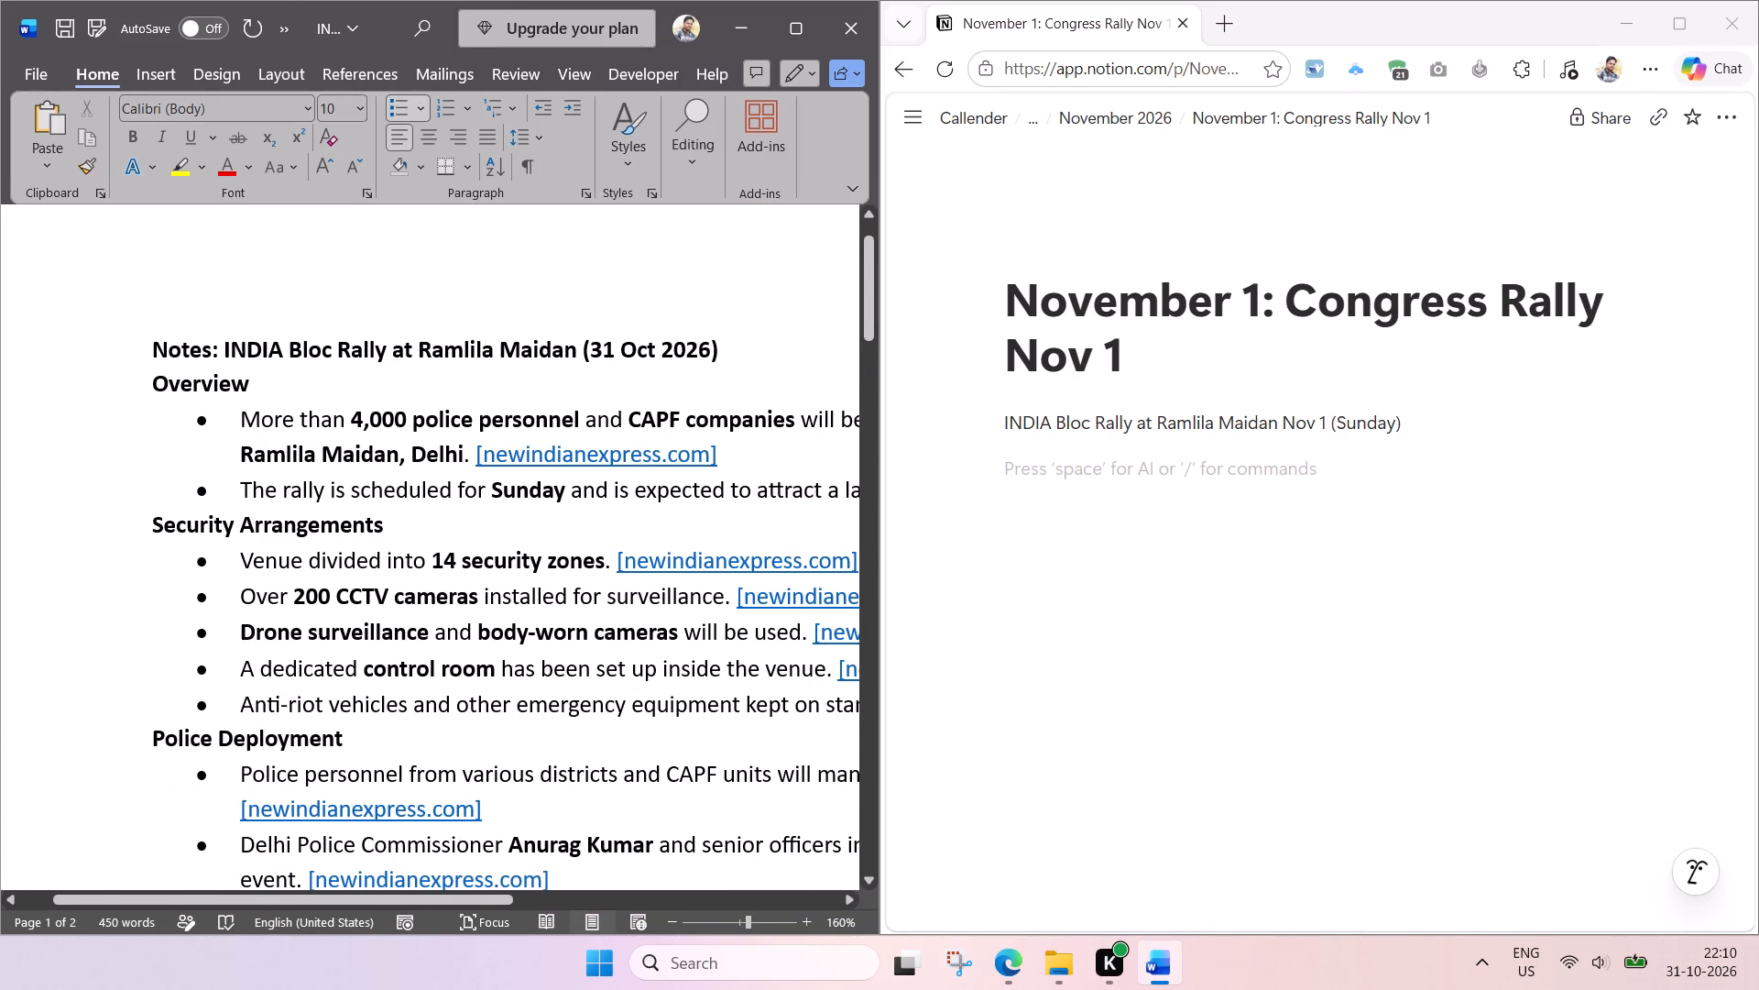
{"action": "left_click", "coordinate": [241, 565]}
{"action": "key", "text": "BackSpace"}
{"action": "key", "text": "BackSpace"}
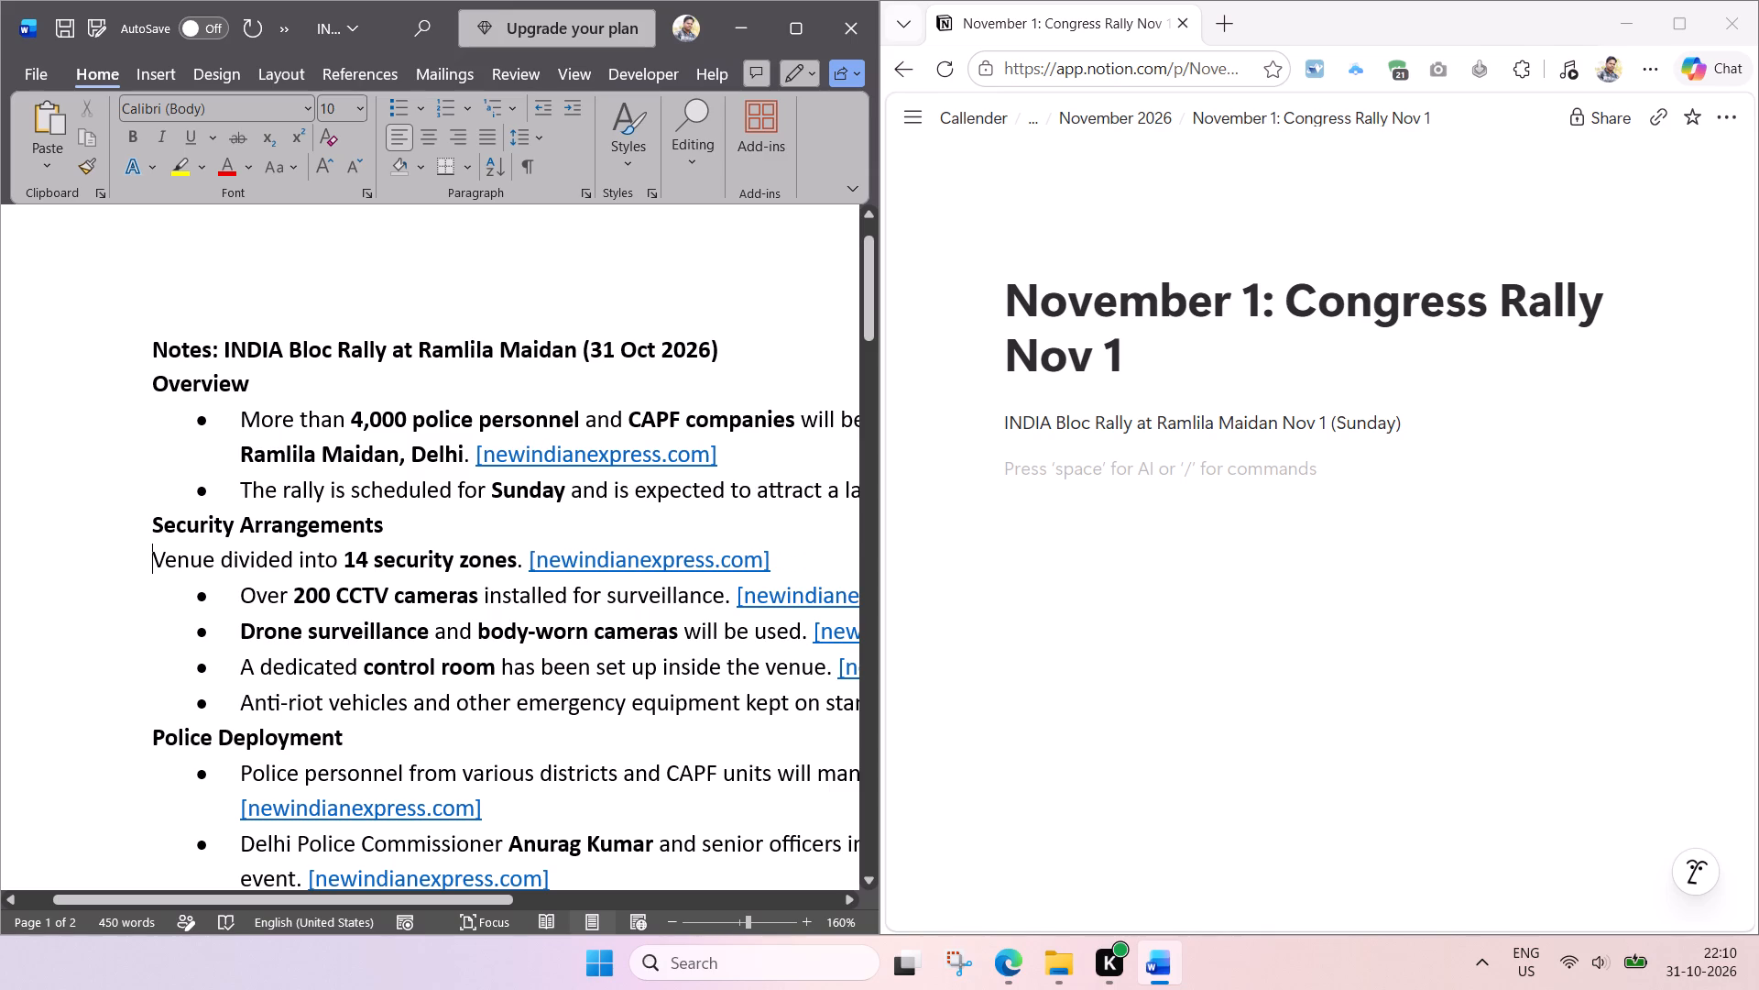
{"action": "left_click_drag", "start_coordinate": [293, 596], "coordinate": [115, 595]}
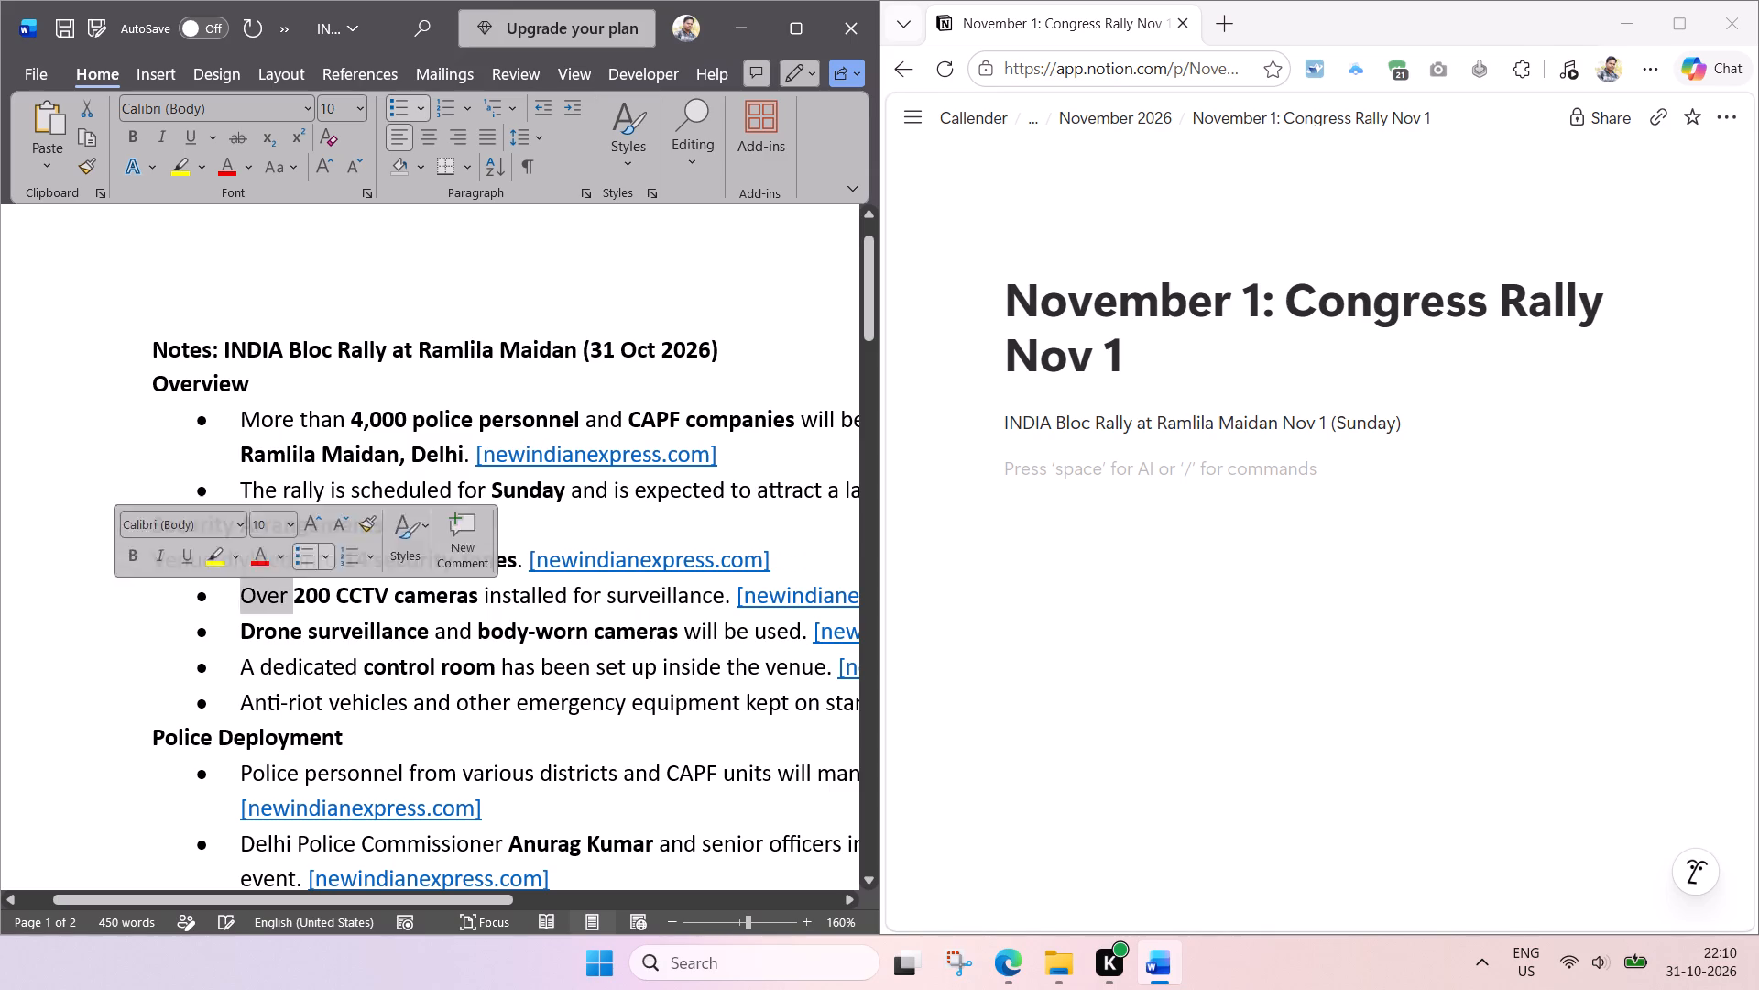
{"action": "key", "text": "BackSpace"}
{"action": "key", "text": "BackSpace"}
{"action": "key", "text": "BackSpace"}
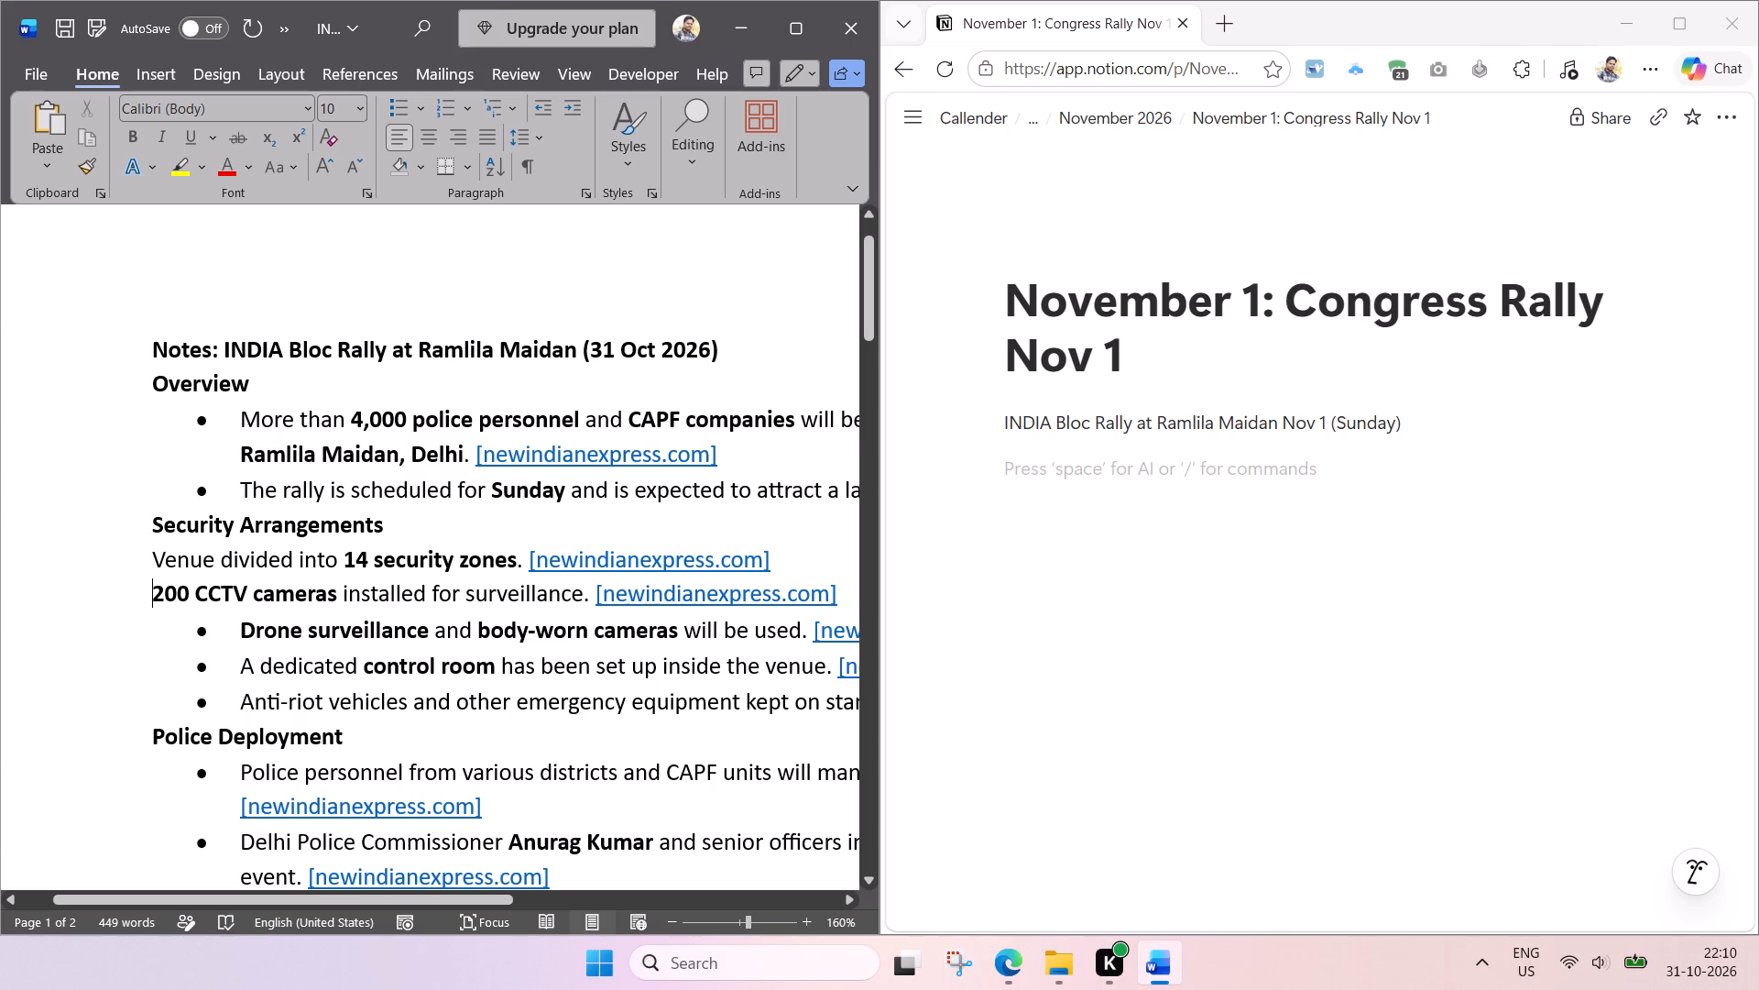
{"action": "left_click", "coordinate": [246, 632]}
{"action": "key", "text": "BackSpace"}
{"action": "key", "text": "BackSpace"}
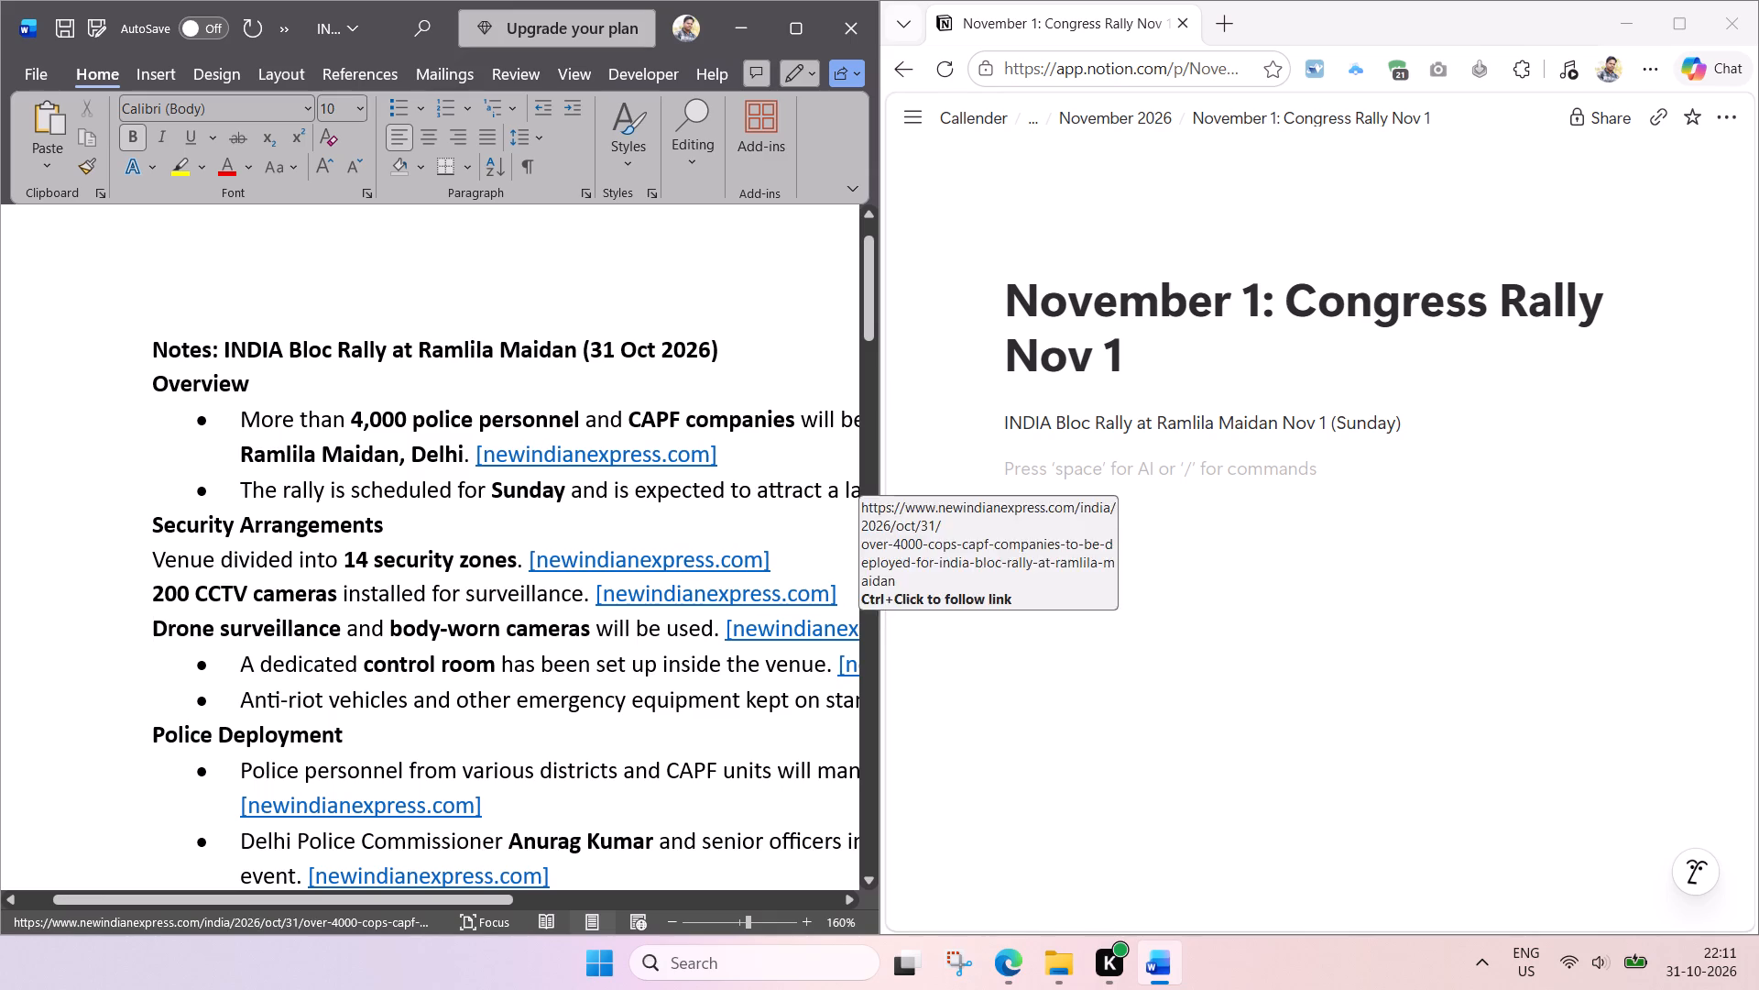
Delete "will be used." from the drone surveillance and body-worn cameras line.
{"action": "left_click_drag", "start_coordinate": [723, 627], "coordinate": [590, 630]}
{"action": "key", "text": "BackSpace"}
Delete the newindianexpress.com links and closing full stops from the "14 security zones" and "200 CCTV cameras" lines.
{"action": "left_click_drag", "start_coordinate": [794, 557], "coordinate": [543, 565]}
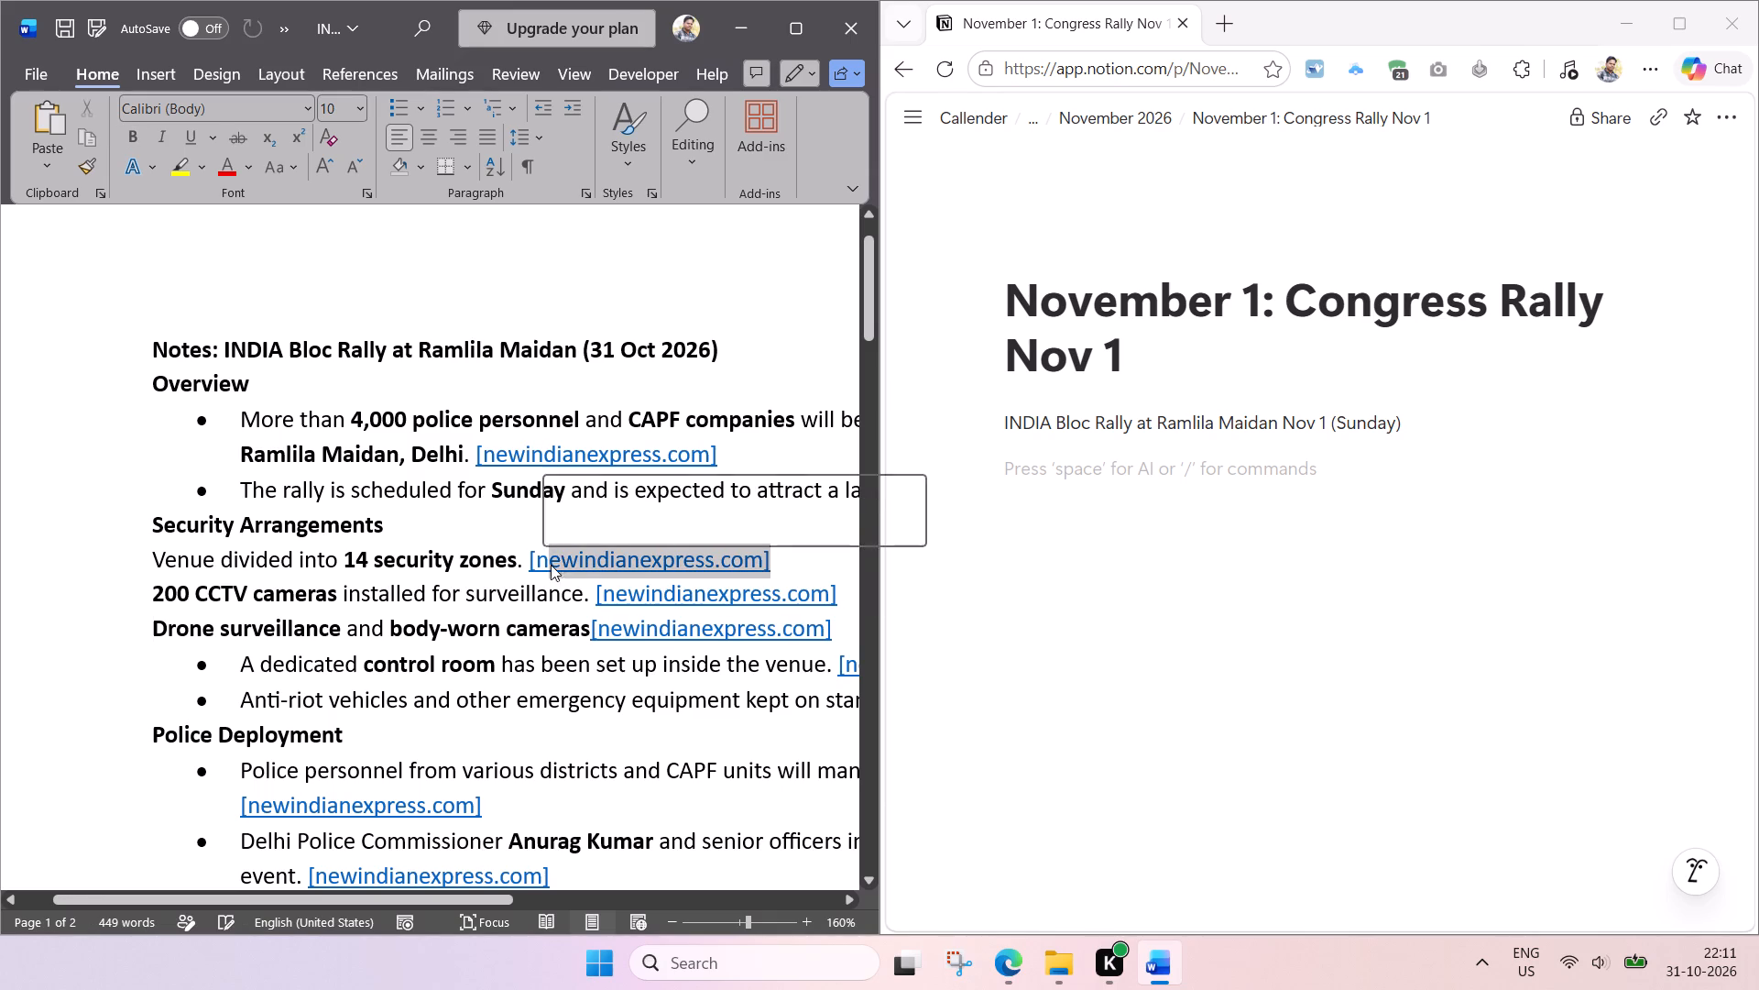
{"action": "key", "text": "BackSpace"}
{"action": "key", "text": "BackSpace"}
{"action": "key", "text": "BackSpace"}
{"action": "key", "text": "BackSpace"}
{"action": "key", "text": "BackSpace"}
{"action": "key", "text": "BackSpace"}
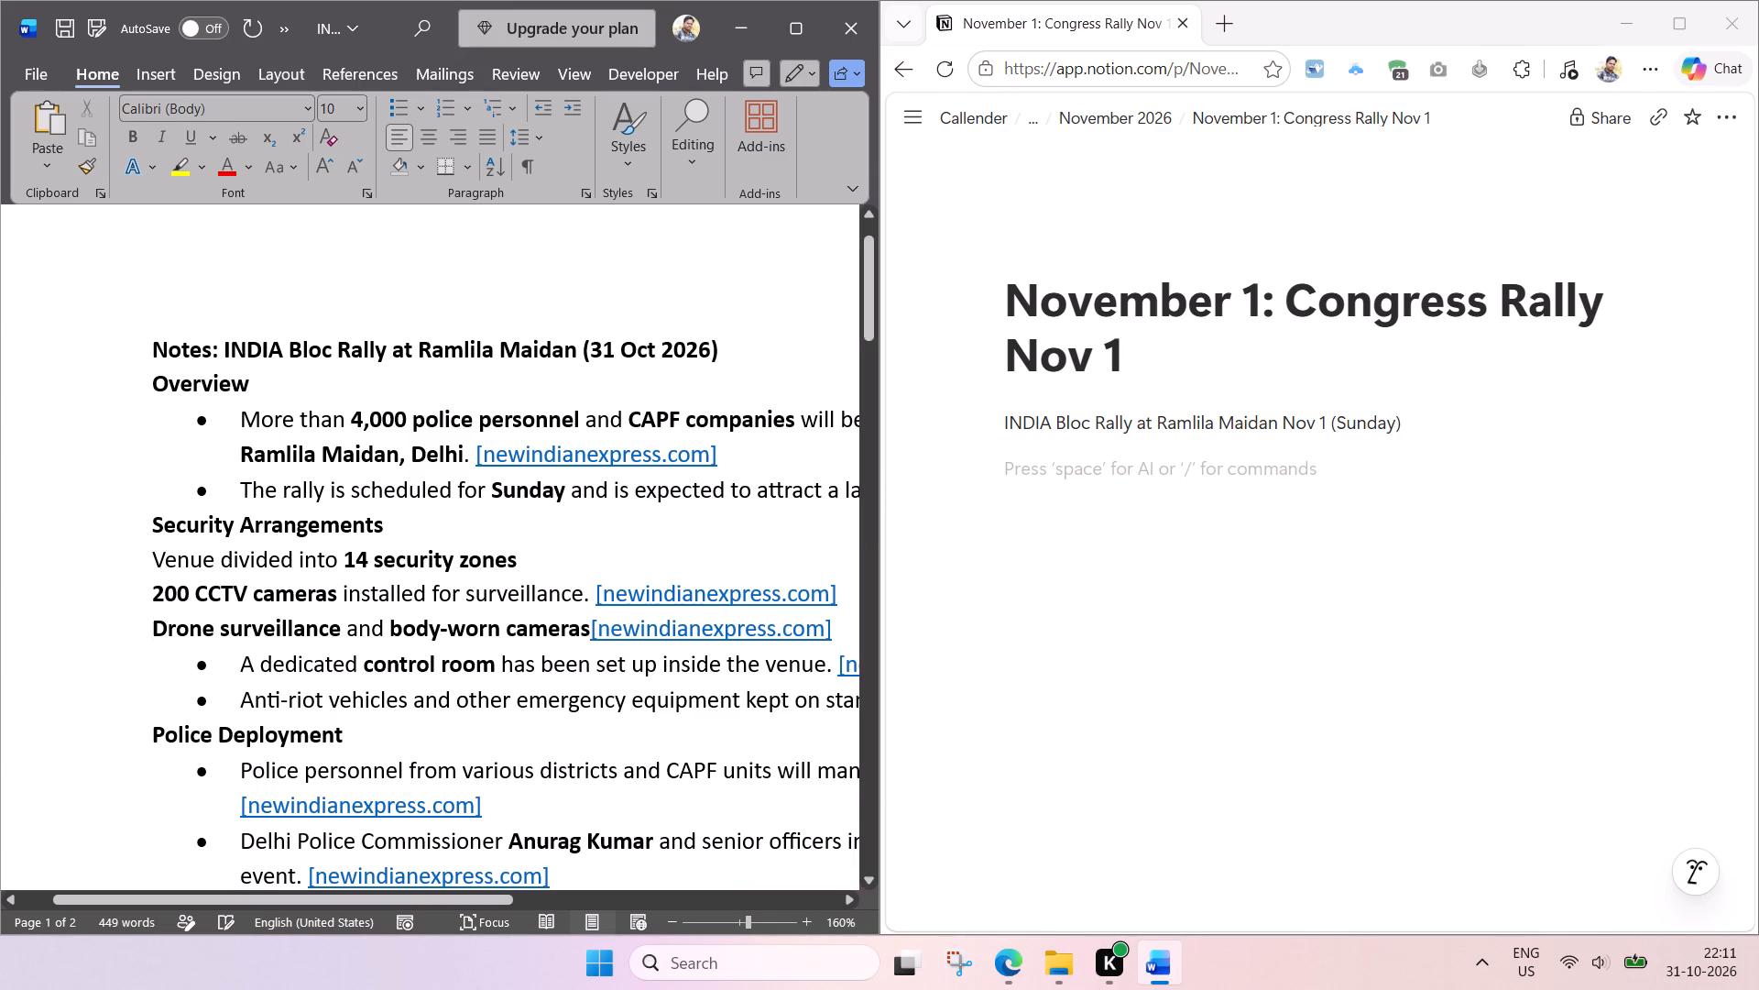
{"action": "left_click", "coordinate": [836, 592]}
{"action": "left_click_drag", "start_coordinate": [836, 592], "coordinate": [634, 602]}
{"action": "key", "text": "BackSpace"}
{"action": "key", "text": "BackSpace"}
{"action": "key", "text": "BackSpace"}
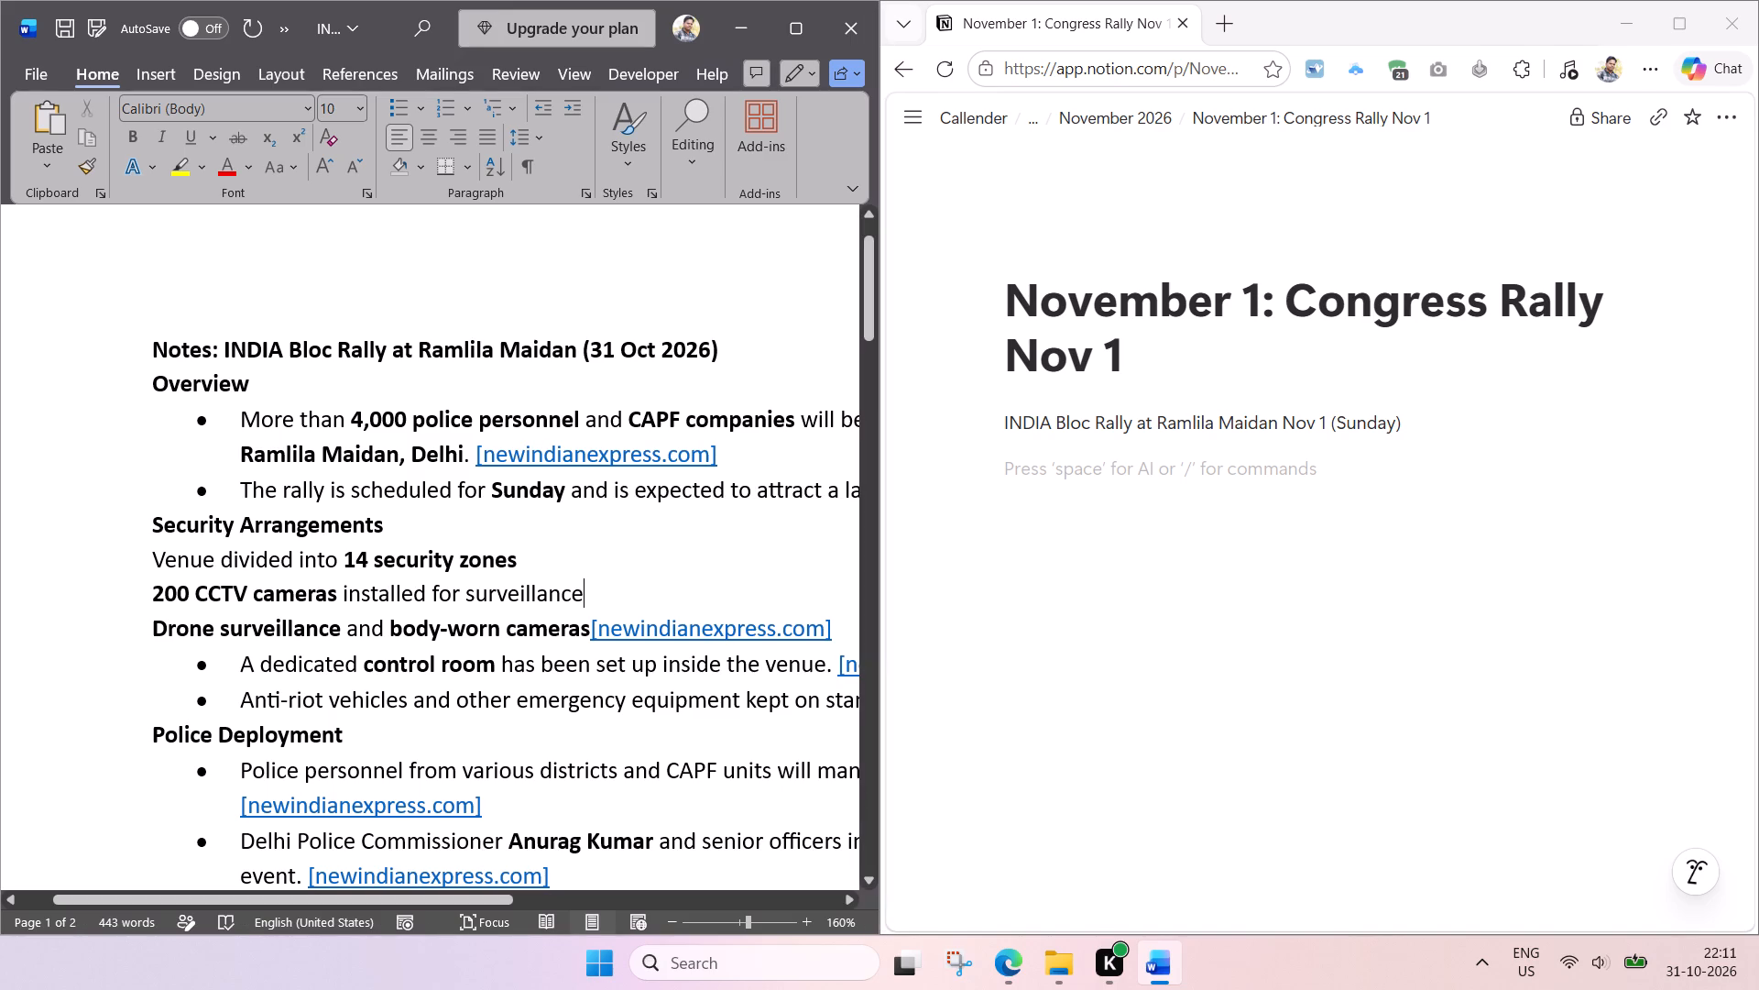
Delete the newindianexpress.com link from the end of the drone surveillance and body-worn cameras line.
{"action": "left_click_drag", "start_coordinate": [841, 630], "coordinate": [647, 637]}
{"action": "key", "text": "BackSpace"}
{"action": "key", "text": "BackSpace"}
{"action": "key", "text": "BackSpace"}
{"action": "key", "text": "BackSpace"}
{"action": "key", "text": "BackSpace"}
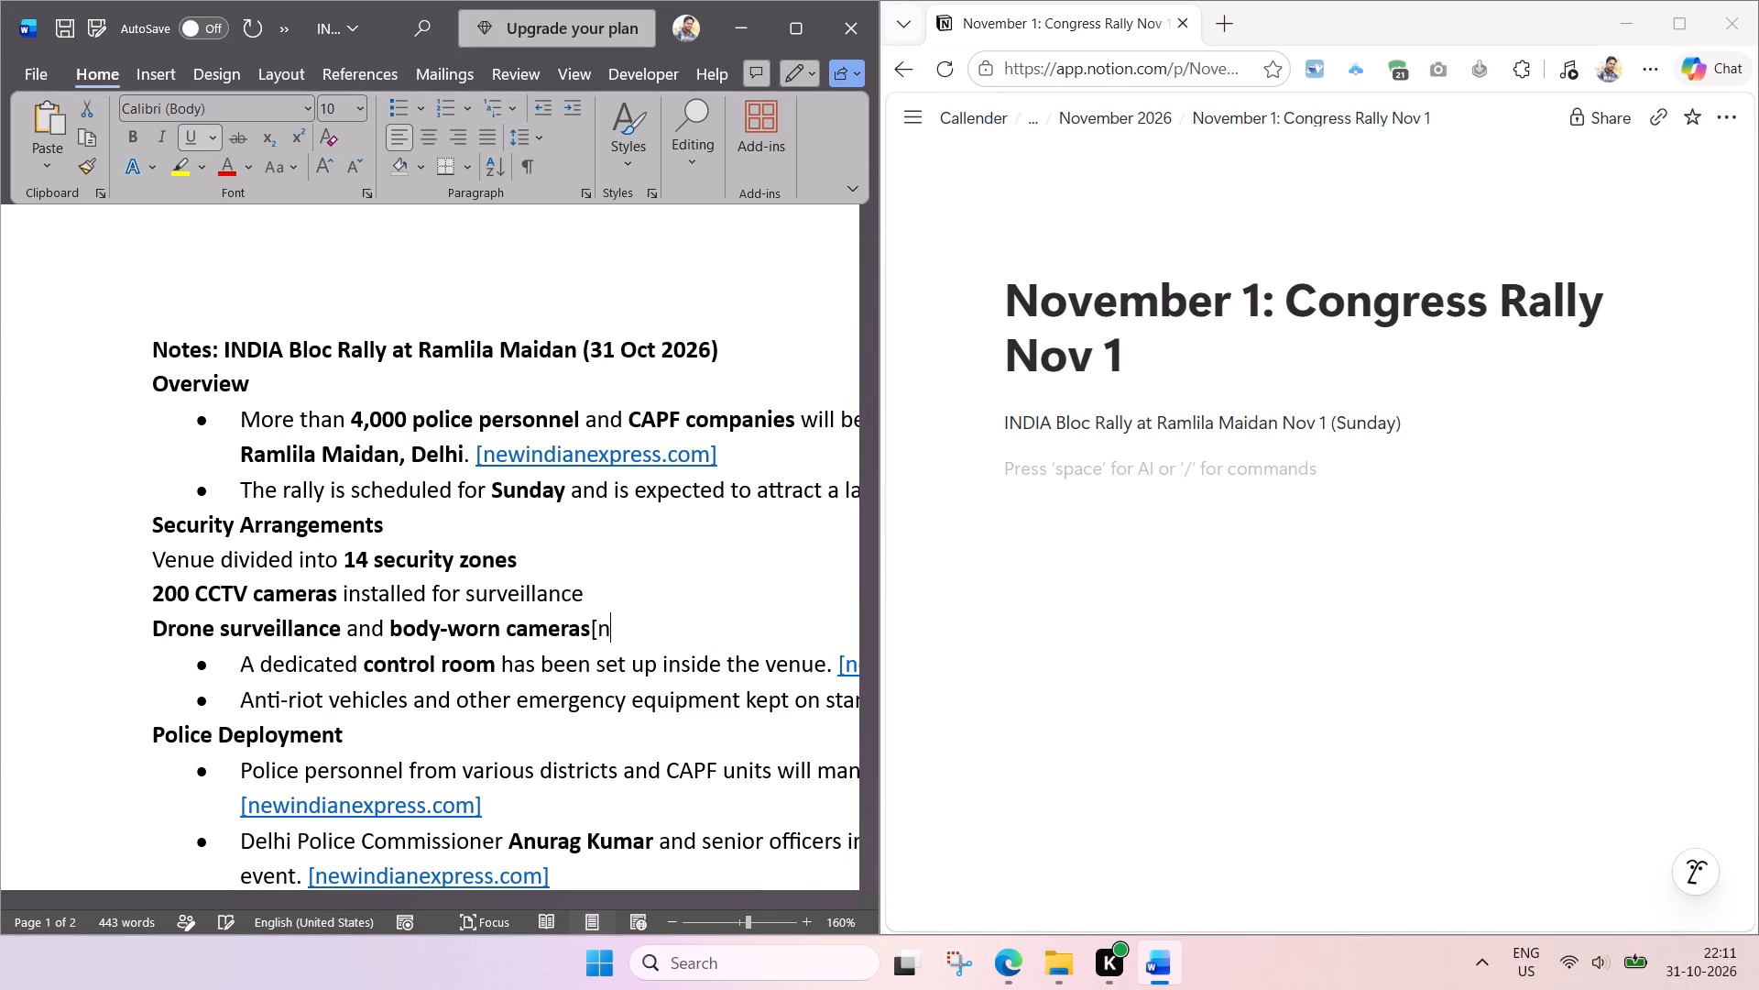
{"action": "key", "text": "BackSpace"}
{"action": "key", "text": "BackSpace"}
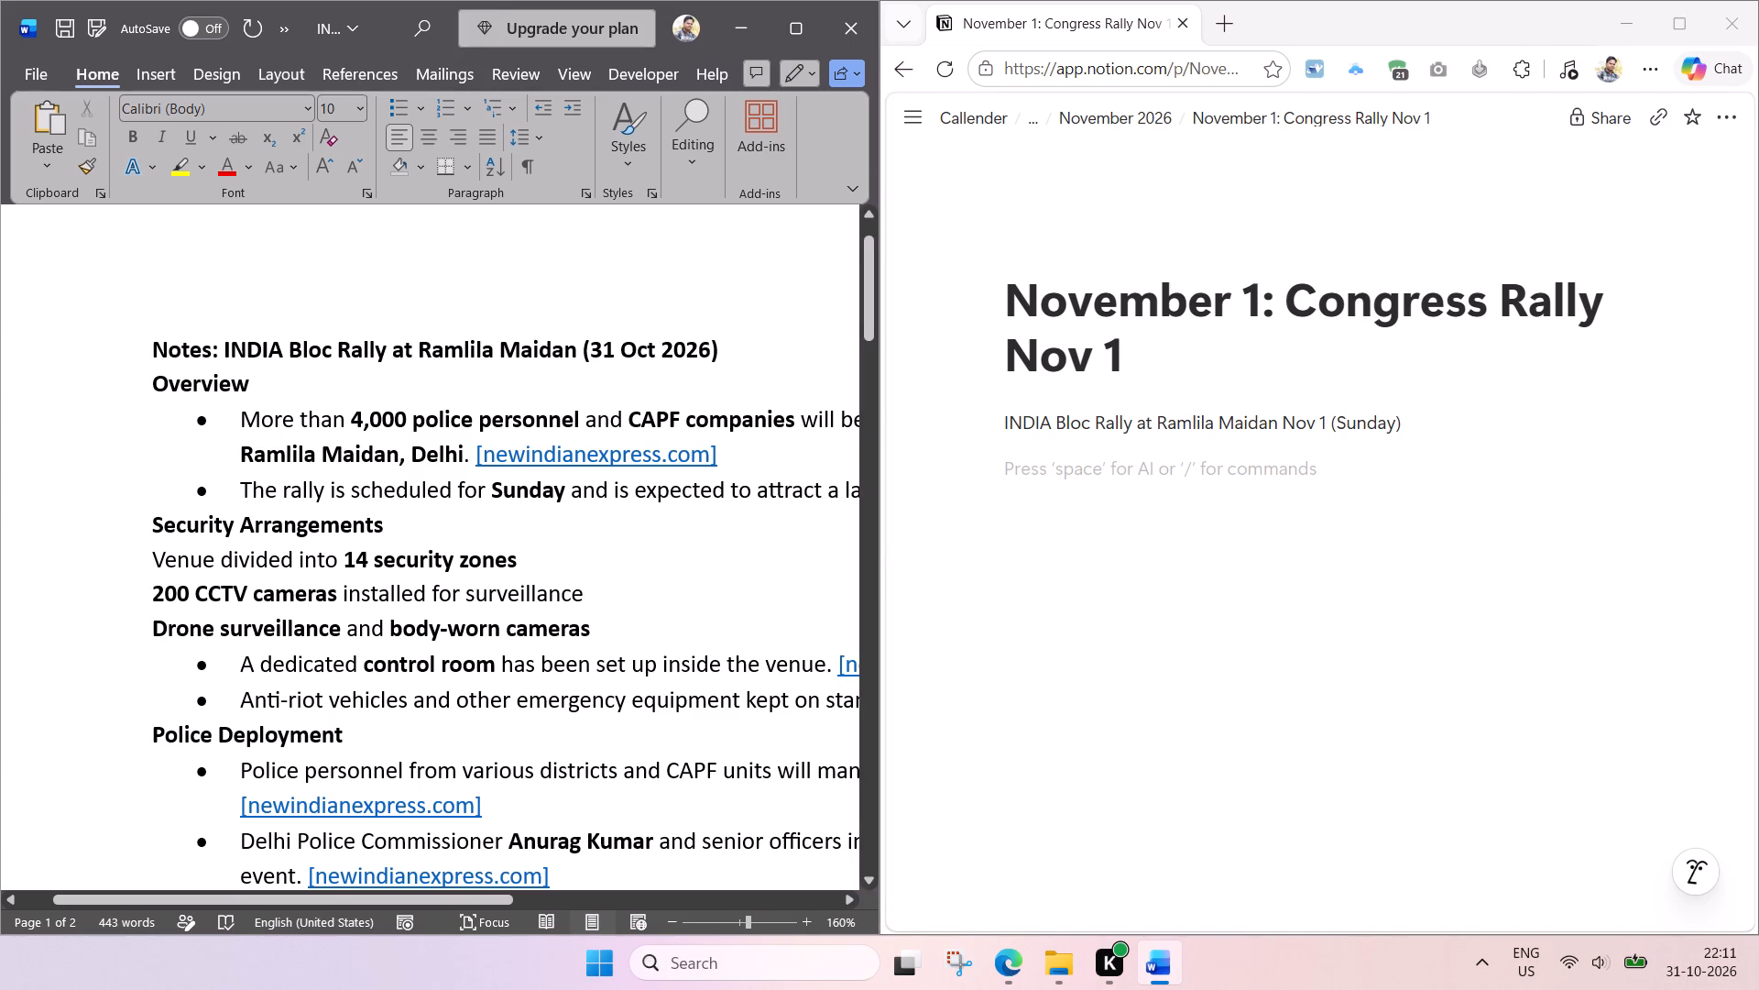
Remove the bold formatting from the Security Arrangements heading and the three unbulleted lines below it.
{"action": "scroll", "coordinate": [457, 597], "scroll_direction": "left", "scroll_amount": 1}
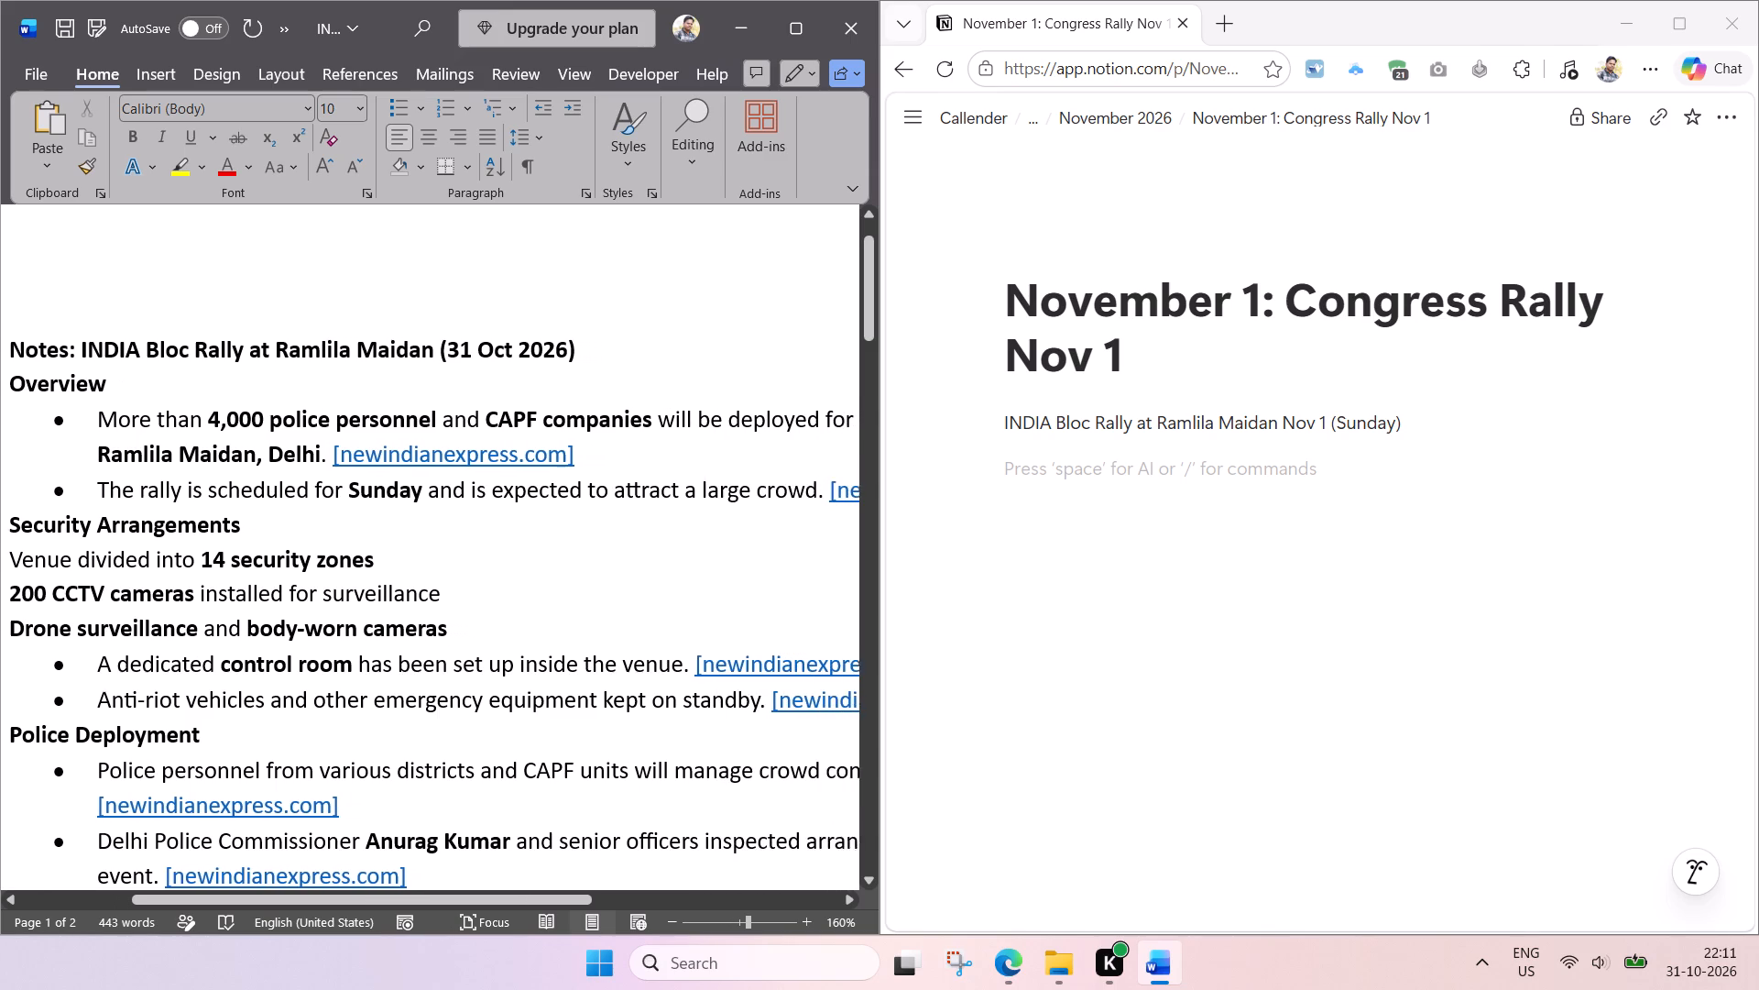
{"action": "scroll", "coordinate": [456, 600], "scroll_direction": "left", "scroll_amount": 1}
{"action": "left_click_drag", "start_coordinate": [546, 633], "coordinate": [404, 616]}
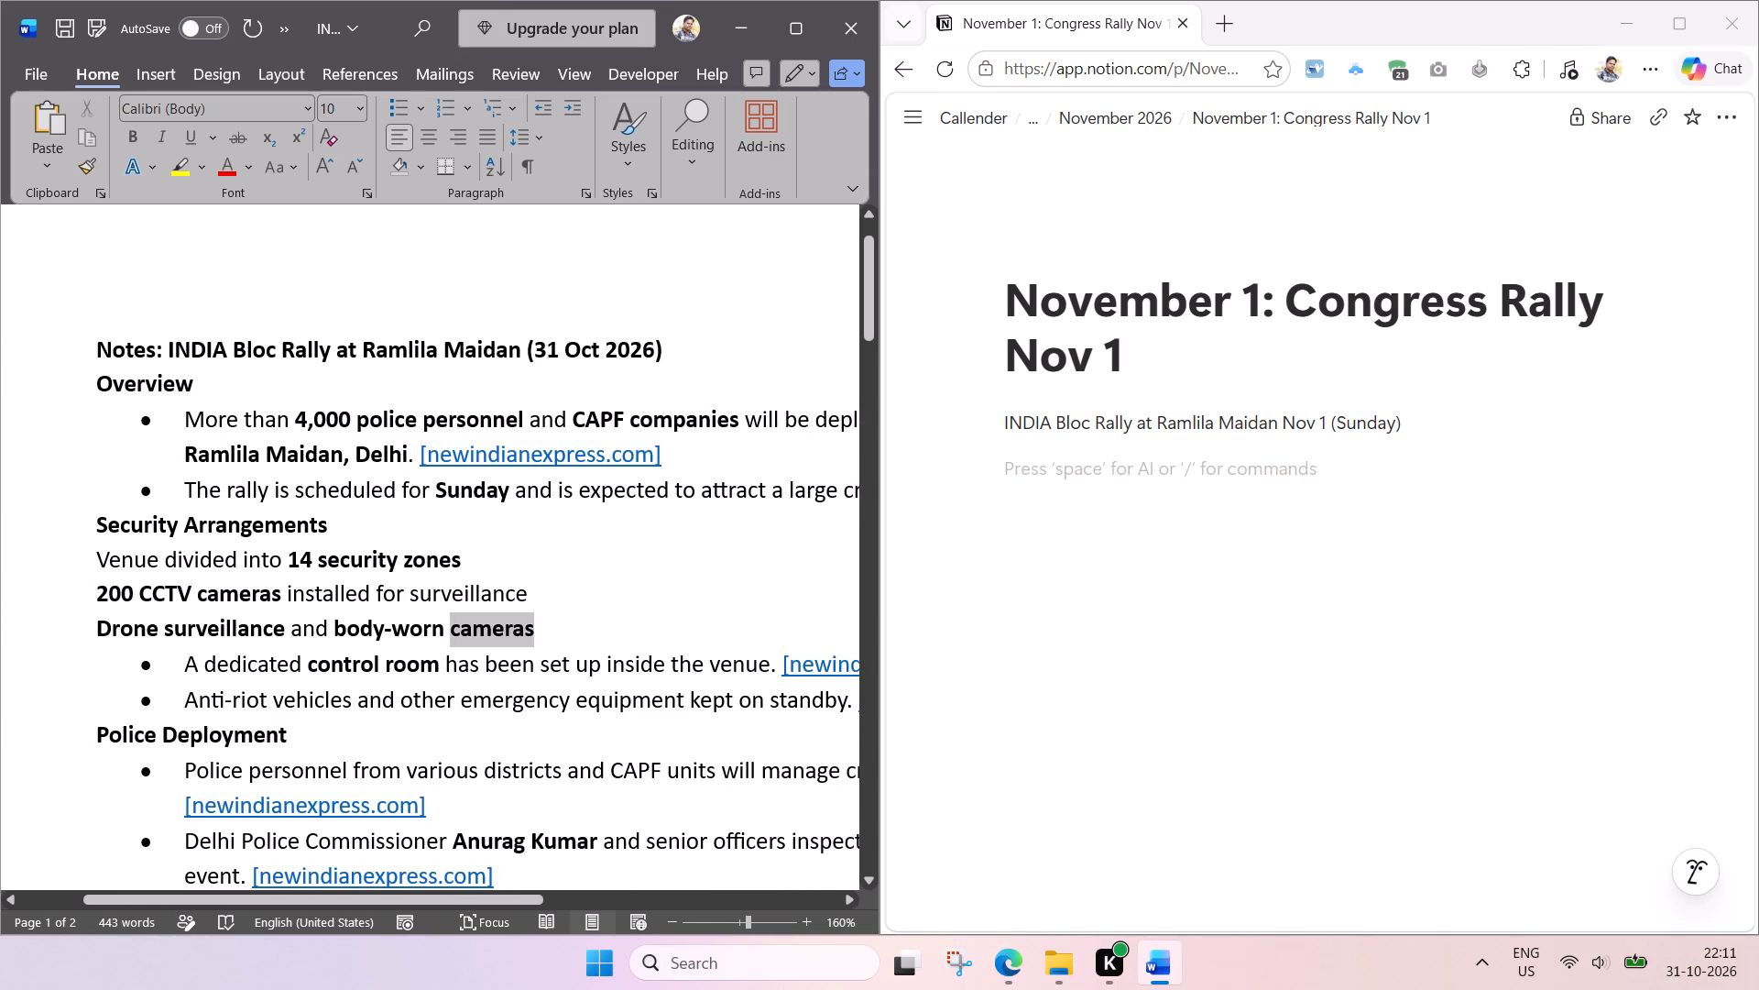
{"action": "left_click_drag", "start_coordinate": [404, 616], "coordinate": [115, 533]}
{"action": "key", "text": "ctrl+b"}
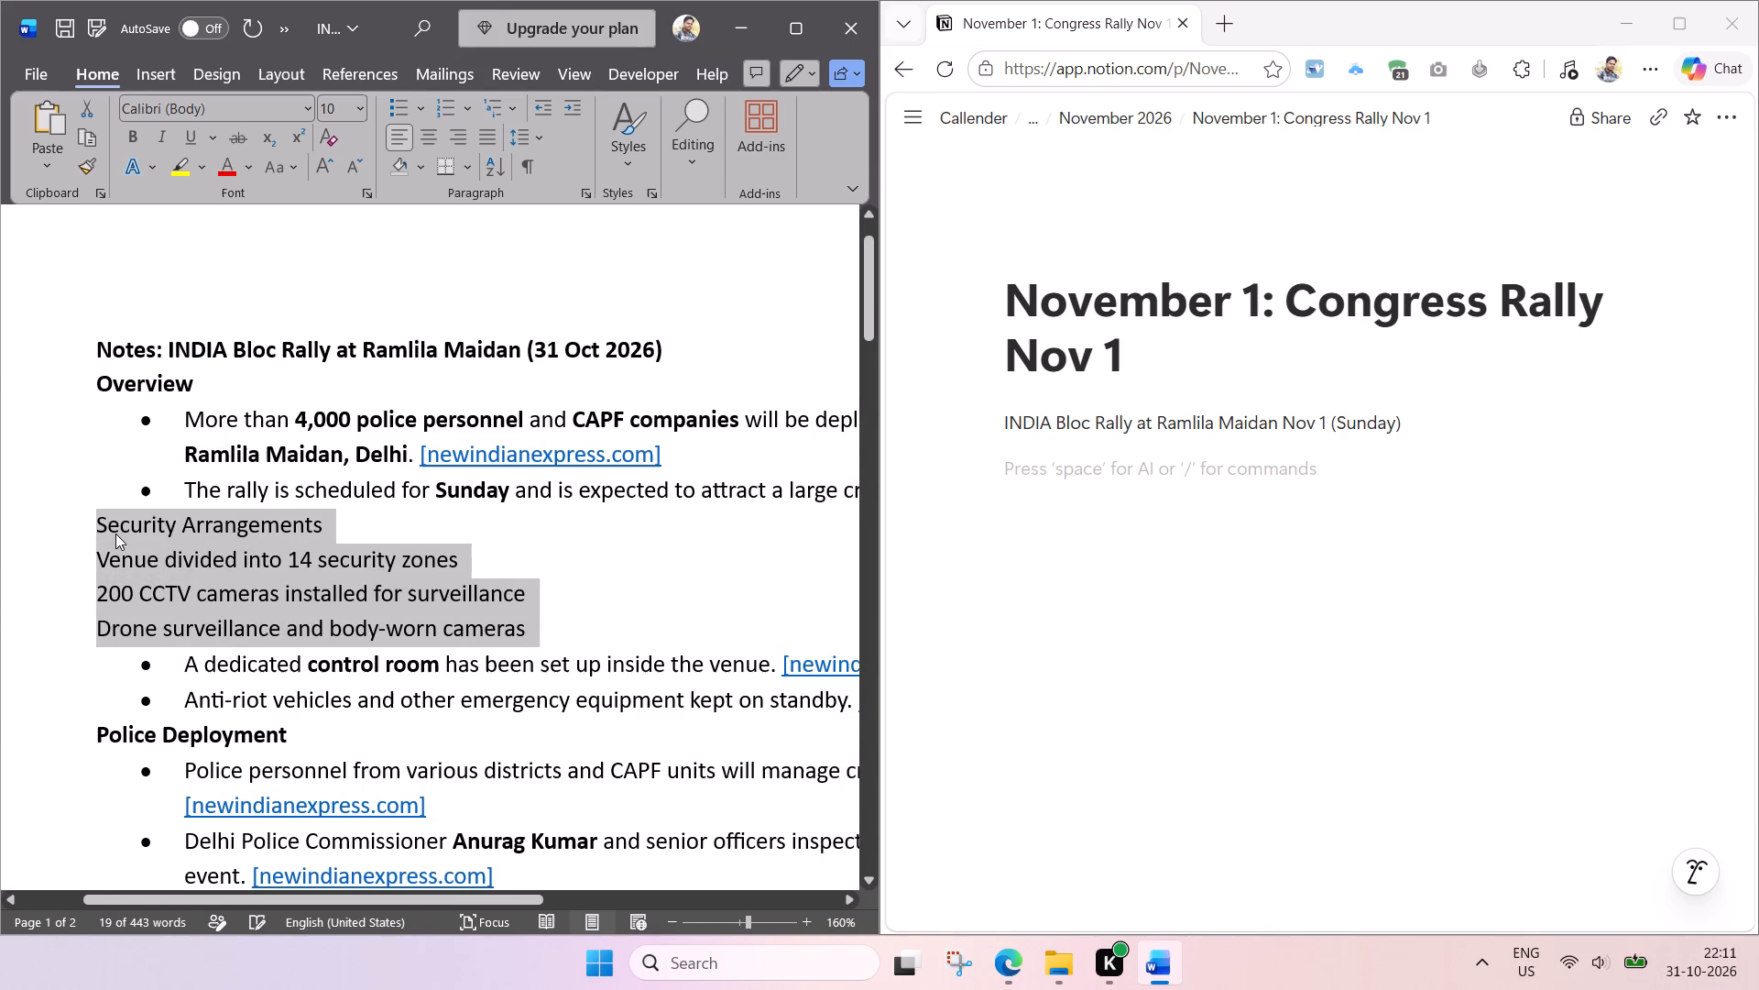
Copy the Security Arrangements heading and its three lines into the Congress Rally page's empty block and turn it into a bulleted list.
{"action": "key", "text": "ctrl+c"}
{"action": "left_click", "coordinate": [1081, 502]}
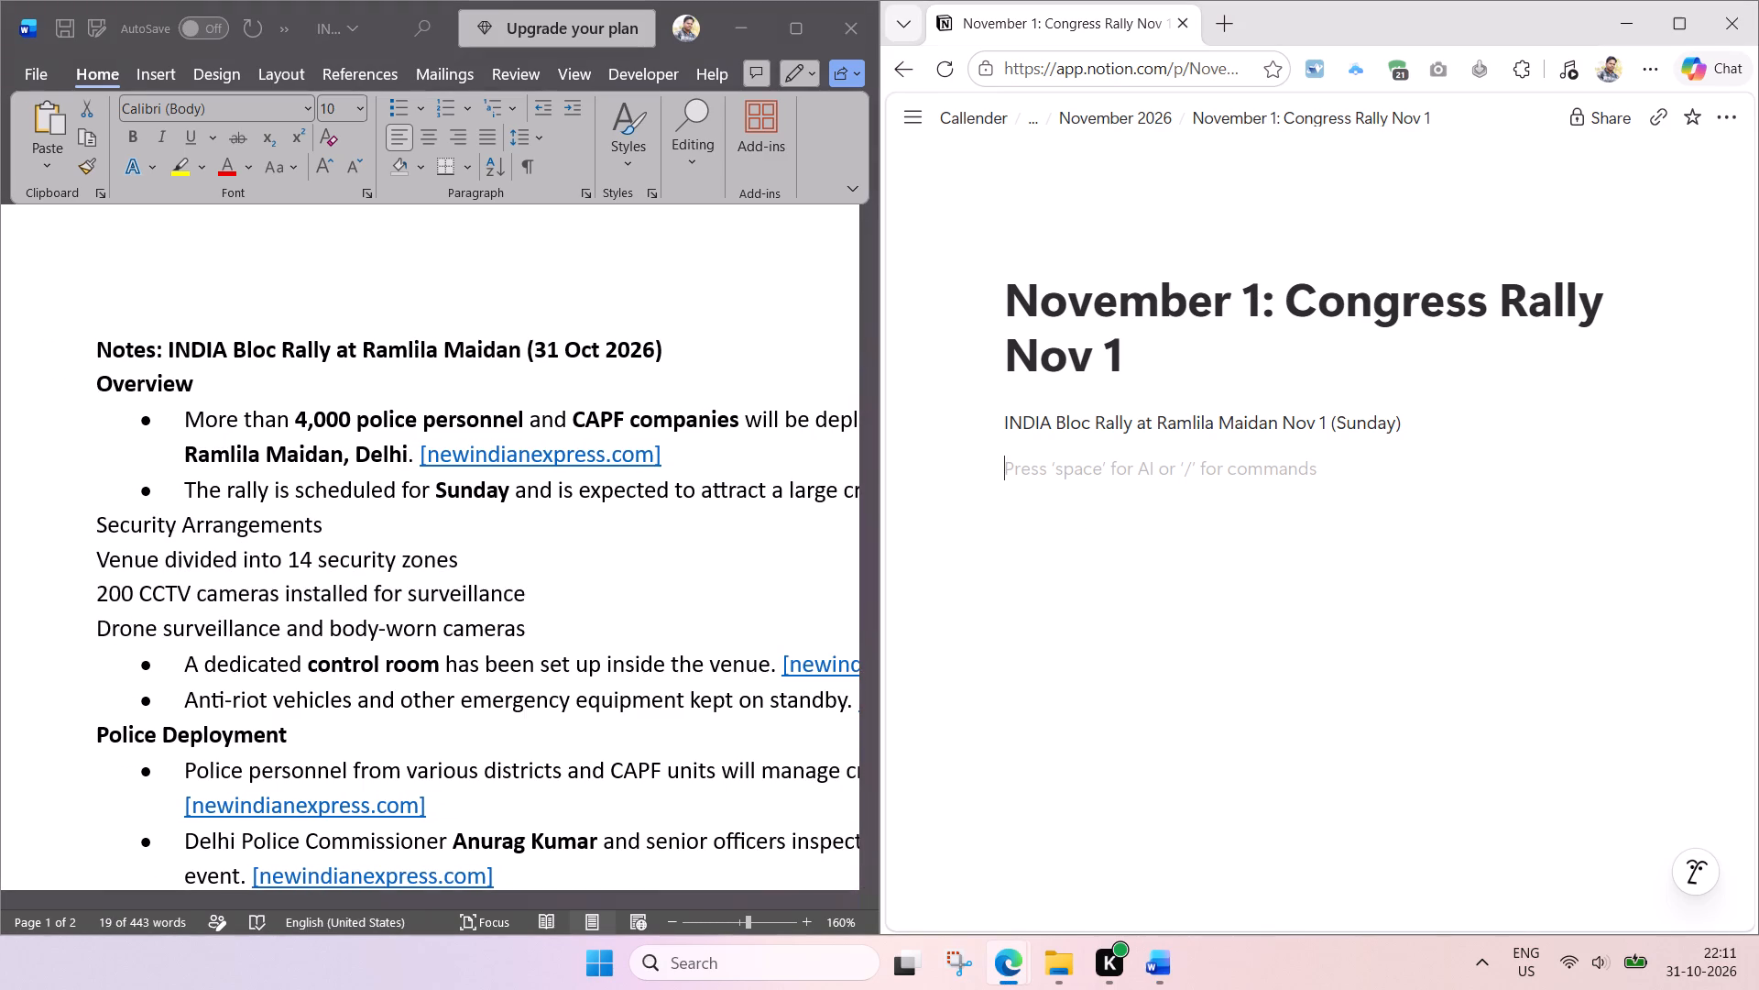
{"action": "key", "text": "ctrl+v"}
{"action": "left_click", "coordinate": [978, 475]}
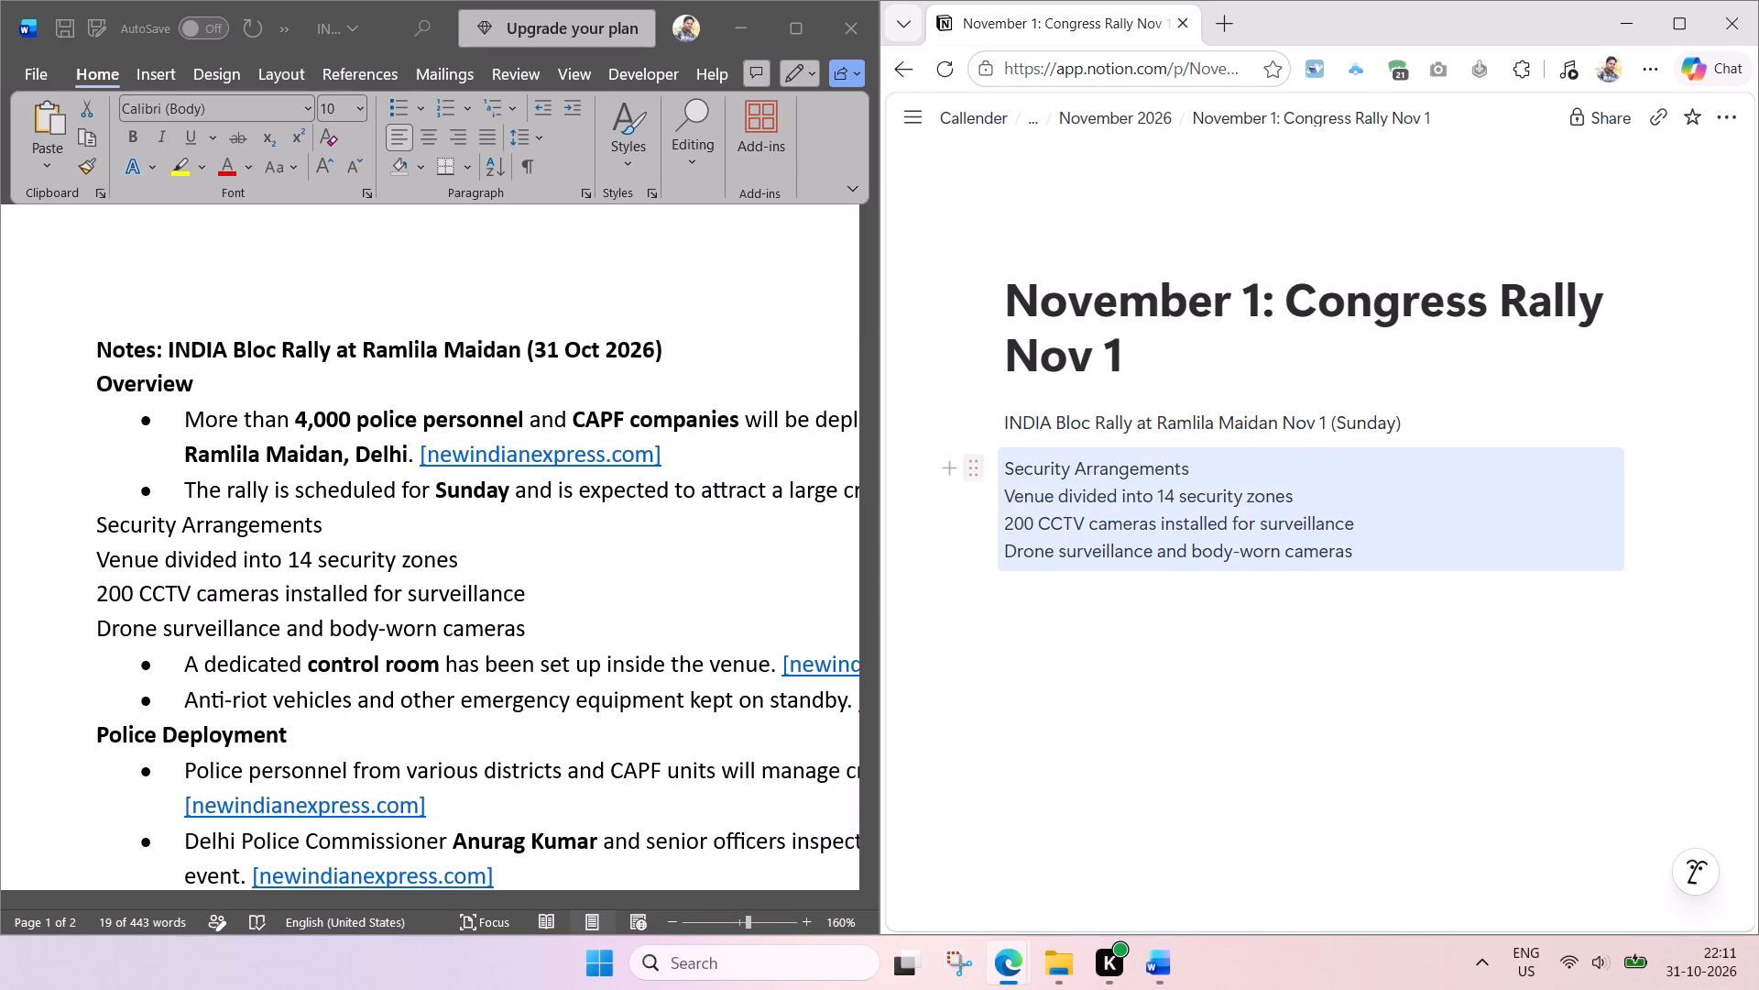
{"action": "left_click", "coordinate": [1338, 354]}
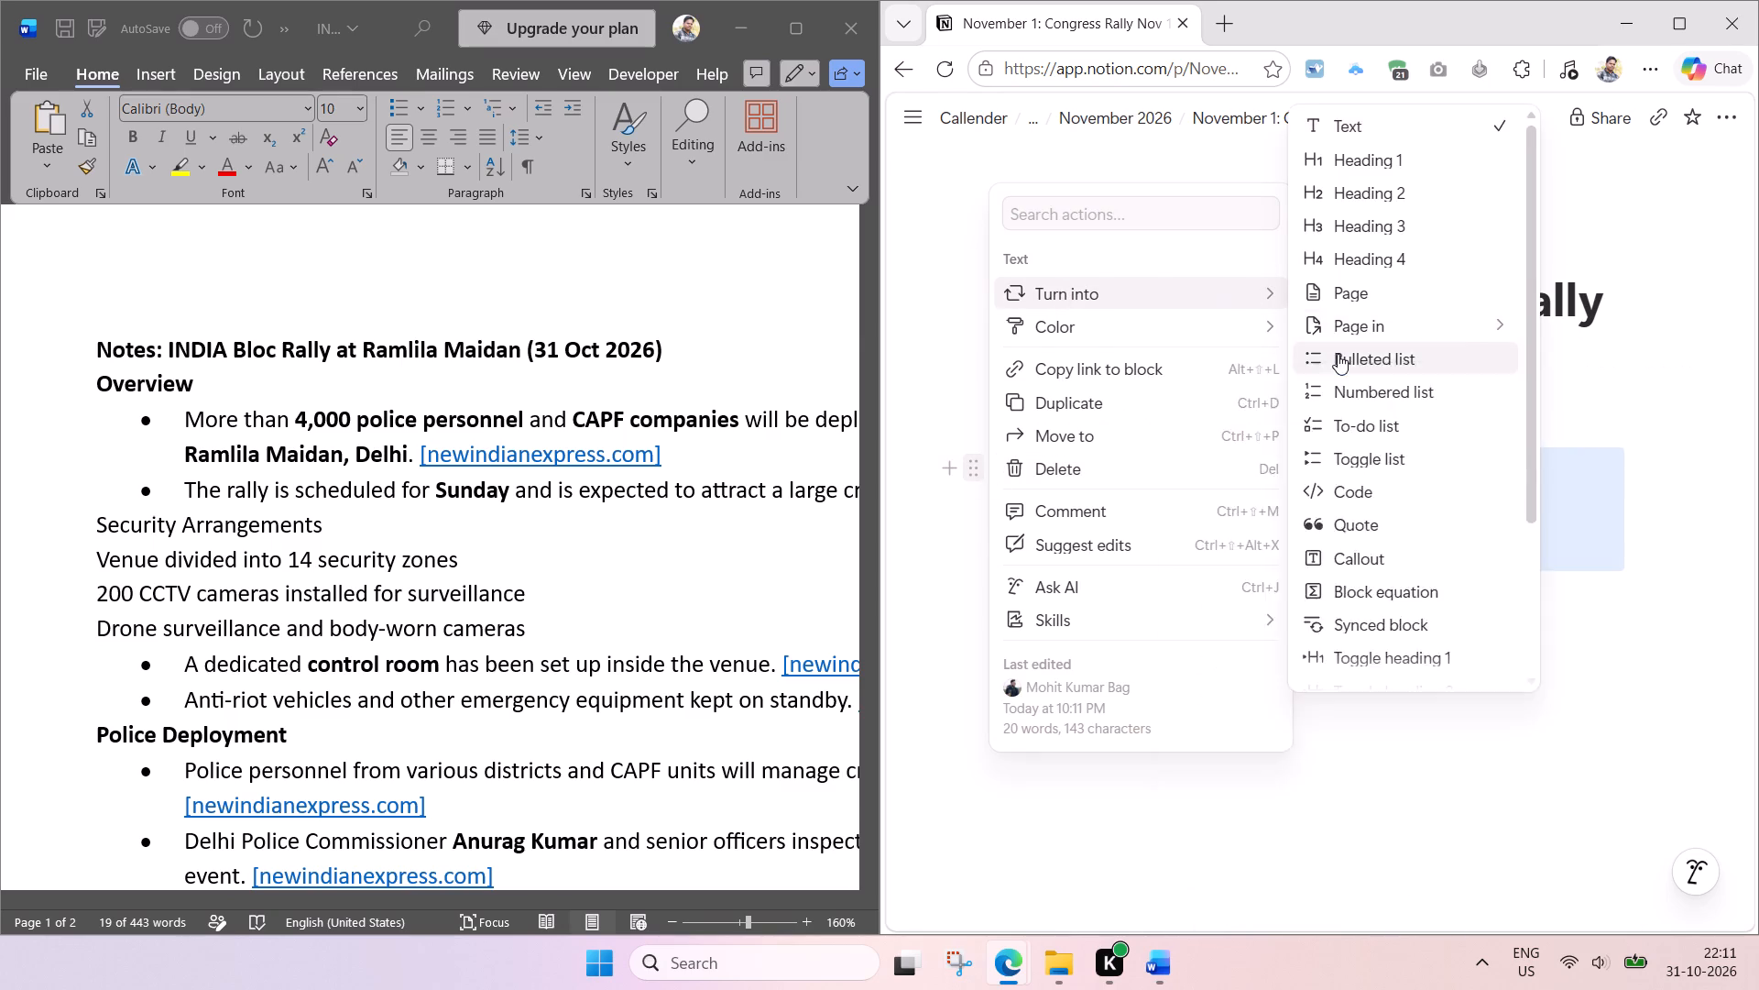
{"action": "left_click", "coordinate": [1178, 632]}
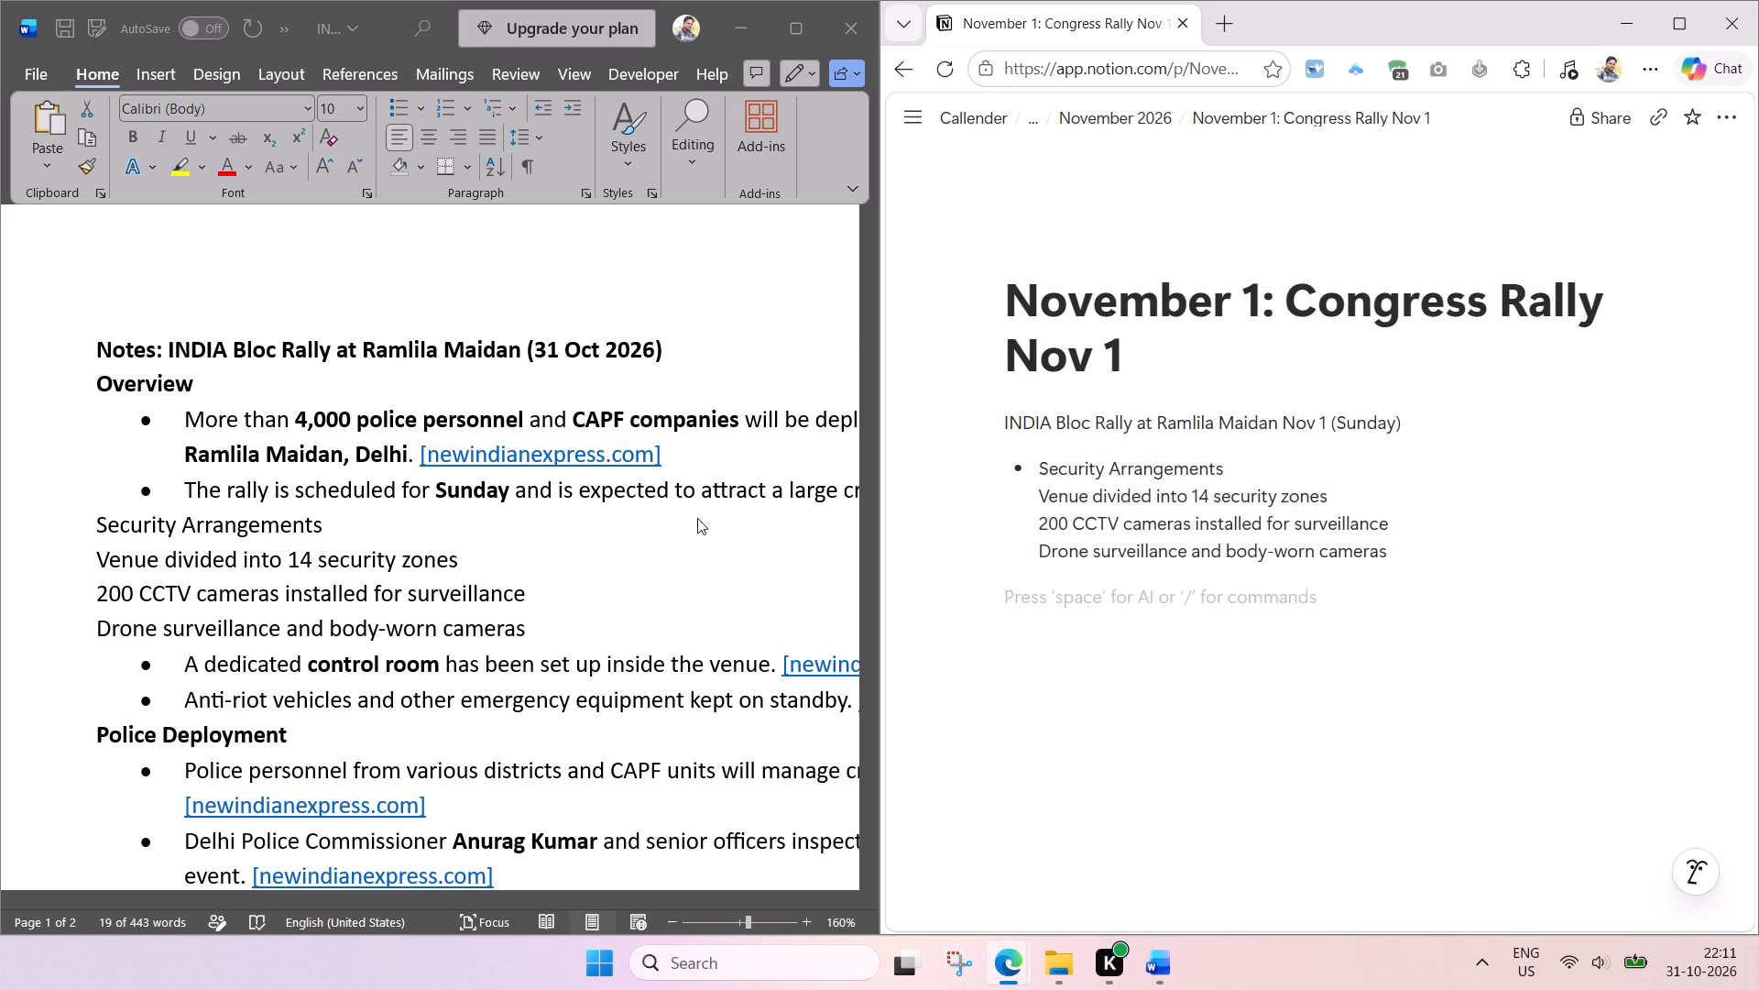
Insert a blank line above the Police Deployment heading in the Word notes.
{"action": "scroll", "coordinate": [338, 553], "scroll_direction": "down", "scroll_amount": 1}
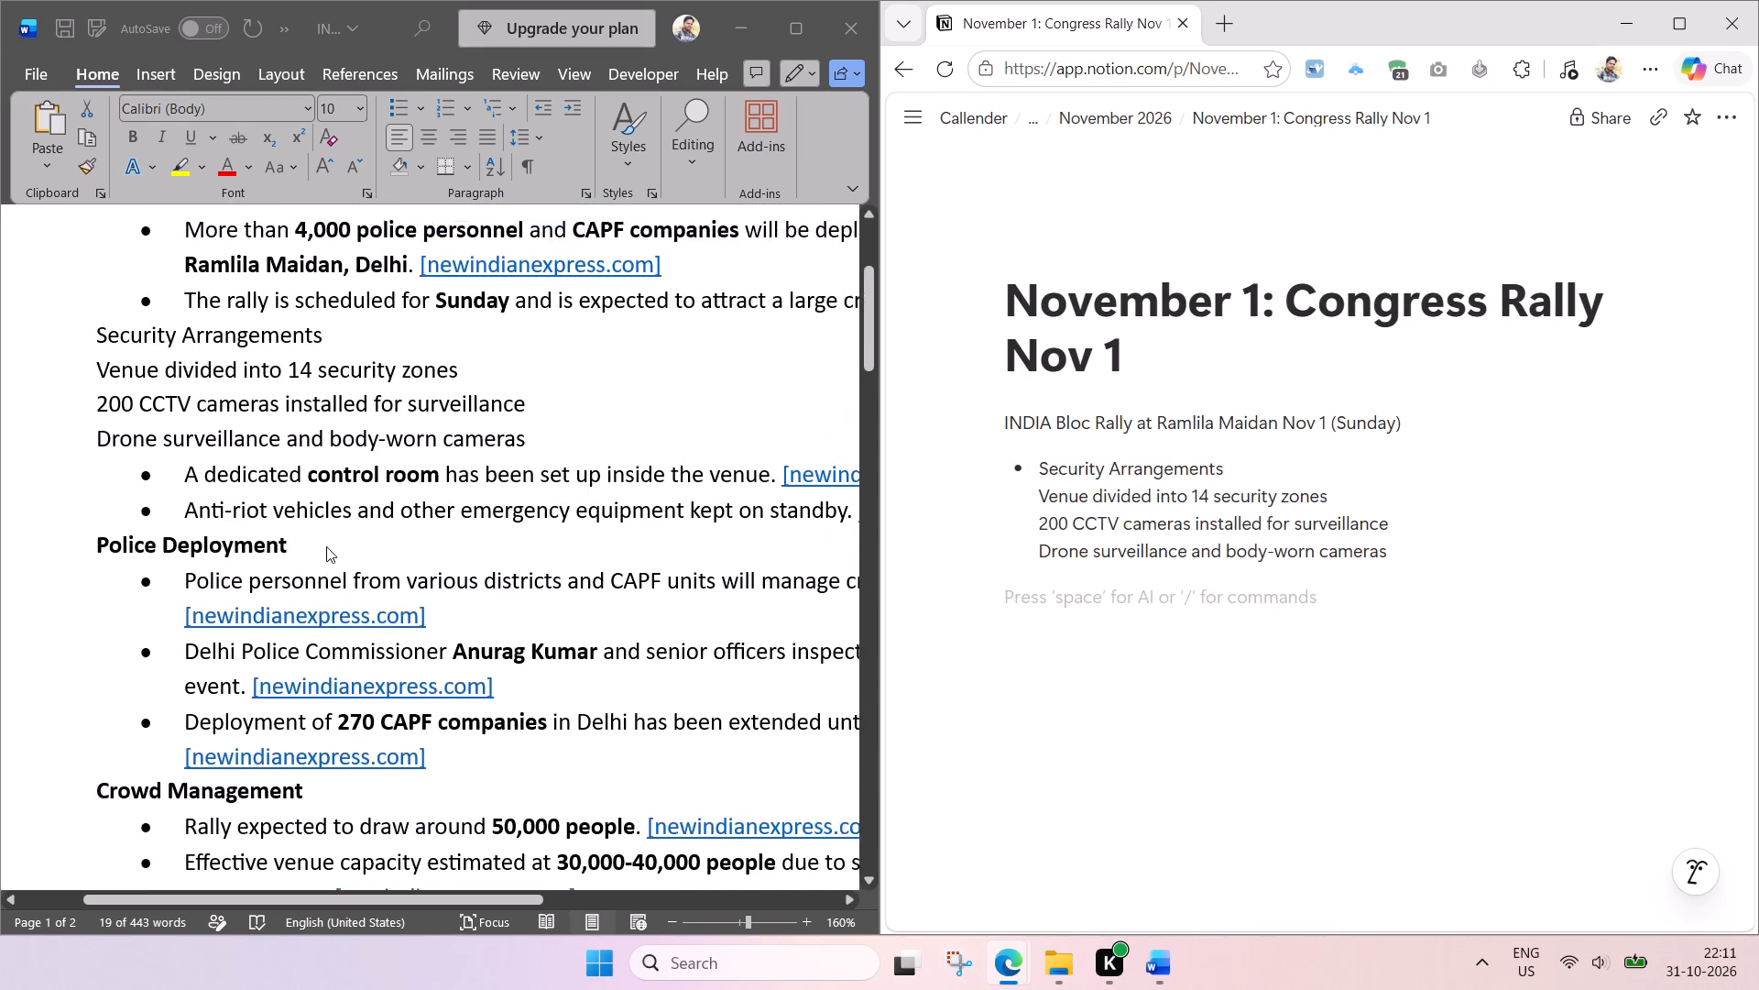
{"action": "scroll", "coordinate": [326, 546], "scroll_direction": "down", "scroll_amount": 2}
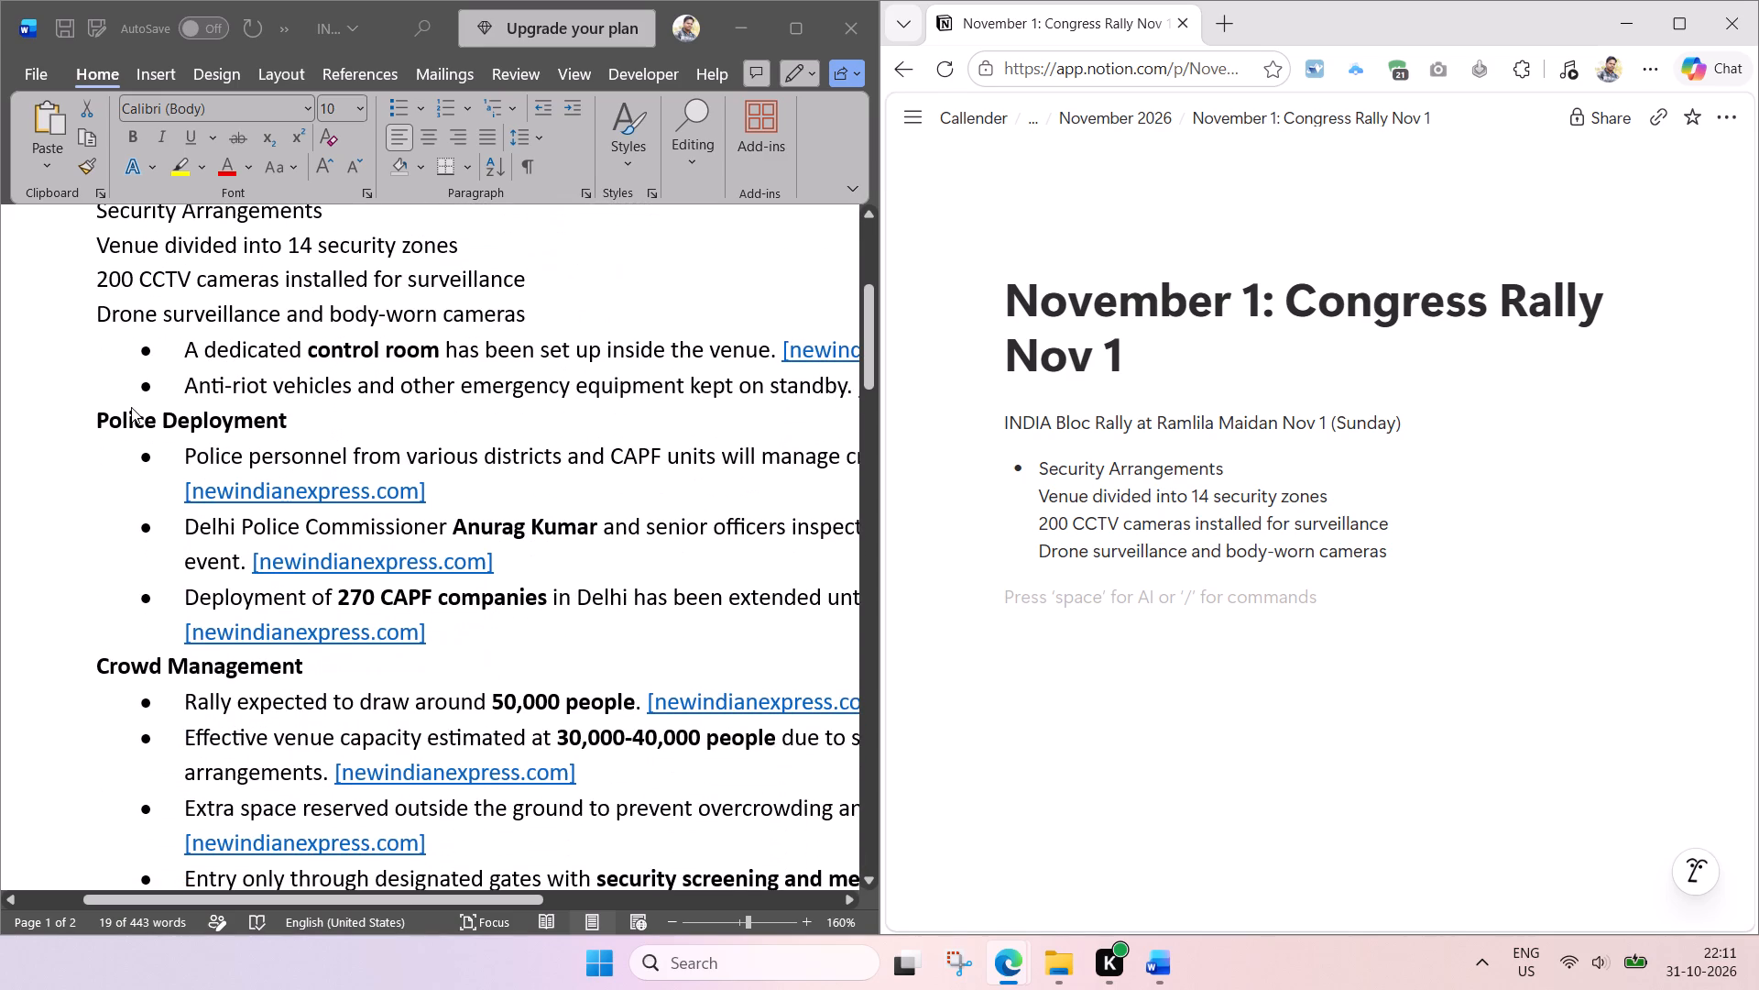
{"action": "left_click", "coordinate": [113, 415]}
{"action": "left_click", "coordinate": [102, 414]}
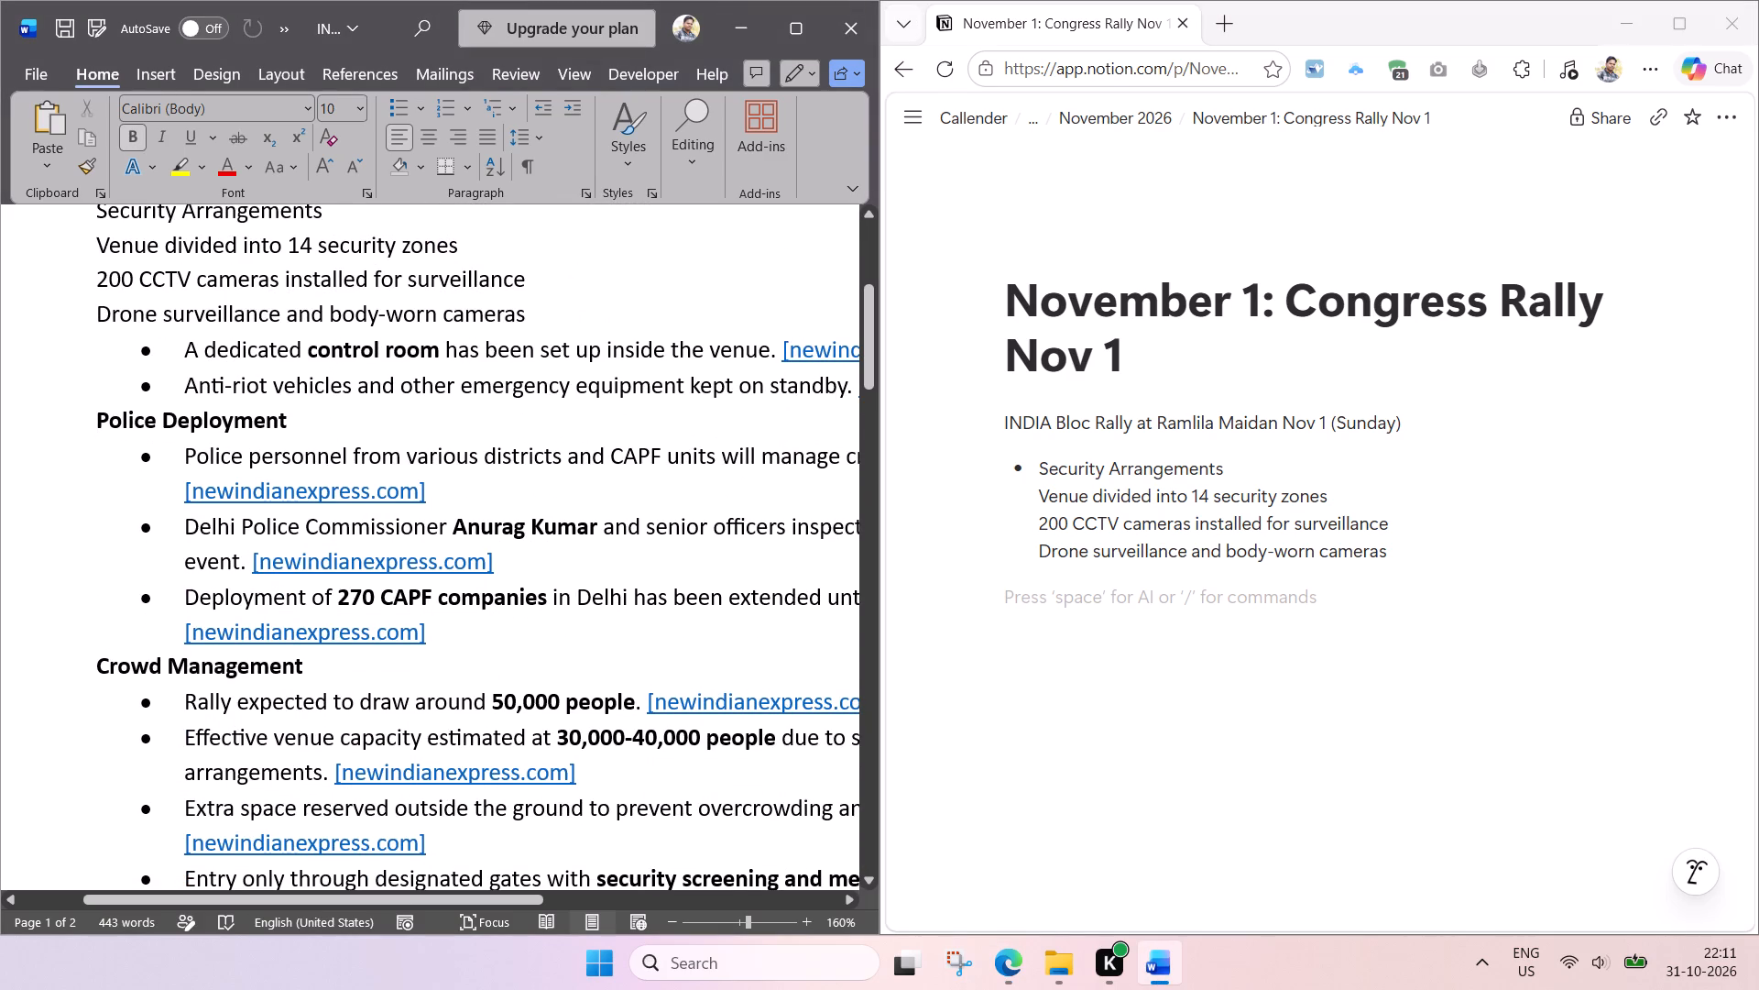
{"action": "key", "text": "Return"}
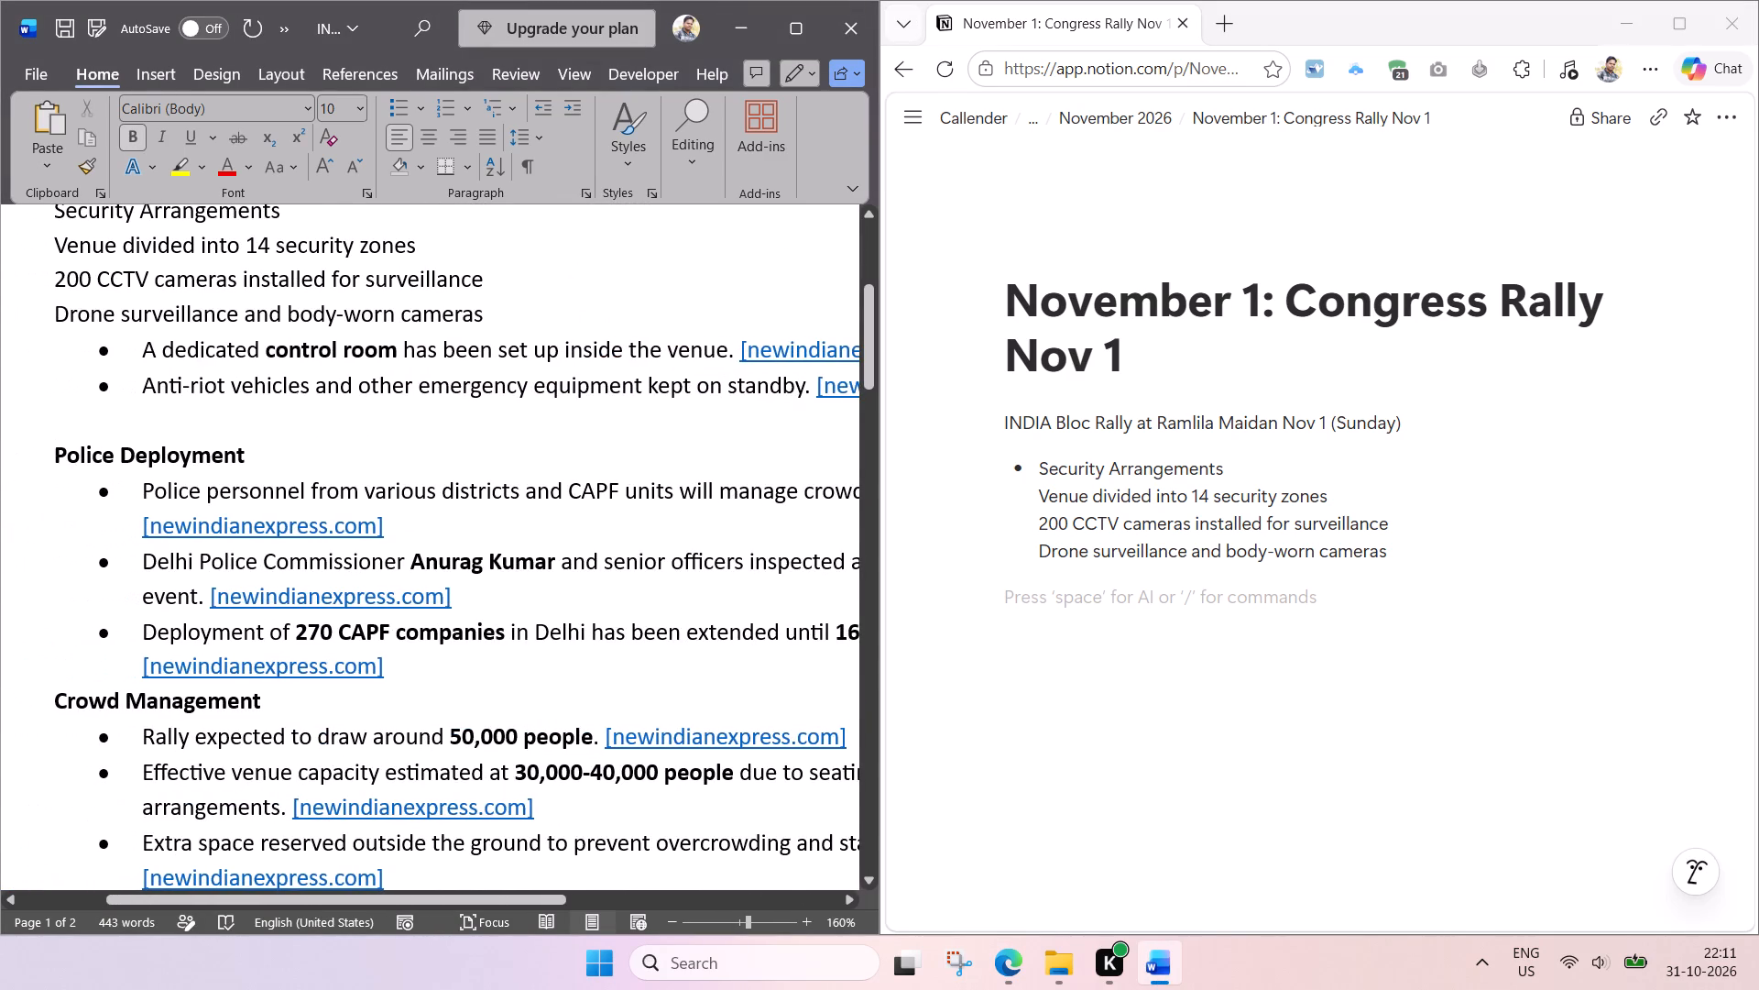
Copy "4,000 police personnel" from the Overview in the Word notes onto a new line below the Police Deployment heading, leaving a blank line between.
{"action": "scroll", "coordinate": [508, 521], "scroll_direction": "left", "scroll_amount": 2}
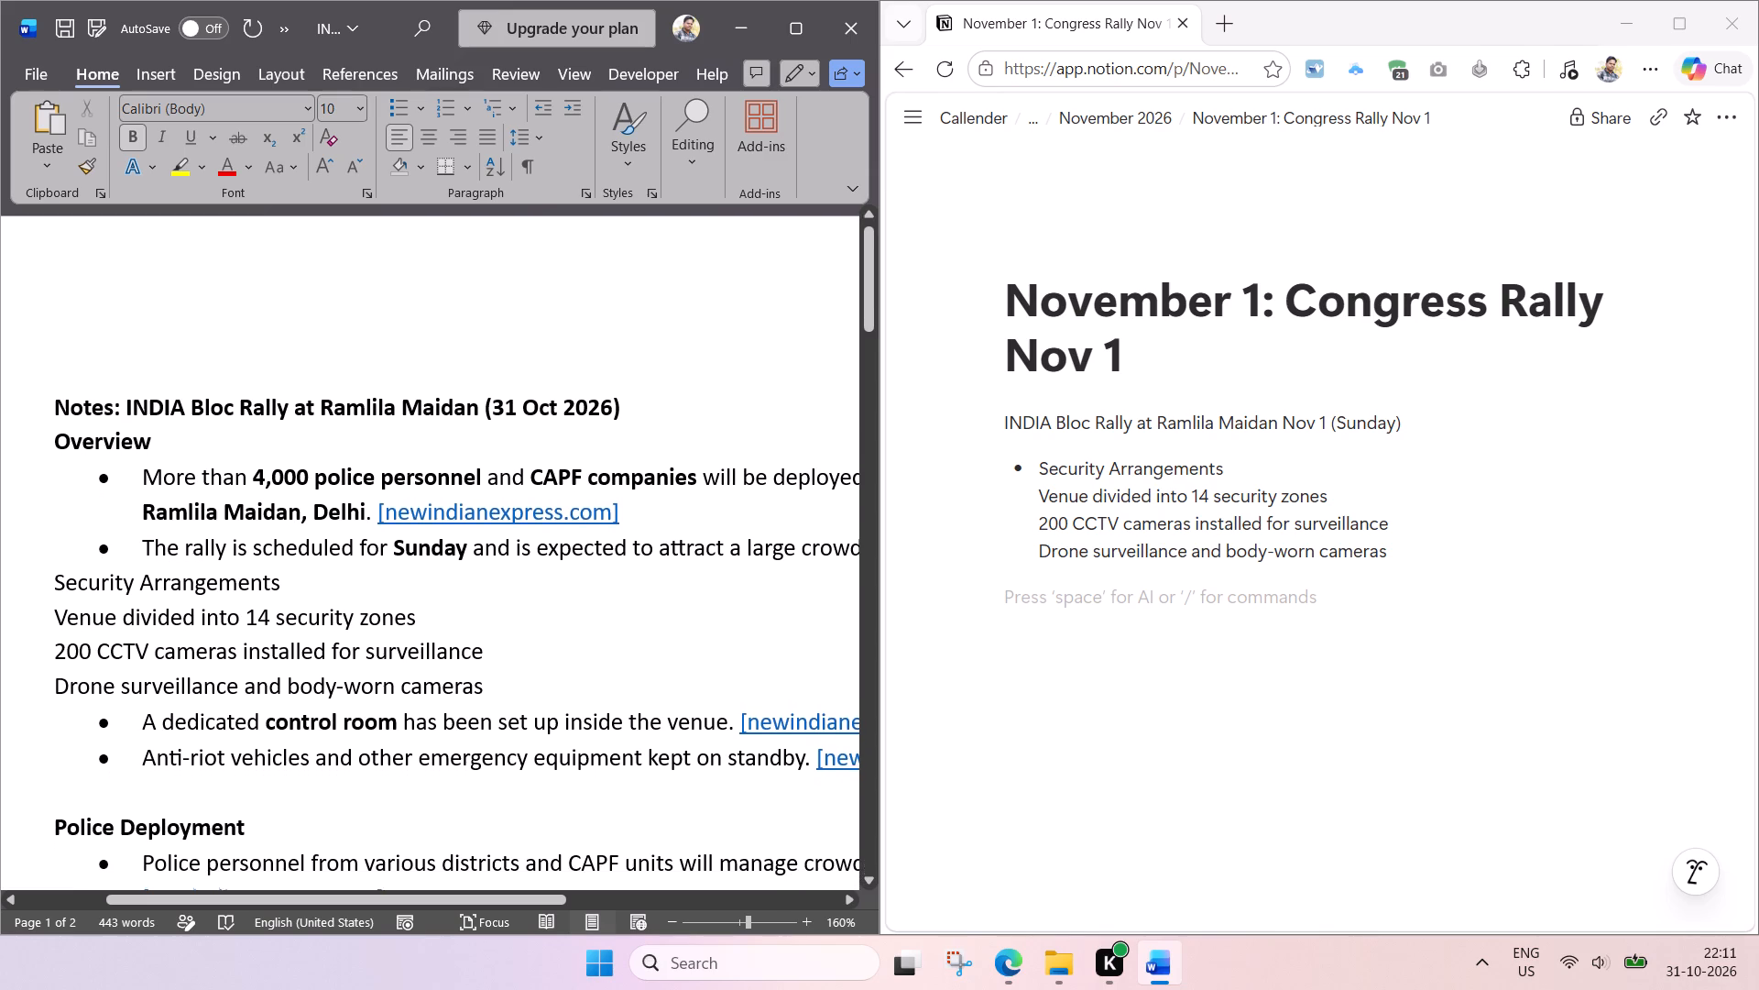
{"action": "scroll", "coordinate": [508, 521], "scroll_direction": "left", "scroll_amount": 1}
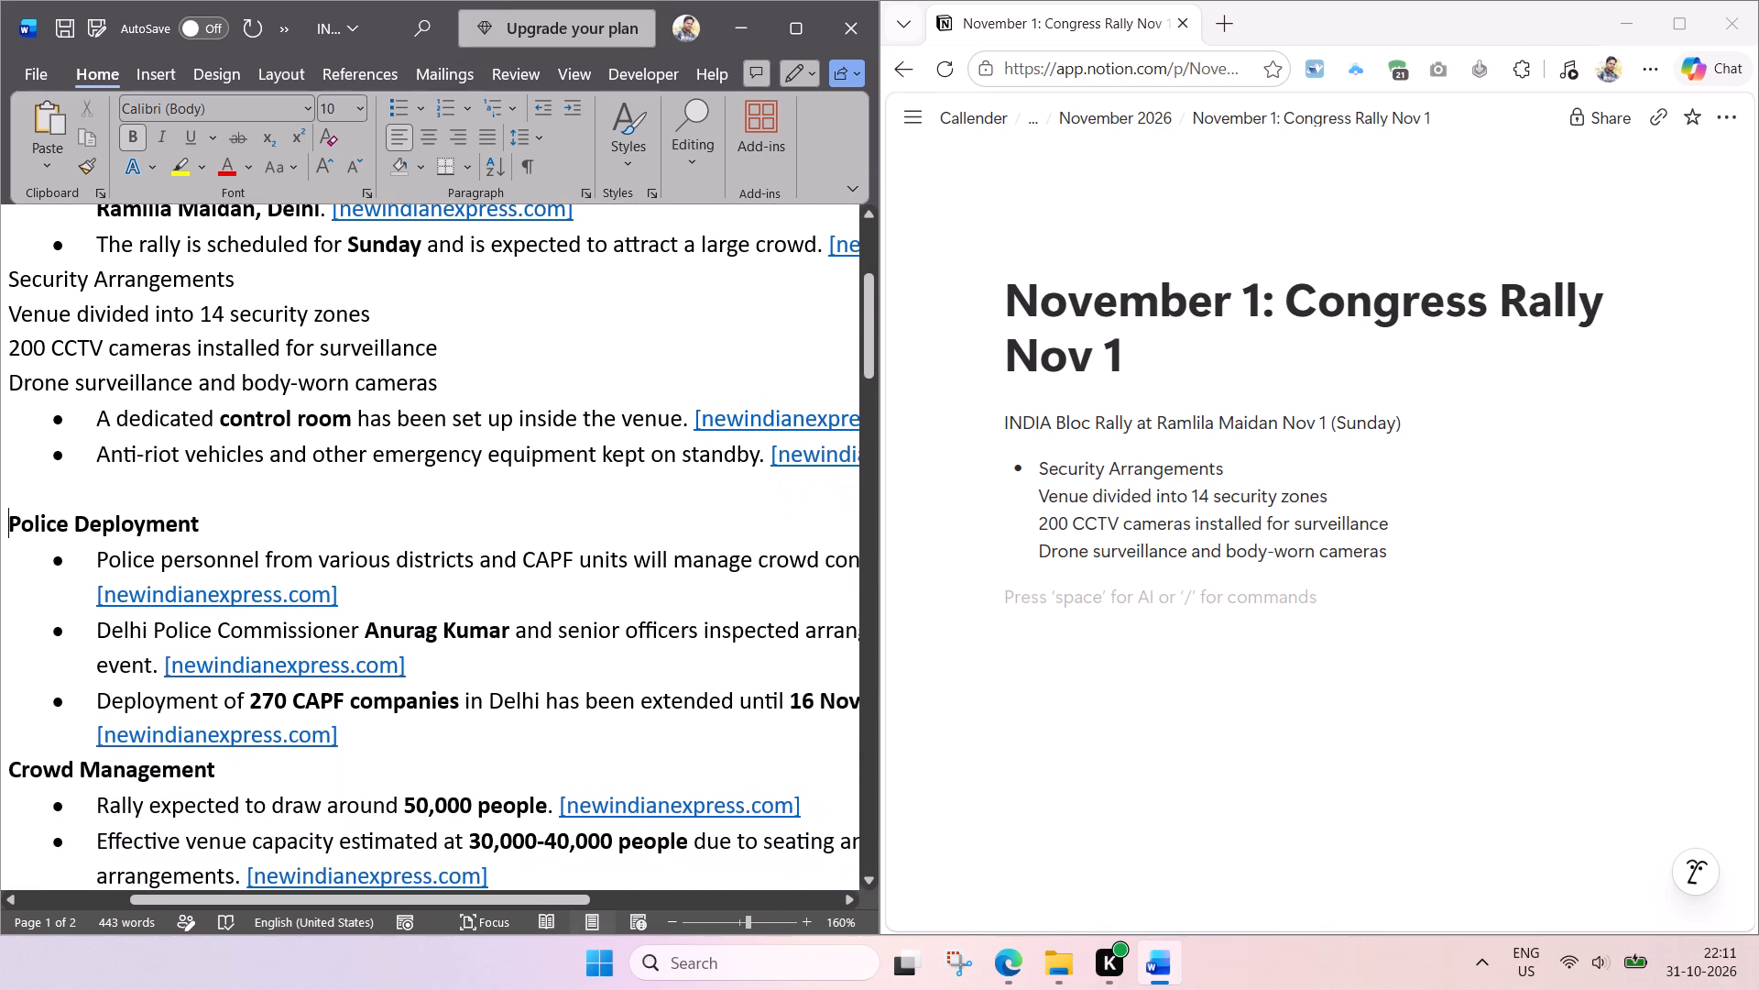
{"action": "scroll", "coordinate": [508, 521], "scroll_direction": "left", "scroll_amount": 1}
{"action": "scroll", "coordinate": [508, 521], "scroll_direction": "down", "scroll_amount": 1}
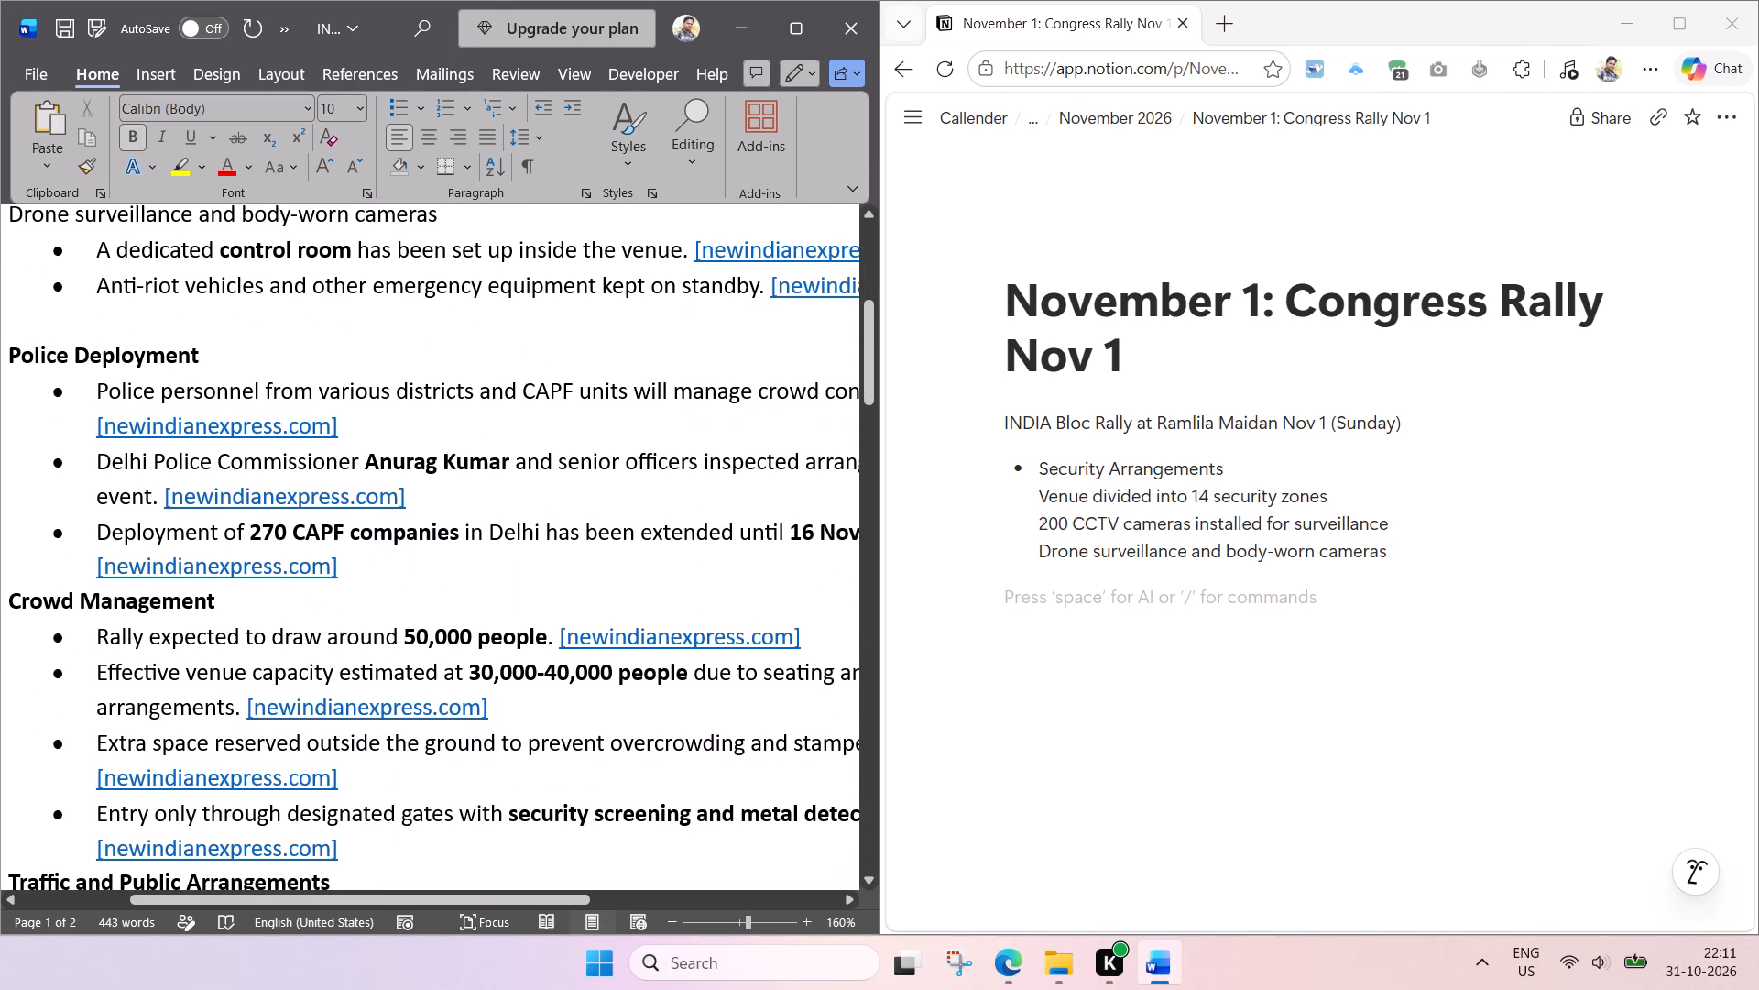
{"action": "scroll", "coordinate": [508, 521], "scroll_direction": "up", "scroll_amount": 1}
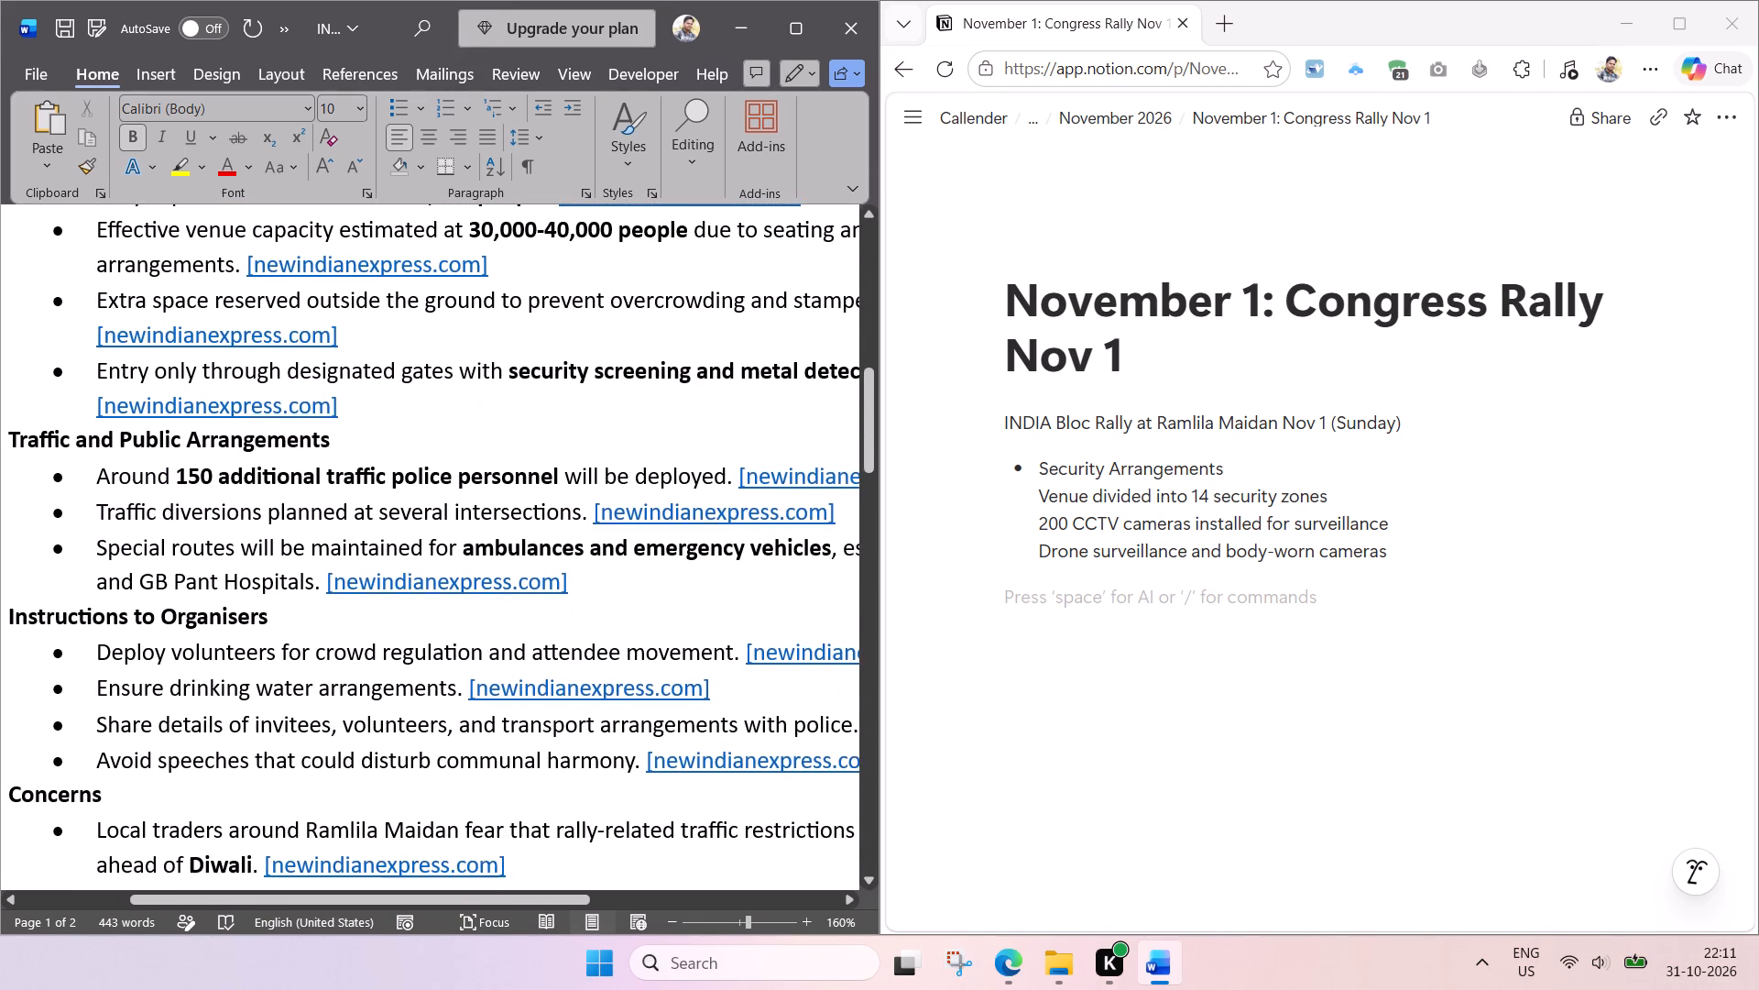
{"action": "scroll", "coordinate": [508, 521], "scroll_direction": "up", "scroll_amount": 1}
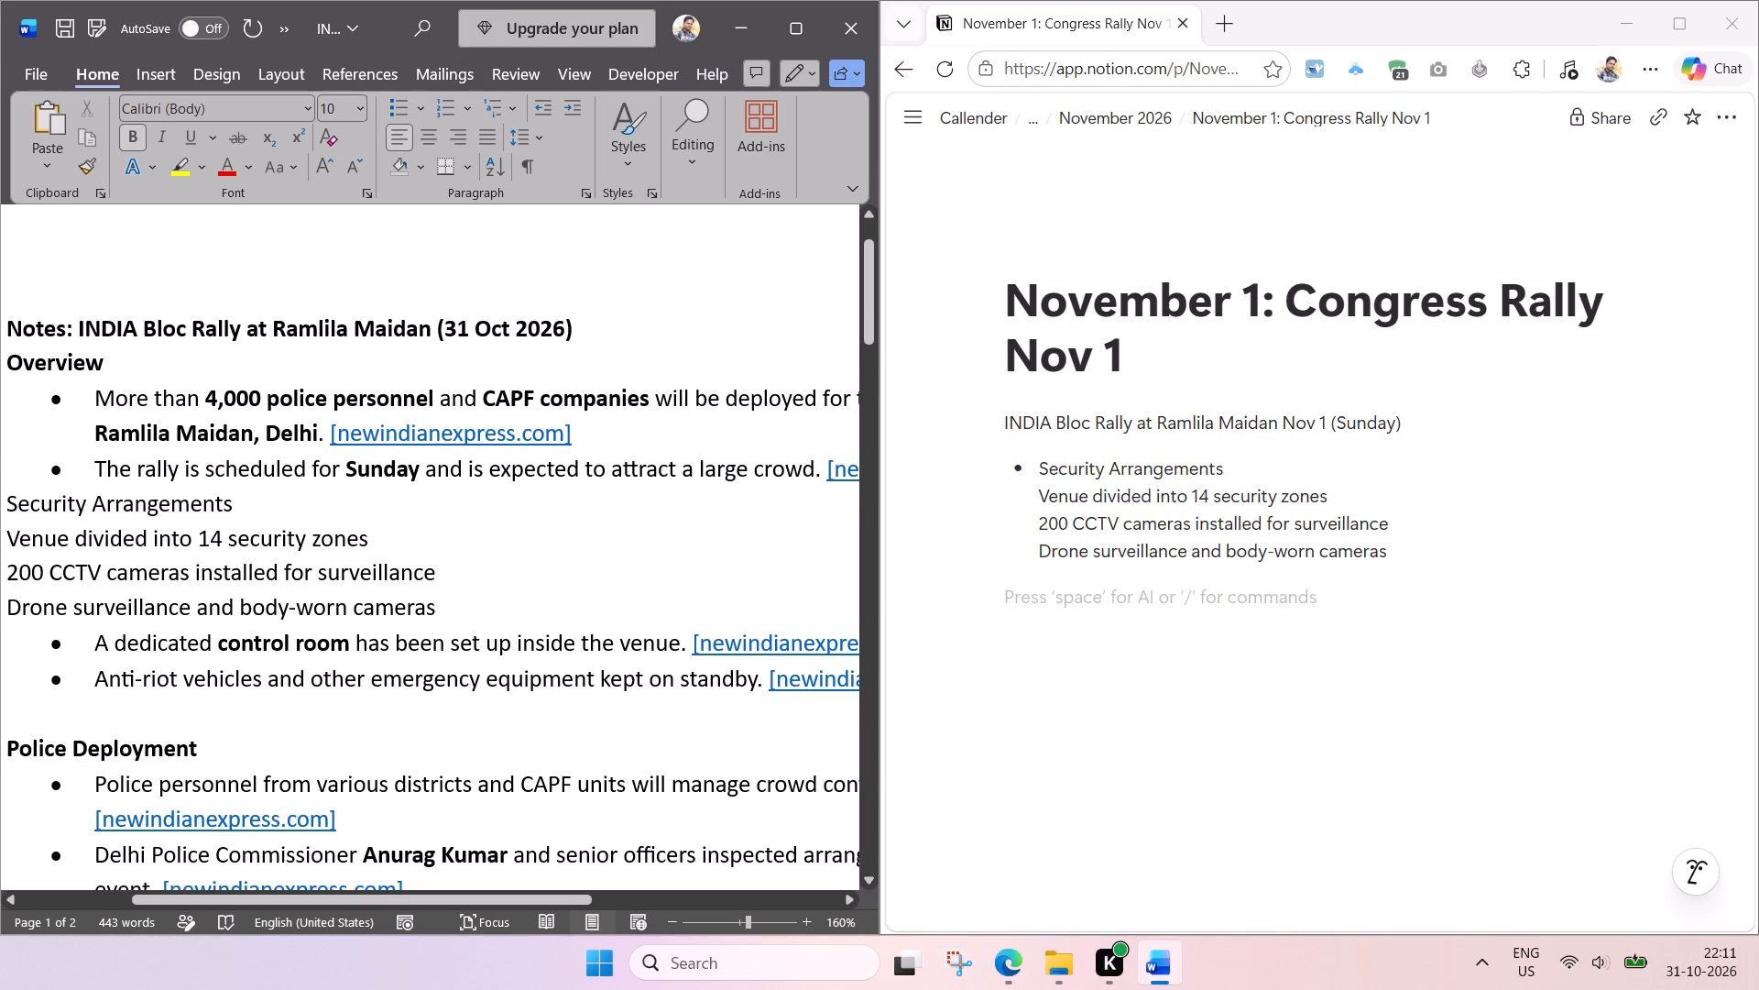
{"action": "left_click_drag", "start_coordinate": [437, 401], "coordinate": [209, 401]}
{"action": "key", "text": "ctrl+c"}
{"action": "scroll", "coordinate": [569, 606], "scroll_direction": "down", "scroll_amount": 1}
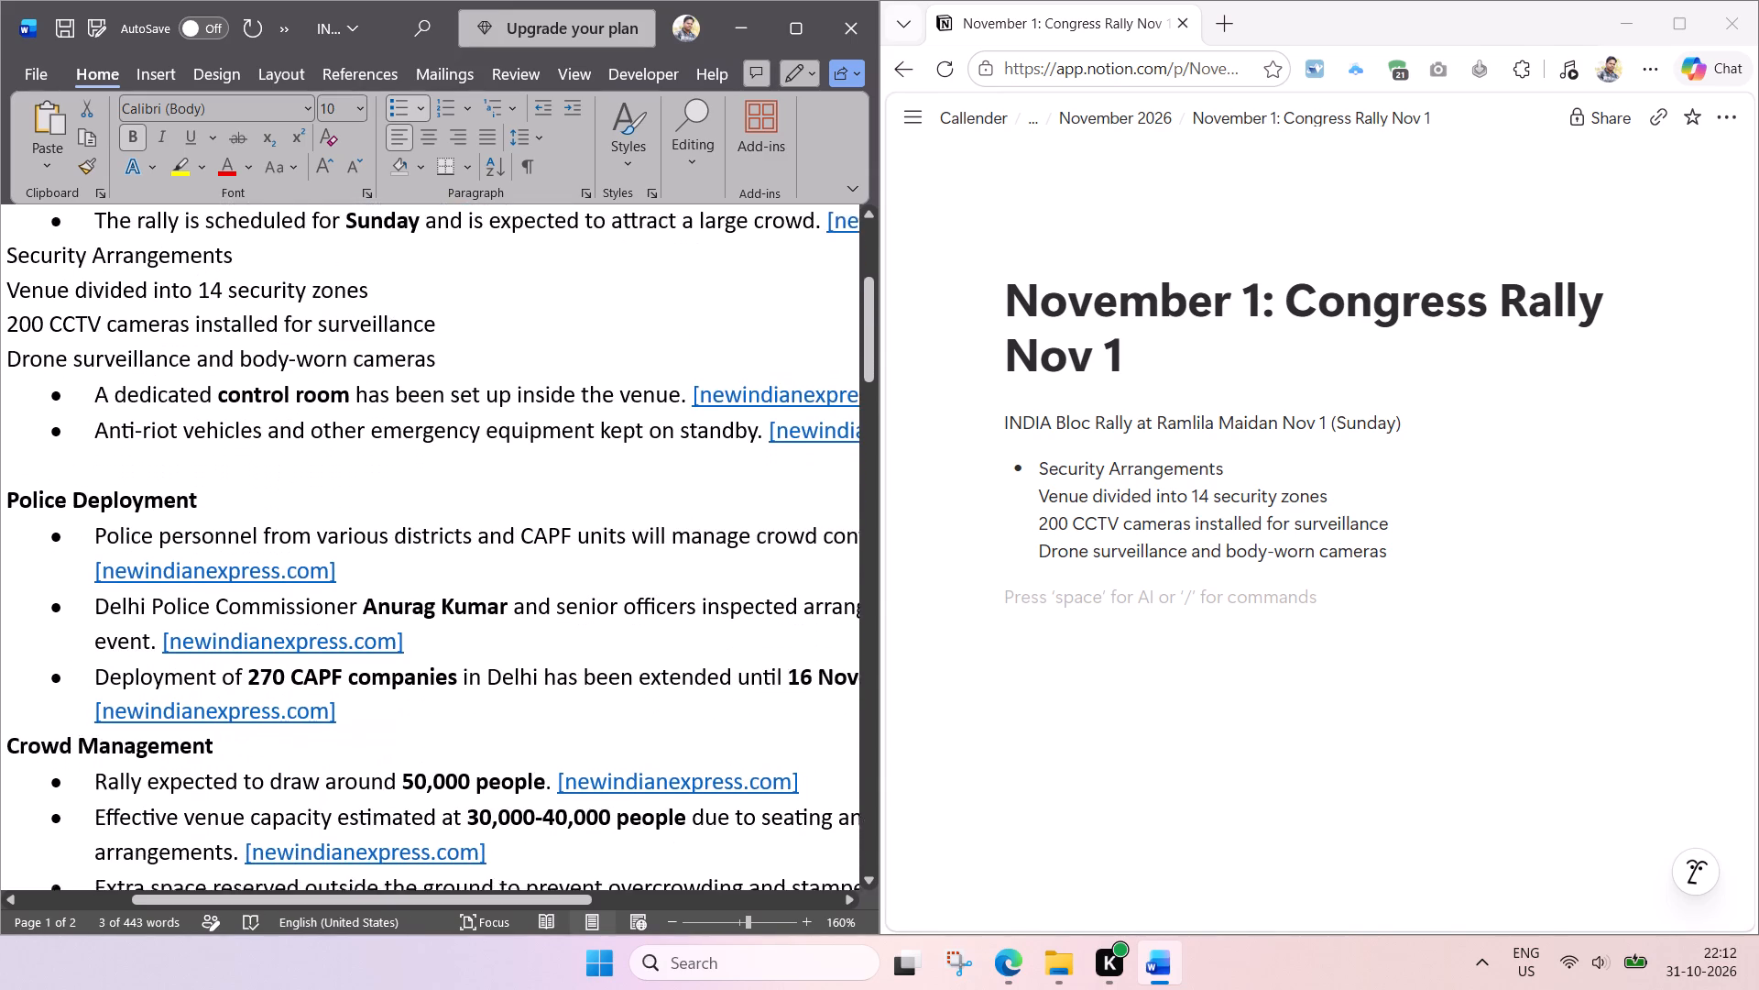
{"action": "scroll", "coordinate": [569, 605], "scroll_direction": "down", "scroll_amount": 2}
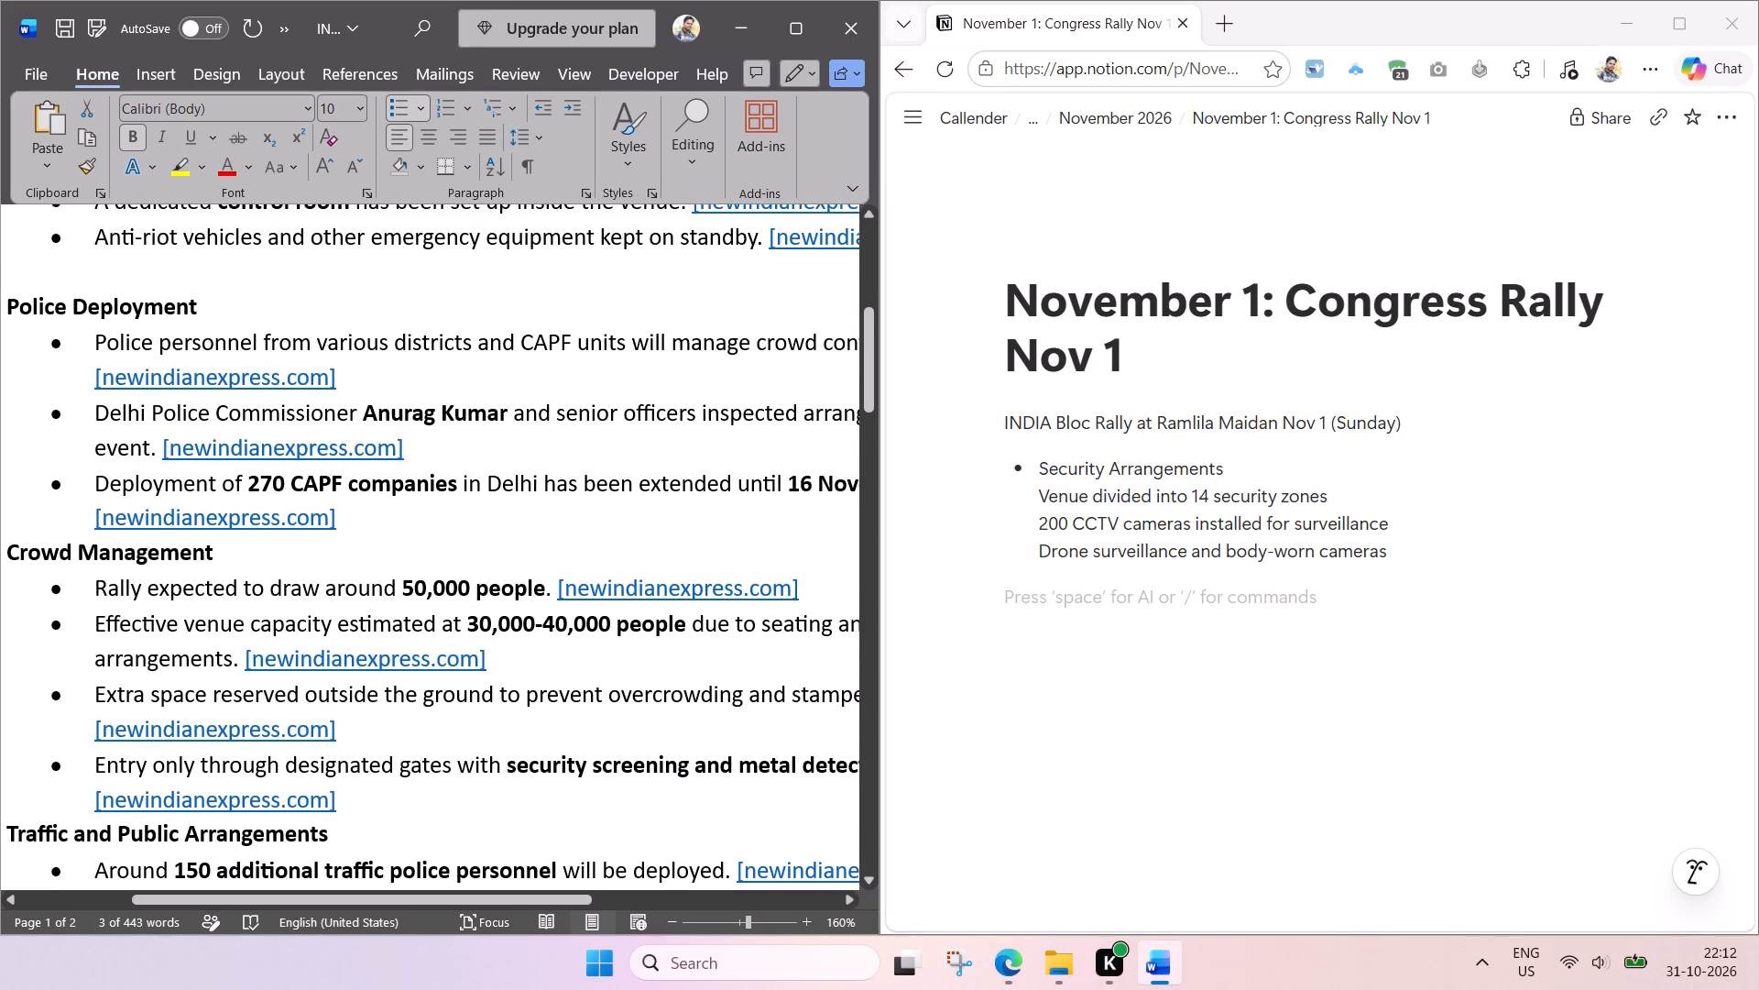
{"action": "left_click", "coordinate": [263, 321]}
{"action": "key", "text": "Return"}
{"action": "key", "text": "Return"}
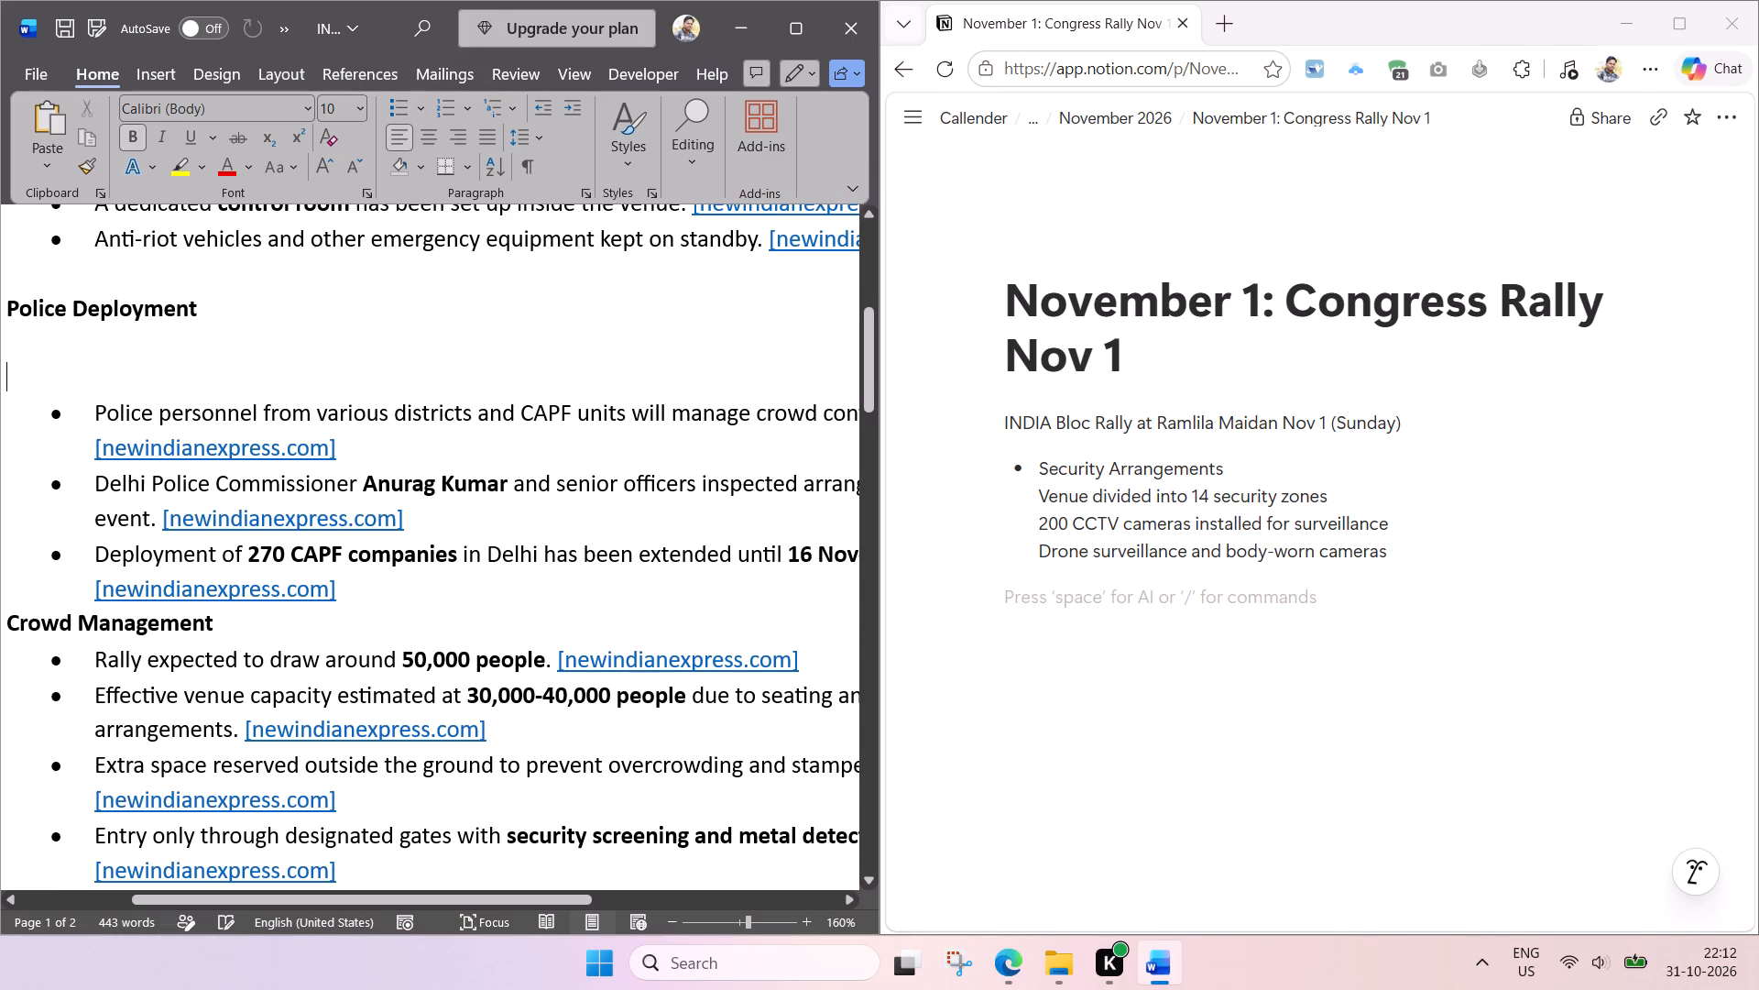
{"action": "key", "text": "ctrl+v"}
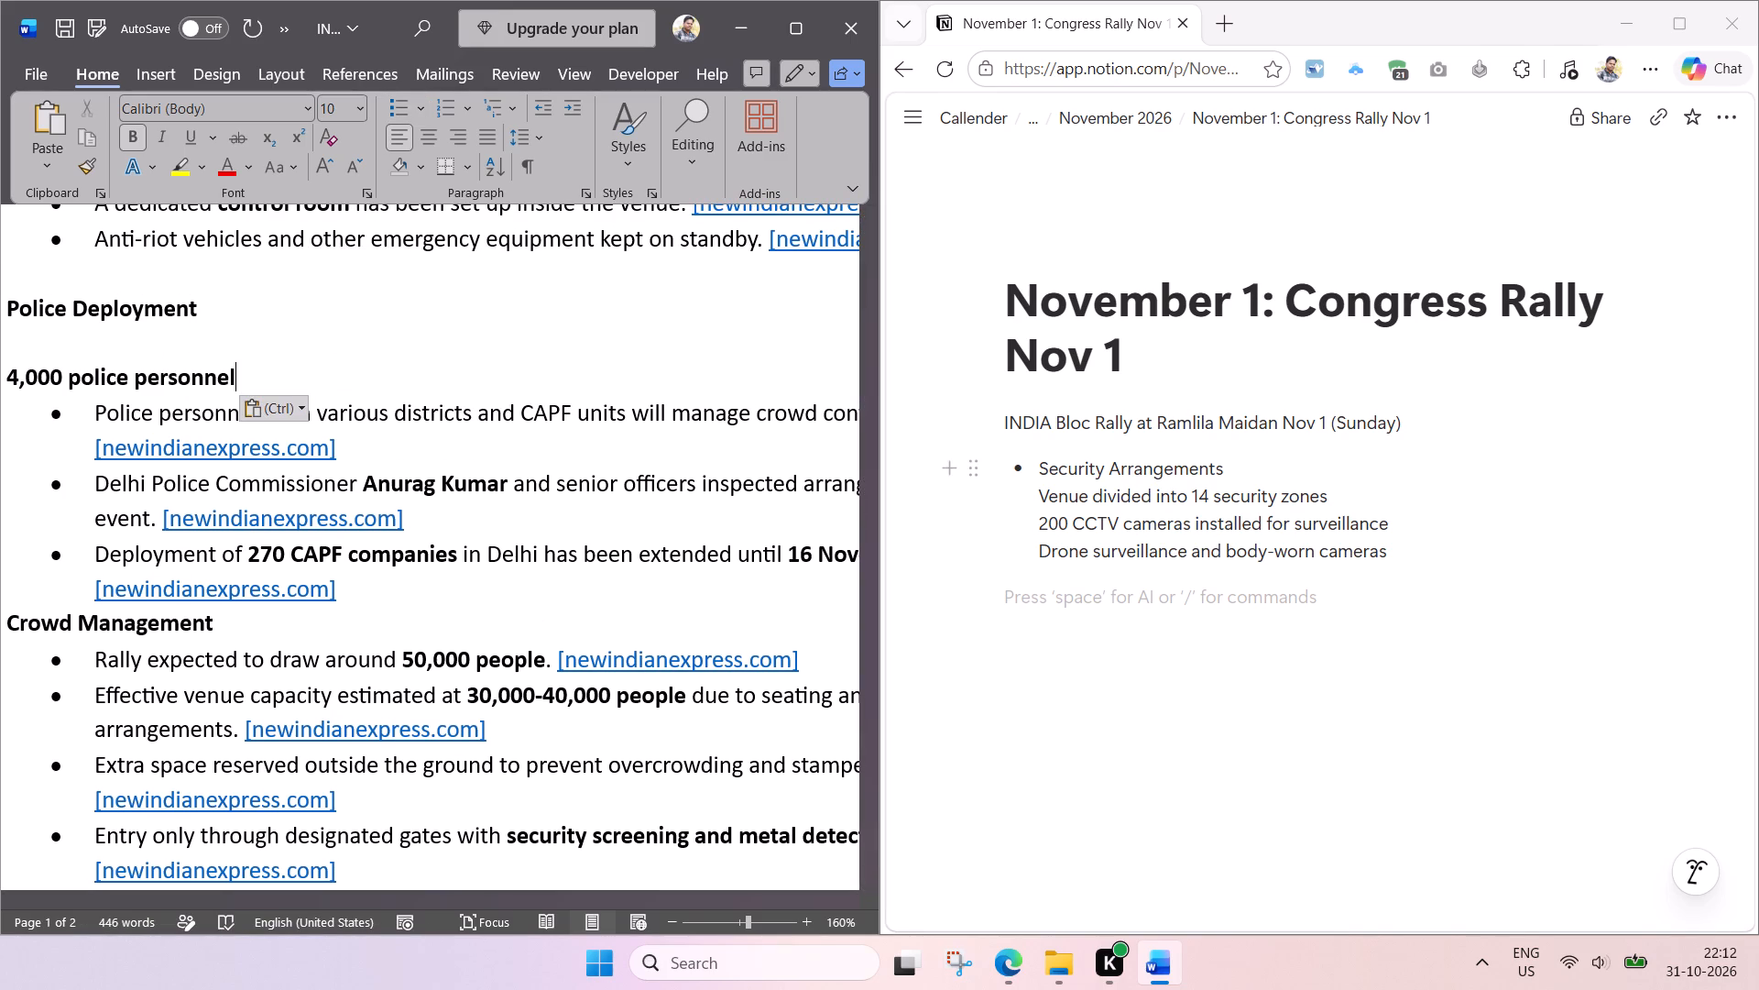
Copy "Delhi" from the Word Overview into the Congress Rally page's introductory line after "Ramlila Maidan", removing the surplus spaces around it.
{"action": "scroll", "coordinate": [698, 429], "scroll_direction": "up", "scroll_amount": 1}
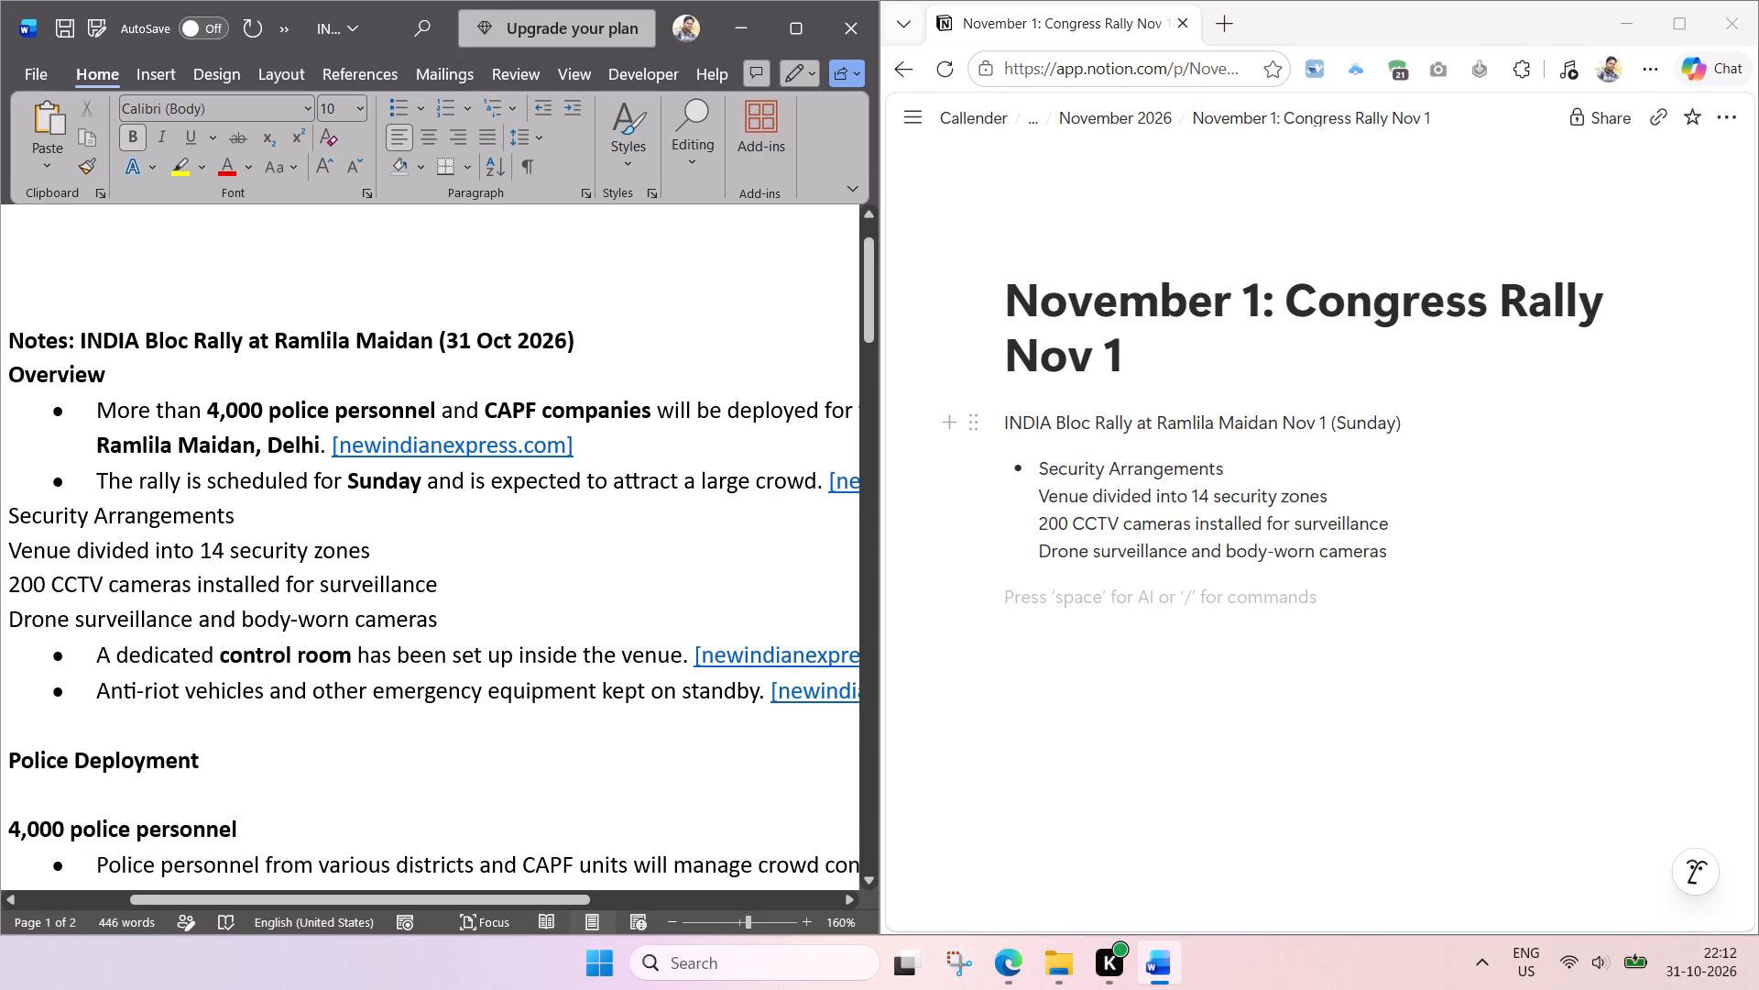
{"action": "double_click", "coordinate": [288, 445]}
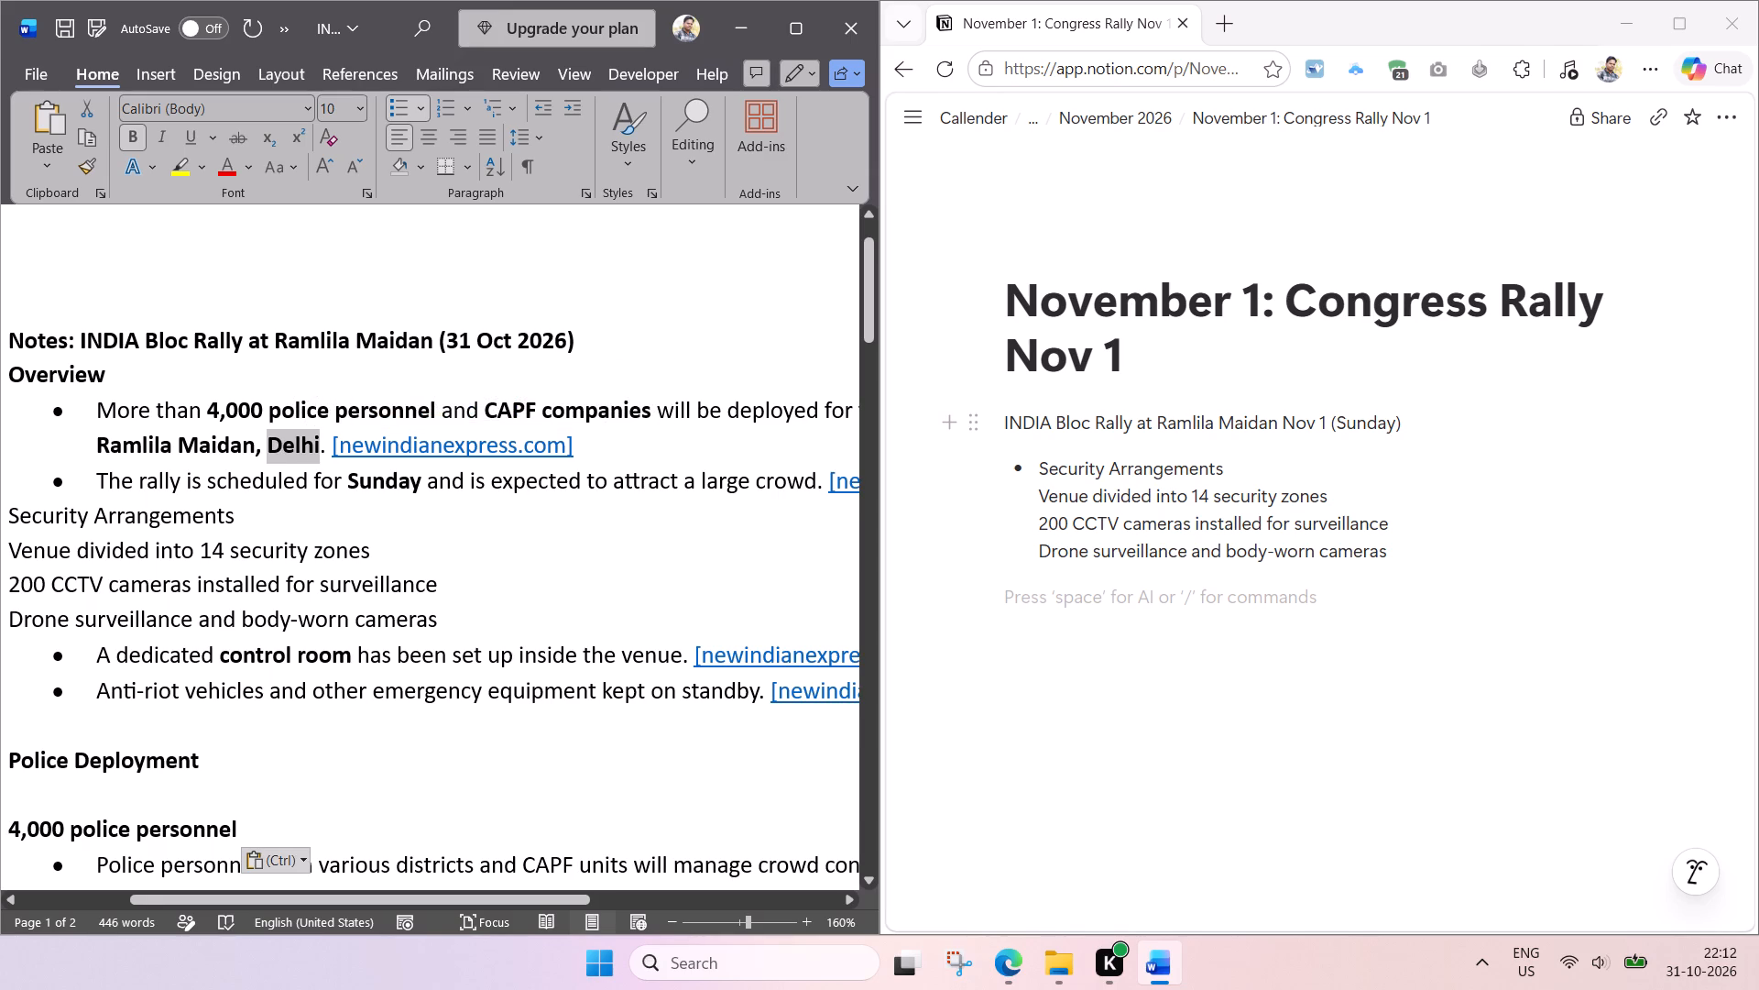
{"action": "key", "text": "ctrl+c"}
{"action": "left_click", "coordinate": [1278, 424]}
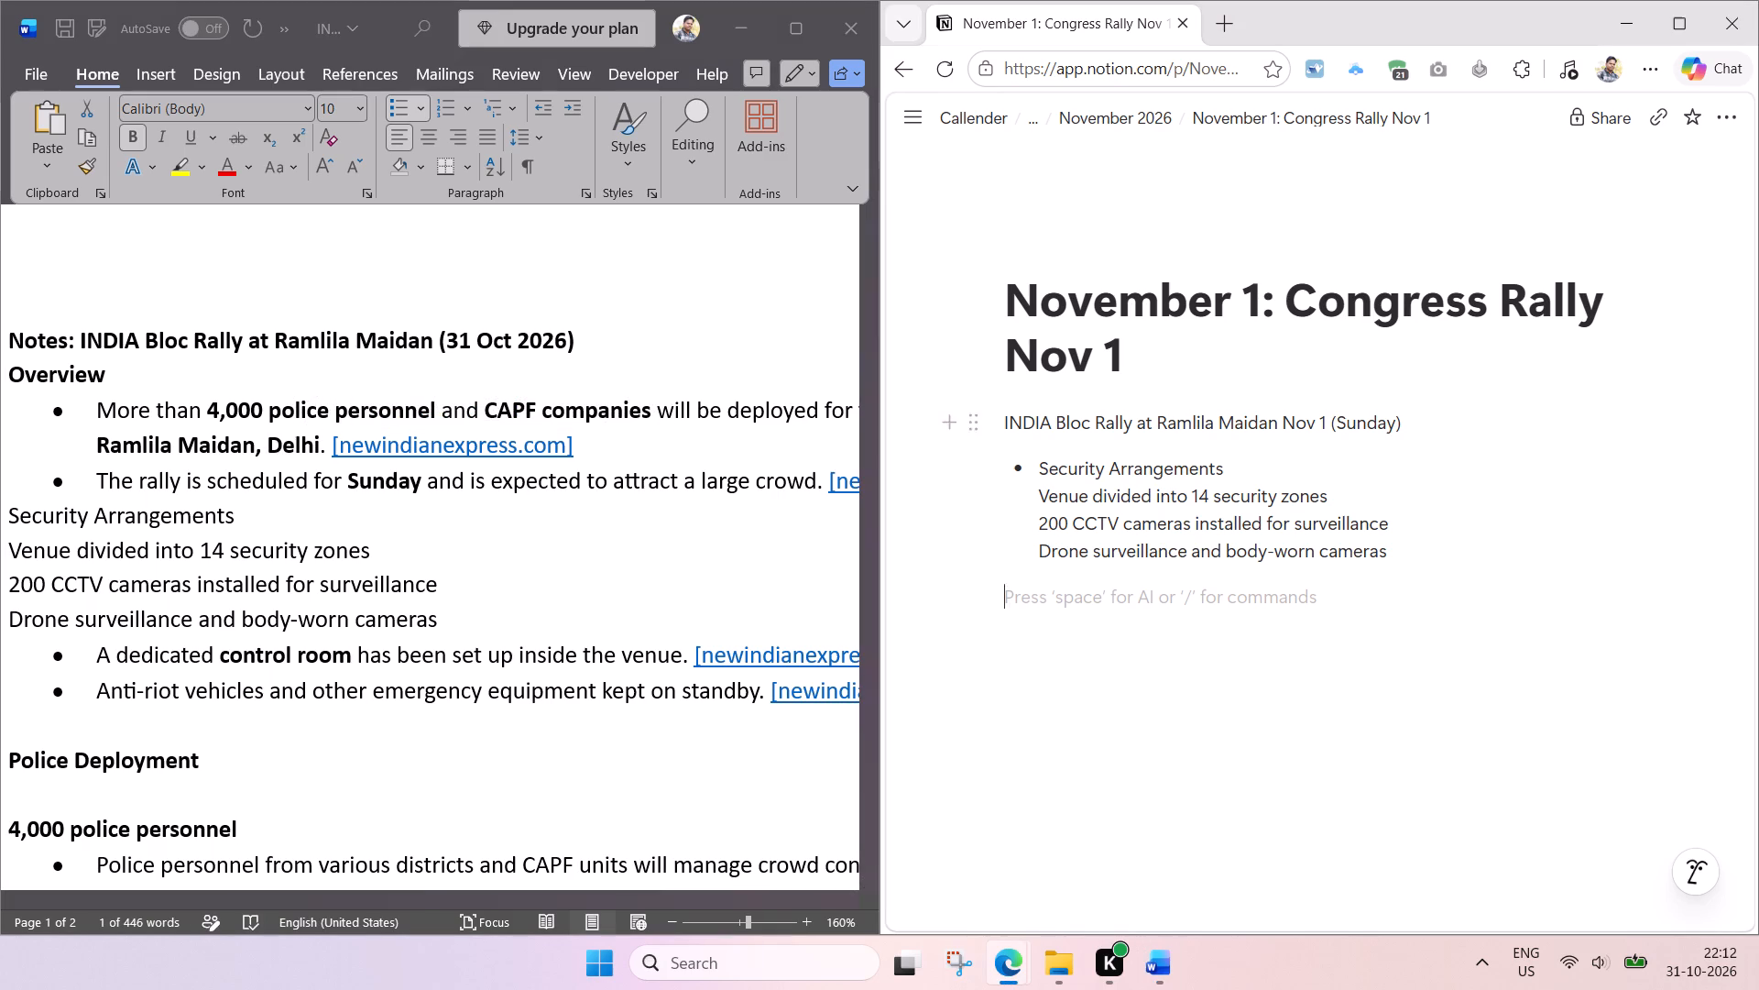
{"action": "key", "text": "space"}
{"action": "key", "text": "ctrl+v"}
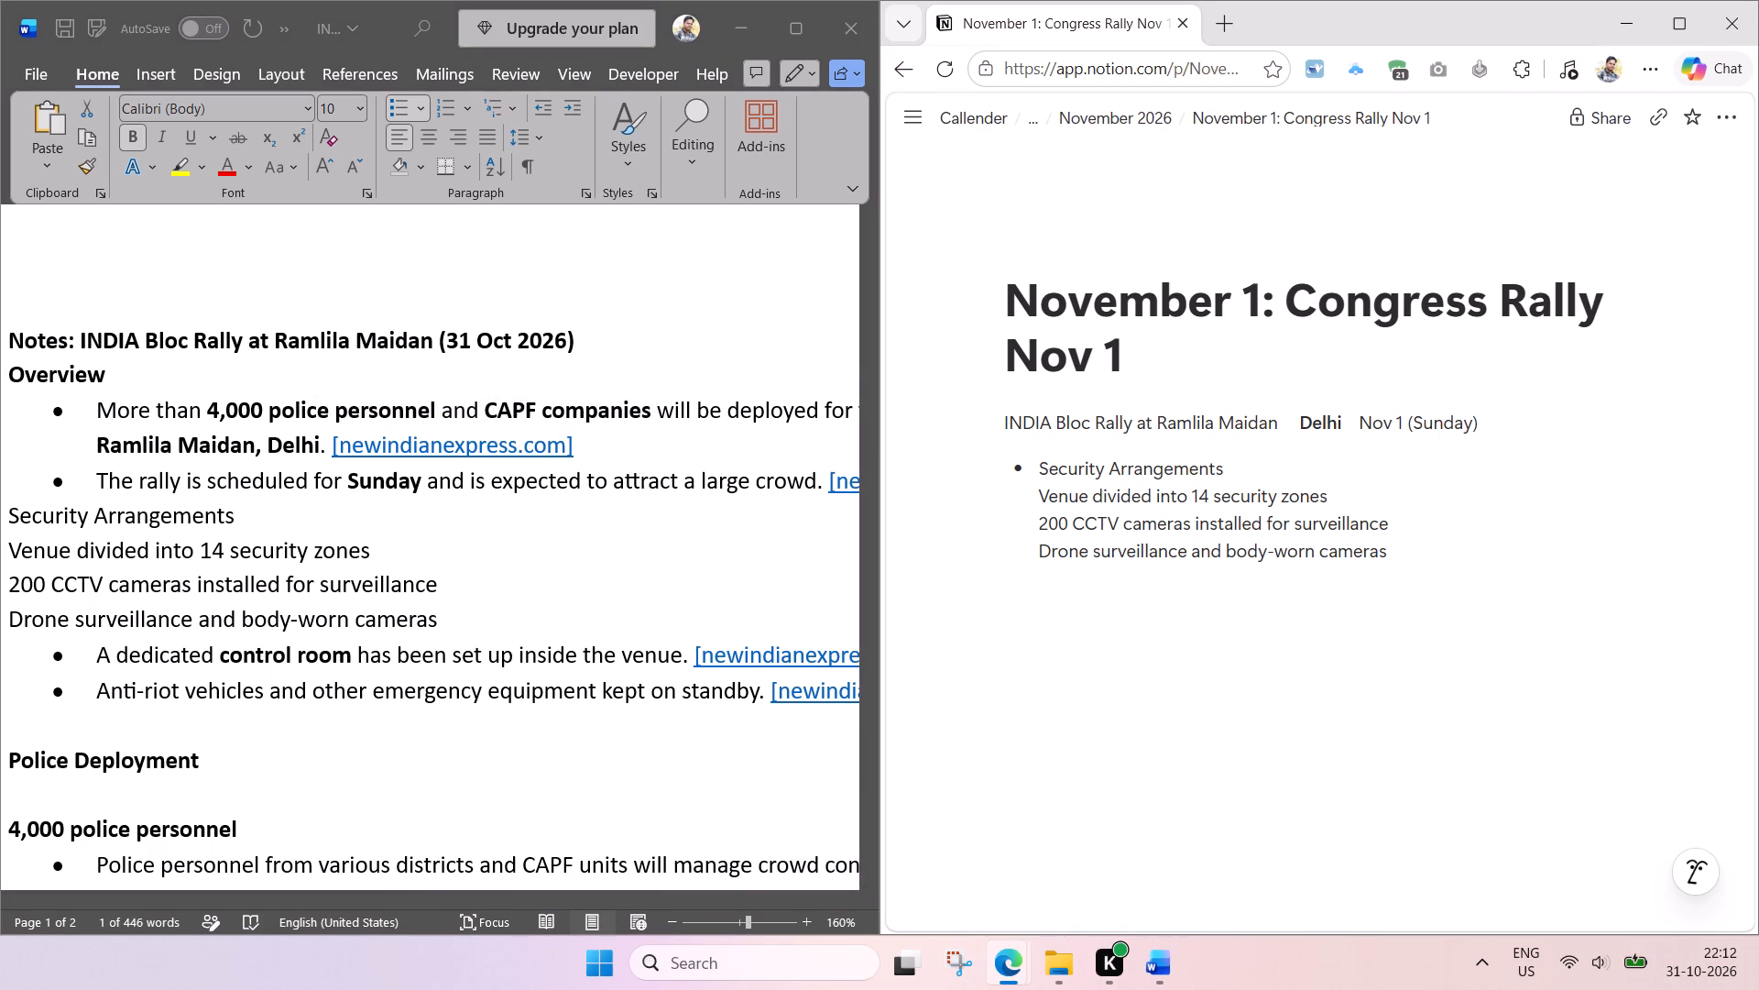
{"action": "key", "text": "BackSpace"}
{"action": "key", "text": "BackSpace"}
{"action": "key", "text": "BackSpace"}
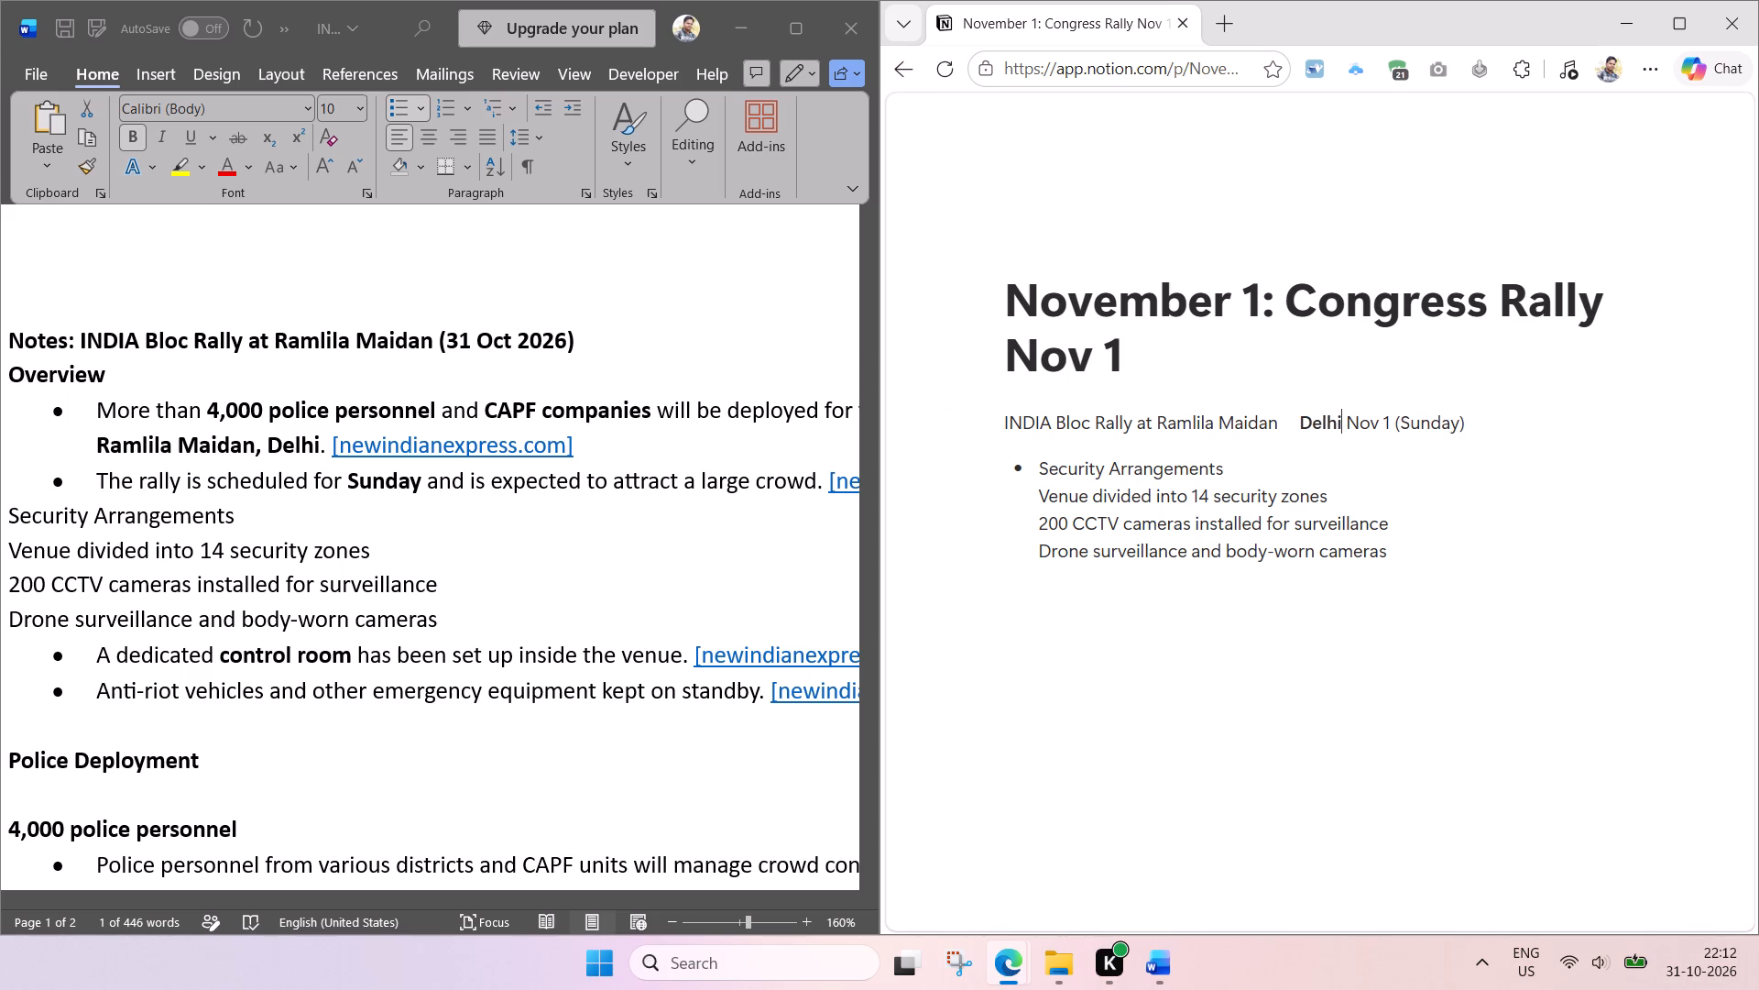
{"action": "left_click", "coordinate": [1300, 418]}
{"action": "key", "text": "BackSpace"}
{"action": "key", "text": "BackSpace"}
{"action": "key", "text": "BackSpace"}
{"action": "key", "text": "BackSpace"}
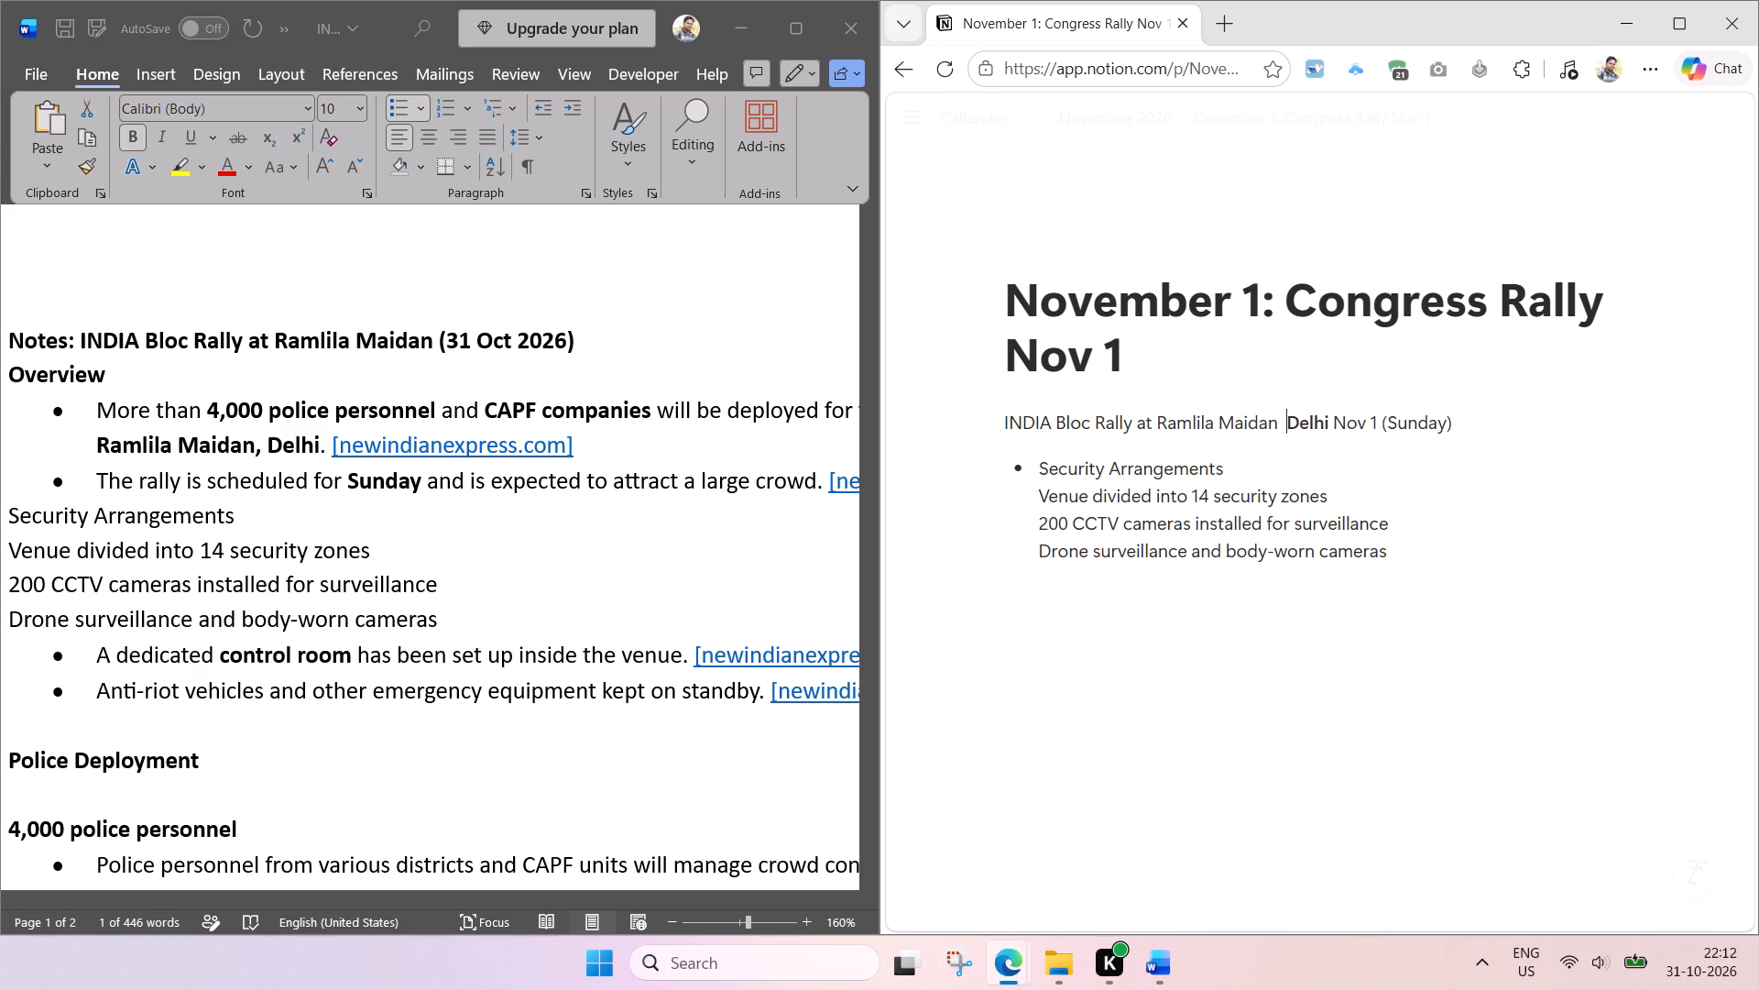
{"action": "key", "text": "BackSpace"}
{"action": "key", "text": "space"}
Remove the bold formatting from the Congress Rally page's introductory line.
{"action": "key", "text": "ctrl+a"}
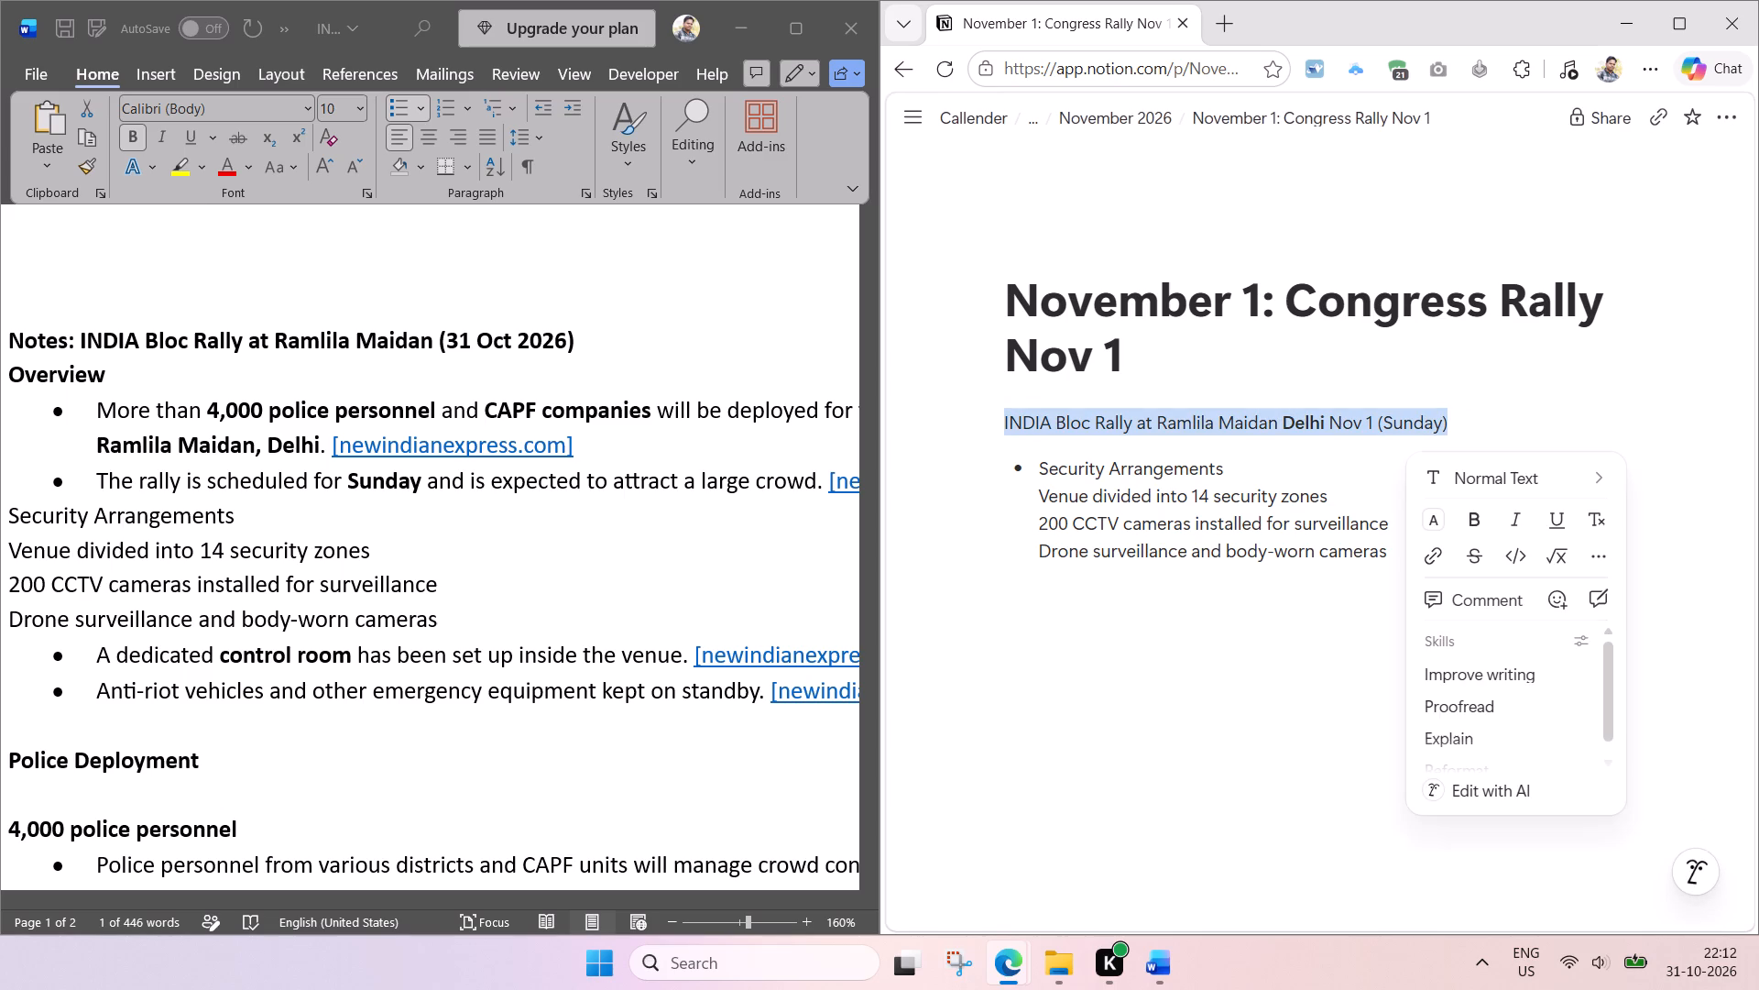
{"action": "key", "text": "ctrl+b"}
{"action": "key", "text": "ctrl+b"}
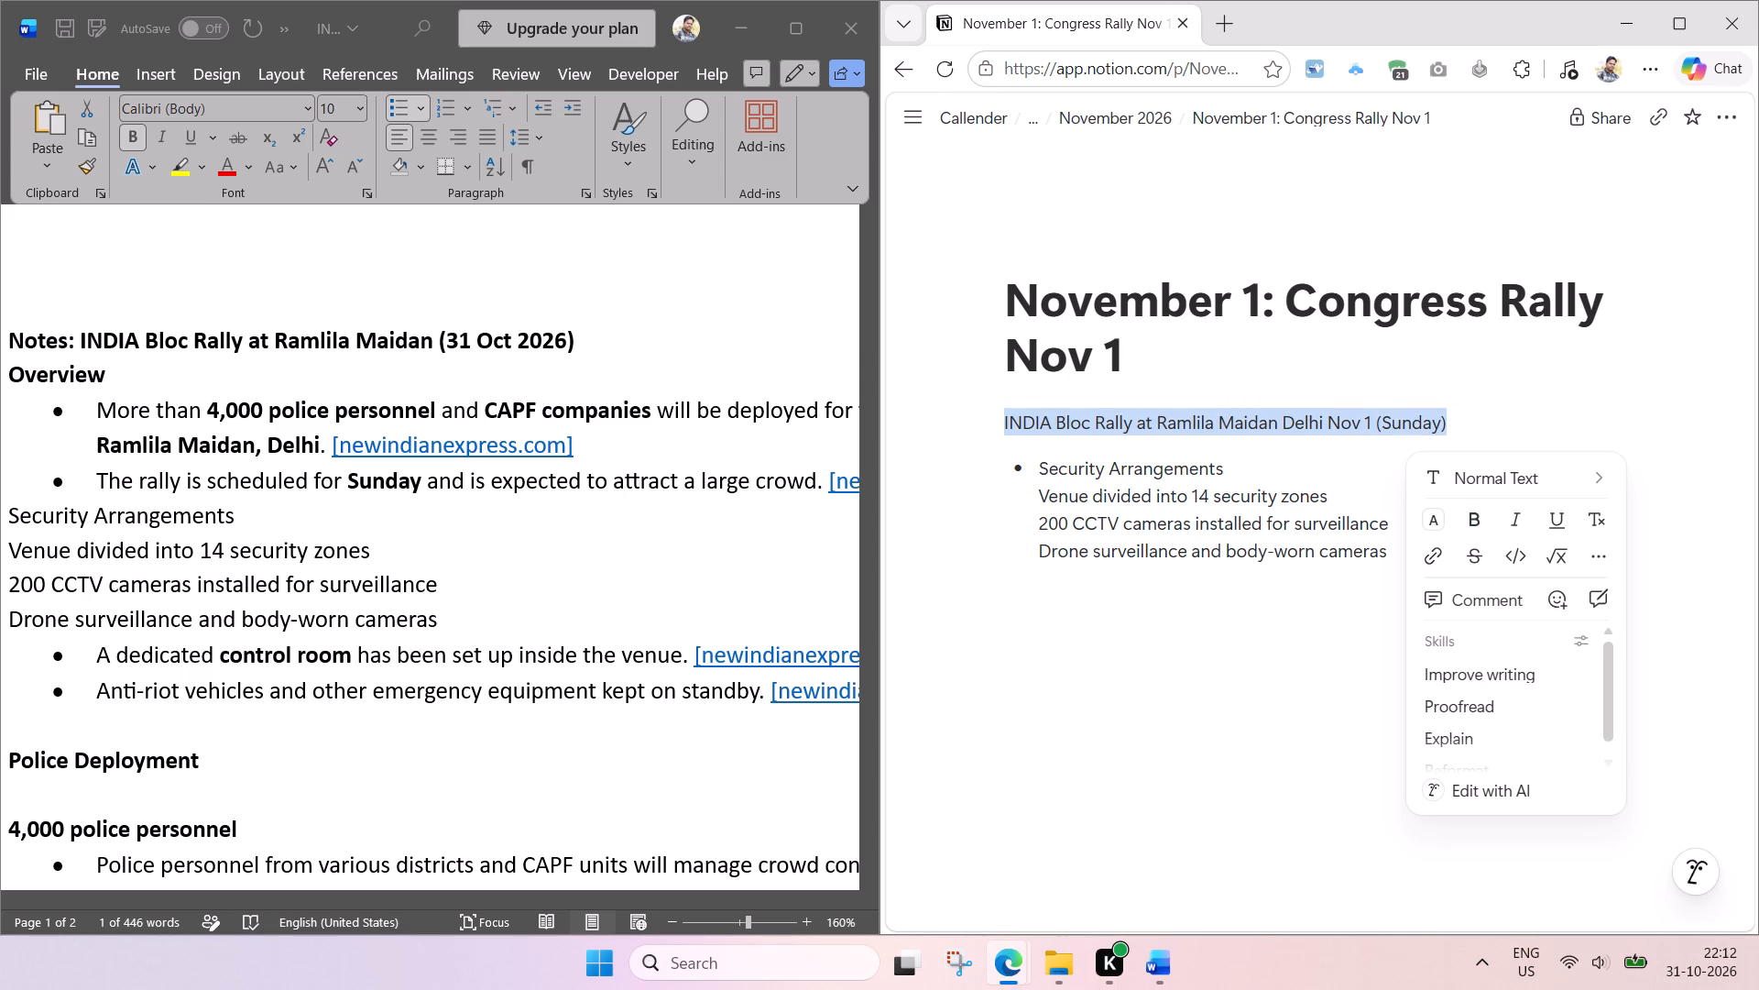
Add commas after "Delhi" and "Ramlila Maidan" in the introductory line so it reads "Ramlila Maidan, Delhi, Nov 1 (Sunday)".
{"action": "left_click", "coordinate": [1324, 422]}
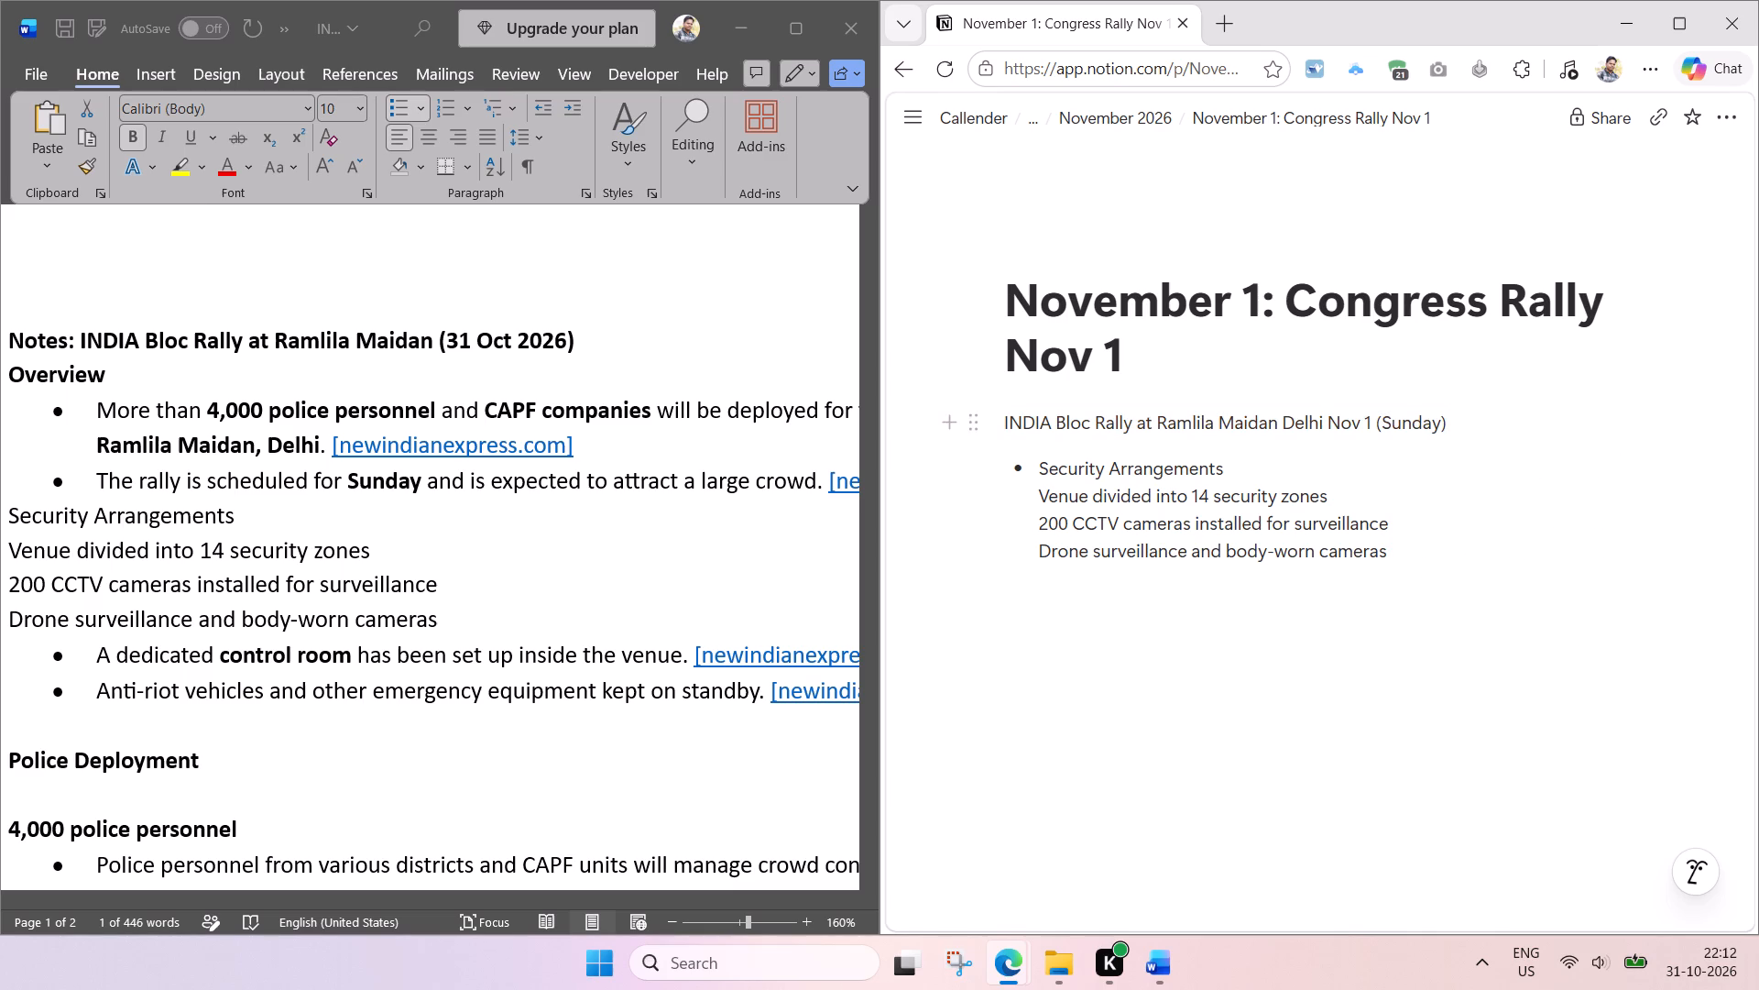
{"action": "left_click", "coordinate": [1329, 421]}
{"action": "key", "text": "BackSpace"}
{"action": "key", "text": "comma"}
{"action": "key", "text": "space"}
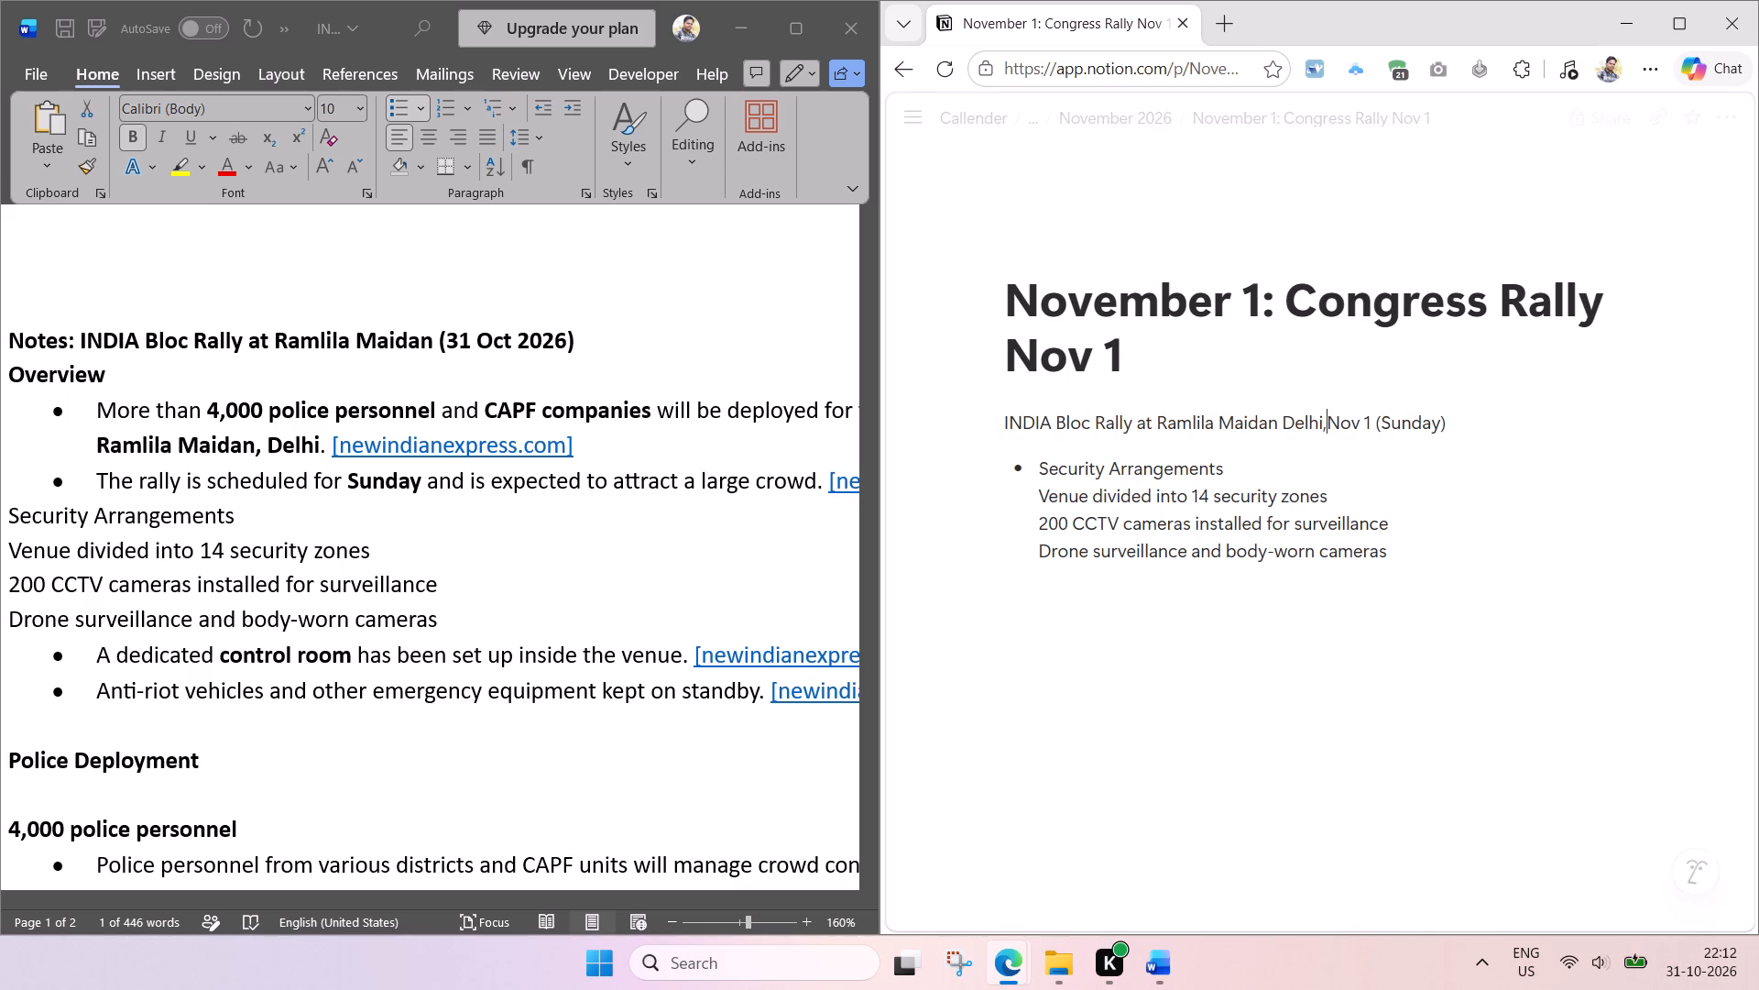
{"action": "left_click", "coordinate": [1284, 424]}
{"action": "key", "text": "BackSpace"}
{"action": "type", "text": ","}
{"action": "key", "text": "space"}
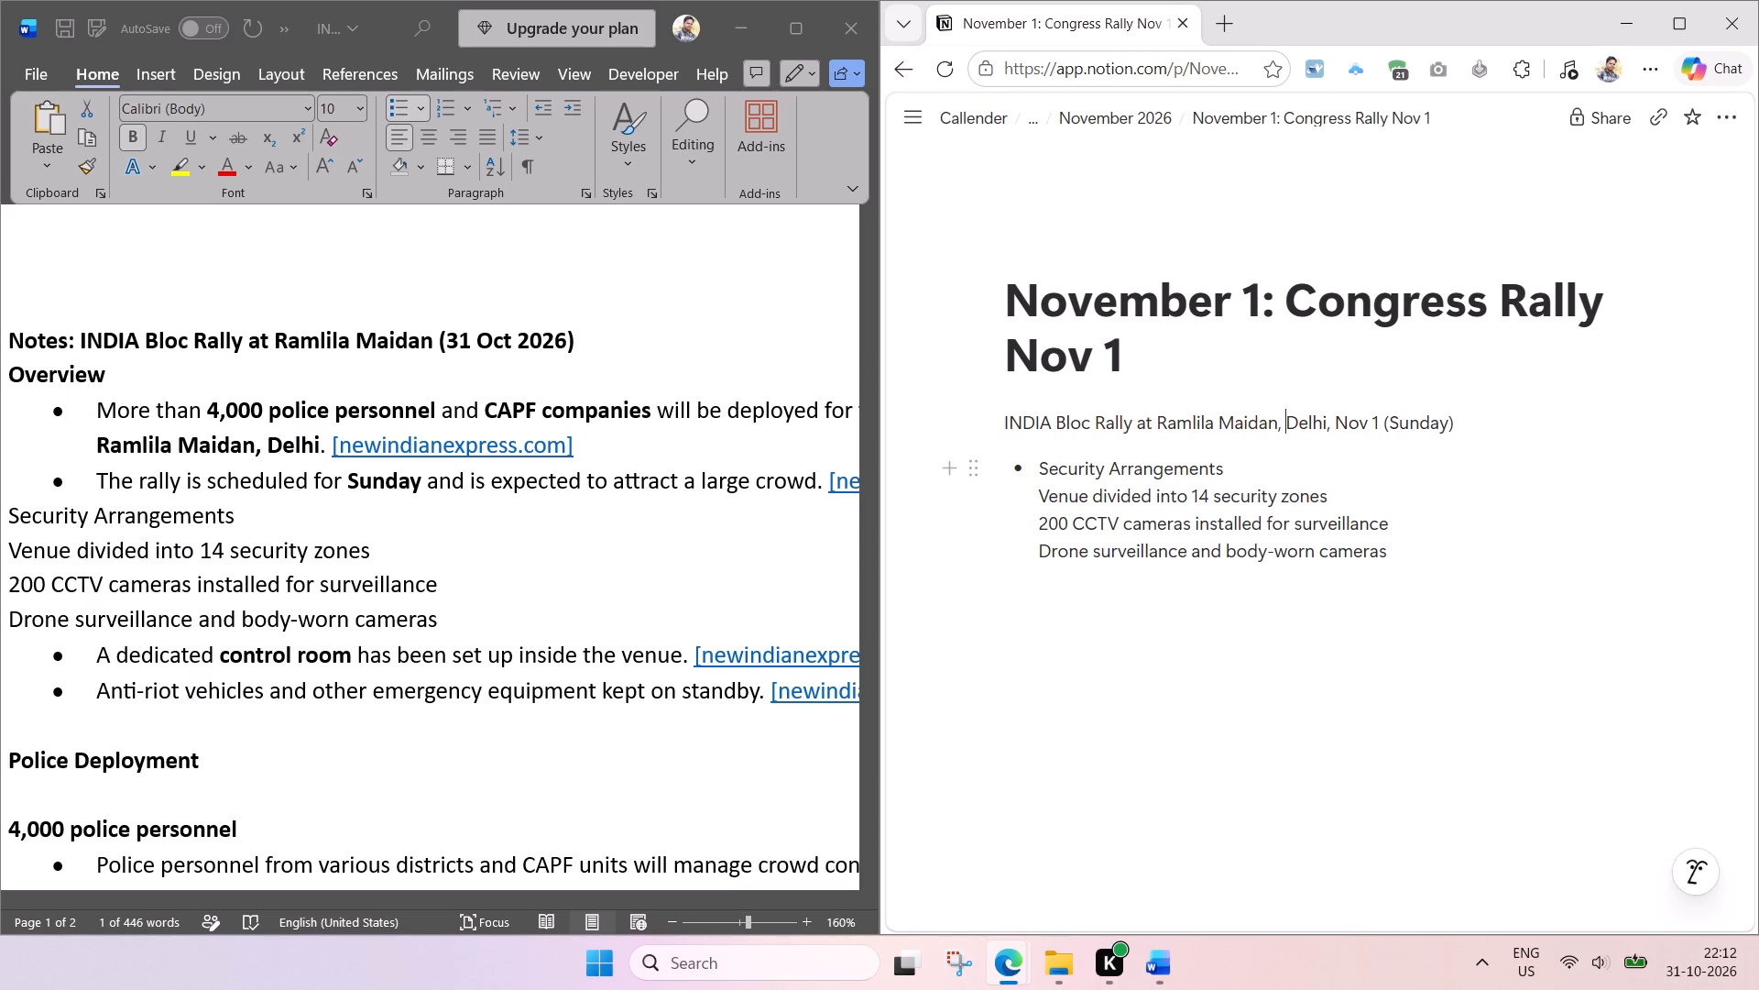
Examine the Police Deployment section and the surrounding text in the Word notes for details to keep.
{"action": "scroll", "coordinate": [475, 496], "scroll_direction": "down", "scroll_amount": 1}
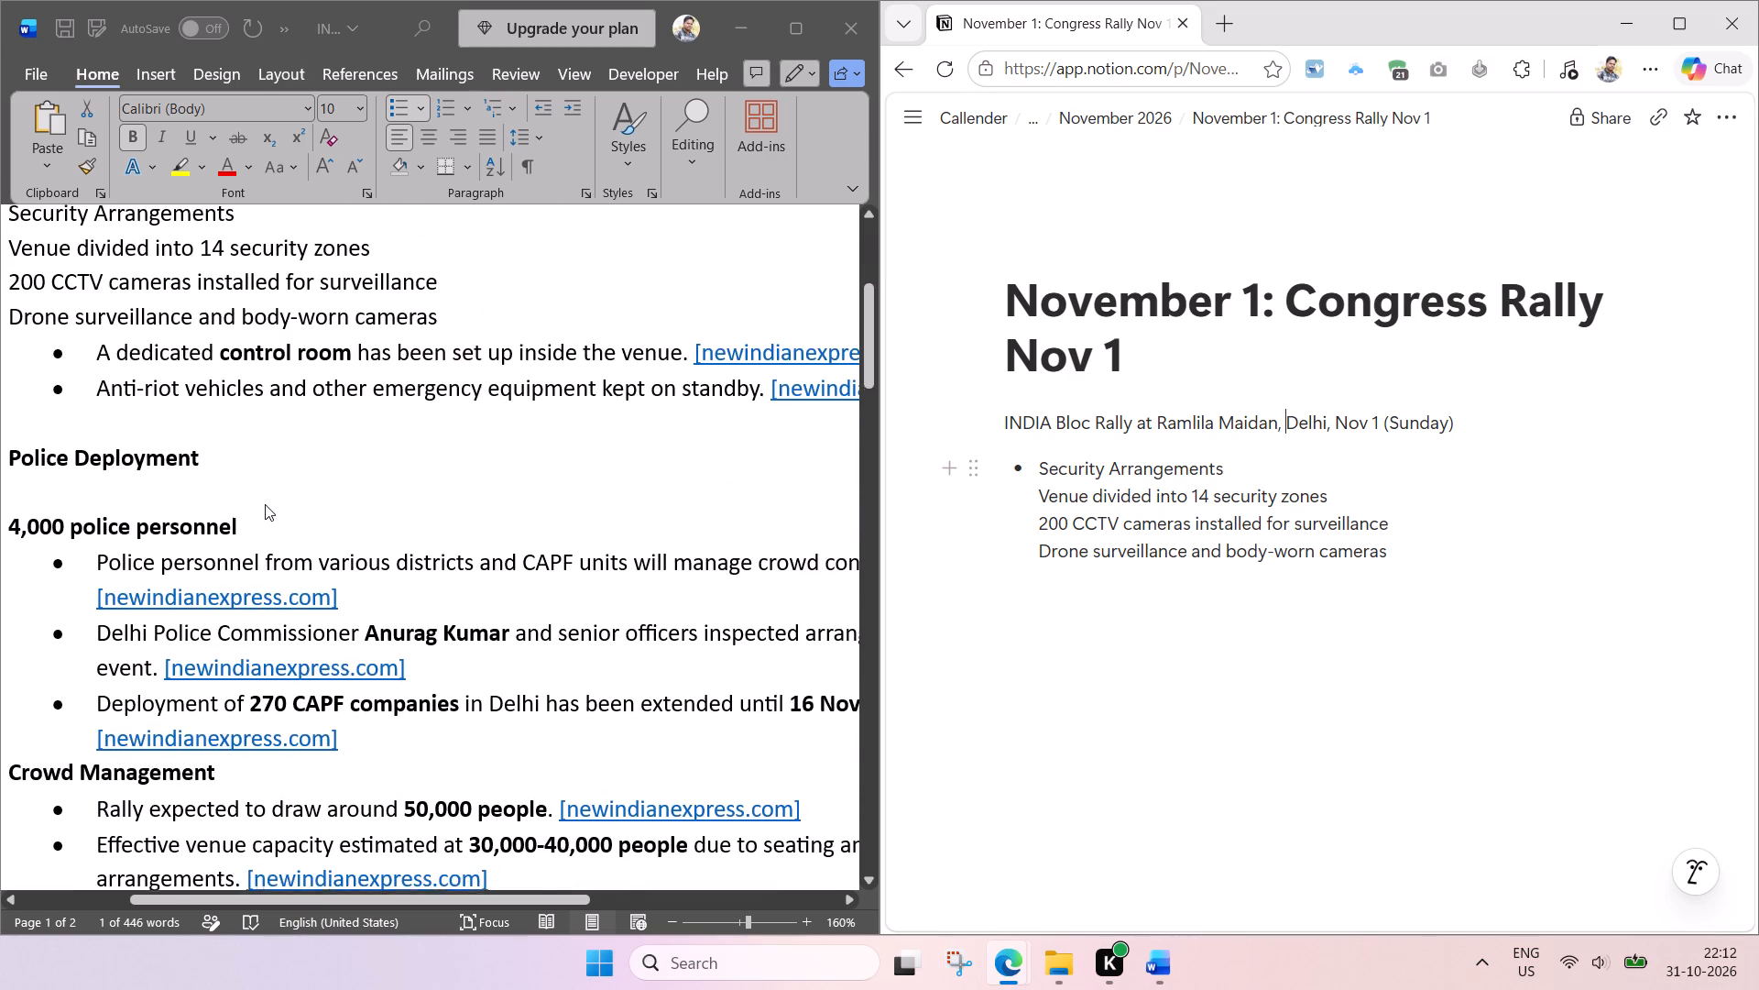
{"action": "scroll", "coordinate": [265, 504], "scroll_direction": "down", "scroll_amount": 1}
{"action": "scroll", "coordinate": [258, 442], "scroll_direction": "up", "scroll_amount": 1}
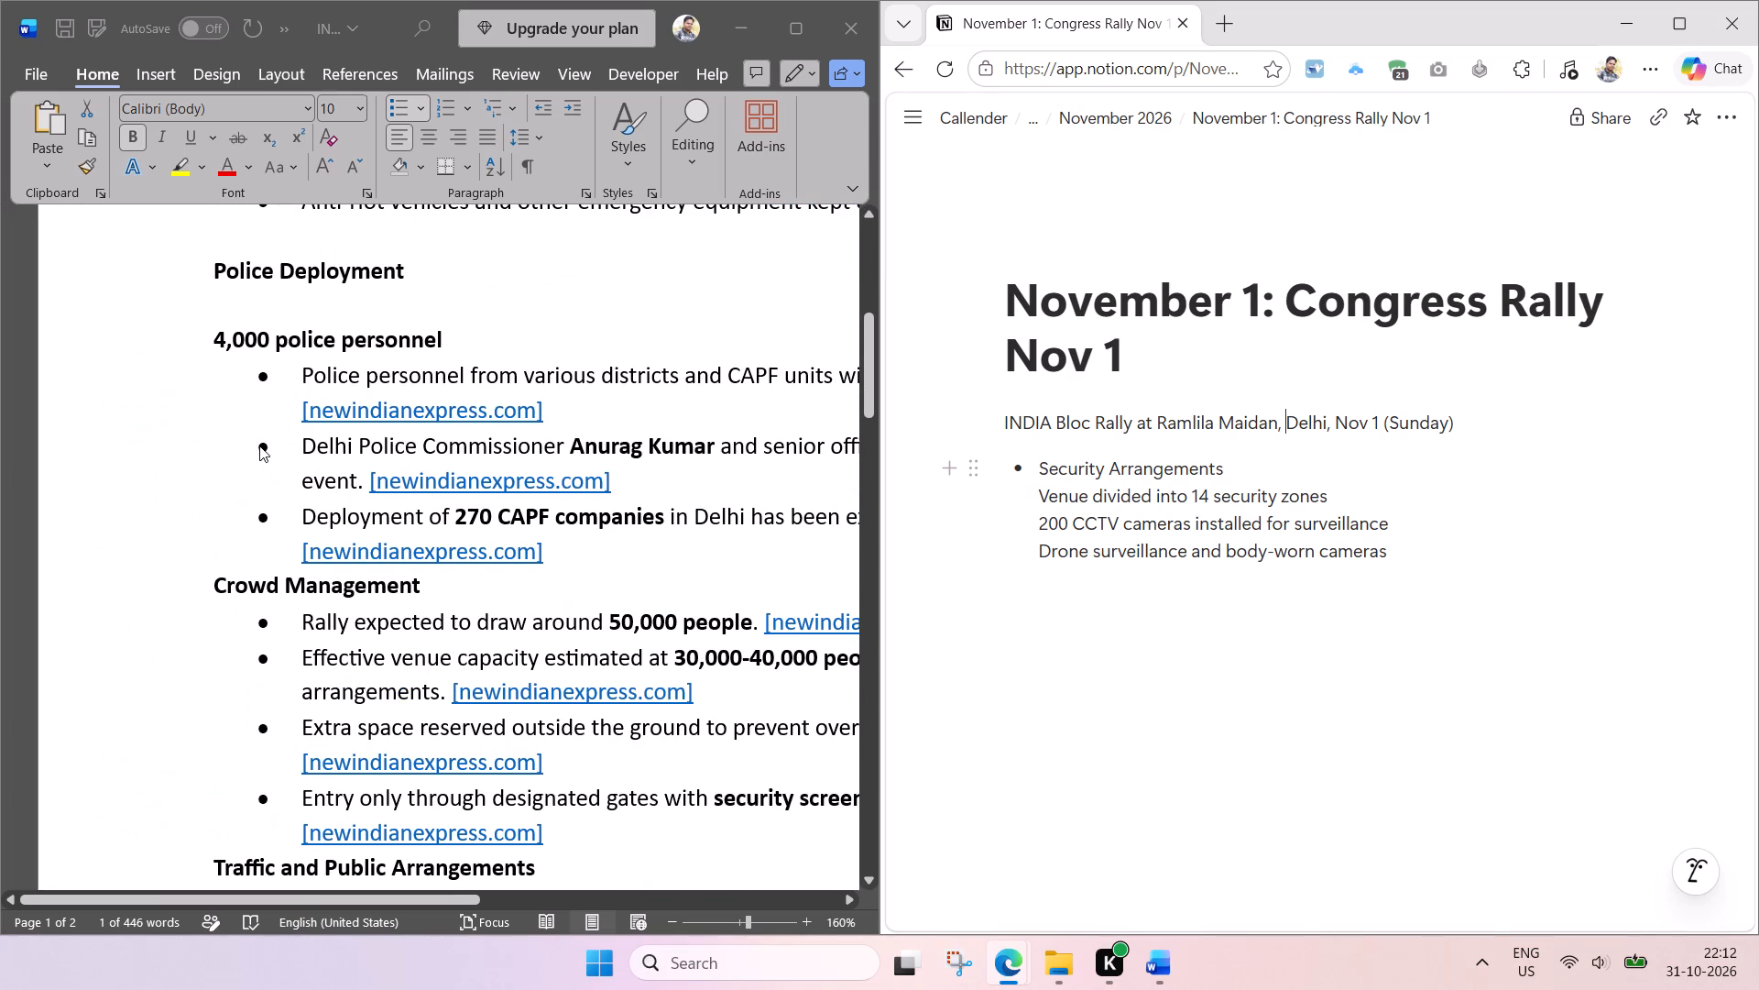
{"action": "scroll", "coordinate": [259, 445], "scroll_direction": "up", "scroll_amount": 1}
{"action": "scroll", "coordinate": [322, 470], "scroll_direction": "left", "scroll_amount": 1}
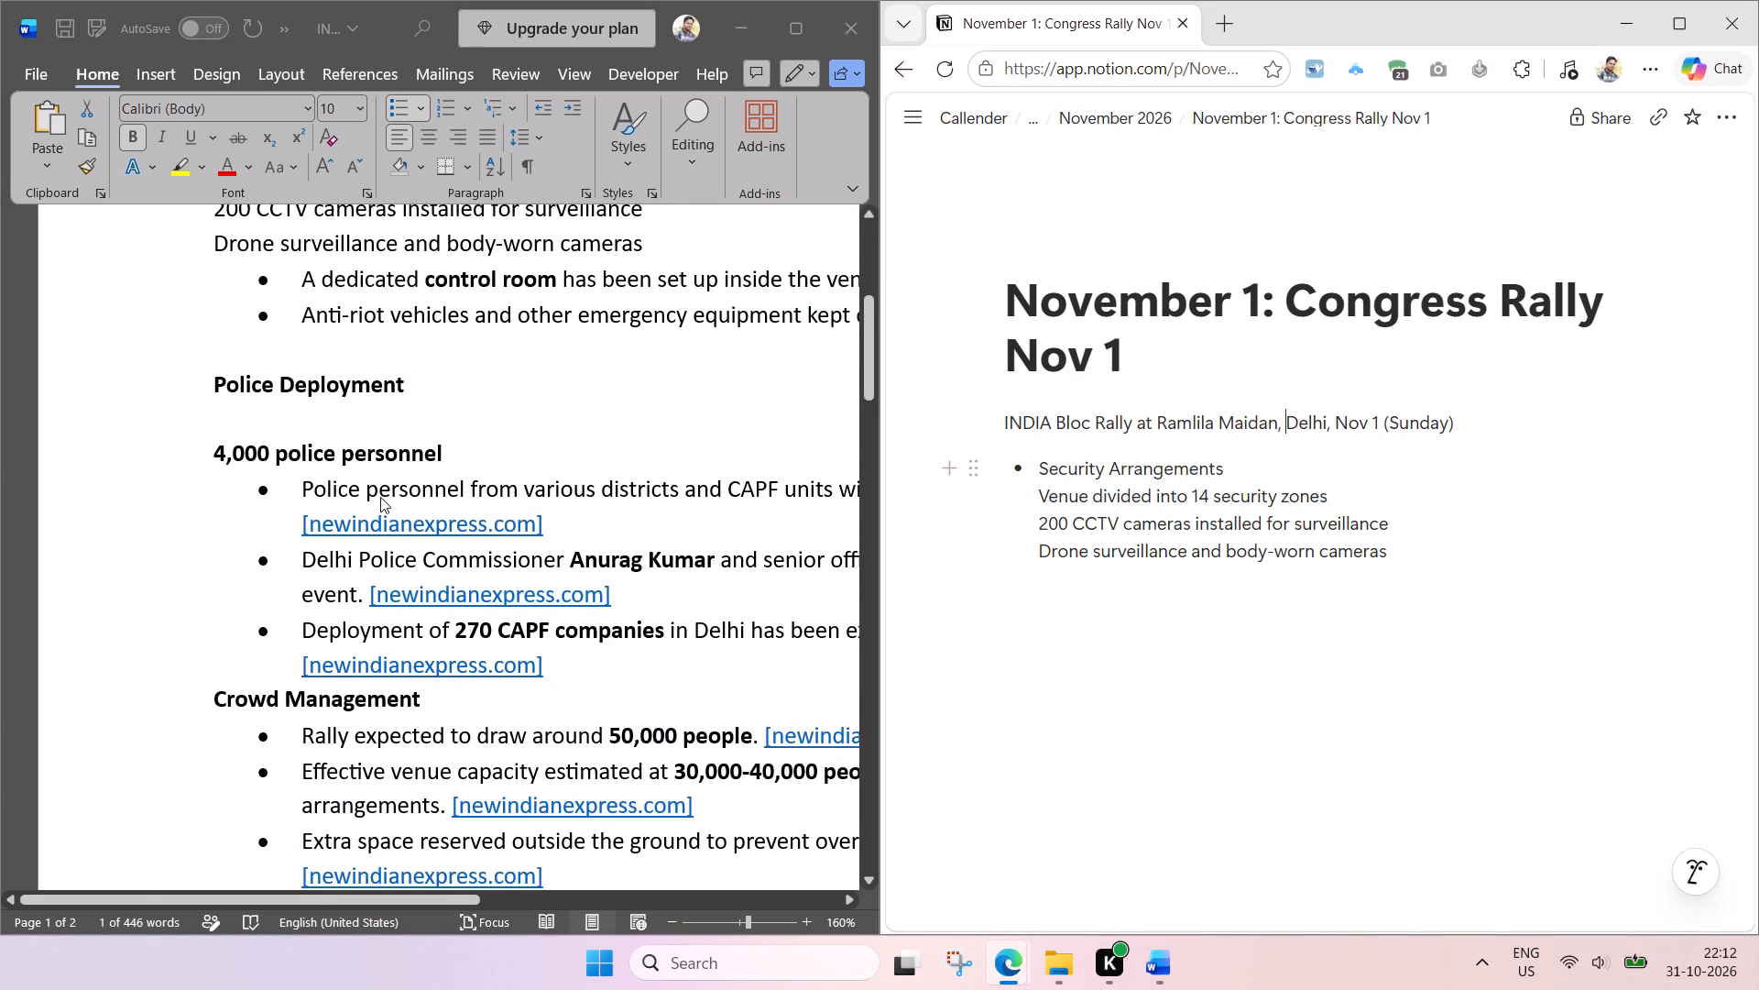
{"action": "scroll", "coordinate": [380, 497], "scroll_direction": "left", "scroll_amount": 2}
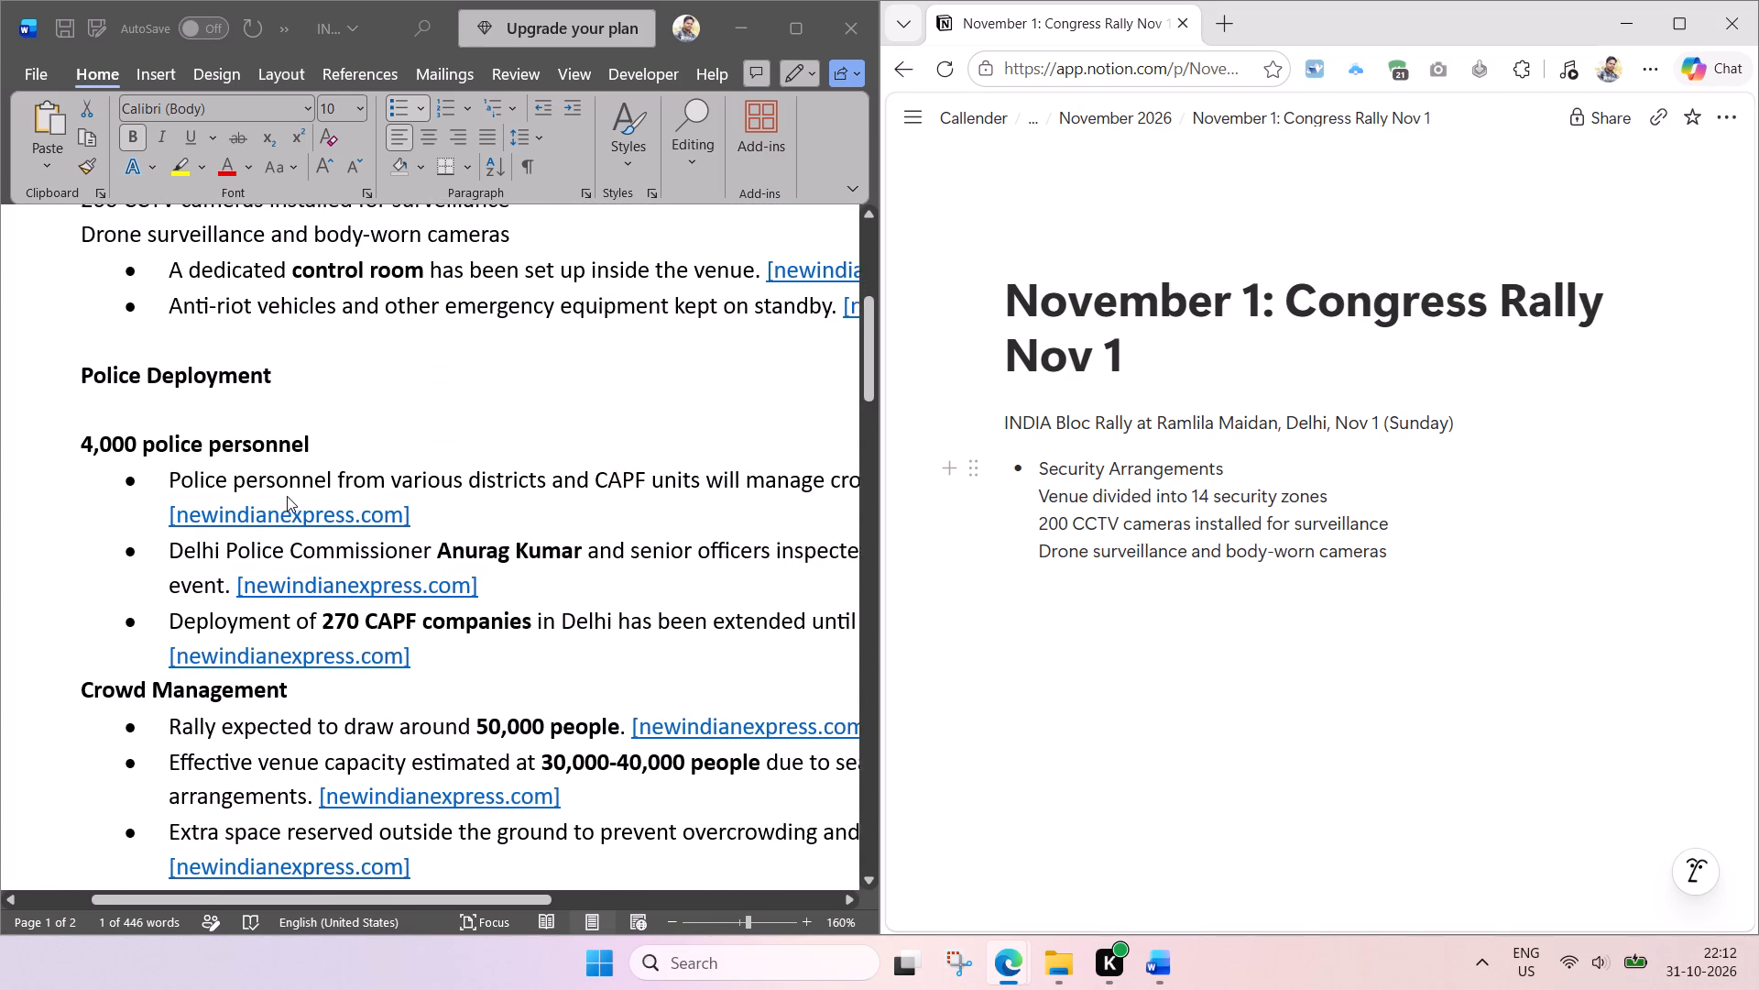
{"action": "scroll", "coordinate": [287, 496], "scroll_direction": "left", "scroll_amount": 2}
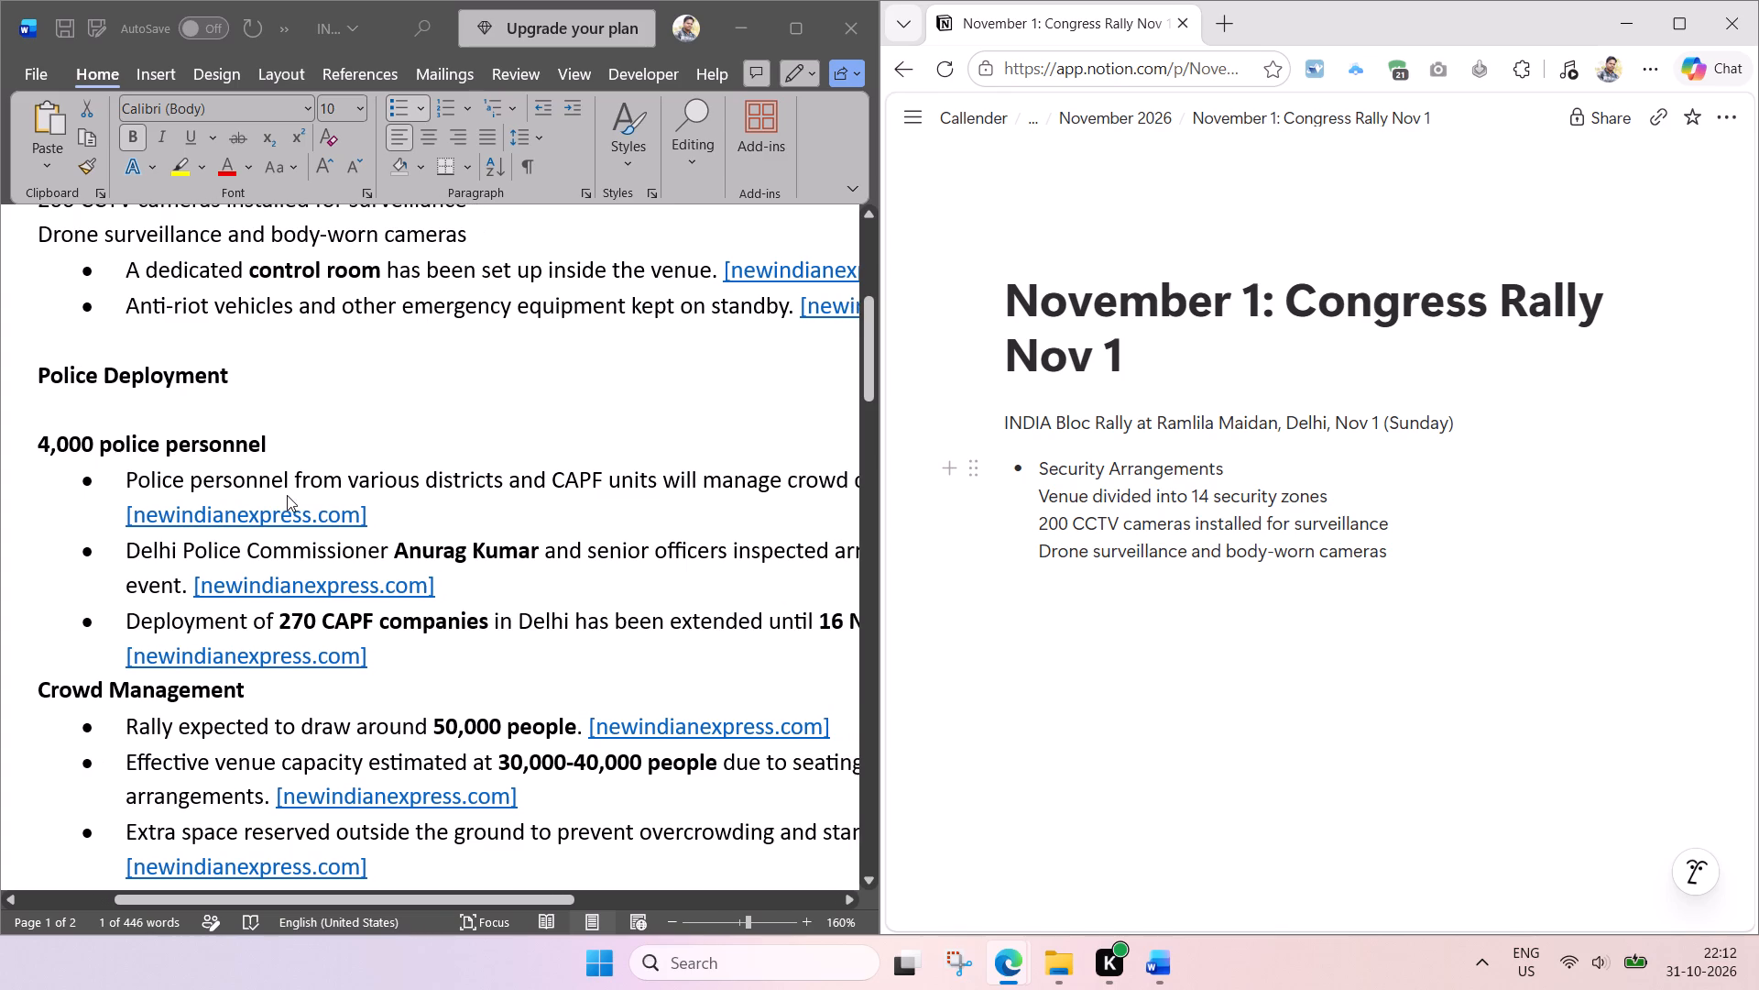
{"action": "scroll", "coordinate": [287, 495], "scroll_direction": "left", "scroll_amount": 2}
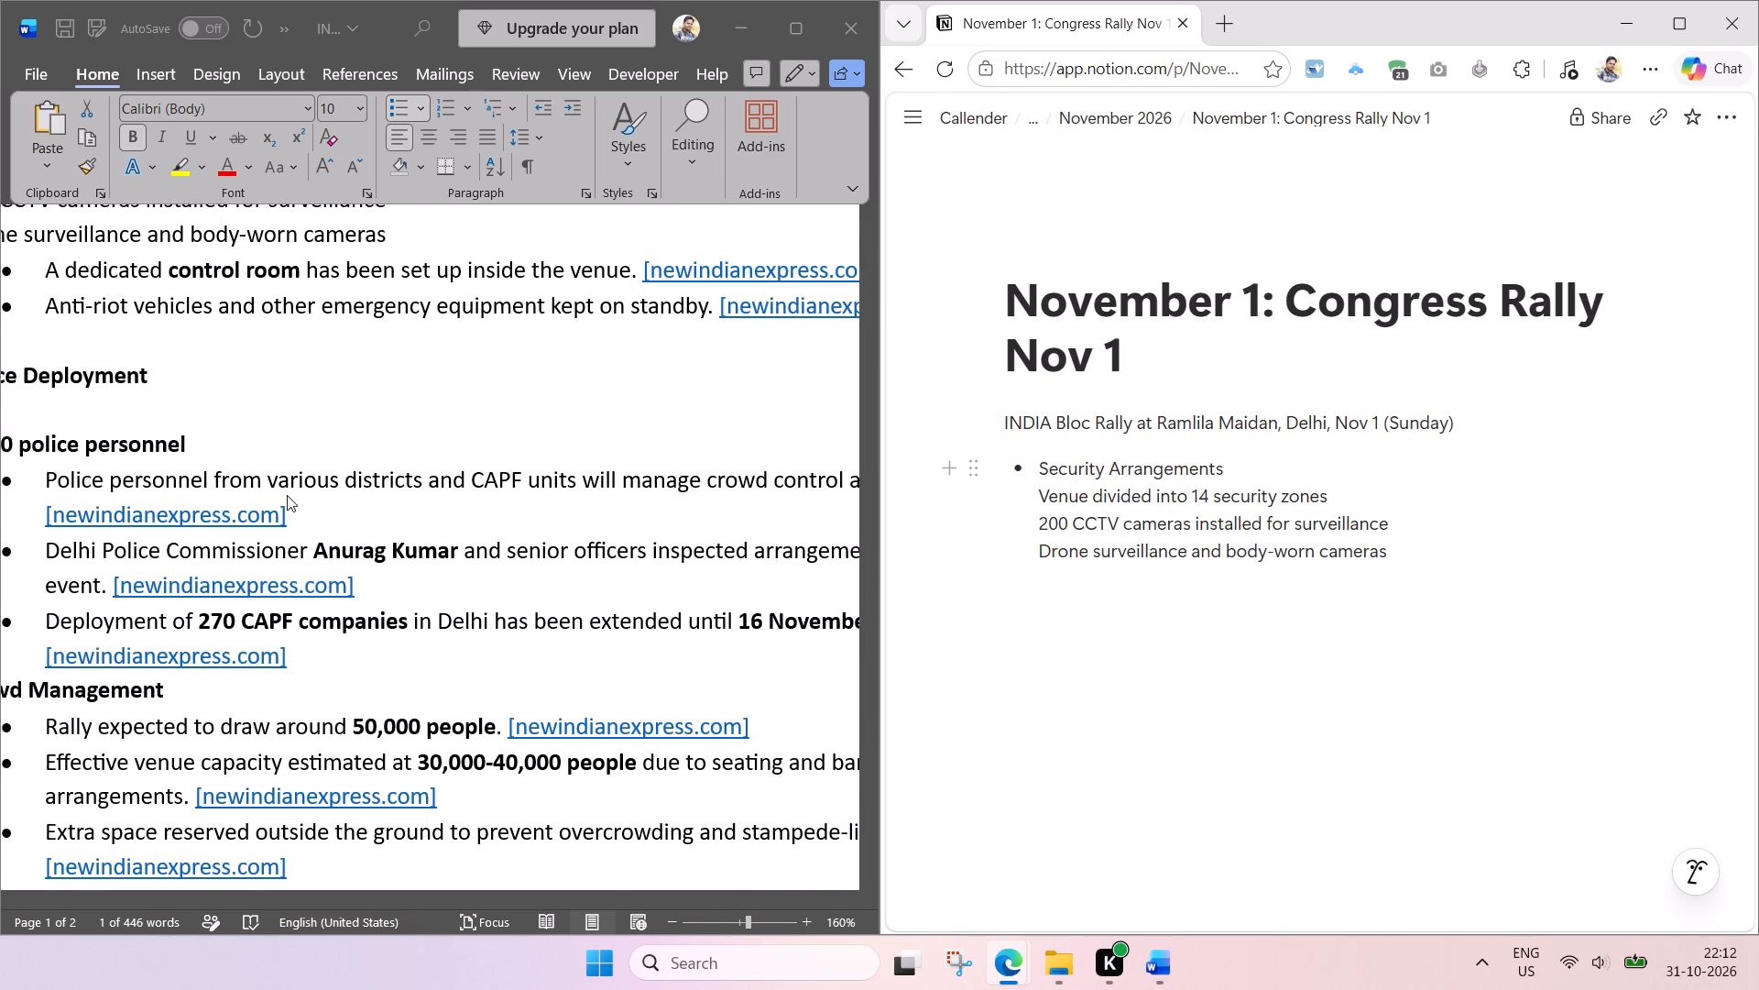
{"action": "scroll", "coordinate": [287, 495], "scroll_direction": "left", "scroll_amount": 1}
{"action": "scroll", "coordinate": [287, 495], "scroll_direction": "down", "scroll_amount": 2}
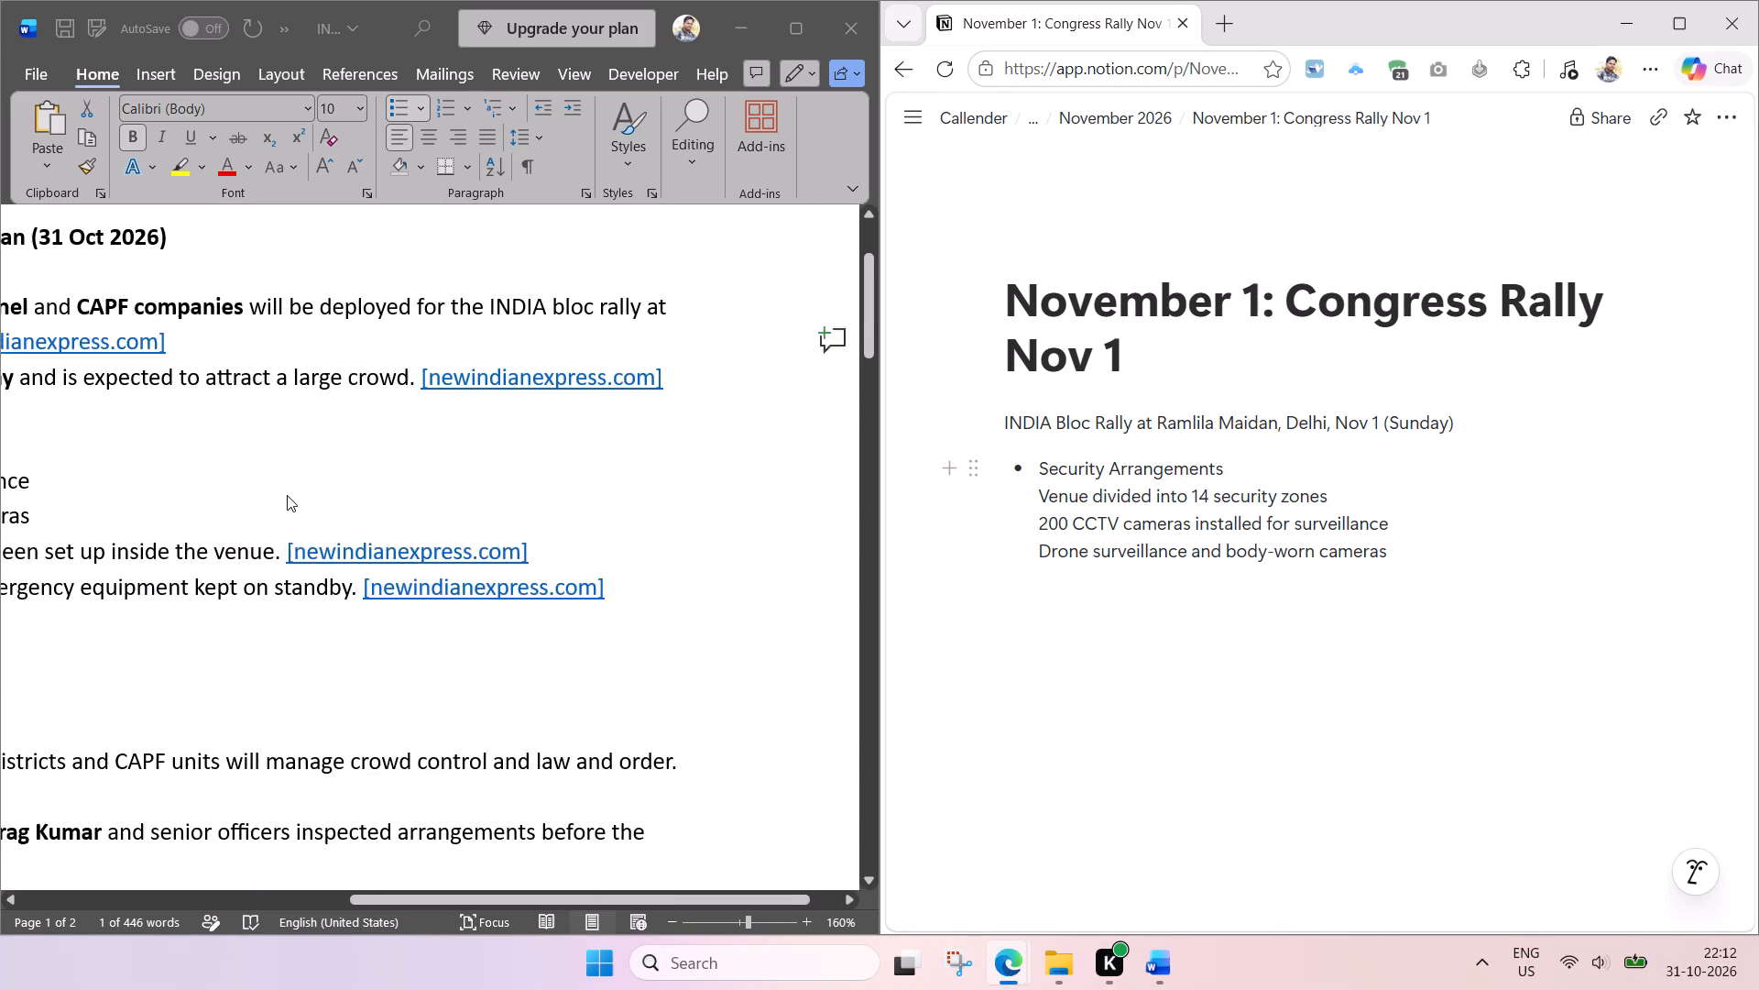
{"action": "scroll", "coordinate": [287, 495], "scroll_direction": "down", "scroll_amount": 1}
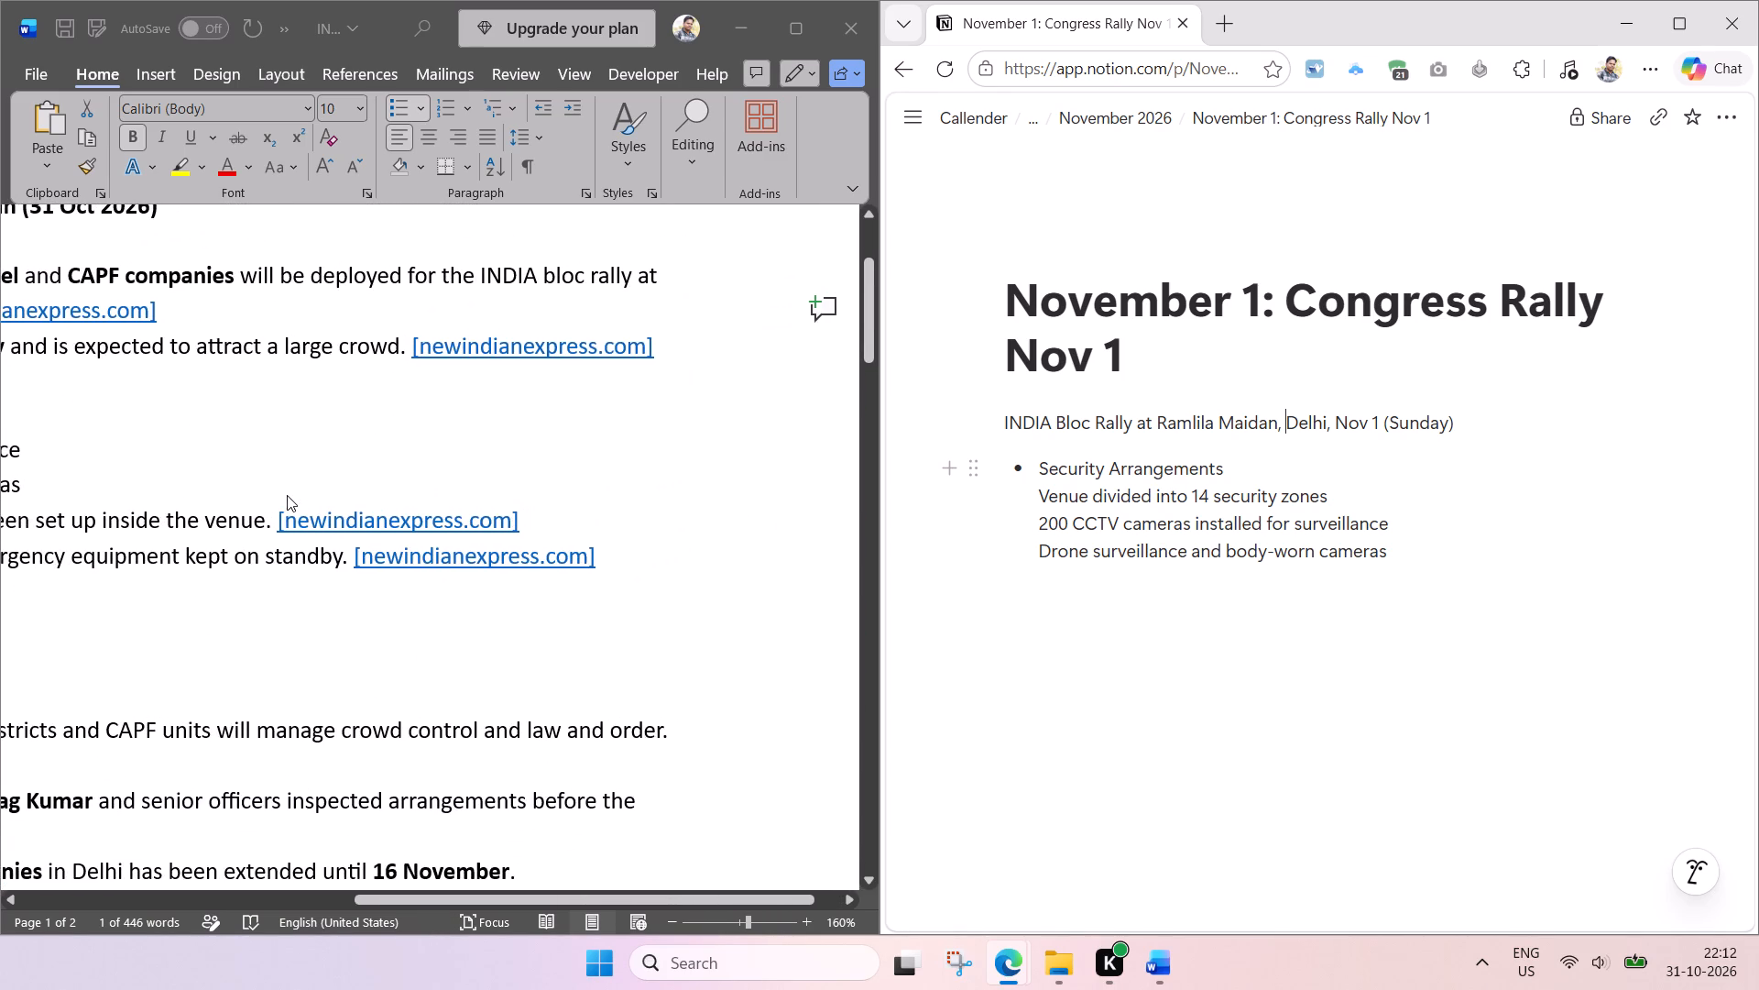
{"action": "scroll", "coordinate": [287, 495], "scroll_direction": "down", "scroll_amount": 1}
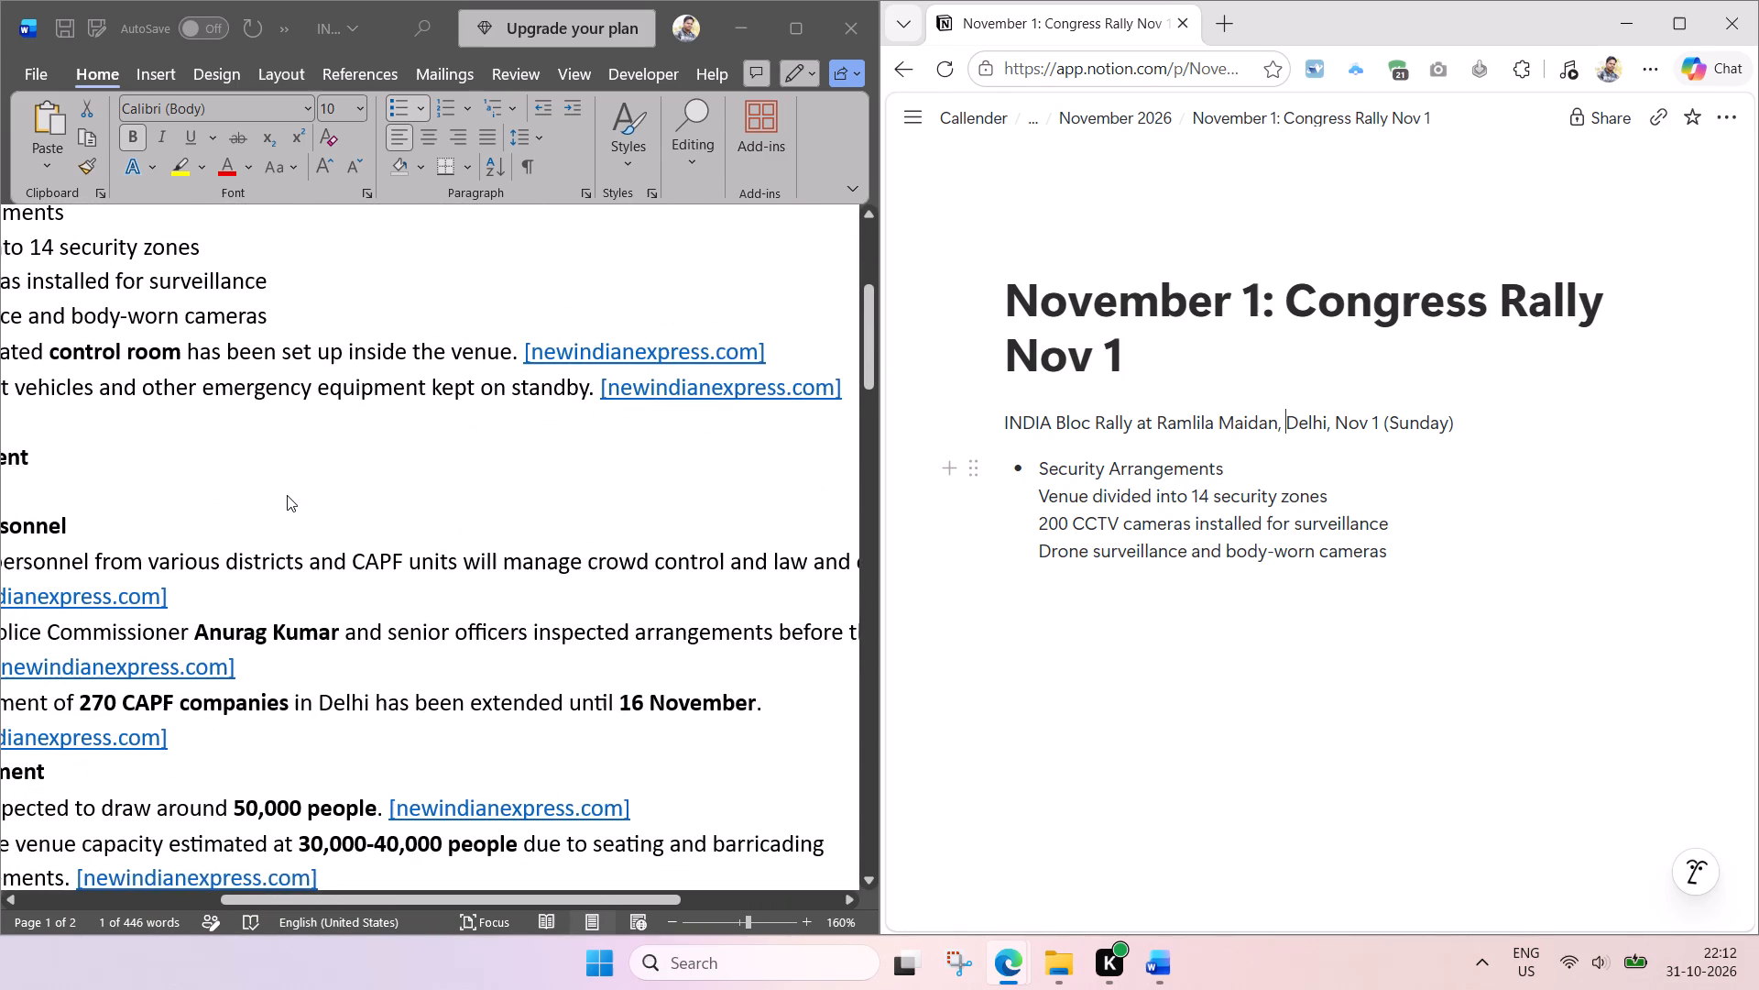
{"action": "scroll", "coordinate": [287, 495], "scroll_direction": "down", "scroll_amount": 1}
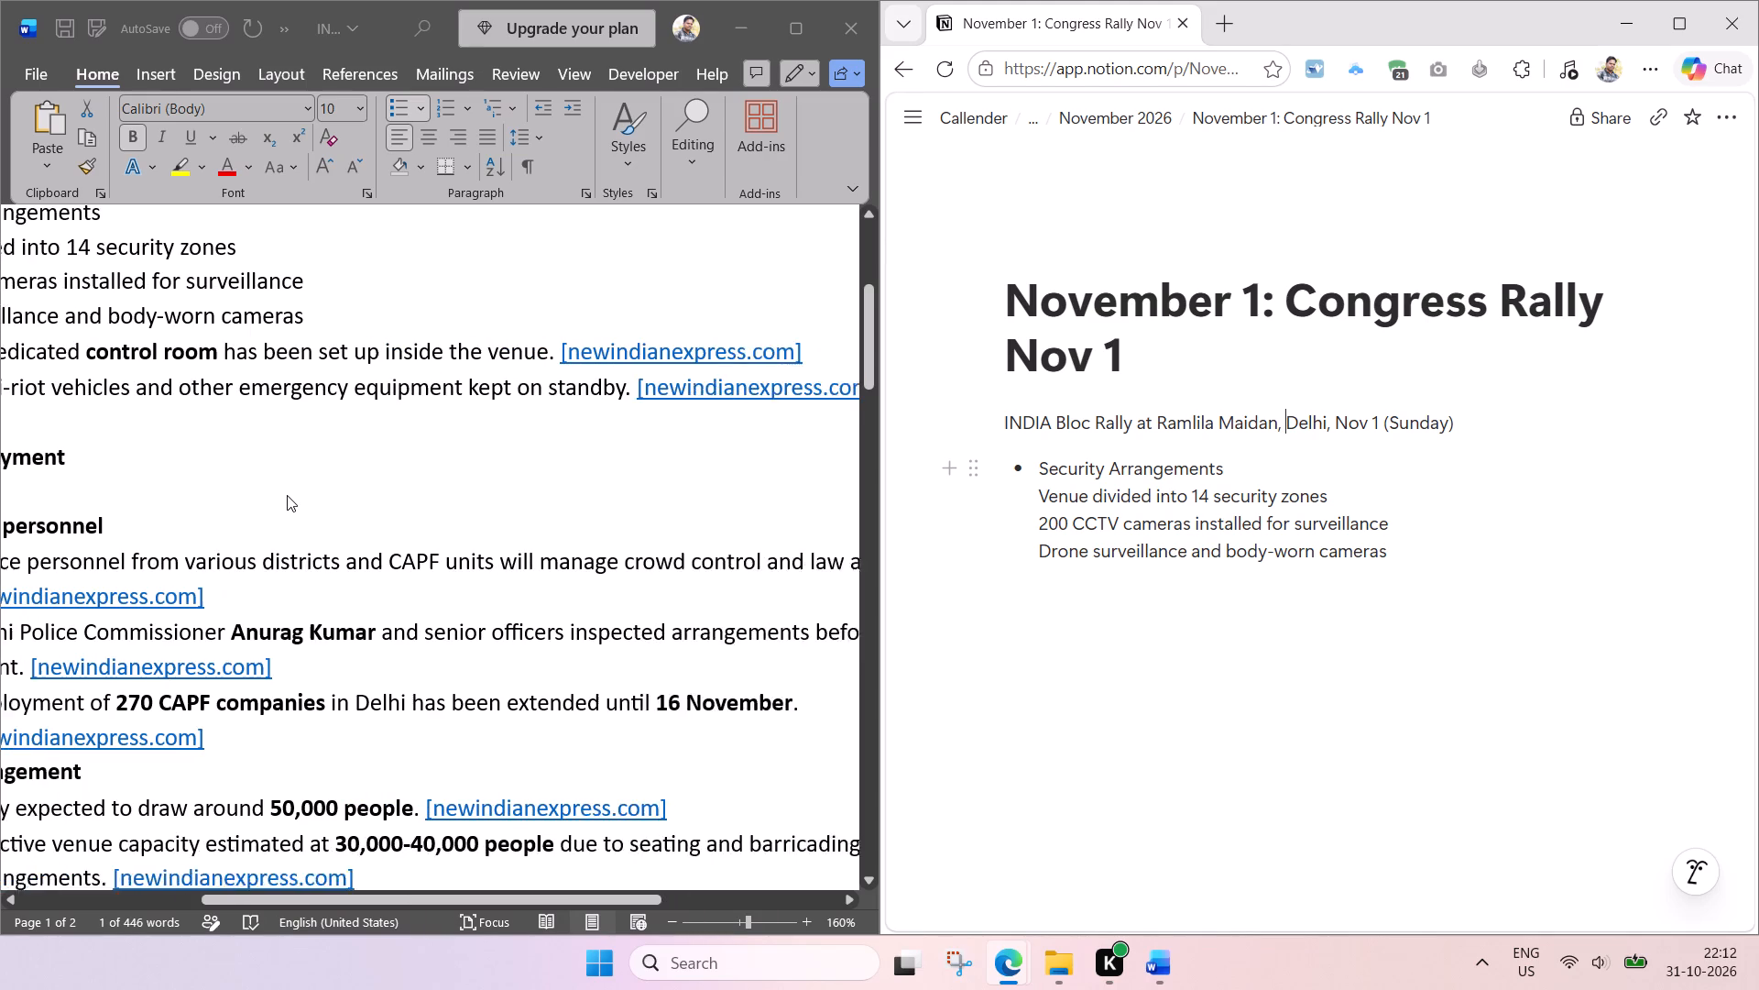
{"action": "scroll", "coordinate": [287, 495], "scroll_direction": "down", "scroll_amount": 1}
{"action": "scroll", "coordinate": [287, 495], "scroll_direction": "right", "scroll_amount": 1}
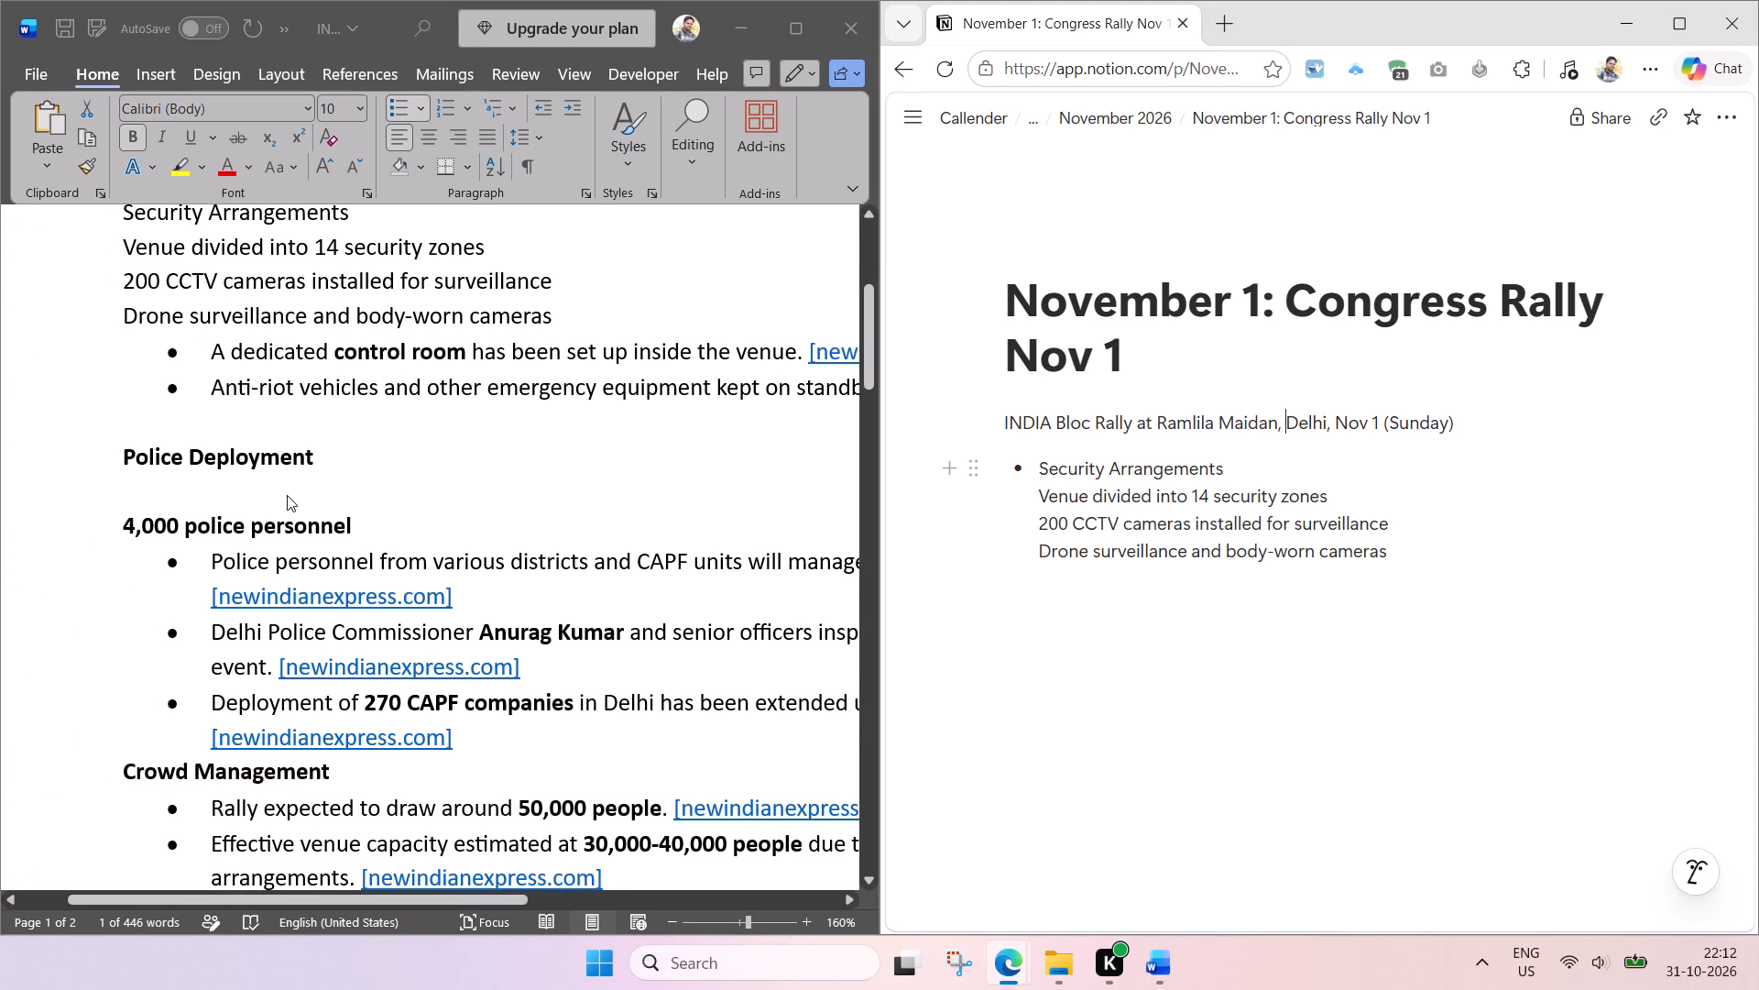
{"action": "scroll", "coordinate": [287, 495], "scroll_direction": "right", "scroll_amount": 1}
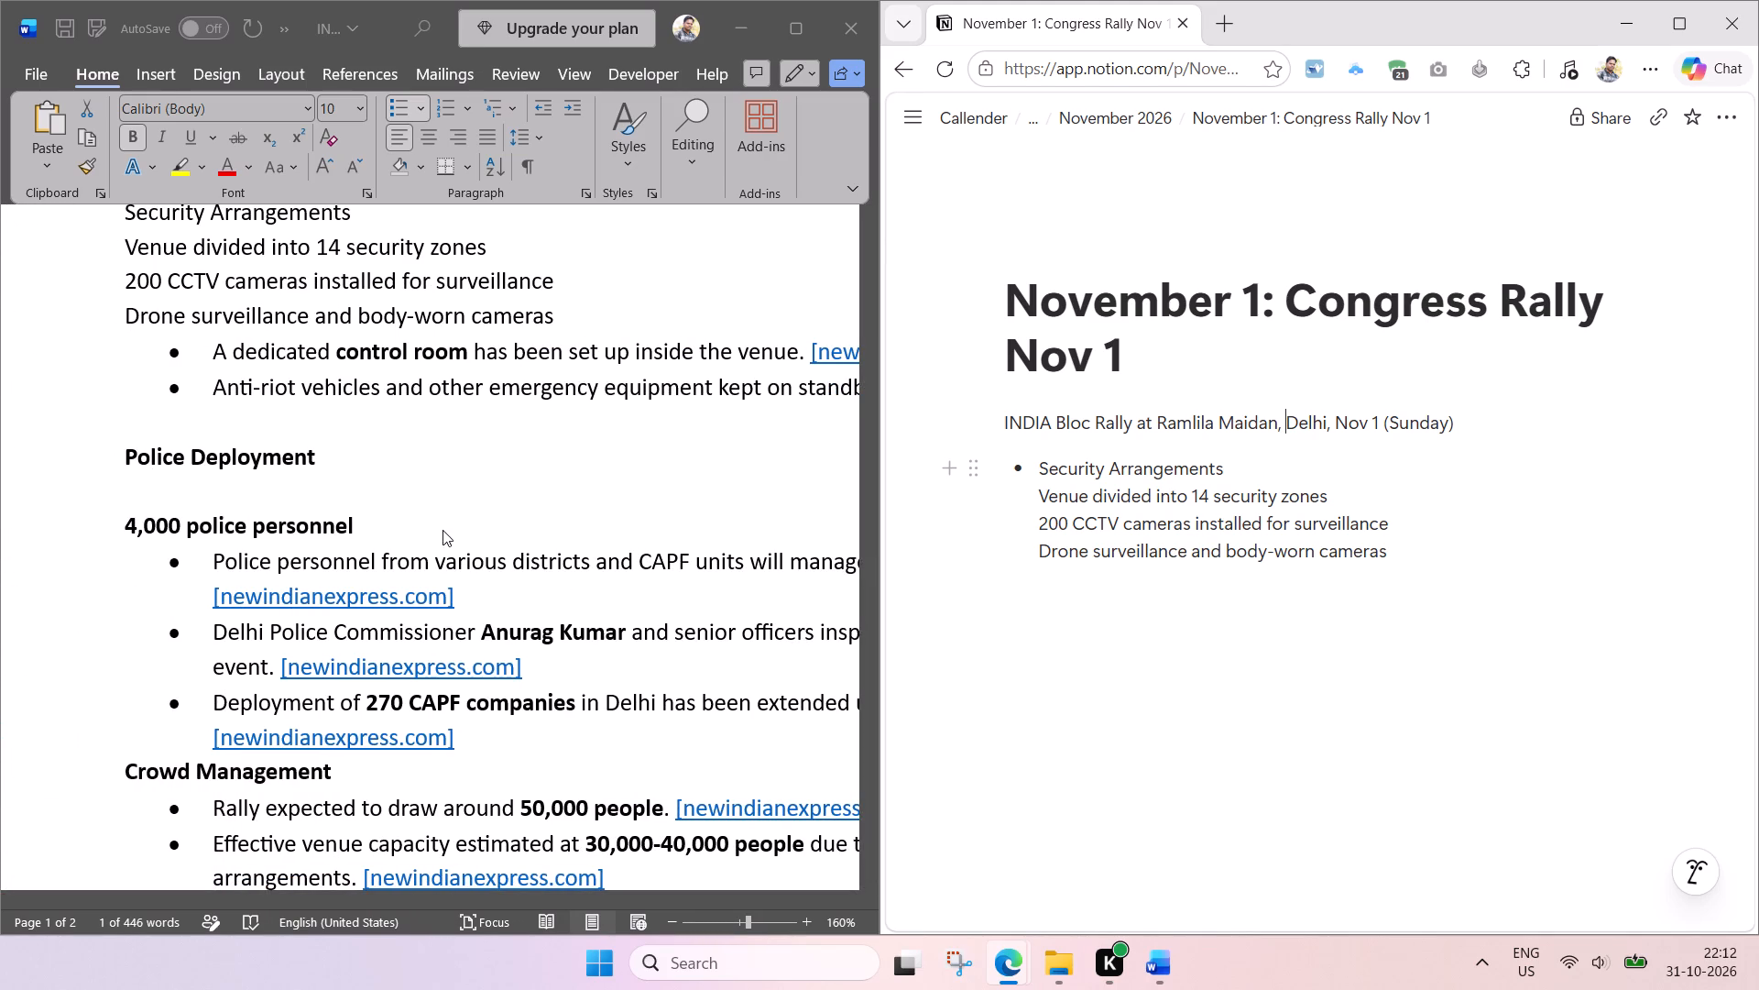
Copy "and CAPF" from the first Police Deployment bullet in the Word notes to the end of the "4,000 police personnel" line.
{"action": "left_click", "coordinate": [439, 518]}
{"action": "left_click", "coordinate": [684, 547]}
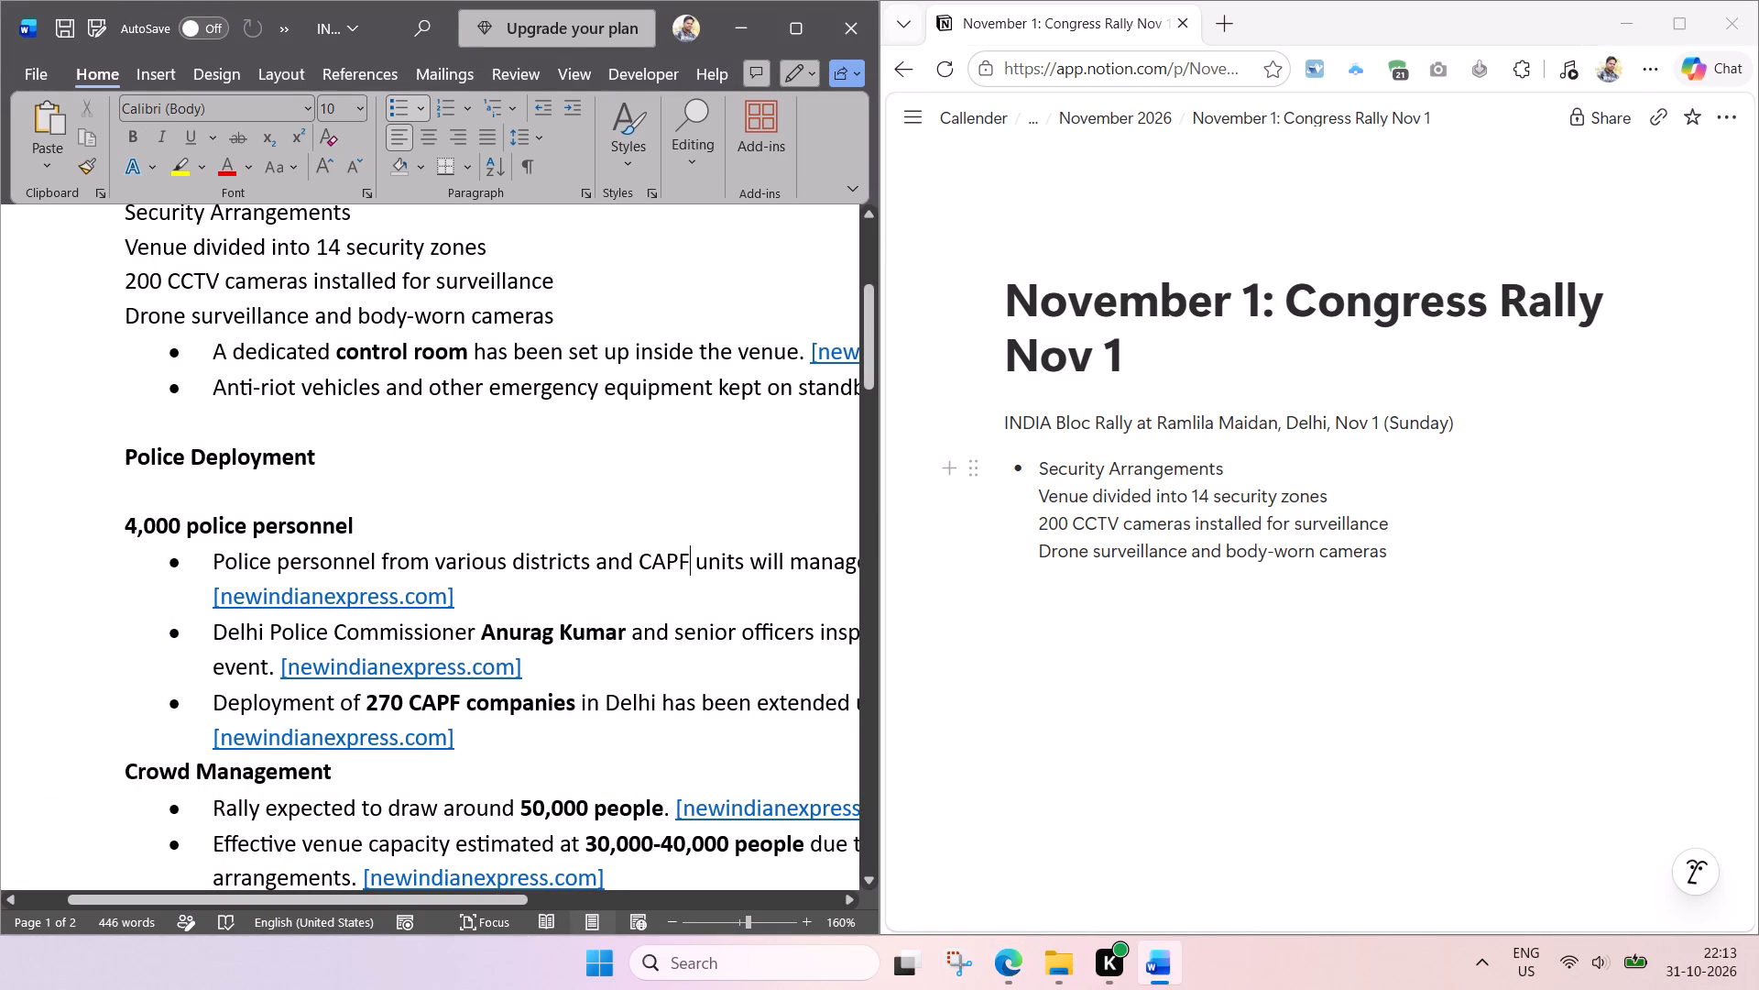
{"action": "left_click_drag", "start_coordinate": [600, 556], "coordinate": [673, 556]}
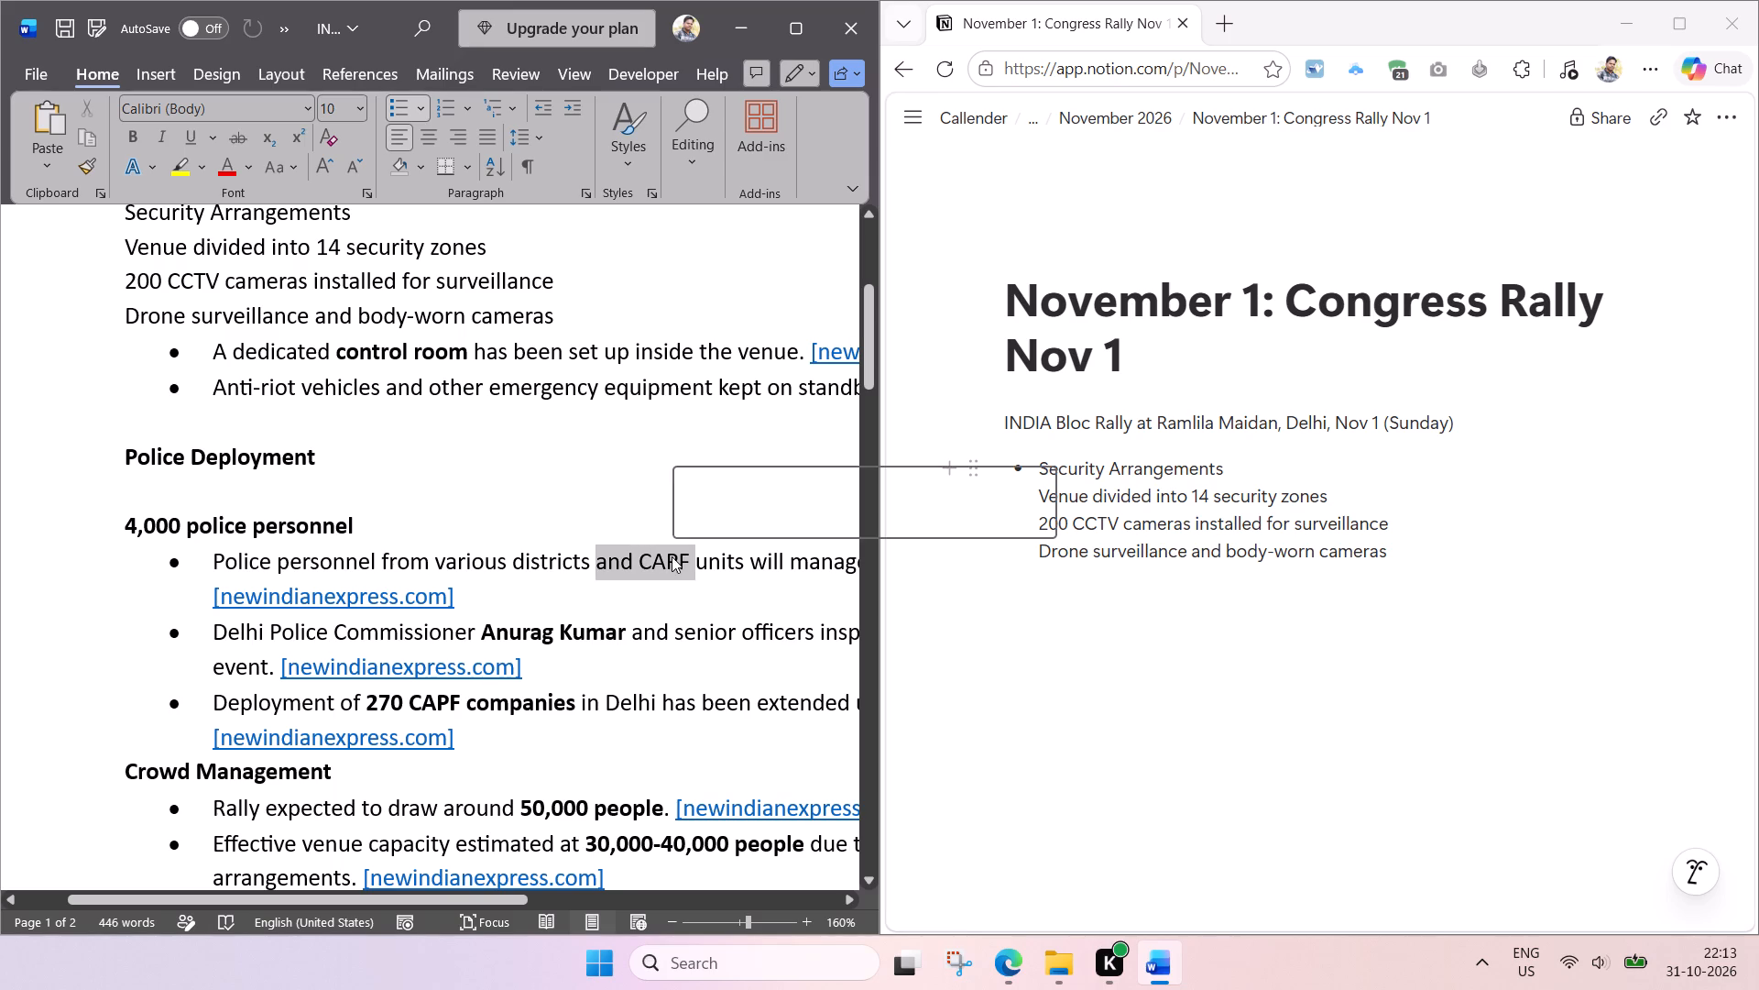
{"action": "key", "text": "ctrl+c"}
{"action": "left_click", "coordinate": [420, 508]}
{"action": "left_click", "coordinate": [407, 524]}
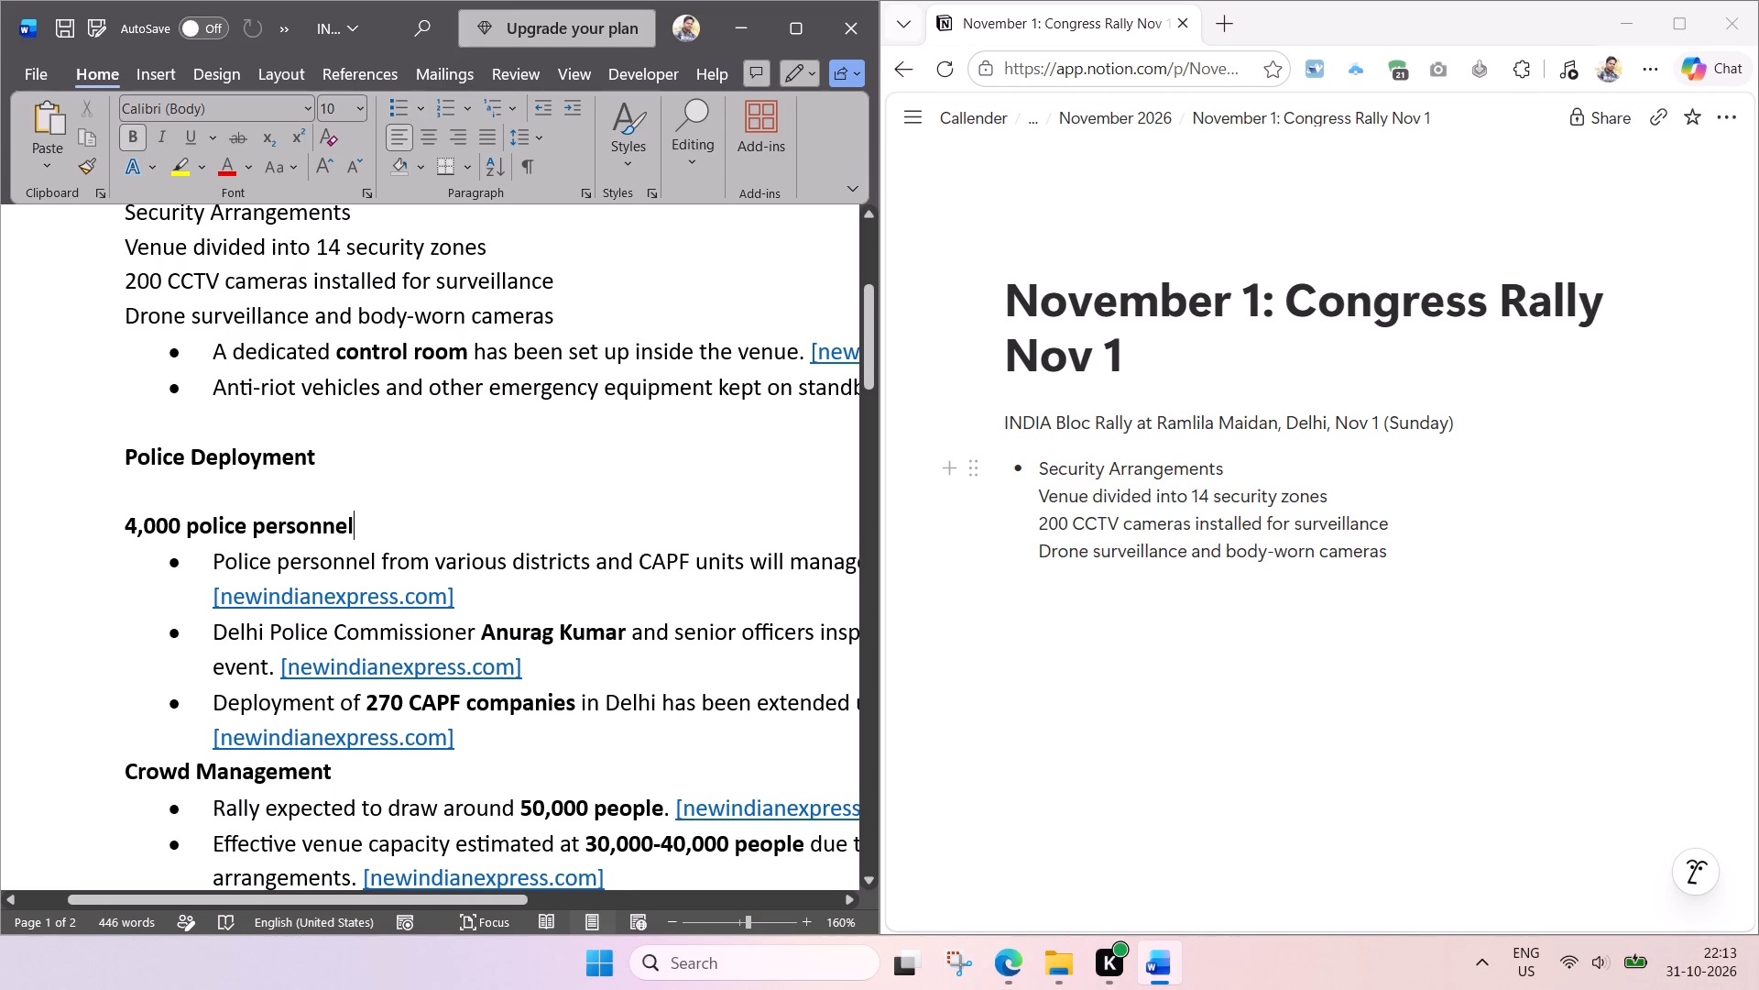
{"action": "key", "text": "space"}
{"action": "key", "text": "ctrl+v"}
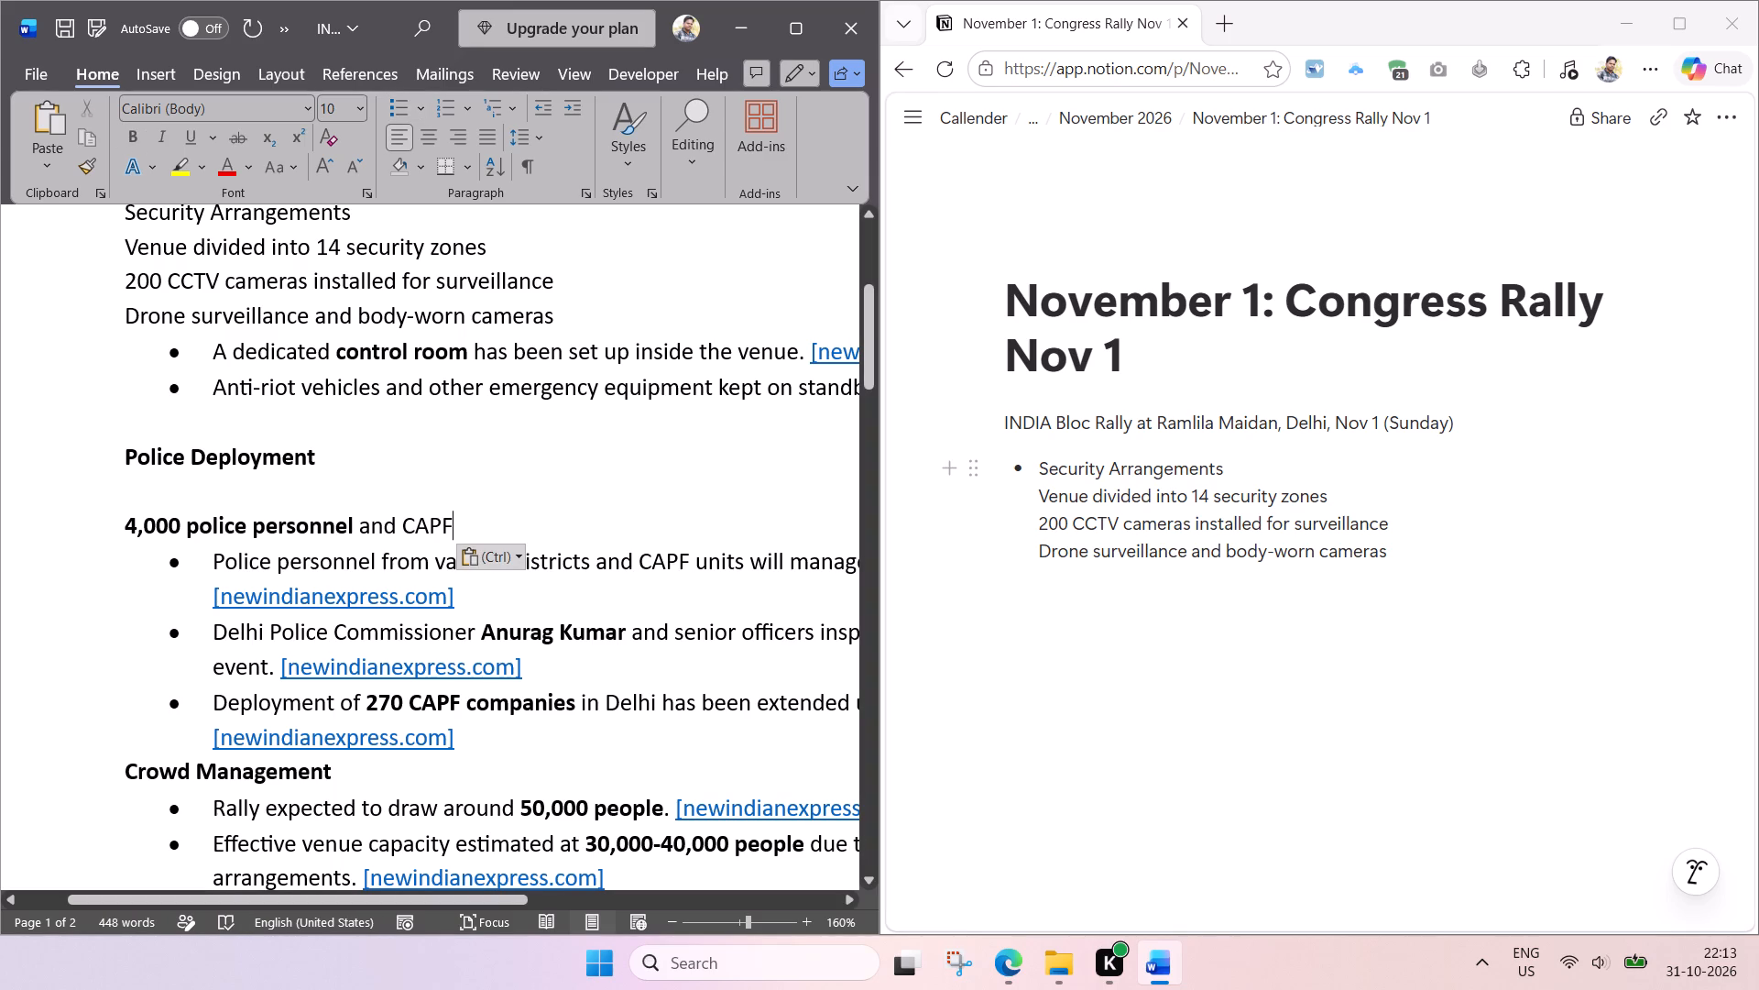
Examine the full width of the Police Deployment bullets in the Word notes for CAPF deployment details.
{"action": "scroll", "coordinate": [503, 602], "scroll_direction": "down", "scroll_amount": 1}
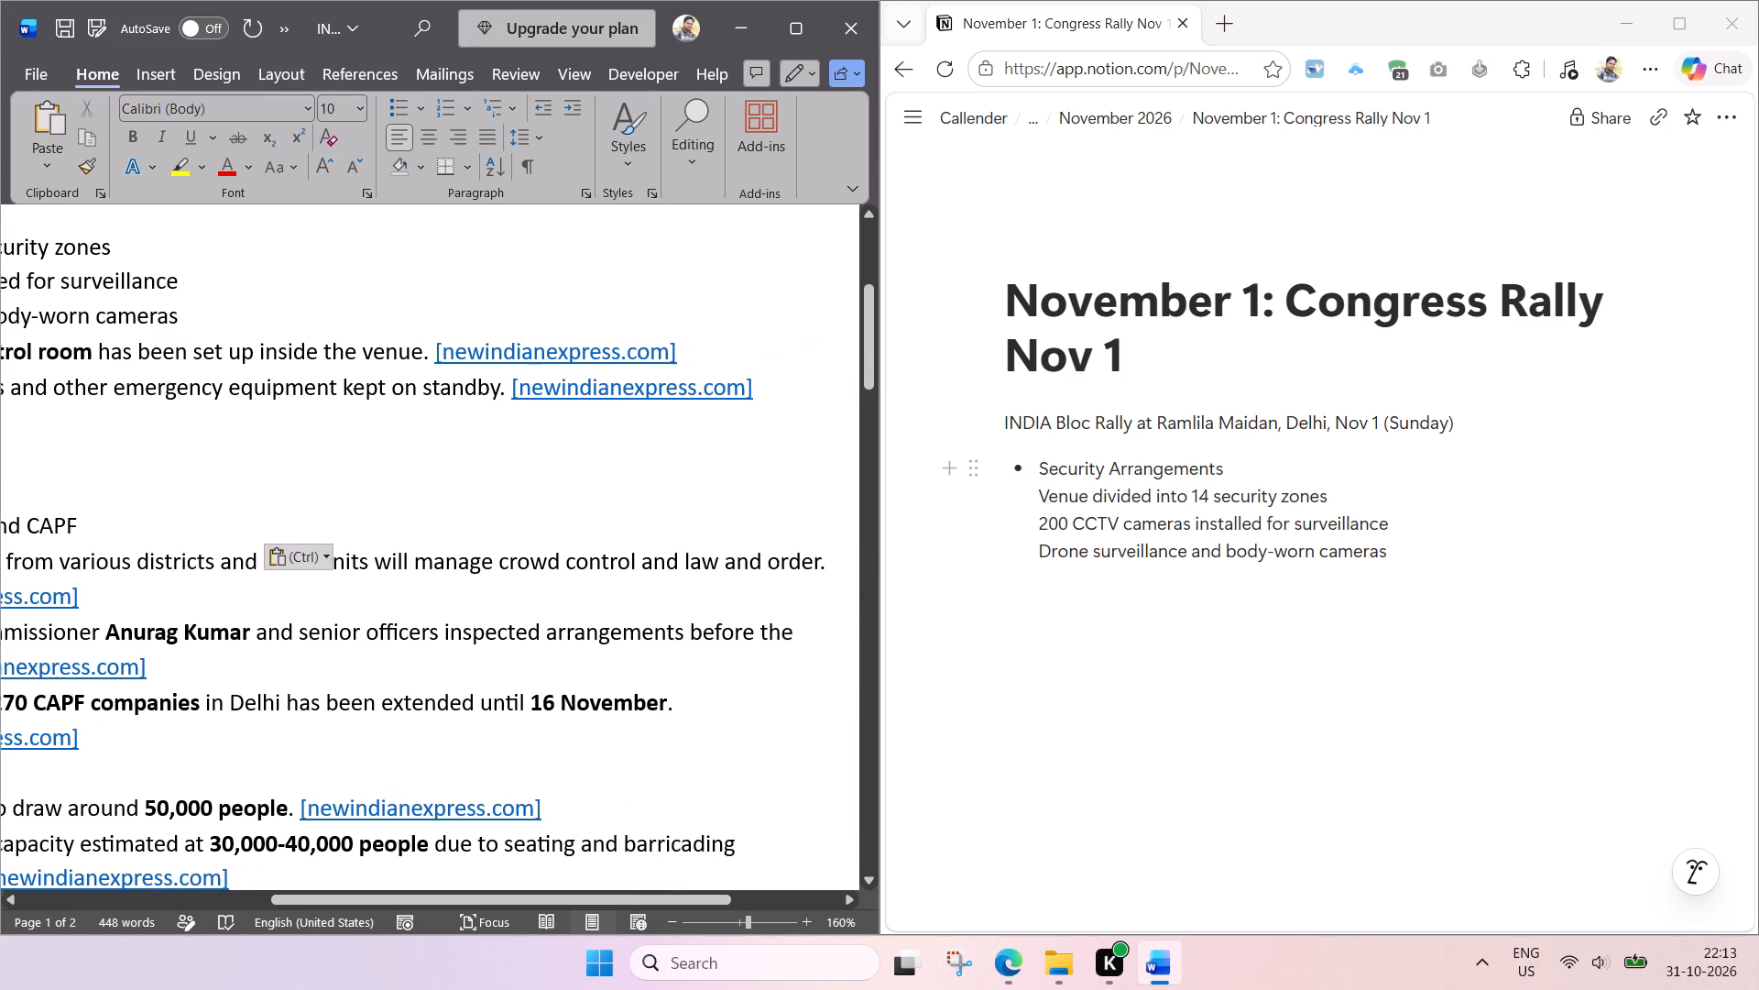
{"action": "scroll", "coordinate": [503, 602], "scroll_direction": "down", "scroll_amount": 2}
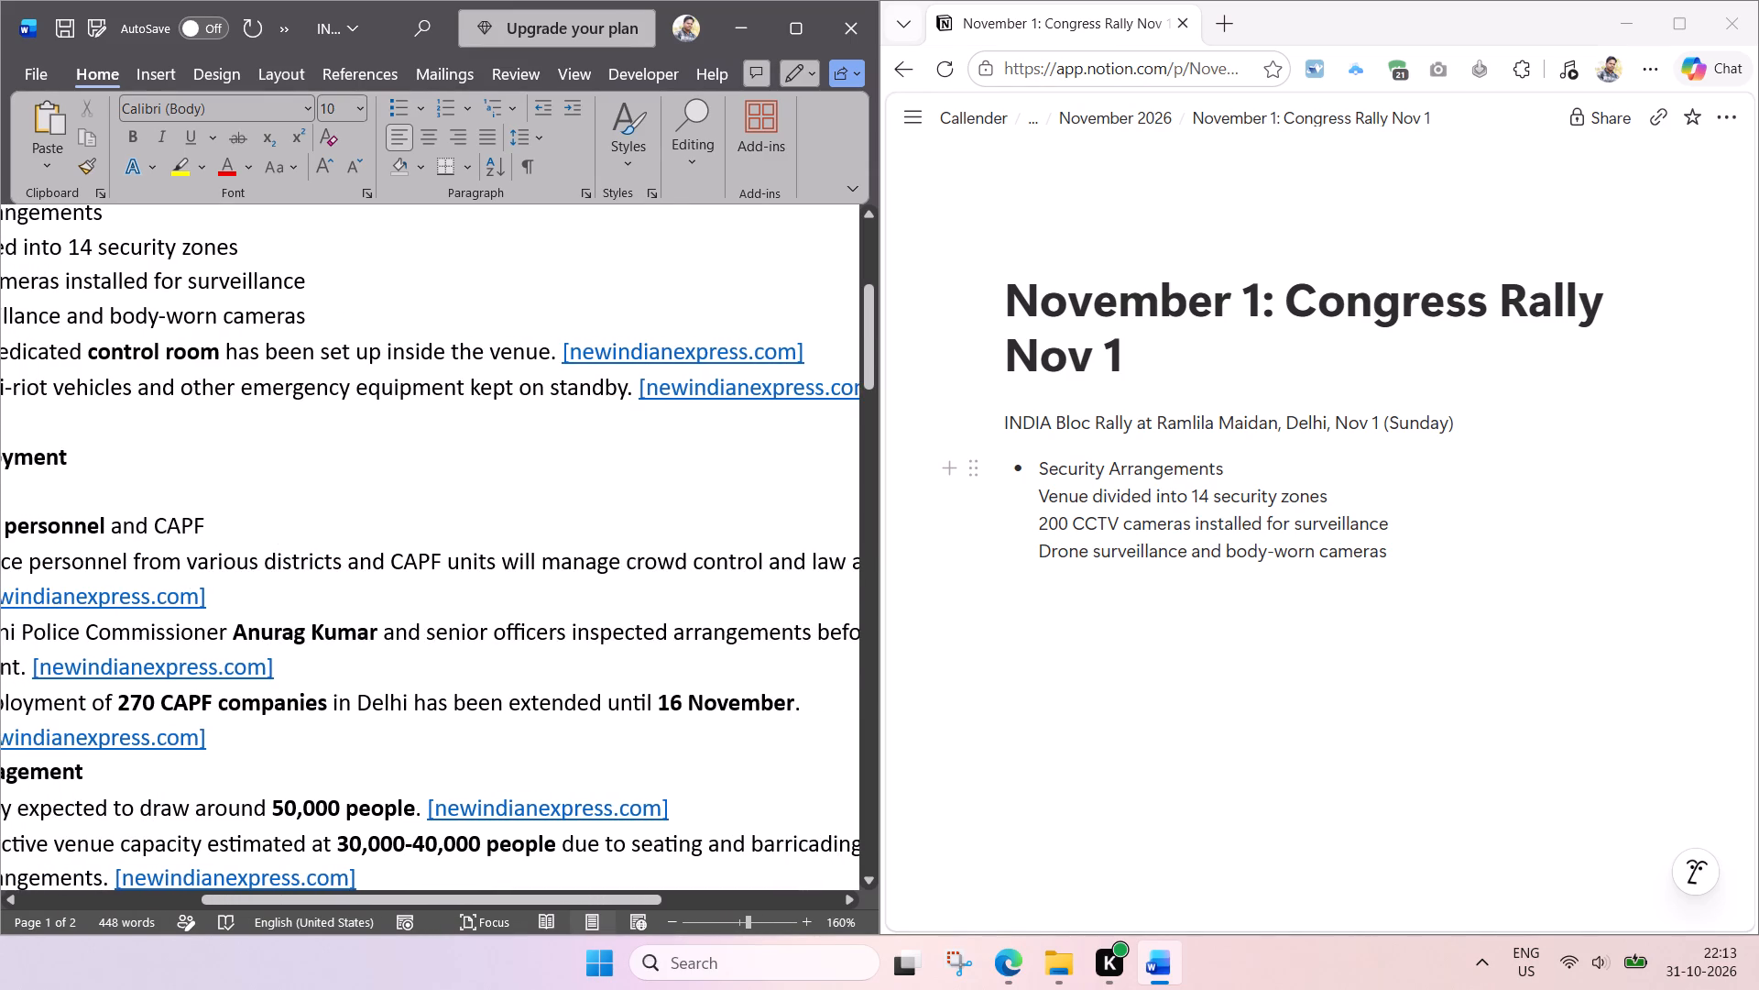
{"action": "scroll", "coordinate": [503, 602], "scroll_direction": "down", "scroll_amount": 1}
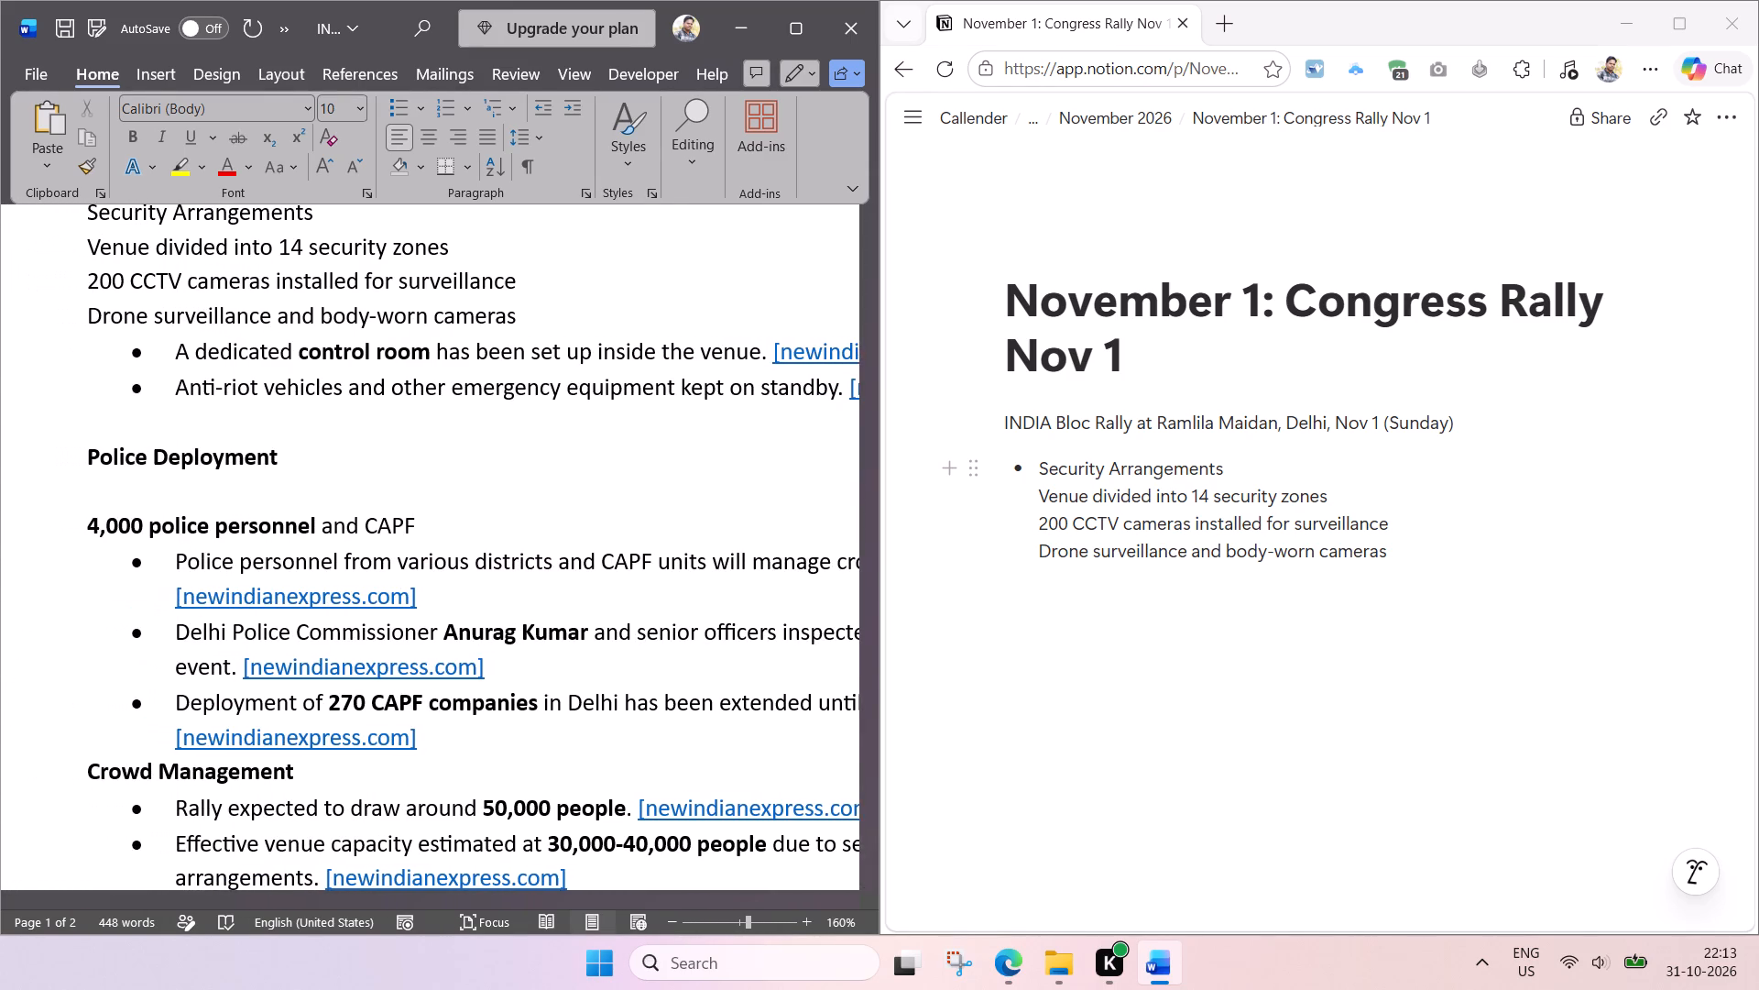
{"action": "scroll", "coordinate": [503, 602], "scroll_direction": "down", "scroll_amount": 2}
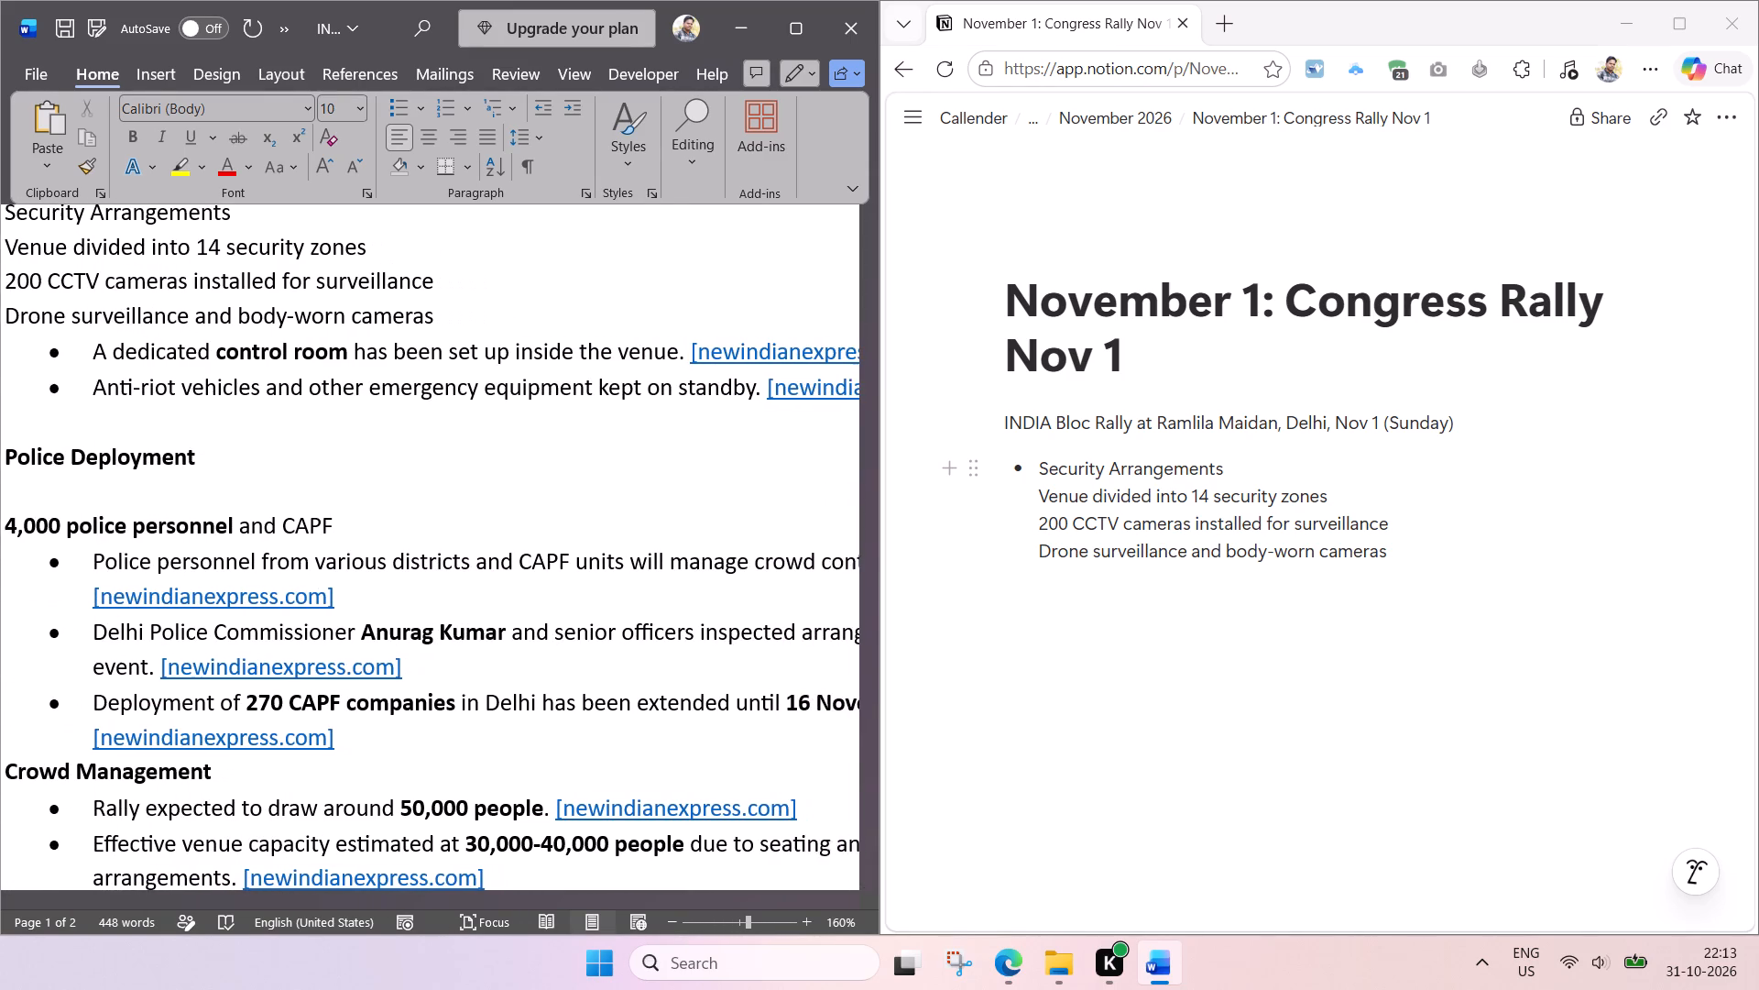
{"action": "scroll", "coordinate": [503, 602], "scroll_direction": "down", "scroll_amount": 1}
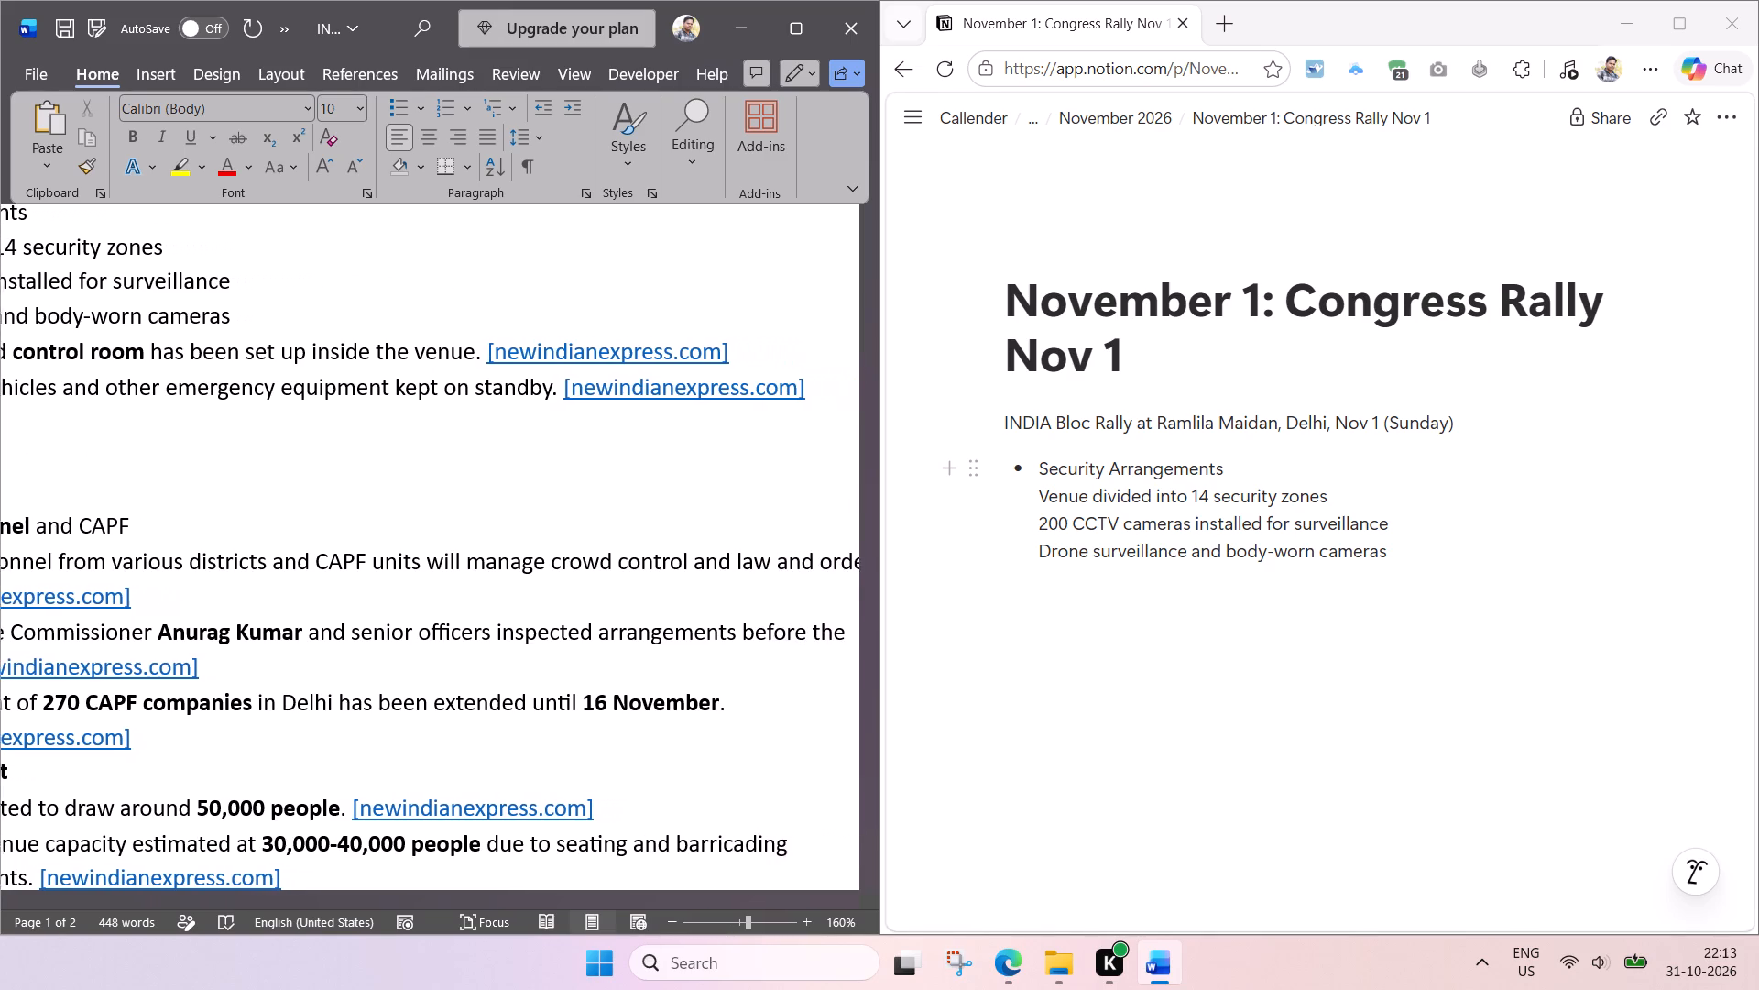
{"action": "scroll", "coordinate": [503, 602], "scroll_direction": "down", "scroll_amount": 1}
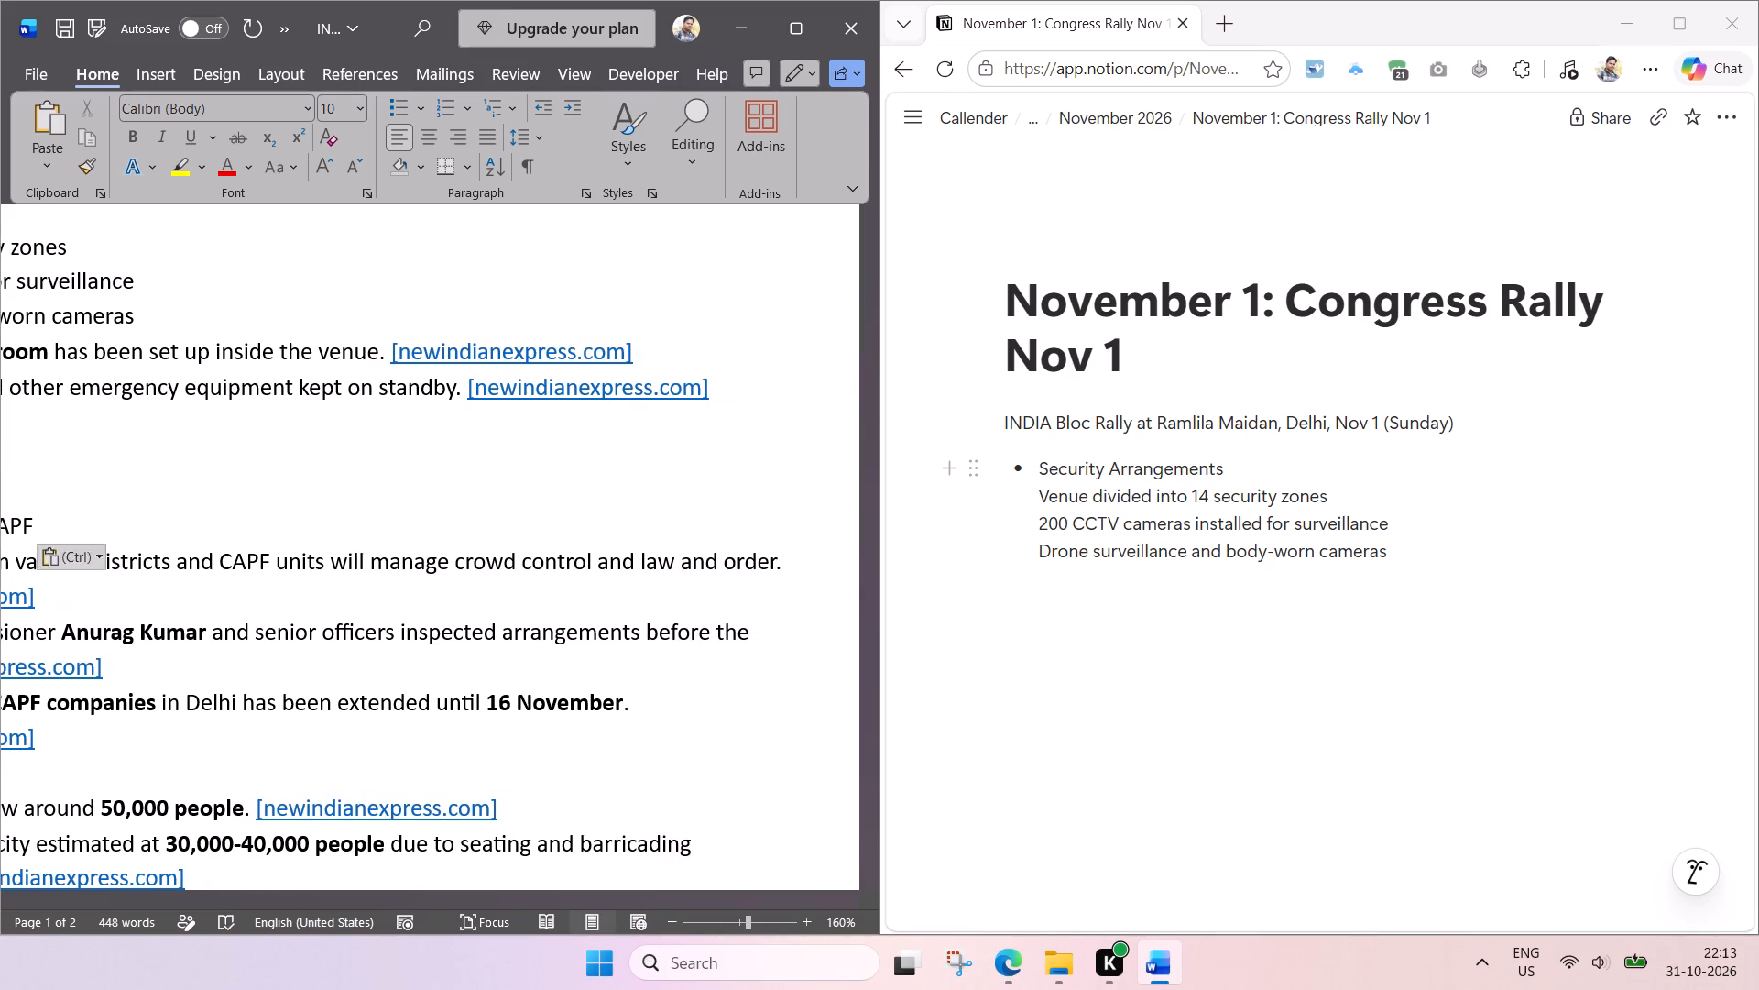
{"action": "scroll", "coordinate": [503, 602], "scroll_direction": "down", "scroll_amount": 1}
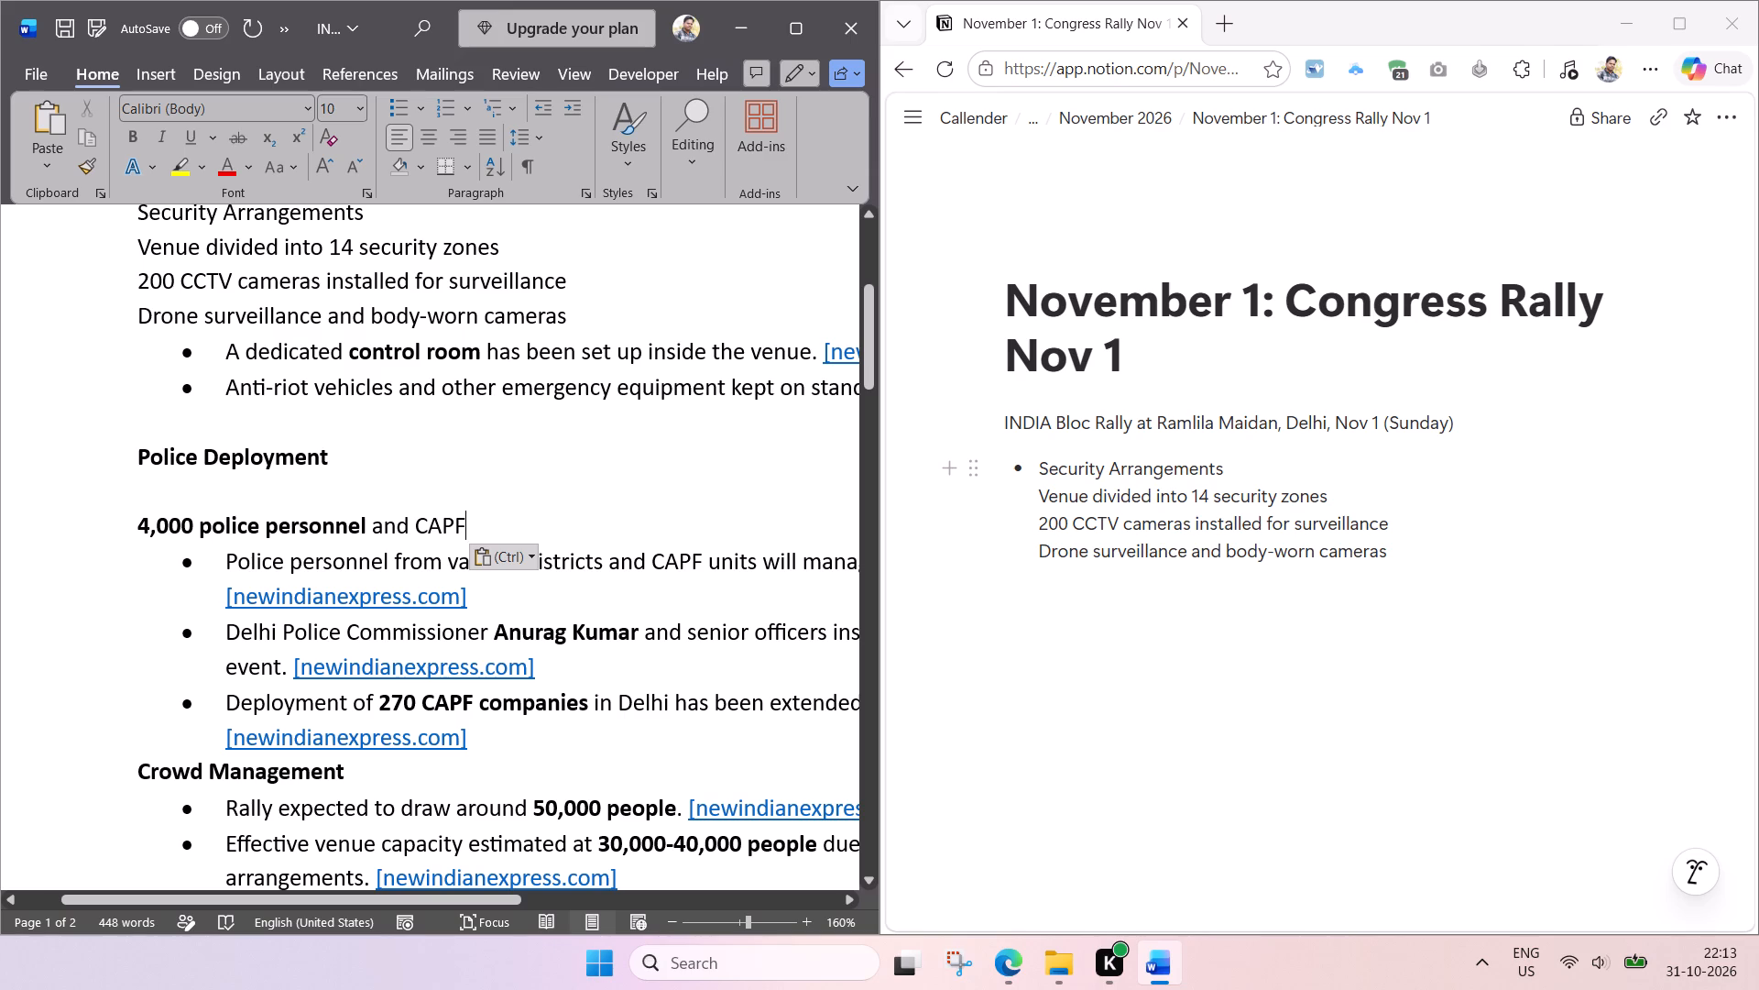
Remove "and" before "CAPF", move "CAPF" onto its own line, and insert "270" in front of it.
{"action": "left_click", "coordinate": [416, 522]}
{"action": "key", "text": "BackSpace"}
{"action": "key", "text": "BackSpace"}
{"action": "key", "text": "BackSpace"}
{"action": "key", "text": "BackSpace"}
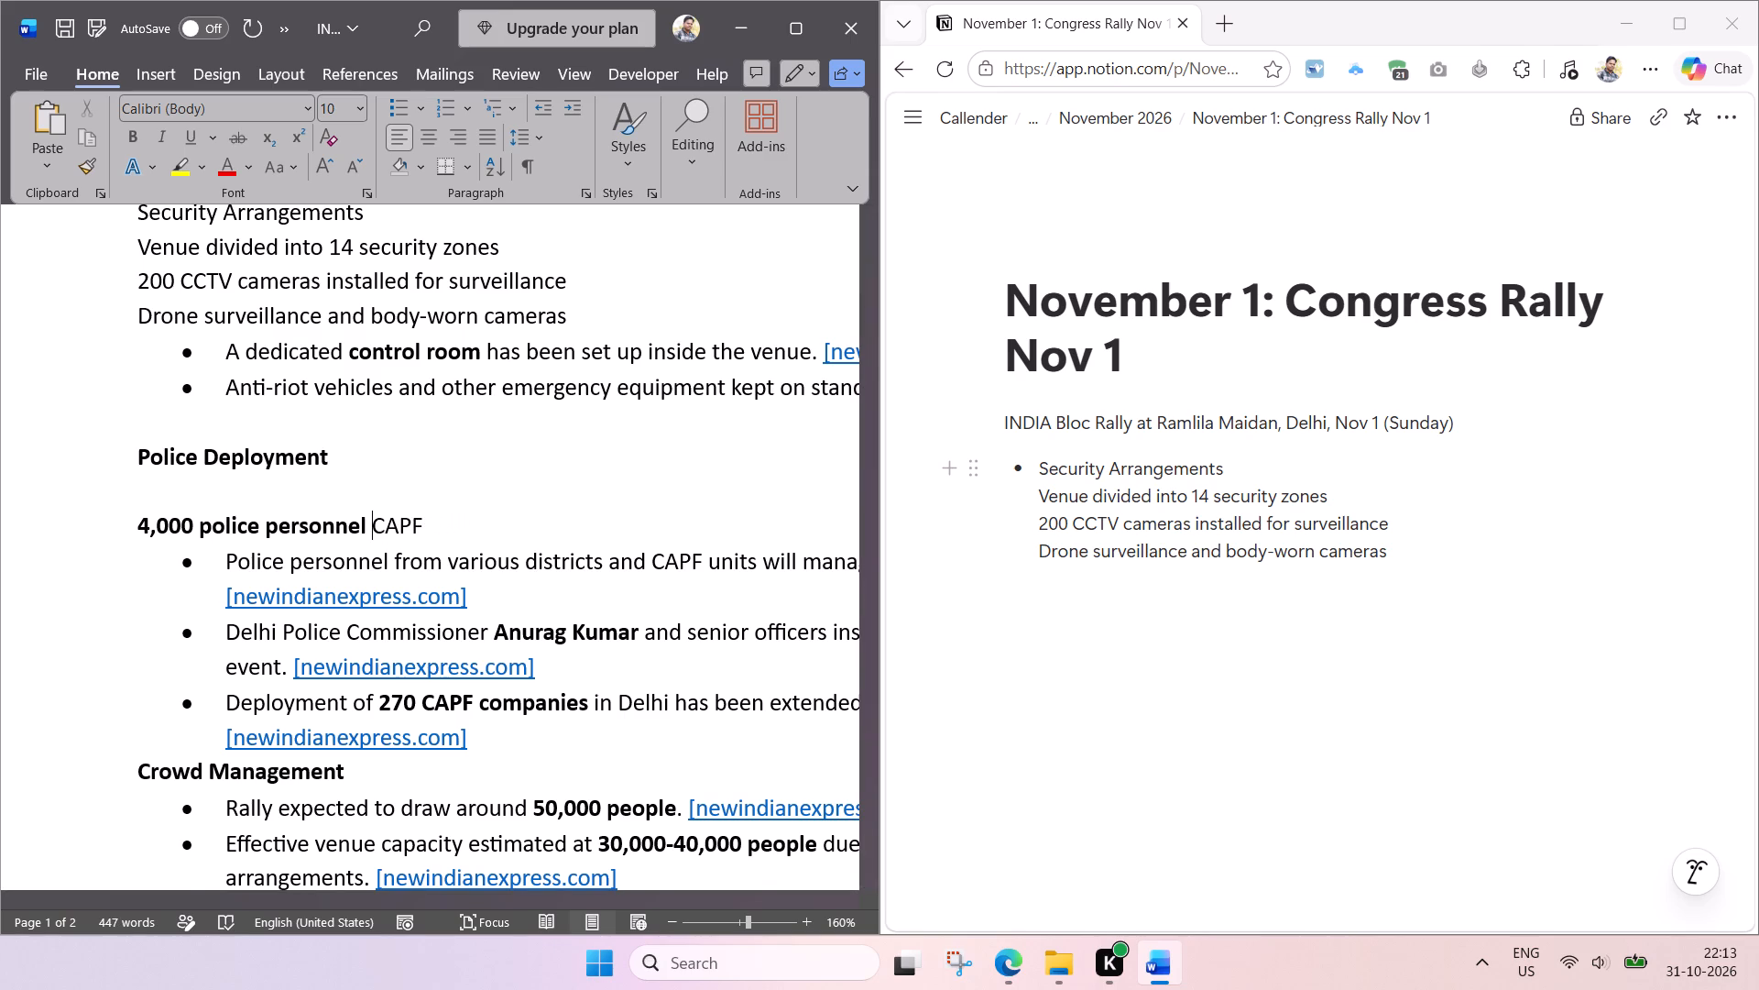
{"action": "key", "text": "BackSpace"}
{"action": "key", "text": "Return"}
{"action": "type", "text": "270"}
{"action": "key", "text": "space"}
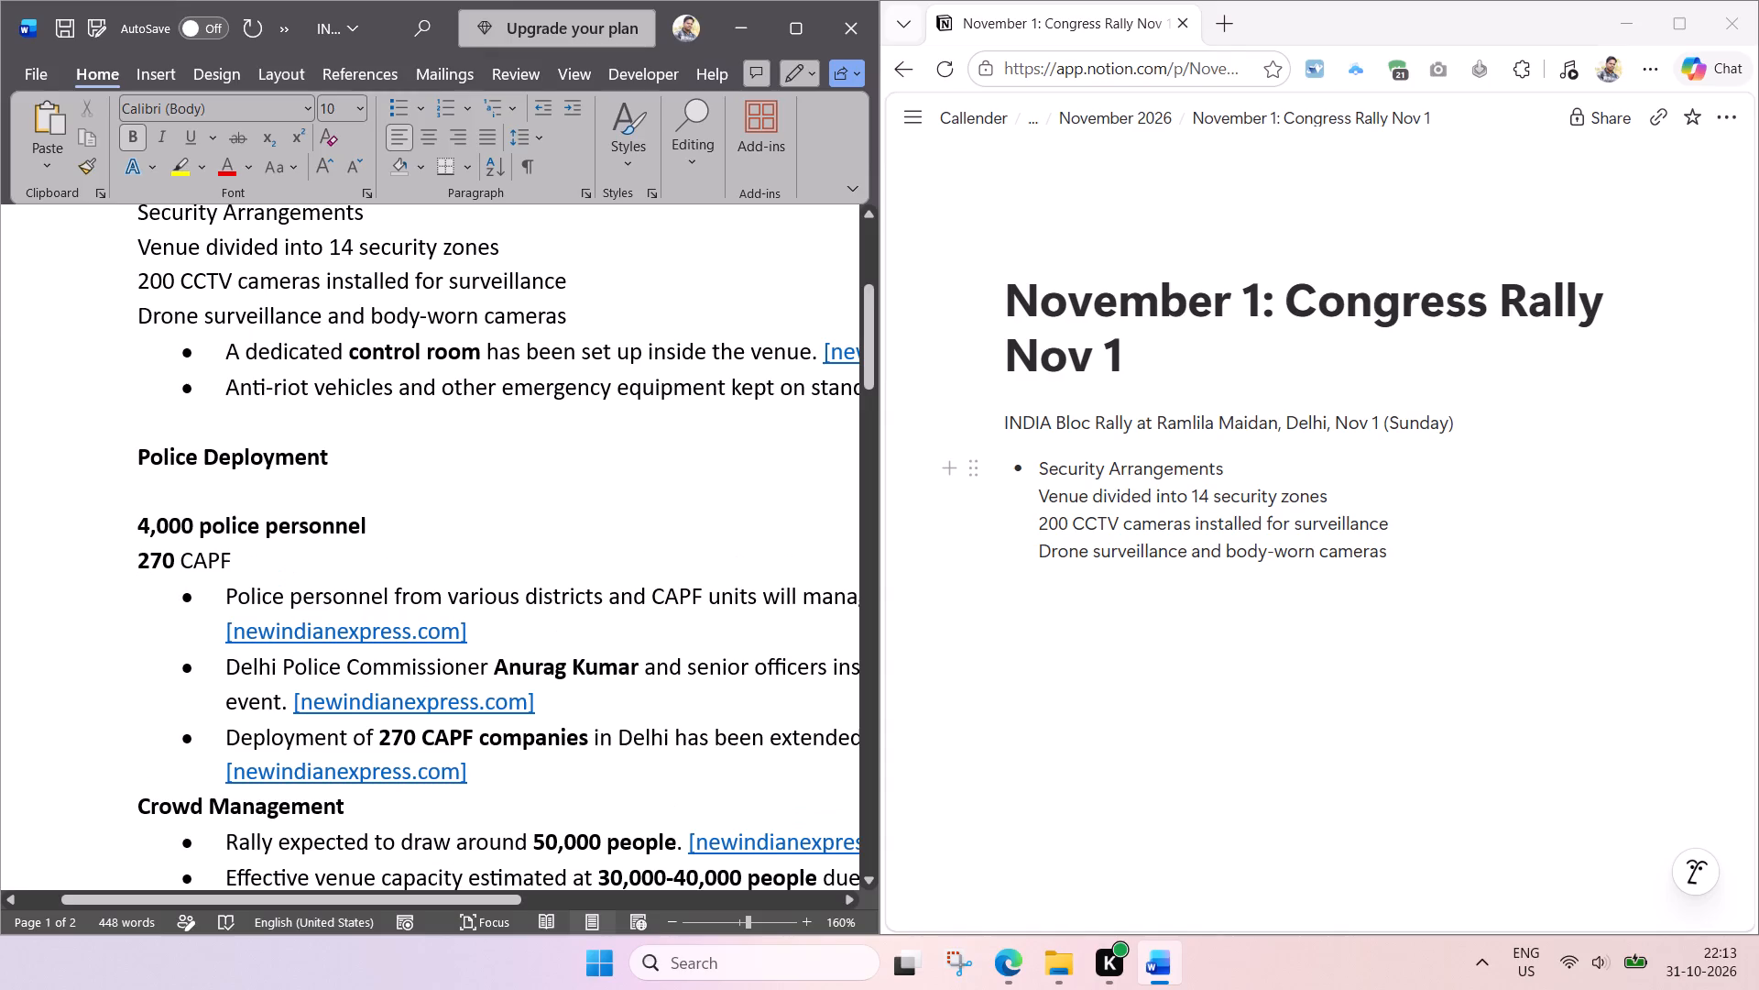
Copy "companies" from the CAPF deployment bullet to the end of the new line so it reads "270 CAPF companies".
{"action": "scroll", "coordinate": [464, 556], "scroll_direction": "left", "scroll_amount": 1}
{"action": "double_click", "coordinate": [490, 741]}
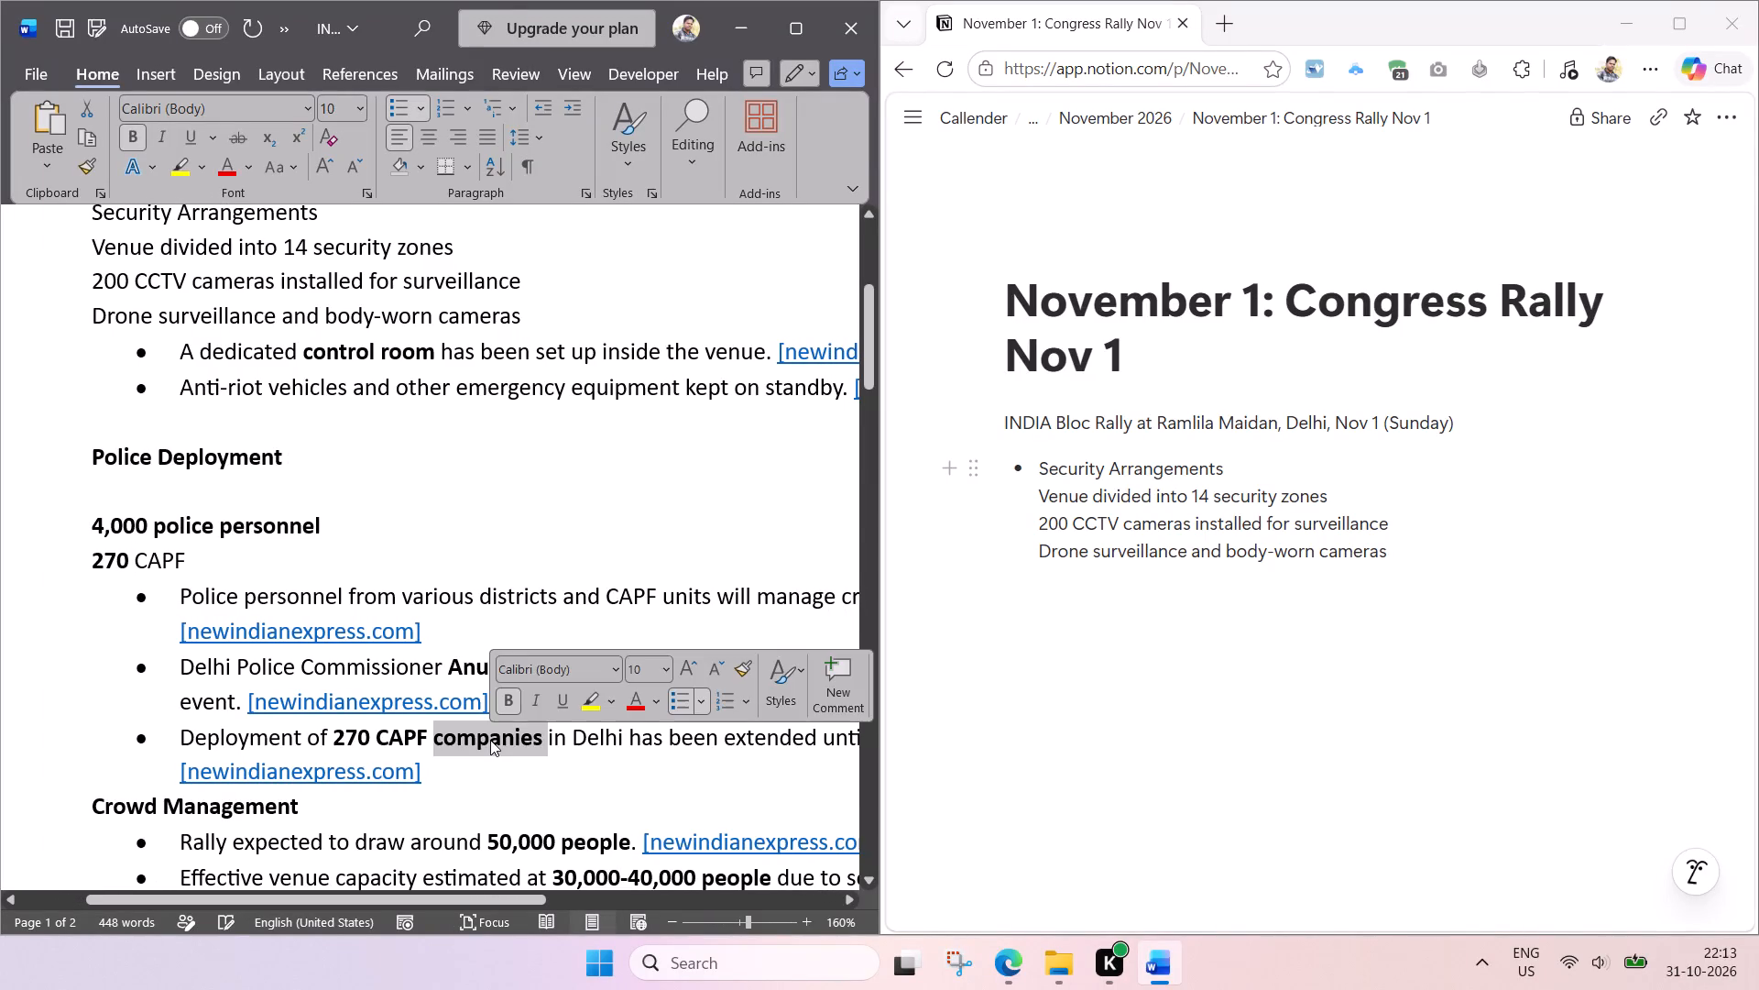
{"action": "key", "text": "ctrl+c"}
{"action": "left_click", "coordinate": [246, 555]}
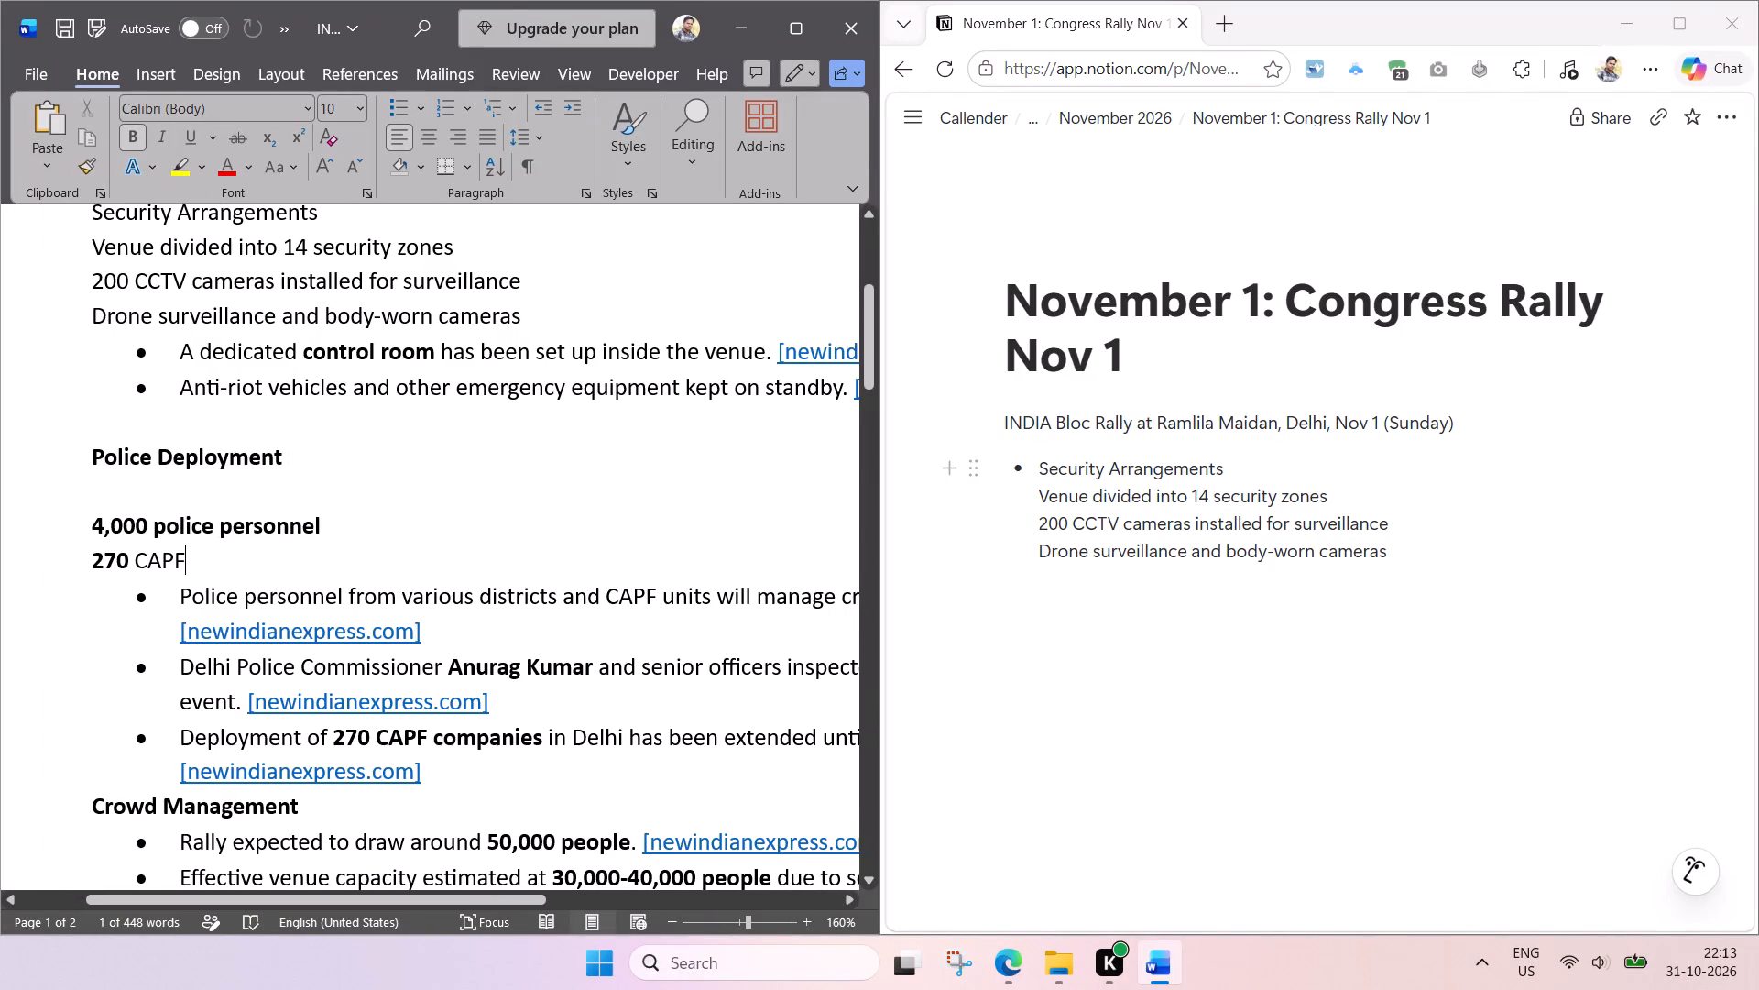
{"action": "key", "text": "space"}
{"action": "key", "text": "ctrl+v"}
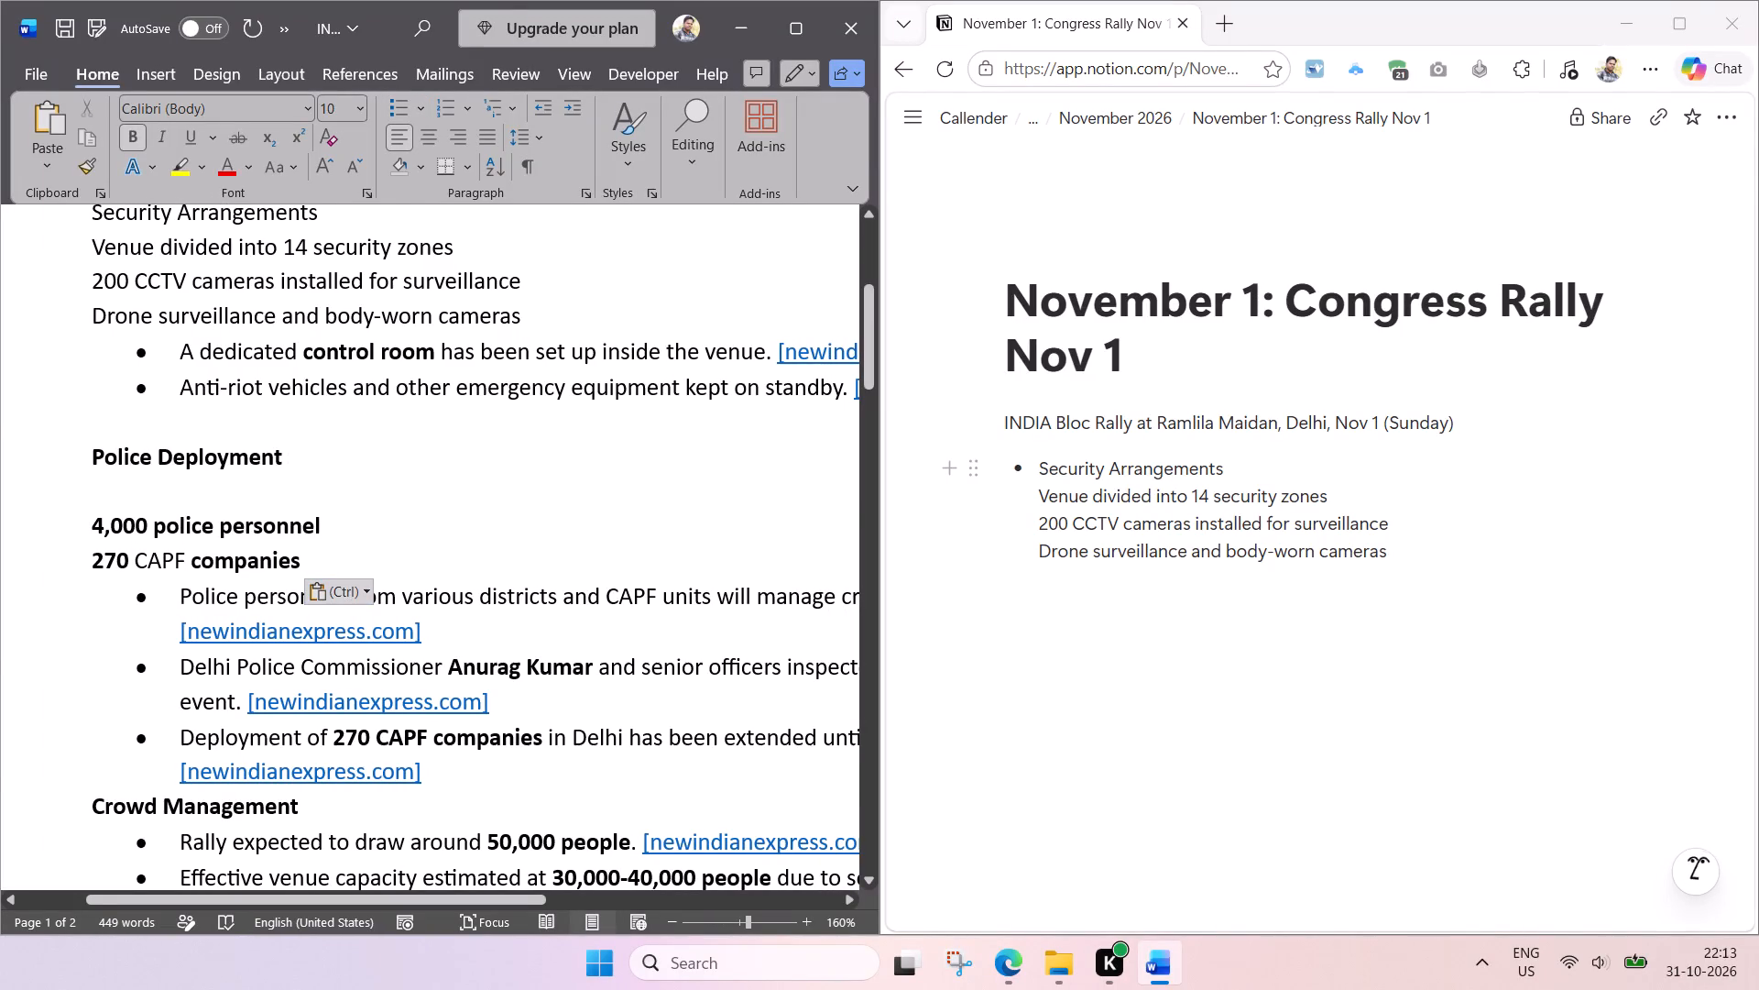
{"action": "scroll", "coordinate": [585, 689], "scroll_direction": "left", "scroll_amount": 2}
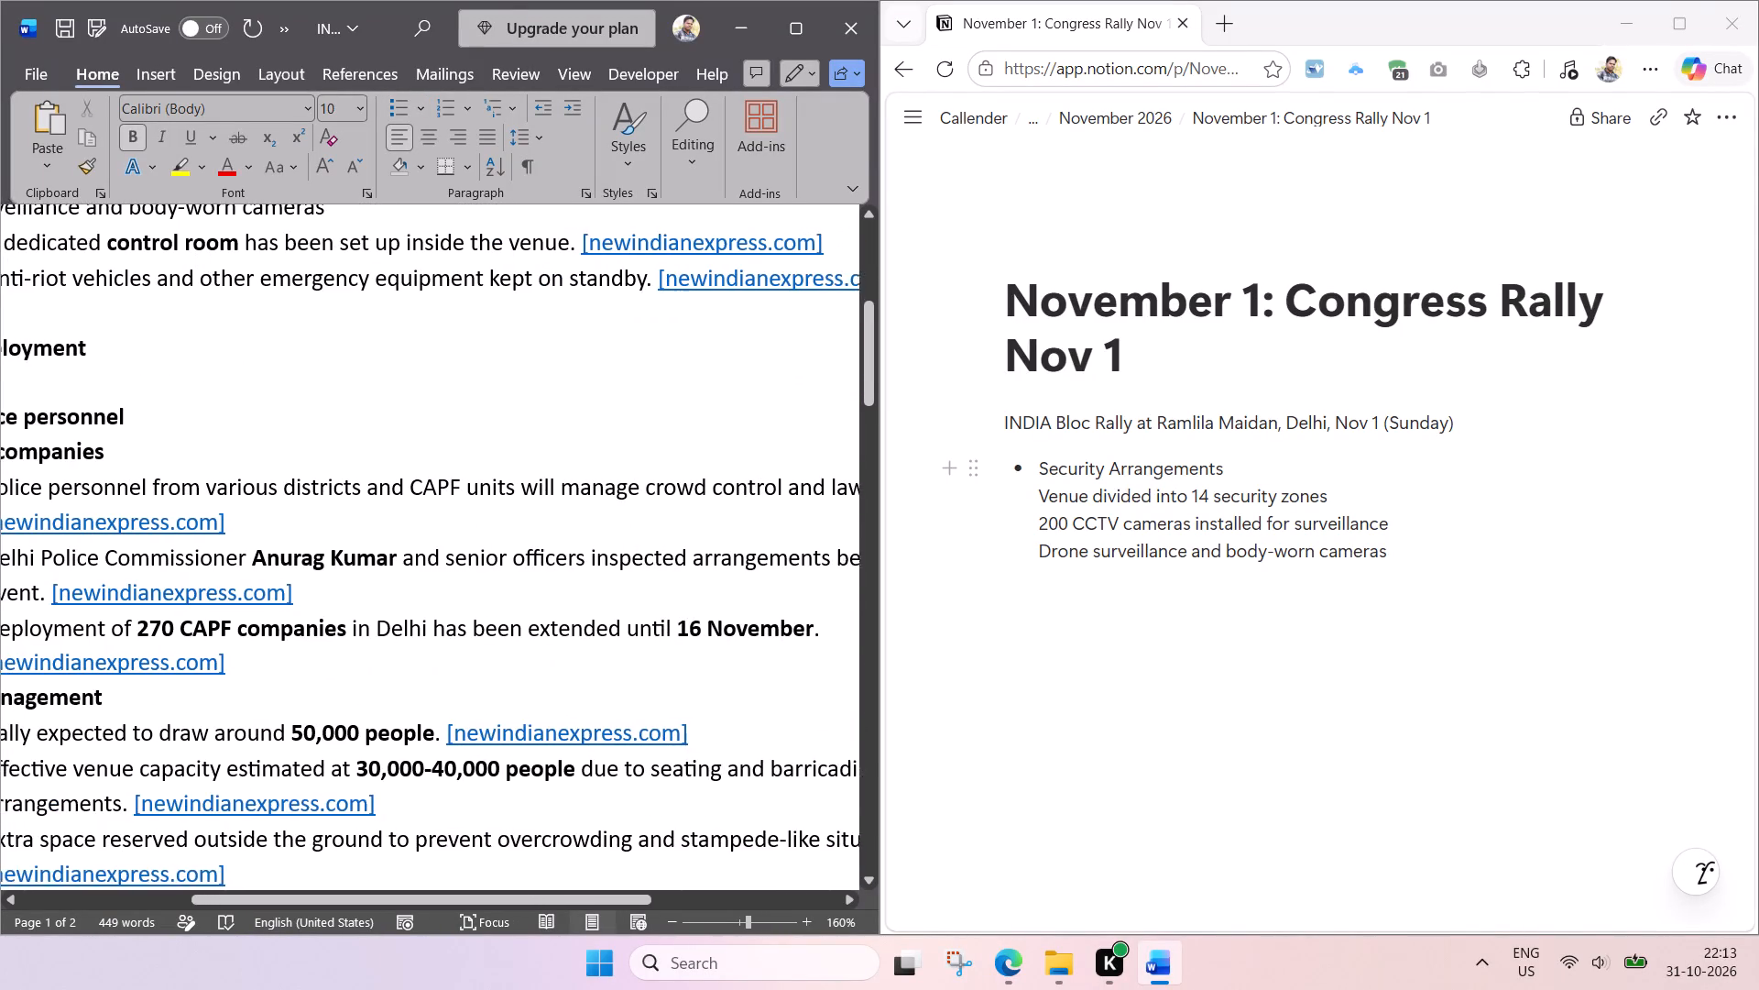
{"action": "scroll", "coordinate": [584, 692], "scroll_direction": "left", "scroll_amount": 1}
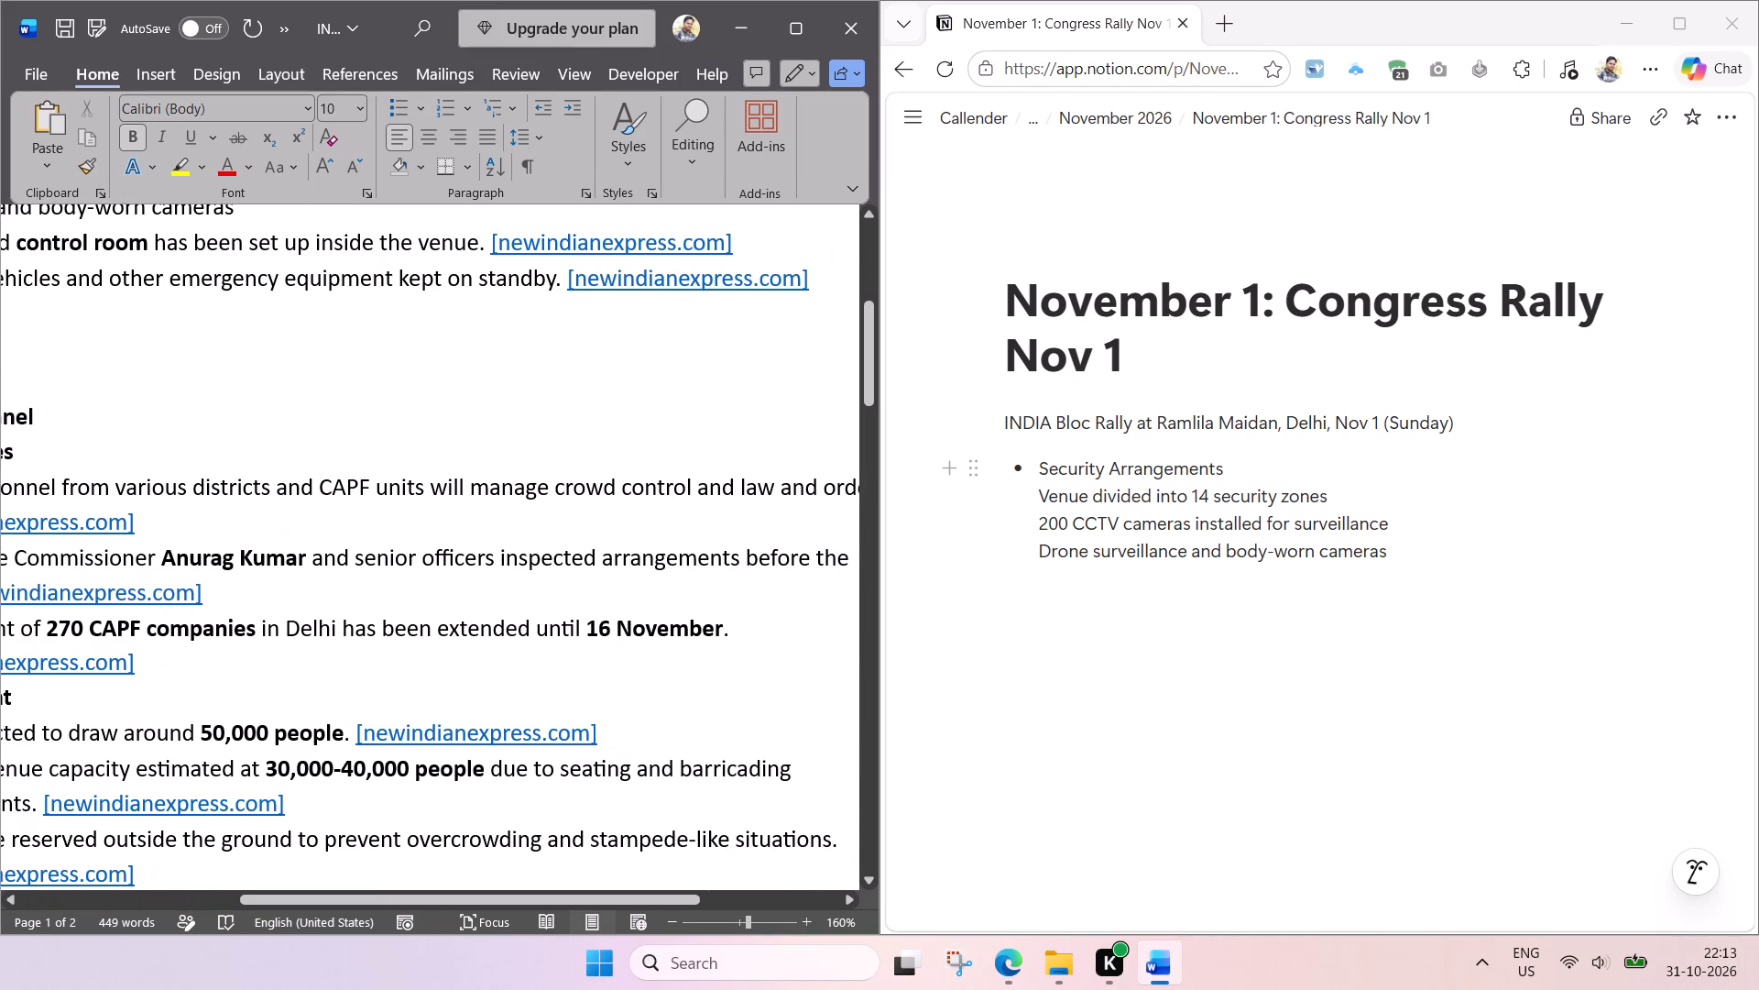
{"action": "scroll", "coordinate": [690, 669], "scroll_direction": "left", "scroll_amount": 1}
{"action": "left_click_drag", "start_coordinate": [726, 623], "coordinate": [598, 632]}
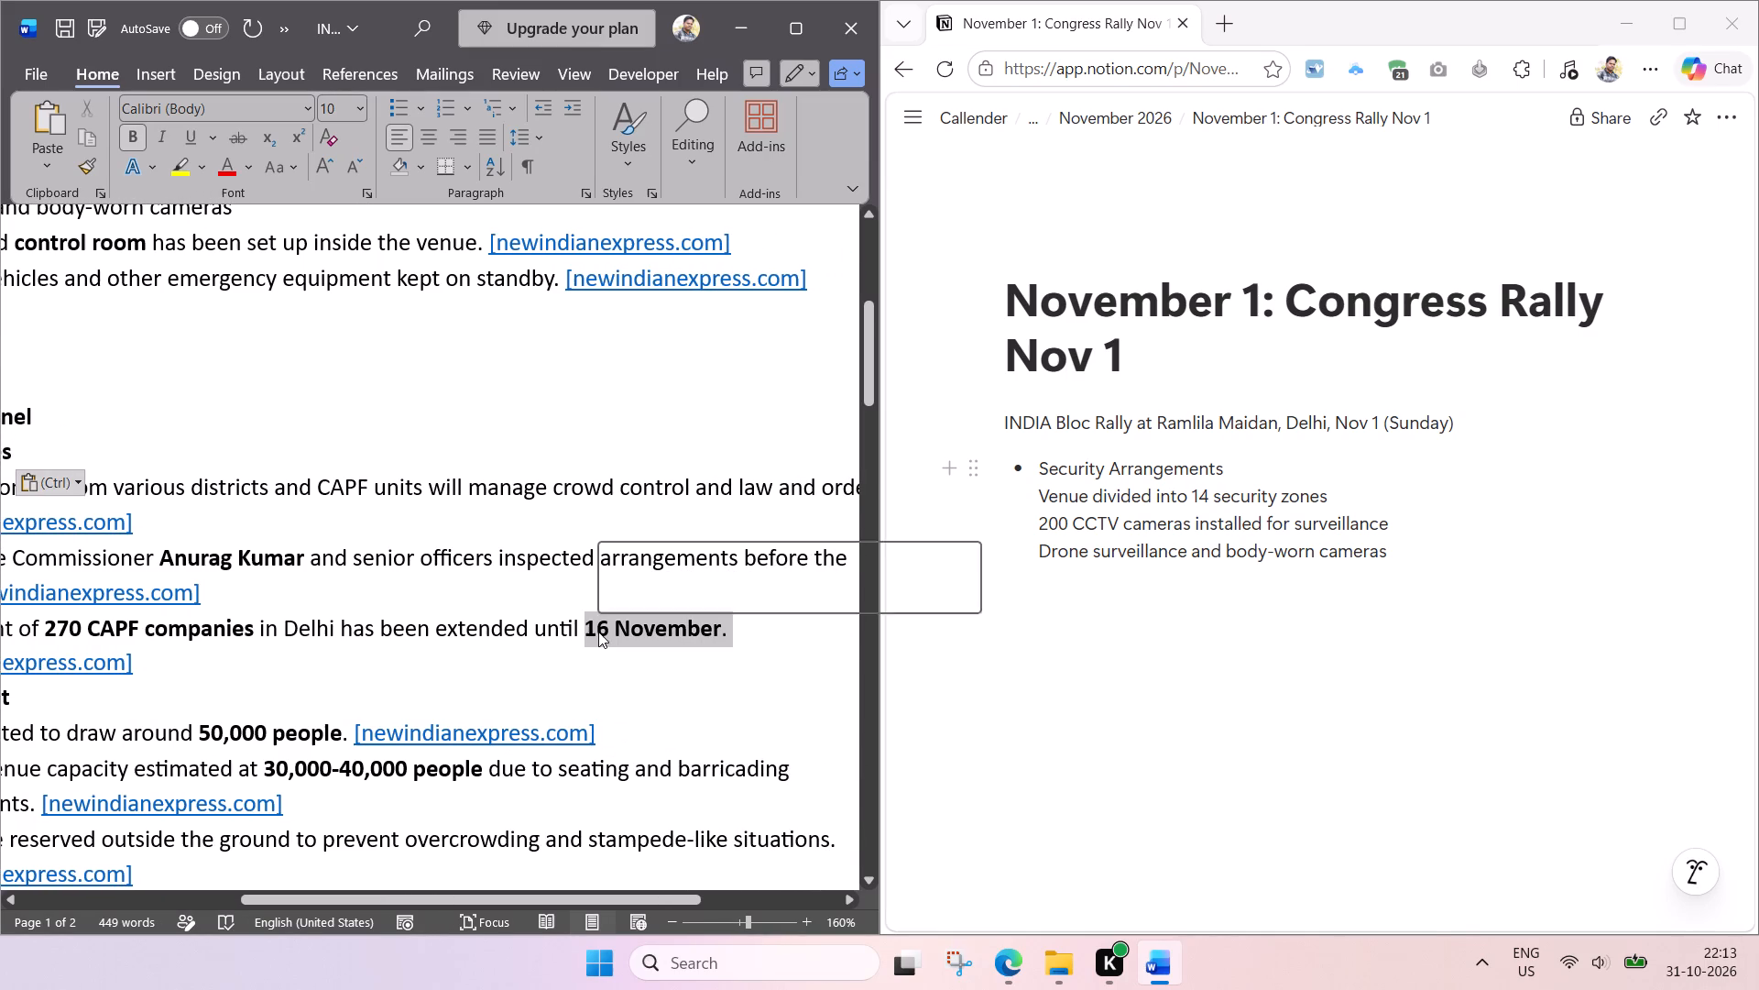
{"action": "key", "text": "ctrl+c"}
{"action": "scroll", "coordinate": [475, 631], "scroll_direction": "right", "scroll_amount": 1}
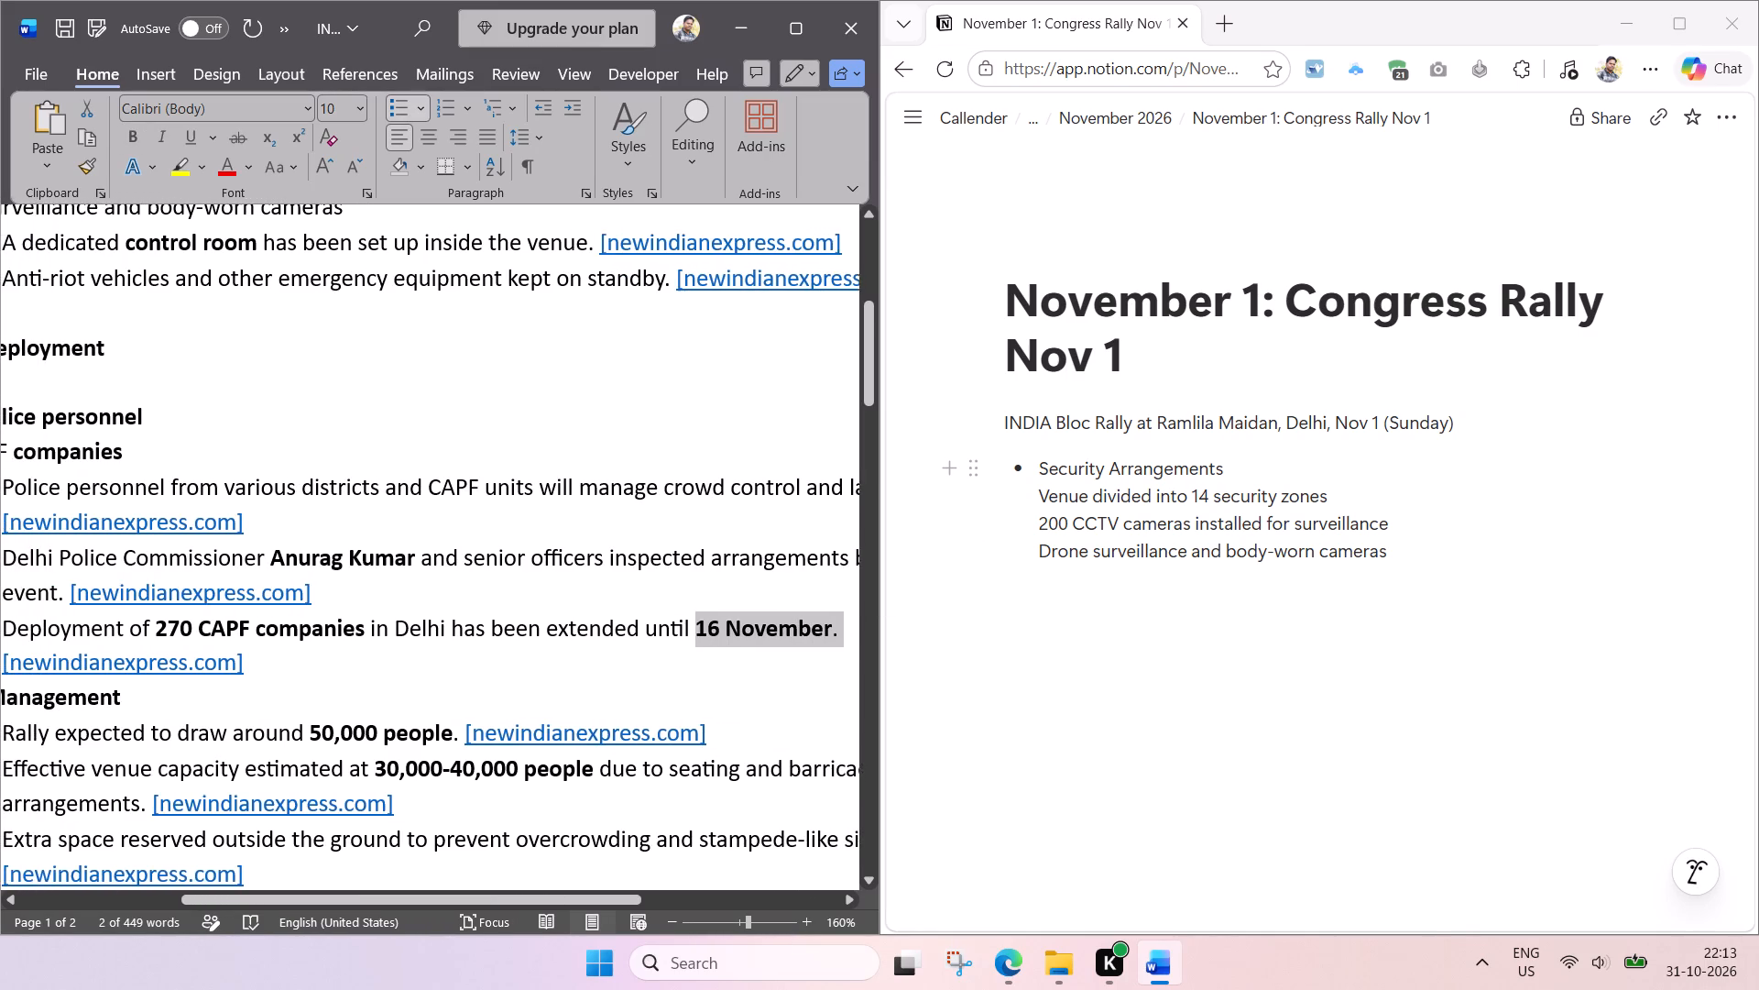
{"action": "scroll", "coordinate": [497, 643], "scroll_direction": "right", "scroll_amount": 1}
Delete the three sourced bullets beneath "270 CAPF companies", leaving one blank line before the Crowd Management heading.
{"action": "left_click", "coordinate": [500, 639]}
{"action": "left_click_drag", "start_coordinate": [444, 655], "coordinate": [133, 502]}
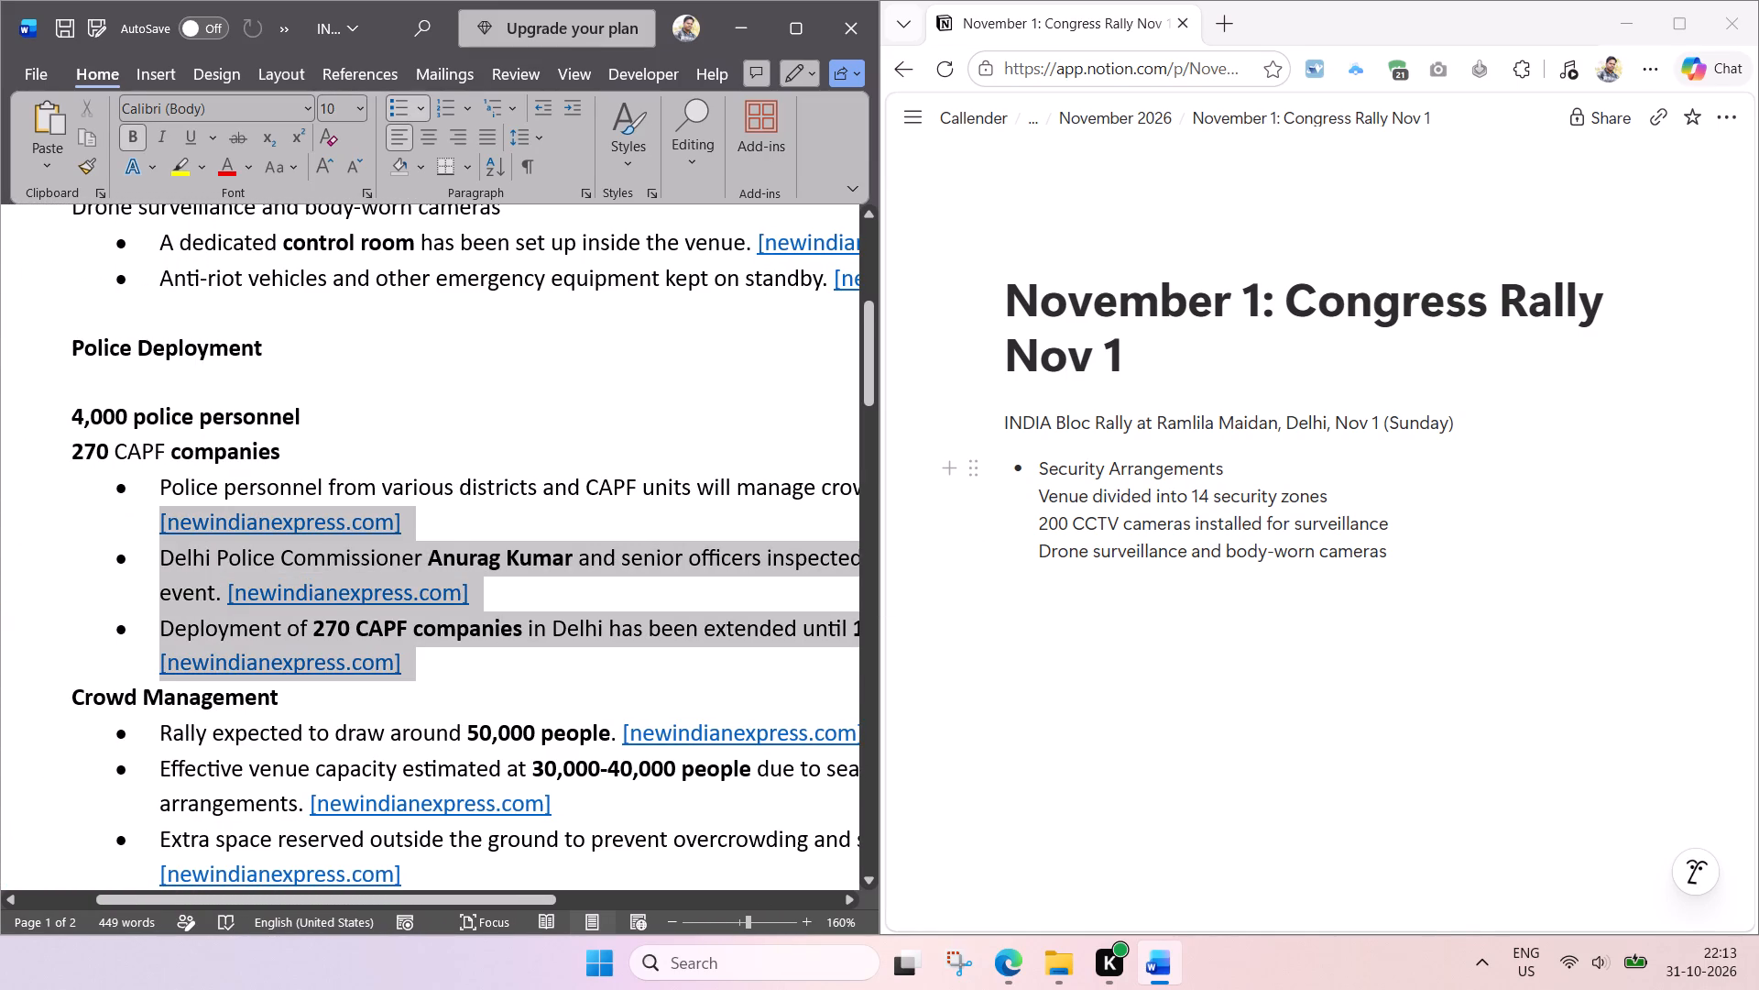
{"action": "left_click_drag", "start_coordinate": [133, 502], "coordinate": [130, 499]}
{"action": "key", "text": "BackSpace"}
{"action": "key", "text": "Return"}
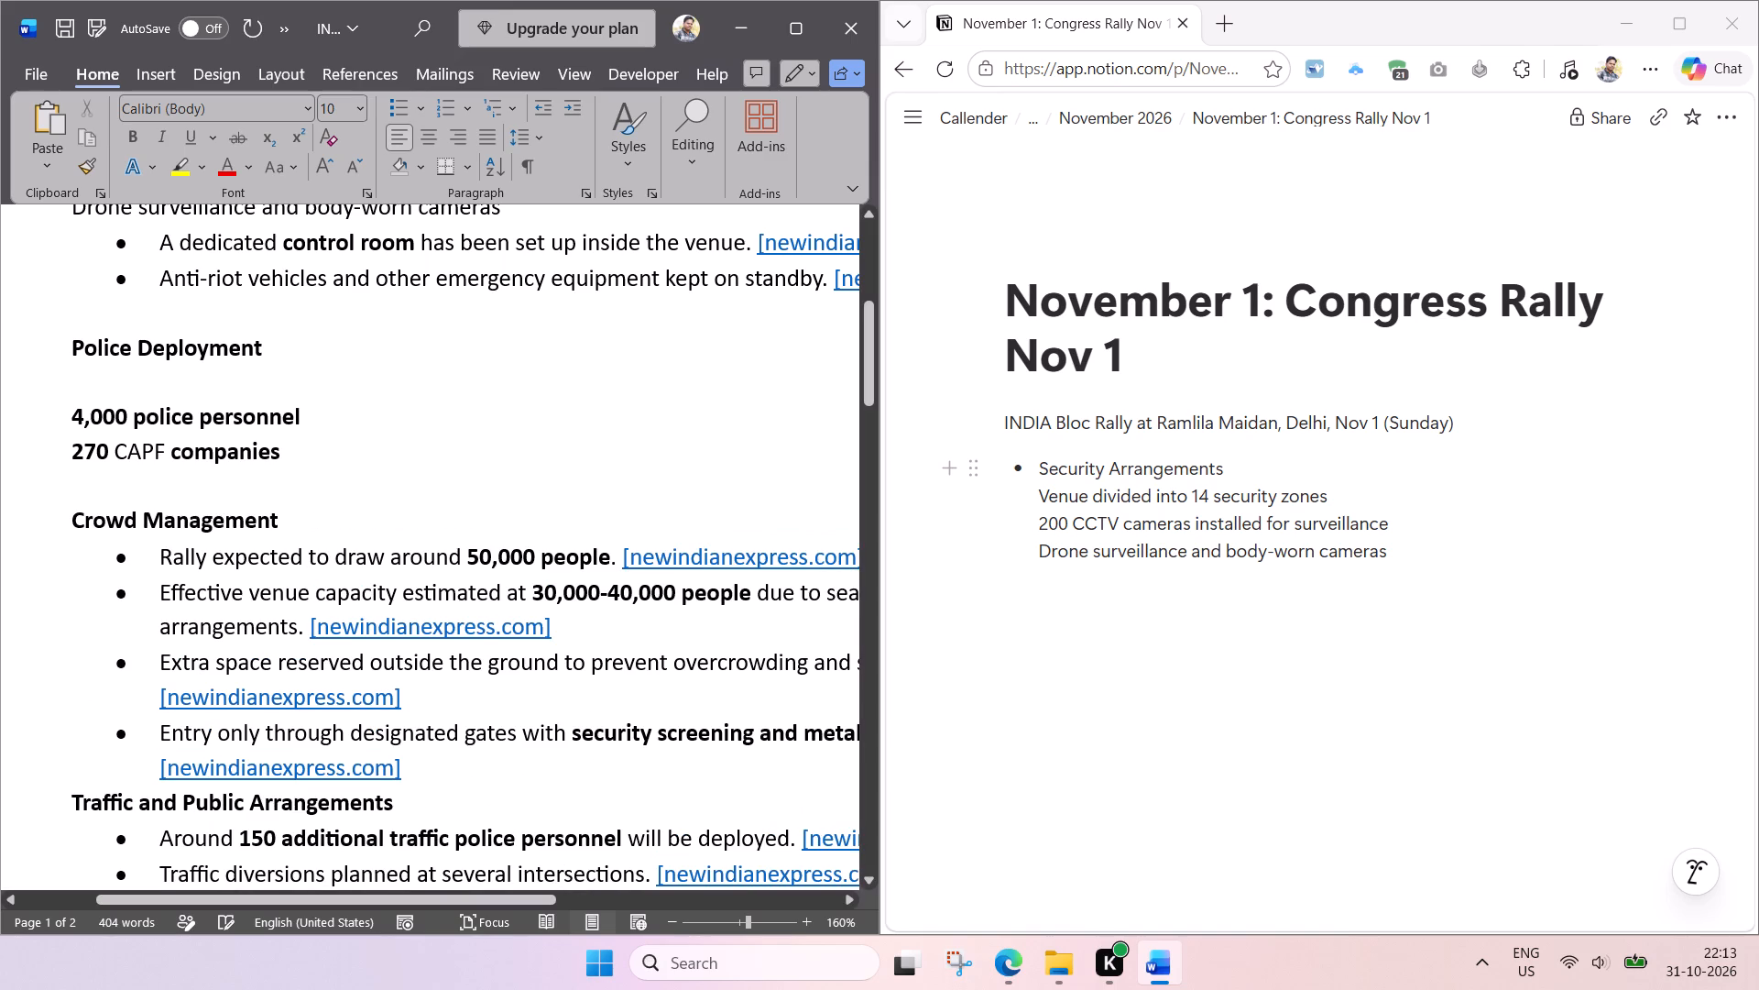
Remove the blank line below the Police Deployment heading and clear the bold from the heading and its two lines.
{"action": "left_click", "coordinate": [167, 374]}
{"action": "key", "text": "BackSpace"}
{"action": "left_click_drag", "start_coordinate": [290, 420], "coordinate": [43, 356]}
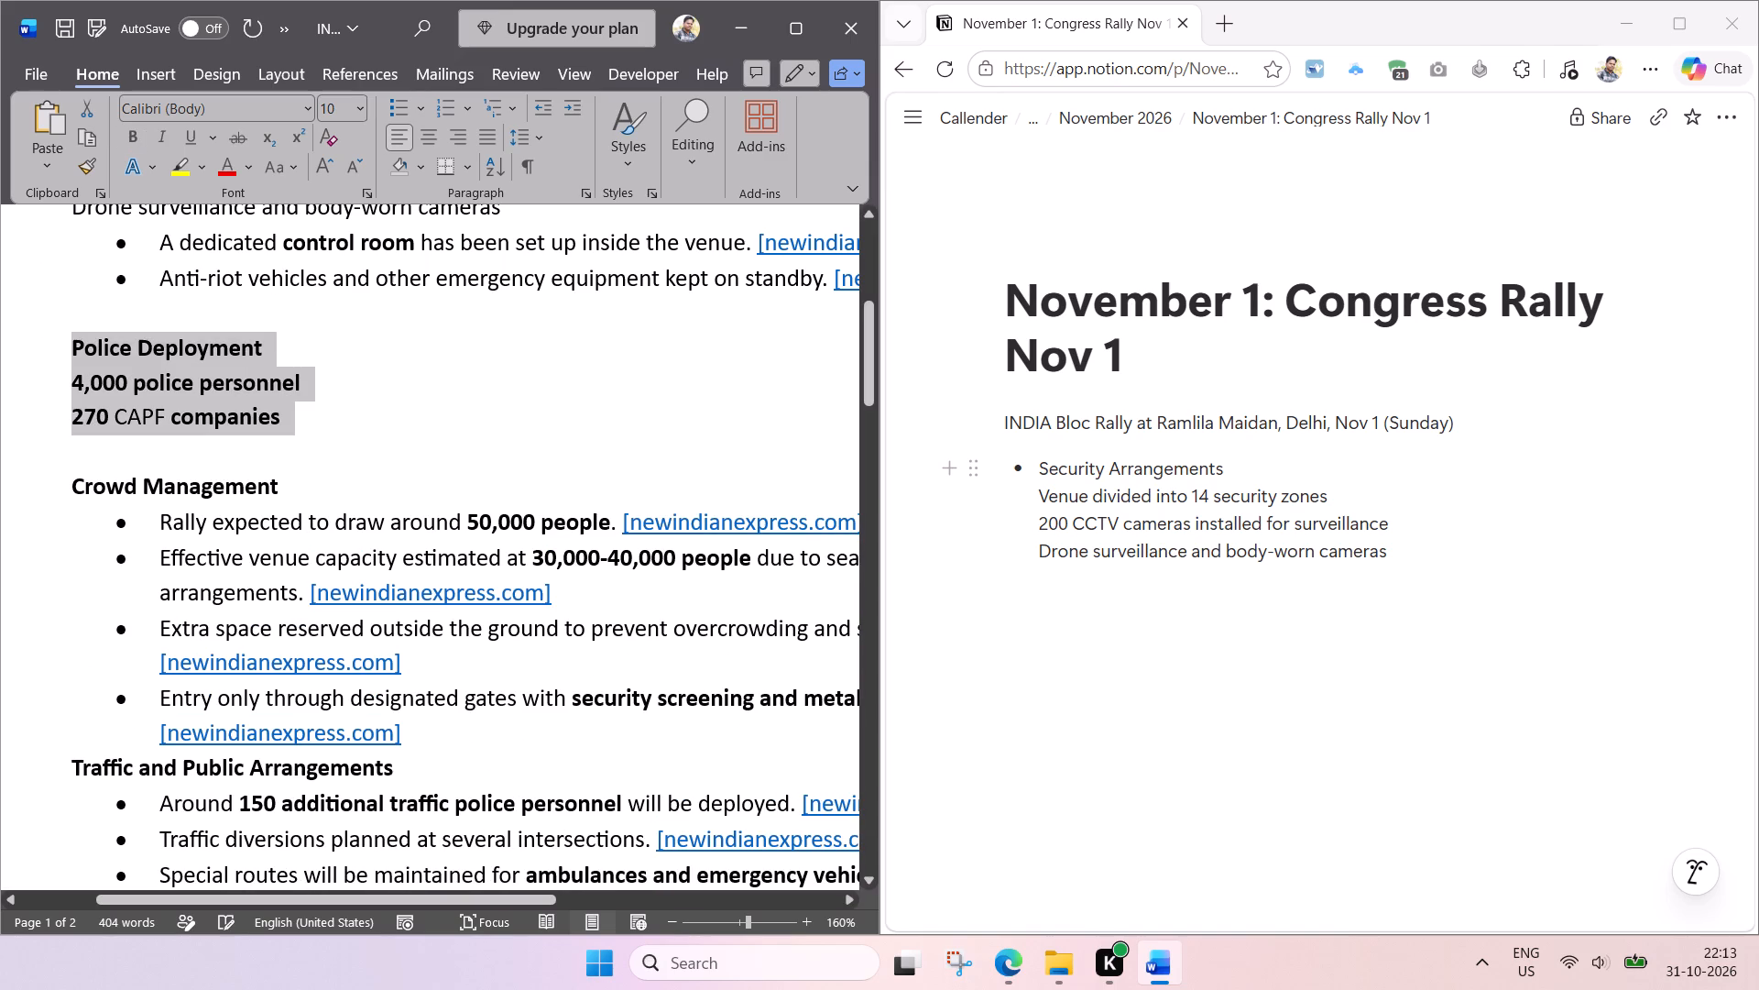
{"action": "key", "text": "ctrl+b"}
Copy the three Police Deployment lines into the Notion Congress Rally page as a bullet beneath Security Arrangements and save.
{"action": "key", "text": "ctrl+c"}
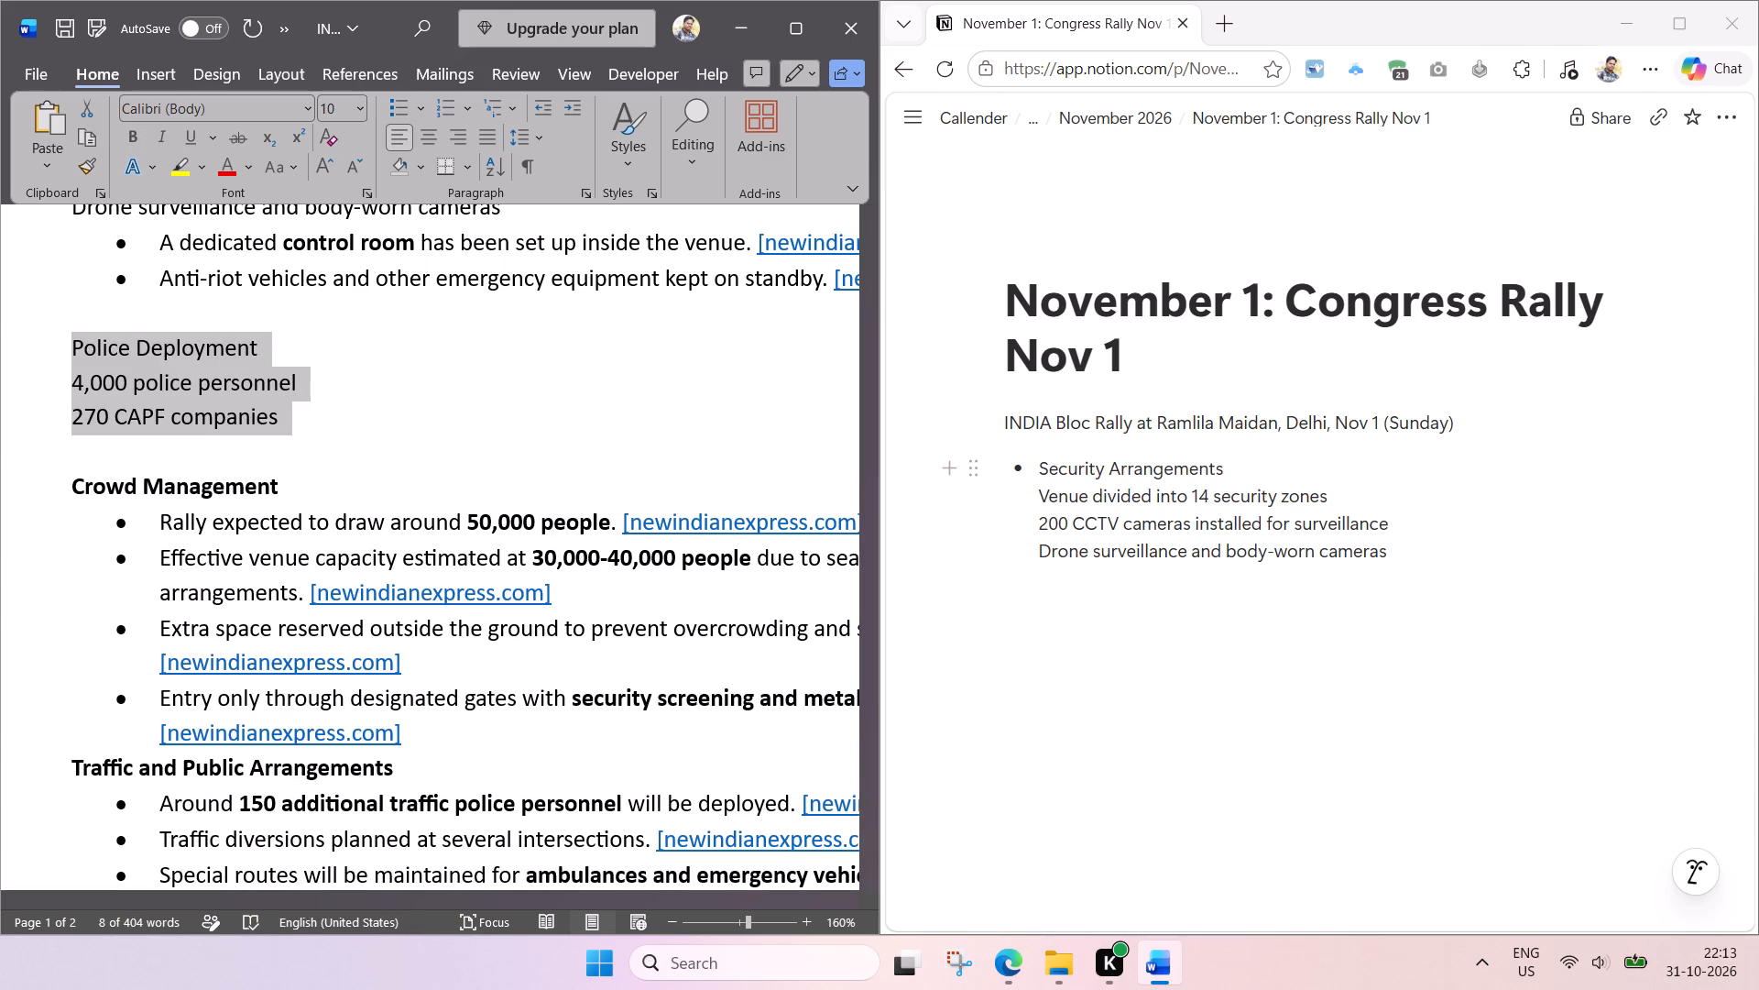
{"action": "left_click", "coordinate": [1120, 595]}
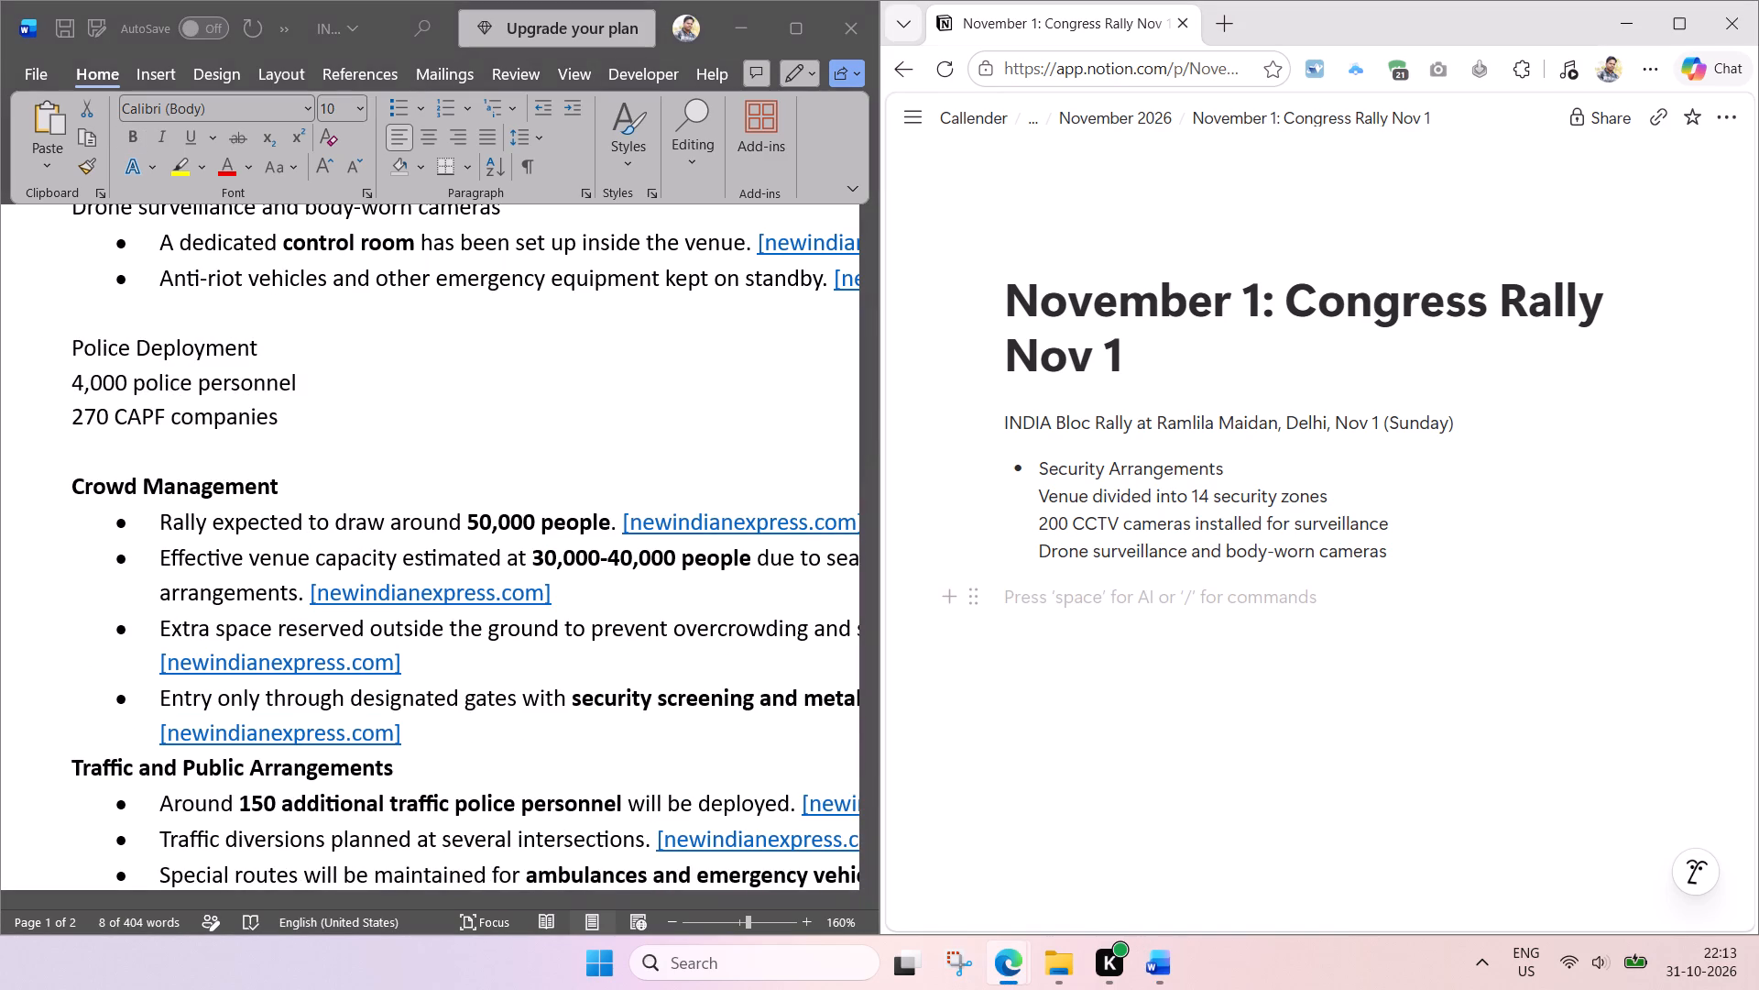
{"action": "key", "text": "ctrl+v"}
{"action": "left_click", "coordinate": [970, 596]}
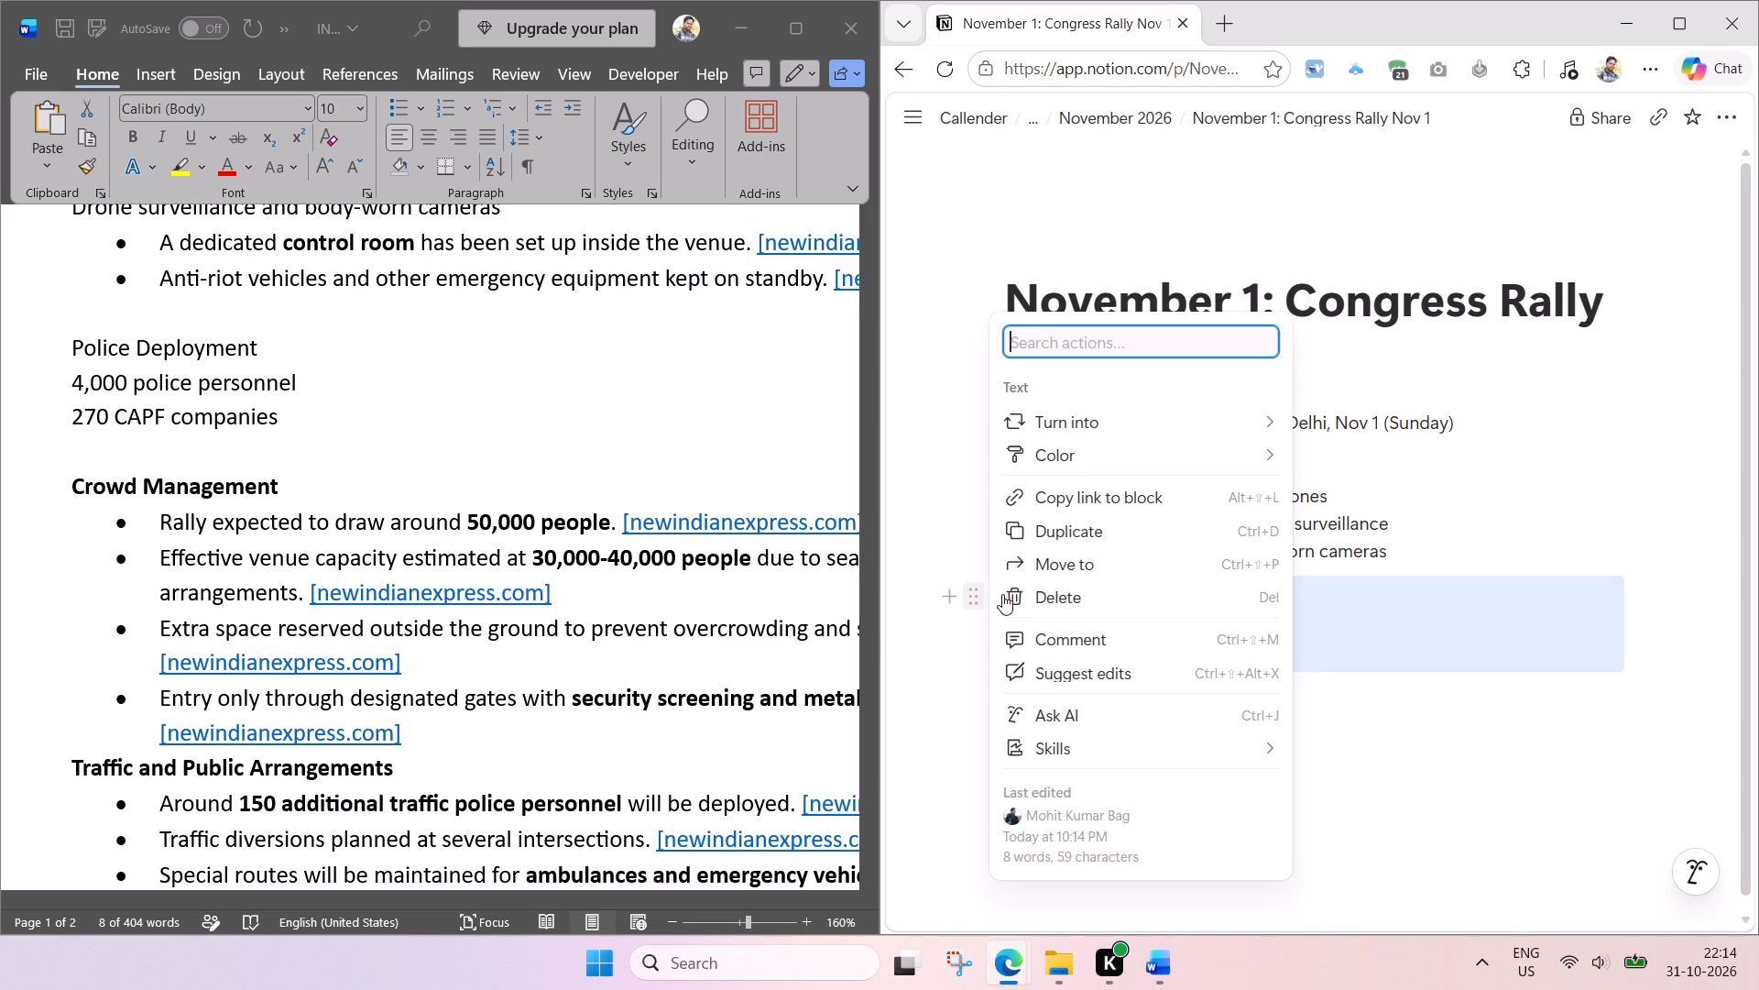
{"action": "left_click", "coordinate": [1366, 372]}
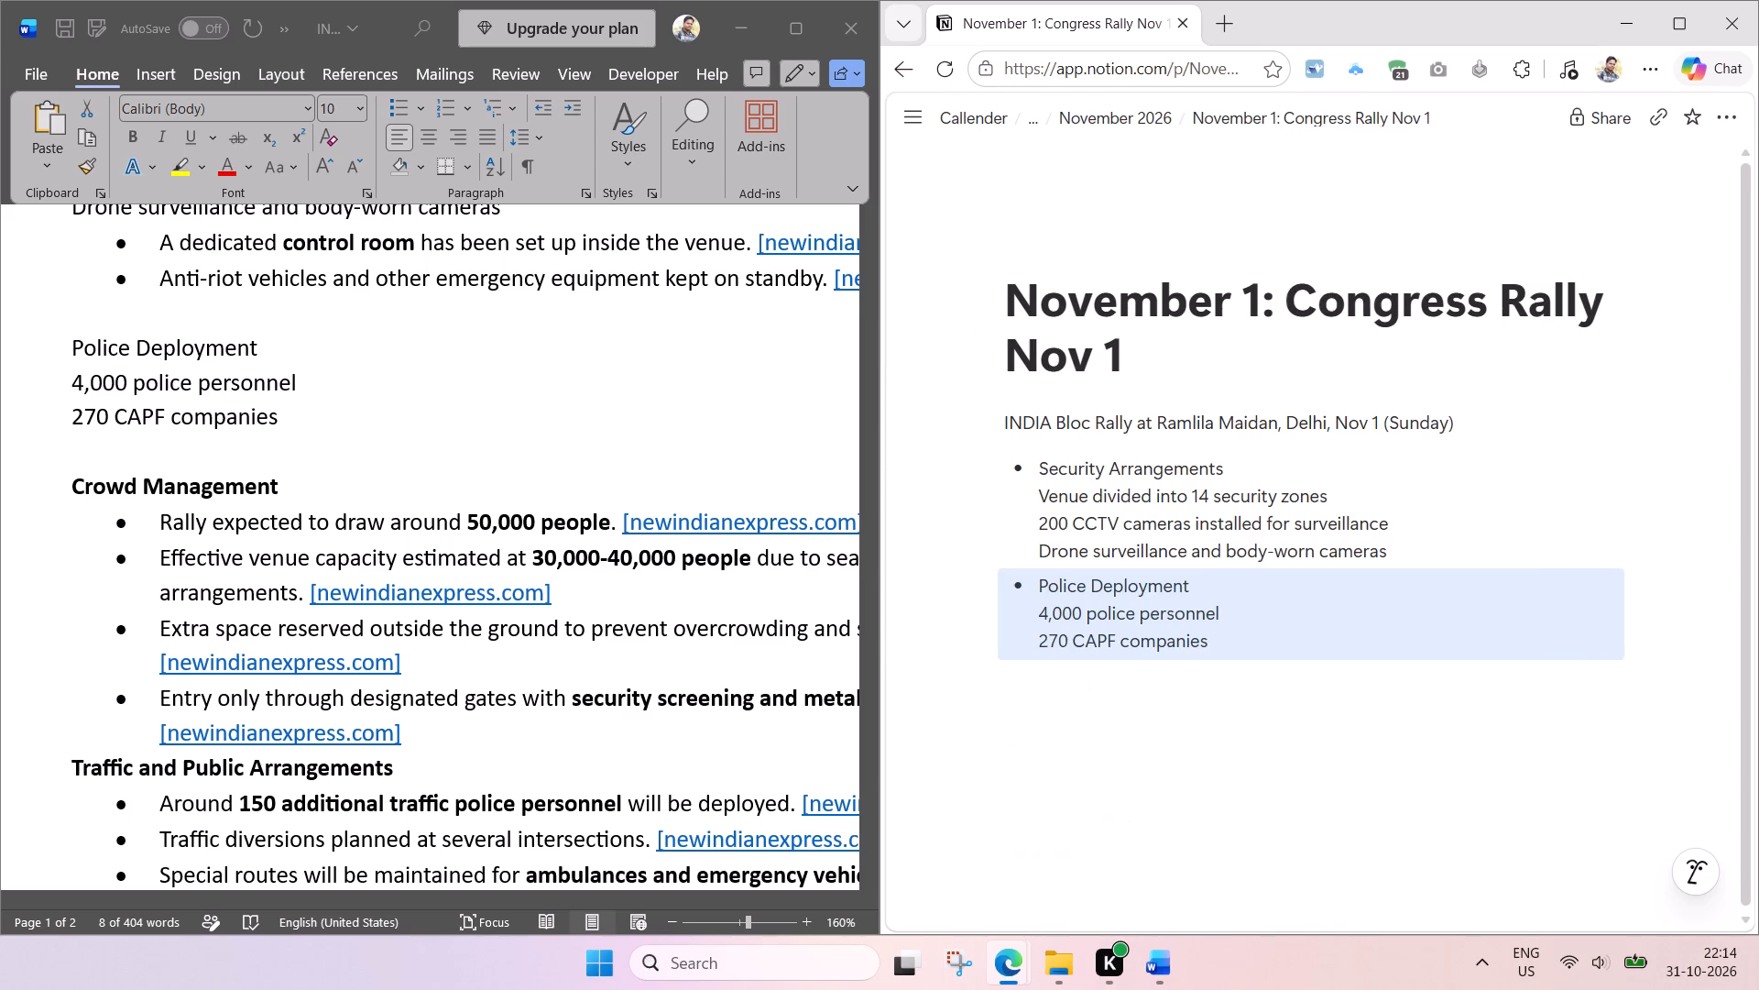
{"action": "left_click", "coordinate": [1202, 725]}
{"action": "key", "text": "ctrl+s"}
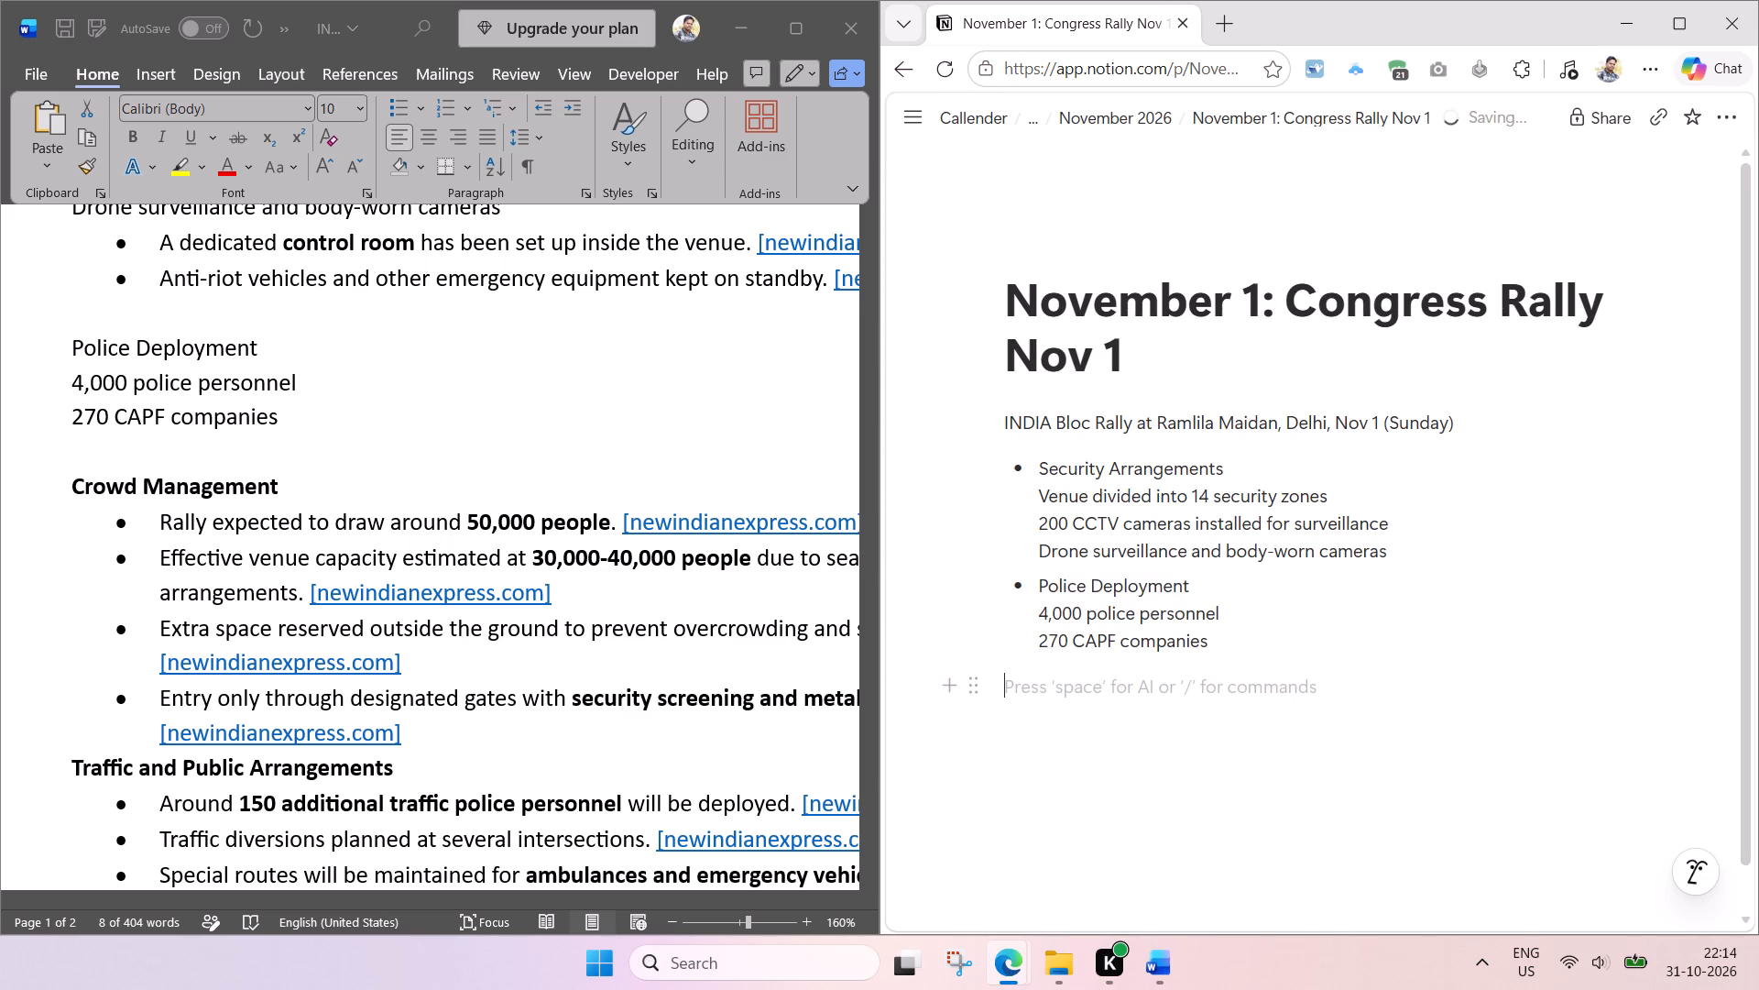
In the Word notes, delete "expected to draw around" from the first Crowd Management bullet and turn it into an unbulleted line.
{"action": "scroll", "coordinate": [1199, 662], "scroll_direction": "down", "scroll_amount": 1}
{"action": "left_click", "coordinate": [455, 443]}
{"action": "scroll", "coordinate": [455, 443], "scroll_direction": "down", "scroll_amount": 1}
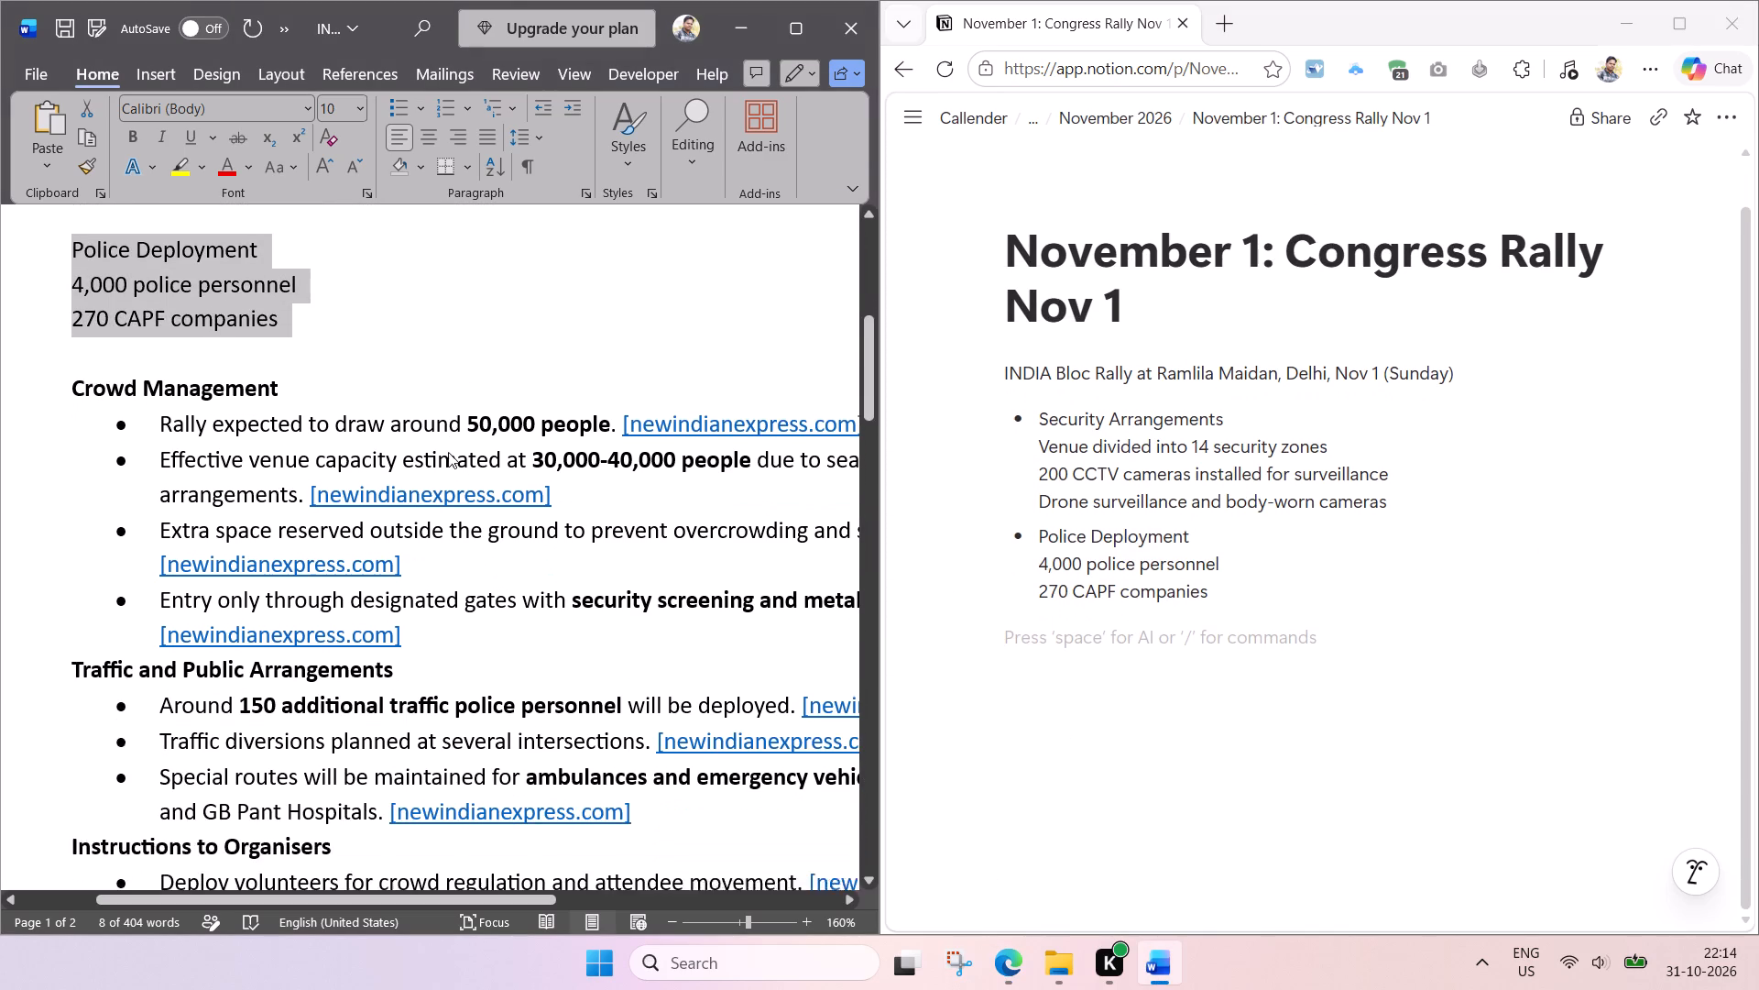
{"action": "scroll", "coordinate": [448, 452], "scroll_direction": "down", "scroll_amount": 1}
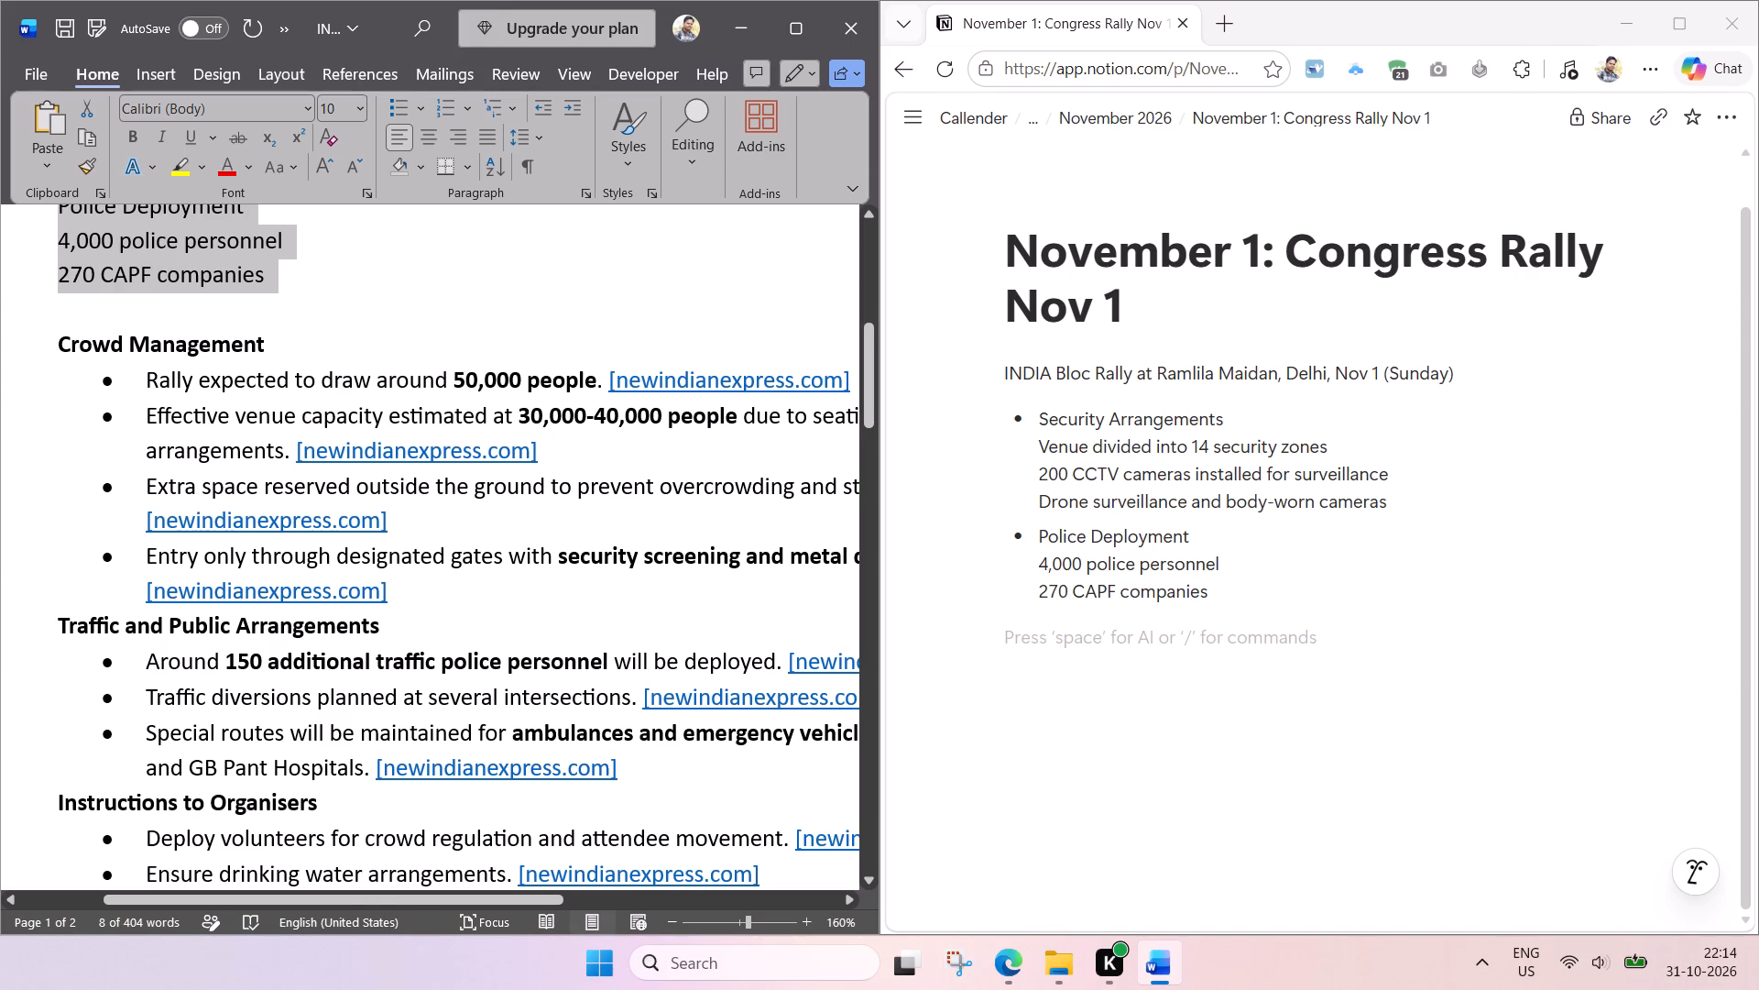
{"action": "left_click_drag", "start_coordinate": [453, 375], "coordinate": [235, 375]}
{"action": "key", "text": "BackSpace"}
{"action": "left_click_drag", "start_coordinate": [144, 378], "coordinate": [0, 372]}
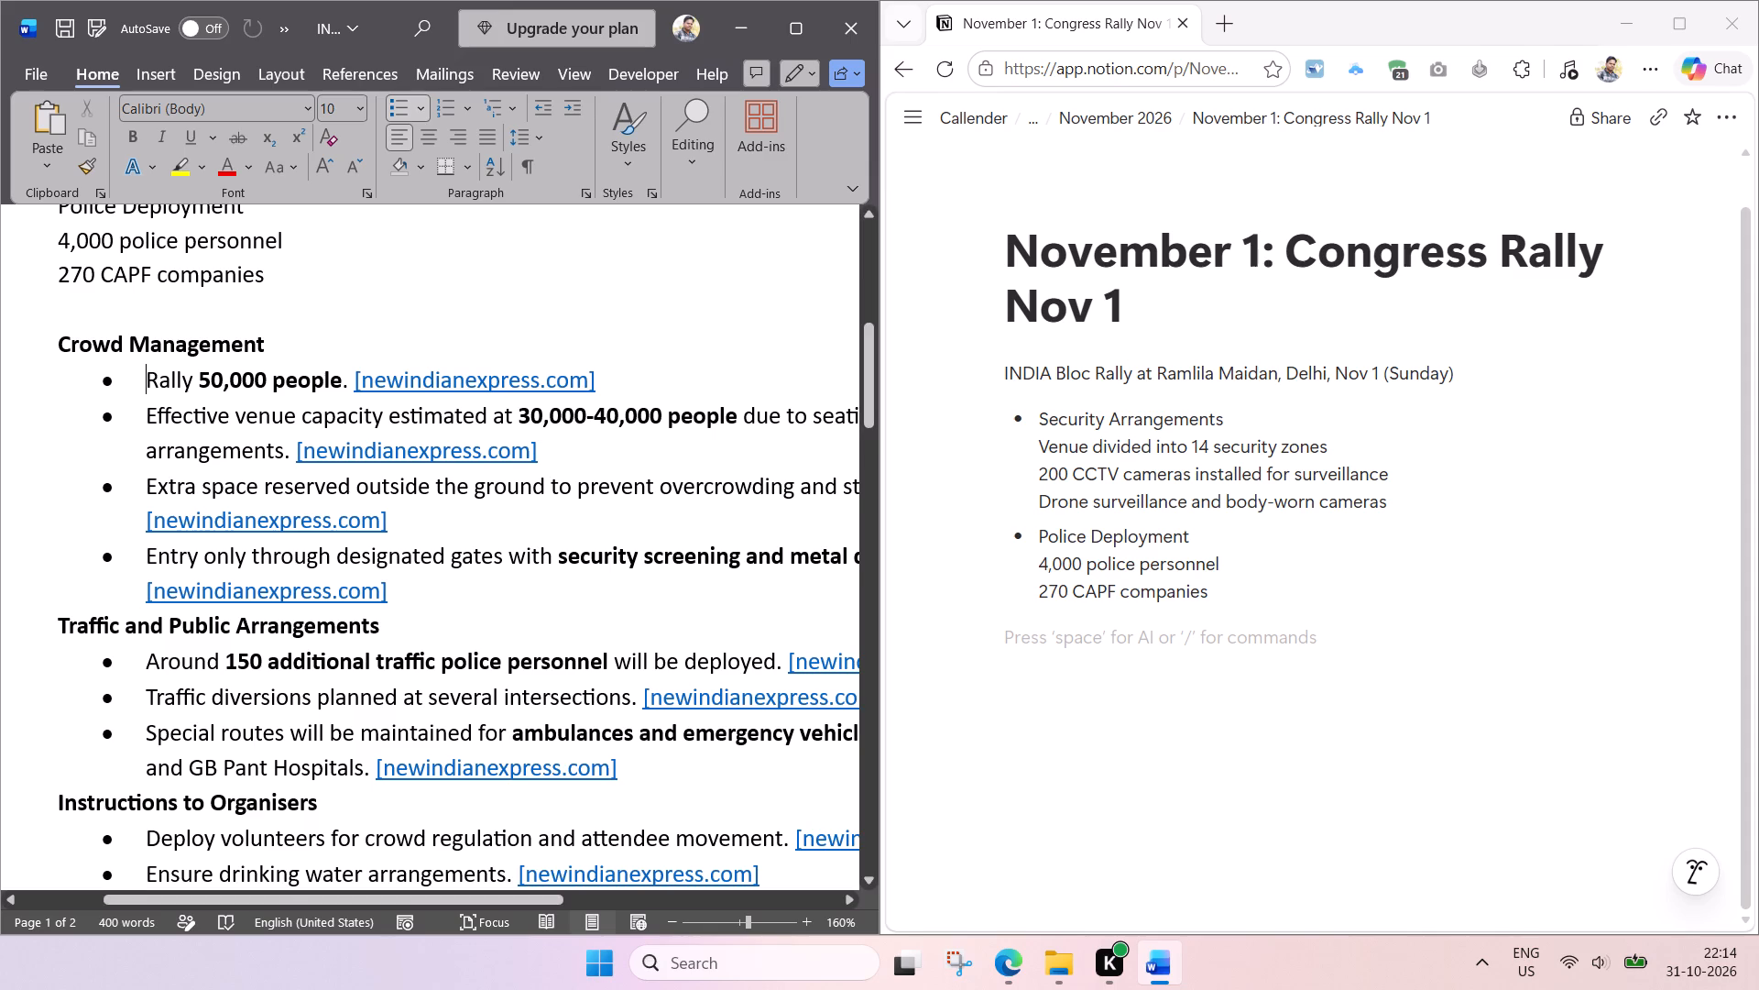
{"action": "key", "text": "BackSpace"}
{"action": "key", "text": "BackSpace"}
Delete the source link and trailing full stop so the Crowd Management line reads "Rally 50,000 people".
{"action": "left_click_drag", "start_coordinate": [557, 380], "coordinate": [295, 377]}
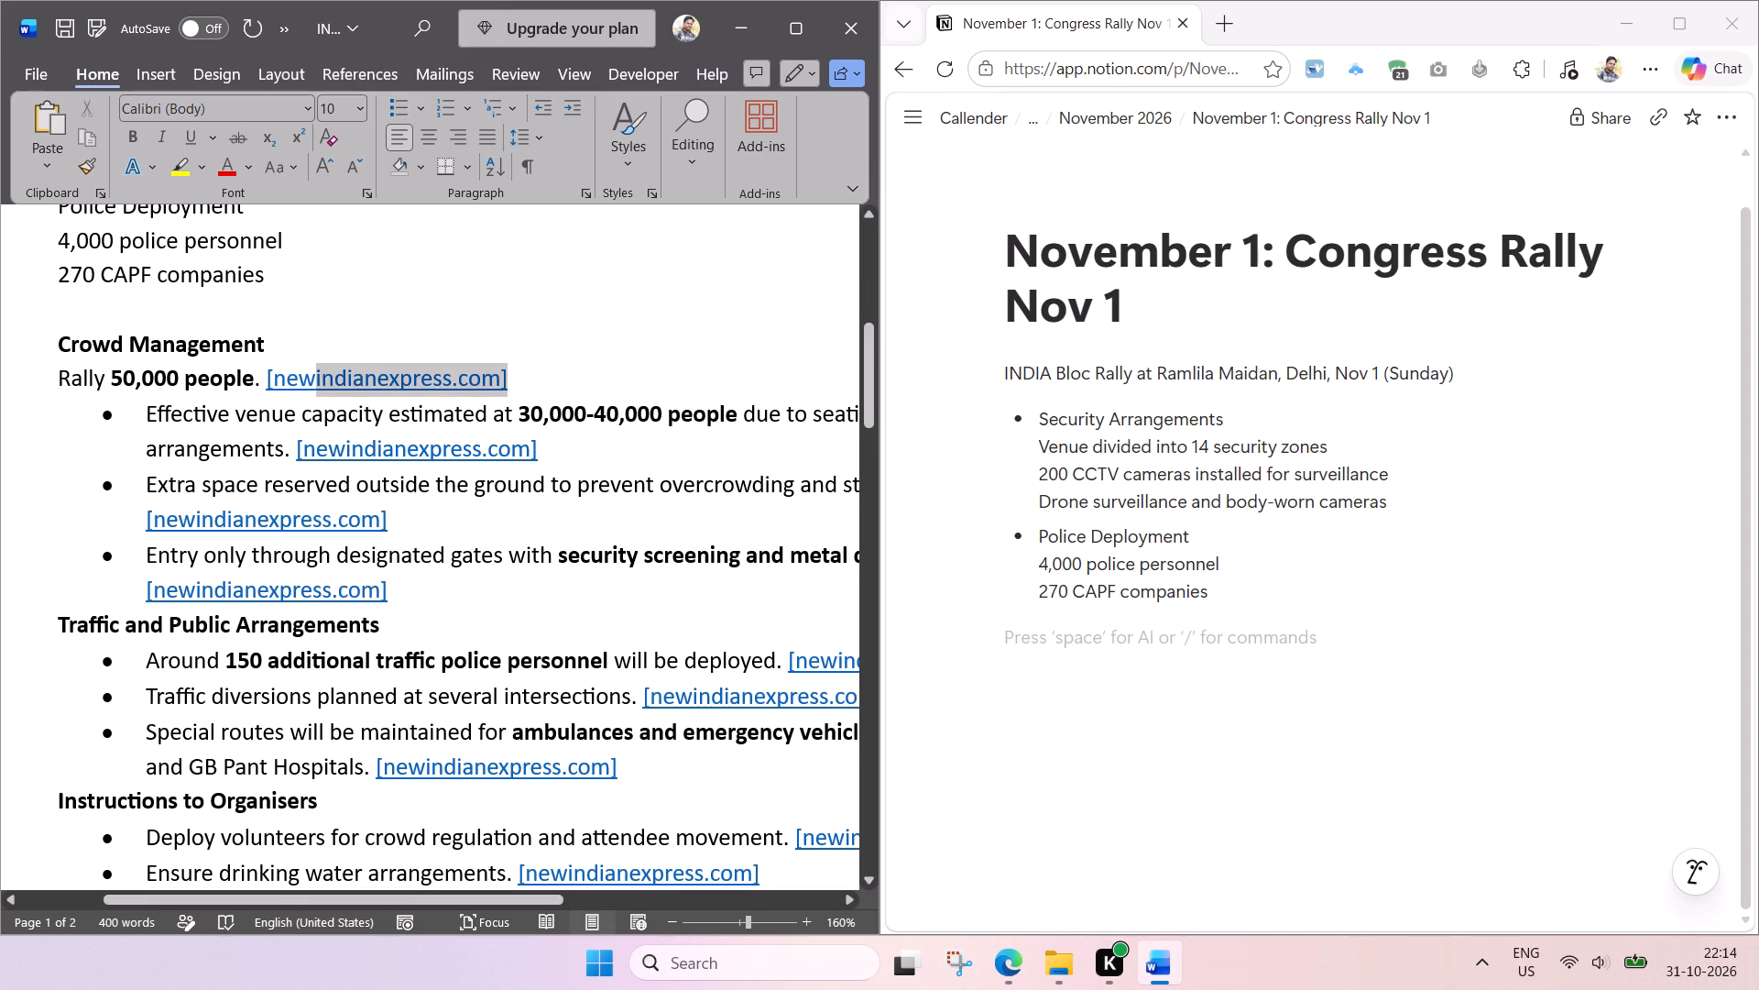
{"action": "left_click_drag", "start_coordinate": [295, 377], "coordinate": [269, 377]}
{"action": "key", "text": "BackSpace"}
{"action": "key", "text": "BackSpace"}
{"action": "key", "text": "BackSpace"}
{"action": "key", "text": "BackSpace"}
{"action": "key", "text": "BackSpace"}
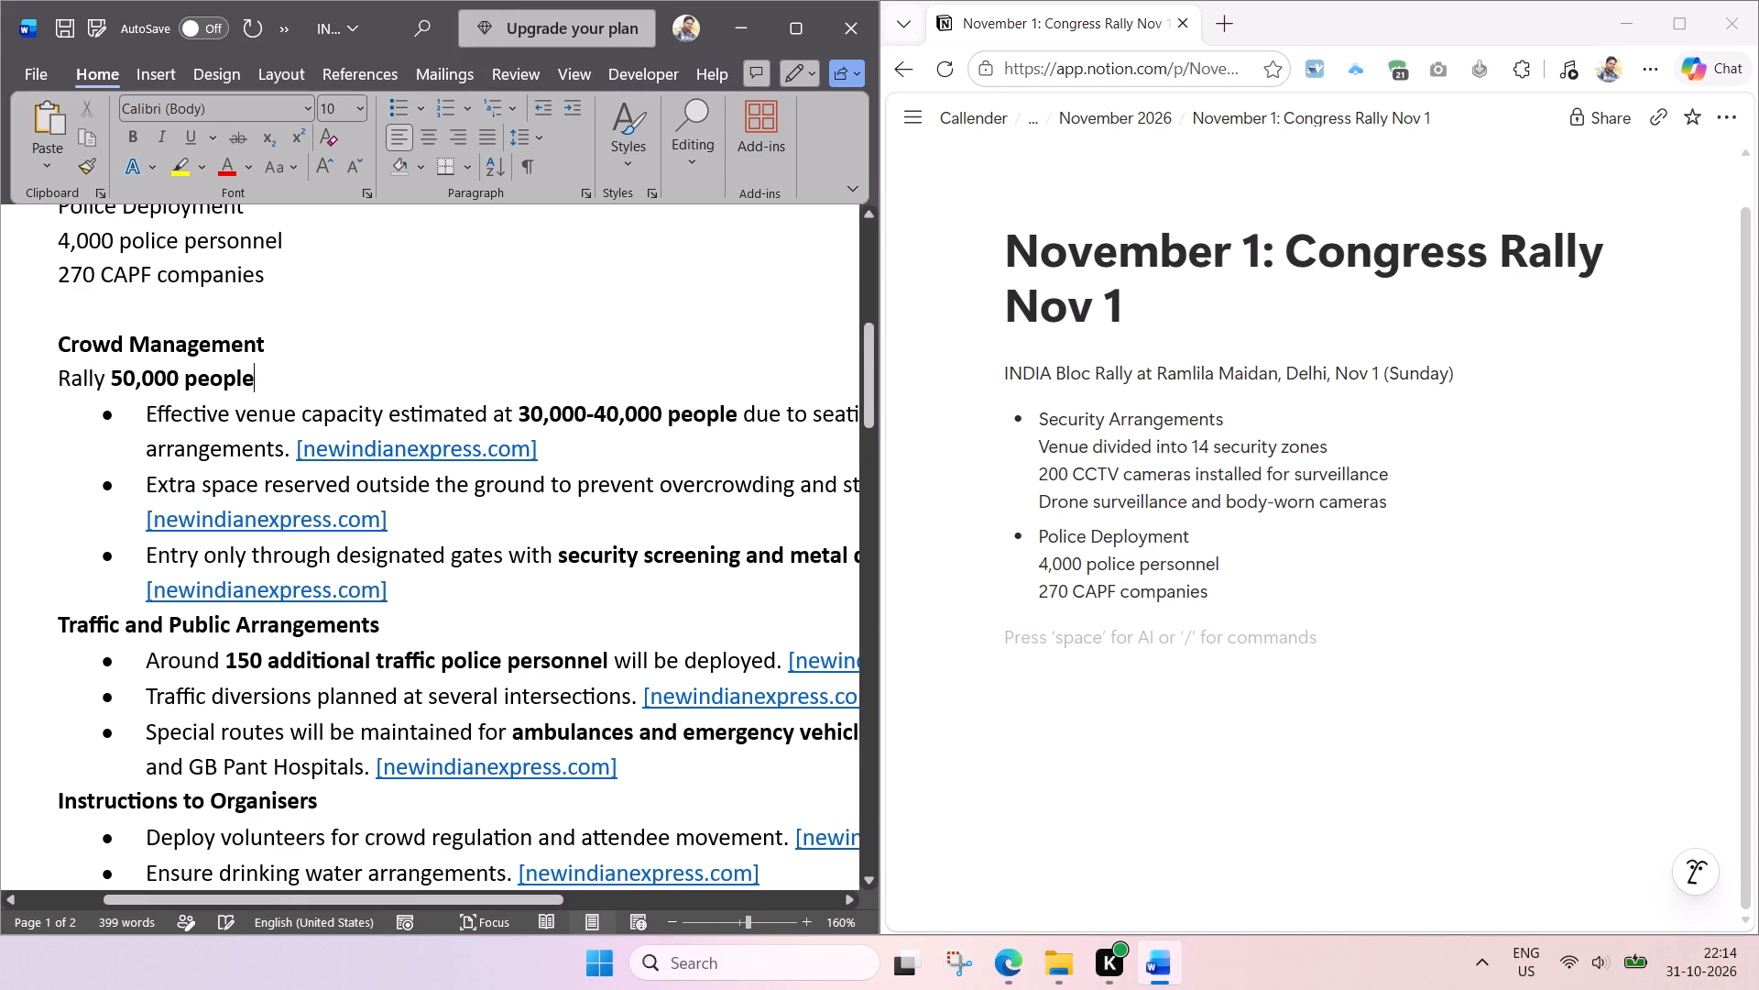
Delete "Effective" from the venue capacity bullet under Crowd Management, make it an unbulleted line and capitalise "Venue".
{"action": "left_click", "coordinate": [514, 506]}
{"action": "scroll", "coordinate": [514, 506], "scroll_direction": "left", "scroll_amount": 1}
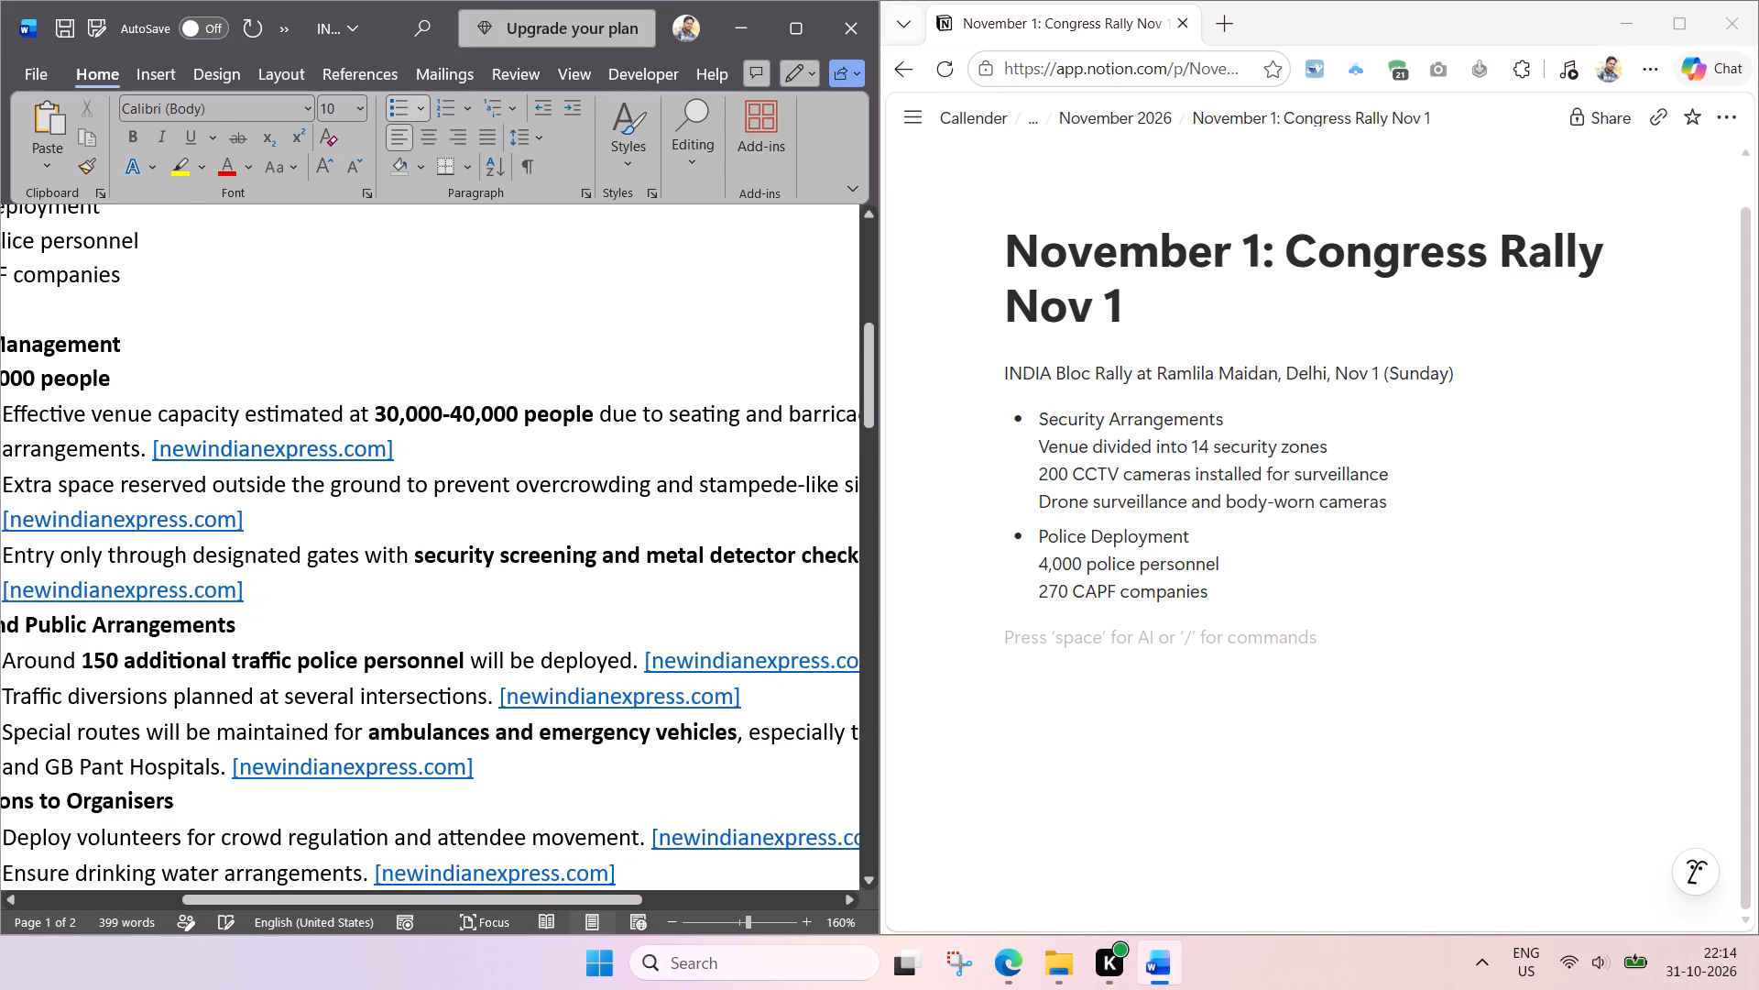
{"action": "scroll", "coordinate": [514, 506], "scroll_direction": "left", "scroll_amount": 1}
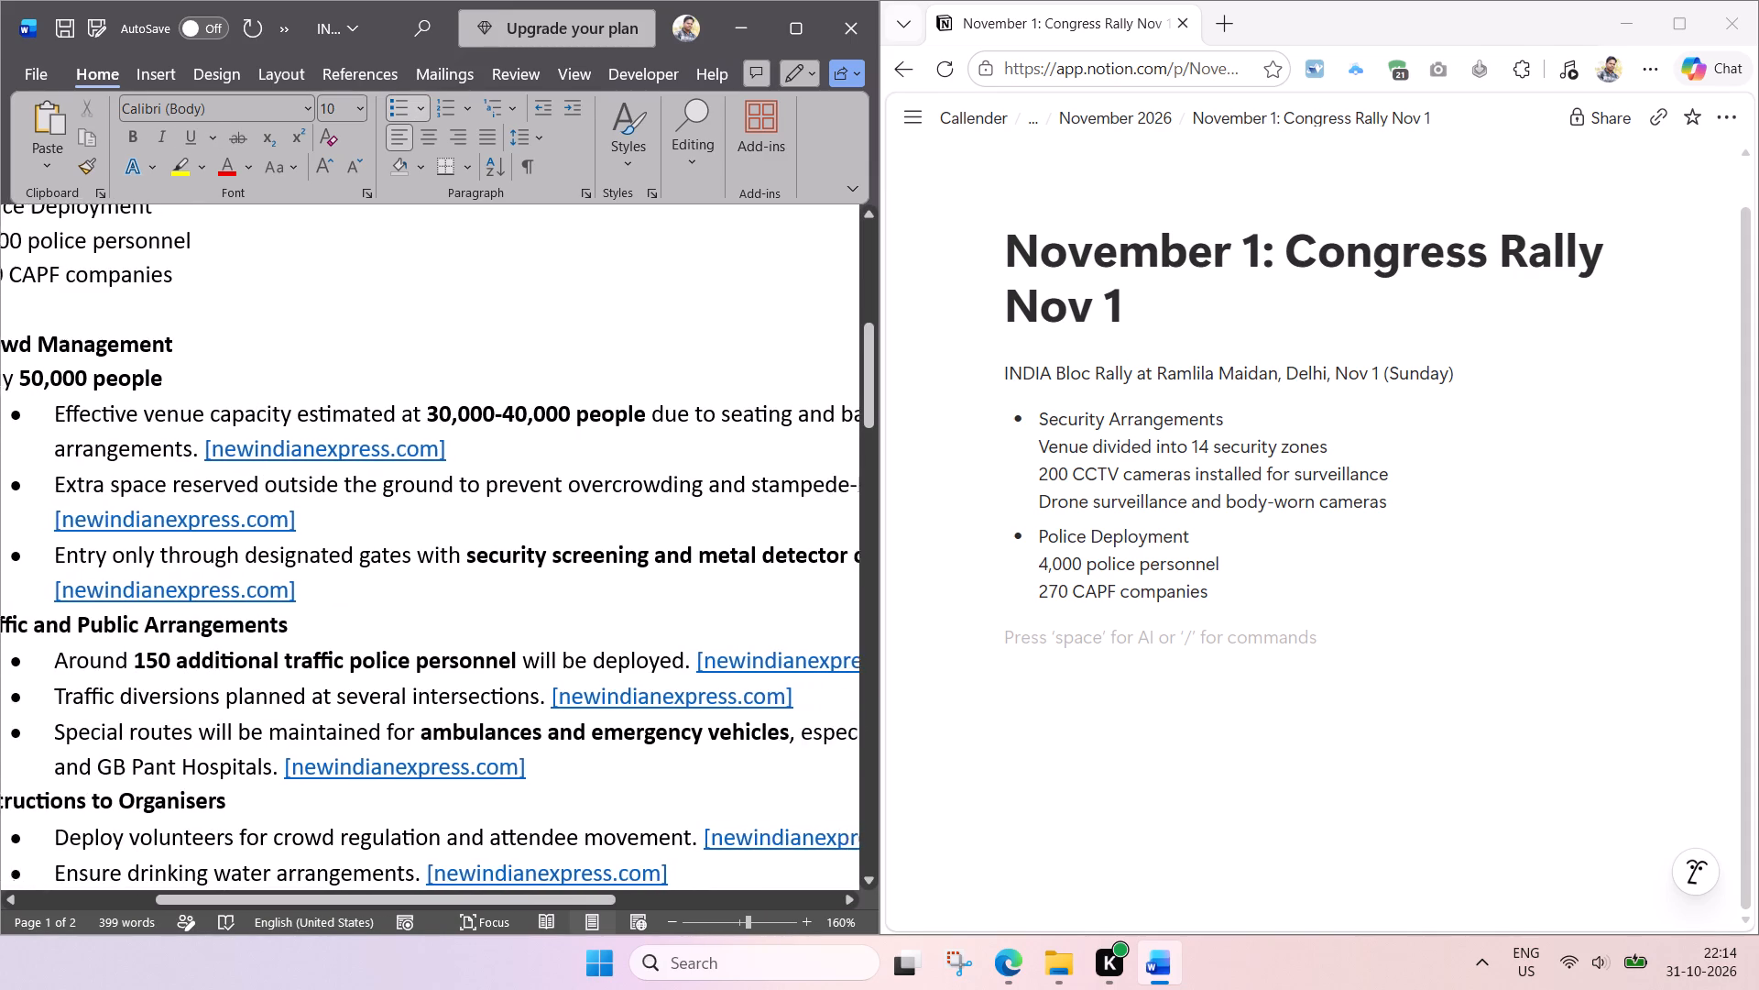
{"action": "scroll", "coordinate": [514, 506], "scroll_direction": "left", "scroll_amount": 1}
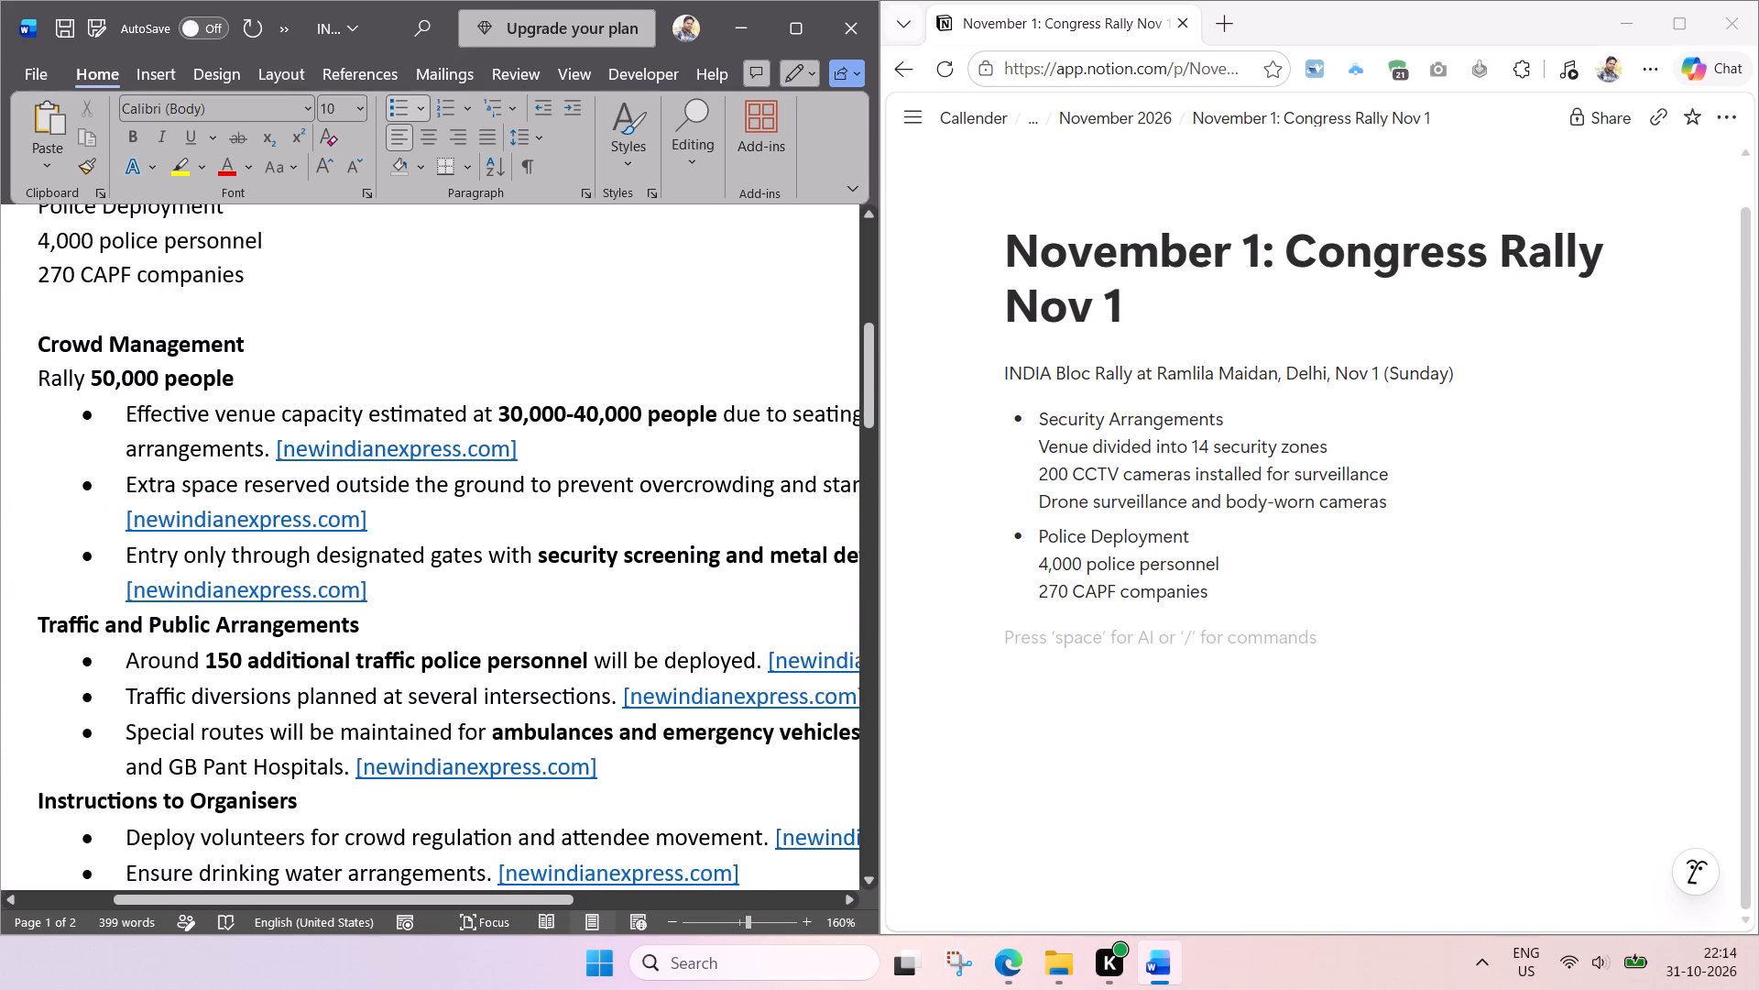
{"action": "scroll", "coordinate": [514, 506], "scroll_direction": "left", "scroll_amount": 2}
{"action": "scroll", "coordinate": [333, 454], "scroll_direction": "up", "scroll_amount": 1}
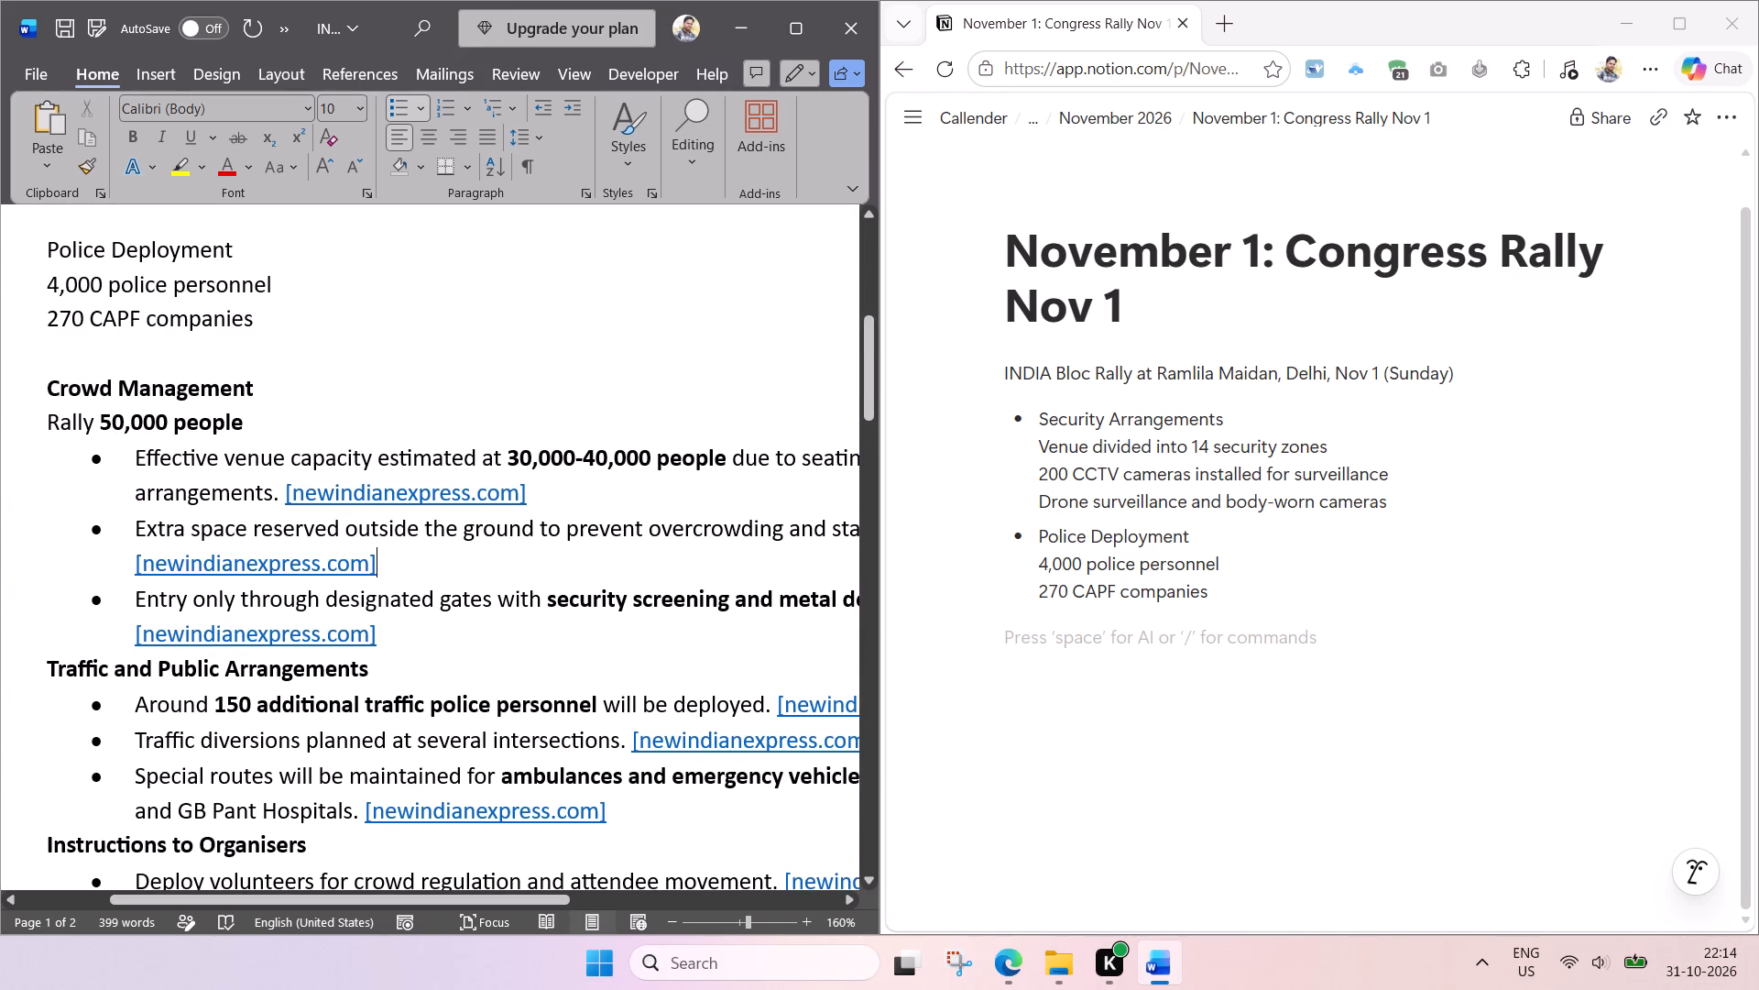
{"action": "left_click_drag", "start_coordinate": [223, 467], "coordinate": [70, 458]}
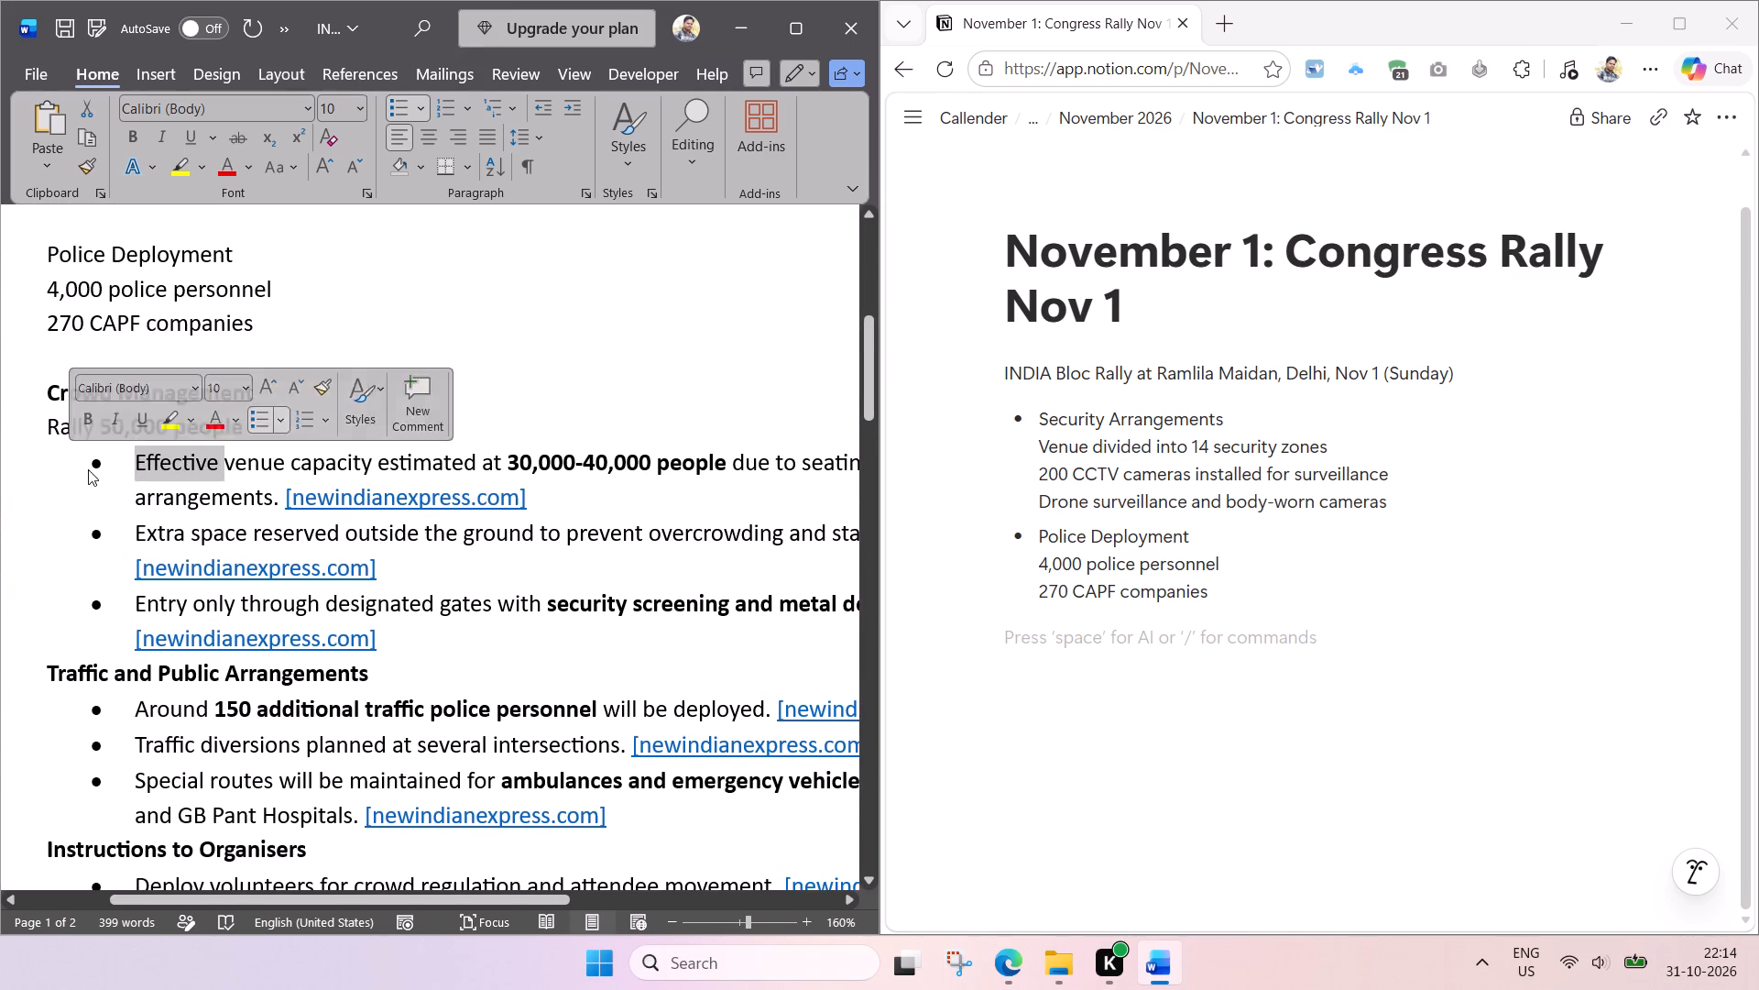
{"action": "key", "text": "BackSpace"}
{"action": "key", "text": "BackSpace"}
{"action": "key", "text": "BackSpace"}
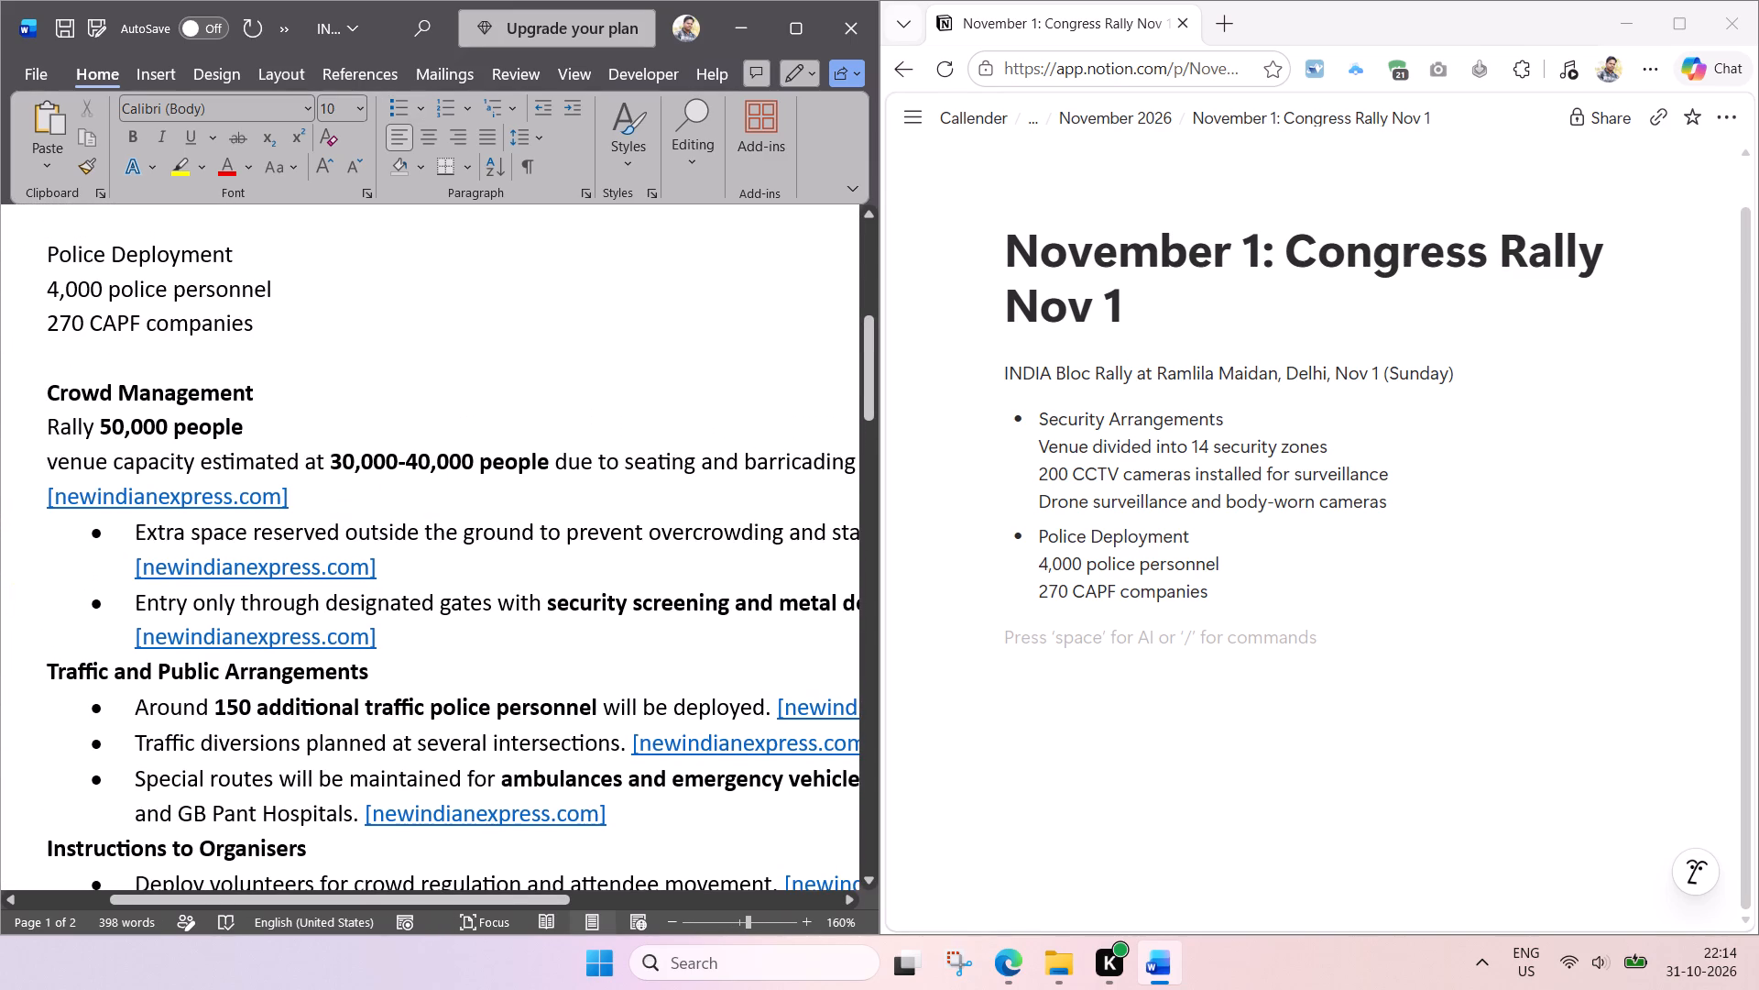
{"action": "key", "text": "Right"}
{"action": "key", "text": "BackSpace"}
{"action": "key", "text": "shift+v"}
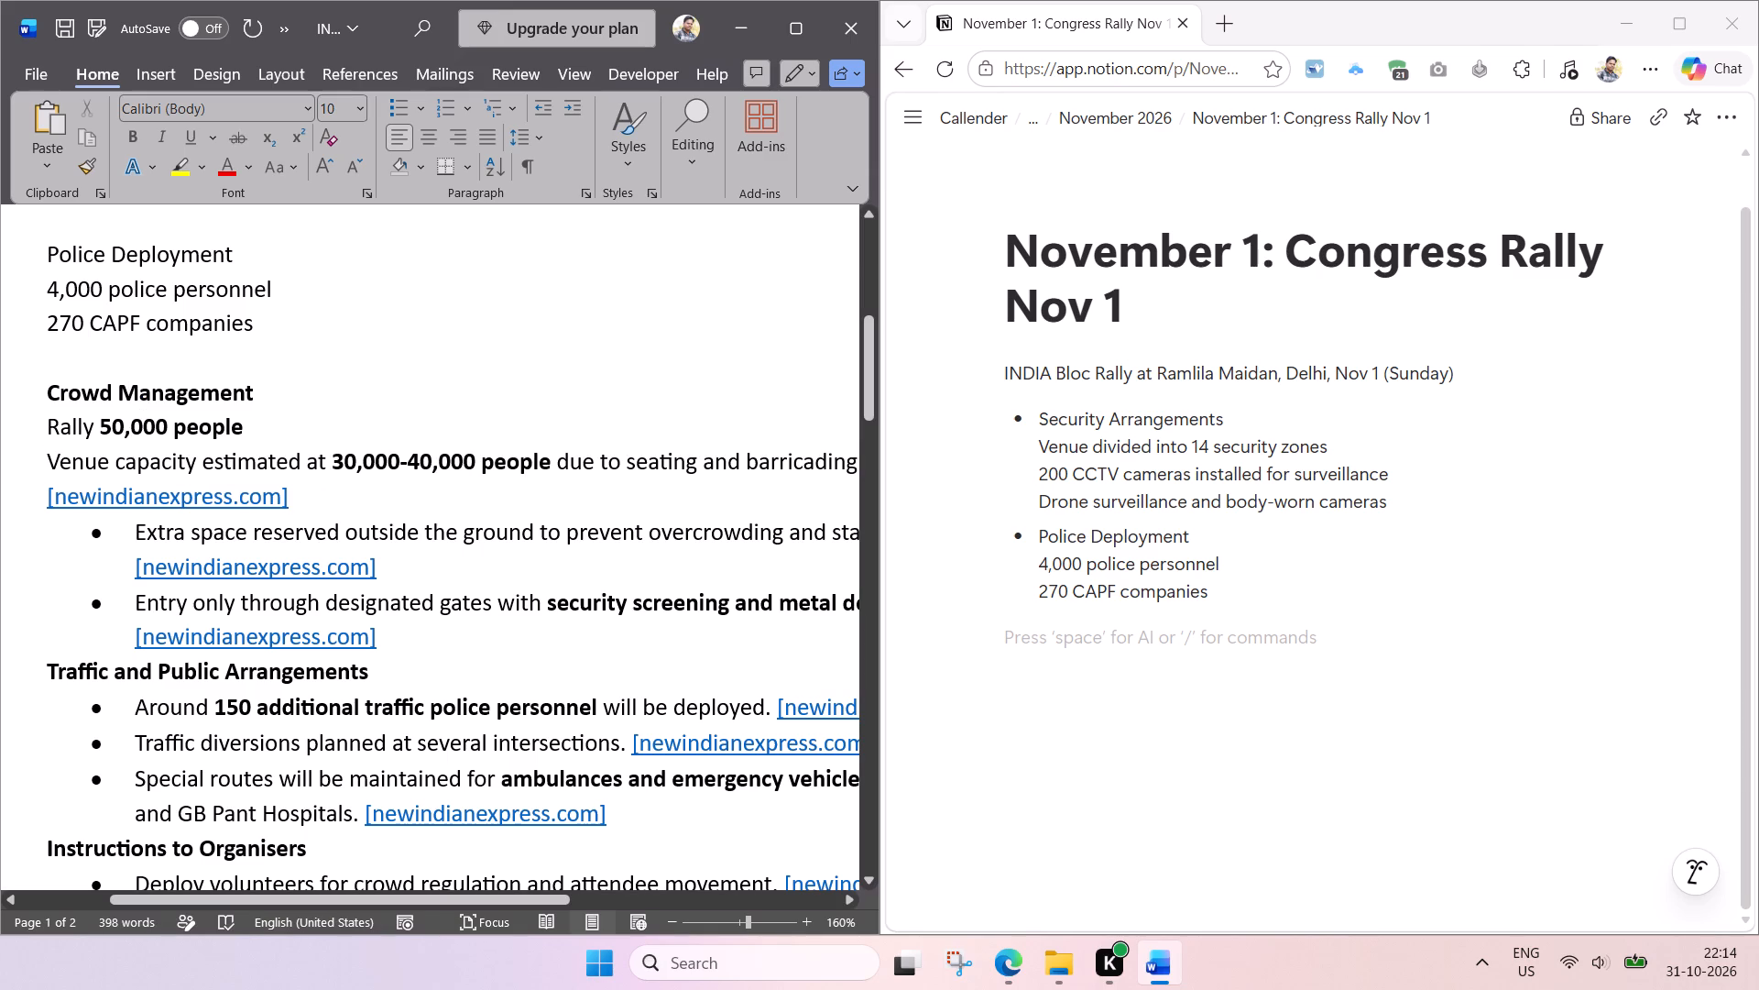
Delete "due to" and the source link from the venue capacity line.
{"action": "scroll", "coordinate": [628, 489], "scroll_direction": "left", "scroll_amount": 1}
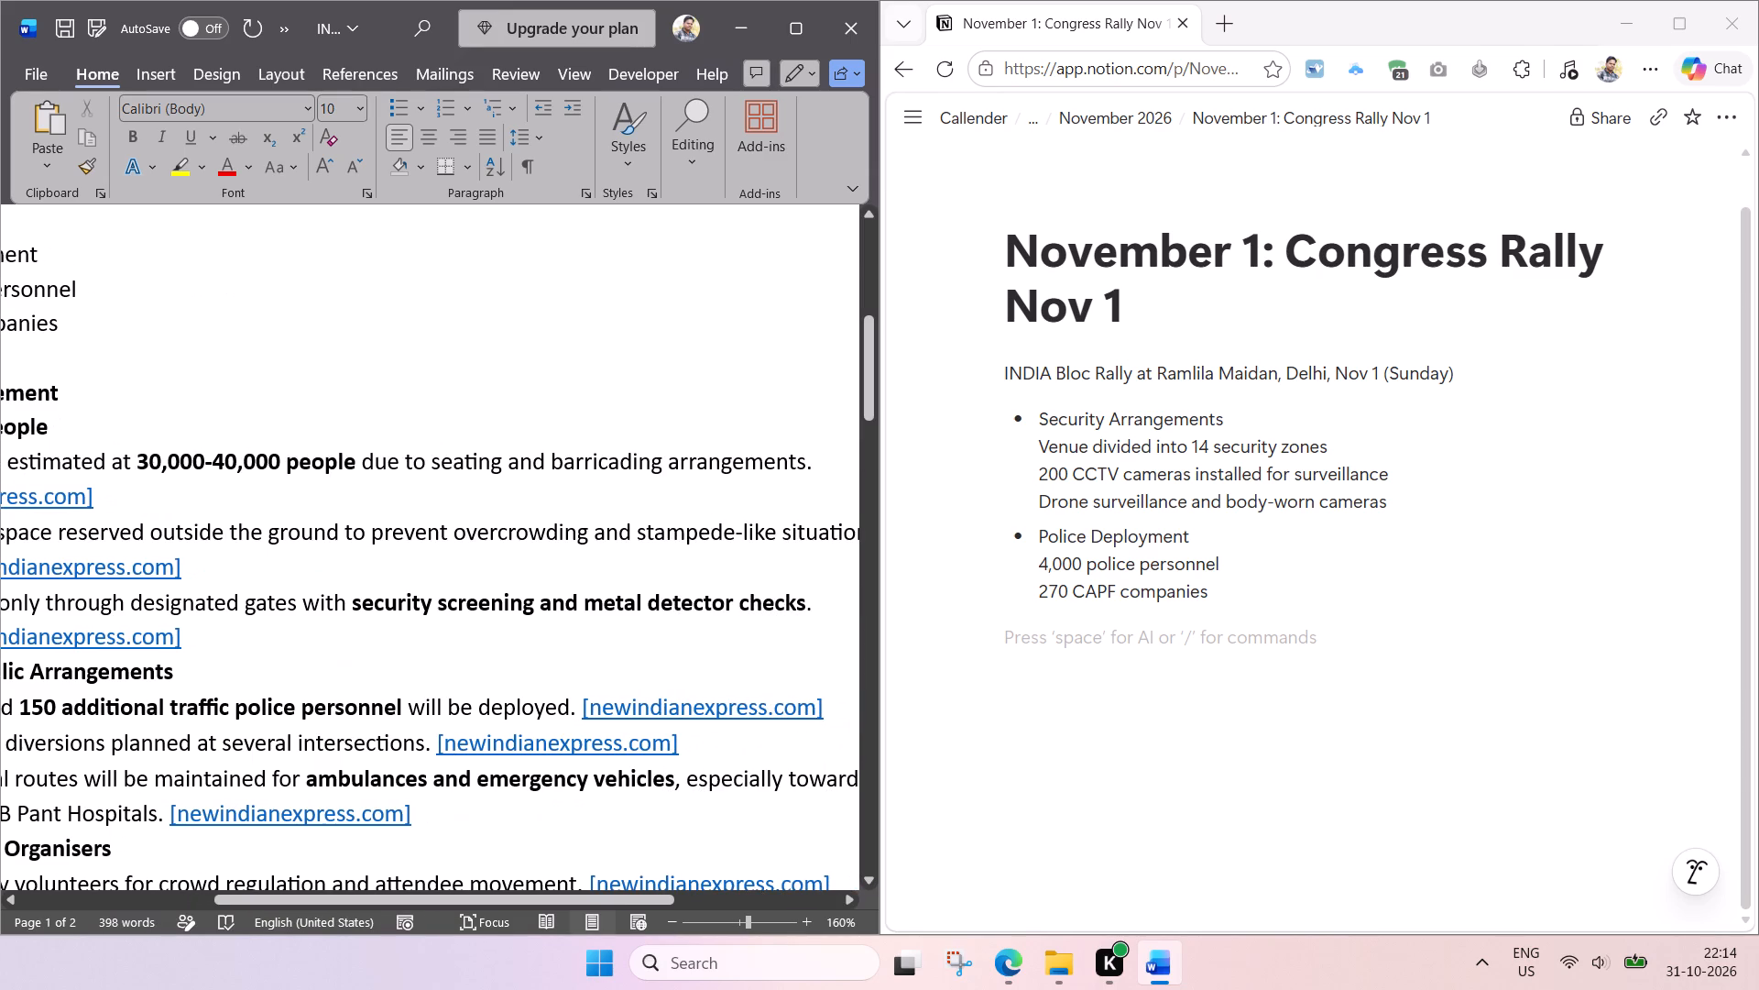
{"action": "left_click_drag", "start_coordinate": [432, 459], "coordinate": [357, 462]}
{"action": "left_click", "coordinate": [416, 473]}
{"action": "left_click_drag", "start_coordinate": [432, 458], "coordinate": [362, 459]}
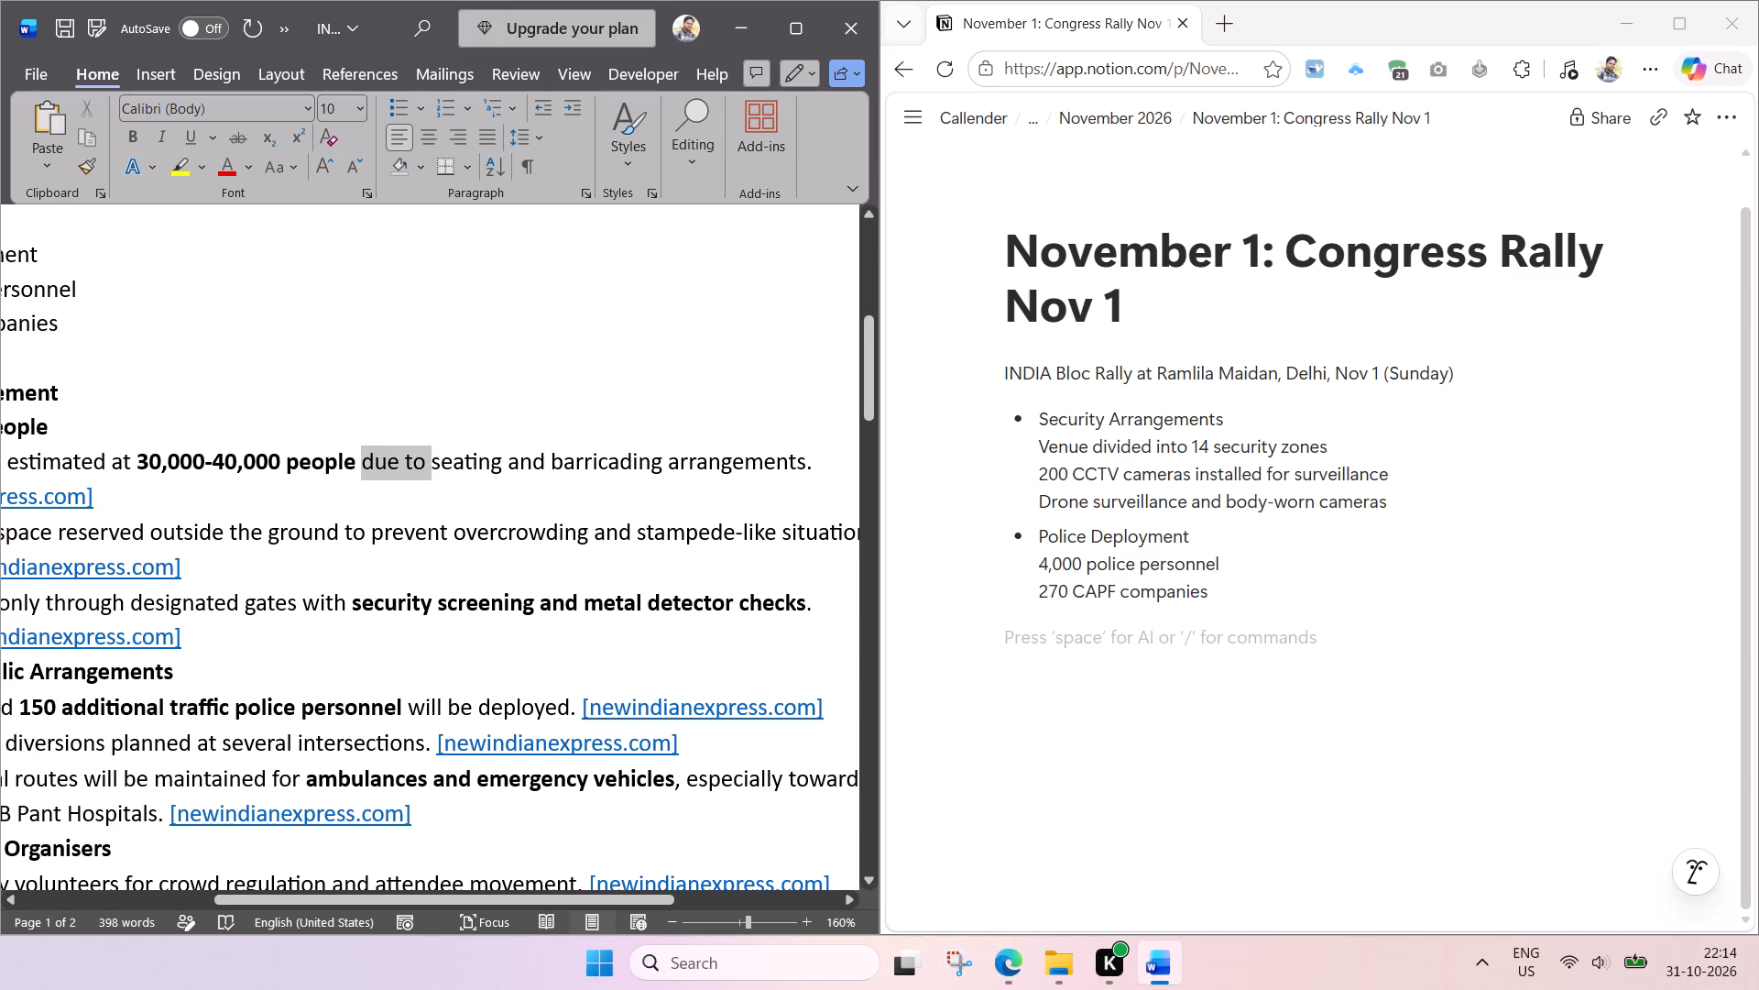
{"action": "left_click_drag", "start_coordinate": [362, 459], "coordinate": [363, 459]}
{"action": "key", "text": "BackSpace"}
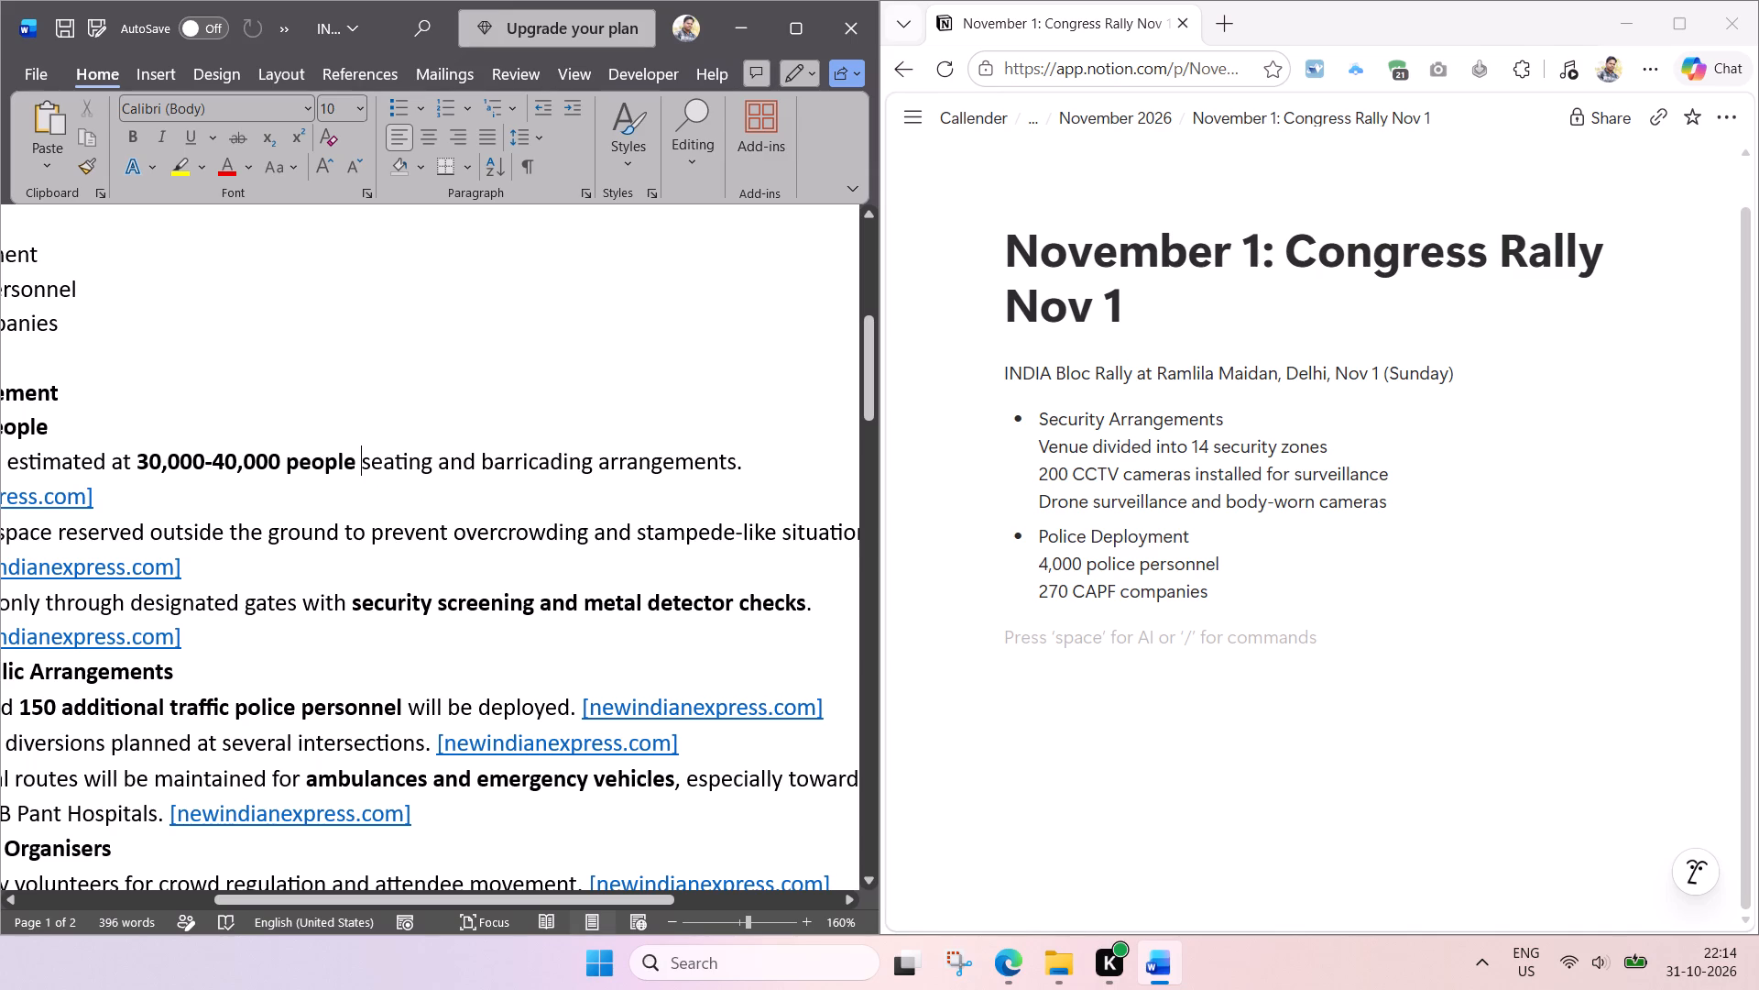
{"action": "left_click_drag", "start_coordinate": [604, 461], "coordinate": [735, 463]}
{"action": "left_click", "coordinate": [737, 488]}
{"action": "left_click_drag", "start_coordinate": [739, 466], "coordinate": [730, 466]}
{"action": "scroll", "coordinate": [560, 476], "scroll_direction": "right", "scroll_amount": 1}
{"action": "scroll", "coordinate": [388, 478], "scroll_direction": "right", "scroll_amount": 1}
{"action": "left_click_drag", "start_coordinate": [476, 498], "coordinate": [192, 486]}
{"action": "key", "text": "BackSpace"}
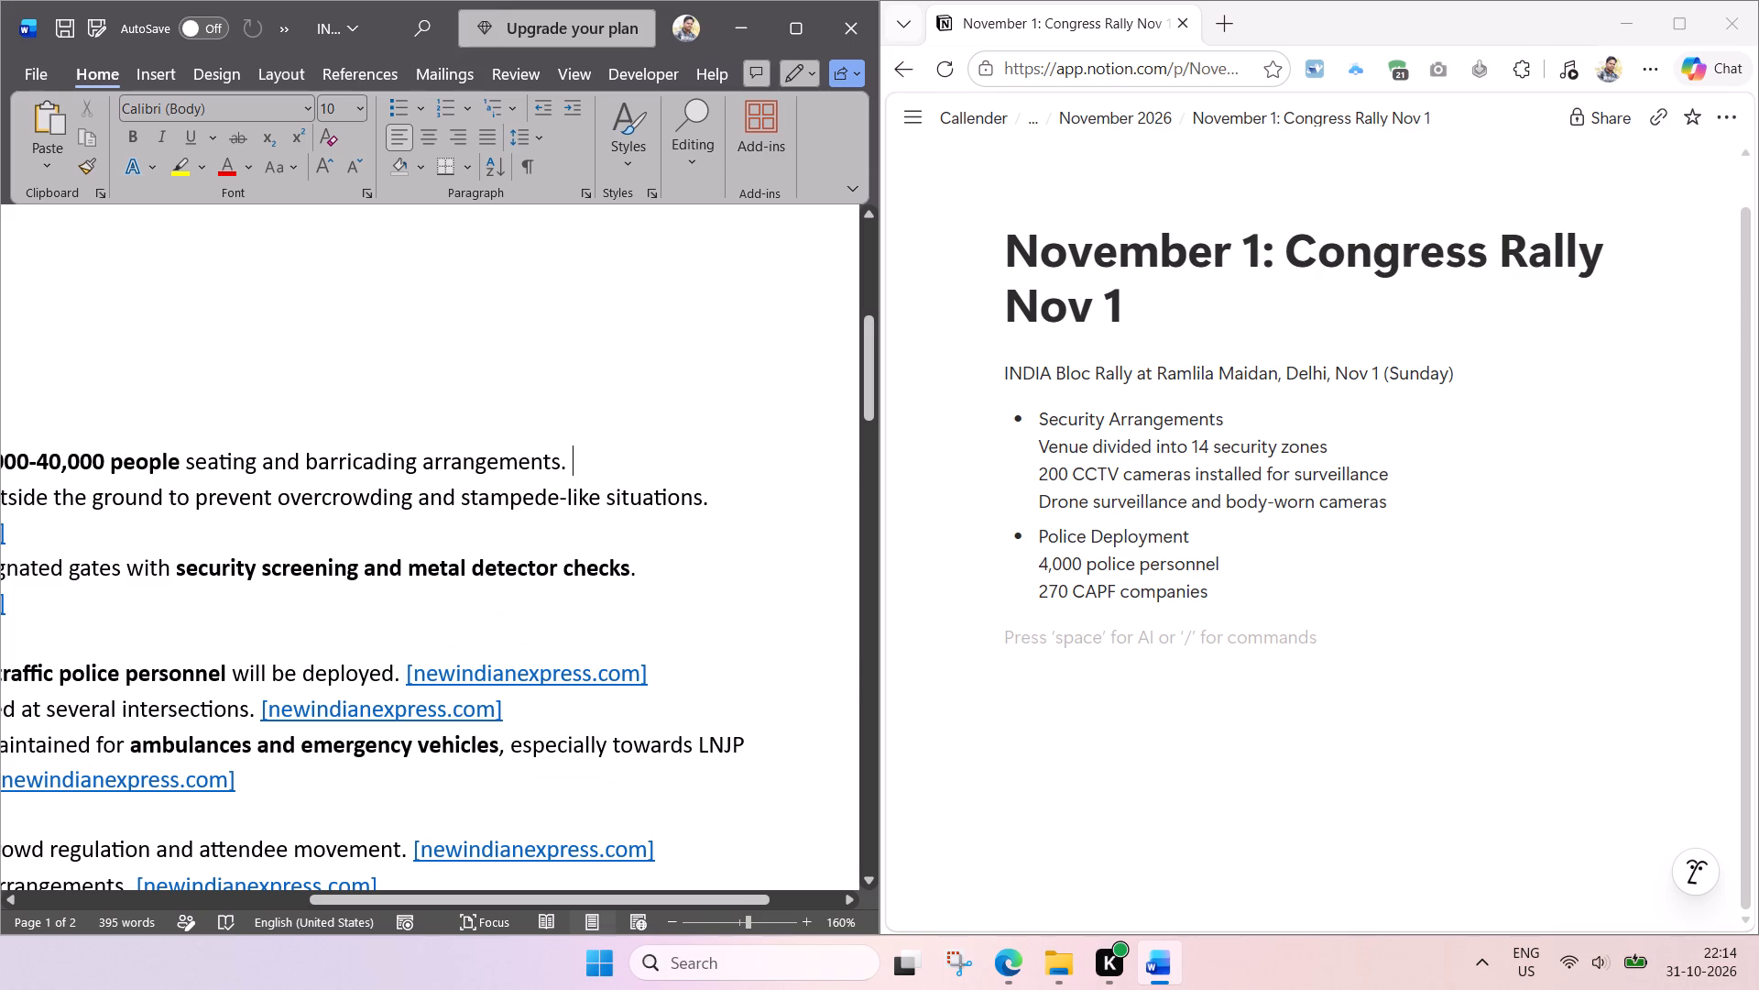
Turn the "Extra space reserved" bullet under Crowd Management into an unbulleted line and delete its source link.
{"action": "scroll", "coordinate": [519, 535], "scroll_direction": "right", "scroll_amount": 2}
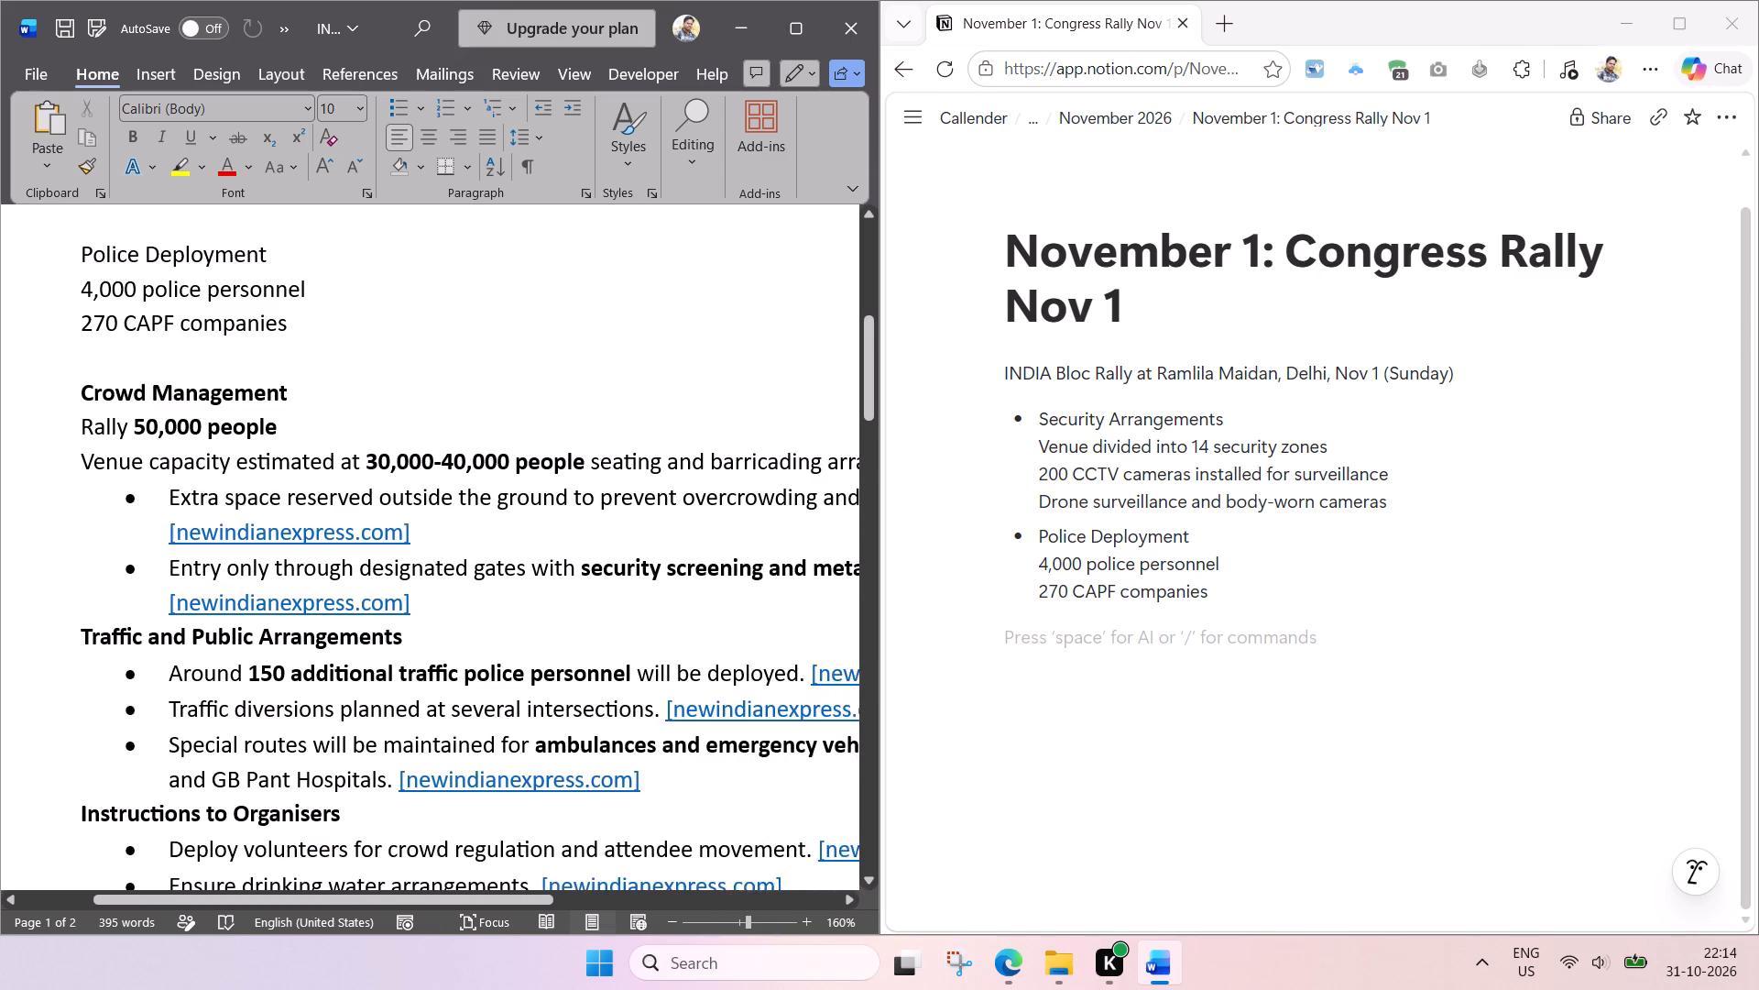
{"action": "scroll", "coordinate": [403, 519], "scroll_direction": "right", "scroll_amount": 1}
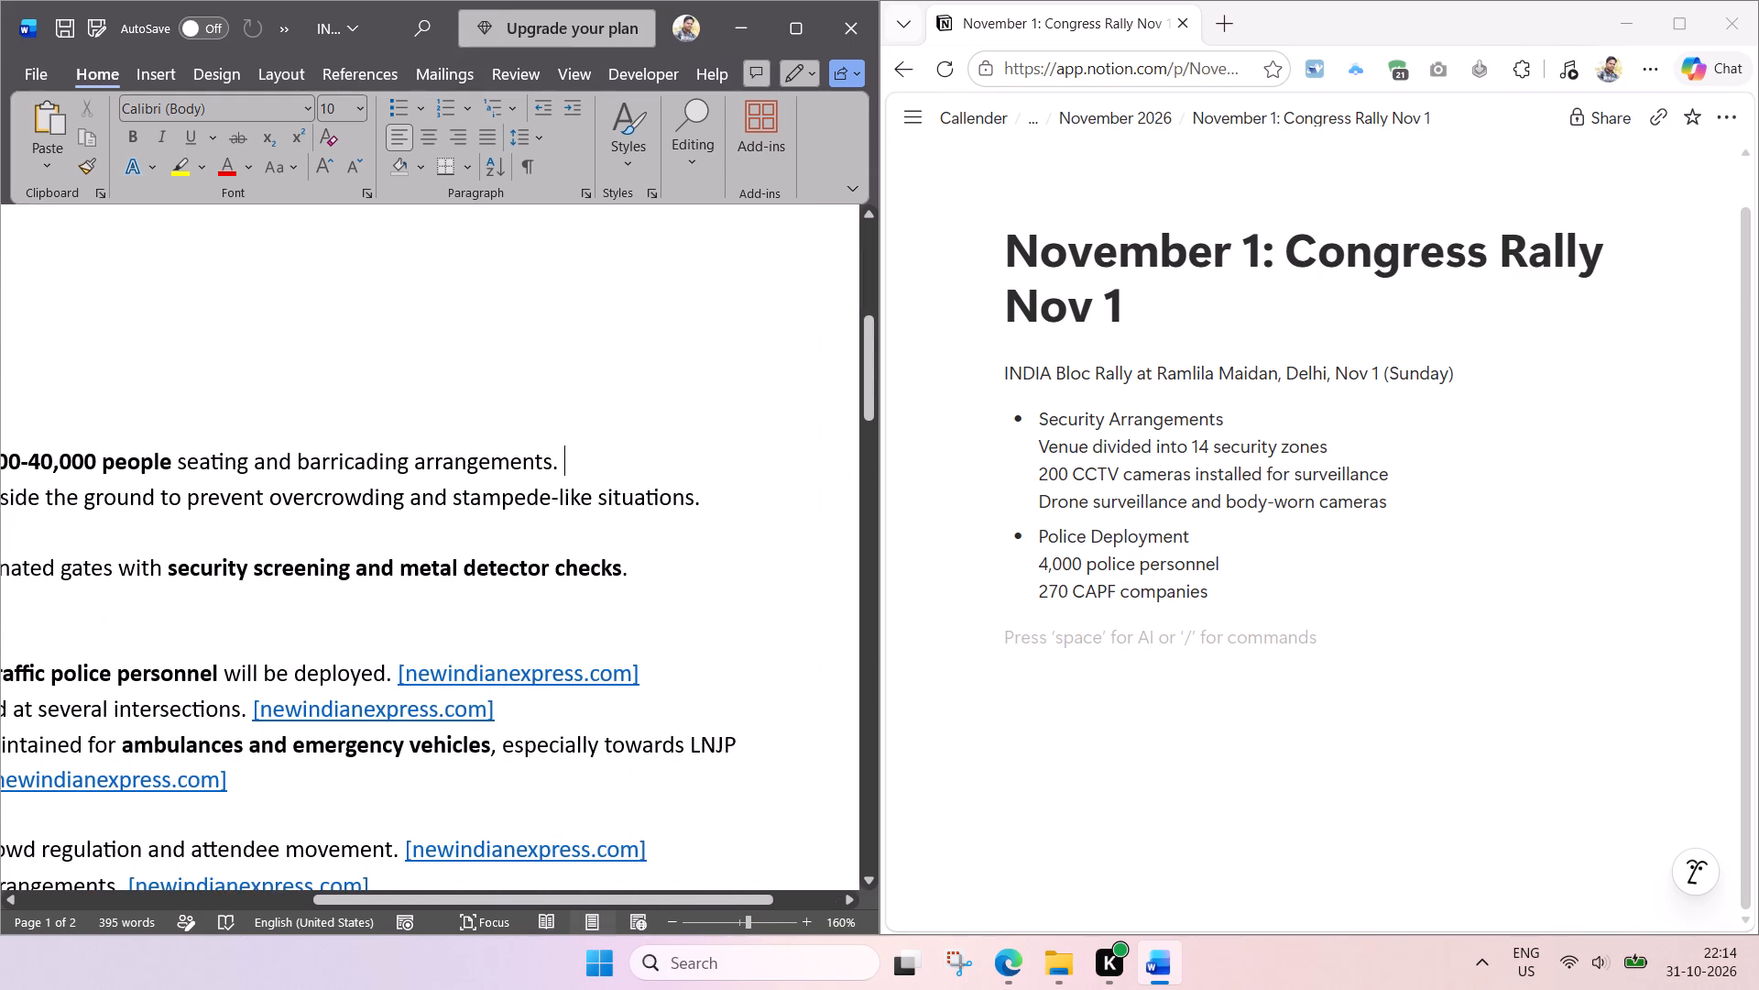
{"action": "scroll", "coordinate": [403, 519], "scroll_direction": "right", "scroll_amount": 3}
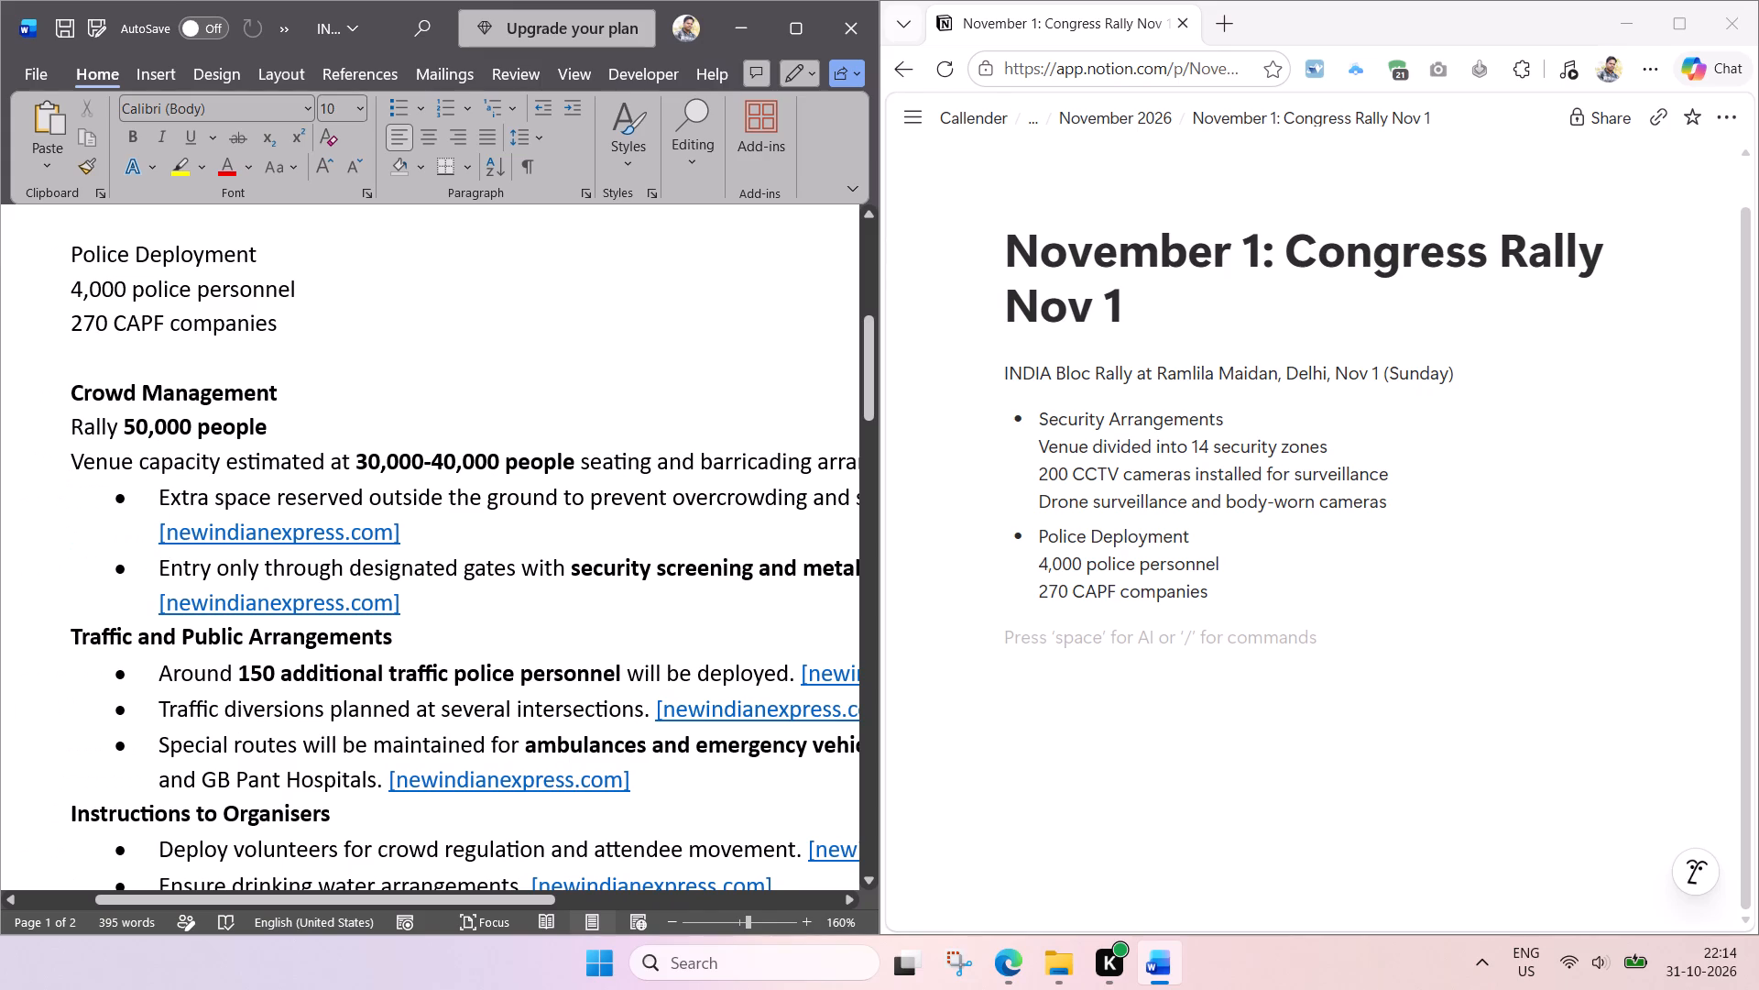
{"action": "left_click_drag", "start_coordinate": [429, 531], "coordinate": [105, 501]}
{"action": "left_click", "coordinate": [280, 515]}
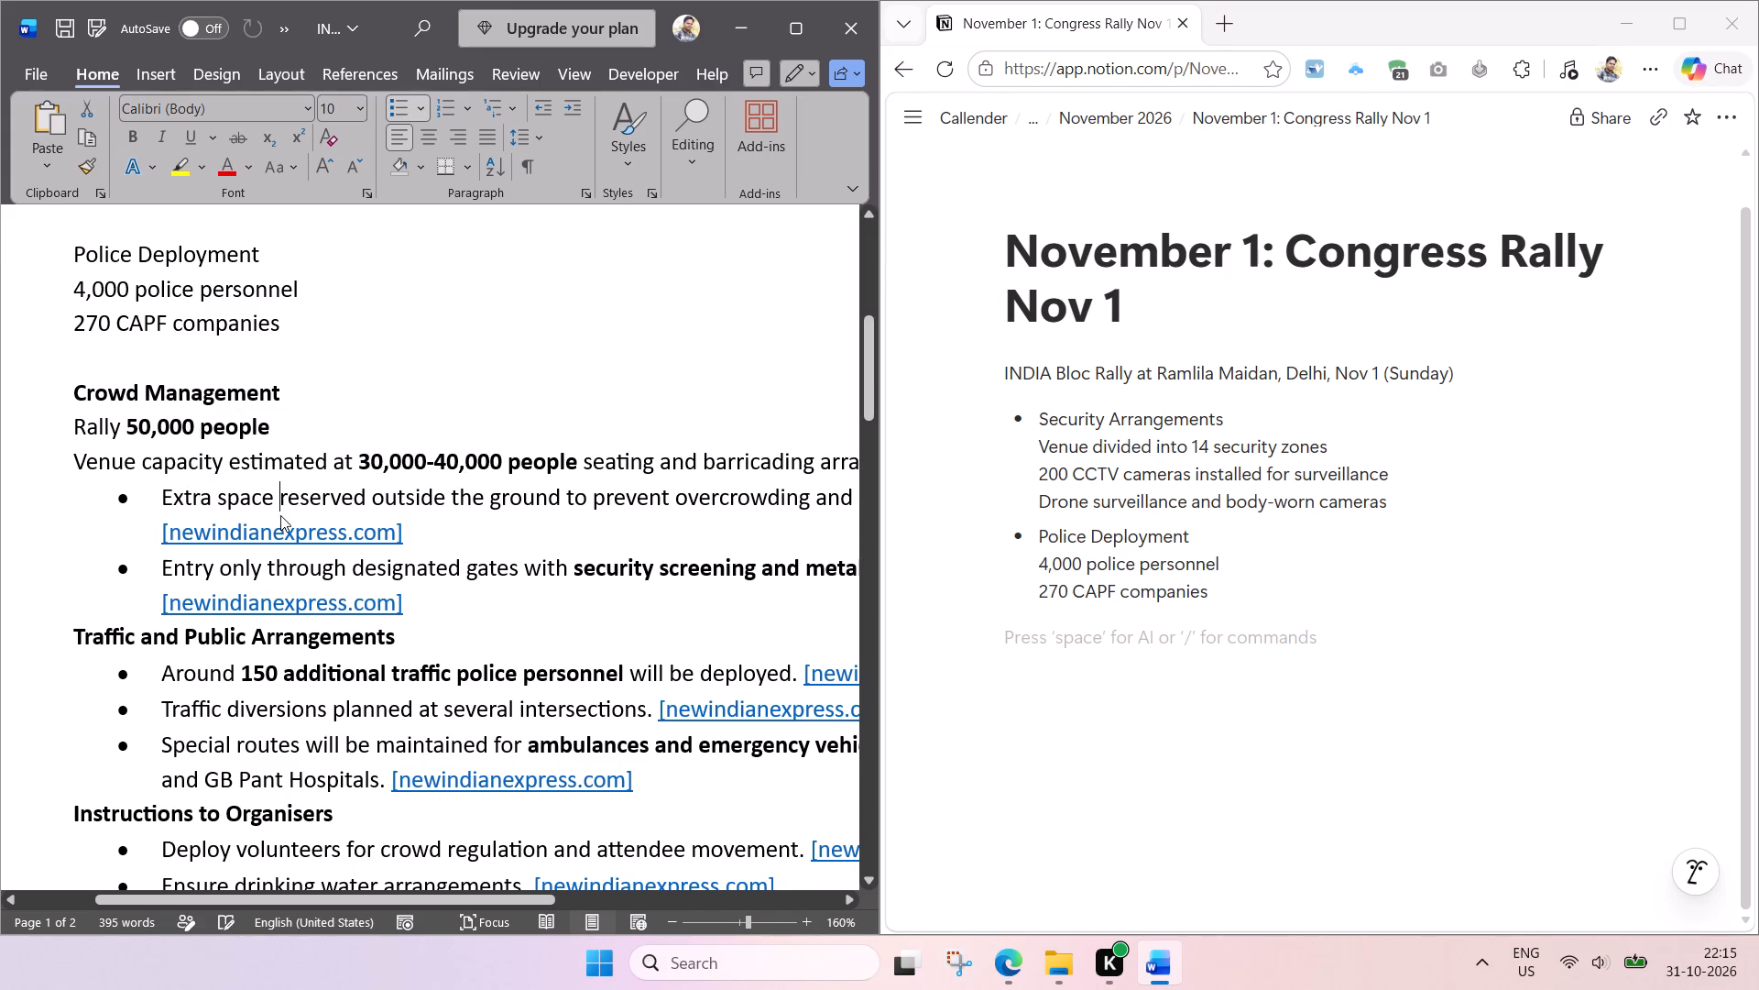
{"action": "scroll", "coordinate": [492, 516], "scroll_direction": "left", "scroll_amount": 1}
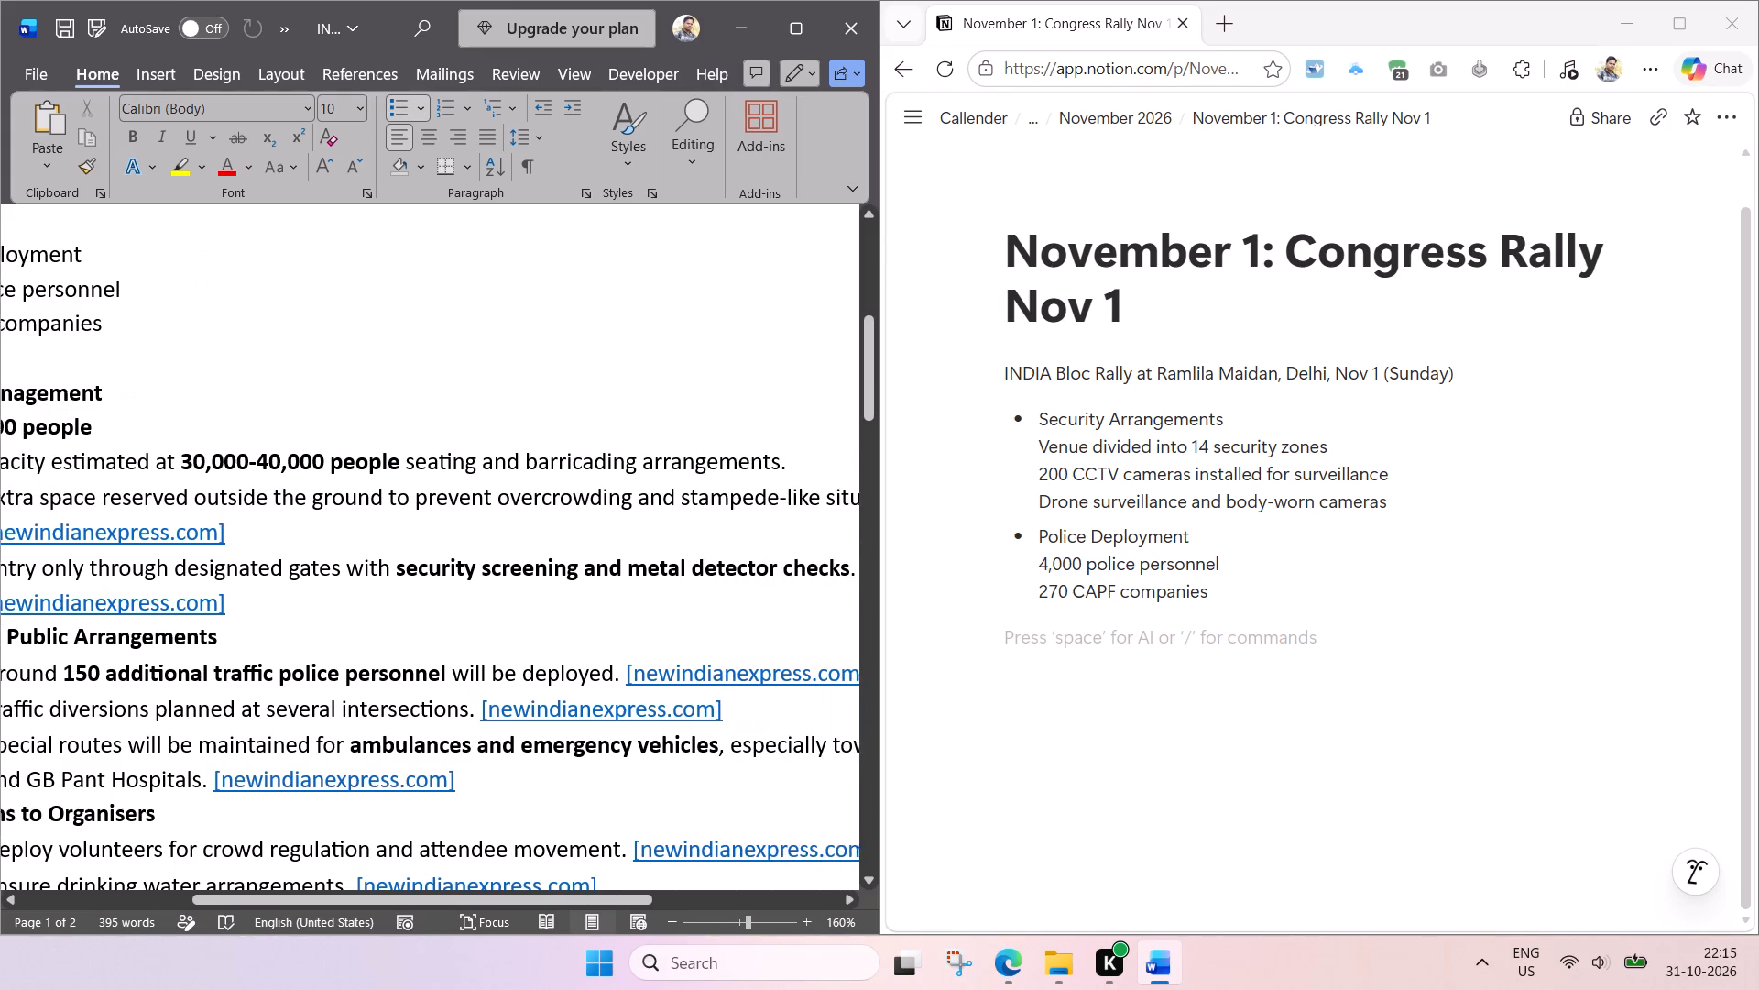
{"action": "scroll", "coordinate": [492, 516], "scroll_direction": "left", "scroll_amount": 2}
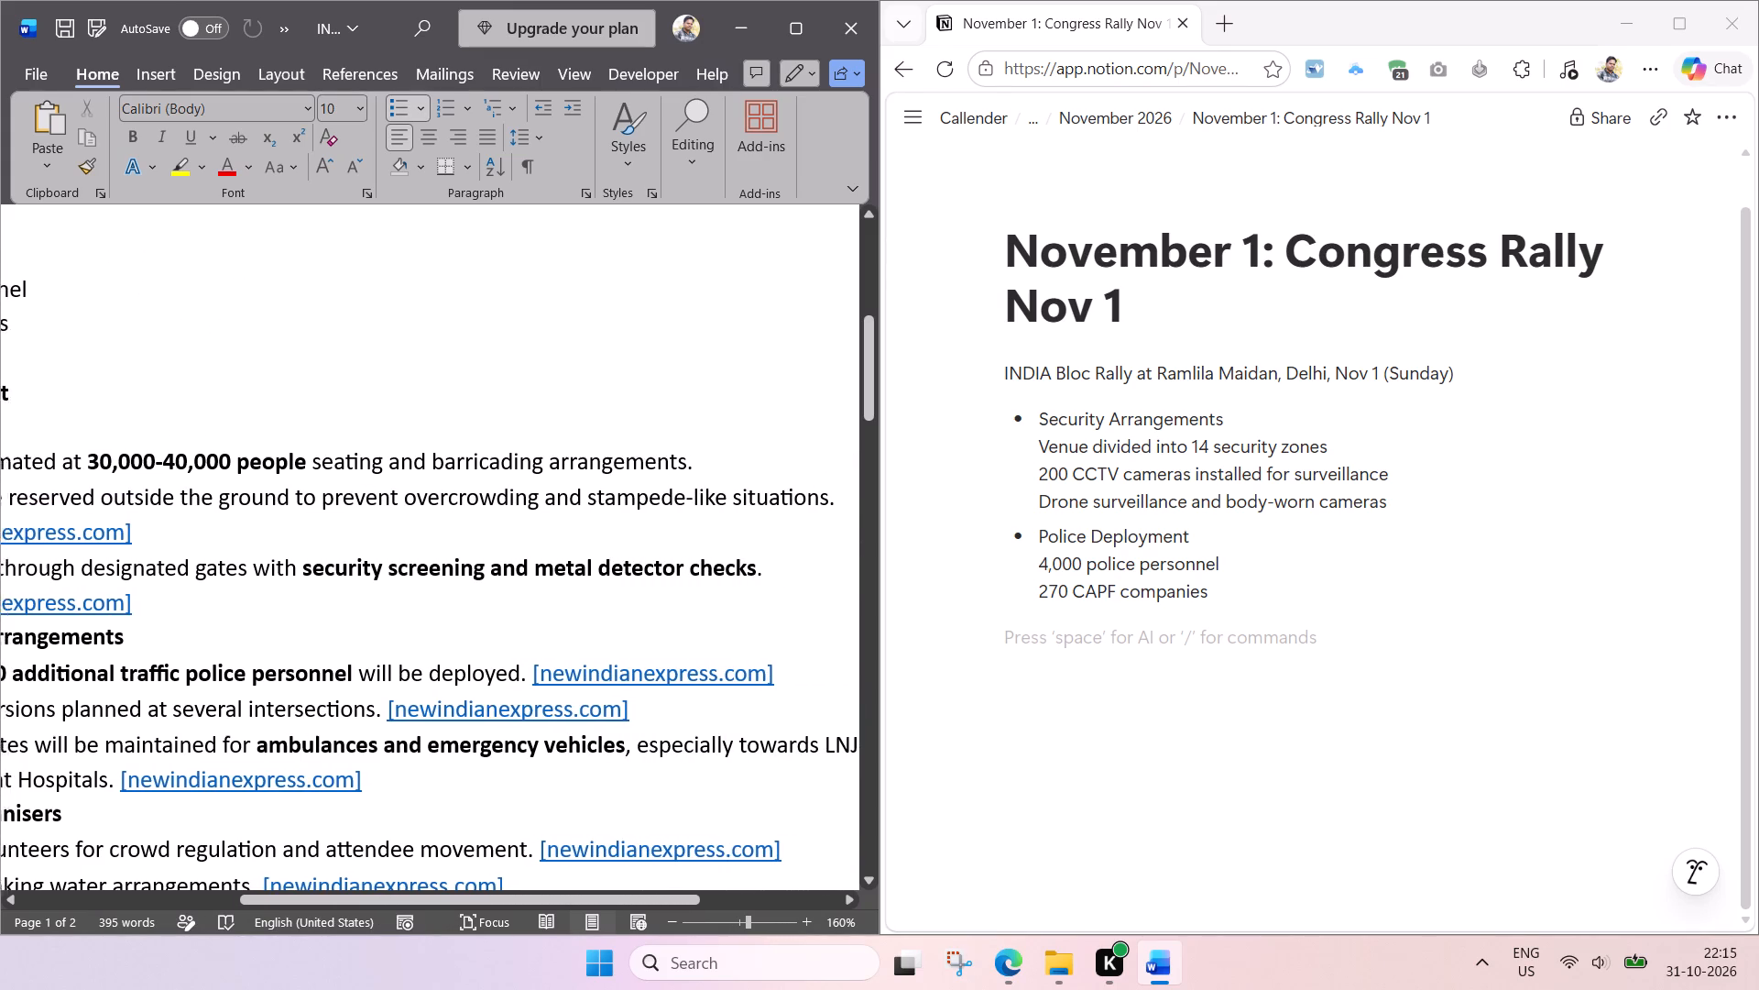
{"action": "scroll", "coordinate": [492, 516], "scroll_direction": "left", "scroll_amount": 1}
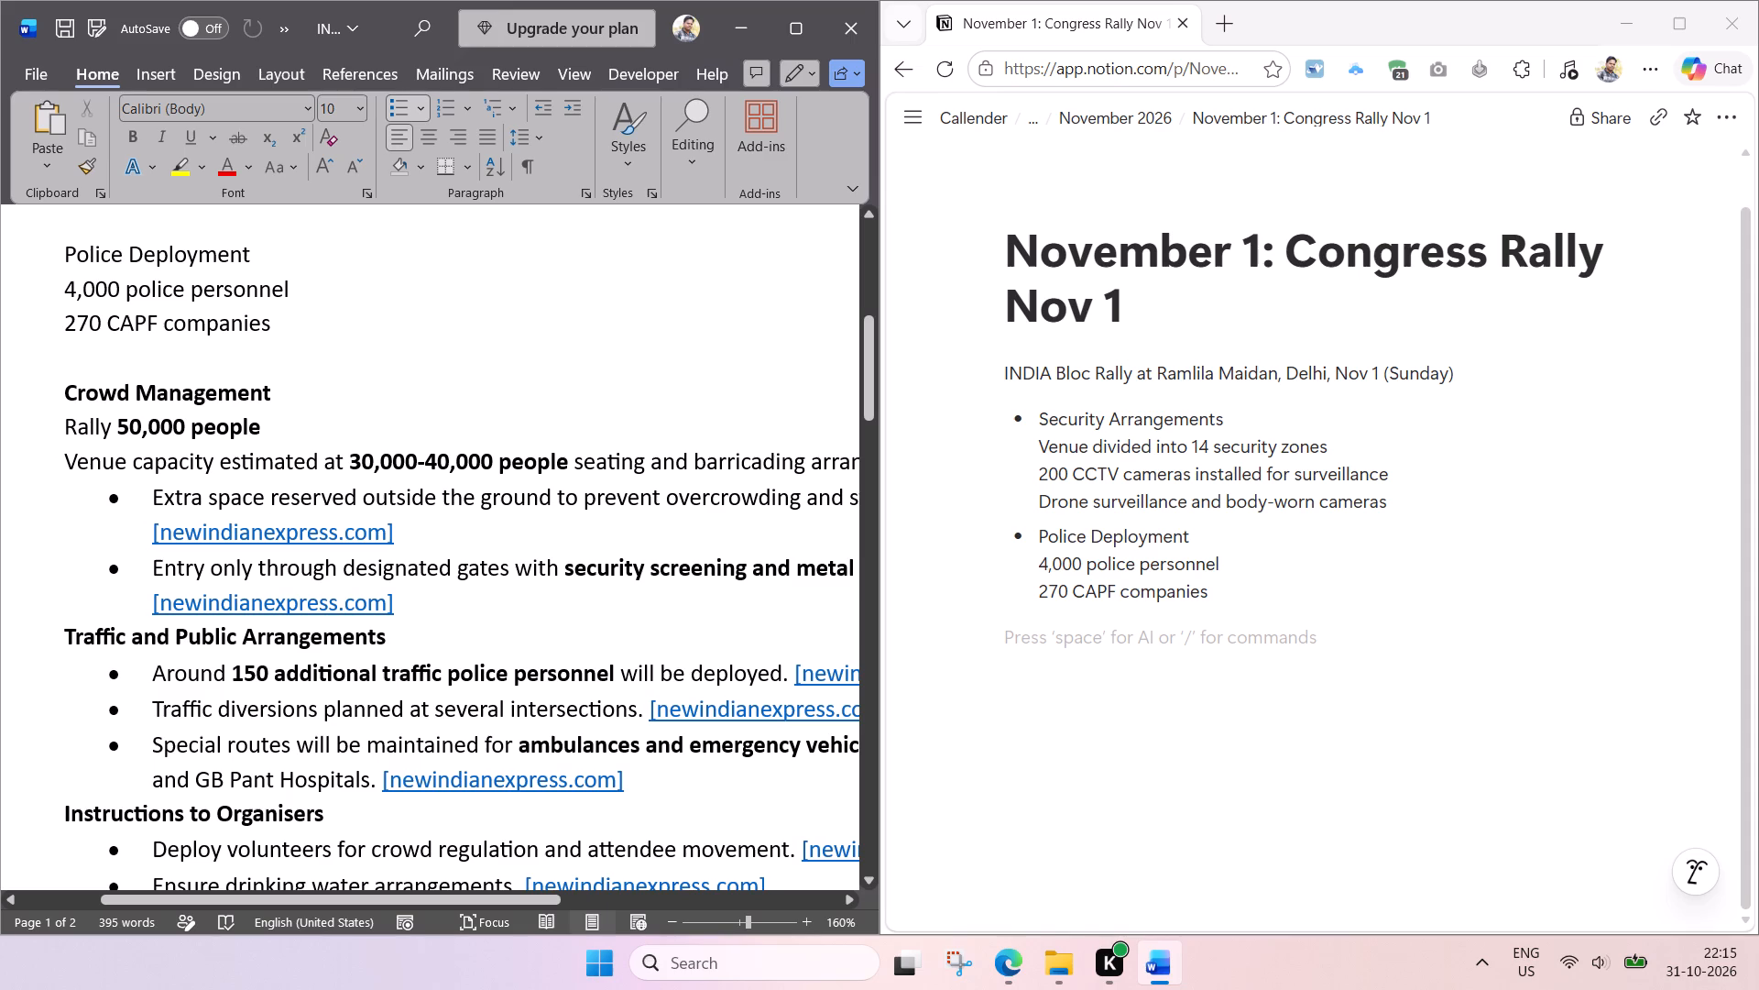
{"action": "left_click", "coordinate": [149, 490]}
{"action": "key", "text": "BackSpace"}
{"action": "key", "text": "BackSpace"}
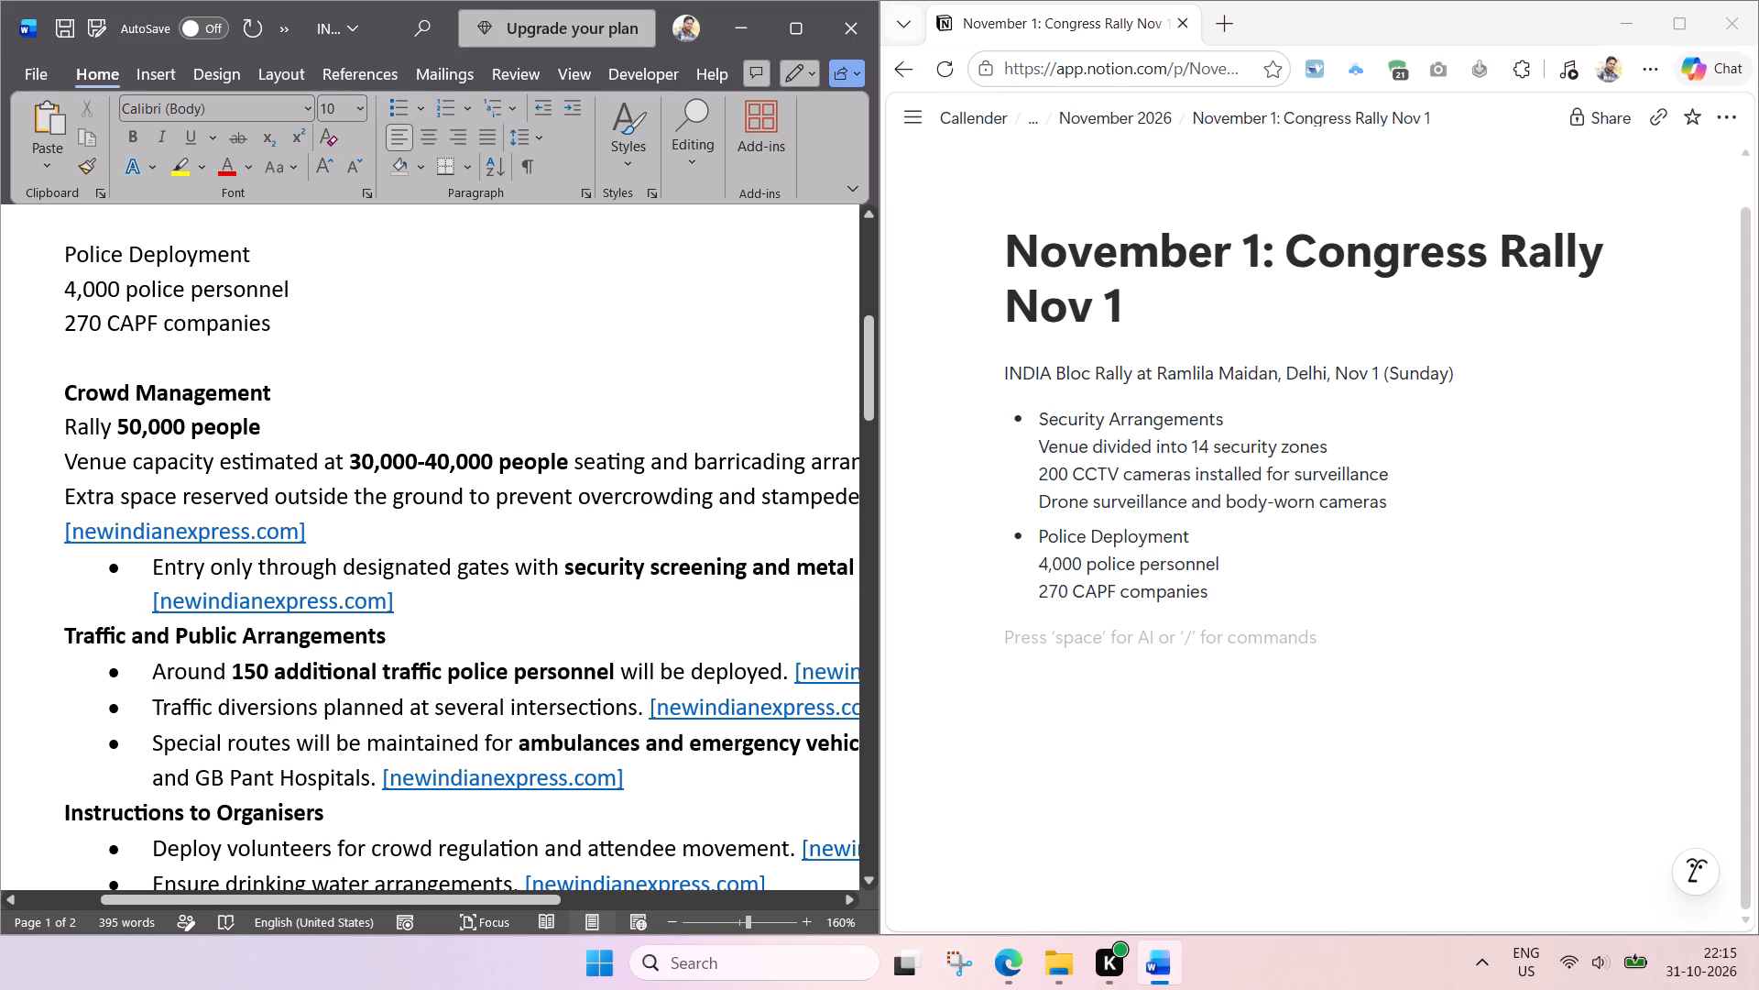
{"action": "left_click_drag", "start_coordinate": [333, 535], "coordinate": [41, 530]}
{"action": "key", "text": "BackSpace"}
Shorten the extra space line to read "Extra space reserved outside (overcrowding and stampede-like situations)", without the trailing full stop.
{"action": "scroll", "coordinate": [371, 561], "scroll_direction": "right", "scroll_amount": 2}
{"action": "scroll", "coordinate": [323, 567], "scroll_direction": "down", "scroll_amount": 1}
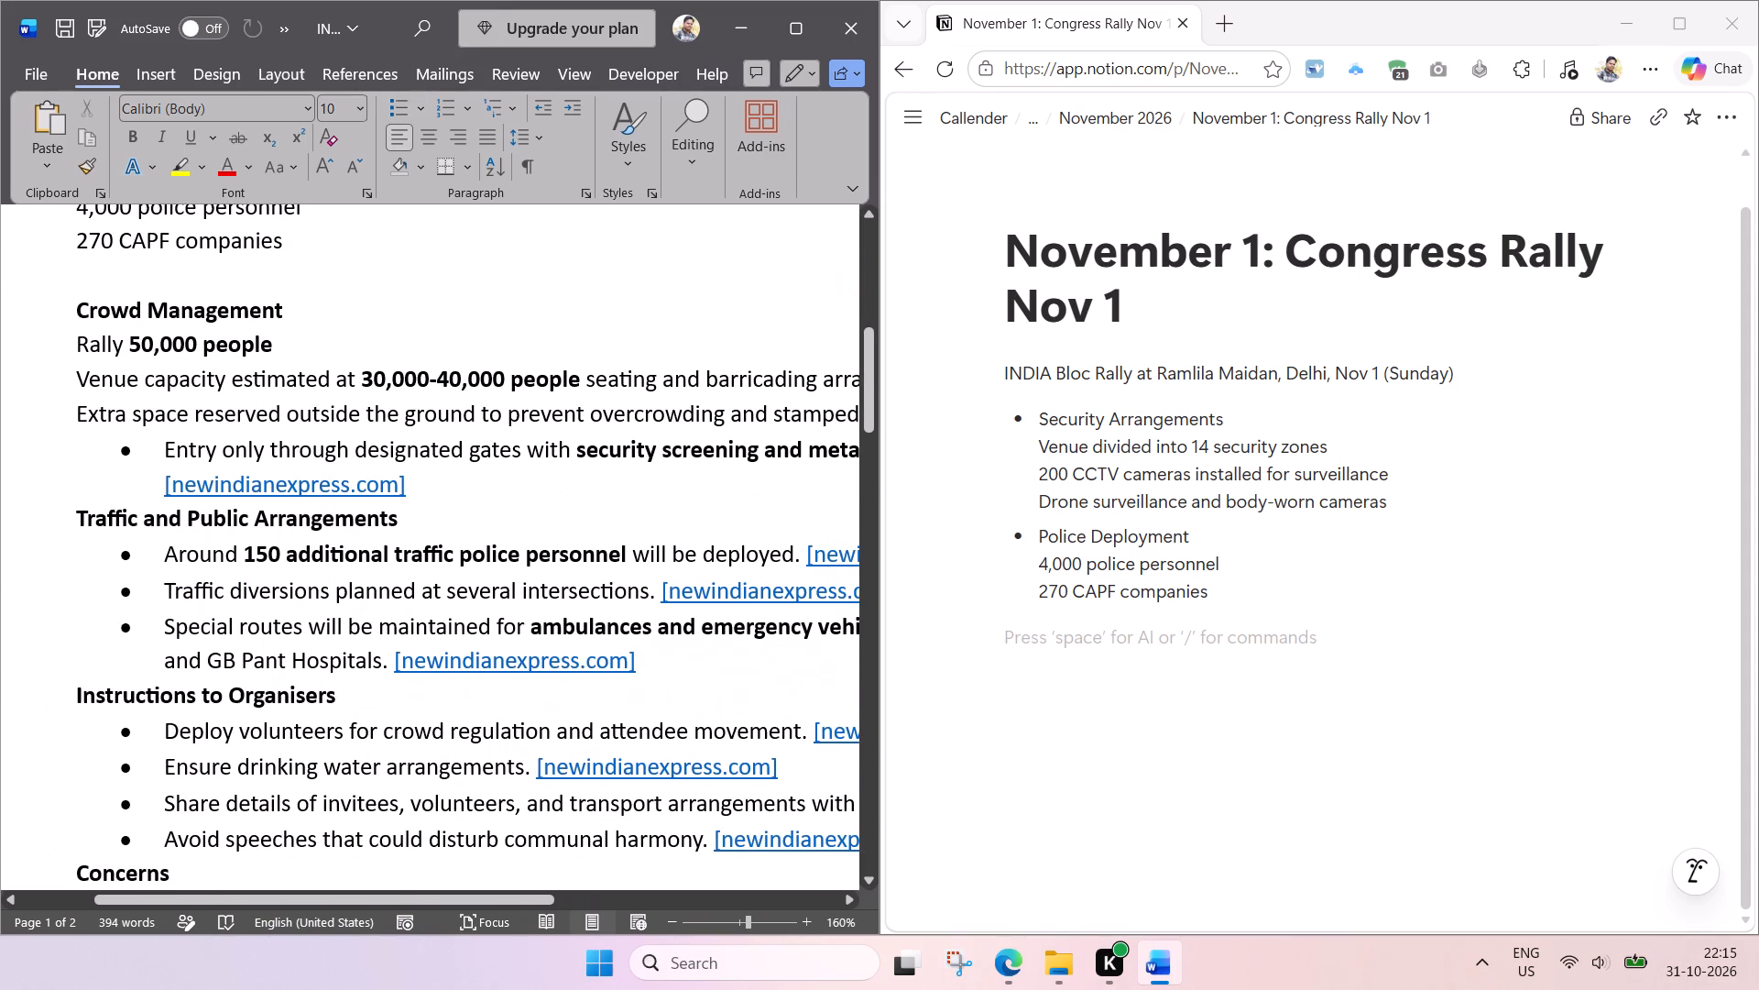
{"action": "scroll", "coordinate": [323, 567], "scroll_direction": "down", "scroll_amount": 1}
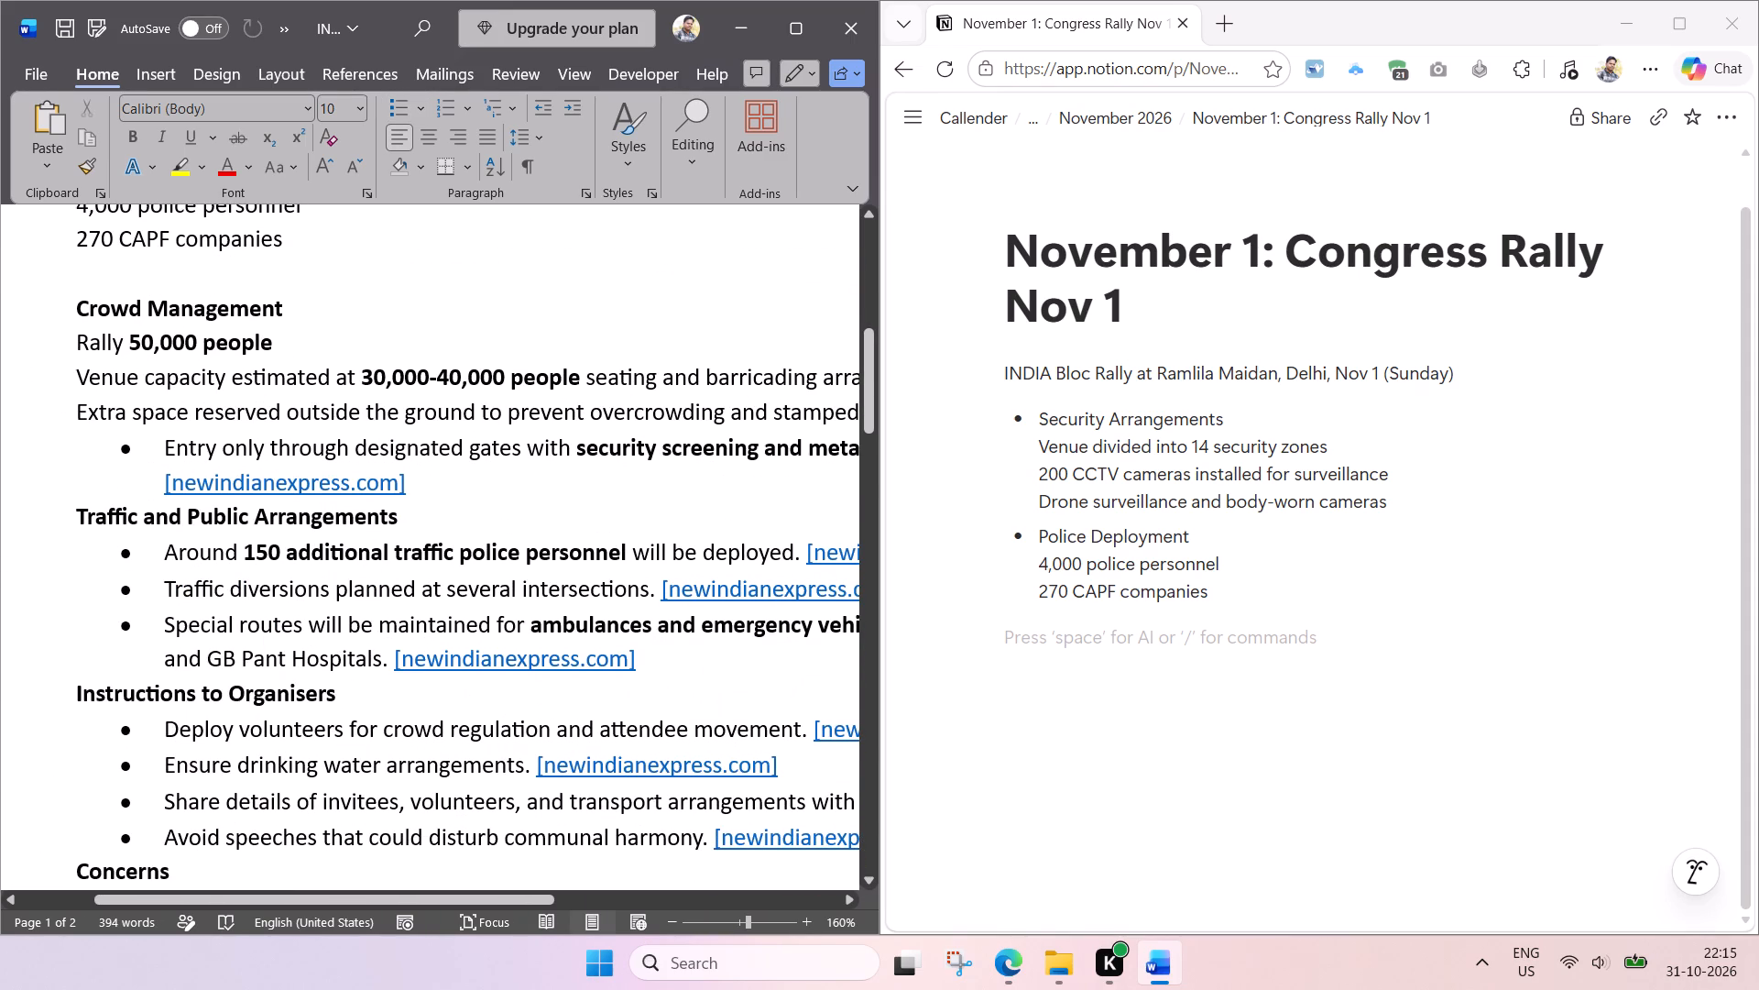
{"action": "scroll", "coordinate": [374, 487], "scroll_direction": "left", "scroll_amount": 1}
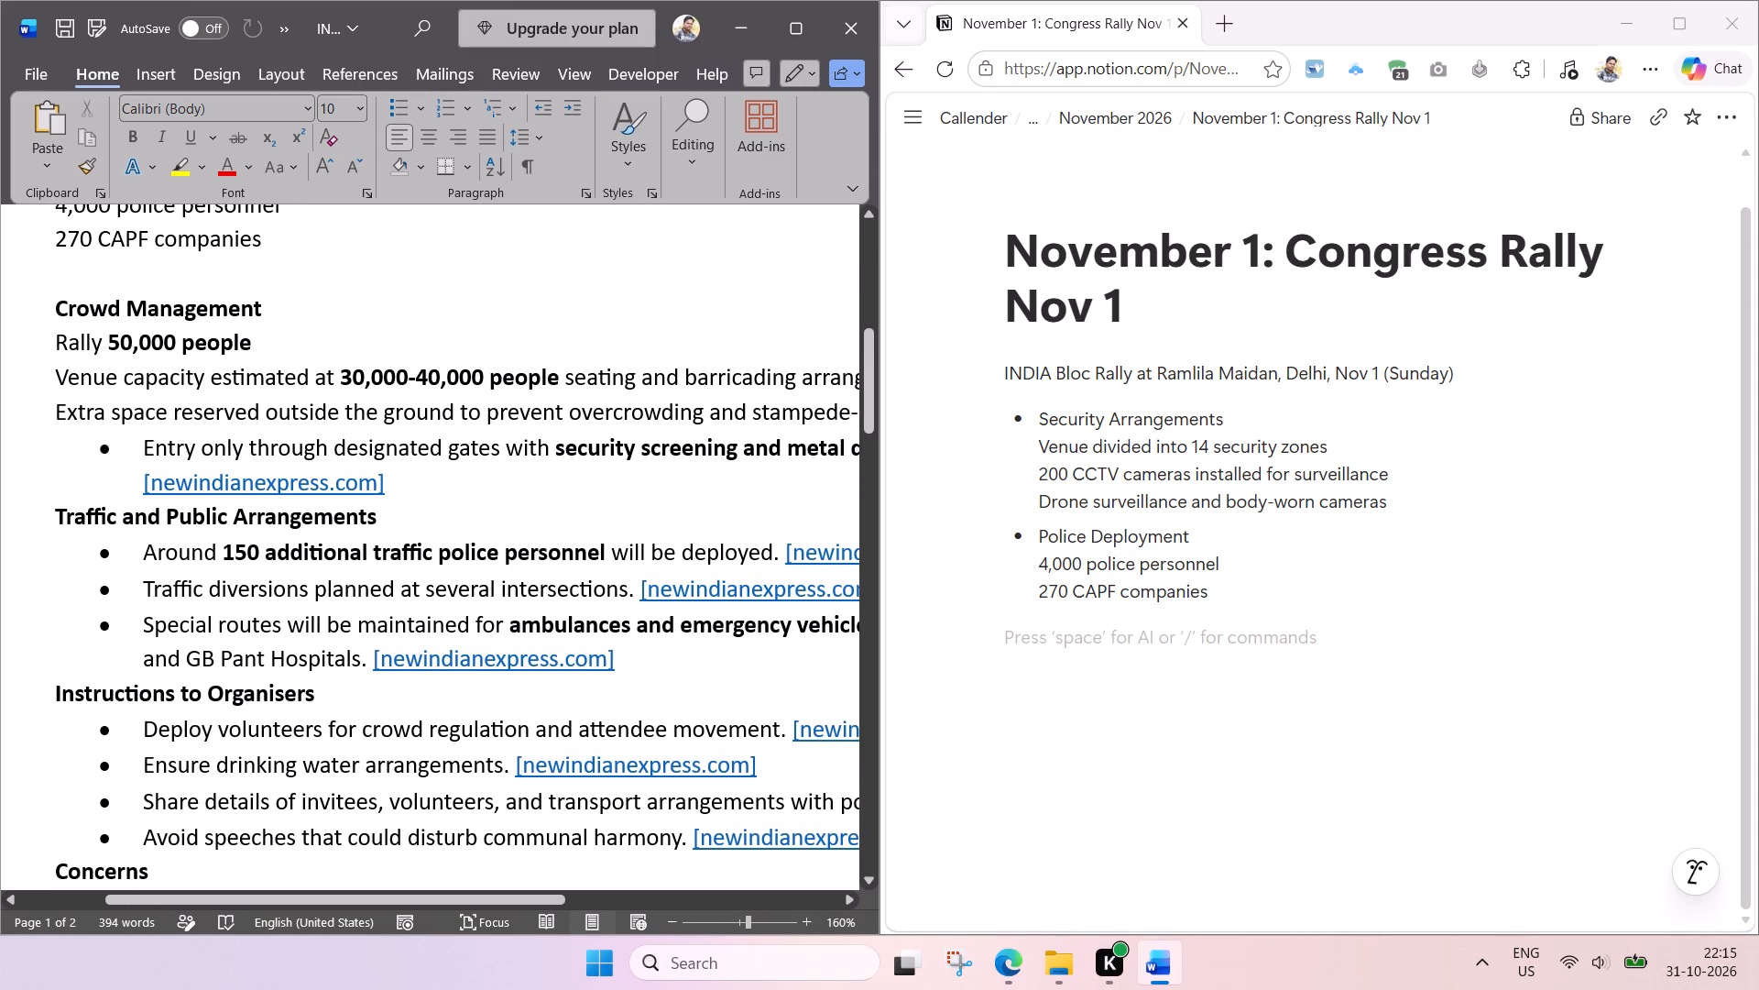
{"action": "scroll", "coordinate": [436, 475], "scroll_direction": "left", "scroll_amount": 1}
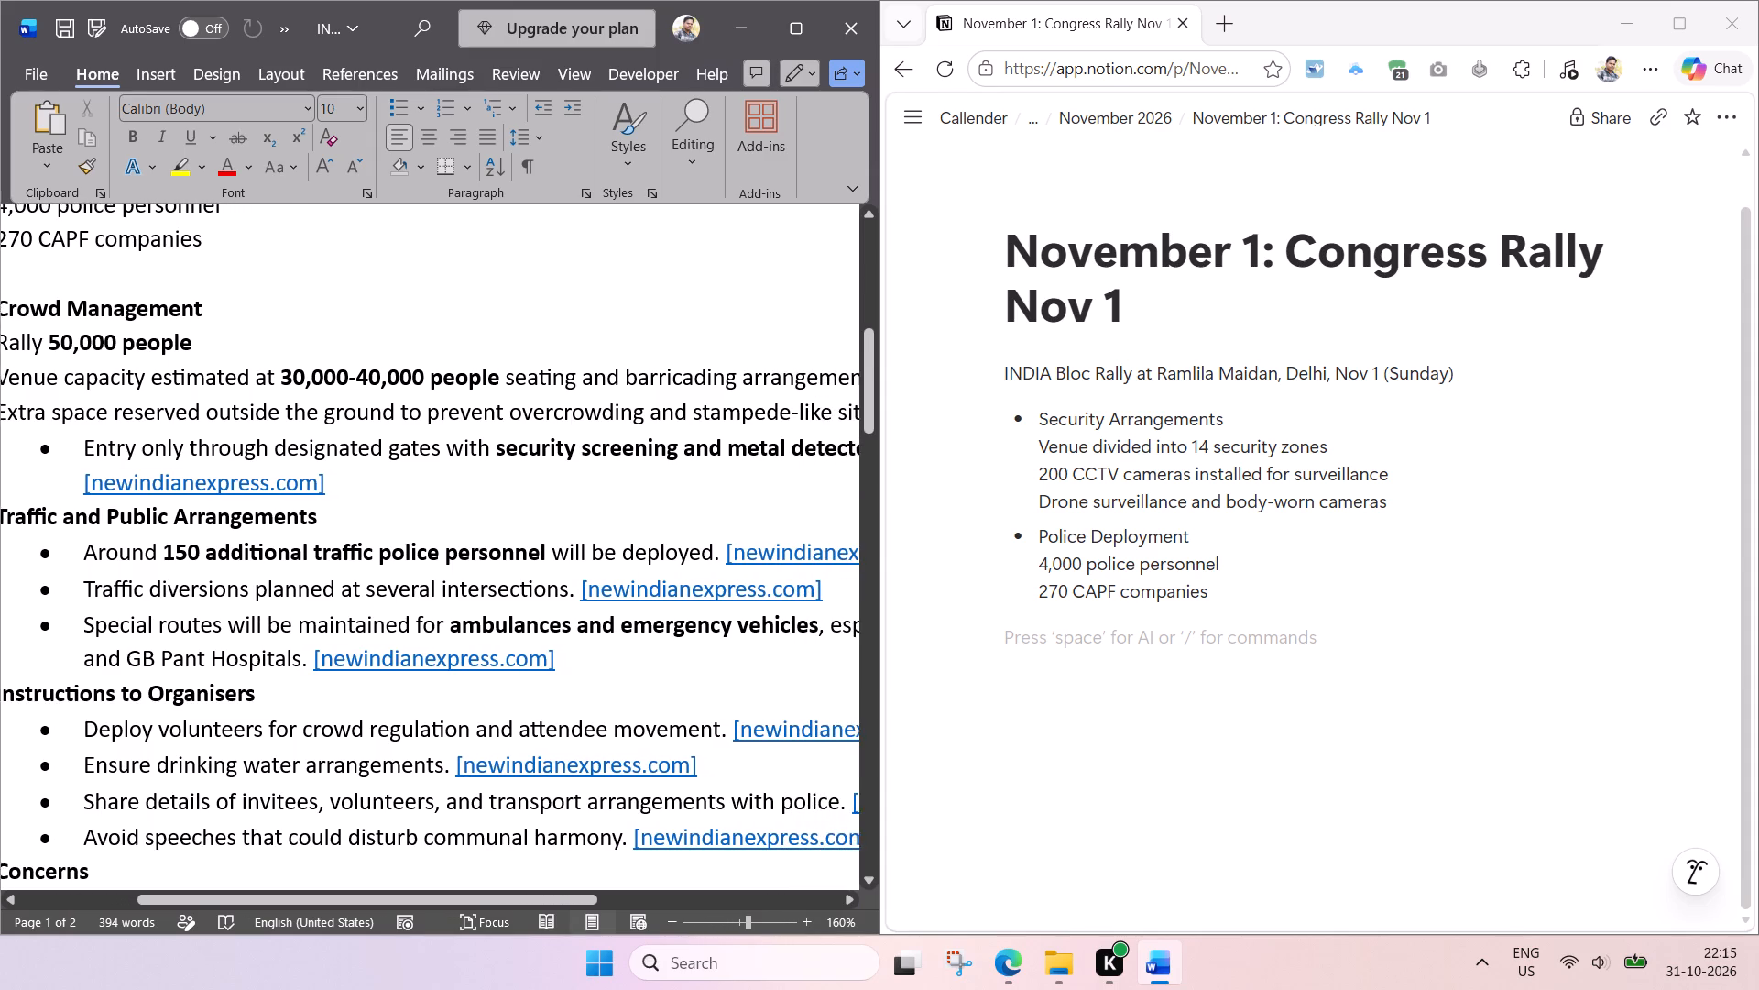
{"action": "scroll", "coordinate": [436, 475], "scroll_direction": "left", "scroll_amount": 1}
{"action": "scroll", "coordinate": [530, 470], "scroll_direction": "left", "scroll_amount": 2}
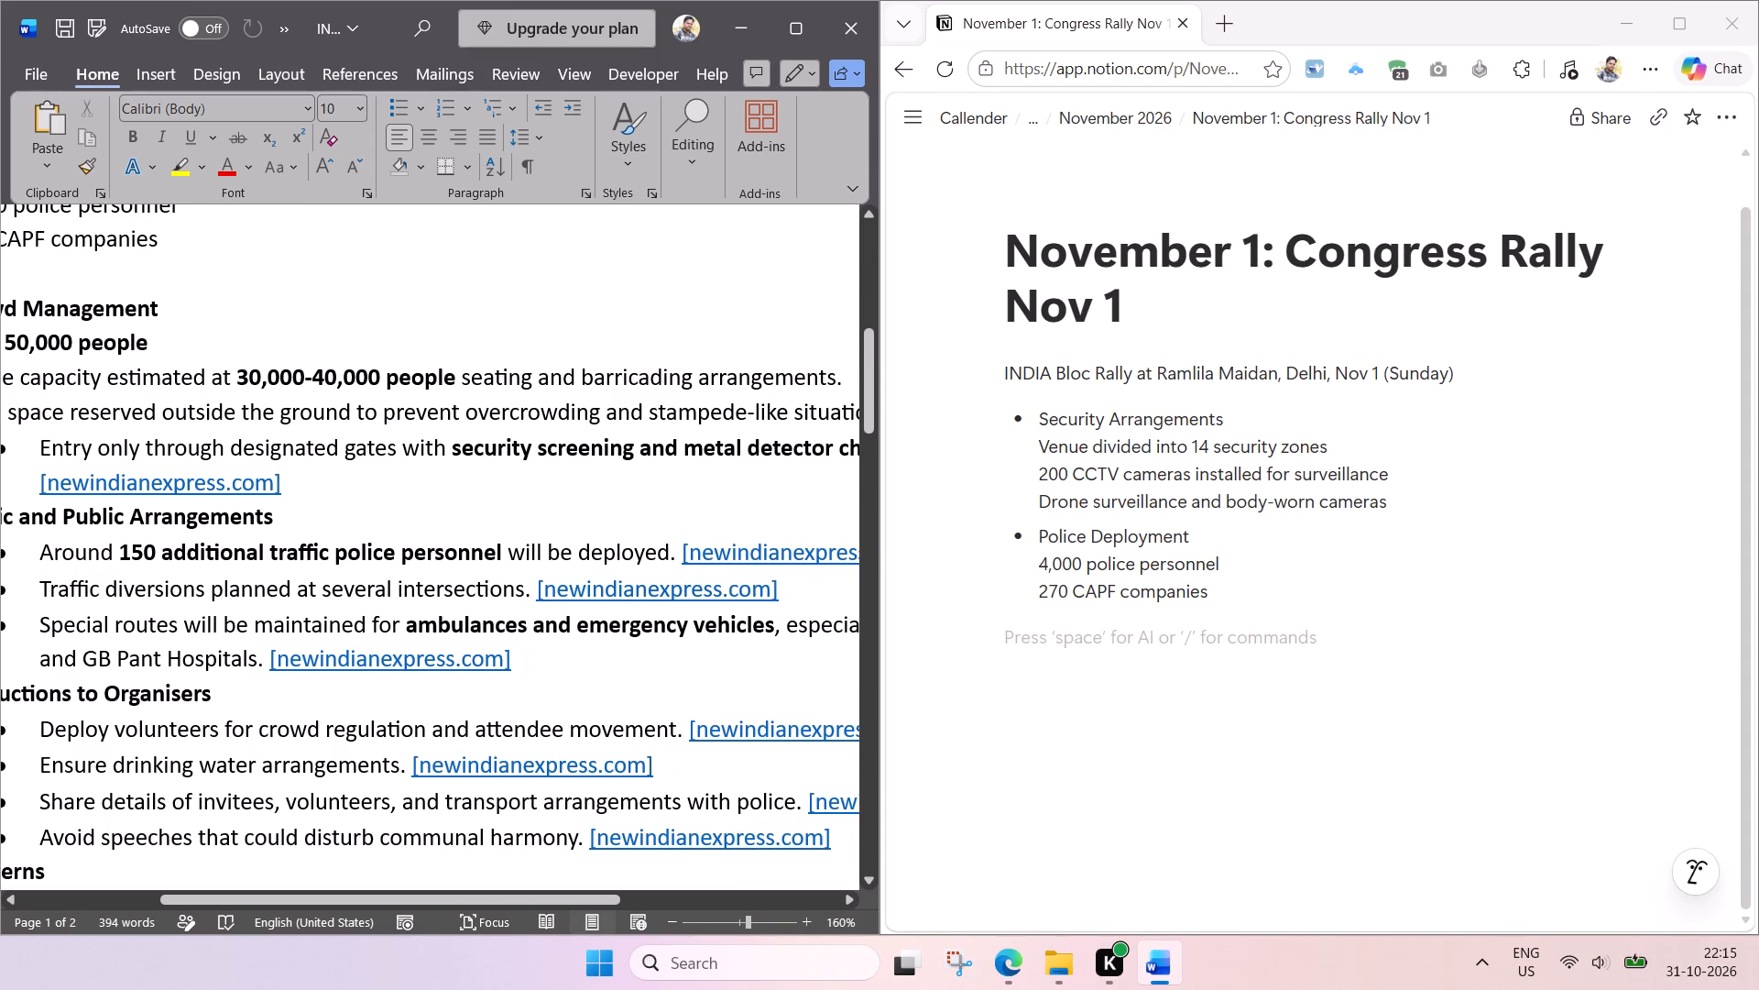
{"action": "left_click_drag", "start_coordinate": [467, 411], "coordinate": [265, 413]}
{"action": "key", "text": "BackSpace"}
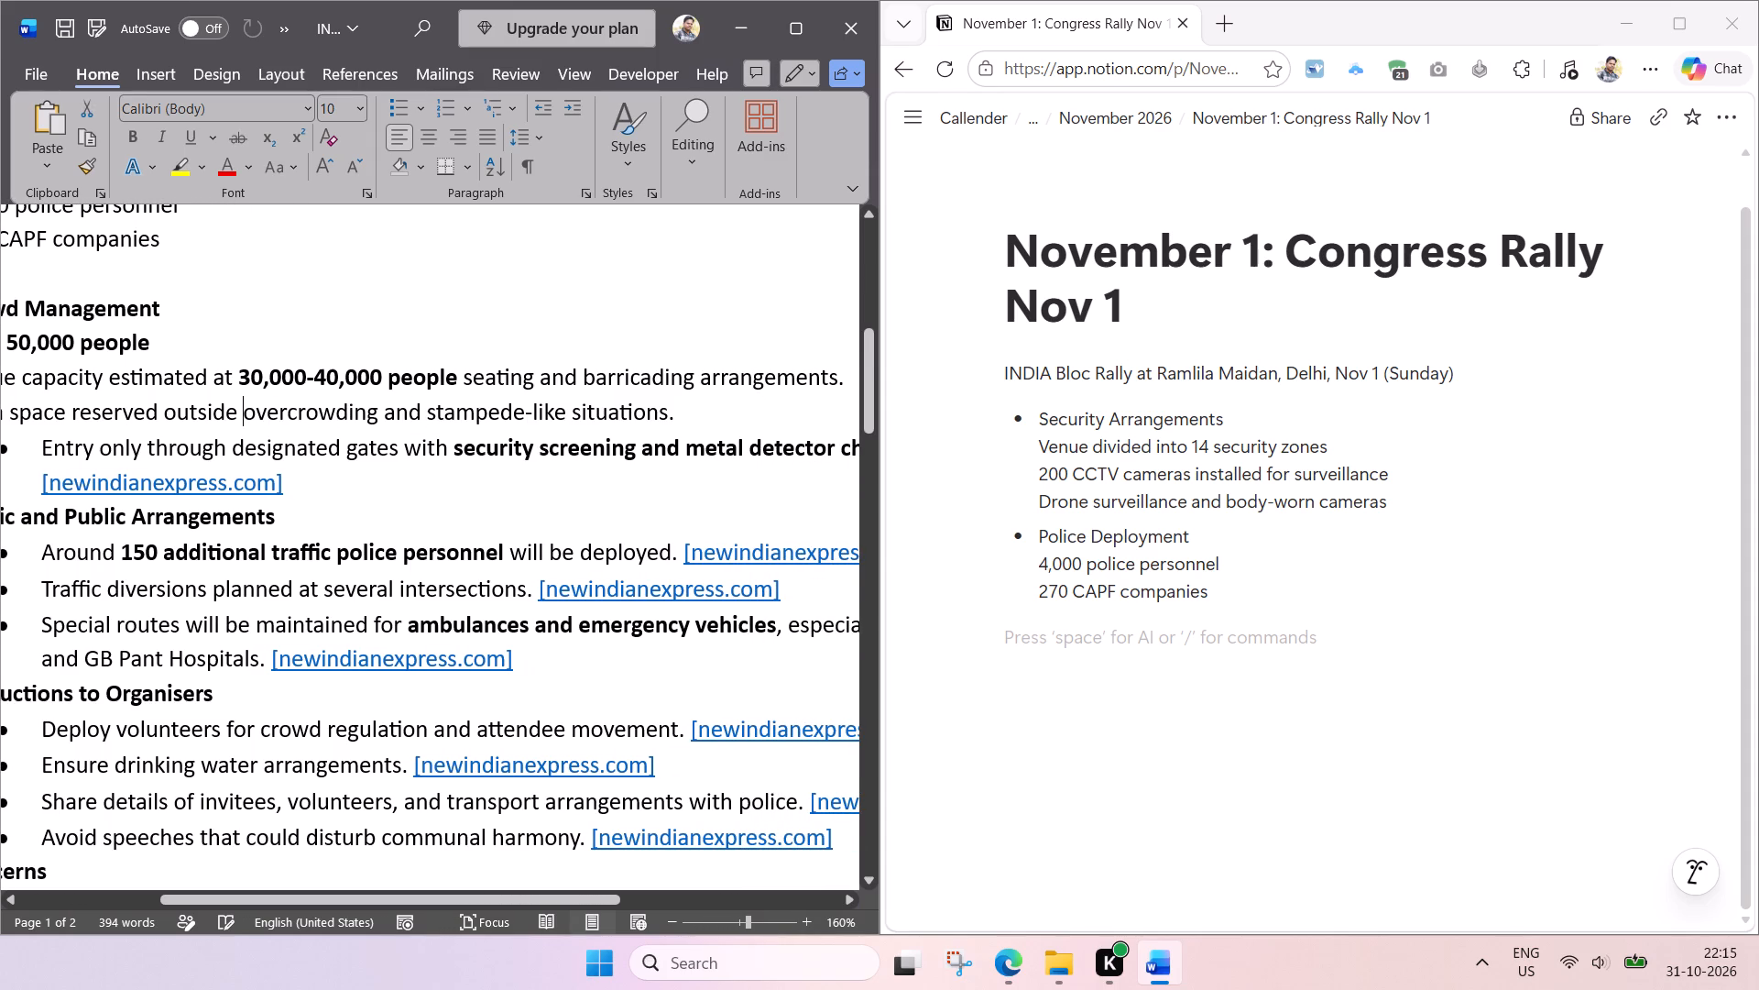
{"action": "key", "text": "shift+parenleft"}
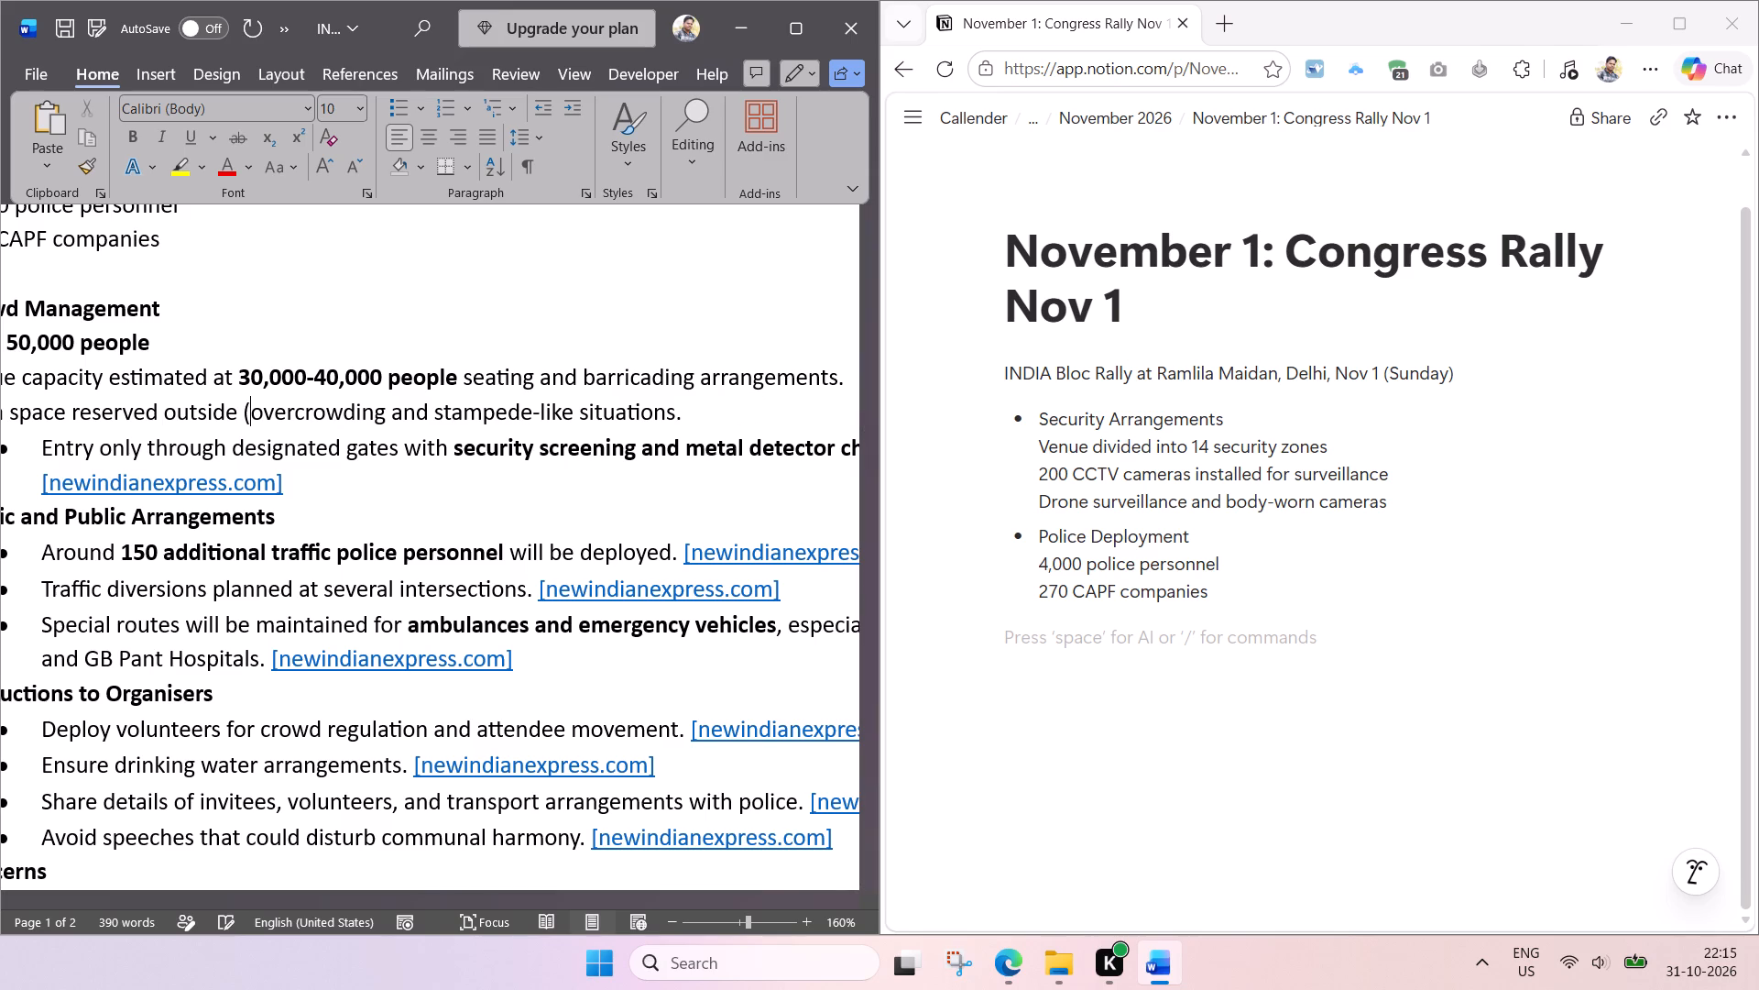
{"action": "key", "text": "End"}
{"action": "key", "text": "BackSpace"}
{"action": "key", "text": "BackSpace"}
{"action": "key", "text": "shift+parenright"}
Reword the start of the last Crowd Management bullet to "Entry Gates with" and make it an unbulleted line.
{"action": "scroll", "coordinate": [329, 435], "scroll_direction": "right", "scroll_amount": 1}
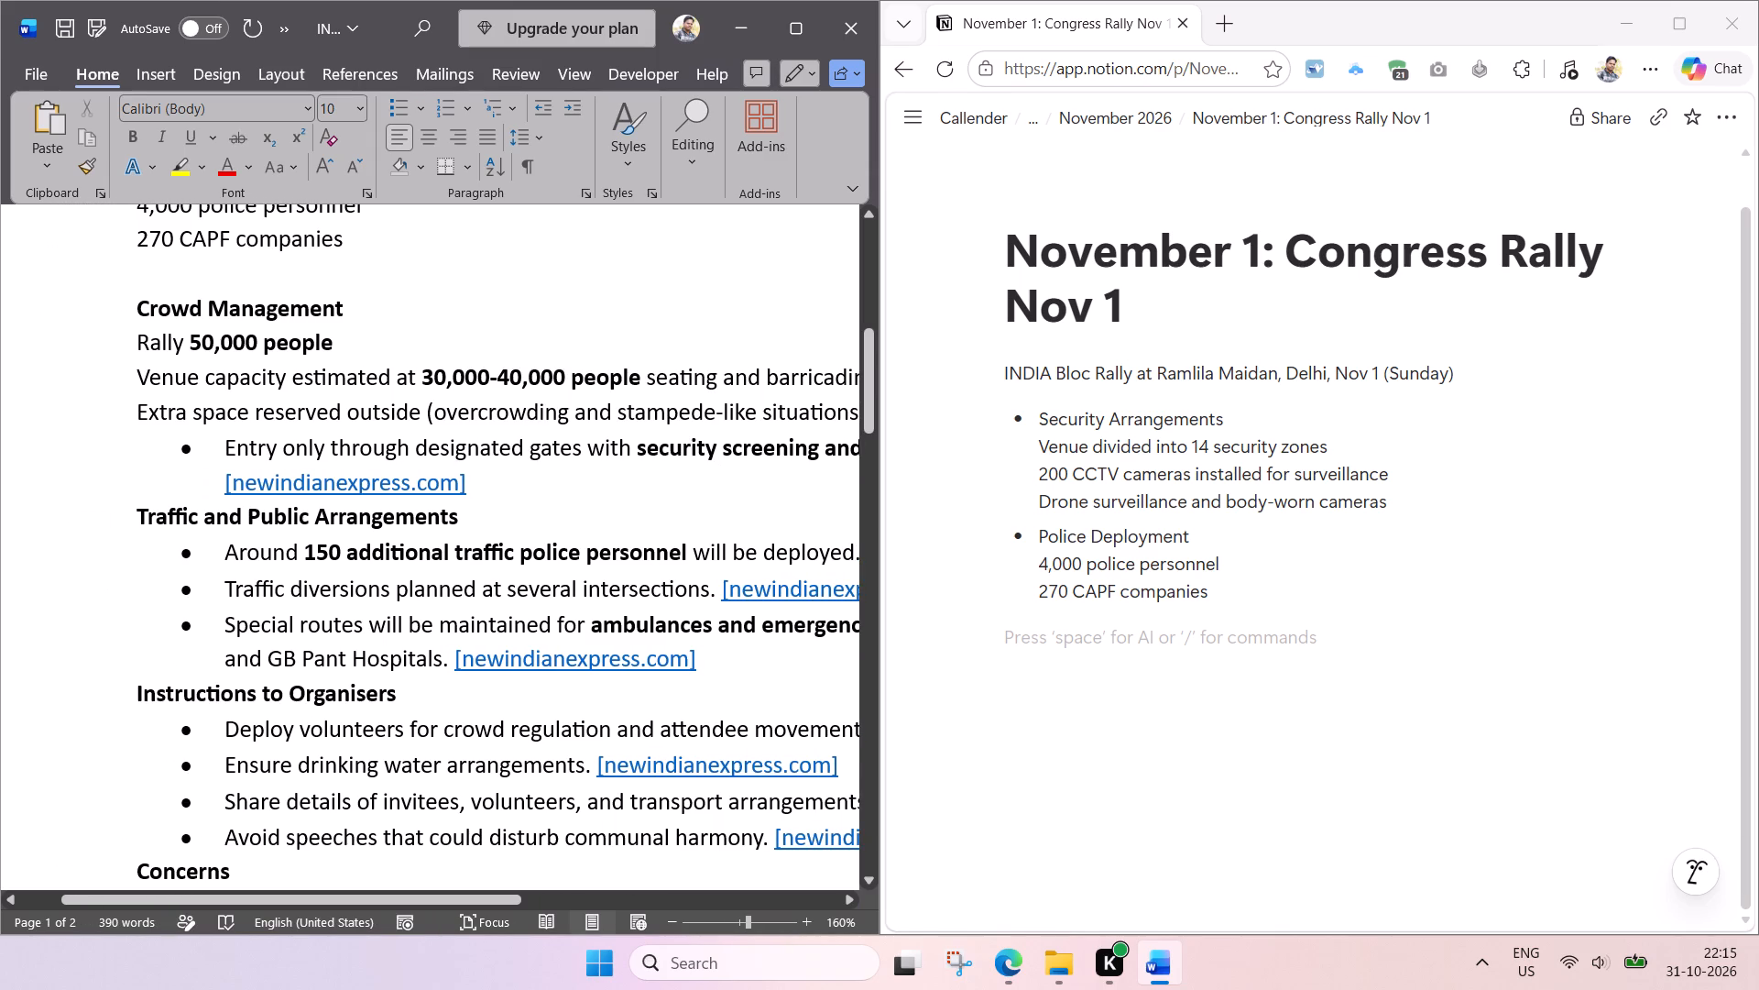
{"action": "left_click_drag", "start_coordinate": [529, 445], "coordinate": [301, 451]}
{"action": "key", "text": "BackSpace"}
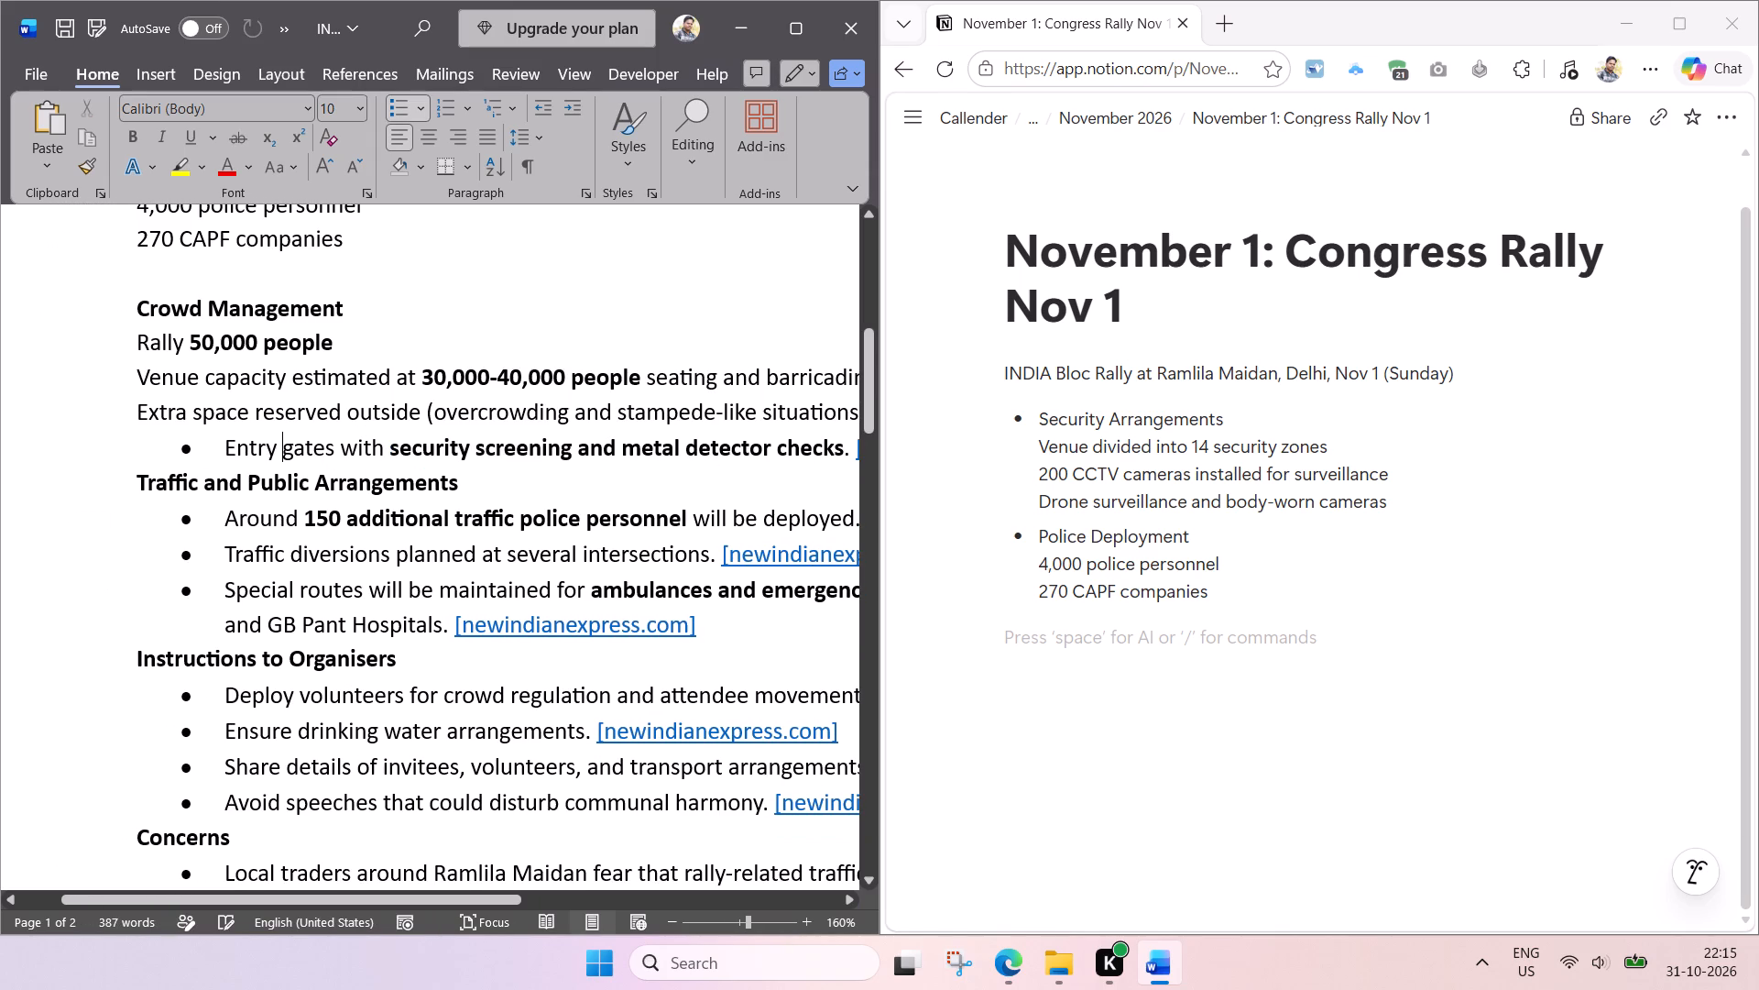
{"action": "left_click", "coordinate": [292, 445]}
{"action": "key", "text": "BackSpace"}
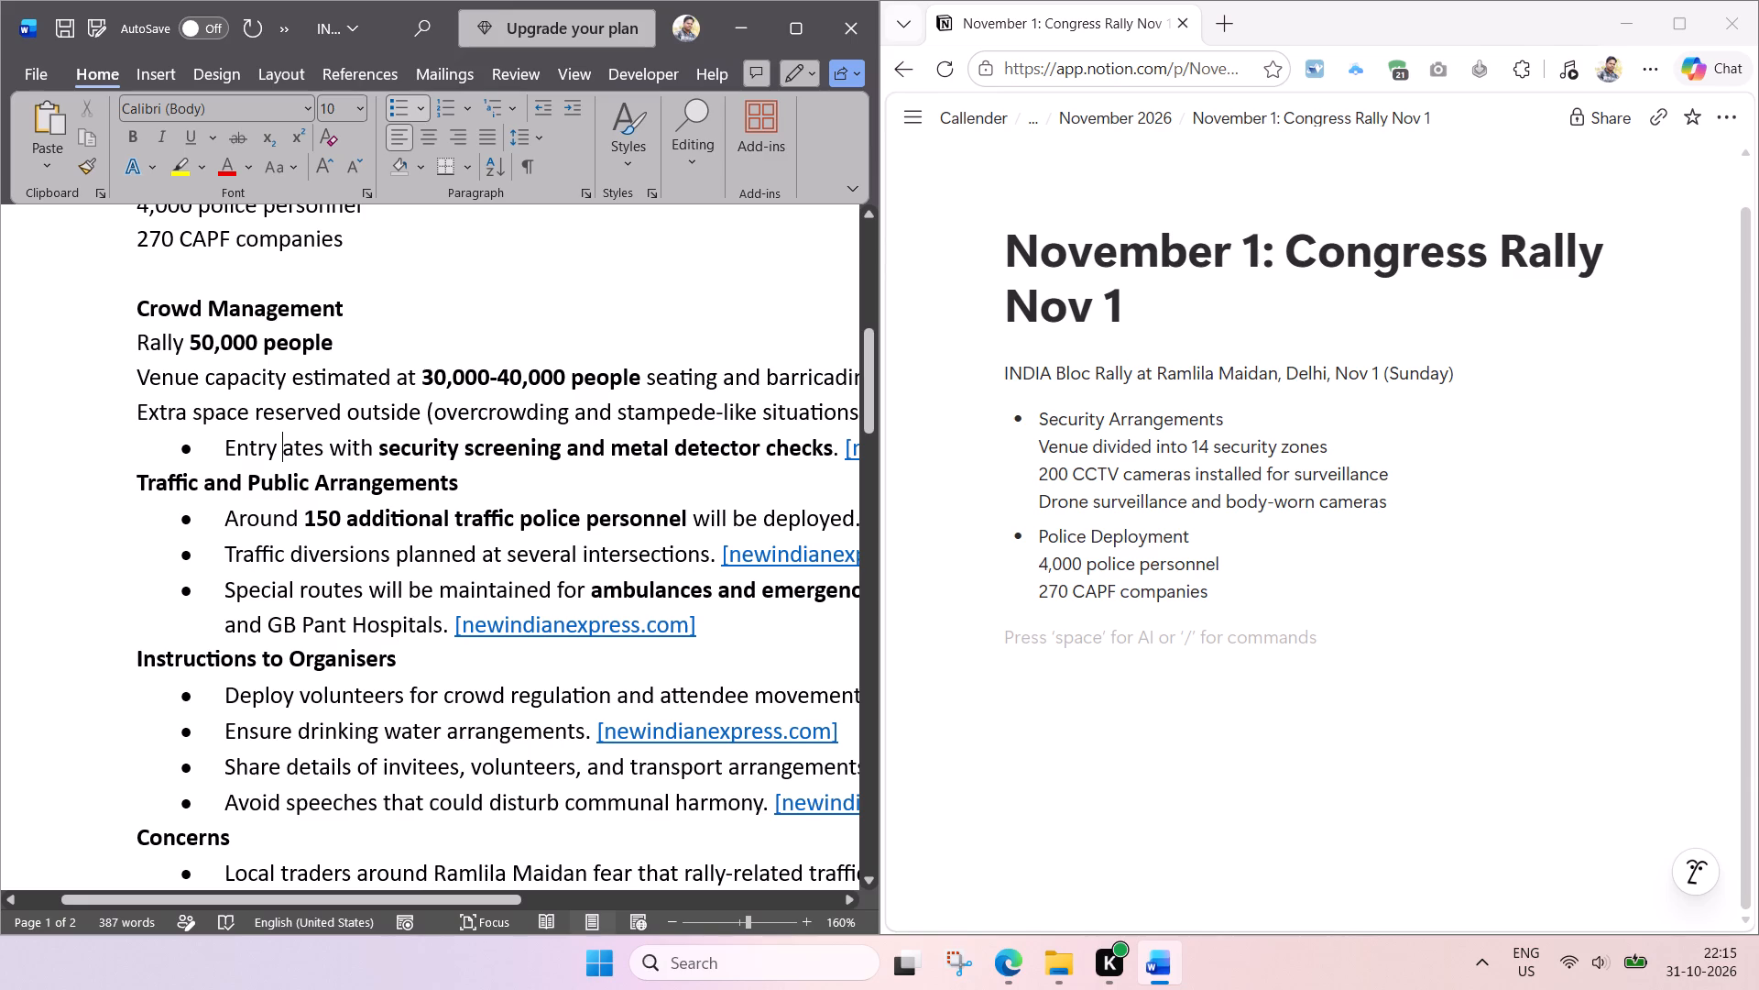
{"action": "key", "text": "shift+g"}
{"action": "left_click_drag", "start_coordinate": [221, 448], "coordinate": [123, 451]}
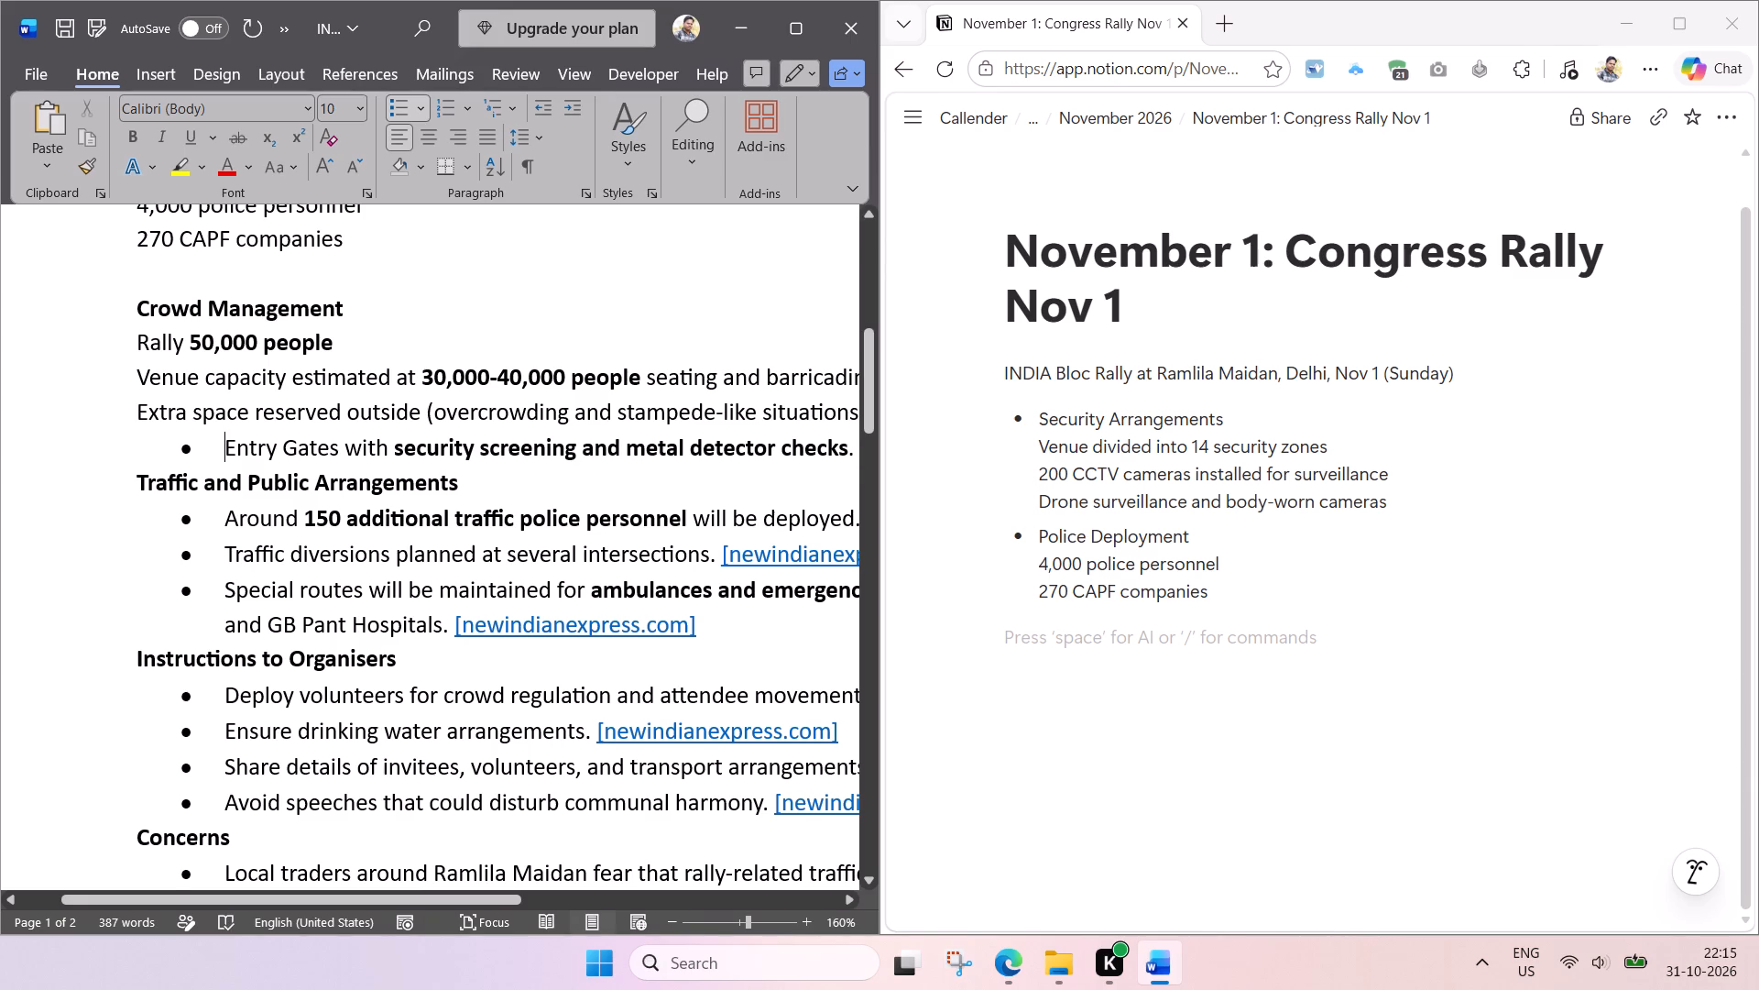
{"action": "left_click_drag", "start_coordinate": [123, 451], "coordinate": [118, 452]}
{"action": "key", "text": "BackSpace"}
{"action": "key", "text": "BackSpace"}
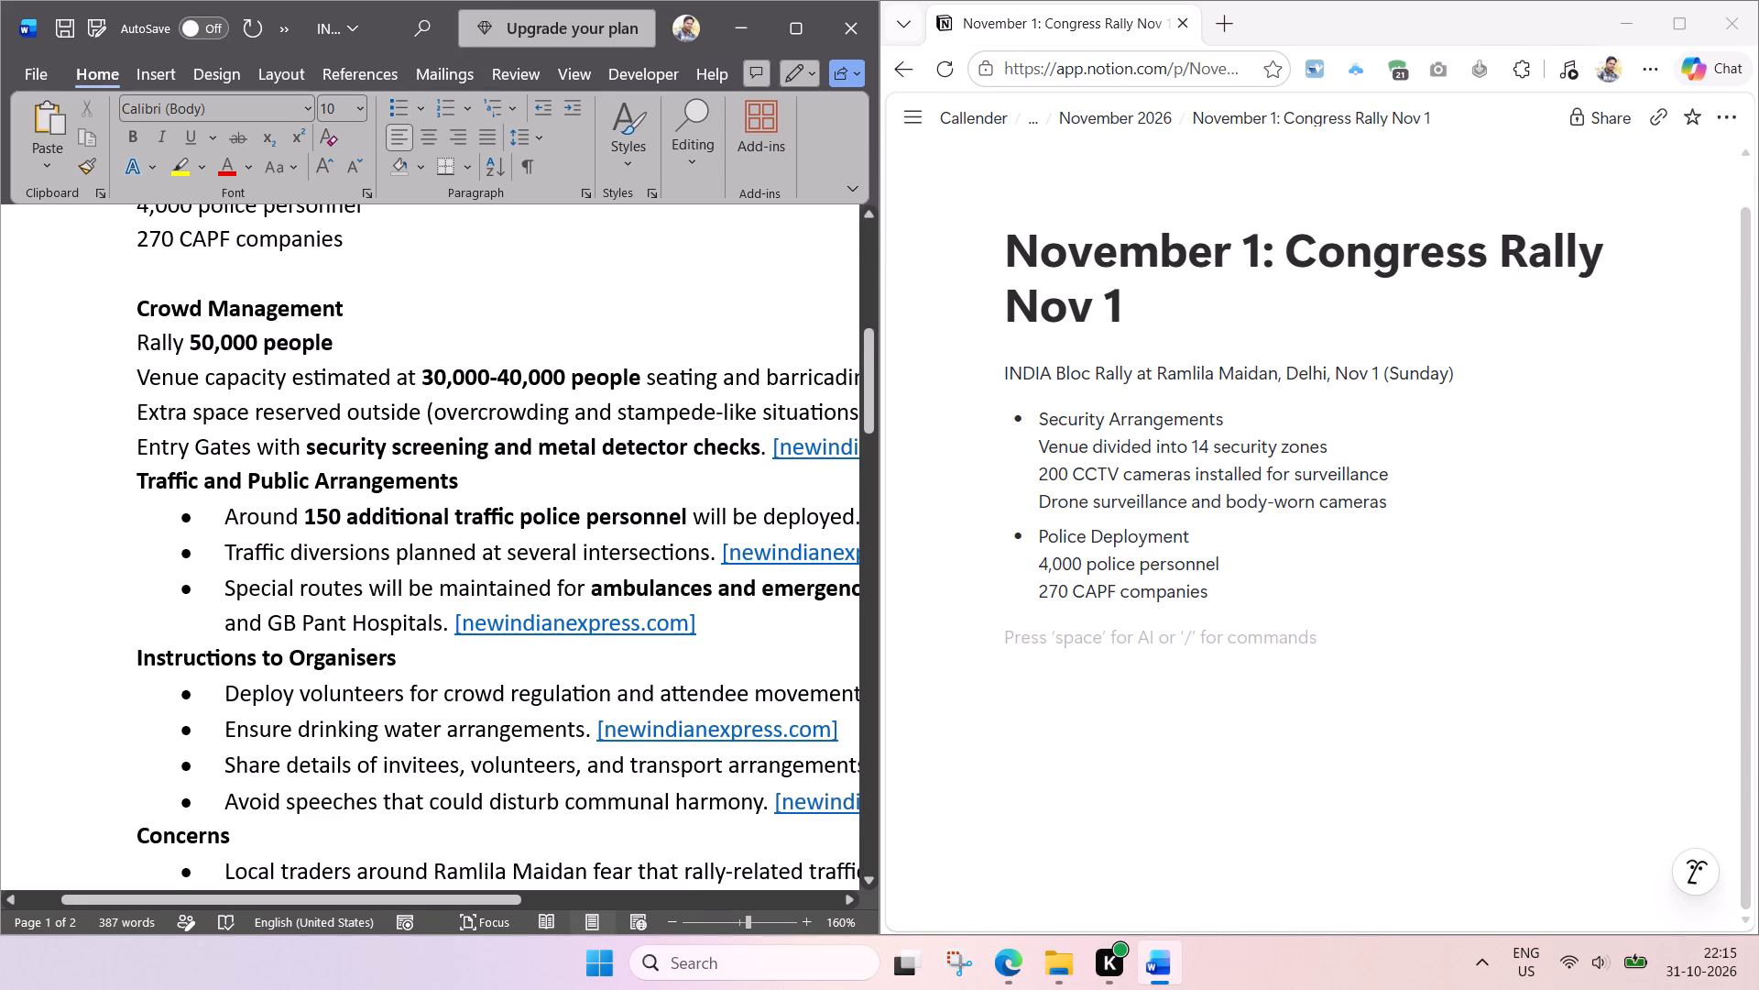
Insert a blank line above the "Traffic and Public Arrangements" heading in the Word notes.
{"action": "left_click", "coordinate": [481, 474]}
{"action": "left_click", "coordinate": [142, 479]}
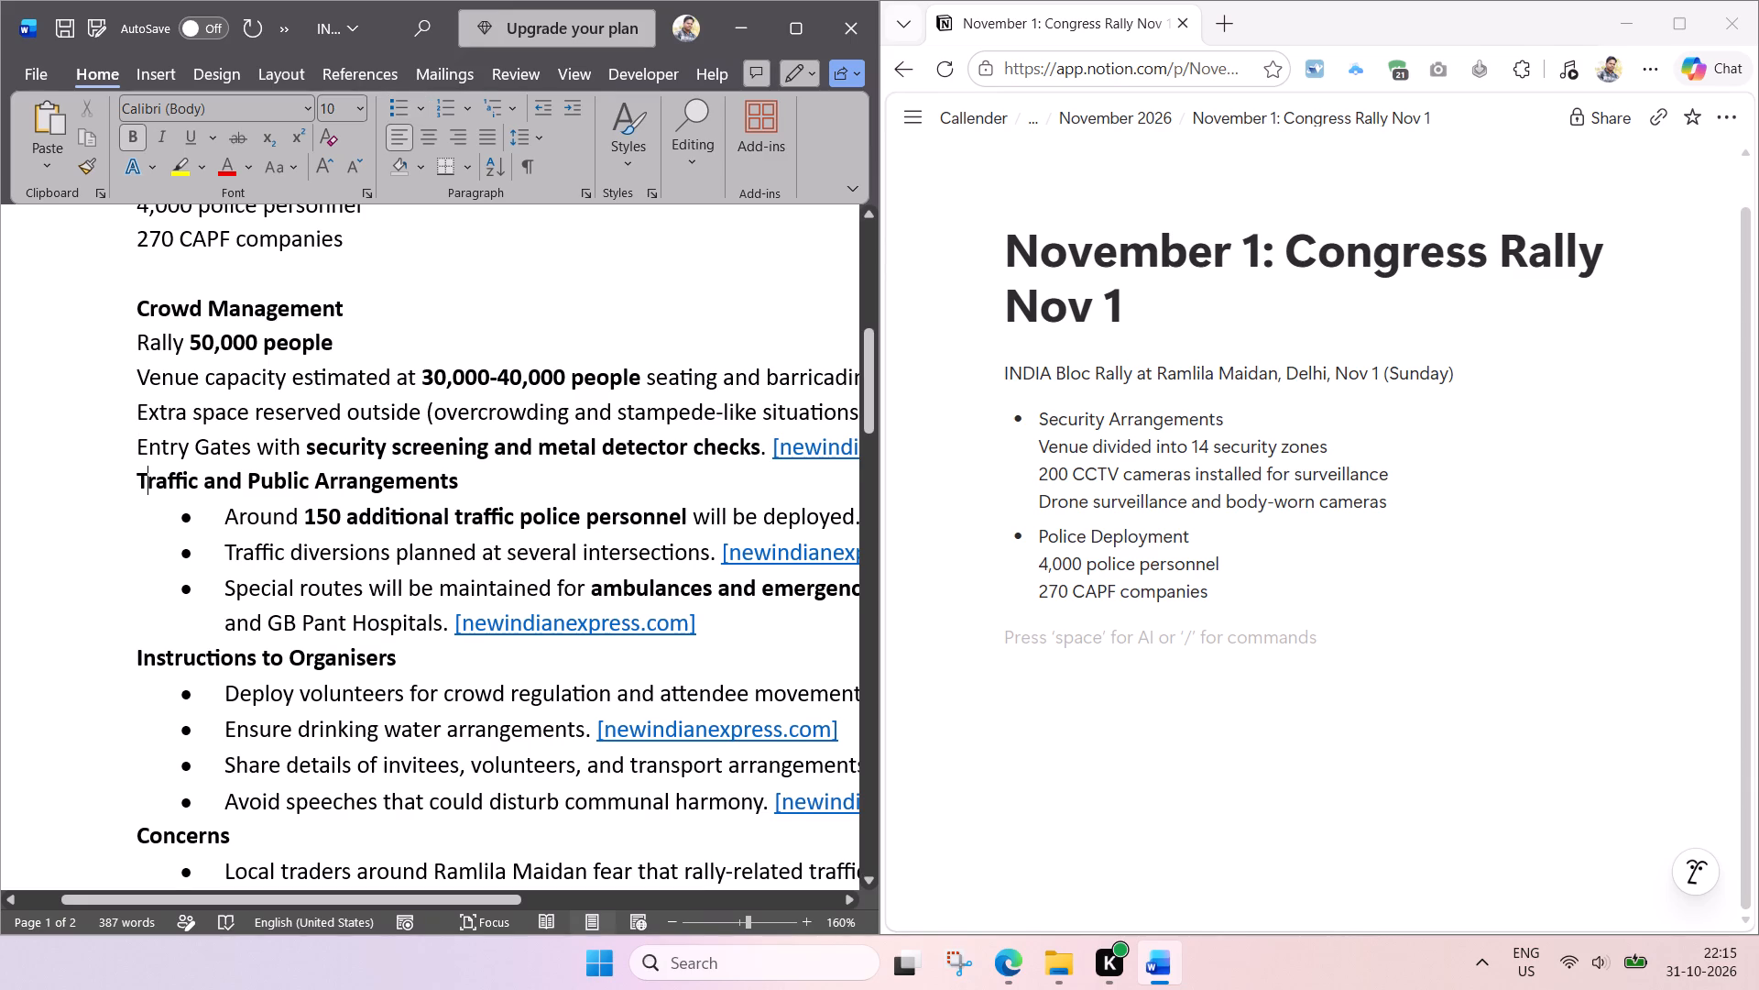
{"action": "left_click", "coordinate": [135, 475]}
{"action": "key", "text": "Return"}
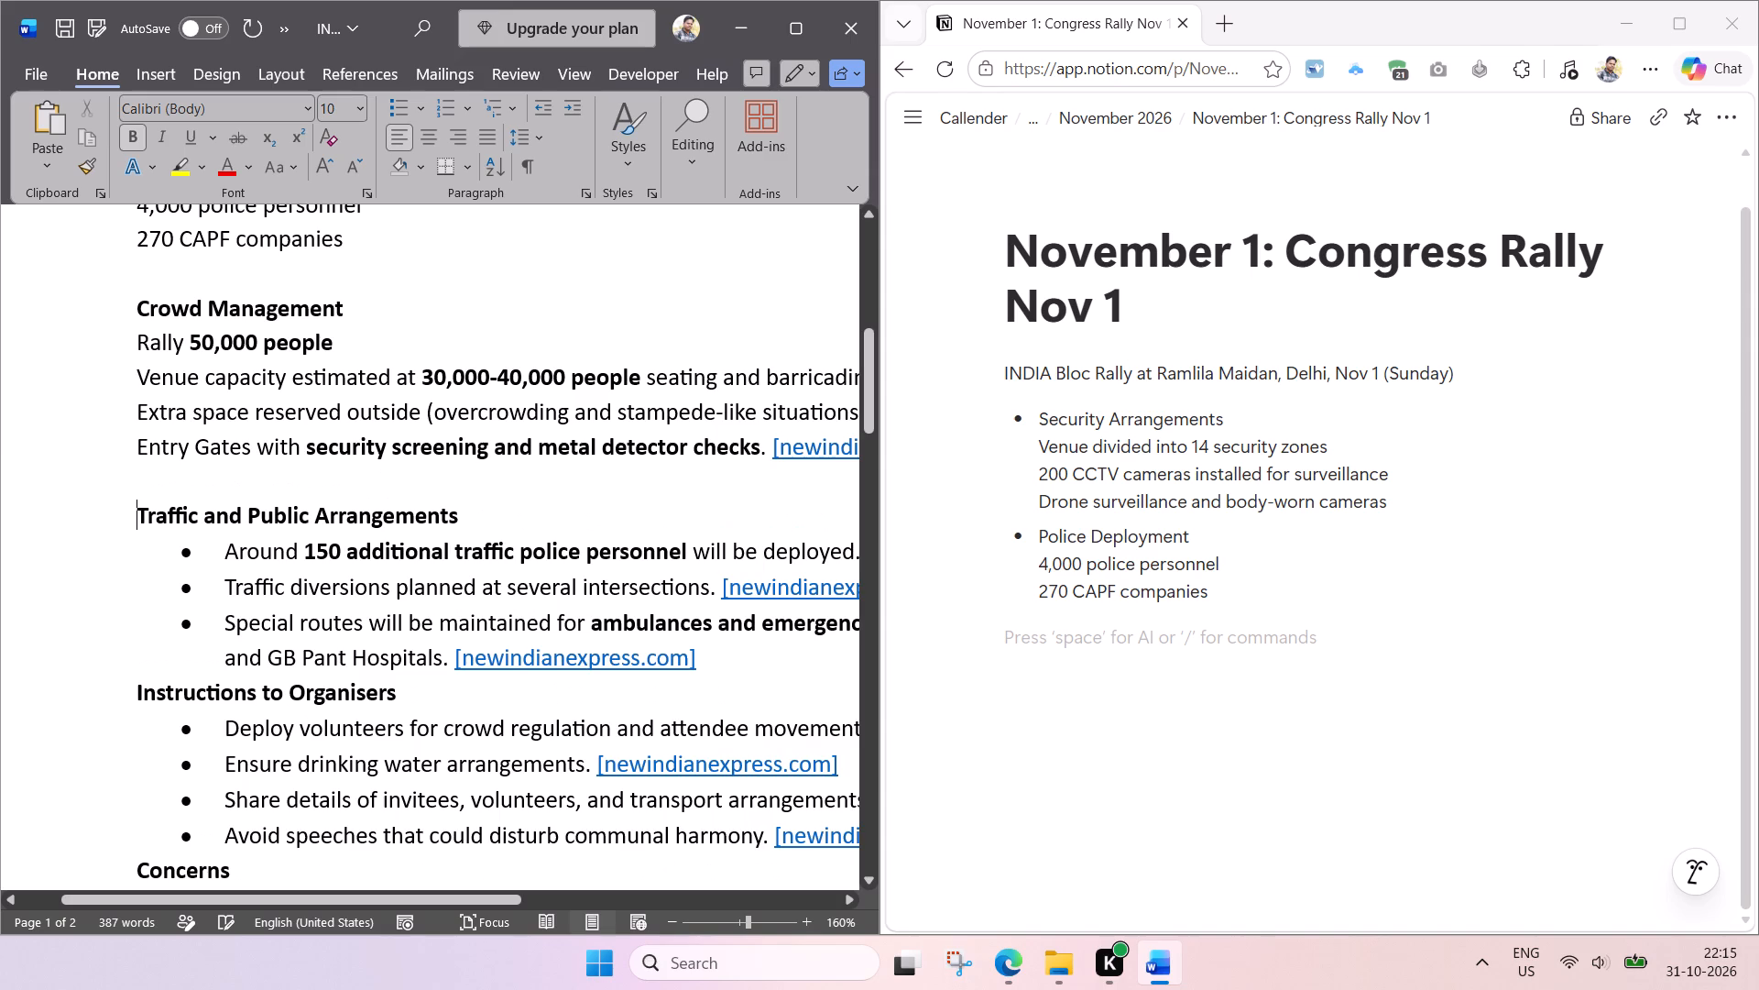
Delete the source link at the end of the Entry Gates line under Crowd Management.
{"action": "scroll", "coordinate": [758, 463], "scroll_direction": "left", "scroll_amount": 1}
{"action": "left_click_drag", "start_coordinate": [676, 452], "coordinate": [354, 462]}
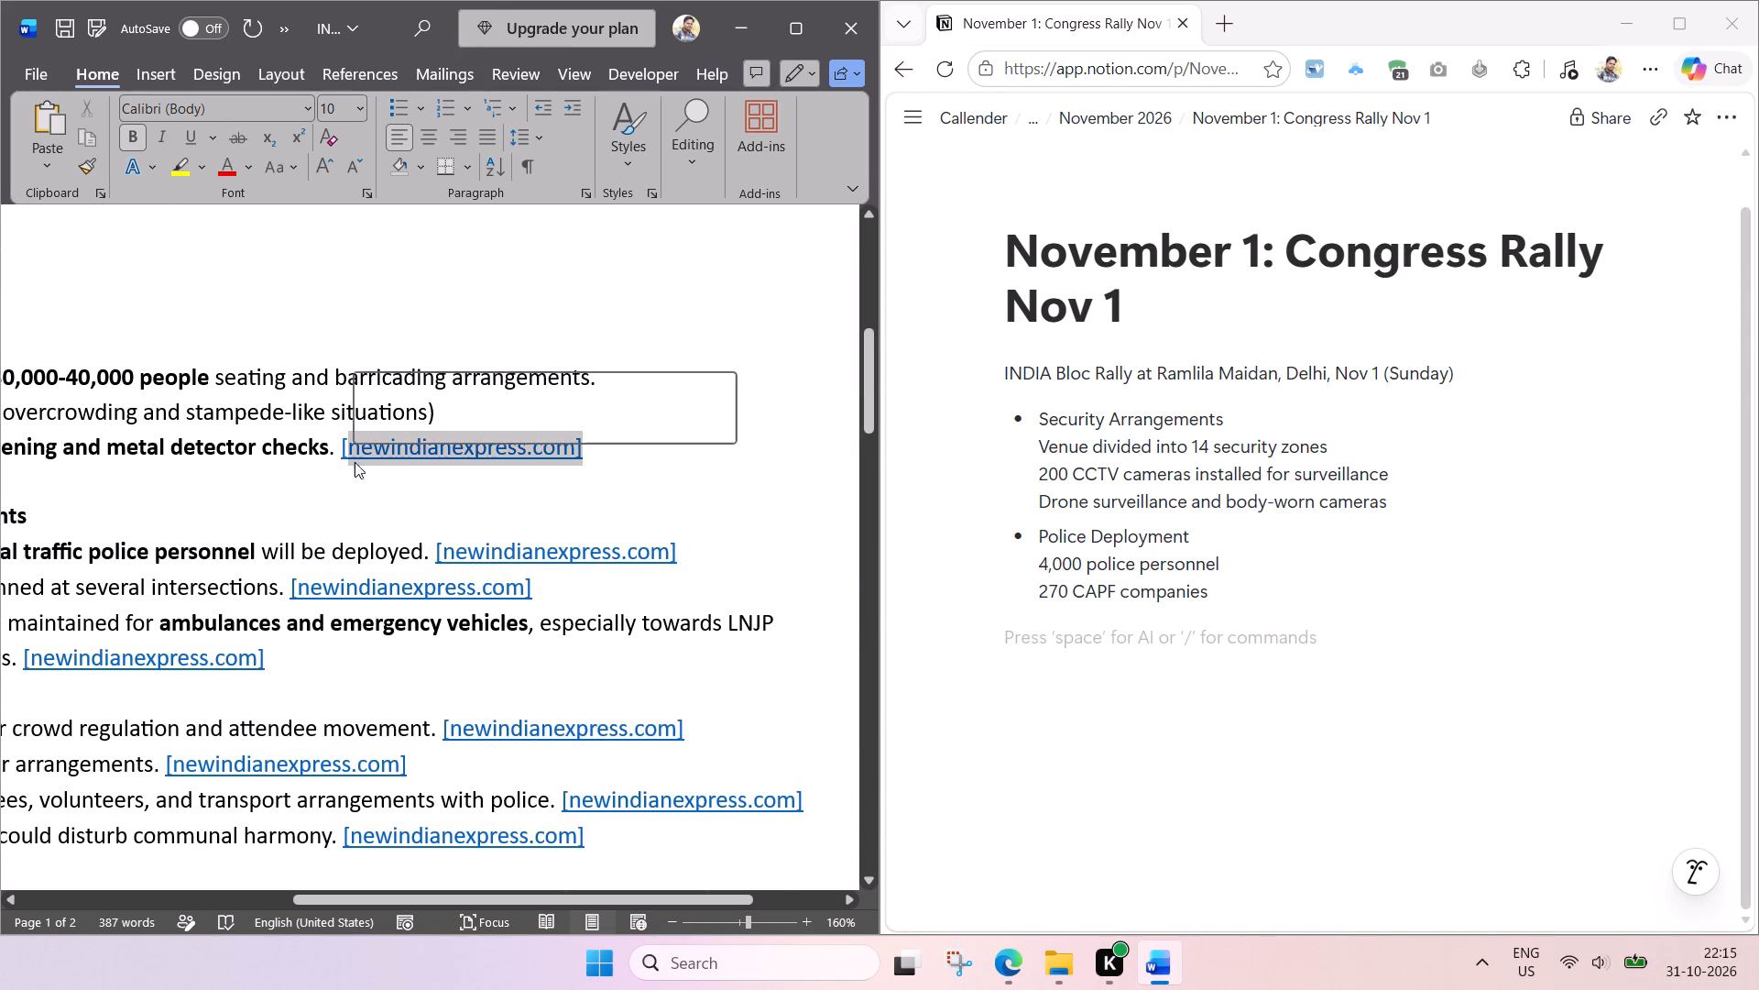
{"action": "key", "text": "BackSpace"}
{"action": "key", "text": "BackSpace"}
{"action": "key", "text": "BackSpace"}
{"action": "key", "text": "BackSpace"}
Remove the bold formatting from the whole Crowd Management section, heading included.
{"action": "scroll", "coordinate": [426, 452], "scroll_direction": "right", "scroll_amount": 1}
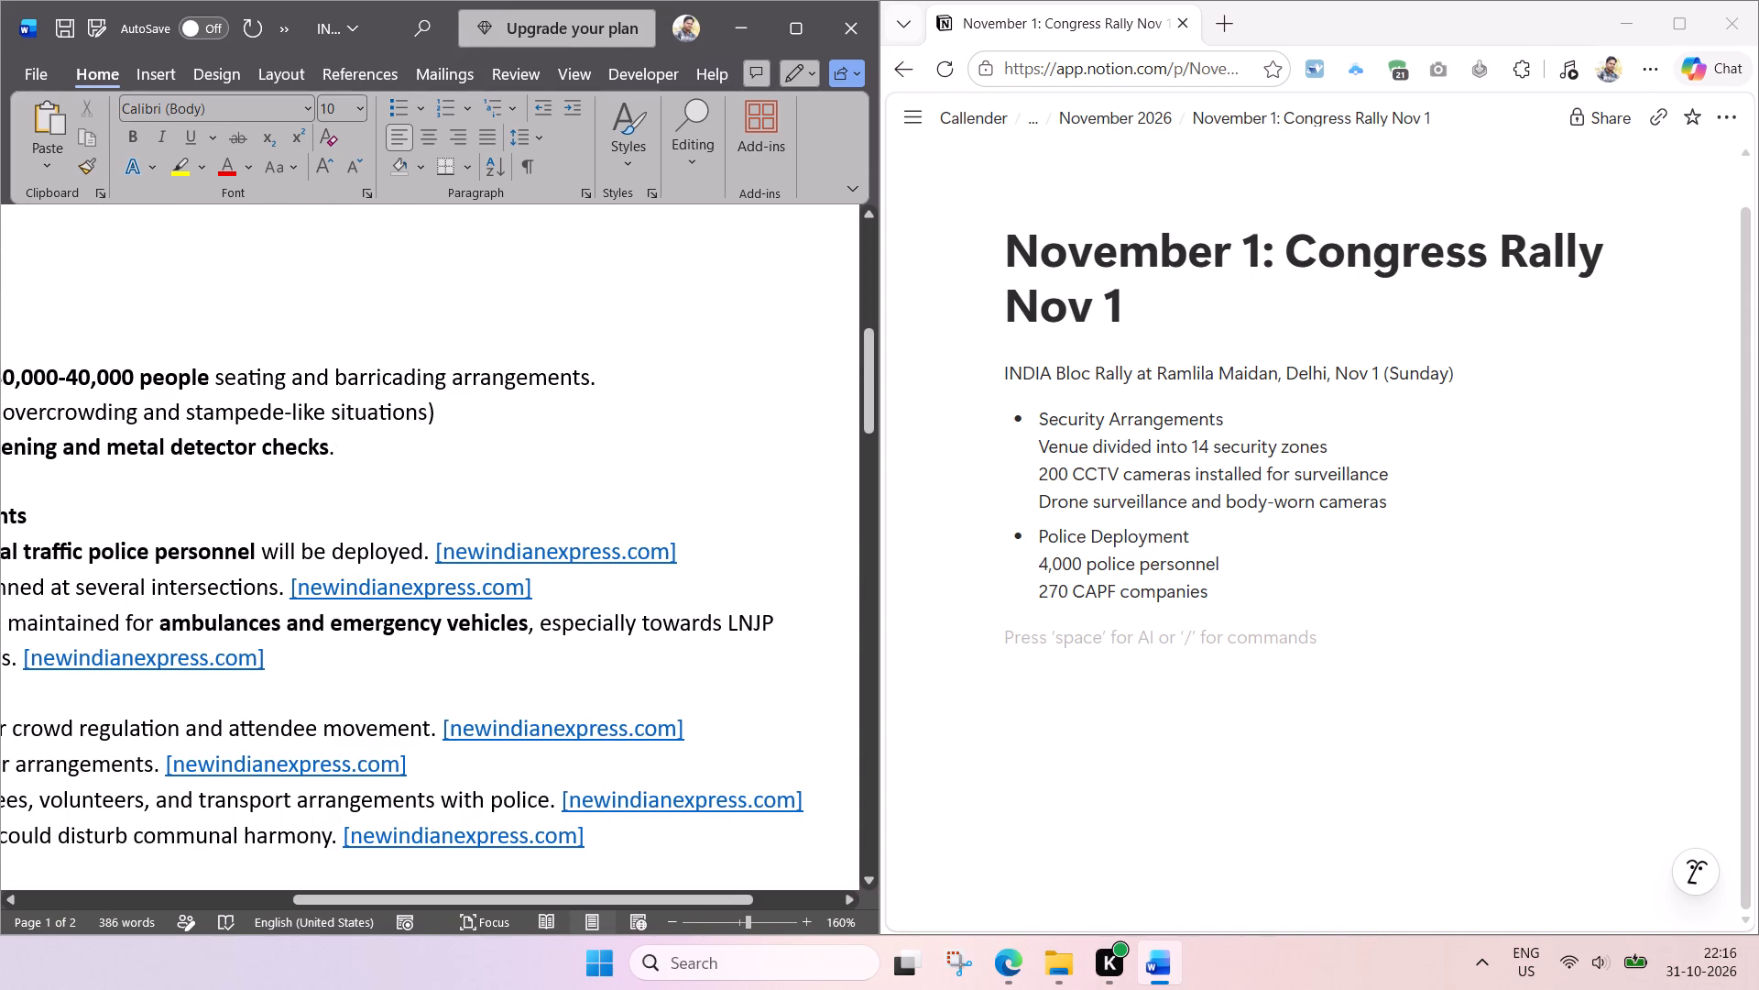
{"action": "scroll", "coordinate": [430, 452], "scroll_direction": "right", "scroll_amount": 1}
{"action": "left_click_drag", "start_coordinate": [718, 459], "coordinate": [176, 361]}
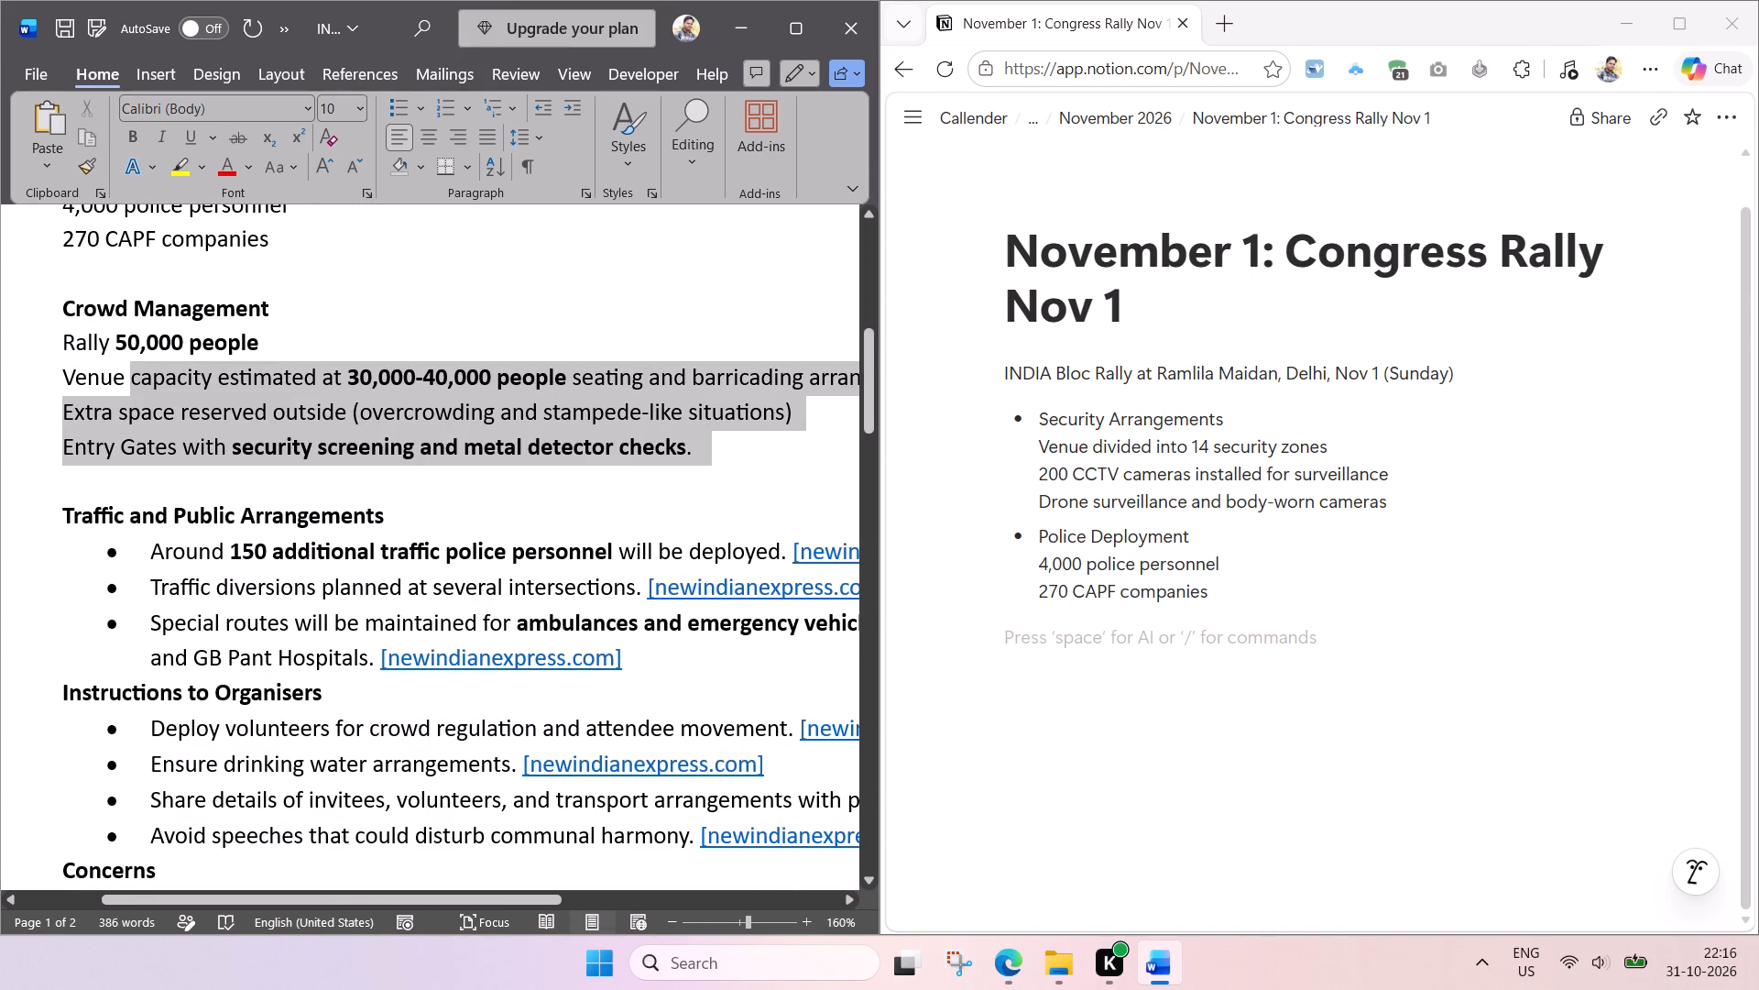
{"action": "left_click_drag", "start_coordinate": [176, 361], "coordinate": [75, 295]}
{"action": "key", "text": "ctrl+b"}
{"action": "key", "text": "ctrl+b"}
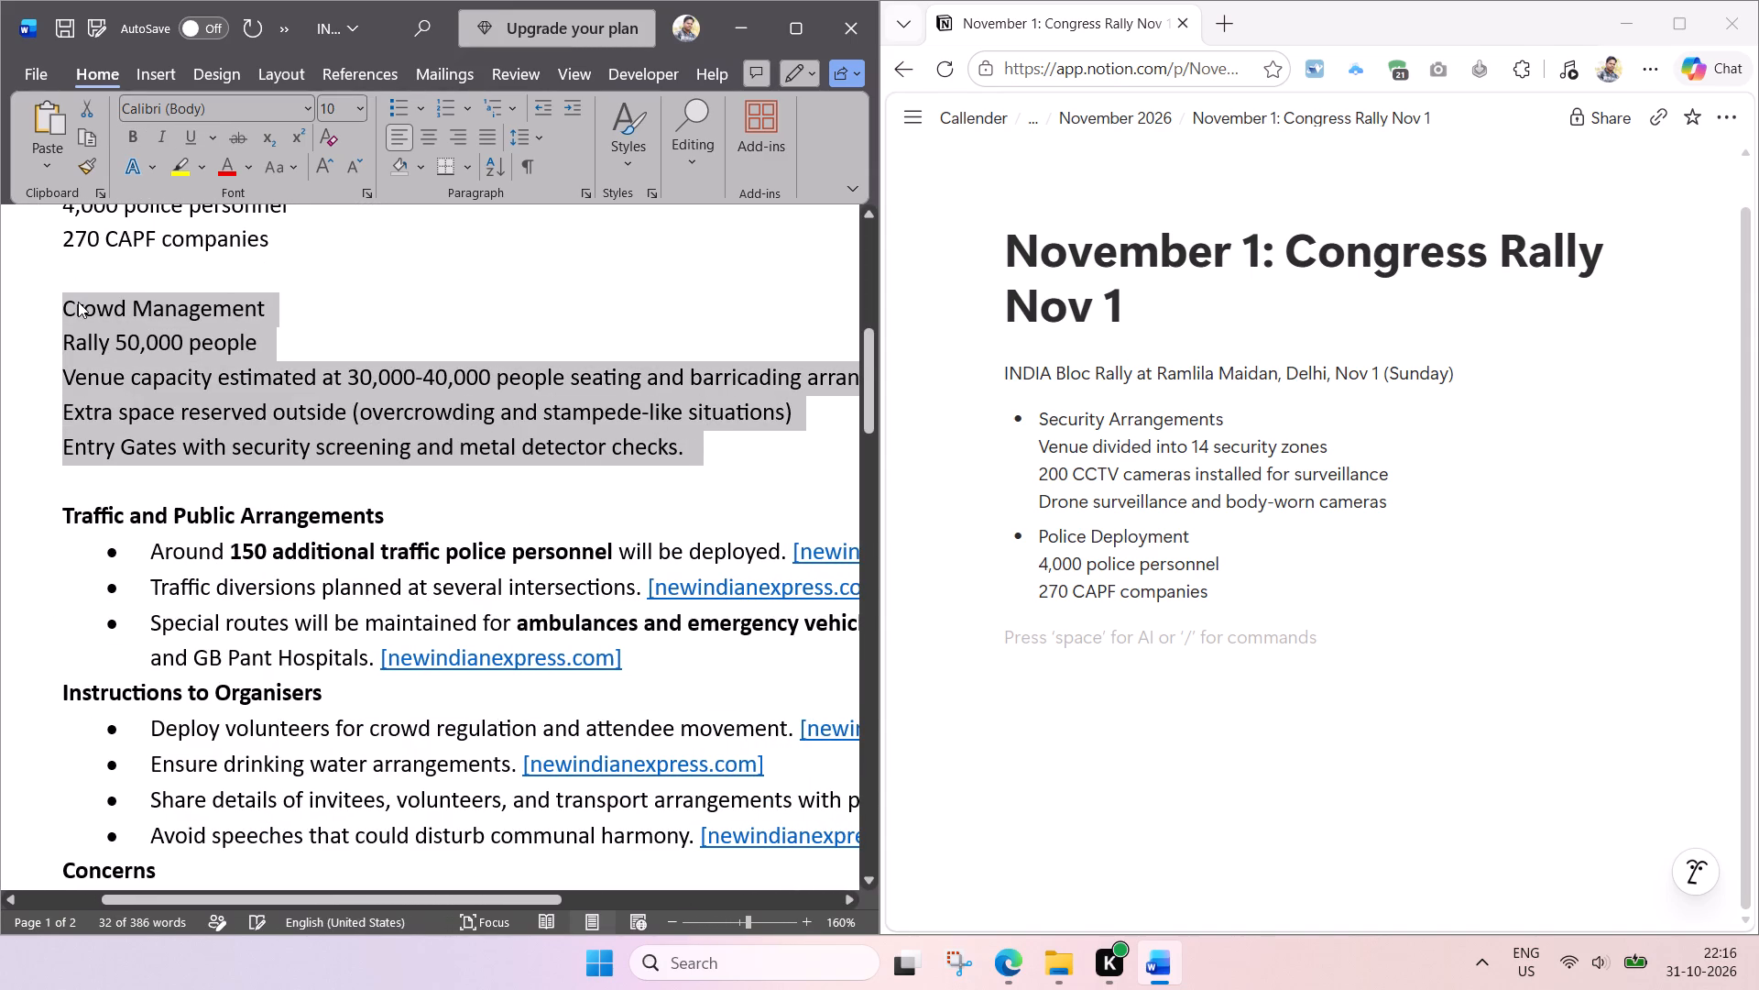
{"action": "key", "text": "ctrl+b"}
{"action": "key", "text": "ctrl+b"}
{"action": "key", "text": "ctrl+b"}
Copy the Crowd Management section into the empty block below Police Deployment on the Notion rally page.
{"action": "key", "text": "ctrl+c"}
{"action": "left_click", "coordinate": [1063, 652]}
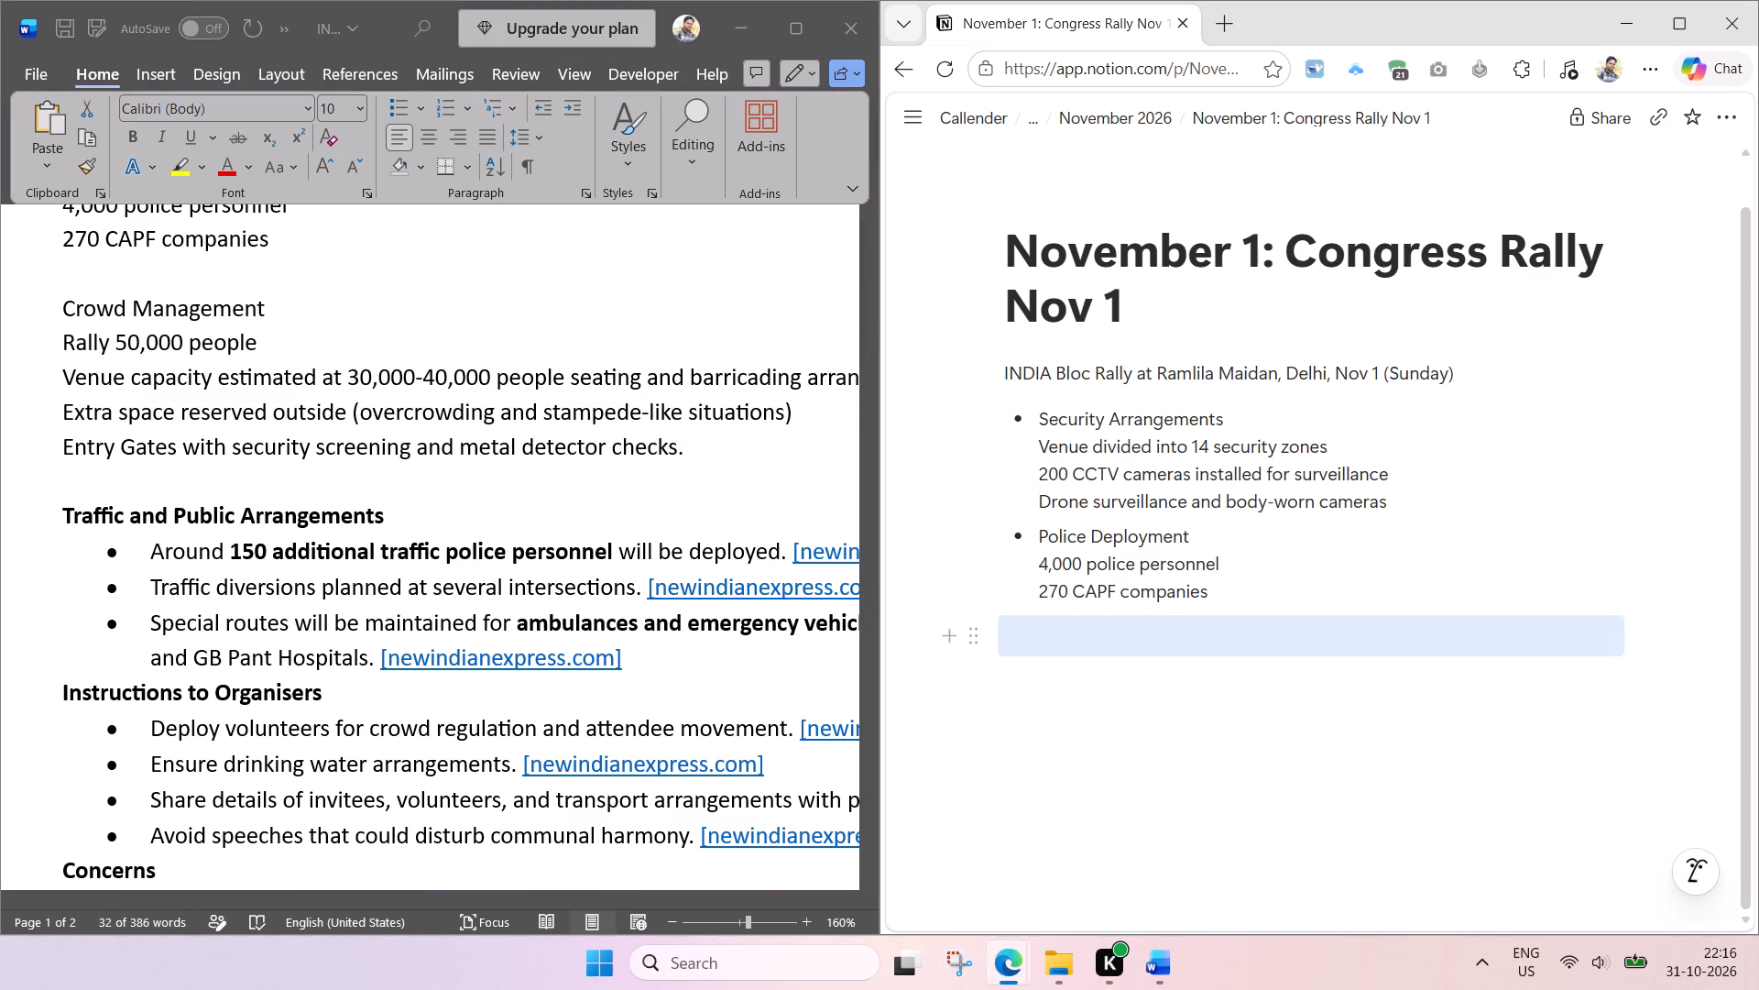
{"action": "key", "text": "ctrl+v"}
{"action": "scroll", "coordinate": [1070, 608], "scroll_direction": "down", "scroll_amount": 4}
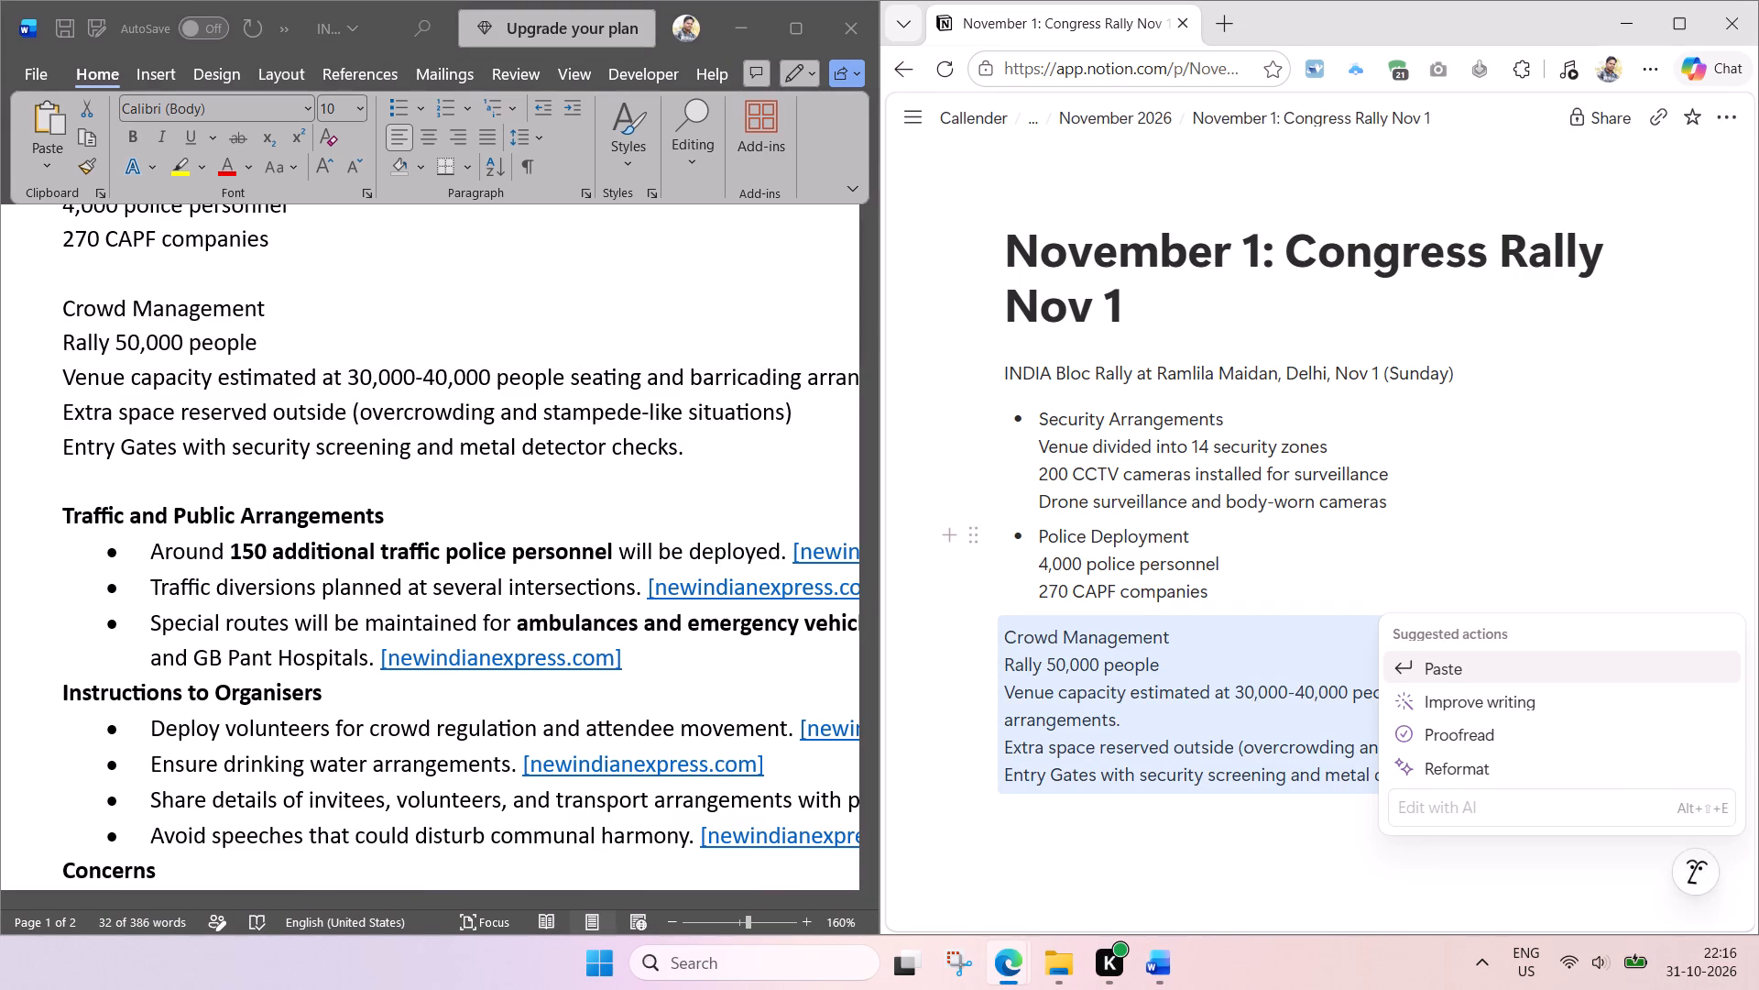
{"action": "scroll", "coordinate": [1396, 546], "scroll_direction": "down", "scroll_amount": 1}
{"action": "left_click", "coordinate": [1364, 558]}
Turn the pasted Crowd Management block into a bulleted list item and start an empty block beneath it.
{"action": "scroll", "coordinate": [1326, 574], "scroll_direction": "down", "scroll_amount": 1}
{"action": "left_click", "coordinate": [980, 507]}
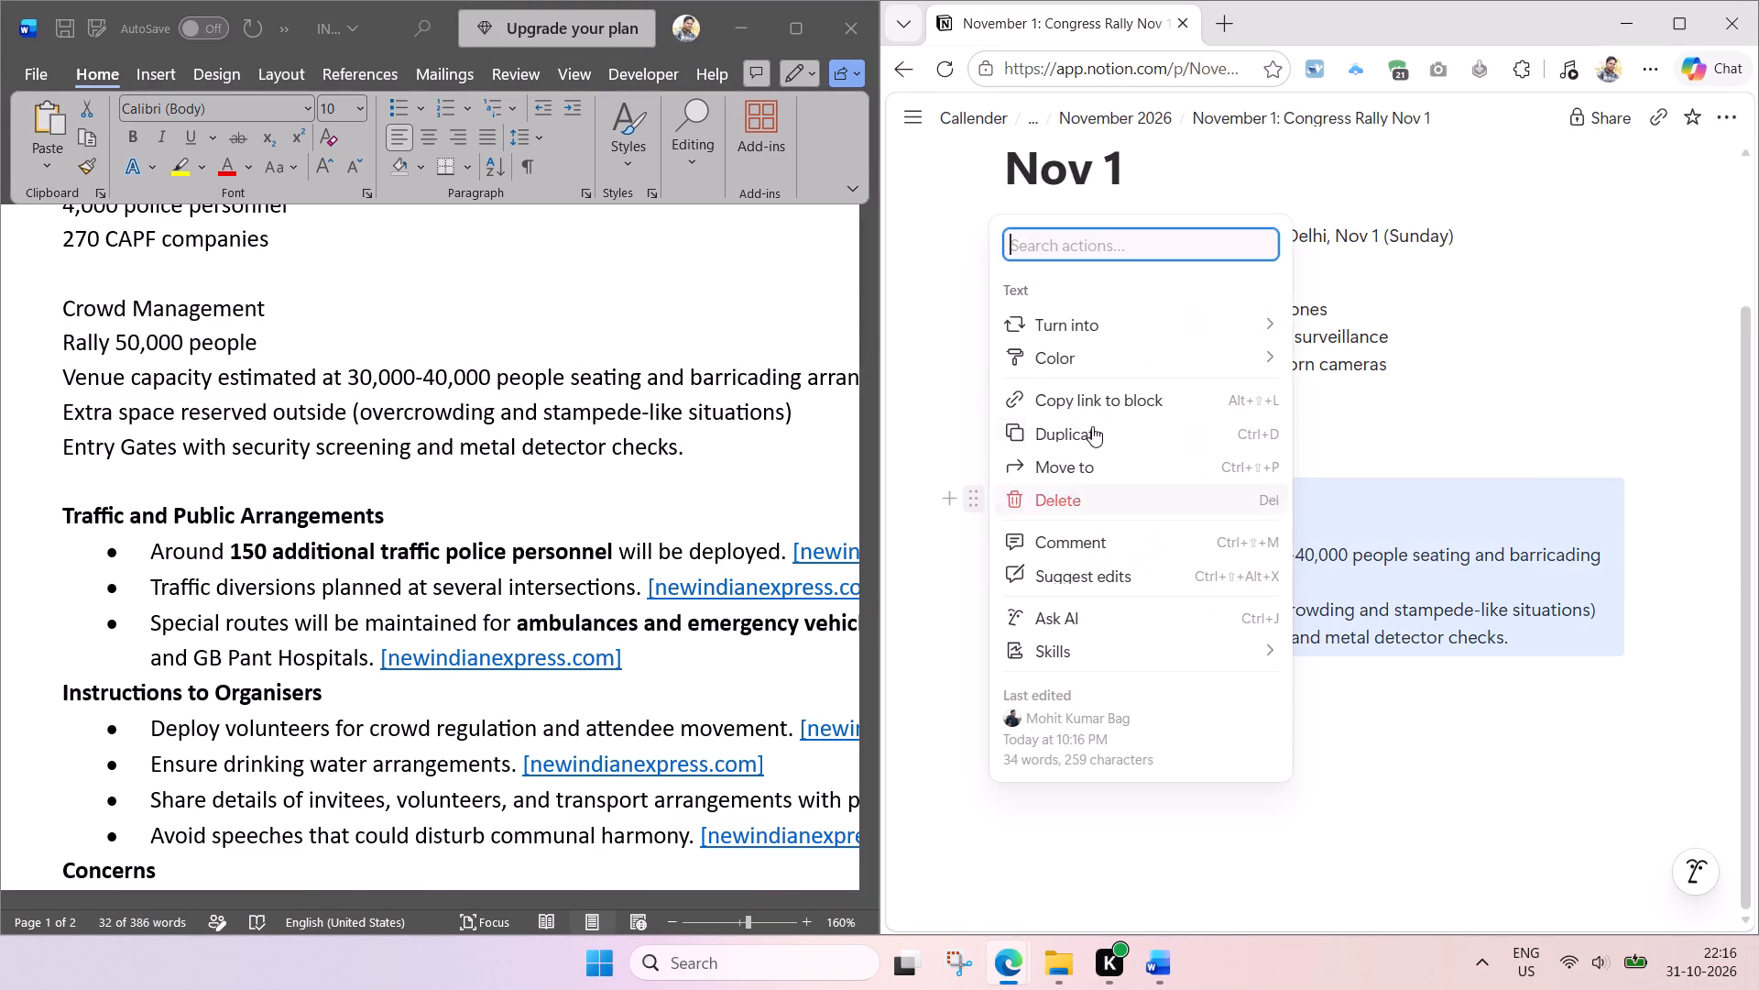
{"action": "left_click", "coordinate": [1324, 347]}
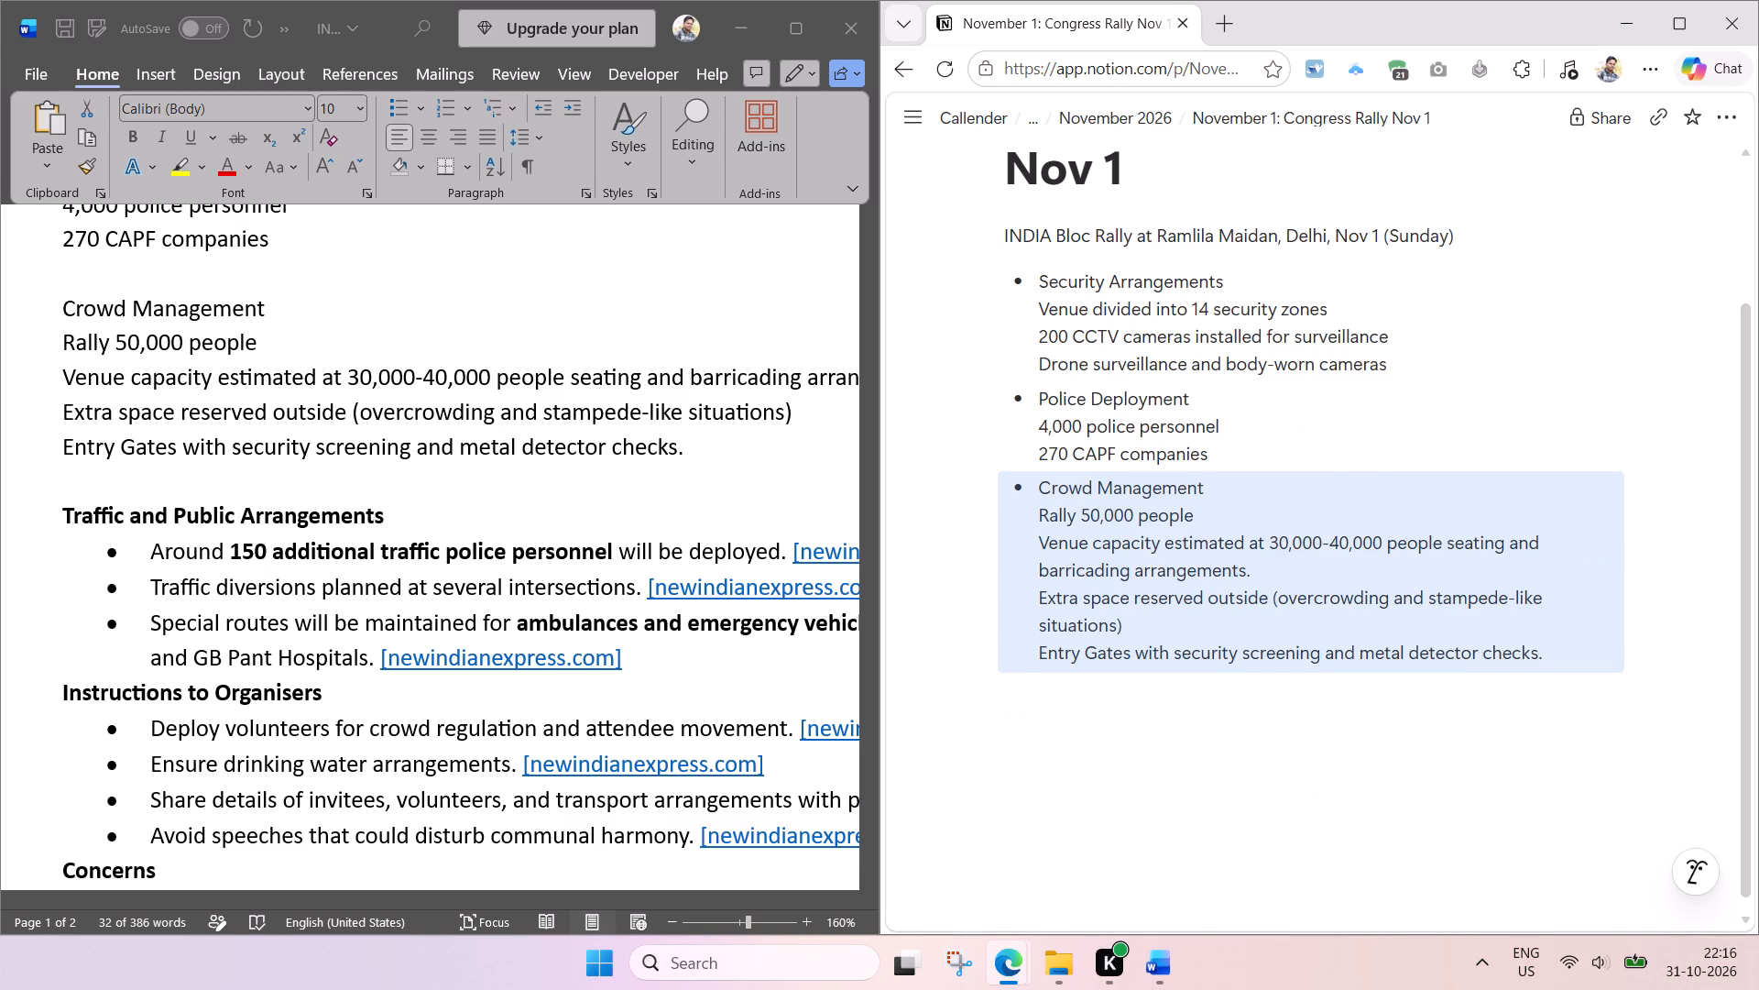
{"action": "scroll", "coordinate": [1271, 615], "scroll_direction": "down", "scroll_amount": 1}
{"action": "left_click", "coordinate": [1136, 706]}
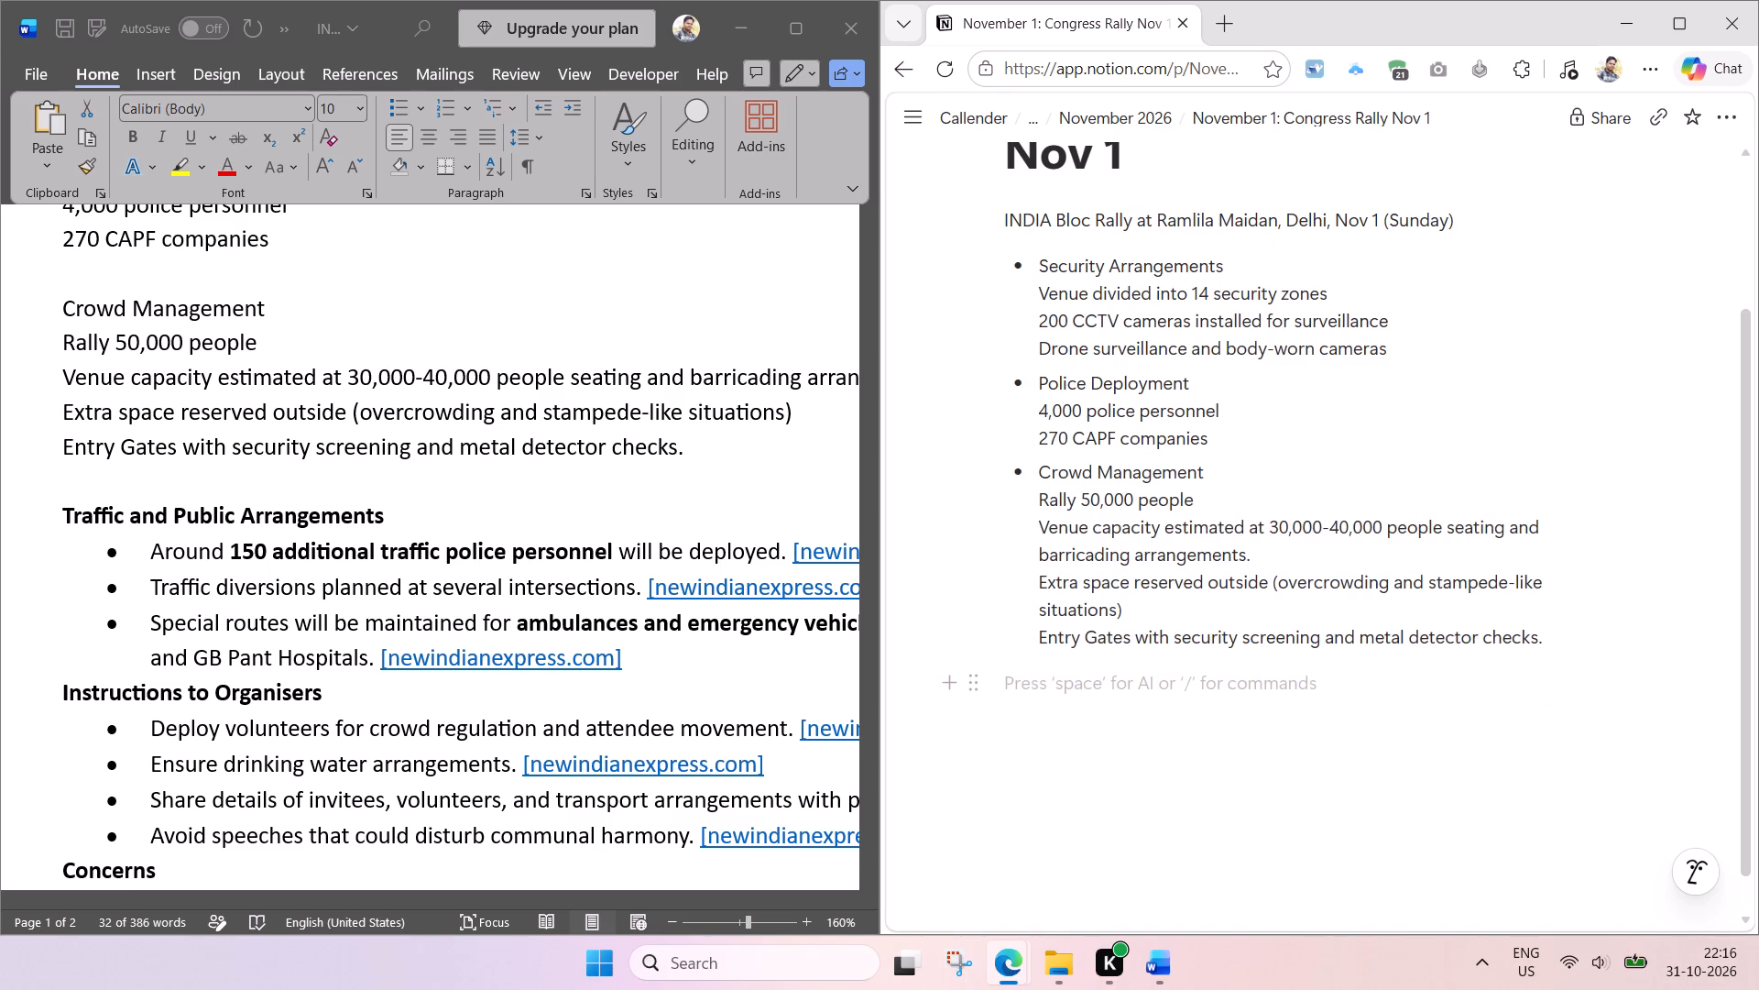
{"action": "key", "text": "ctrl+s"}
In the Word notes, delete "Around" from the first Traffic and Public Arrangements bullet and make it an unbulleted line.
{"action": "left_click", "coordinate": [518, 491]}
{"action": "scroll", "coordinate": [518, 491], "scroll_direction": "left", "scroll_amount": 1}
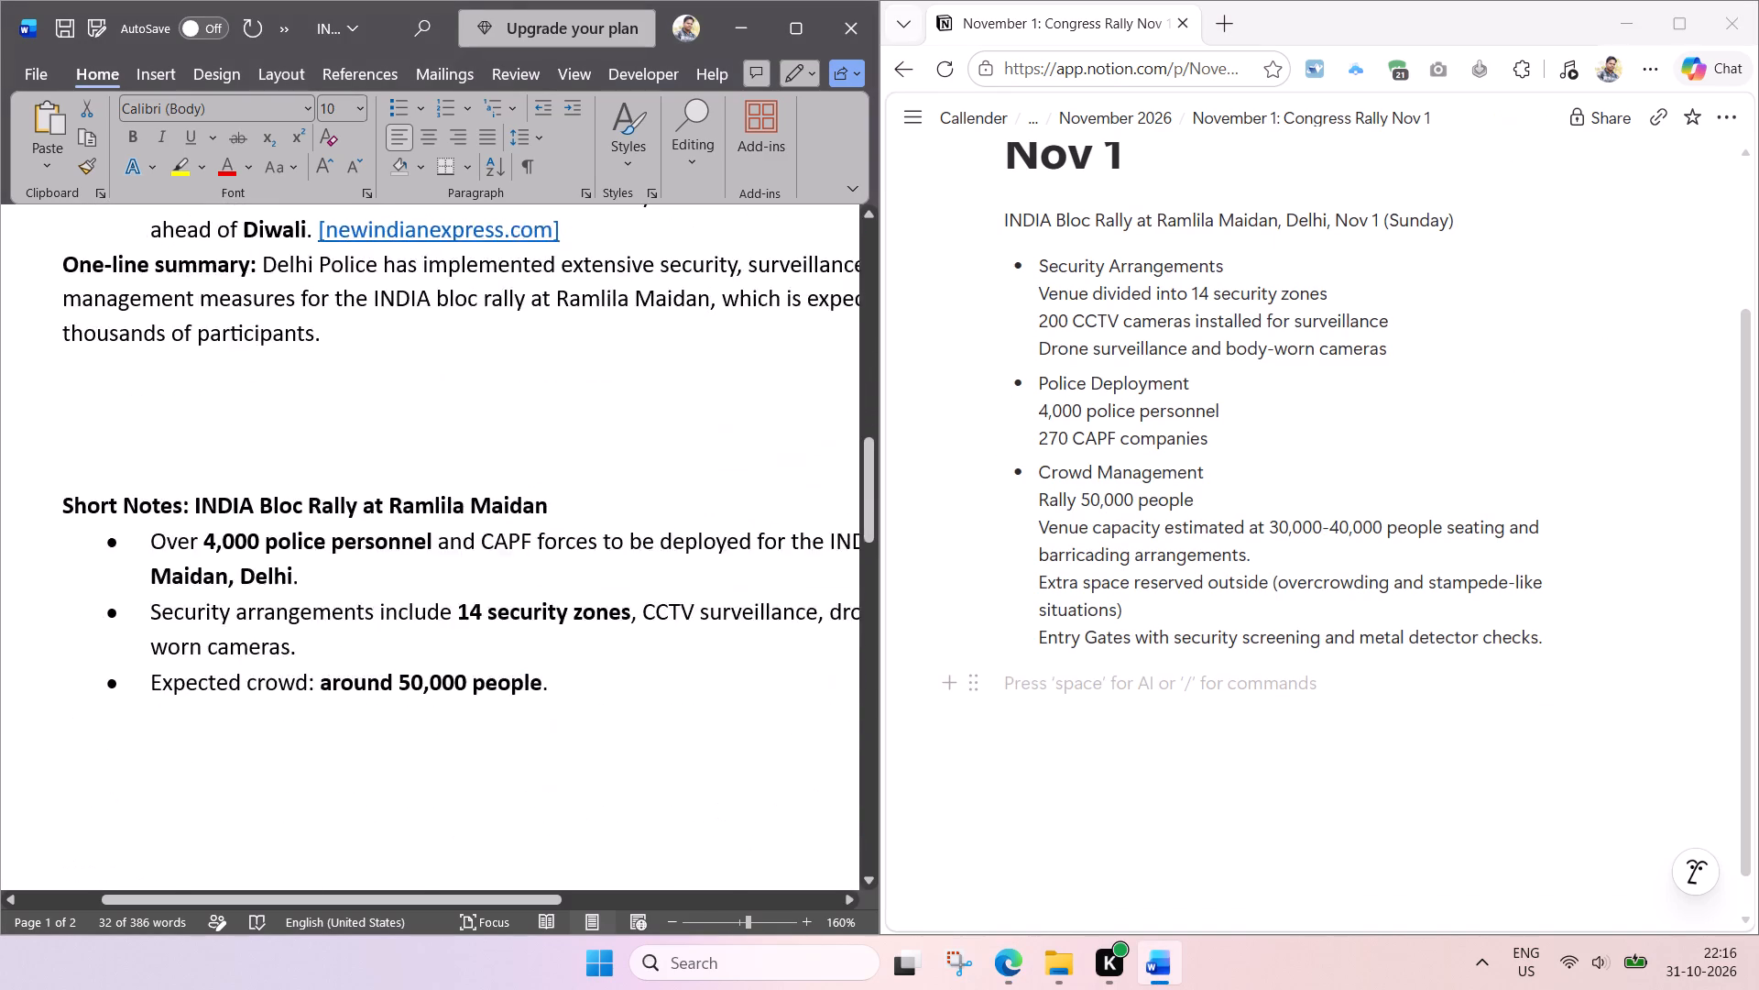
{"action": "scroll", "coordinate": [518, 491], "scroll_direction": "left", "scroll_amount": 1}
{"action": "scroll", "coordinate": [559, 490], "scroll_direction": "up", "scroll_amount": 1}
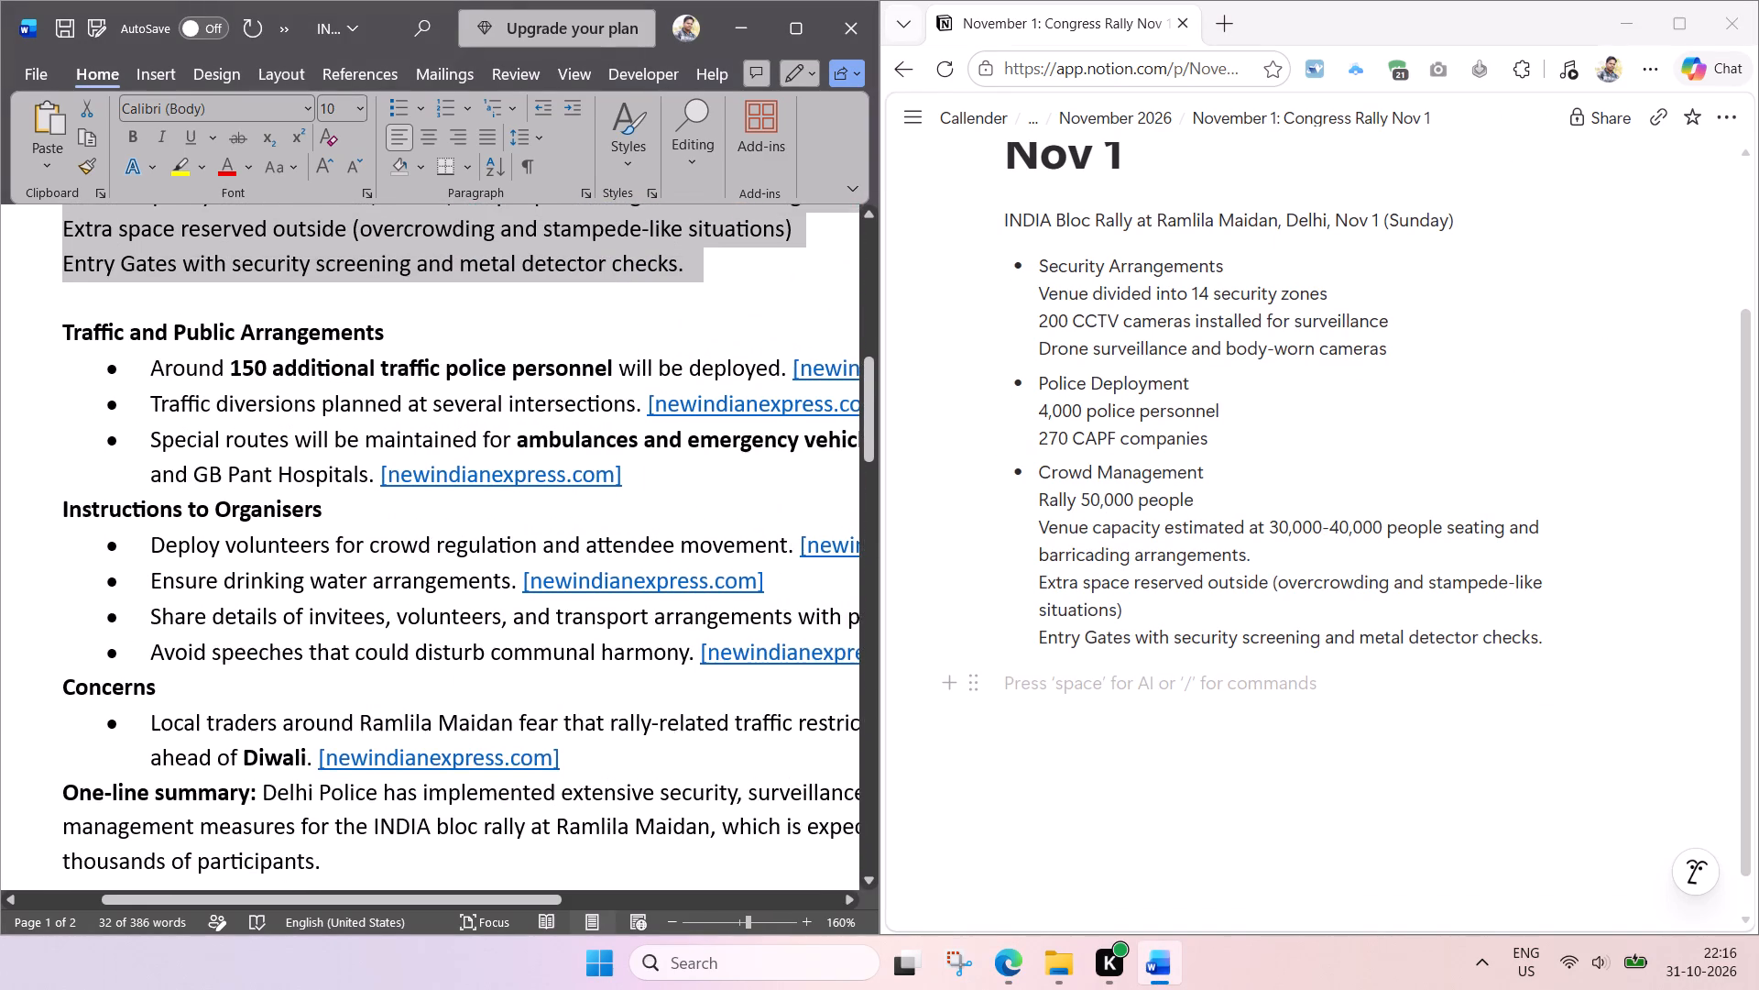
{"action": "left_click", "coordinate": [483, 319]}
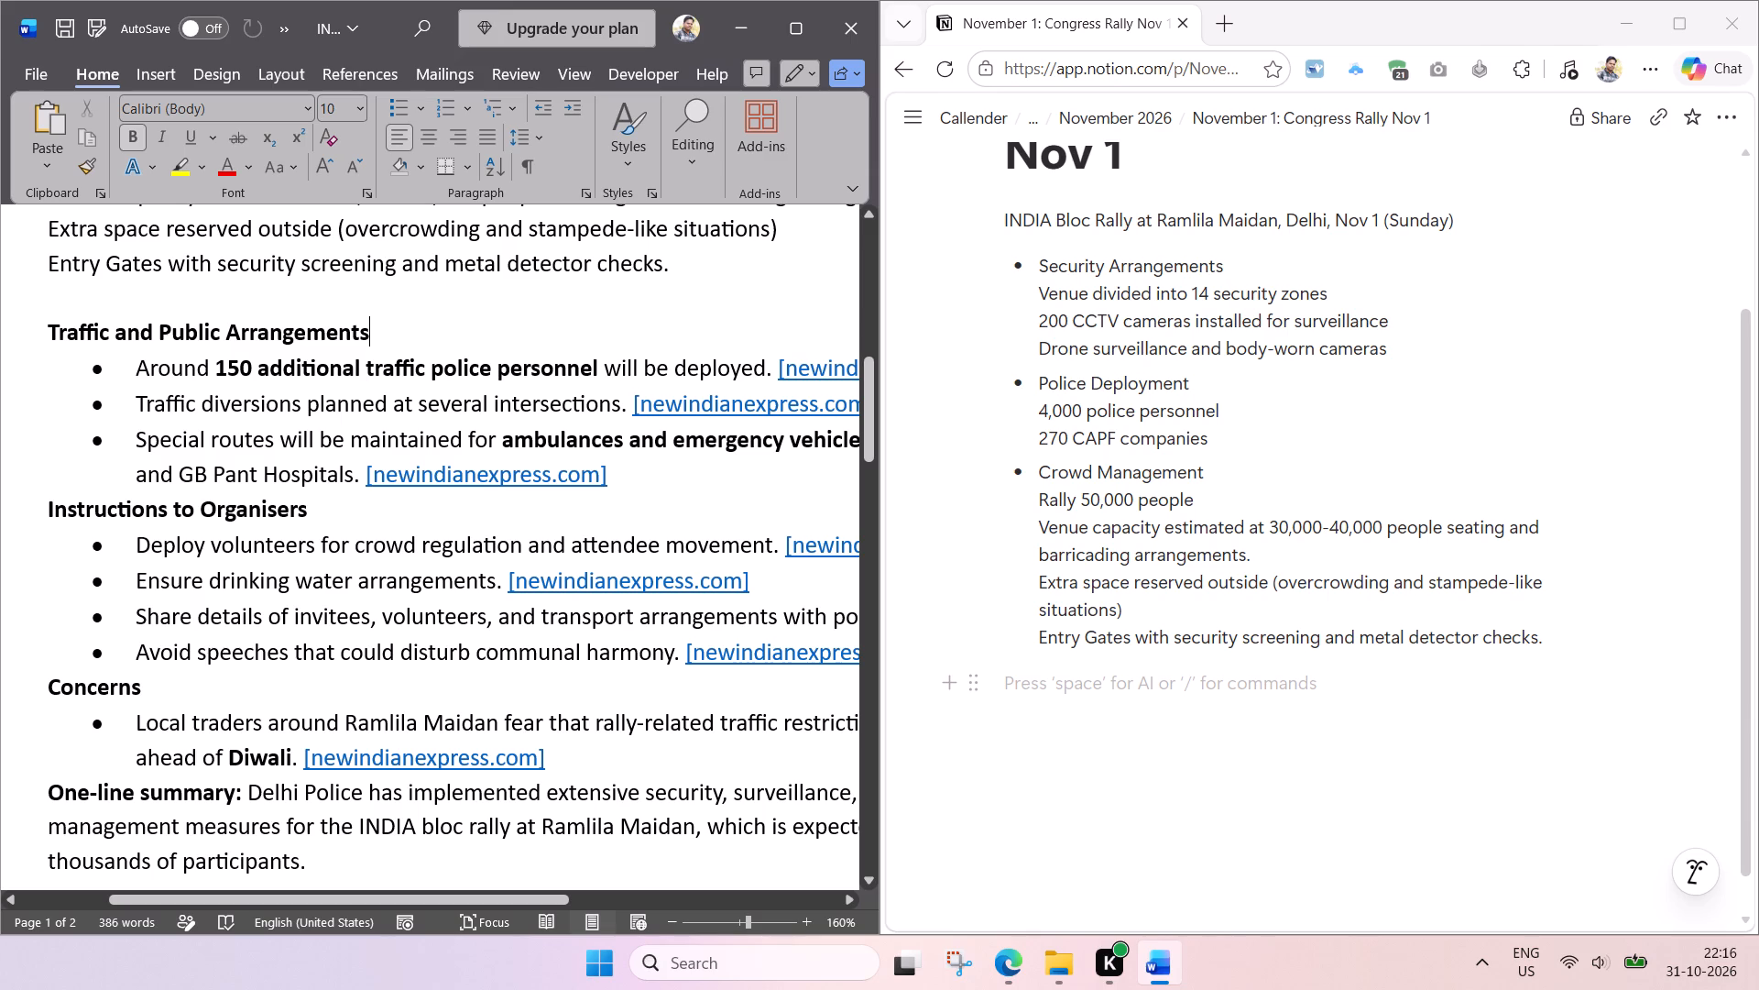
{"action": "left_click_drag", "start_coordinate": [212, 365], "coordinate": [68, 365]}
{"action": "key", "text": "BackSpace"}
{"action": "key", "text": "BackSpace"}
{"action": "key", "text": "BackSpace"}
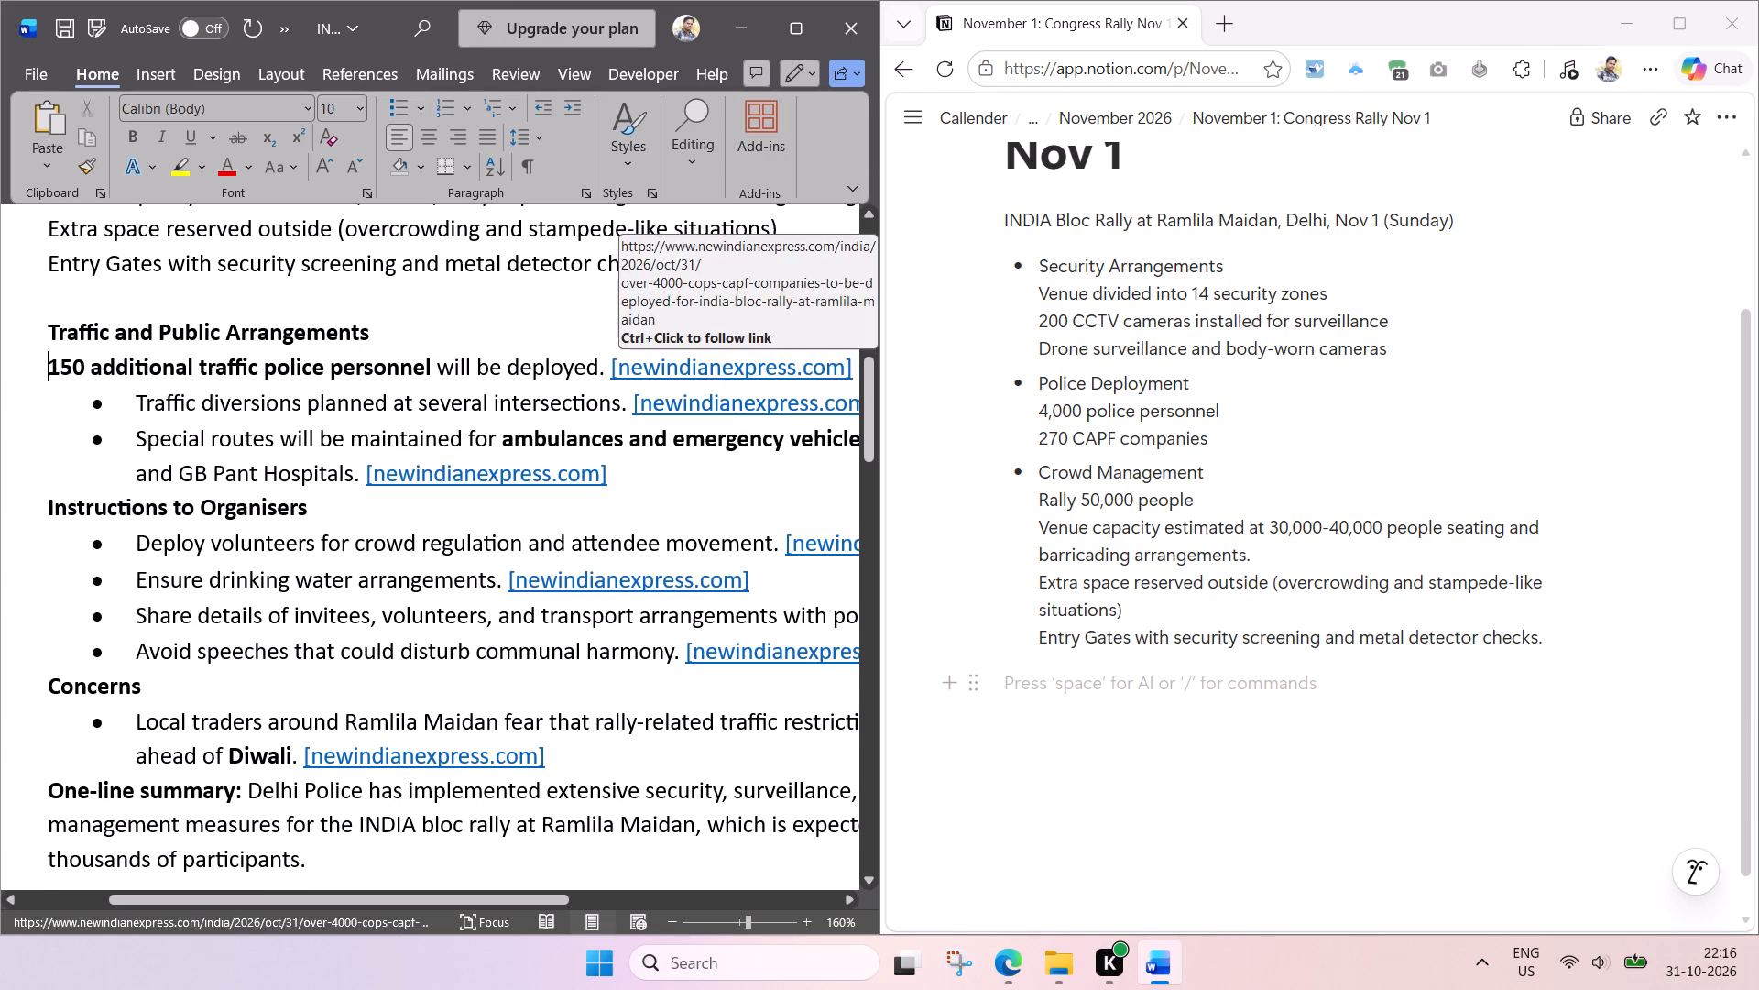
Delete "will be deployed." and the source link from the "150 additional traffic police personnel" line.
{"action": "scroll", "coordinate": [767, 376], "scroll_direction": "left", "scroll_amount": 1}
{"action": "left_click_drag", "start_coordinate": [752, 364], "coordinate": [305, 375]}
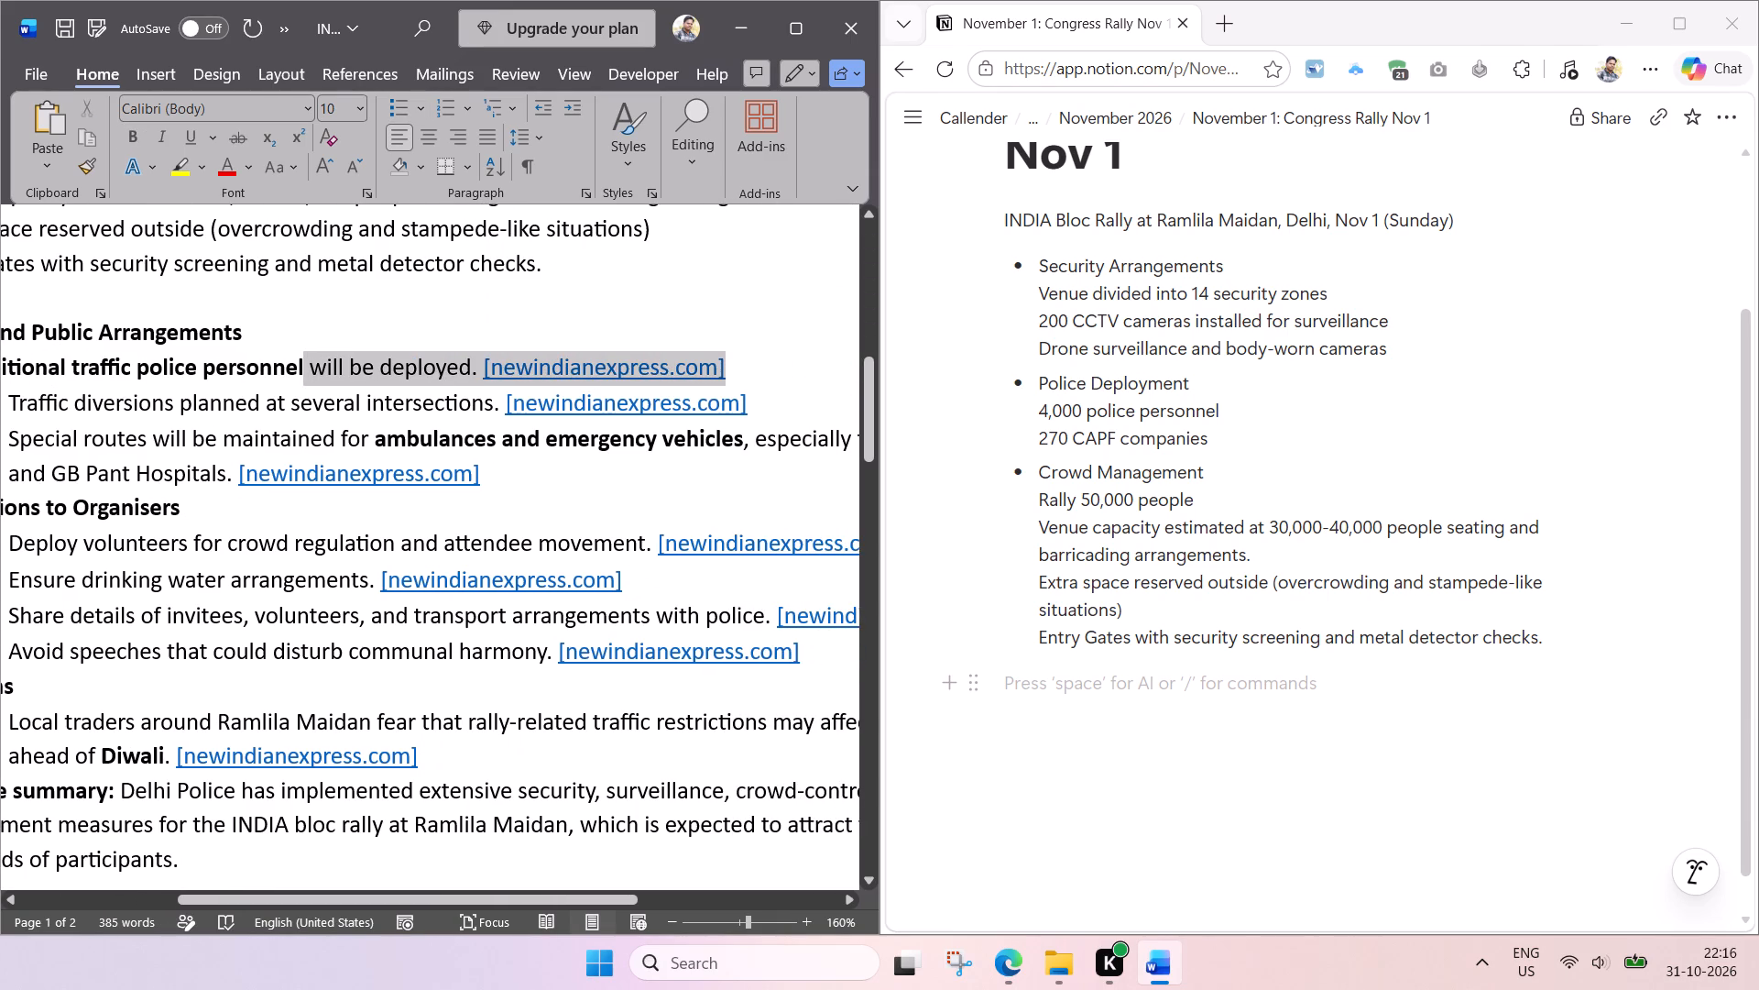
{"action": "left_click_drag", "start_coordinate": [305, 375], "coordinate": [311, 379]}
{"action": "key", "text": "BackSpace"}
{"action": "key", "text": "BackSpace"}
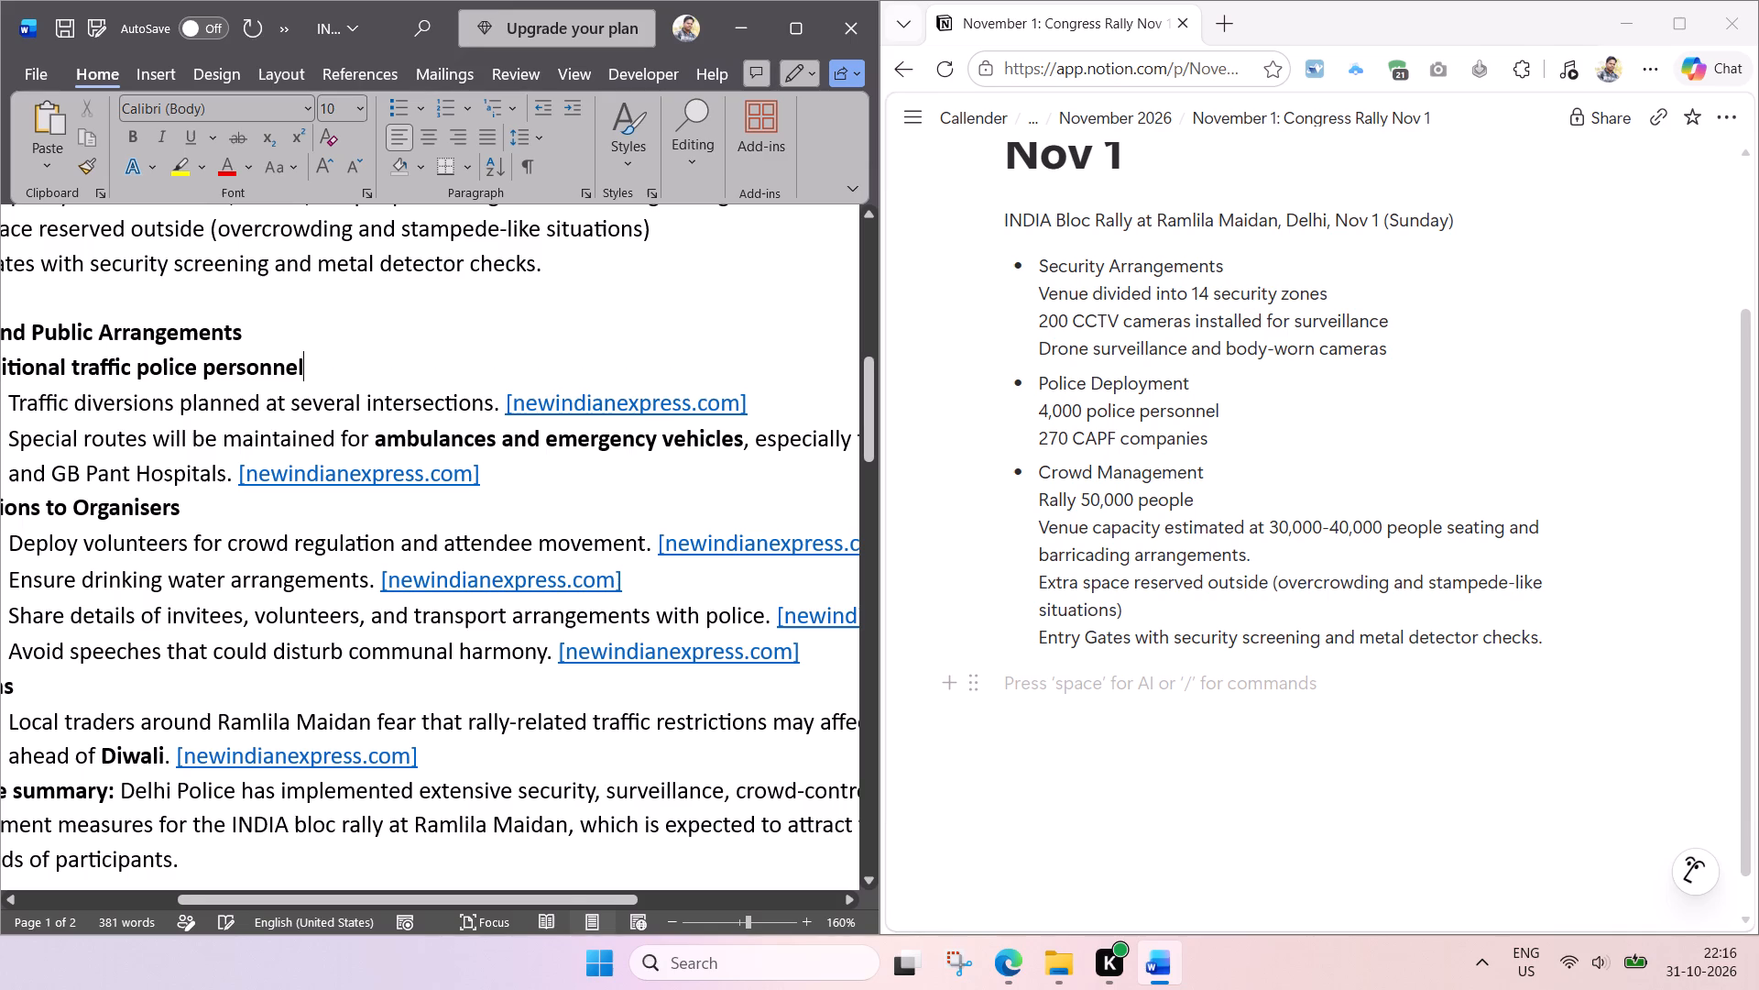
Delete the traffic diversions bullet and "Special routes will be", leaving an unbulleted line starting "maintained for ambulances and emergency vehicles".
{"action": "scroll", "coordinate": [394, 403], "scroll_direction": "down", "scroll_amount": 1}
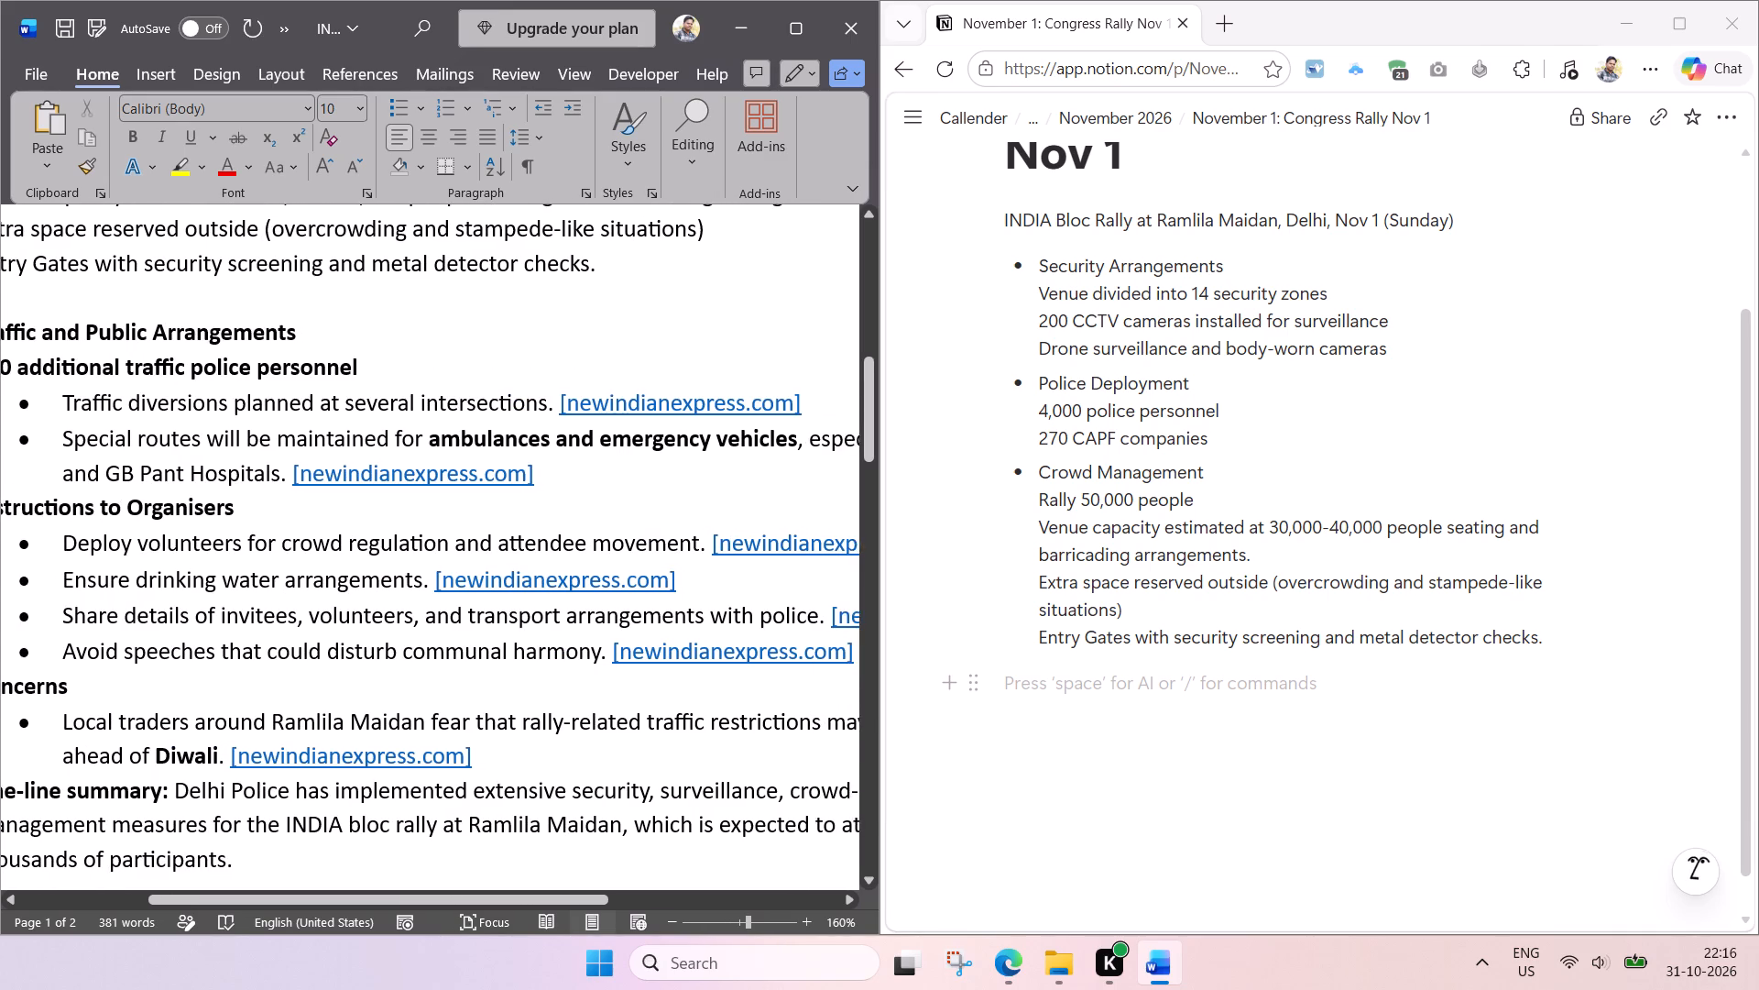
{"action": "scroll", "coordinate": [394, 403], "scroll_direction": "down", "scroll_amount": 1}
{"action": "scroll", "coordinate": [238, 486], "scroll_direction": "left", "scroll_amount": 1}
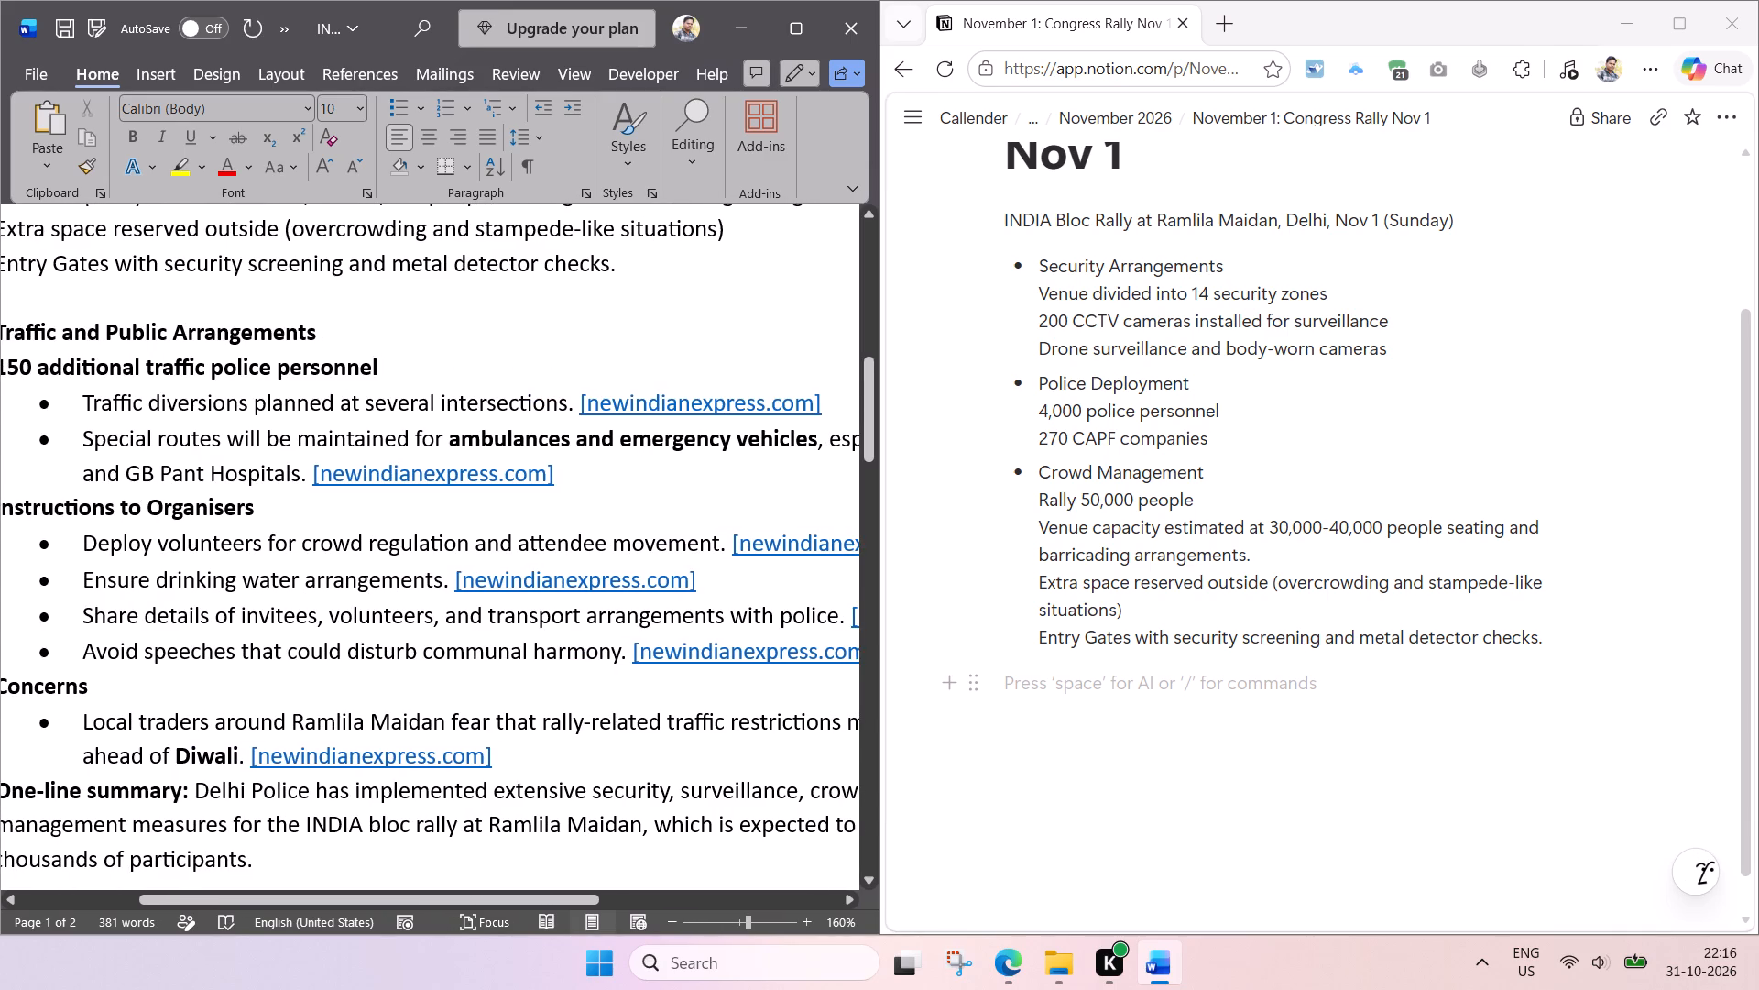
{"action": "scroll", "coordinate": [238, 486], "scroll_direction": "left", "scroll_amount": 1}
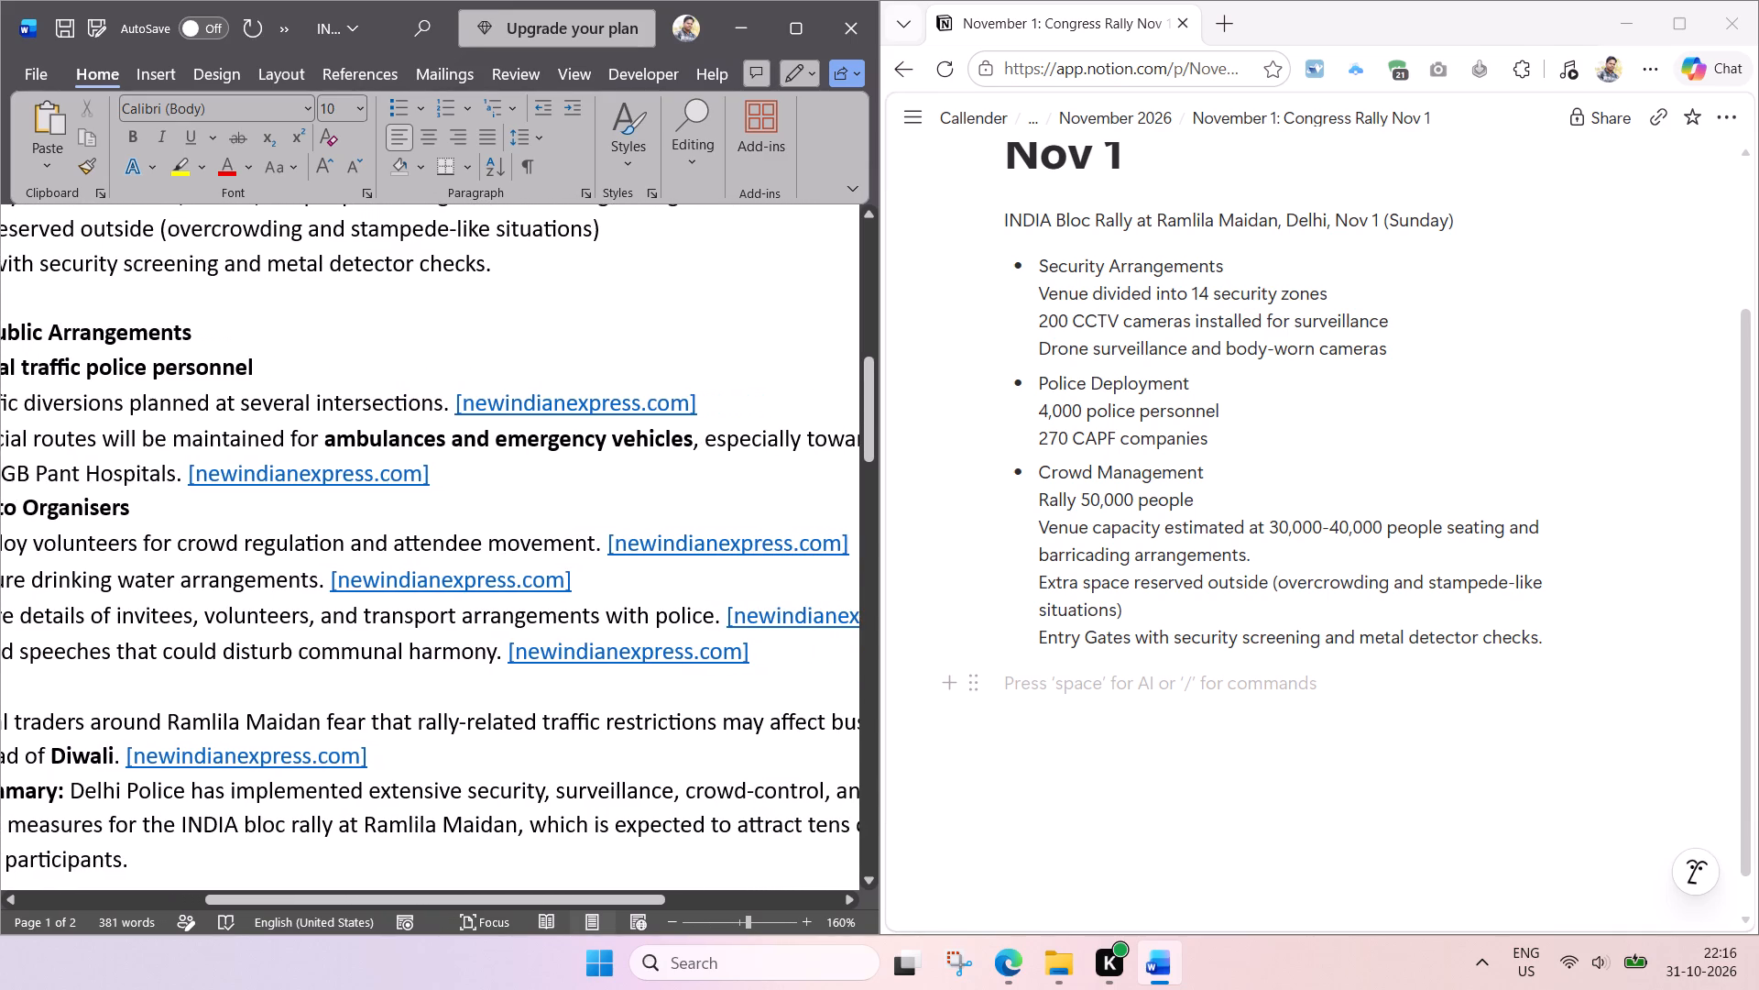
{"action": "scroll", "coordinate": [238, 486], "scroll_direction": "left", "scroll_amount": 2}
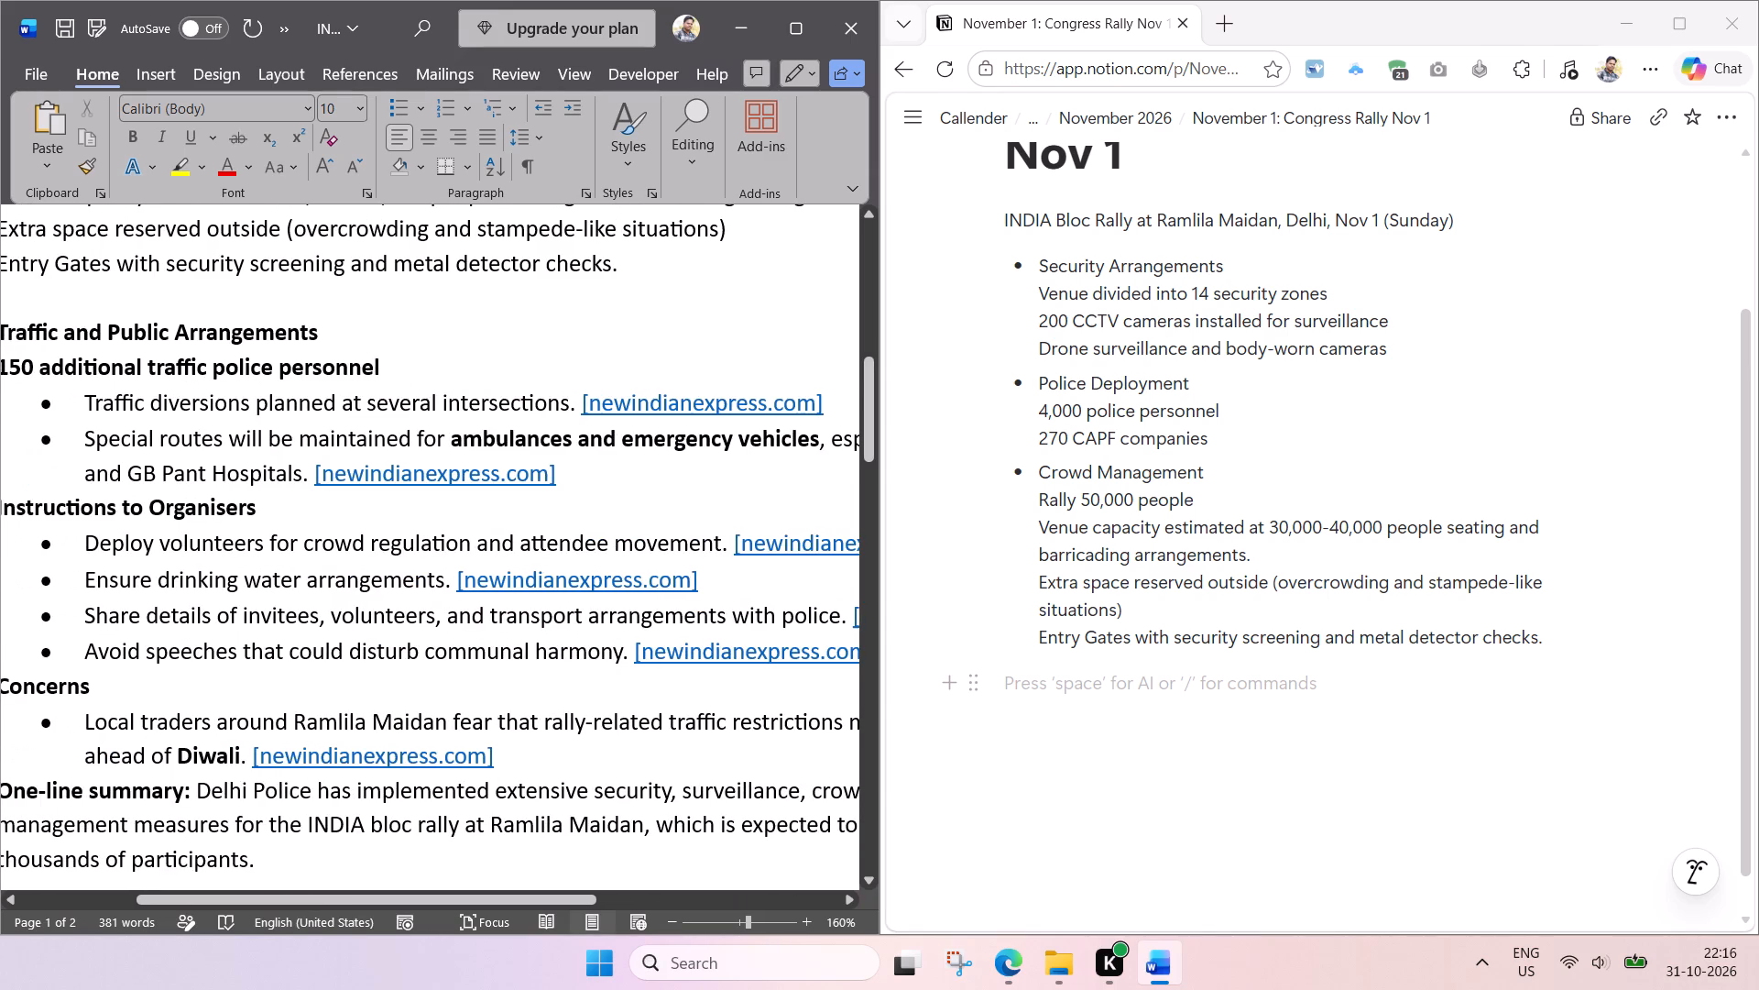
{"action": "scroll", "coordinate": [260, 475], "scroll_direction": "left", "scroll_amount": 1}
{"action": "scroll", "coordinate": [411, 479], "scroll_direction": "left", "scroll_amount": 1}
{"action": "left_click_drag", "start_coordinate": [302, 434], "coordinate": [71, 415]}
{"action": "key", "text": "BackSpace"}
{"action": "key", "text": "BackSpace"}
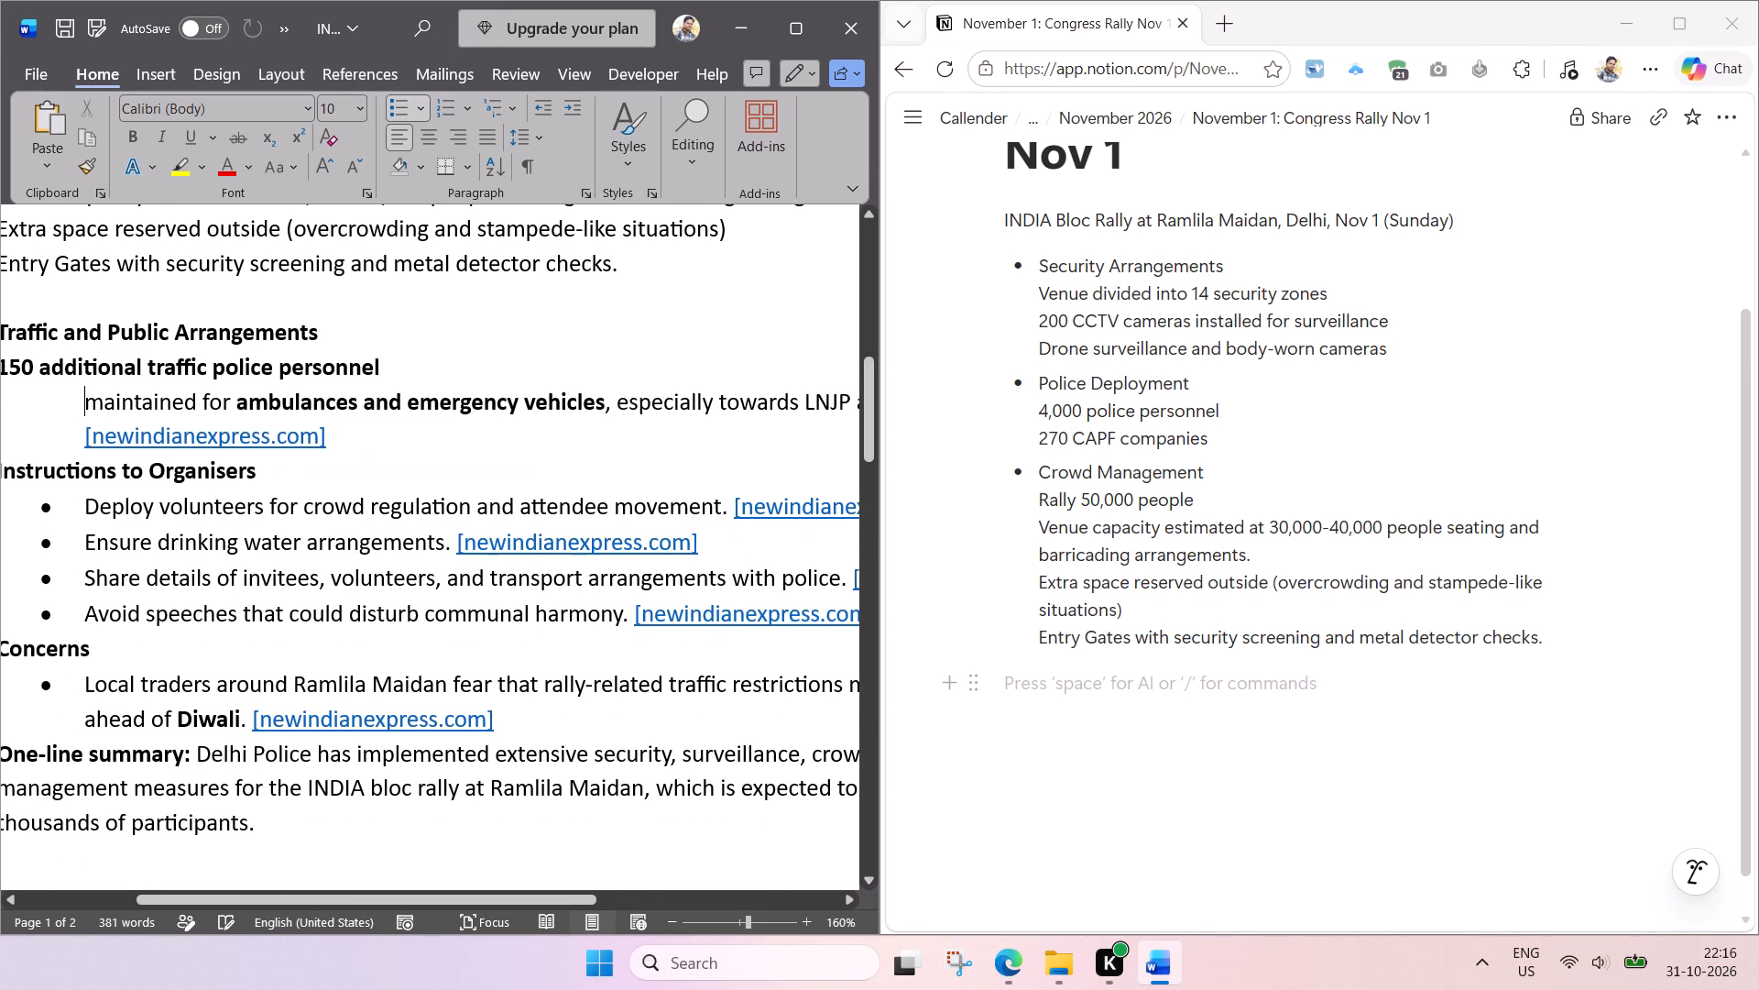
{"action": "key", "text": "BackSpace"}
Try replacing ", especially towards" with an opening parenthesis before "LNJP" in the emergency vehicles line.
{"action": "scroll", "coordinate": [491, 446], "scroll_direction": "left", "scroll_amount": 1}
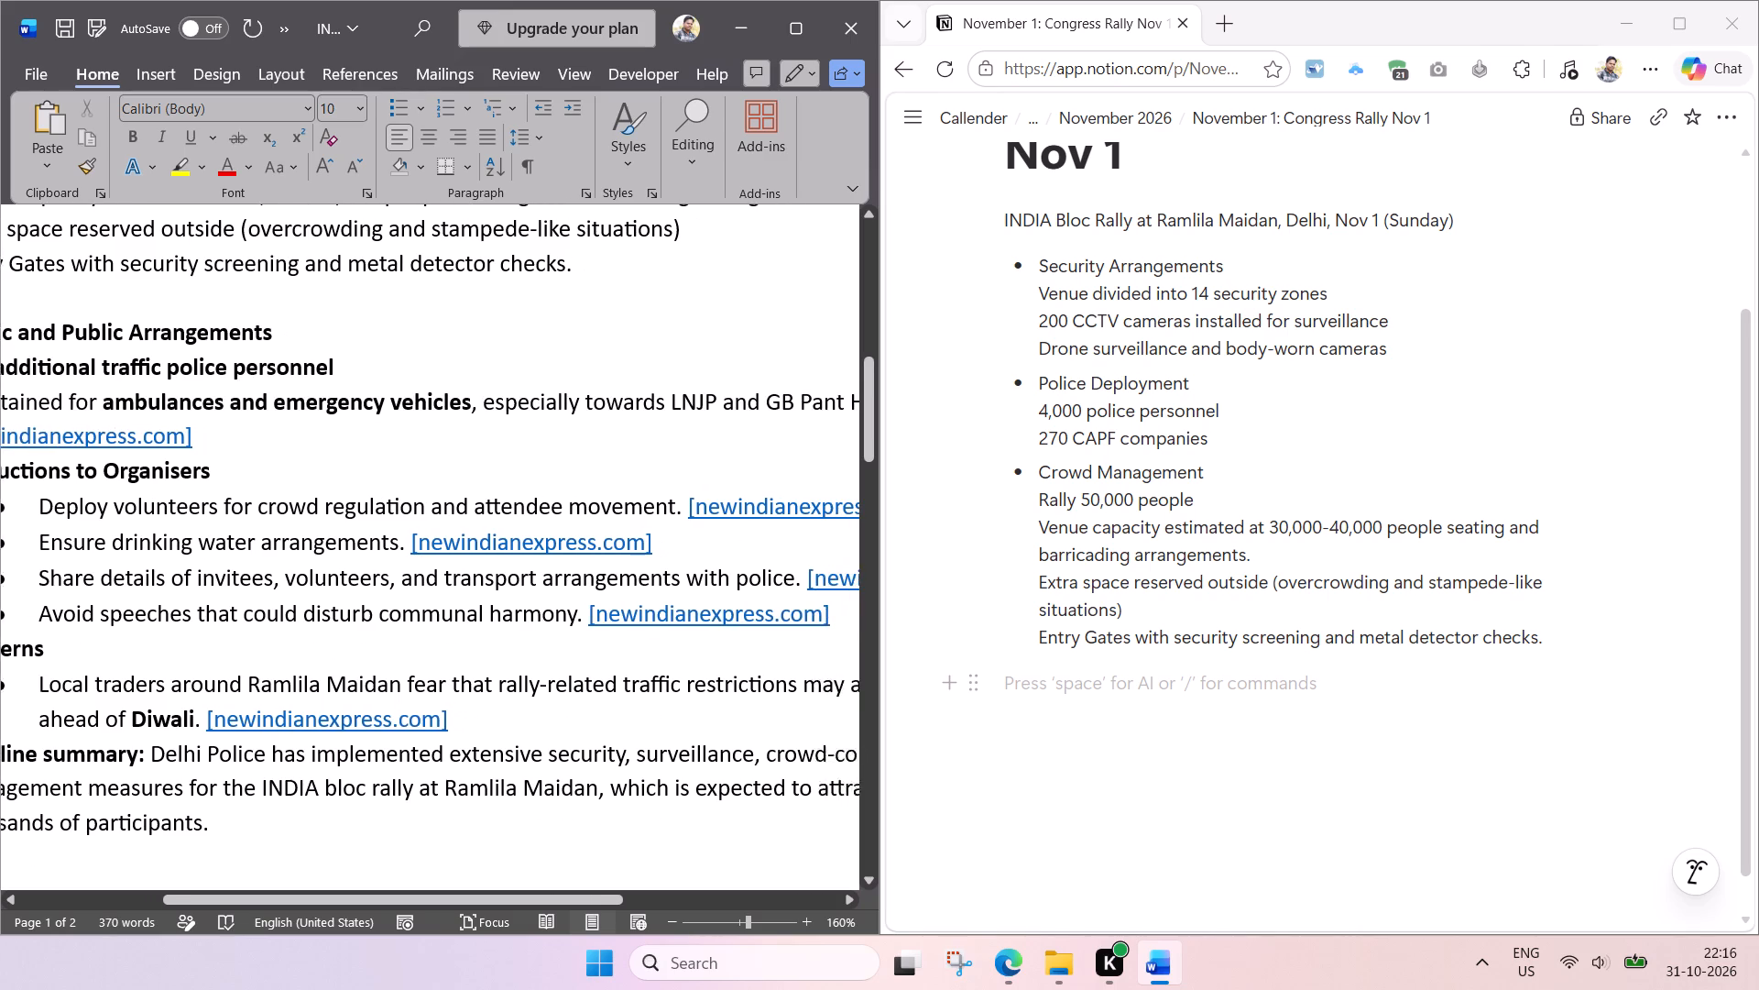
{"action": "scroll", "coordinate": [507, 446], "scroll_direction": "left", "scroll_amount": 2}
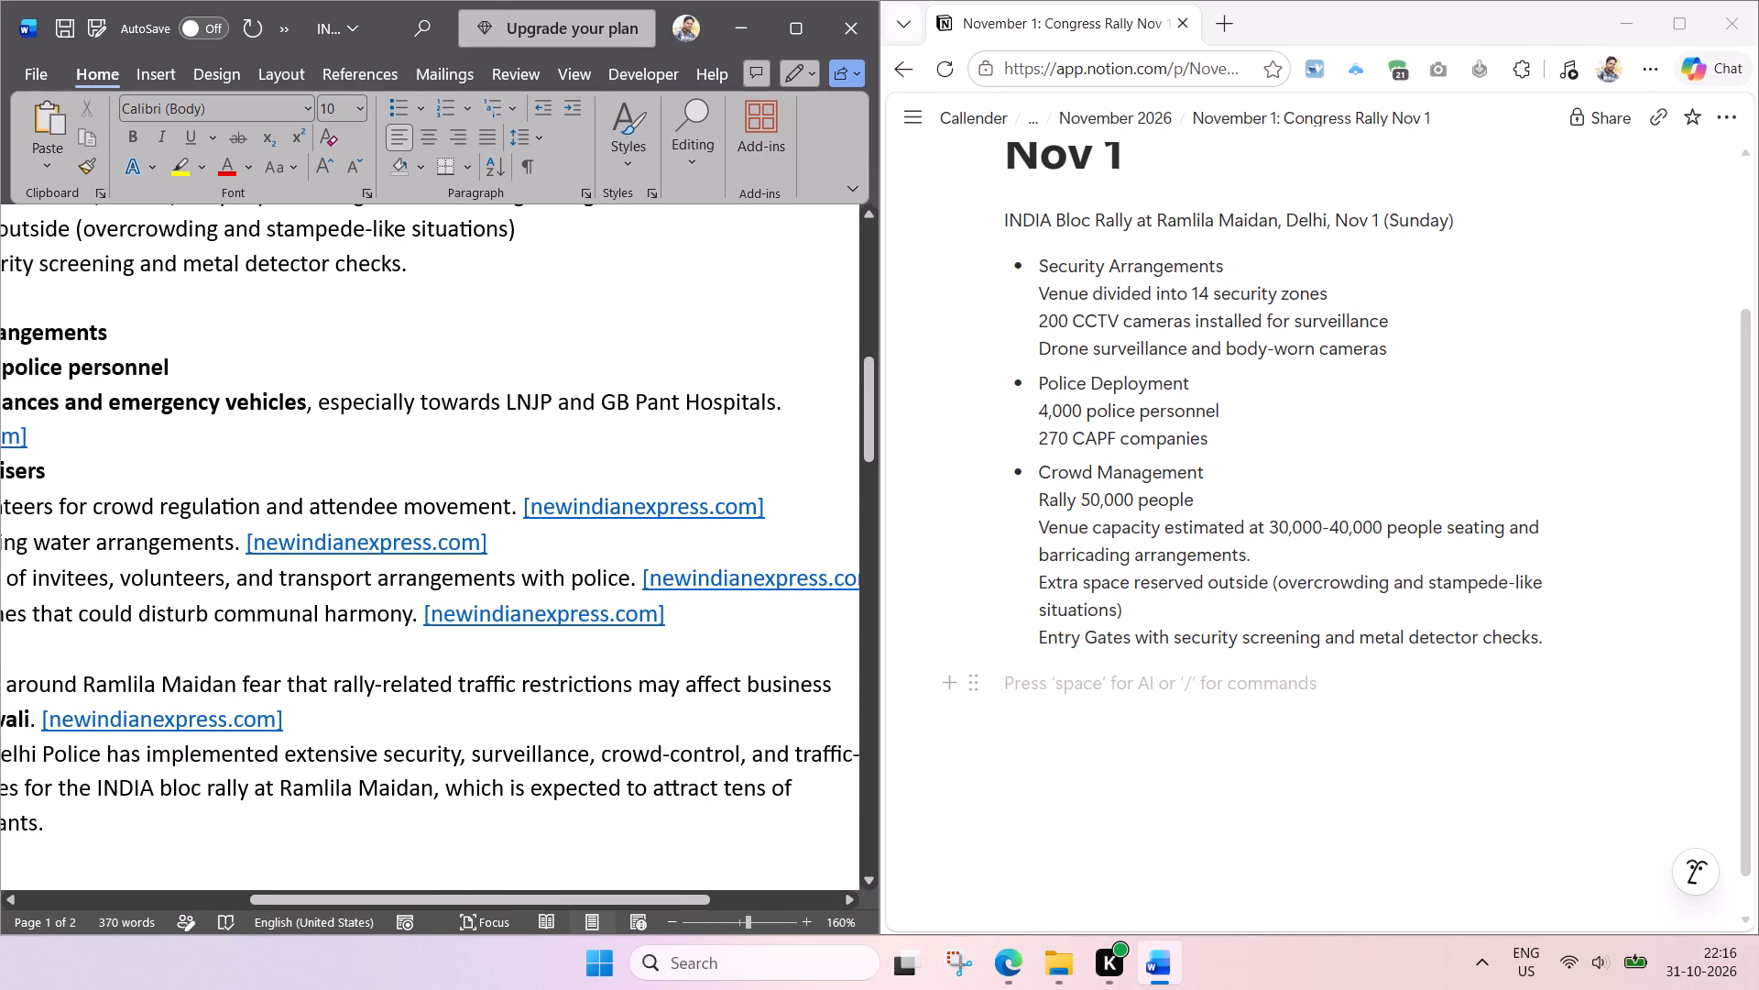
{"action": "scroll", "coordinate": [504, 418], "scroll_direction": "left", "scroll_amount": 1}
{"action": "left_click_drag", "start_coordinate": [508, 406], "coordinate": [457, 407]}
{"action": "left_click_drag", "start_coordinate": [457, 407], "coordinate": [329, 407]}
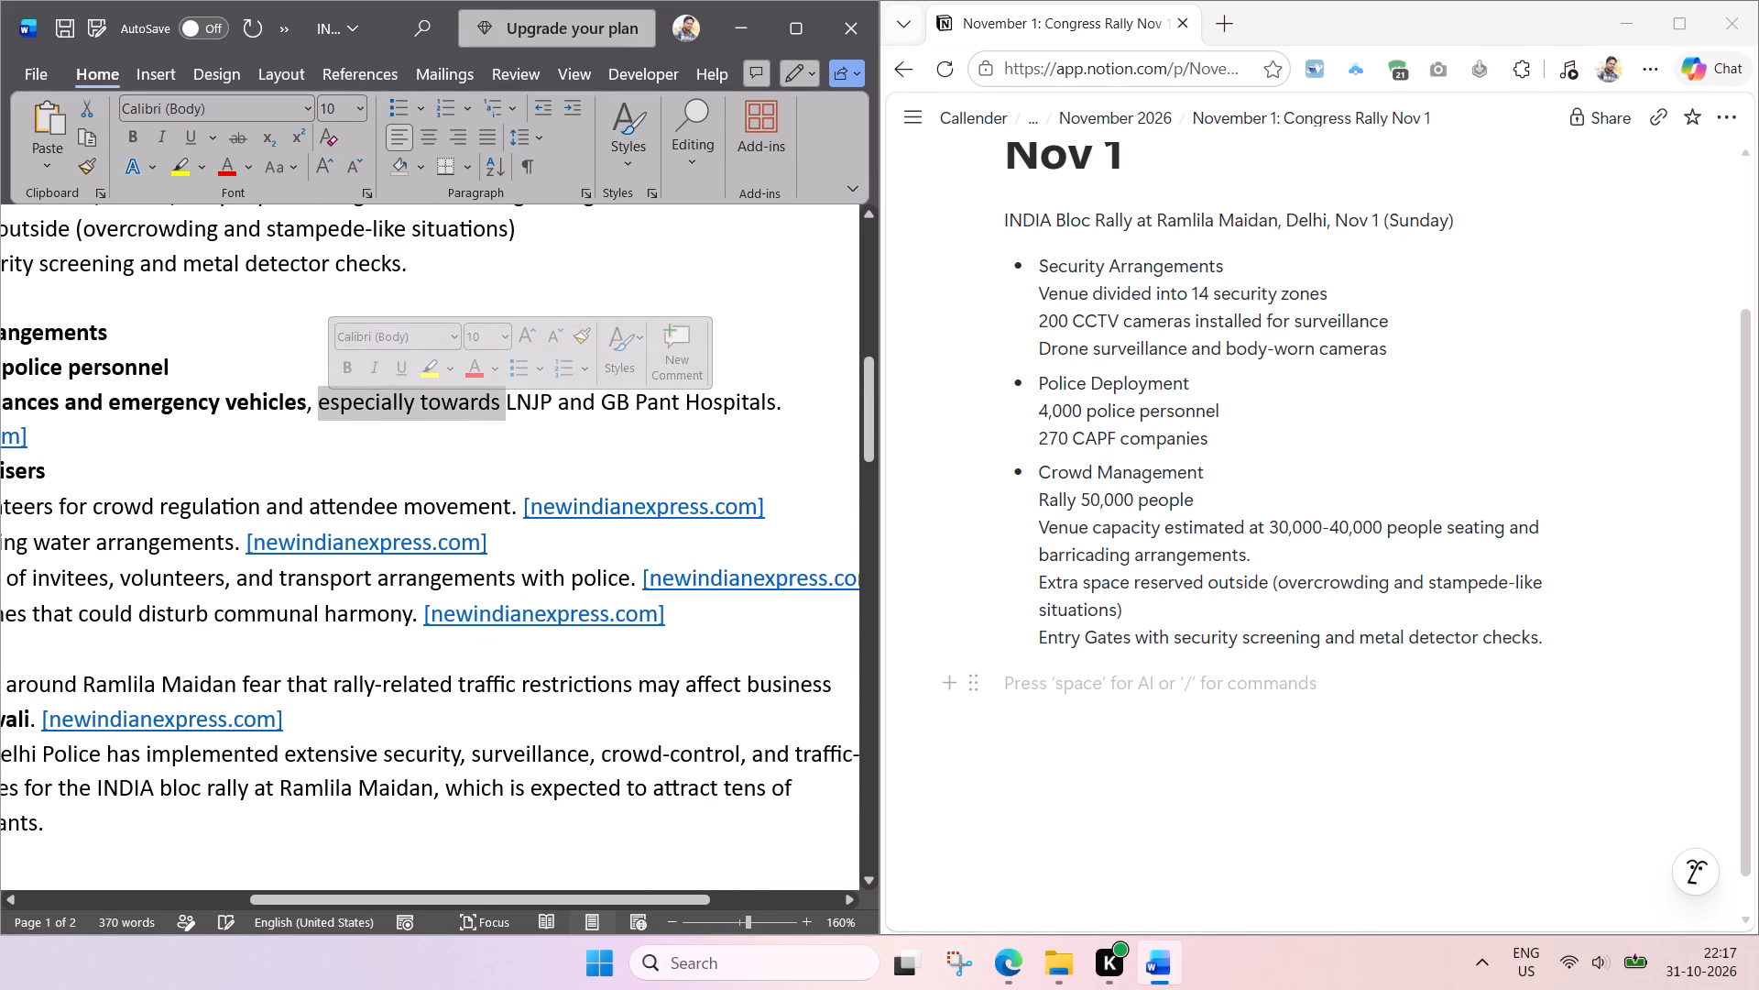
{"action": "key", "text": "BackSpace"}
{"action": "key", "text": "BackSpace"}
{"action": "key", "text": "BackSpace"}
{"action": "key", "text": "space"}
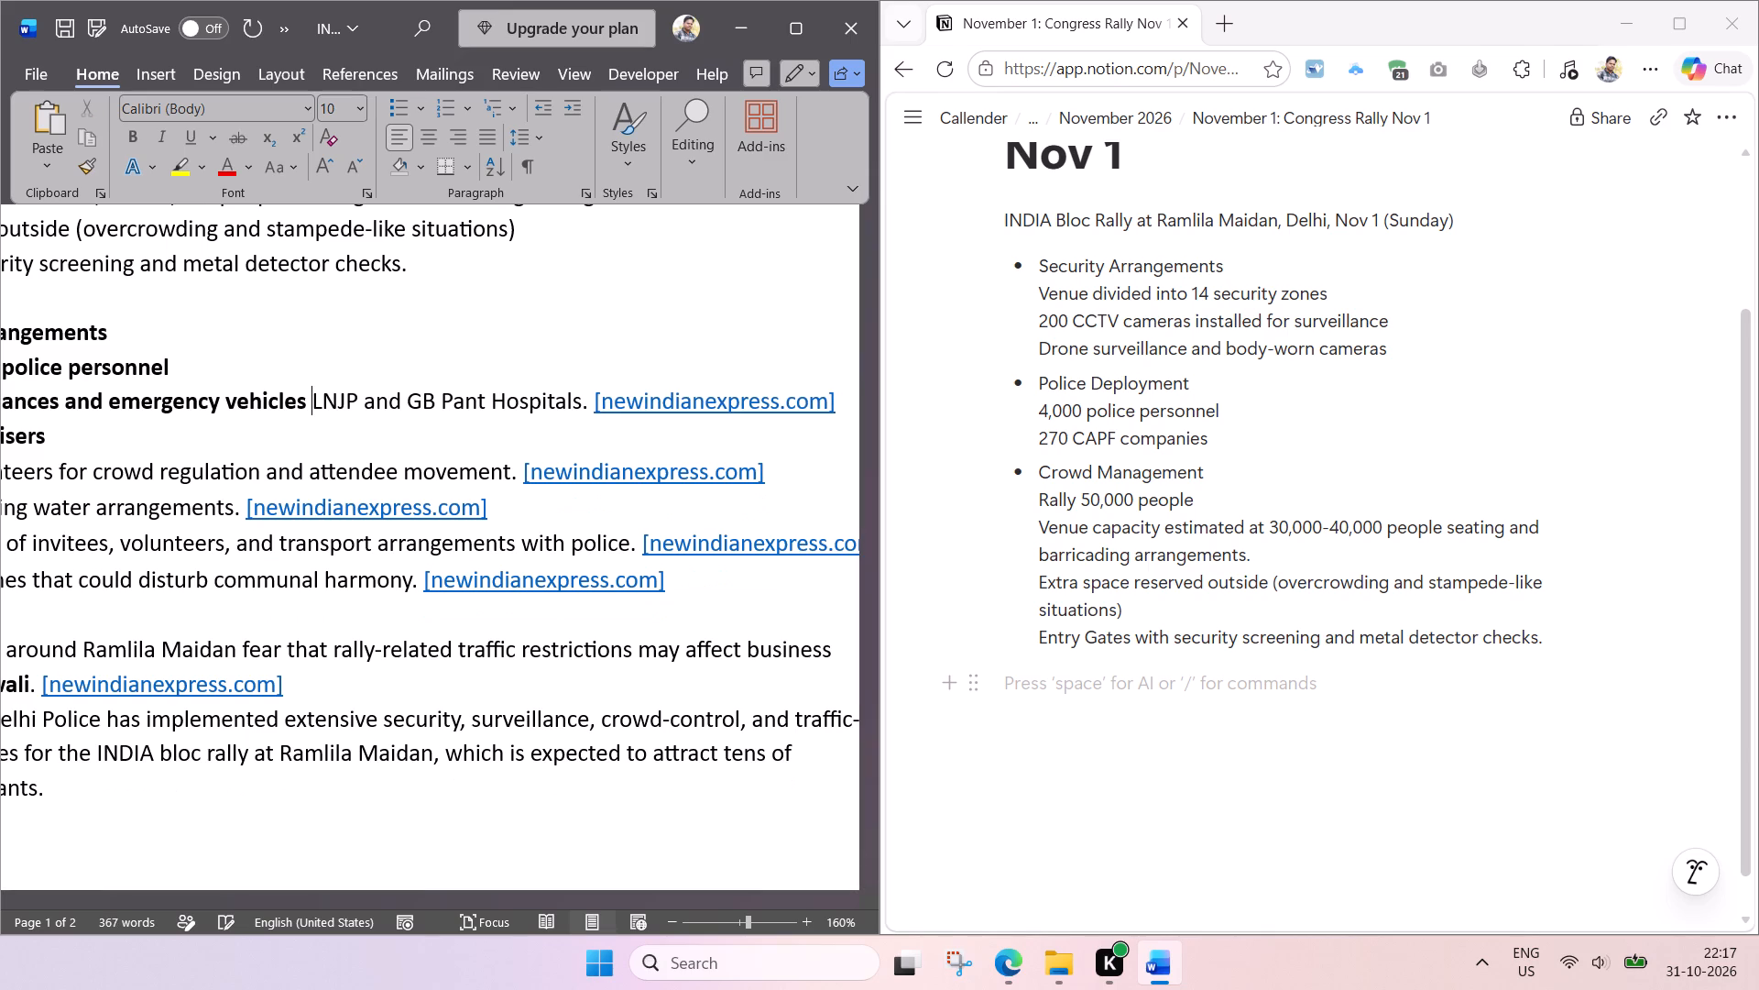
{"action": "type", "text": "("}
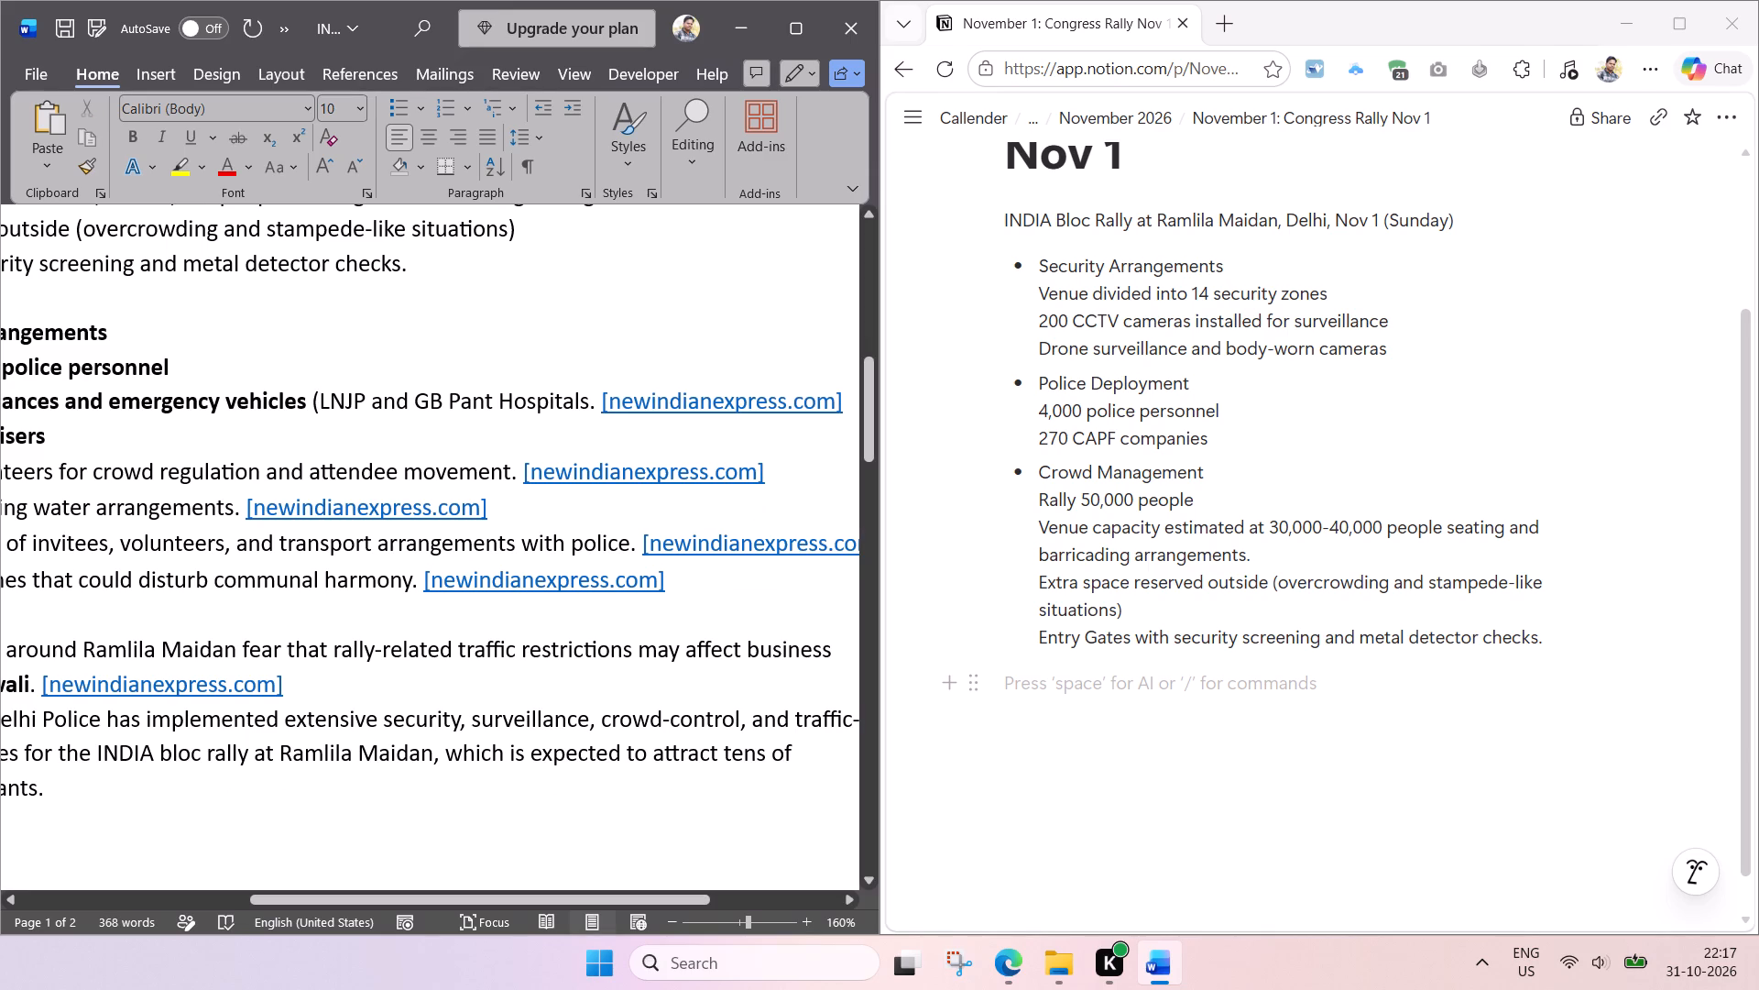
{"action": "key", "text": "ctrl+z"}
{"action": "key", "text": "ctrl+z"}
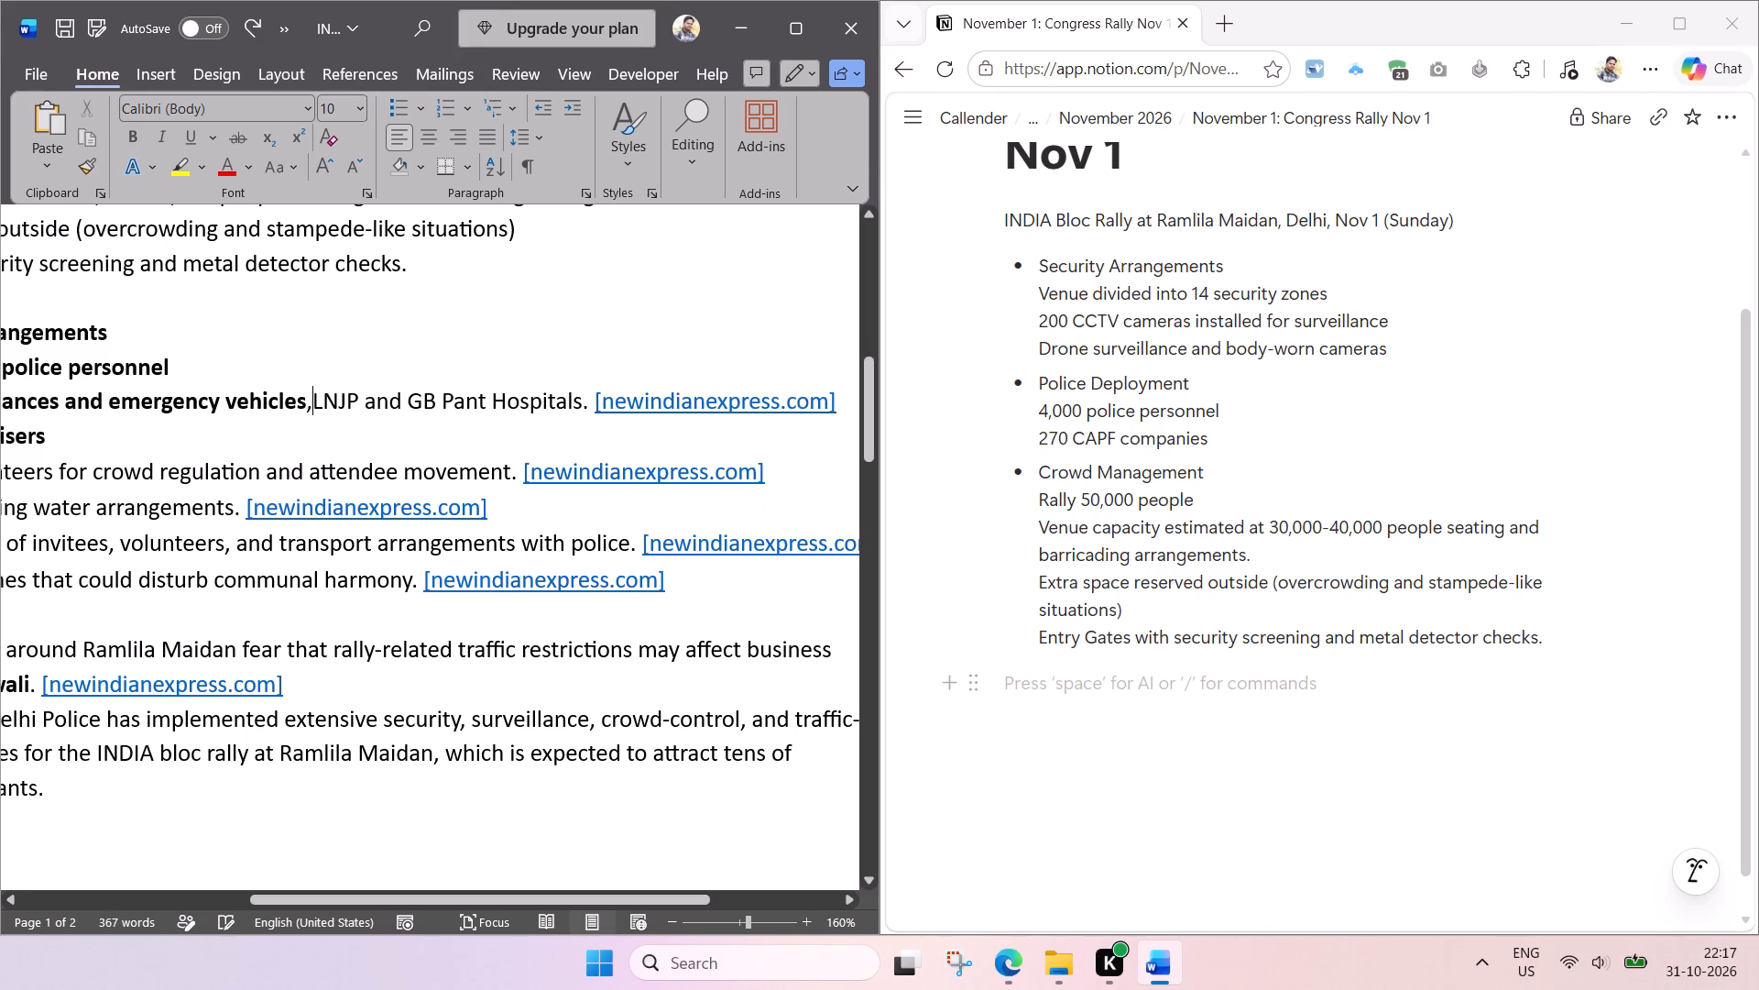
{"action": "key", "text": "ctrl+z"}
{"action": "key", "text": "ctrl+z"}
In the emergency vehicles line, replace ", especially" with an opening parenthesis before "towards LNJP".
{"action": "left_click", "coordinate": [399, 407]}
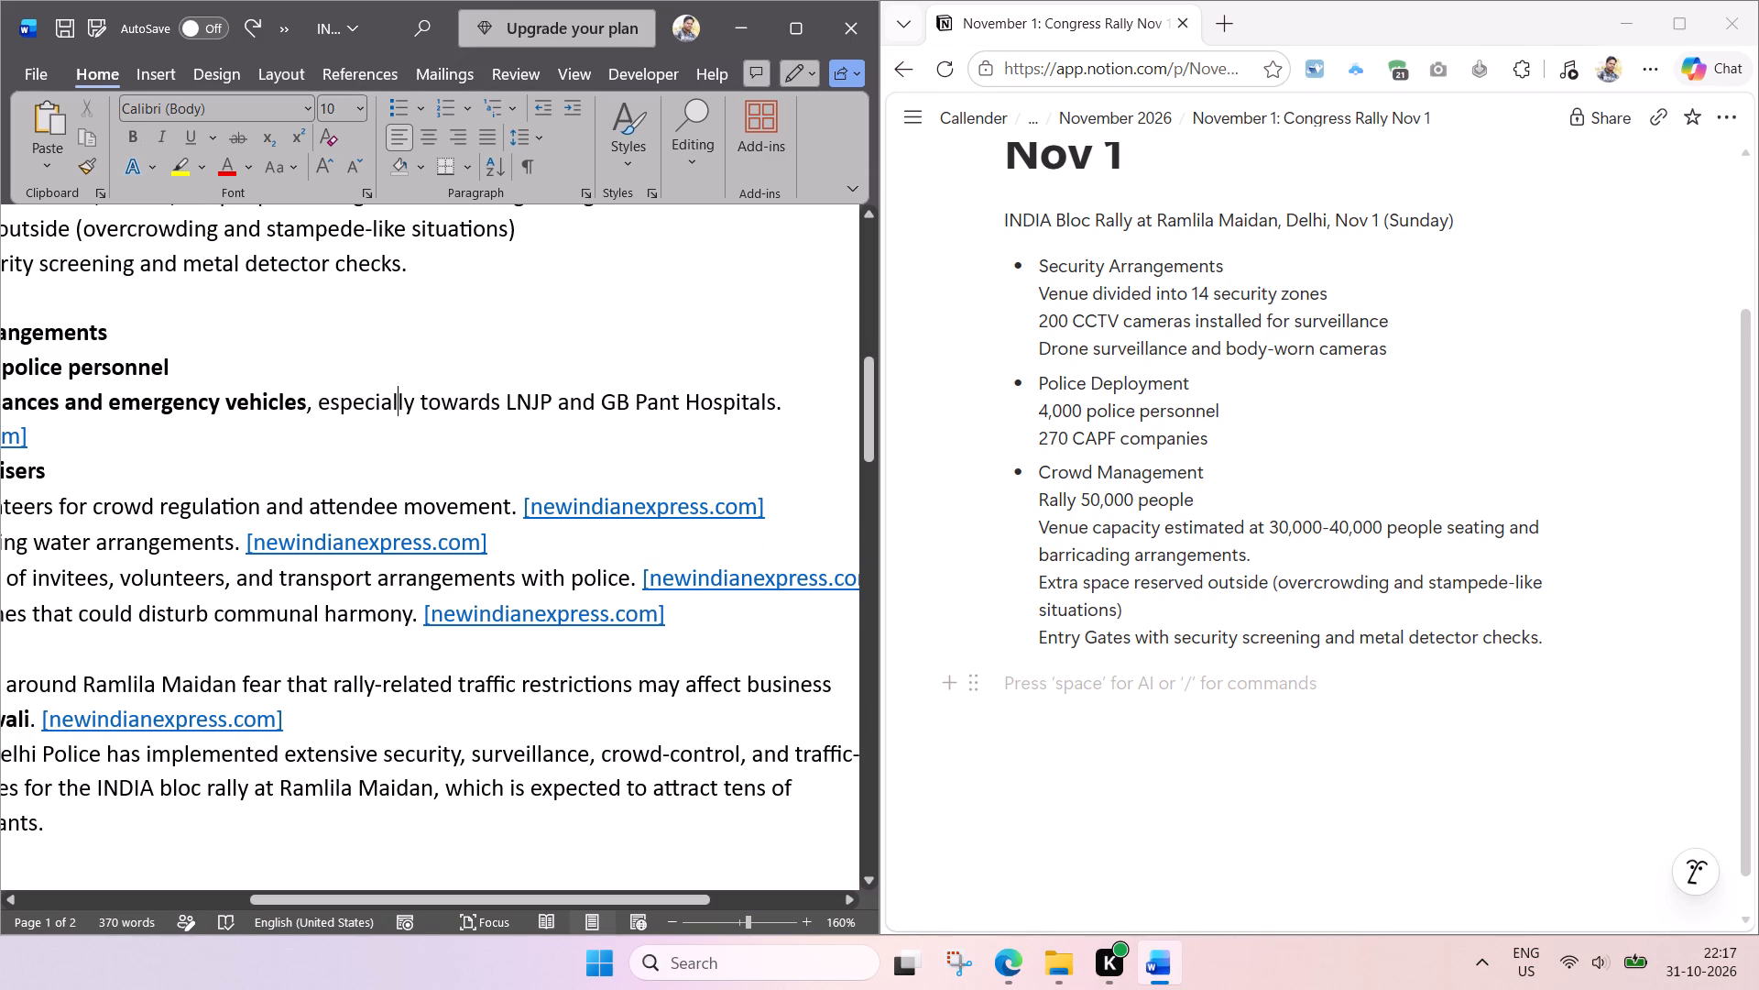
{"action": "double_click", "coordinate": [397, 399]}
{"action": "key", "text": "BackSpace"}
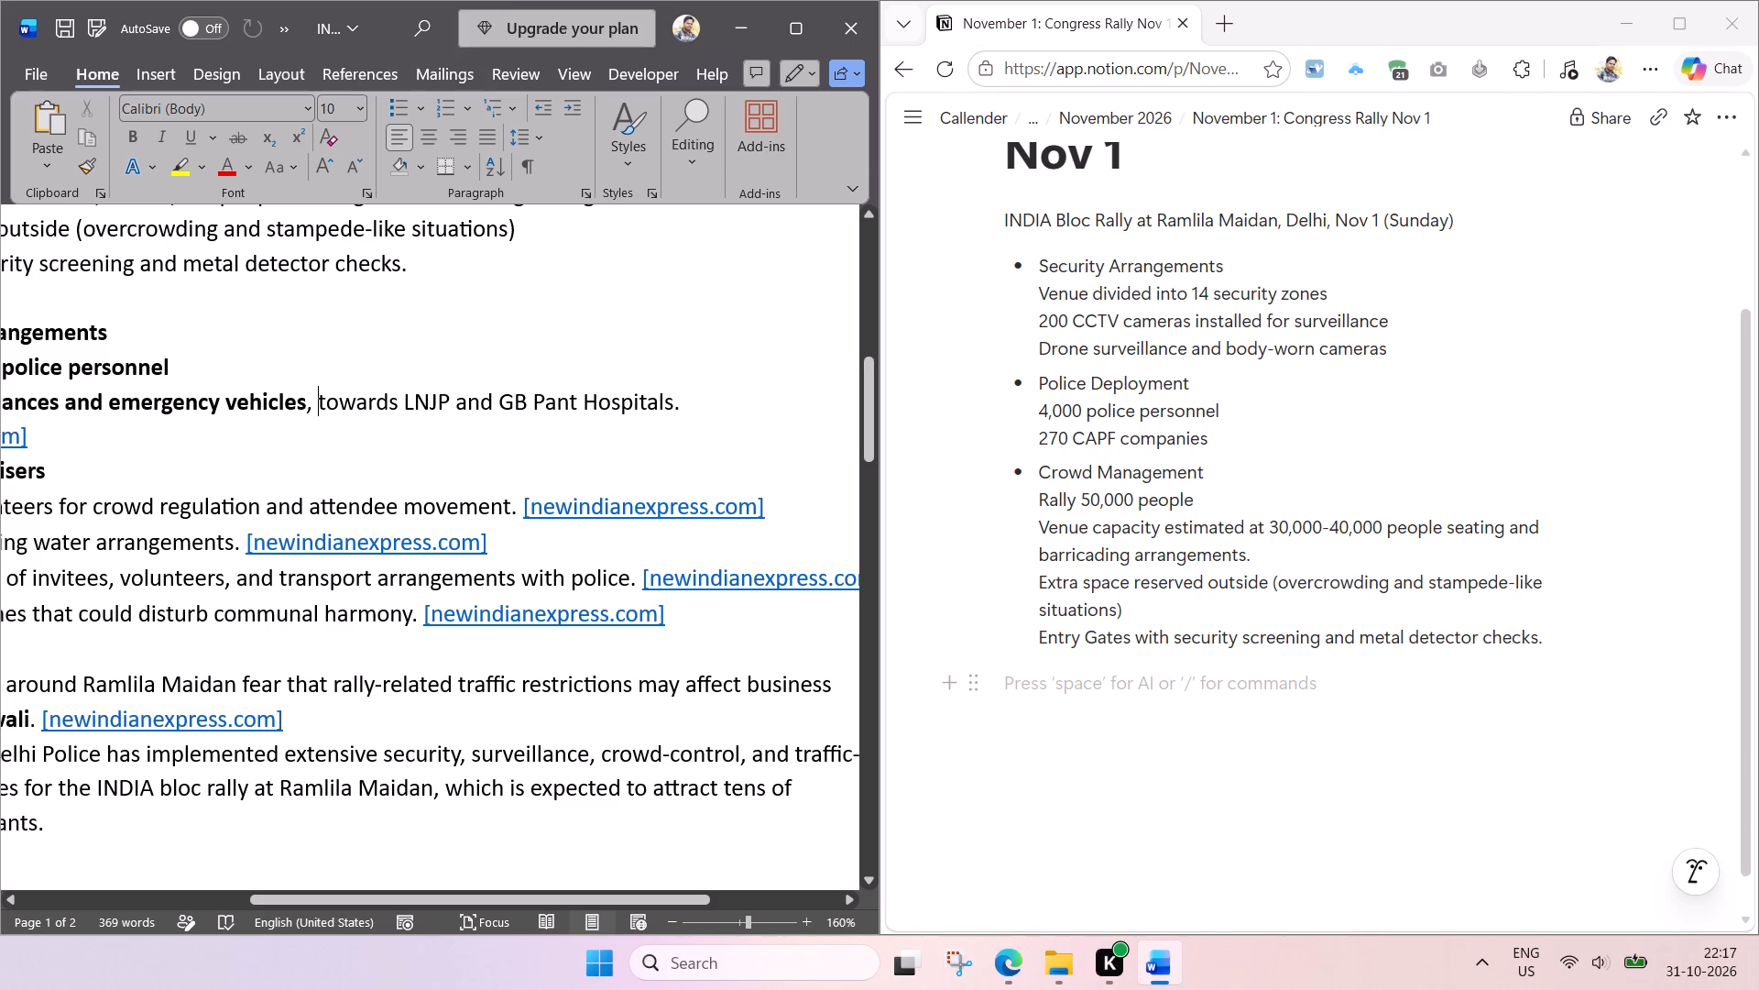
{"action": "key", "text": "BackSpace"}
{"action": "key", "text": "BackSpace"}
{"action": "key", "text": "space"}
{"action": "type", "text": "("}
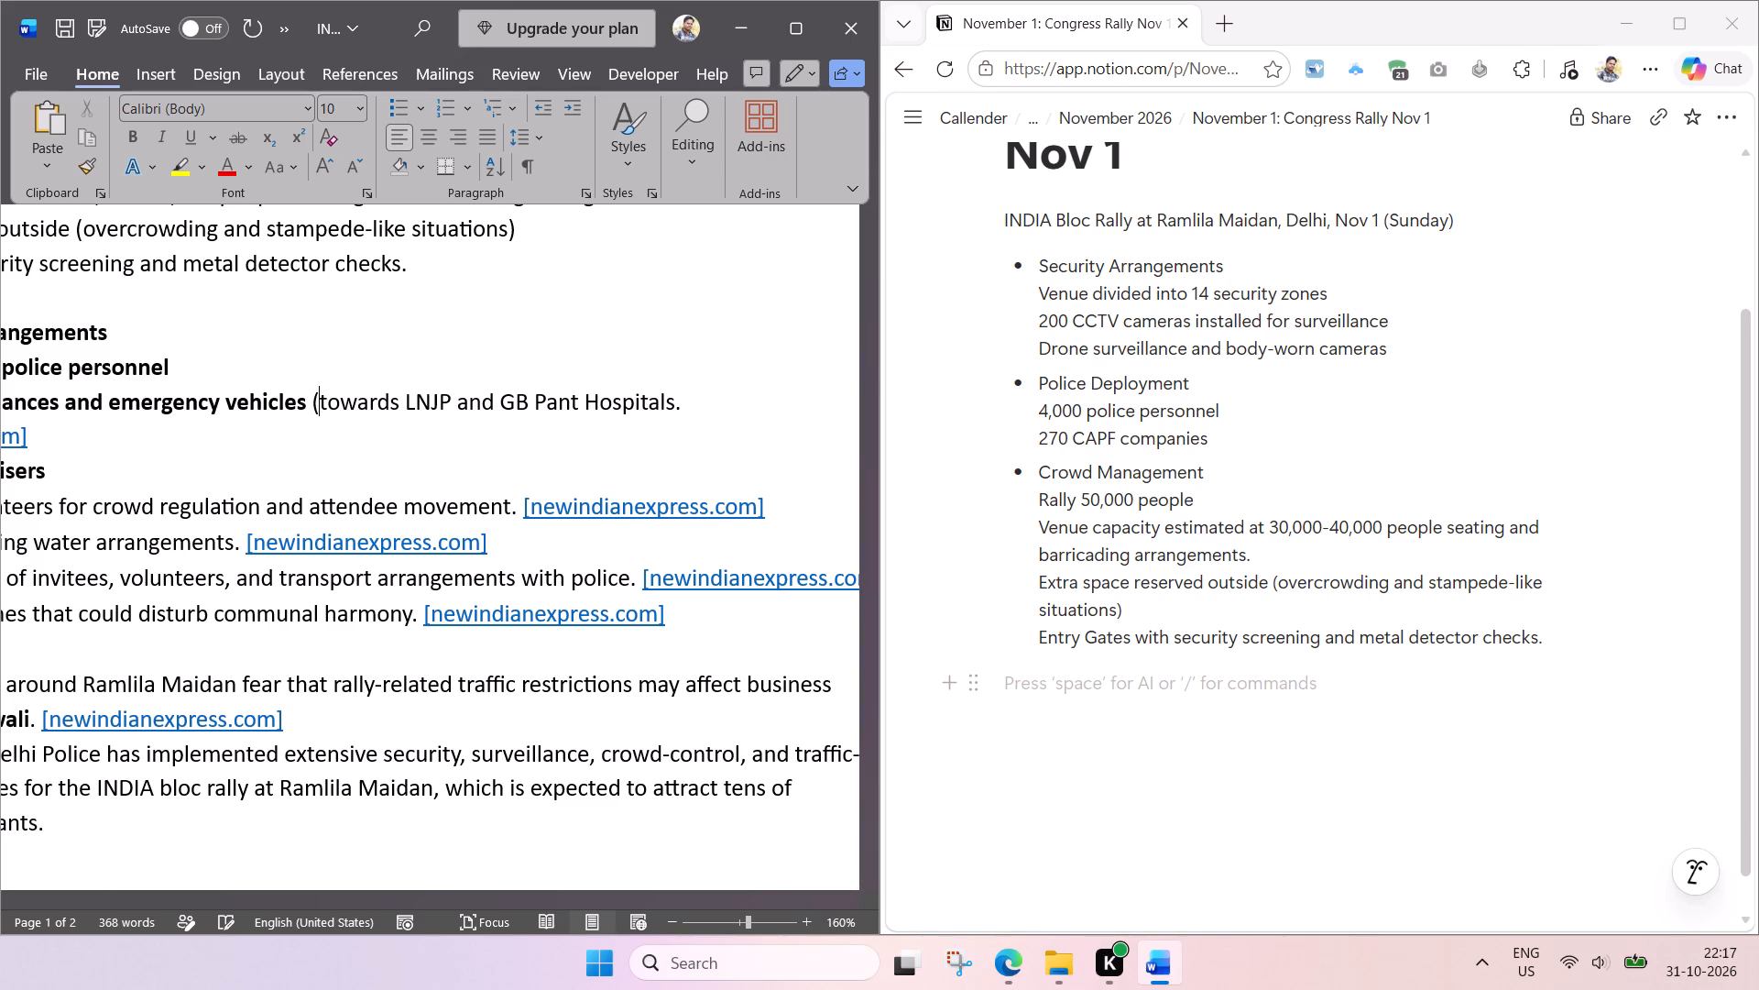
Replace the full stop and source link after "GB Pant Hospitals" with a closing parenthesis.
{"action": "left_click", "coordinate": [685, 398]}
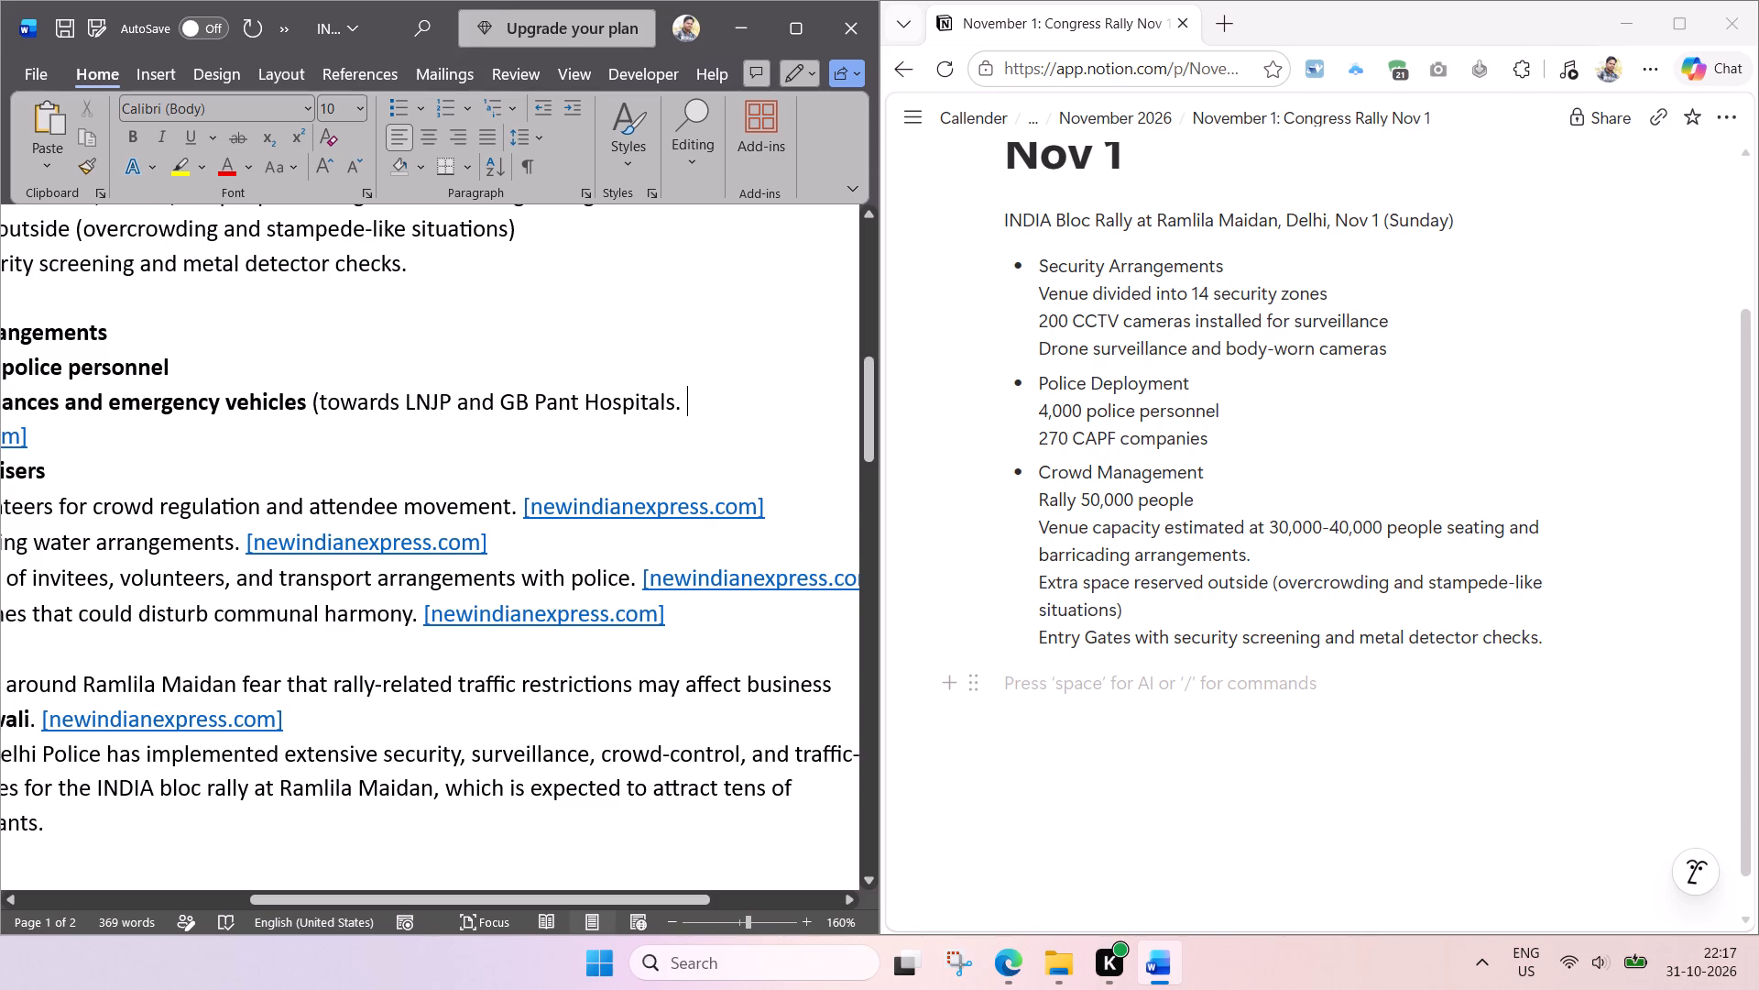
{"action": "key", "text": "BackSpace"}
{"action": "key", "text": "BackSpace"}
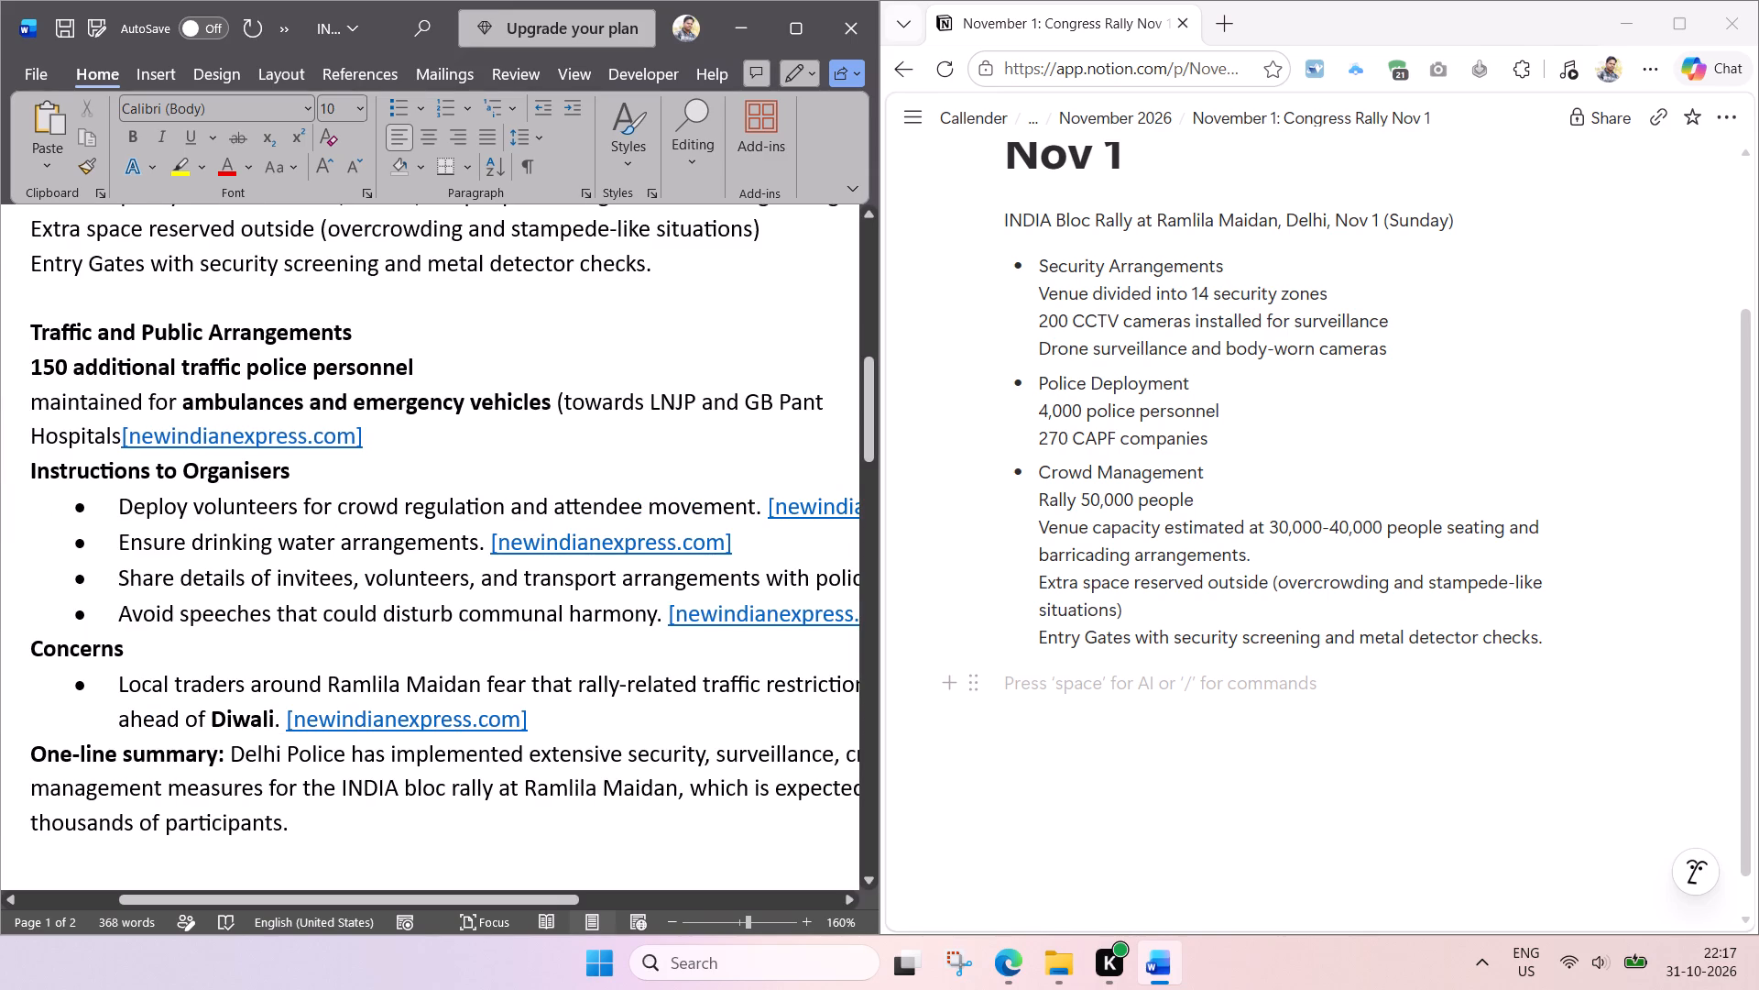
{"action": "key", "text": "space"}
{"action": "key", "text": "space"}
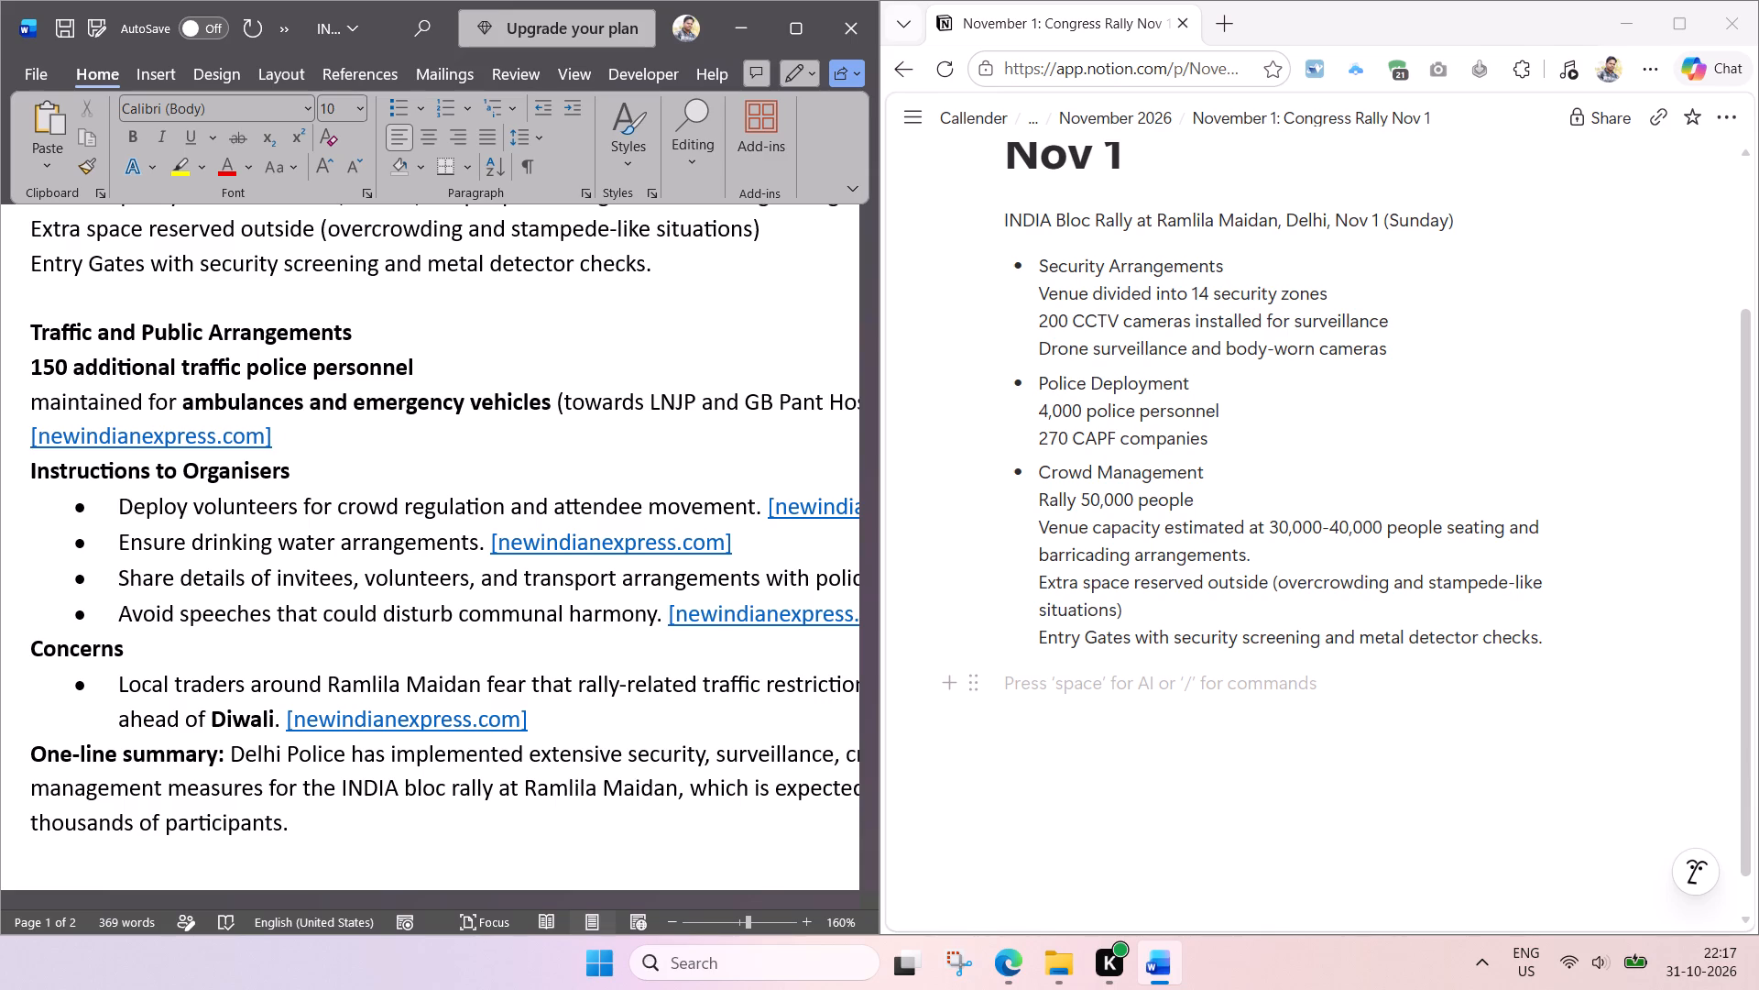
{"action": "left_click_drag", "start_coordinate": [292, 439], "coordinate": [76, 427]}
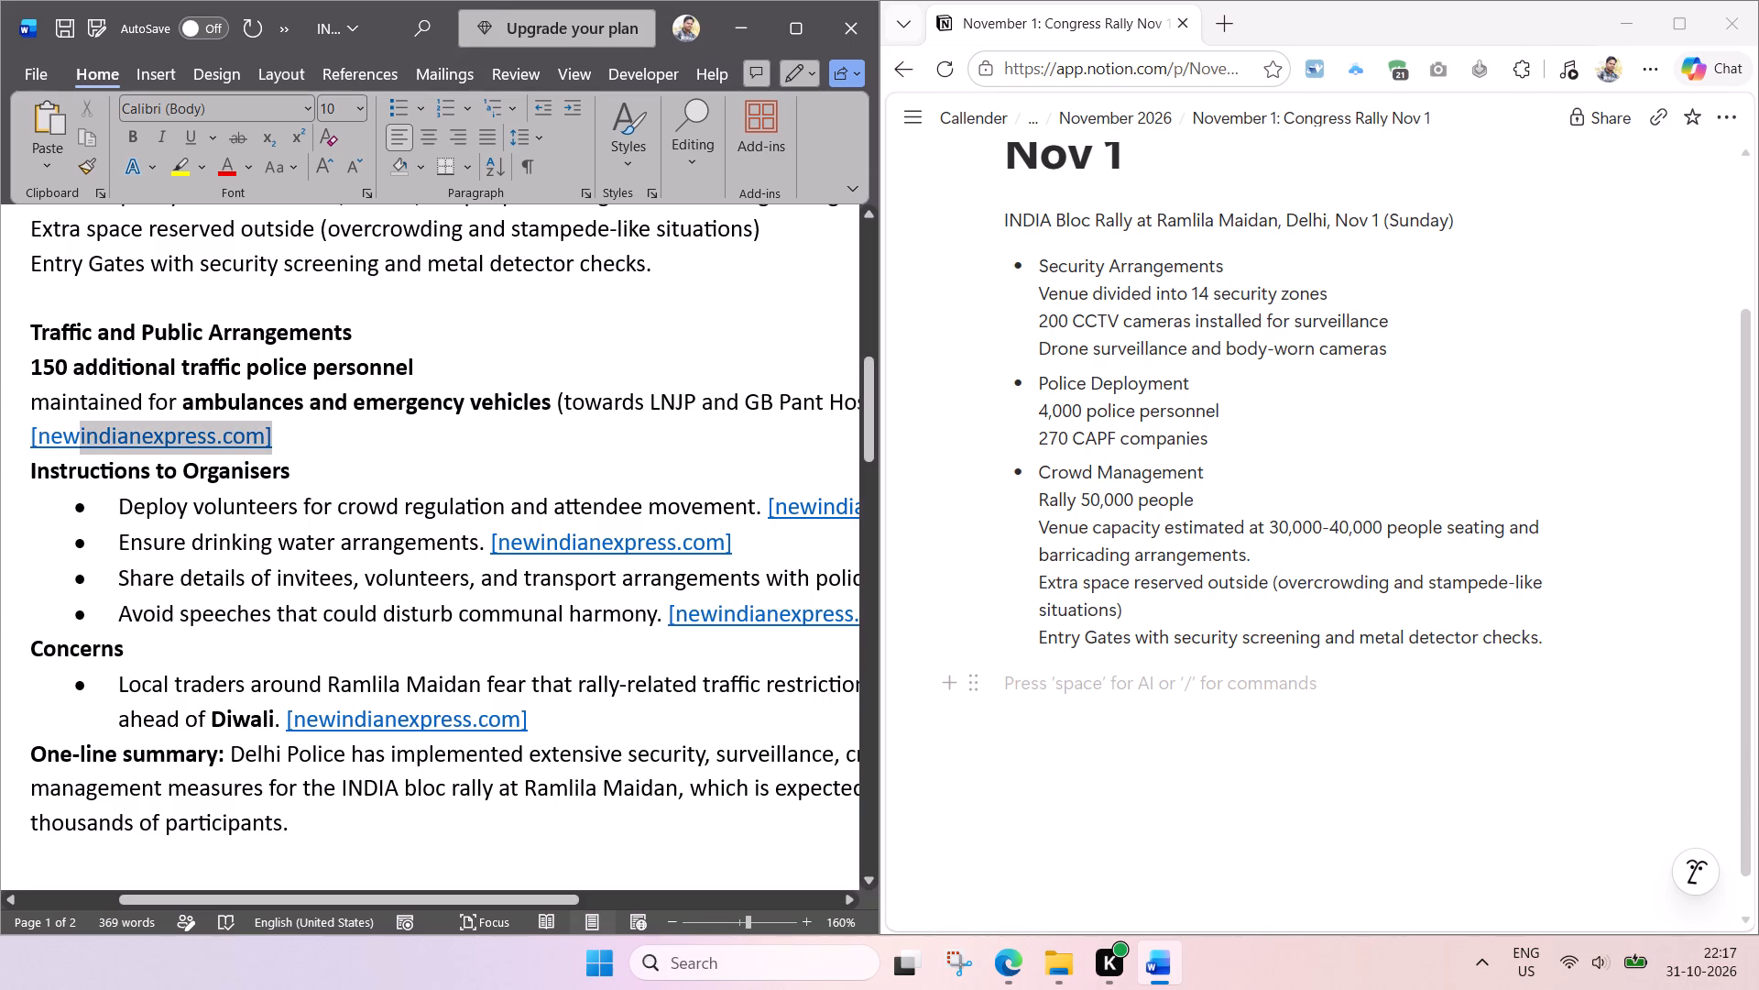
{"action": "left_click_drag", "start_coordinate": [76, 427], "coordinate": [23, 430]}
{"action": "key", "text": "BackSpace"}
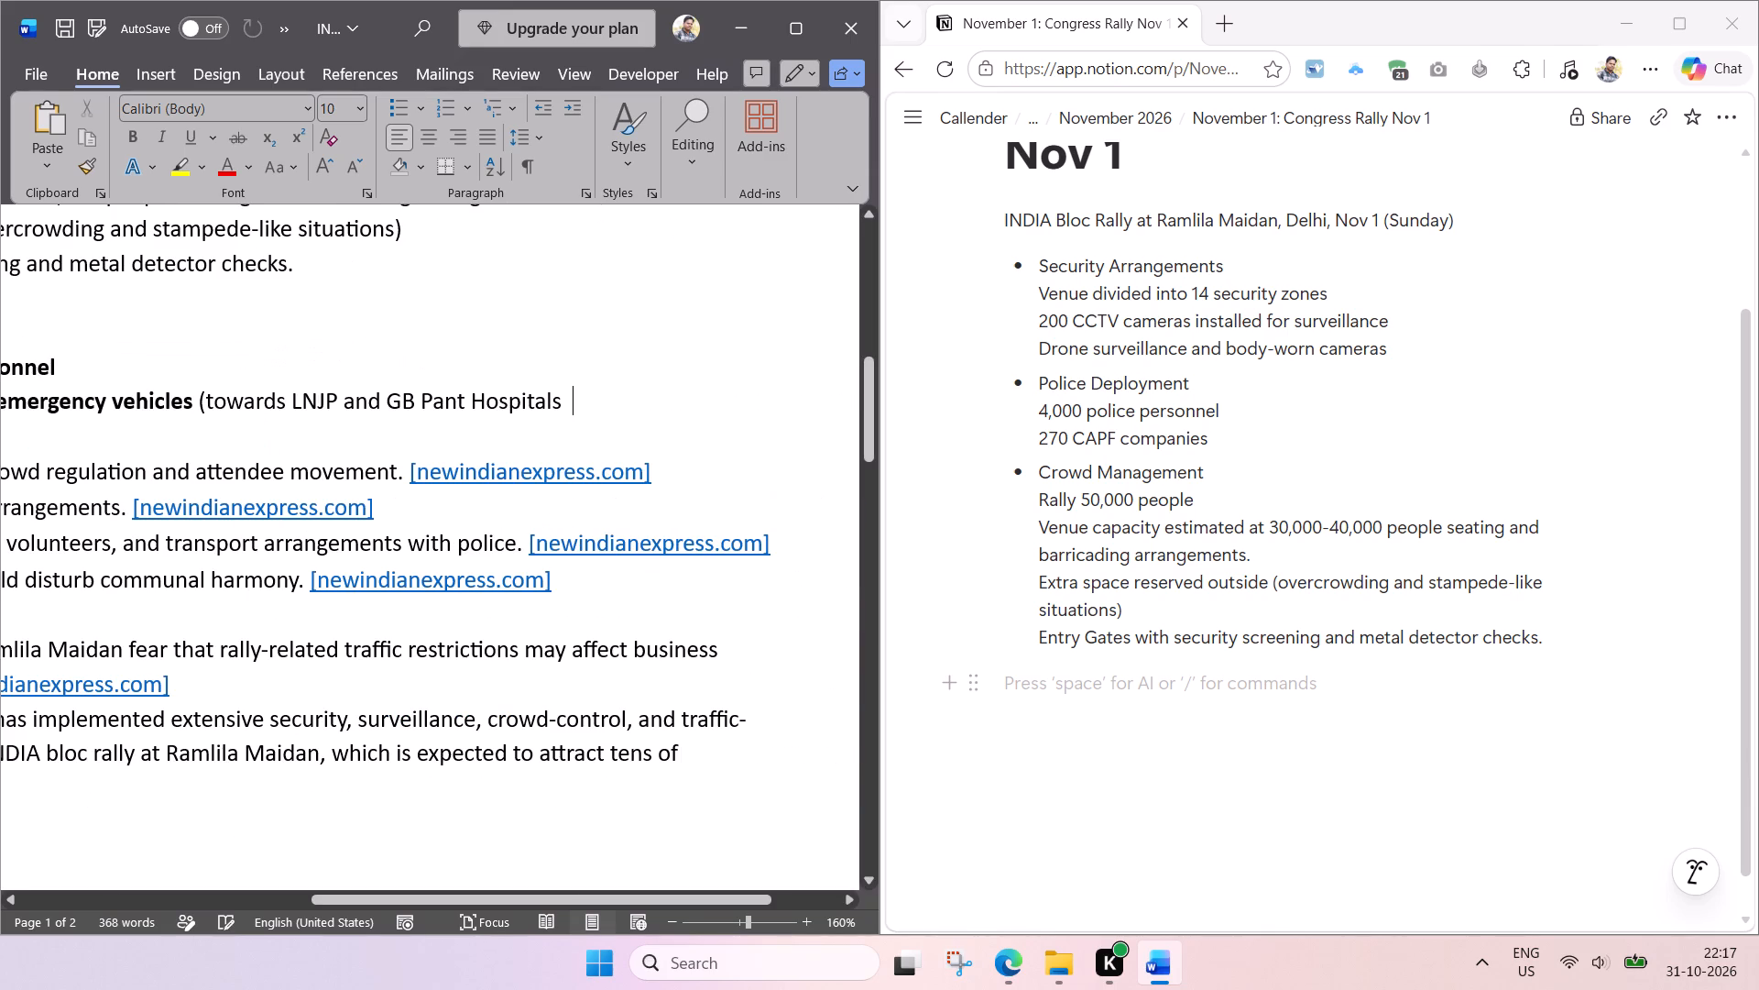
{"action": "key", "text": "BackSpace"}
{"action": "key", "text": "BackSpace"}
{"action": "key", "text": "shift+parenright"}
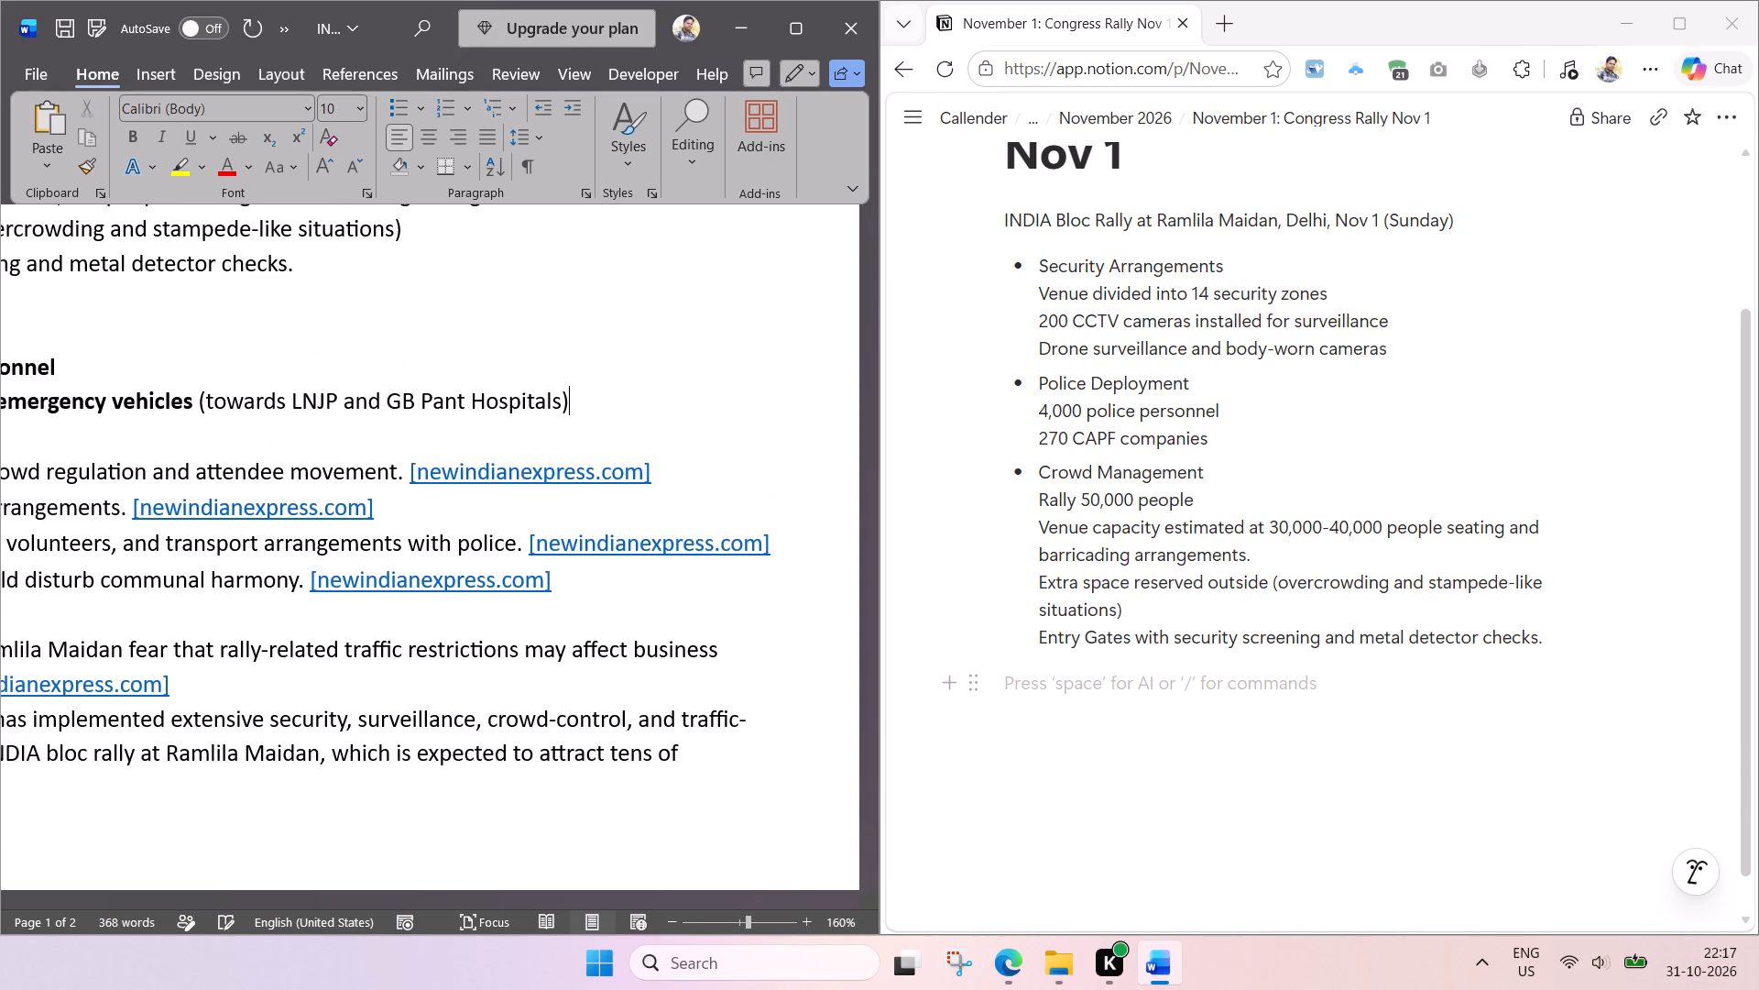
Remove the bold formatting from the Traffic and Public Arrangements heading and its two lines.
{"action": "scroll", "coordinate": [155, 459], "scroll_direction": "right", "scroll_amount": 1}
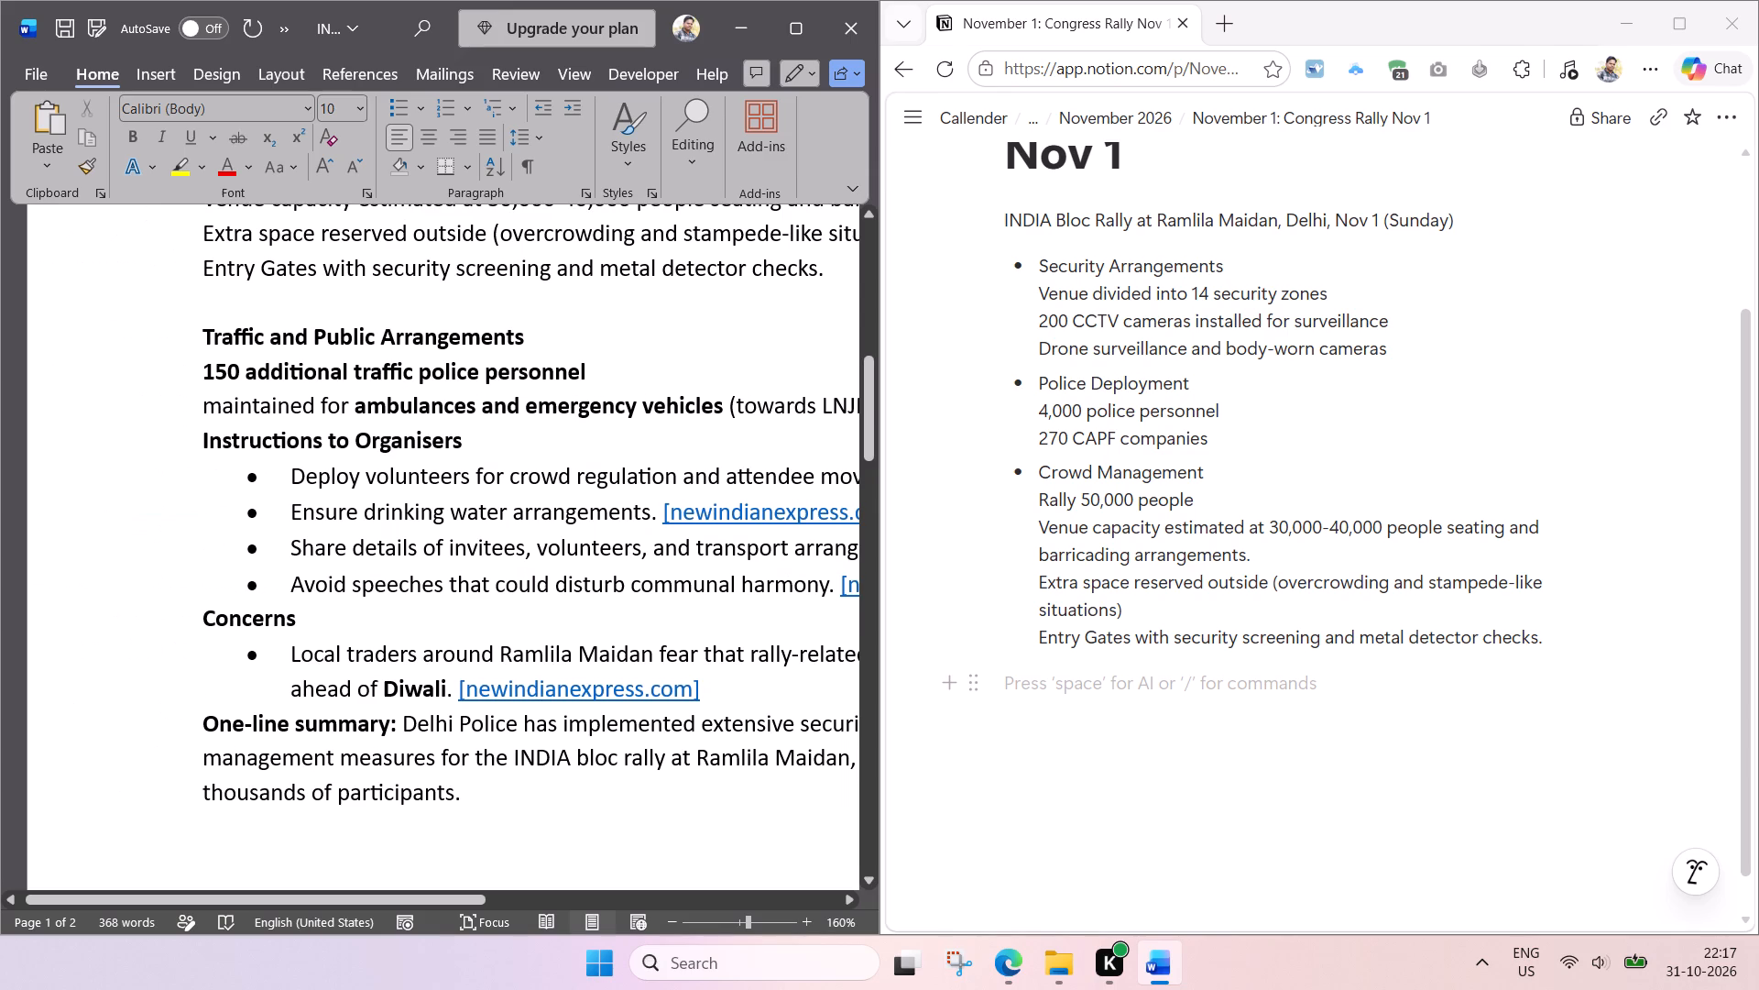
{"action": "scroll", "coordinate": [480, 401], "scroll_direction": "left", "scroll_amount": 1}
{"action": "scroll", "coordinate": [512, 357], "scroll_direction": "down", "scroll_amount": 2, "text": "ctrl"}
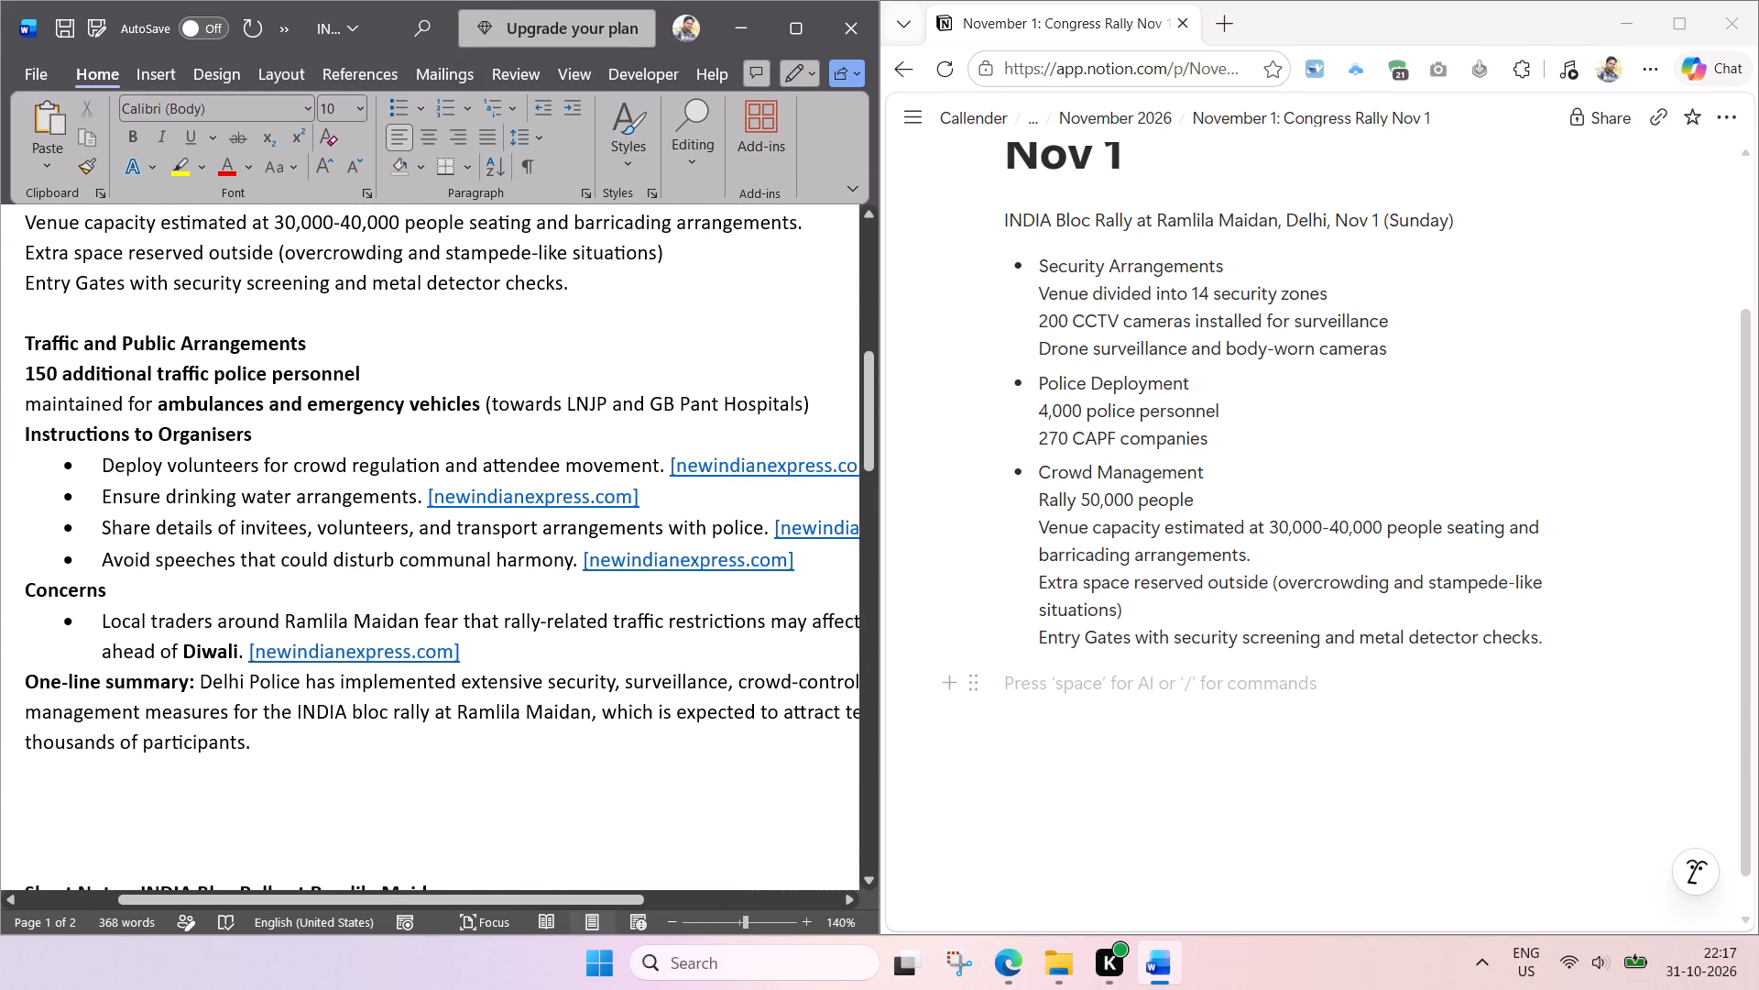
{"action": "left_click_drag", "start_coordinate": [828, 403], "coordinate": [35, 346]}
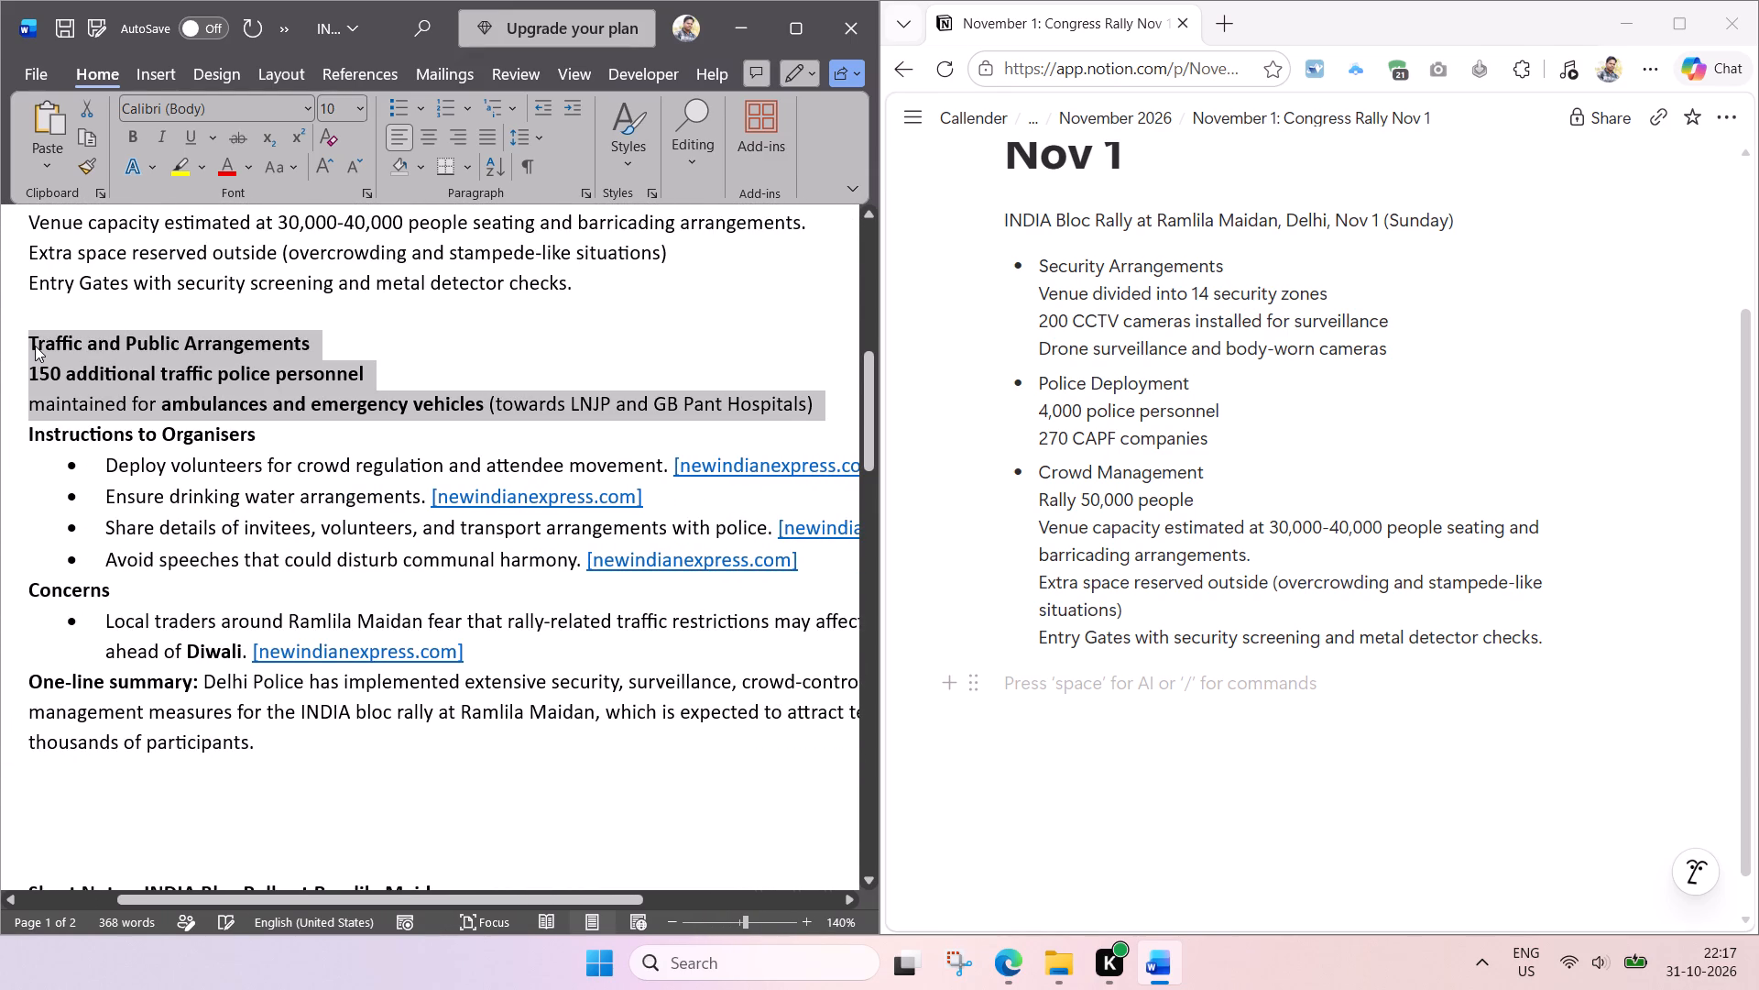
{"action": "key", "text": "ctrl+b"}
{"action": "key", "text": "ctrl+b"}
{"action": "key", "text": "ctrl+b"}
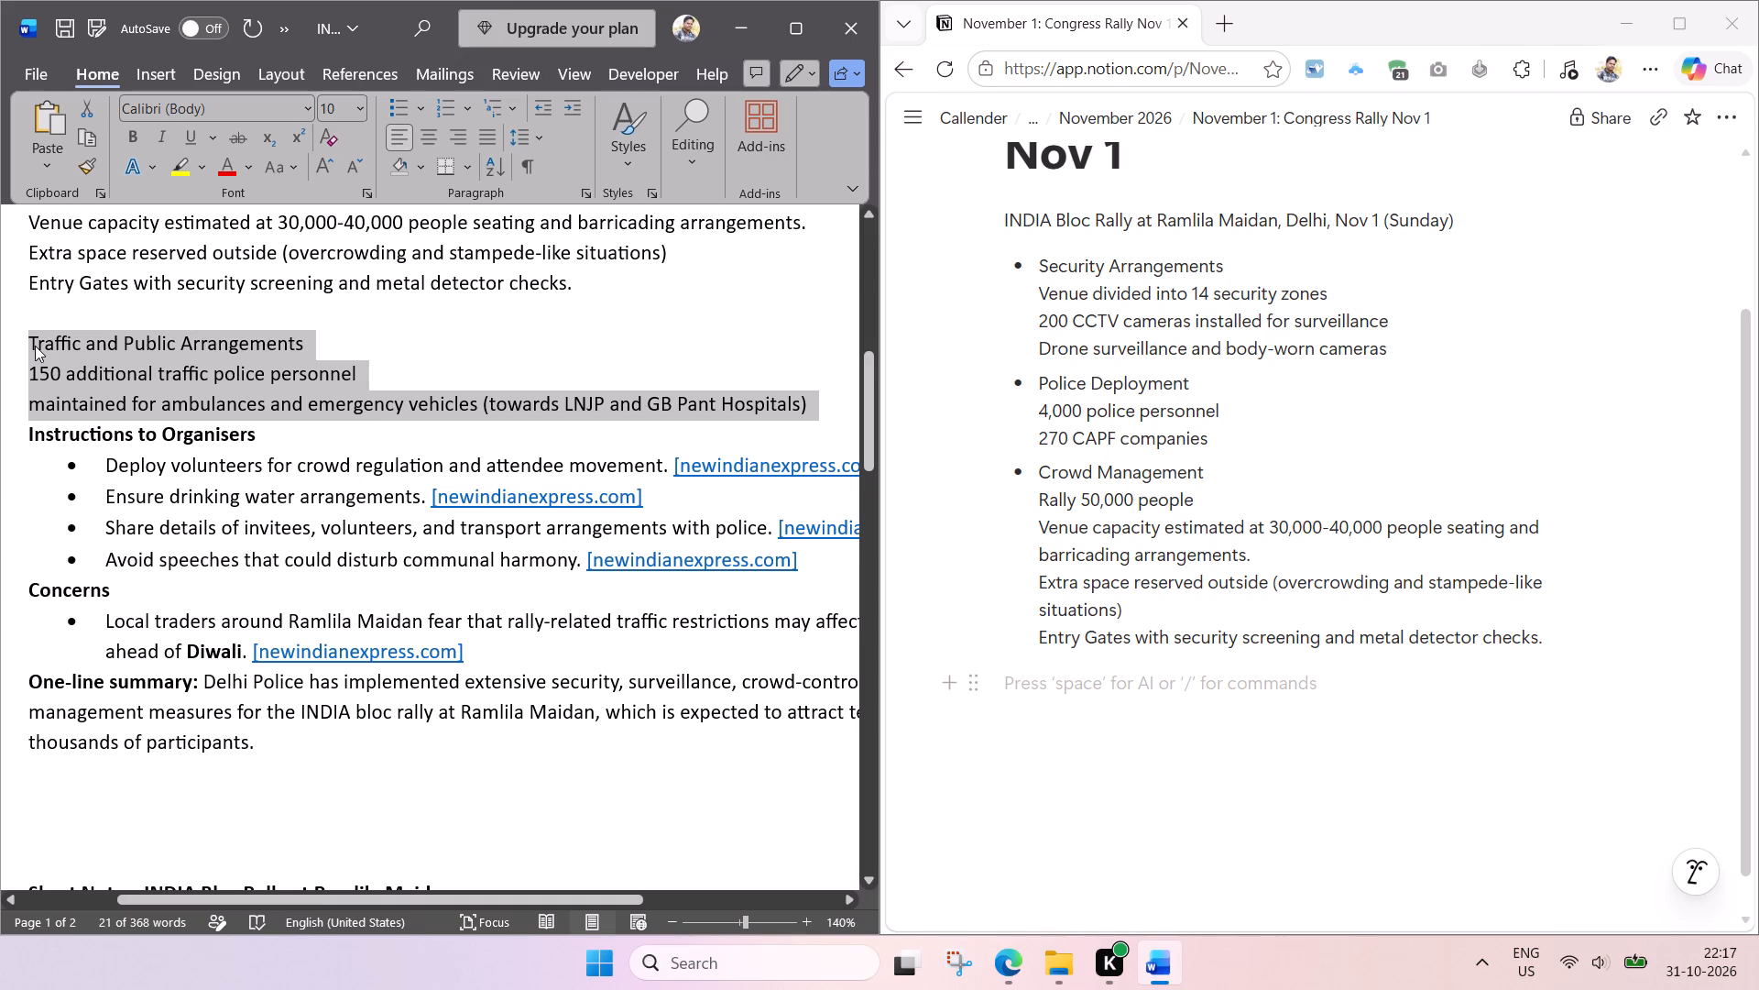
Copy the Traffic and Public Arrangements block to the end of the Notion Congress Rally page and turn it into a bulleted list item.
{"action": "key", "text": "ctrl+c"}
{"action": "left_click", "coordinate": [1164, 682]}
{"action": "key", "text": "ctrl+v"}
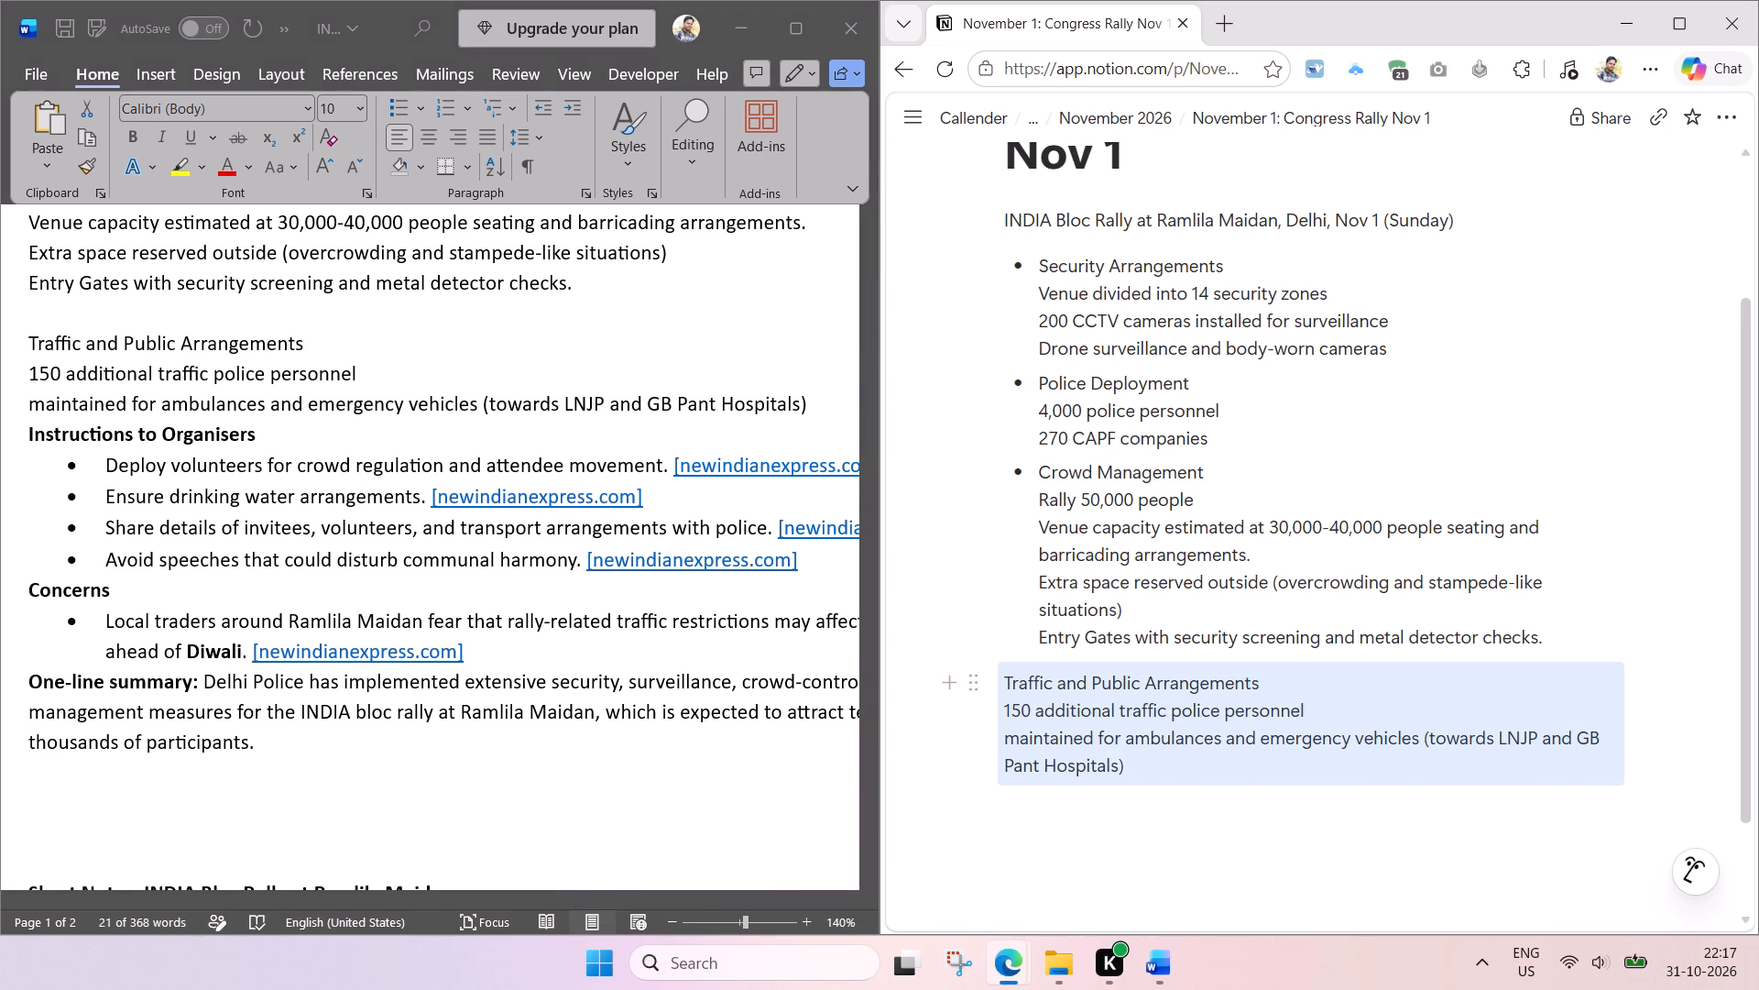
{"action": "left_click", "coordinate": [969, 687]}
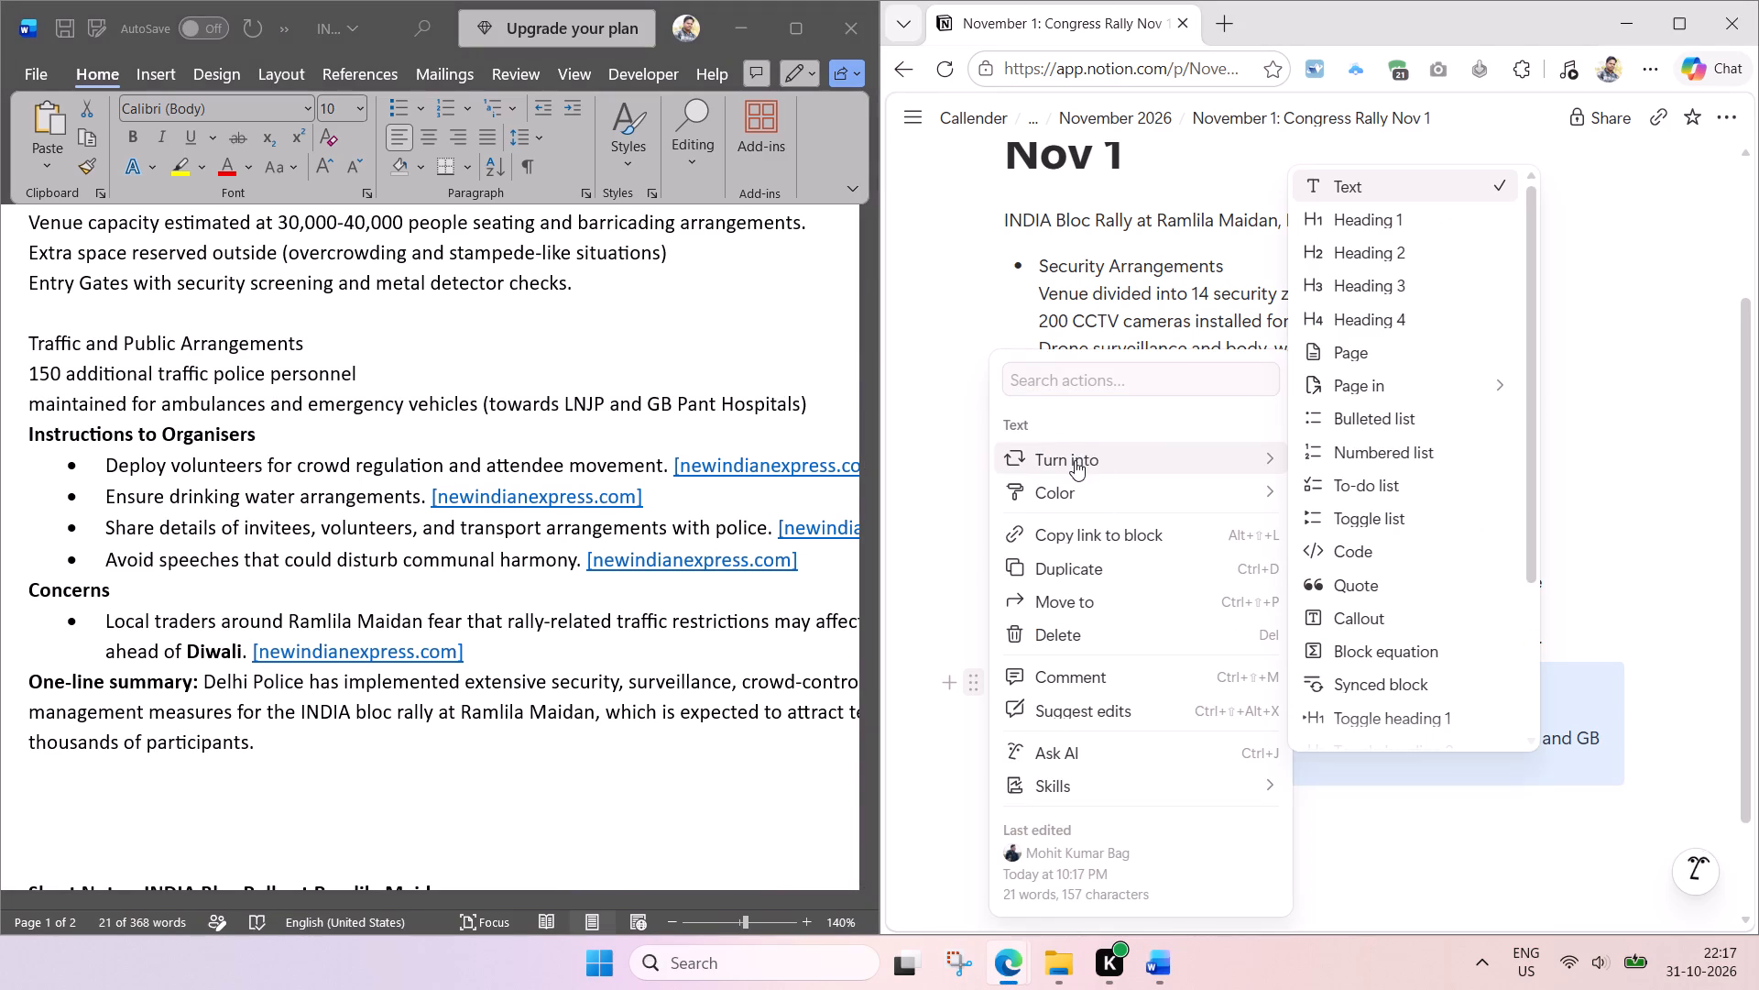
{"action": "left_click", "coordinate": [1340, 412]}
{"action": "left_click", "coordinate": [1163, 820]}
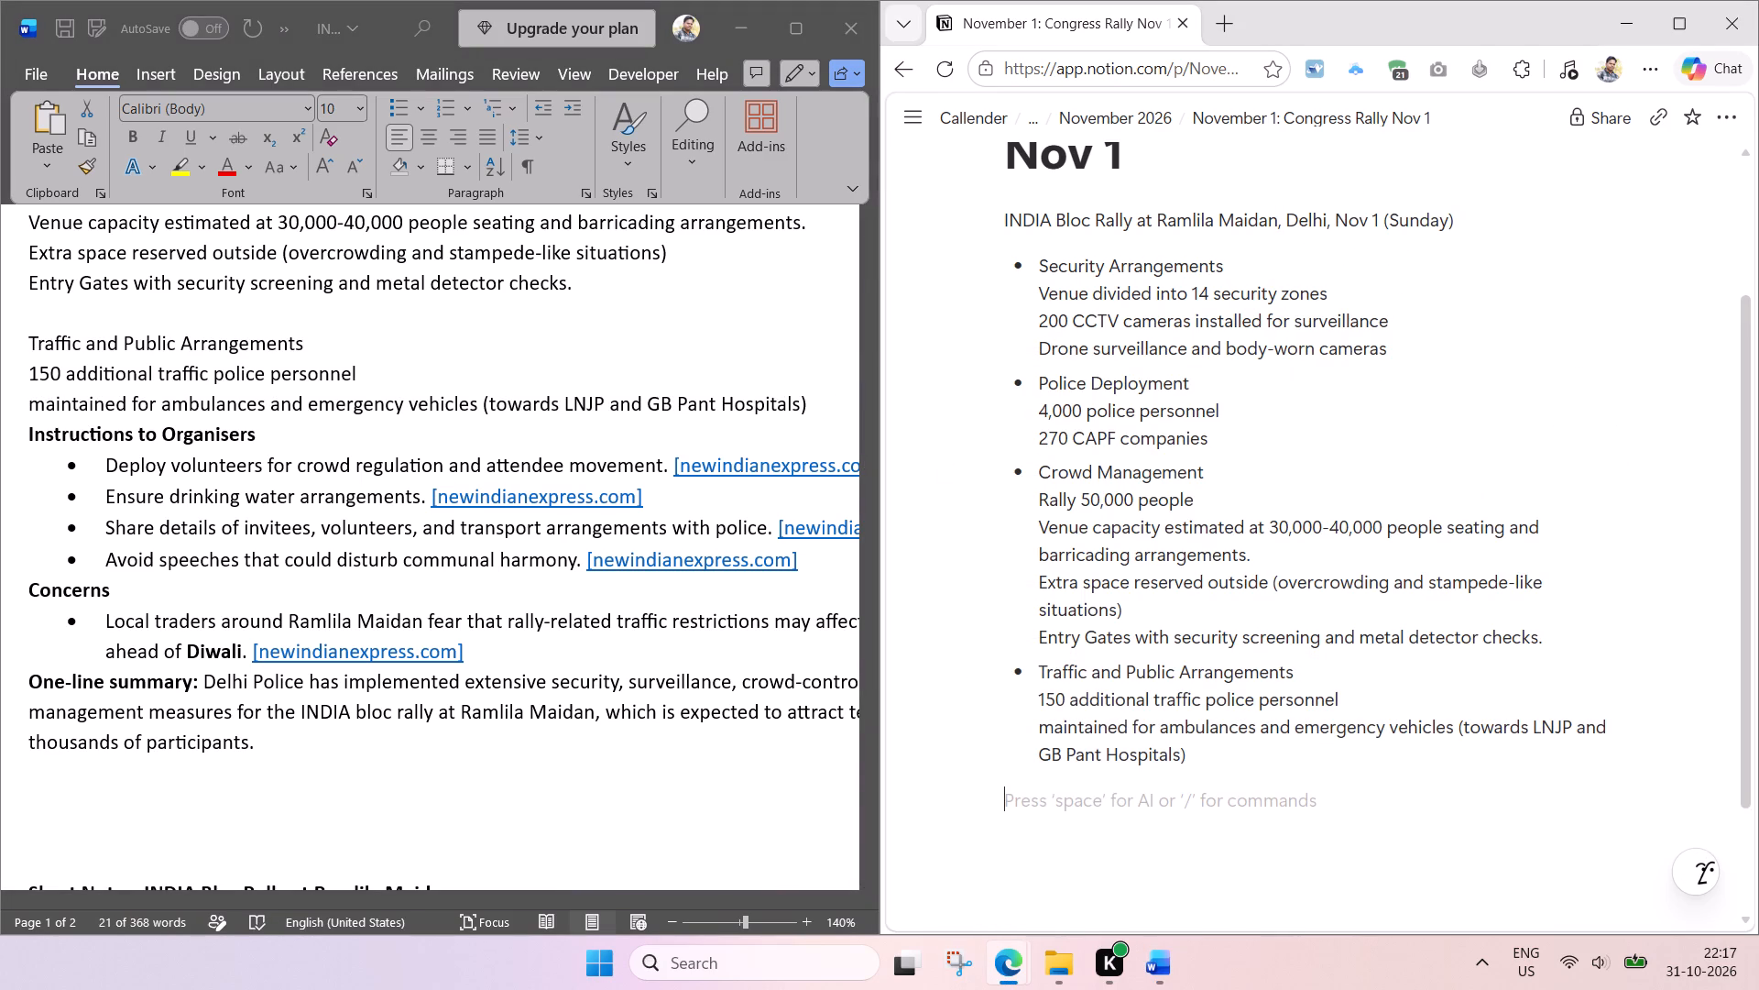
{"action": "key", "text": "ctrl+s"}
Check the remaining INC Protest notes in Word and close the document without saving changes.
{"action": "left_click", "coordinate": [486, 577]}
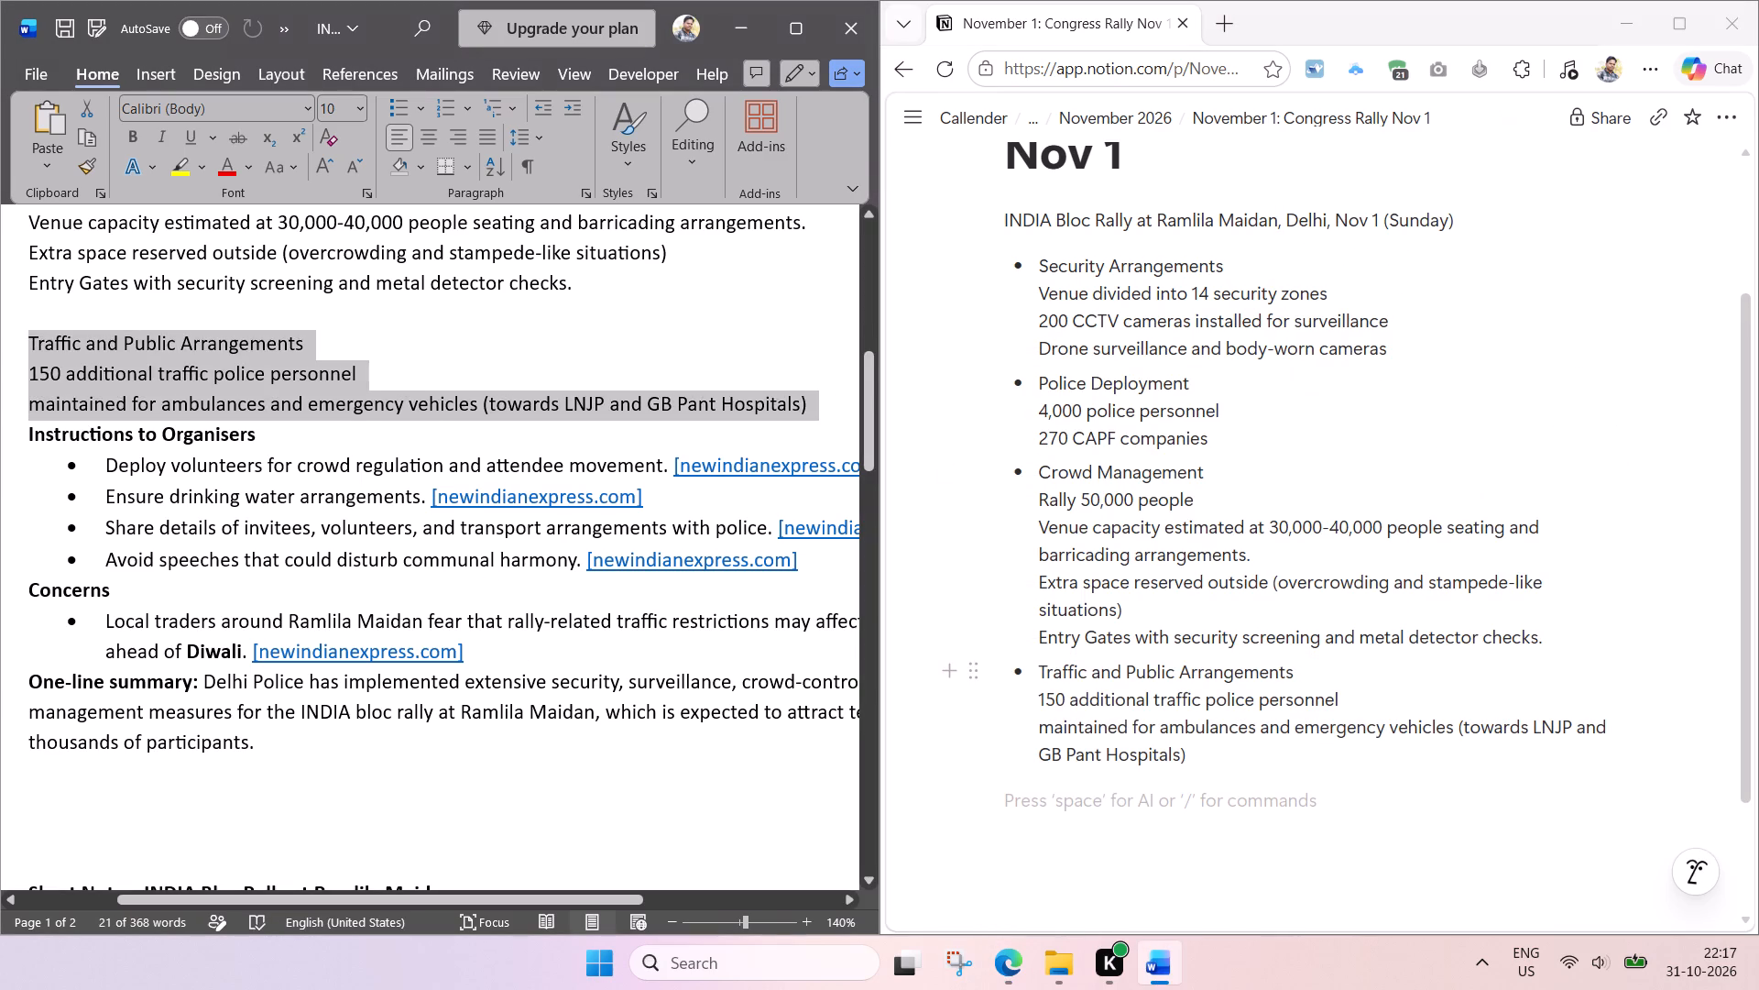
{"action": "scroll", "coordinate": [485, 577], "scroll_direction": "down", "scroll_amount": 1}
{"action": "scroll", "coordinate": [512, 505], "scroll_direction": "down", "scroll_amount": 1}
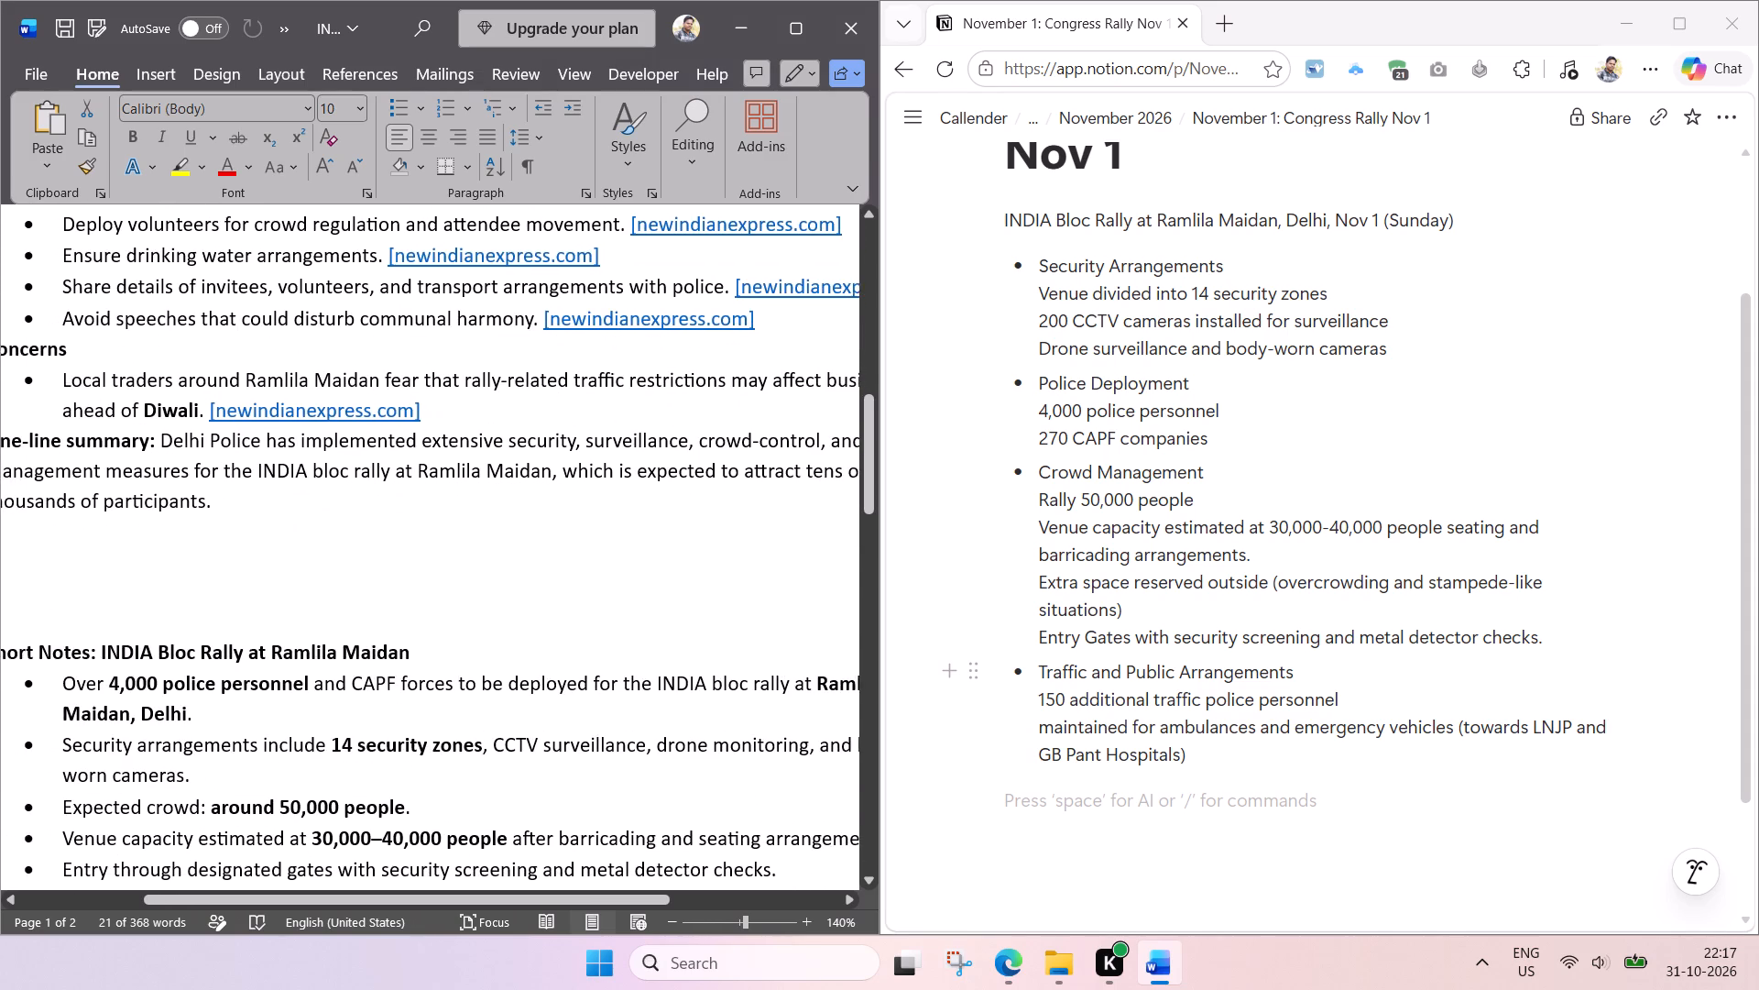
{"action": "scroll", "coordinate": [479, 566], "scroll_direction": "down", "scroll_amount": 1}
{"action": "scroll", "coordinate": [534, 512], "scroll_direction": "up", "scroll_amount": 6}
{"action": "left_click", "coordinate": [863, 48]}
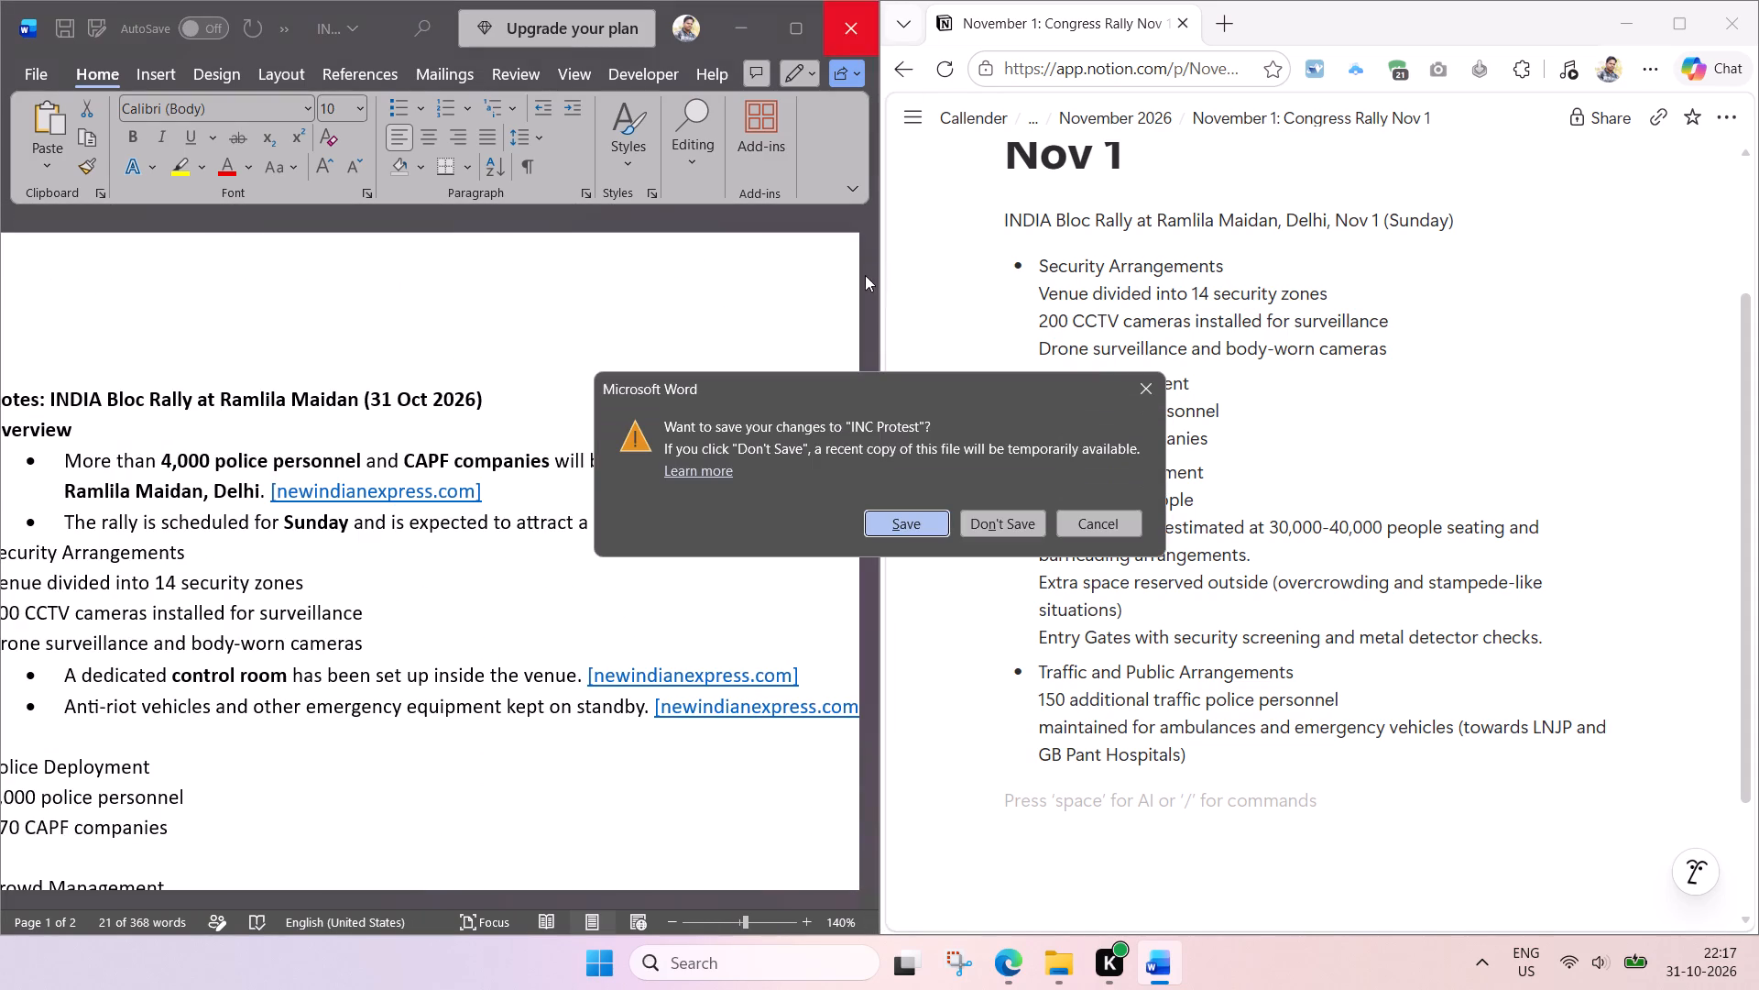
{"action": "left_click", "coordinate": [1014, 532]}
Delete the INC Protest file from the Nov 1 folder.
{"action": "left_click", "coordinate": [350, 399]}
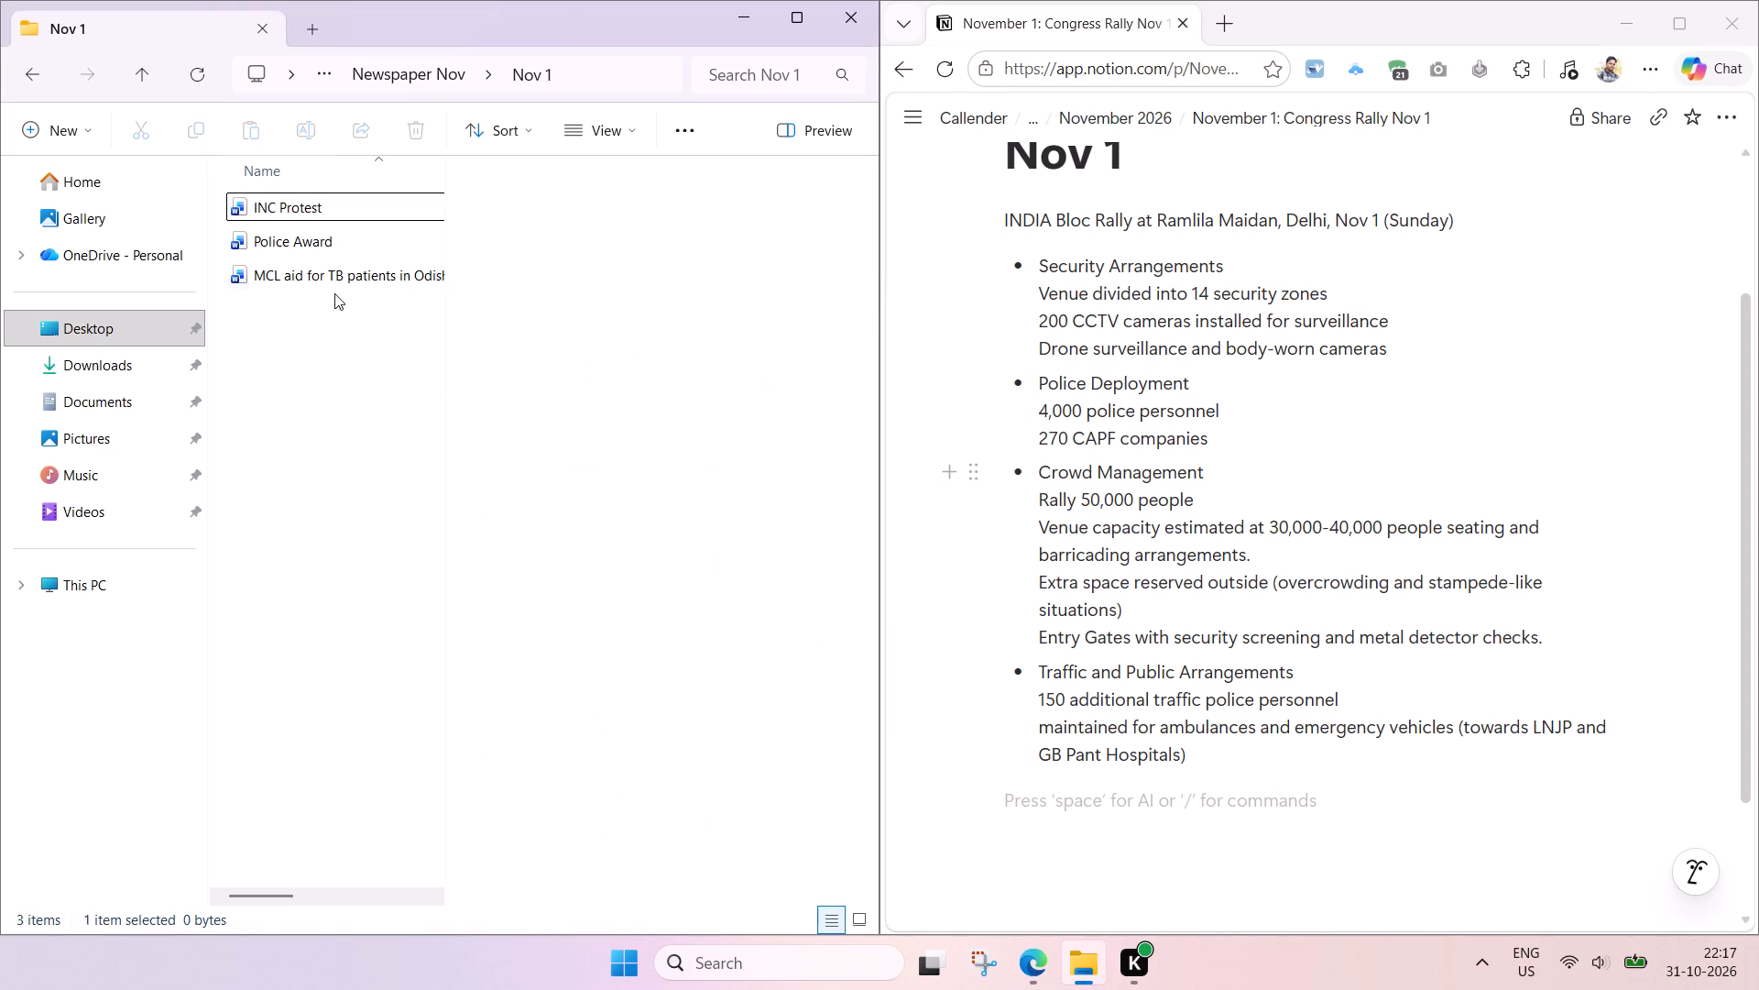
{"action": "left_click", "coordinate": [327, 211]}
{"action": "key", "text": "Delete"}
Preview the Police Award file and add a row dated November 1 to the Notion November 2026 index table.
{"action": "left_click", "coordinate": [328, 213]}
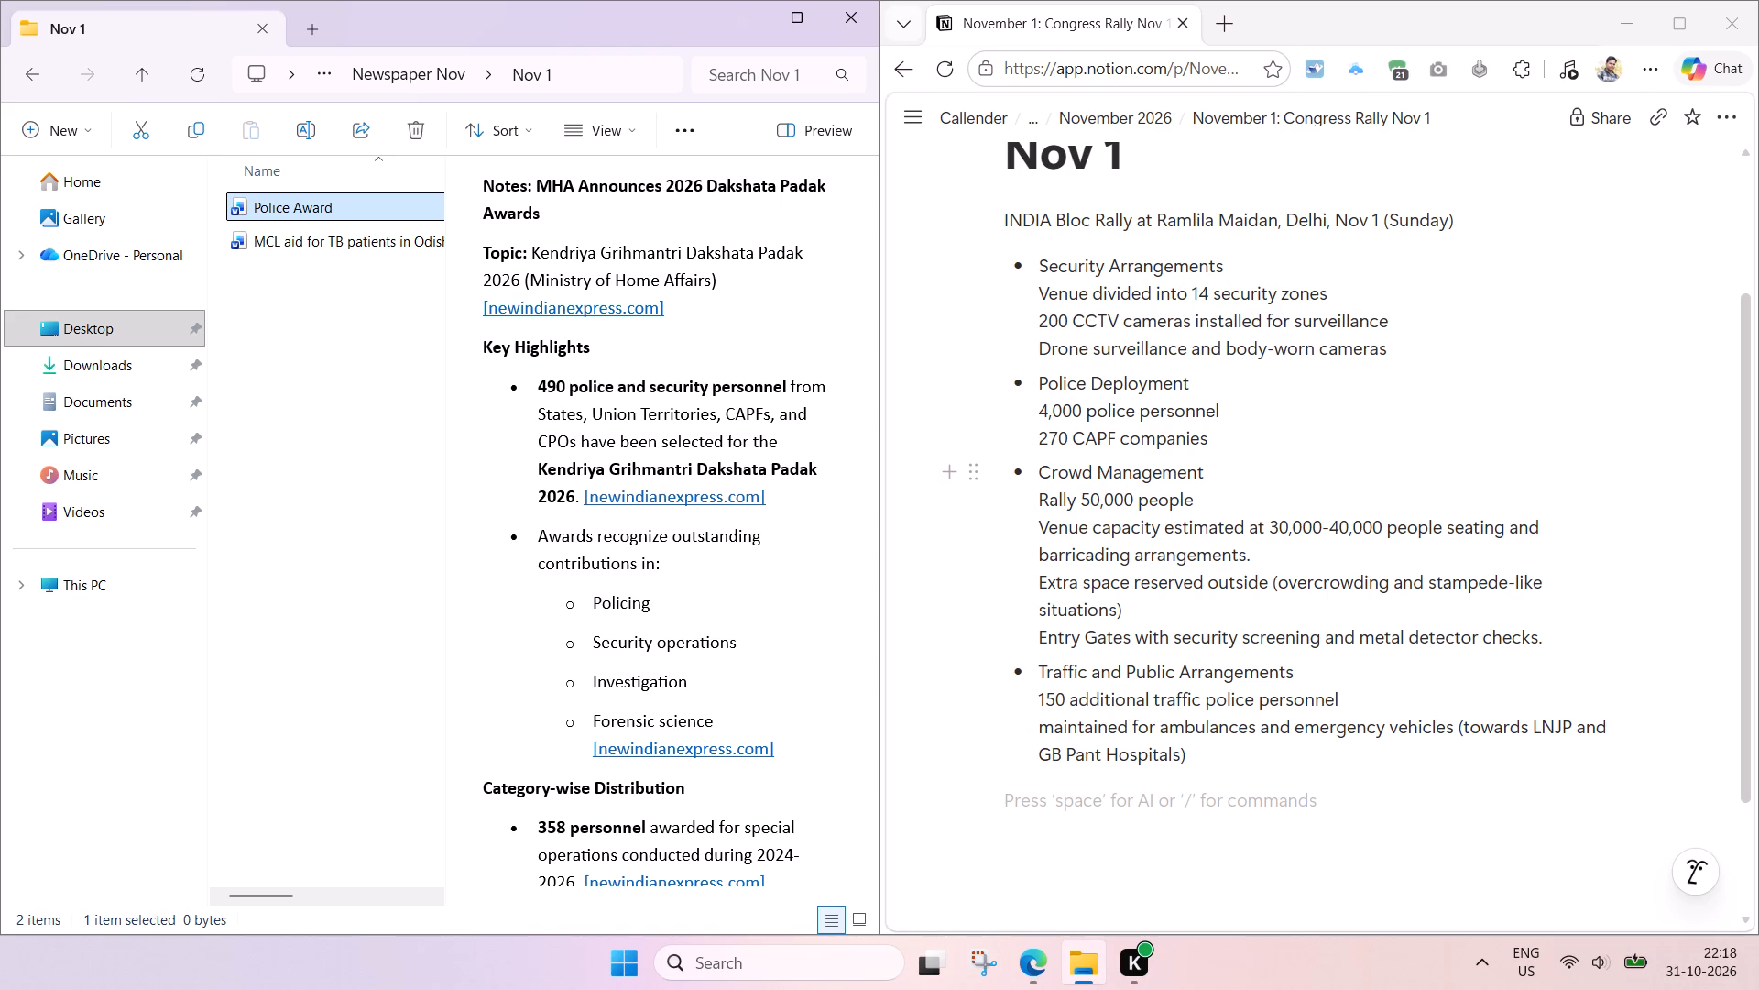
{"action": "left_click", "coordinate": [1125, 112]}
{"action": "scroll", "coordinate": [1277, 527], "scroll_direction": "down", "scroll_amount": 1}
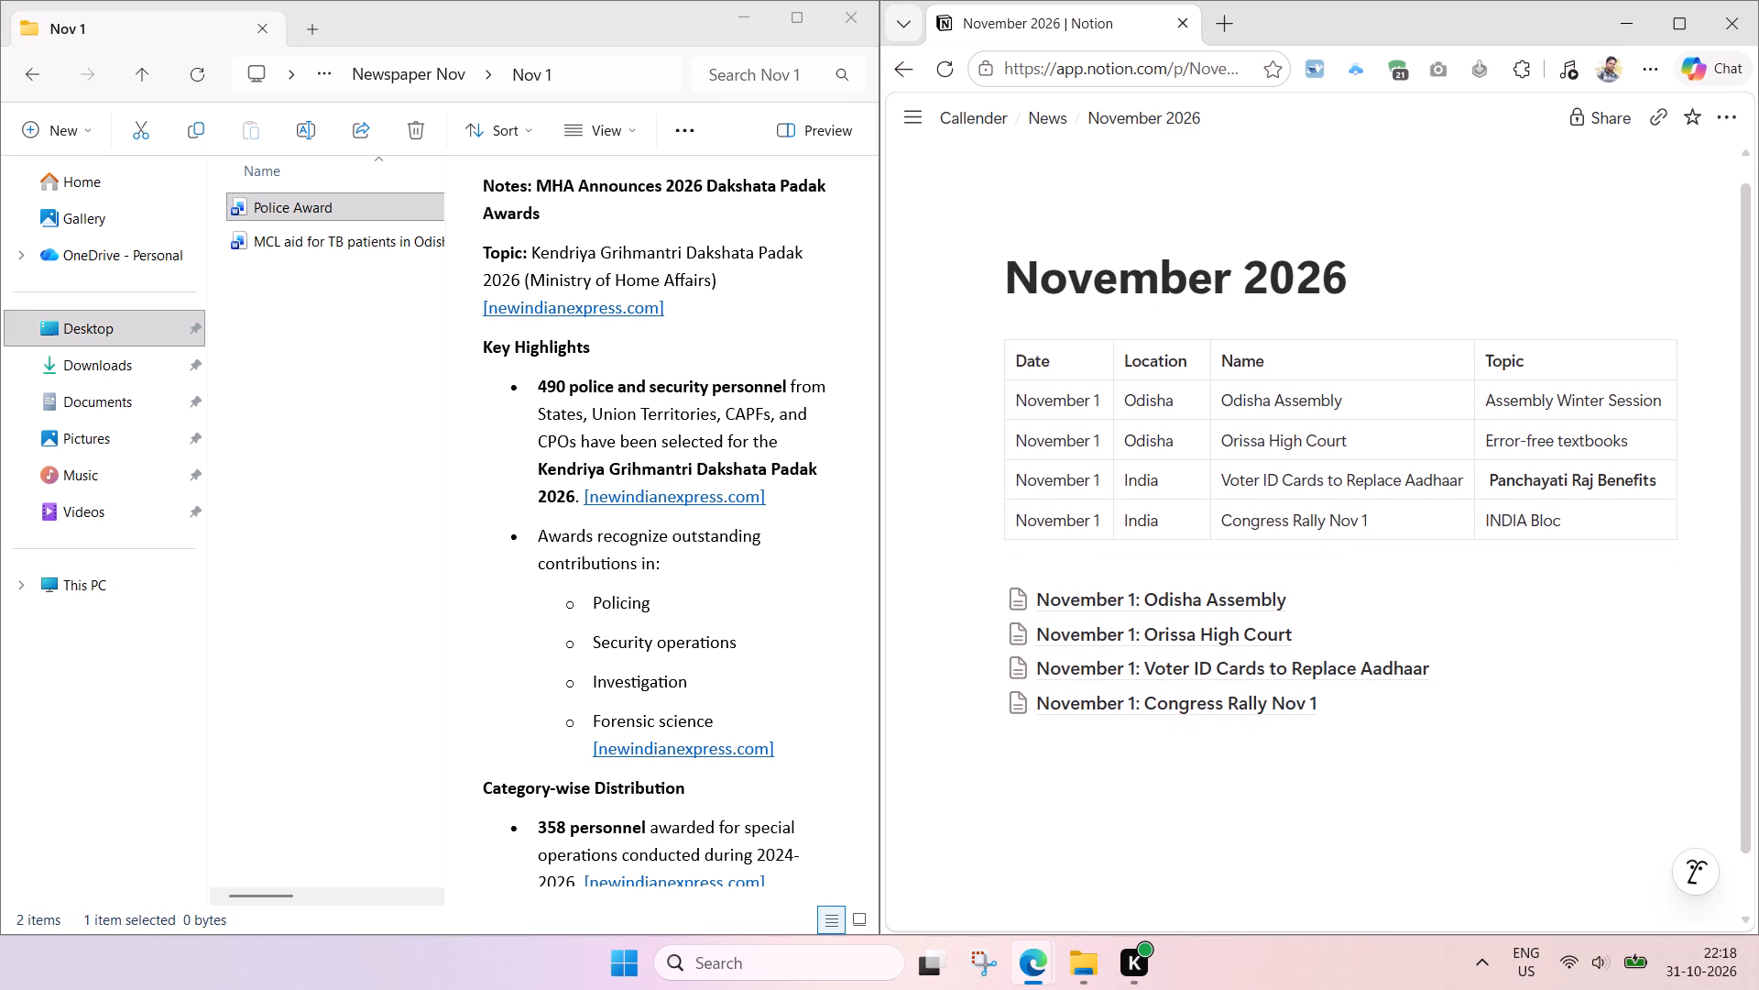
{"action": "scroll", "coordinate": [1305, 568], "scroll_direction": "down", "scroll_amount": 1}
{"action": "left_click", "coordinate": [1329, 550]}
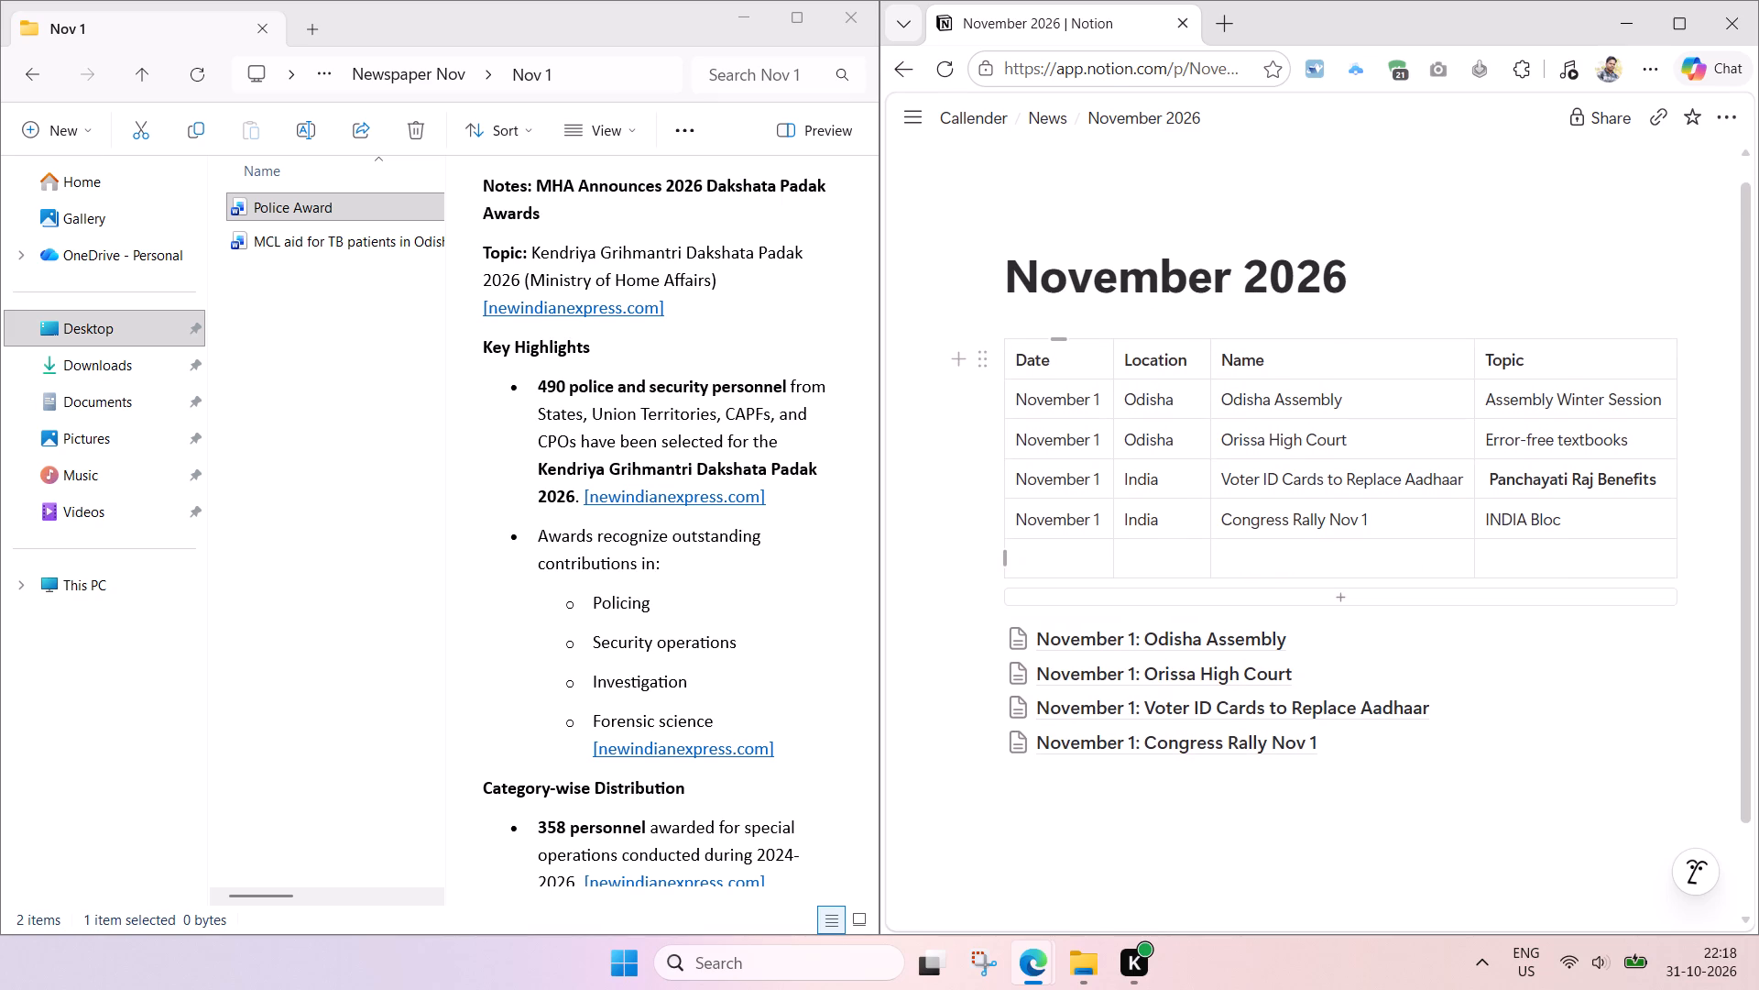
{"action": "left_click", "coordinate": [1082, 567]}
{"action": "left_click", "coordinate": [1091, 529]}
{"action": "key", "text": "ctrl+a"}
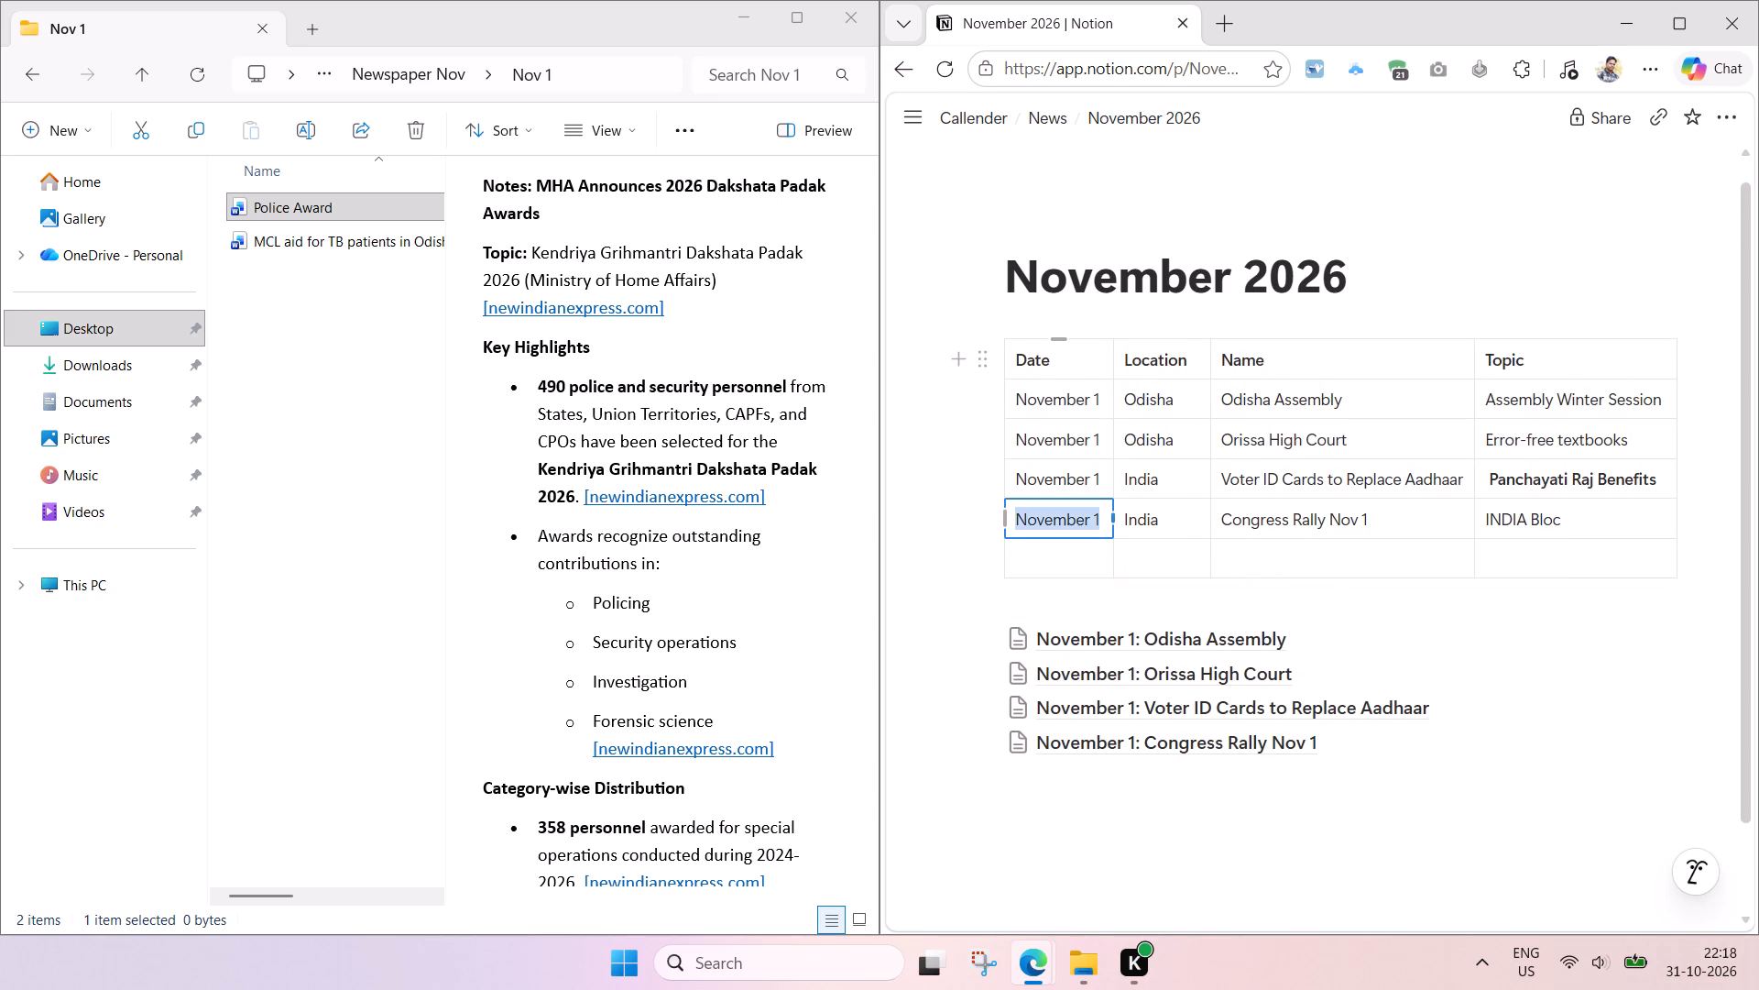
{"action": "key", "text": "ctrl+c"}
{"action": "left_click", "coordinate": [1077, 566]}
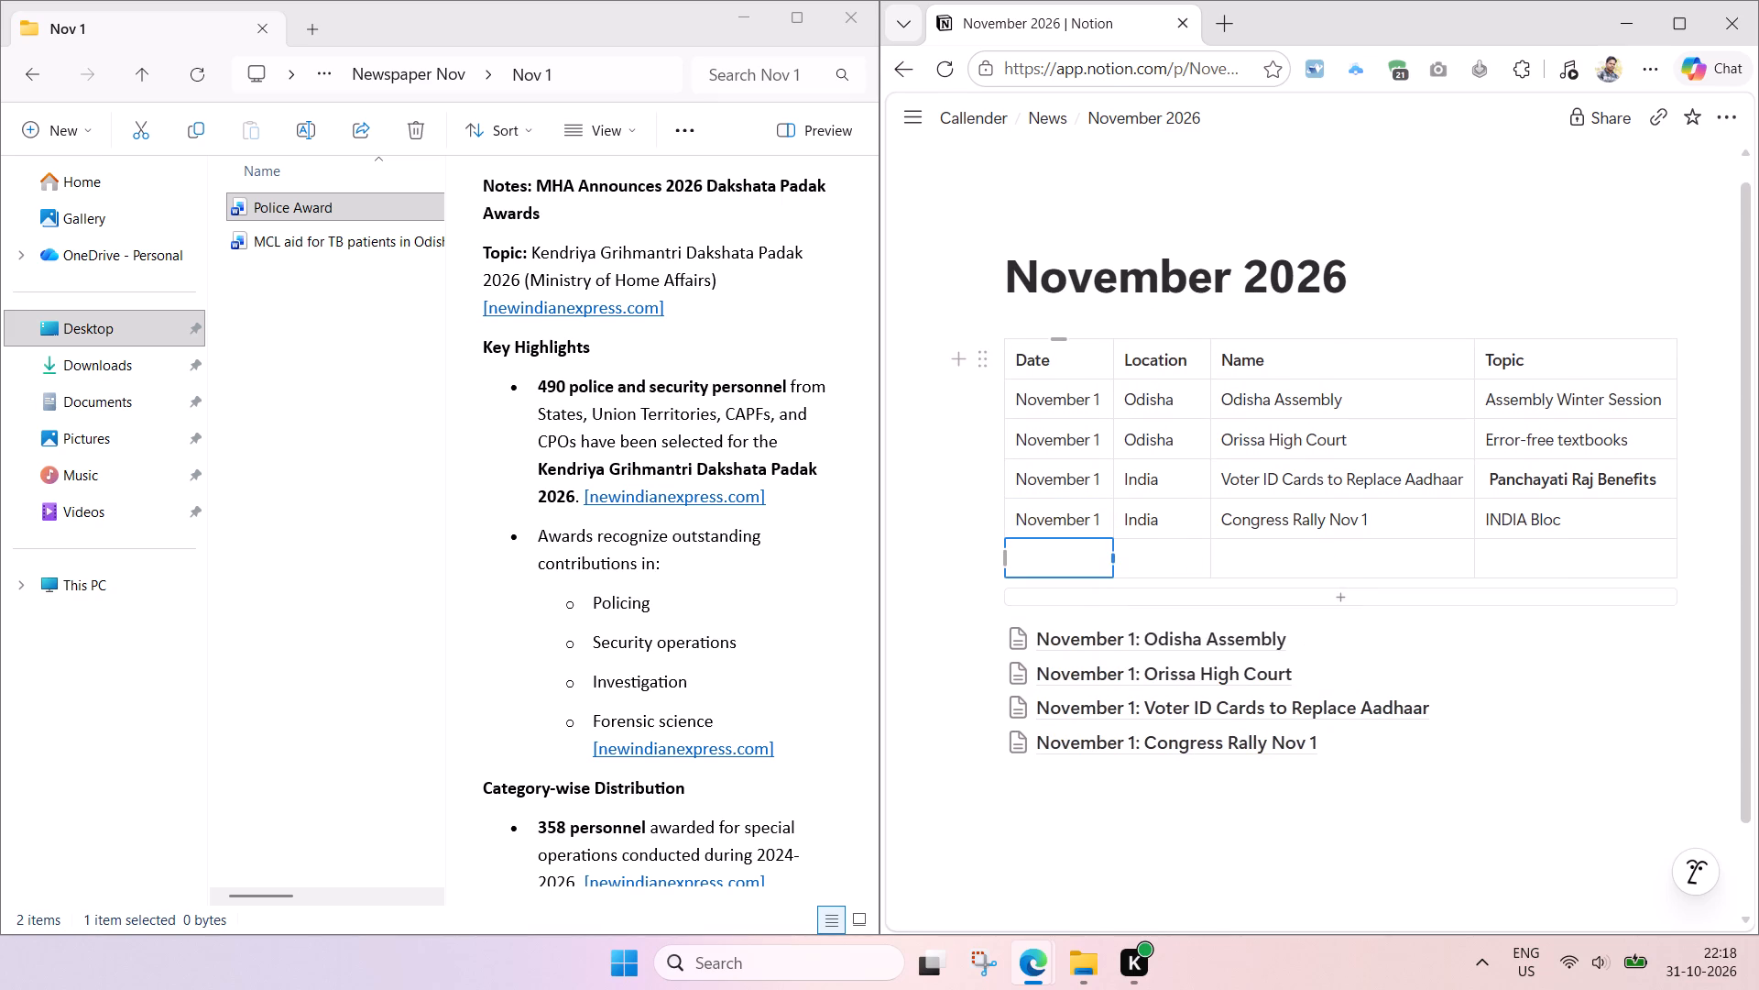
{"action": "key", "text": "ctrl+v"}
Skim the Police Award preview and set the new row's Location to India.
{"action": "left_click", "coordinate": [1152, 560]}
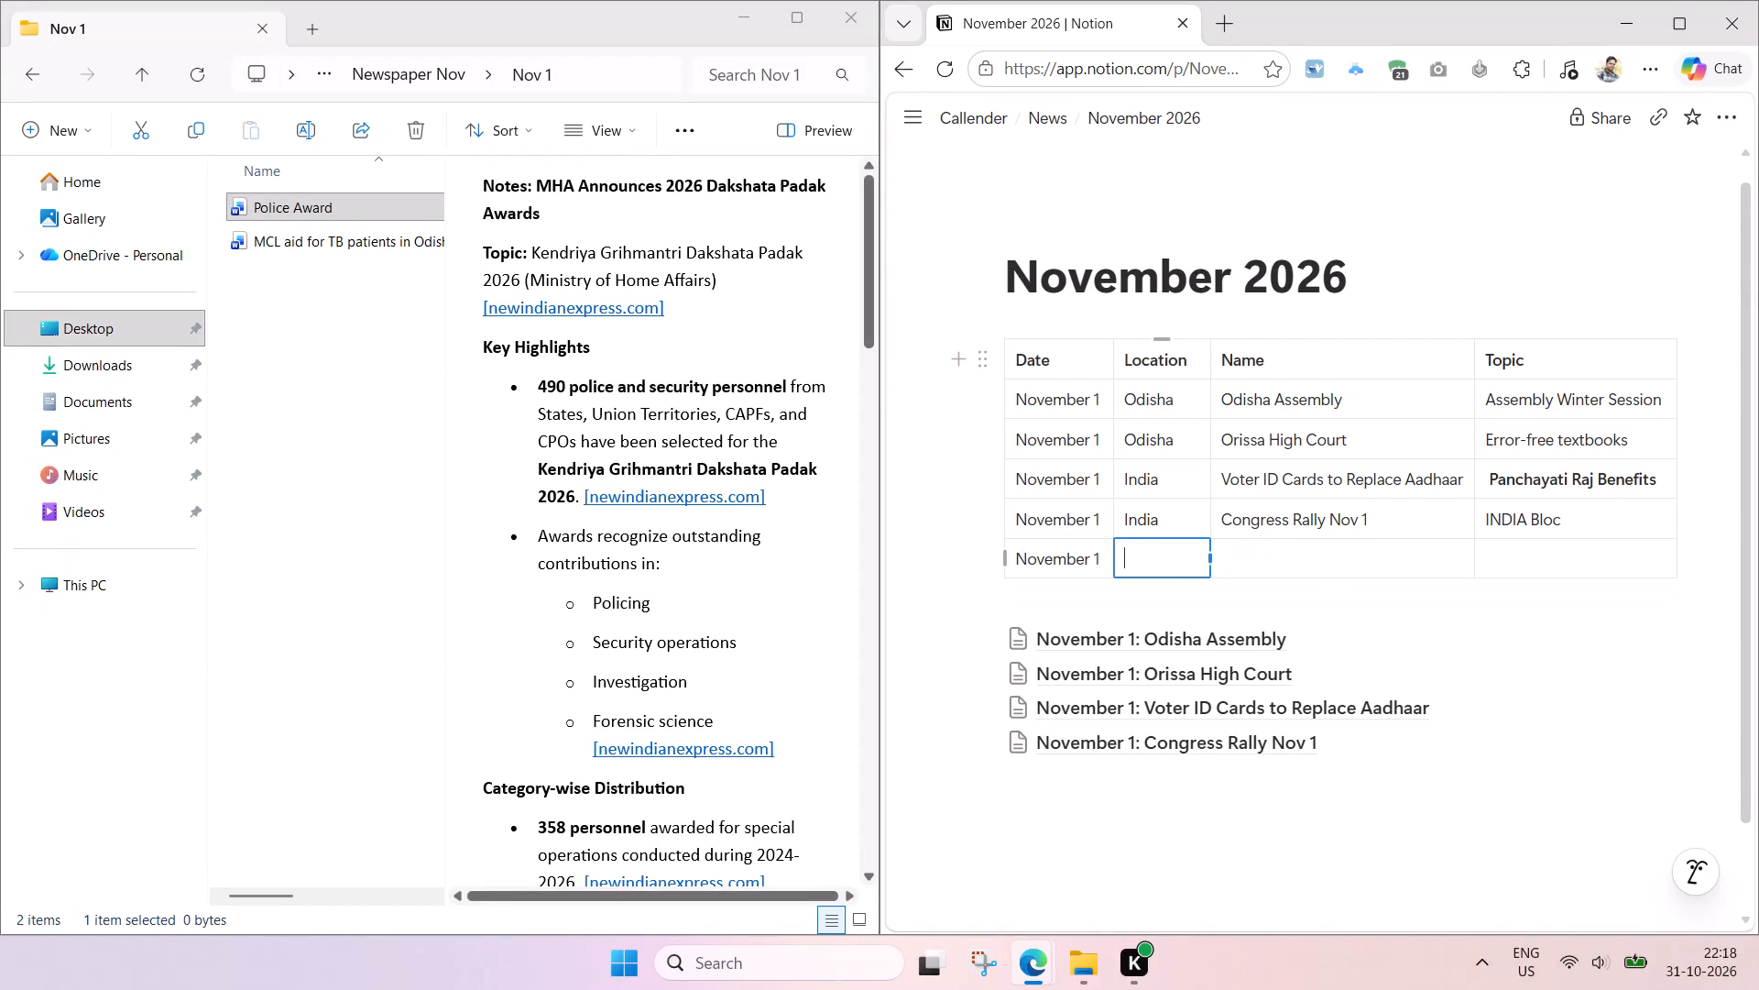
{"action": "scroll", "coordinate": [716, 470], "scroll_direction": "down", "scroll_amount": 1}
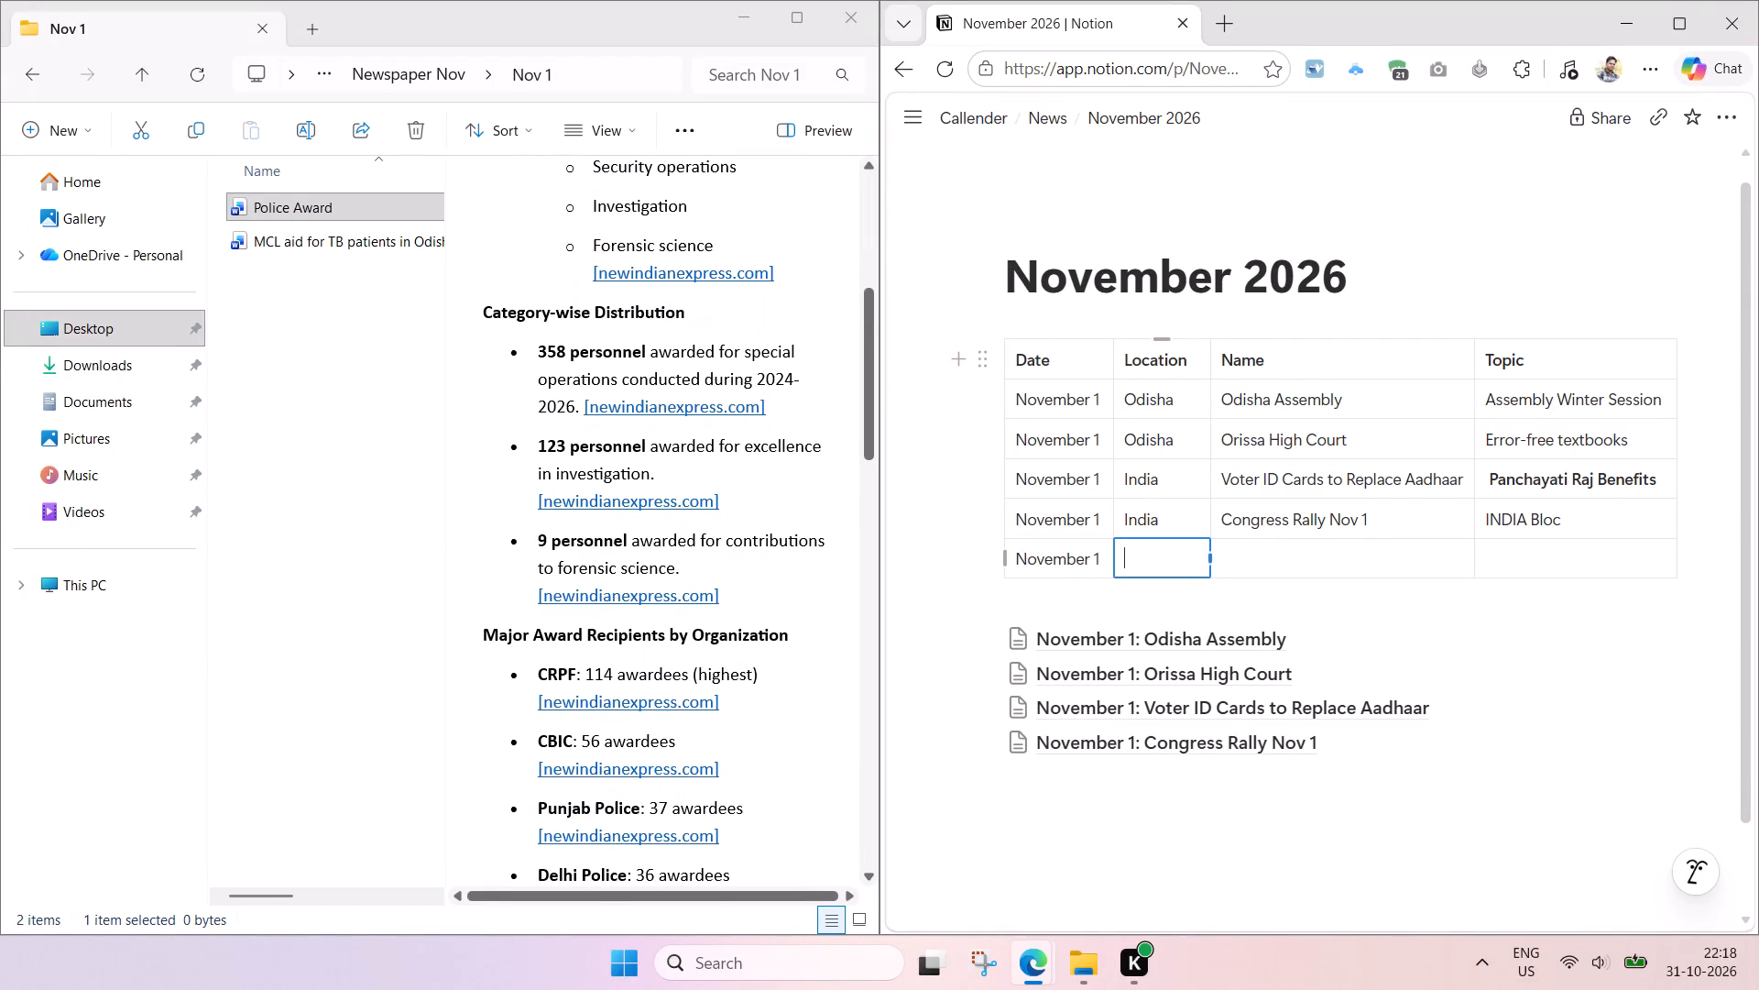
{"action": "scroll", "coordinate": [716, 470], "scroll_direction": "down", "scroll_amount": 1}
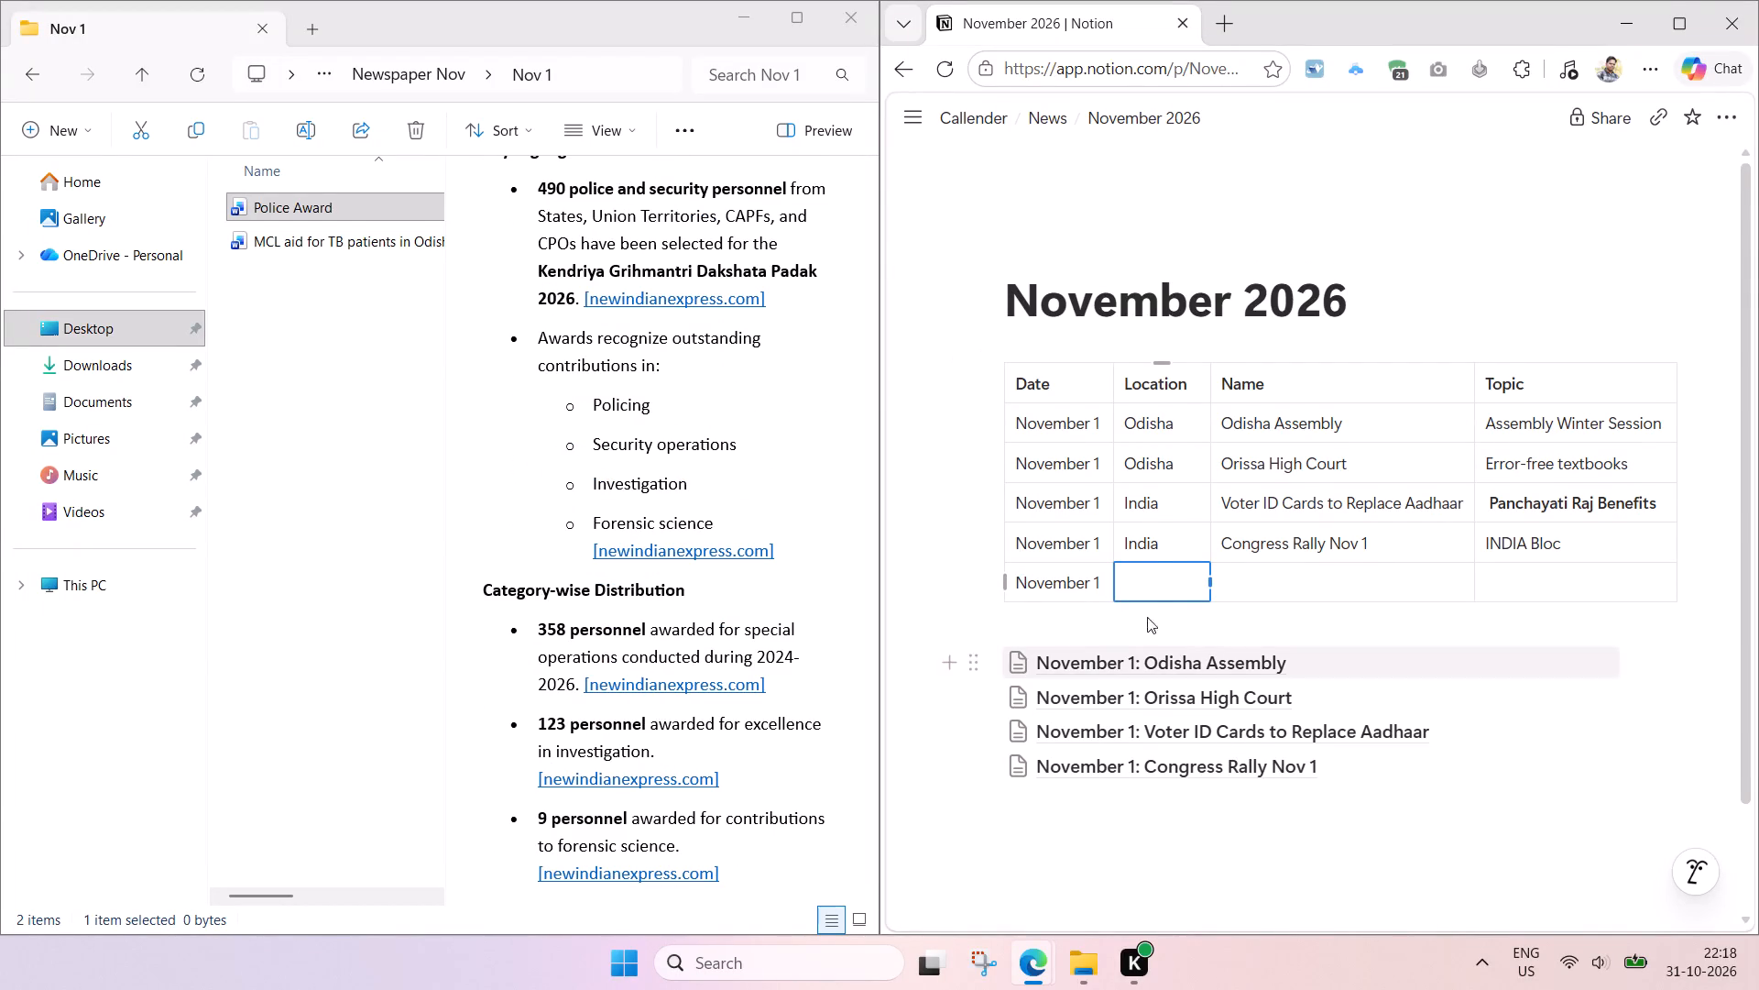
{"action": "left_click", "coordinate": [1159, 594]}
{"action": "type", "text": "India"}
Open the Police Award notes in Word and copy "Dakshata Padak Awards" from the title into the new row's Name cell, unbolded.
{"action": "double_click", "coordinate": [377, 201]}
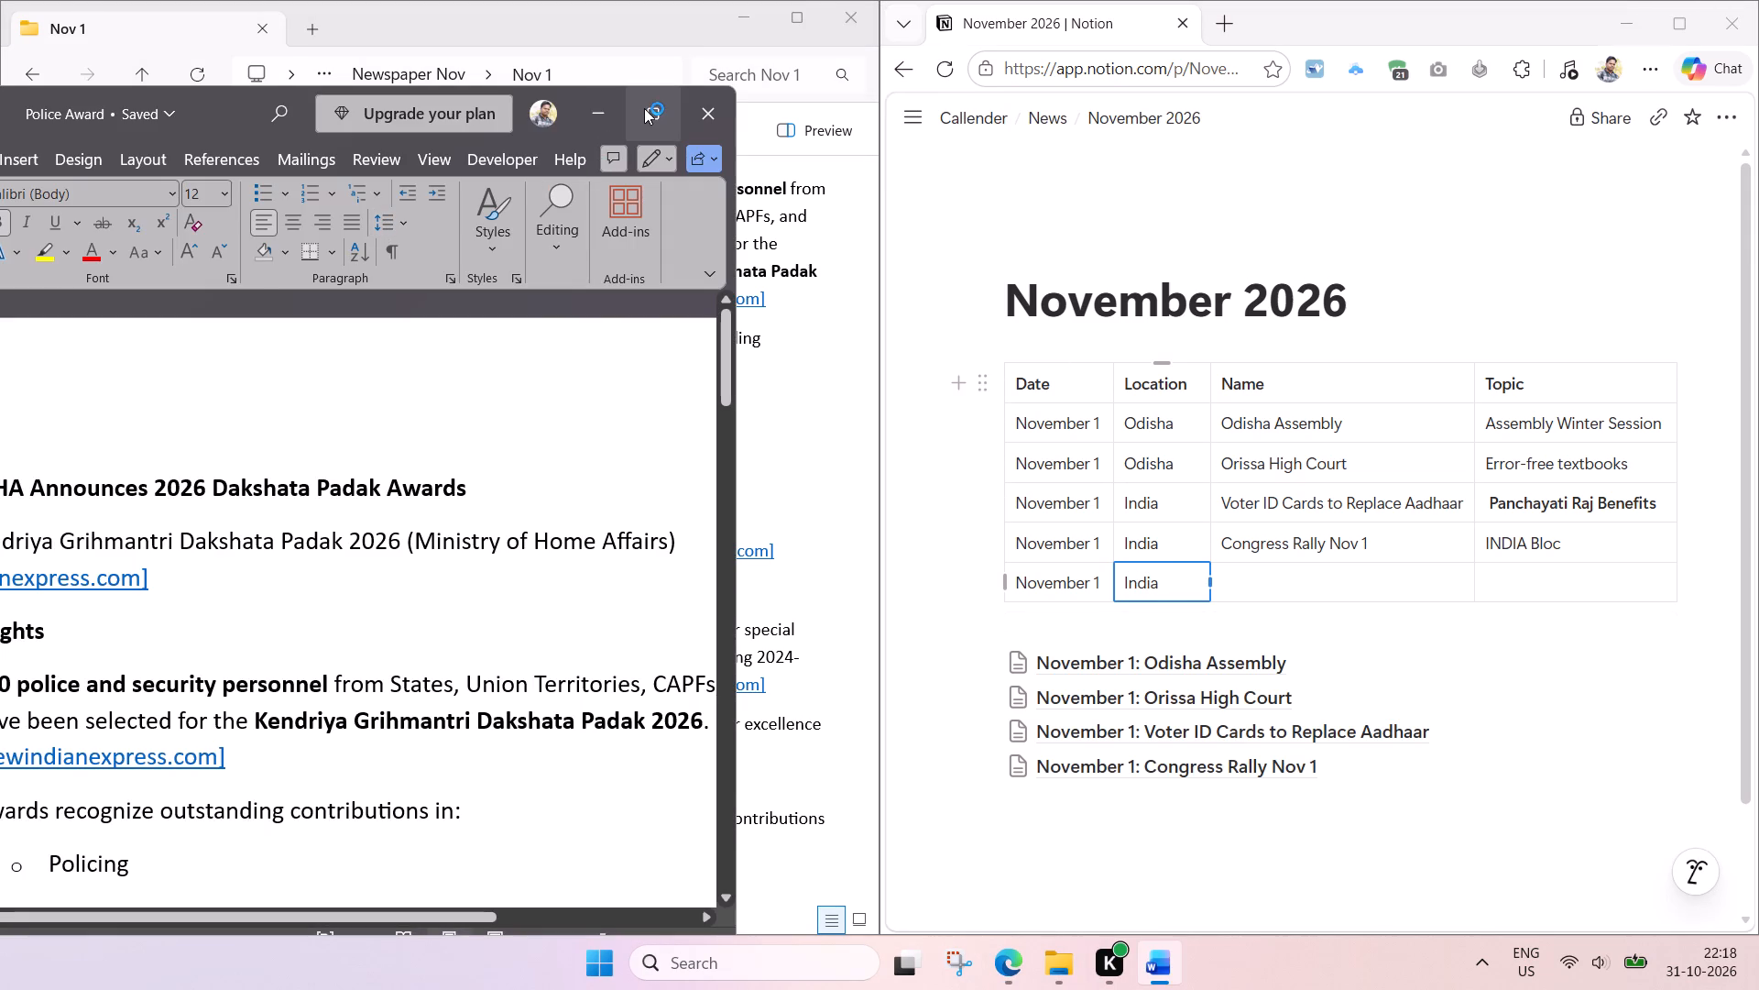
{"action": "left_click", "coordinate": [560, 271]}
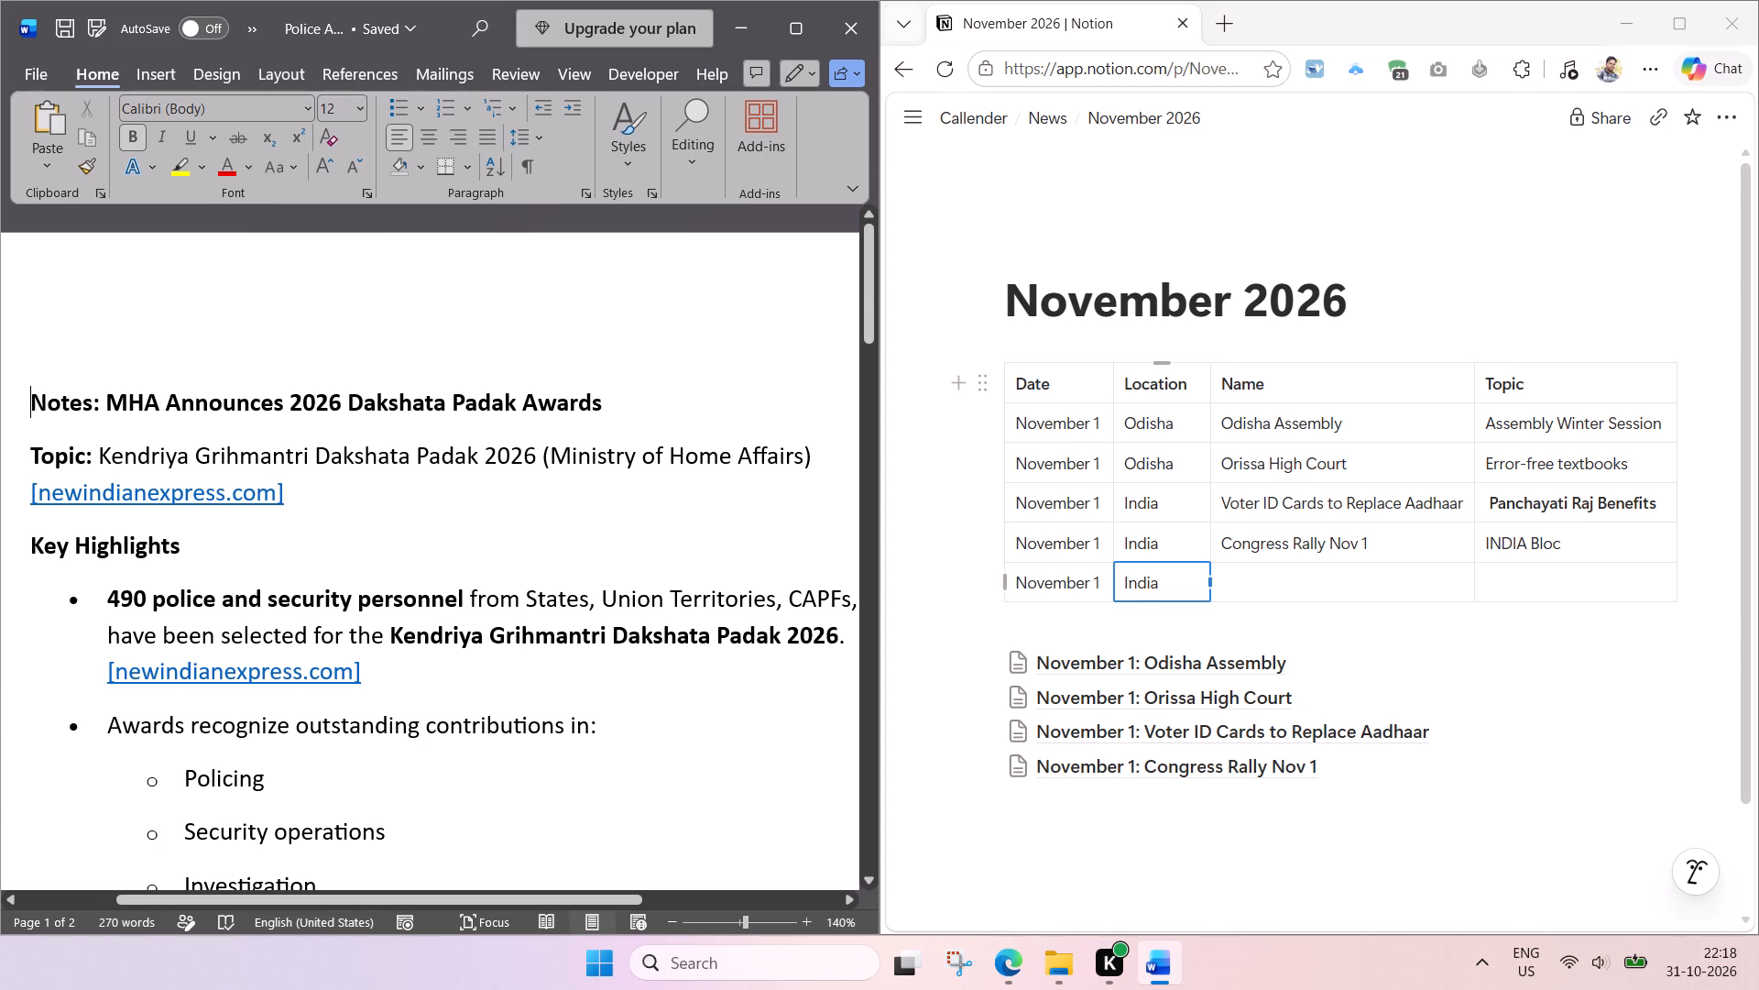
{"action": "left_click_drag", "start_coordinate": [607, 404], "coordinate": [392, 407]}
{"action": "key", "text": "ctrl+c"}
{"action": "left_click", "coordinate": [1287, 593]}
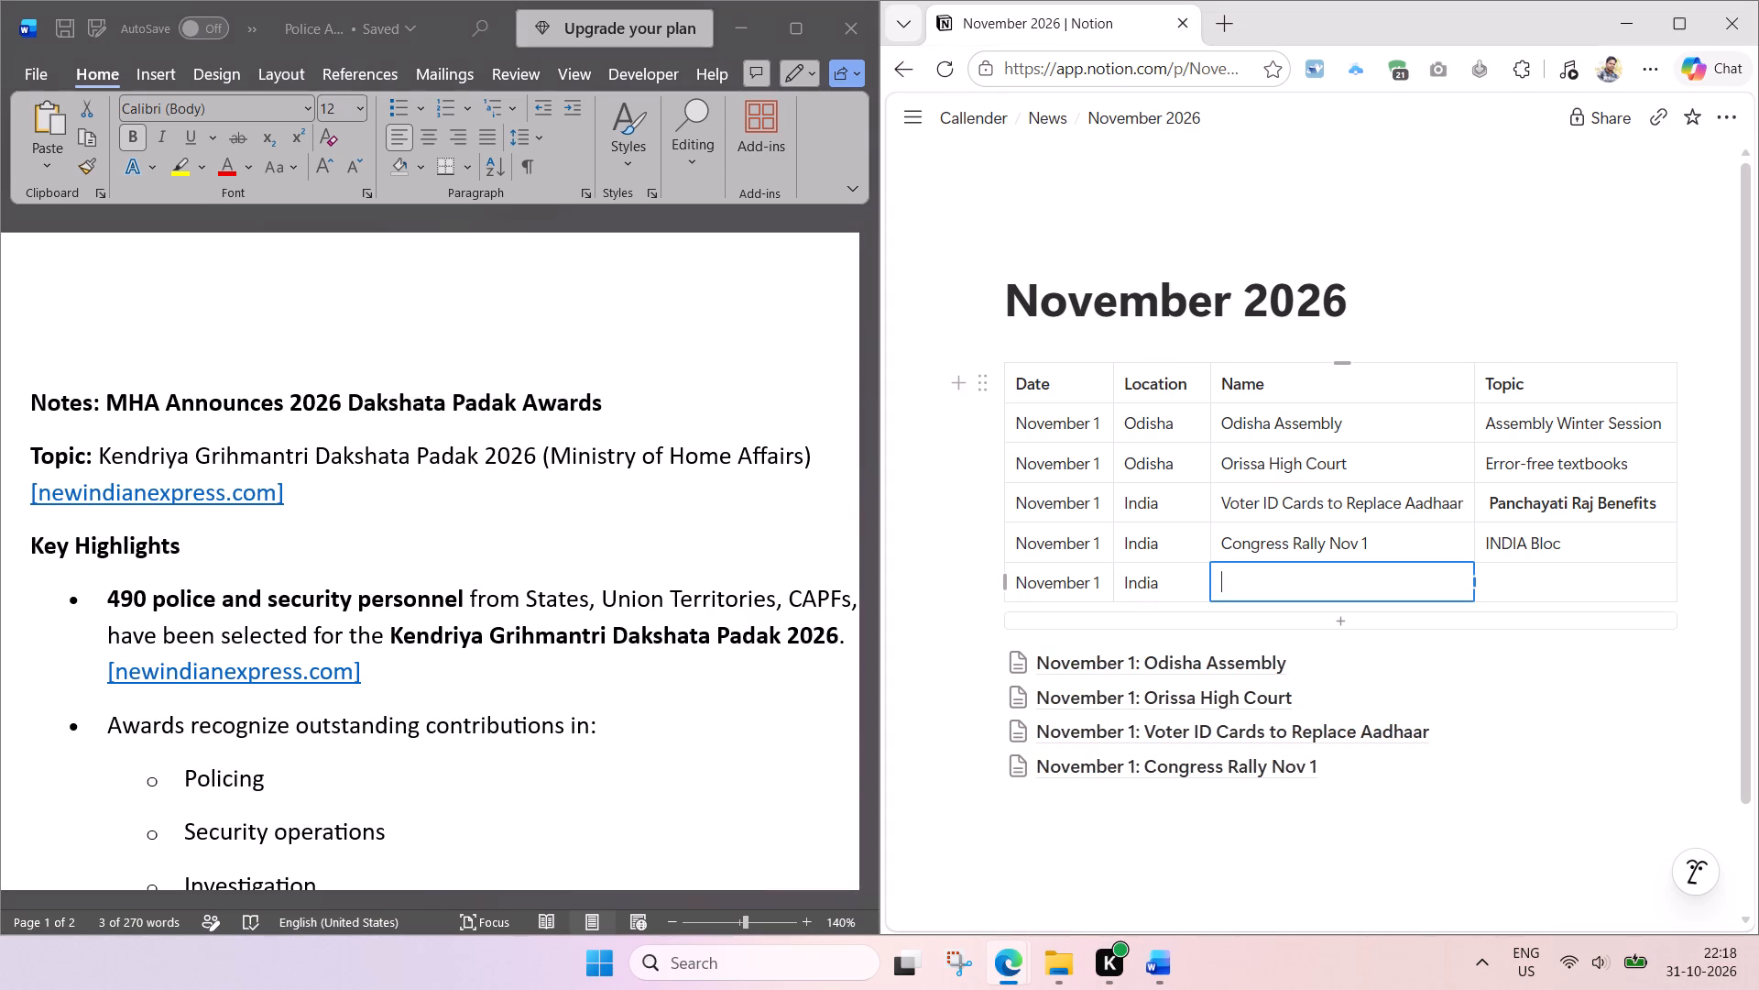
{"action": "key", "text": "ctrl+v"}
{"action": "key", "text": "ctrl+a"}
{"action": "key", "text": "ctrl+b"}
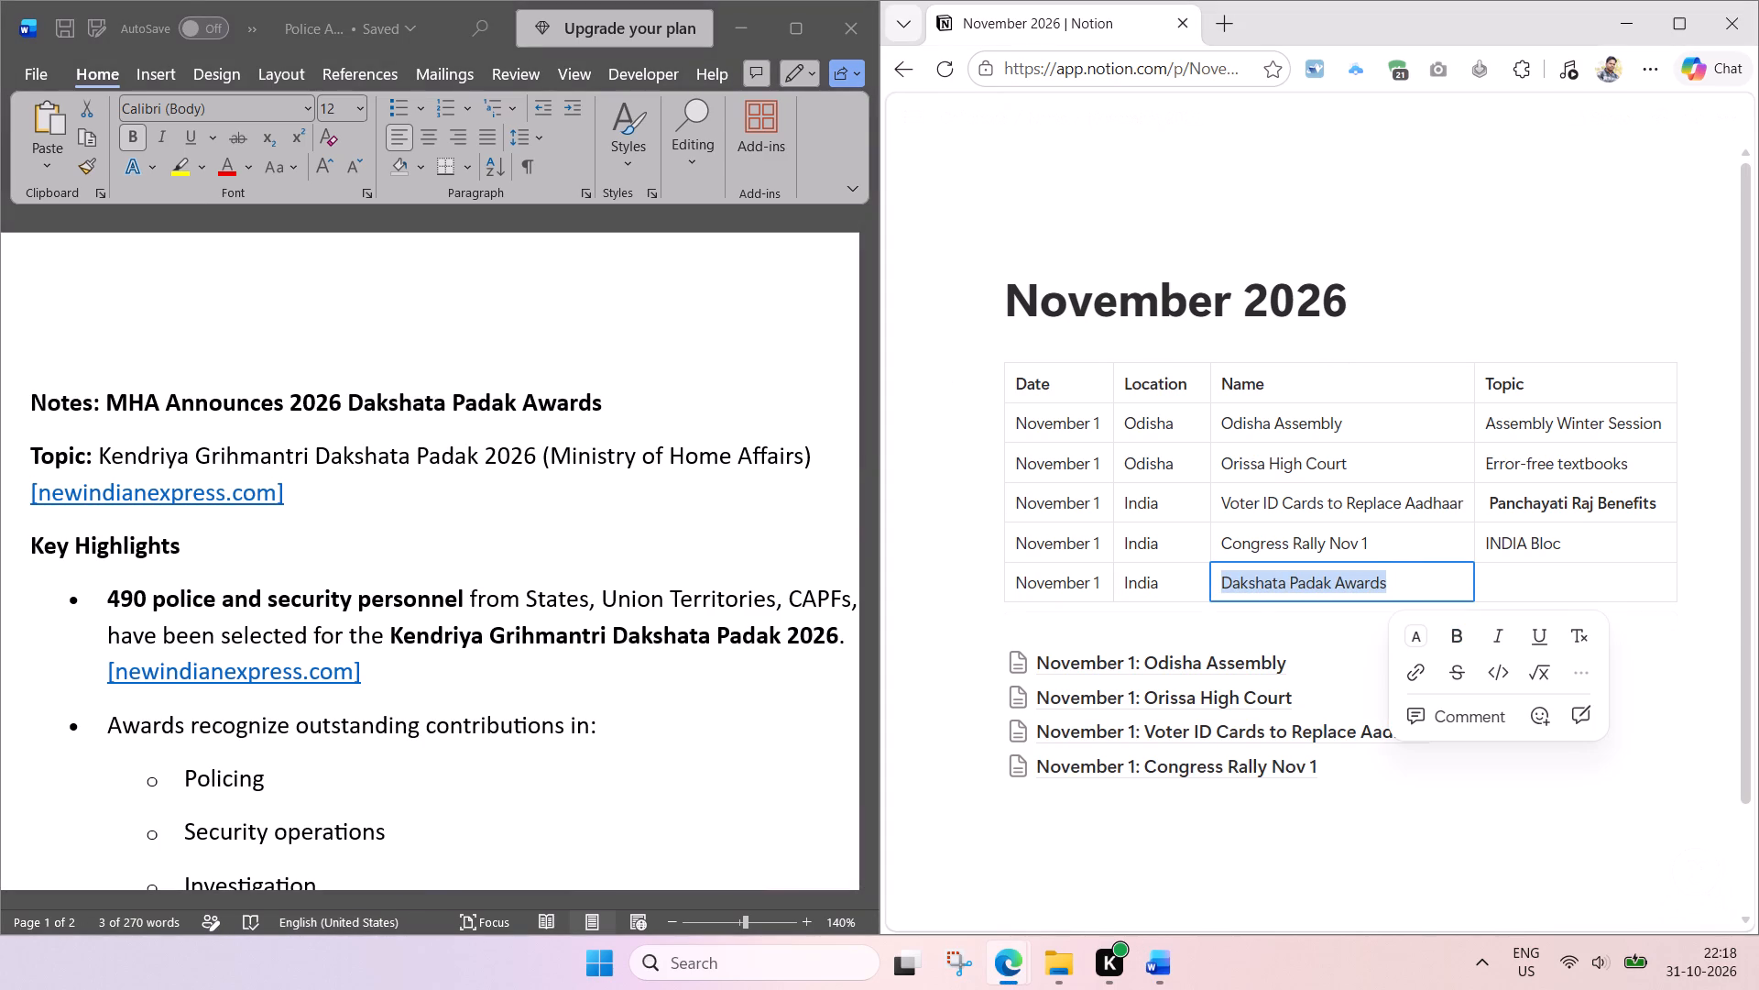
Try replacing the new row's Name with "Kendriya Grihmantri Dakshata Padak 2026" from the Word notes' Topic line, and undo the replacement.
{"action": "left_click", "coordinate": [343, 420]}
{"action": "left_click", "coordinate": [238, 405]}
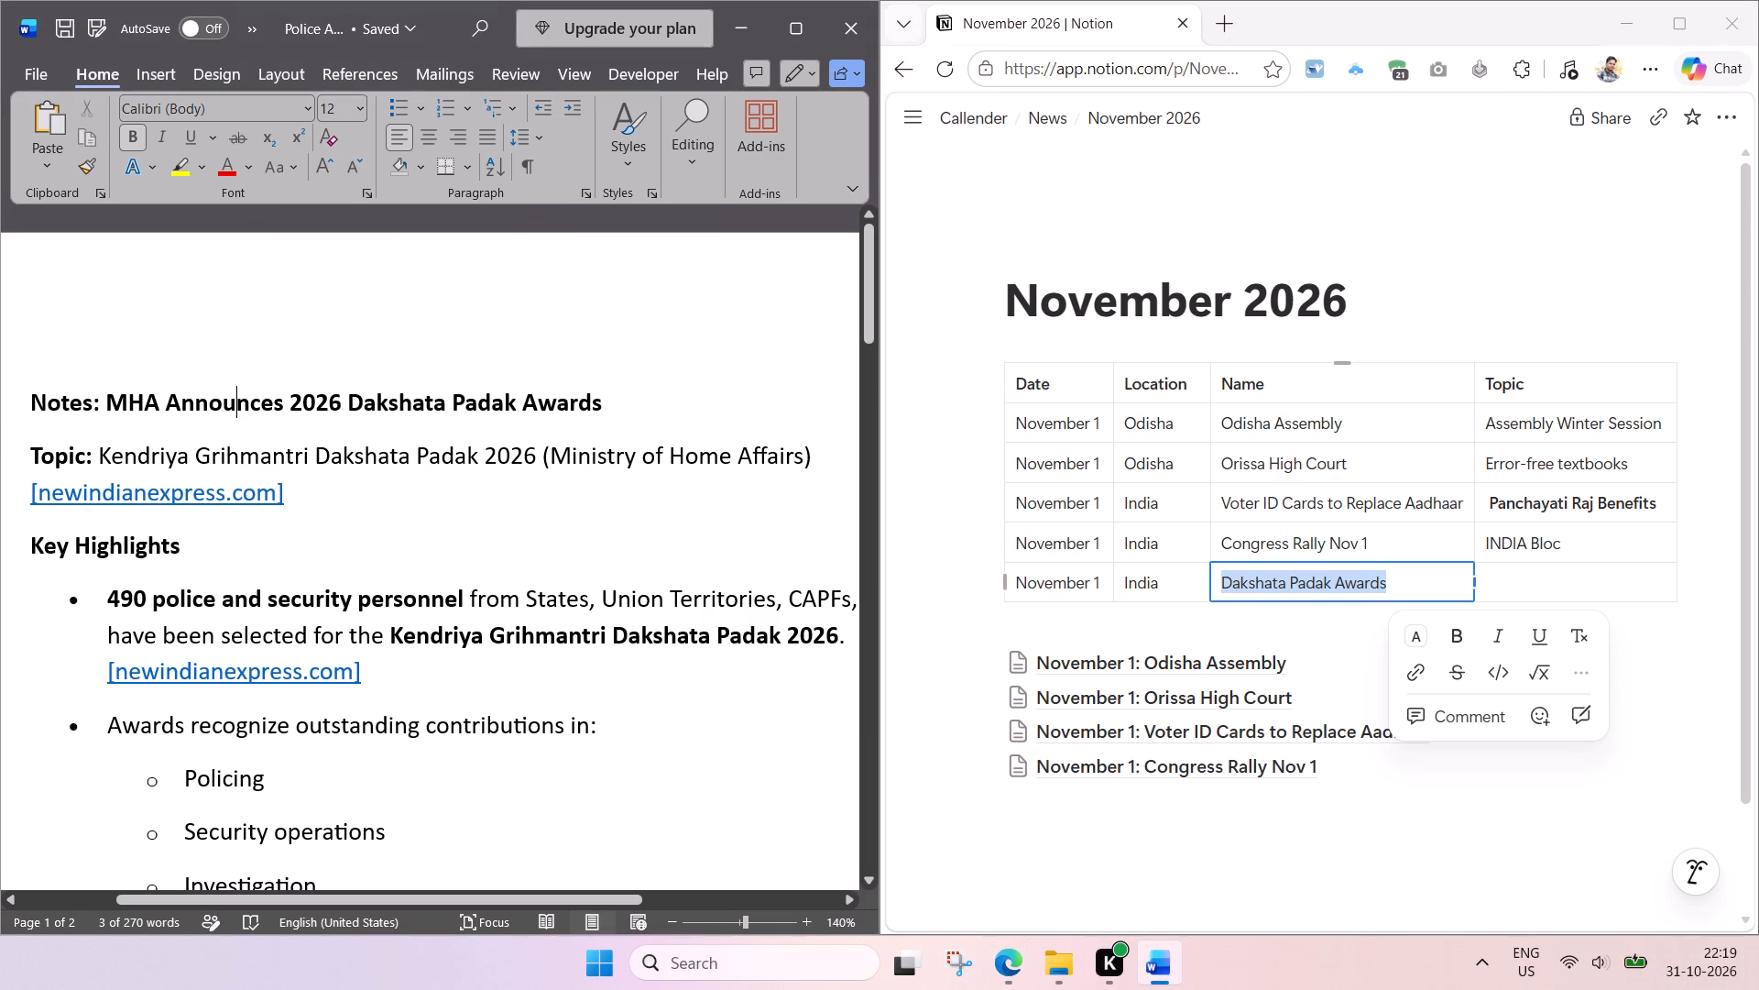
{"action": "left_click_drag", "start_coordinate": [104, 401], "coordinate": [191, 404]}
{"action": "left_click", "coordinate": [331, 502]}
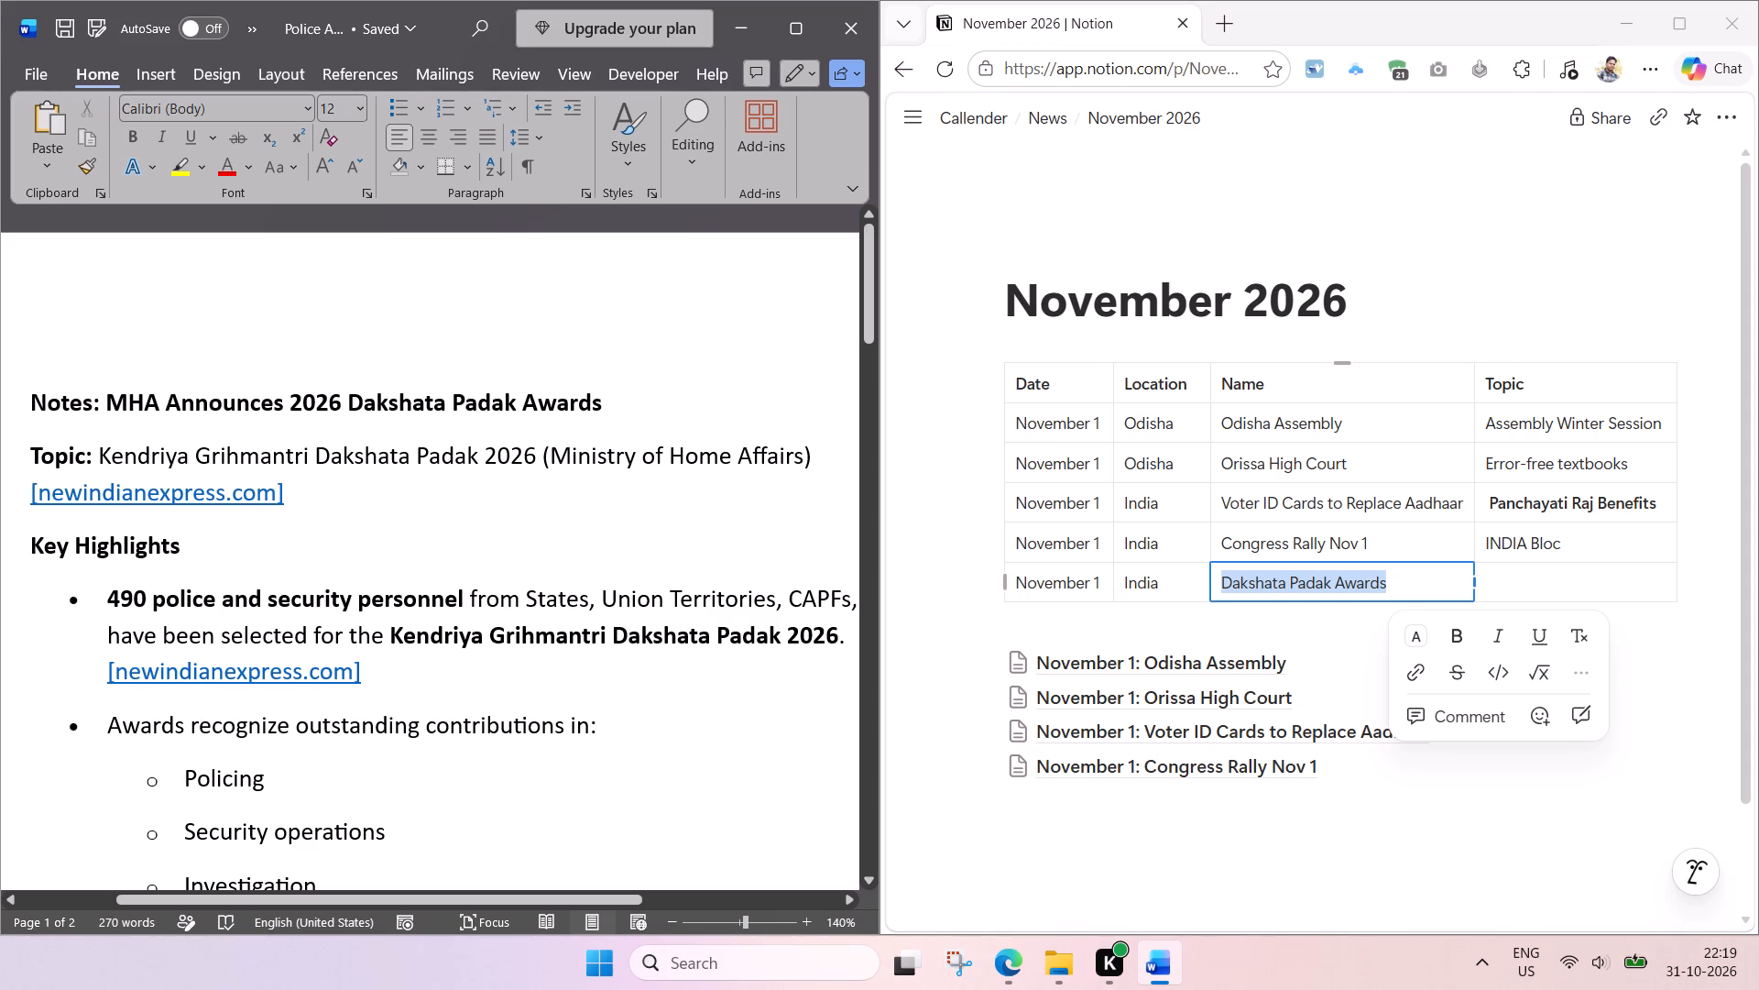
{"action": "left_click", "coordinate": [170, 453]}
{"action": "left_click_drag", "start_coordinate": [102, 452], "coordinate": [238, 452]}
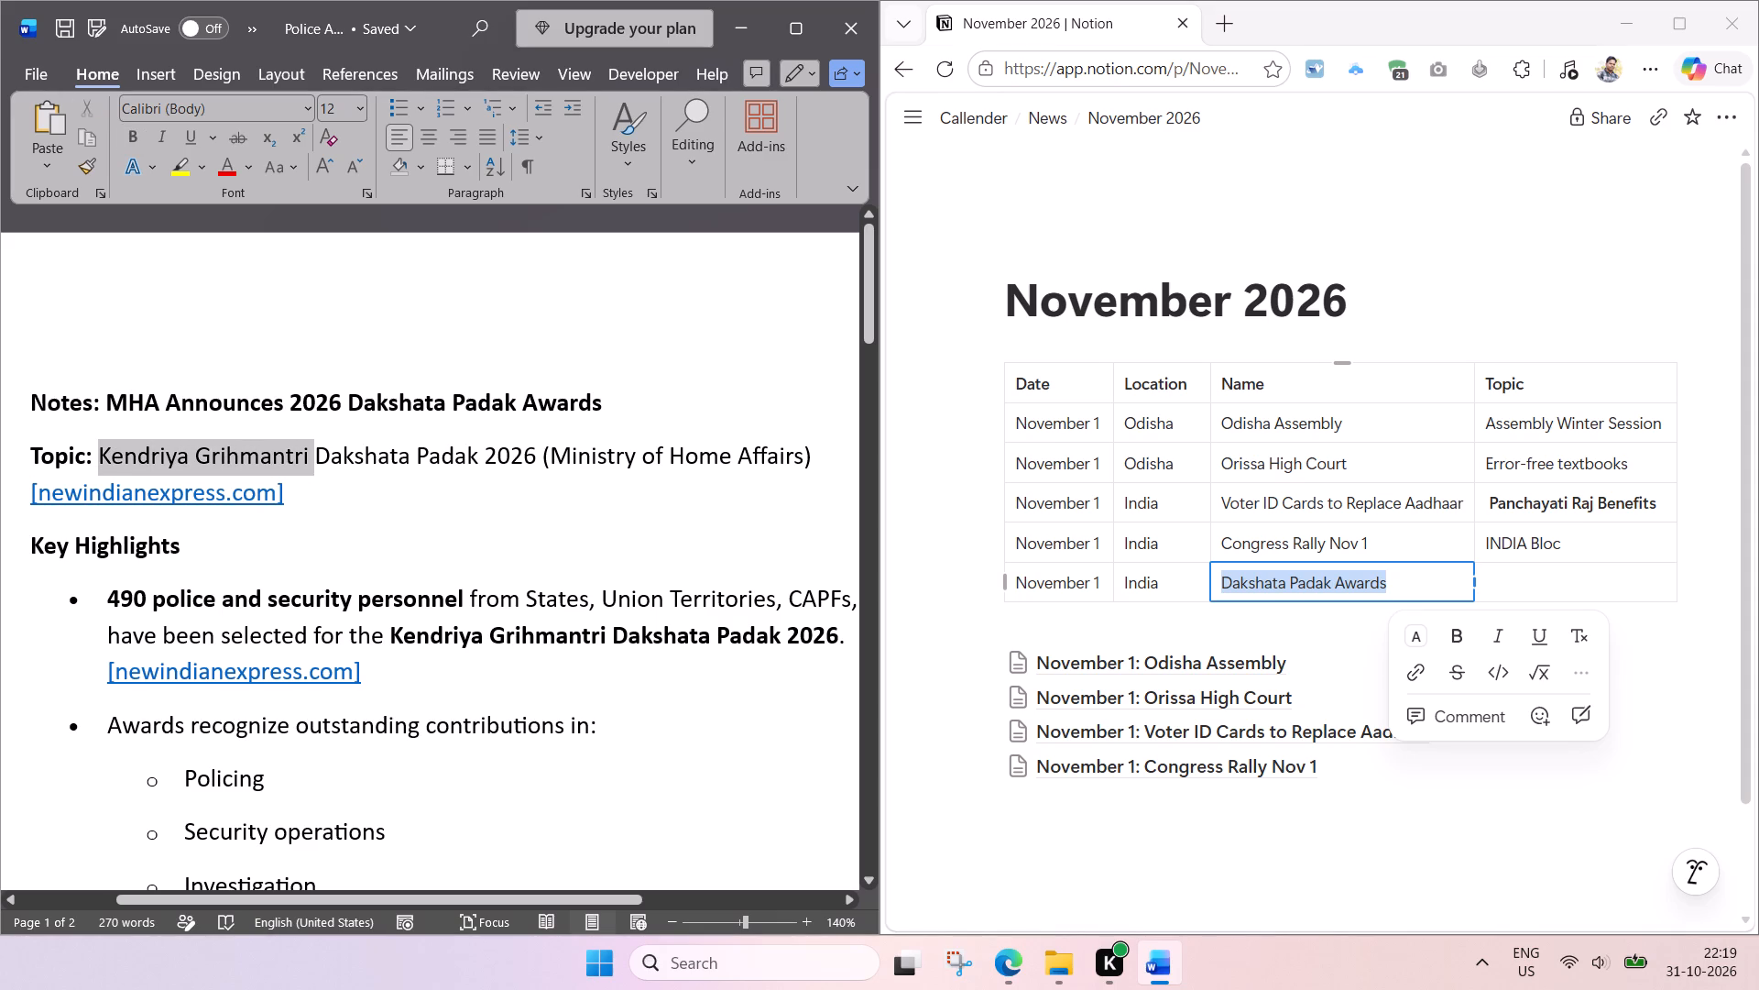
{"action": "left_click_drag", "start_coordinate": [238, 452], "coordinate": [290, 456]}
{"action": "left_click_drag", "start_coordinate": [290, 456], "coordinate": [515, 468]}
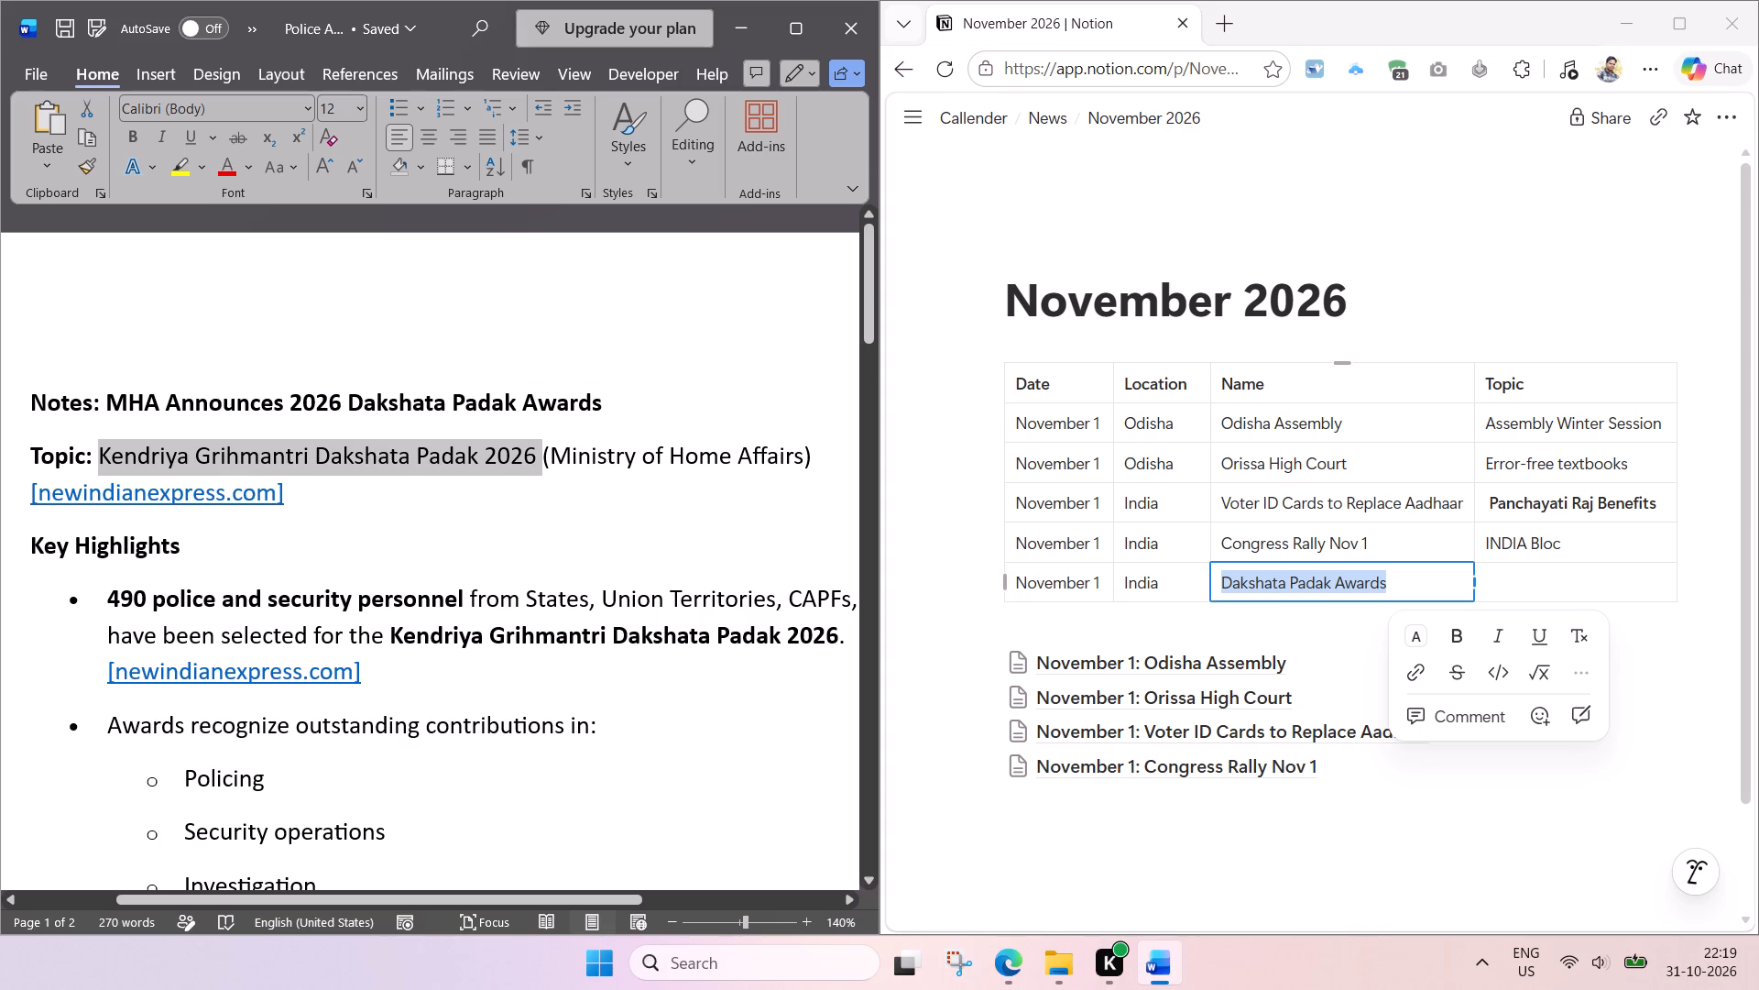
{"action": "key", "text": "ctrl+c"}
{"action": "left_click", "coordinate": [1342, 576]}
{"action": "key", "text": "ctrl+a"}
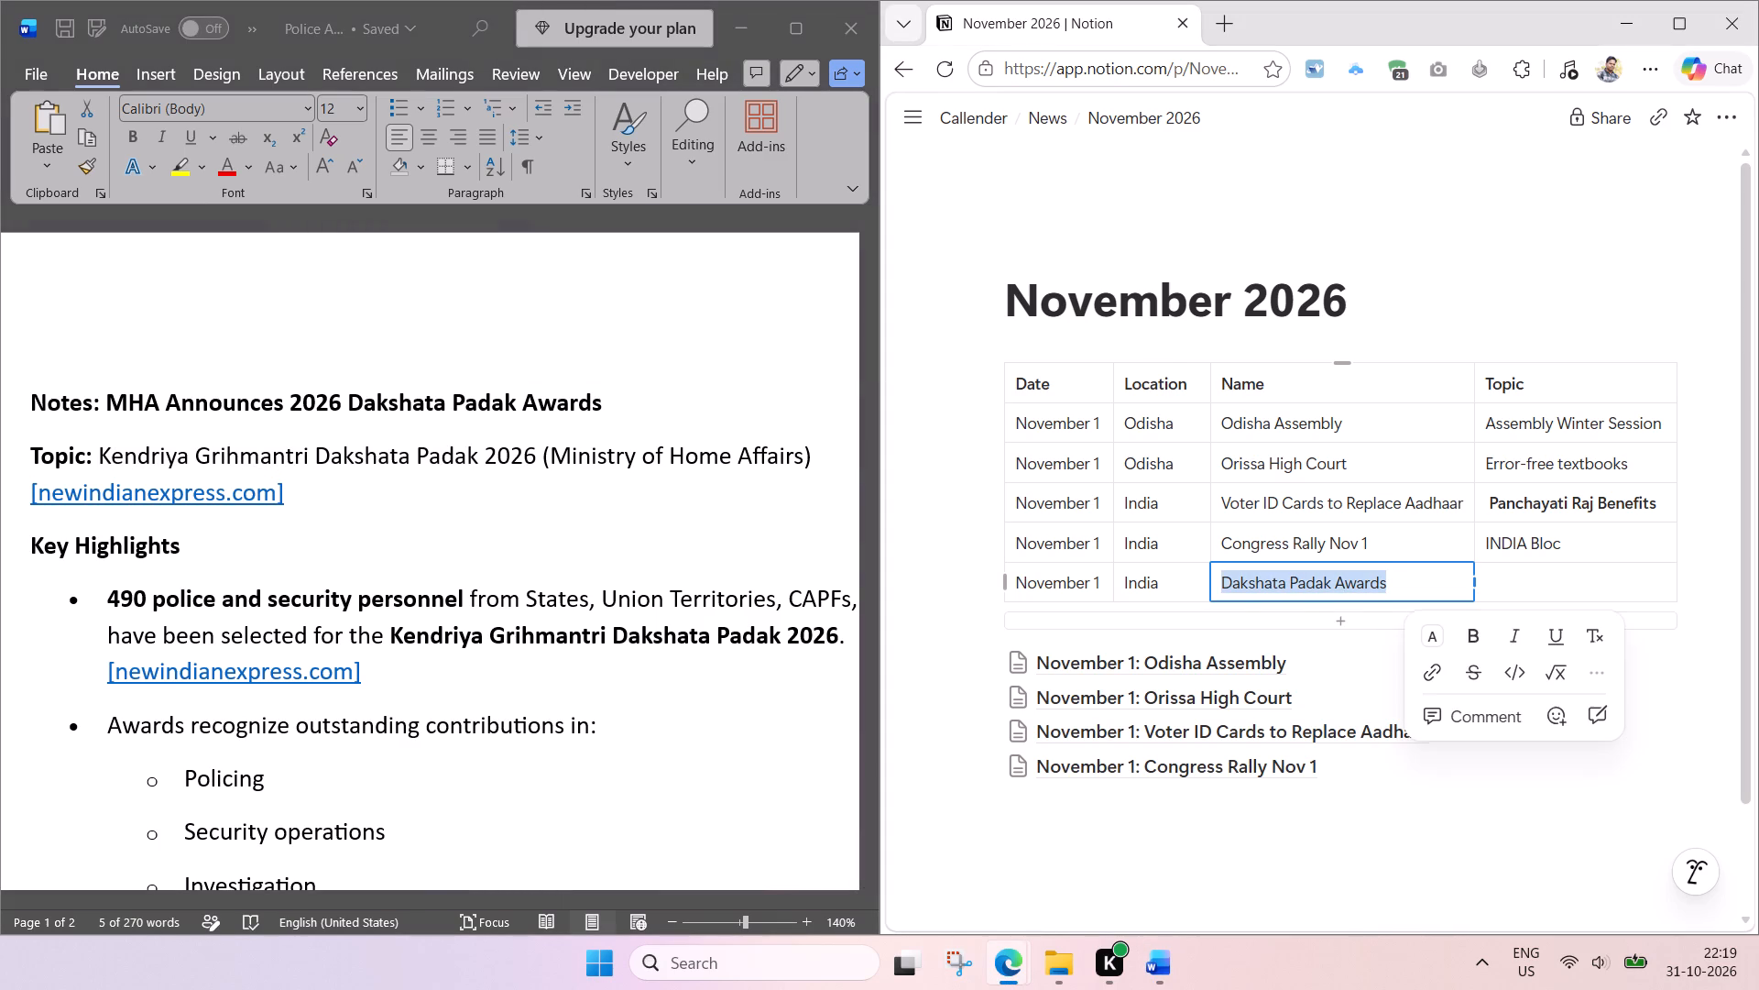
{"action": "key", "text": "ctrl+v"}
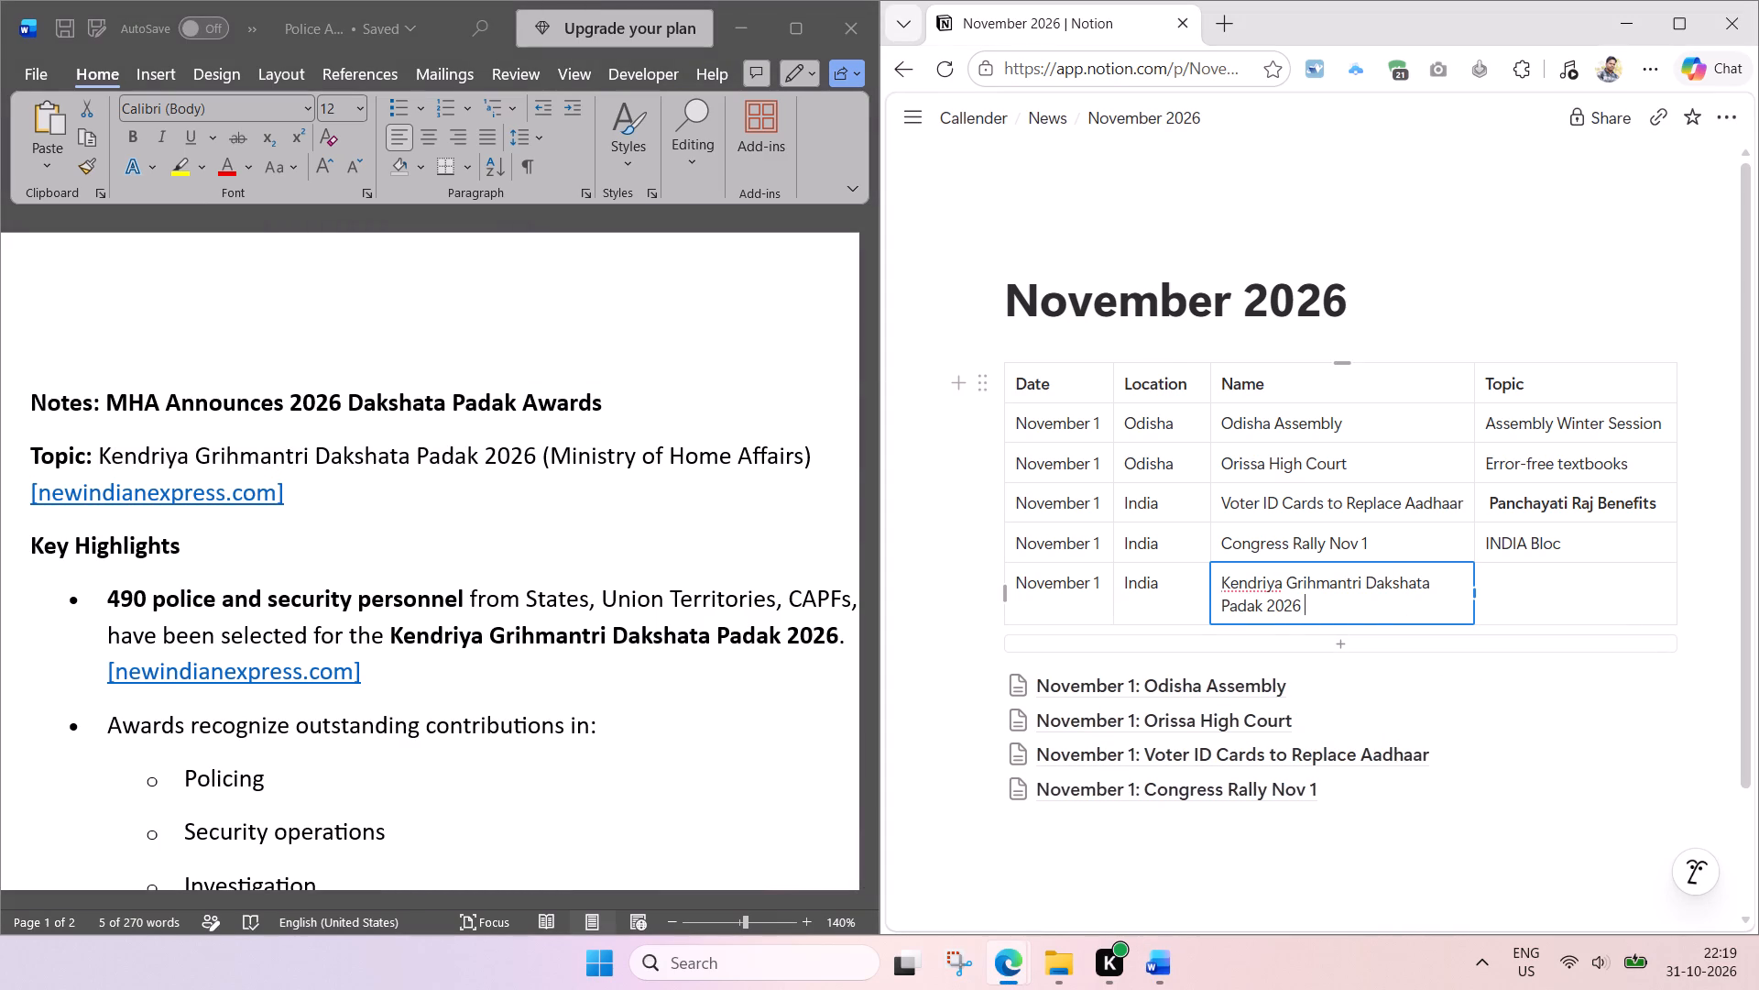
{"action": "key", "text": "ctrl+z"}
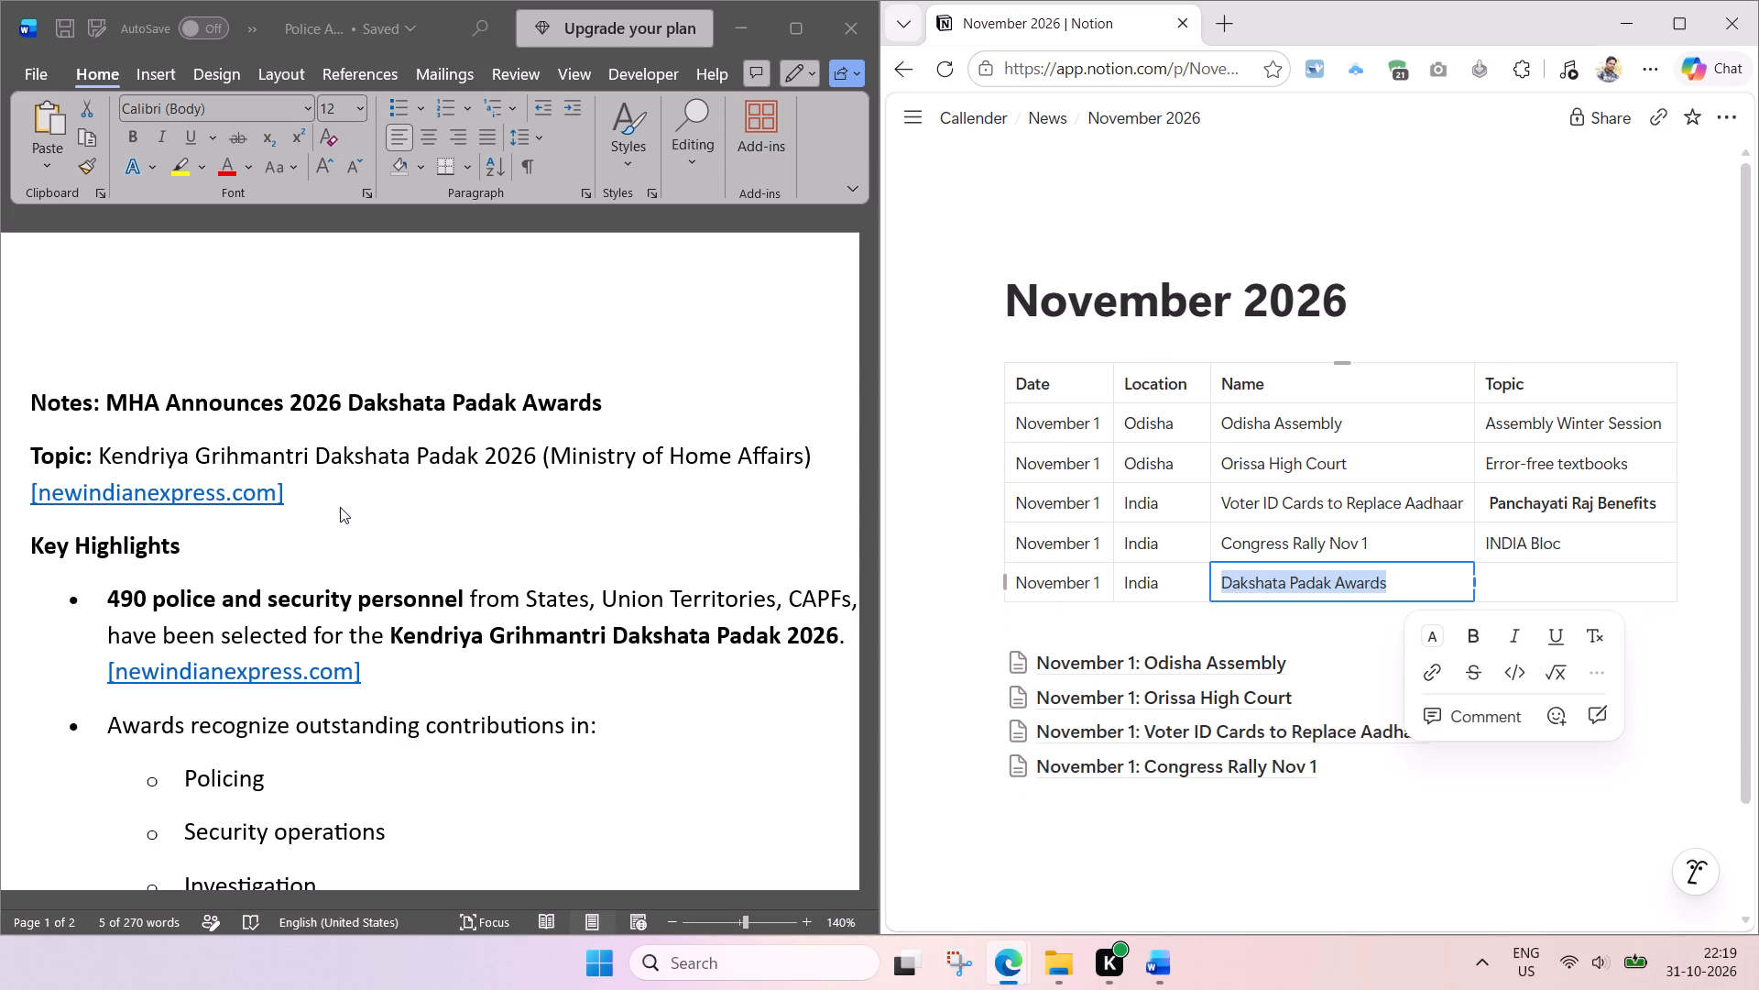
Copy "Ministry of Home Affairs" from the Word notes' Topic line into the Dakshata Padak Awards row's Topic cell.
{"action": "left_click", "coordinate": [356, 511]}
{"action": "left_click", "coordinate": [617, 429]}
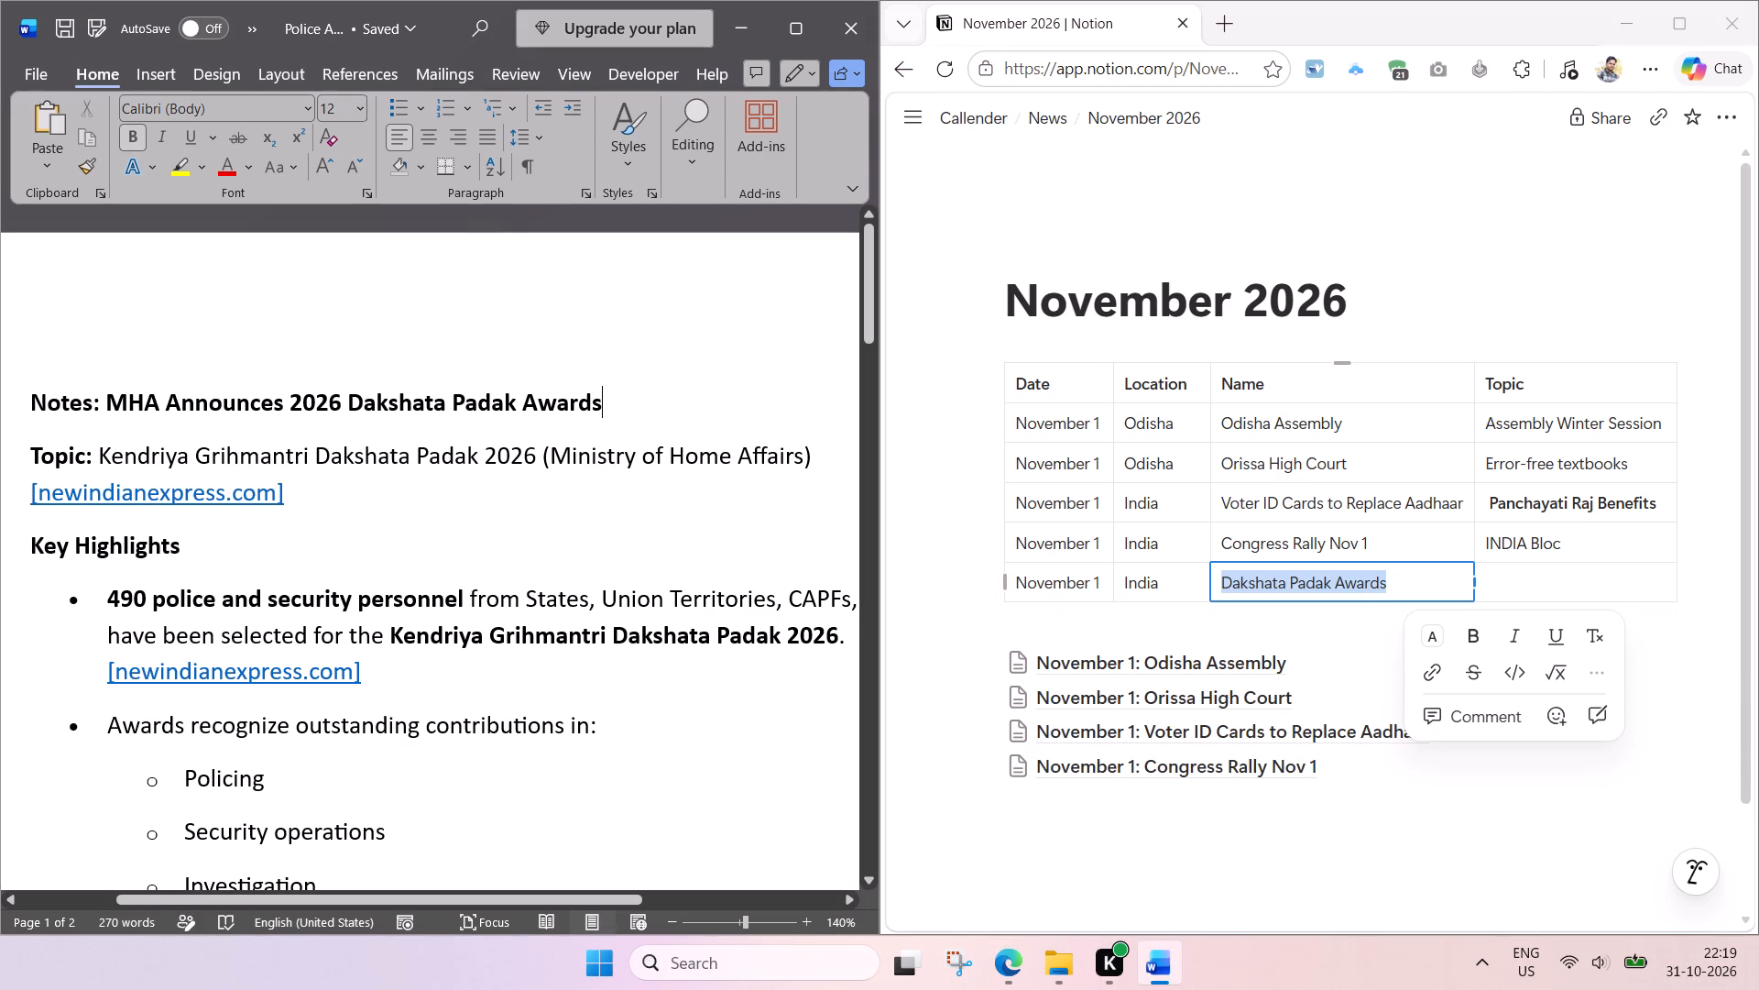
{"action": "left_click_drag", "start_coordinate": [551, 453], "coordinate": [793, 465]}
{"action": "key", "text": "ctrl+c"}
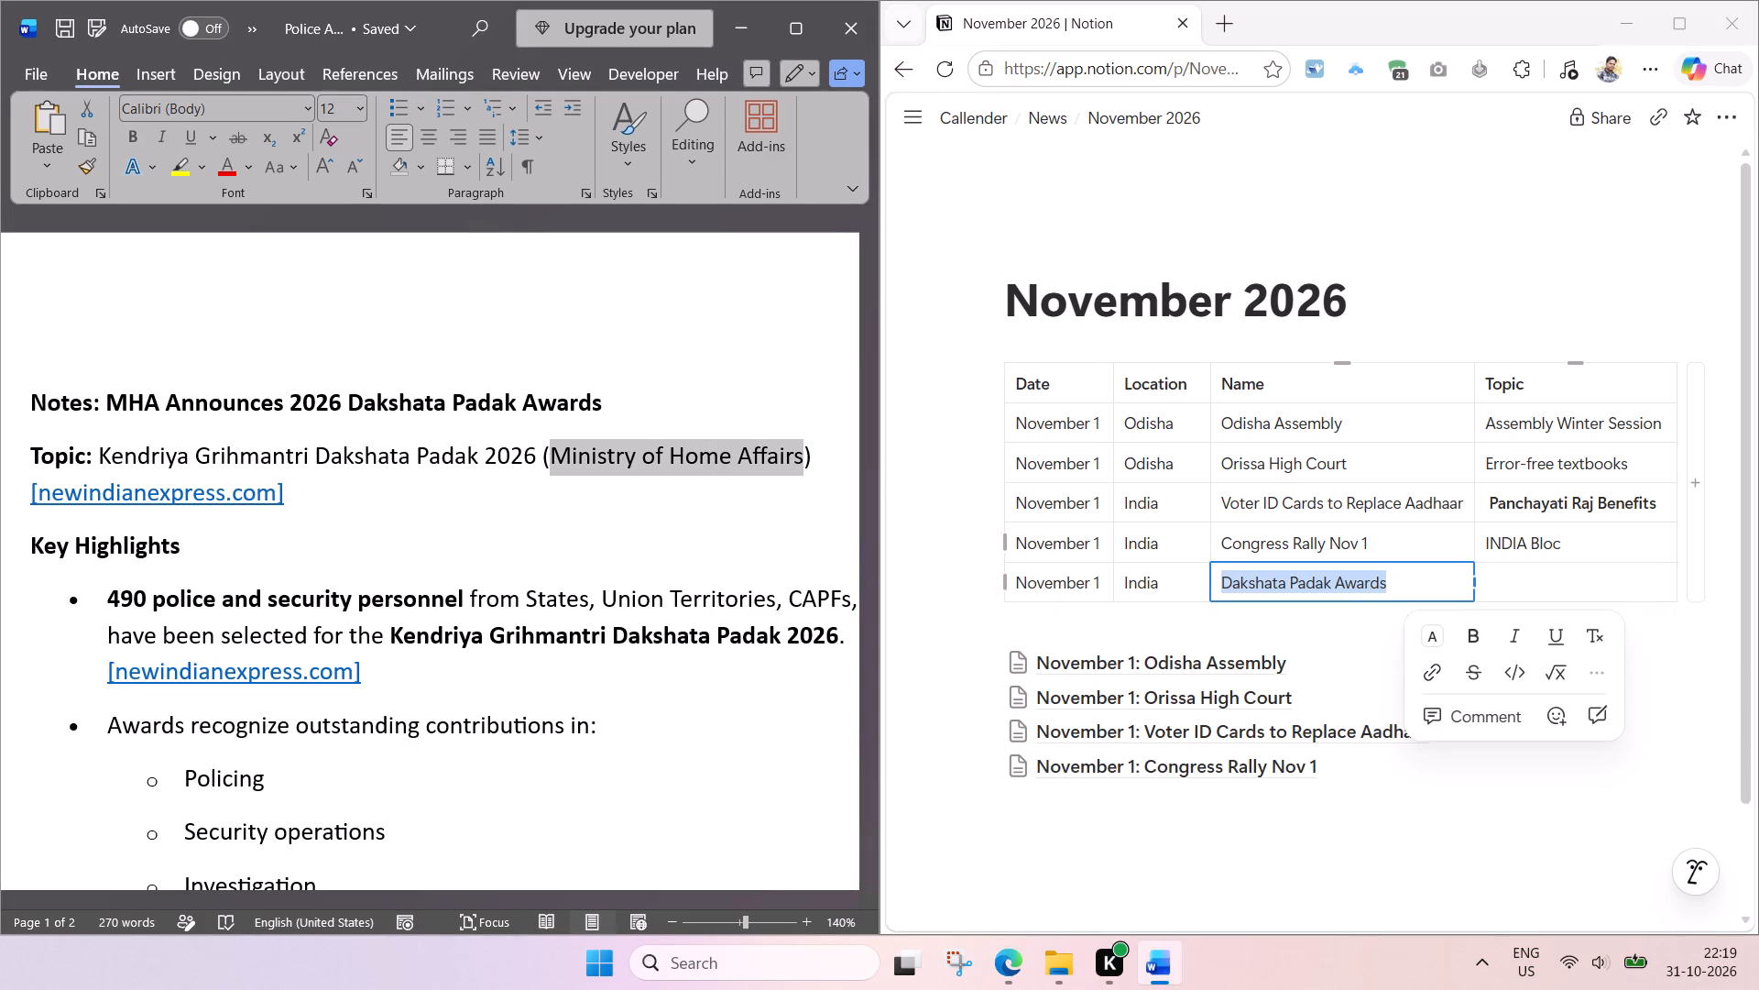
{"action": "left_click", "coordinate": [1579, 577]}
{"action": "key", "text": "ctrl+v"}
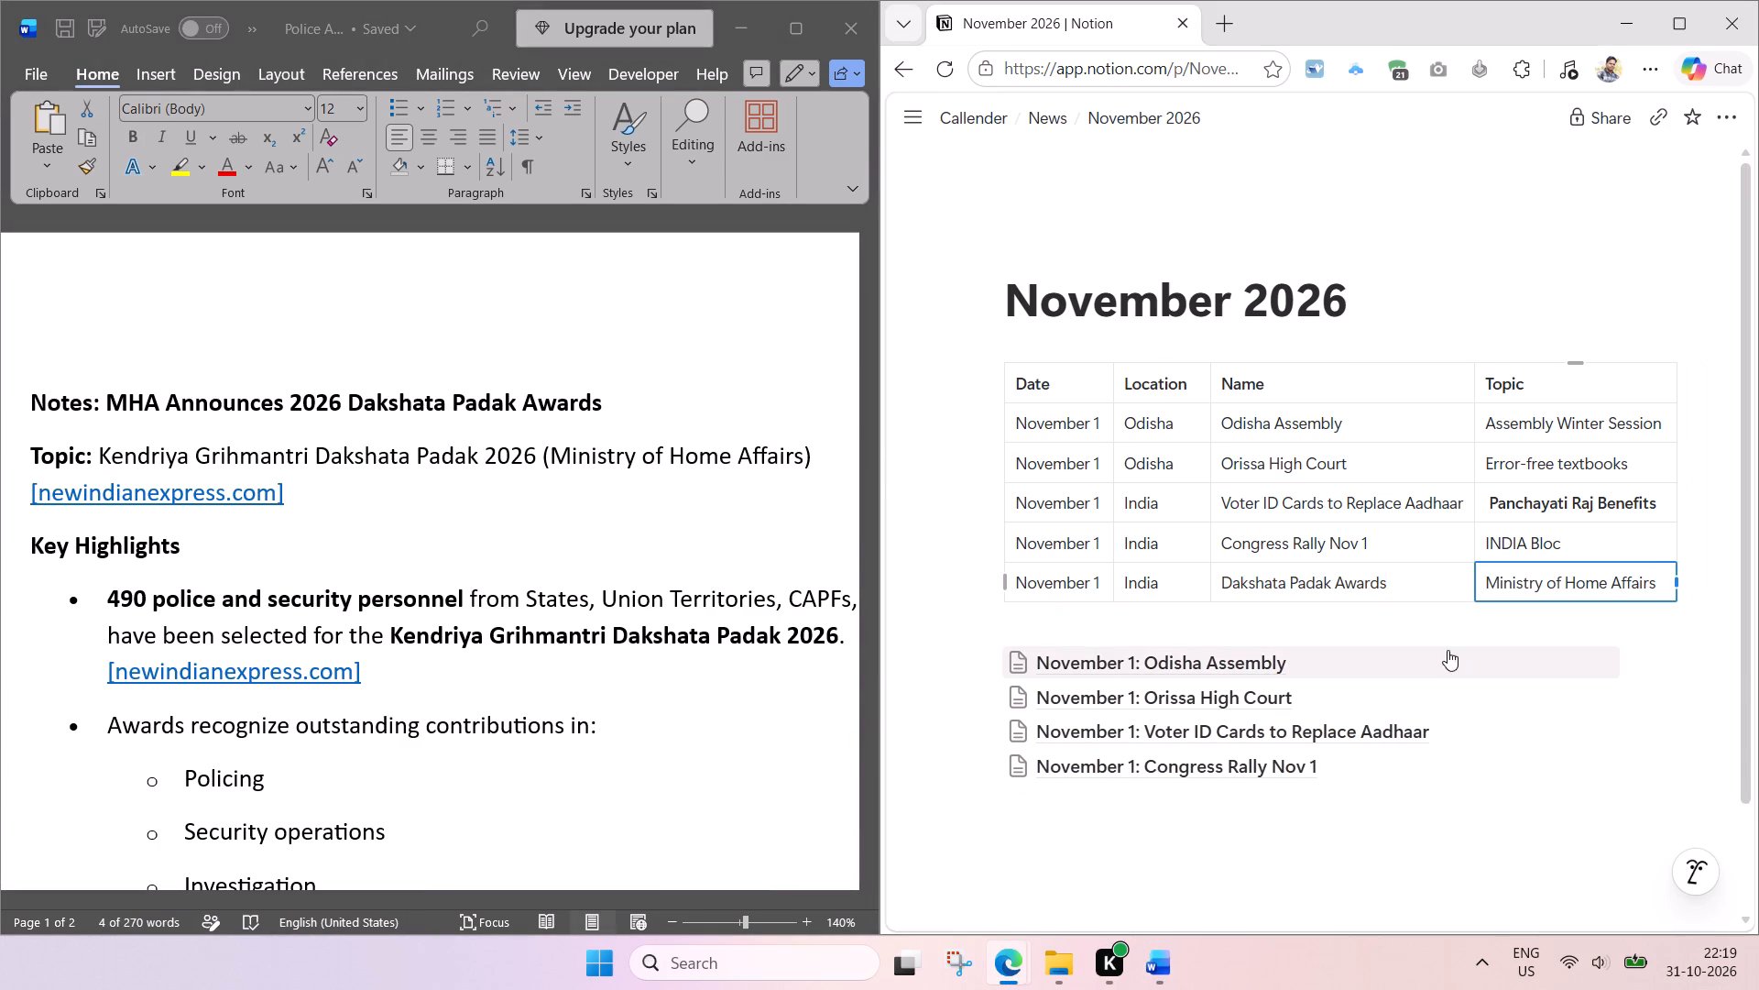
Duplicate the "November 1: Congress Rally Nov 1" subpage and retitle the copy "November 1: Dakshata Padak Awards", using the name from the table.
{"action": "left_click", "coordinate": [979, 770]}
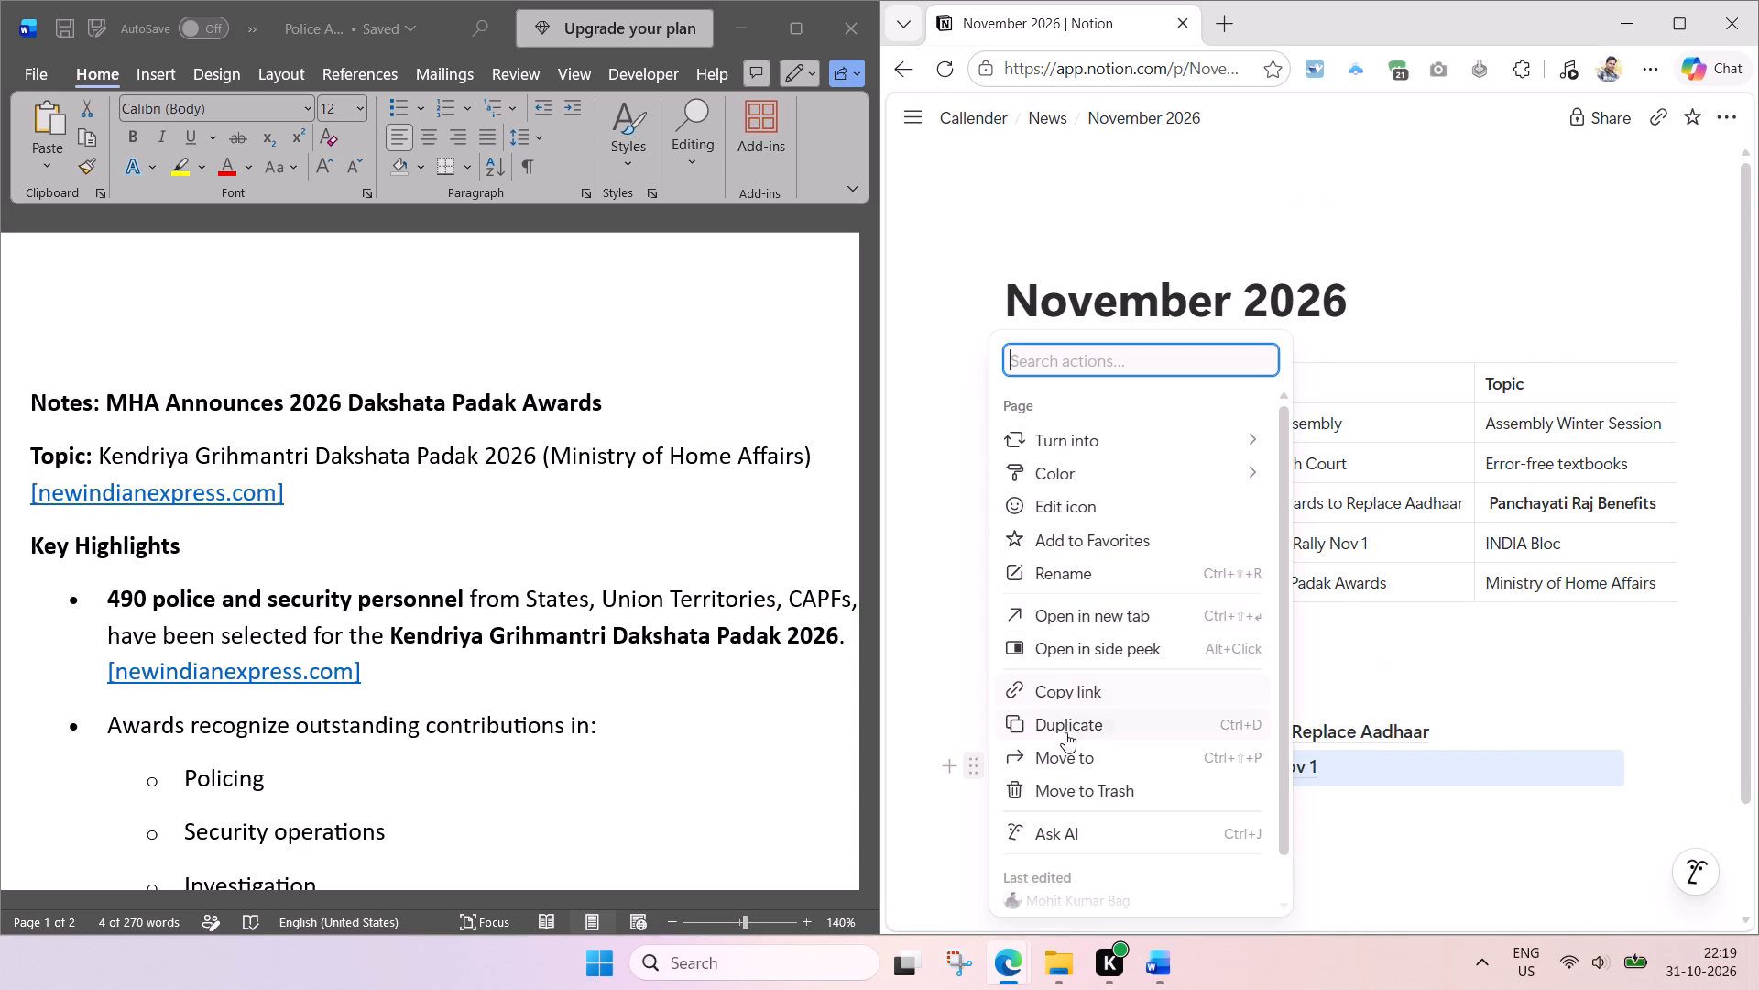
{"action": "left_click", "coordinate": [1062, 725]}
{"action": "scroll", "coordinate": [1179, 572], "scroll_direction": "down", "scroll_amount": 2}
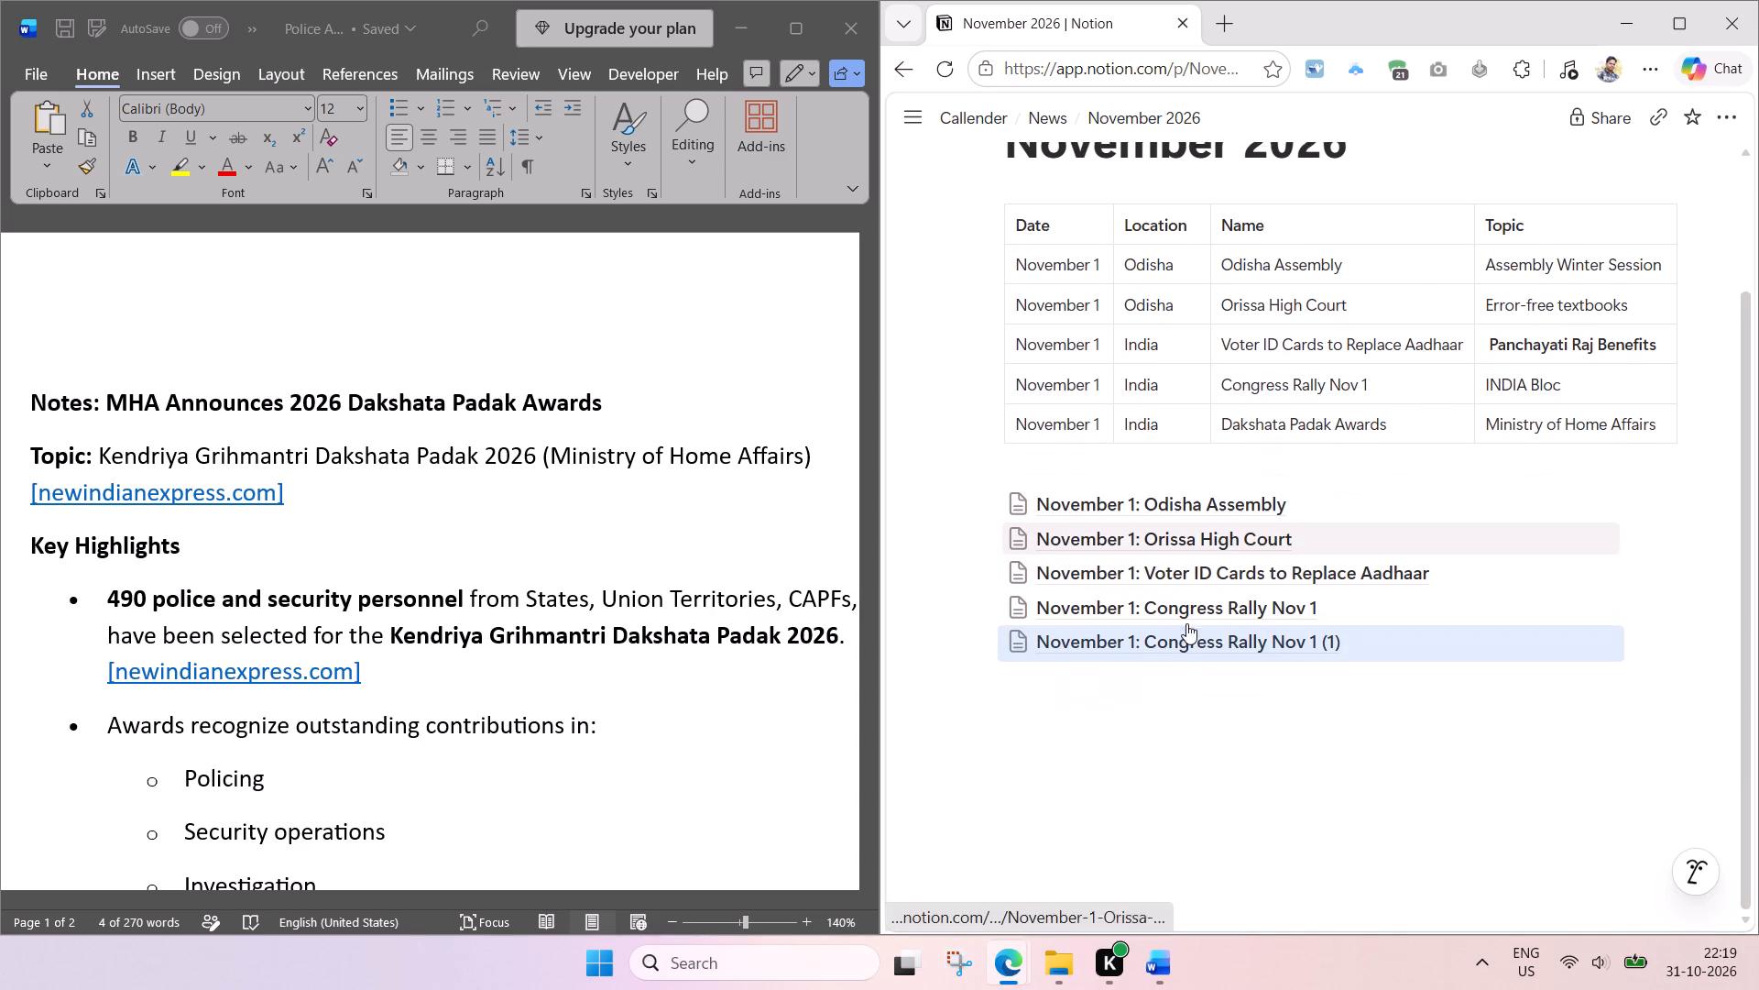
{"action": "scroll", "coordinate": [1186, 623], "scroll_direction": "down", "scroll_amount": 1}
{"action": "left_click", "coordinate": [1393, 411]}
{"action": "key", "text": "ctrl+a"}
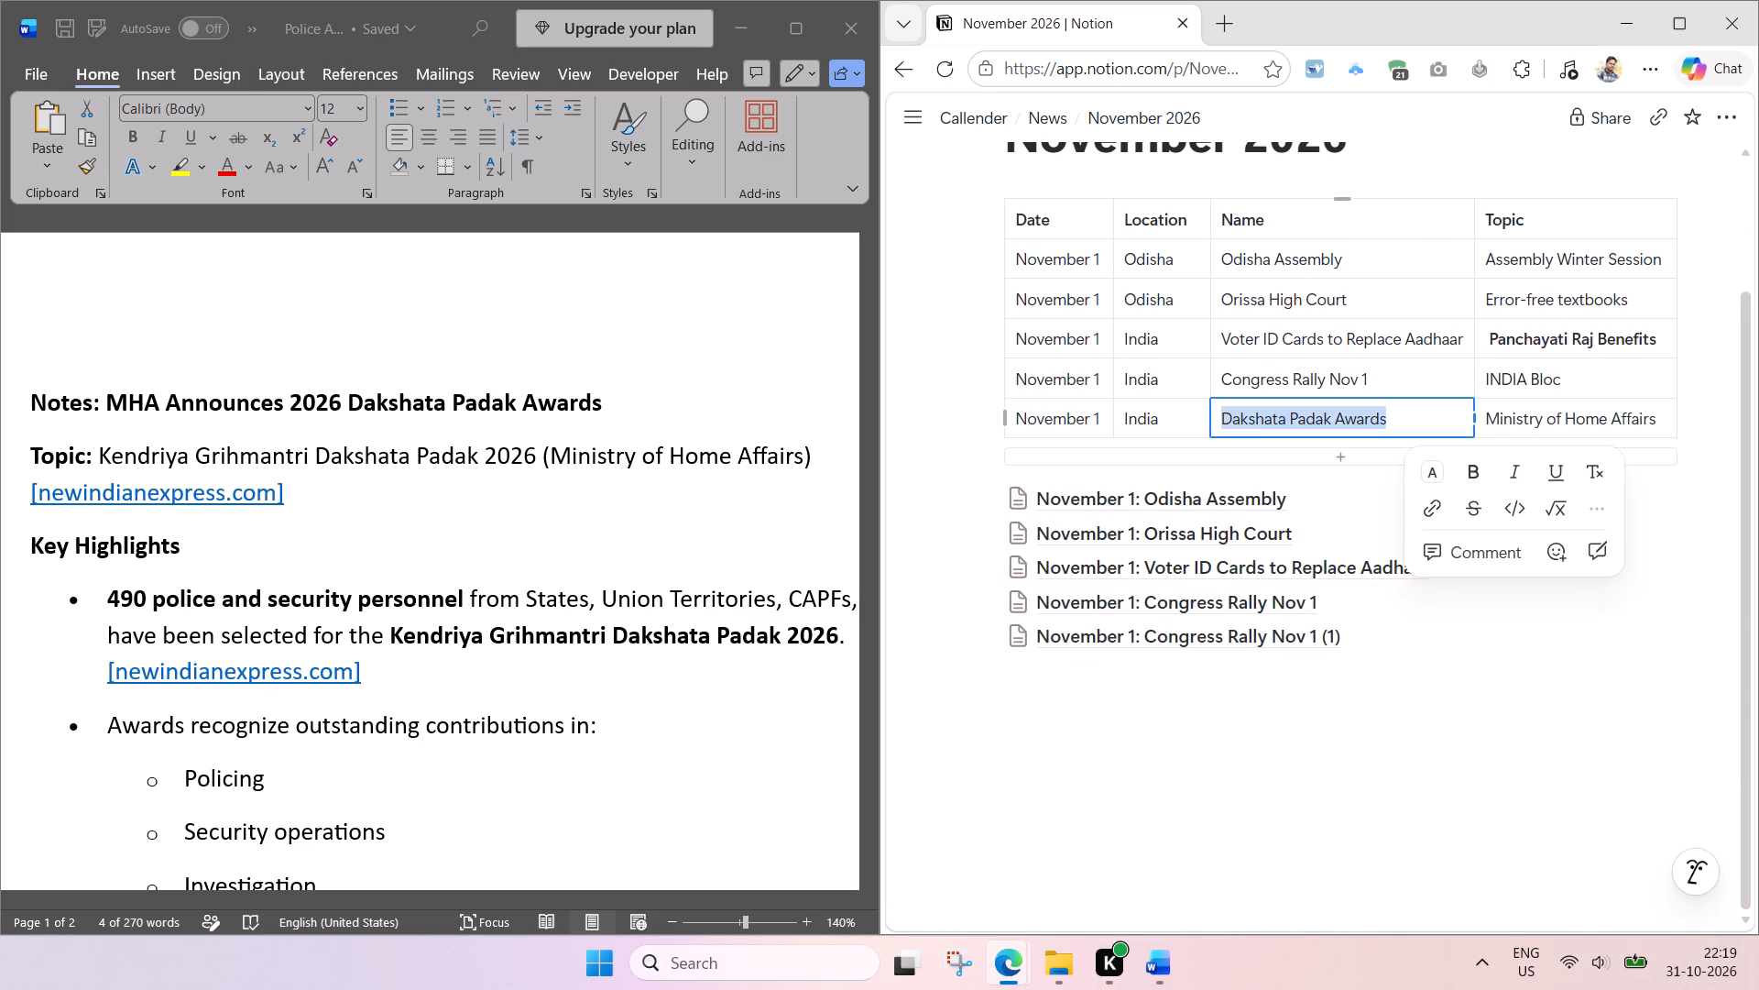
{"action": "key", "text": "ctrl+c"}
{"action": "left_click", "coordinate": [1240, 641]}
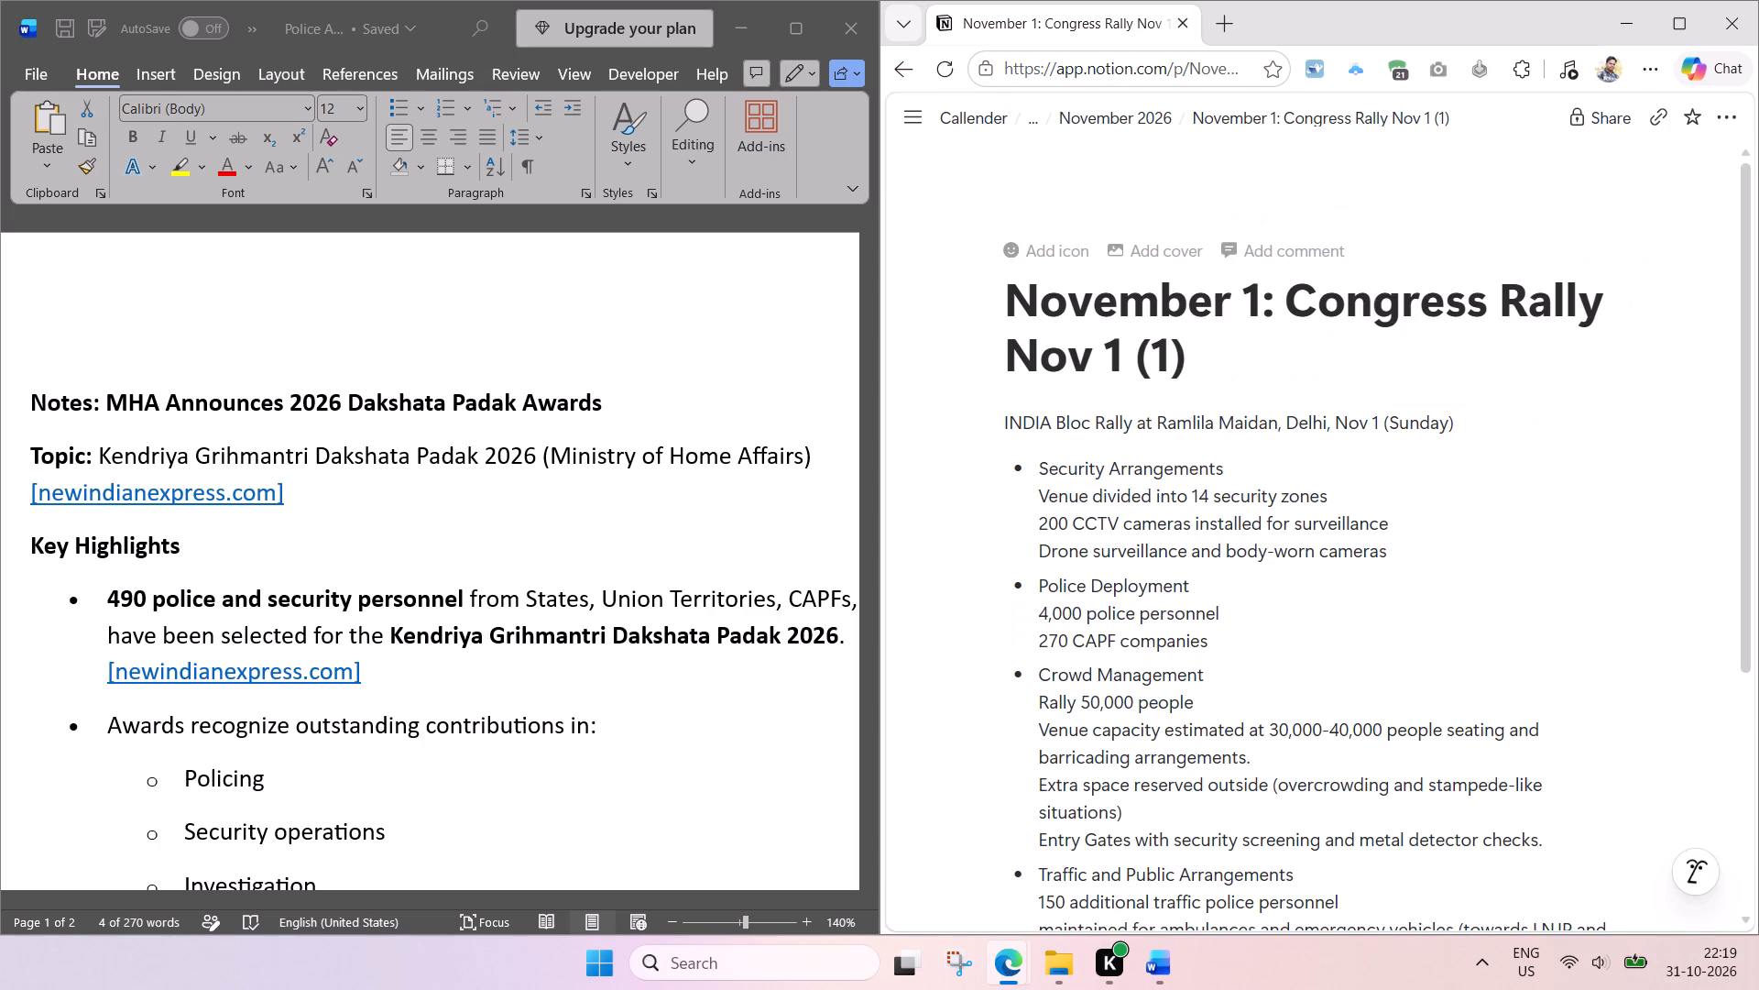
{"action": "left_click_drag", "start_coordinate": [1246, 360], "coordinate": [1290, 312]}
{"action": "key", "text": "ctrl+v"}
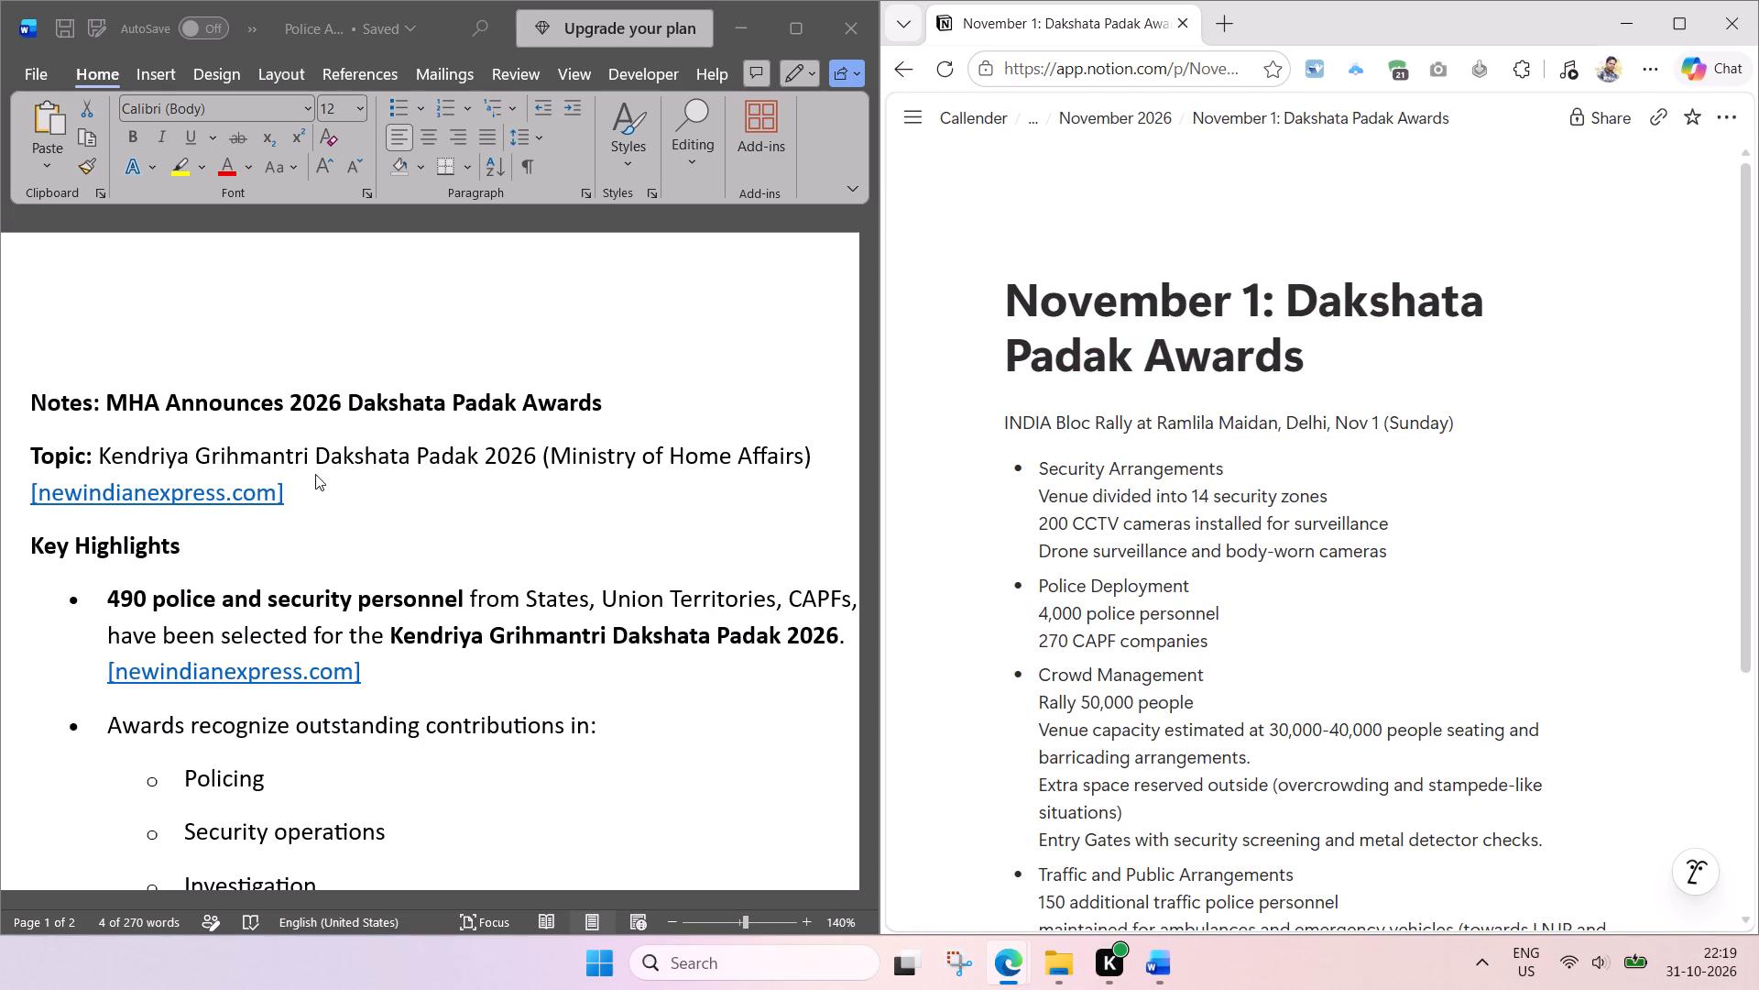
Replace the duplicated page's old body with "Kendriya Grihmantri Dakshata Padak 2026 (Ministry of Home Affairs)" copied from the Word notes.
{"action": "left_click", "coordinate": [810, 456]}
{"action": "left_click", "coordinate": [818, 454]}
{"action": "left_click_drag", "start_coordinate": [821, 459], "coordinate": [192, 450]}
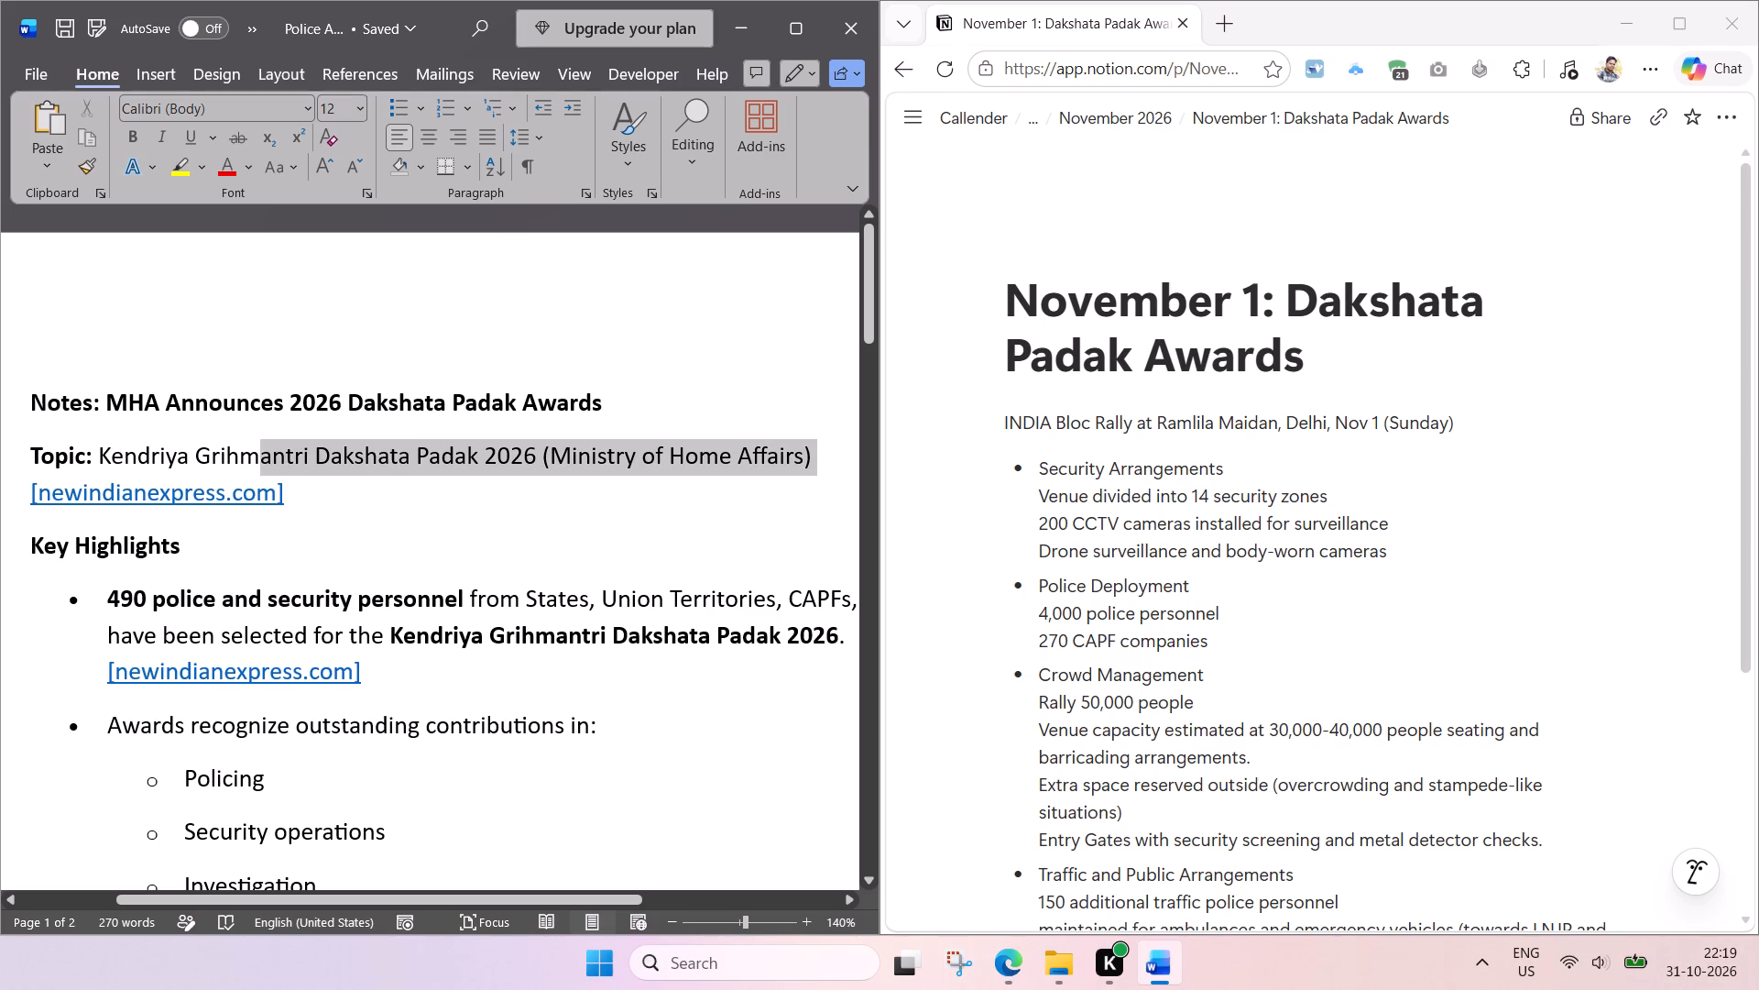
{"action": "left_click_drag", "start_coordinate": [192, 450], "coordinate": [96, 454]}
{"action": "key", "text": "ctrl+c"}
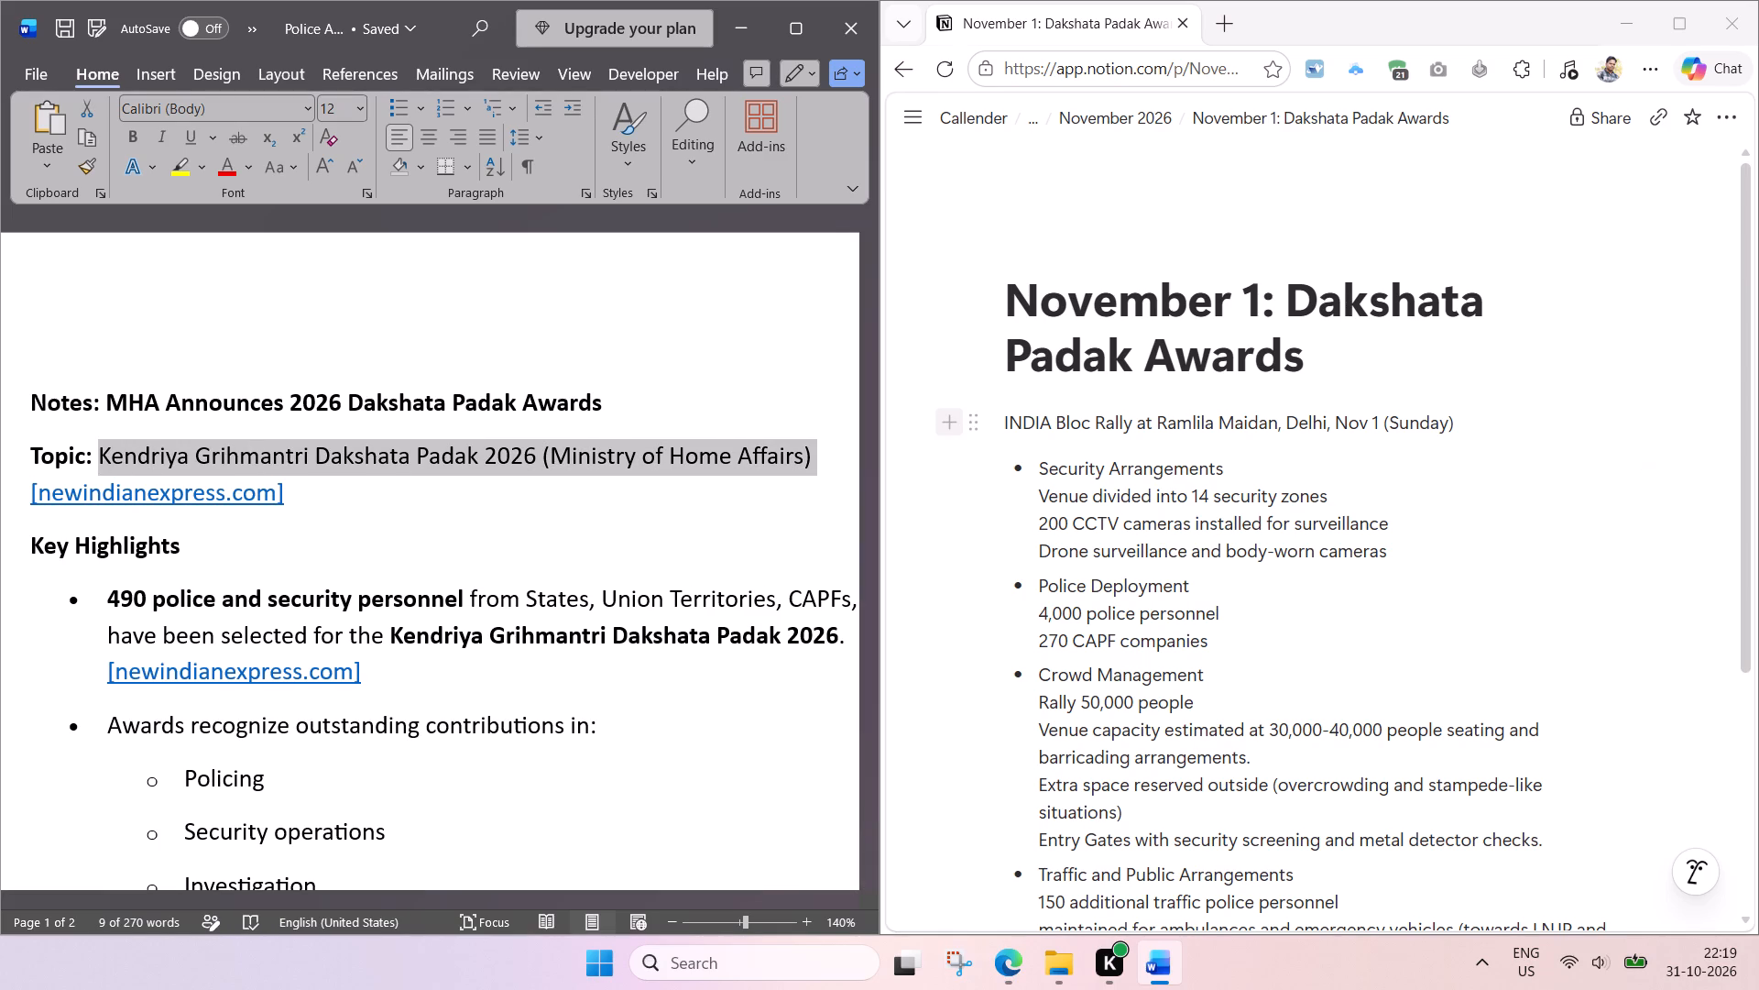
{"action": "left_click_drag", "start_coordinate": [923, 417], "coordinate": [1315, 916]}
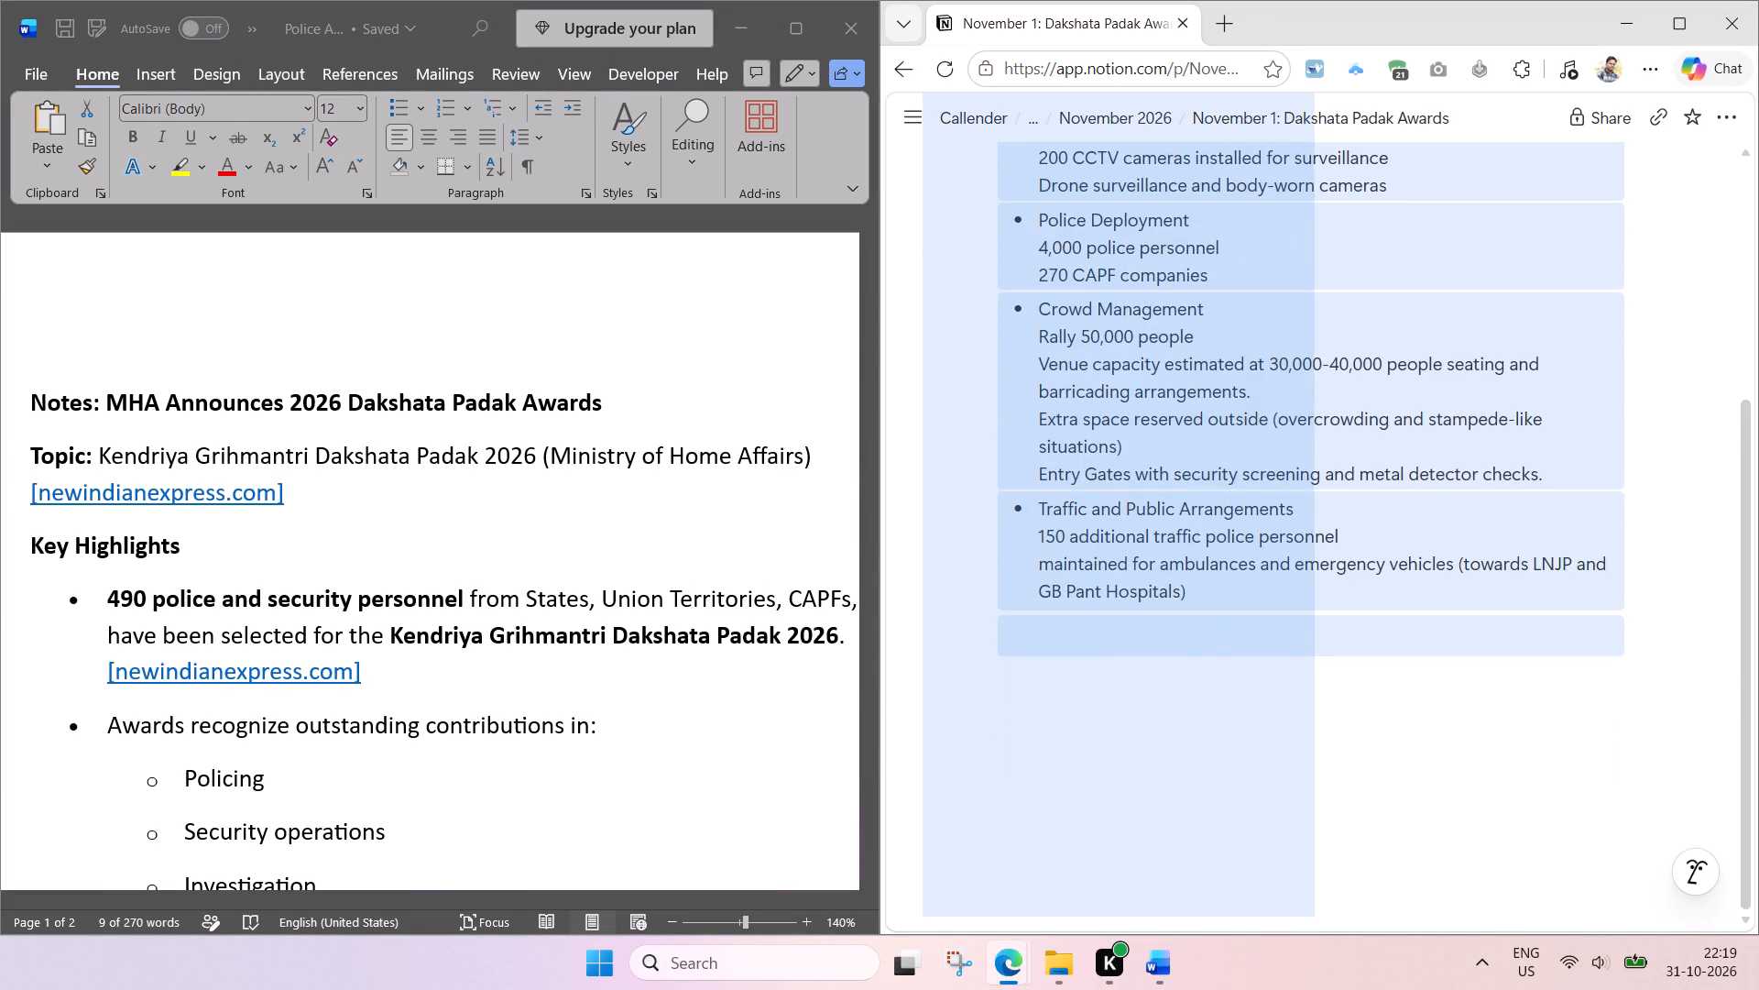
{"action": "key", "text": "Delete"}
{"action": "left_click", "coordinate": [1047, 403]}
{"action": "key", "text": "ctrl+v"}
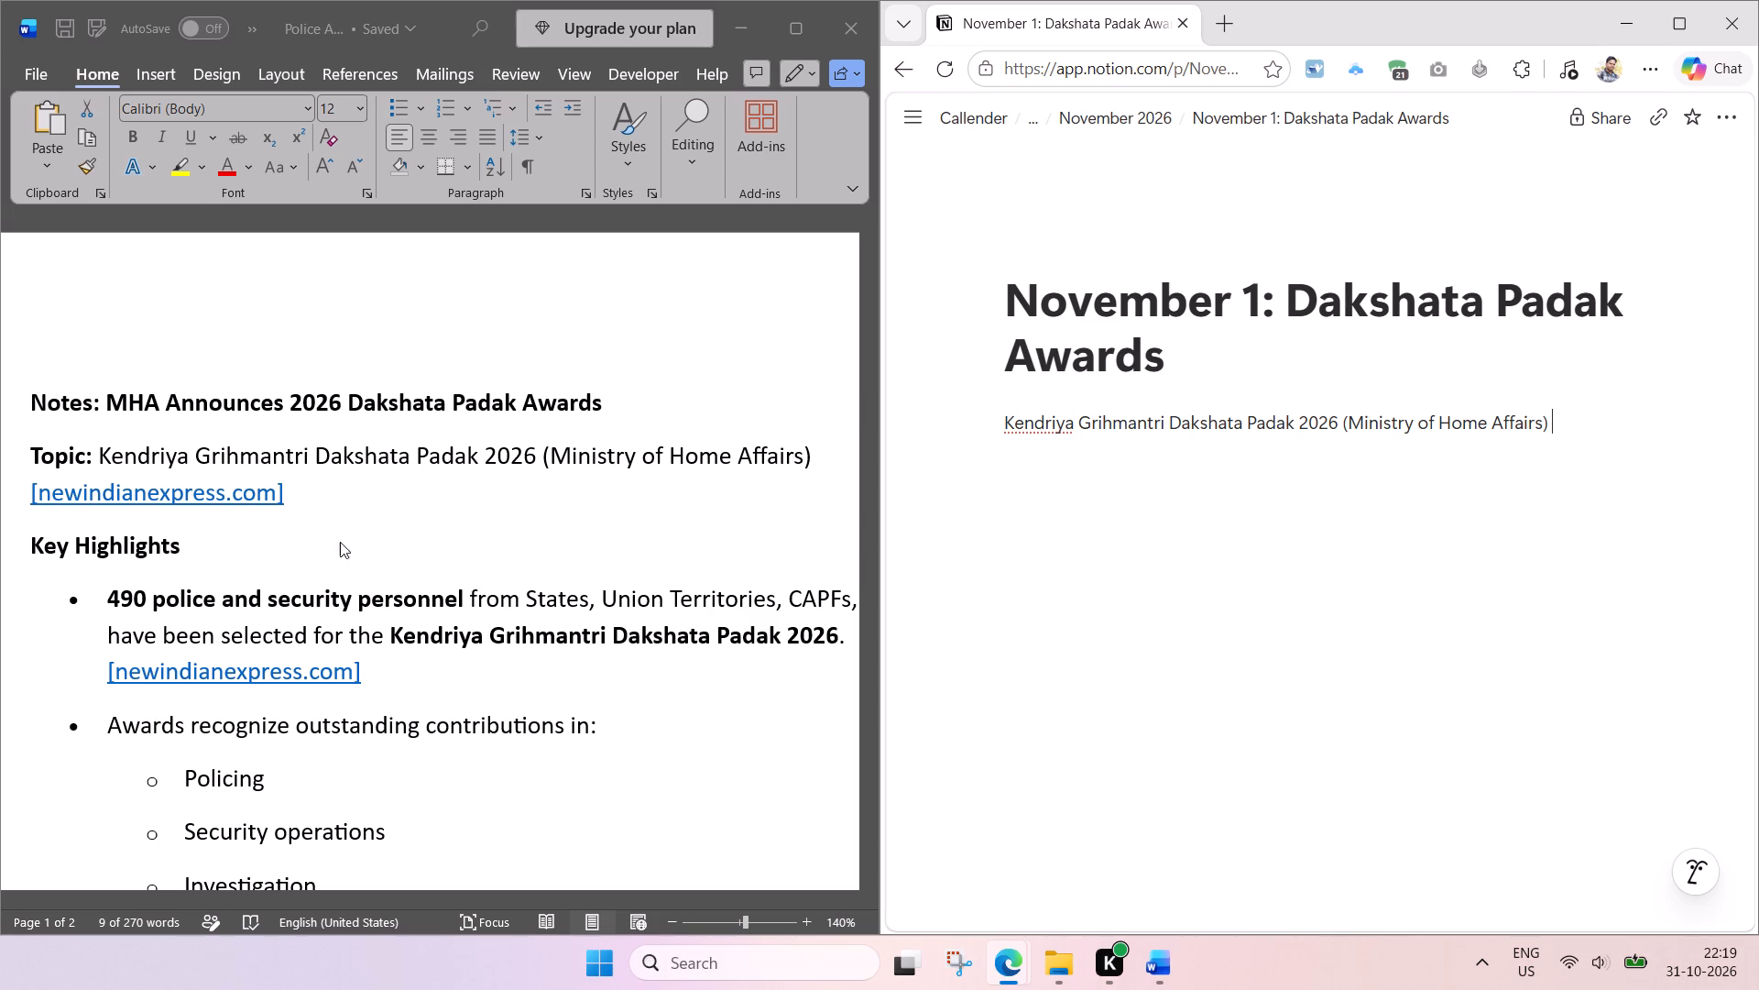
Copy "490 police and security personnel from States, Union Territories, CAPFs, and CPOs" from Key Highlights to below the Notion page's topic line.
{"action": "scroll", "coordinate": [366, 421], "scroll_direction": "down", "scroll_amount": 2, "text": "ctrl"}
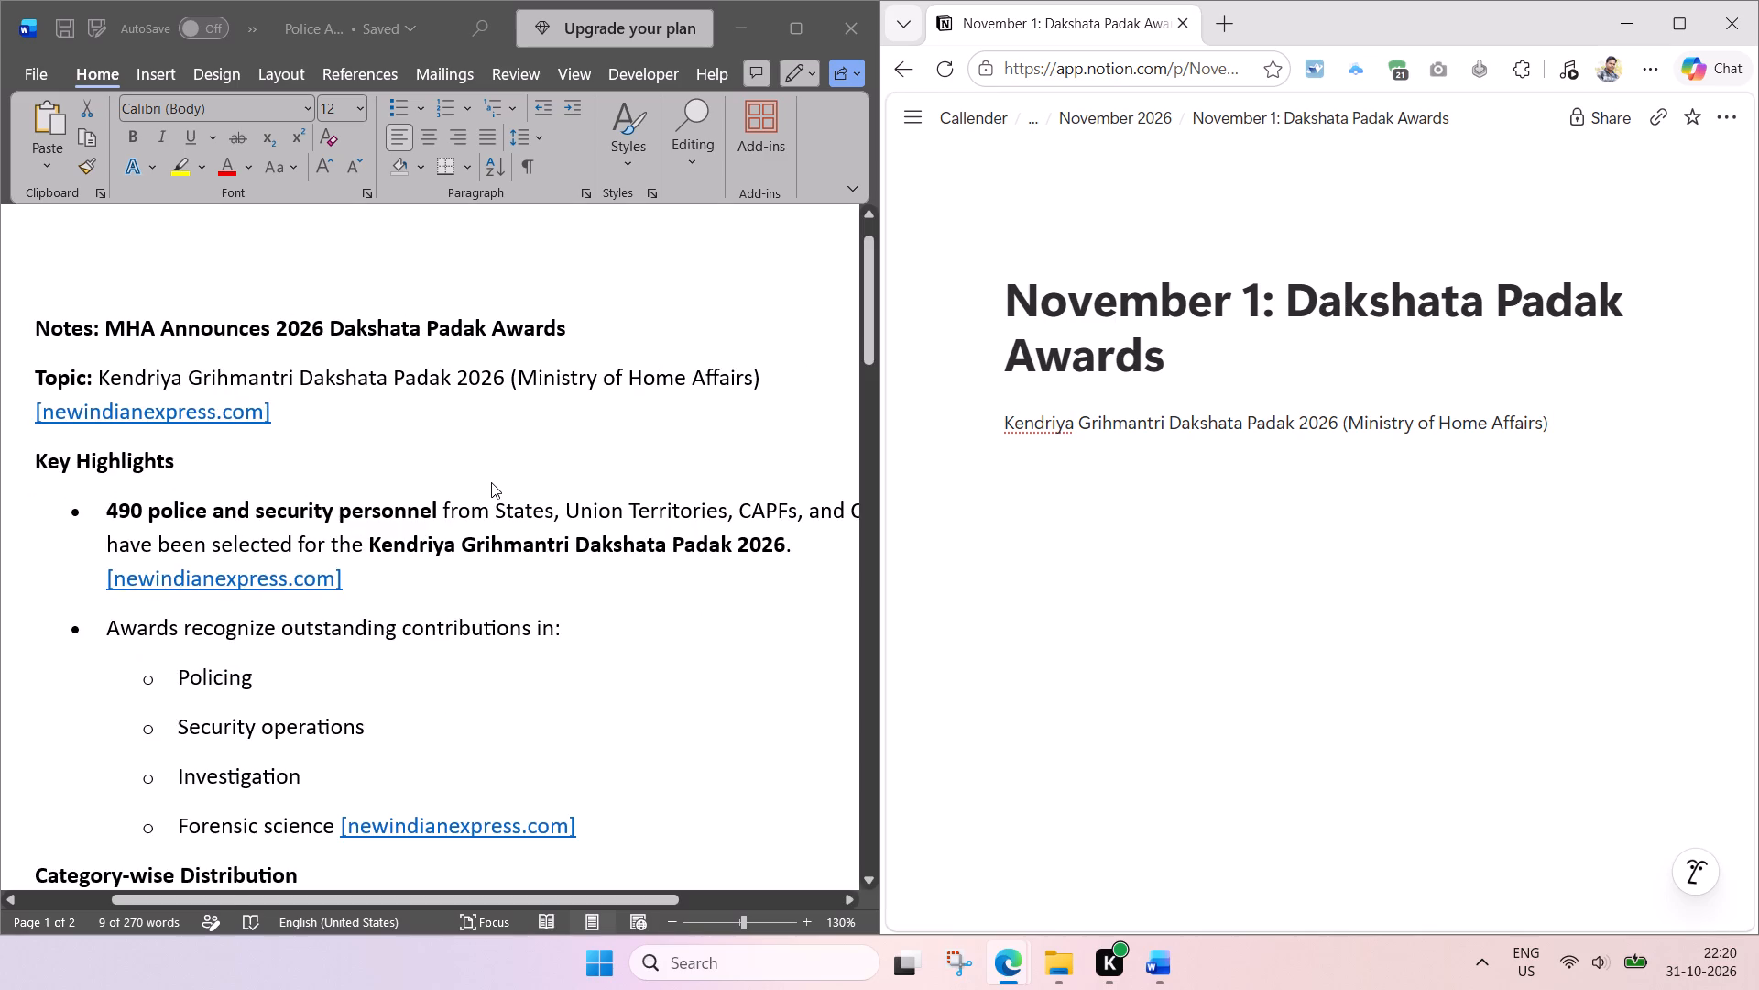
{"action": "scroll", "coordinate": [491, 482], "scroll_direction": "left", "scroll_amount": 1}
{"action": "scroll", "coordinate": [491, 482], "scroll_direction": "down", "scroll_amount": 1, "text": "ctrl"}
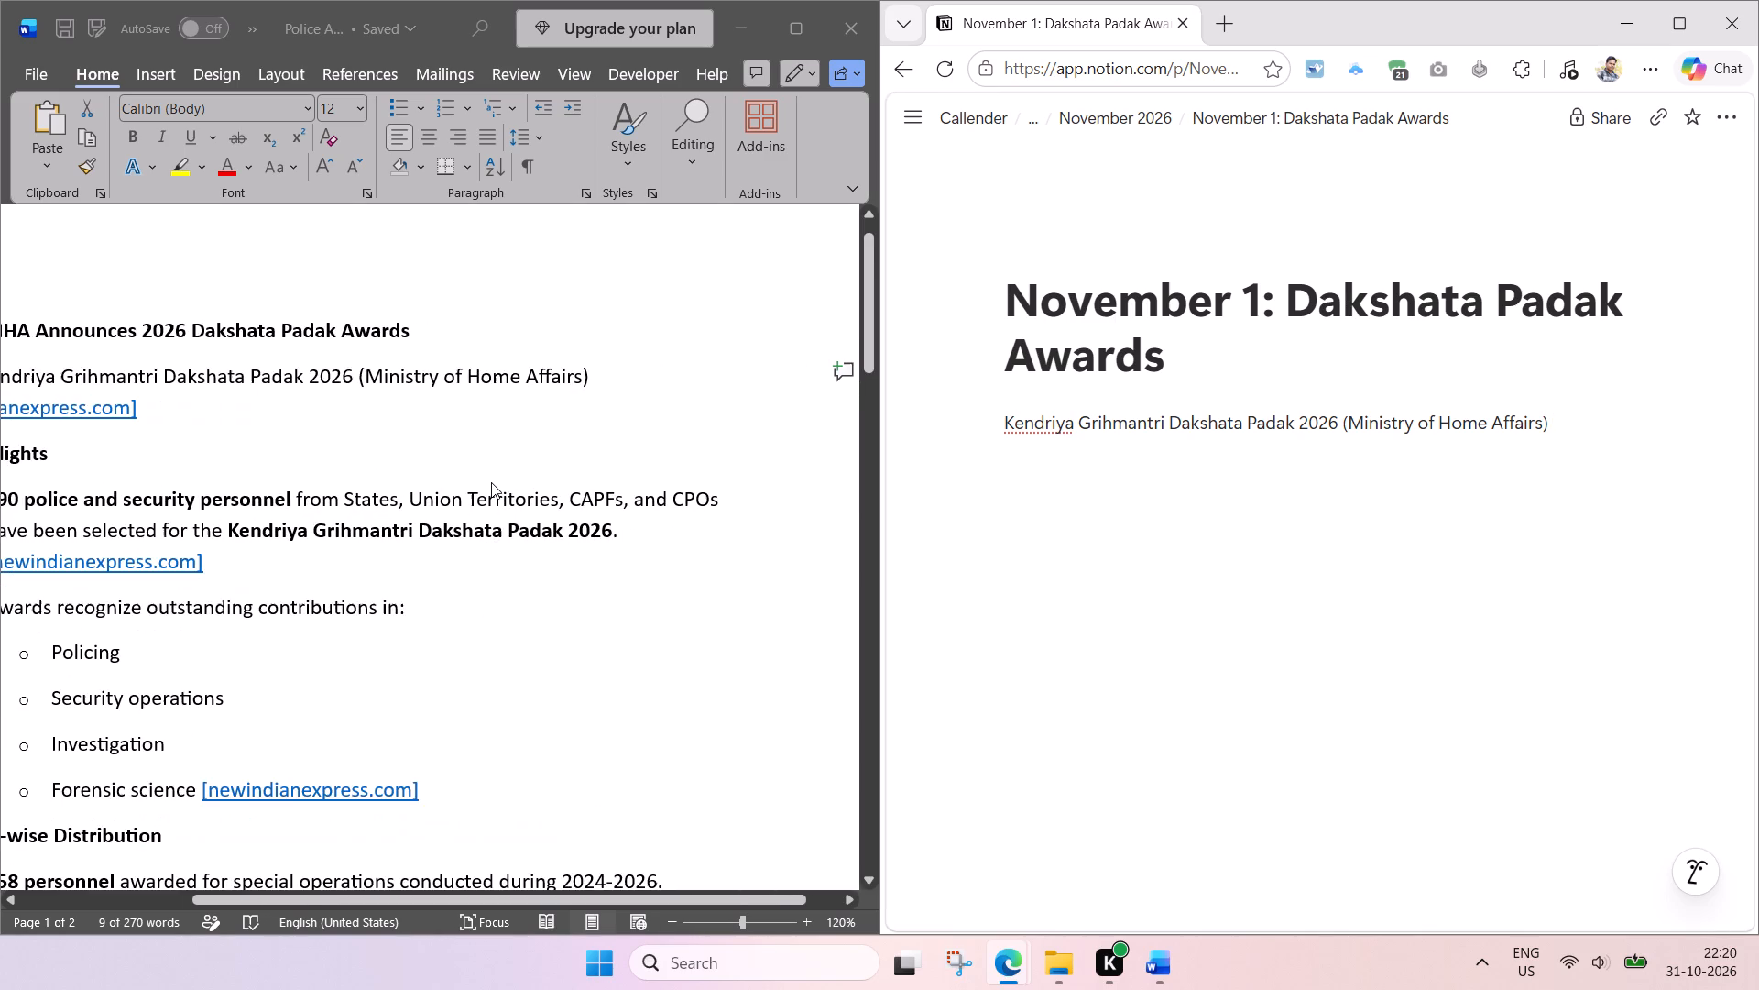
{"action": "scroll", "coordinate": [355, 527], "scroll_direction": "right", "scroll_amount": 1}
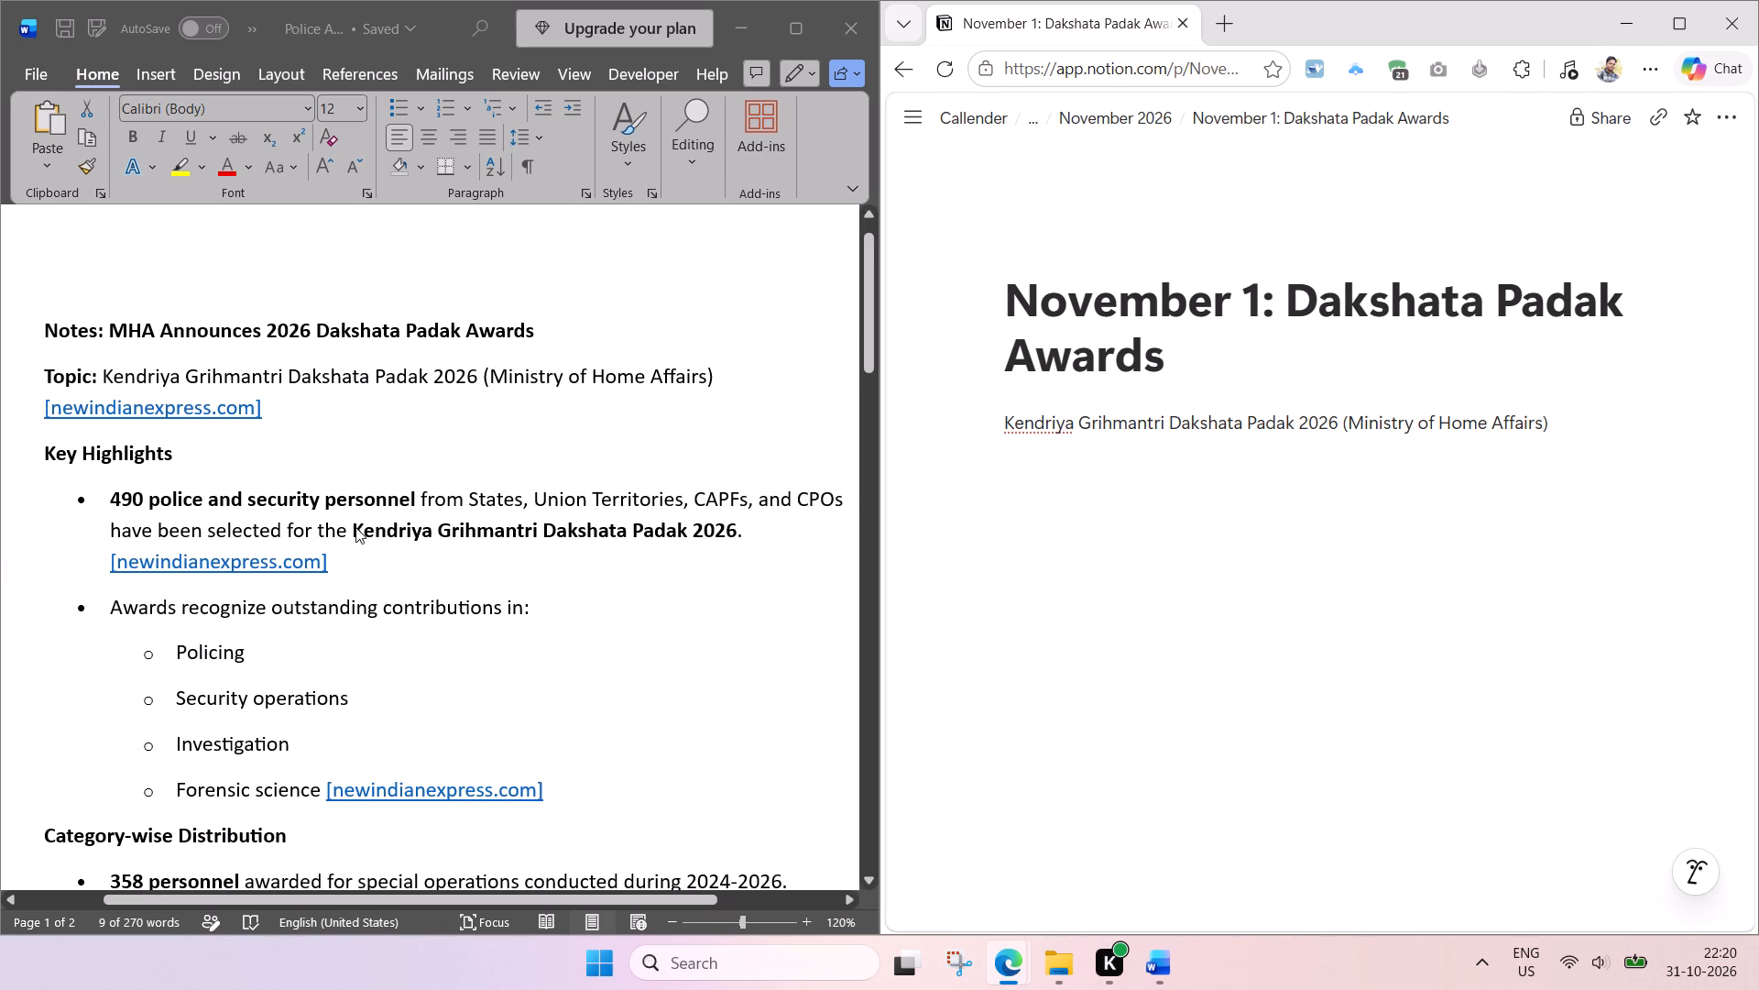
{"action": "scroll", "coordinate": [355, 527], "scroll_direction": "right", "scroll_amount": 1}
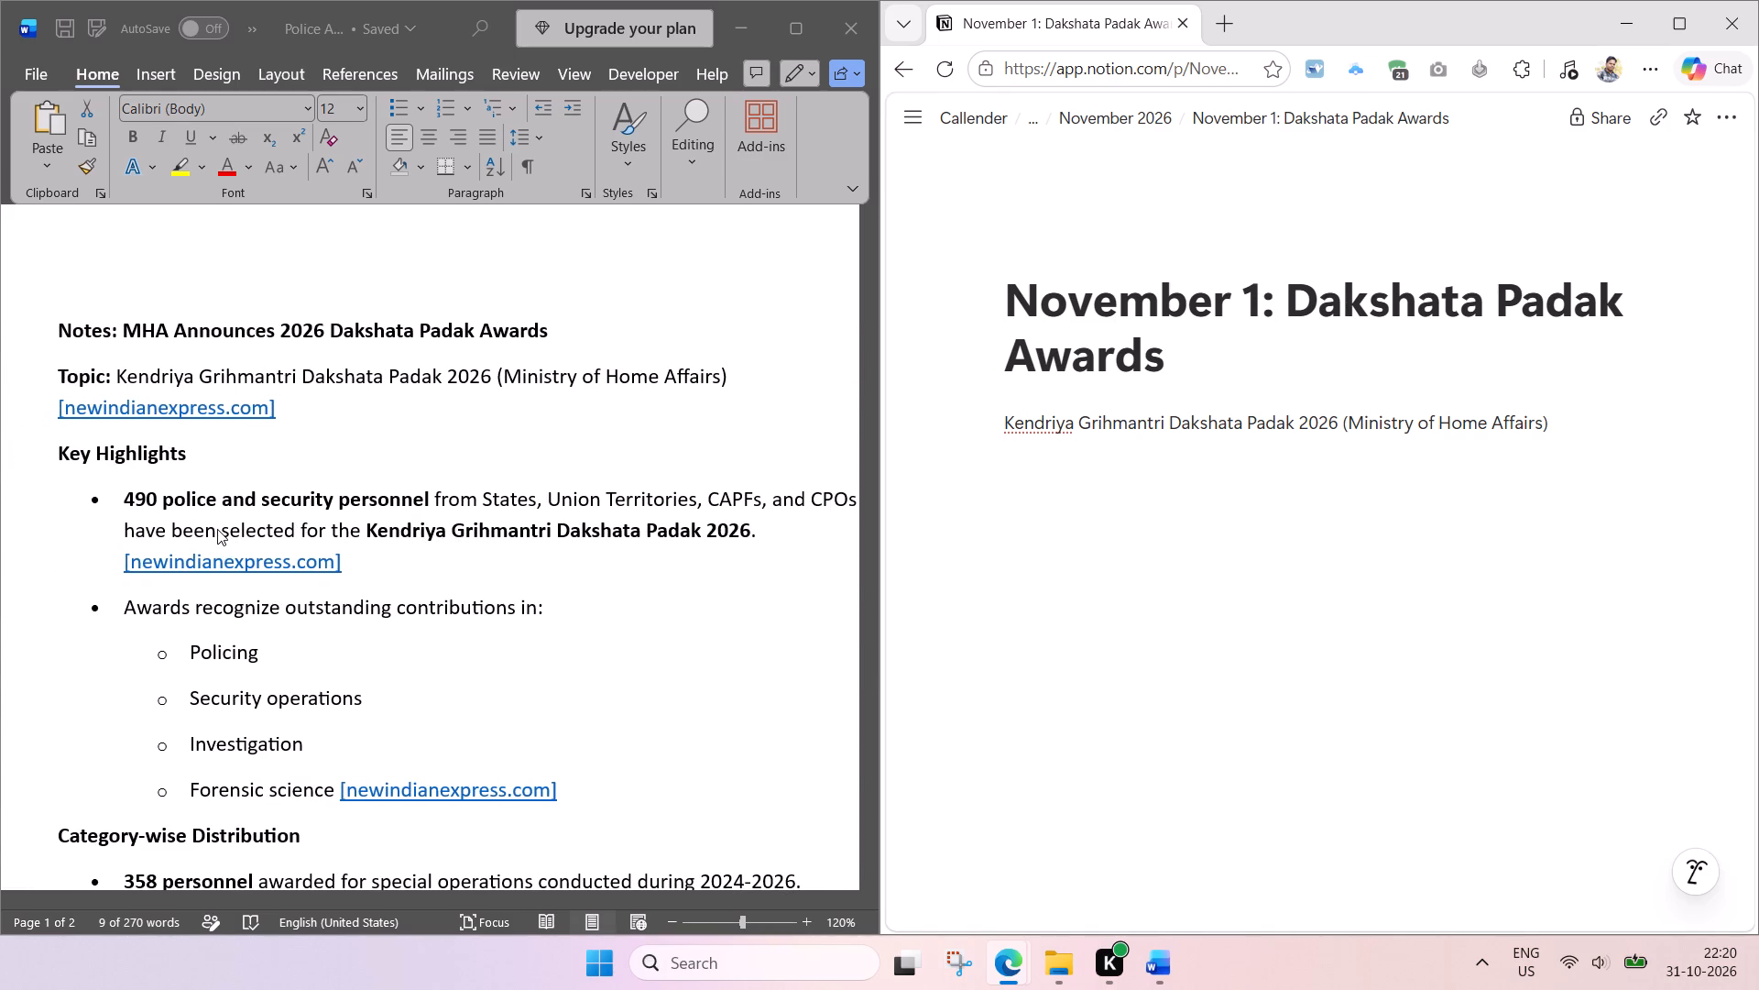
{"action": "left_click", "coordinate": [212, 505]}
{"action": "left_click_drag", "start_coordinate": [122, 497], "coordinate": [779, 504]}
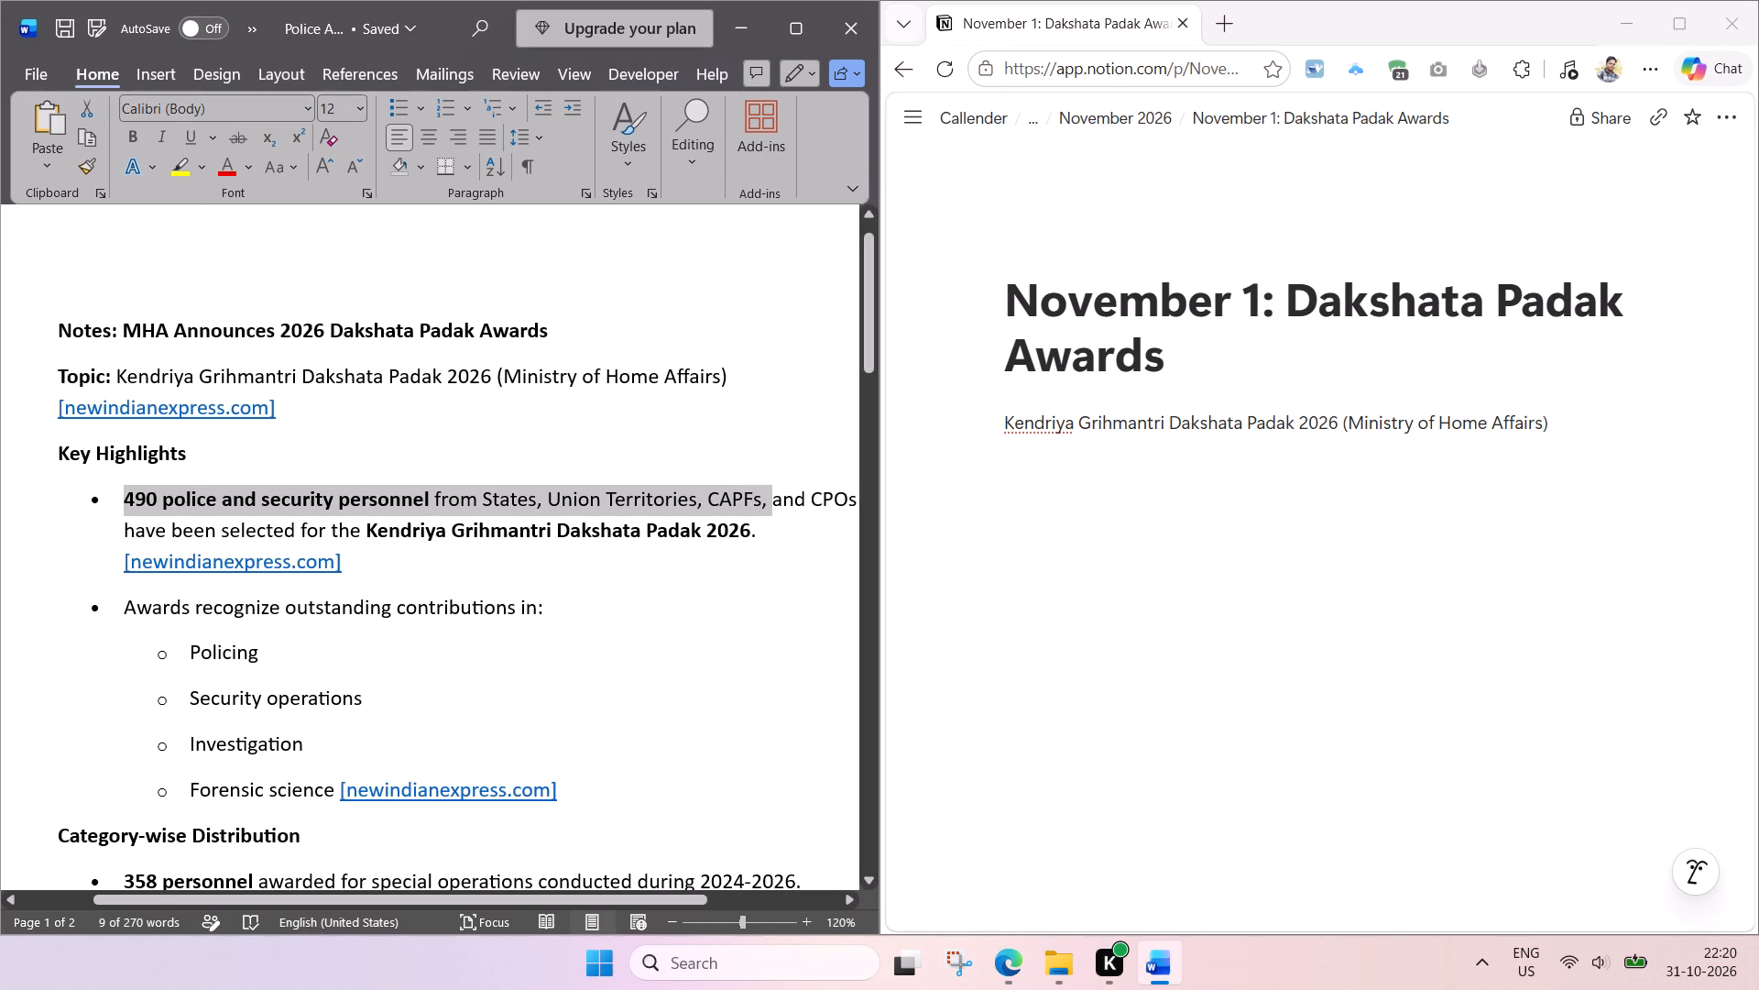
{"action": "left_click_drag", "start_coordinate": [779, 504], "coordinate": [767, 495]}
{"action": "key", "text": "ctrl+c"}
{"action": "left_click", "coordinate": [1055, 477]}
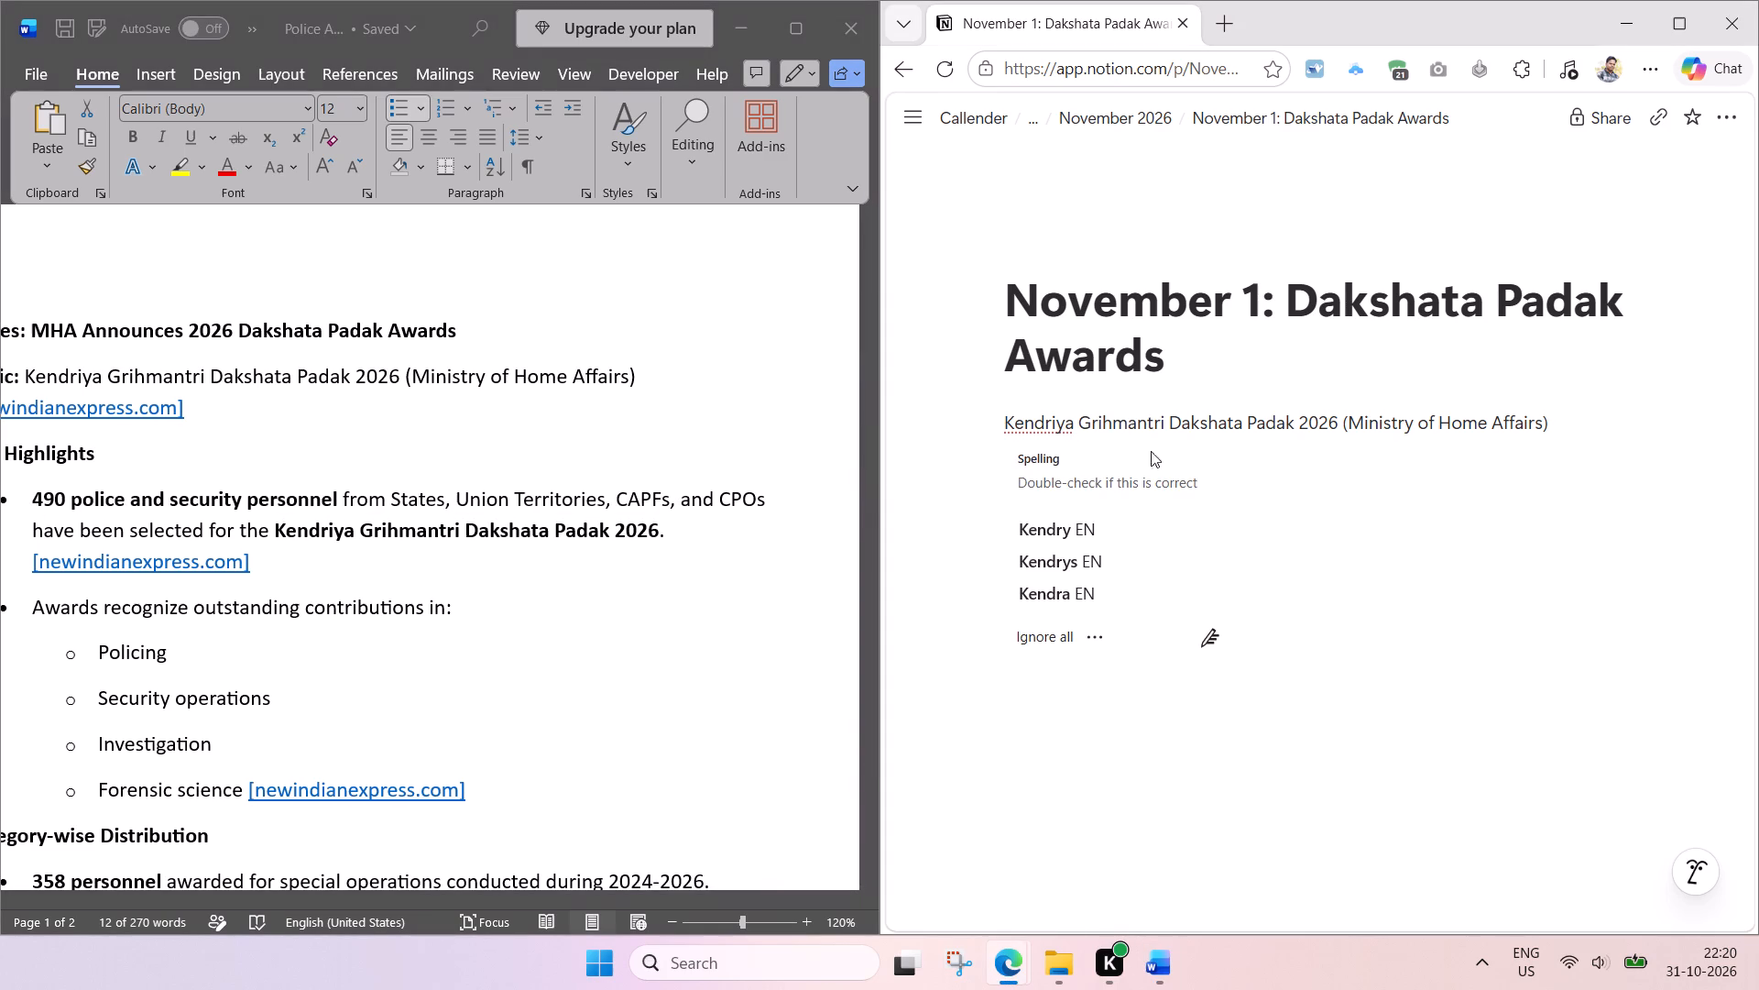
{"action": "left_click", "coordinate": [1212, 445]}
{"action": "left_click", "coordinate": [1177, 469]}
{"action": "left_click", "coordinate": [1615, 473]}
{"action": "left_click", "coordinate": [1572, 409]}
{"action": "left_click", "coordinate": [1244, 458]}
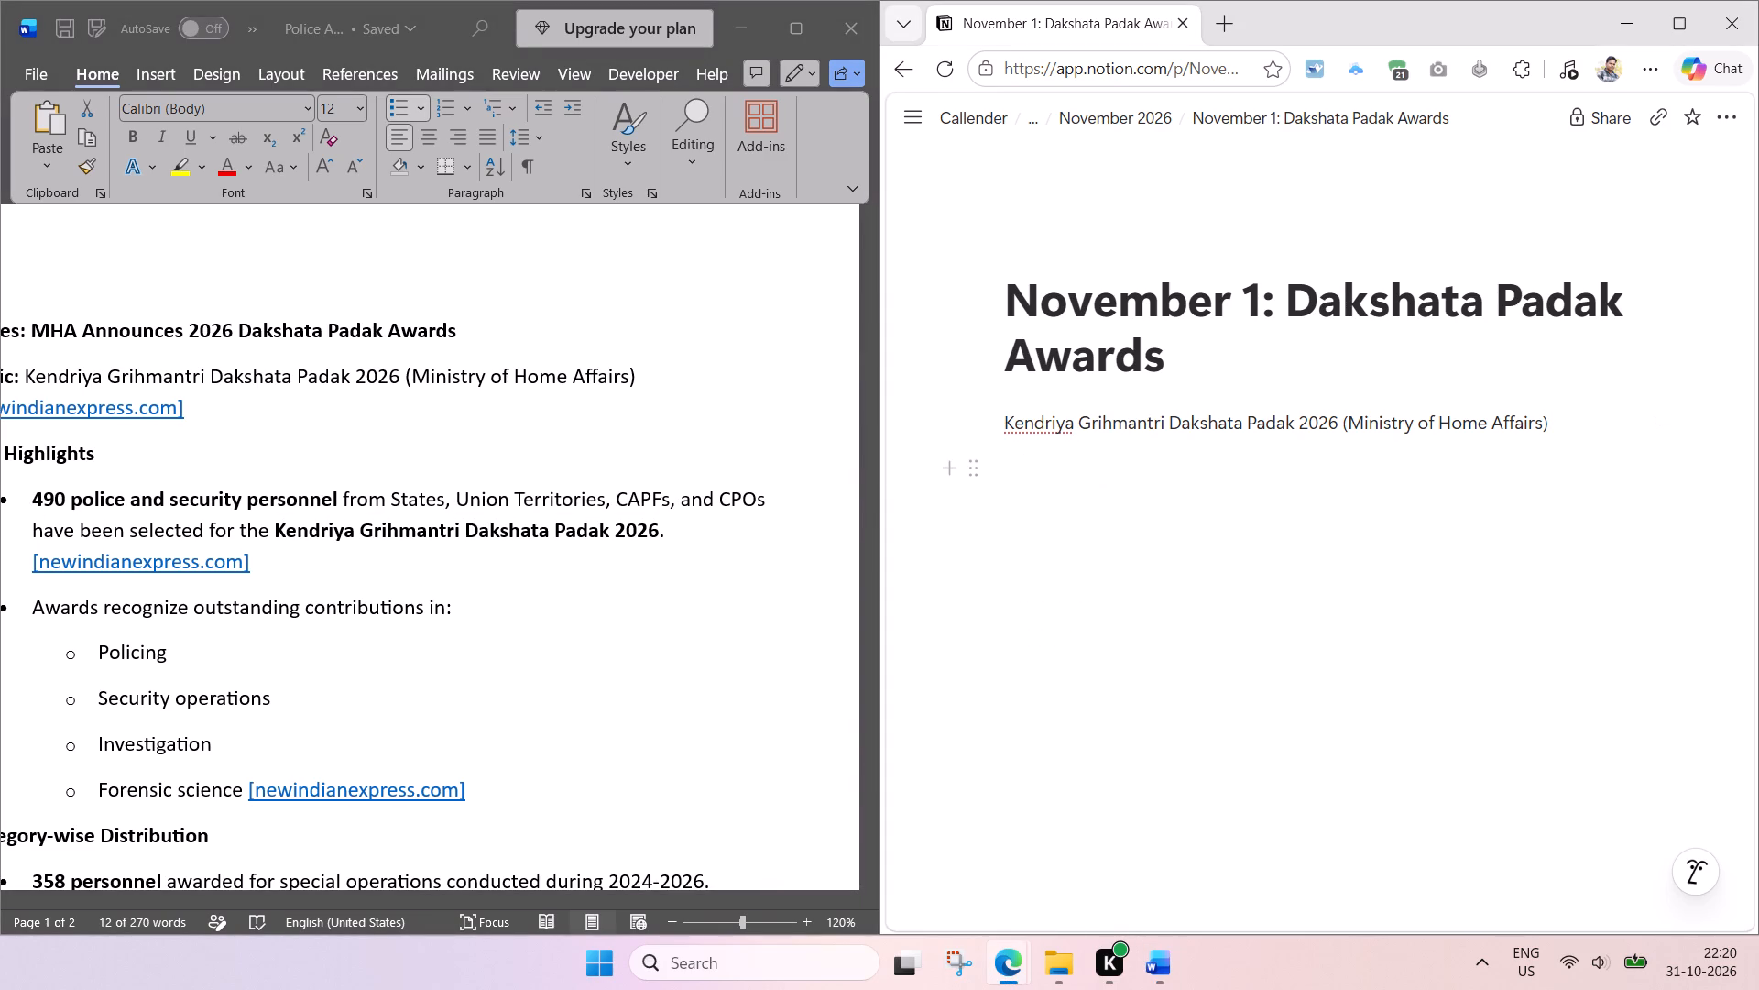
{"action": "key", "text": "ctrl+v"}
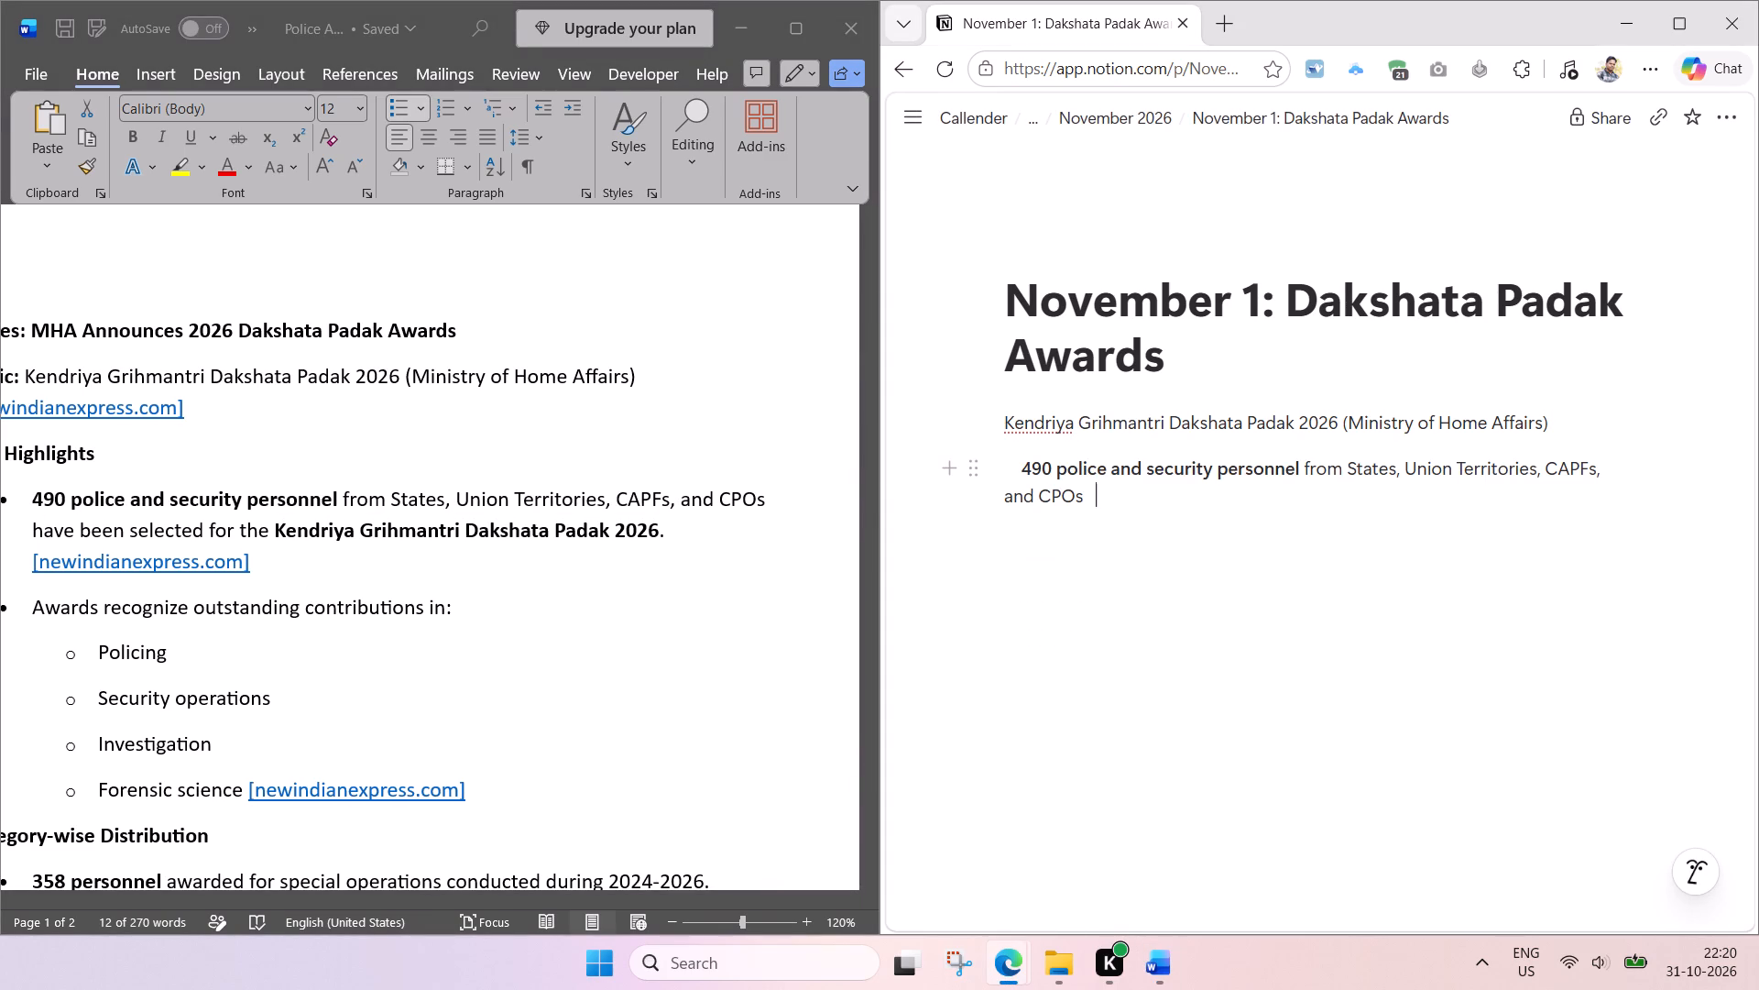
Remove the leading space and bold from the 490 personnel line and turn it into a bulleted list item.
{"action": "left_click", "coordinate": [1019, 470]}
{"action": "left_click_drag", "start_coordinate": [1022, 470], "coordinate": [953, 467]}
{"action": "key", "text": "BackSpace"}
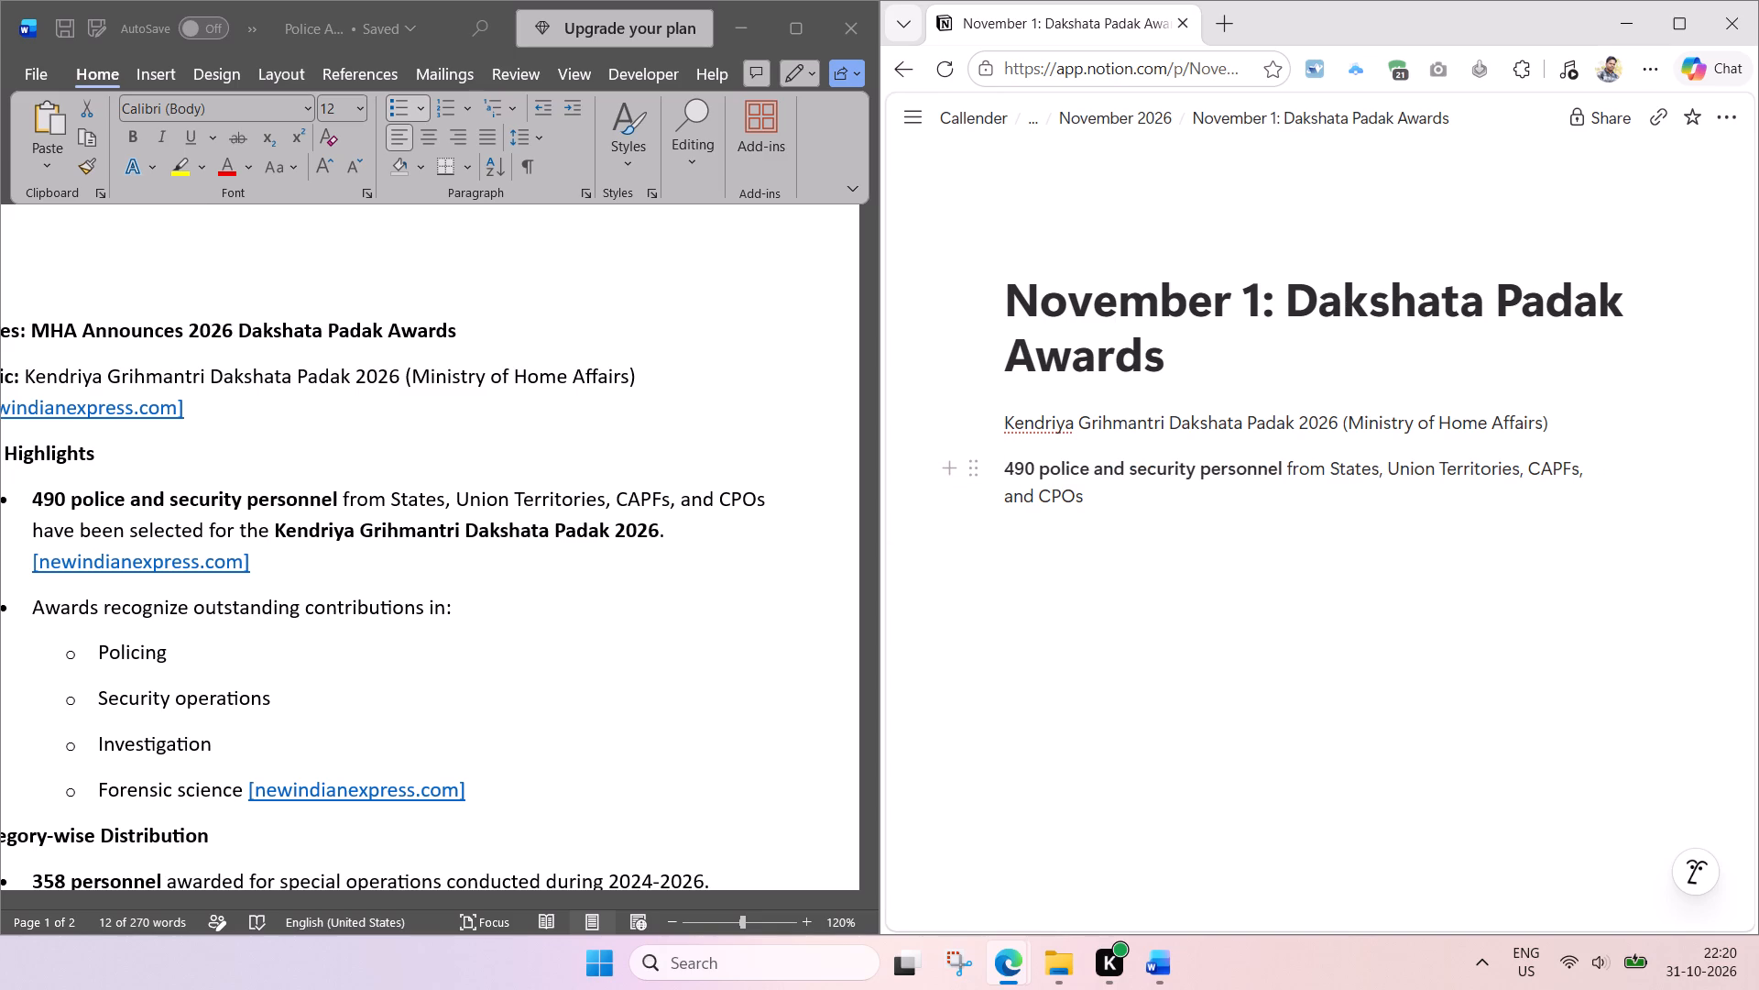
{"action": "key", "text": "ctrl+a"}
{"action": "key", "text": "ctrl+b"}
{"action": "key", "text": "ctrl+b"}
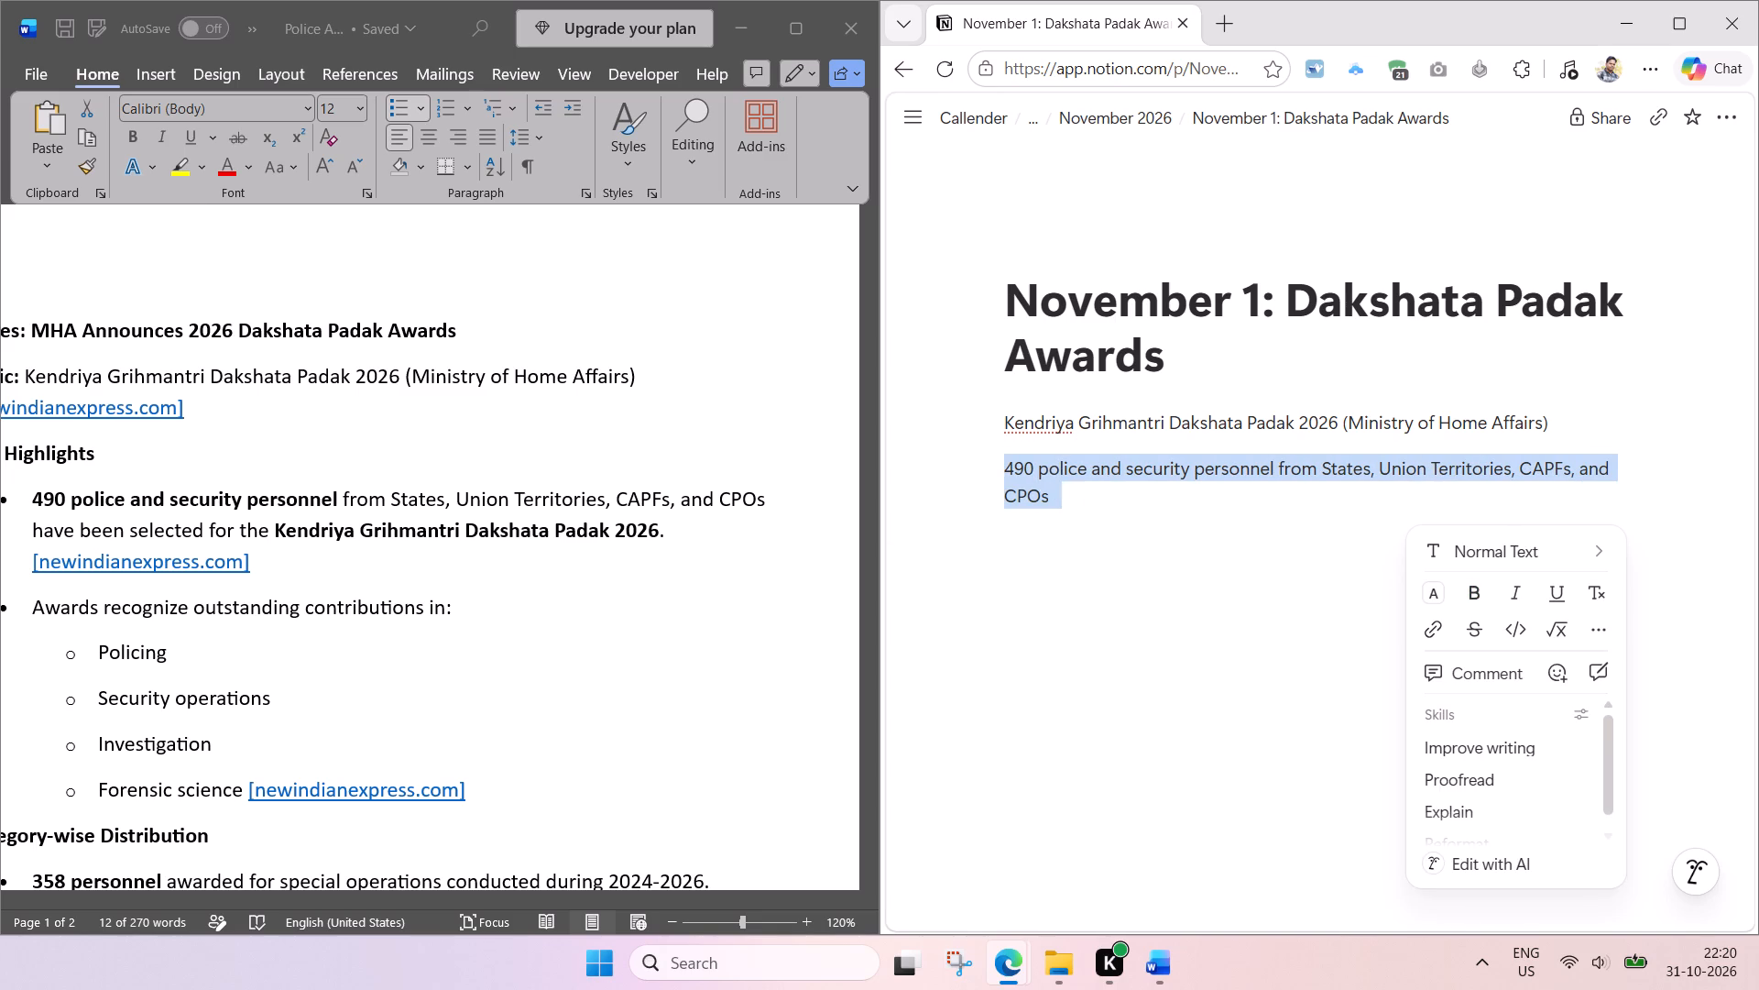
{"action": "left_click", "coordinate": [990, 478]}
{"action": "left_click", "coordinate": [970, 469]}
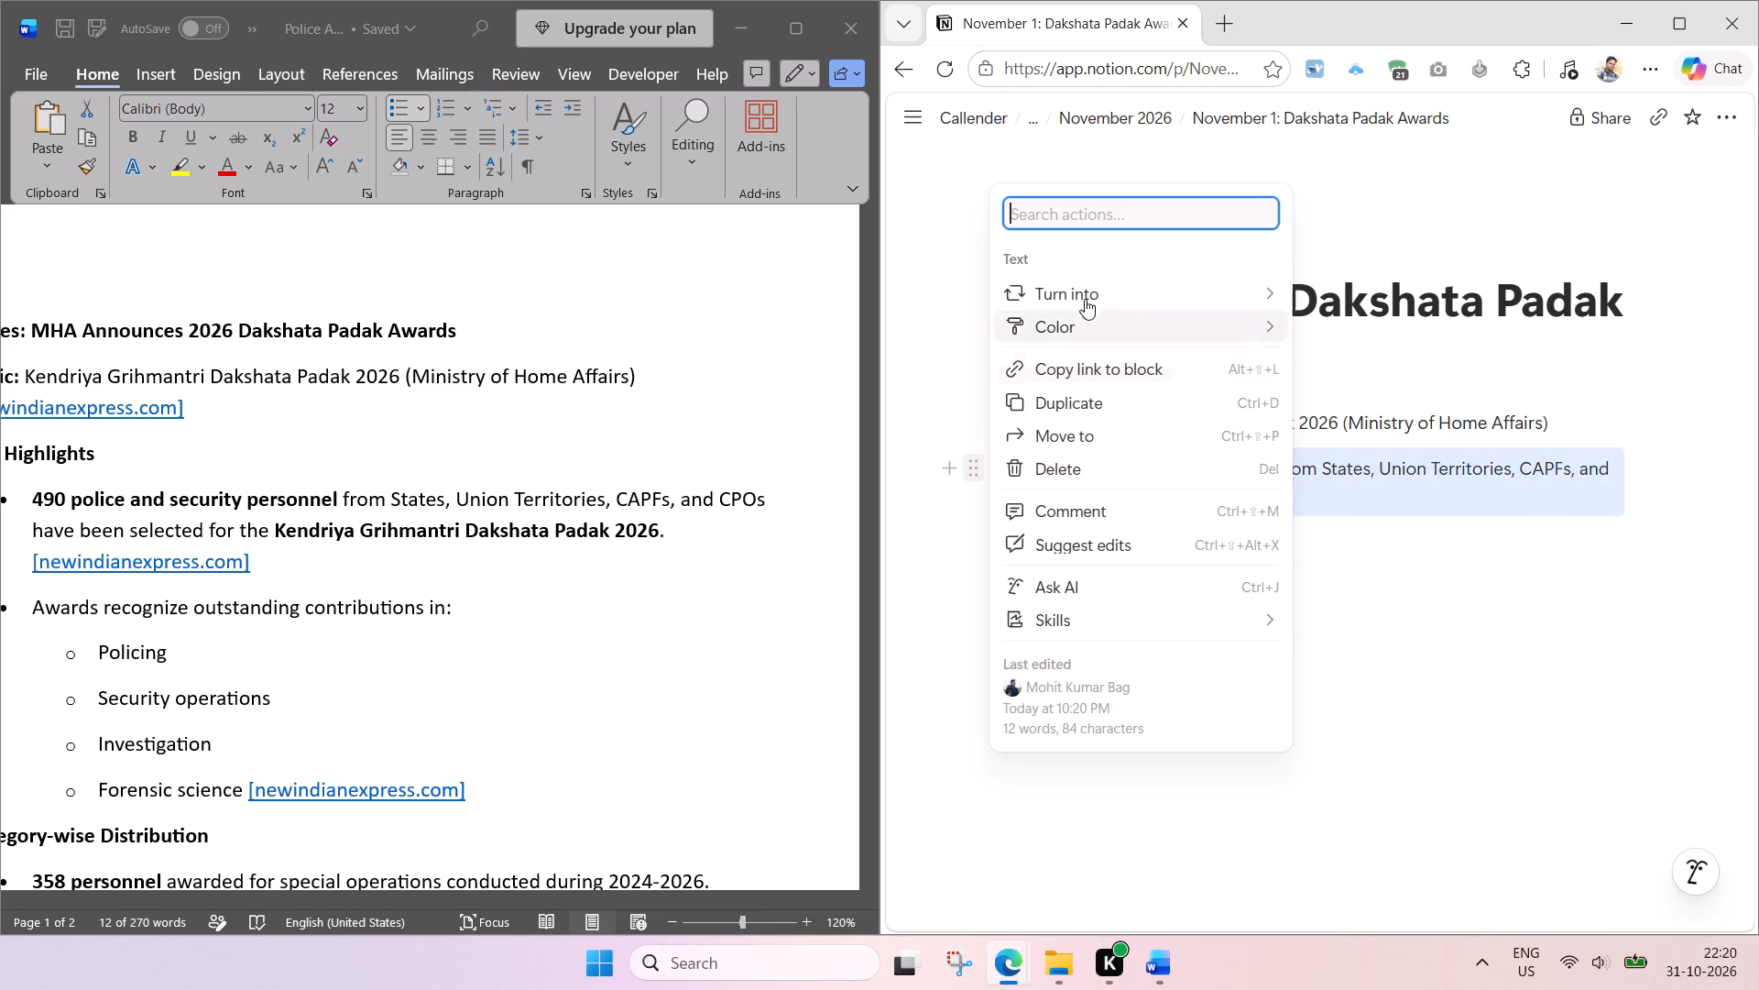
{"action": "left_click", "coordinate": [1369, 359]}
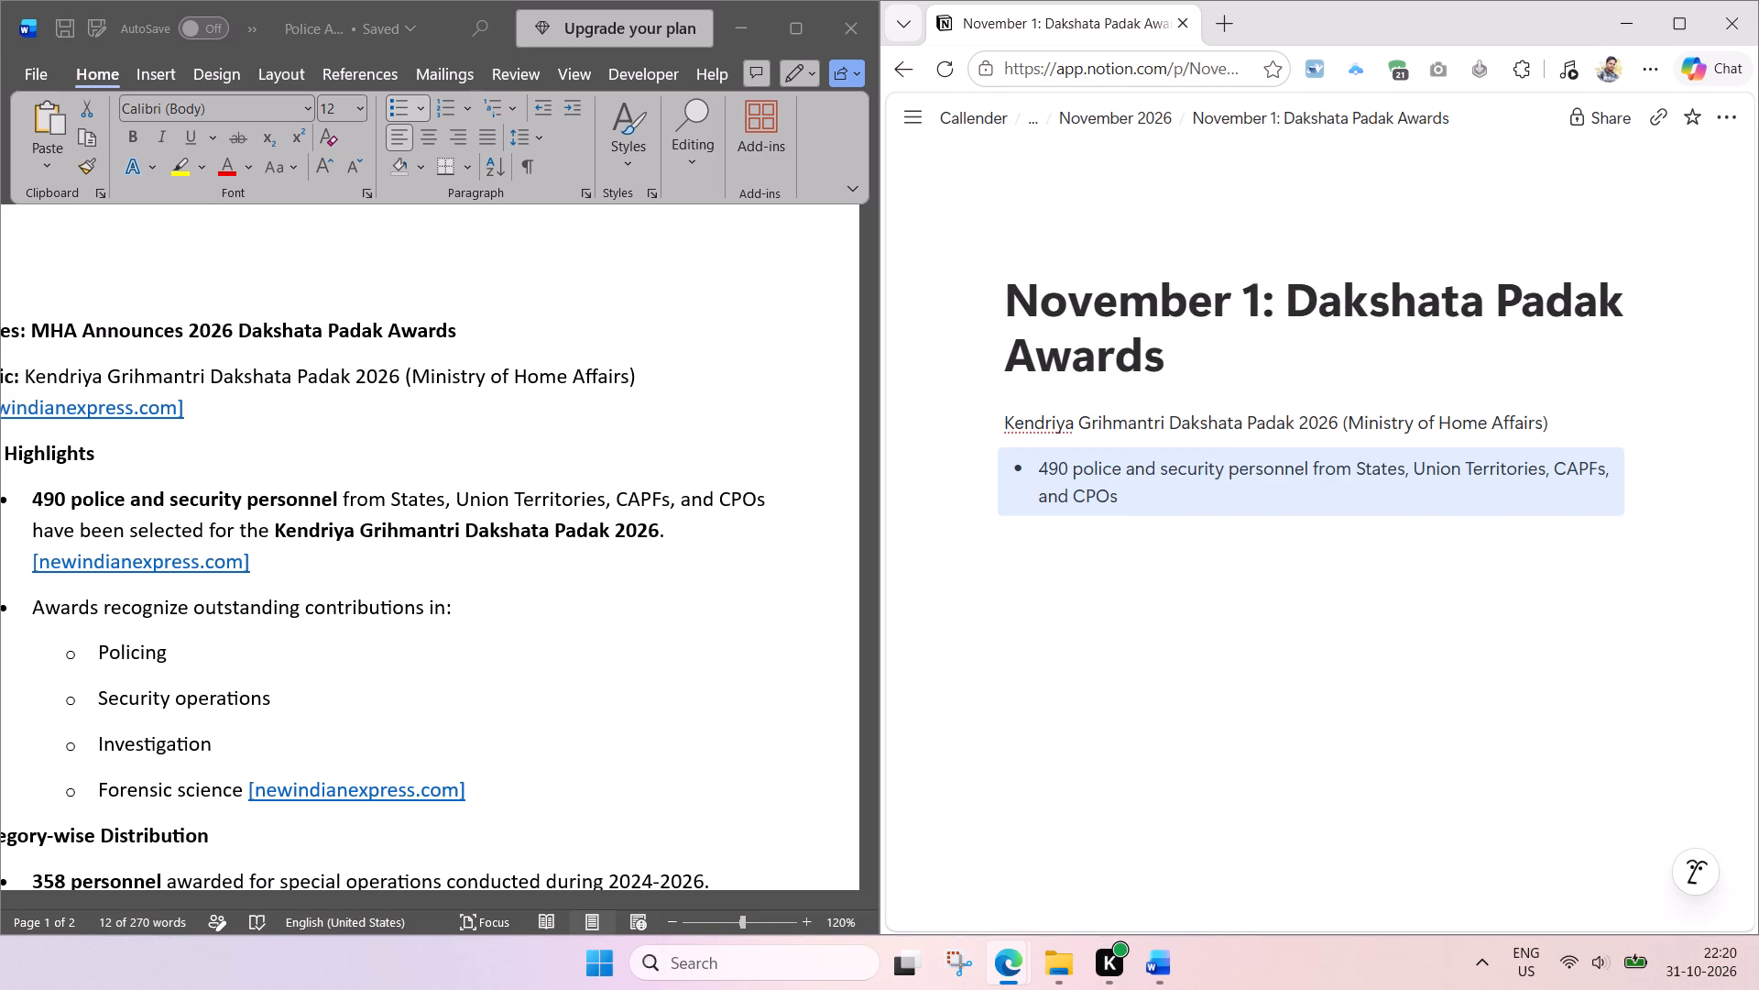
Set the entire Word notes document to font size 10 and remove the space after its paragraphs.
{"action": "scroll", "coordinate": [368, 582], "scroll_direction": "right", "scroll_amount": 1}
{"action": "scroll", "coordinate": [367, 582], "scroll_direction": "down", "scroll_amount": 1}
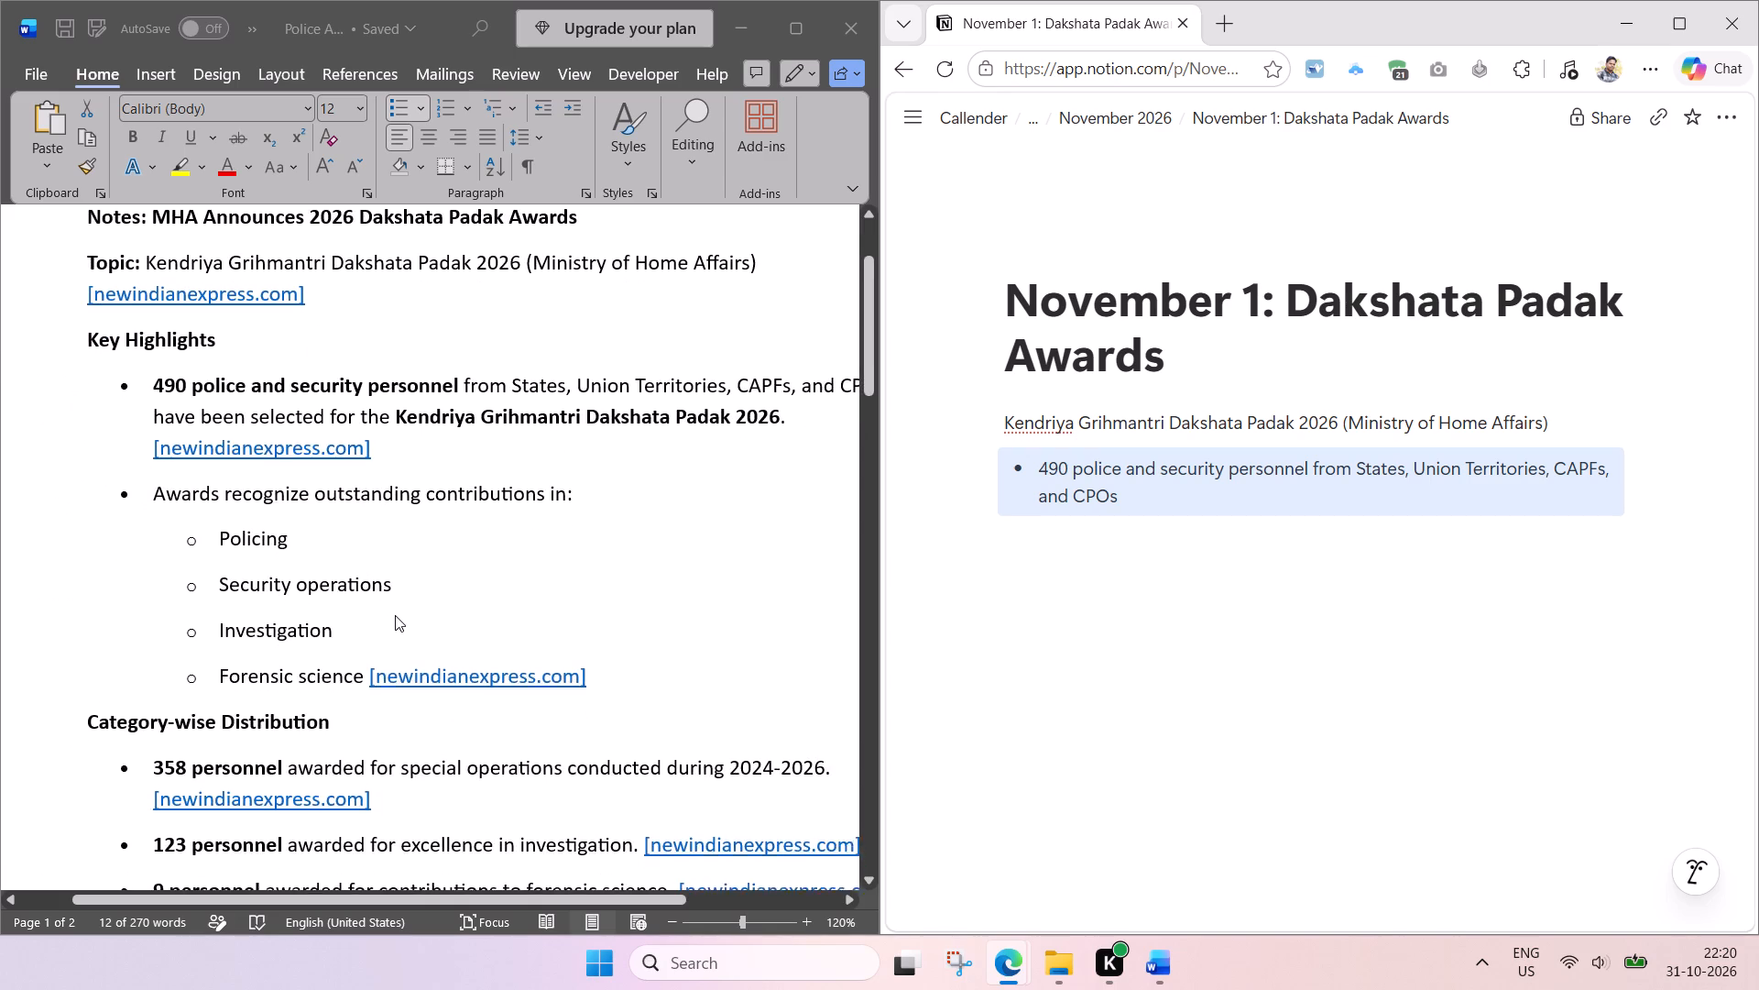
{"action": "scroll", "coordinate": [395, 615], "scroll_direction": "down", "scroll_amount": 1}
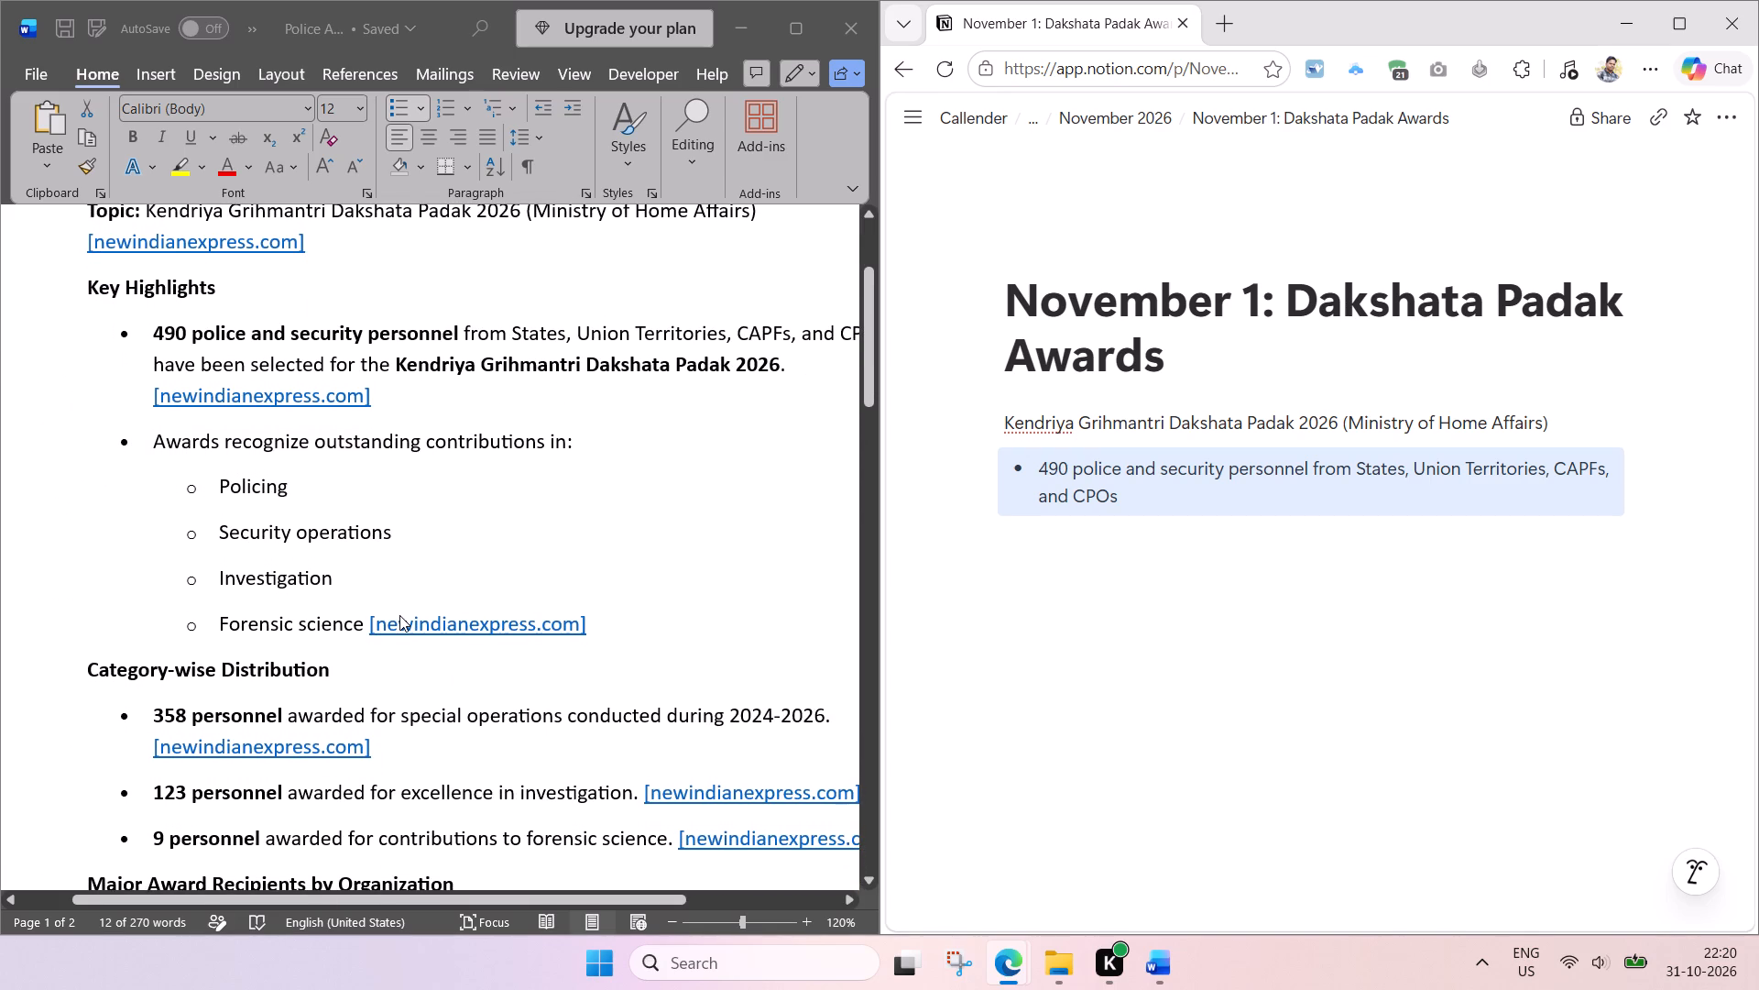
{"action": "scroll", "coordinate": [399, 615], "scroll_direction": "down", "scroll_amount": 1}
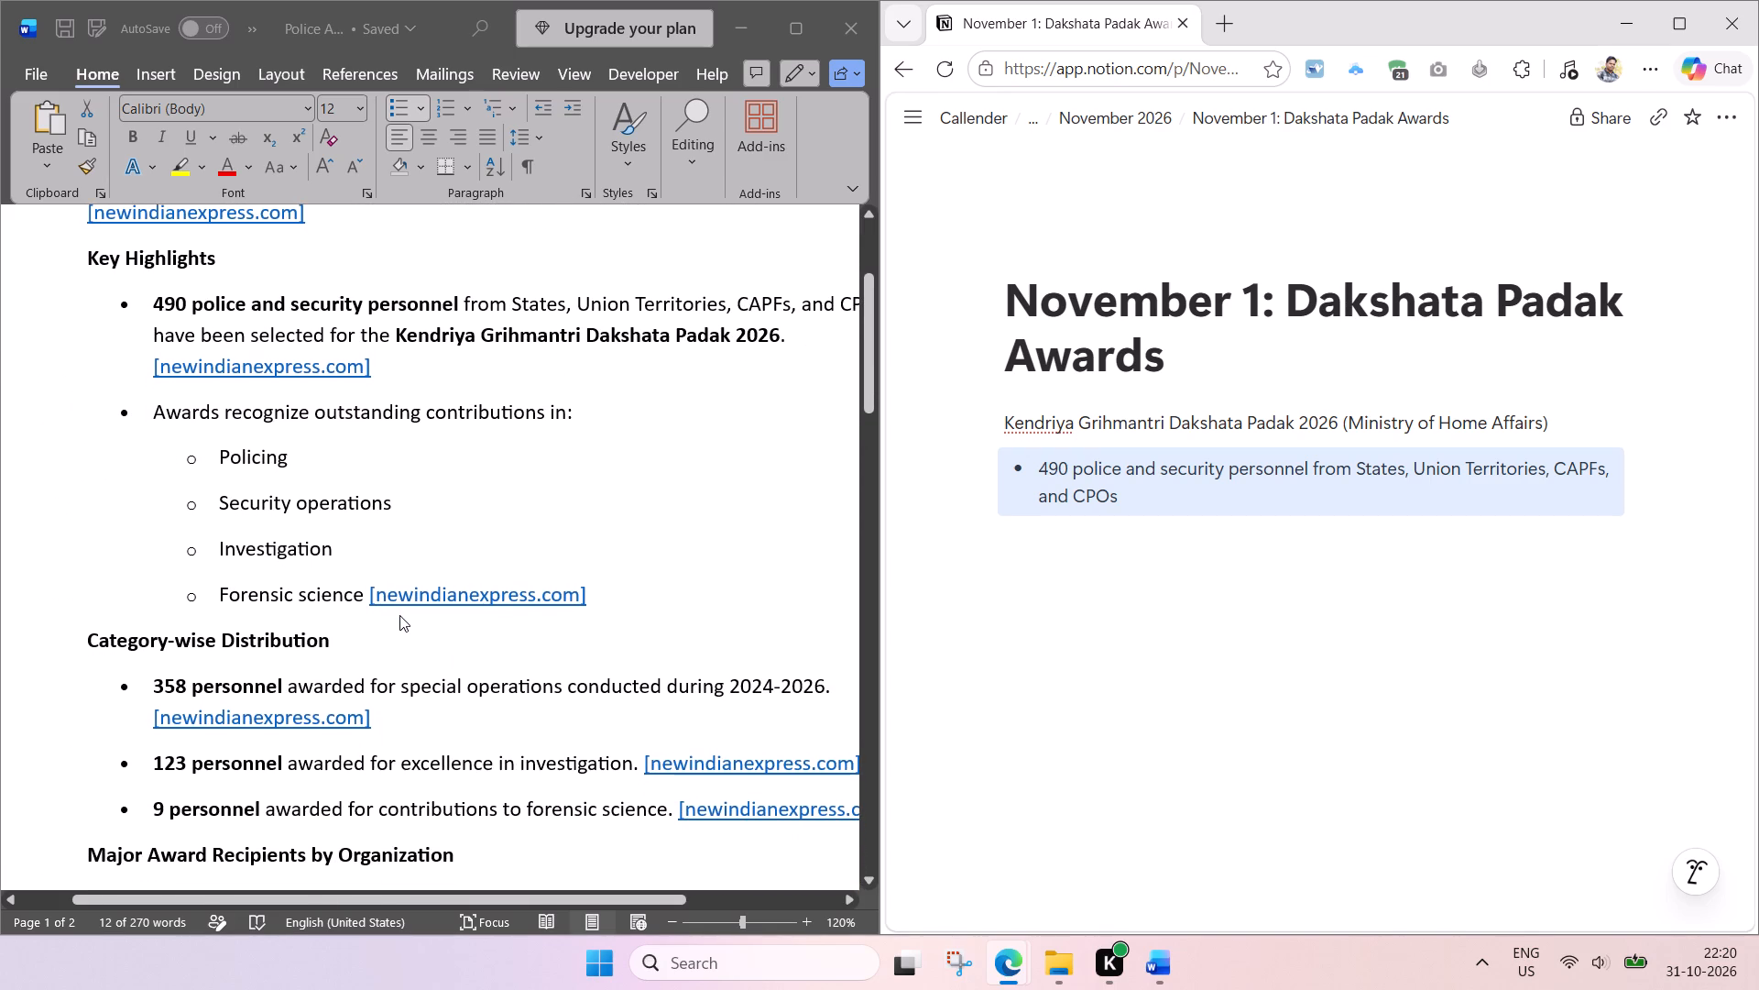
{"action": "scroll", "coordinate": [399, 615], "scroll_direction": "down", "scroll_amount": 1}
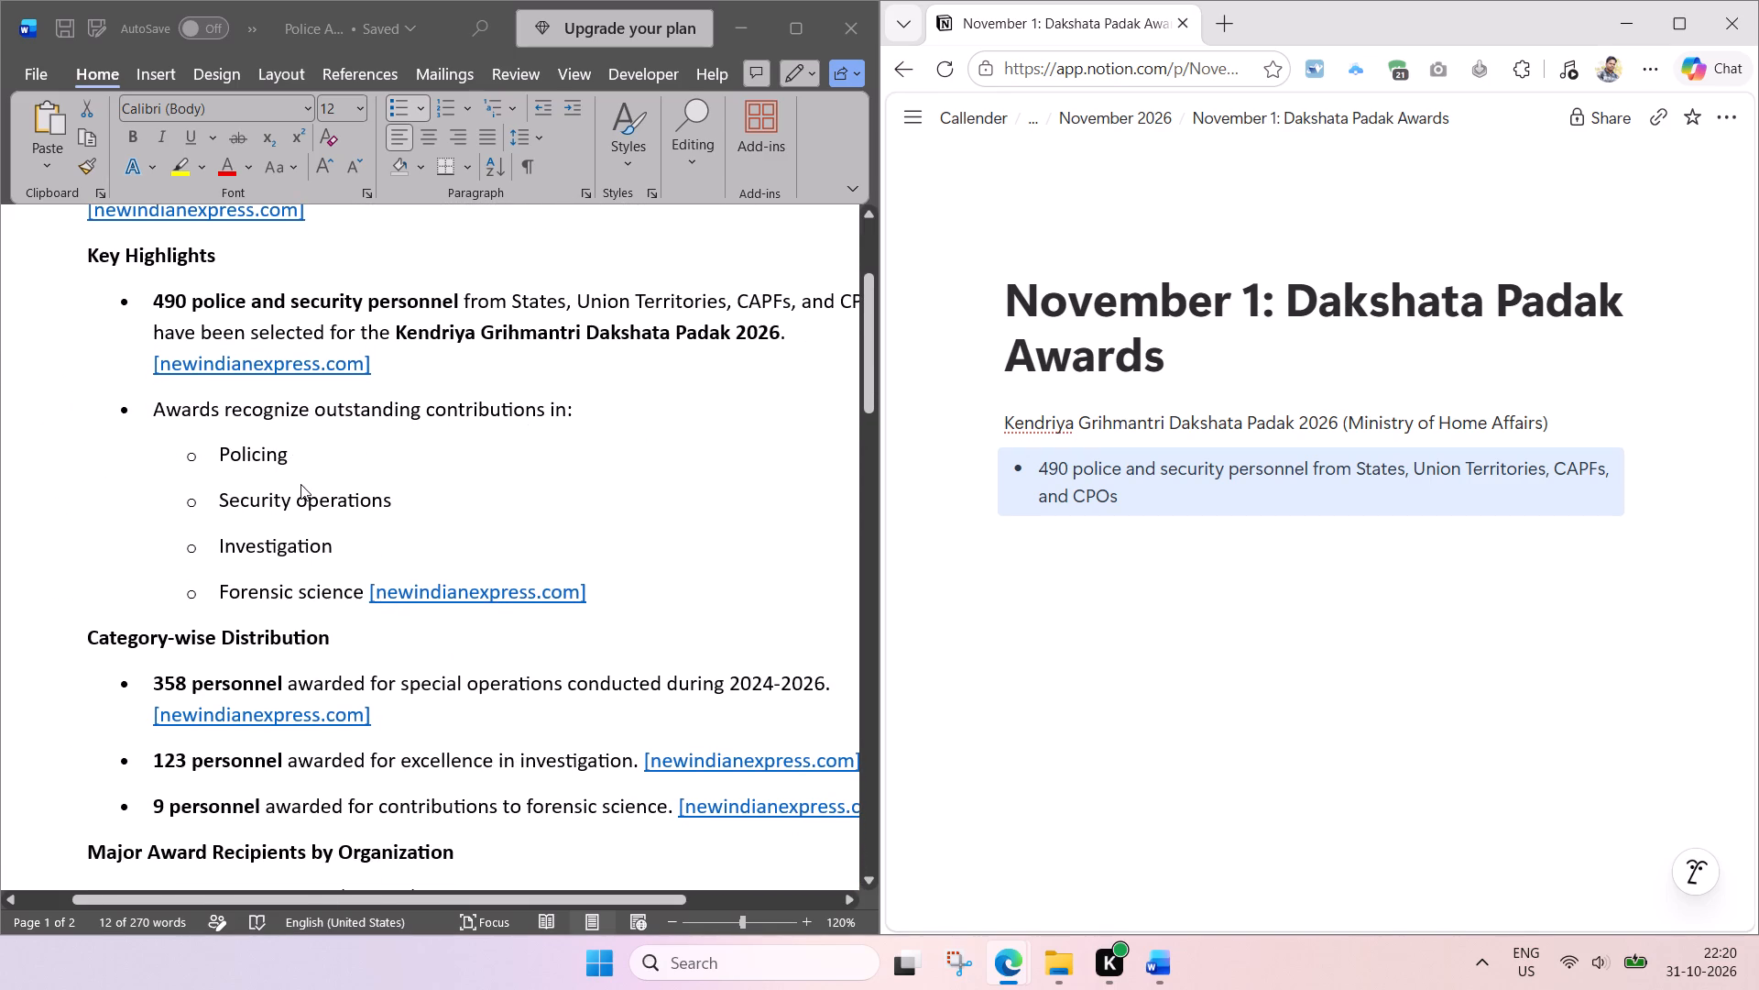
{"action": "left_click", "coordinate": [221, 442]}
{"action": "key", "text": "ctrl+a"}
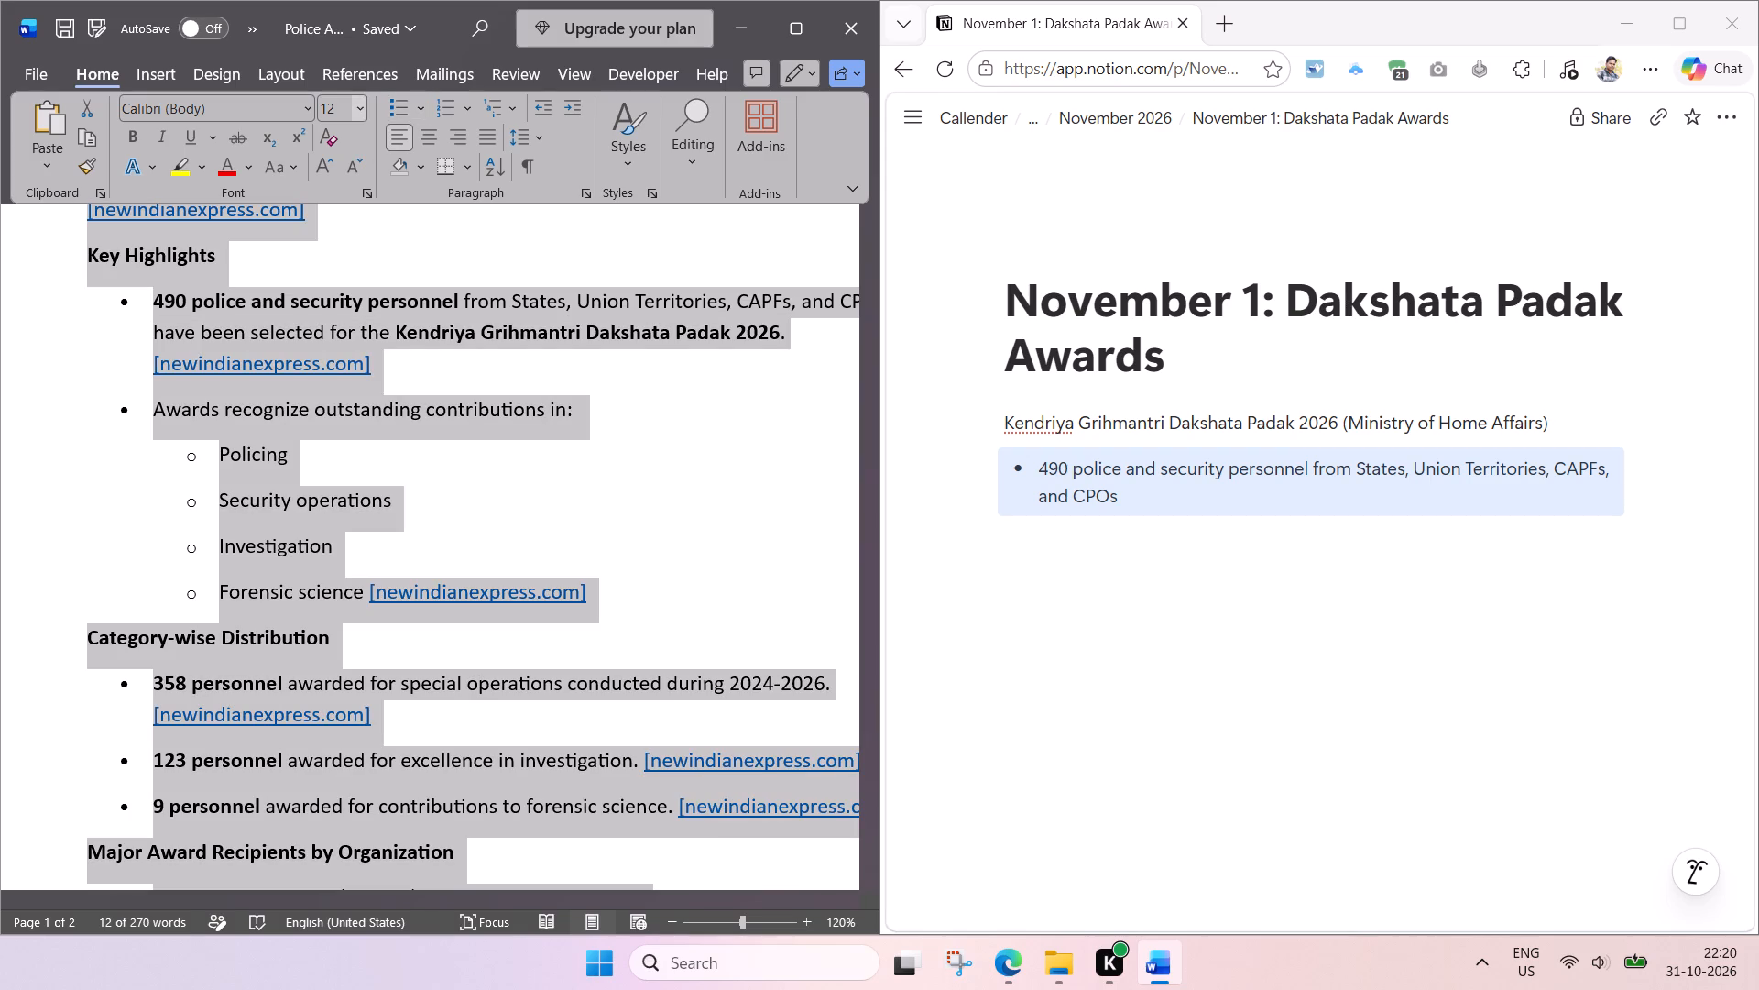
{"action": "left_click", "coordinate": [349, 108]}
{"action": "double_click", "coordinate": [357, 121]}
{"action": "left_click", "coordinate": [349, 187]}
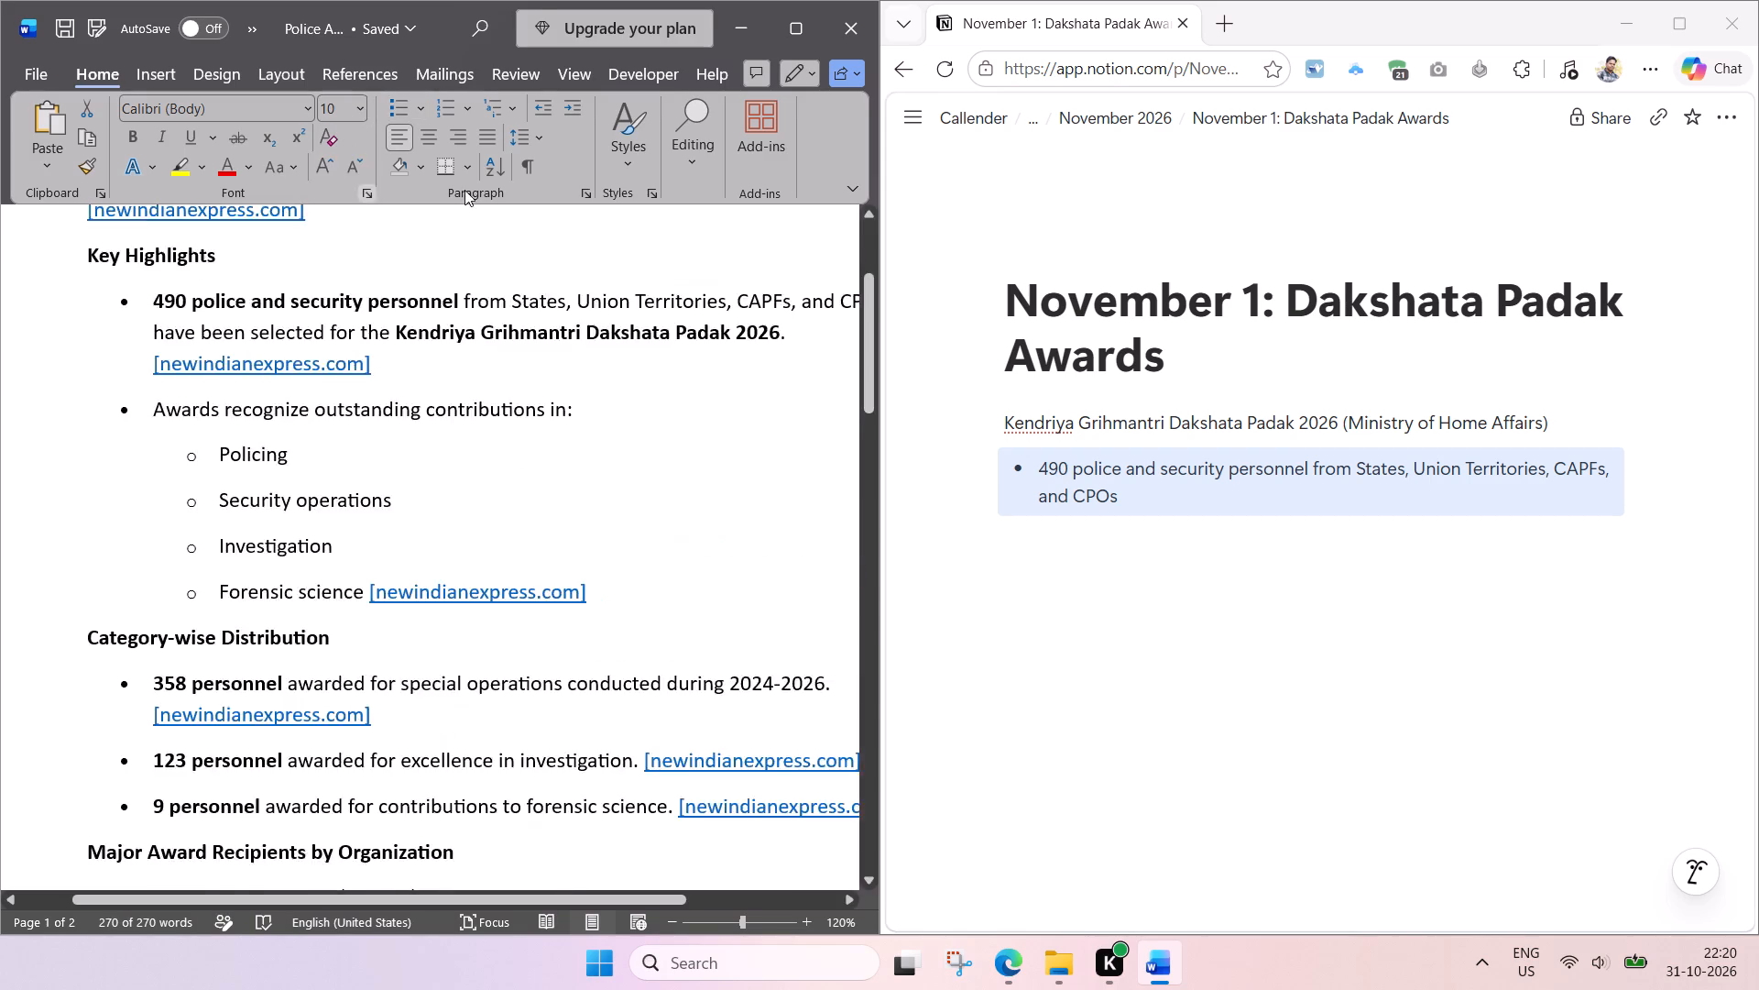
{"action": "left_click", "coordinate": [523, 135]}
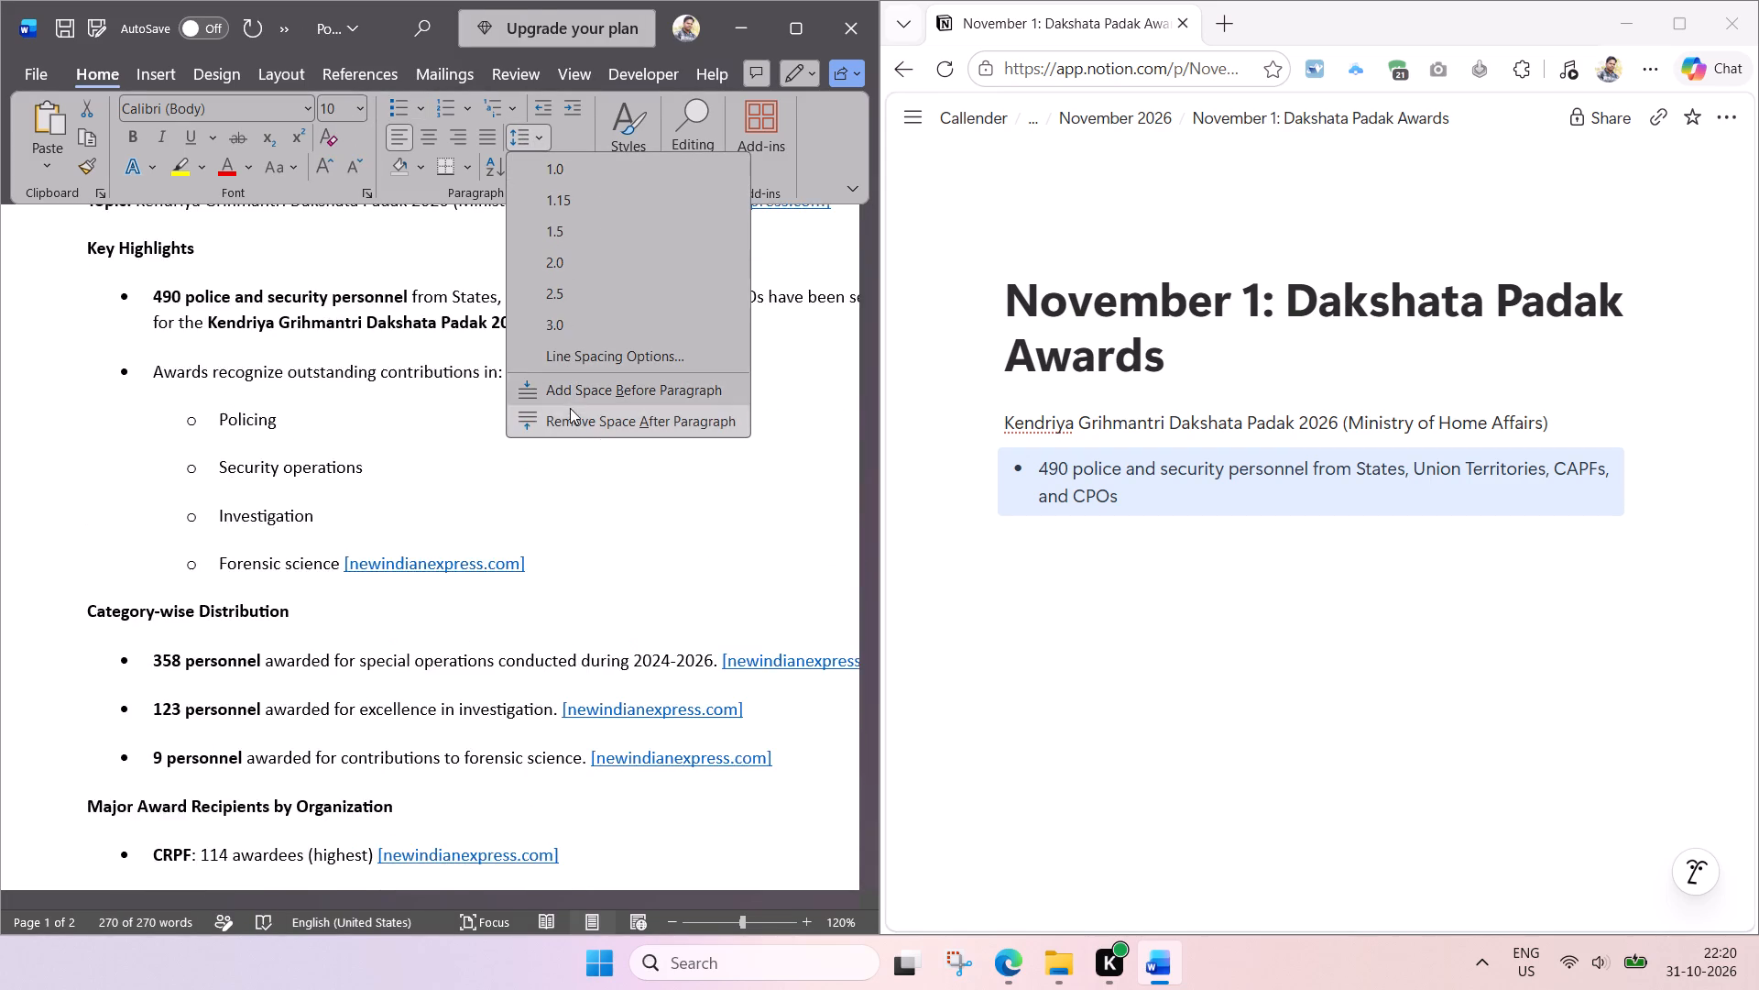
{"action": "left_click", "coordinate": [568, 416]}
{"action": "left_click", "coordinate": [457, 408]}
Remove the bullet from the "Awards recognize outstanding contributions in:" line in the Word notes' Key Highlights.
{"action": "scroll", "coordinate": [329, 348], "scroll_direction": "up", "scroll_amount": 1}
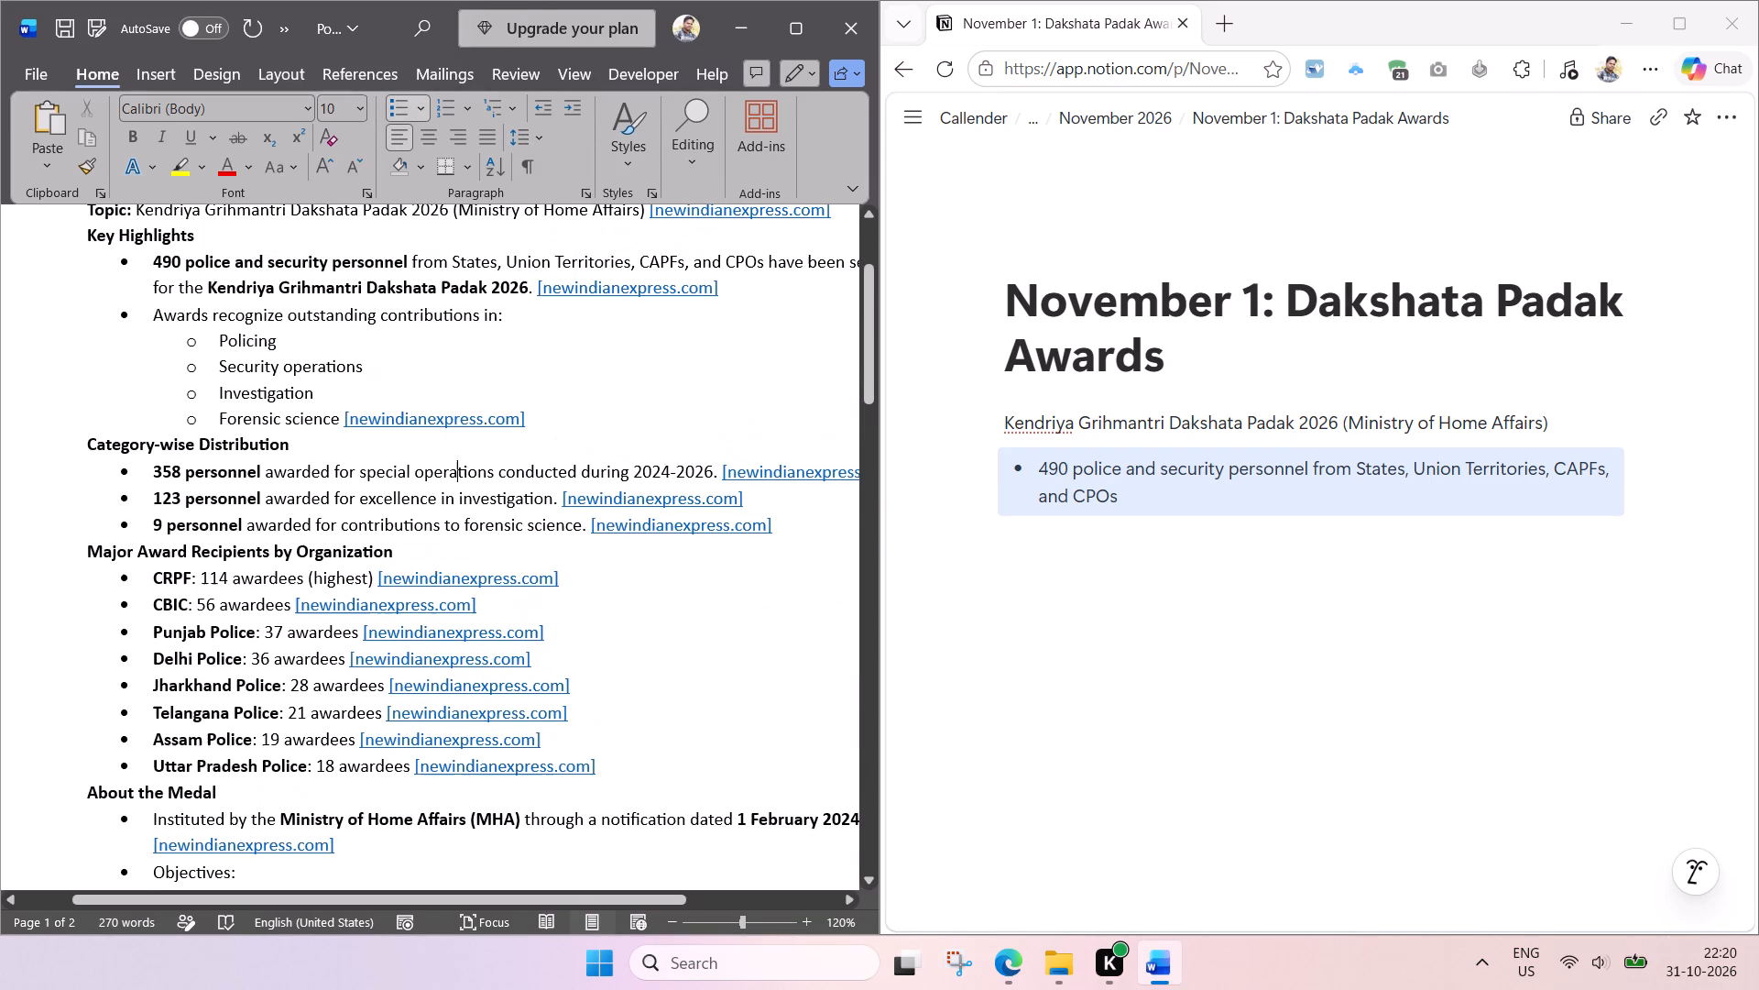
{"action": "scroll", "coordinate": [329, 349], "scroll_direction": "up", "scroll_amount": 4, "text": "ctrl"}
{"action": "scroll", "coordinate": [363, 371], "scroll_direction": "right", "scroll_amount": 1}
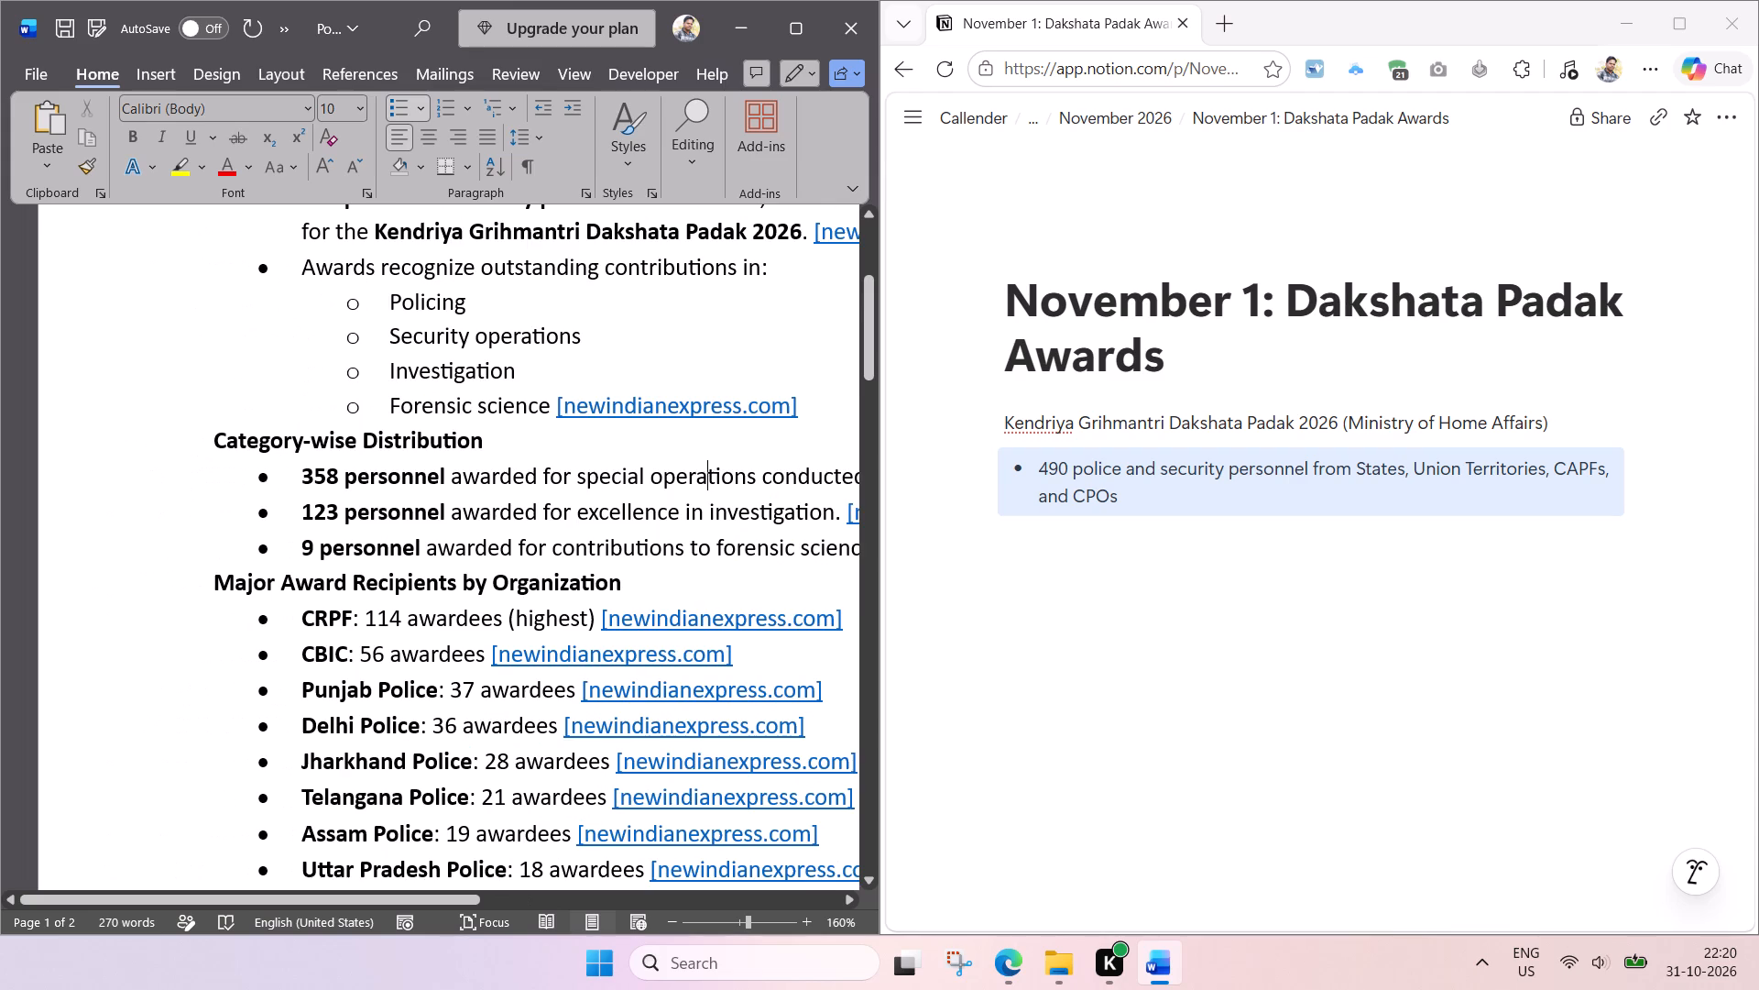
{"action": "scroll", "coordinate": [363, 409], "scroll_direction": "up", "scroll_amount": 1}
{"action": "scroll", "coordinate": [384, 512], "scroll_direction": "left", "scroll_amount": 1}
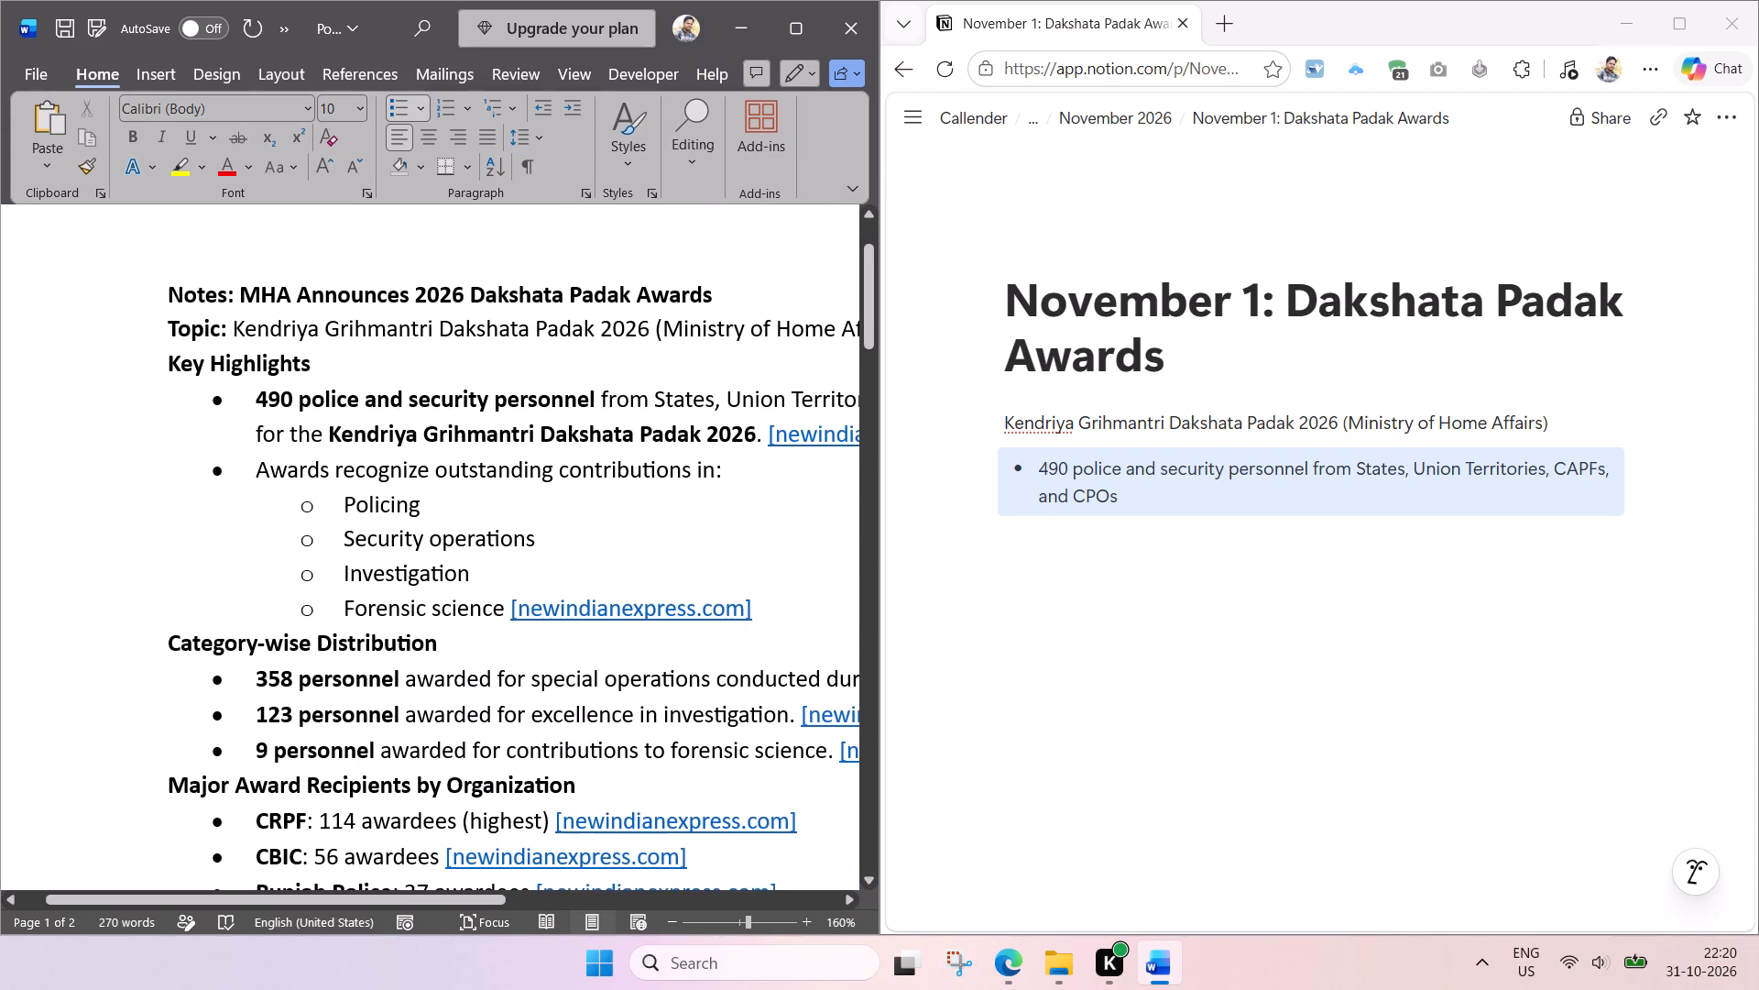
{"action": "scroll", "coordinate": [388, 508], "scroll_direction": "left", "scroll_amount": 1}
{"action": "left_click", "coordinate": [246, 471]}
{"action": "key", "text": "BackSpace"}
{"action": "key", "text": "BackSpace"}
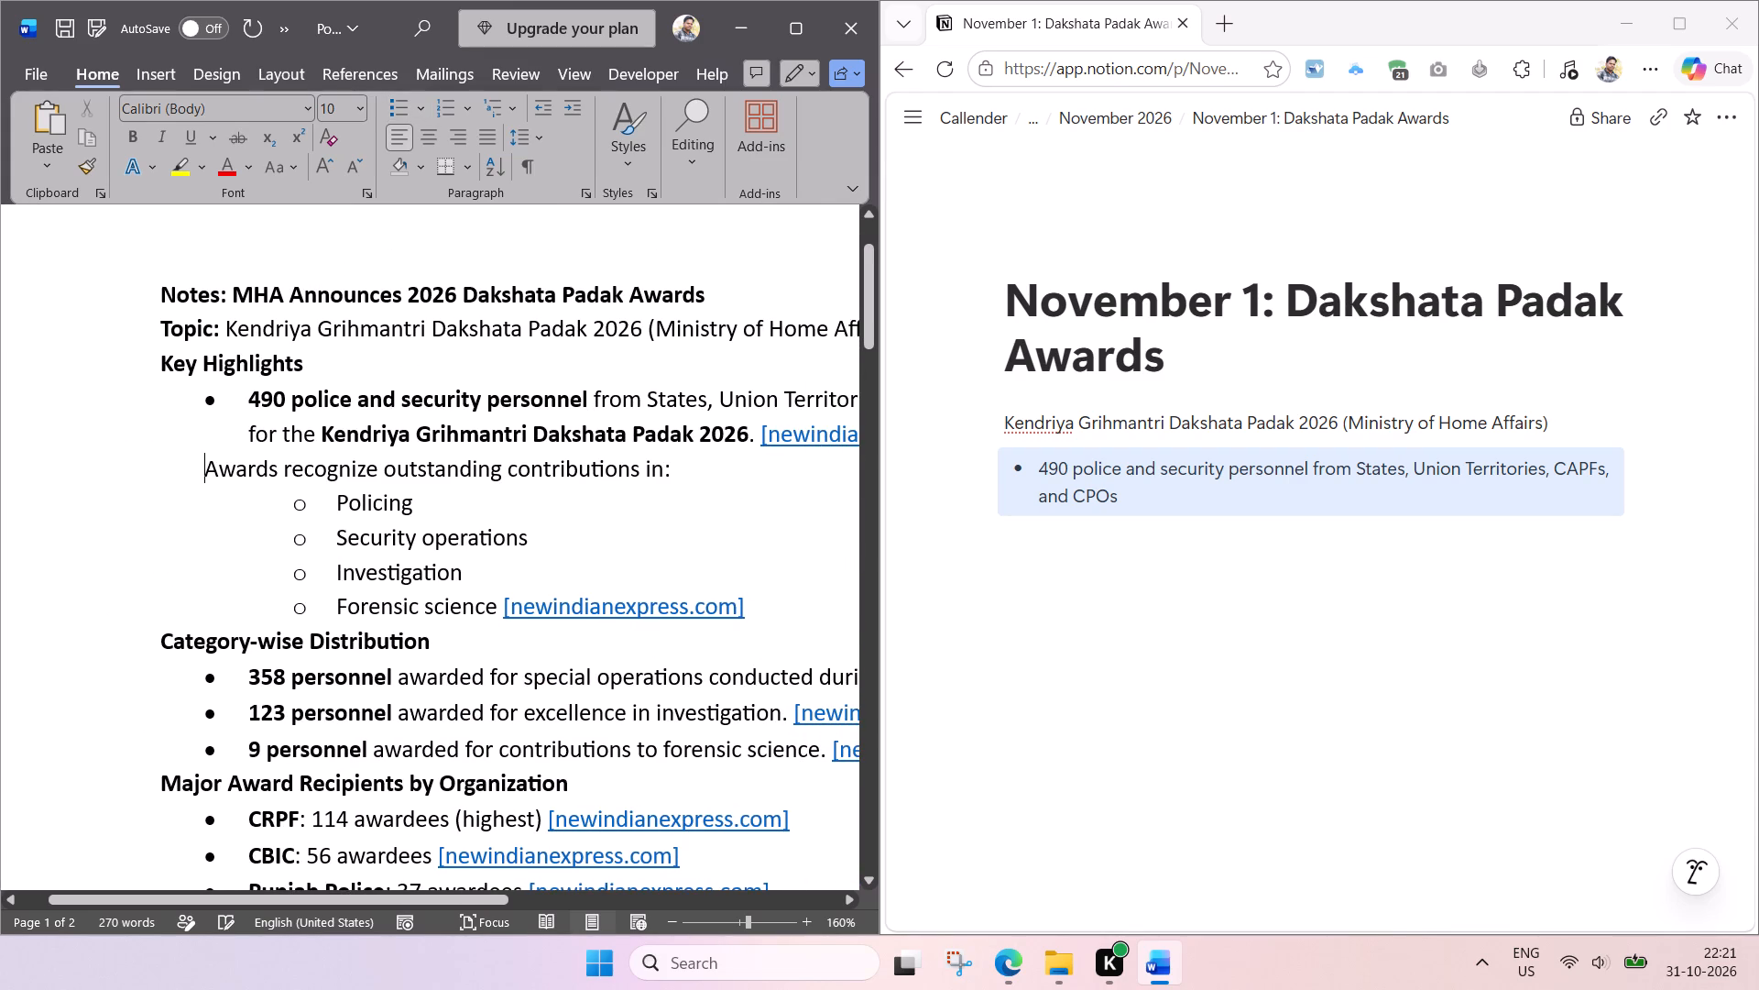
Strip the sub-bullets and indents from Policing, Security operations, Investigation and Forensic science in the Word notes.
{"action": "left_click", "coordinate": [340, 508]}
{"action": "key", "text": "BackSpace"}
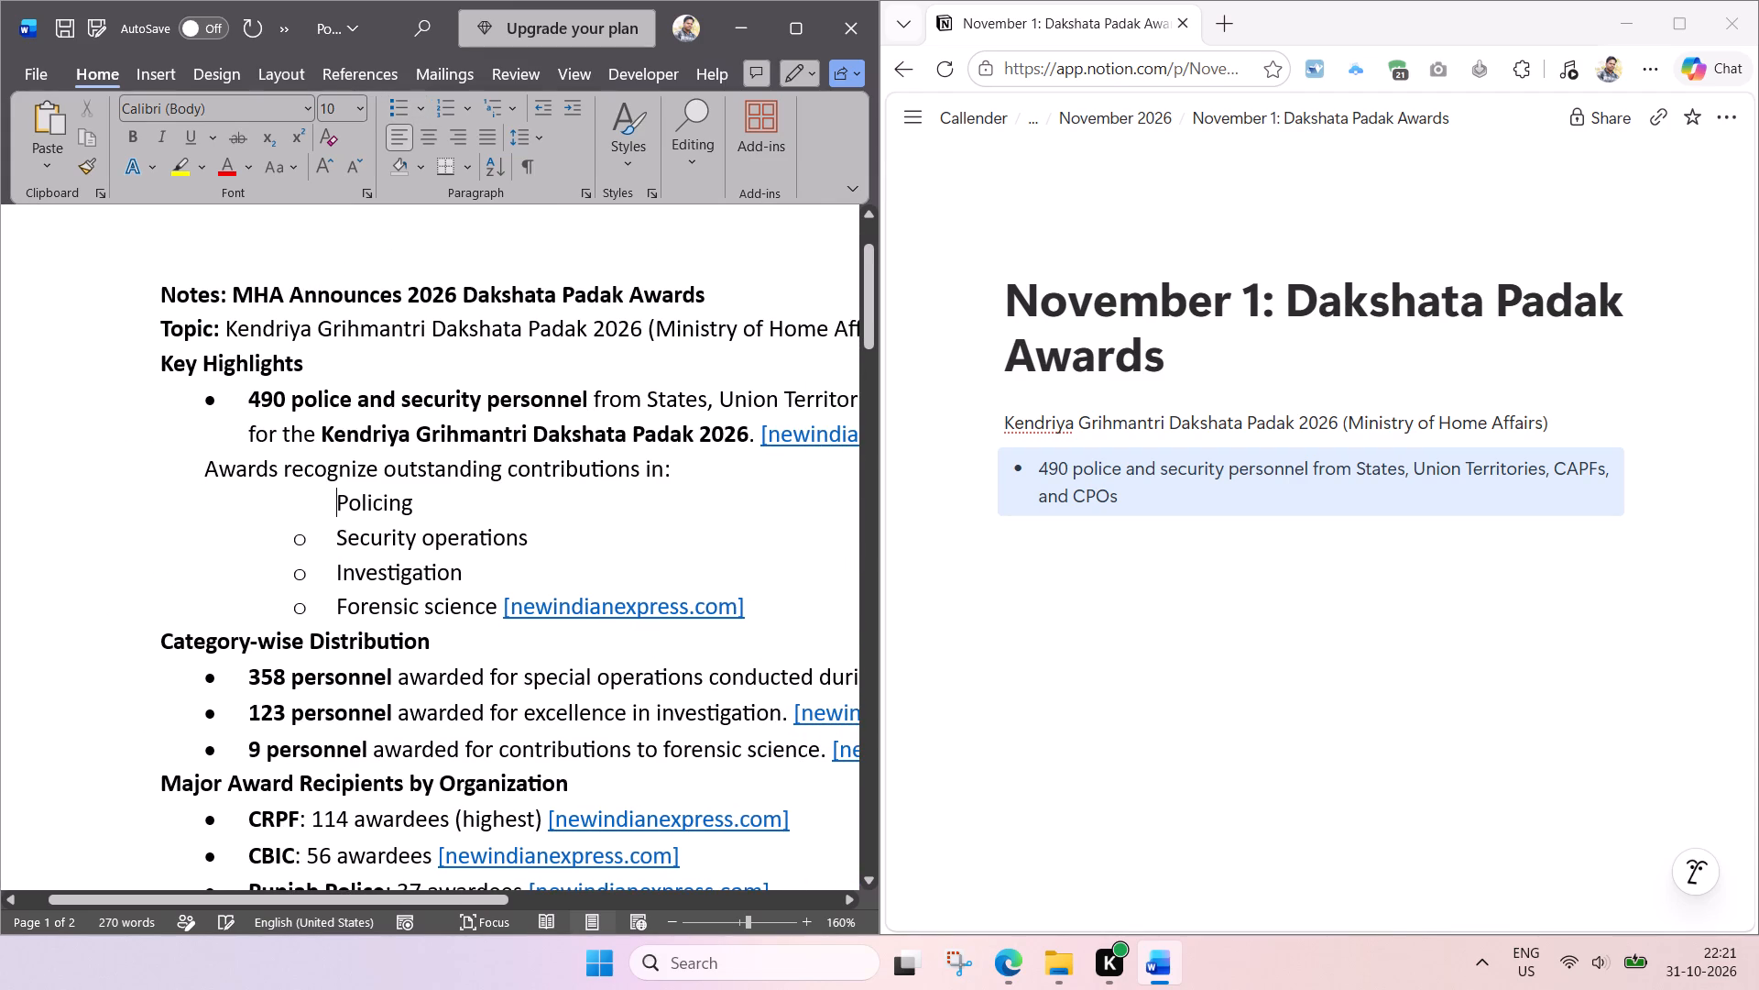
{"action": "key", "text": "BackSpace"}
{"action": "left_click", "coordinate": [338, 547]}
{"action": "key", "text": "BackSpace"}
{"action": "key", "text": "BackSpace"}
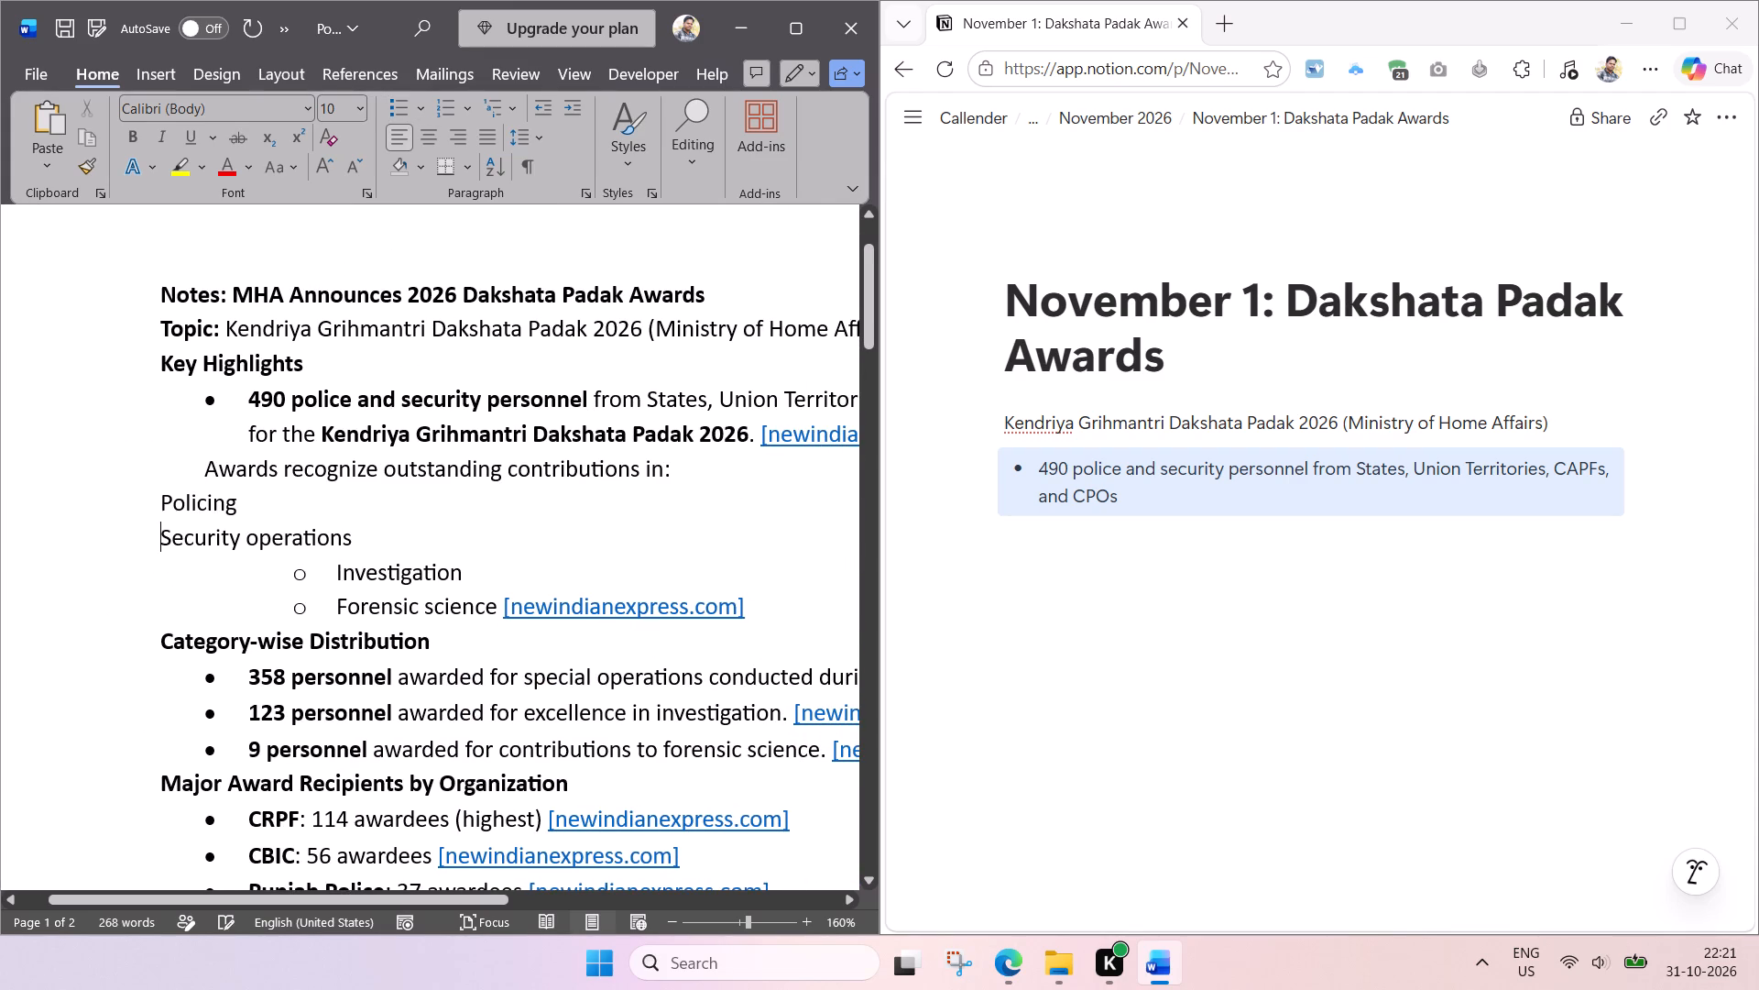
{"action": "left_click", "coordinate": [336, 577]}
{"action": "key", "text": "BackSpace"}
{"action": "key", "text": "BackSpace"}
{"action": "left_click", "coordinate": [333, 605]}
{"action": "key", "text": "BackSpace"}
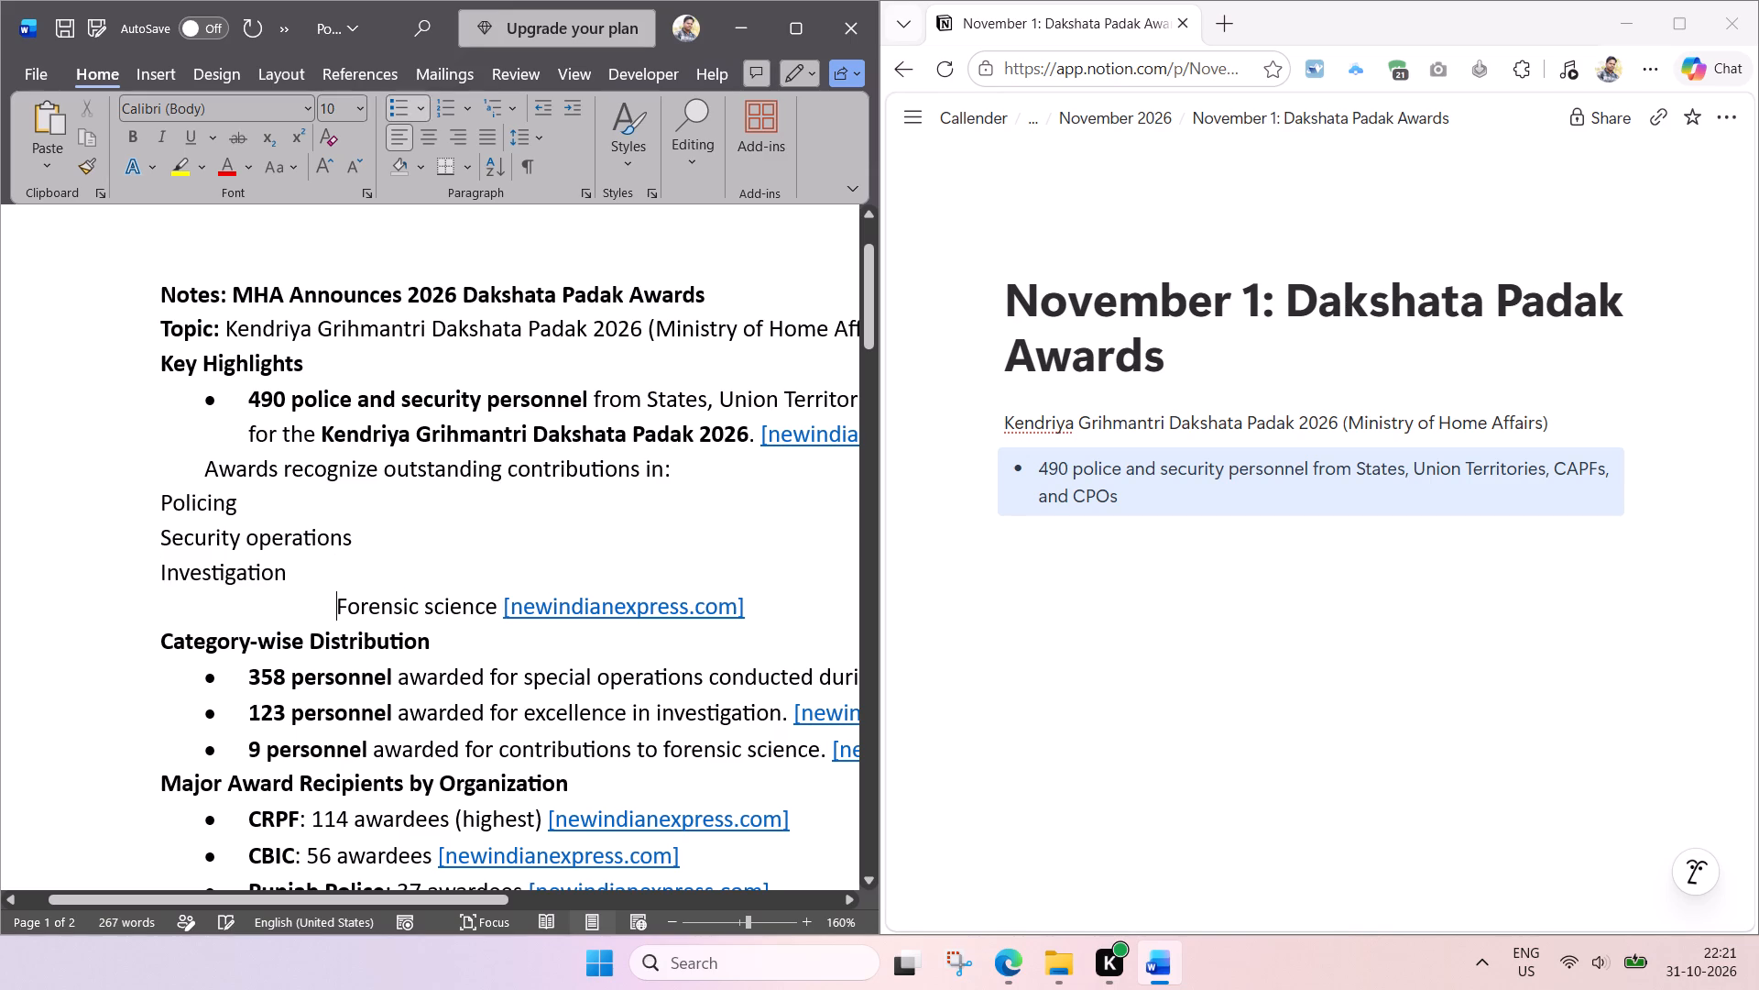
{"action": "key", "text": "BackSpace"}
Delete the [newindianexpress.com] link following "Forensic science" in the Word notes.
{"action": "left_click_drag", "start_coordinate": [602, 609], "coordinate": [322, 607]}
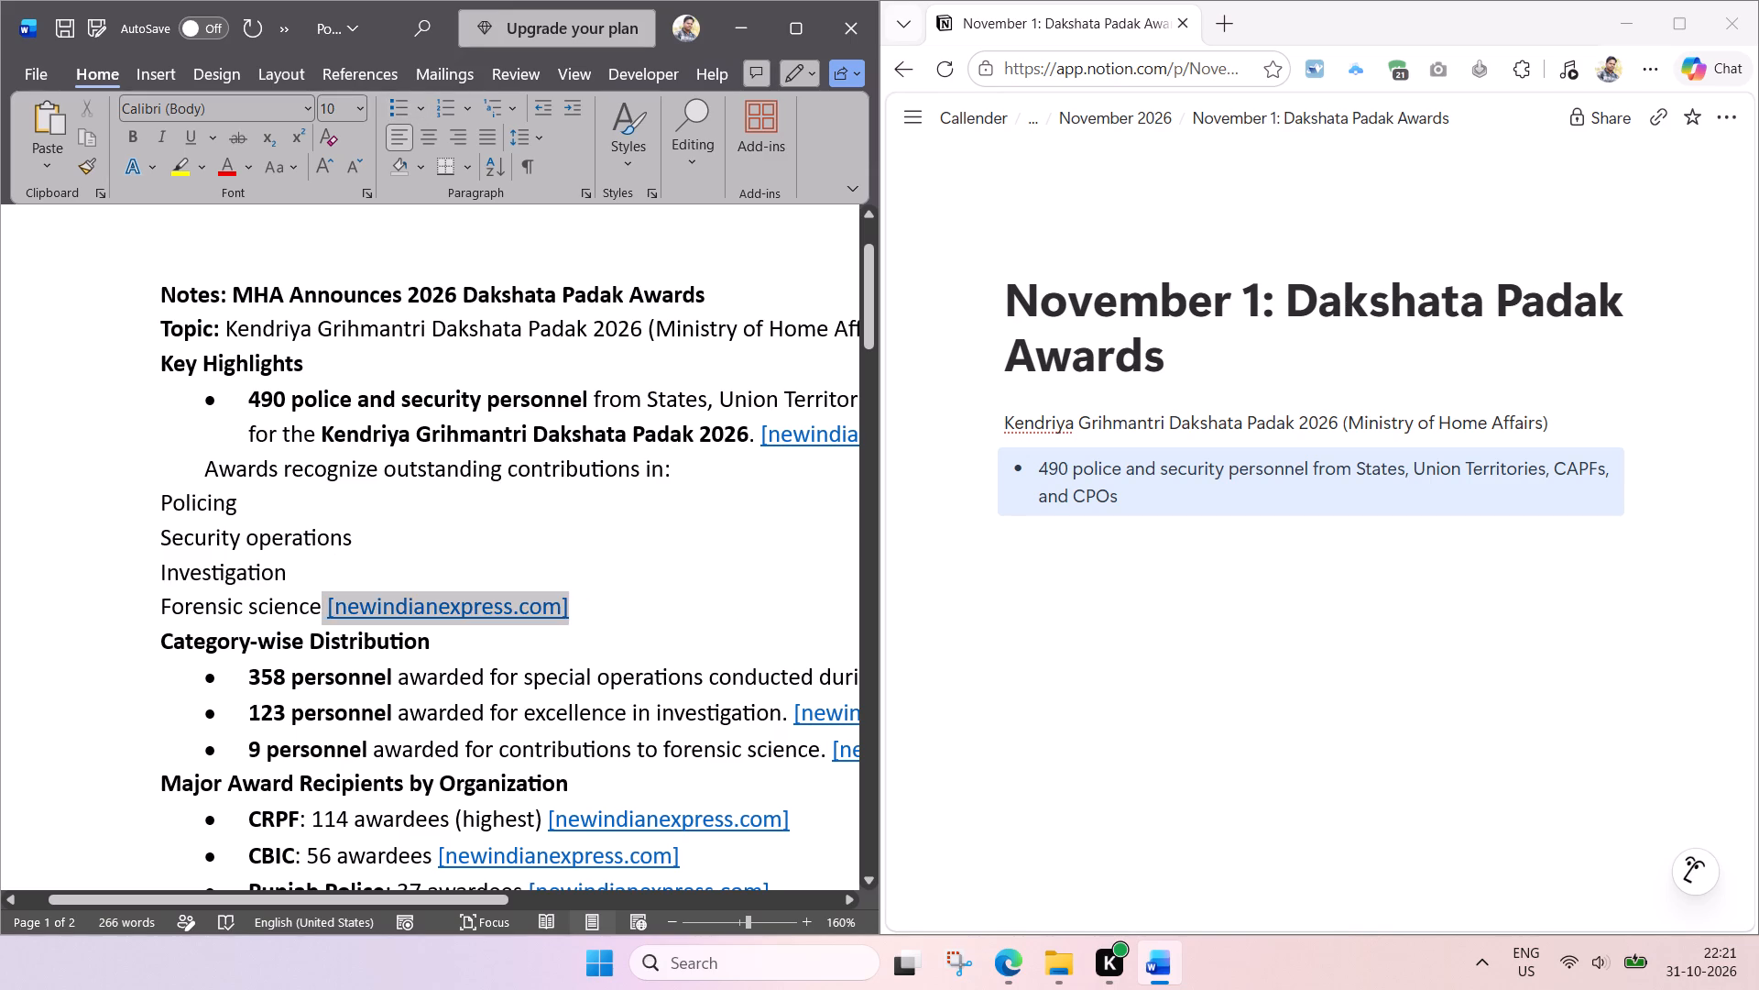
{"action": "left_click_drag", "start_coordinate": [322, 607], "coordinate": [323, 607]}
{"action": "key", "text": "BackSpace"}
Turn the four lines from Policing to Forensic science in the Word notes into a numbered list.
{"action": "left_click_drag", "start_coordinate": [332, 612], "coordinate": [173, 516]}
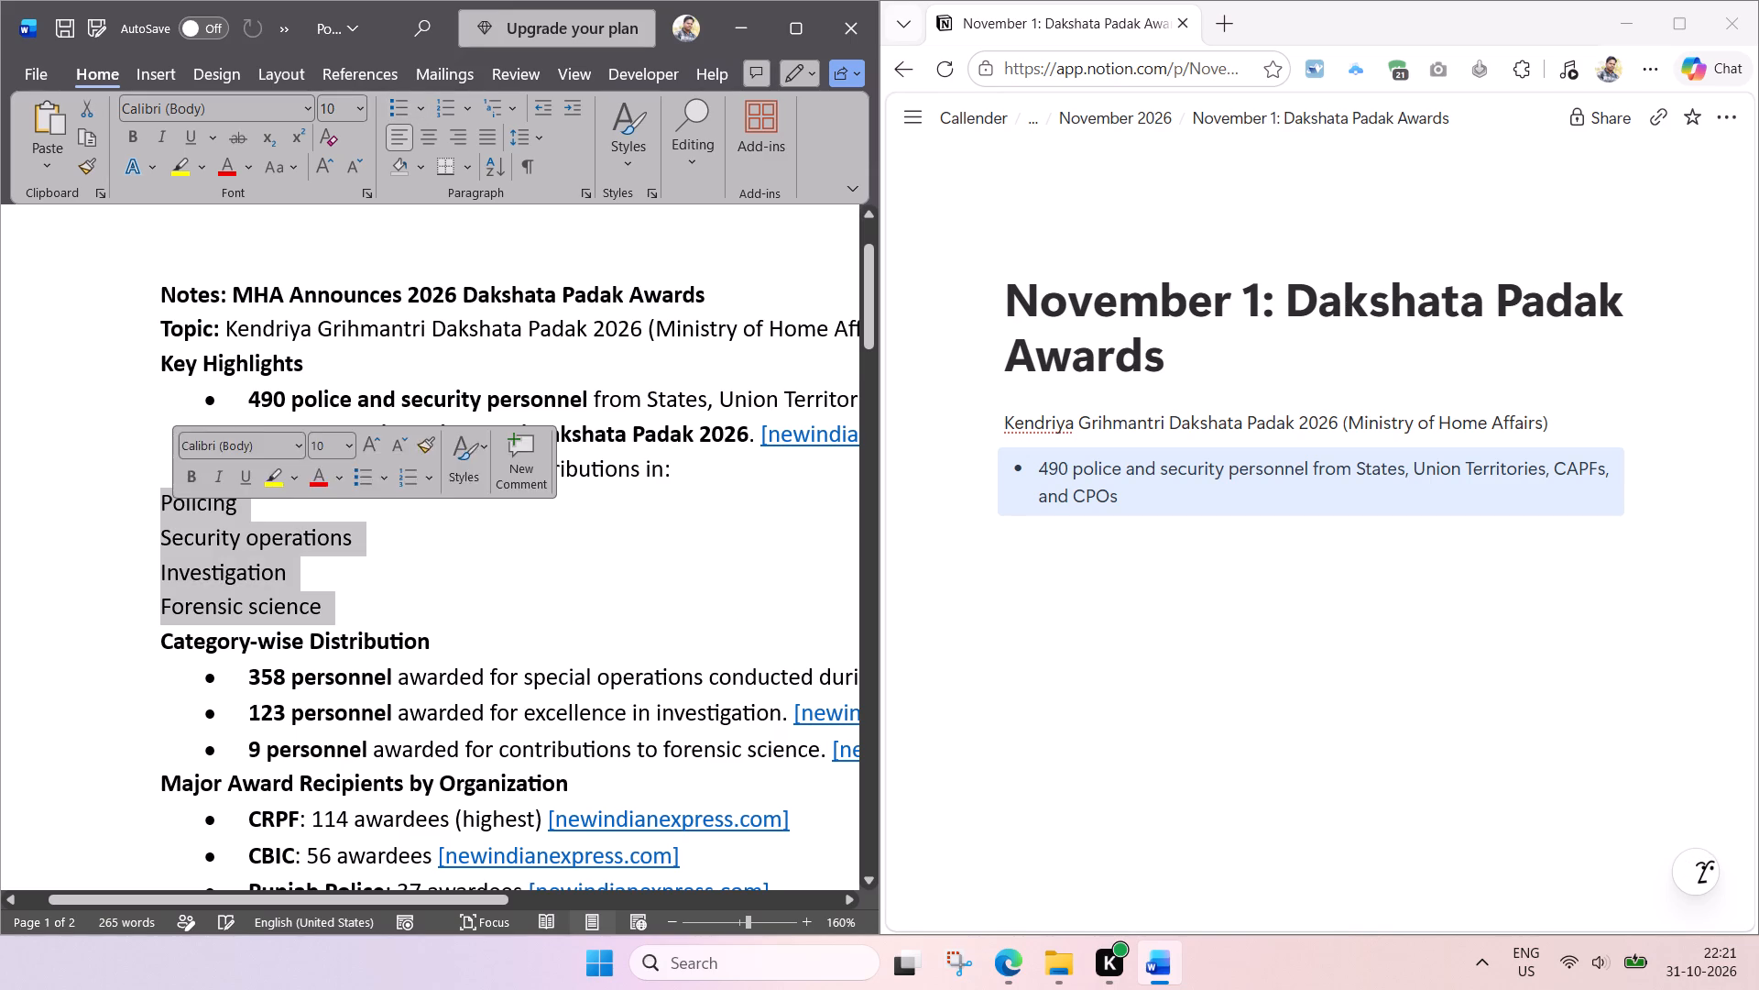
{"action": "left_click", "coordinate": [540, 115]}
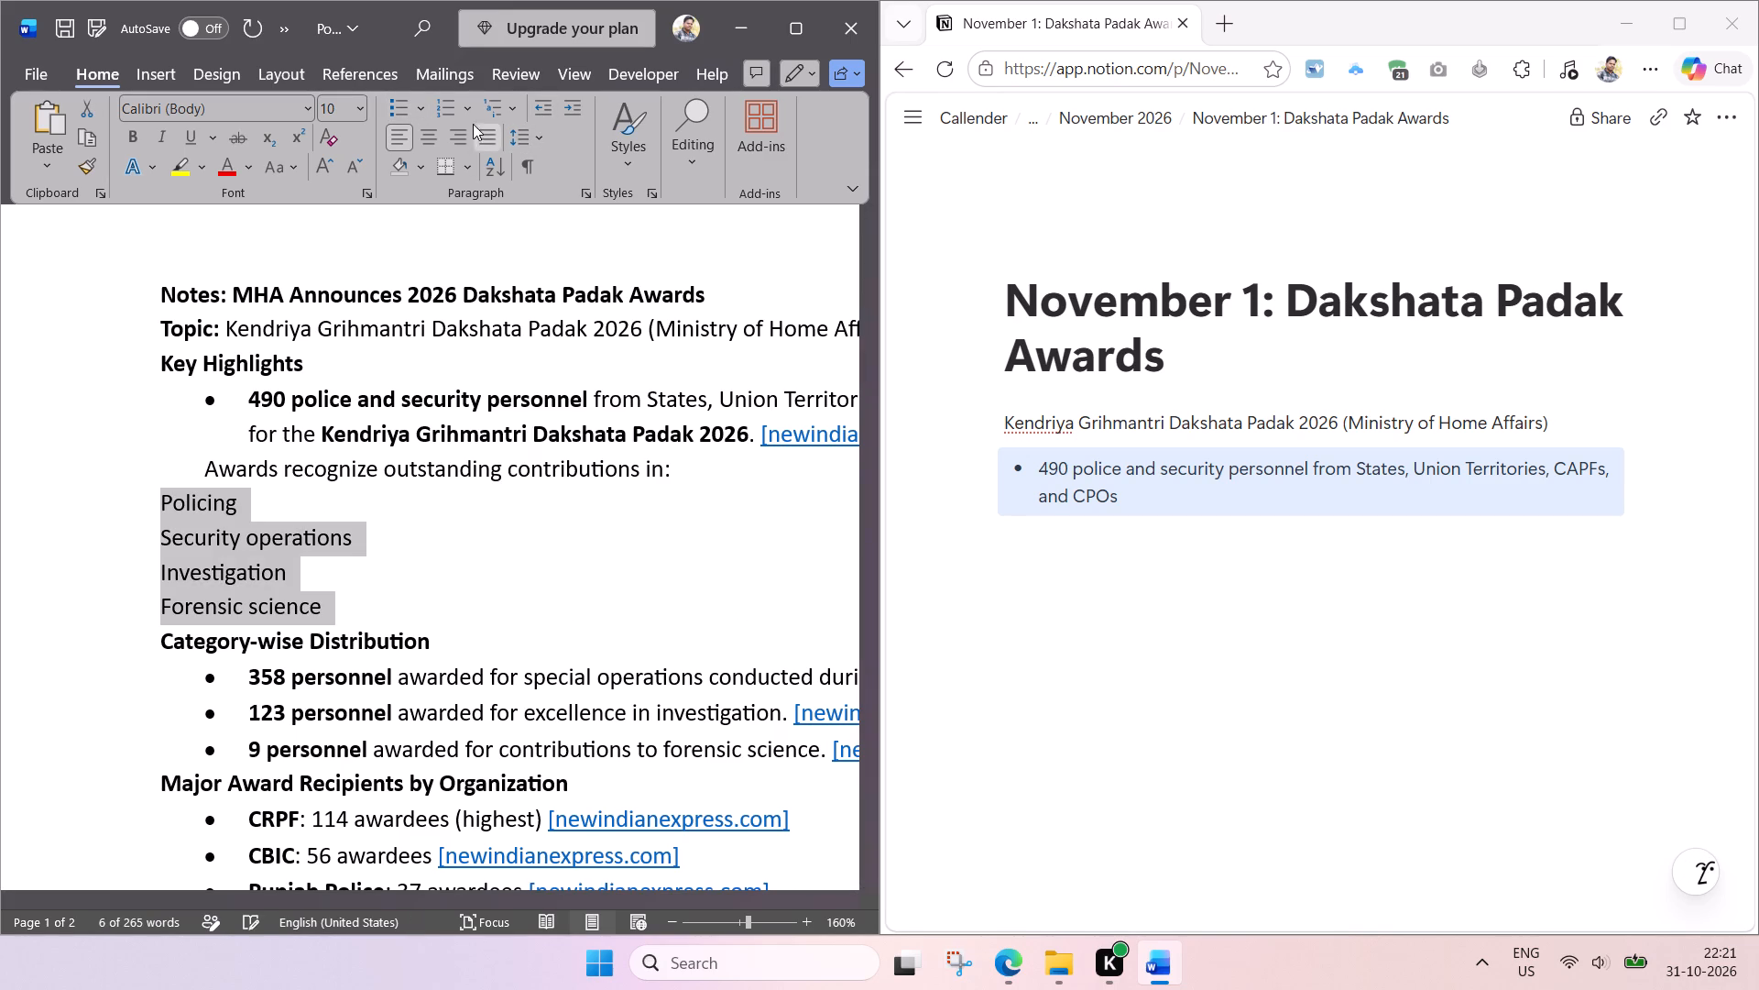
{"action": "left_click", "coordinate": [445, 104]}
{"action": "double_click", "coordinate": [538, 110]}
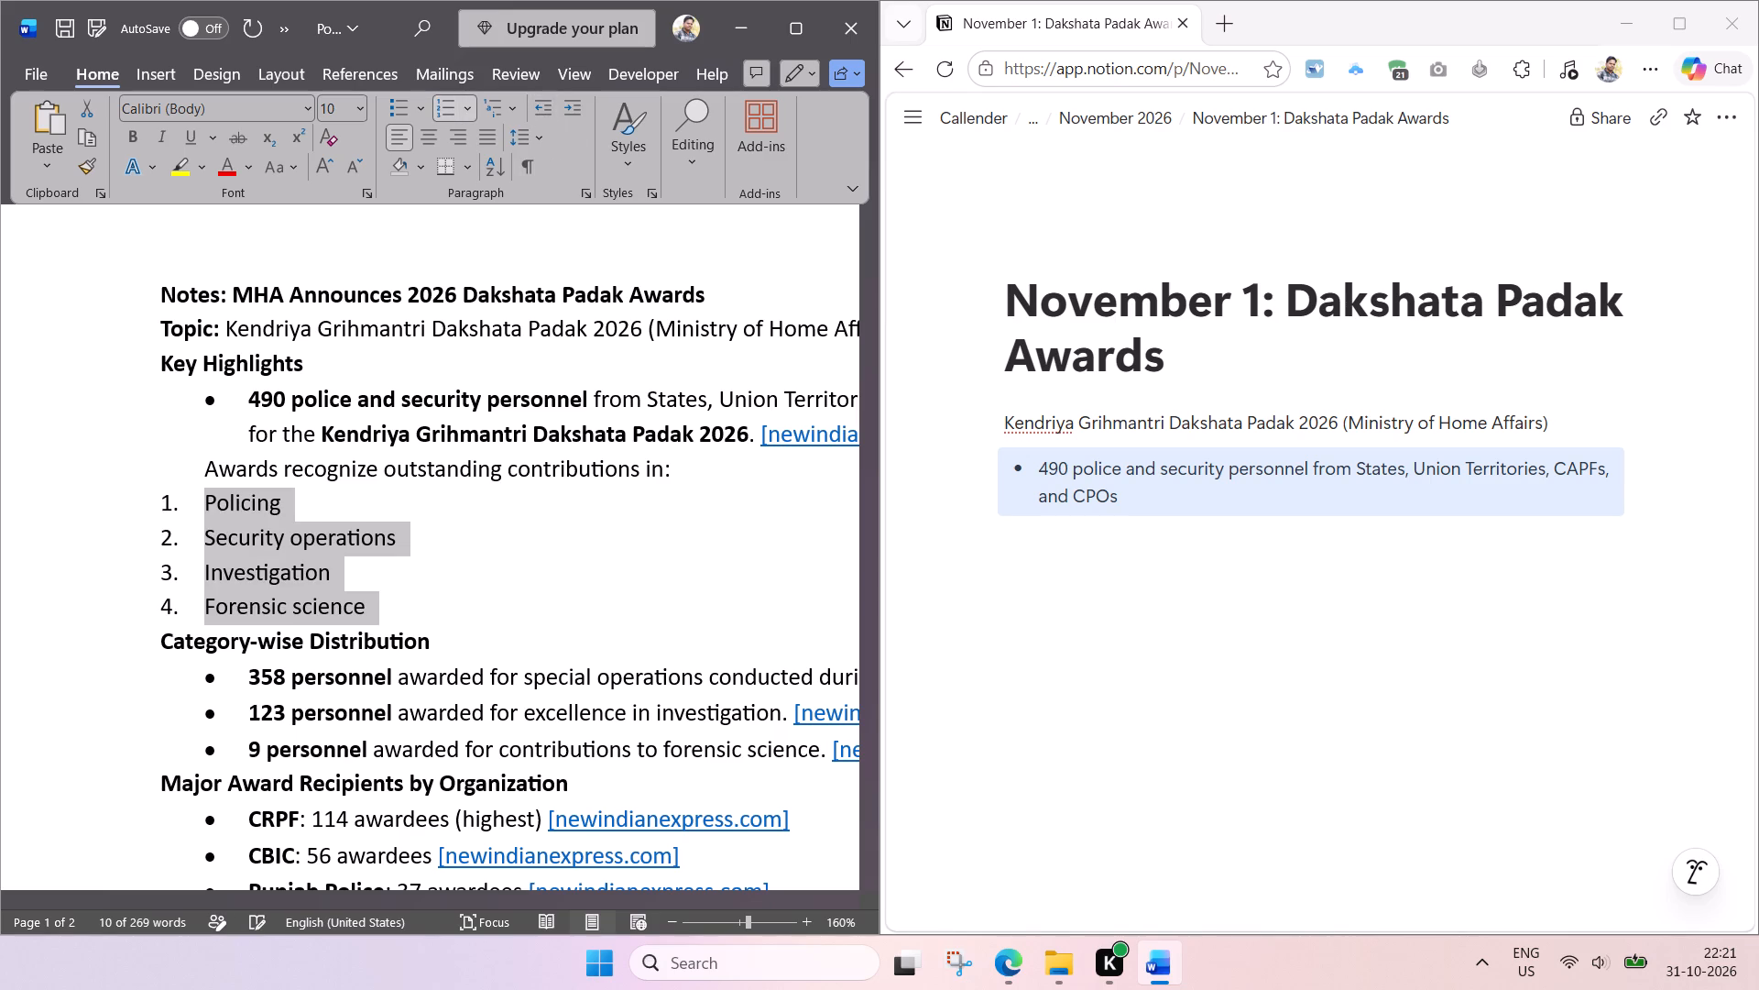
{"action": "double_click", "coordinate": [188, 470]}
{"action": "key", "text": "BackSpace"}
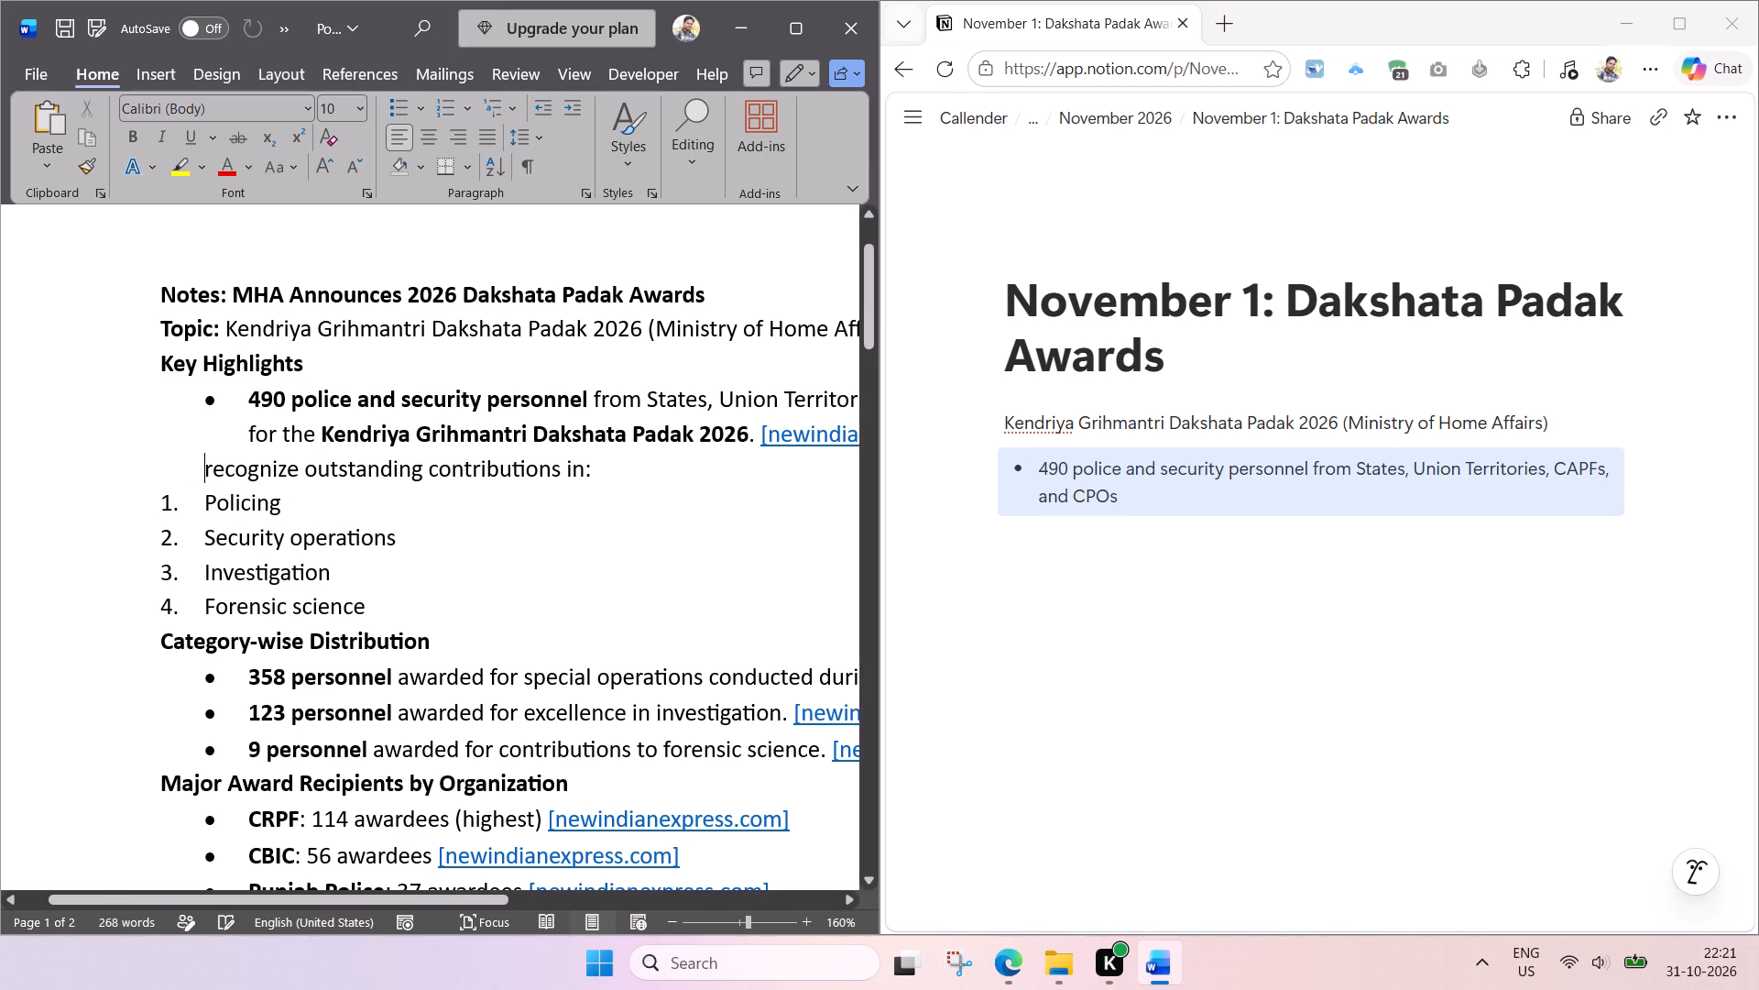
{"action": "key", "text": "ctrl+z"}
Remove the remaining indent from the "Awards recognize outstanding contributions in:" line in the Word notes.
{"action": "left_click", "coordinate": [294, 524]}
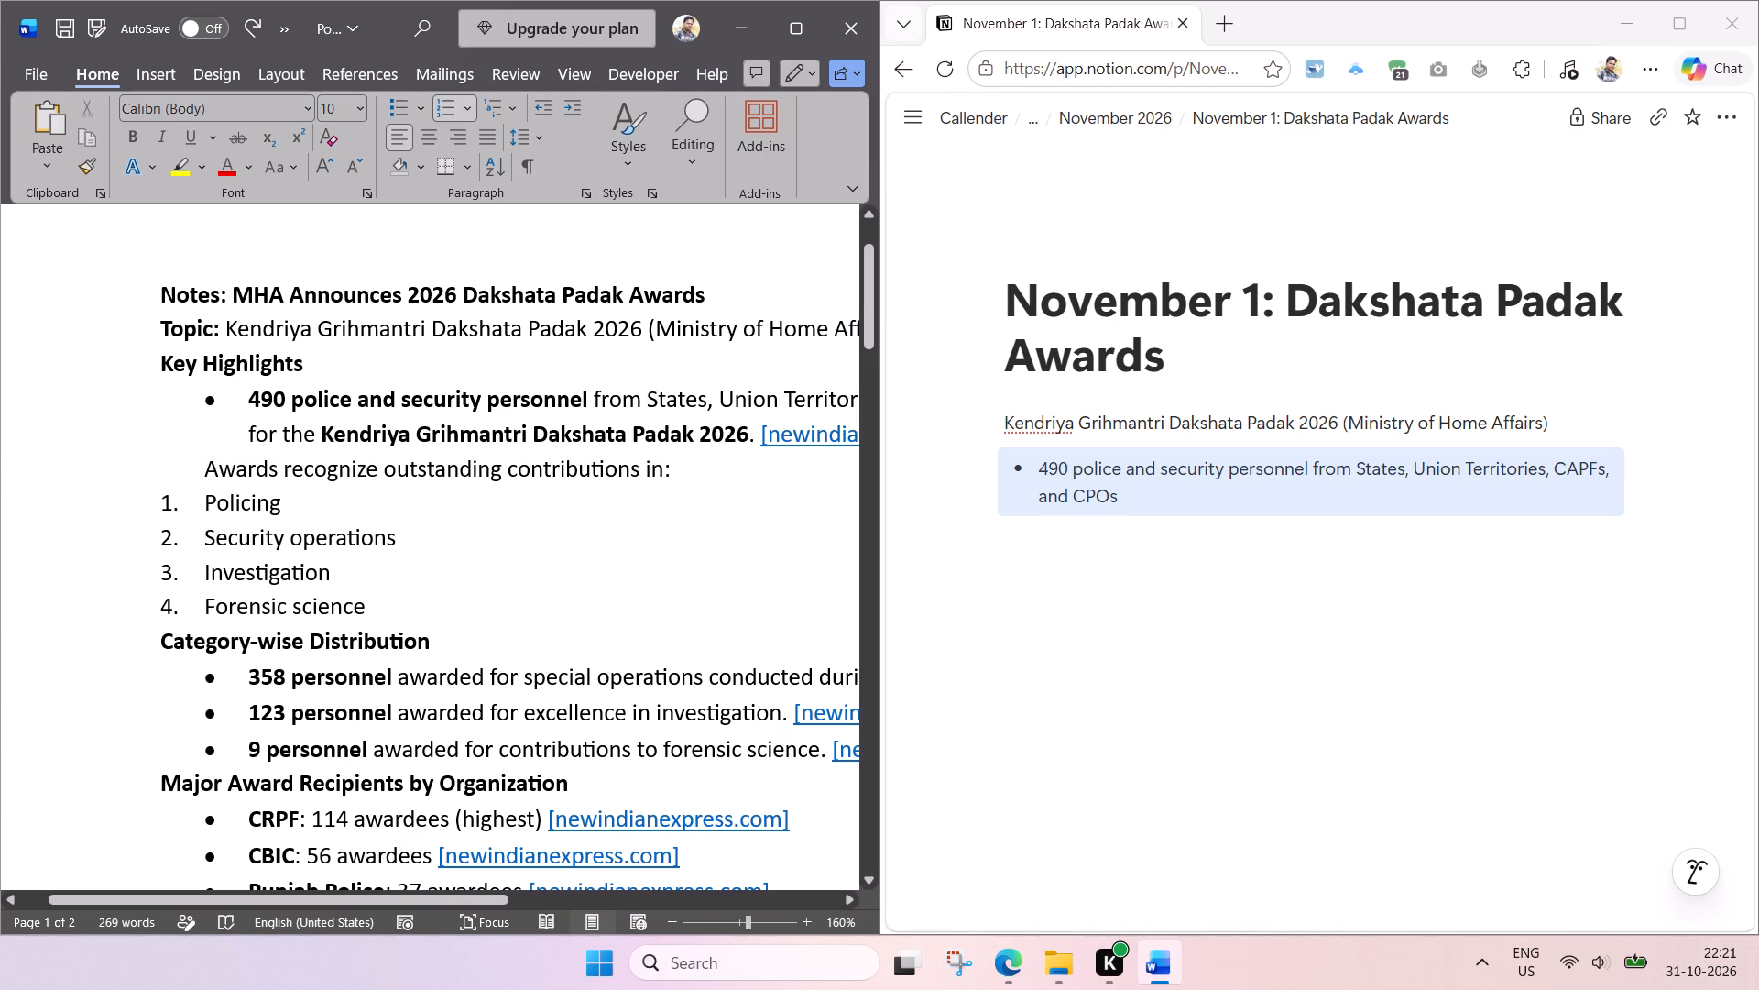
{"action": "left_click_drag", "start_coordinate": [205, 467], "coordinate": [115, 460]}
{"action": "key", "text": "BackSpace"}
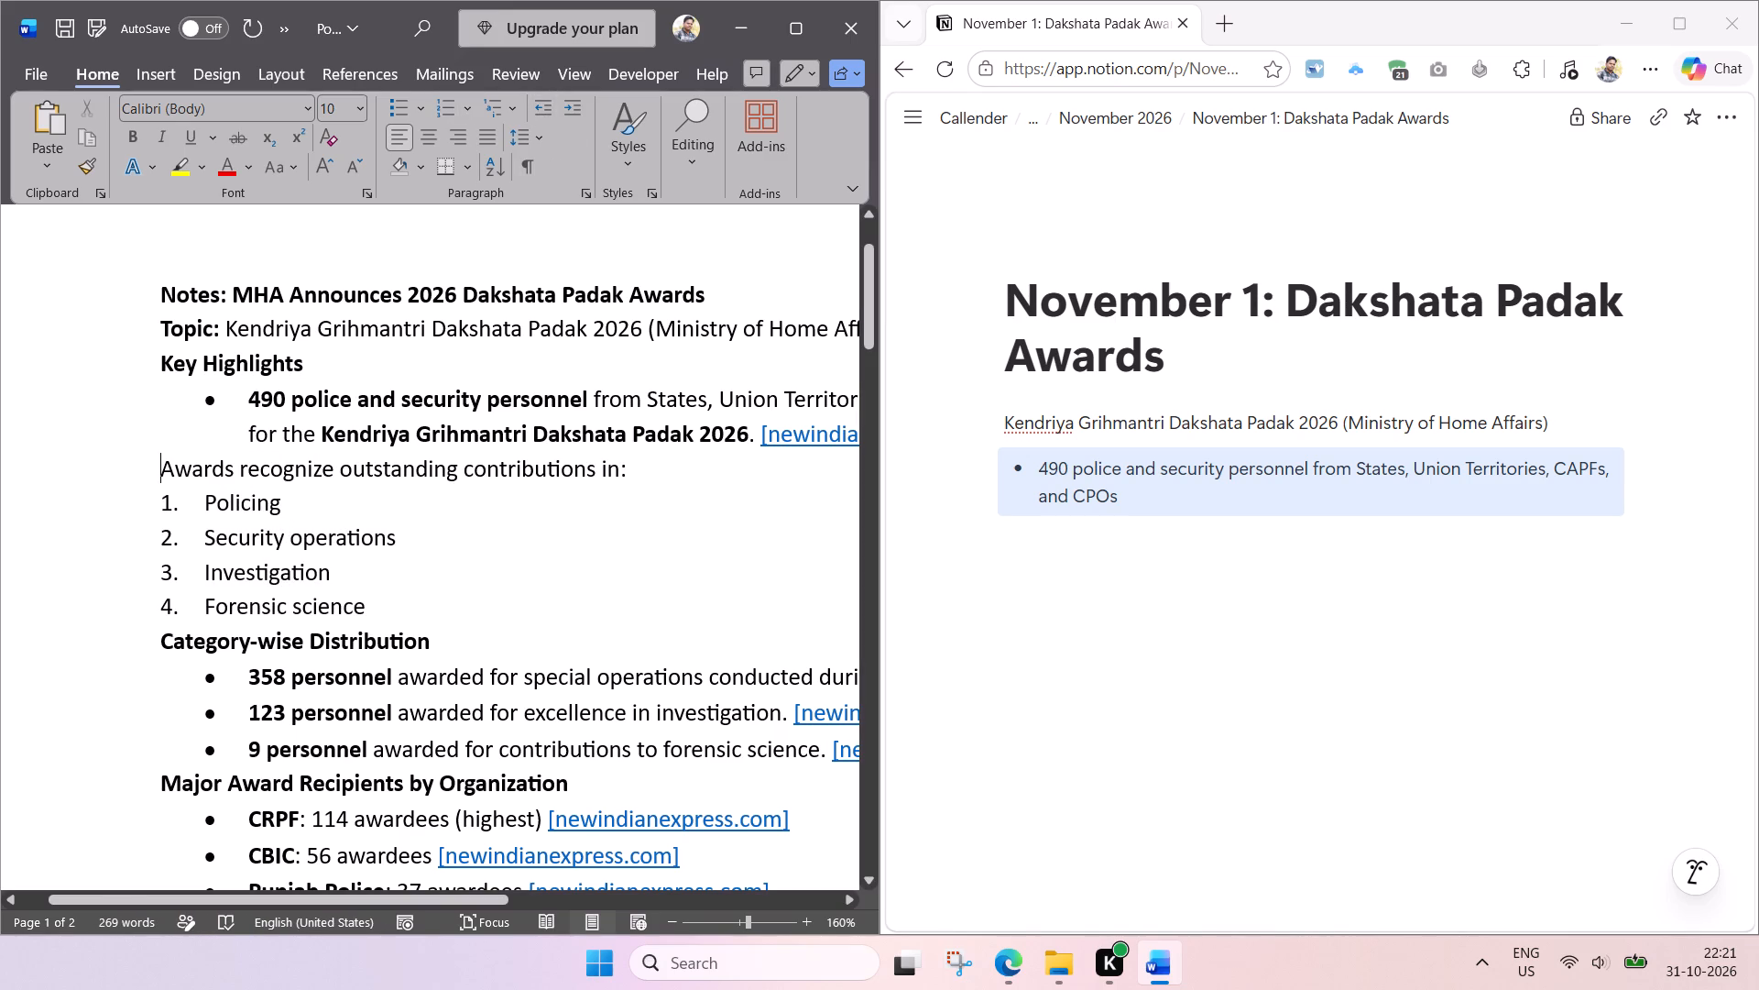
Copy the "Awards recognize outstanding contributions in:" line and its four numbered items from Word to below the 490 personnel bullet in Notion.
{"action": "left_click_drag", "start_coordinate": [372, 608], "coordinate": [147, 484]}
{"action": "key", "text": "ctrl+c"}
{"action": "left_click", "coordinate": [1033, 543]}
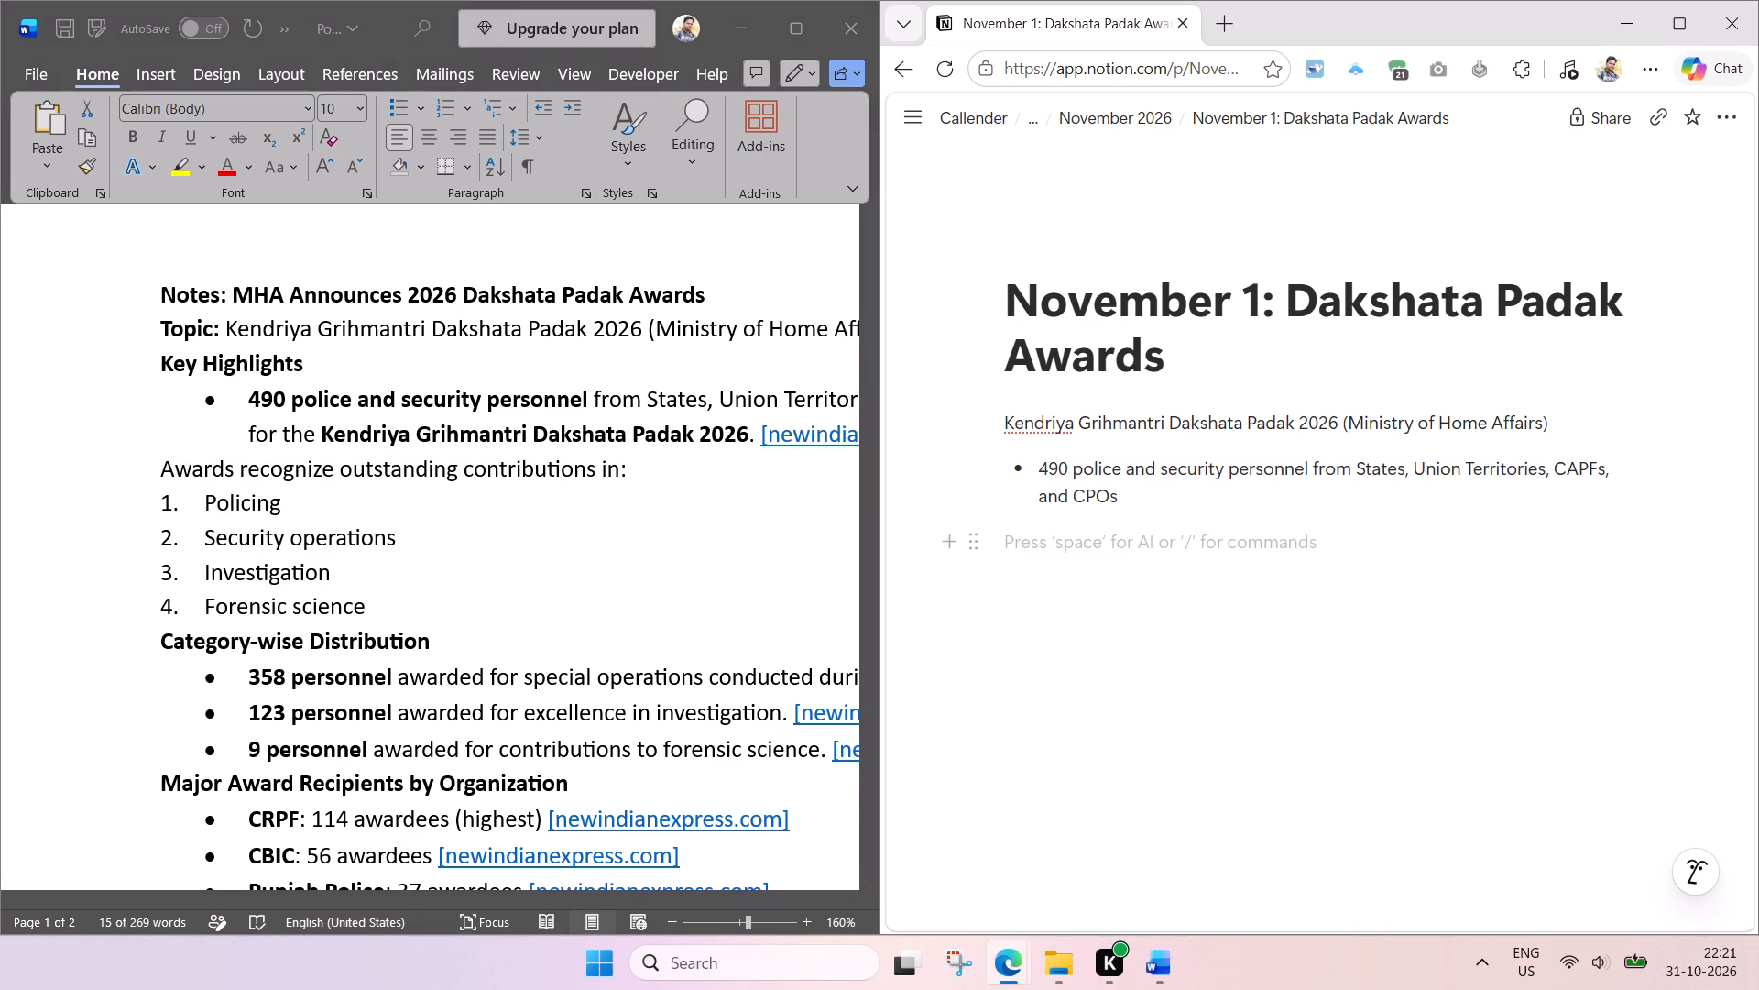
{"action": "key", "text": "ctrl+v"}
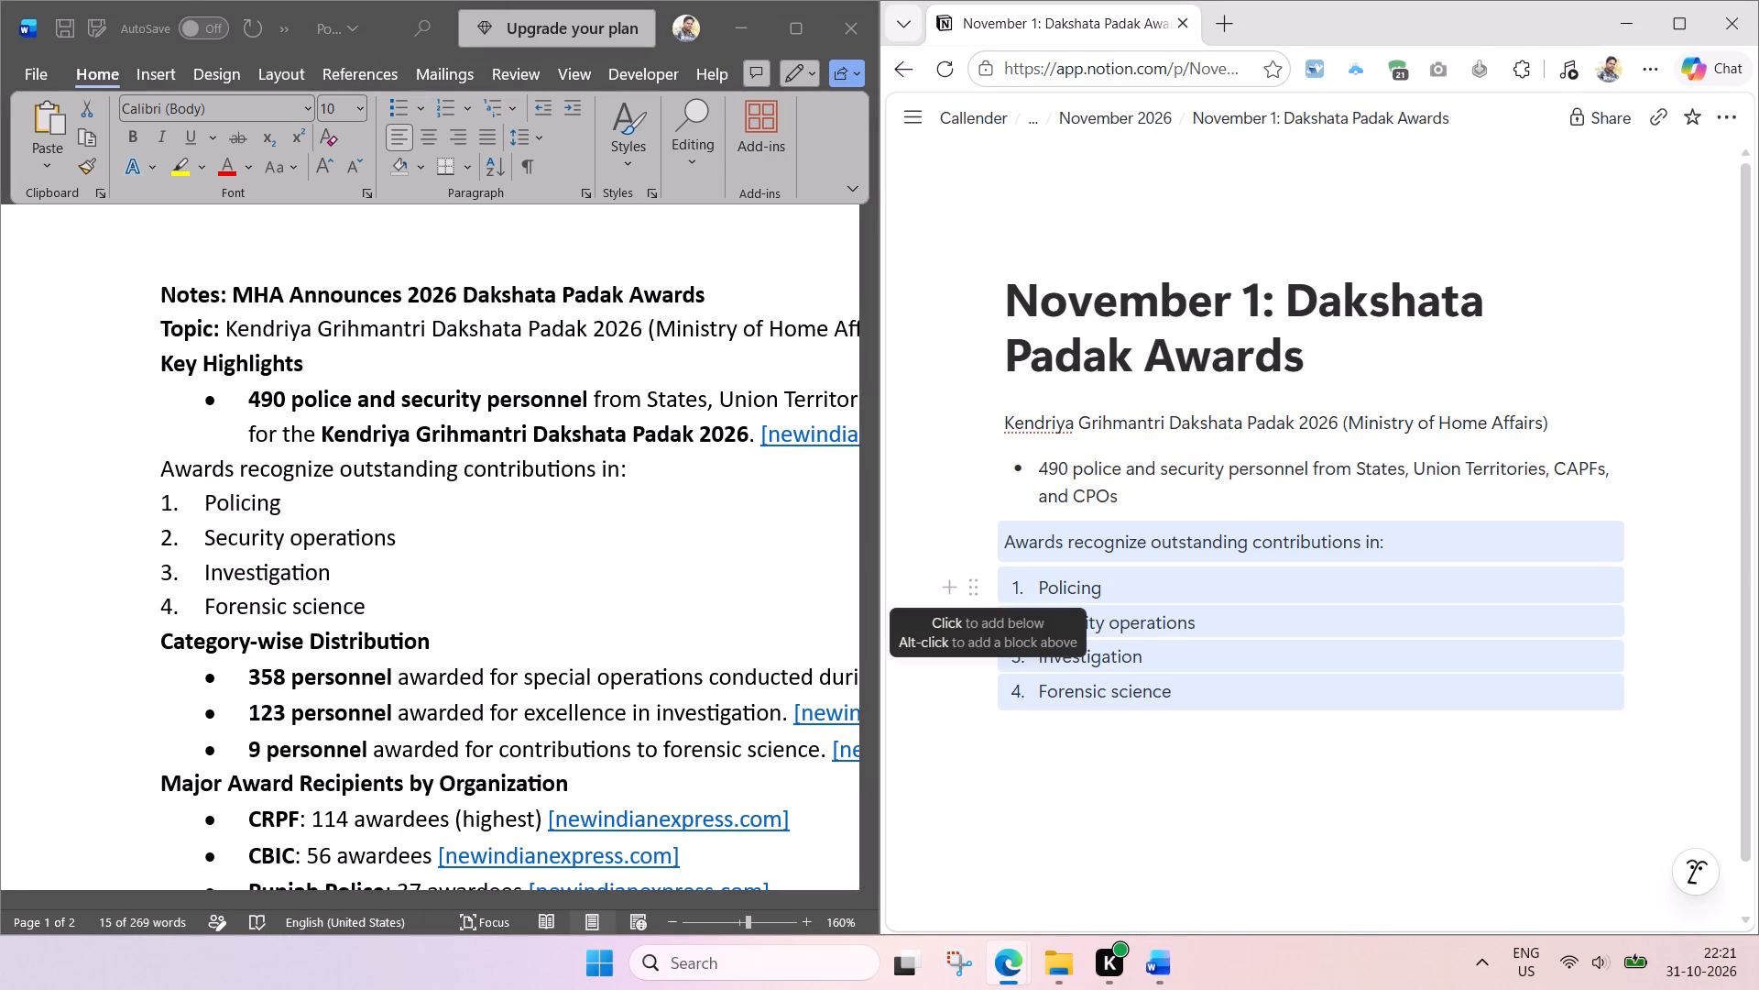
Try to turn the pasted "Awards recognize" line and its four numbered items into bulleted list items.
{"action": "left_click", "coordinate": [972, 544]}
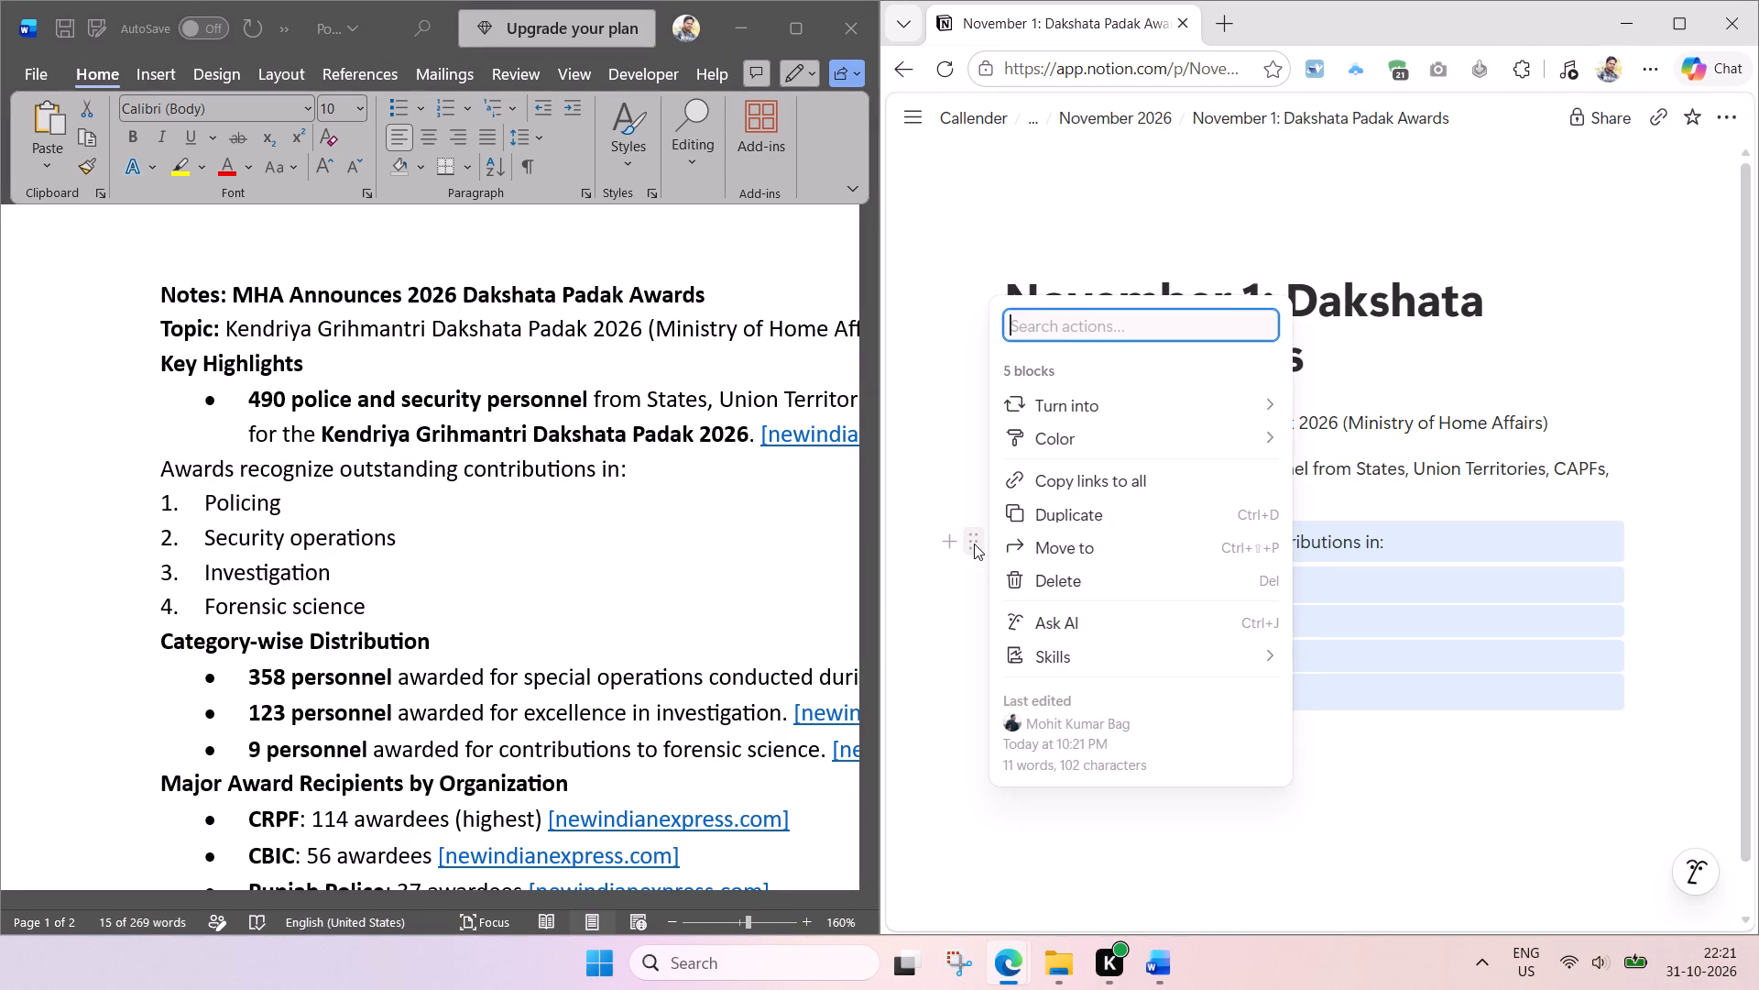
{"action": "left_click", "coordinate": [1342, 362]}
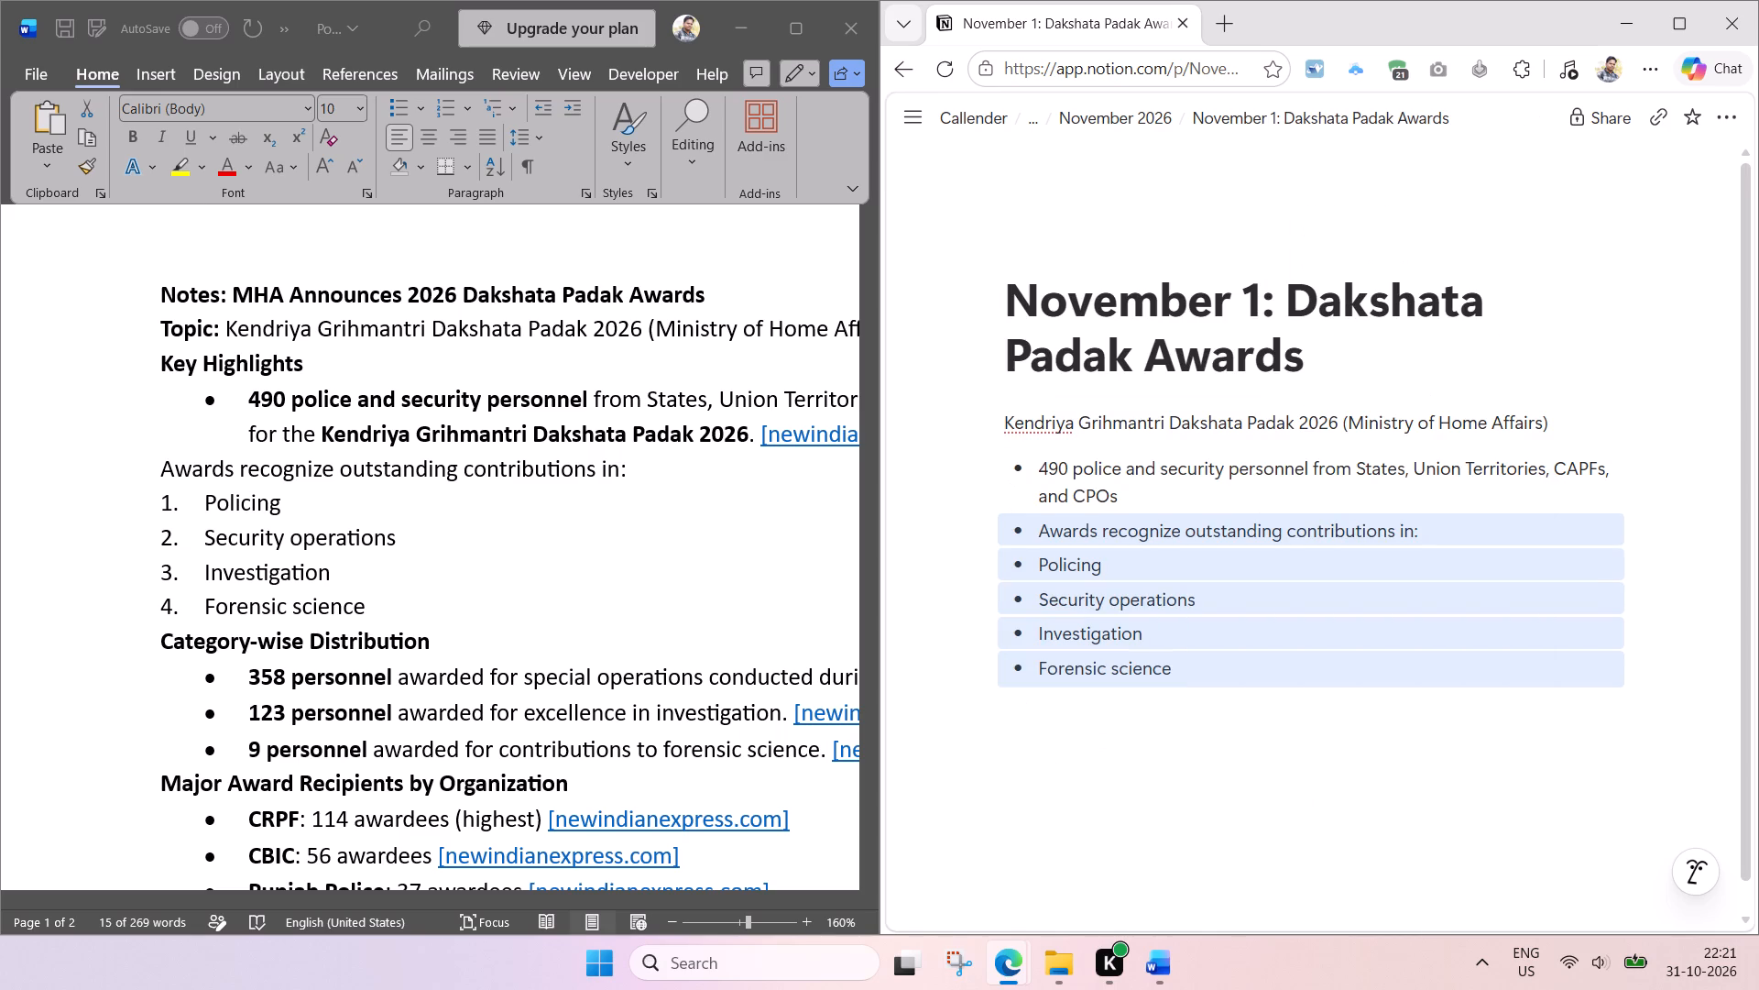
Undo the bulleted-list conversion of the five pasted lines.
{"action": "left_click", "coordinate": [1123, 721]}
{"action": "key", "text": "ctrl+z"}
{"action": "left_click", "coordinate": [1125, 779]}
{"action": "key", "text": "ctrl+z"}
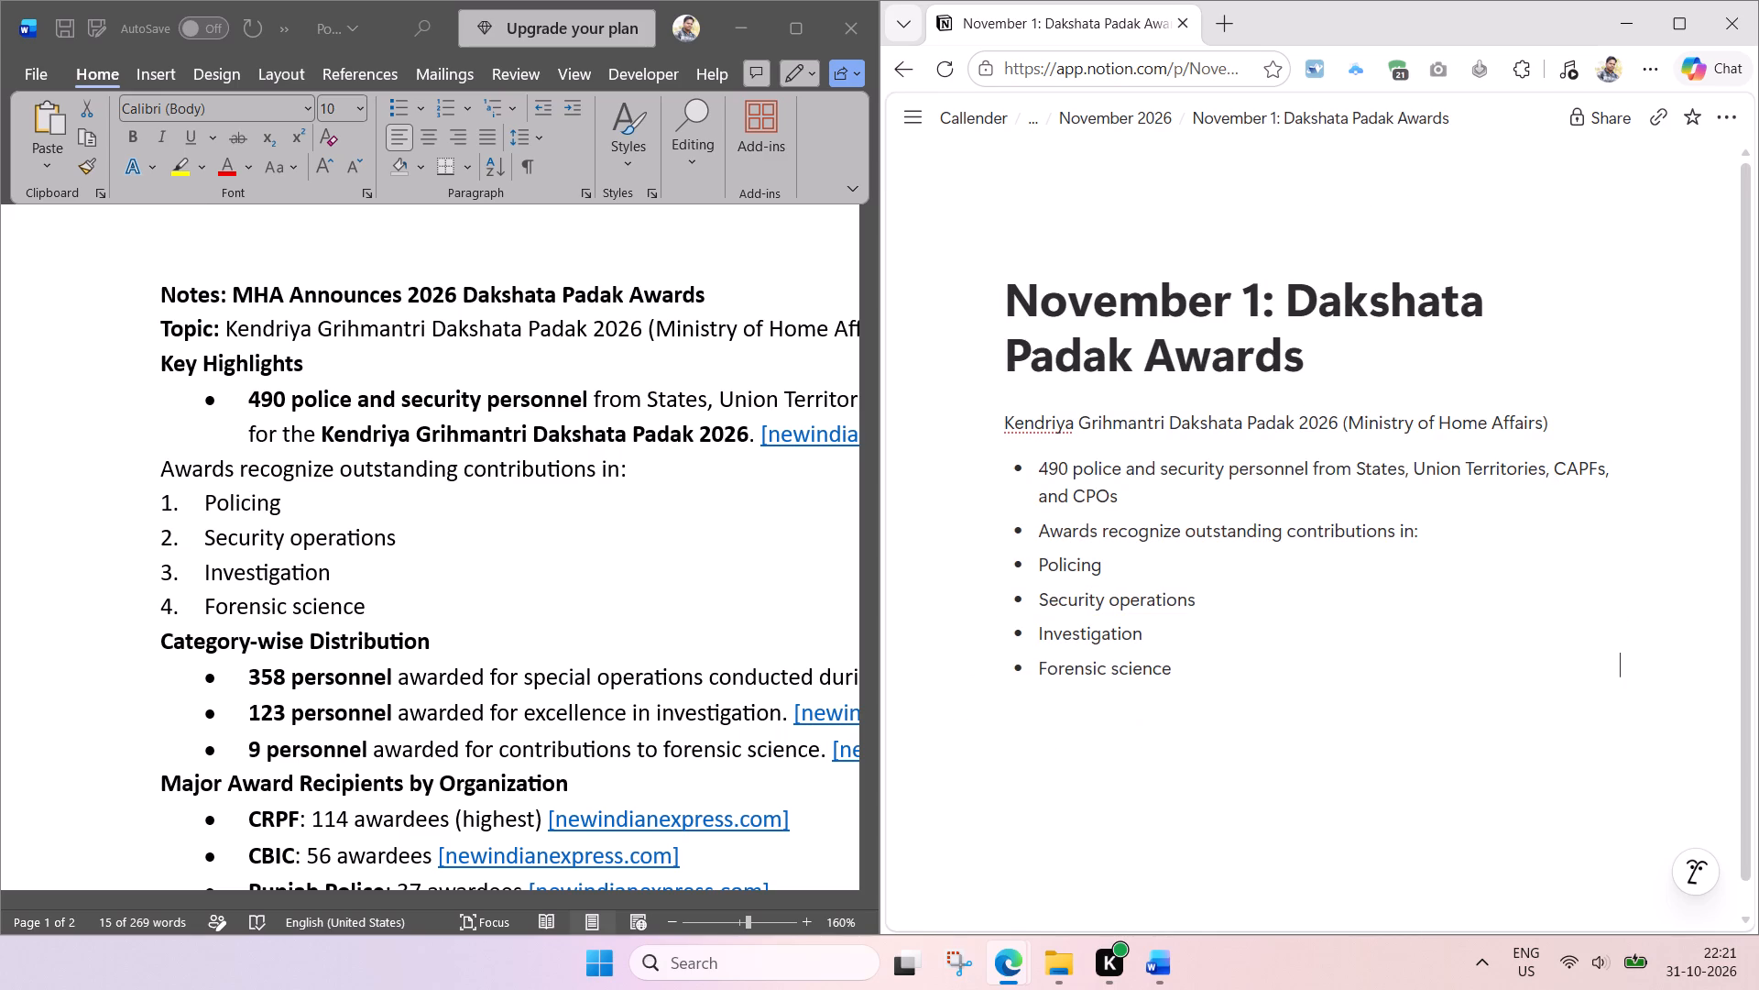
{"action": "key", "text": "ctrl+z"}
Turn only the "Awards recognize outstanding contributions in:" line on the Notion page into a bulleted list item.
{"action": "left_click", "coordinate": [974, 543]}
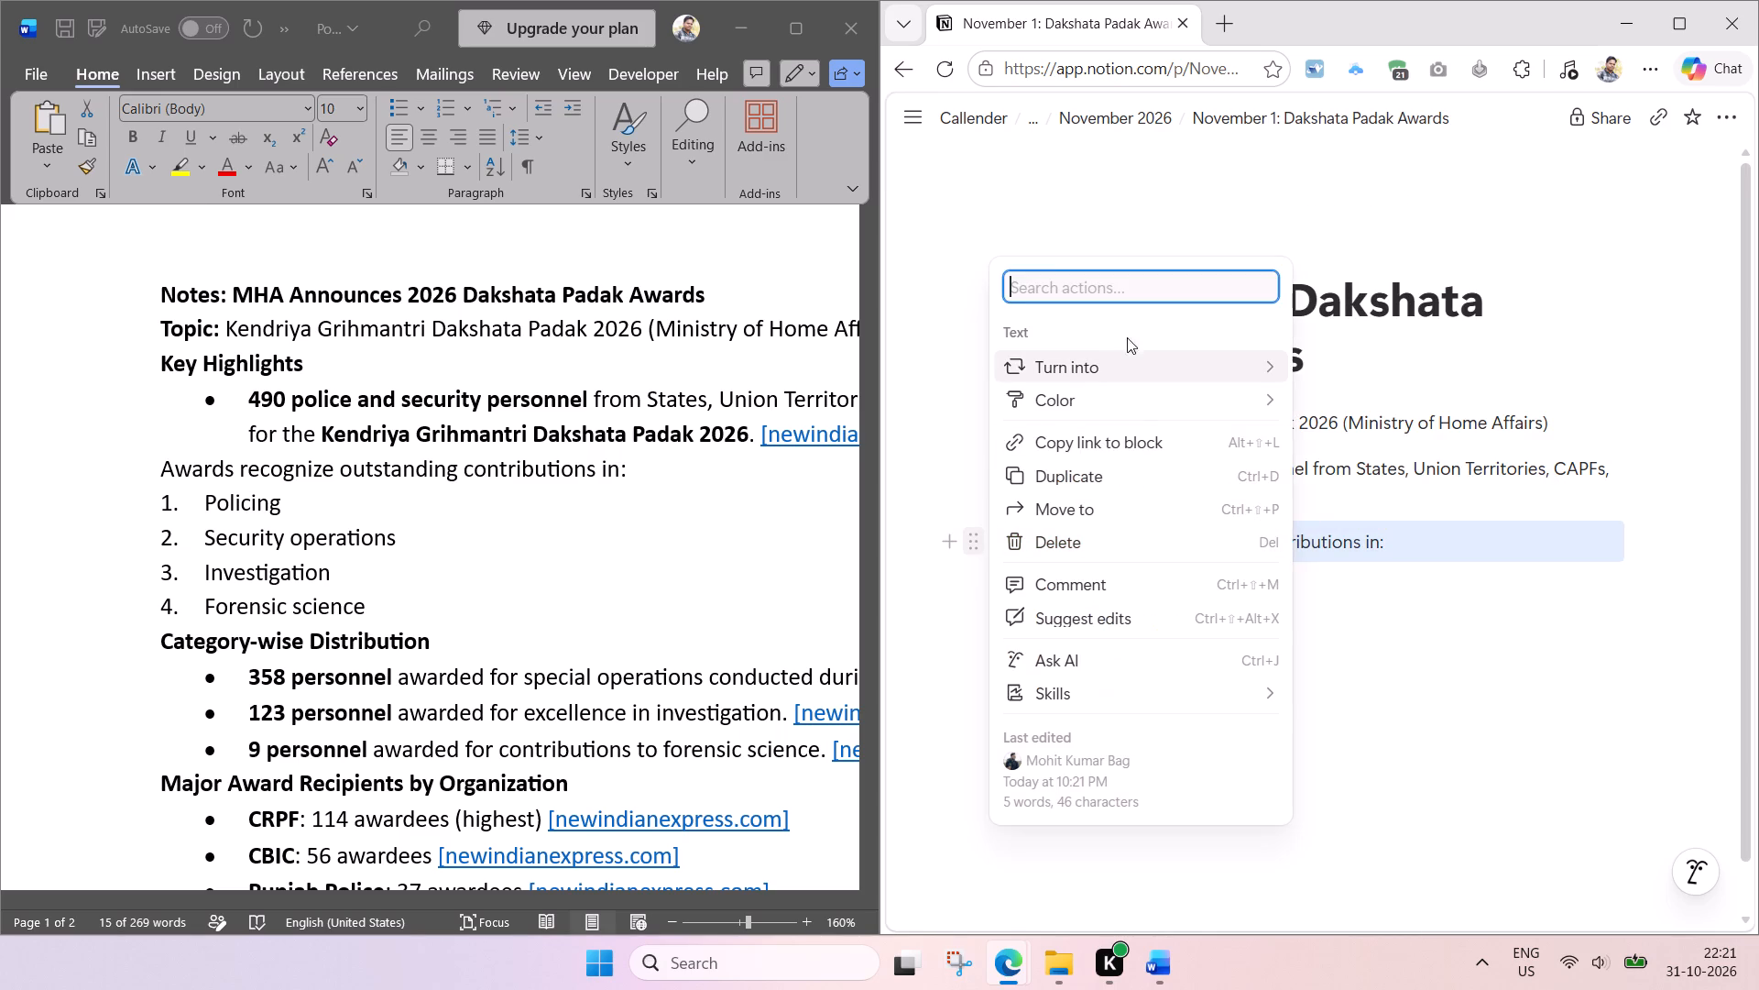
{"action": "left_click", "coordinate": [1349, 357]}
{"action": "left_click", "coordinate": [1342, 856]}
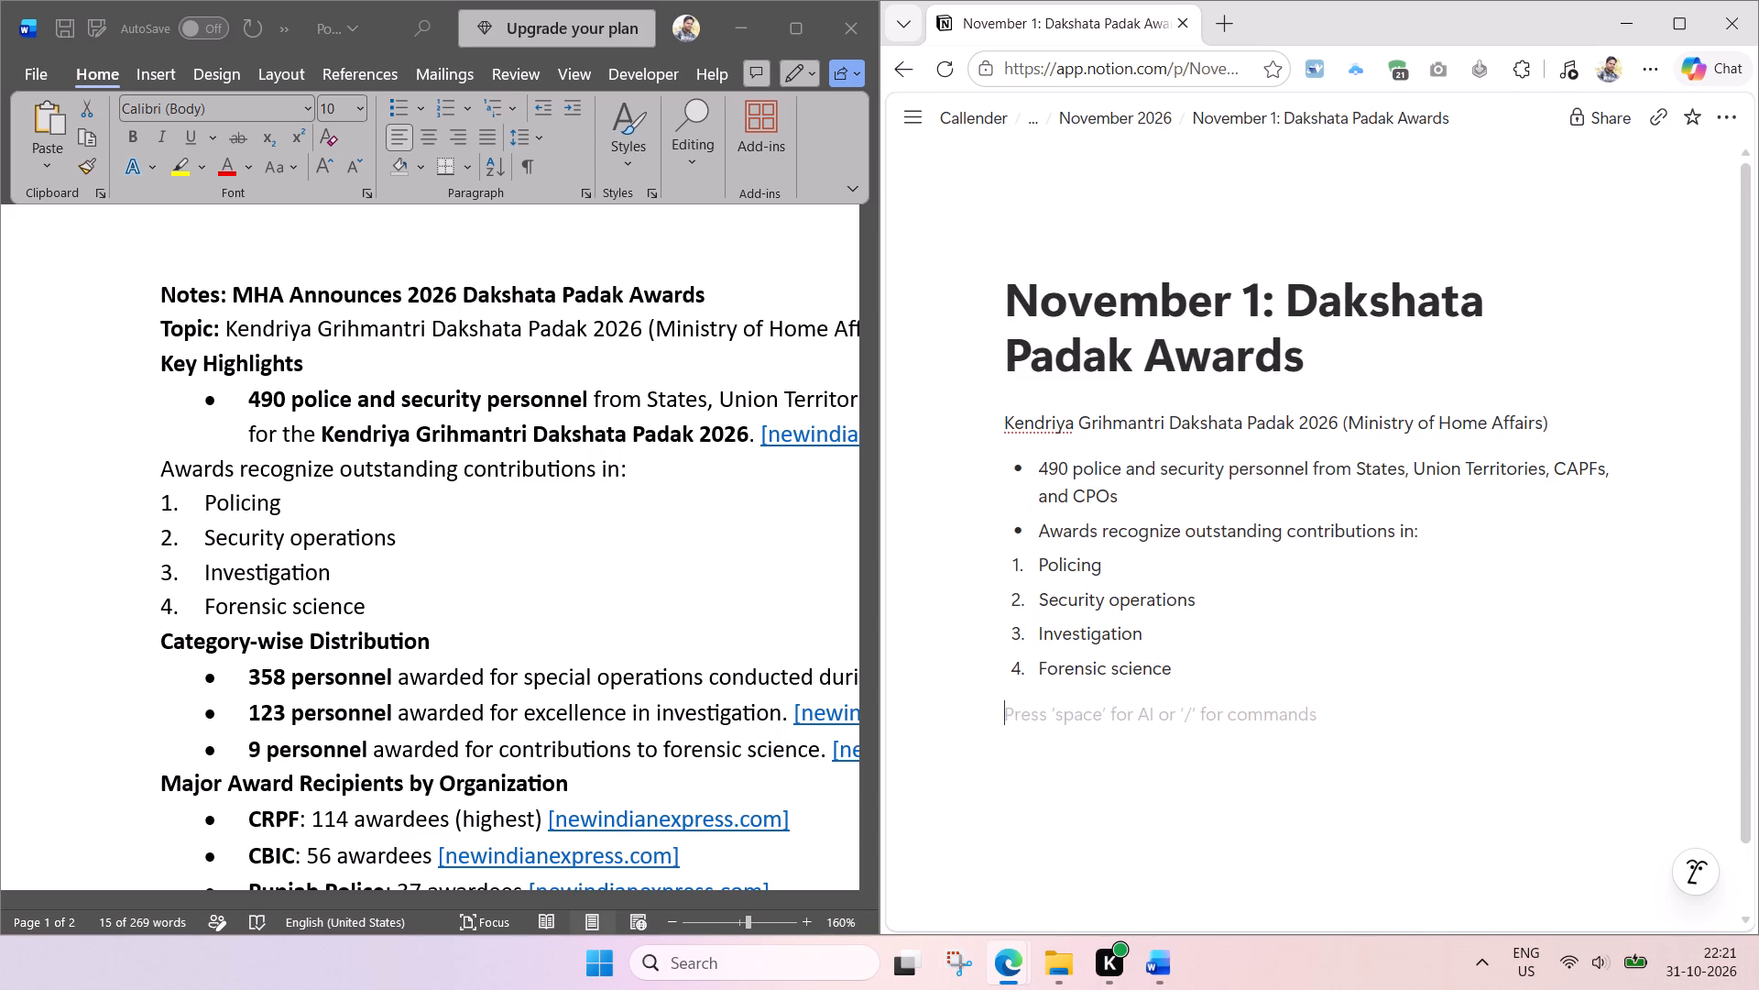
Nest the four numbered items, Policing to Forensic science, under the "Awards recognize outstanding contributions in:" bullet.
{"action": "left_click_drag", "start_coordinate": [924, 561], "coordinate": [1153, 678]}
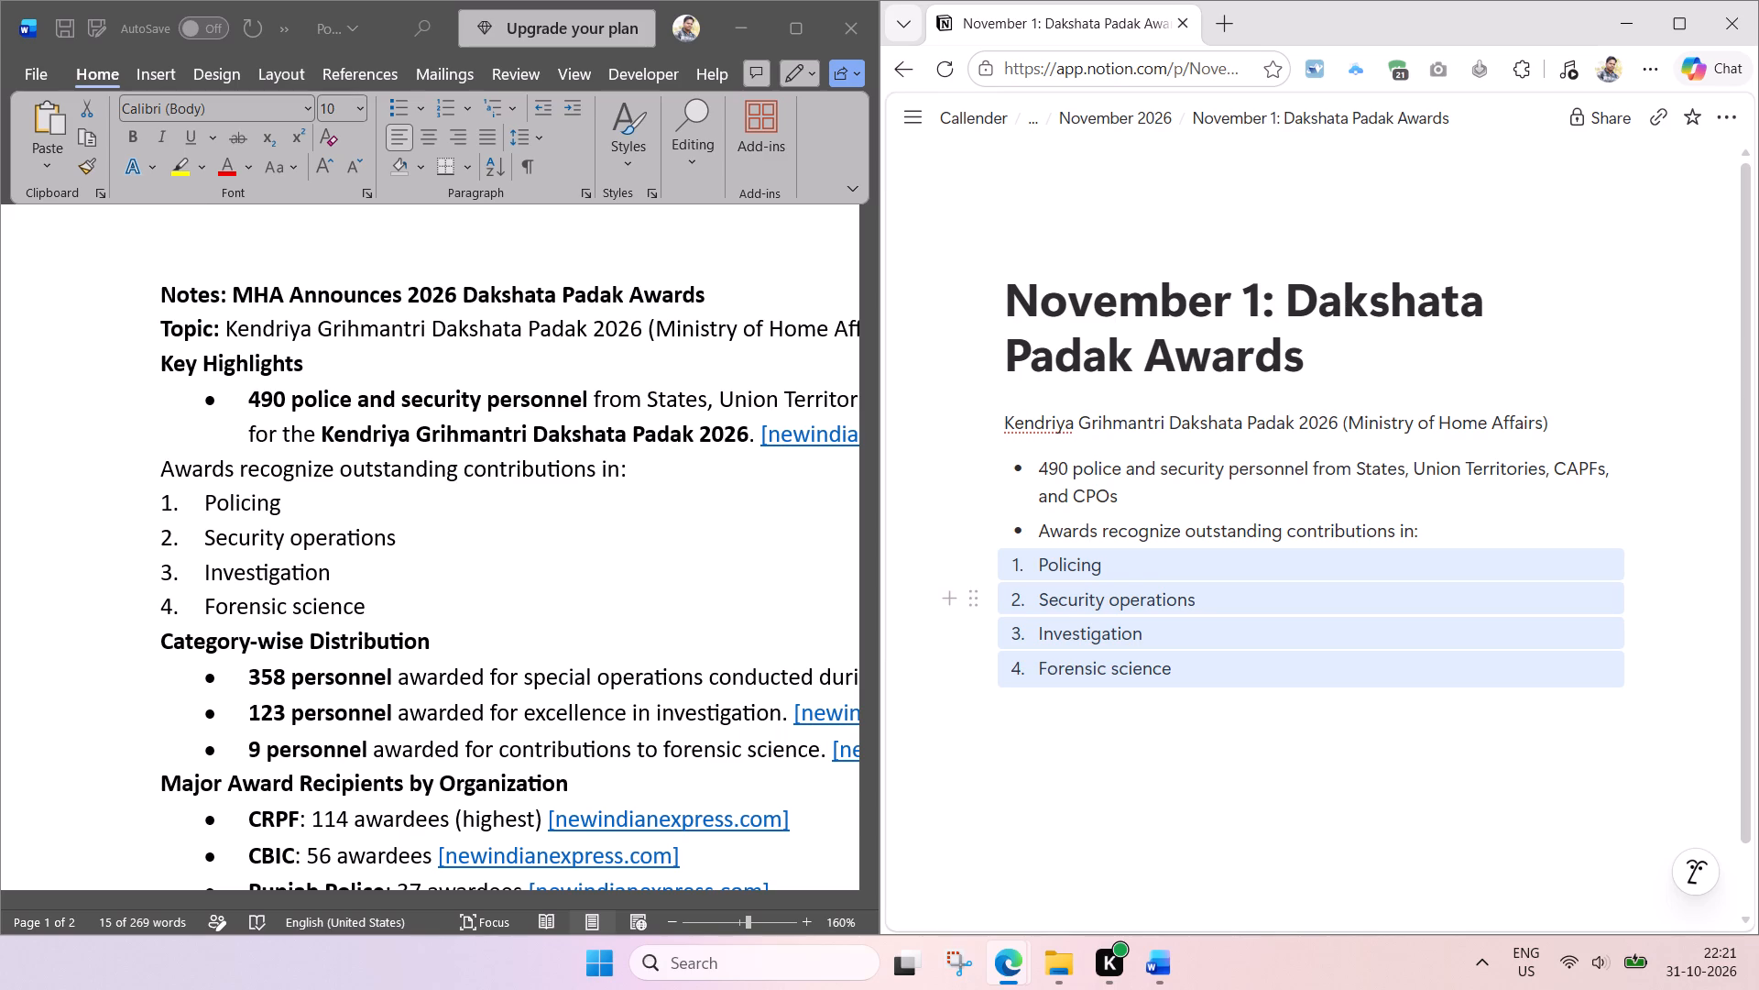
{"action": "left_click_drag", "start_coordinate": [978, 566], "coordinate": [1146, 539]}
{"action": "left_click", "coordinate": [1090, 739]}
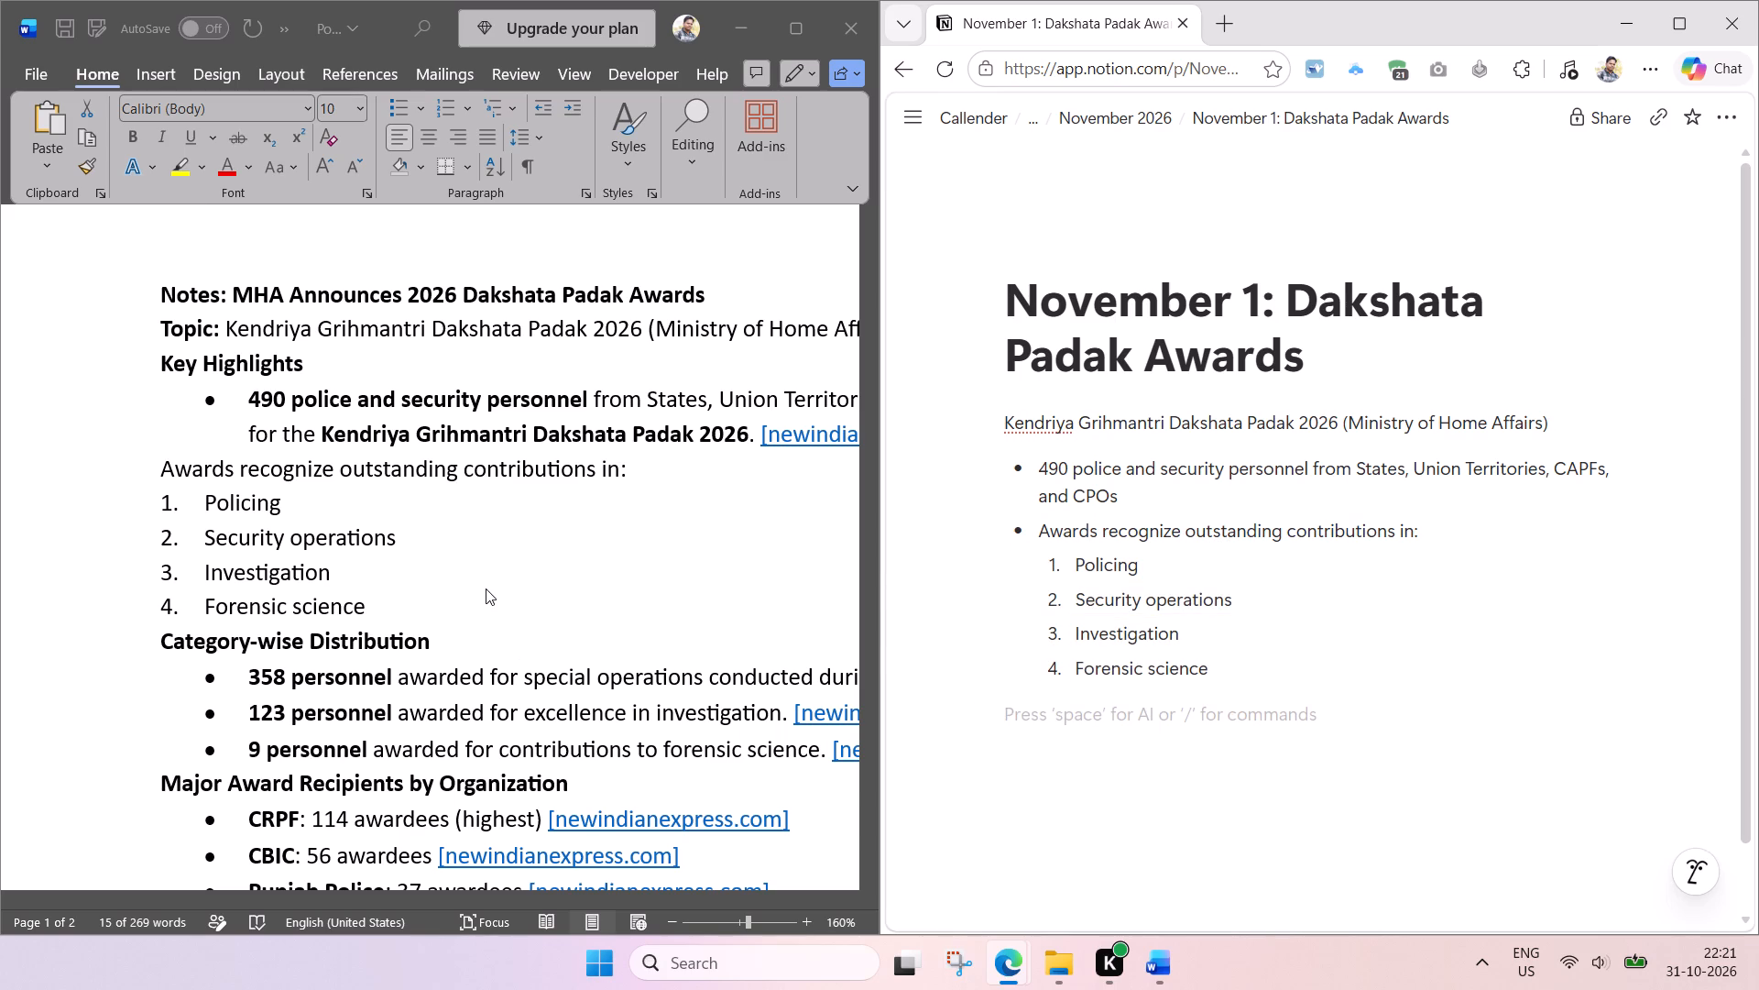
Read through the Category-wise Distribution and Major Award Recipients by Organization sections of the Word notes.
{"action": "scroll", "coordinate": [486, 588], "scroll_direction": "down", "scroll_amount": 1}
{"action": "scroll", "coordinate": [491, 588], "scroll_direction": "left", "scroll_amount": 1}
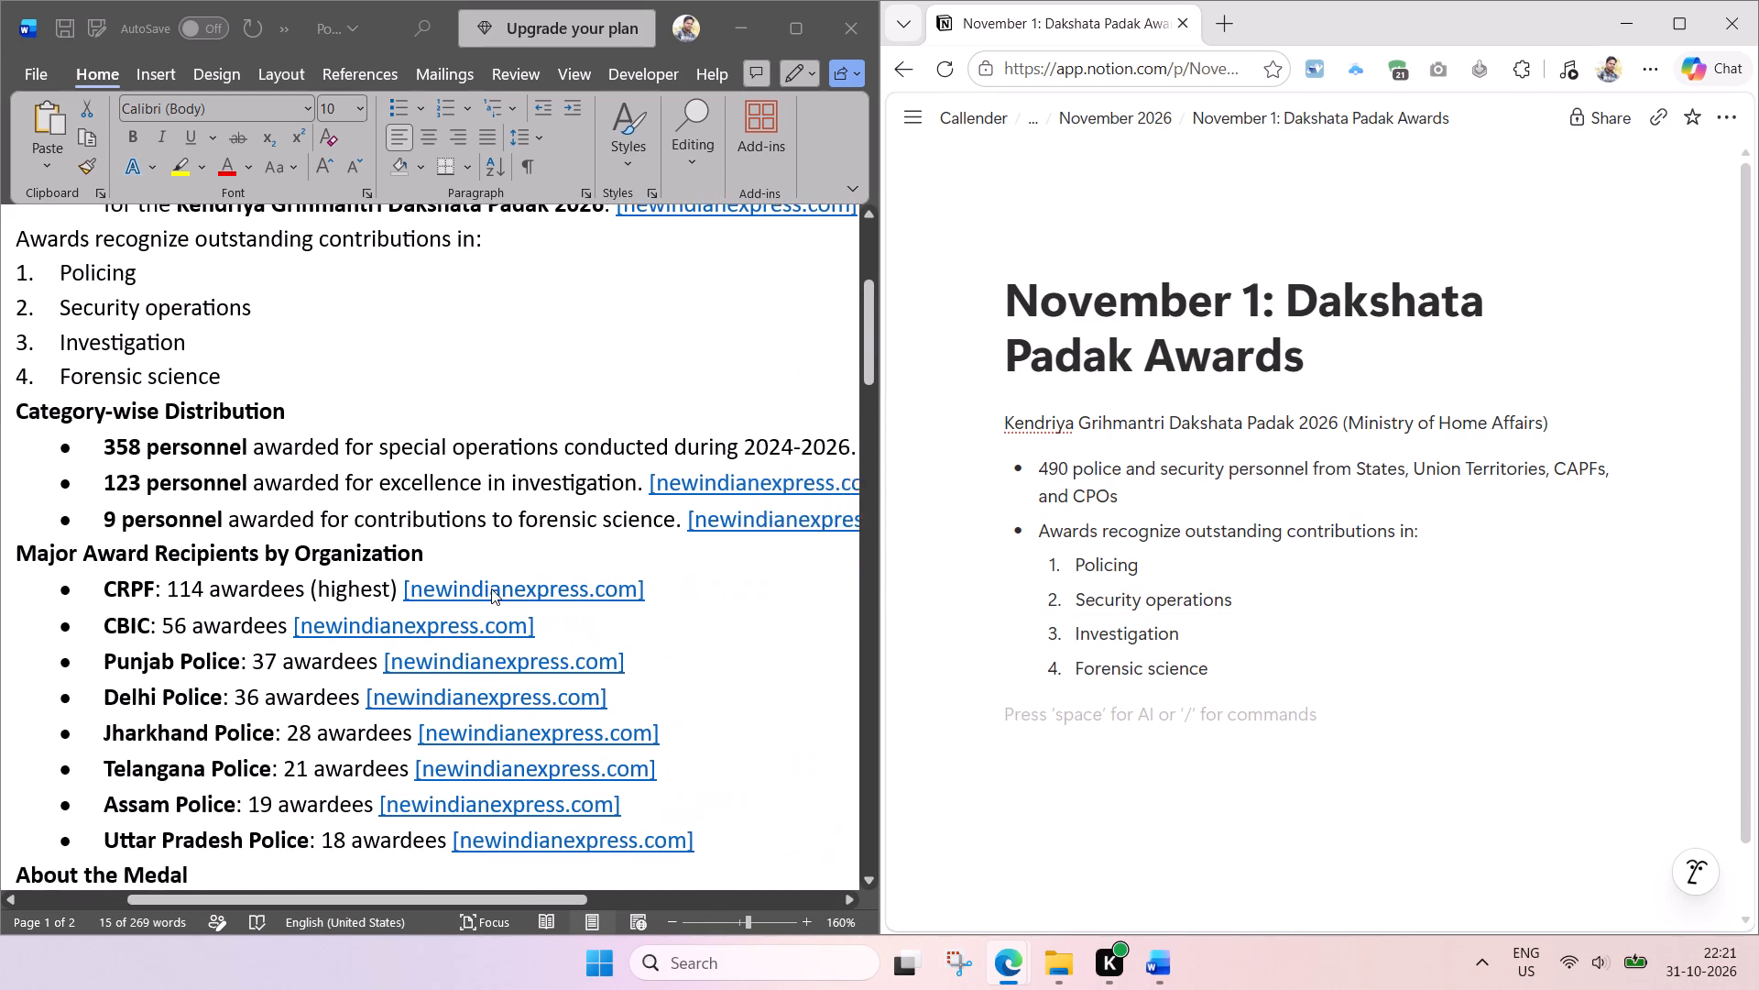
{"action": "scroll", "coordinate": [491, 588], "scroll_direction": "left", "scroll_amount": 1}
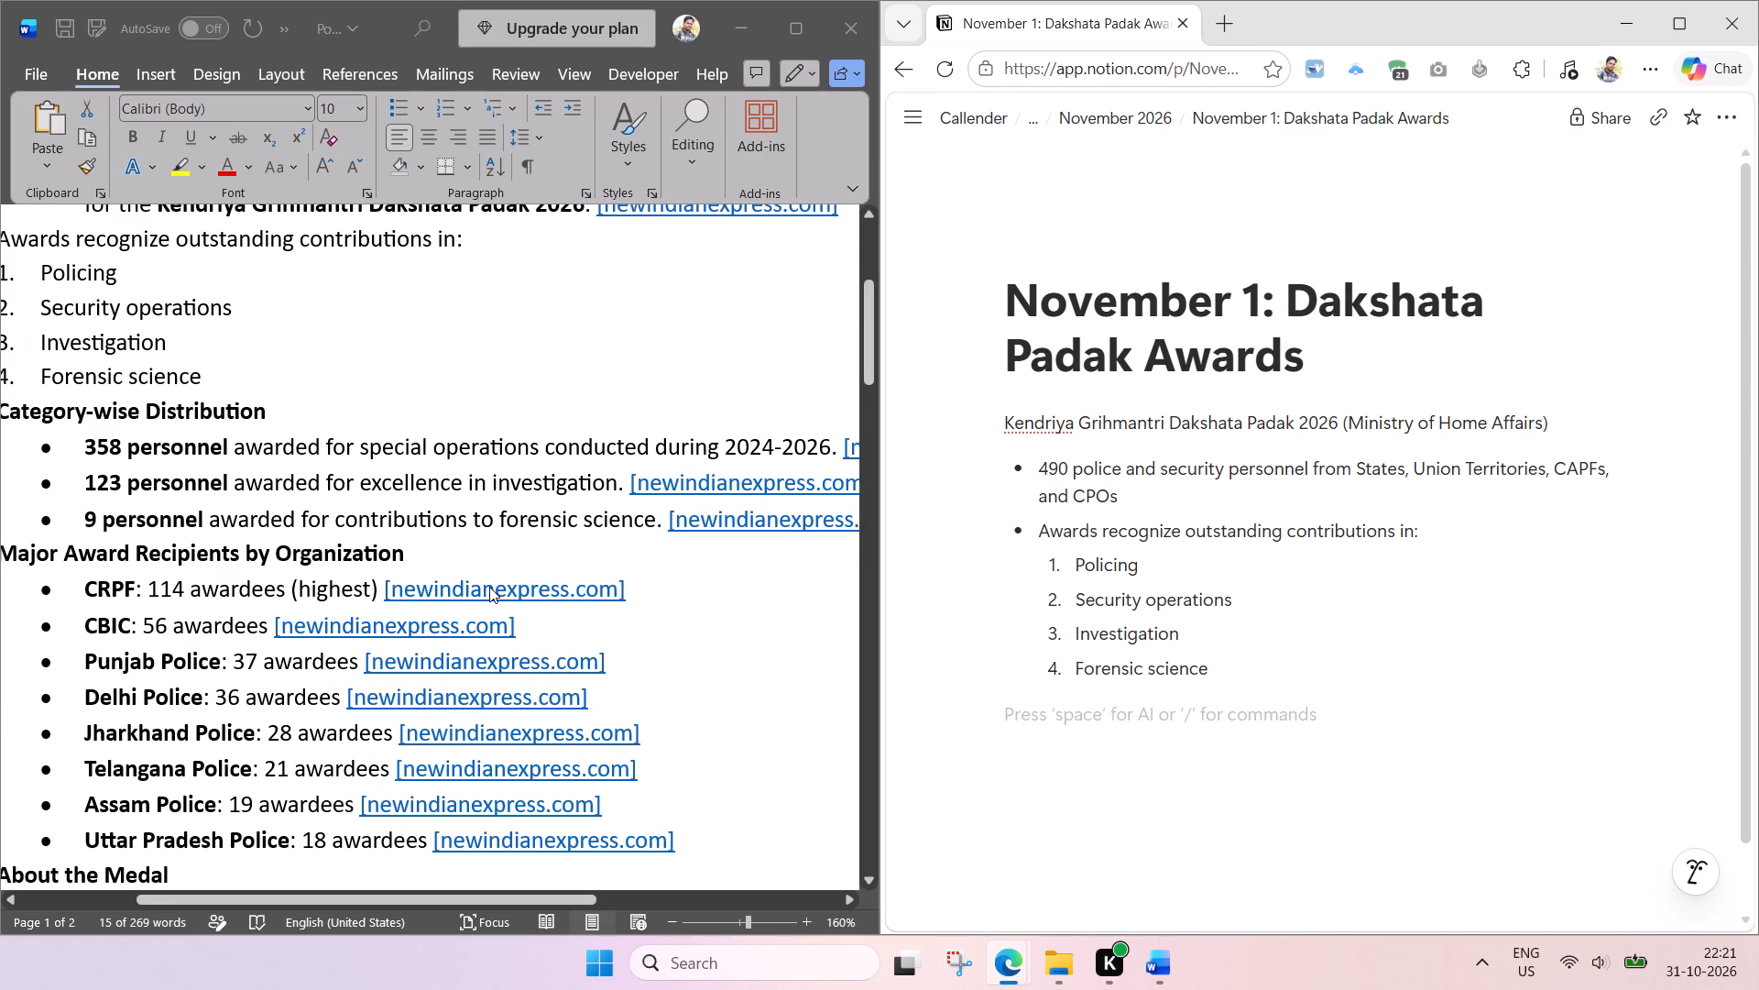
{"action": "scroll", "coordinate": [489, 587], "scroll_direction": "left", "scroll_amount": 2}
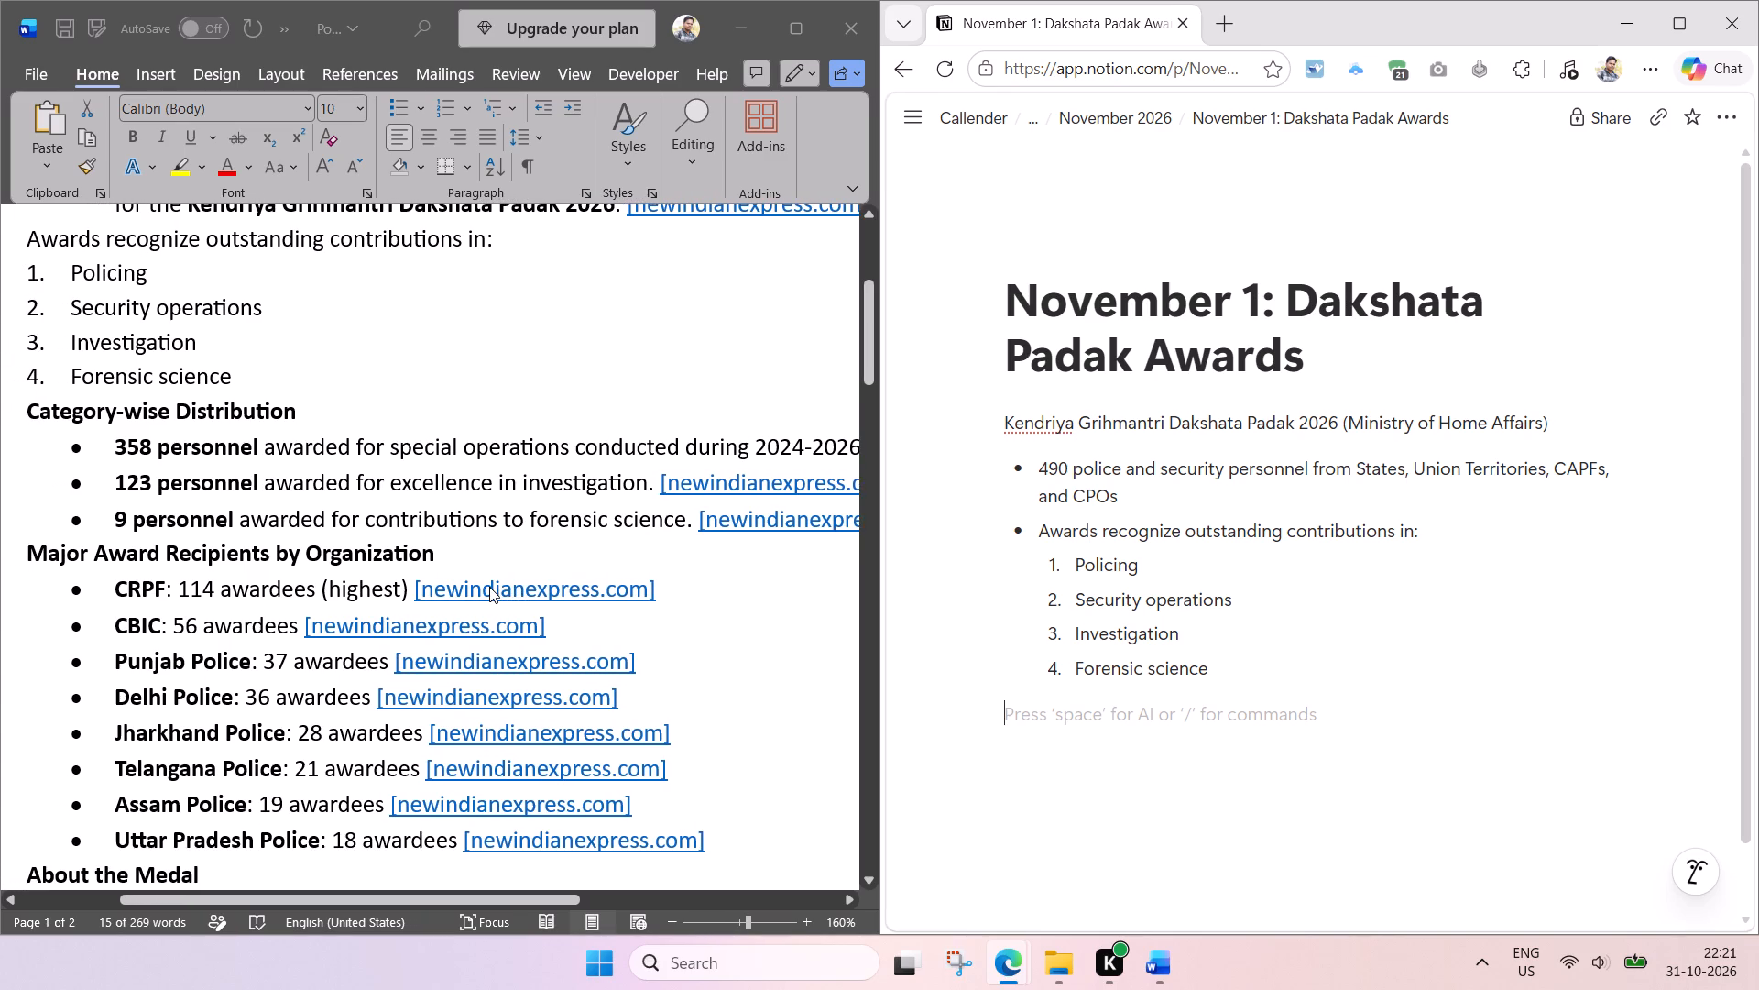
{"action": "scroll", "coordinate": [489, 587], "scroll_direction": "left", "scroll_amount": 1}
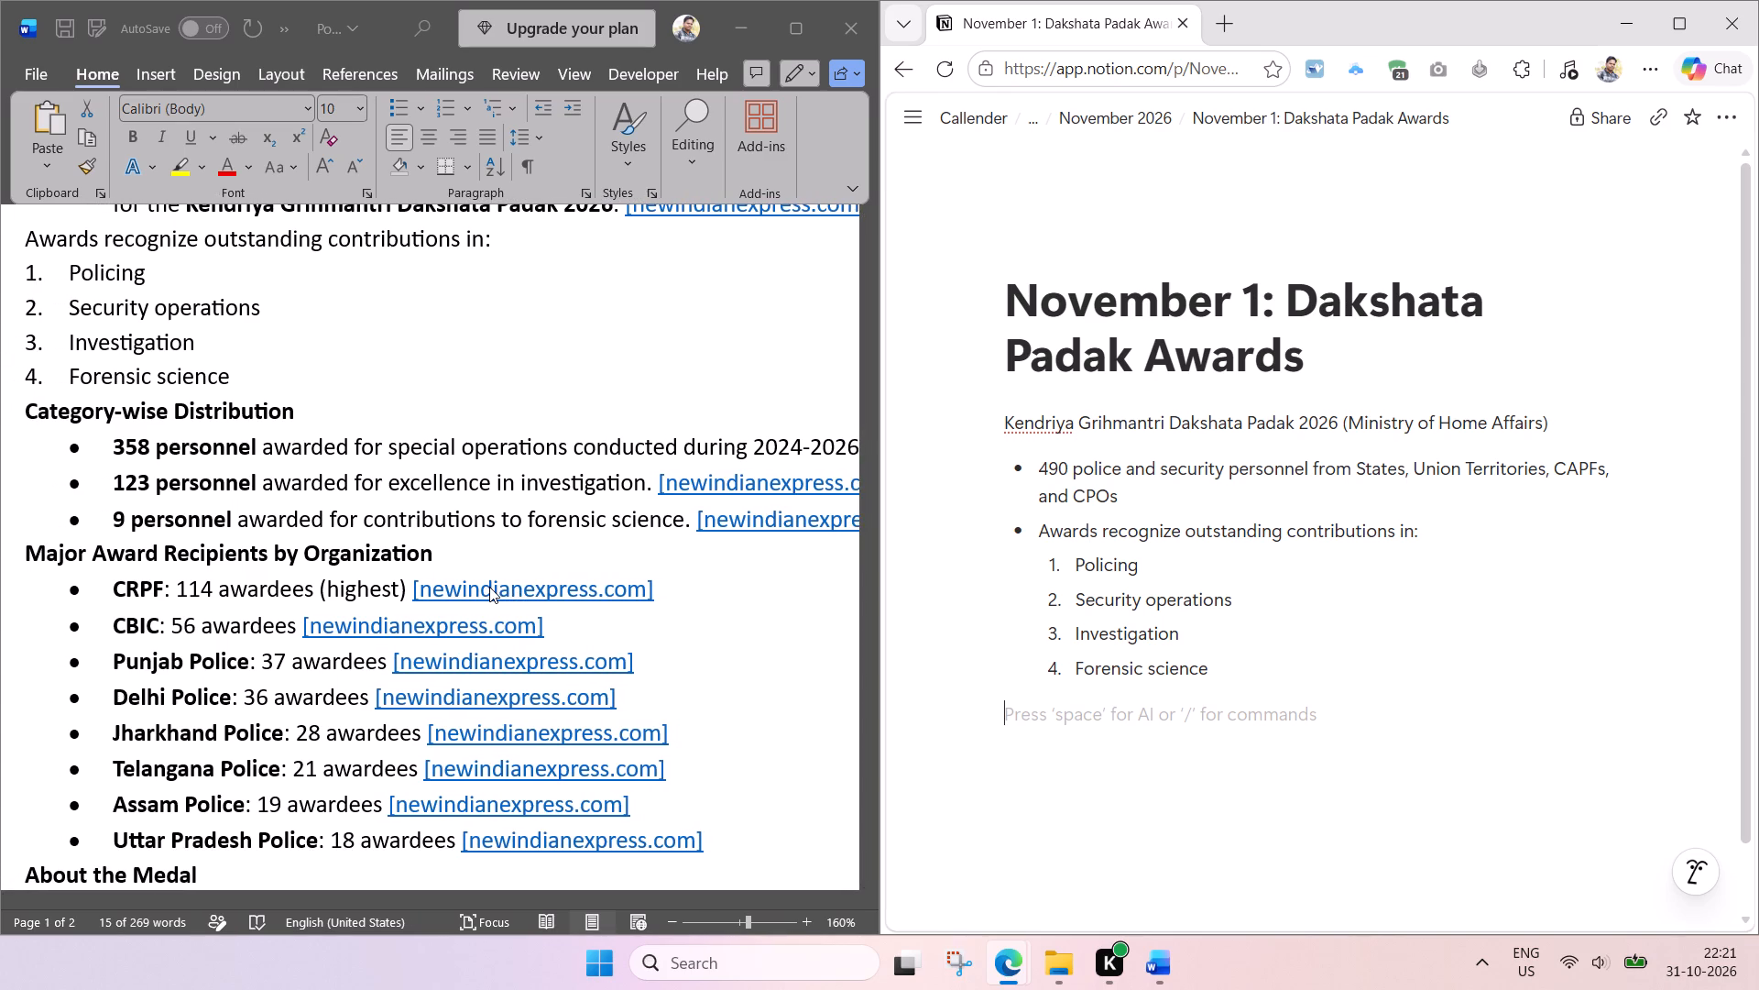
{"action": "scroll", "coordinate": [489, 587], "scroll_direction": "left", "scroll_amount": 1}
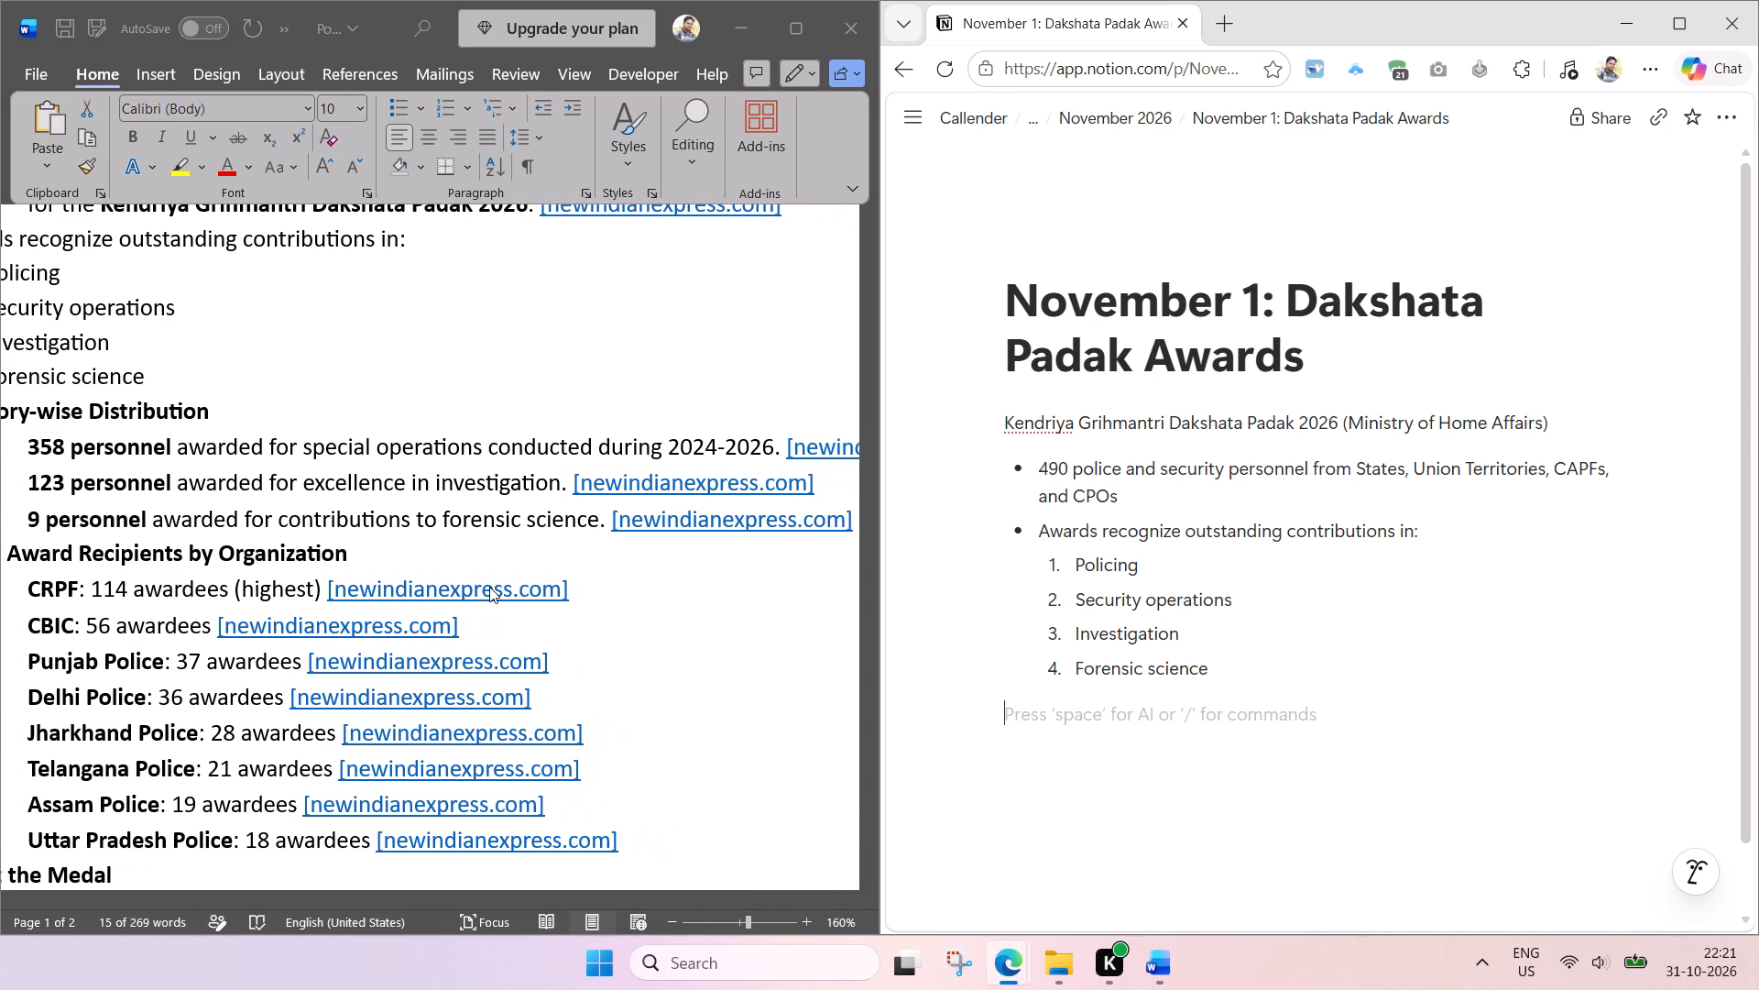
{"action": "scroll", "coordinate": [489, 587], "scroll_direction": "left", "scroll_amount": 1}
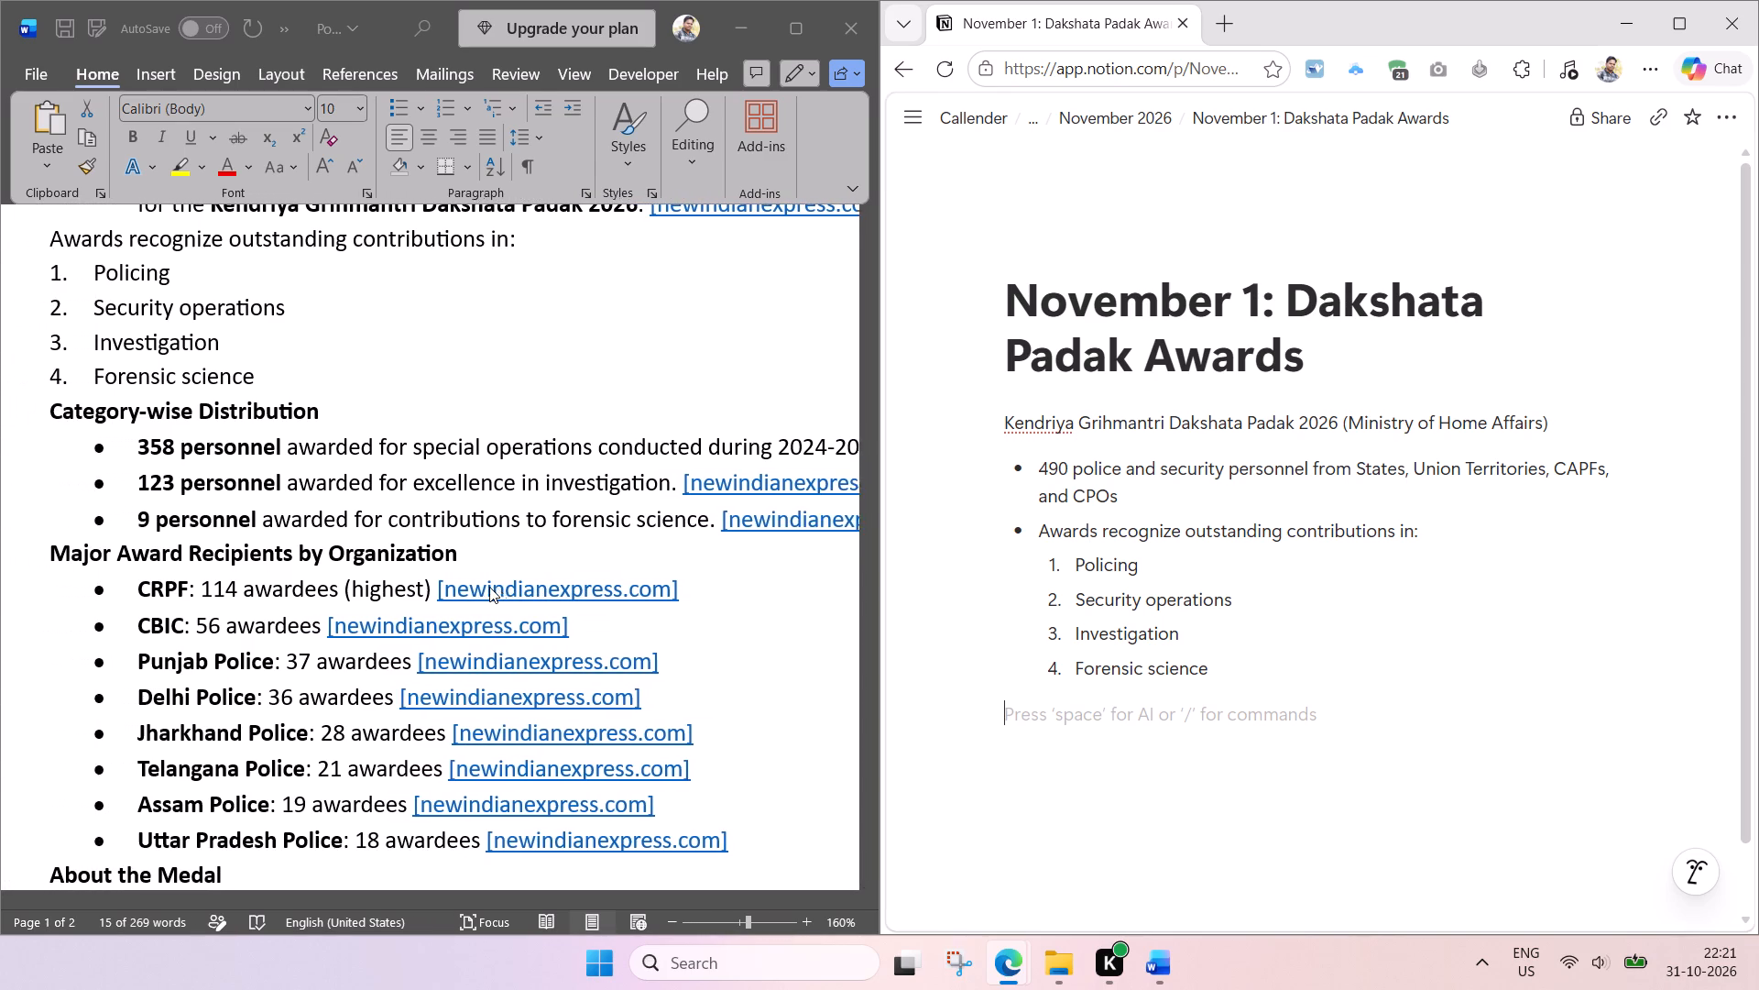
{"action": "scroll", "coordinate": [489, 587], "scroll_direction": "left", "scroll_amount": 2}
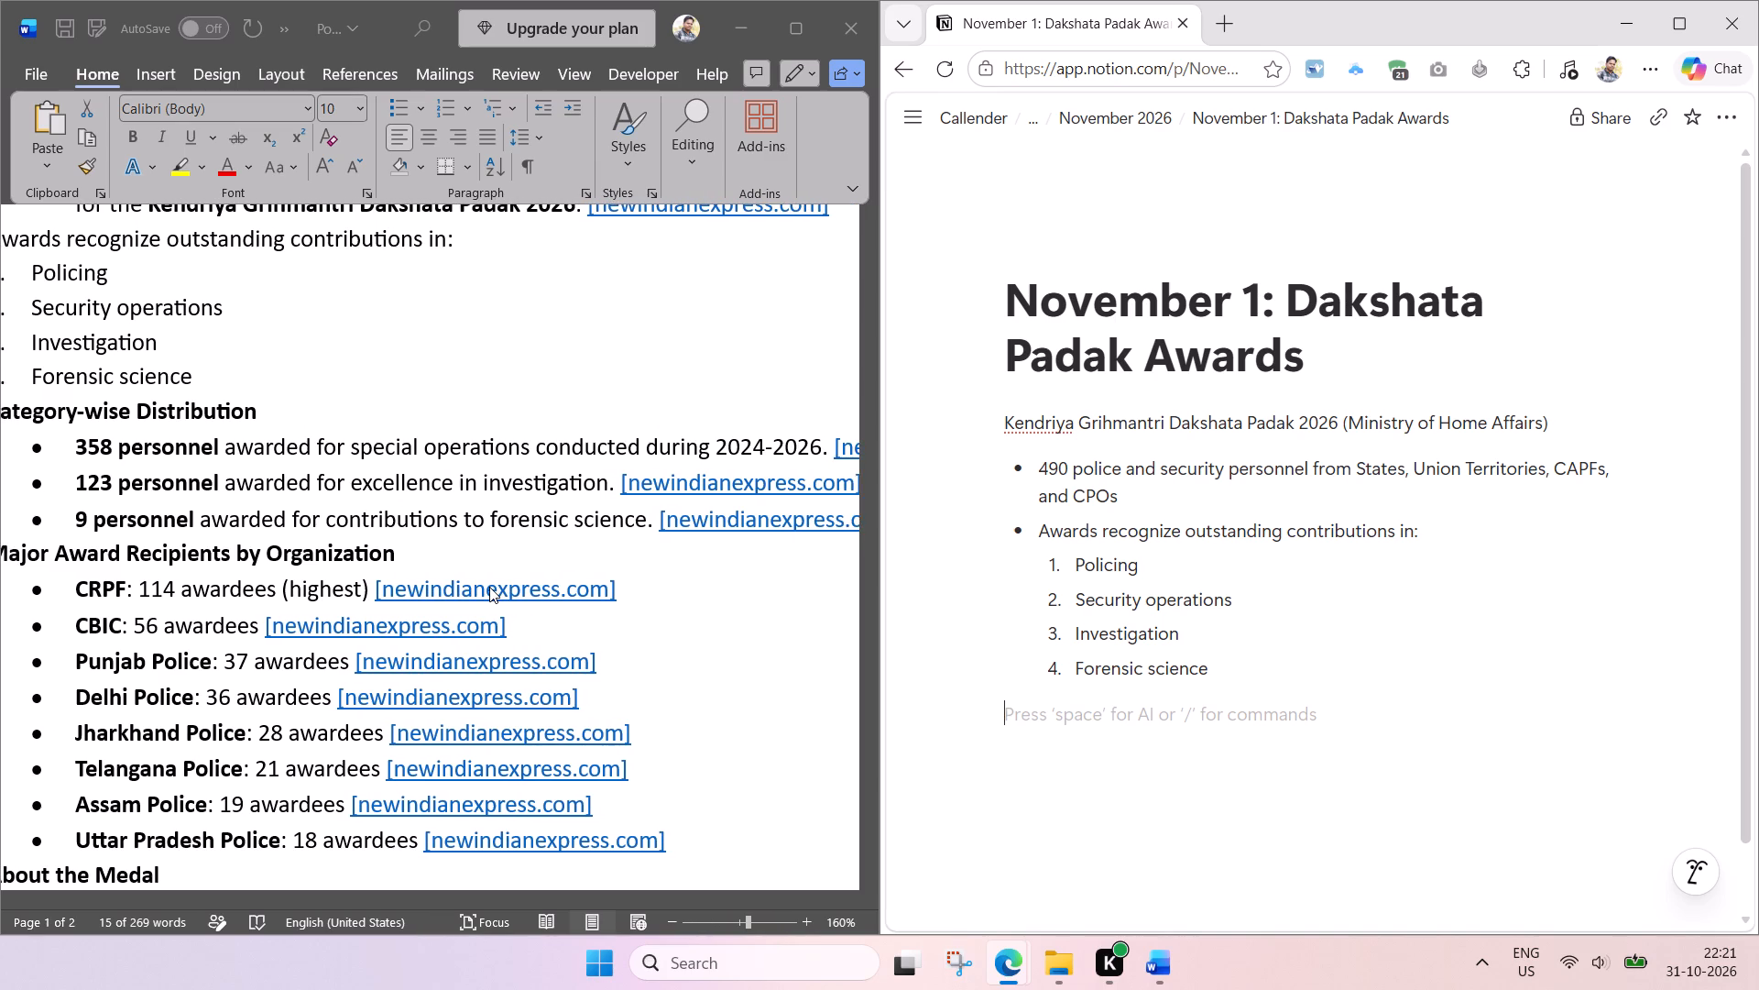
{"action": "scroll", "coordinate": [489, 587], "scroll_direction": "left", "scroll_amount": 2}
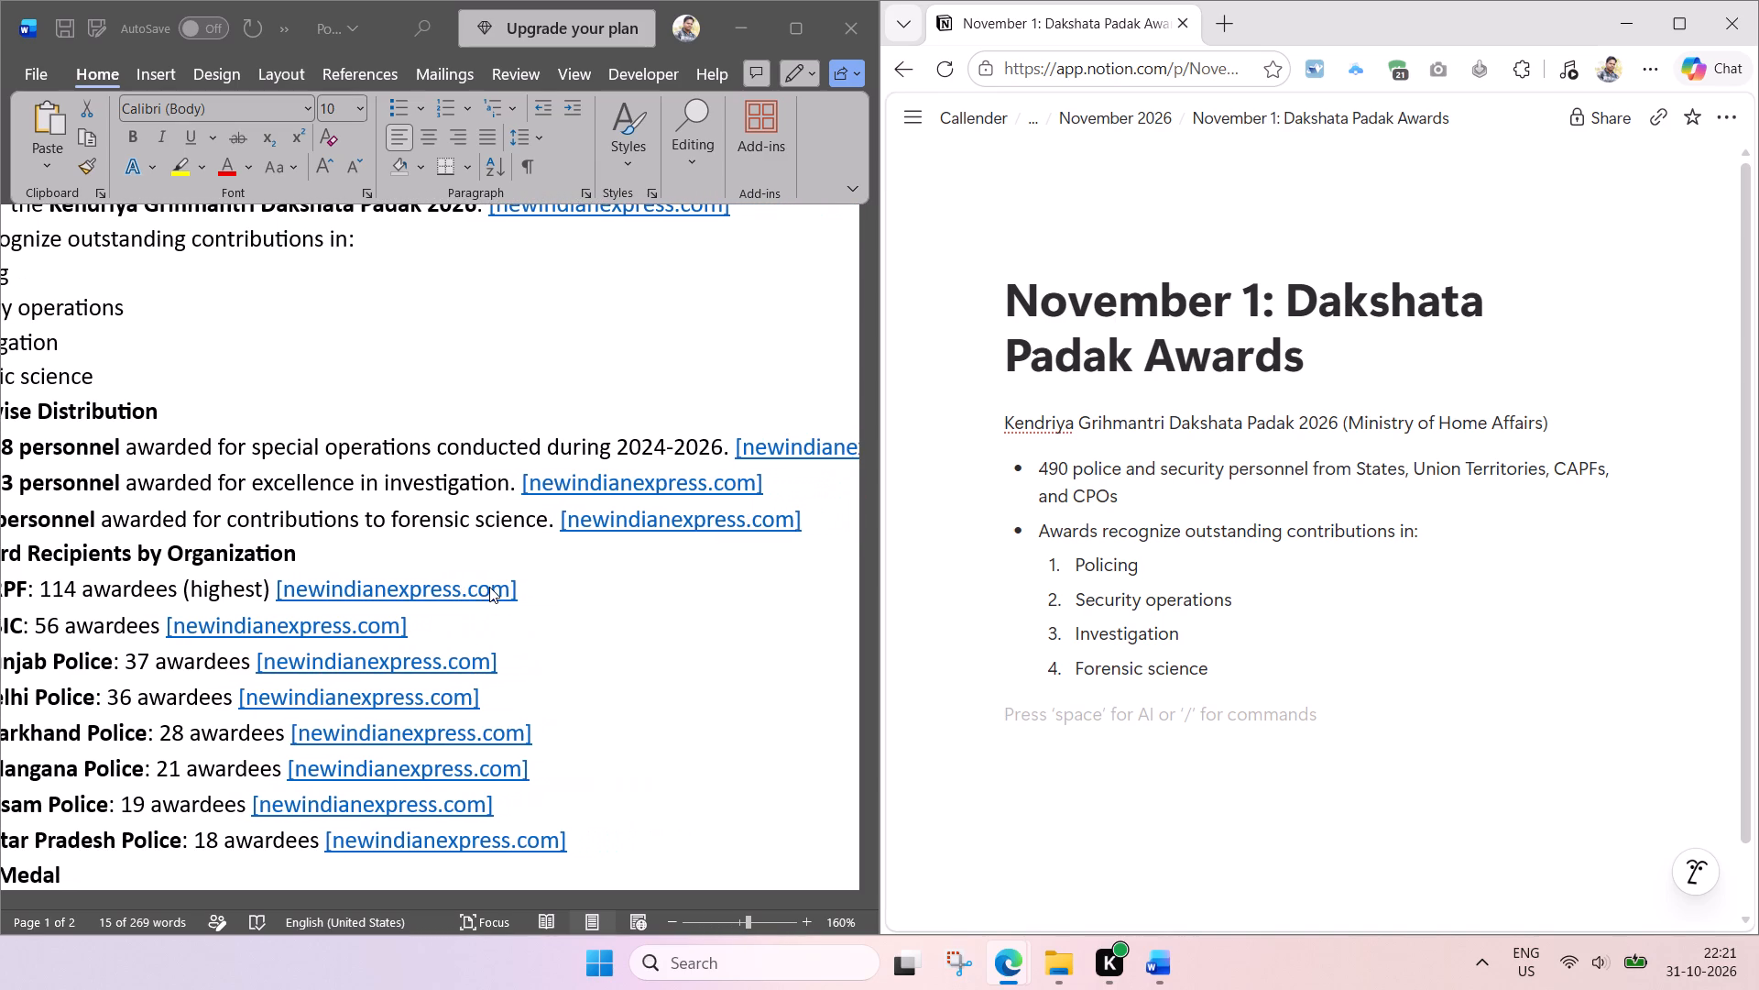
{"action": "scroll", "coordinate": [489, 587], "scroll_direction": "left", "scroll_amount": 1}
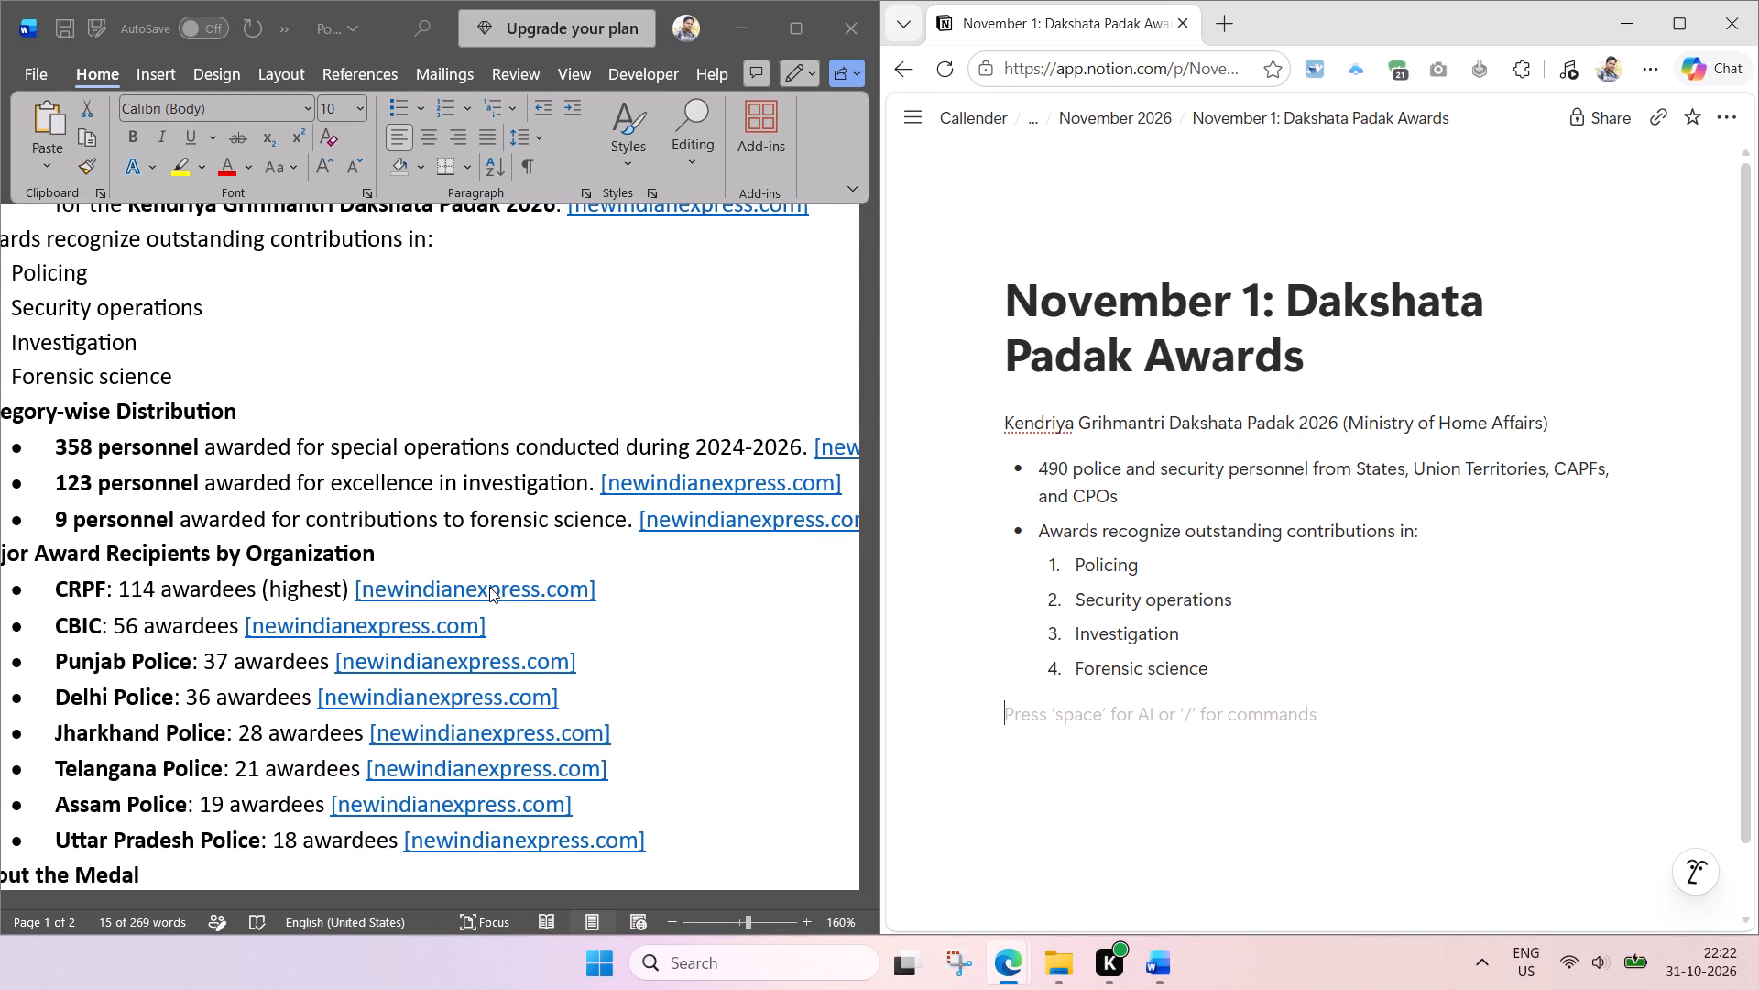
{"action": "scroll", "coordinate": [489, 587], "scroll_direction": "left", "scroll_amount": 1}
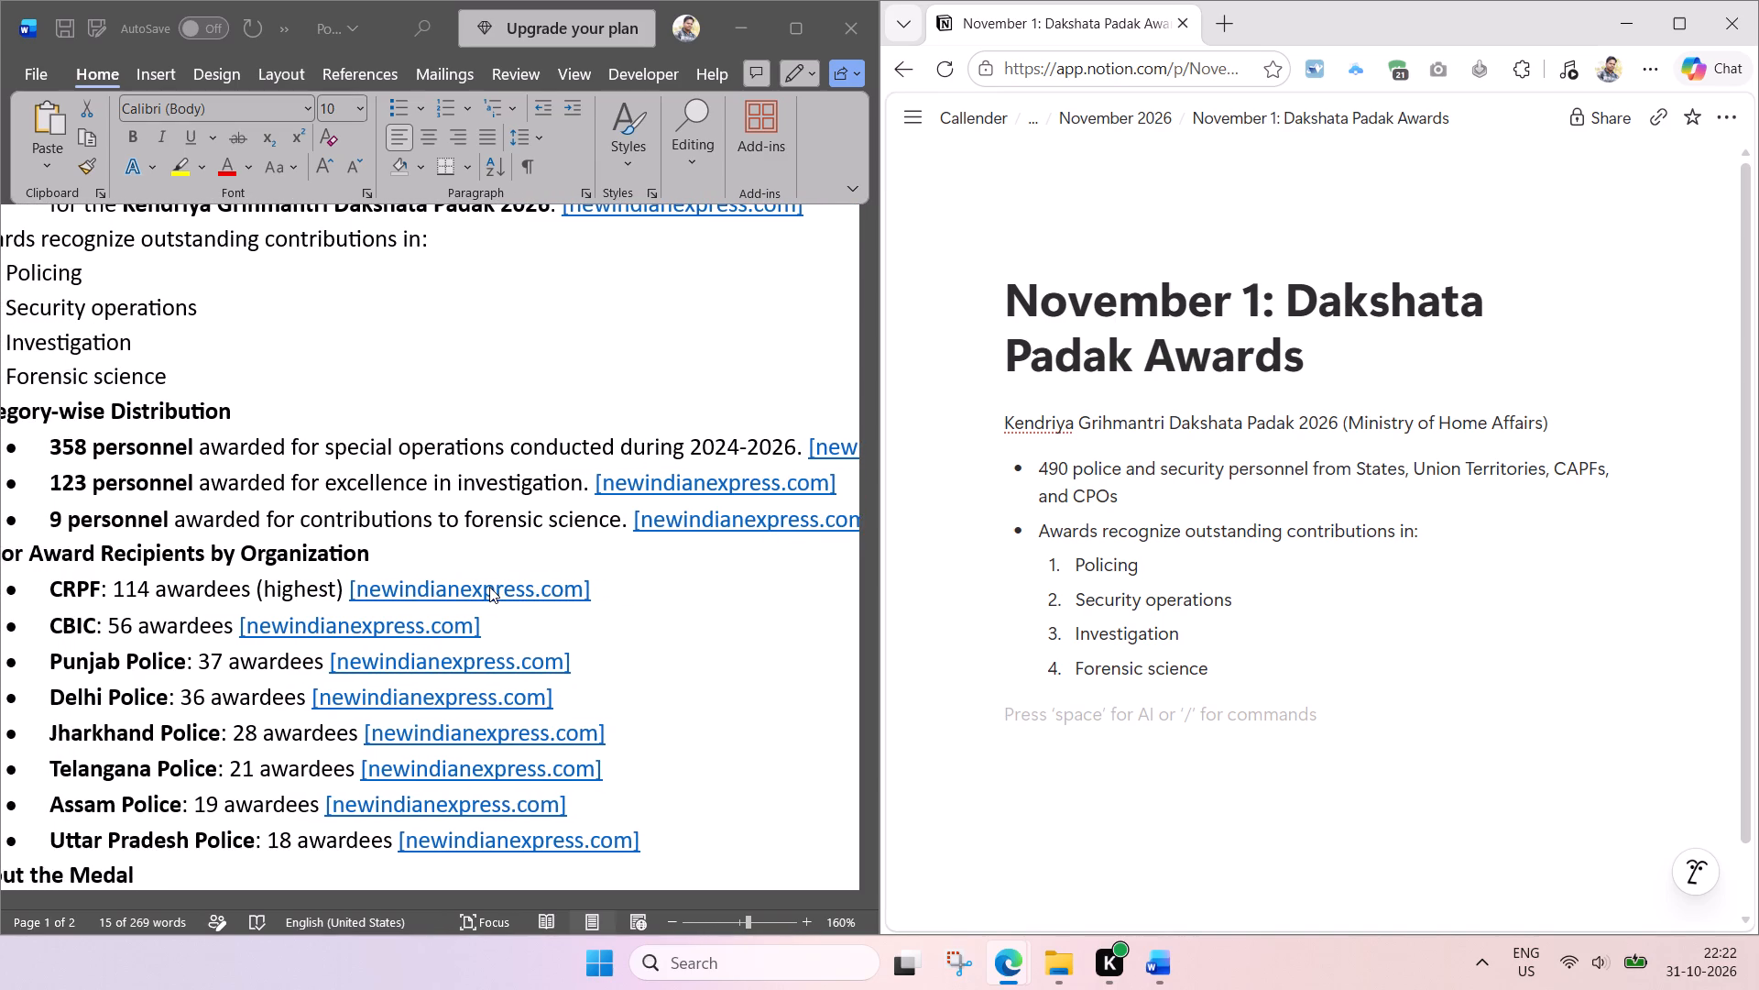
{"action": "scroll", "coordinate": [489, 587], "scroll_direction": "left", "scroll_amount": 1}
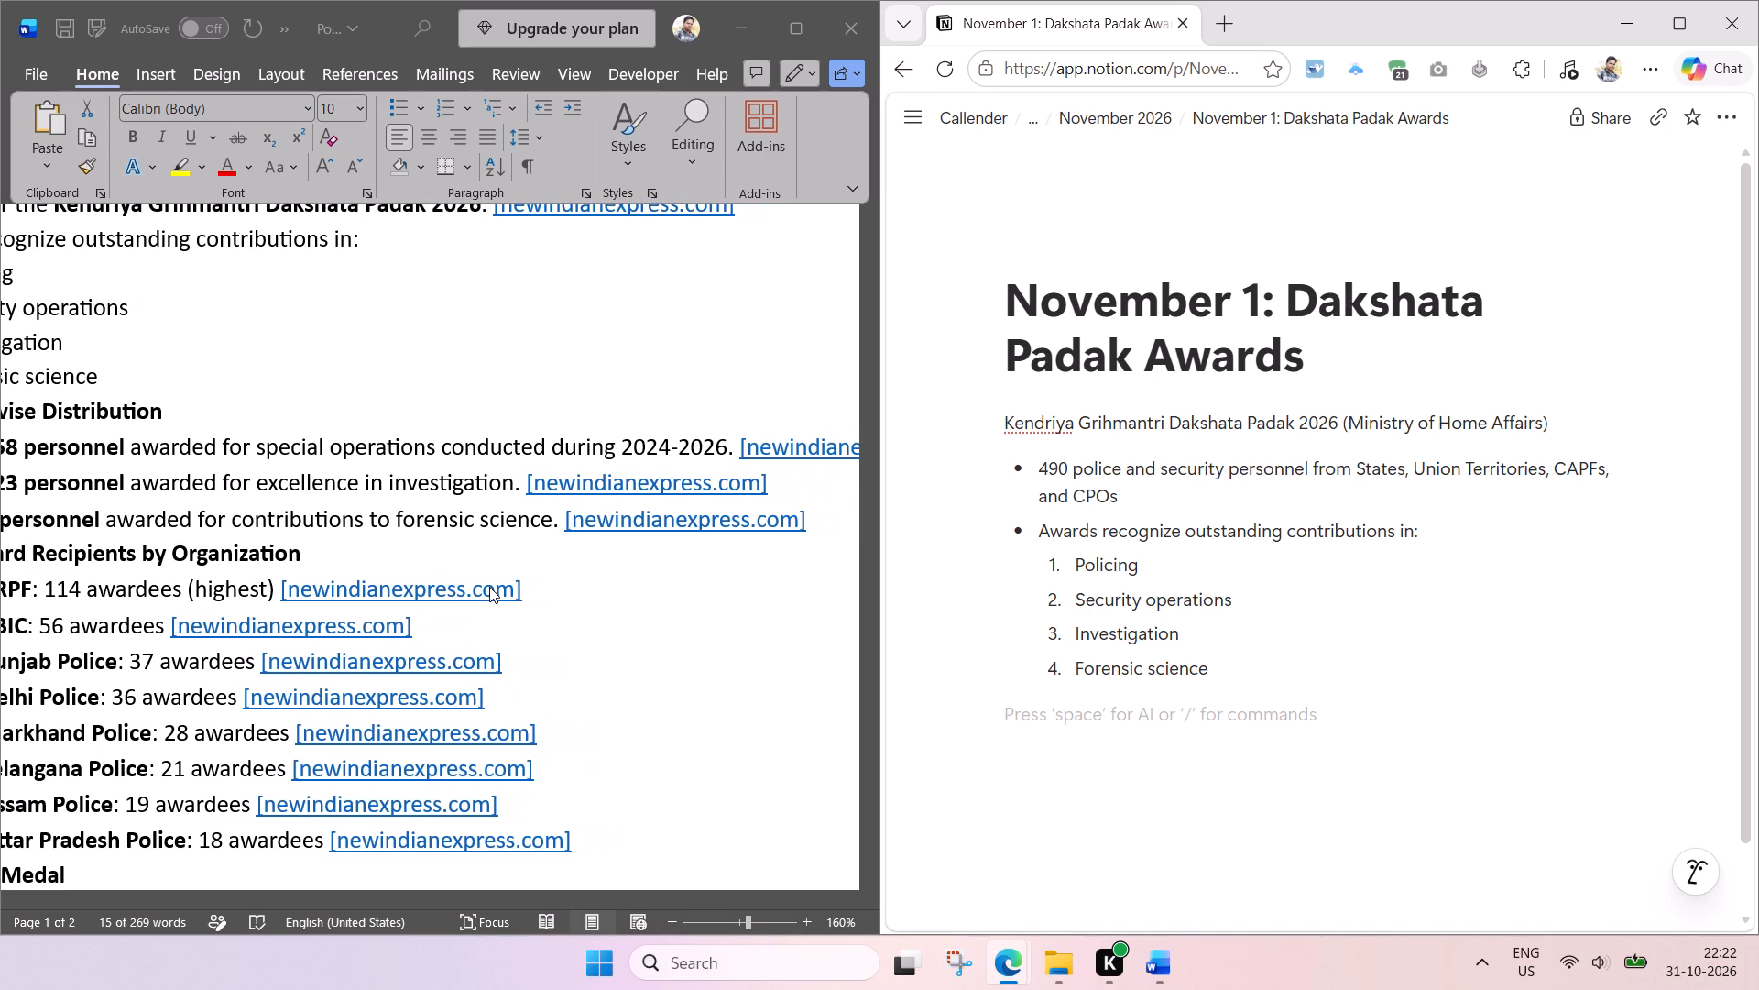
{"action": "scroll", "coordinate": [489, 587], "scroll_direction": "left", "scroll_amount": 1}
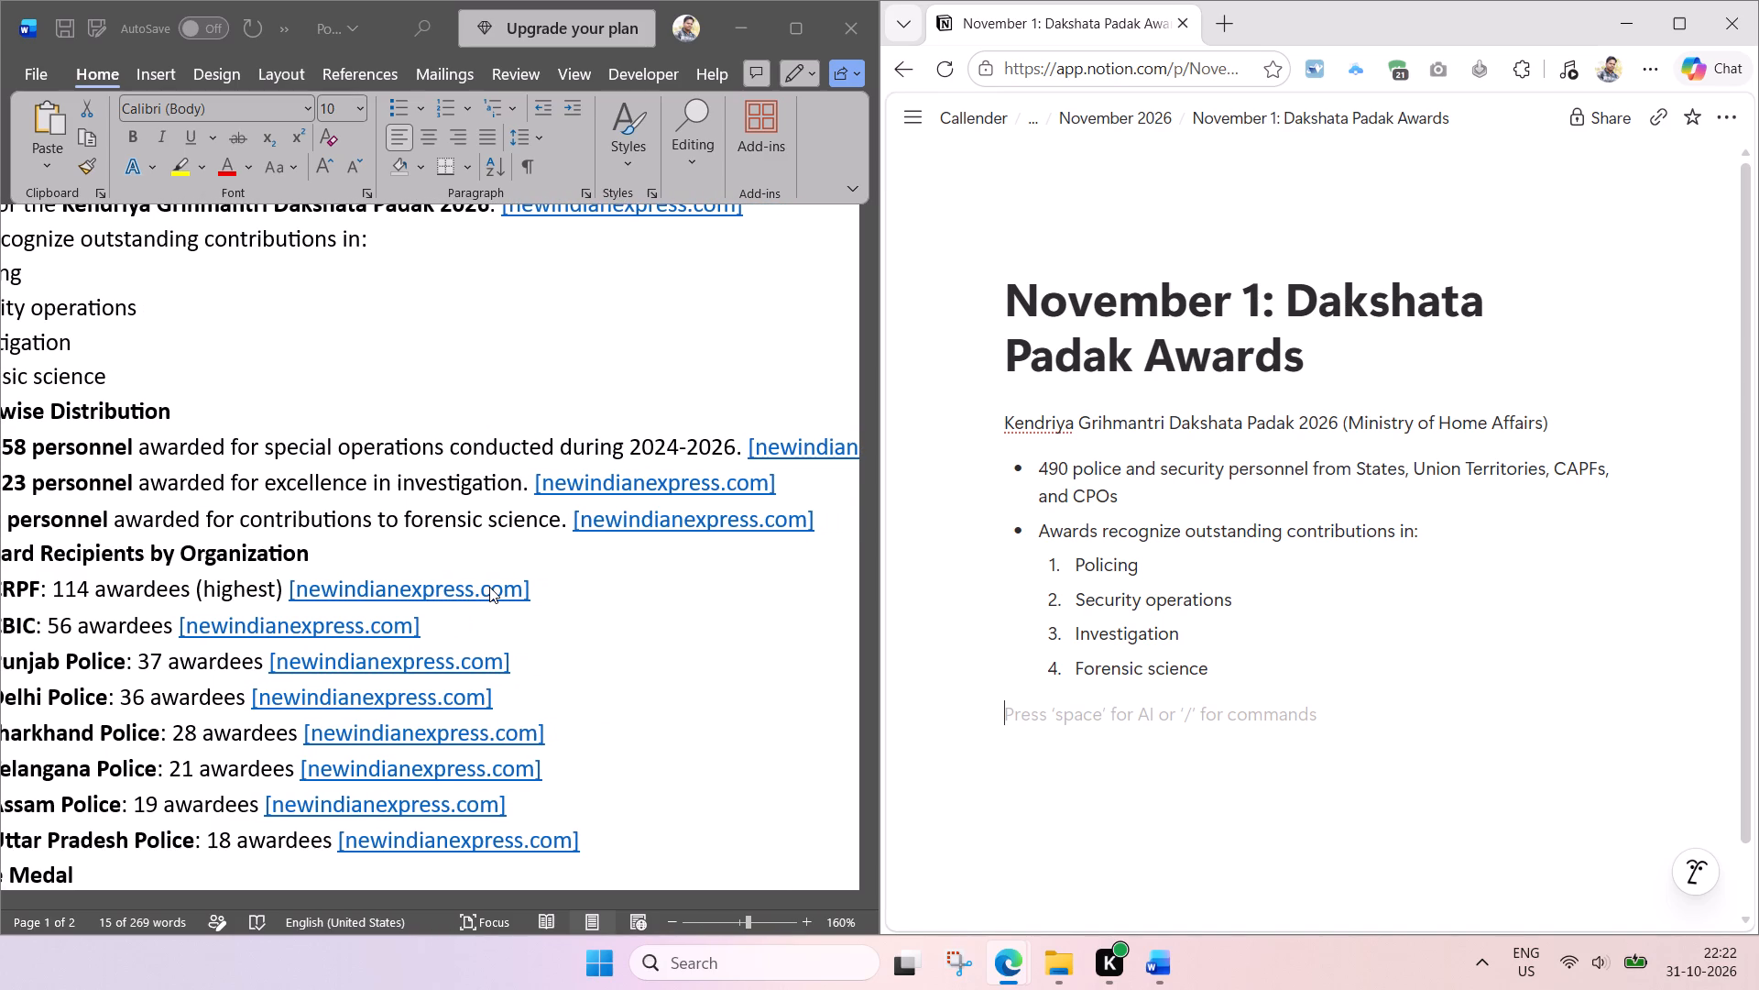
{"action": "scroll", "coordinate": [489, 587], "scroll_direction": "left", "scroll_amount": 1}
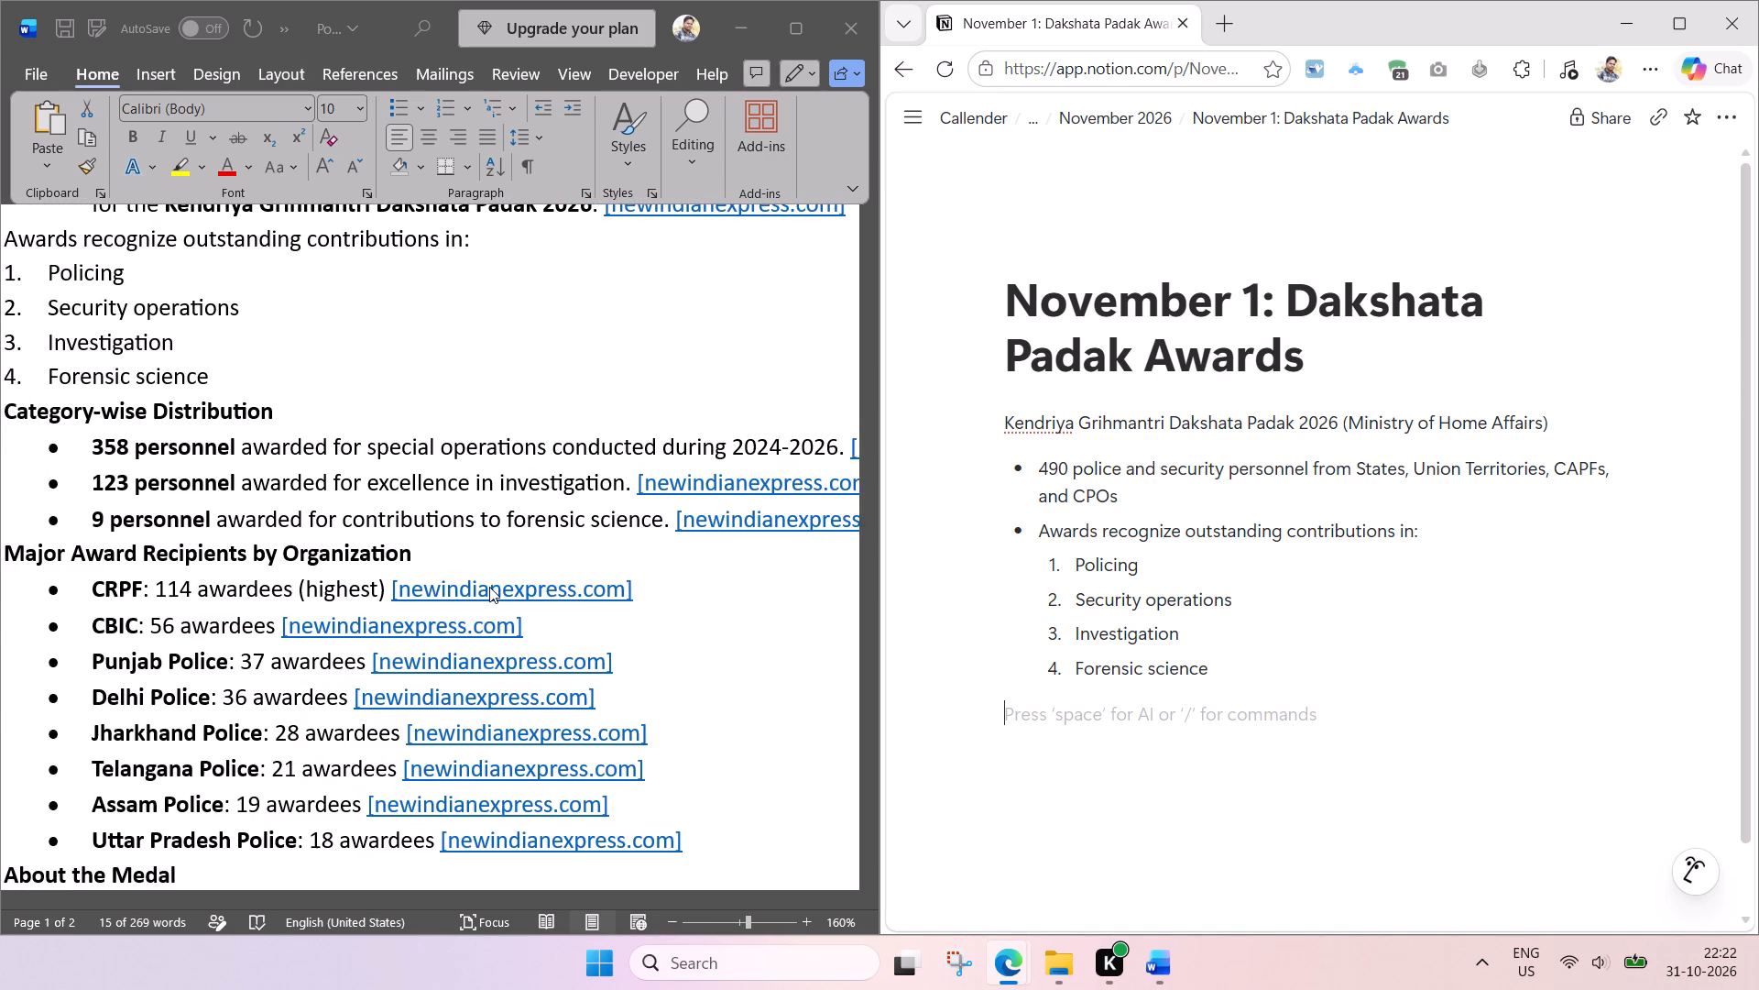
{"action": "scroll", "coordinate": [489, 587], "scroll_direction": "left", "scroll_amount": 1}
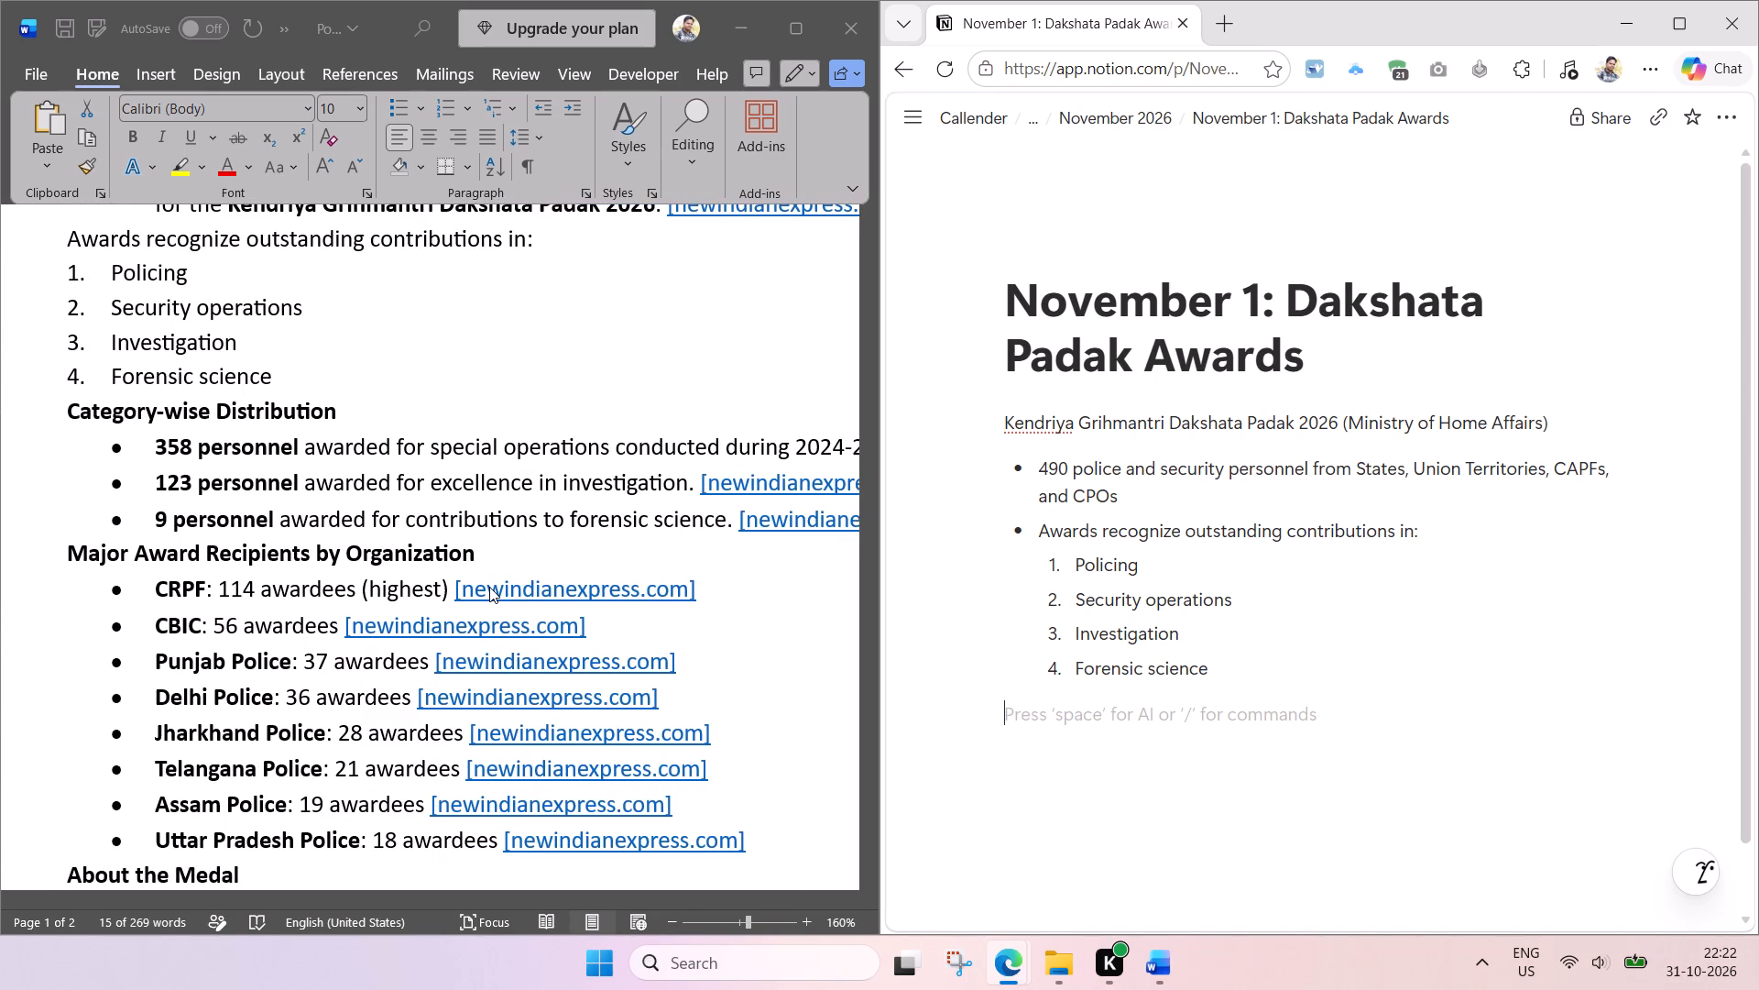
{"action": "scroll", "coordinate": [489, 587], "scroll_direction": "down", "scroll_amount": 1}
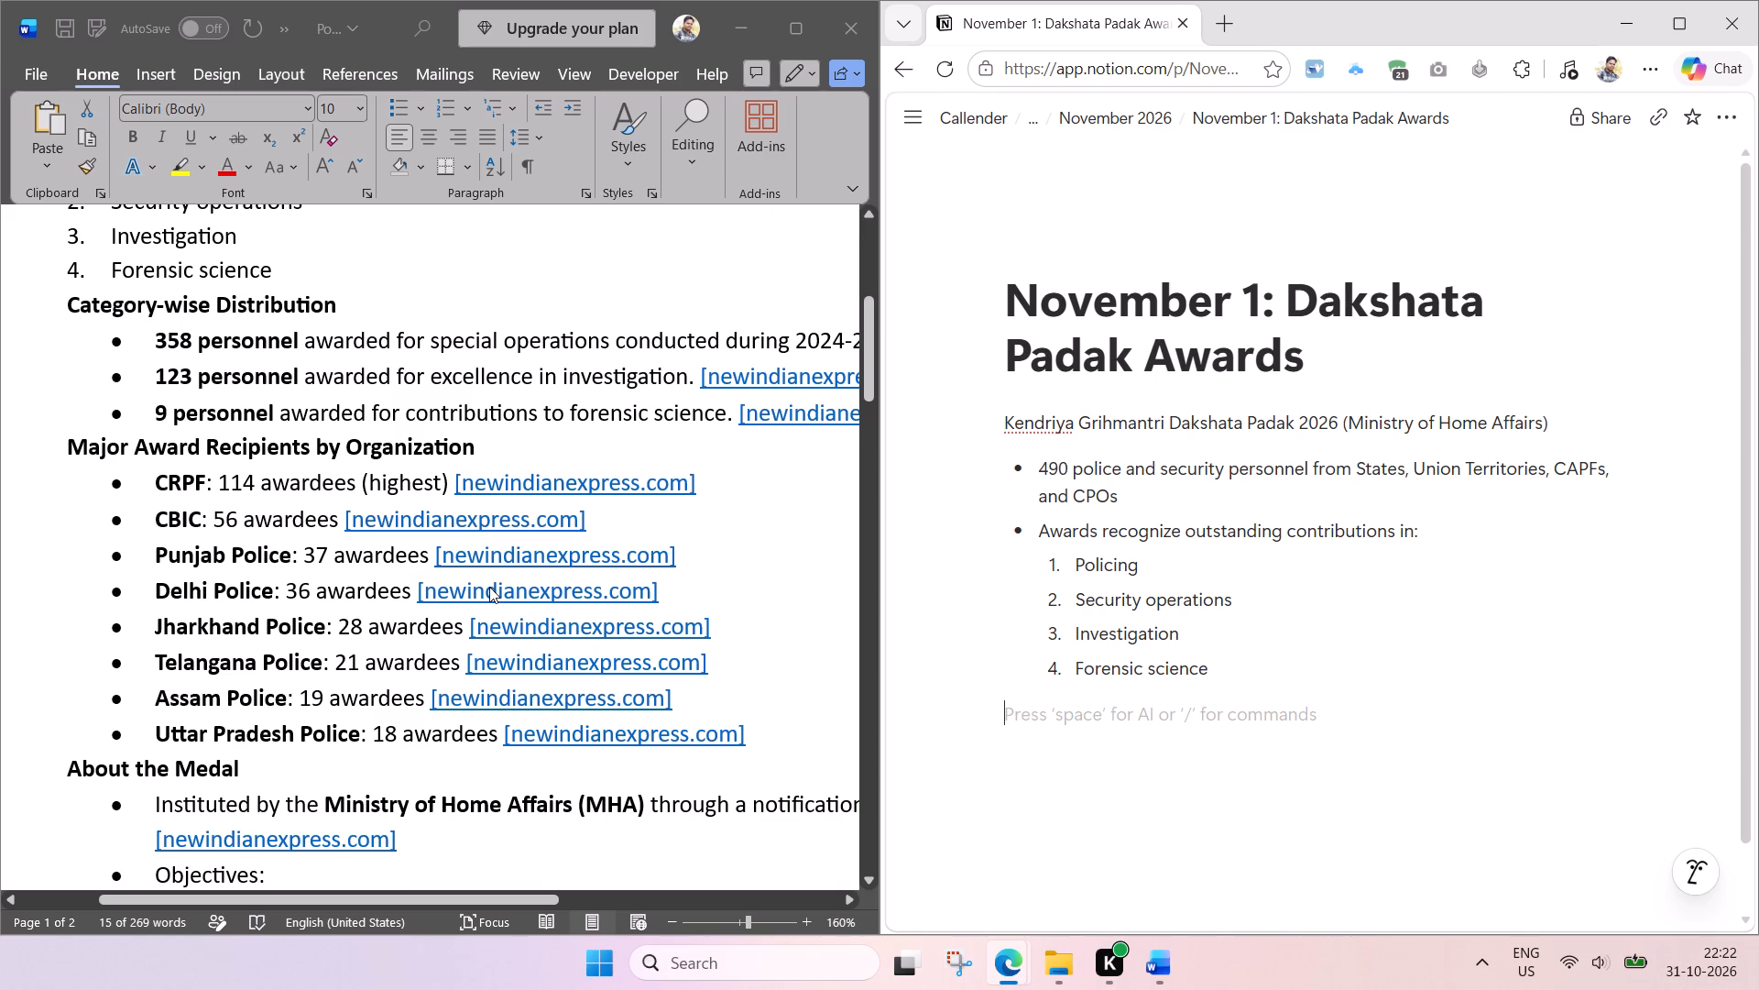
In the Word notes, insert blank lines between "Forensic science" and the Category-wise Distribution heading.
{"action": "scroll", "coordinate": [489, 587], "scroll_direction": "up", "scroll_amount": 1}
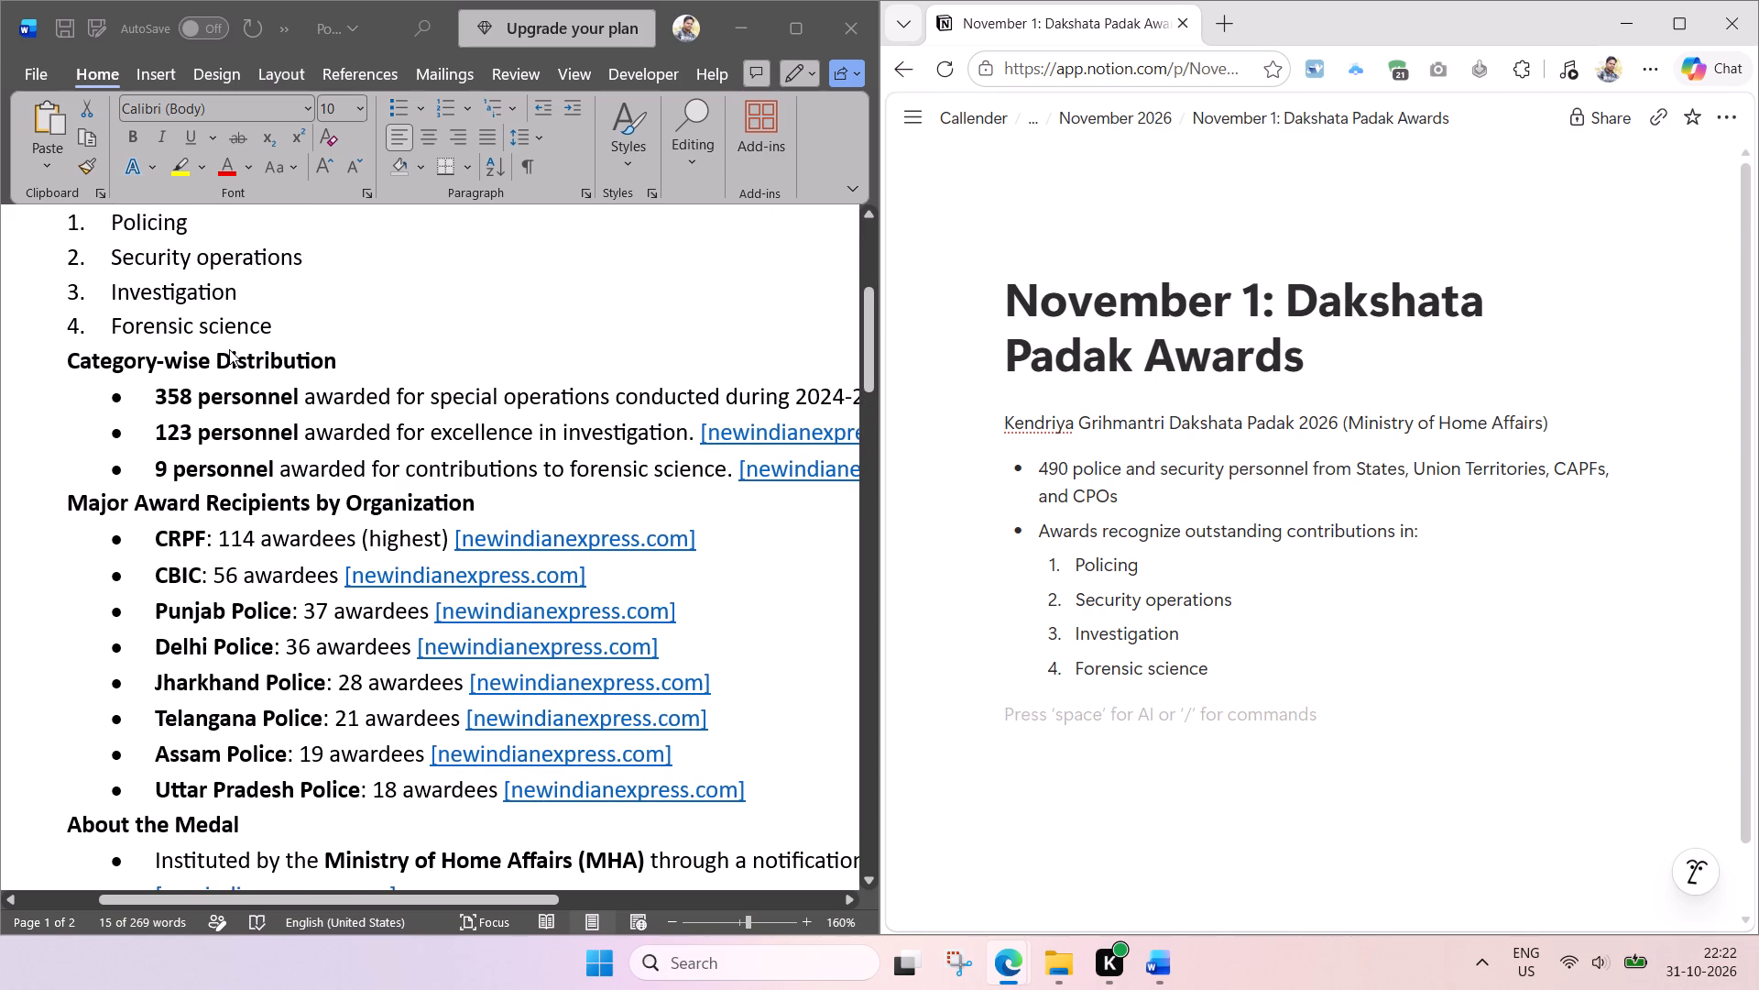
{"action": "scroll", "coordinate": [229, 349], "scroll_direction": "up", "scroll_amount": 1}
{"action": "left_click", "coordinate": [290, 386]}
{"action": "left_click", "coordinate": [290, 380]}
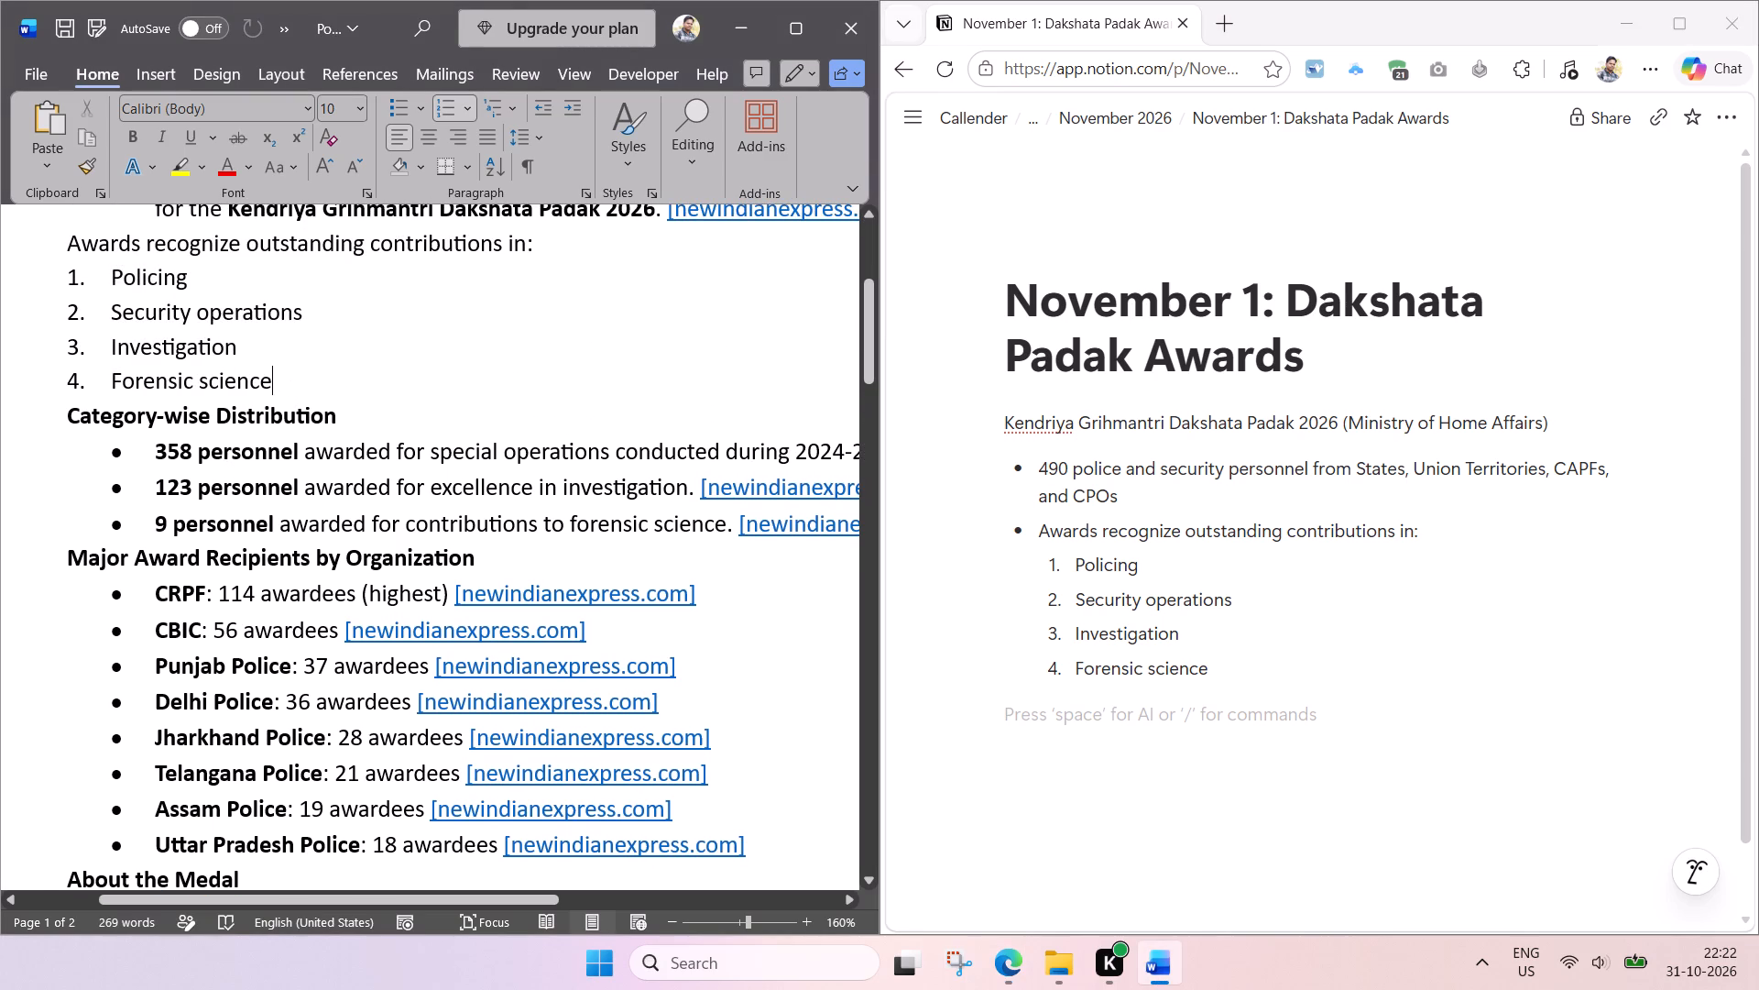
{"action": "left_click", "coordinate": [303, 376]}
{"action": "key", "text": "Return"}
{"action": "key", "text": "Return"}
{"action": "key", "text": "Return"}
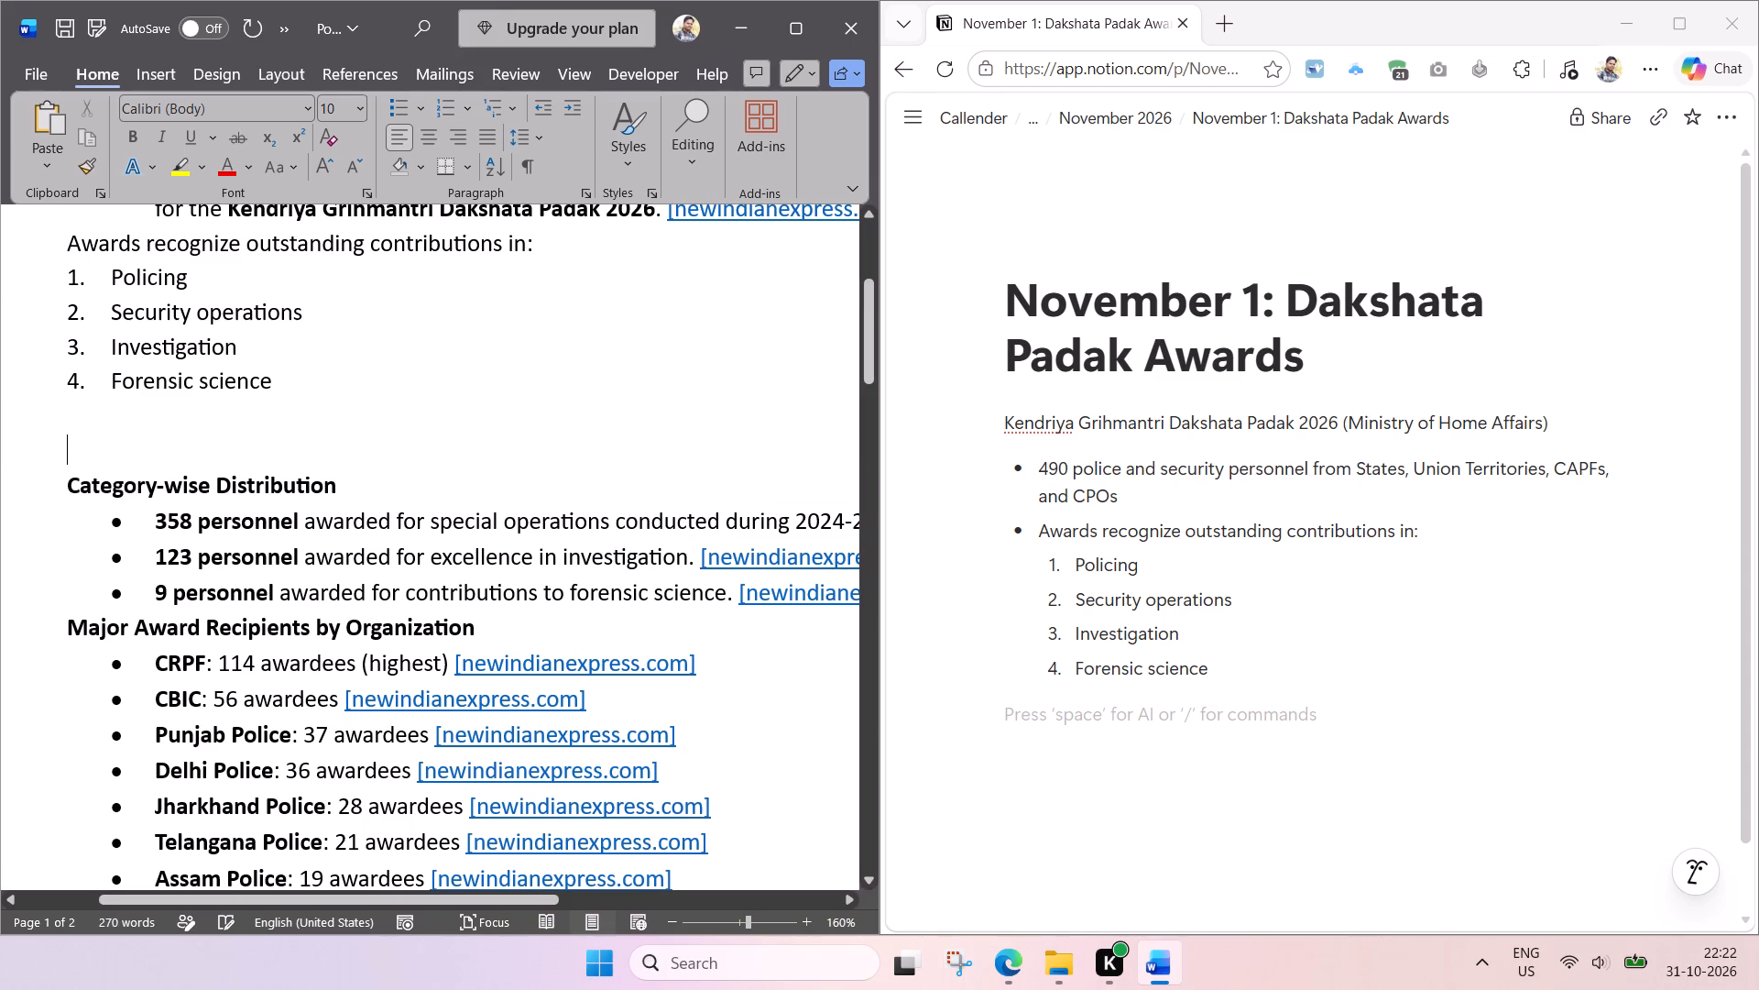
Remove the bullets and indents from the 358, 123 and 9 personnel lines under Category-wise Distribution.
{"action": "left_click", "coordinate": [154, 522]}
{"action": "key", "text": "BackSpace"}
{"action": "key", "text": "BackSpace"}
{"action": "left_click", "coordinate": [152, 555]}
{"action": "key", "text": "BackSpace"}
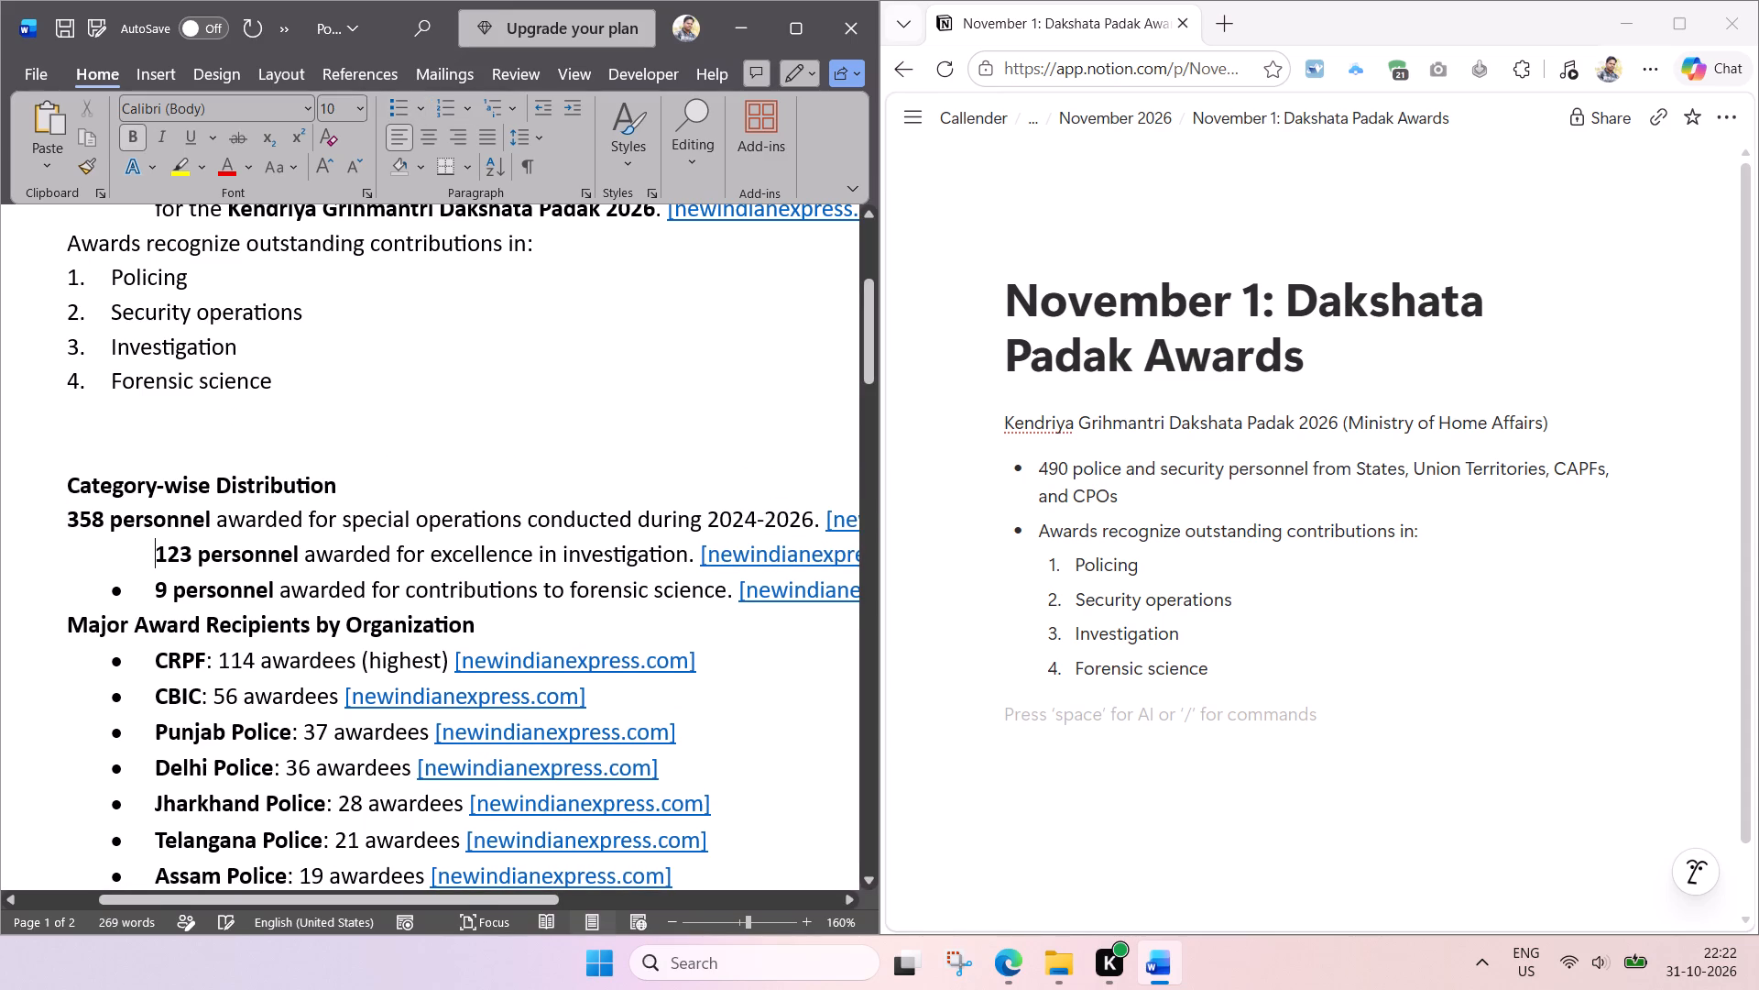
{"action": "key", "text": "BackSpace"}
{"action": "left_click", "coordinate": [153, 589]}
{"action": "key", "text": "BackSpace"}
{"action": "key", "text": "BackSpace"}
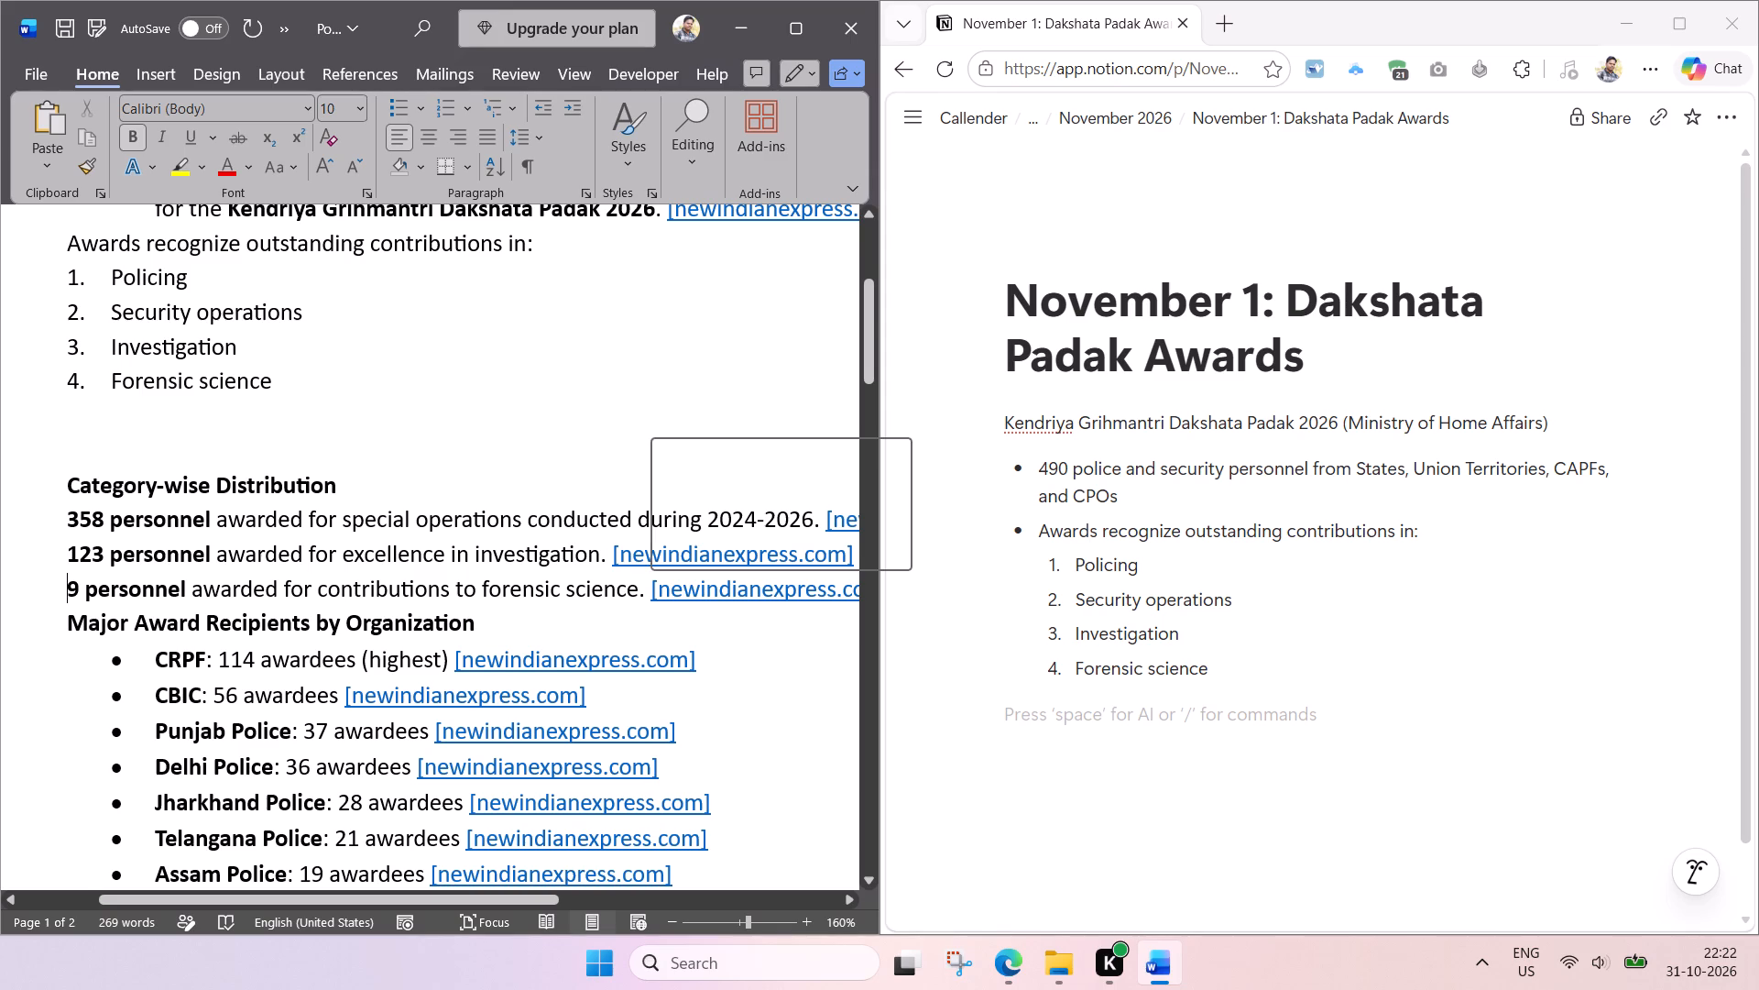
Delete the [newindianexpress.com] links and the preceding full stops from the three Category-wise Distribution lines.
{"action": "scroll", "coordinate": [656, 592], "scroll_direction": "left", "scroll_amount": 1}
{"action": "left_click_drag", "start_coordinate": [638, 597], "coordinate": [360, 587]}
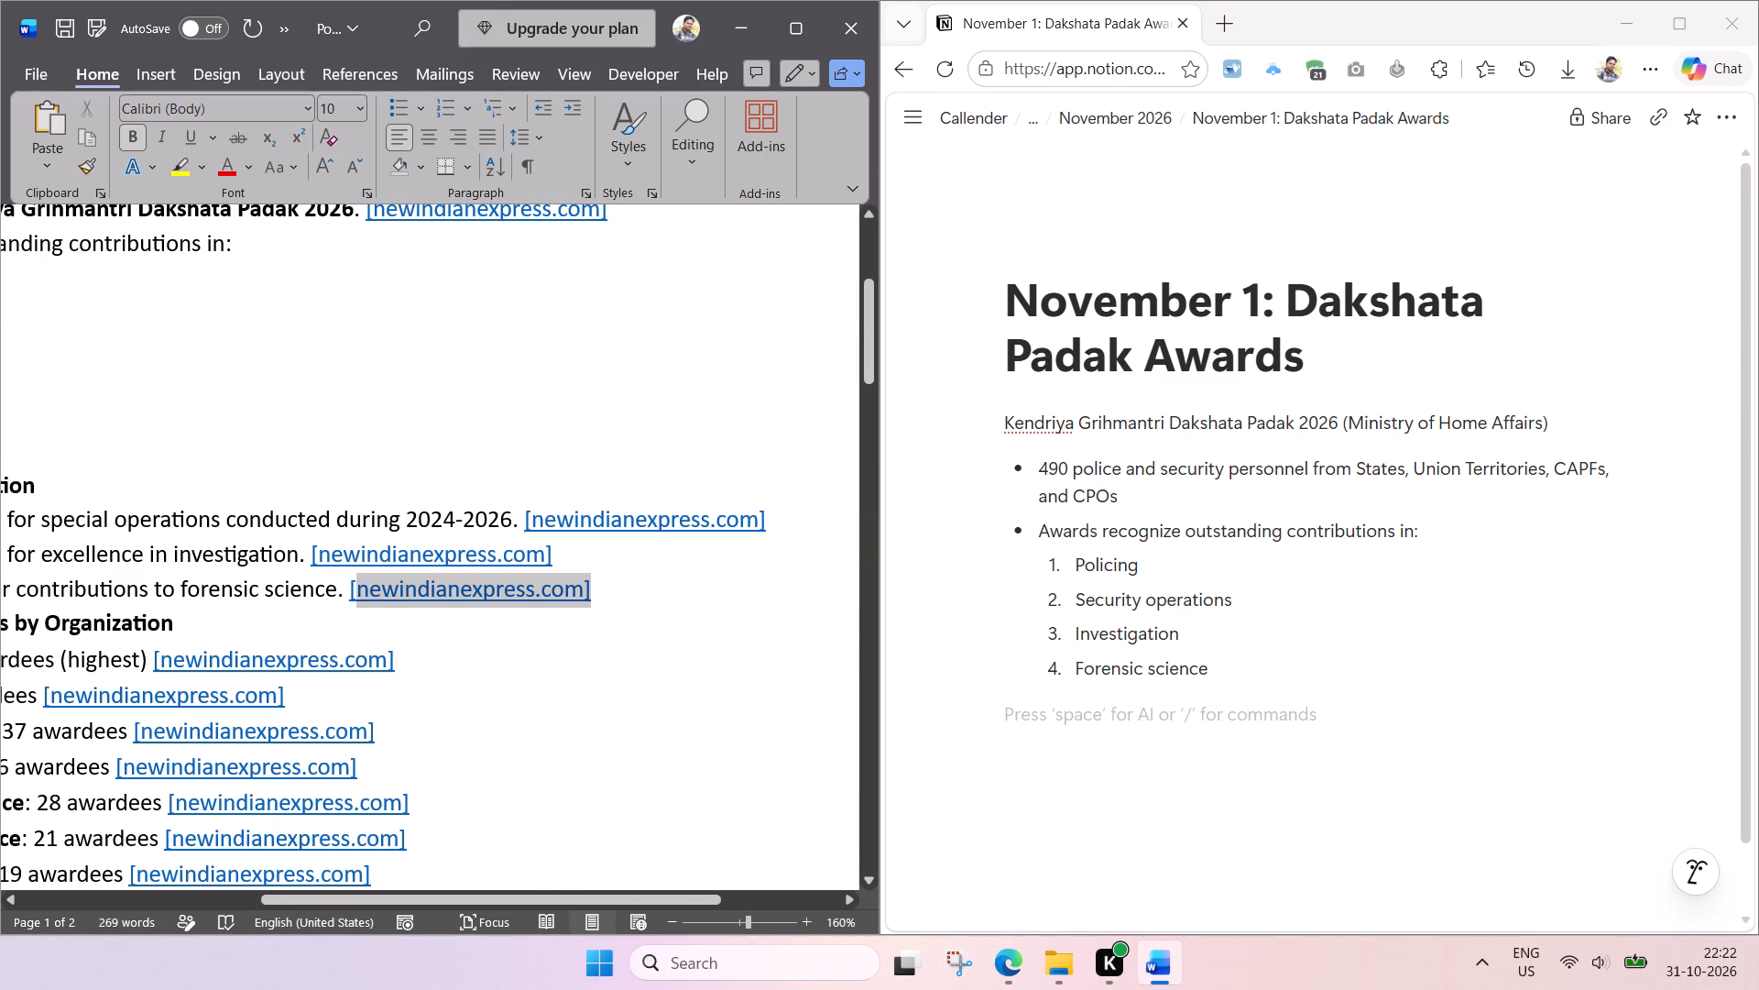
{"action": "left_click_drag", "start_coordinate": [360, 587], "coordinate": [348, 588]}
{"action": "key", "text": "BackSpace"}
{"action": "key", "text": "BackSpace"}
{"action": "left_click_drag", "start_coordinate": [584, 564], "coordinate": [360, 570]}
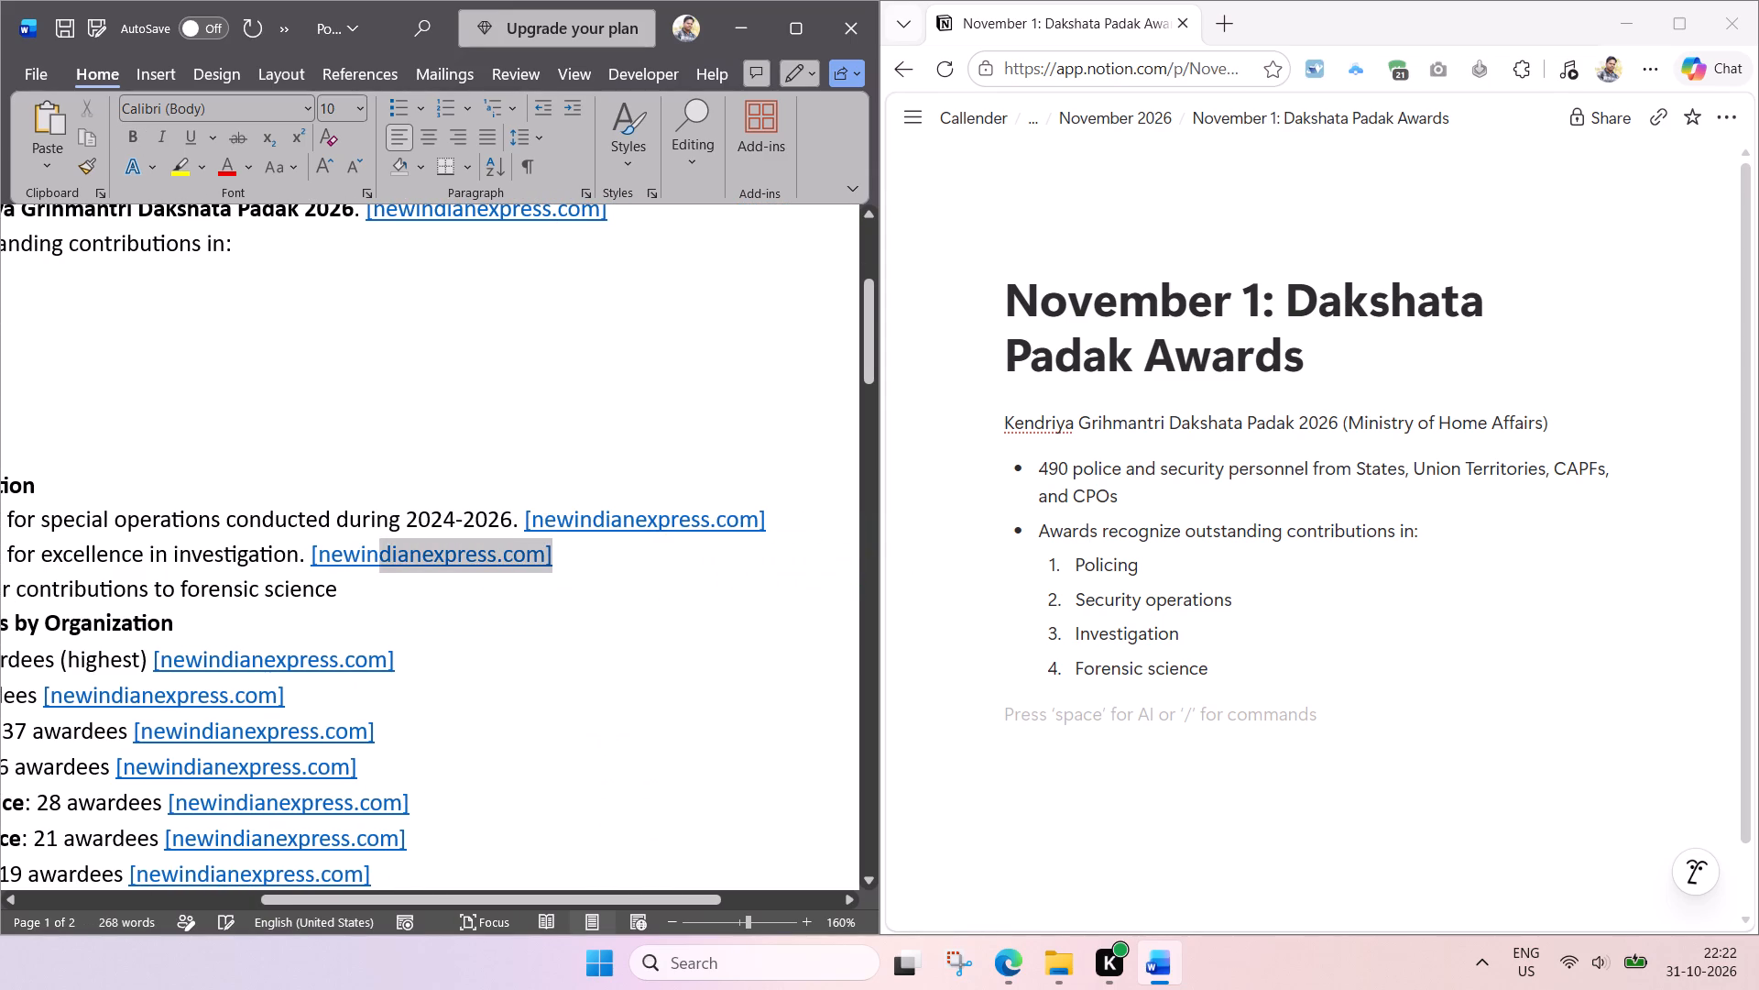
{"action": "left_click_drag", "start_coordinate": [360, 570], "coordinate": [304, 568]}
{"action": "key", "text": "BackSpace"}
{"action": "key", "text": "BackSpace"}
{"action": "left_click_drag", "start_coordinate": [792, 525], "coordinate": [694, 535]}
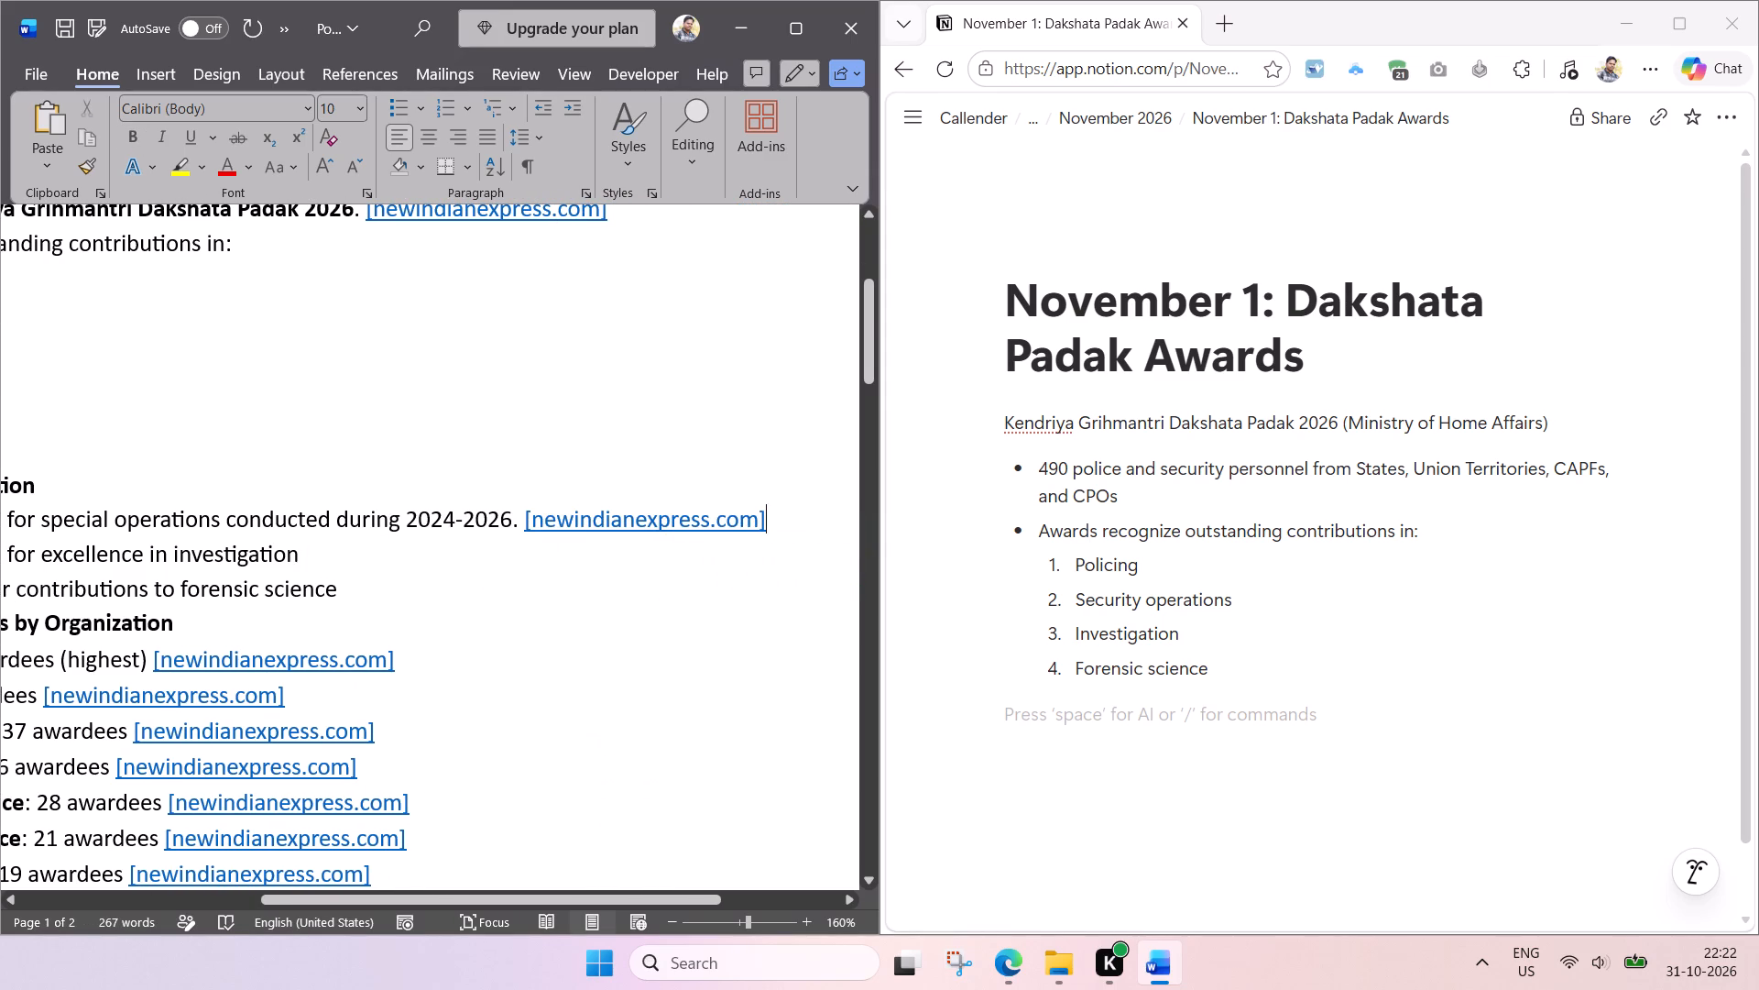
{"action": "left_click_drag", "start_coordinate": [694, 535], "coordinate": [515, 526]}
{"action": "key", "text": "BackSpace"}
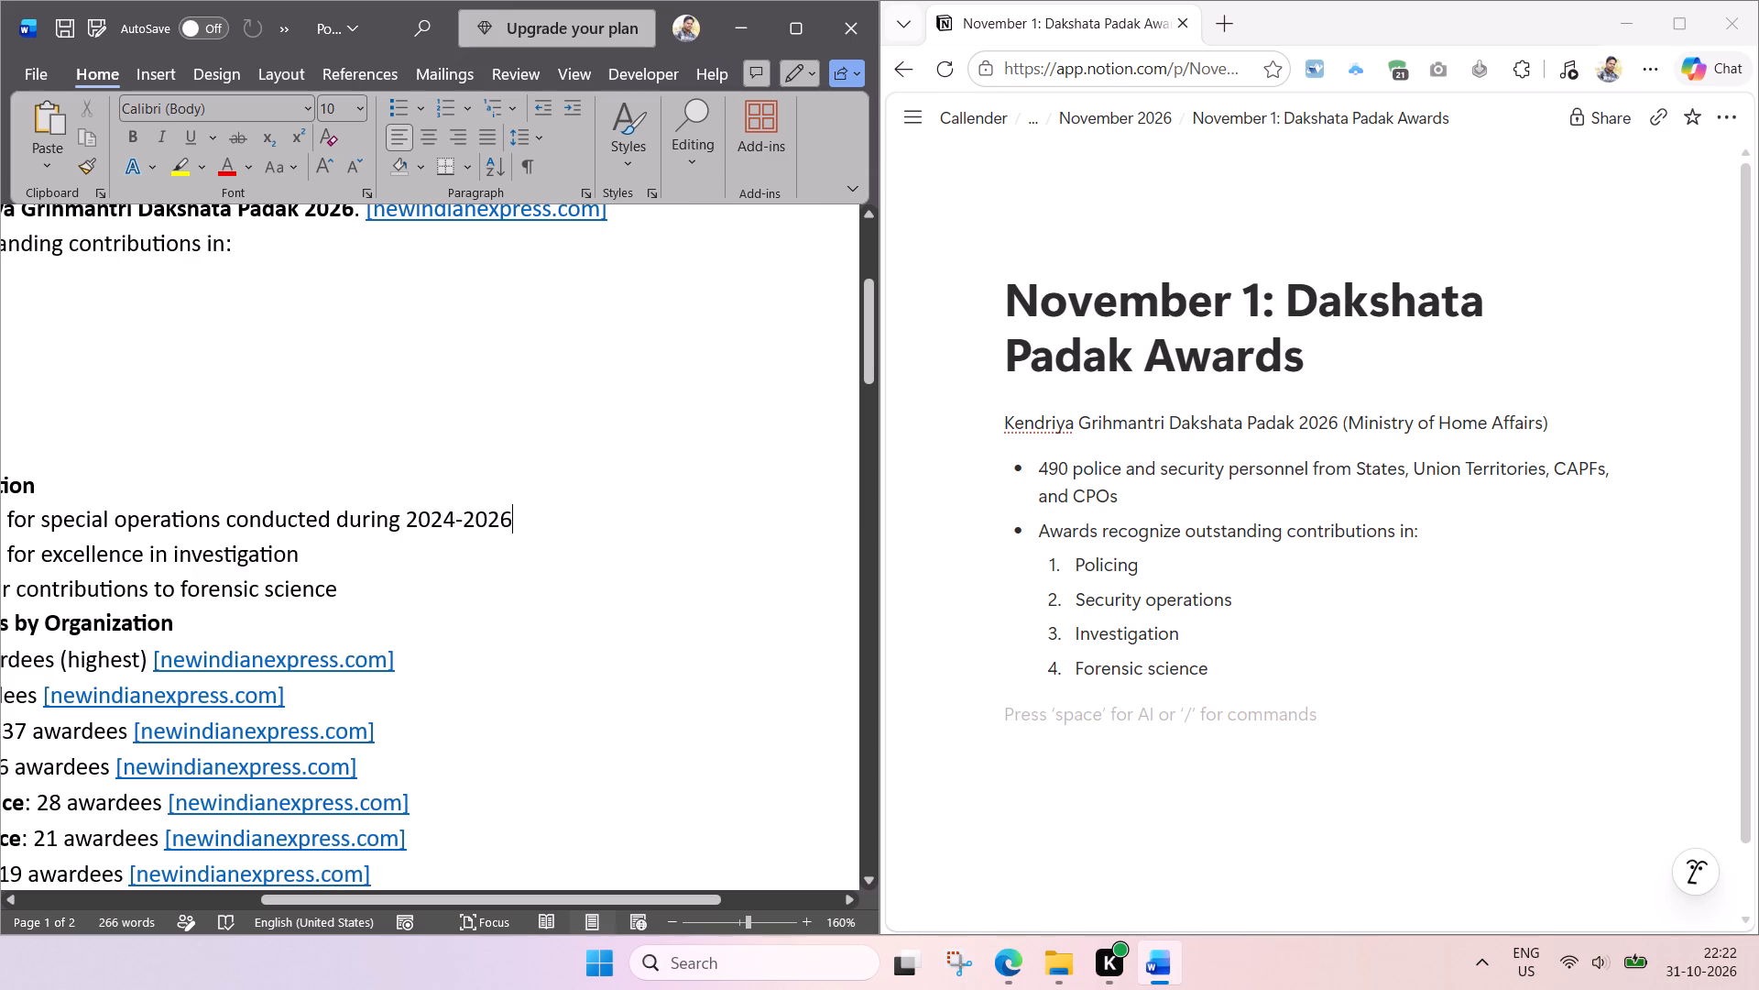
Shorten the first Category-wise Distribution line to "358 personnel special operations 2024-2026".
{"action": "scroll", "coordinate": [497, 538], "scroll_direction": "right", "scroll_amount": 2}
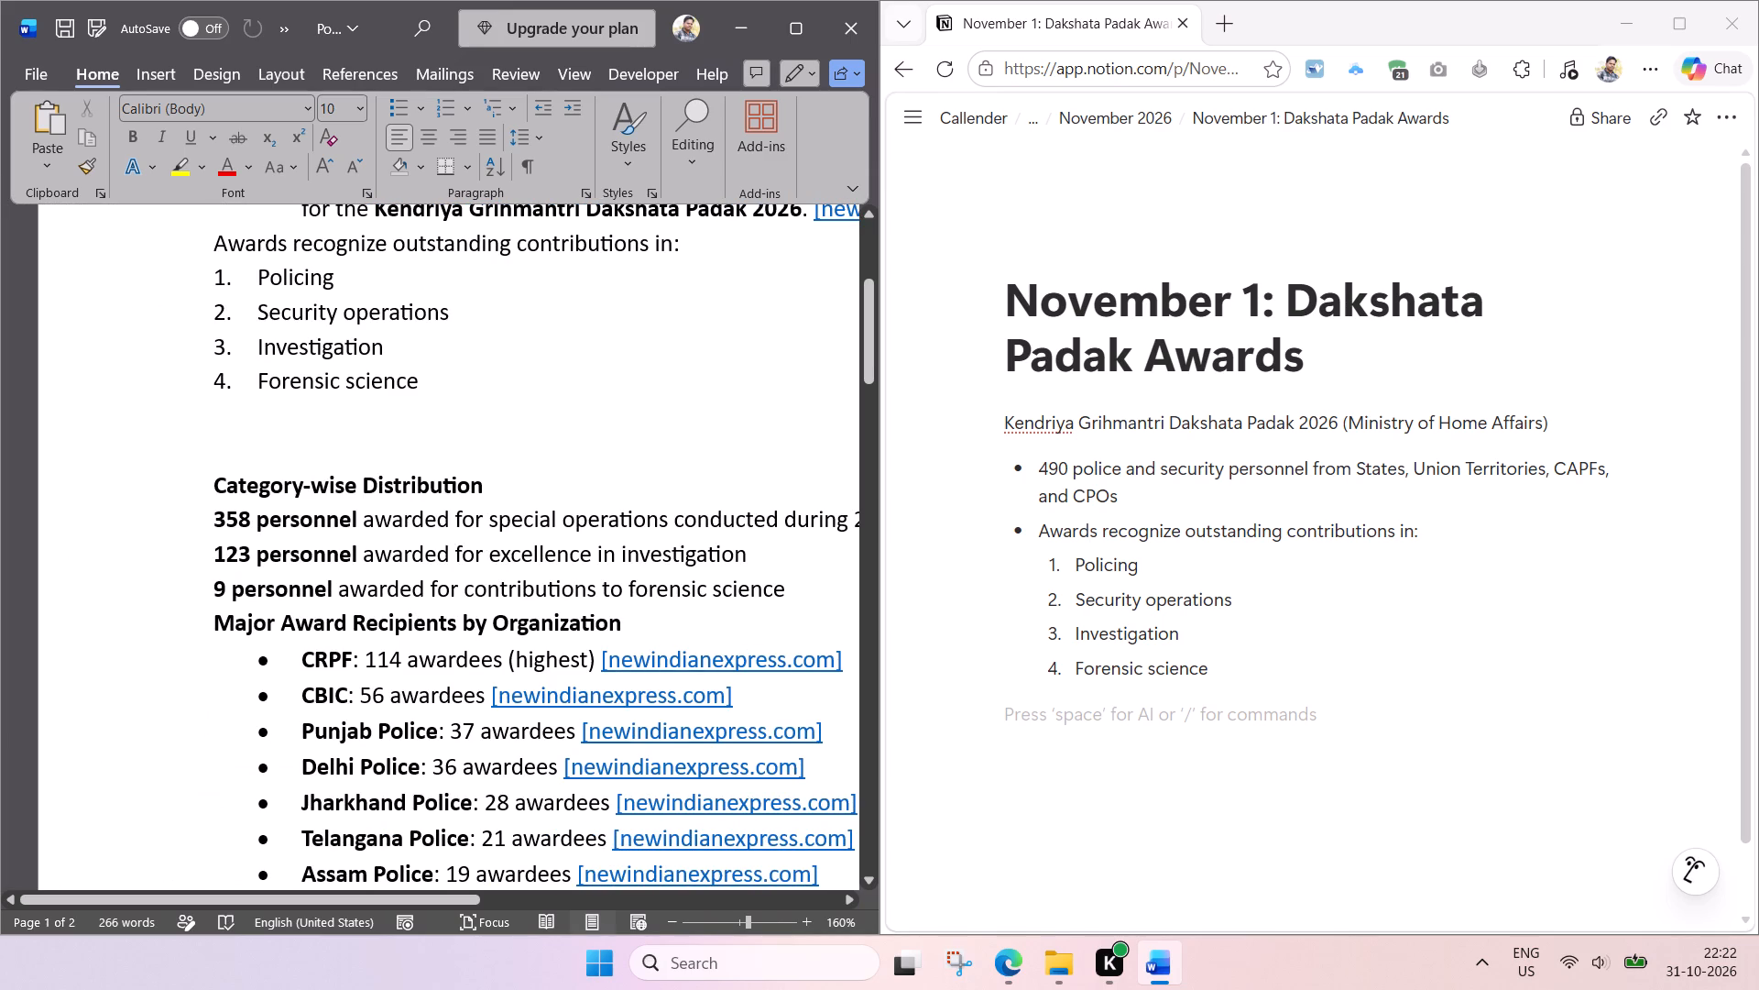
{"action": "left_click_drag", "start_coordinate": [488, 521], "coordinate": [388, 520]}
{"action": "key", "text": "BackSpace"}
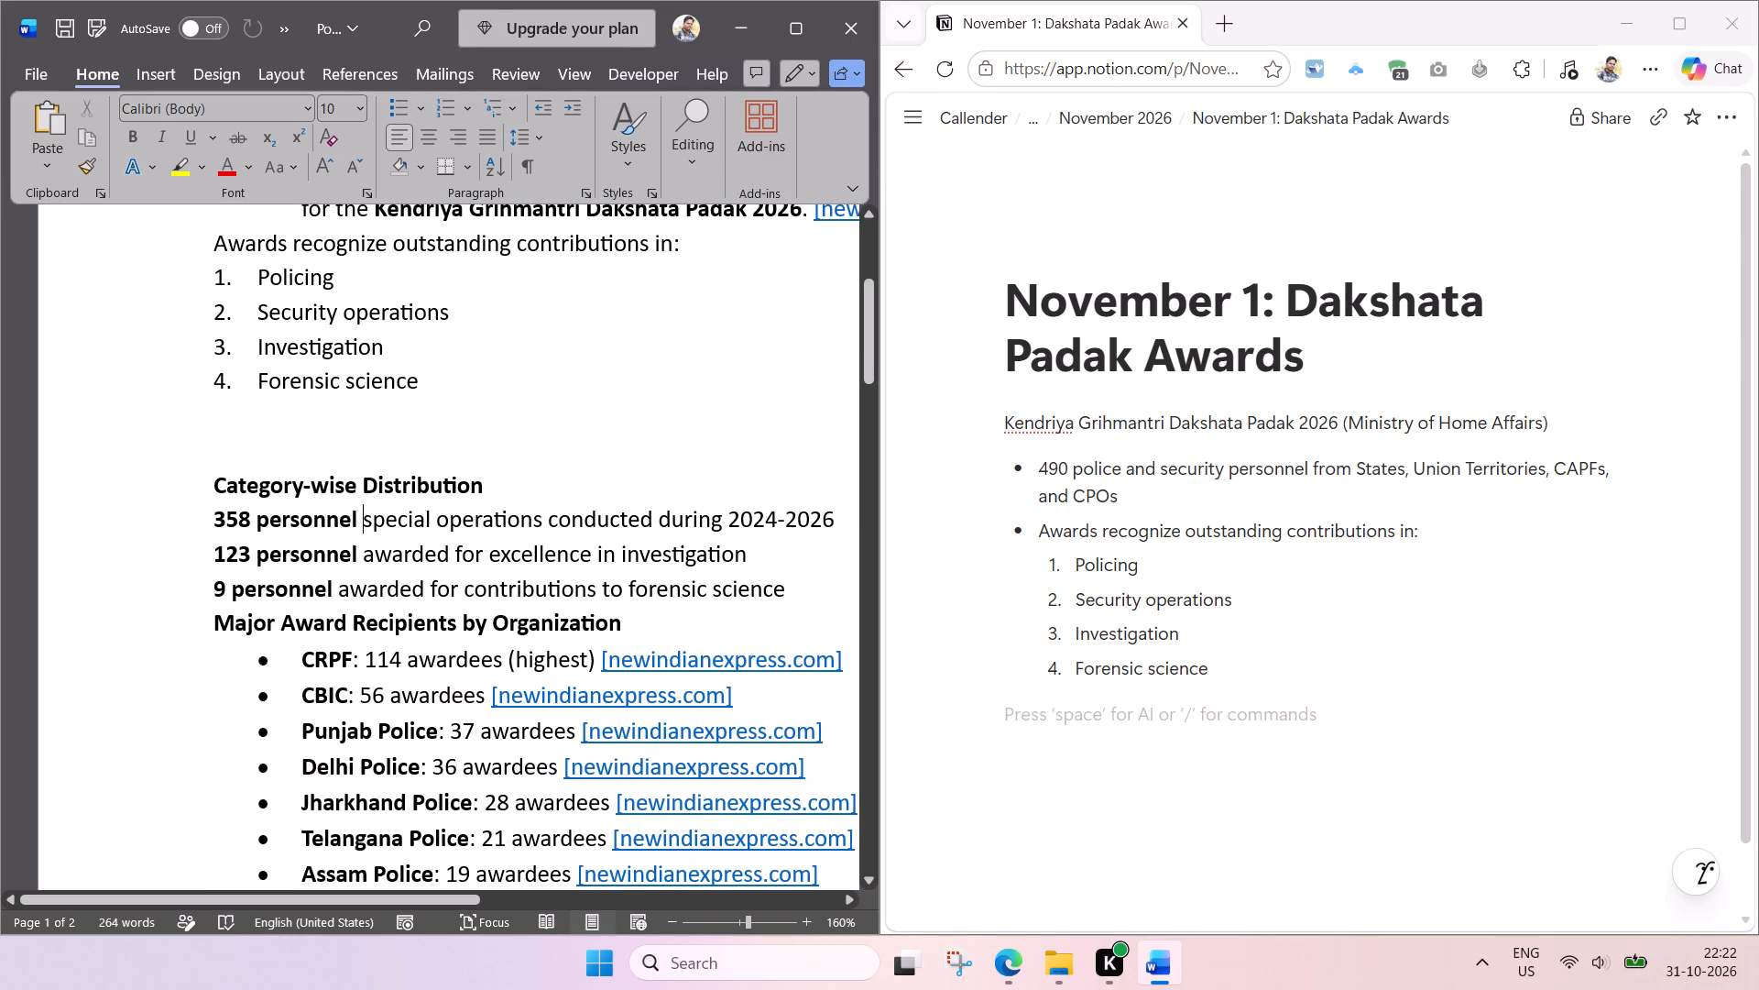
{"action": "left_click_drag", "start_coordinate": [659, 516], "coordinate": [563, 520]}
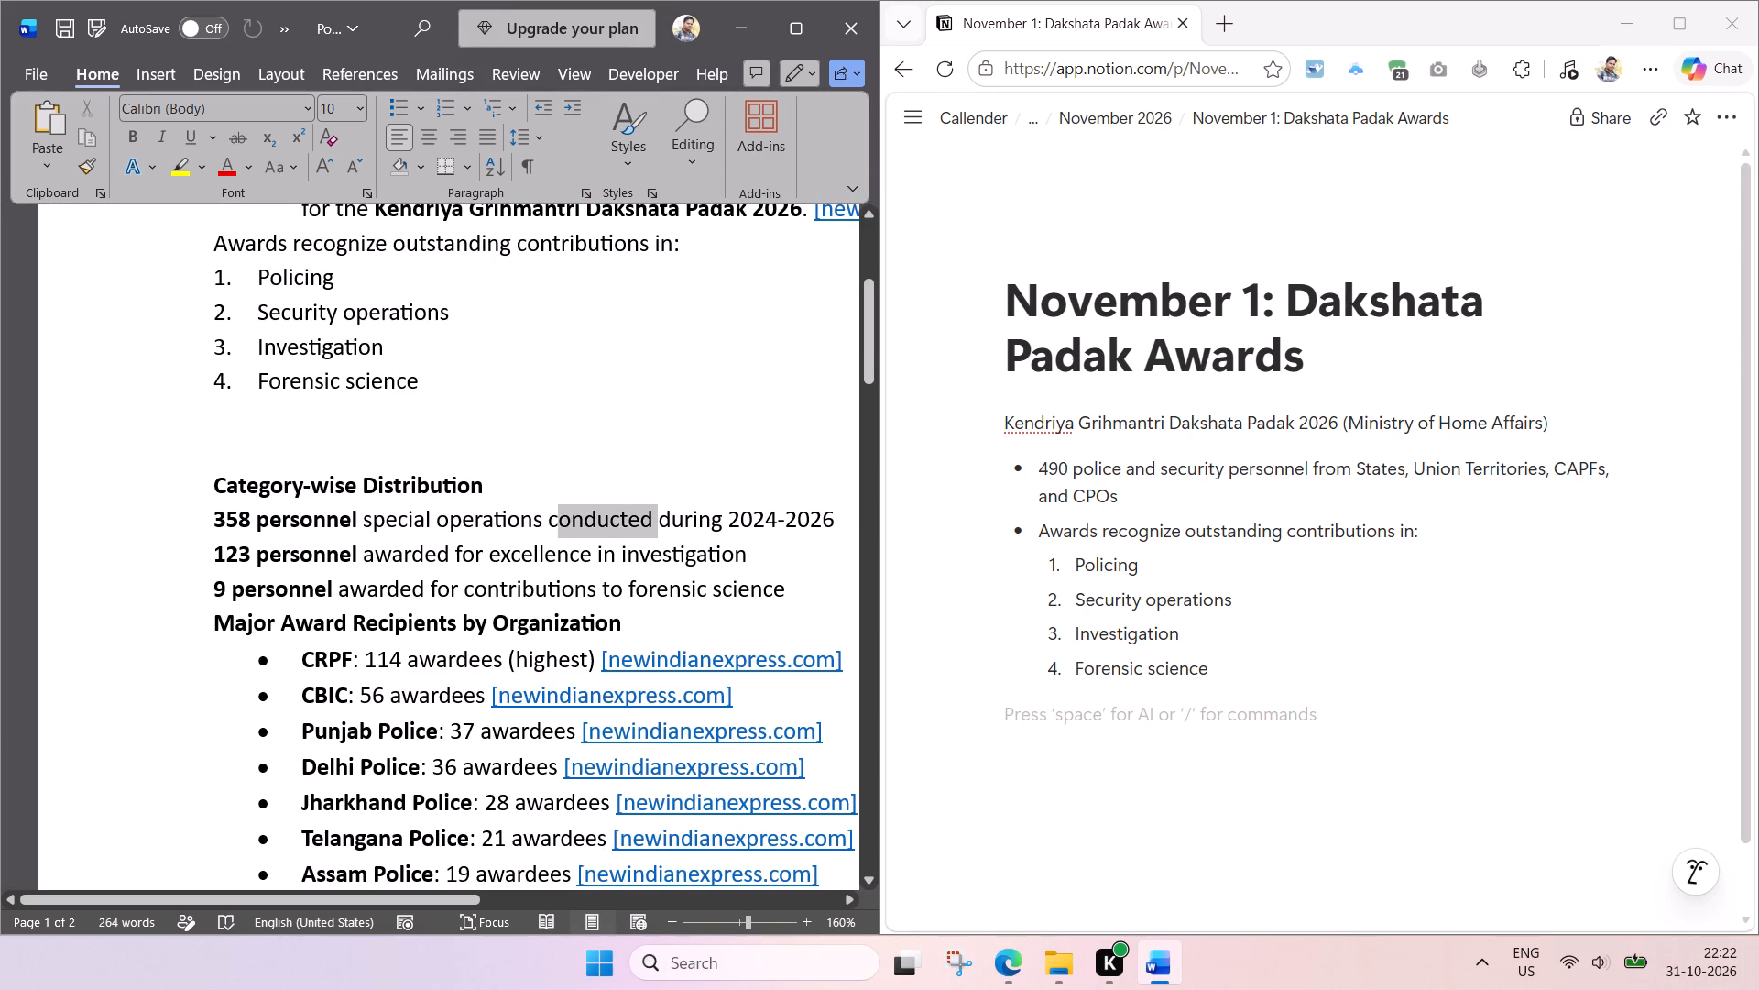
{"action": "left_click_drag", "start_coordinate": [563, 520], "coordinate": [564, 521]}
{"action": "left_click_drag", "start_coordinate": [731, 522], "coordinate": [621, 529]}
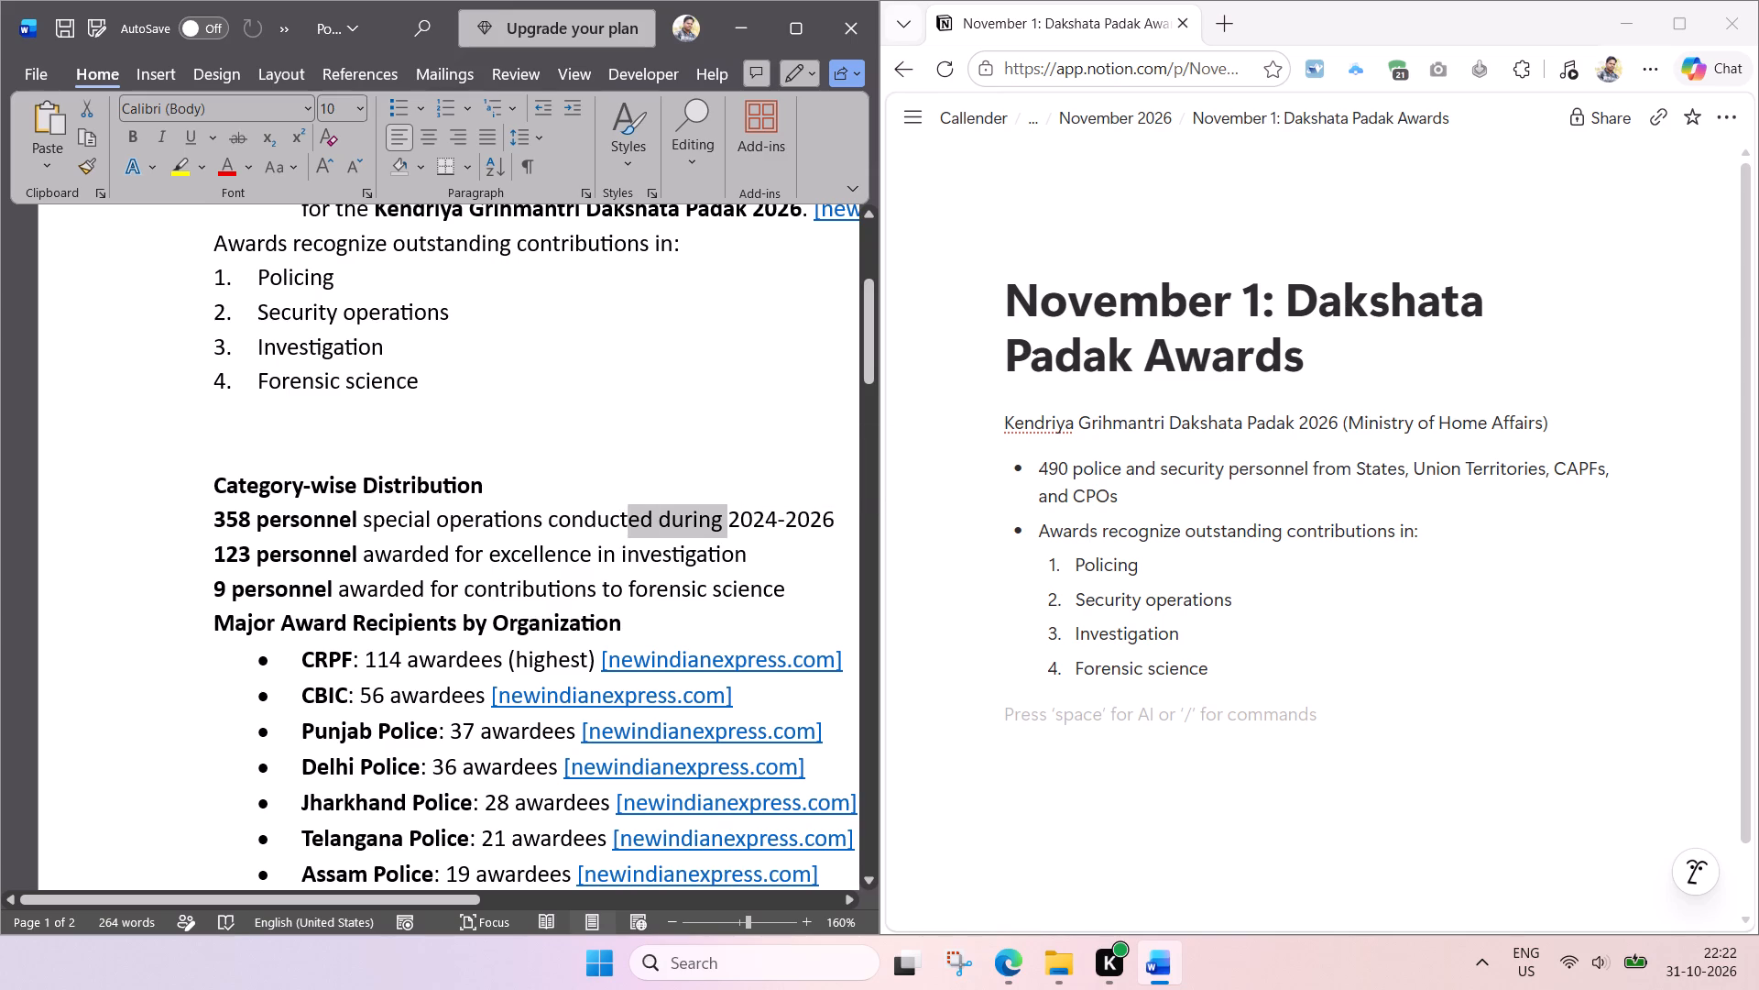
{"action": "left_click_drag", "start_coordinate": [621, 529], "coordinate": [583, 529]}
{"action": "key", "text": "BackSpace"}
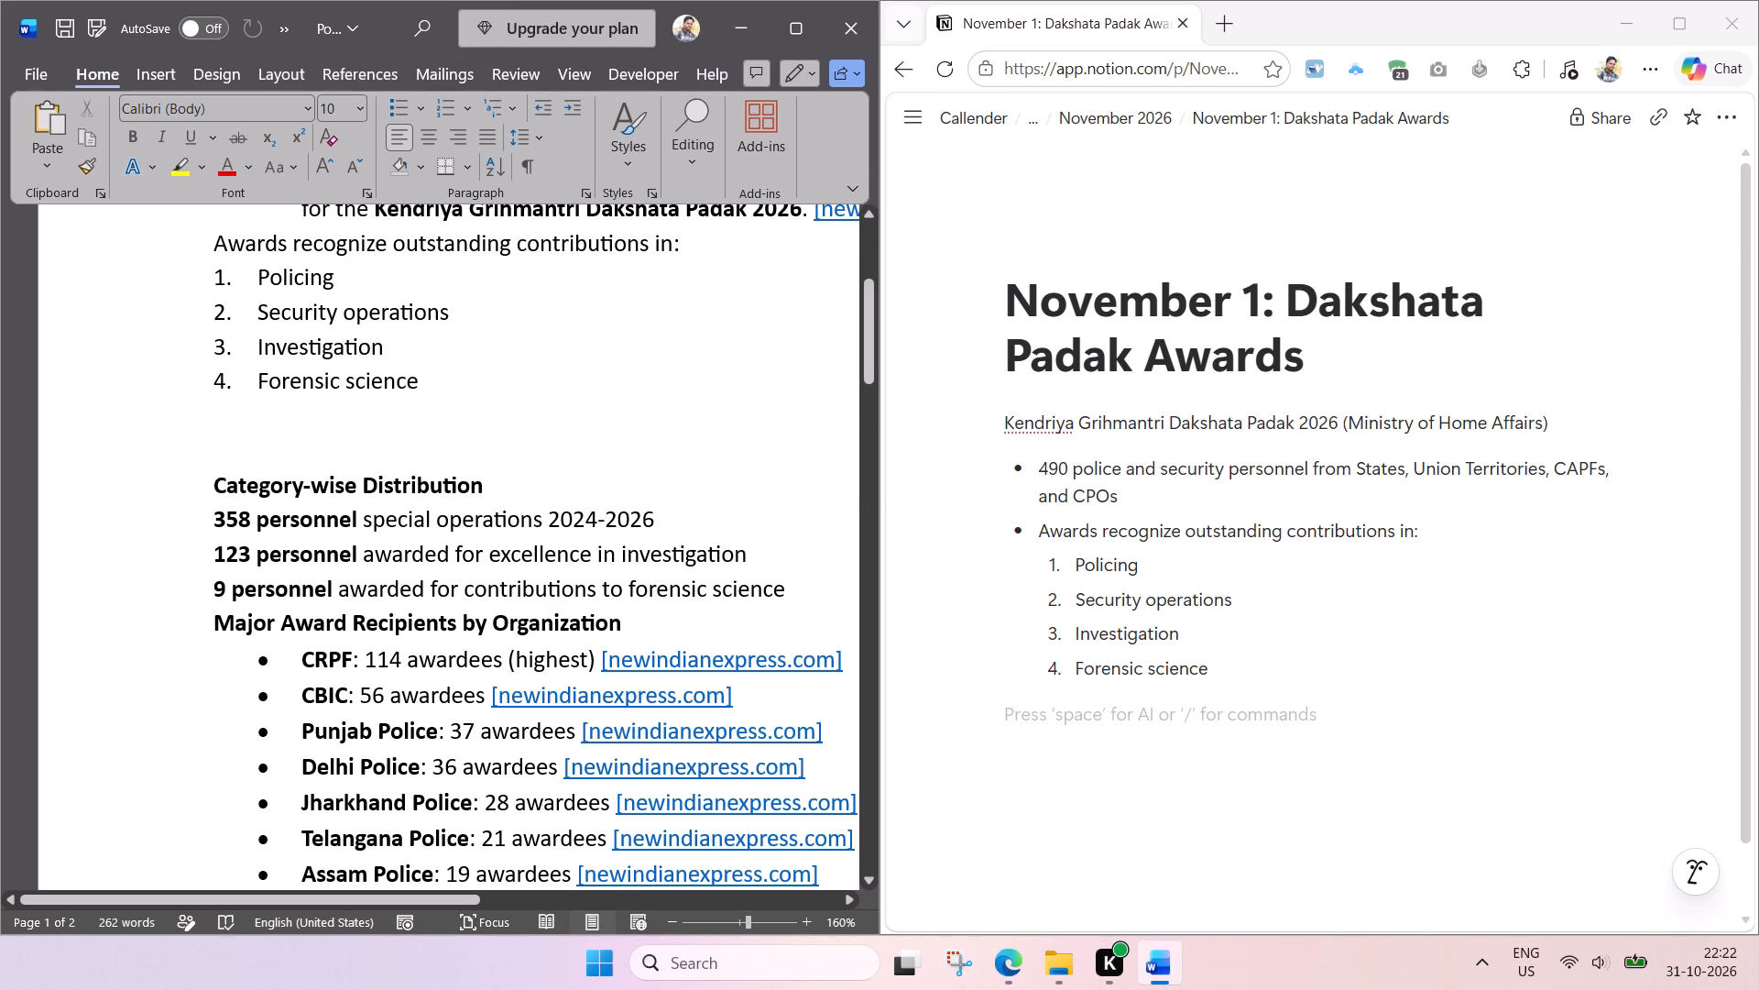
Shorten the second Category-wise Distribution line to "123 personnel investigation".
{"action": "left_click_drag", "start_coordinate": [622, 555], "coordinate": [500, 556]}
{"action": "left_click", "coordinate": [529, 580]}
{"action": "left_click_drag", "start_coordinate": [489, 553], "coordinate": [387, 555]}
{"action": "key", "text": "BackSpace"}
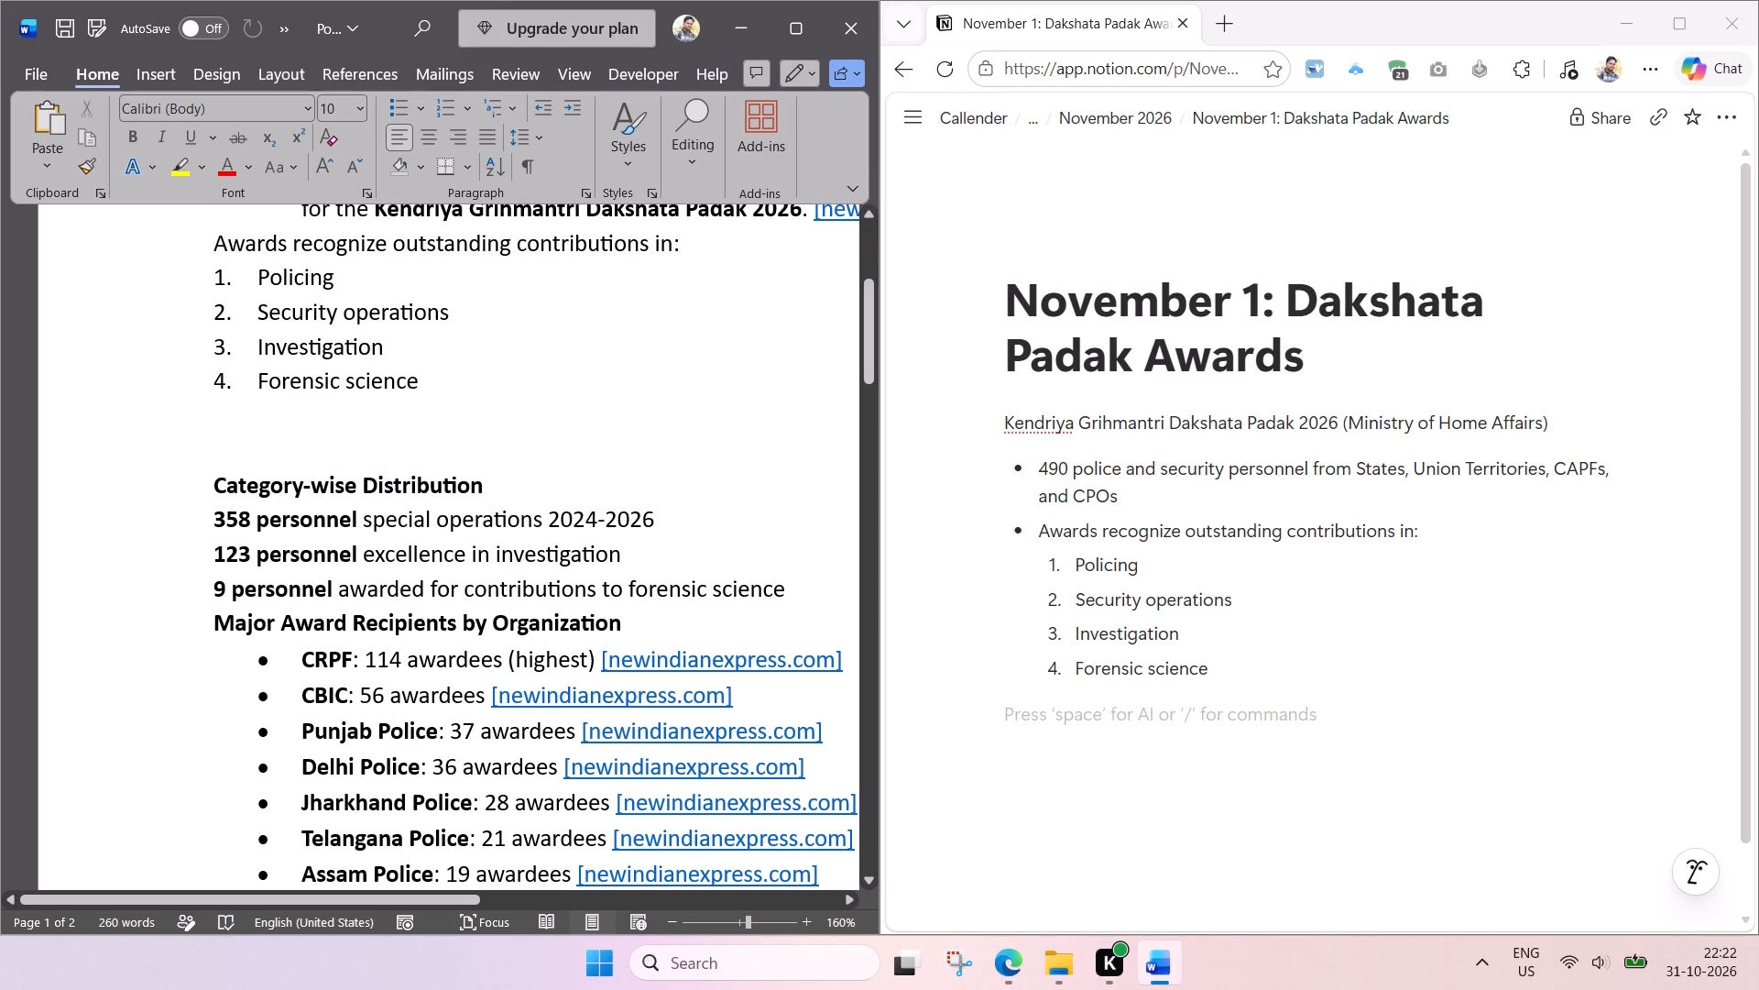
{"action": "left_click", "coordinate": [492, 556]}
{"action": "left_click_drag", "start_coordinate": [496, 552], "coordinate": [398, 555]}
{"action": "key", "text": "BackSpace"}
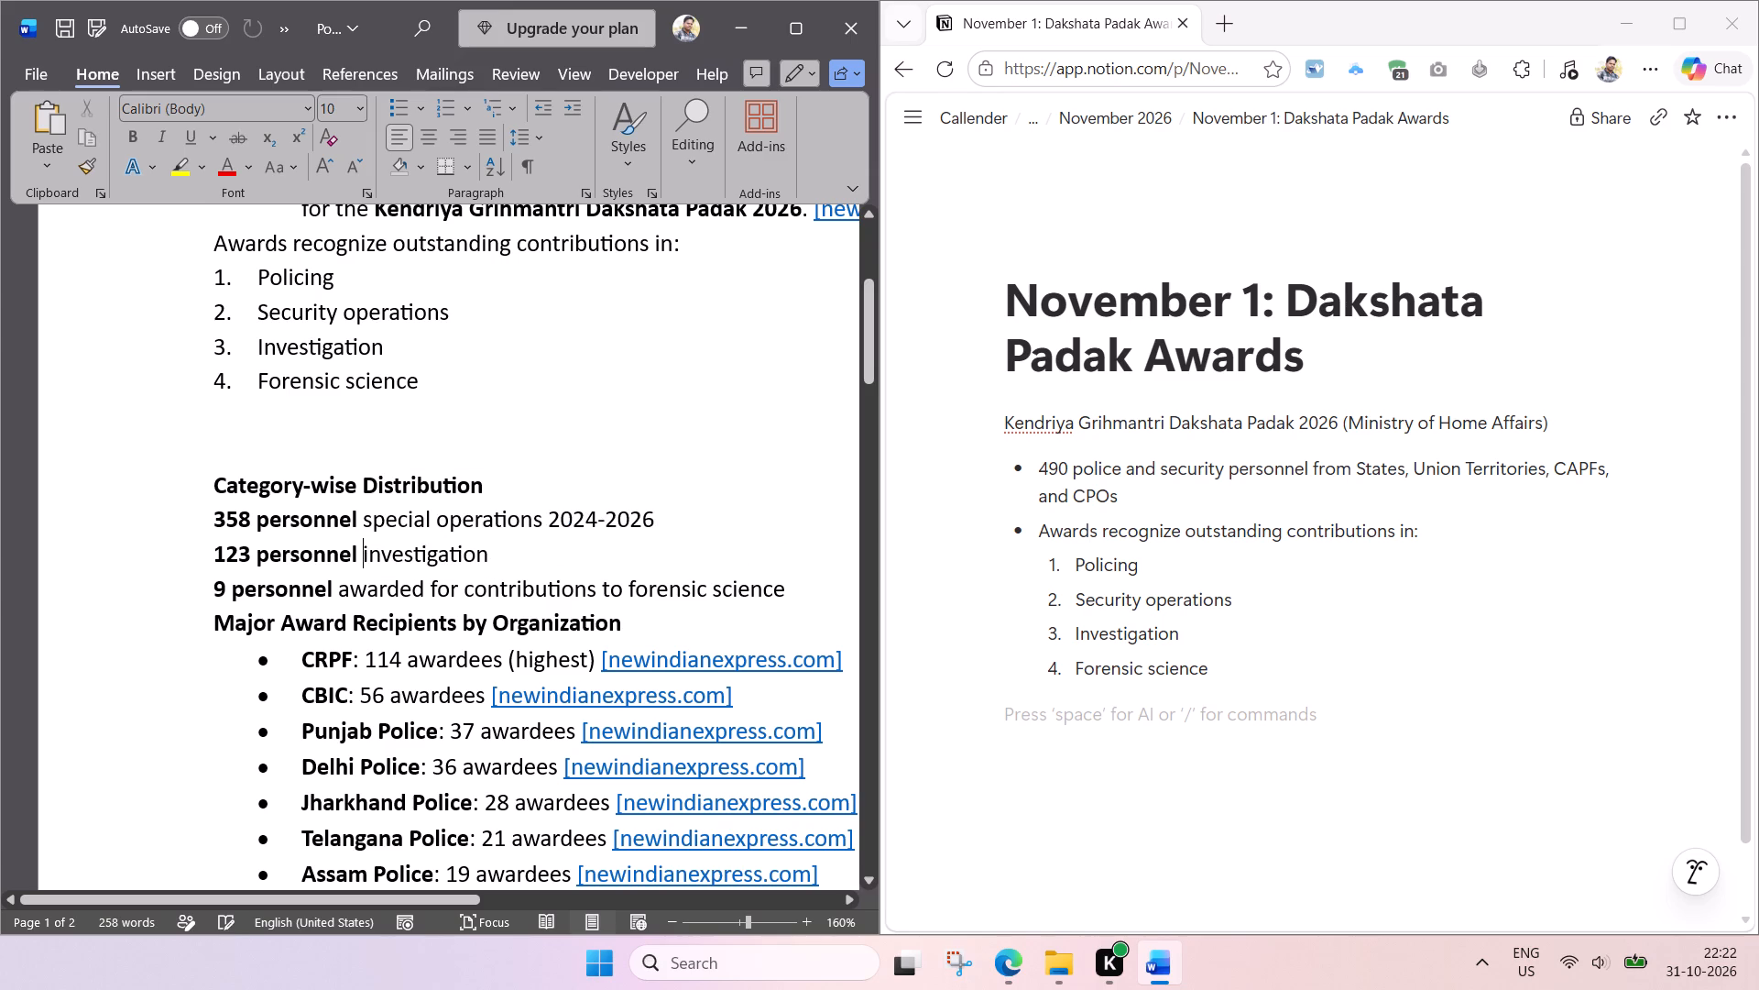
Shorten the third Category-wise Distribution line to "9 personnel forensic science" and add a blank line below it.
{"action": "left_click_drag", "start_coordinate": [628, 587], "coordinate": [407, 588]}
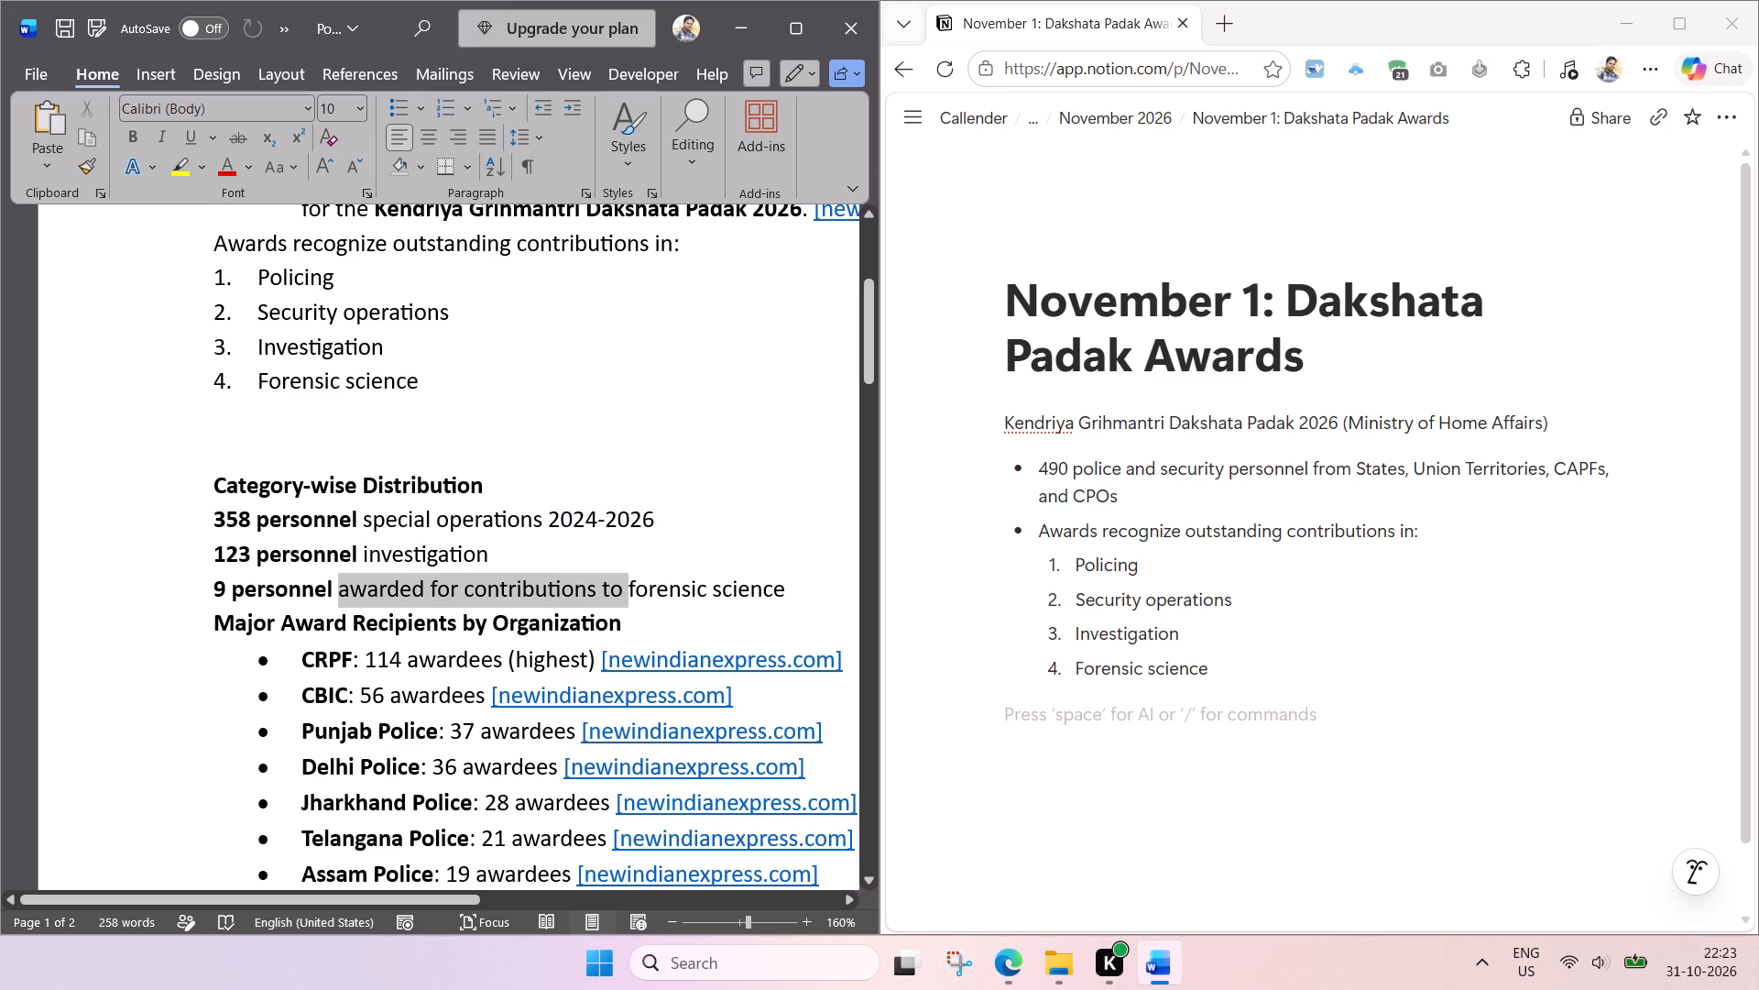
{"action": "left_click_drag", "start_coordinate": [407, 588], "coordinate": [404, 588]}
{"action": "key", "text": "BackSpace"}
{"action": "left_click", "coordinate": [506, 585]}
{"action": "key", "text": "Return"}
Remove the bold from the Category-wise Distribution heading and its three lines, and copy them into the Notion page below the numbered list.
{"action": "left_click_drag", "start_coordinate": [506, 595], "coordinate": [452, 587]}
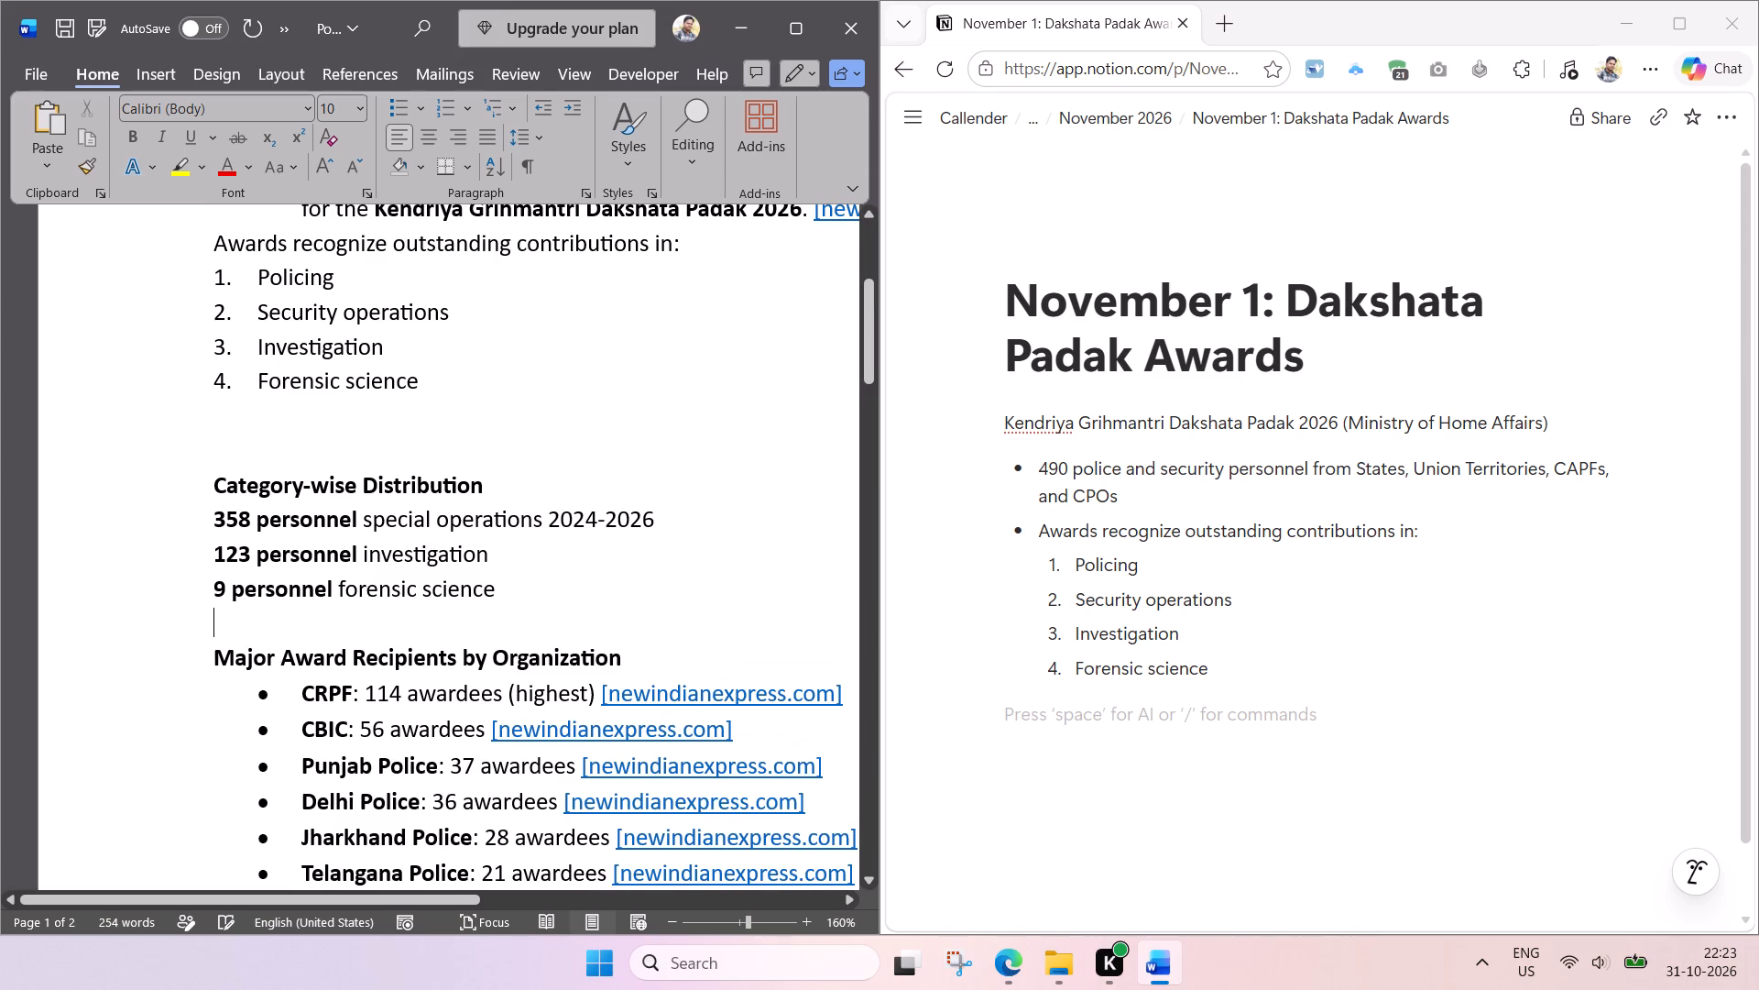
{"action": "left_click_drag", "start_coordinate": [452, 587], "coordinate": [224, 483]}
{"action": "key", "text": "ctrl+b"}
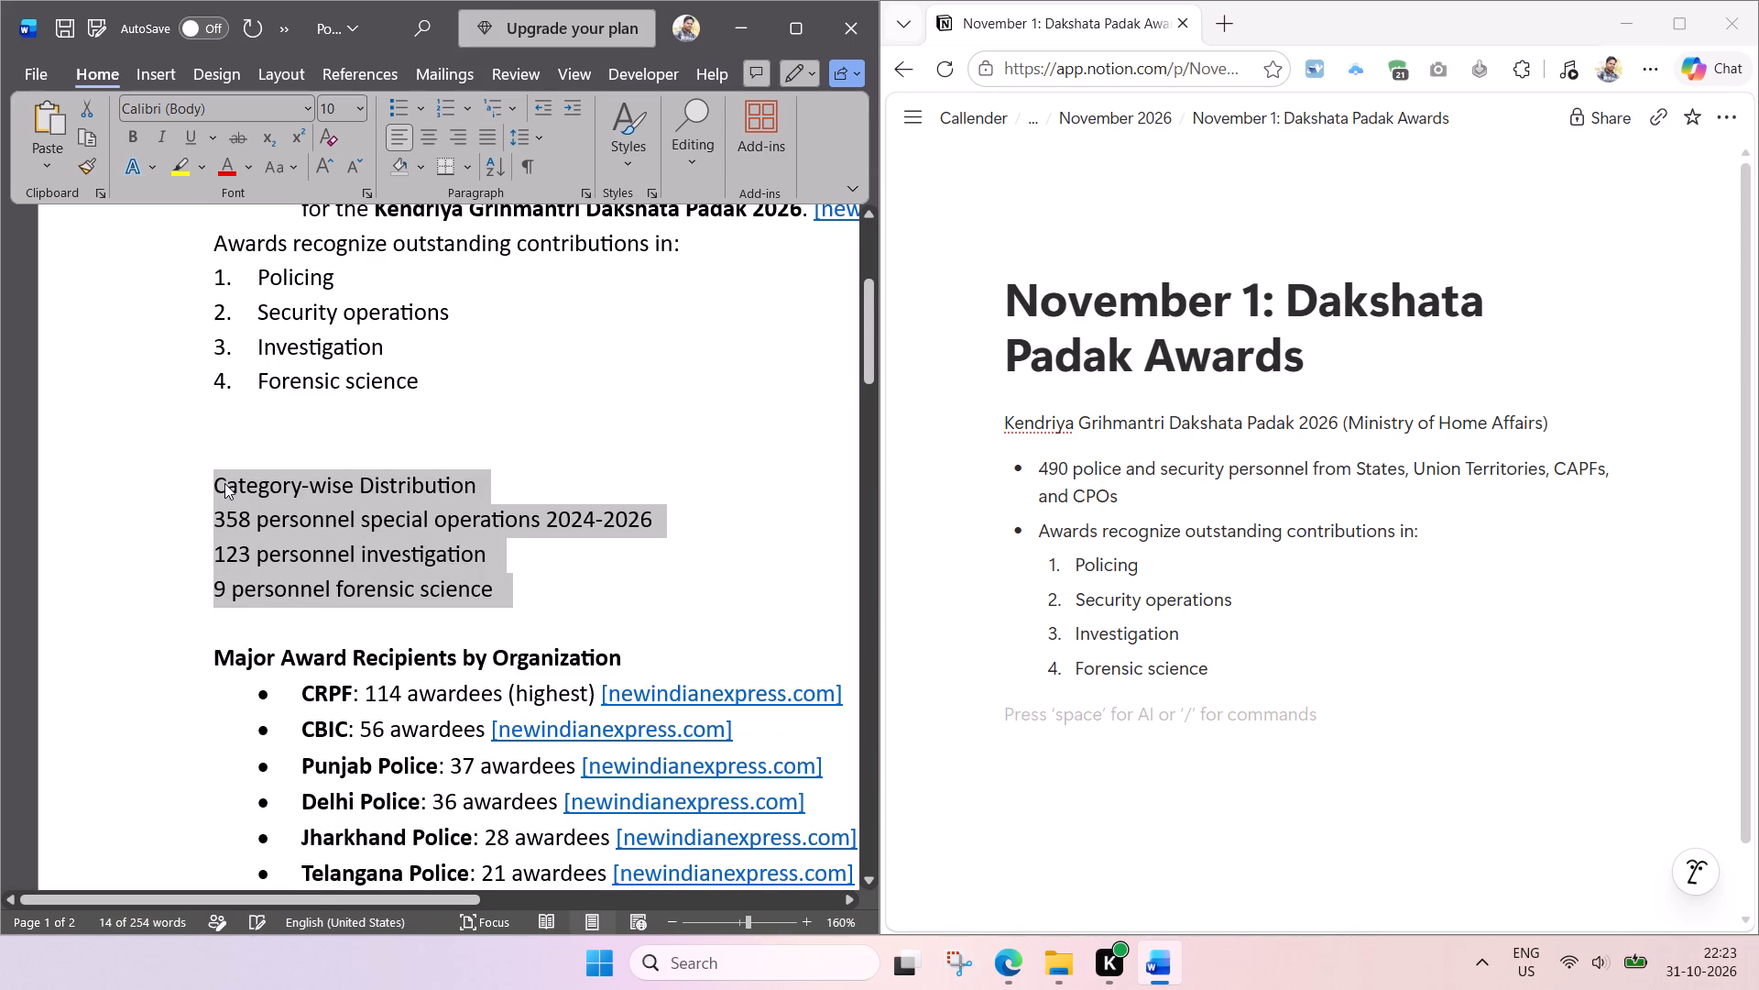
{"action": "key", "text": "ctrl+c"}
{"action": "left_click", "coordinate": [1190, 704]}
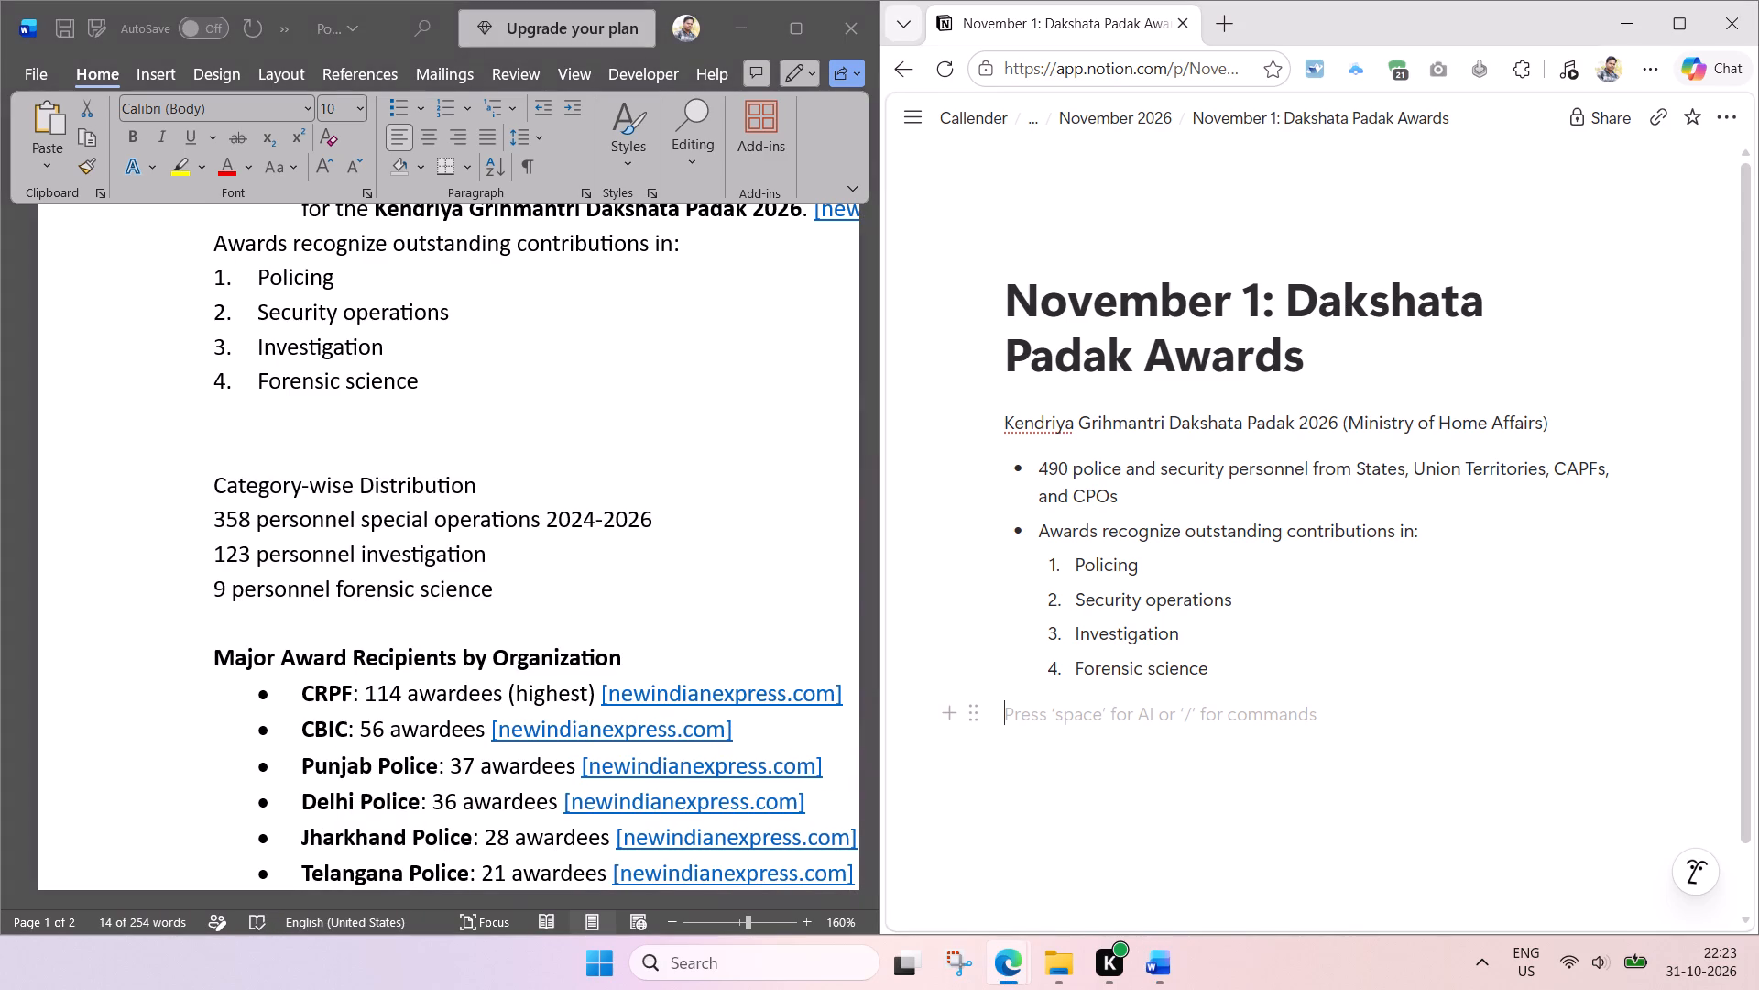
{"action": "key", "text": "ctrl+v"}
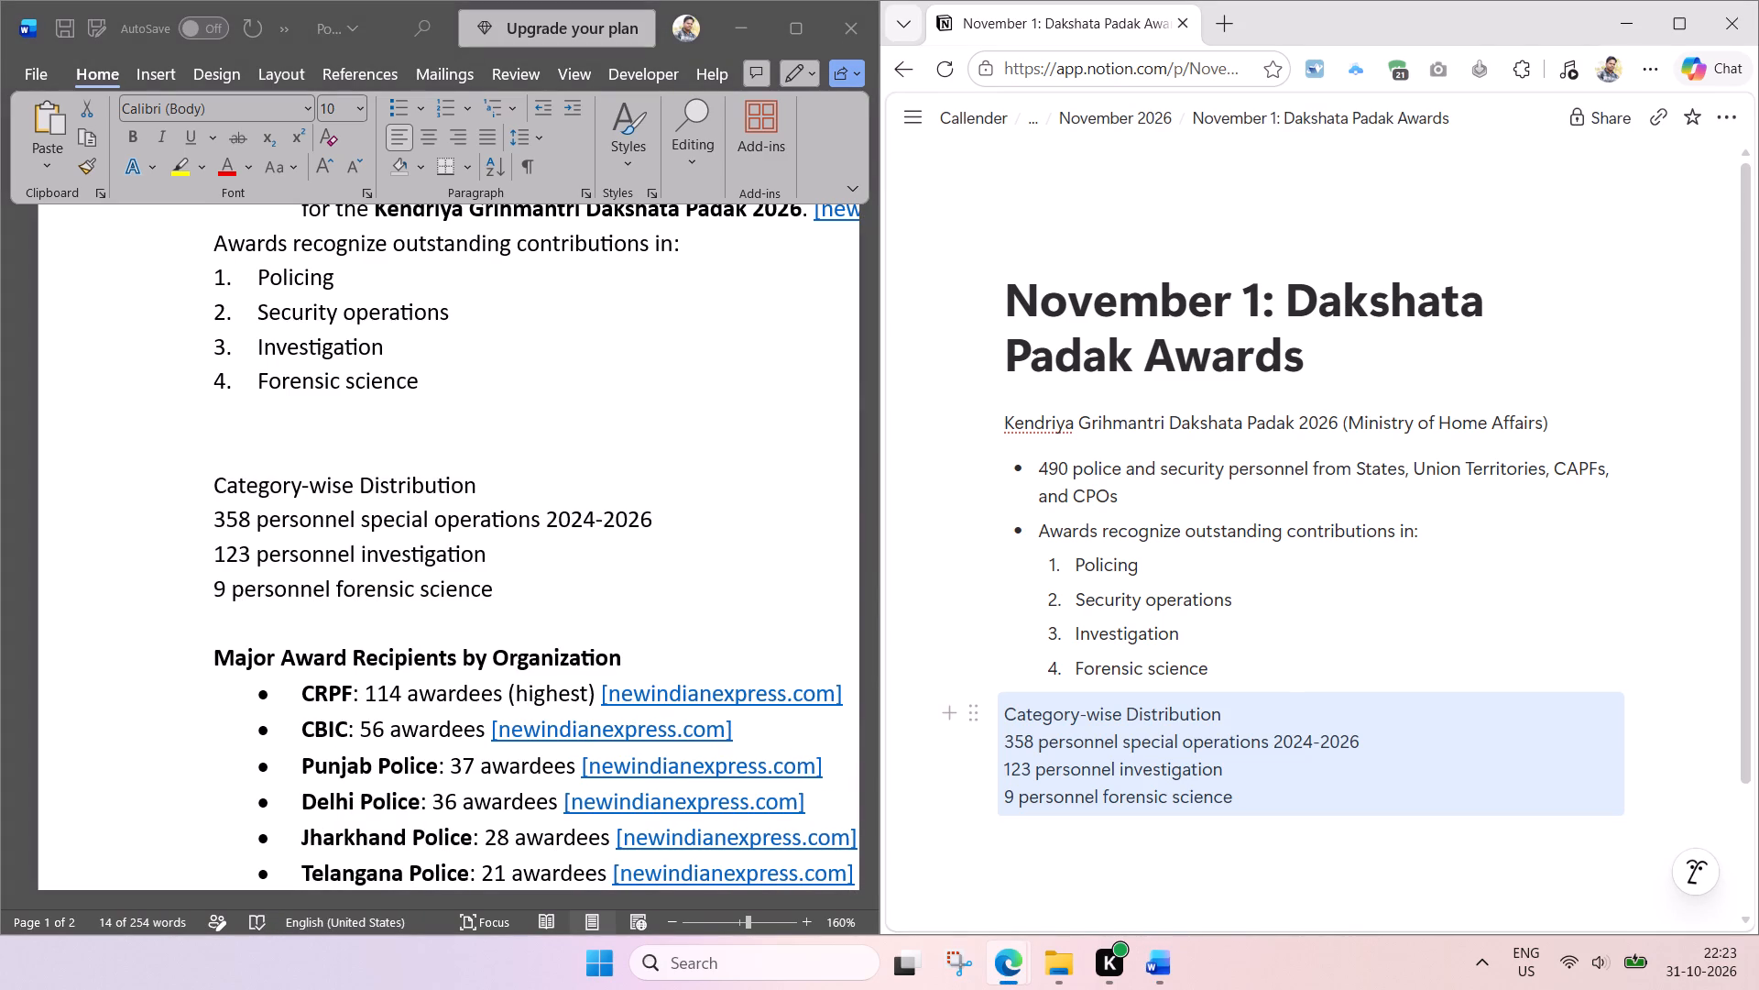
Turn the pasted Category-wise Distribution block into a bulleted list item and start an empty text block beneath it.
{"action": "left_click", "coordinate": [974, 716]}
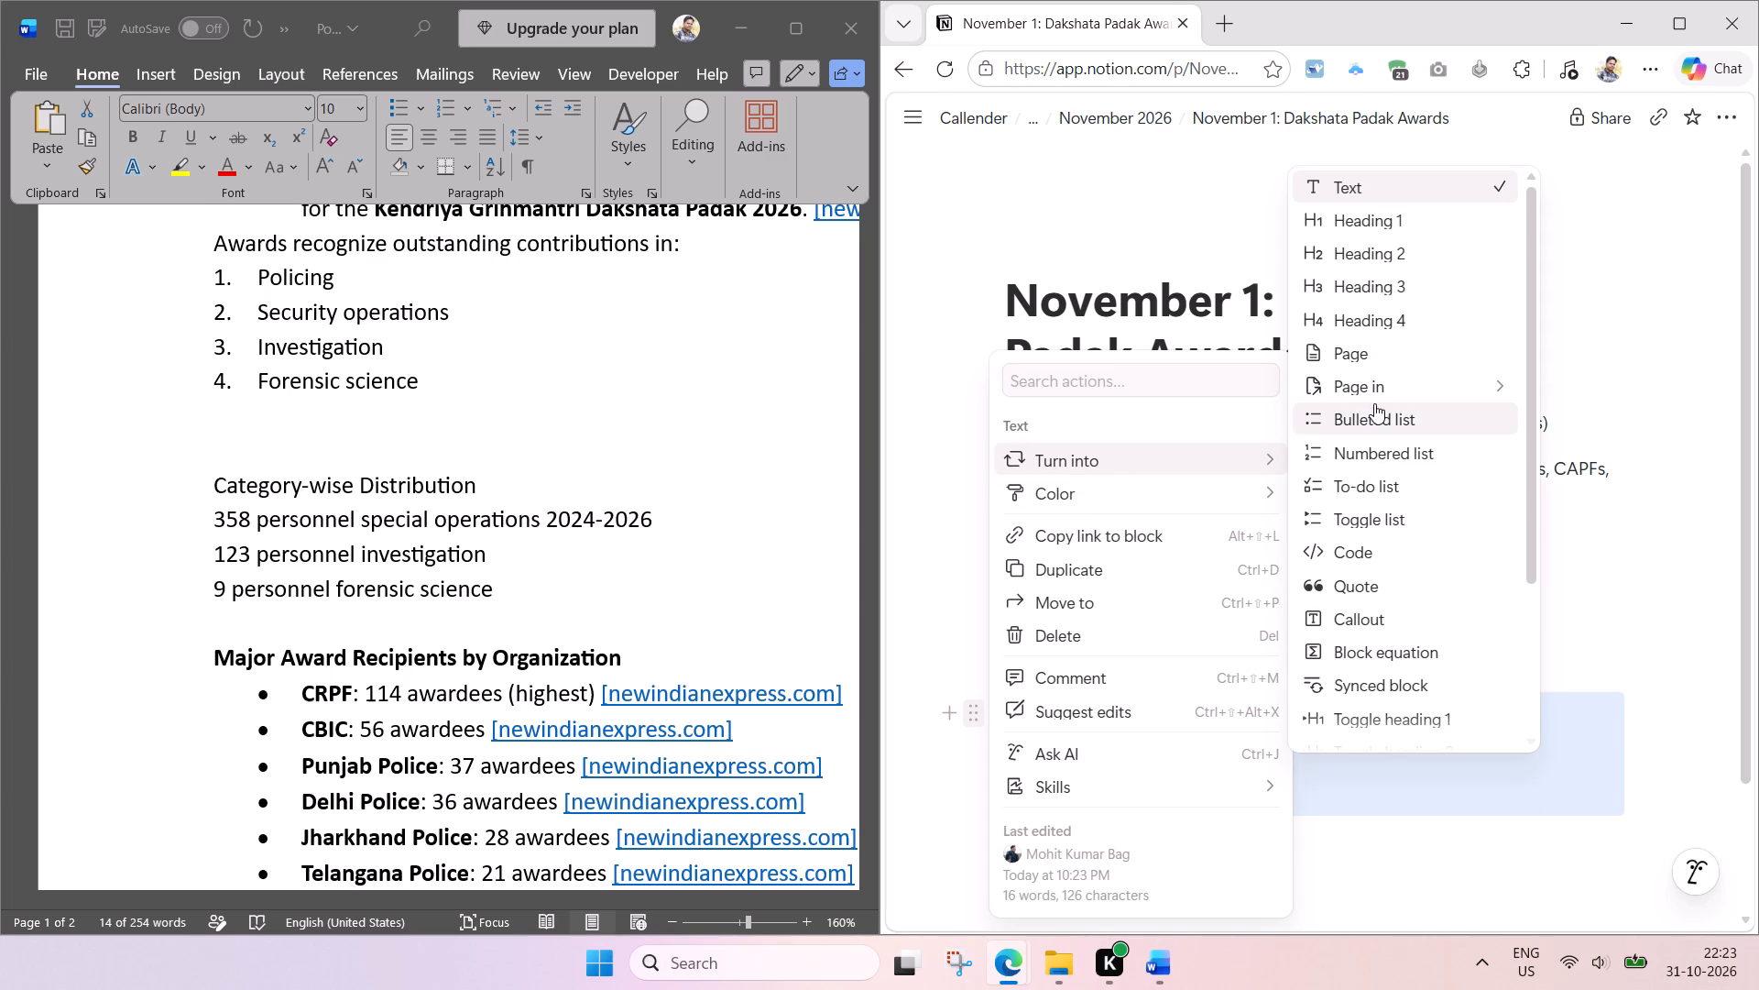
{"action": "left_click", "coordinate": [1376, 403]}
{"action": "scroll", "coordinate": [1214, 783], "scroll_direction": "down", "scroll_amount": 2}
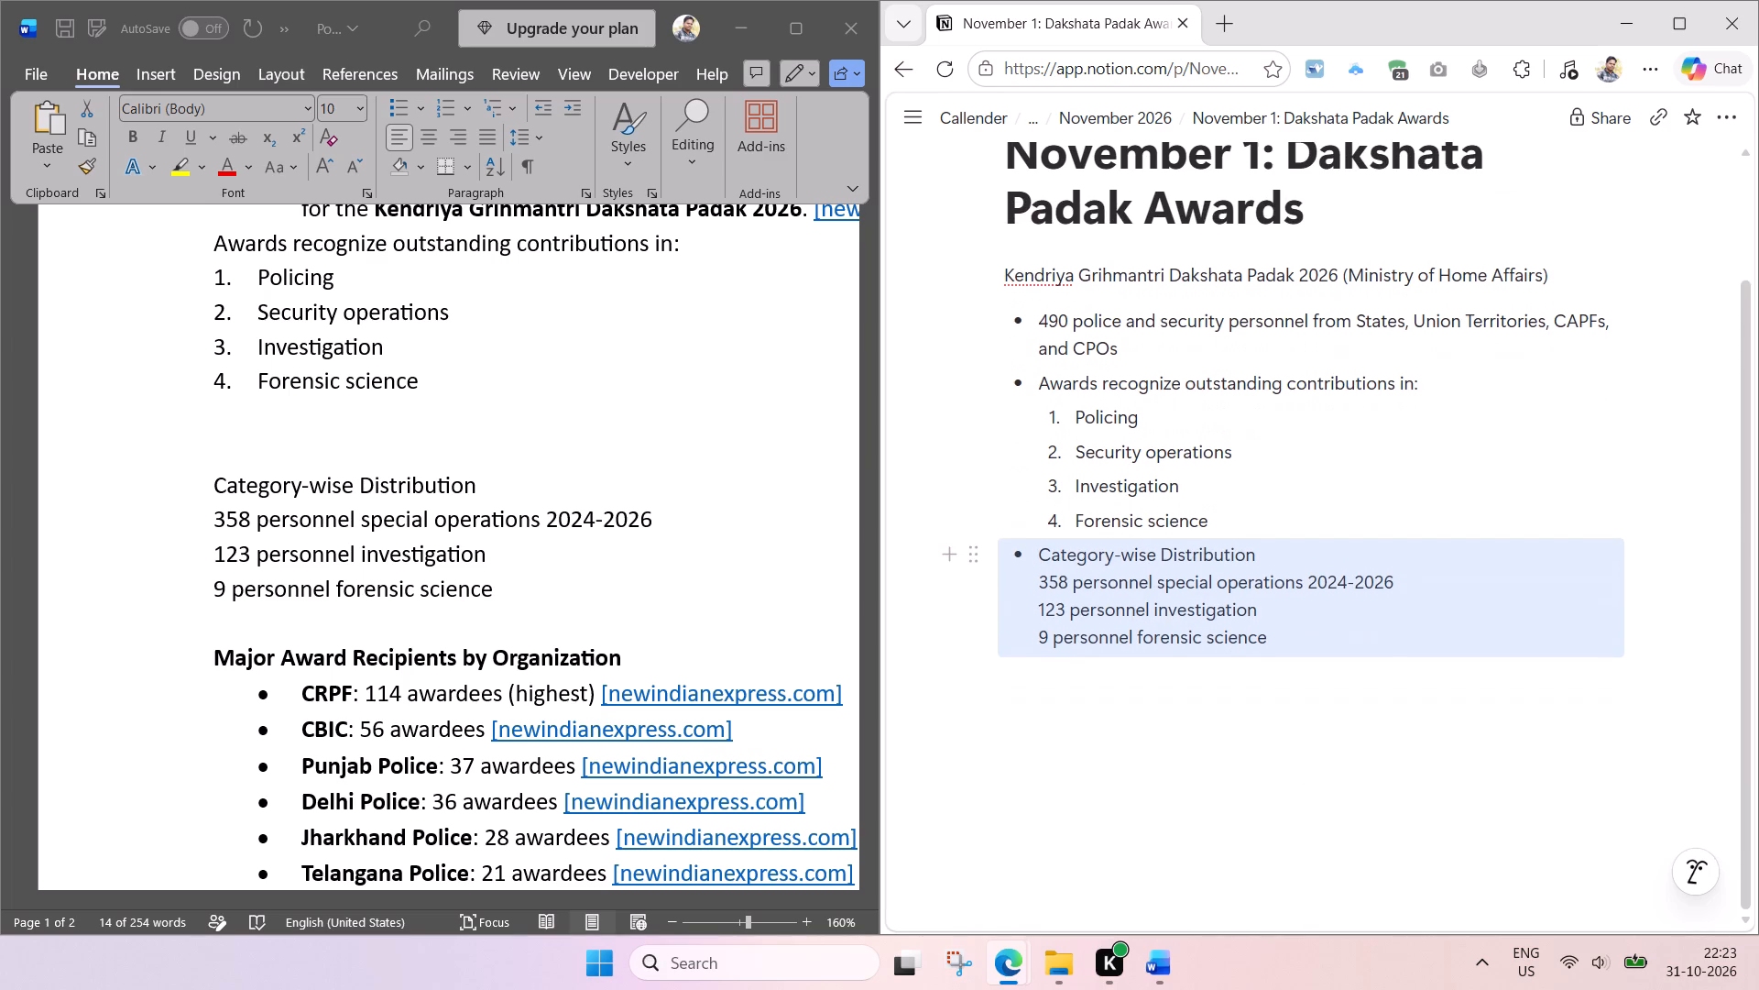
{"action": "scroll", "coordinate": [1218, 647], "scroll_direction": "down", "scroll_amount": 2}
{"action": "left_click", "coordinate": [1288, 658]}
{"action": "key", "text": "Return"}
{"action": "key", "text": "Return"}
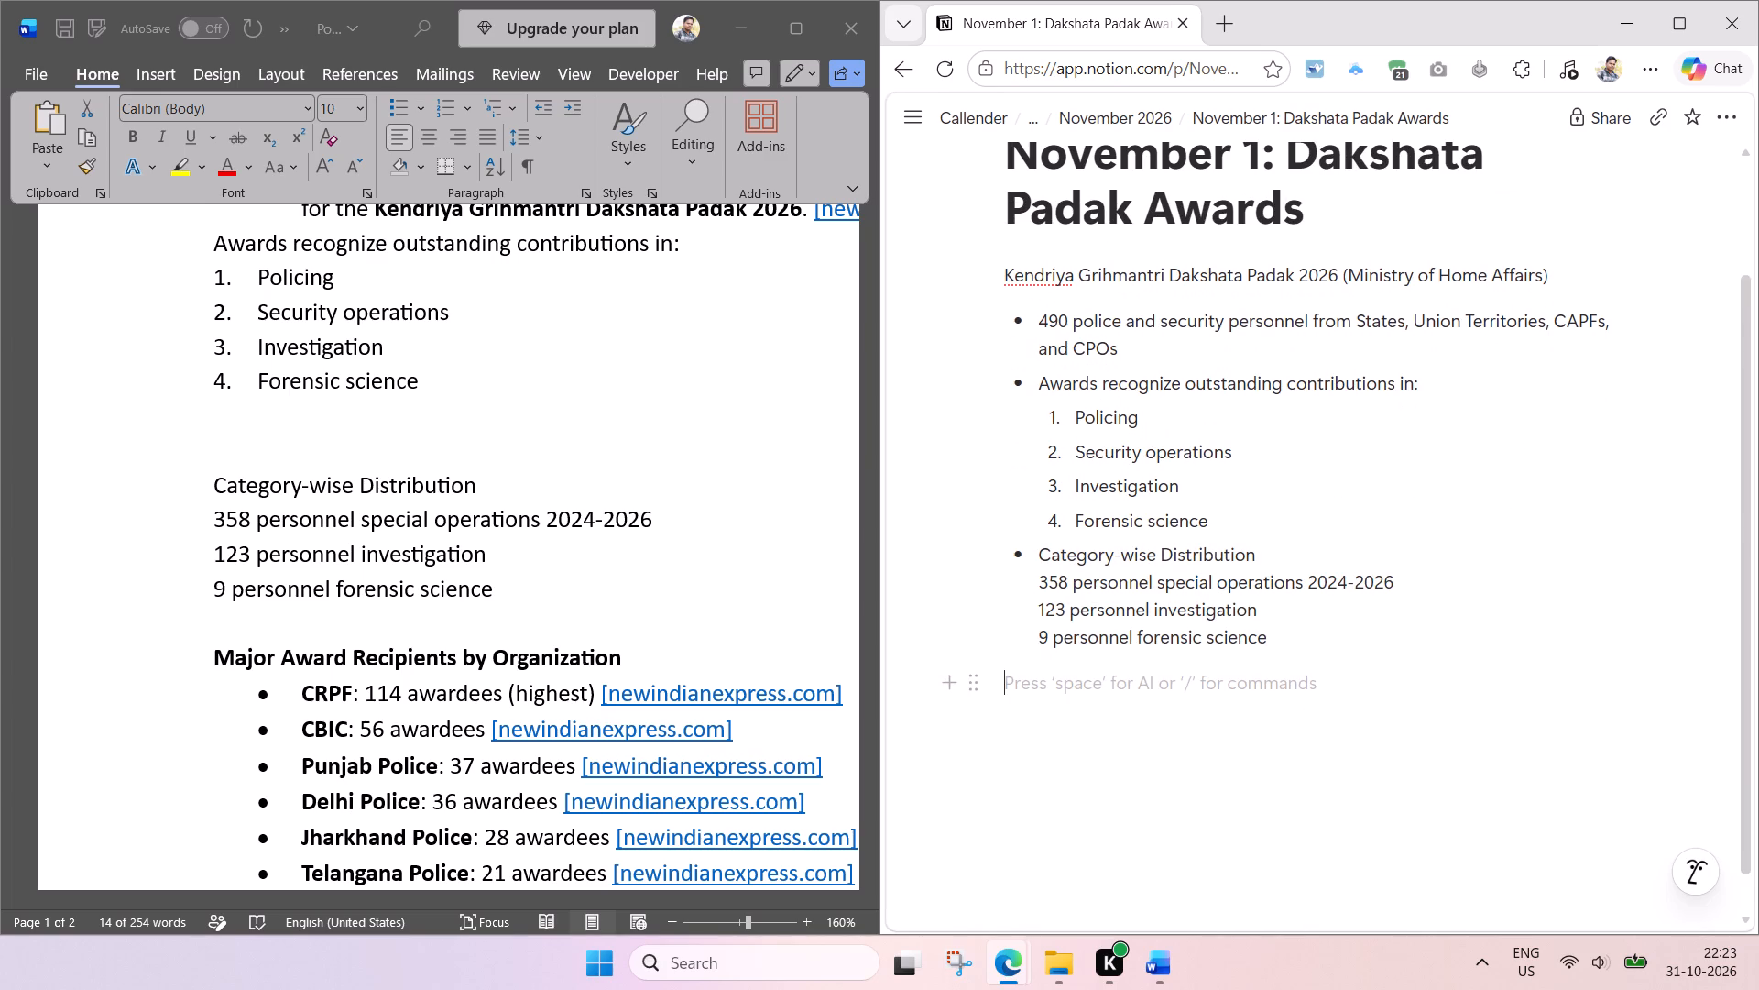
{"action": "scroll", "coordinate": [1130, 622], "scroll_direction": "down", "scroll_amount": 3}
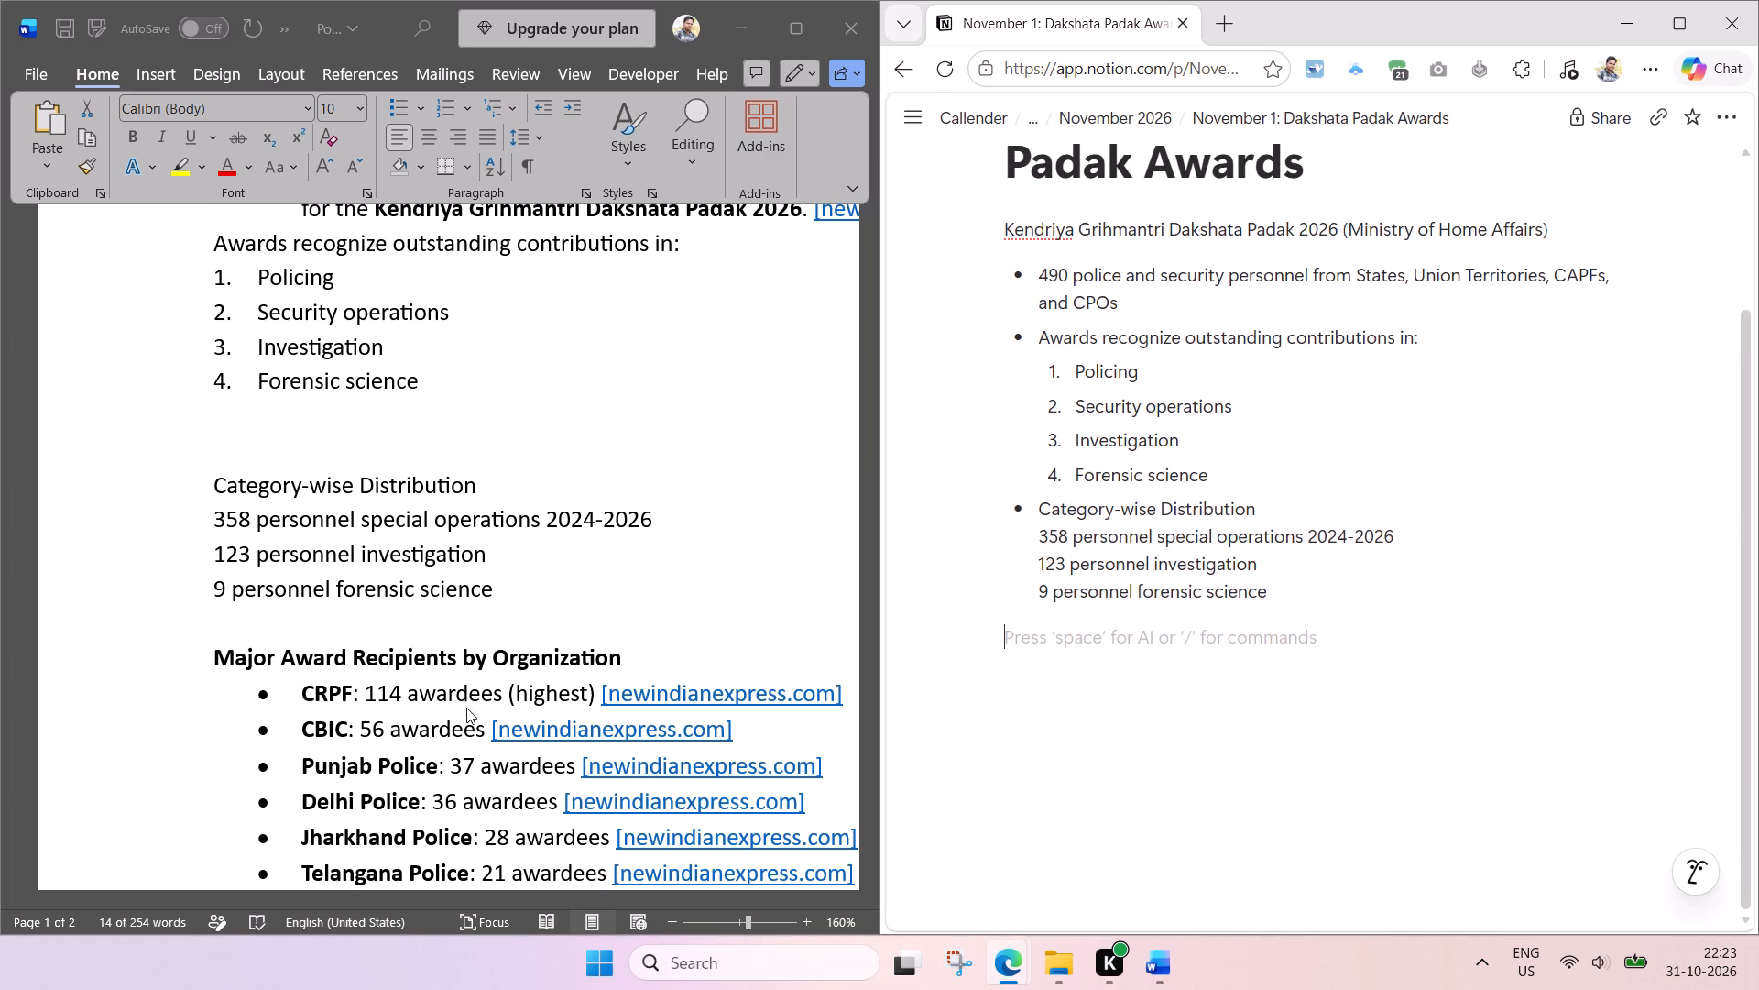
In the Word document, remove the bullets and indents from the CRPF, CBIC, Punjab Police and Delhi Police lines.
{"action": "left_click", "coordinate": [384, 610]}
{"action": "scroll", "coordinate": [387, 609], "scroll_direction": "up", "scroll_amount": 1}
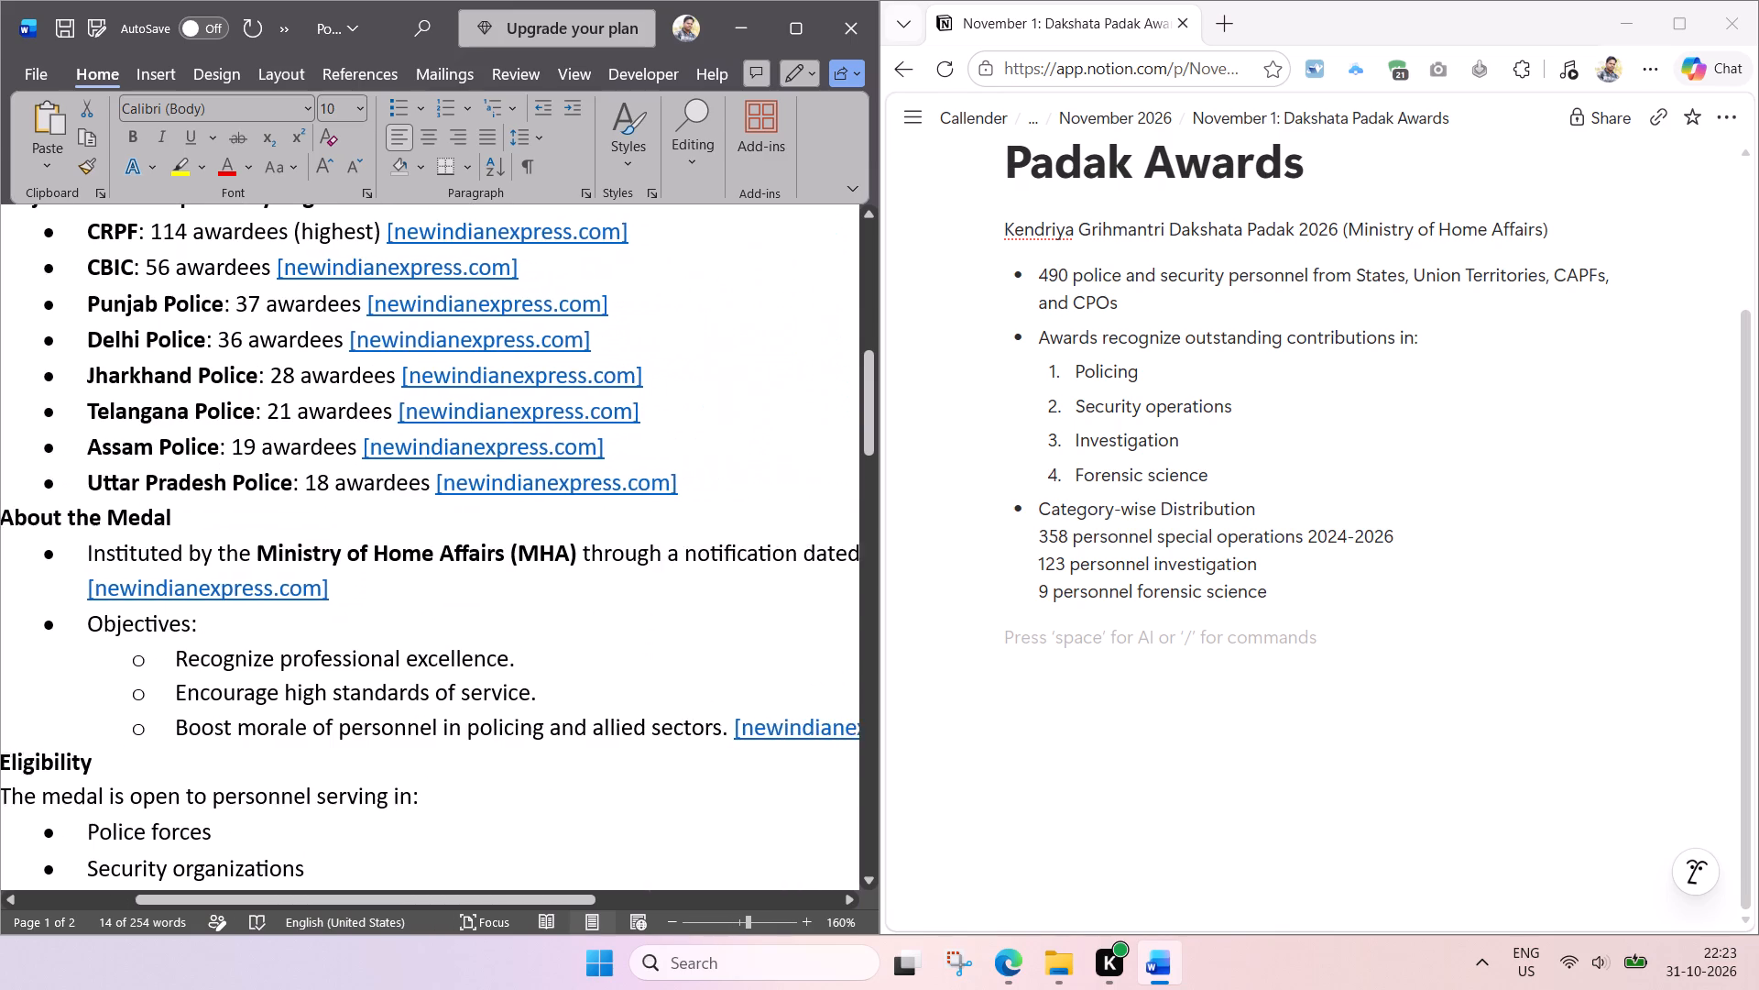
{"action": "scroll", "coordinate": [412, 568], "scroll_direction": "up", "scroll_amount": 2}
{"action": "left_click", "coordinate": [243, 330]}
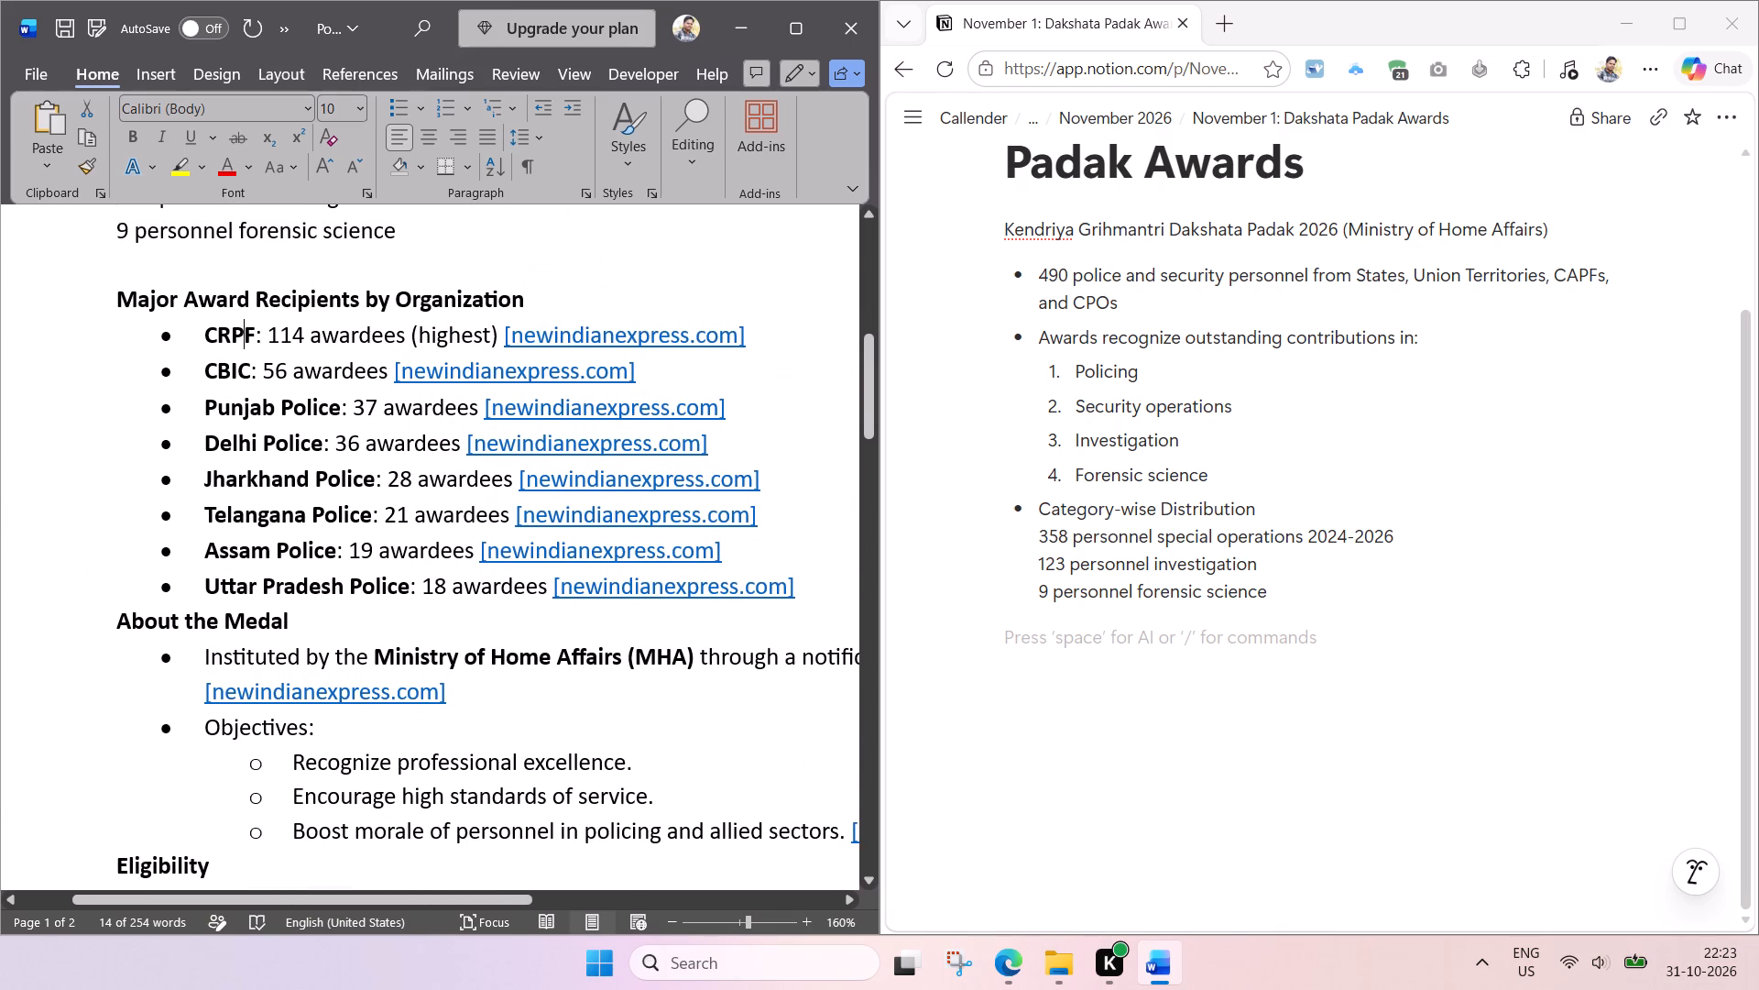
{"action": "left_click", "coordinate": [202, 332]}
{"action": "key", "text": "BackSpace"}
{"action": "key", "text": "BackSpace"}
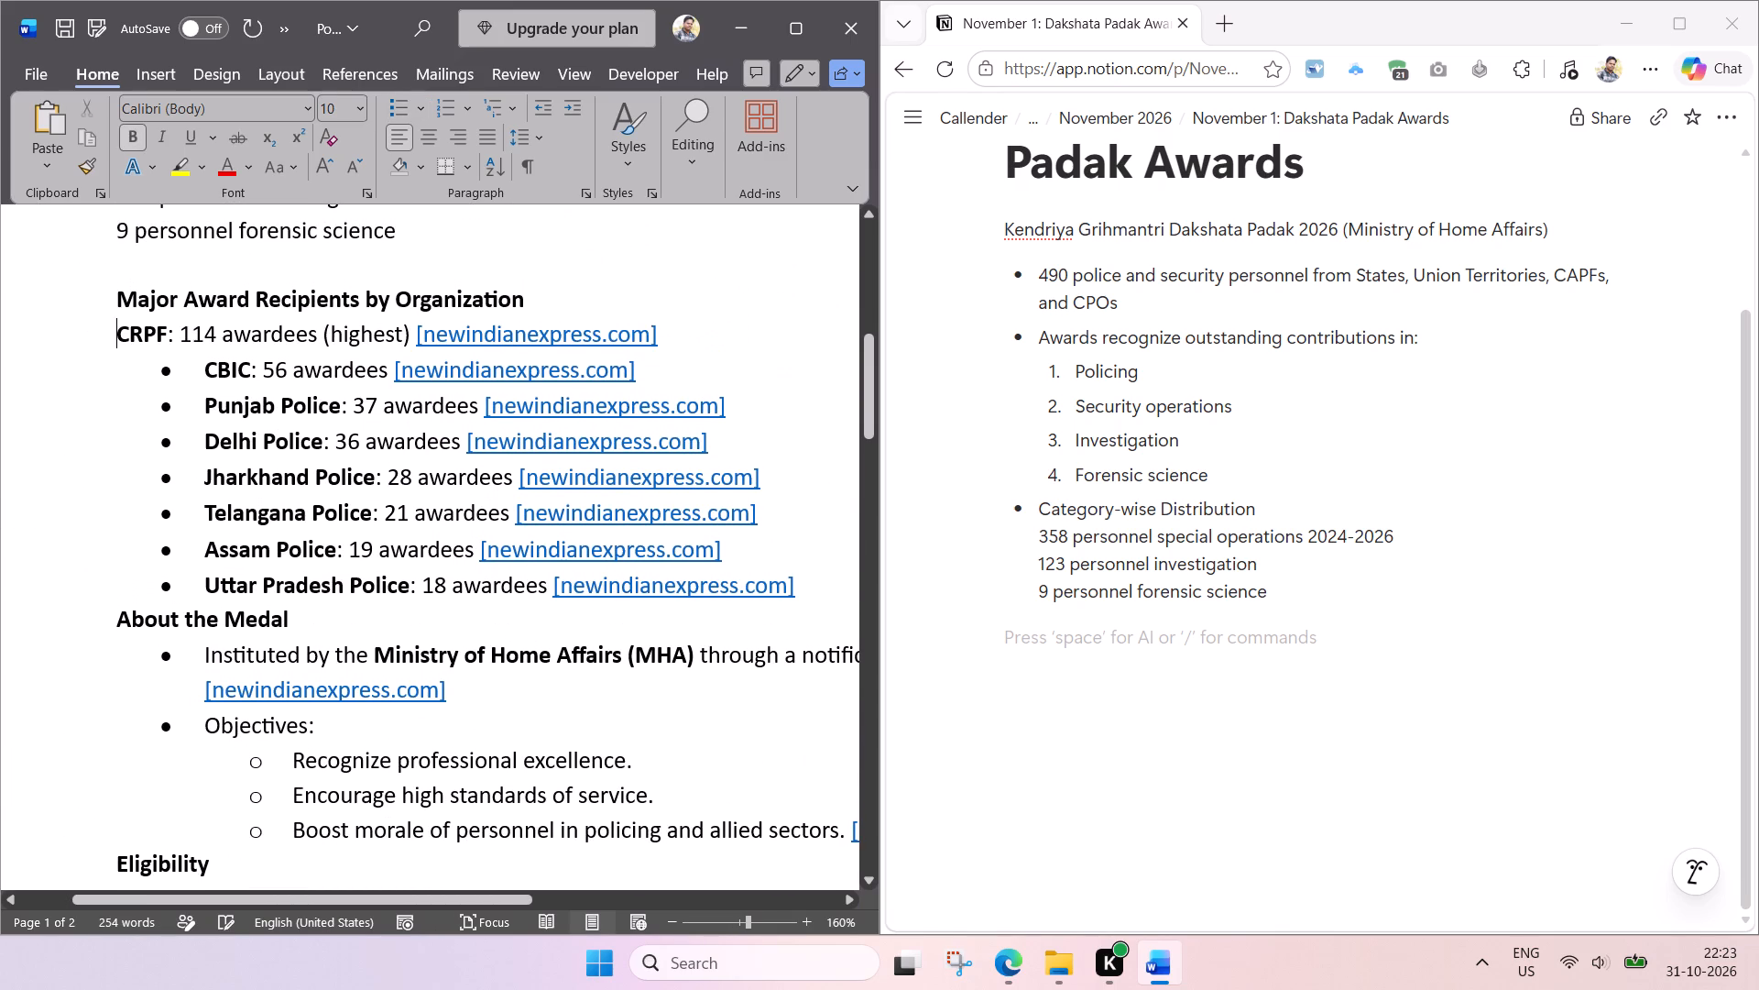
{"action": "left_click", "coordinate": [203, 362]}
{"action": "key", "text": "BackSpace"}
{"action": "key", "text": "BackSpace"}
{"action": "left_click", "coordinate": [204, 403]}
{"action": "key", "text": "BackSpace"}
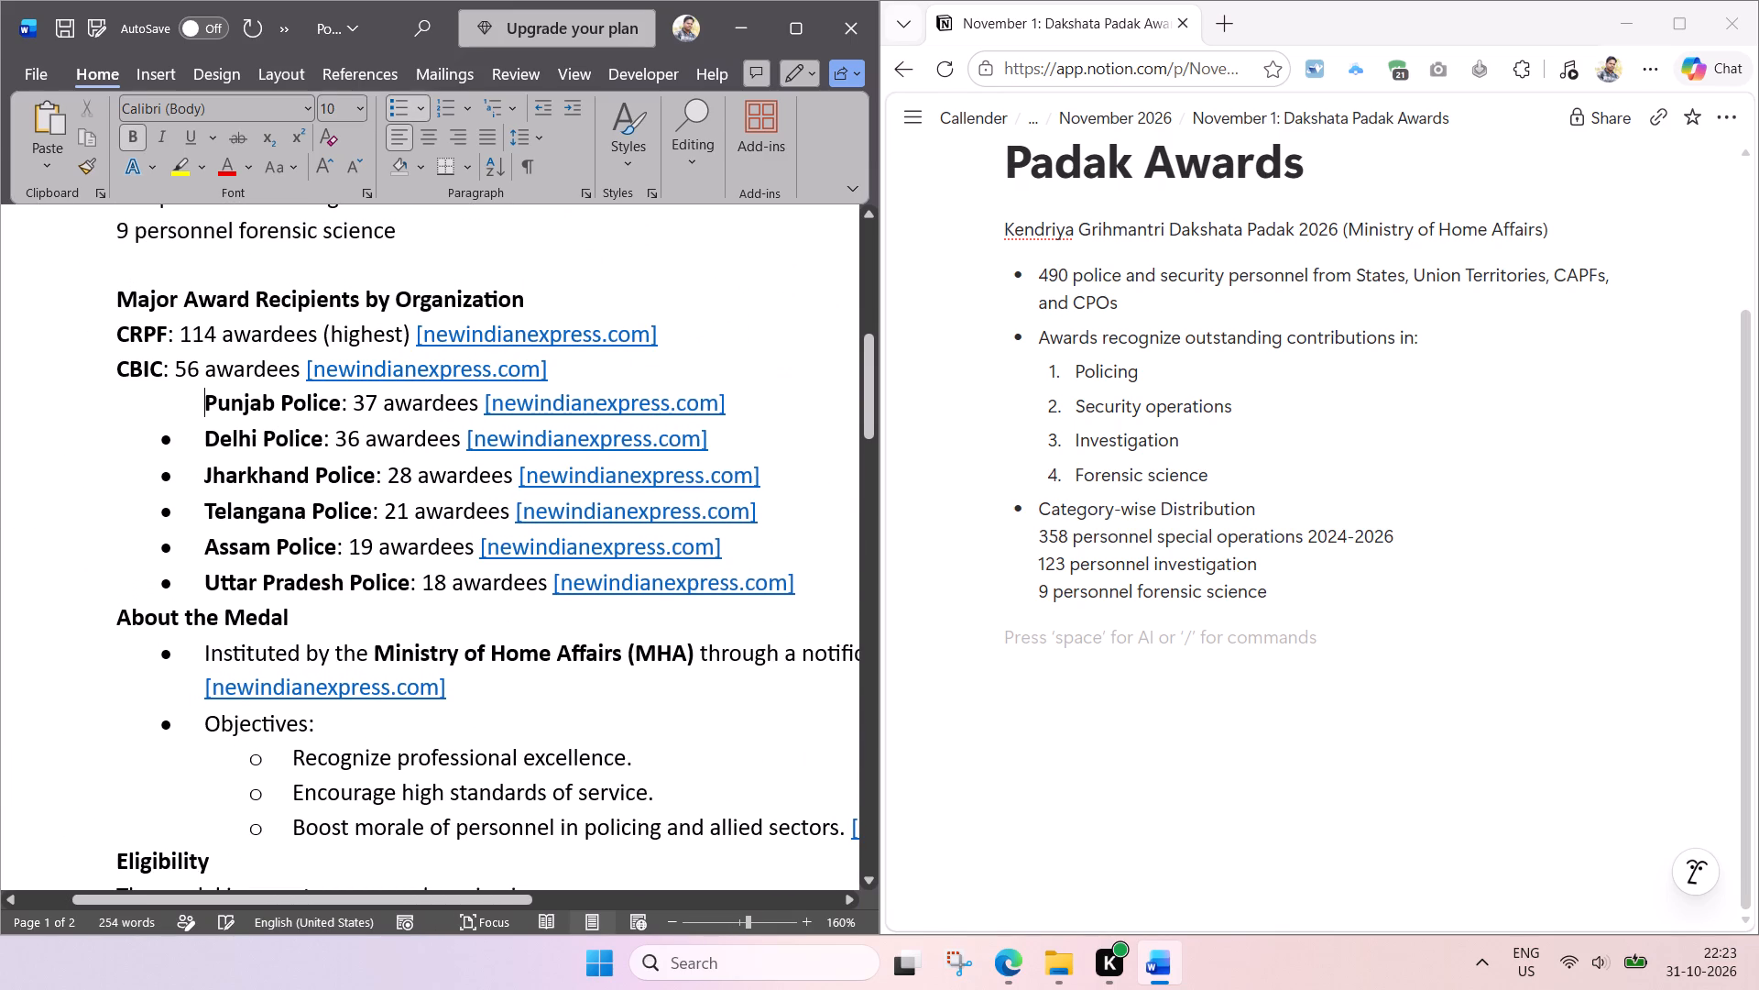
{"action": "key", "text": "BackSpace"}
{"action": "left_click", "coordinate": [205, 438]}
{"action": "key", "text": "BackSpace"}
{"action": "key", "text": "BackSpace"}
Remove the bullets and indents from the Jharkhand, Telangana, Assam and Uttar Pradesh Police lines.
{"action": "left_click", "coordinate": [204, 477]}
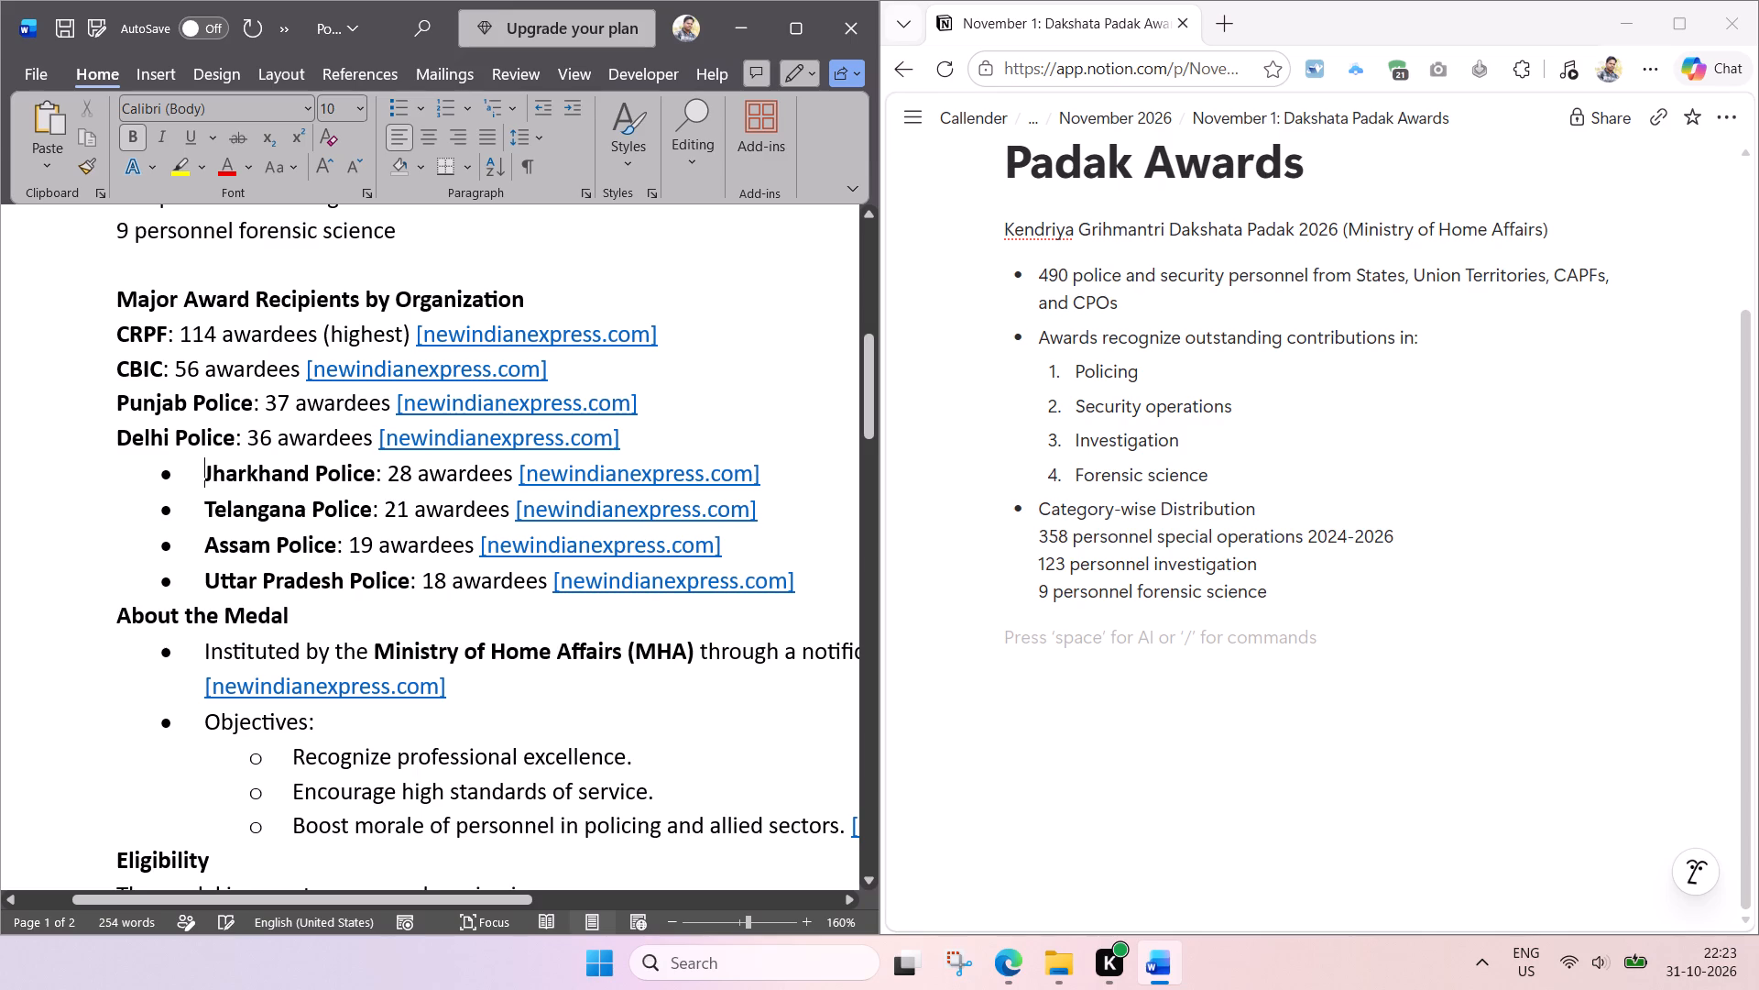
{"action": "key", "text": "BackSpace"}
{"action": "key", "text": "BackSpace"}
{"action": "left_click", "coordinate": [210, 511]}
{"action": "left_click", "coordinate": [206, 503]}
{"action": "key", "text": "BackSpace"}
{"action": "key", "text": "BackSpace"}
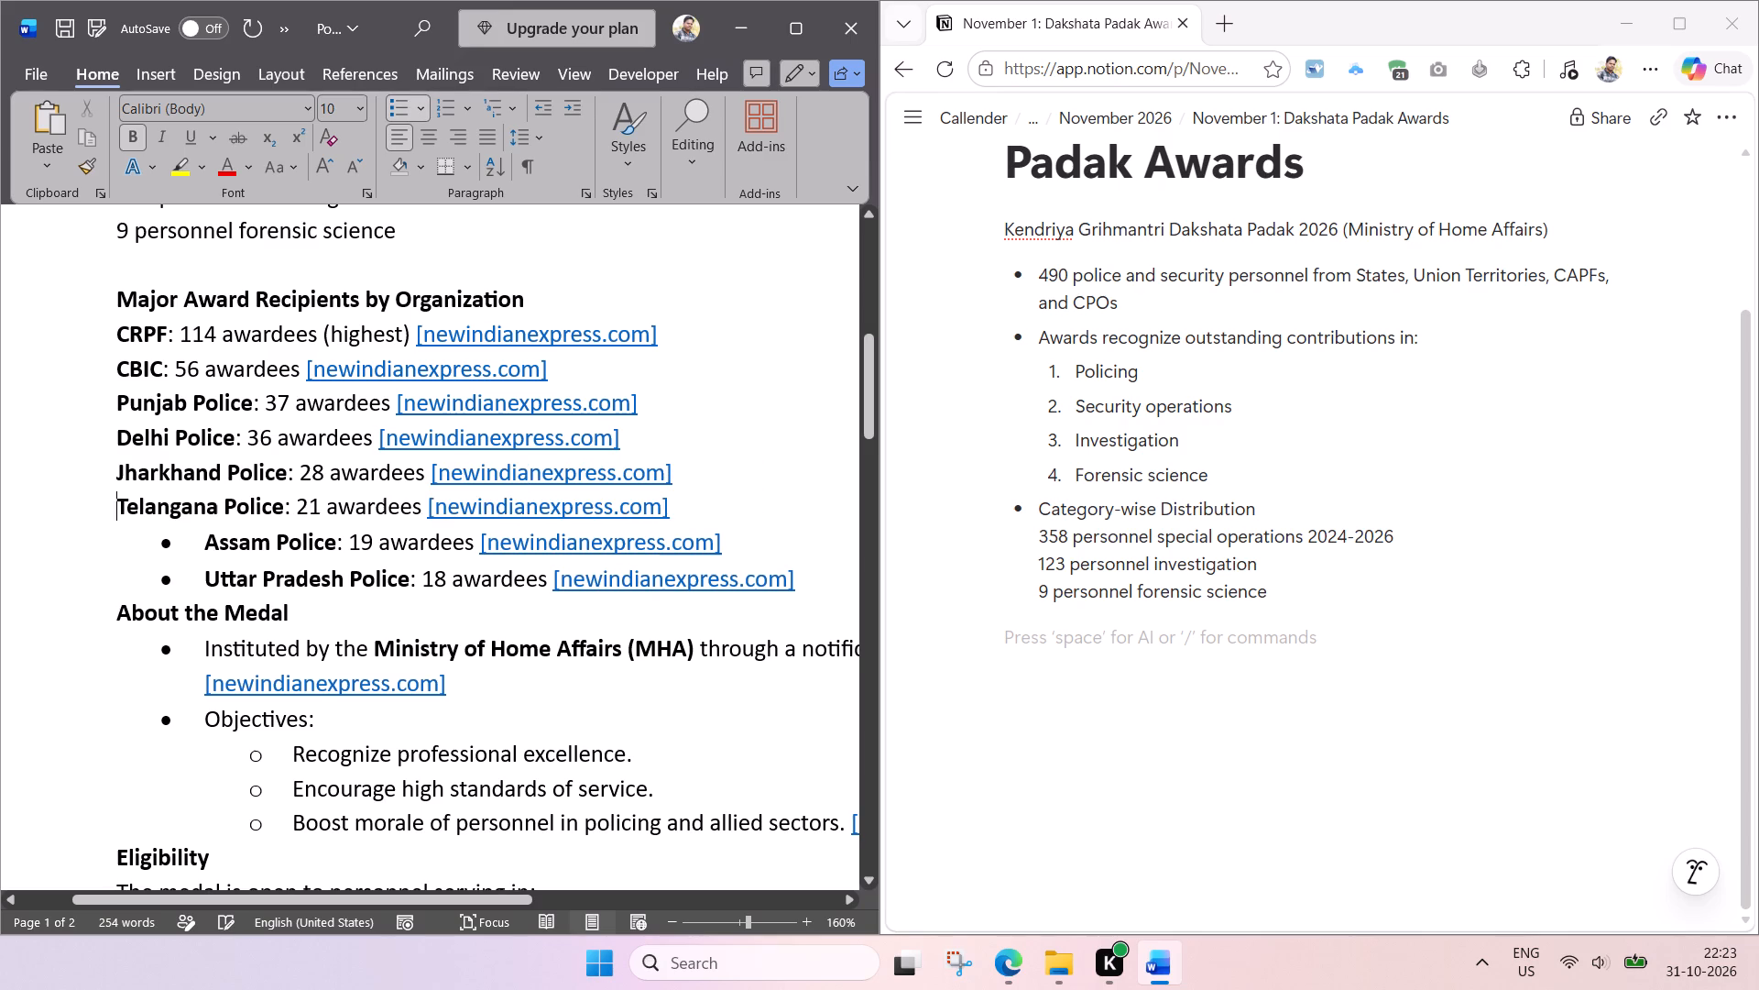
{"action": "left_click", "coordinate": [202, 547]}
{"action": "key", "text": "BackSpace"}
{"action": "key", "text": "BackSpace"}
{"action": "left_click", "coordinate": [202, 579]}
{"action": "key", "text": "BackSpace"}
{"action": "key", "text": "BackSpace"}
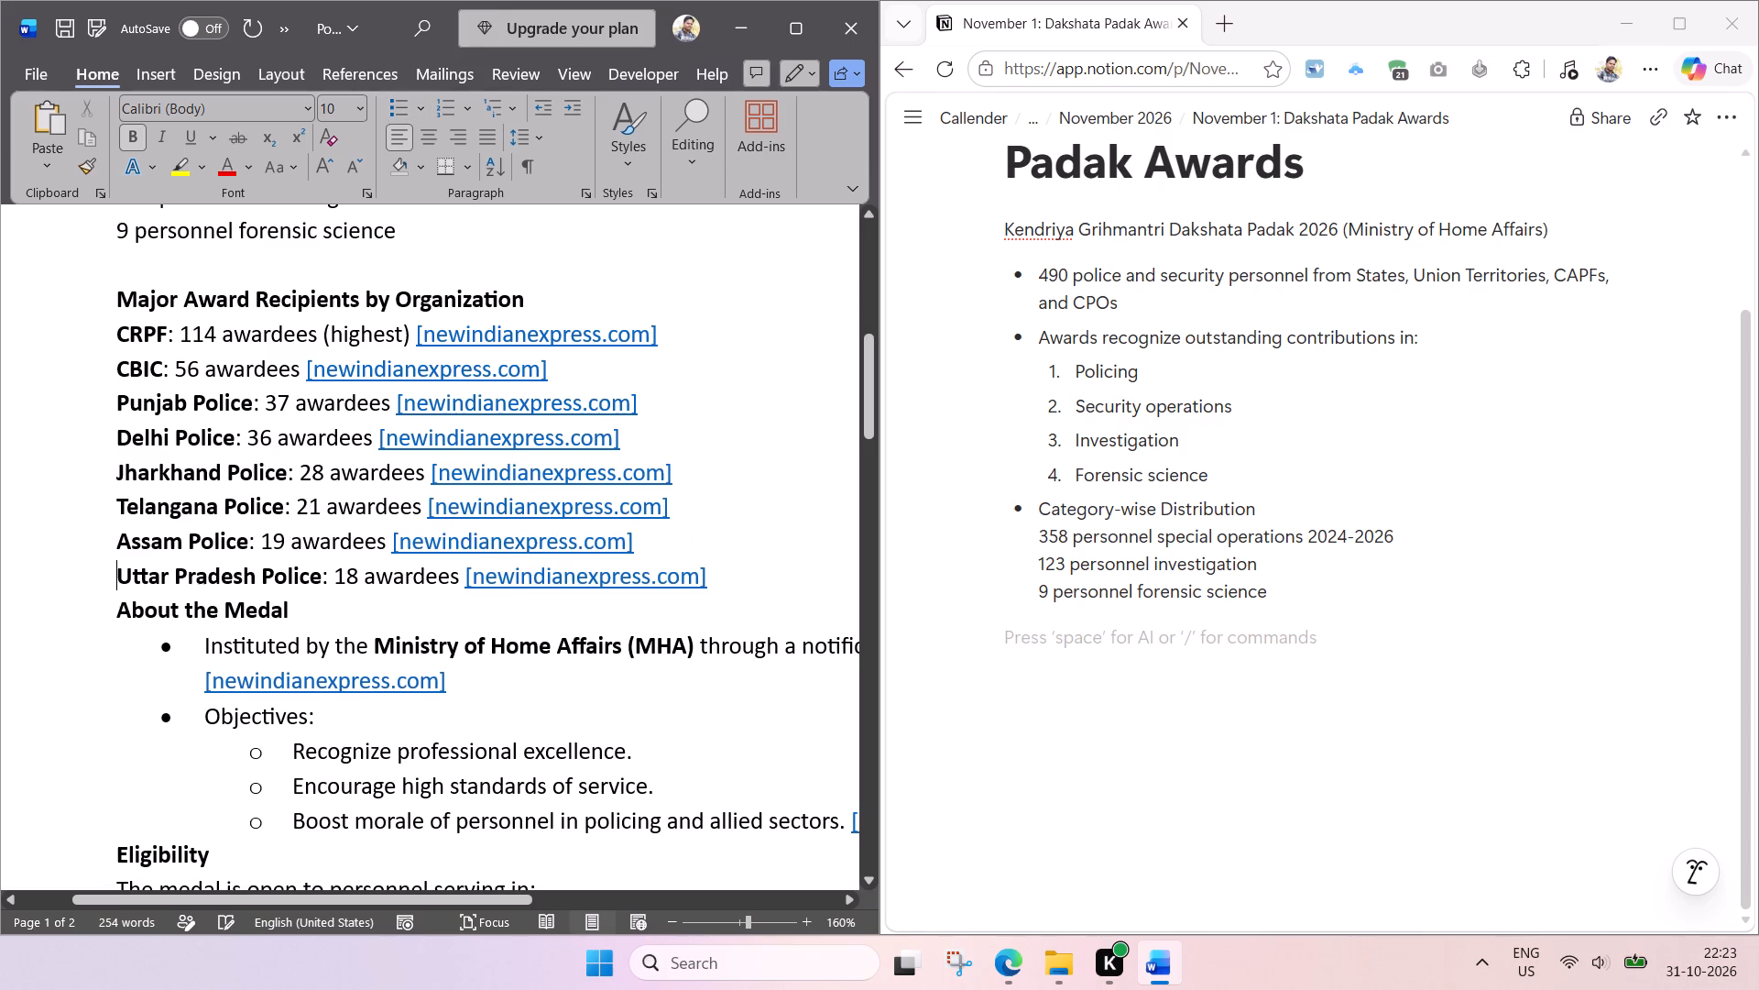
Delete the [newindianexpress.com] links from the Uttar Pradesh, Assam, Telangana and Jharkhand Police lines.
{"action": "left_click_drag", "start_coordinate": [720, 576], "coordinate": [469, 581]}
{"action": "key", "text": "BackSpace"}
{"action": "key", "text": "BackSpace"}
{"action": "key", "text": "BackSpace"}
{"action": "key", "text": "BackSpace"}
{"action": "left_click_drag", "start_coordinate": [655, 547], "coordinate": [579, 545]}
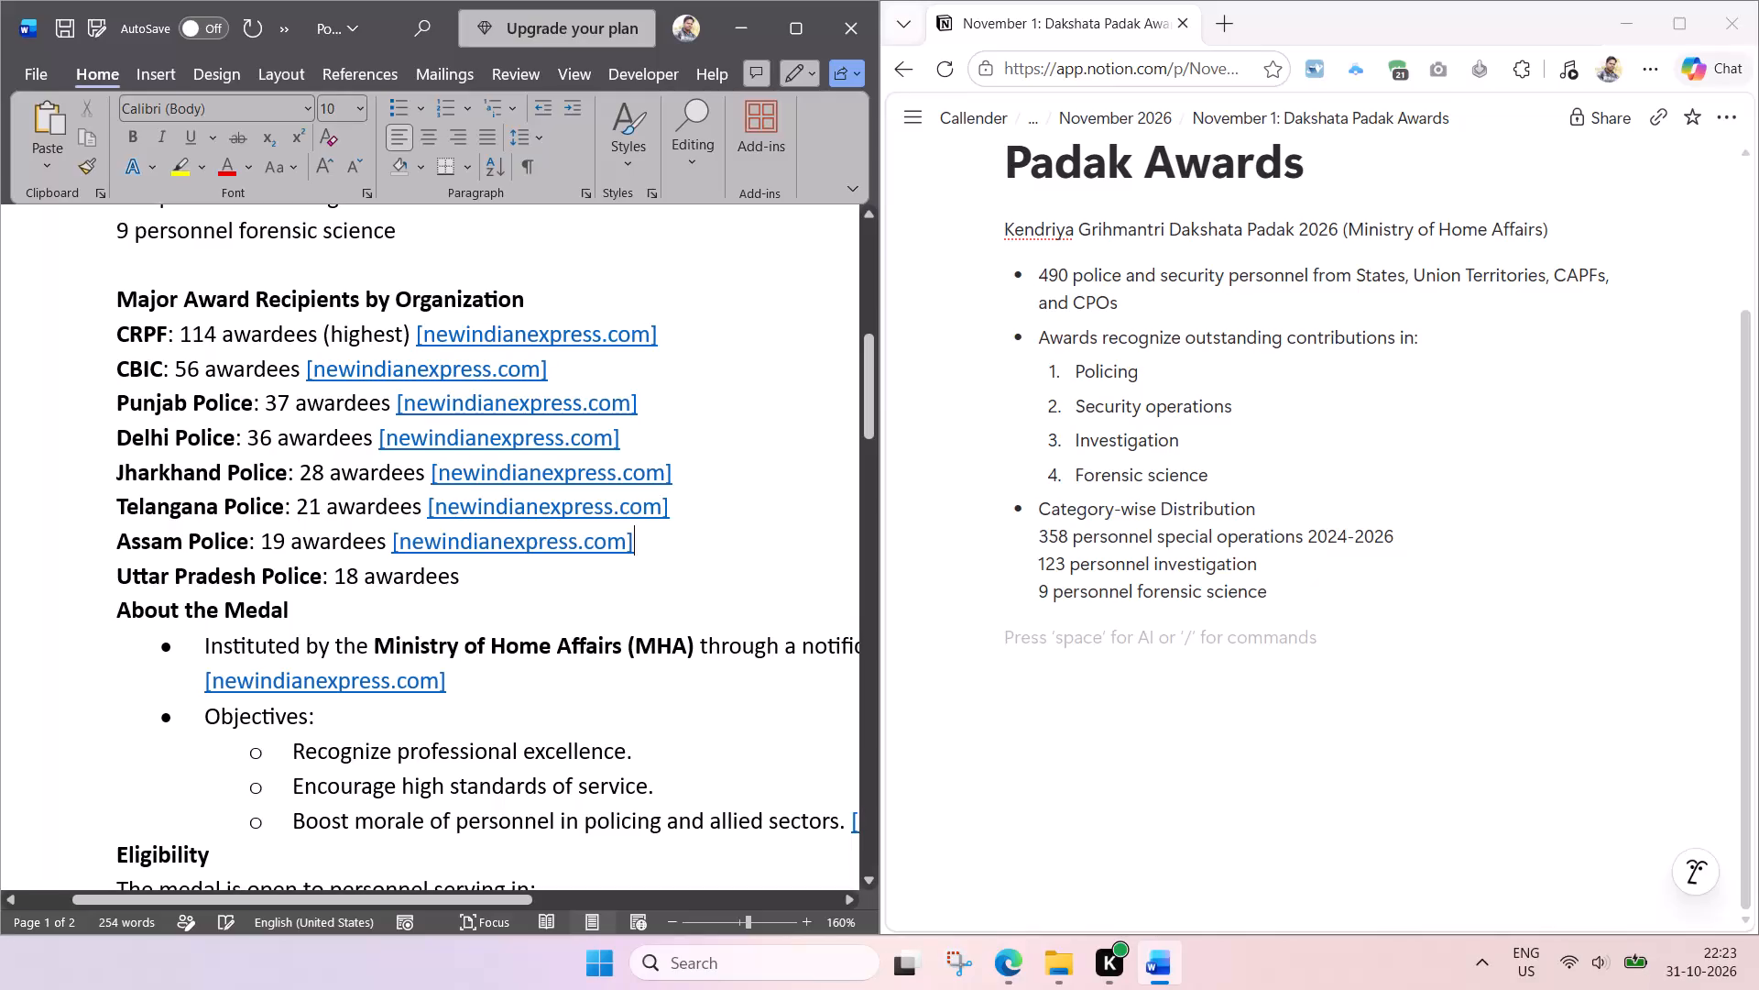
{"action": "left_click_drag", "start_coordinate": [579, 545], "coordinate": [391, 538]}
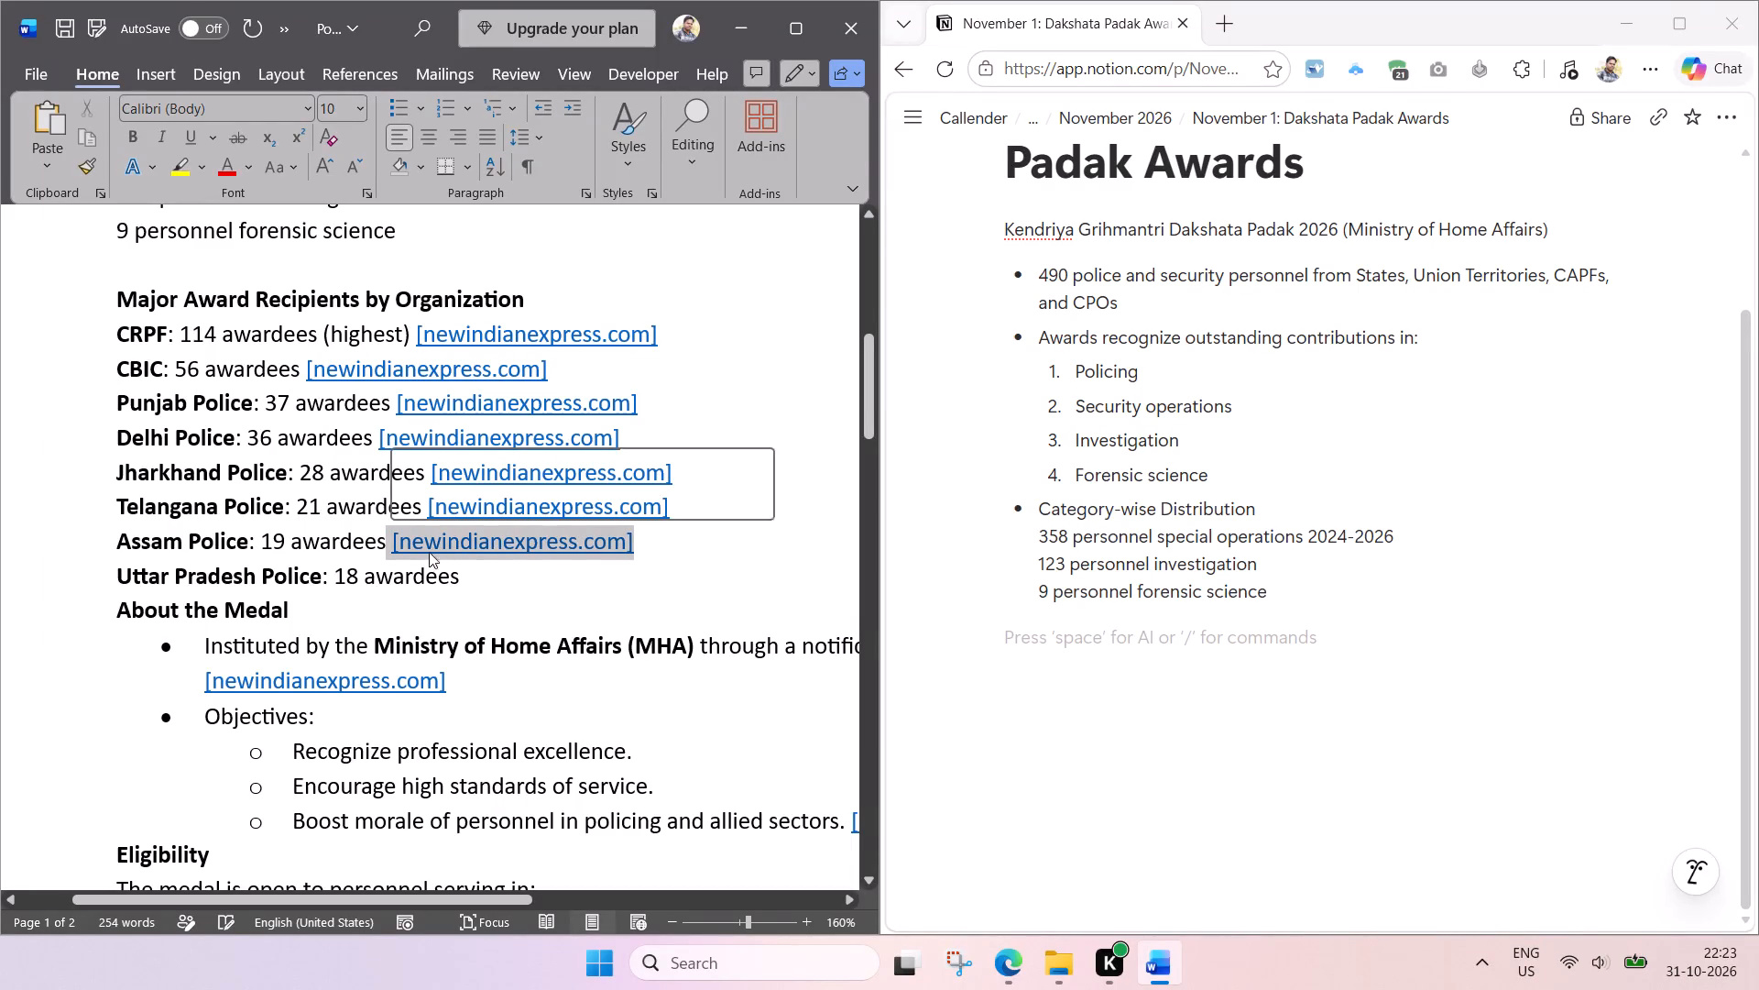
{"action": "key", "text": "BackSpace"}
{"action": "left_click_drag", "start_coordinate": [695, 512], "coordinate": [420, 512]}
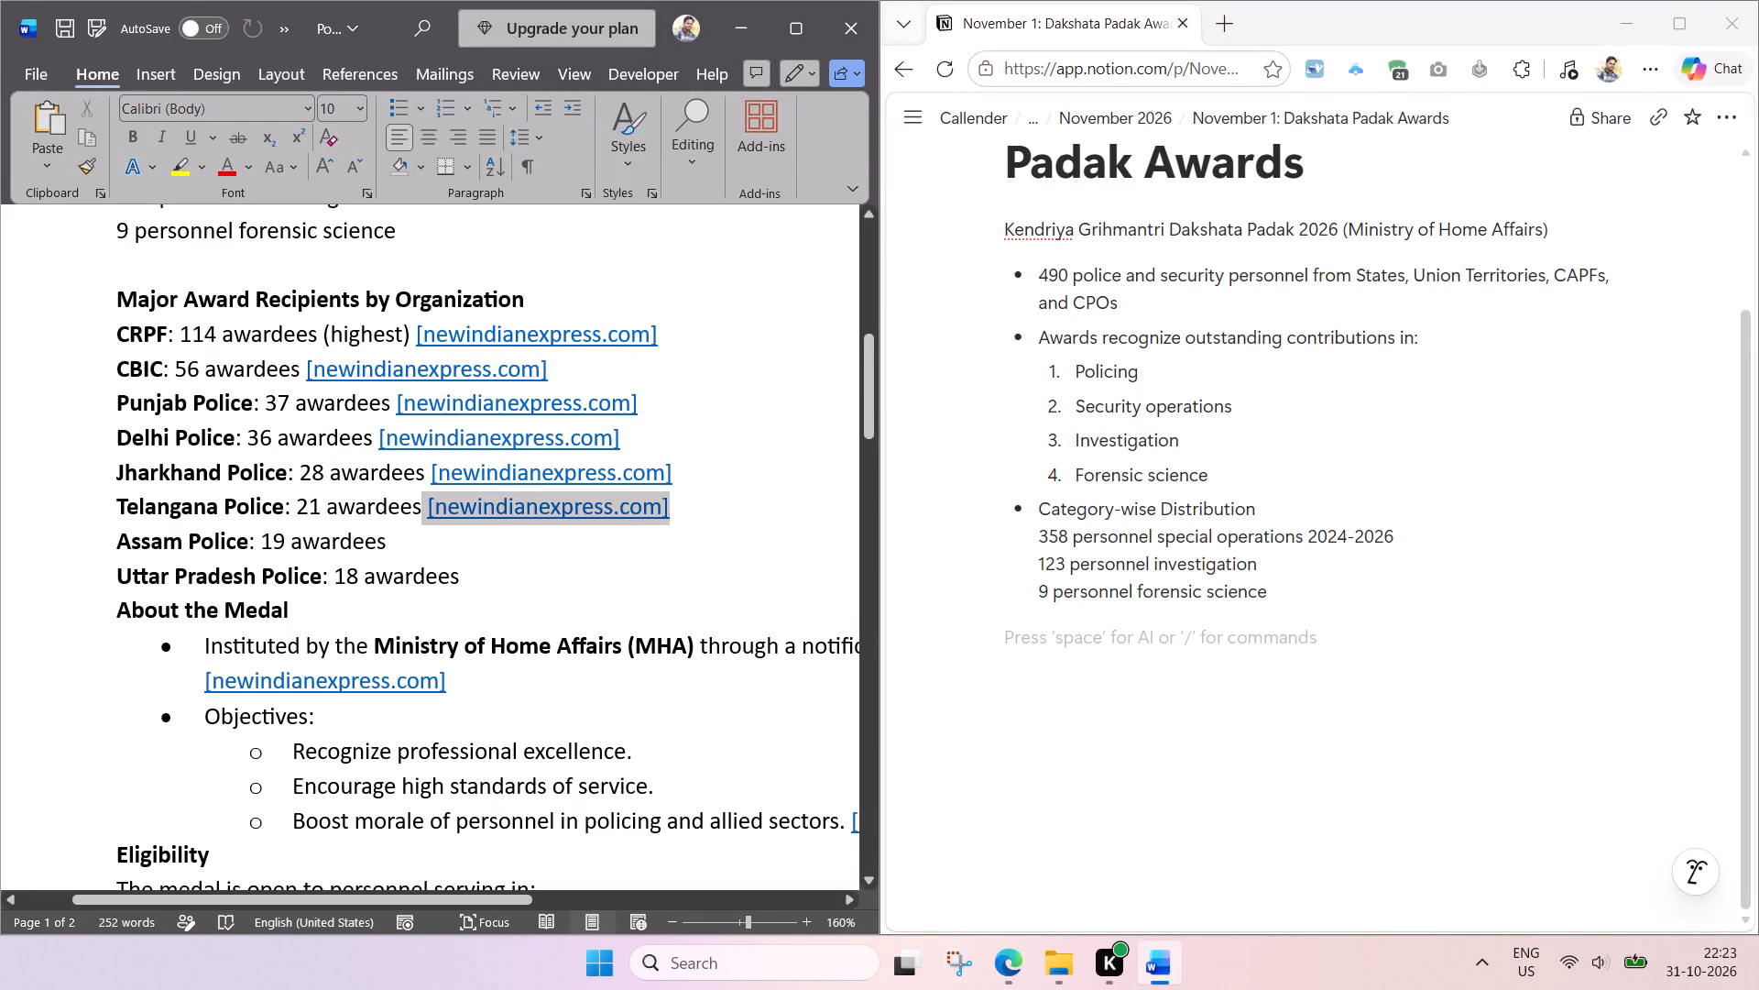
{"action": "left_click_drag", "start_coordinate": [420, 512], "coordinate": [424, 513]}
{"action": "key", "text": "BackSpace"}
{"action": "left_click_drag", "start_coordinate": [679, 475], "coordinate": [421, 481]}
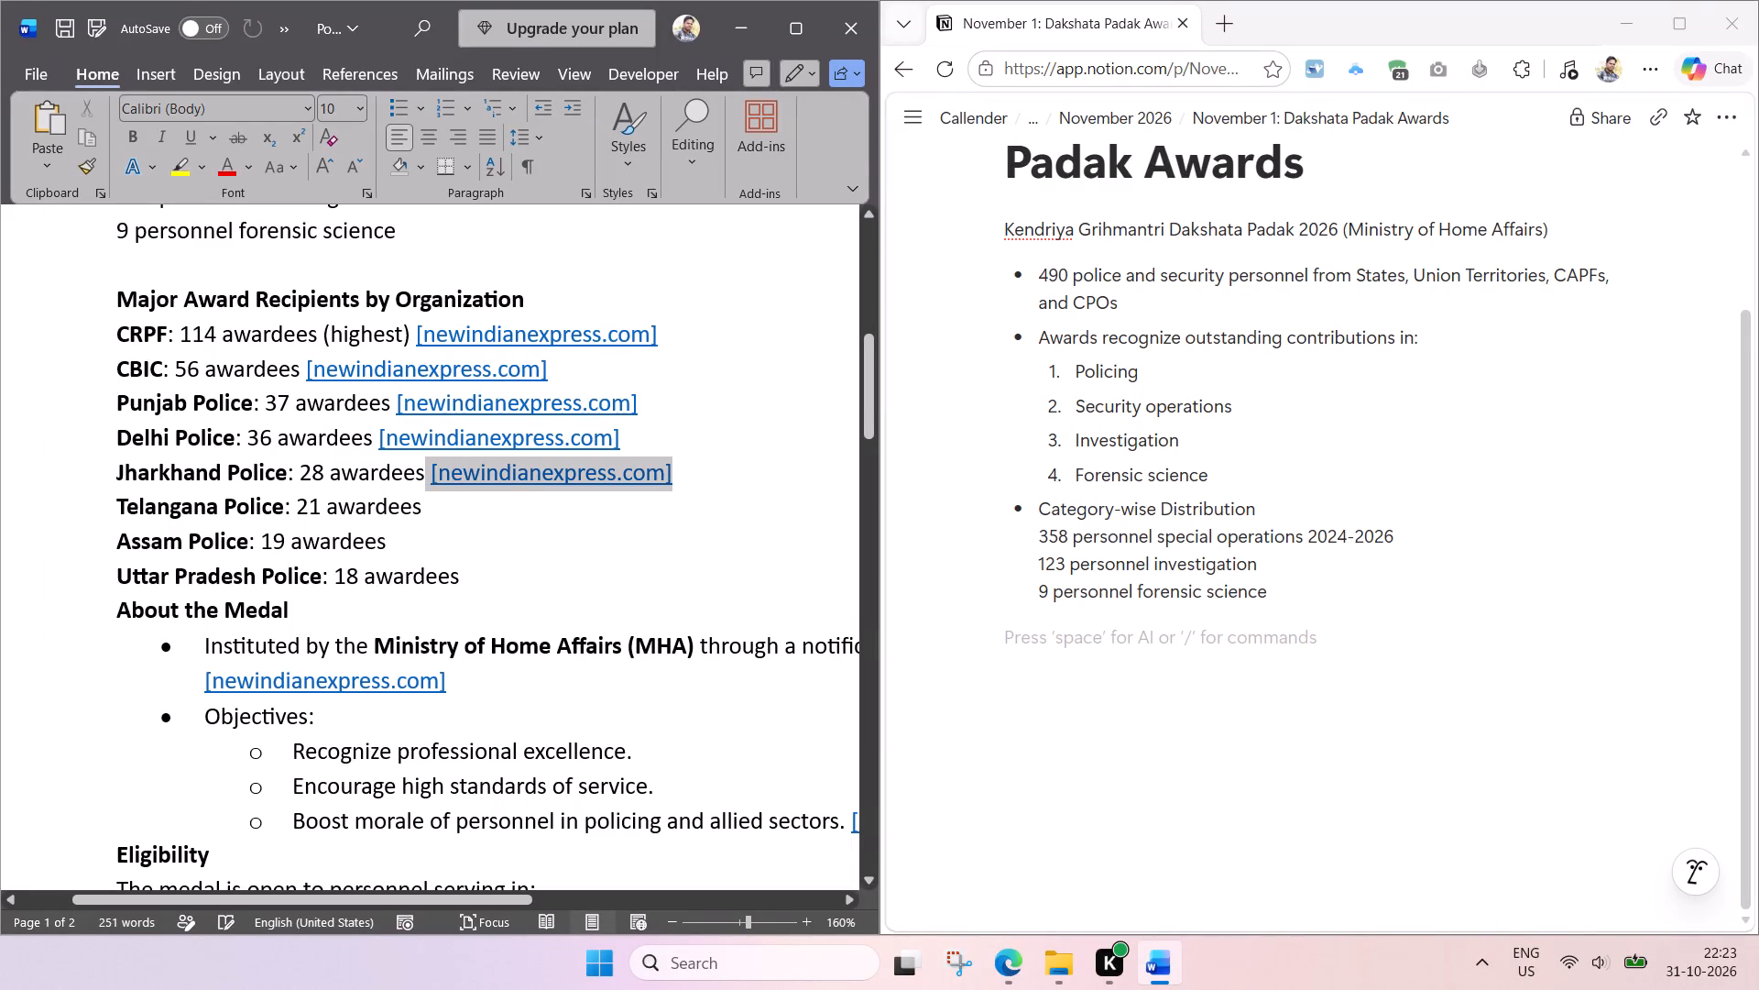
{"action": "left_click_drag", "start_coordinate": [421, 481], "coordinate": [425, 481]}
{"action": "key", "text": "BackSpace"}
Delete the [newindianexpress.com] links from the Delhi Police, Punjab Police, CBIC and CRPF lines.
{"action": "left_click_drag", "start_coordinate": [653, 442], "coordinate": [377, 449]}
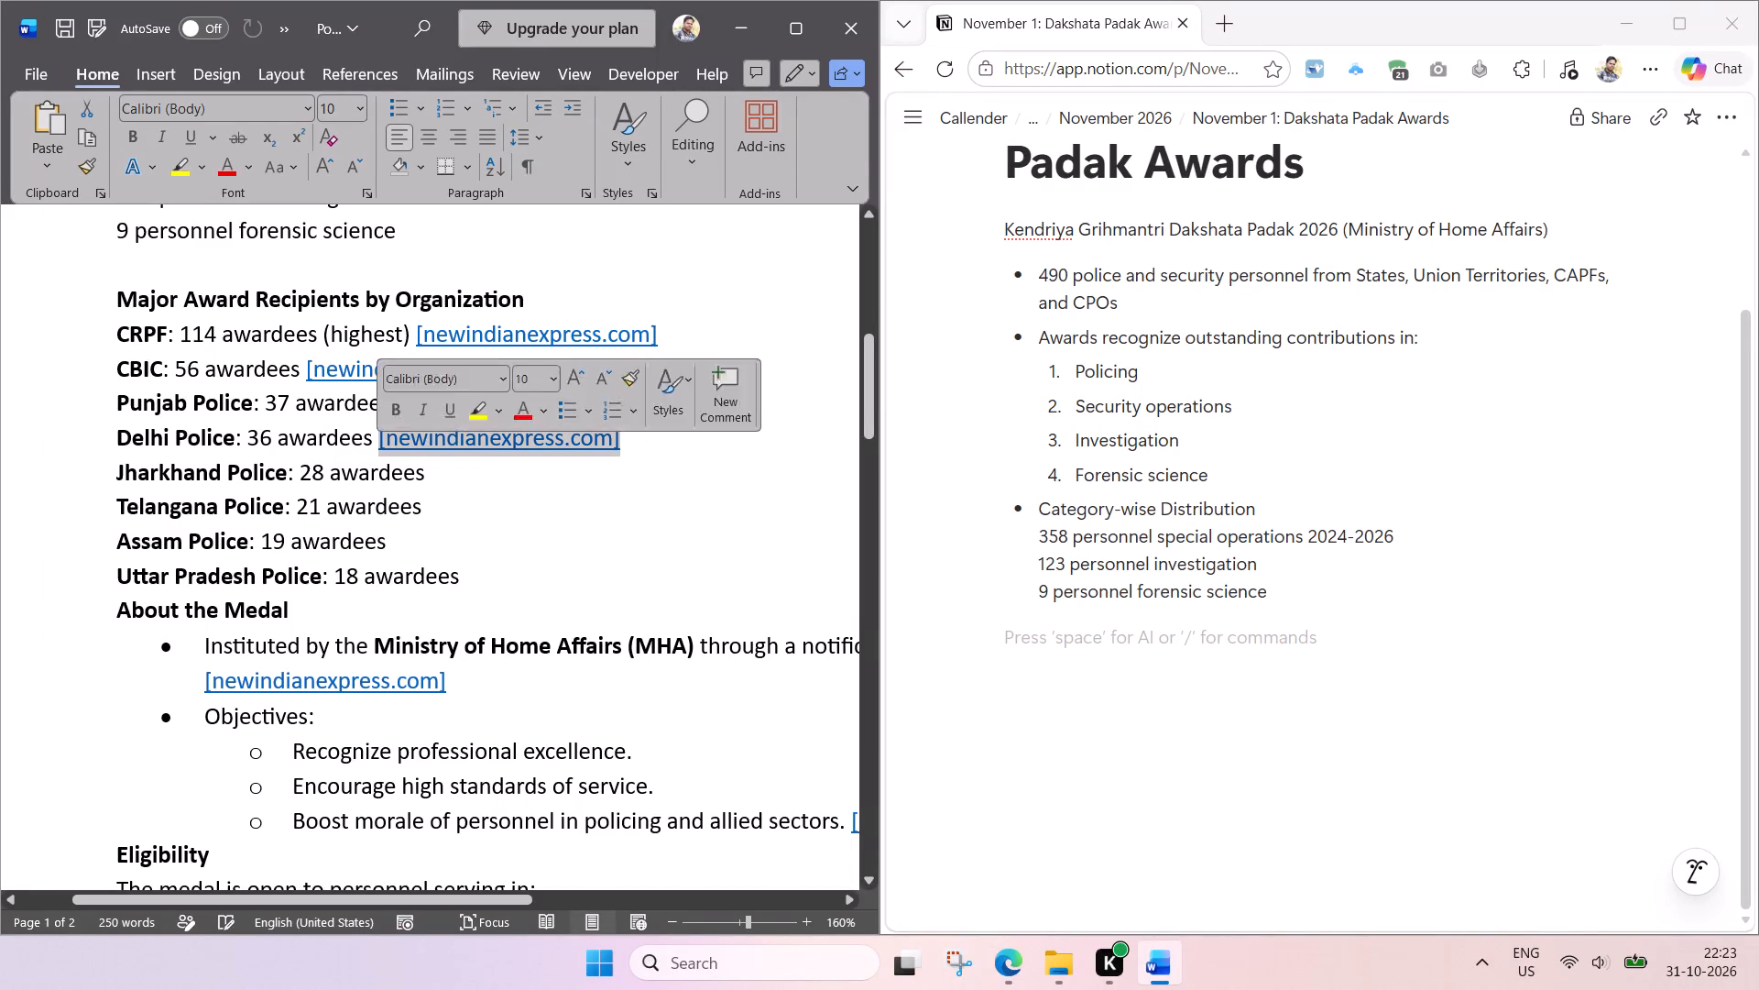
{"action": "key", "text": "BackSpace"}
{"action": "key", "text": "BackSpace"}
{"action": "left_click_drag", "start_coordinate": [664, 402], "coordinate": [408, 414]}
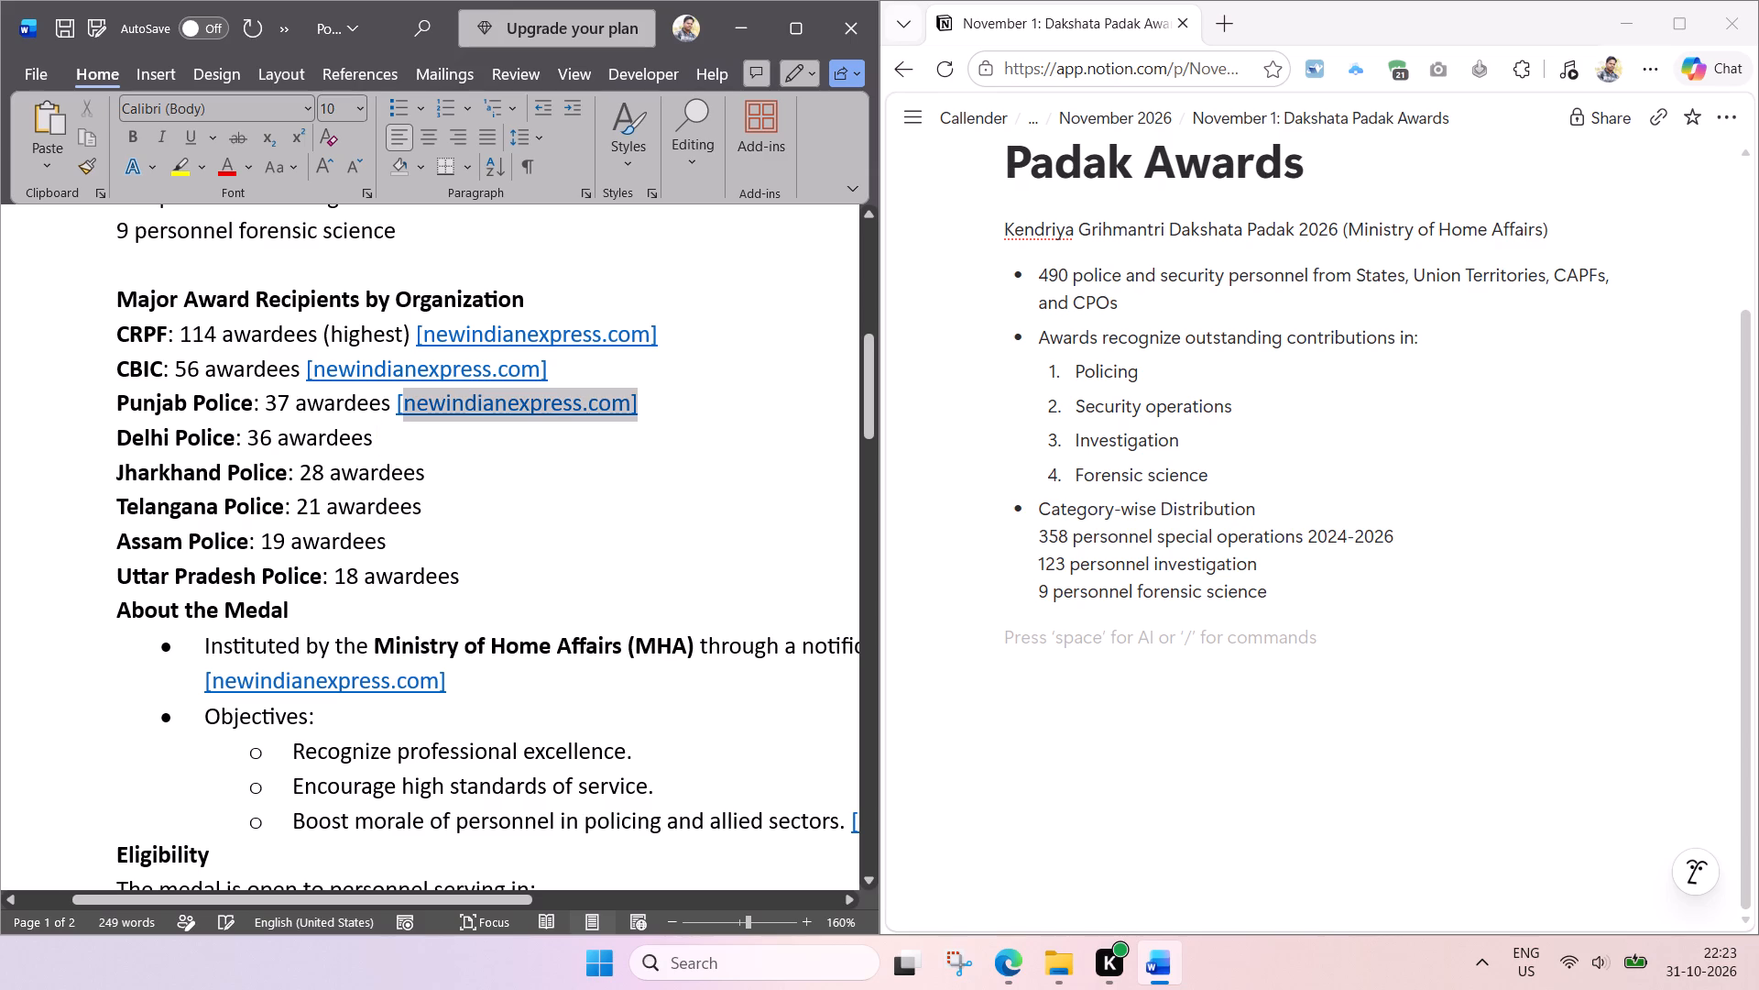
{"action": "left_click_drag", "start_coordinate": [408, 414], "coordinate": [398, 414]}
{"action": "key", "text": "BackSpace"}
{"action": "key", "text": "BackSpace"}
{"action": "left_click_drag", "start_coordinate": [572, 380], "coordinate": [354, 379]}
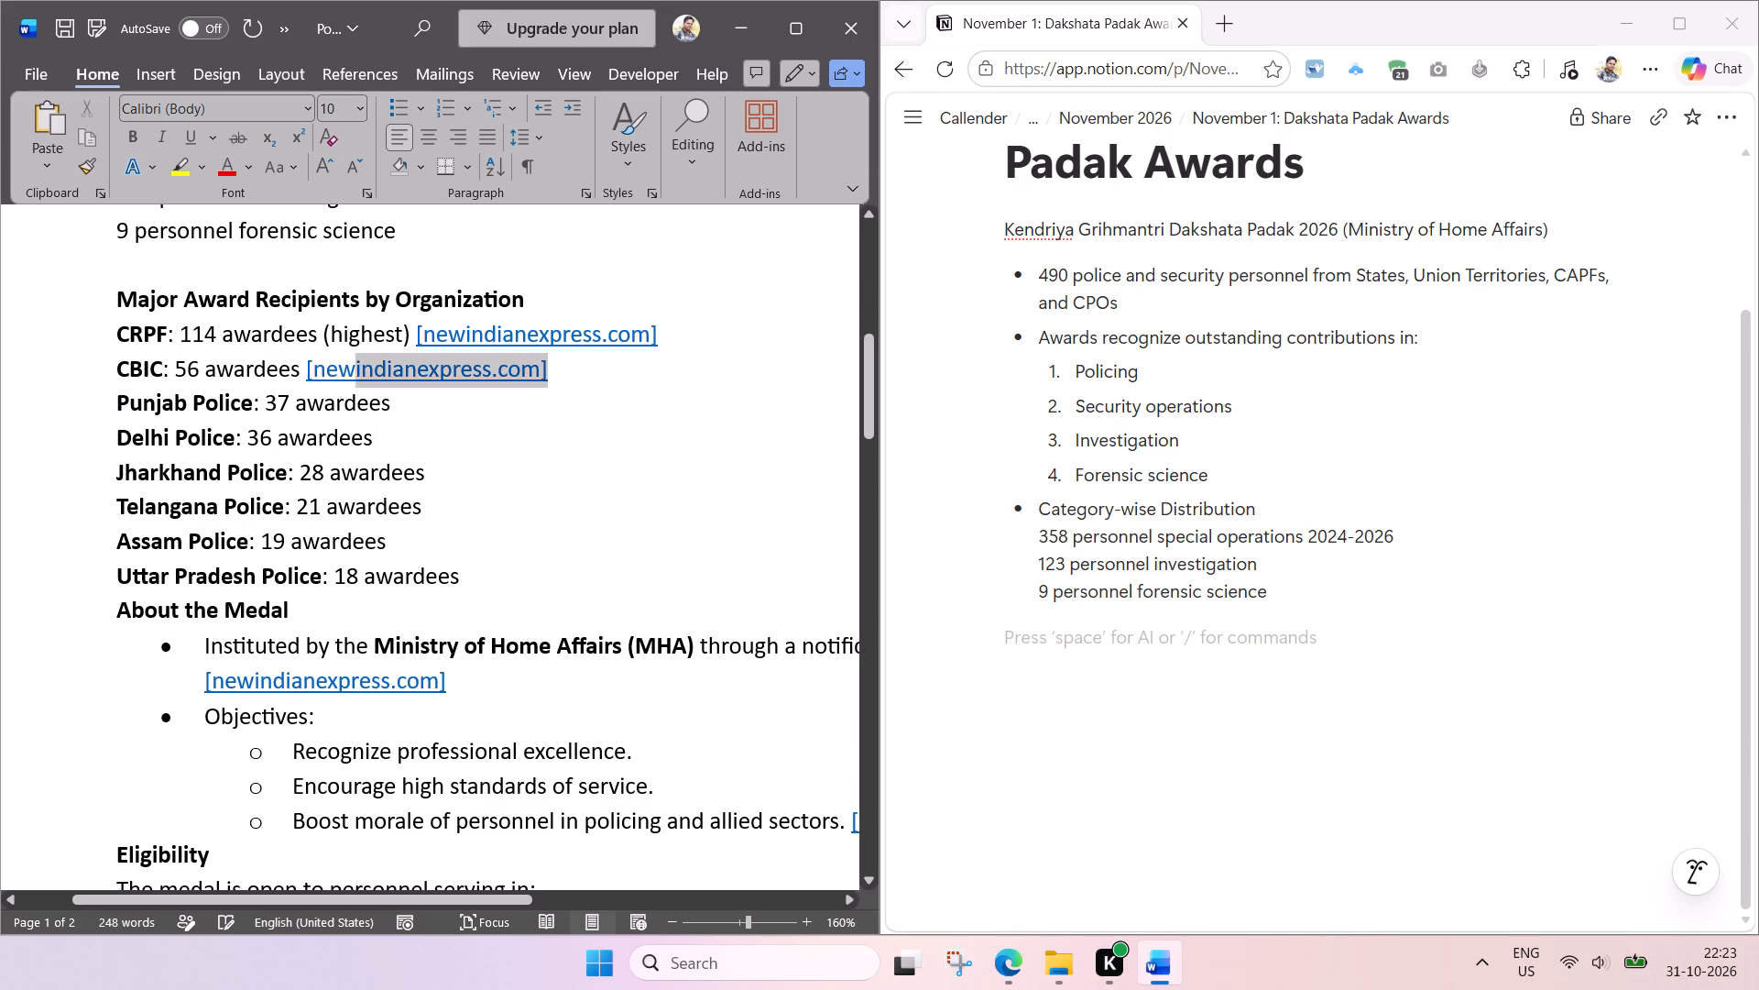
{"action": "left_click_drag", "start_coordinate": [354, 379], "coordinate": [305, 384]}
{"action": "key", "text": "BackSpace"}
{"action": "left_click_drag", "start_coordinate": [670, 335], "coordinate": [397, 346]}
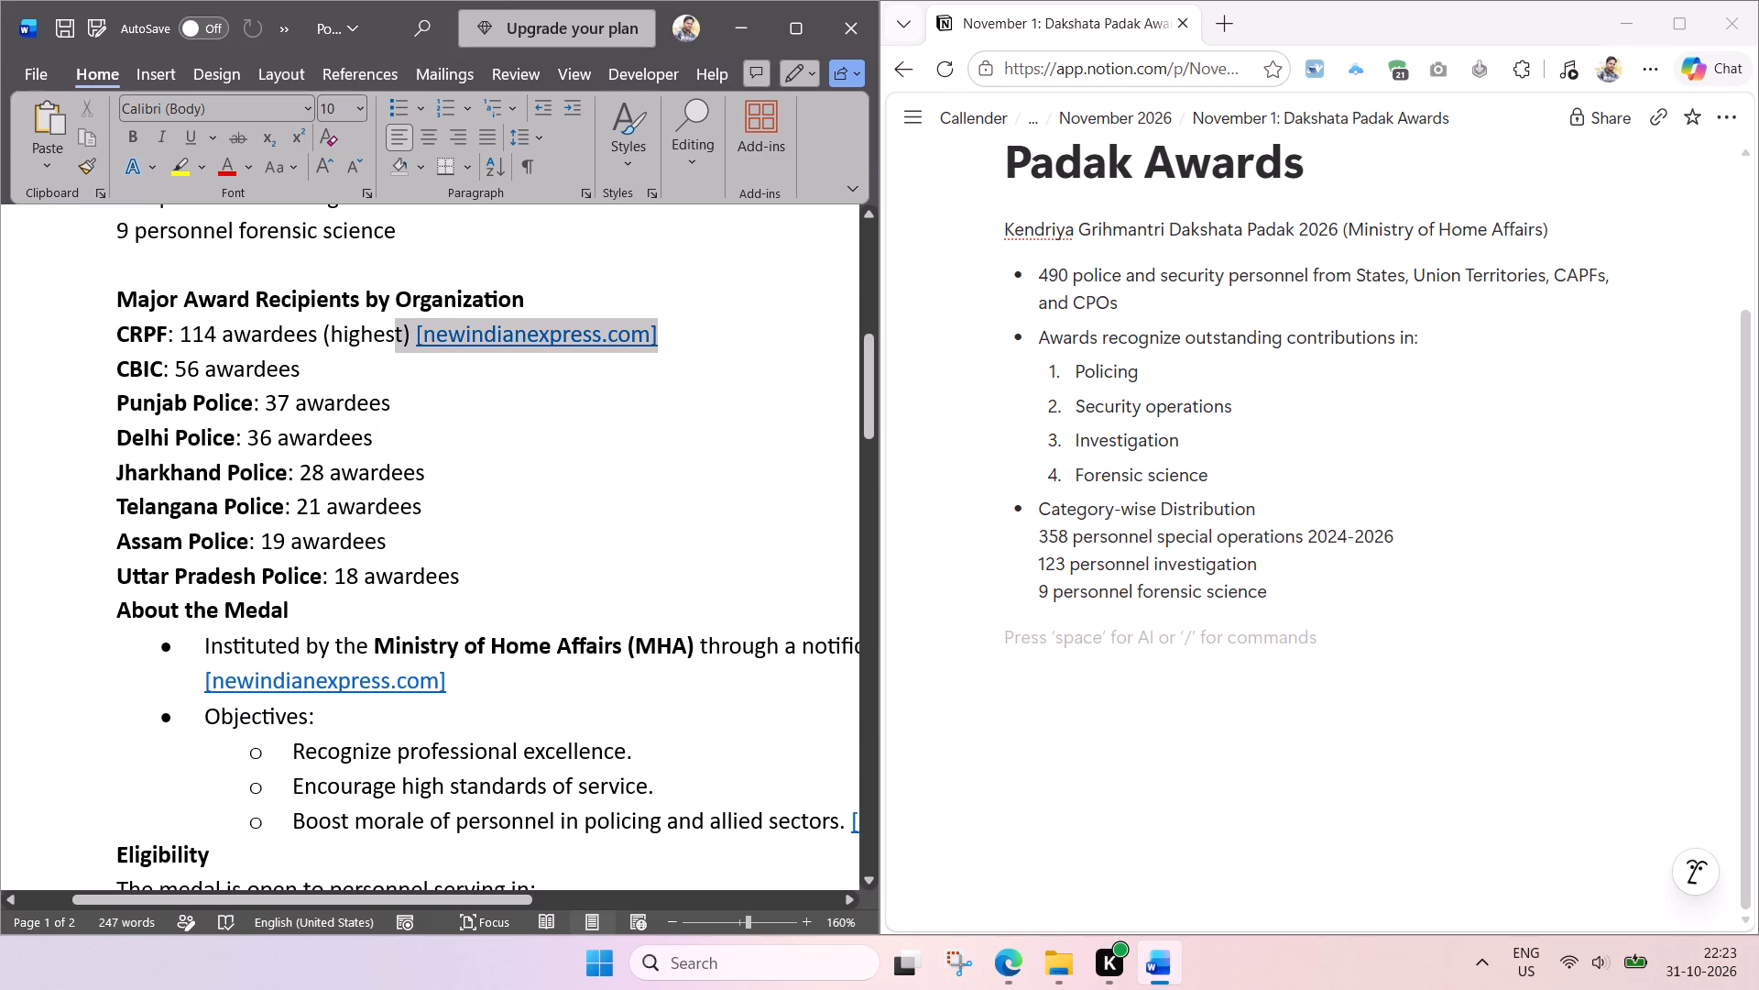
{"action": "left_click_drag", "start_coordinate": [397, 346], "coordinate": [412, 336]}
{"action": "left_click_drag", "start_coordinate": [412, 336], "coordinate": [413, 336]}
{"action": "left_click", "coordinate": [675, 364]}
{"action": "left_click_drag", "start_coordinate": [676, 339], "coordinate": [442, 338]}
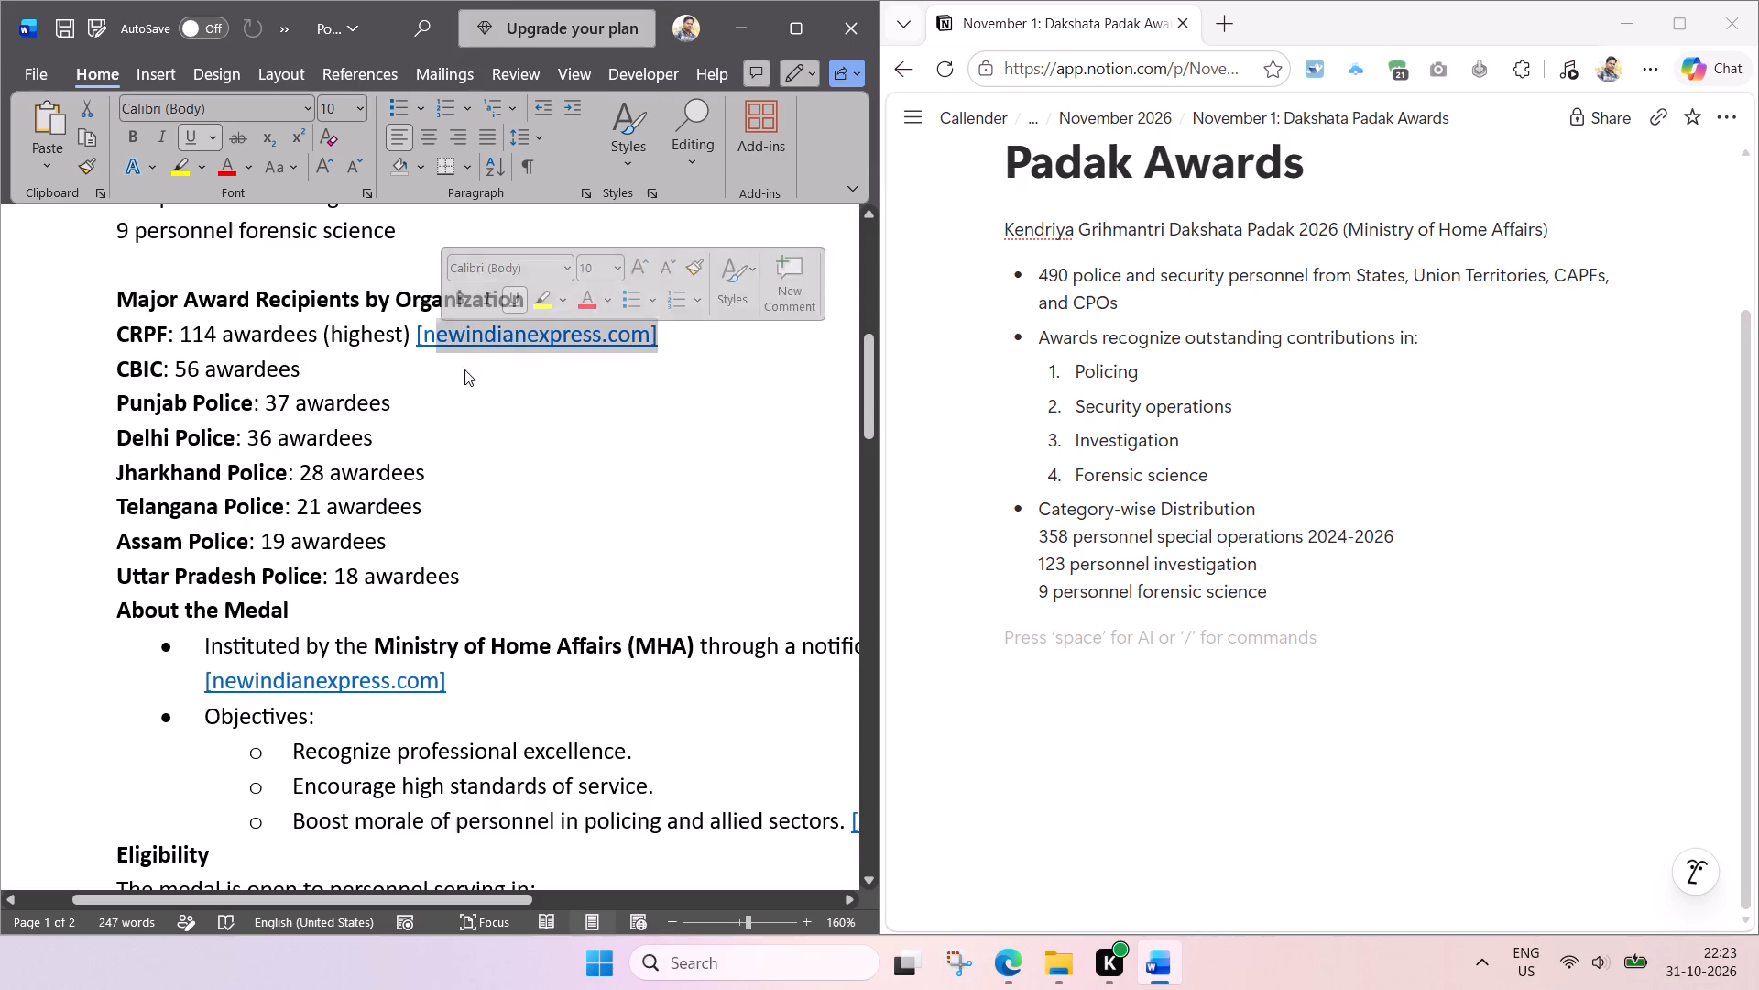
{"action": "key", "text": "BackSpace"}
{"action": "key", "text": "BackSpace"}
{"action": "key", "text": "BackSpace"}
{"action": "key", "text": "BackSpace"}
{"action": "key", "text": "BackSpace"}
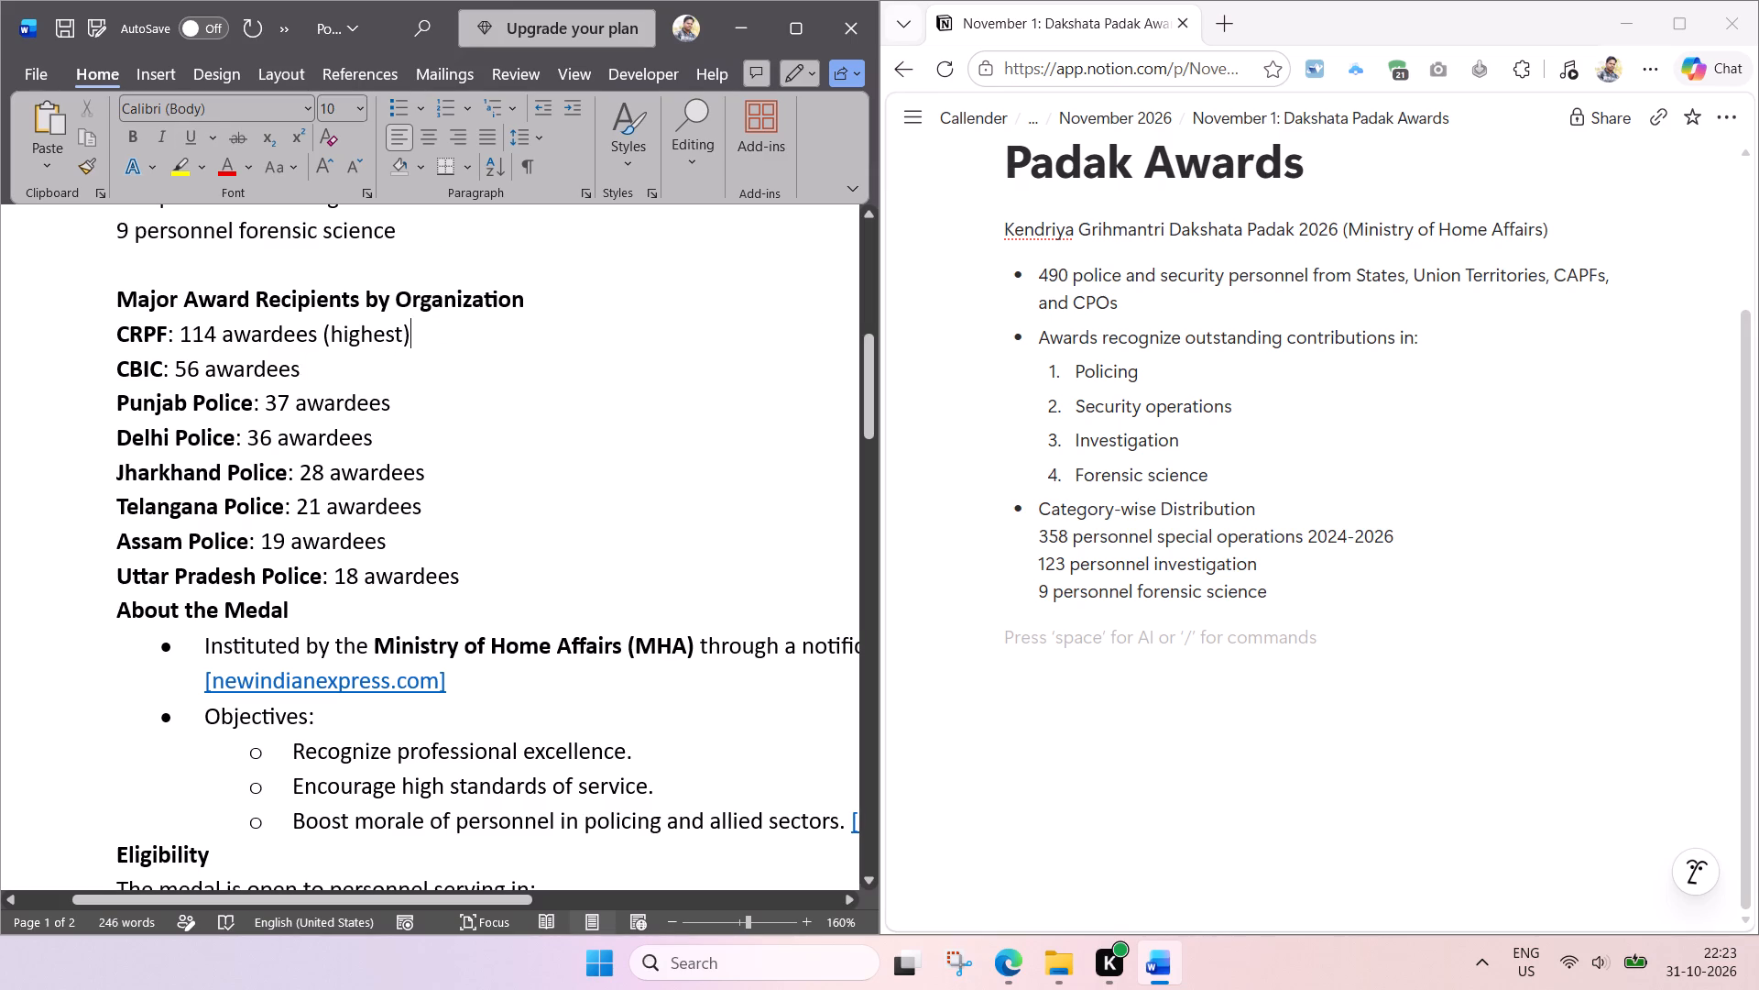
Remove "(highest)" from the end of the CRPF awardees line.
{"action": "left_click_drag", "start_coordinate": [422, 326], "coordinate": [379, 335]}
{"action": "left_click_drag", "start_coordinate": [379, 335], "coordinate": [345, 344]}
{"action": "key", "text": "BackSpace"}
{"action": "key", "text": "BackSpace"}
{"action": "key", "text": "BackSpace"}
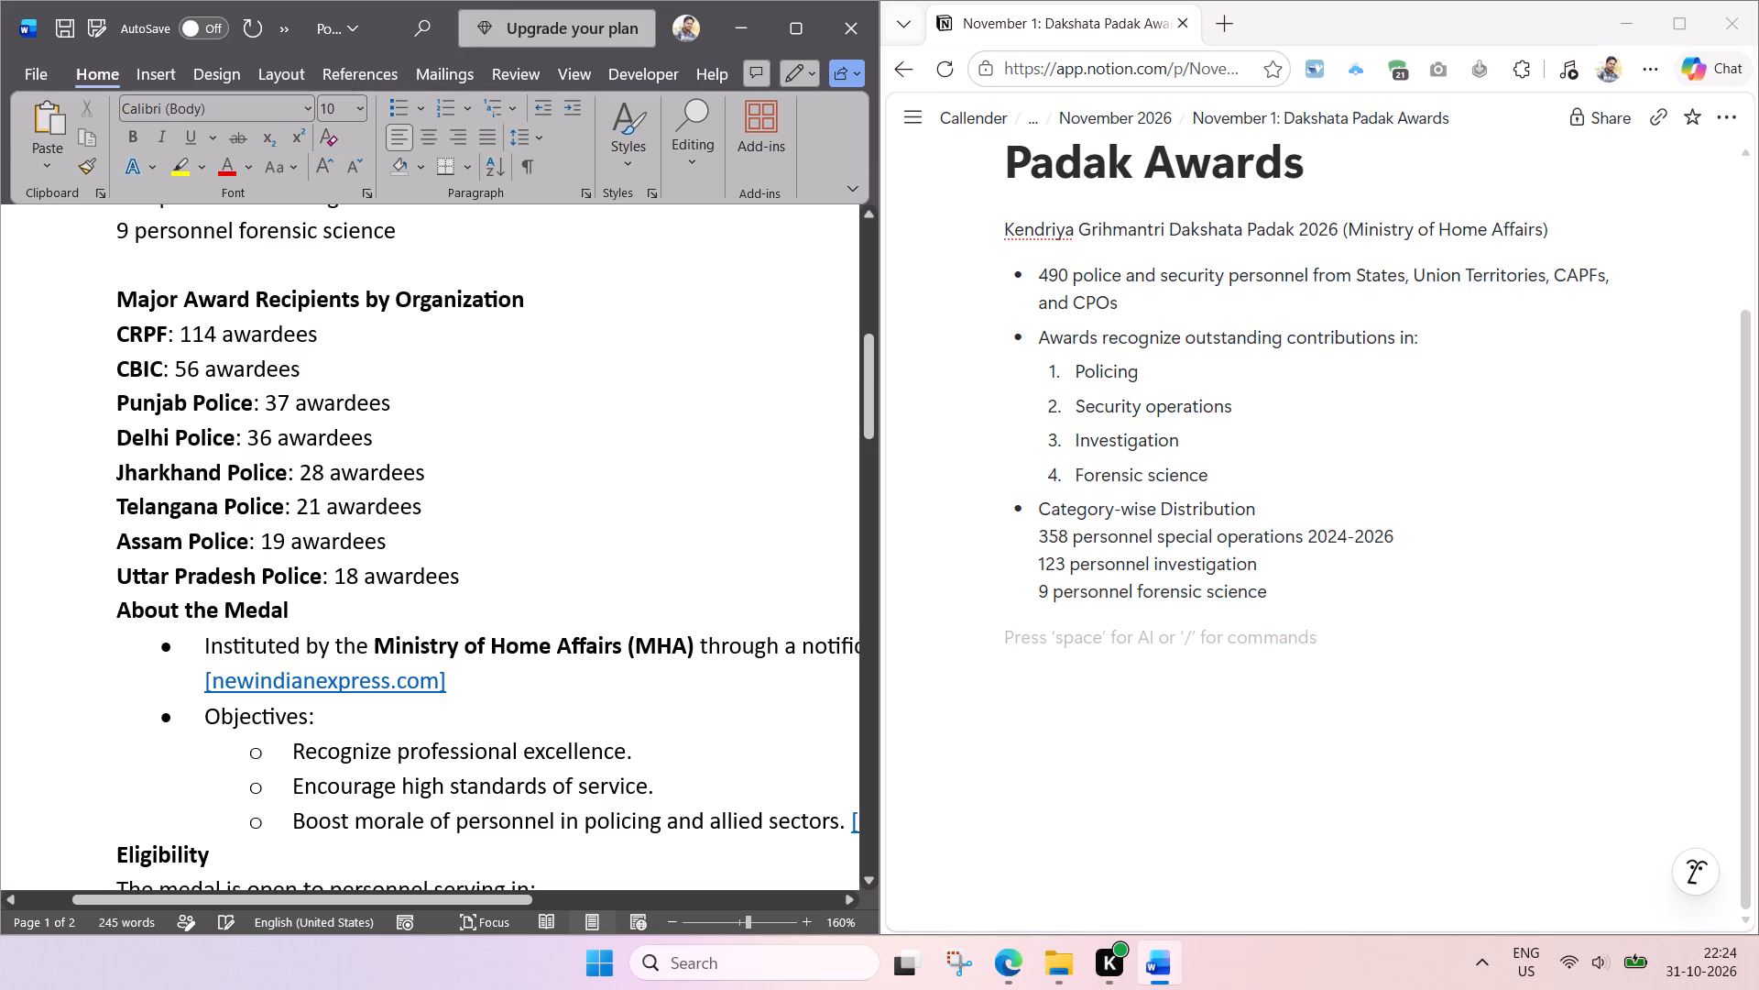
Remove the bold from the Major Award Recipients by Organization heading and its eight lines, and copy them into the empty Notion block.
{"action": "left_click_drag", "start_coordinate": [464, 564], "coordinate": [300, 439]}
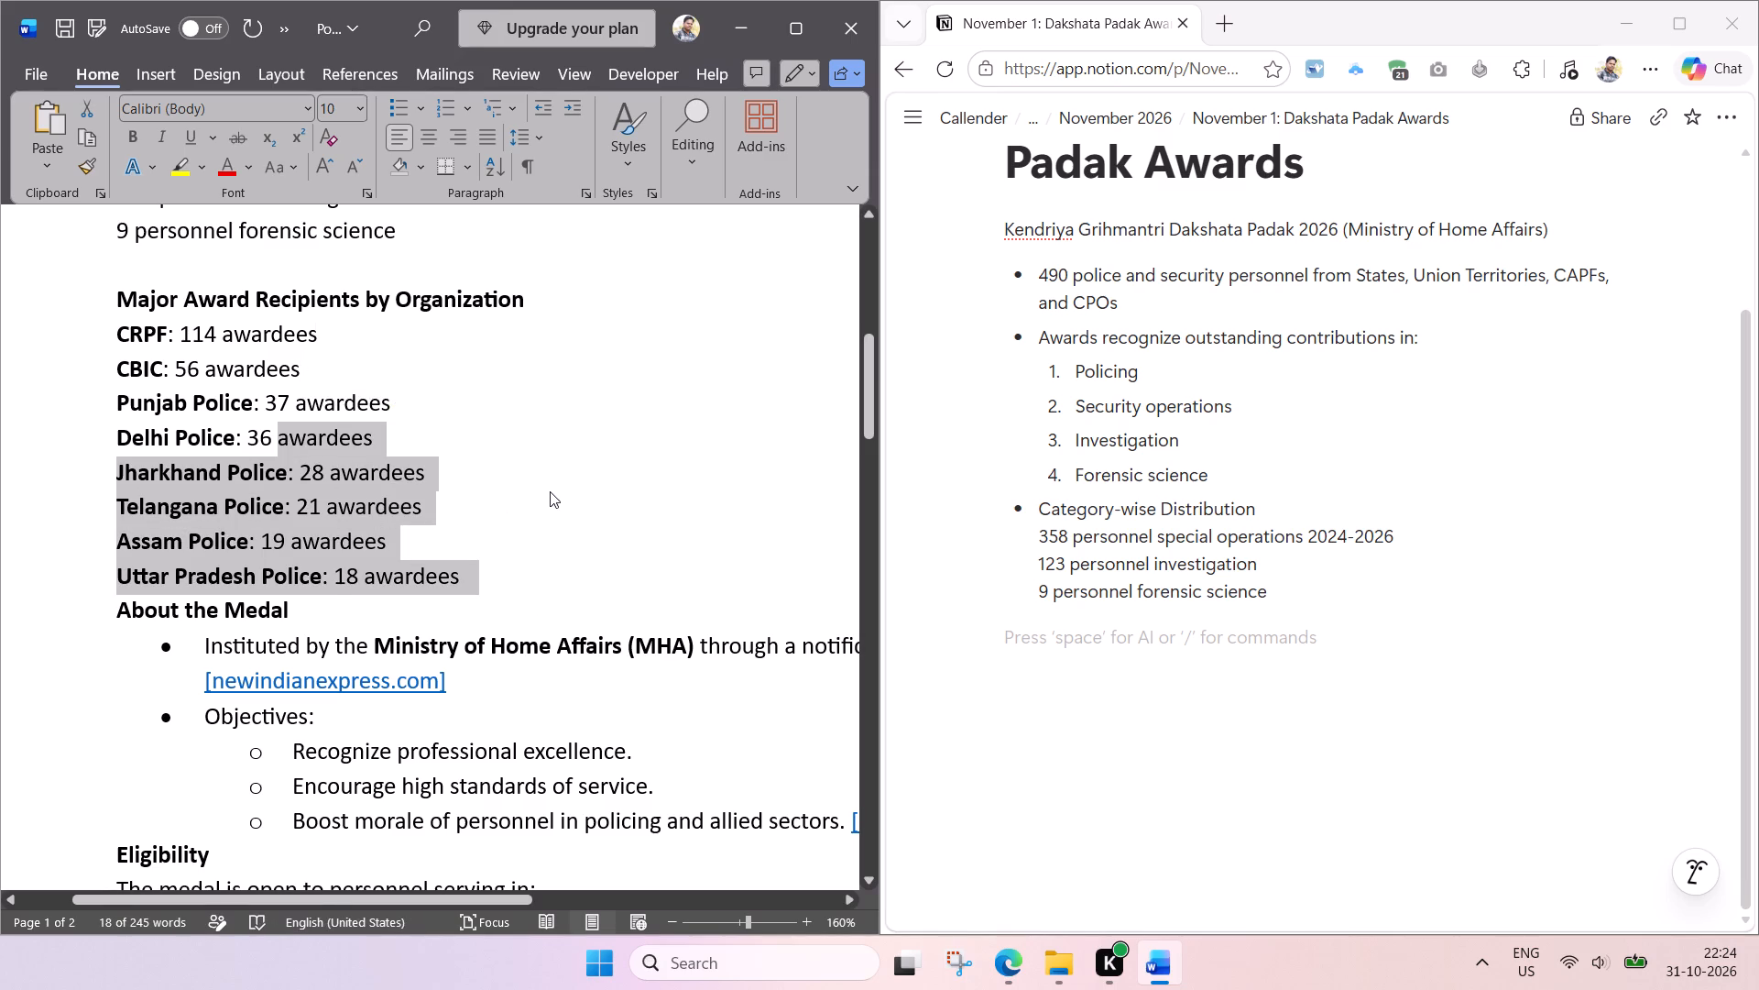
{"action": "left_click", "coordinate": [475, 379]}
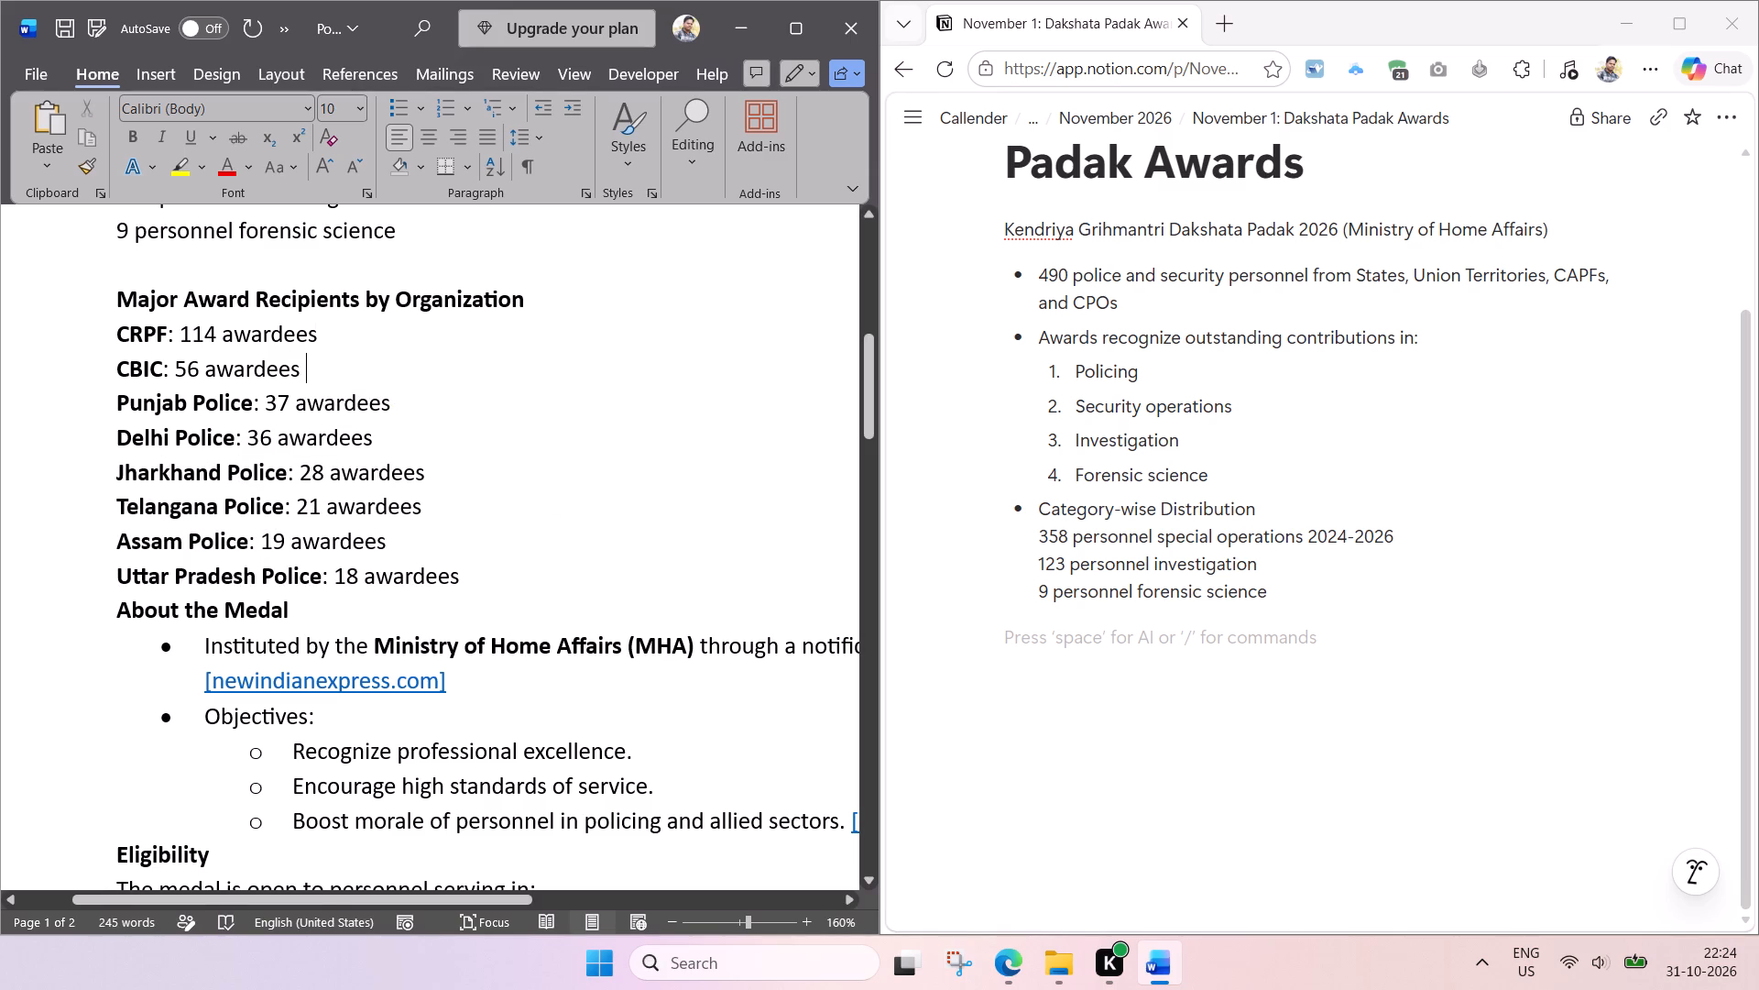
{"action": "left_click_drag", "start_coordinate": [480, 576], "coordinate": [106, 306]}
{"action": "key", "text": "ctrl+b"}
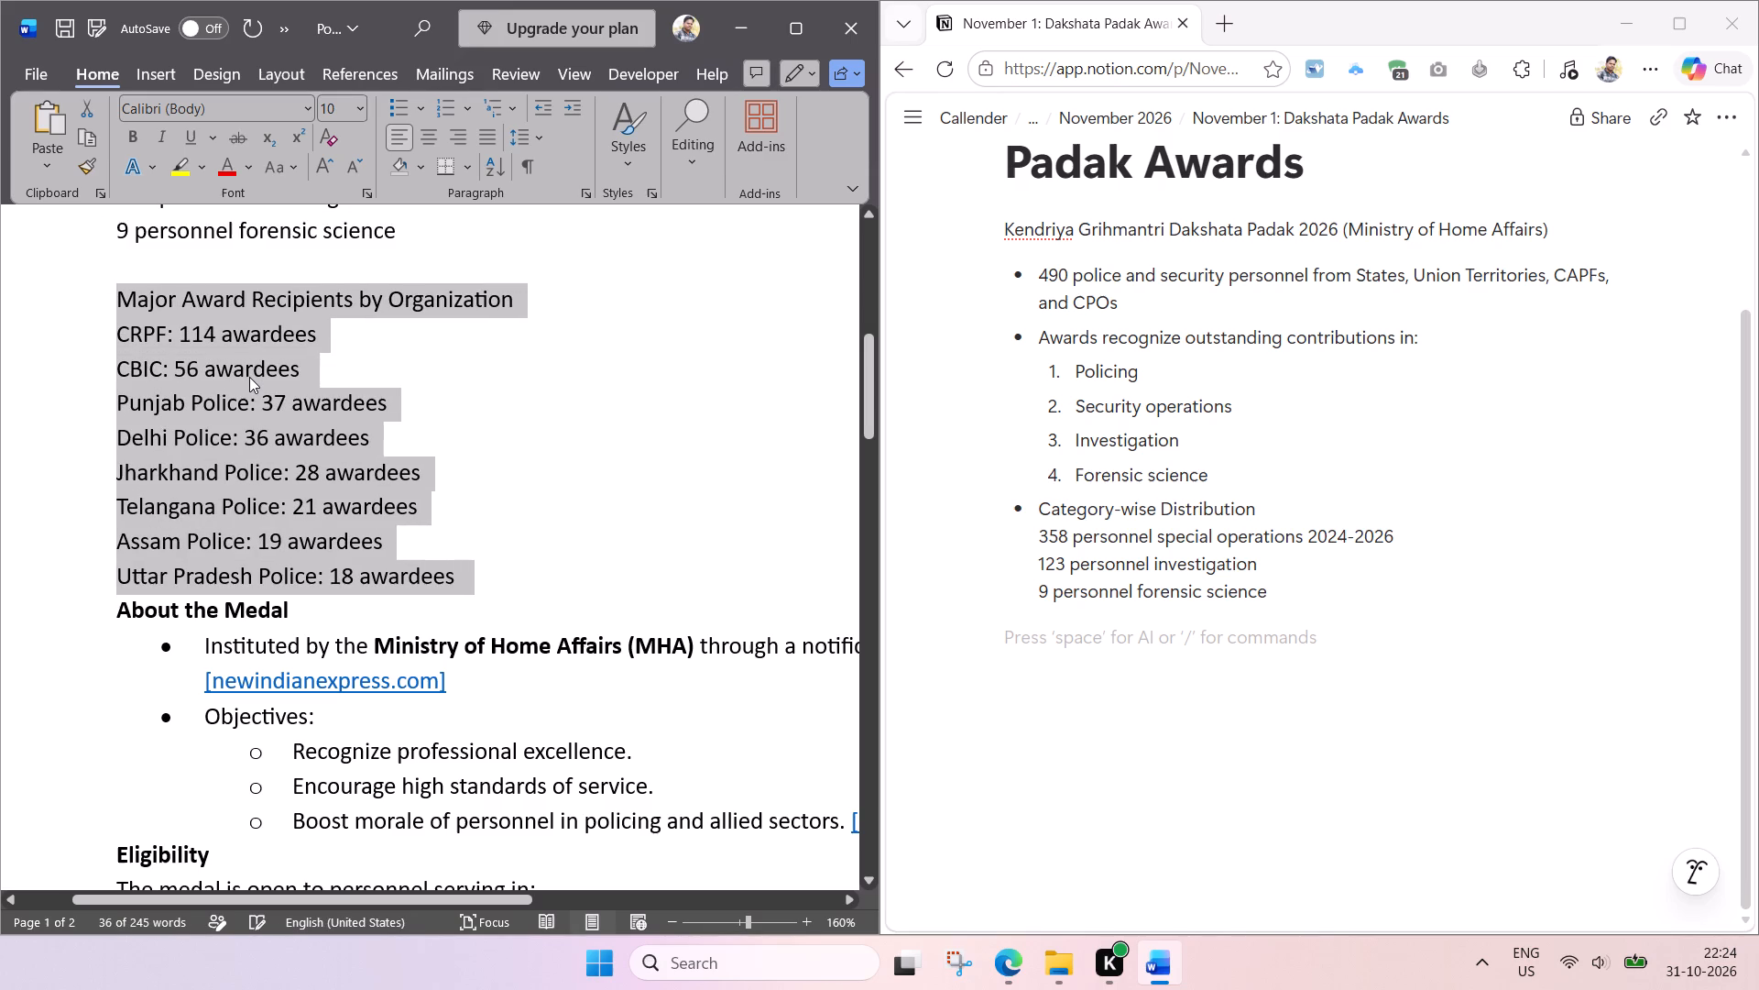
{"action": "key", "text": "ctrl+c"}
{"action": "left_click", "coordinate": [1054, 654]}
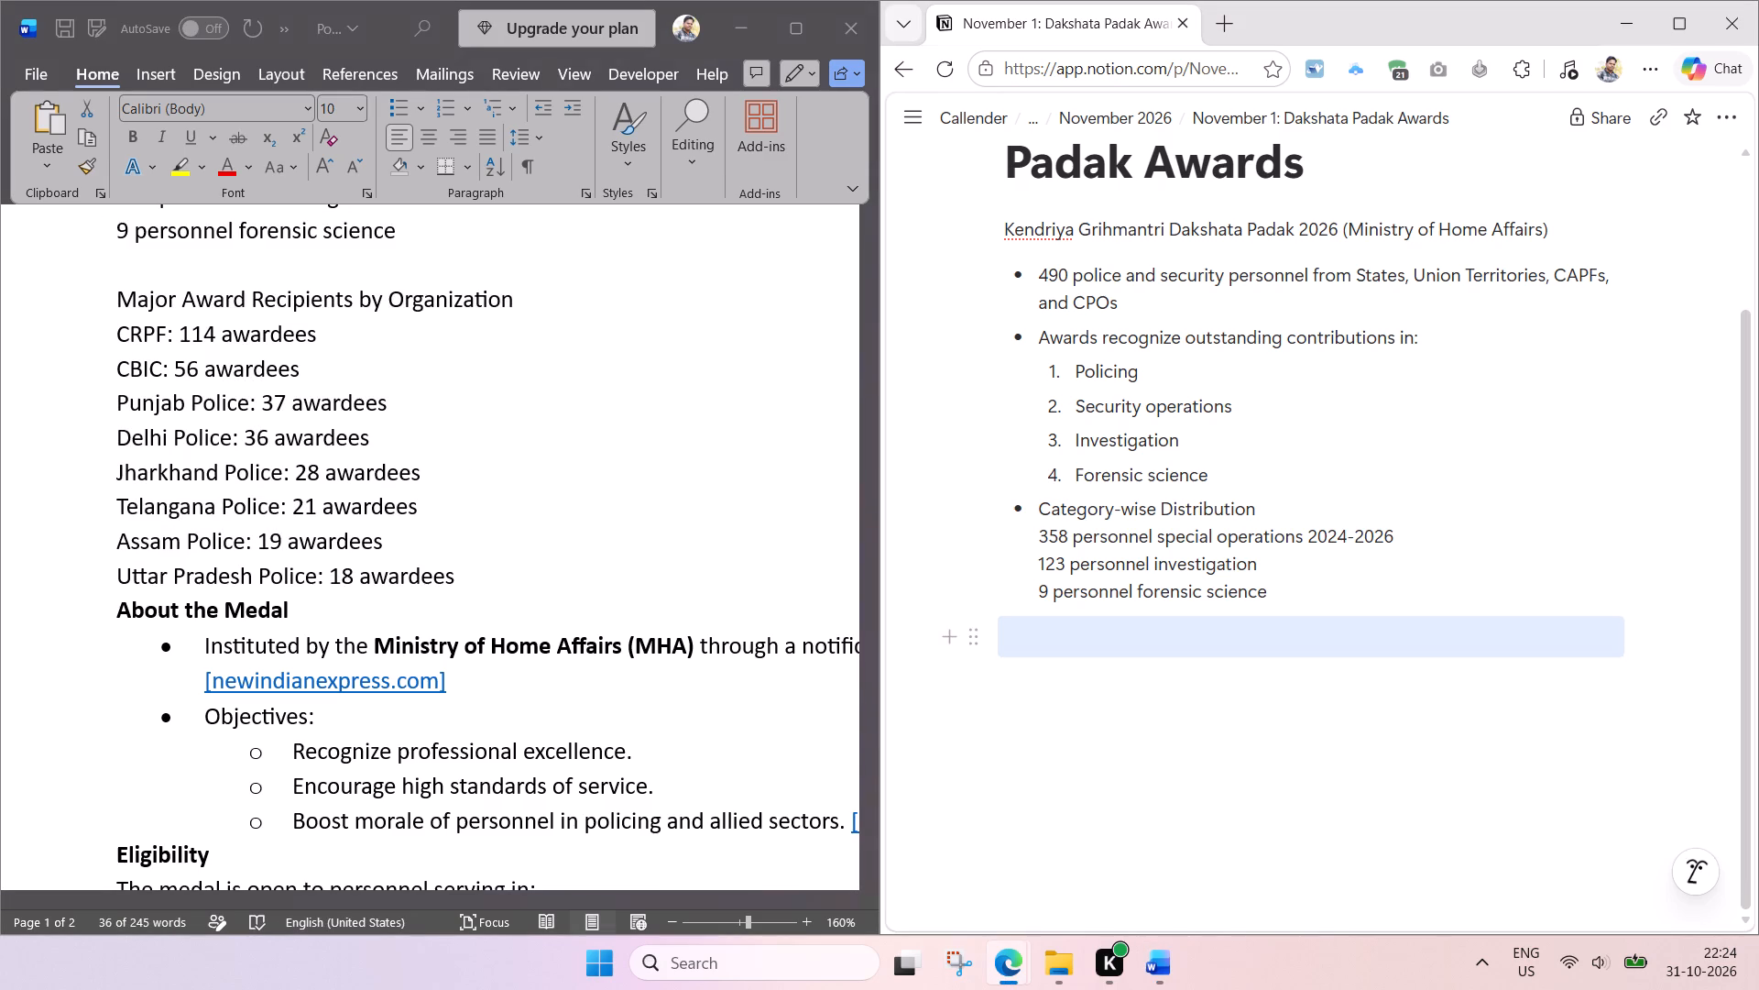
{"action": "key", "text": "ctrl+v"}
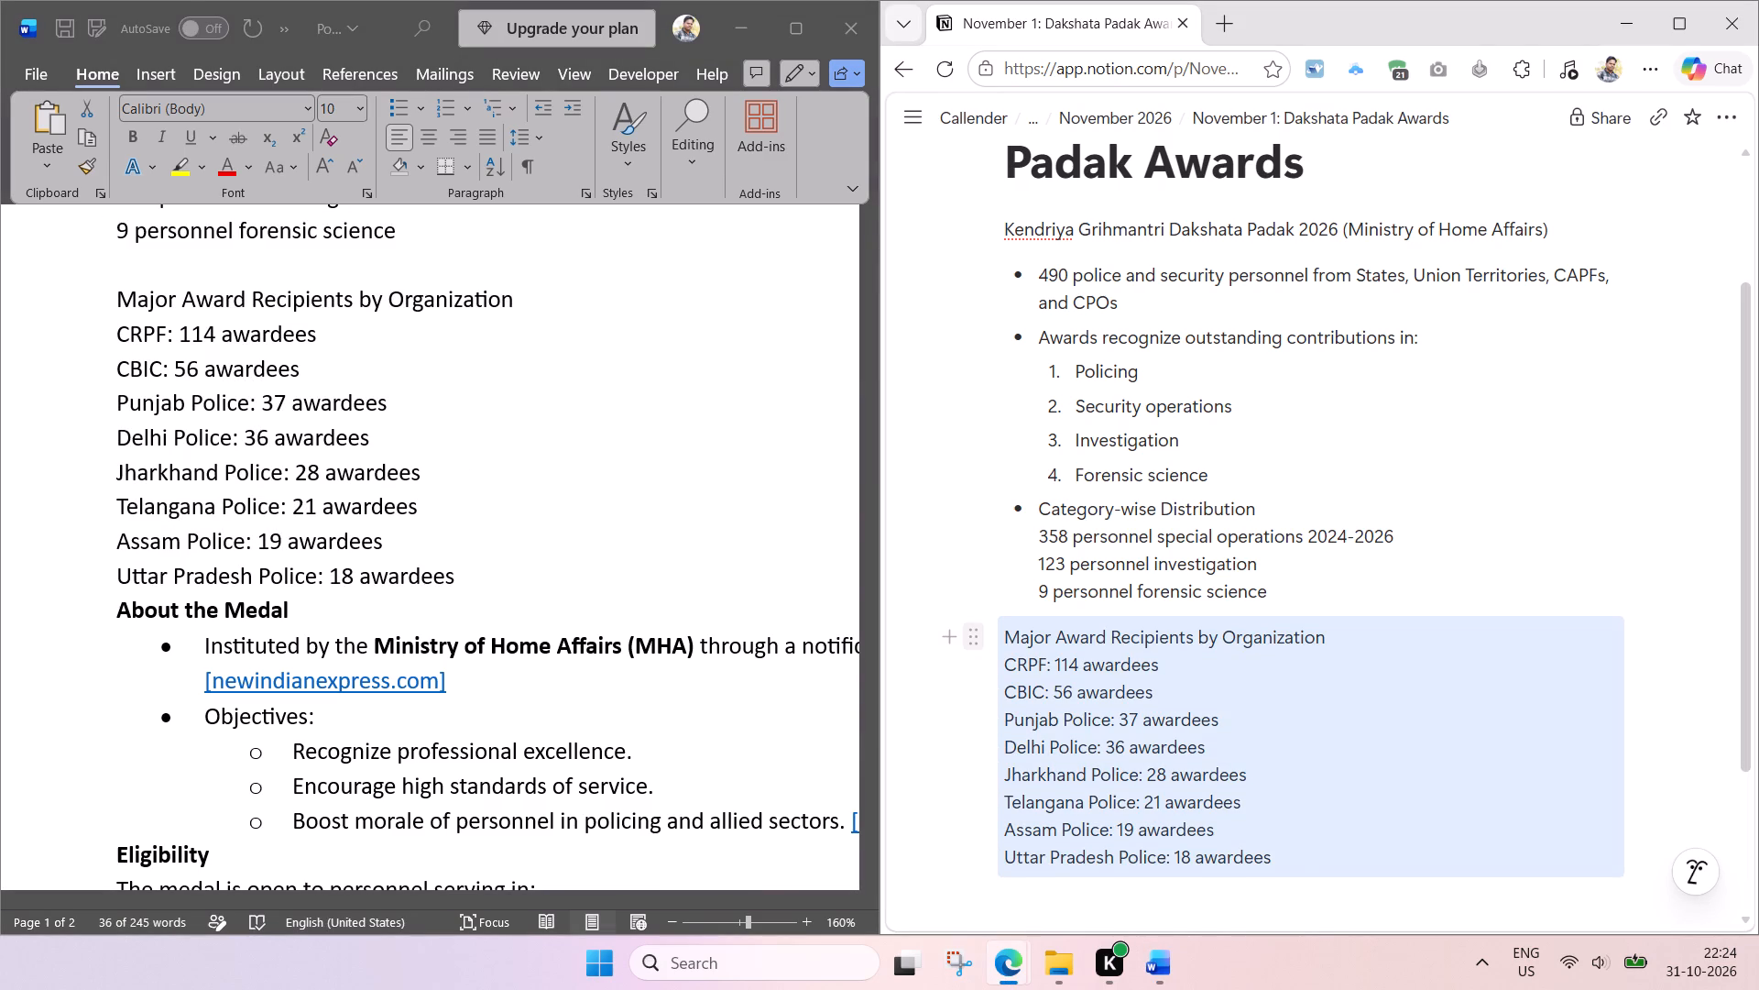
Turn the pasted Major Award Recipients by Organization block into a bulleted list item.
{"action": "left_click", "coordinate": [976, 634]}
{"action": "left_click", "coordinate": [1342, 417]}
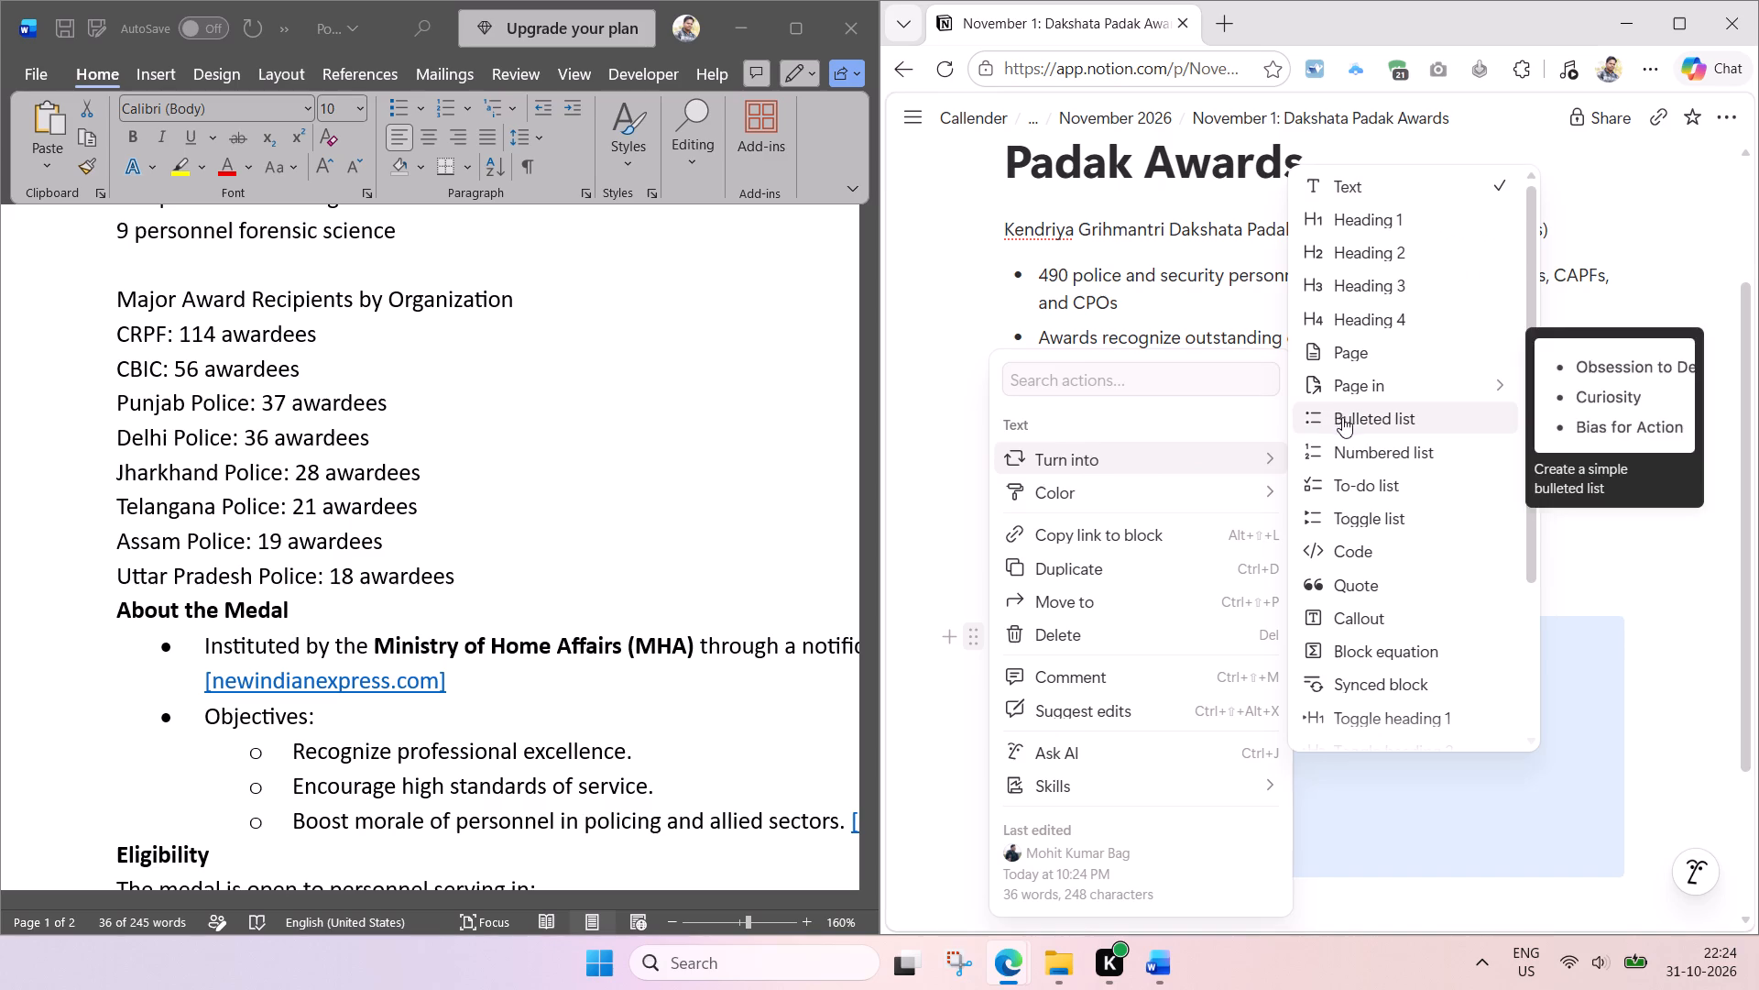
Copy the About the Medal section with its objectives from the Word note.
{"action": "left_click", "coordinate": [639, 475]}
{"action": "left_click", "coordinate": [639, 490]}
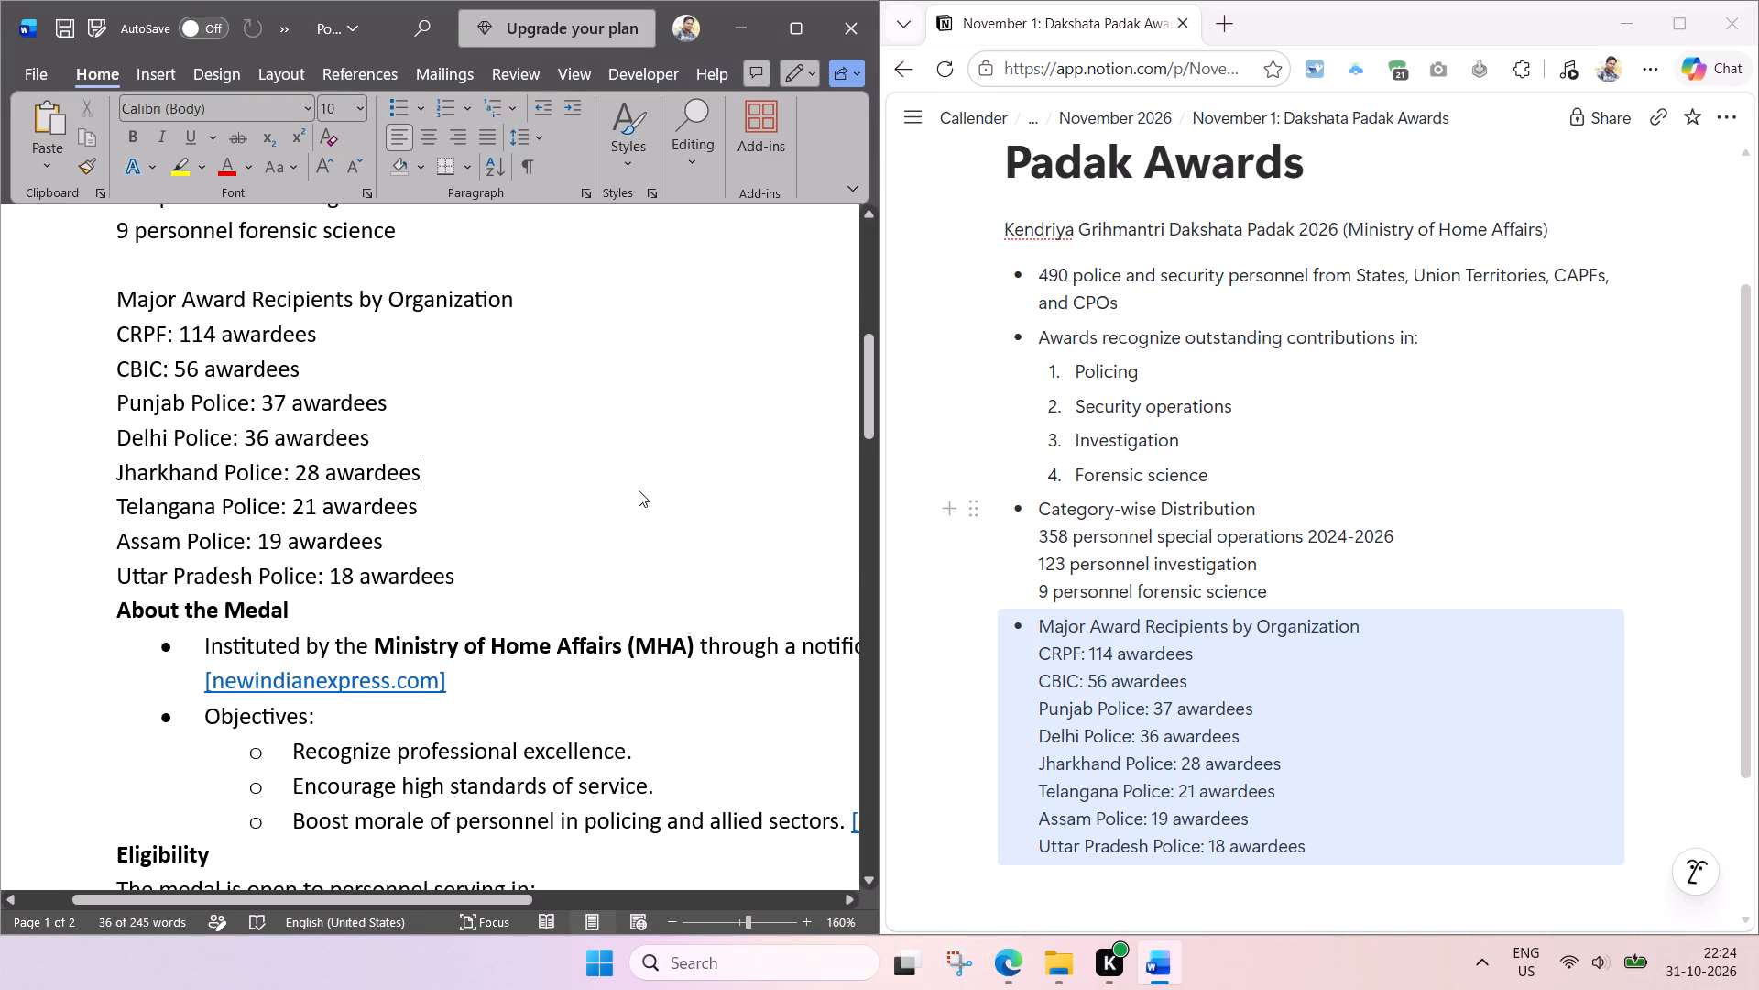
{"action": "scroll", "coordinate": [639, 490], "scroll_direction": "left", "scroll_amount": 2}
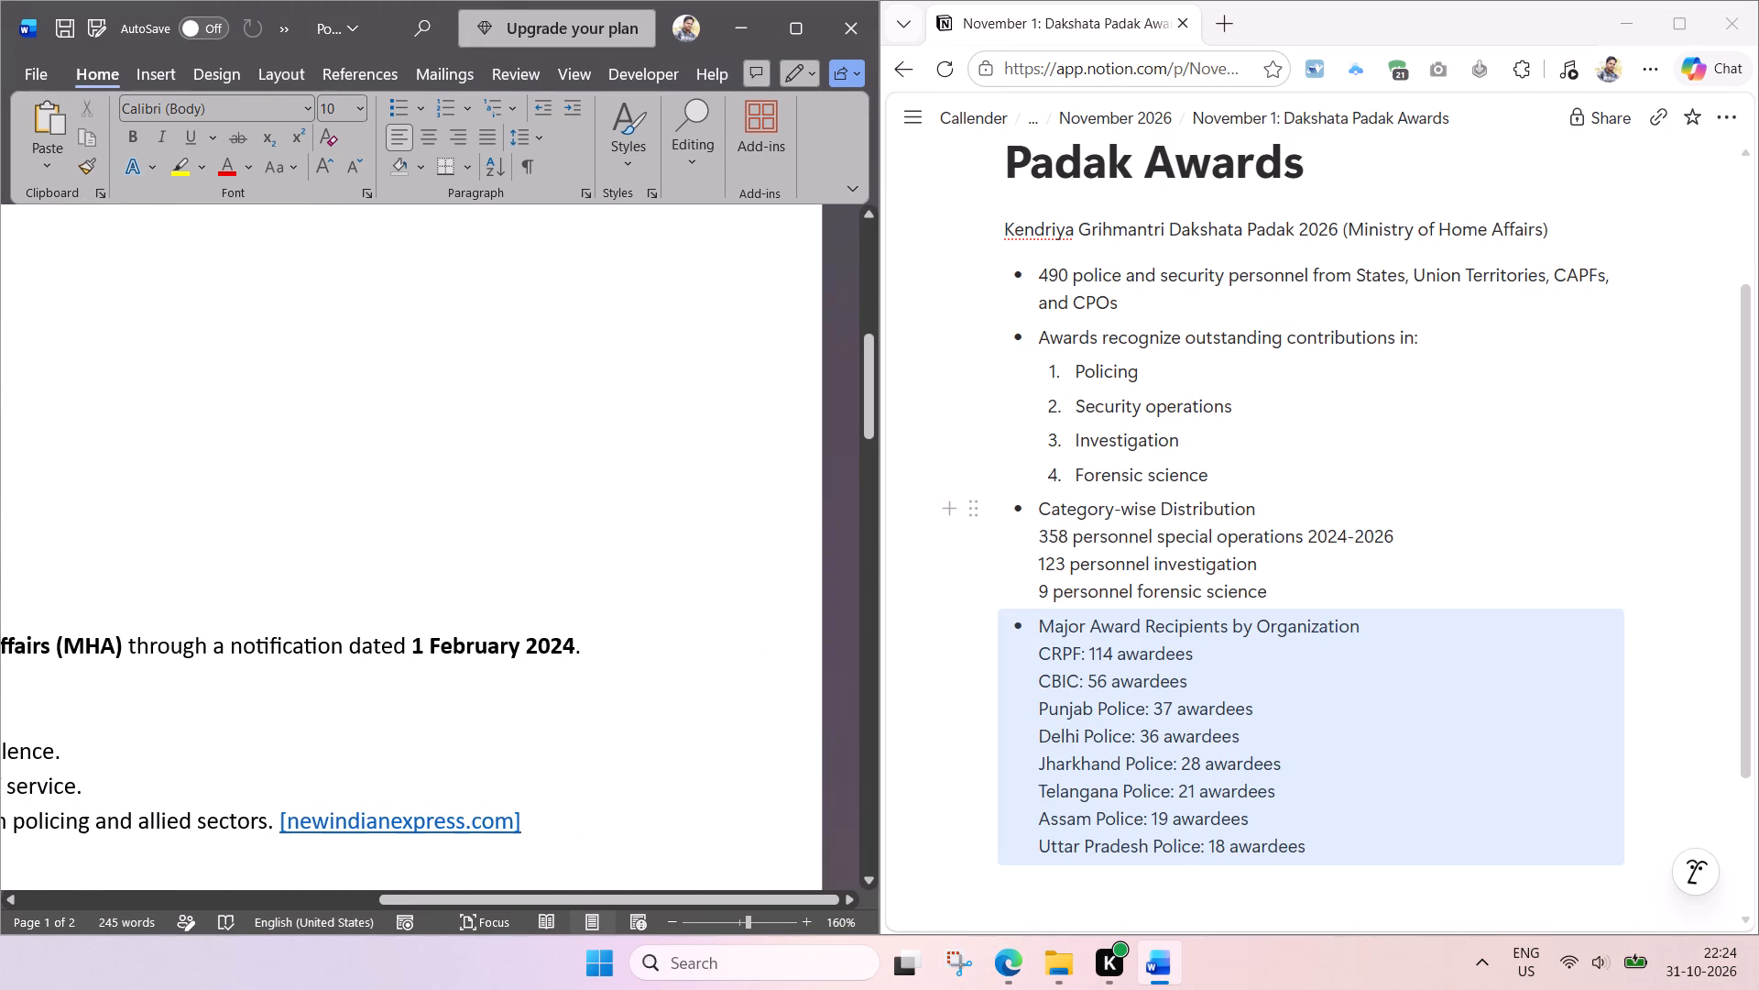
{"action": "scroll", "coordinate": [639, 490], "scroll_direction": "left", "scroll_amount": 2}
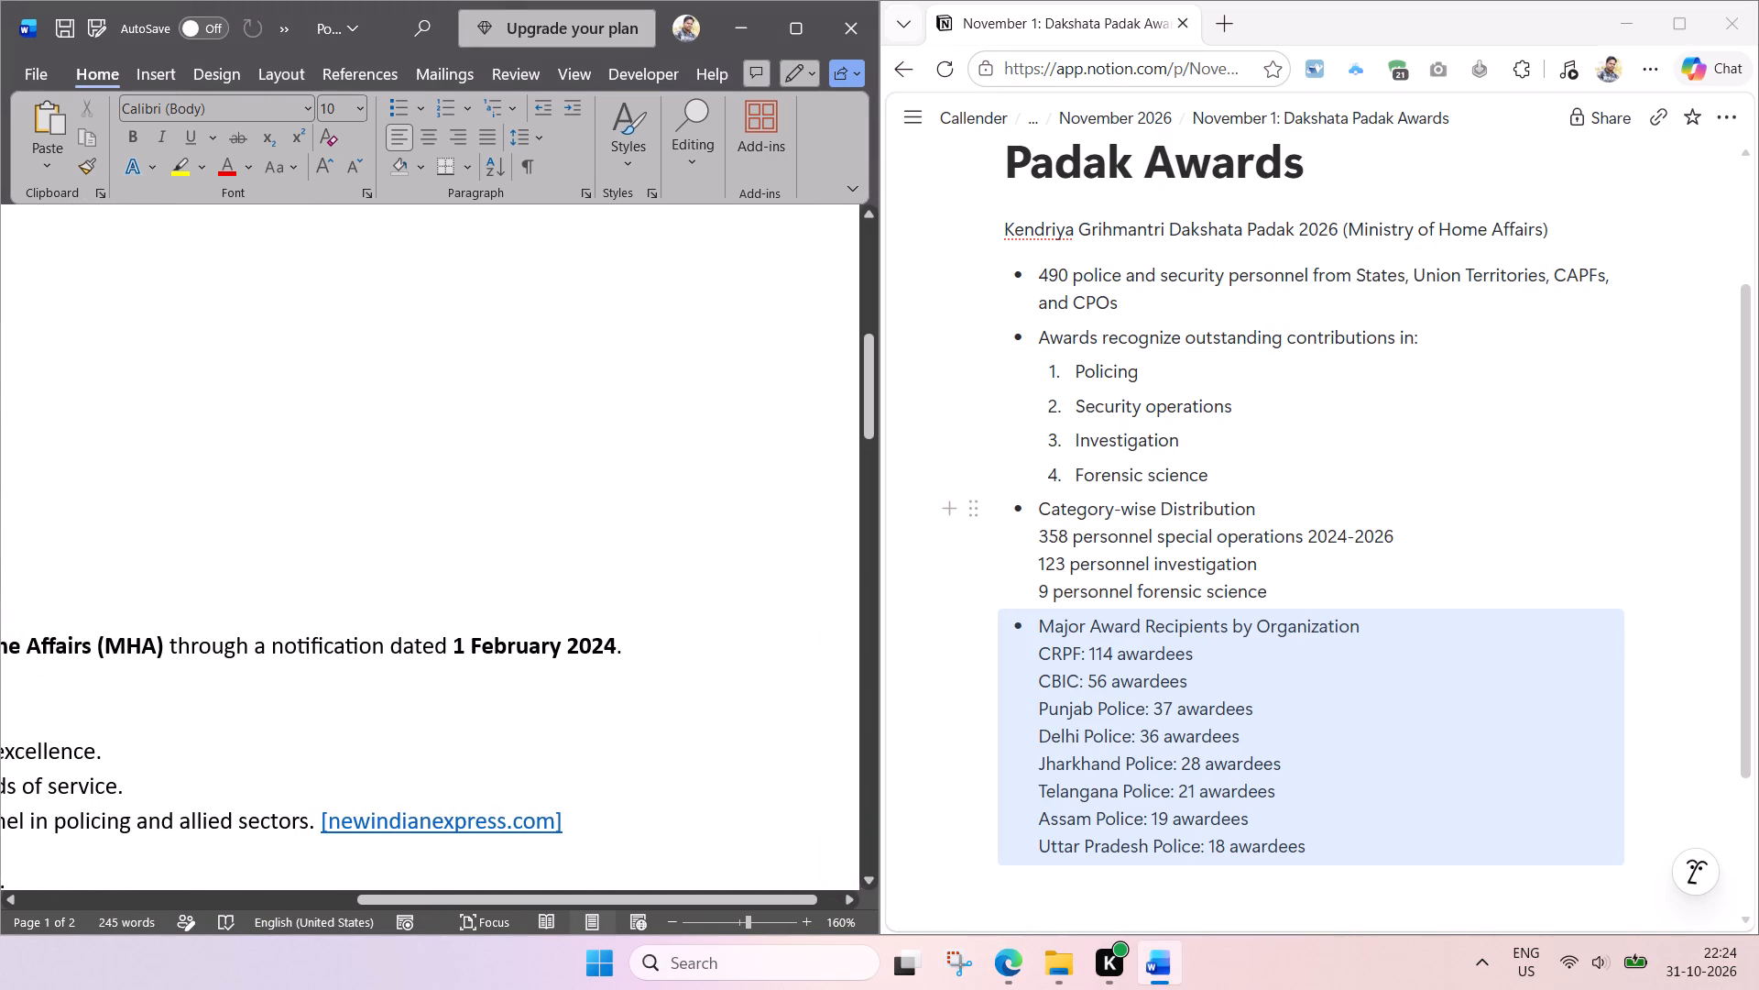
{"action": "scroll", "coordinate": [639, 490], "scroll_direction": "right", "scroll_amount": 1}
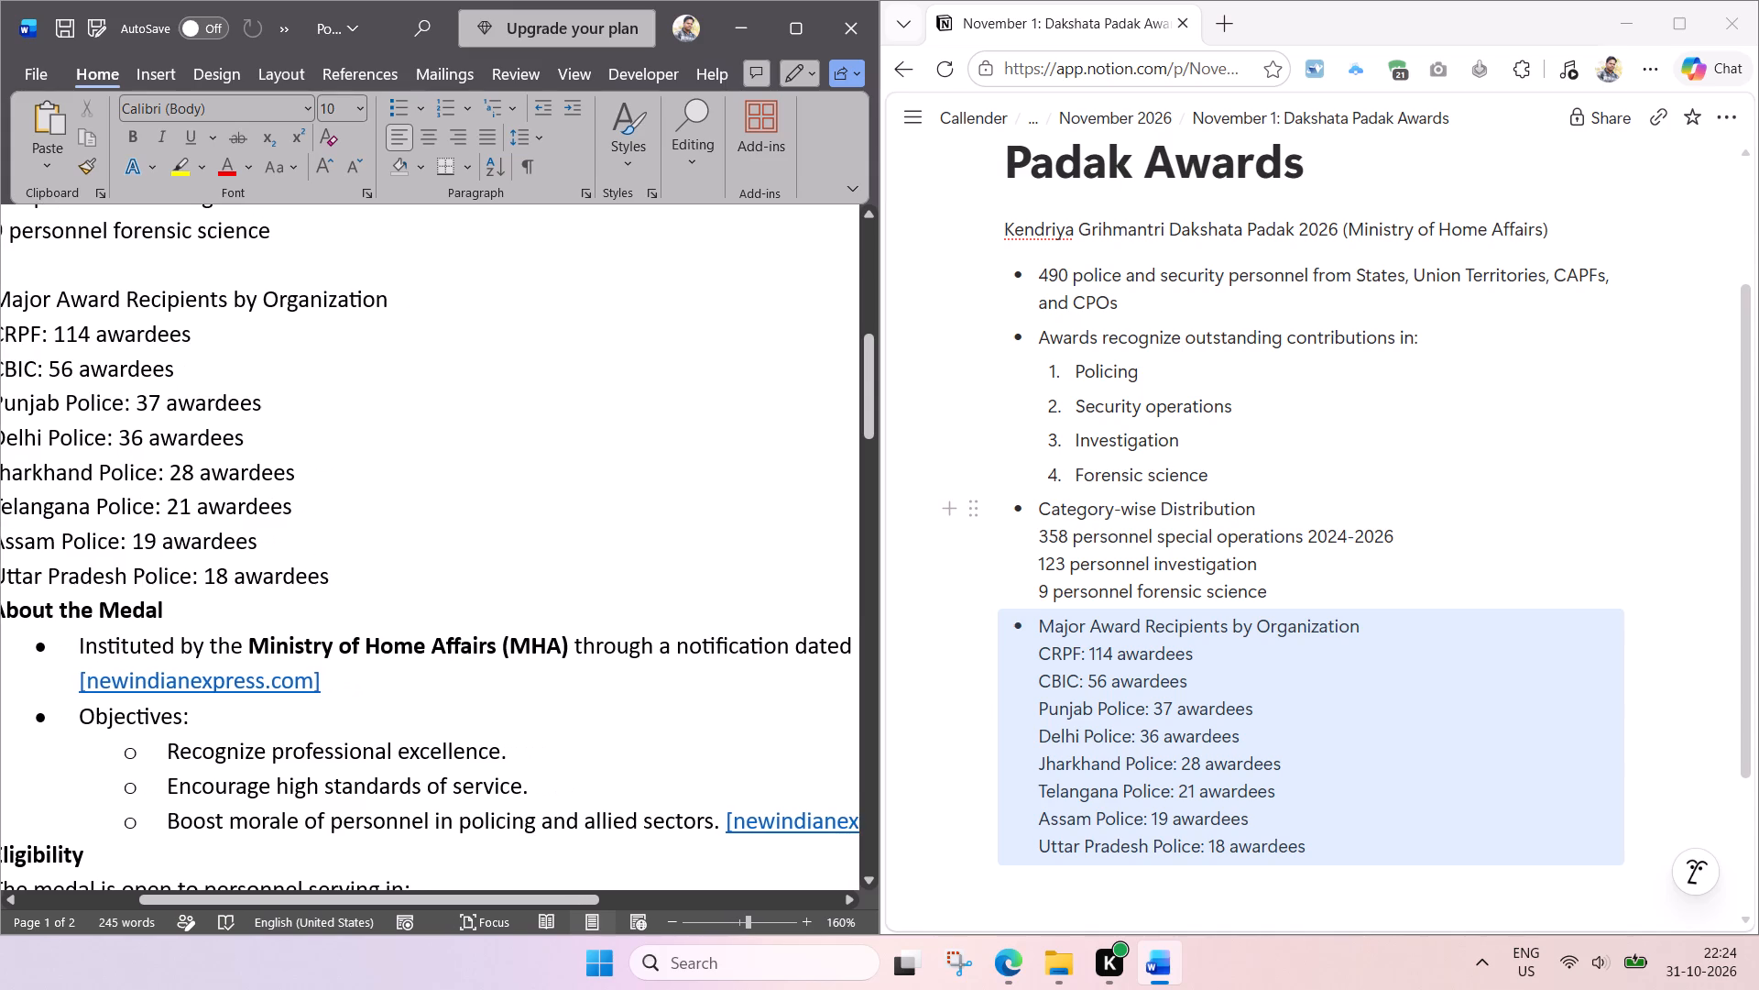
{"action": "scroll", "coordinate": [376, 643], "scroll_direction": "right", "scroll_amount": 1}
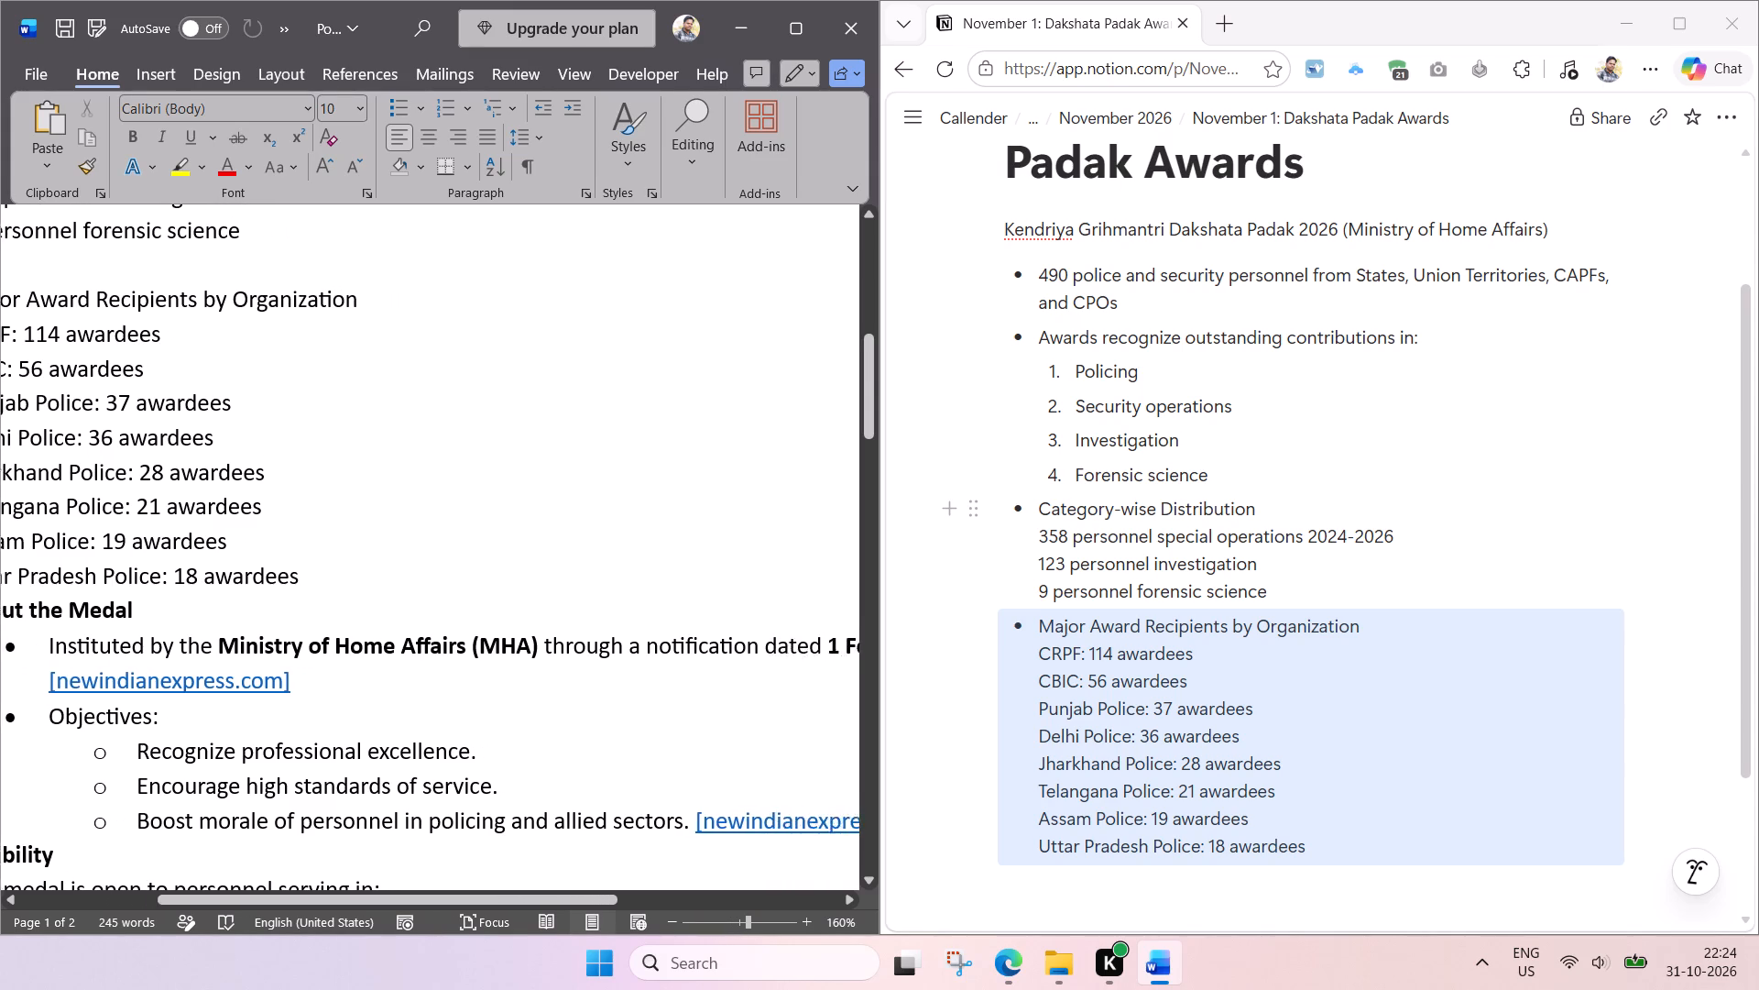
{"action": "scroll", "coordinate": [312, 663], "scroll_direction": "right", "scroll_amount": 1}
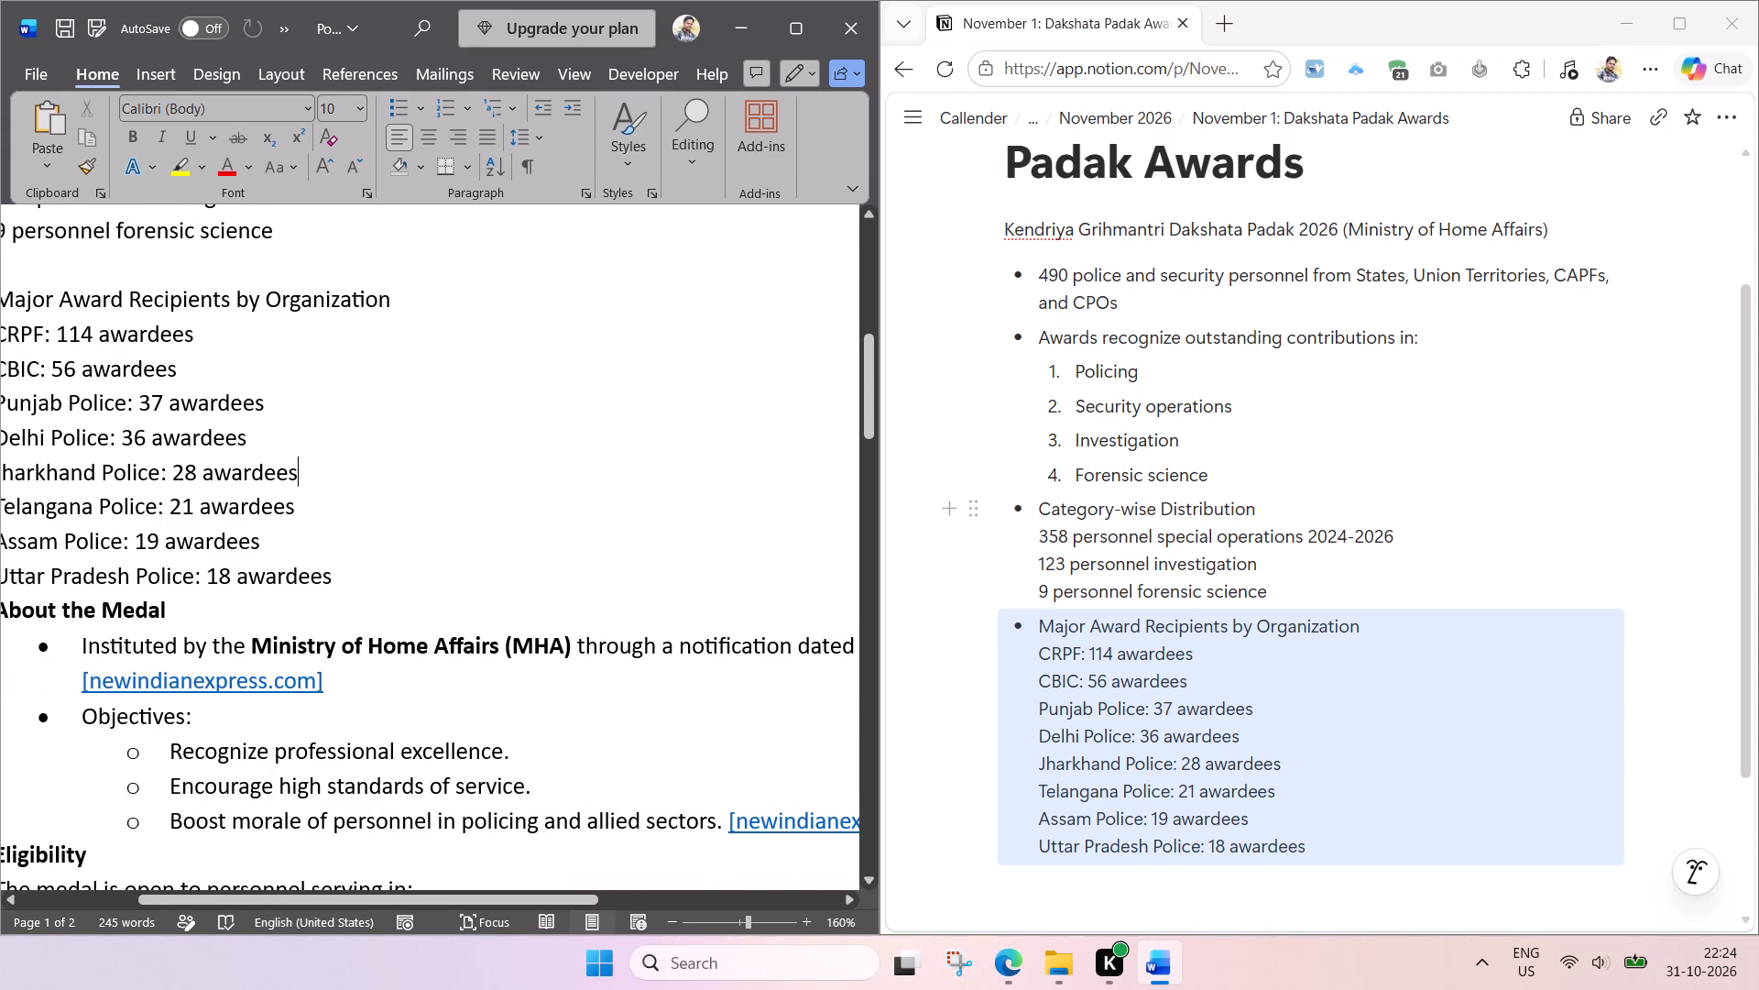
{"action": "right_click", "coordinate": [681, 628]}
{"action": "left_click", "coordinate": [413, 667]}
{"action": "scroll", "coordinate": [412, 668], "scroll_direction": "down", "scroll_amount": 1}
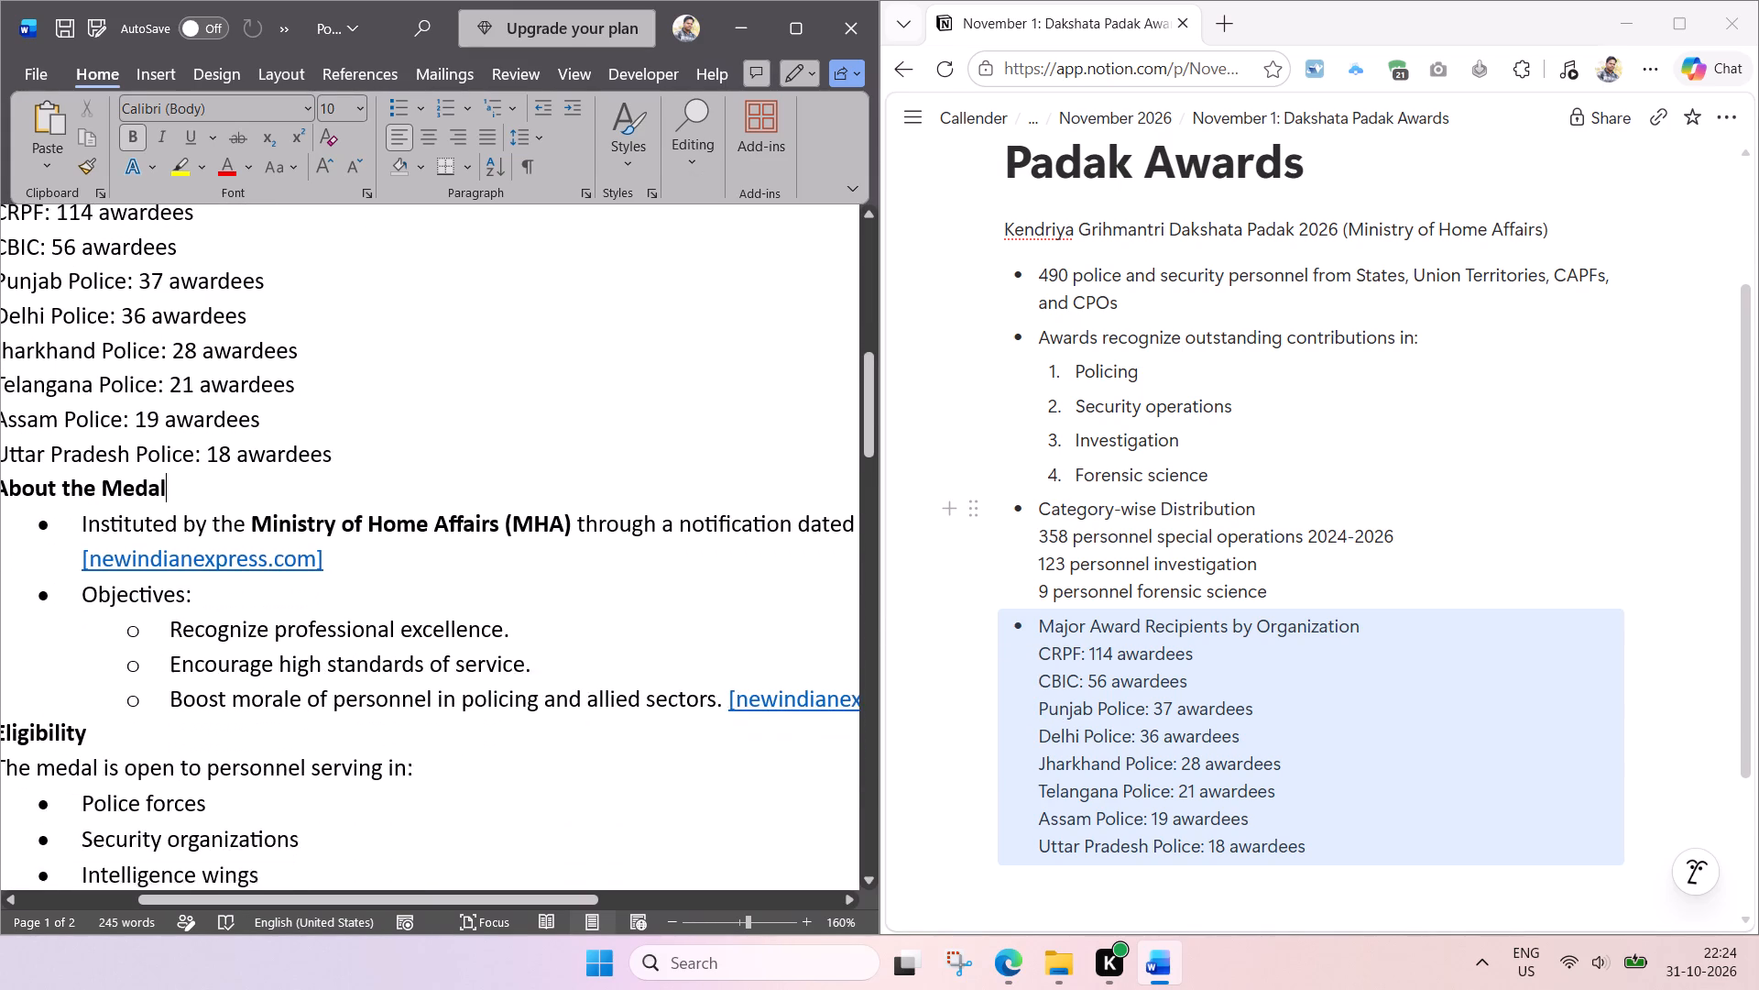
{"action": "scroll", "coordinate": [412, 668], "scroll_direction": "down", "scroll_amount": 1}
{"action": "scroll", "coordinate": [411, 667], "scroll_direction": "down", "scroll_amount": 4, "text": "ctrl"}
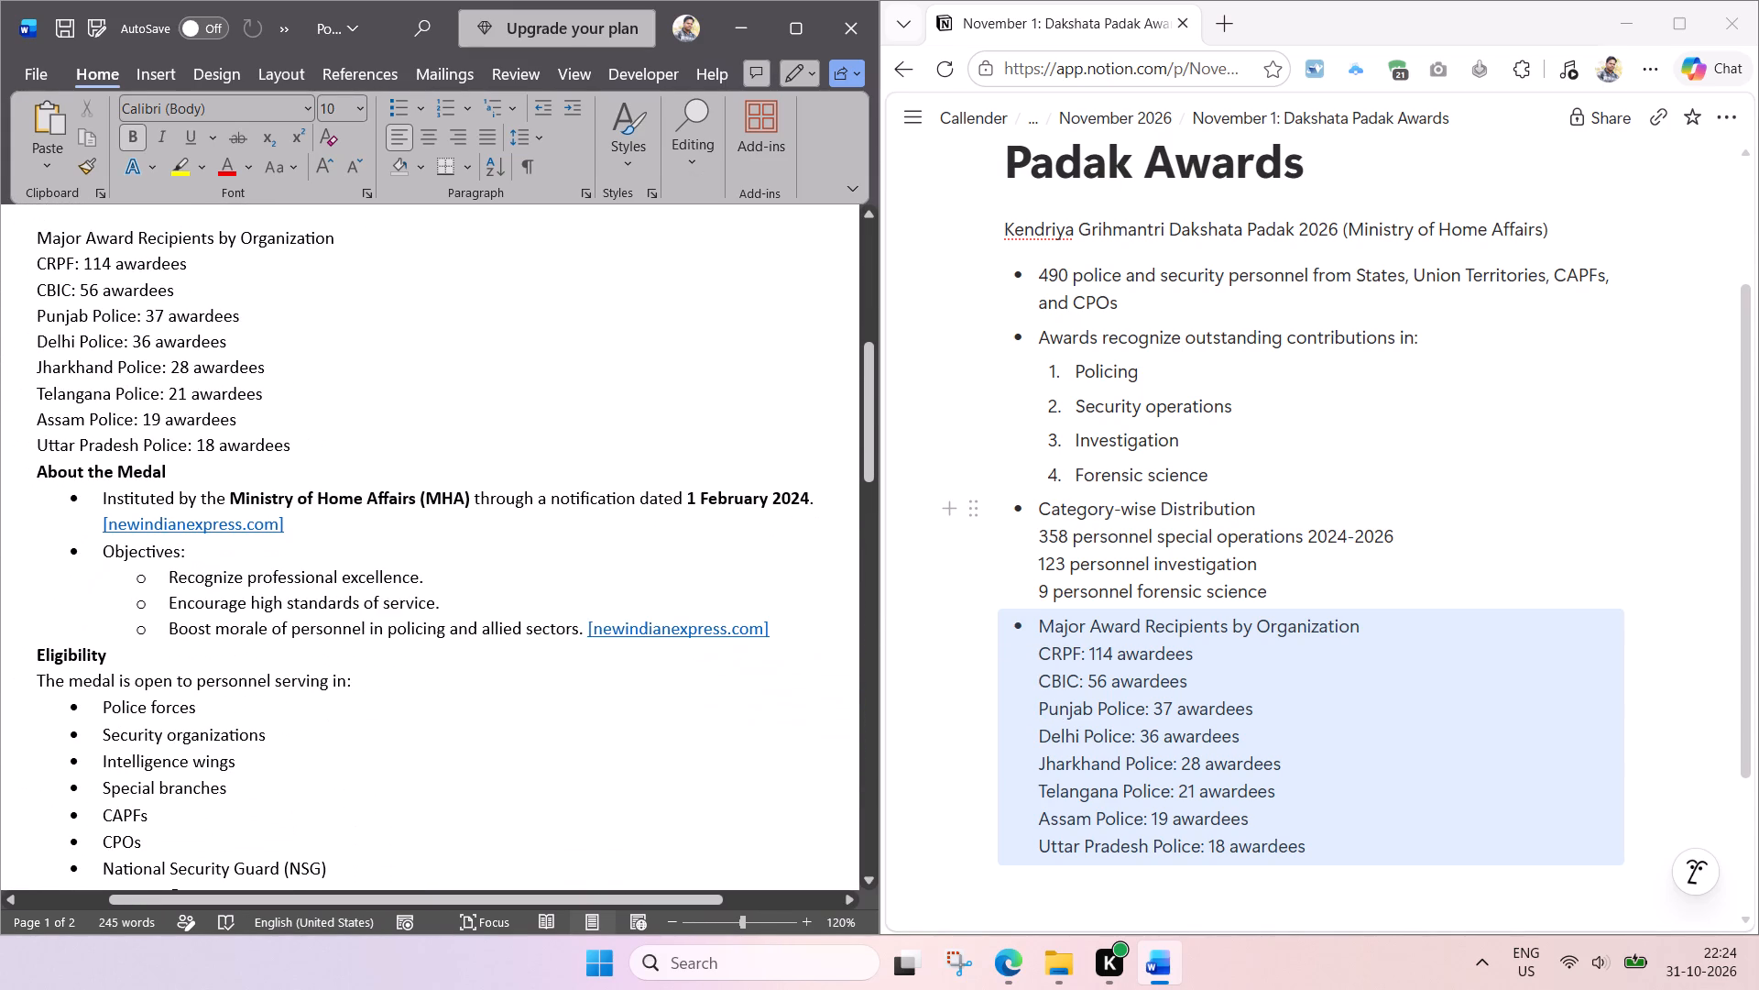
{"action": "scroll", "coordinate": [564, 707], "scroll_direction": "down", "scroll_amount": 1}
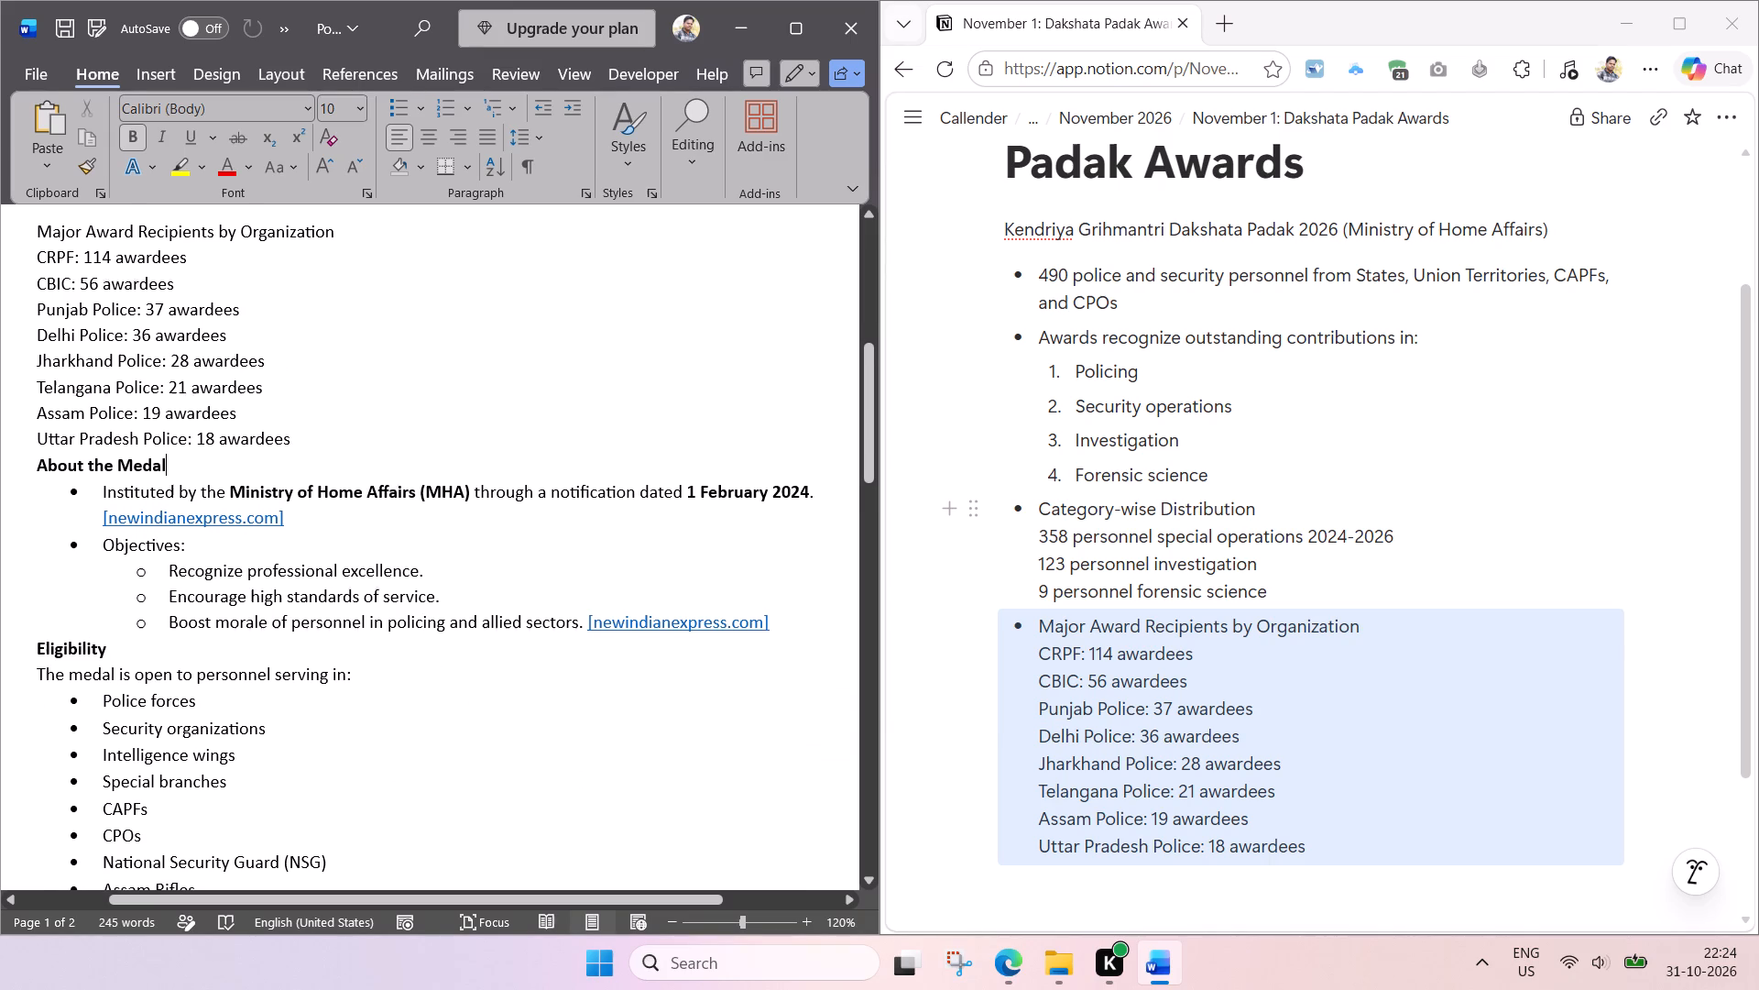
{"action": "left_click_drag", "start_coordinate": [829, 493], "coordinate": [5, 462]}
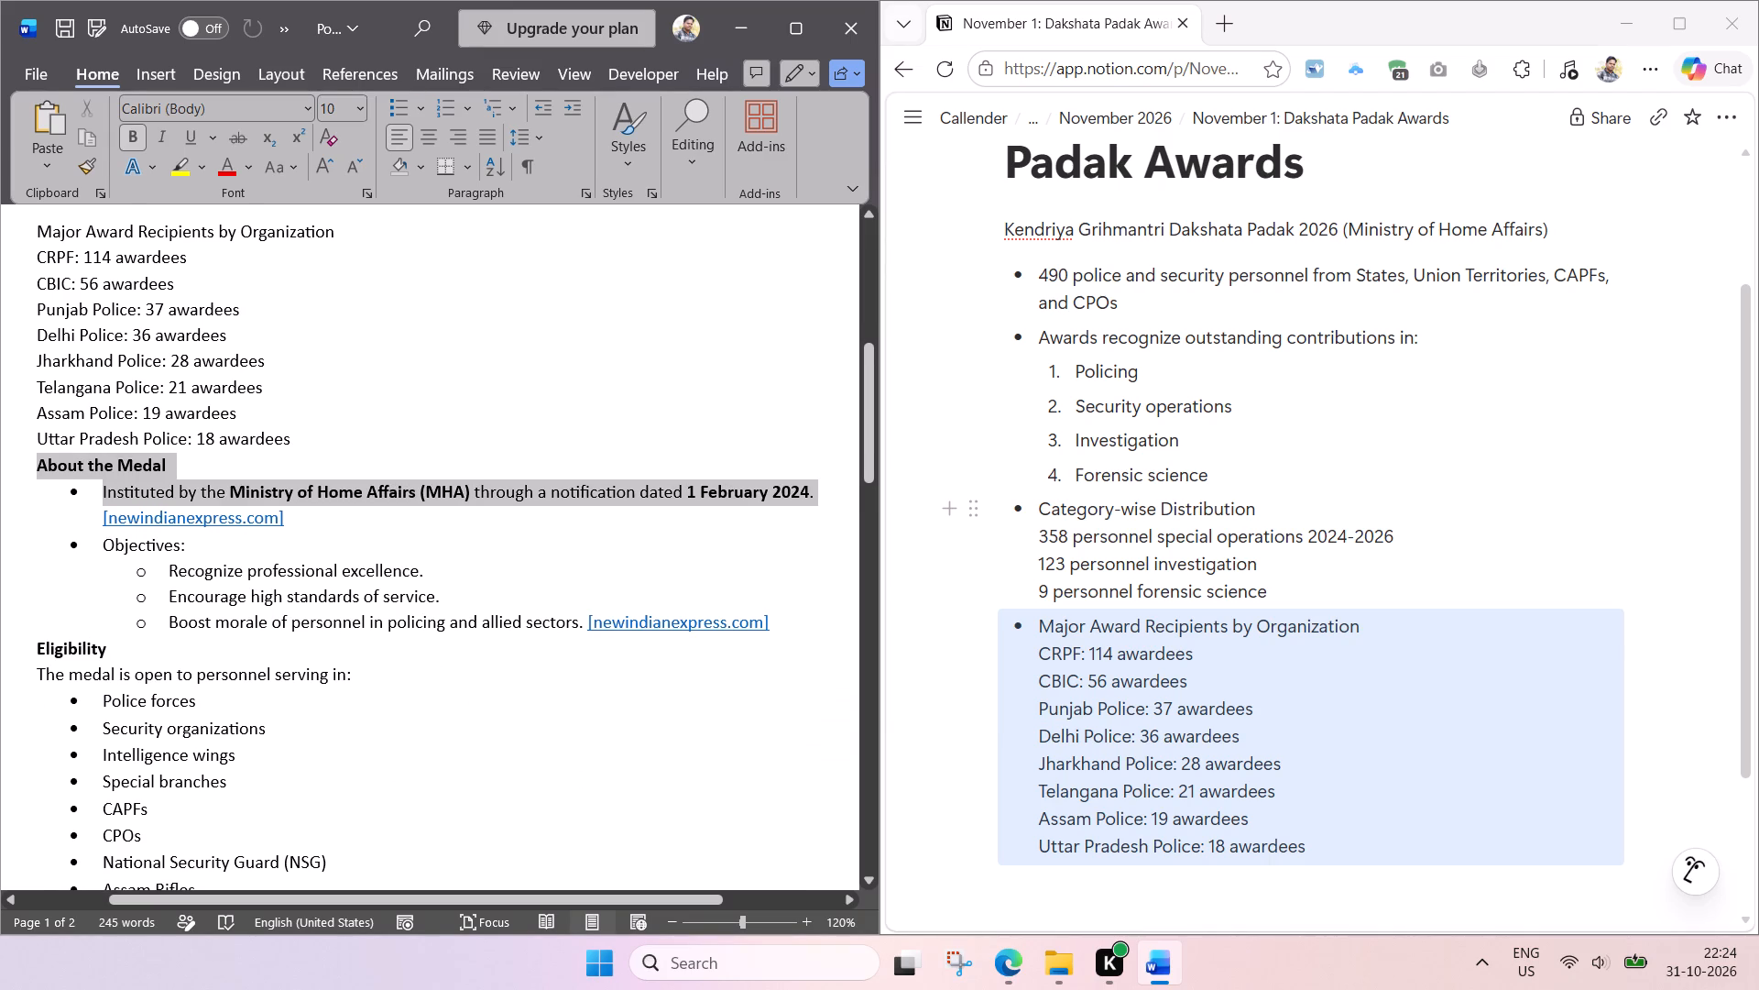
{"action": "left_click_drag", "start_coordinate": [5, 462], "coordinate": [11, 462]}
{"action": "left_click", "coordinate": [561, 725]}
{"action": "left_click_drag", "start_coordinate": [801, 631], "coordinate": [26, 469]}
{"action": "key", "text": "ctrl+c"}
Add an empty text block below the Major Award Recipients by Organization list item on the Notion page.
{"action": "scroll", "coordinate": [1302, 282], "scroll_direction": "up", "scroll_amount": 1}
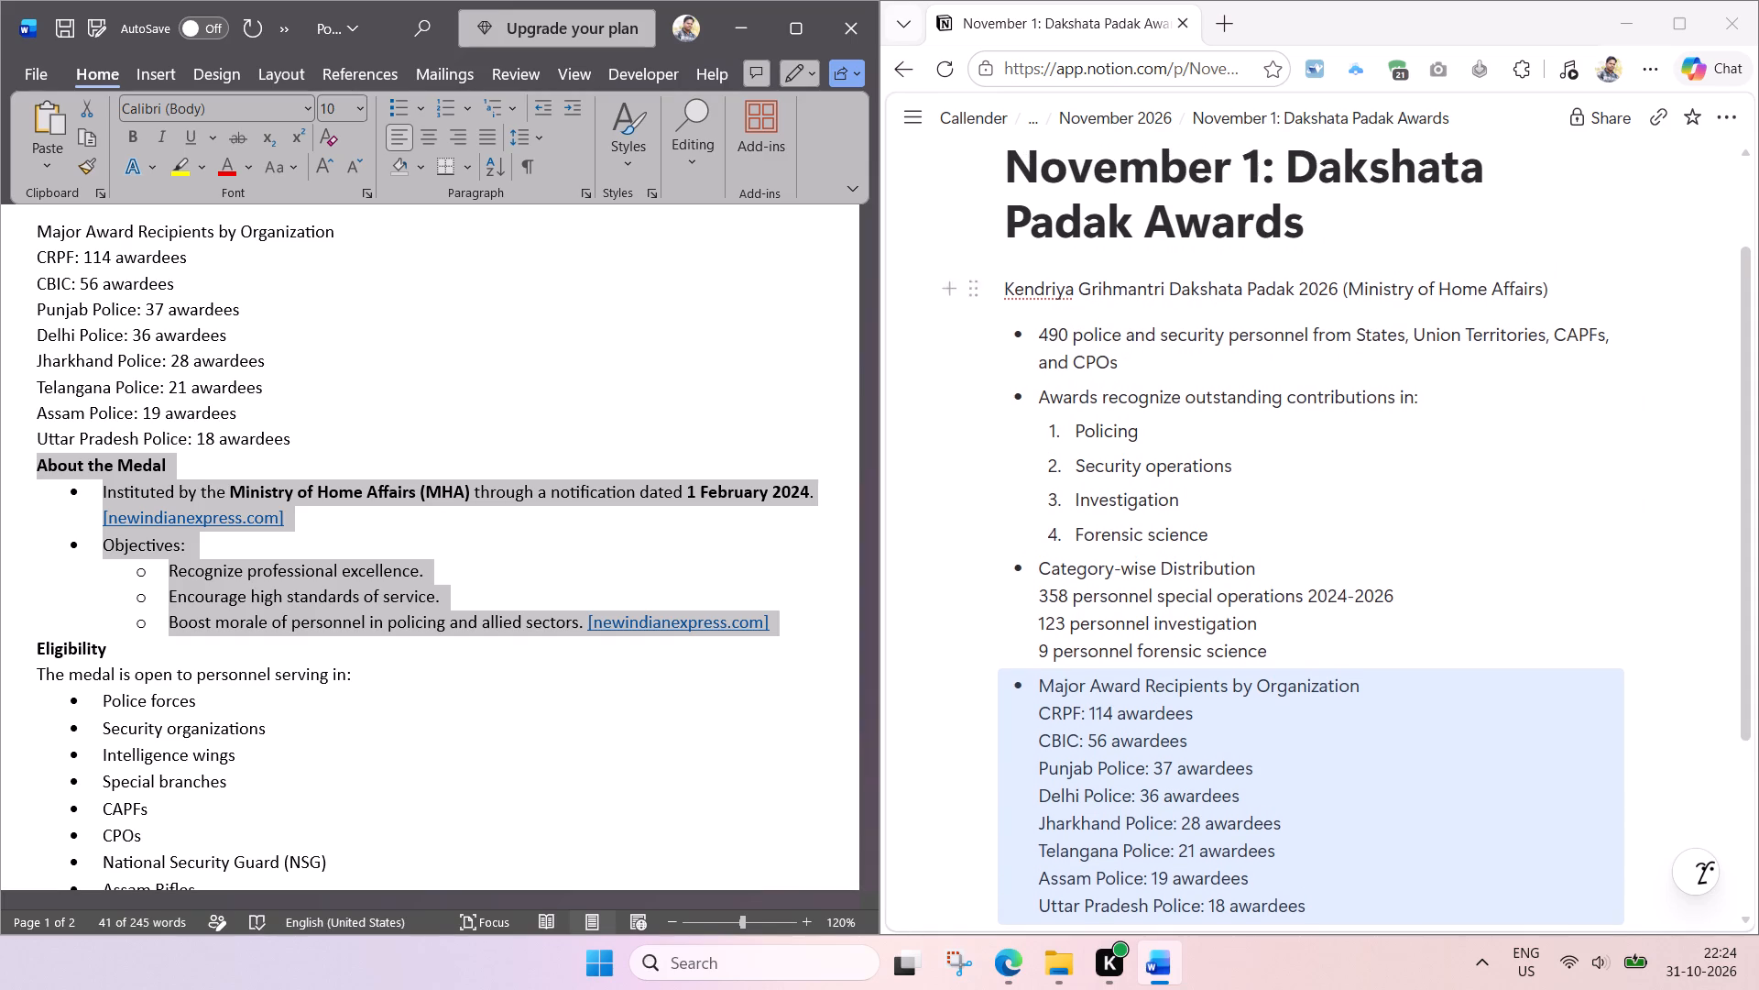
{"action": "scroll", "coordinate": [1297, 555], "scroll_direction": "down", "scroll_amount": 3}
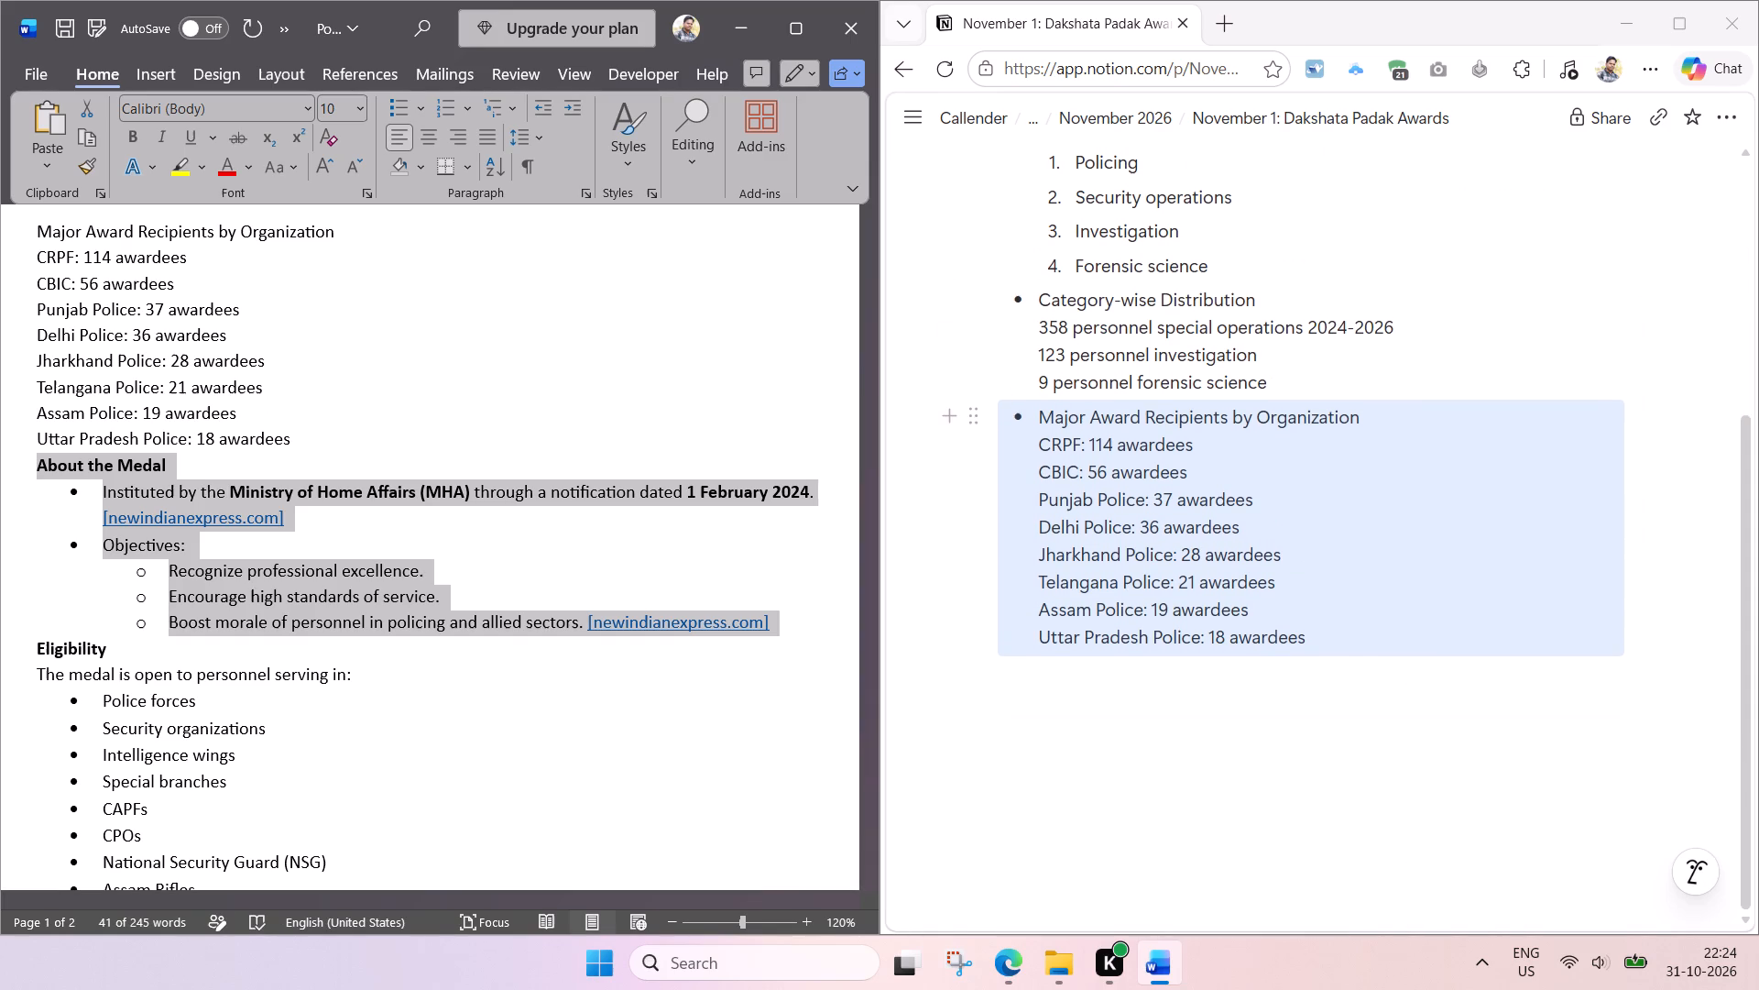
{"action": "left_click", "coordinate": [1302, 664]}
{"action": "key", "text": "Return"}
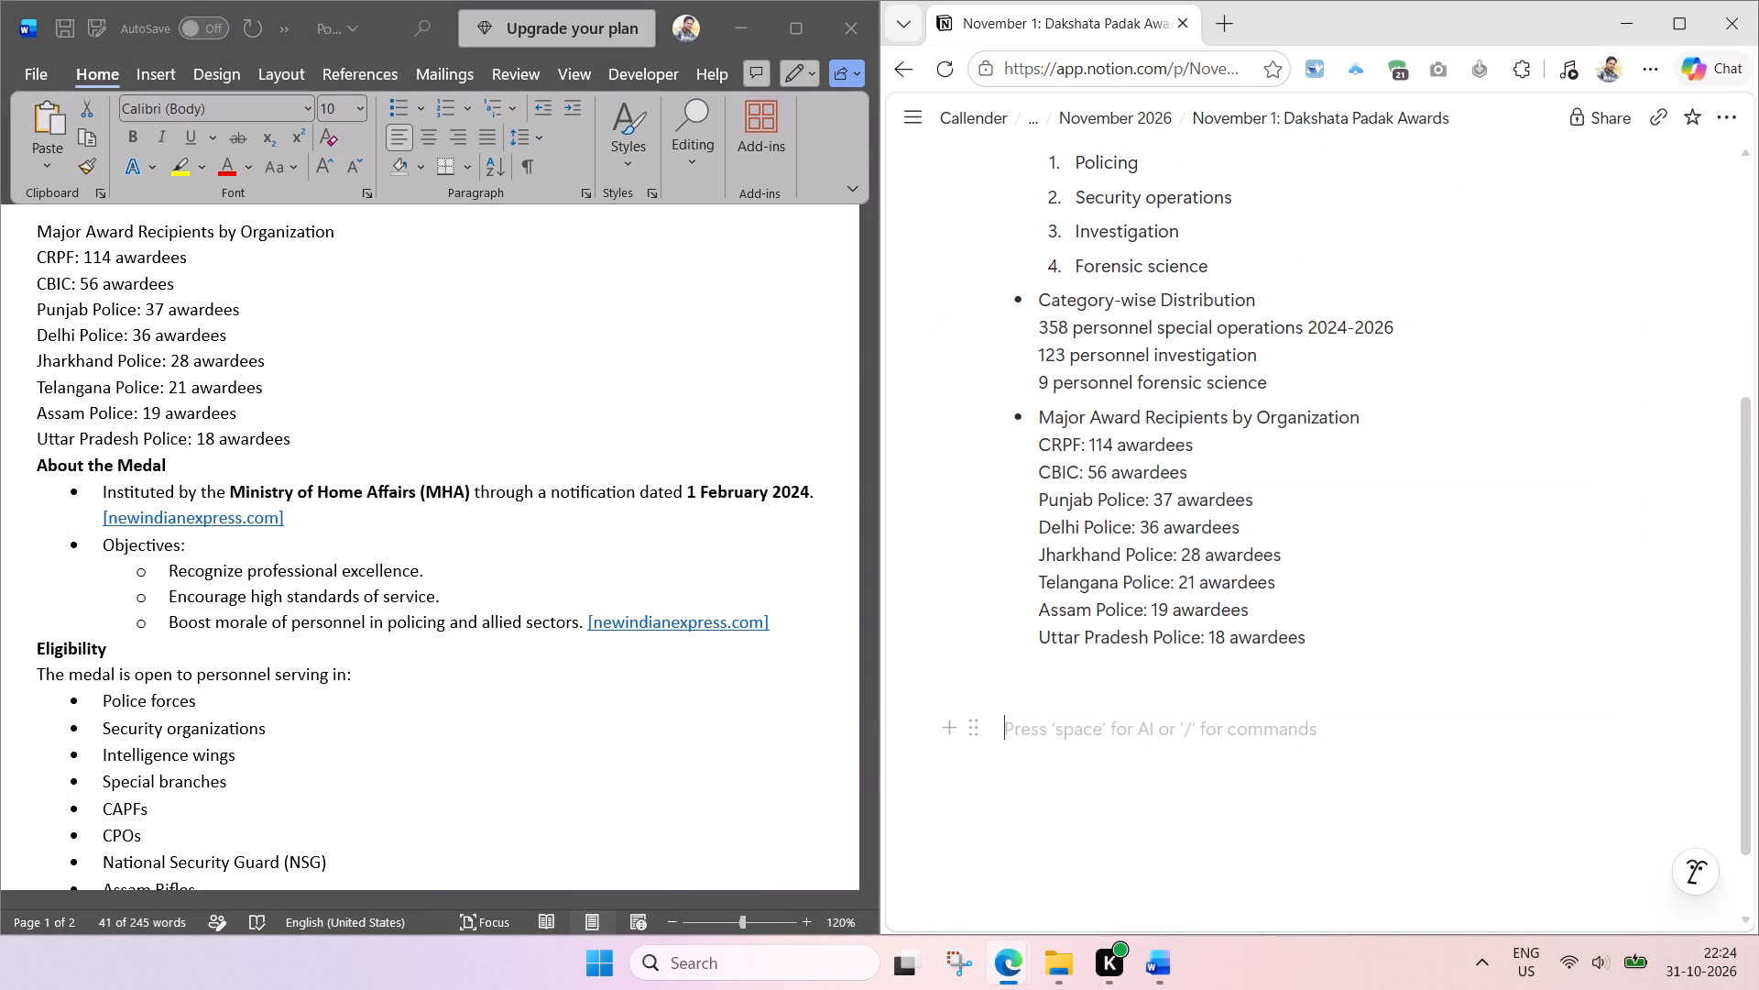
In the Word note, remove the bullet and indent from the Instituted by the Ministry of Home Affairs line and delete its [newindianexpress.com] link.
{"action": "left_click", "coordinate": [465, 549]}
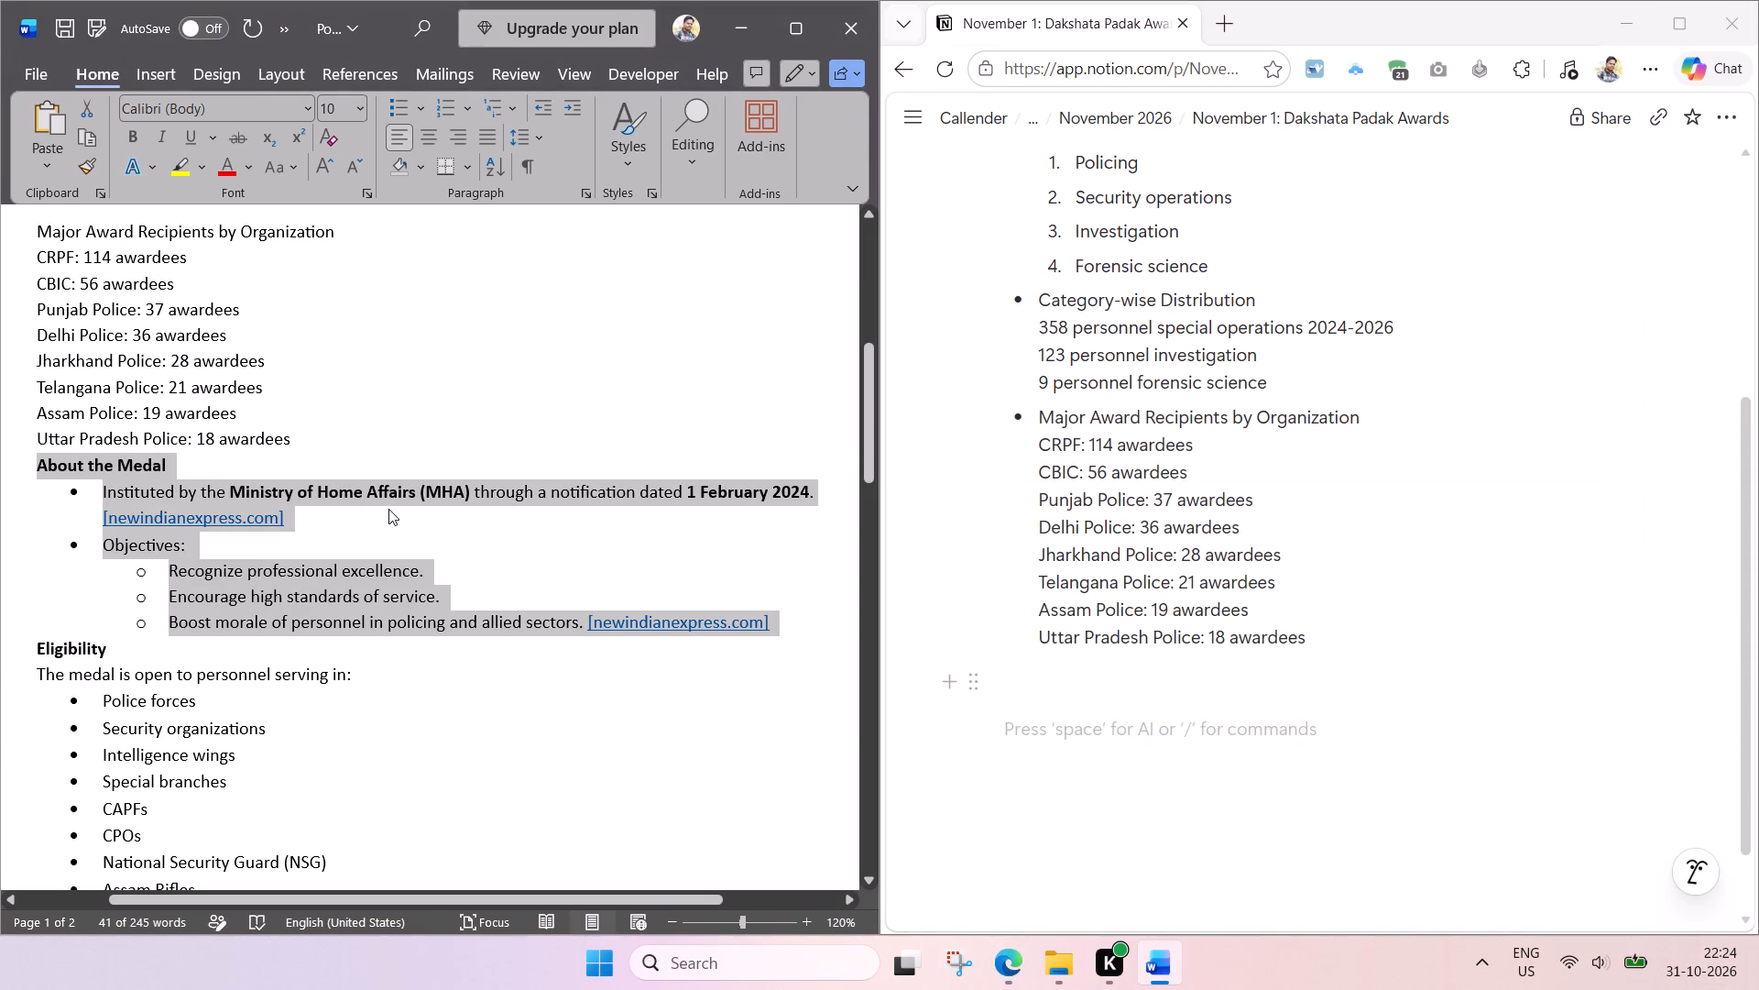
{"action": "left_click", "coordinate": [382, 423]}
{"action": "scroll", "coordinate": [409, 485], "scroll_direction": "up", "scroll_amount": 2, "text": "ctrl"}
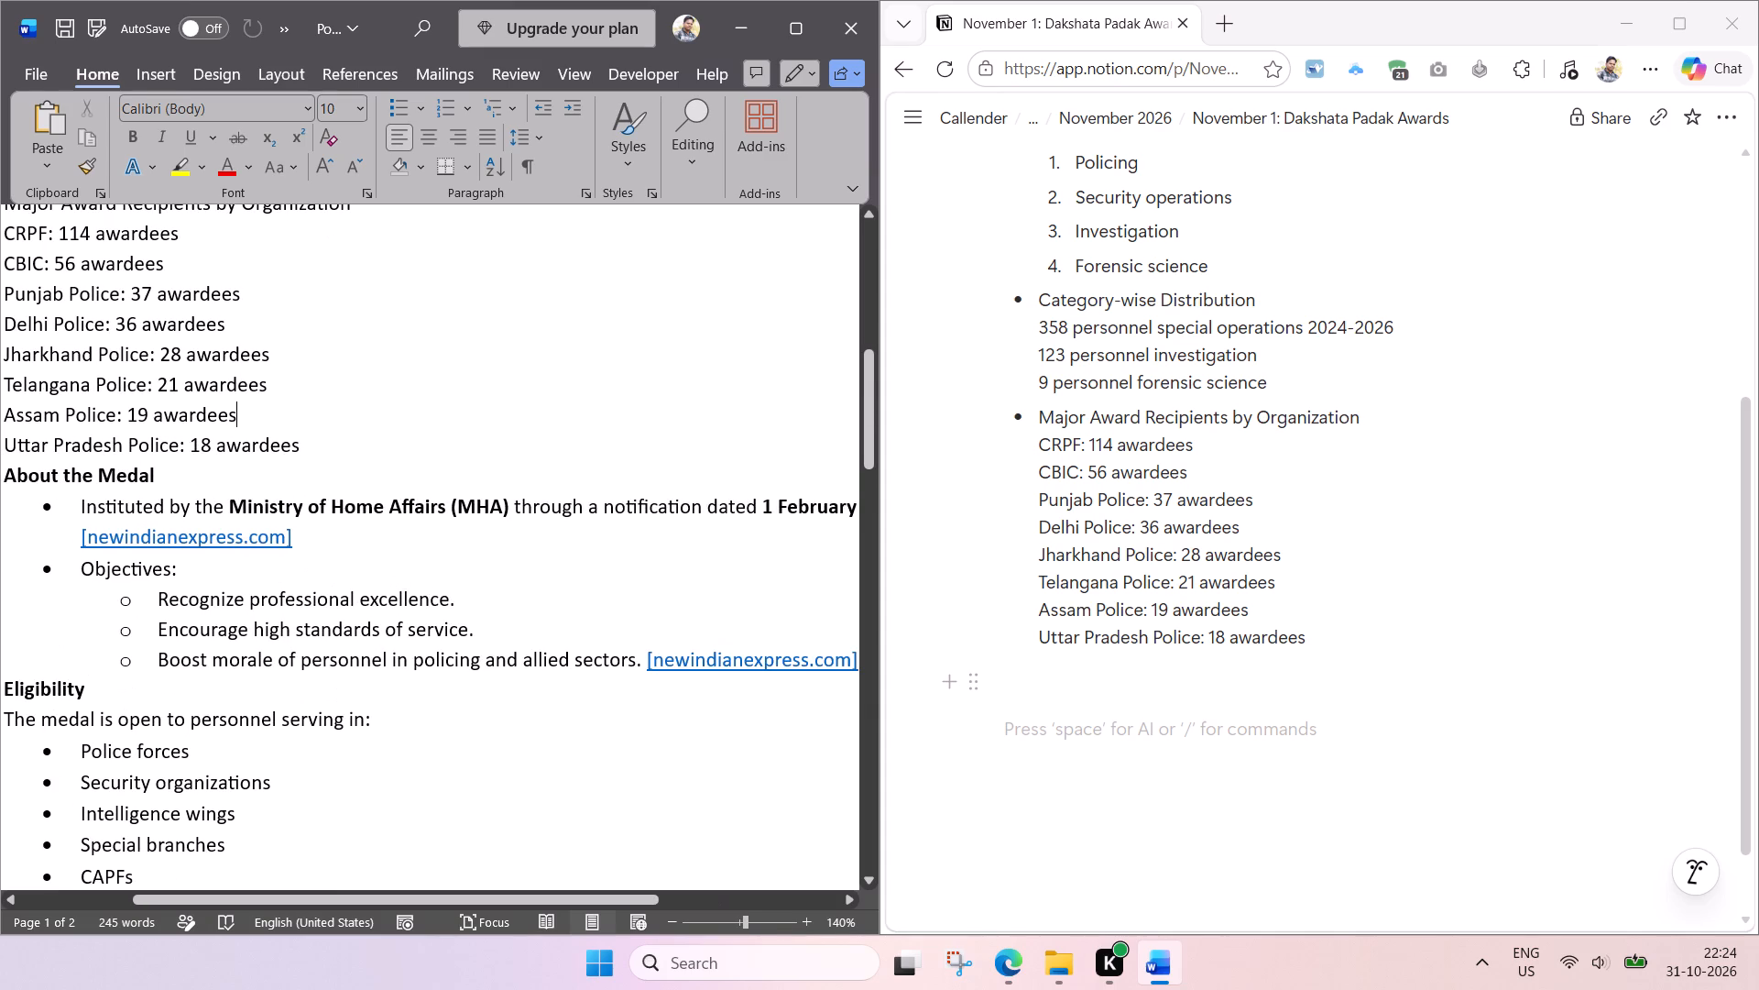
{"action": "scroll", "coordinate": [524, 604], "scroll_direction": "down", "scroll_amount": 4, "text": "ctrl"}
{"action": "scroll", "coordinate": [260, 487], "scroll_direction": "up", "scroll_amount": 4, "text": "ctrl"}
{"action": "scroll", "coordinate": [224, 497], "scroll_direction": "right", "scroll_amount": 1}
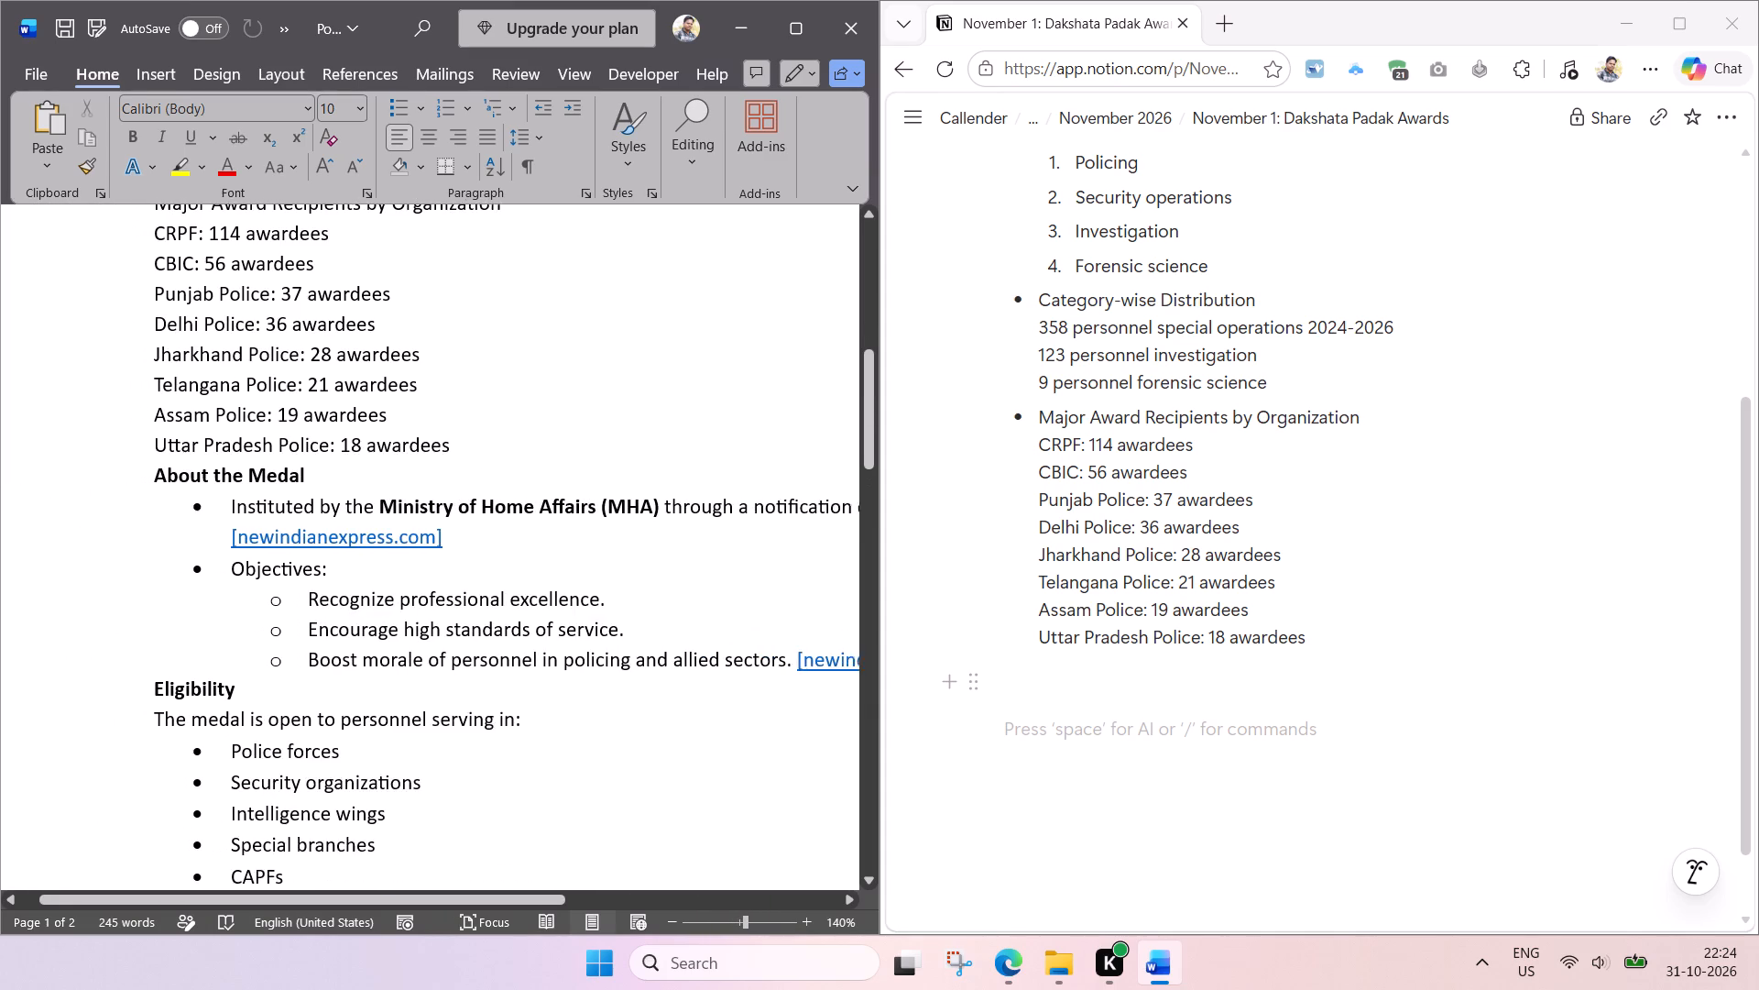
{"action": "scroll", "coordinate": [235, 504], "scroll_direction": "right", "scroll_amount": 1}
{"action": "left_click", "coordinate": [239, 510]}
{"action": "key", "text": "BackSpace"}
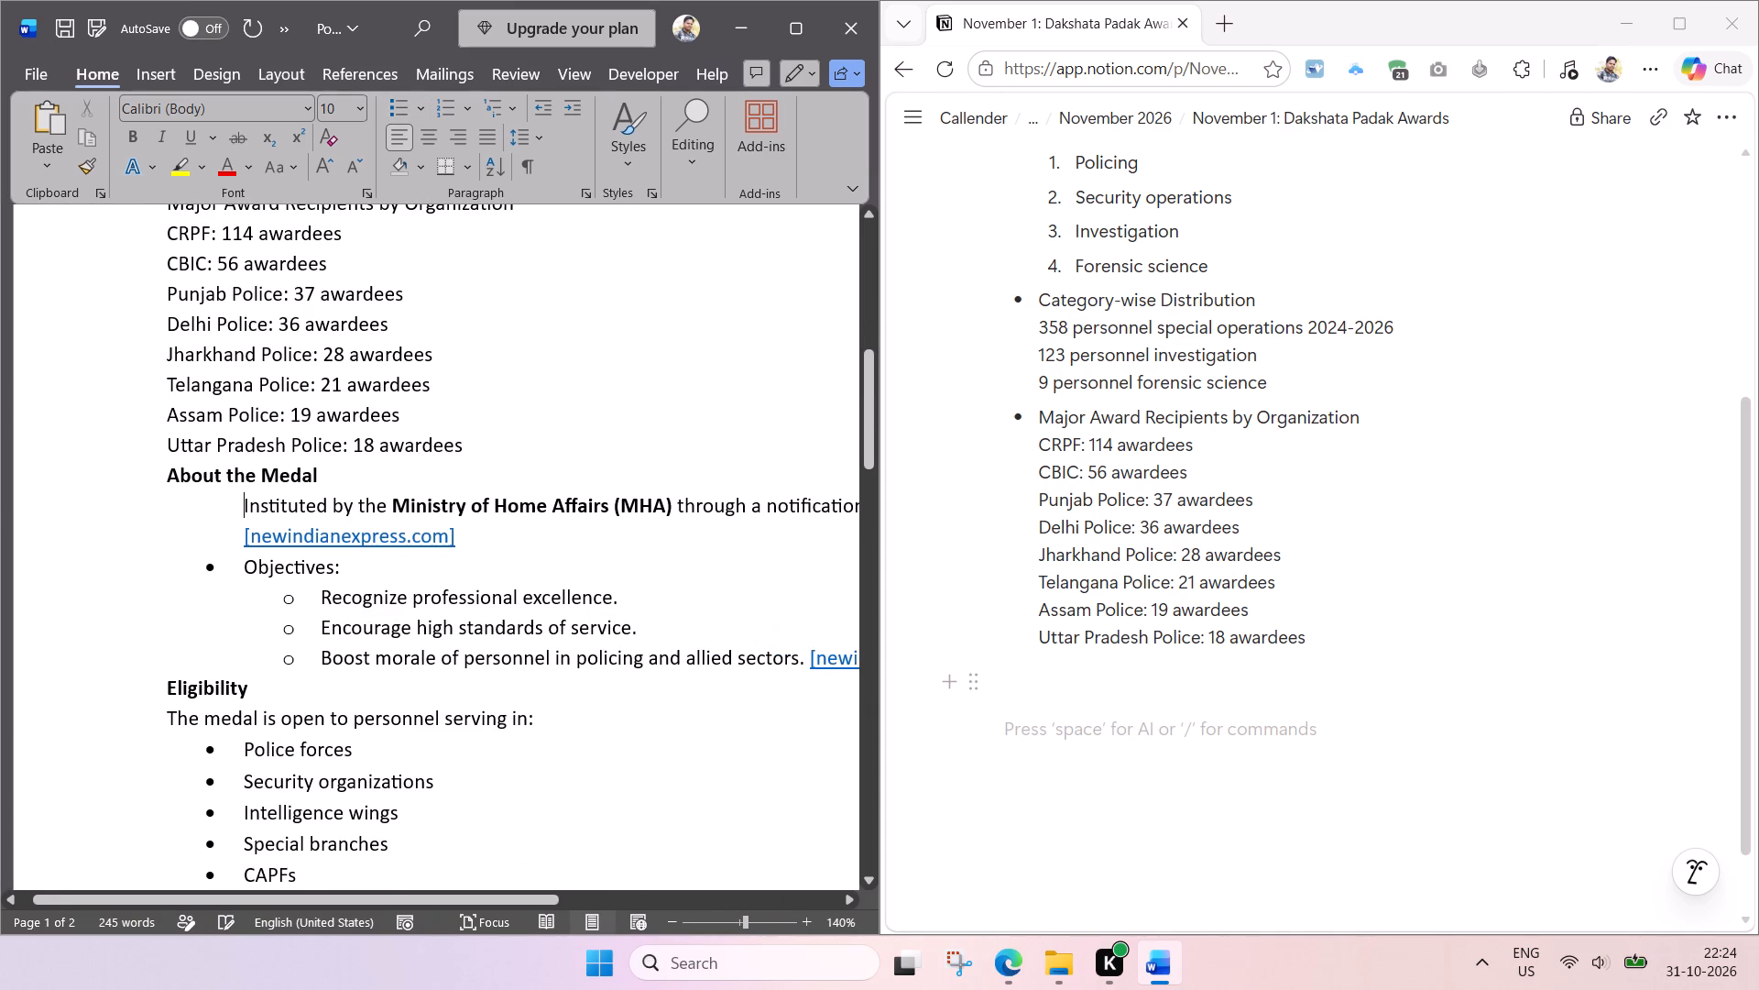
{"action": "key", "text": "BackSpace"}
{"action": "left_click_drag", "start_coordinate": [407, 541], "coordinate": [104, 529]}
{"action": "key", "text": "BackSpace"}
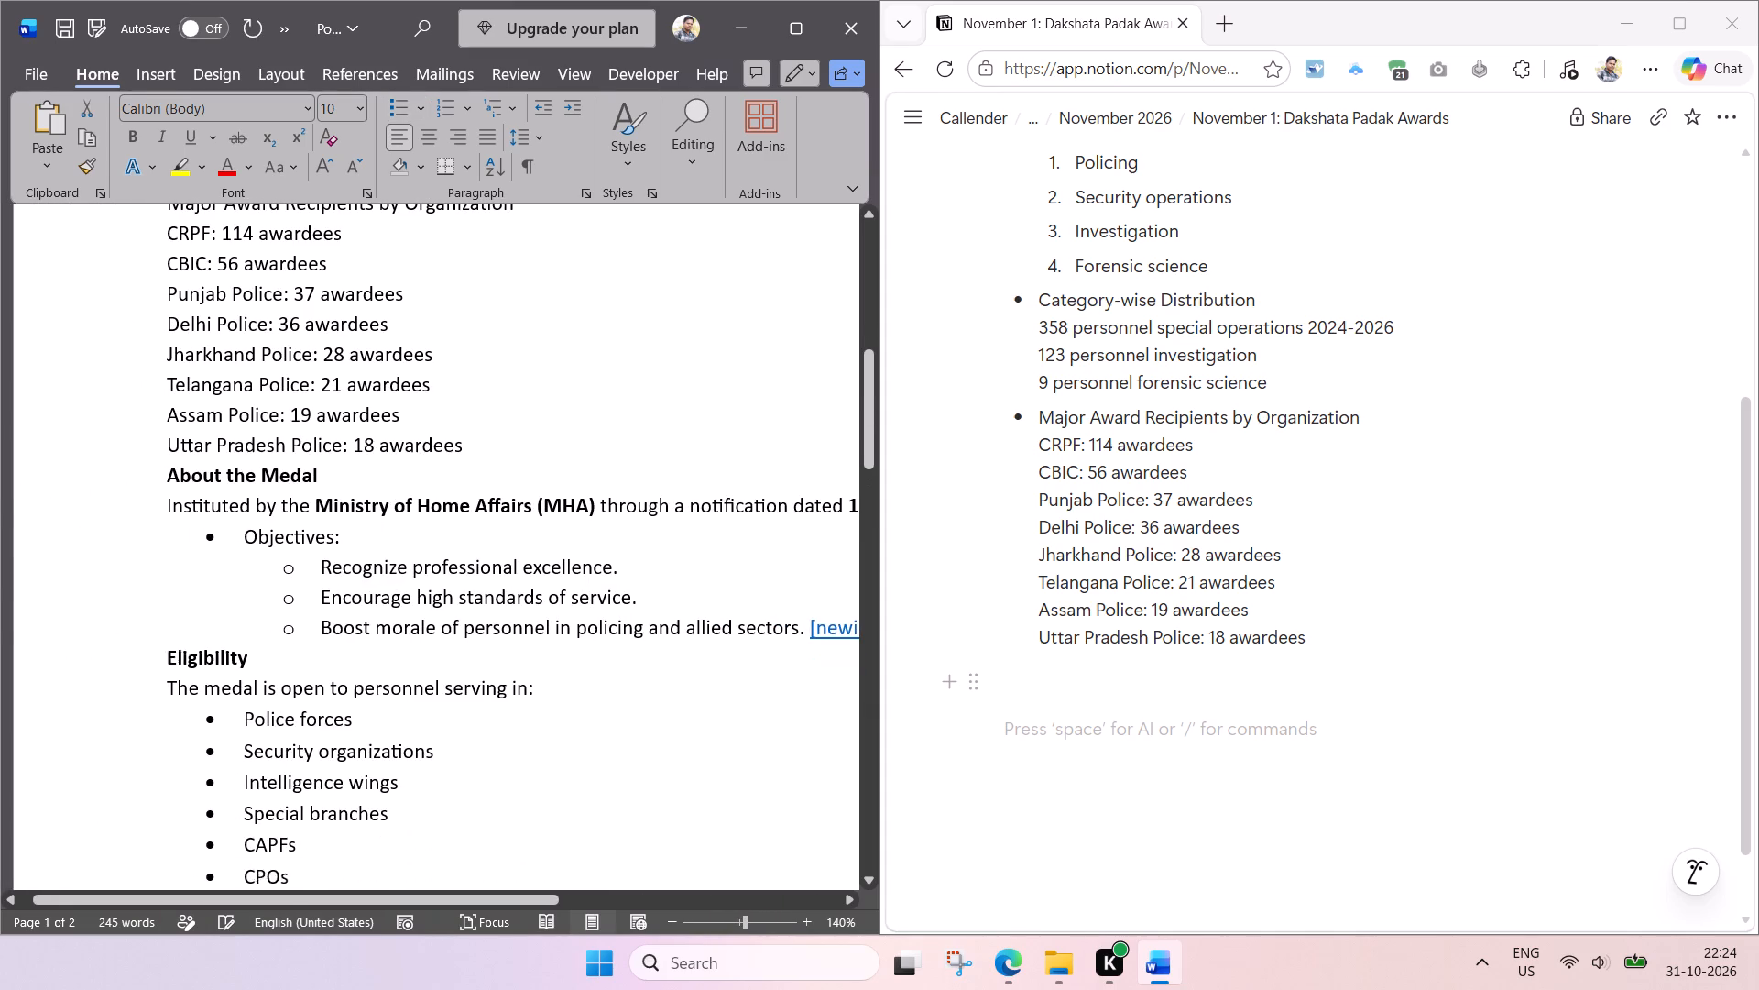
{"action": "key", "text": "BackSpace"}
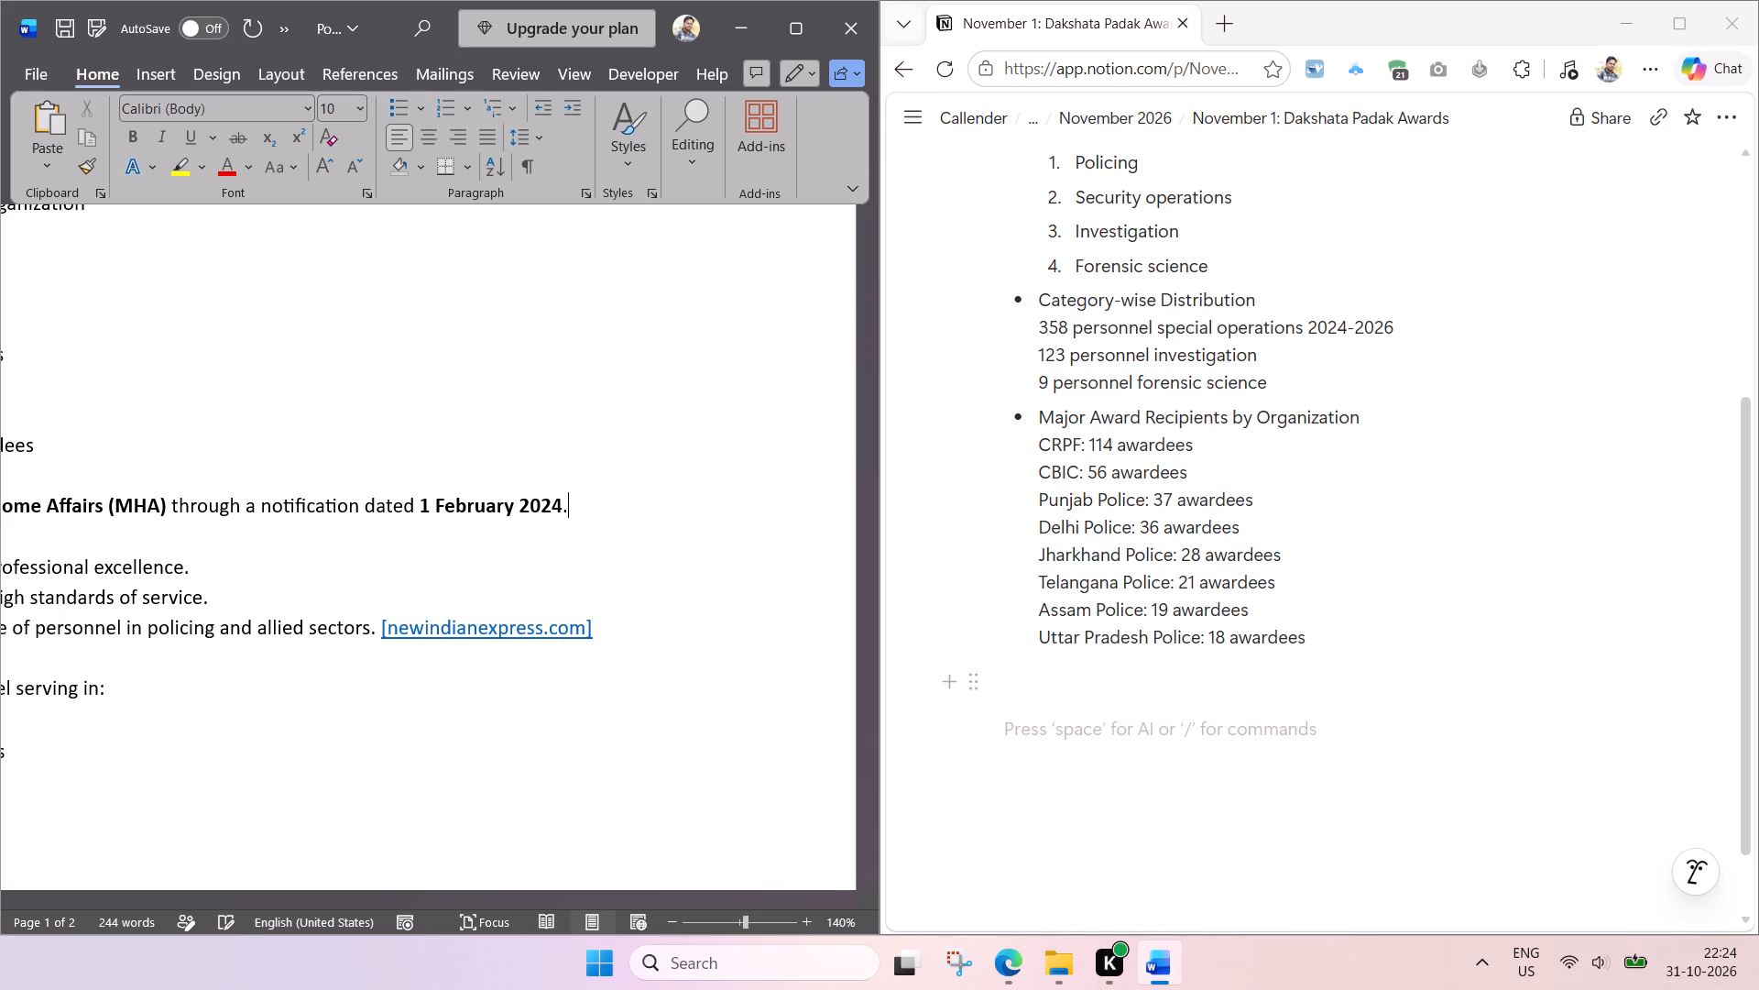
Remove the bullets and indents from the Objectives line and the three objective lines below it.
{"action": "scroll", "coordinate": [535, 533], "scroll_direction": "right", "scroll_amount": 2}
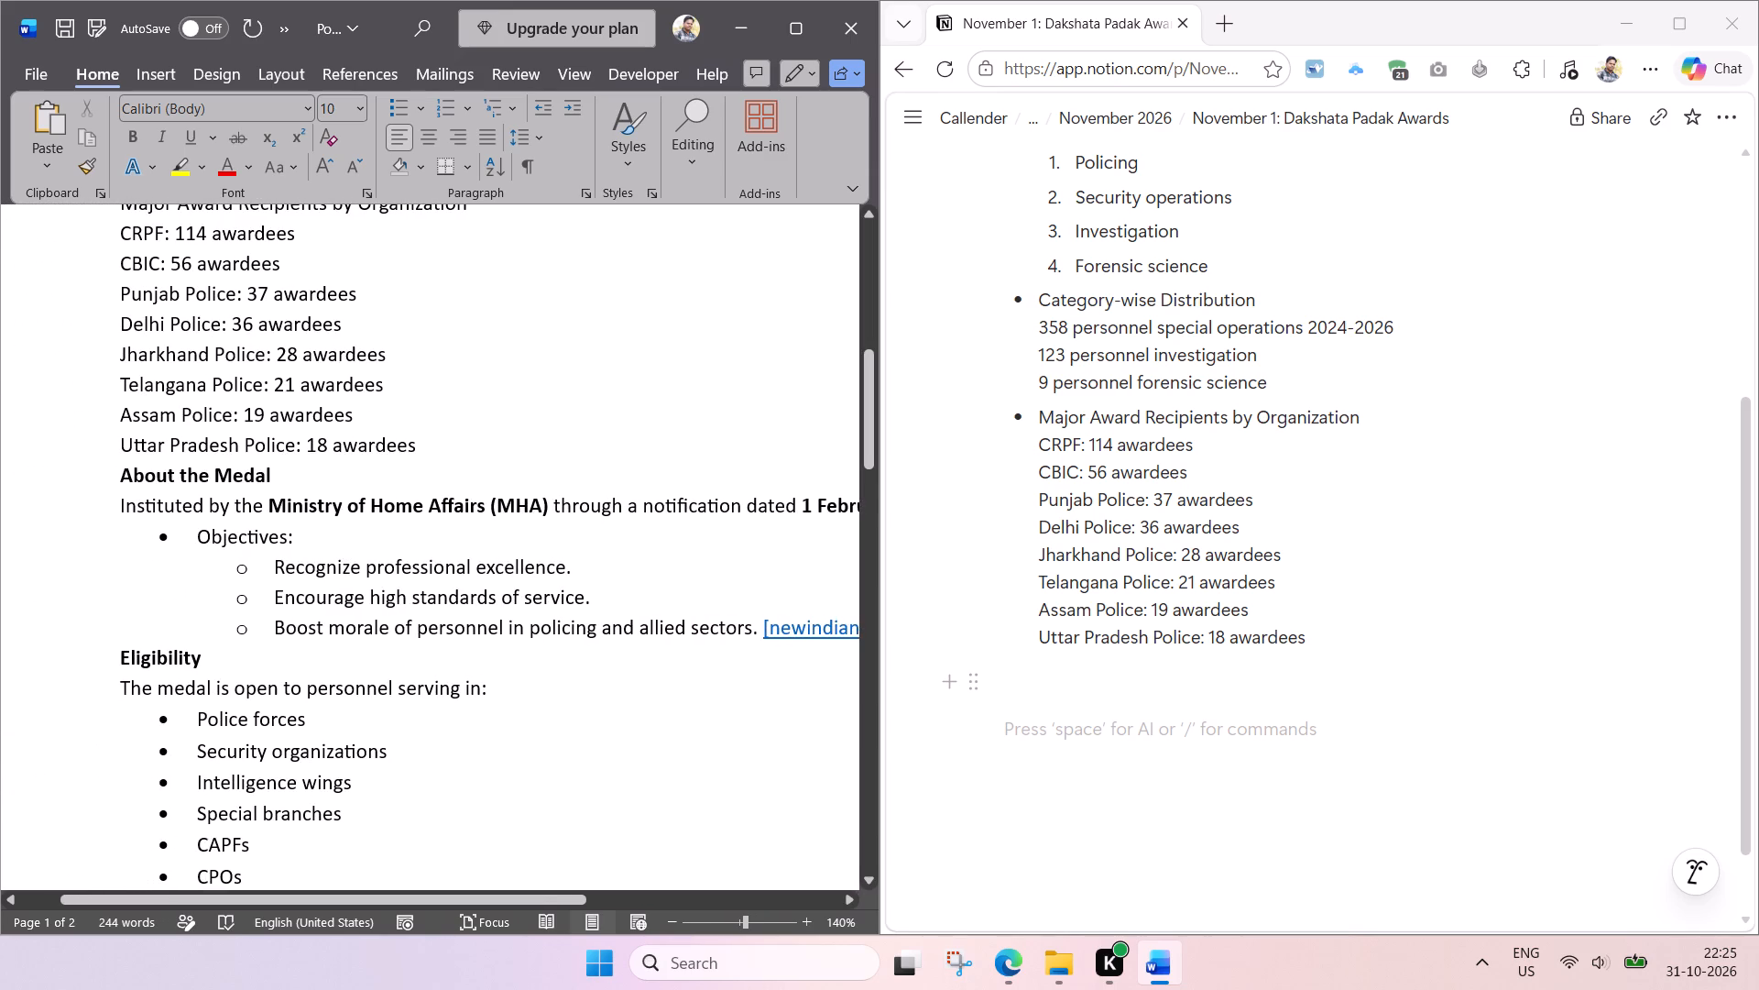
{"action": "left_click", "coordinate": [198, 537]}
{"action": "key", "text": "BackSpace"}
{"action": "key", "text": "BackSpace"}
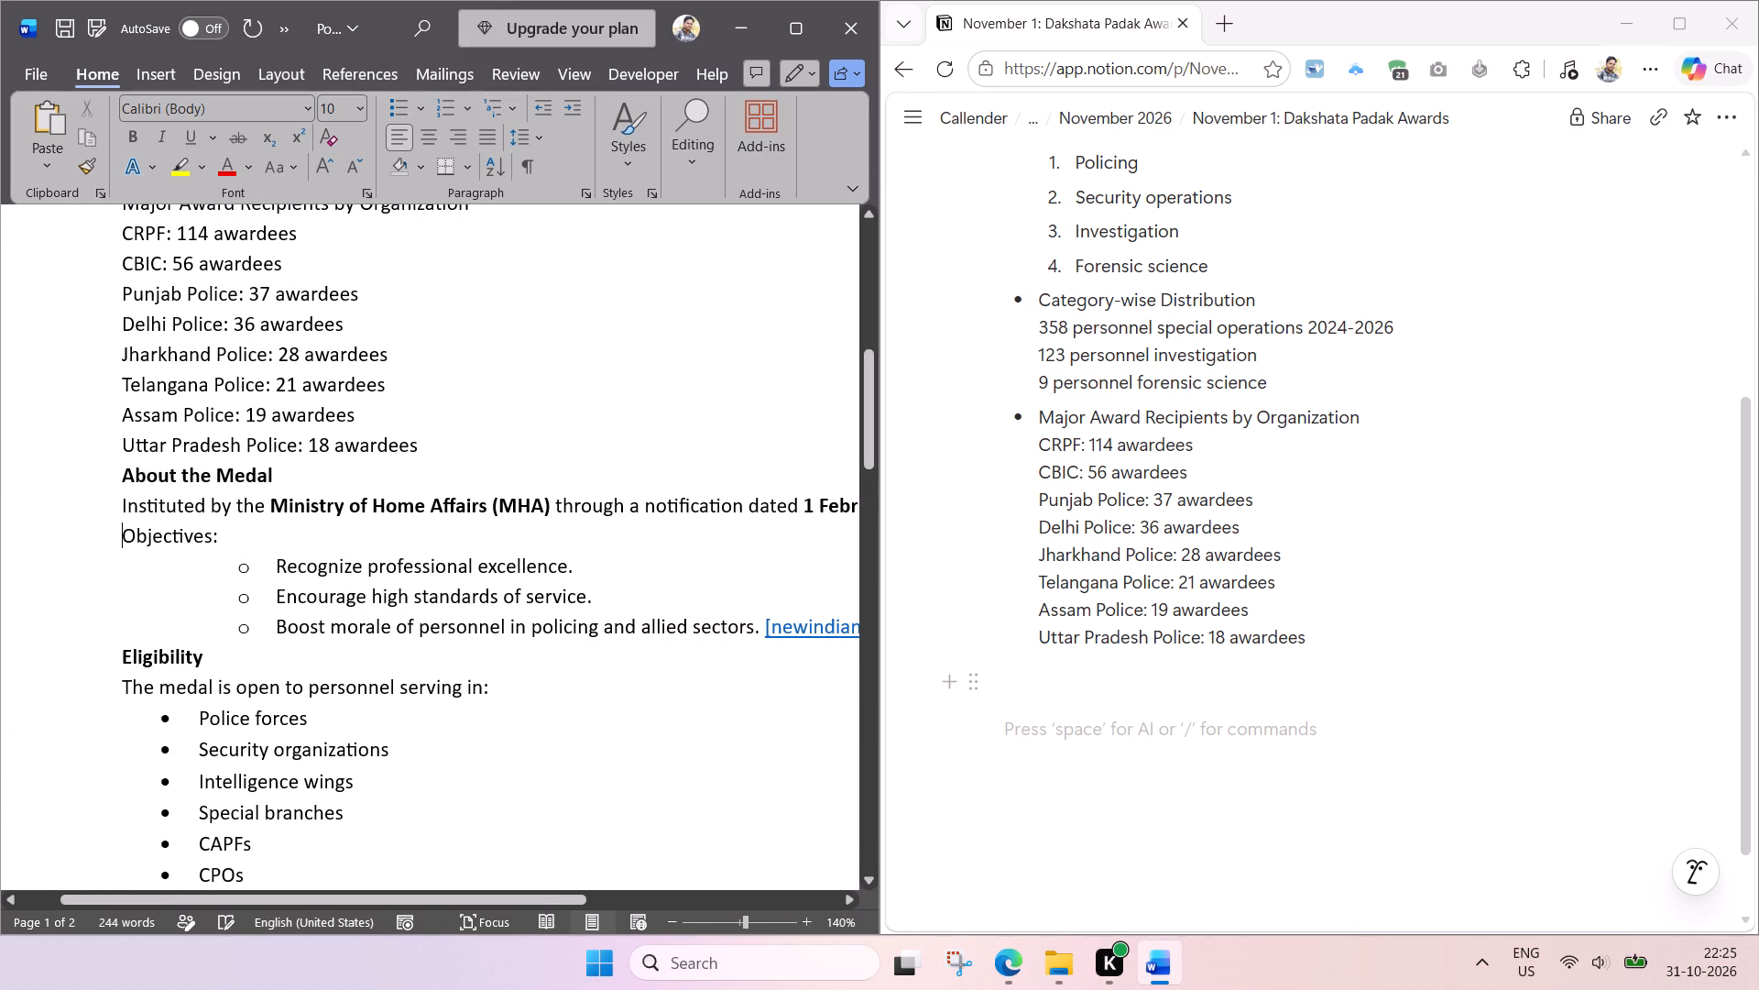
{"action": "left_click", "coordinate": [277, 567]}
{"action": "key", "text": "BackSpace"}
{"action": "key", "text": "BackSpace"}
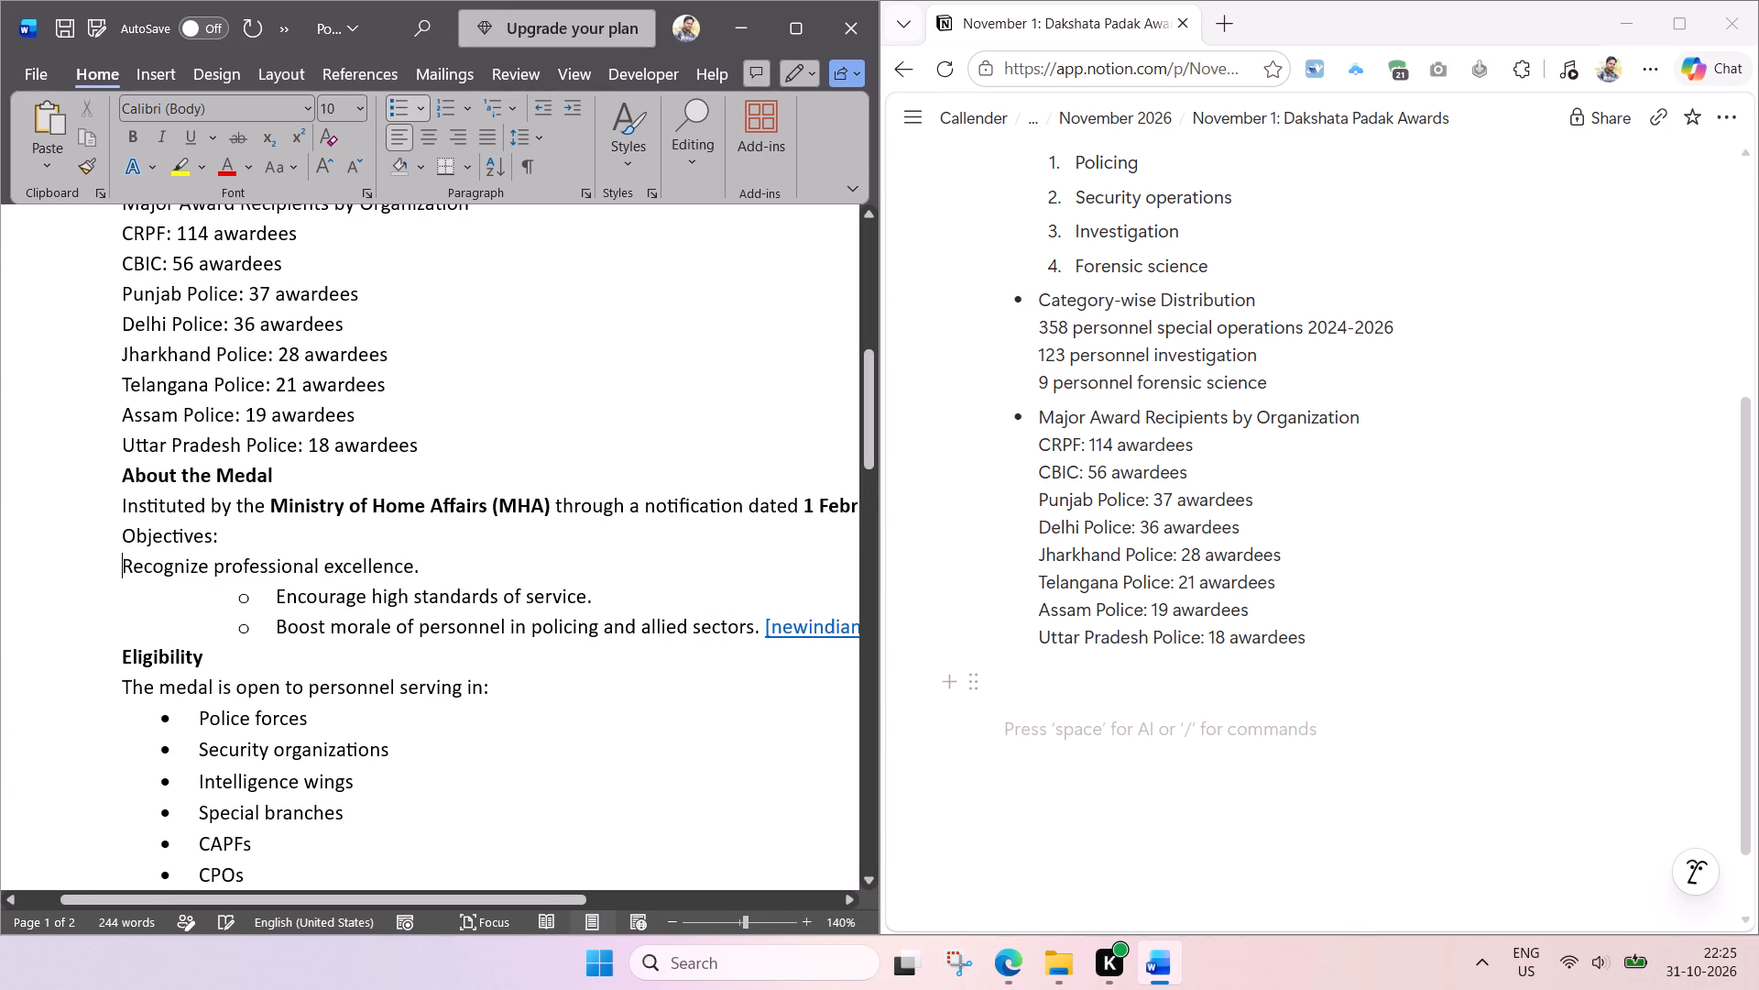
{"action": "left_click", "coordinate": [276, 591]}
{"action": "key", "text": "BackSpace"}
{"action": "key", "text": "BackSpace"}
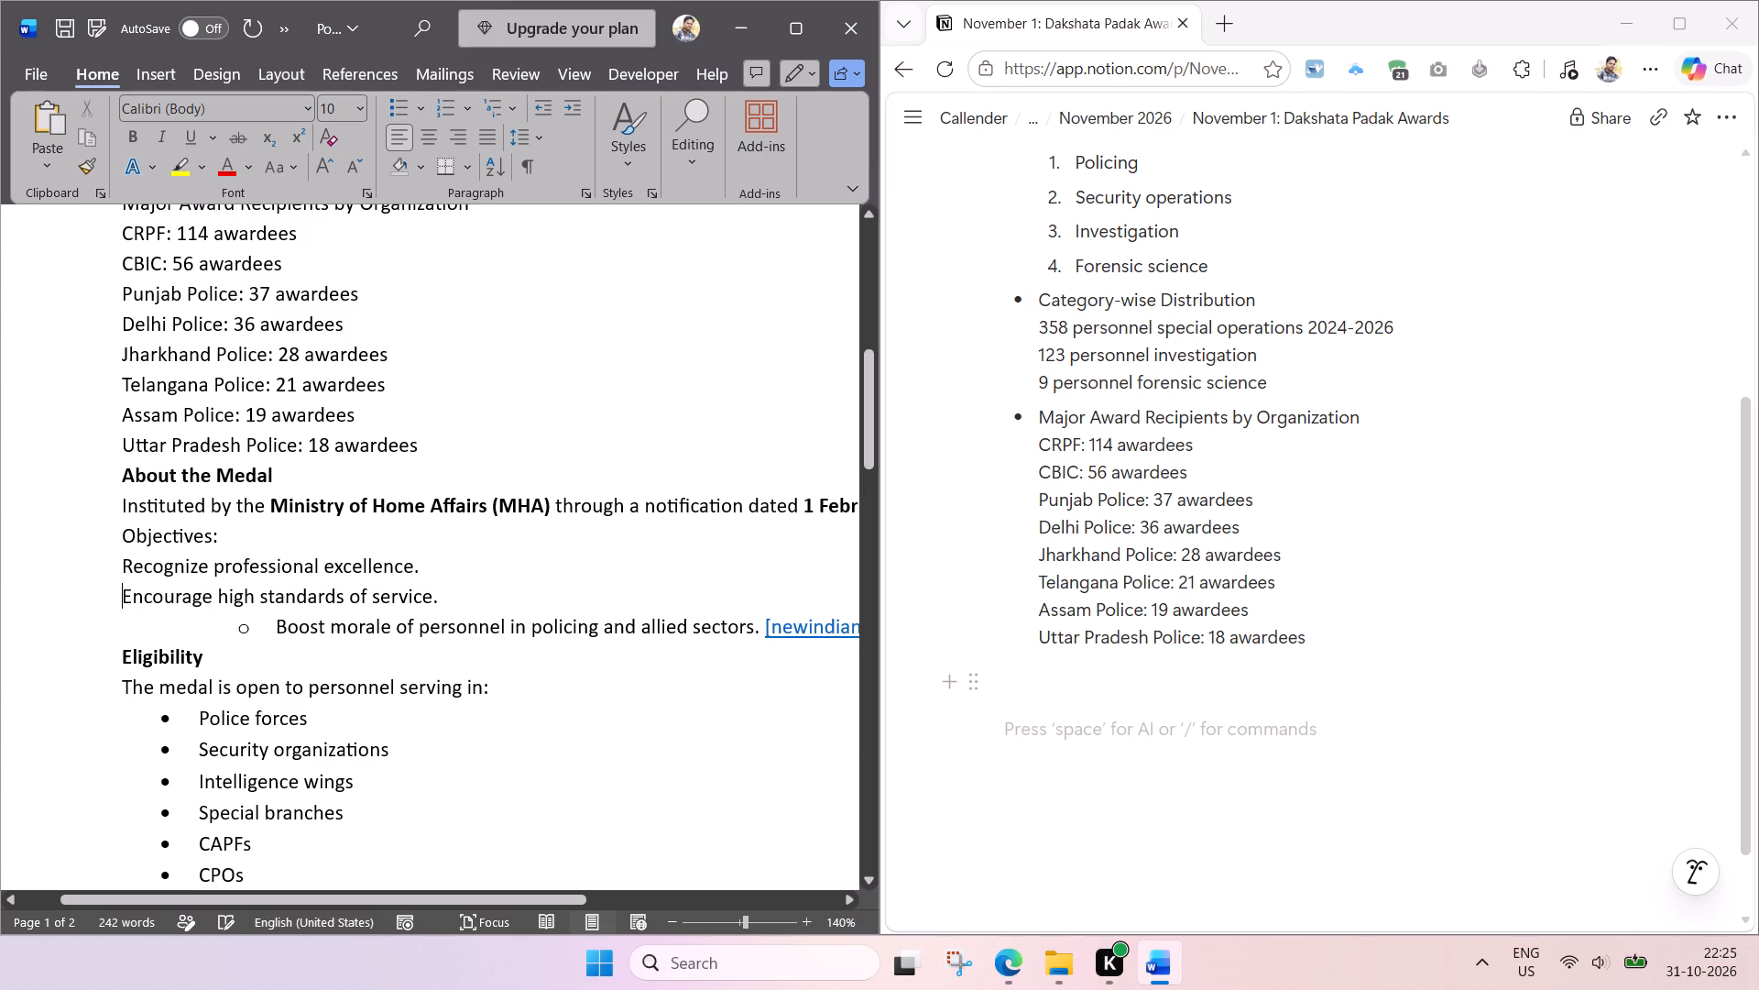
{"action": "left_click", "coordinate": [275, 631]}
{"action": "key", "text": "BackSpace"}
{"action": "key", "text": "BackSpace"}
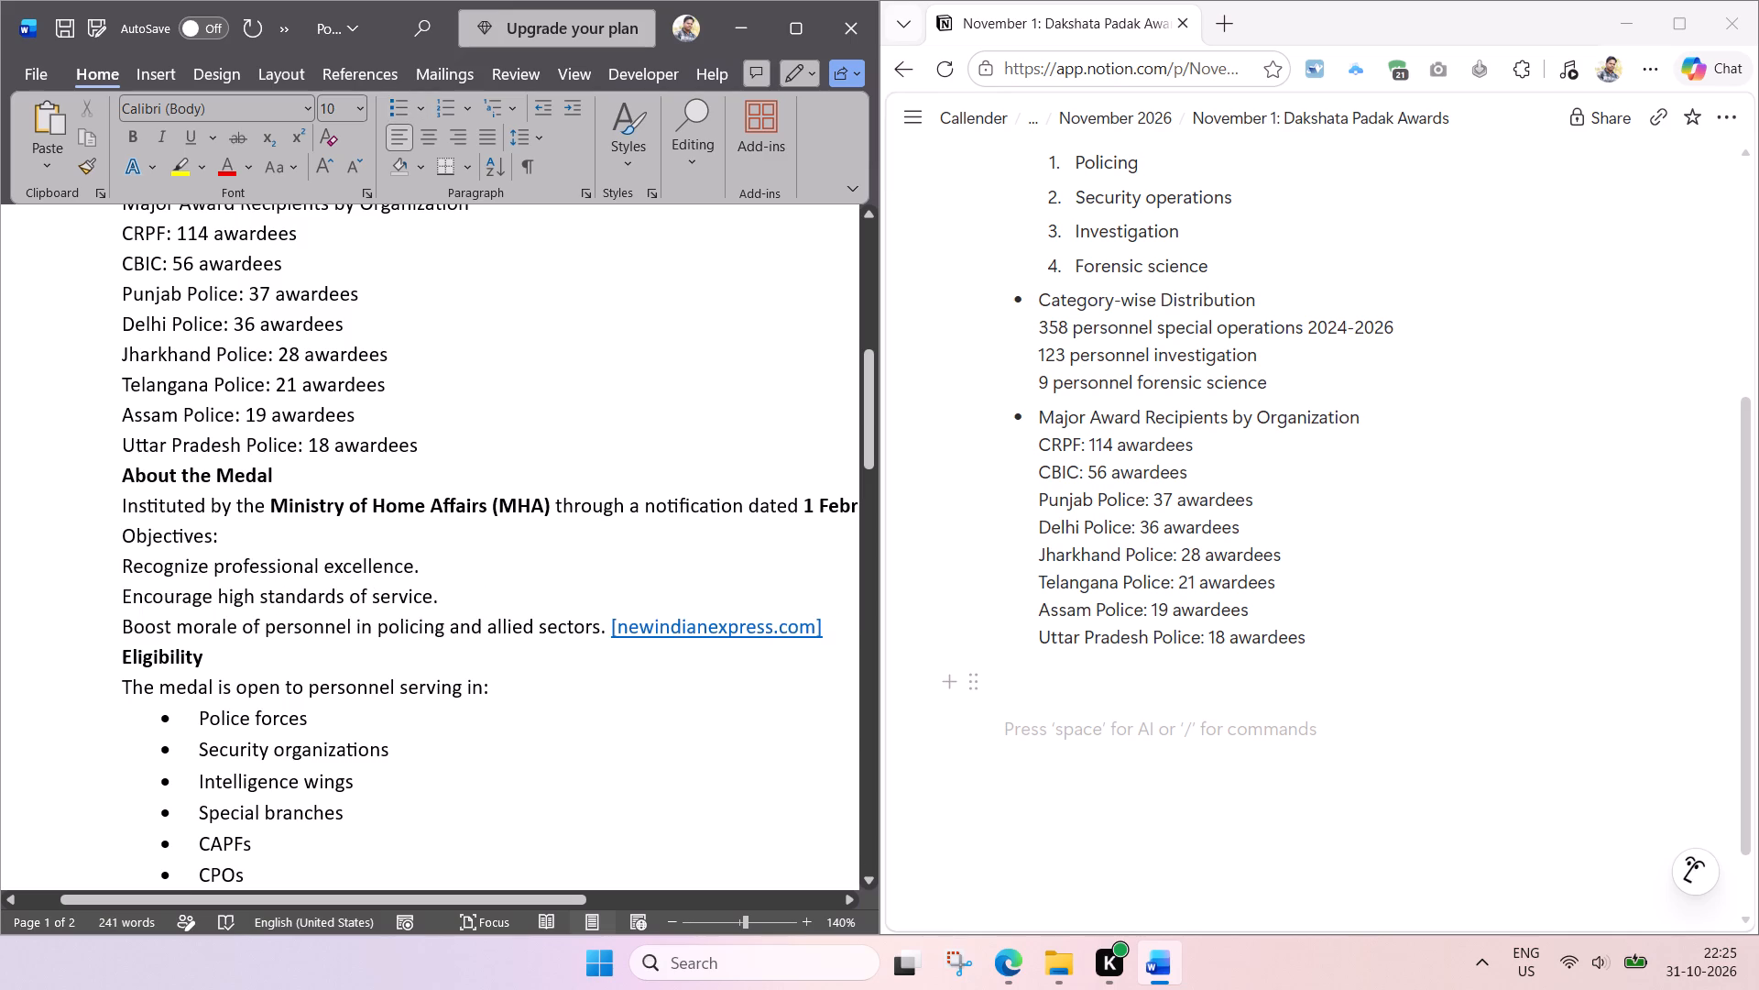
Delete the [newindianexpress.com] link and the full stop from the end of the Boost morale line.
{"action": "left_click_drag", "start_coordinate": [836, 626], "coordinate": [601, 633]}
{"action": "key", "text": "BackSpace"}
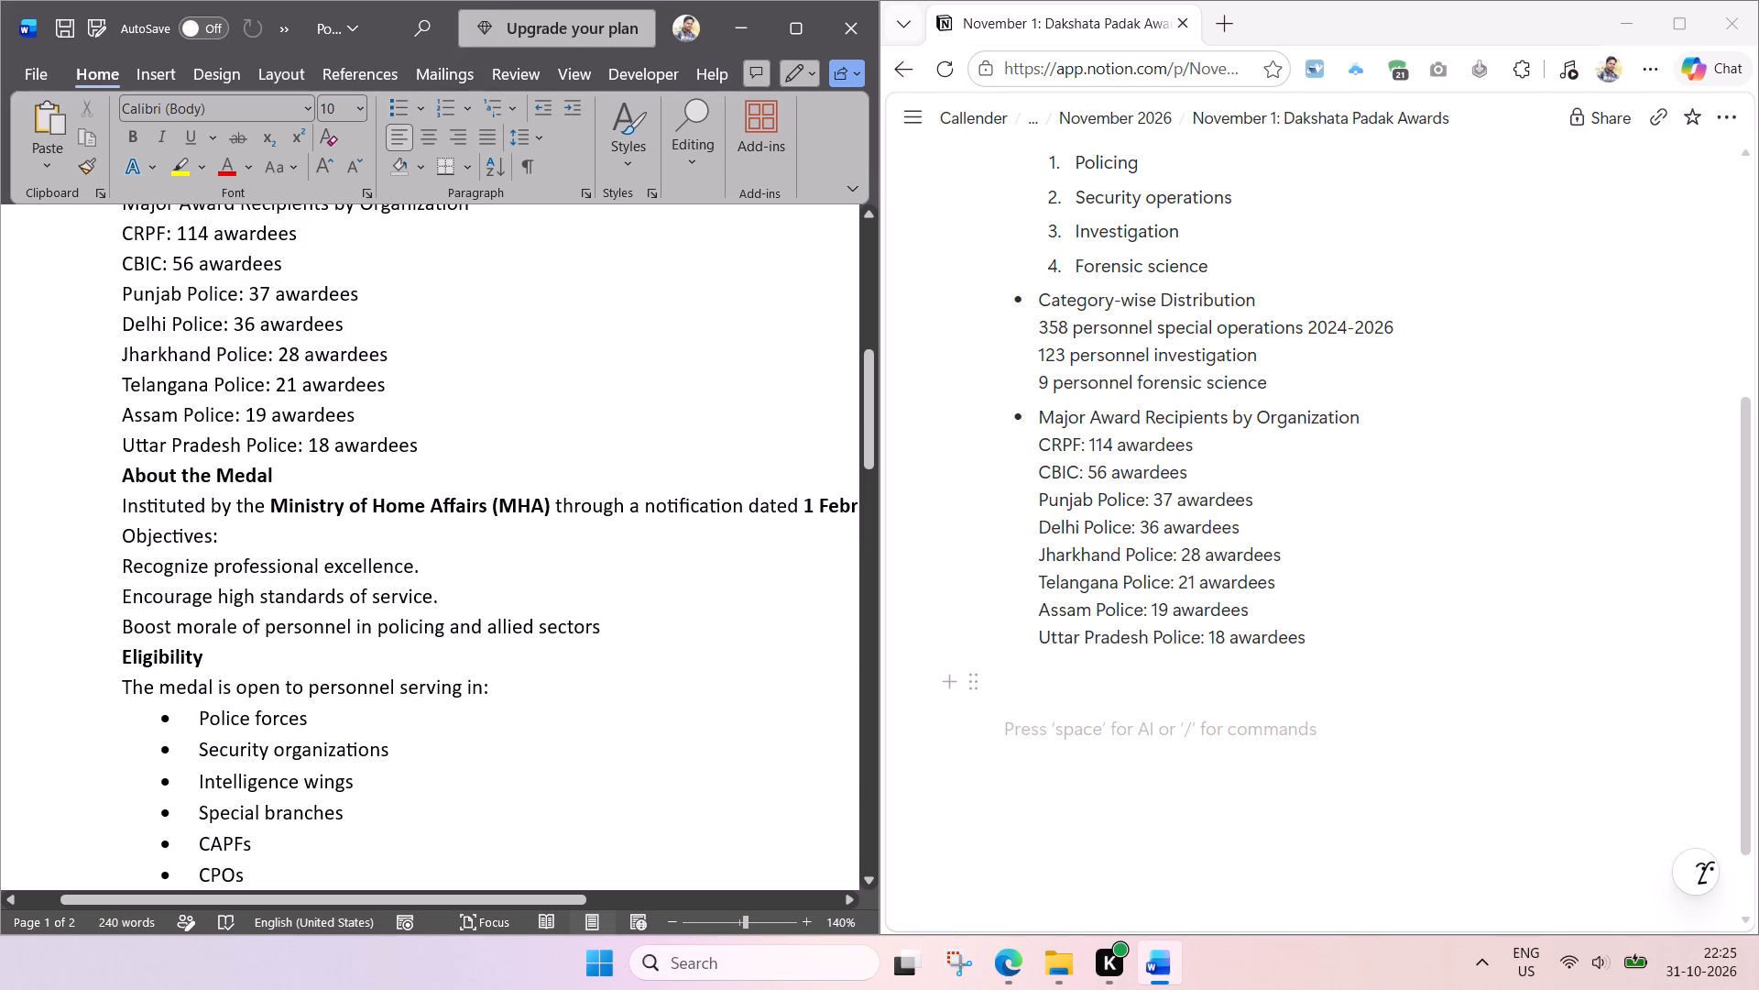
Shorten the Ministry of Home Affairs line by deleting "Instituted by the" and "through a".
{"action": "left_click_drag", "start_coordinate": [268, 507], "coordinate": [123, 509]}
{"action": "key", "text": "BackSpace"}
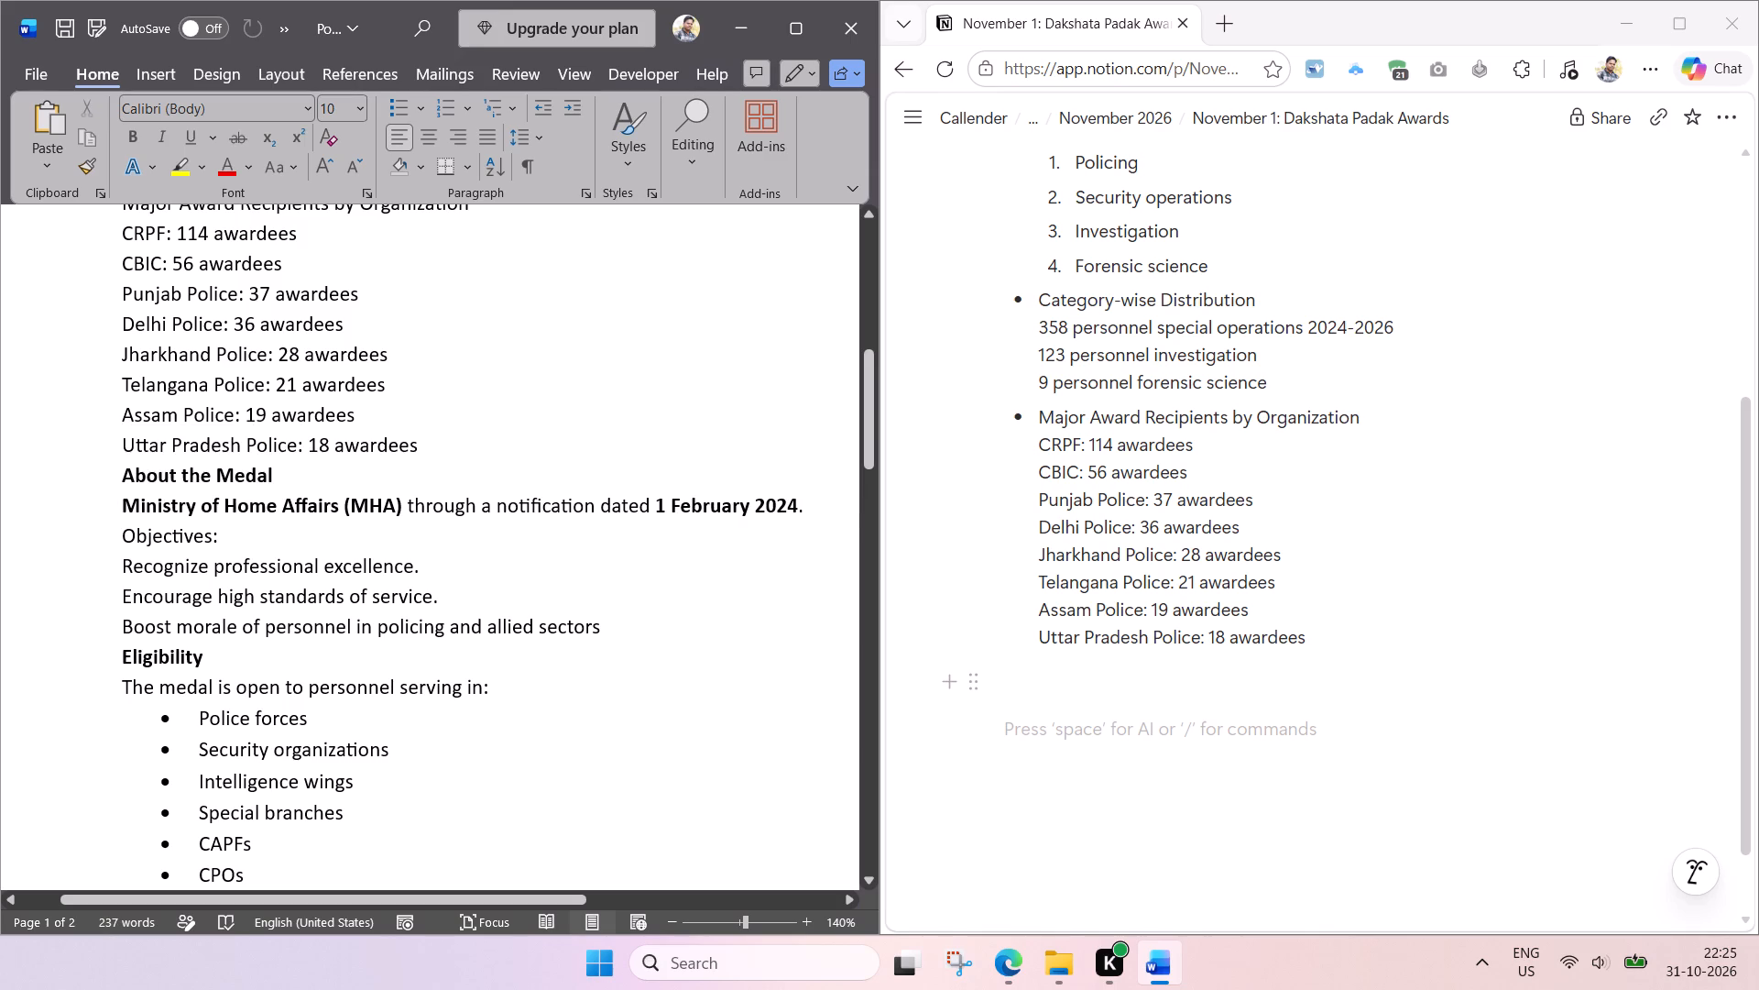
{"action": "left_click_drag", "start_coordinate": [501, 510], "coordinate": [421, 513]}
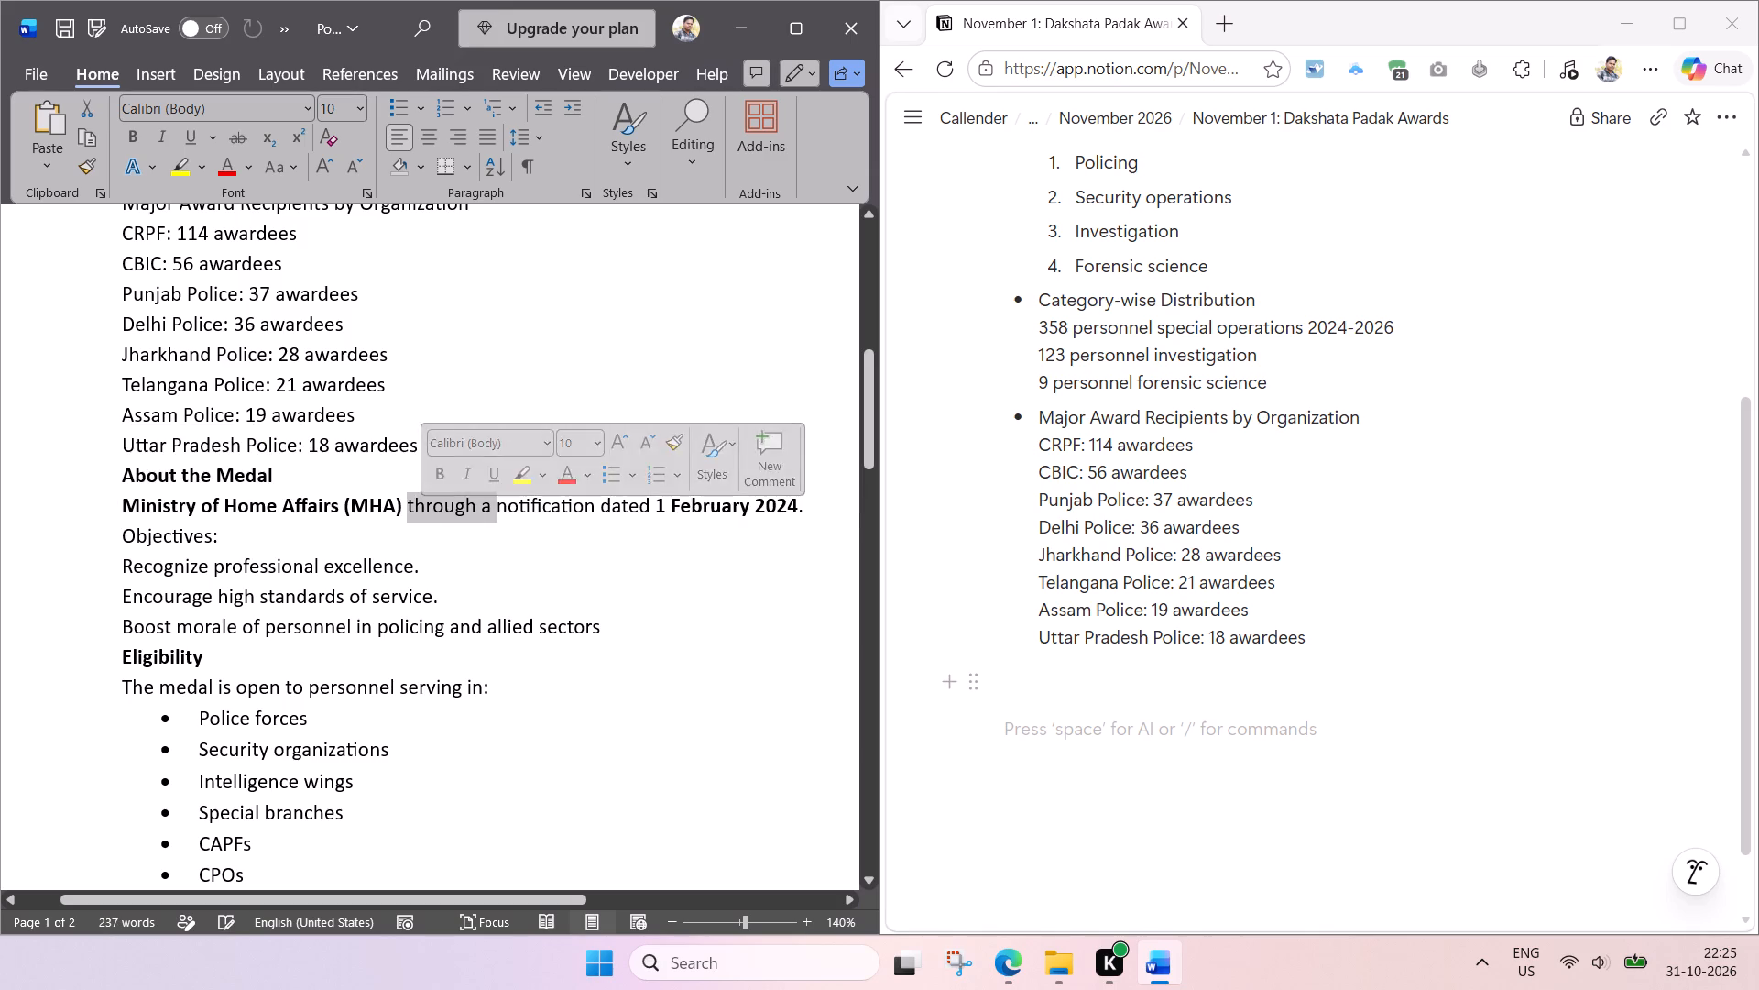
{"action": "key", "text": "BackSpace"}
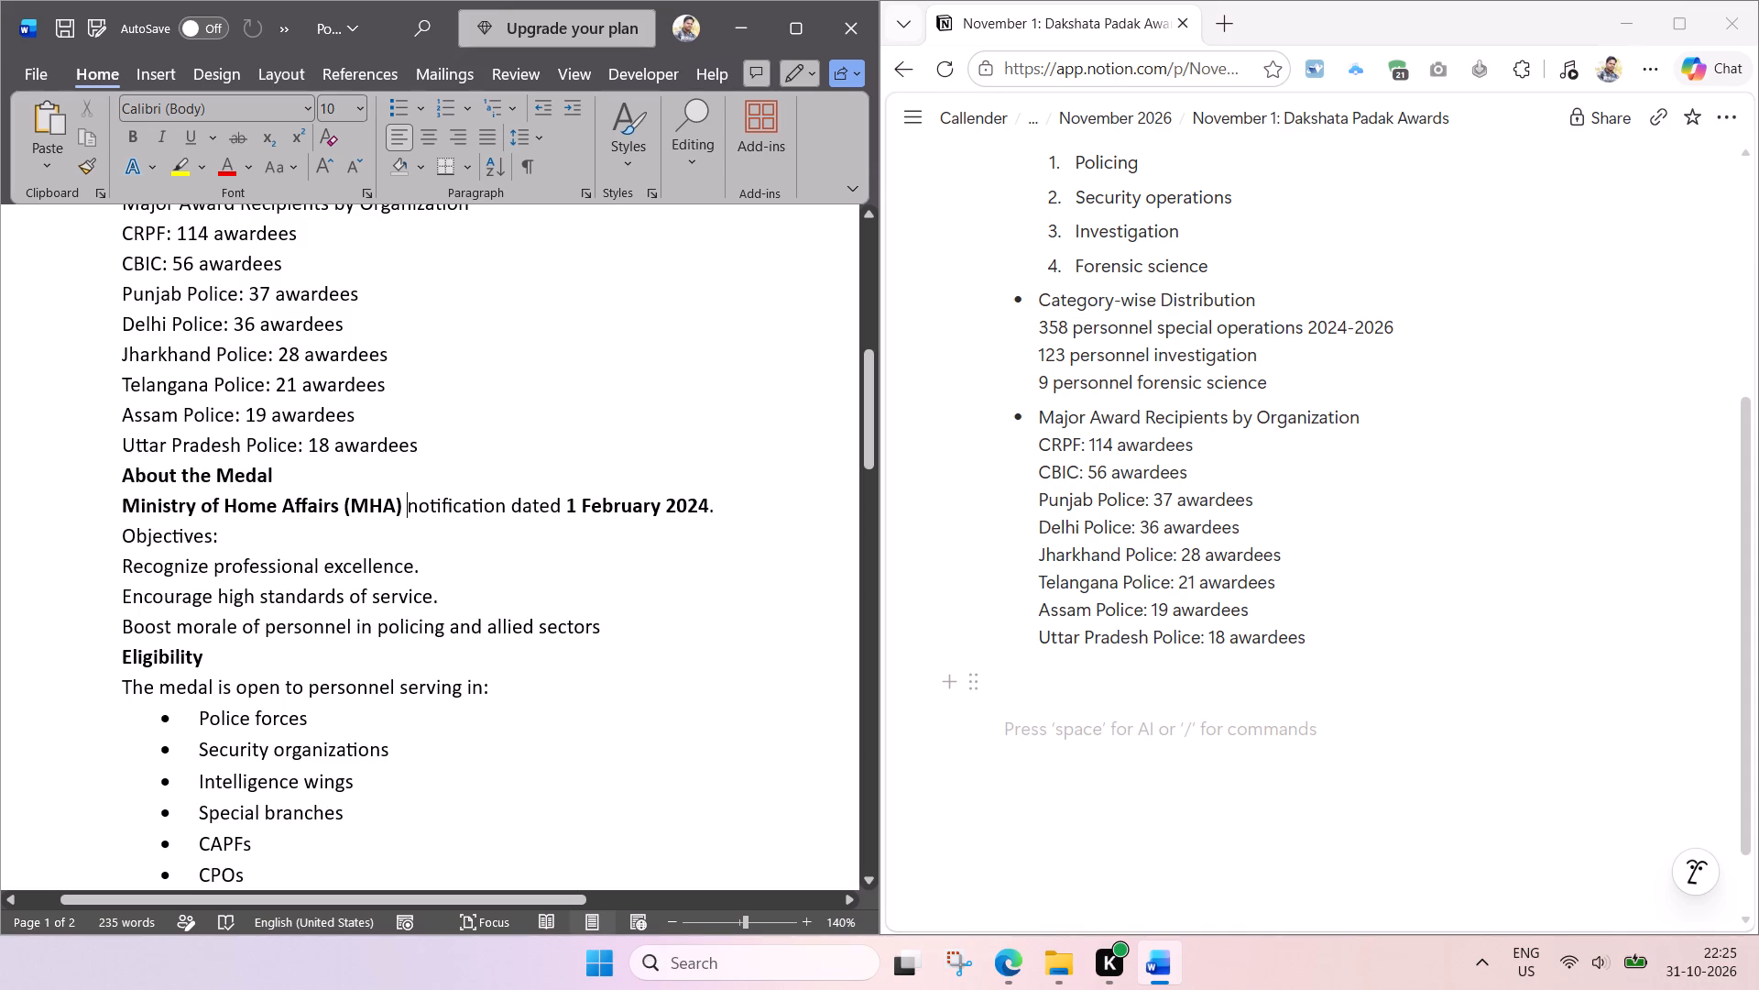
Format the three objectives as a numbered list aligned with the Objectives line.
{"action": "left_click_drag", "start_coordinate": [612, 629], "coordinate": [124, 563]}
{"action": "left_click", "coordinate": [454, 111]}
{"action": "left_click", "coordinate": [540, 114]}
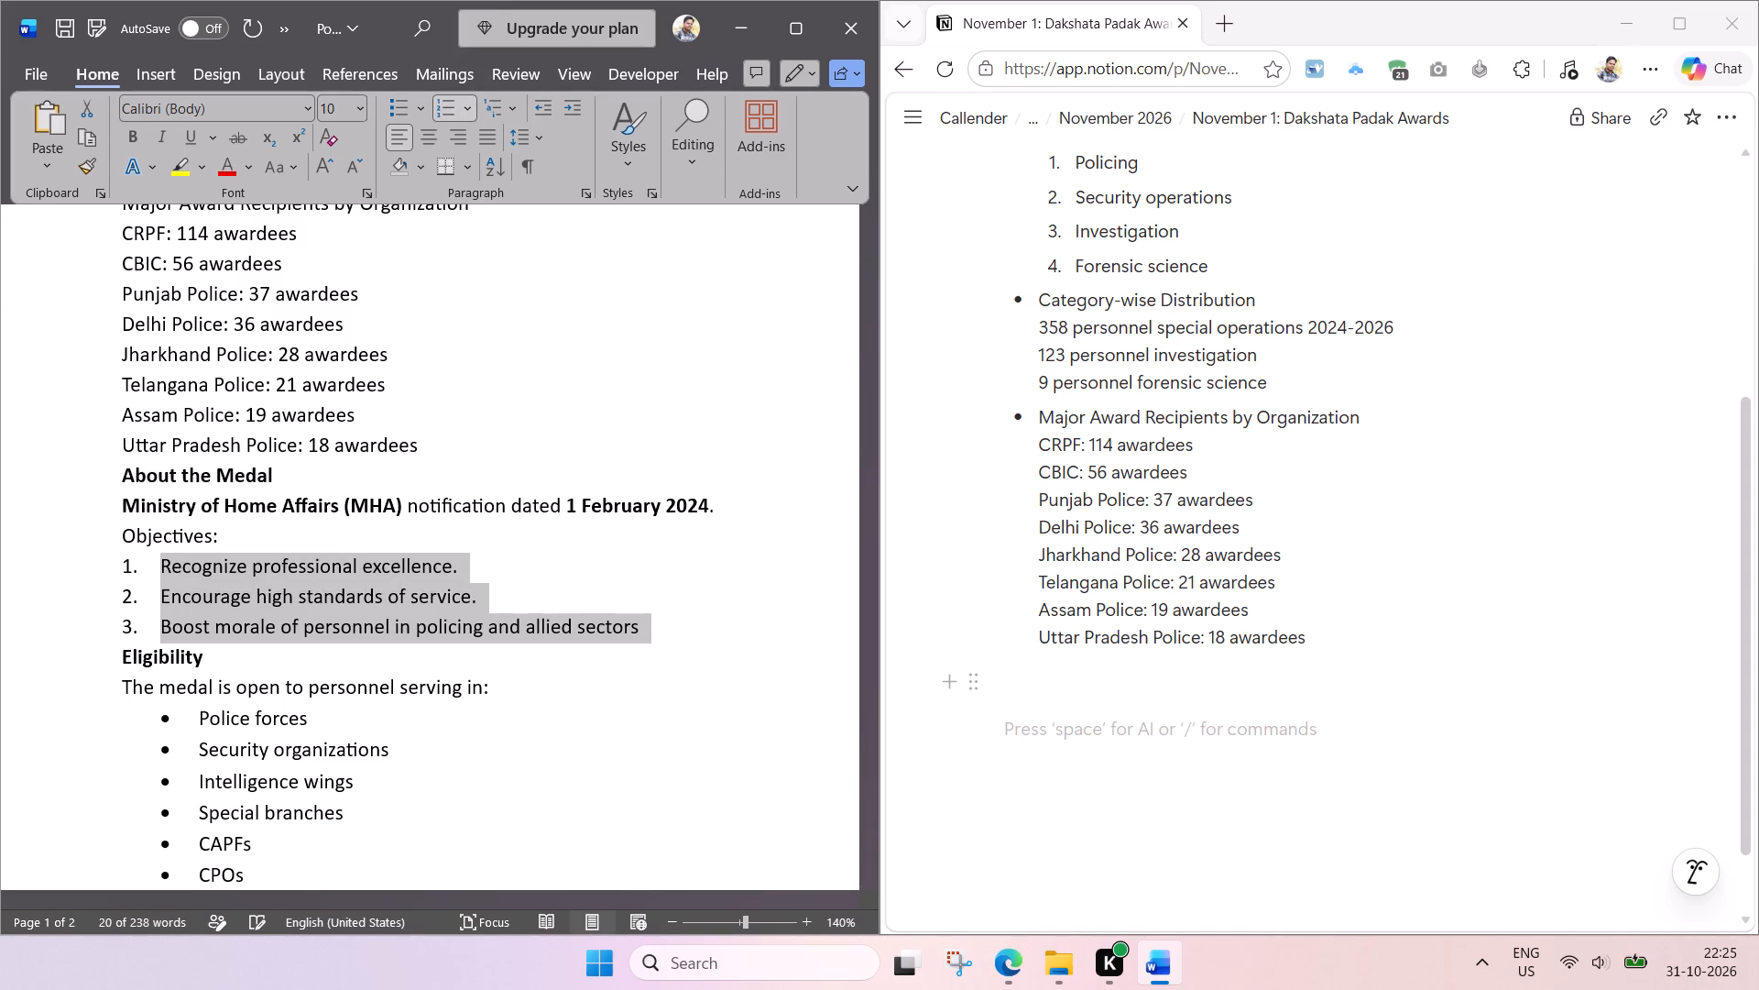
Copy the cleaned About the Medal section, including its numbered objectives, into the empty block on the Notion page.
{"action": "left_click", "coordinate": [290, 542]}
{"action": "left_click_drag", "start_coordinate": [654, 626], "coordinate": [278, 522]}
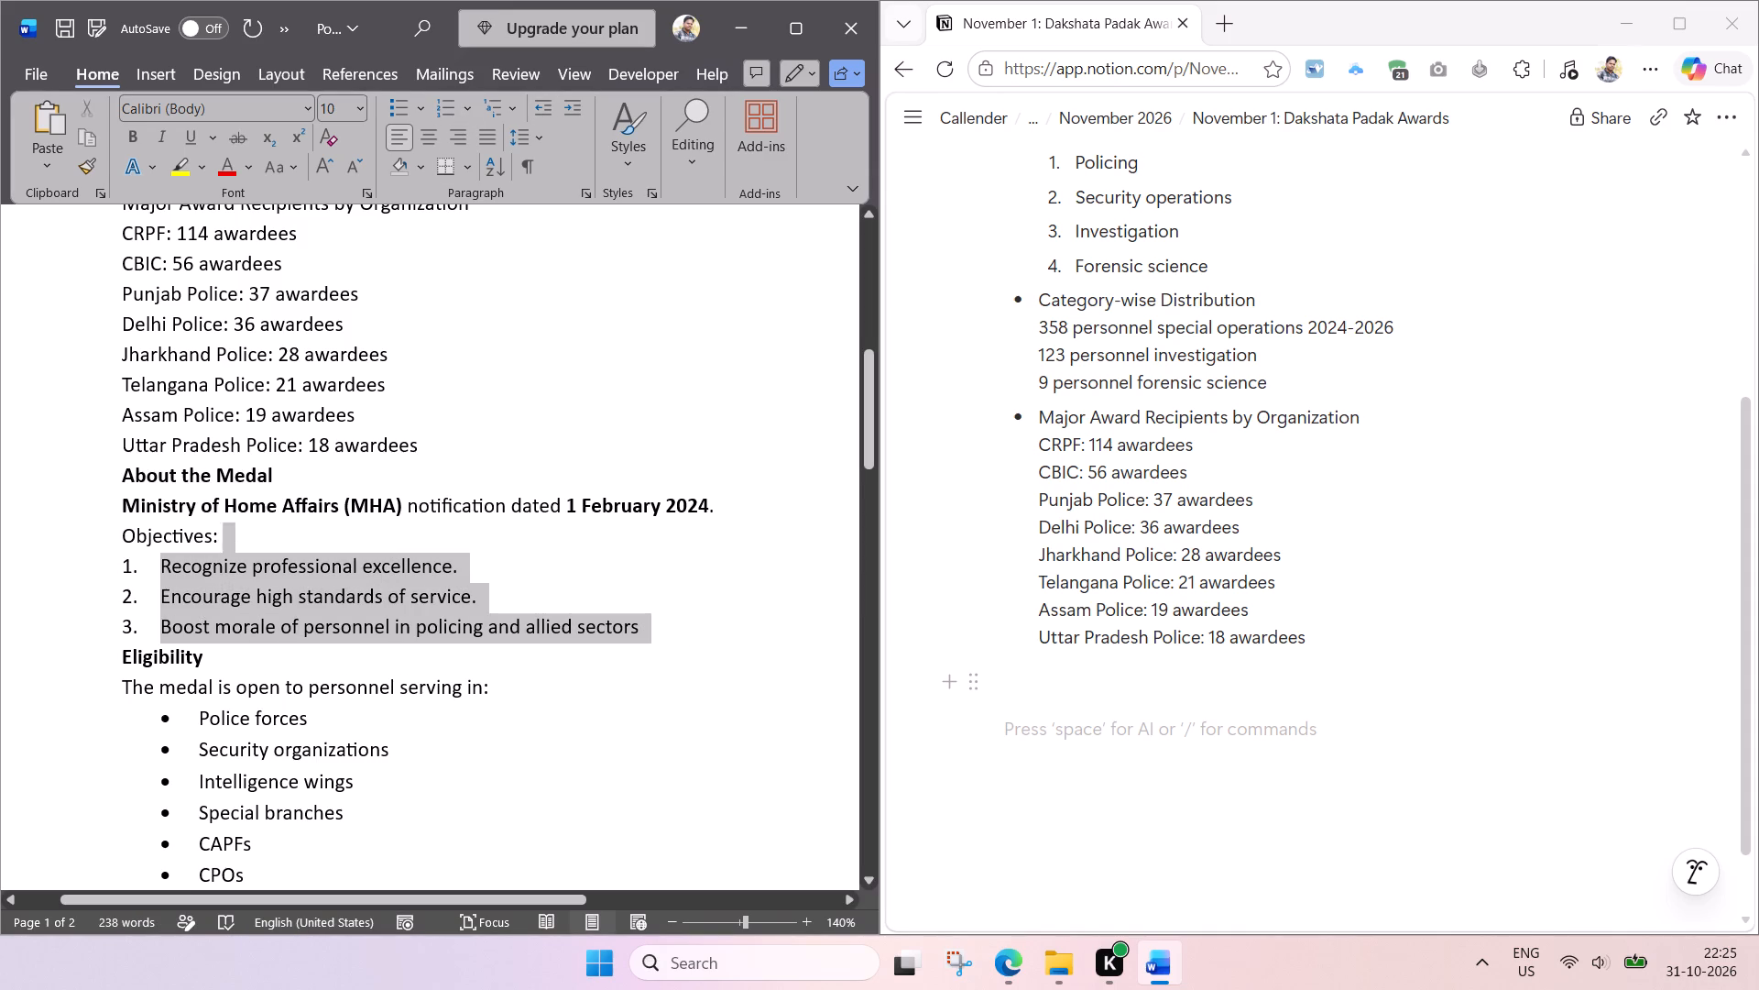
{"action": "left_click_drag", "start_coordinate": [278, 522], "coordinate": [140, 467]}
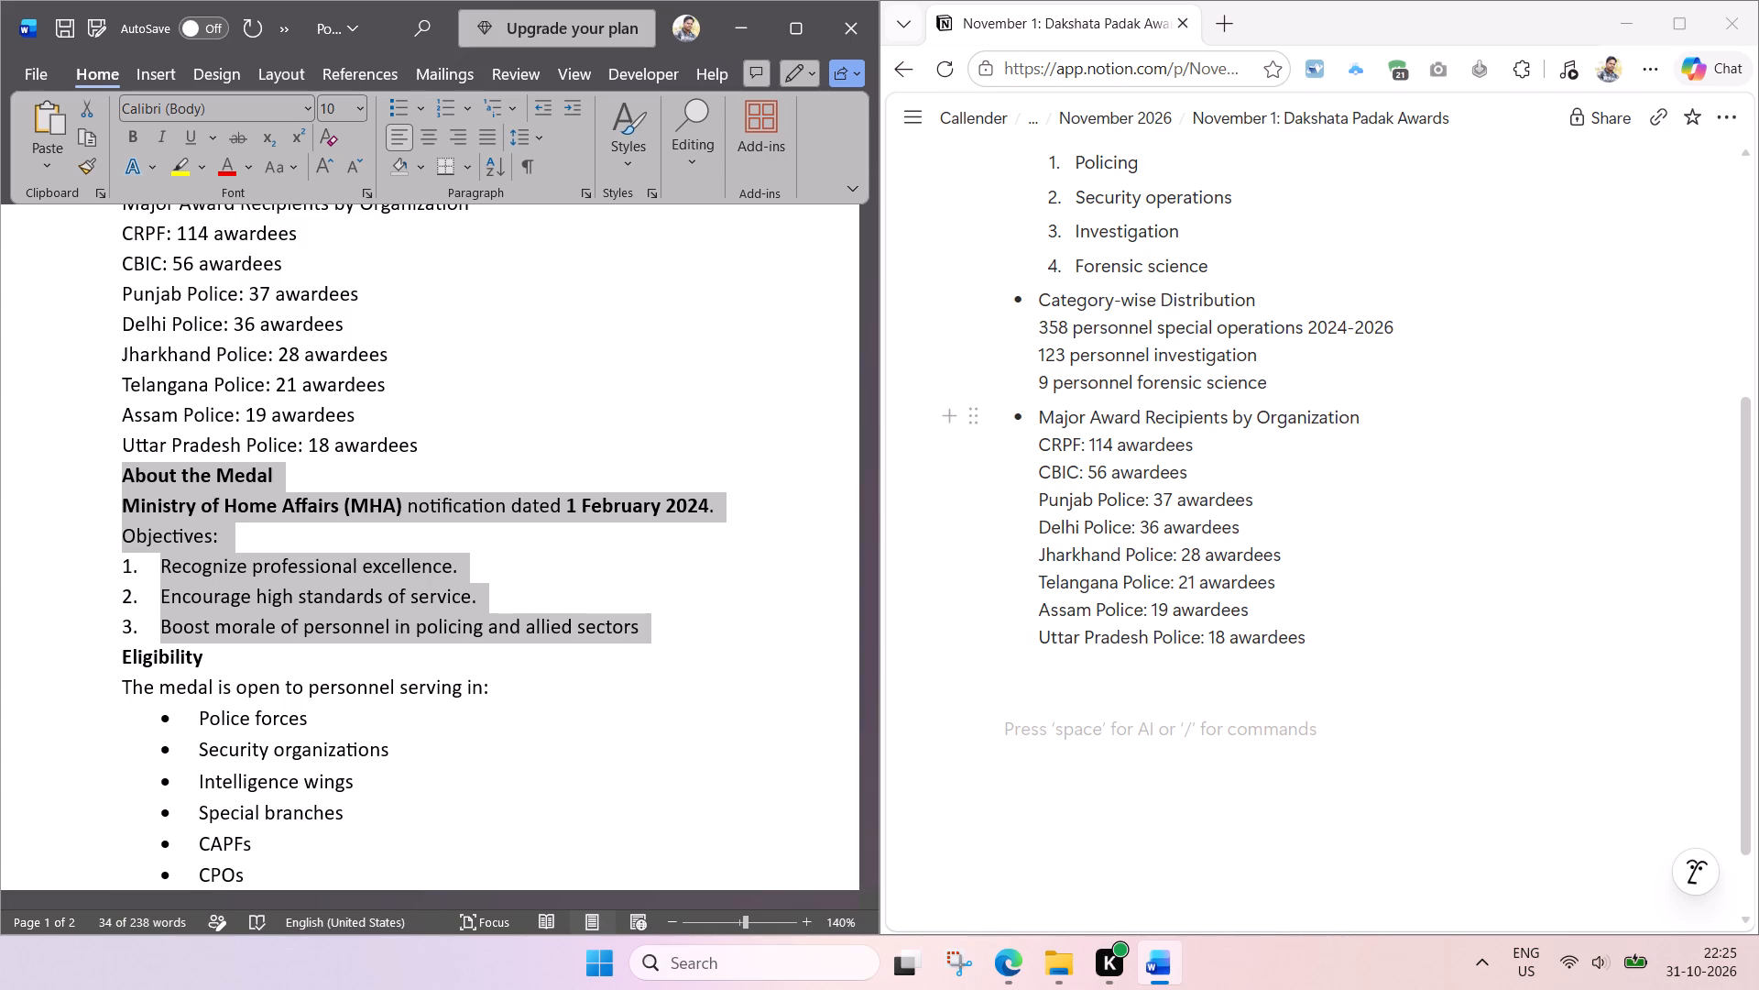
{"action": "key", "text": "ctrl+c"}
{"action": "left_click", "coordinate": [1070, 698]}
{"action": "key", "text": "ctrl+v"}
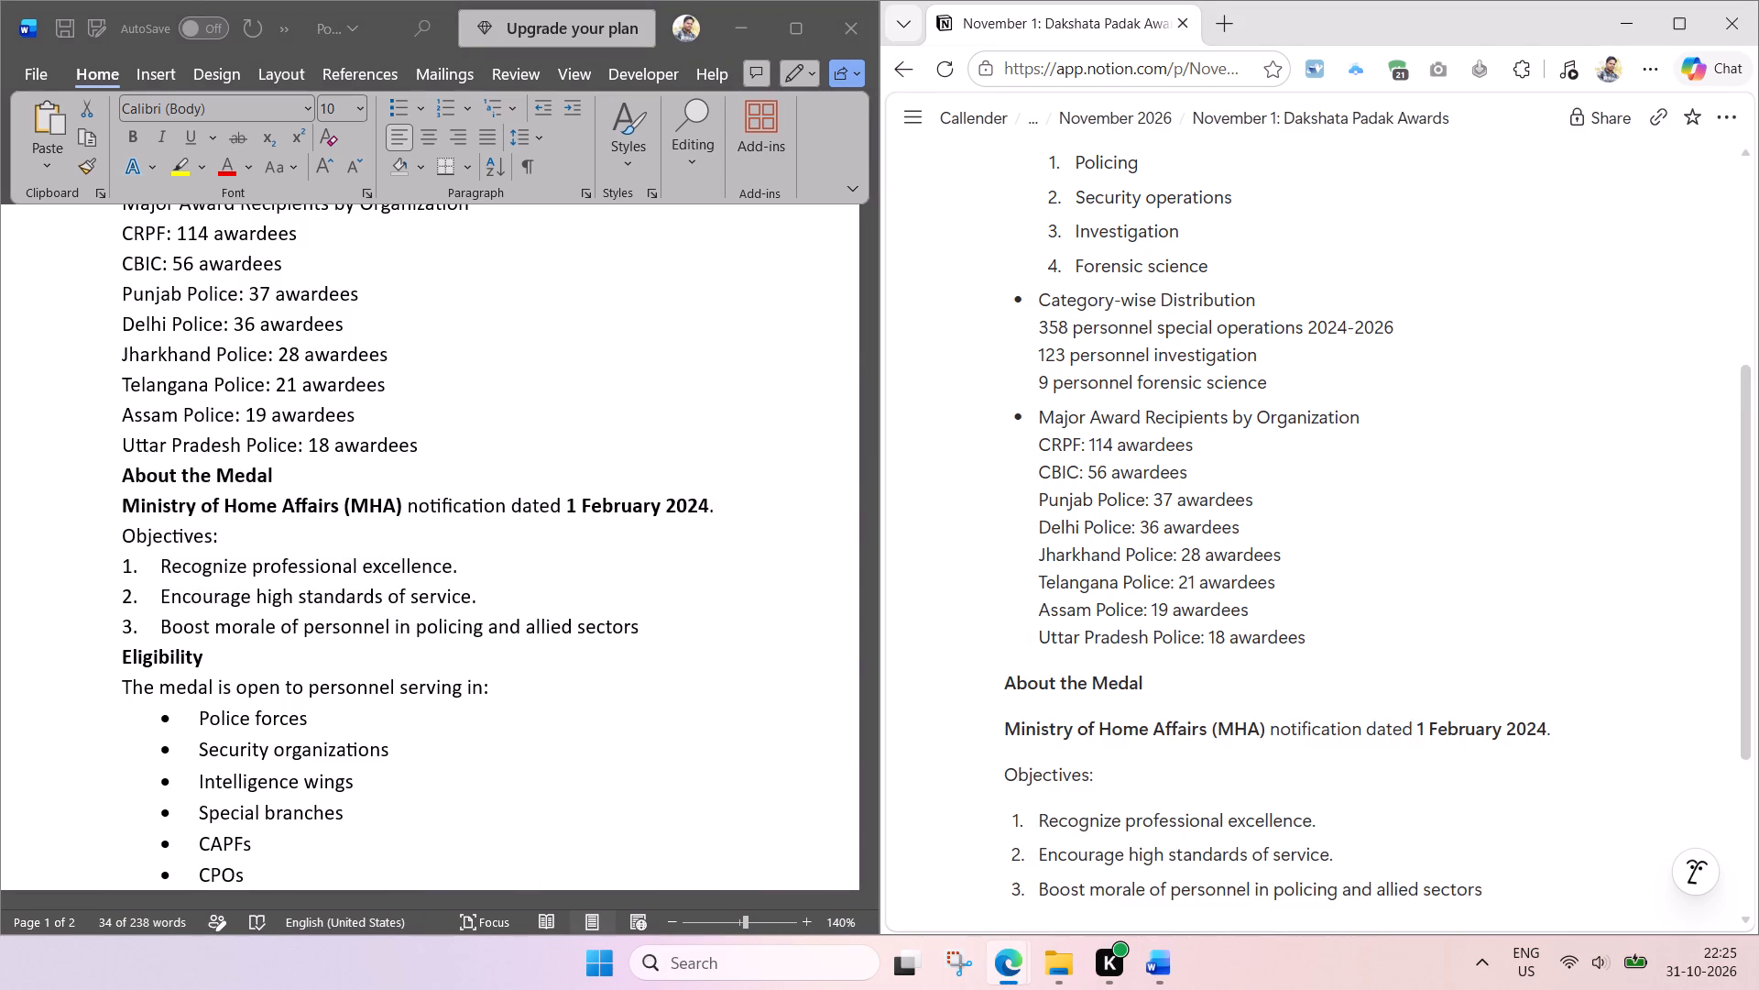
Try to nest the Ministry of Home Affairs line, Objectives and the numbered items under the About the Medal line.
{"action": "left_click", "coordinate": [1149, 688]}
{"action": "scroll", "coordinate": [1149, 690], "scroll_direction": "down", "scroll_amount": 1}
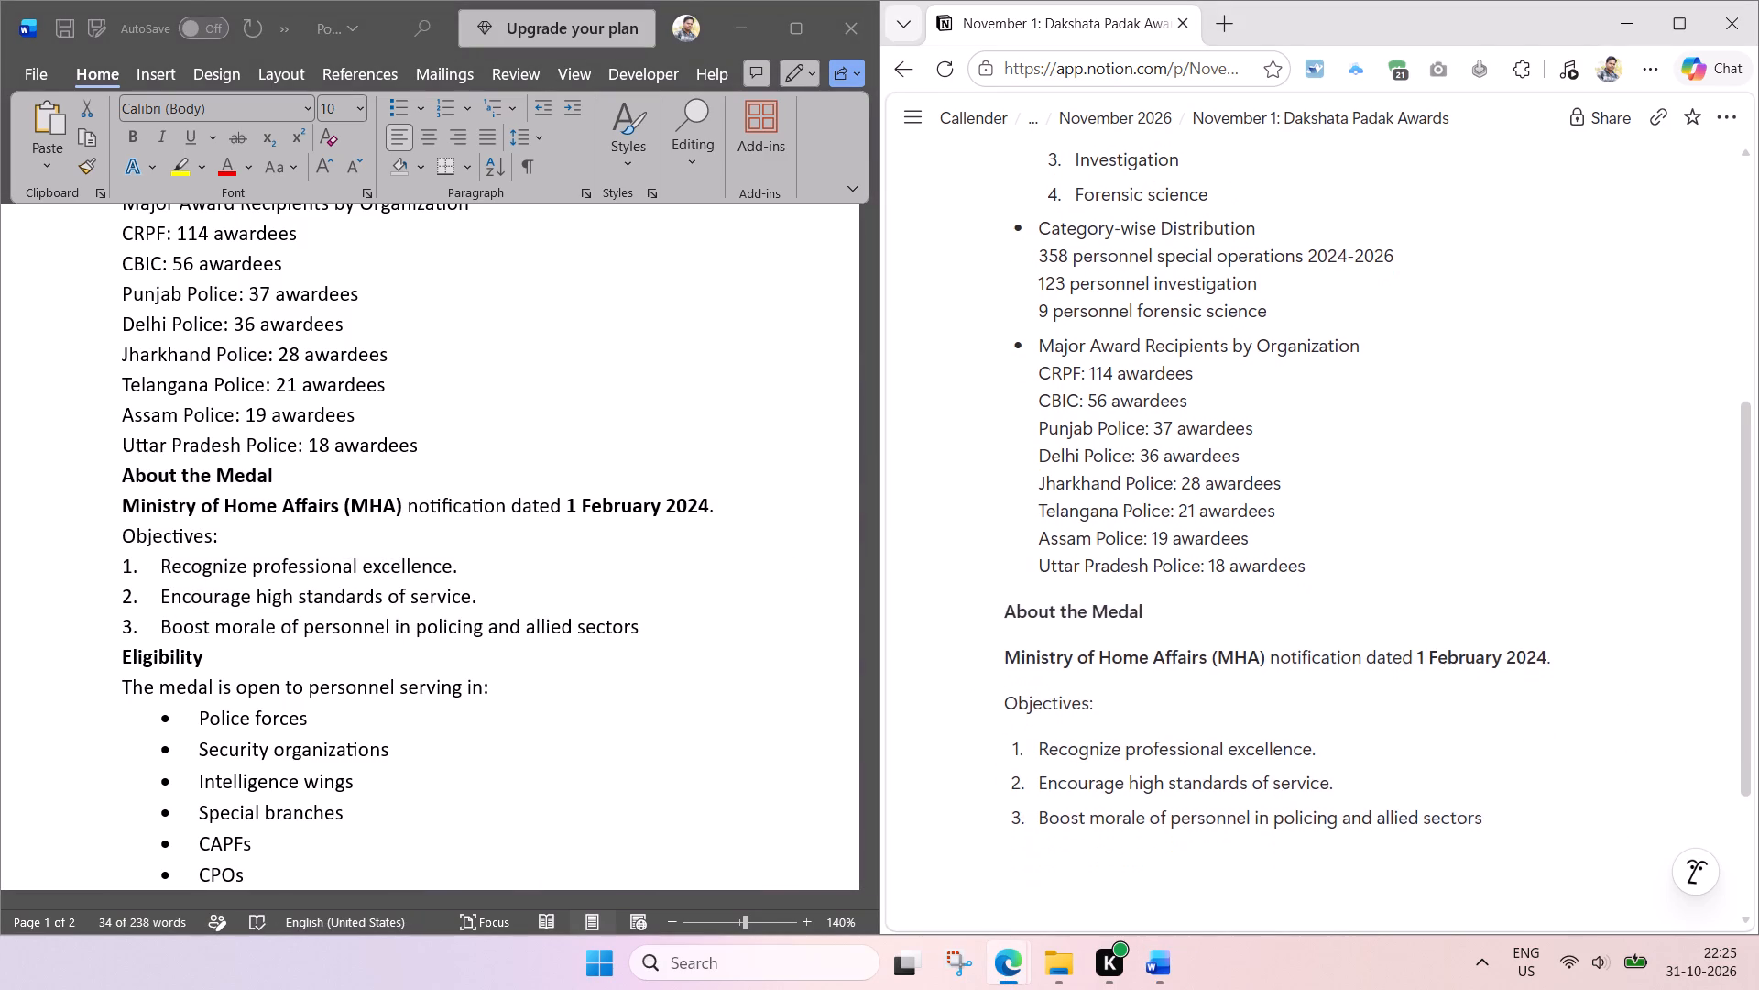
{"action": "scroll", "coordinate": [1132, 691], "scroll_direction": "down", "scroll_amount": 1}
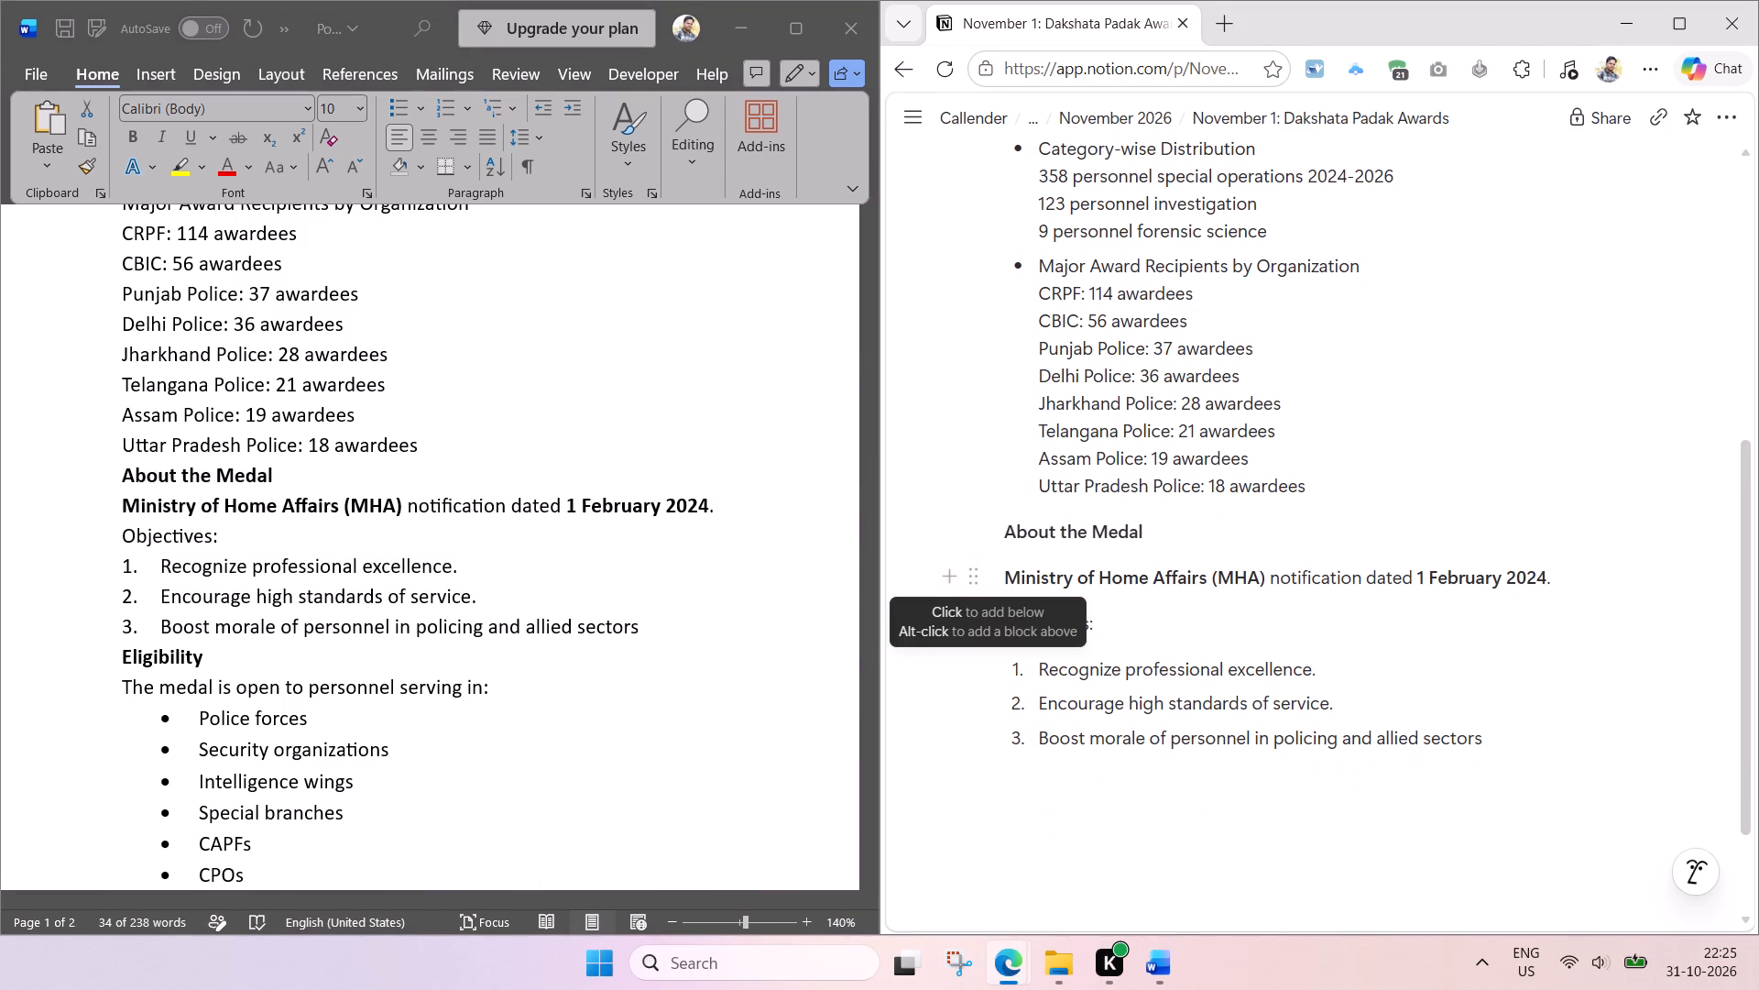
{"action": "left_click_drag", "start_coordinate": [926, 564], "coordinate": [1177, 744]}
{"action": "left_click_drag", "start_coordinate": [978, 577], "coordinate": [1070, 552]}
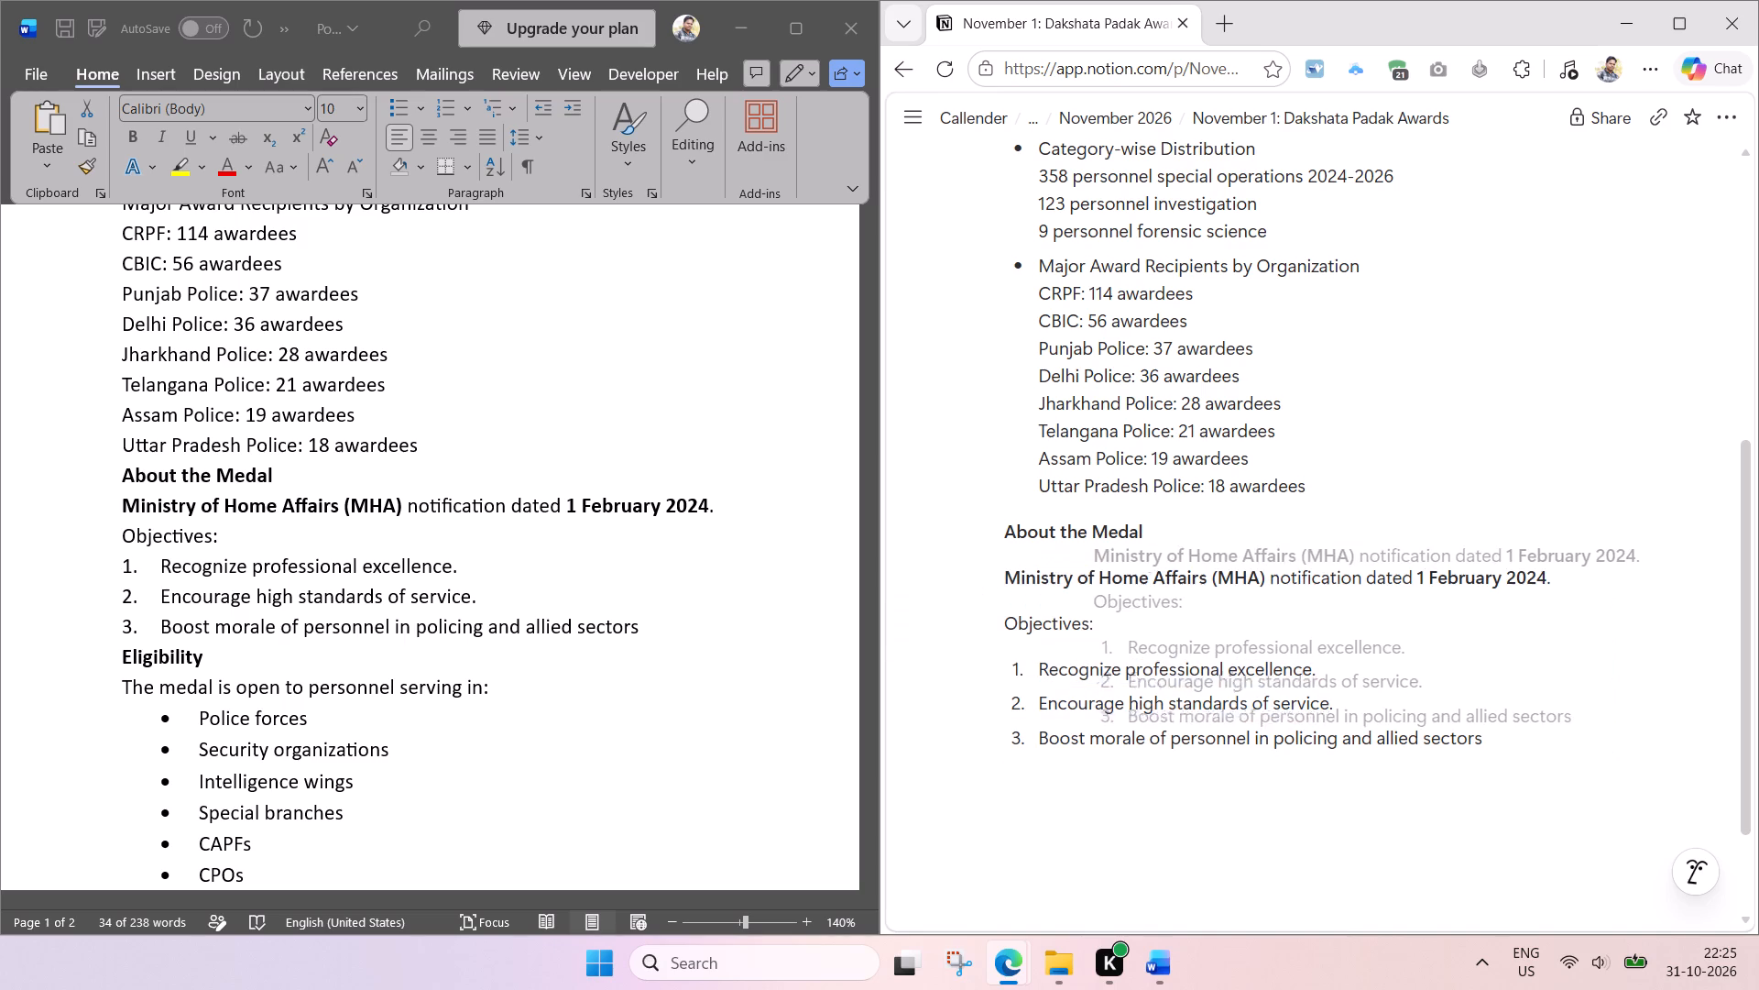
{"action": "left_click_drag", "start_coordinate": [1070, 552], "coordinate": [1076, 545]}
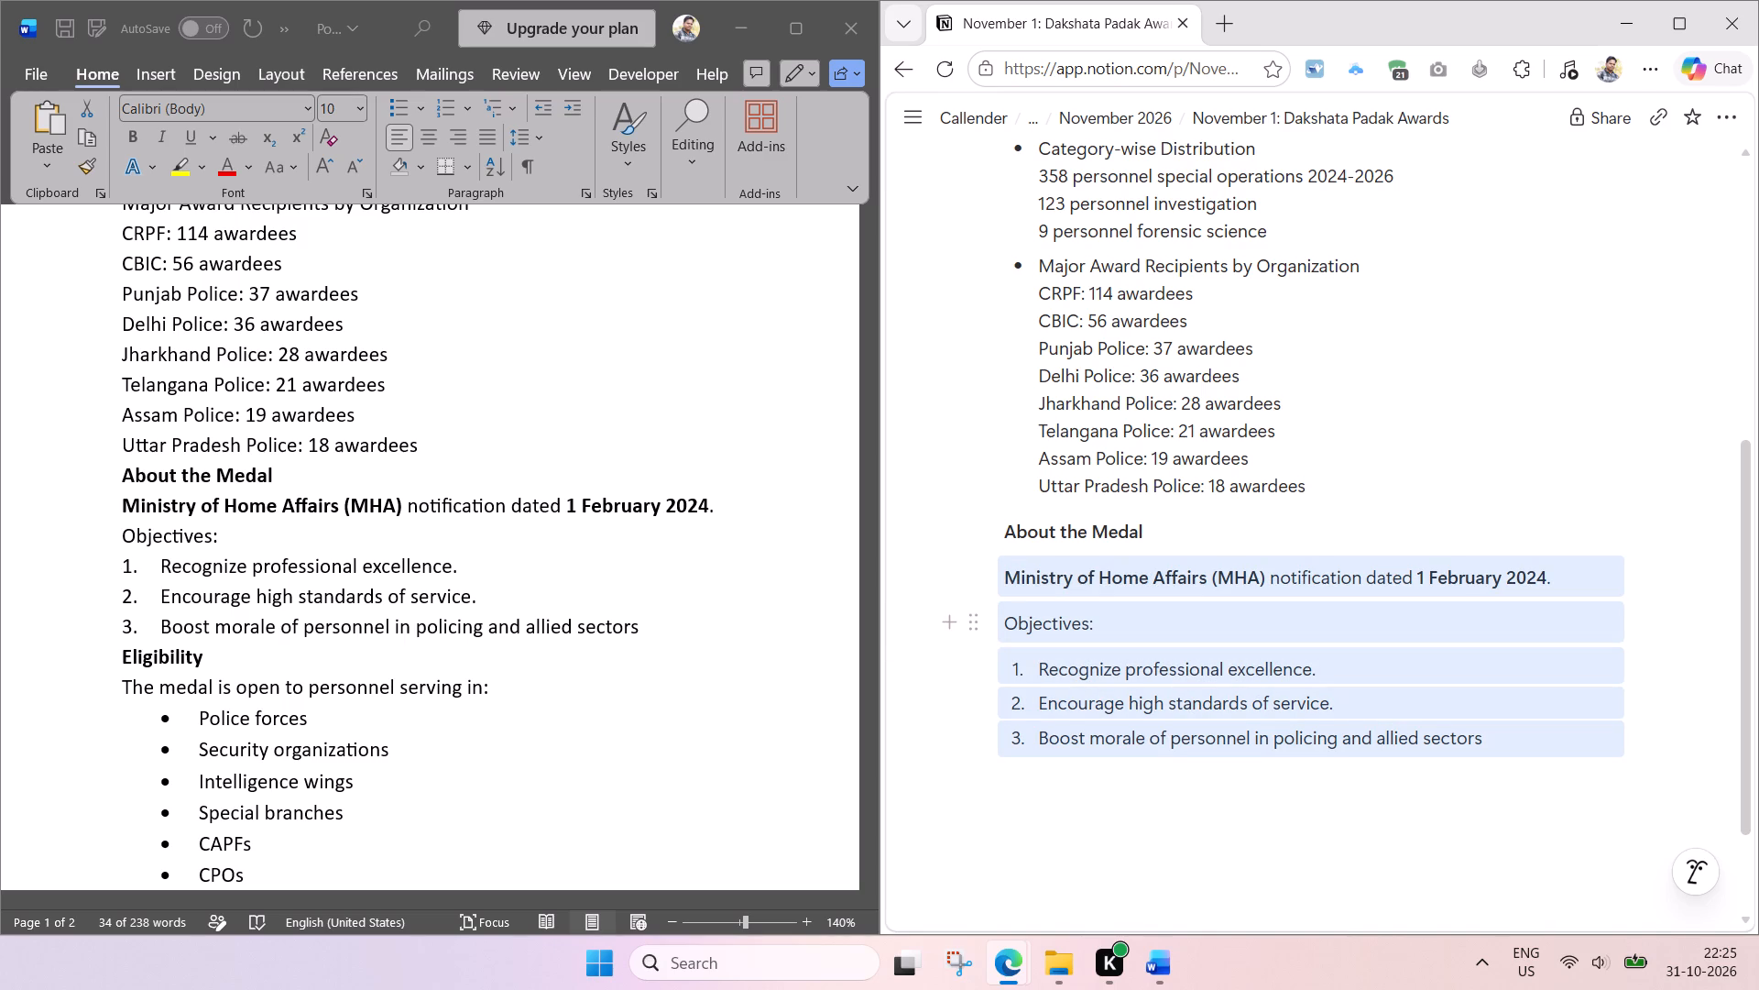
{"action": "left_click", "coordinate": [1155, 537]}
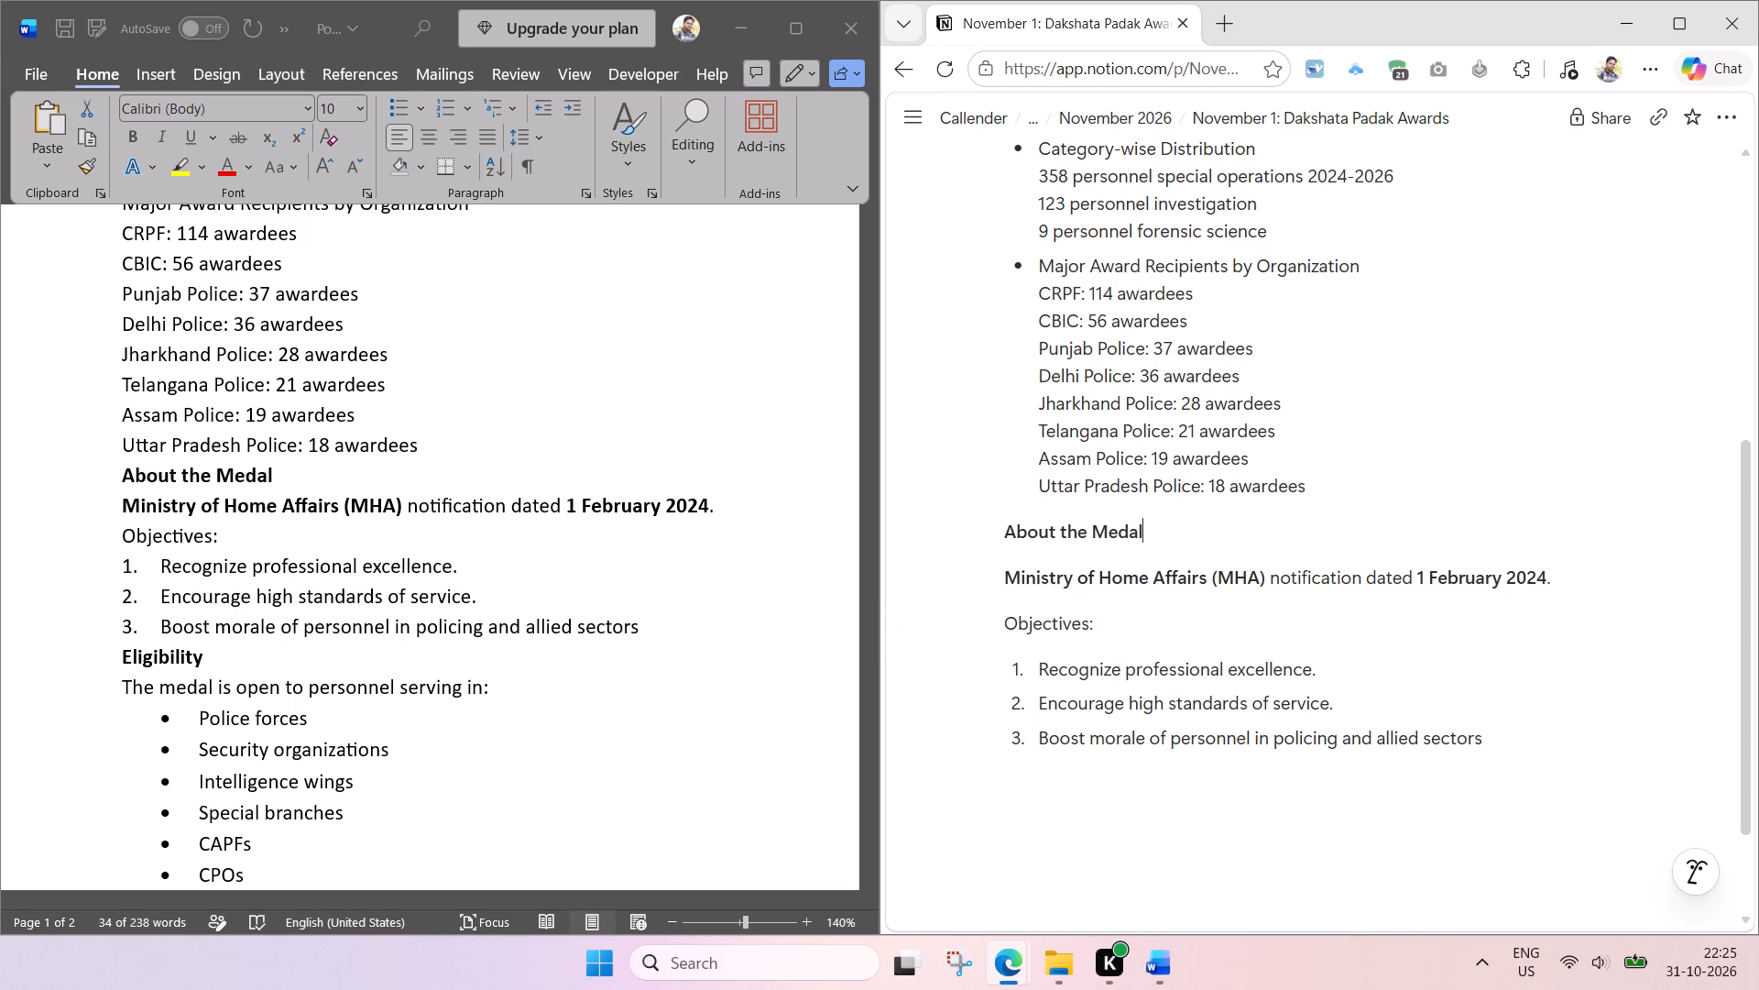
Remove the bold formatting from the About the Medal section on the Notion page.
{"action": "left_click_drag", "start_coordinate": [1508, 739], "coordinate": [934, 531]}
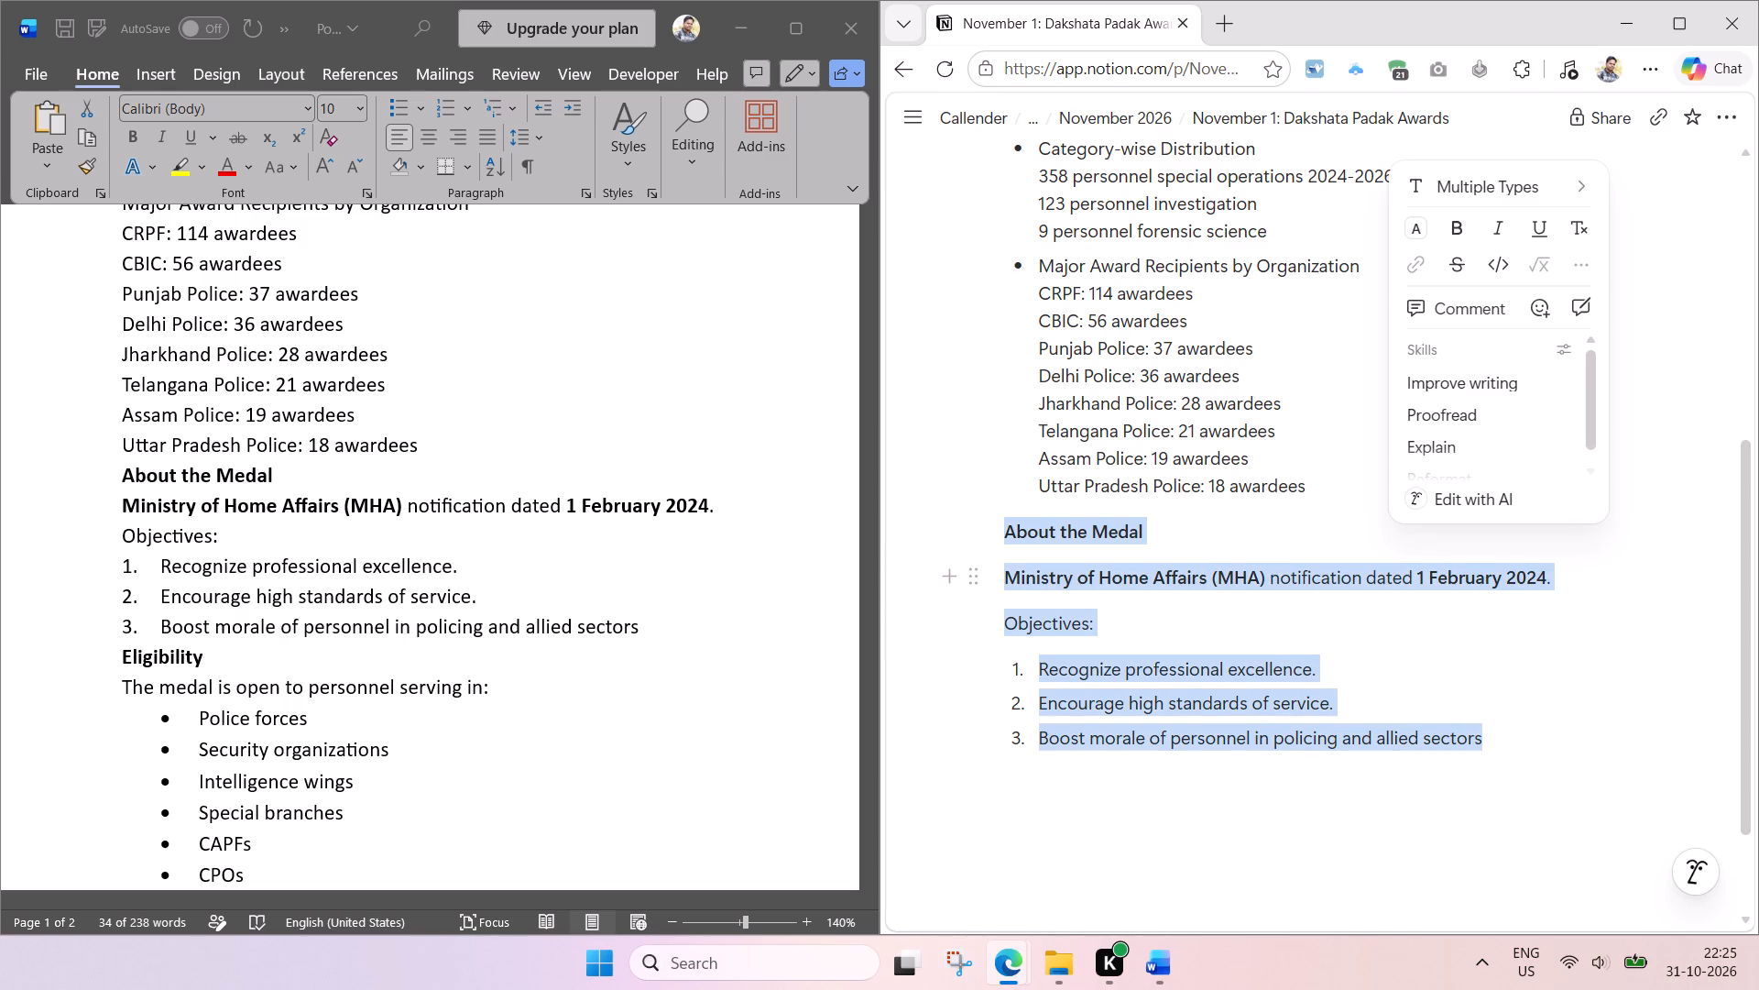
{"action": "key", "text": "ctrl+b"}
{"action": "key", "text": "ctrl+b"}
{"action": "left_click", "coordinate": [1190, 532]}
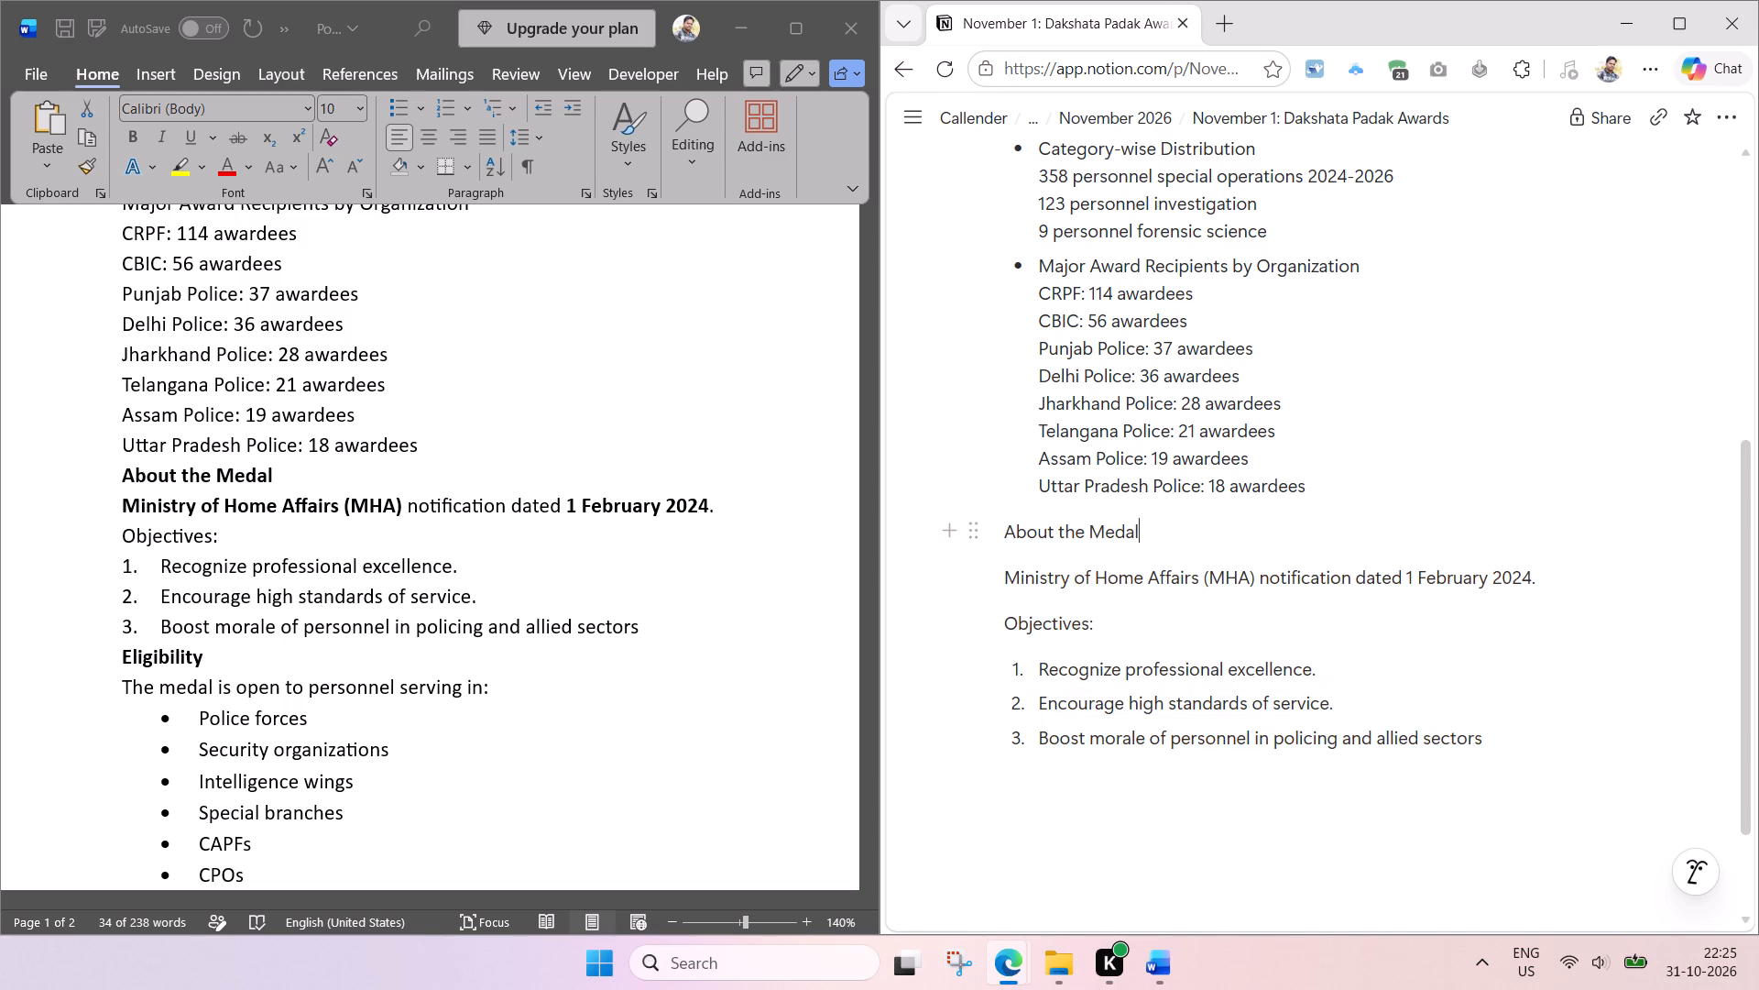
Move the Ministry of Home Affairs notification text into parentheses after About the Medal, dropping its full stop and the leftover empty block.
{"action": "left_click", "coordinate": [1540, 577]}
{"action": "key", "text": "ctrl+a"}
{"action": "key", "text": "ctrl+x"}
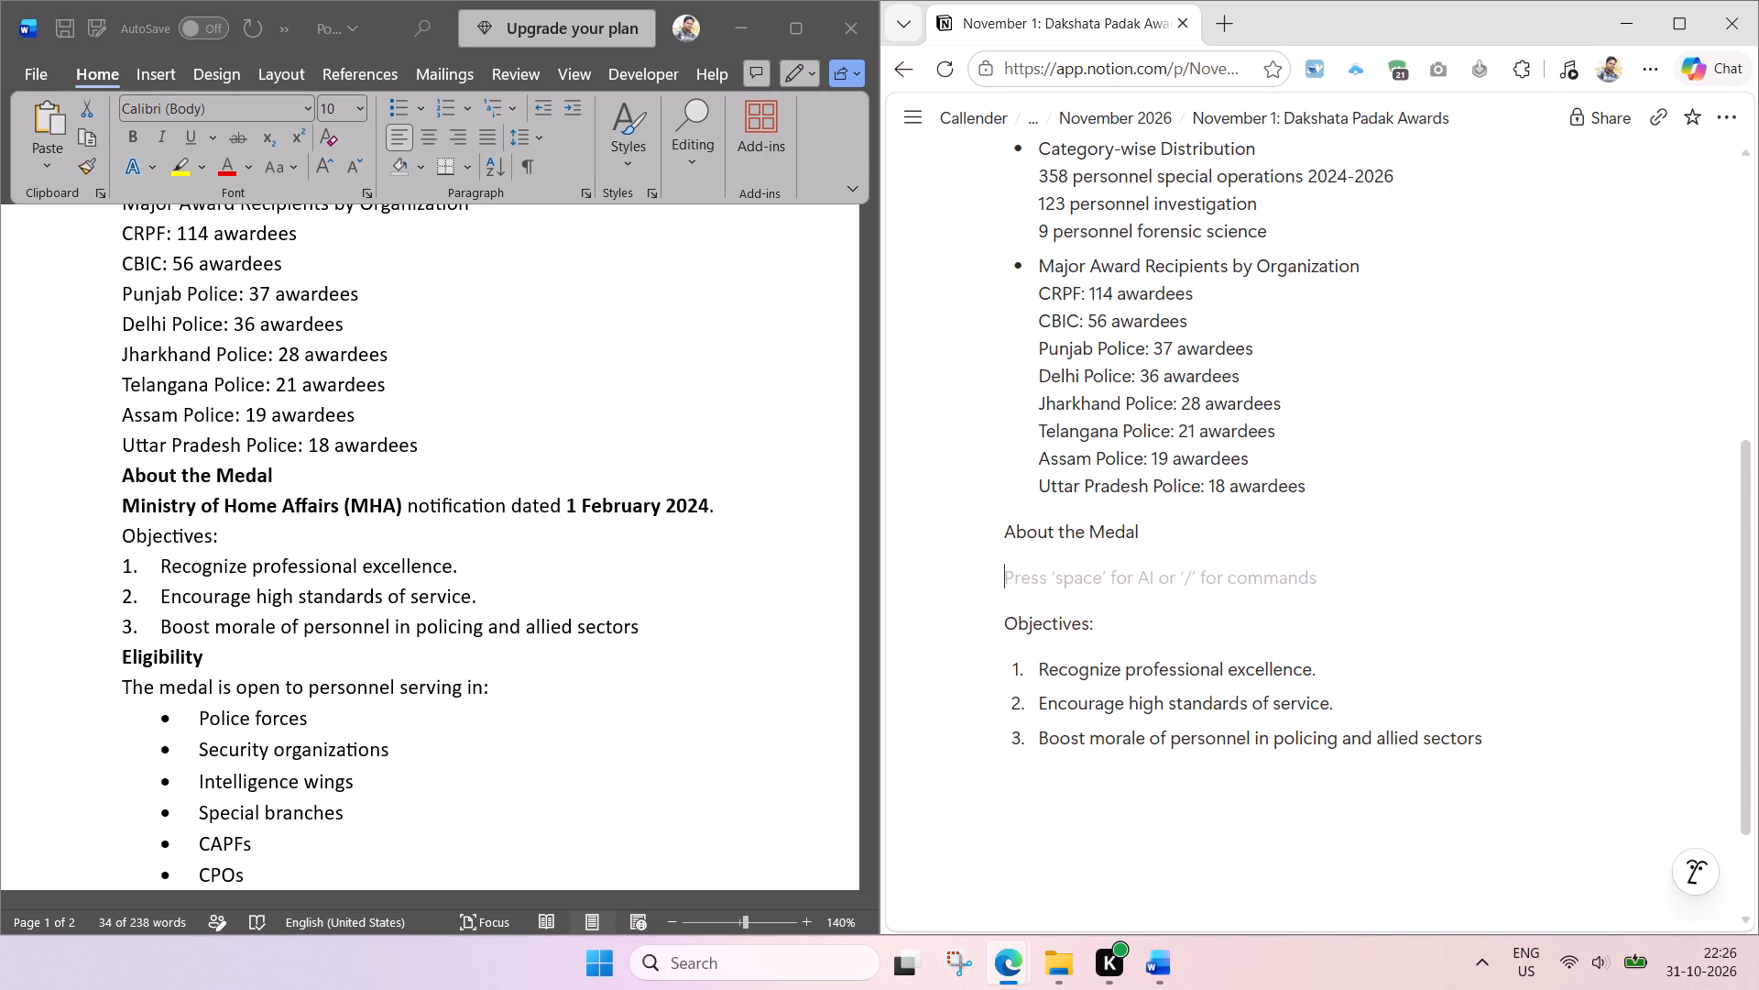
{"action": "left_click", "coordinate": [1180, 544]}
{"action": "key", "text": "space"}
{"action": "type", "text": "("}
{"action": "key", "text": "ctrl+v"}
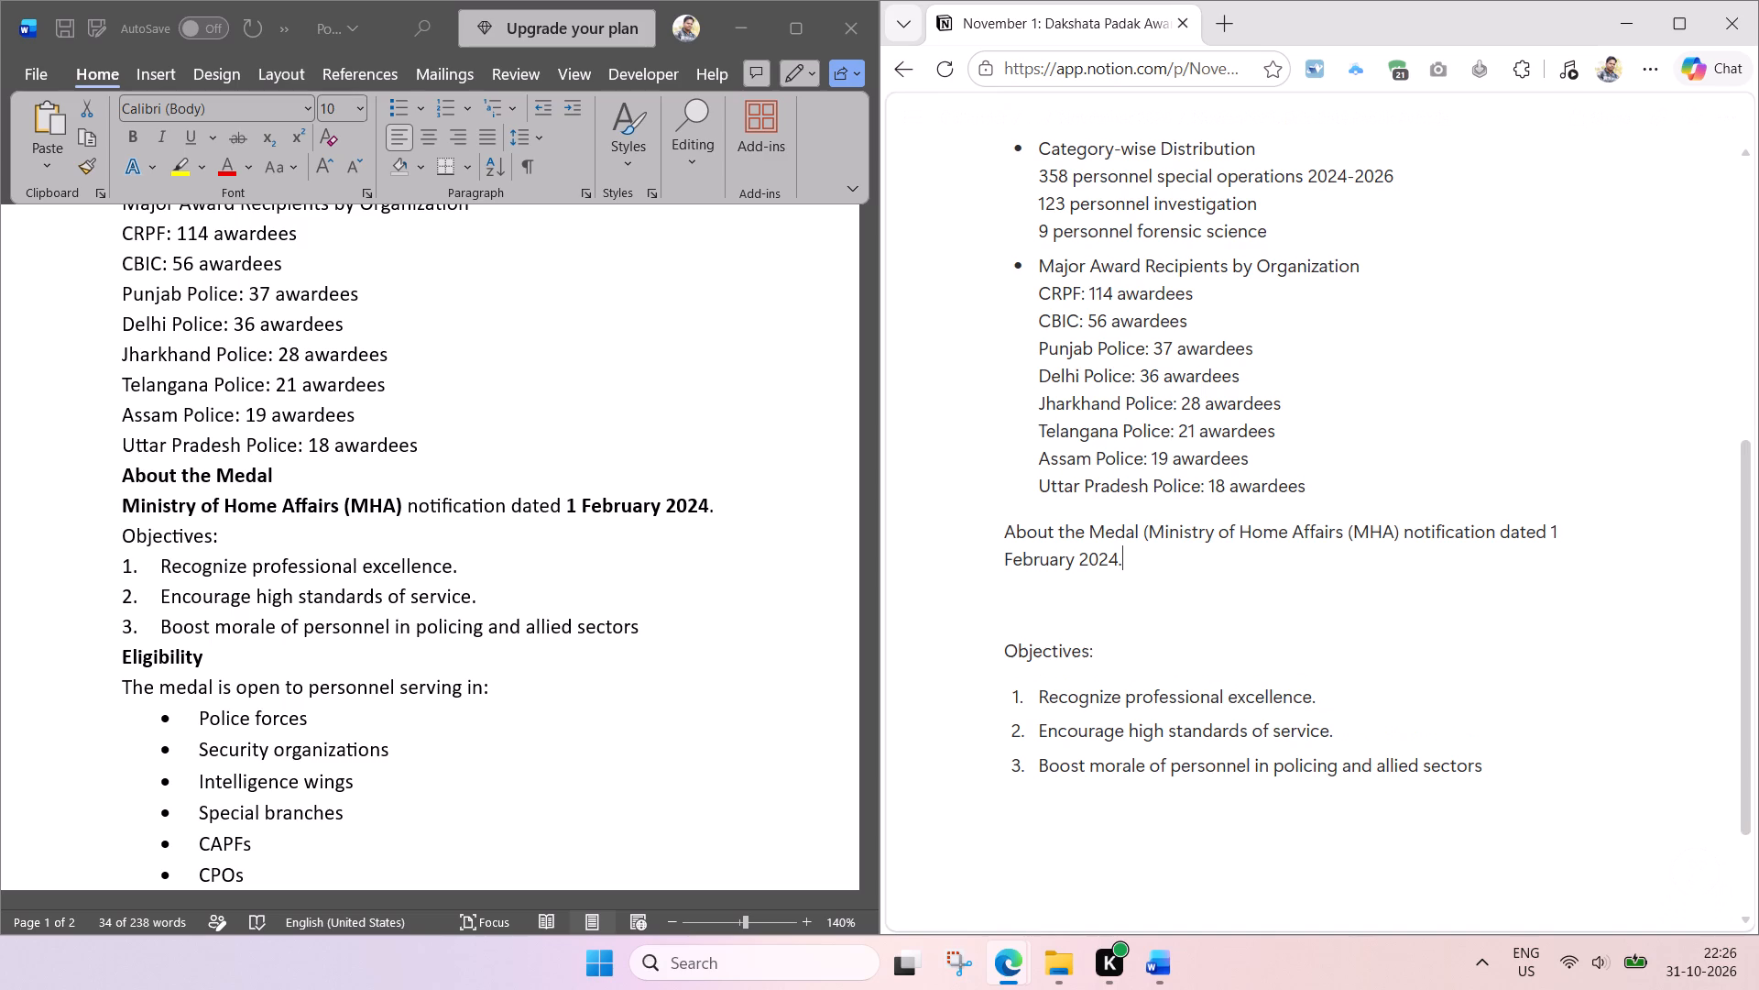
{"action": "key", "text": "shift+parenright"}
{"action": "key", "text": "BackSpace"}
{"action": "key", "text": "BackSpace"}
{"action": "key", "text": "shift+parenright"}
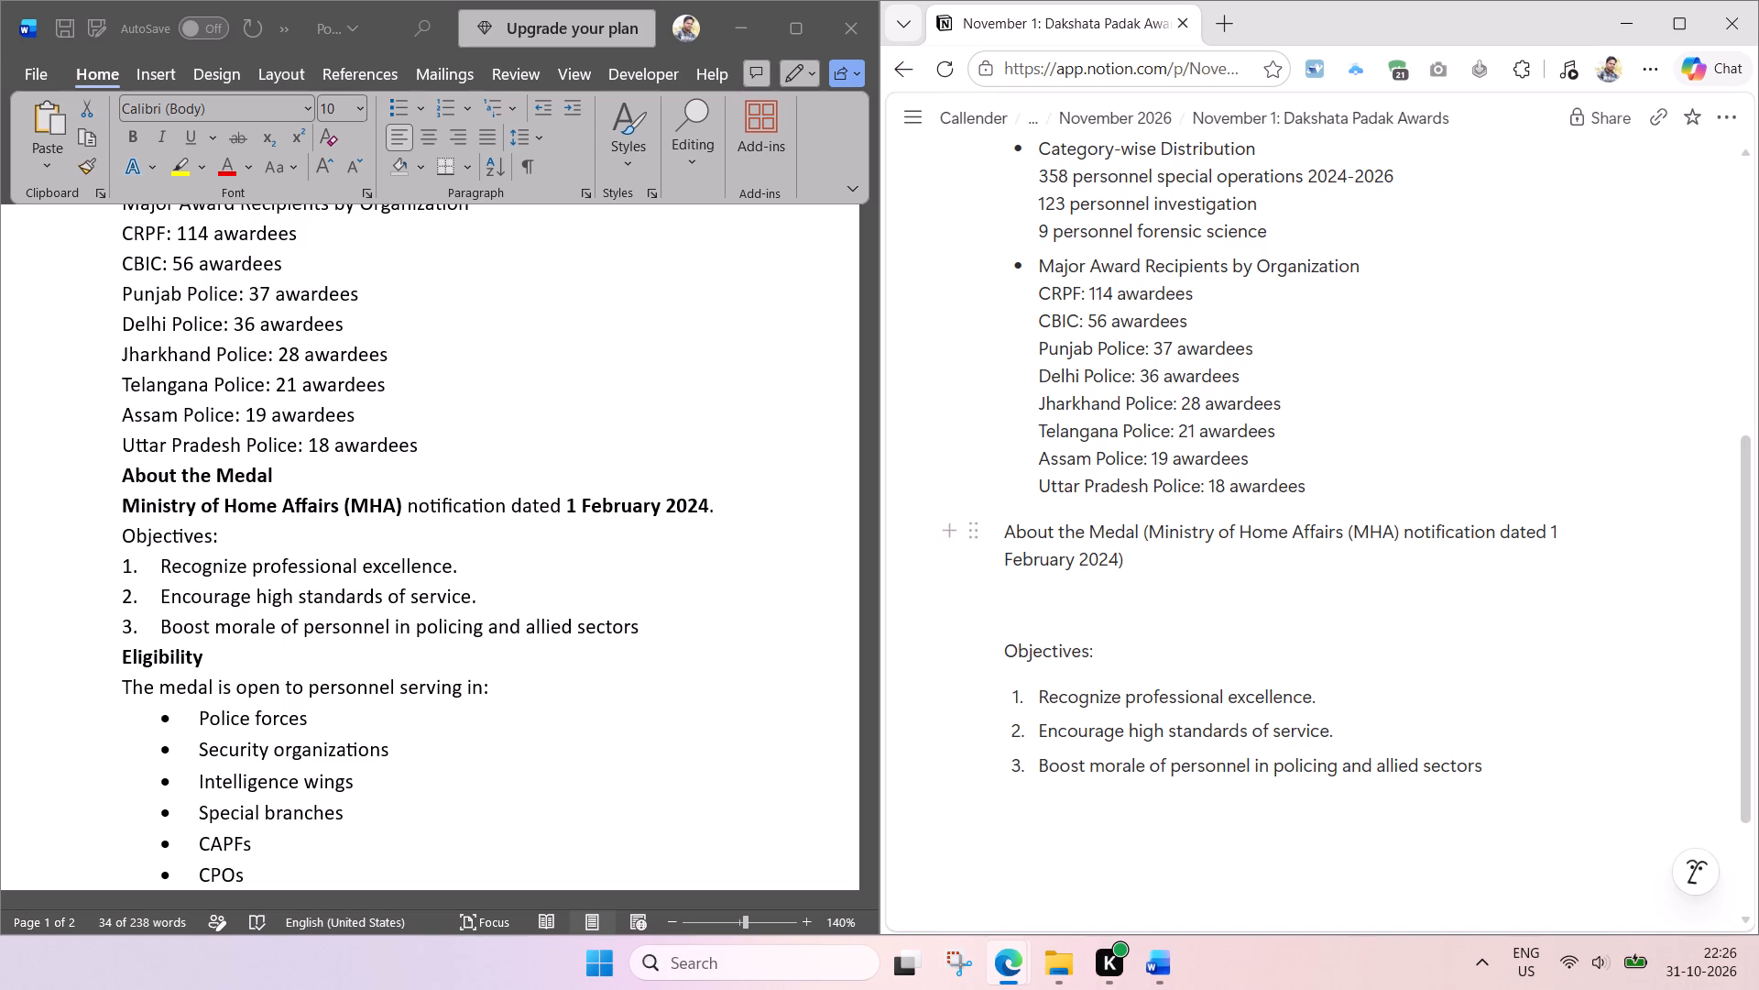
{"action": "left_click", "coordinate": [1029, 621]}
{"action": "key", "text": "BackSpace"}
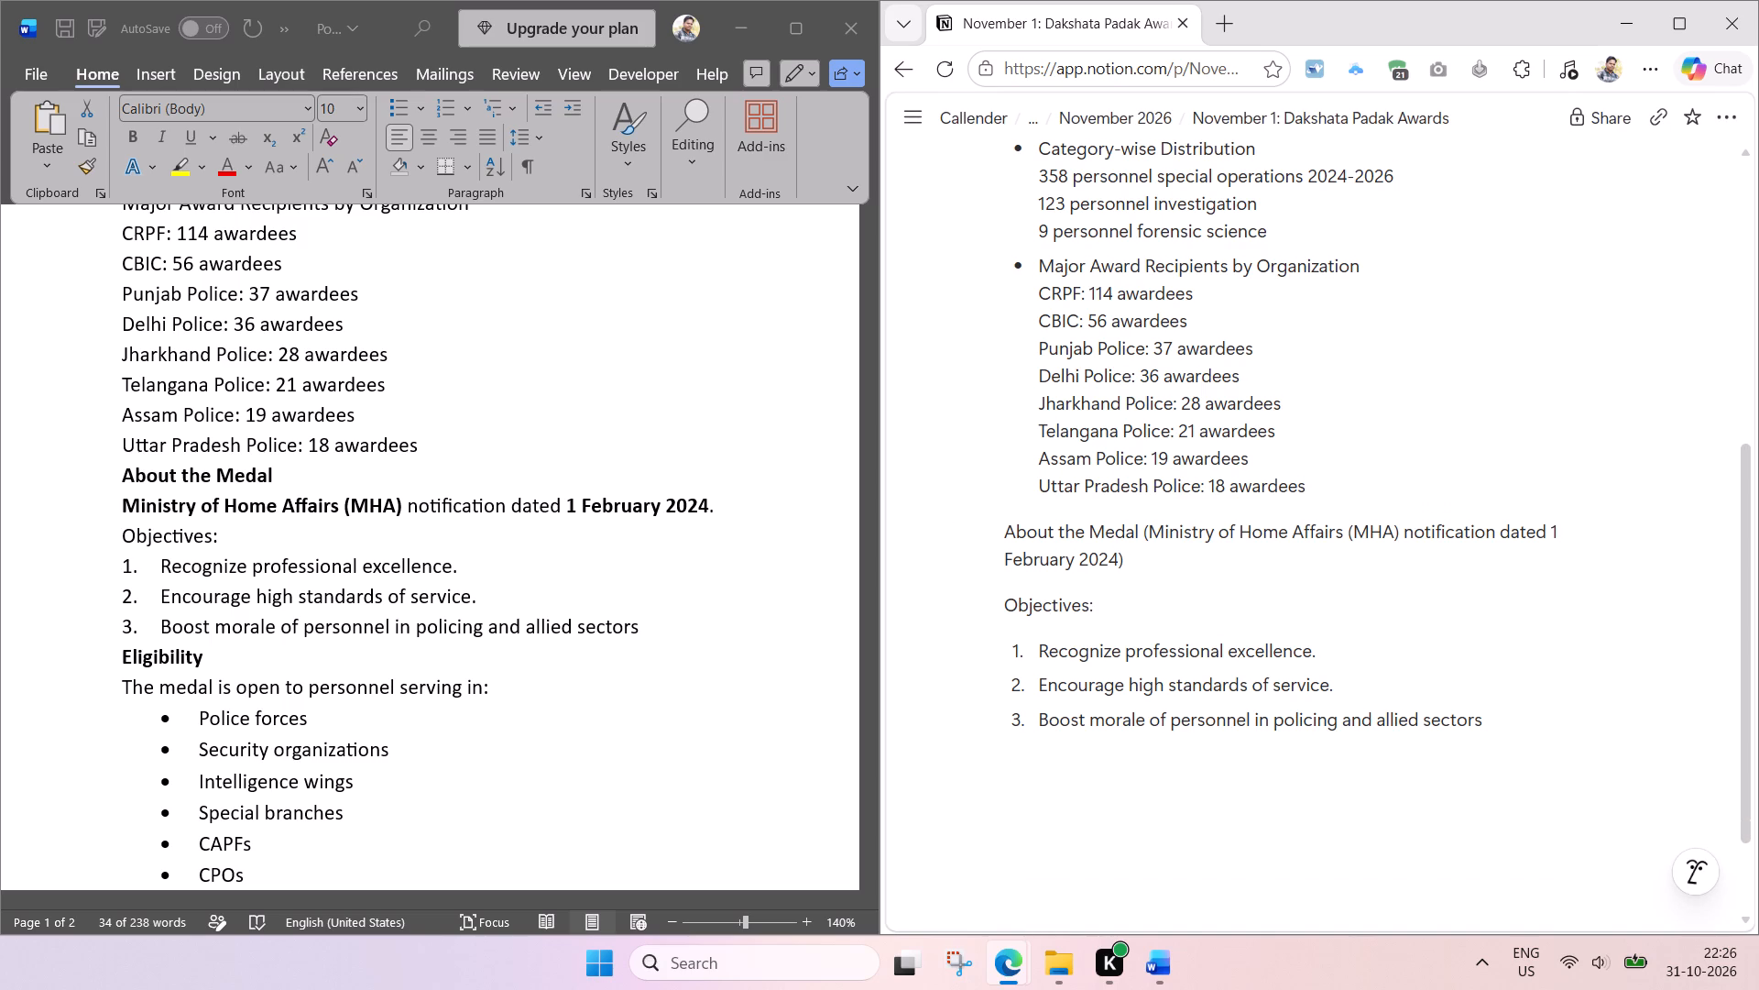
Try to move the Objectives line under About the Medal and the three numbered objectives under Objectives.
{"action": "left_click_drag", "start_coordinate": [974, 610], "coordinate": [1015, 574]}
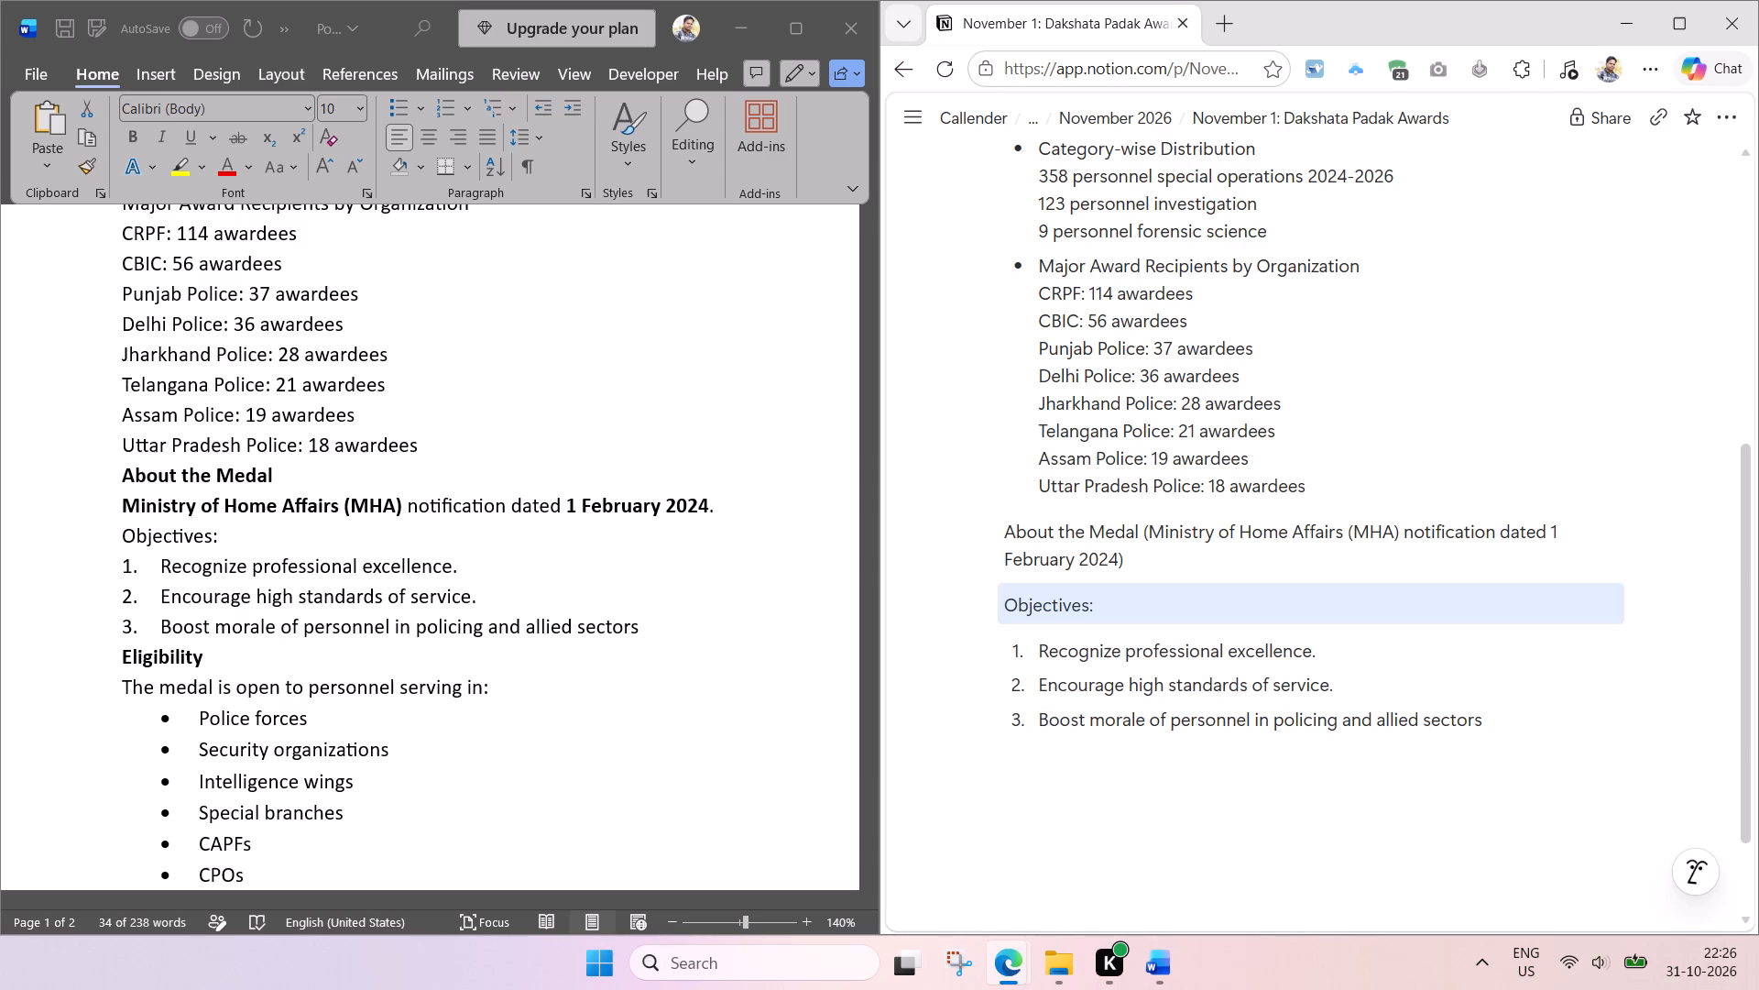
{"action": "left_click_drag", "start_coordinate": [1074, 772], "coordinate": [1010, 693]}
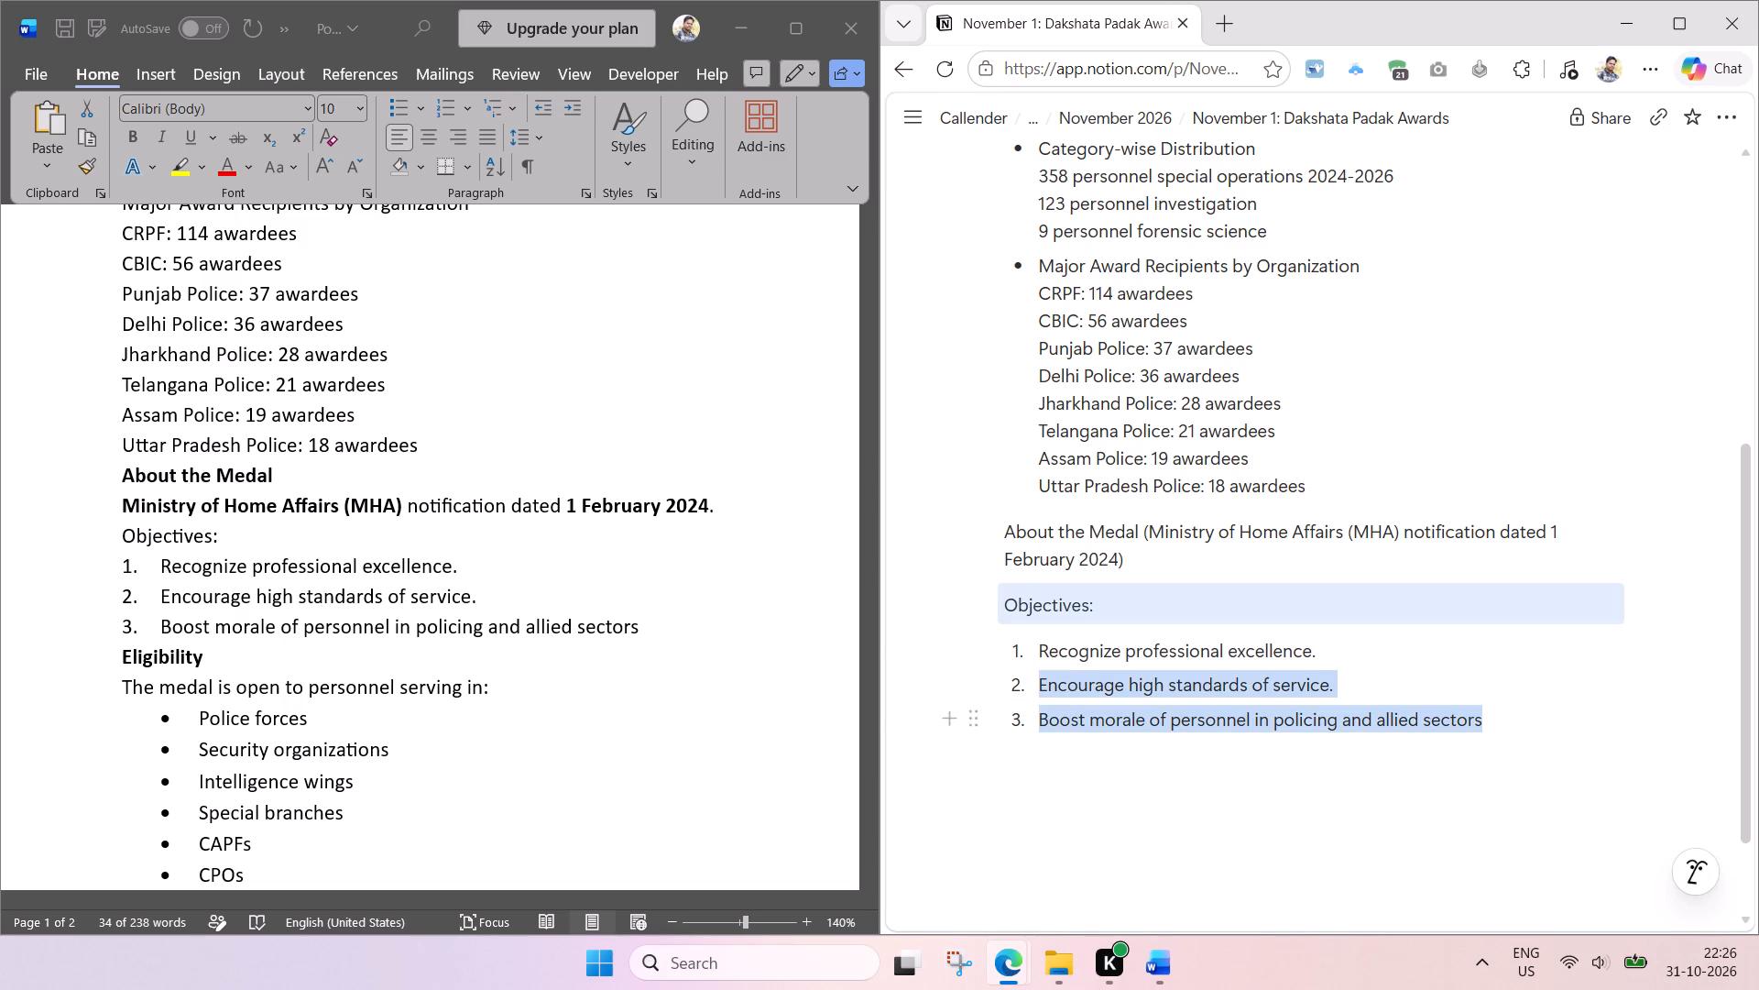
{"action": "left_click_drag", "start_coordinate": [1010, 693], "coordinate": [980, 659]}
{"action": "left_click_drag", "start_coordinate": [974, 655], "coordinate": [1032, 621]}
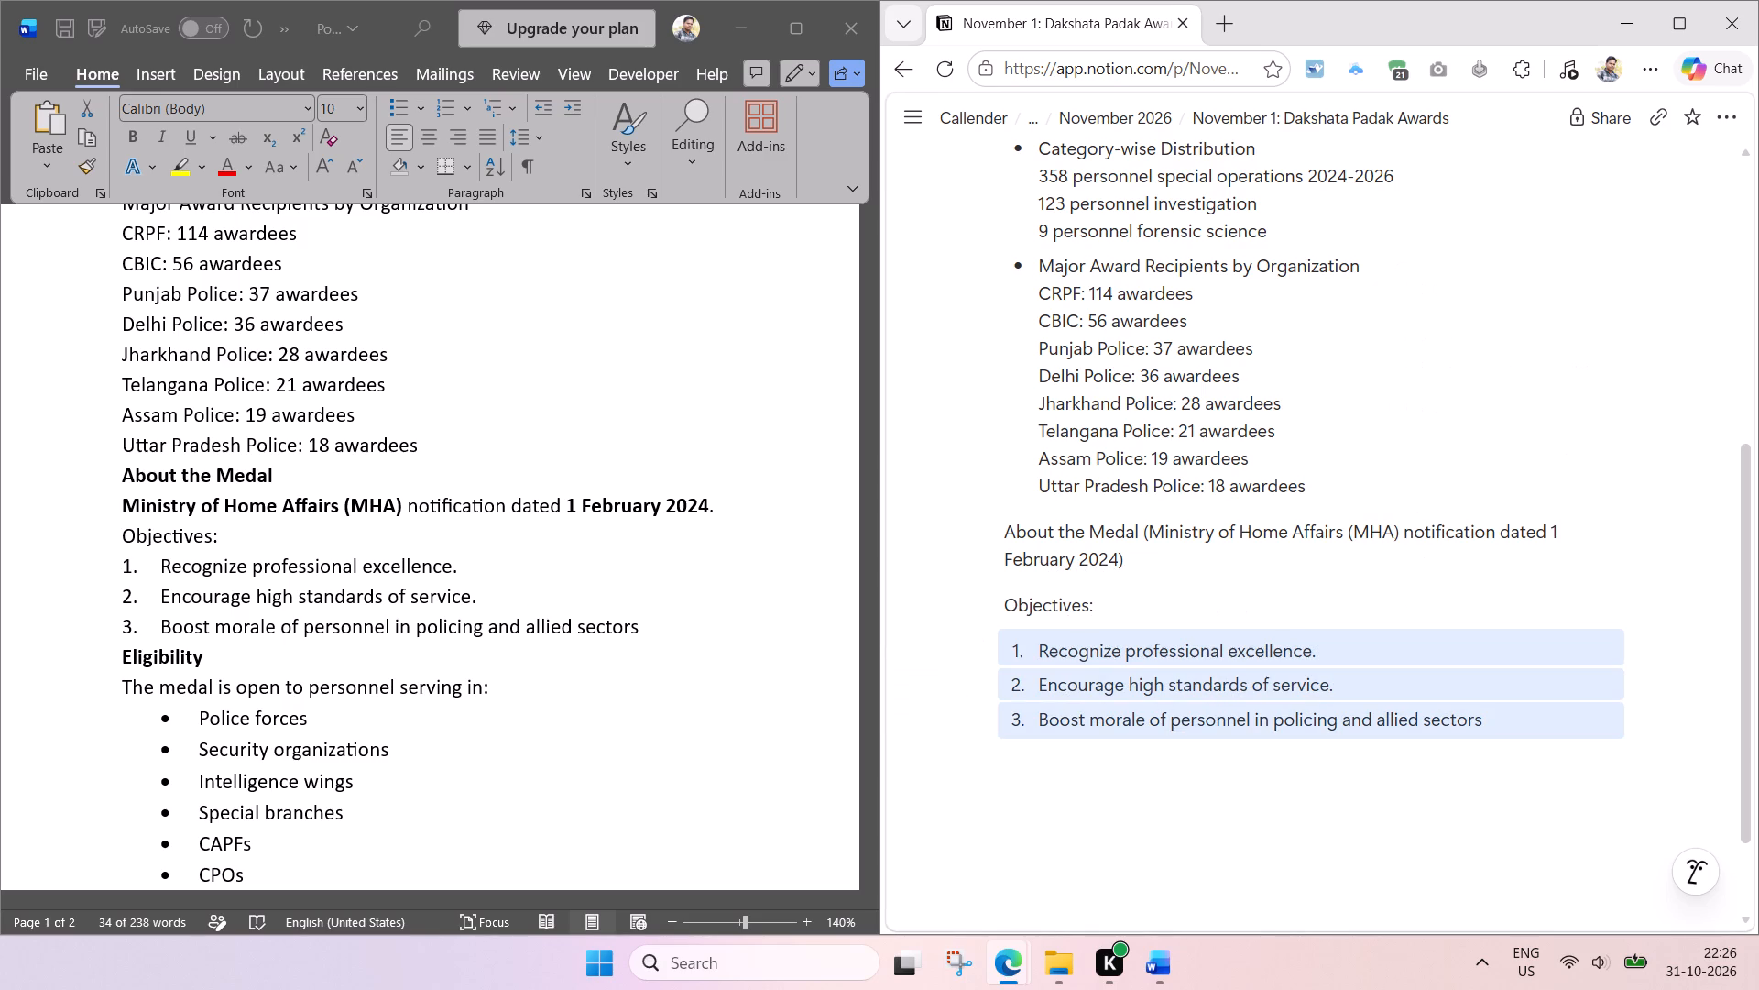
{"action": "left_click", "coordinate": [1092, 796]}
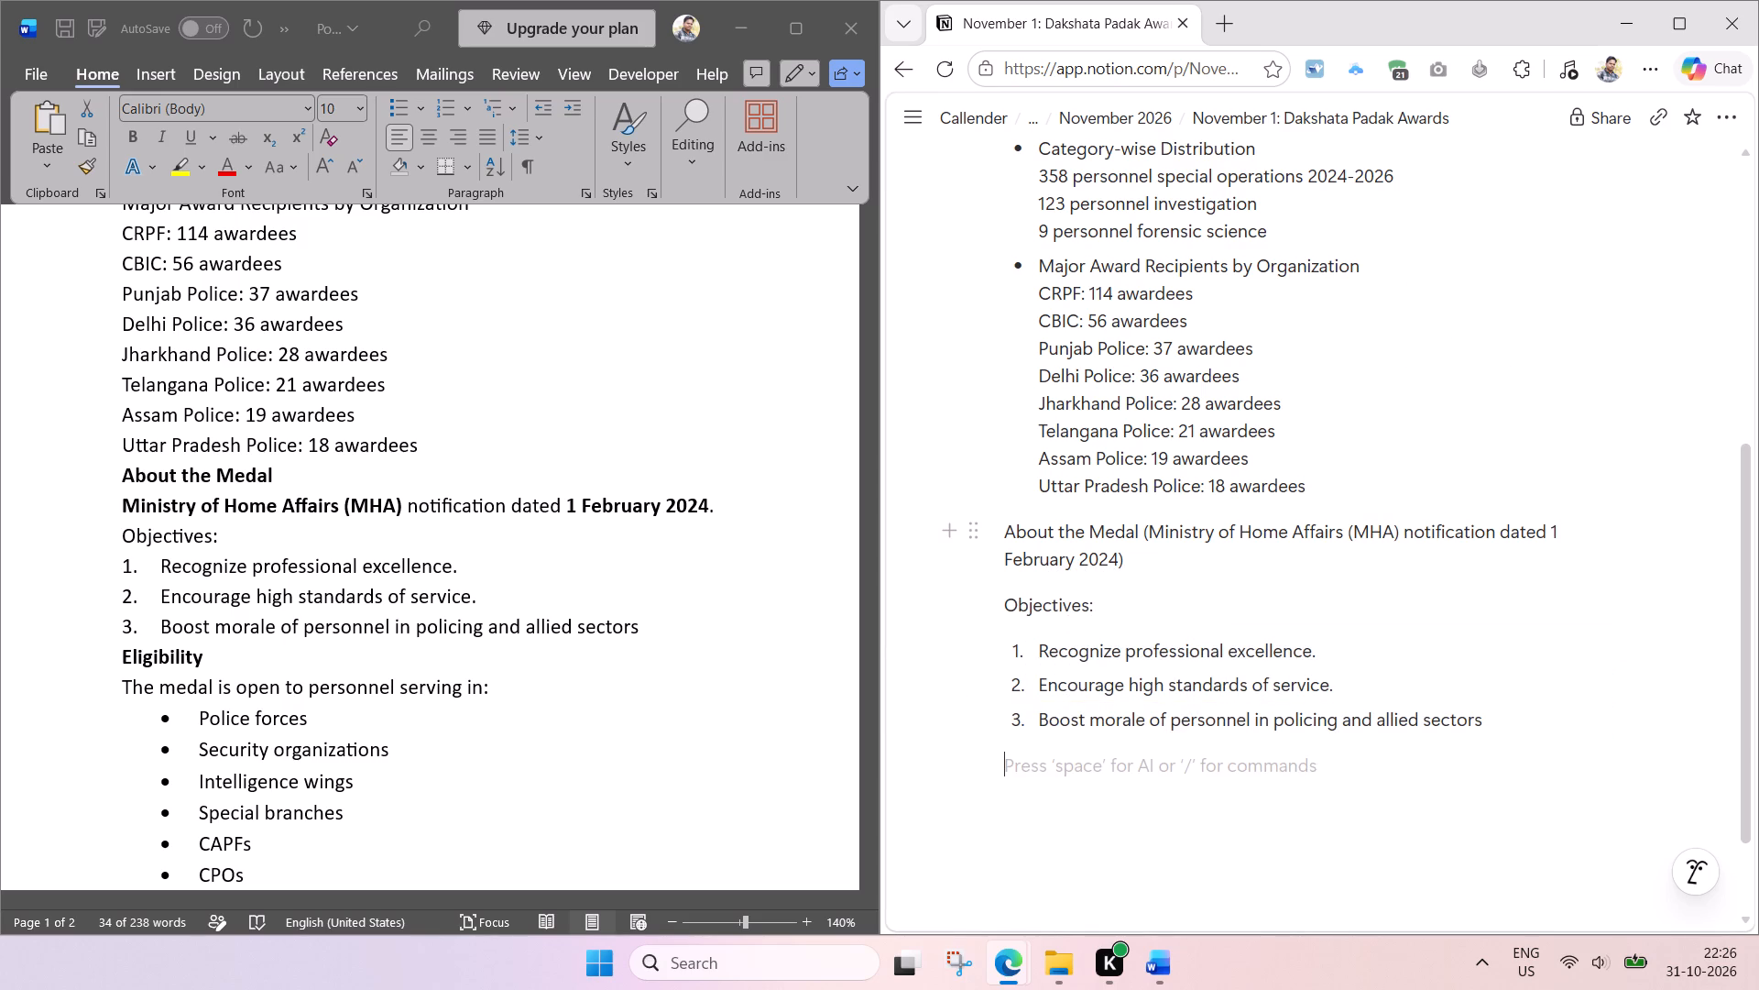
Close the Word document and delete the Police Award file from the Nov 1 folder.
{"action": "scroll", "coordinate": [1213, 431], "scroll_direction": "up", "scroll_amount": 9}
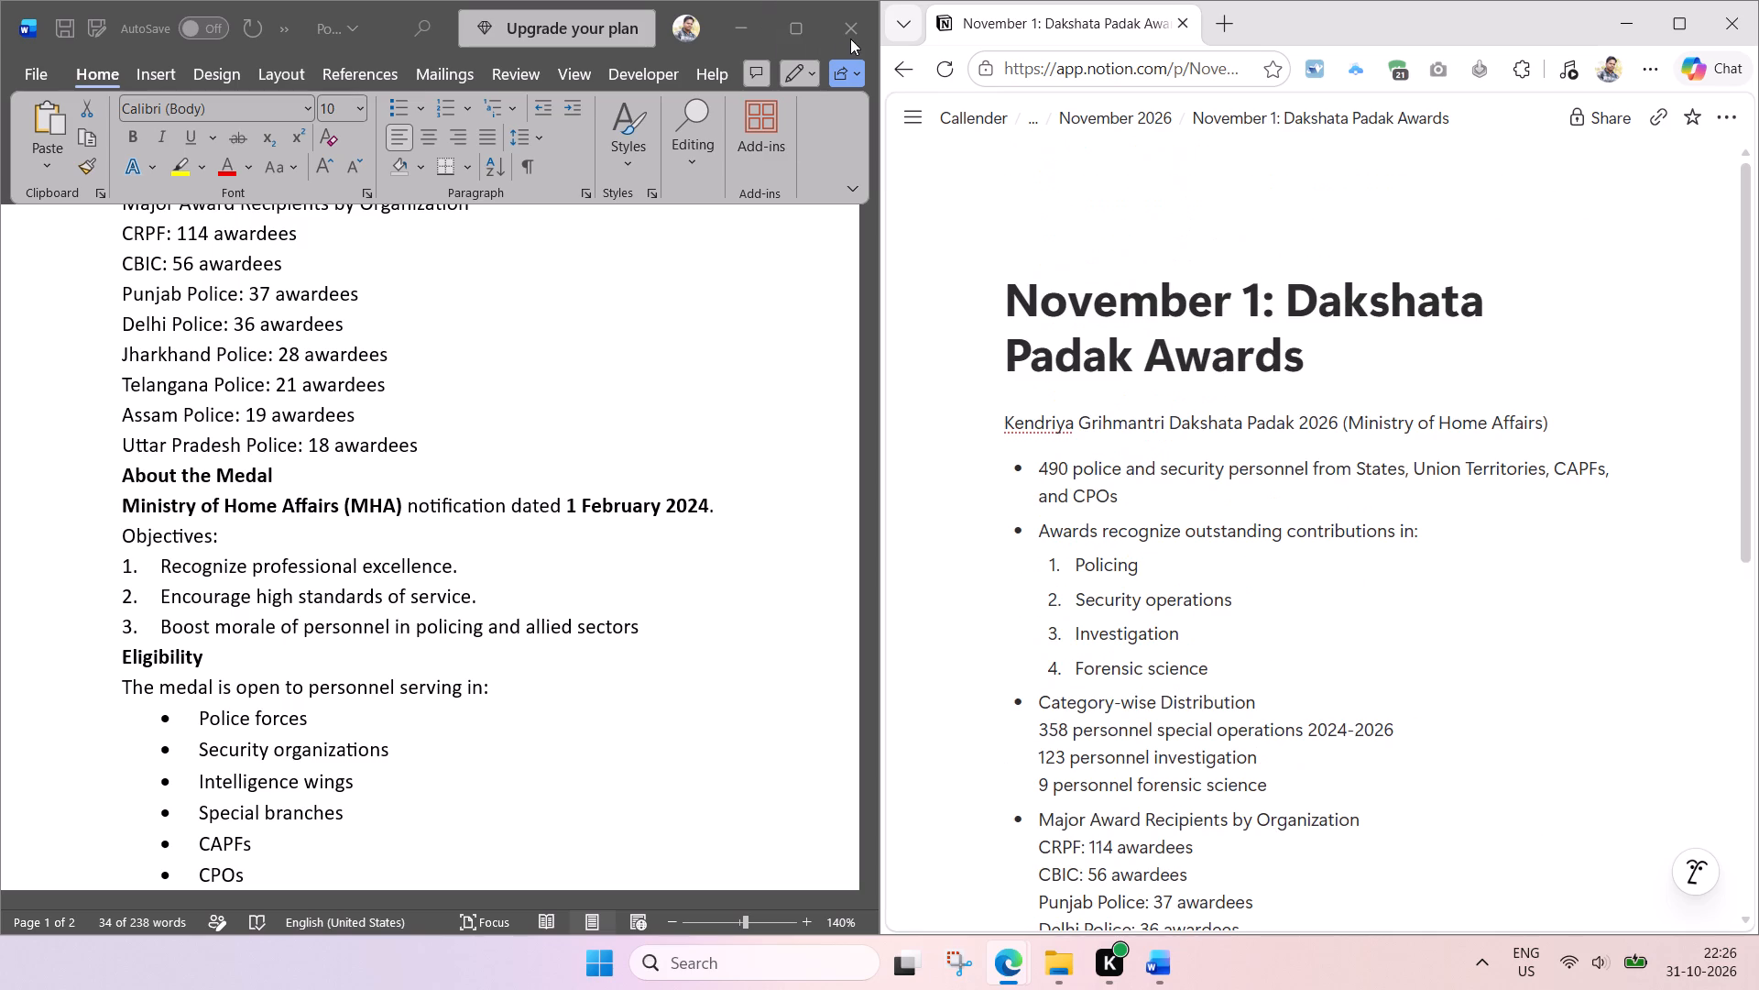
{"action": "left_click", "coordinate": [850, 38]}
{"action": "left_click", "coordinate": [1003, 529]}
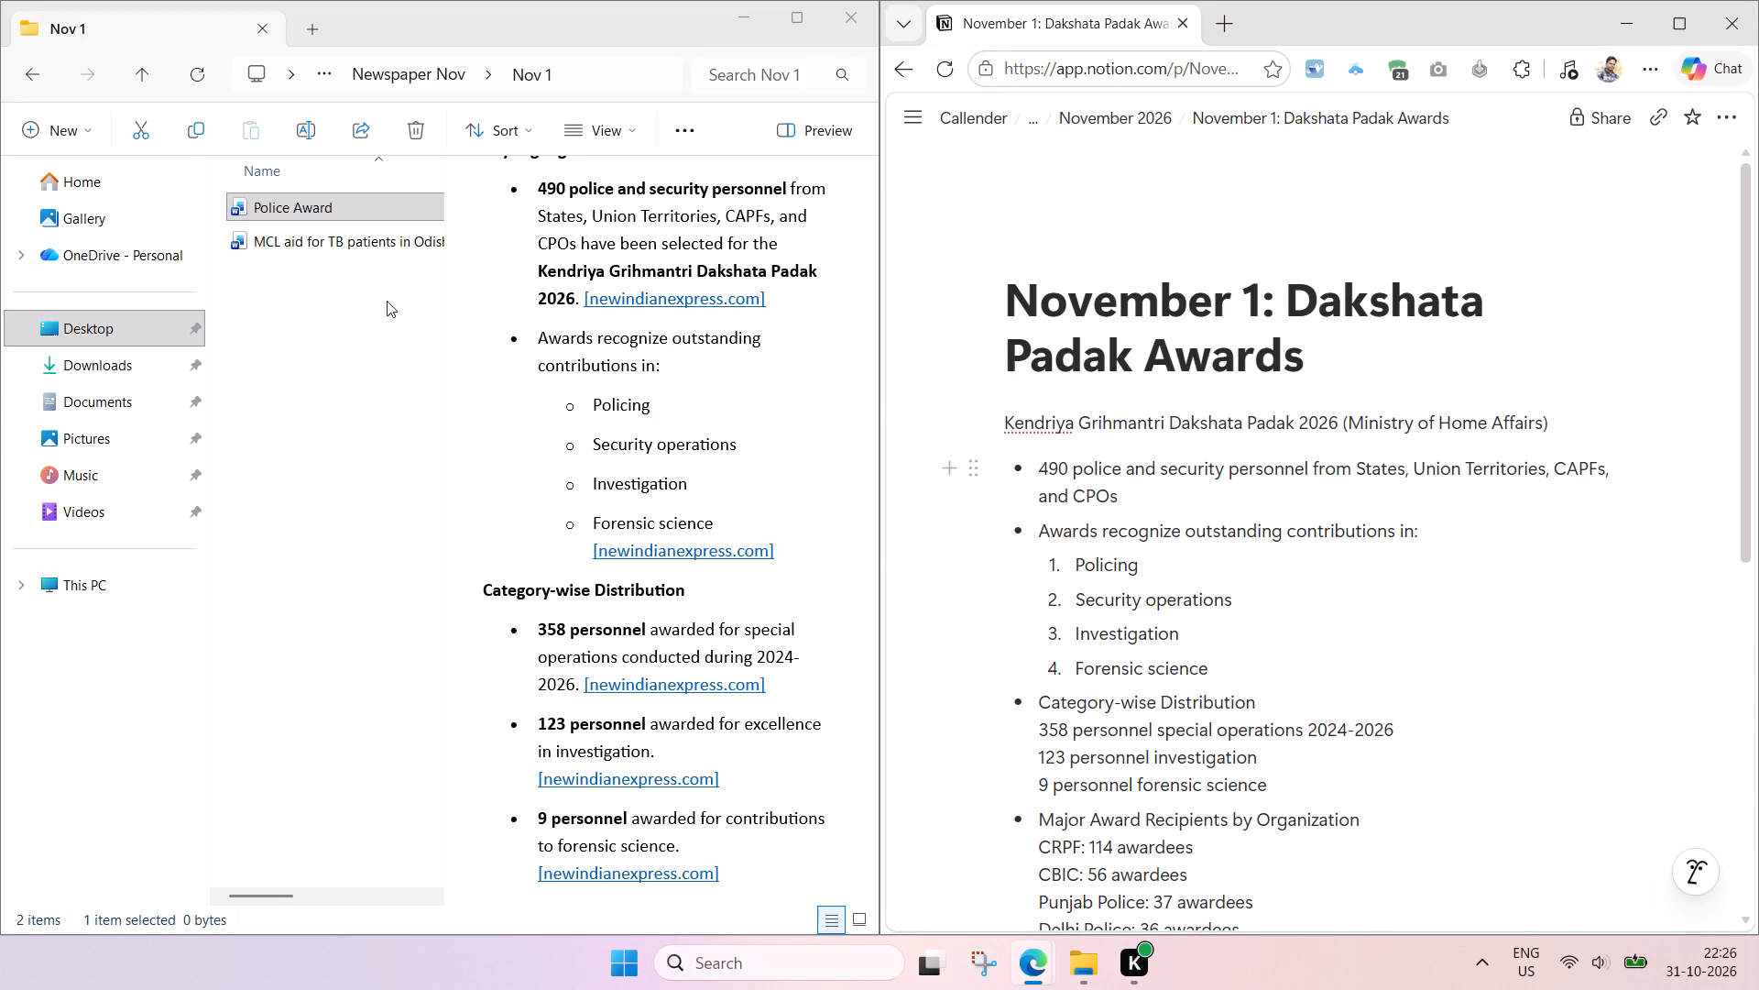
{"action": "left_click", "coordinate": [375, 294]}
{"action": "left_click", "coordinate": [356, 206]}
{"action": "key", "text": "Delete"}
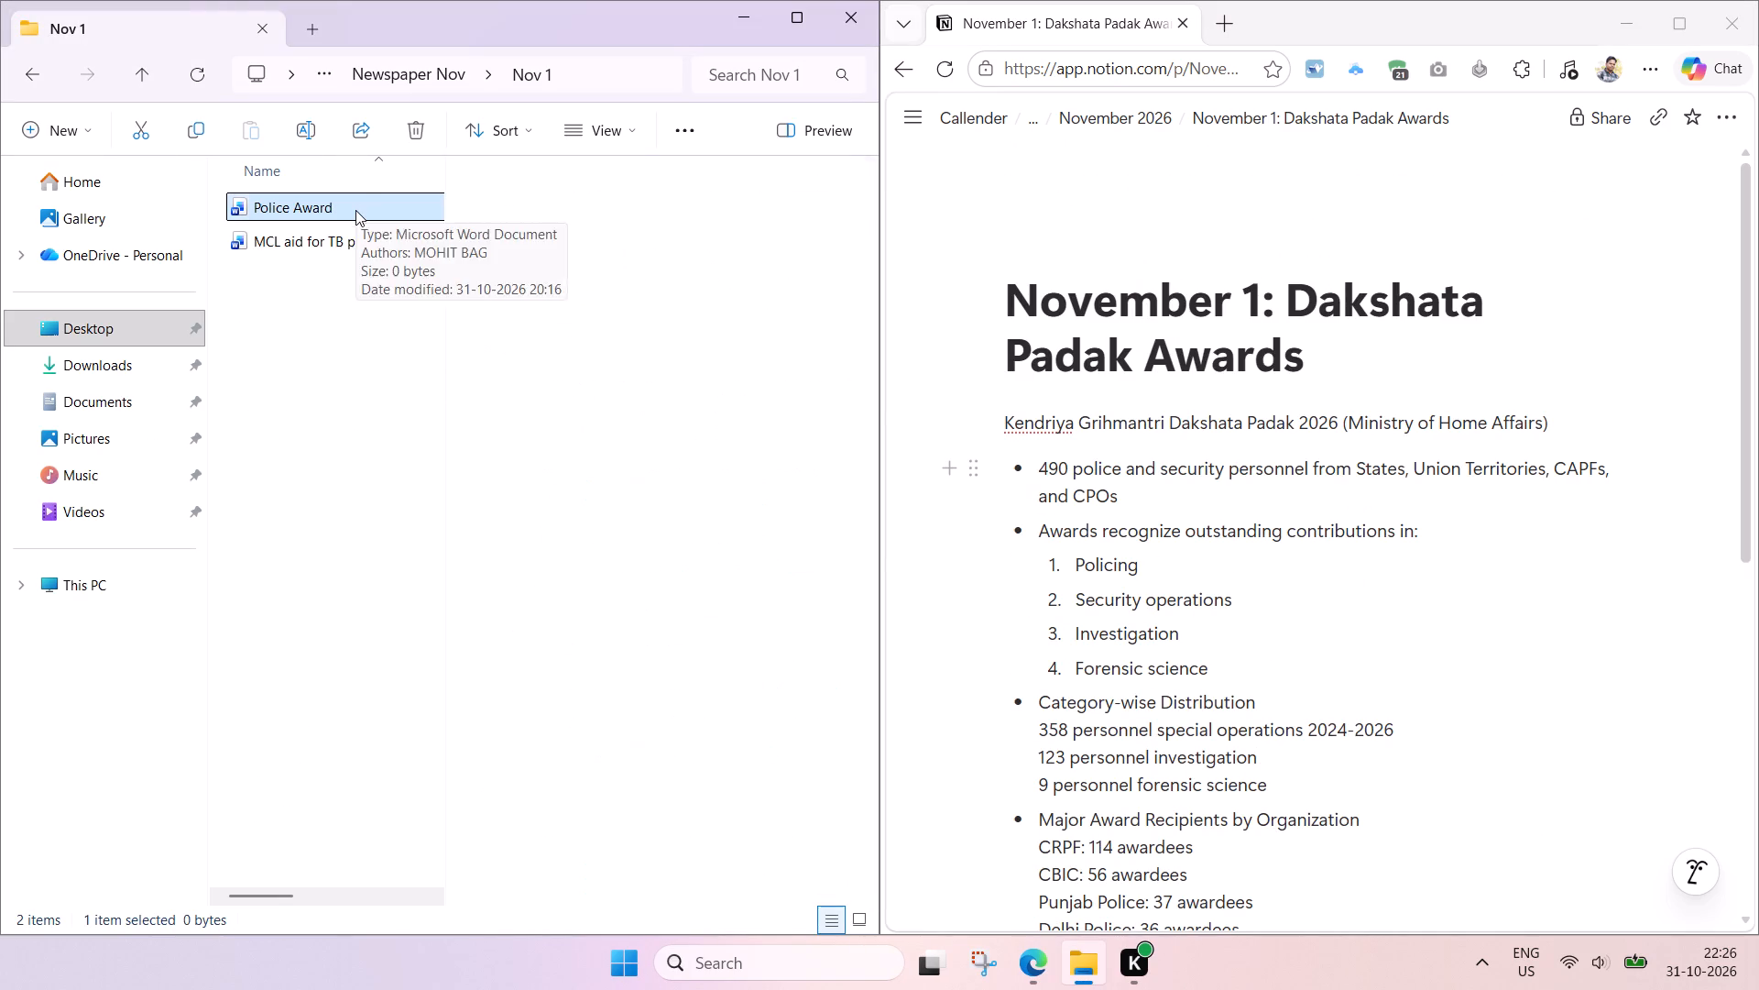
Preview the MCL aid for TB patients document in the Nov 1 folder and close the folder window.
{"action": "left_click", "coordinate": [356, 223]}
{"action": "left_click", "coordinate": [364, 214]}
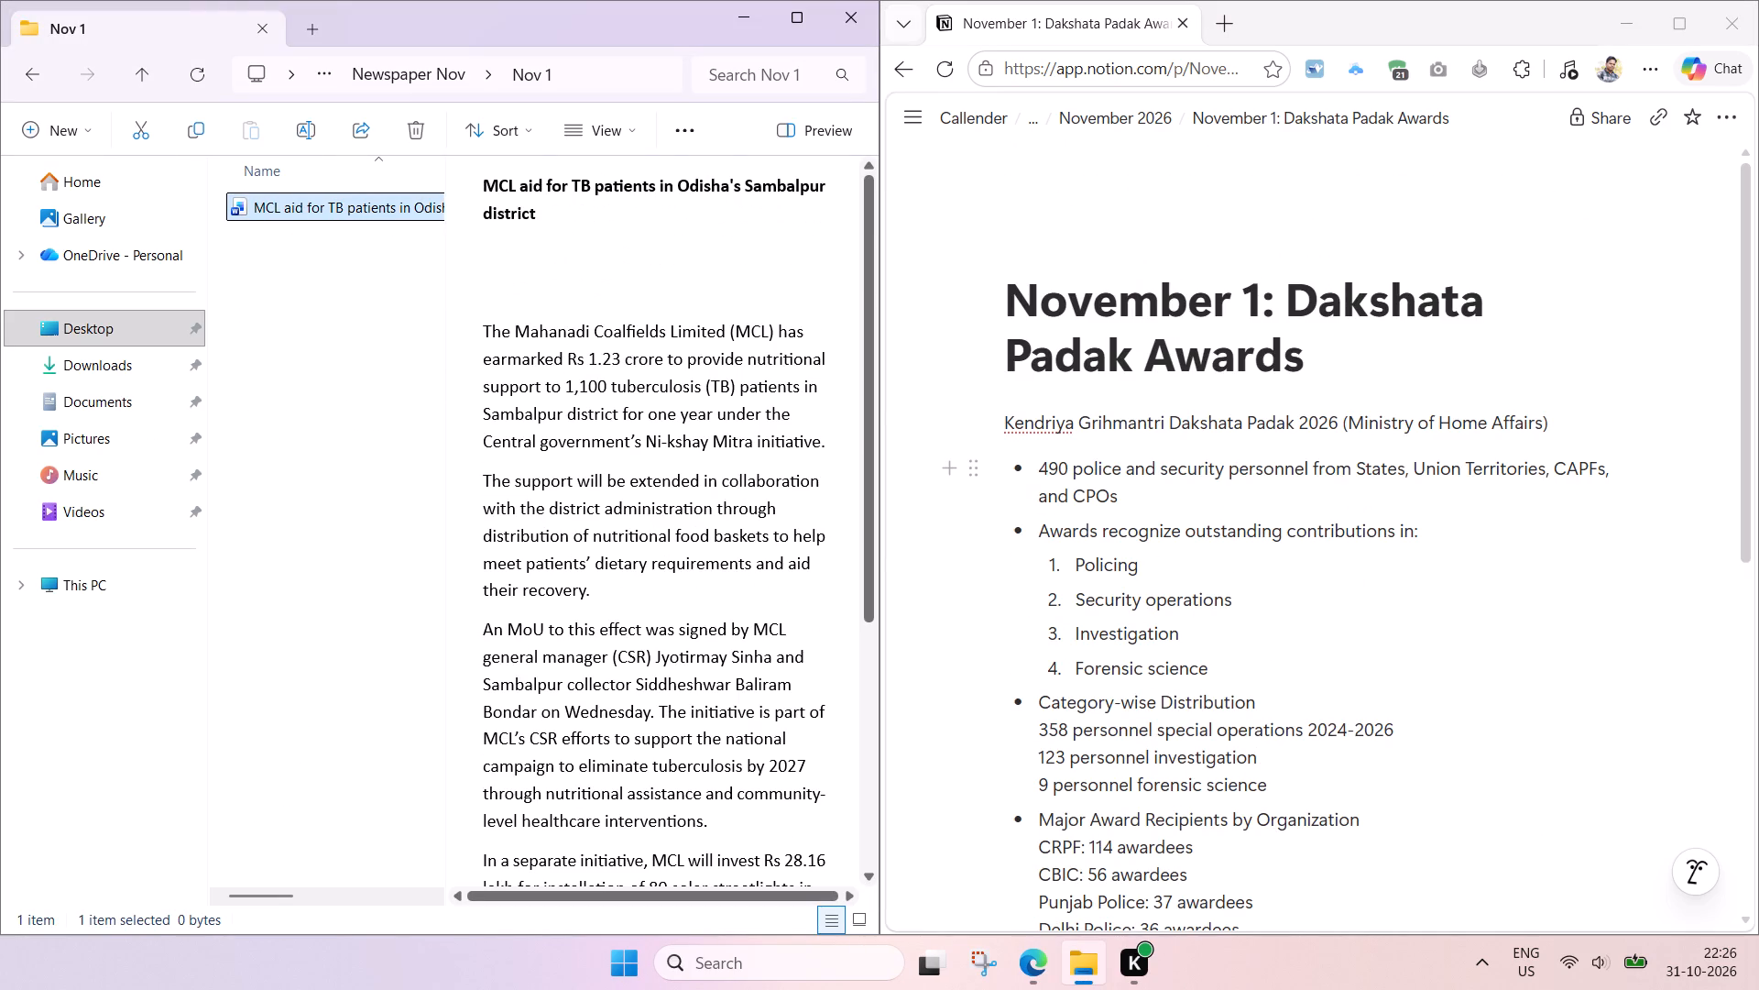
{"action": "scroll", "coordinate": [698, 453], "scroll_direction": "down", "scroll_amount": 6}
{"action": "scroll", "coordinate": [737, 512], "scroll_direction": "up", "scroll_amount": 9}
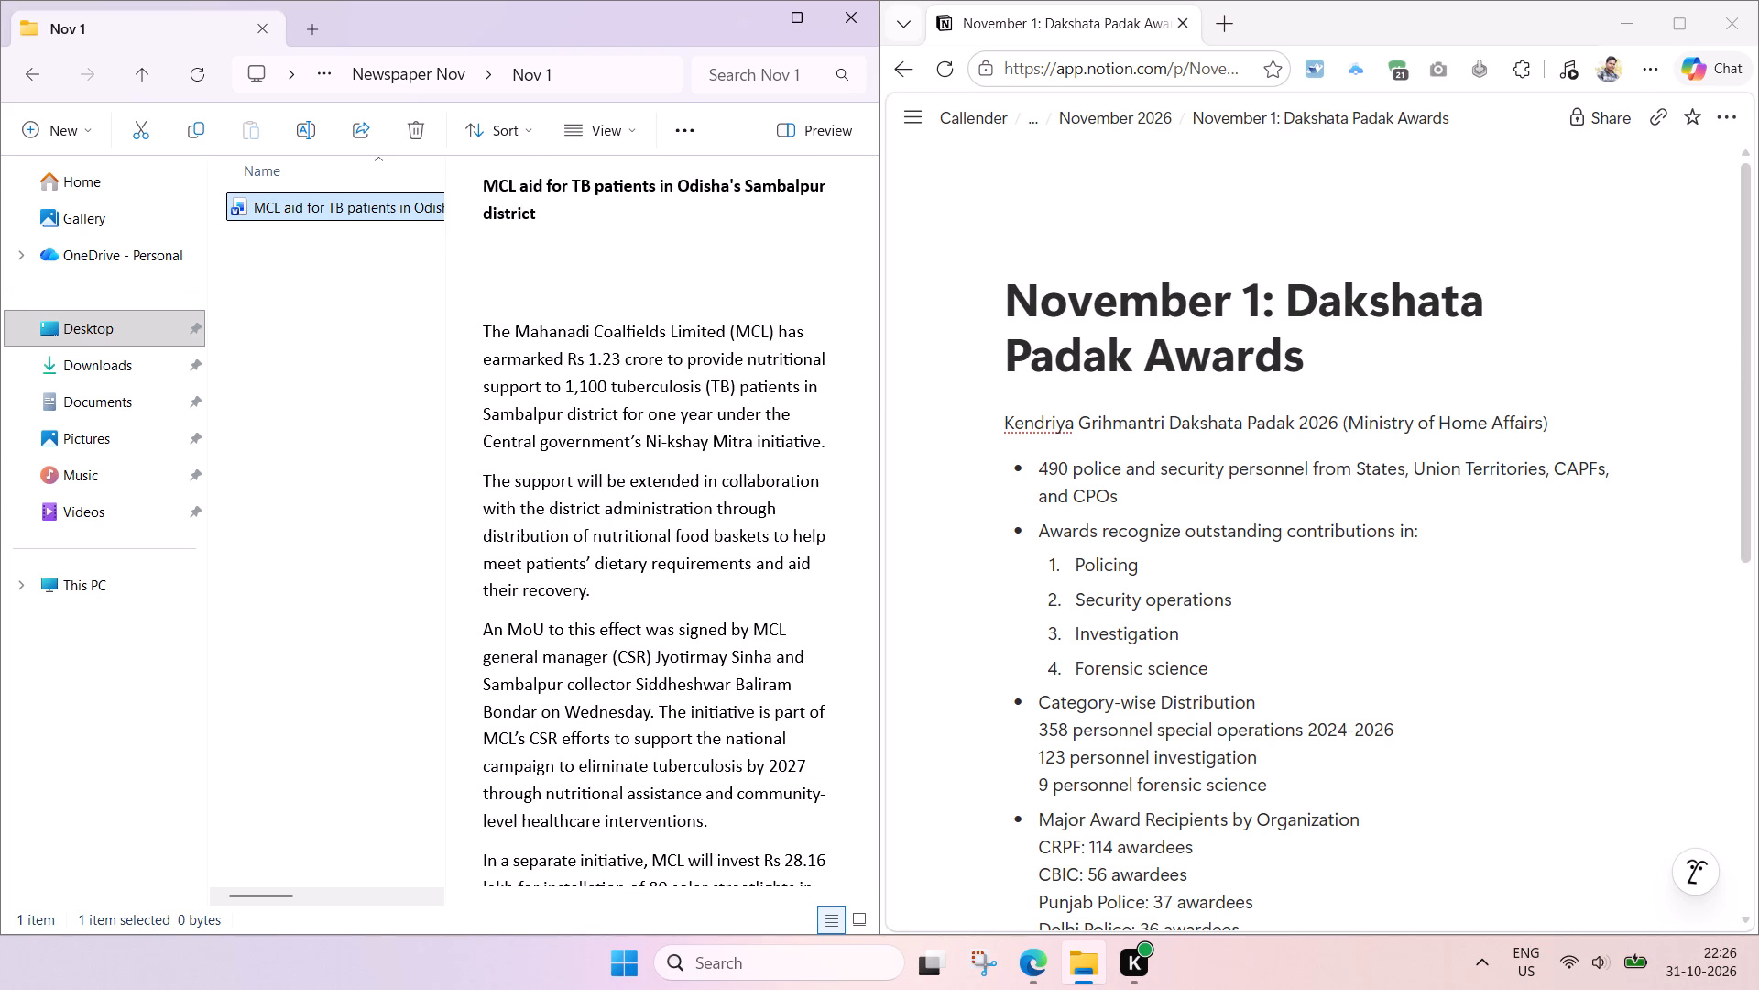
{"action": "left_click", "coordinate": [405, 285]}
{"action": "key", "text": "BackSpace"}
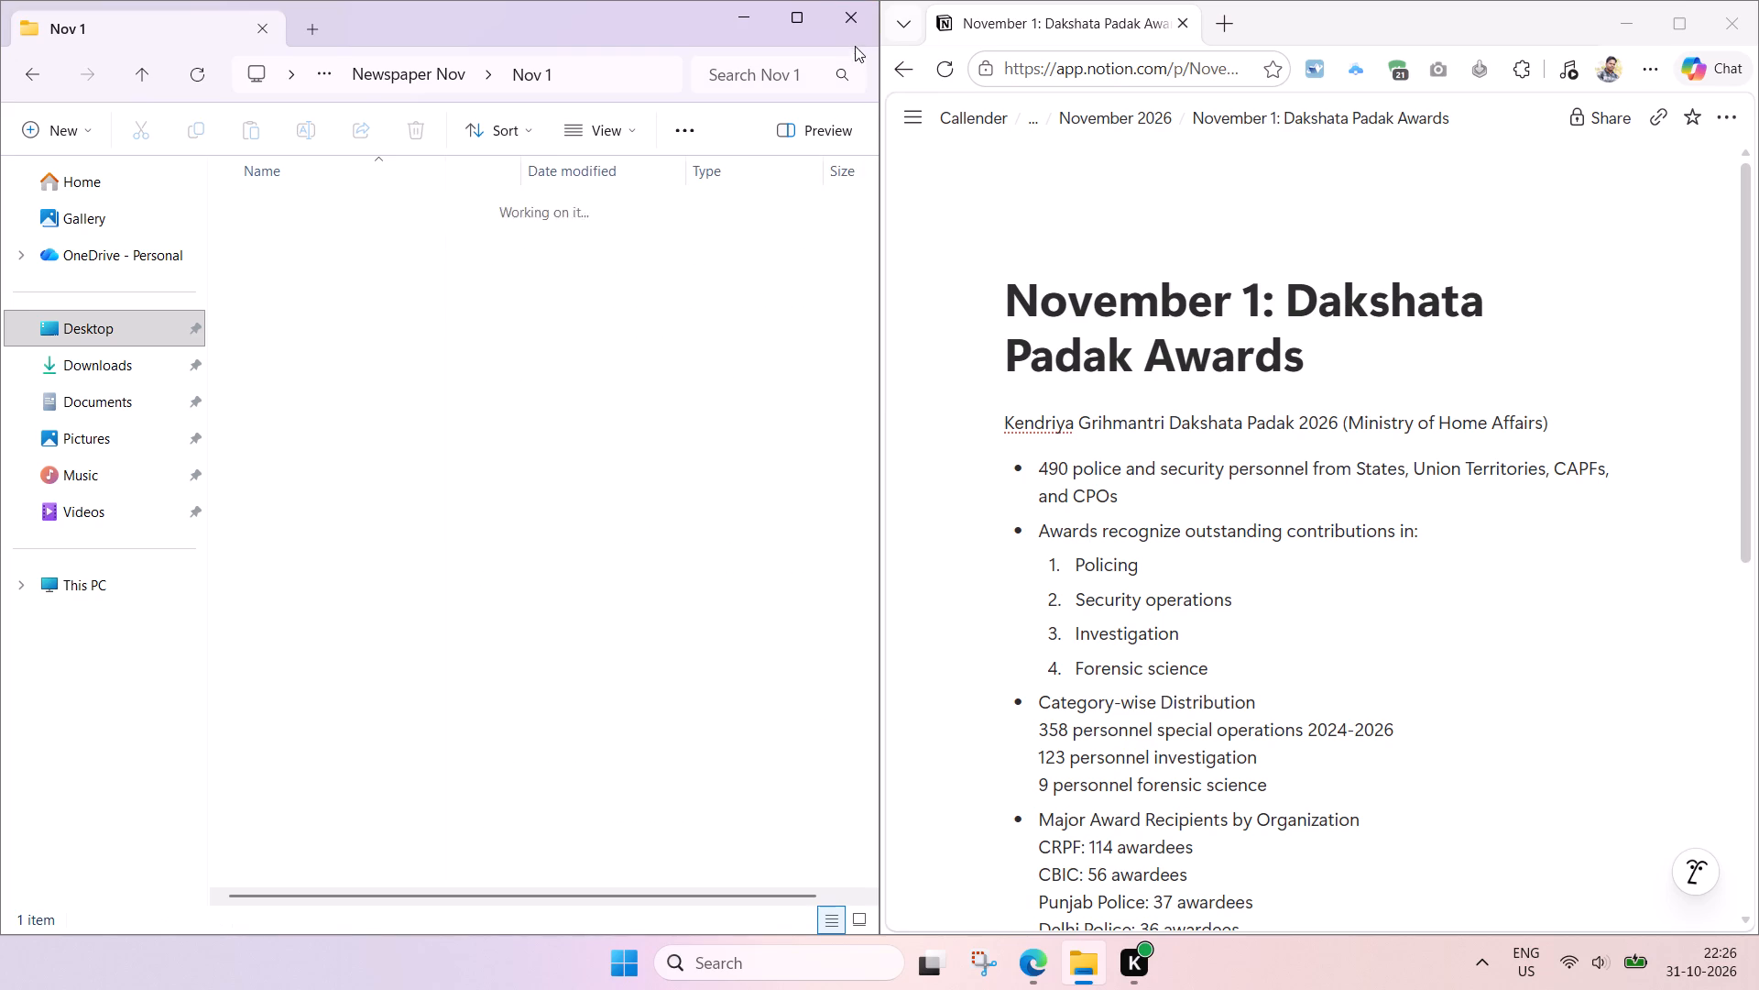
{"action": "left_click", "coordinate": [844, 27]}
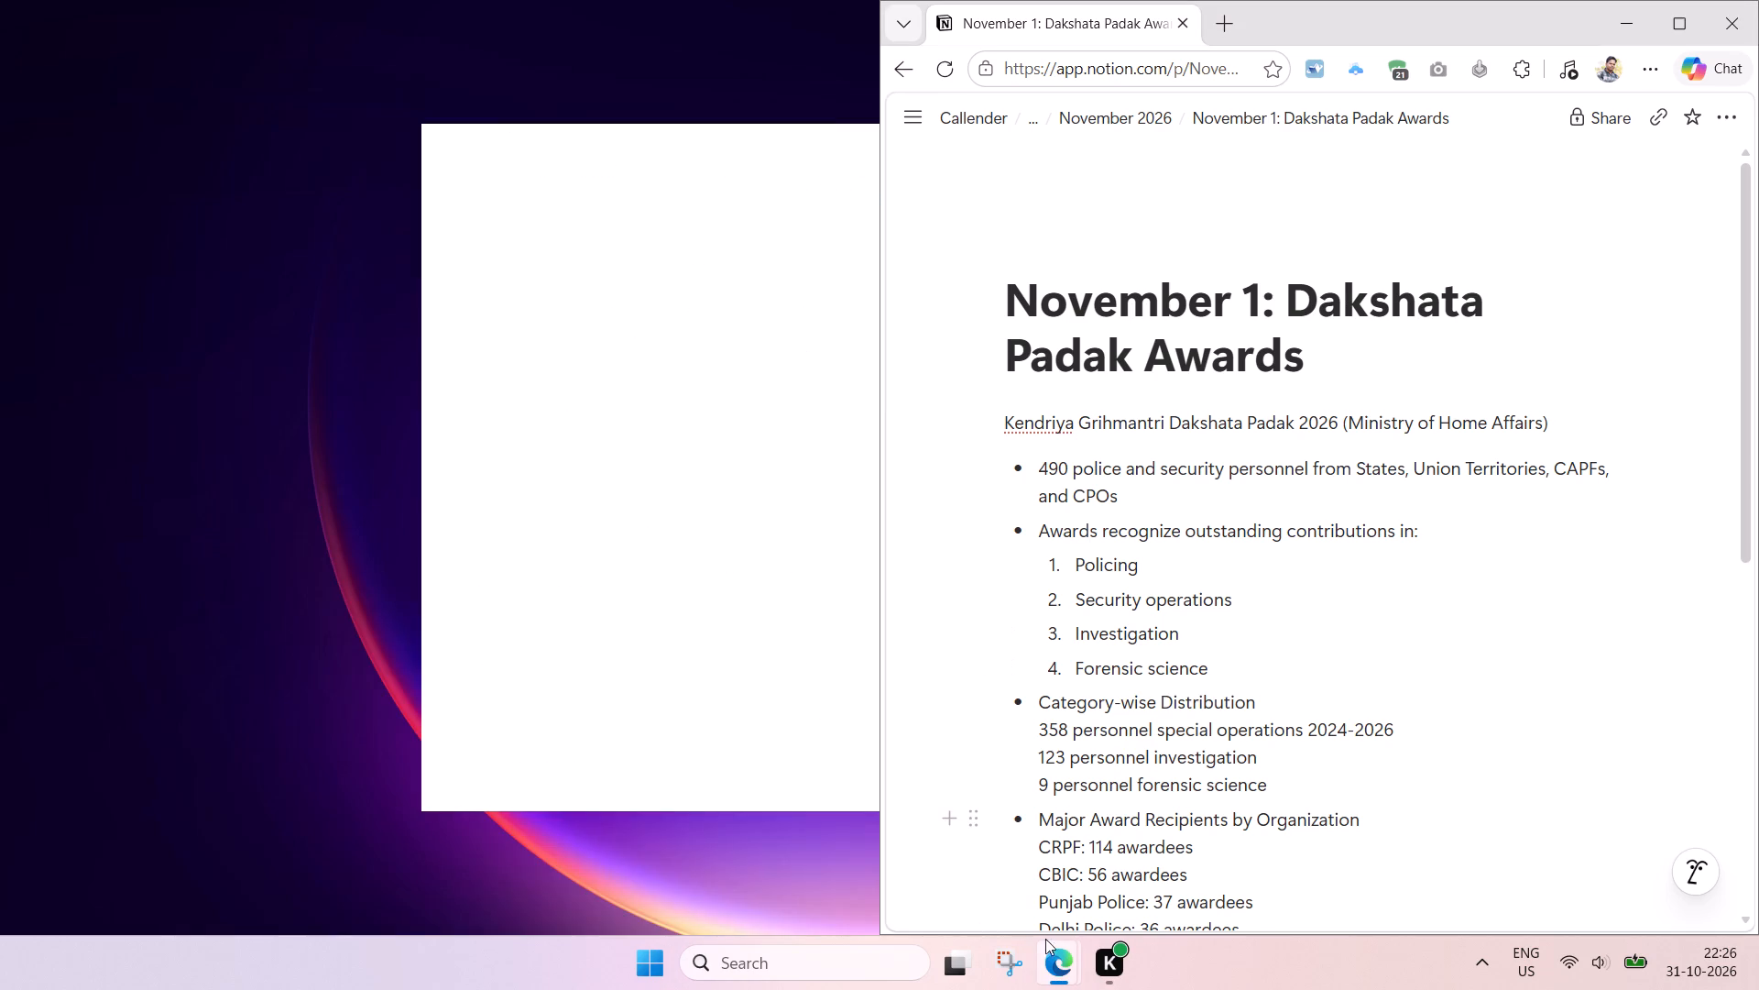